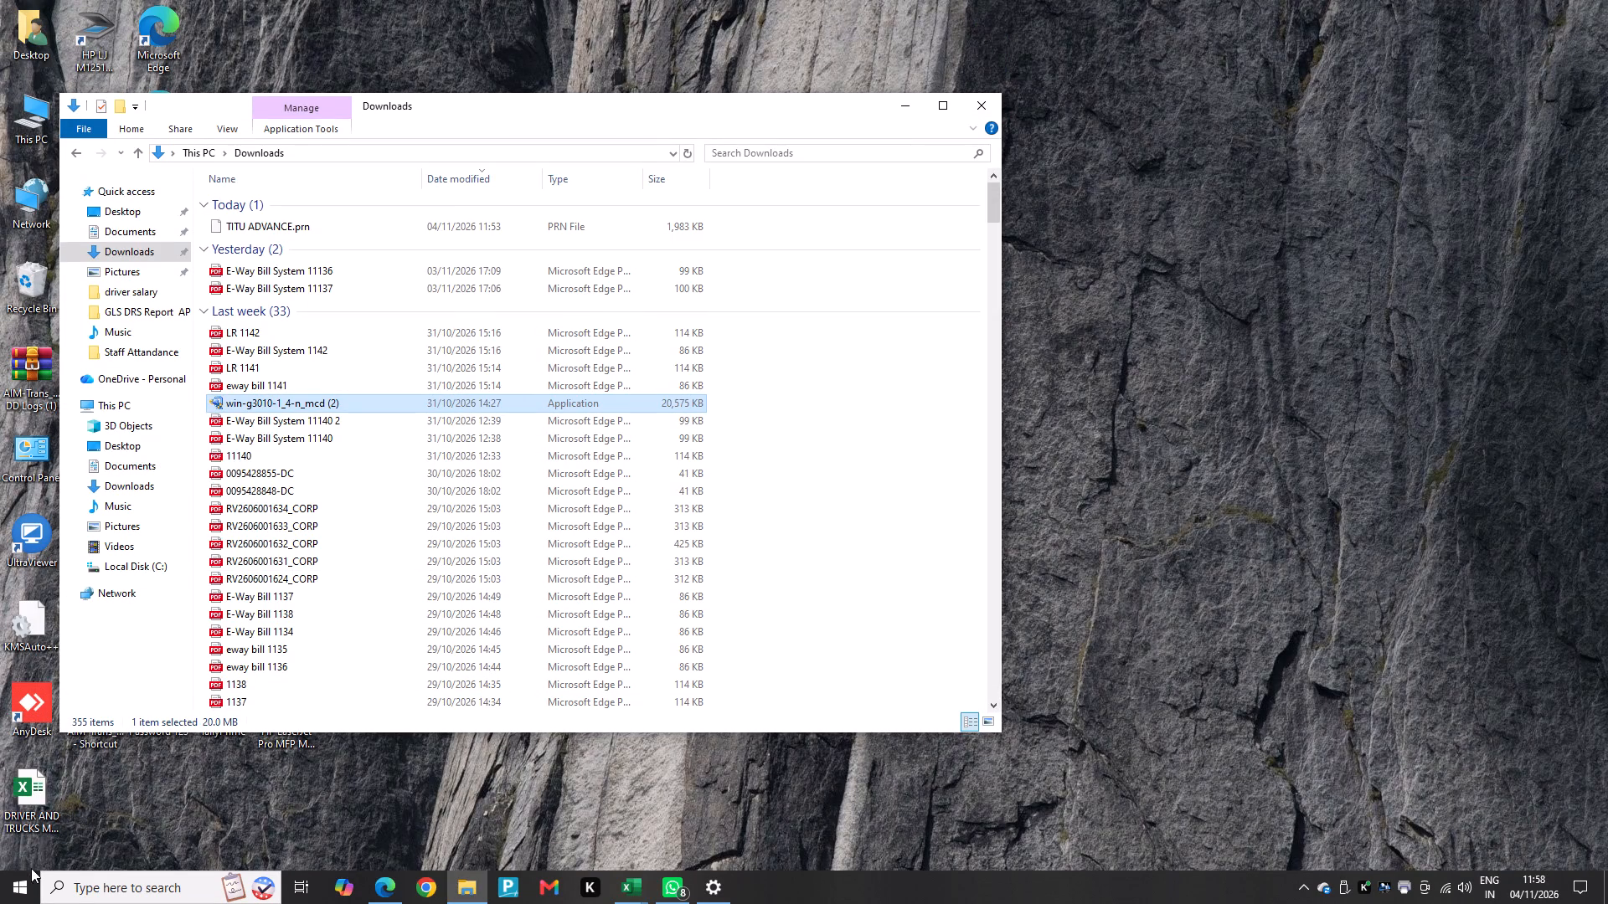
# Launch the Canon IJ Network Scanner Selector EX2, close the PowerShell window, and confirm the G3010 series scanner selection.
pyautogui.click(20, 883)
pyautogui.doubleClick(157, 398)
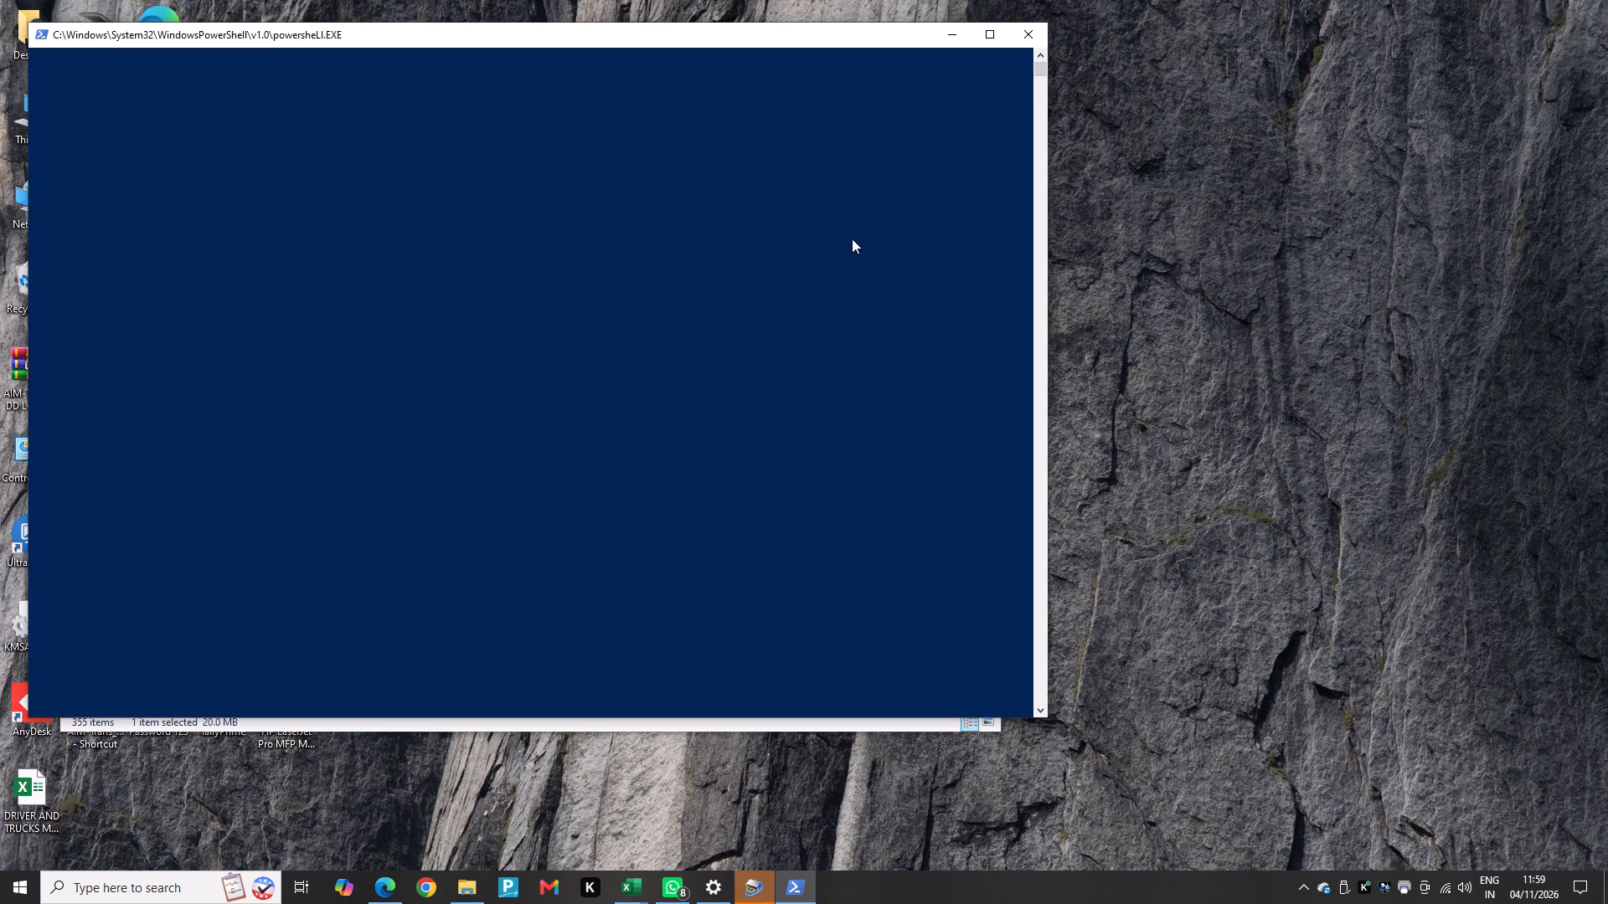
pyautogui.click(1018, 26)
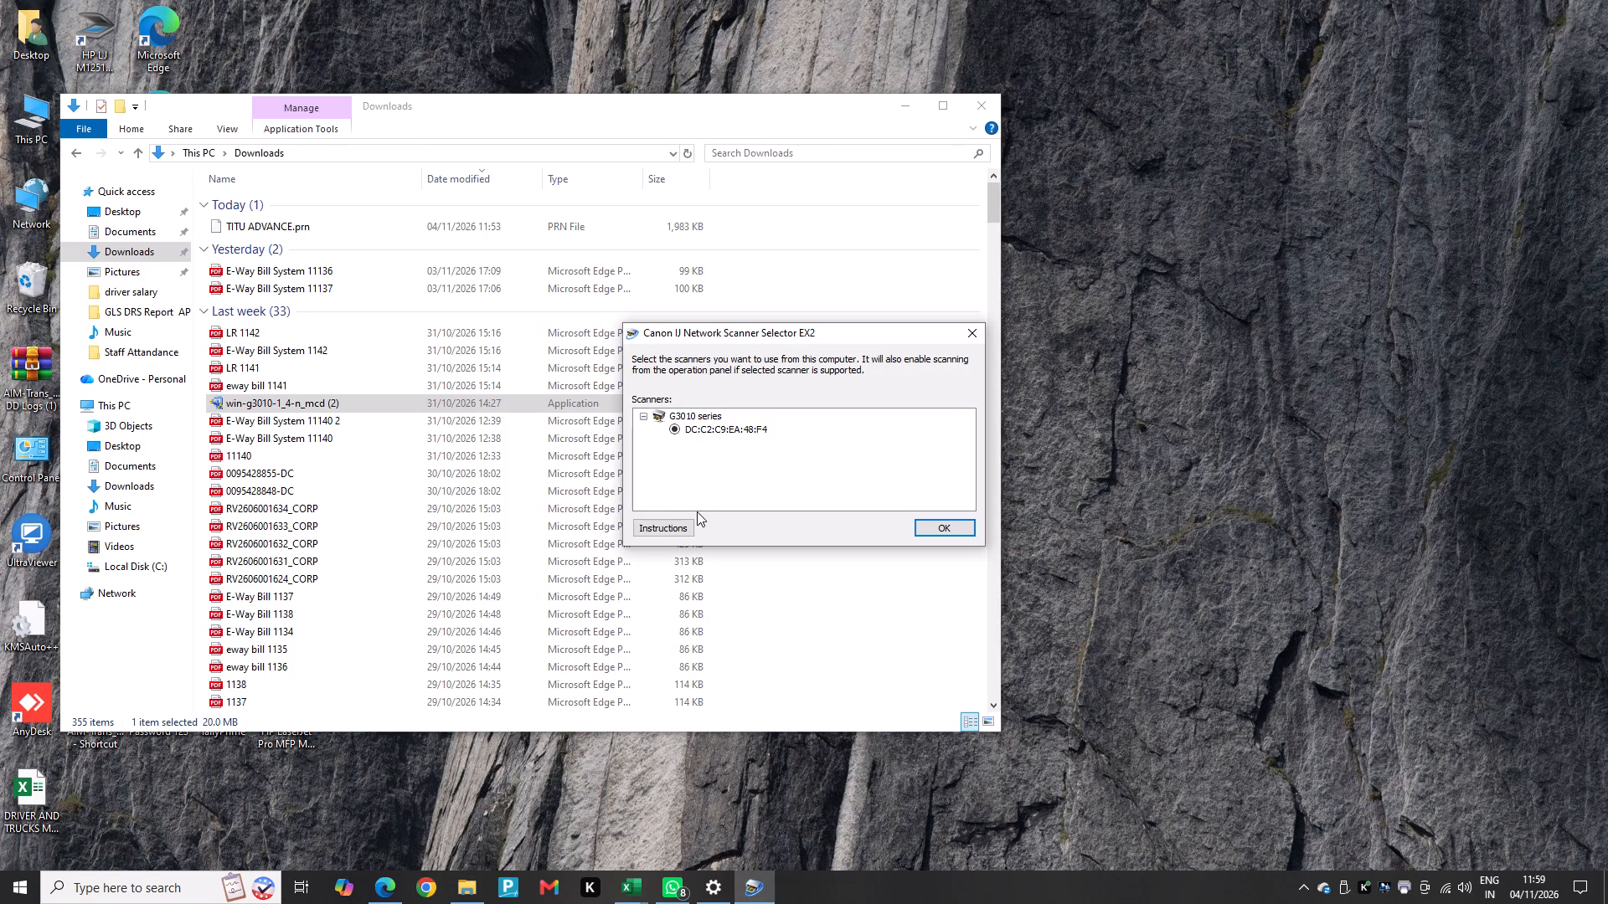
pyautogui.click(941, 530)
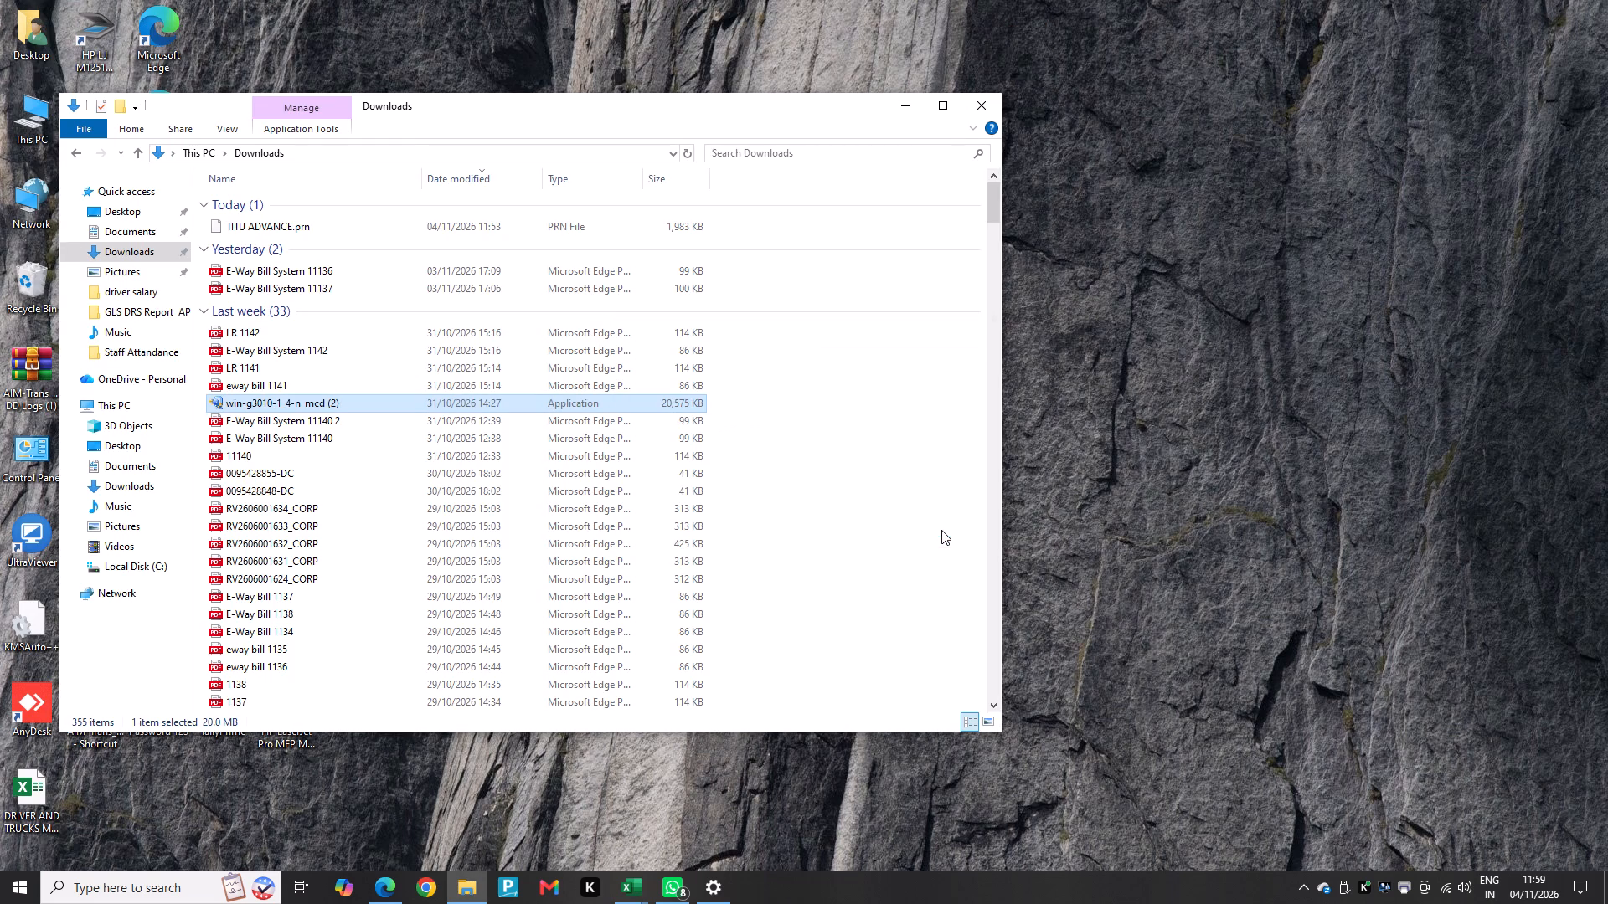
# Minimise Downloads and, from the print page of the Copy of MIS DD Logistics workbook in Excel, add the discovered G3010 series printer.
pyautogui.click(904, 100)
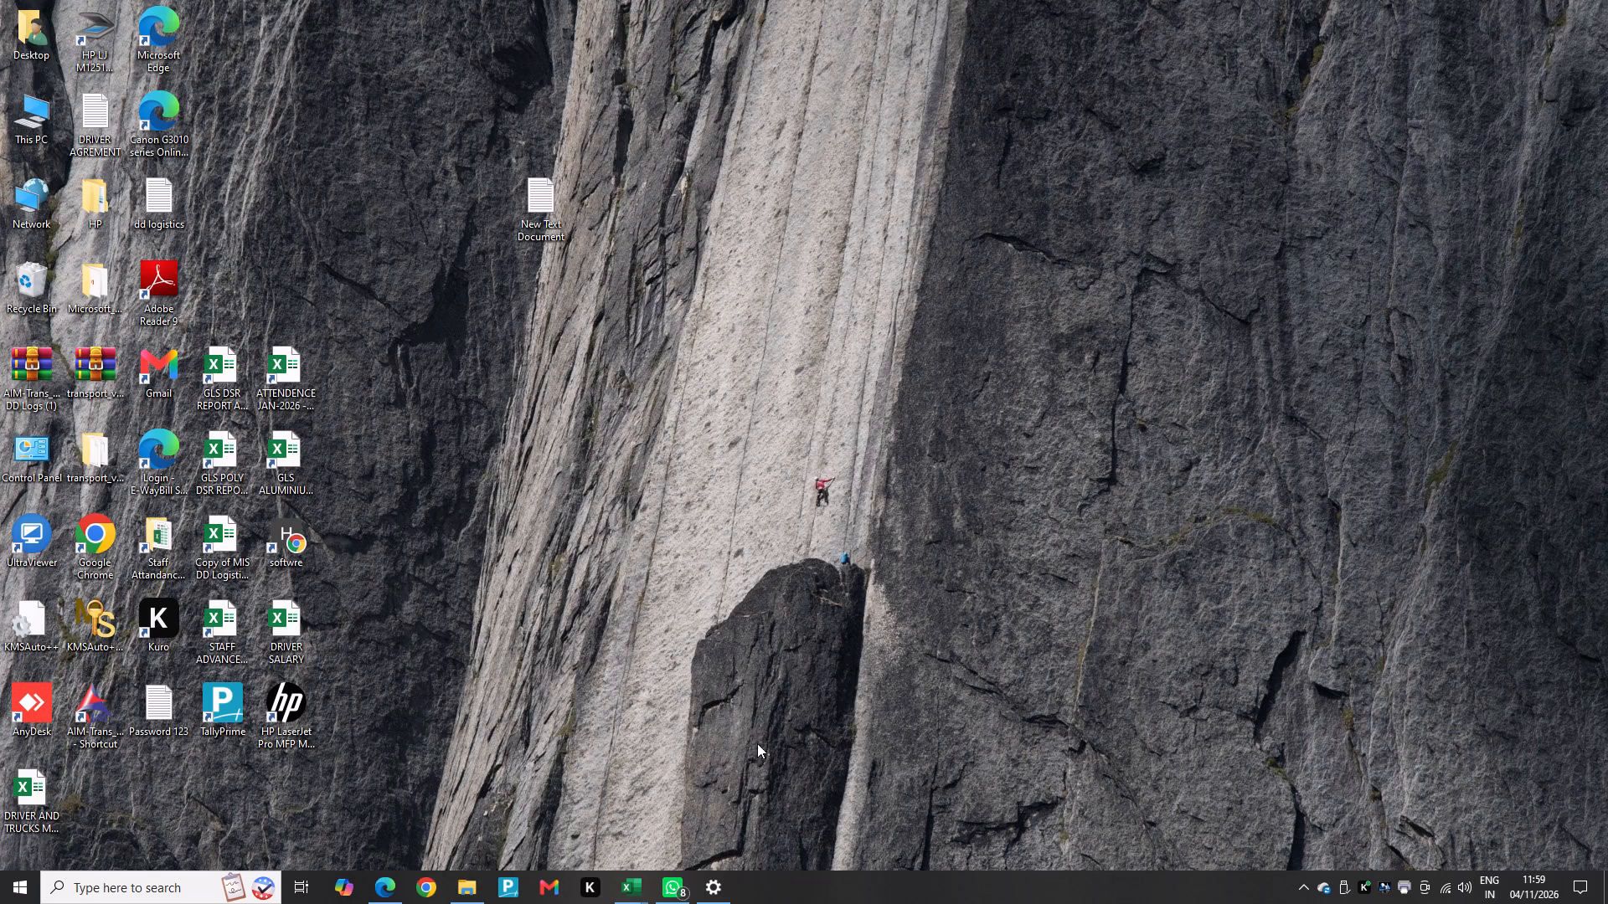
pyautogui.click(730, 893)
pyautogui.click(629, 888)
pyautogui.click(716, 853)
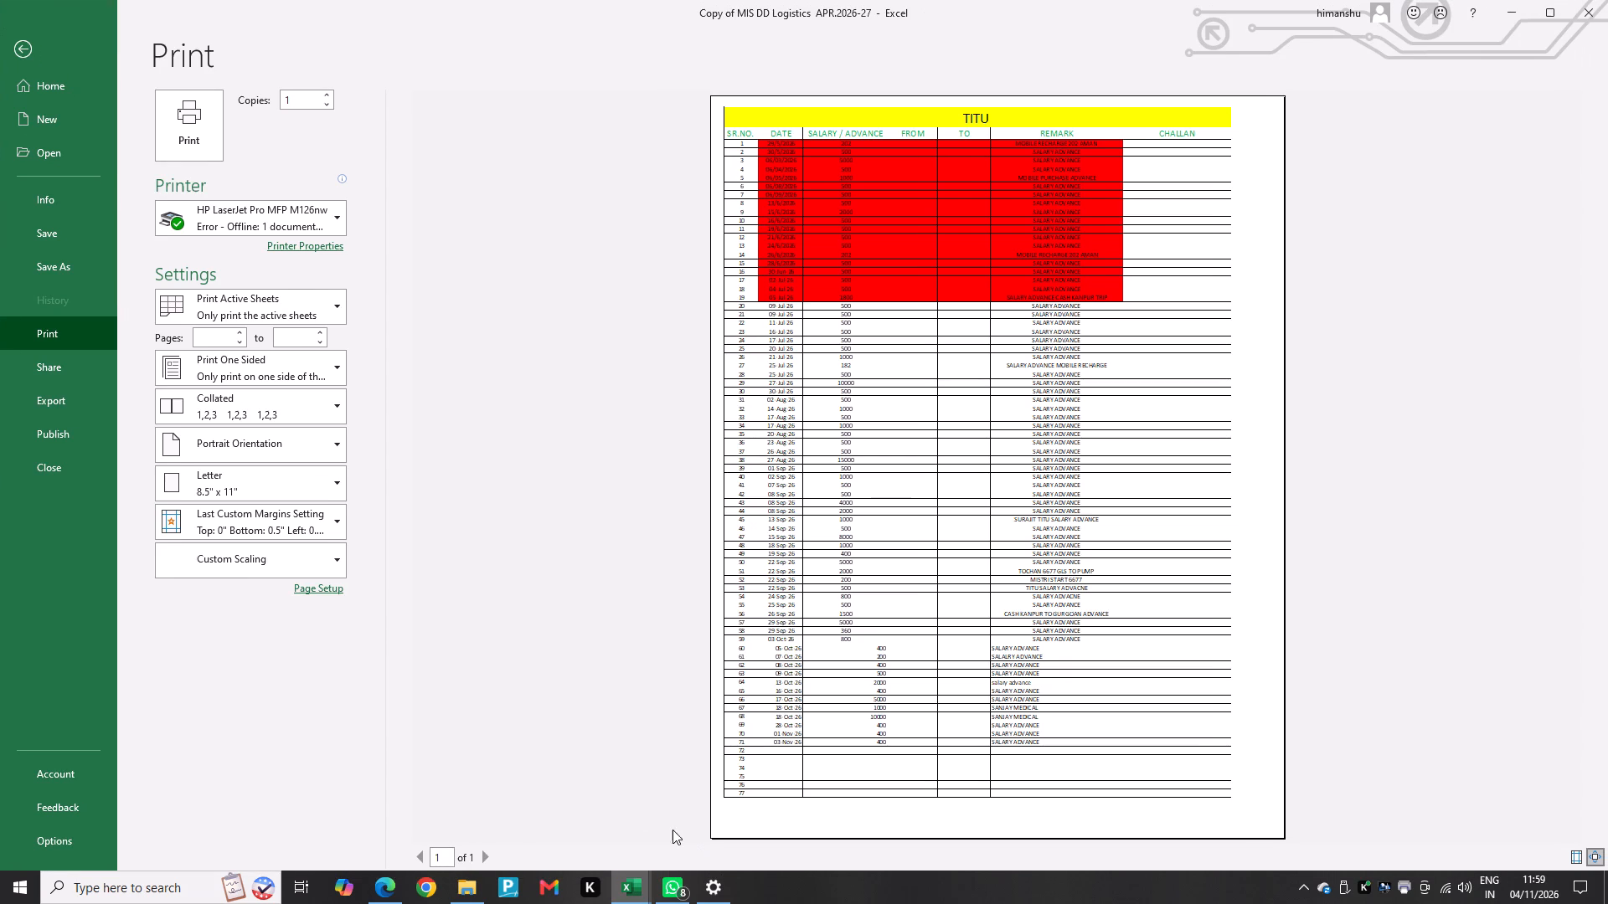
pyautogui.click(272, 212)
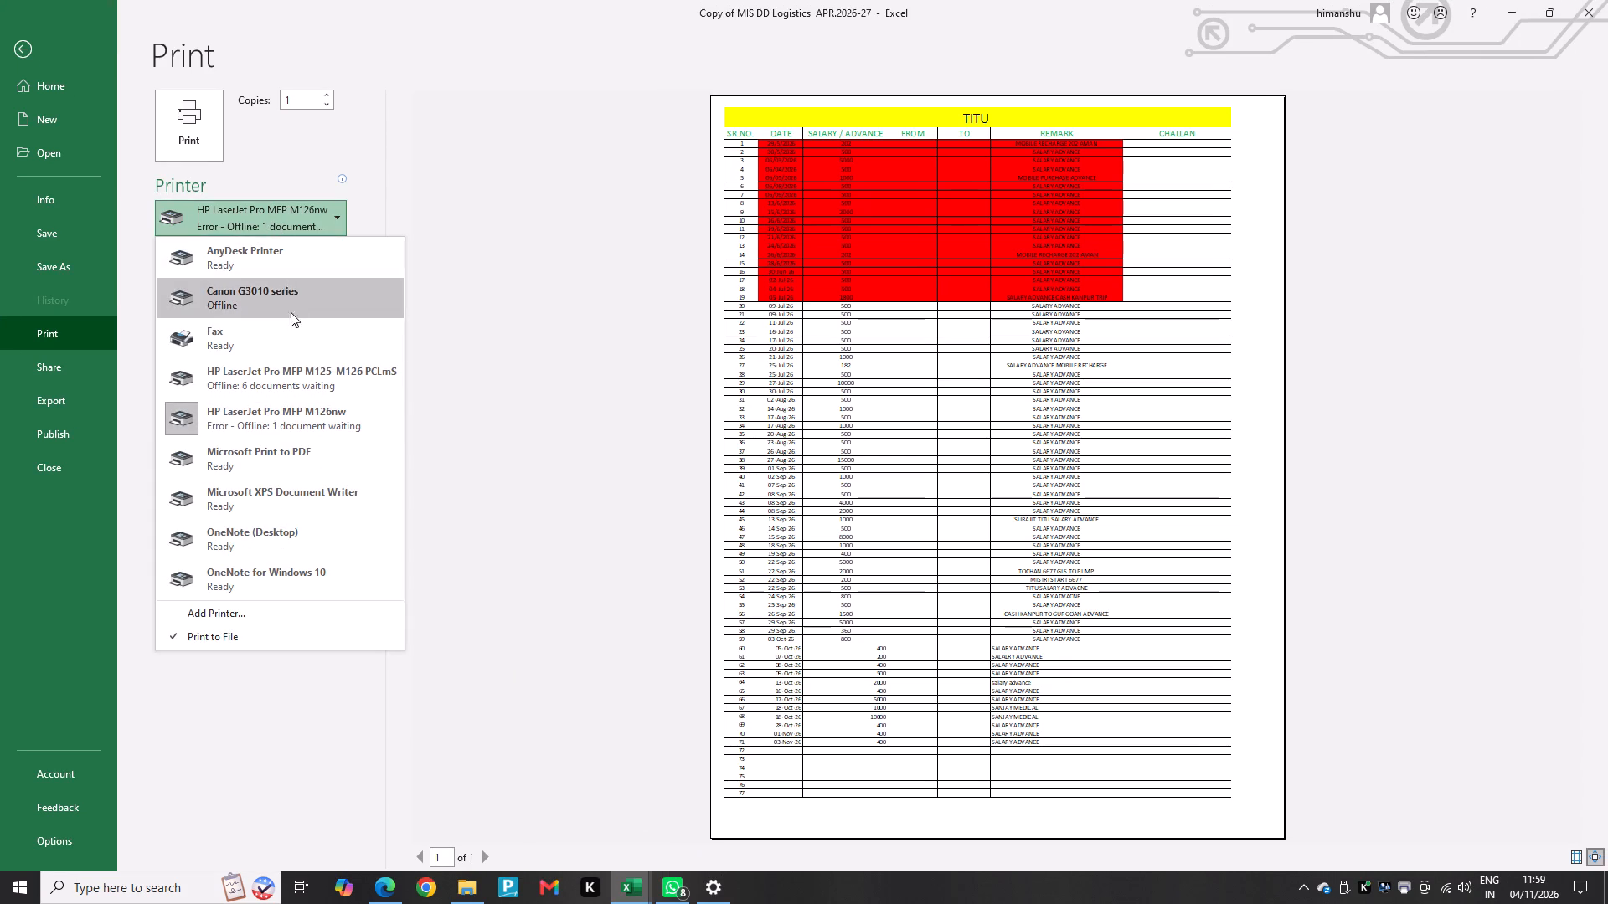
pyautogui.scroll(-5, 282, 532)
pyautogui.click(223, 621)
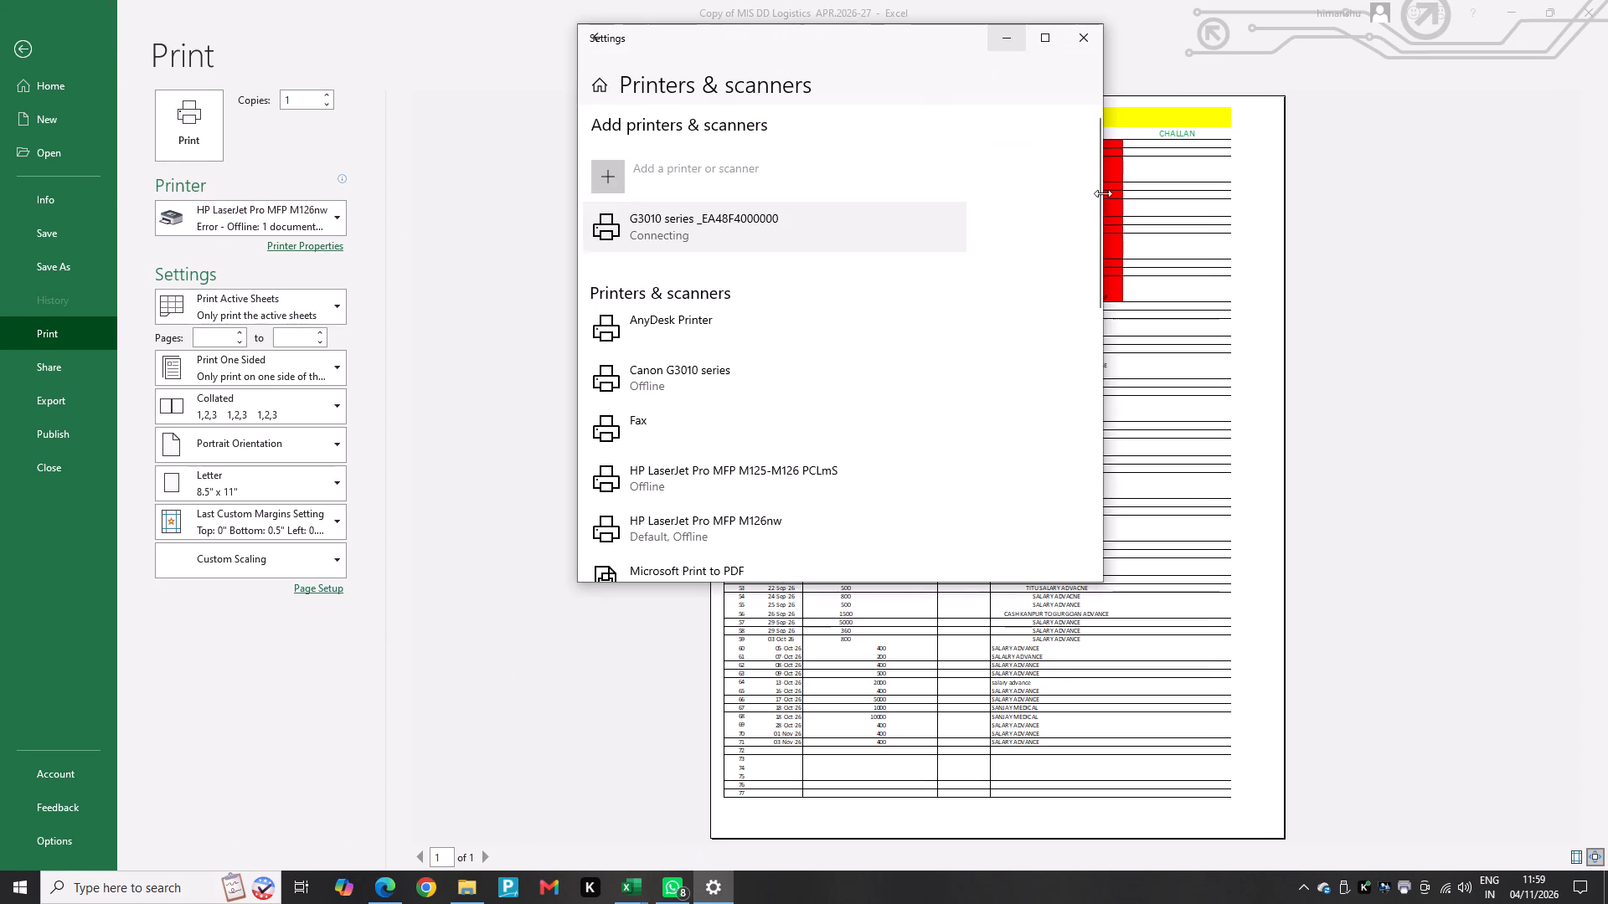
pyautogui.click(769, 230)
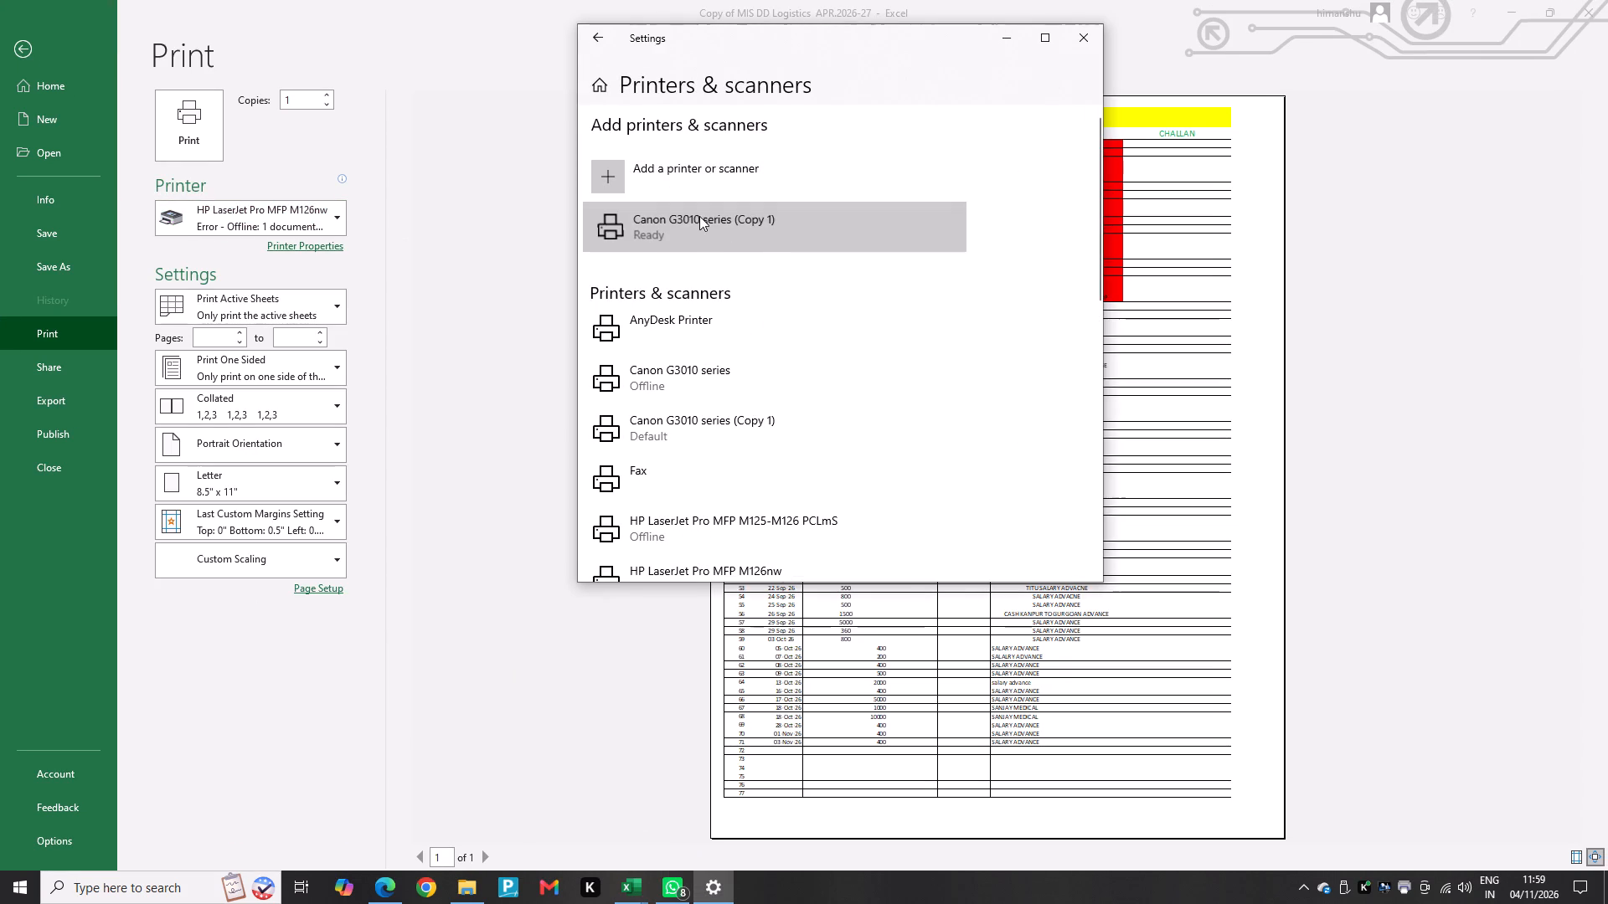
pyautogui.click(698, 216)
pyautogui.click(698, 216)
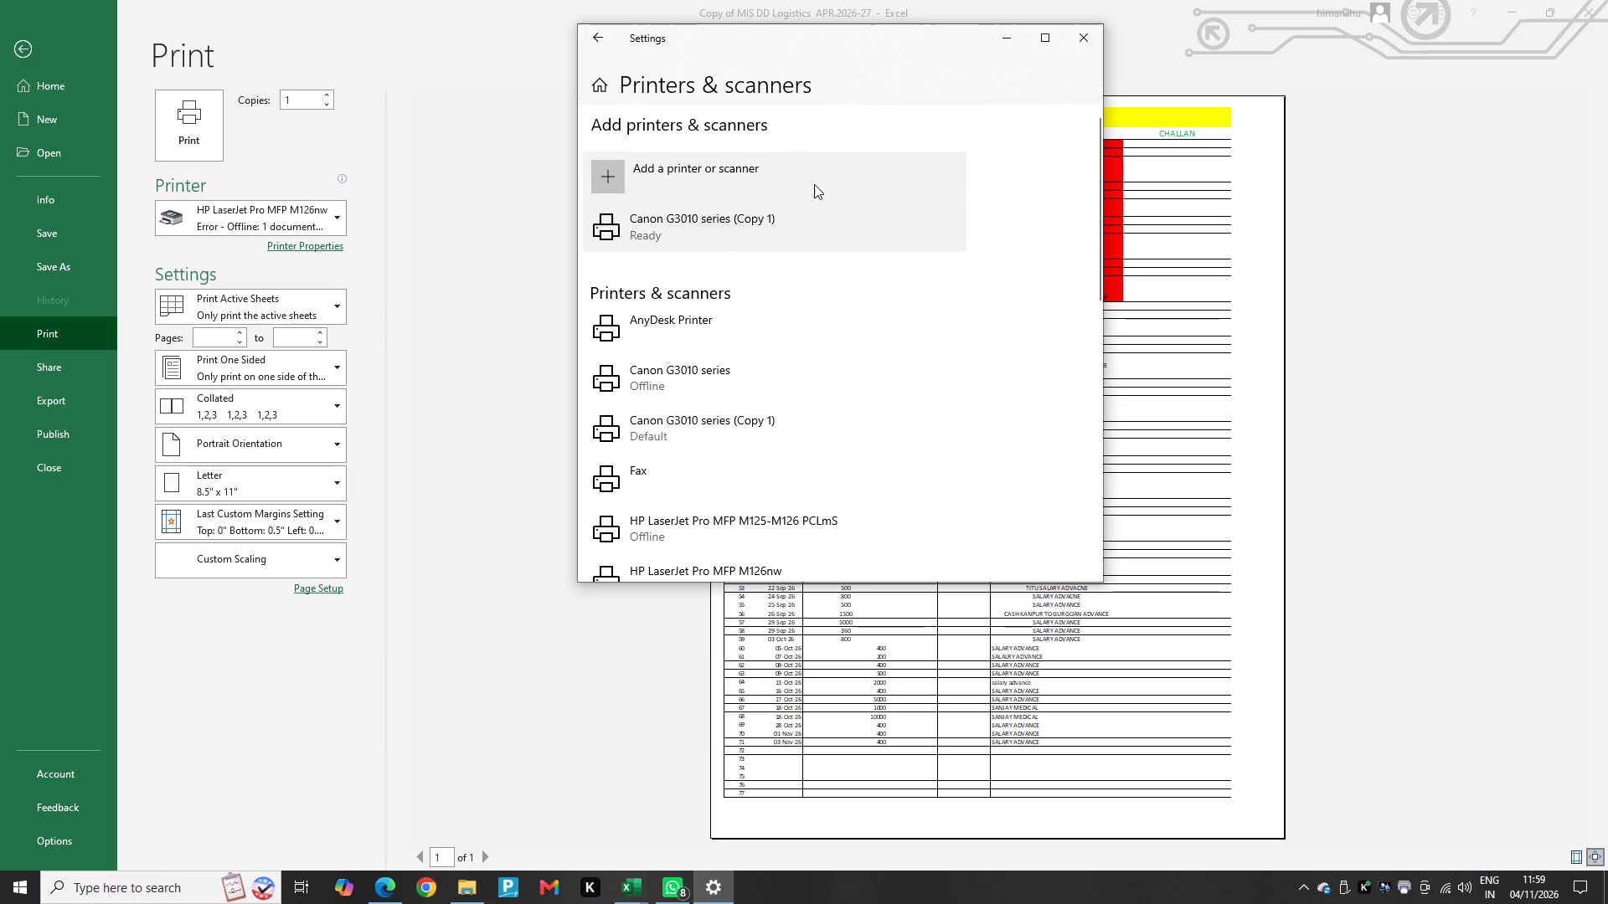
pyautogui.click(667, 229)
pyautogui.click(446, 336)
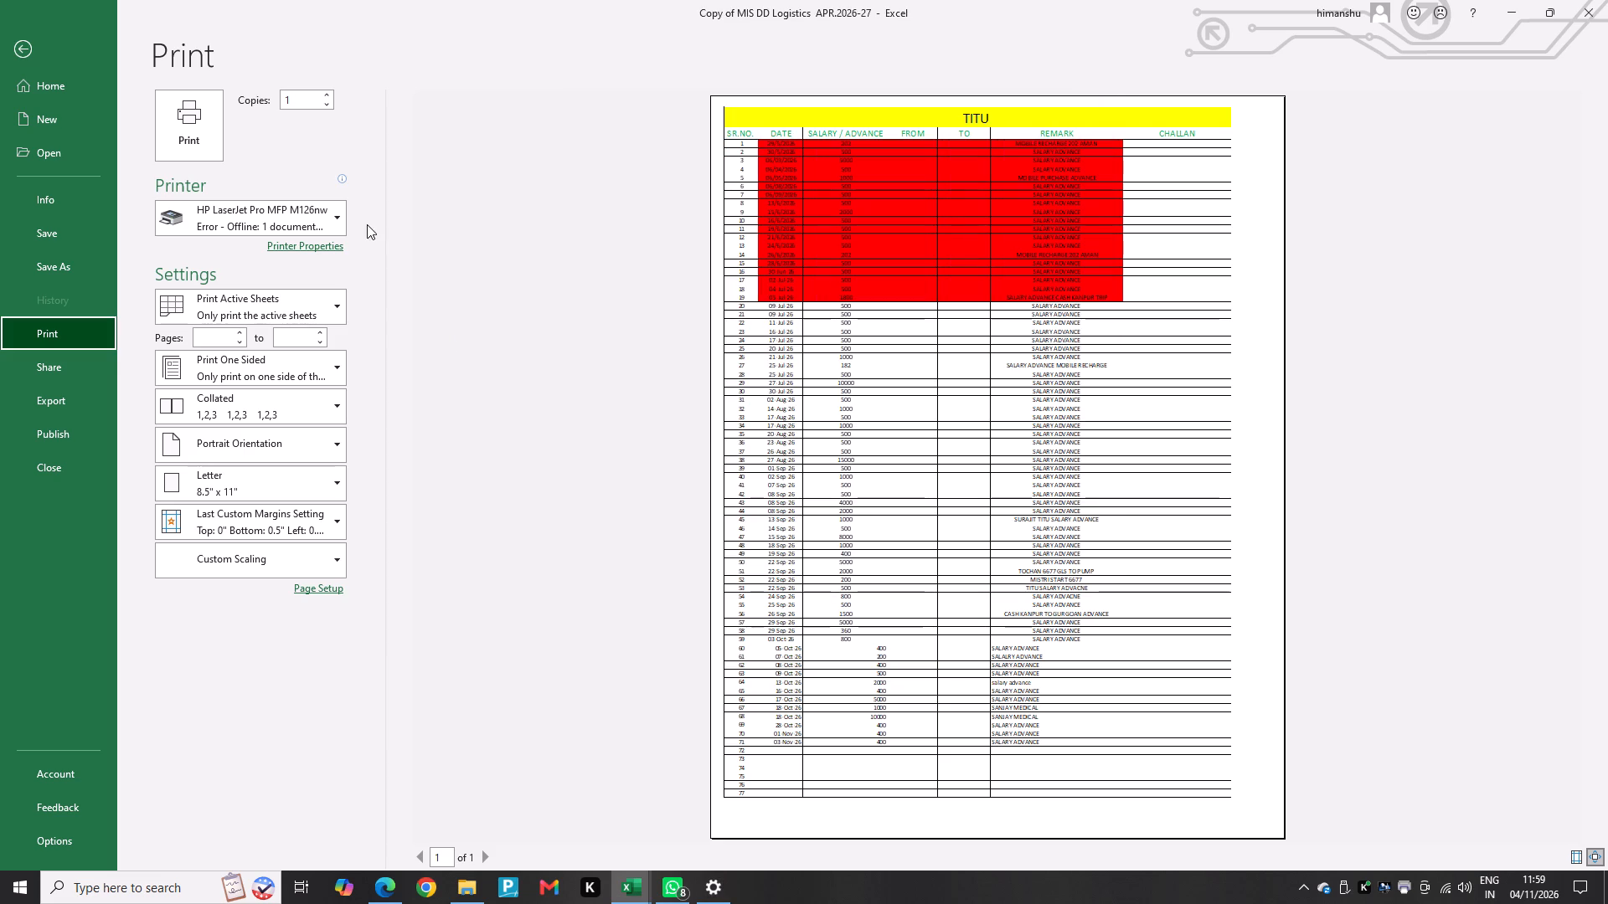
# Print the TITU sheet to the Canon G3010 series (Copy 1), saving the output in Downloads as TITU ADVANCE.prn D.
pyautogui.click(327, 224)
pyautogui.click(699, 188)
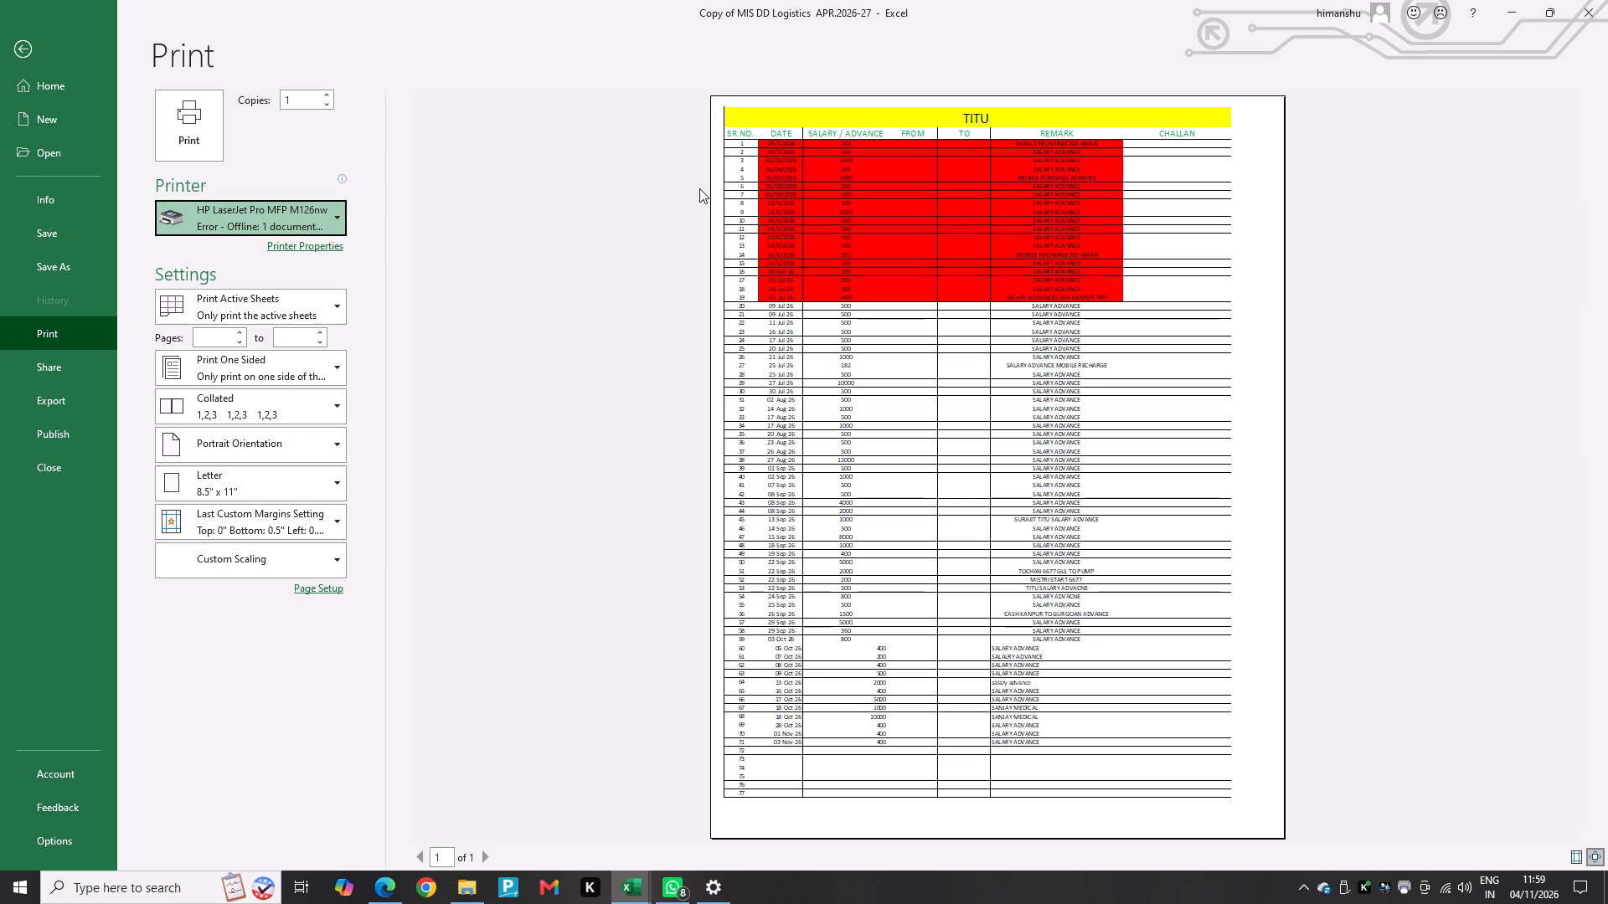
pyautogui.click(39, 39)
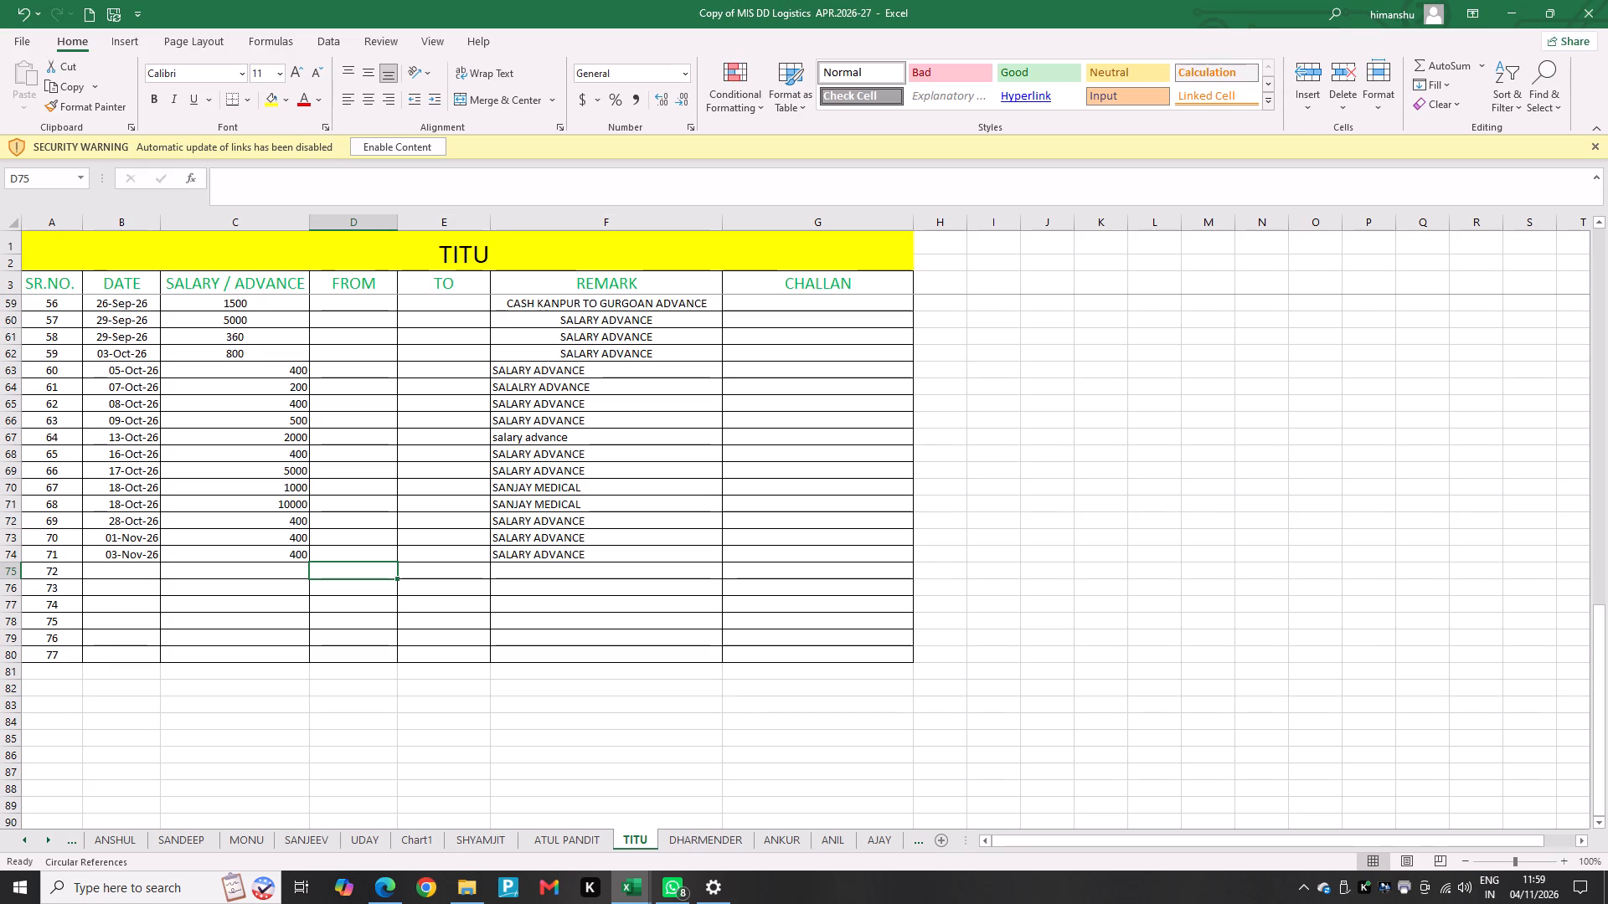
pyautogui.hotkey('ctrl', 'p')
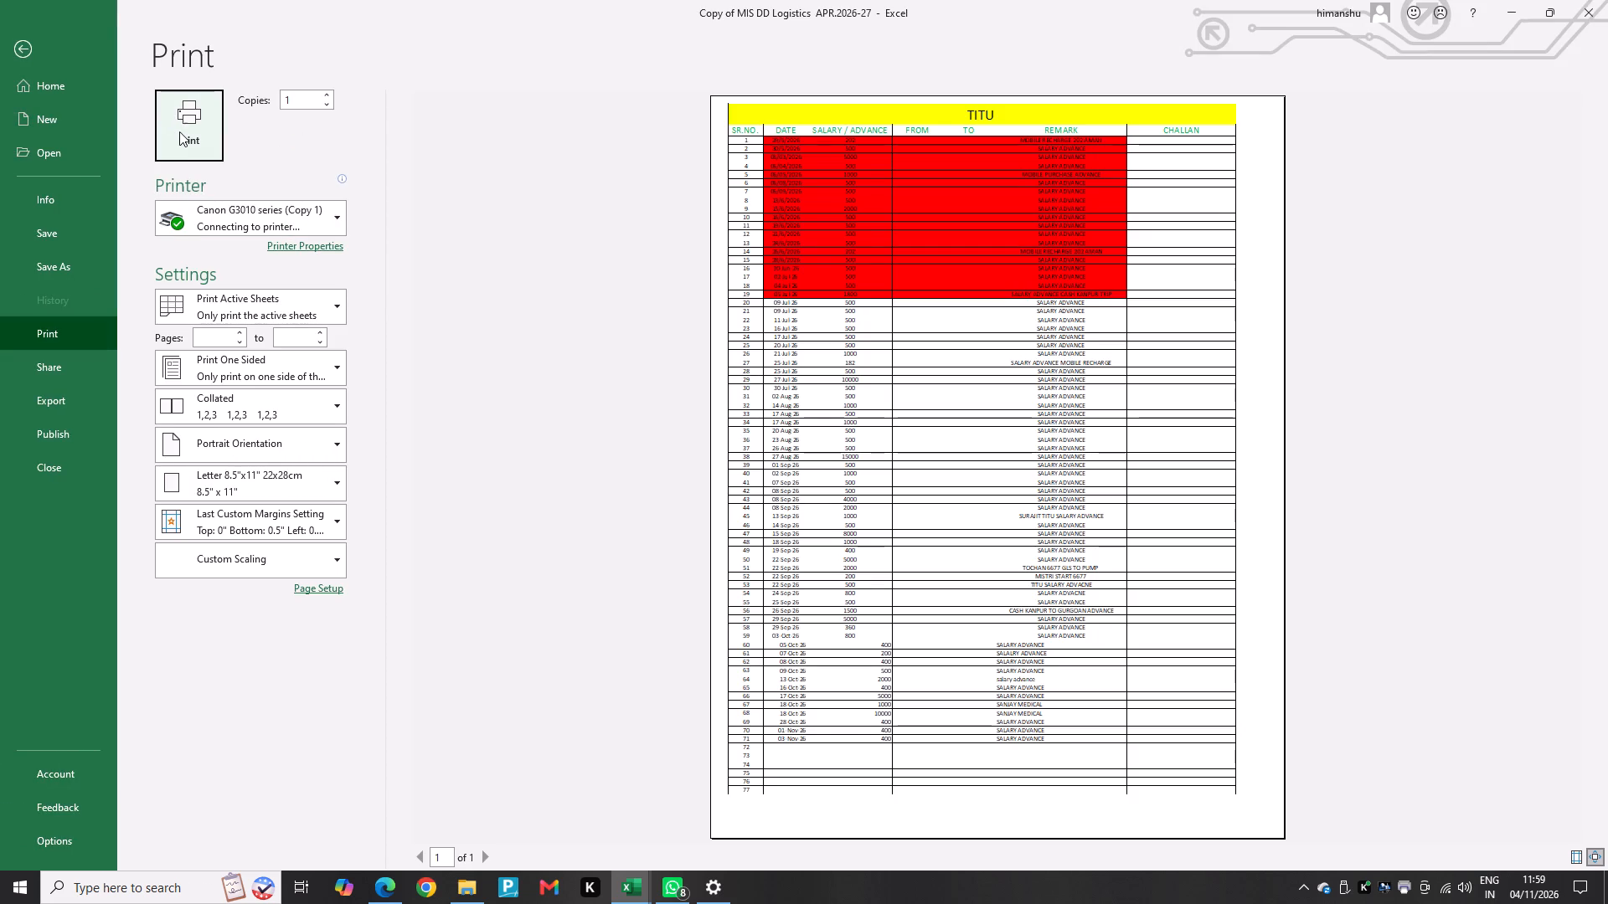
pyautogui.click(179, 131)
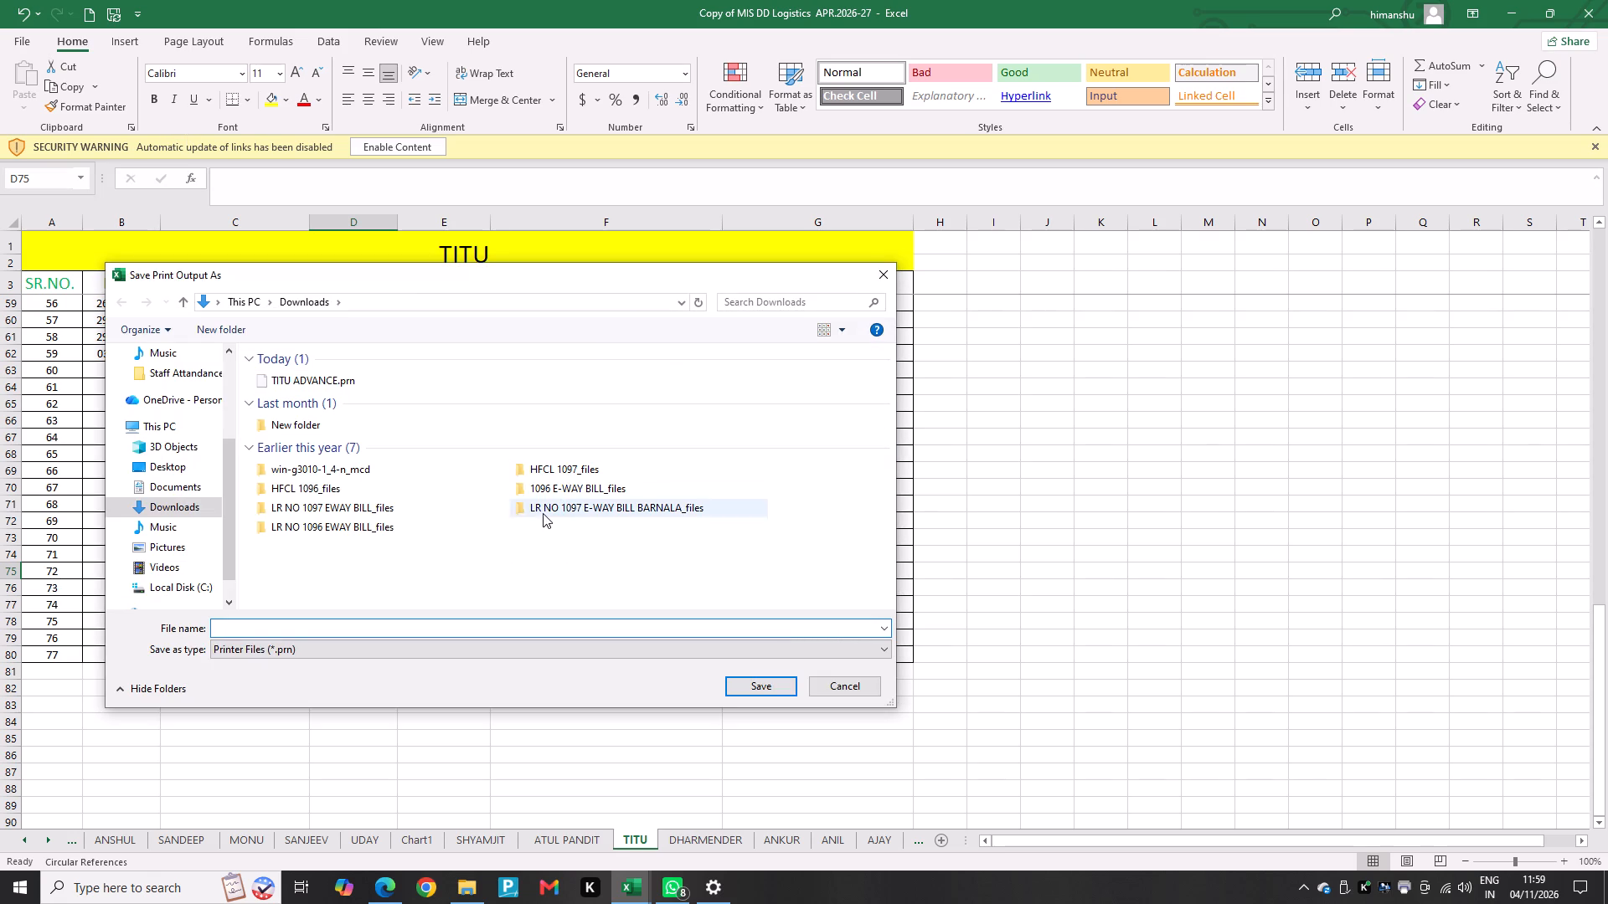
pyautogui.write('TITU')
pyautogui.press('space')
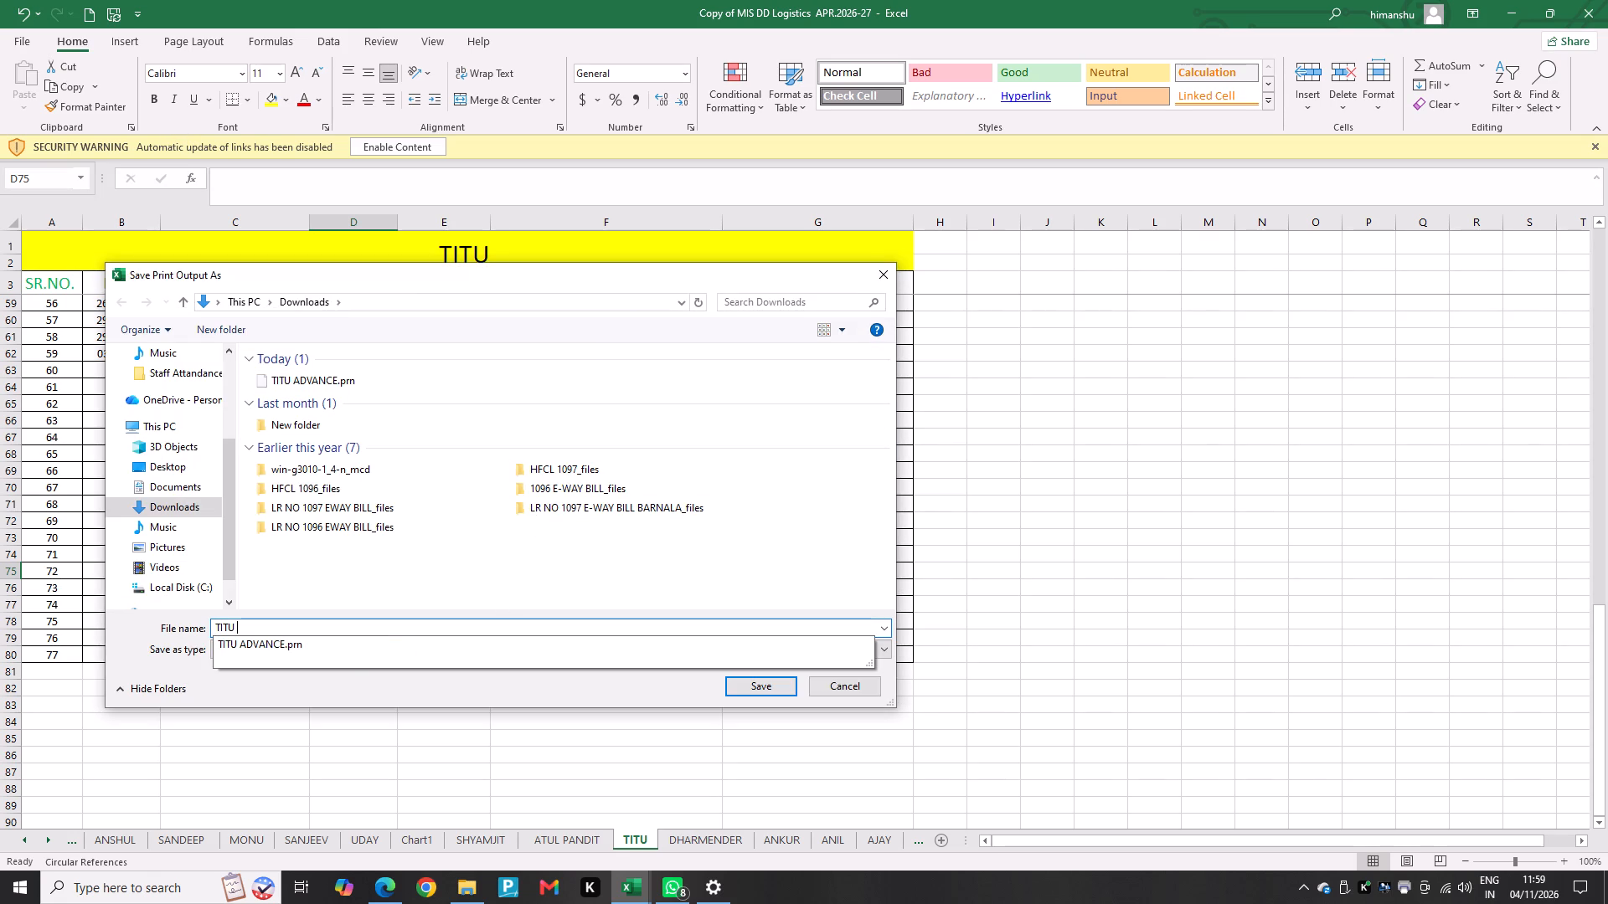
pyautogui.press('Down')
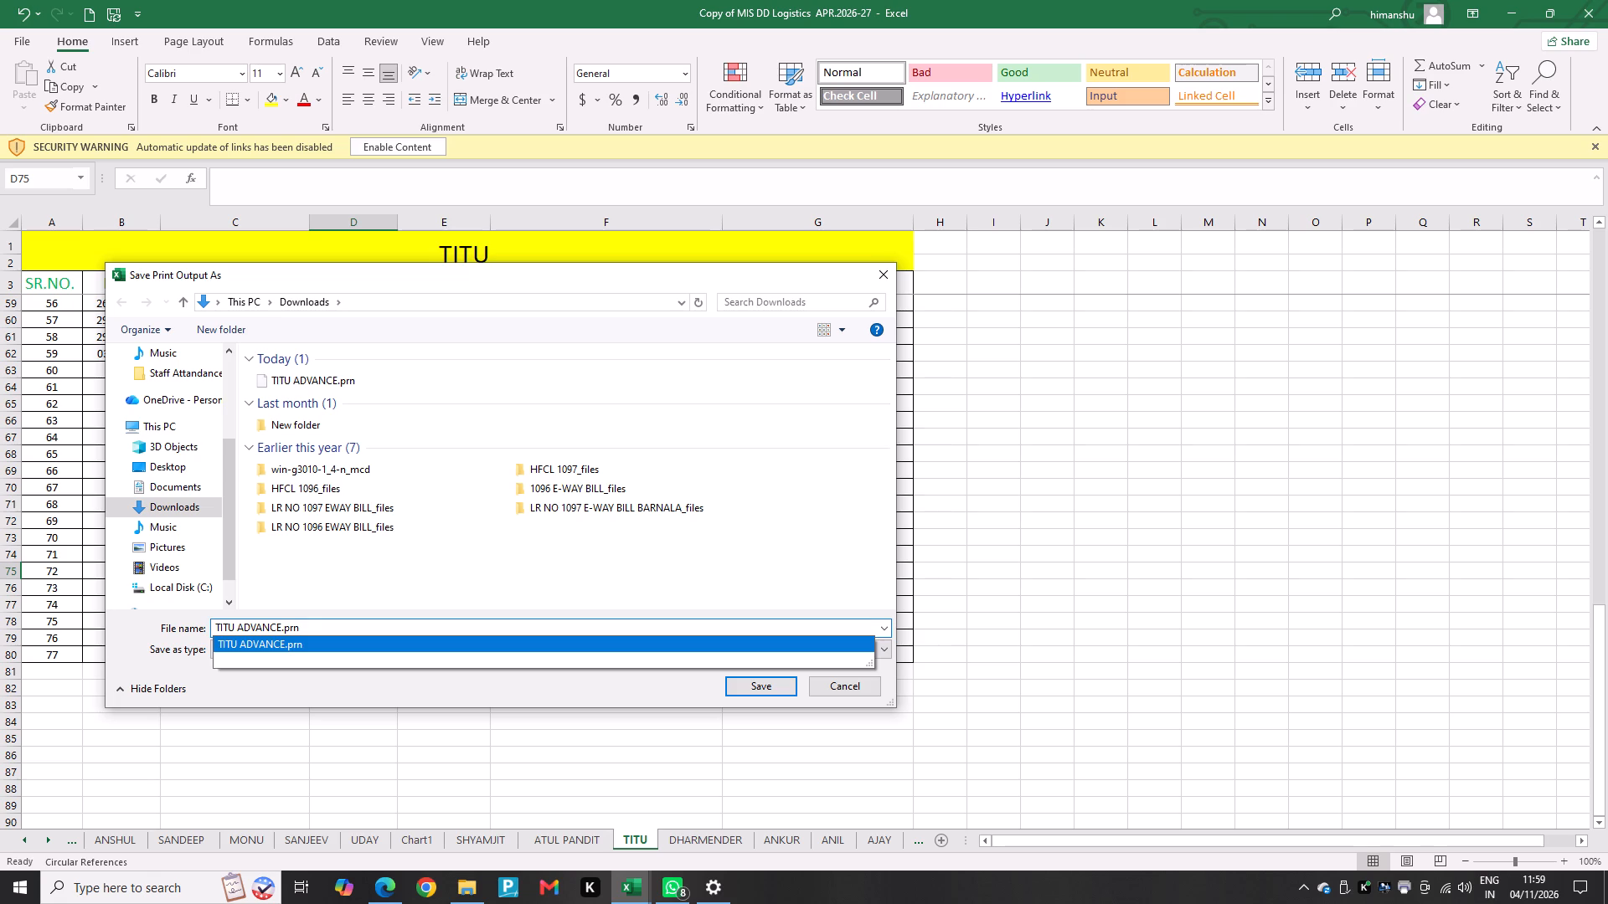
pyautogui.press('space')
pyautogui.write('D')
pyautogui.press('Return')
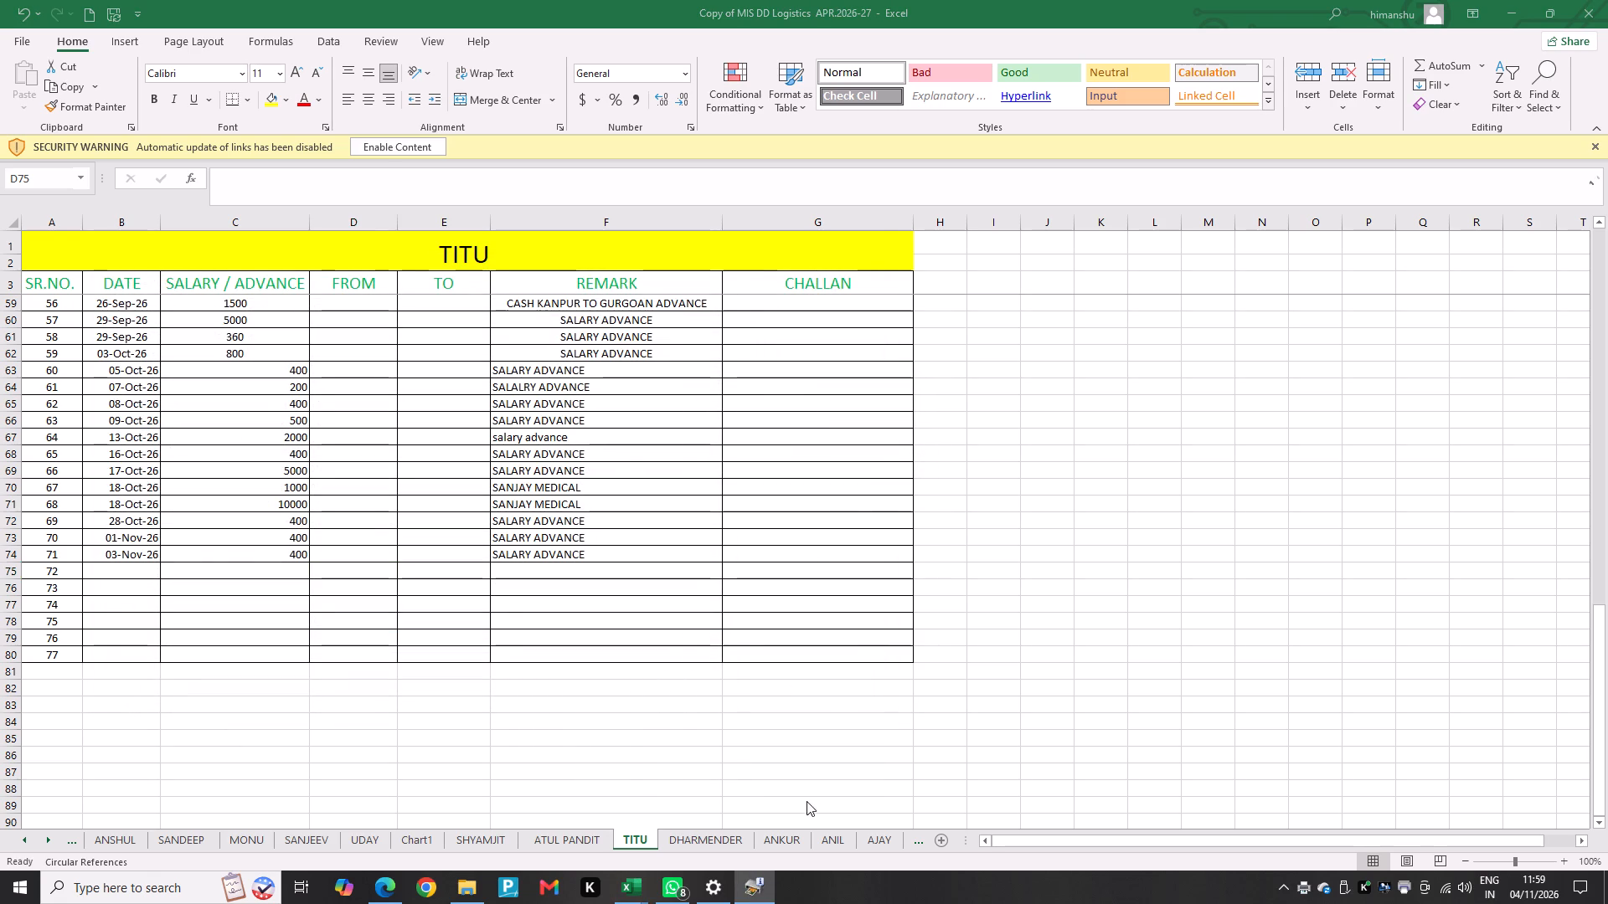
pyautogui.click(755, 903)
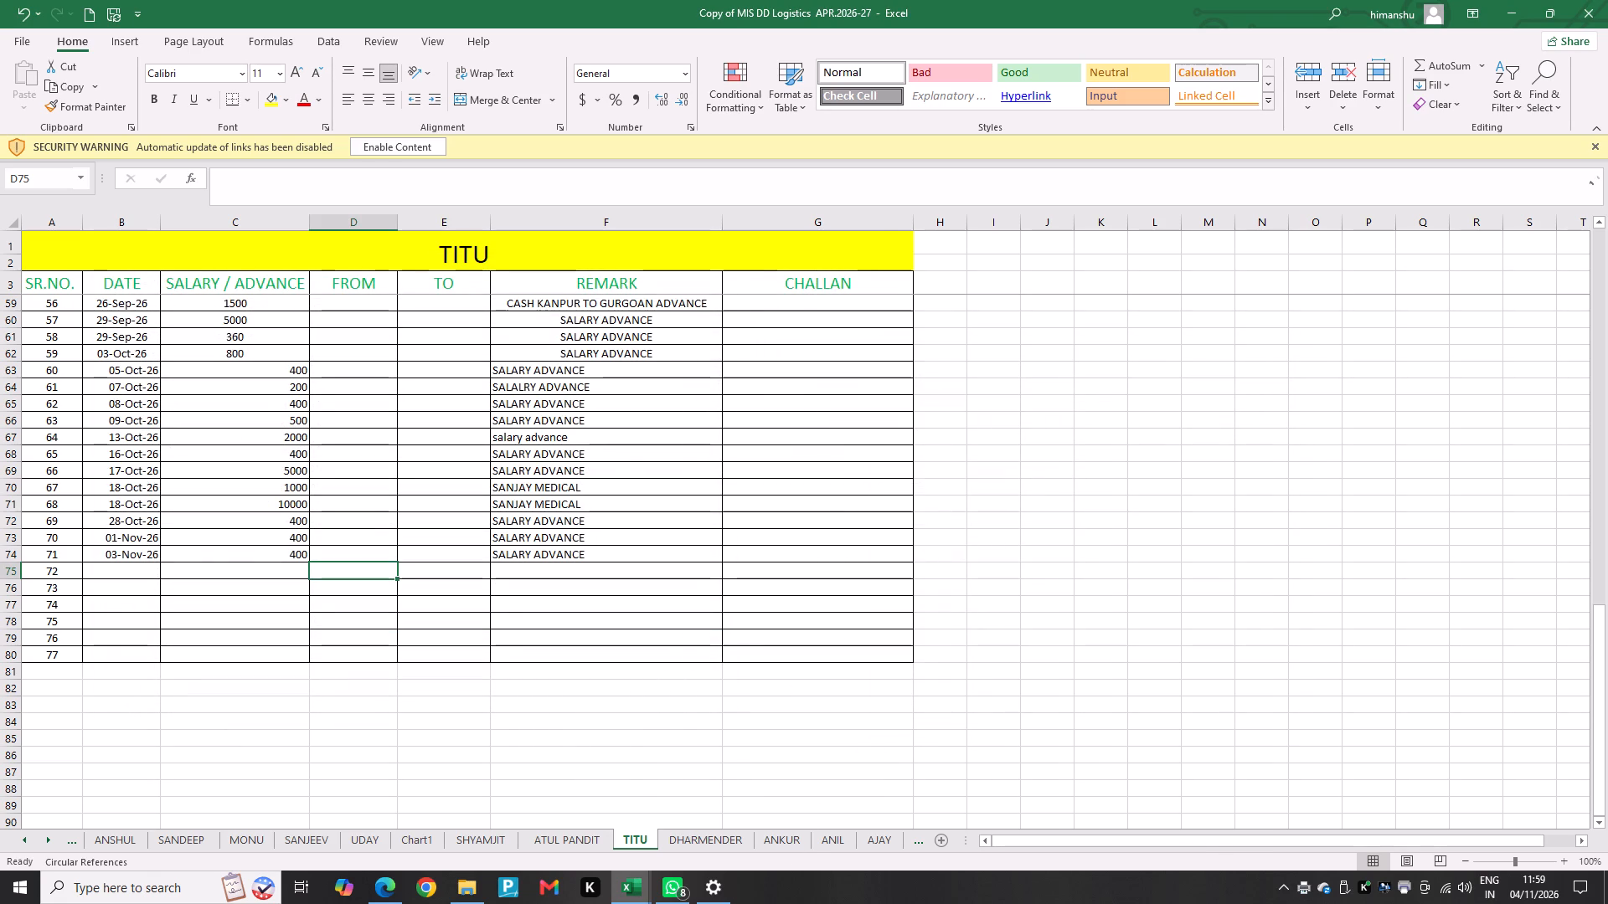
# Minimise the workbook and close the Printers & scanners settings window.
pyautogui.click(1497, 0)
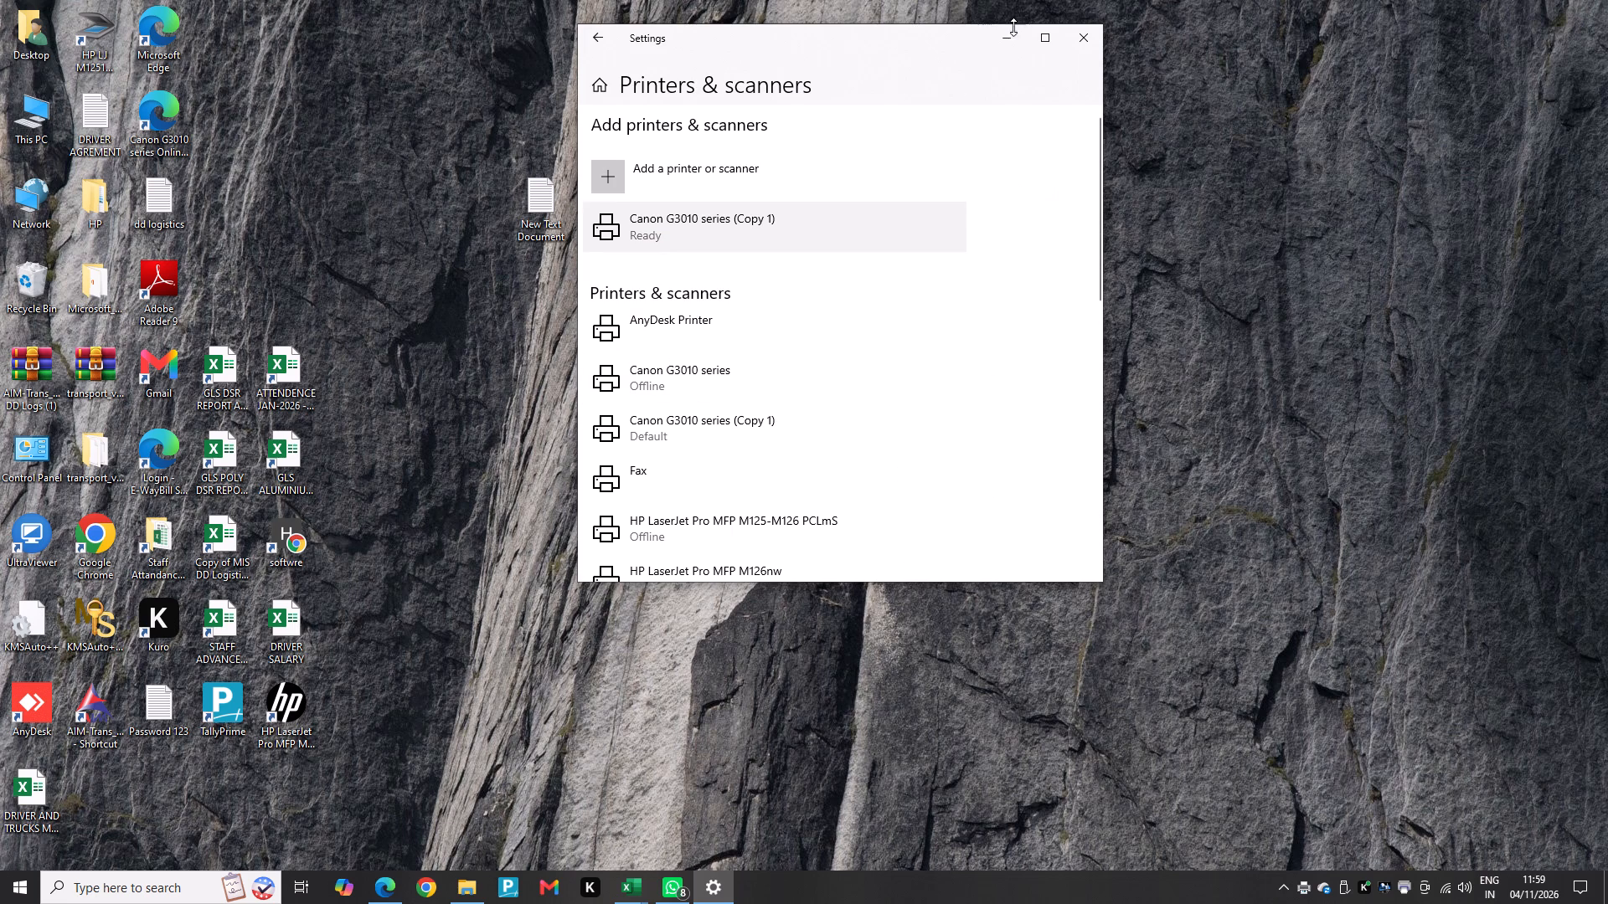
pyautogui.click(1077, 33)
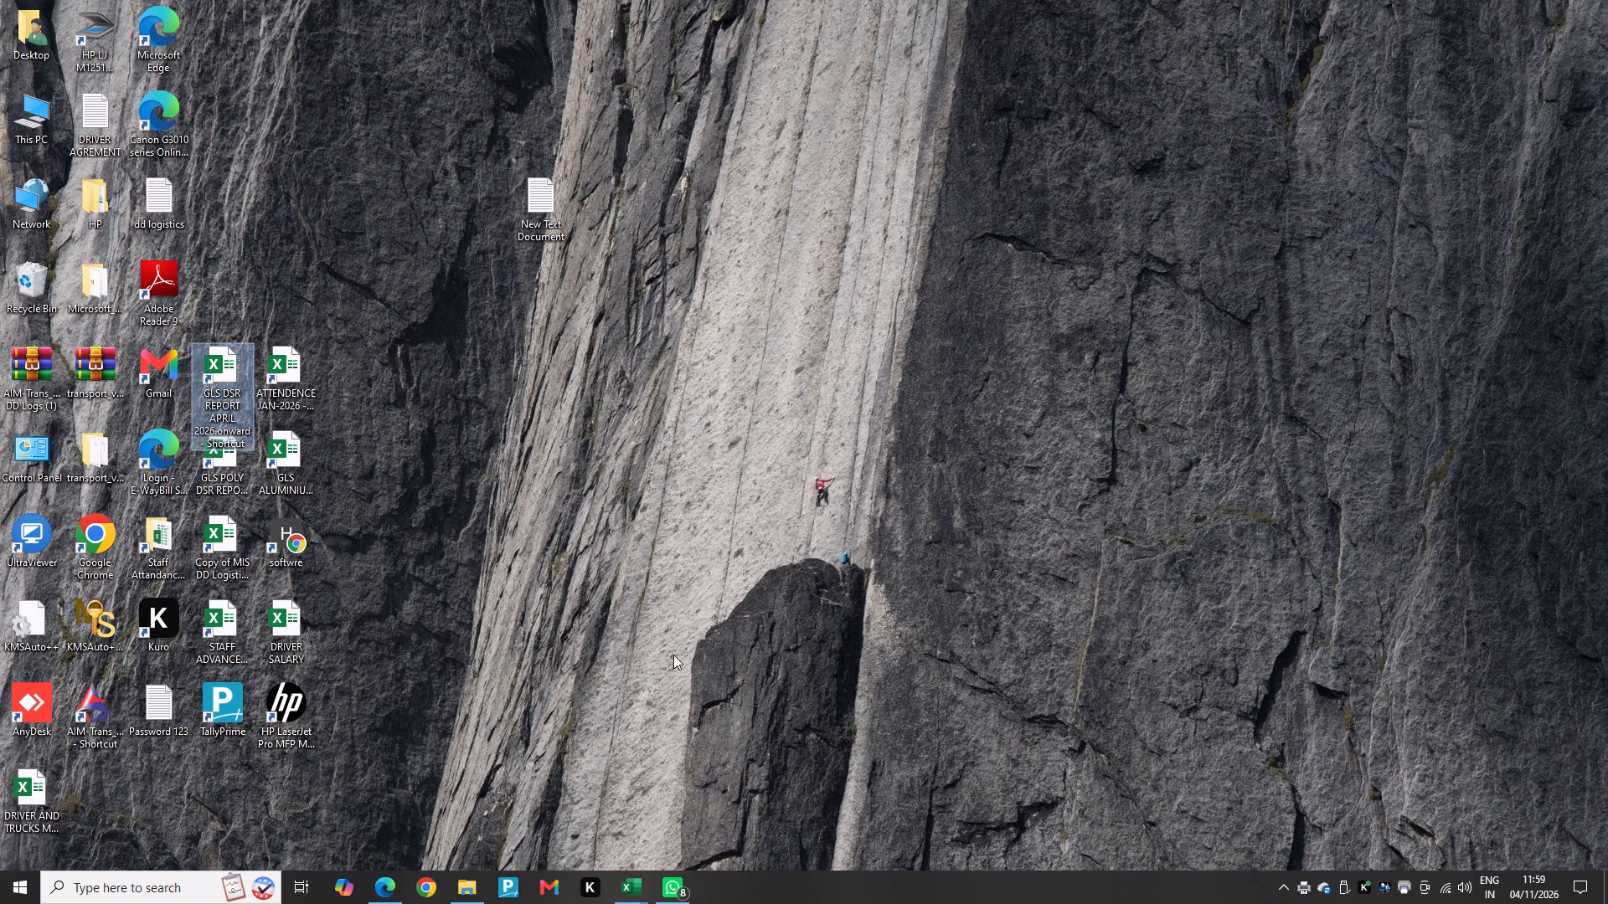
# From the workbook's print page, open the printer settings and examine the Canon G3010 series (Copy 1) management page and print queue.
pyautogui.click(631, 883)
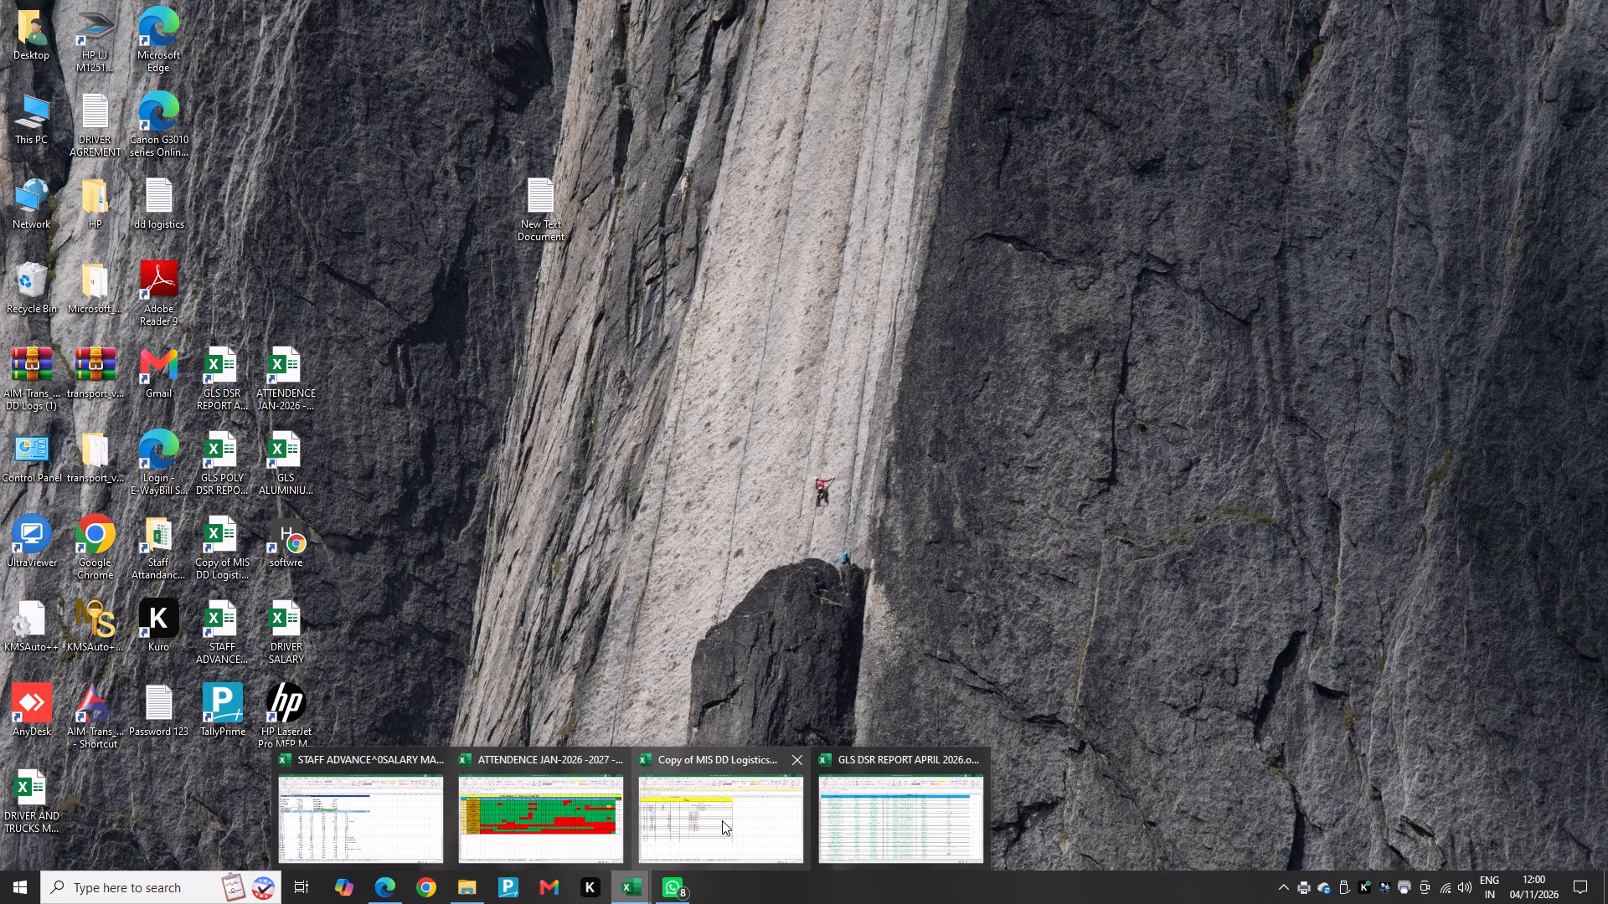
pyautogui.click(668, 824)
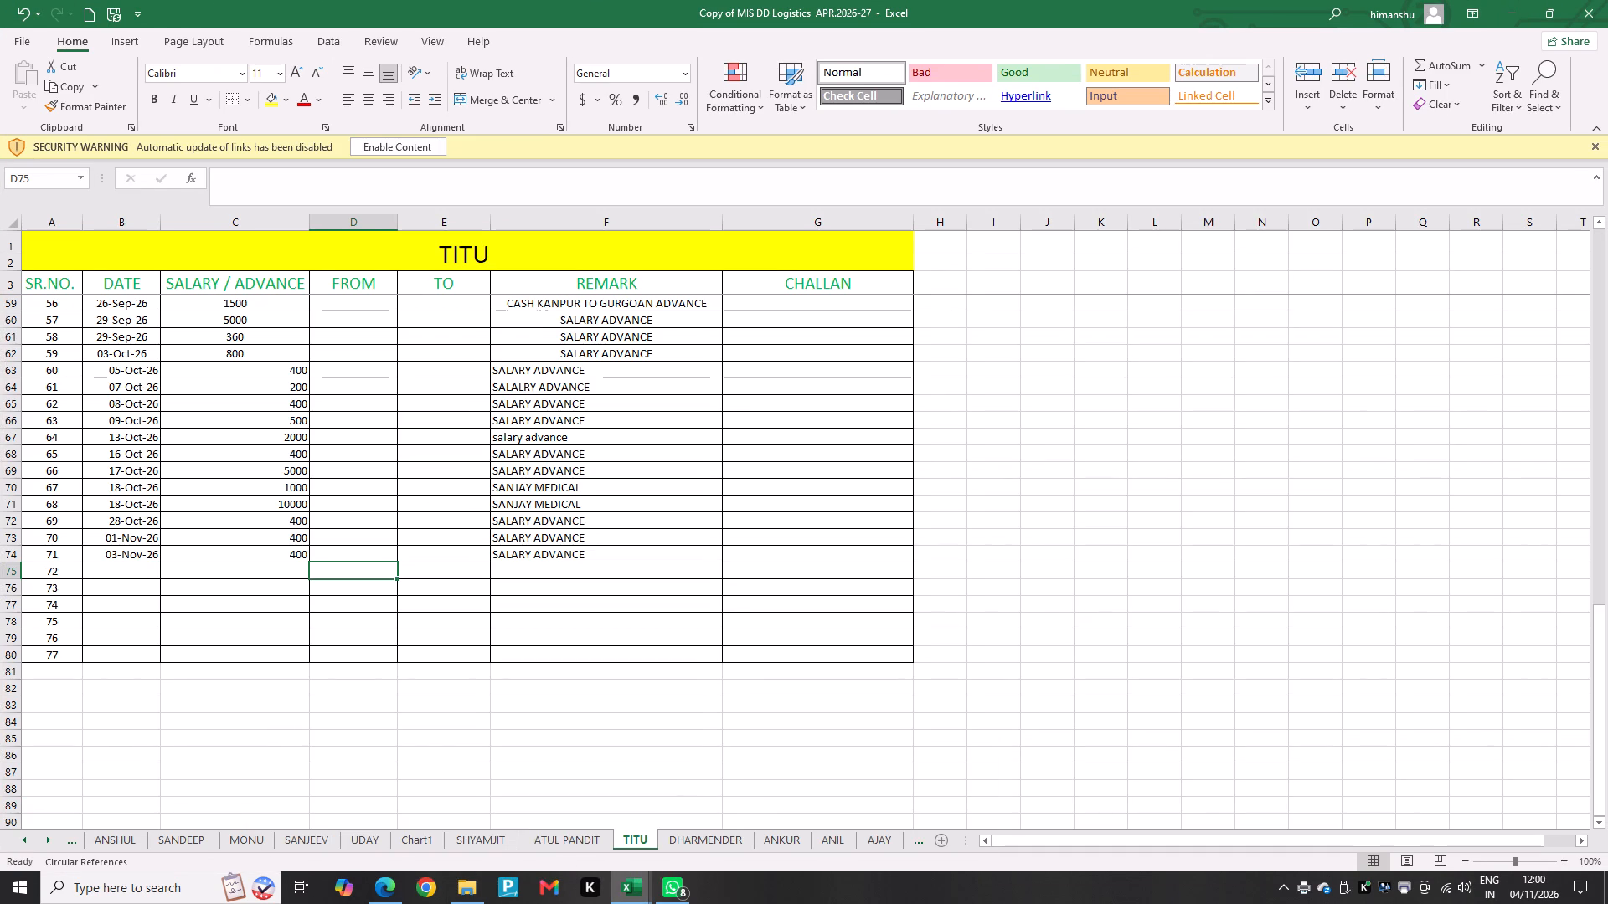
pyautogui.hotkey('ctrl', 'p')
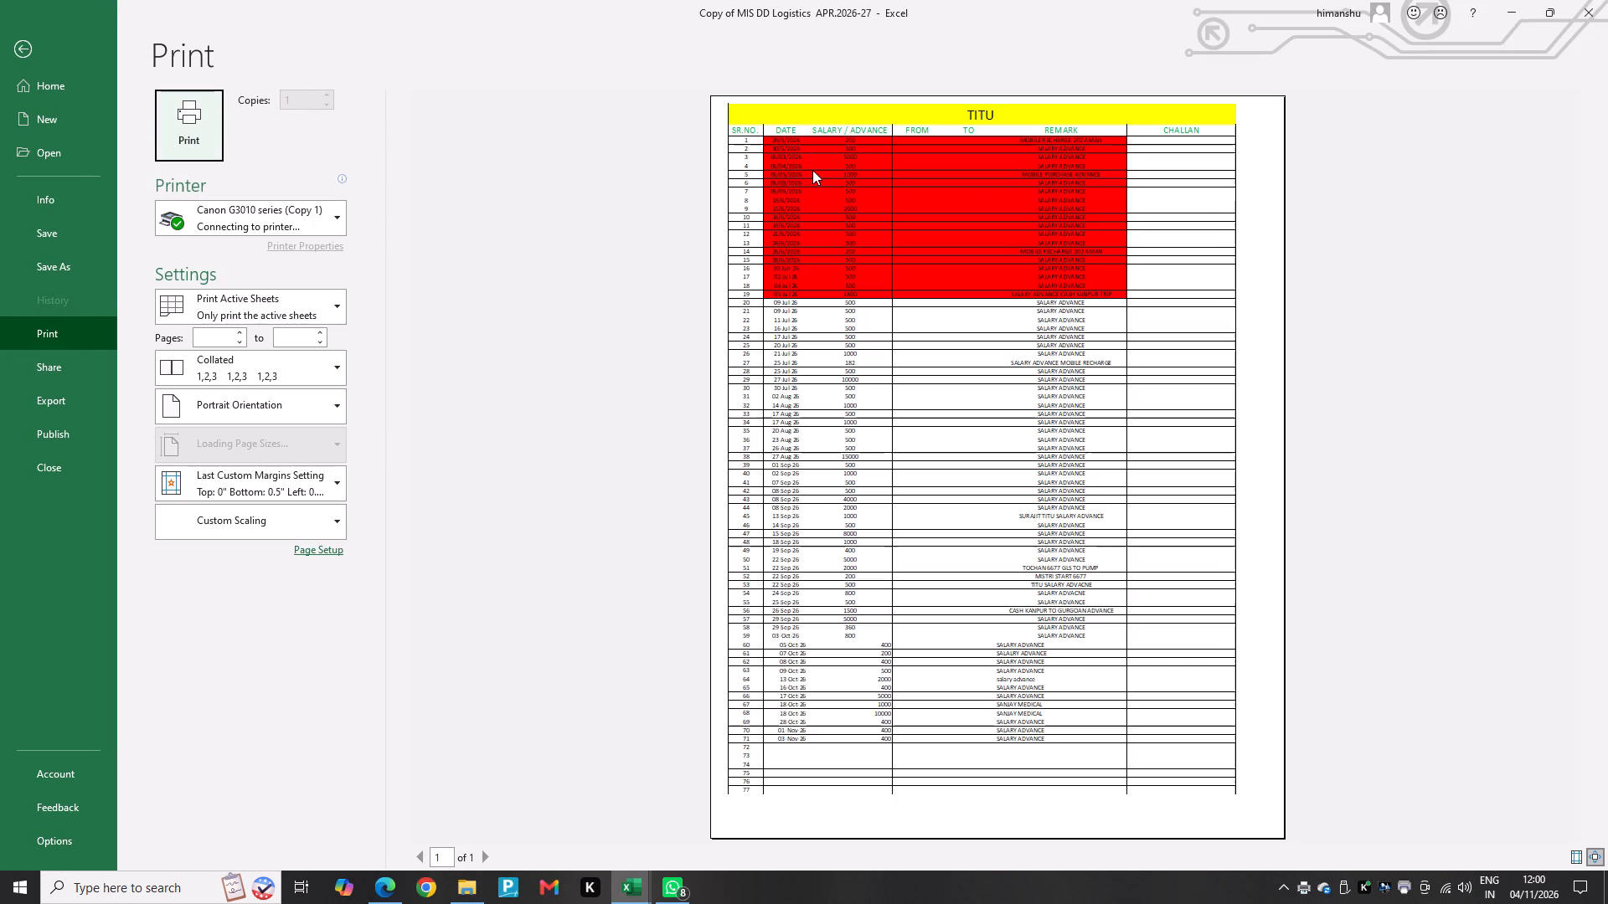
pyautogui.click(305, 223)
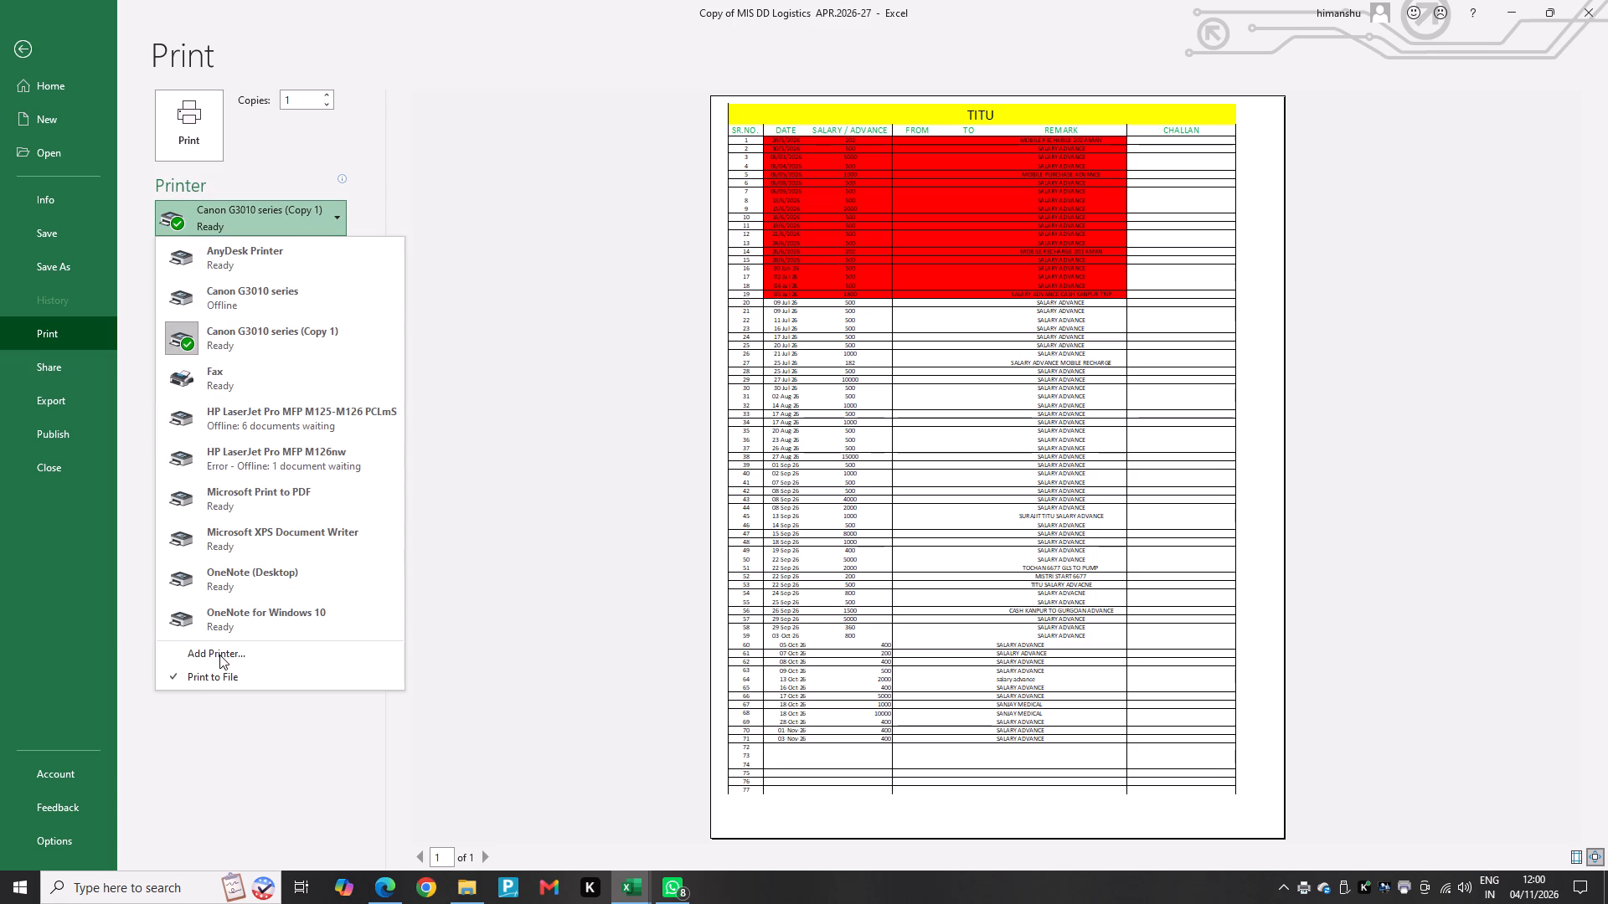
pyautogui.click(219, 655)
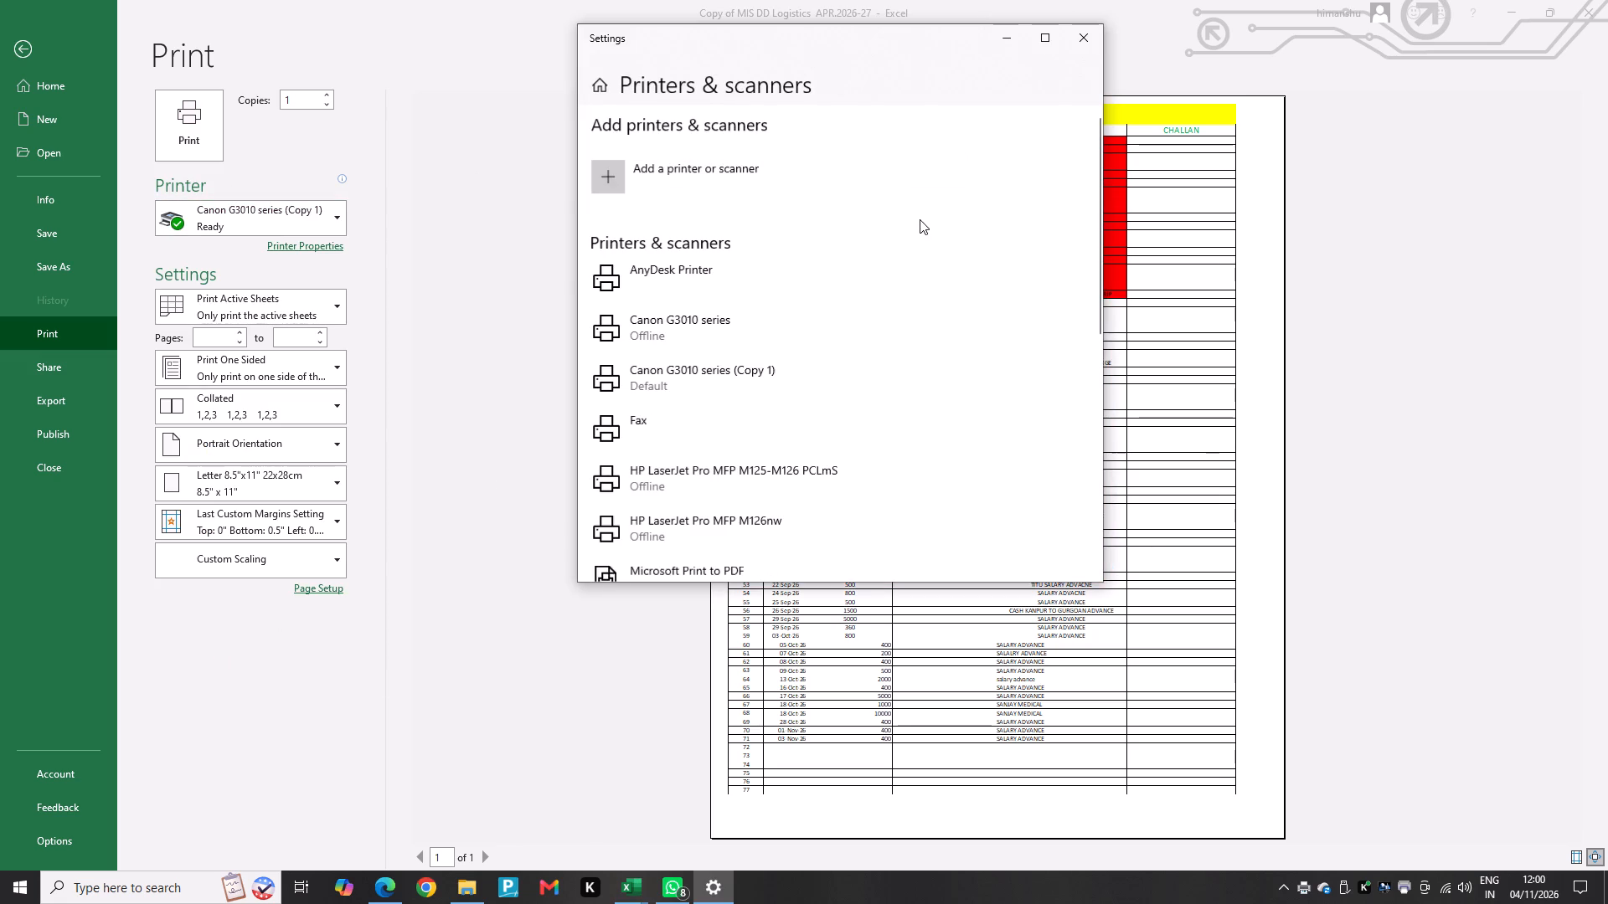
pyautogui.click(695, 376)
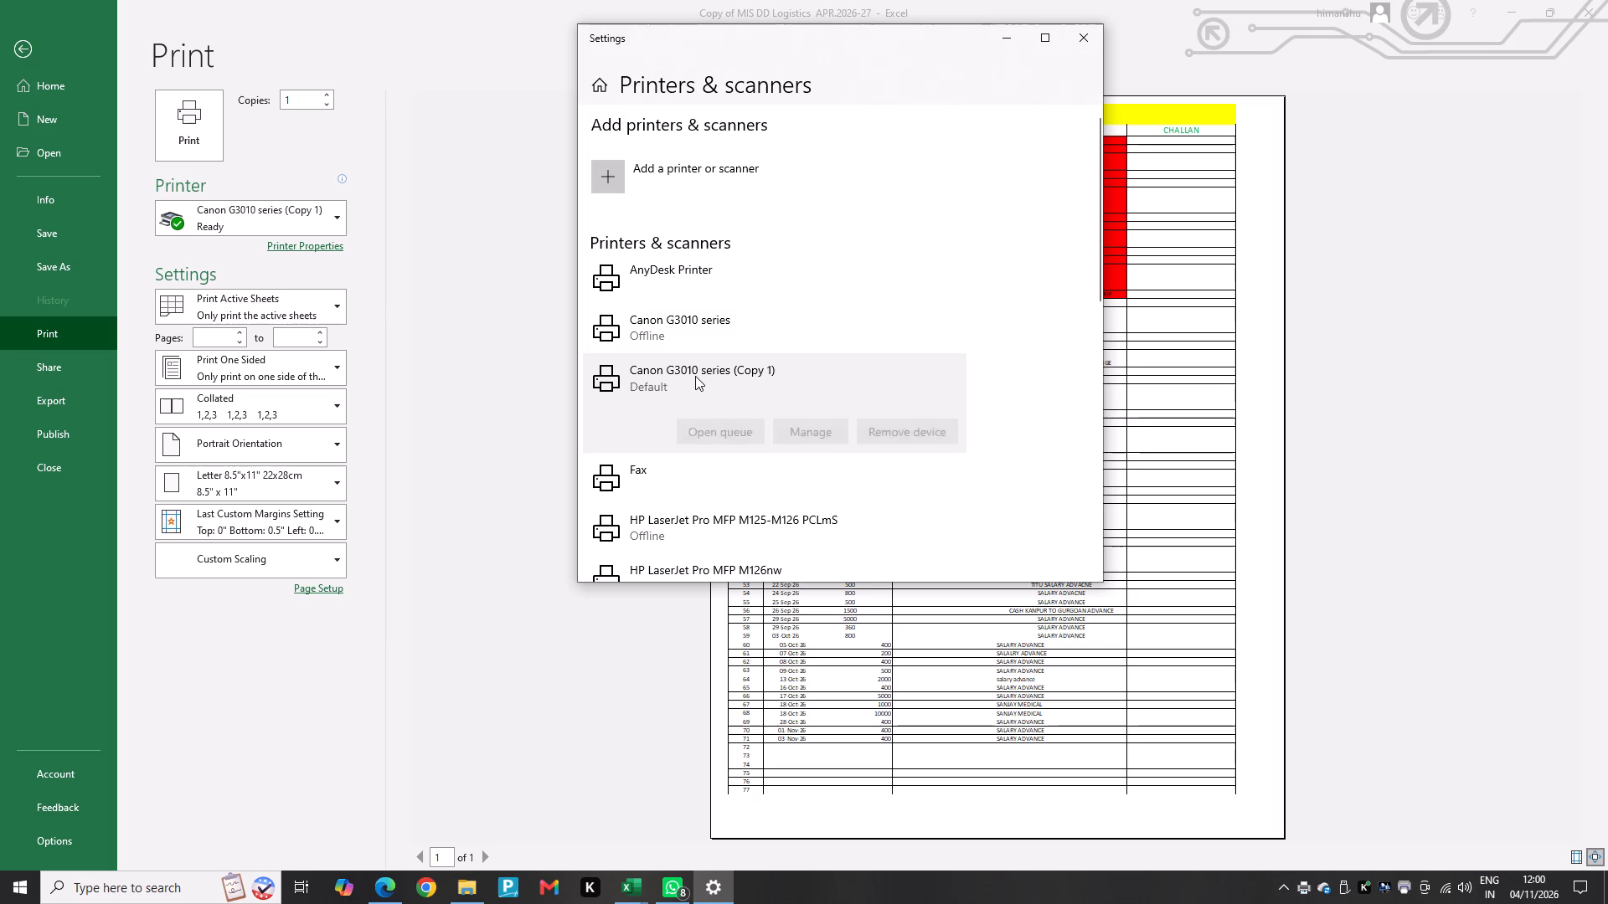
pyautogui.click(806, 425)
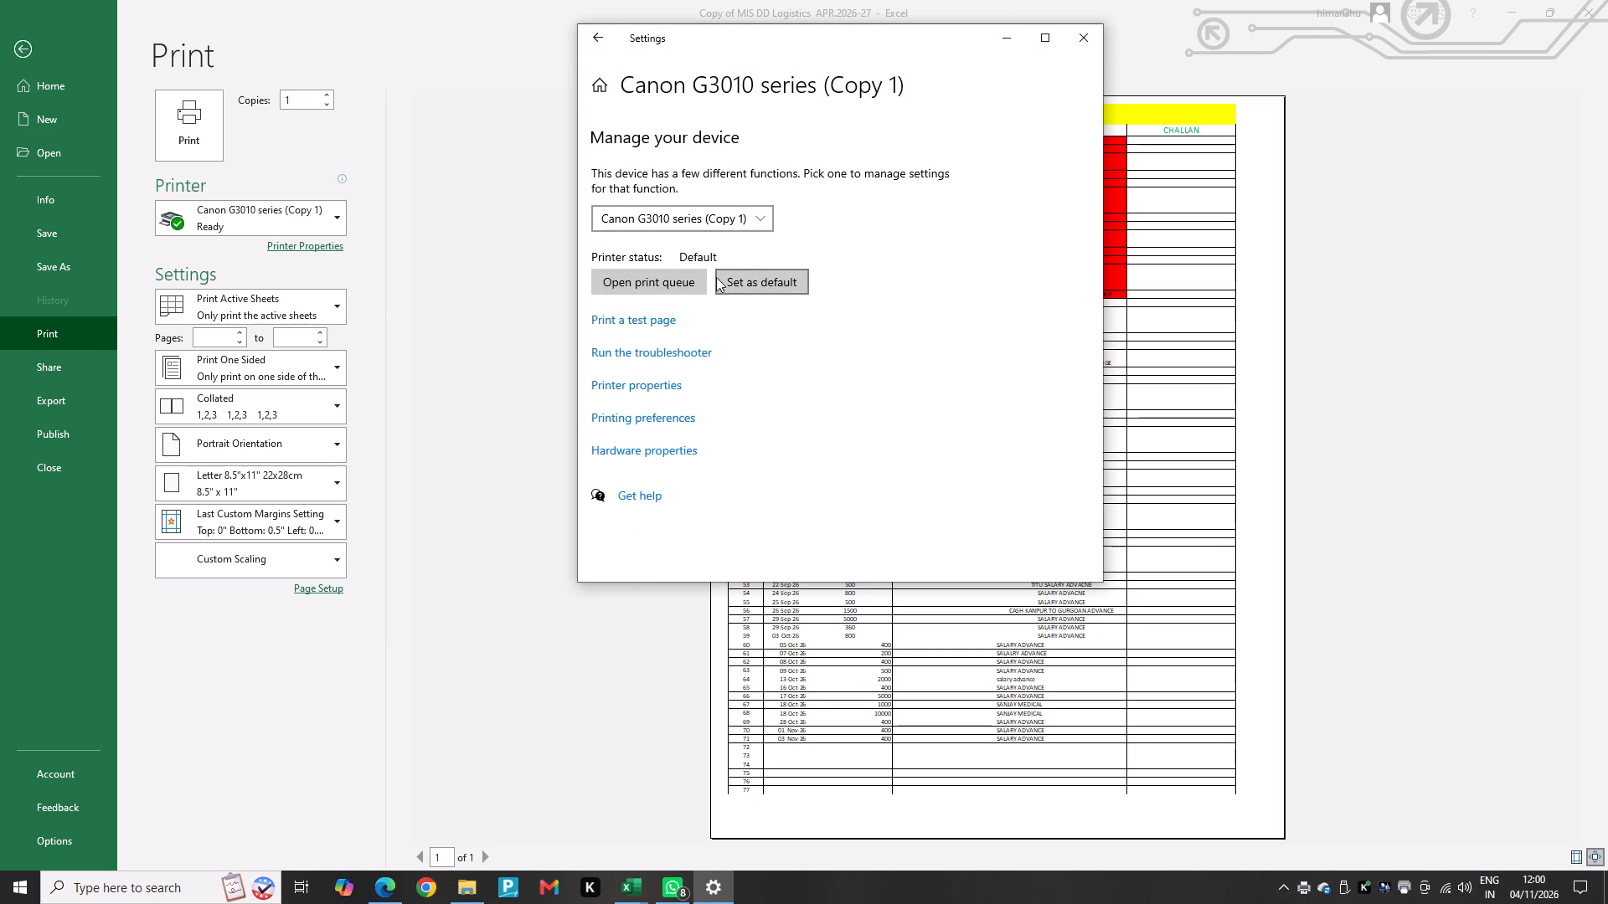
pyautogui.click(596, 46)
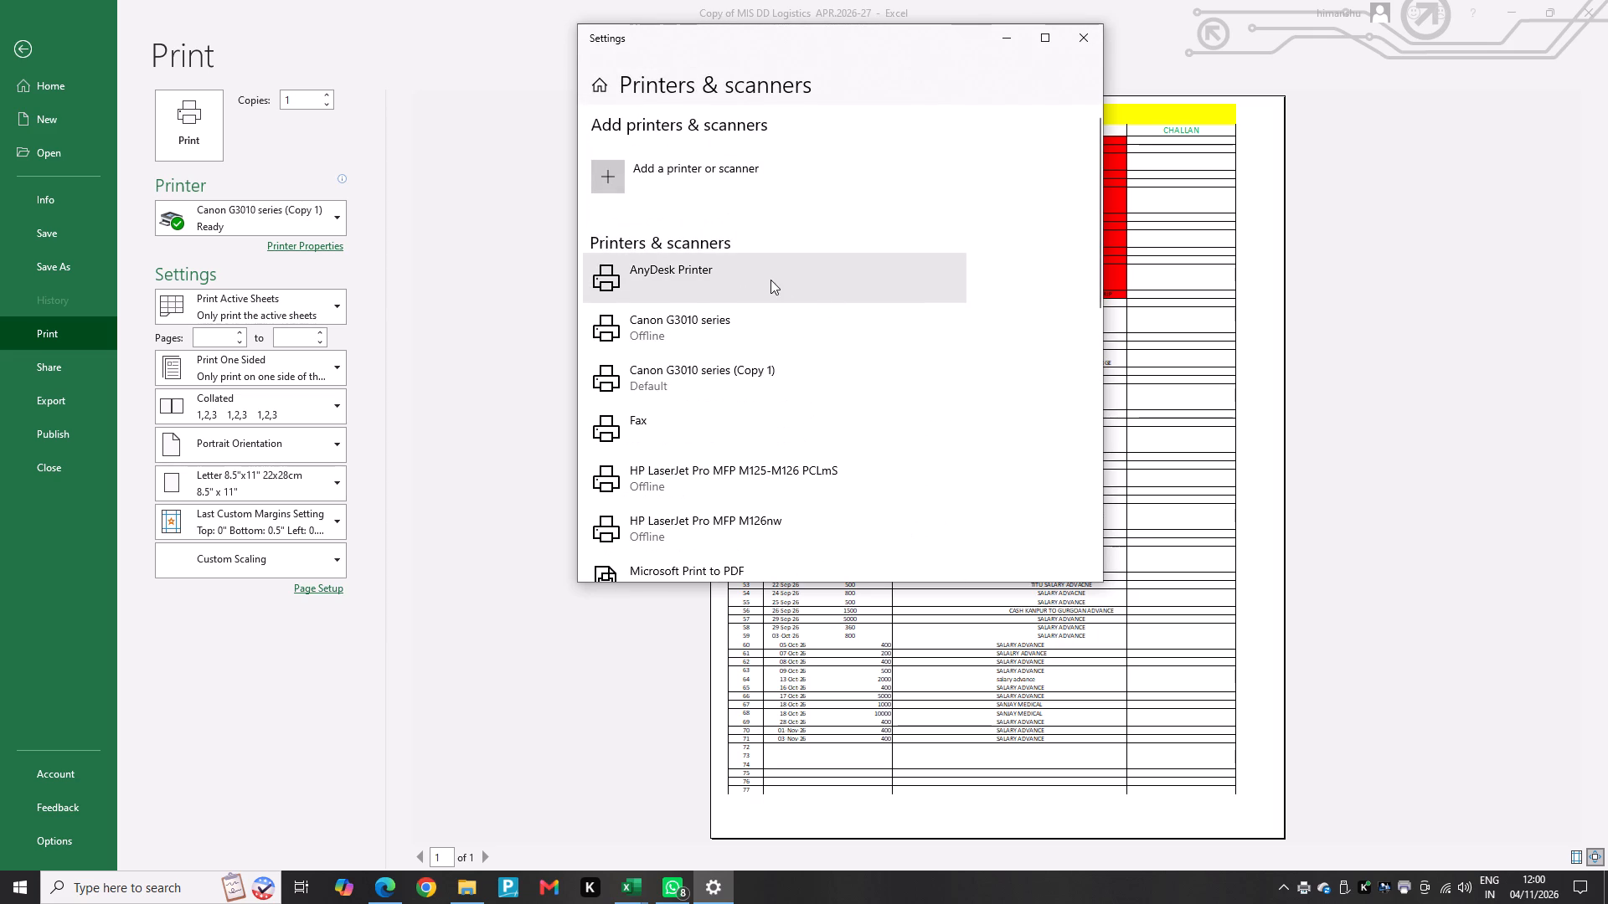
pyautogui.click(781, 377)
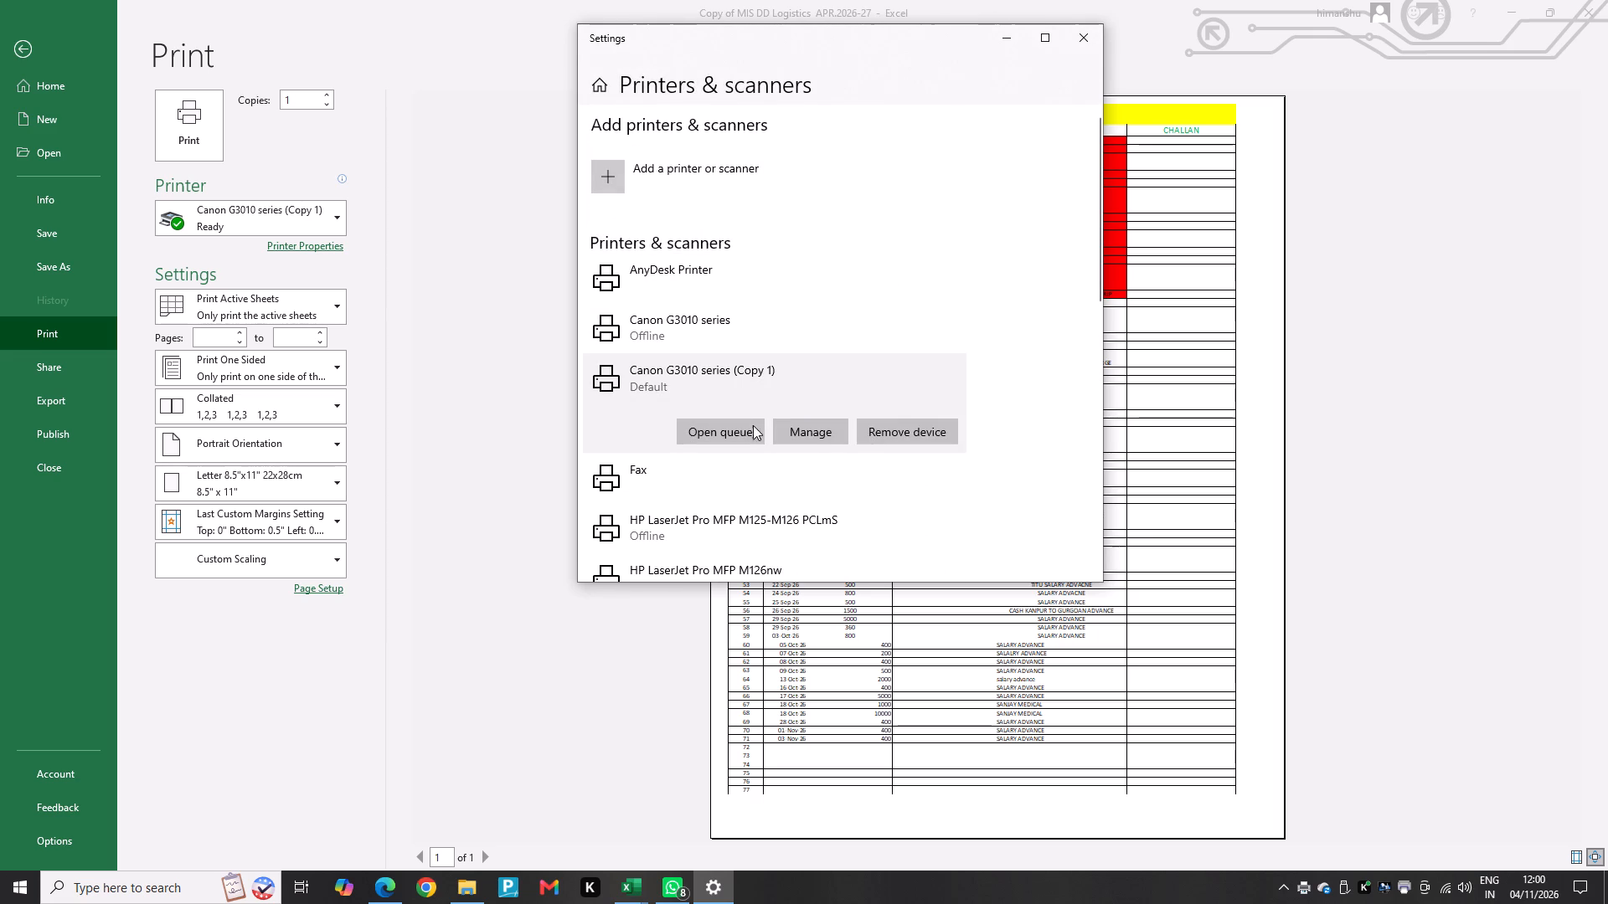
pyautogui.click(725, 432)
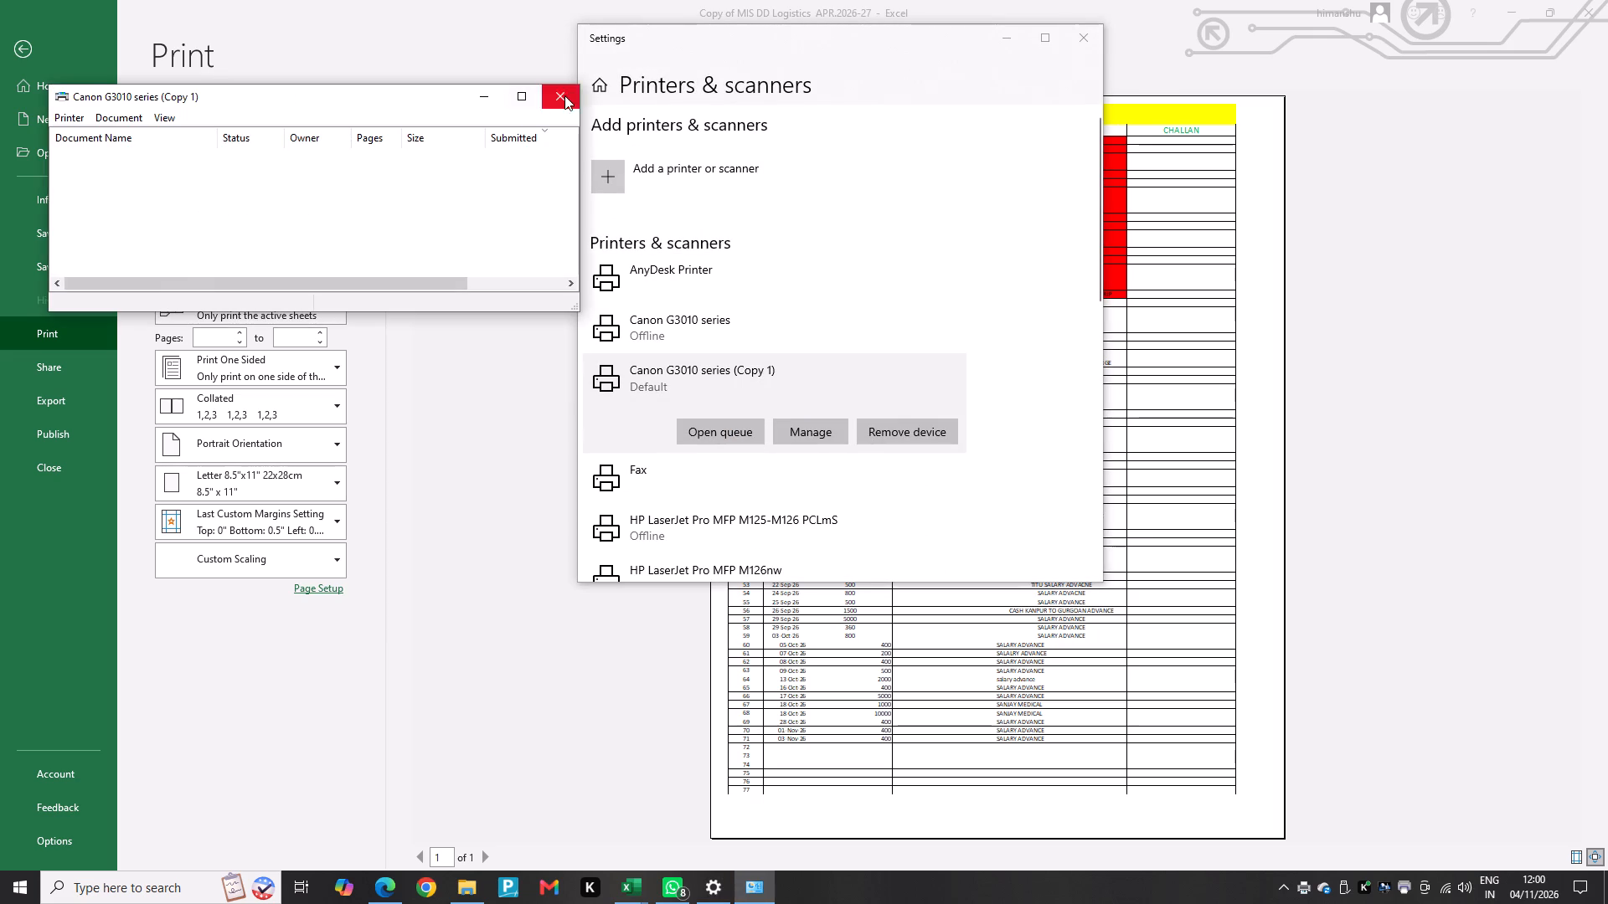
pyautogui.click(566, 95)
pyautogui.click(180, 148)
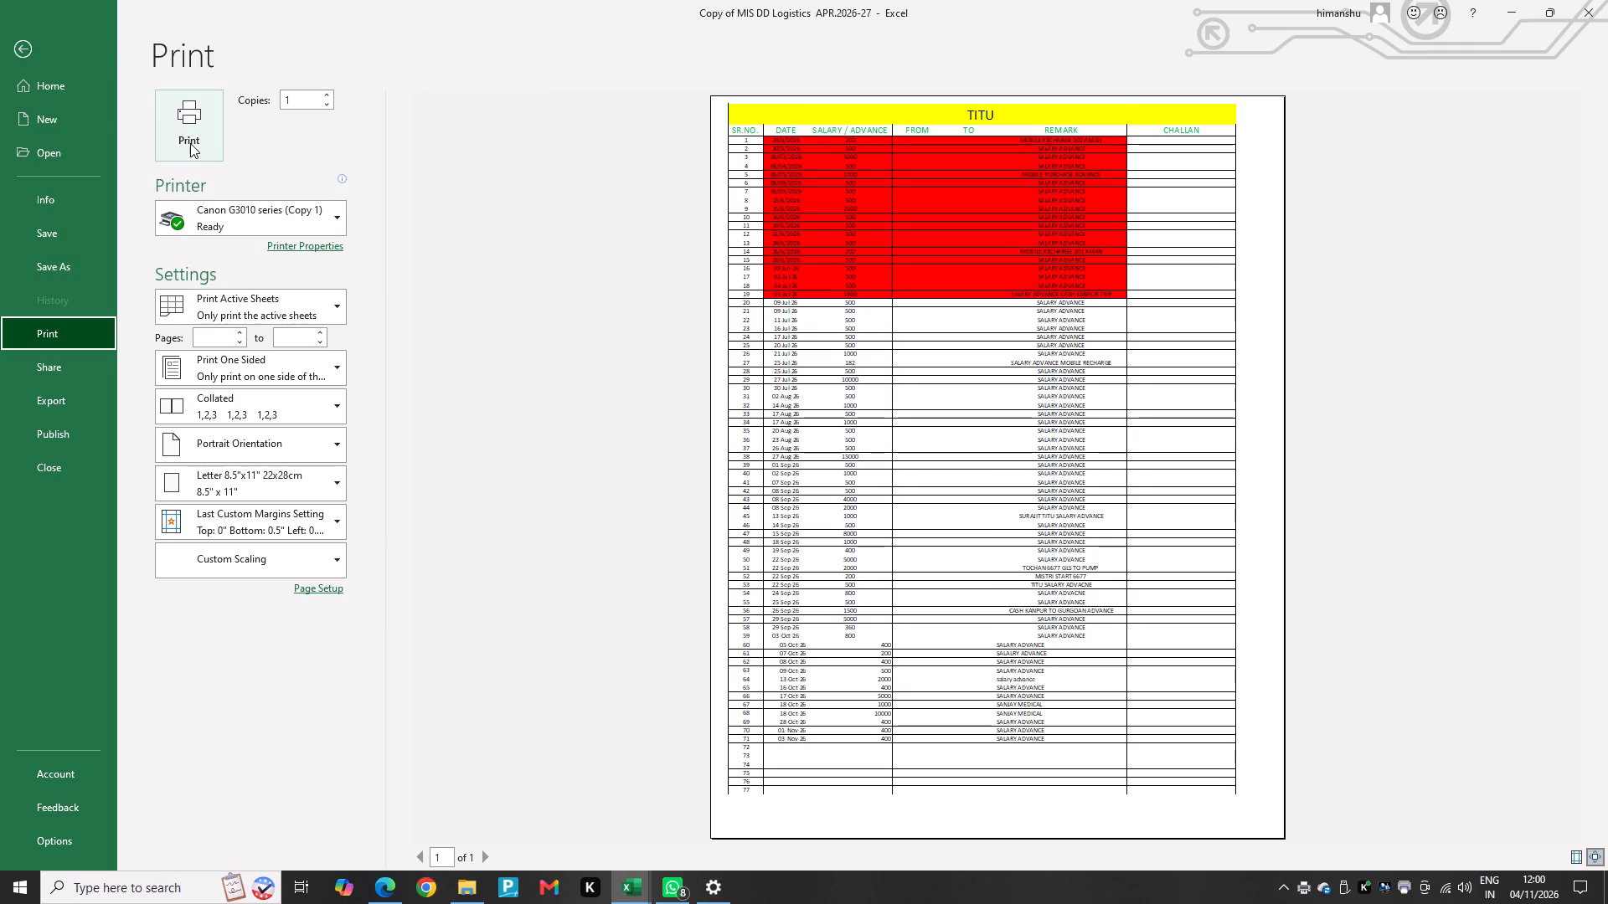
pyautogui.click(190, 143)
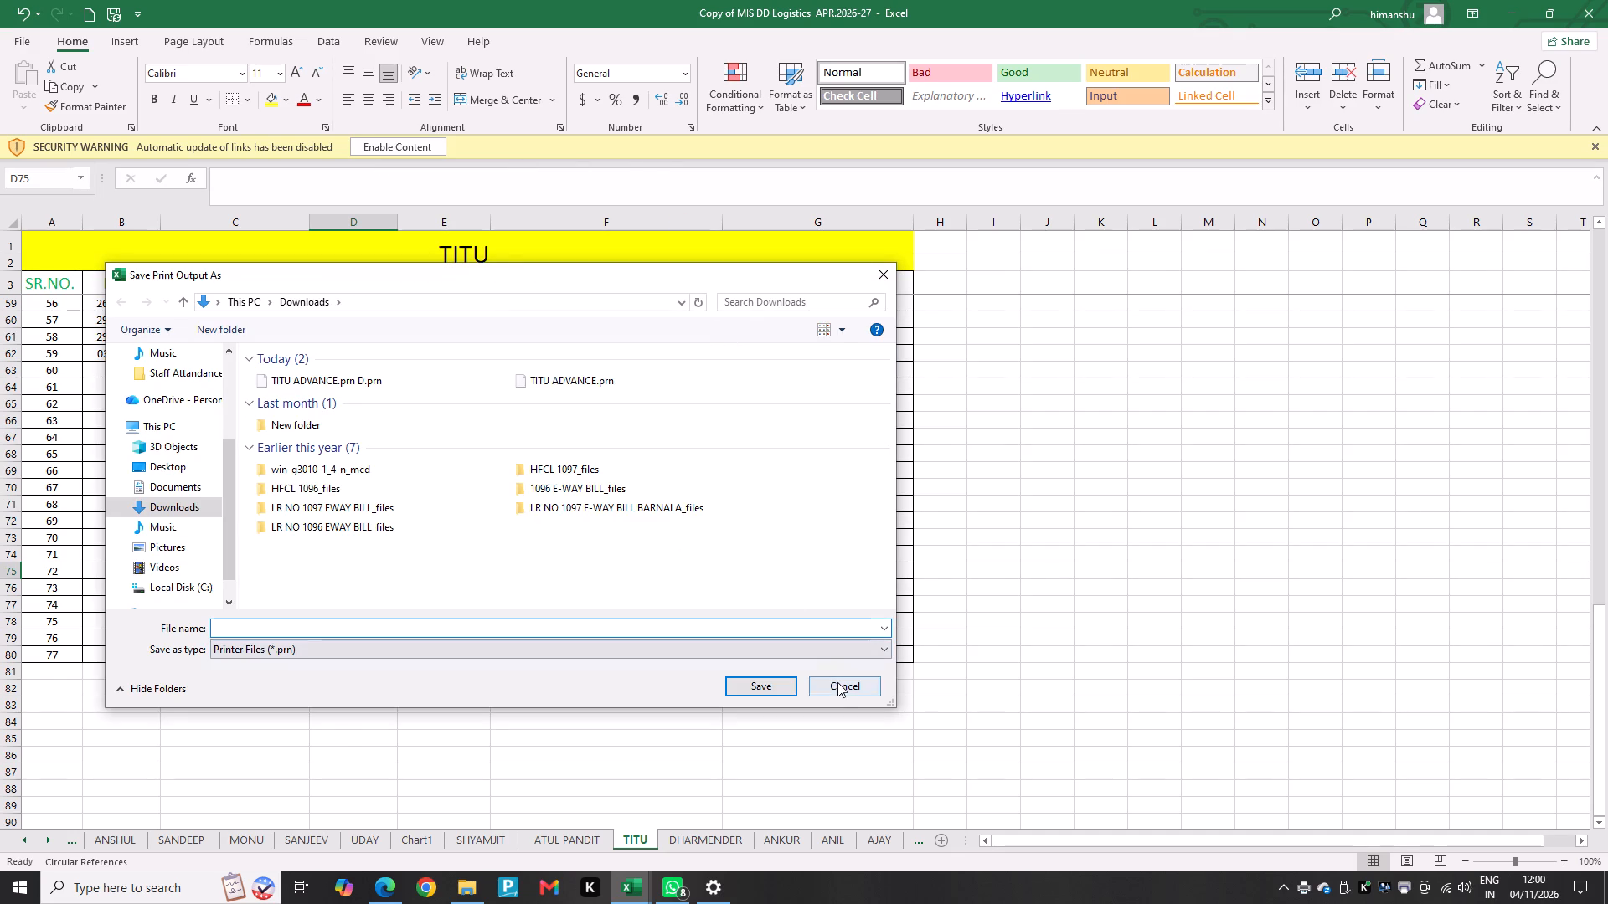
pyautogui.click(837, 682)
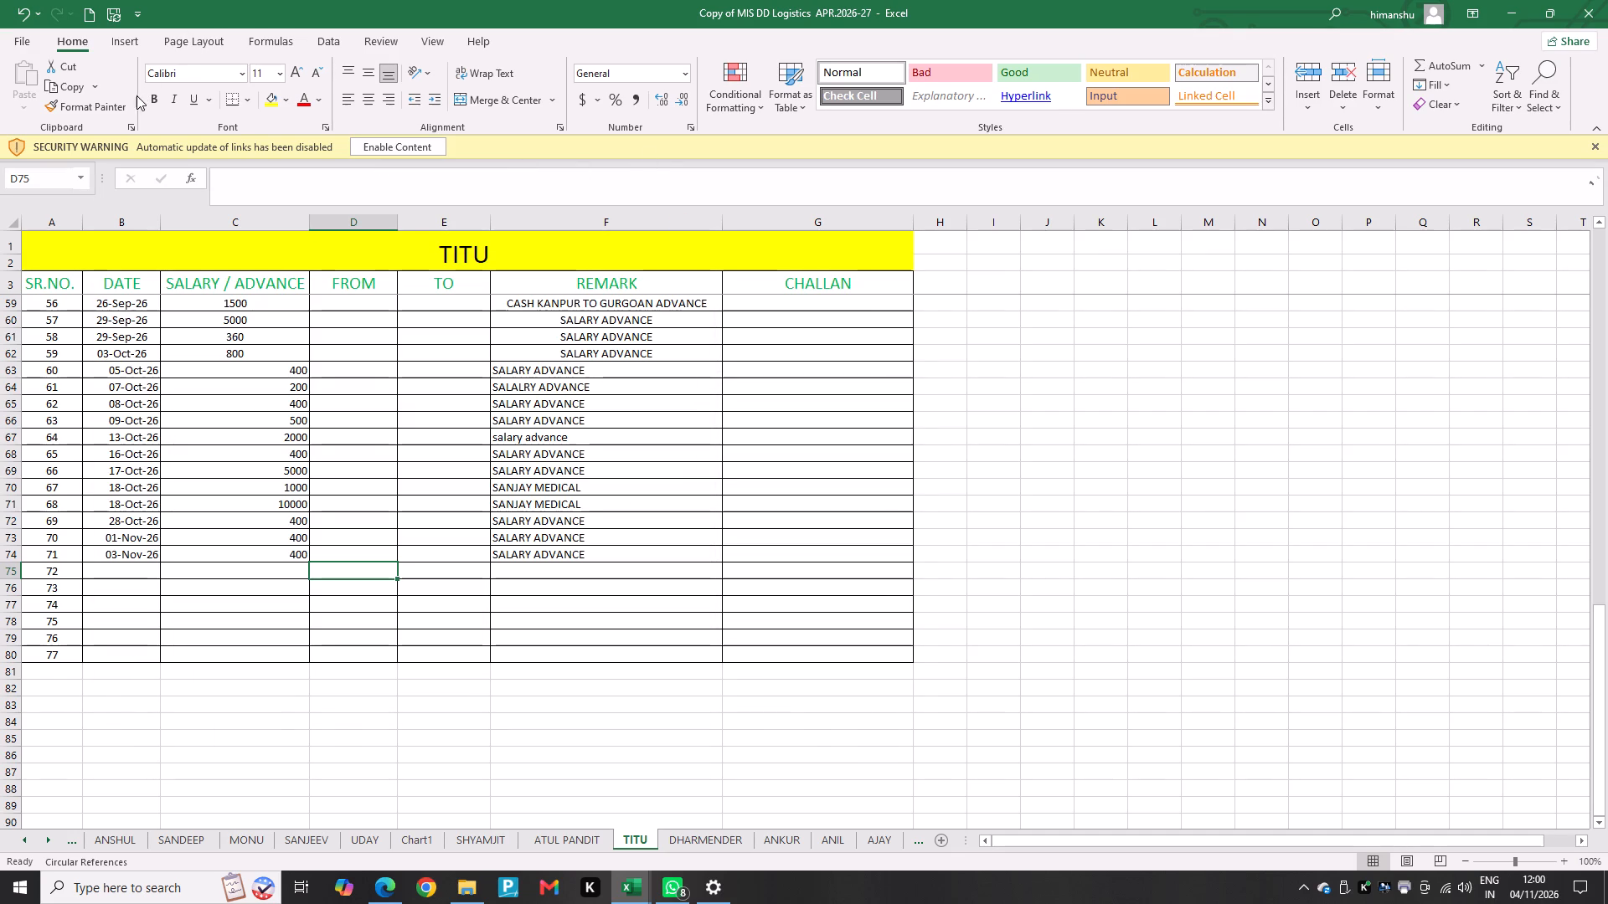
# Turn off Print to File for the Canon G3010 series (Copy 1) and print the TITU sheet.
pyautogui.hotkey('ctrl', 'p')
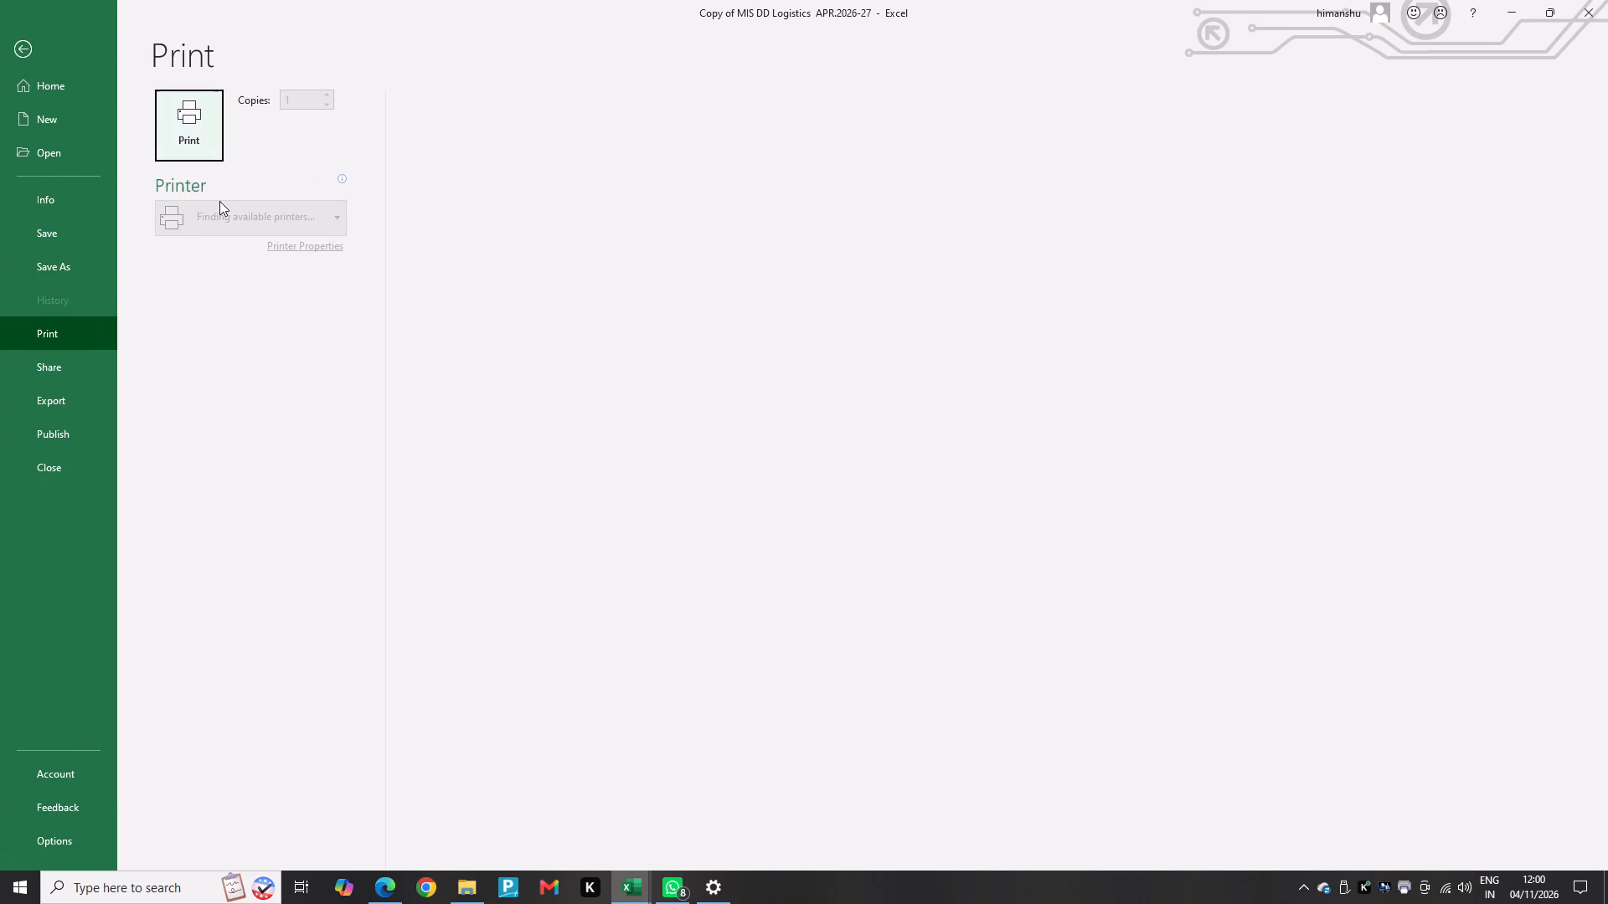
pyautogui.click(219, 229)
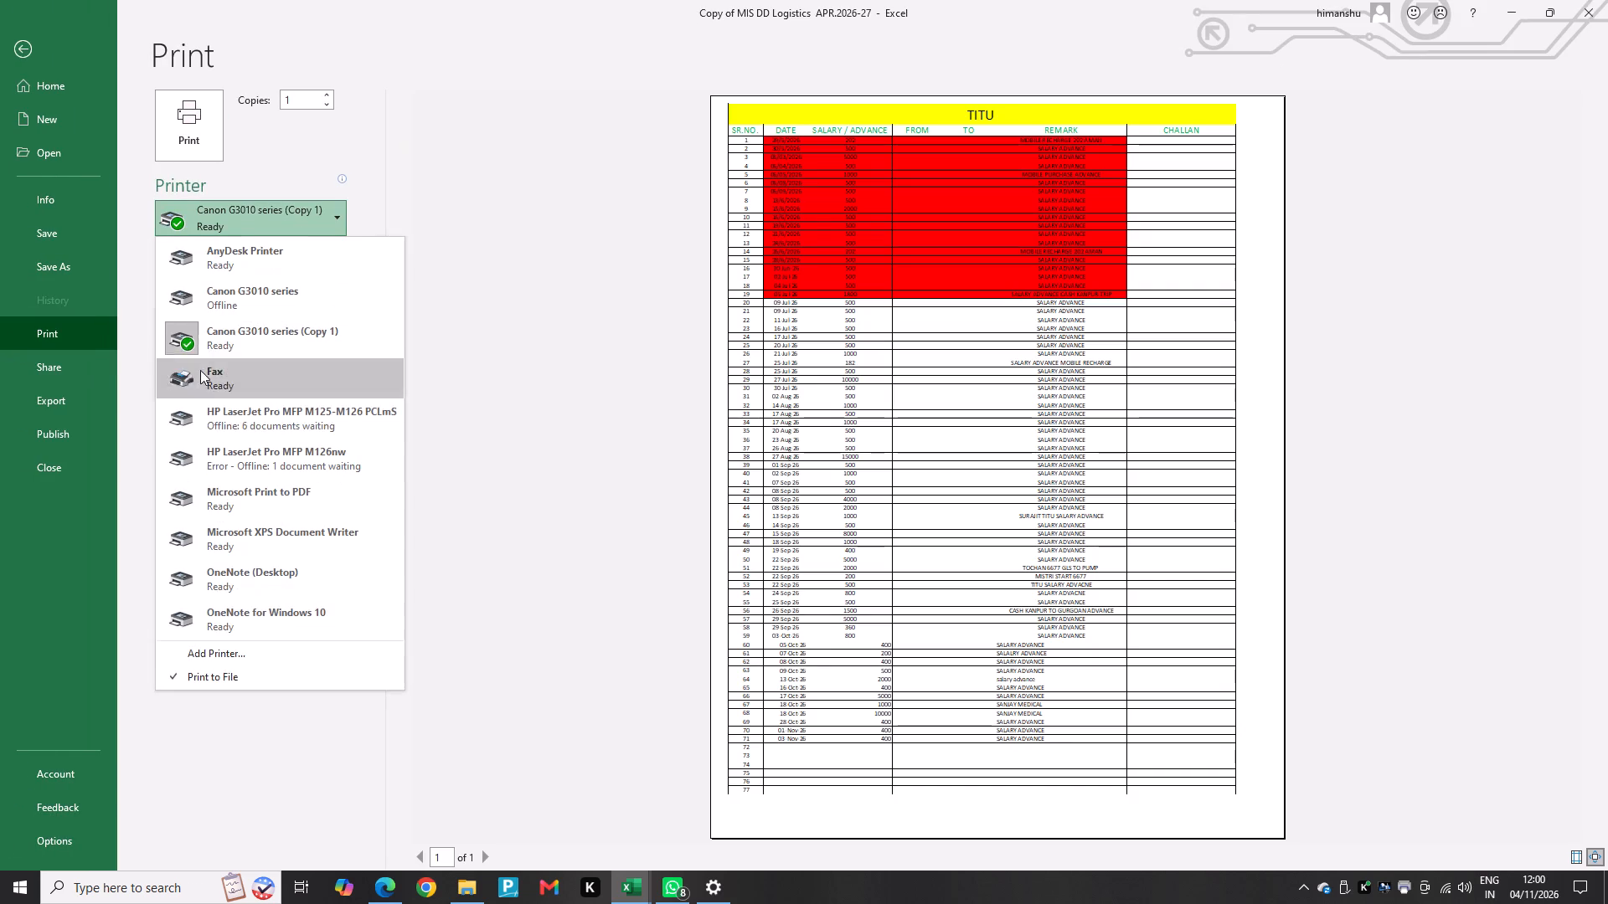
pyautogui.click(187, 670)
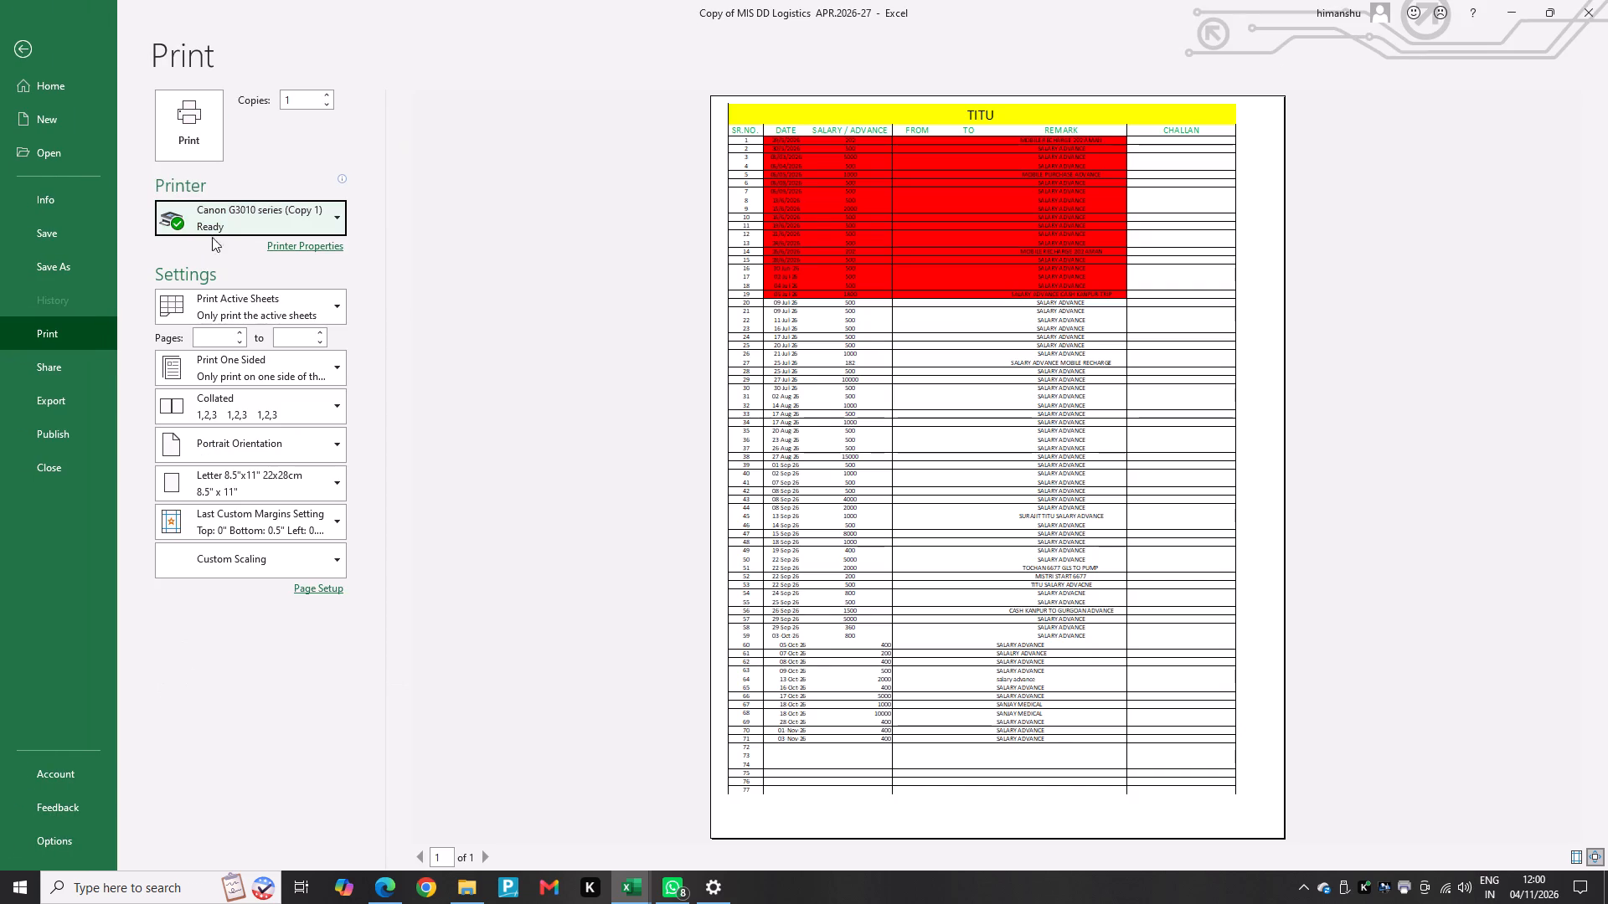
pyautogui.click(220, 223)
pyautogui.click(180, 122)
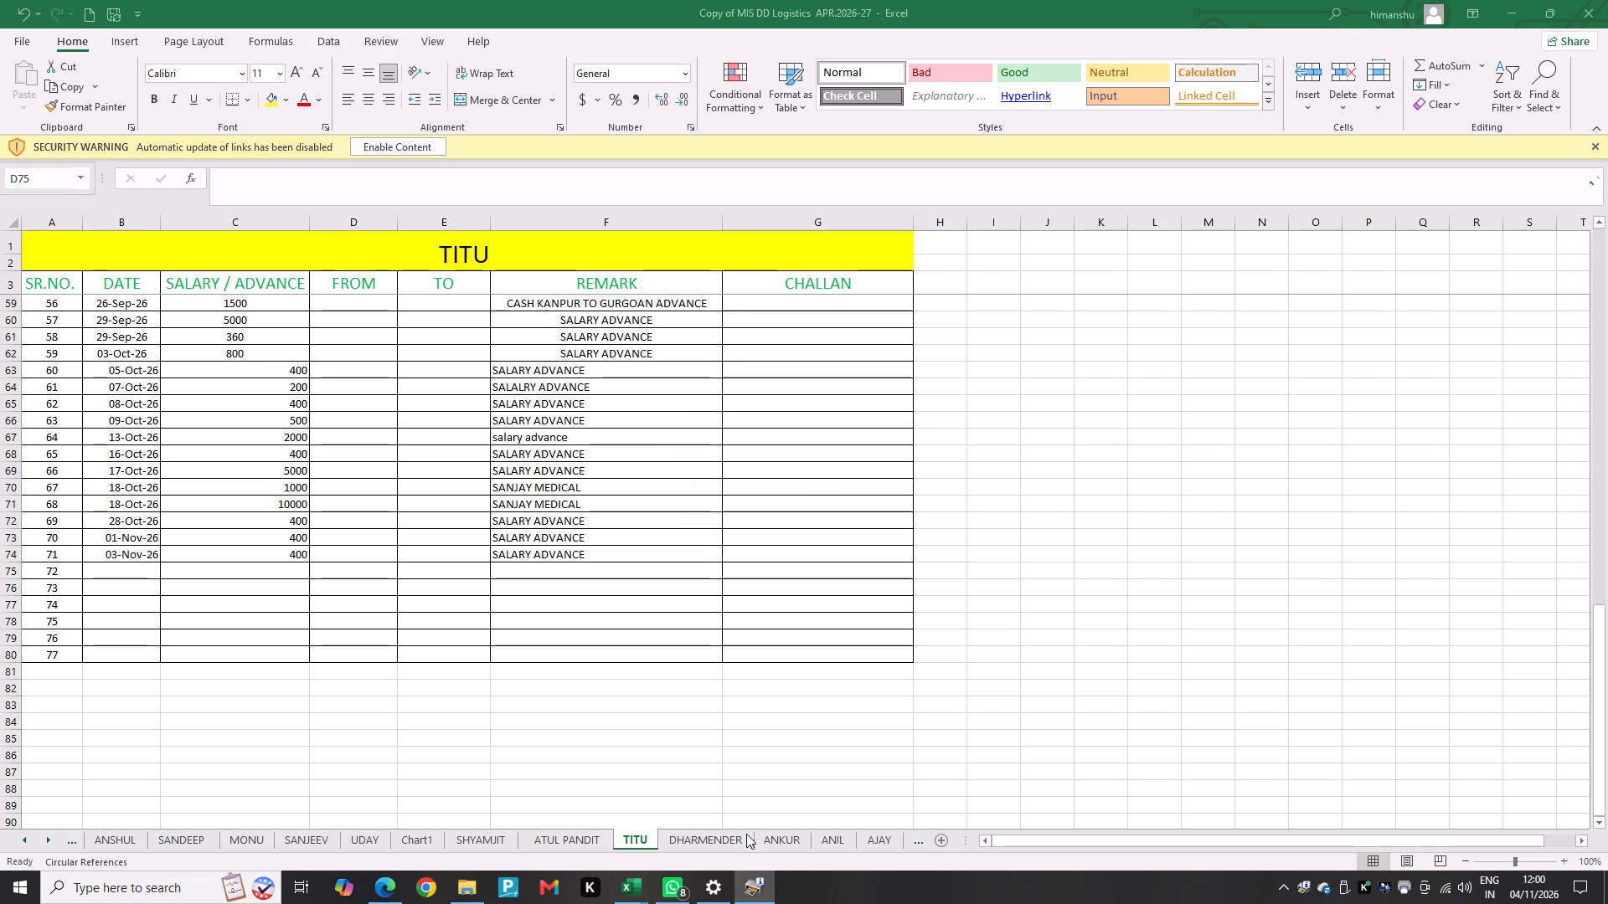
# Bring up the Canon G3010 series (Copy 1) print status window and dismiss the printer notice.
pyautogui.click(744, 886)
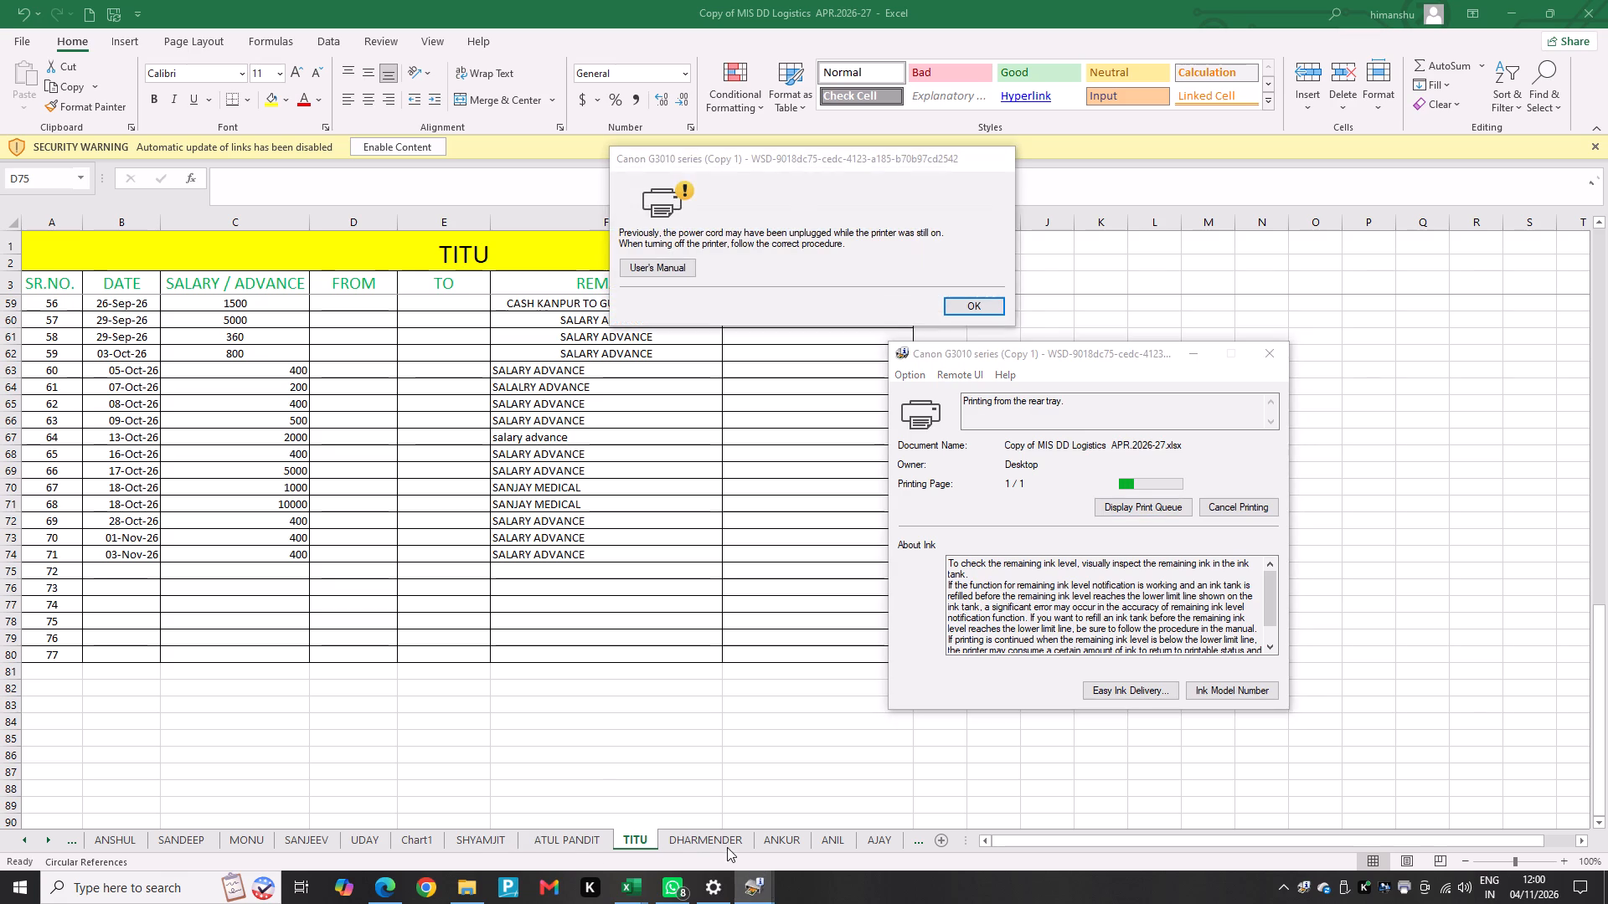
pyautogui.click(972, 301)
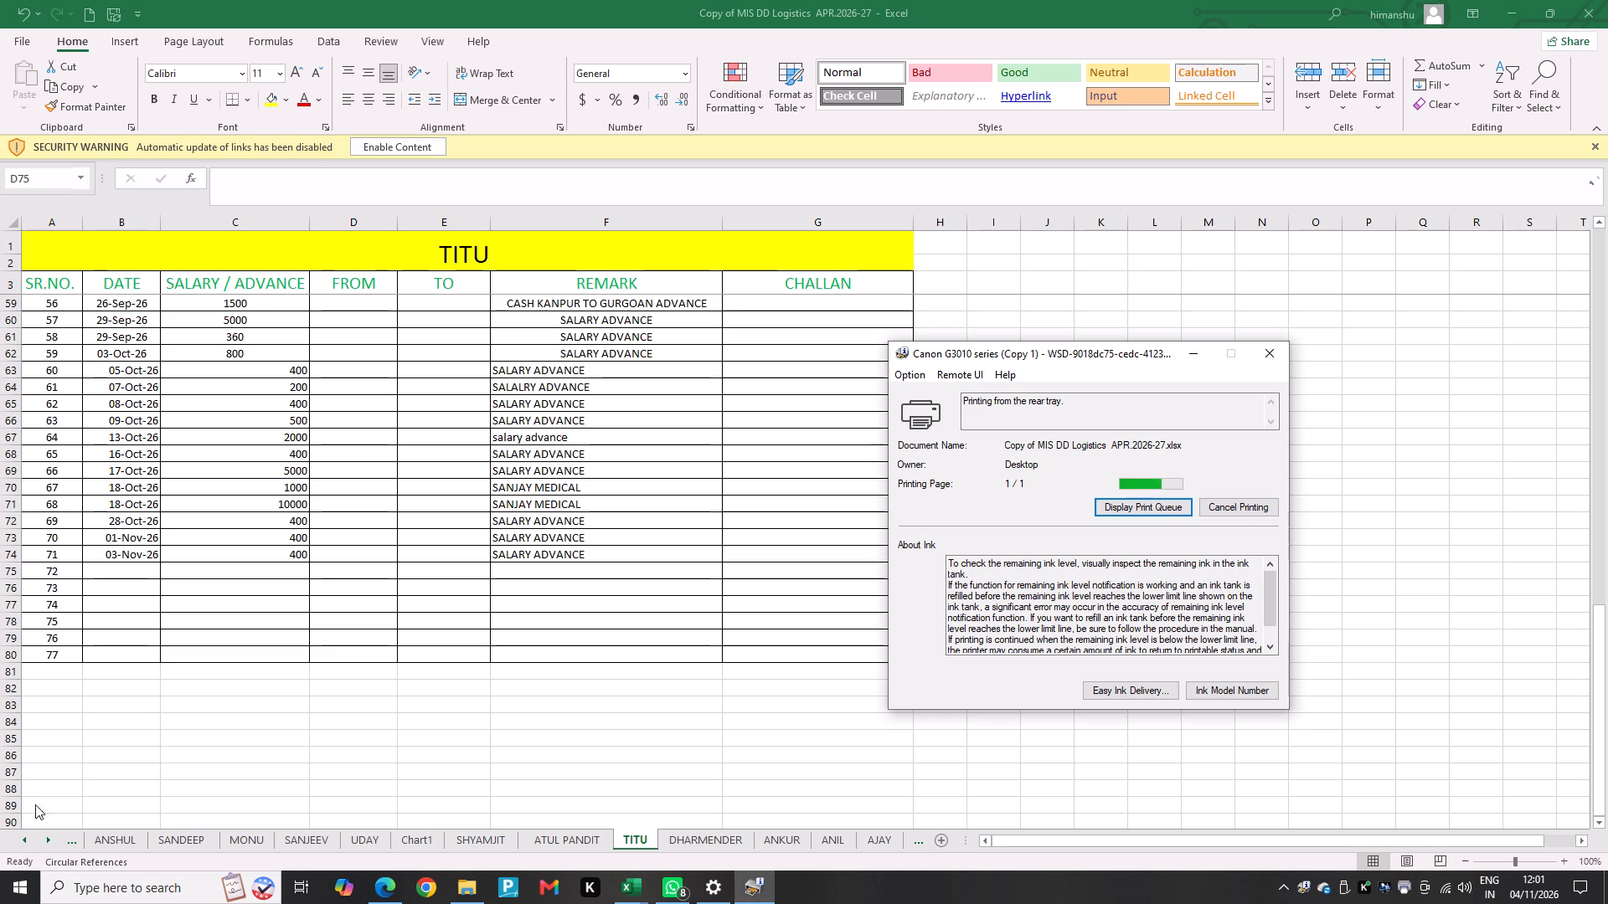
# Look through the workbook's sheets and open the employee salary advance sheet between AJAY and BALKRISAN.
pyautogui.click(24, 835)
pyautogui.tripleClick(27, 846)
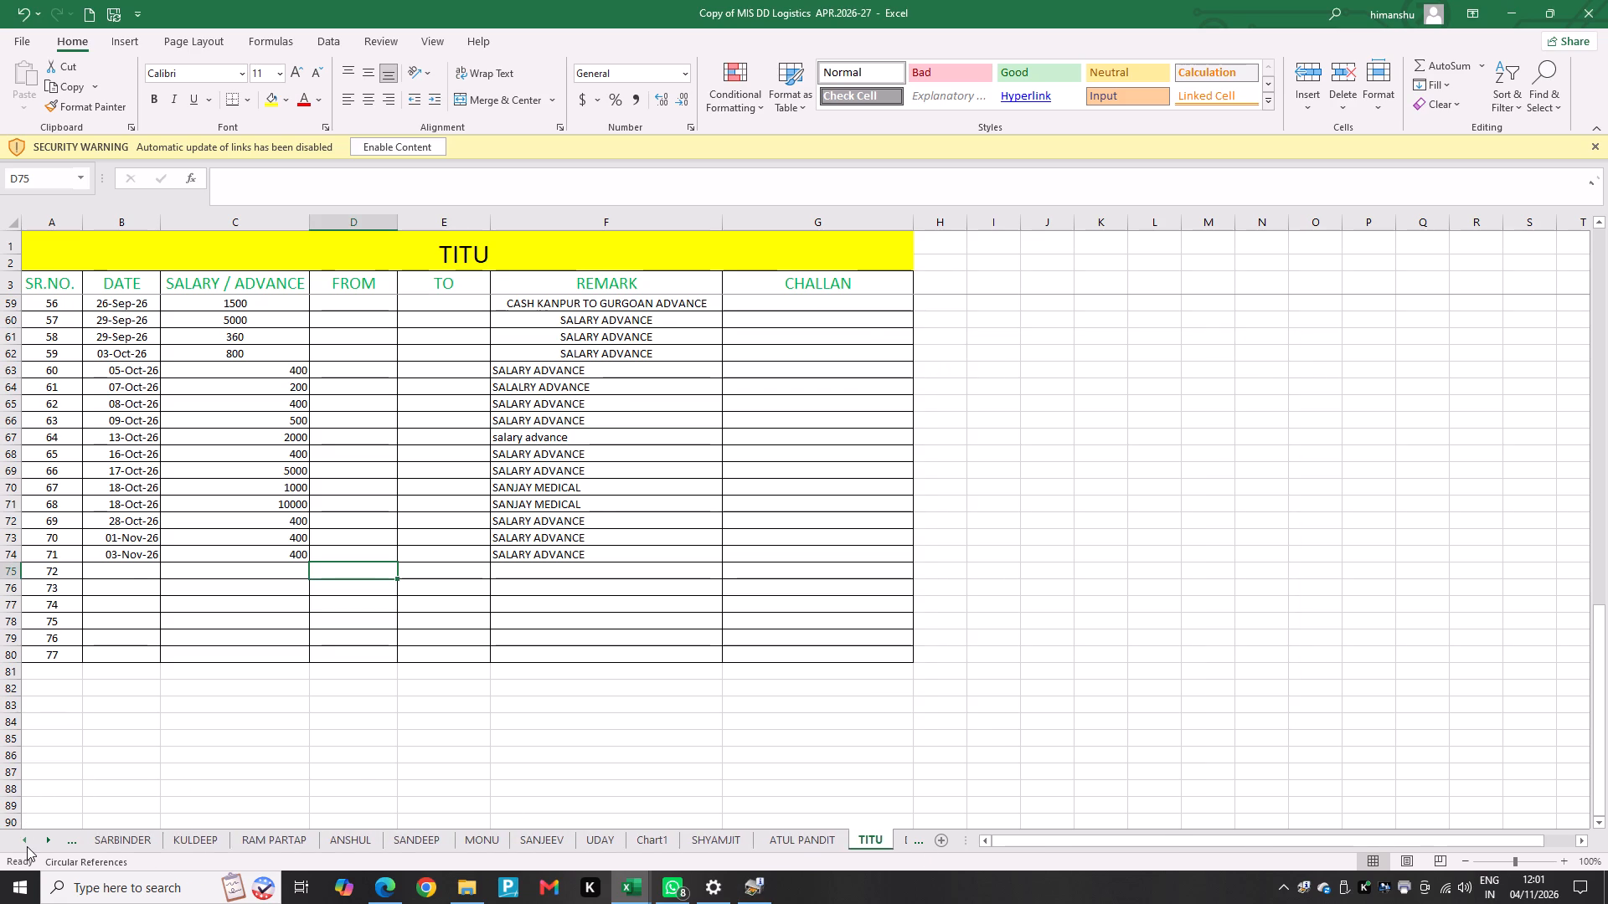
pyautogui.tripleClick(27, 846)
pyautogui.click(27, 846)
pyautogui.tripleClick(27, 846)
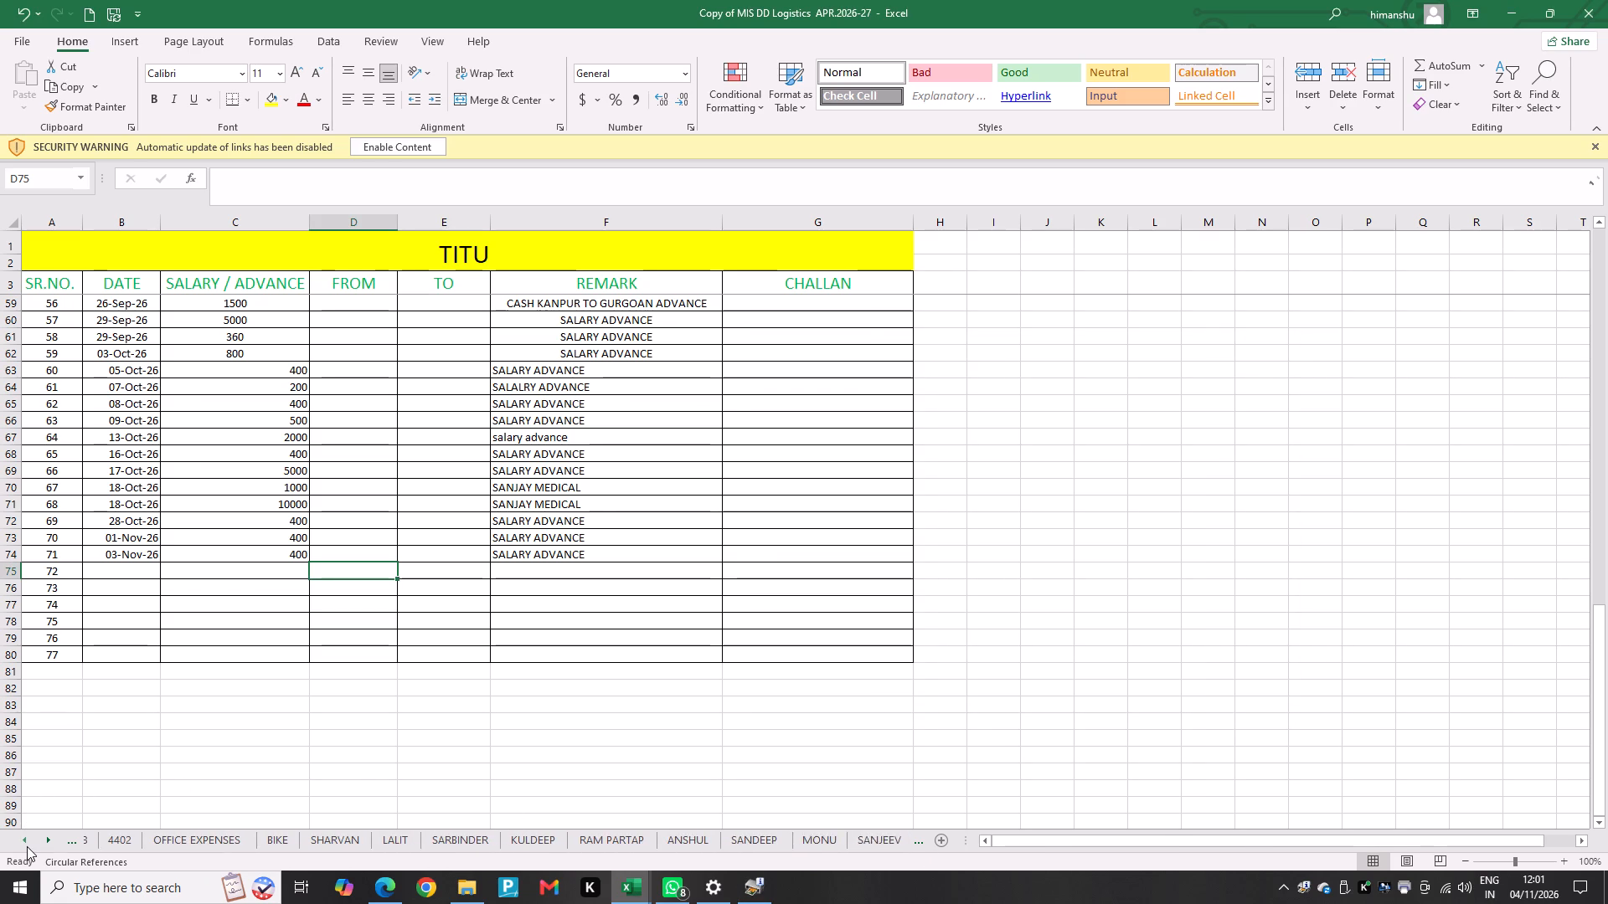
pyautogui.click(27, 846)
pyautogui.click(42, 845)
pyautogui.click(42, 845)
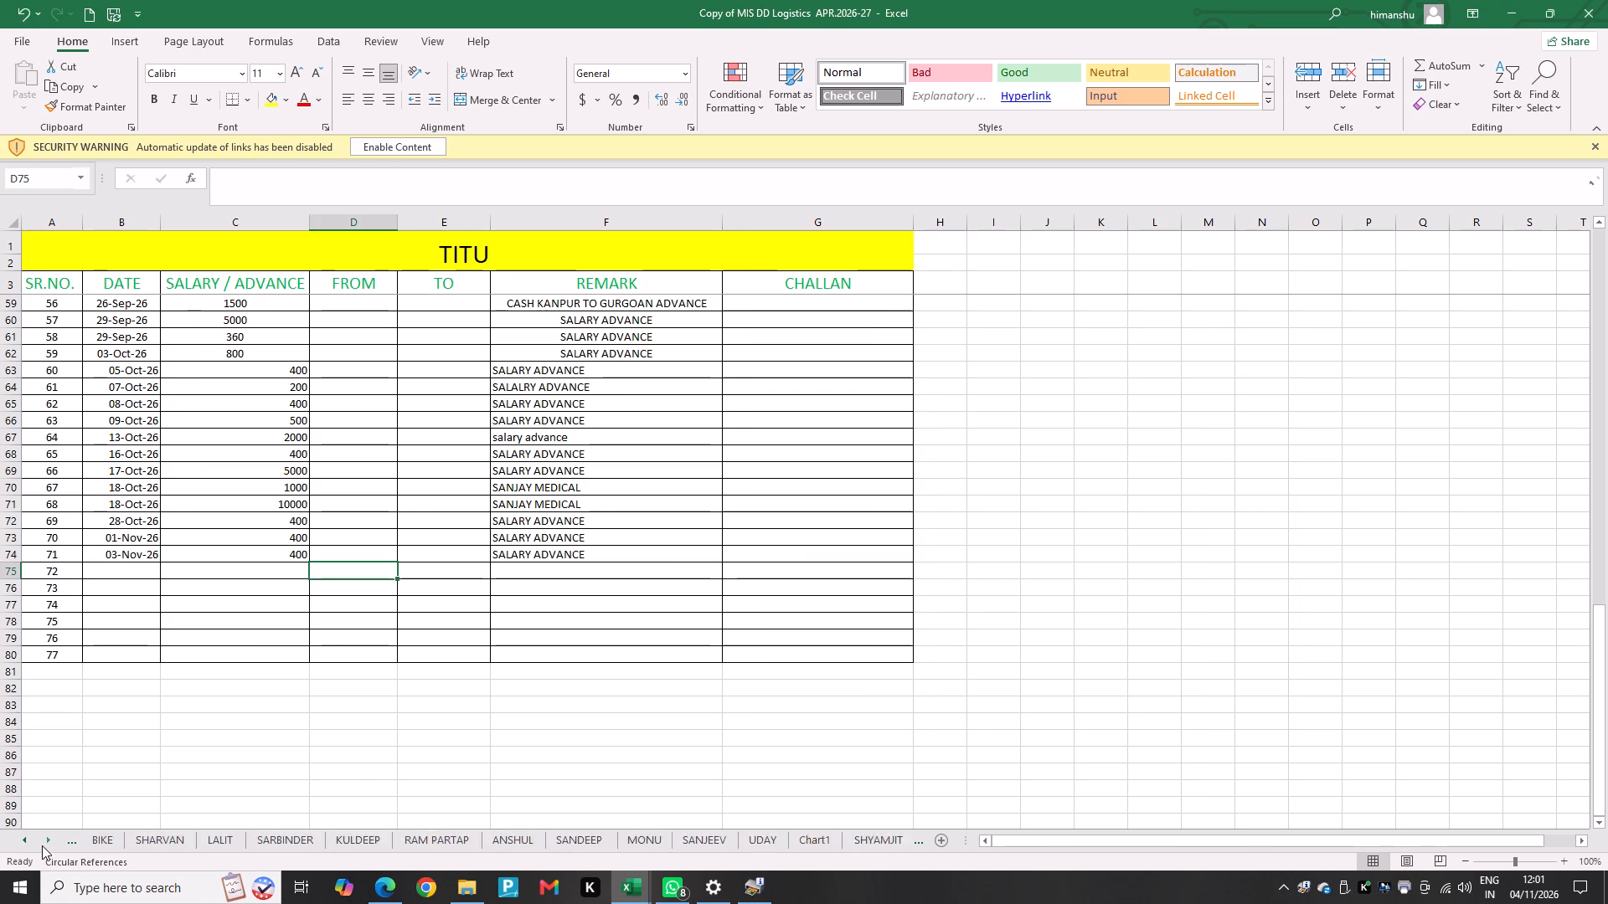
pyautogui.click(42, 845)
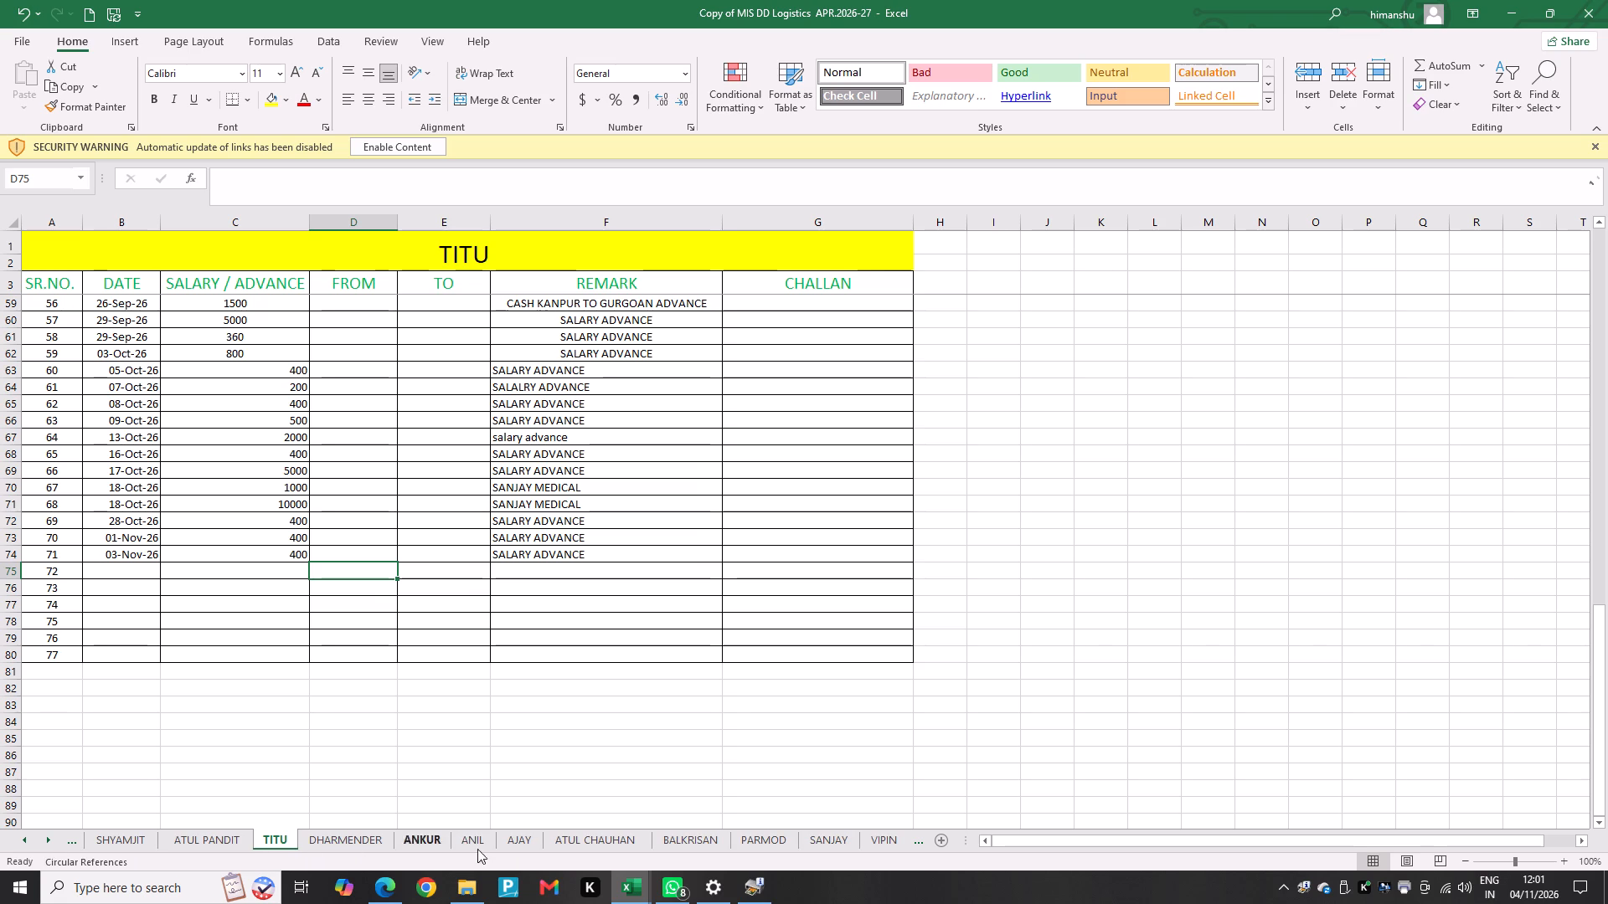
pyautogui.click(573, 854)
pyautogui.click(572, 840)
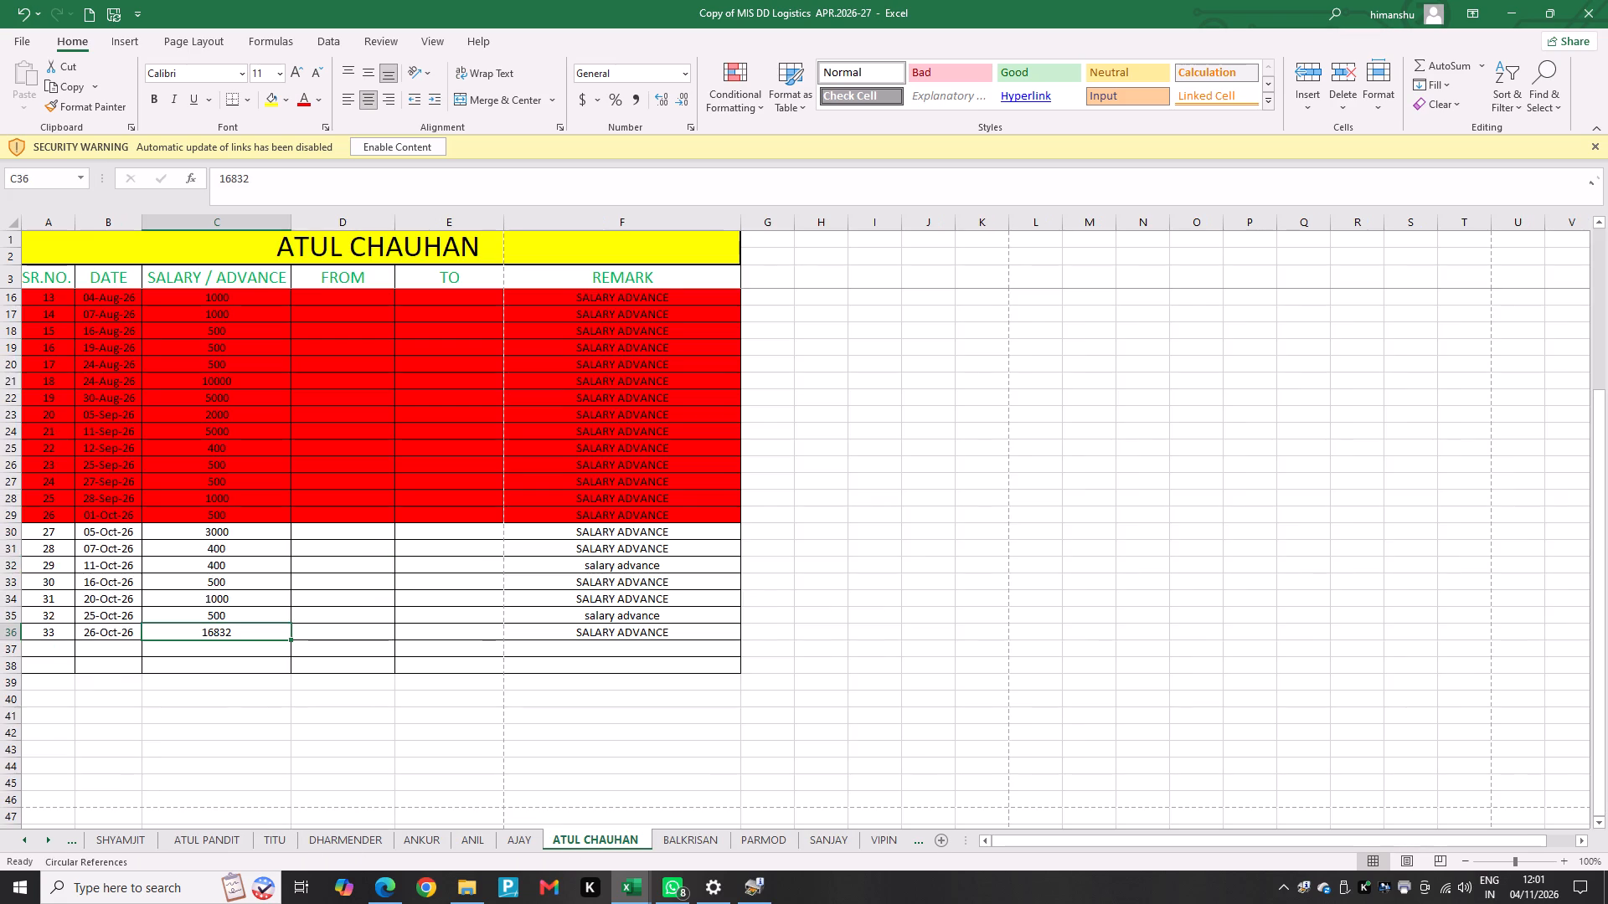
# Print this salary advance sheet on the Canon G3010 series (Copy 1), fitted on one page with the Last Custom Setting margins.
pyautogui.scroll(10, 430, 608)
pyautogui.hotkey('ctrl', 'p')
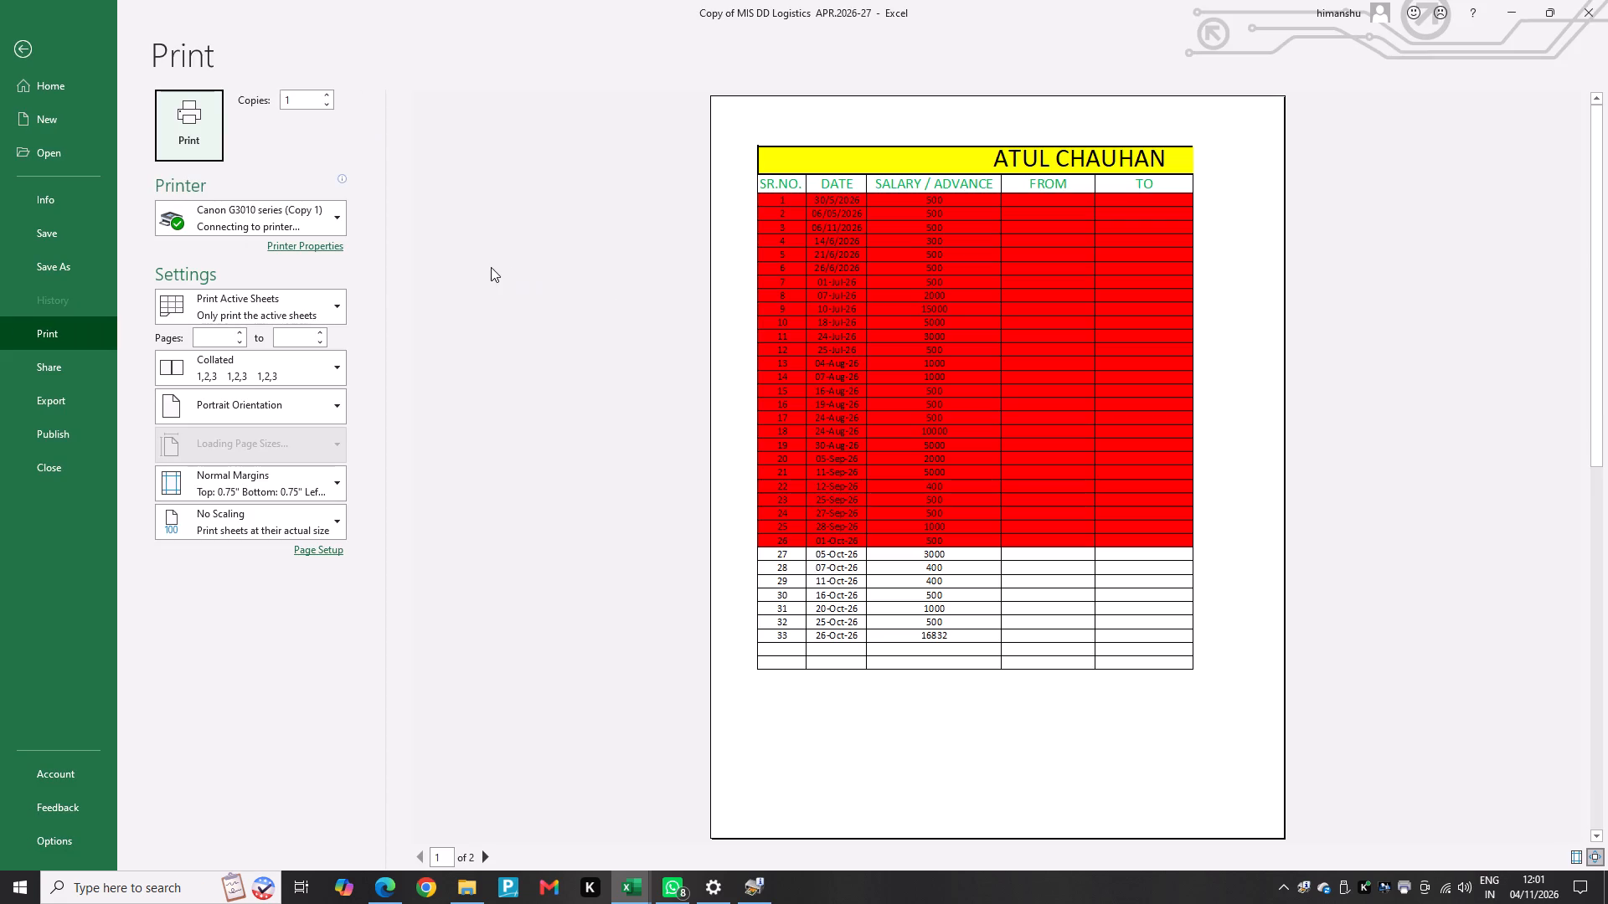
pyautogui.click(301, 568)
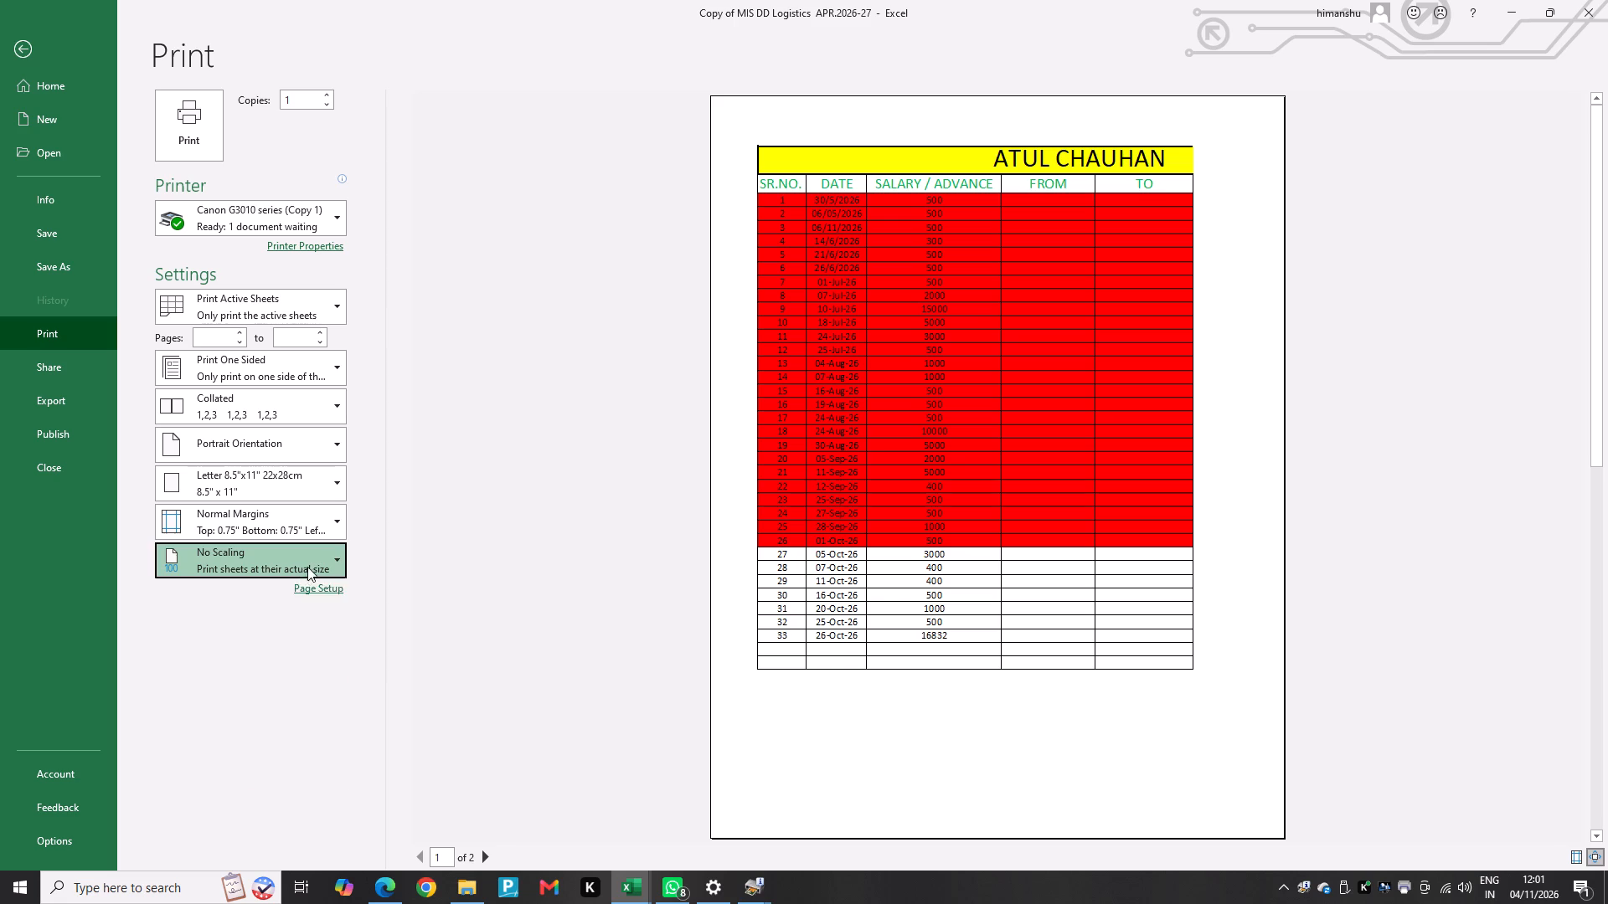
pyautogui.click(281, 639)
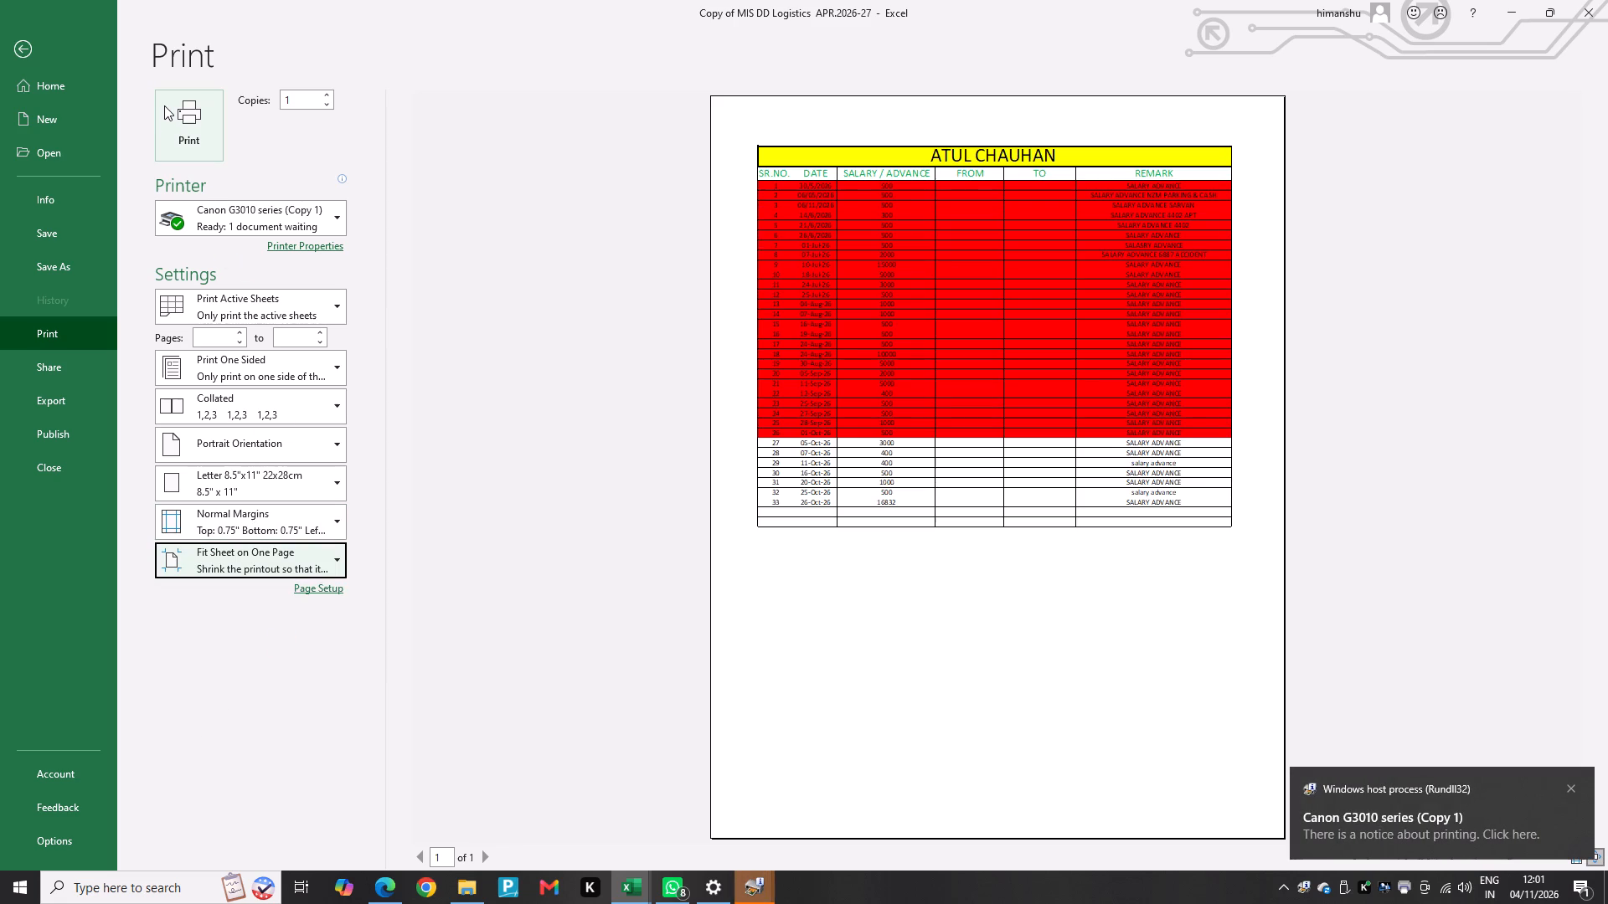
pyautogui.click(227, 521)
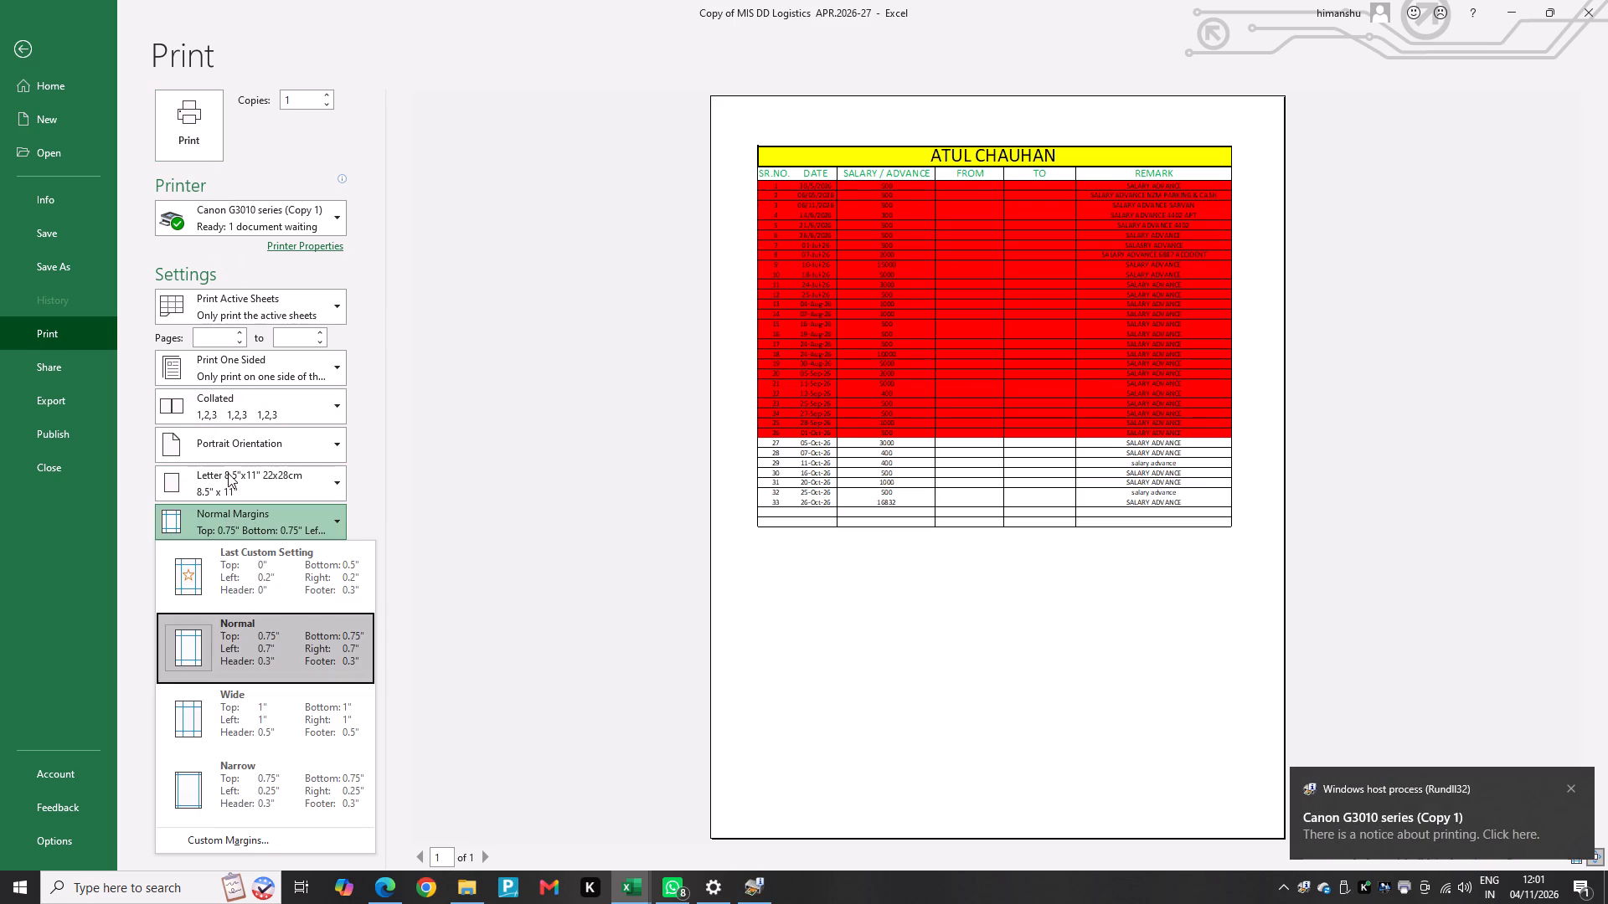
pyautogui.click(229, 574)
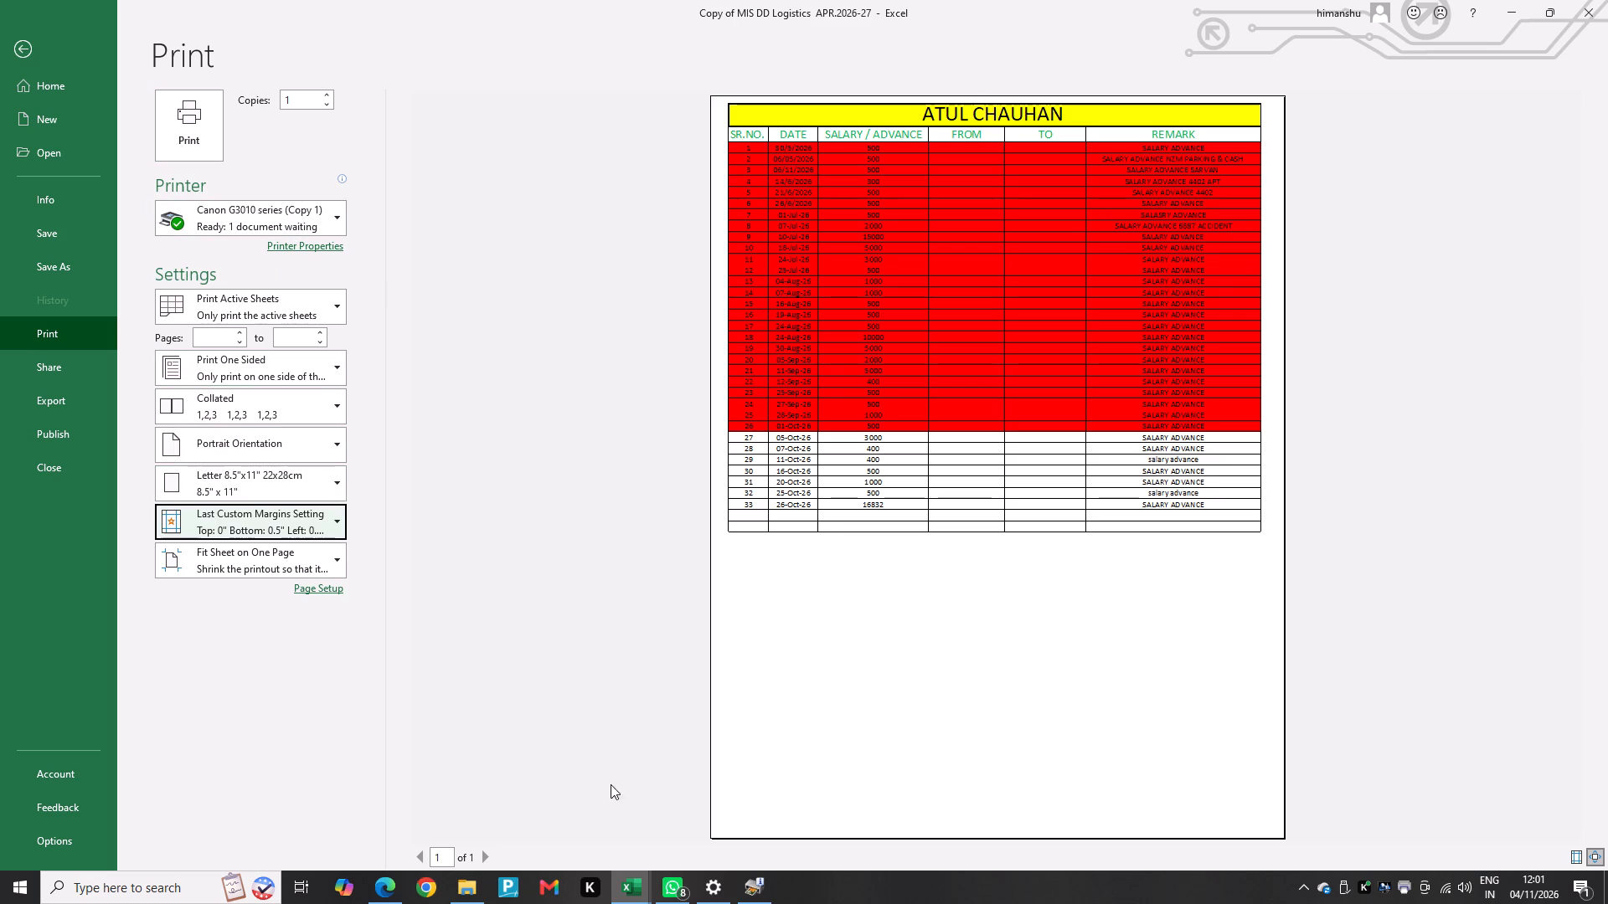
pyautogui.click(745, 902)
pyautogui.click(192, 123)
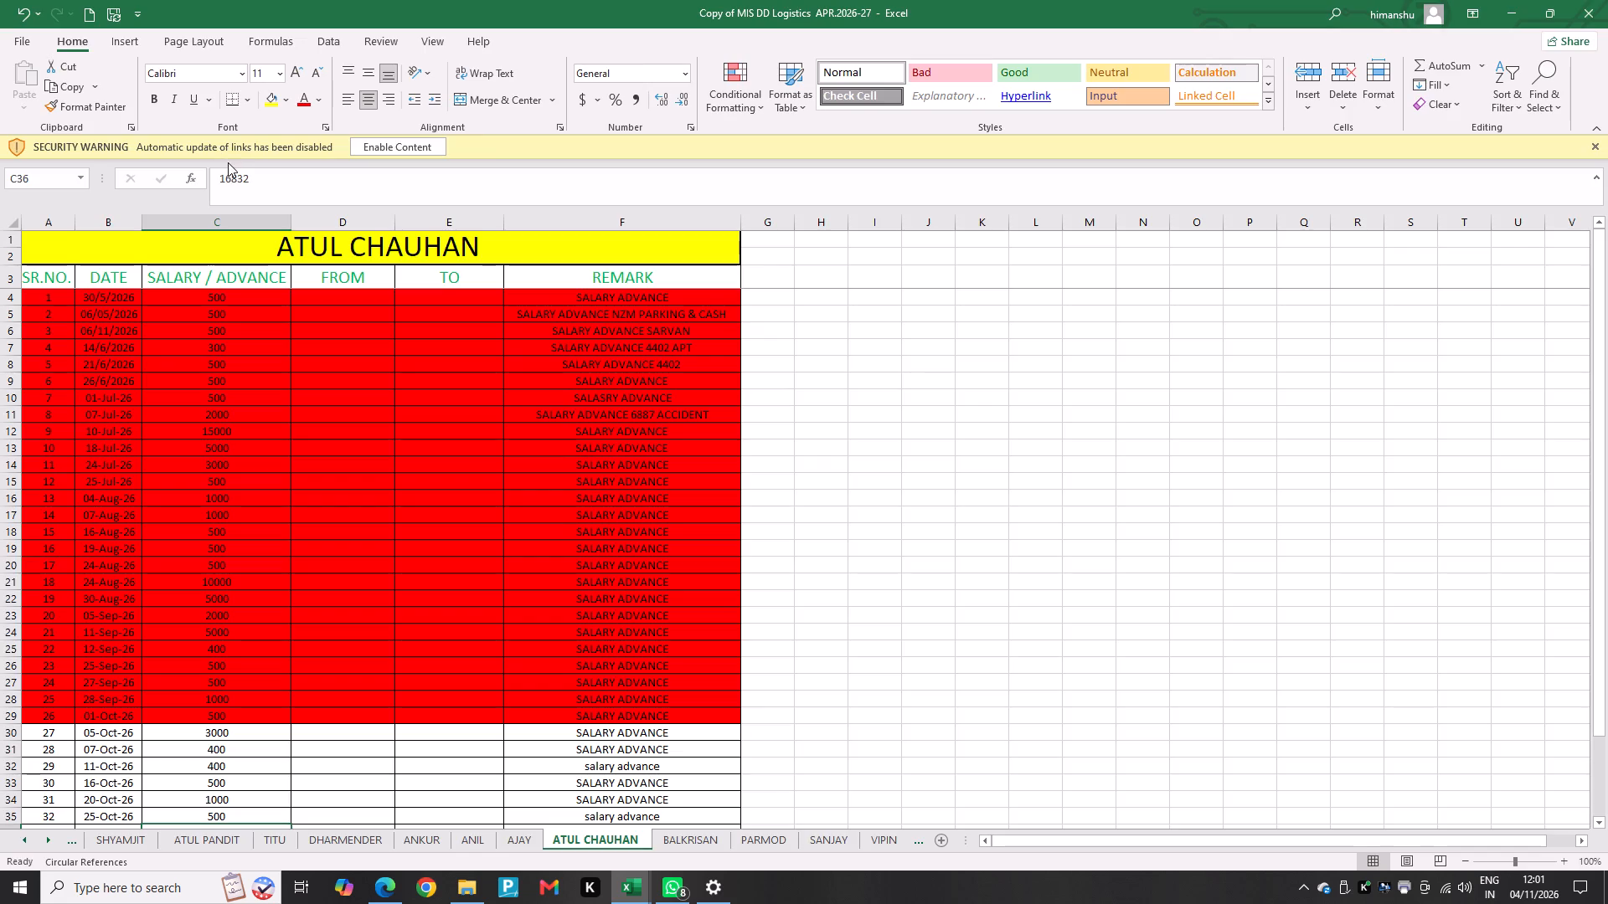
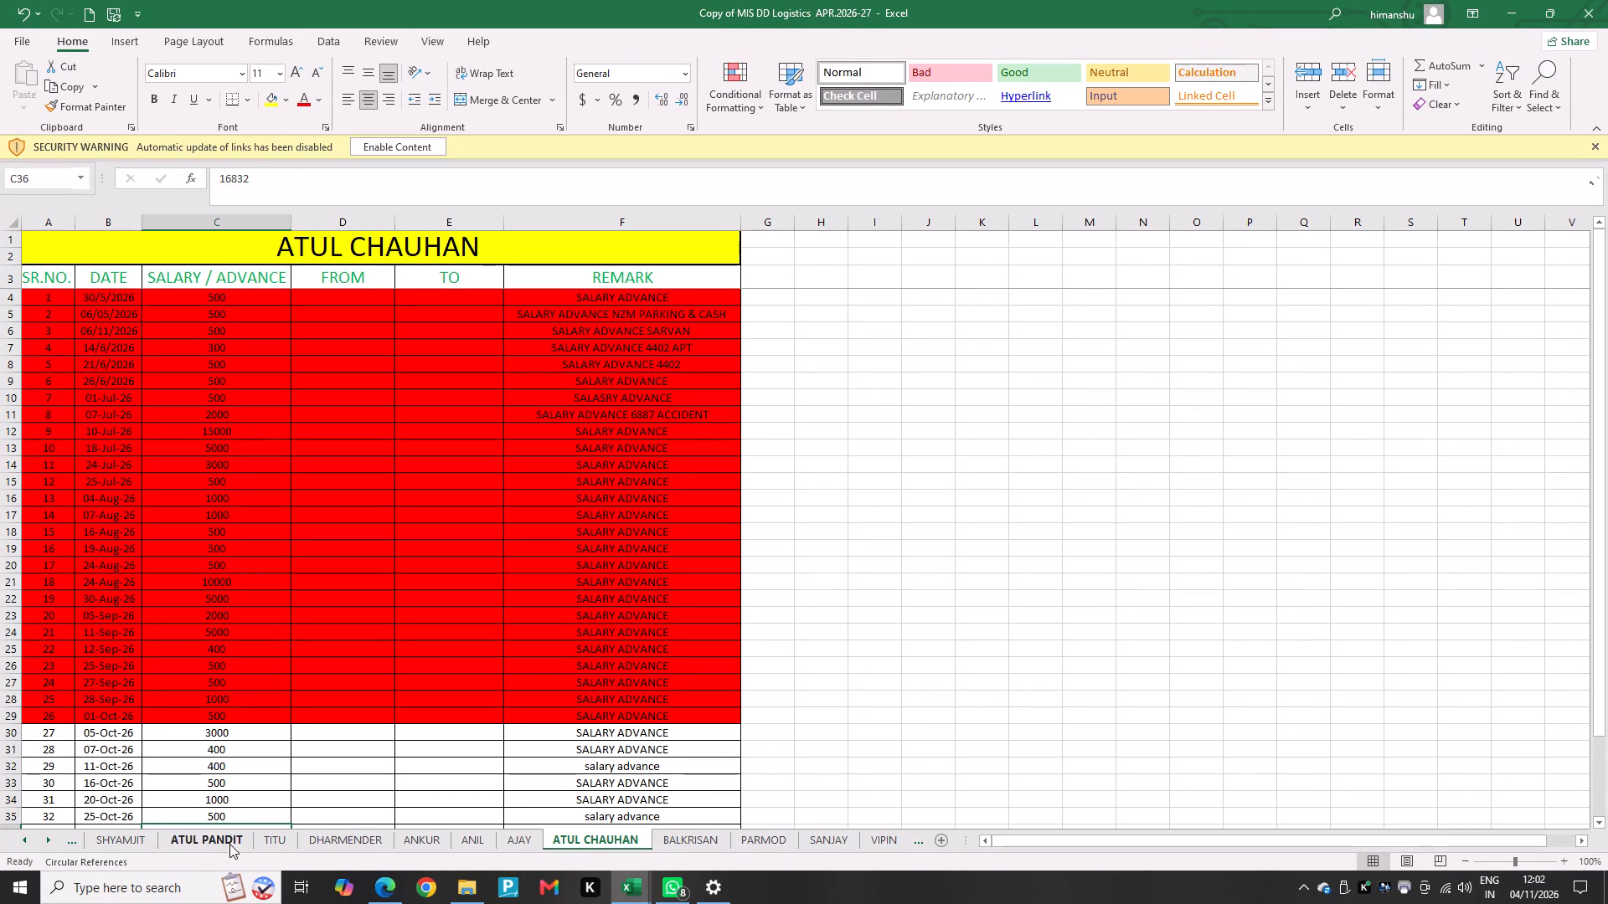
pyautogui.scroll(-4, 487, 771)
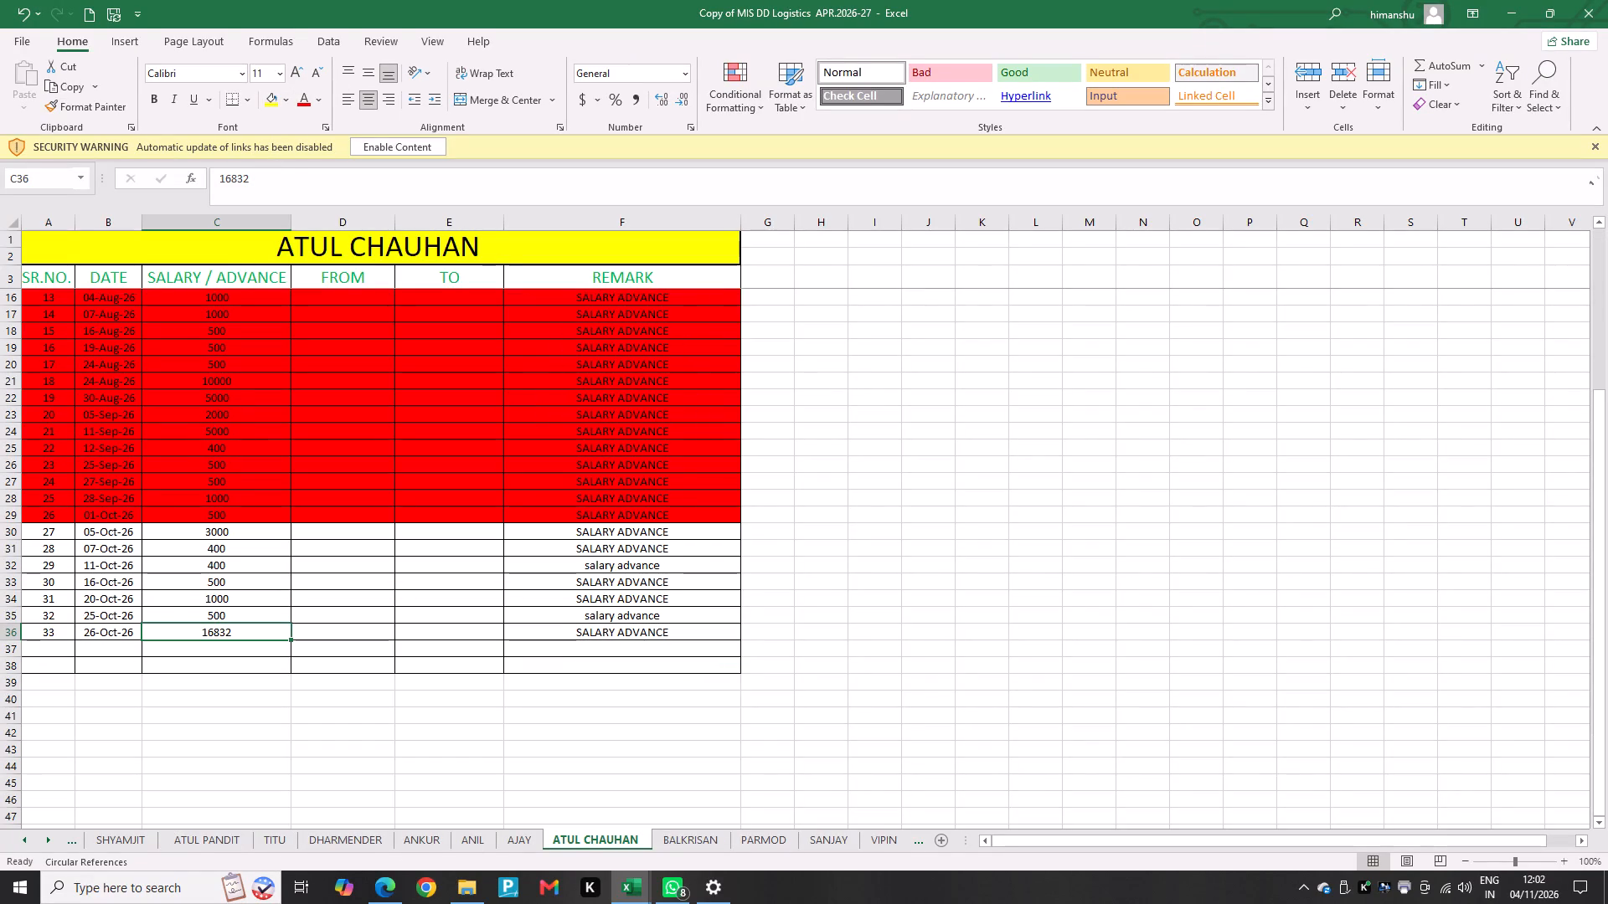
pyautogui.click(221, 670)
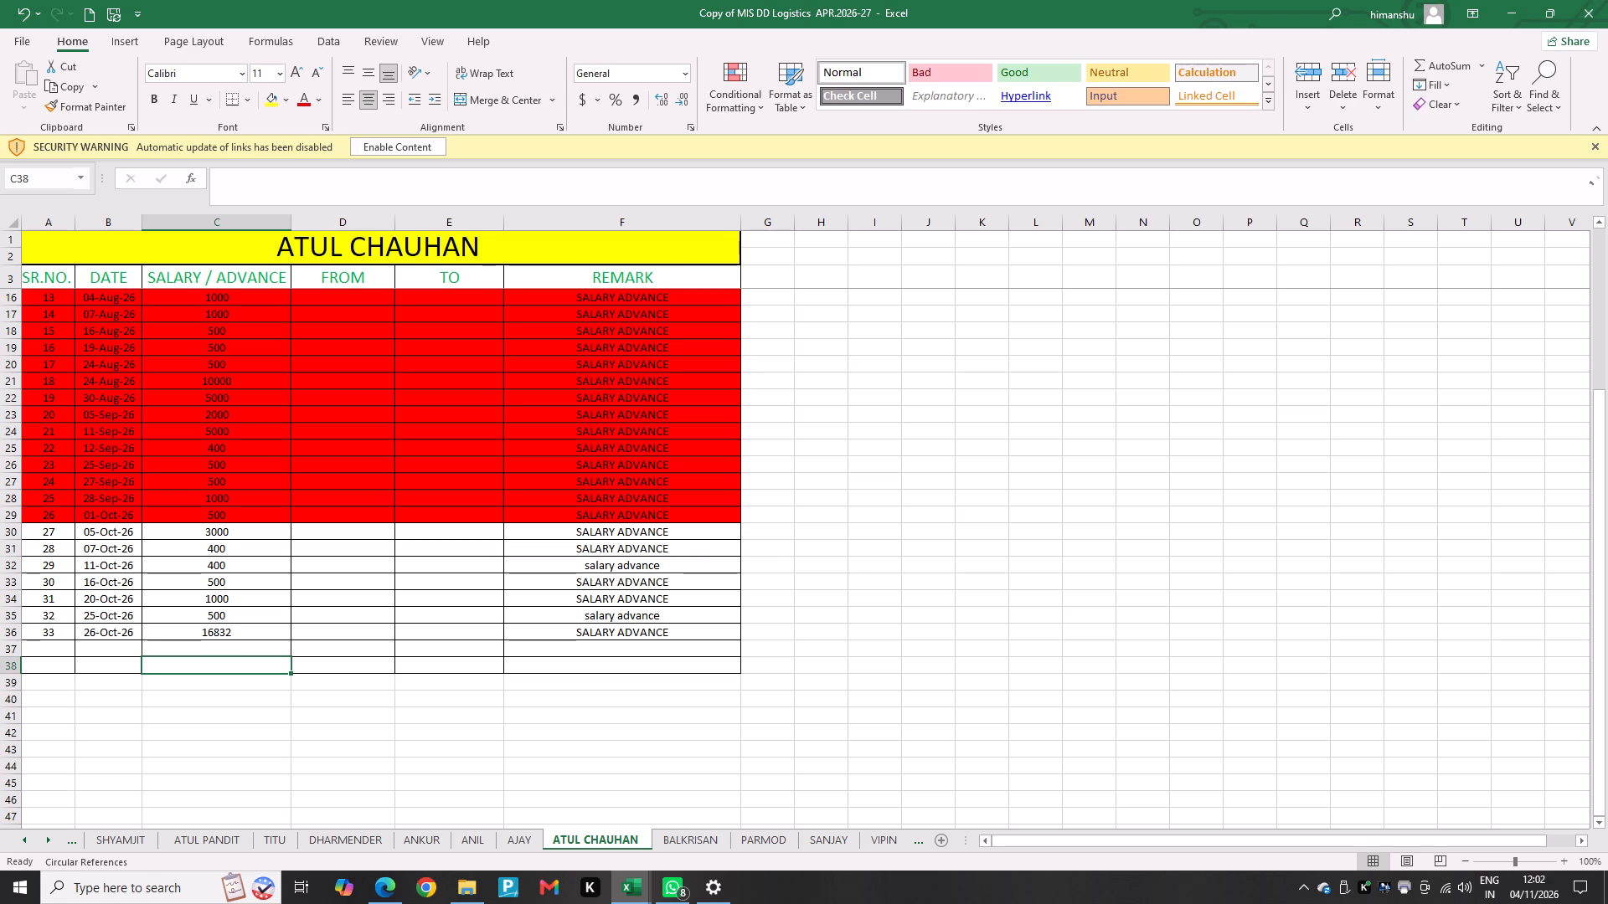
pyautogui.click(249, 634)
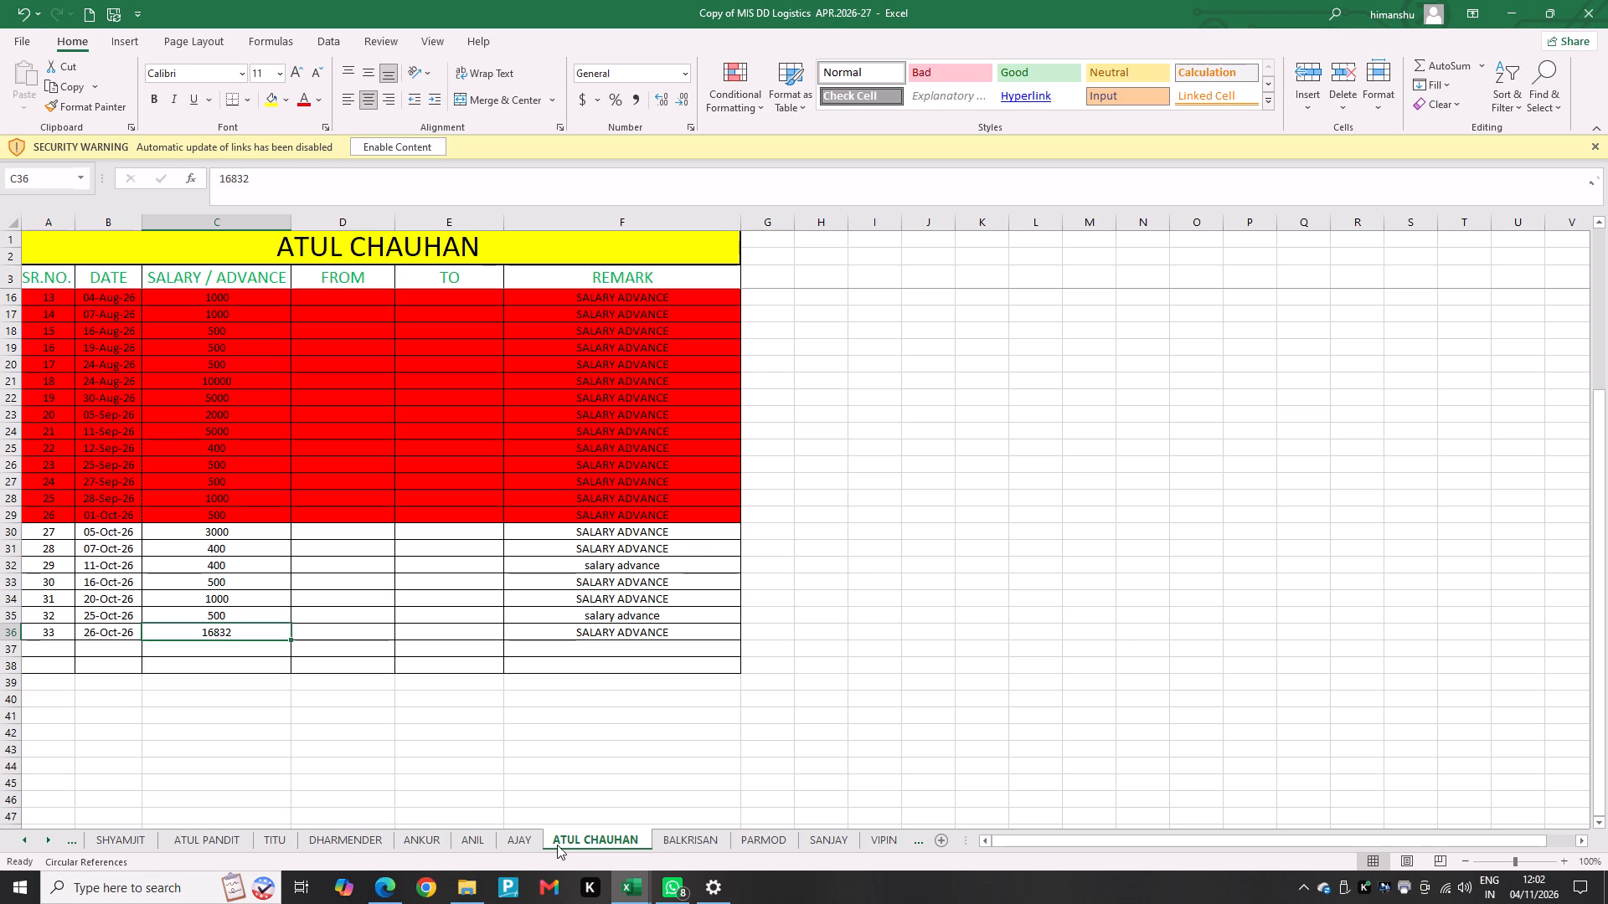
# On the TITU sheet, sum the SALARY / ADVANCE column from C4 to C75 in cell C76.
pyautogui.click(261, 836)
pyautogui.click(235, 588)
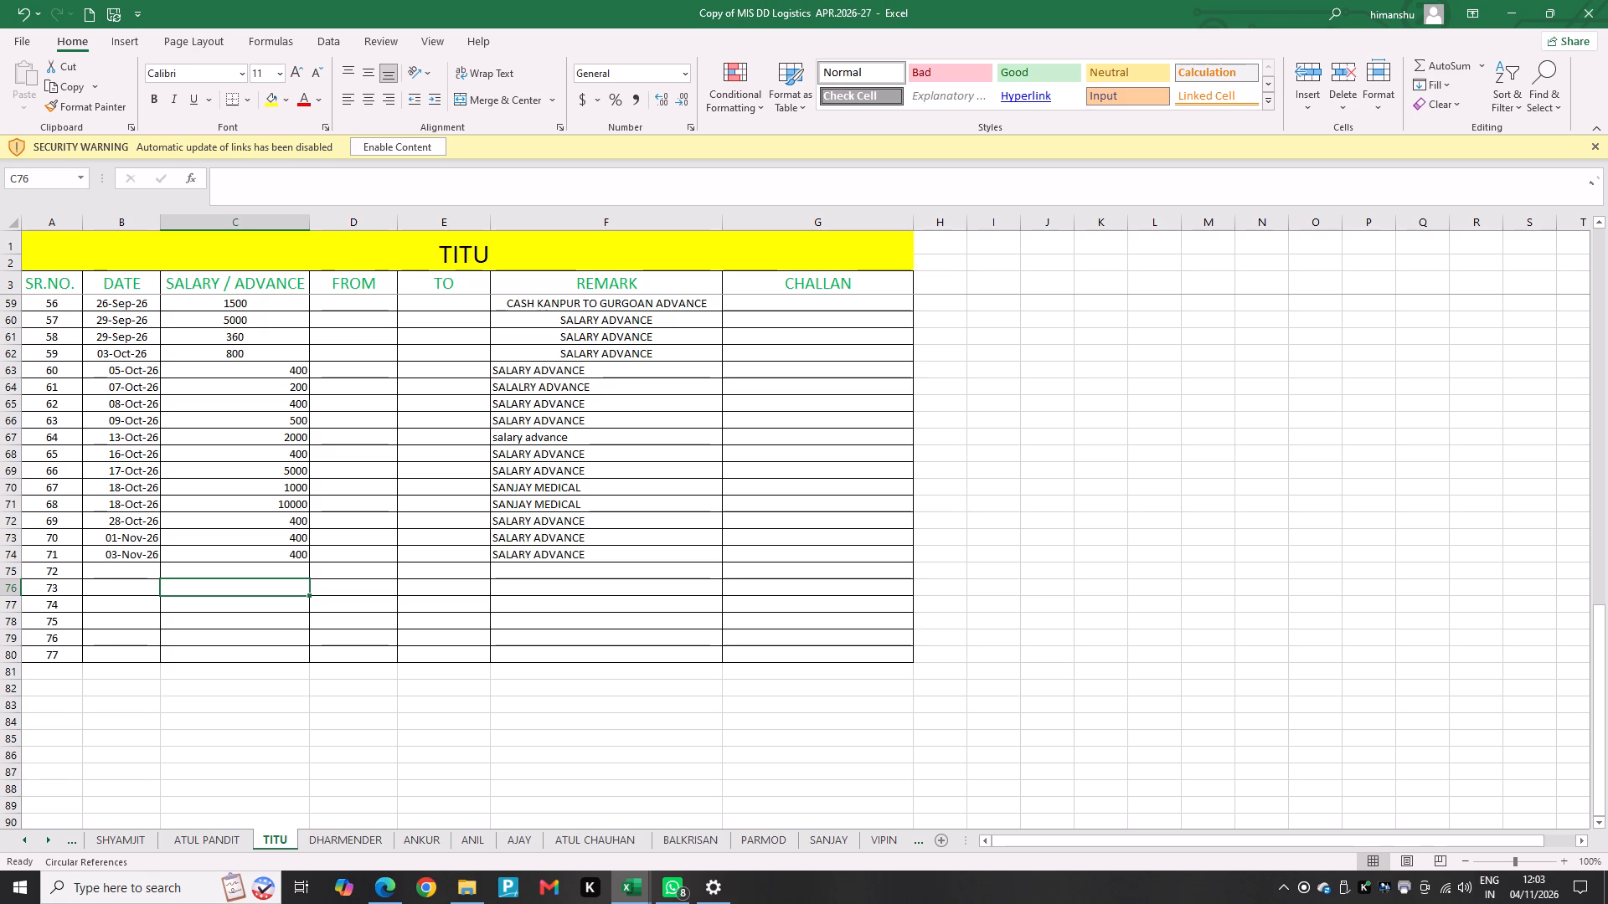
pyautogui.hotkey('alt', '=')
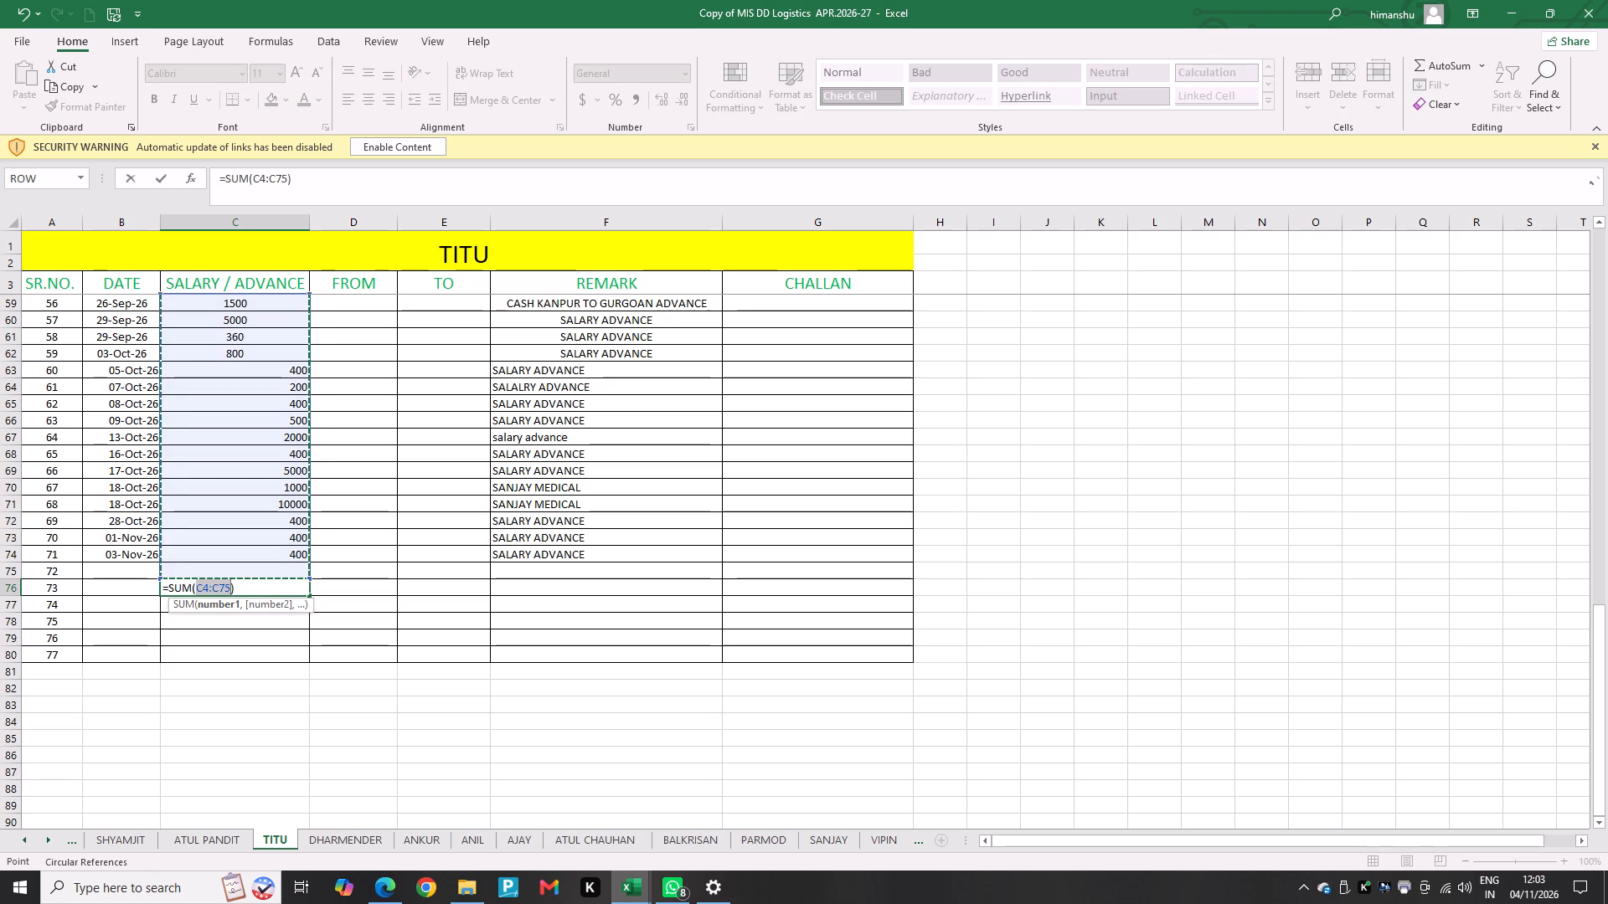
pyautogui.press('Return')
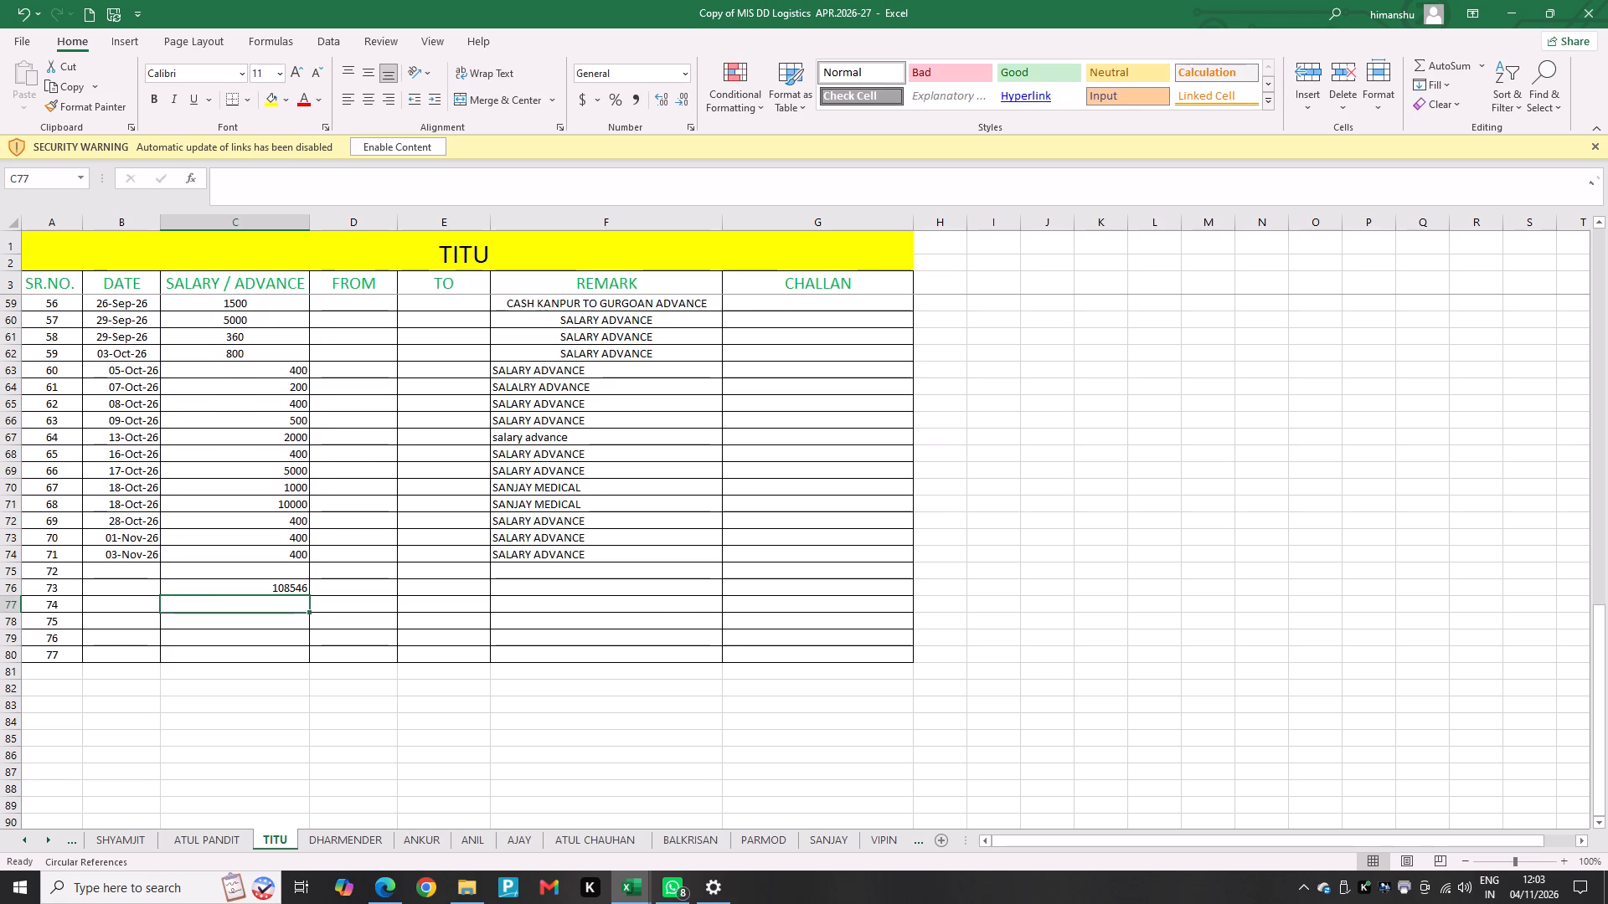
# Enter the label "TOTAL." in the DATE column beside the new sum, in cell B76.
pyautogui.scroll(12, 317, 596)
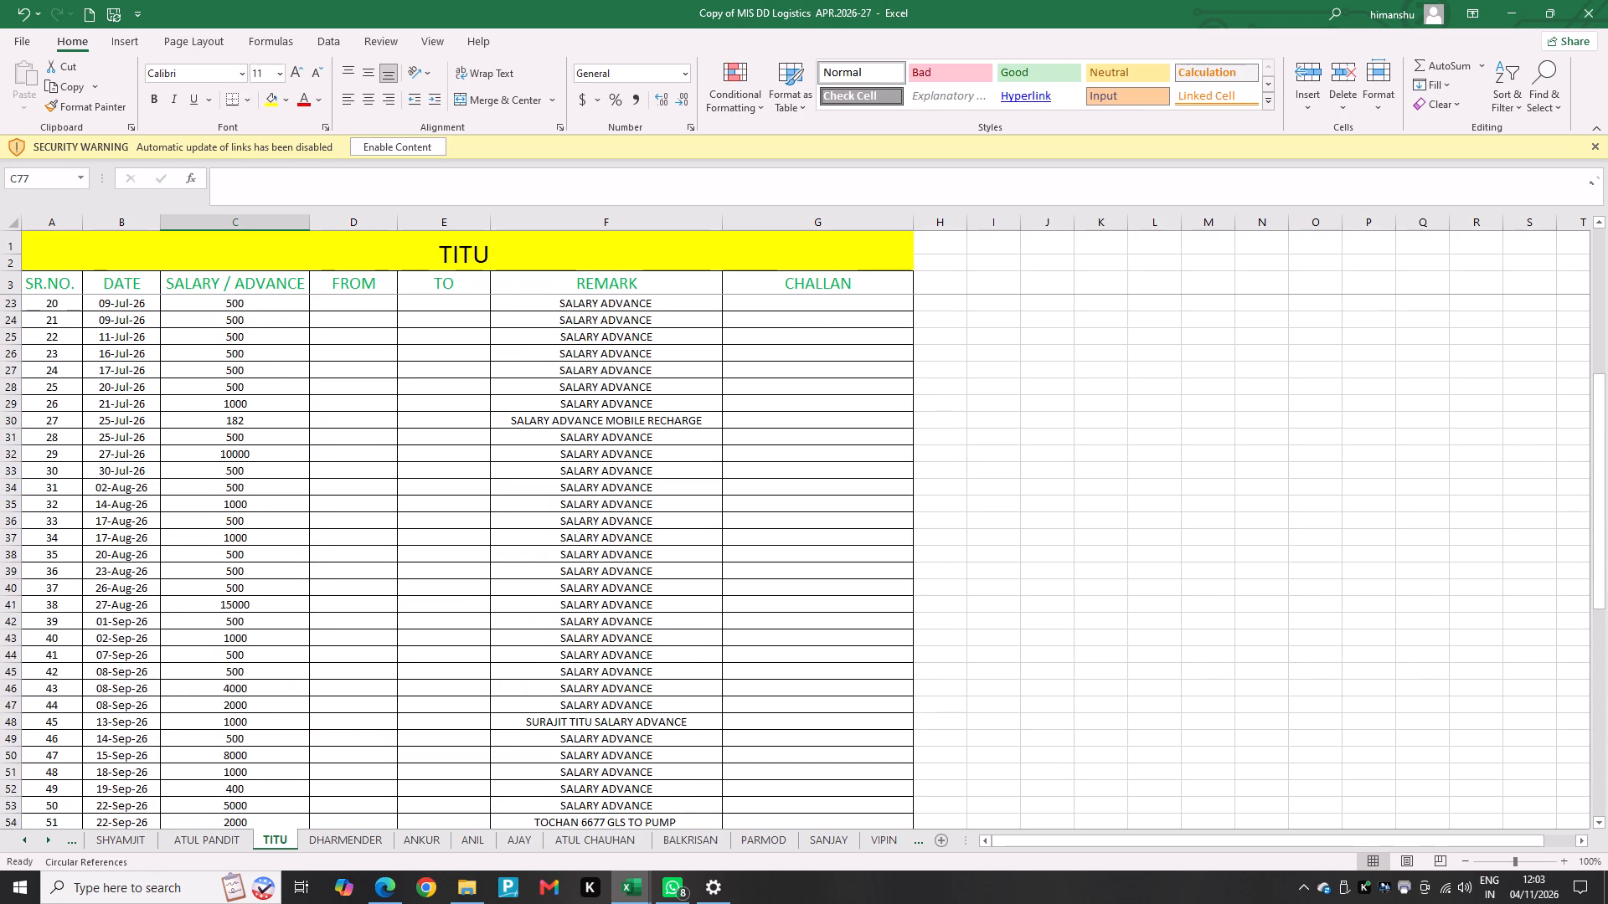
pyautogui.scroll(-5, 260, 473)
pyautogui.scroll(-5, 229, 544)
pyautogui.click(131, 691)
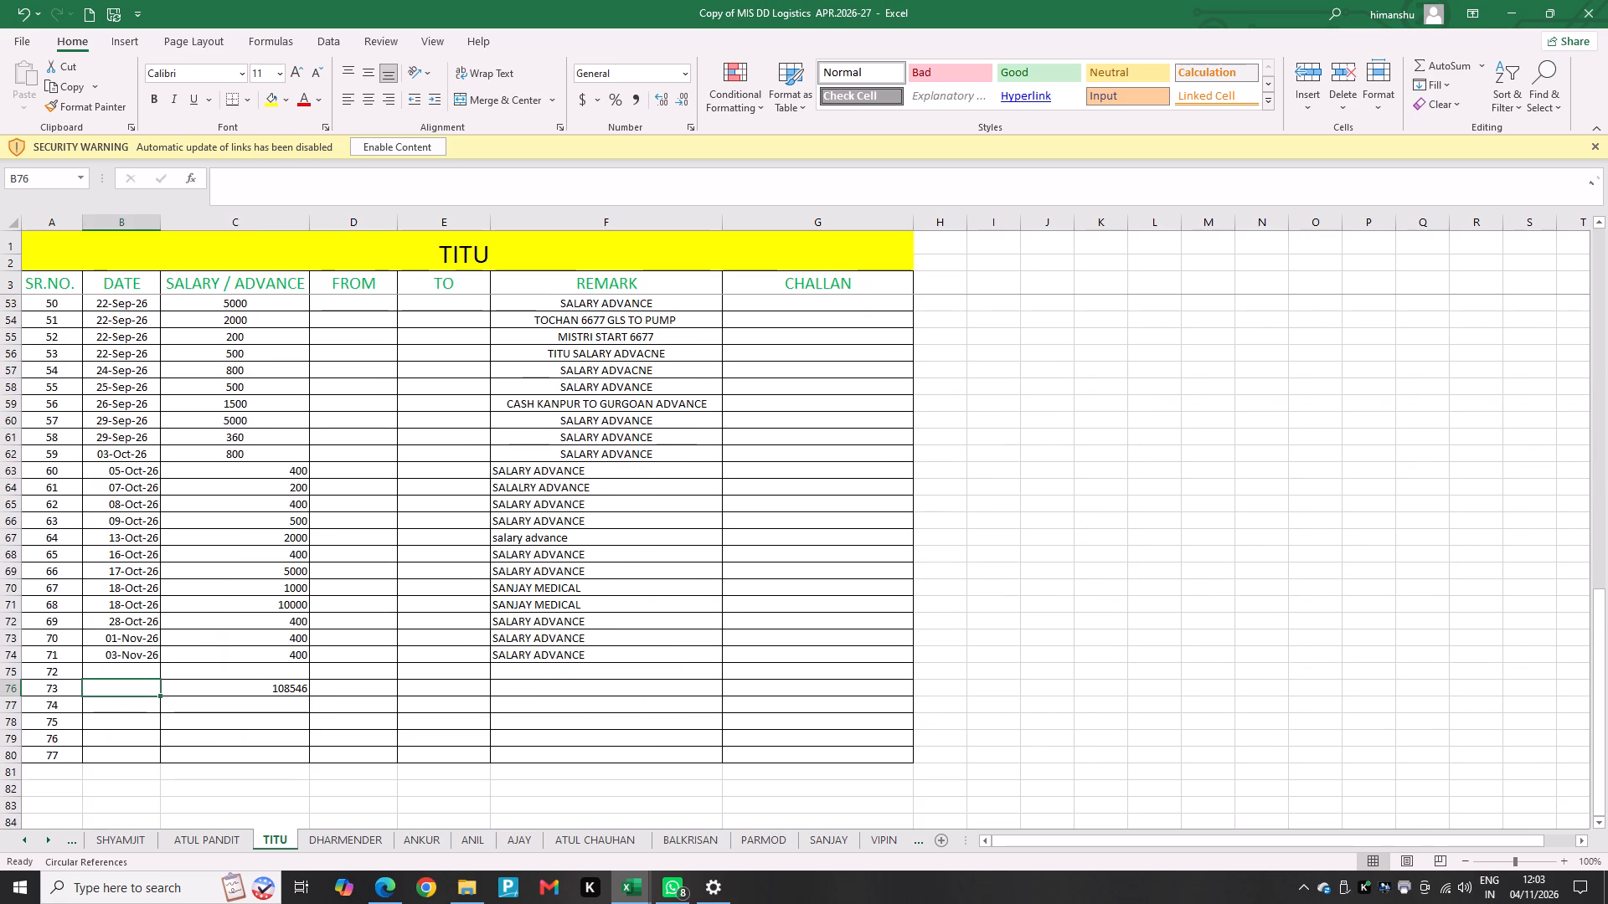
pyautogui.write('TOTAL')
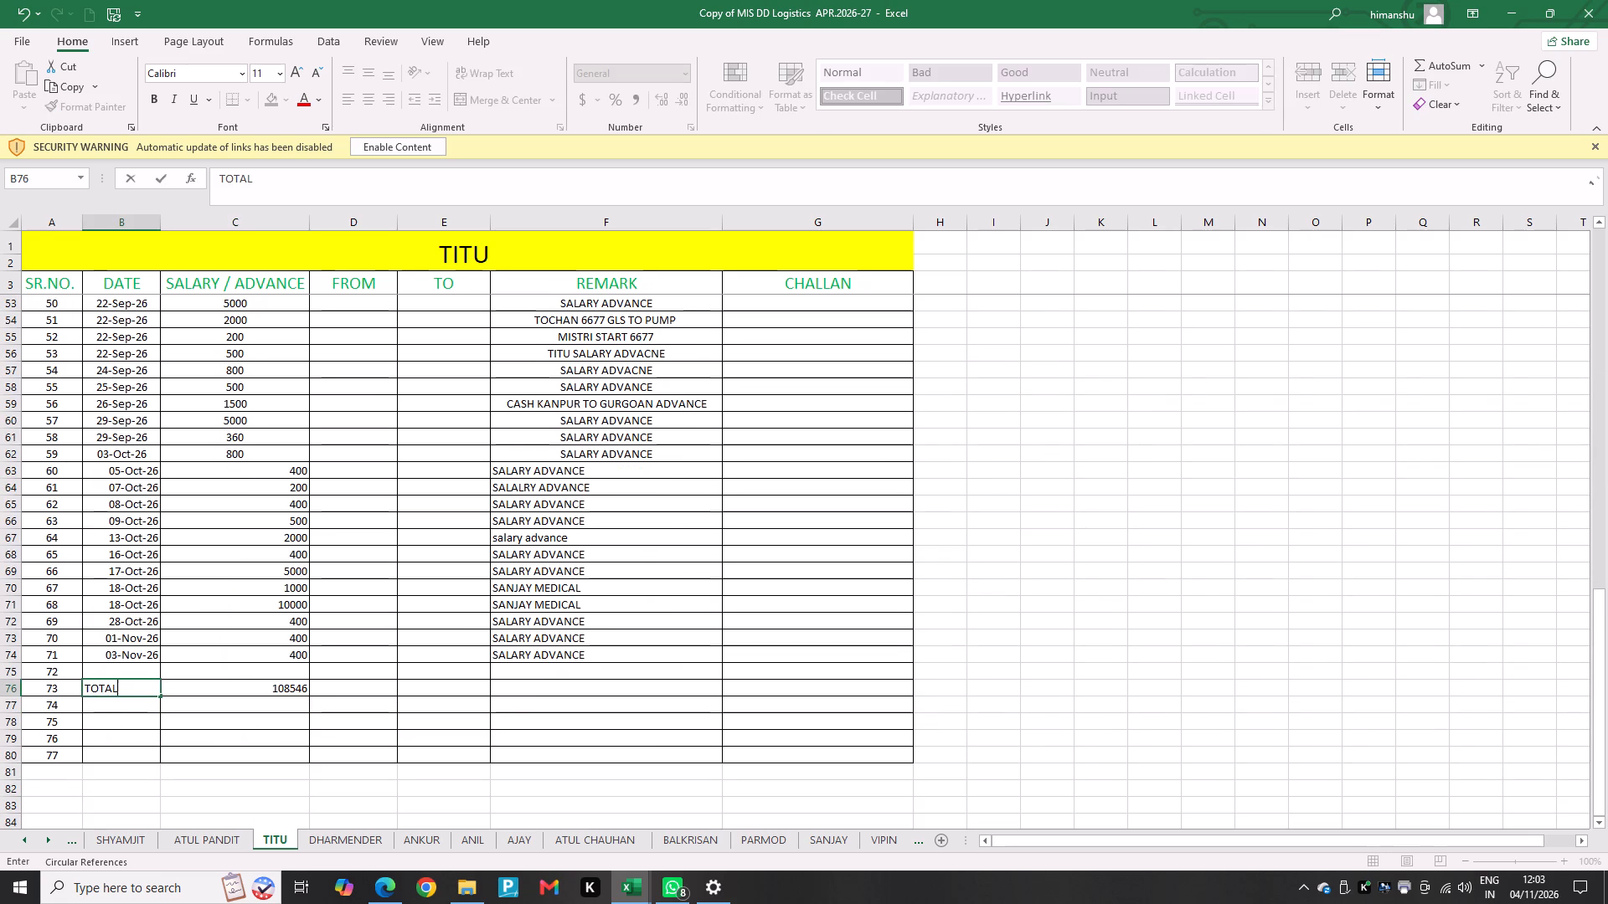
pyautogui.press('.')
pyautogui.press('Return')
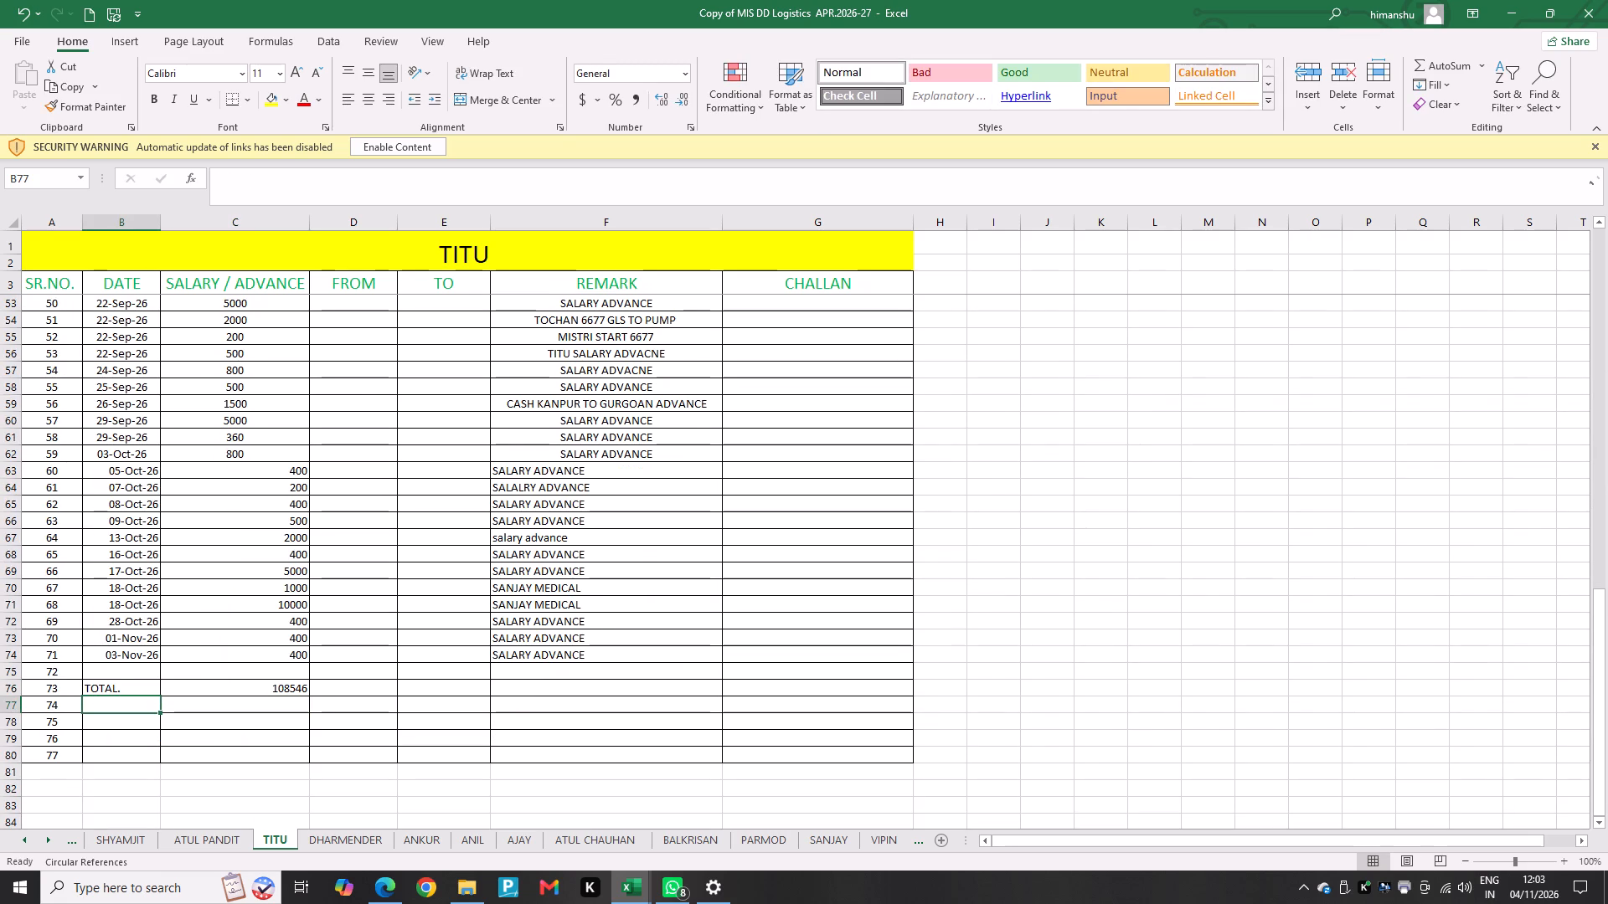
# Right-align the TOTAL. label in B76 and centre the sum in C76.
pyautogui.click(126, 692)
pyautogui.click(387, 99)
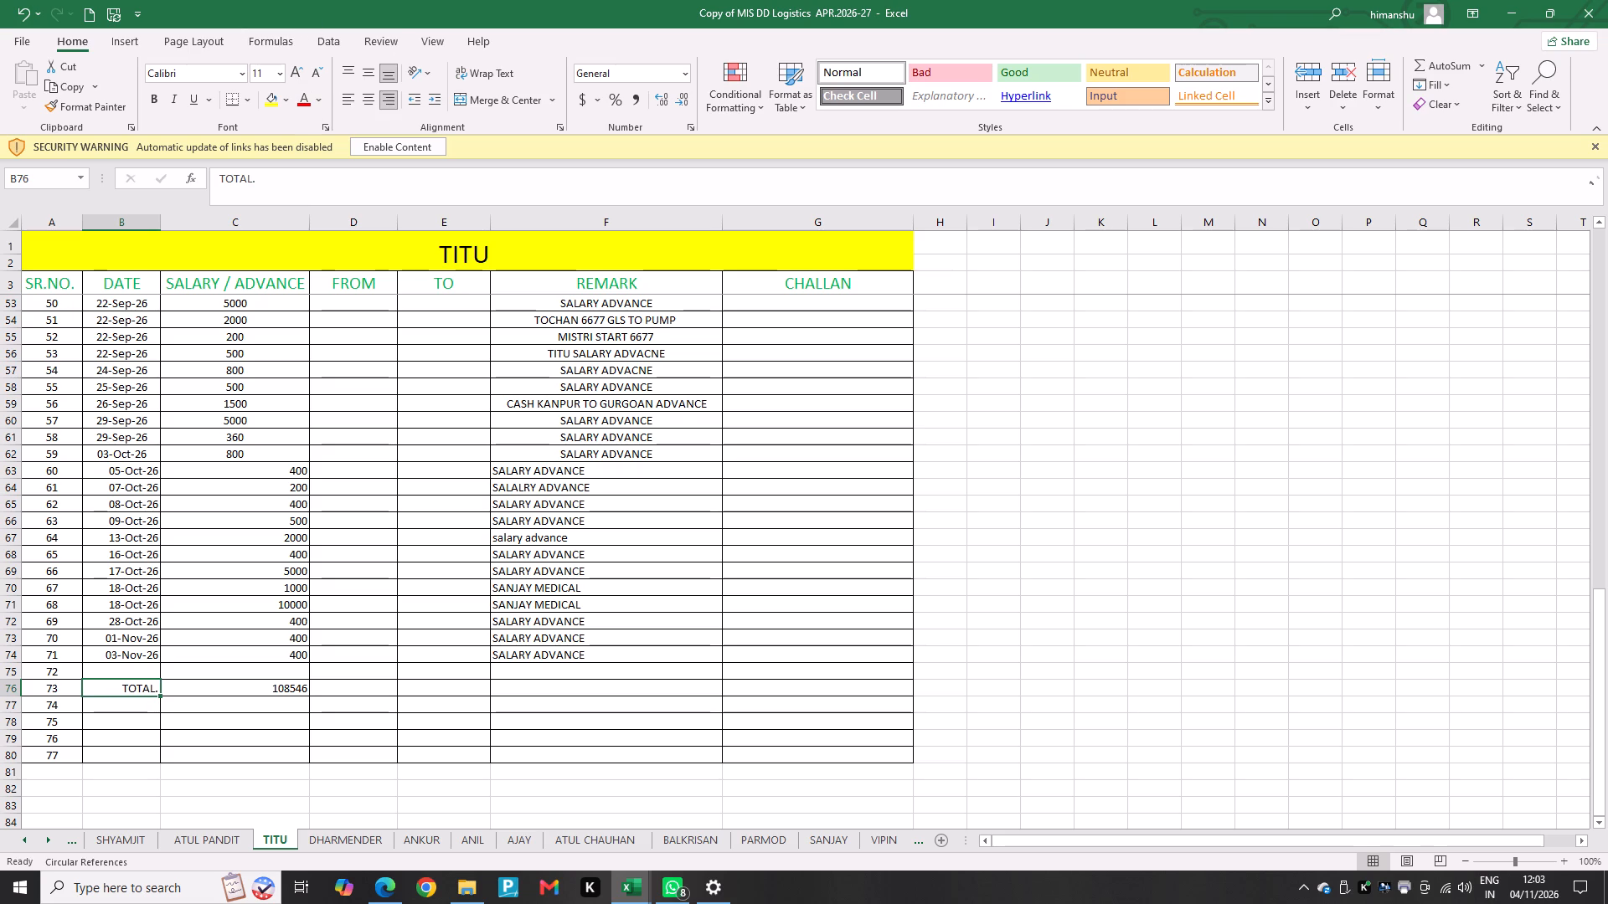
pyautogui.click(204, 696)
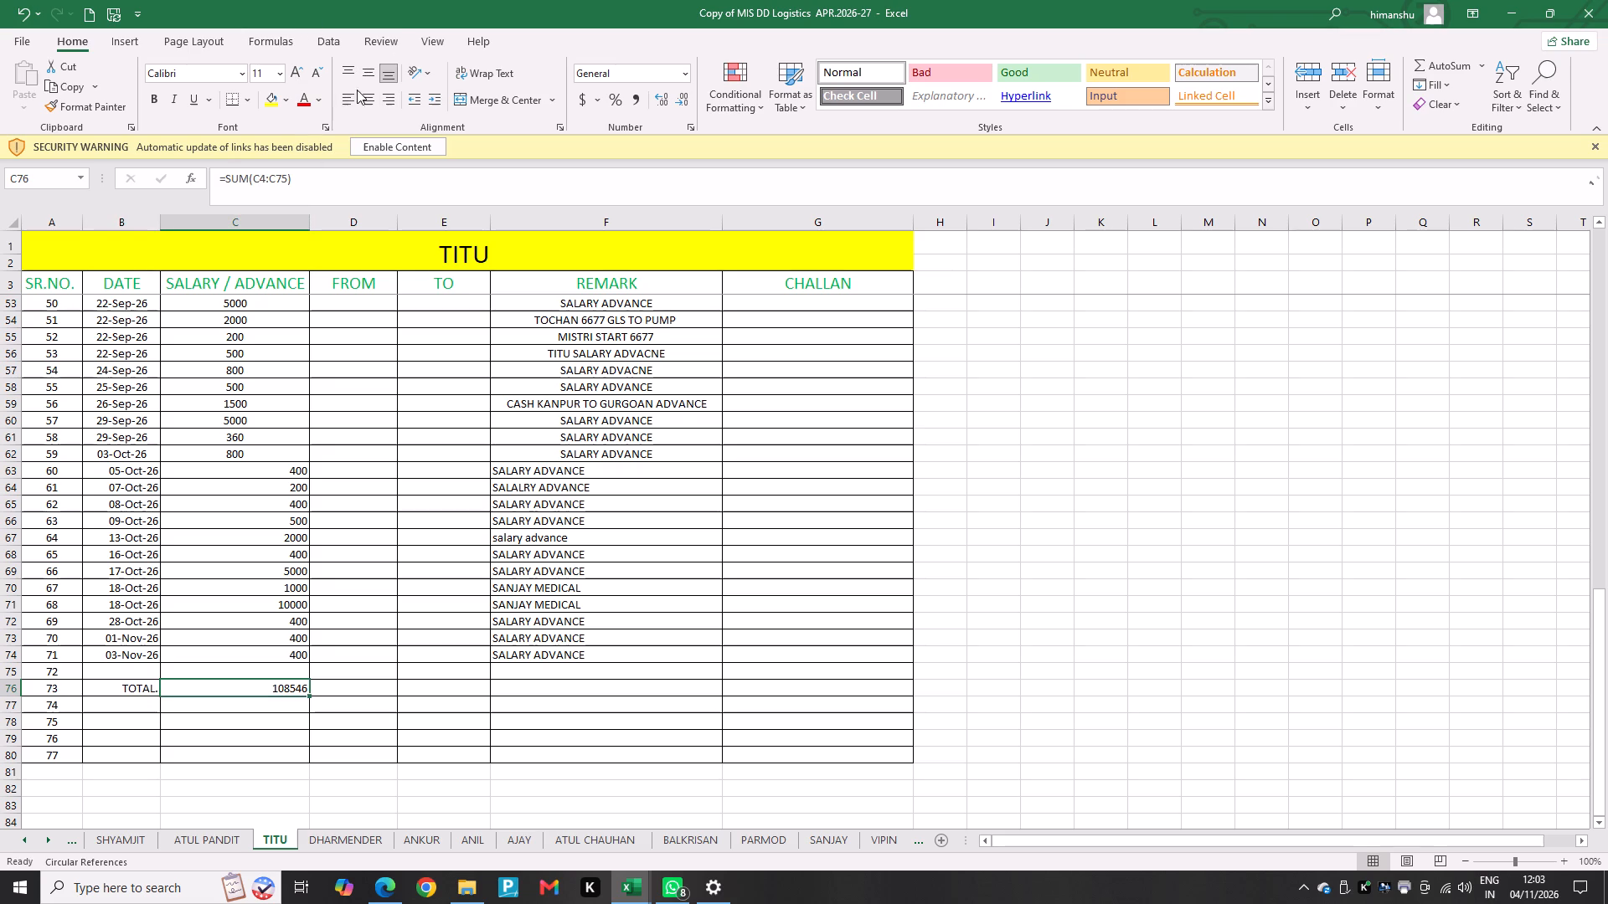
pyautogui.click(370, 104)
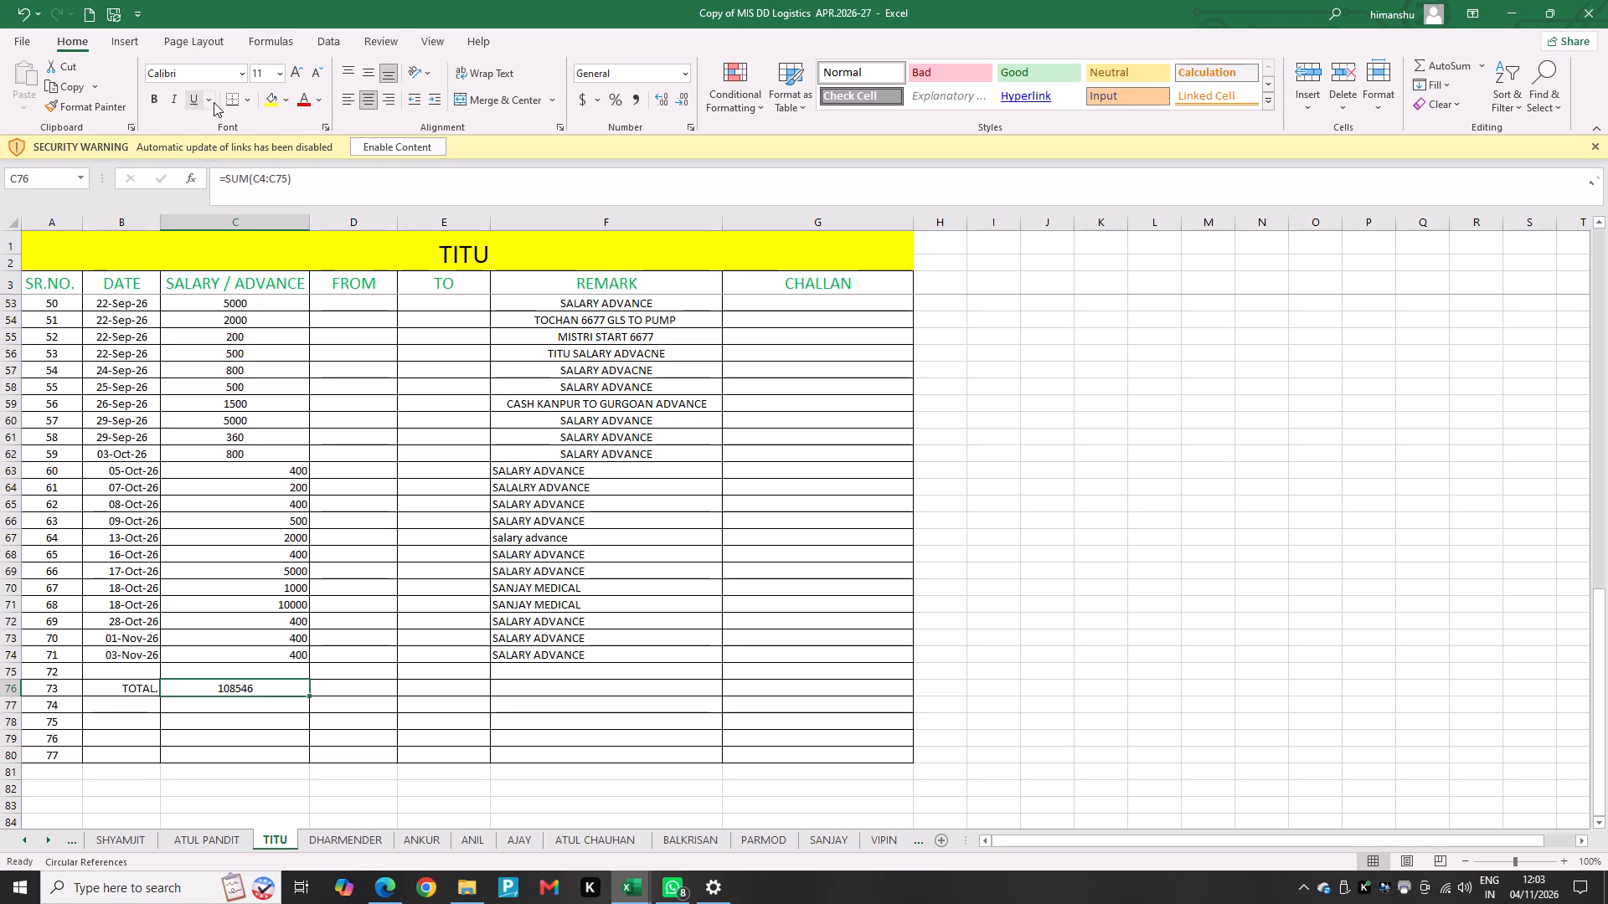
# Replace the red fill with white across rows 4 to 22, columns A to G, of the TITU table.
pyautogui.scroll(14, 284, 459)
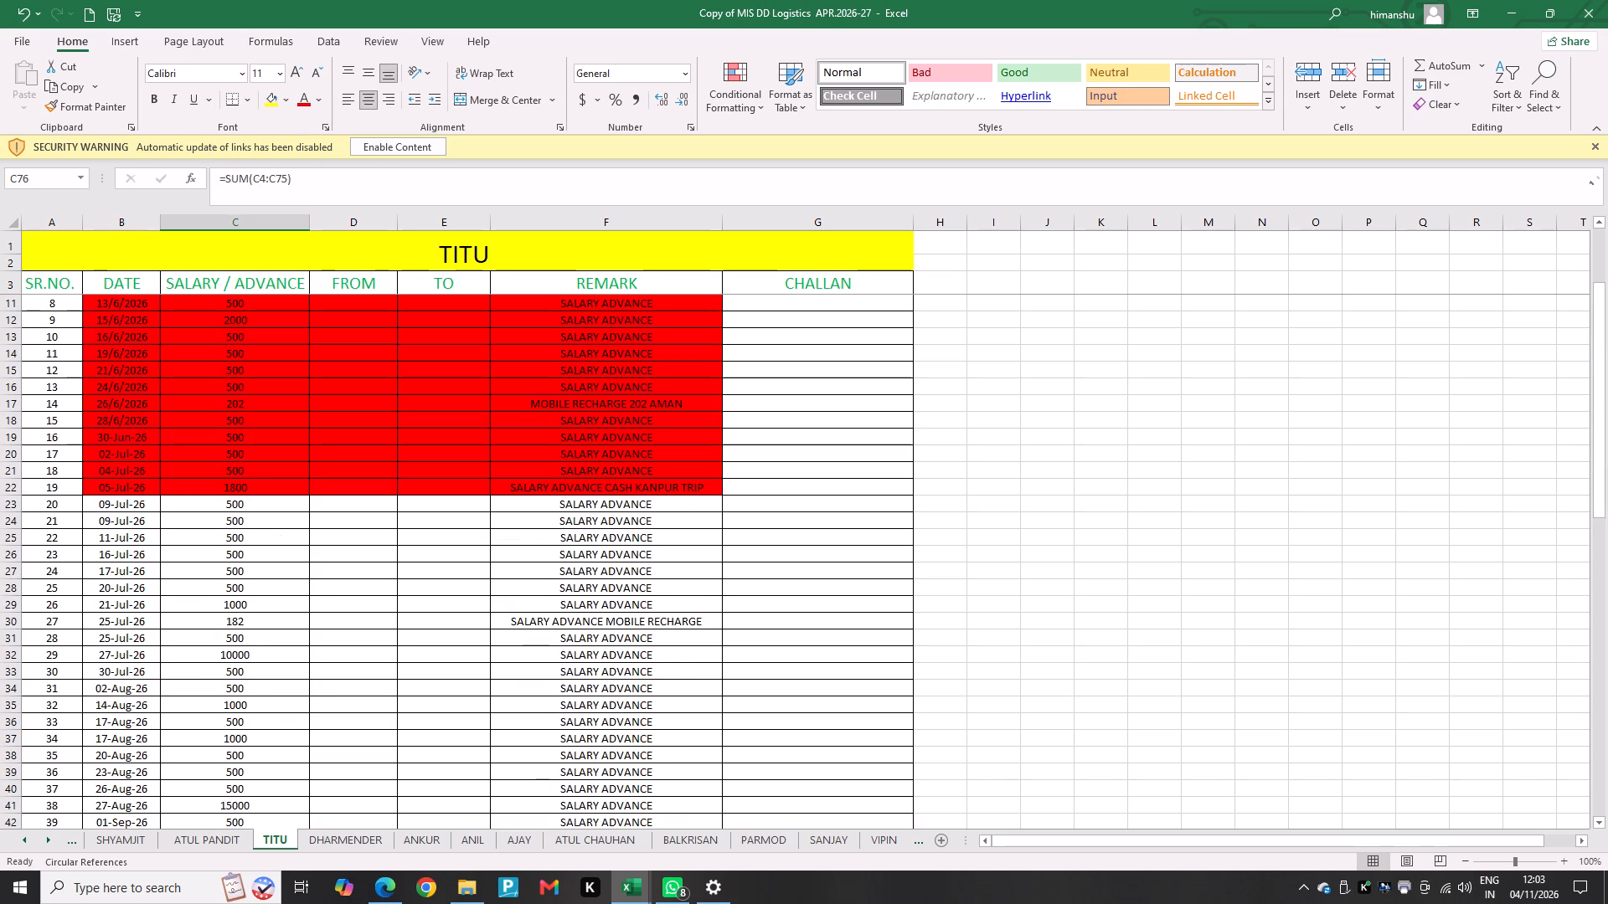
pyautogui.click(700, 486)
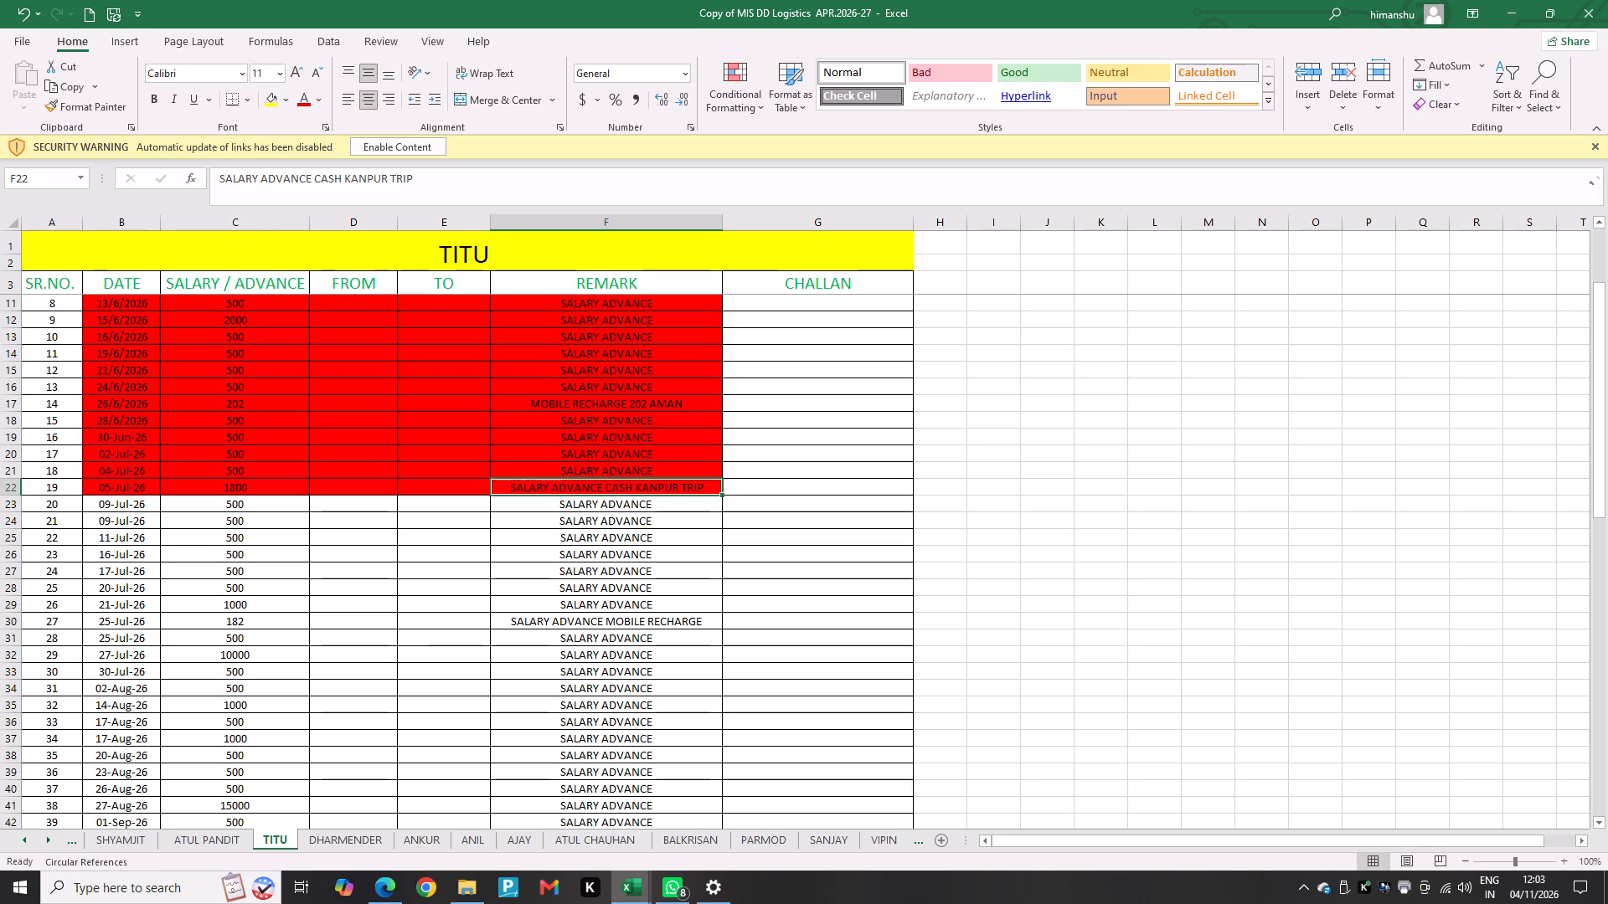
pyautogui.hotkey('shift', 'Left')
pyautogui.hotkey('shift', 'Left')
pyautogui.hotkey('shift', 'Left')
pyautogui.hotkey('shift', 'Left')
pyautogui.hotkey('shift', 'Up')
pyautogui.hotkey('shift', 'Up')
pyautogui.hotkey('shift', 'Up')
pyautogui.hotkey('shift', 'Up')
pyautogui.hotkey('shift', 'Up')
pyautogui.hotkey('shift', 'Up')
pyautogui.hotkey('shift', 'Up')
pyautogui.hotkey('shift', 'Up')
pyautogui.hotkey('shift', 'Up')
pyautogui.hotkey('shift', 'Up')
pyautogui.hotkey('shift', 'Up')
pyautogui.hotkey('shift', 'Up')
pyautogui.hotkey('shift', 'Up')
pyautogui.hotkey('shift', 'Up')
pyautogui.hotkey('shift', 'Up')
pyautogui.hotkey('shift', 'Up')
pyautogui.hotkey('shift', 'Up')
pyautogui.hotkey('shift', 'Up')
pyautogui.hotkey('shift', 'Up')
pyautogui.hotkey('shift', 'Up')
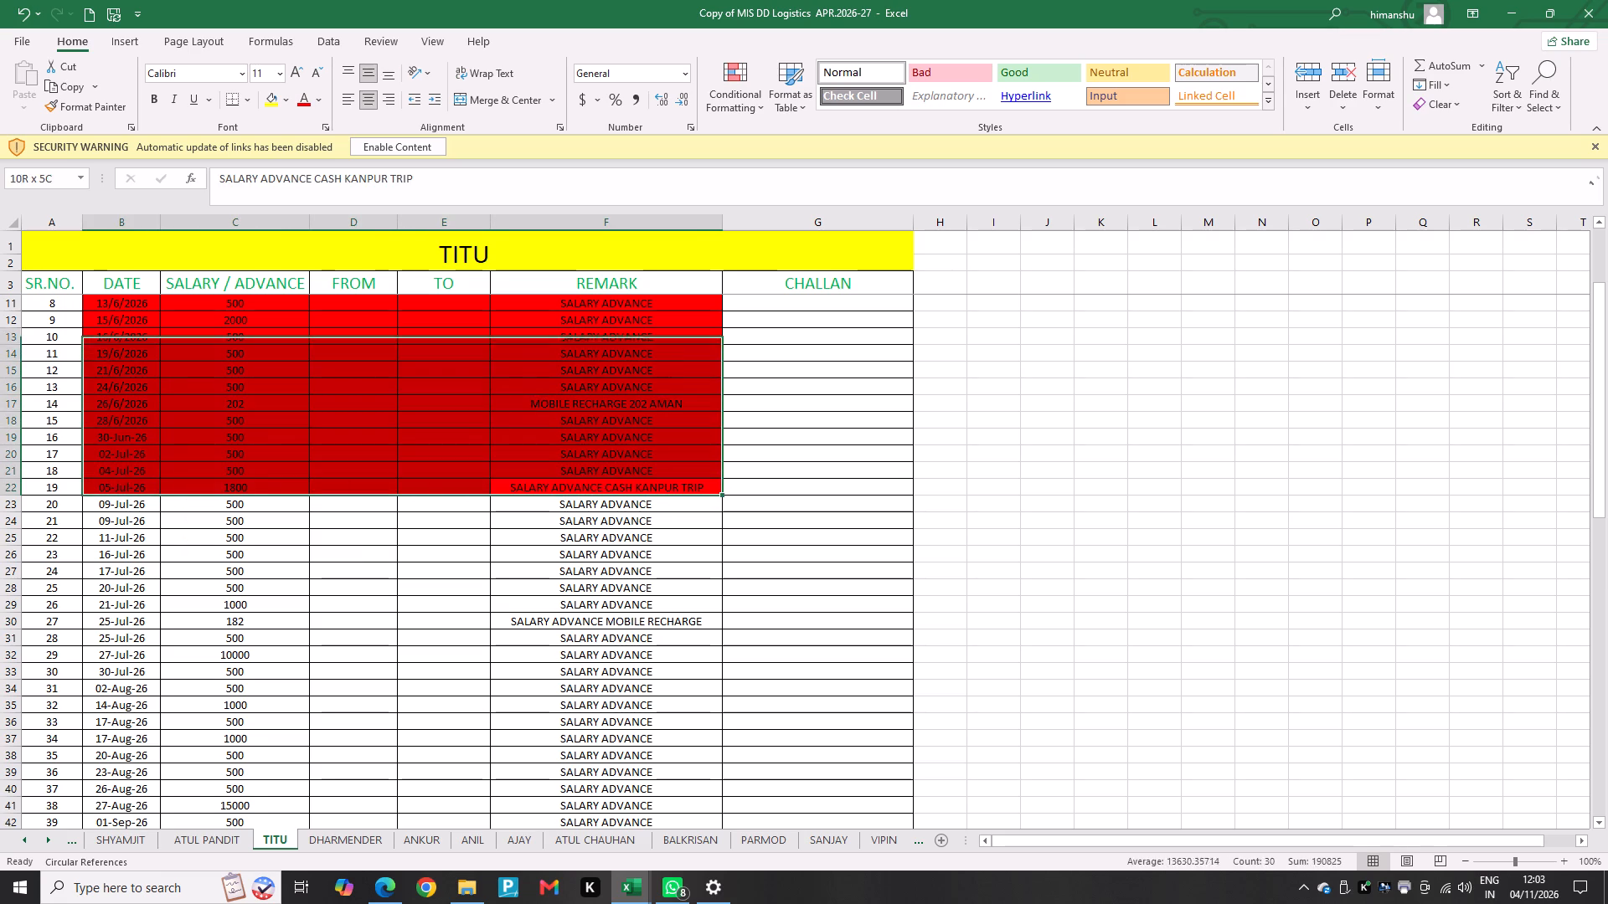
pyautogui.hotkey('shift', 'Down')
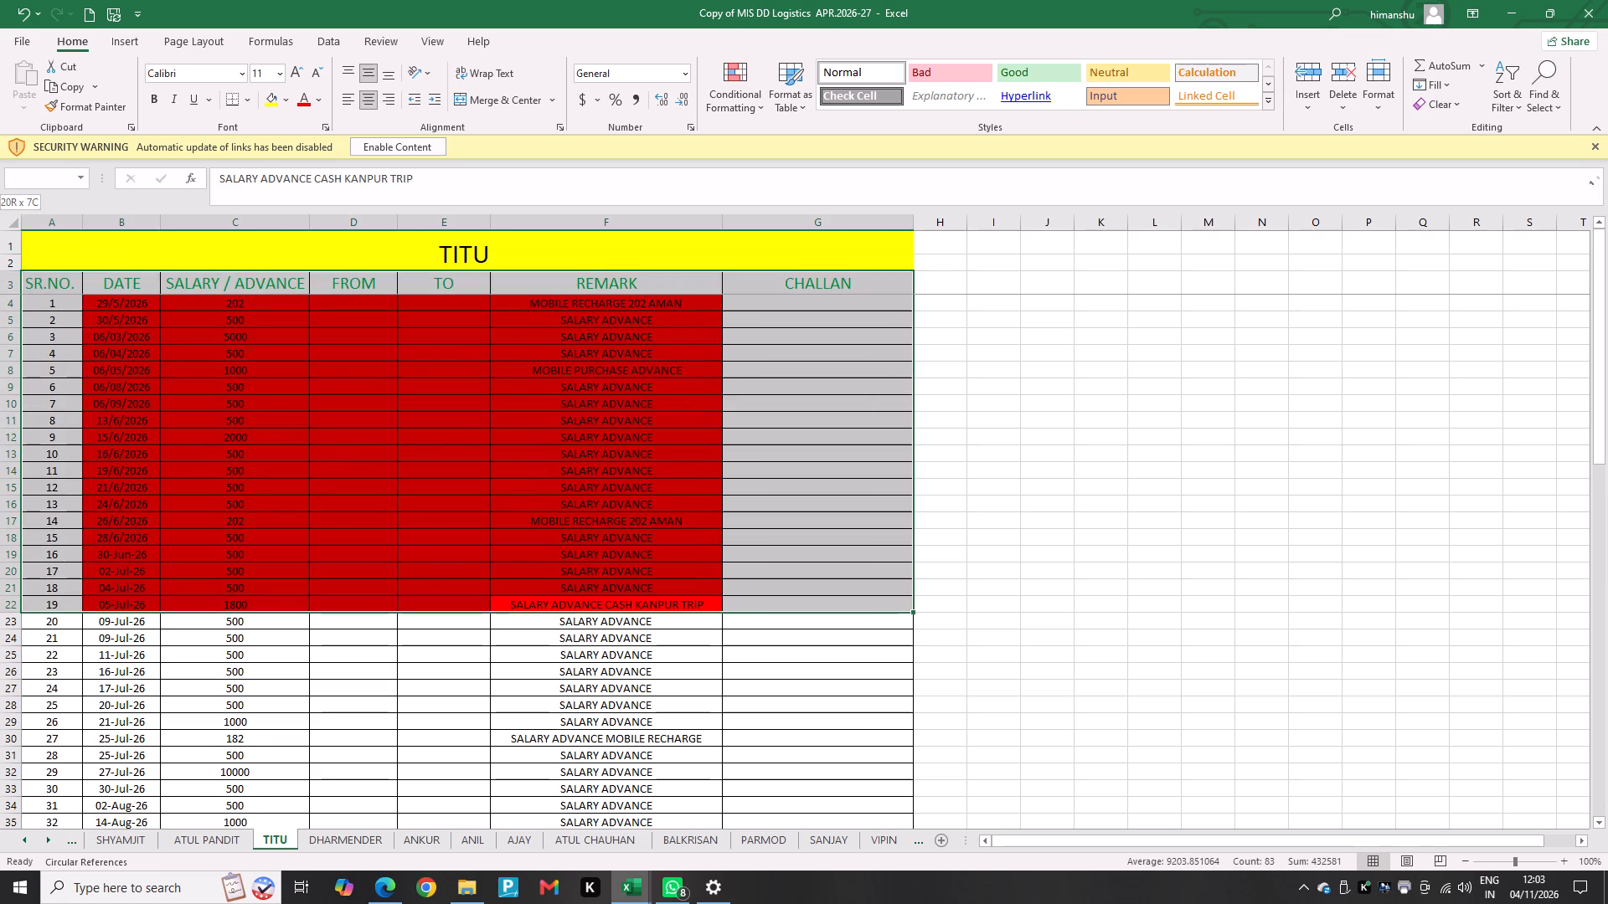
pyautogui.hotkey('shift', 'Down')
pyautogui.hotkey('shift', 'Right')
pyautogui.hotkey('shift', 'Left')
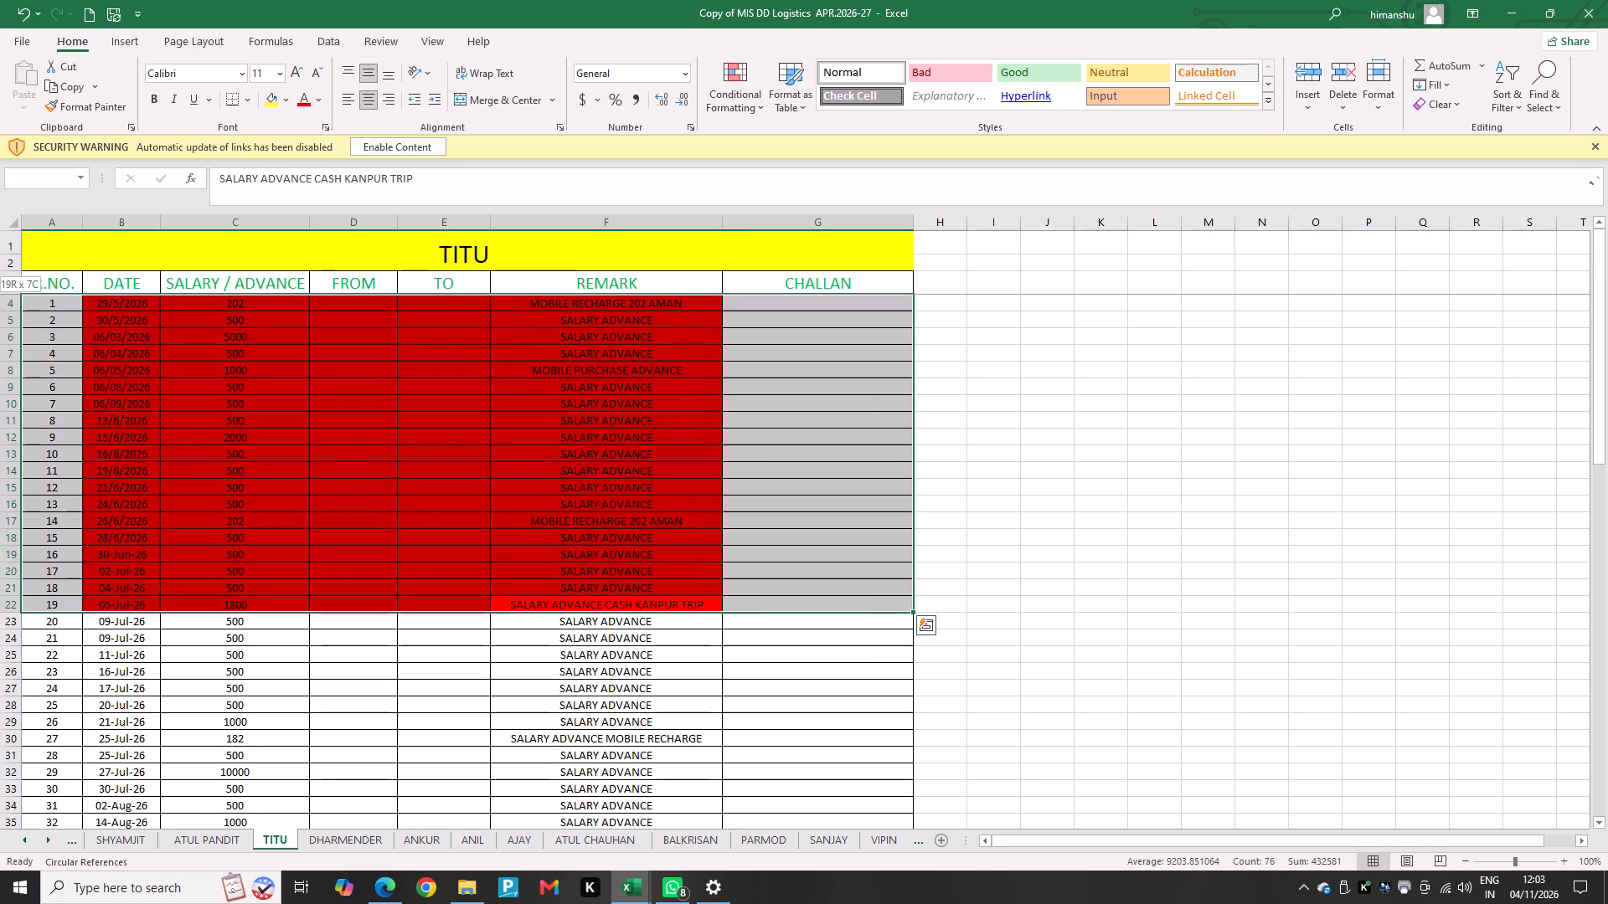
pyautogui.click(284, 97)
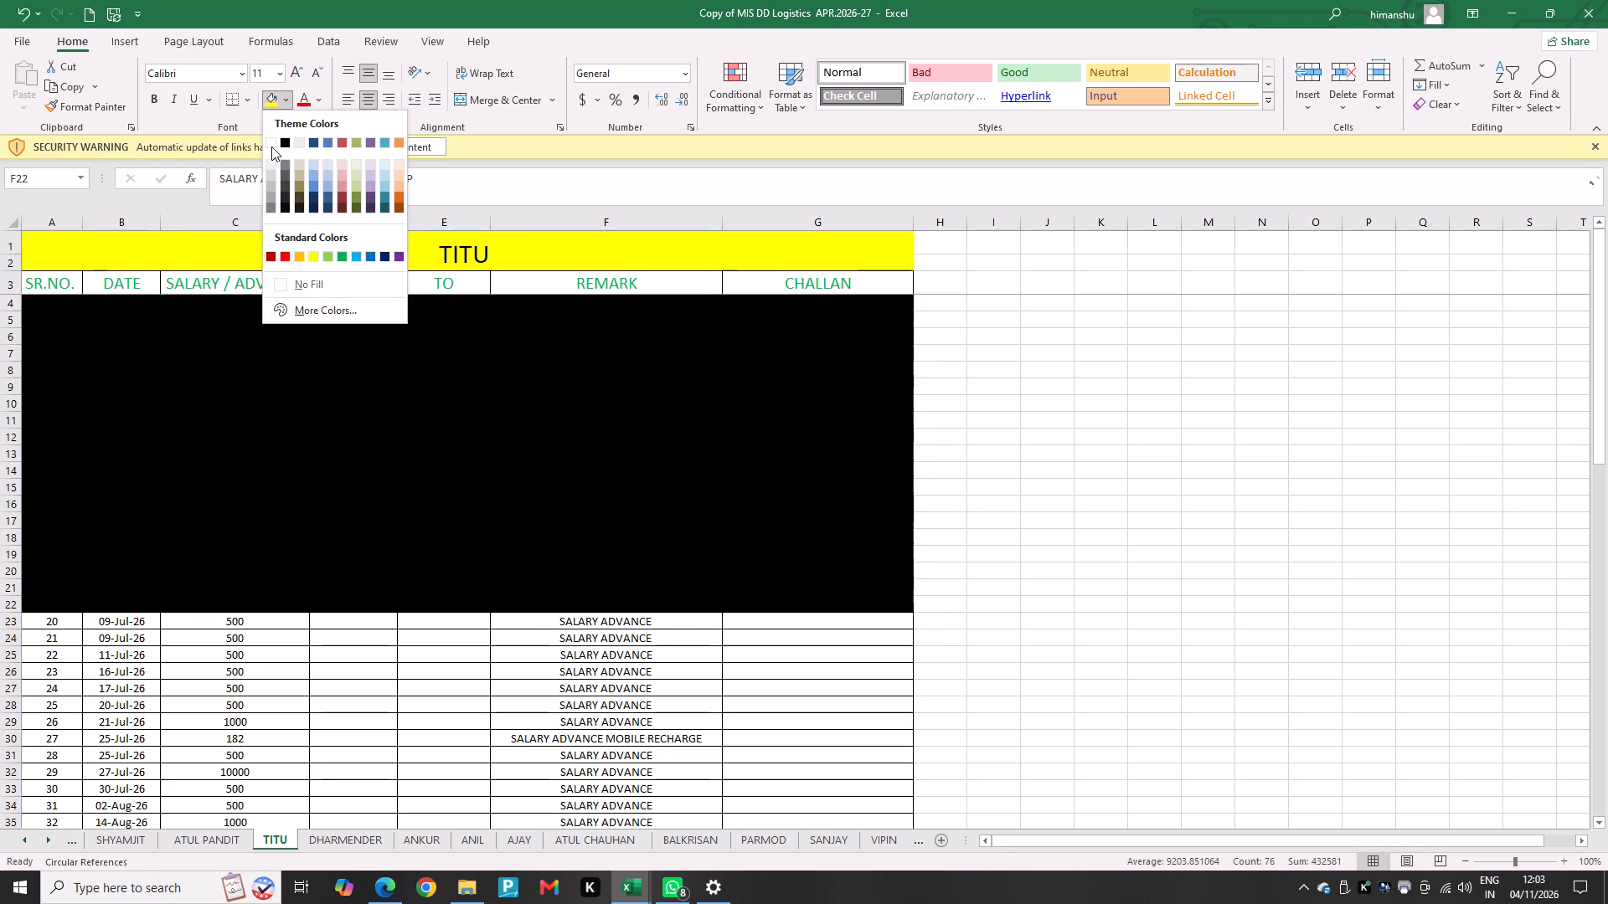
pyautogui.click(271, 145)
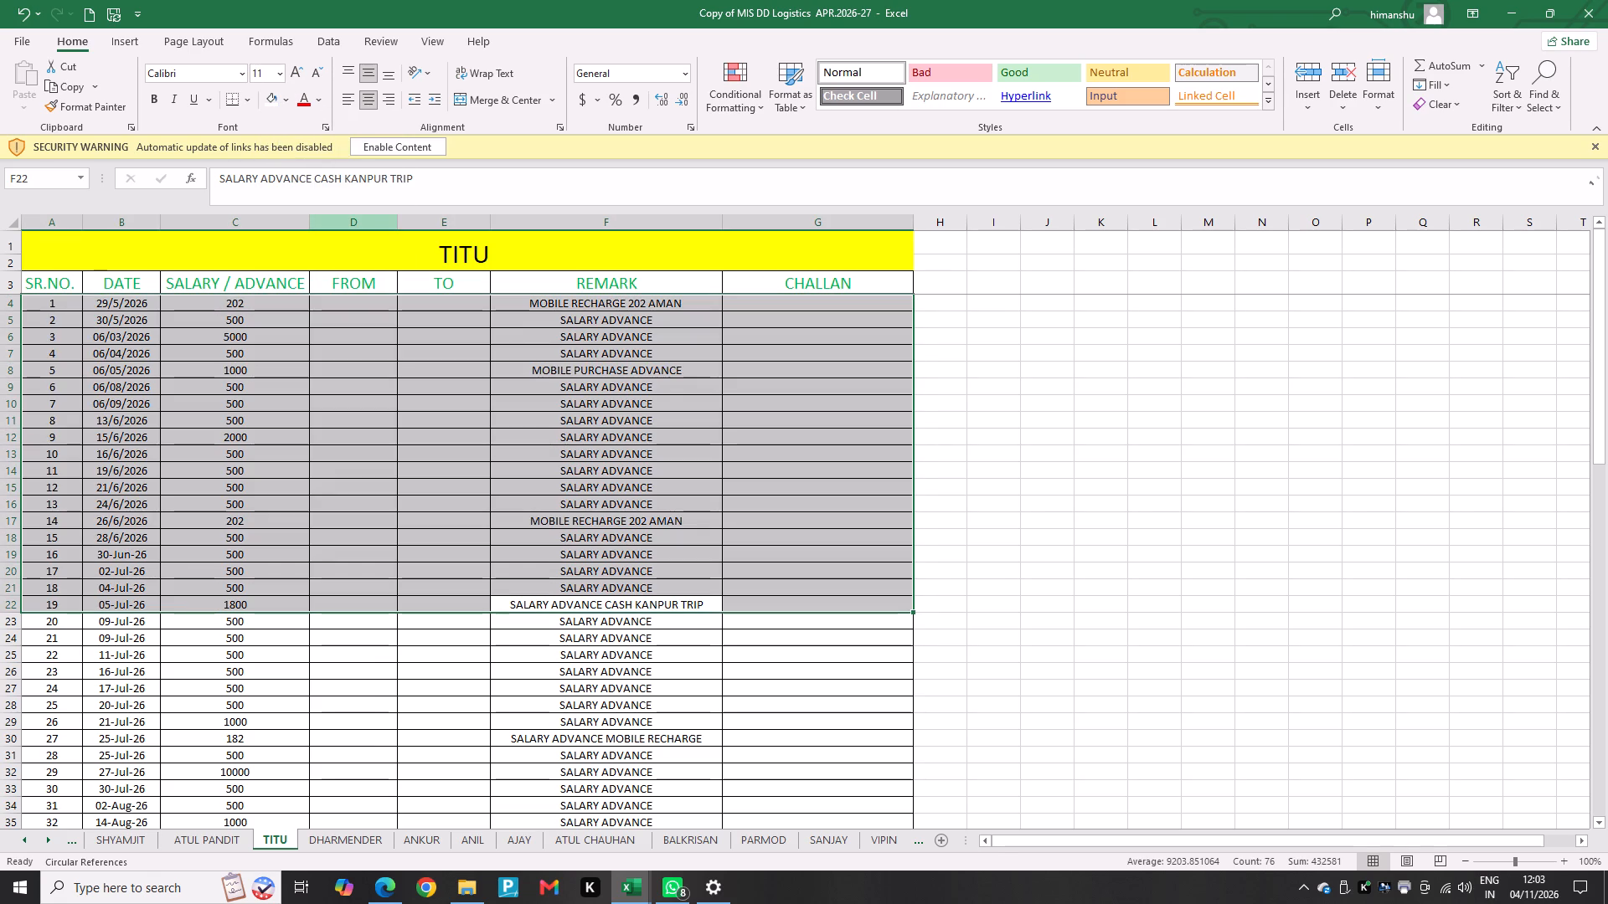
pyautogui.click(455, 550)
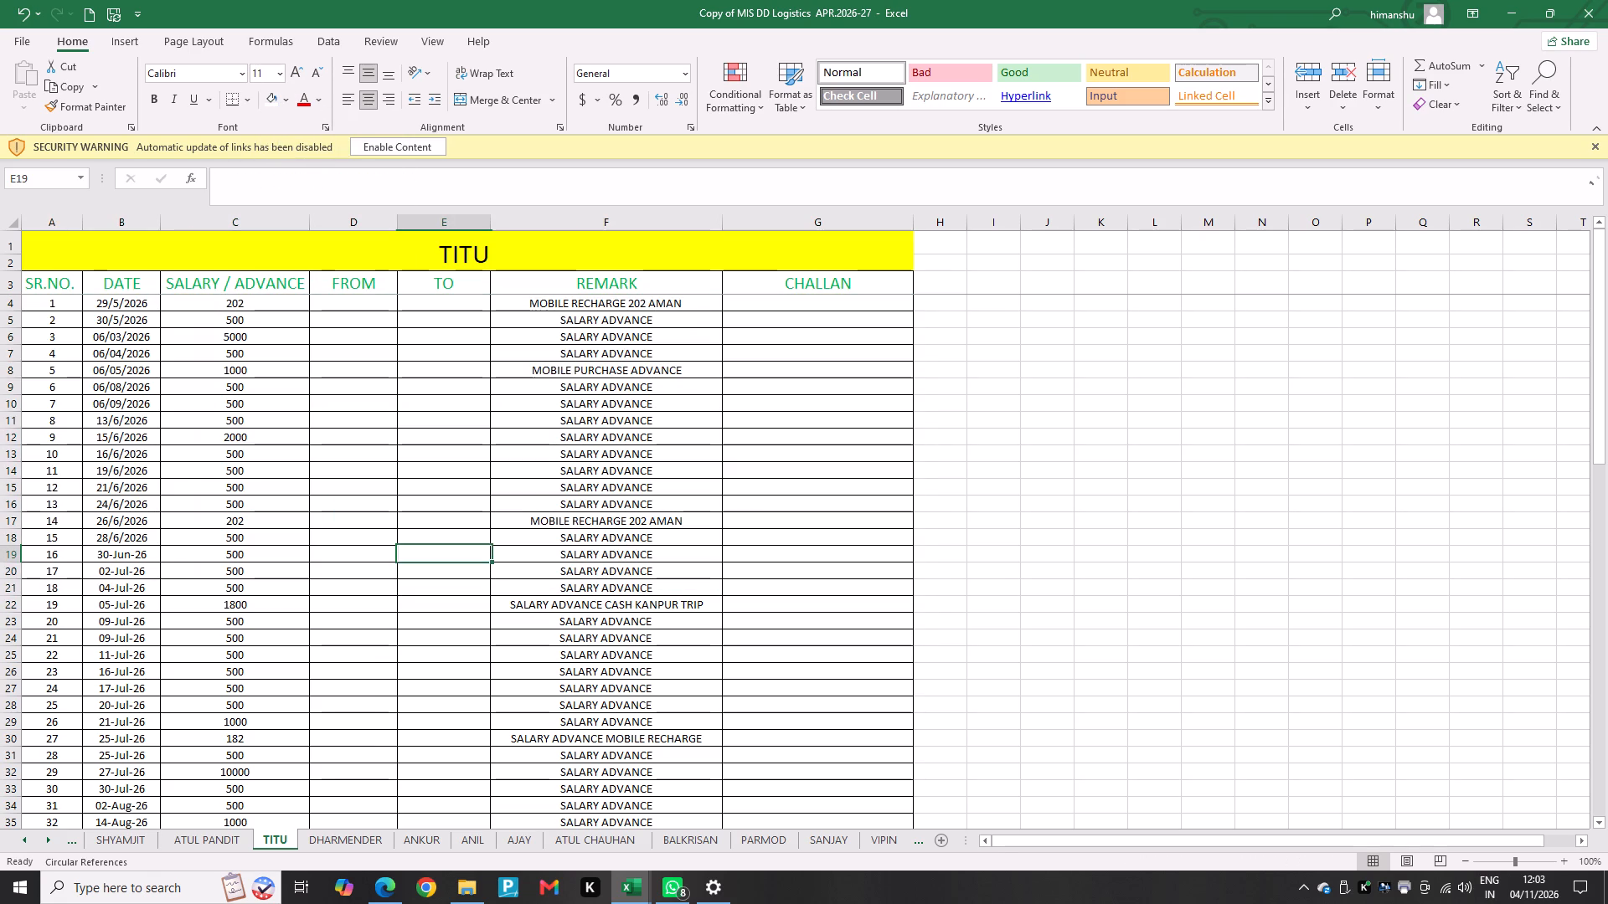
# Print the updated TITU sheet on the Canon G3010 series (Copy 1) and leave the printer status window.
pyautogui.hotkey('ctrl', 'p')
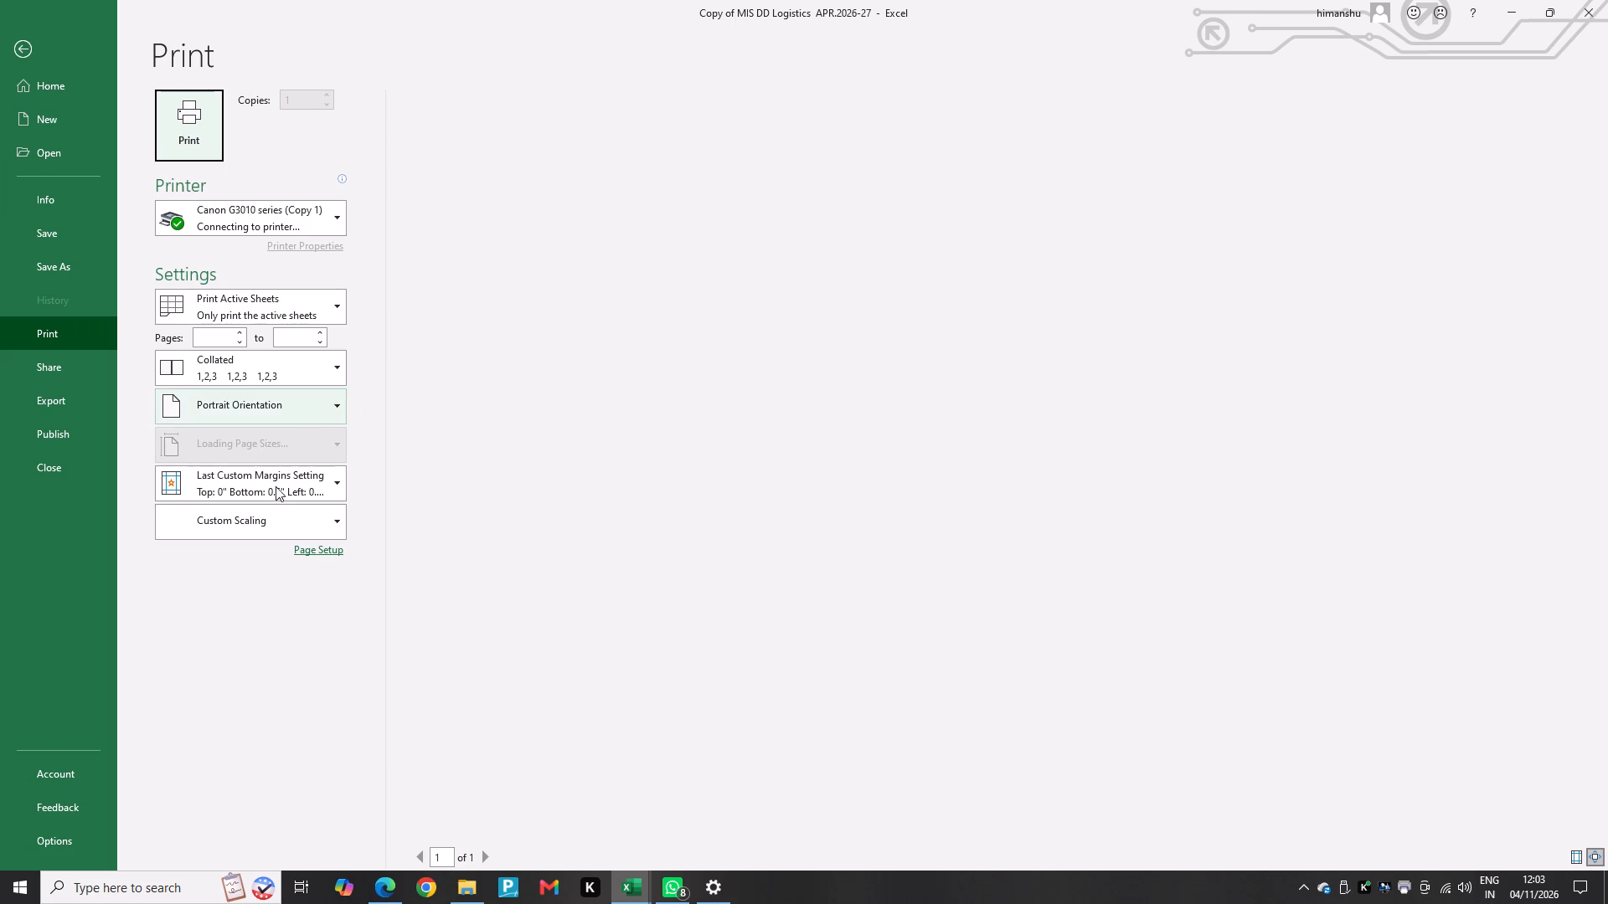
pyautogui.click(164, 131)
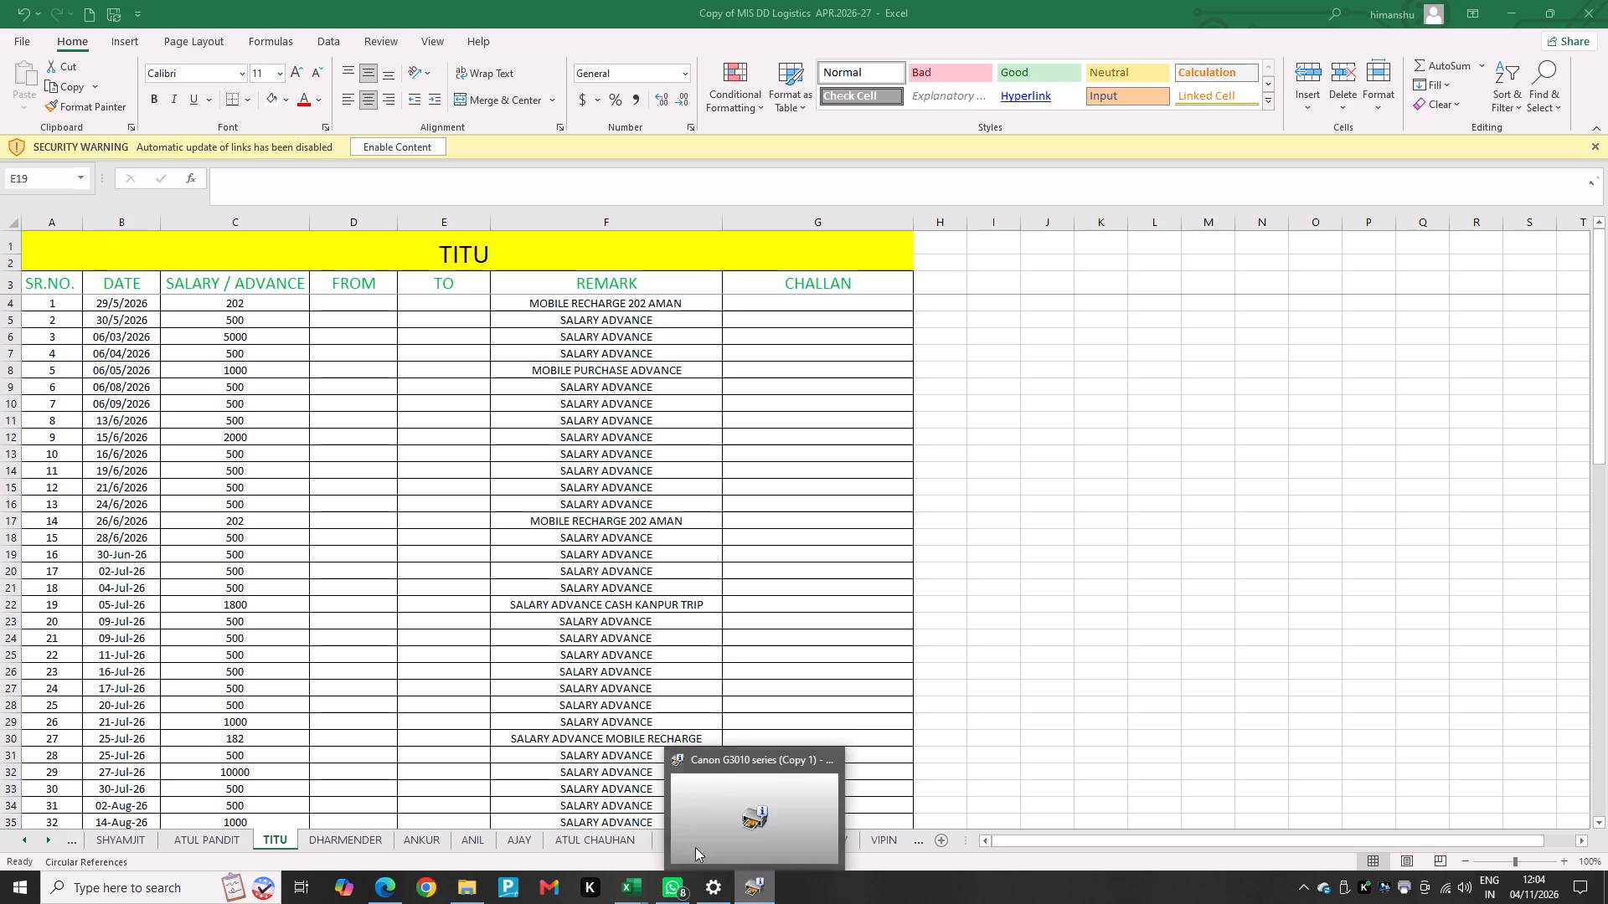
pyautogui.click(956, 449)
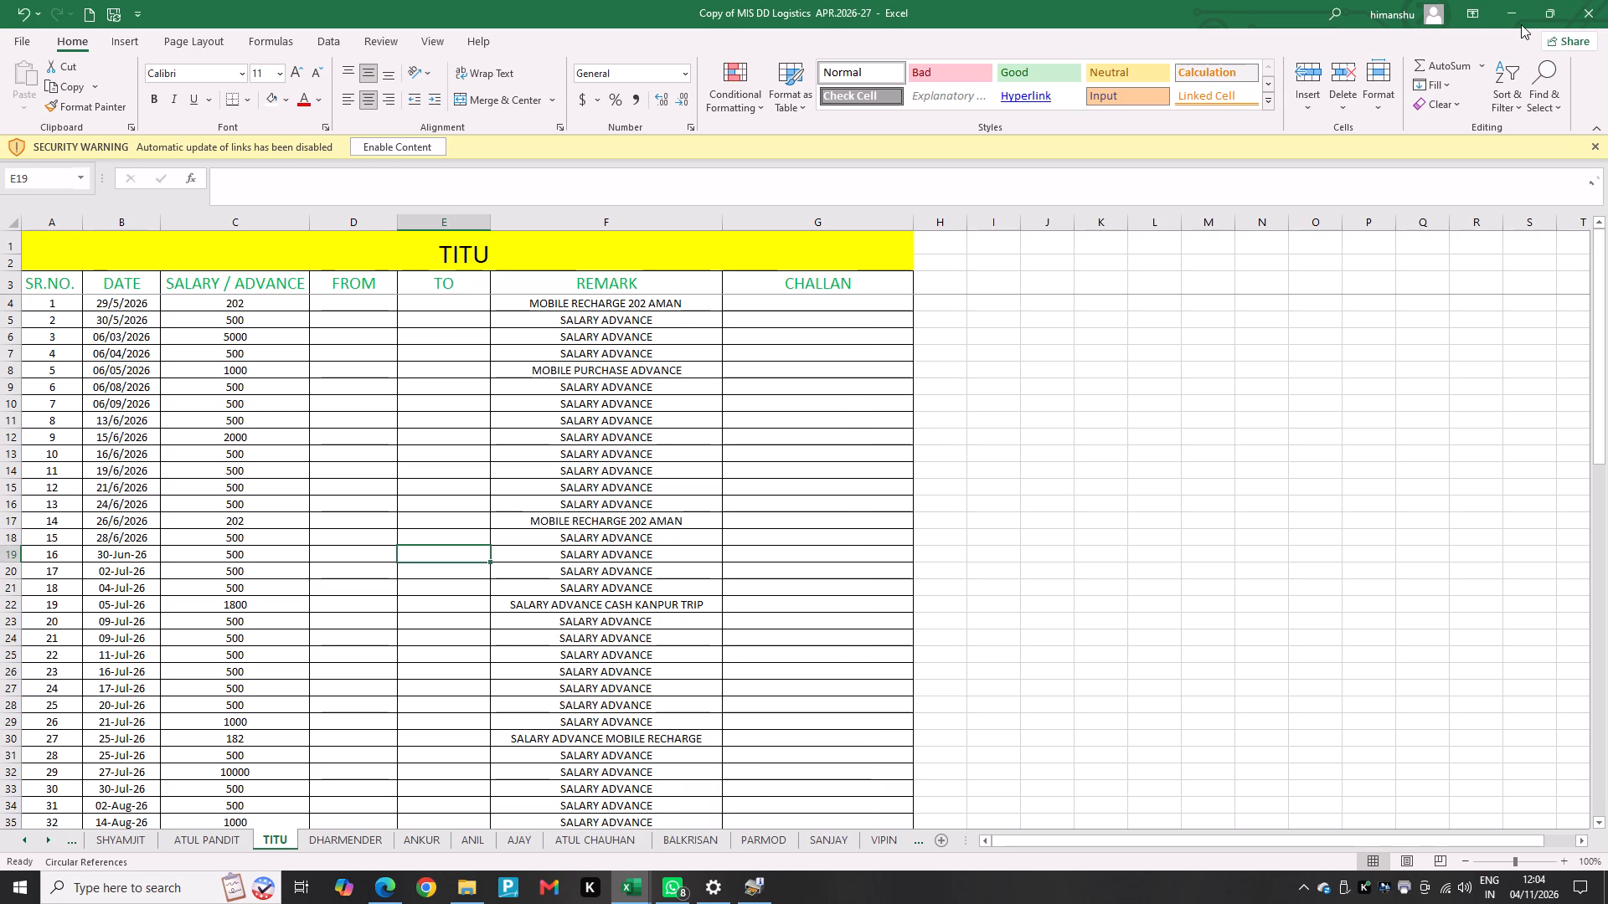
# Switch to the STAFF ADVANCE^0SALARY MANGMENT workbook and open the October monthly settlement sheet between Chart1 and SANJIV.
pyautogui.click(1519, 23)
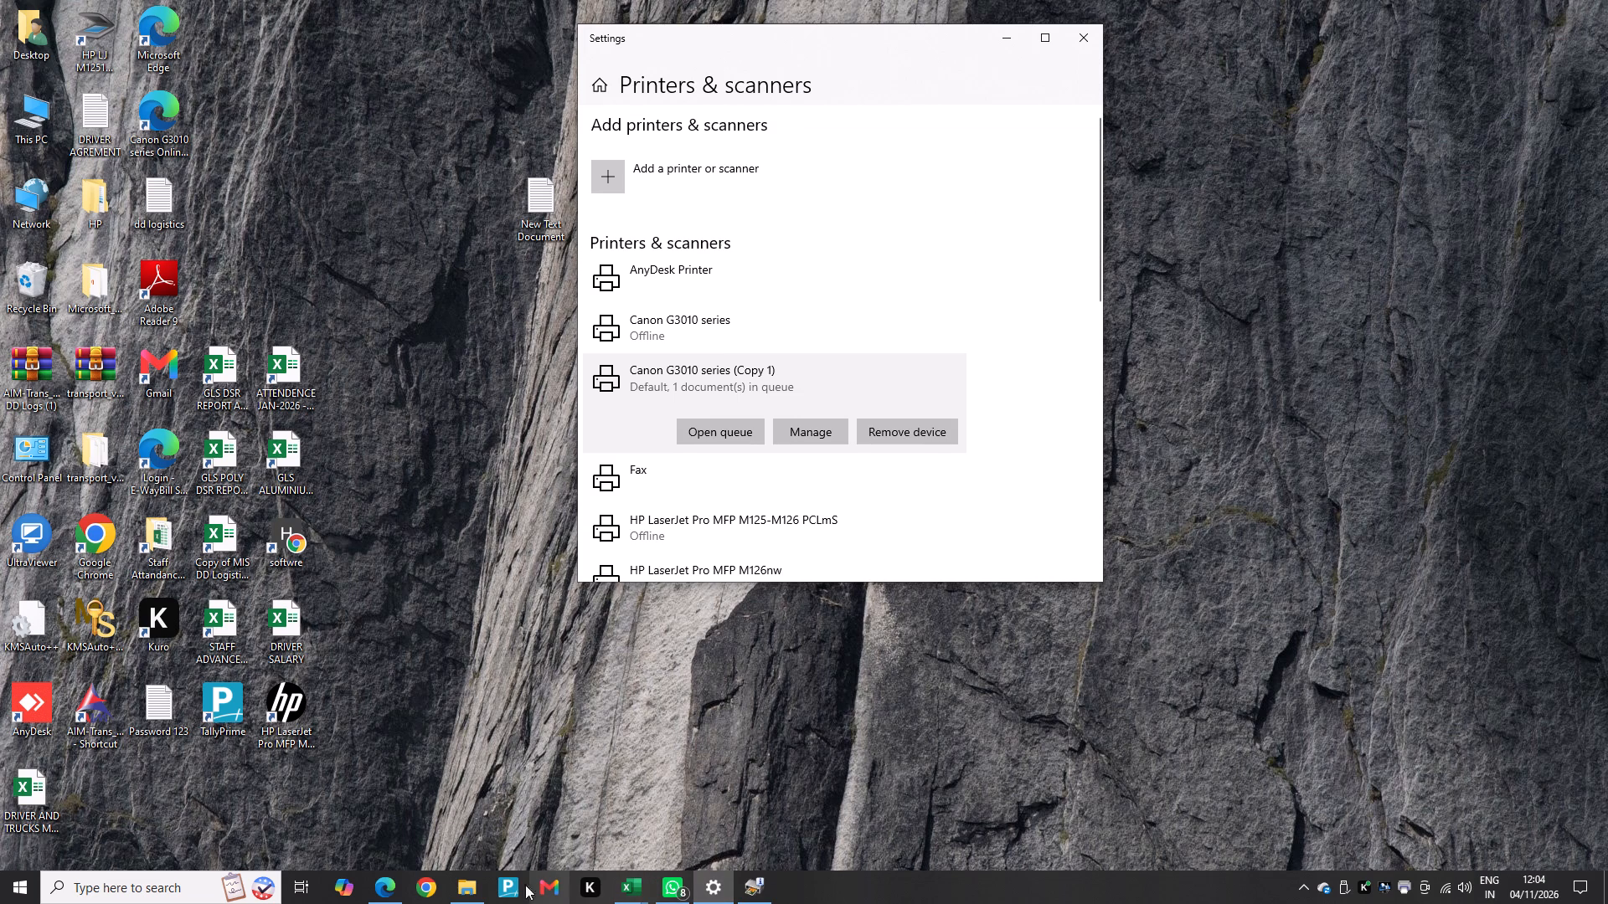
pyautogui.click(633, 884)
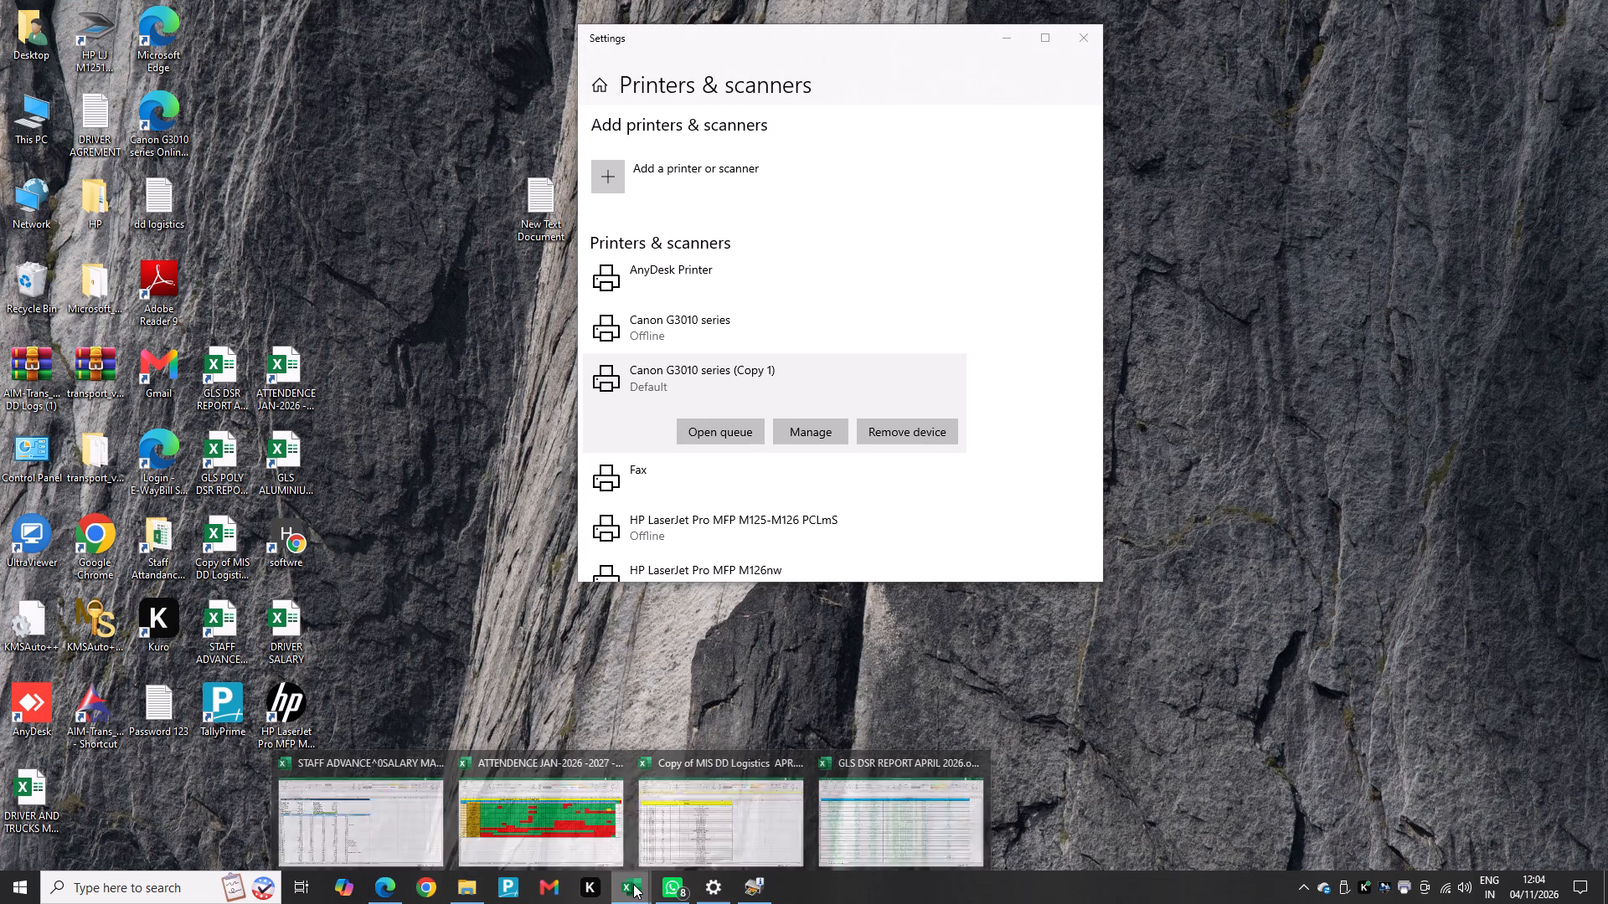
pyautogui.click(394, 850)
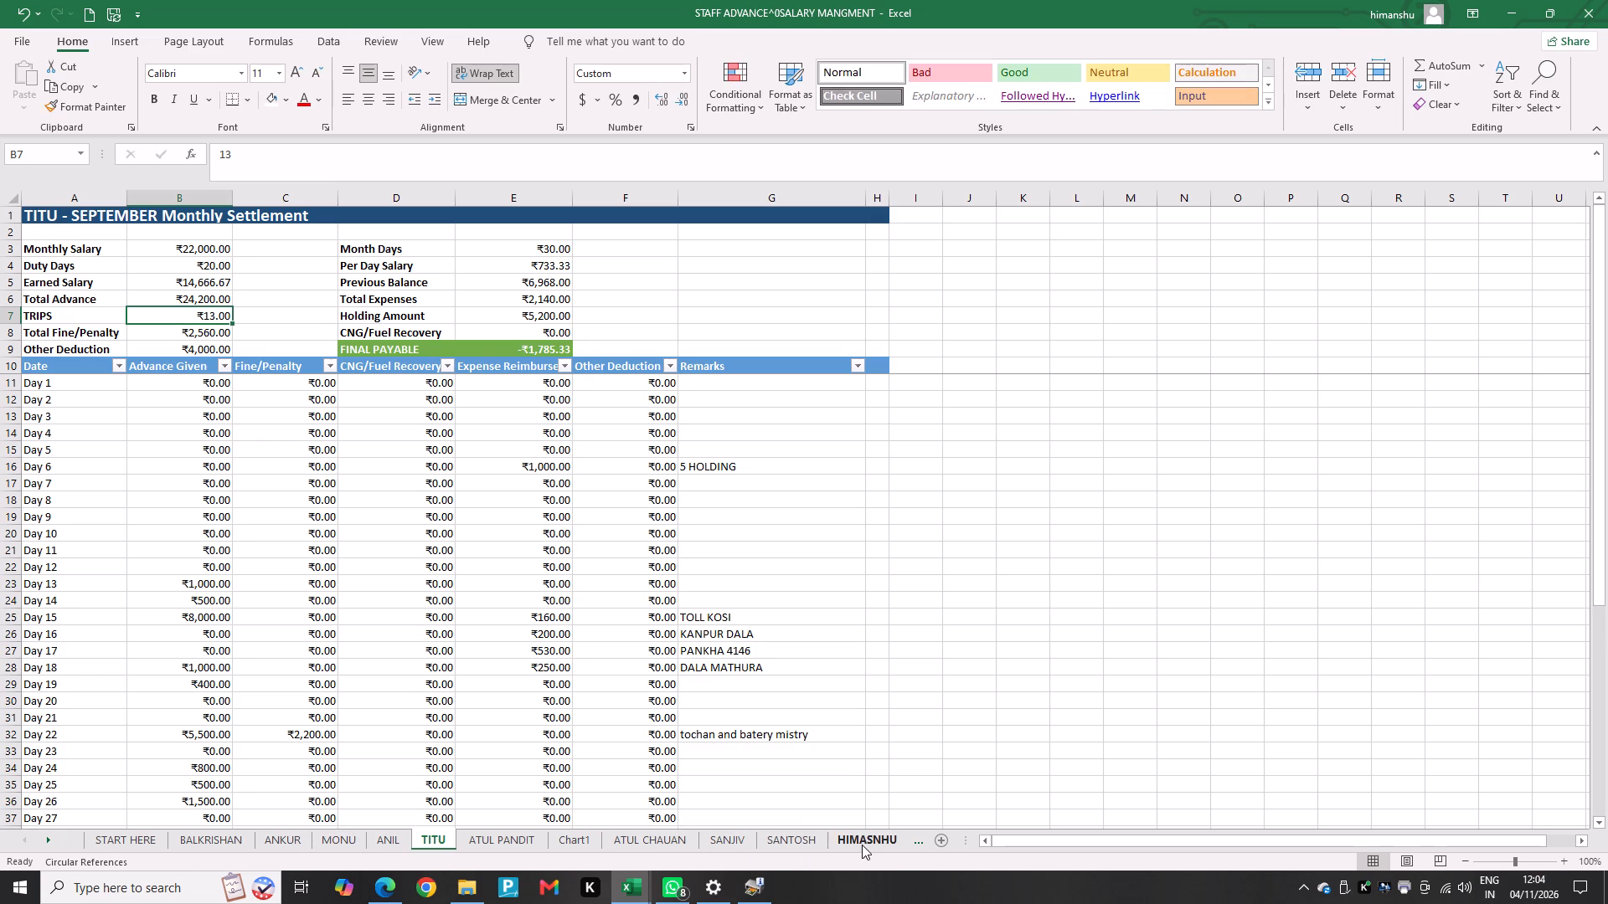
pyautogui.tripleClick(41, 843)
pyautogui.tripleClick(42, 842)
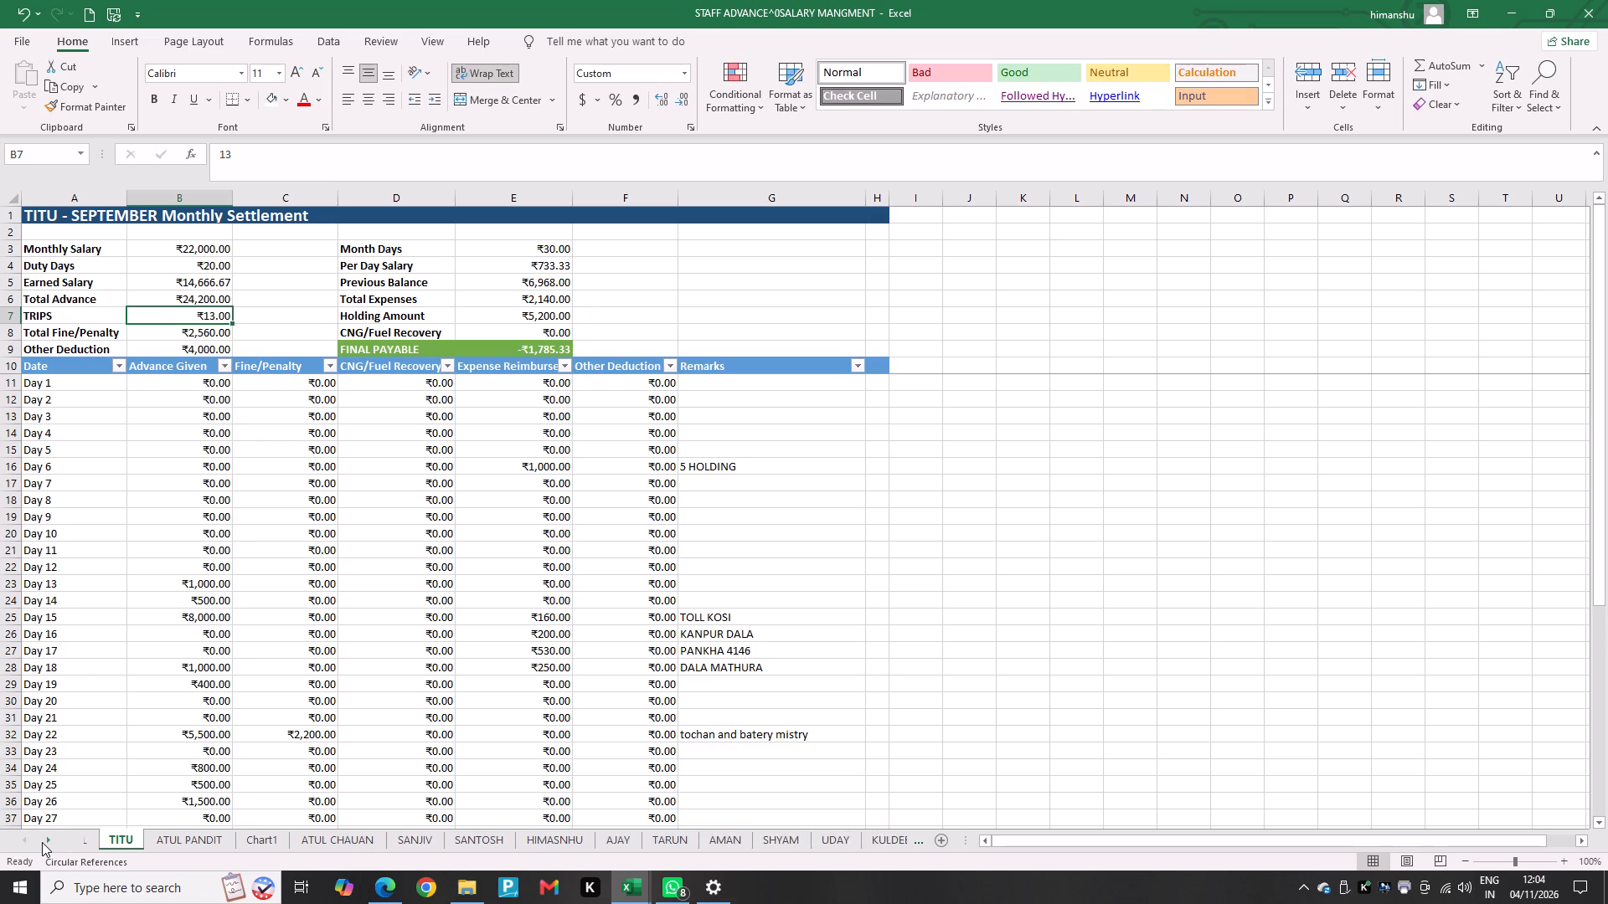
pyautogui.tripleClick(42, 842)
pyautogui.click(42, 842)
pyautogui.click(20, 843)
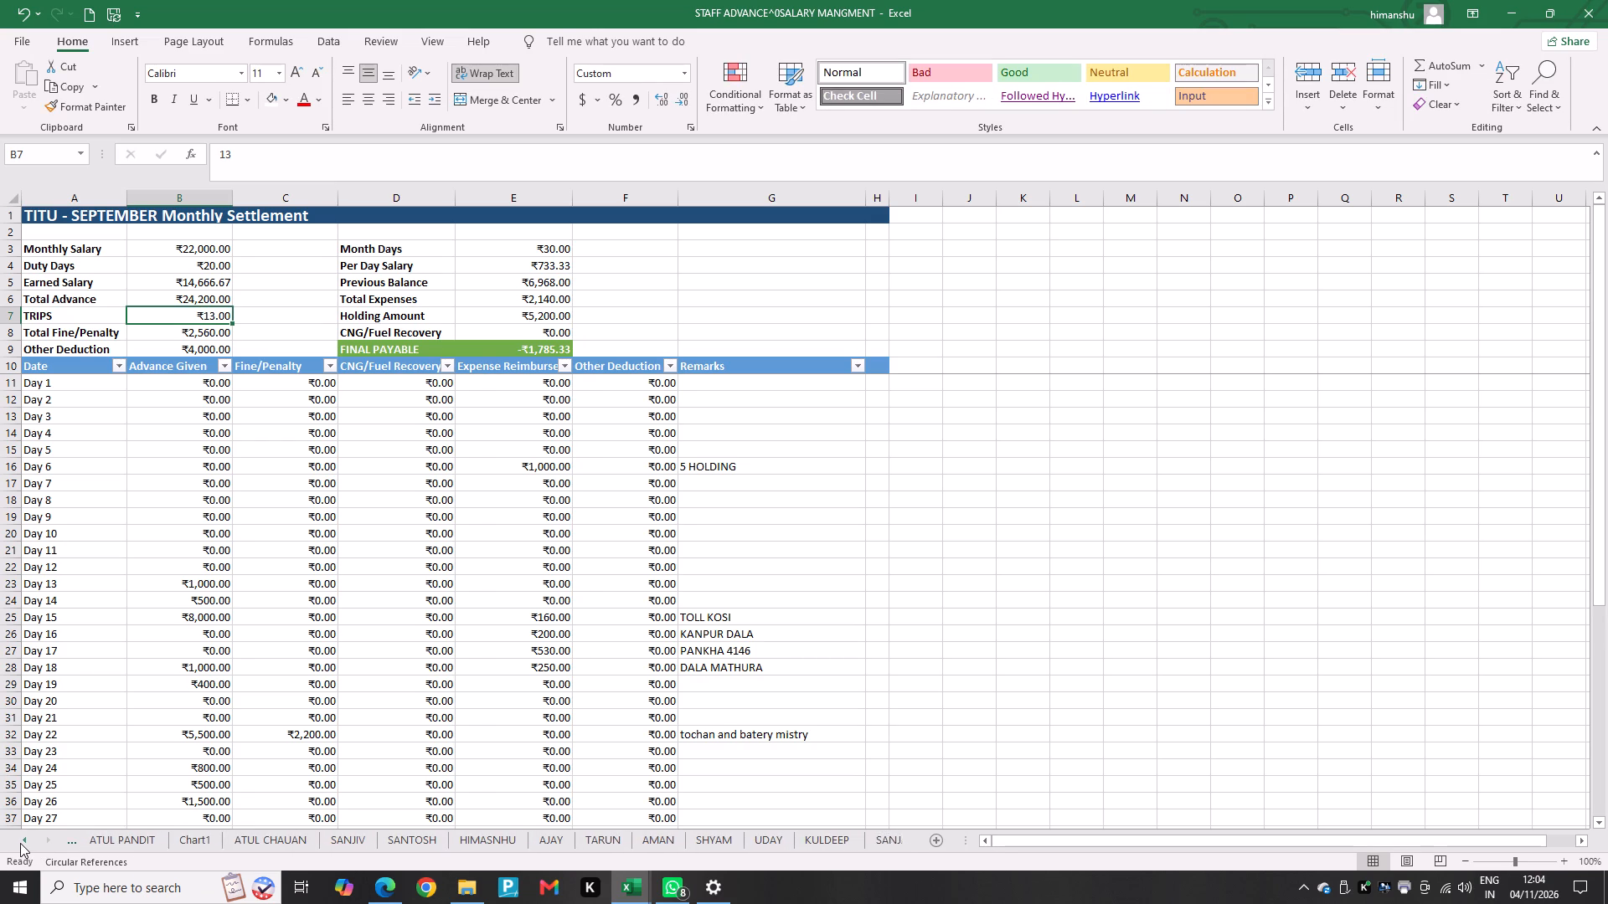
pyautogui.click(256, 843)
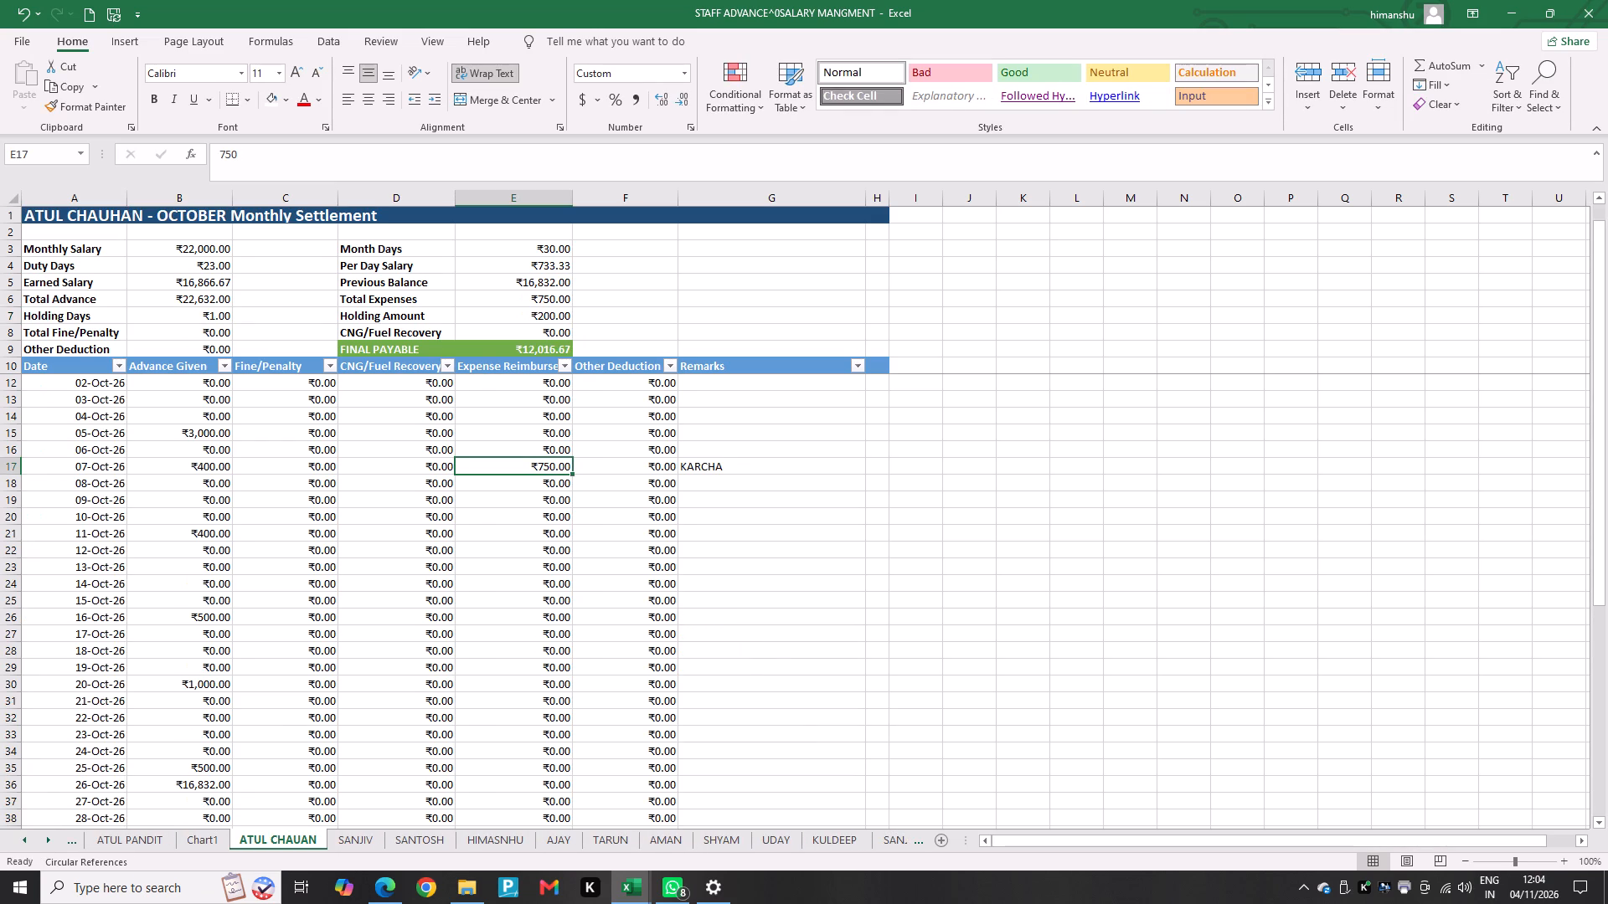
# Preview how this October monthly settlement sheet prints, and return to the sheet without printing.
pyautogui.hotkey('ctrl', 'p')
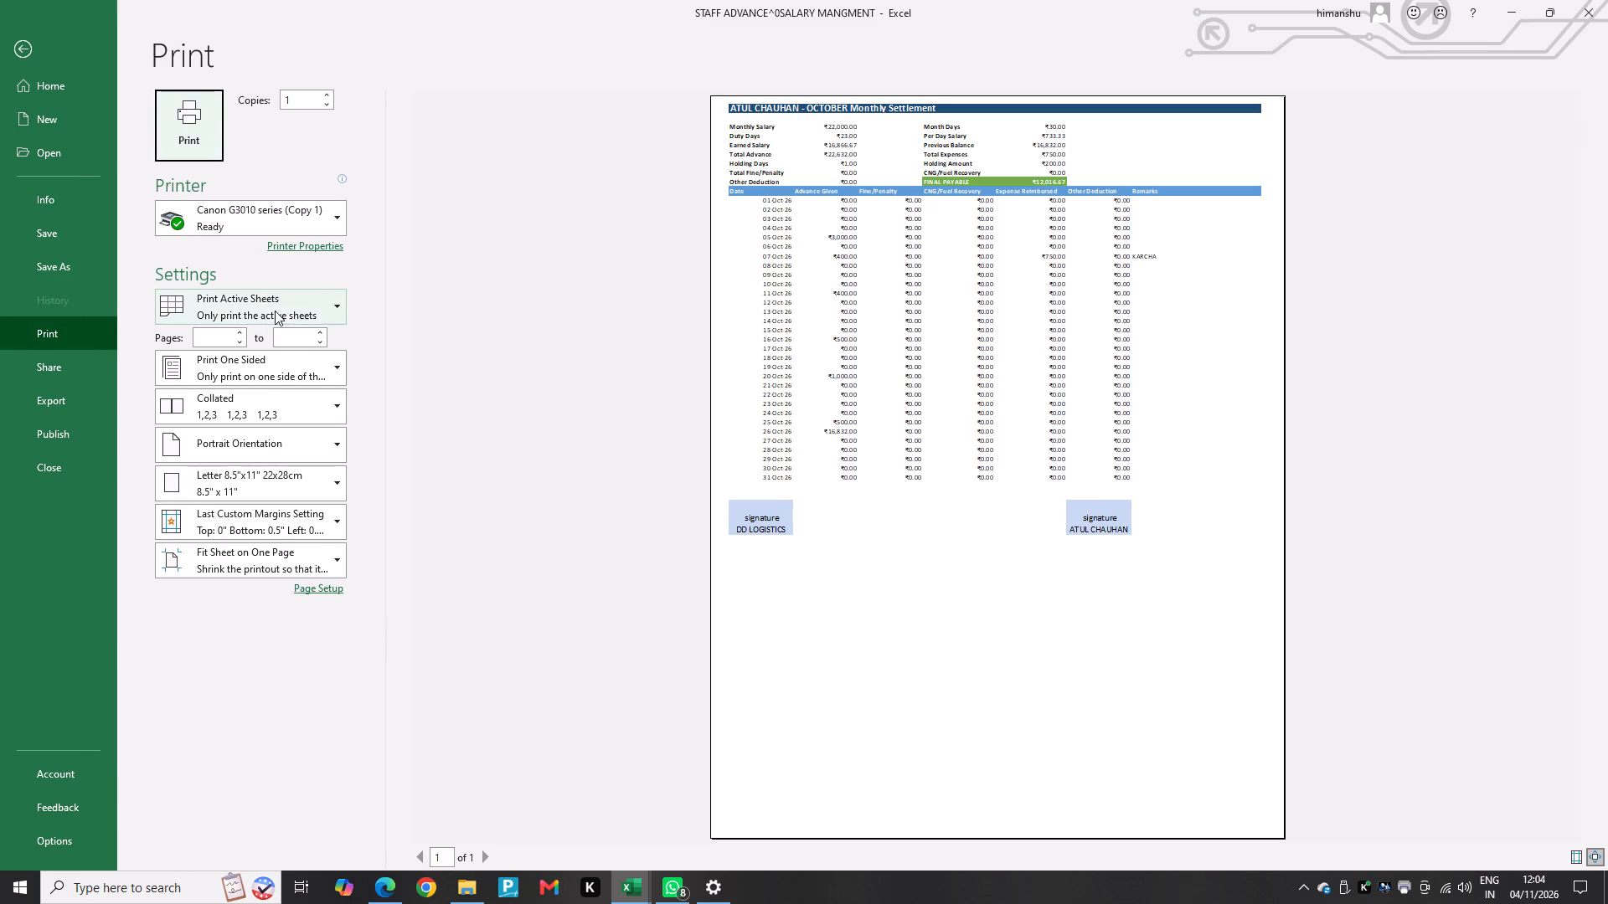
pyautogui.click(25, 63)
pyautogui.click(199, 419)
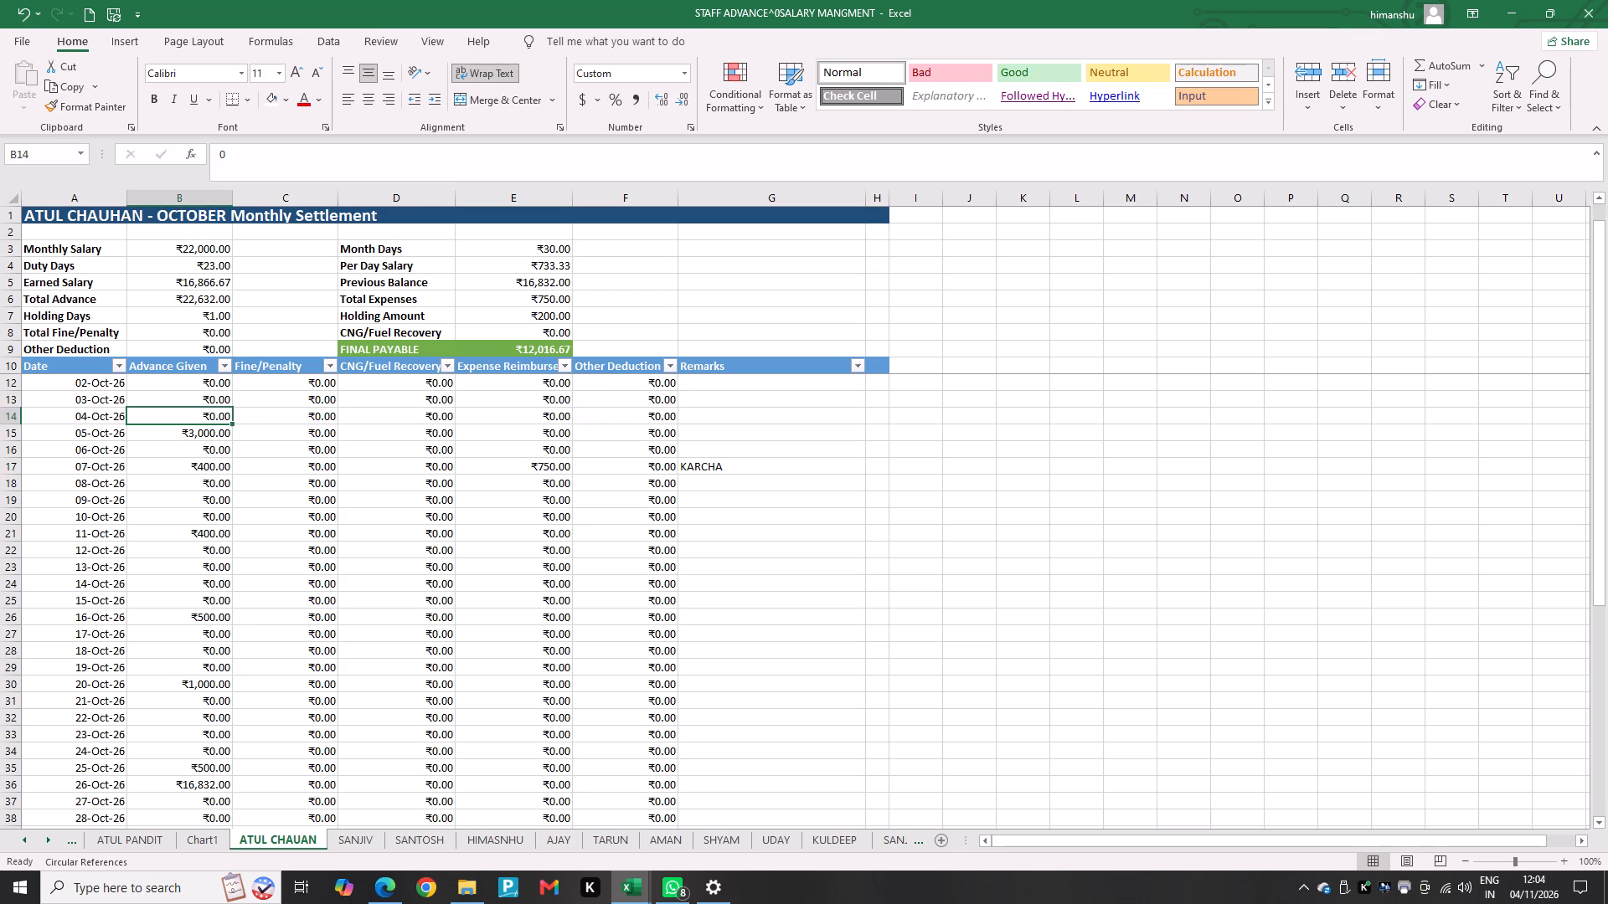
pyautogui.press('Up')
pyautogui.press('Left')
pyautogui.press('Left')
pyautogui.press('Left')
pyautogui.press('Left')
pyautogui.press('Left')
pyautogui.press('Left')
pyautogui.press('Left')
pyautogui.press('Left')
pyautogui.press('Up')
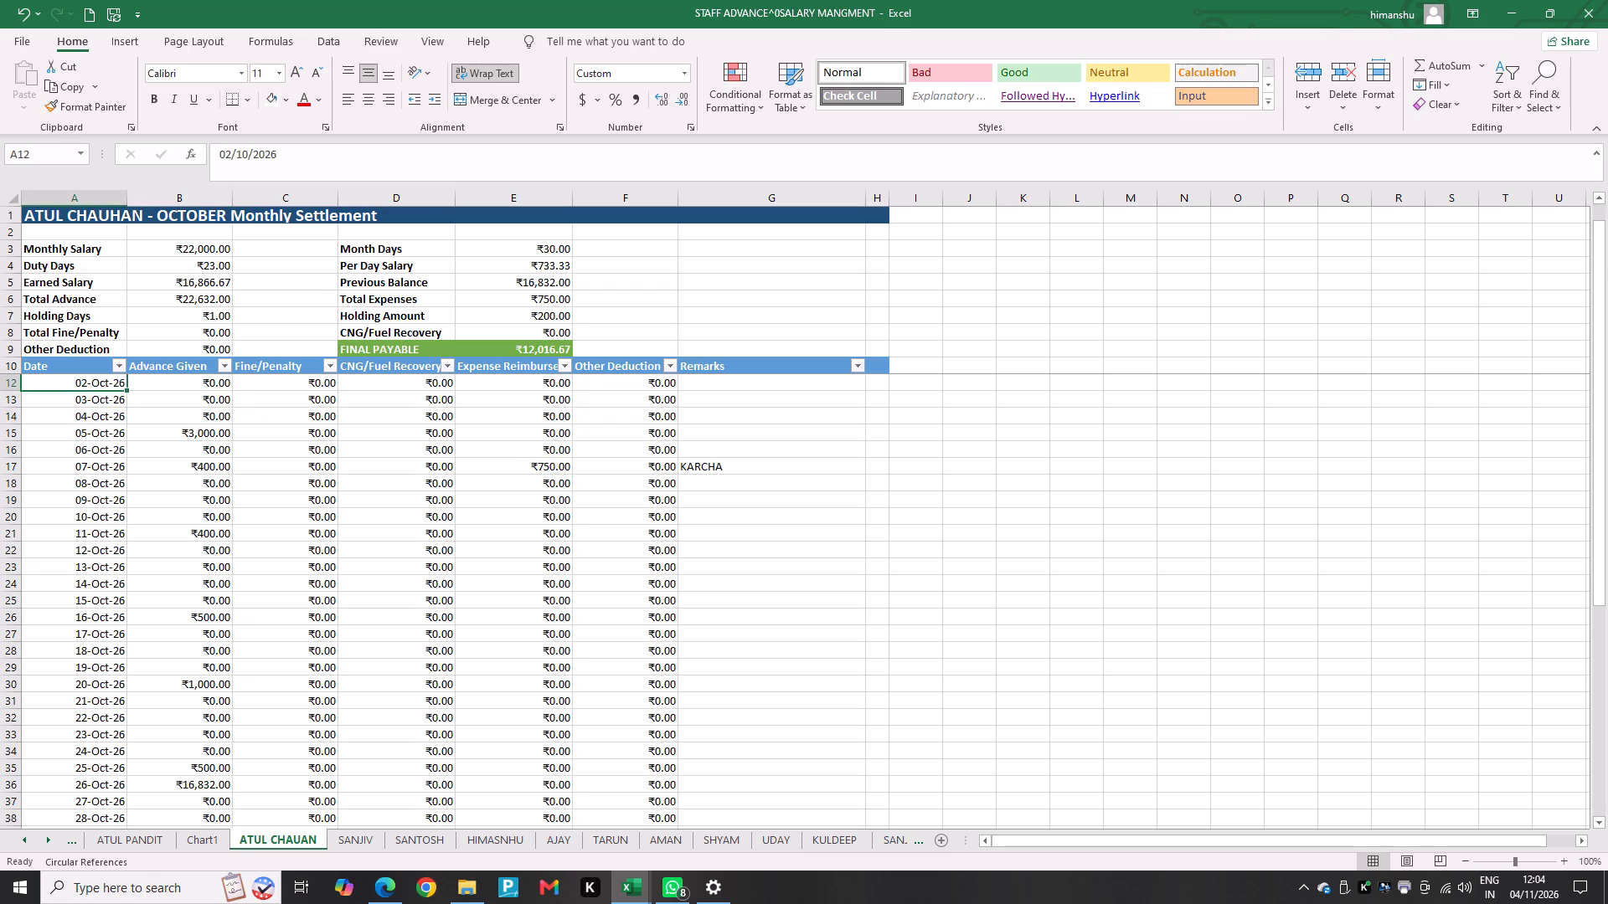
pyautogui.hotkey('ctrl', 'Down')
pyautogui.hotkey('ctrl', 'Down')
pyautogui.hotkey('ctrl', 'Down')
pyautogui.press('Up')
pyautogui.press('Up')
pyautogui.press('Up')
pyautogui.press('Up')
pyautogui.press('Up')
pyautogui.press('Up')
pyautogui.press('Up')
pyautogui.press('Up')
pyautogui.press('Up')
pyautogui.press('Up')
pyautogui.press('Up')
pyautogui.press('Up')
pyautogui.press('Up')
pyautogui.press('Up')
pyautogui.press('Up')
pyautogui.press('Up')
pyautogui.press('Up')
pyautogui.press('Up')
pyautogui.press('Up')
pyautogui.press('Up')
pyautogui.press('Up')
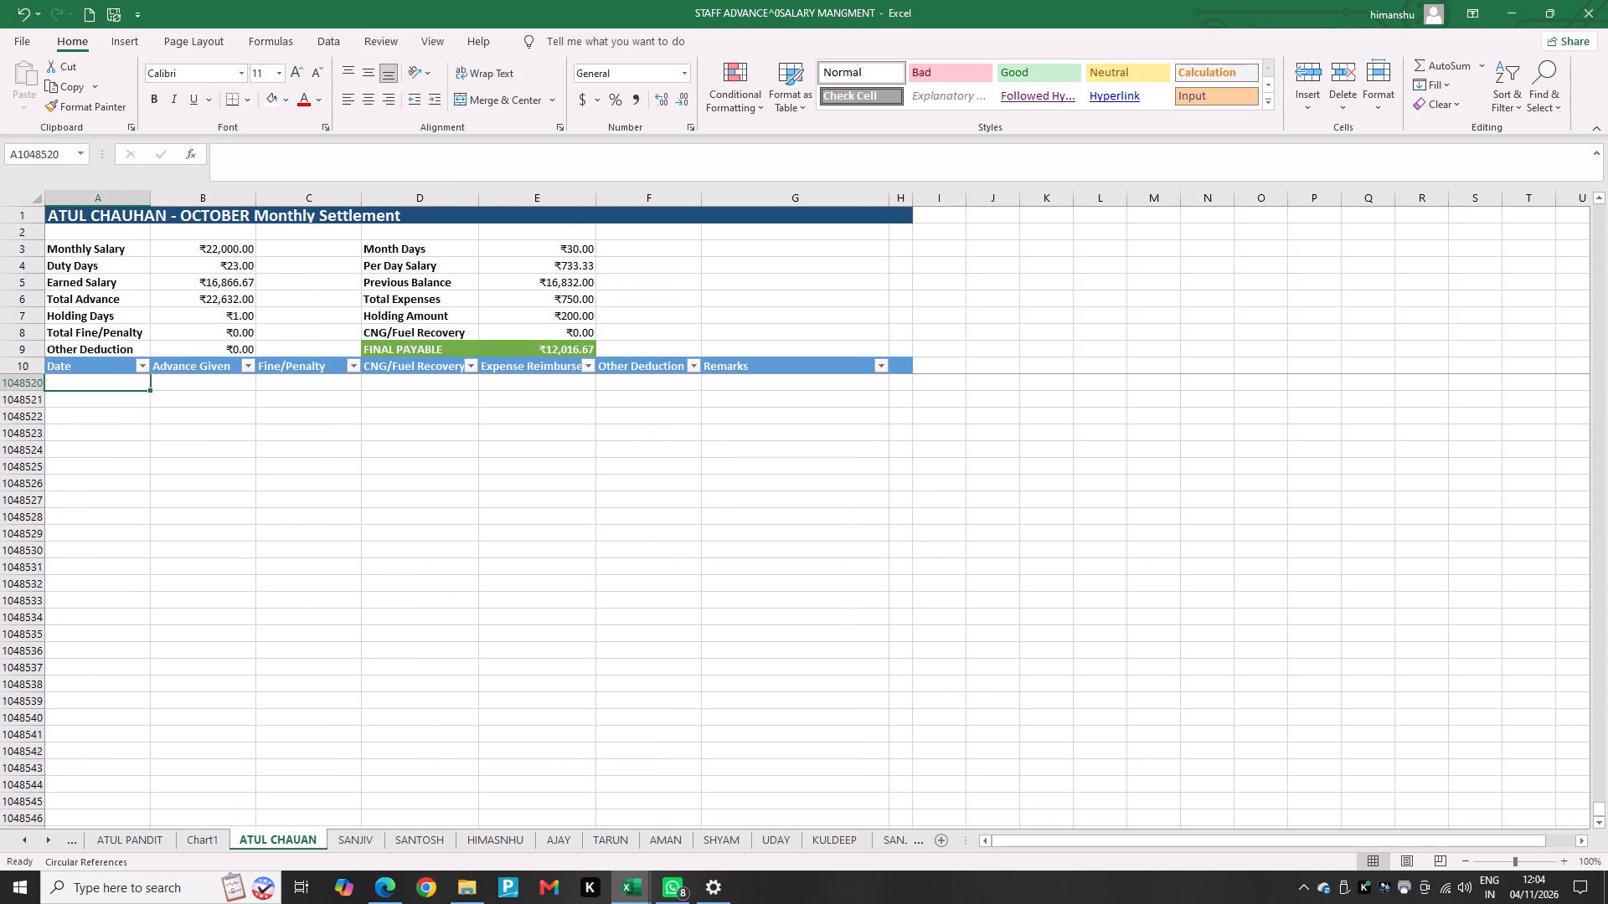
# Left-align and top-align the October dates in cells A11 to A41 of the monthly settlement sheet.
pyautogui.hotkey('ctrl', 'Up')
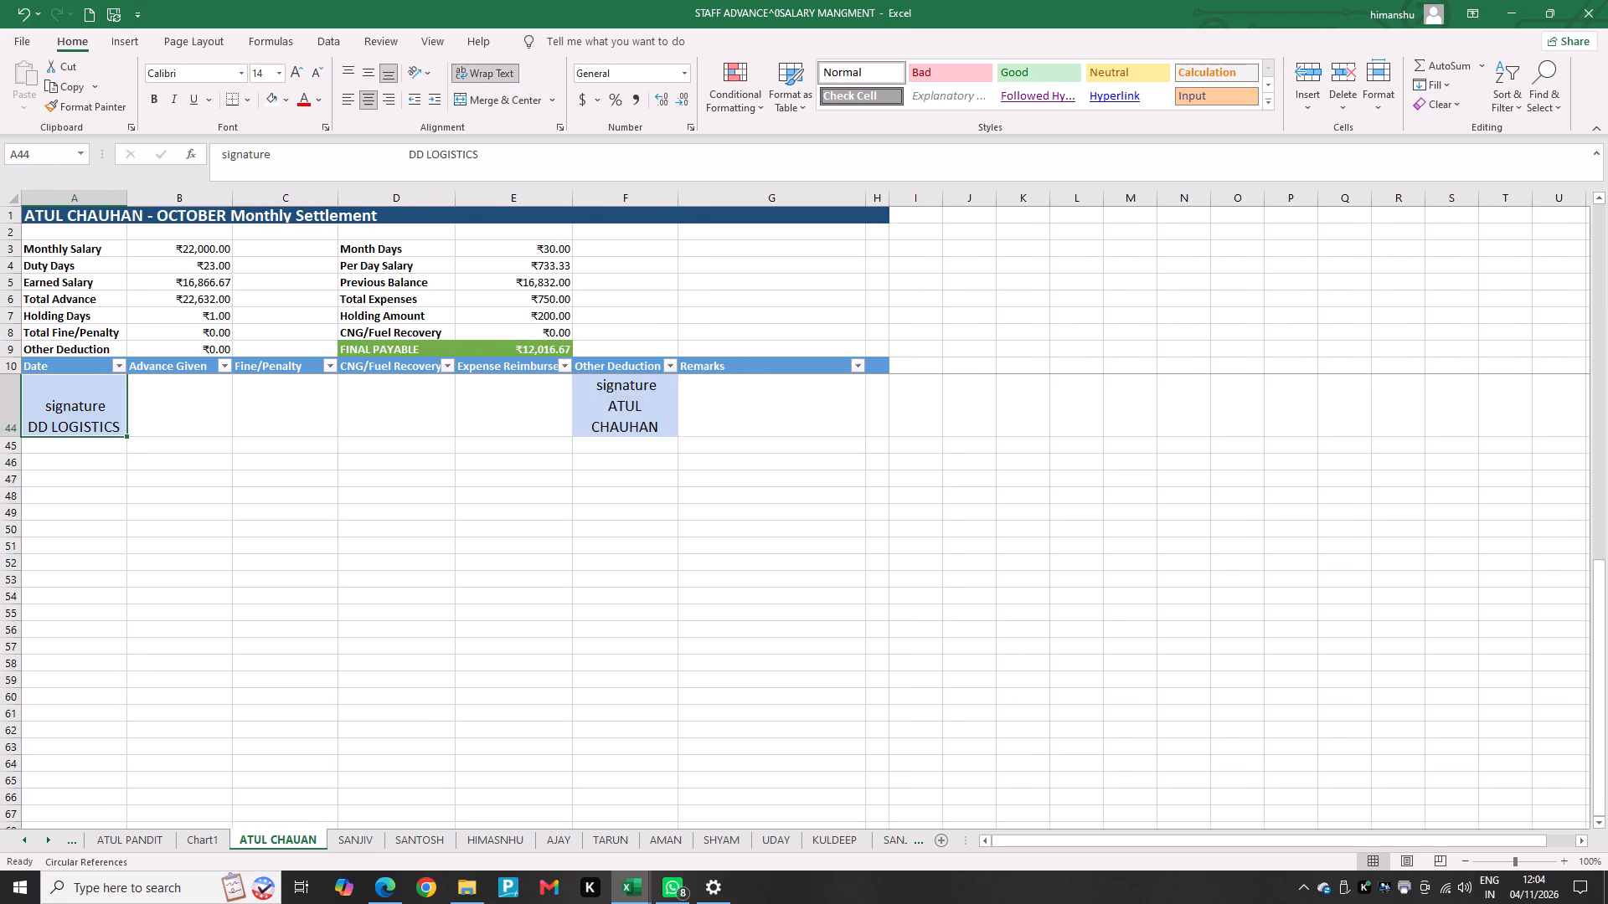
pyautogui.hotkey('ctrl', 'Up')
pyautogui.hotkey('ctrl', 'Up')
pyautogui.press('Down')
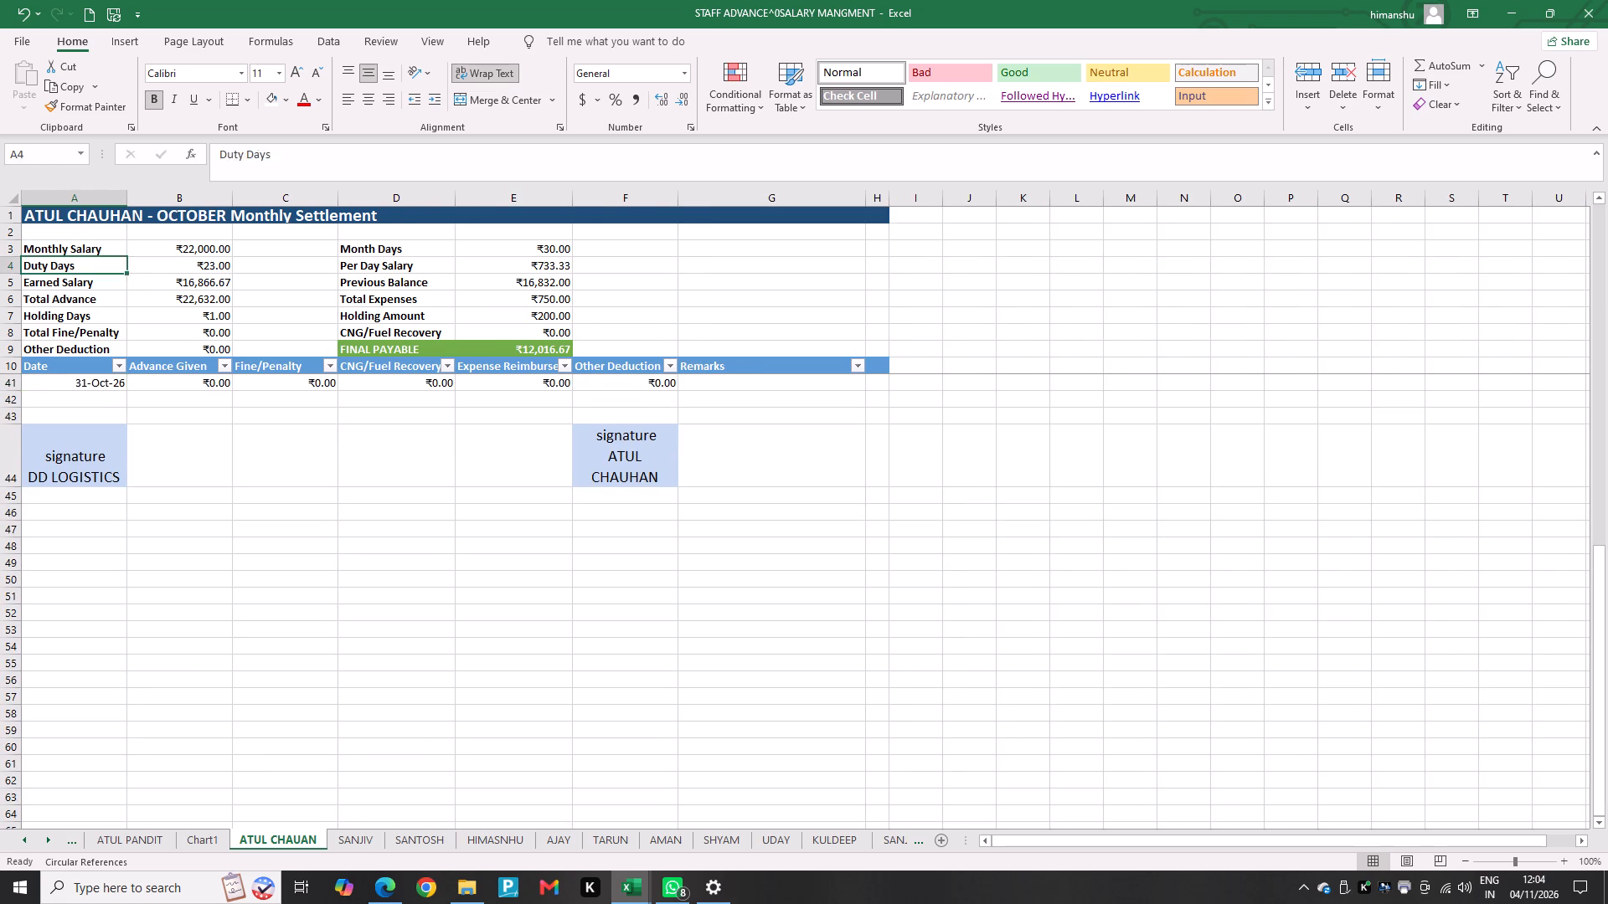
pyautogui.press('Down')
pyautogui.press('Down')
pyautogui.press('Down')
pyautogui.press('Down')
pyautogui.press('Down')
pyautogui.press('Down')
pyautogui.press('Down')
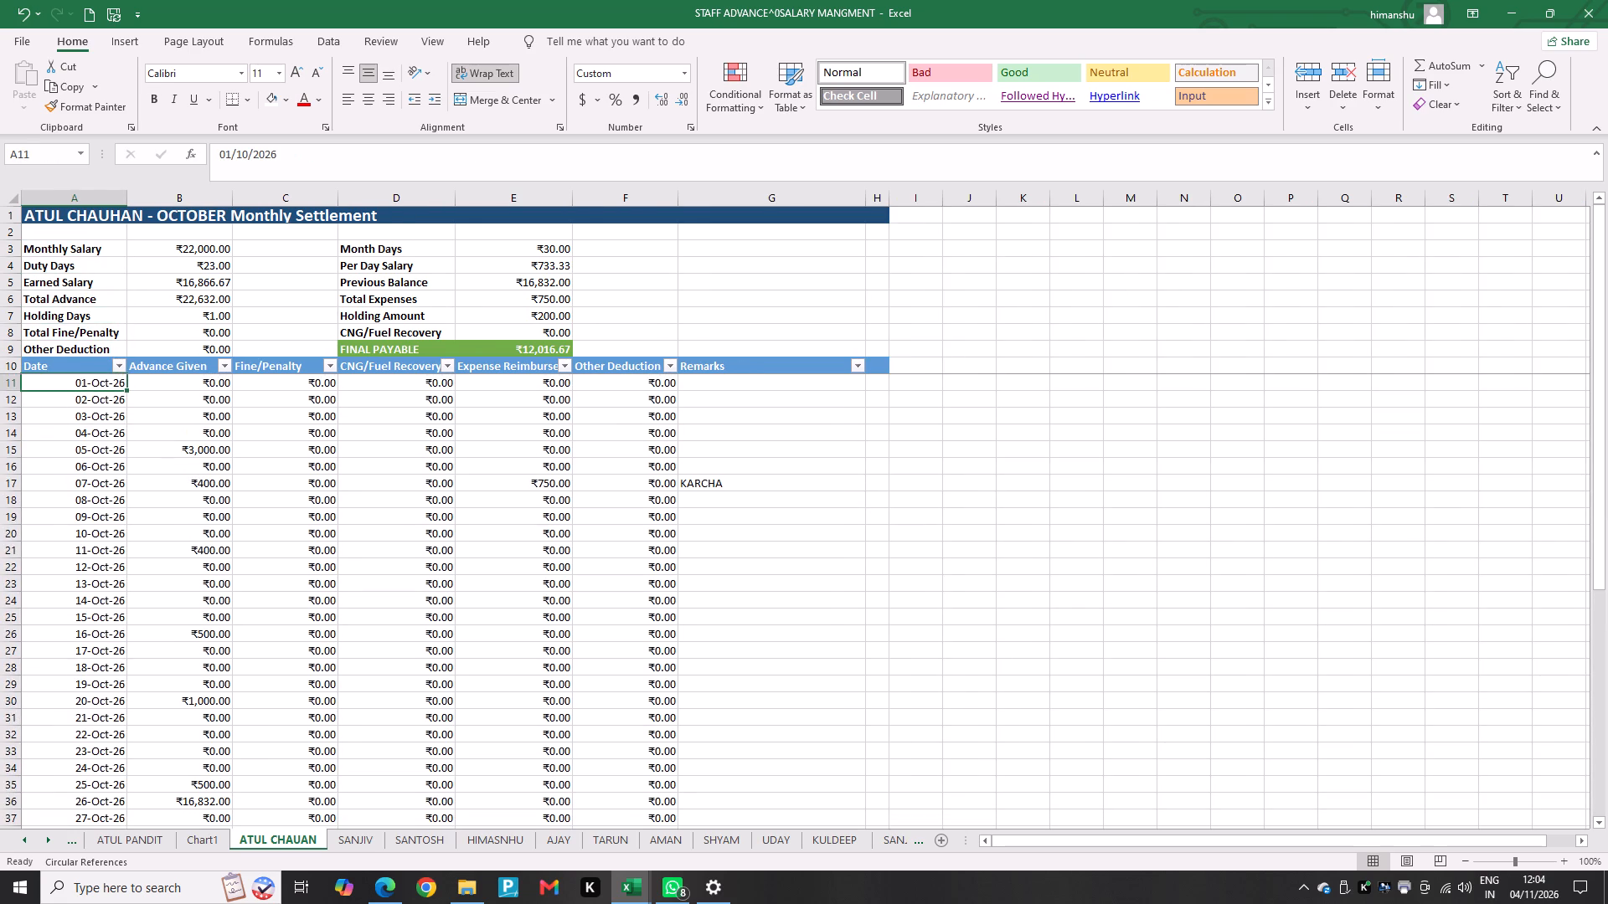
pyautogui.hotkey('shift', 'Down')
pyautogui.hotkey('shift', 'Down')
pyautogui.hotkey('shift', 'Down')
pyautogui.hotkey('shift', 'Down')
pyautogui.hotkey('shift', 'Down')
pyautogui.hotkey('shift', 'Down')
pyautogui.hotkey('shift', 'Down')
pyautogui.hotkey('shift', 'Down')
pyautogui.hotkey('shift', 'Down')
pyautogui.hotkey('shift', 'Down')
pyautogui.hotkey('shift', 'Down')
pyautogui.hotkey('shift', 'Down')
pyautogui.hotkey('shift', 'Down')
pyautogui.hotkey('shift', 'Down')
pyautogui.hotkey('shift', 'Down')
pyautogui.hotkey('shift', 'Down')
pyautogui.hotkey('shift', 'Down')
pyautogui.hotkey('shift', 'Down')
pyautogui.hotkey('shift', 'Down')
pyautogui.hotkey('shift', 'Down')
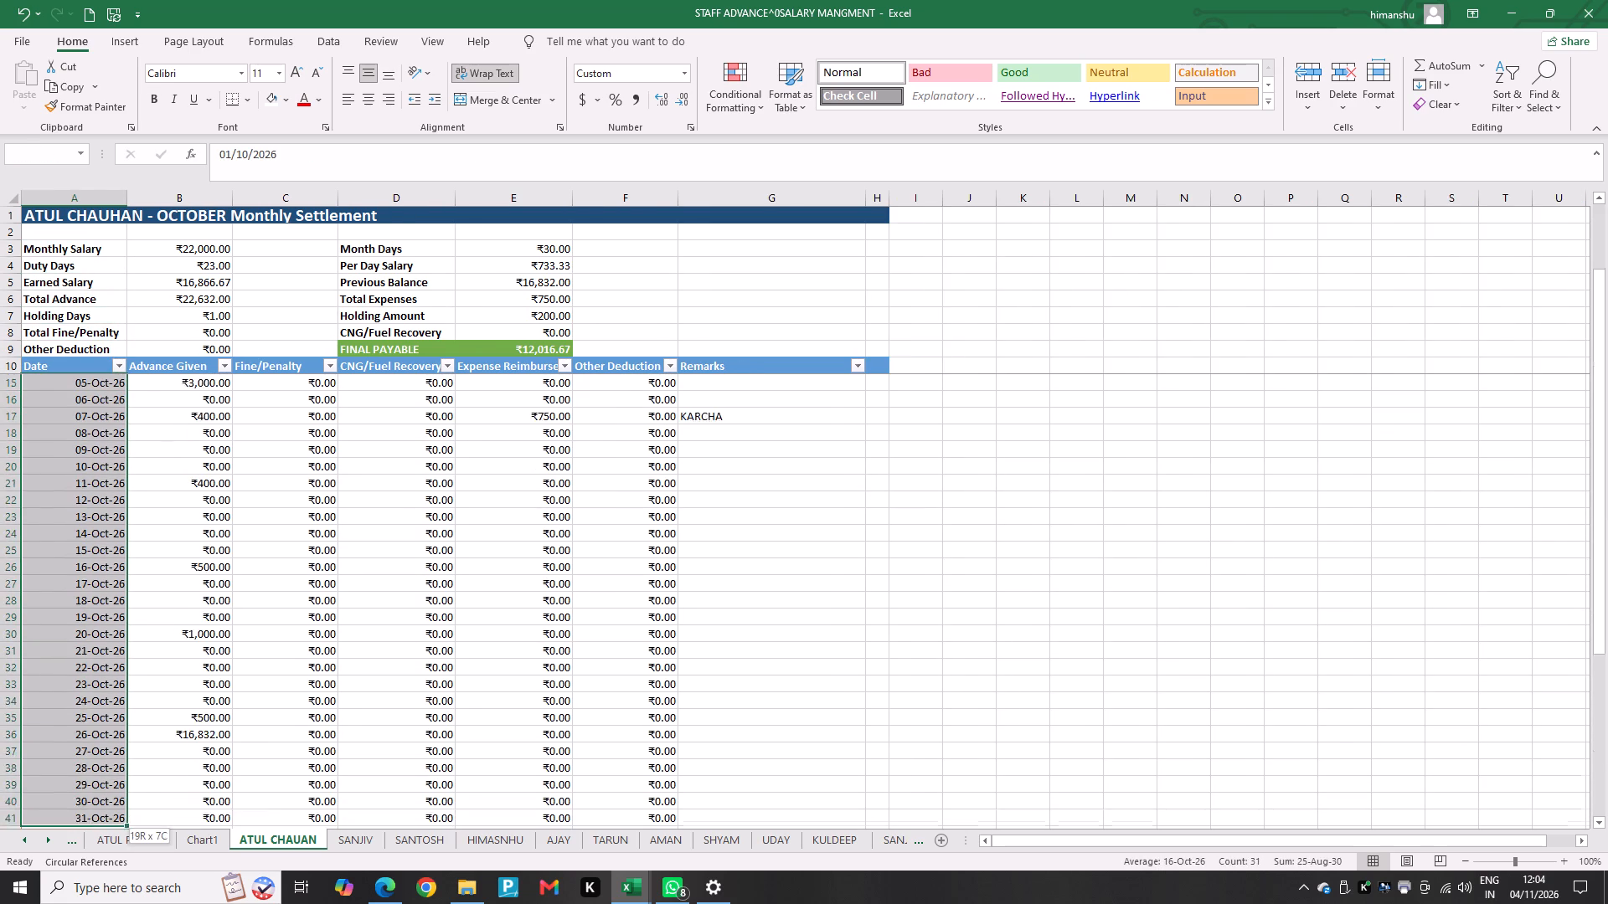
pyautogui.hotkey('shift', 'Up')
pyautogui.hotkey('shift', 'Up')
pyautogui.hotkey('shift', 'Up')
pyautogui.hotkey('shift', 'Up')
pyautogui.hotkey('shift', 'Up')
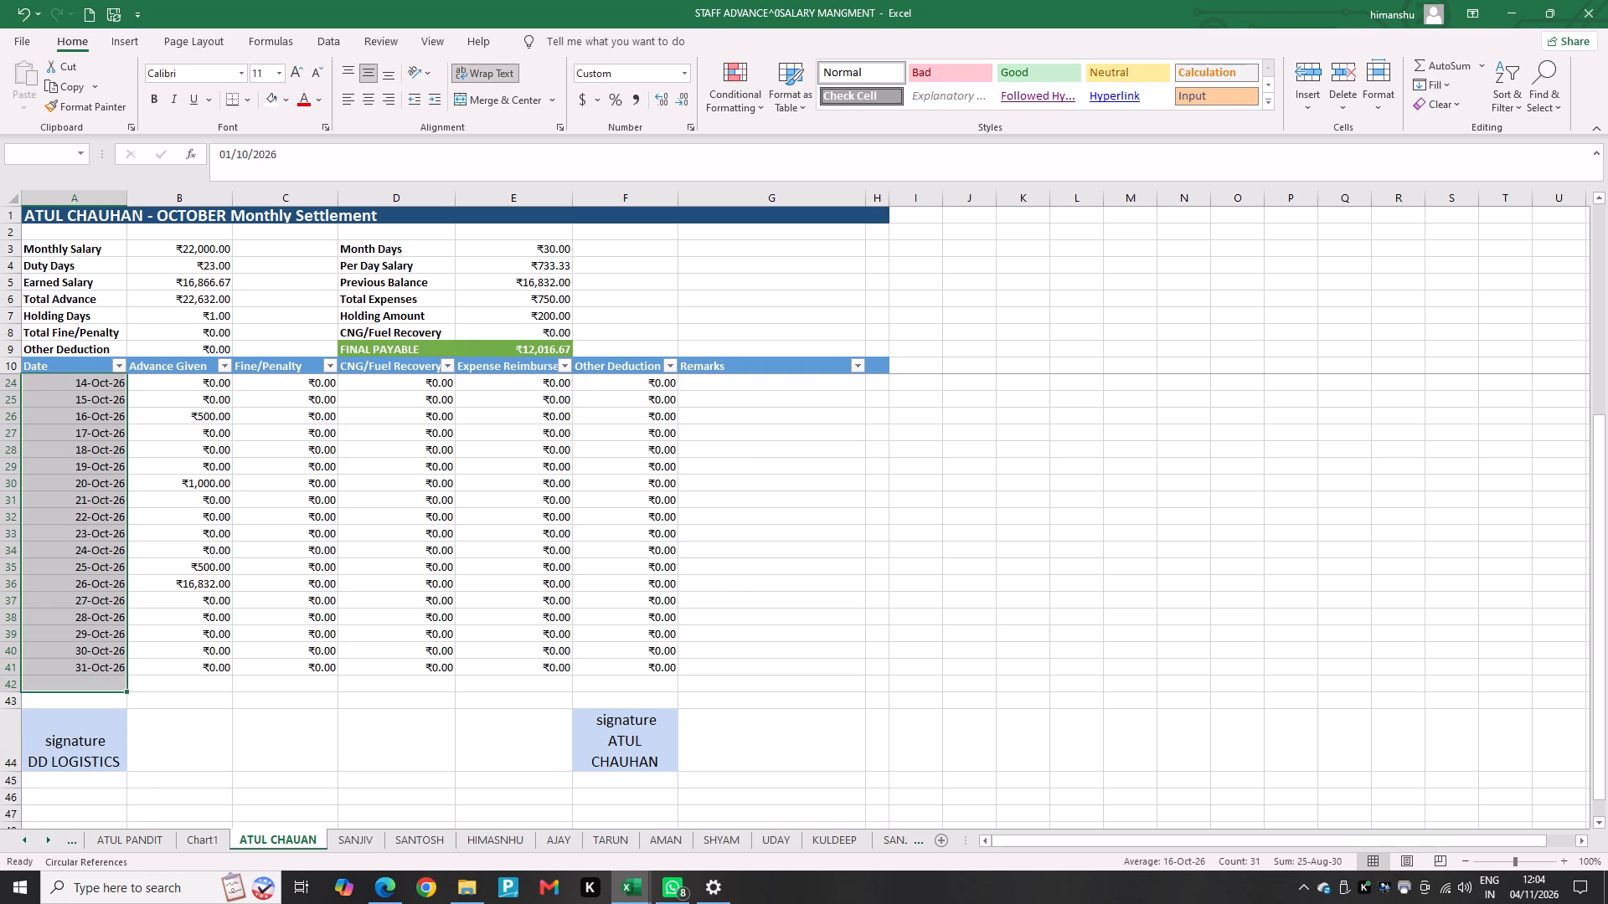
pyautogui.hotkey('shift', 'Up')
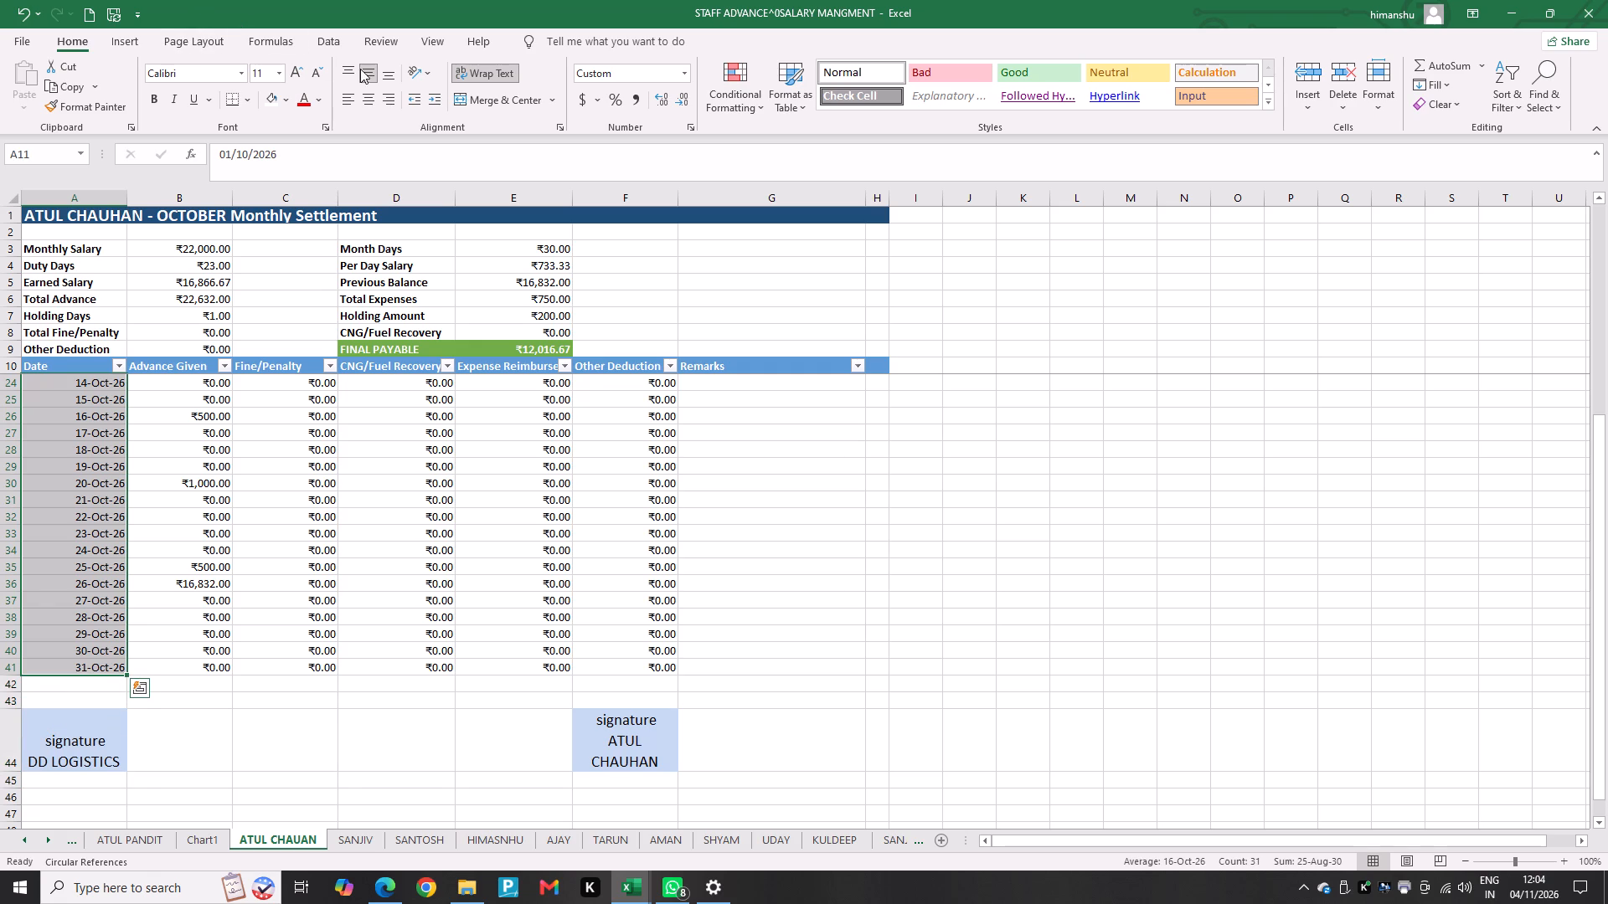
pyautogui.click(338, 99)
pyautogui.click(346, 94)
pyautogui.click(346, 75)
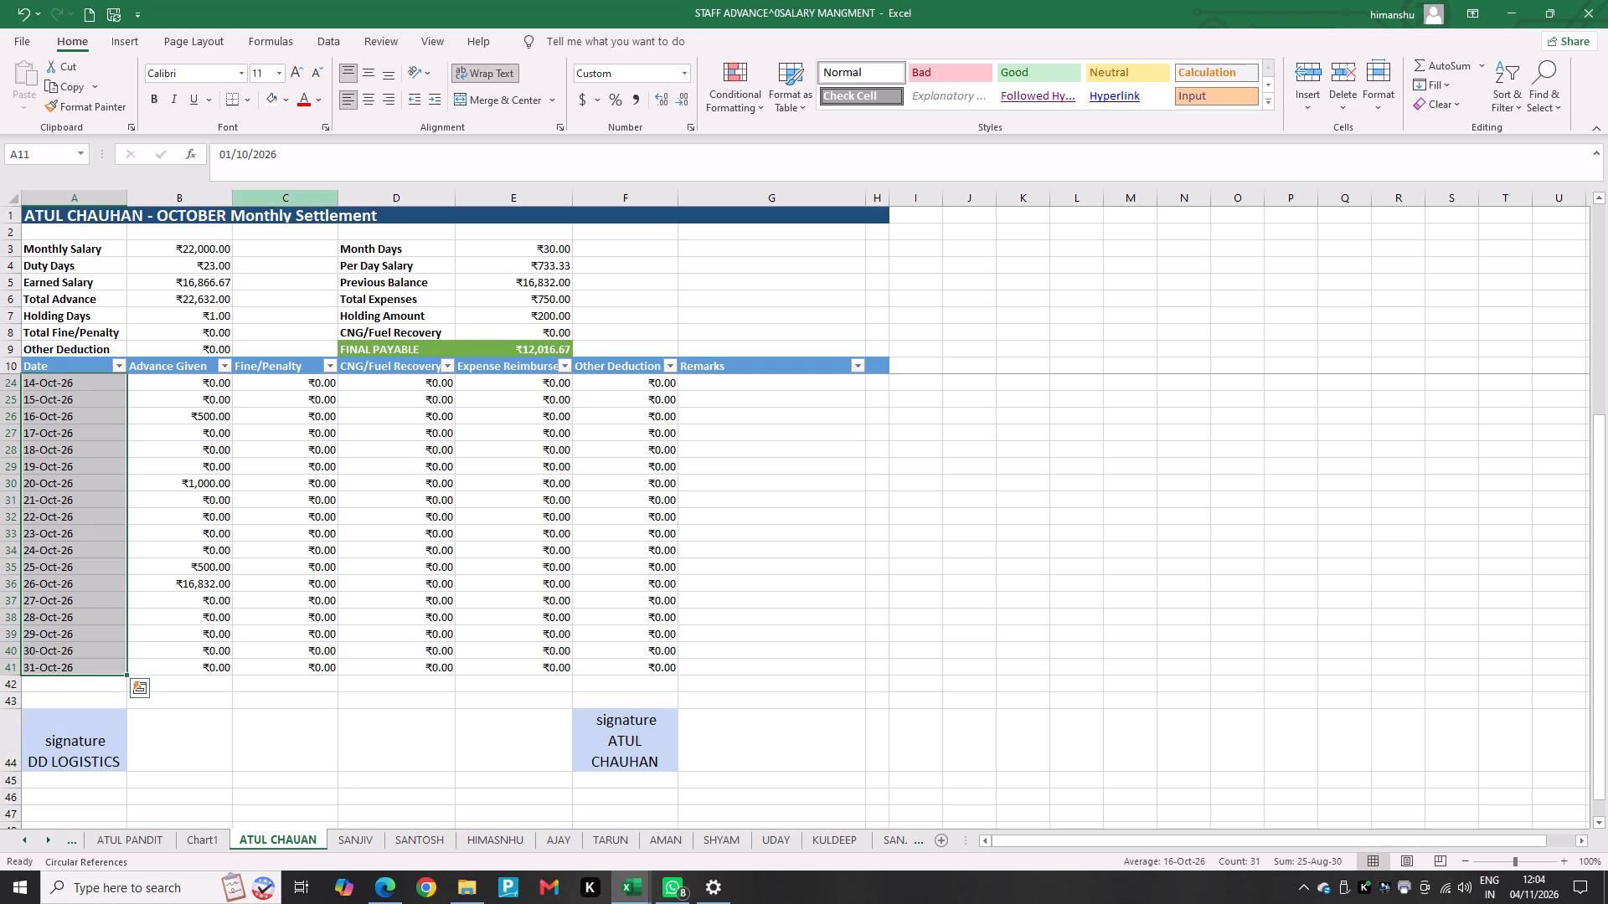
pyautogui.scroll(10, 217, 622)
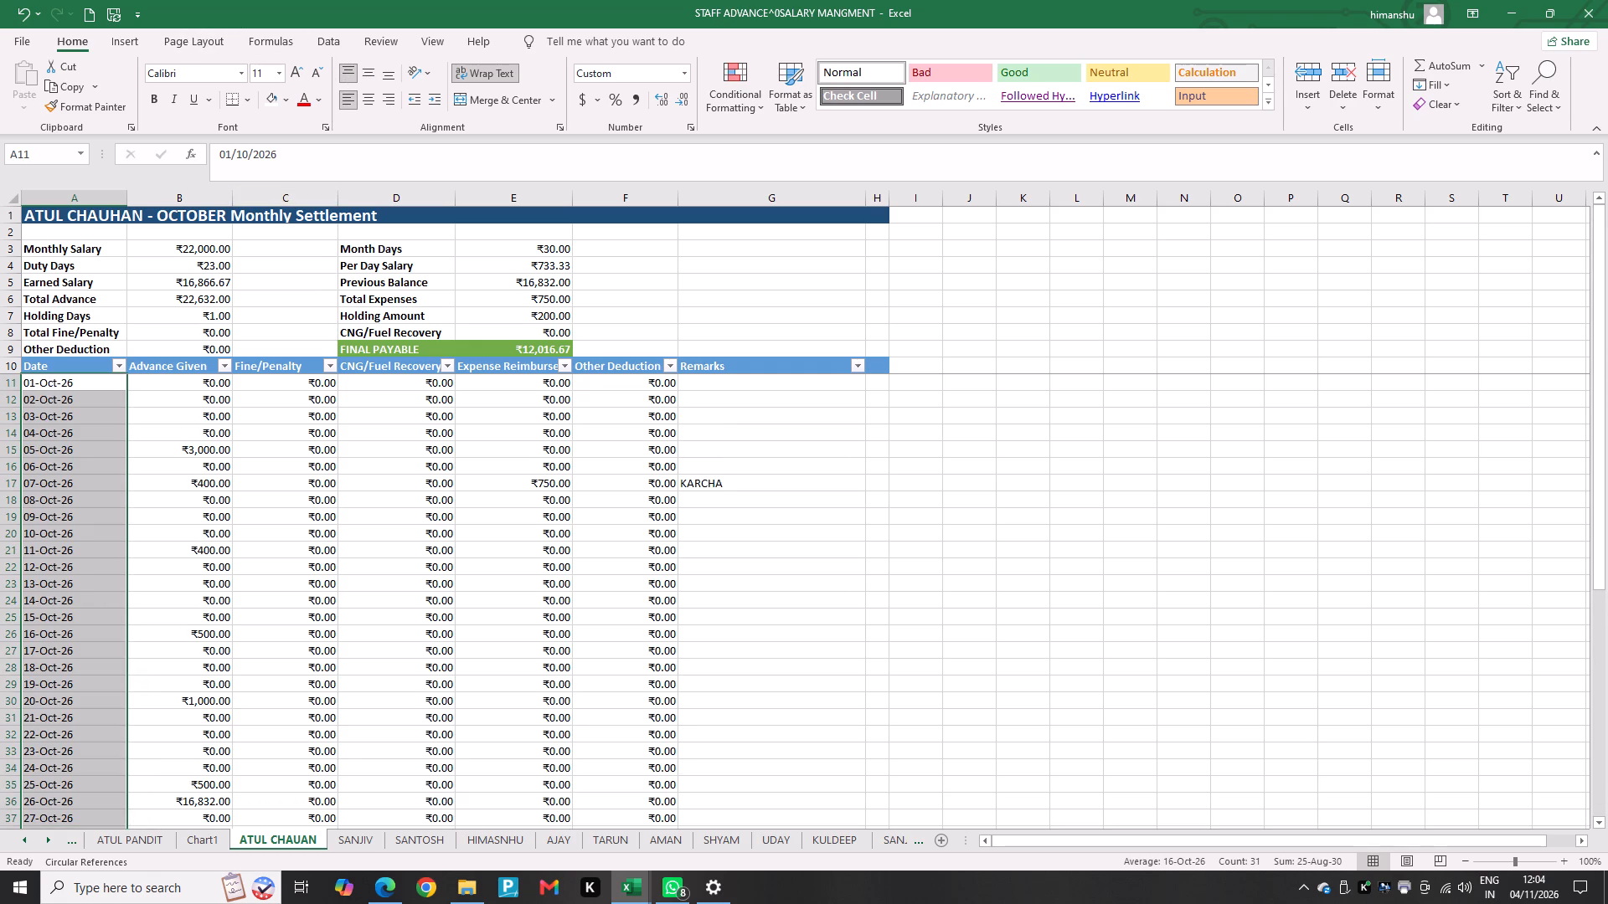
pyautogui.click(271, 576)
# Print one copy of this October settlement sheet on the Canon G3010 series (Copy 1), using the last custom margins setting.
pyautogui.hotkey('ctrl', 'p')
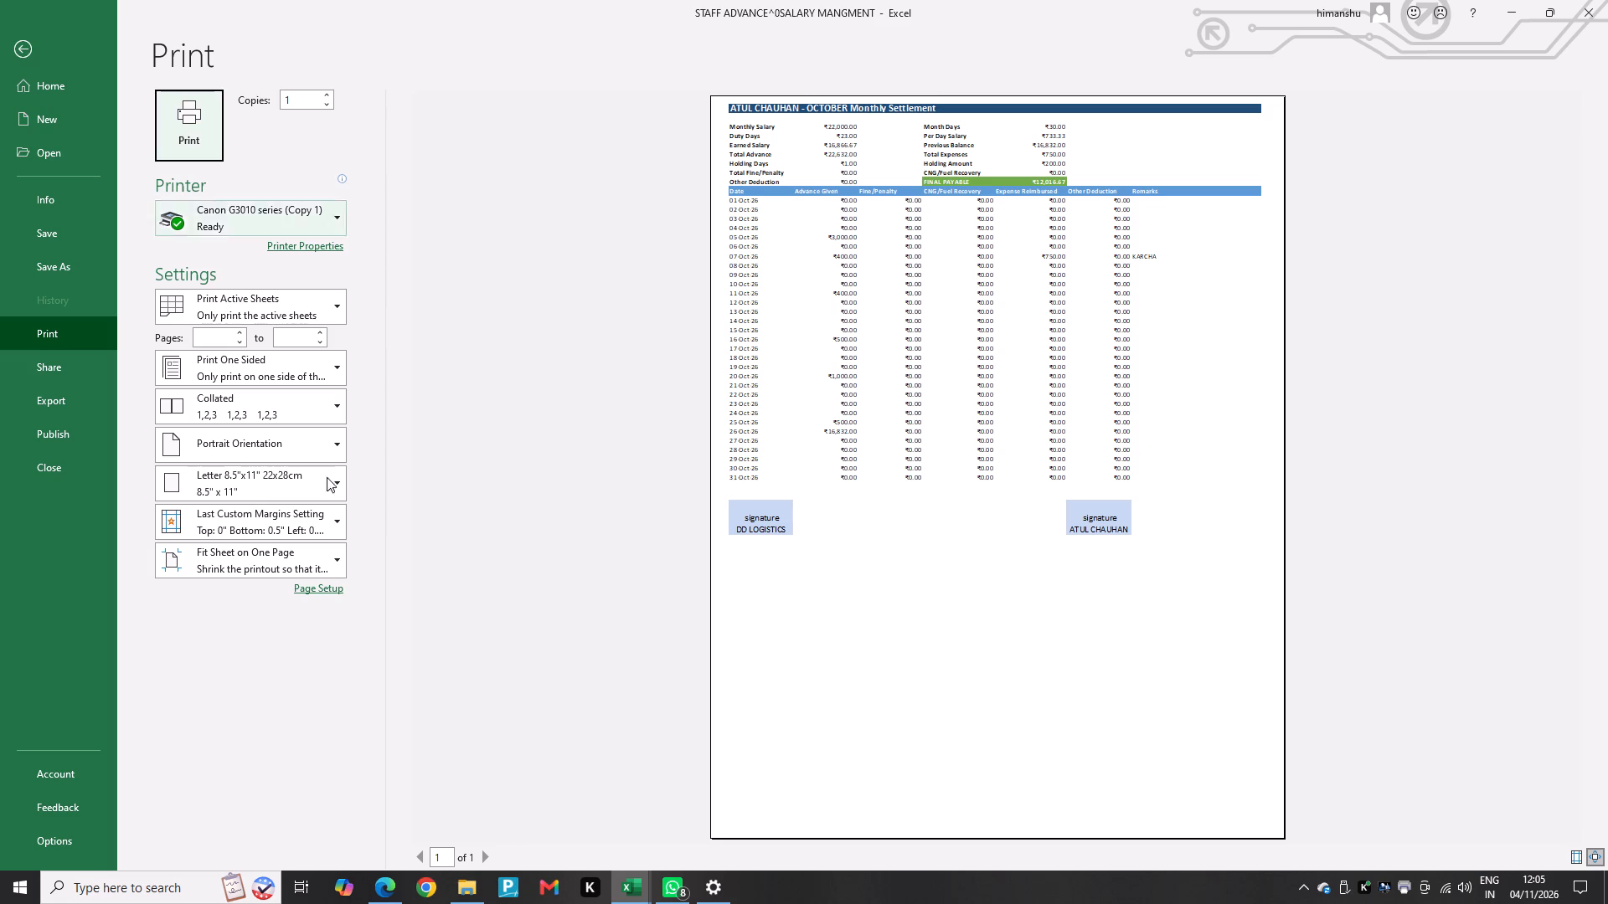
pyautogui.click(332, 526)
pyautogui.click(312, 559)
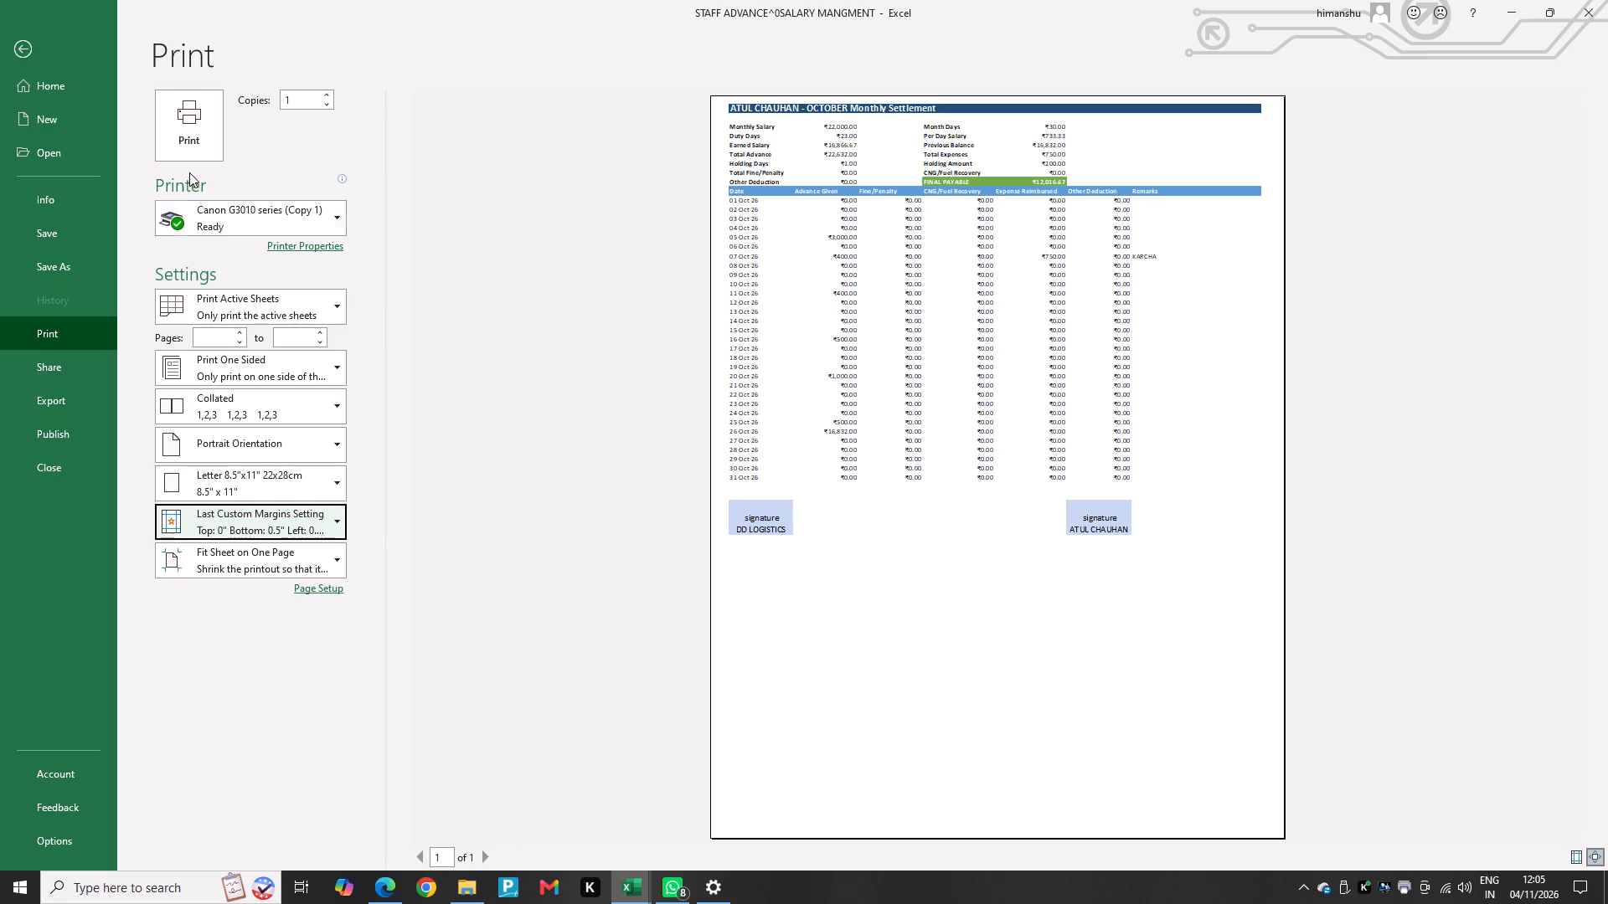
pyautogui.click(183, 121)
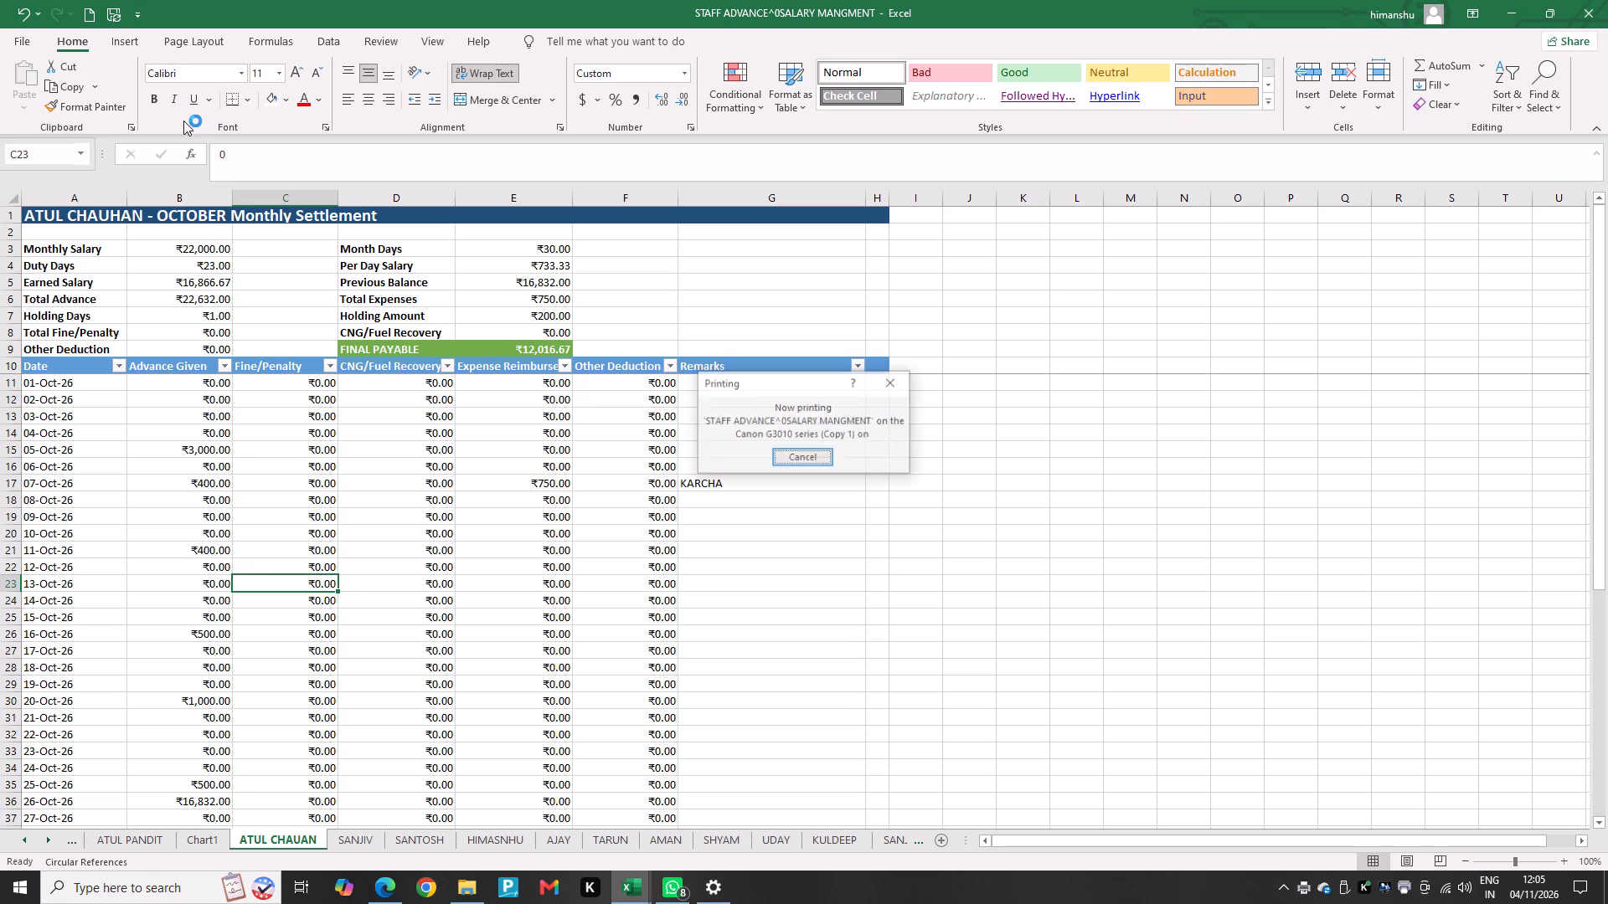
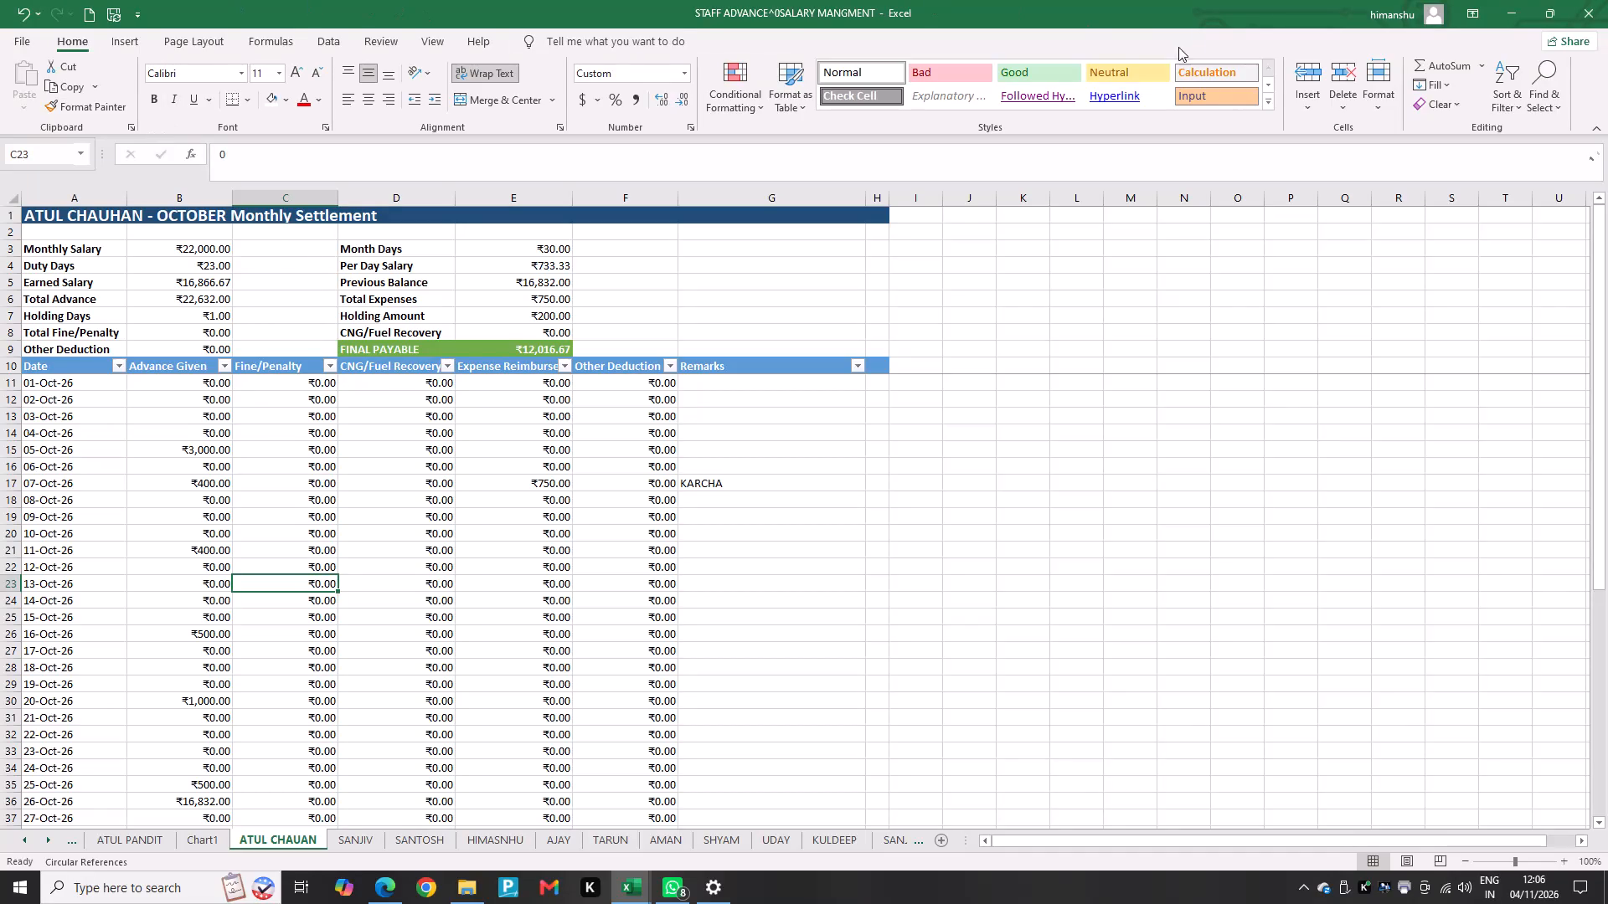
# Switch to the GLS DSR REPORT APRIL 2026 workbook and go to the JUBILANT FOODWORKS LTD entry in row 803.
pyautogui.click(635, 895)
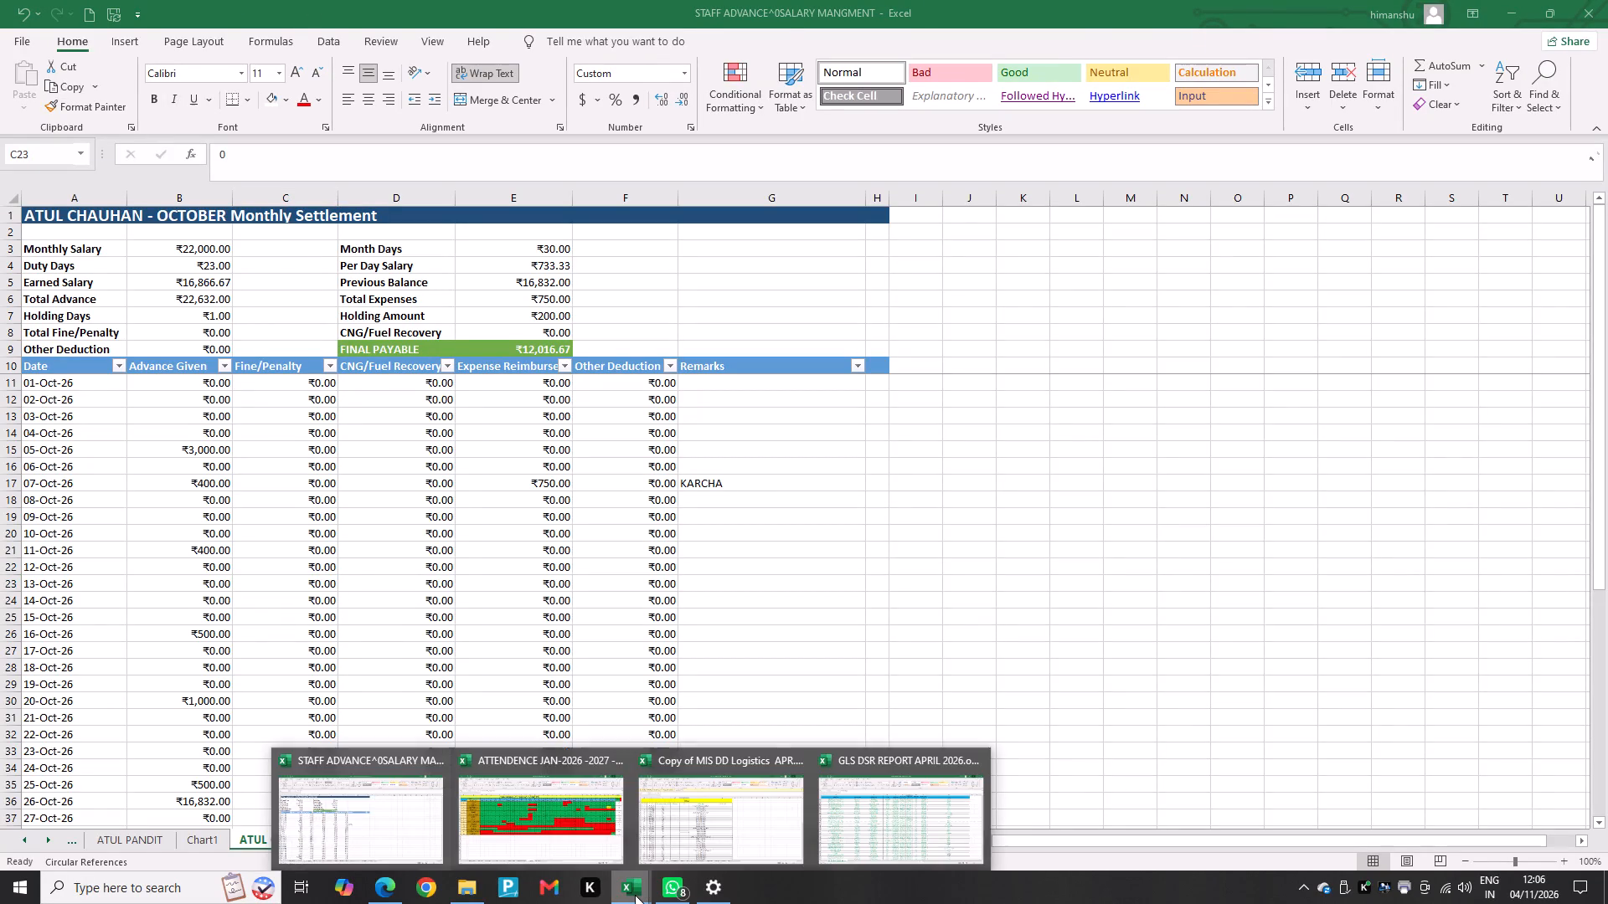
pyautogui.click(895, 816)
pyautogui.scroll(-5, 910, 701)
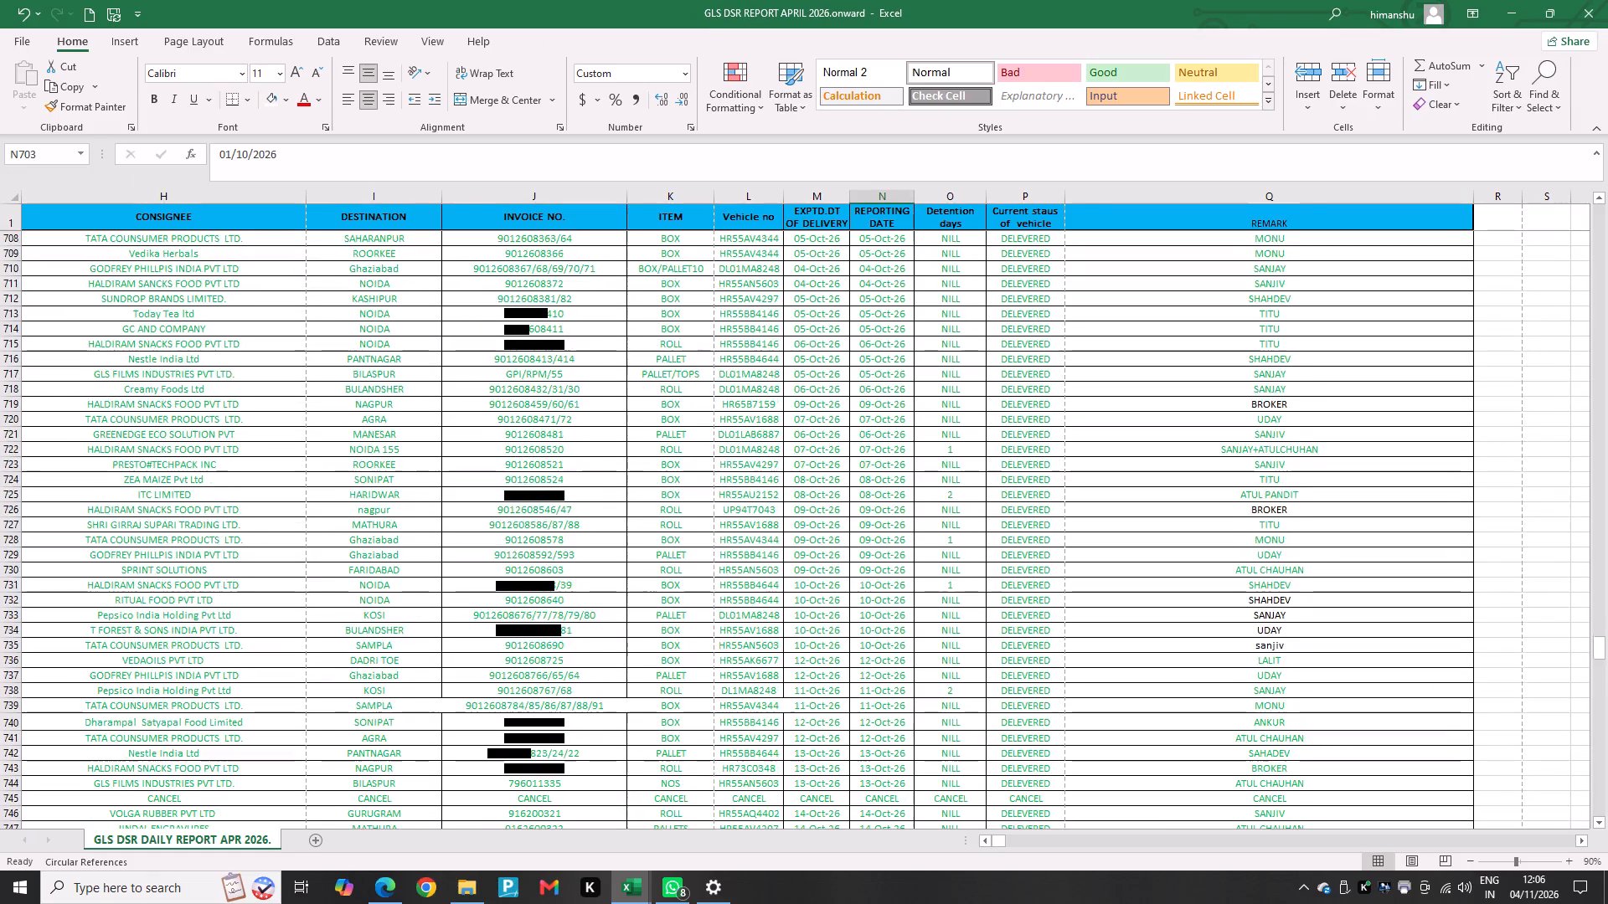
pyautogui.scroll(-20, 910, 701)
pyautogui.scroll(-11, 910, 701)
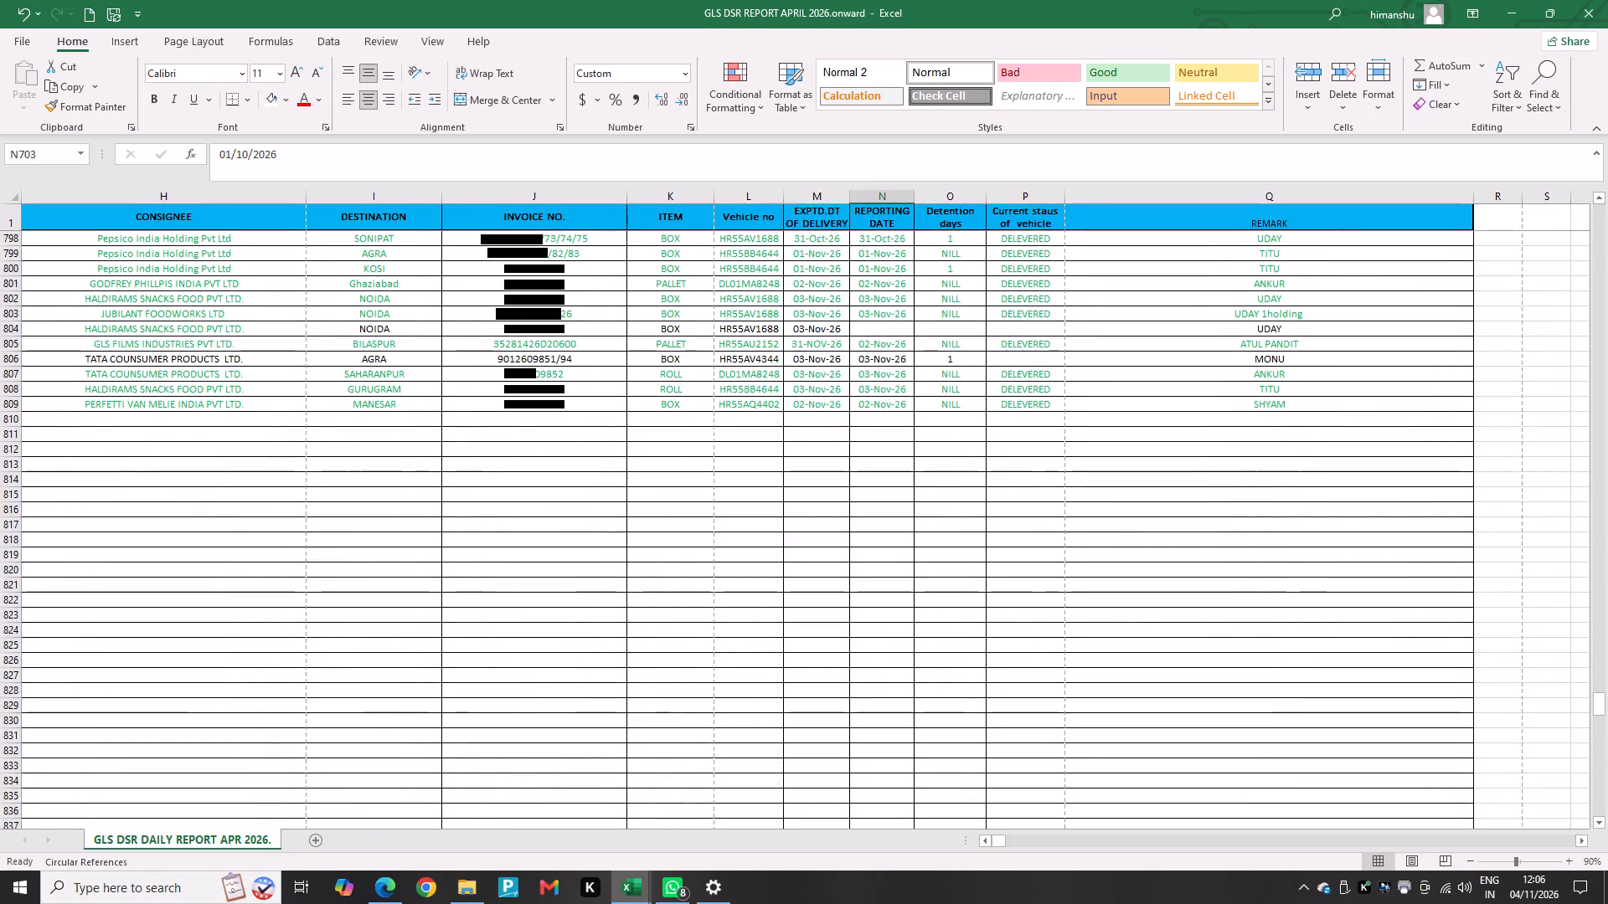
pyautogui.scroll(4, 910, 694)
pyautogui.click(750, 524)
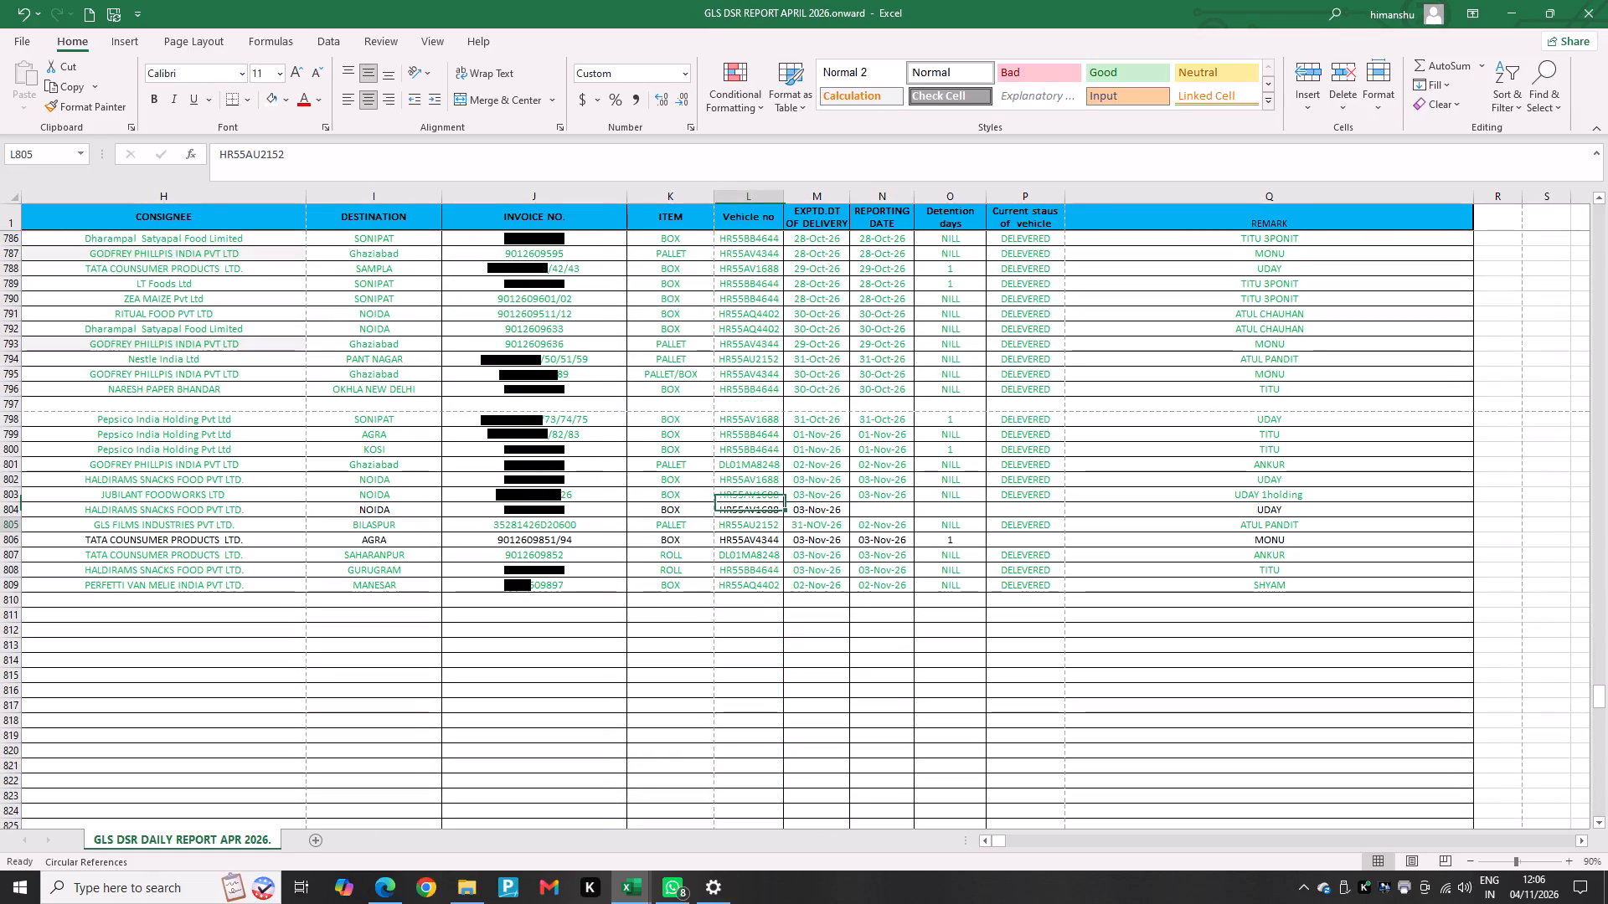
pyautogui.click(771, 491)
pyautogui.click(229, 490)
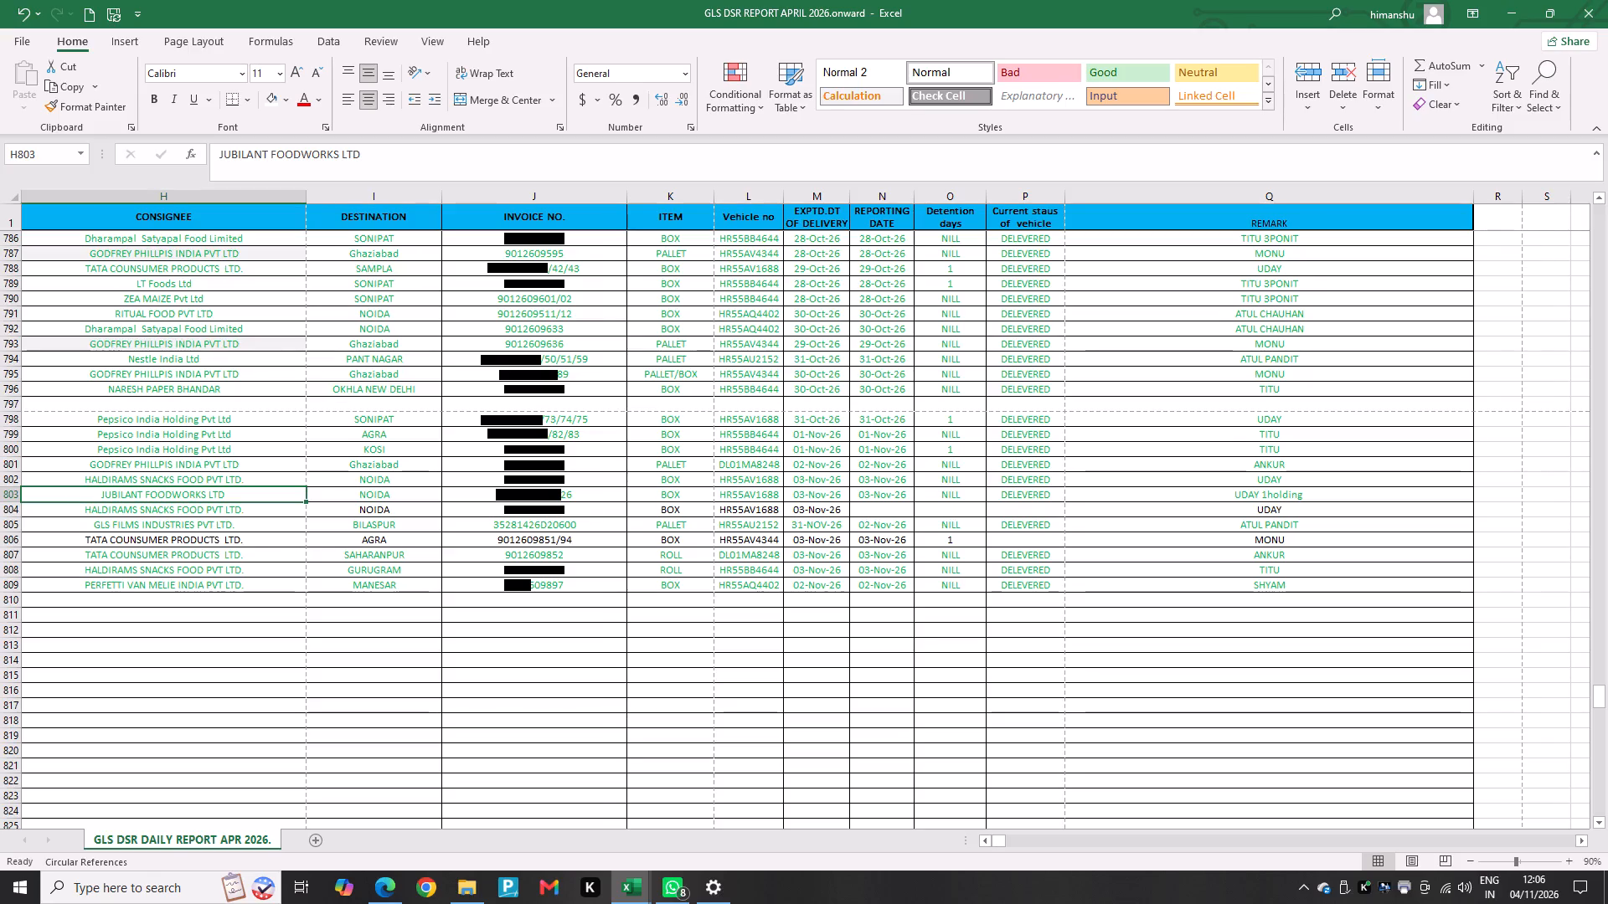
# Enter 03-NOV-26 as the reporting date for the HALDIRAMS SNACKS FOOD consignment to NOIDA in row 804.
pyautogui.press('Right')
pyautogui.press('Right')
pyautogui.press('Right')
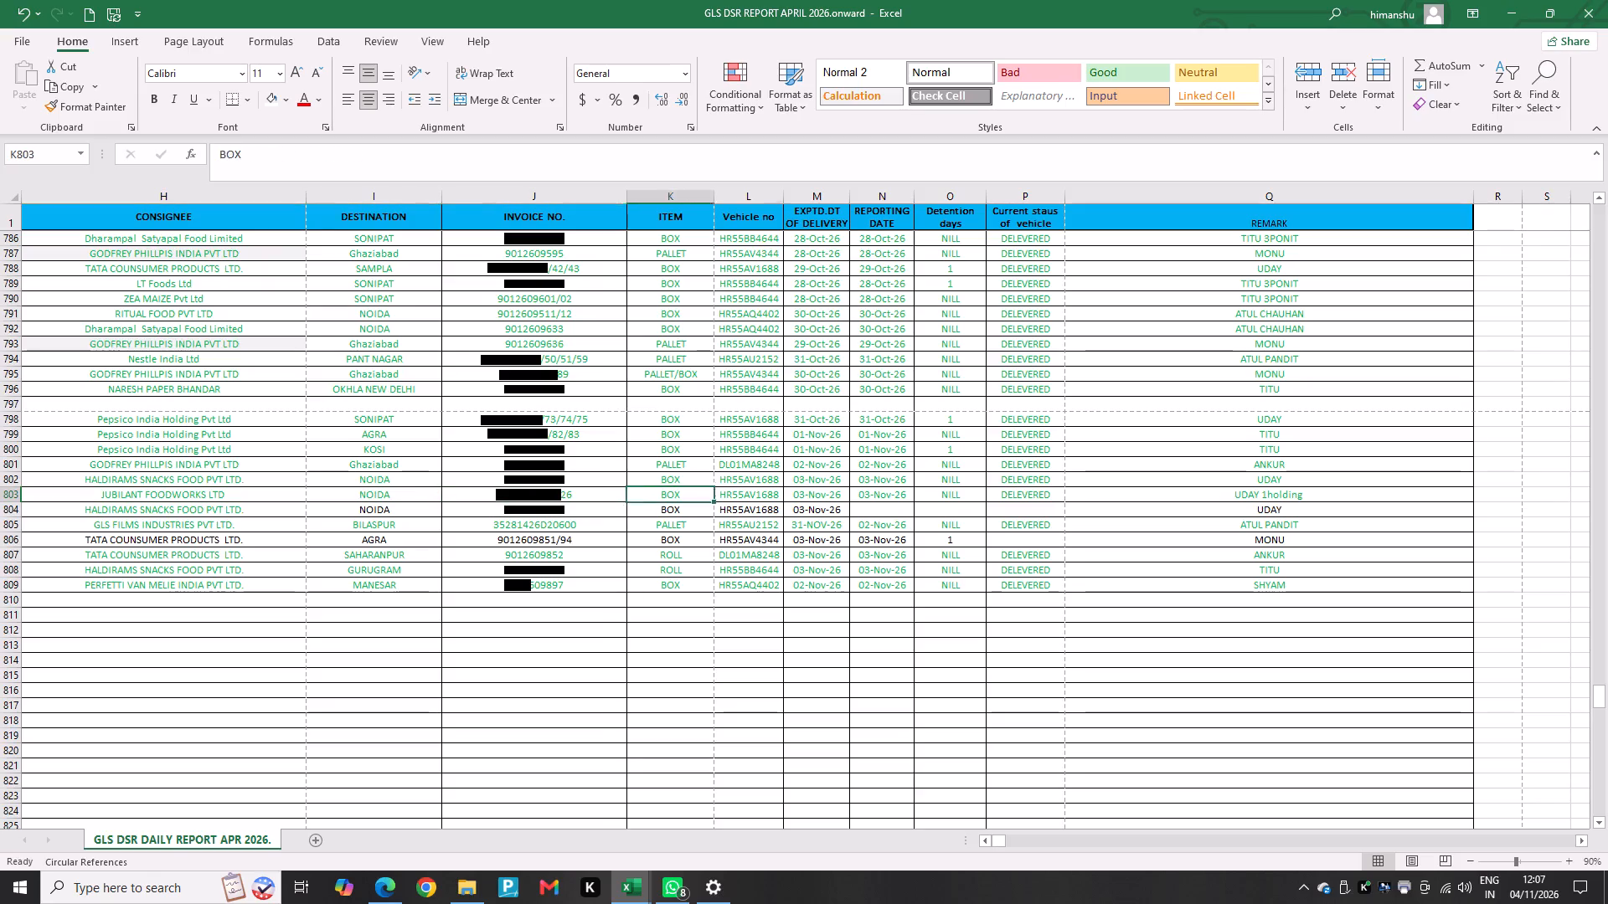
pyautogui.press('Right')
pyautogui.press('Right')
pyautogui.press('Down')
pyautogui.press('Right')
pyautogui.write('03-')
pyautogui.write('NOV-26')
pyautogui.press('Right')
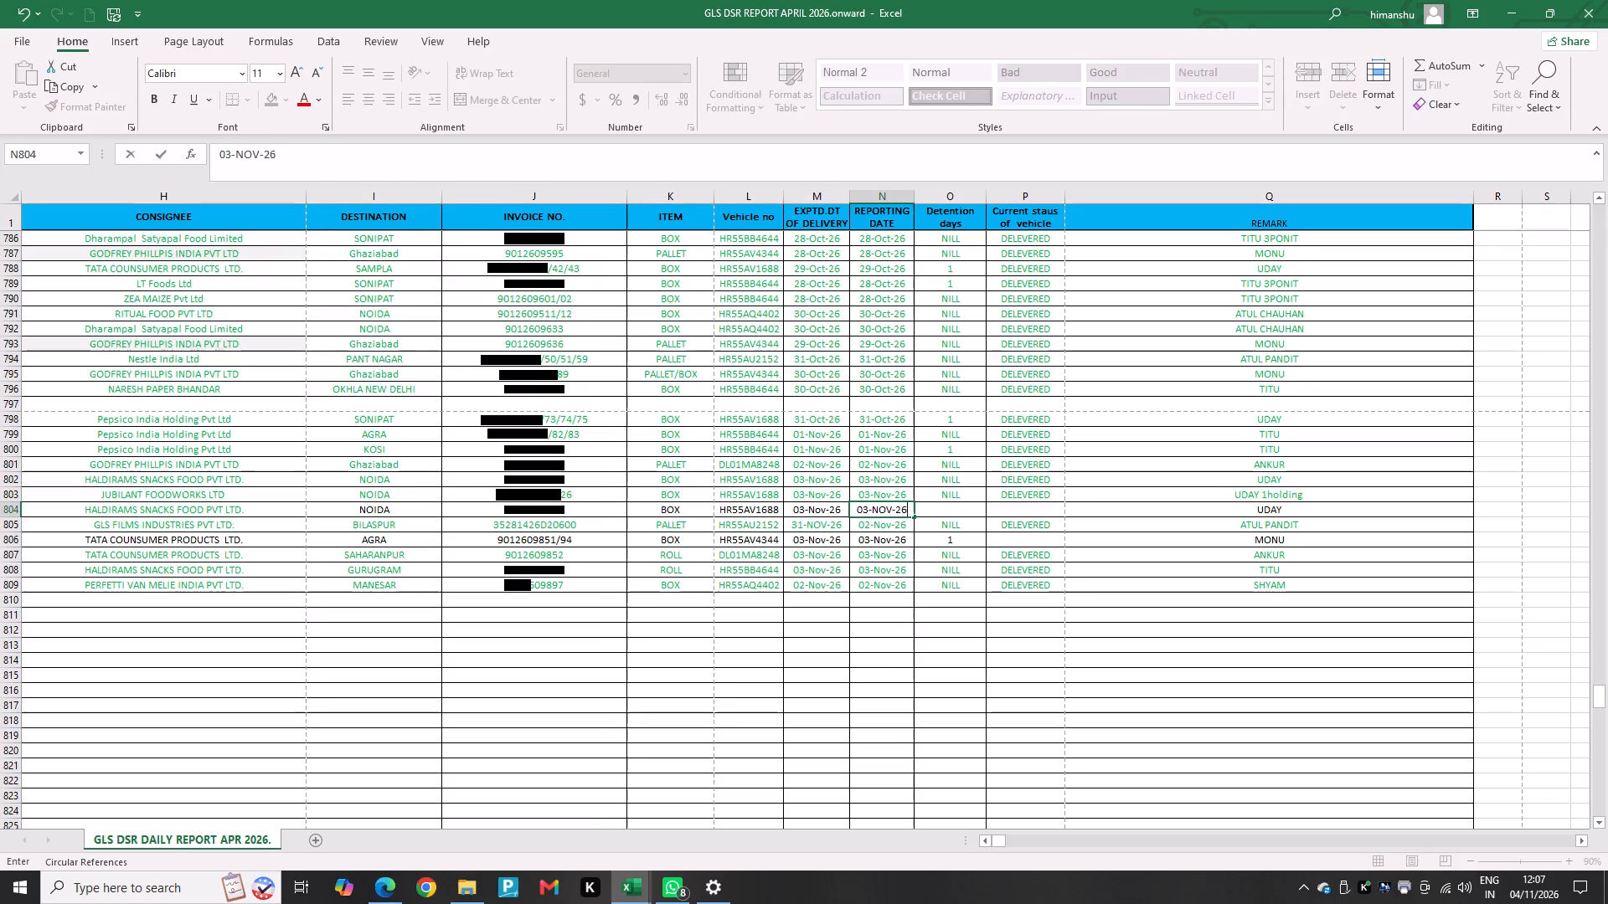
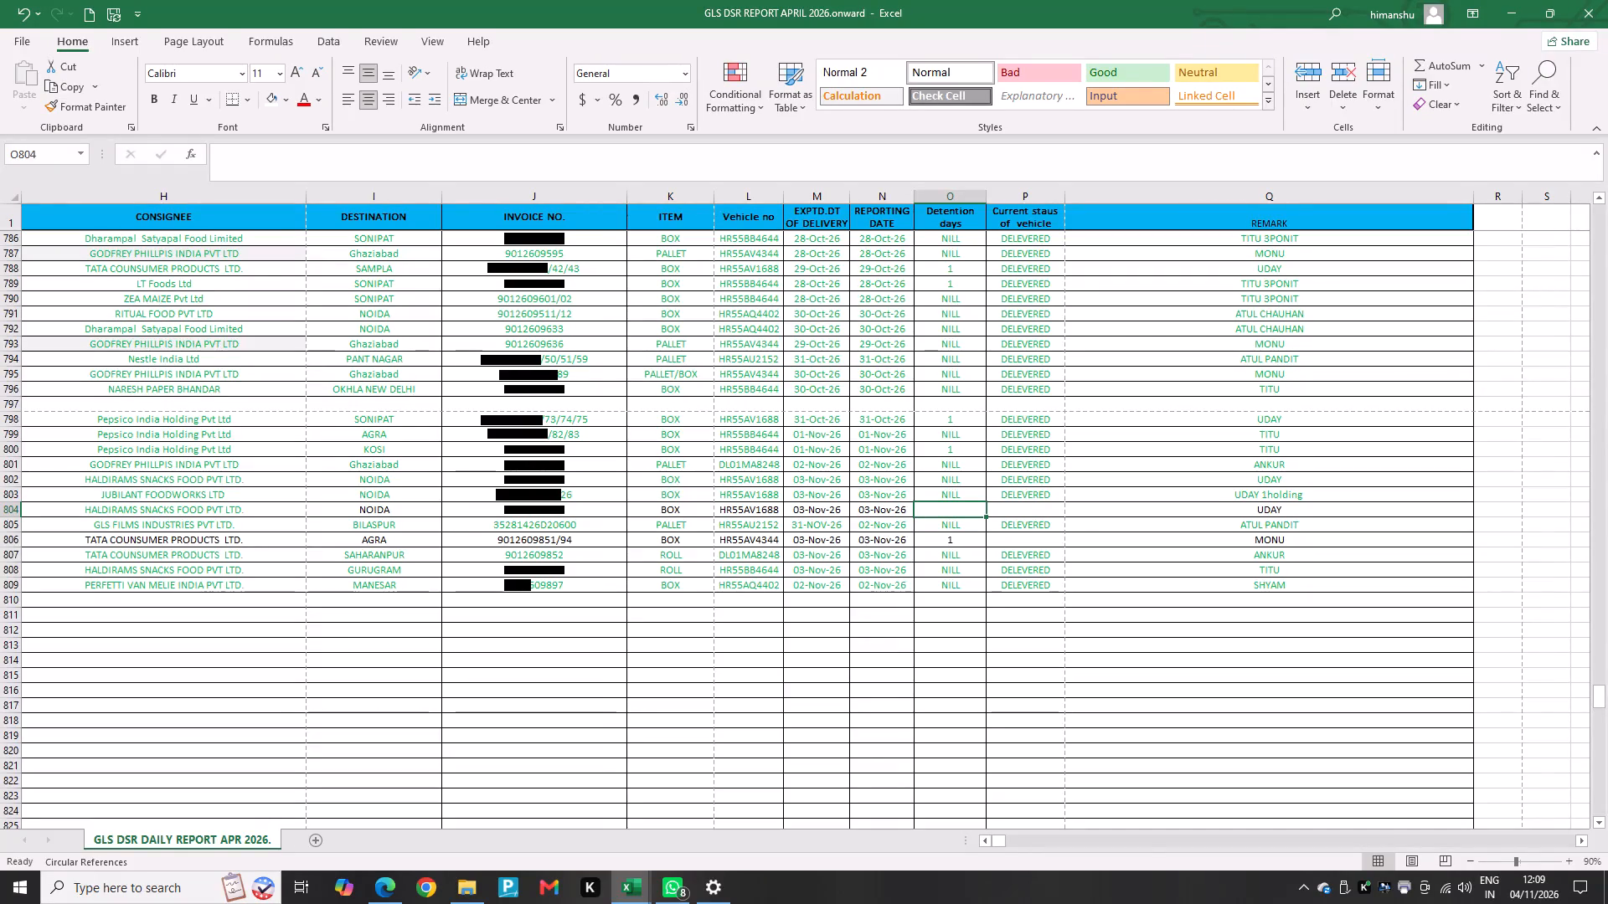
# Switch to the ATTENDENCE JAN-2026 -2027 workbook, check the October attendance sheet, and return to the GLS DSR report.
pyautogui.hotkey('alt', 'Tab')
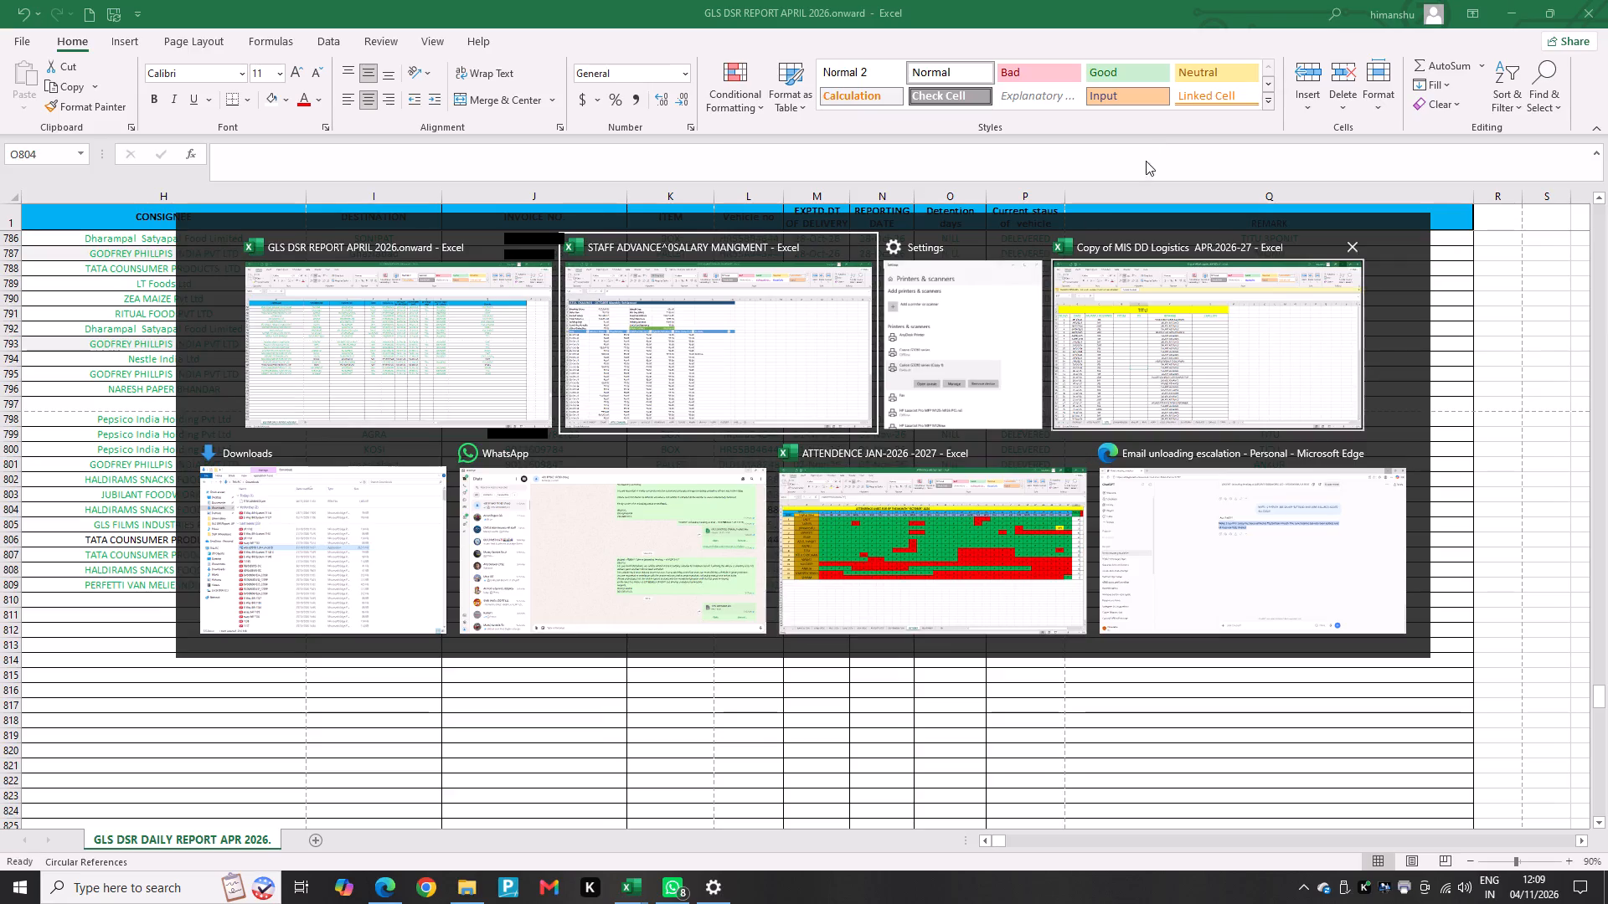
pyautogui.hotkey('alt', 'Tab')
pyautogui.hotkey('alt', 'Tab')
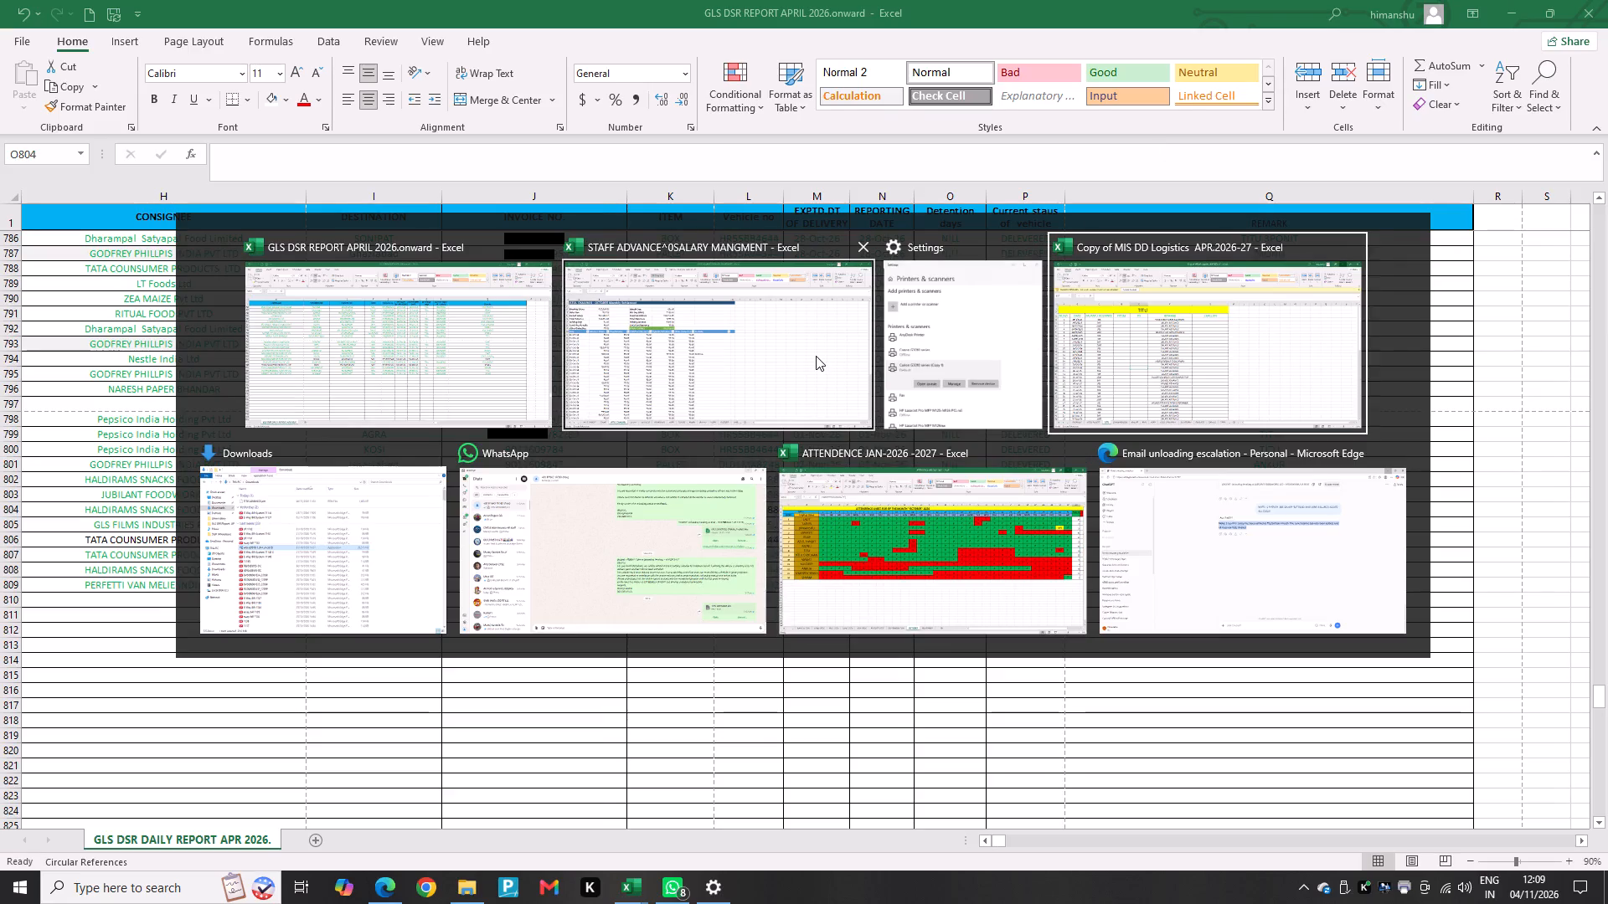
pyautogui.hotkey('alt', 'Tab')
pyautogui.hotkey('alt', 'Tab')
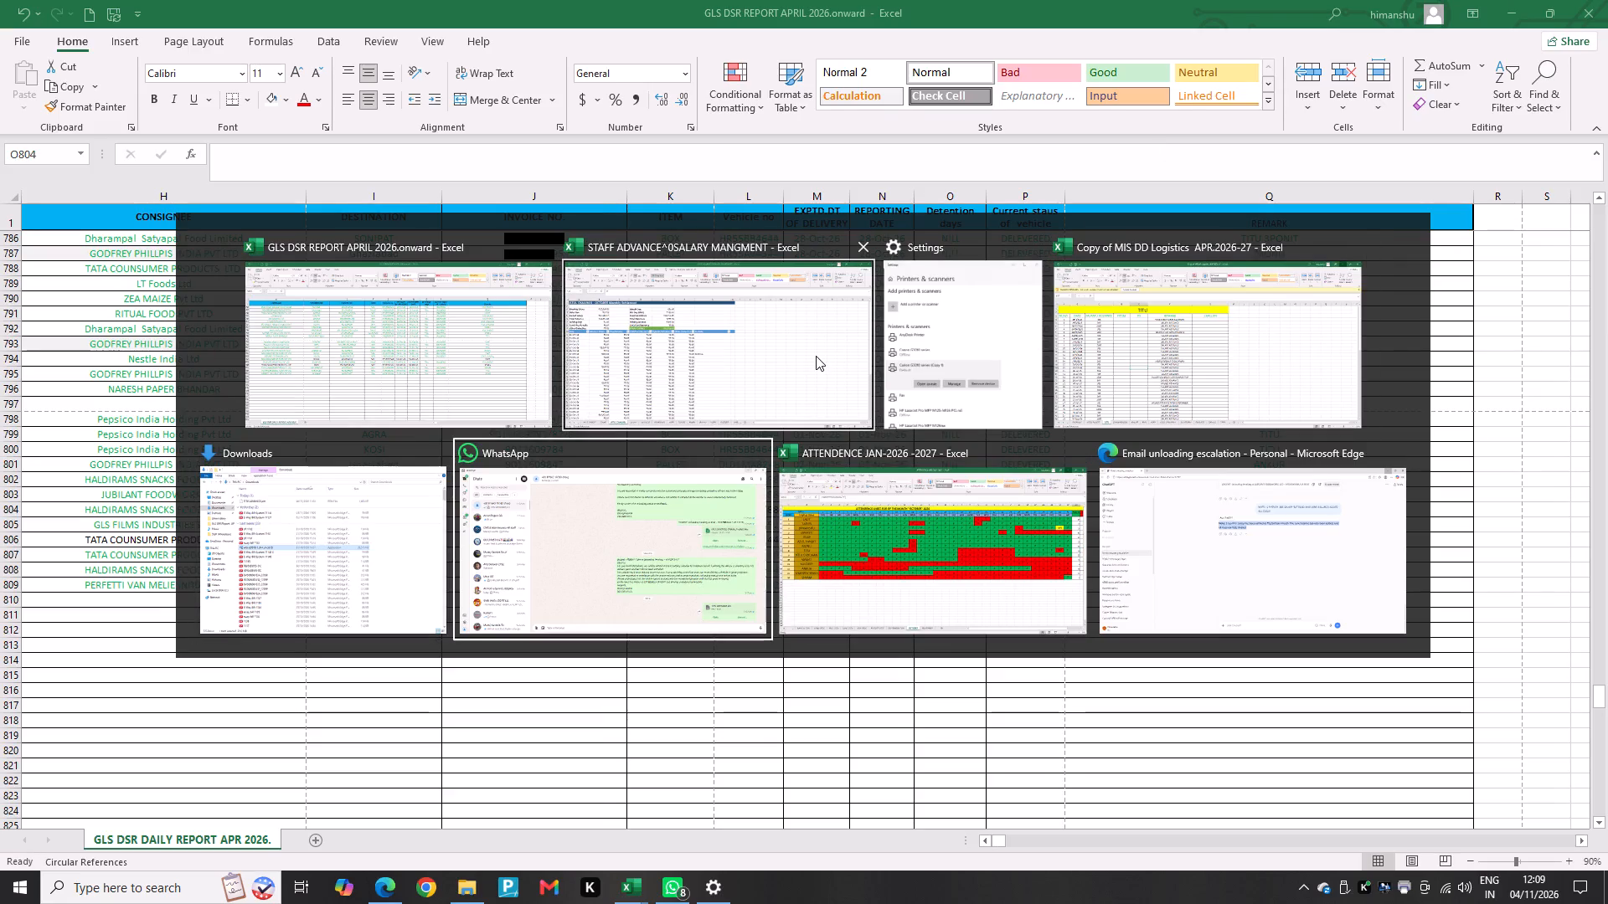
pyautogui.hotkey('alt', 'Tab')
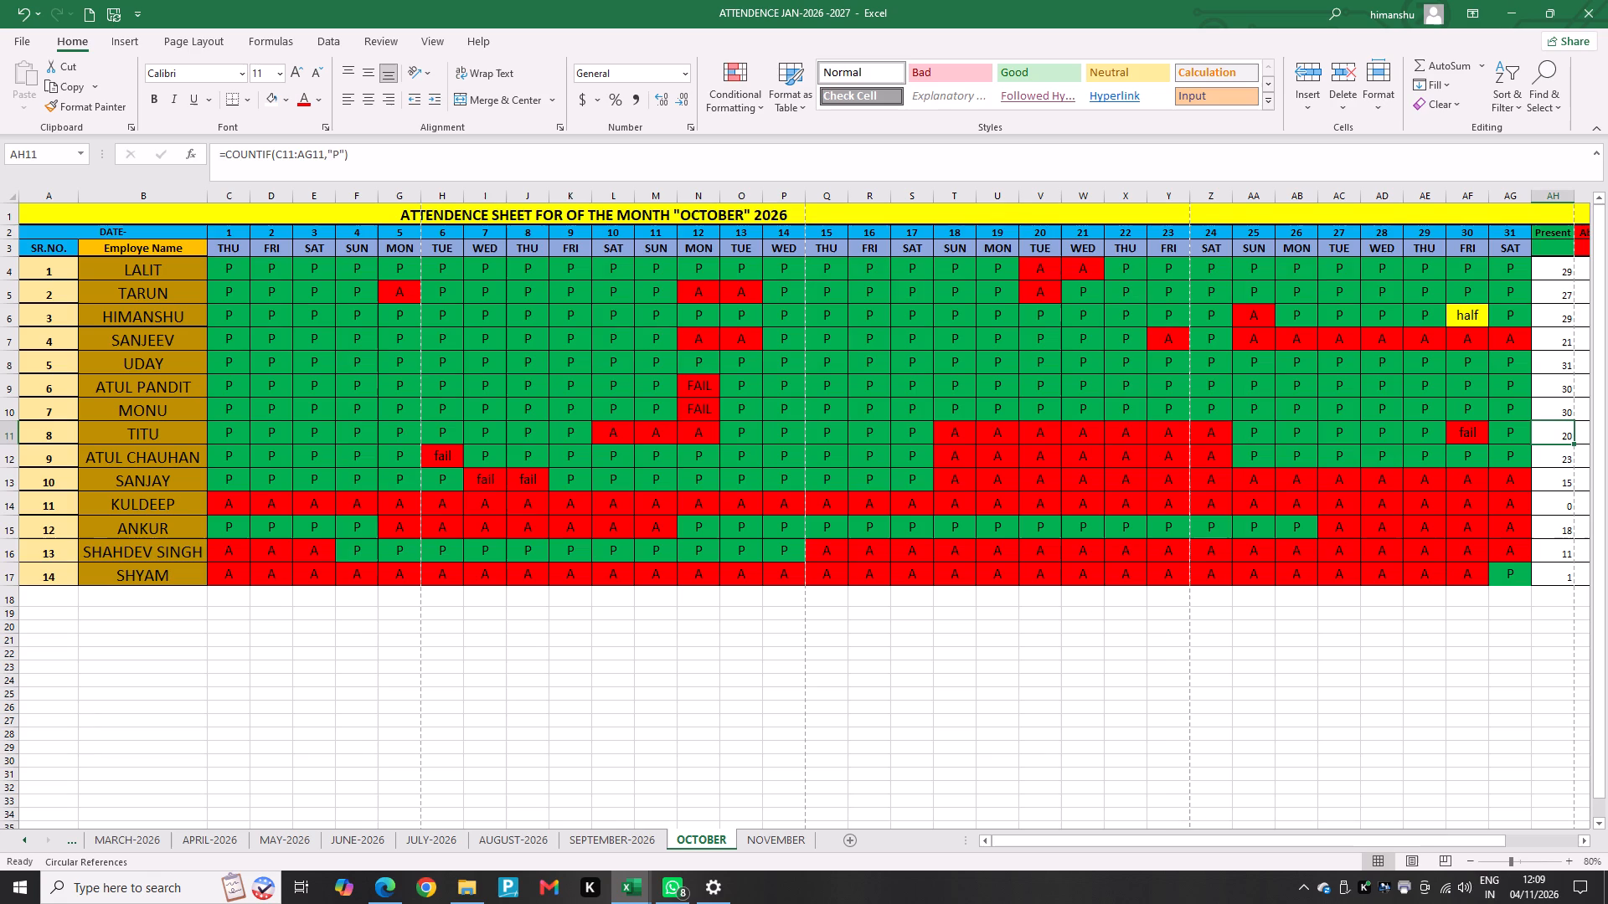
pyautogui.click(1343, 493)
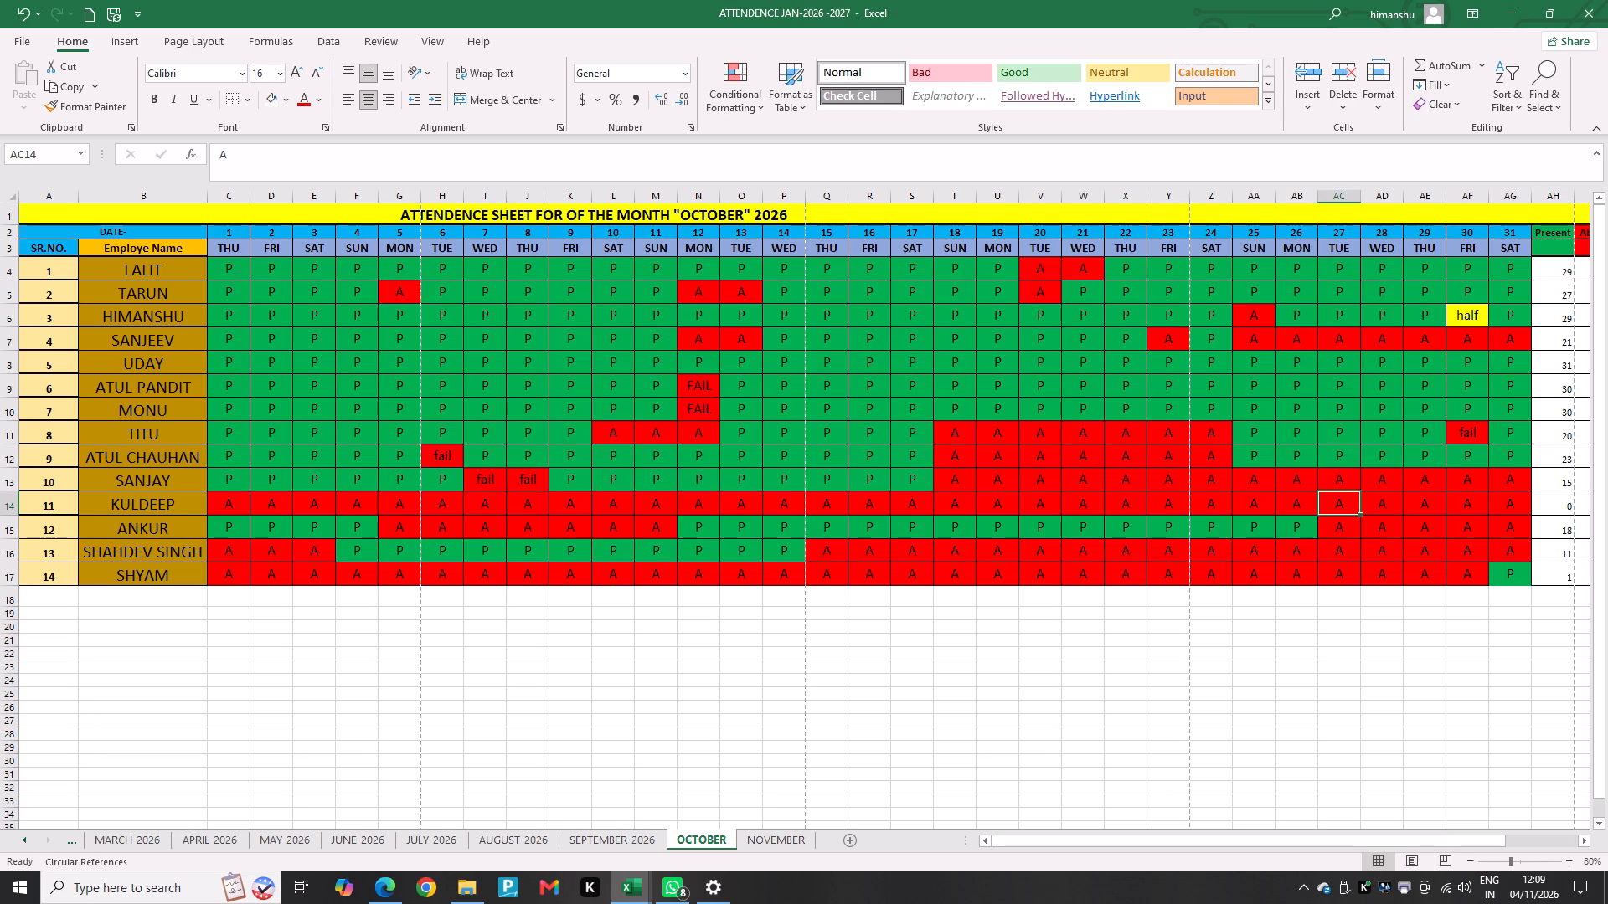
pyautogui.click(1501, 13)
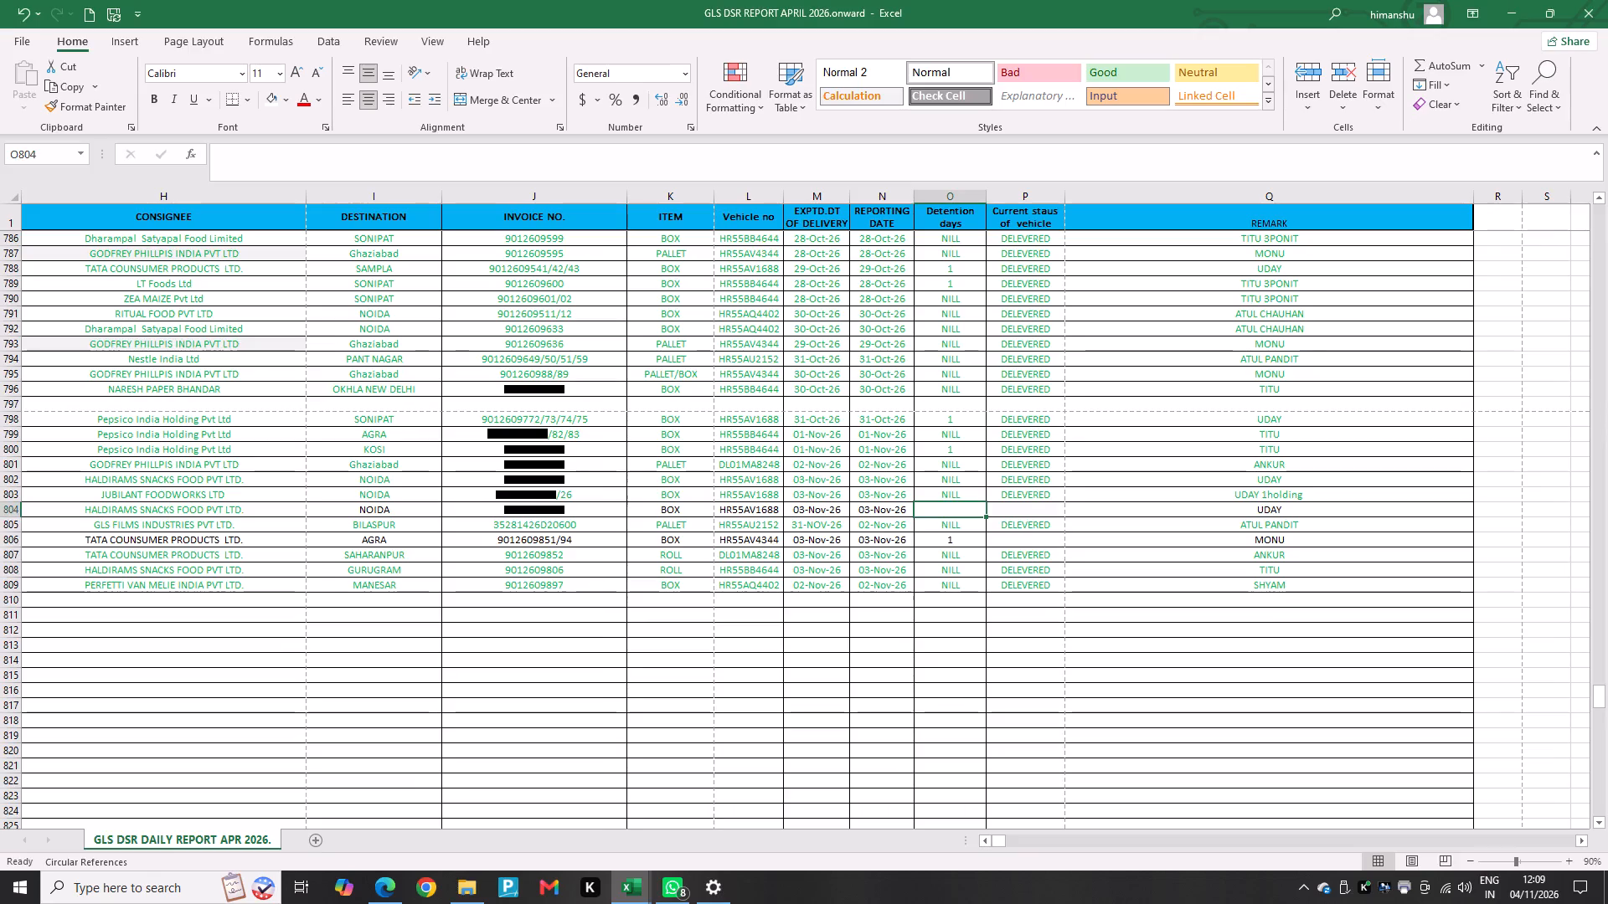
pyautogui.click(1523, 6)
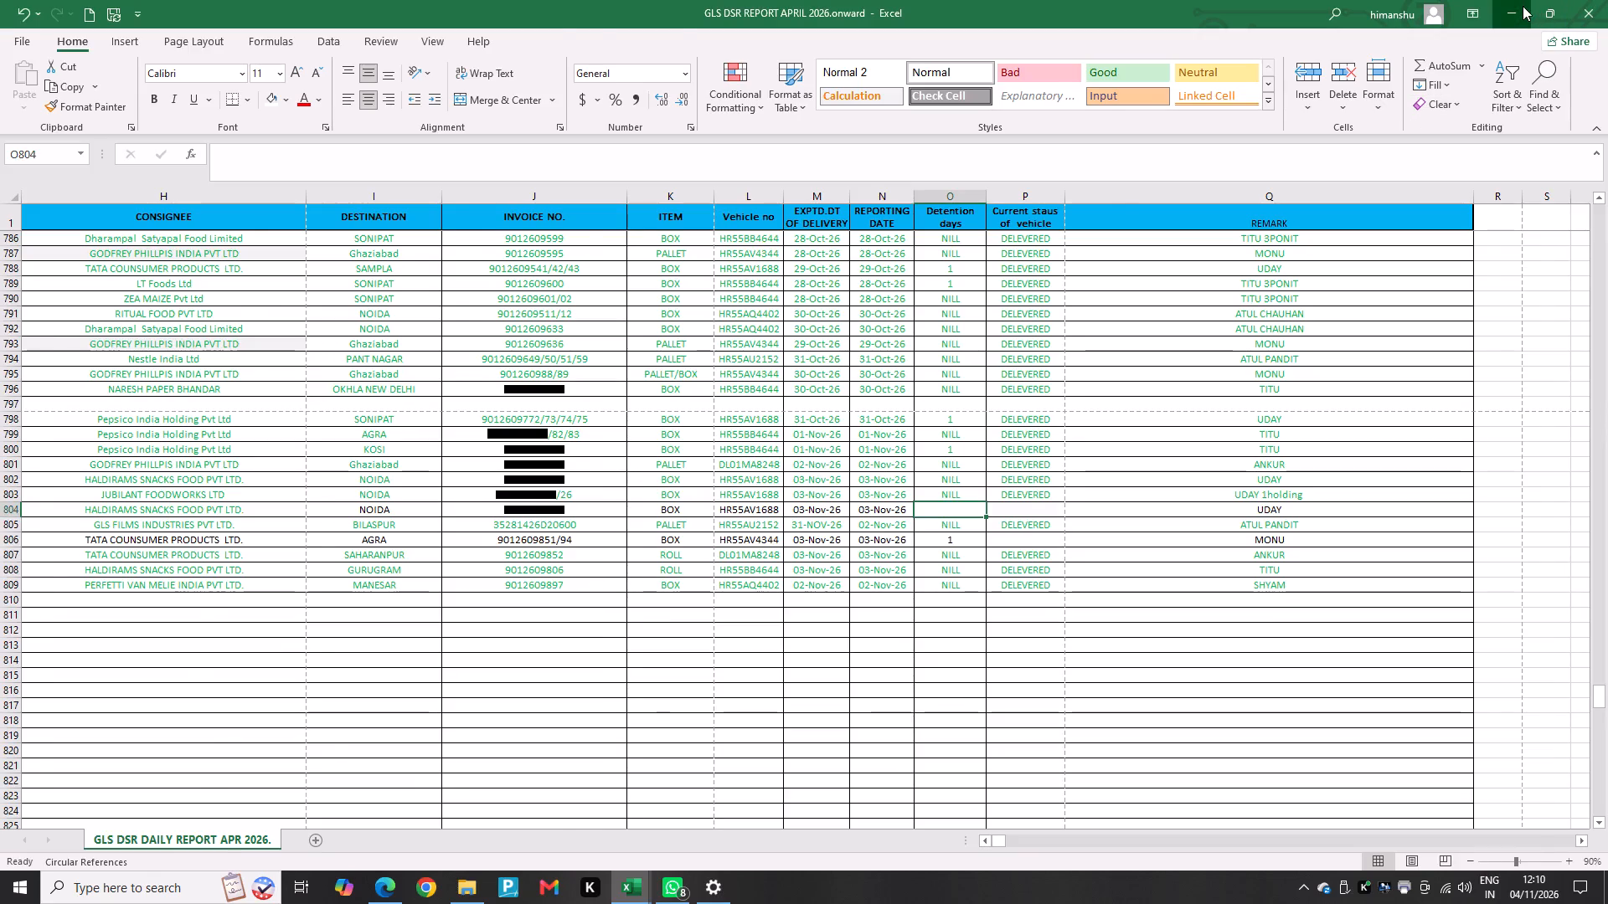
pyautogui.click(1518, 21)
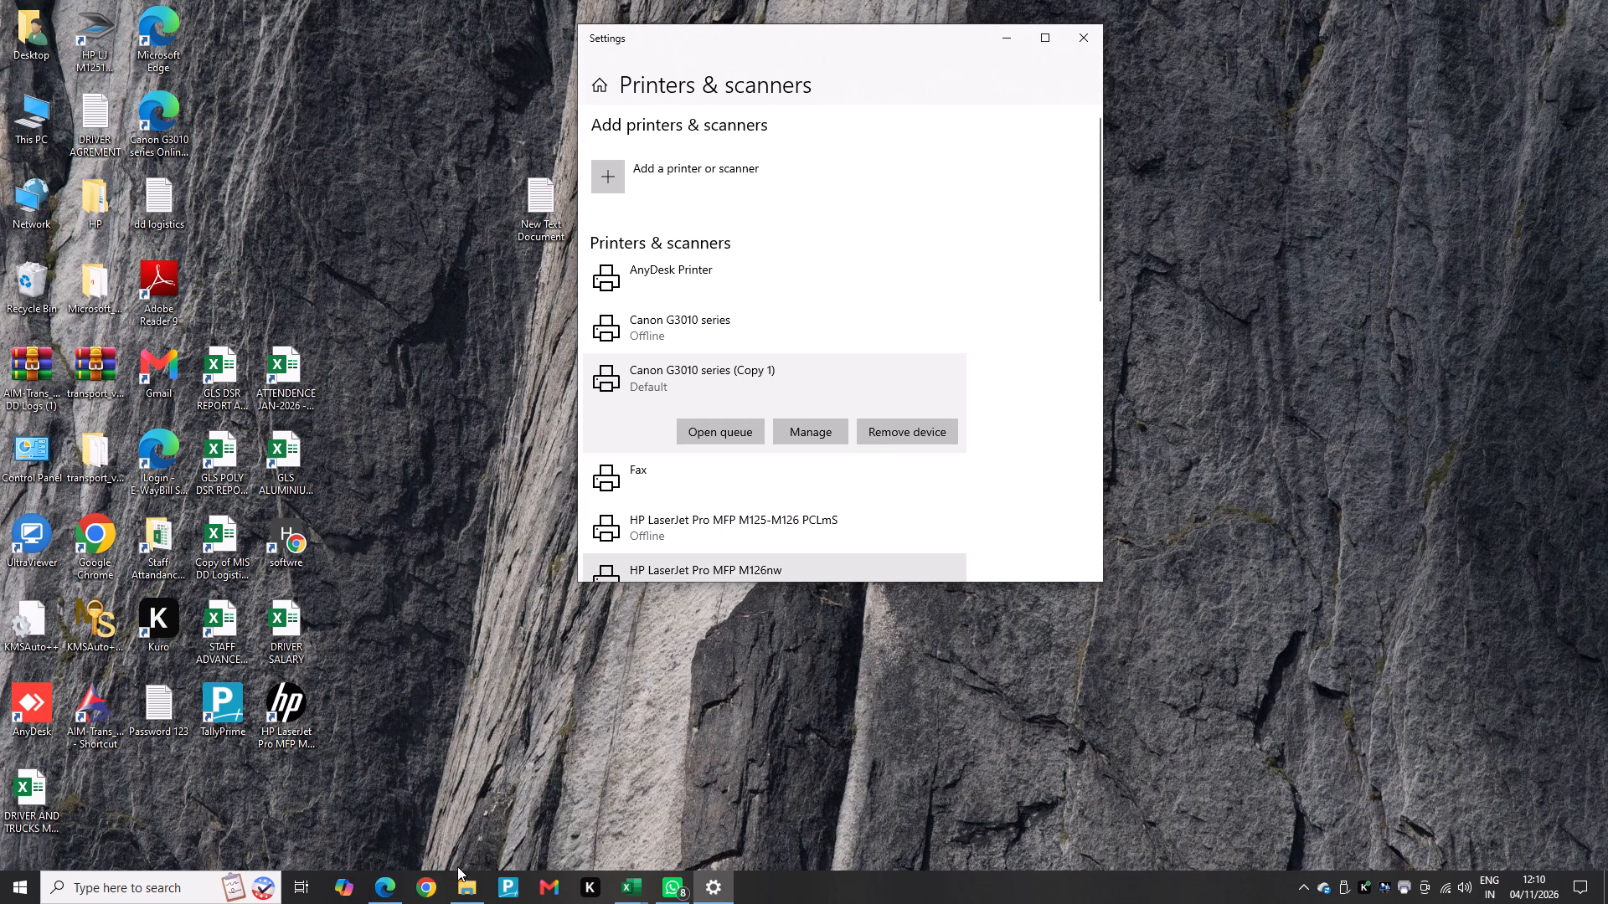
pyautogui.doubleClick(224, 645)
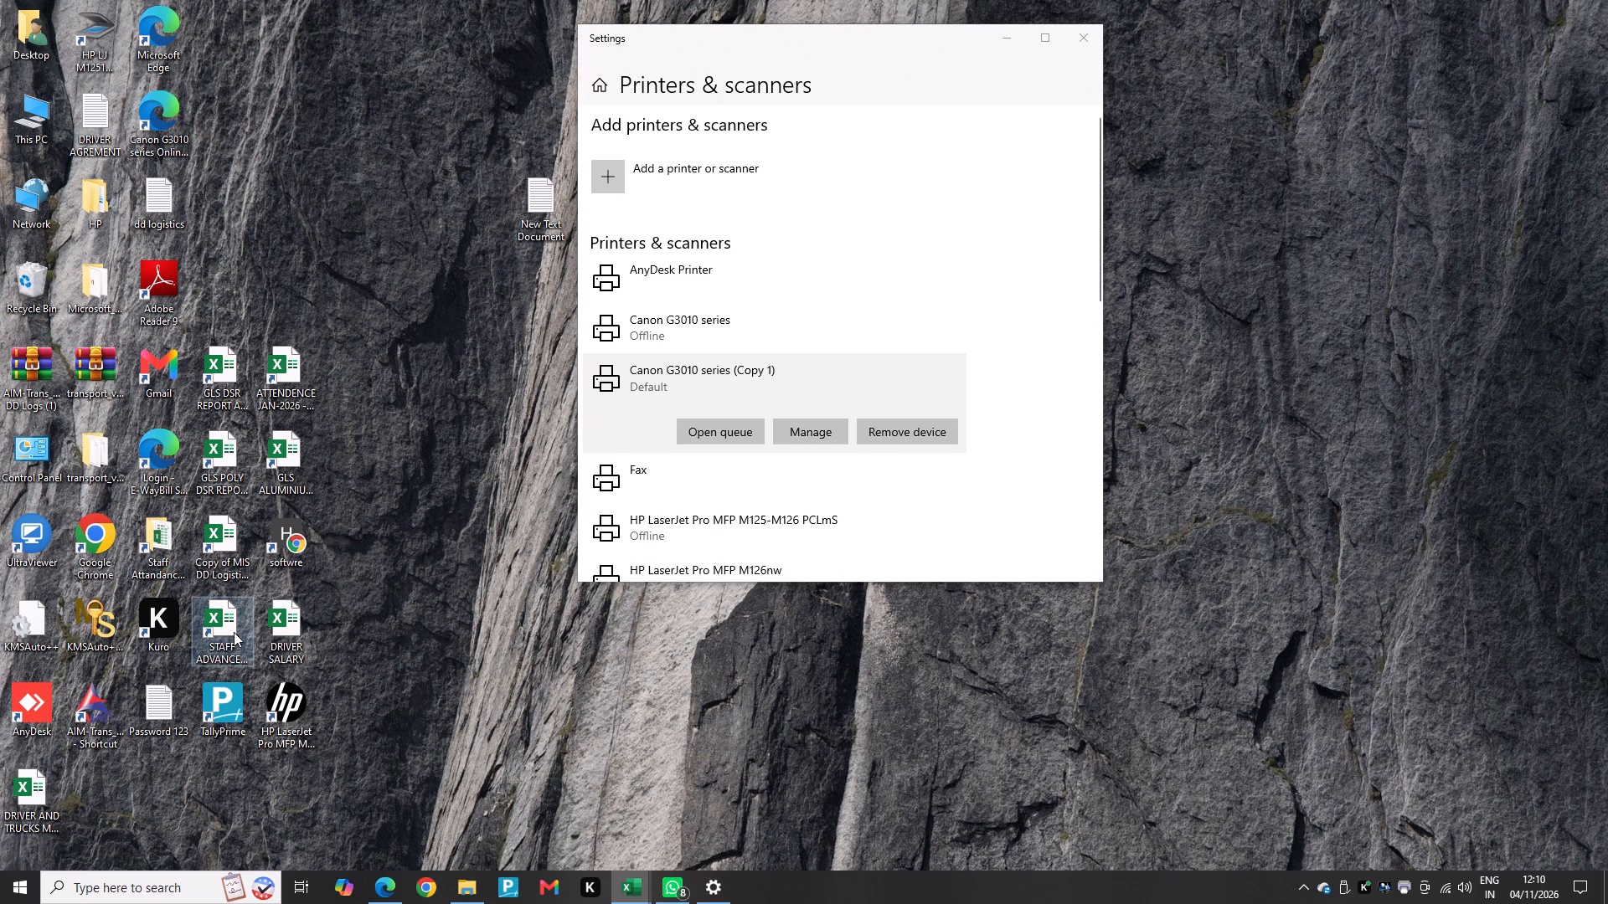
pyautogui.doubleClick(234, 632)
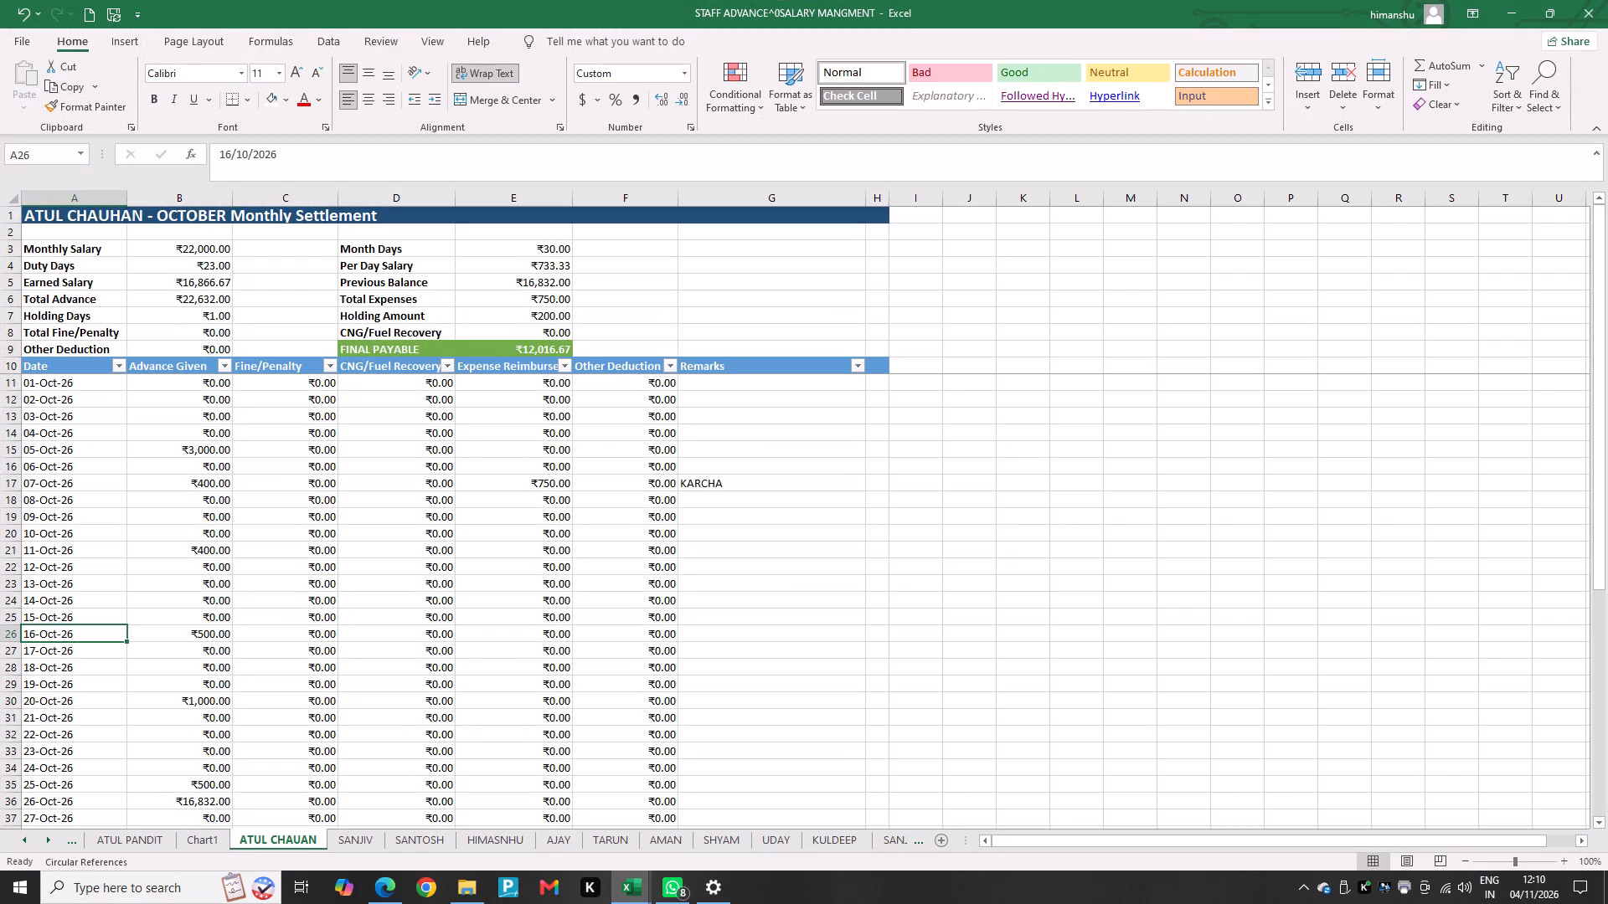
pyautogui.click(588, 566)
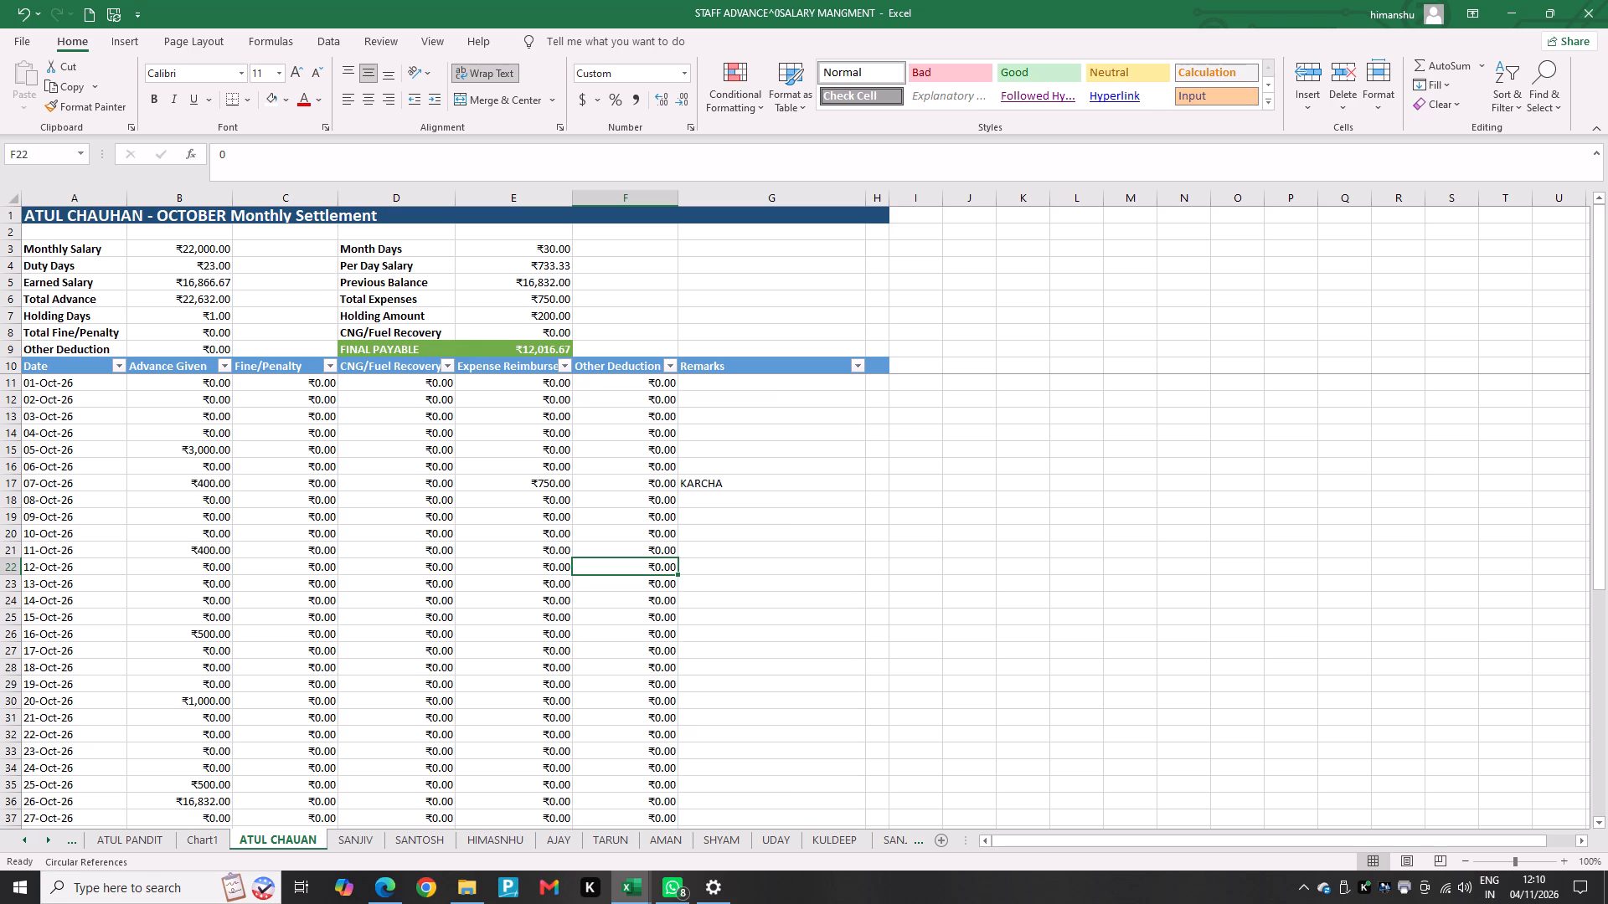
pyautogui.click(744, 481)
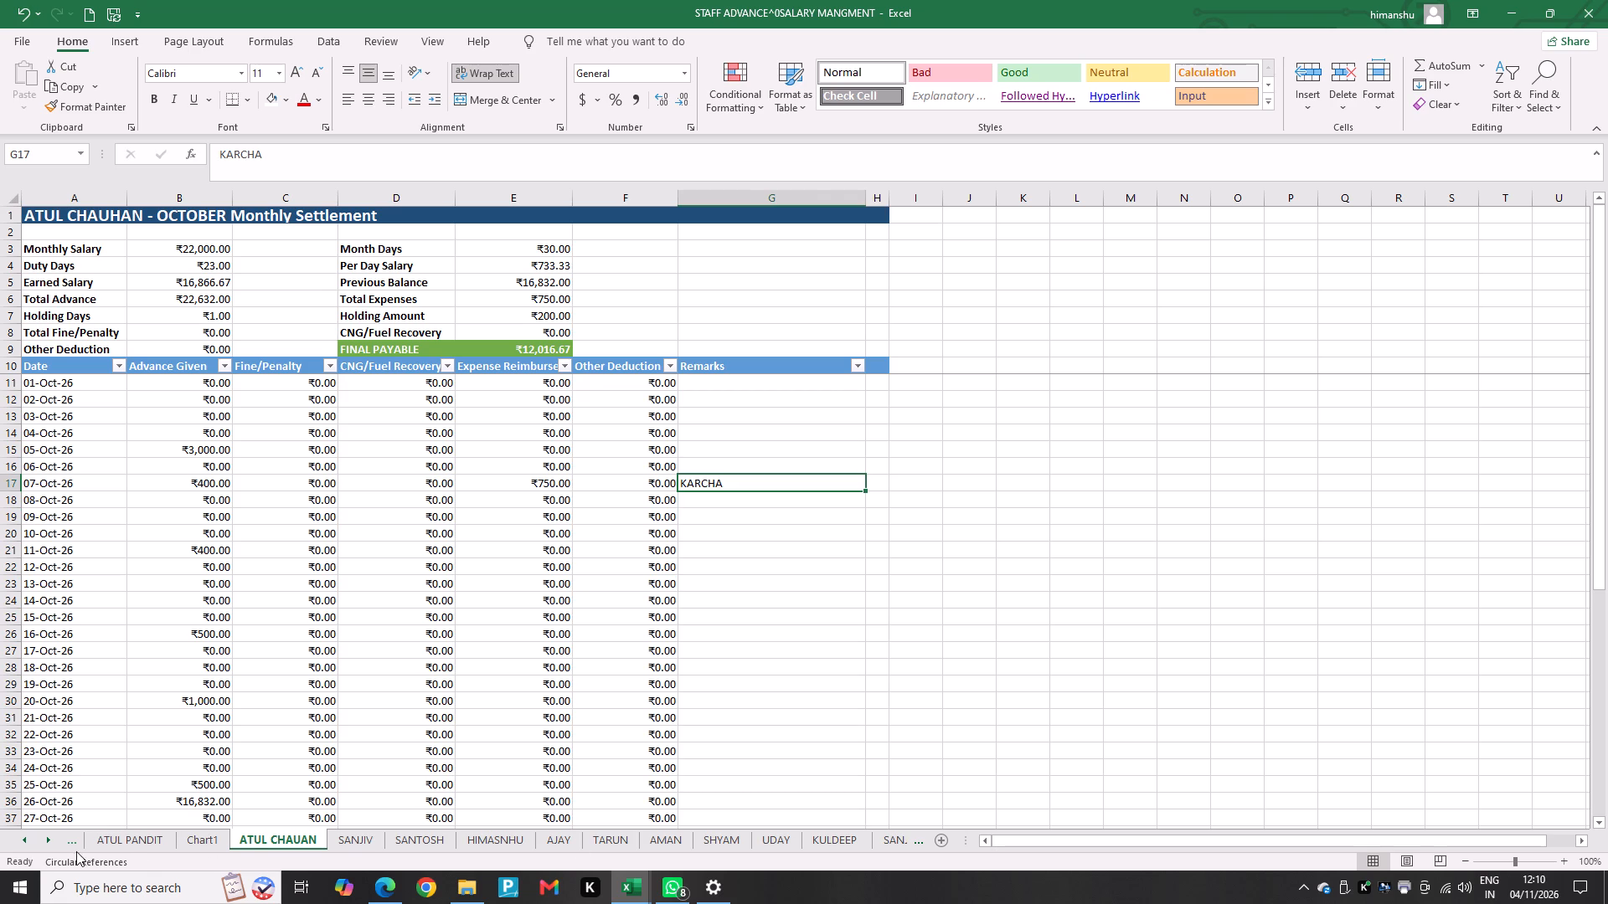
pyautogui.click(11, 844)
pyautogui.click(21, 839)
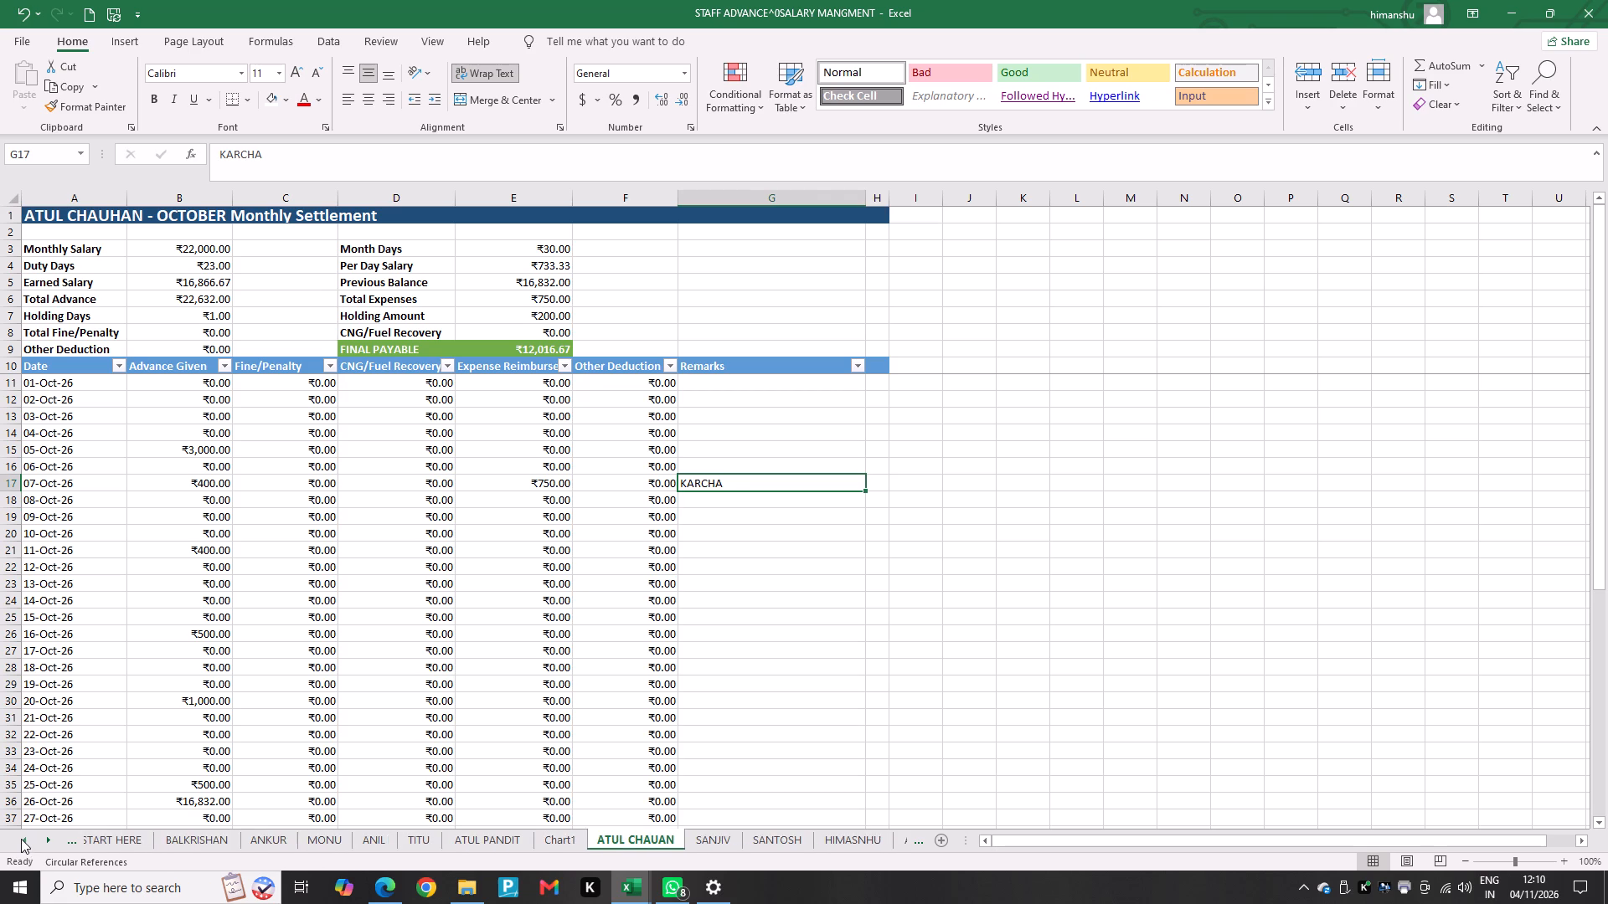
pyautogui.click(1501, 13)
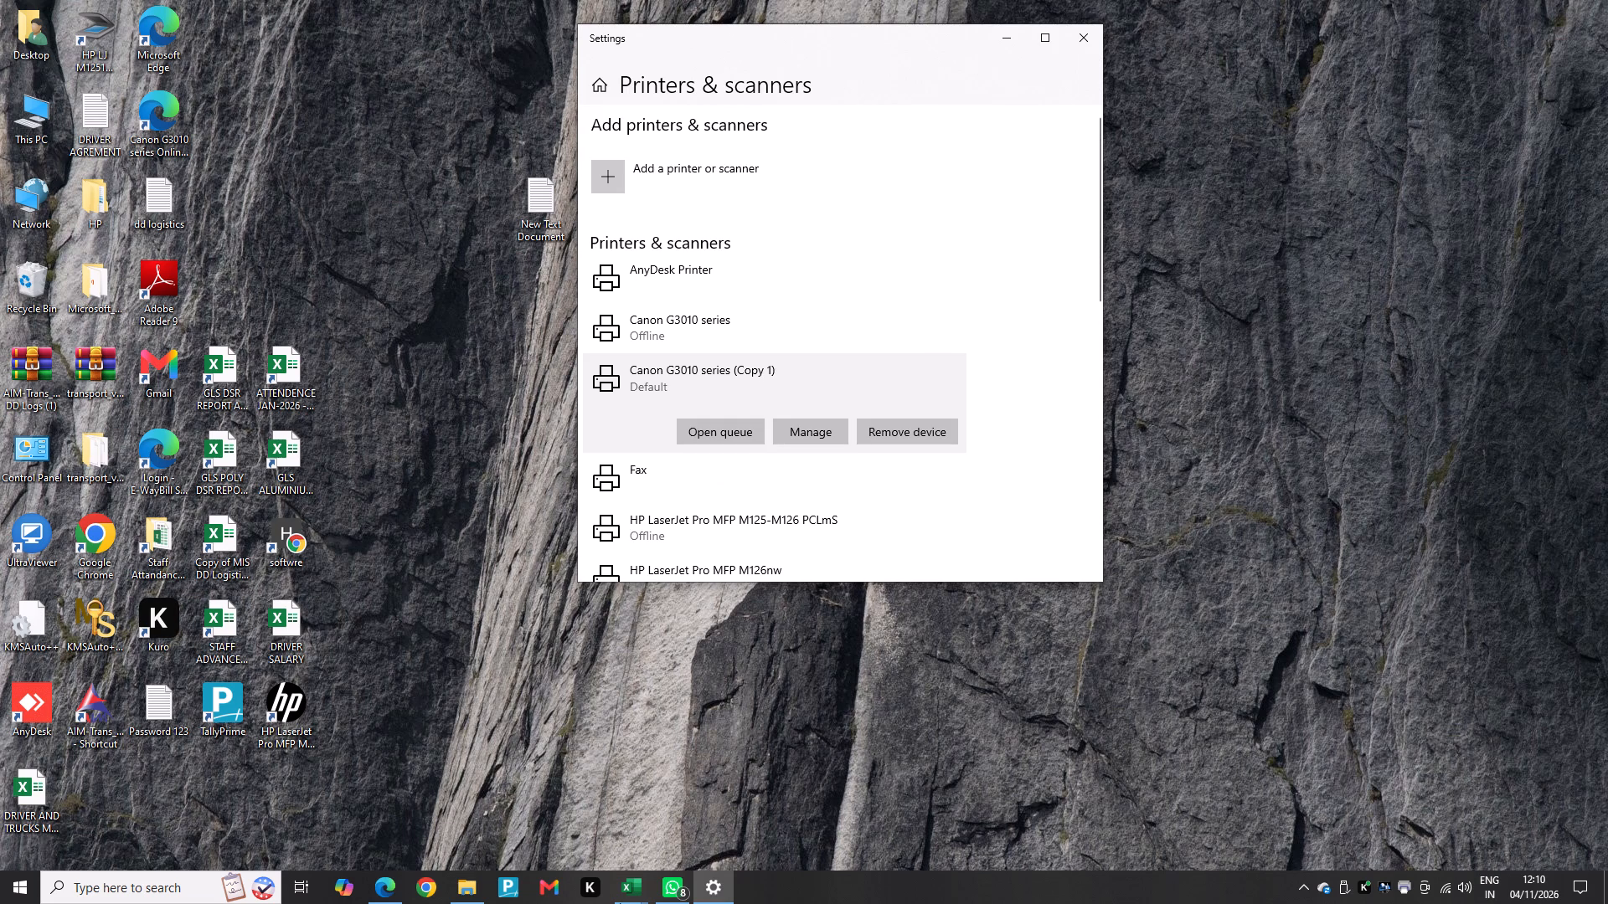
pyautogui.click(705, 889)
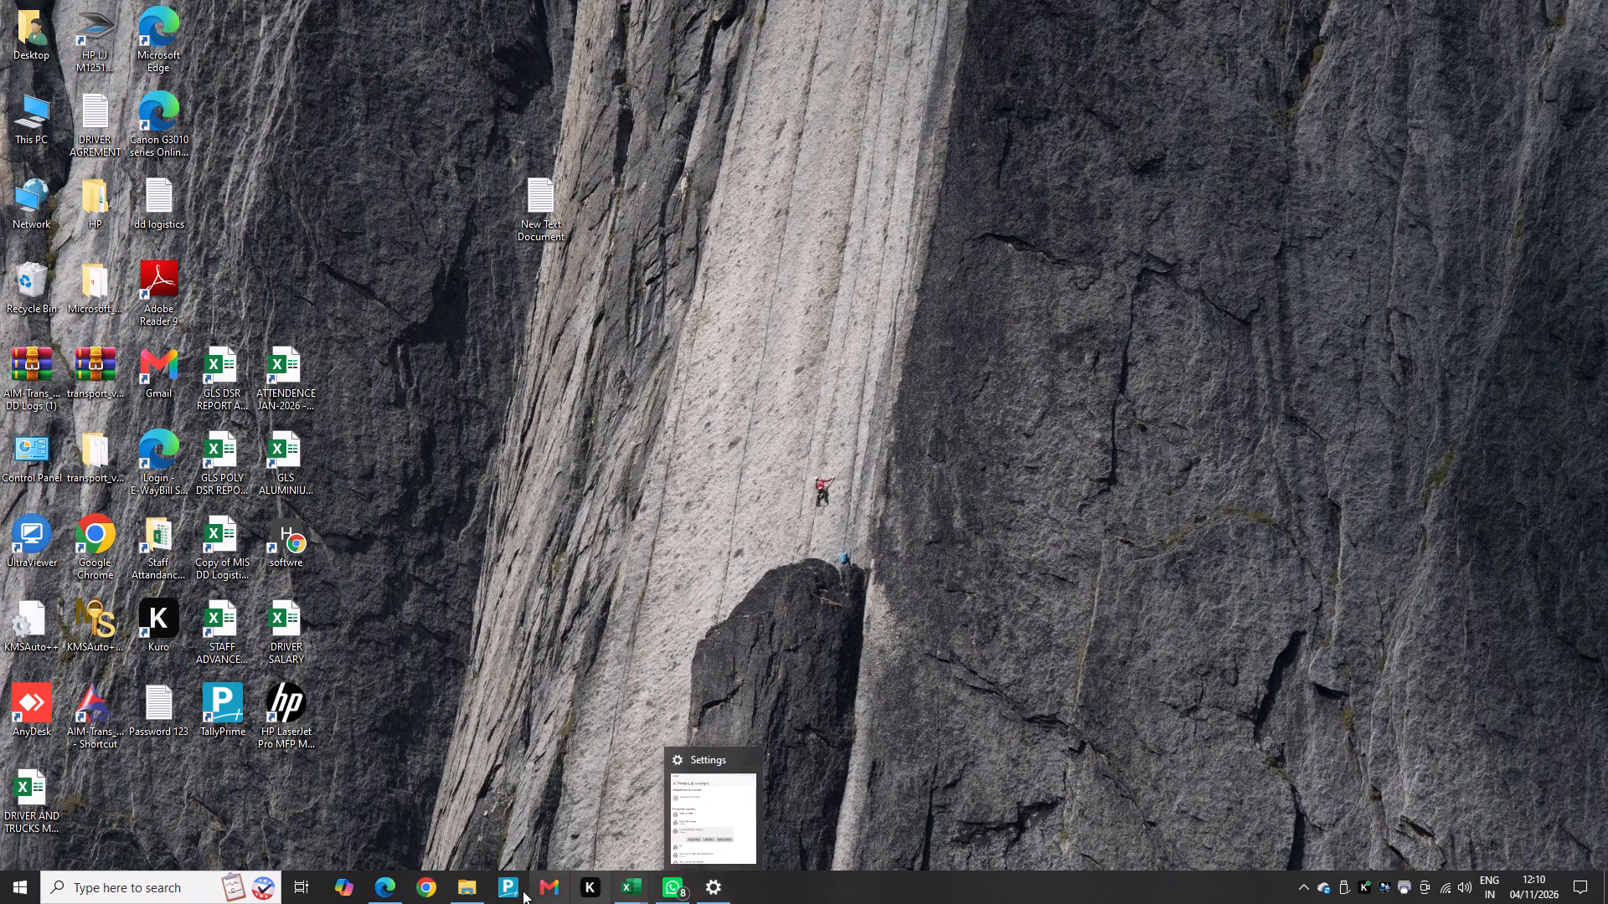
# Open DD_LOGISTICS_Vehicle_Expense_Tracker_CLEAN from the OneDrive - Personal folder, check its Document Tracker sheet, and close the workbook.
pyautogui.click(462, 896)
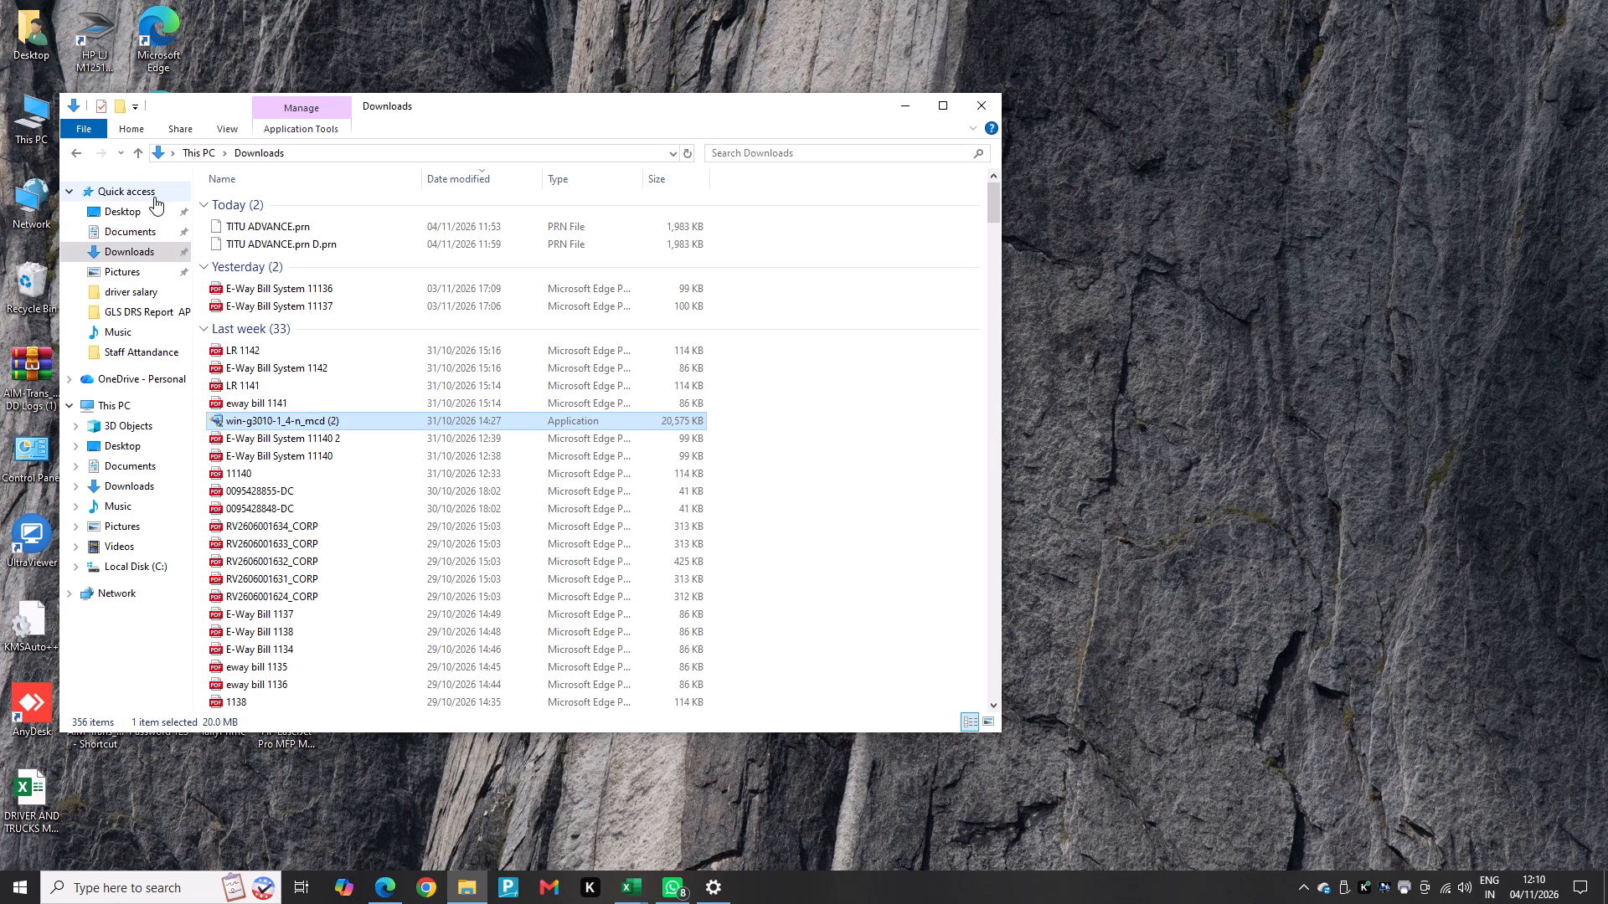
pyautogui.click(153, 217)
pyautogui.click(183, 372)
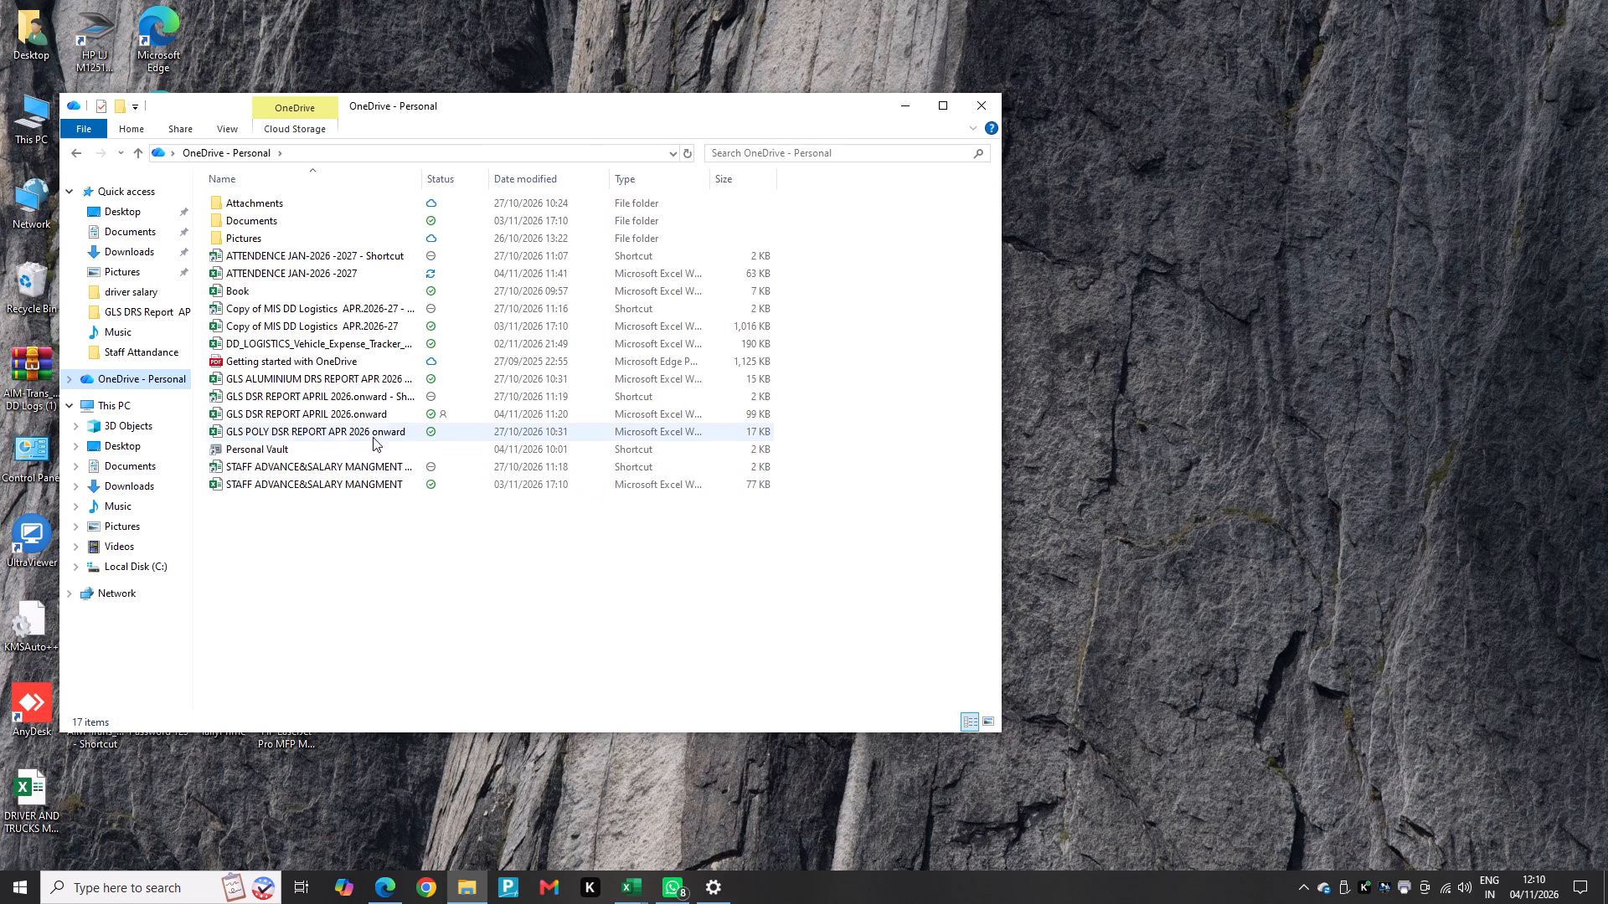
pyautogui.doubleClick(384, 347)
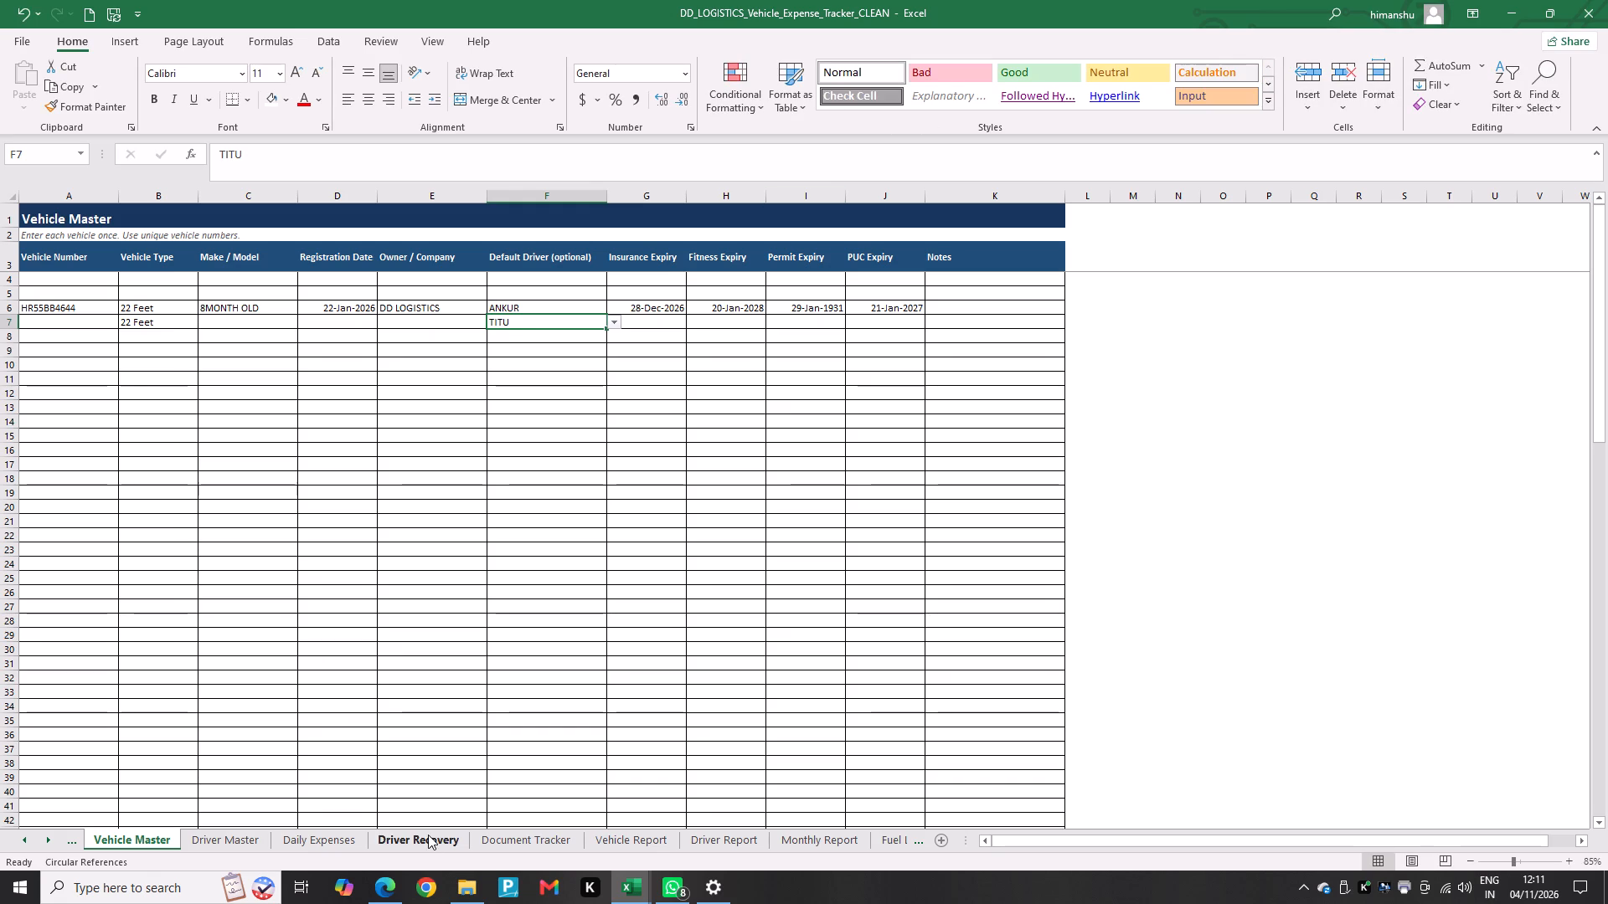
pyautogui.click(527, 835)
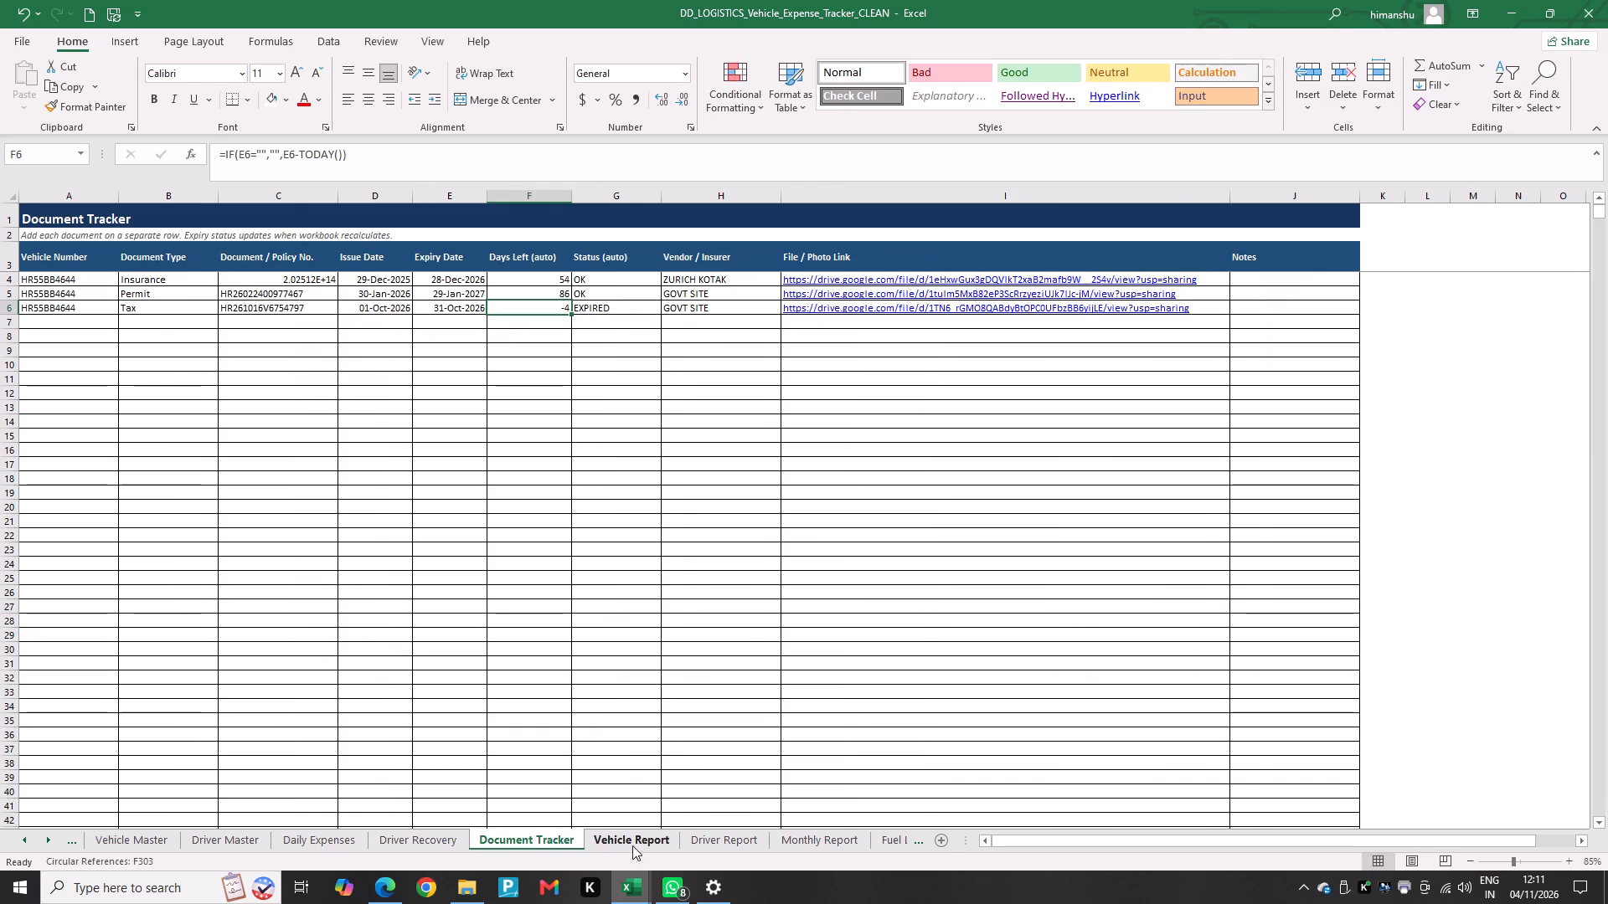
pyautogui.click(1605, 7)
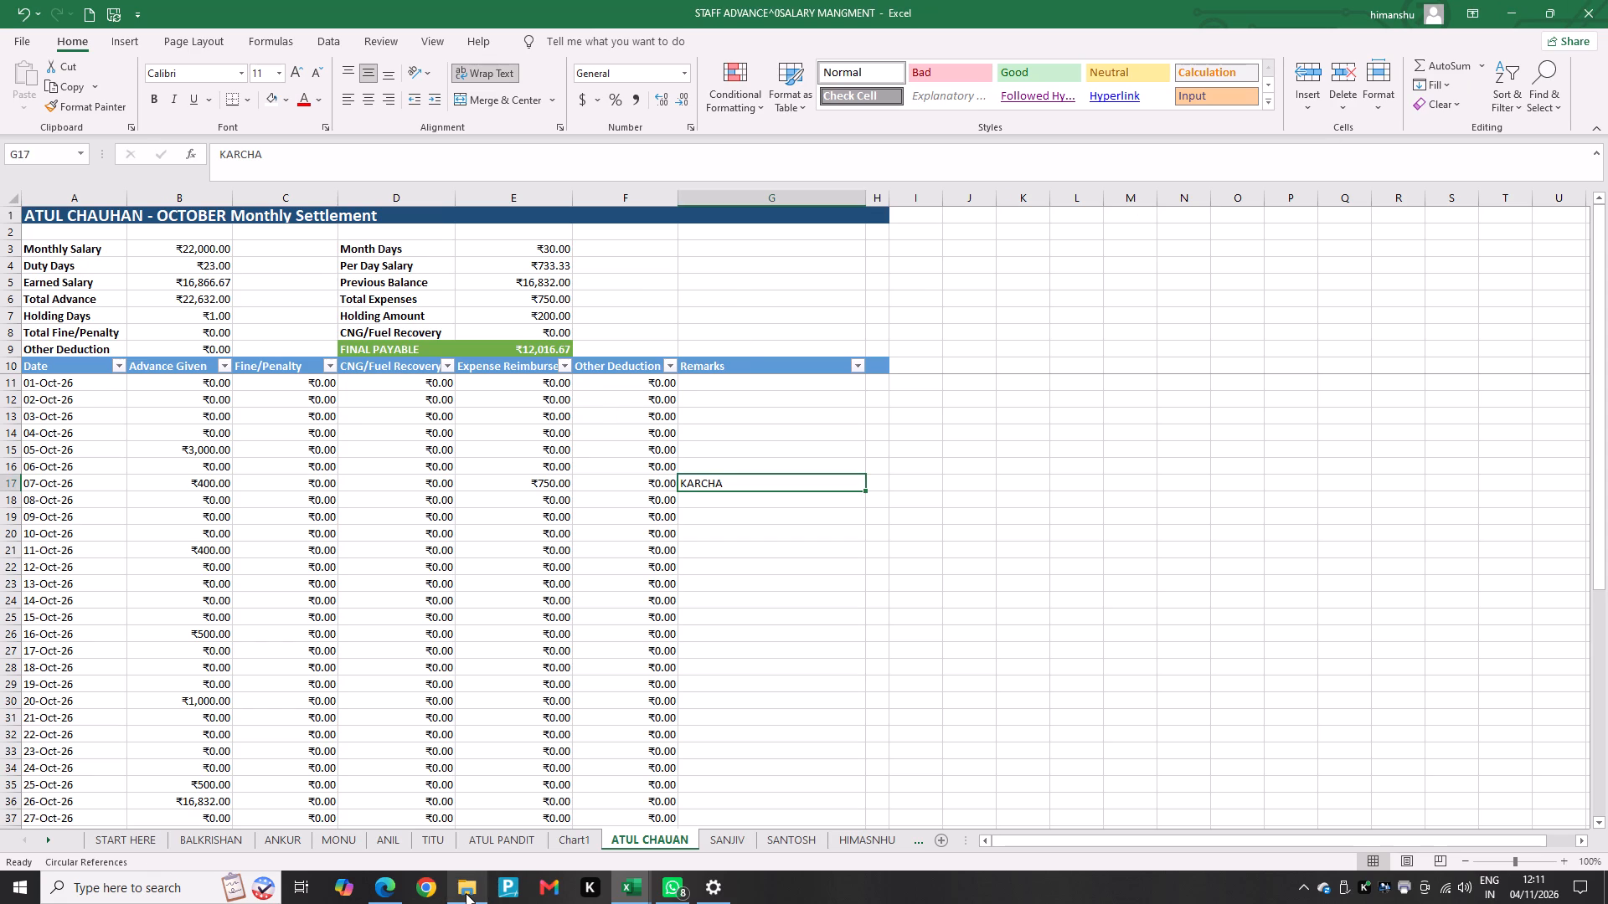
# Open the DD_LOGISTICS_Challan_Tracker workbook from the OneDrive Documents folder and bring up its Vehicle Summary sheet.
pyautogui.click(466, 893)
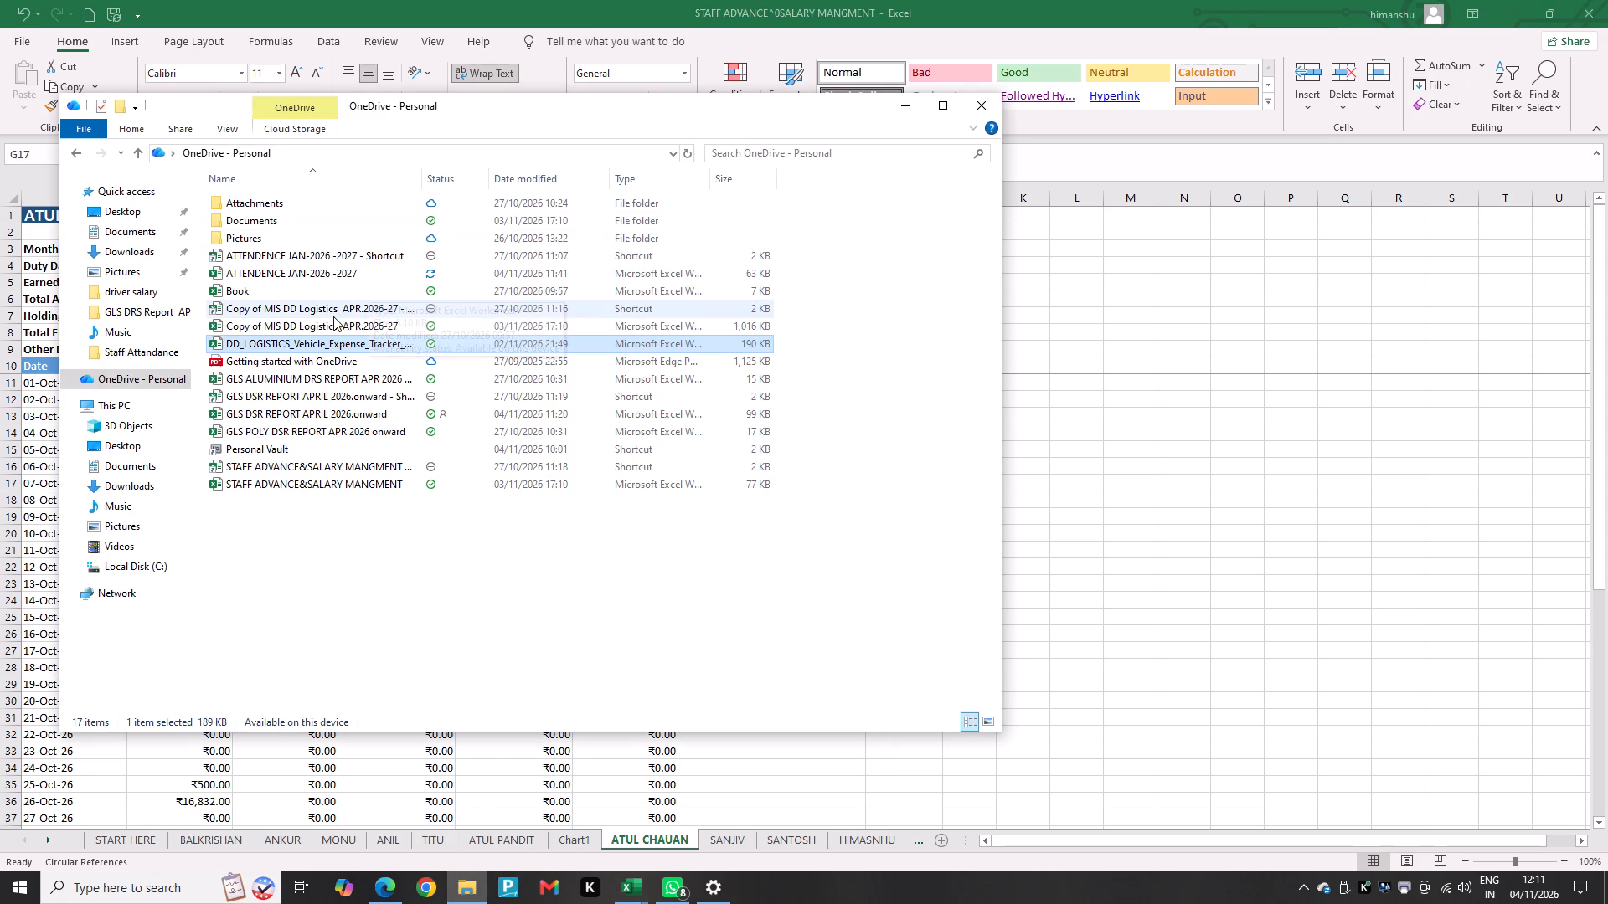
pyautogui.click(410, 213)
pyautogui.doubleClick(410, 213)
pyautogui.doubleClick(395, 206)
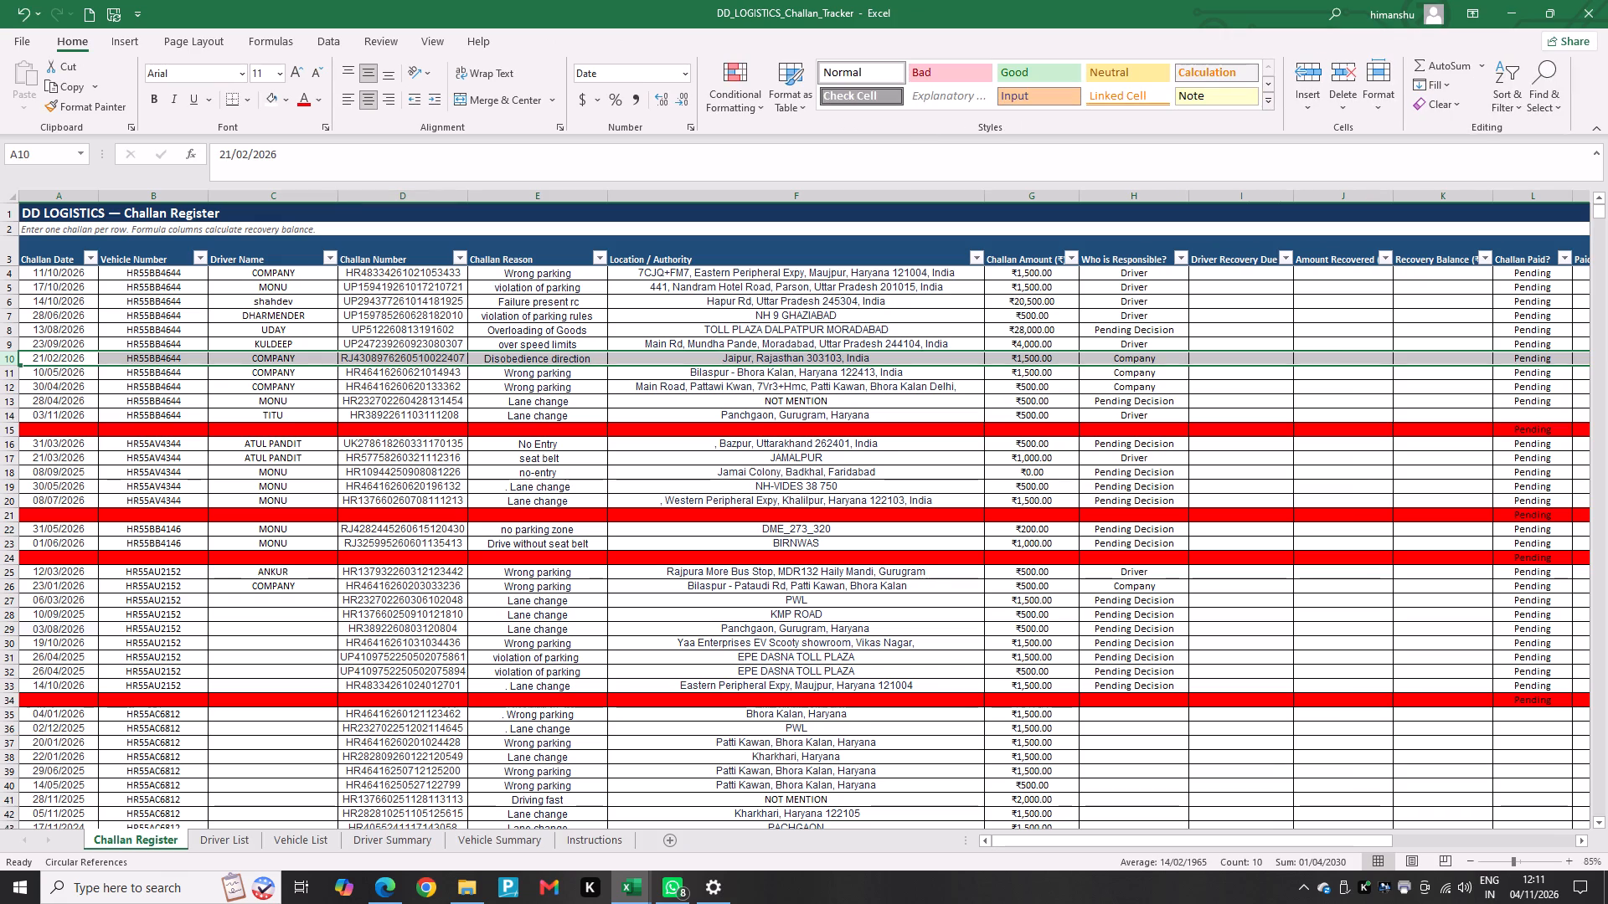
pyautogui.click(307, 842)
pyautogui.click(378, 846)
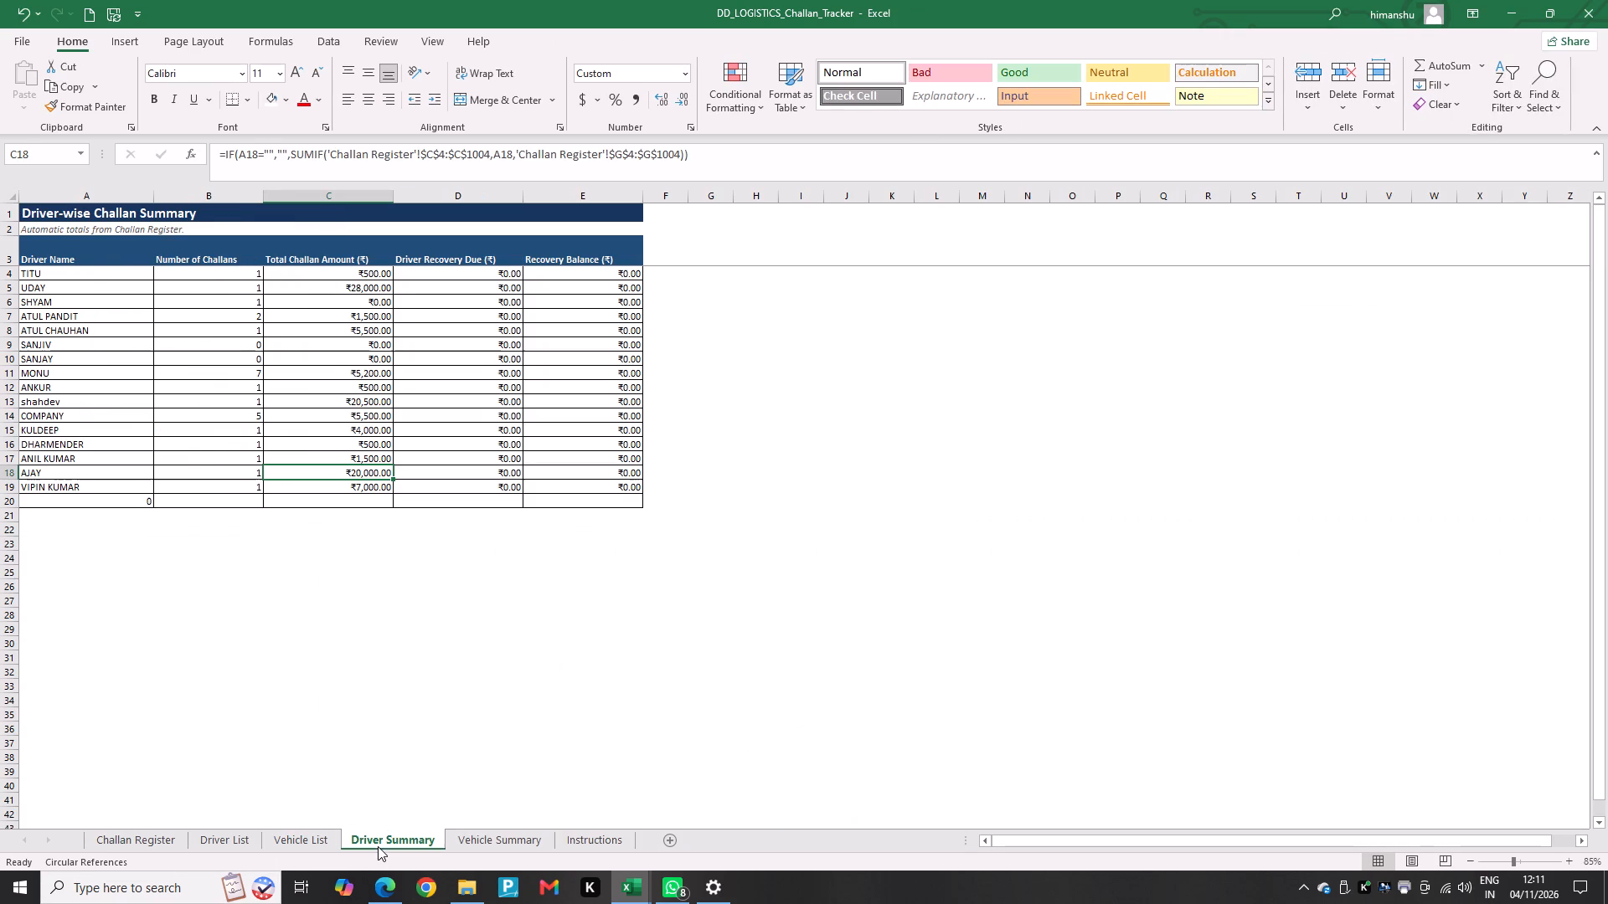
pyautogui.click(468, 838)
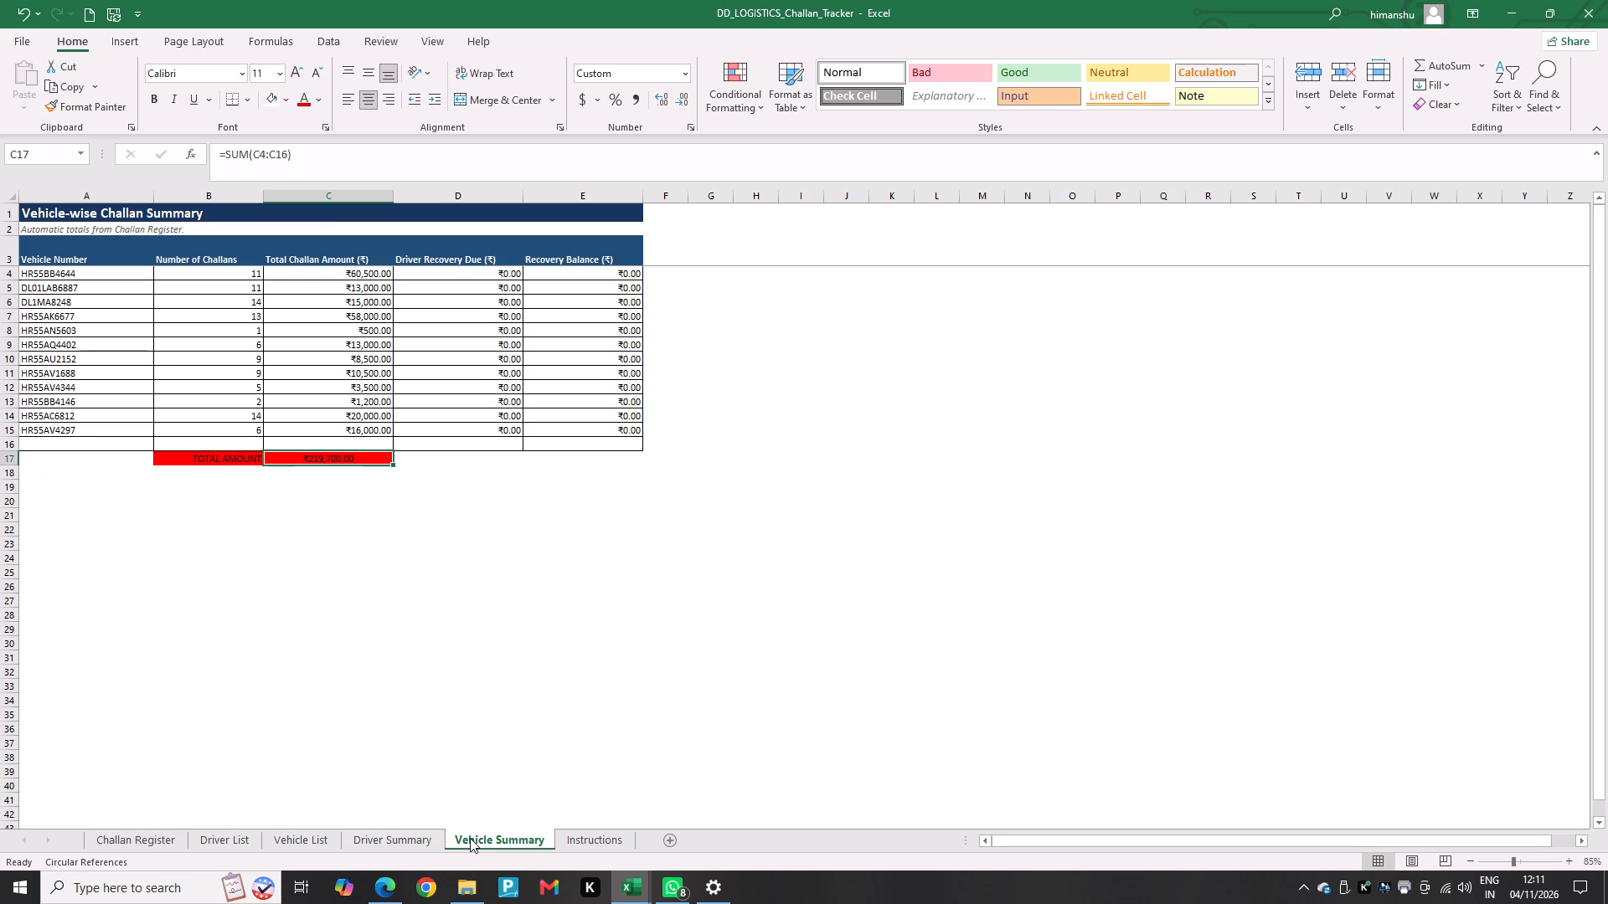
pyautogui.click(188, 575)
pyautogui.click(372, 415)
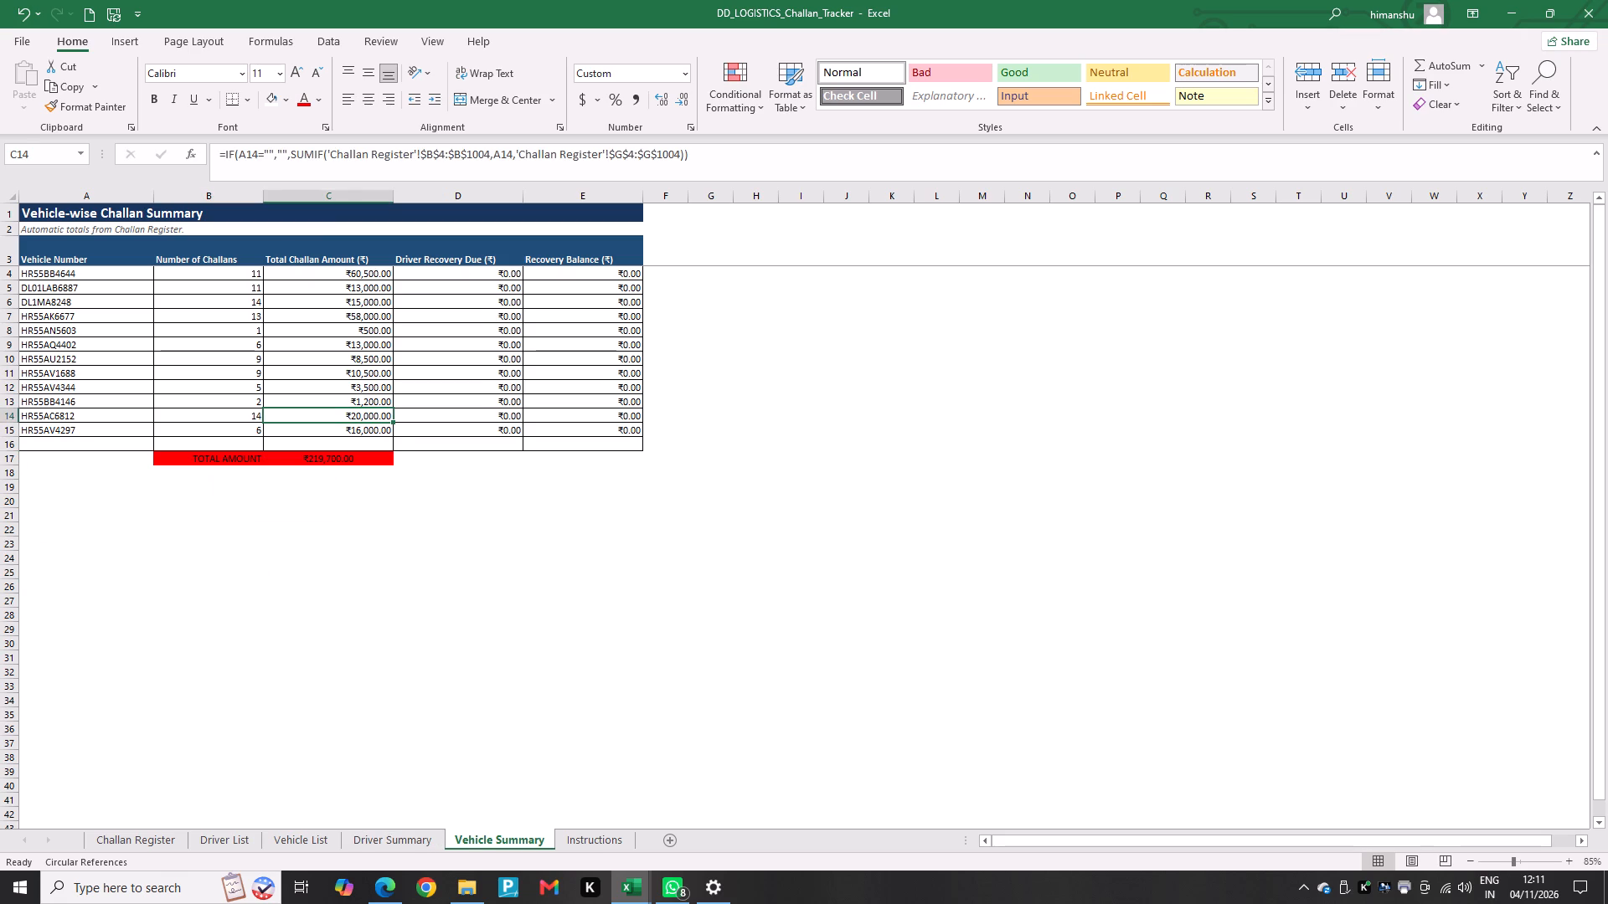
pyautogui.click(555, 532)
pyautogui.click(193, 498)
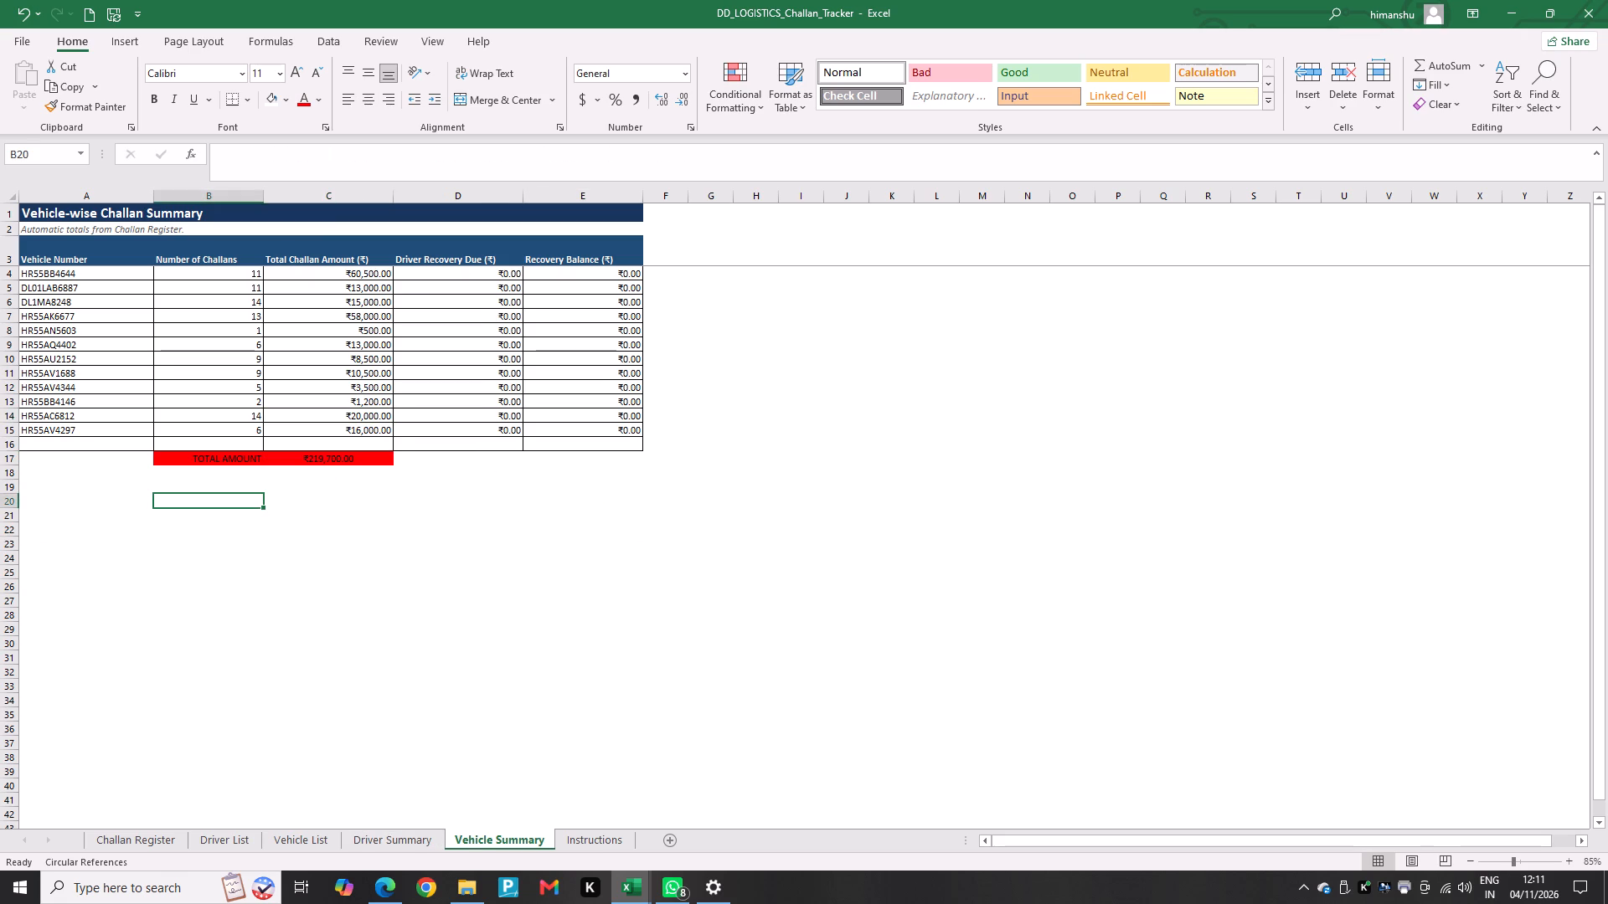
# Print the Vehicle Summary sheet on the Canon G3010 series (Copy 1), fitted on one page with the last custom margins setting.
pyautogui.hotkey('ctrl', 'p')
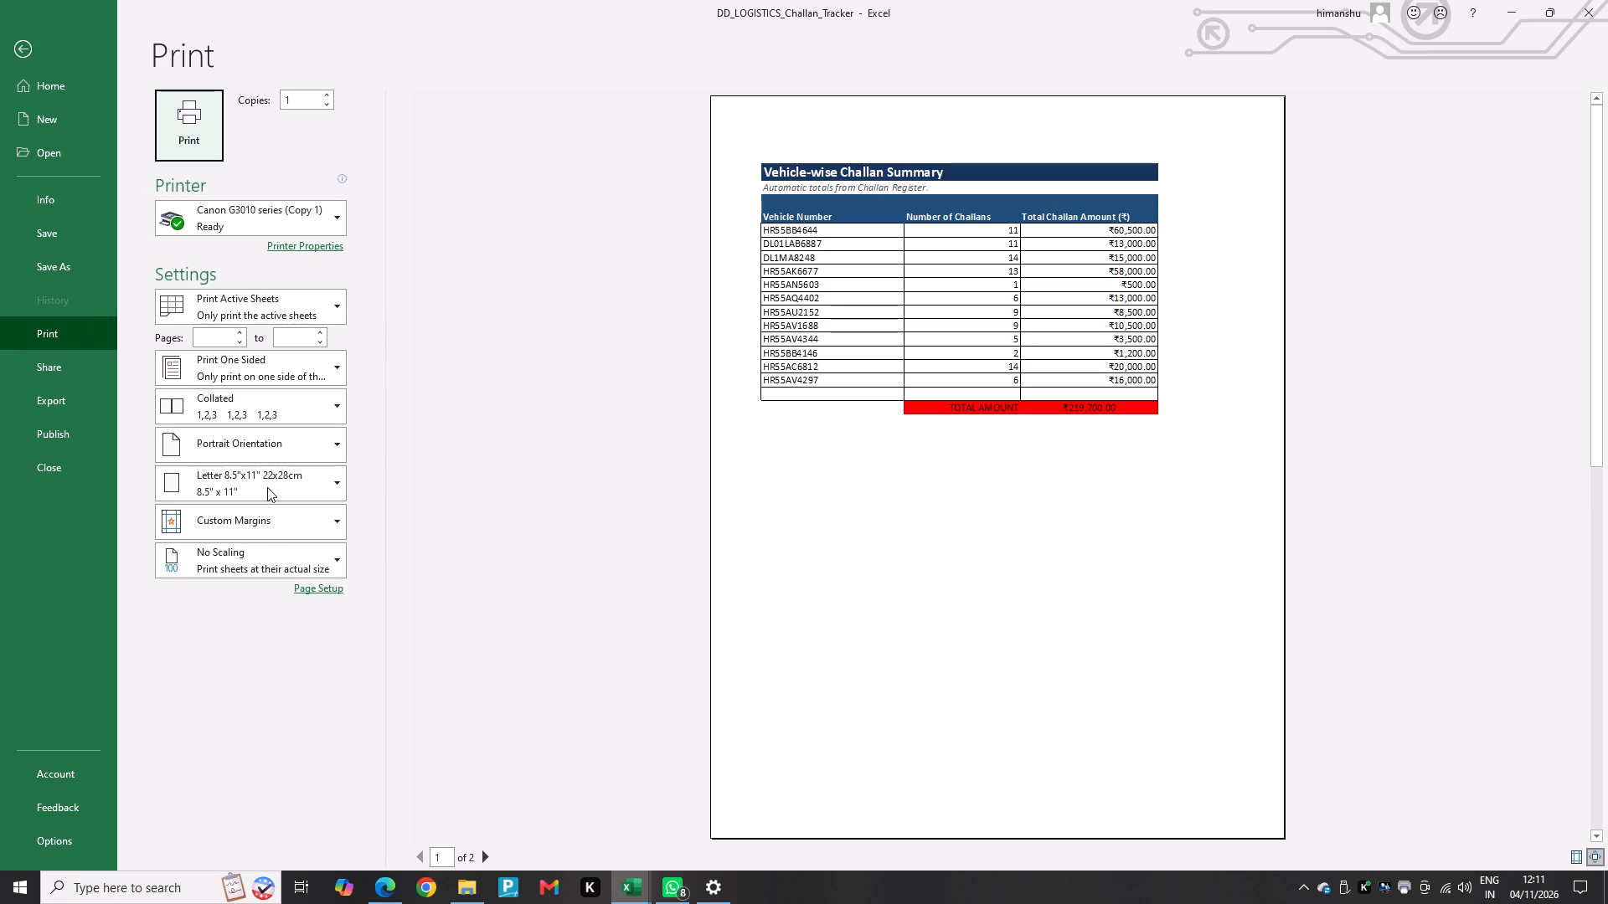
pyautogui.click(259, 557)
pyautogui.click(258, 627)
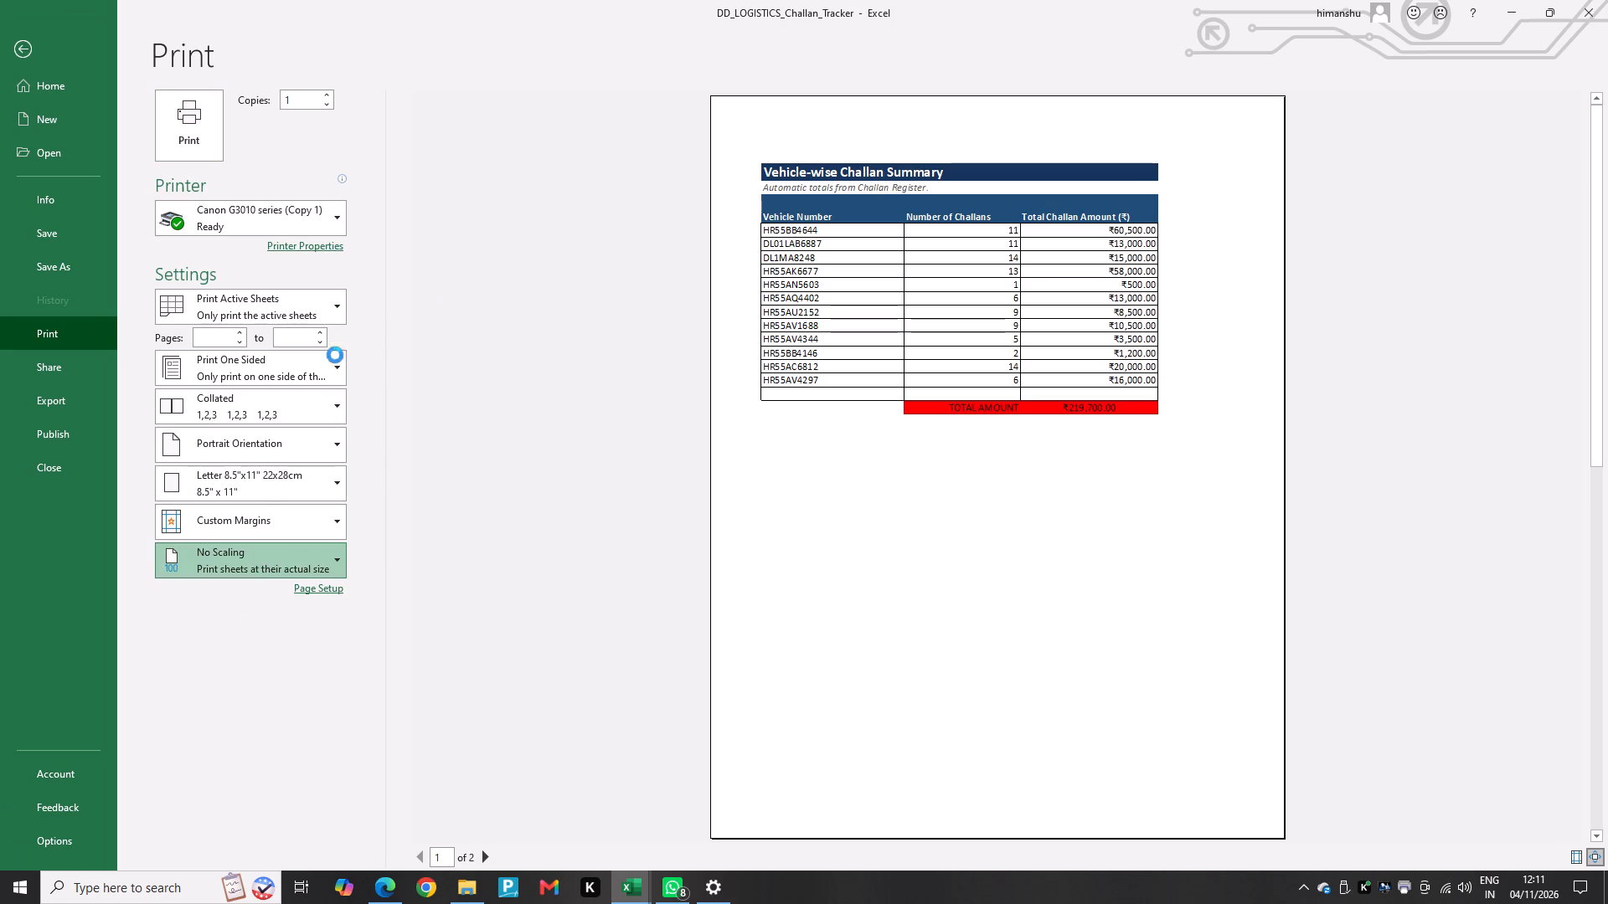
pyautogui.click(239, 526)
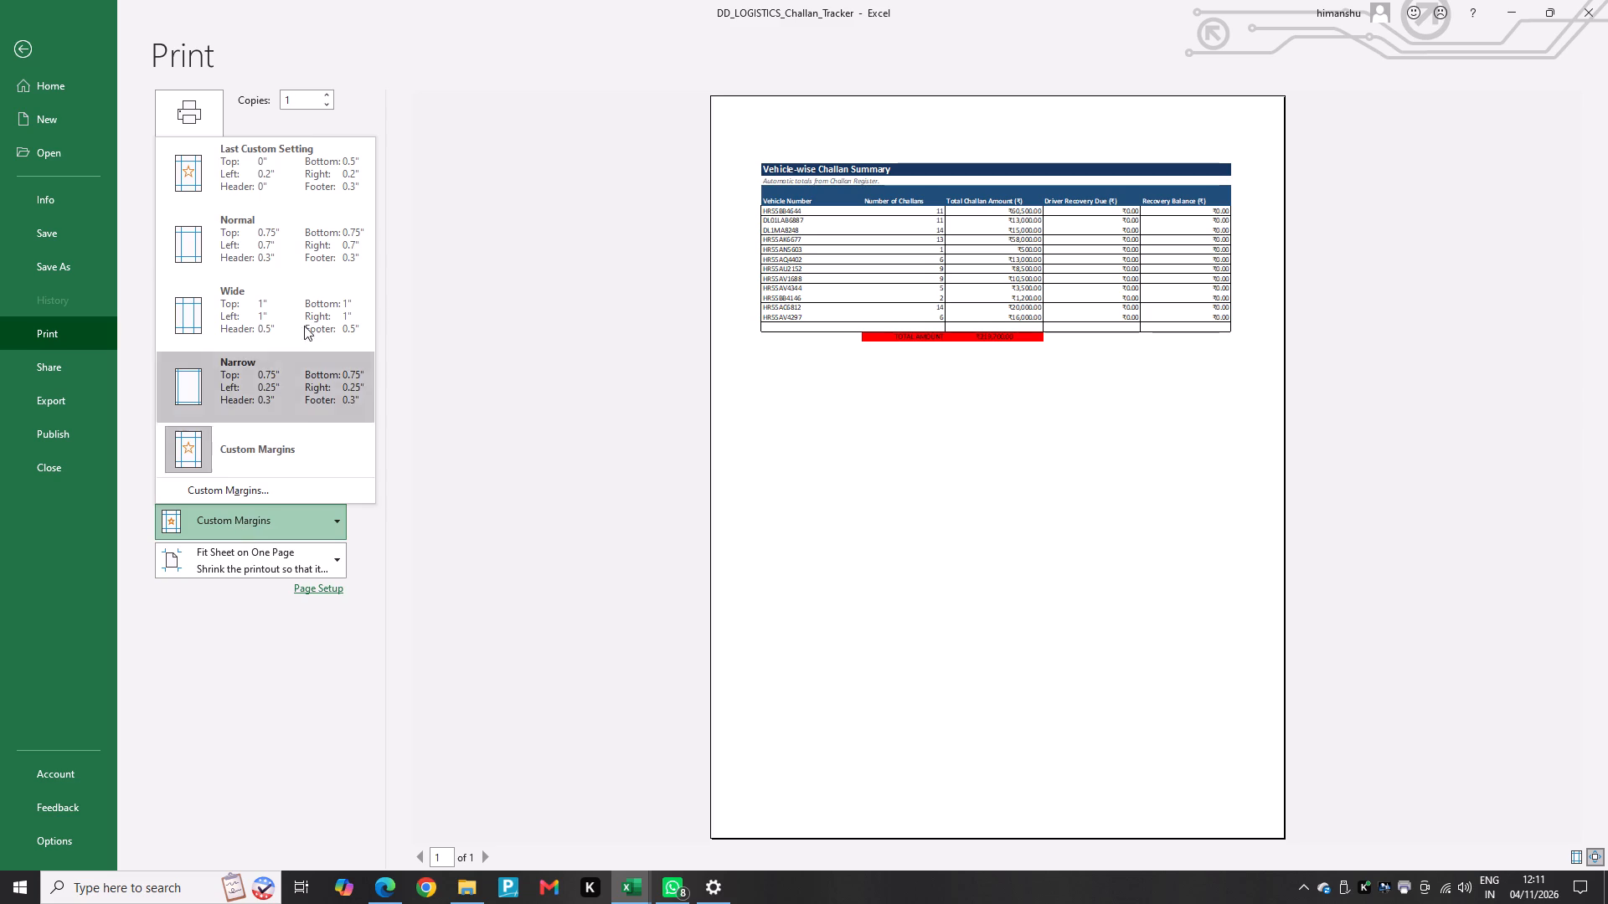
pyautogui.click(319, 205)
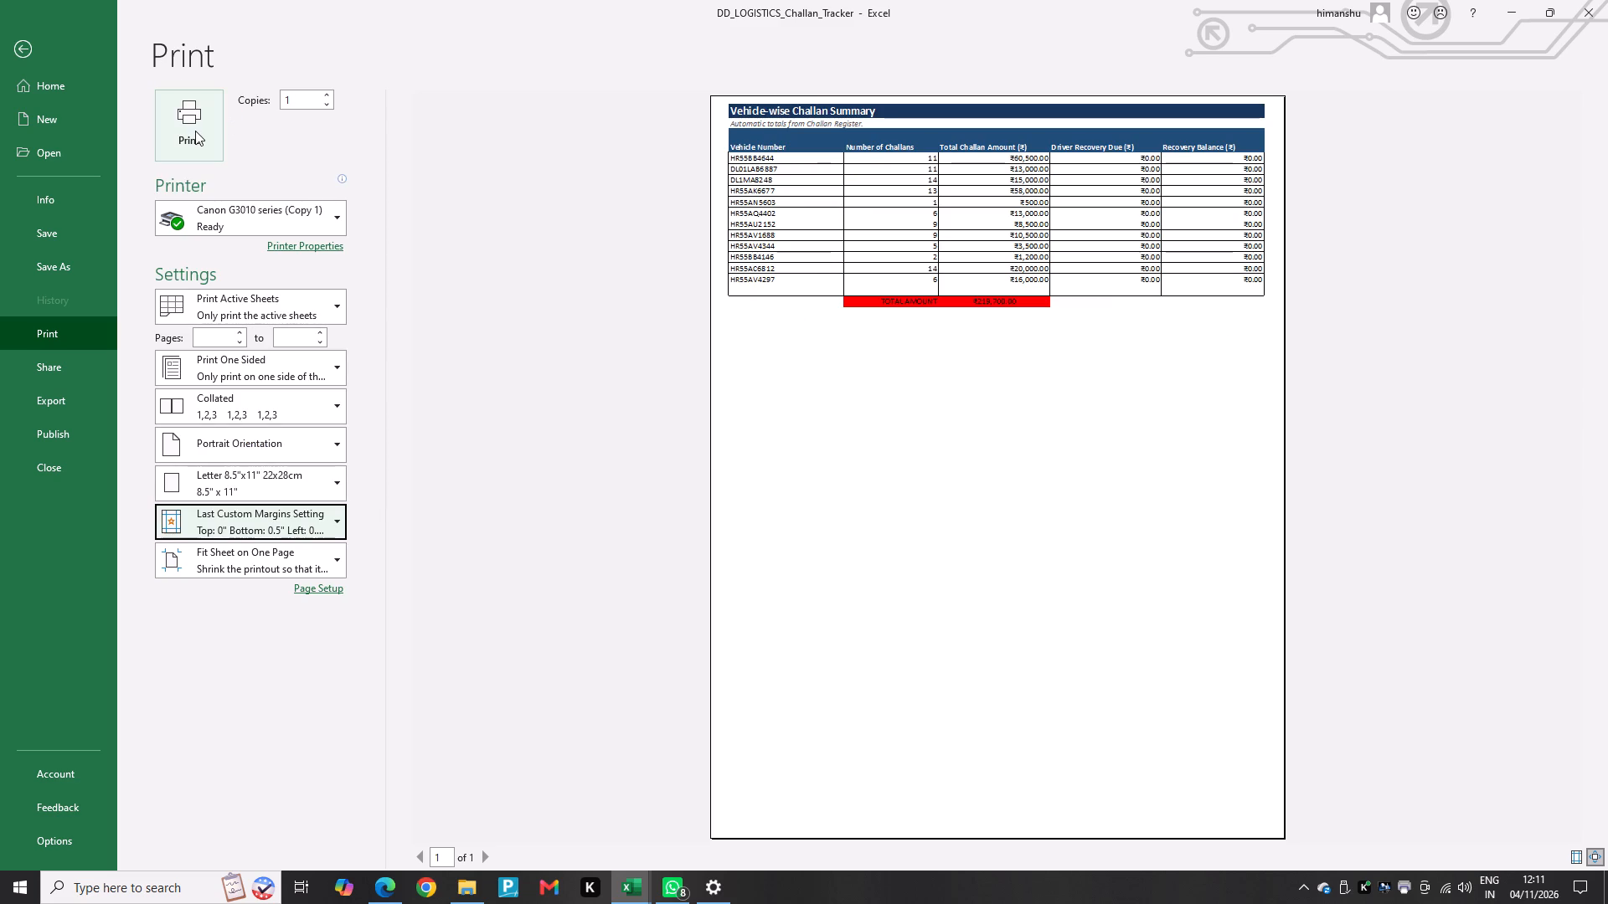
pyautogui.click(13, 54)
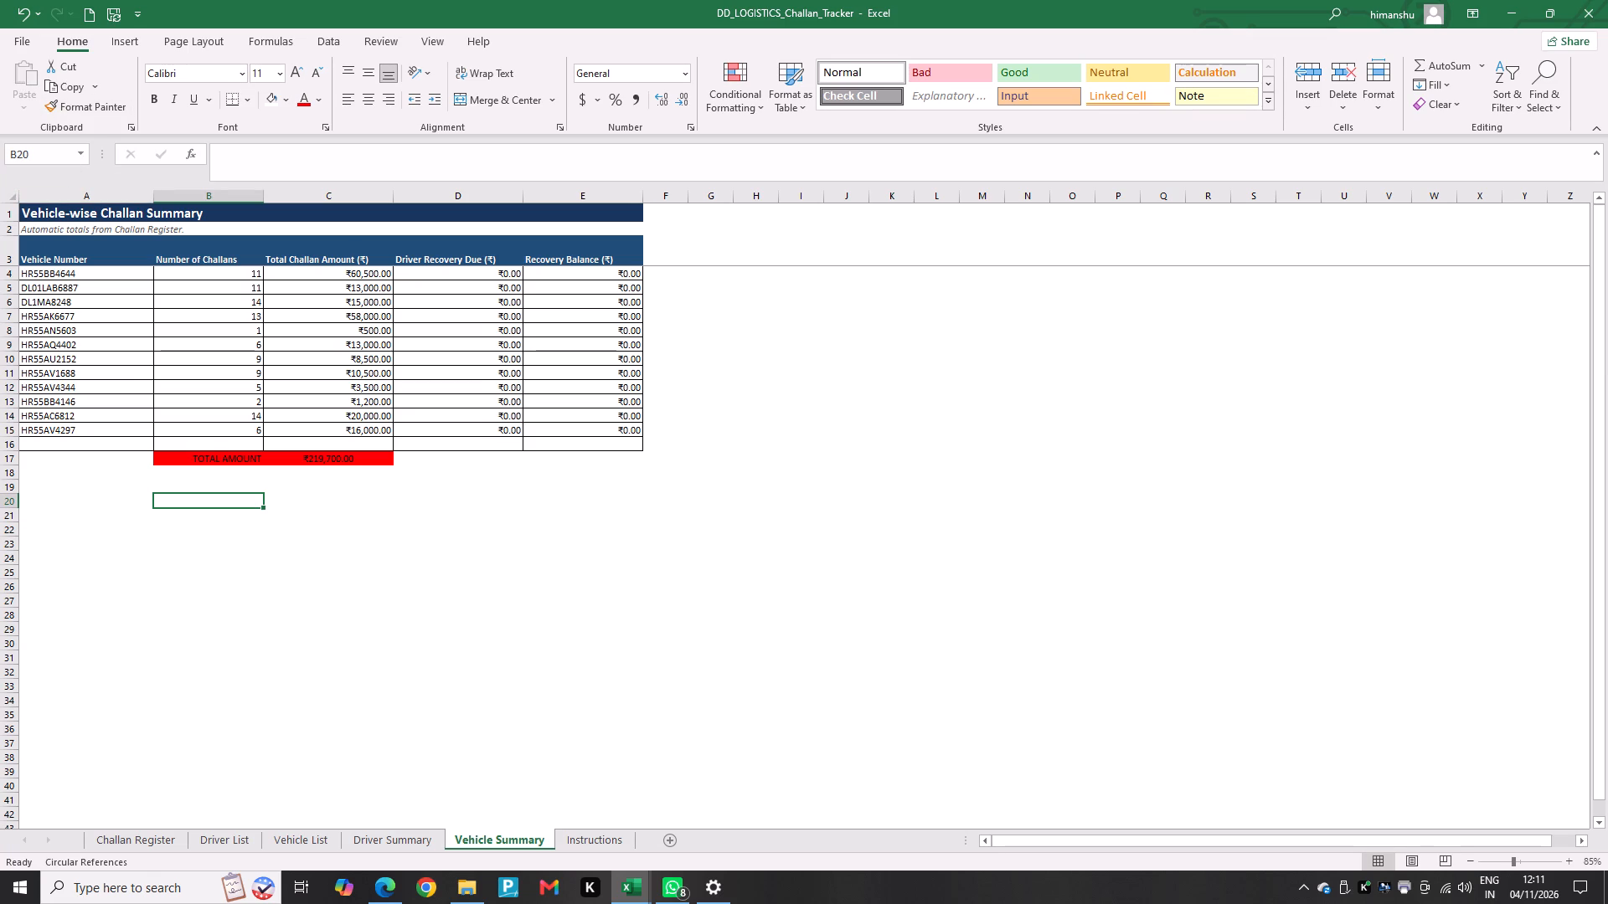
pyautogui.hotkey('ctrl', 'p')
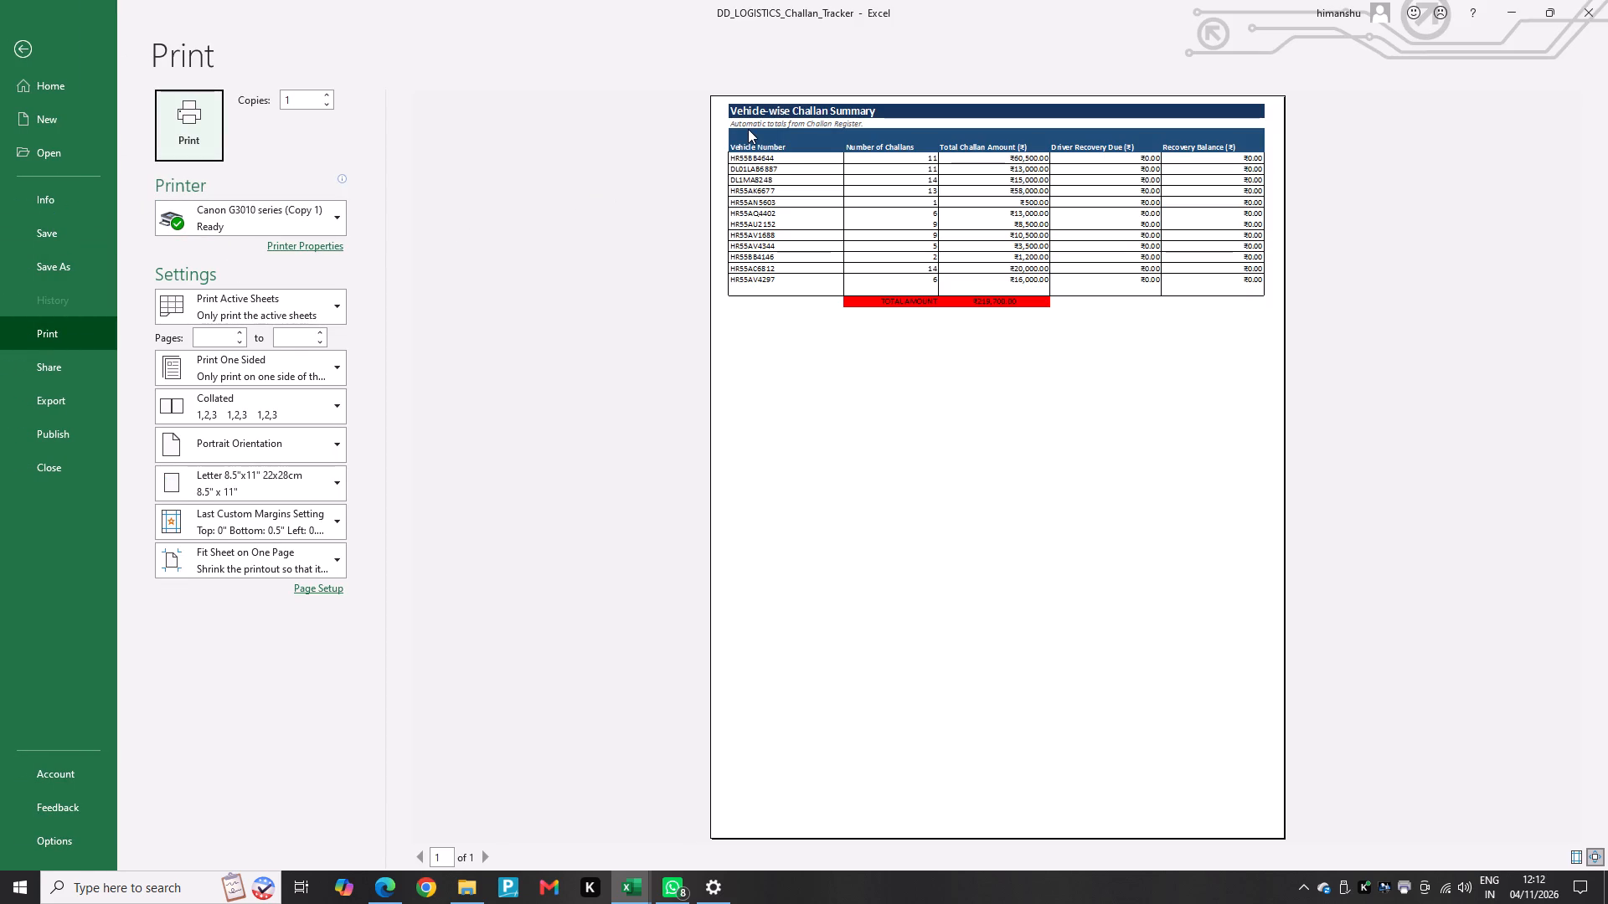
pyautogui.click(175, 120)
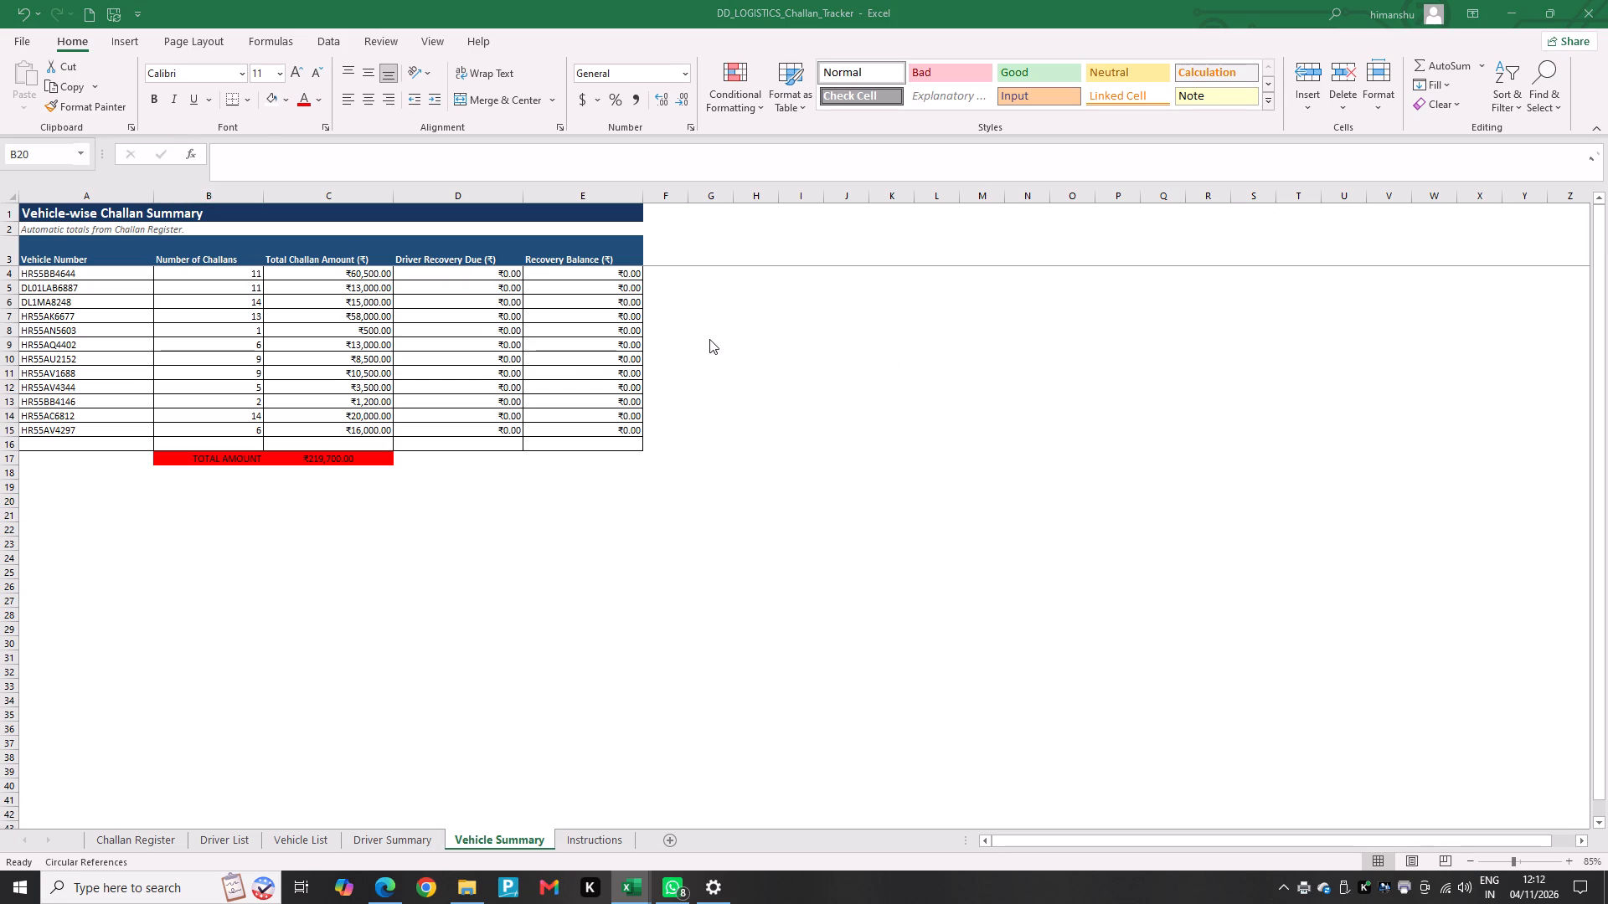
# Bring up the Driver Summary sheet of the challan tracker.
pyautogui.click(291, 845)
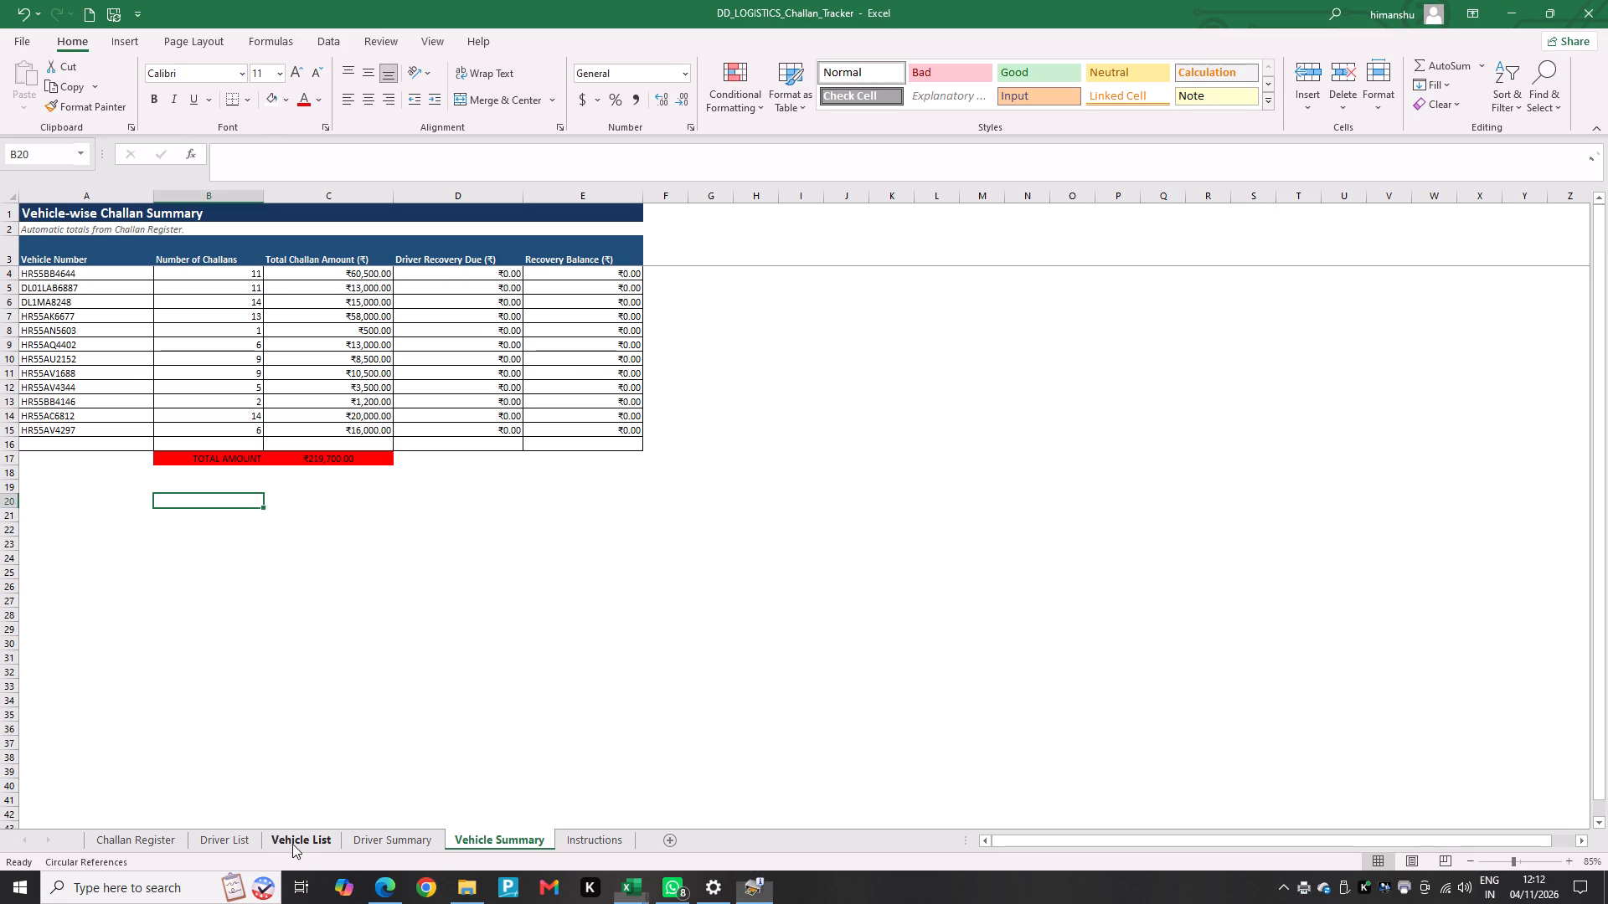
pyautogui.click(296, 841)
pyautogui.click(247, 841)
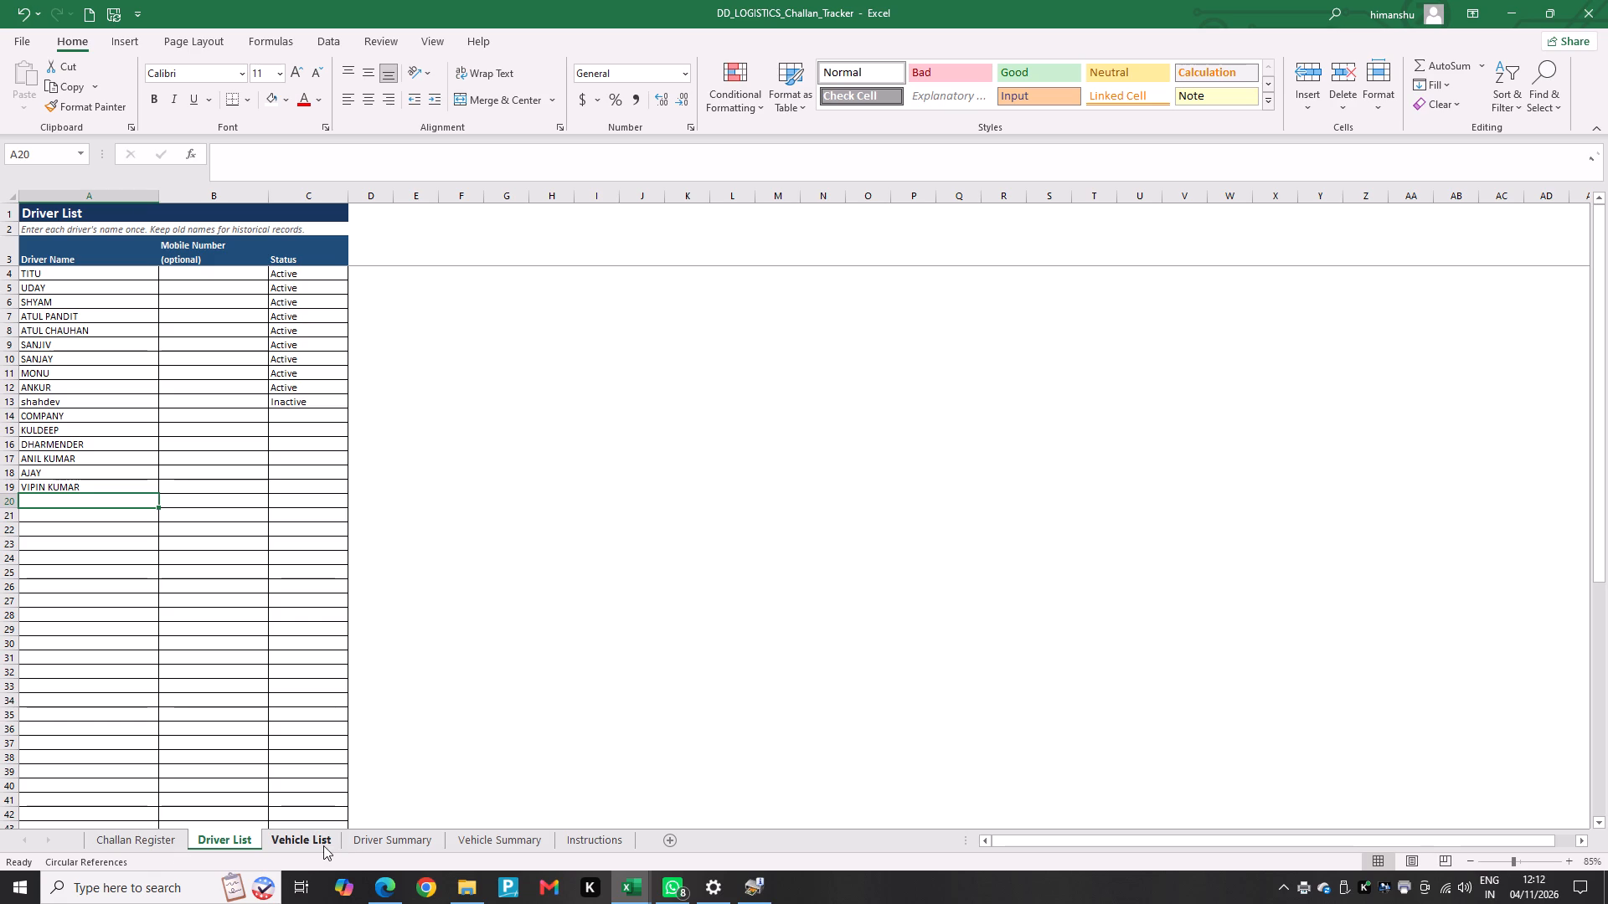
pyautogui.click(387, 845)
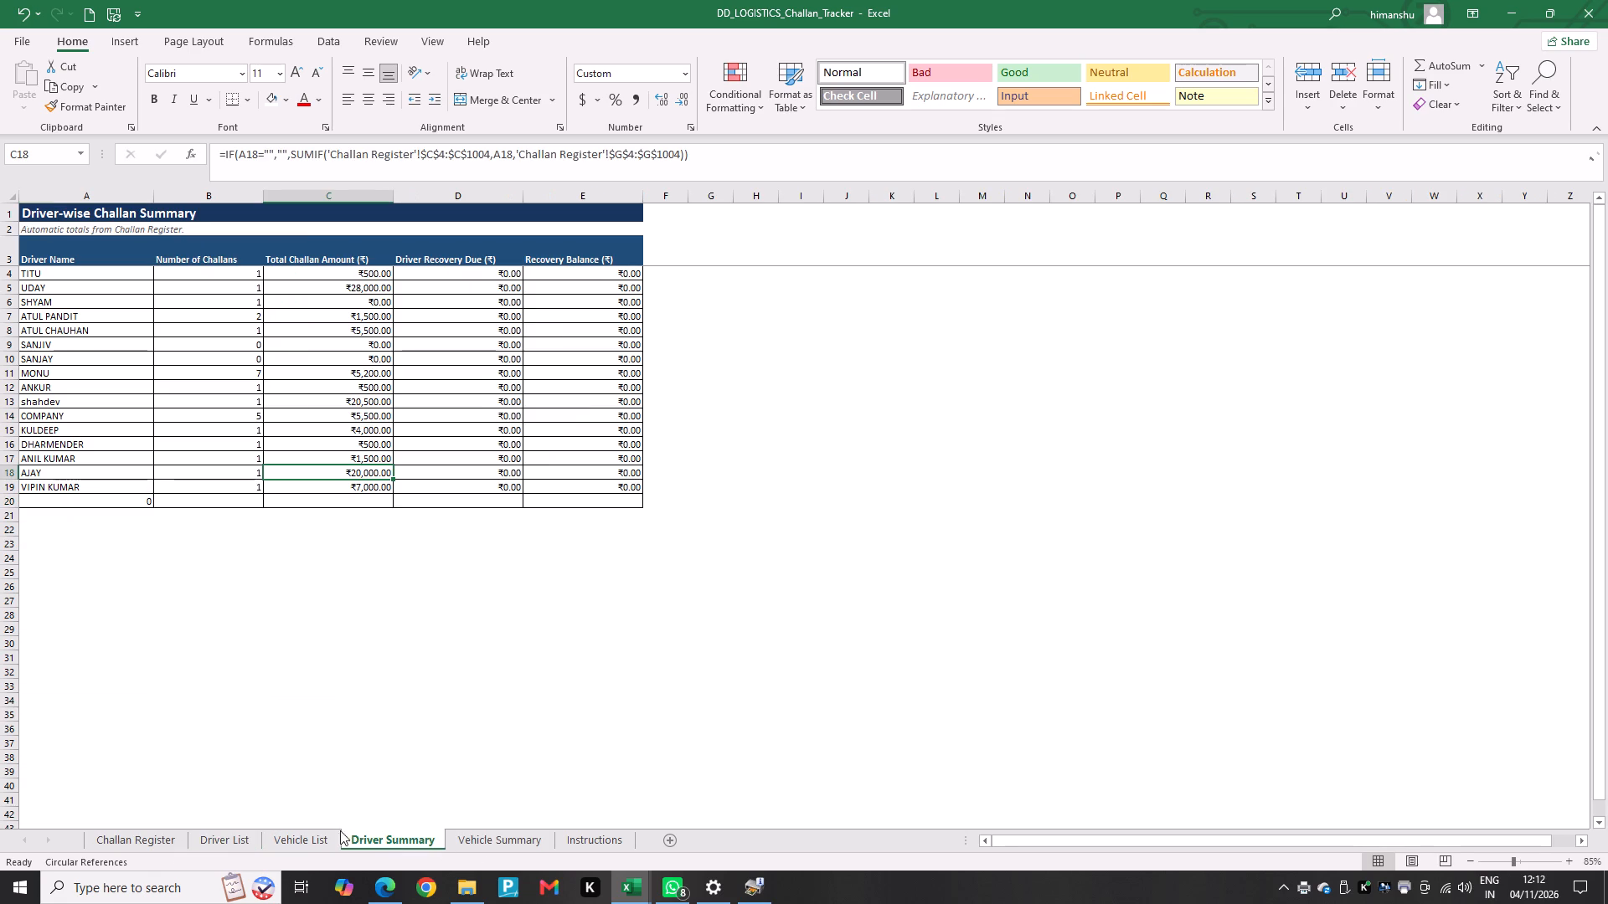
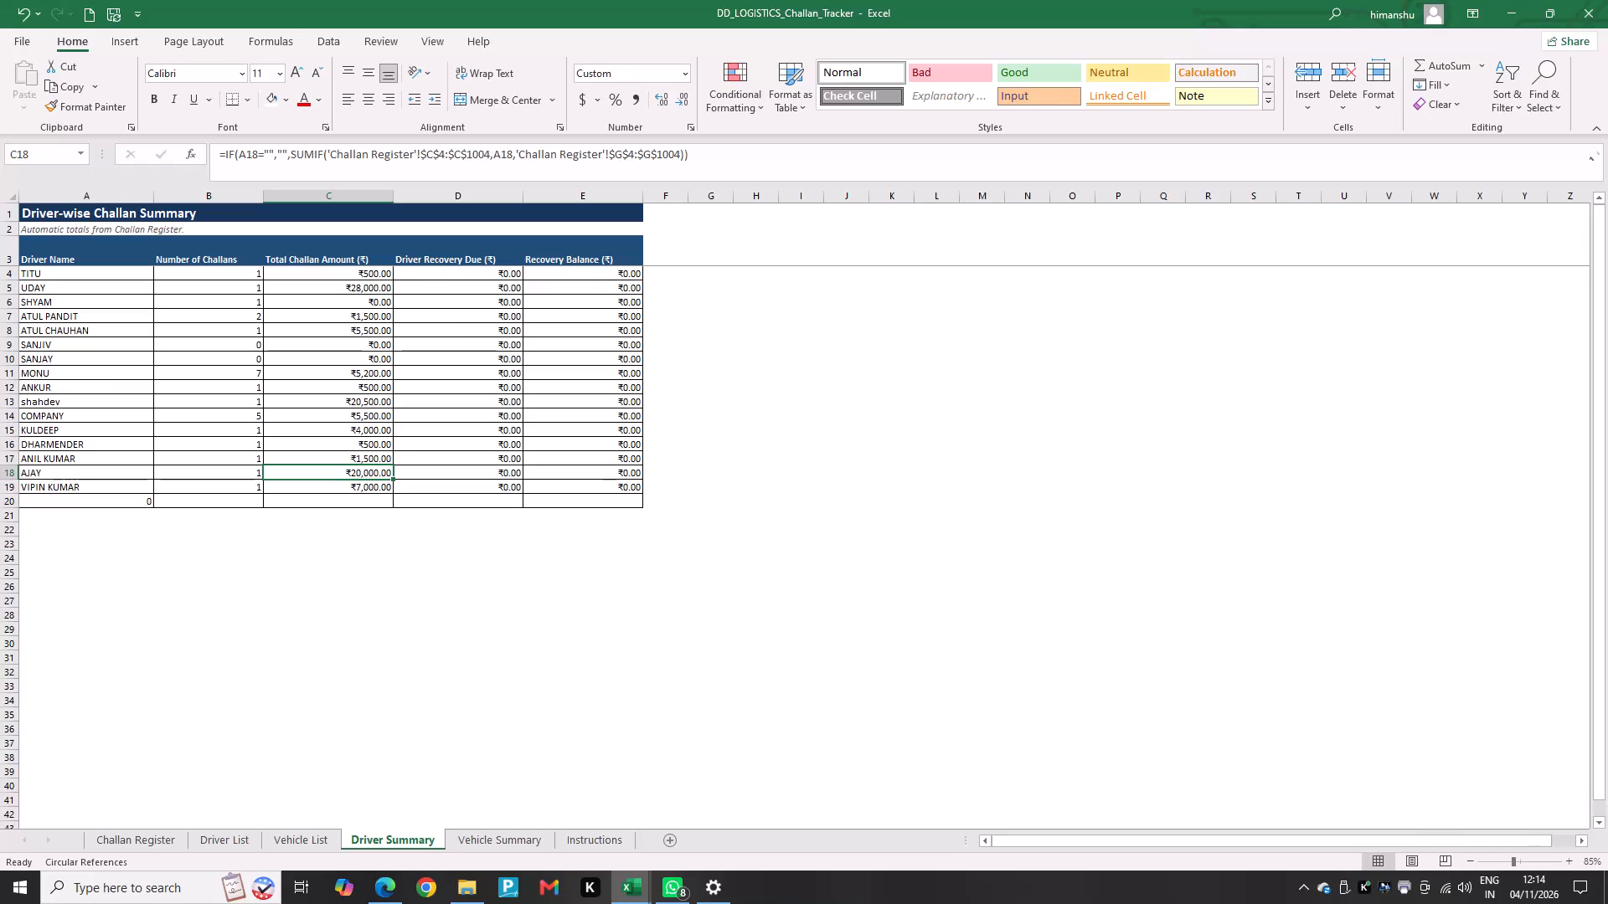
# Examine the Driver List sheet and the drivers' total challan amounts on the Driver Summary sheet.
pyautogui.click(233, 854)
pyautogui.click(237, 836)
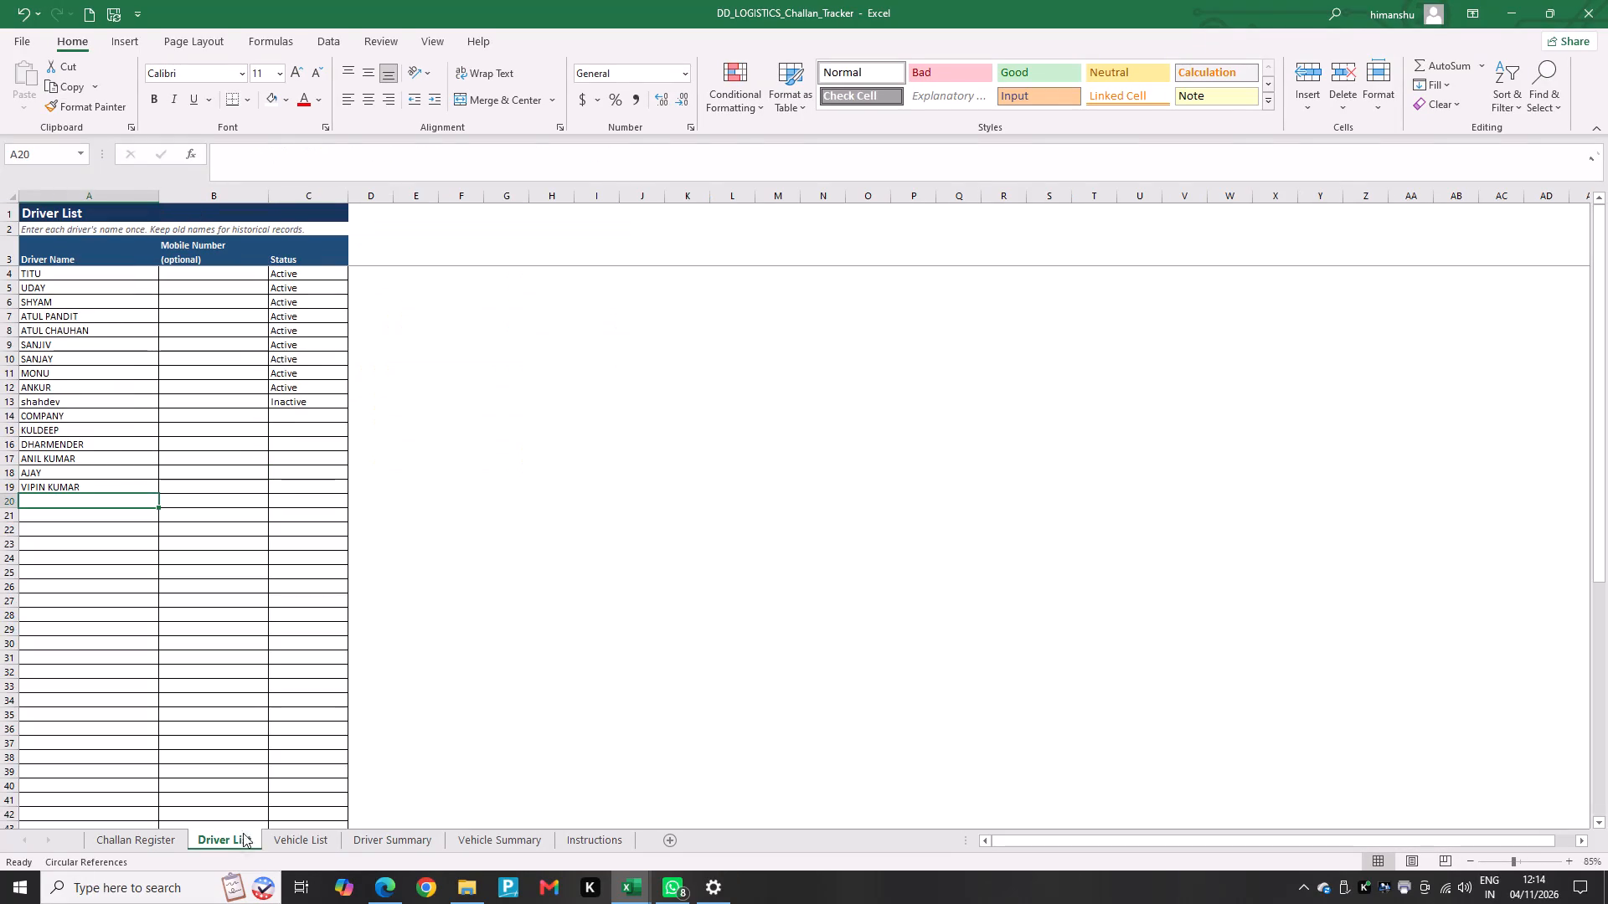
pyautogui.click(380, 852)
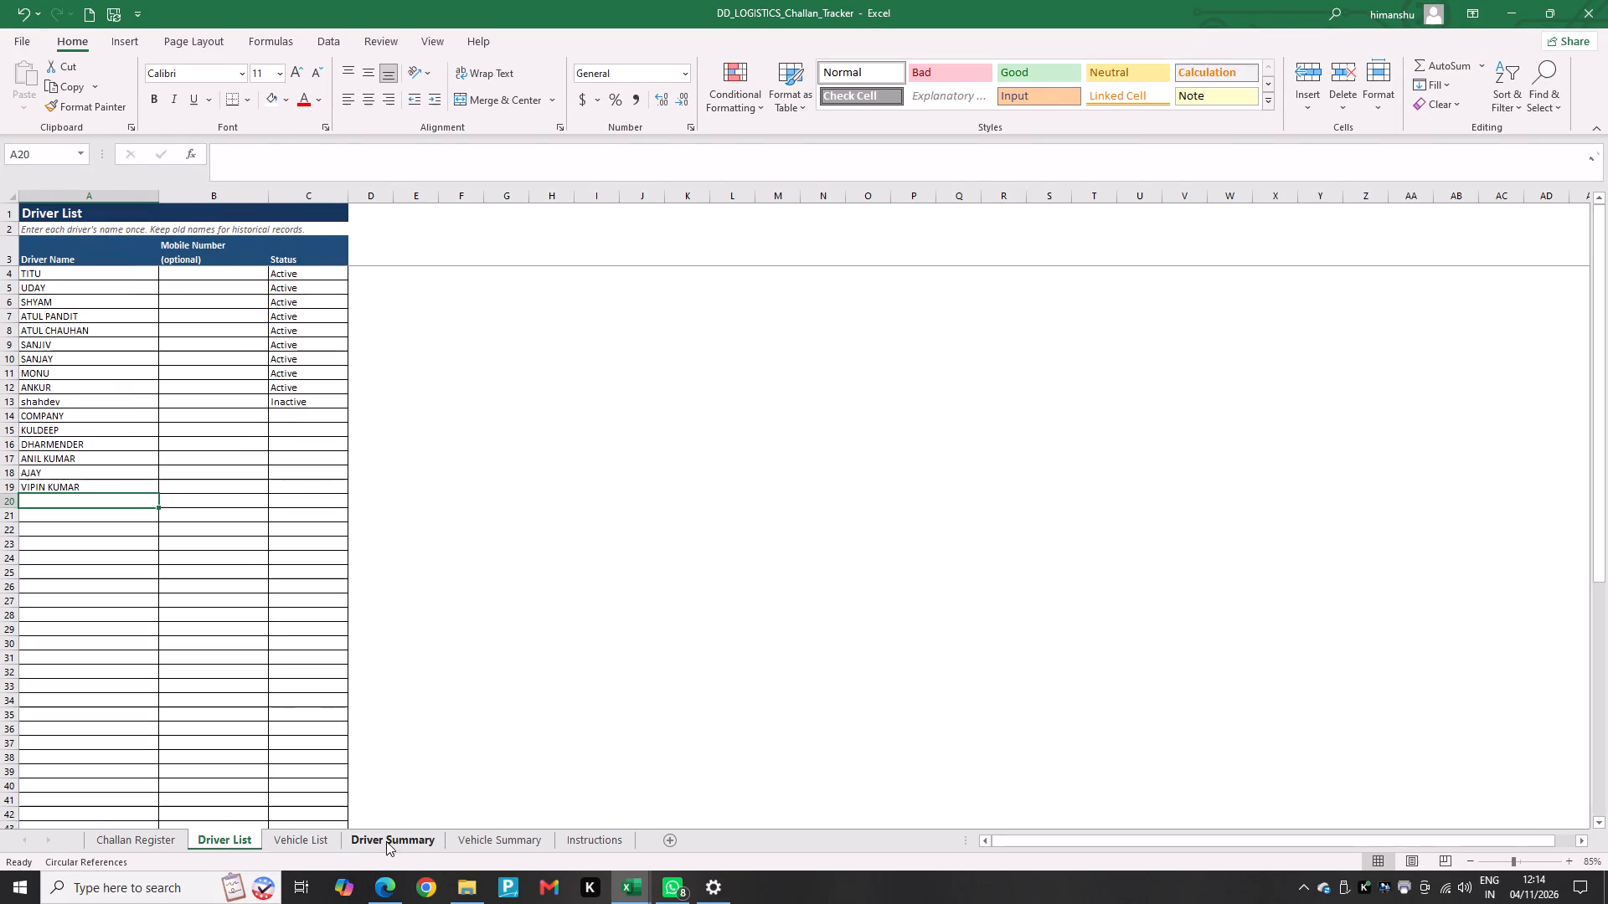
pyautogui.click(387, 840)
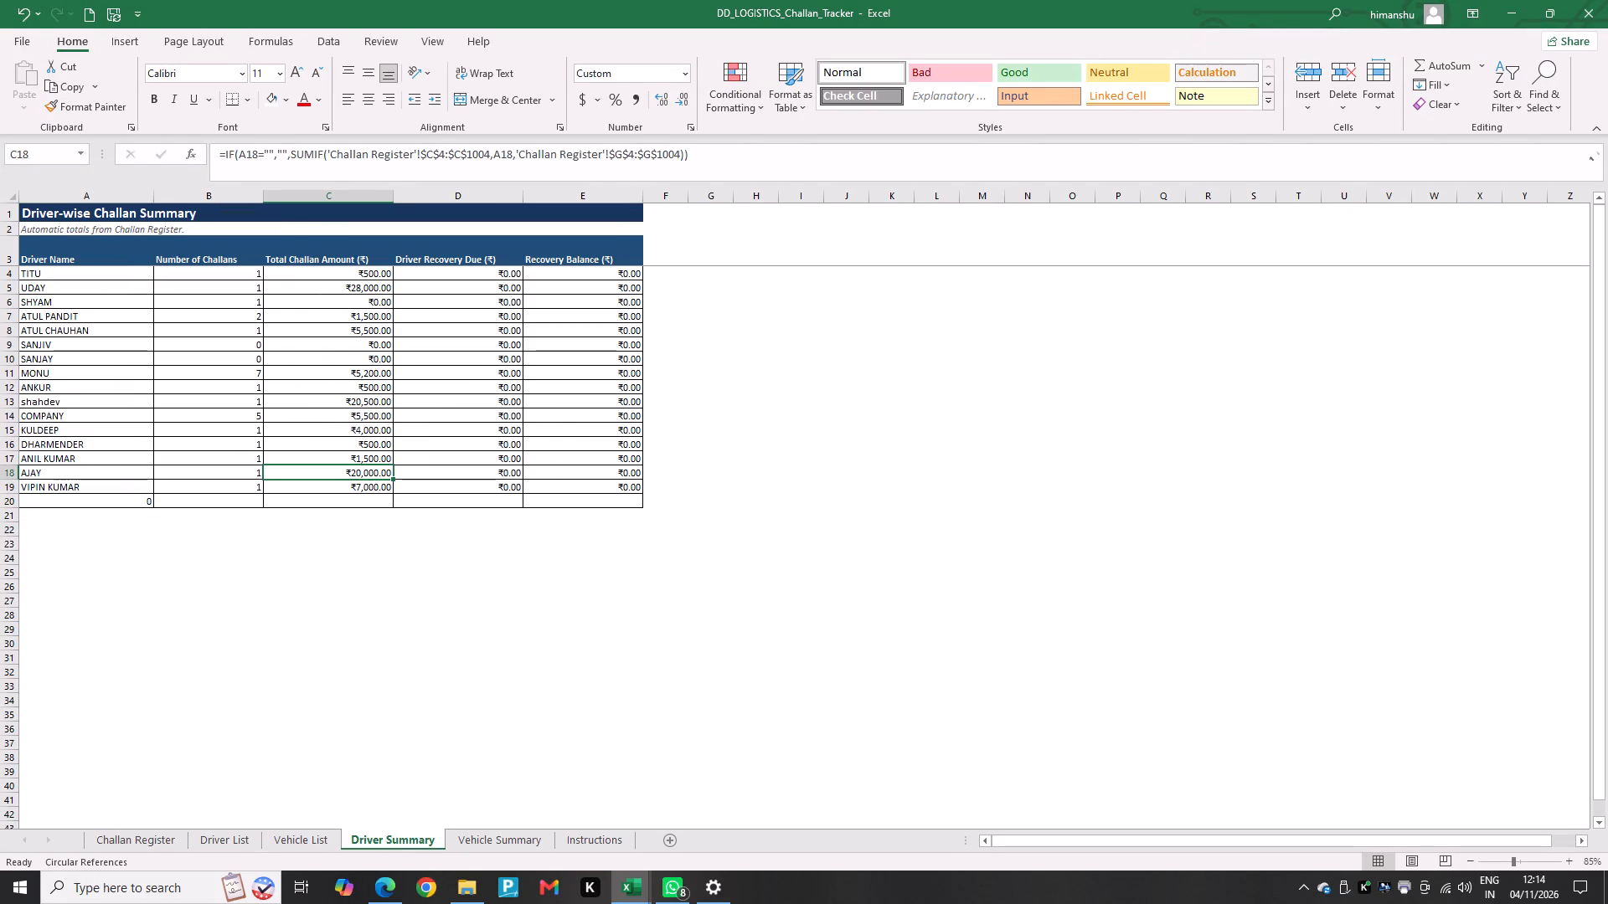
pyautogui.click(349, 302)
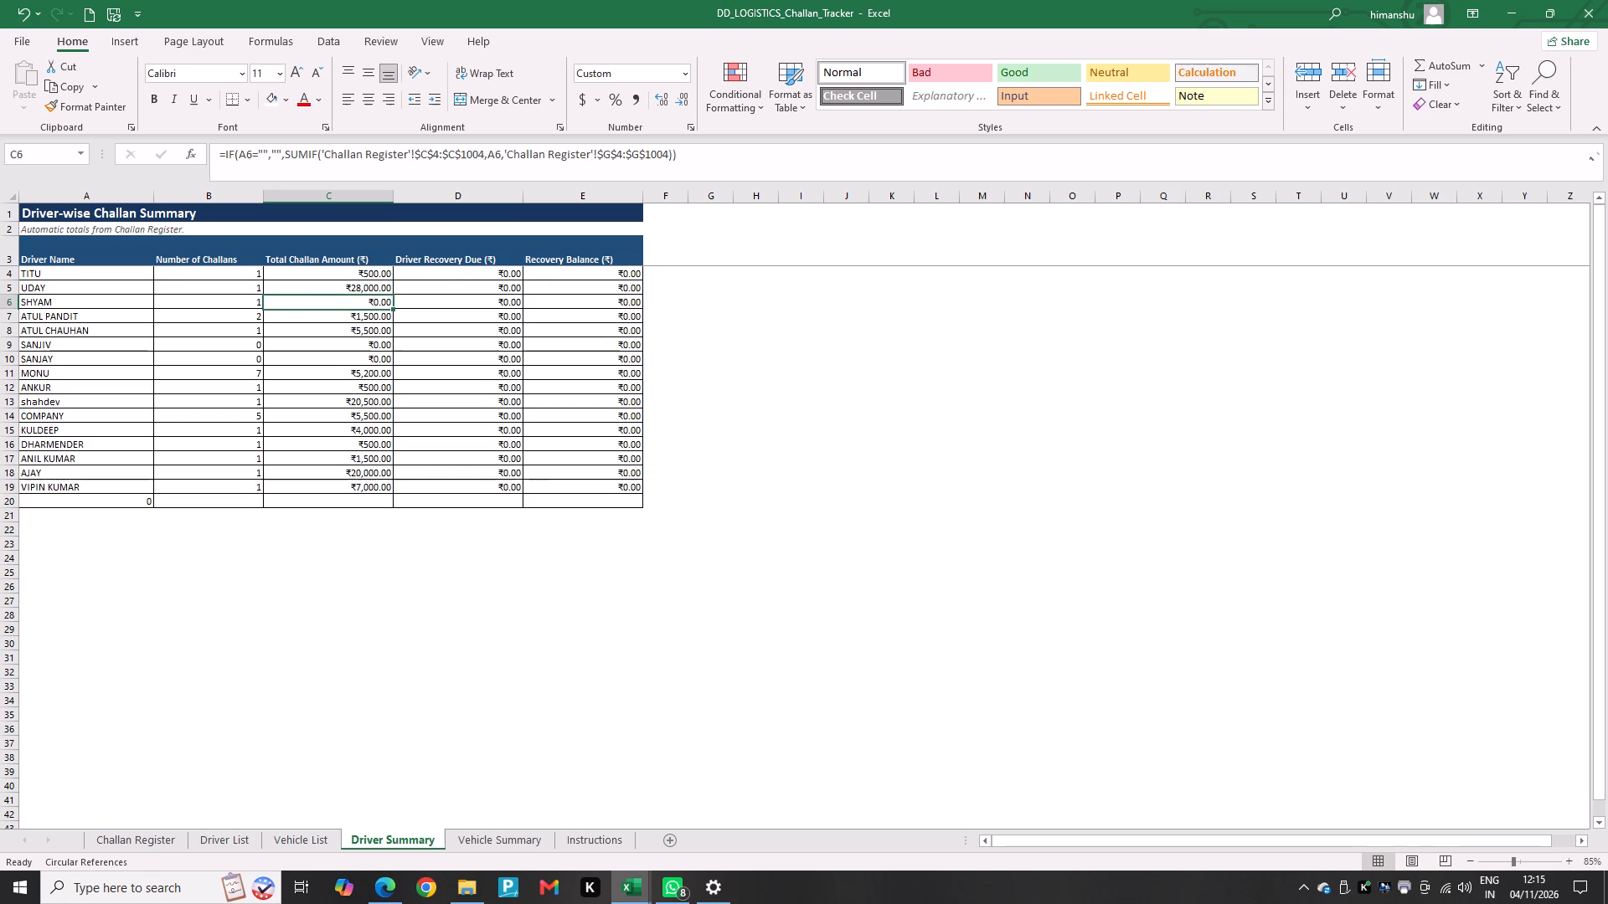
pyautogui.click(49, 329)
pyautogui.click(378, 374)
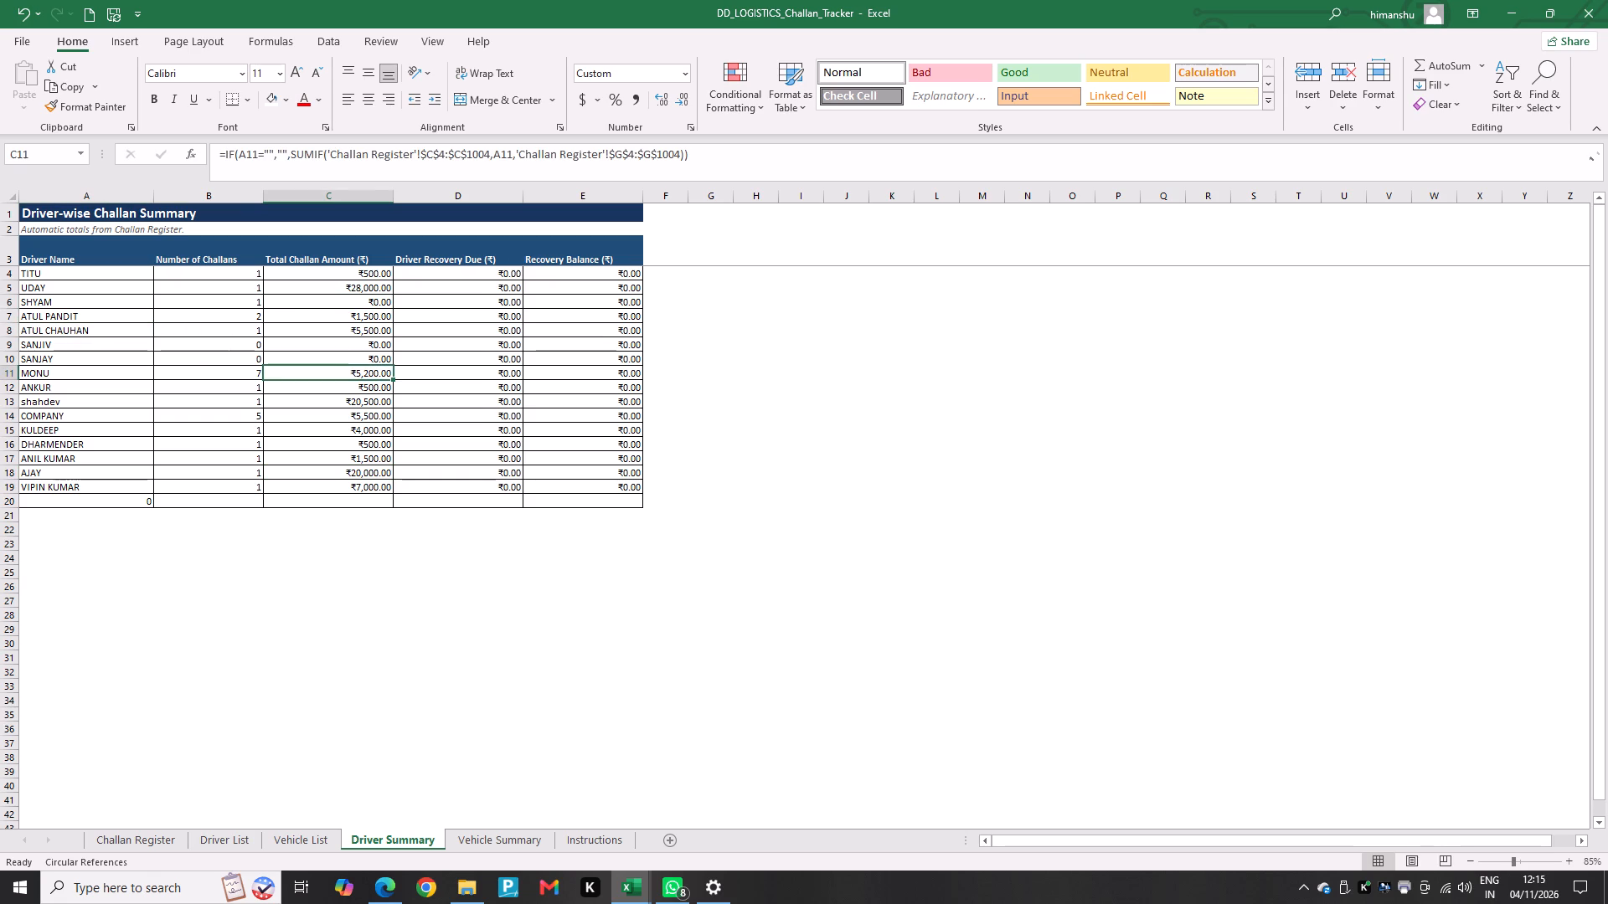
pyautogui.click(363, 420)
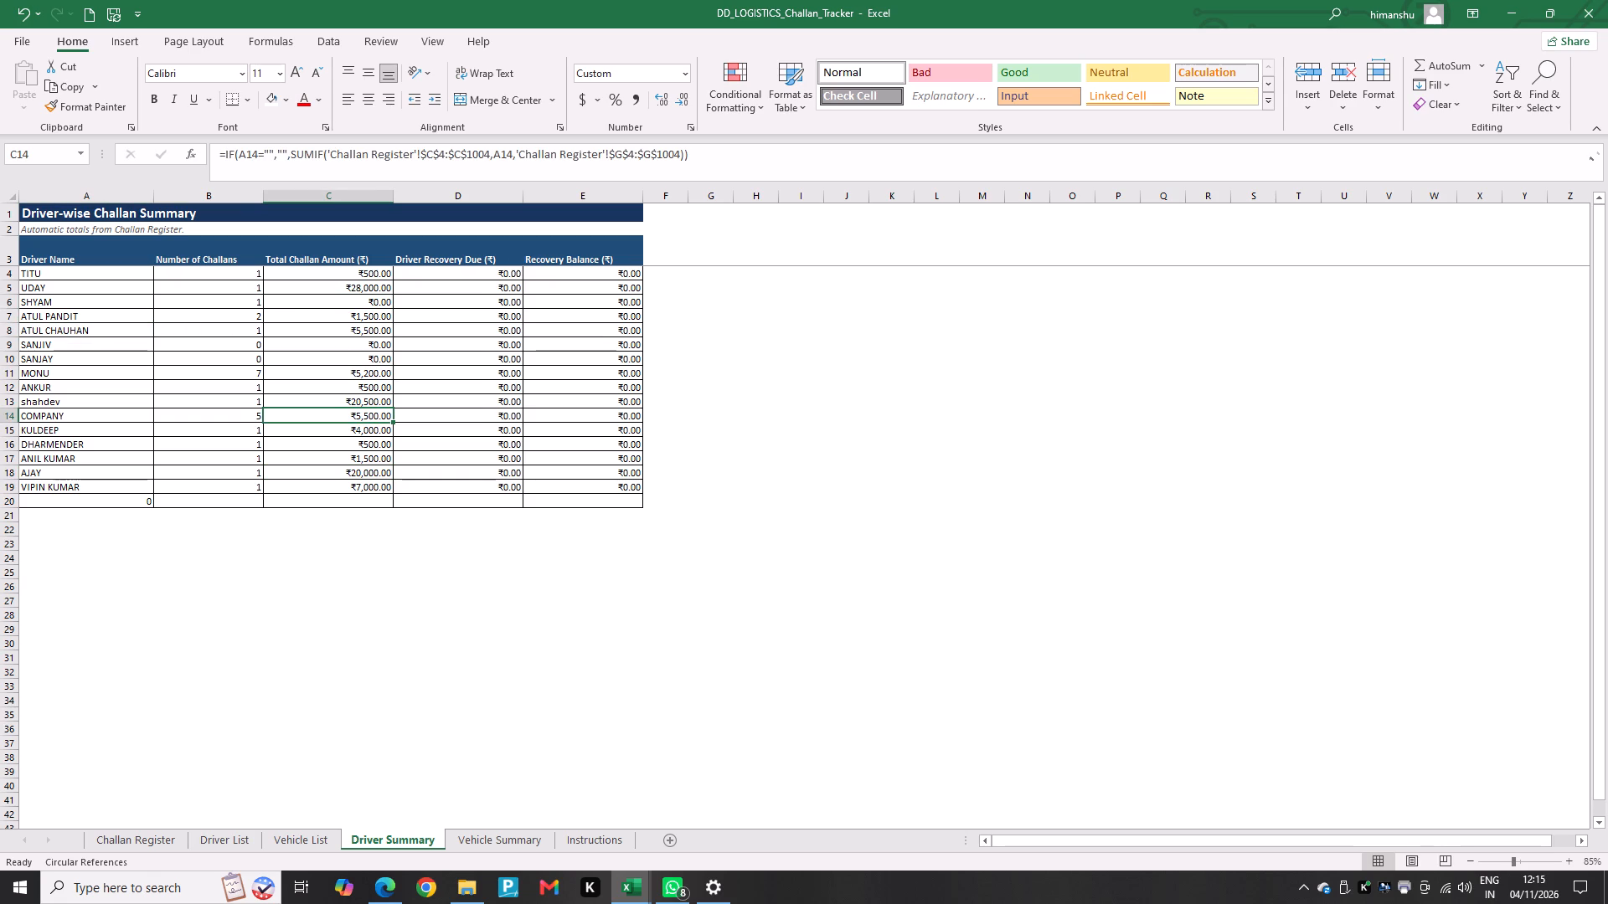
pyautogui.click(344, 471)
pyautogui.click(349, 488)
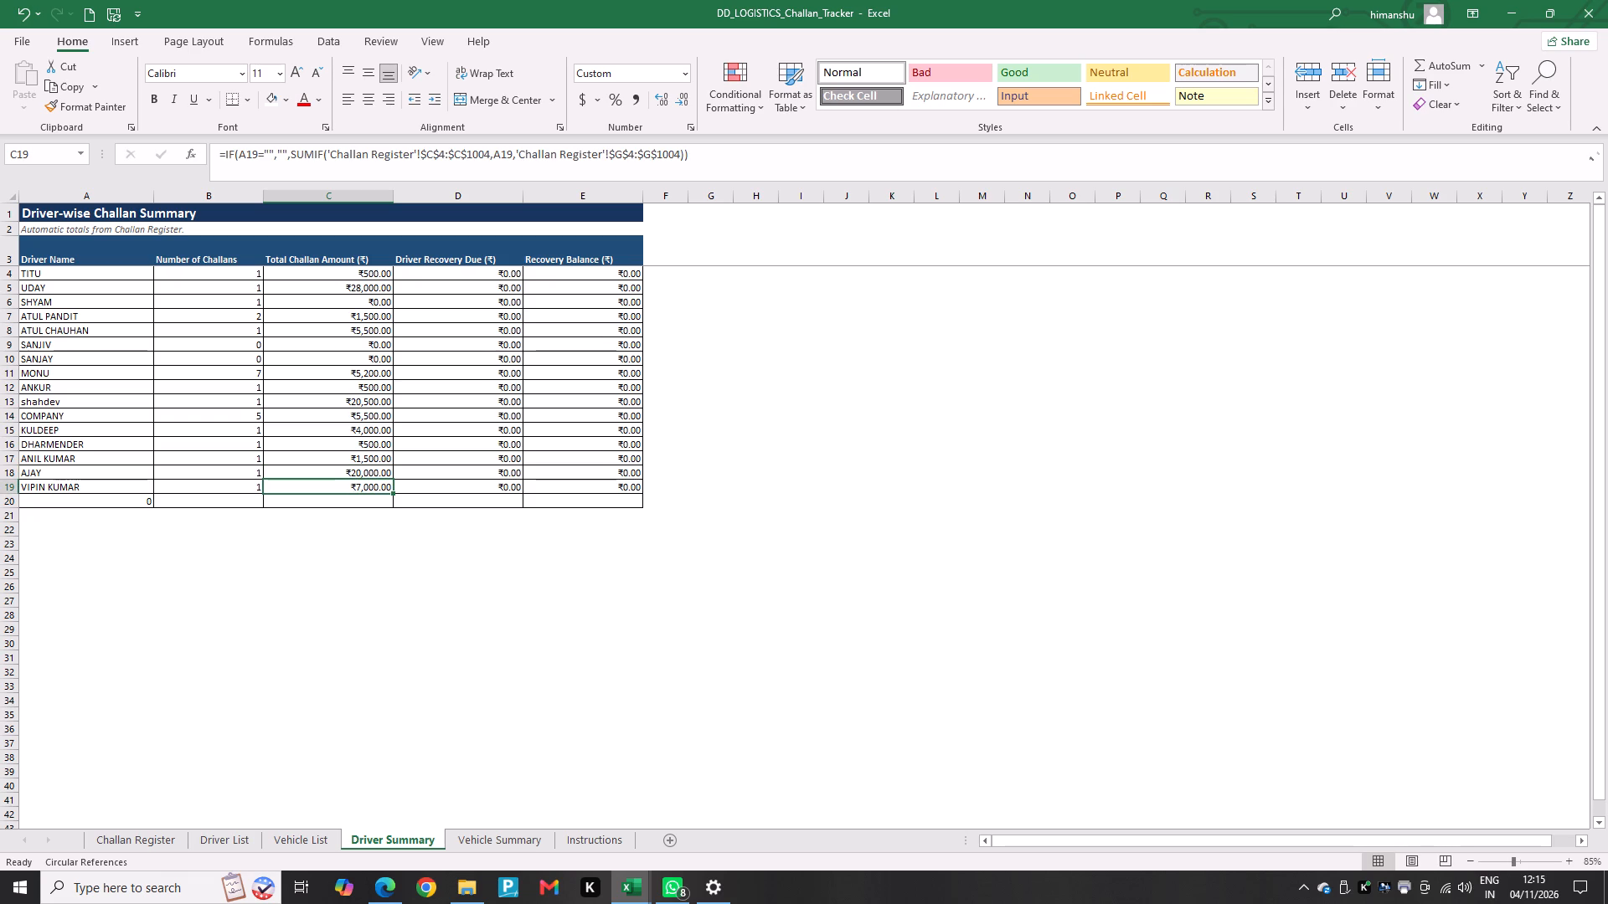
pyautogui.click(66, 449)
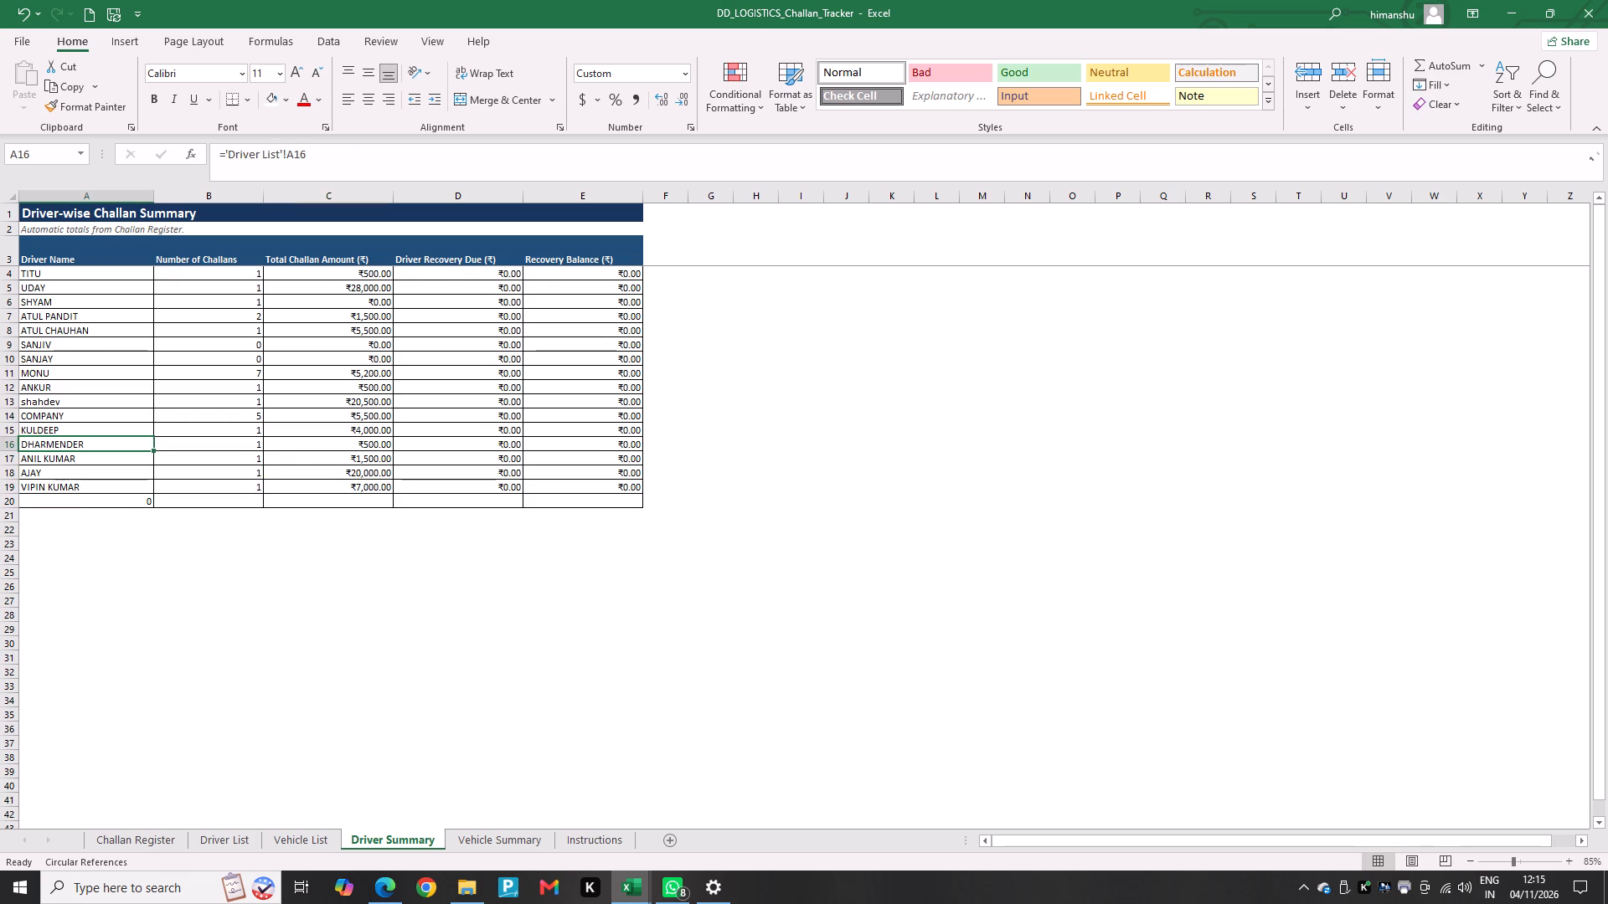
# Look through the Challan Register's entries and compare them with the driver totals on the Driver Summary sheet.
pyautogui.click(134, 849)
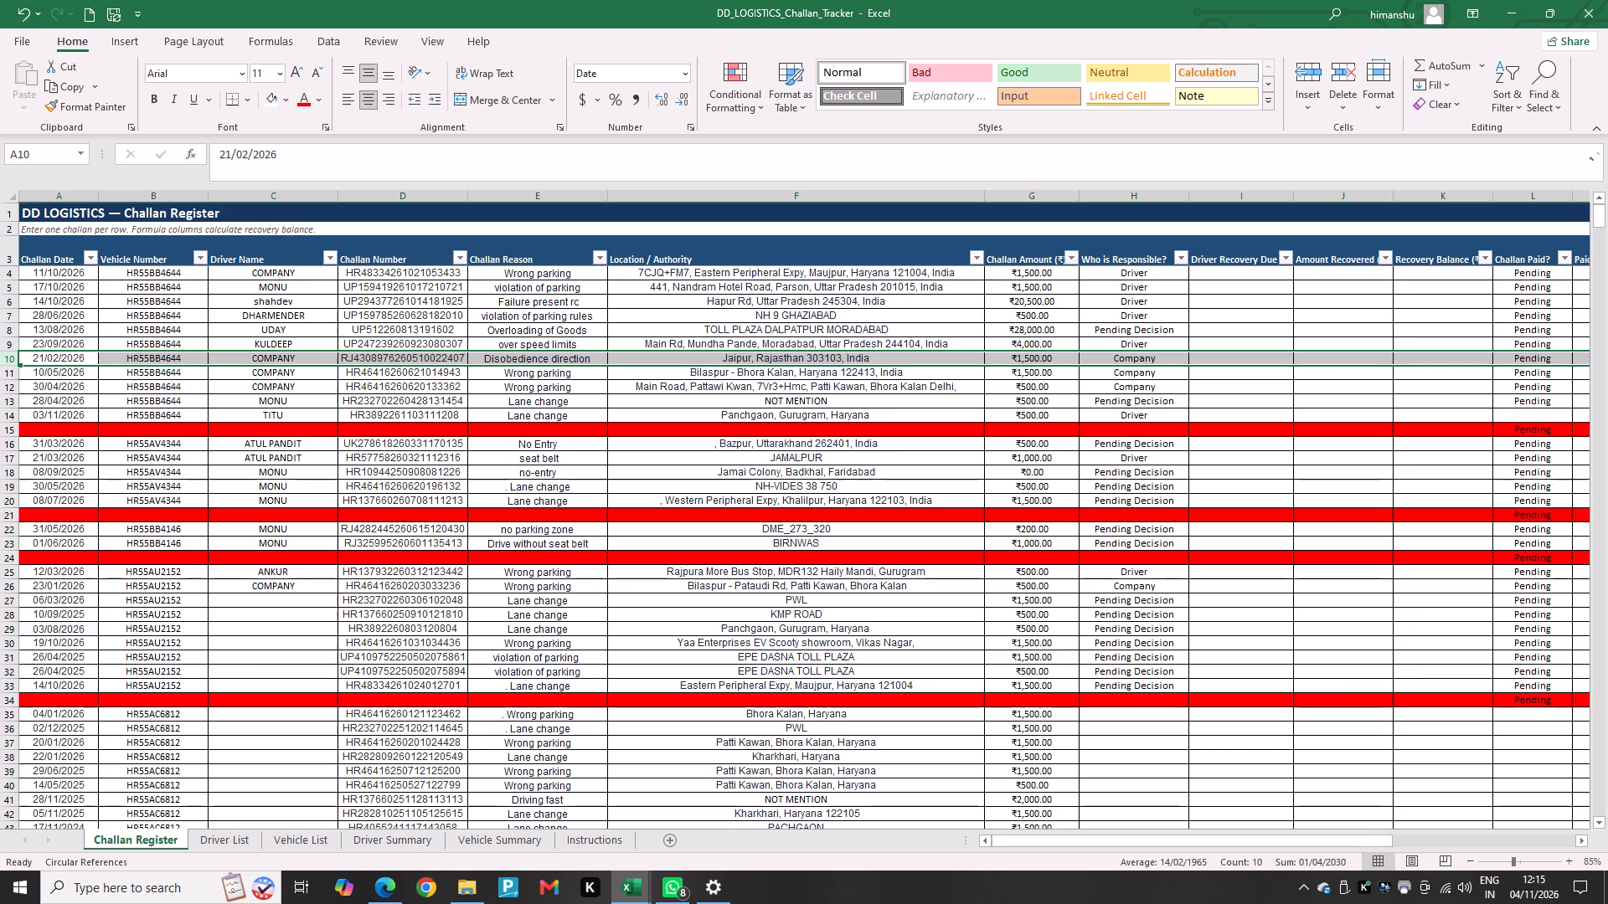
pyautogui.scroll(8, 801, 590)
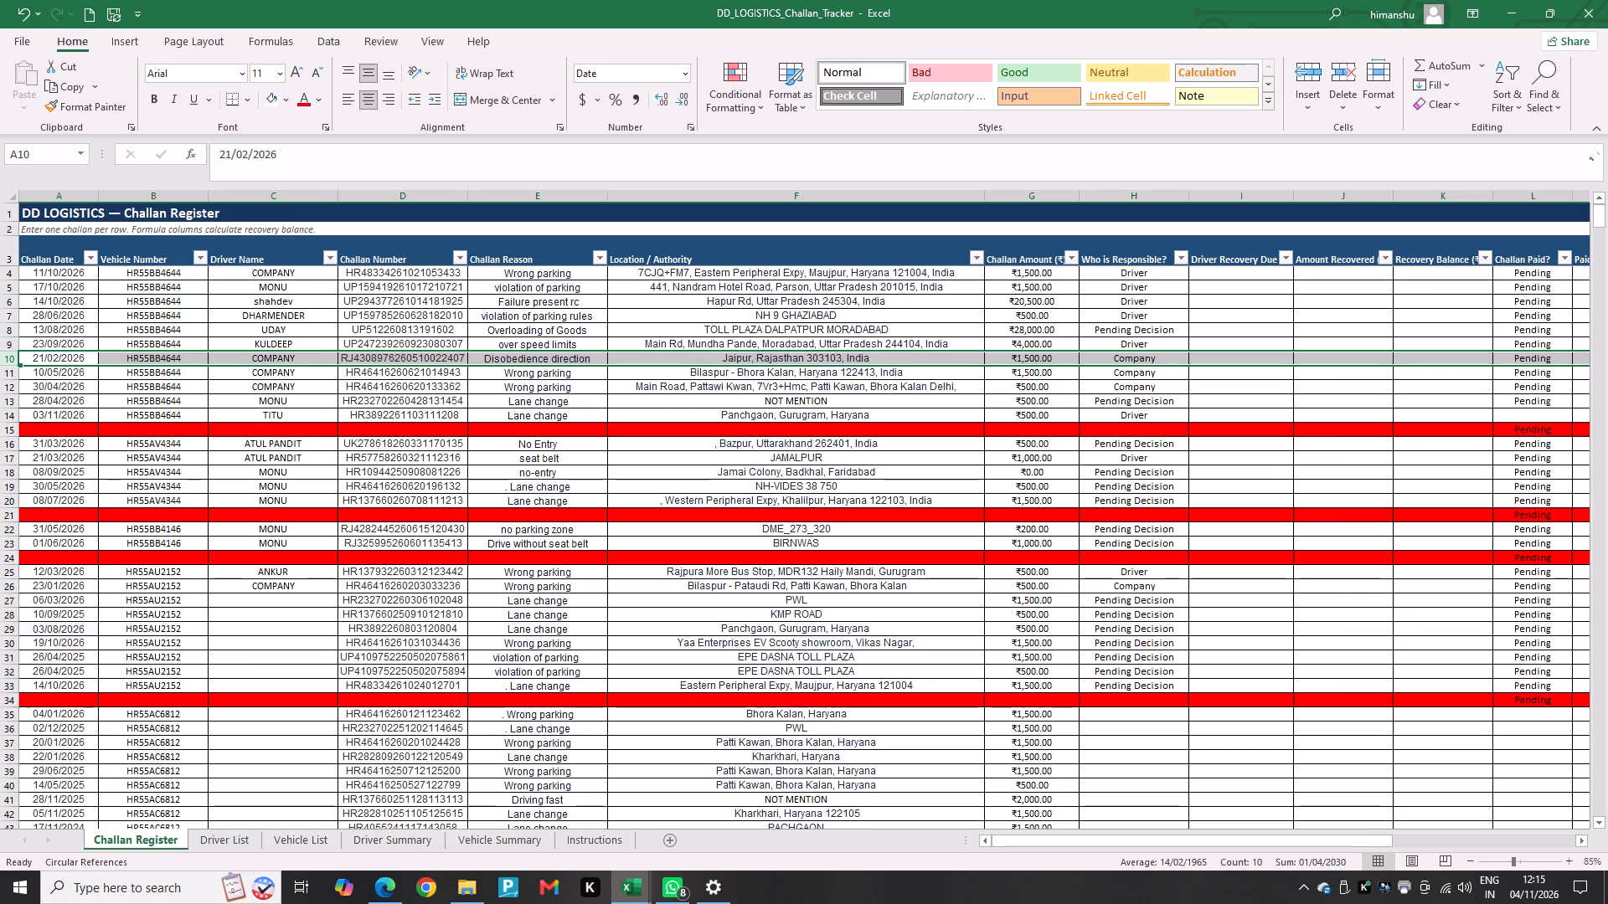
pyautogui.scroll(-8, 358, 670)
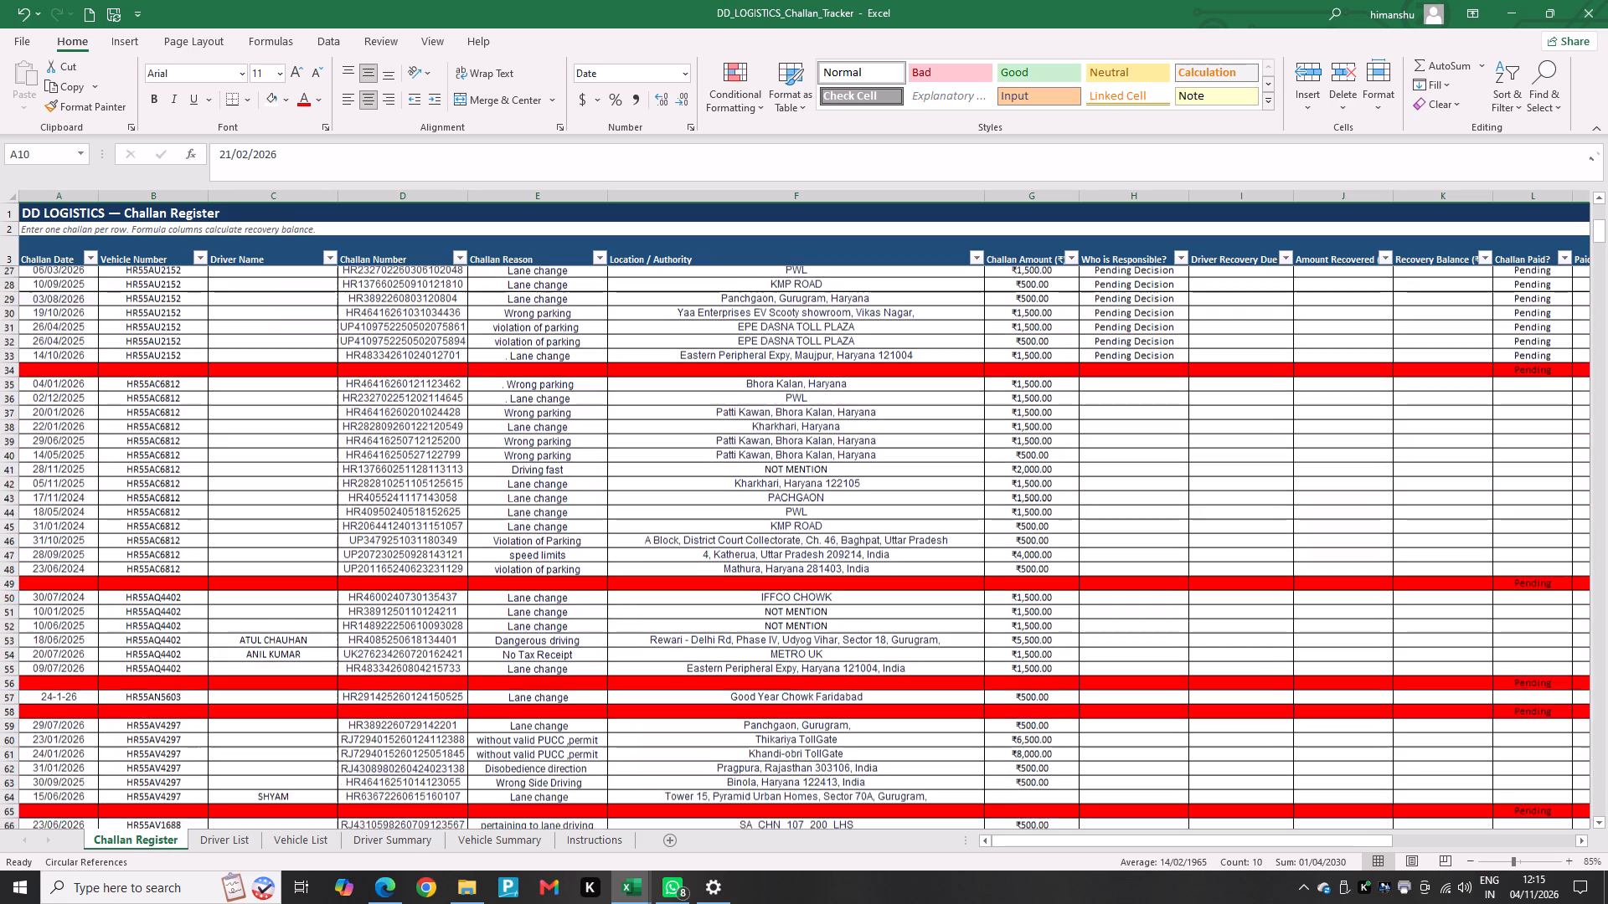
pyautogui.scroll(7, 357, 676)
pyautogui.click(246, 846)
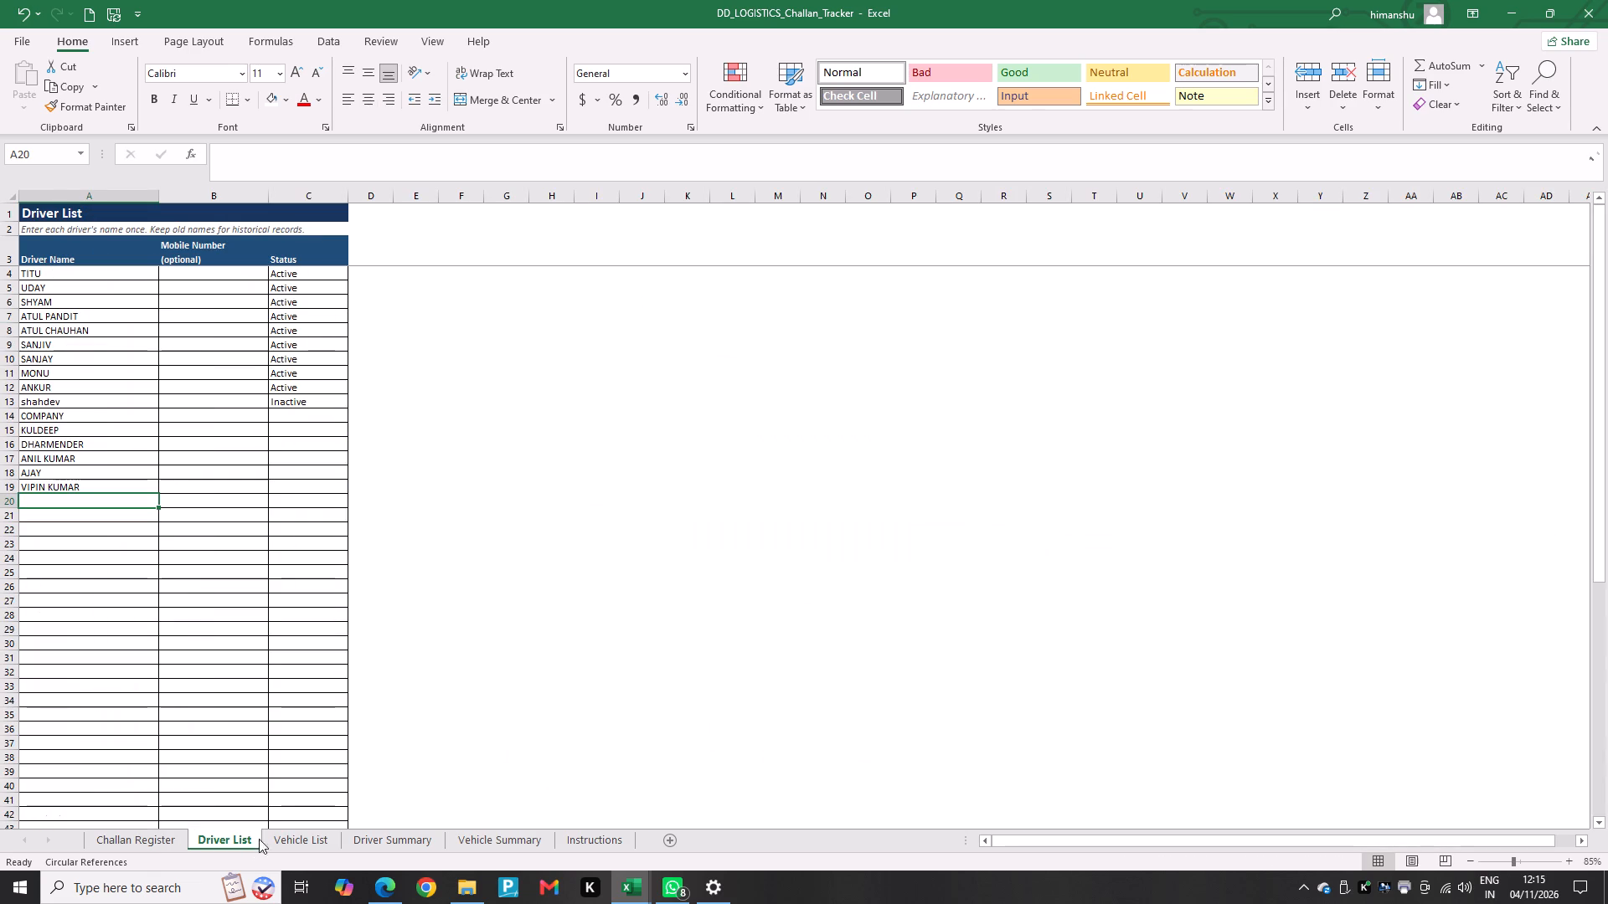
pyautogui.click(324, 839)
pyautogui.click(391, 839)
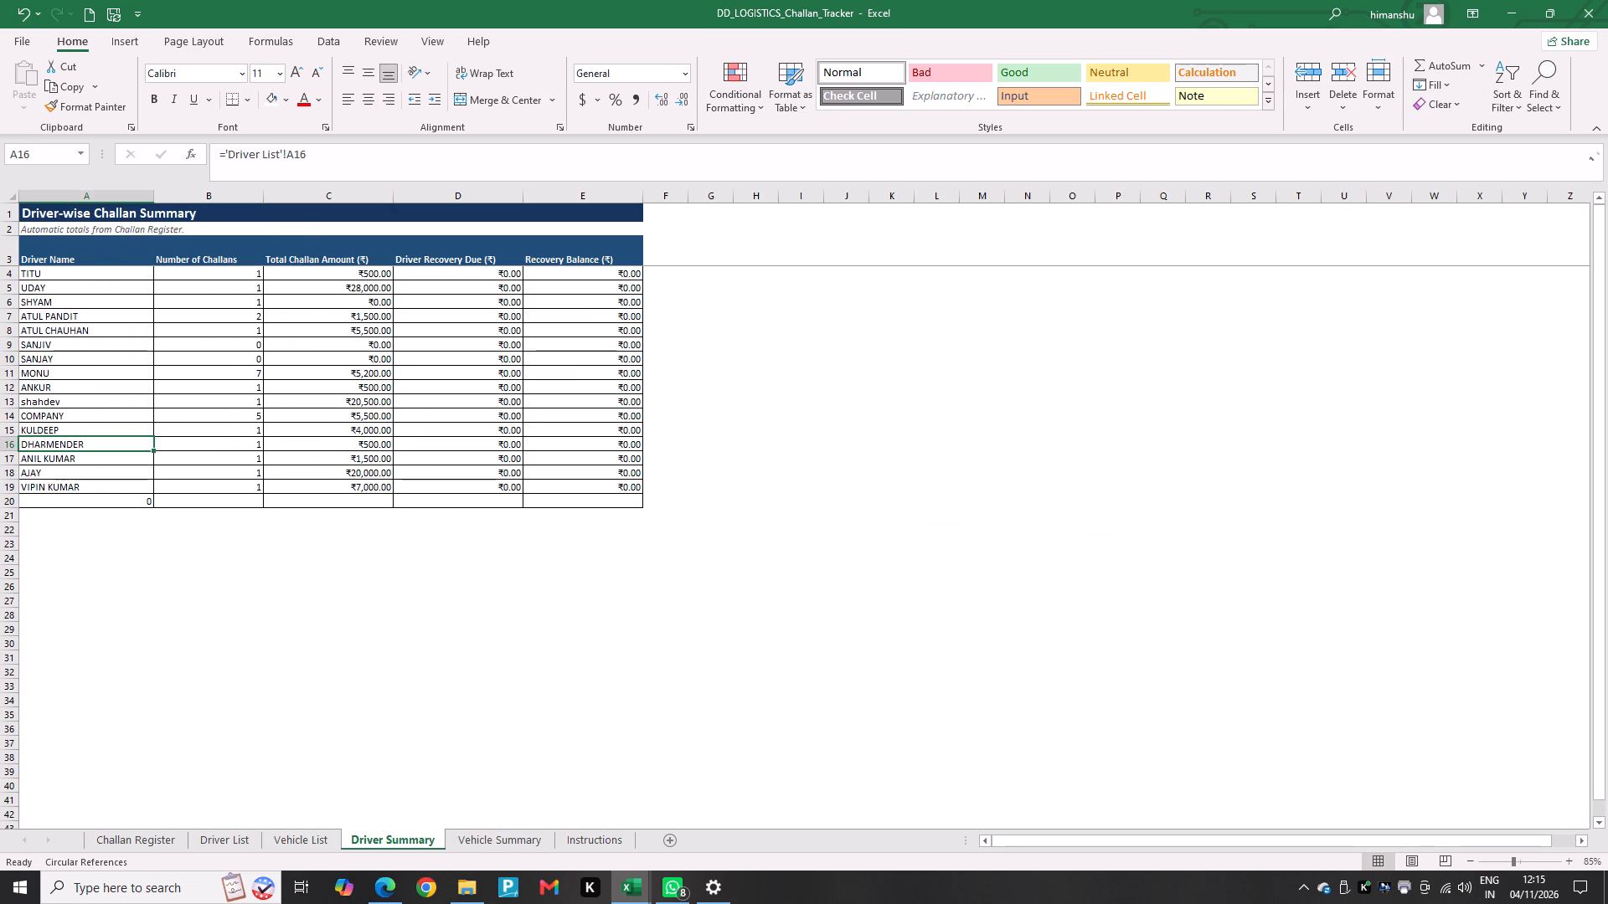
pyautogui.click(379, 376)
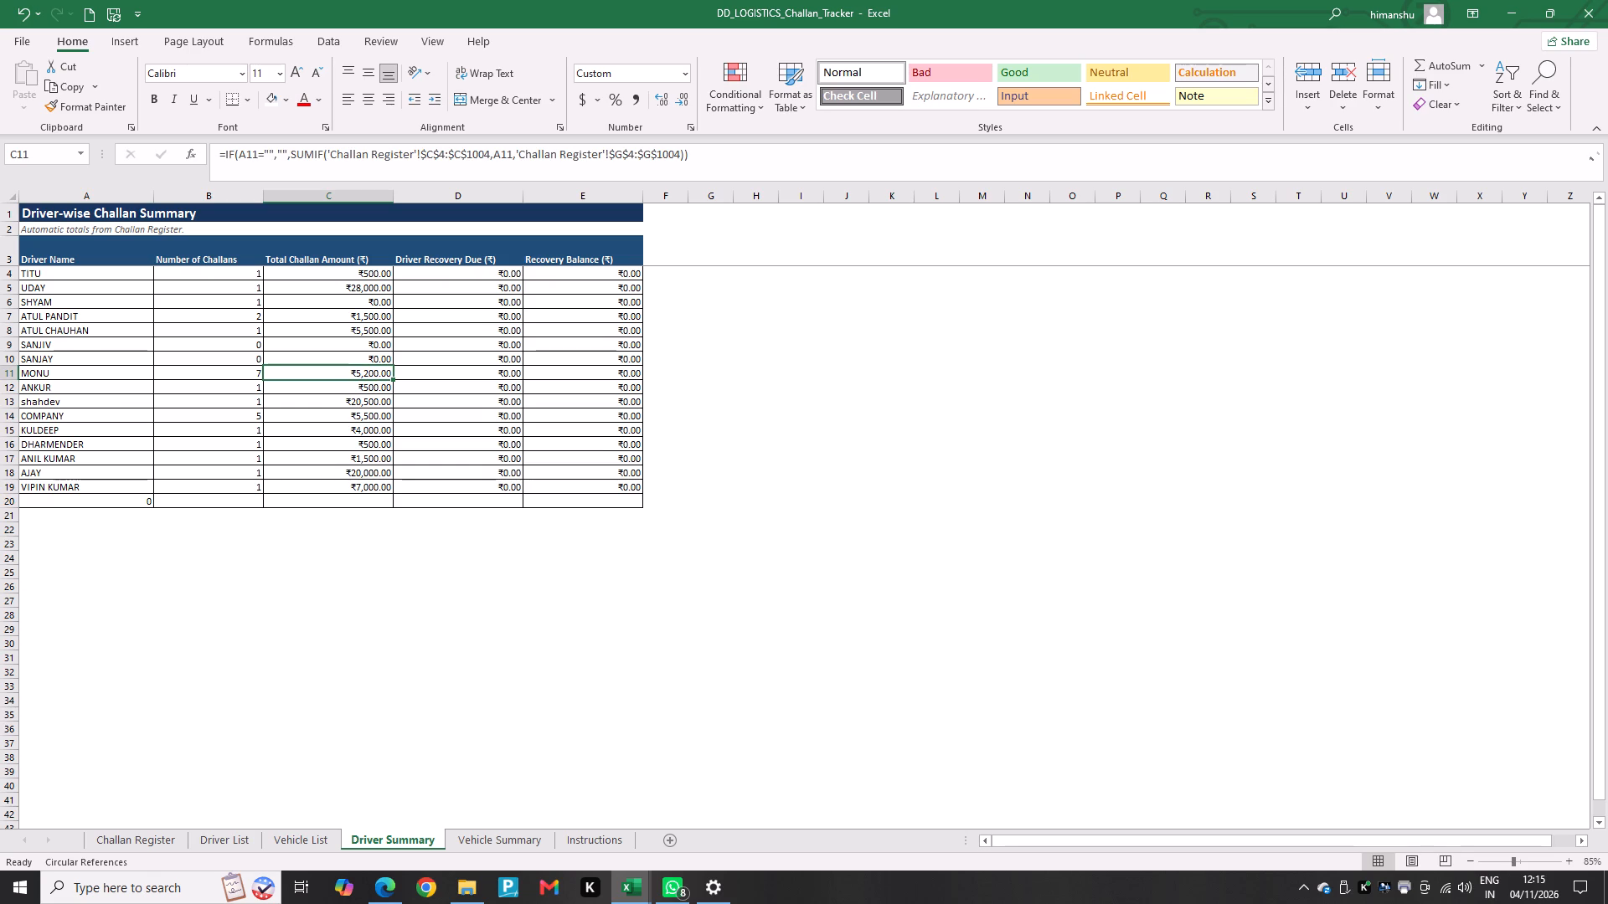
pyautogui.click(335, 331)
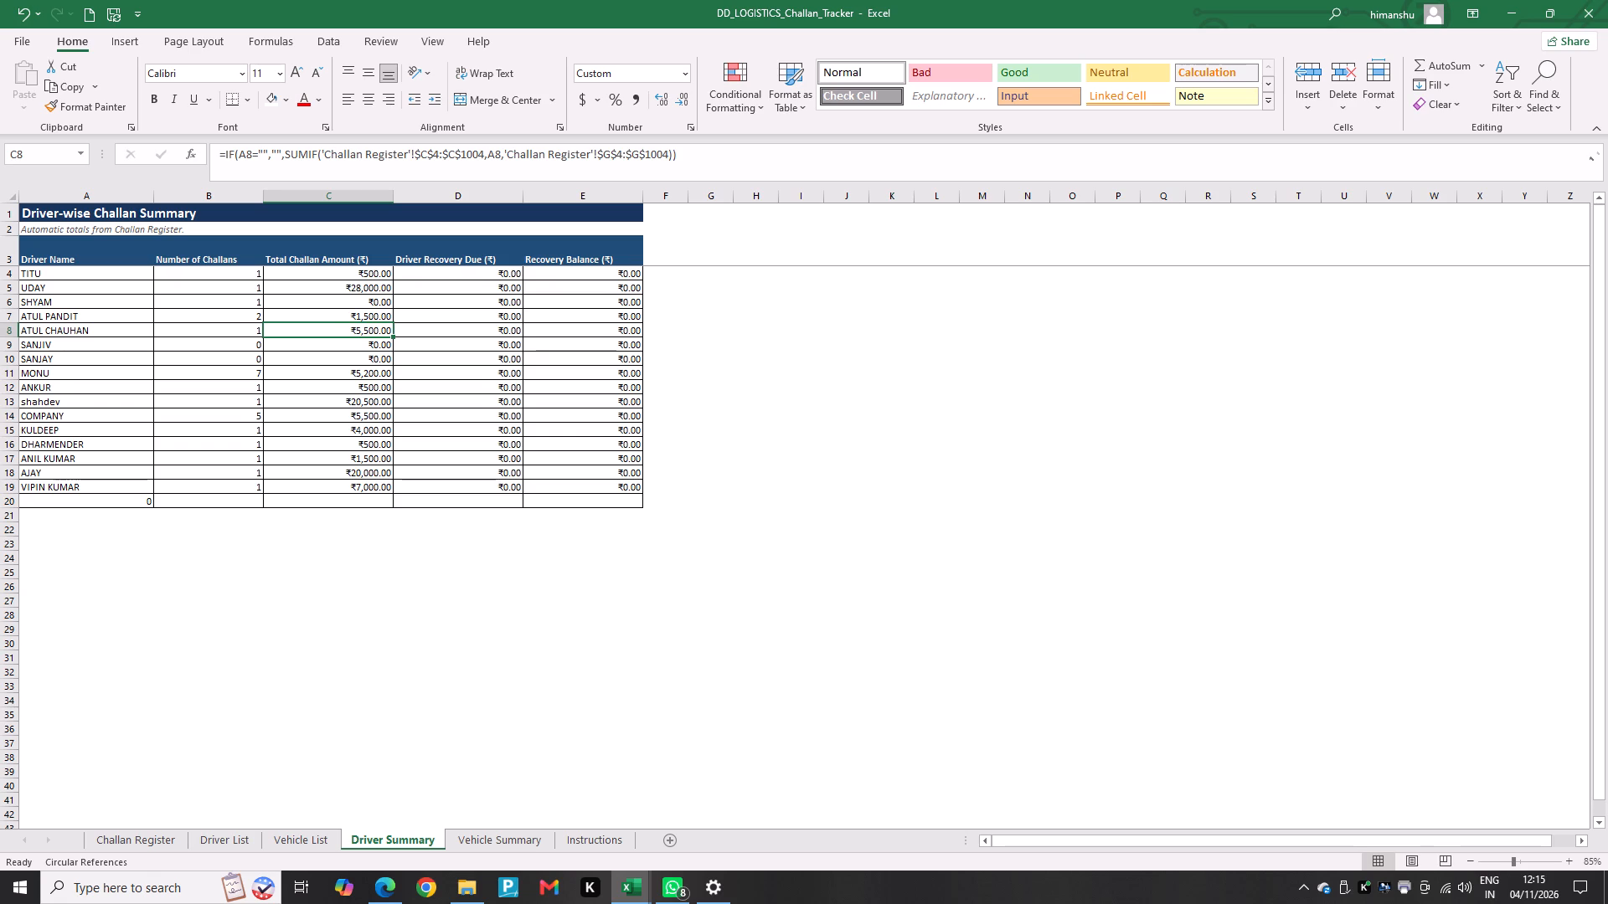
# Find the Dangerous driving challan in row 53 of the Challan Register and check its reason, amount and date.
pyautogui.click(121, 838)
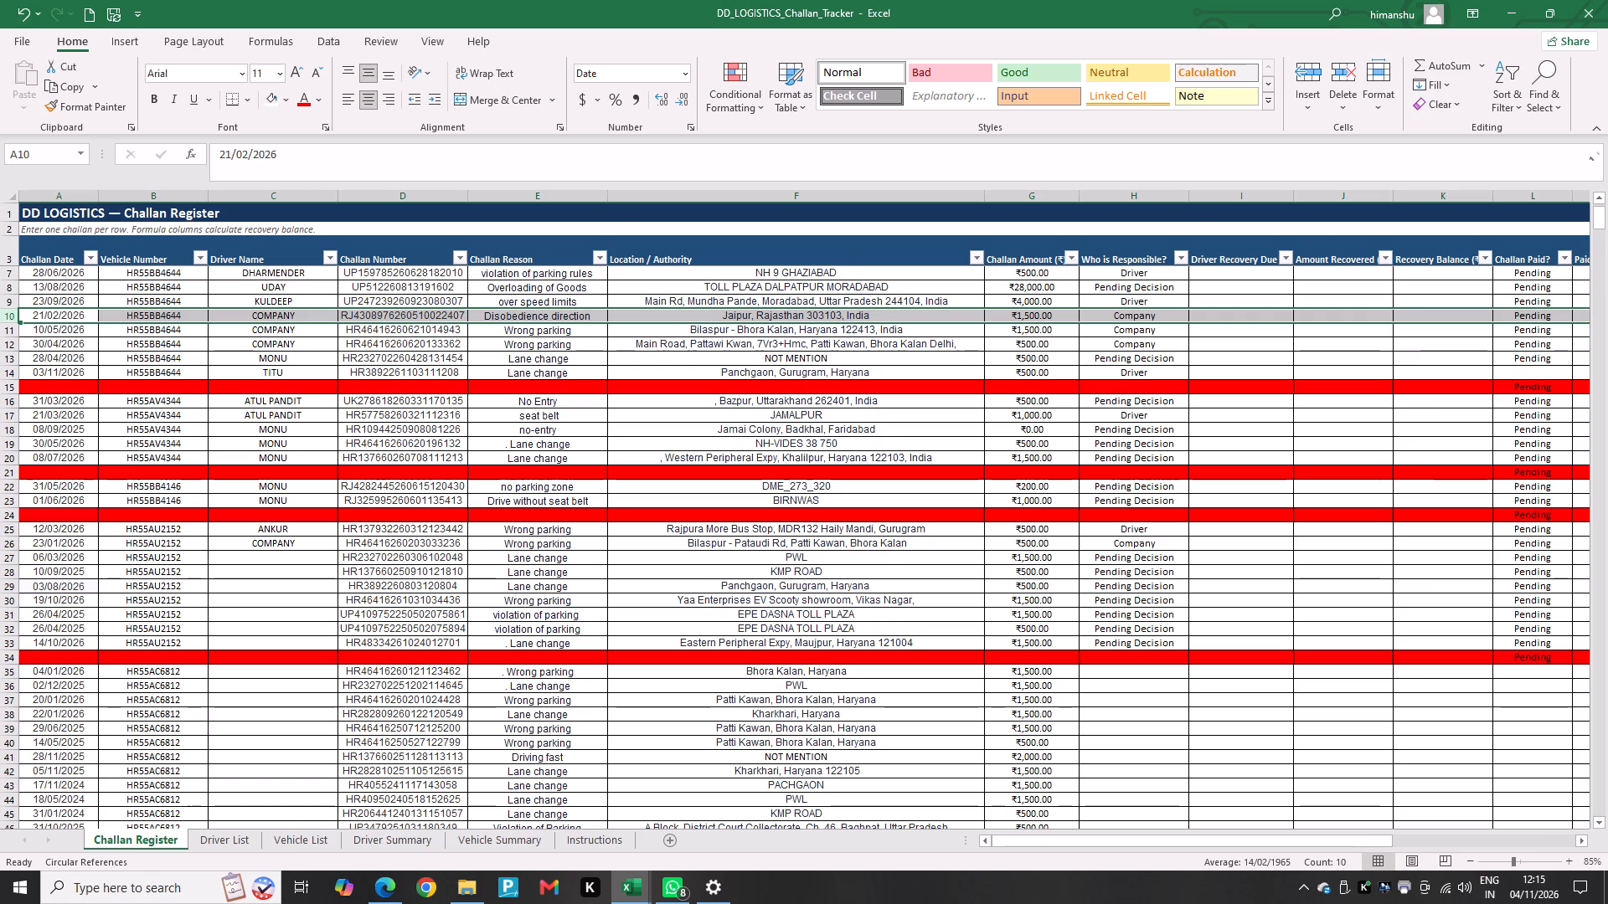
pyautogui.scroll(7, 343, 563)
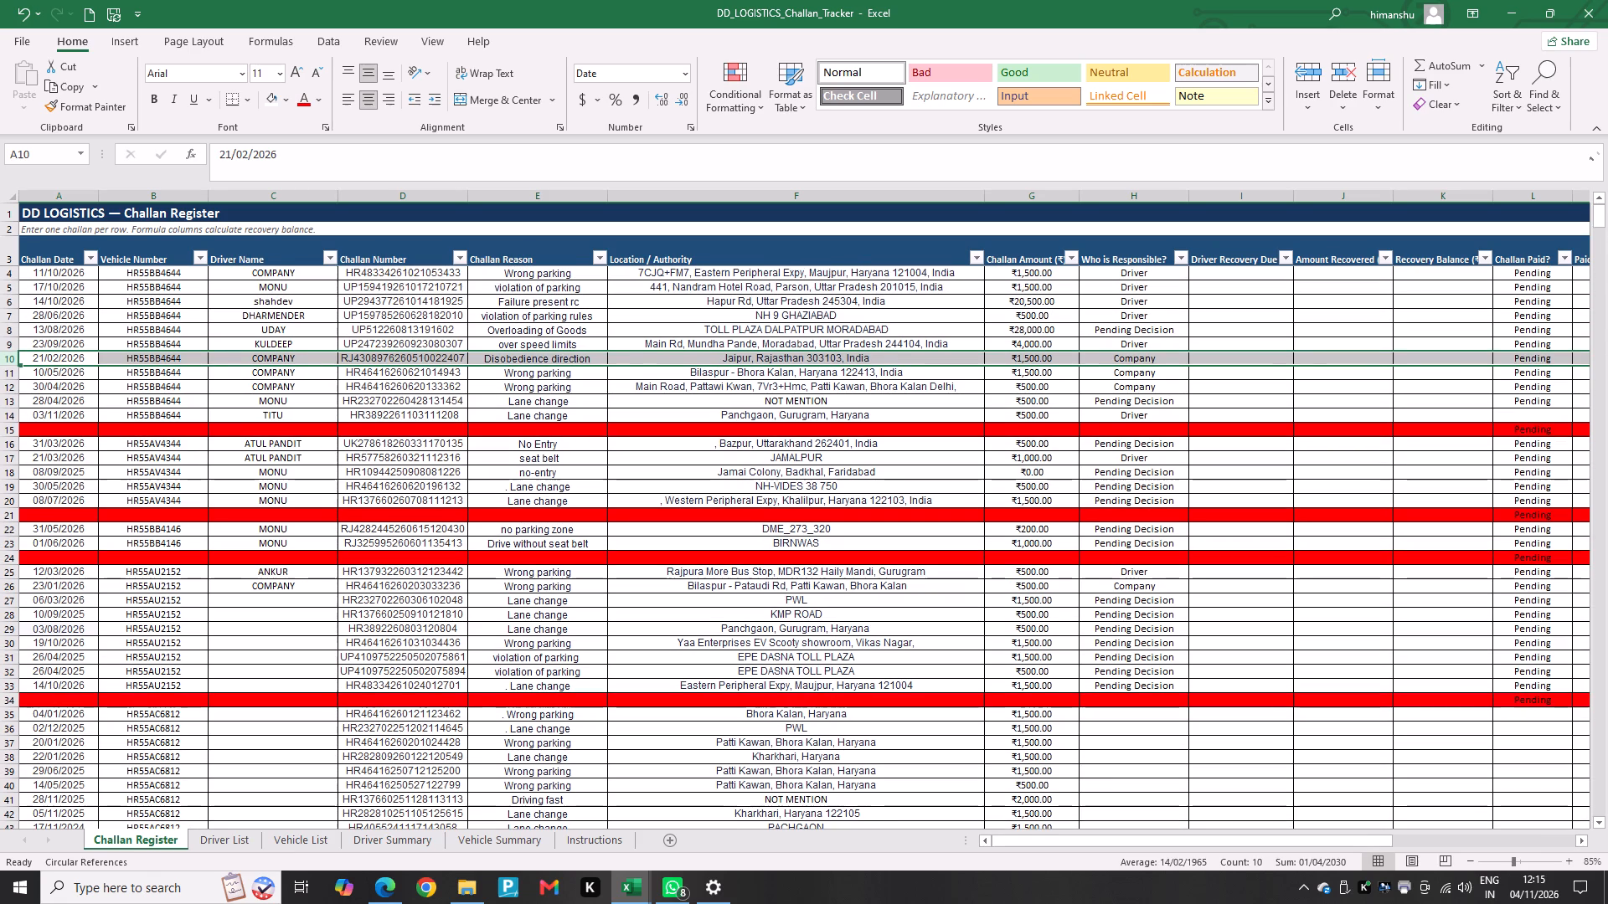
pyautogui.scroll(-1, 309, 601)
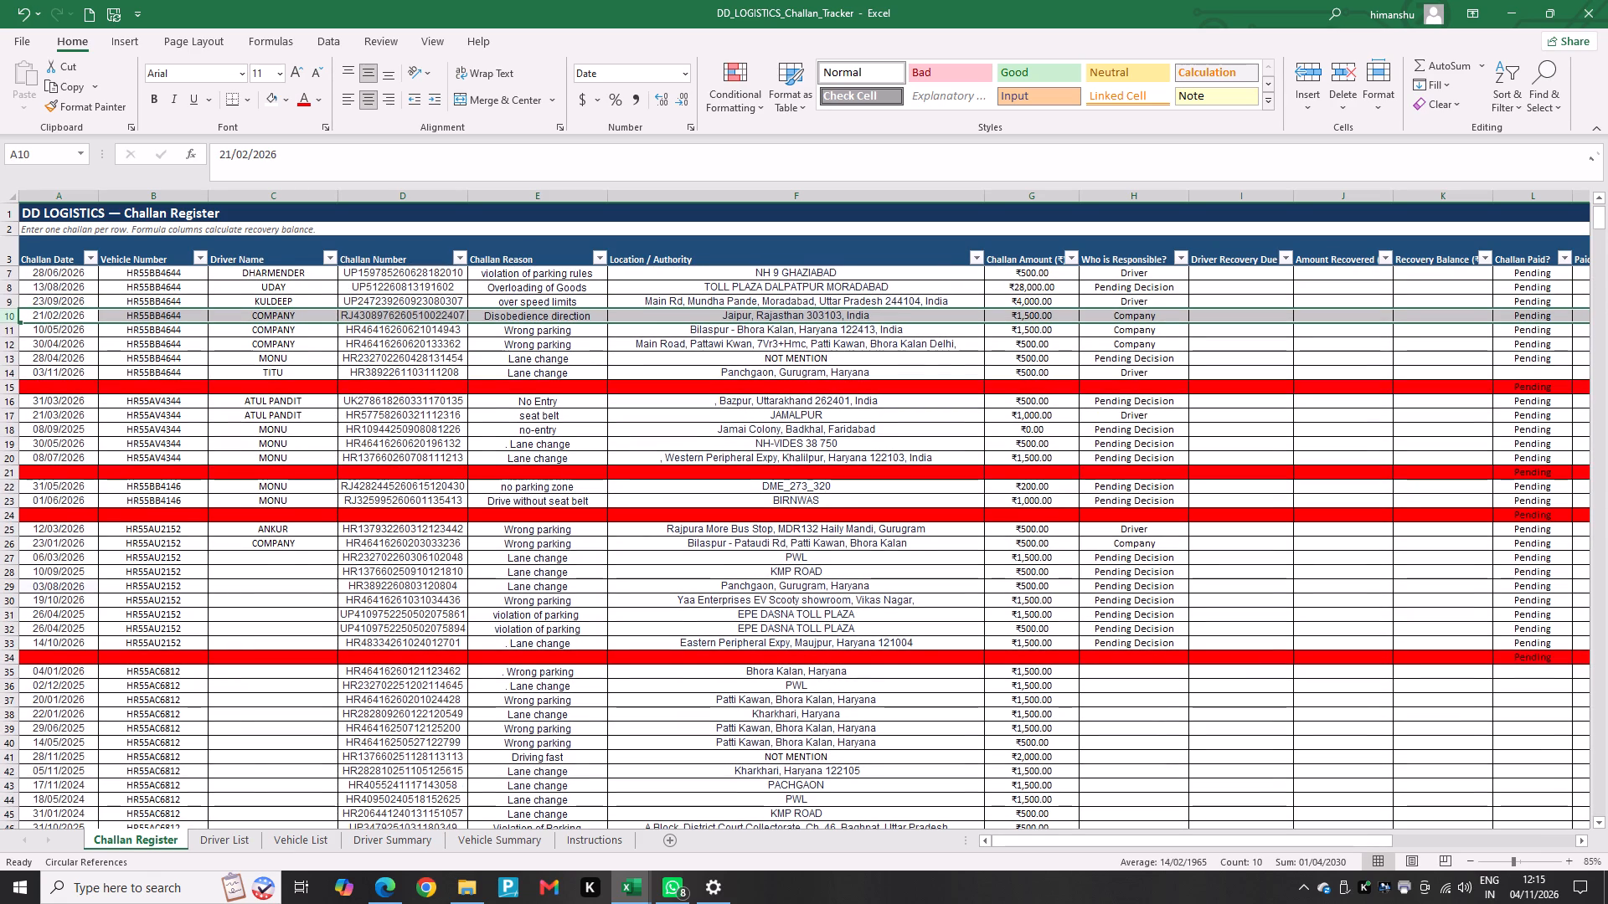
pyautogui.scroll(3, 305, 501)
pyautogui.scroll(2, 281, 347)
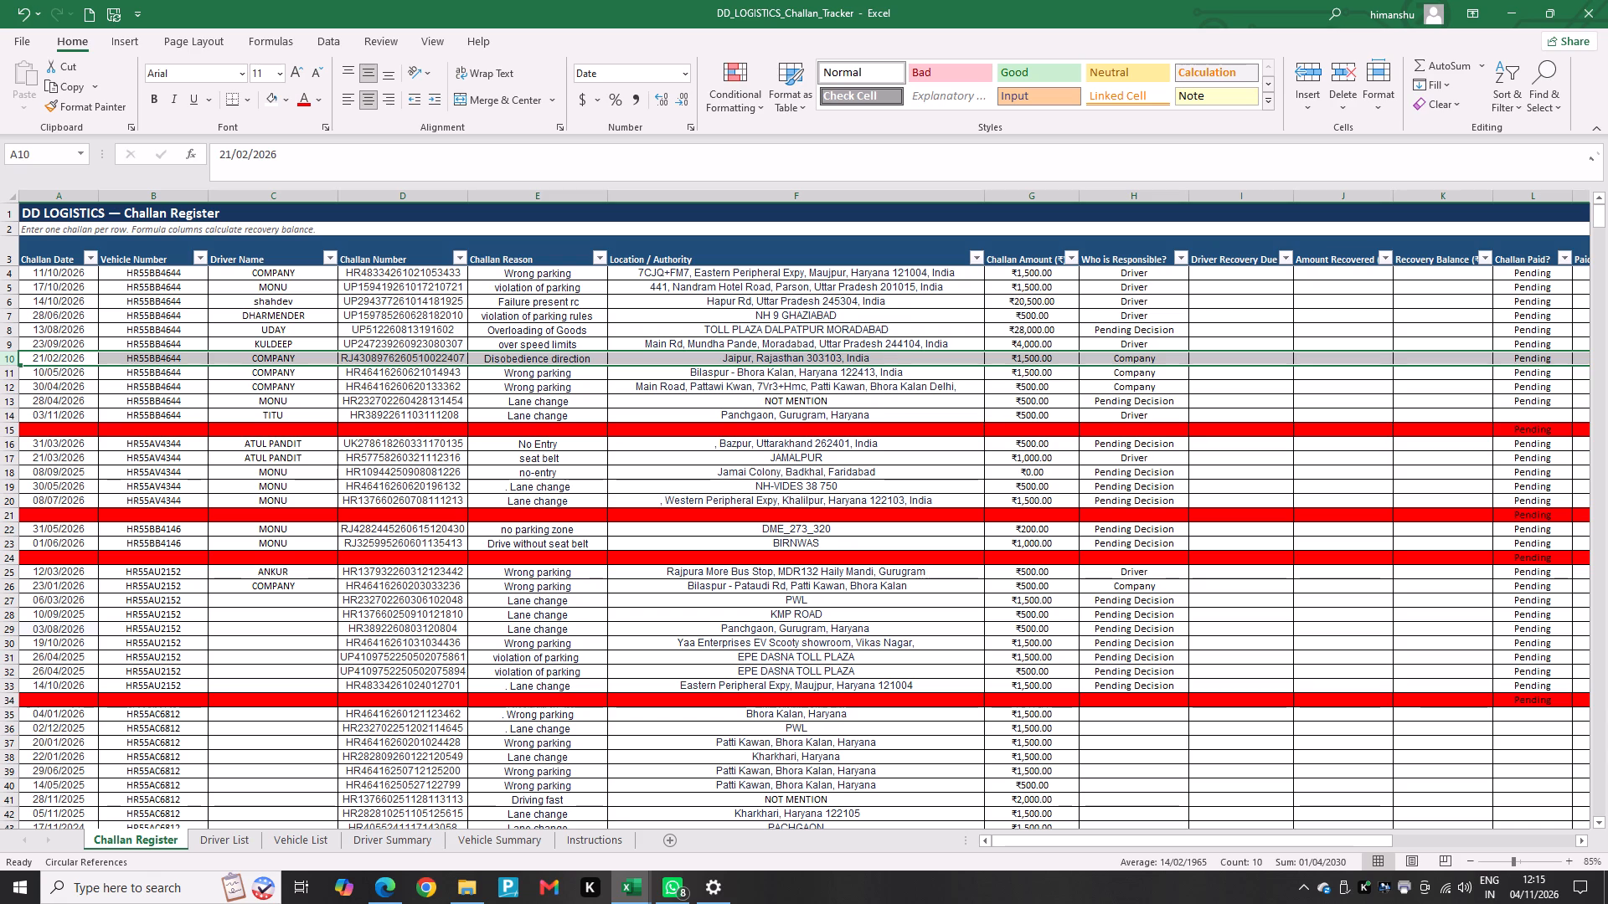
pyautogui.scroll(-5, 296, 600)
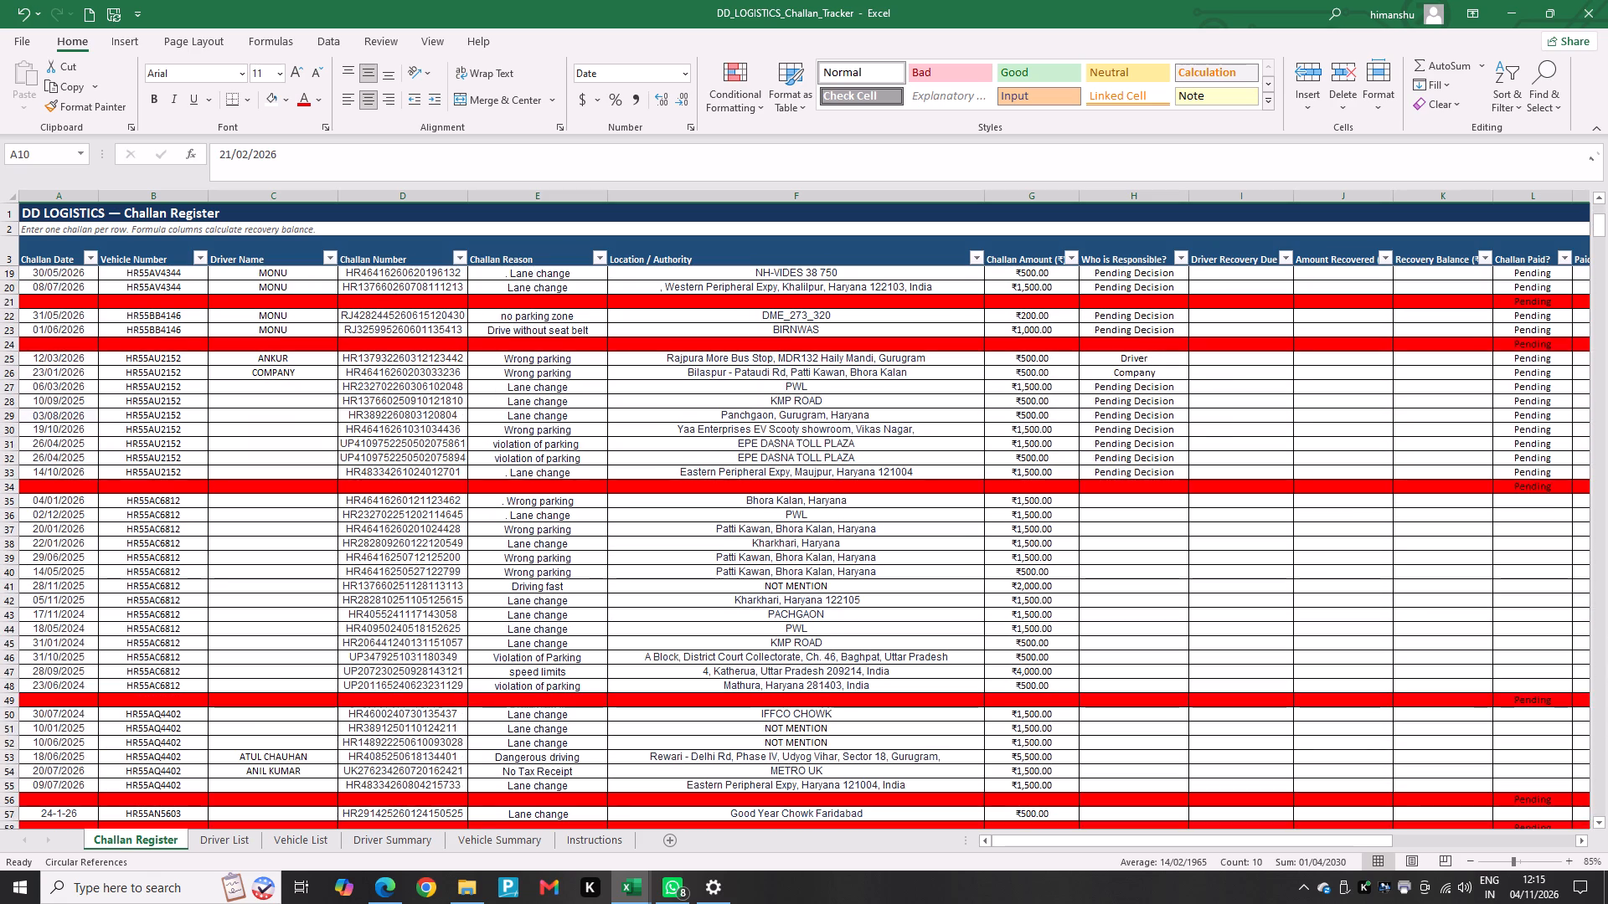
pyautogui.click(575, 753)
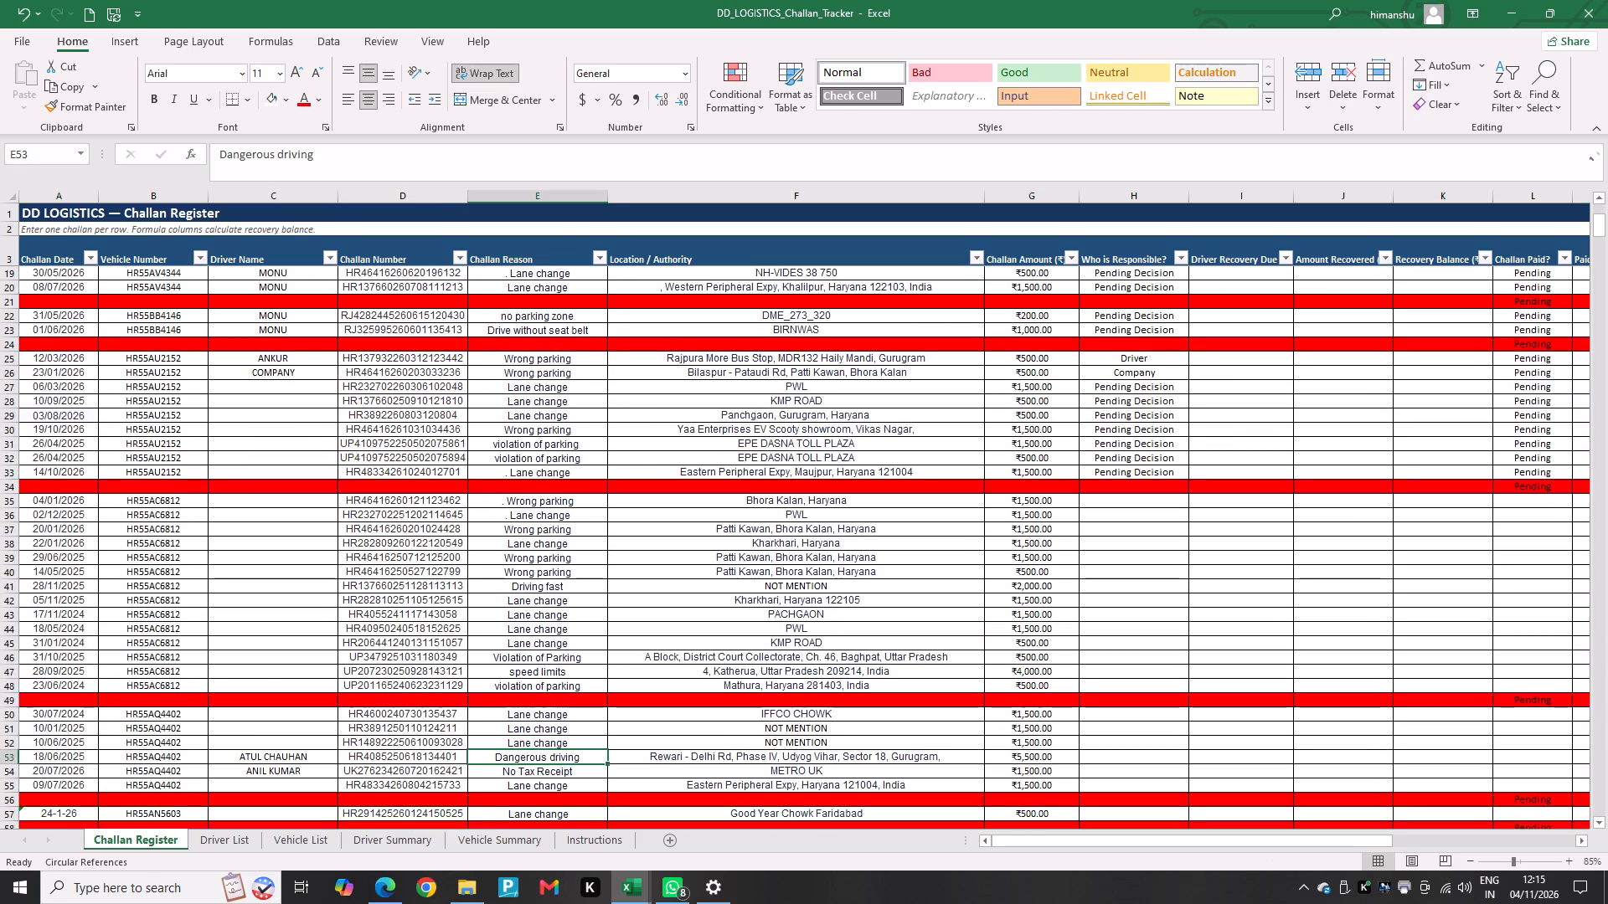
pyautogui.click(1045, 757)
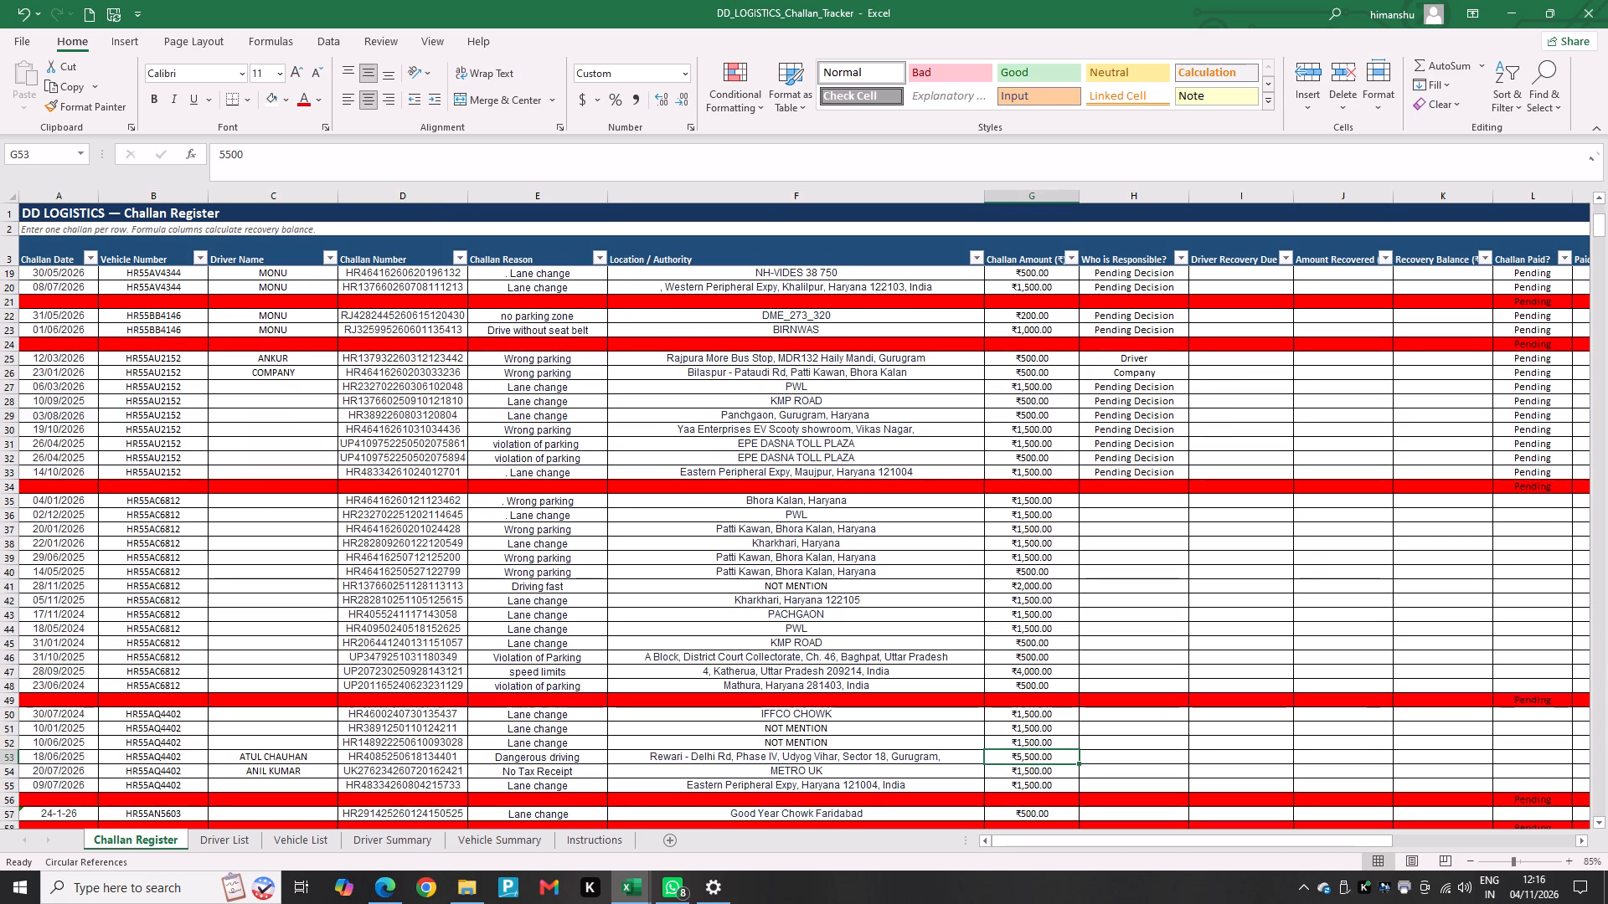
pyautogui.click(61, 759)
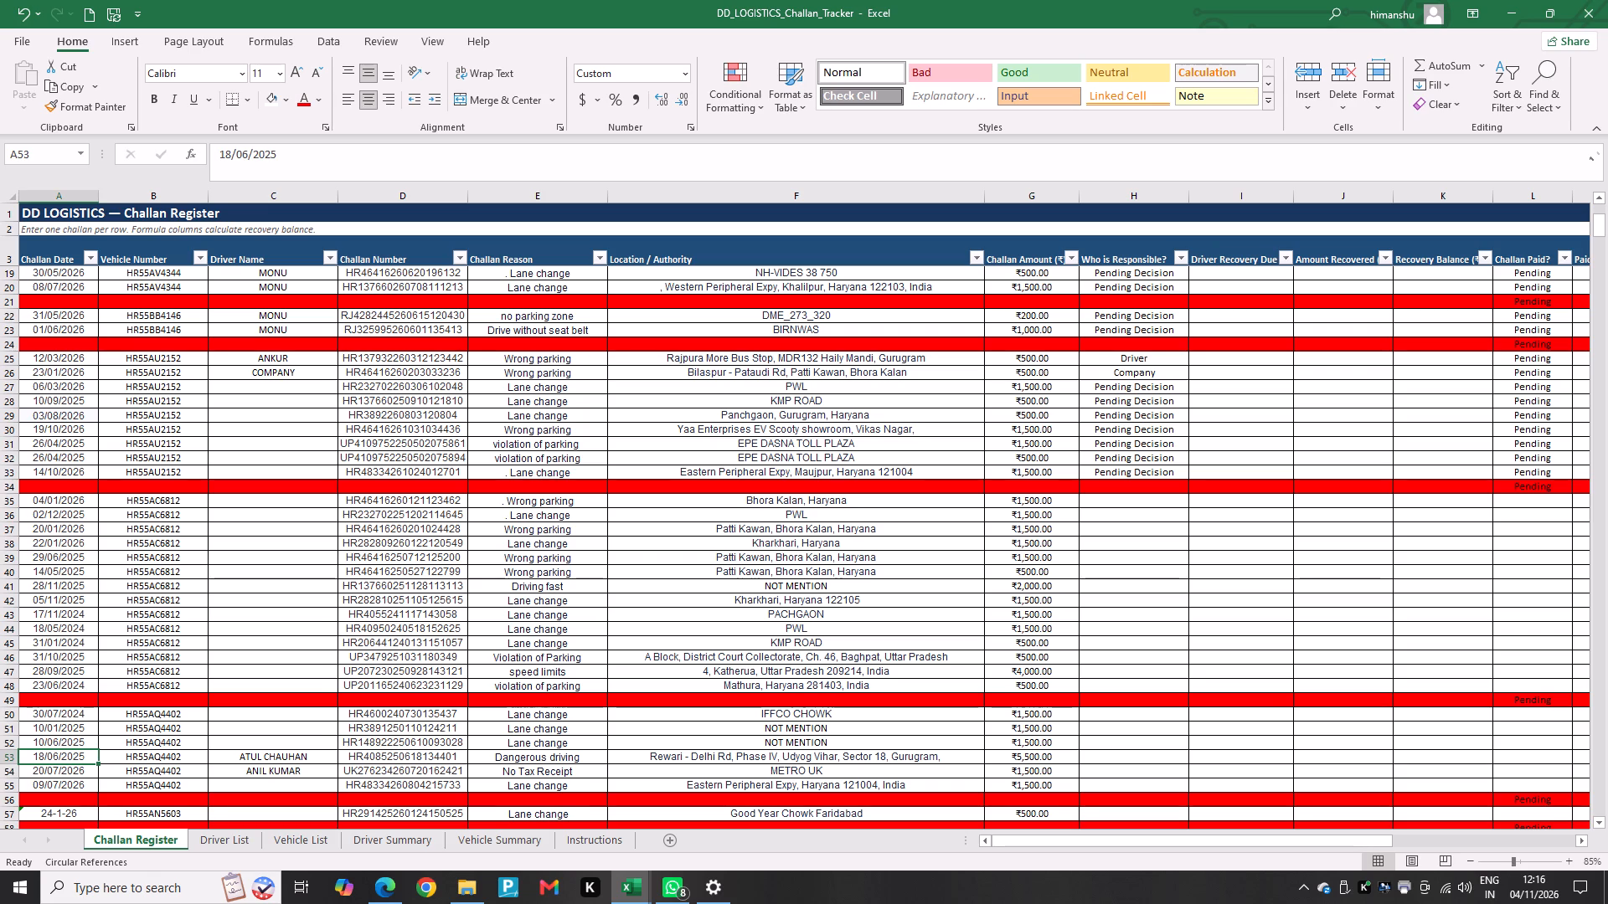
pyautogui.click(53, 716)
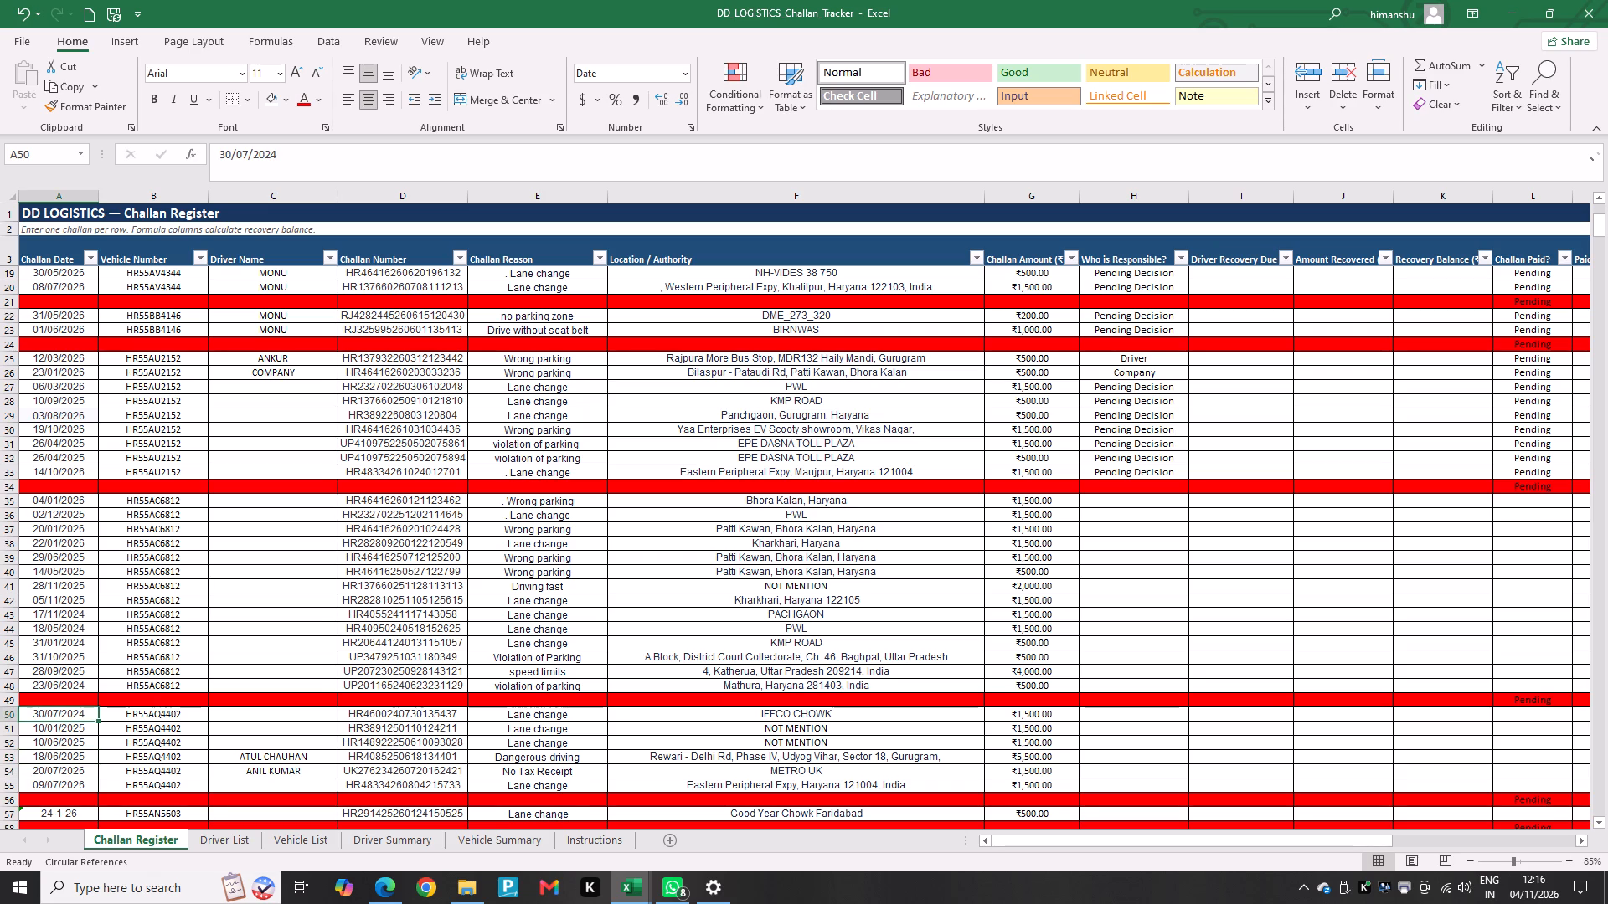
pyautogui.hotkey('shift', 'Down')
pyautogui.hotkey('shift', 'Down')
pyautogui.hotkey('shift', 'Down')
pyautogui.hotkey('shift', 'Down')
pyautogui.hotkey('shift', 'Down')
pyautogui.hotkey('shift', 'Right')
pyautogui.hotkey('shift', 'Right')
pyautogui.hotkey('shift', 'Right')
pyautogui.hotkey('shift', 'Right')
pyautogui.hotkey('shift', 'Right')
pyautogui.hotkey('shift', 'Right')
pyautogui.hotkey('shift', 'Right')
pyautogui.hotkey('shift', 'Right')
pyautogui.hotkey('shift', 'Right')
pyautogui.hotkey('shift', 'Right')
pyautogui.hotkey('shift', 'Right')
pyautogui.hotkey('shift', 'Right')
pyautogui.hotkey('shift', 'Right')
pyautogui.hotkey('shift', 'Right')
pyautogui.hotkey('shift', 'Right')
pyautogui.hotkey('shift', 'Right')
pyautogui.hotkey('shift', 'Right')
pyautogui.hotkey('shift', 'Right')
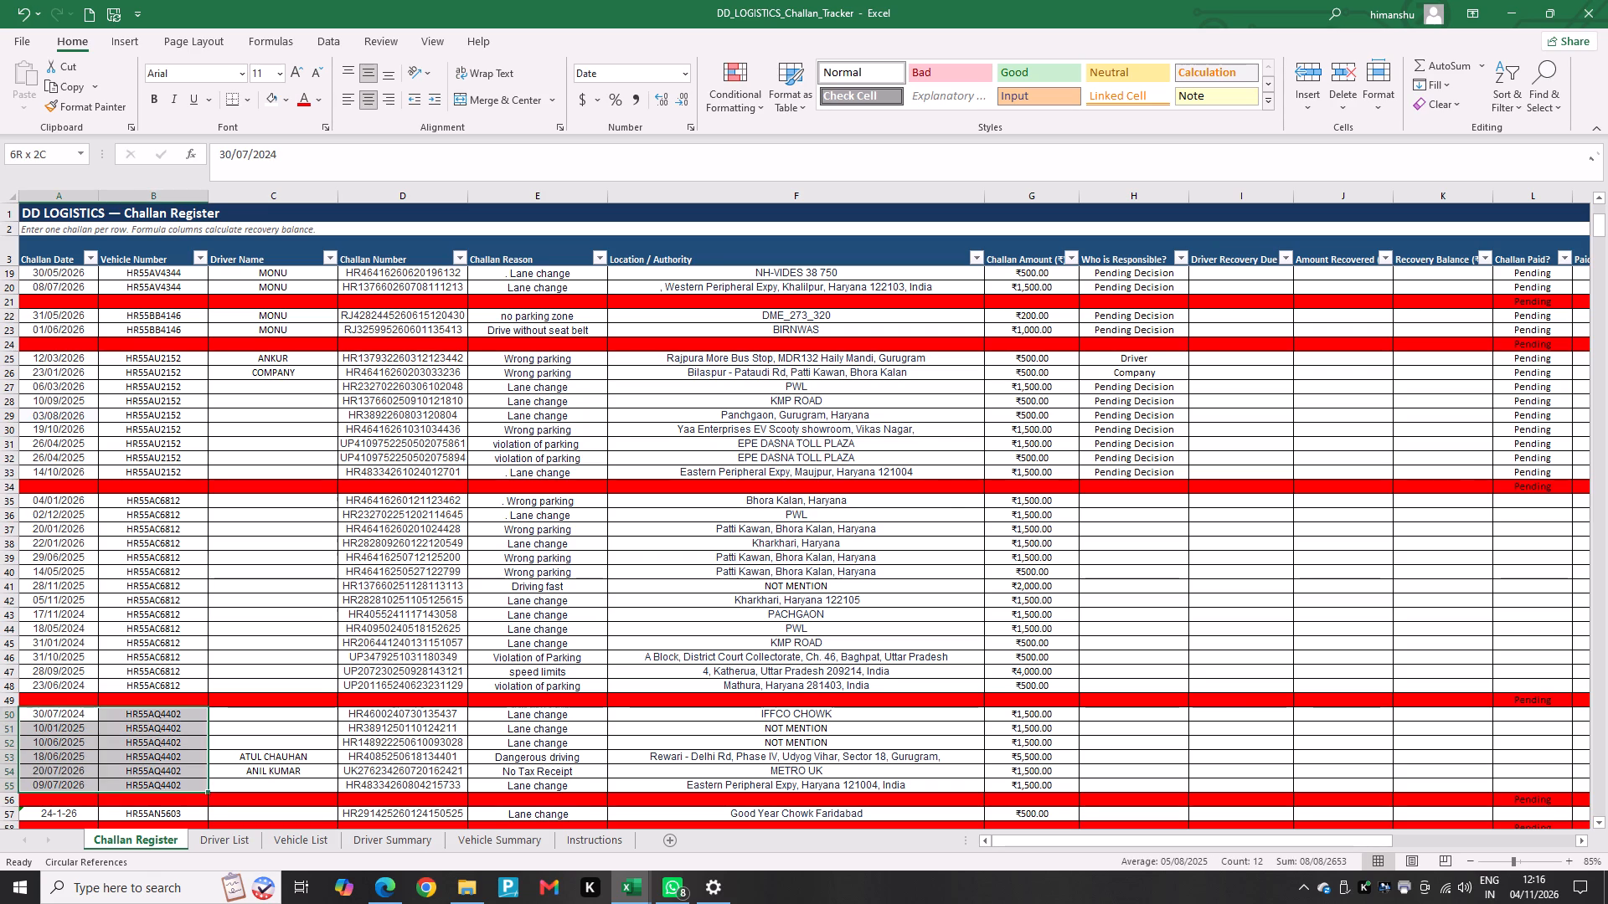
pyautogui.hotkey('shift', 'Left')
pyautogui.hotkey('shift', 'Left')
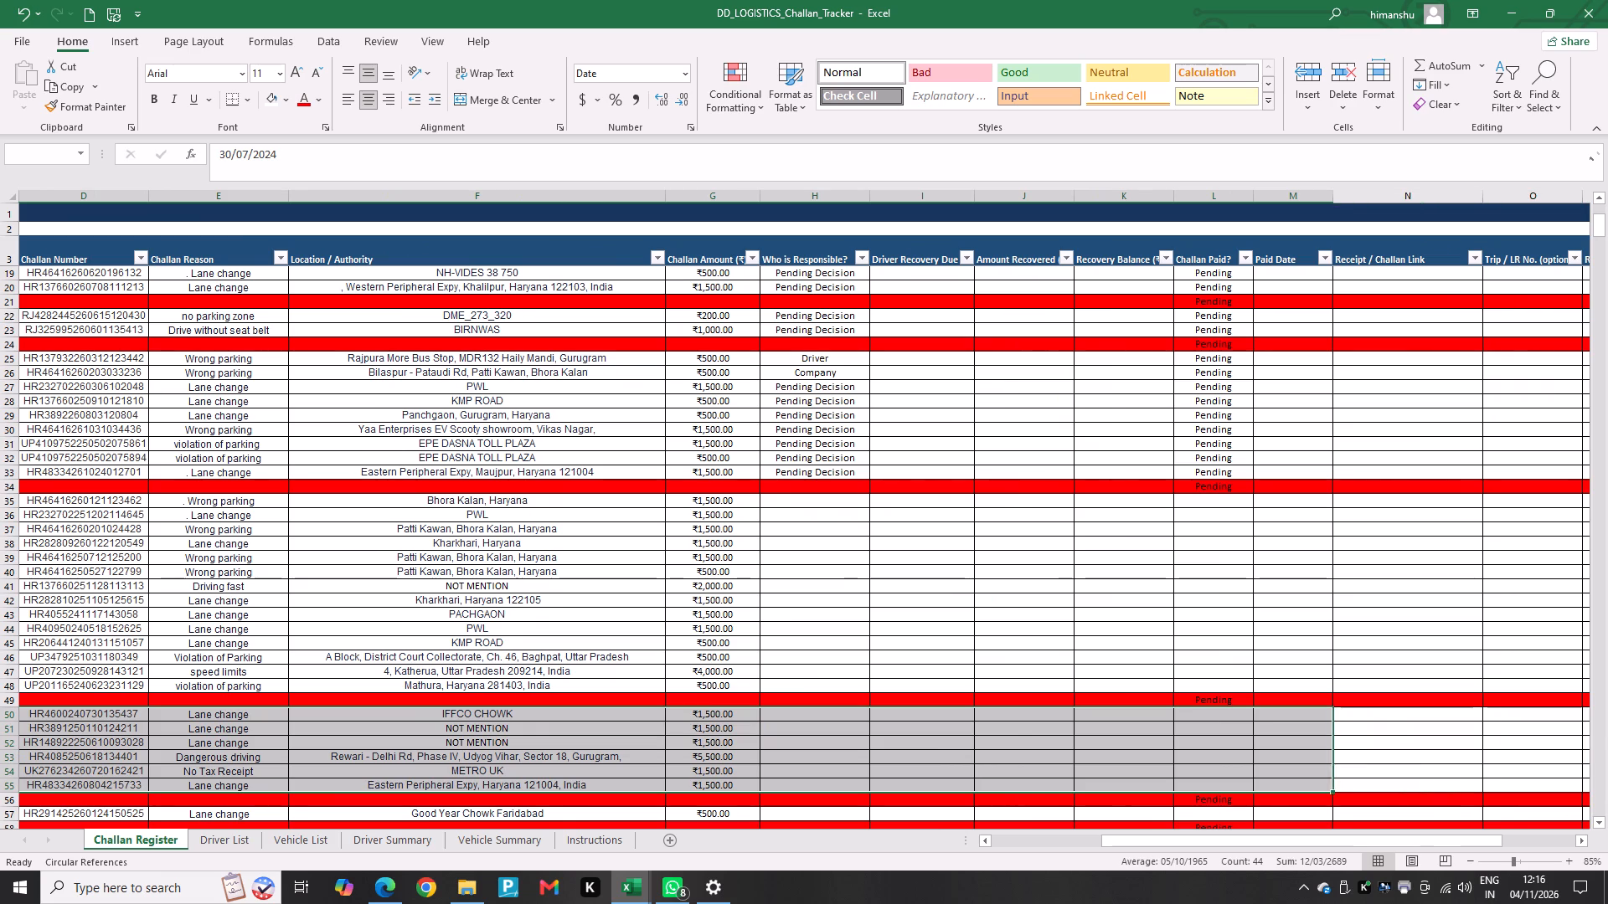
pyautogui.hotkey('shift', 'Left')
pyautogui.hotkey('shift', 'Left')
pyautogui.hotkey('shift', 'Left')
pyautogui.hotkey('shift', 'Right')
pyautogui.hotkey('shift', 'Right')
pyautogui.hotkey('shift', 'Right')
pyautogui.hotkey('shift', 'Right')
pyautogui.hotkey('shift', 'Right')
pyautogui.hotkey('shift', 'Right')
pyautogui.hotkey('shift', 'Right')
pyautogui.hotkey('shift', 'Right')
pyautogui.hotkey('shift', 'Right')
pyautogui.hotkey('shift', 'Right')
pyautogui.hotkey('shift', 'Right')
pyautogui.hotkey('shift', 'Right')
pyautogui.hotkey('shift', 'Right')
pyautogui.hotkey('shift', 'Right')
pyautogui.hotkey('shift', 'Right')
pyautogui.hotkey('shift', 'Right')
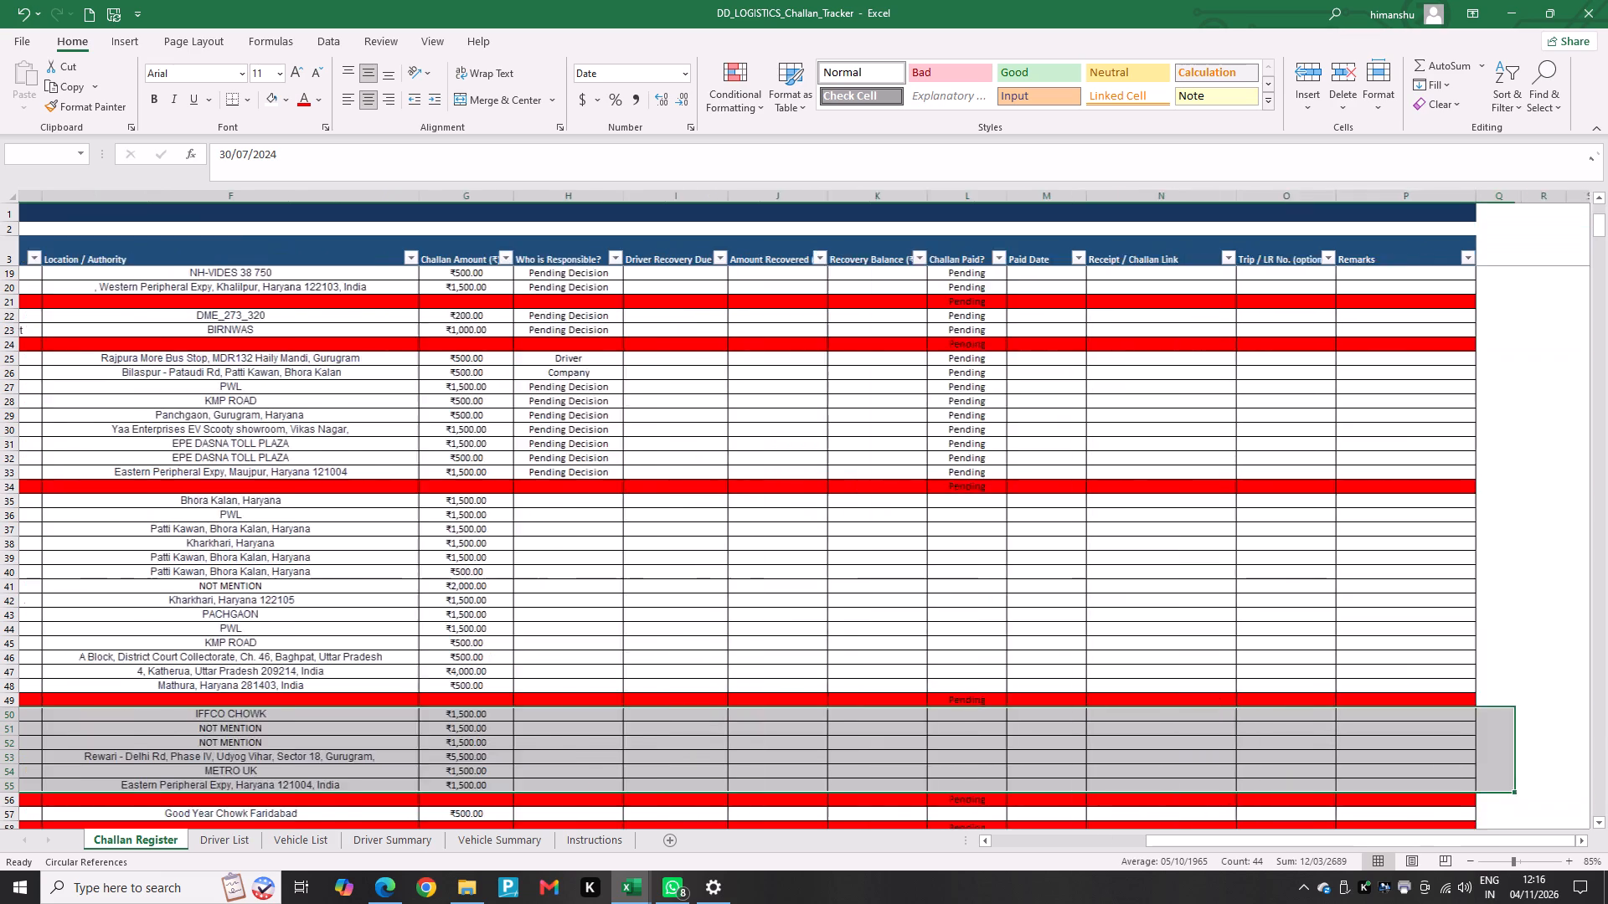
pyautogui.hotkey('shift', 'Left')
pyautogui.hotkey('shift', 'Left')
pyautogui.hotkey('shift', 'Left')
pyautogui.hotkey('shift', 'Left')
pyautogui.hotkey('shift', 'Left')
pyautogui.hotkey('shift', 'Left')
pyautogui.hotkey('shift', 'Left')
pyautogui.hotkey('shift', 'Left')
pyautogui.hotkey('shift', 'Left')
pyautogui.hotkey('shift', 'Left')
pyautogui.hotkey('shift', 'Left')
pyautogui.hotkey('shift', 'Left')
pyautogui.hotkey('shift', 'Left')
pyautogui.hotkey('shift', 'Left')
pyautogui.hotkey('shift', 'Left')
pyautogui.hotkey('shift', 'Left')
pyautogui.hotkey('shift', 'Left')
pyautogui.hotkey('shift', 'Left')
pyautogui.hotkey('shift', 'Left')
pyautogui.hotkey('shift', 'Left')
pyautogui.hotkey('shift', 'Right')
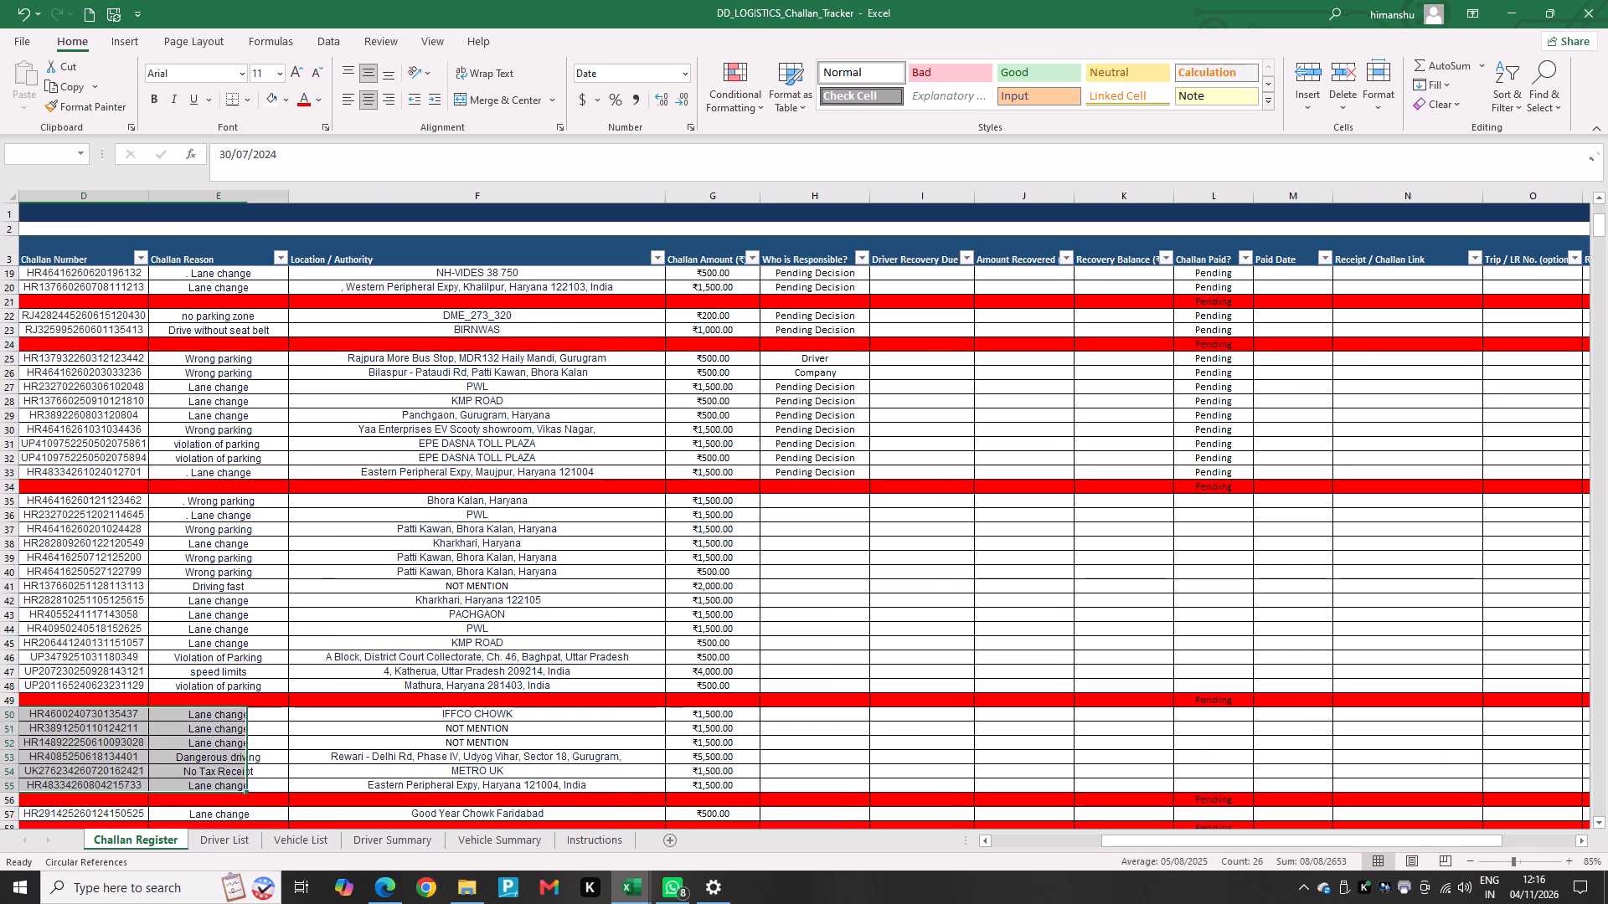
pyautogui.hotkey('shift', 'Right')
pyautogui.hotkey('shift', 'Right')
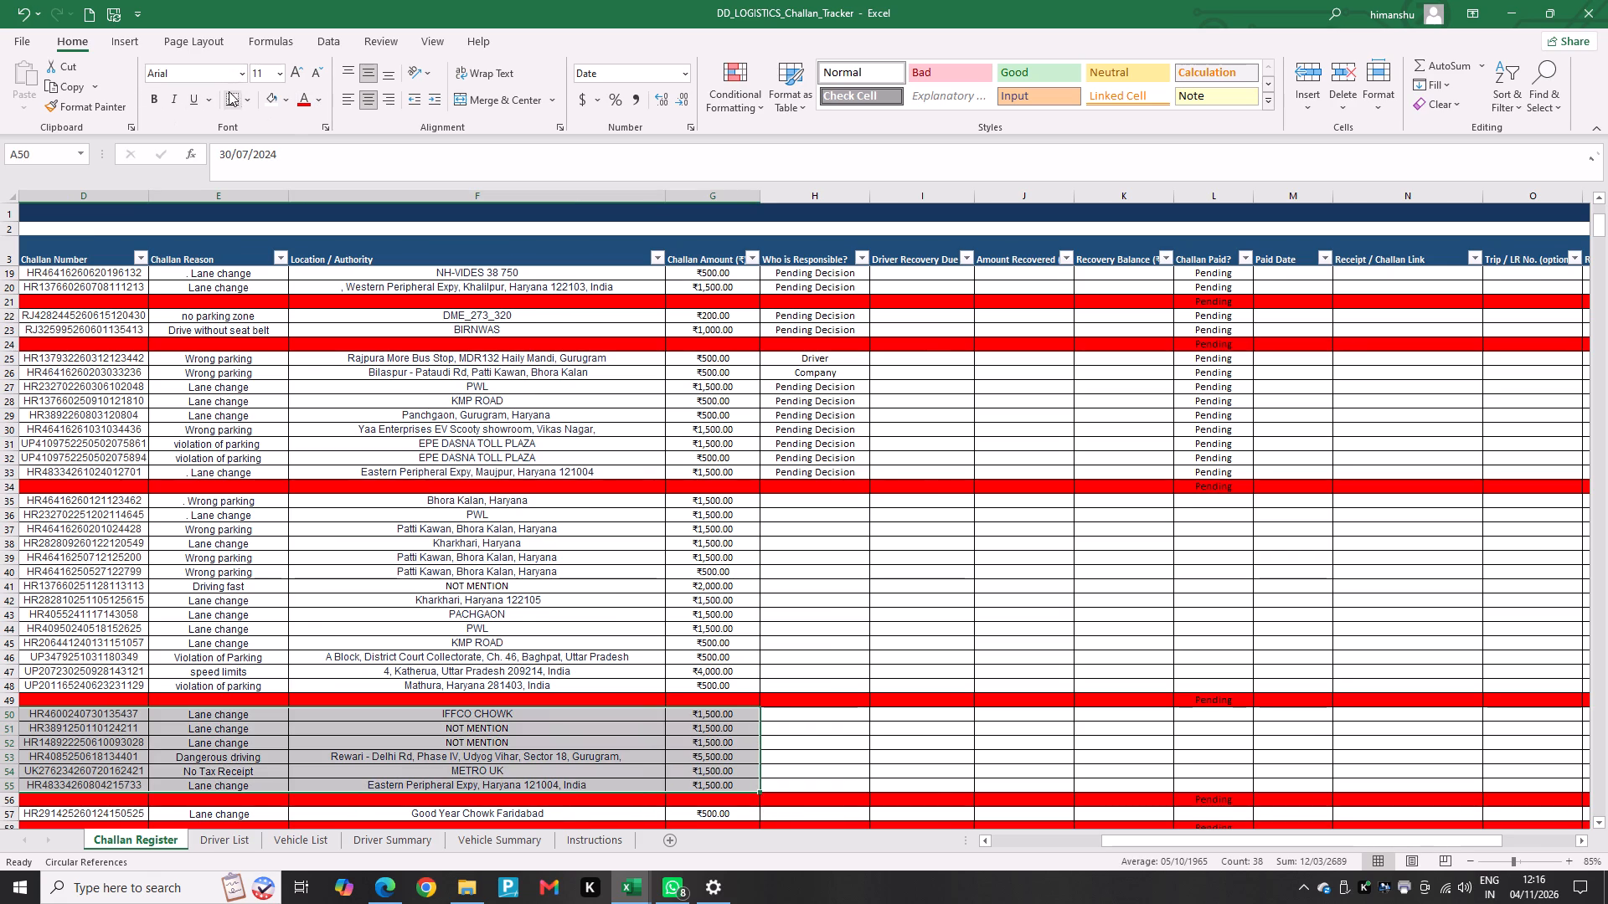
# Set the Challan Register's print layout to the last custom margins and Fit All Columns on One Page.
pyautogui.hotkey('ctrl', 'p')
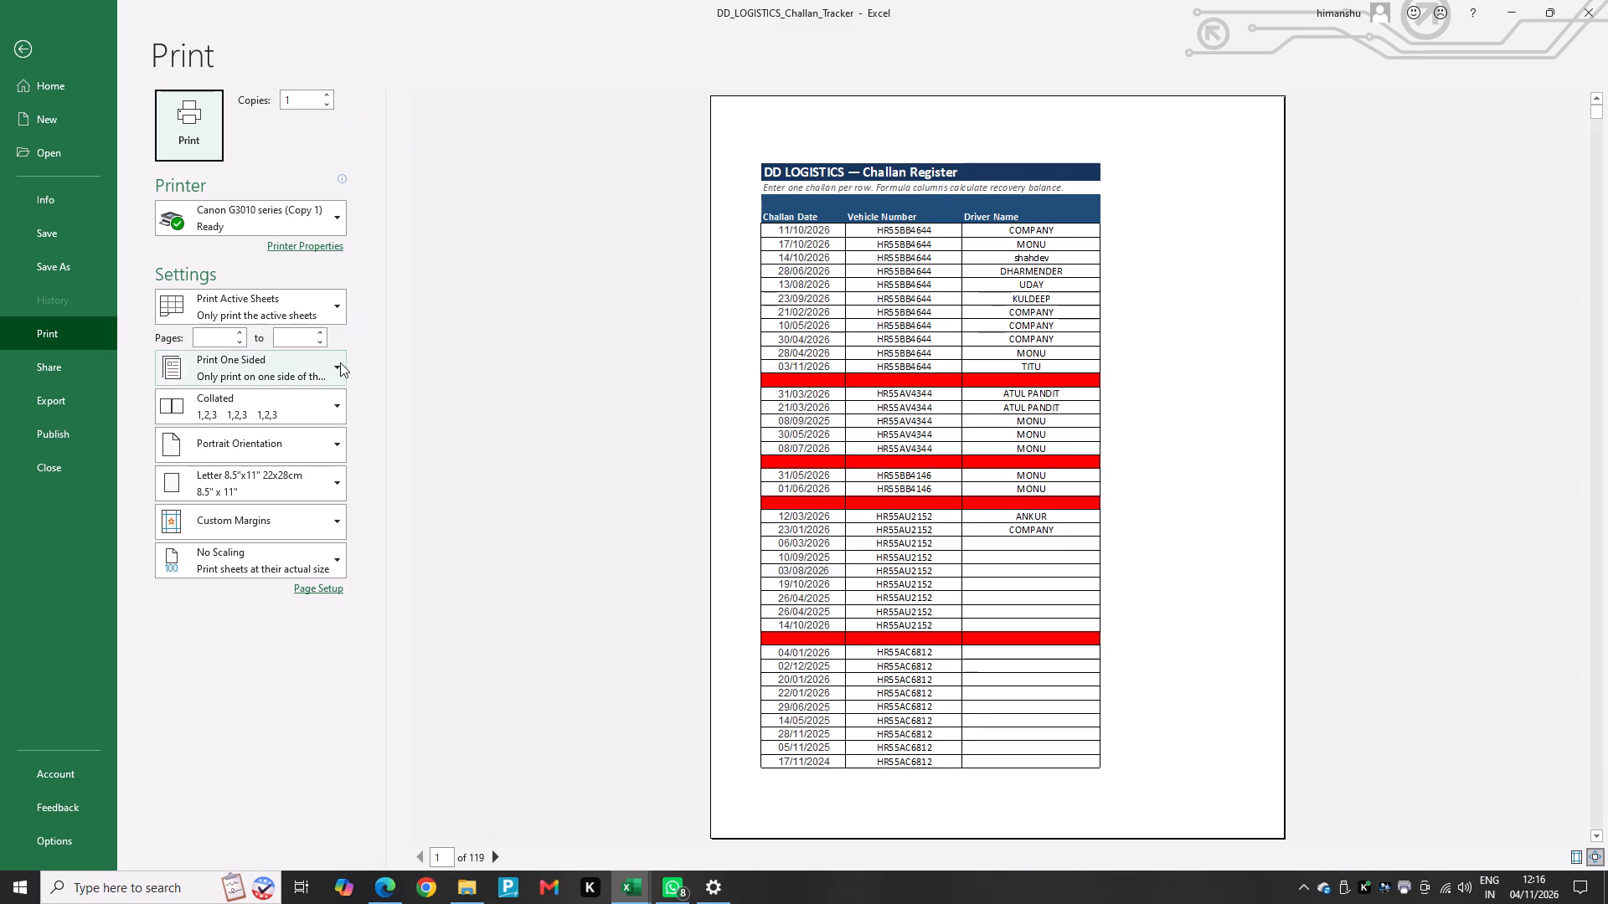
pyautogui.click(234, 555)
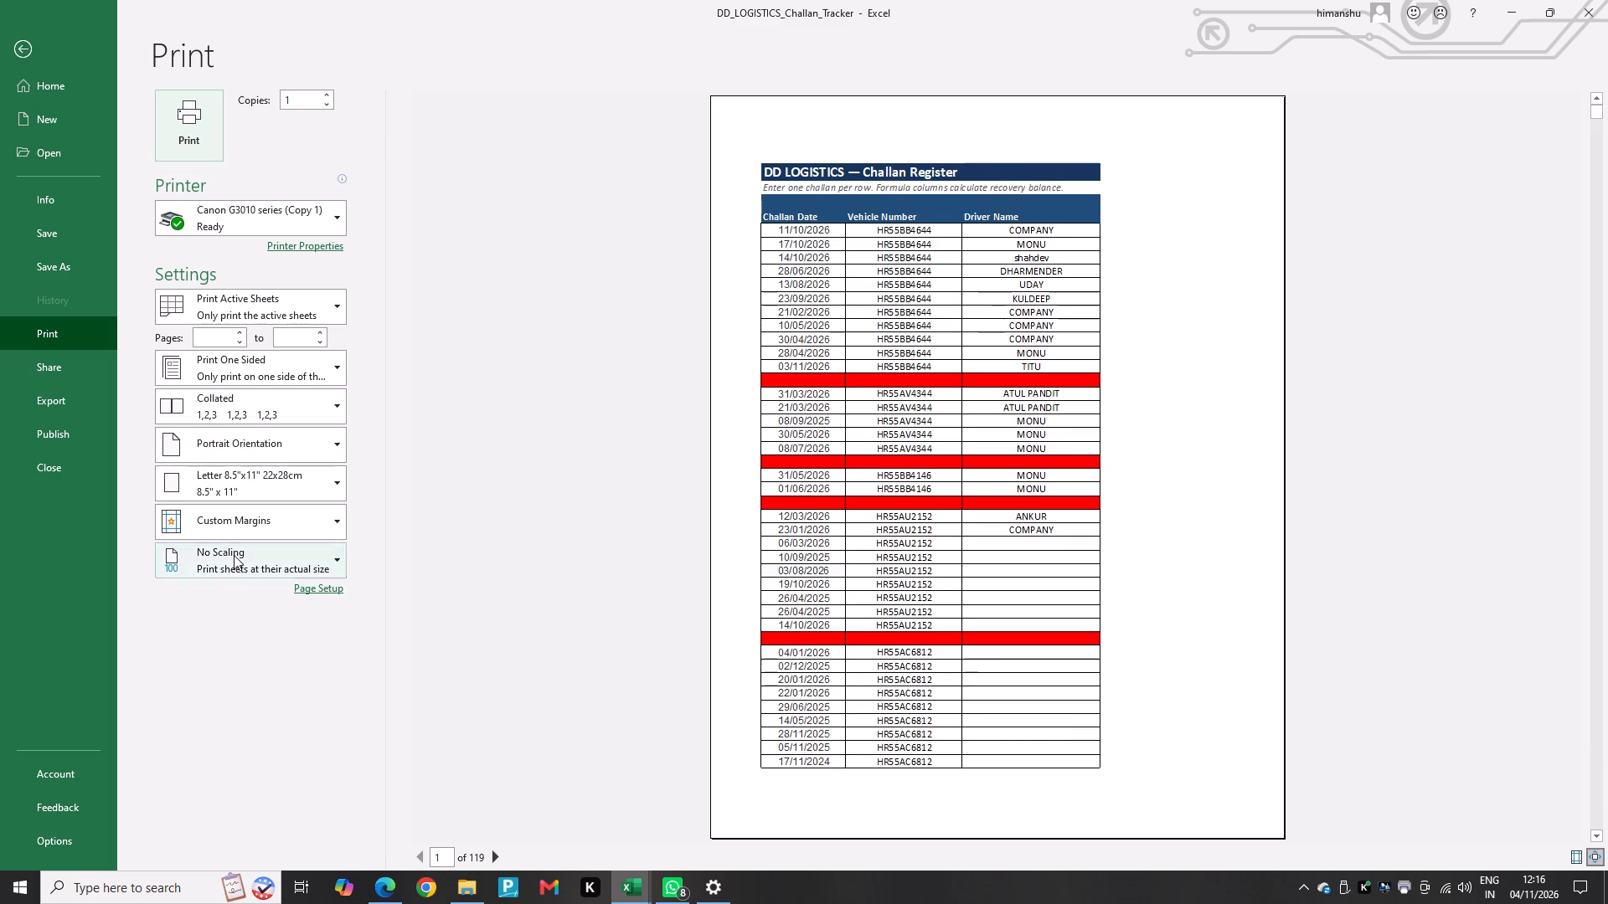
pyautogui.click(238, 647)
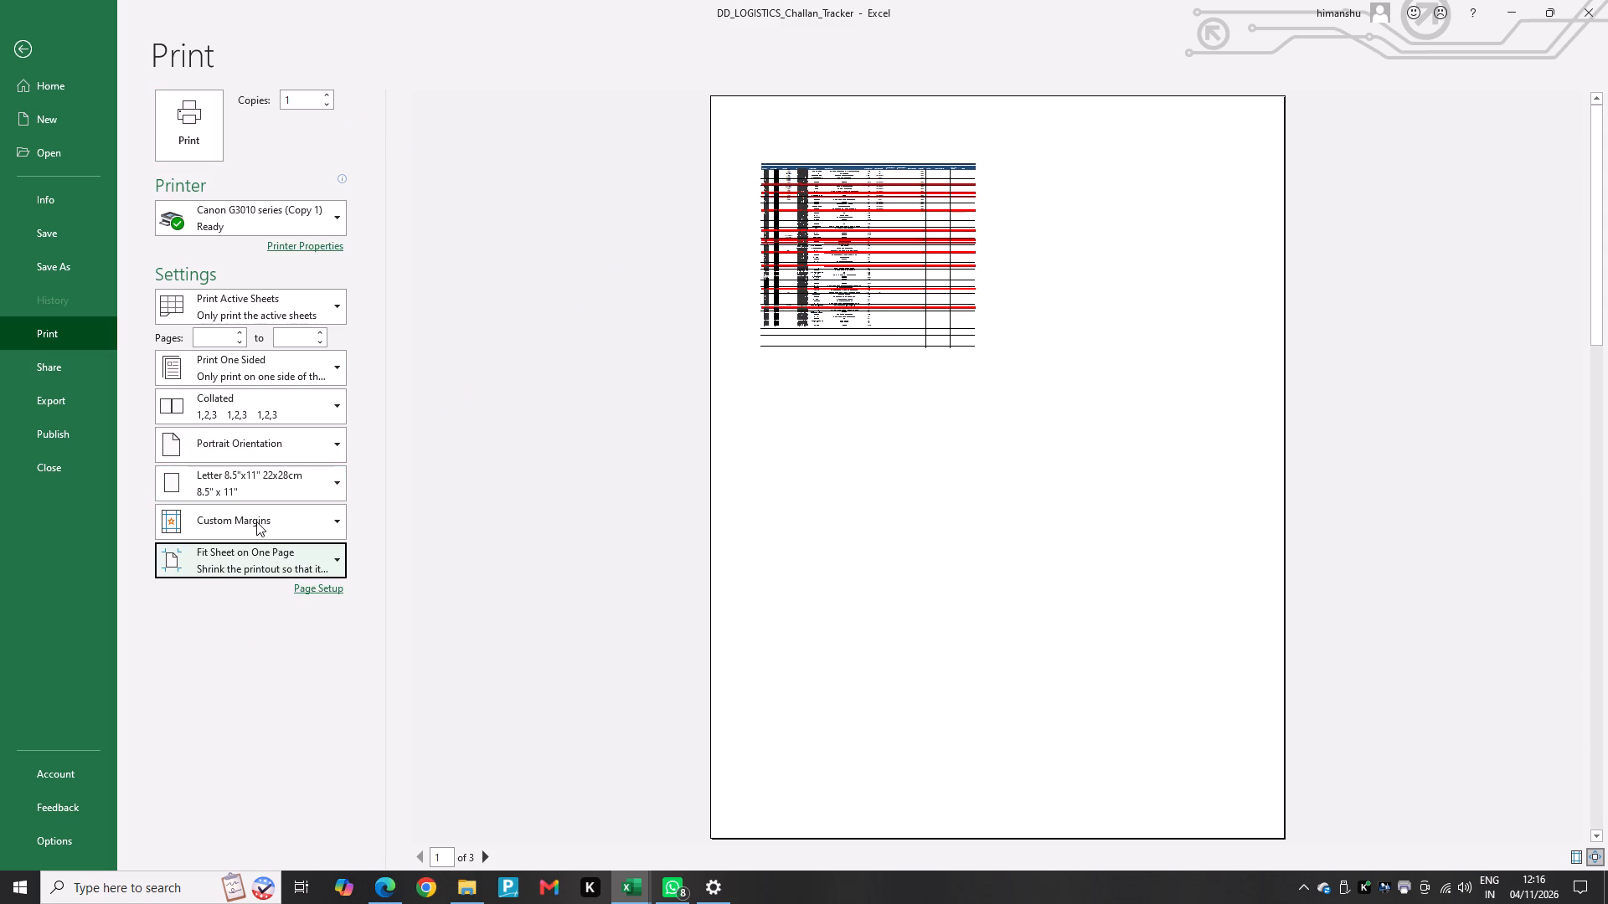
pyautogui.click(256, 521)
pyautogui.click(294, 192)
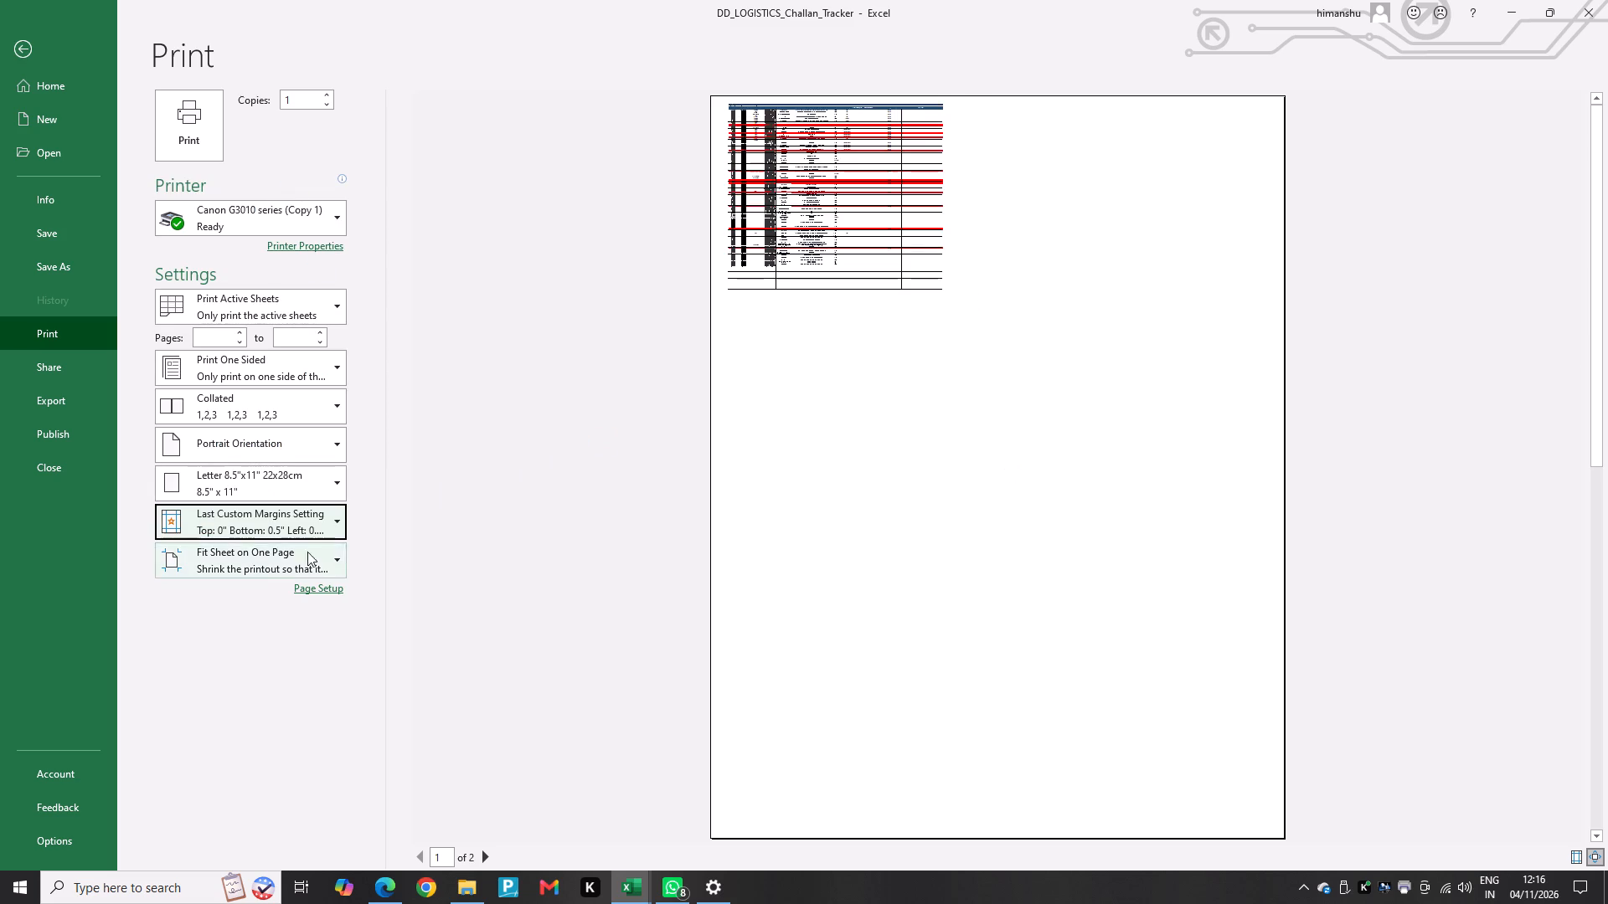
pyautogui.click(259, 561)
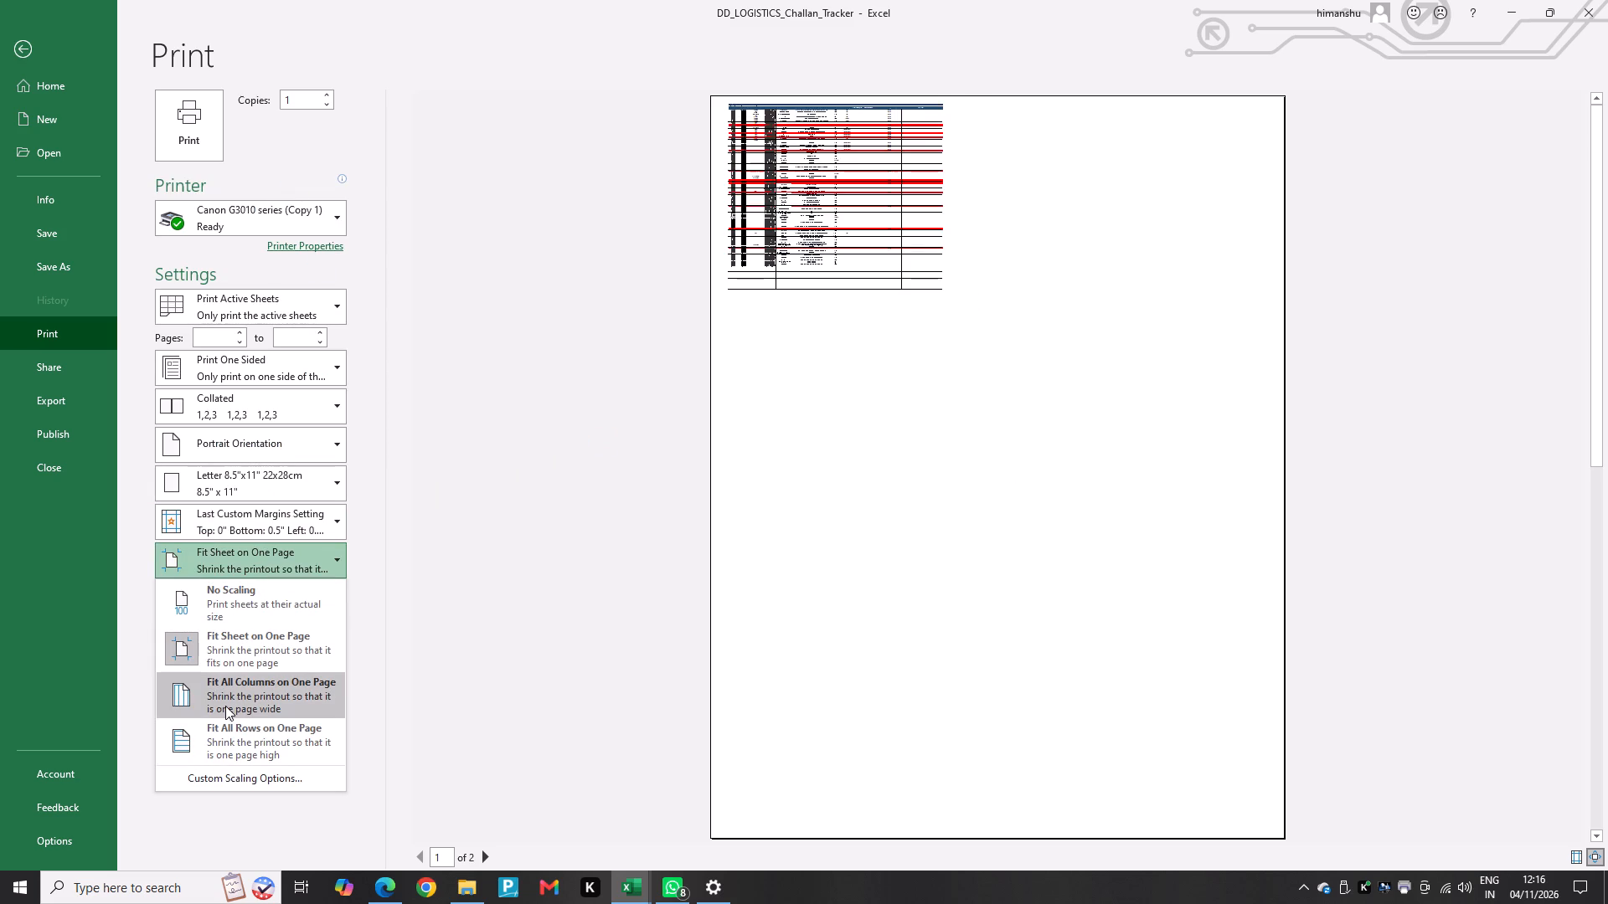
pyautogui.click(225, 706)
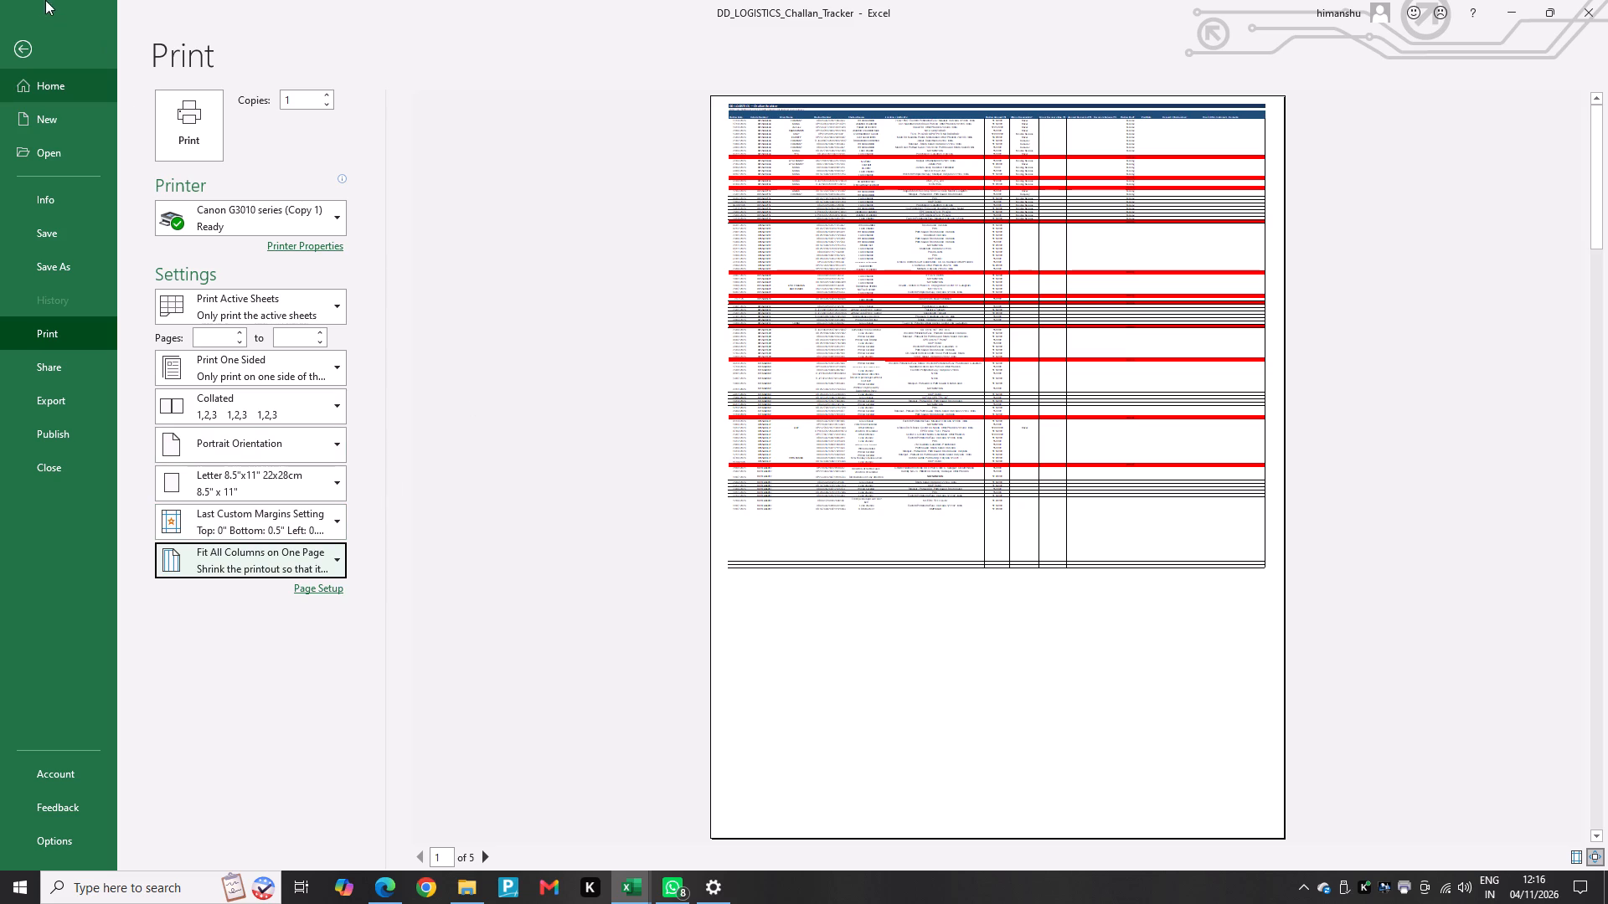
pyautogui.click(18, 47)
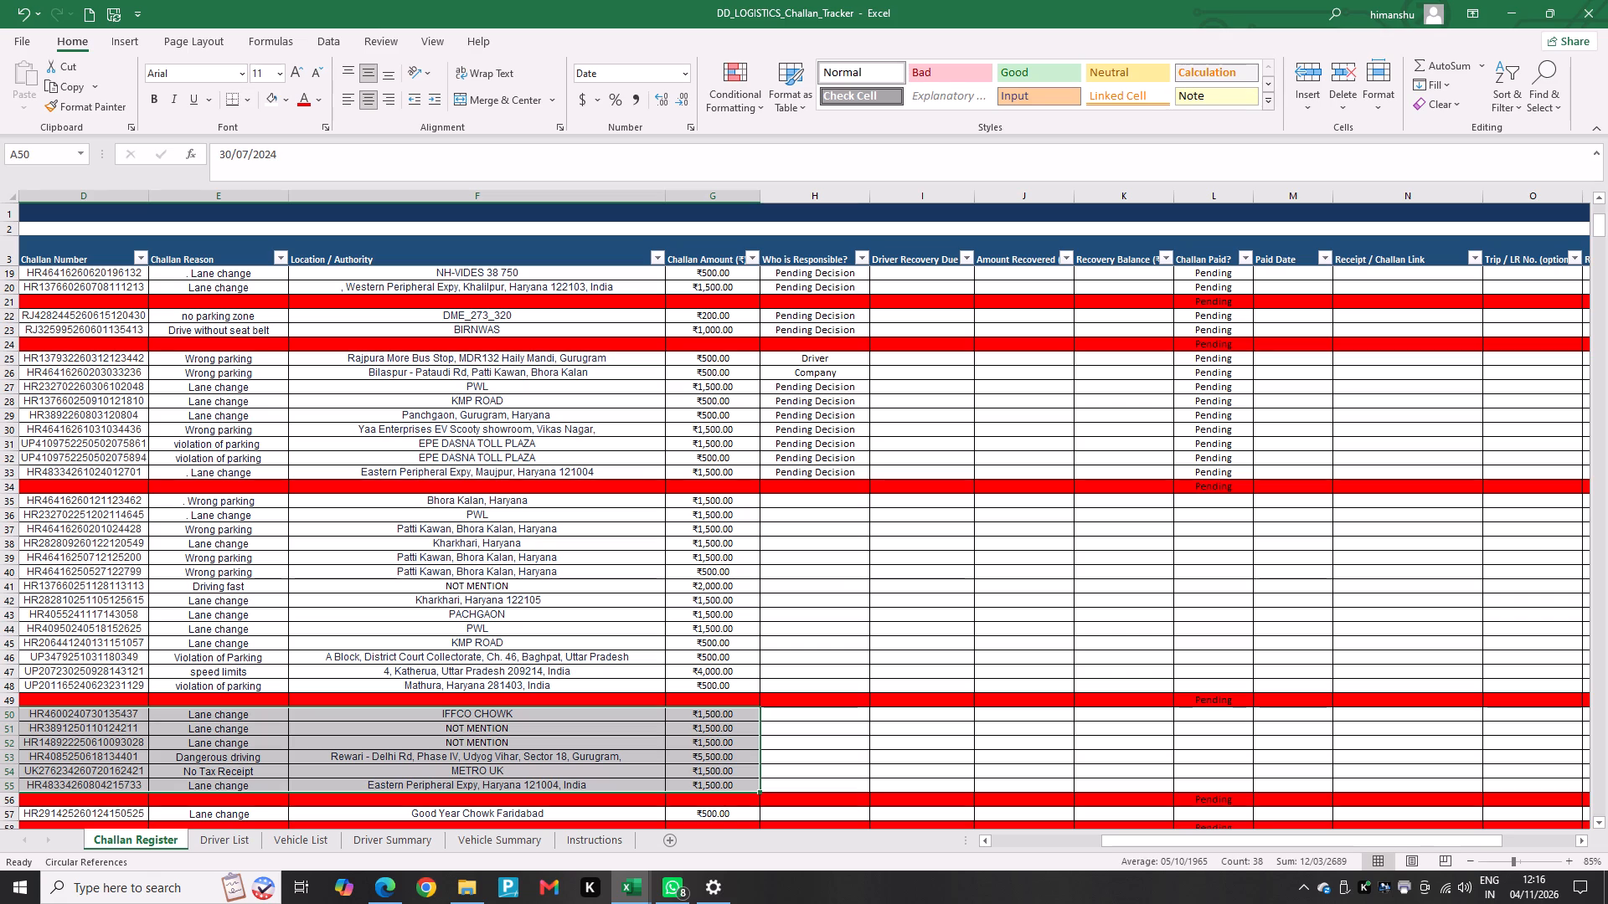
# Go to the Challan Date cell in row 53 and check the register's print preview again.
pyautogui.rightClick(406, 765)
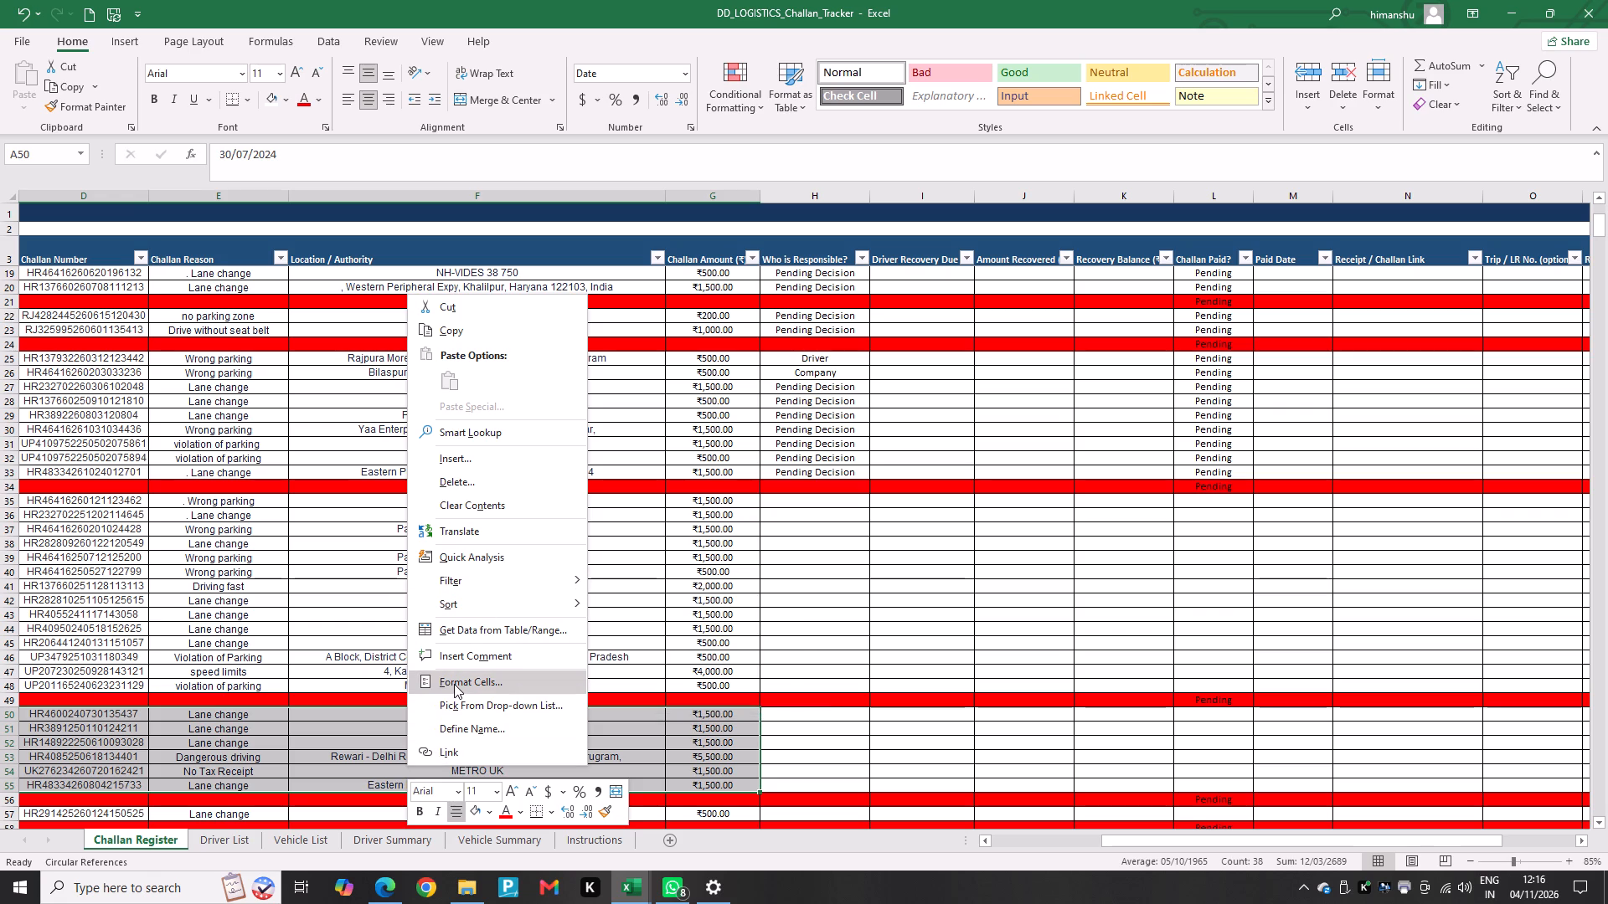
pyautogui.click(230, 717)
pyautogui.click(161, 754)
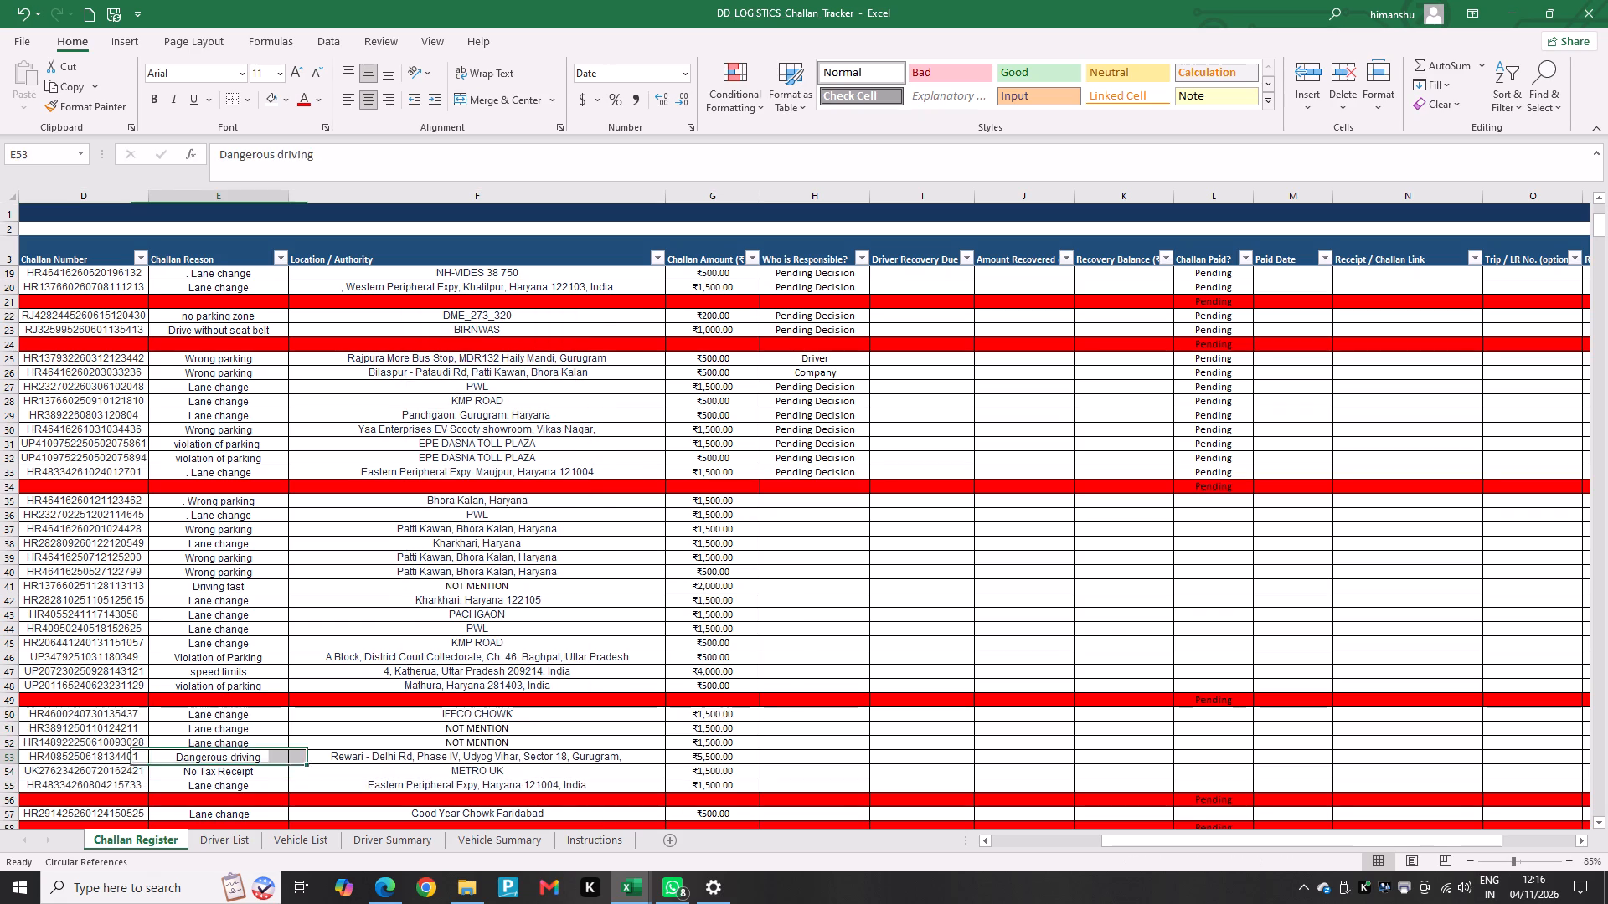
pyautogui.press('Left')
pyautogui.press('Left')
pyautogui.press('Left')
pyautogui.press('Left')
pyautogui.press('Left')
pyautogui.press('Left')
pyautogui.press('Left')
pyautogui.press('Left')
pyautogui.press('Left')
pyautogui.press('Left')
pyautogui.press('Left')
pyautogui.press('Left')
pyautogui.press('Left')
pyautogui.press('Left')
pyautogui.press('Left')
pyautogui.press('Left')
pyautogui.press('Left')
pyautogui.press('Left')
pyautogui.press('Left')
pyautogui.press('Left')
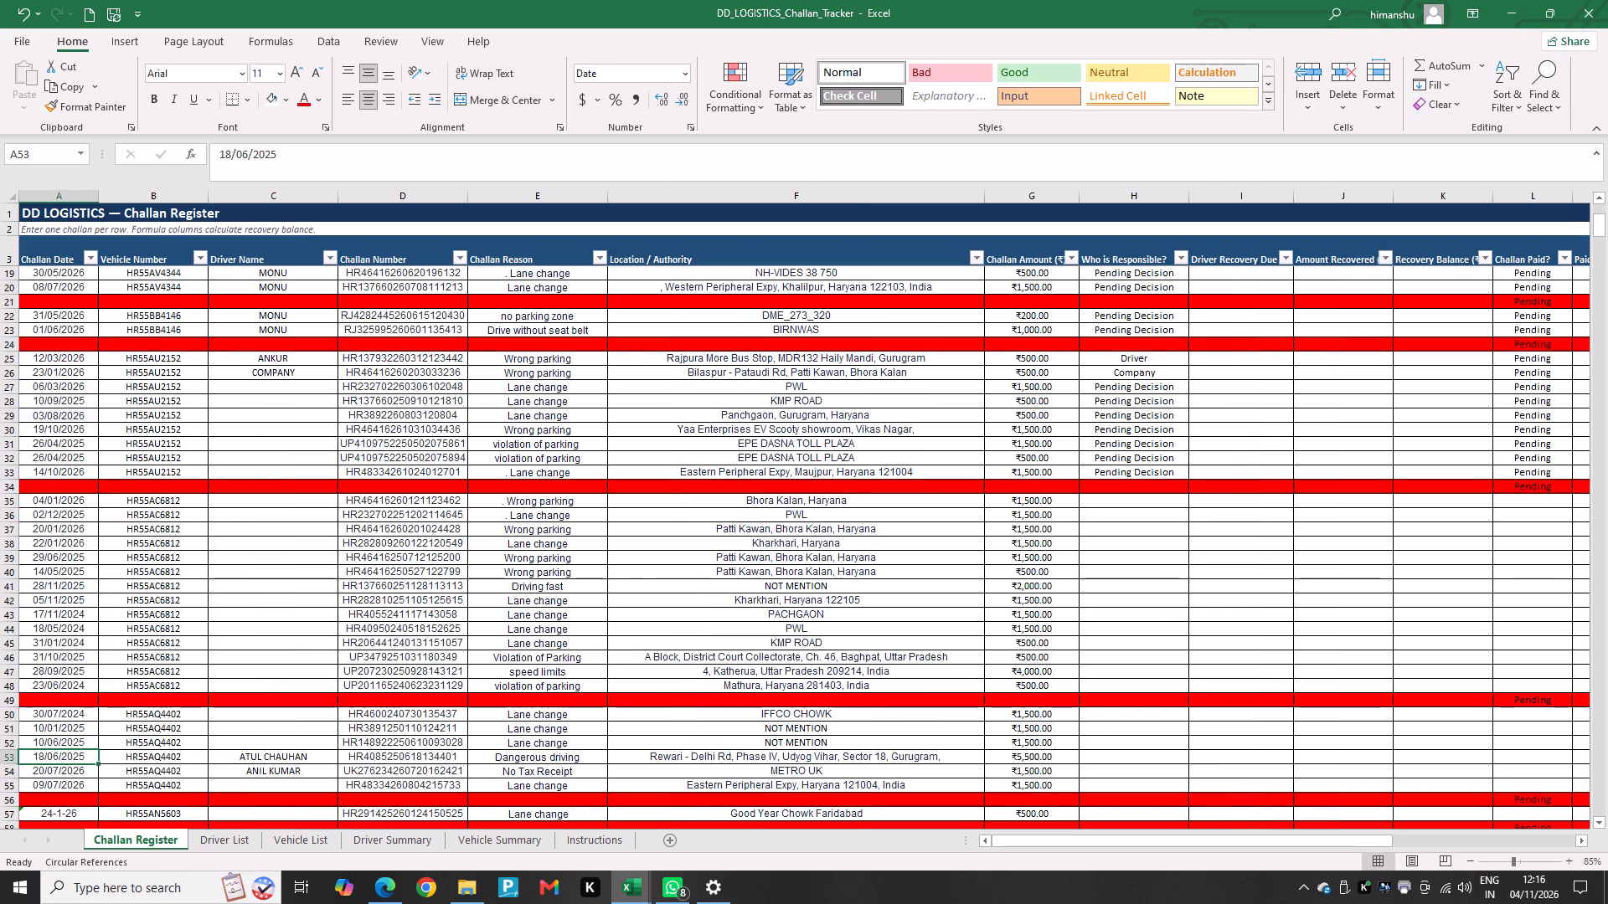
pyautogui.press('Up')
pyautogui.press('Down')
pyautogui.hotkey('ctrl', 'p')
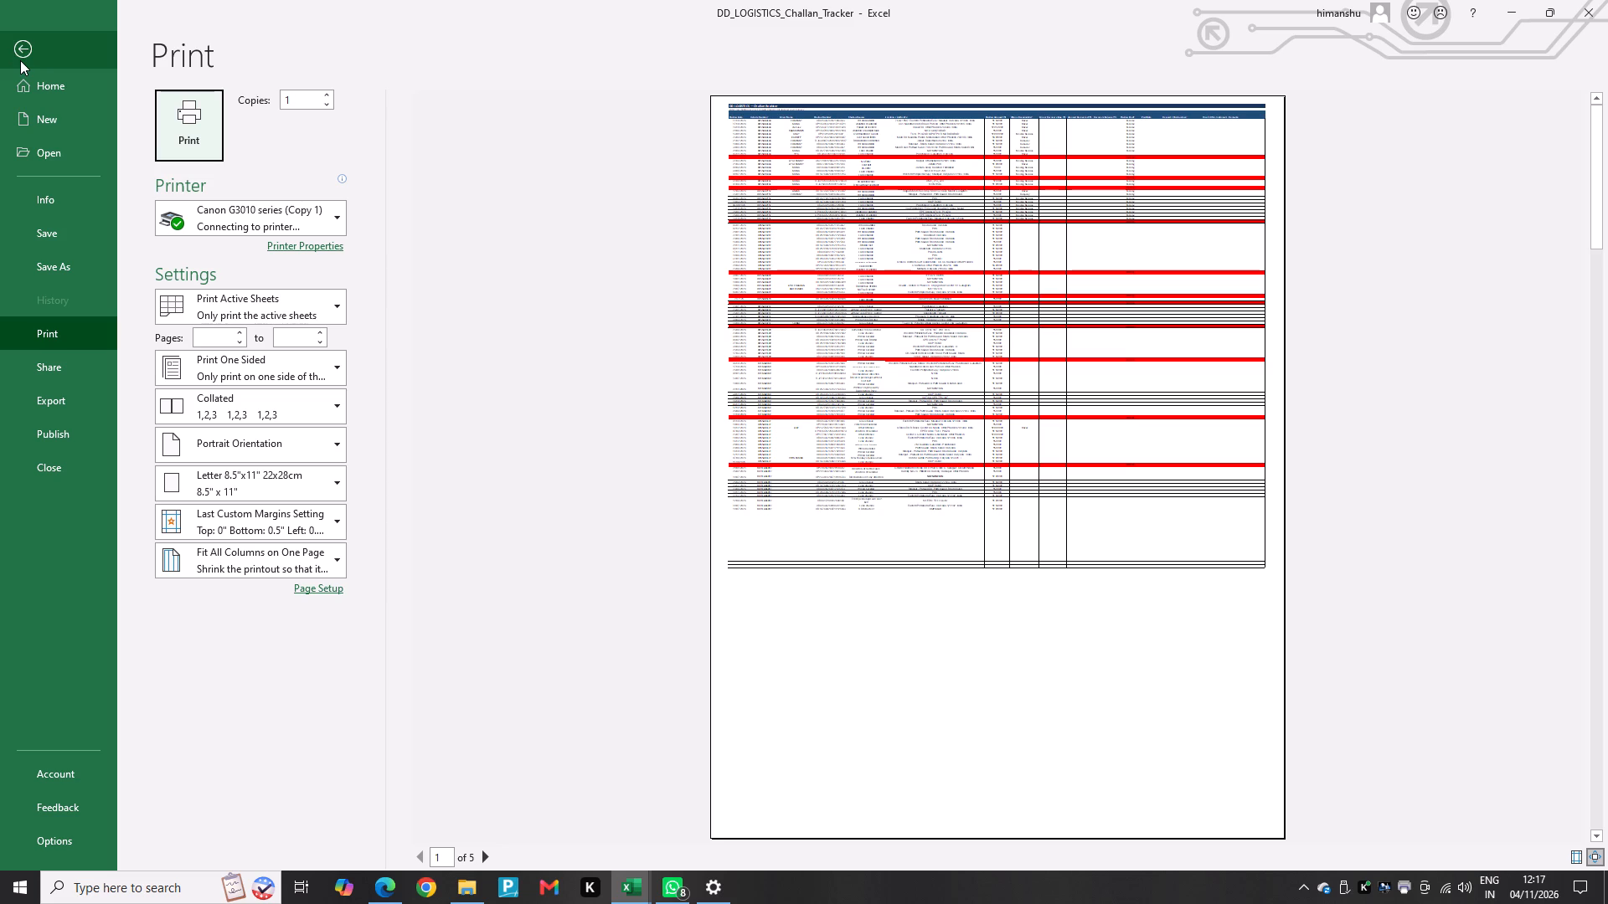
pyautogui.click(27, 60)
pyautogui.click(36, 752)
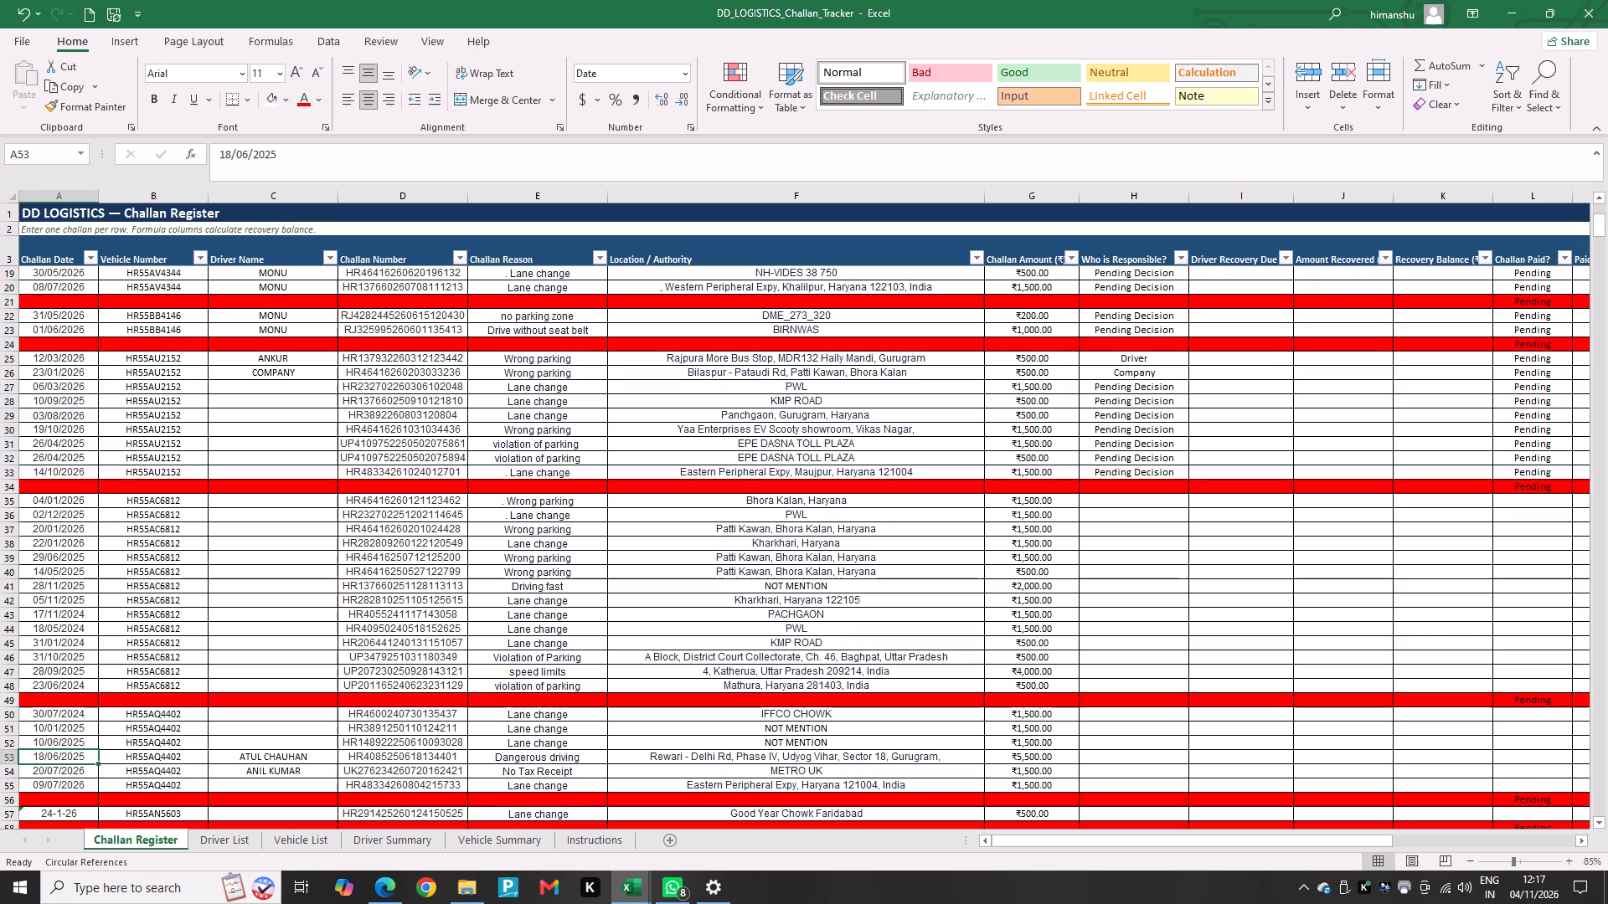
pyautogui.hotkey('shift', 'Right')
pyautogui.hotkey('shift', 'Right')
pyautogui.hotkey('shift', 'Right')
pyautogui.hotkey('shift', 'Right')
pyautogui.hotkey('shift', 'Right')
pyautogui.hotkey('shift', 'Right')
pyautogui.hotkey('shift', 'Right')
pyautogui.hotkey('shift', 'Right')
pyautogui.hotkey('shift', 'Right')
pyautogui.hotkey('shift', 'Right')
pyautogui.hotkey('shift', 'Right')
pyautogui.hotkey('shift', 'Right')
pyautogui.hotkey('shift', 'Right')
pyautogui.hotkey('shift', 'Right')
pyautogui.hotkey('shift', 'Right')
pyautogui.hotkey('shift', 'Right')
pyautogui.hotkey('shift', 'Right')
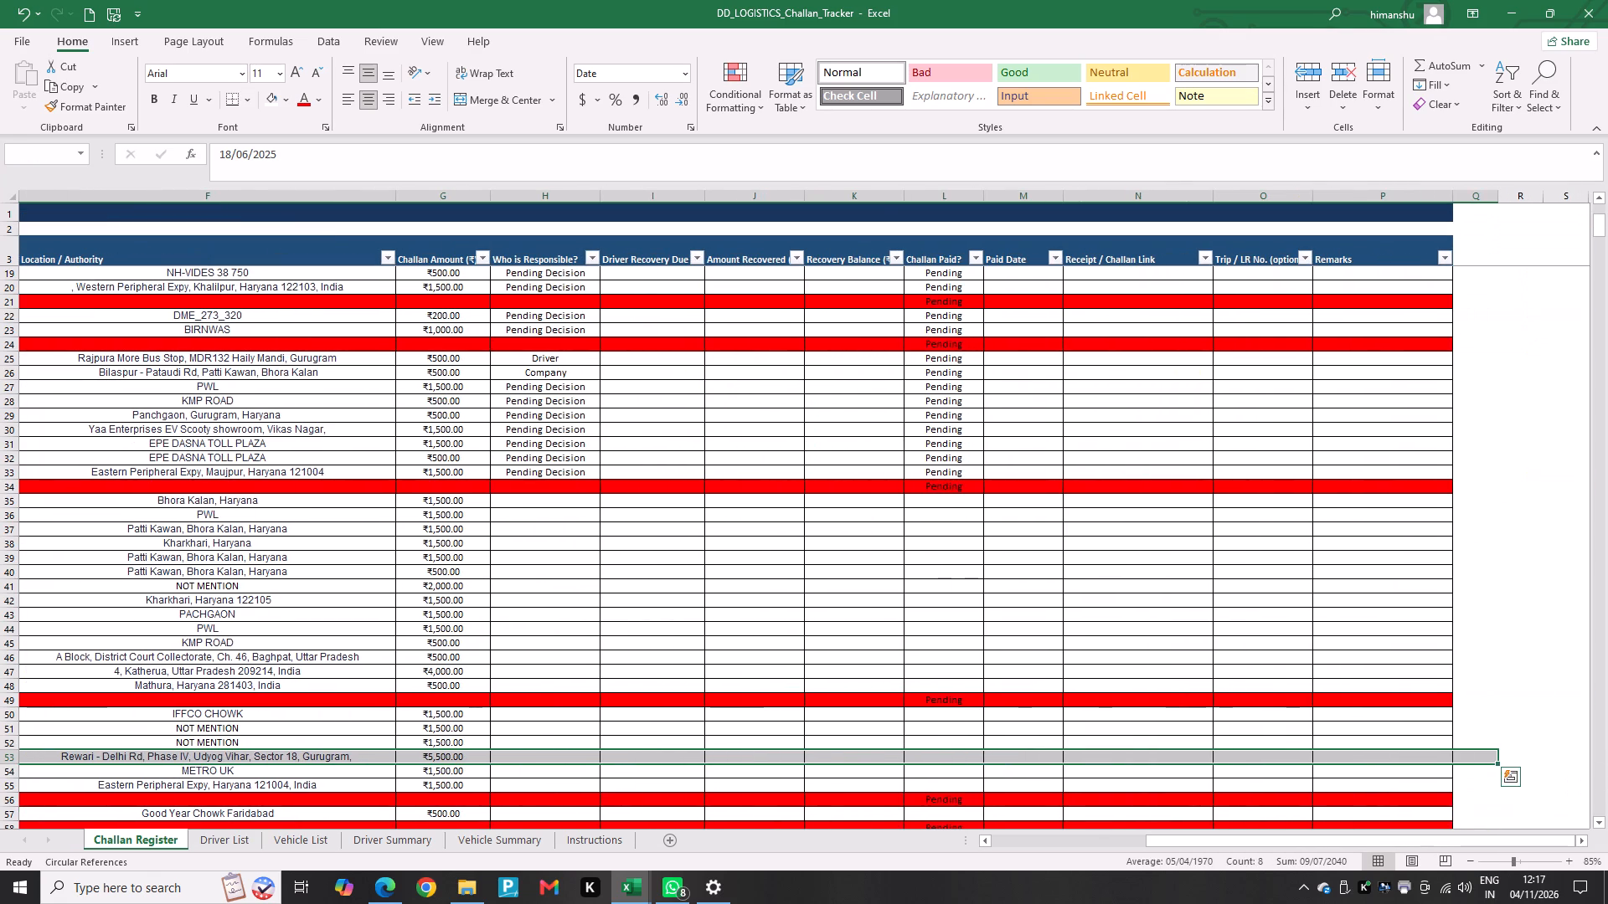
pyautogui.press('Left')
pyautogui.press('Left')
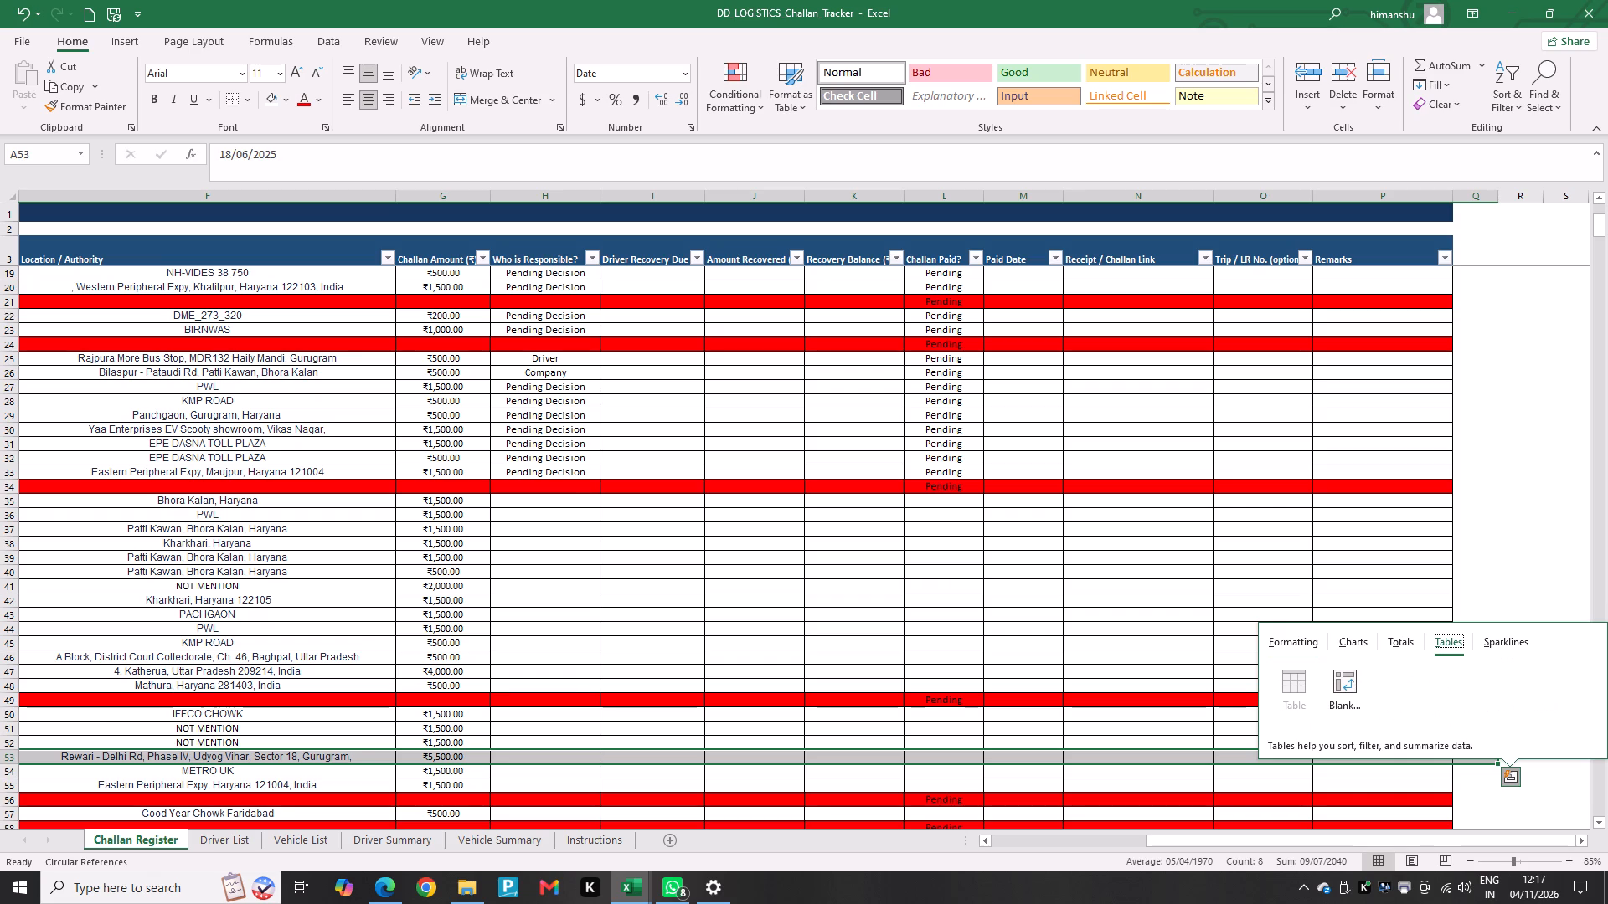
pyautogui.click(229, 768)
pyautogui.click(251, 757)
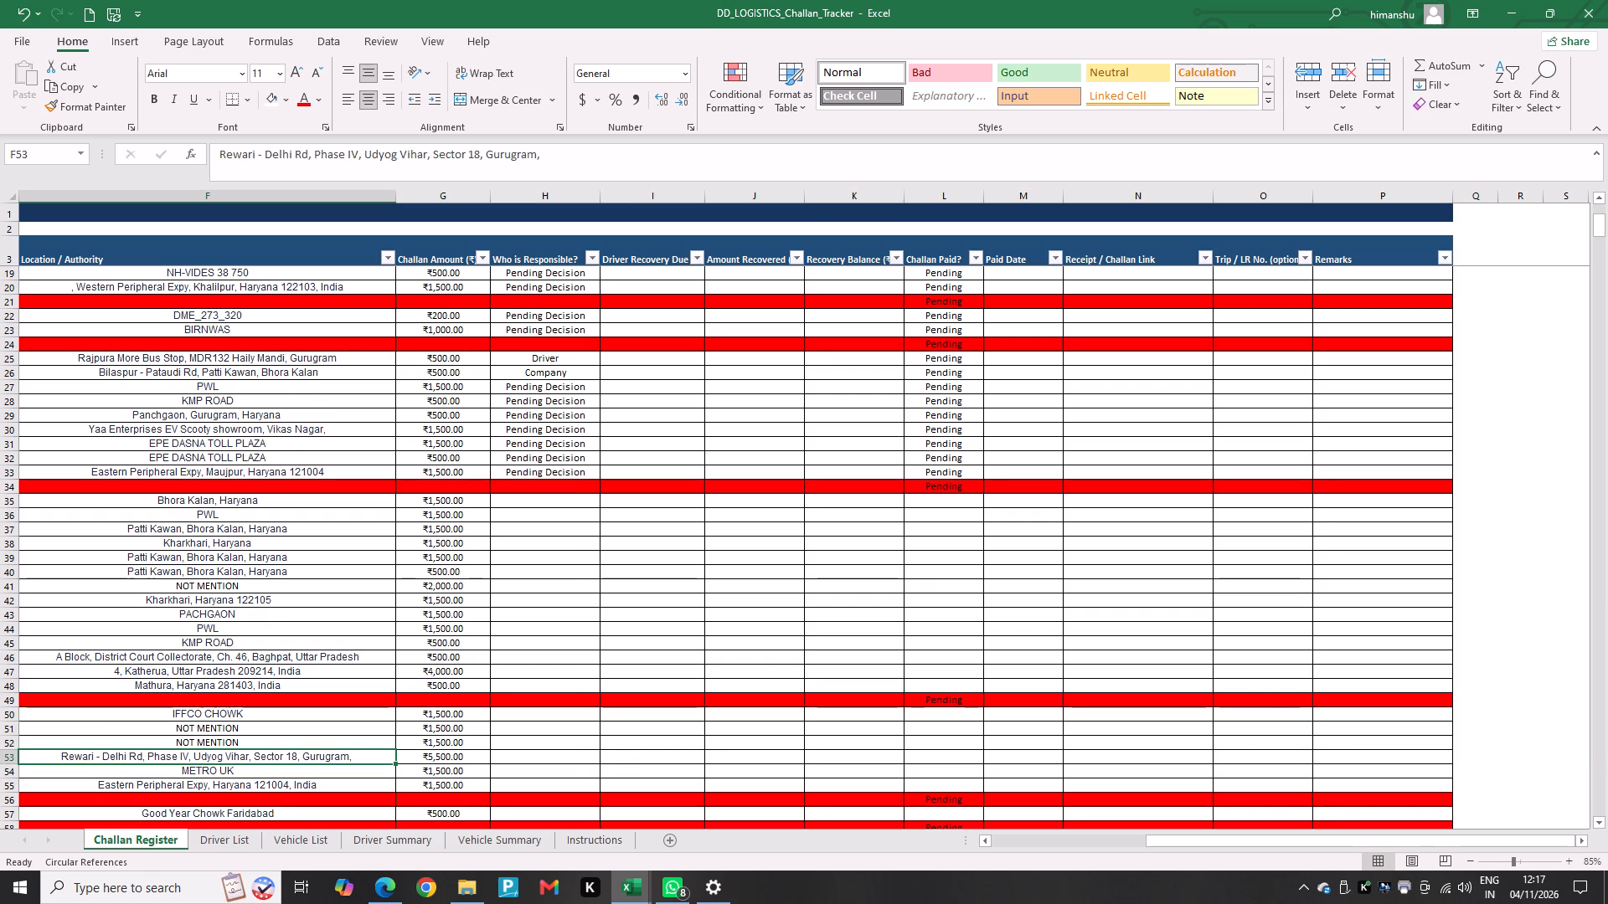
# Copy the Dangerous driving challan in row 53 of the Challan Register, from Challan Date through Challan Amount.
pyautogui.click(446, 765)
pyautogui.click(477, 760)
pyautogui.hotkey('shift', 'Left')
pyautogui.hotkey('shift', 'Left')
pyautogui.hotkey('shift', 'Left')
pyautogui.hotkey('shift', 'Left')
pyautogui.hotkey('shift', 'Left')
pyautogui.hotkey('shift', 'Left')
pyautogui.hotkey('shift', 'Left')
pyautogui.hotkey('shift', 'Left')
pyautogui.hotkey('shift', 'Left')
pyautogui.hotkey('shift', 'Left')
pyautogui.hotkey('shift', 'Left')
pyautogui.hotkey('shift', 'Left')
pyautogui.hotkey('shift', 'Left')
pyautogui.hotkey('shift', 'Left')
pyautogui.hotkey('shift', 'Left')
pyautogui.hotkey('shift', 'Left')
pyautogui.hotkey('shift', 'Left')
pyautogui.hotkey('shift', 'Left')
pyautogui.hotkey('shift', 'Left')
pyautogui.hotkey('shift', 'Left')
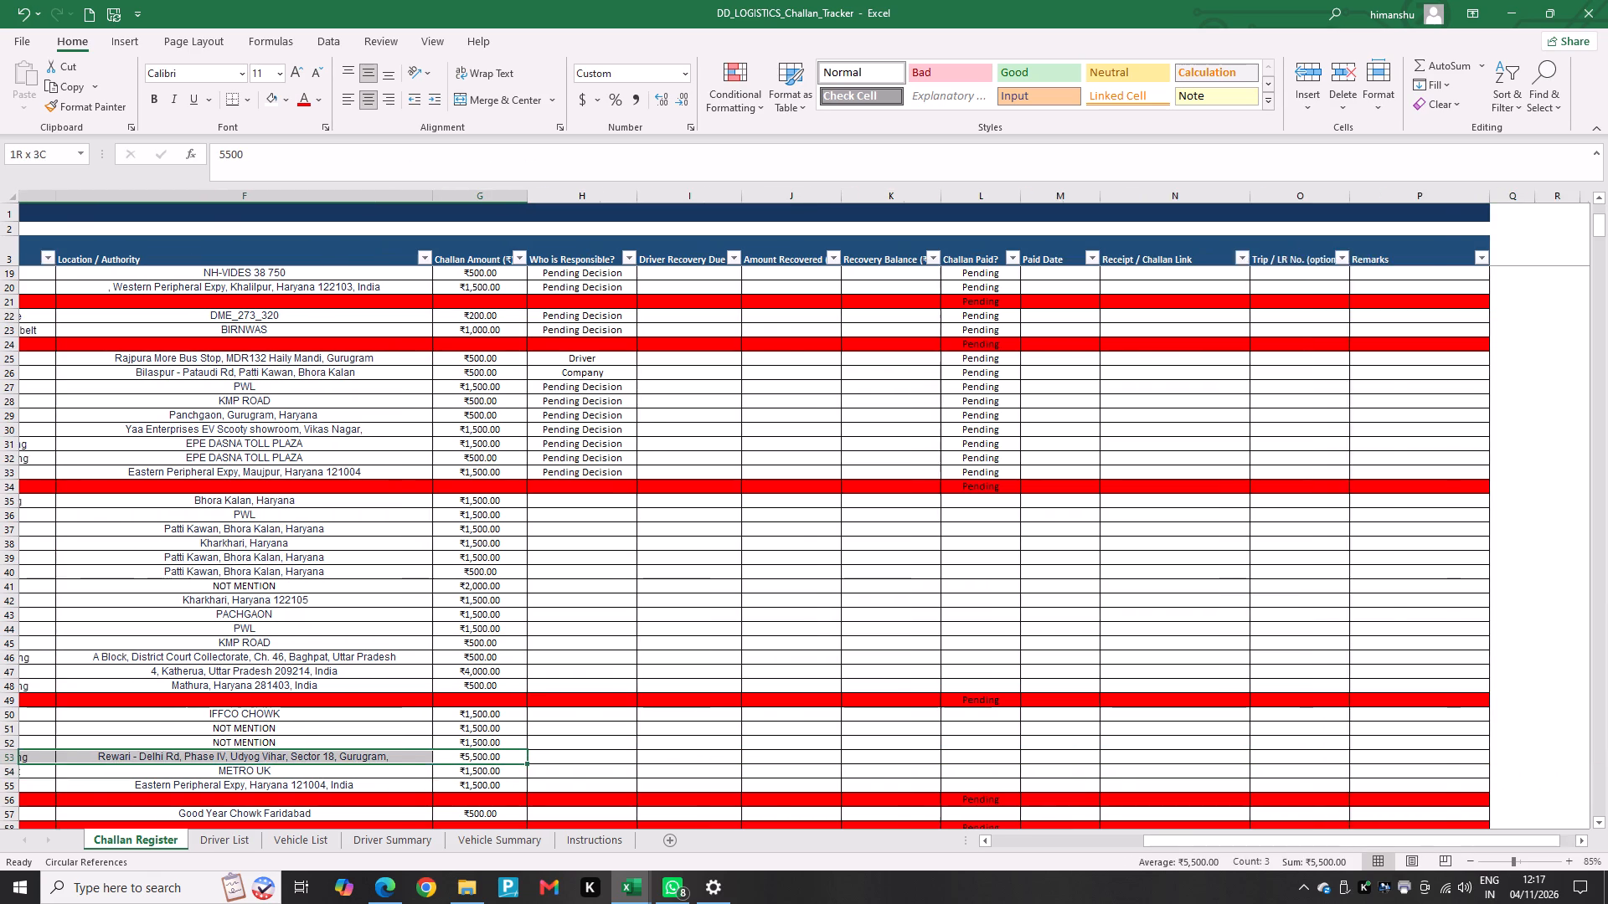
pyautogui.hotkey('ctrl', 'p')
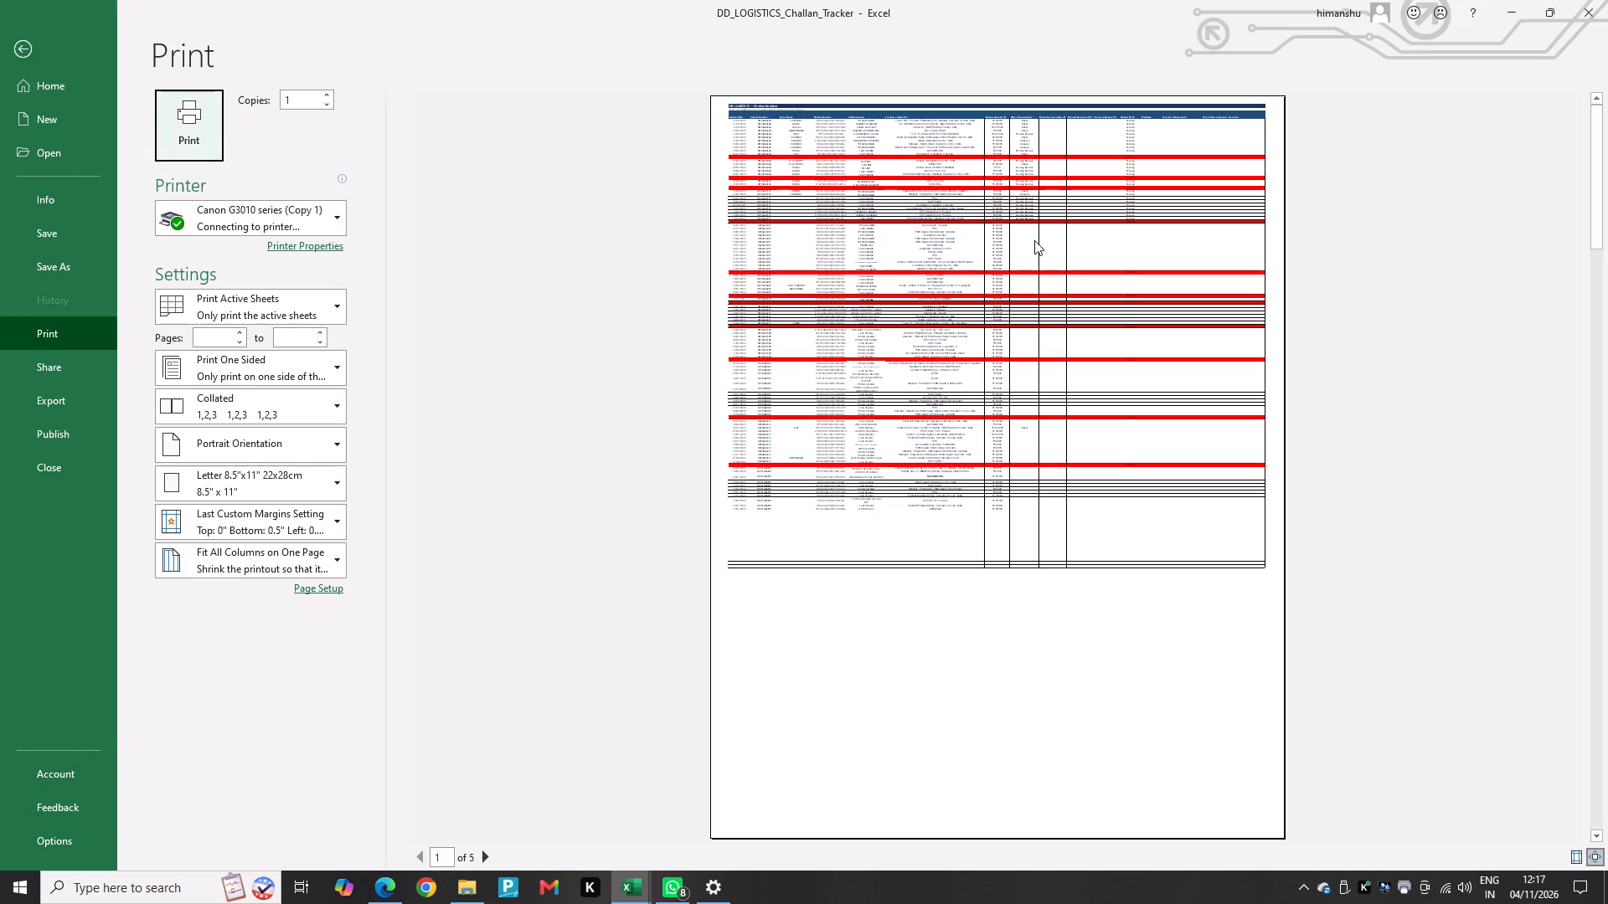
pyautogui.click(26, 43)
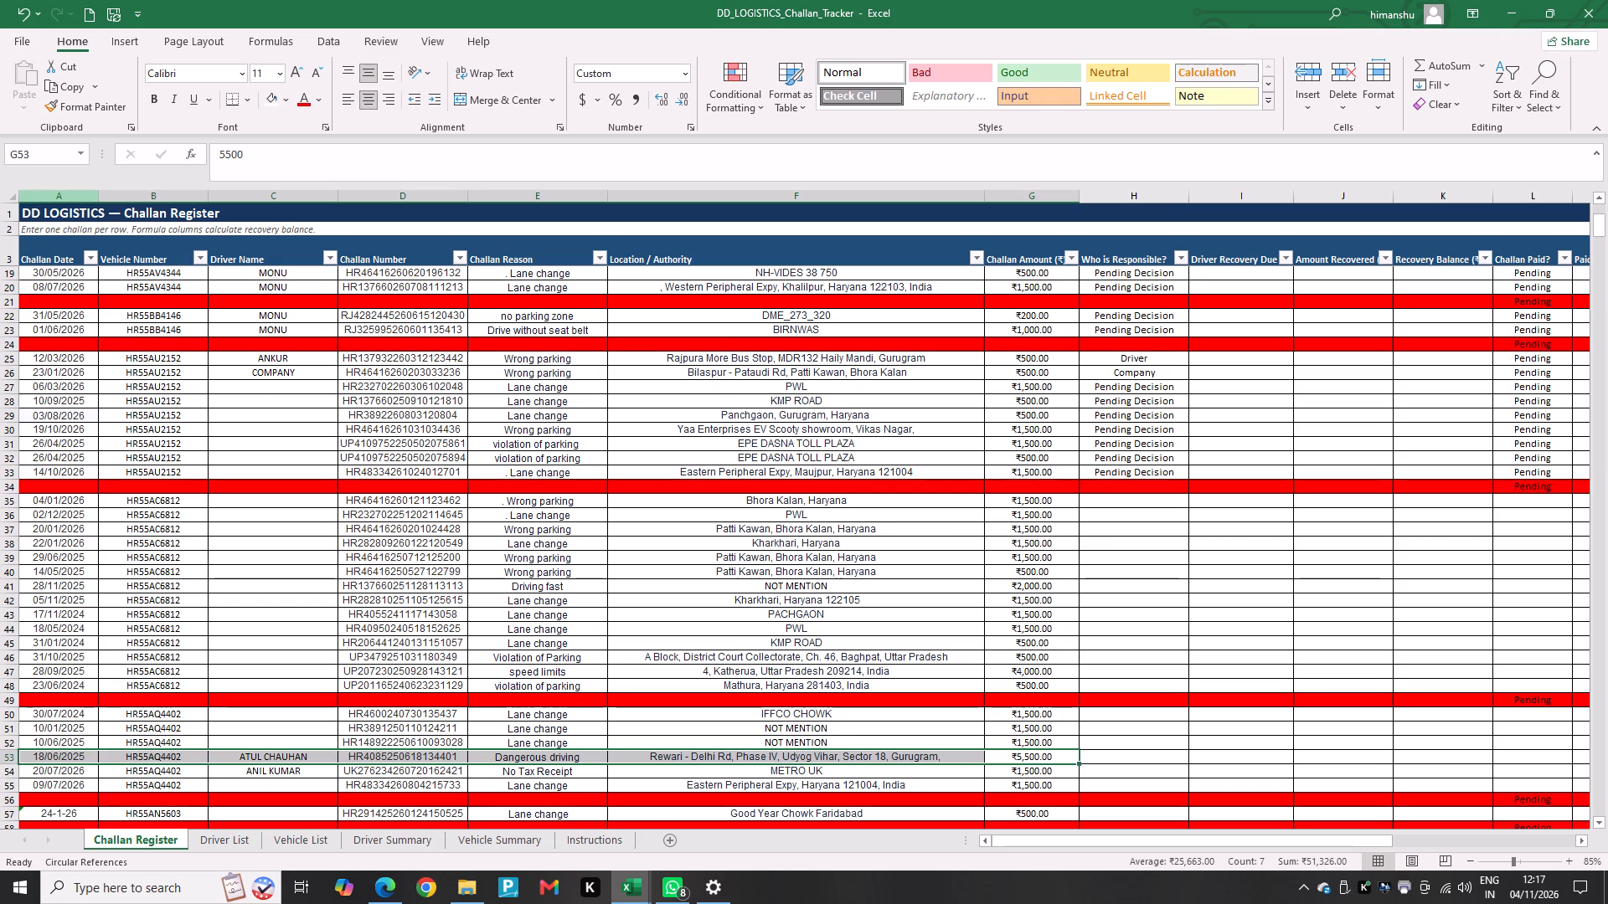
pyautogui.rightClick(158, 757)
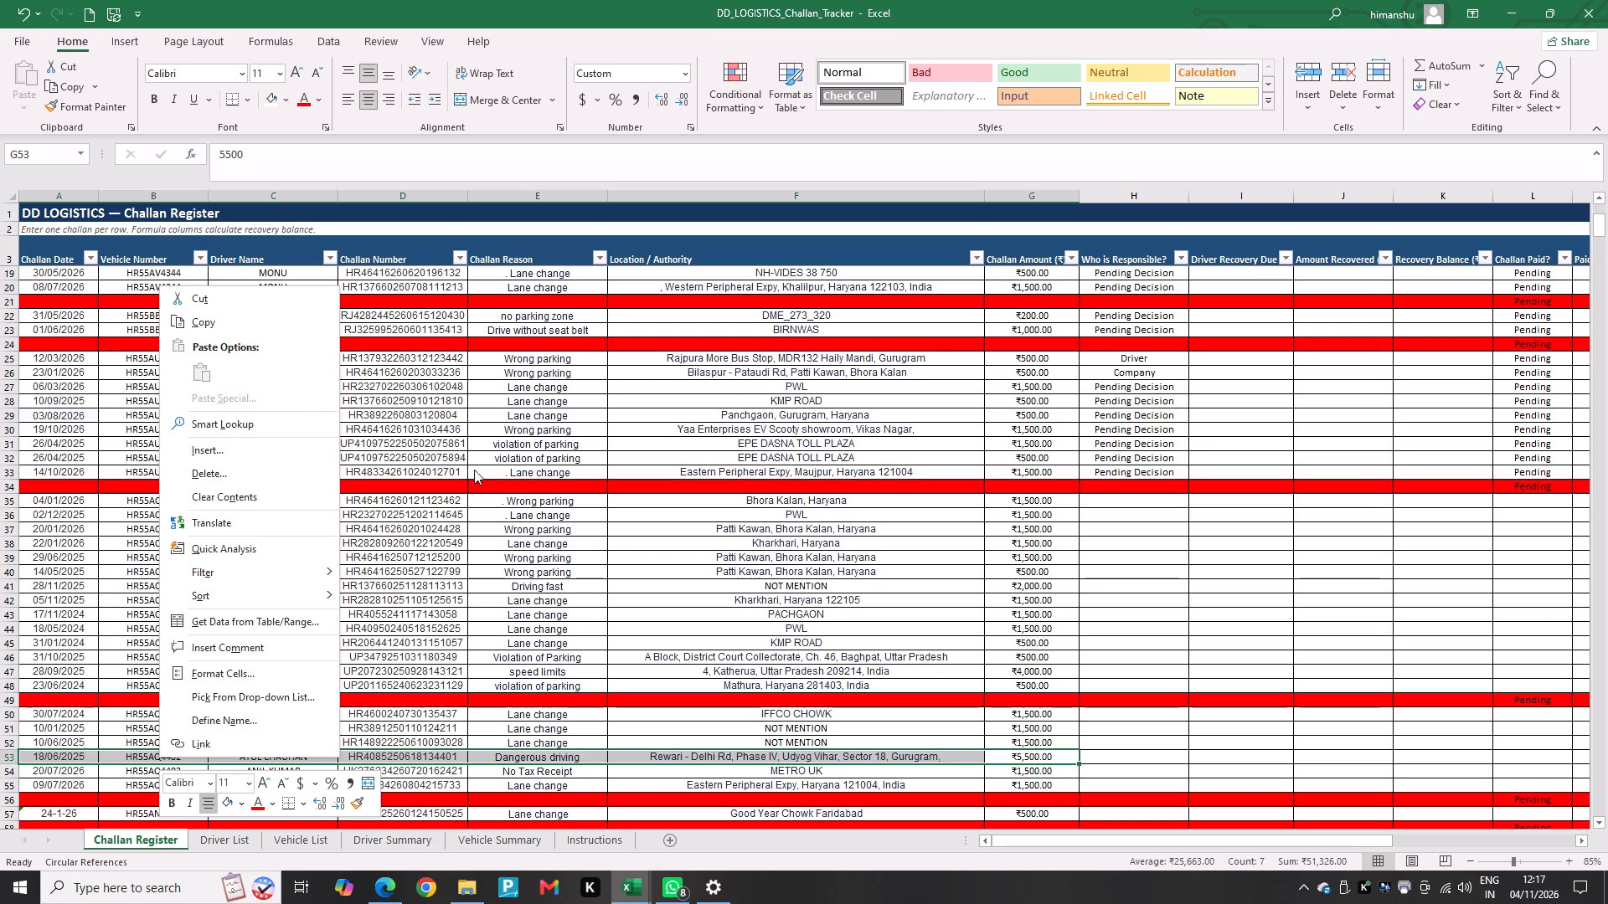
pyautogui.click(671, 722)
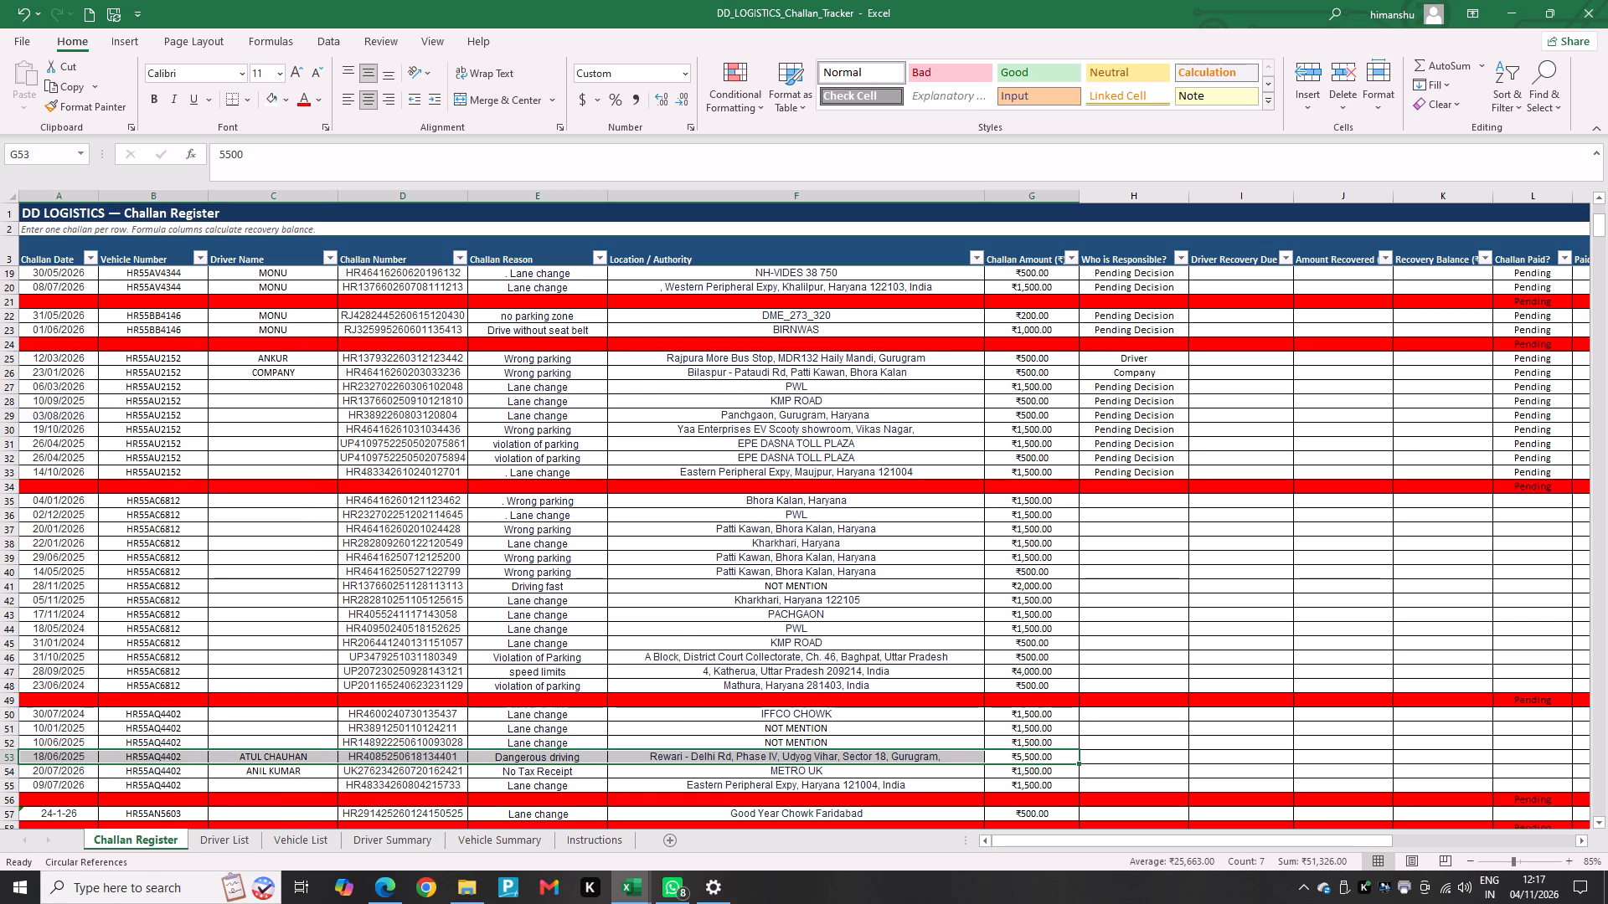
pyautogui.rightClick(54, 759)
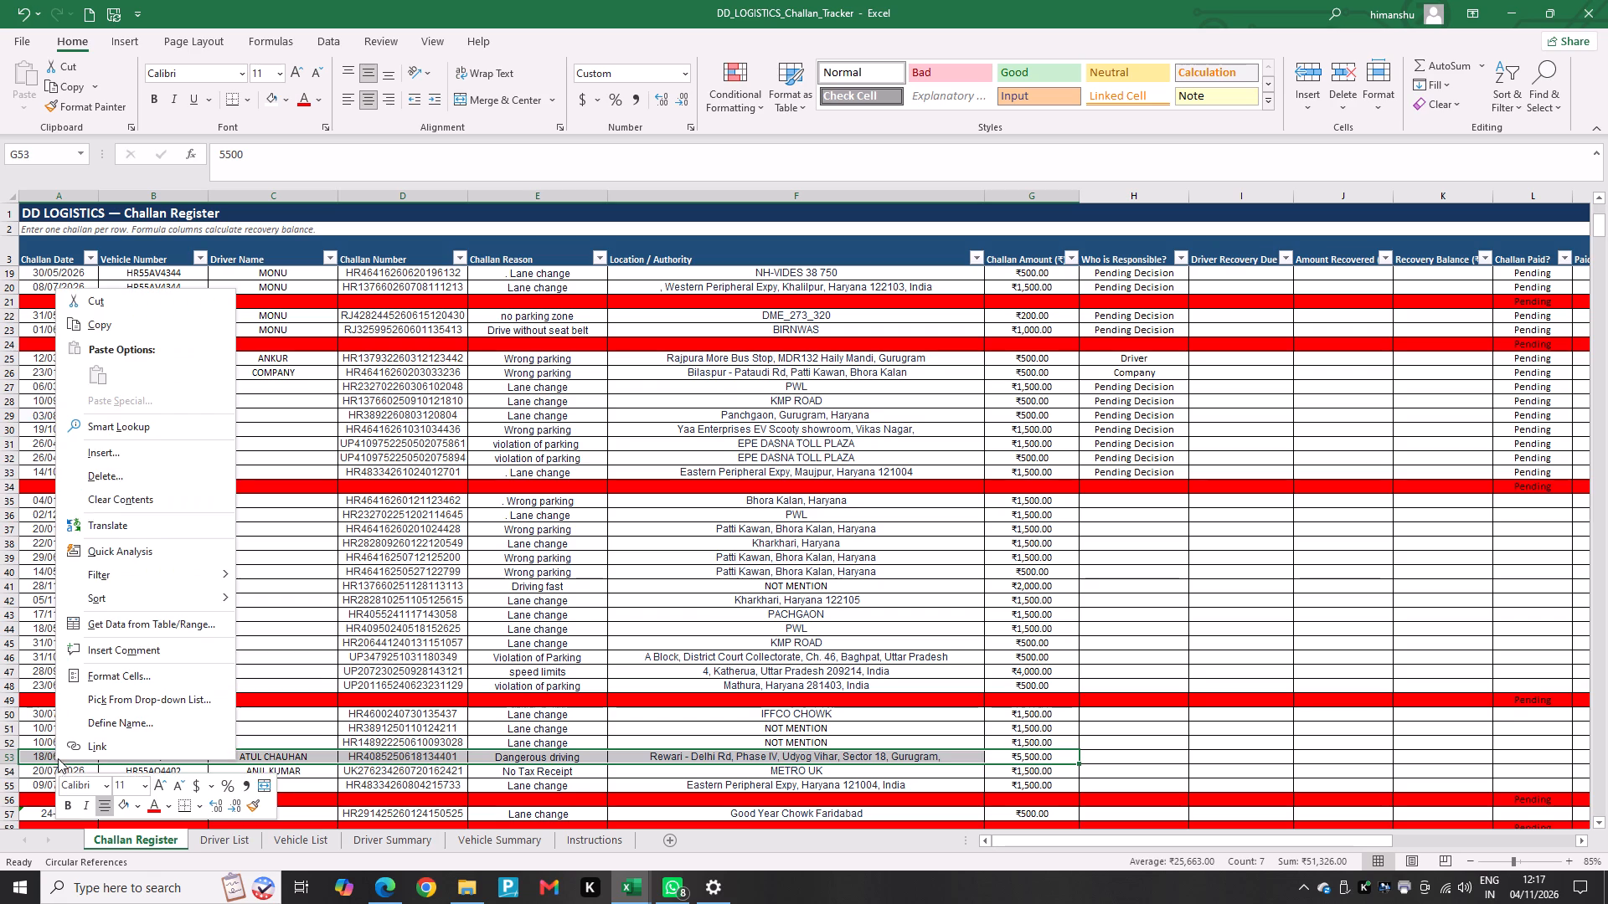
pyautogui.click(145, 326)
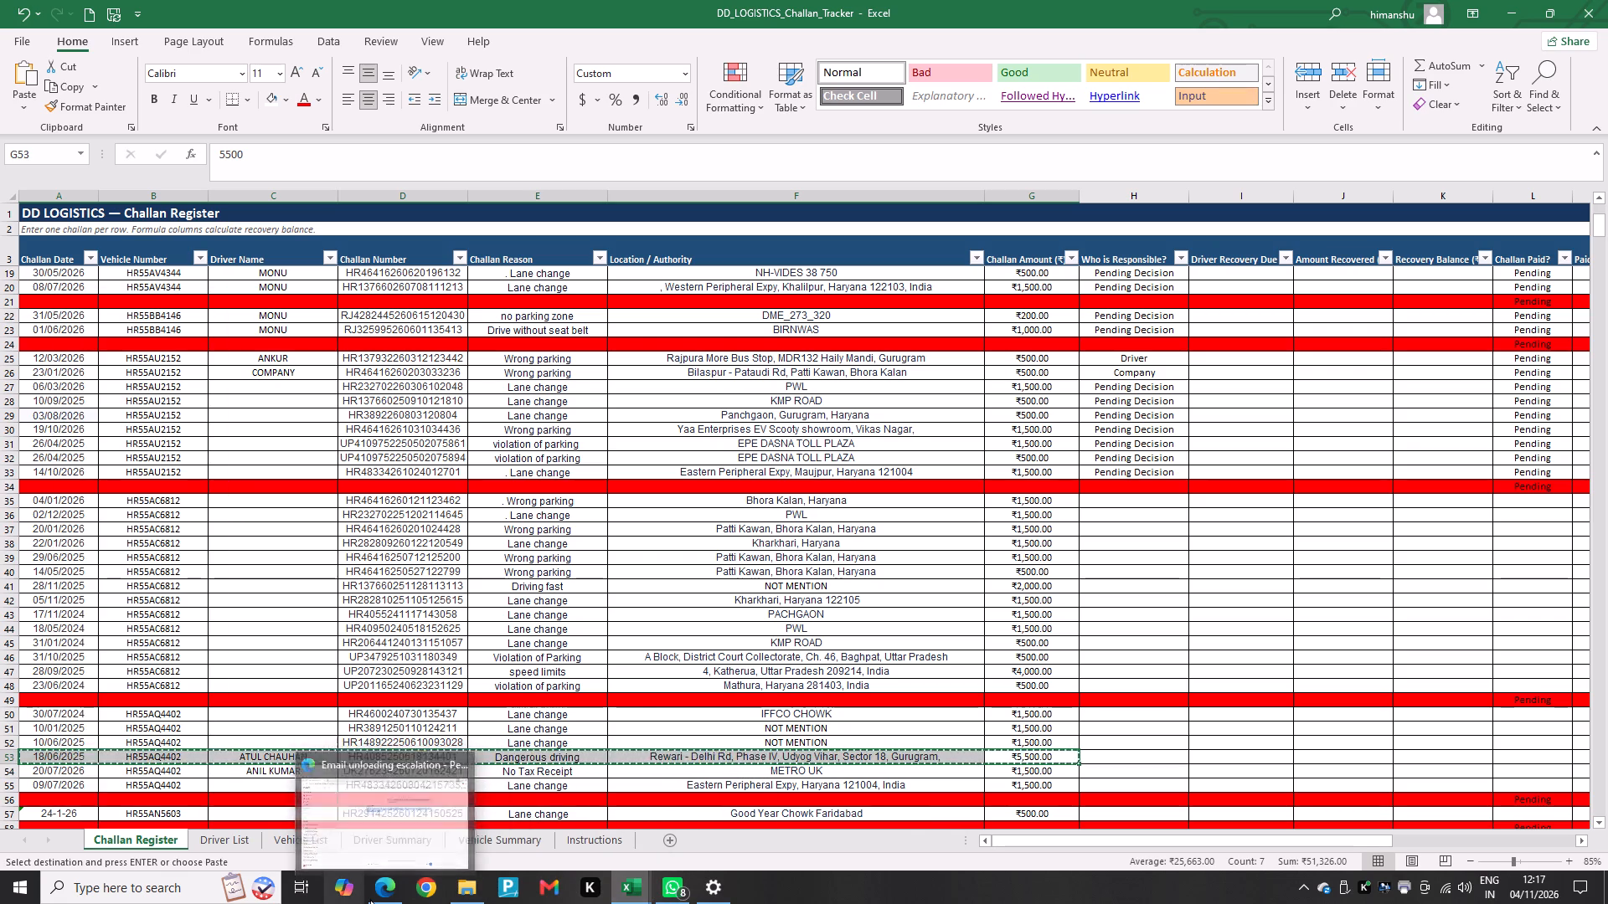
# Enter the label "CHALLAN PENALTY:-" in cell A48, below the signature blocks of the driver's October settlement.
pyautogui.click(1511, 5)
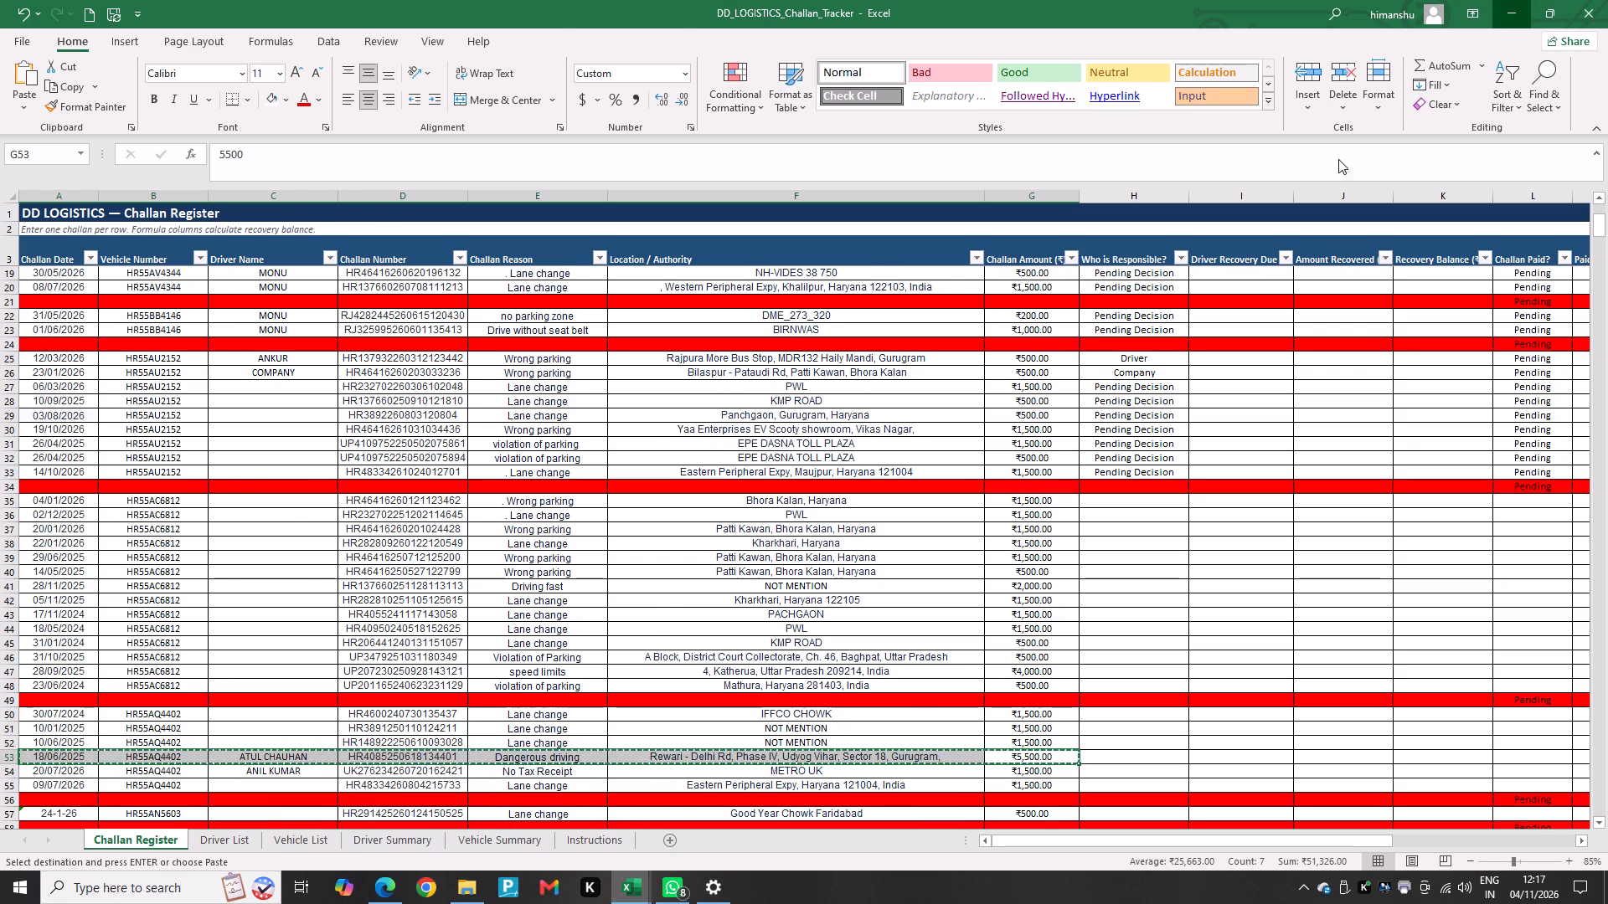
pyautogui.scroll(-4, 737, 536)
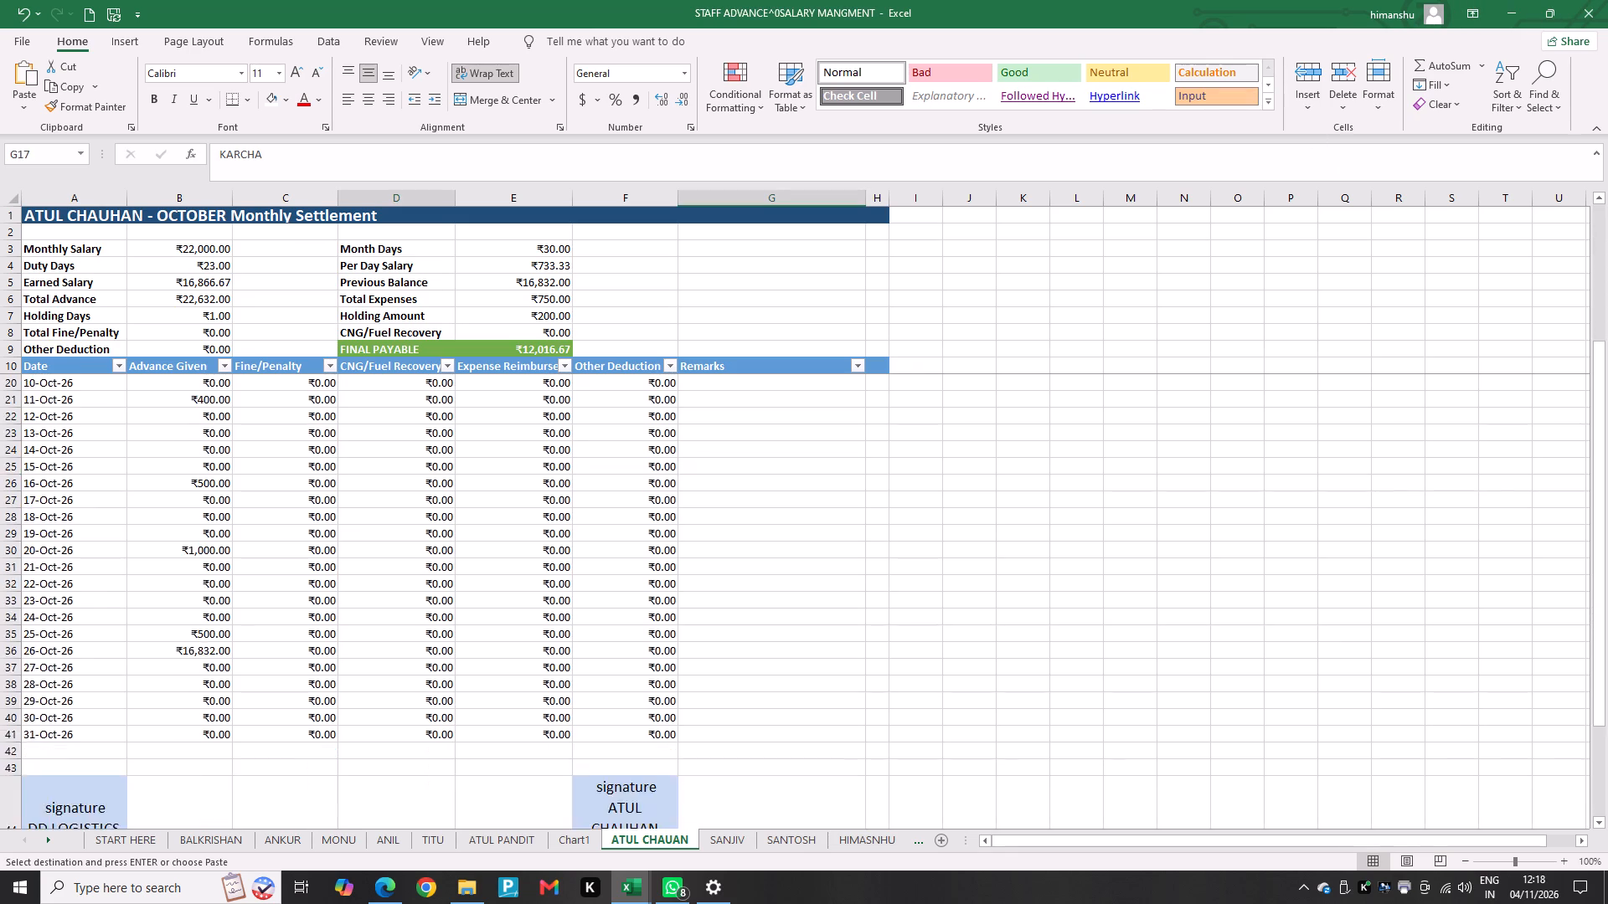
pyautogui.scroll(-1, 489, 641)
pyautogui.scroll(-1, 313, 745)
pyautogui.click(35, 751)
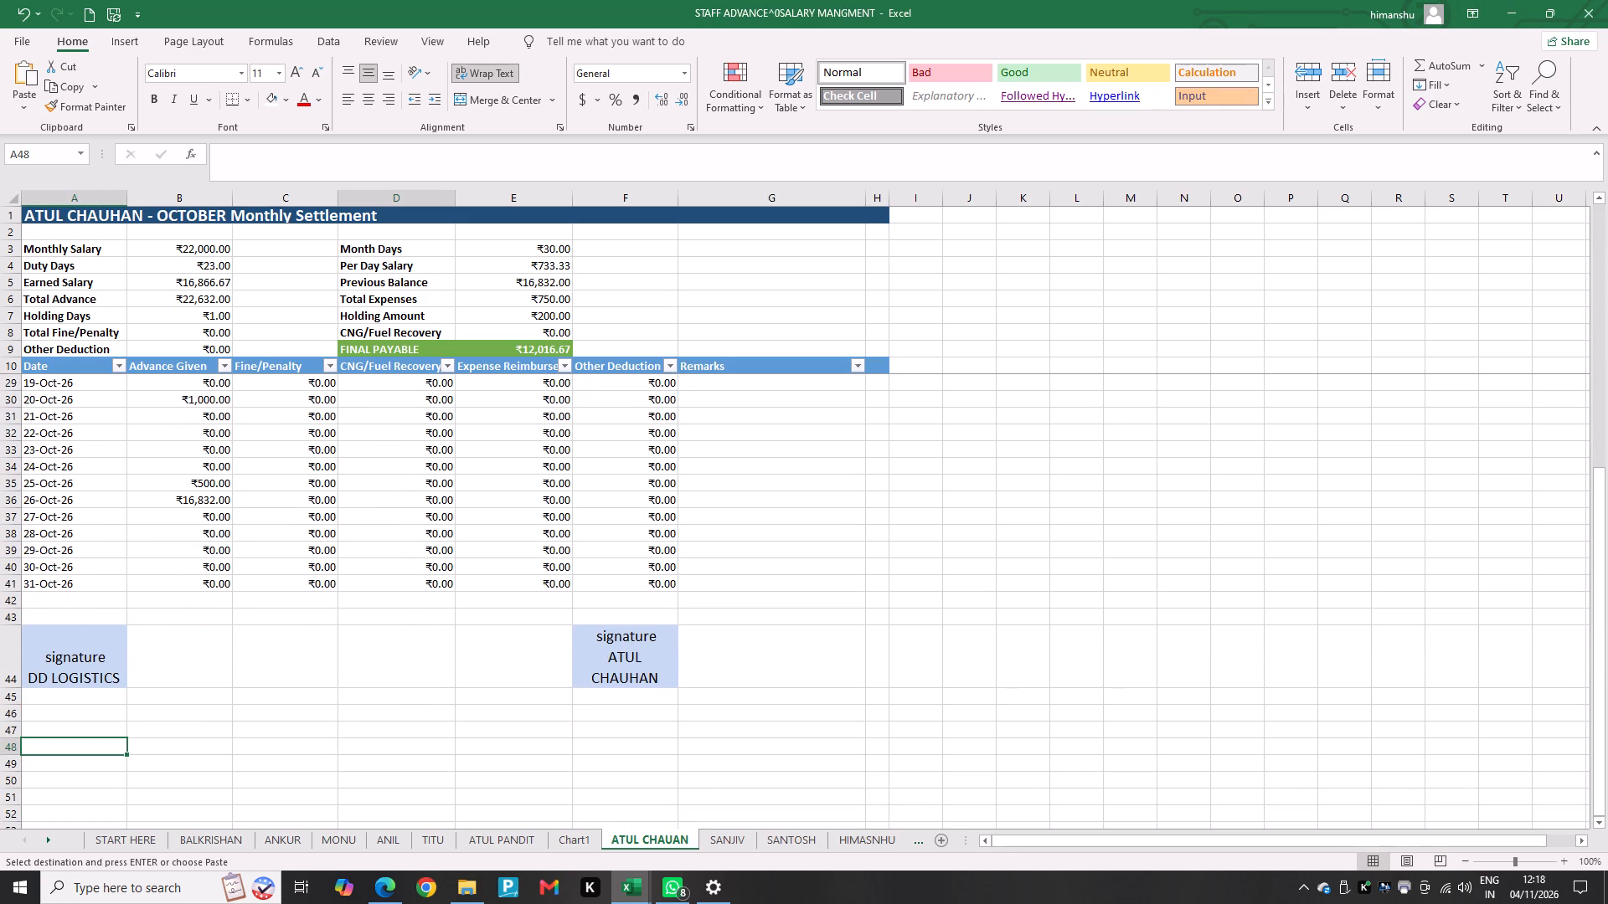
pyautogui.write('CH')
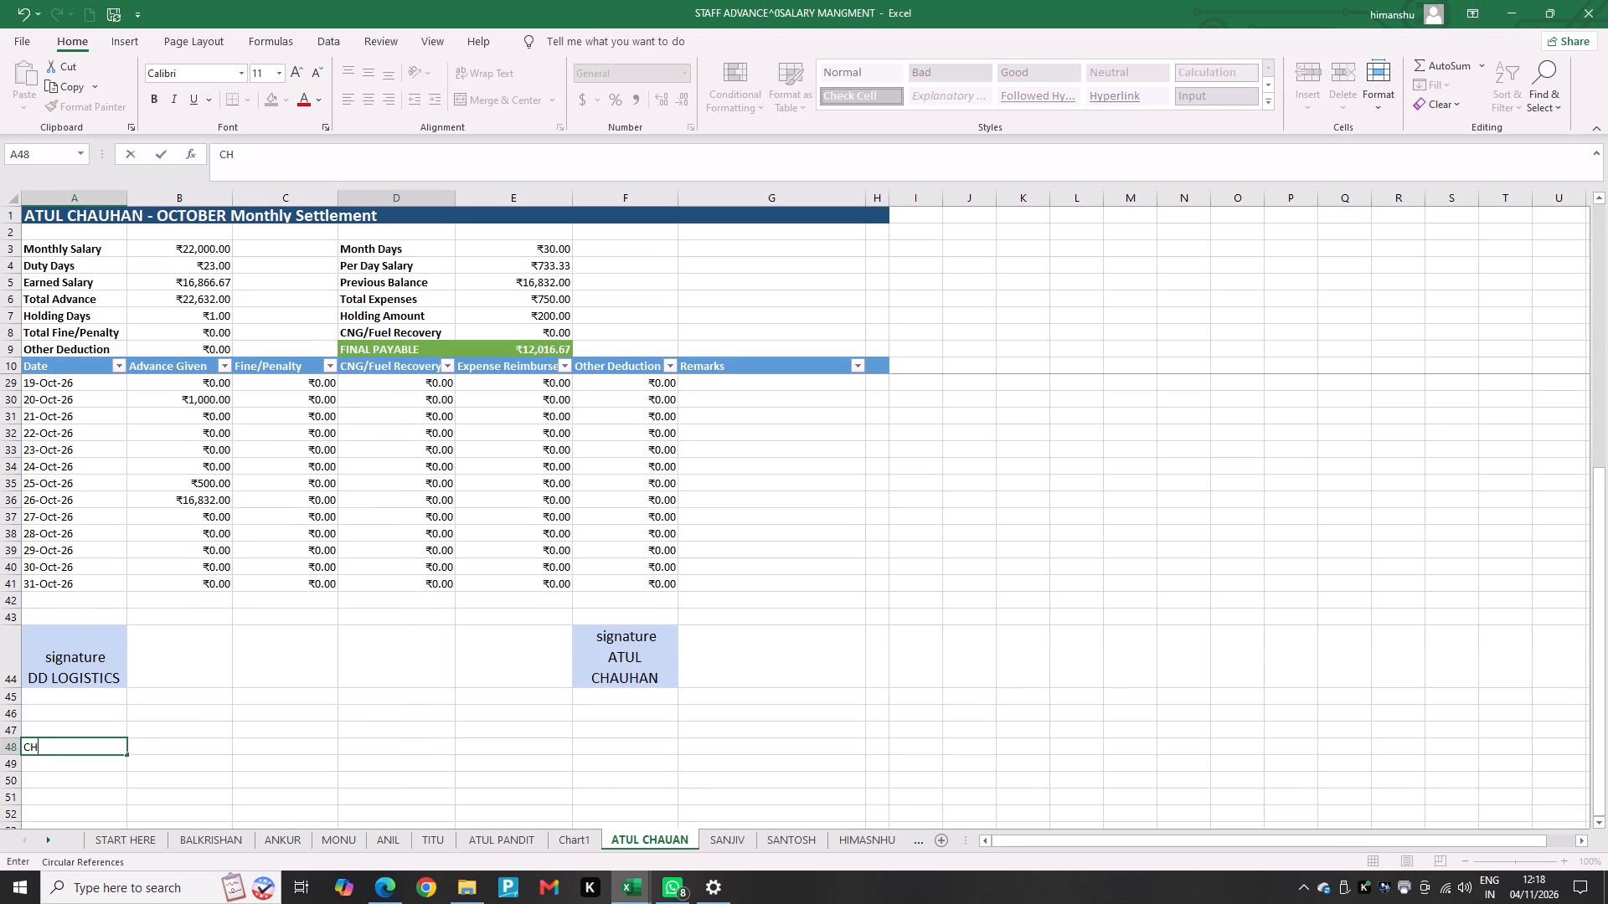
pyautogui.write('ALLAN')
pyautogui.press('space')
pyautogui.write('PLAN')
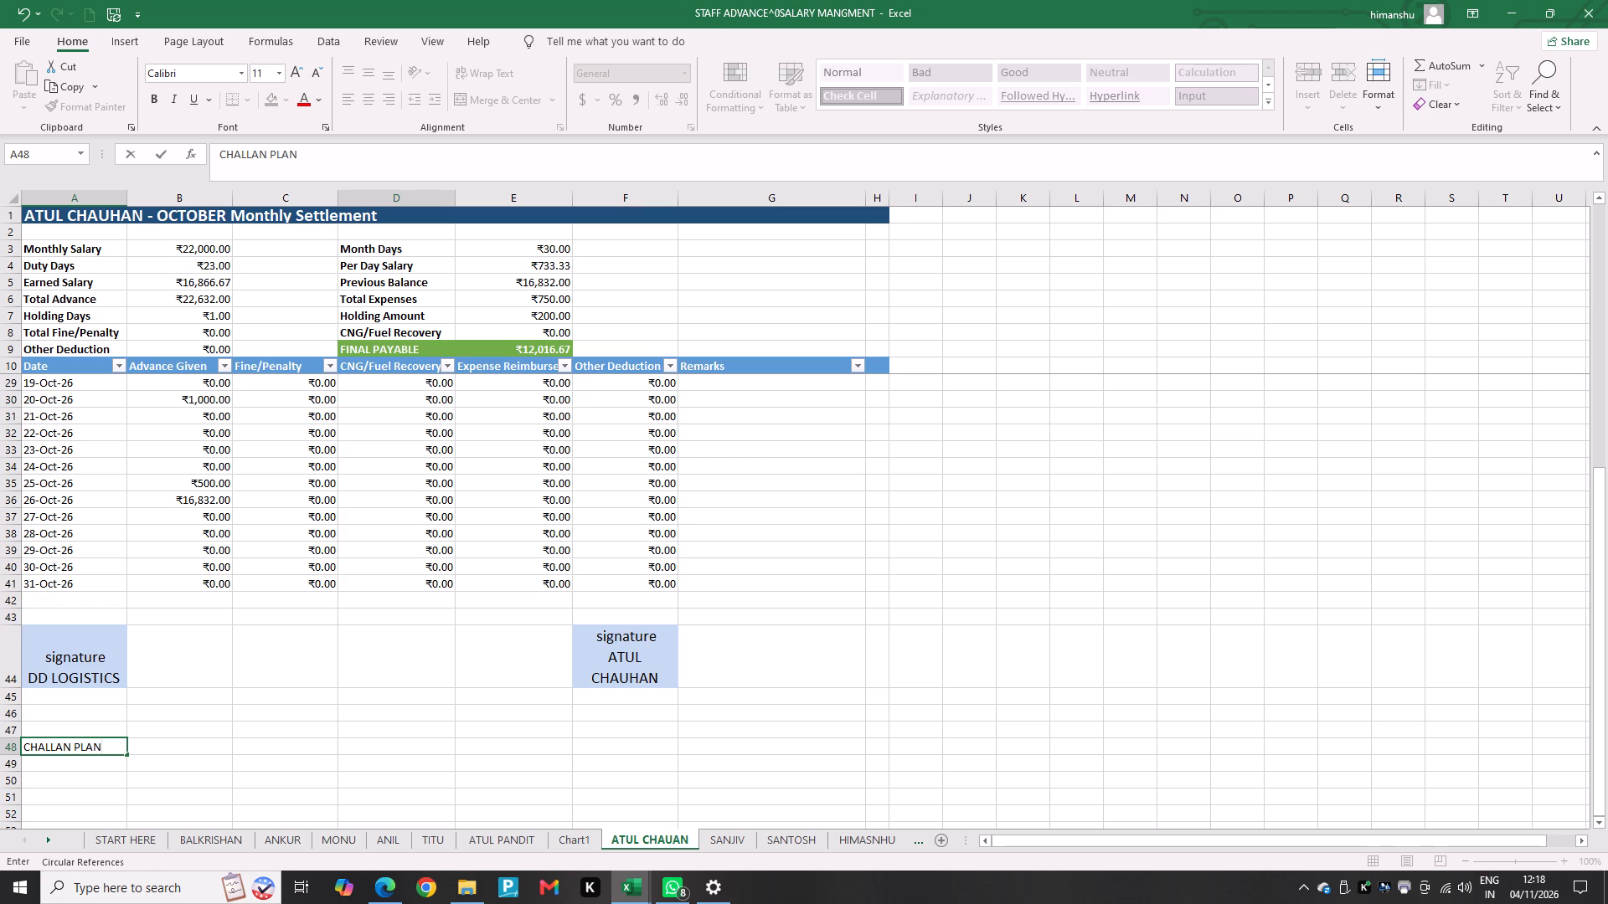
pyautogui.write('TE')
pyautogui.press('BackSpace')
pyautogui.press('BackSpace')
pyautogui.press('BackSpace')
pyautogui.press('BackSpace')
pyautogui.press('BackSpace')
pyautogui.write('ALENTY')
pyautogui.press('BackSpace')
pyautogui.press('BackSpace')
pyautogui.press('BackSpace')
pyautogui.press('BackSpace')
pyautogui.press('BackSpace')
pyautogui.press('BackSpace')
pyautogui.write('EN')
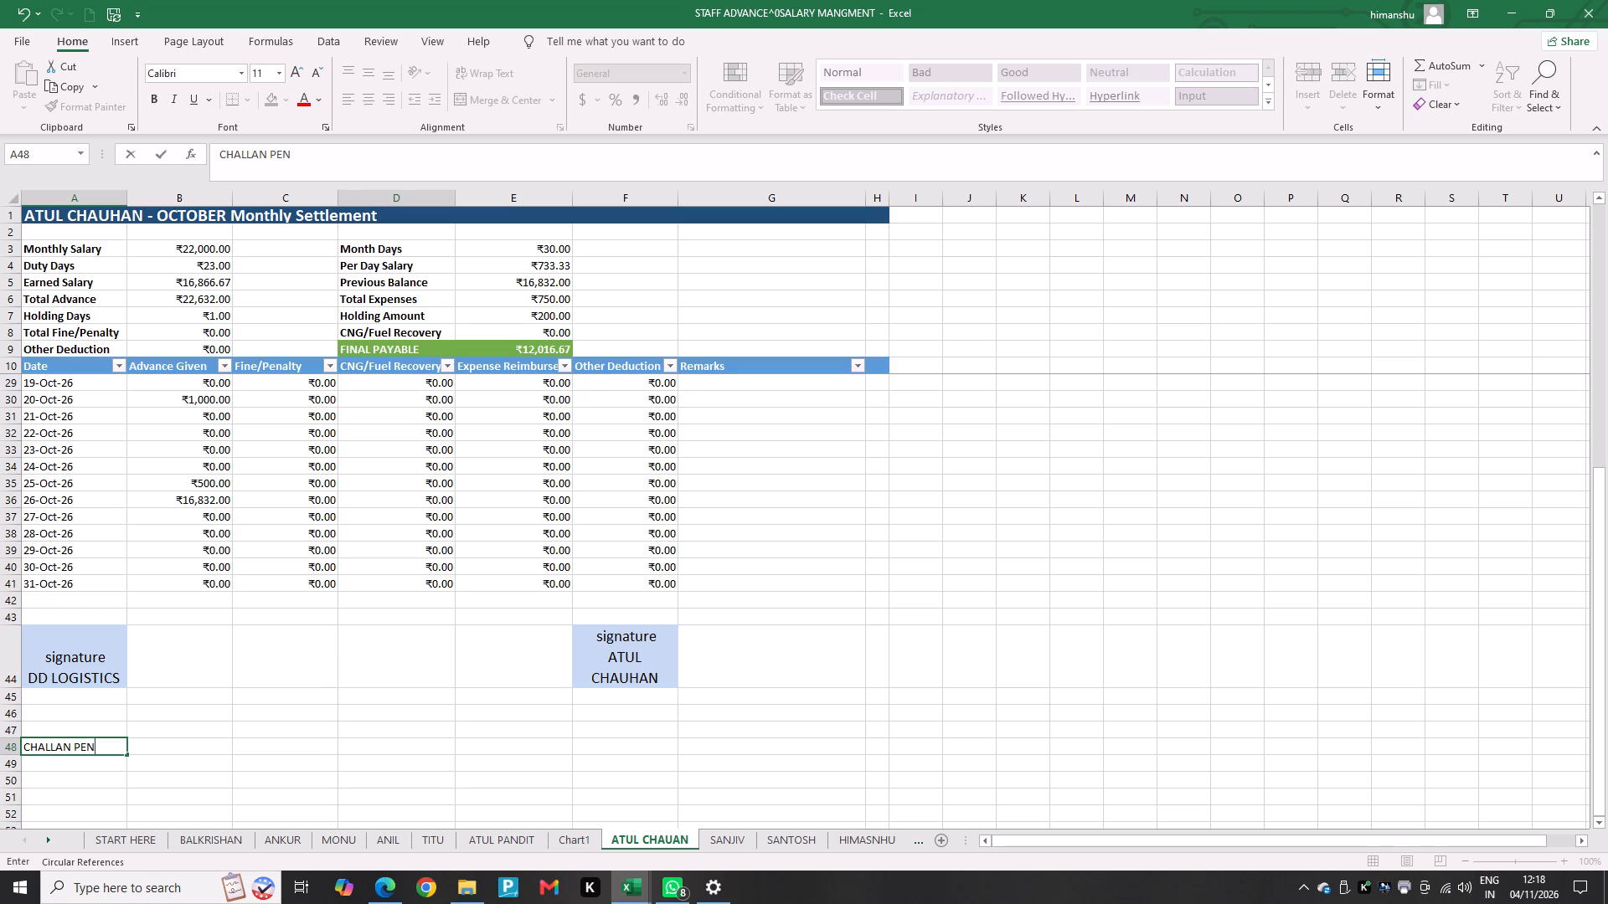
pyautogui.press('a')
pyautogui.write('LTY')
pyautogui.press('space')
pyautogui.press('BackSpace')
pyautogui.write(';-')
pyautogui.press('BackSpace')
pyautogui.press('BackSpace')
pyautogui.write(':-')
pyautogui.press('space')
pyautogui.hotkey('ctrl', 'v')
pyautogui.hotkey('ctrl', 'v')
pyautogui.hotkey('ctrl', 'v')
# Copy the Dangerous driving challan in row 53 of the Challan Register again, from Challan Date through Challan Amount.
pyautogui.hotkey('alt', 'Tab')
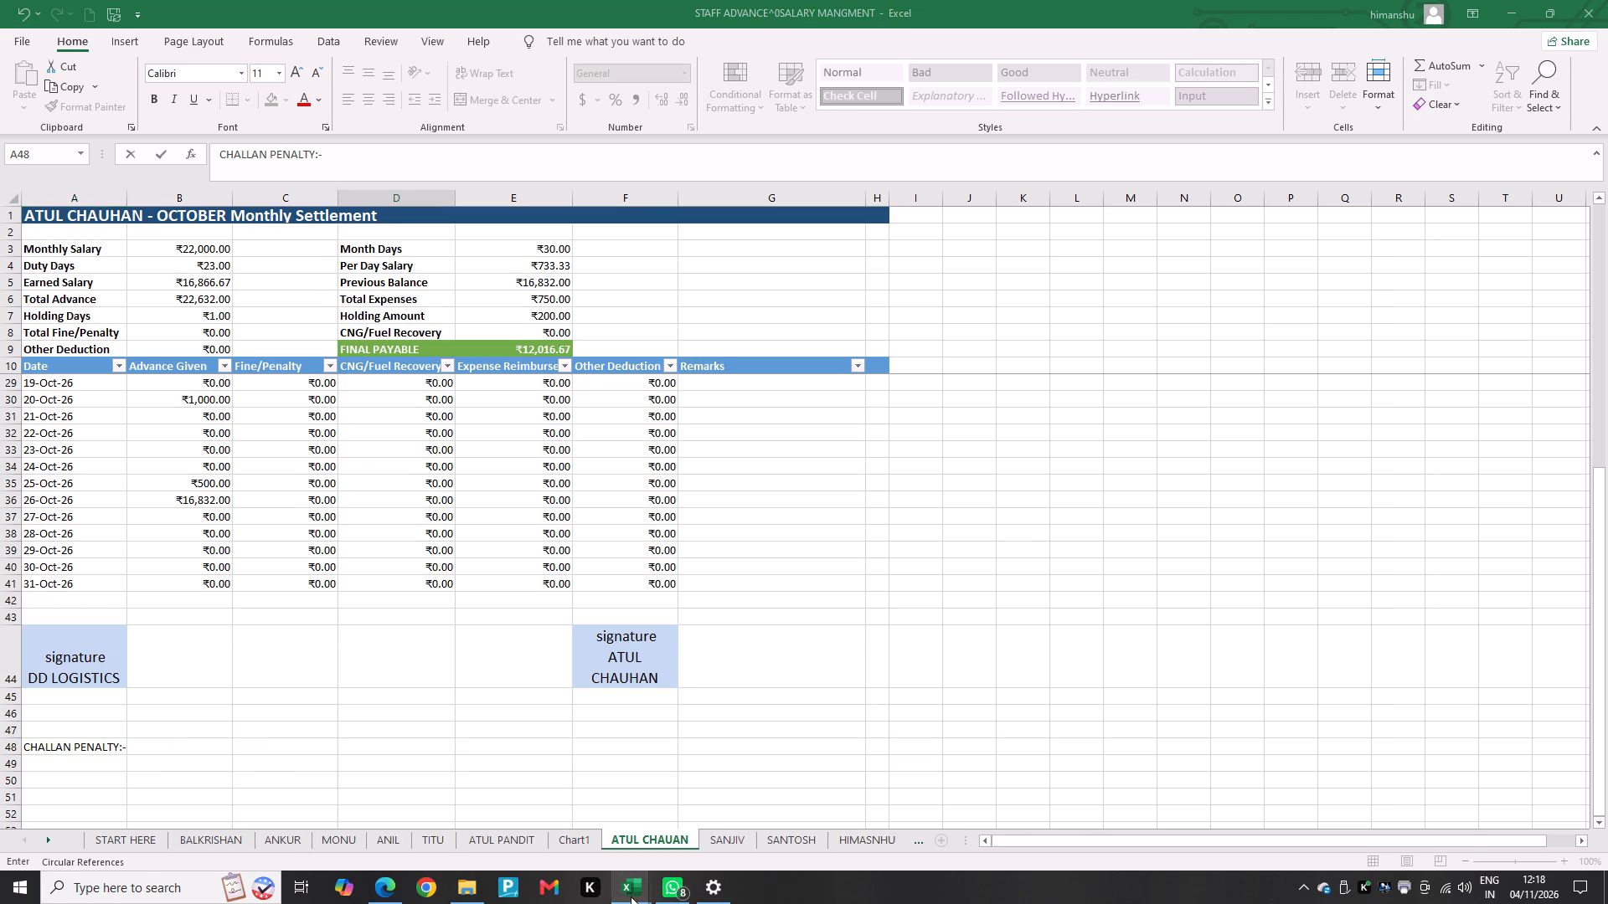
pyautogui.click(969, 804)
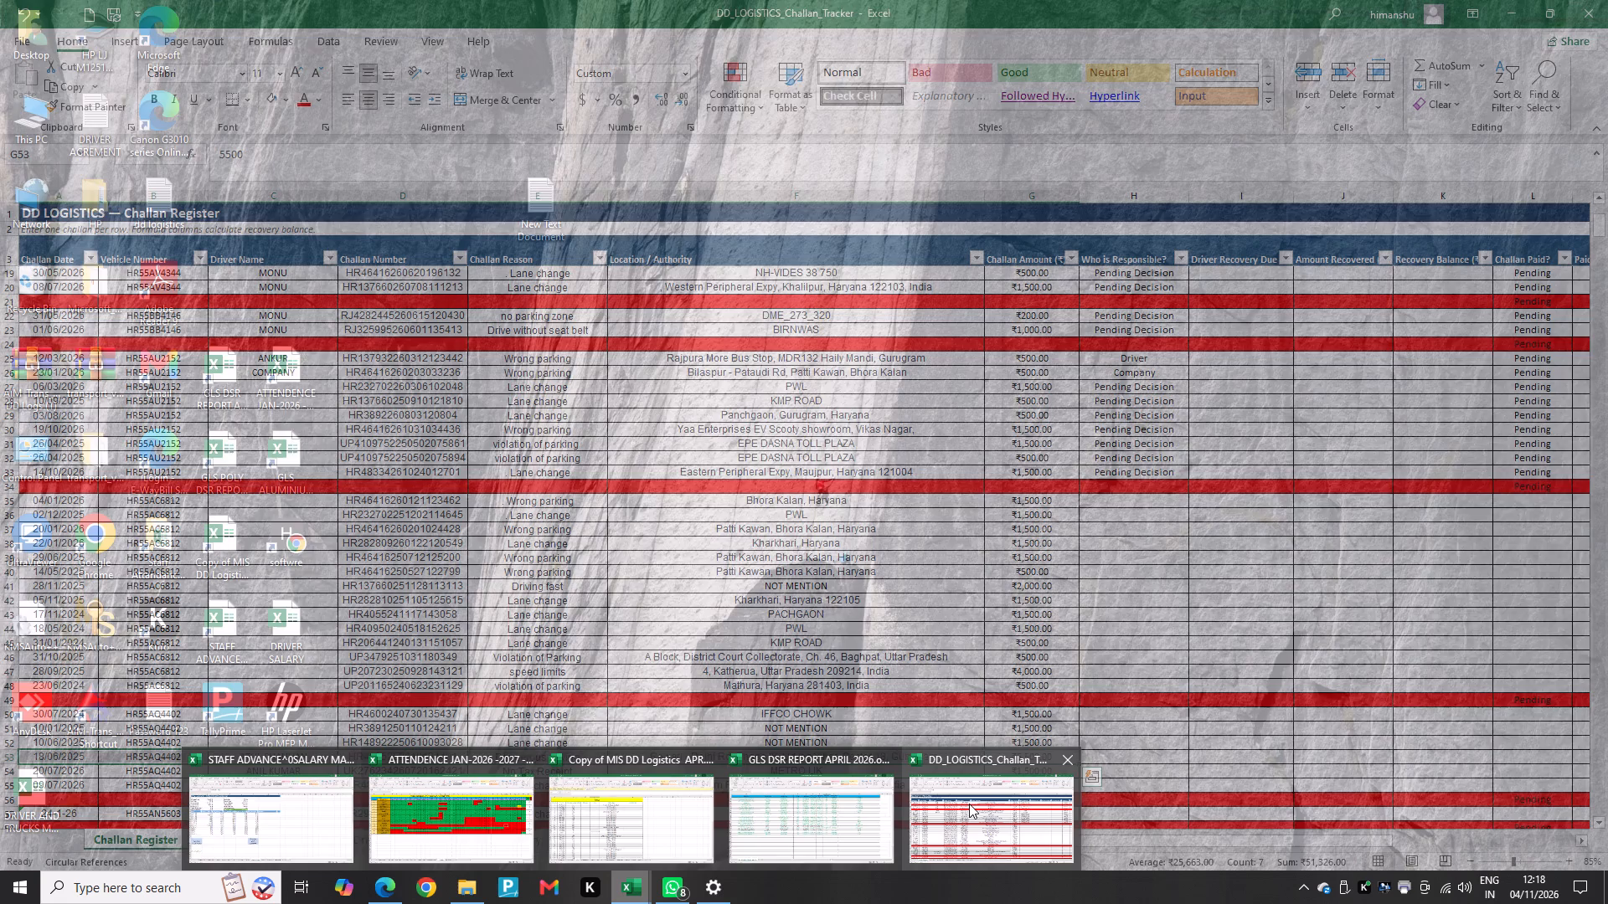
pyautogui.click(54, 757)
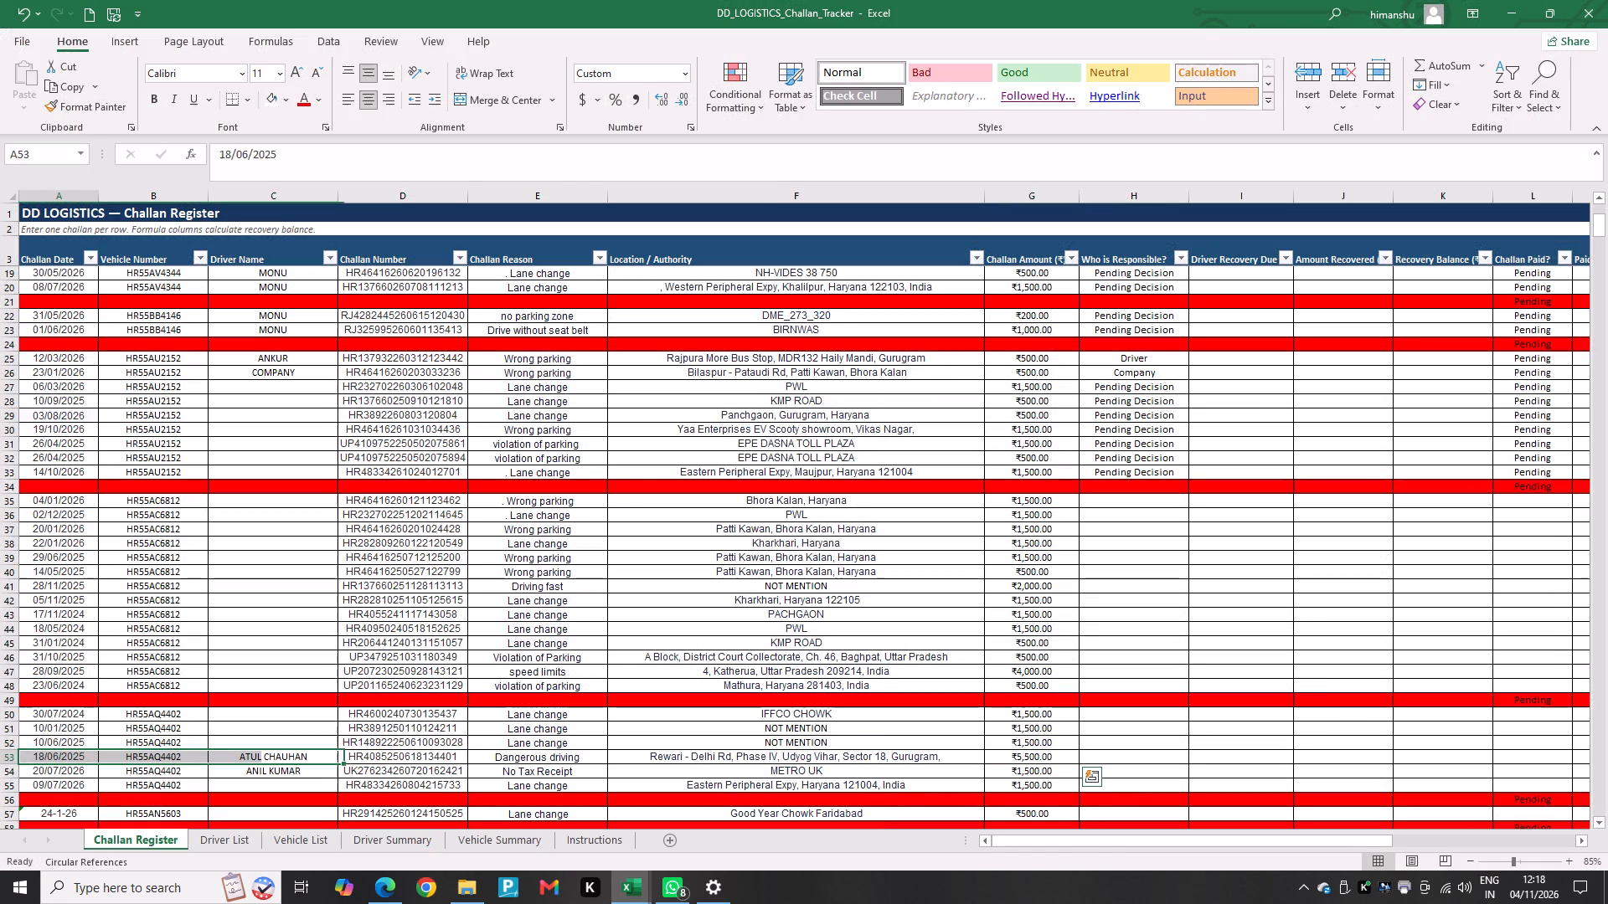
pyautogui.hotkey('shift', 'Right')
pyautogui.hotkey('shift', 'Right')
pyautogui.hotkey('shift', 'Right')
pyautogui.hotkey('shift', 'Right')
pyautogui.hotkey('shift', 'Right')
pyautogui.hotkey('shift', 'Right')
pyautogui.hotkey('shift', 'Right')
pyautogui.hotkey('shift', 'Right')
pyautogui.hotkey('shift', 'Right')
pyautogui.hotkey('shift', 'Right')
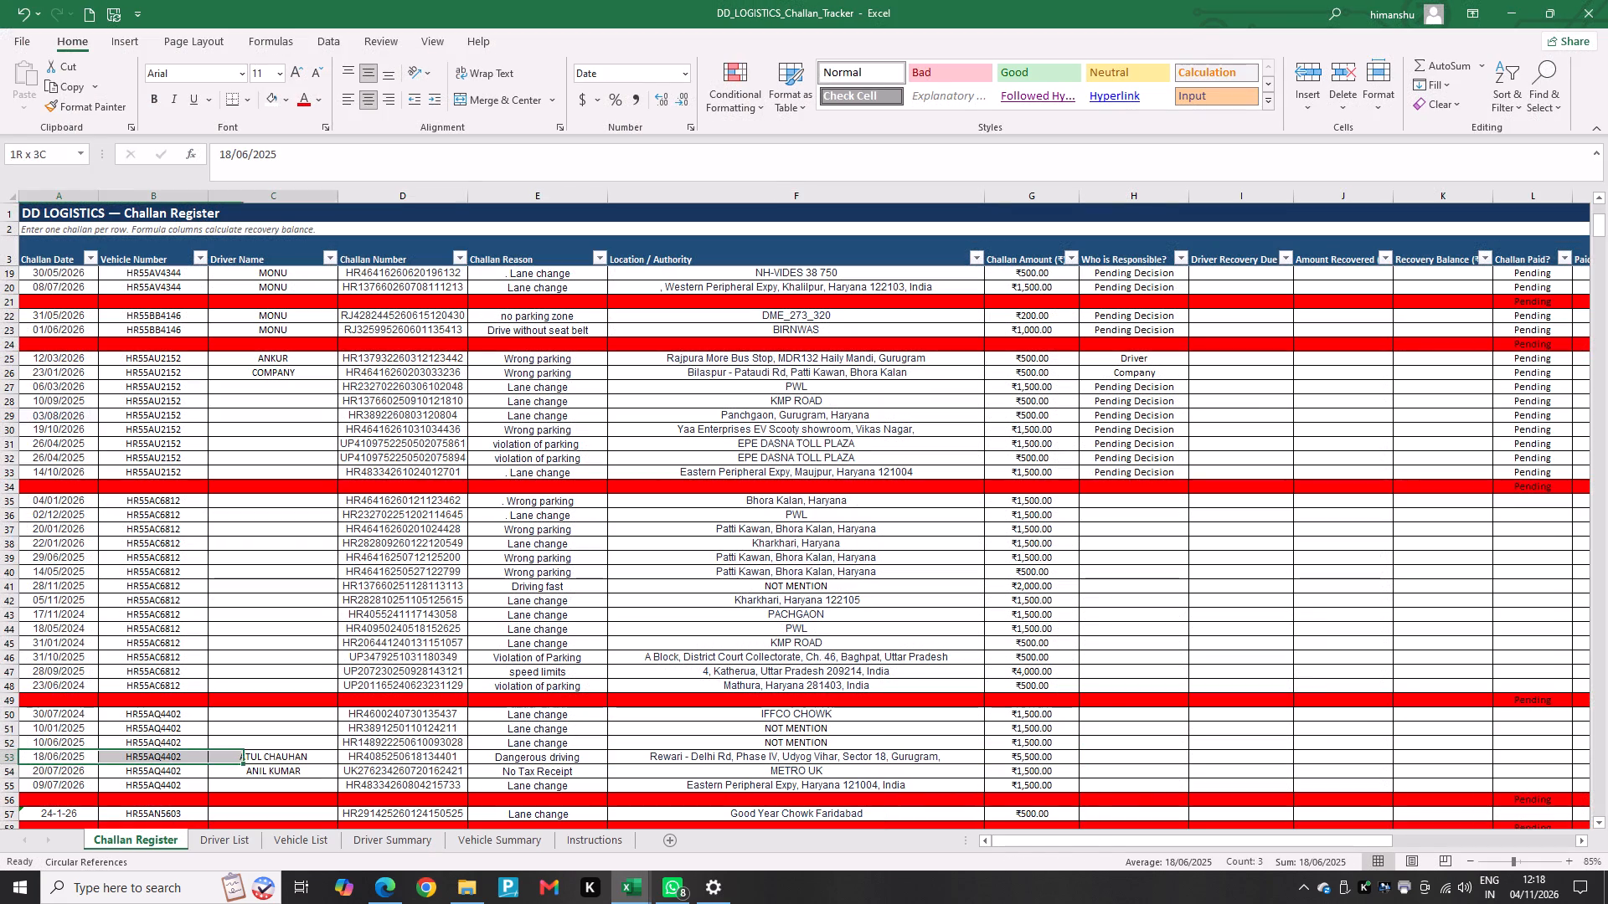
pyautogui.hotkey('shift', 'Left')
pyautogui.hotkey('shift', 'Left')
pyautogui.hotkey('shift', 'Left')
pyautogui.hotkey('shift', 'Left')
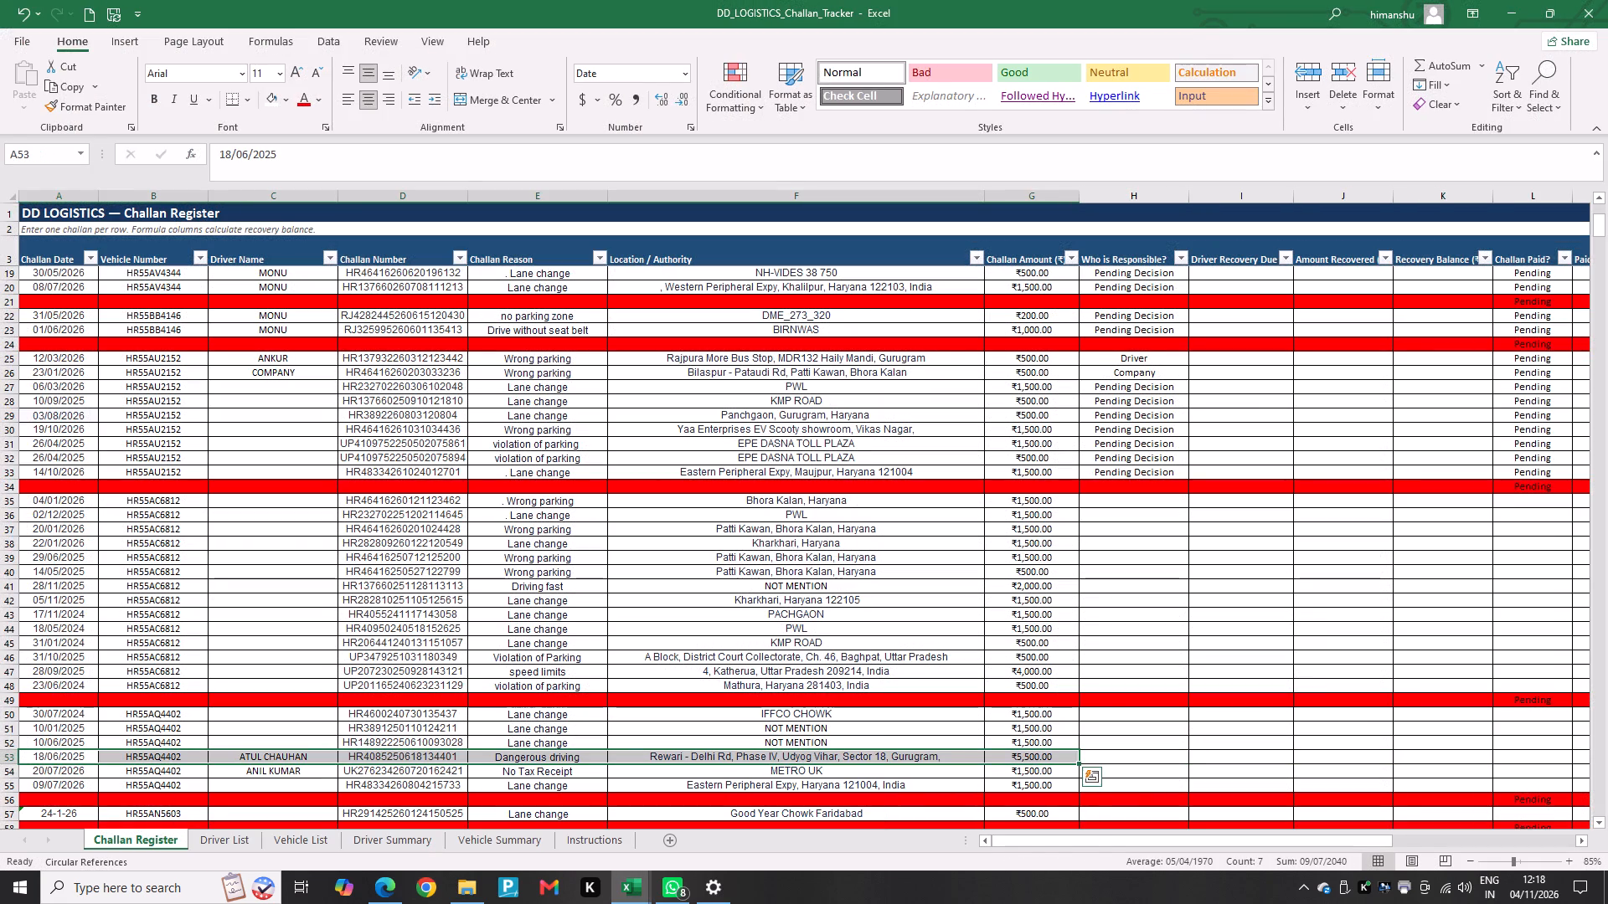
pyautogui.hotkey('ctrl', 'c')
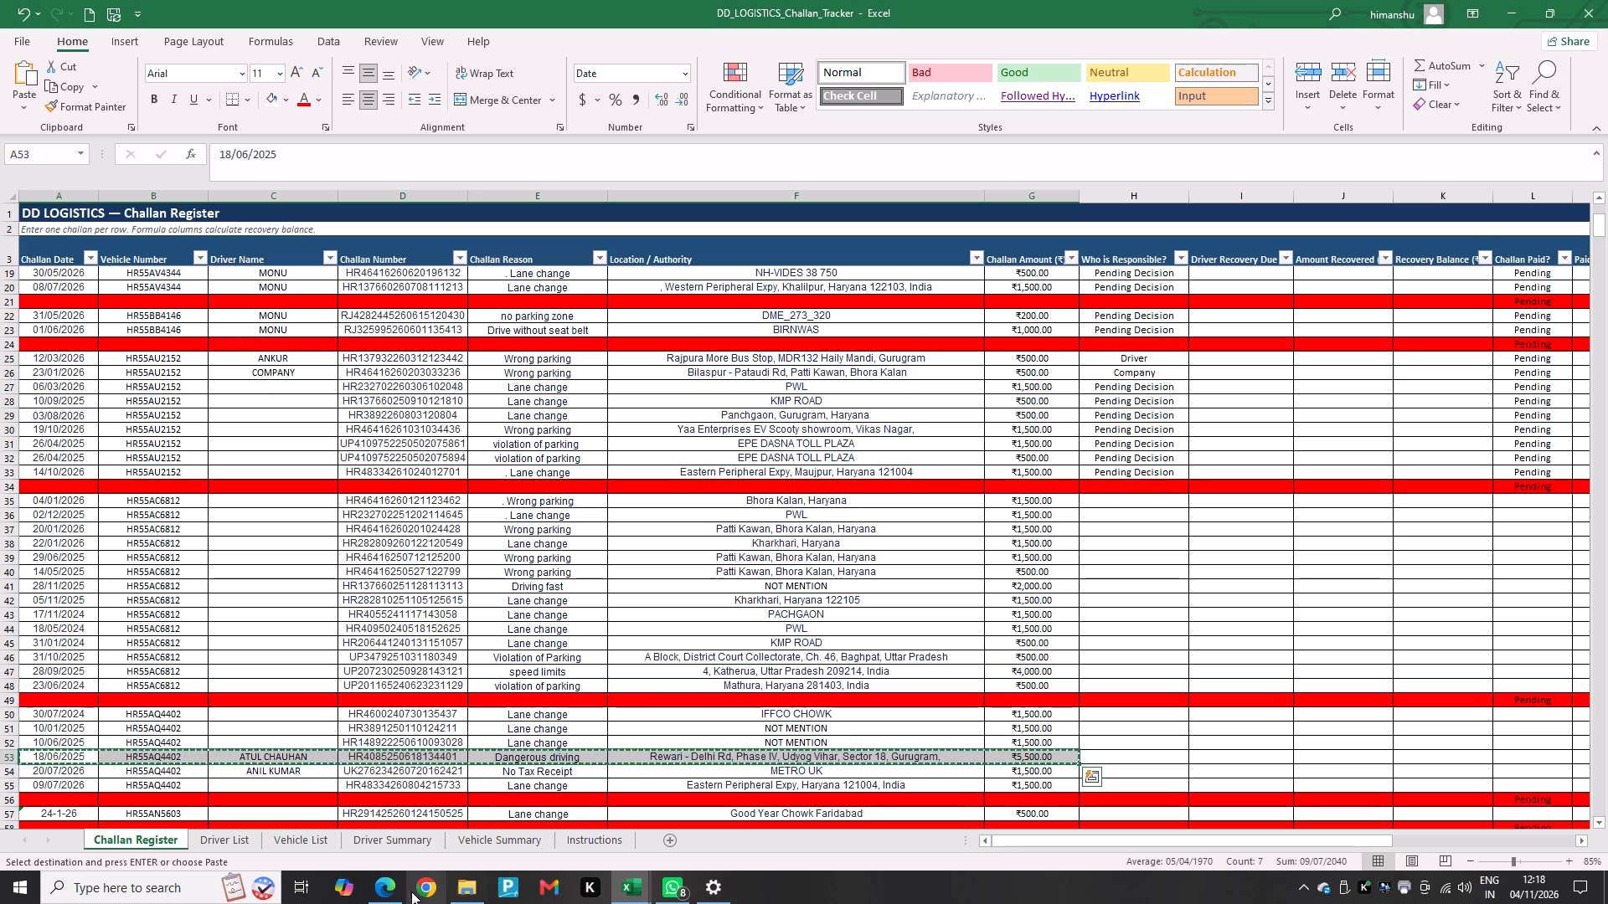
# Paste the copied challan record beside the settlement's CHALLAN PENALTY:- label, starting at cell B48, and check its amount cell.
pyautogui.hotkey('alt', 'Tab')
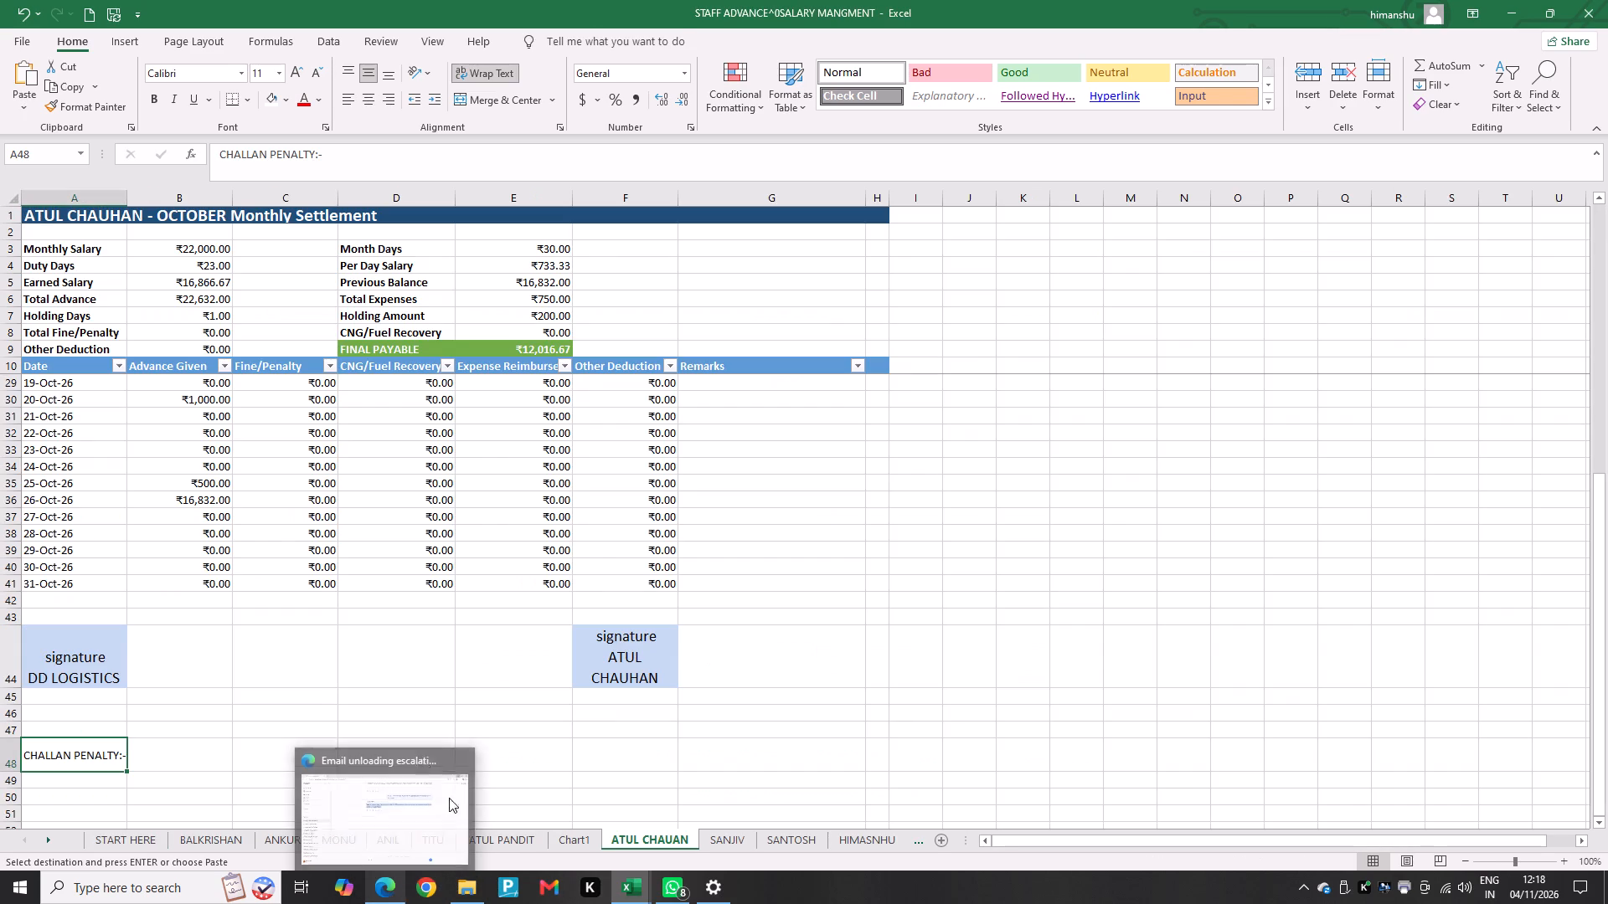
pyautogui.click(153, 751)
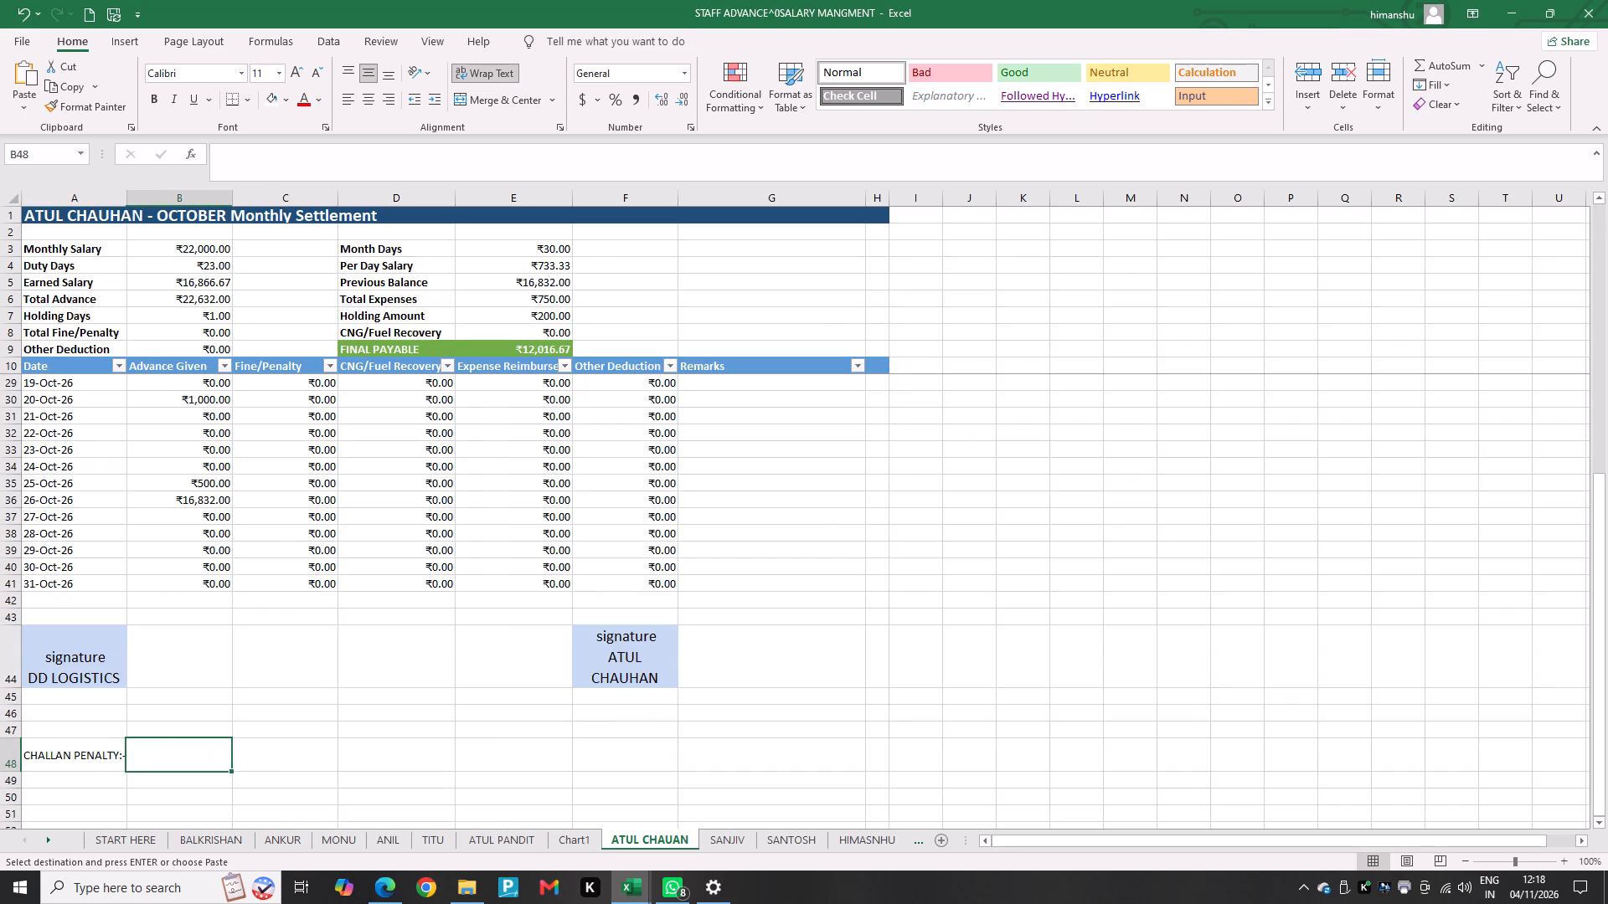
pyautogui.hotkey('ctrl', 'v')
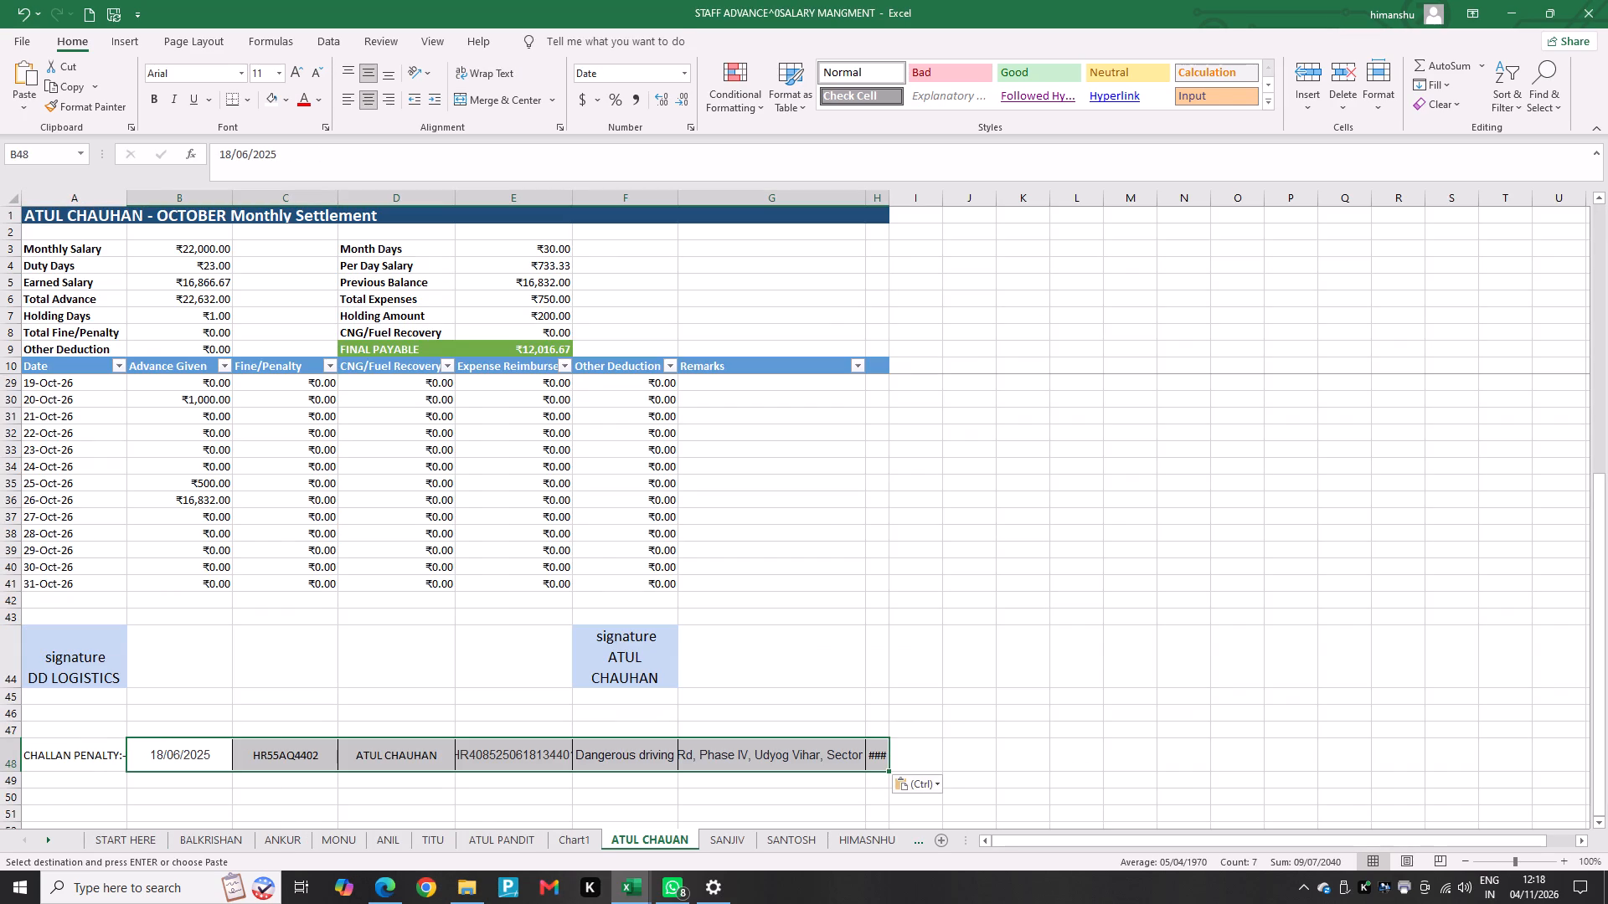
pyautogui.click(868, 754)
pyautogui.doubleClick(877, 754)
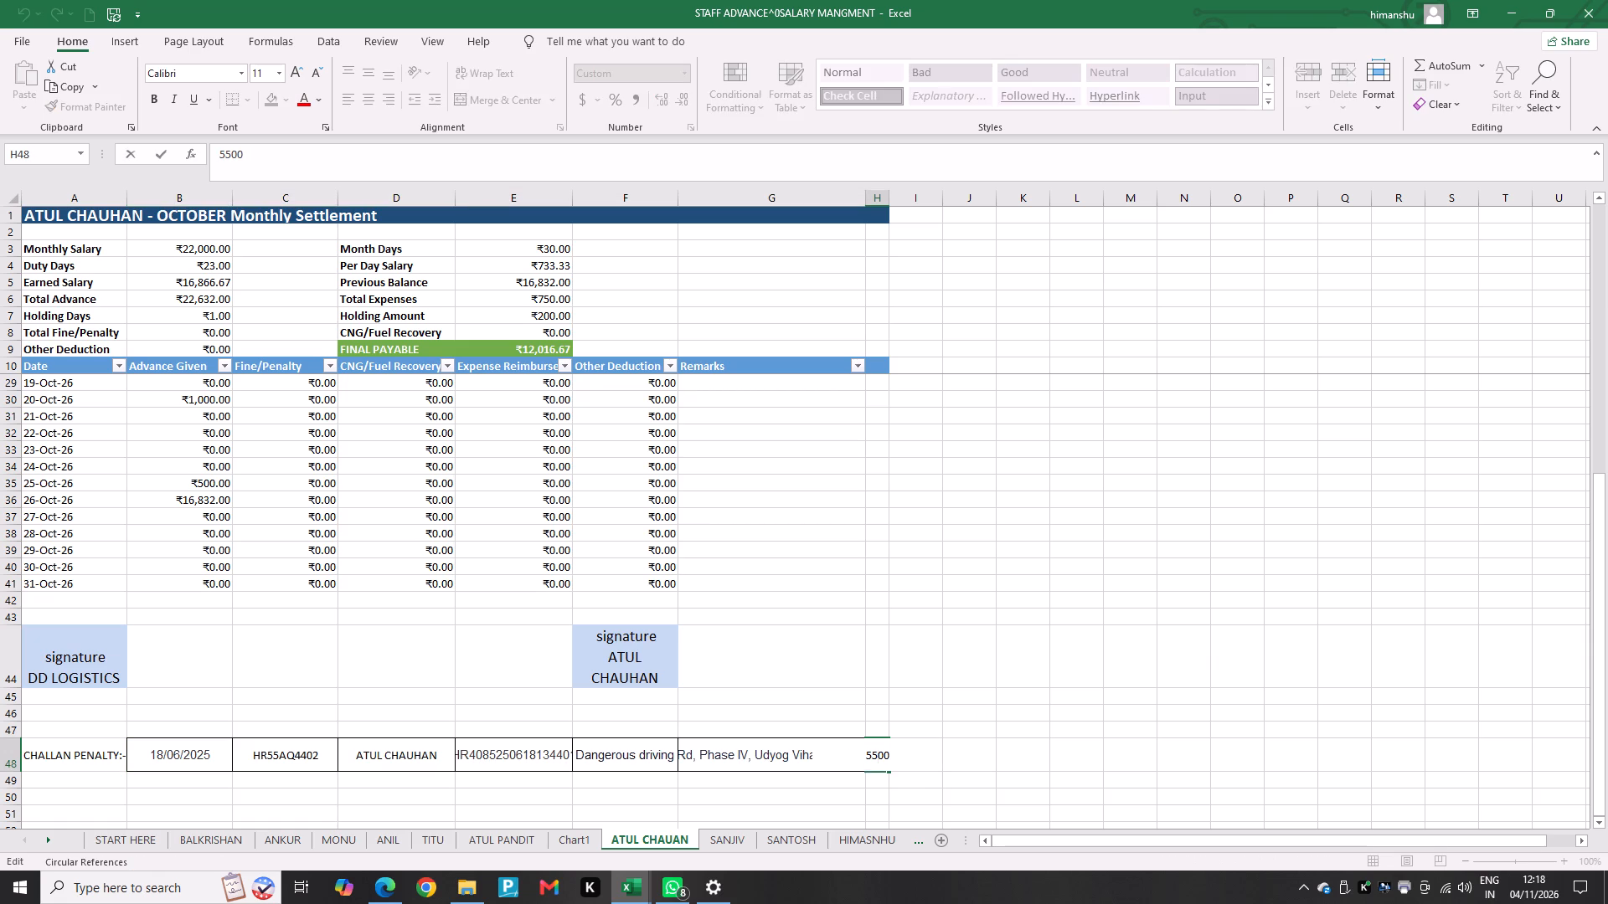
pyautogui.click(909, 754)
pyautogui.click(992, 742)
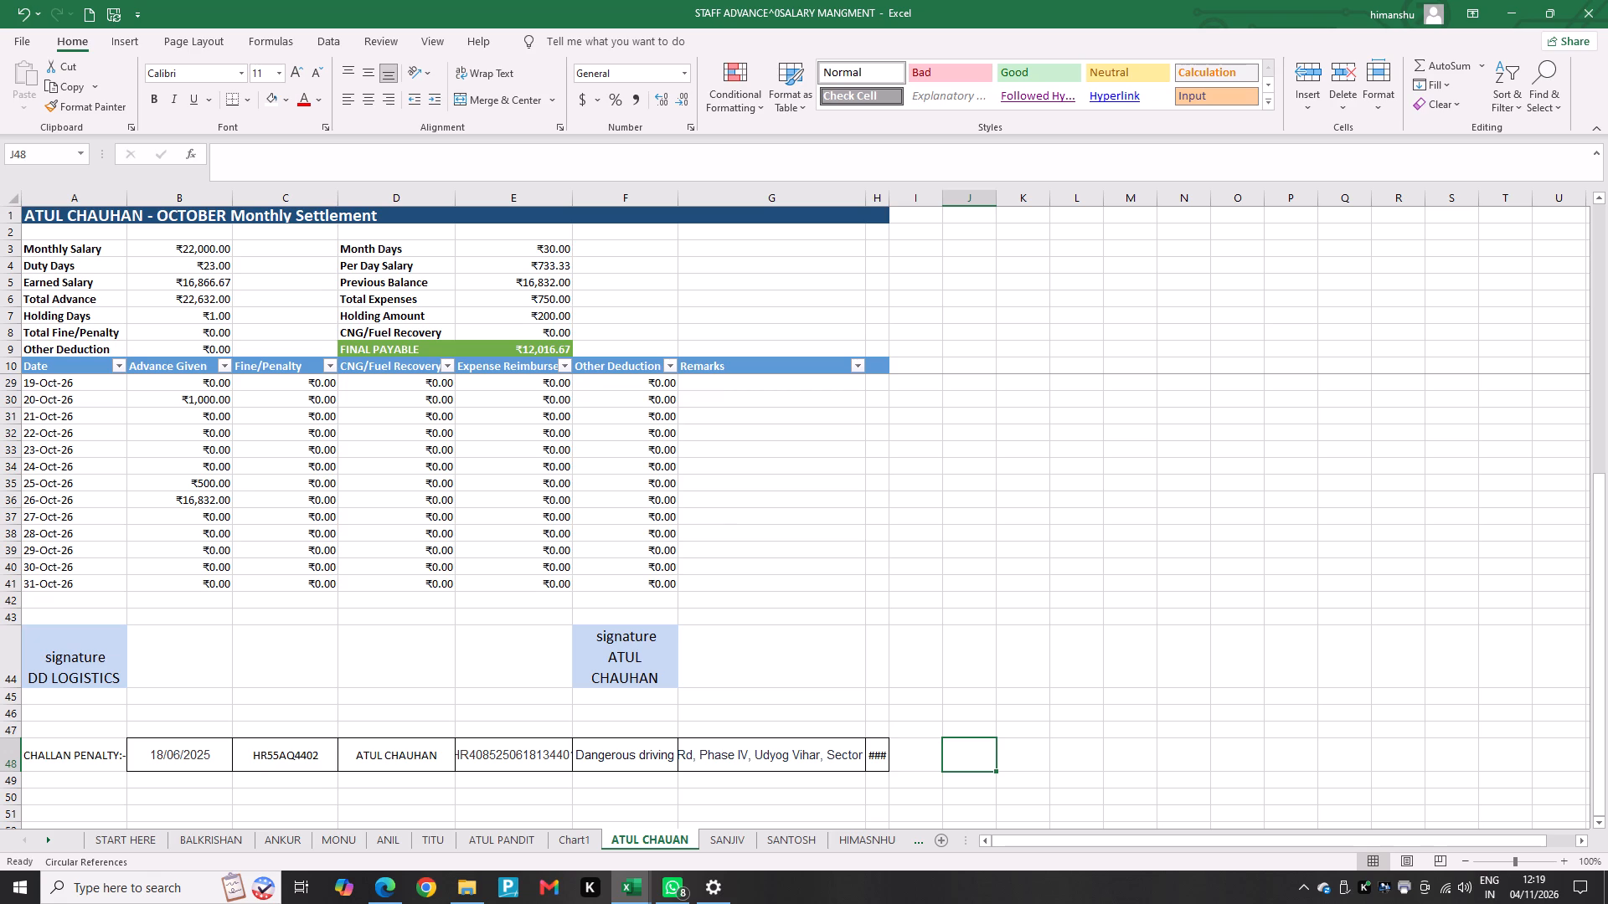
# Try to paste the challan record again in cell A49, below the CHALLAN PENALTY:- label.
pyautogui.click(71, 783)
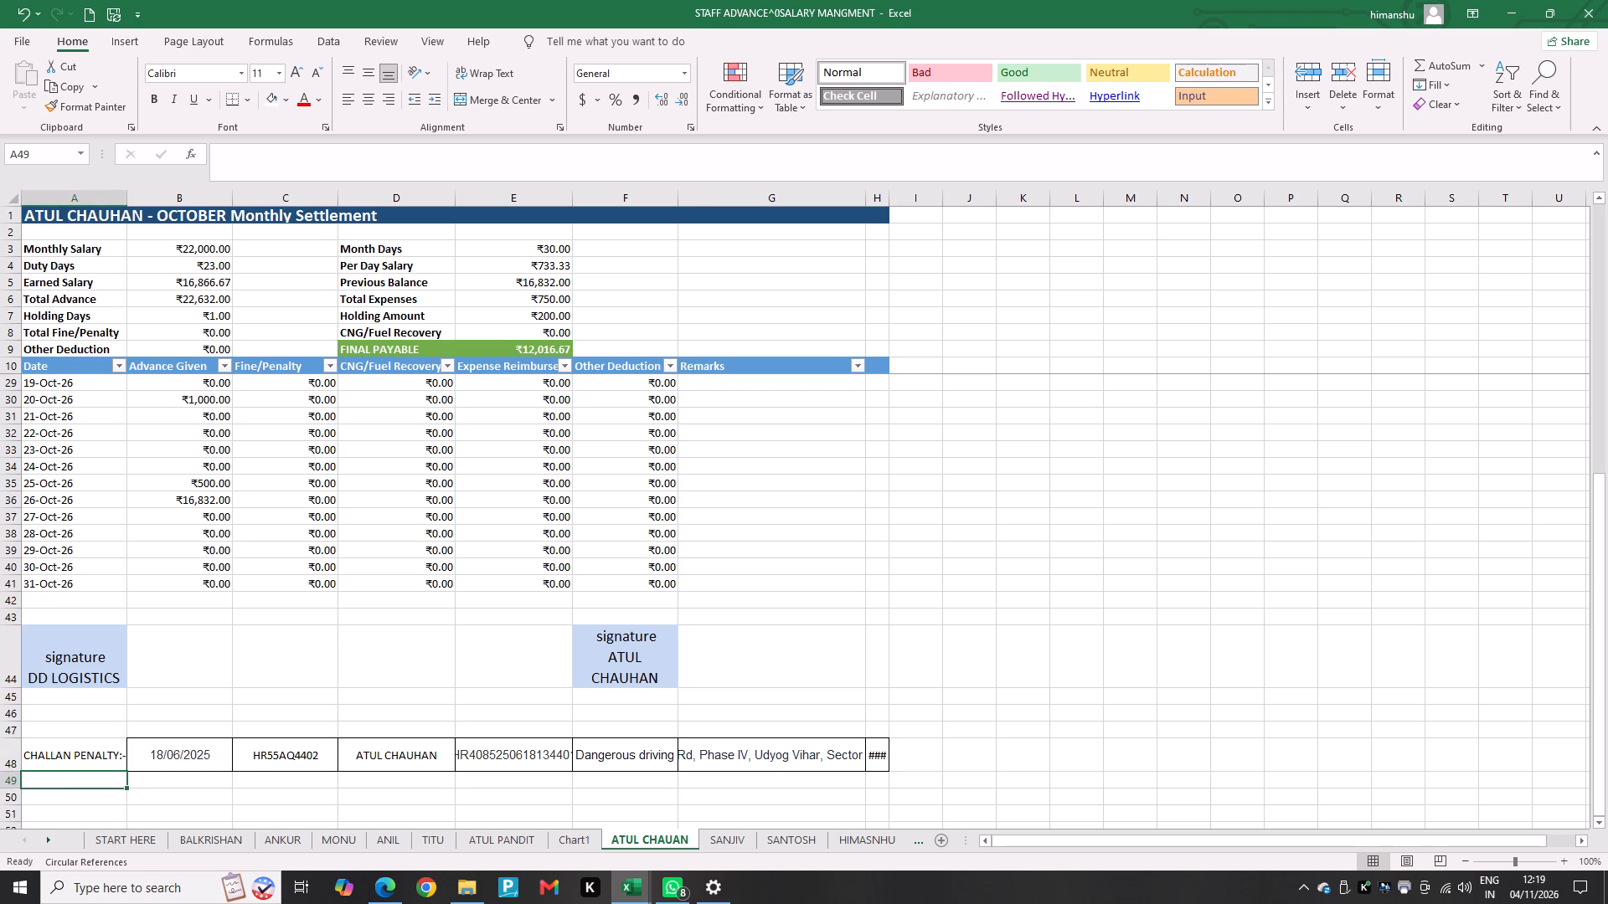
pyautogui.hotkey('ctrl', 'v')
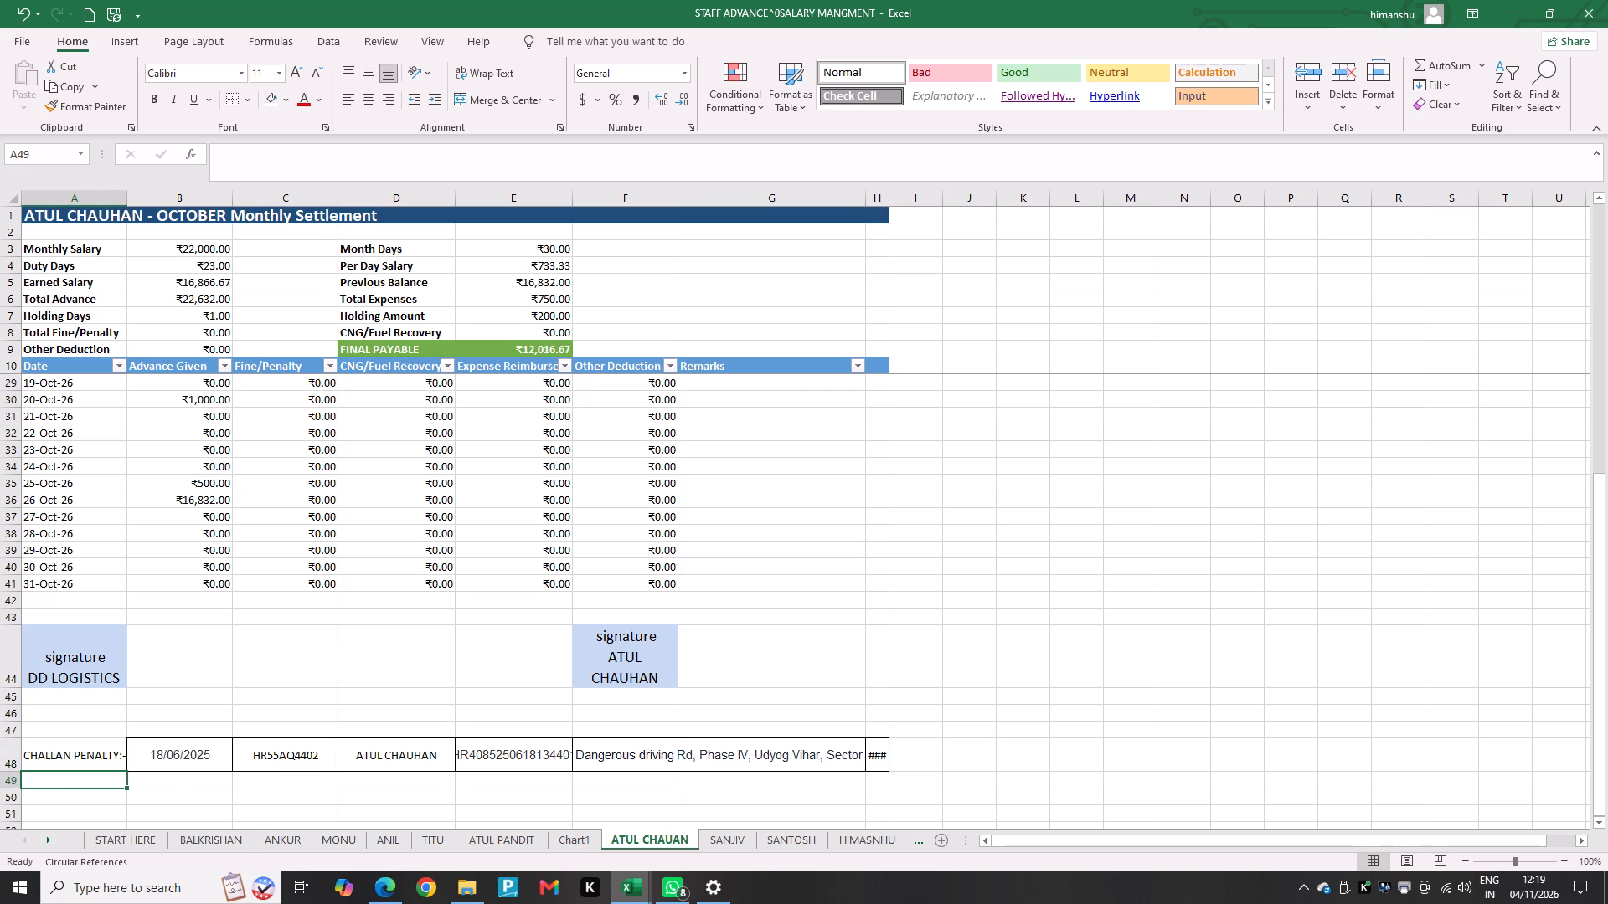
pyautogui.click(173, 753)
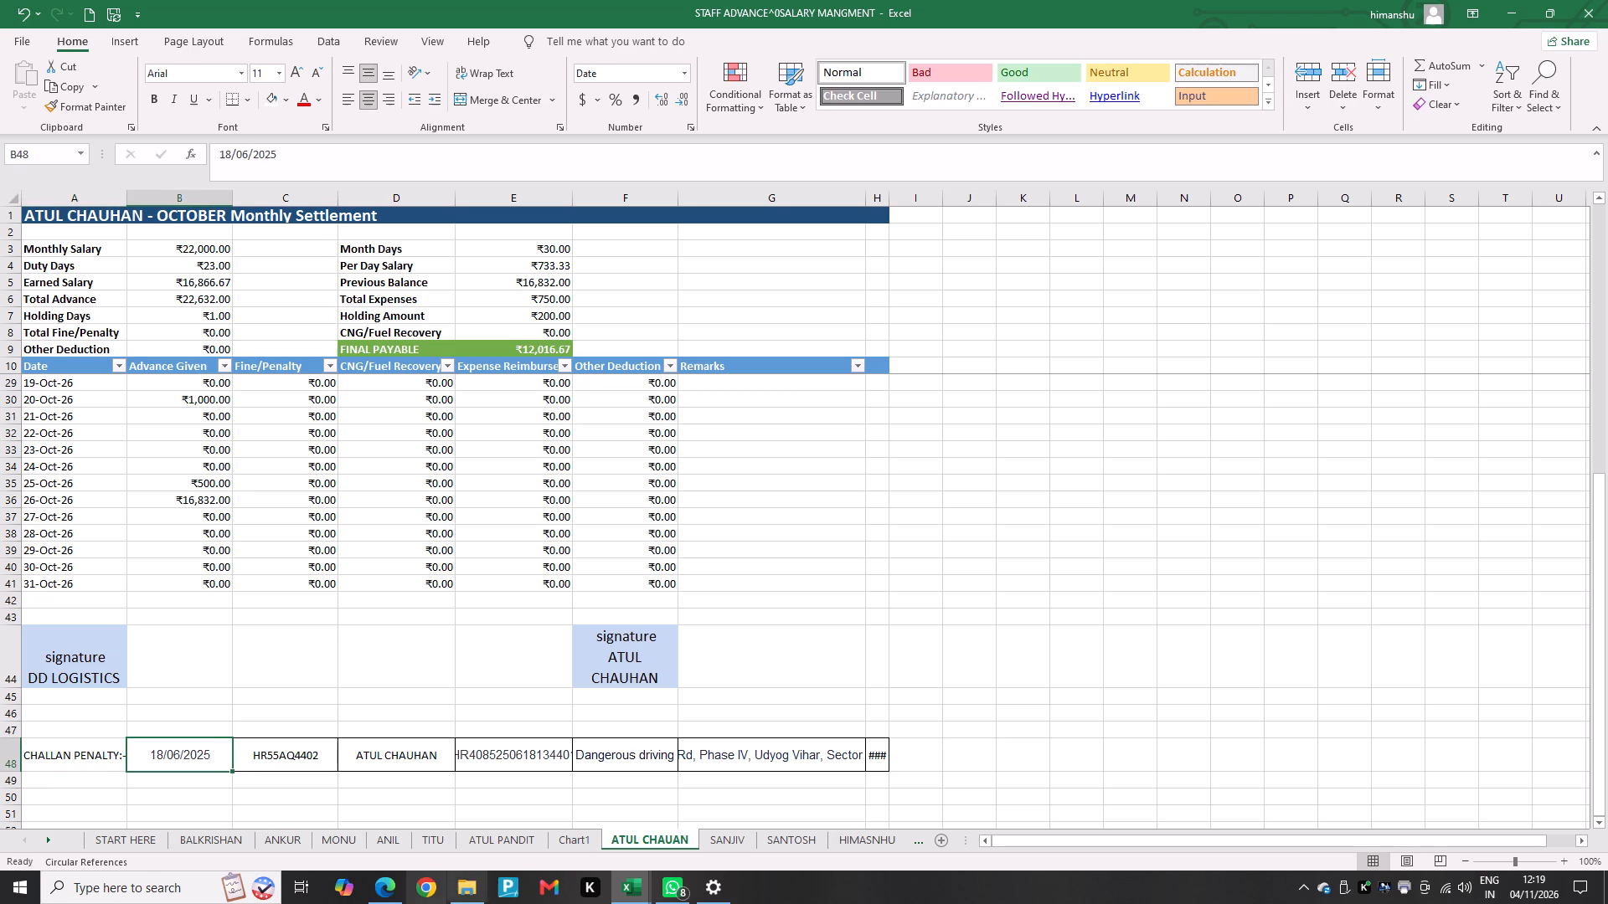
# Copy the Dangerous driving challan in row 53 of the DD_LOGISTICS_Challan_Tracker register, from Challan Date through Challan Amount.
pyautogui.click(638, 876)
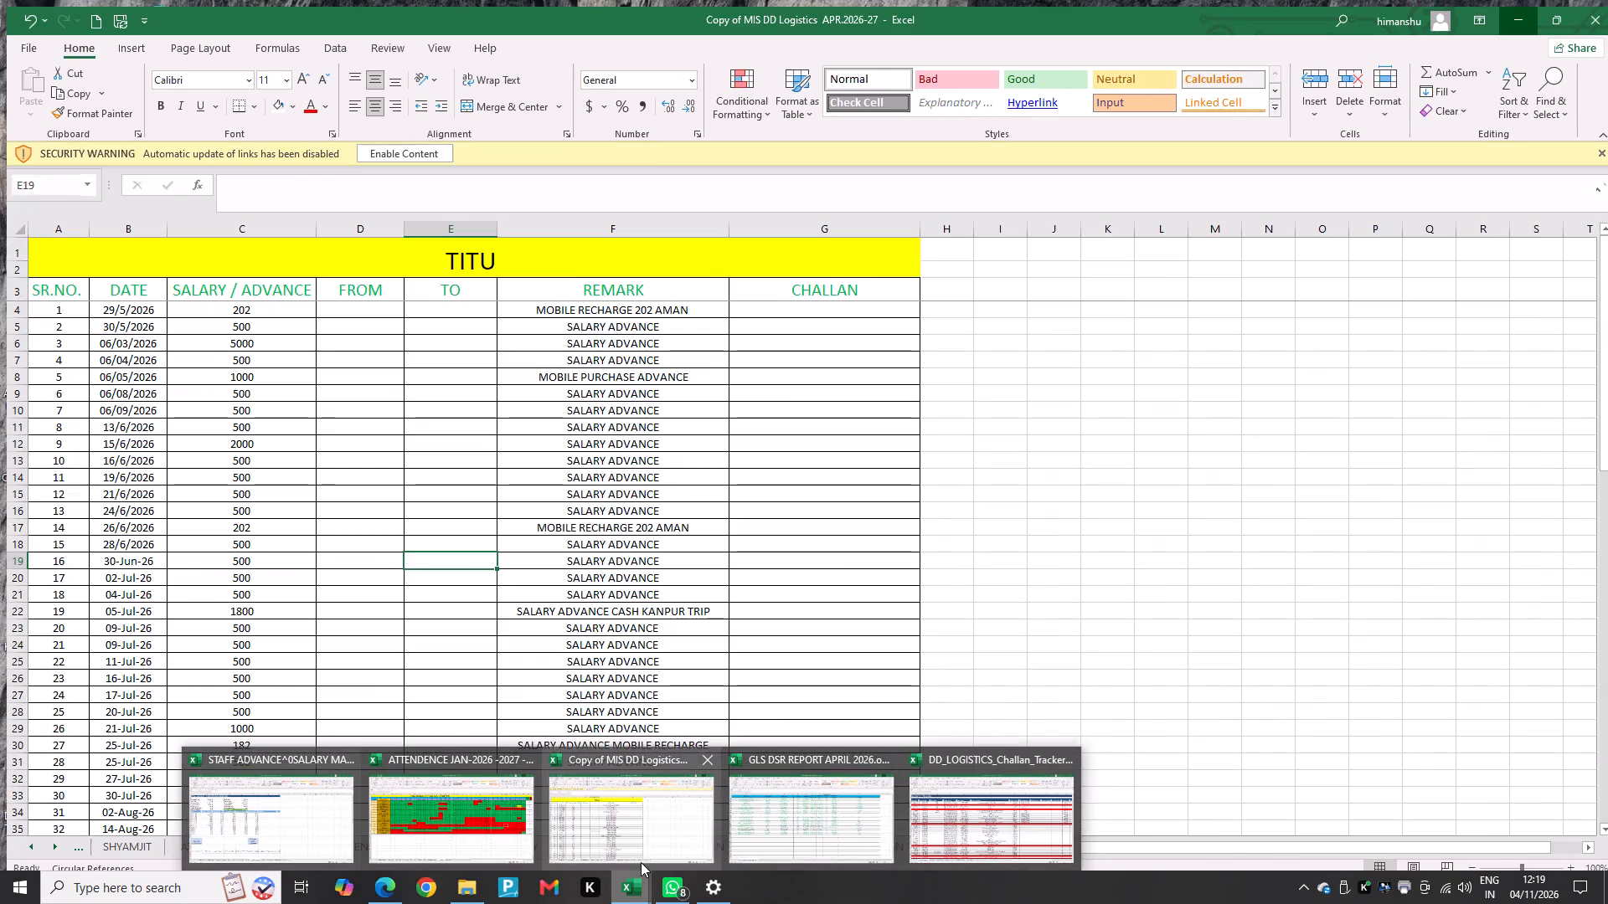
pyautogui.click(967, 831)
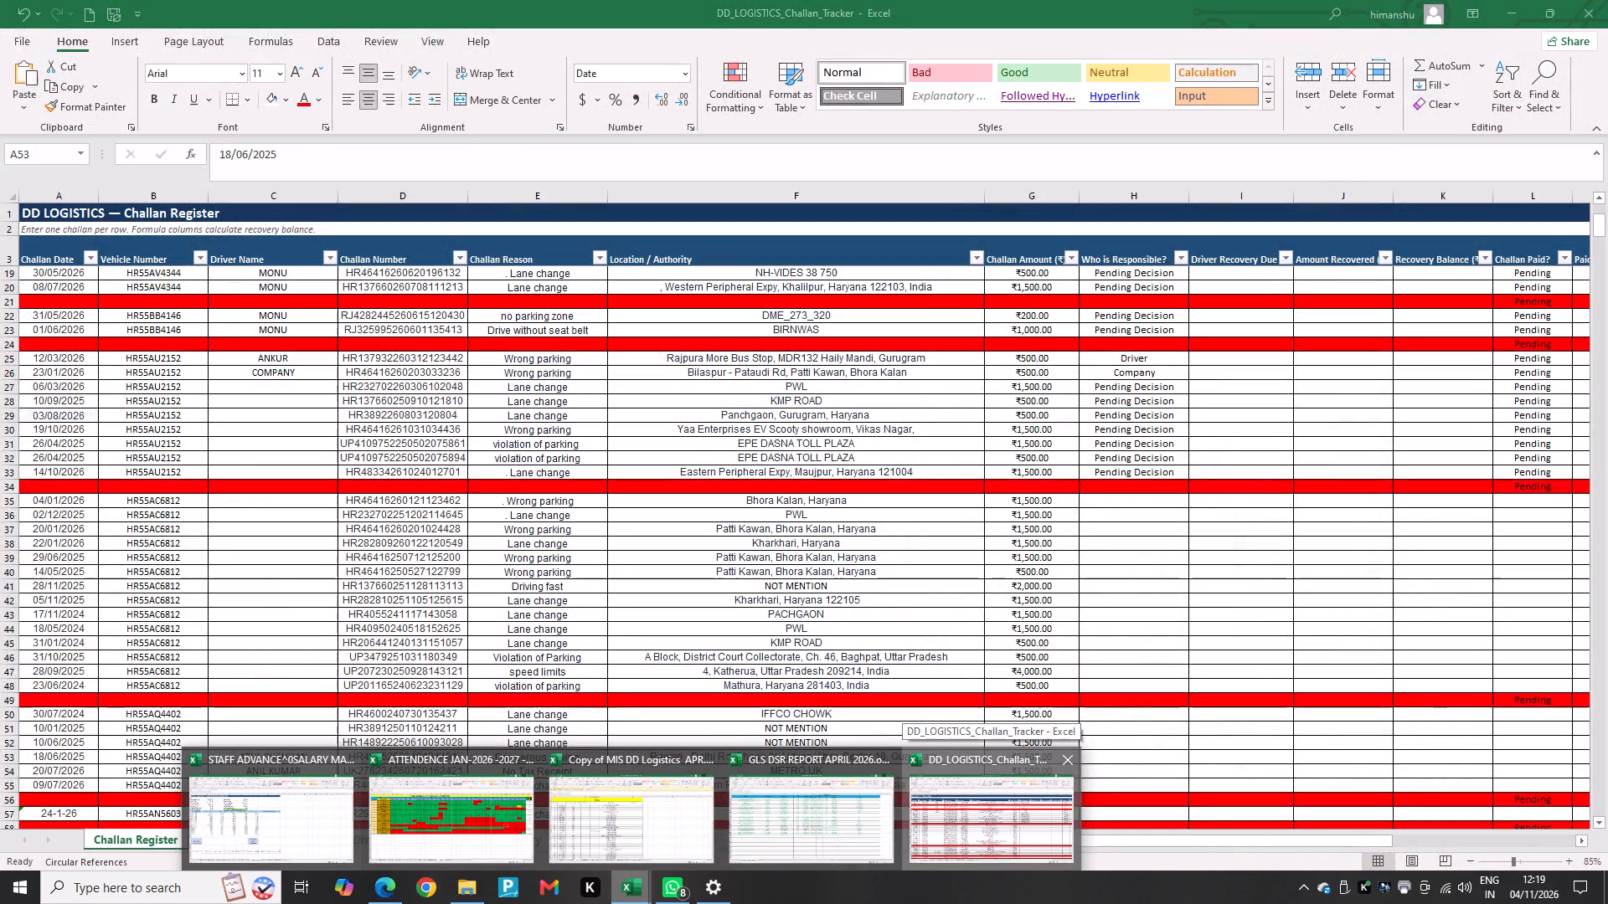
pyautogui.click(145, 756)
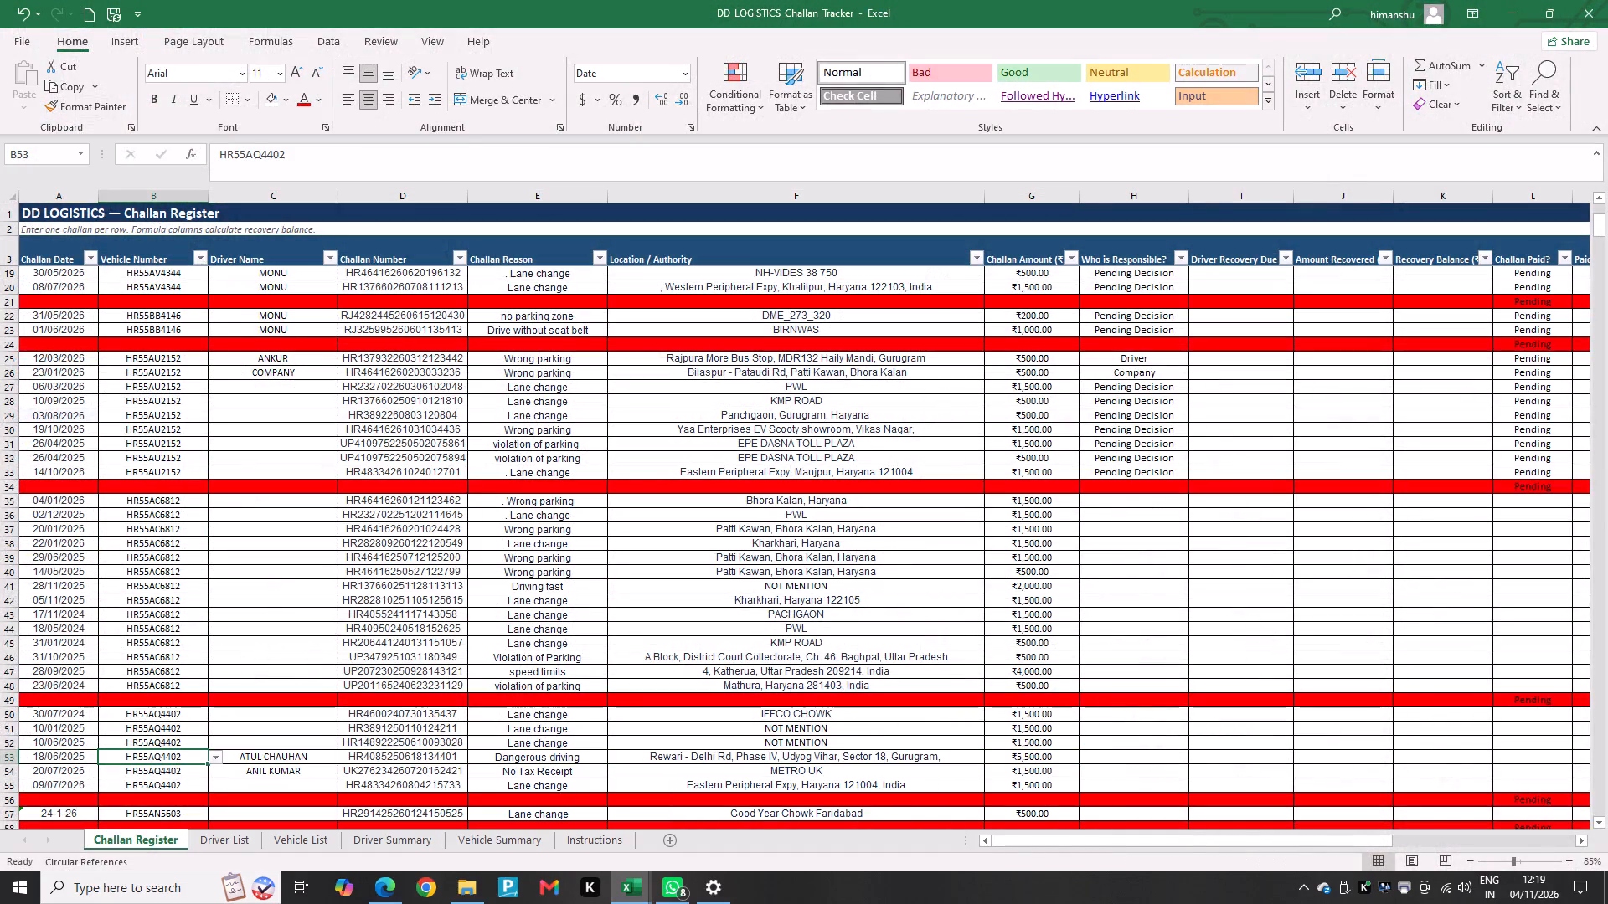
pyautogui.click(70, 758)
pyautogui.hotkey('shift', 'Right')
pyautogui.hotkey('shift', 'Right')
pyautogui.hotkey('shift', 'Right')
pyautogui.hotkey('shift', 'Right')
pyautogui.hotkey('shift', 'Right')
pyautogui.hotkey('shift', 'Right')
pyautogui.hotkey('shift', 'Right')
pyautogui.hotkey('shift', 'Right')
pyautogui.hotkey('shift', 'Right')
pyautogui.hotkey('shift', 'Right')
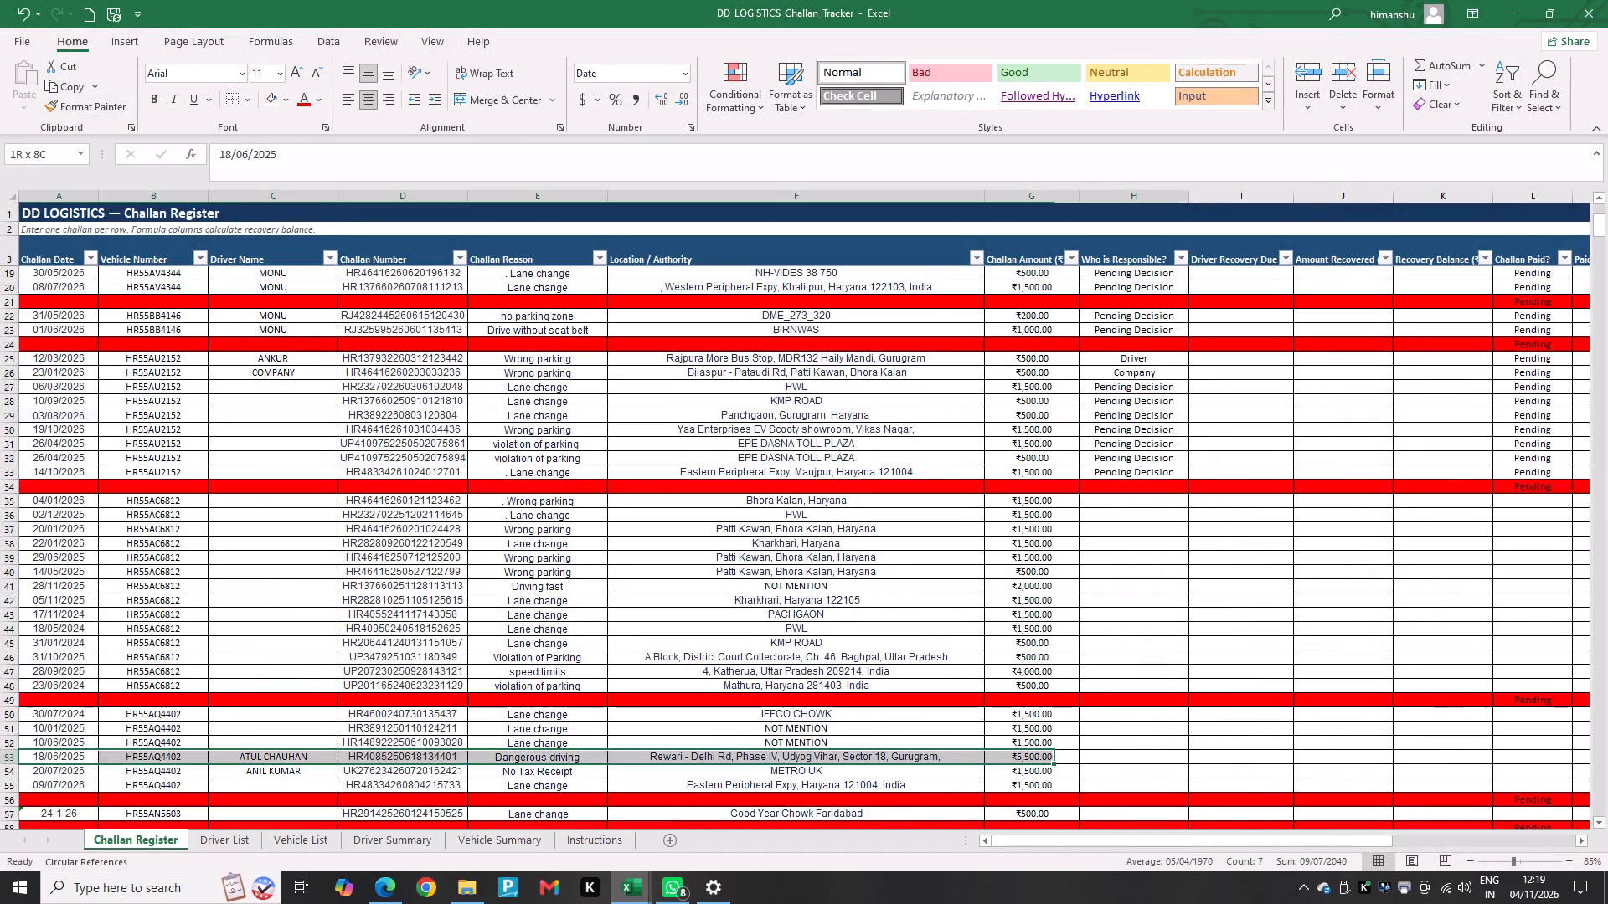
pyautogui.hotkey('shift', 'Left')
pyautogui.hotkey('shift', 'Left')
pyautogui.hotkey('shift', 'Left')
pyautogui.hotkey('shift', 'Left')
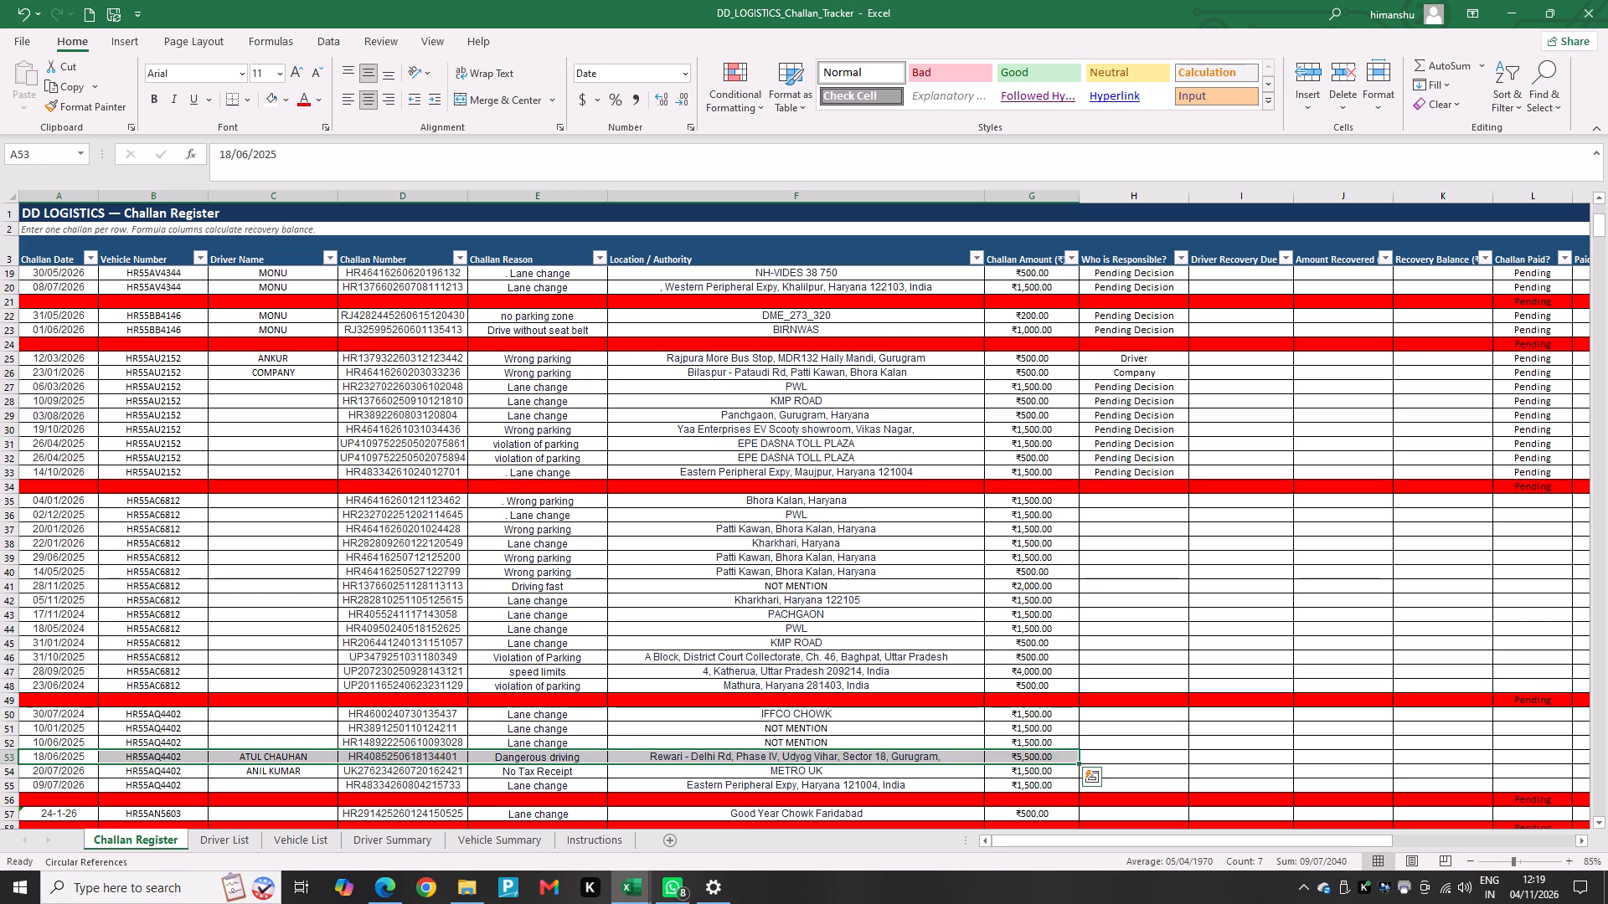
pyautogui.hotkey('ctrl', 'c')
# Paste the copied challan record into the driver's October settlement sheet, starting at cell A50.
pyautogui.click(1518, 5)
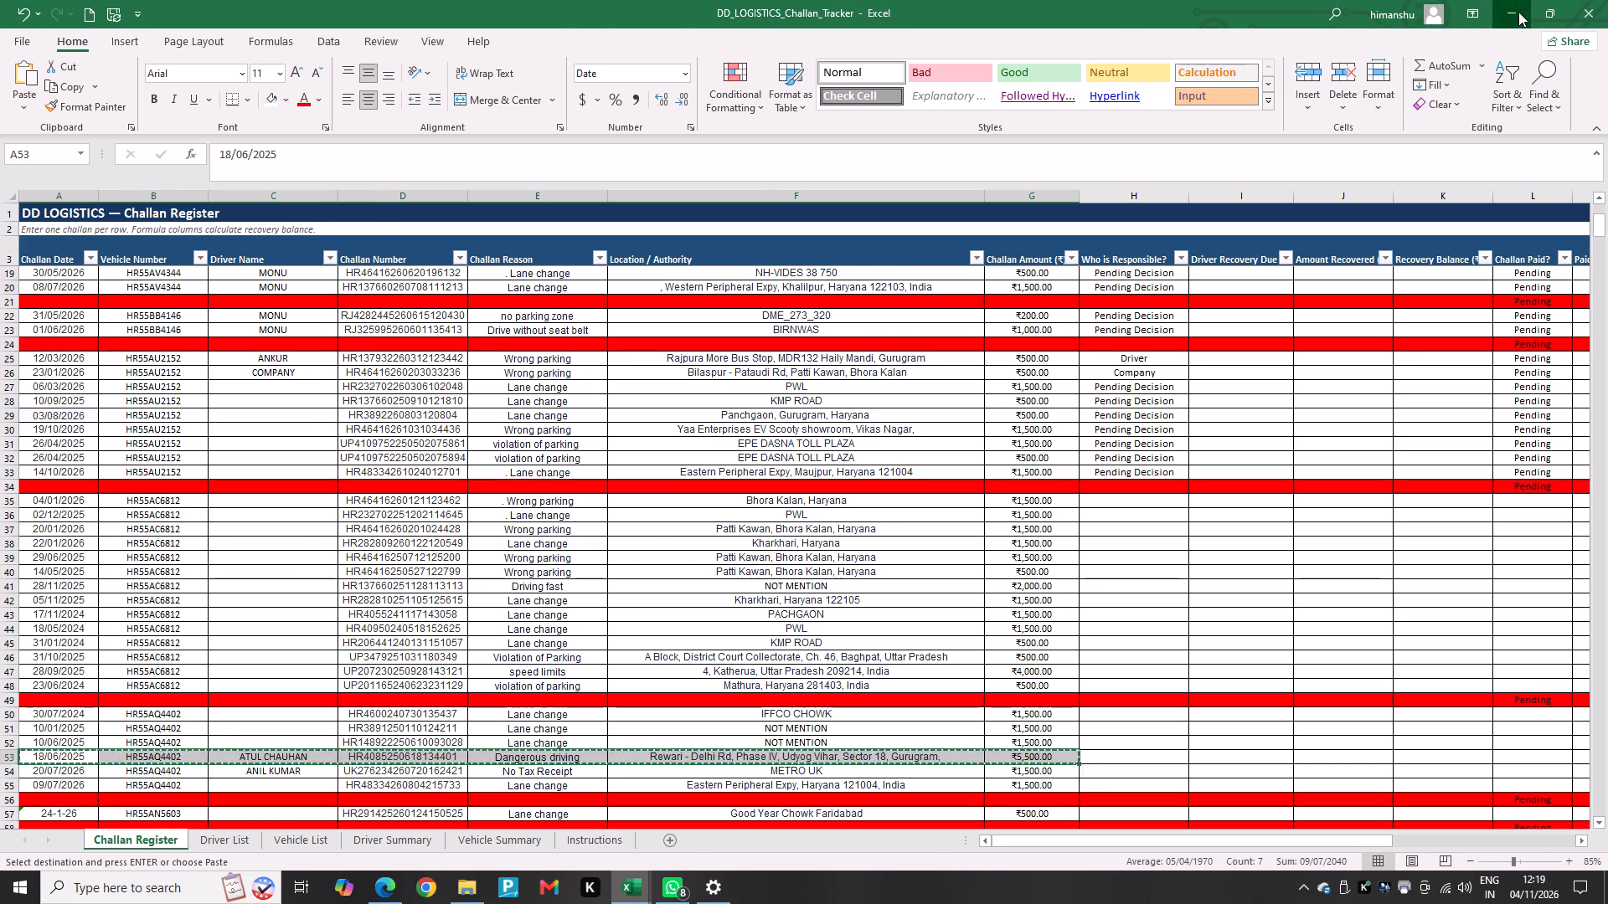
pyautogui.click(46, 790)
pyautogui.hotkey('ctrl', 'v')
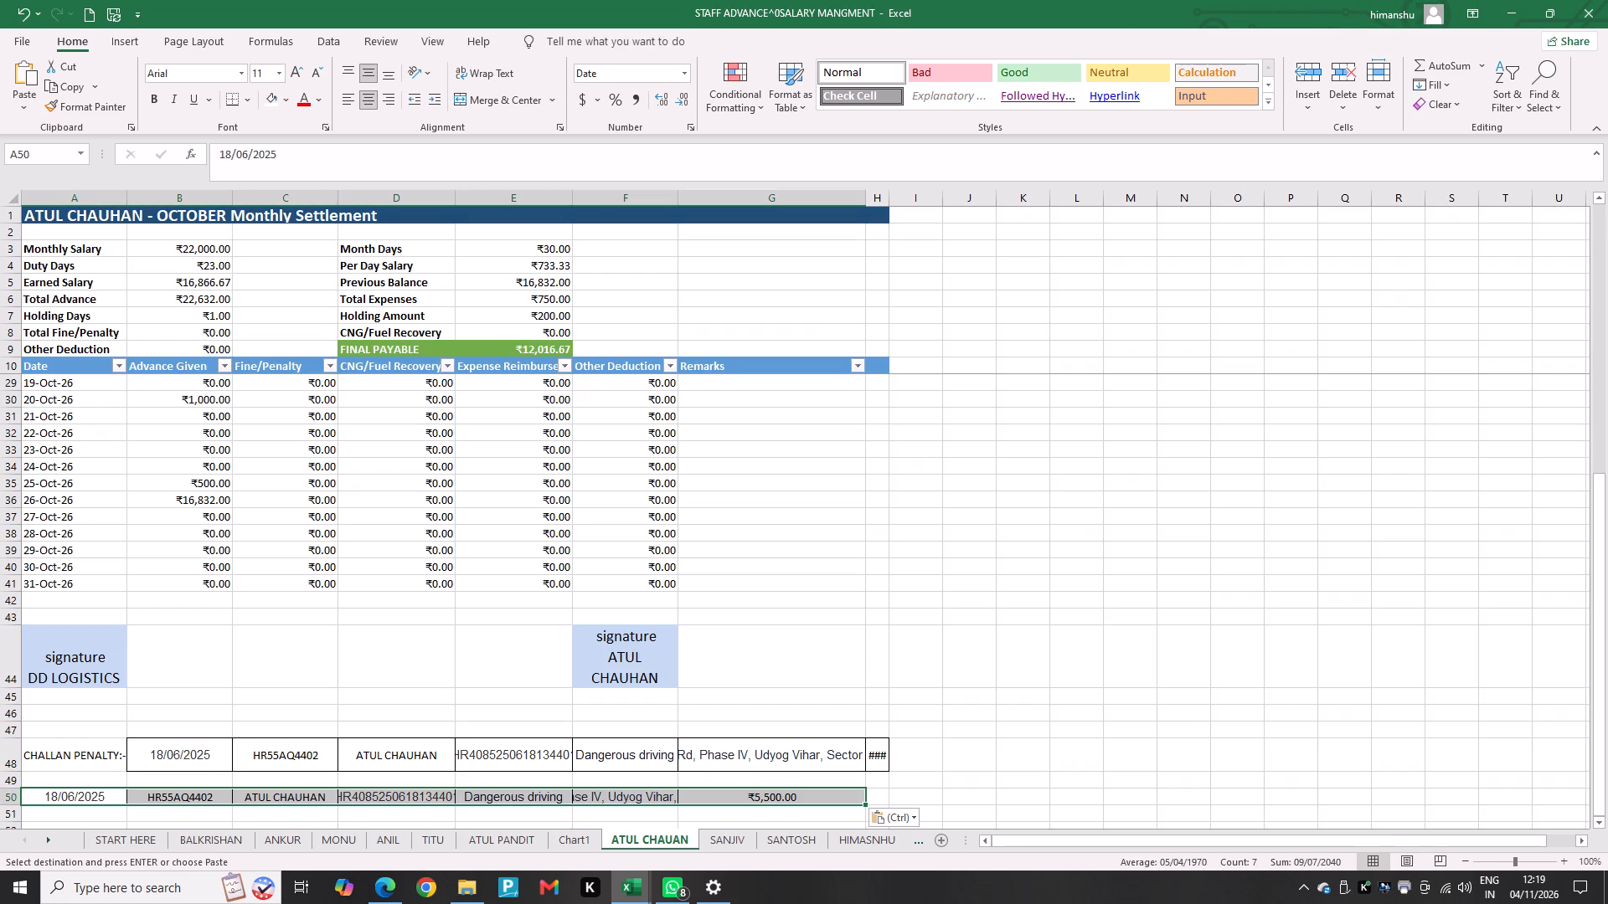
# Delete the earlier challan record in cells B48 to H48 beside the CHALLAN PENALTY:- label, shifting cells up.
pyautogui.moveTo(145, 761); pyautogui.dragTo(878, 760)
pyautogui.rightClick(878, 760)
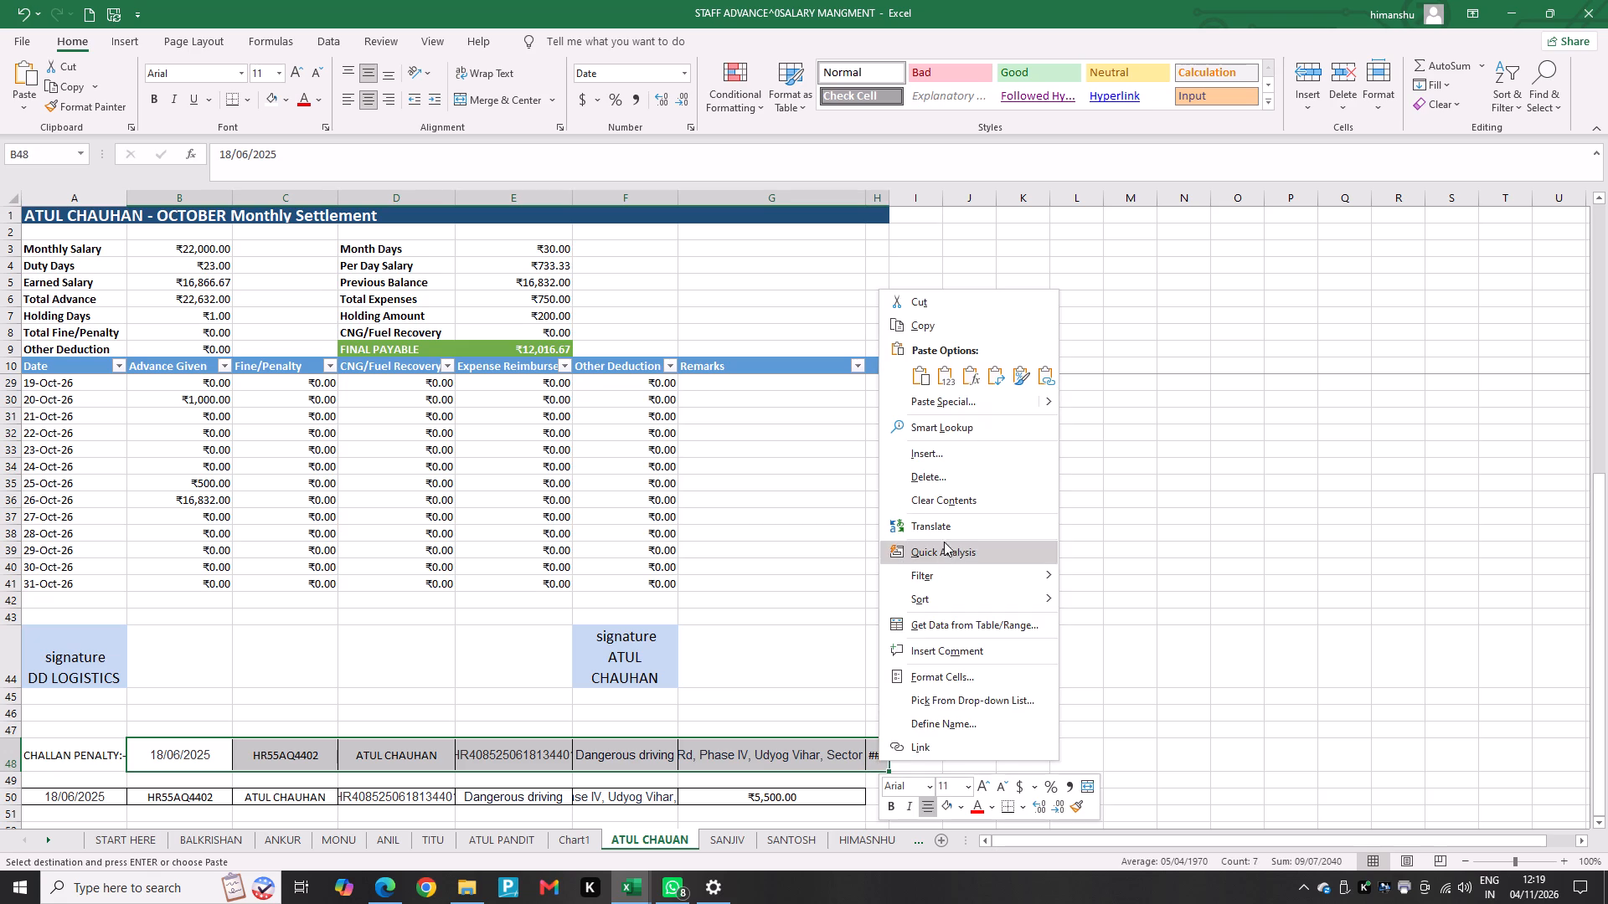
pyautogui.click(964, 476)
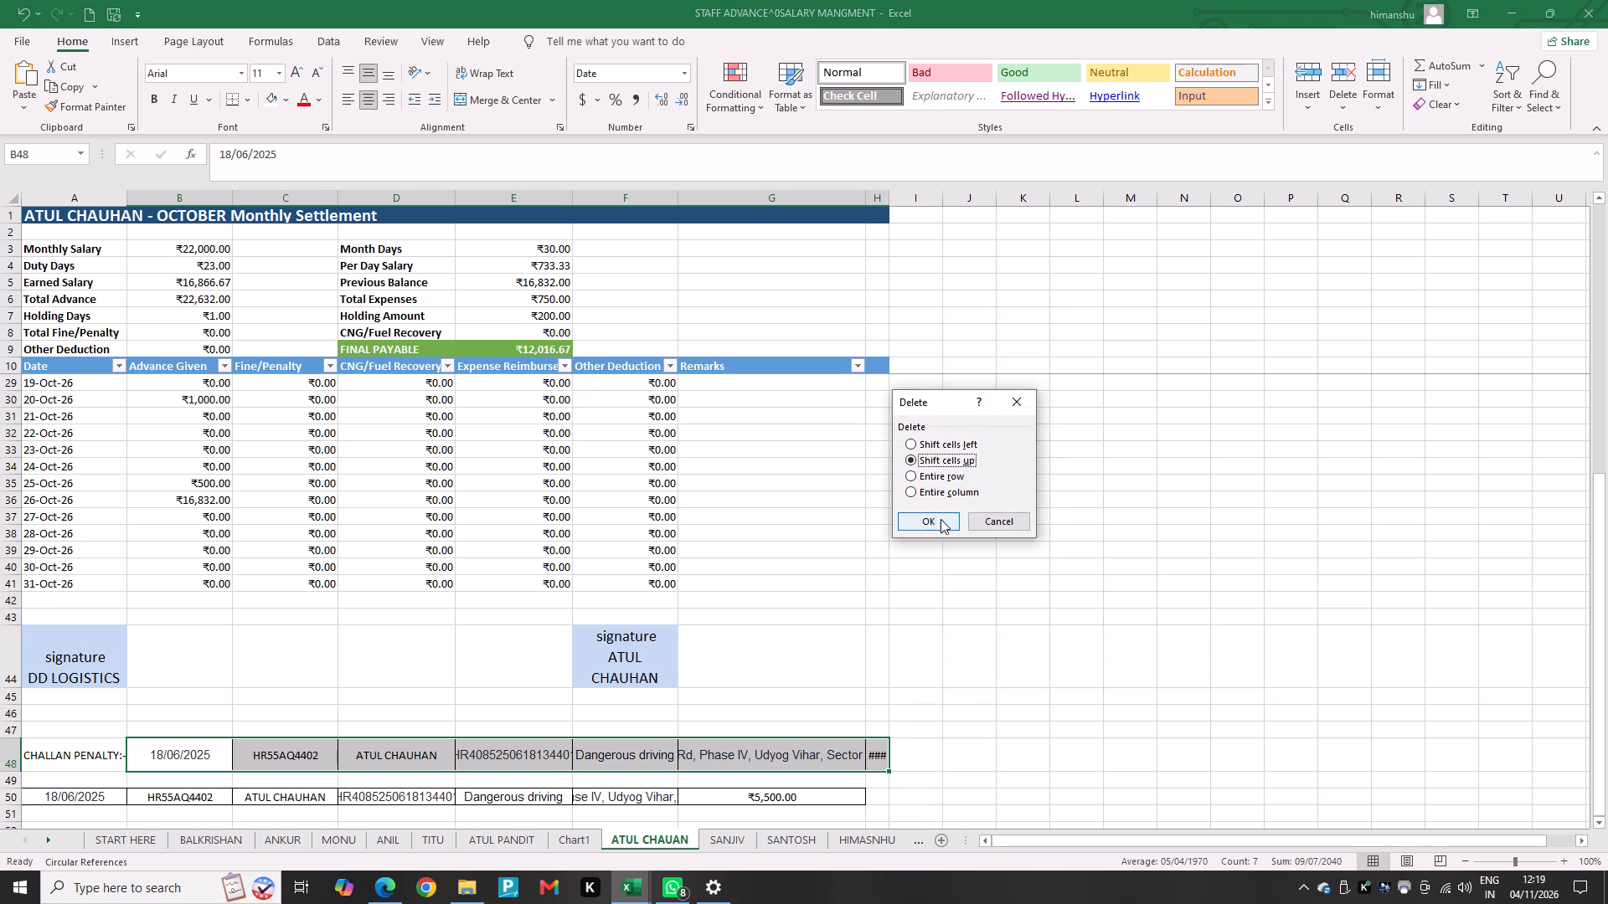
pyautogui.click(939, 516)
pyautogui.click(137, 765)
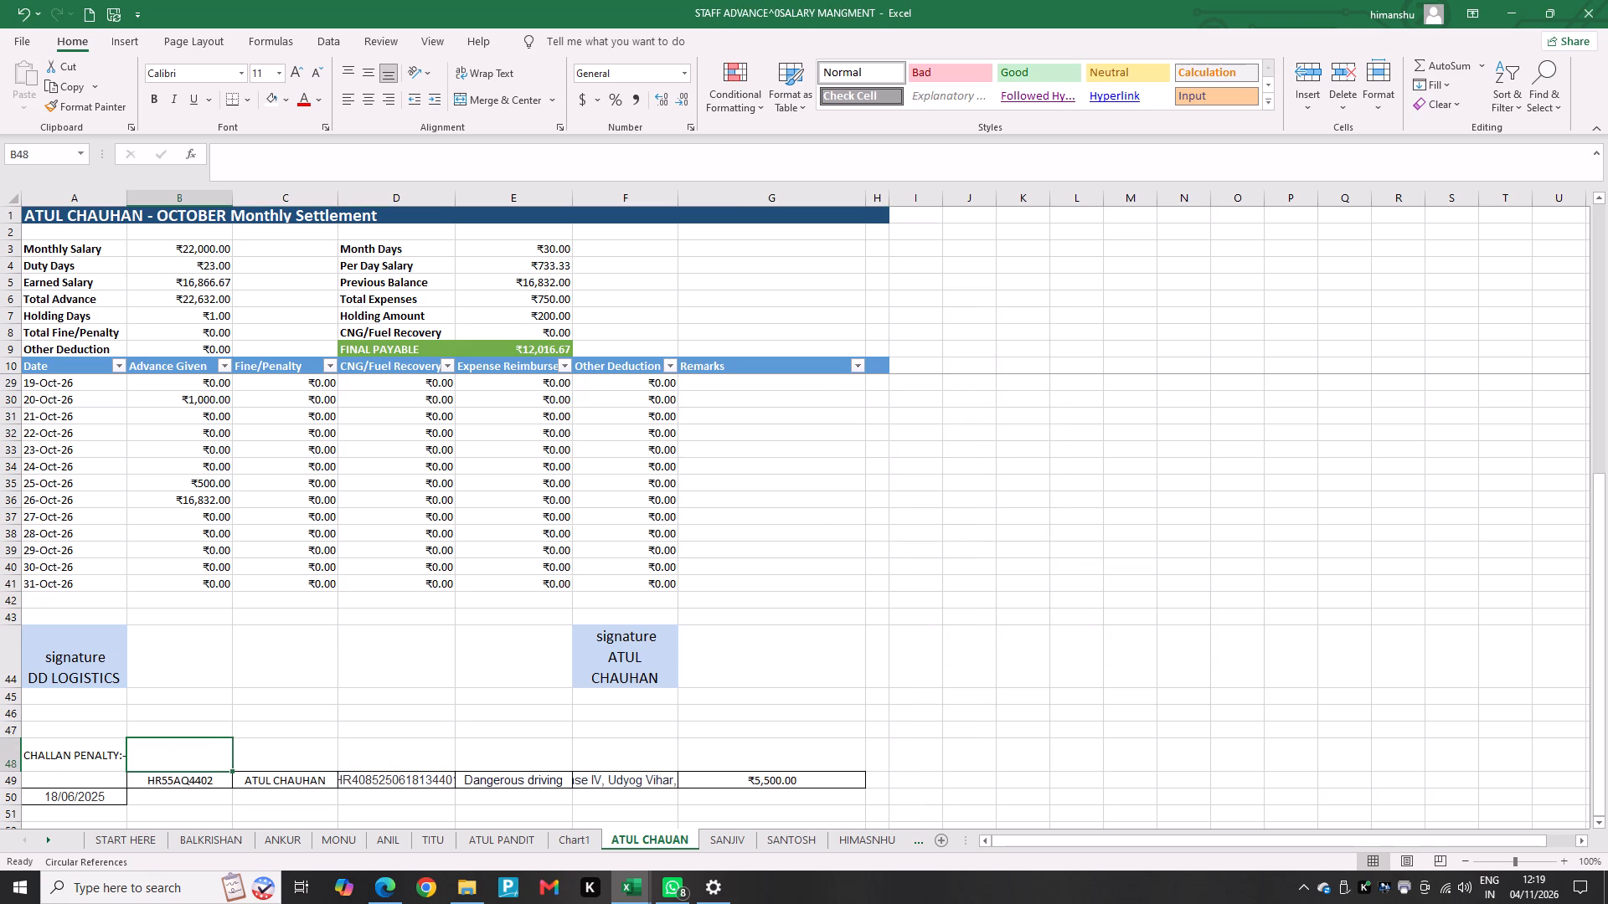
# Move the challan date from cell A50 to A49, in line with the rest of the challan record.
pyautogui.click(78, 802)
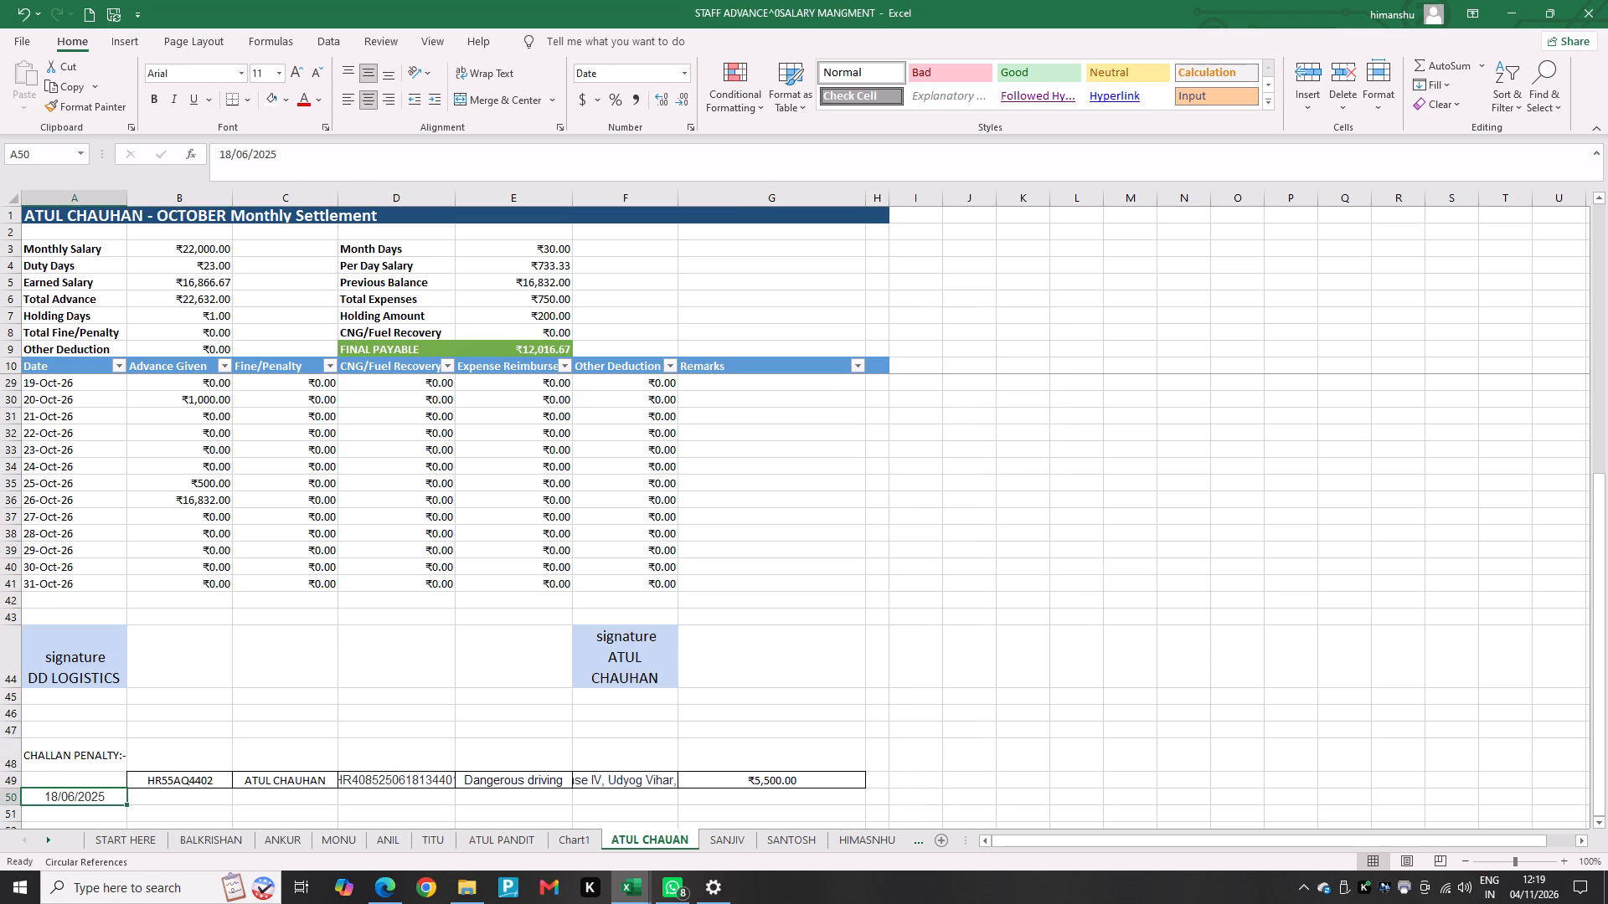
pyautogui.hotkey('ctrl', 'x')
pyautogui.click(106, 786)
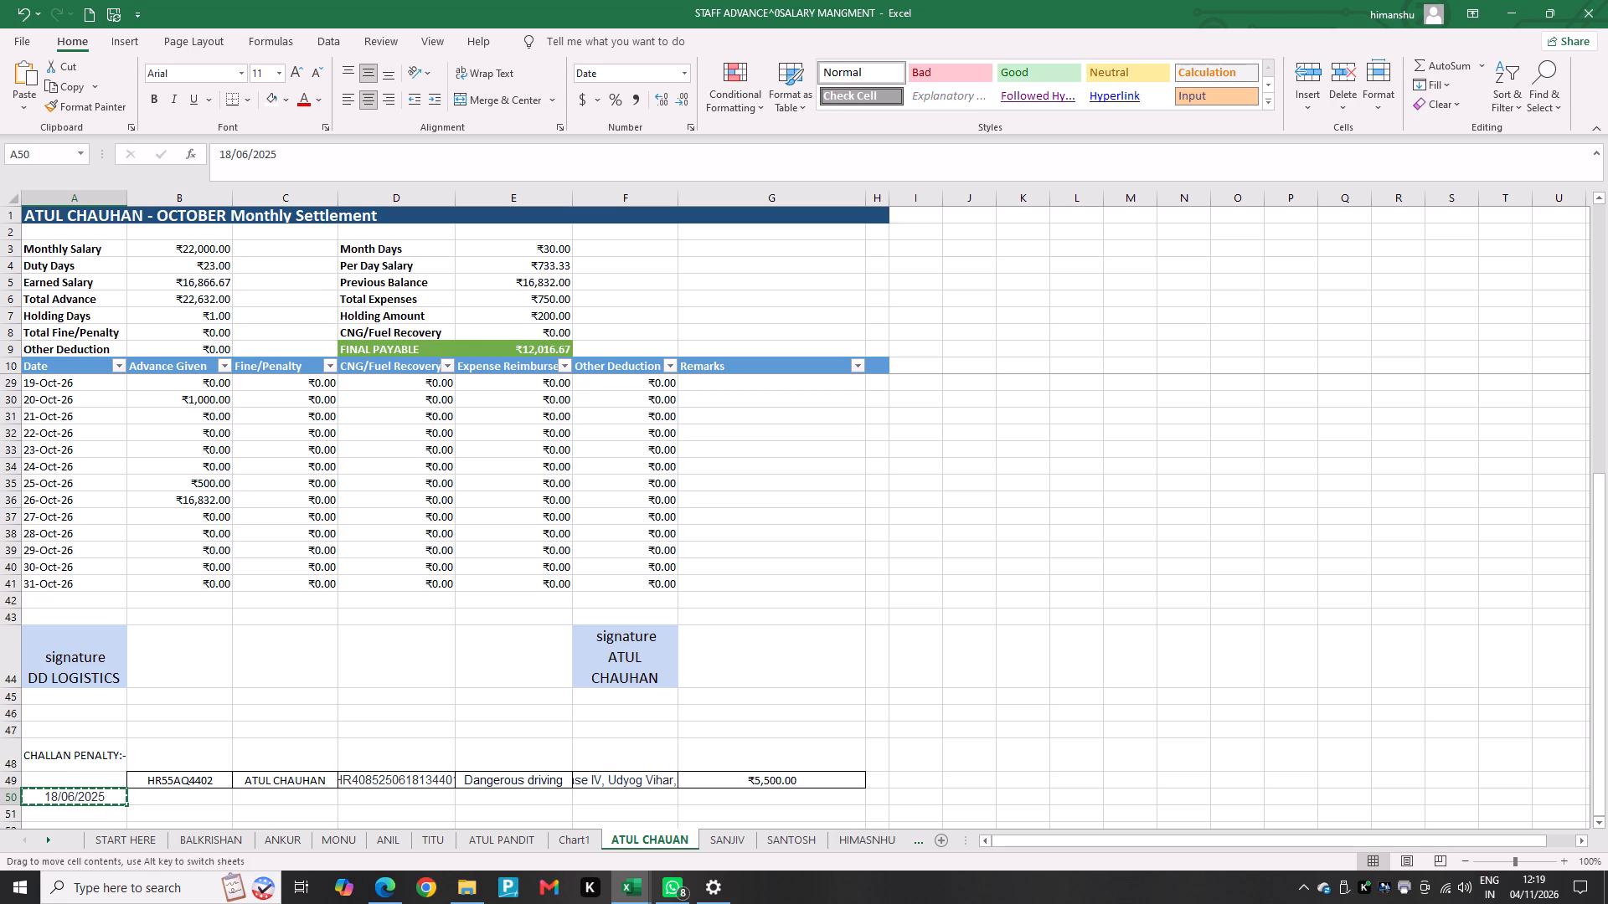
pyautogui.click(106, 783)
pyautogui.hotkey('ctrl', 'v')
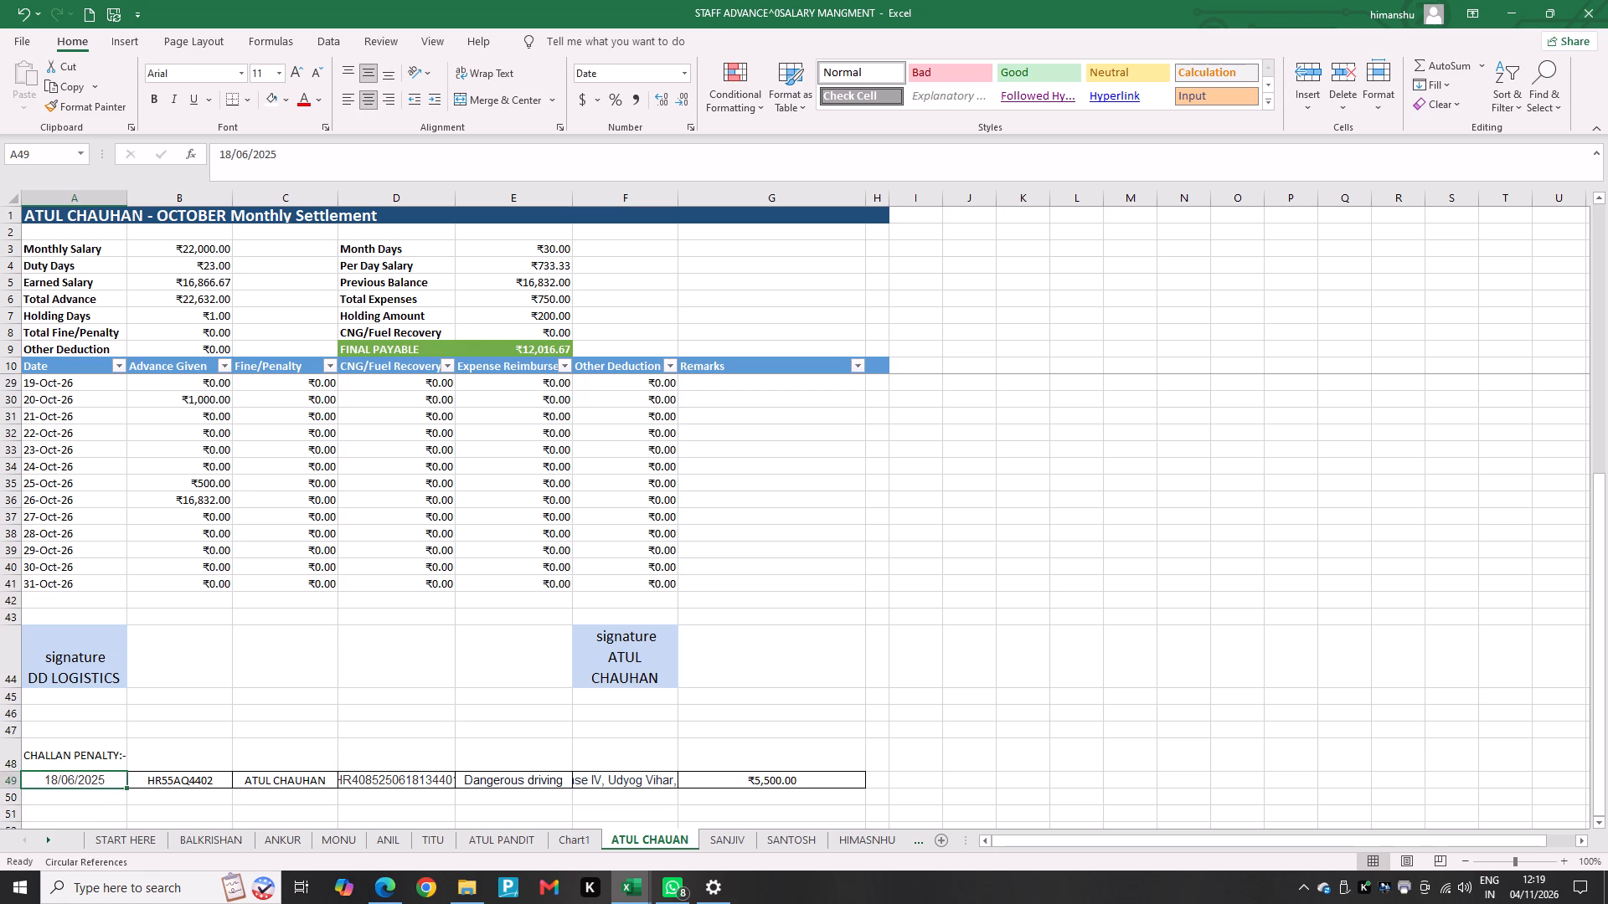
# Copy the full challan number text from cell D49 of the challan record, leaving the cell unchanged.
pyautogui.click(271, 758)
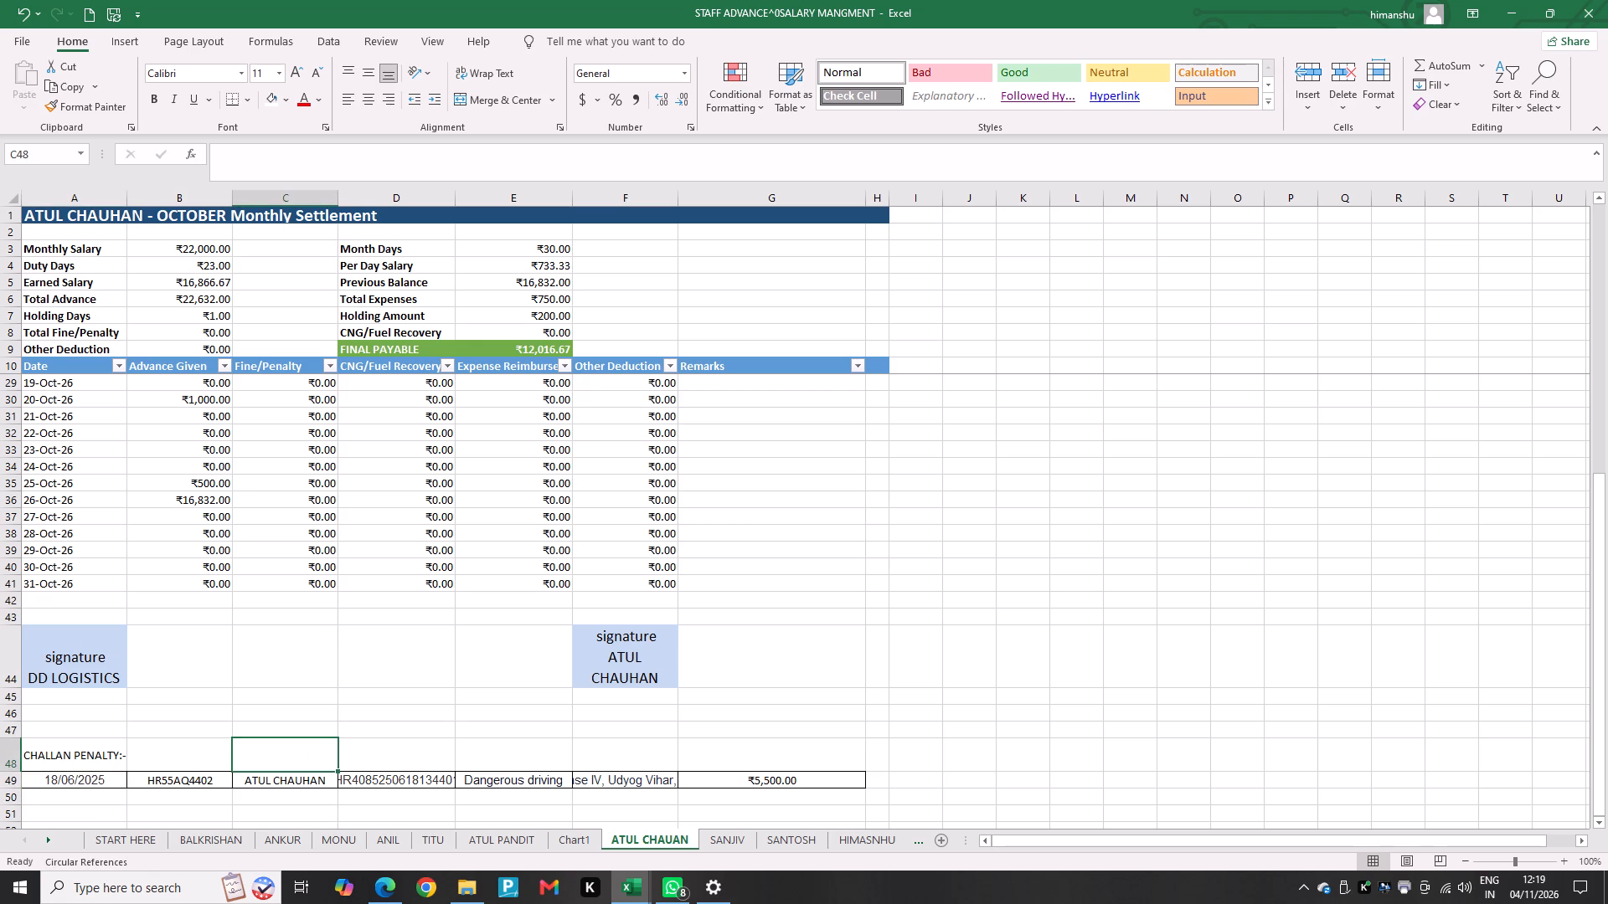
pyautogui.doubleClick(443, 781)
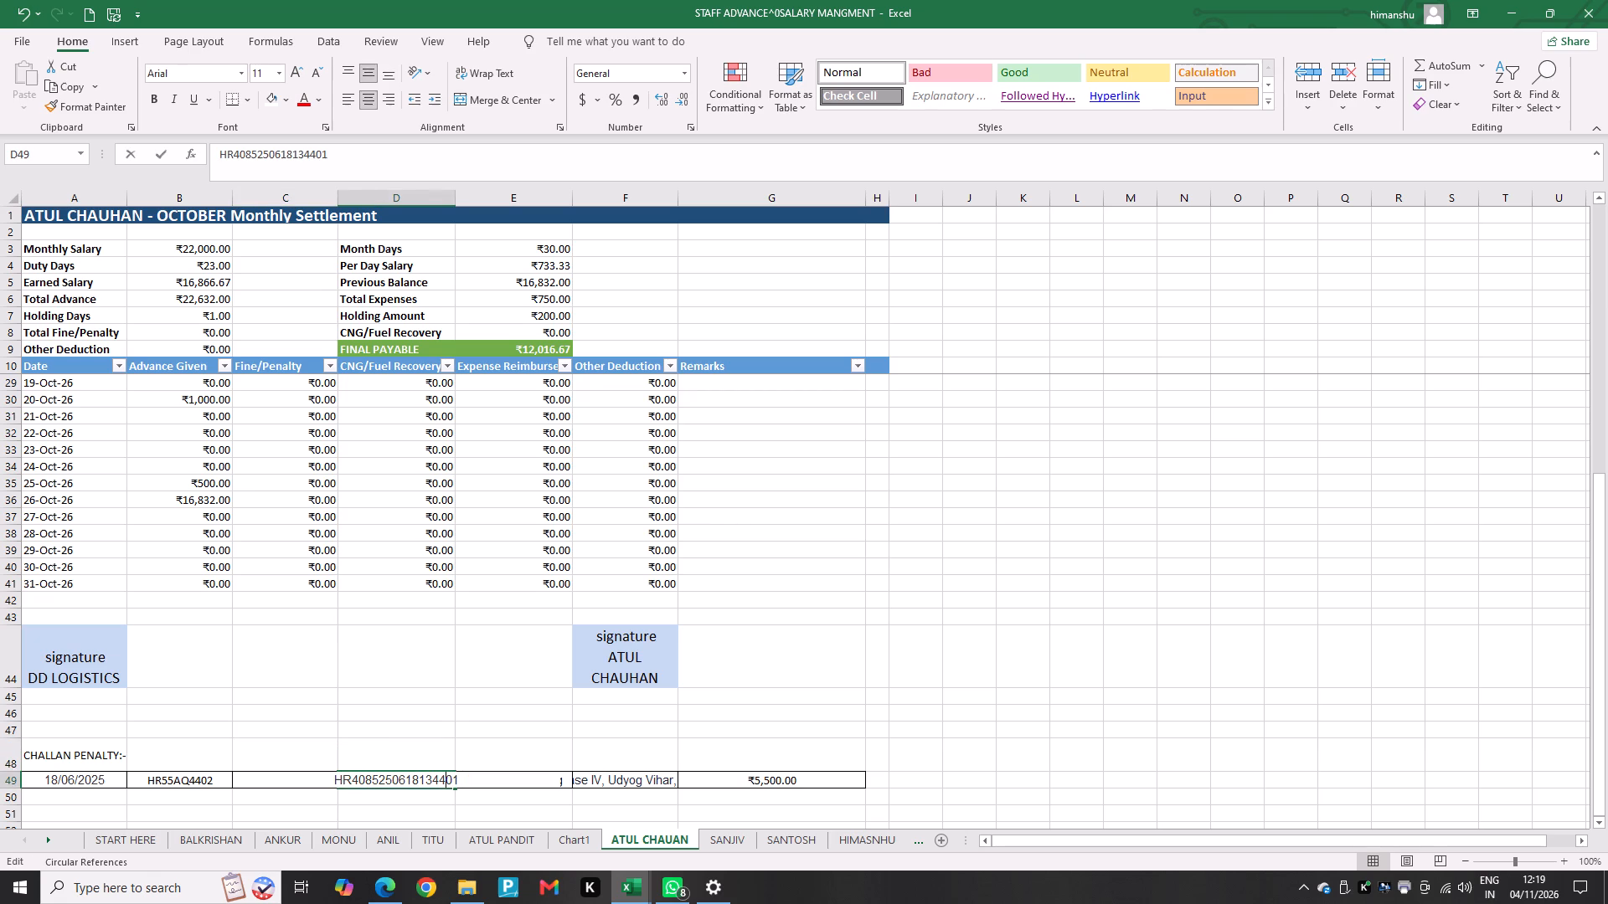
pyautogui.click(475, 778)
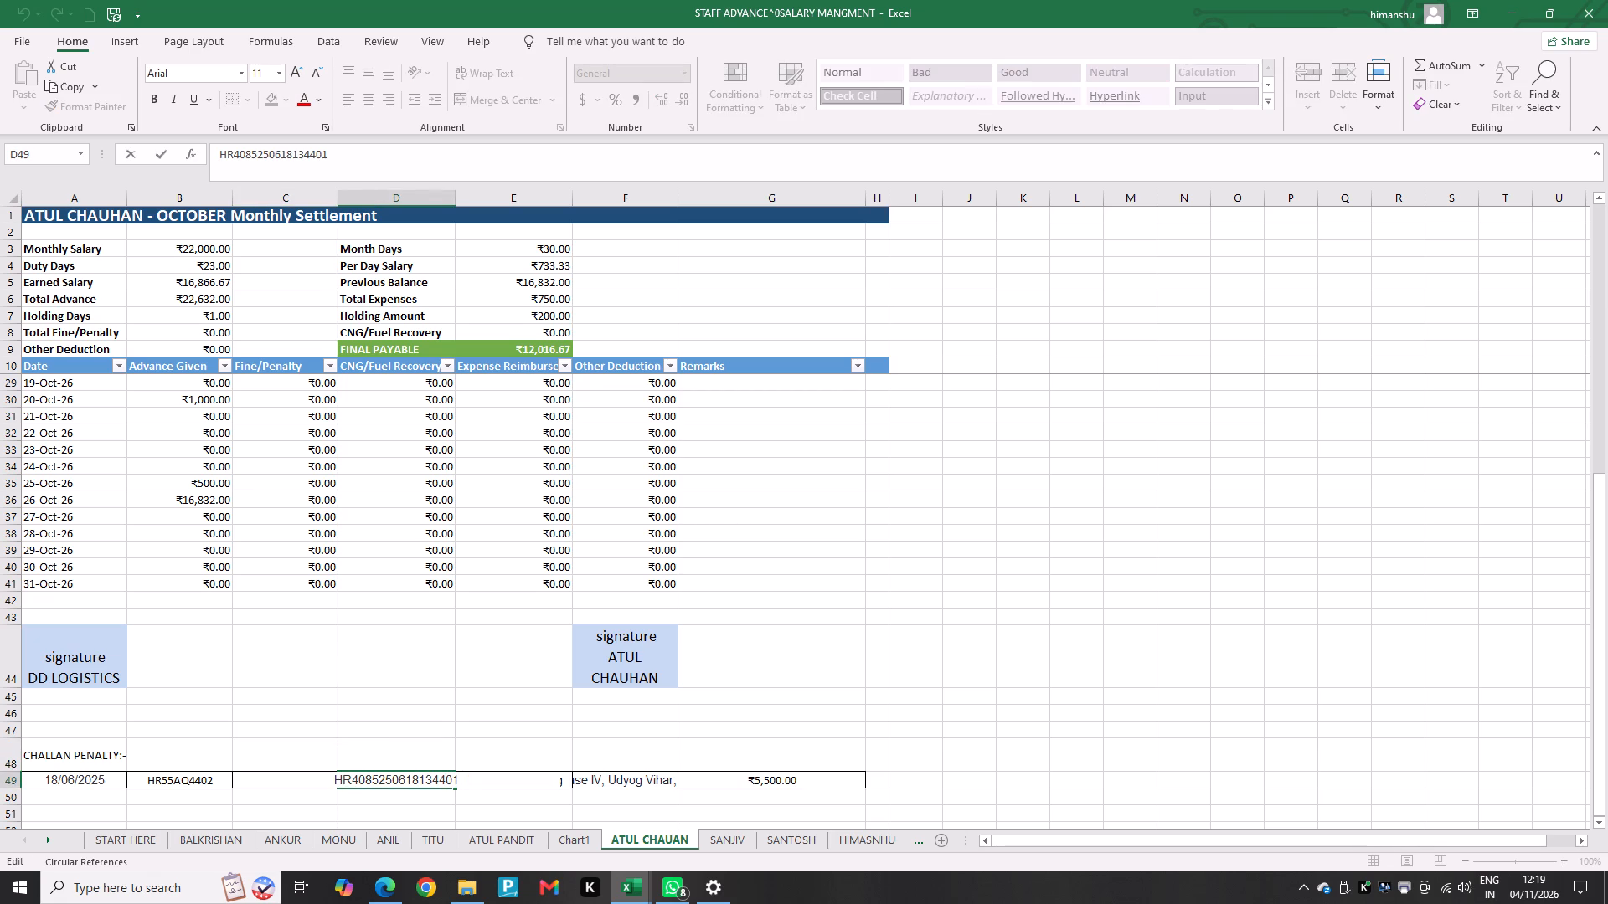
pyautogui.click(494, 778)
pyautogui.moveTo(482, 781); pyautogui.dragTo(327, 782)
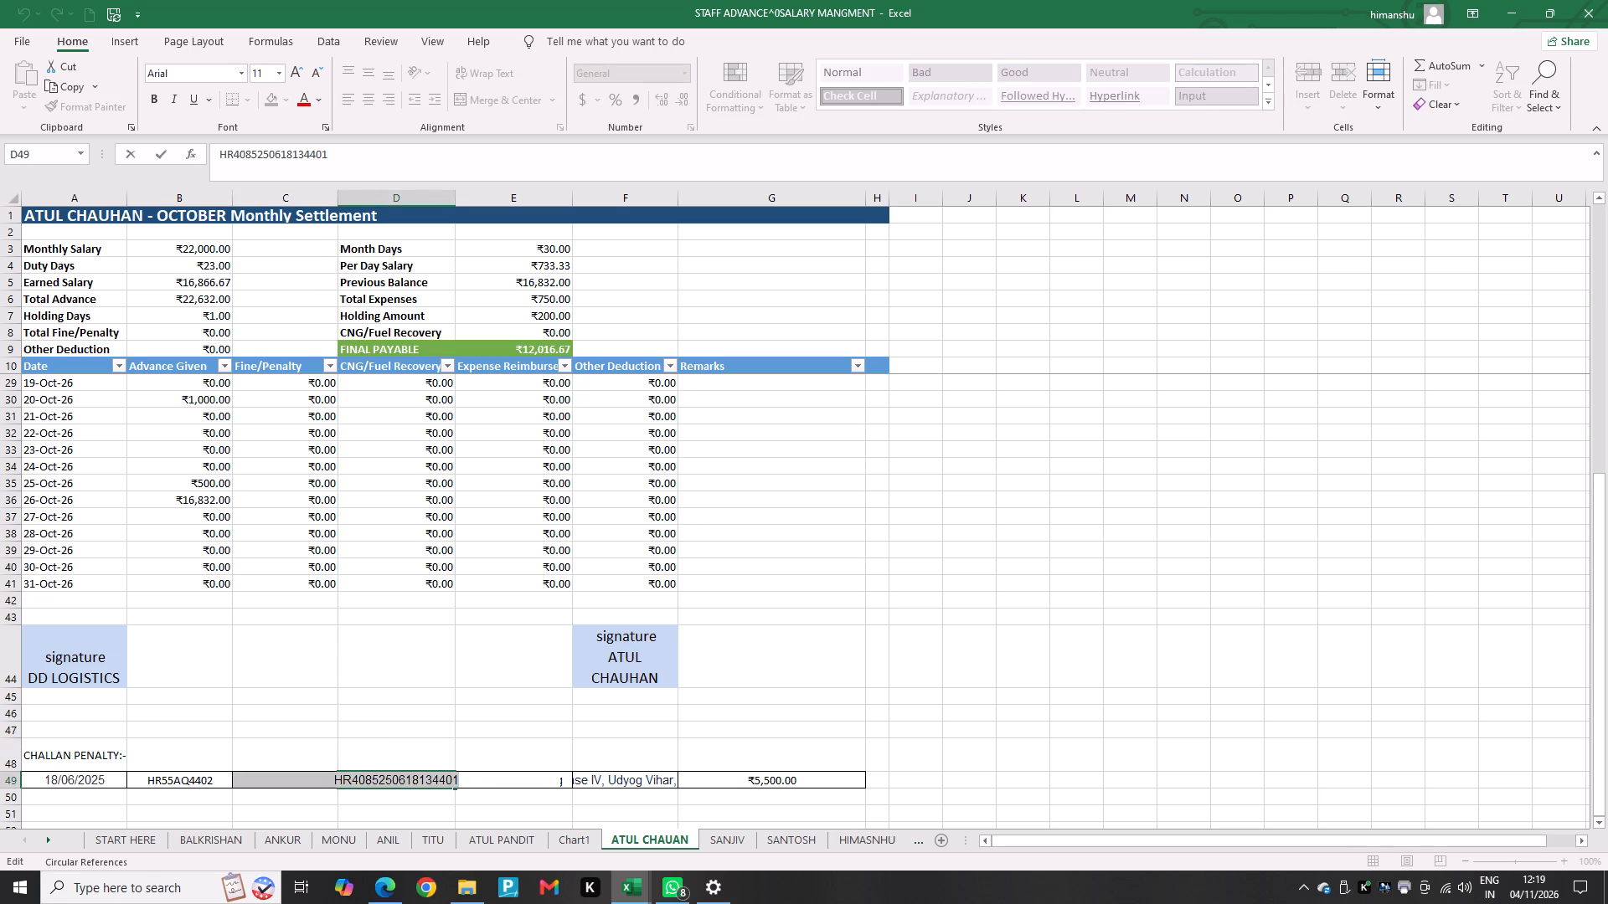
pyautogui.moveTo(327, 782); pyautogui.dragTo(321, 786)
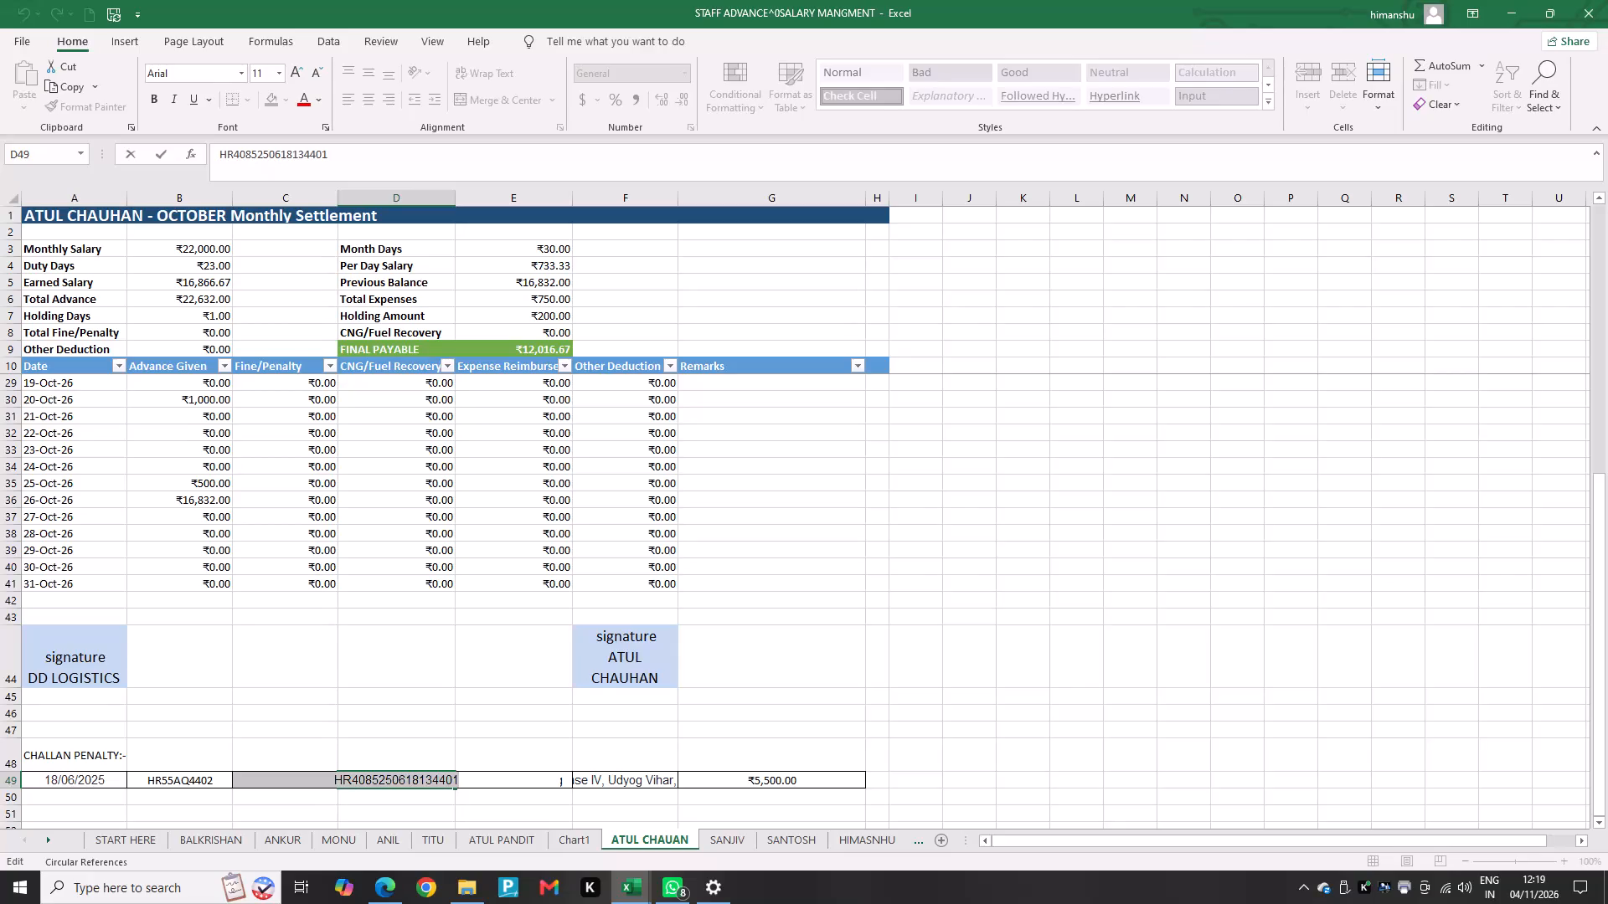
pyautogui.moveTo(321, 786); pyautogui.dragTo(317, 787)
pyautogui.hotkey('ctrl', 'c')
pyautogui.click(1188, 604)
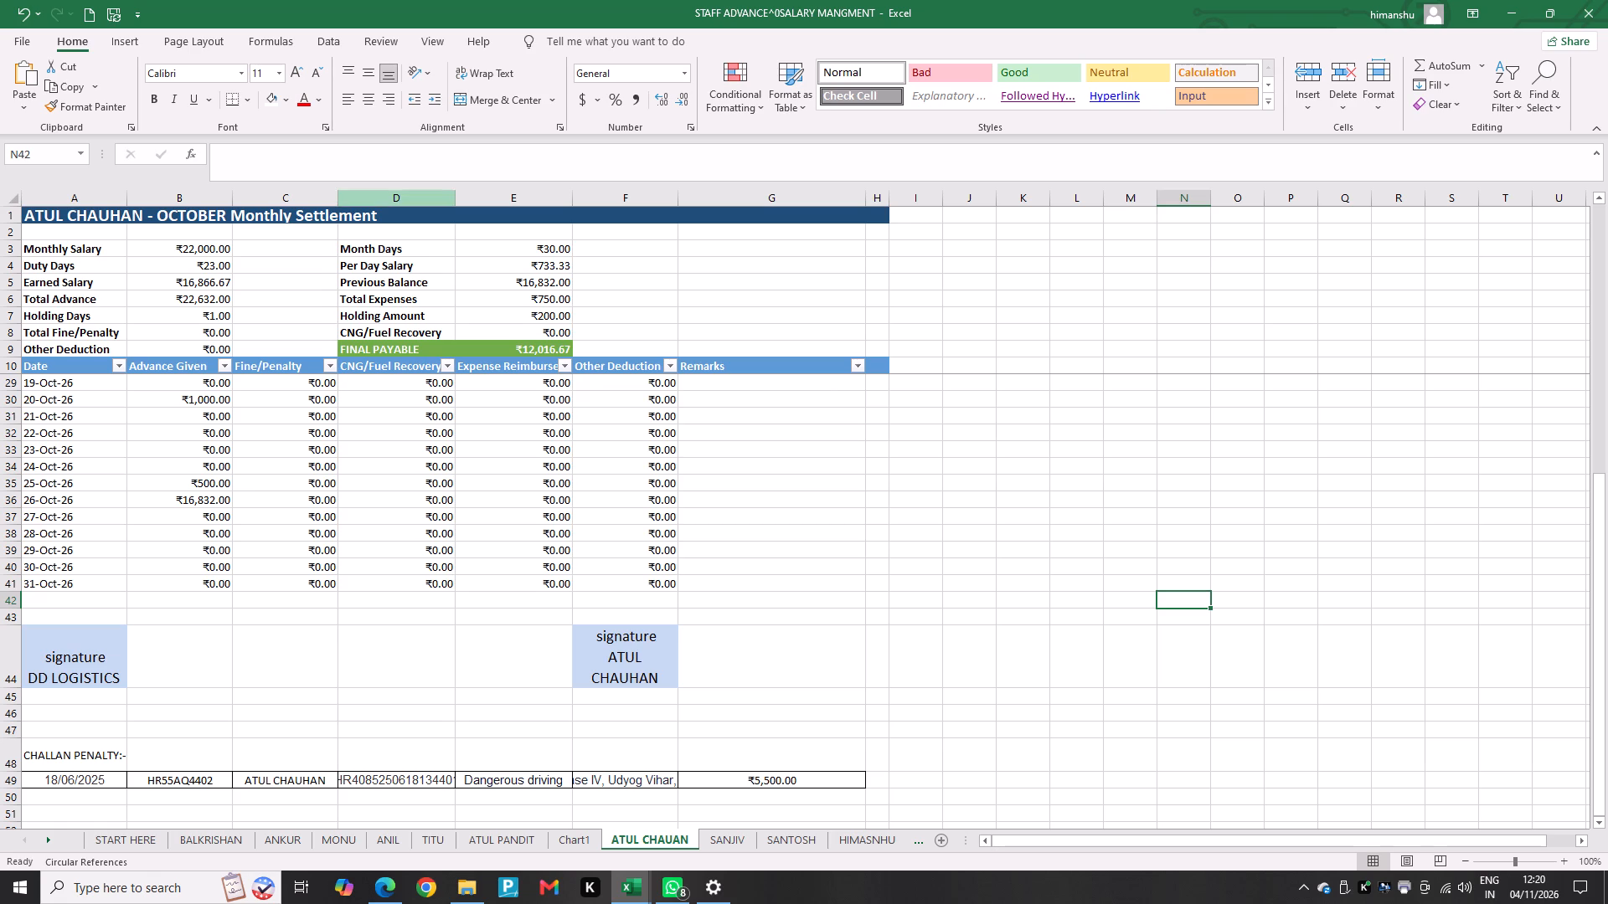
# Widen column D slightly so the full challan number fits in cell D49, and check the cell.
pyautogui.moveTo(454, 201); pyautogui.dragTo(469, 200)
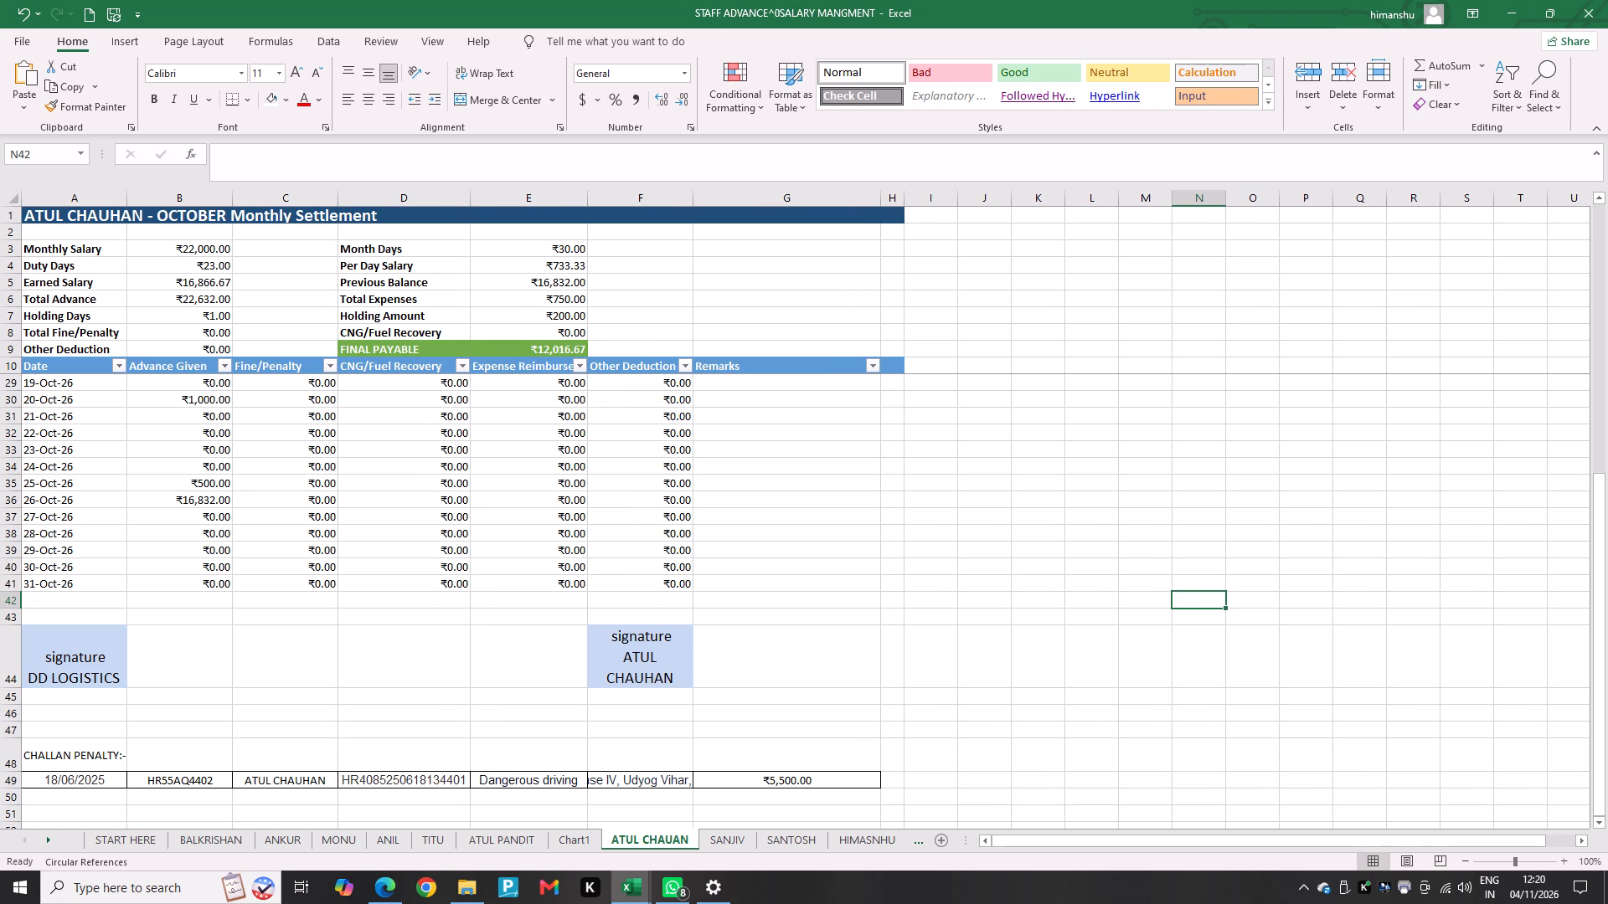
pyautogui.doubleClick(436, 783)
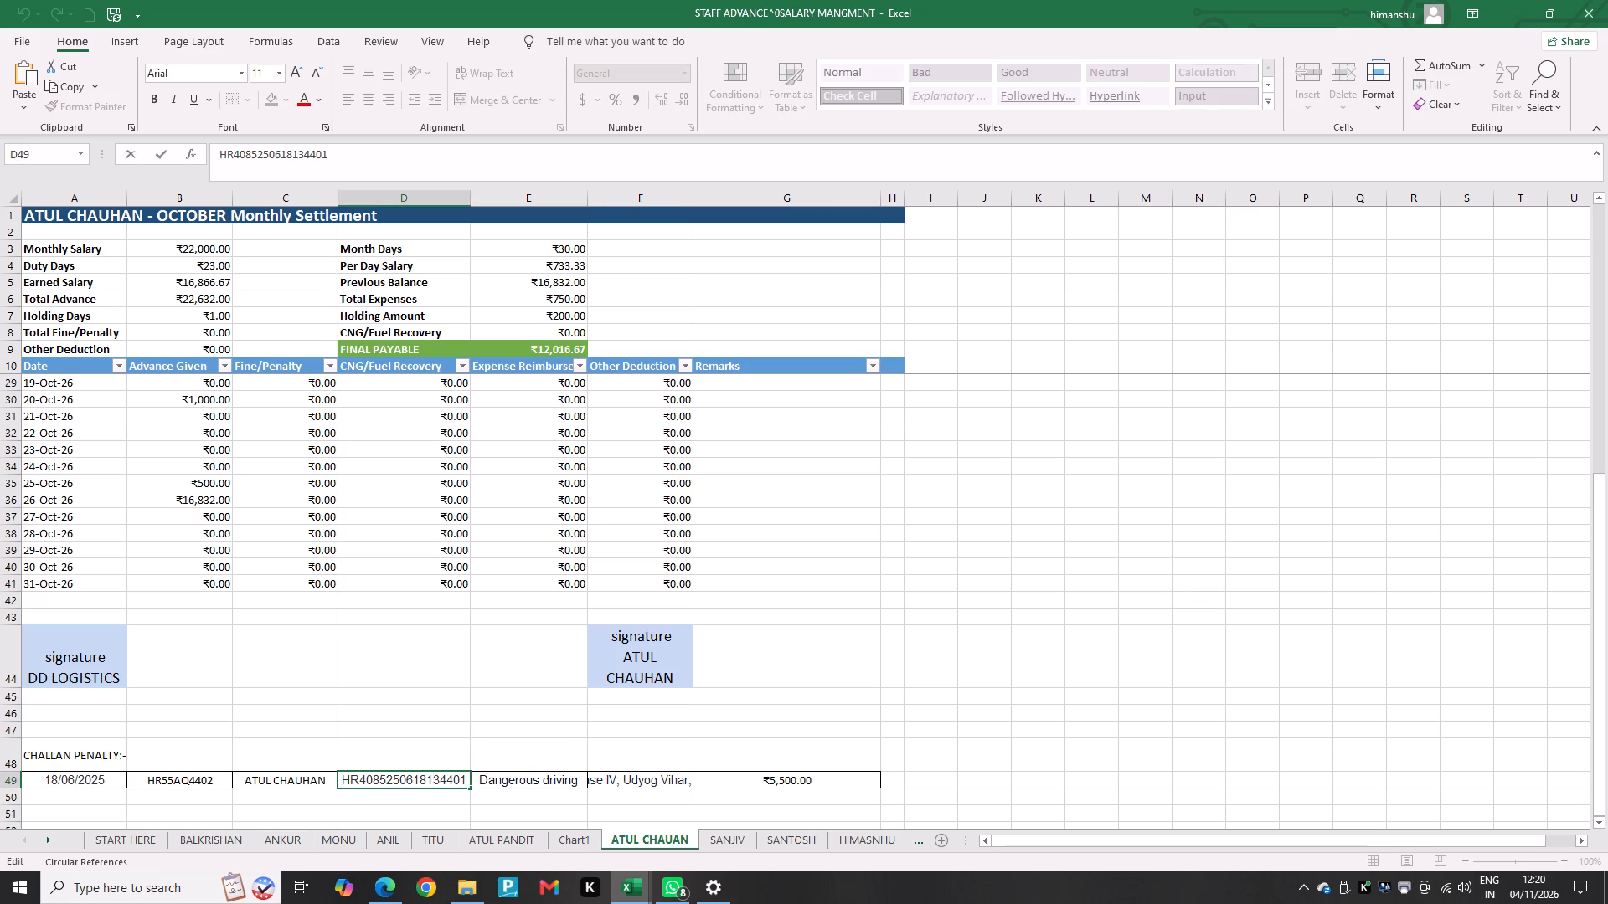
pyautogui.click(466, 826)
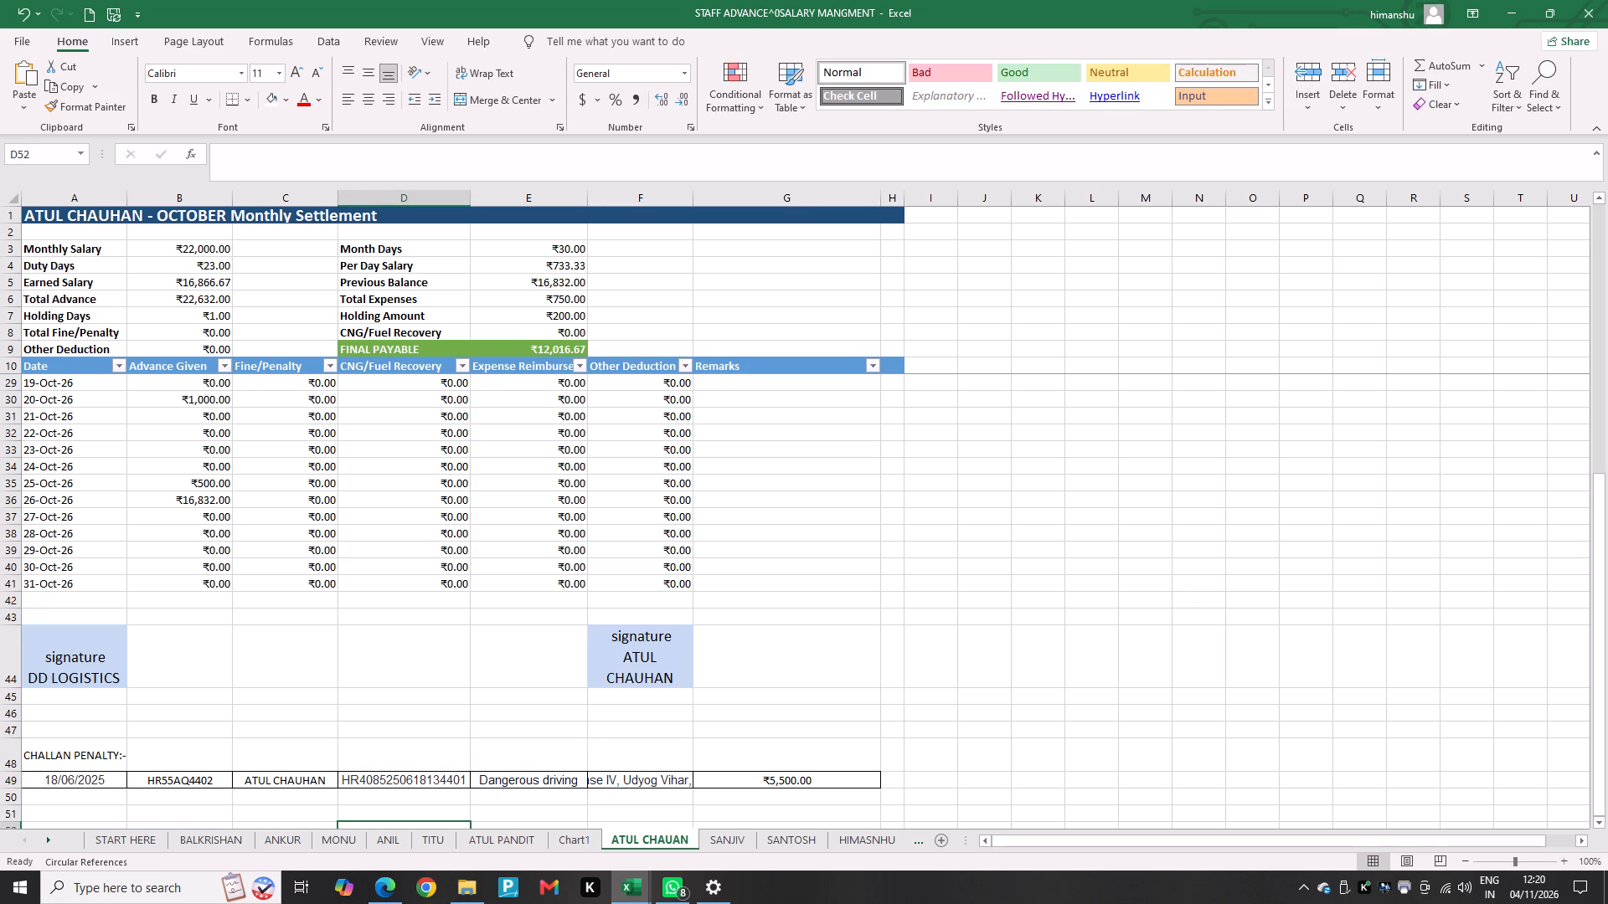
# Enter 5500 as the Fine/Penalty for 31-Oct-26 in cell C41 of the driver's October settlement.
pyautogui.scroll(1, 241, 722)
pyautogui.scroll(-2, 266, 717)
pyautogui.scroll(5, 271, 717)
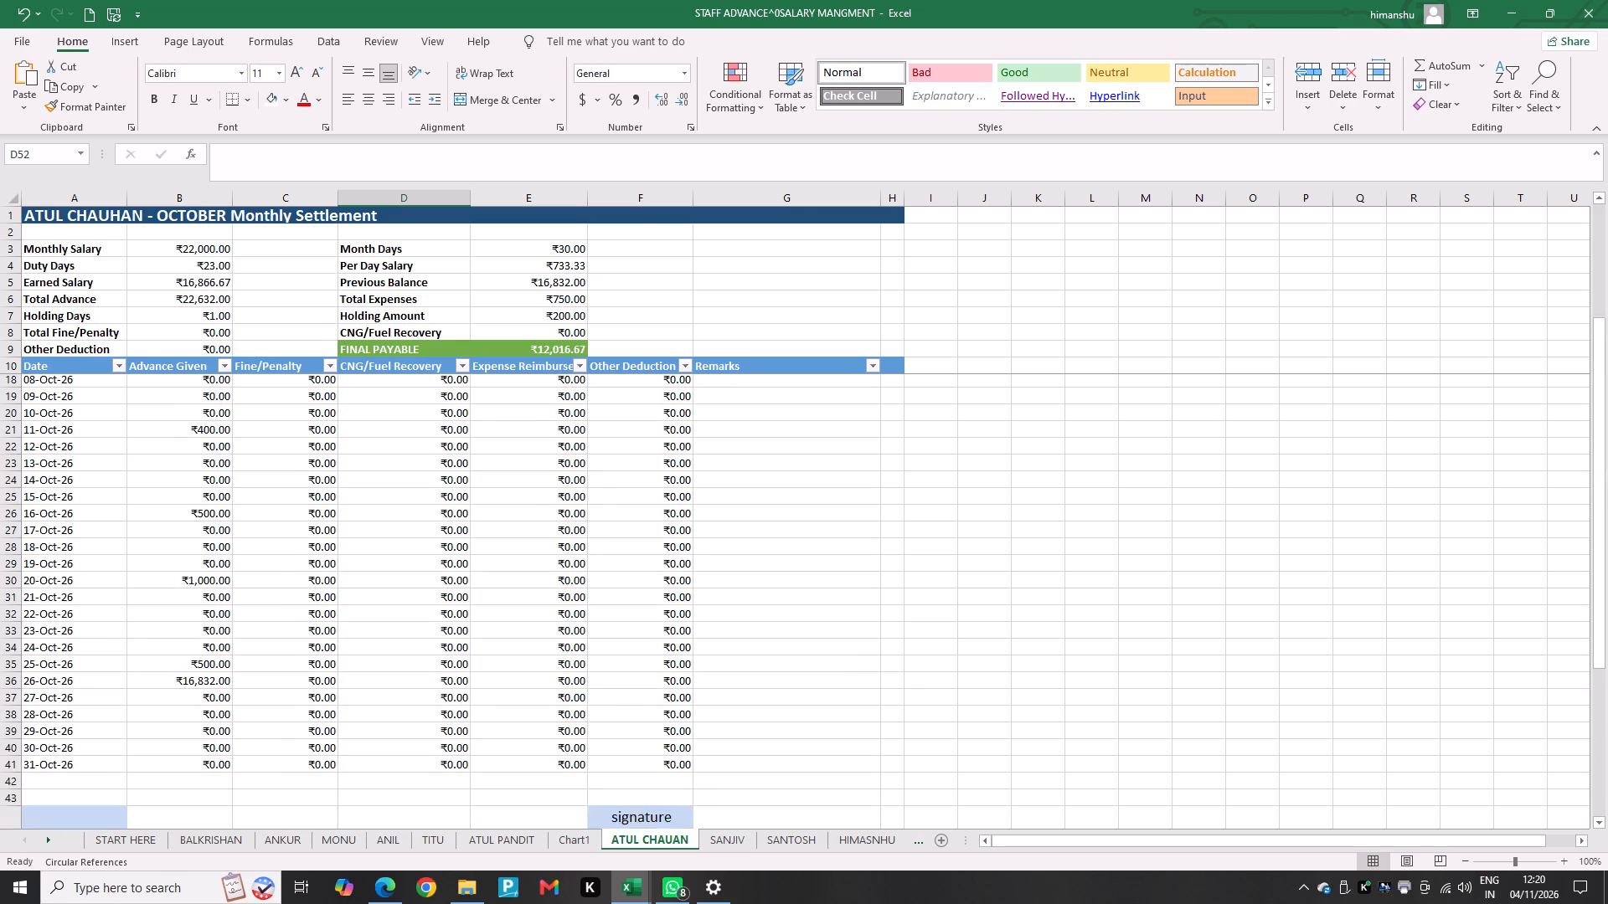
pyautogui.scroll(6, 392, 566)
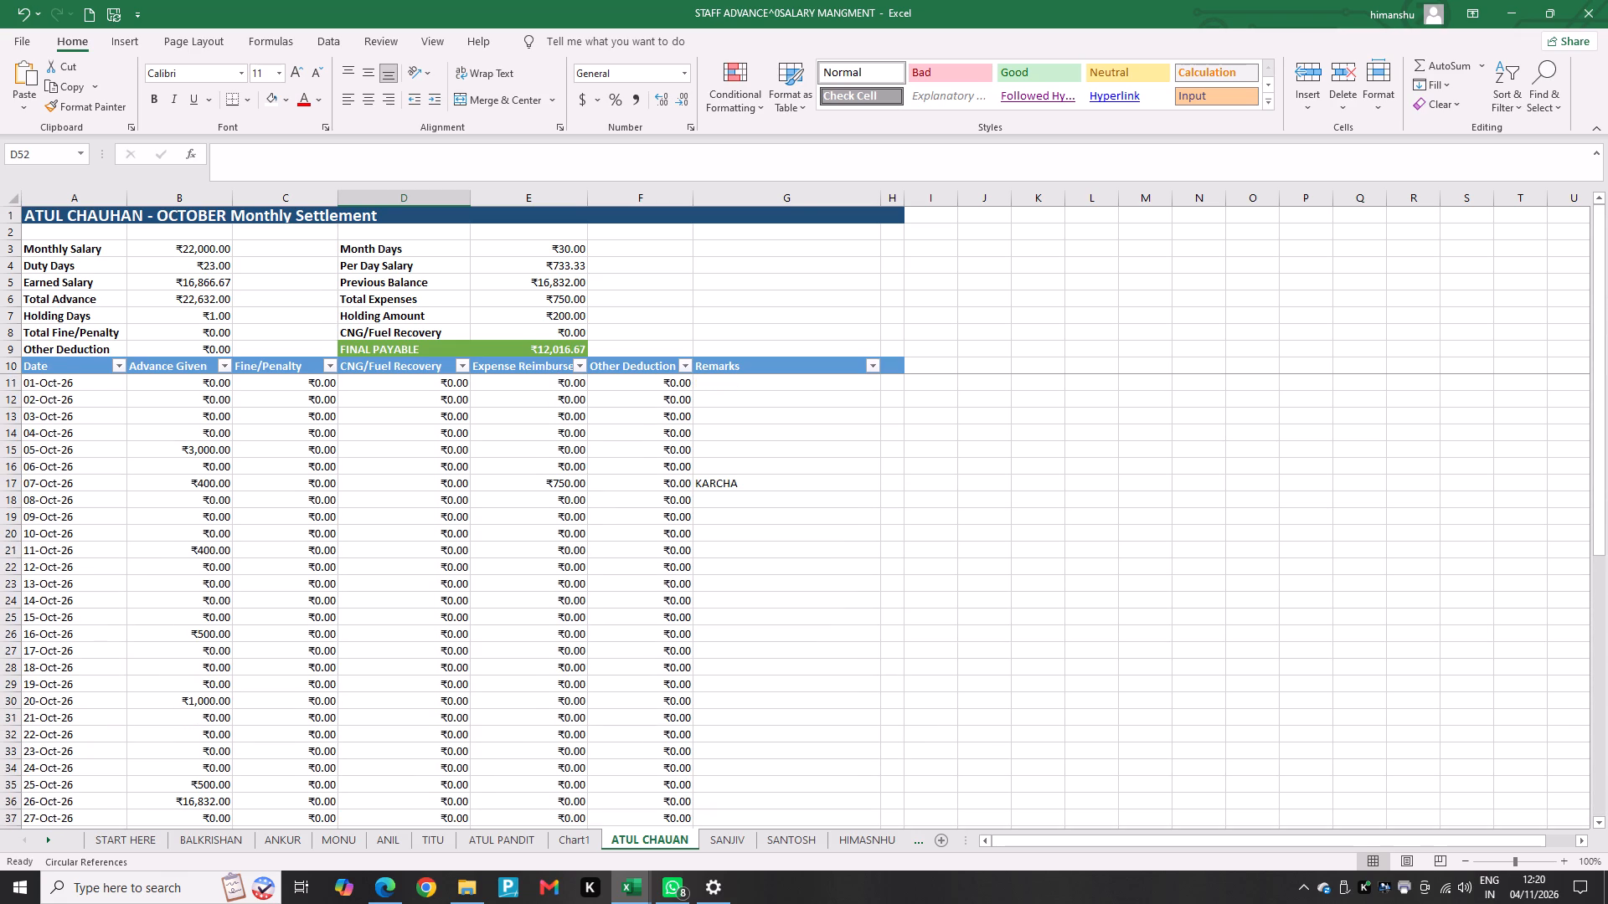
pyautogui.click(286, 629)
pyautogui.scroll(-5, 301, 692)
pyautogui.click(309, 637)
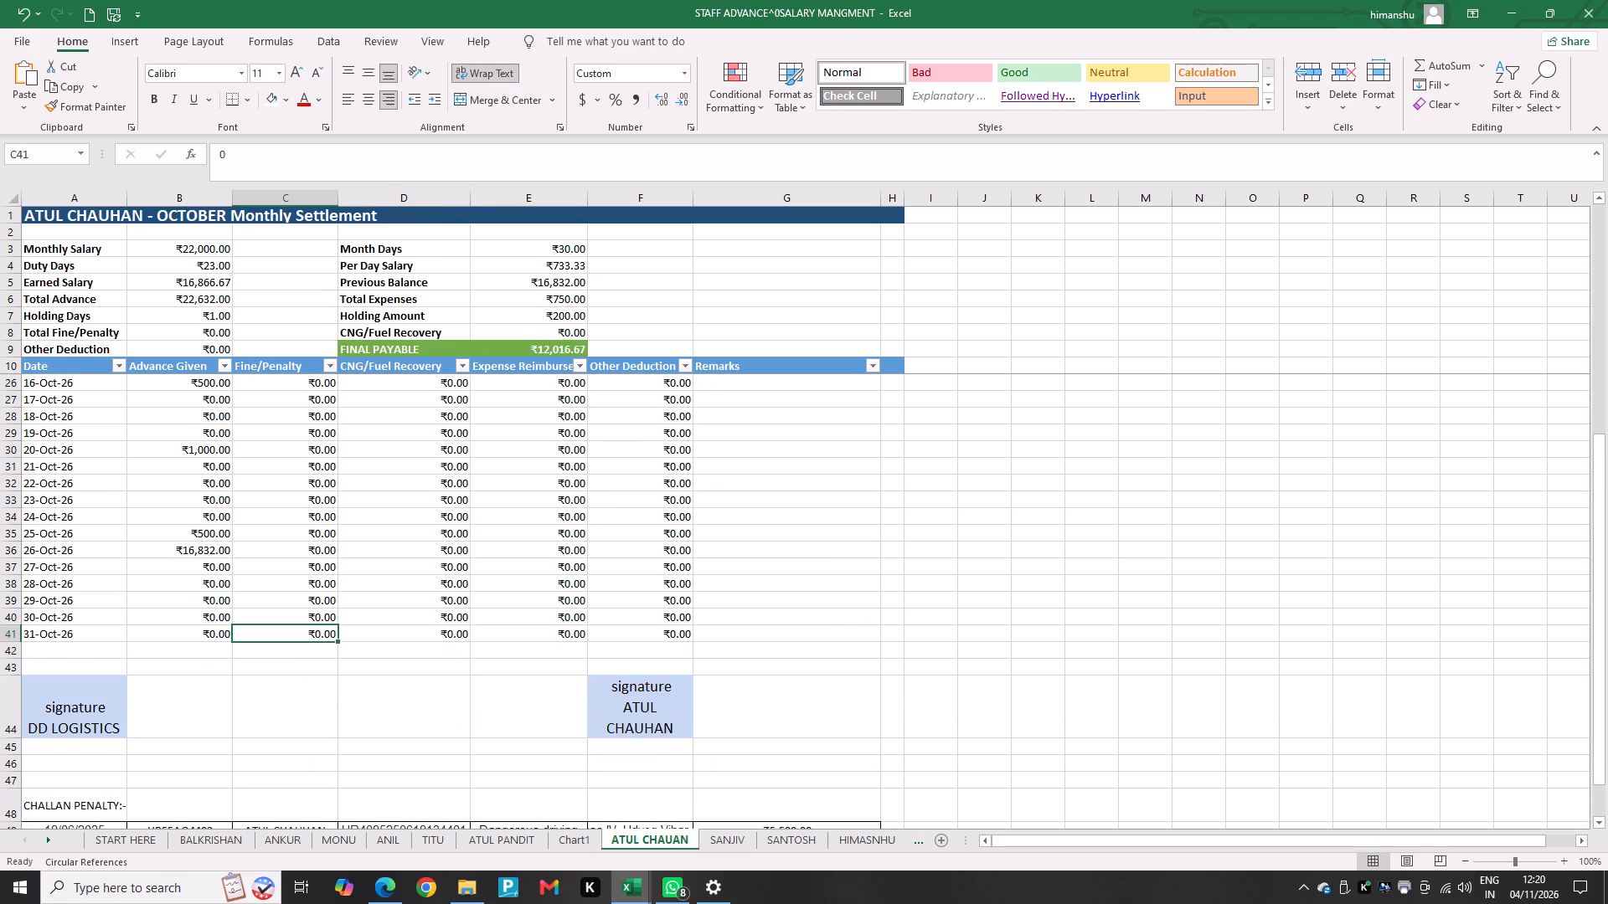
pyautogui.press('5')
pyautogui.write('500')
pyautogui.press('Return')
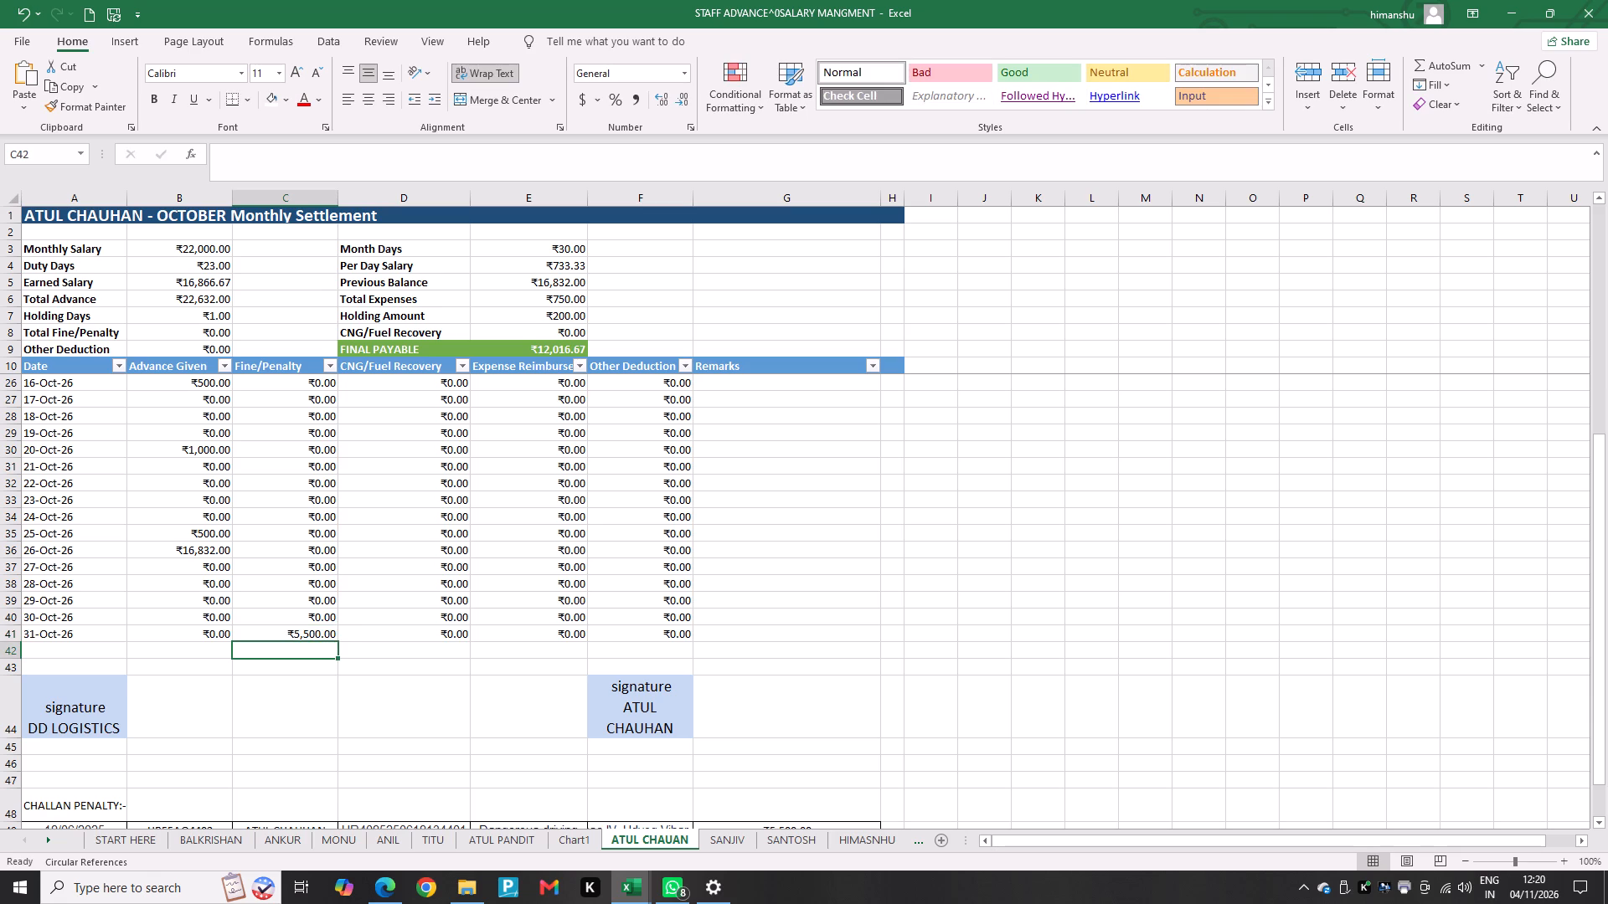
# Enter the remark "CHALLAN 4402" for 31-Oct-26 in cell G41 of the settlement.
pyautogui.click(734, 635)
pyautogui.write('CHALLA')
pyautogui.press('n')
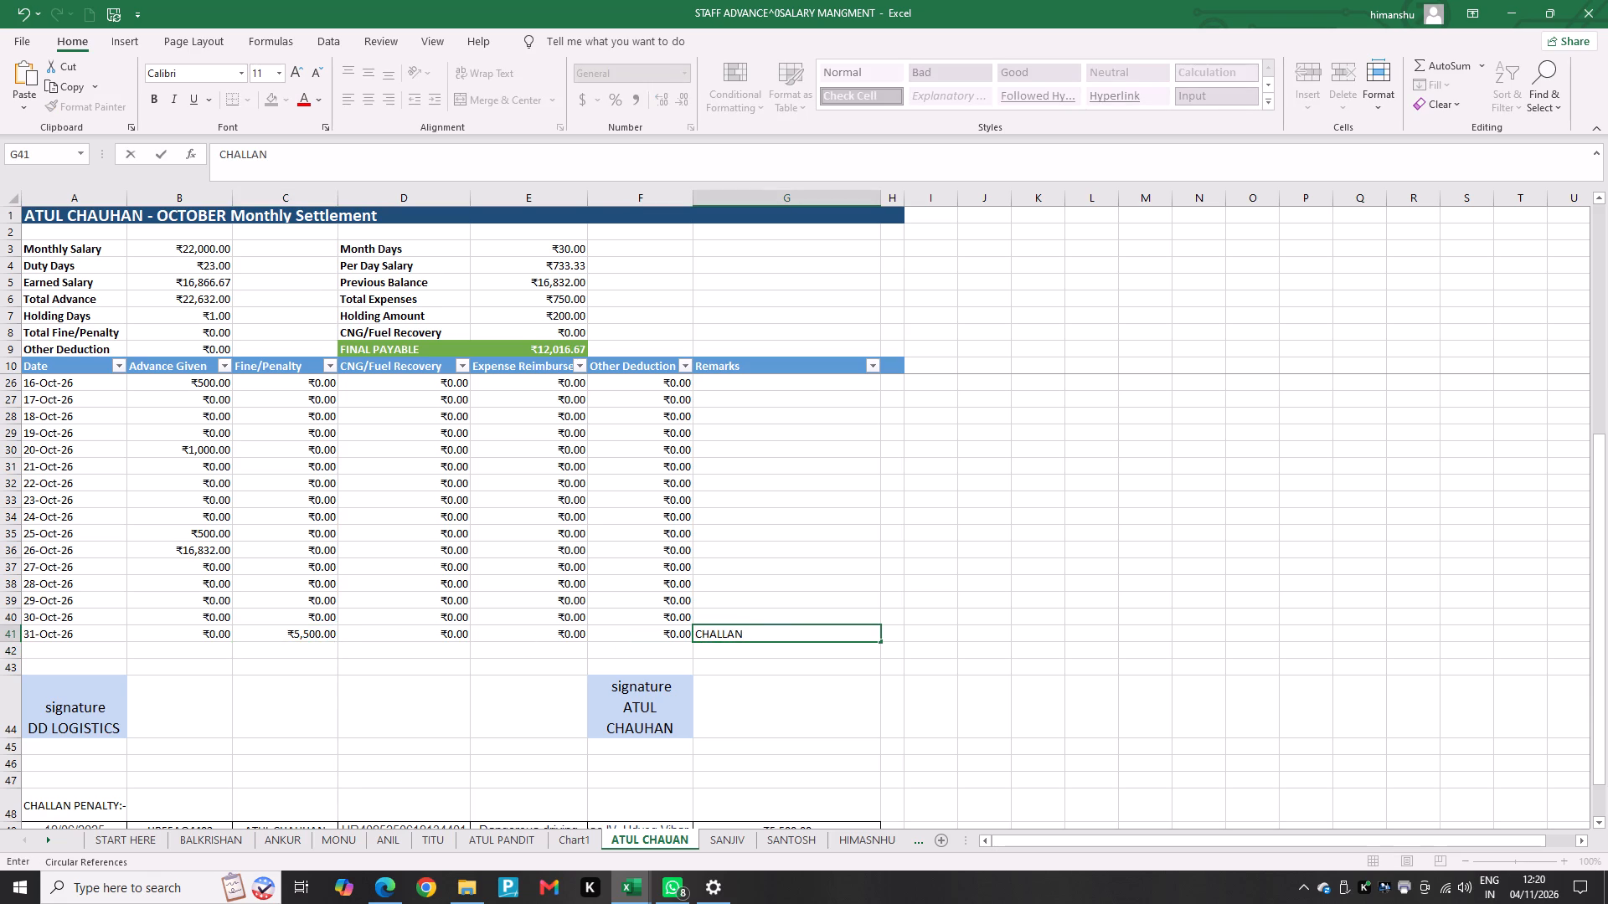
pyautogui.press('space')
pyautogui.scroll(-3, 733, 638)
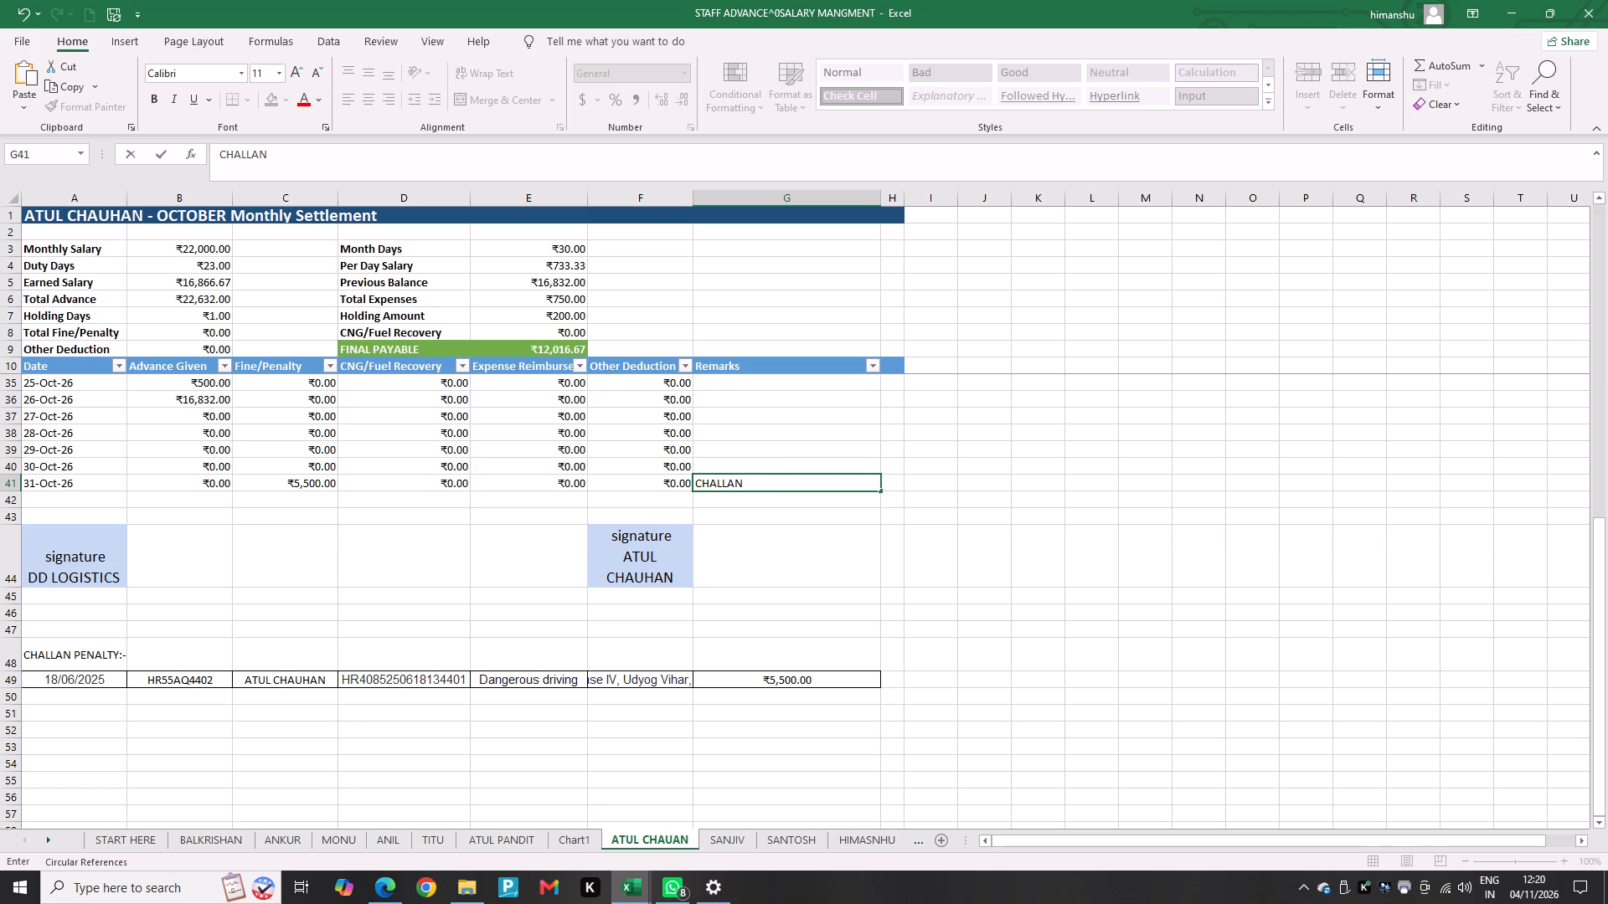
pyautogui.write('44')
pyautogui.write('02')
# Commit the remark and check the print preview of the driver's settlement, returning to the sheet without printing.
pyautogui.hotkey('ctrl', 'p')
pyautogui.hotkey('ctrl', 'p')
pyautogui.click(528, 540)
pyautogui.hotkey('ctrl', 'p')
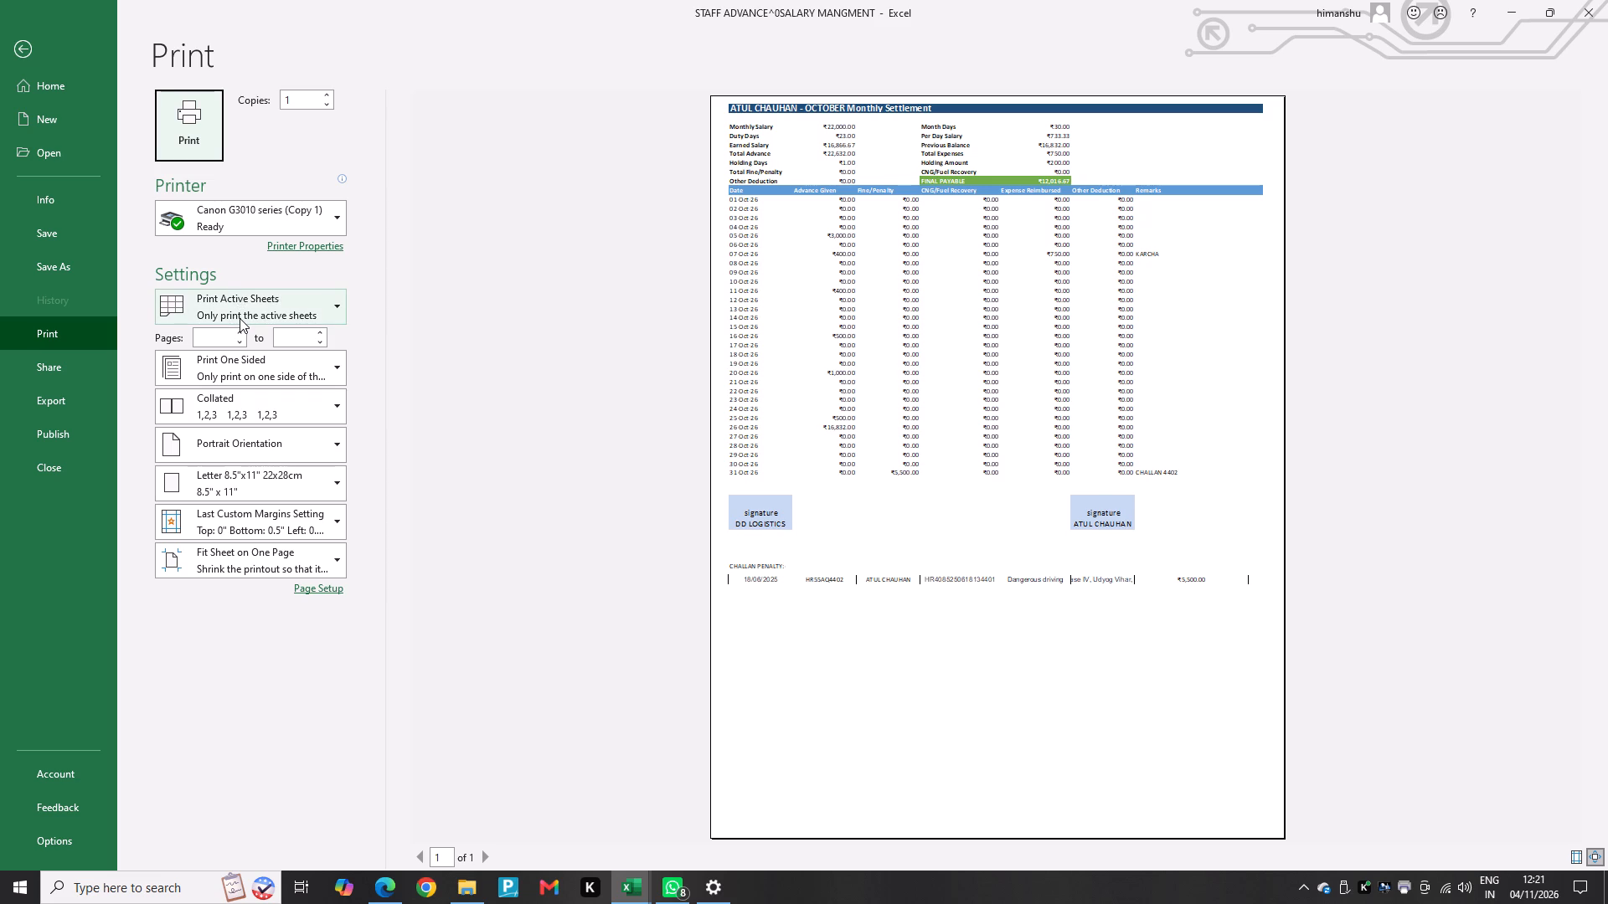
pyautogui.click(44, 50)
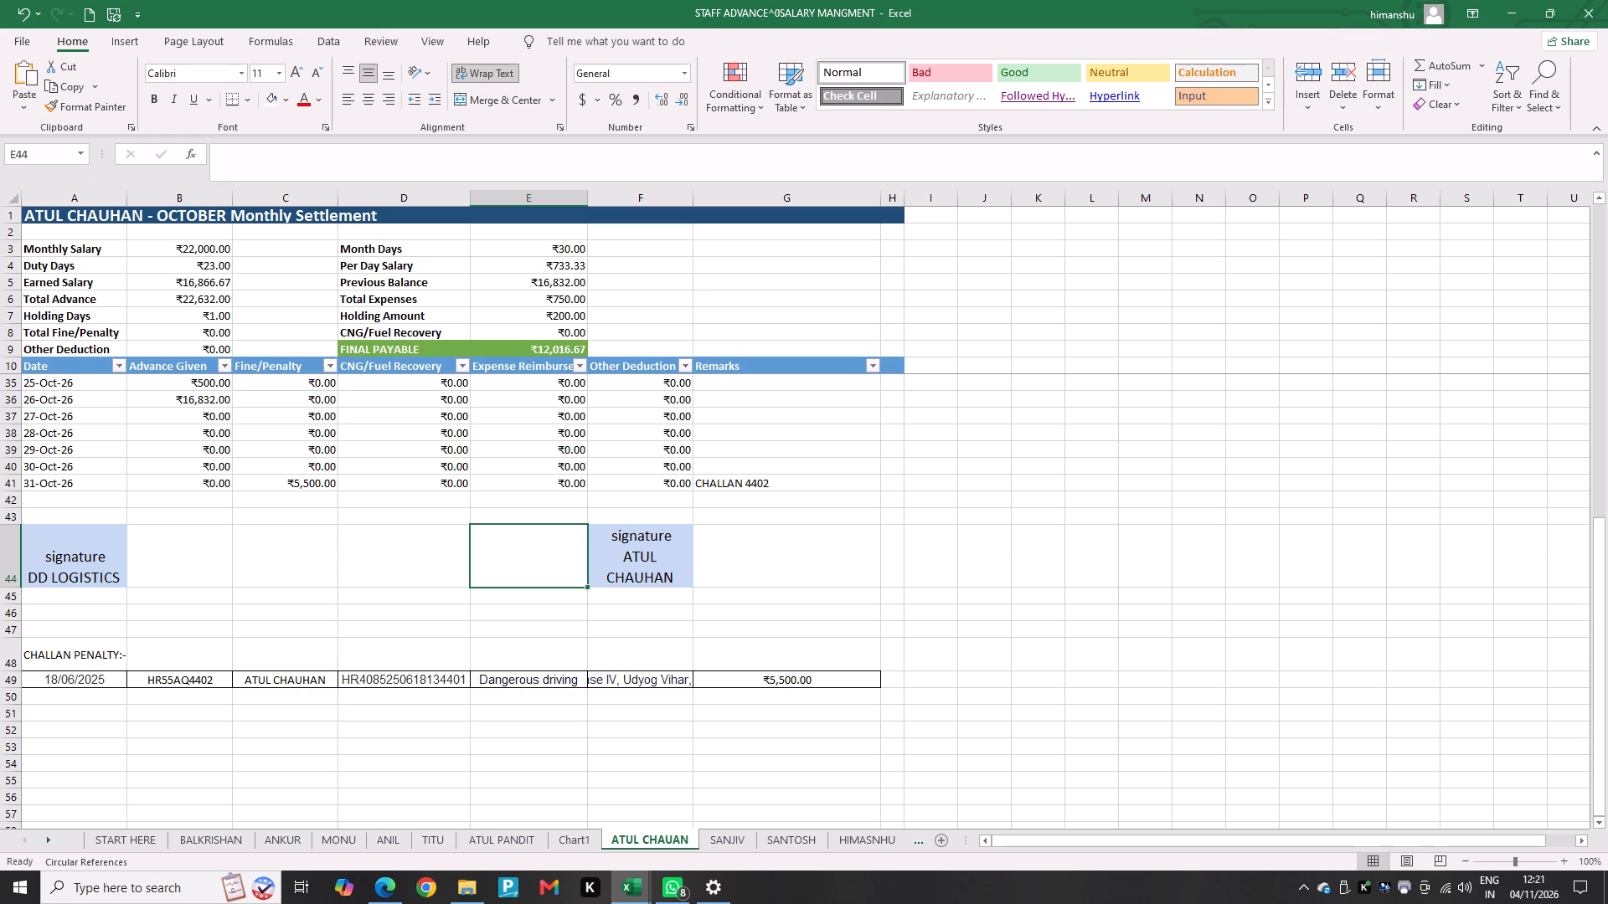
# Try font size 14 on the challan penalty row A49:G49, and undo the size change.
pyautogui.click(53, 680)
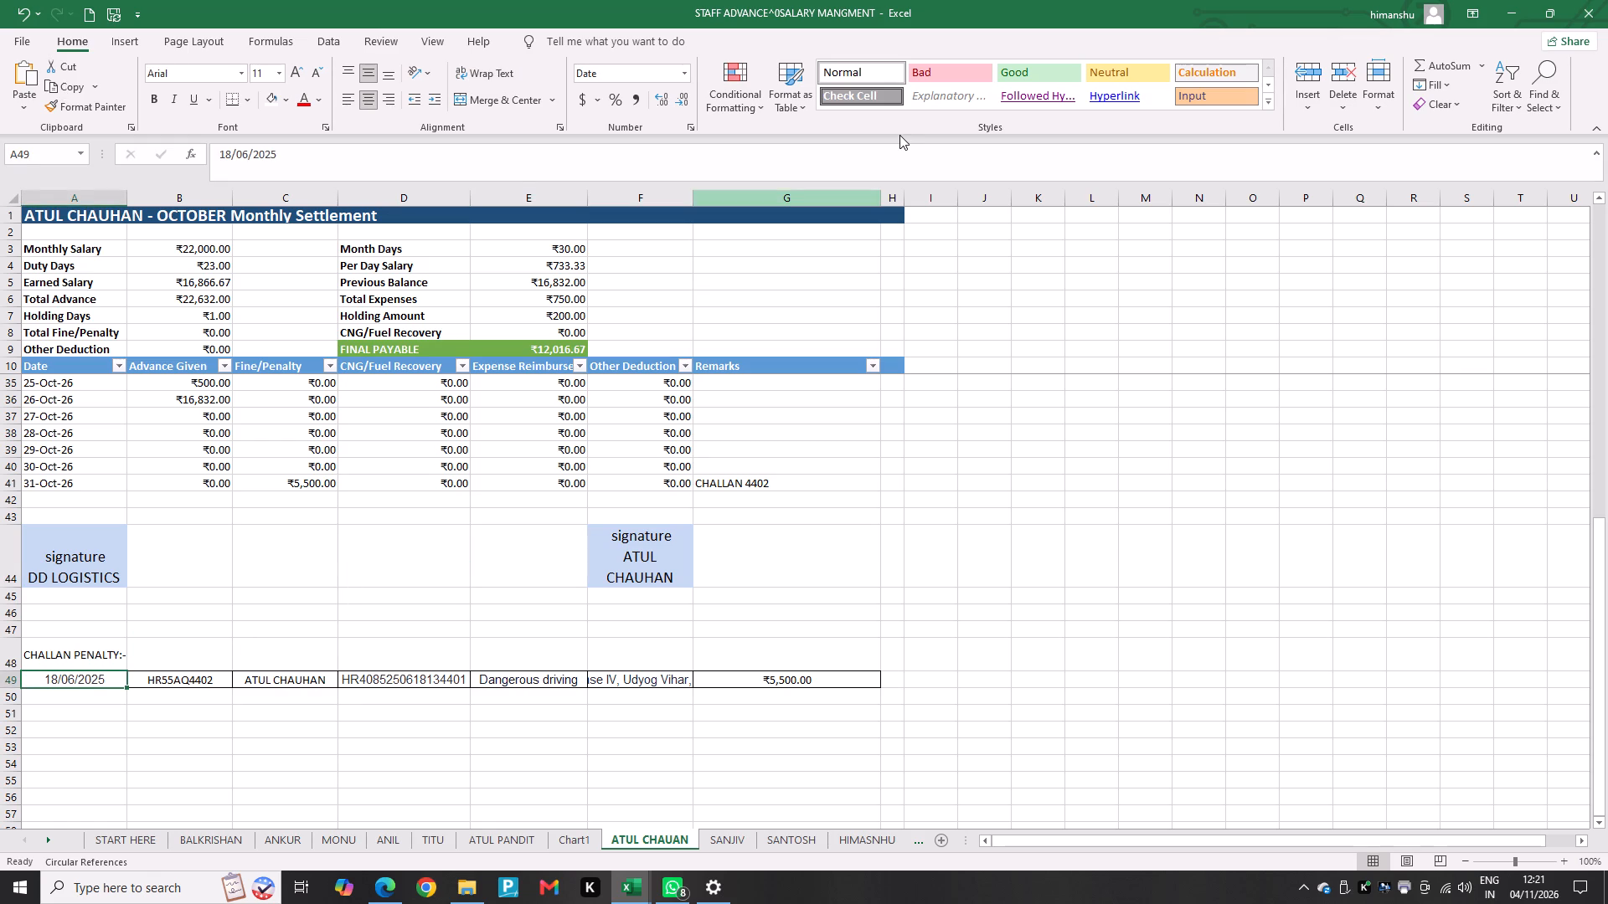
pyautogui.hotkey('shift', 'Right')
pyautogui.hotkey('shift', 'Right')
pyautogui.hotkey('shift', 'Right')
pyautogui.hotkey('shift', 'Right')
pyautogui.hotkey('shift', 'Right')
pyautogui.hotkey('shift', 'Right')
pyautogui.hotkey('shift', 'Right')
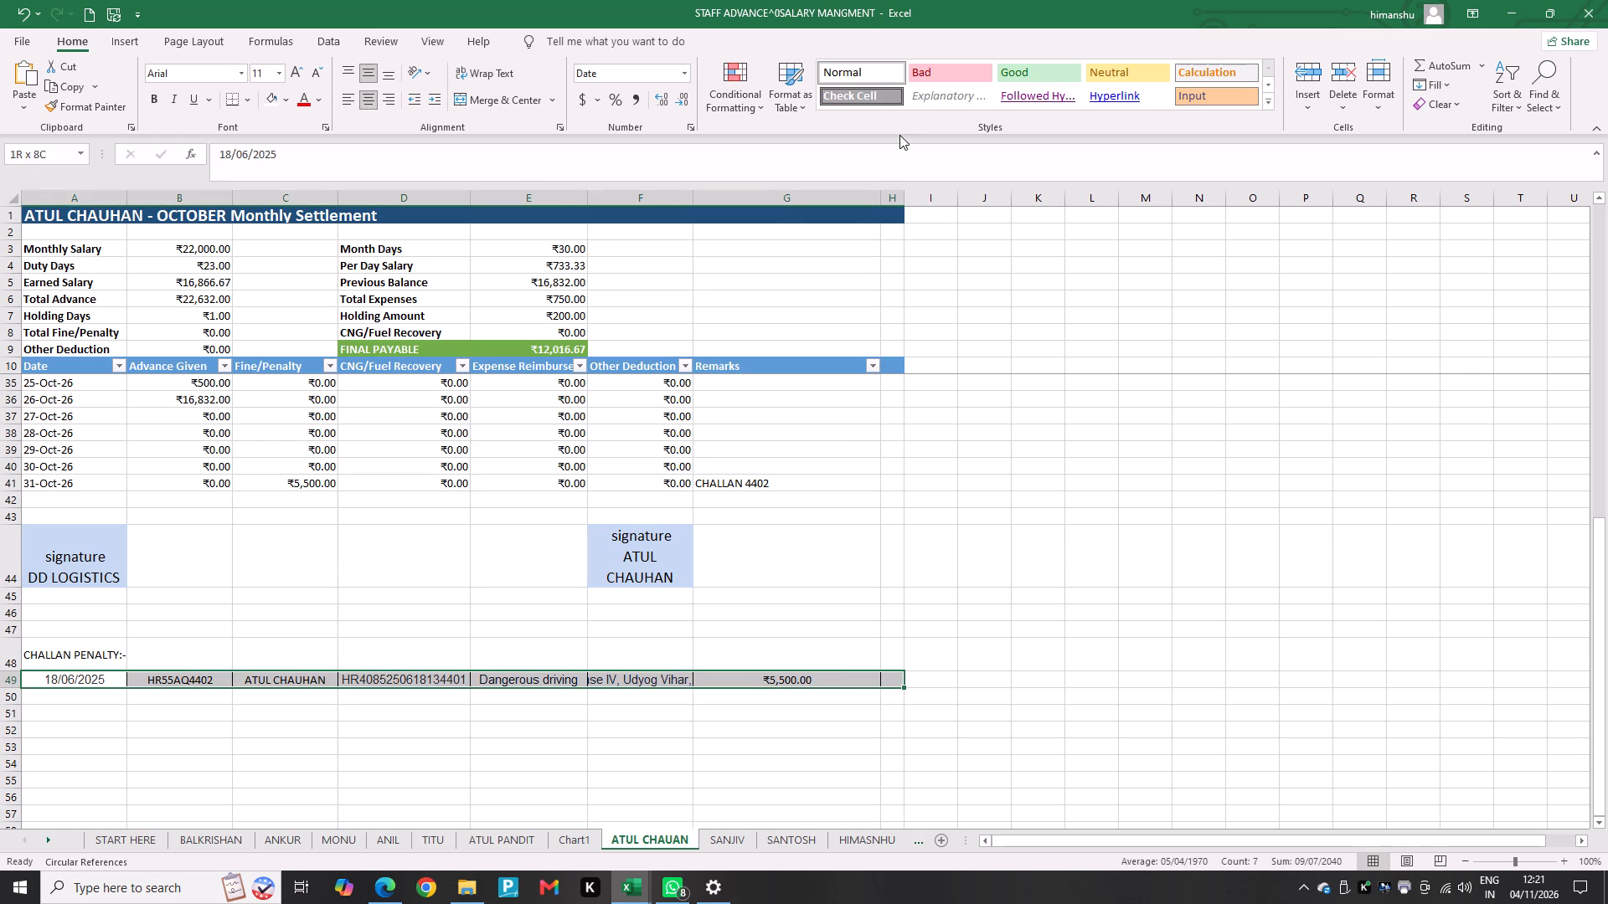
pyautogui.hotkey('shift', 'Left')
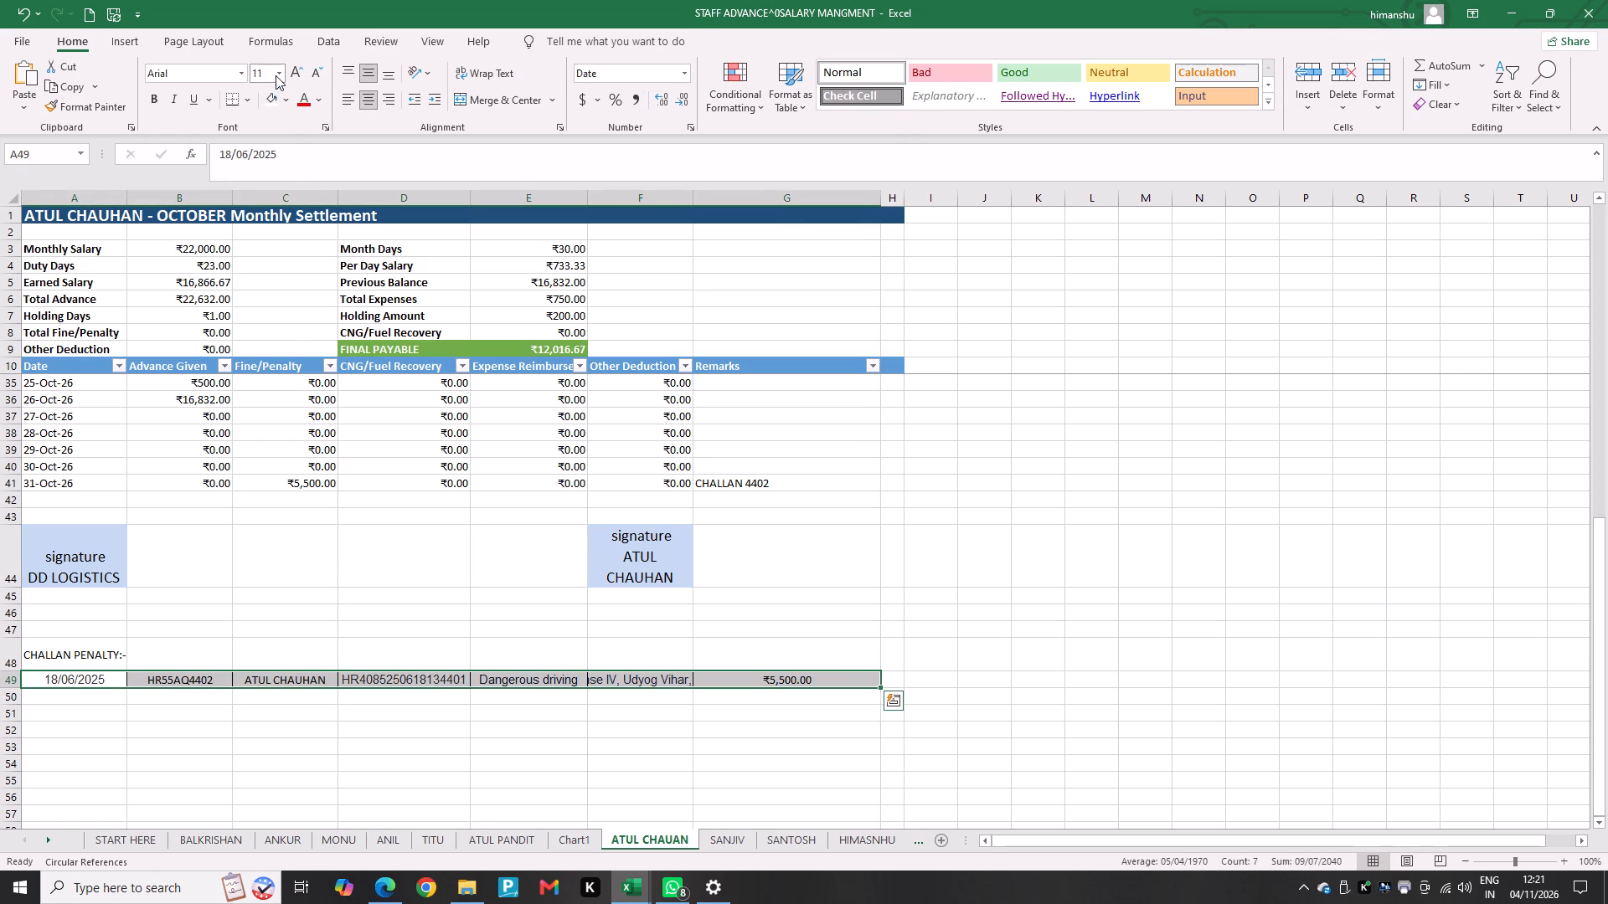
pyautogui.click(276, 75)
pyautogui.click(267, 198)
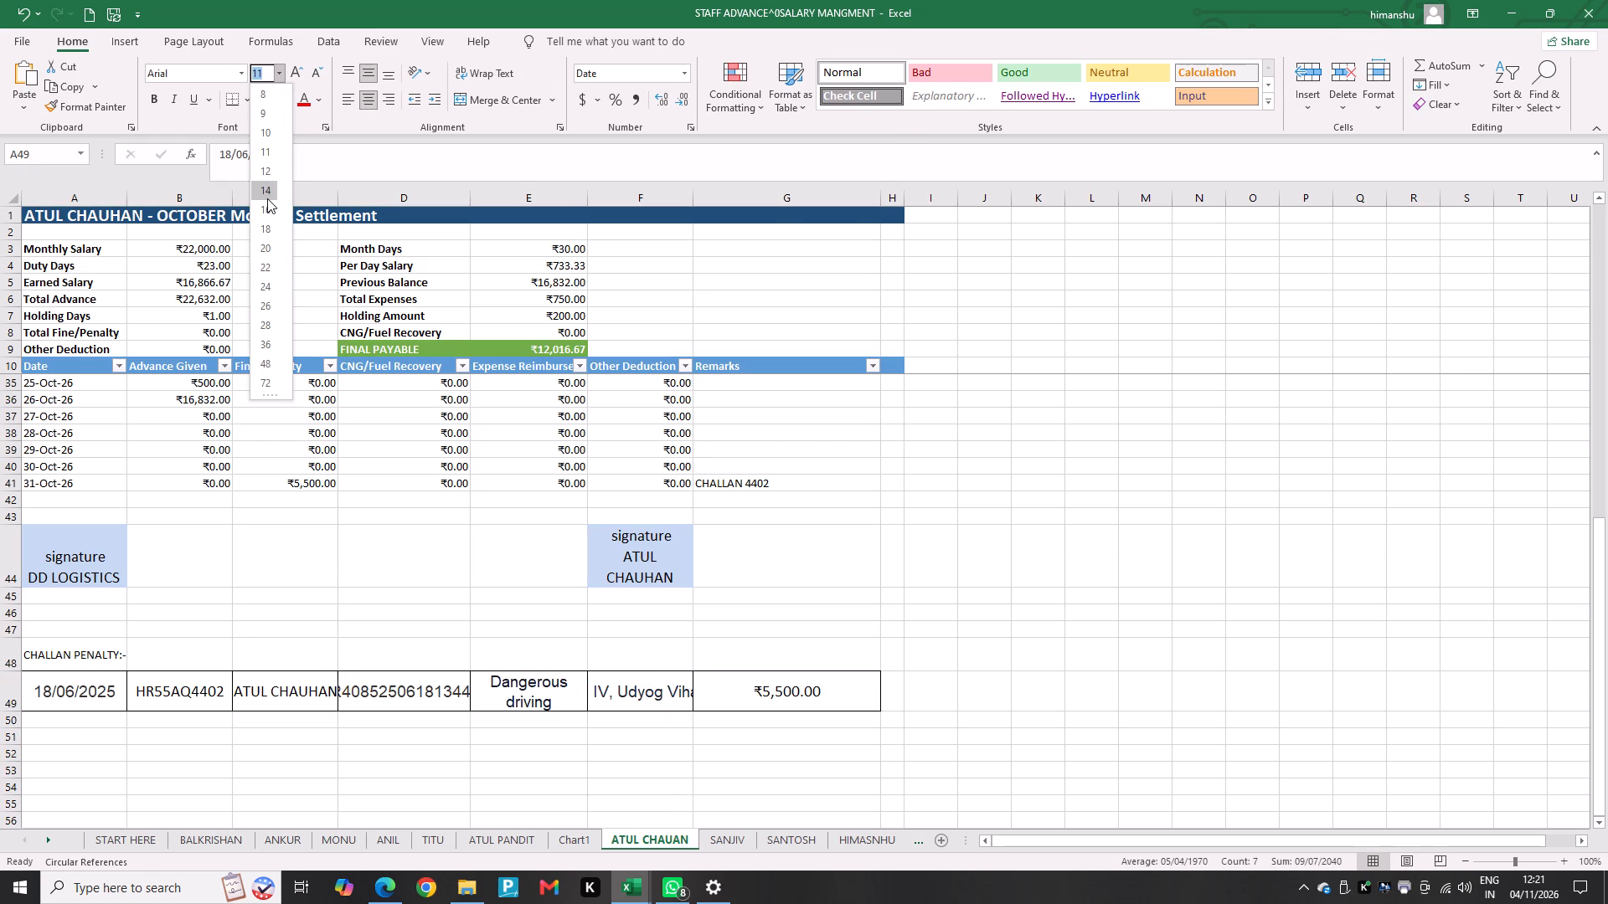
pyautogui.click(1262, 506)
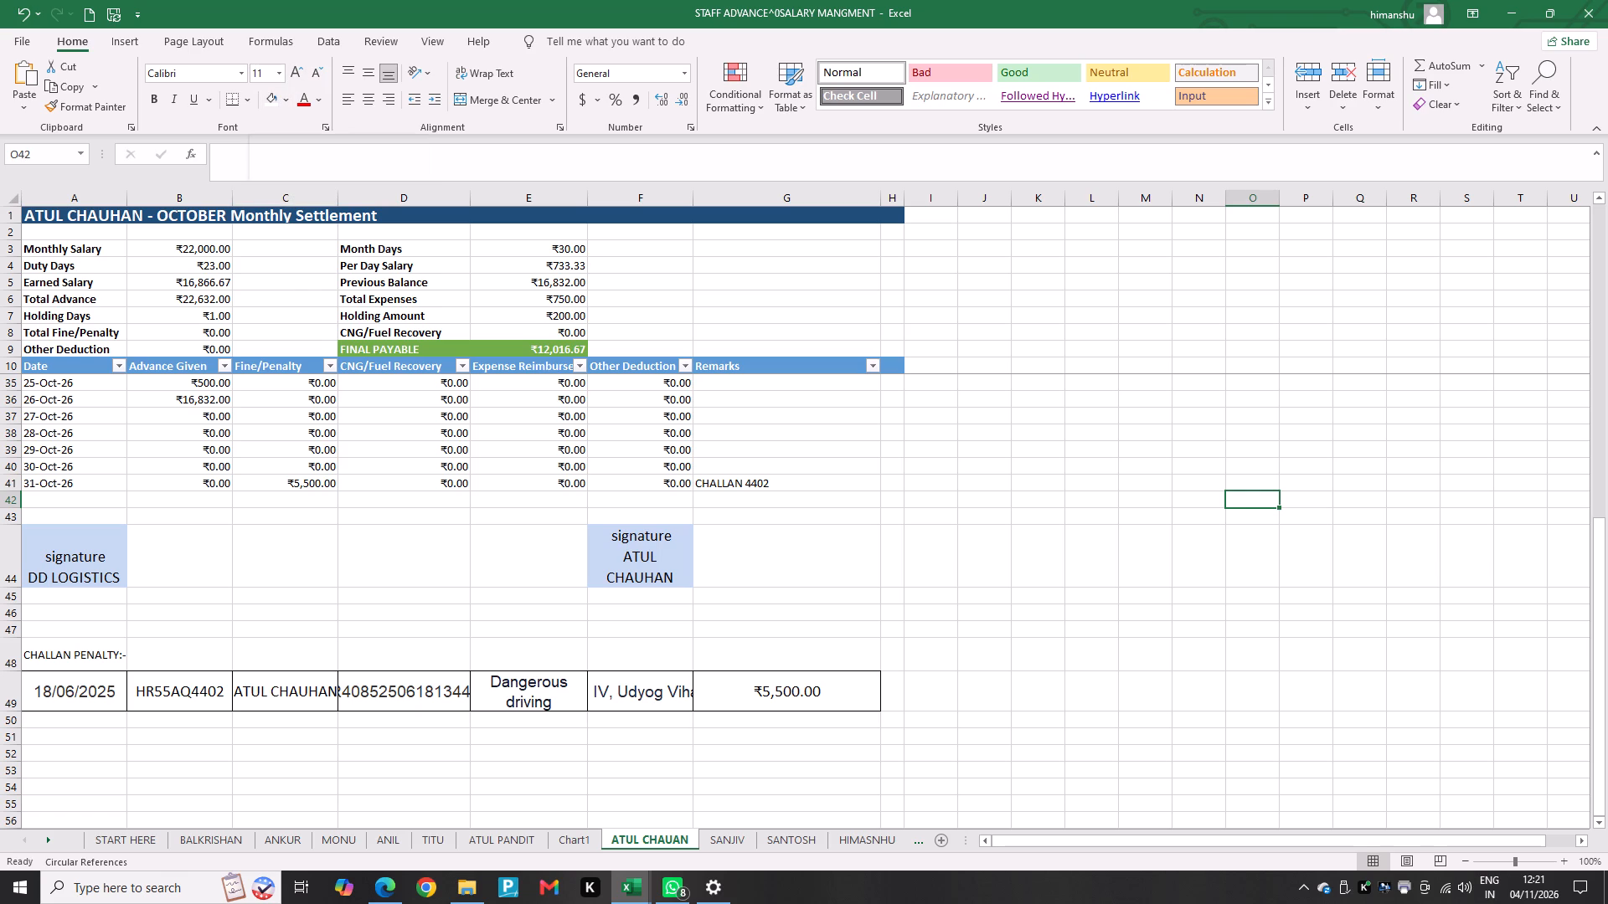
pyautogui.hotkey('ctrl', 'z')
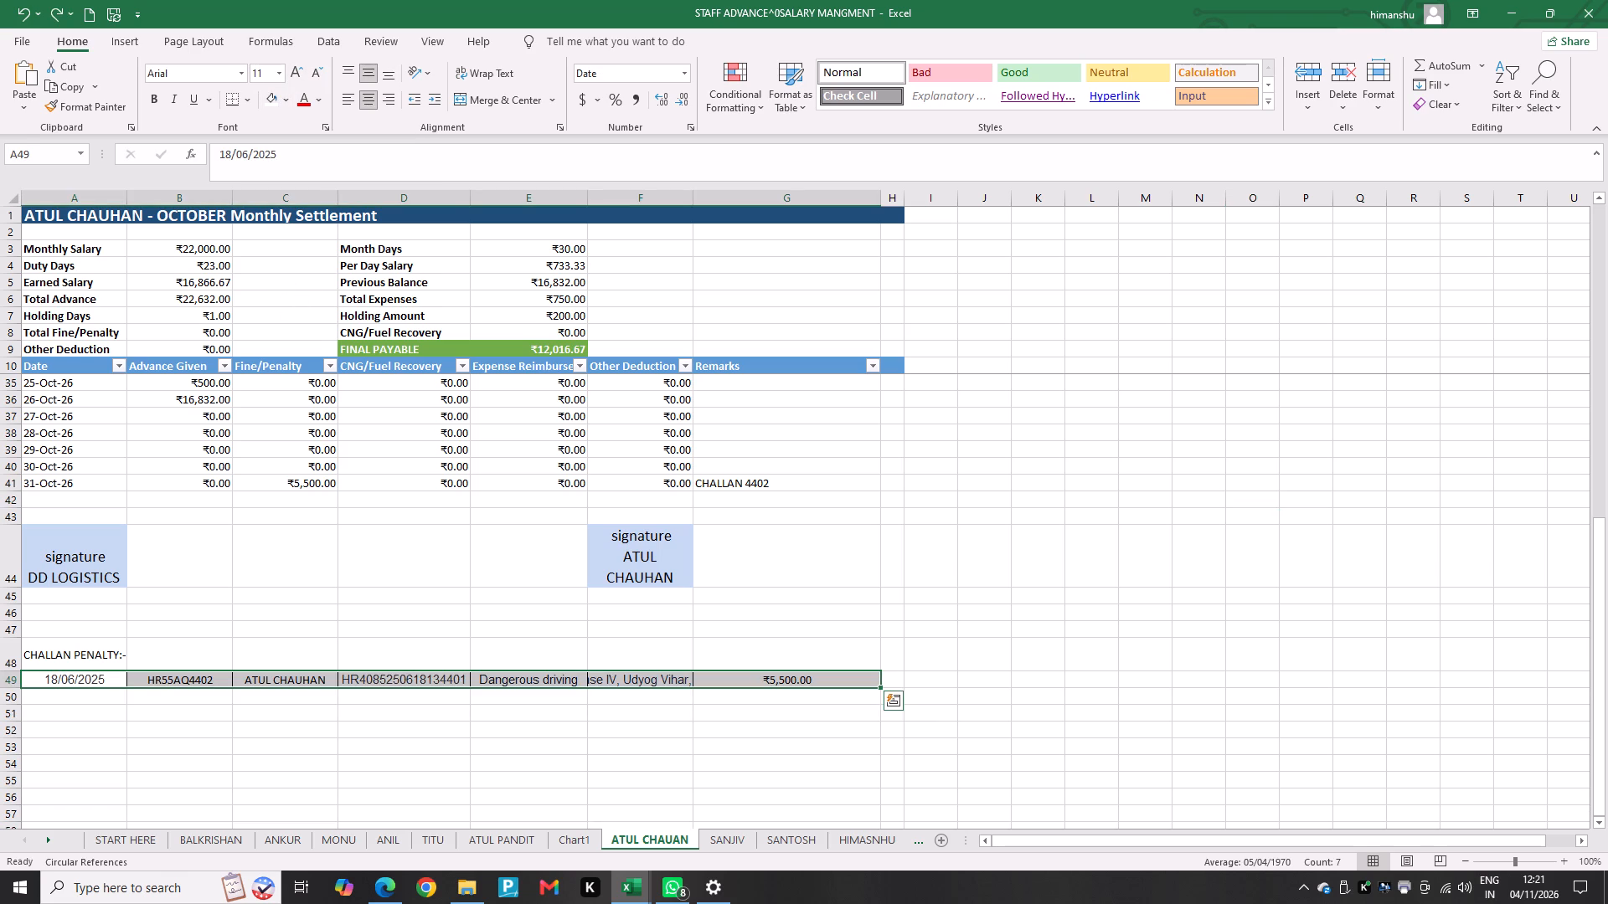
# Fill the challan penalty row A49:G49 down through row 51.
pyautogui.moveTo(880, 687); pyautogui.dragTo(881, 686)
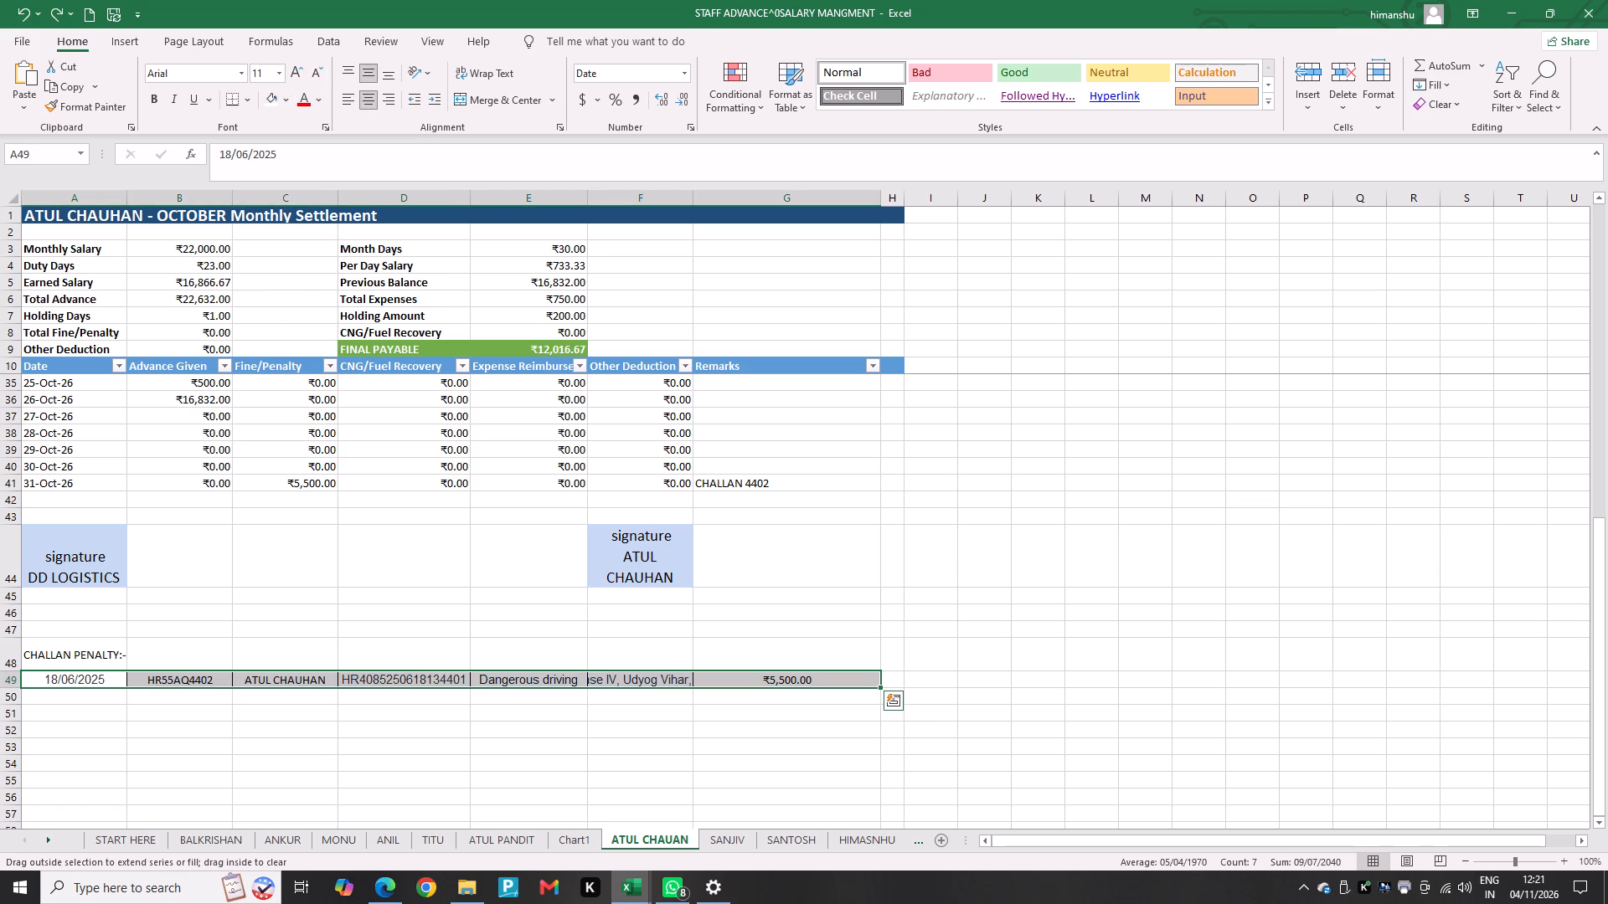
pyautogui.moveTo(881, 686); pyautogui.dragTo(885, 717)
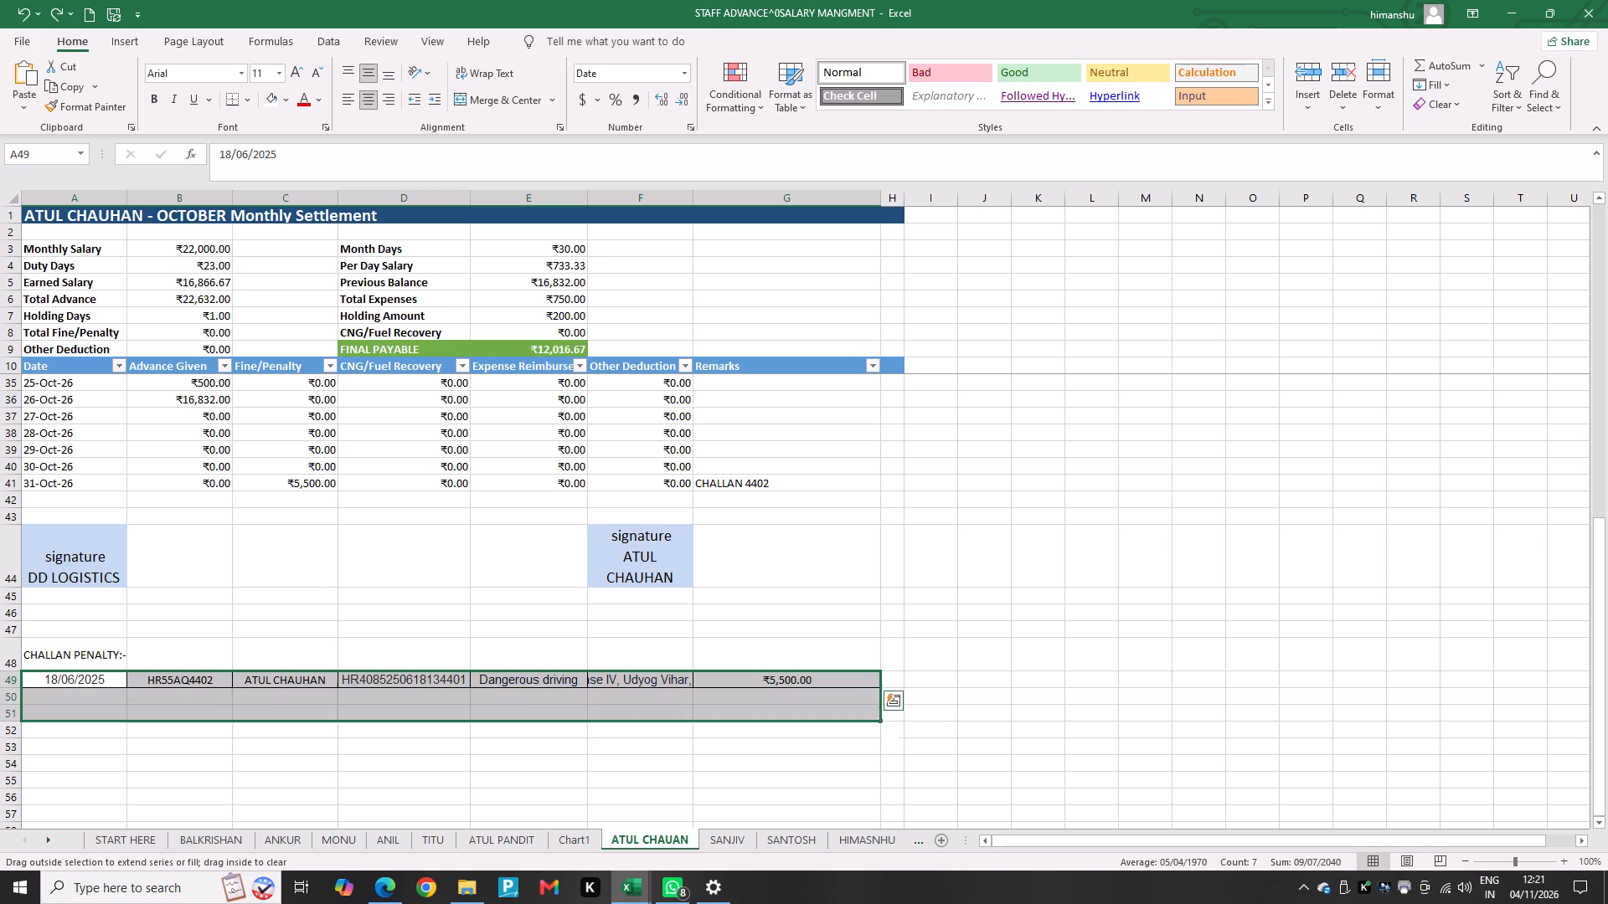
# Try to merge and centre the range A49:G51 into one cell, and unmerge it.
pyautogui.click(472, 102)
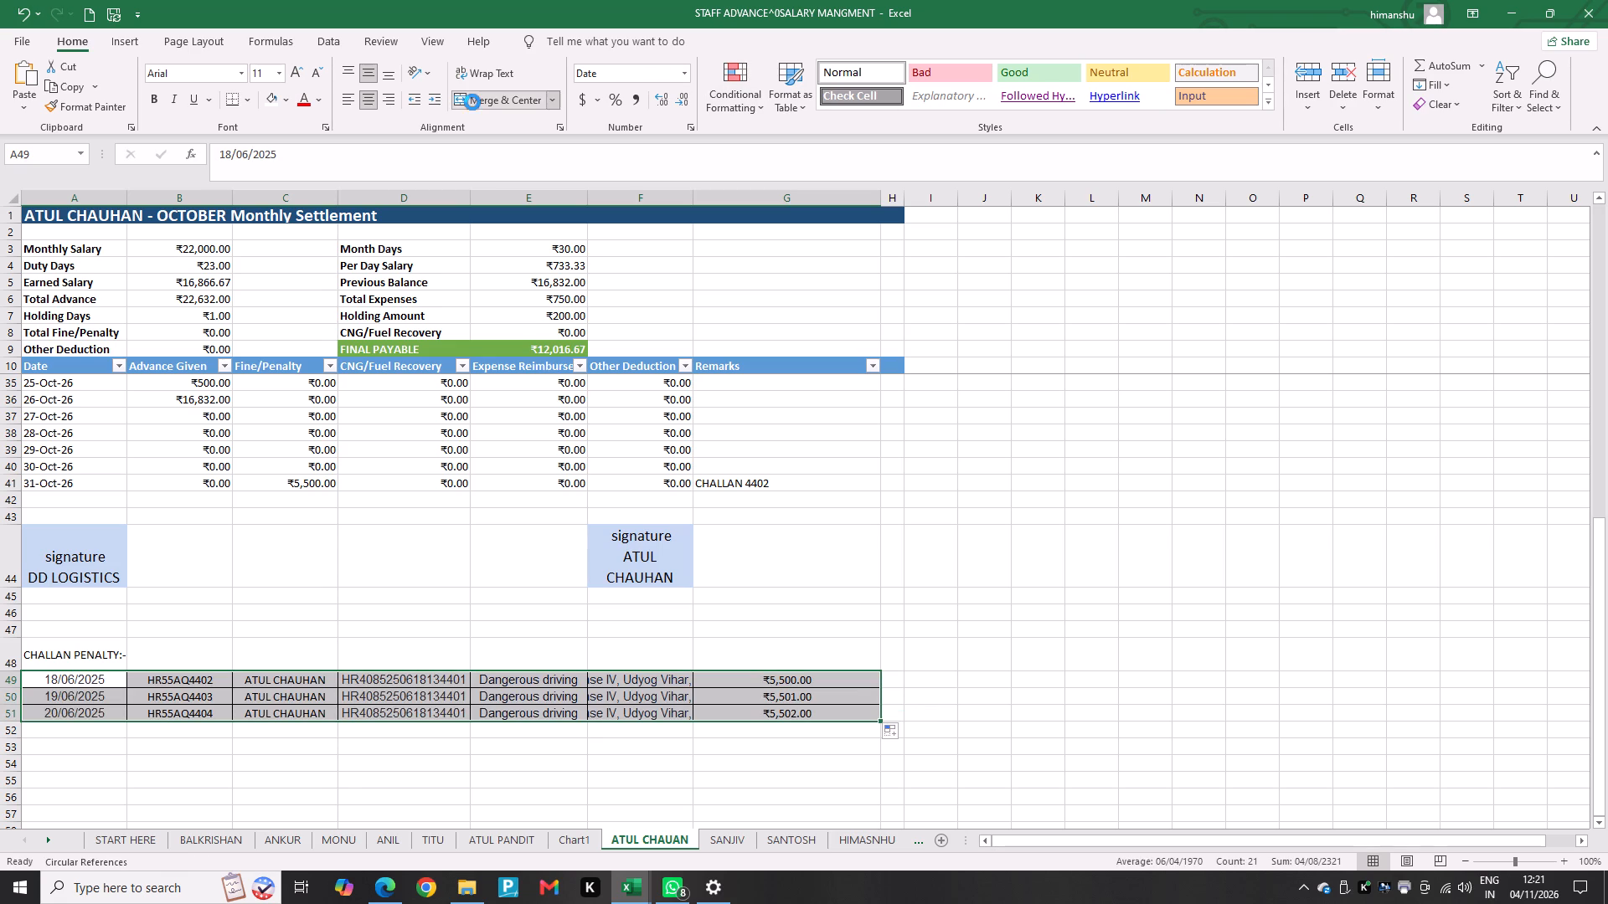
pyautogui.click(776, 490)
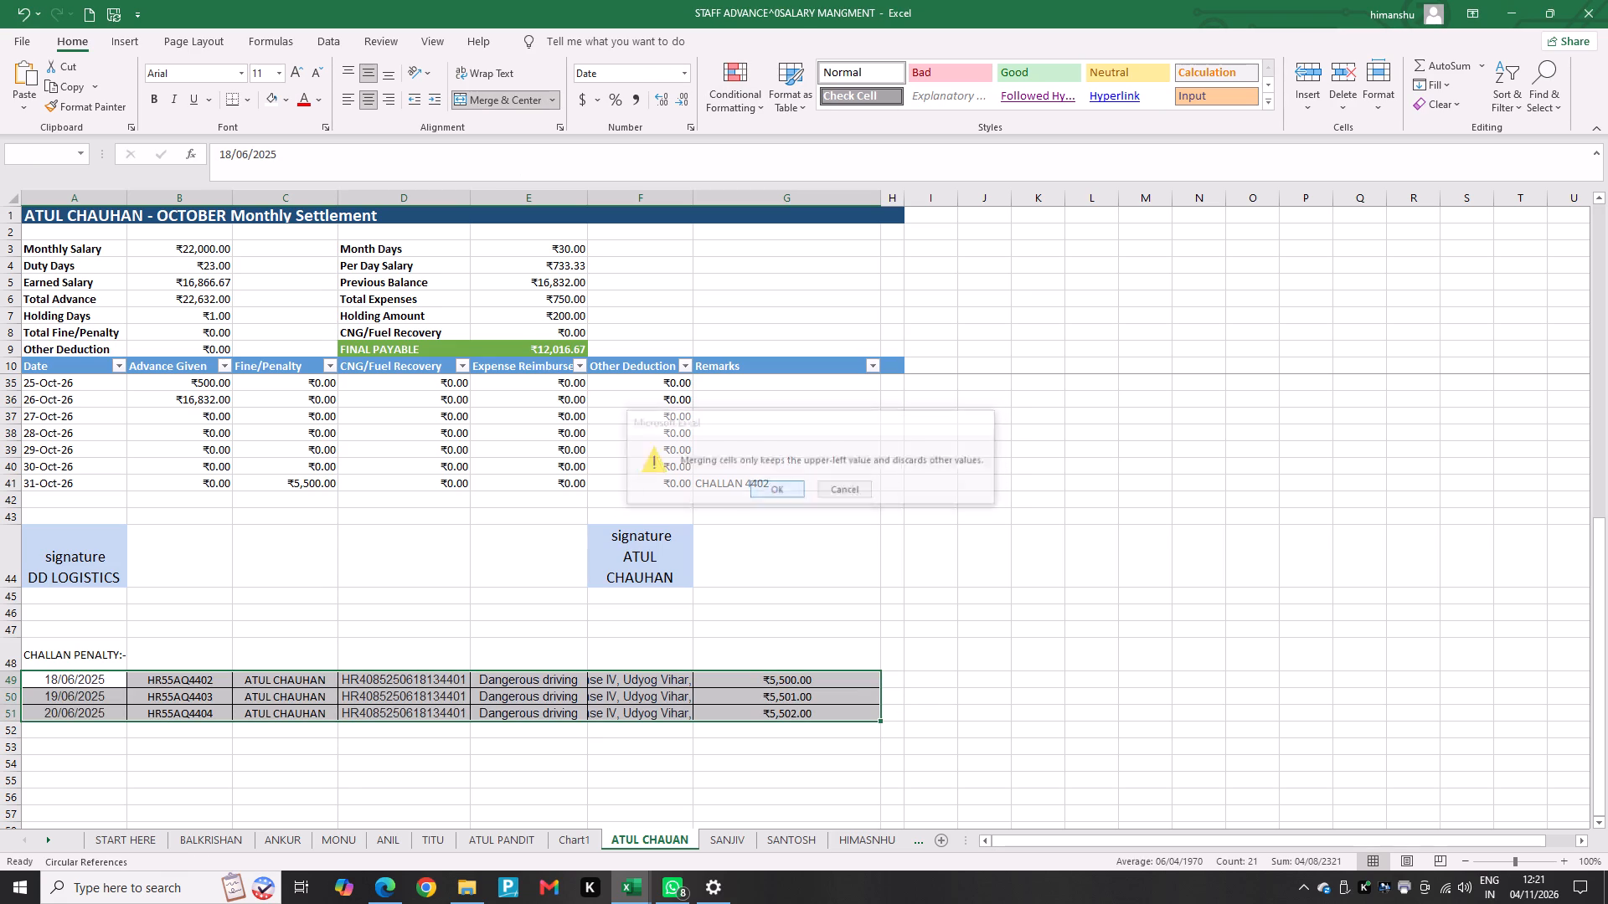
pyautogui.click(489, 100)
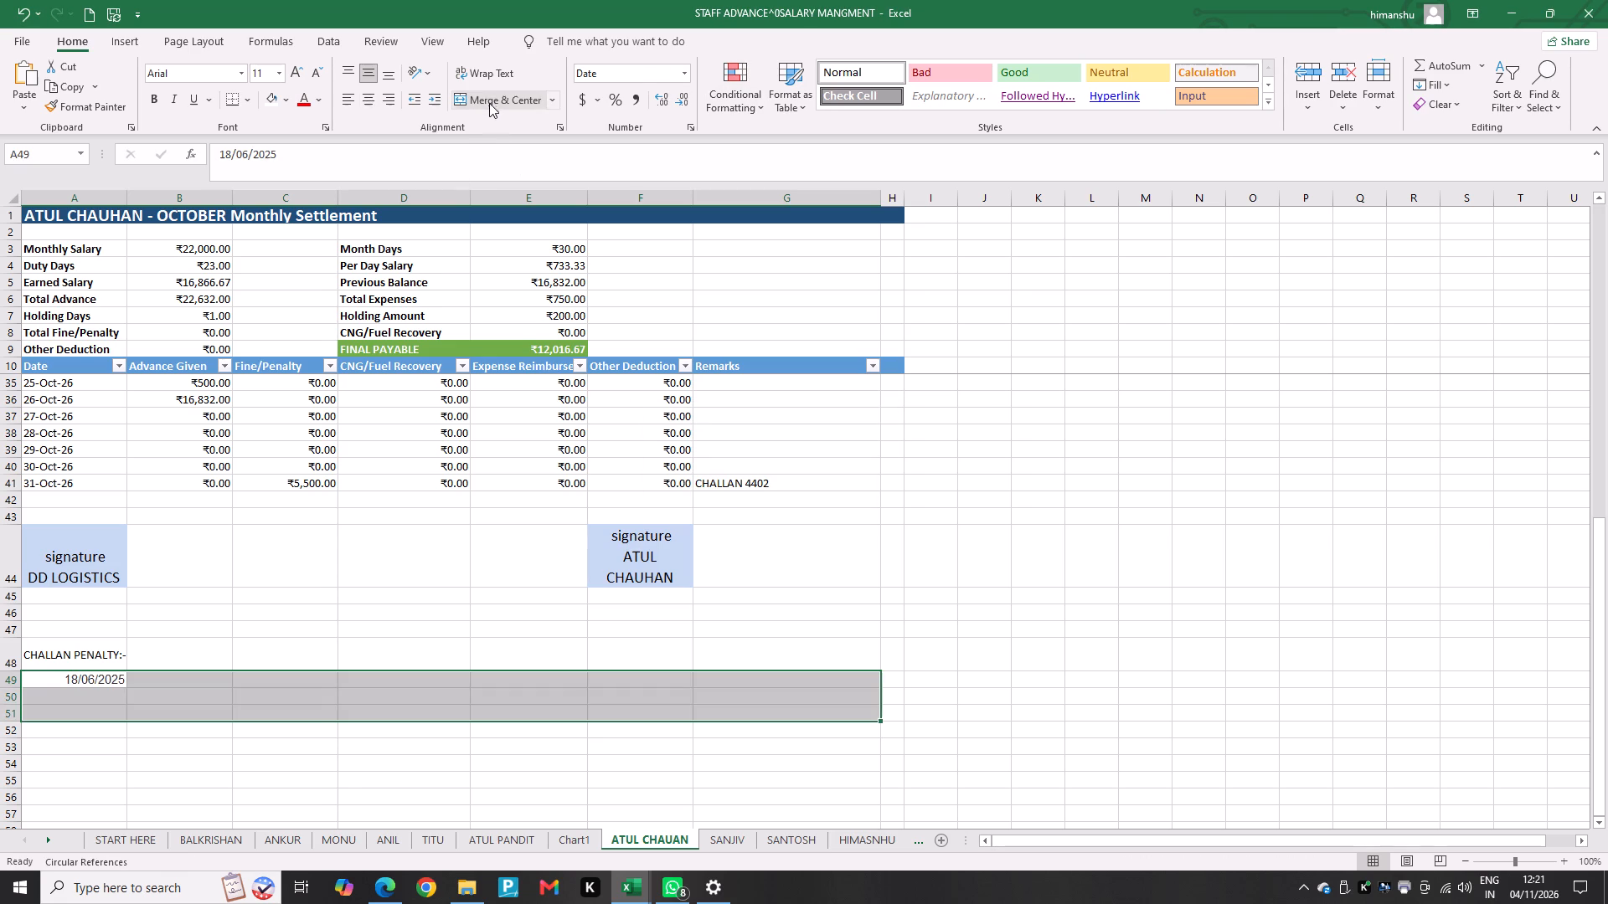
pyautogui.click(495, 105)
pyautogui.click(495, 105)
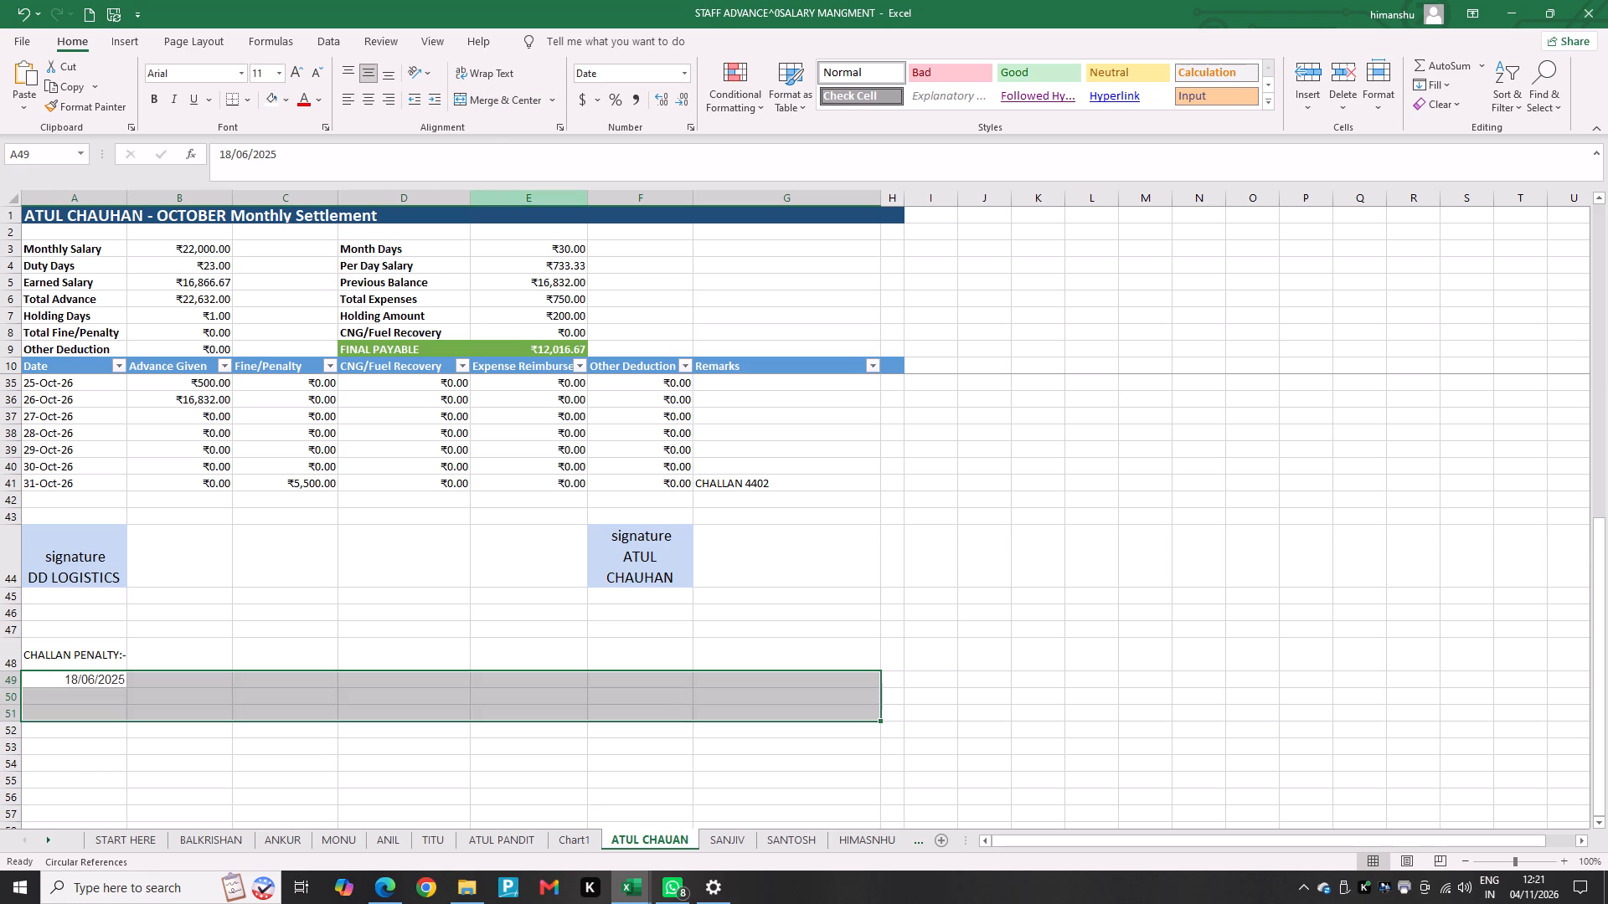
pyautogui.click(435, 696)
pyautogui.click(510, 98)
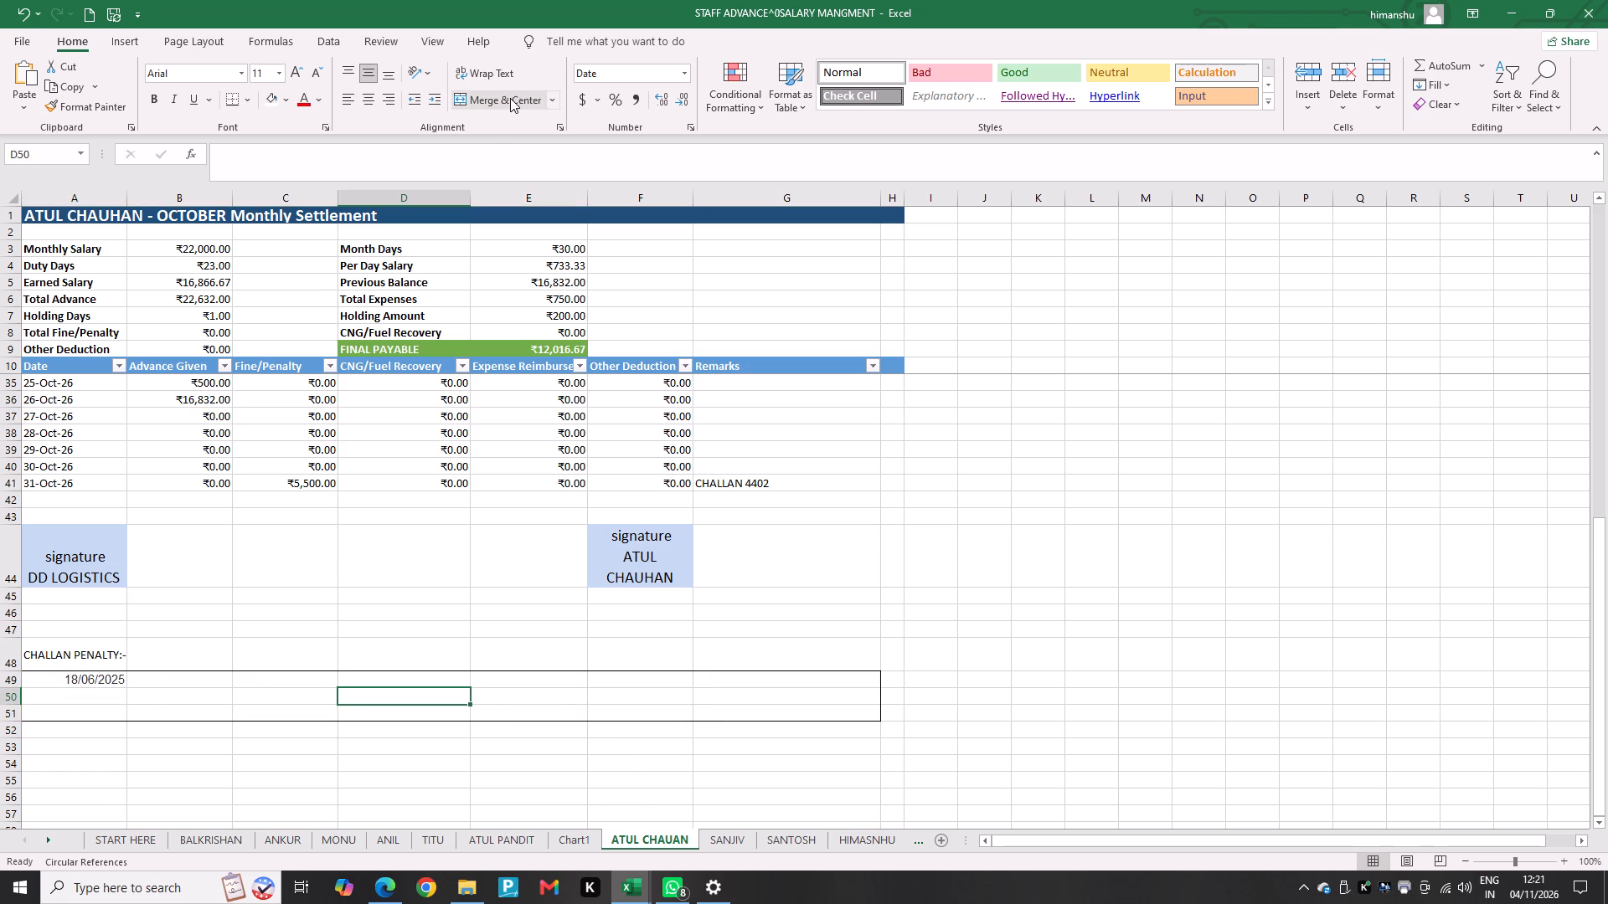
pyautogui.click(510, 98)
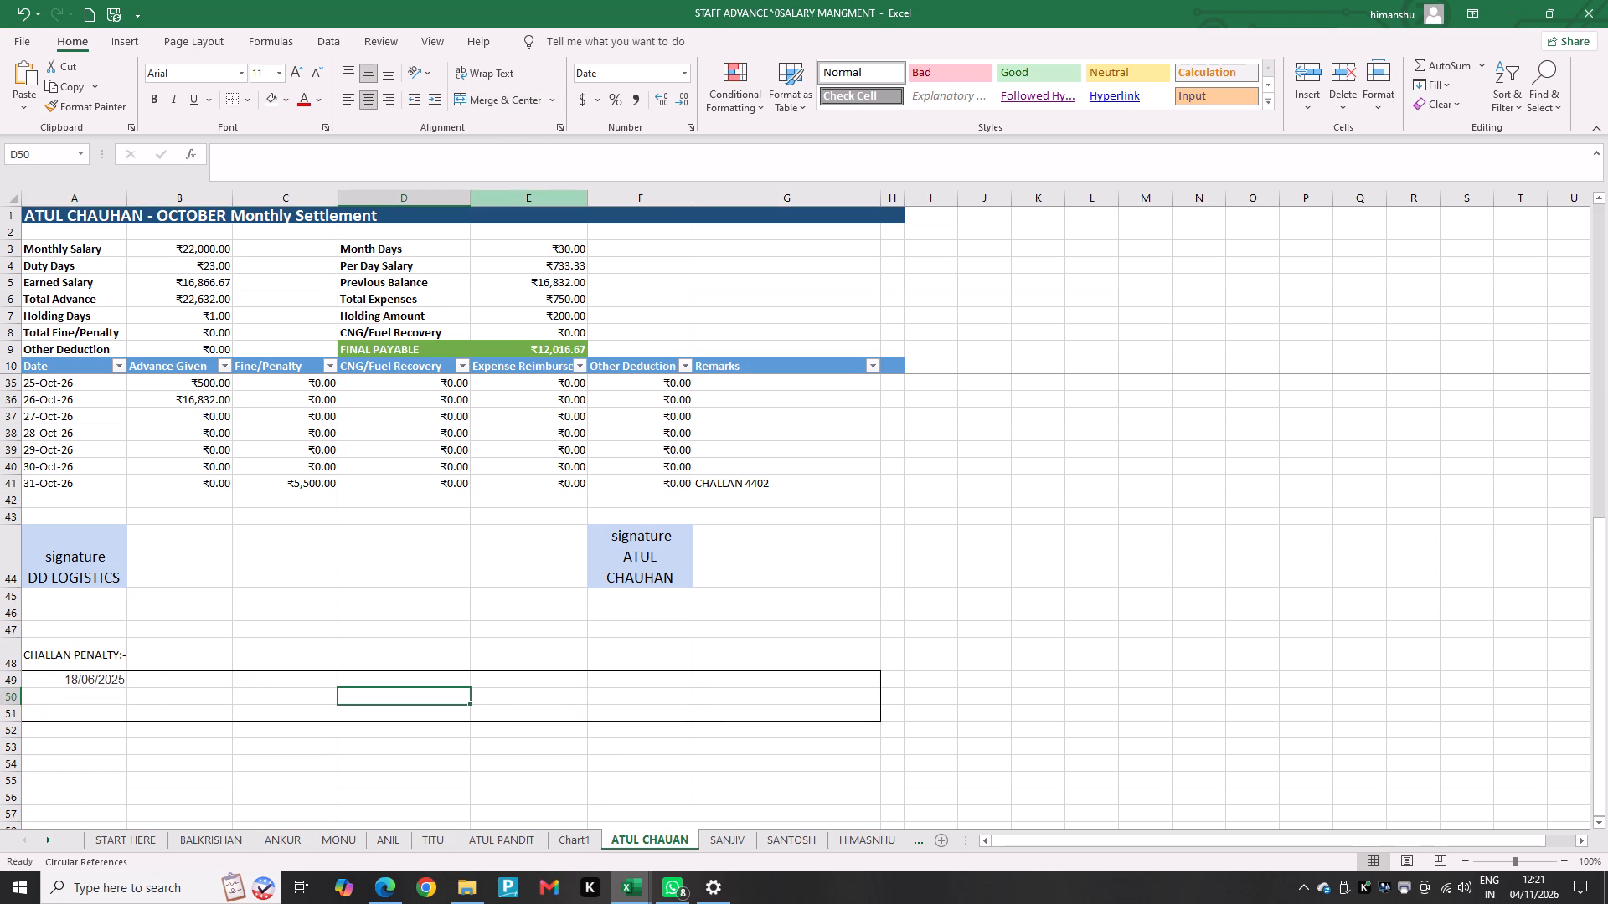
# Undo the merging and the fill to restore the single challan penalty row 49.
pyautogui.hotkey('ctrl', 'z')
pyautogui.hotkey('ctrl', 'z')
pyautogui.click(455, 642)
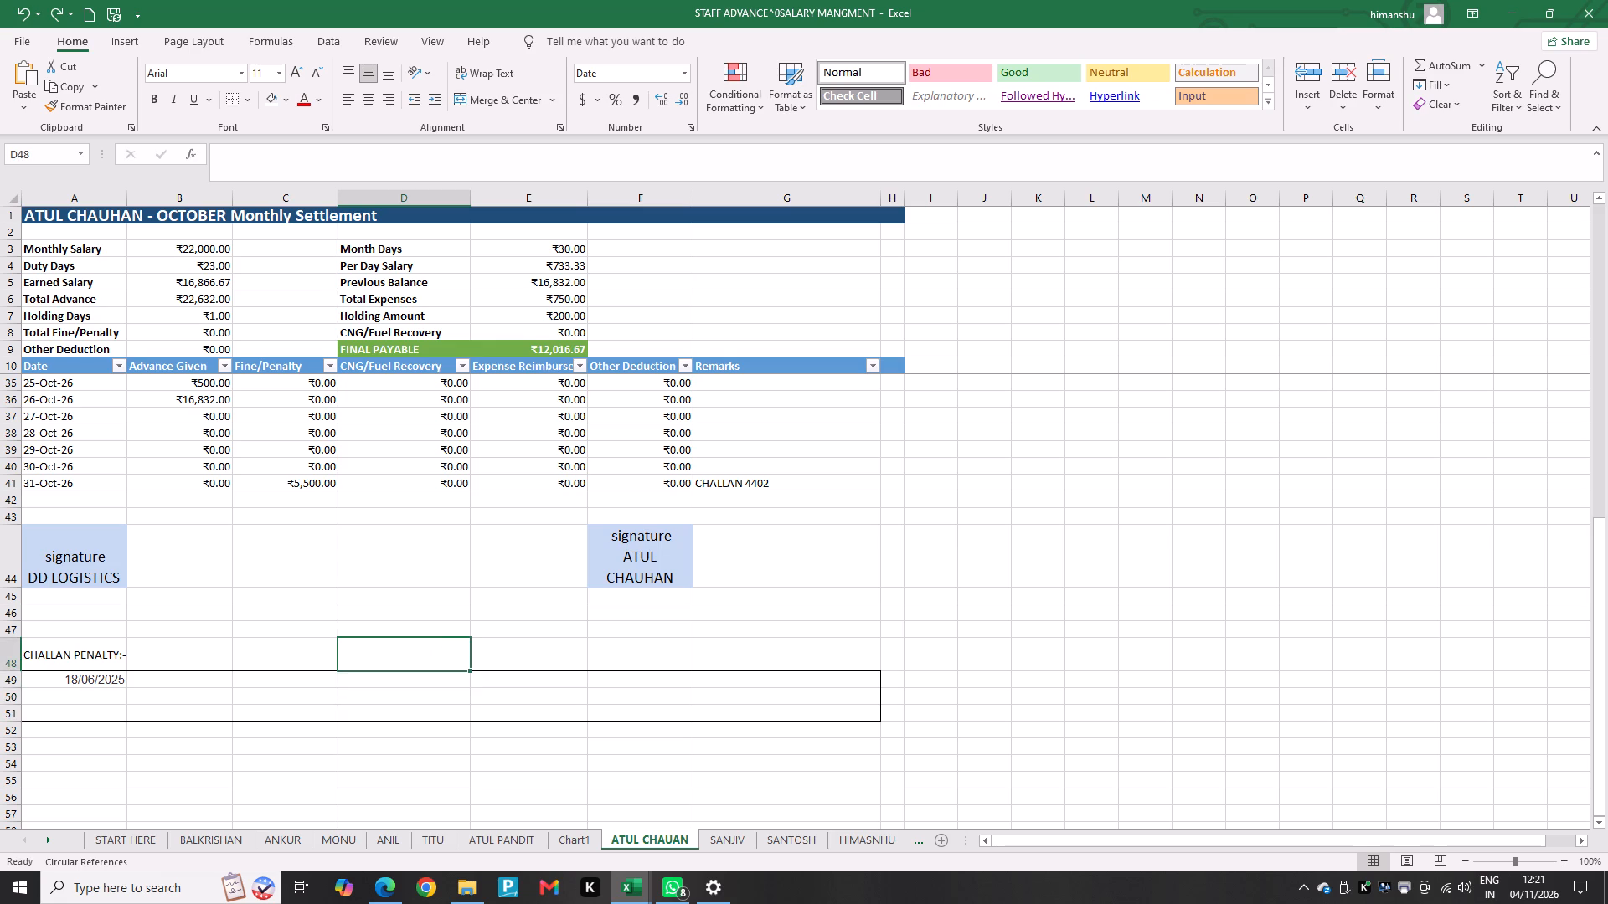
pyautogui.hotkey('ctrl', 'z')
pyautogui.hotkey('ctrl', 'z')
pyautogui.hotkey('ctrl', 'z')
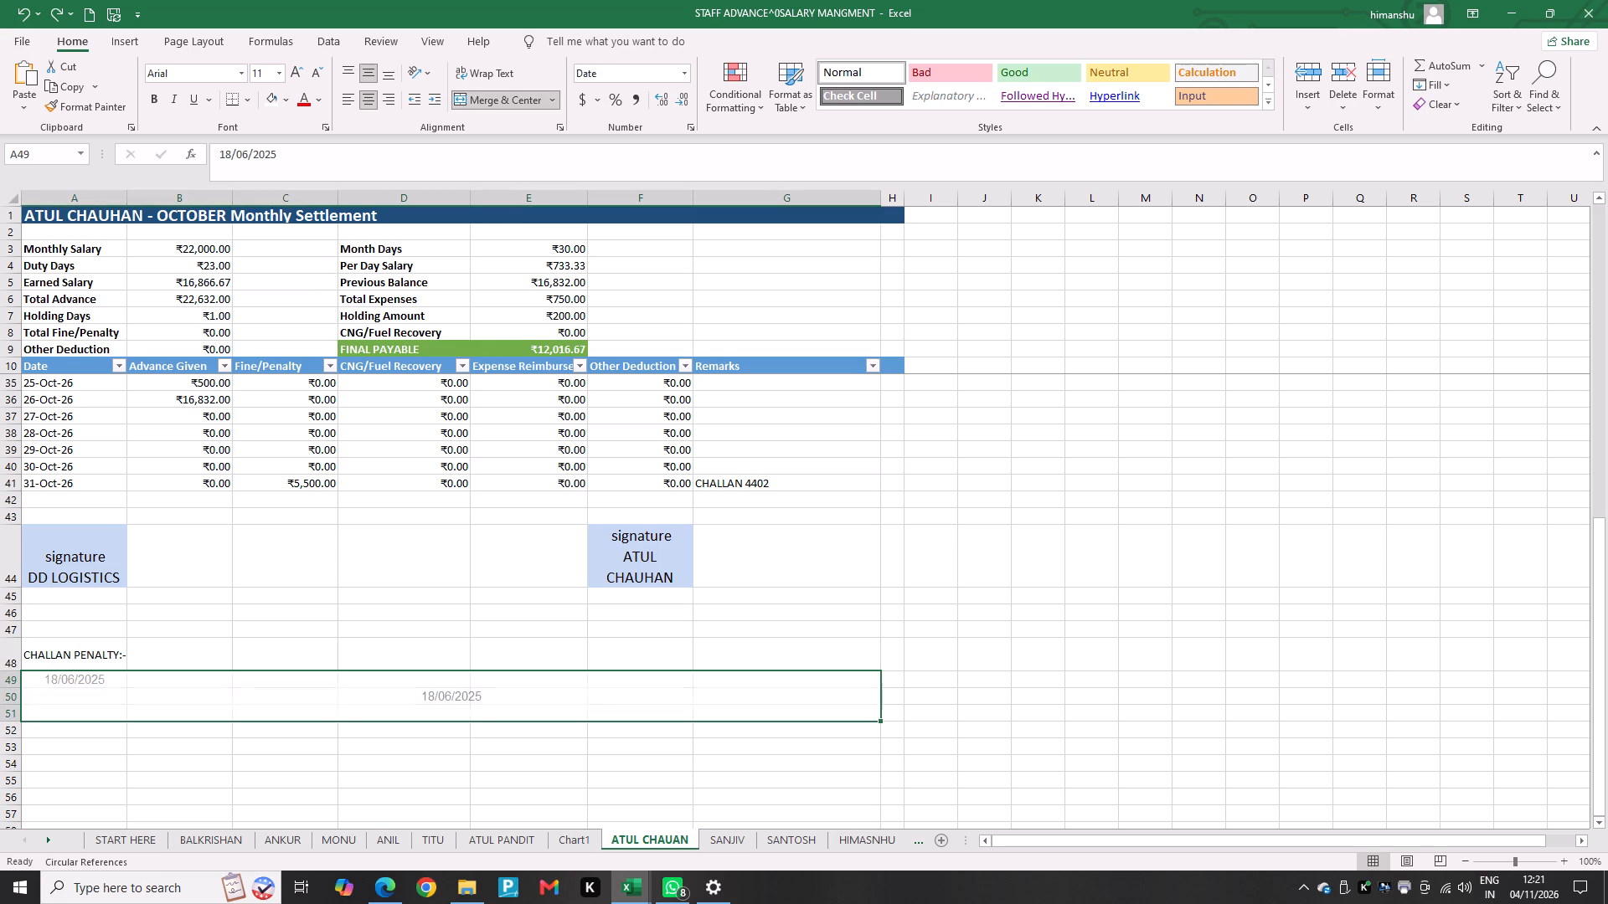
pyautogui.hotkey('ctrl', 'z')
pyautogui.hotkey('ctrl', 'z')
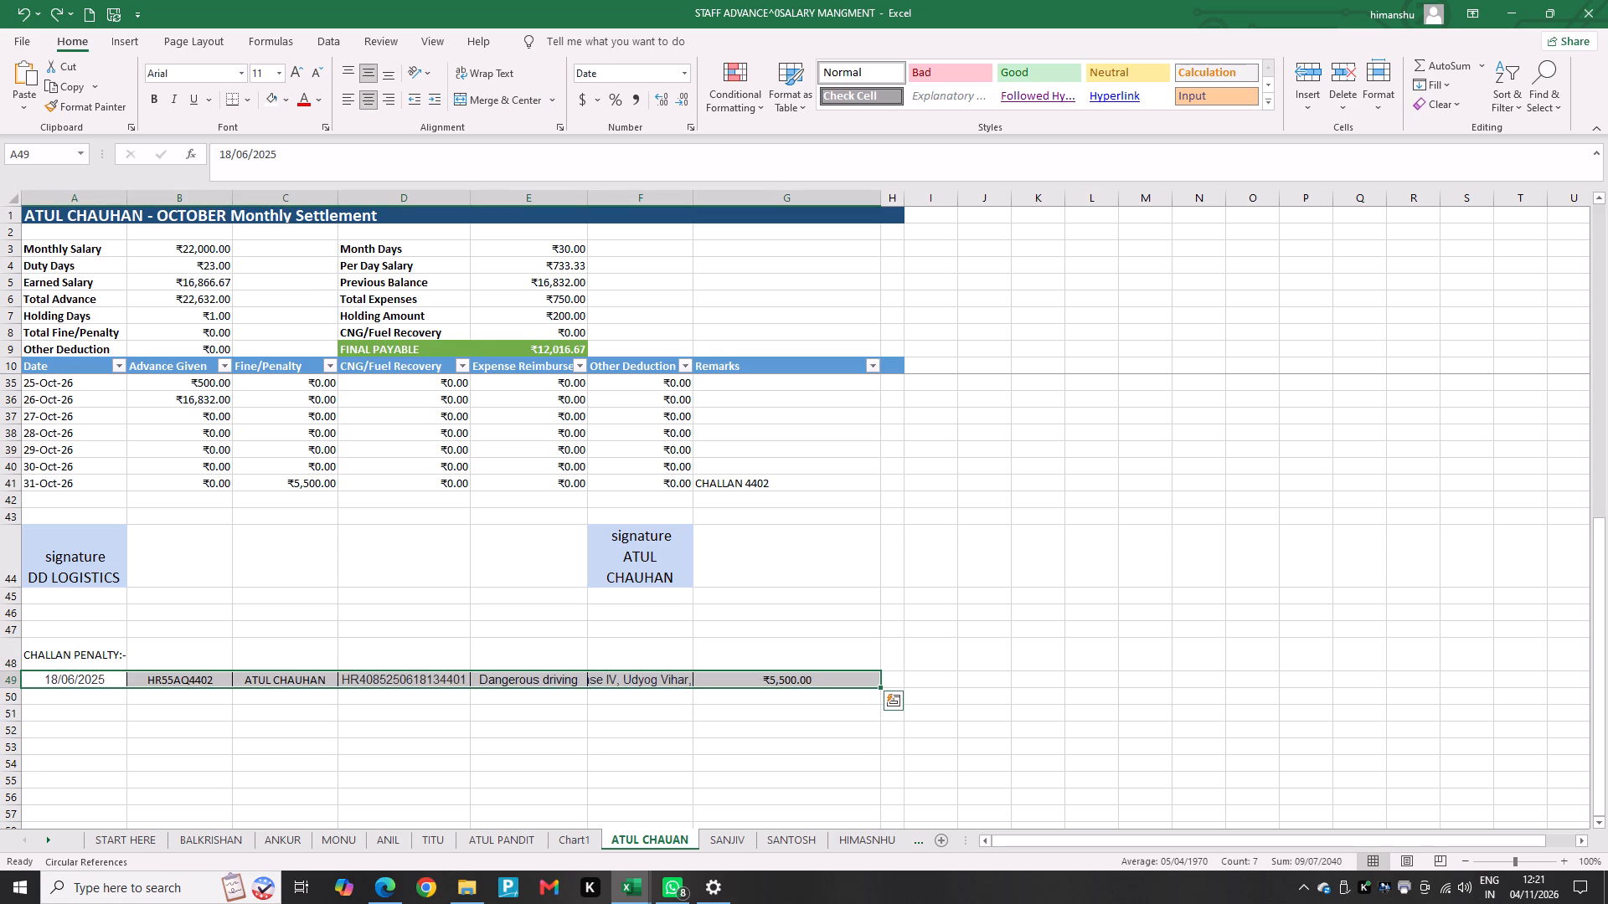
# Check the print preview of the driver's October settlement, returning to the sheet without printing.
pyautogui.click(448, 643)
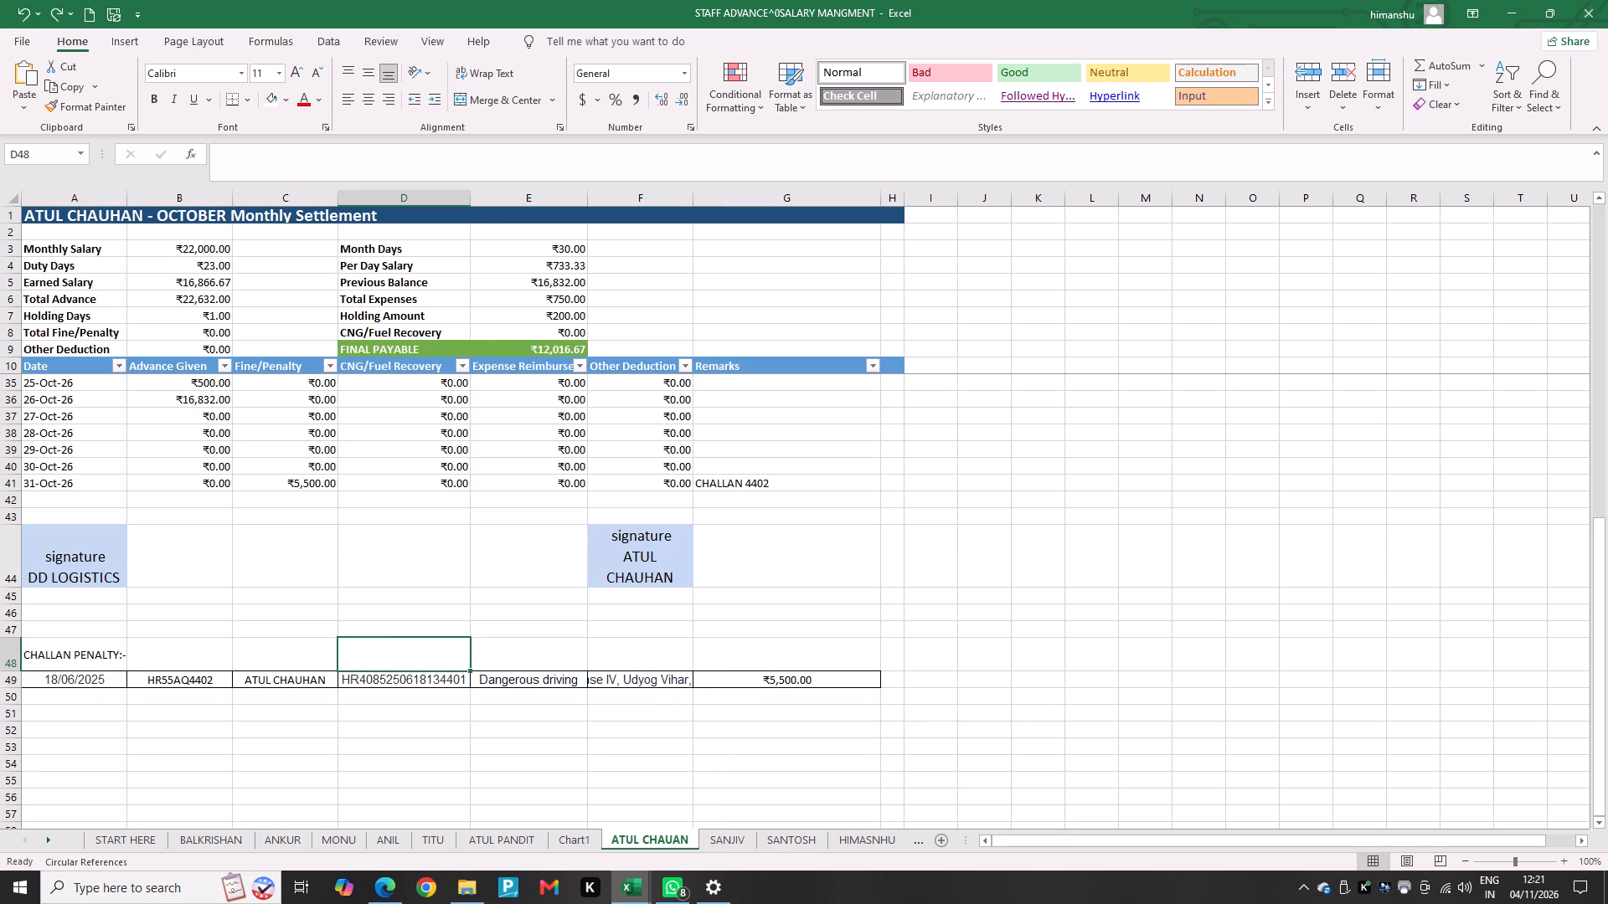
pyautogui.hotkey('ctrl', 'p')
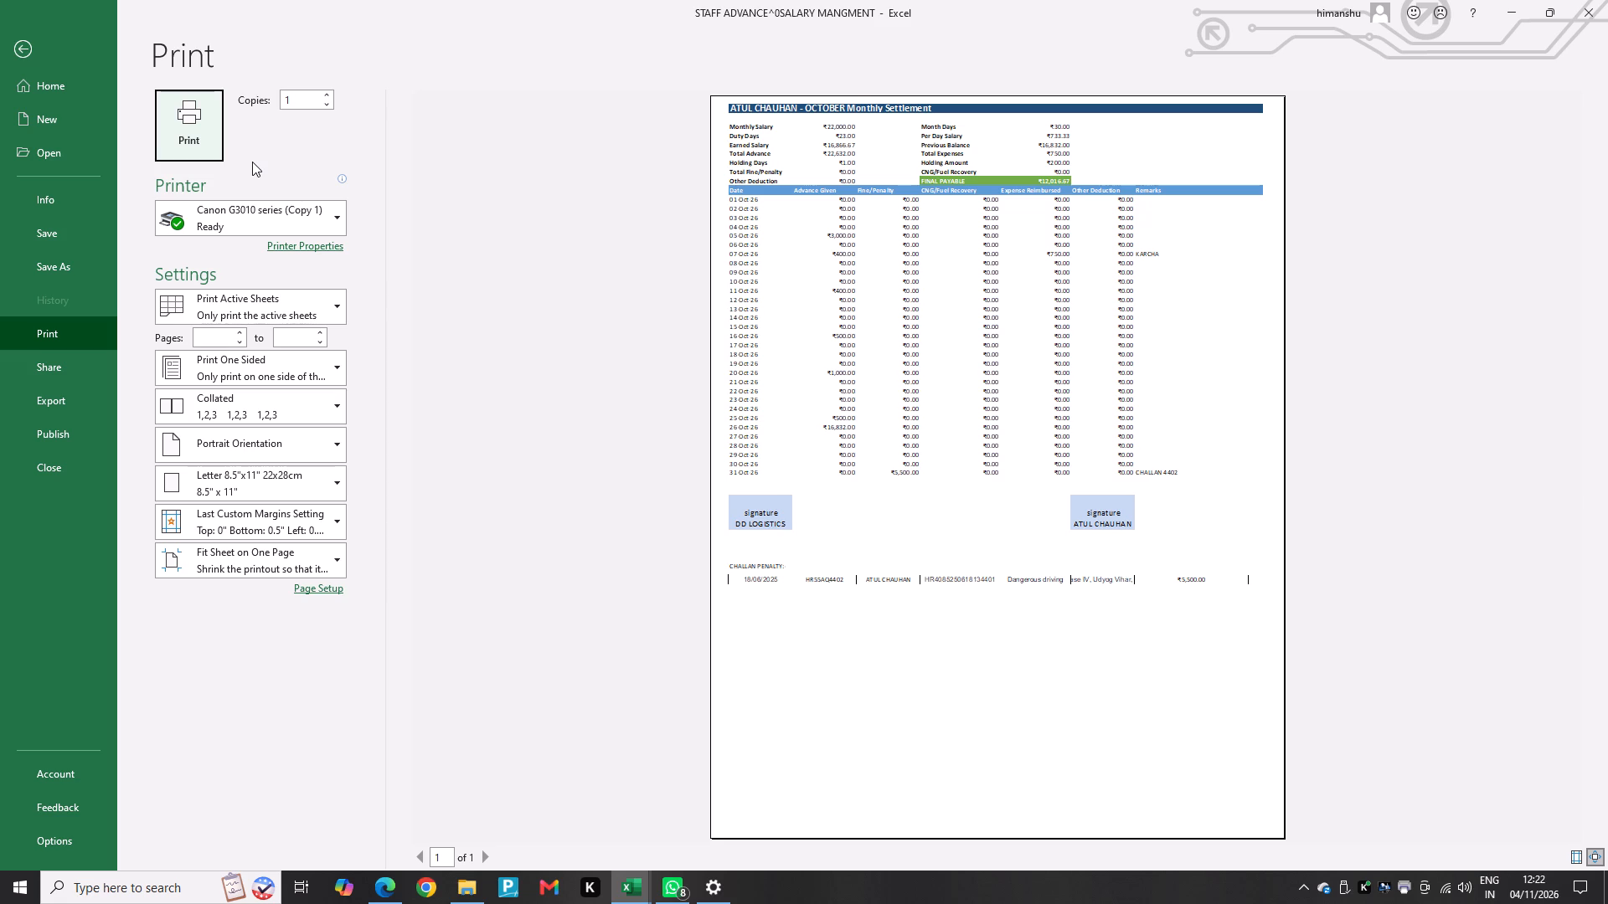
pyautogui.click(10, 55)
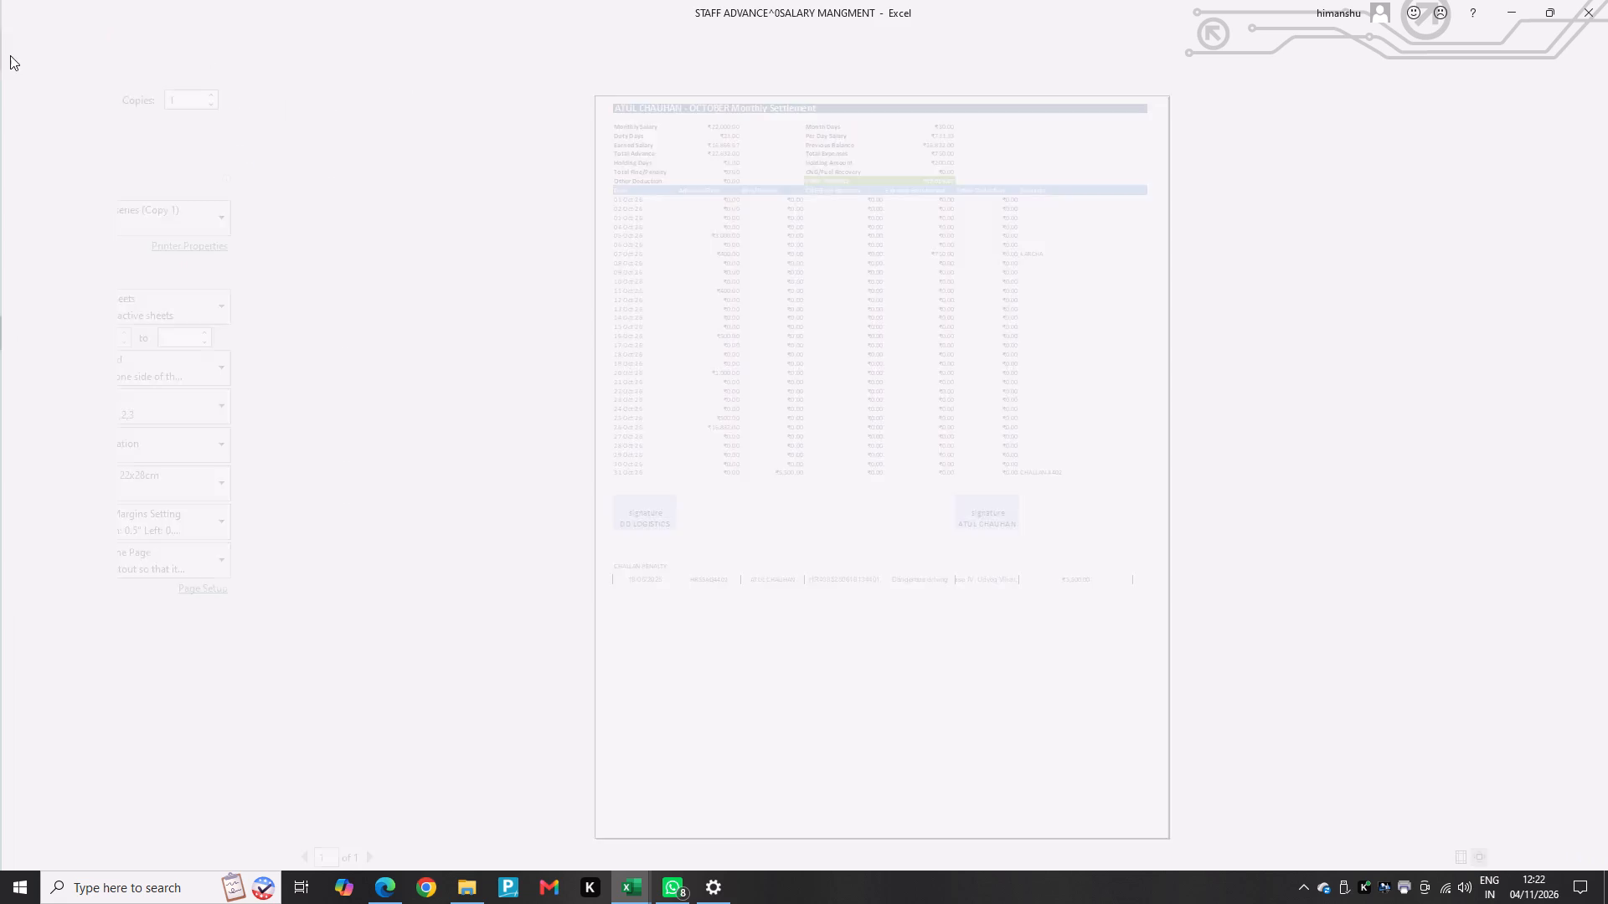
# Examine the Fine/Penalty entries and the summary cells for fine/penalty, holding days, expenses, holding amount and CNG/fuel recovery.
pyautogui.scroll(1, 297, 462)
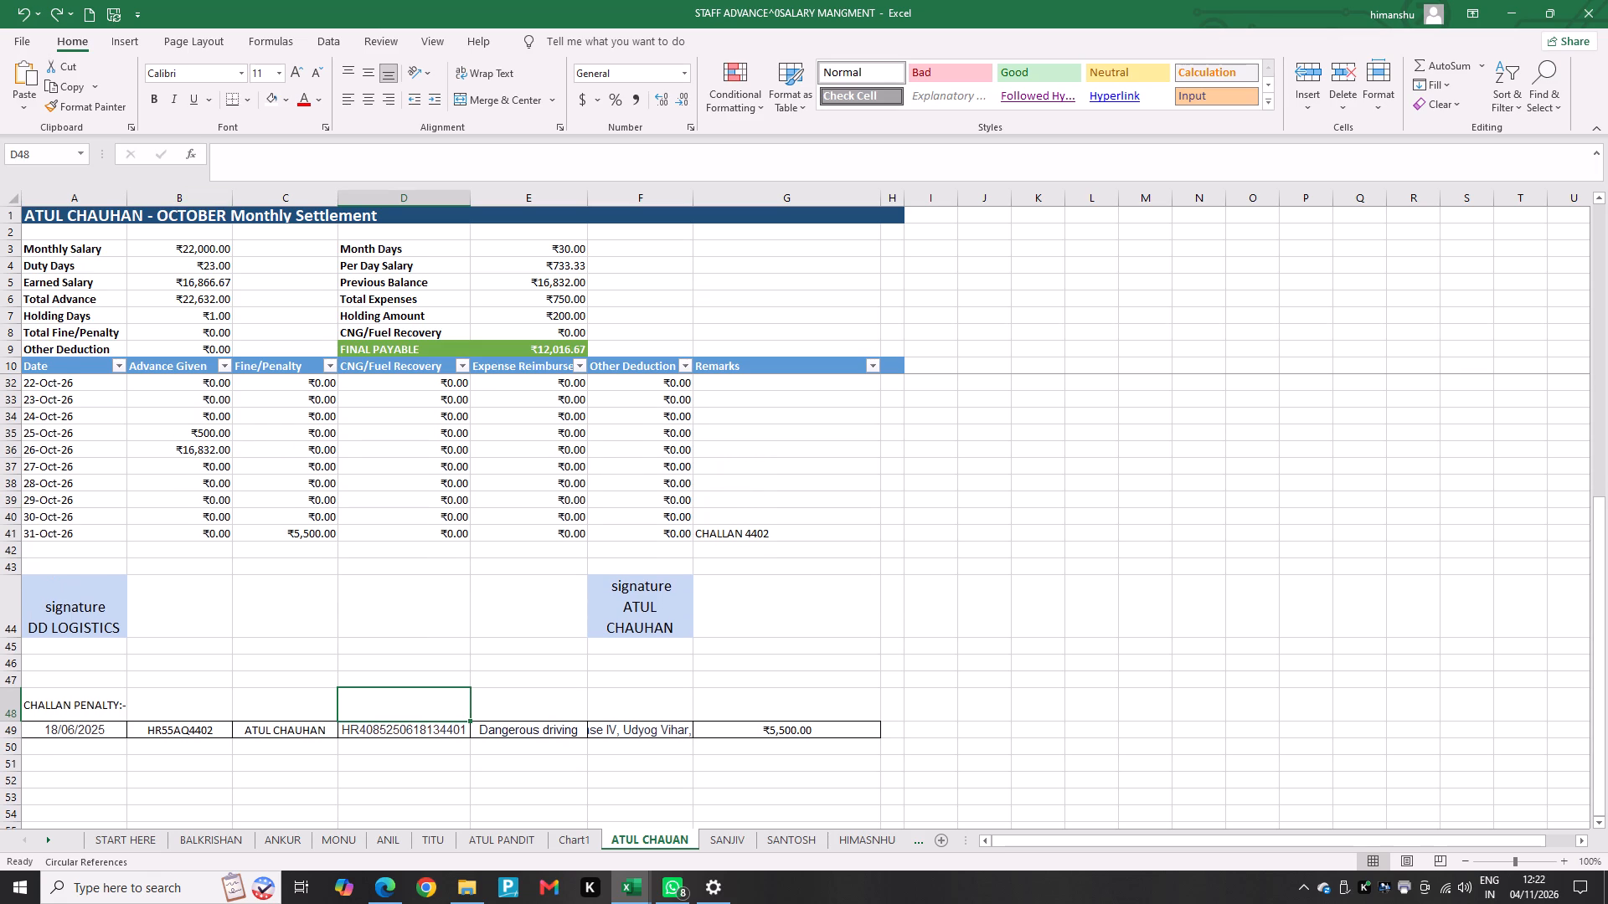
pyautogui.click(305, 529)
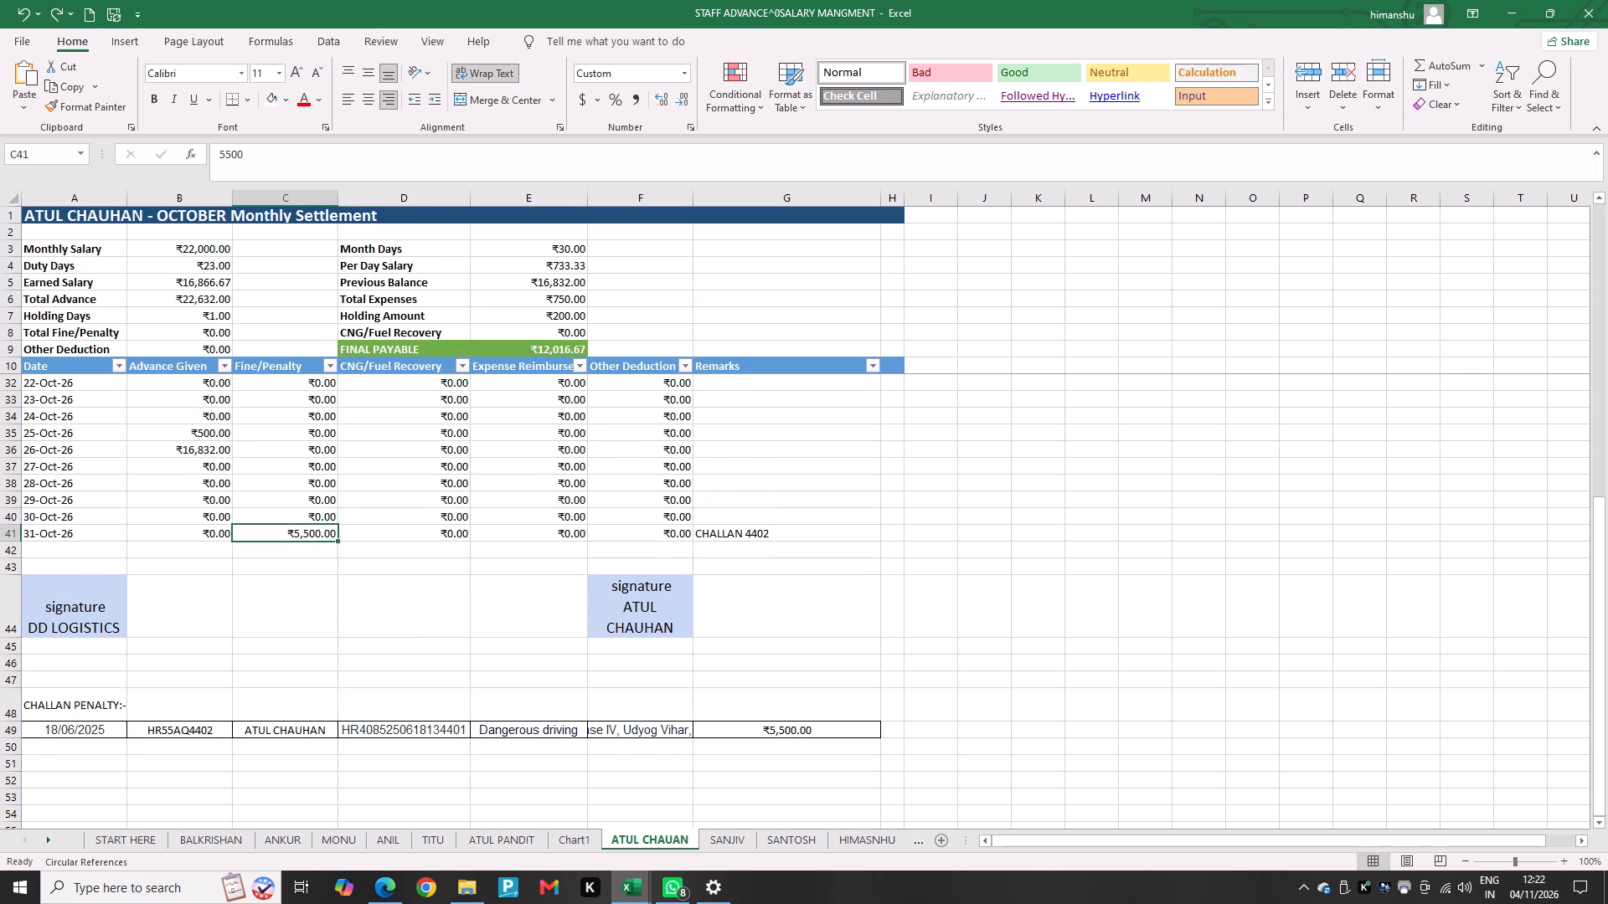
pyautogui.click(304, 479)
pyautogui.click(296, 434)
pyautogui.click(296, 434)
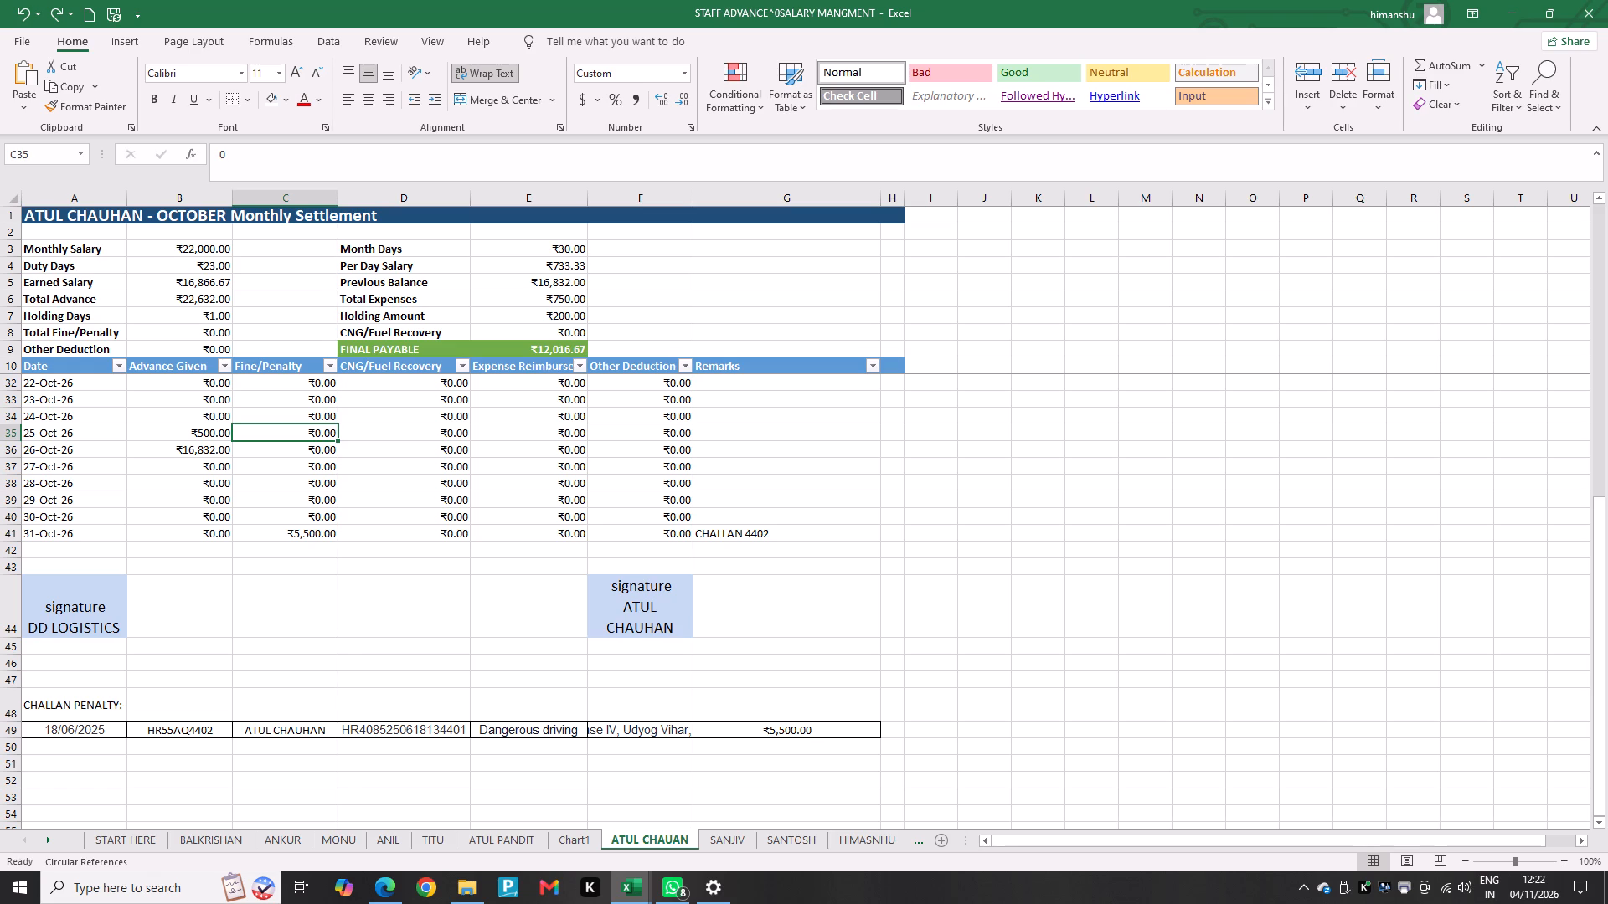
pyautogui.click(210, 333)
pyautogui.click(210, 333)
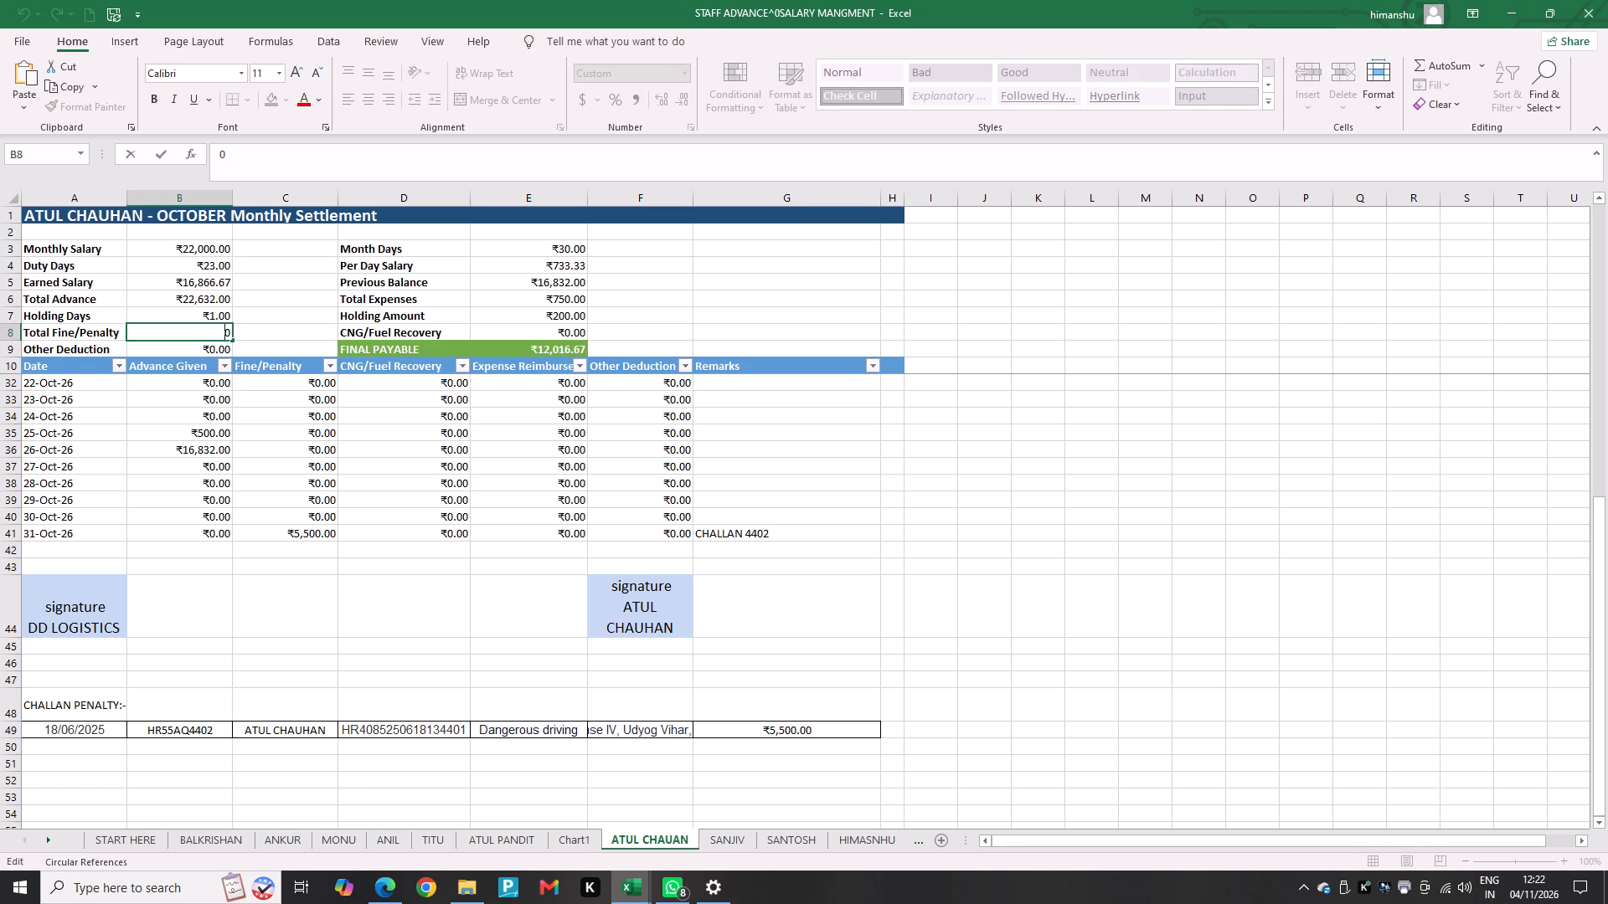
pyautogui.click(198, 318)
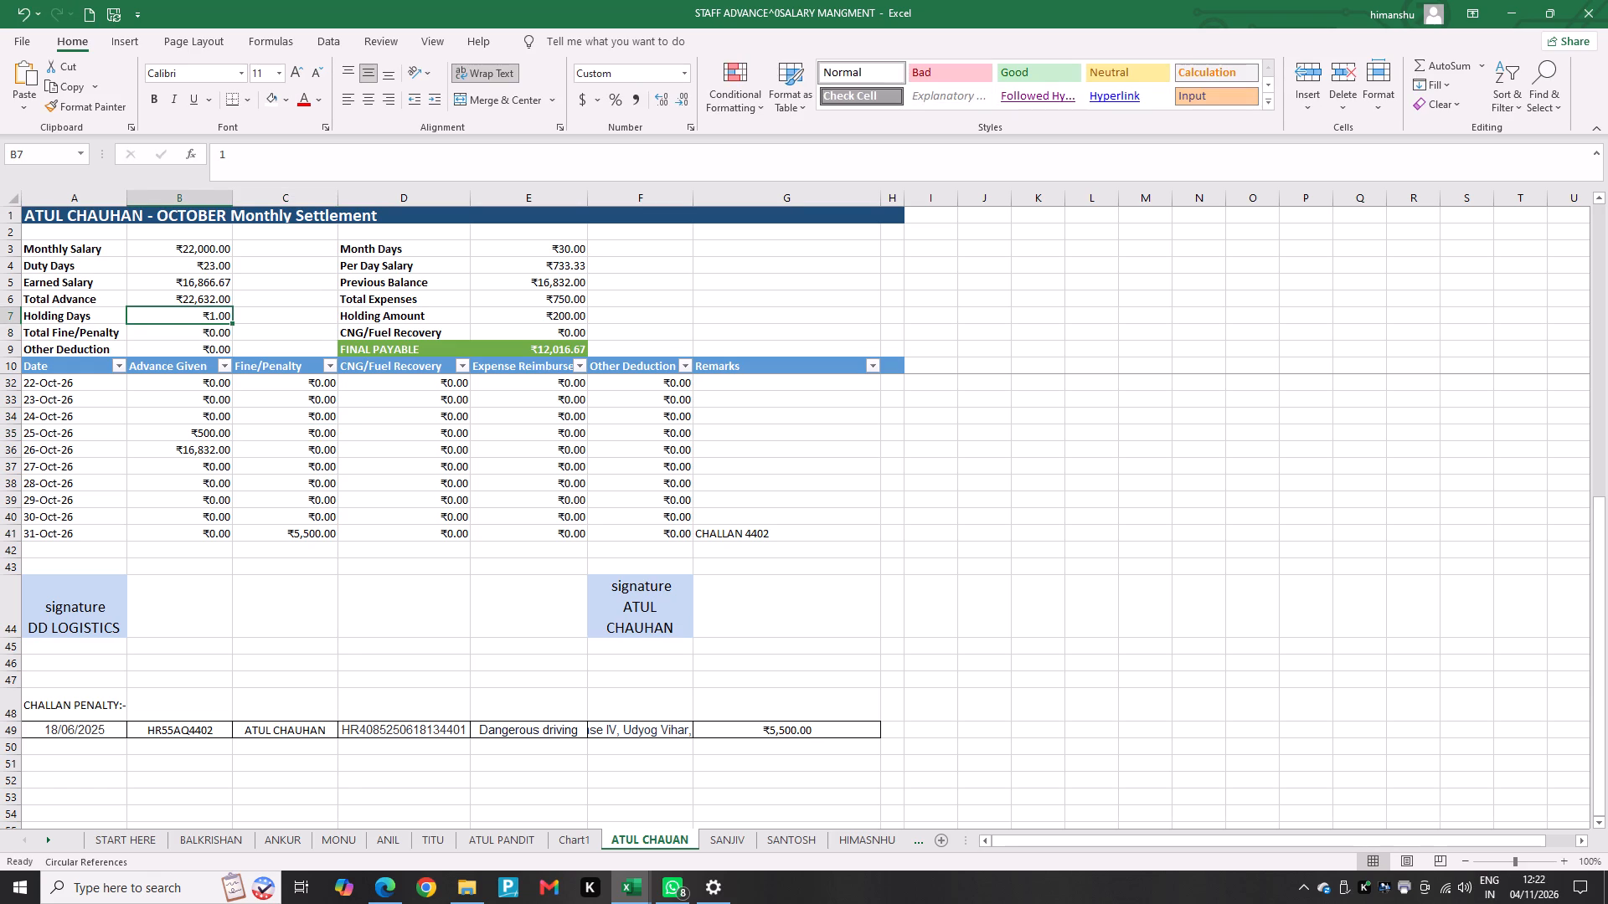
pyautogui.click(275, 318)
pyautogui.click(541, 305)
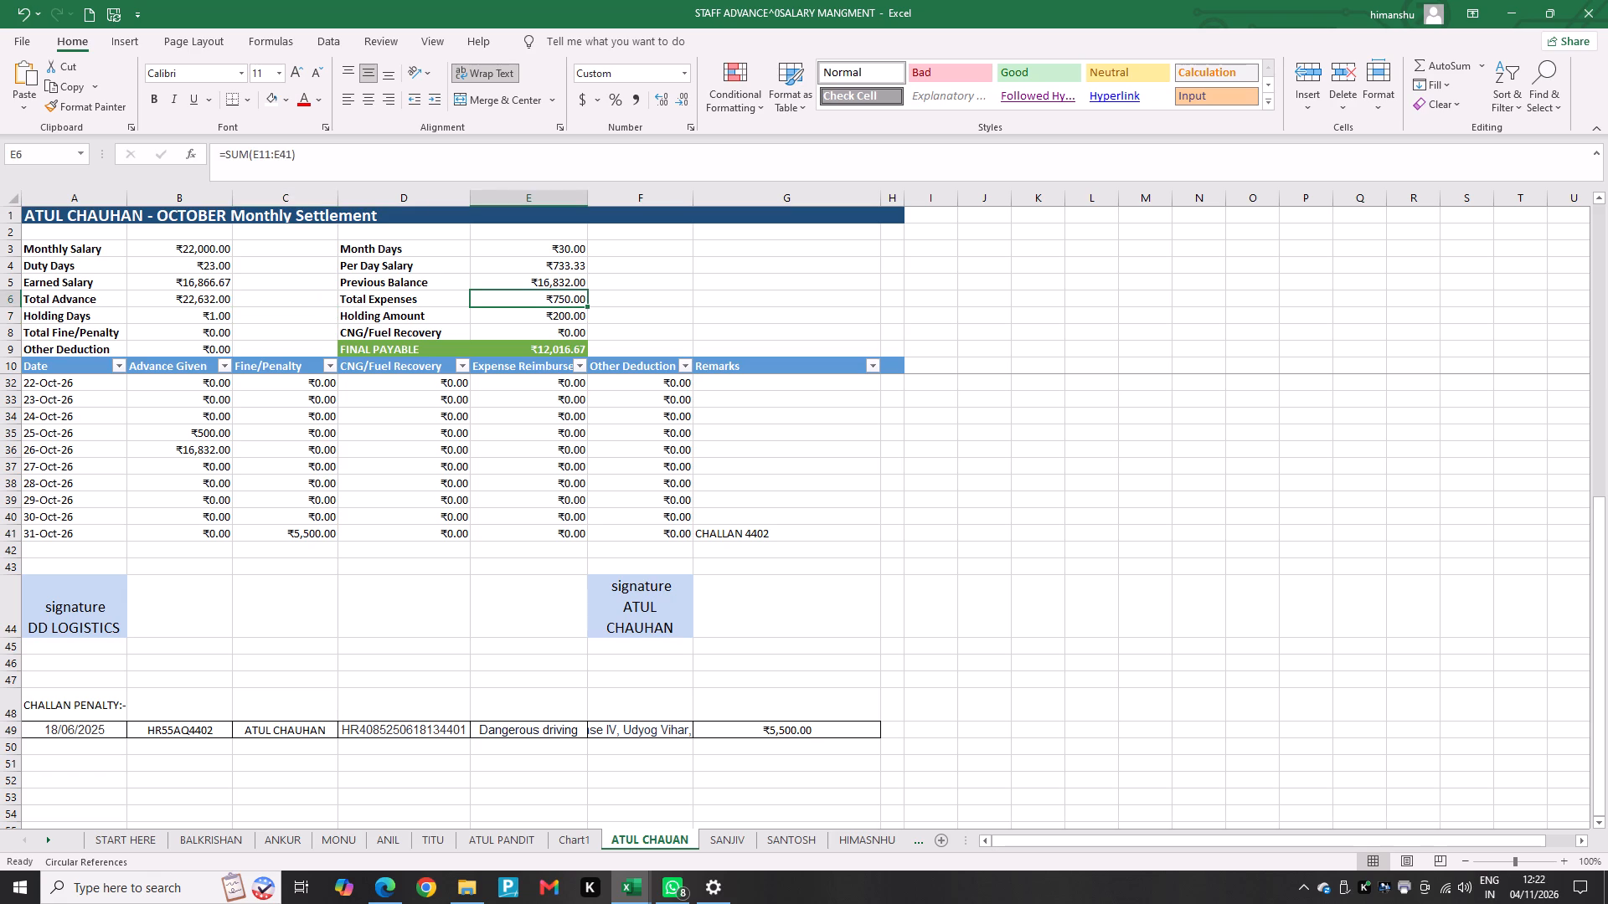
pyautogui.click(539, 321)
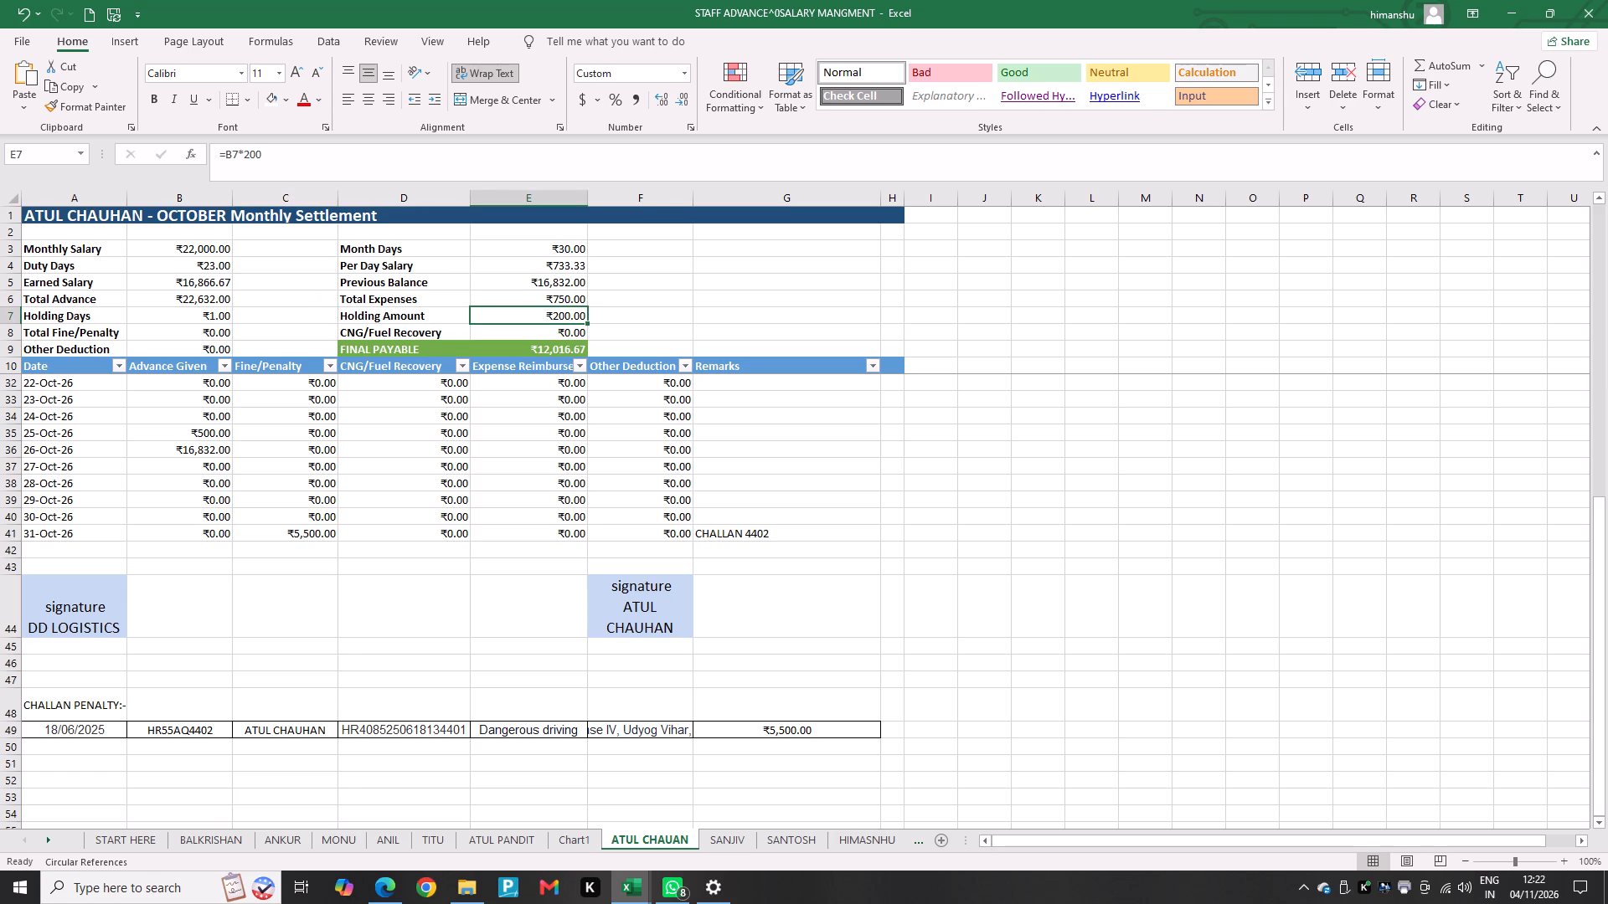
pyautogui.click(543, 338)
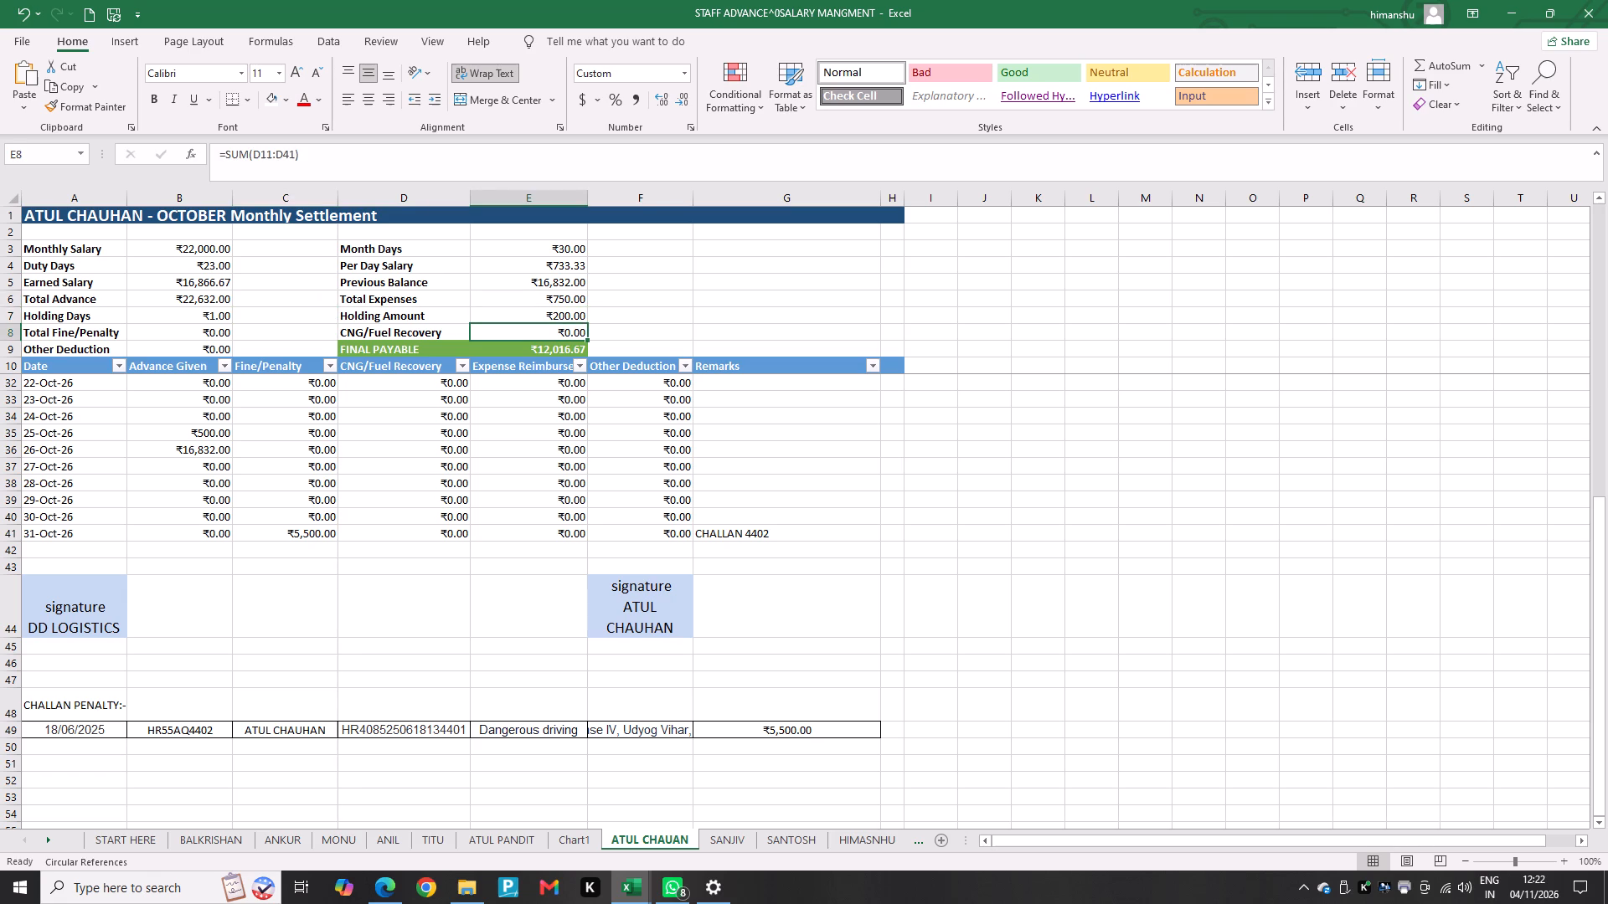
pyautogui.click(292, 532)
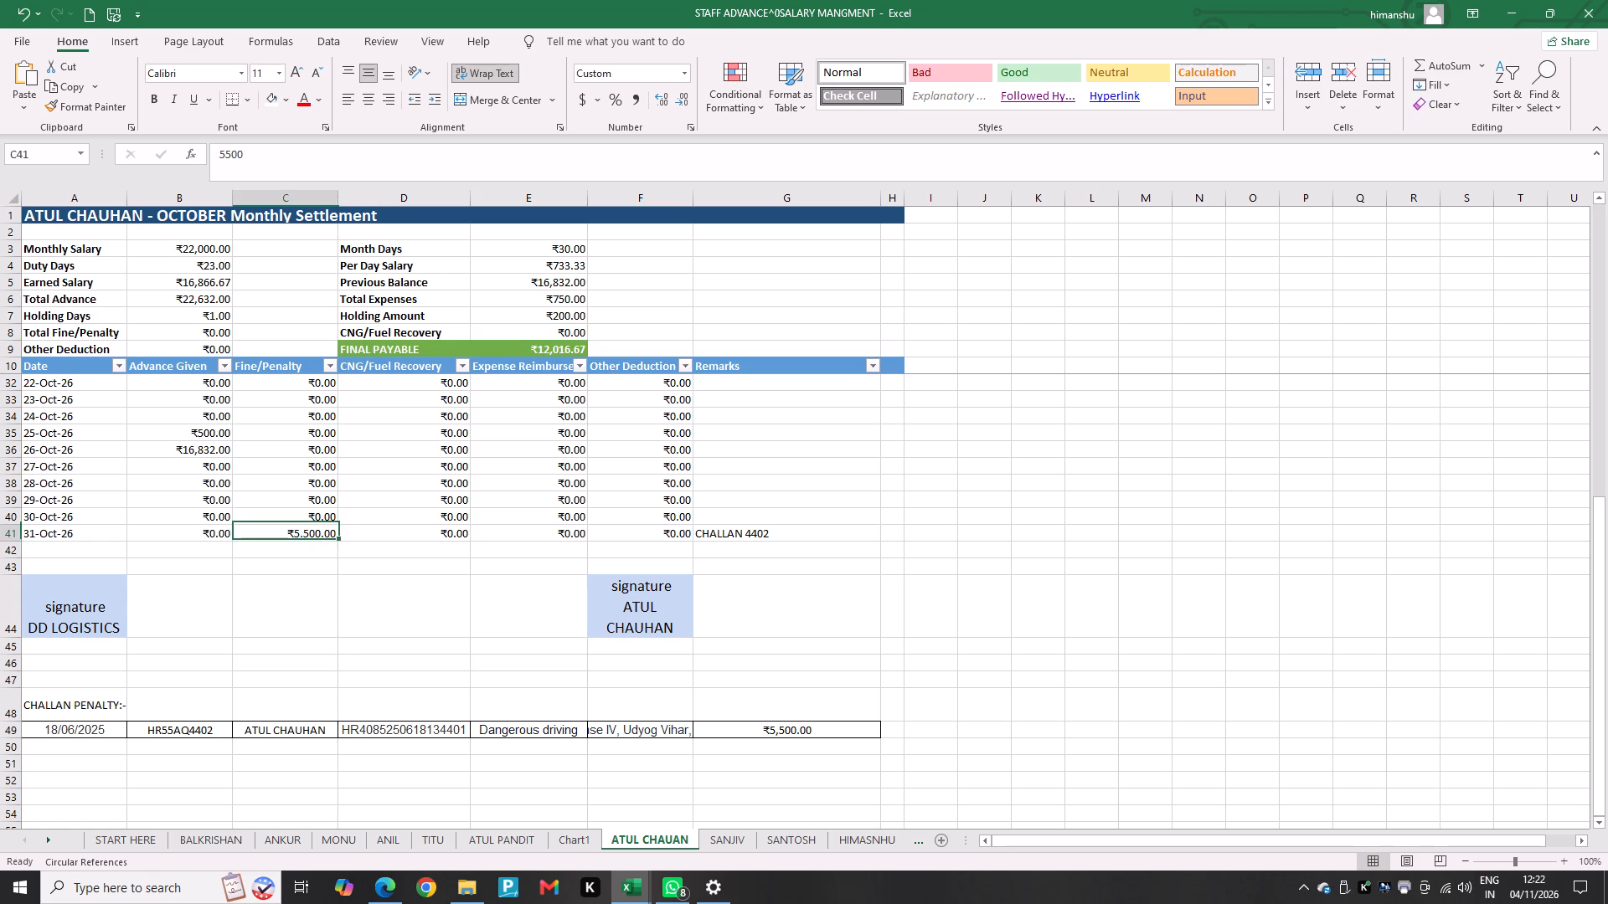
pyautogui.moveTo(291, 534); pyautogui.dragTo(363, 534)
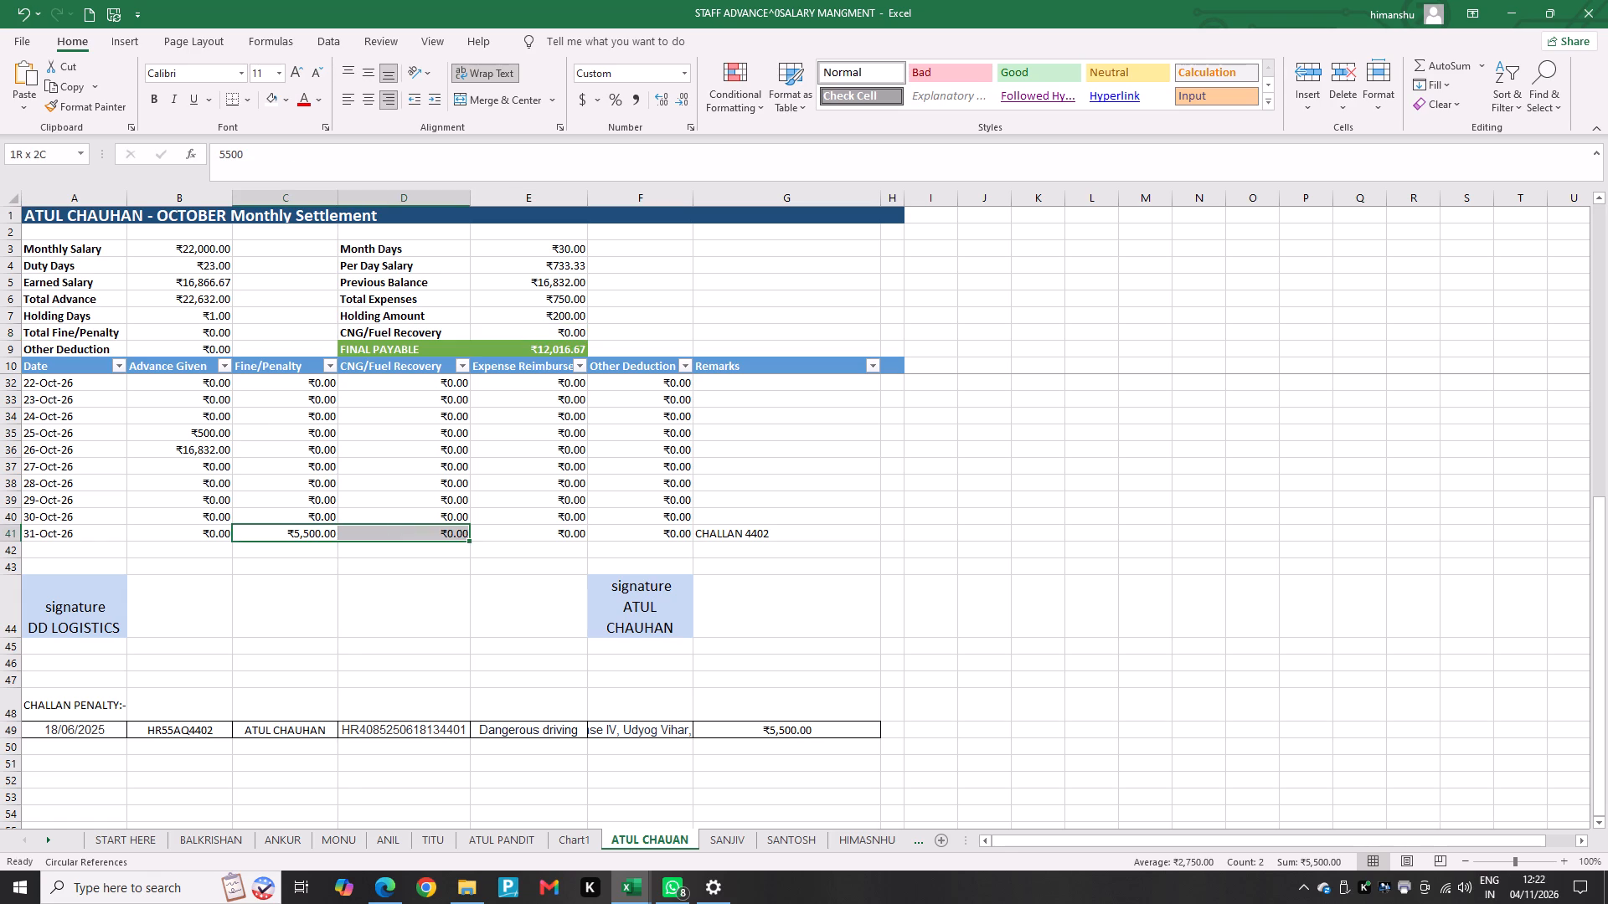
pyautogui.moveTo(363, 534); pyautogui.dragTo(301, 534)
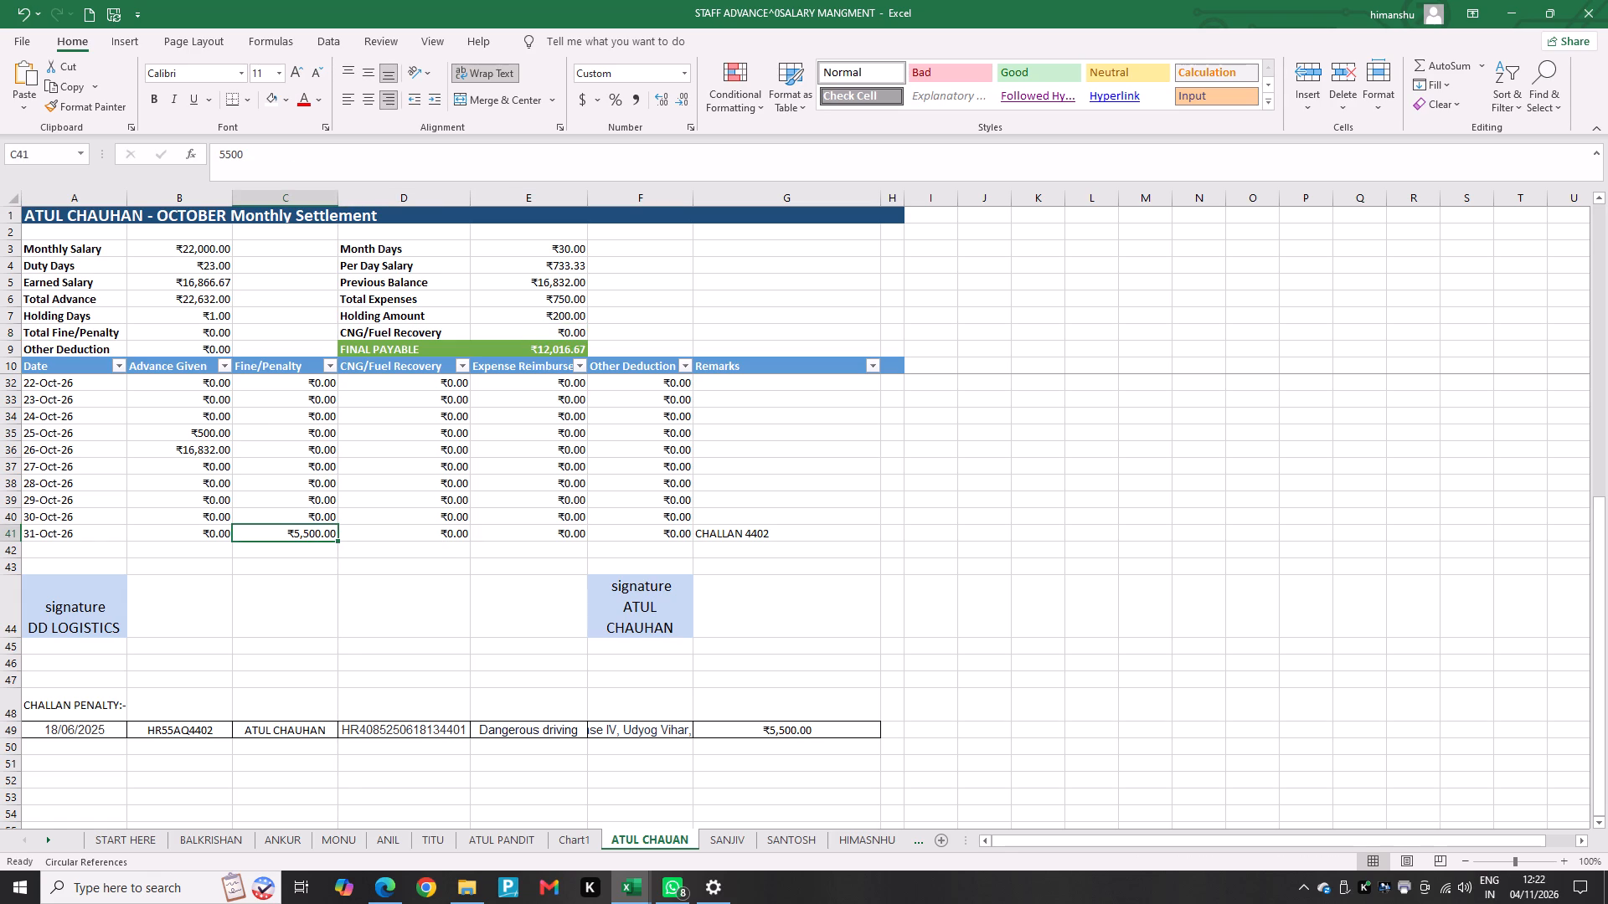
# Enter 5500 as the Other Deduction for 31-Oct-26 in cell F41, and check the Other Deduction total in B9.
pyautogui.click(657, 531)
pyautogui.write('50')
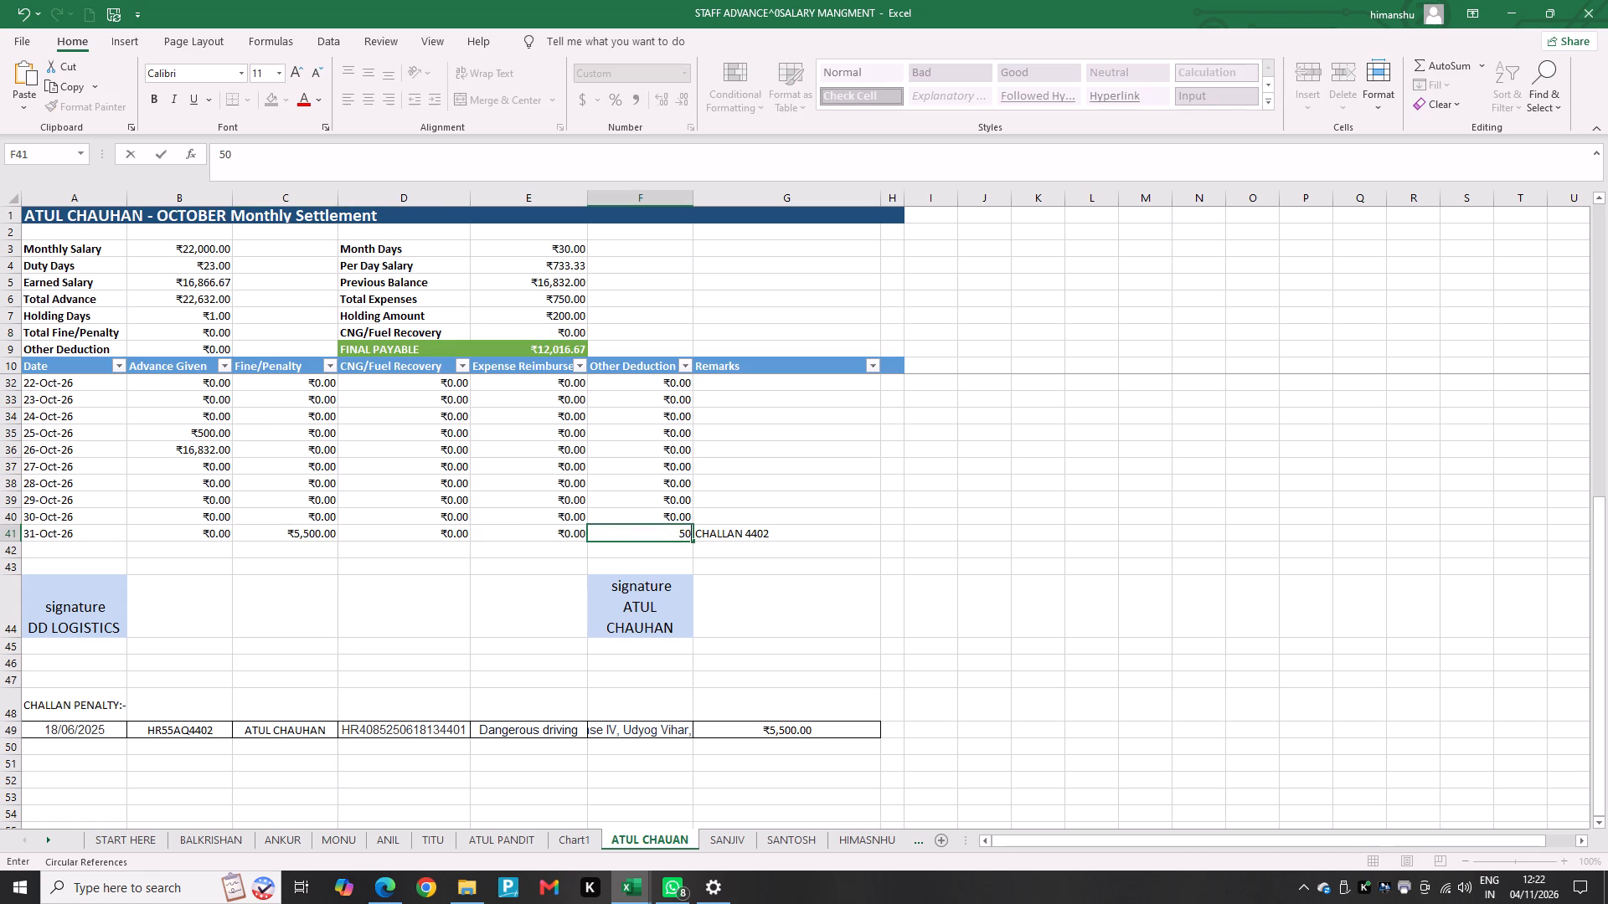
pyautogui.write('00')
pyautogui.press('BackSpace')
pyautogui.press('BackSpace')
pyautogui.press('BackSpace')
pyautogui.write('500')
pyautogui.press('Return')
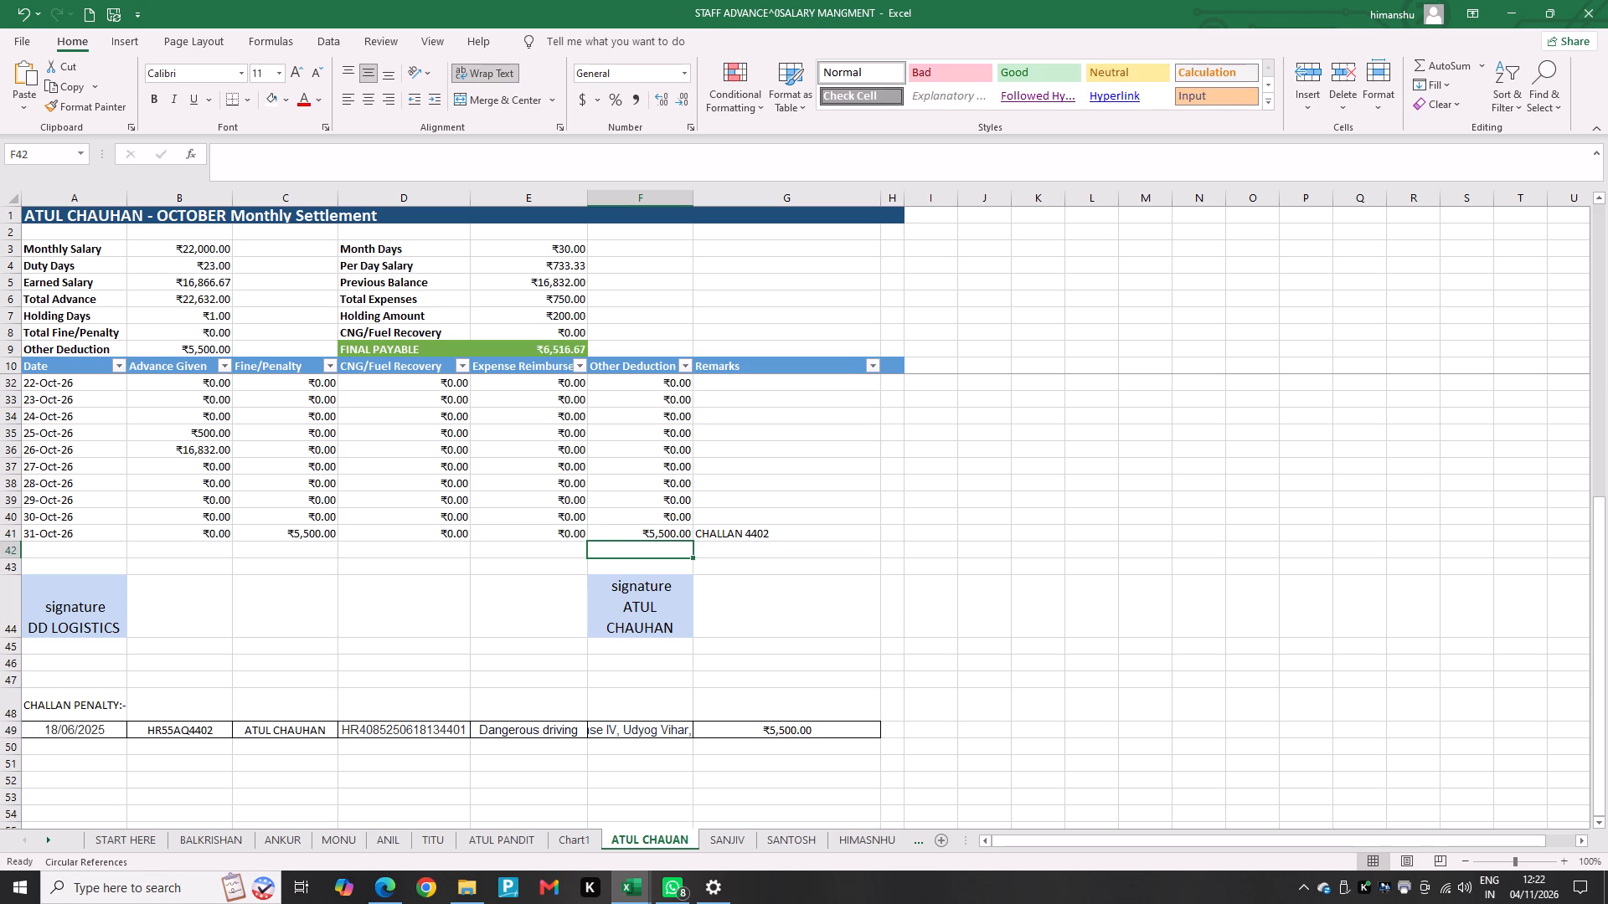
pyautogui.click(223, 348)
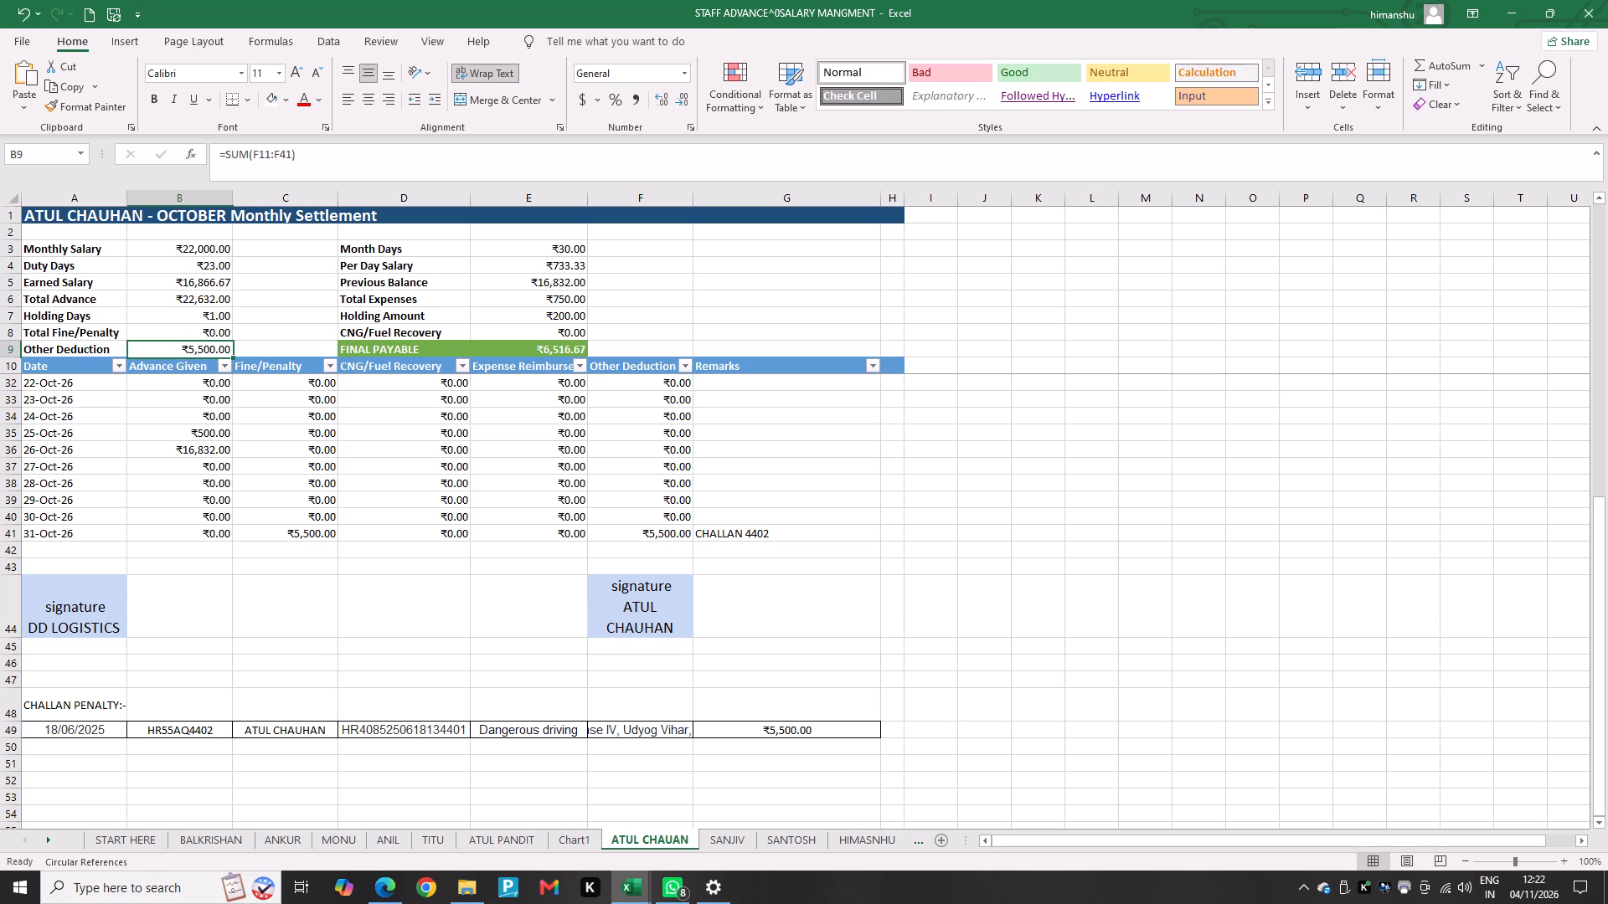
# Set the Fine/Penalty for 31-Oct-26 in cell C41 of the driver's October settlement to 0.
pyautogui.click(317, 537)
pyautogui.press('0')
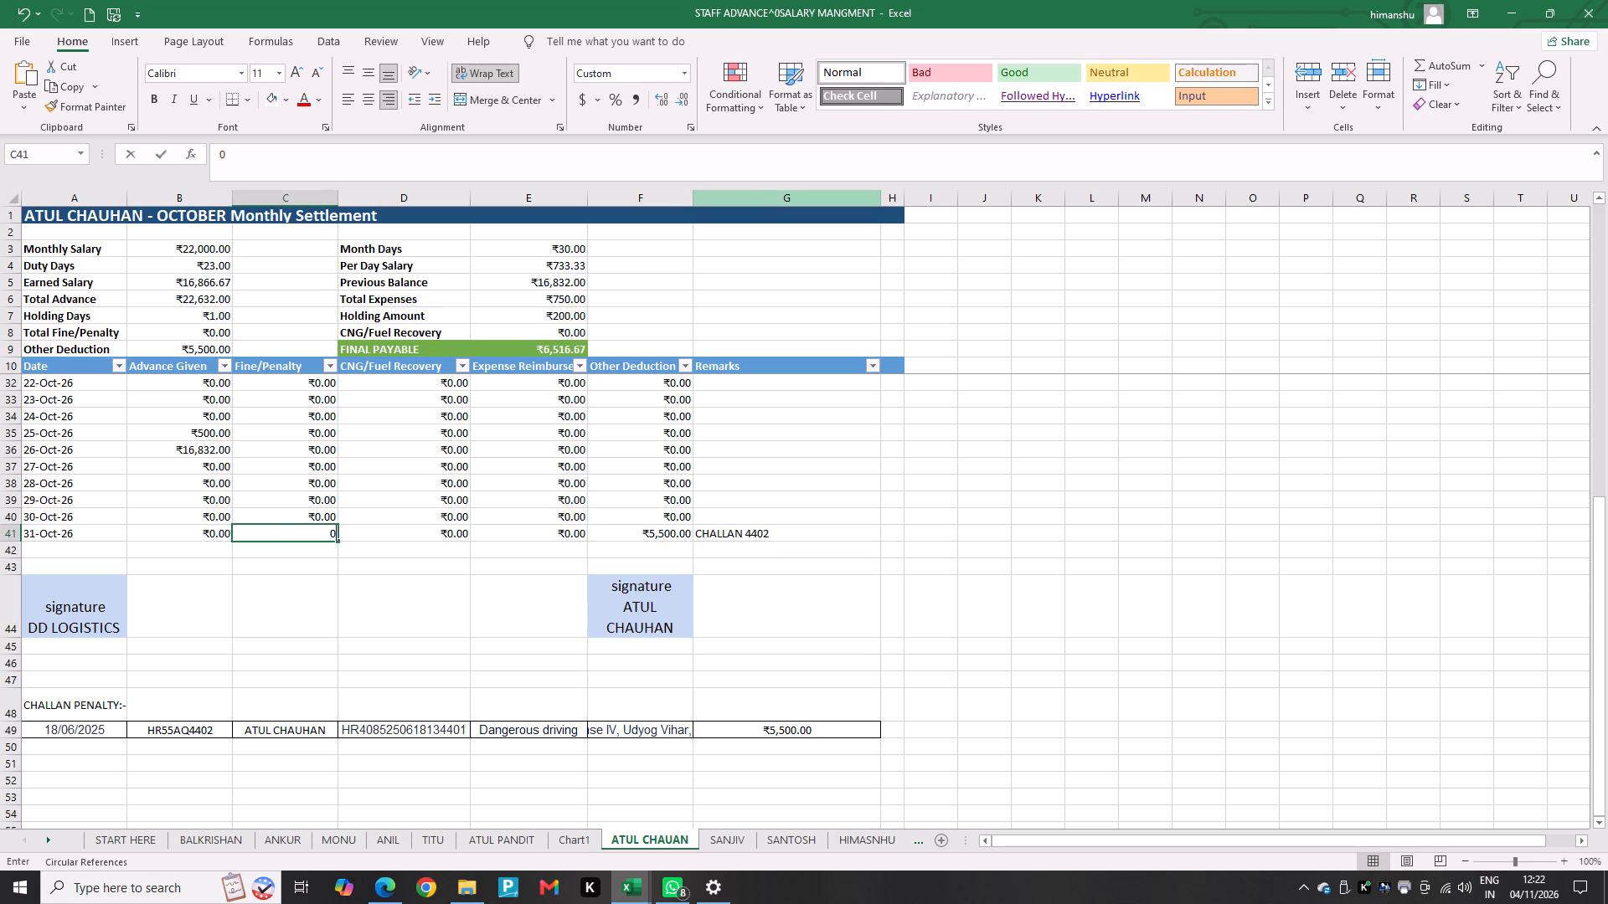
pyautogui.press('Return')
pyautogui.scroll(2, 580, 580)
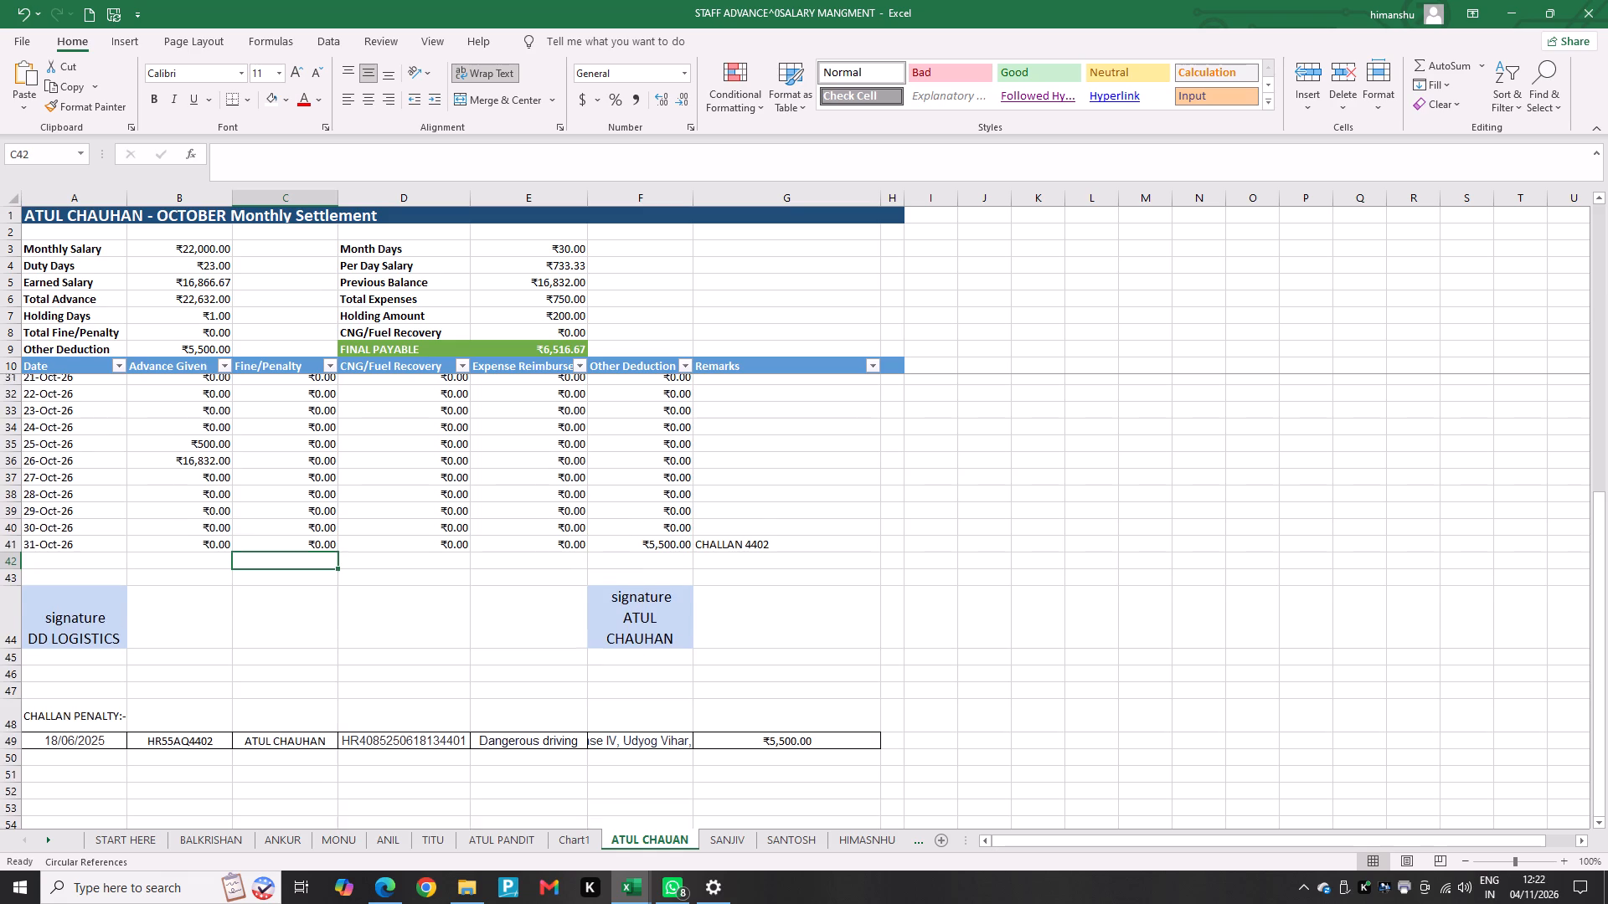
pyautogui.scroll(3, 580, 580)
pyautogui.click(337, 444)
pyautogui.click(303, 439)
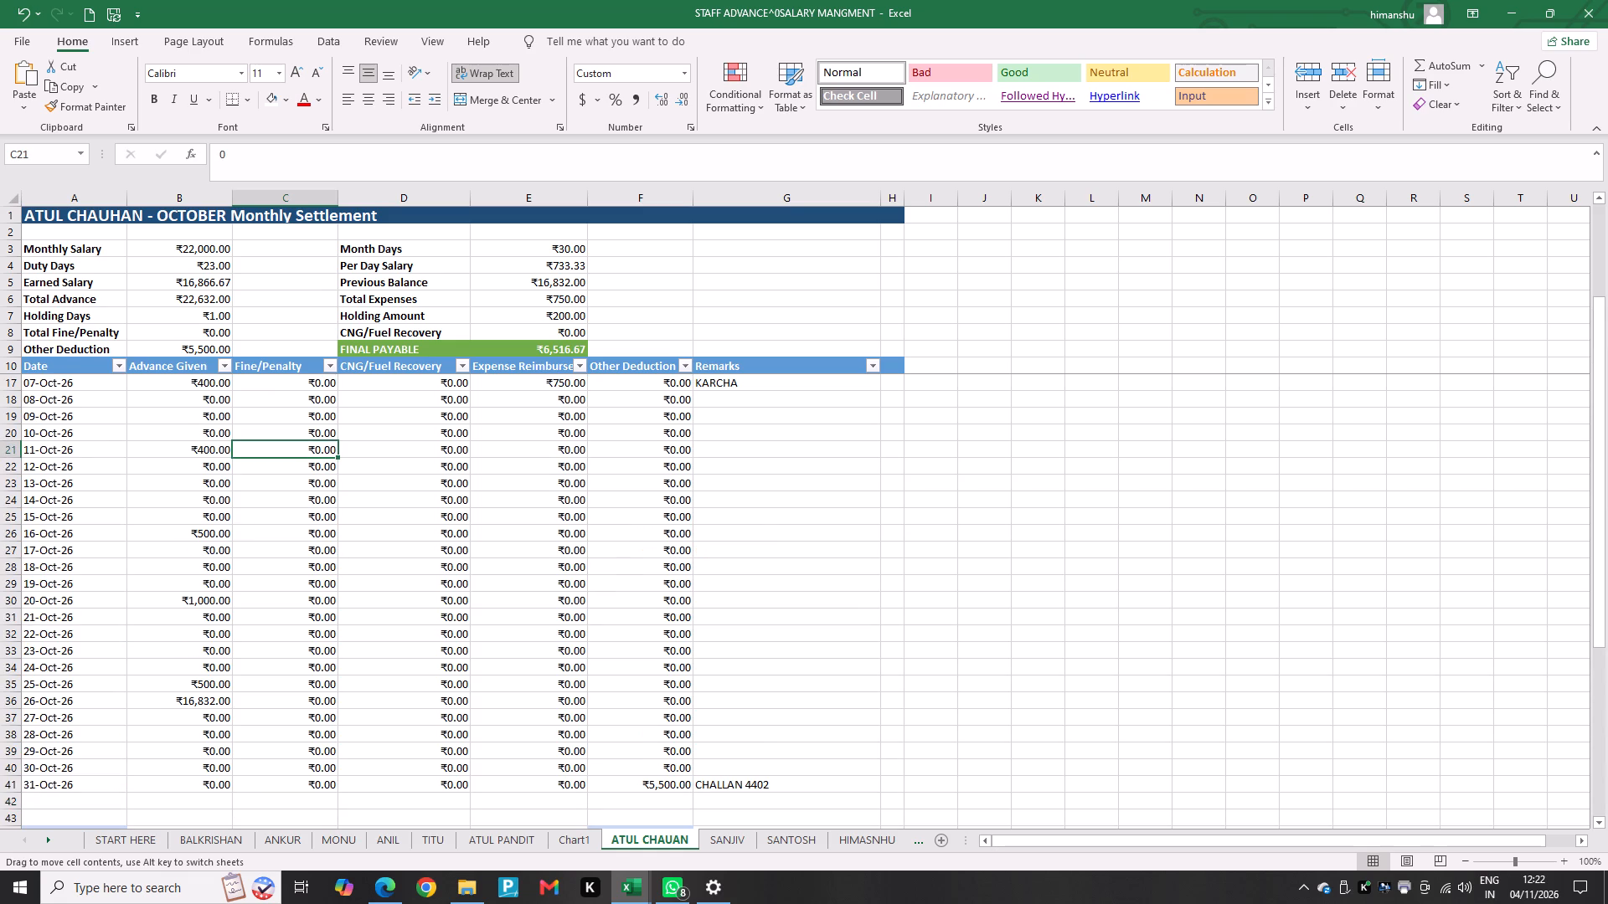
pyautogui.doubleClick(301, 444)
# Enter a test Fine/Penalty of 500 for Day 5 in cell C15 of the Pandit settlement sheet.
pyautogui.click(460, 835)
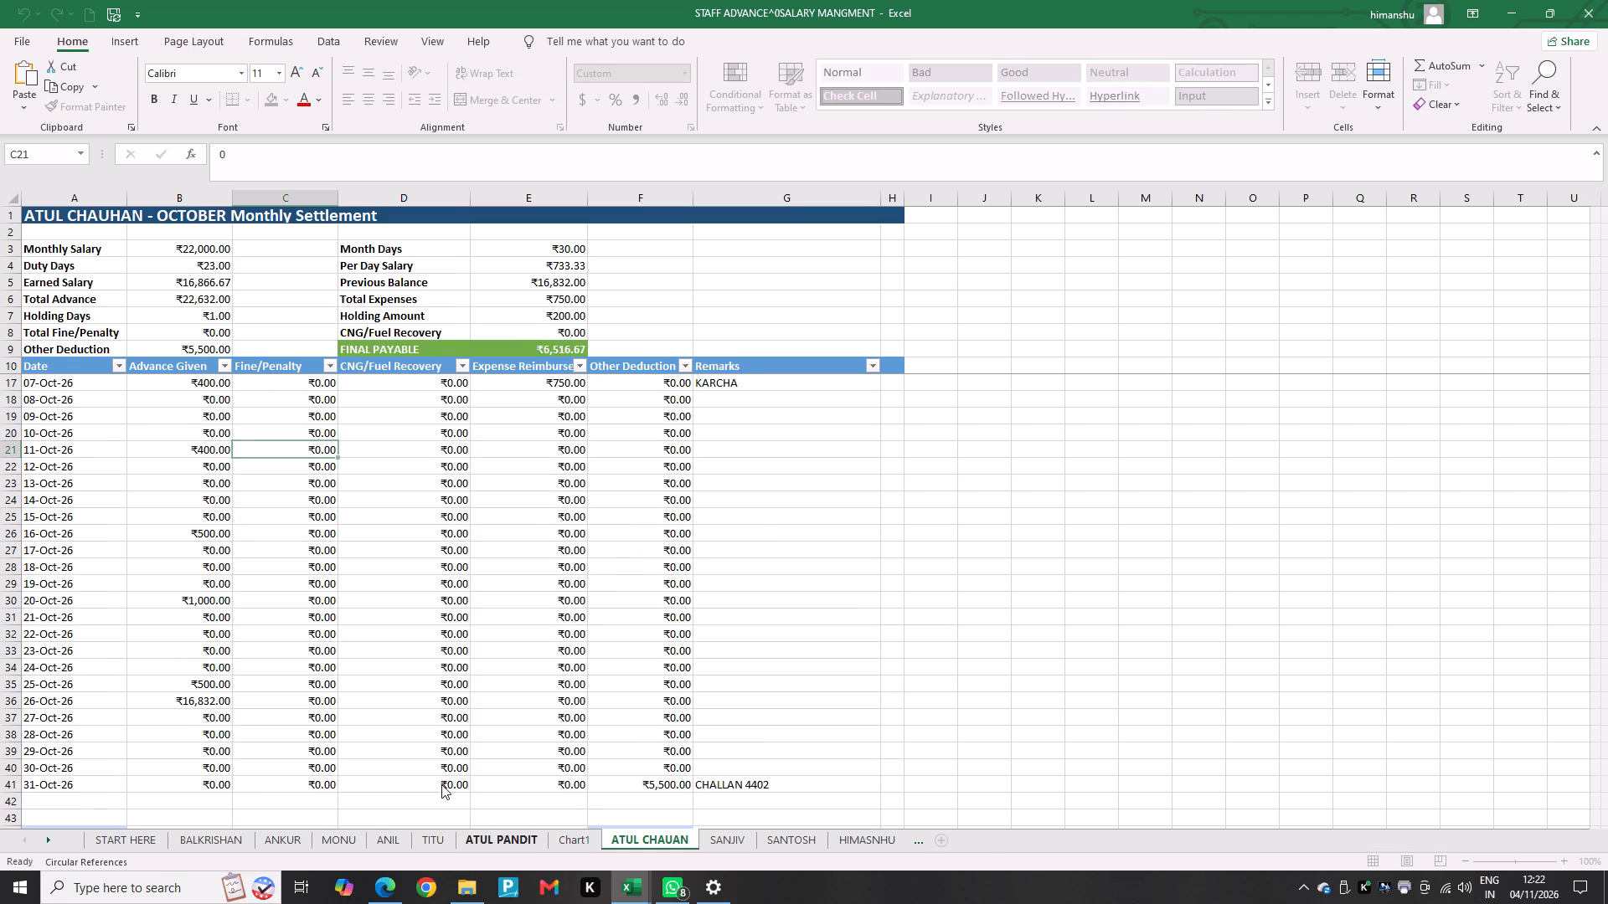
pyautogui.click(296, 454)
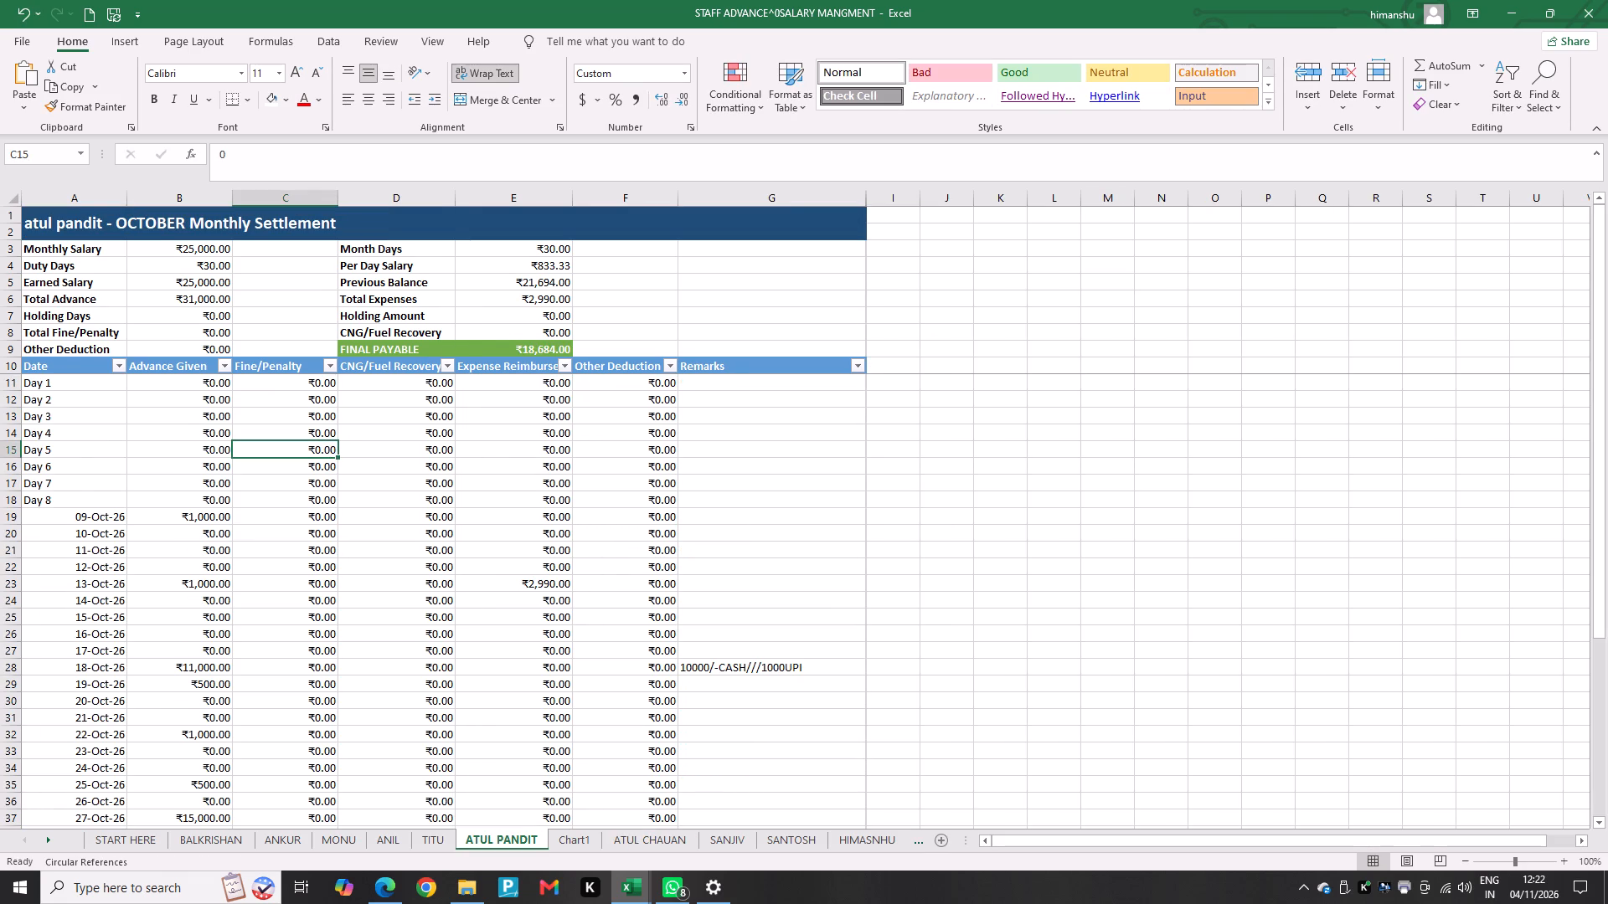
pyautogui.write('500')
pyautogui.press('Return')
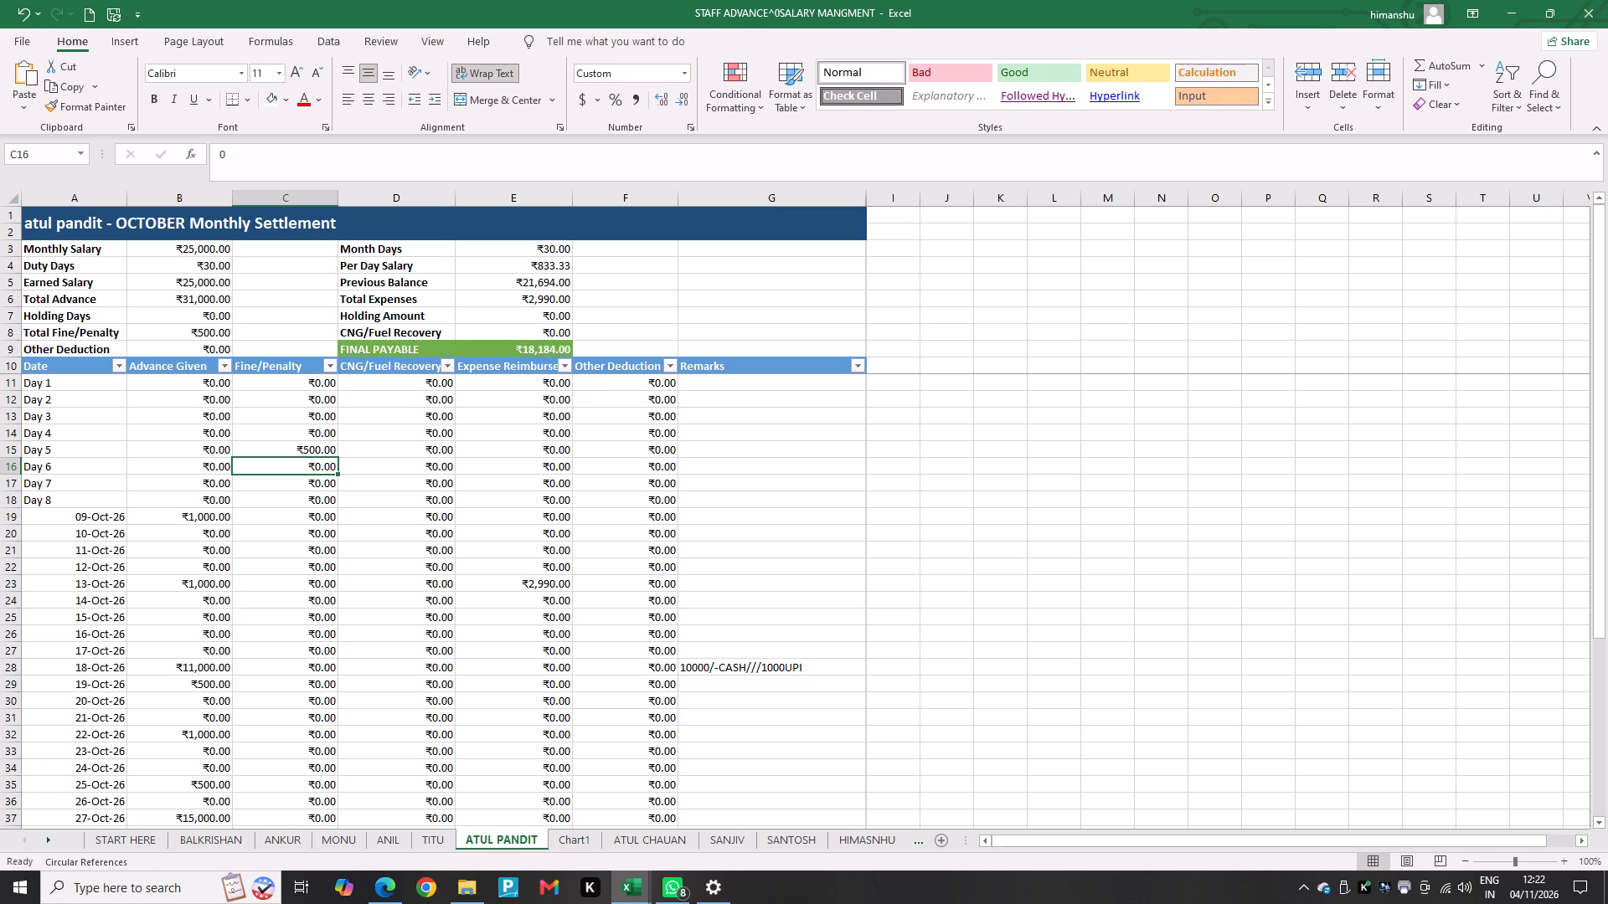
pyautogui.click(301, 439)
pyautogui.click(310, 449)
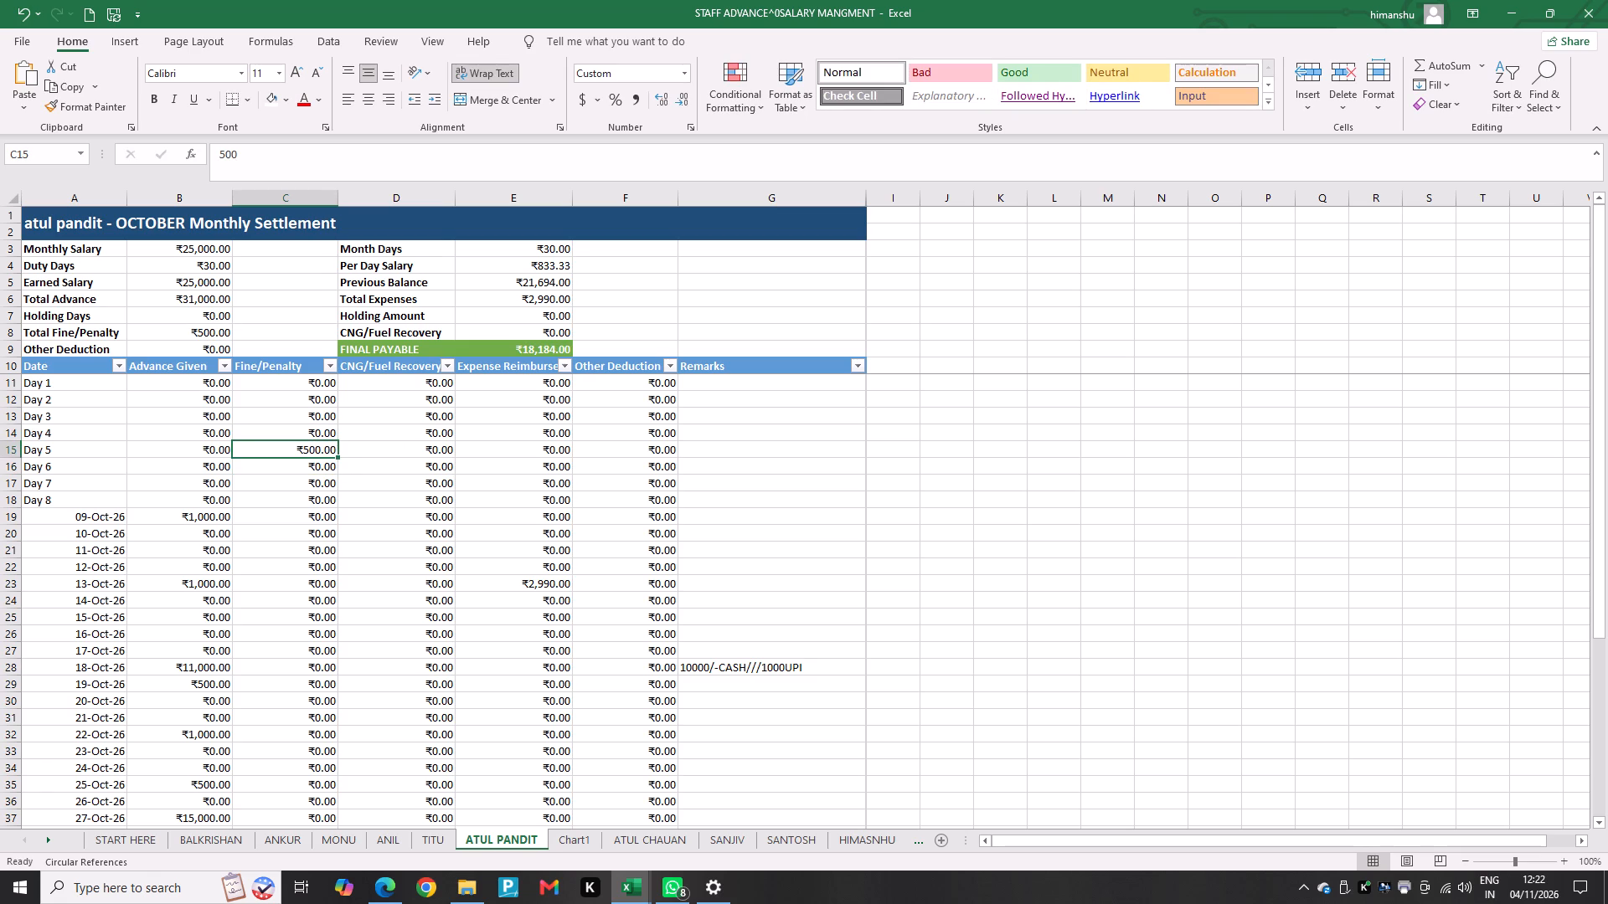
# Copy the Total Fine/Penalty formula =SUM(C11:C41) from cell B8 of the Pandit settlement sheet.
pyautogui.click(195, 338)
pyautogui.moveTo(330, 144); pyautogui.dragTo(215, 145)
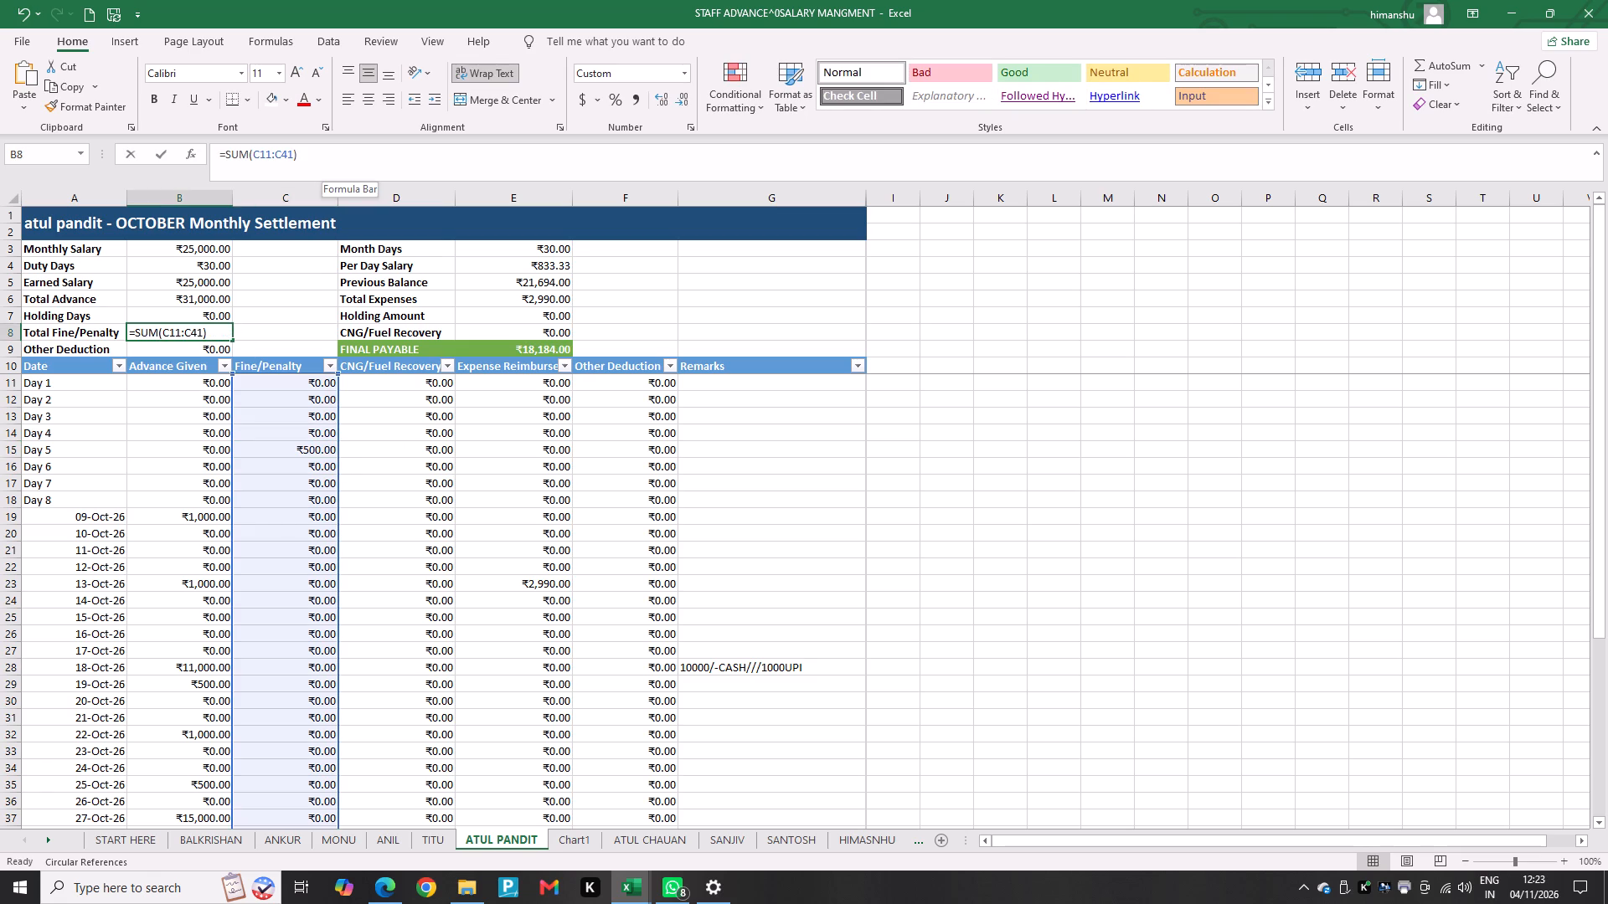
pyautogui.moveTo(215, 145); pyautogui.dragTo(214, 146)
pyautogui.moveTo(214, 146); pyautogui.dragTo(335, 157)
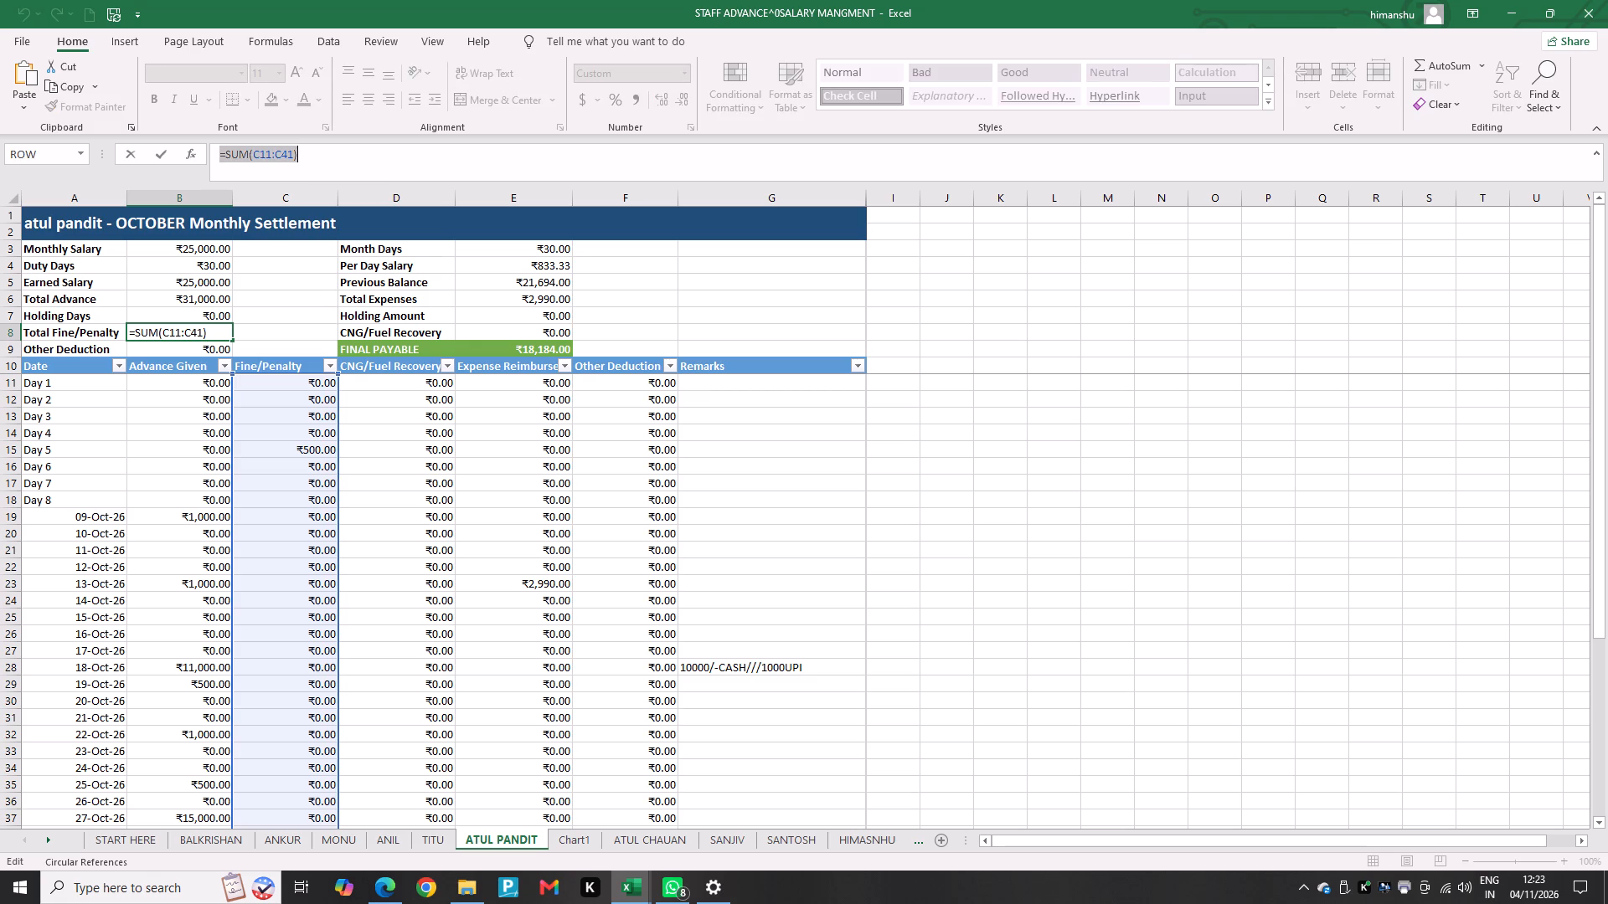
pyautogui.hotkey('ctrl', 'c')
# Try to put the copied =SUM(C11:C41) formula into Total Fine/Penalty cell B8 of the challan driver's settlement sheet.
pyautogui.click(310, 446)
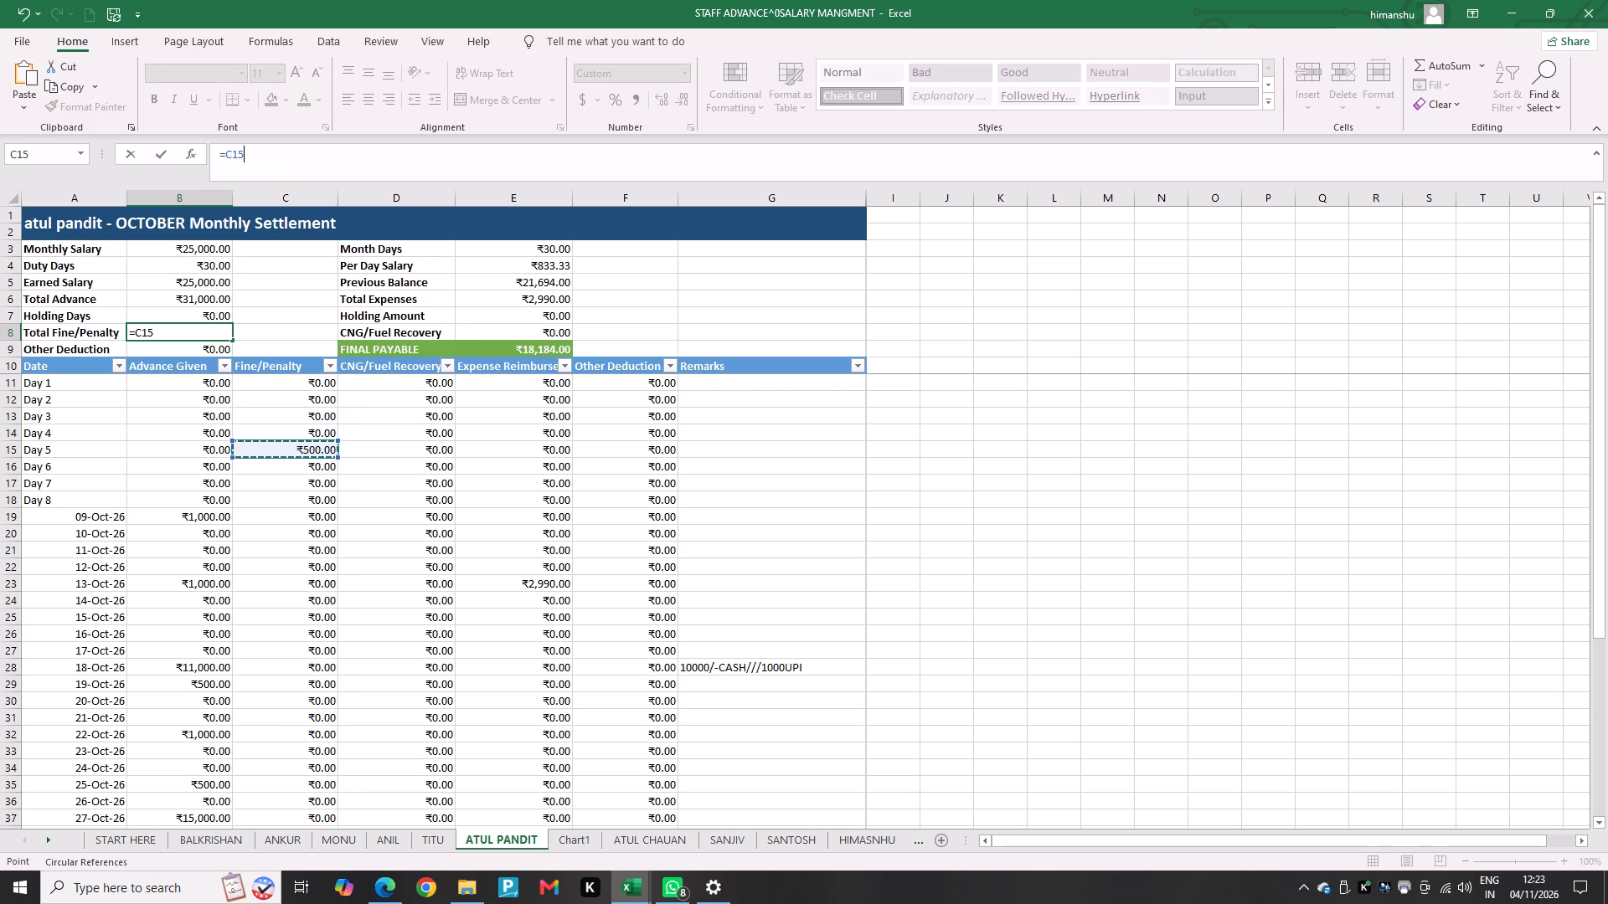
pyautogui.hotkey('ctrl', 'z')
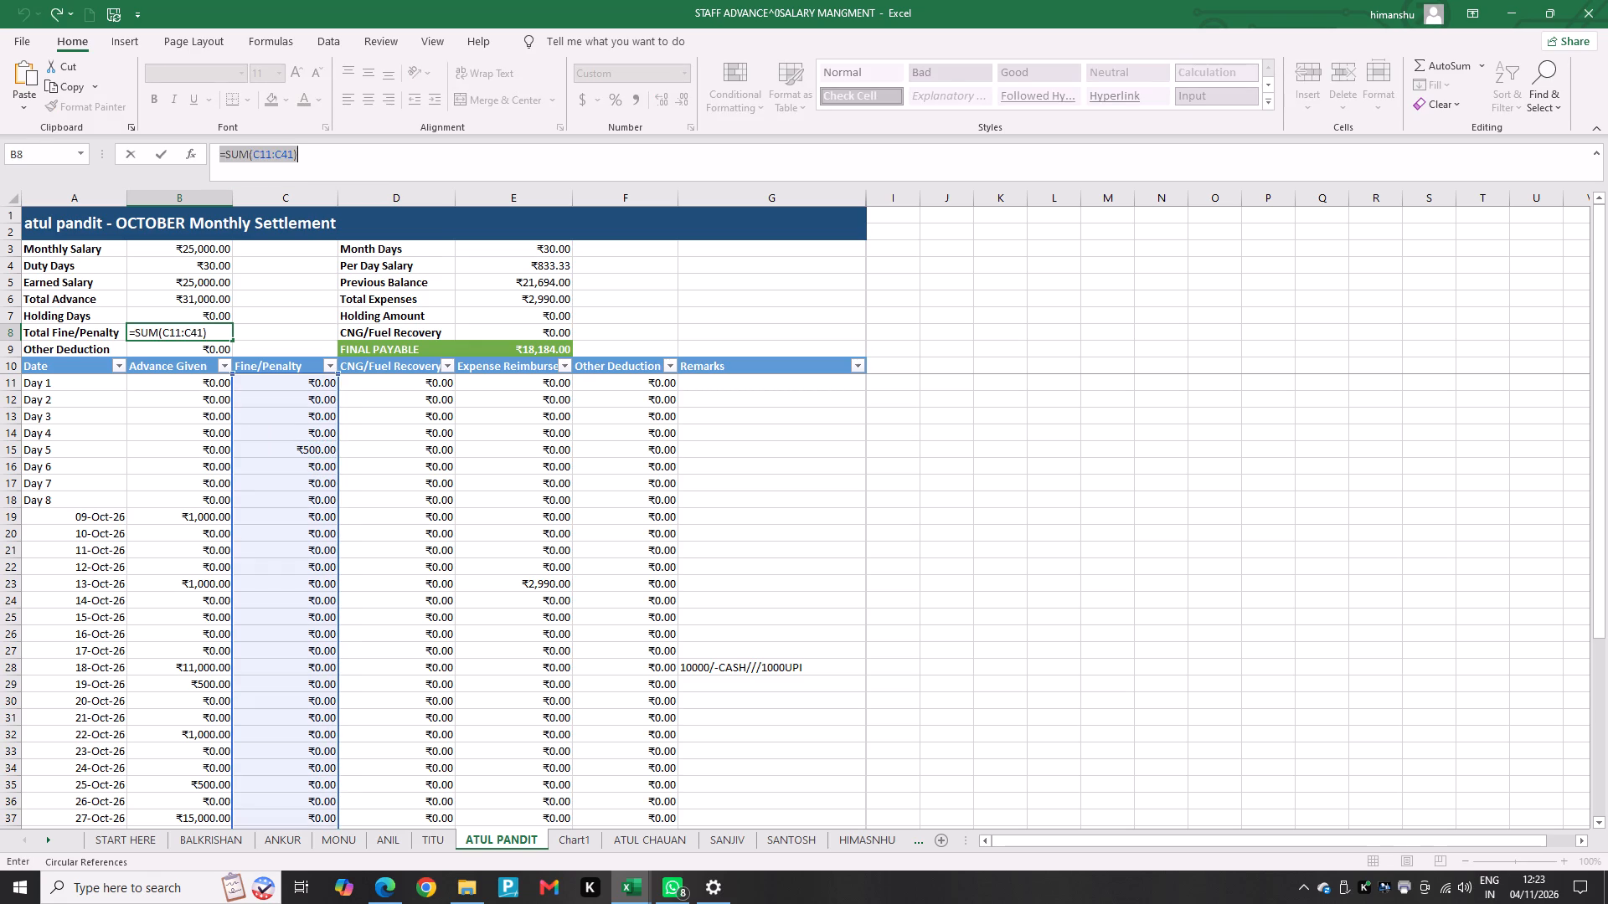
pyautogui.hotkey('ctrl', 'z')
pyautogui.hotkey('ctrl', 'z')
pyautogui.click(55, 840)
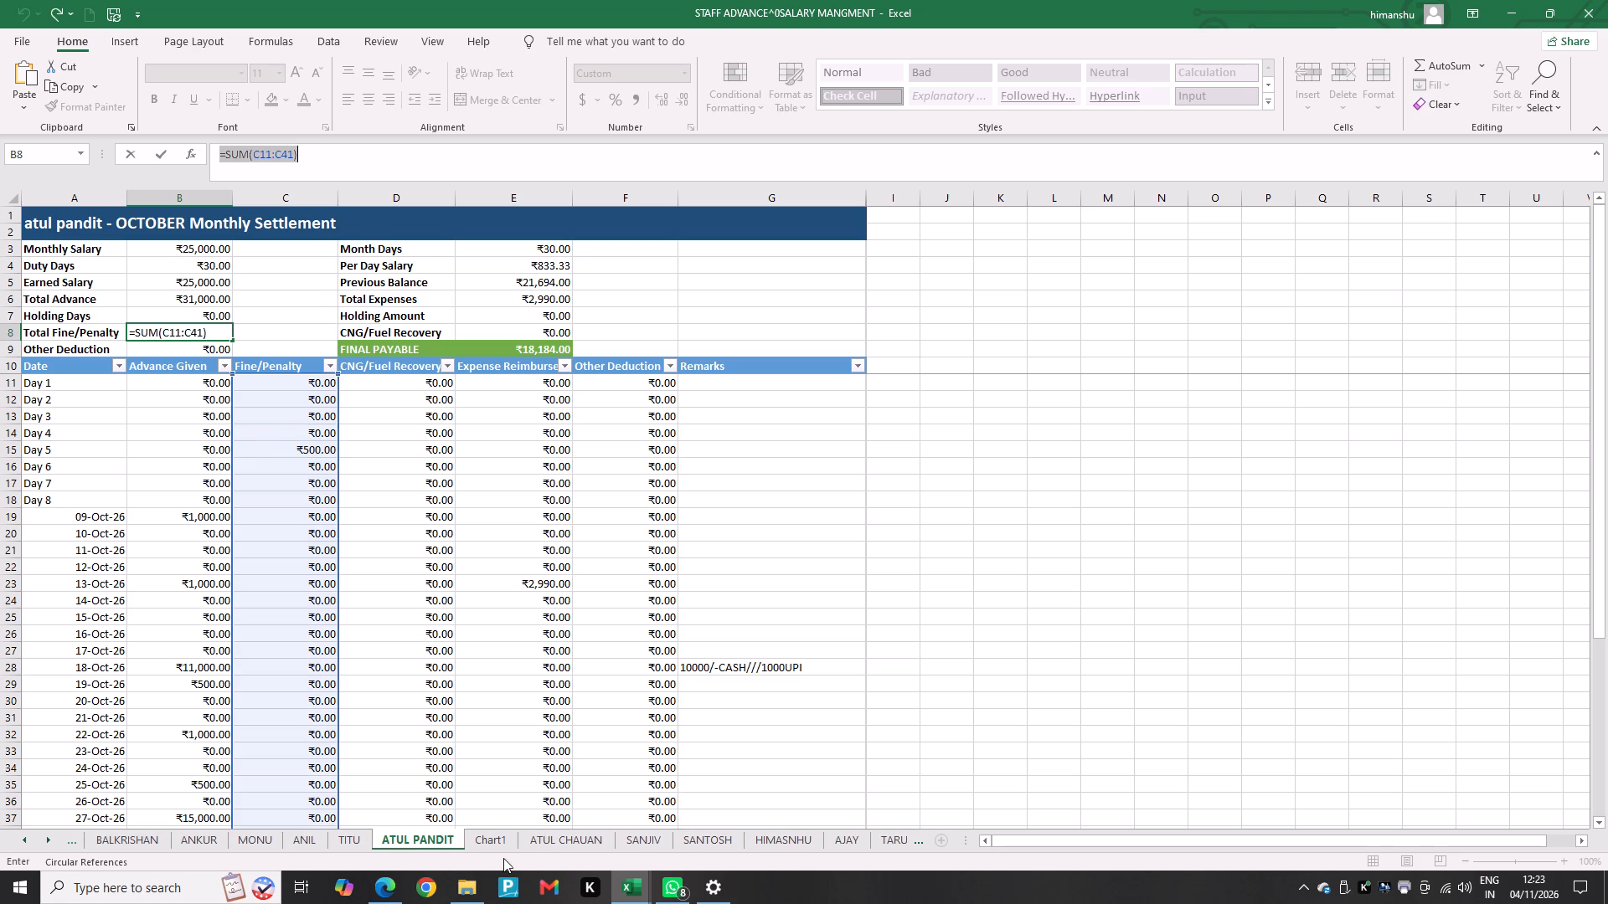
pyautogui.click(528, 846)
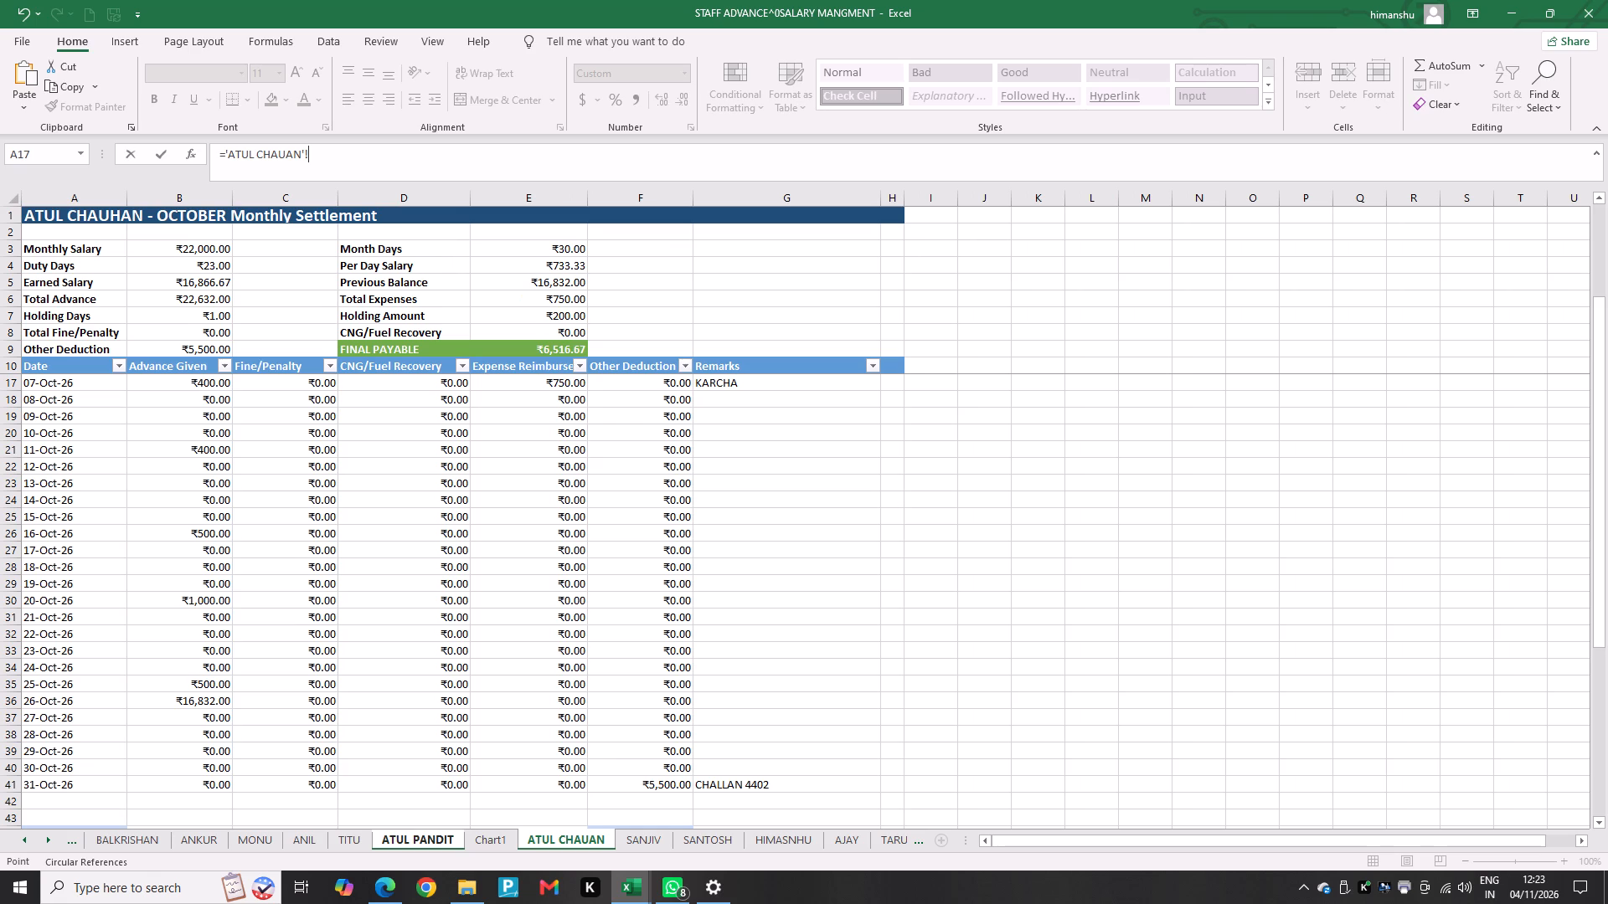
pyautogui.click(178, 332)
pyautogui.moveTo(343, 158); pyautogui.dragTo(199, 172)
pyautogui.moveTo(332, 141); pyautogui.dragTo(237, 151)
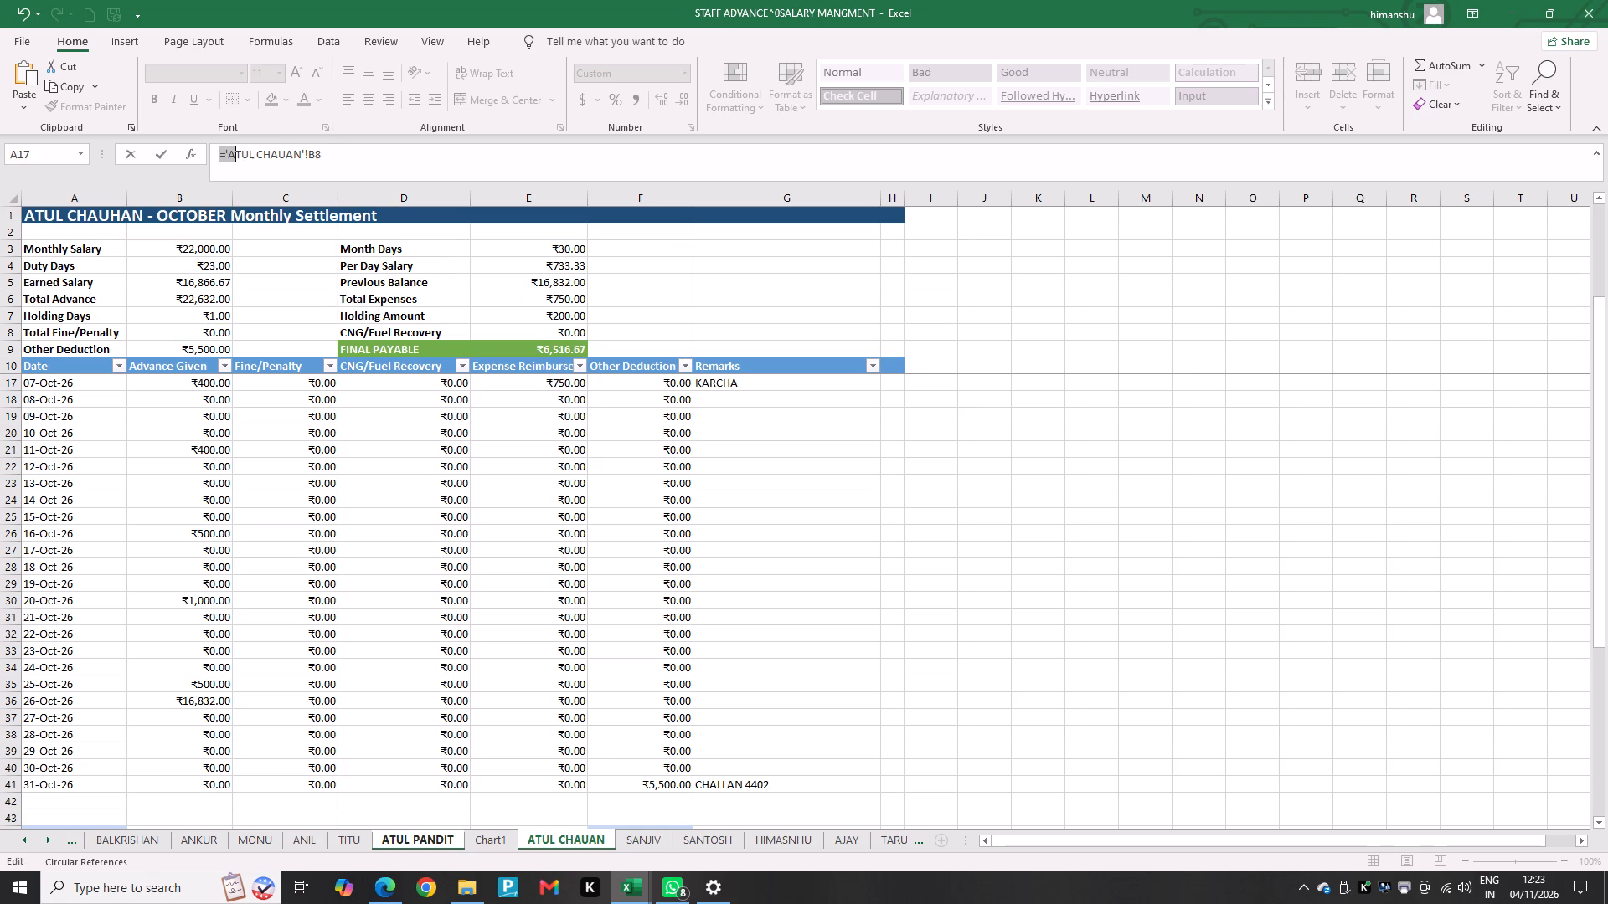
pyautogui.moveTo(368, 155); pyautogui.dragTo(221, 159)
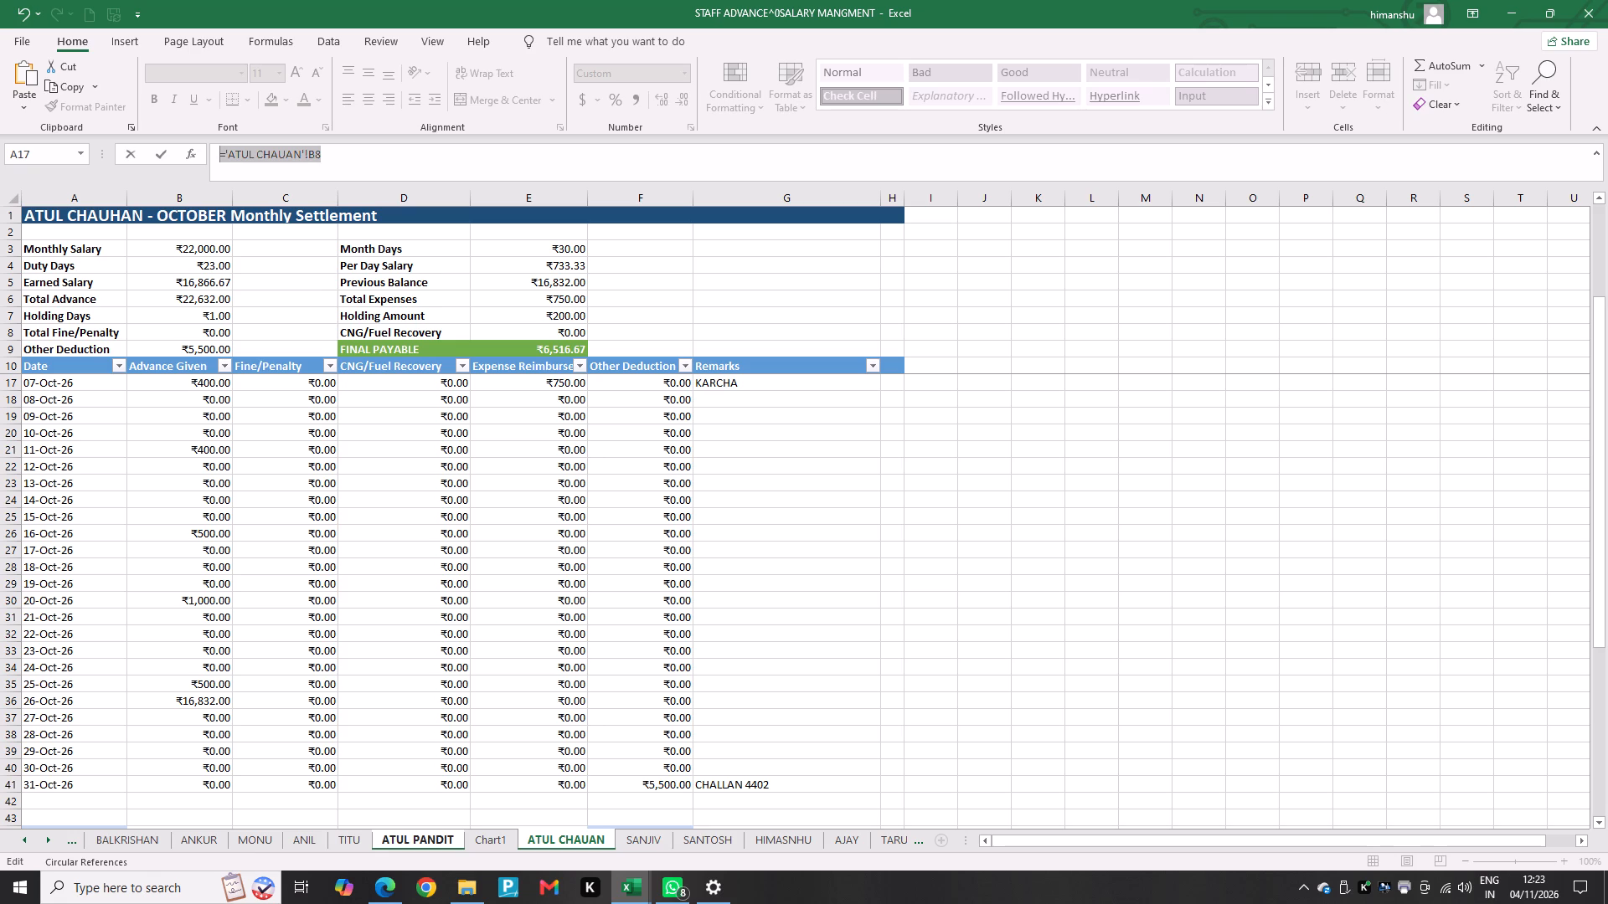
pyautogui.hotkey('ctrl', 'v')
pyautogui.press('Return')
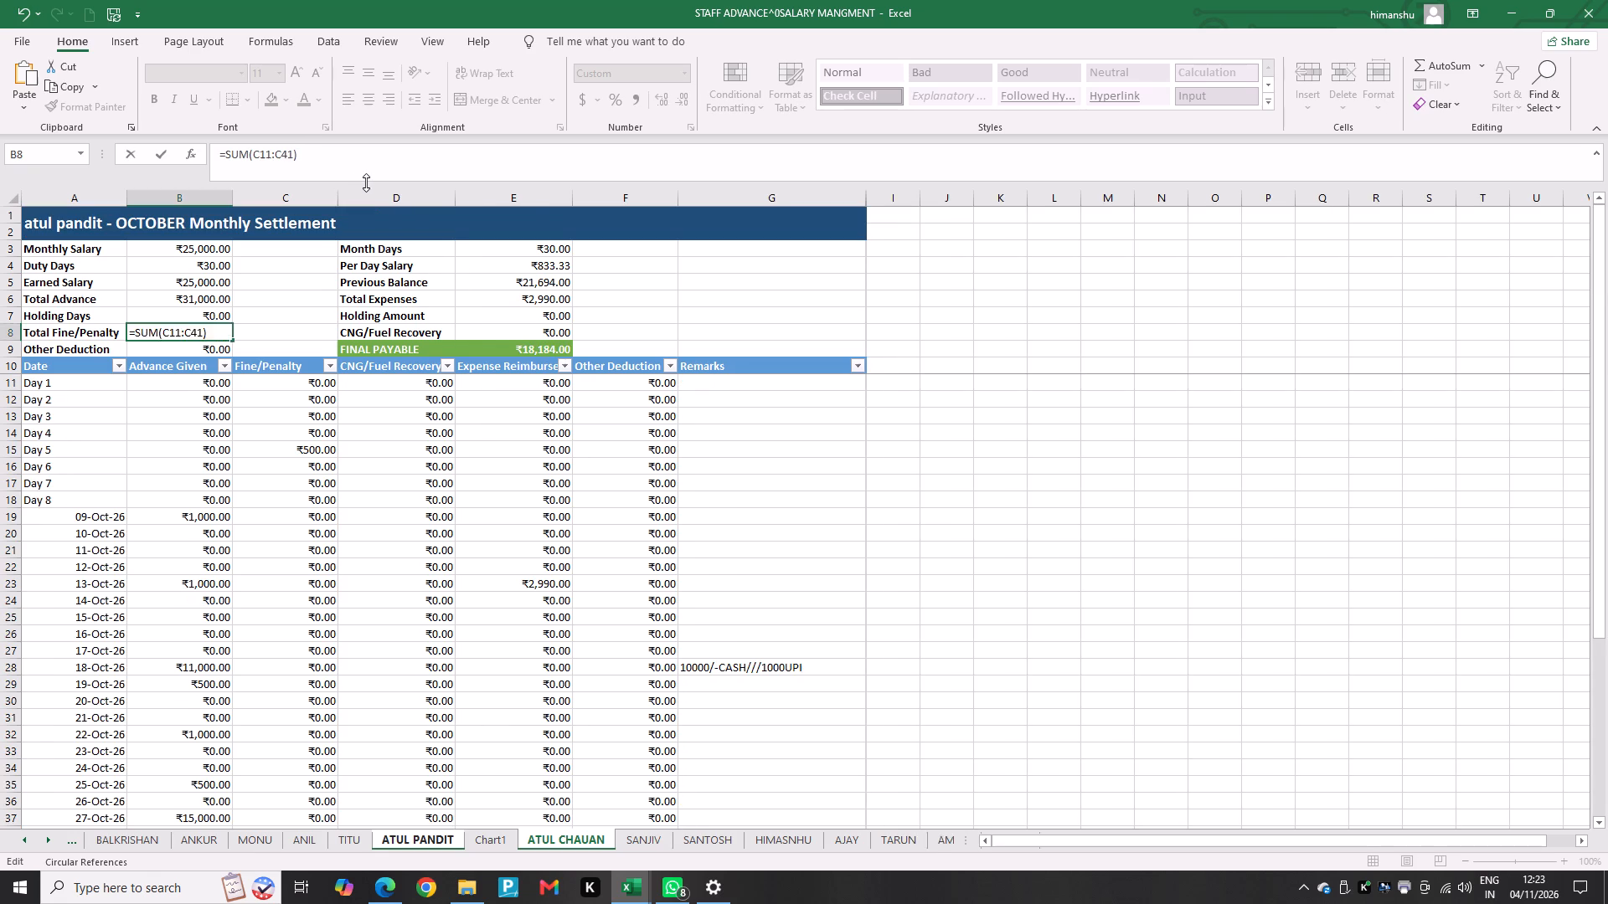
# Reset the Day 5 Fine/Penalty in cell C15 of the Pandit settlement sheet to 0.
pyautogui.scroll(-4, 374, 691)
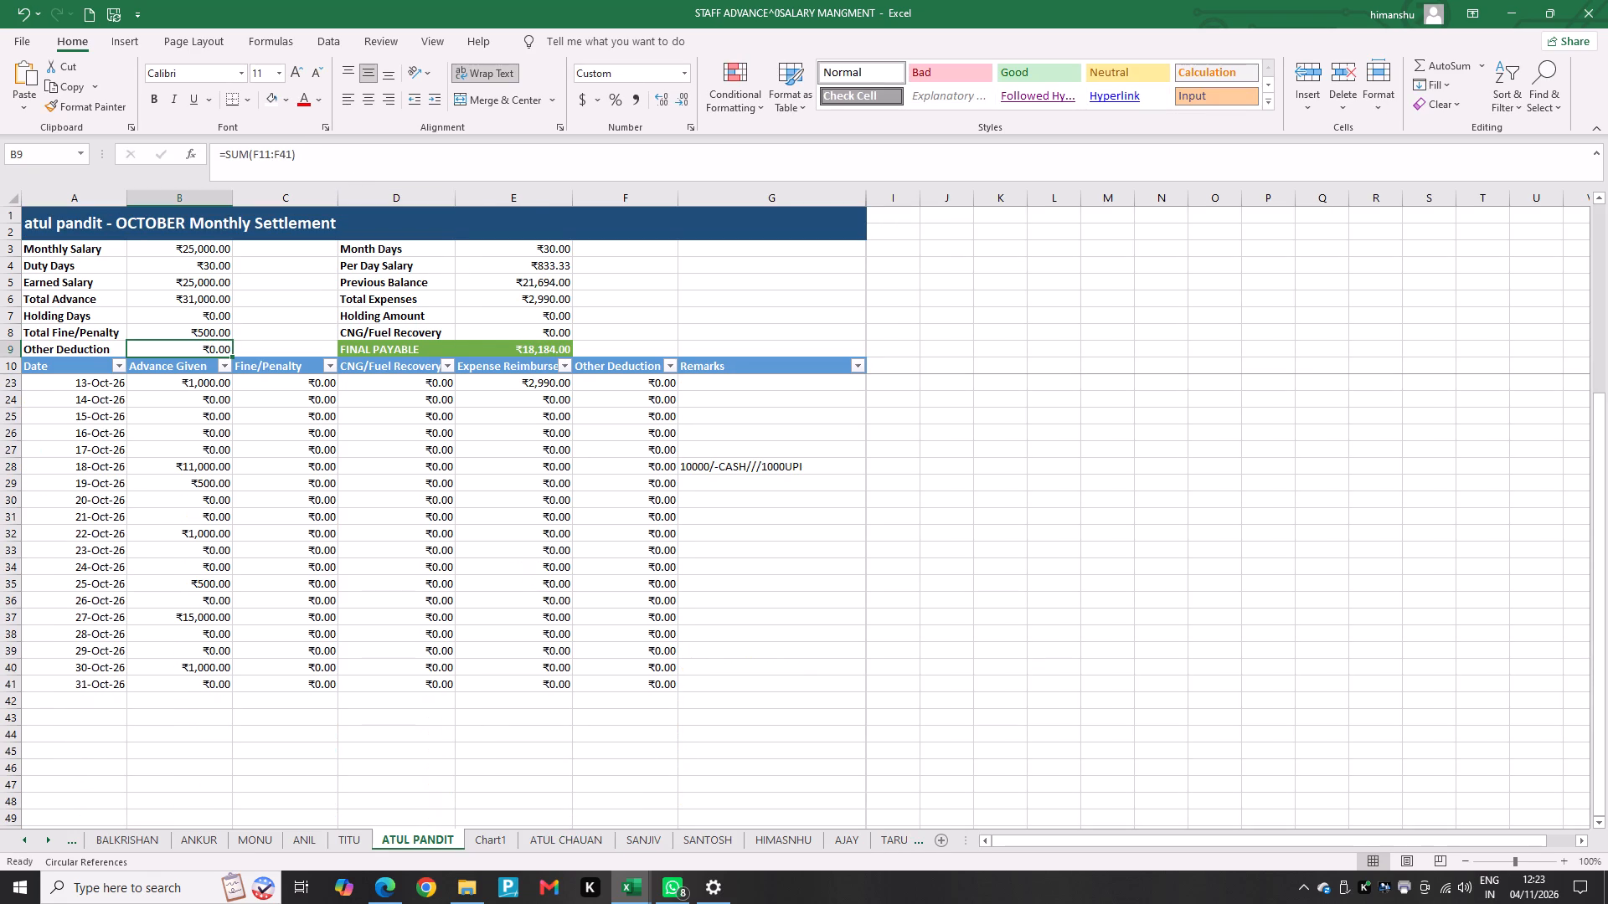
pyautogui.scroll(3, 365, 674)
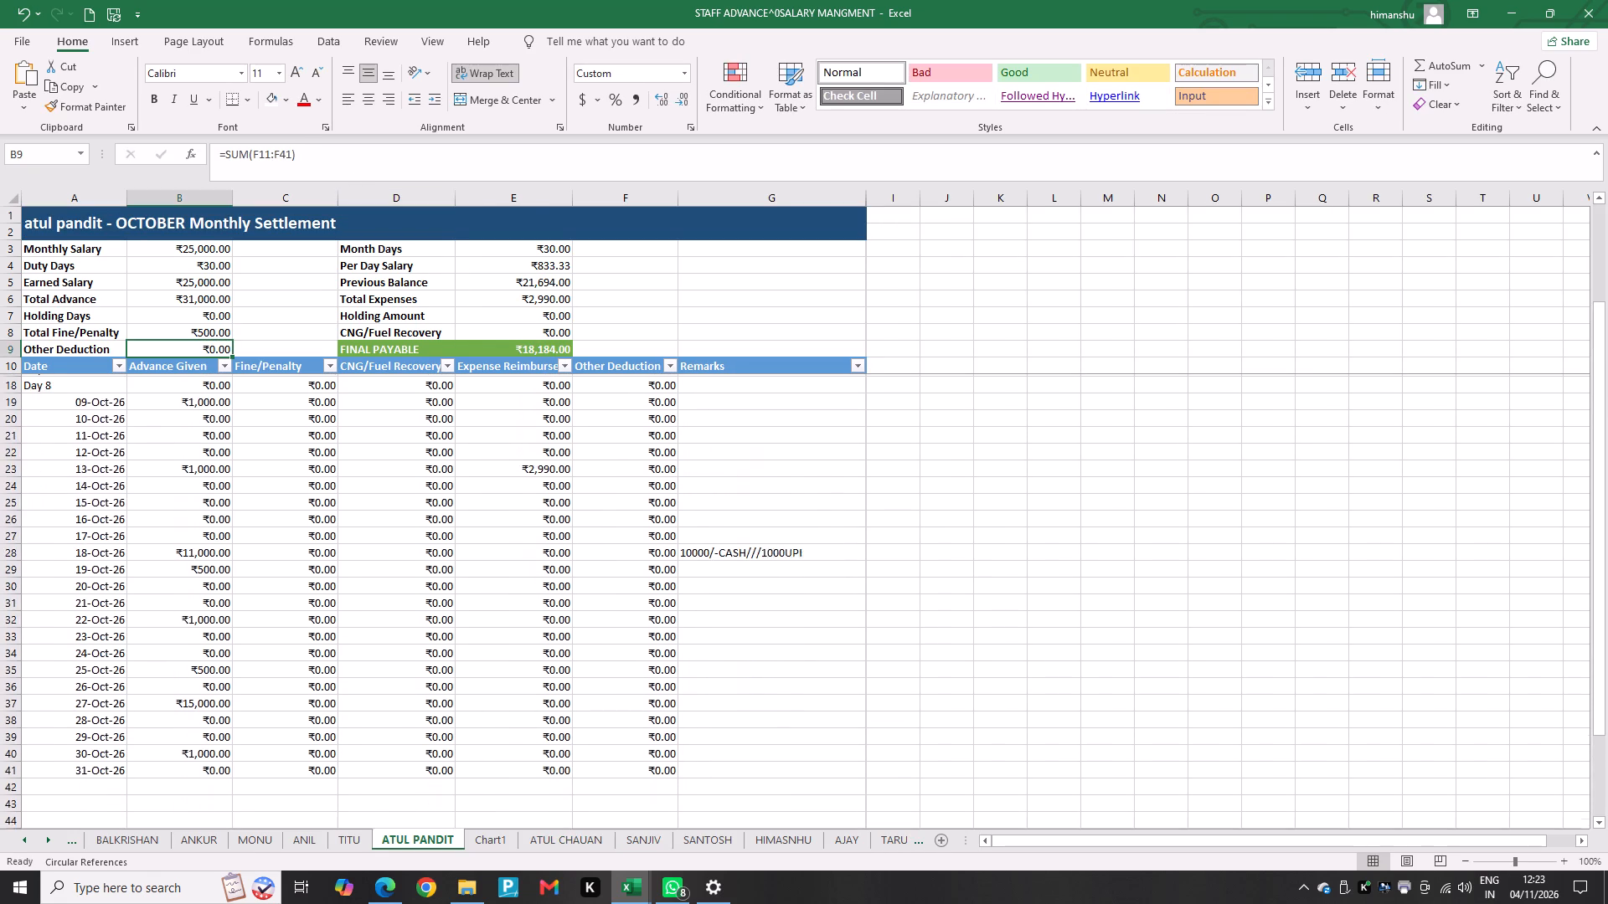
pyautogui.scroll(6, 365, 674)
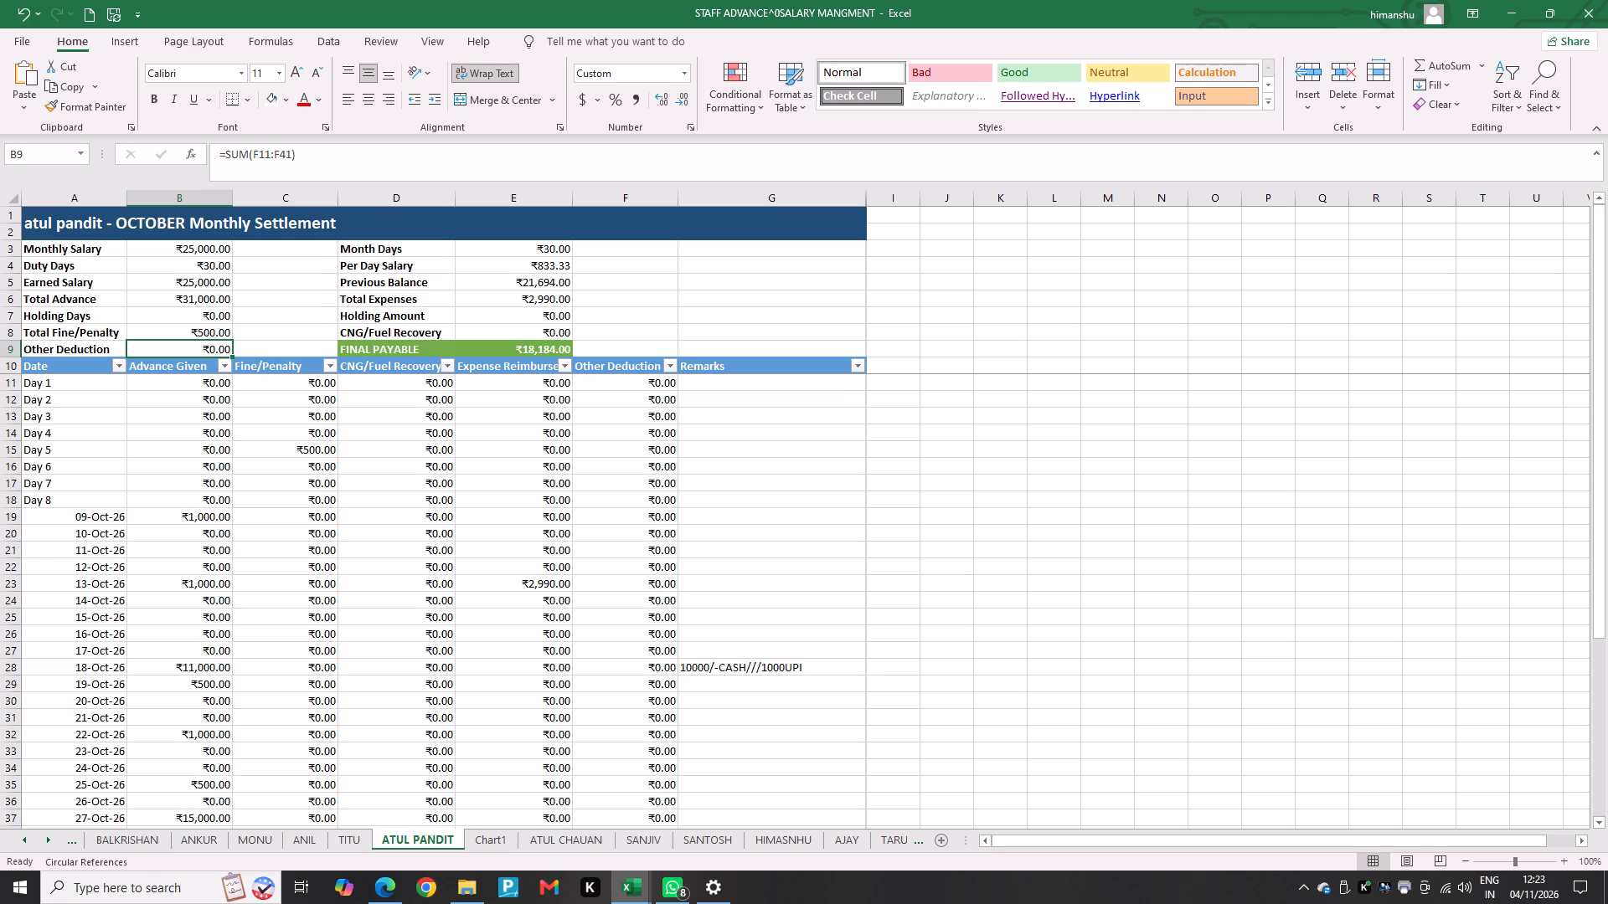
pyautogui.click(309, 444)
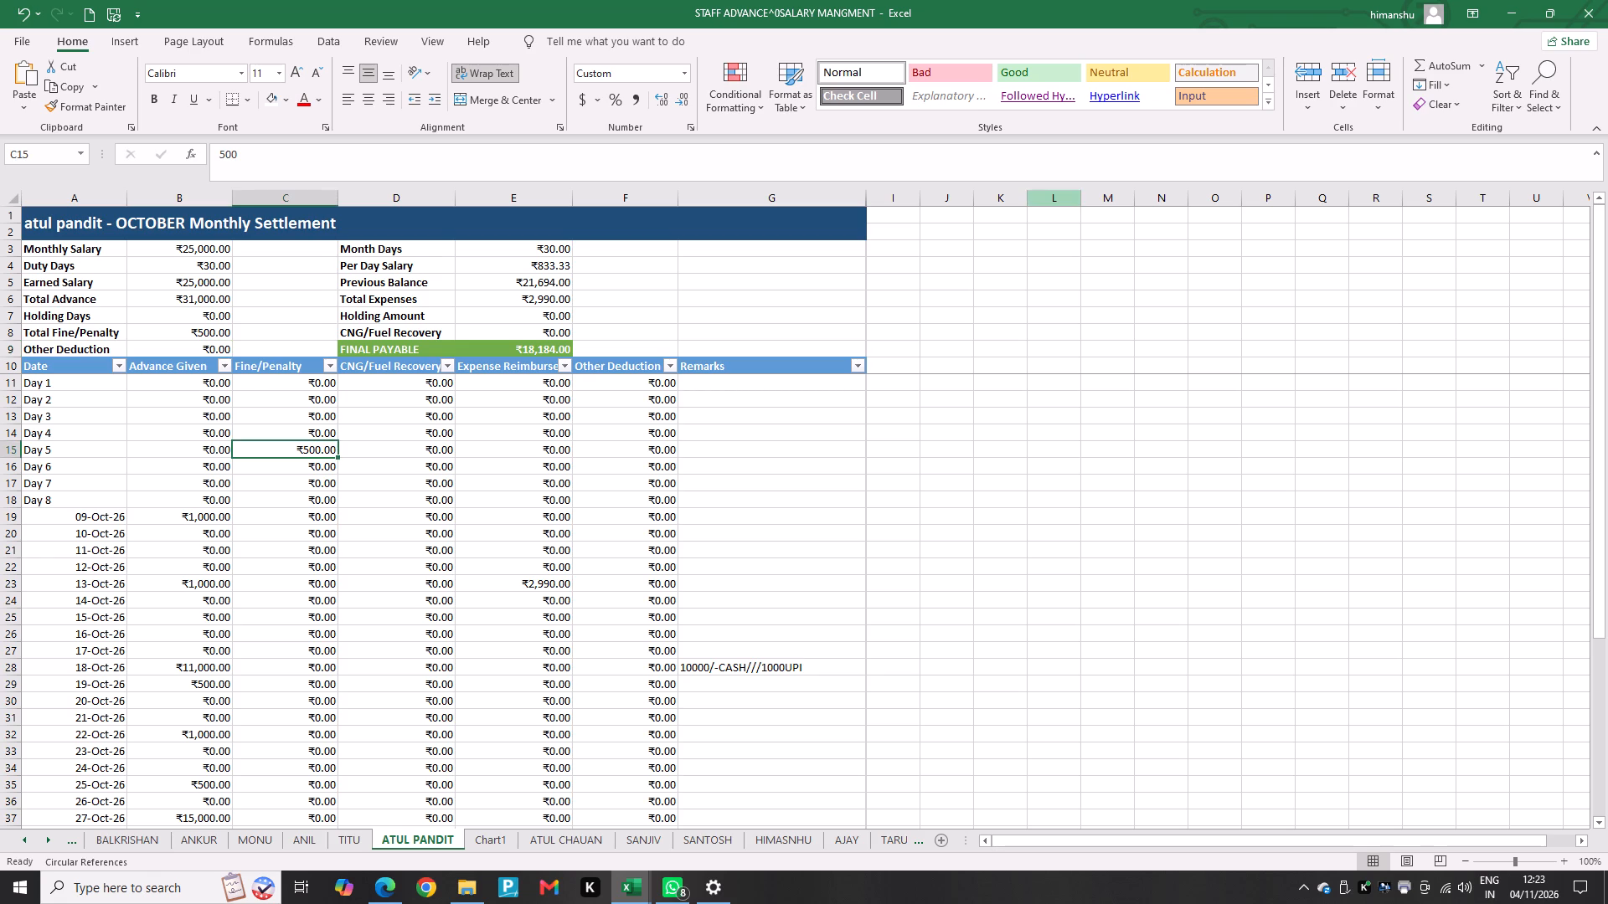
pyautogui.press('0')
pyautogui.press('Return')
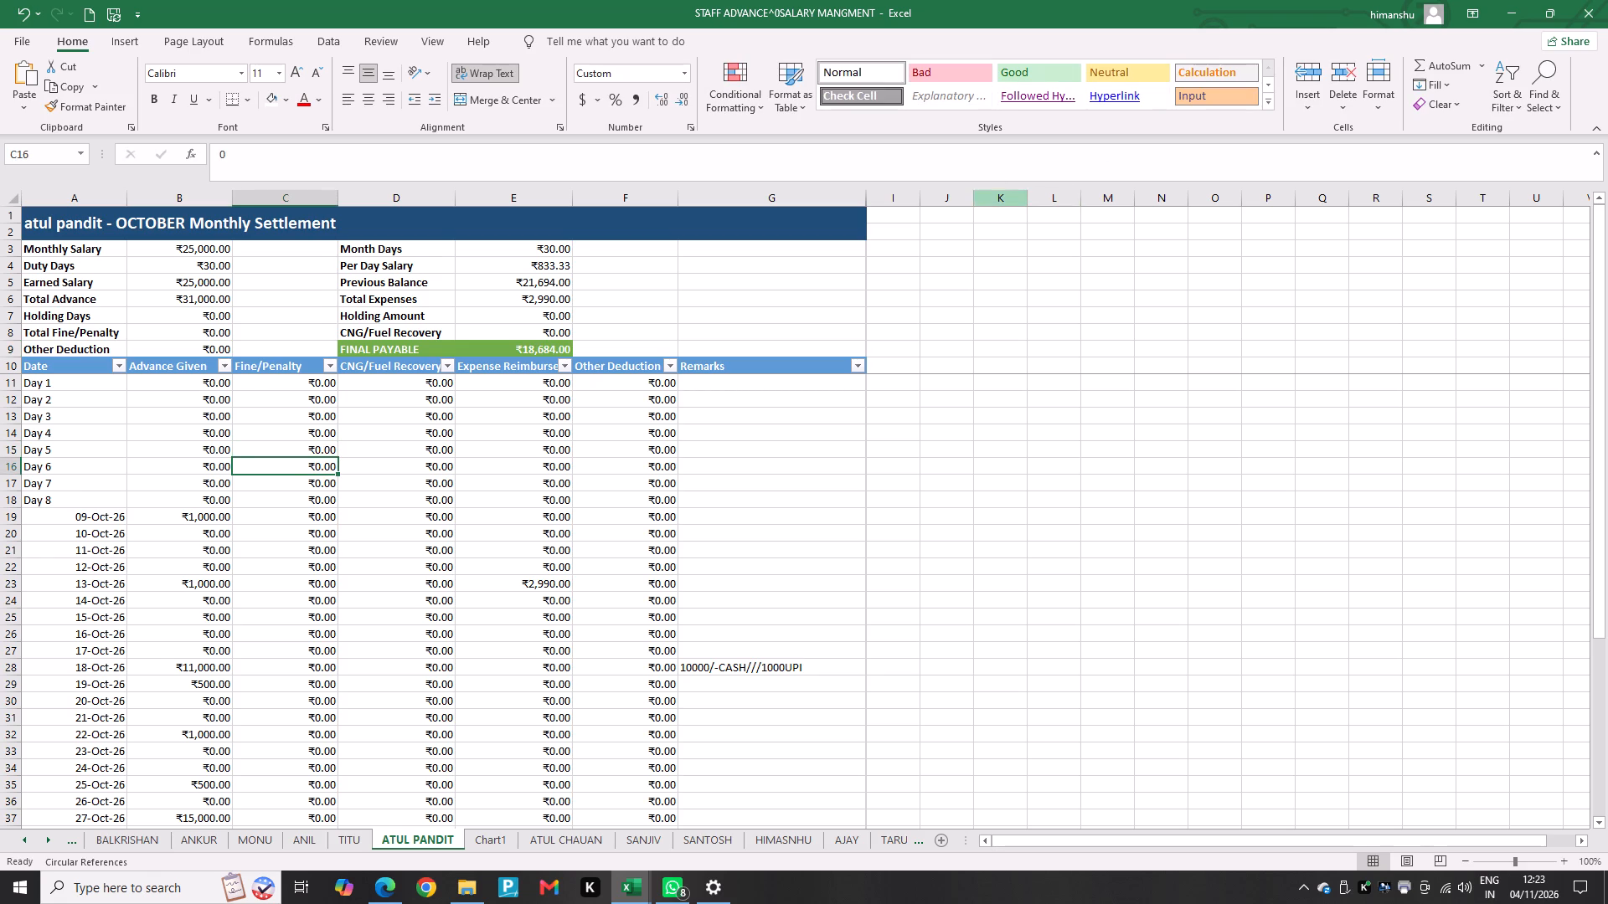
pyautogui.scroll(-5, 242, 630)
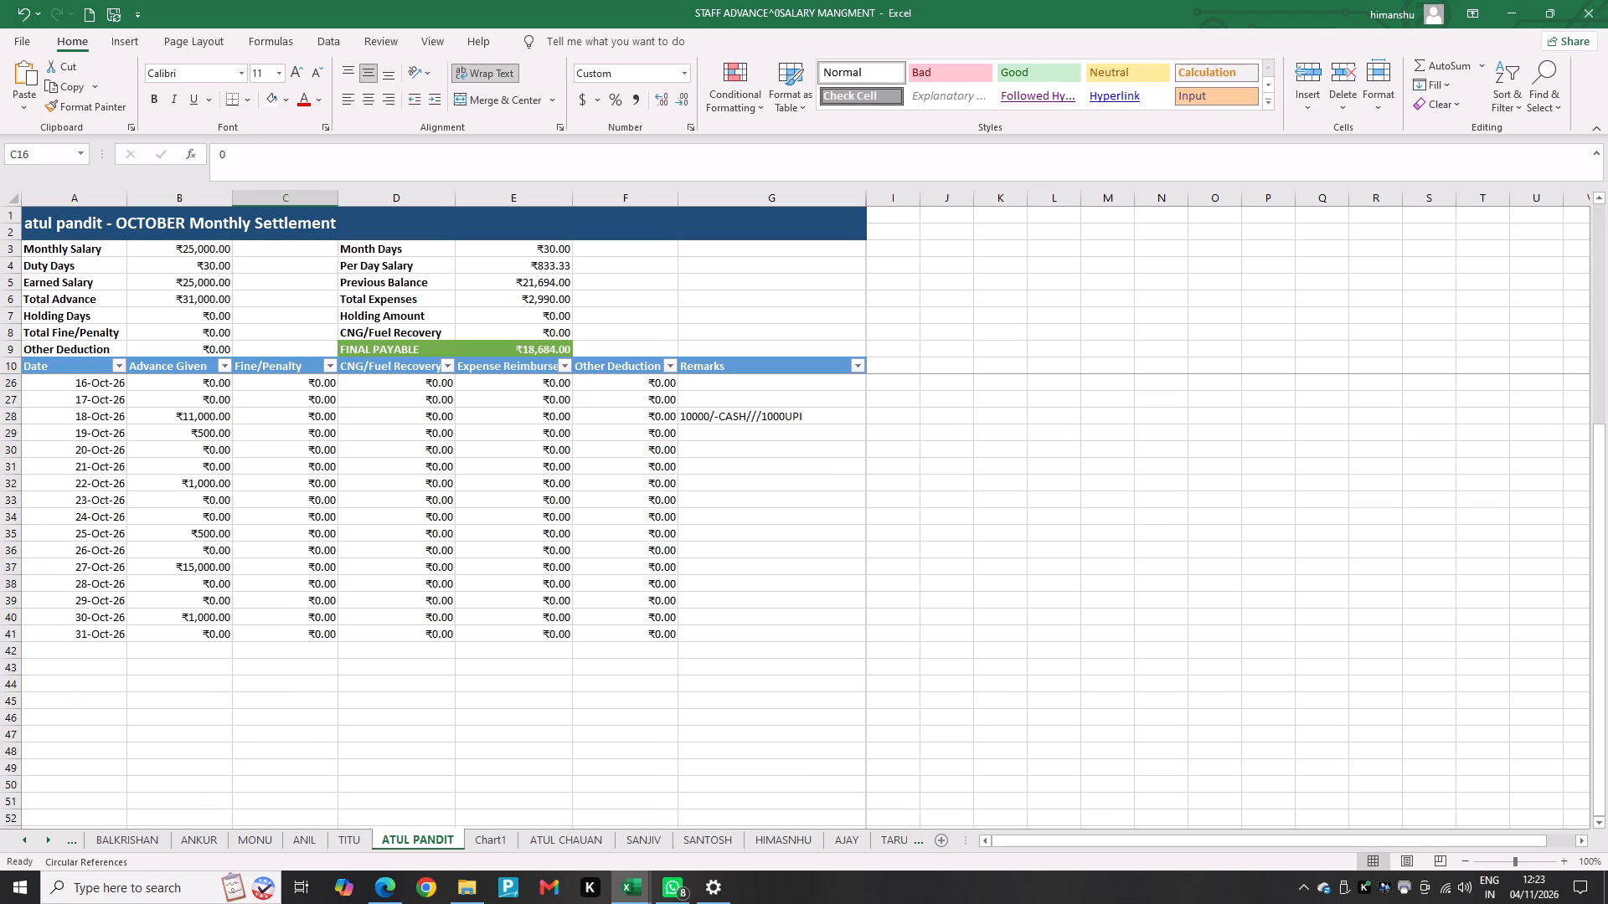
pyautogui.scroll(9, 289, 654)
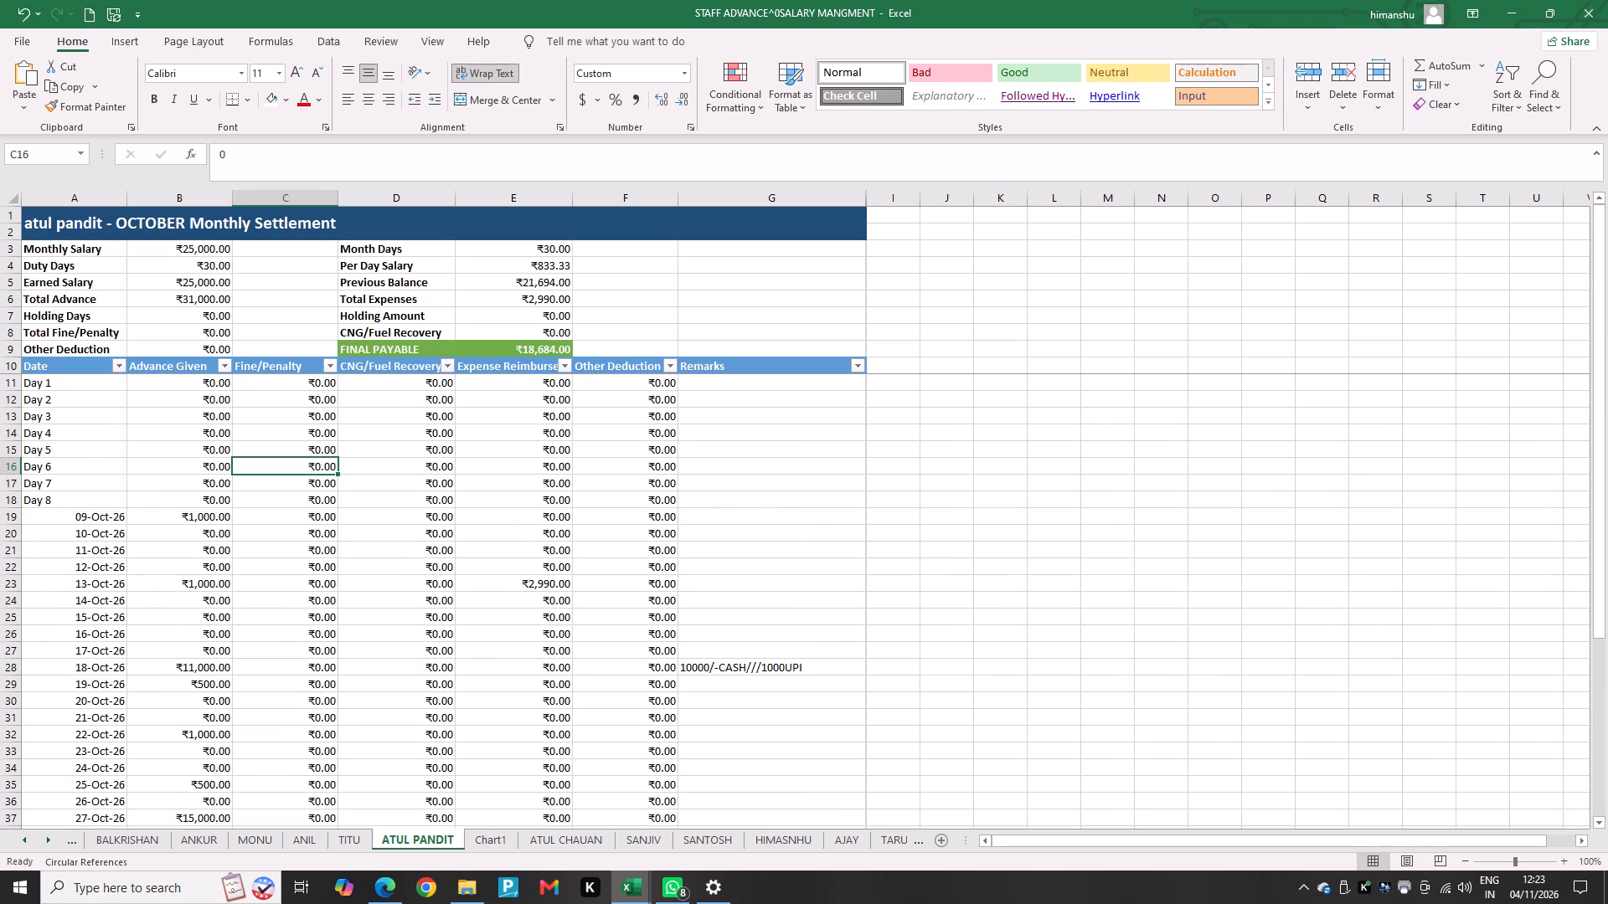
# Paste the formula =SUM(C11:C41) into Total Fine/Penalty cell B8 on the challan driver's October settlement sheet.
pyautogui.click(575, 839)
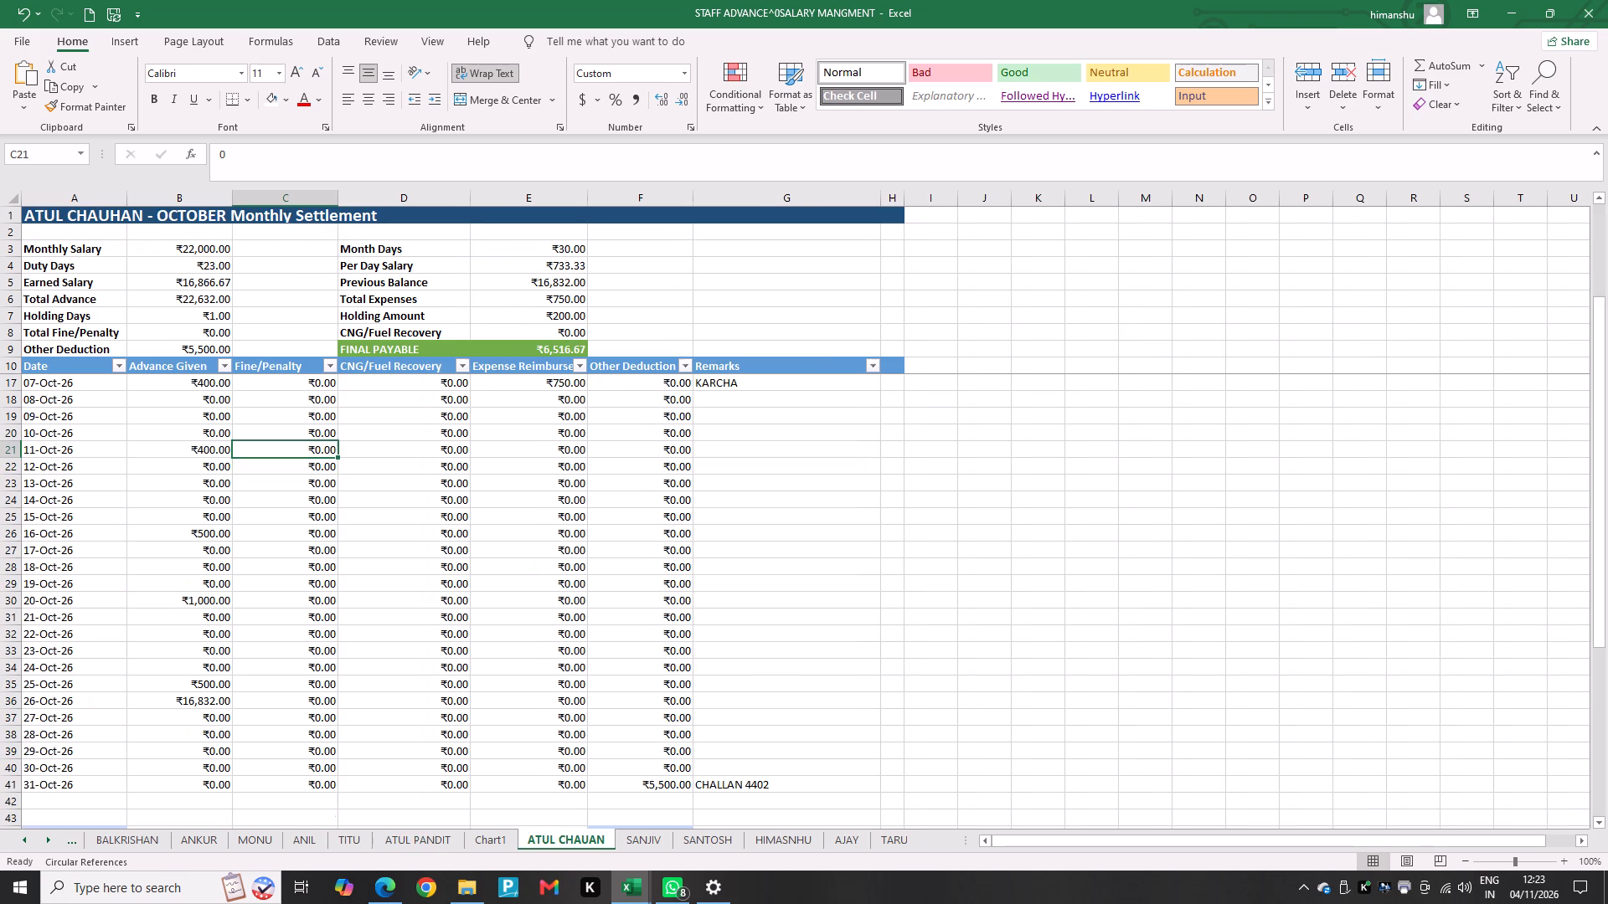
pyautogui.scroll(4, 375, 653)
pyautogui.click(197, 329)
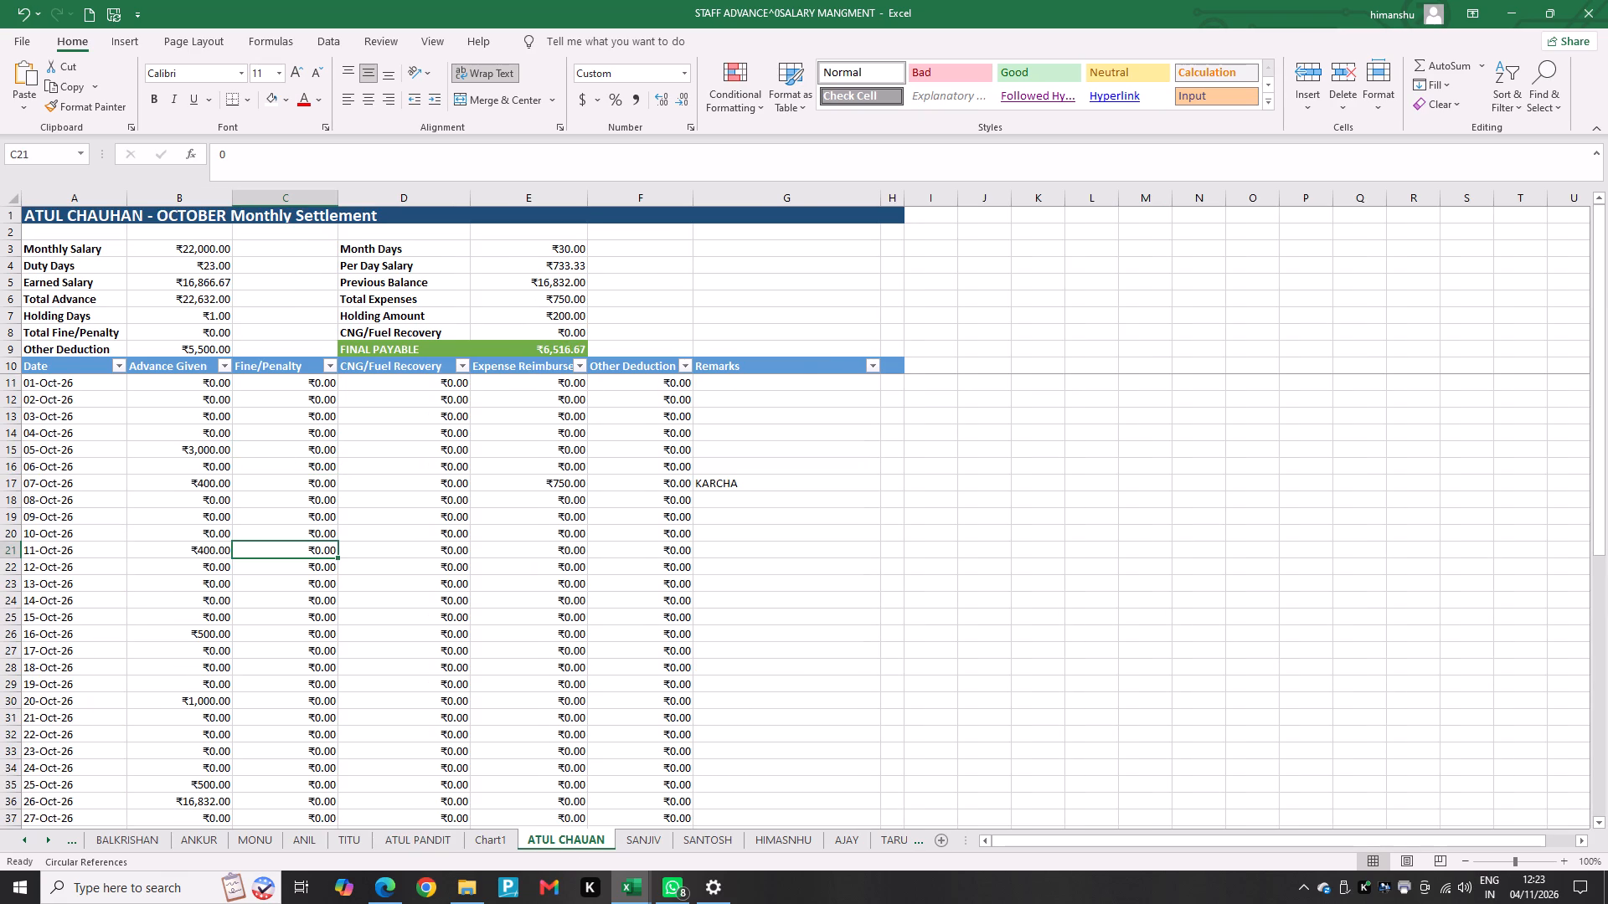
pyautogui.moveTo(266, 149); pyautogui.dragTo(185, 142)
pyautogui.hotkey('ctrl', 'v')
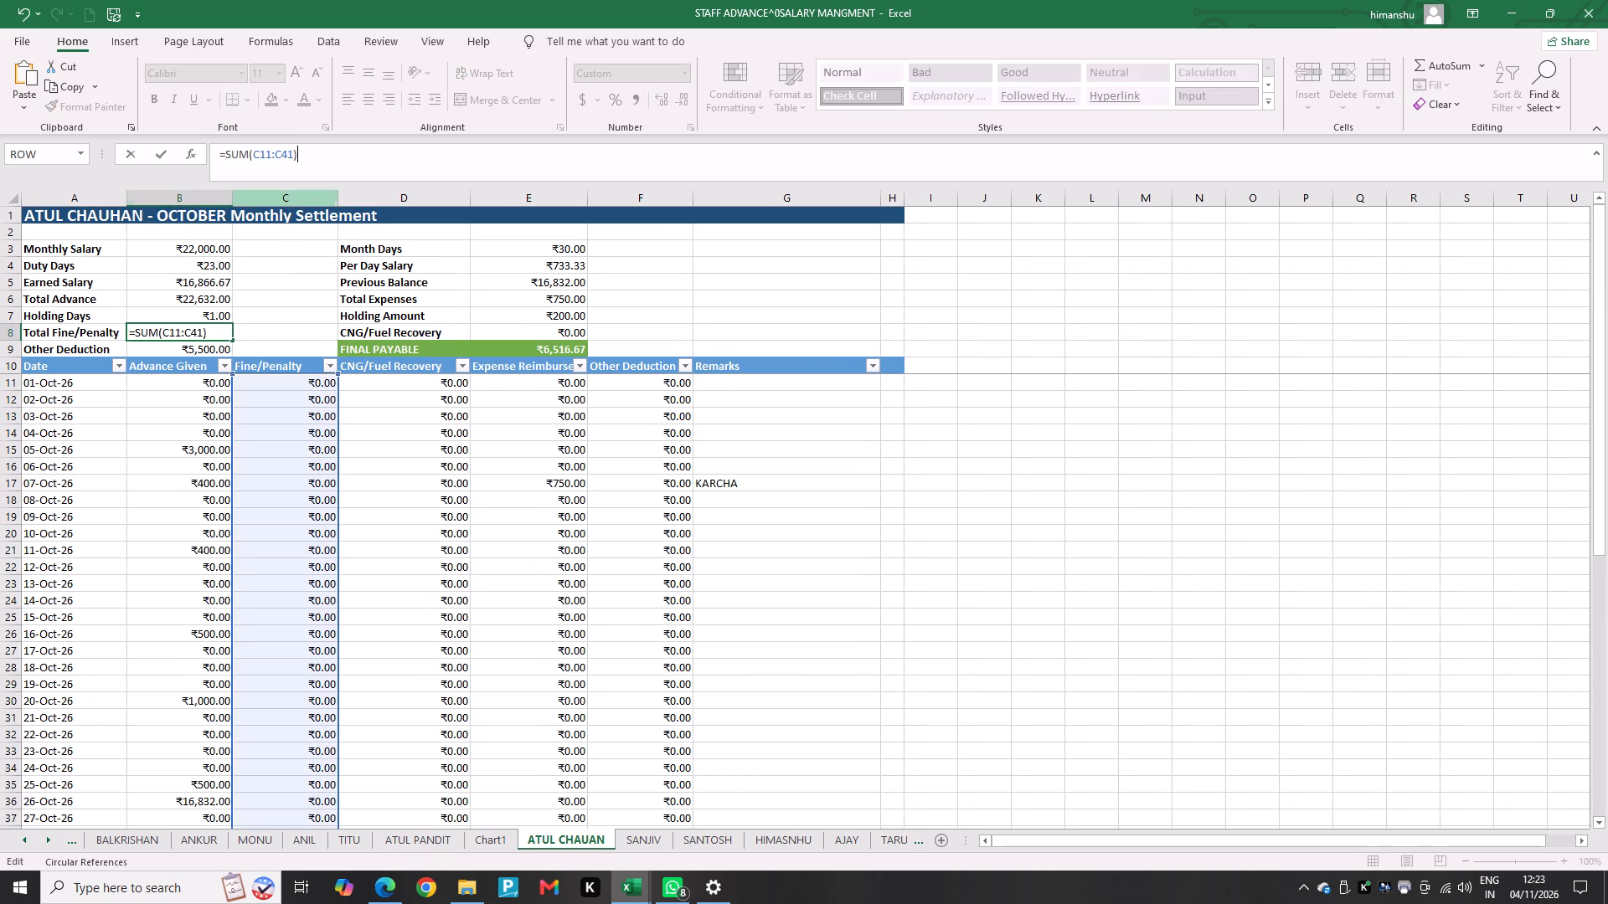
pyautogui.press('Return')
# For 31-Oct-26, enter 5500 as Fine/Penalty in cell C41 and set Other Deduction in F41 to 0.
pyautogui.scroll(-4, 286, 654)
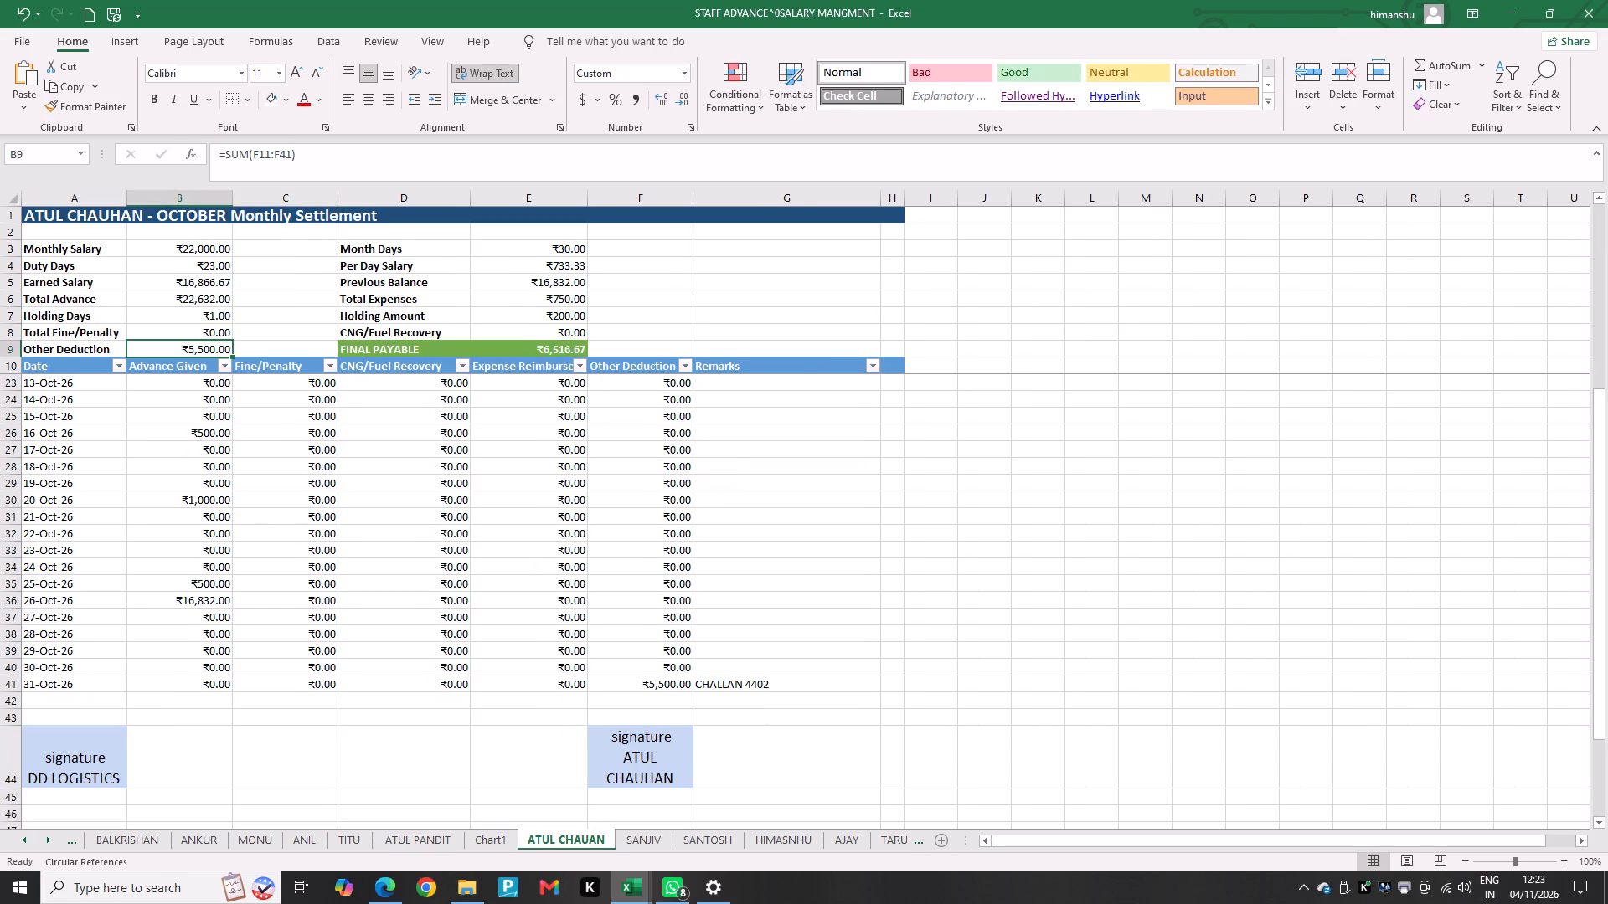
pyautogui.click(305, 679)
pyautogui.write('5500')
pyautogui.press('Return')
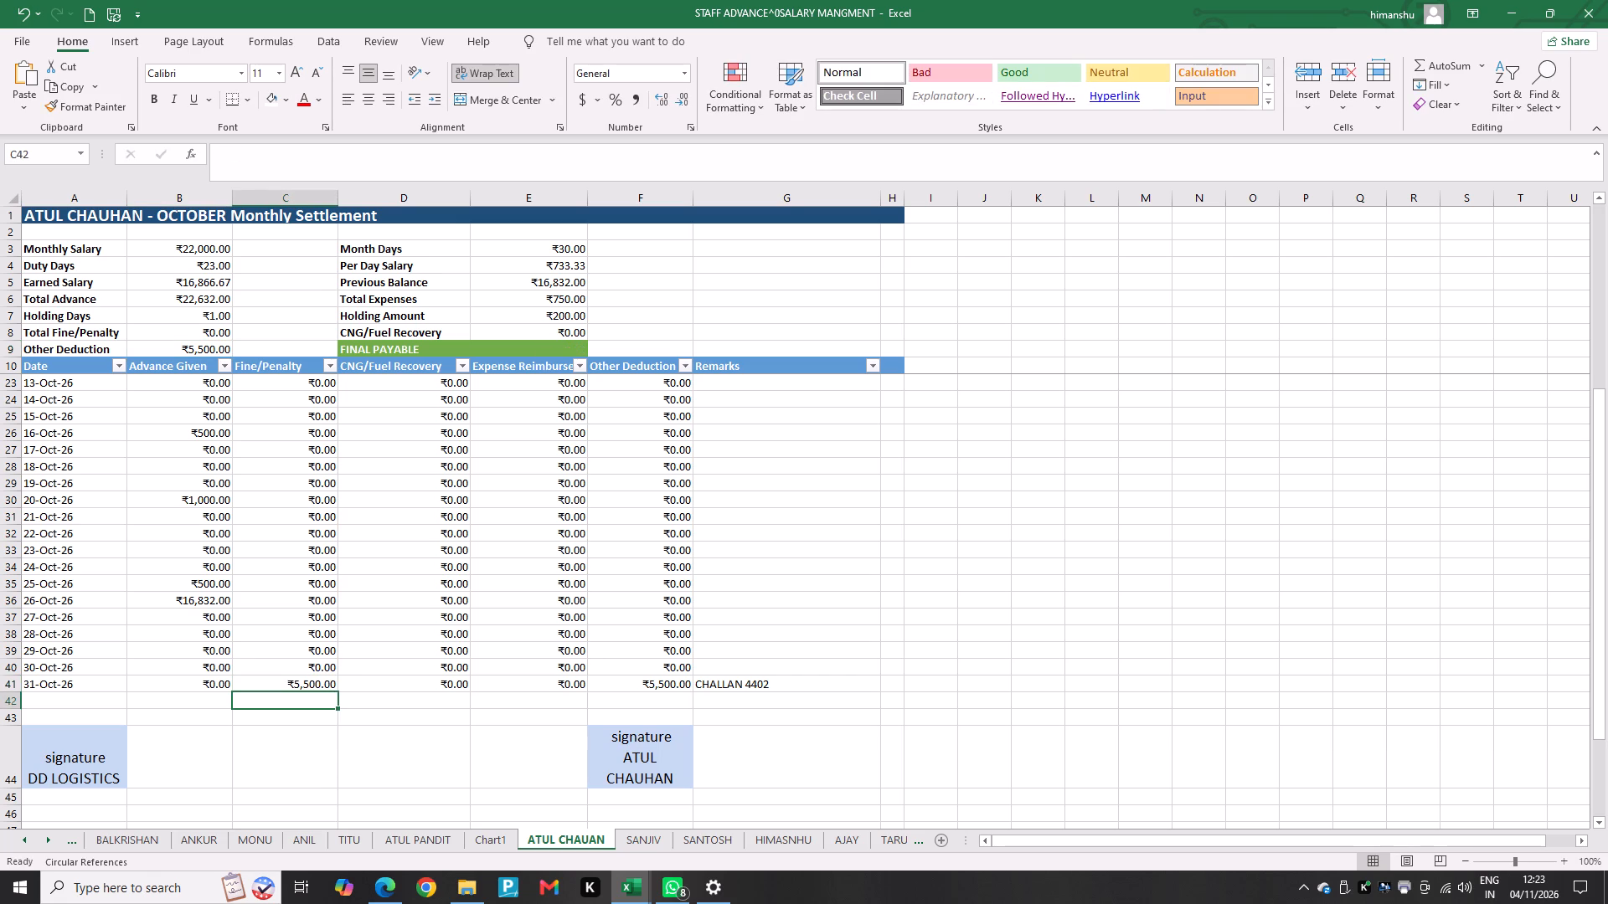
pyautogui.click(659, 686)
pyautogui.press('0')
pyautogui.press('Return')
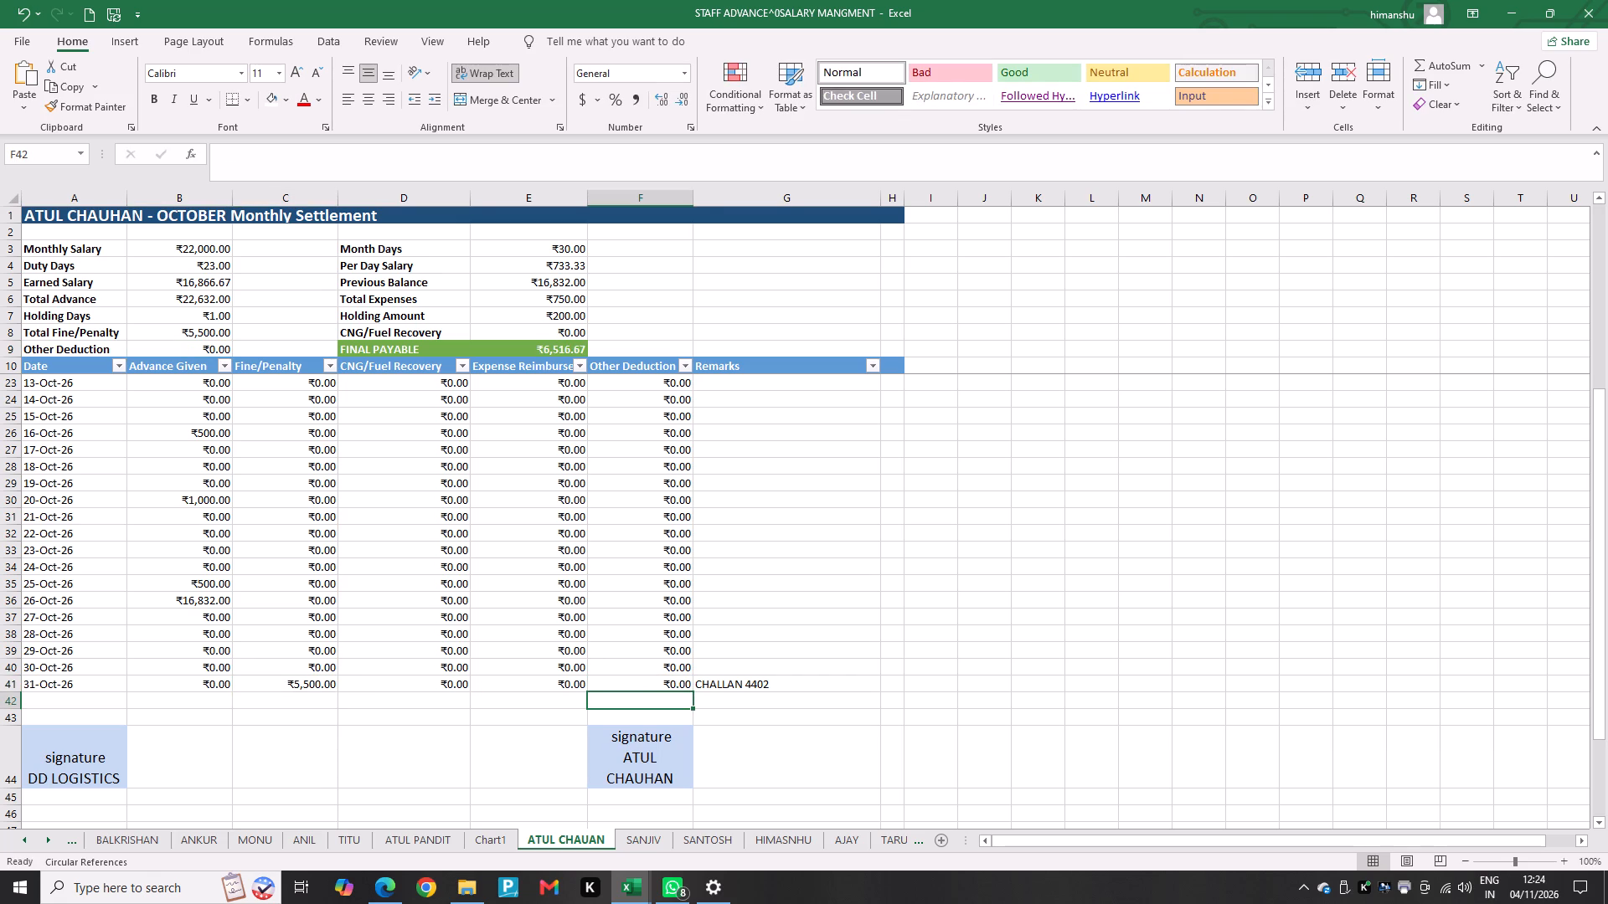
# Print one copy of the driver's October settlement sheet on the Canon G3010 series printer, fitted to one page.
pyautogui.hotkey('ctrl', 'p')
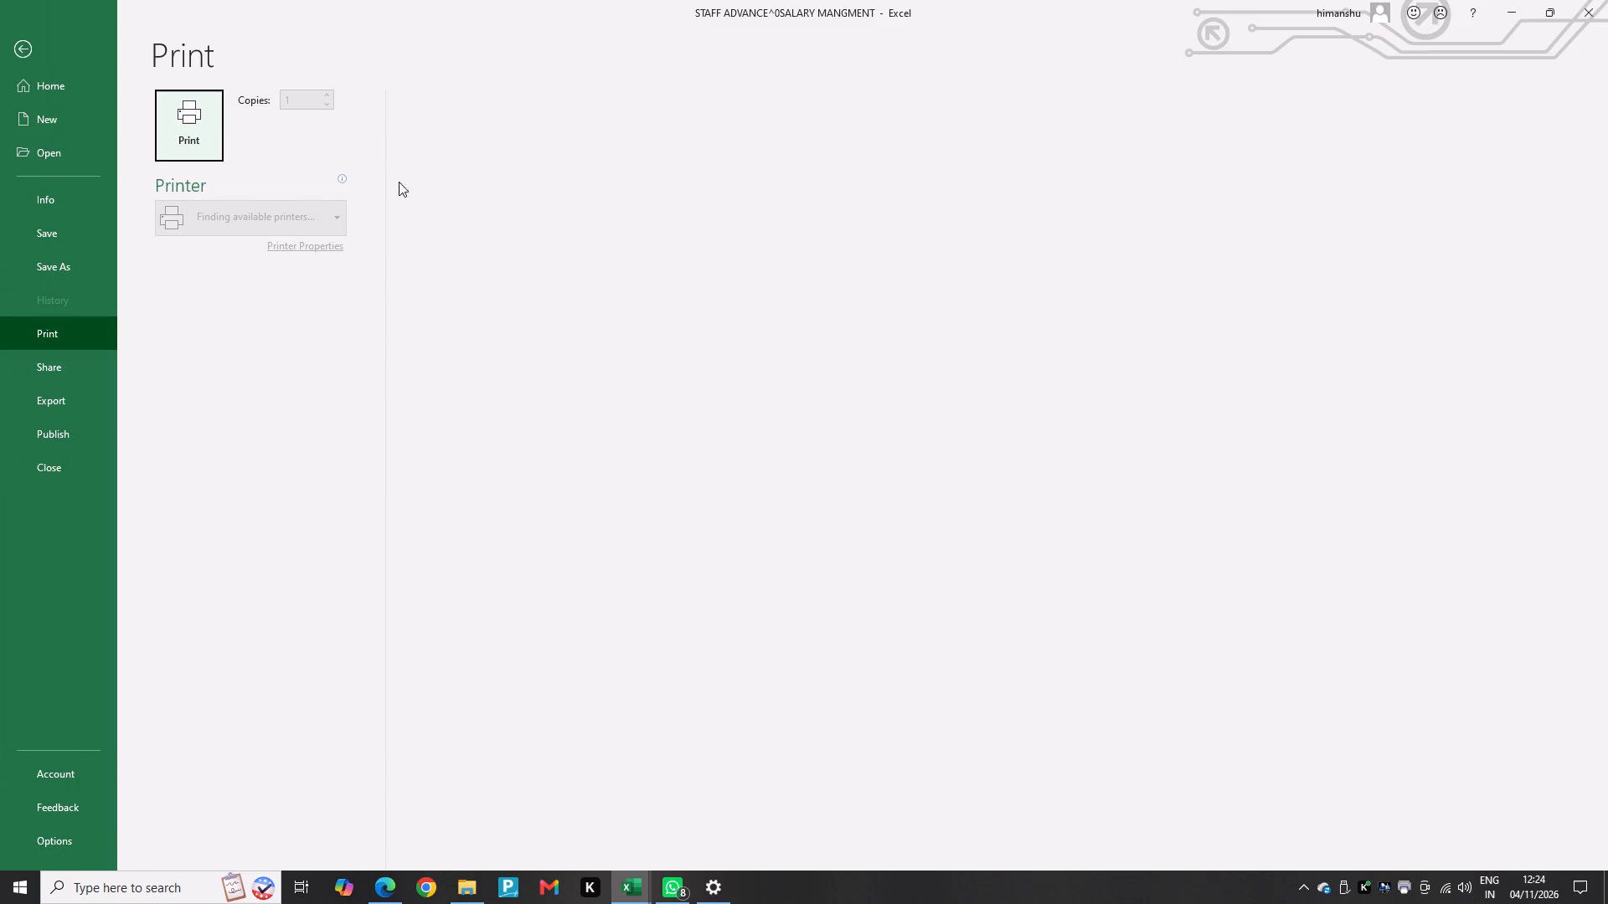
pyautogui.click(188, 144)
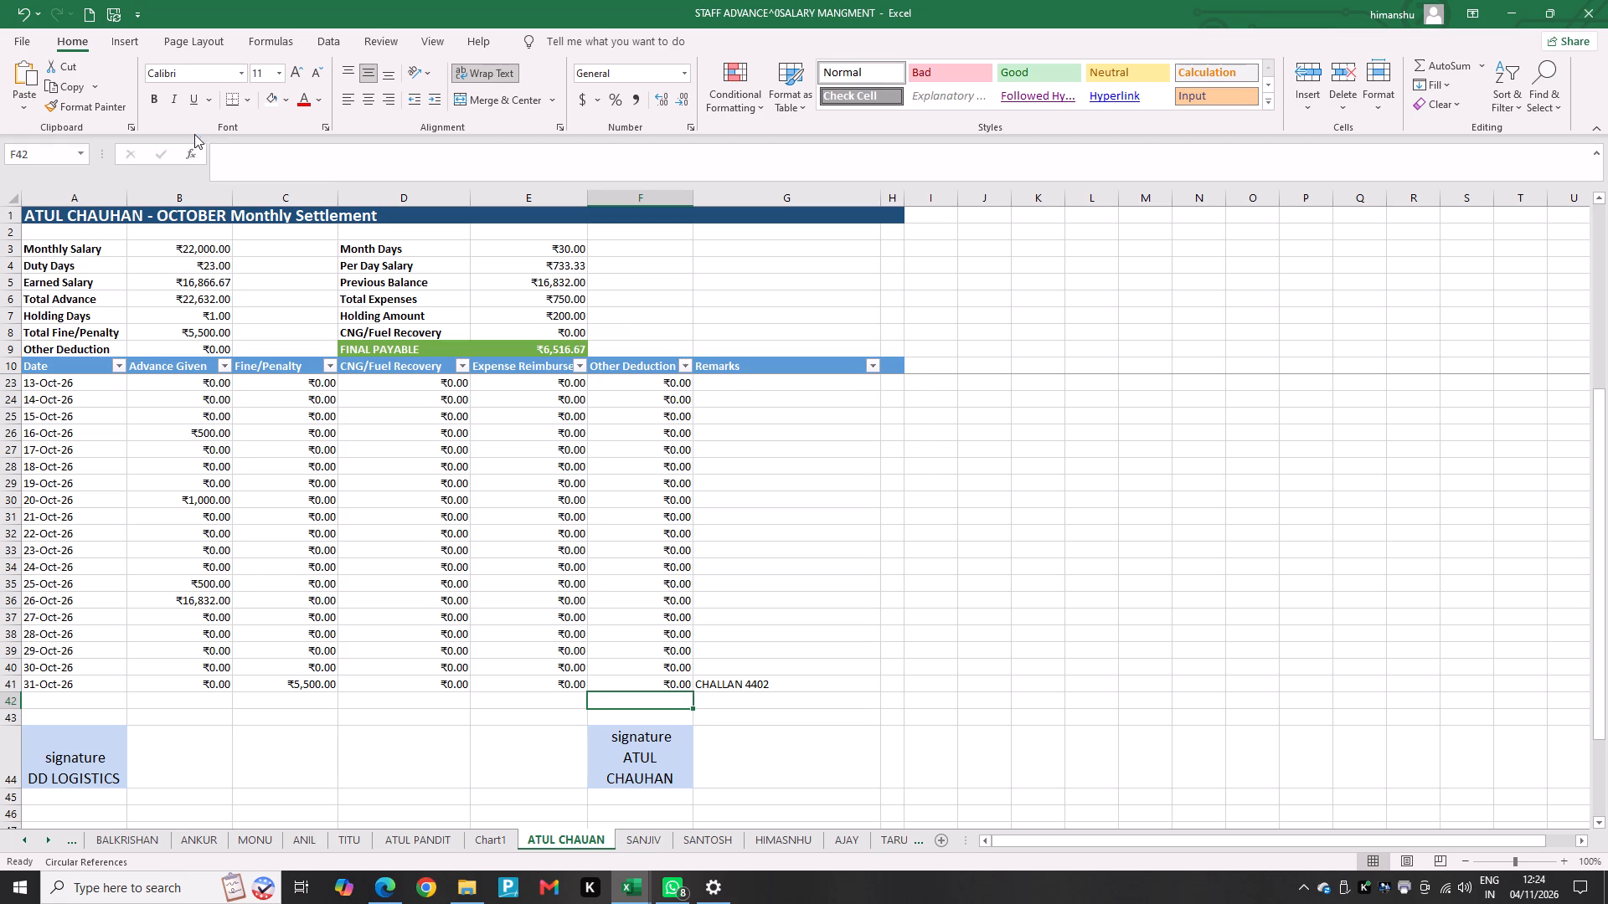
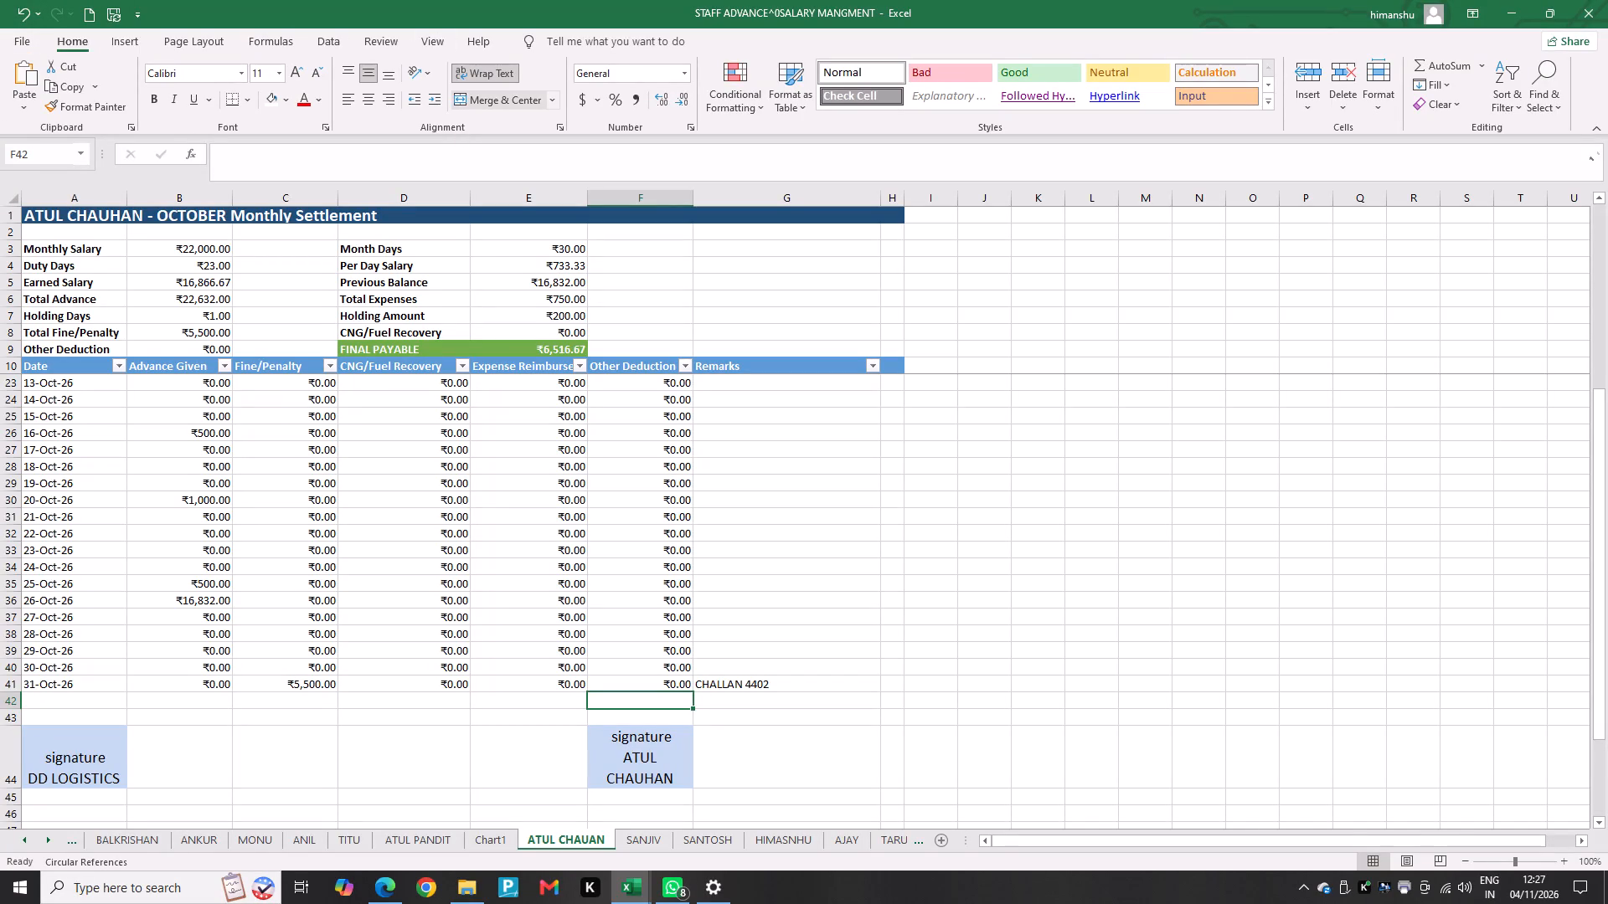
# Open the TITU monthly settlement sheet in the staff advance workbook.
pyautogui.click(778, 686)
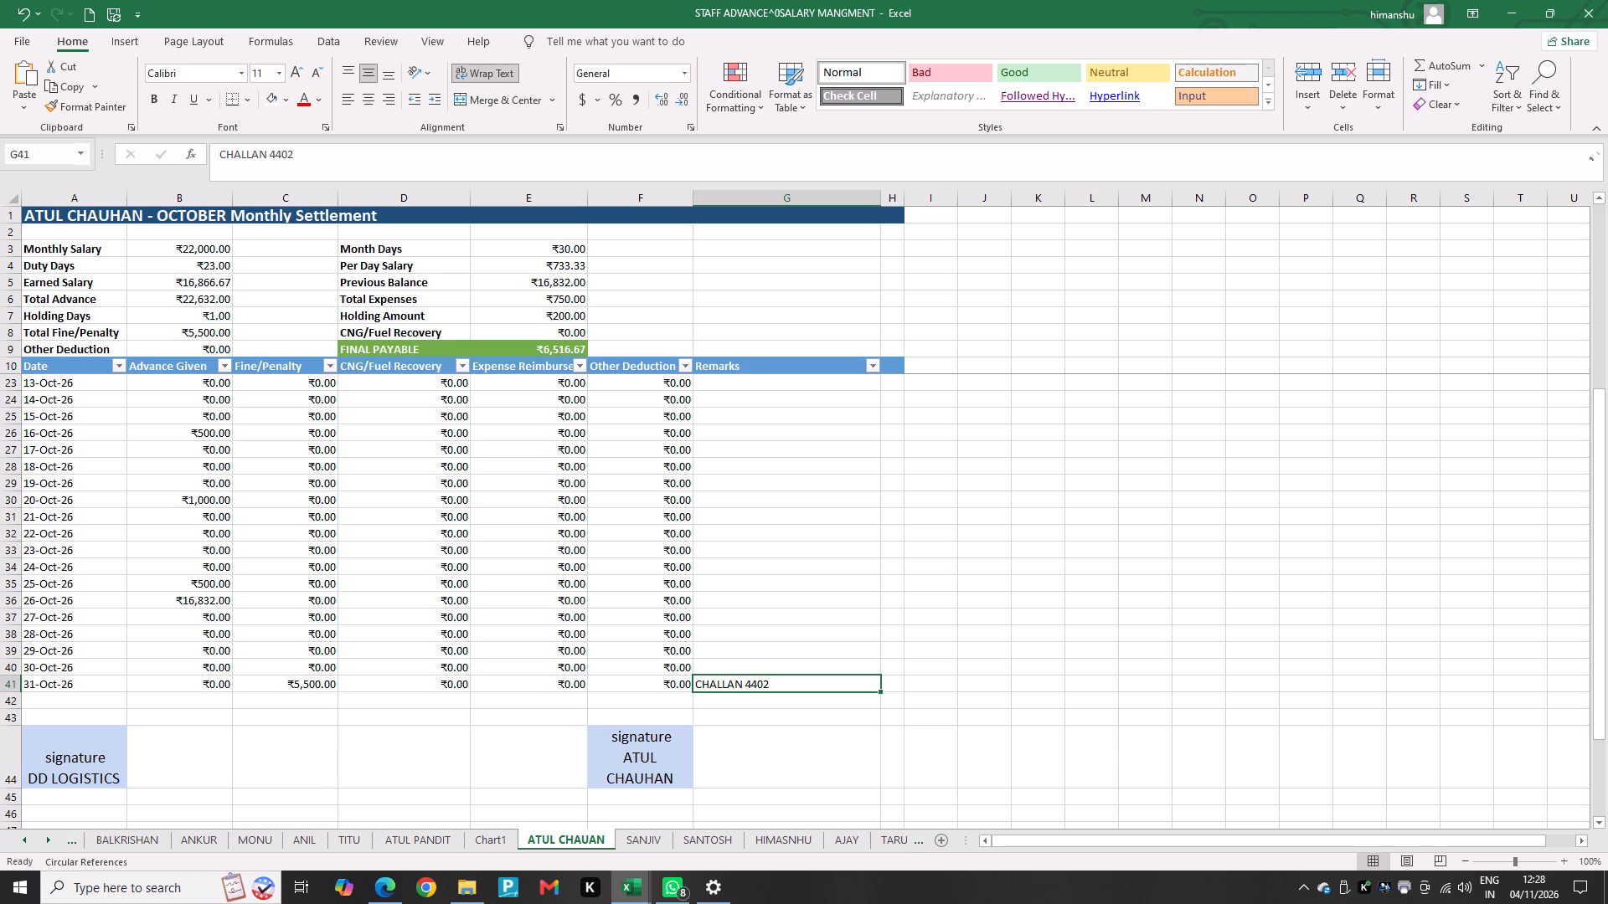
pyautogui.tripleClick(44, 835)
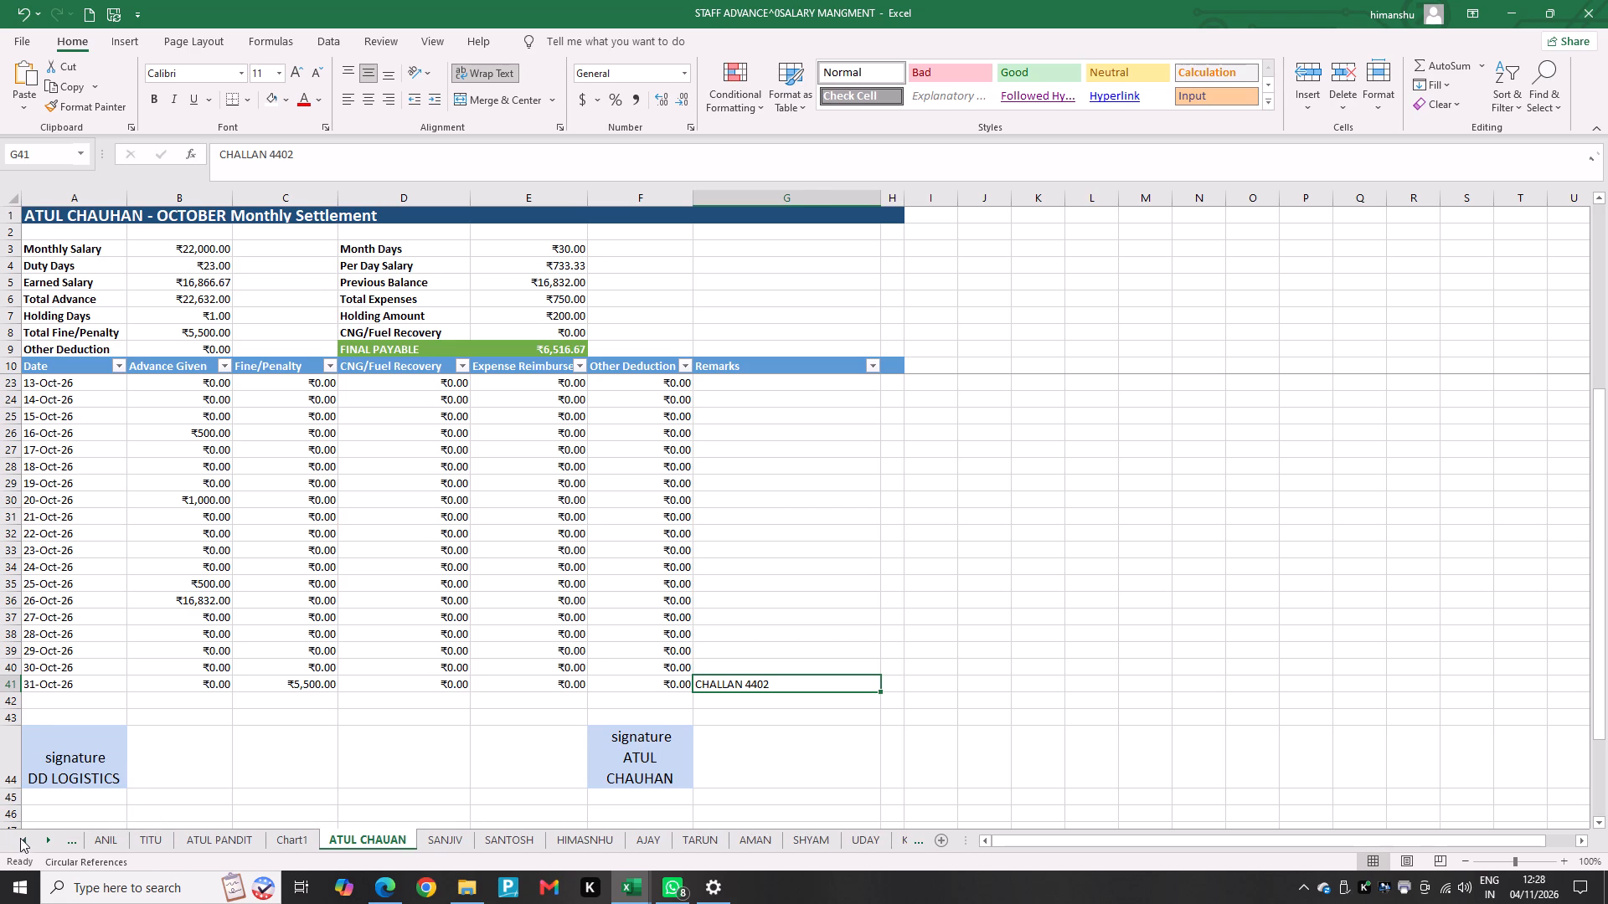
pyautogui.click(149, 839)
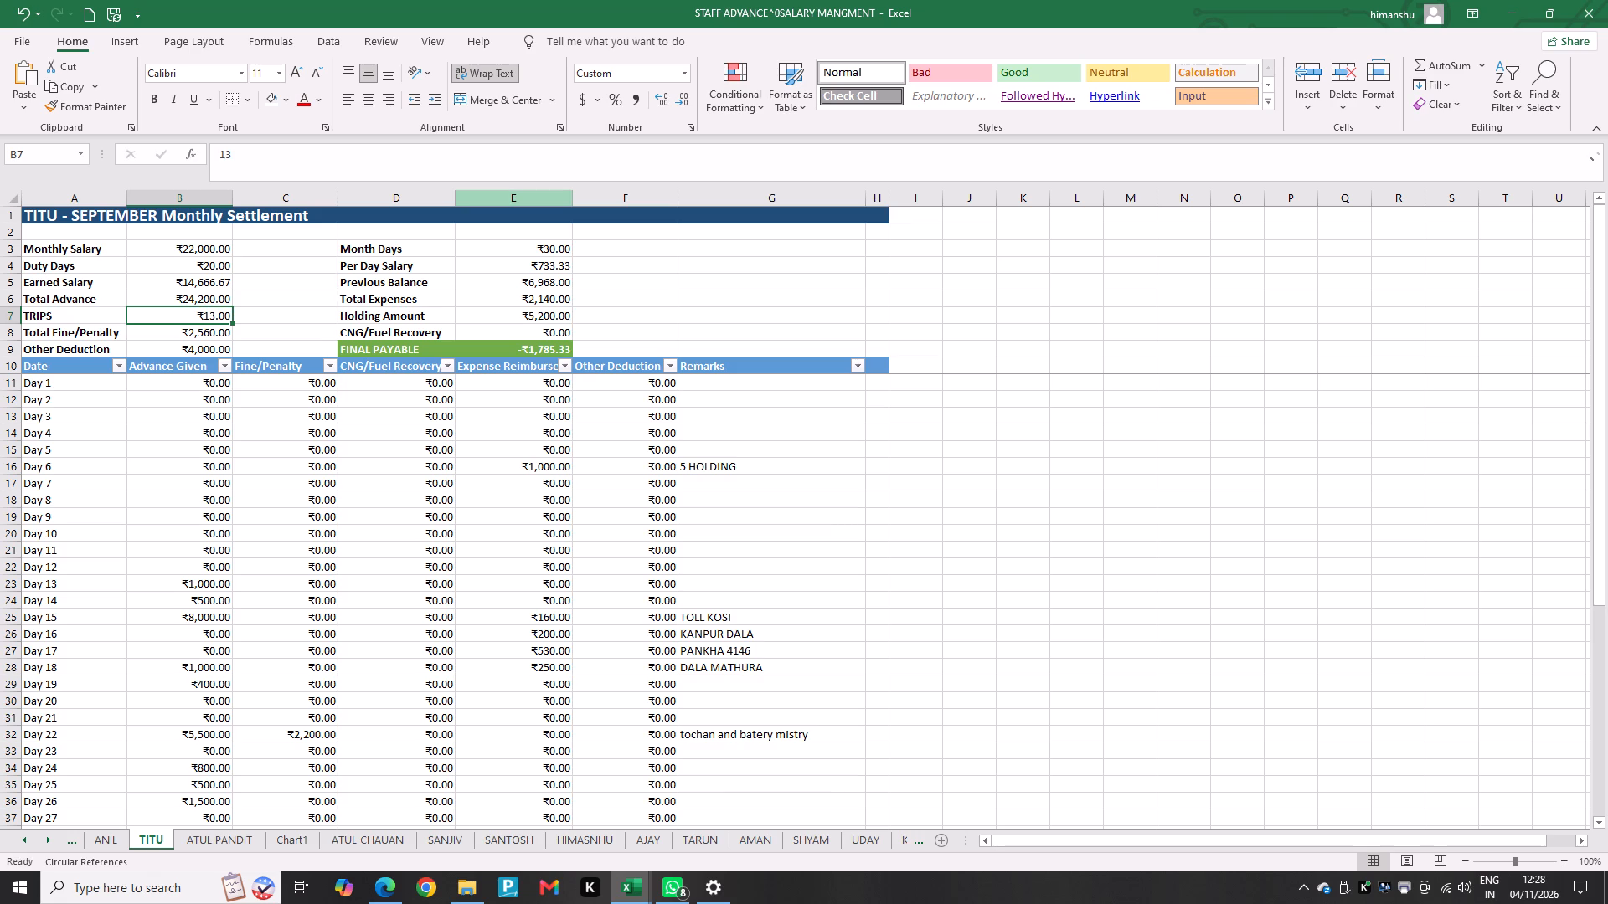
pyautogui.scroll(1, 175, 436)
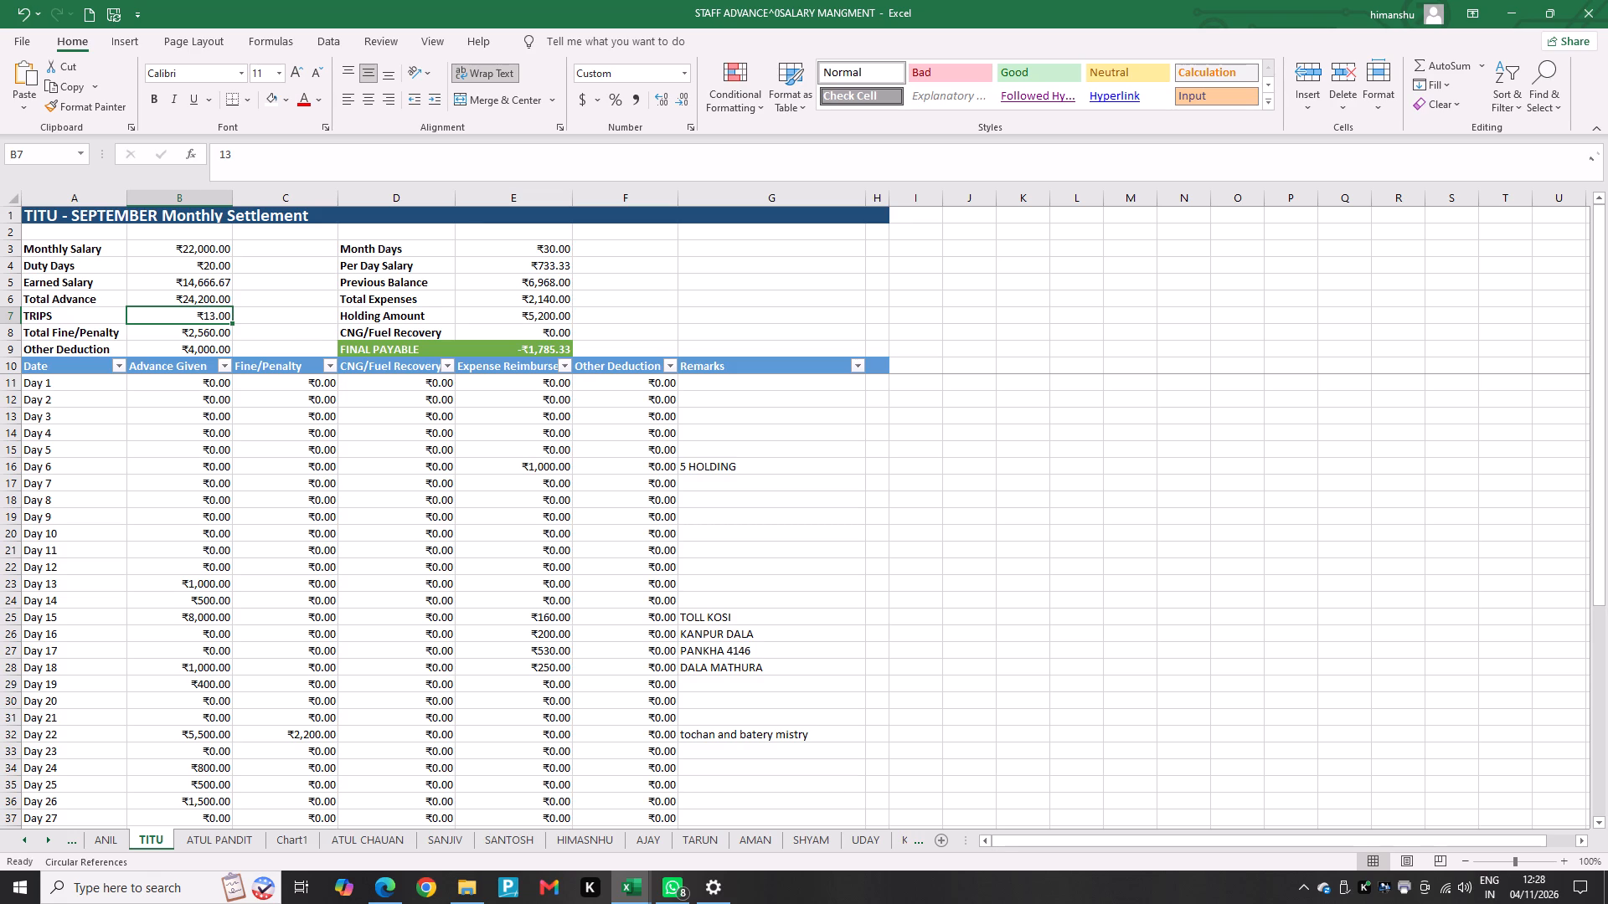
# Switch to the Copy of MIS DD Logistics workbook and examine the late-September and October advances on the TITU sheet.
pyautogui.hotkey('alt', 'Tab')
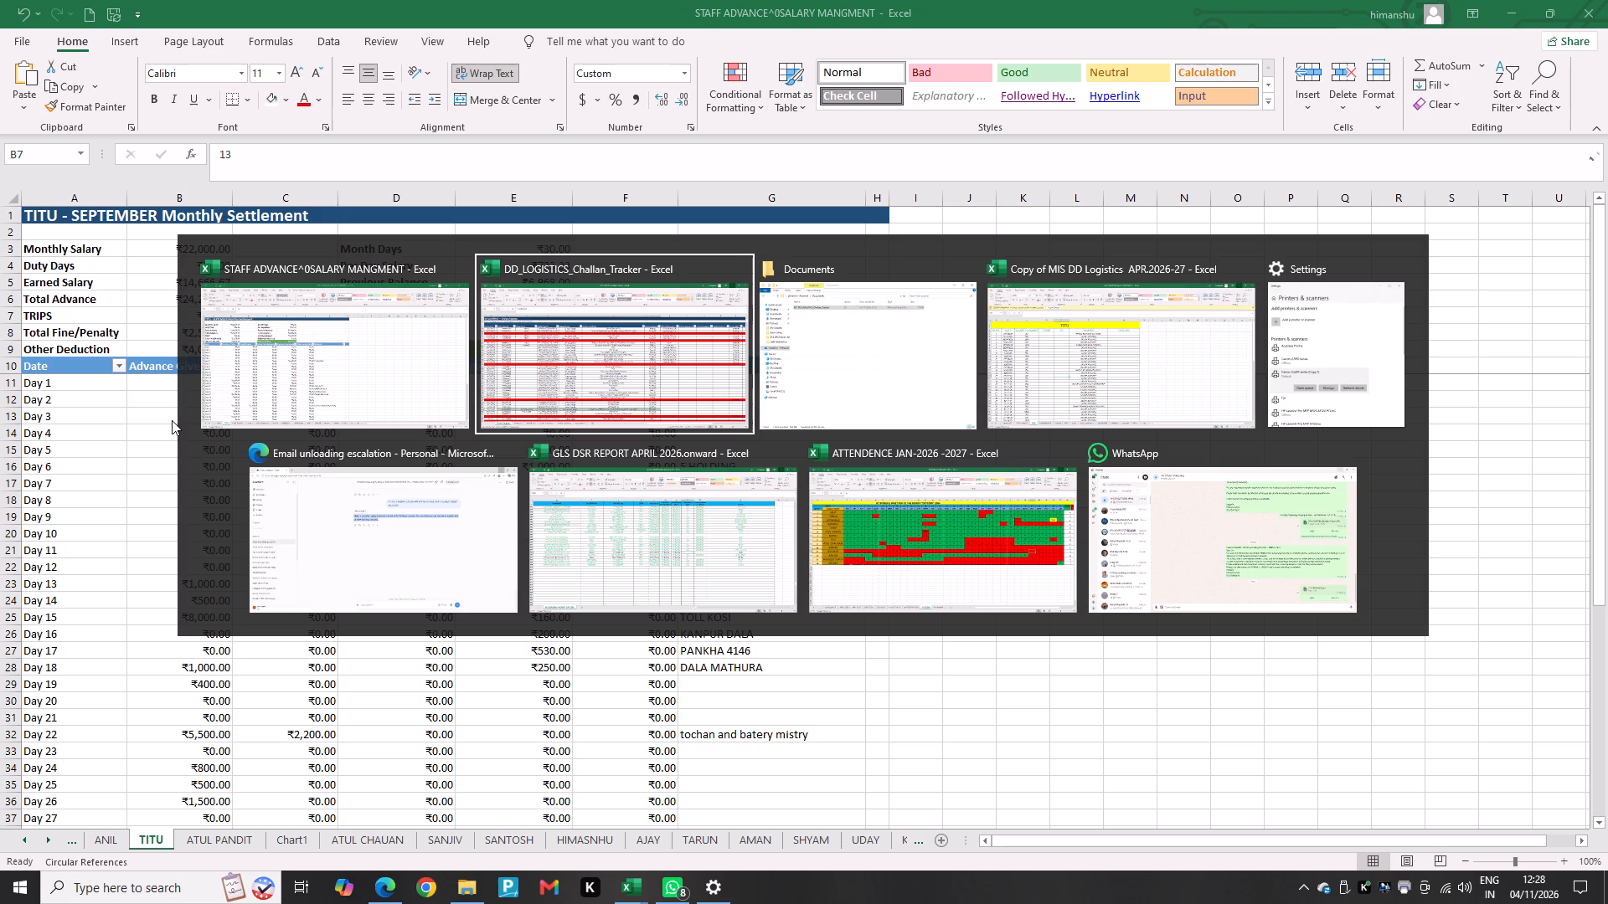
pyautogui.hotkey('alt', 'Tab')
pyautogui.hotkey('alt', 'Tab')
pyautogui.scroll(-1, 214, 612)
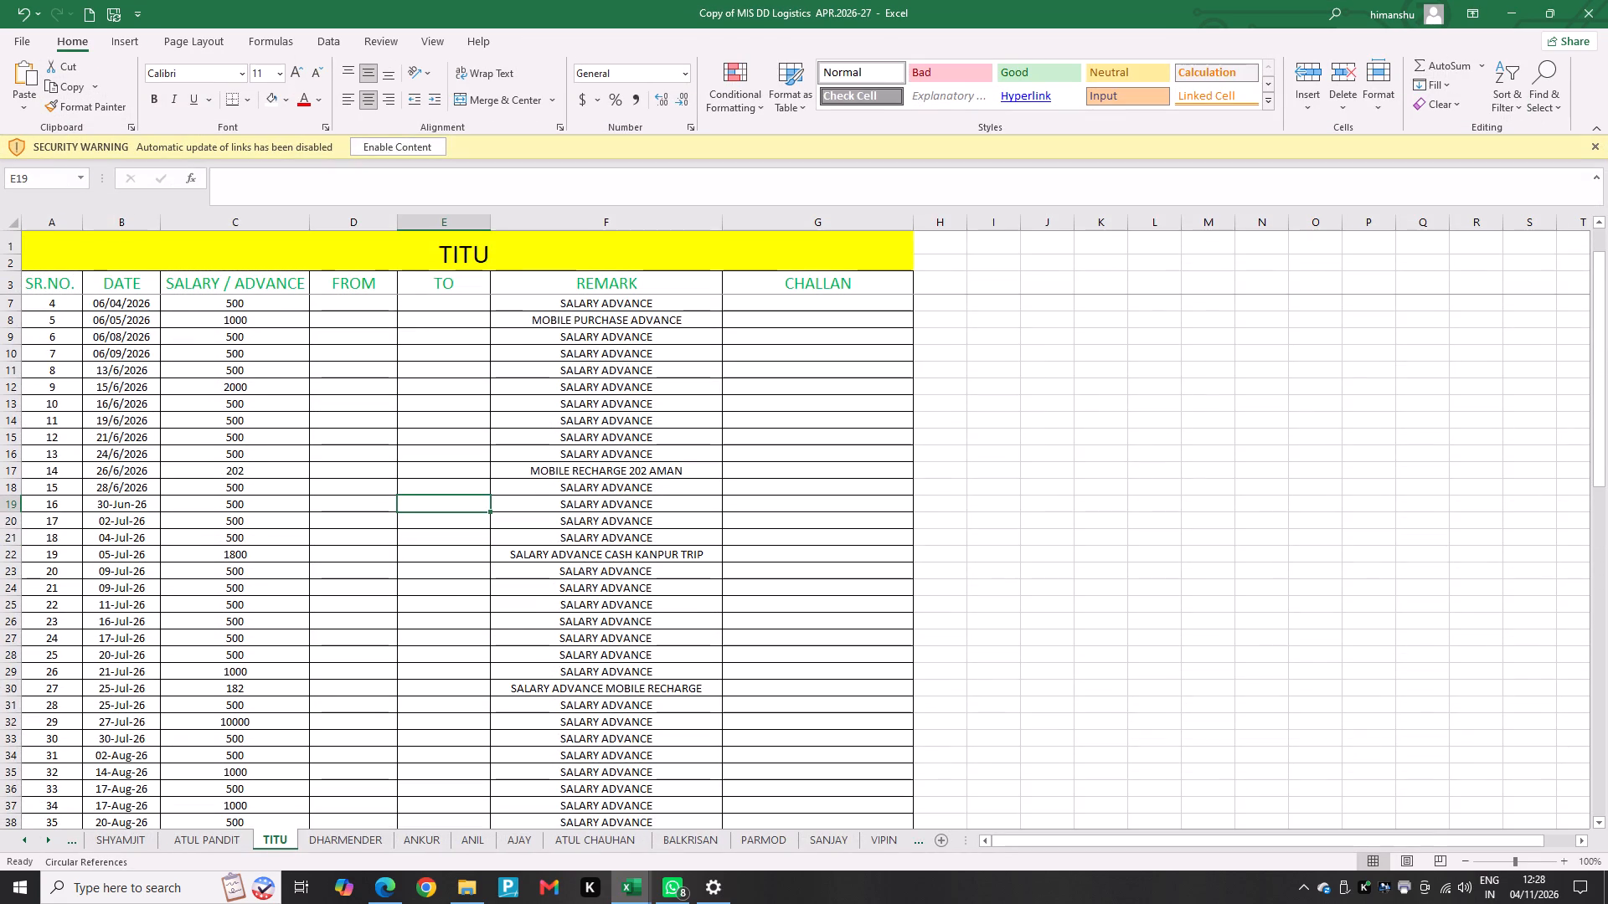
pyautogui.scroll(-9, 218, 609)
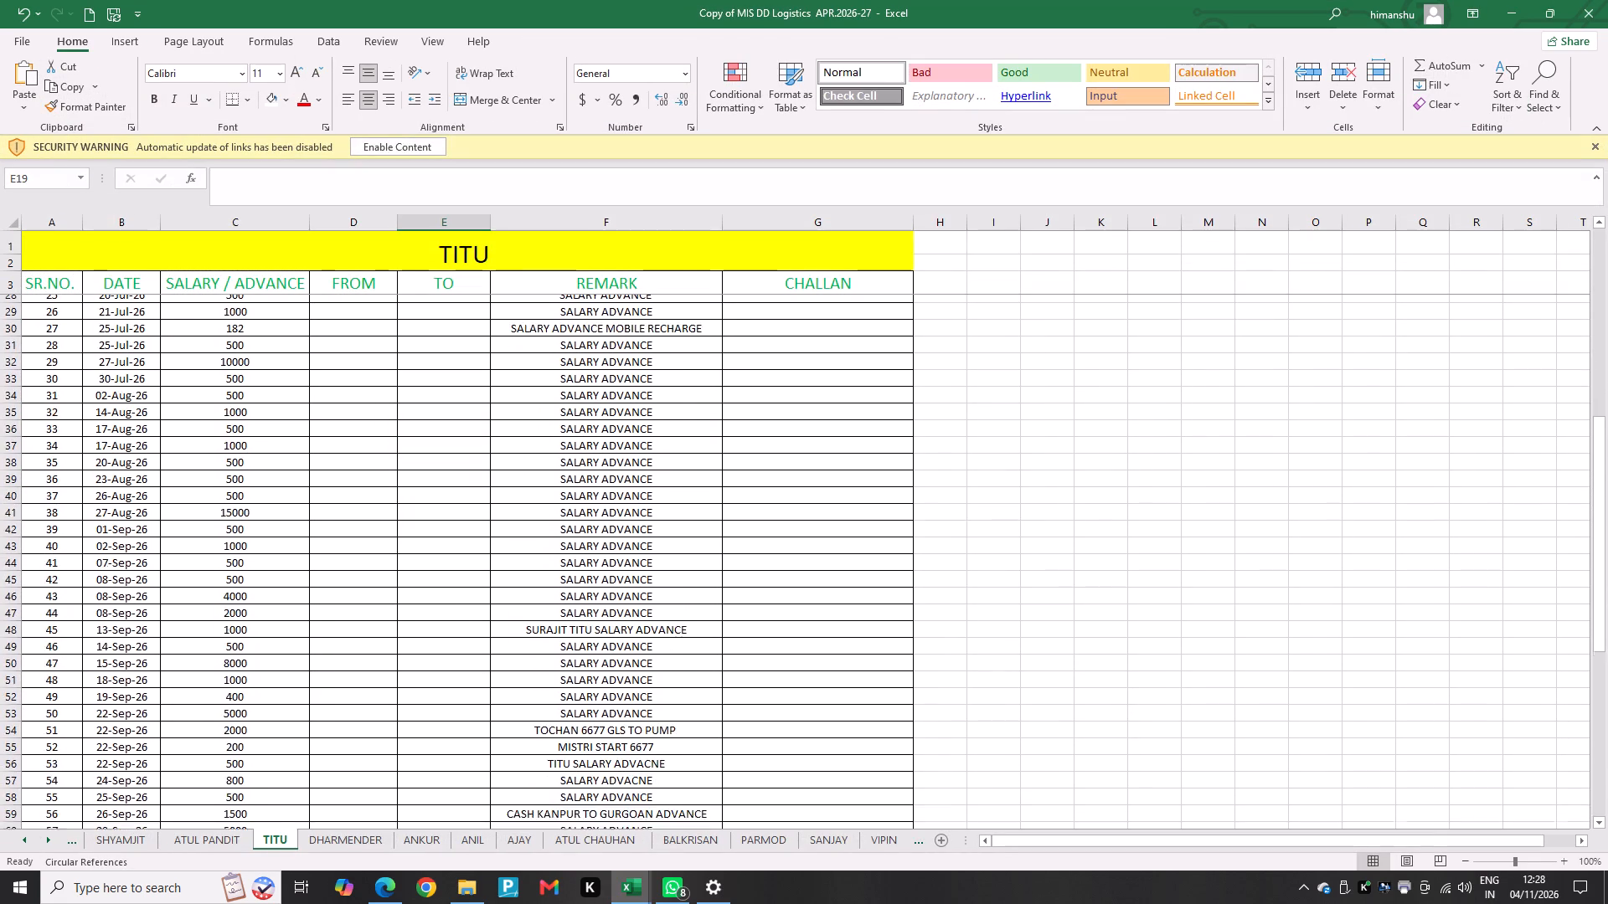
pyautogui.scroll(-4, 219, 609)
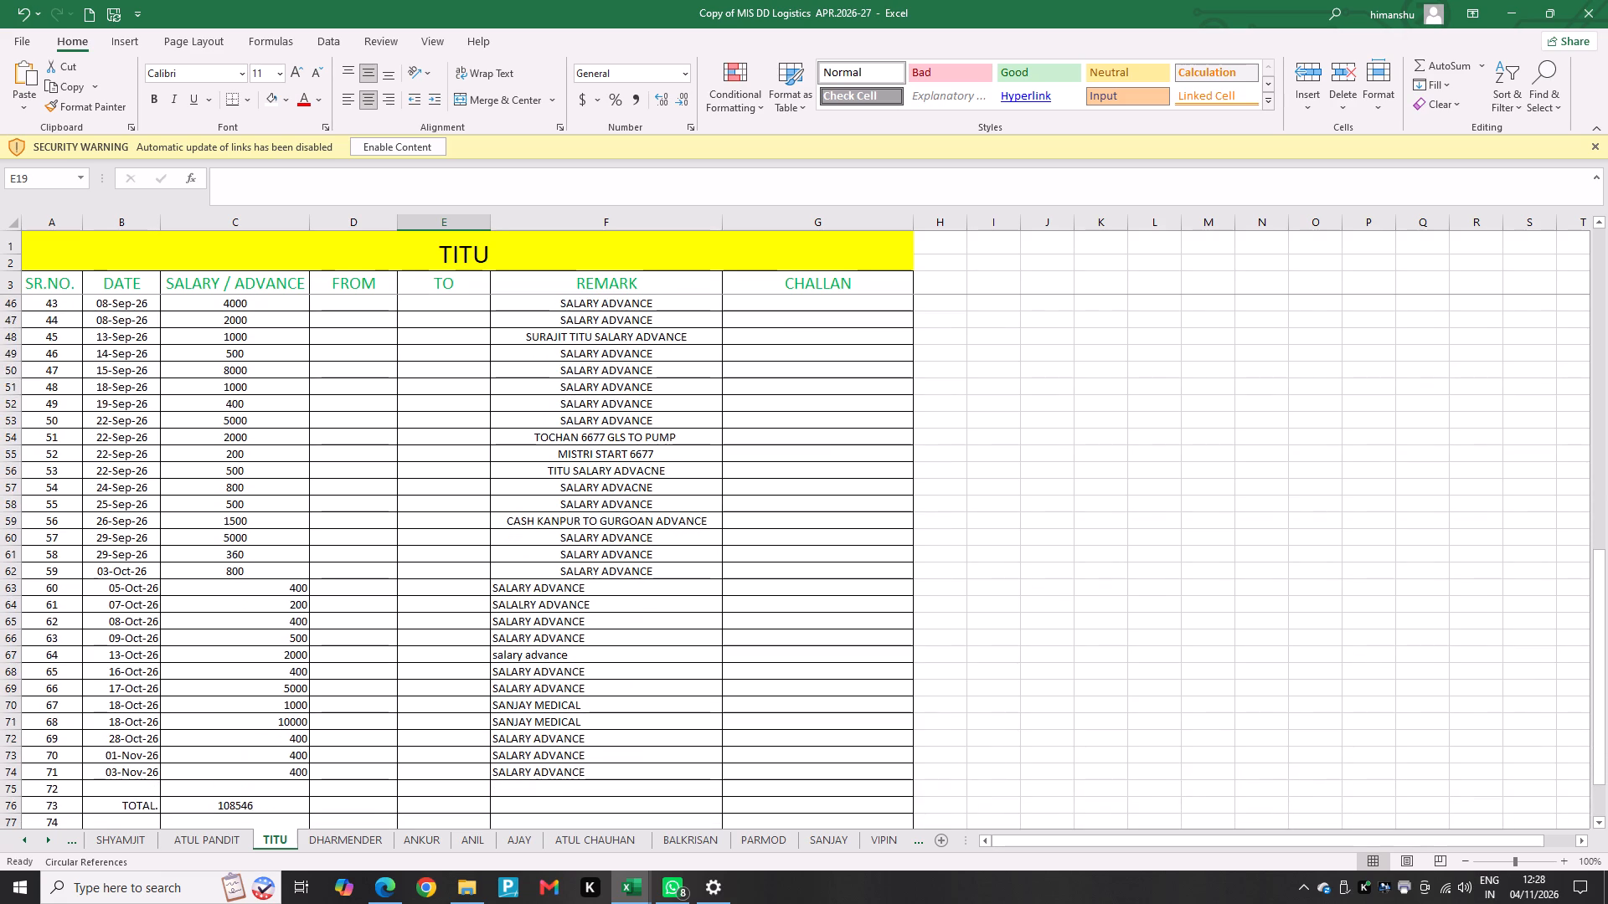
pyautogui.click(280, 552)
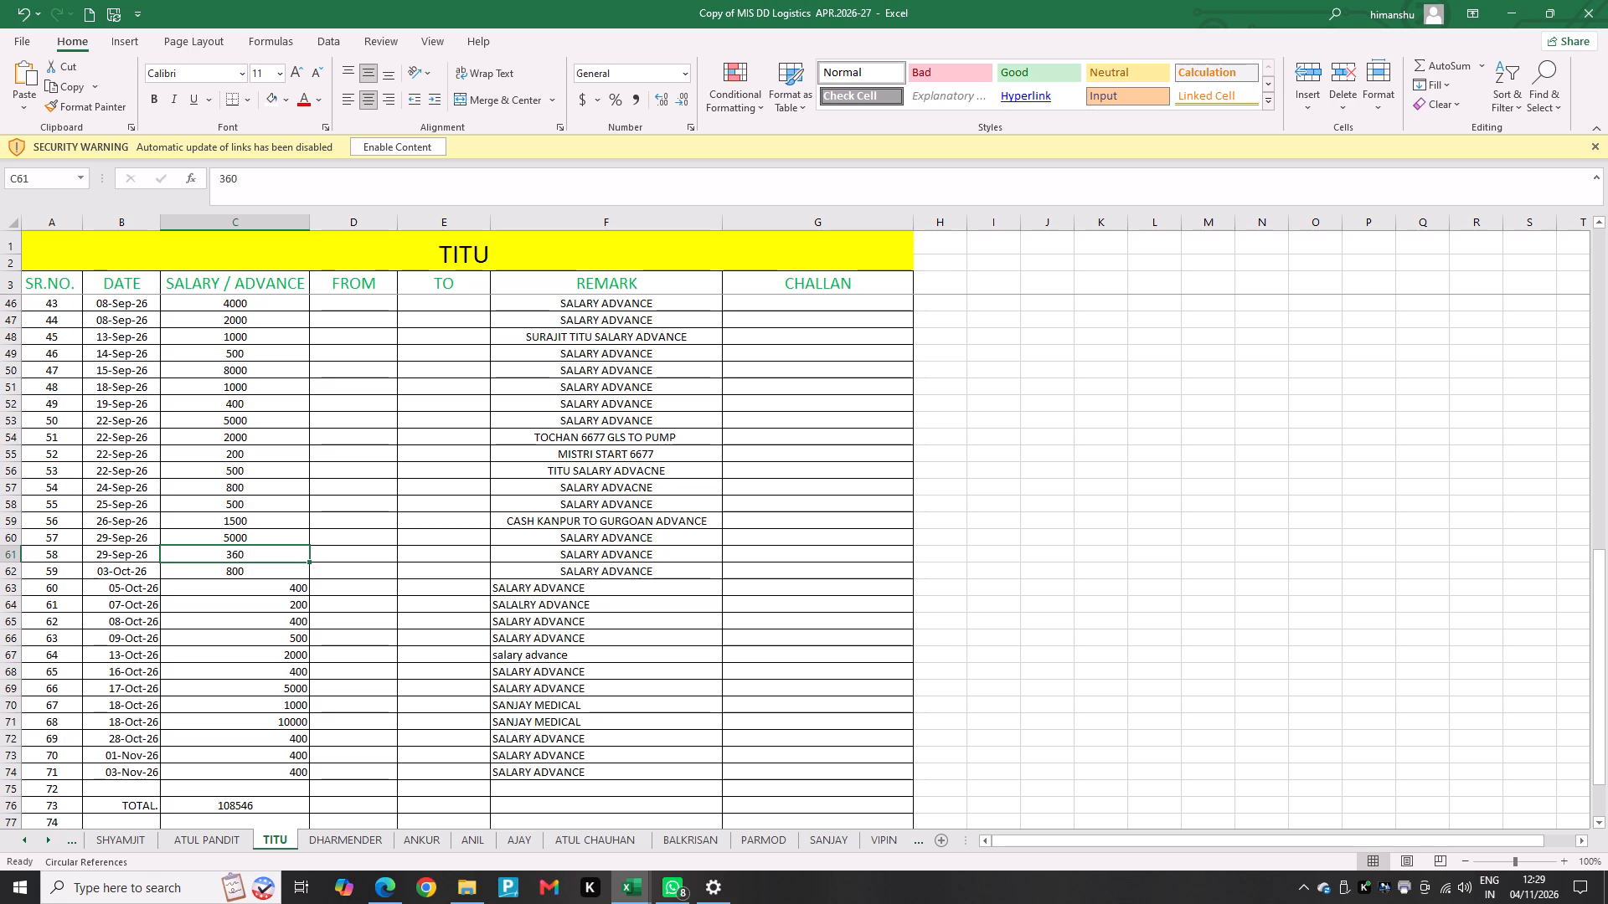
pyautogui.scroll(-1, 279, 552)
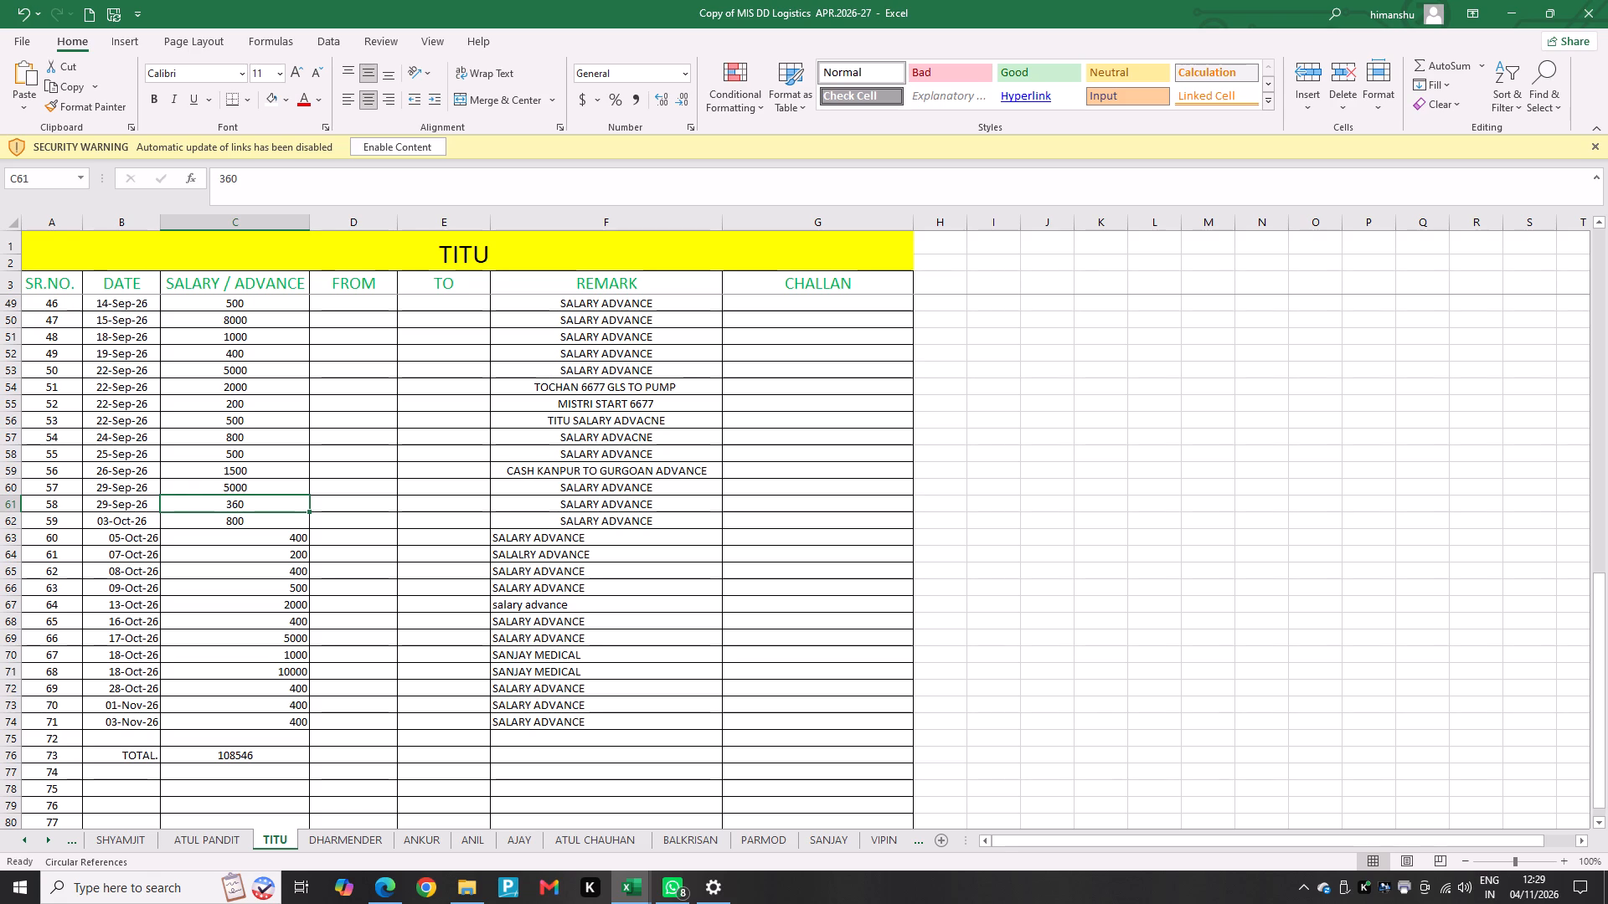
pyautogui.click(180, 491)
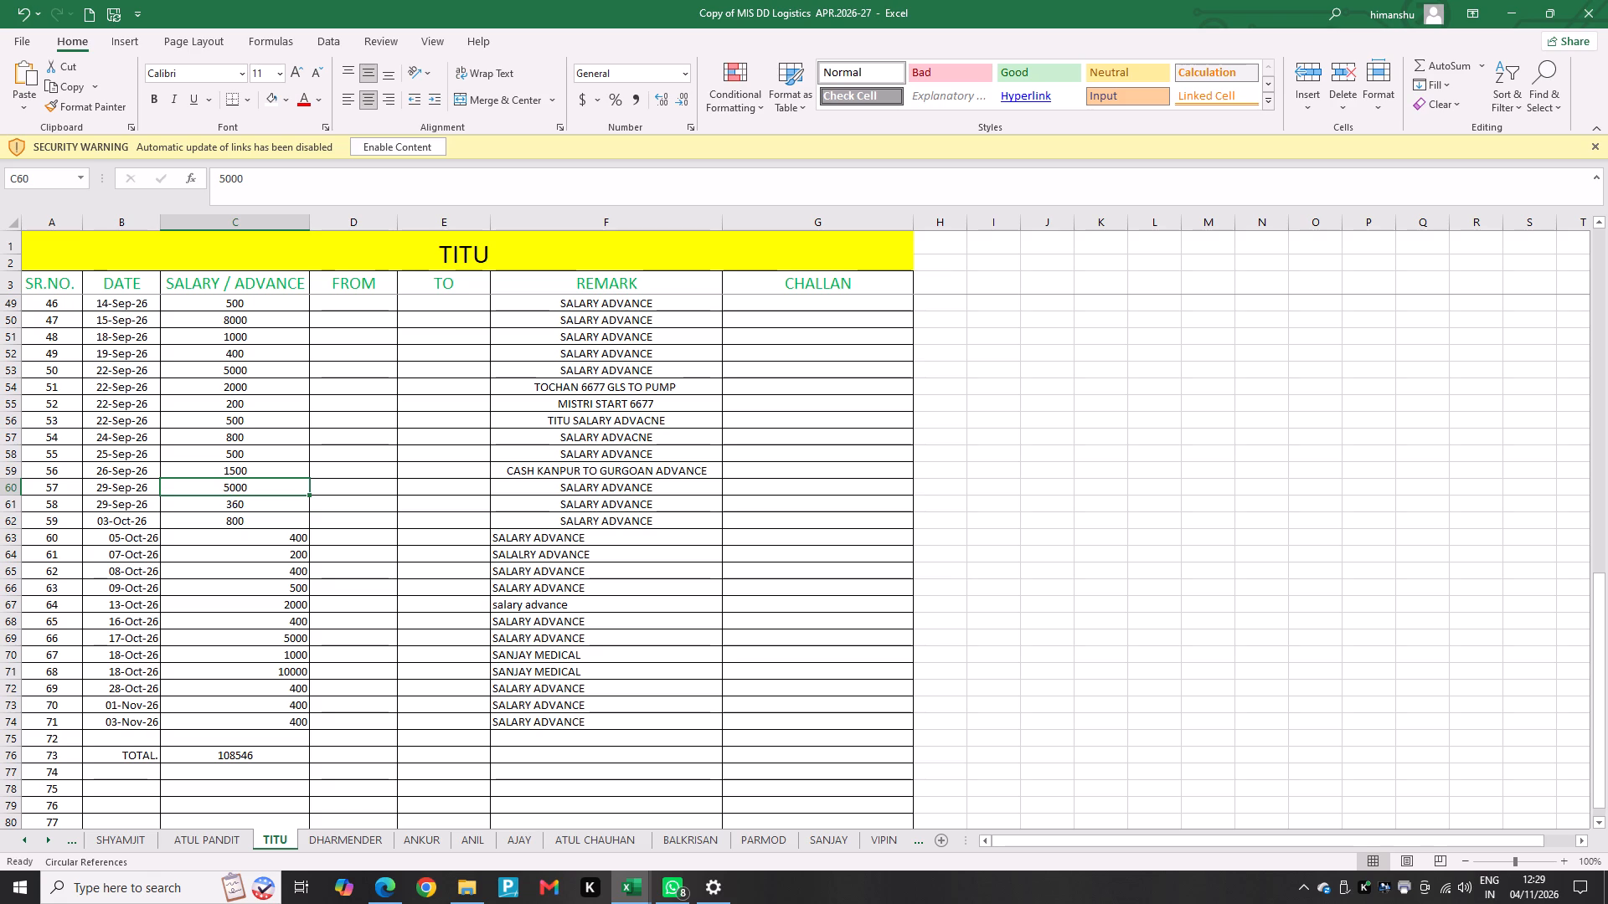
pyautogui.click(274, 506)
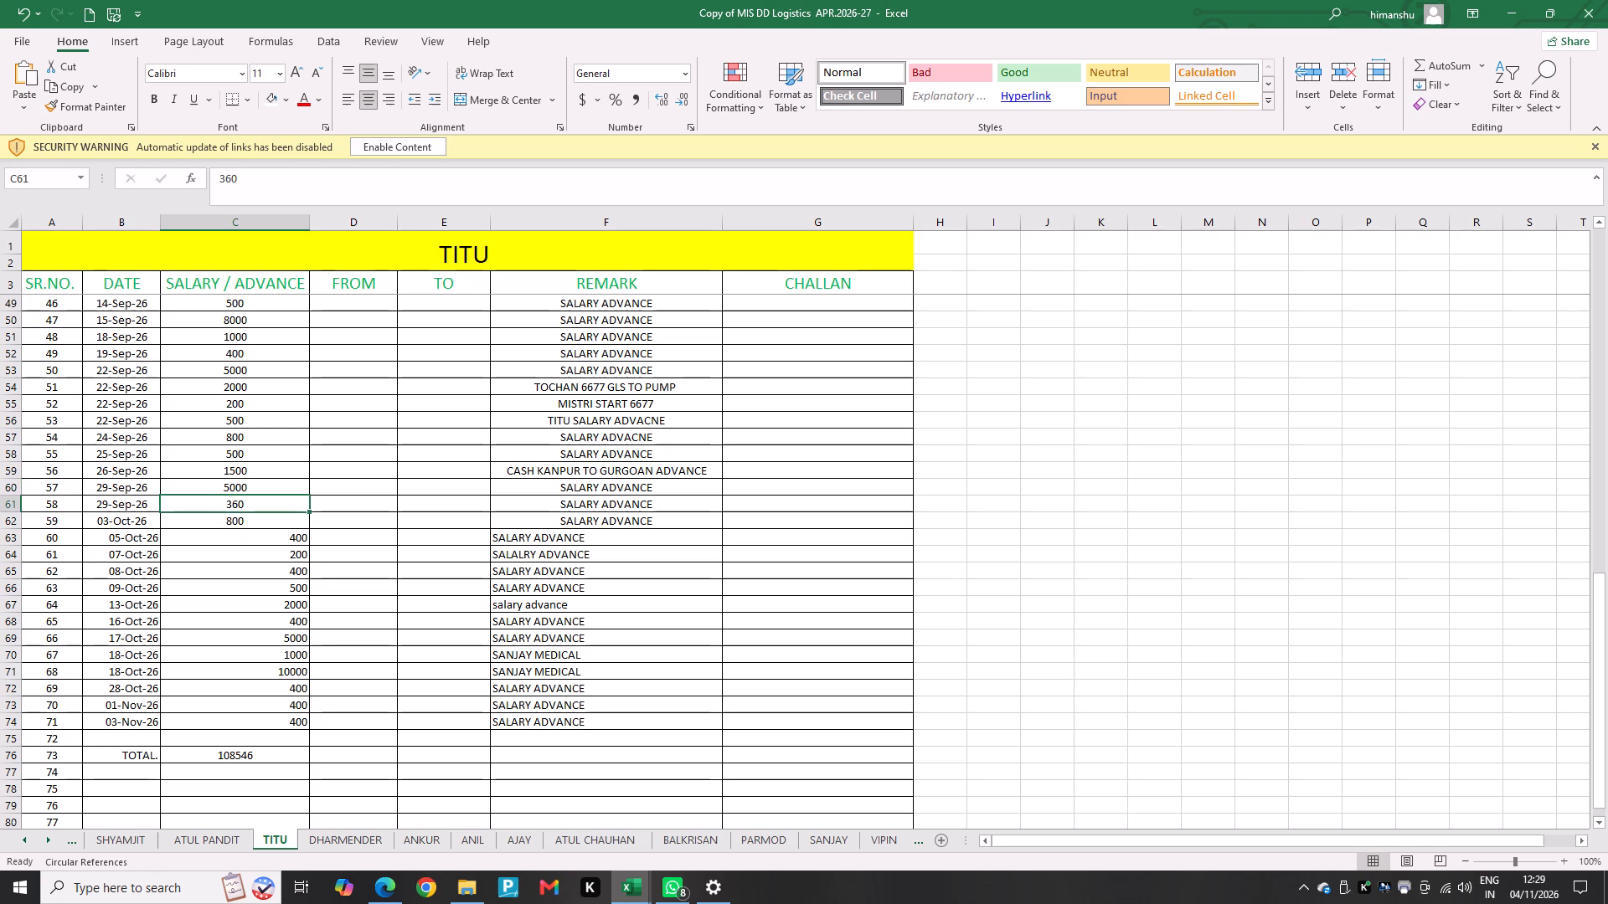
pyautogui.click(106, 522)
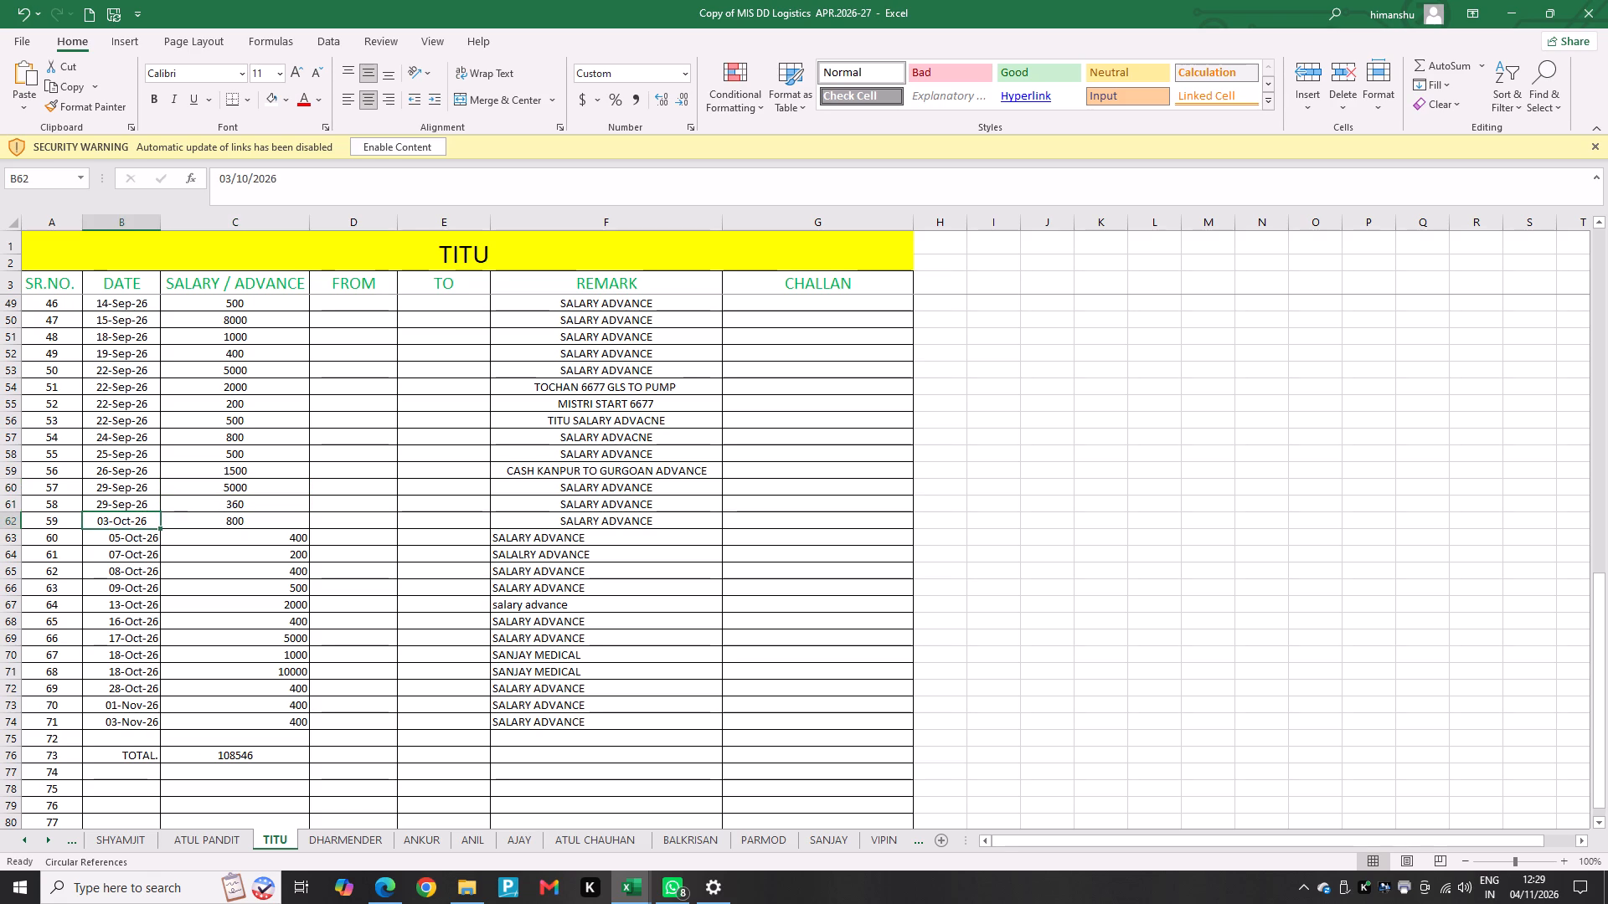
pyautogui.click(275, 521)
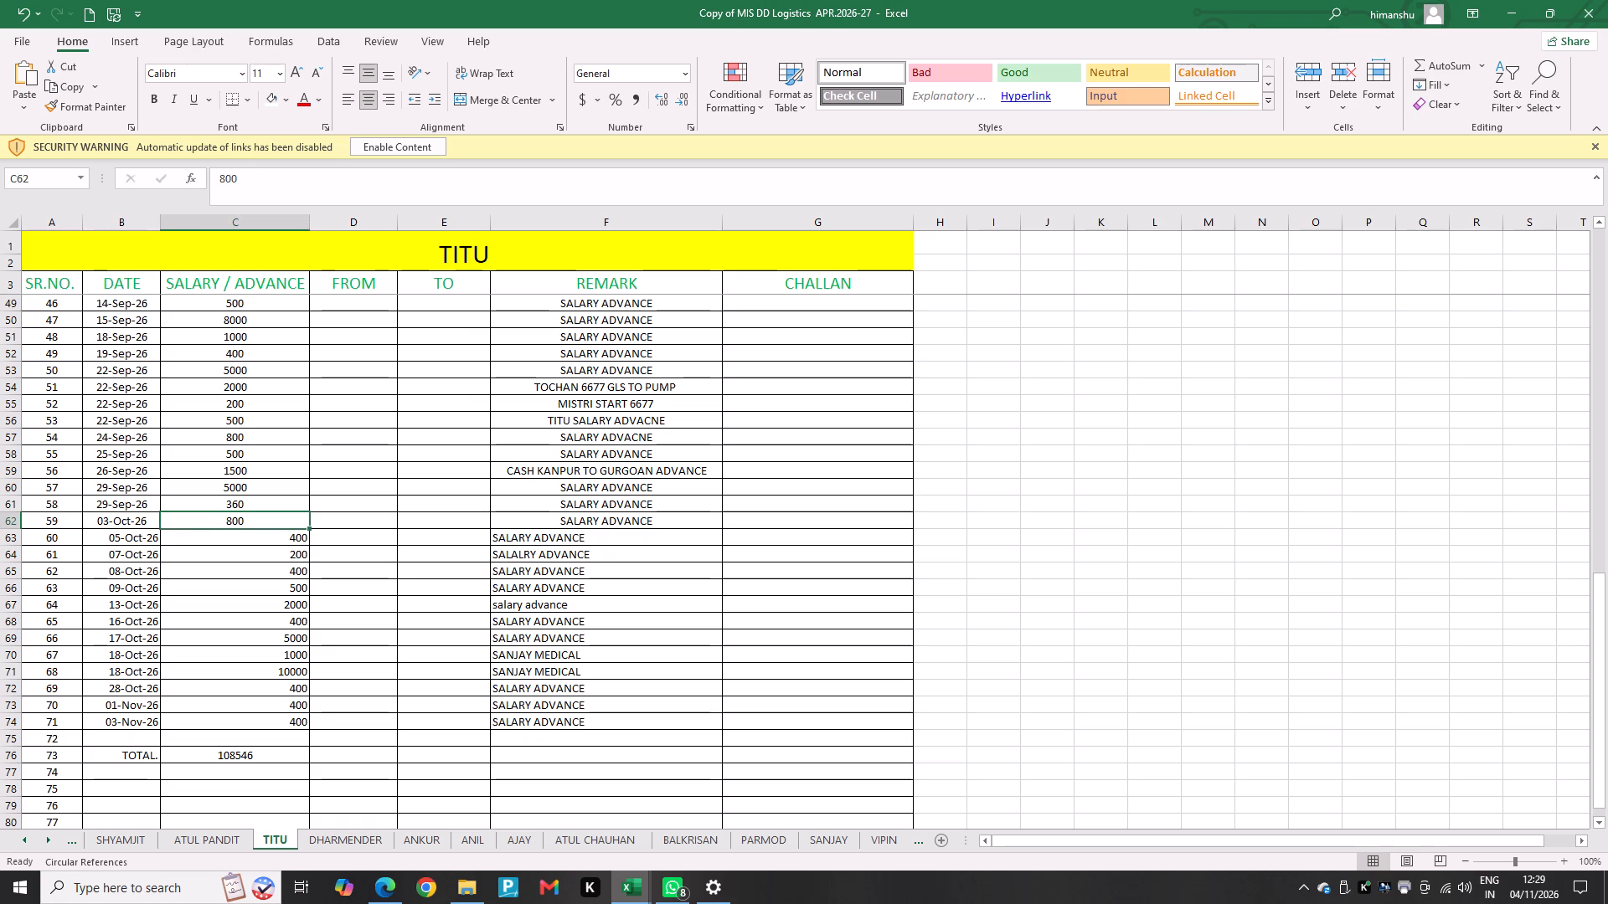
pyautogui.hotkey('shift', 'Down')
pyautogui.hotkey('shift', 'Down')
pyautogui.hotkey('shift', 'Down')
pyautogui.hotkey('shift', 'Down')
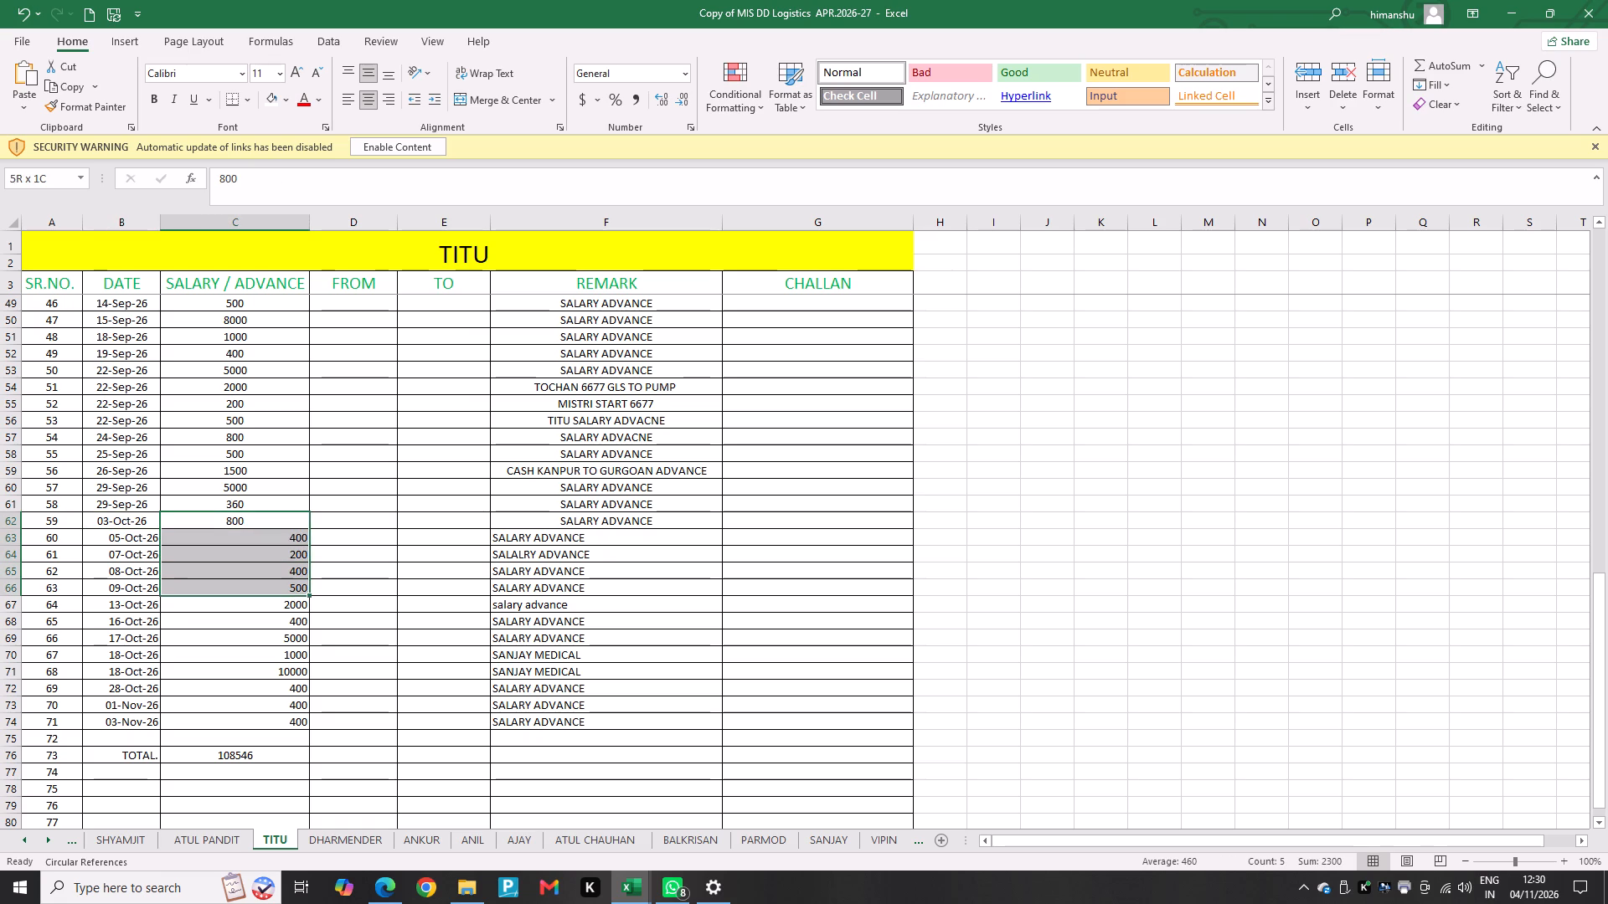
# Replace the TOTAL formula in cell C76 of the TITU advance sheet with =SUM(C62:C74), starting from the 03-Oct-26 advance.
pyautogui.doubleClick(275, 751)
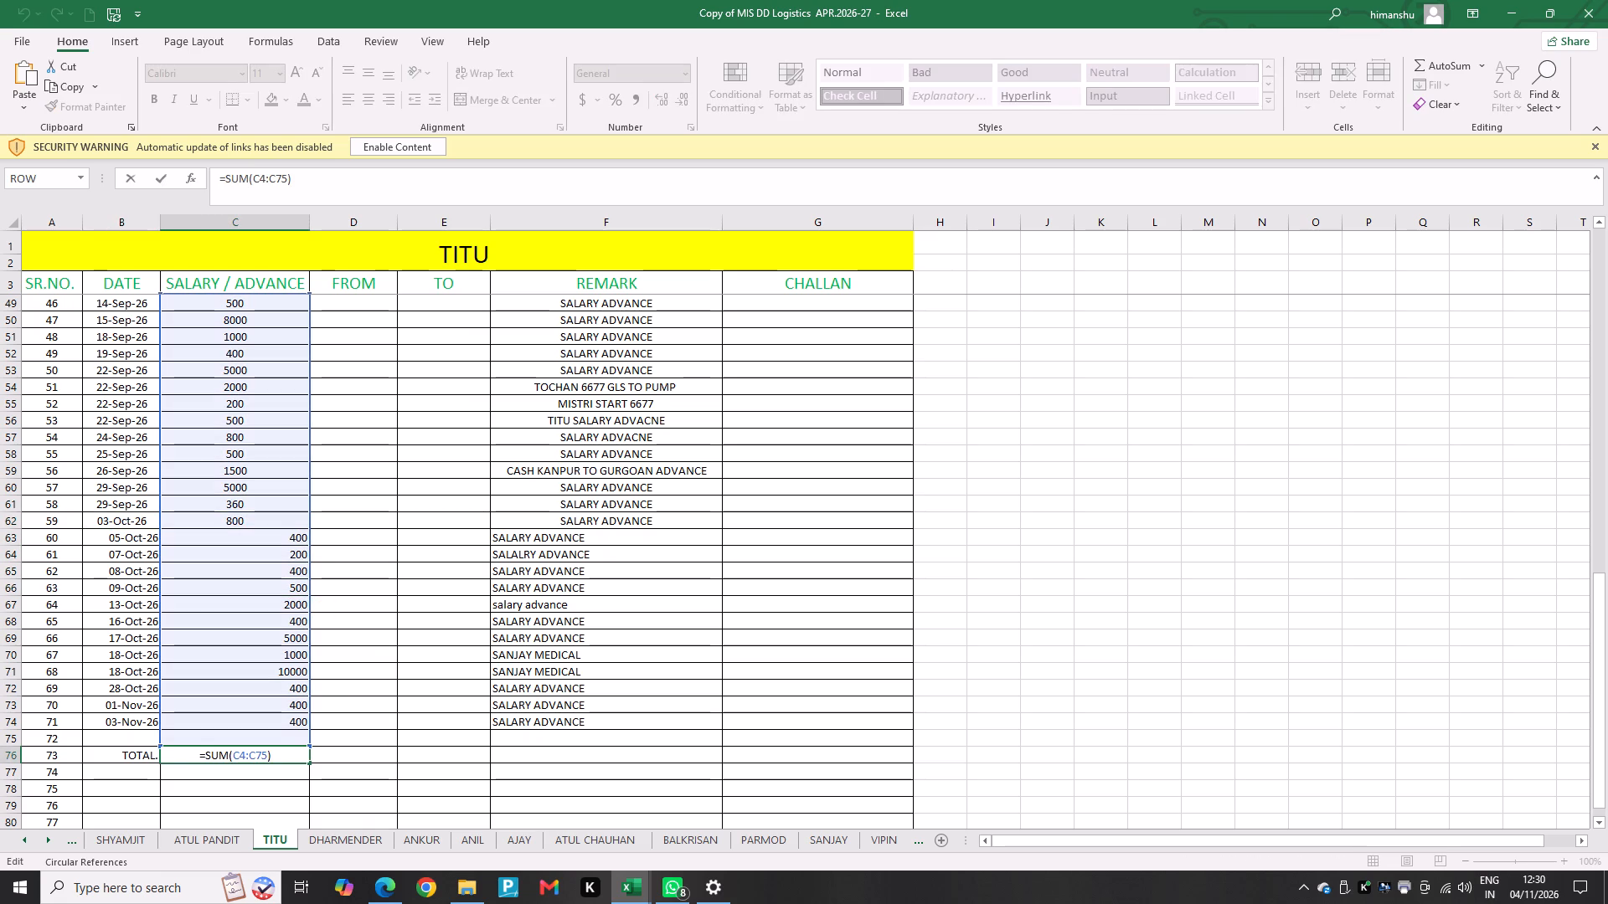
pyautogui.click(278, 535)
pyautogui.doubleClick(283, 758)
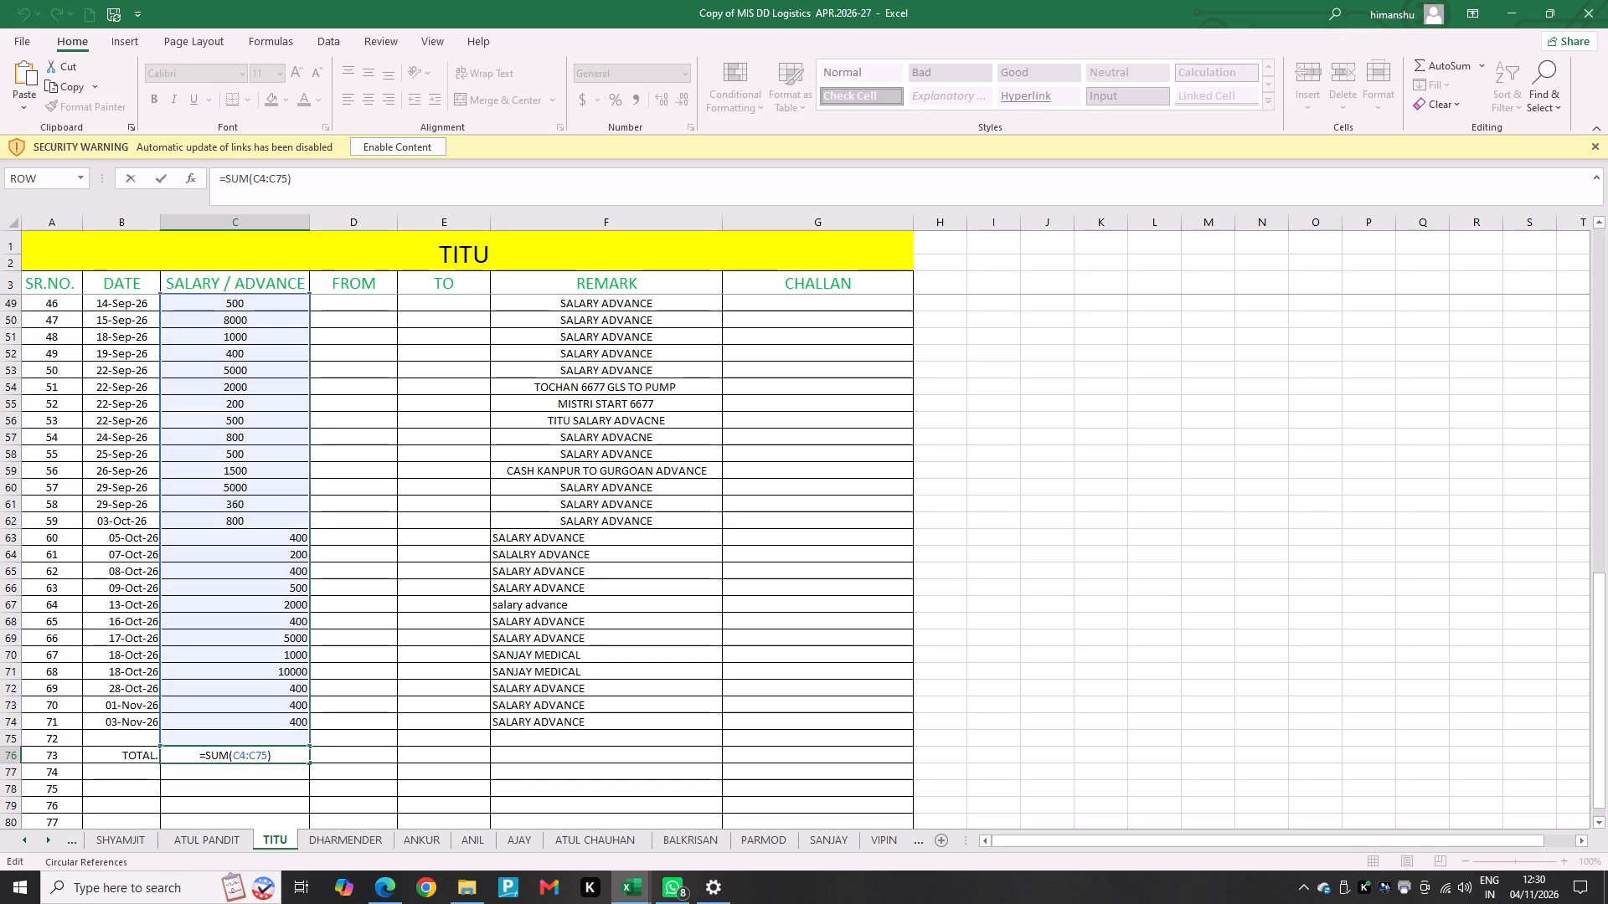
pyautogui.press('BackSpace')
pyautogui.press('BackSpace')
pyautogui.press('BackSpace')
pyautogui.press('BackSpace')
pyautogui.press('BackSpace')
pyautogui.press('BackSpace')
pyautogui.press('BackSpace')
pyautogui.press('BackSpace')
pyautogui.press('BackSpace')
pyautogui.press('BackSpace')
pyautogui.press('BackSpace')
pyautogui.press('BackSpace')
pyautogui.press('BackSpace')
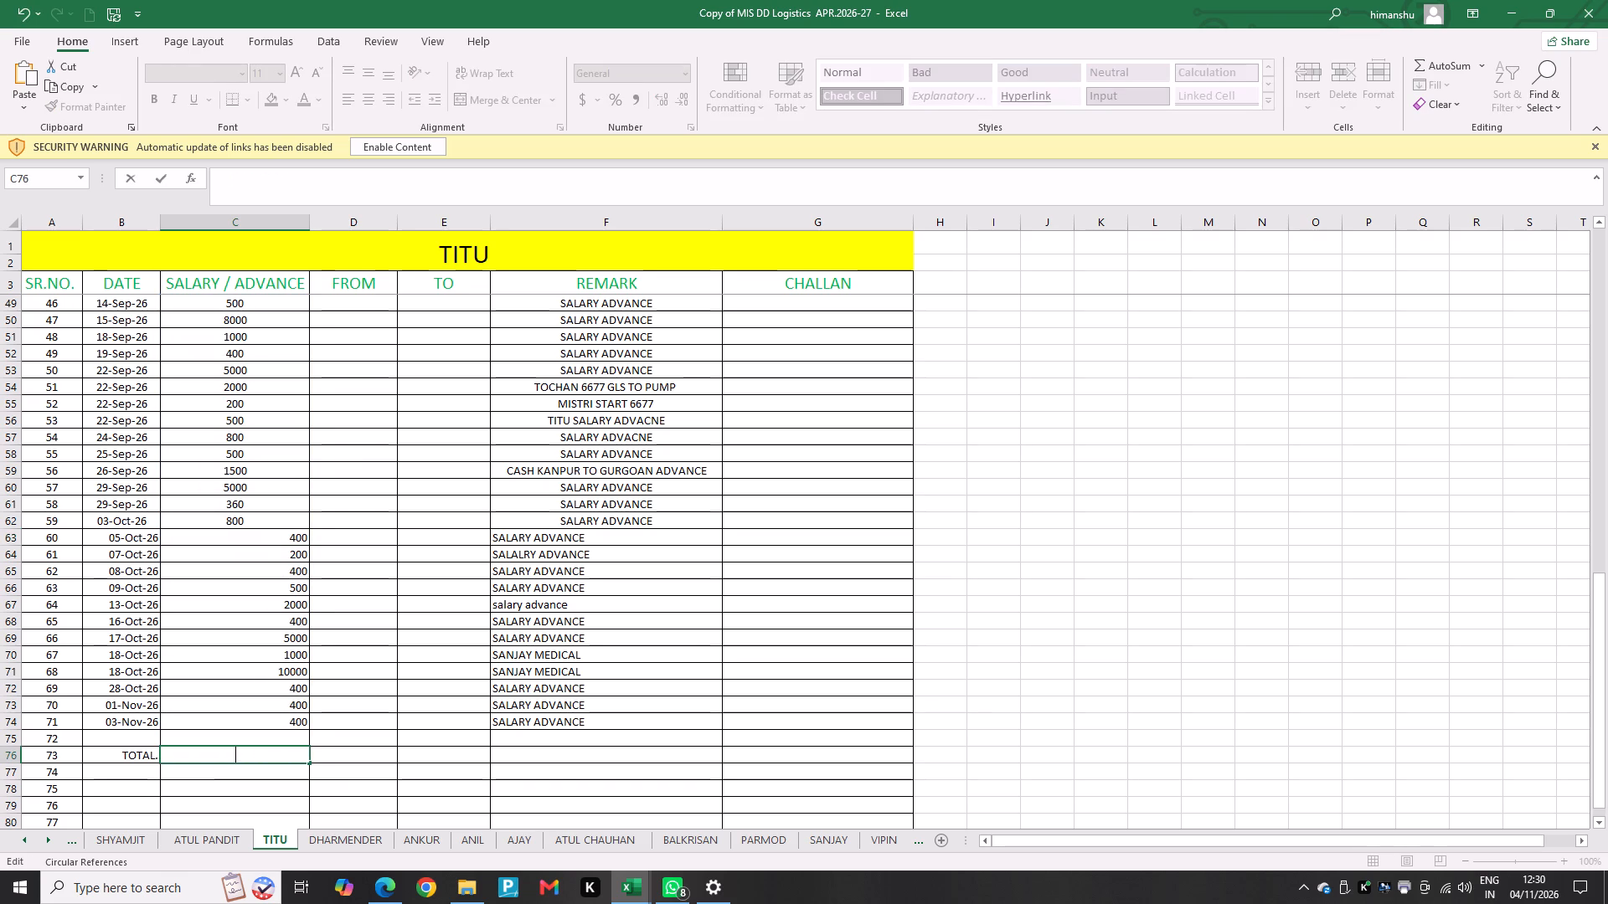
pyautogui.press('Return')
pyautogui.click(250, 752)
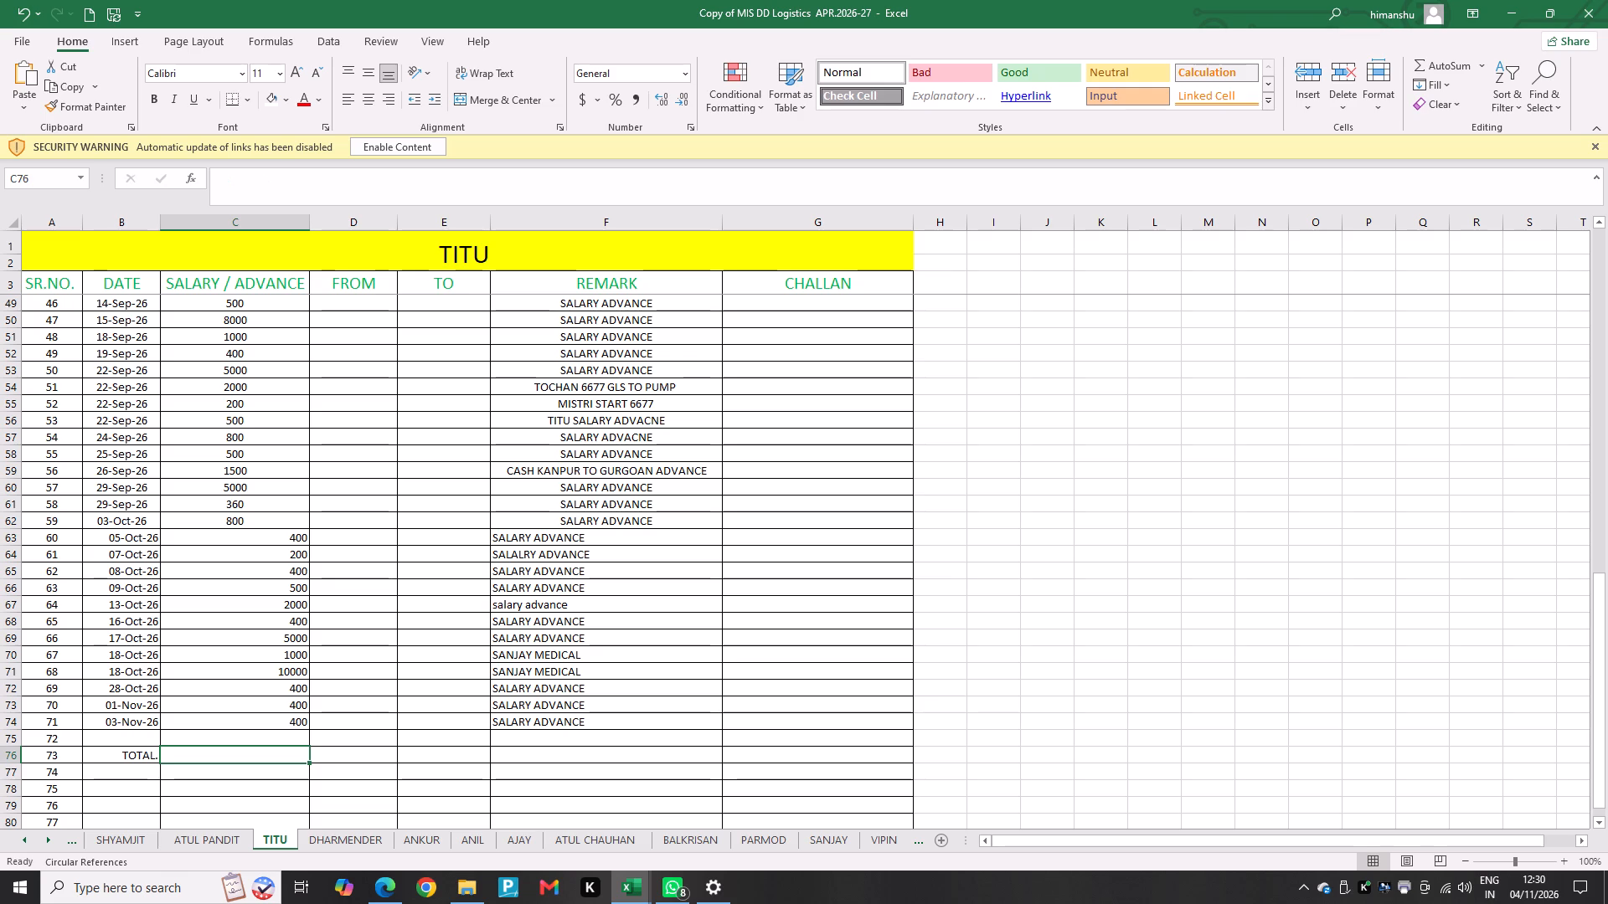
pyautogui.hotkey('alt', '=')
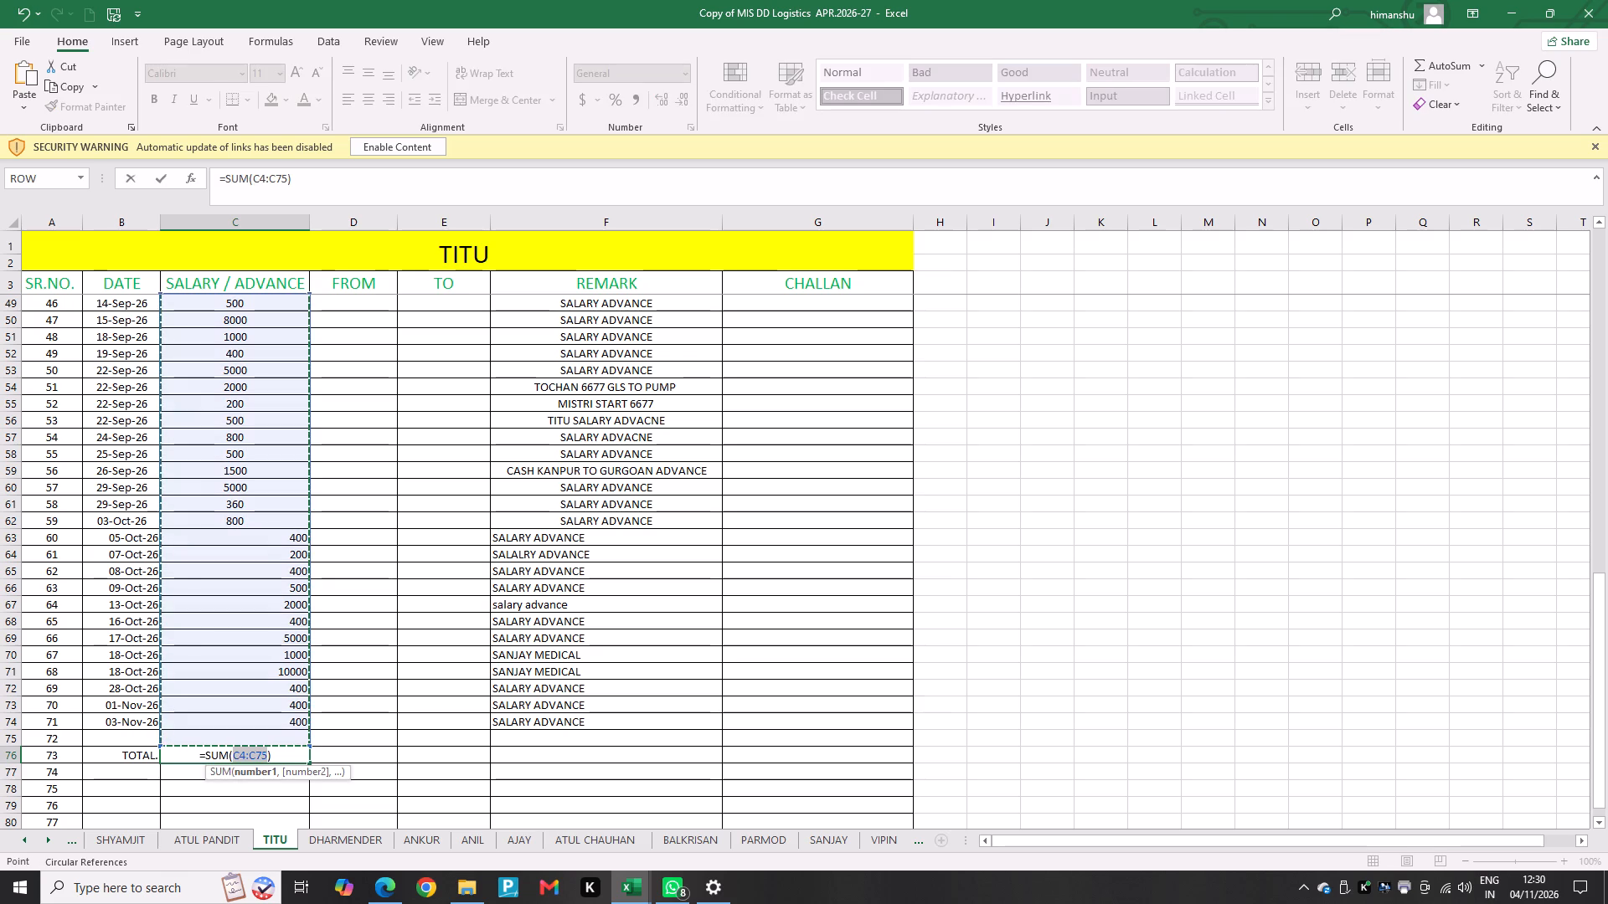
pyautogui.click(276, 523)
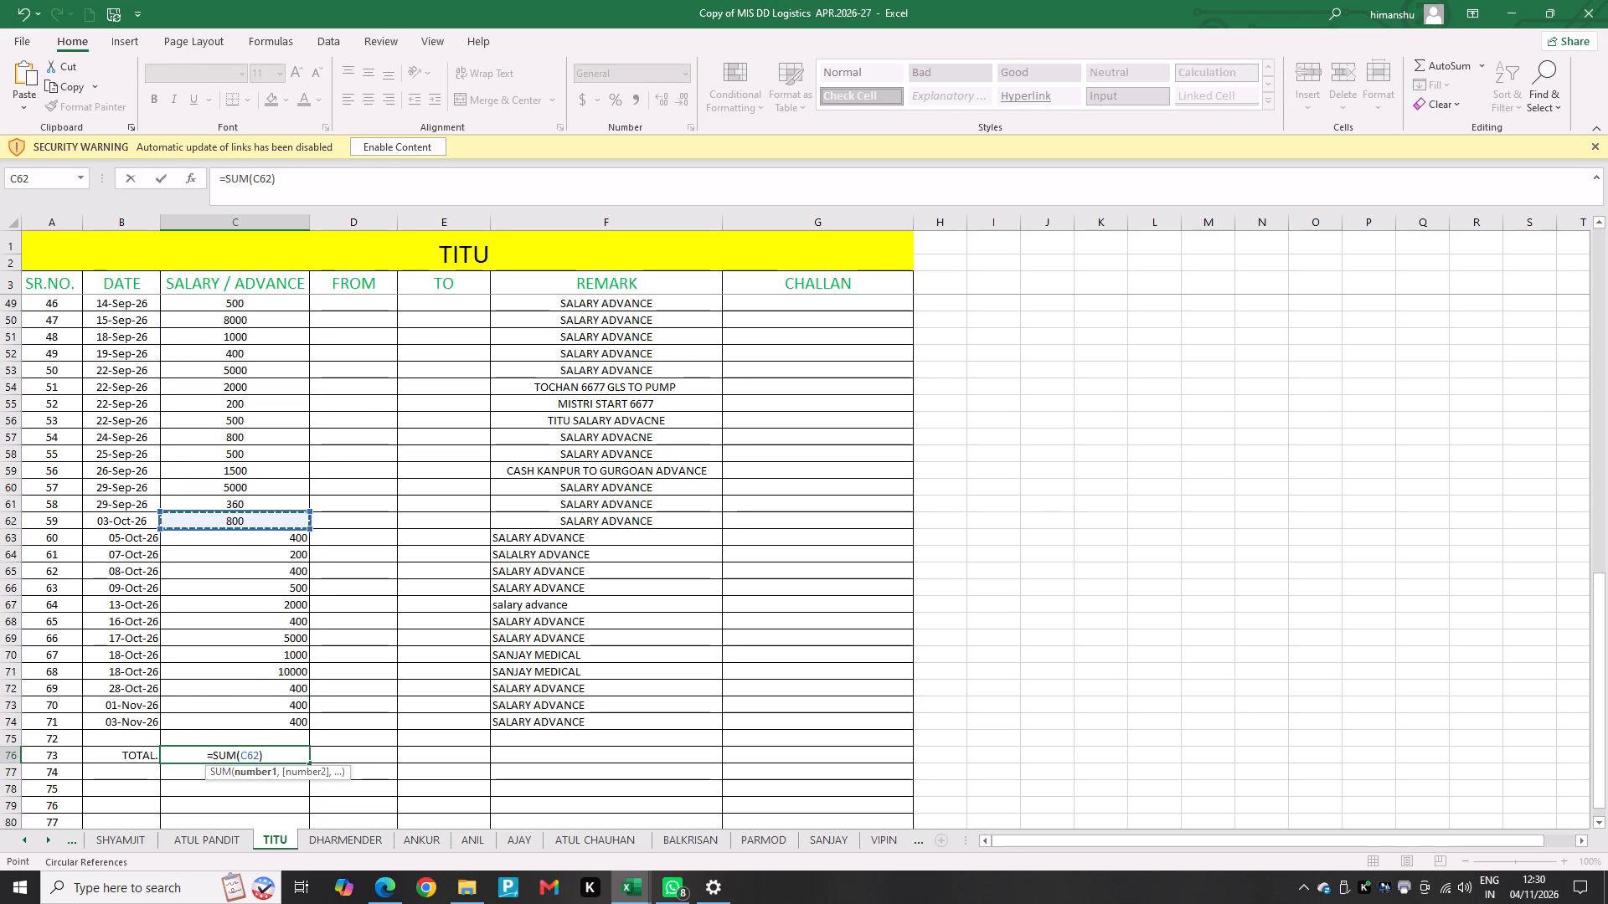
pyautogui.moveTo(311, 528); pyautogui.dragTo(305, 725)
pyautogui.press('Return')
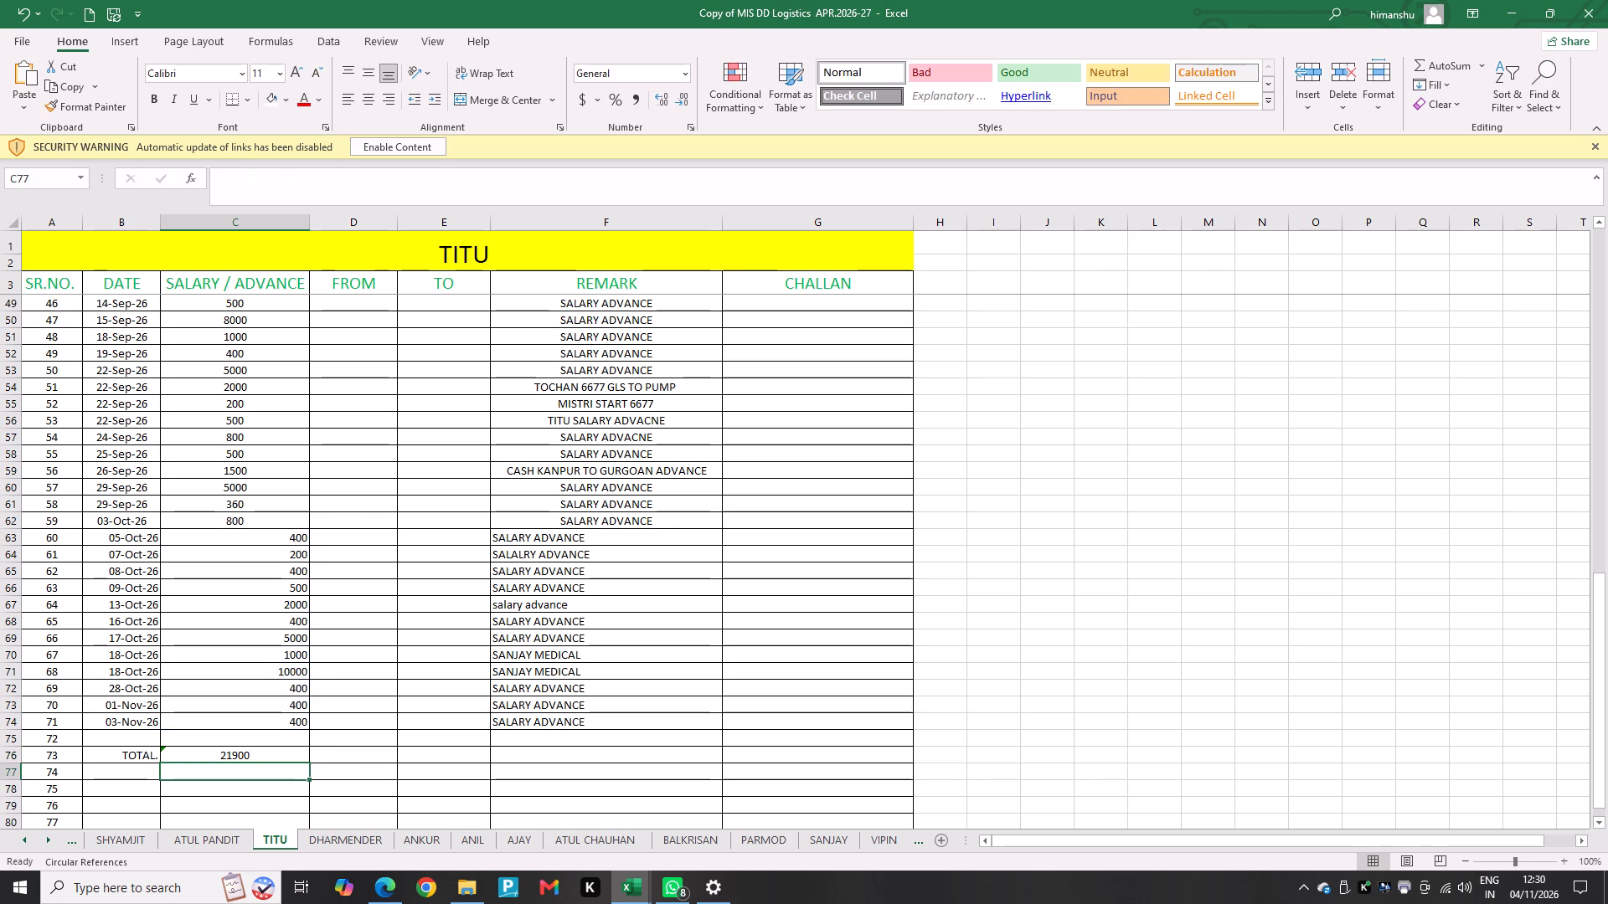
pyautogui.click(260, 521)
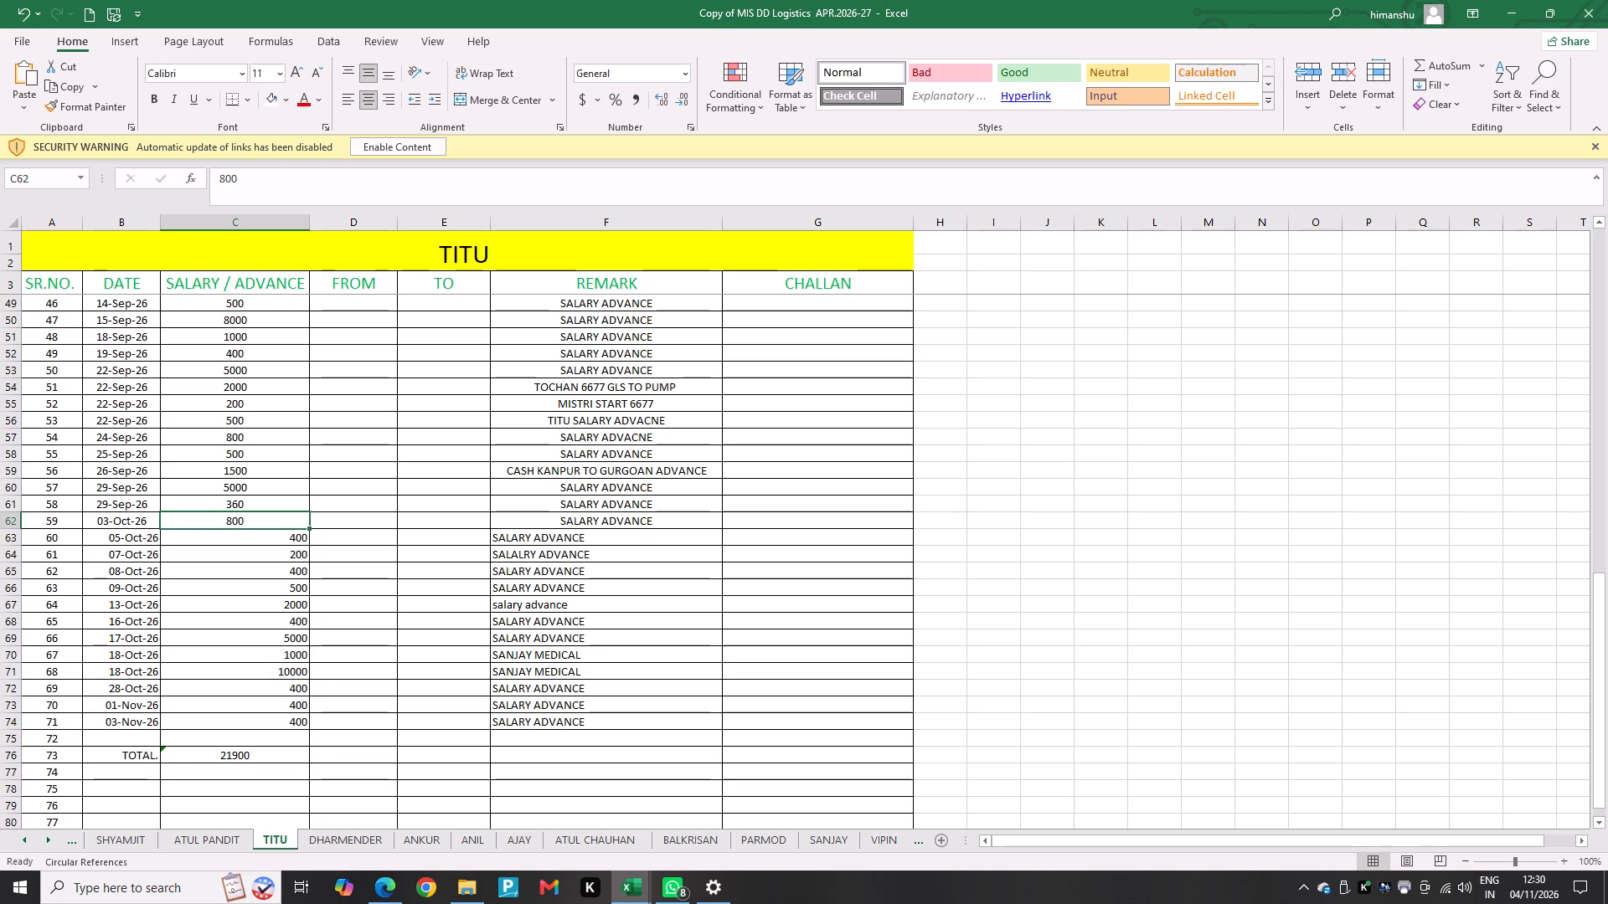
# Centre the salary/advance amounts in C62:C74 on the TITU sheet, from 03-Oct-26 through 03-Nov-26.
pyautogui.hotkey('shift', 'Down')
pyautogui.hotkey('shift', 'Down')
pyautogui.hotkey('shift', 'Down')
pyautogui.hotkey('shift', 'Down')
pyautogui.hotkey('shift', 'Down')
pyautogui.hotkey('shift', 'Down')
pyautogui.hotkey('shift', 'Down')
pyautogui.hotkey('shift', 'Down')
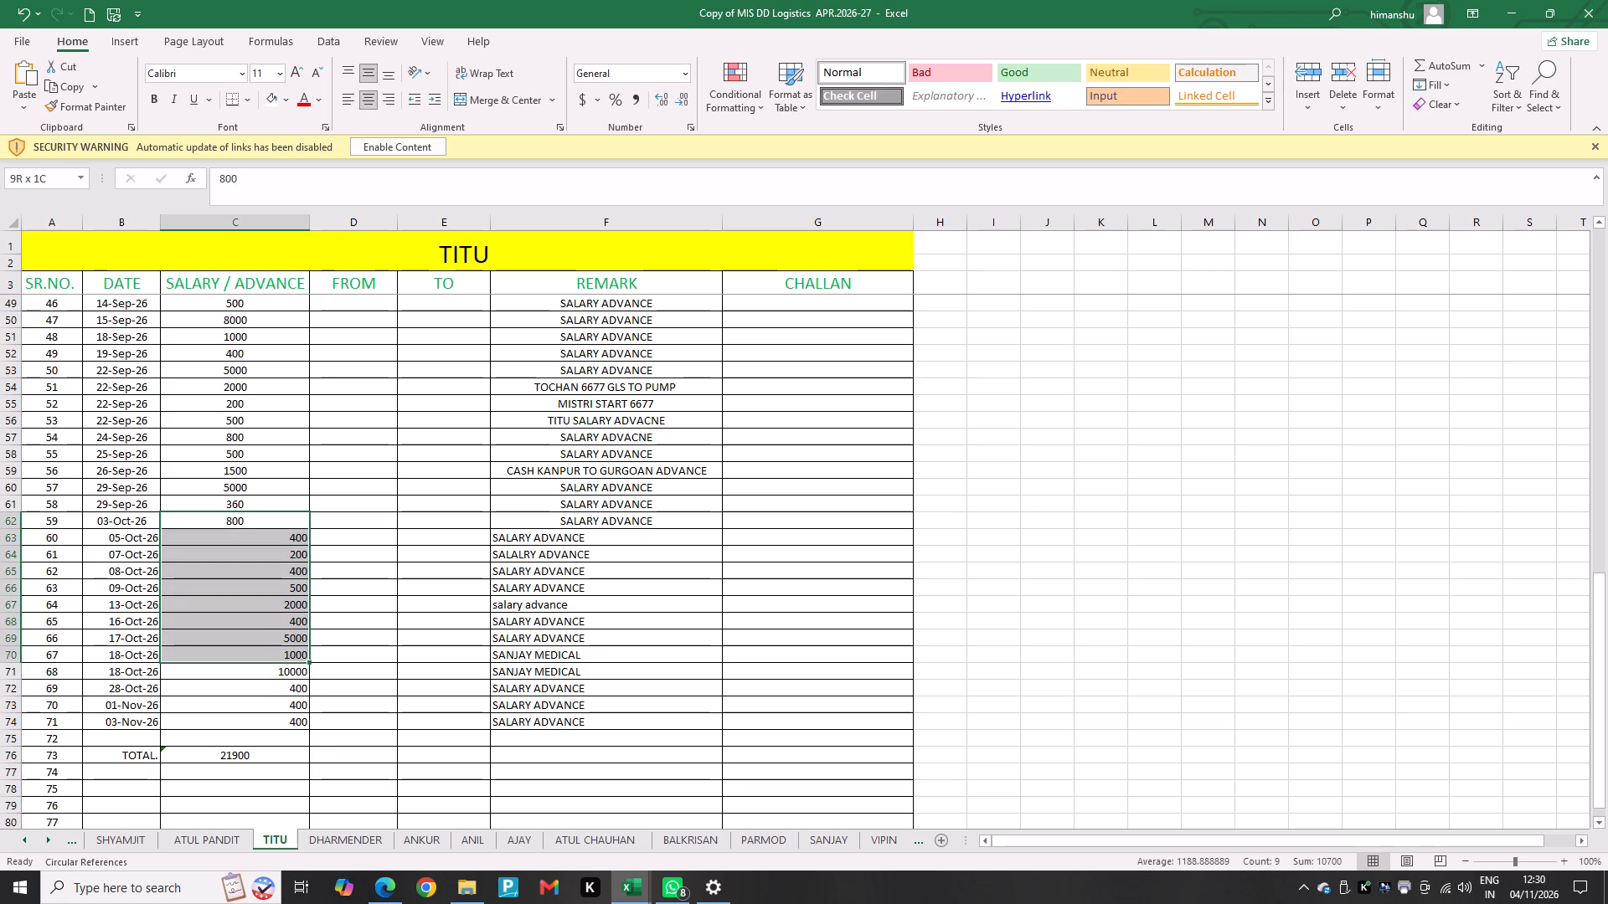
pyautogui.hotkey('shift', 'Down')
pyautogui.hotkey('shift', 'Down')
pyautogui.hotkey('shift', 'Down')
pyautogui.hotkey('shift', 'Down')
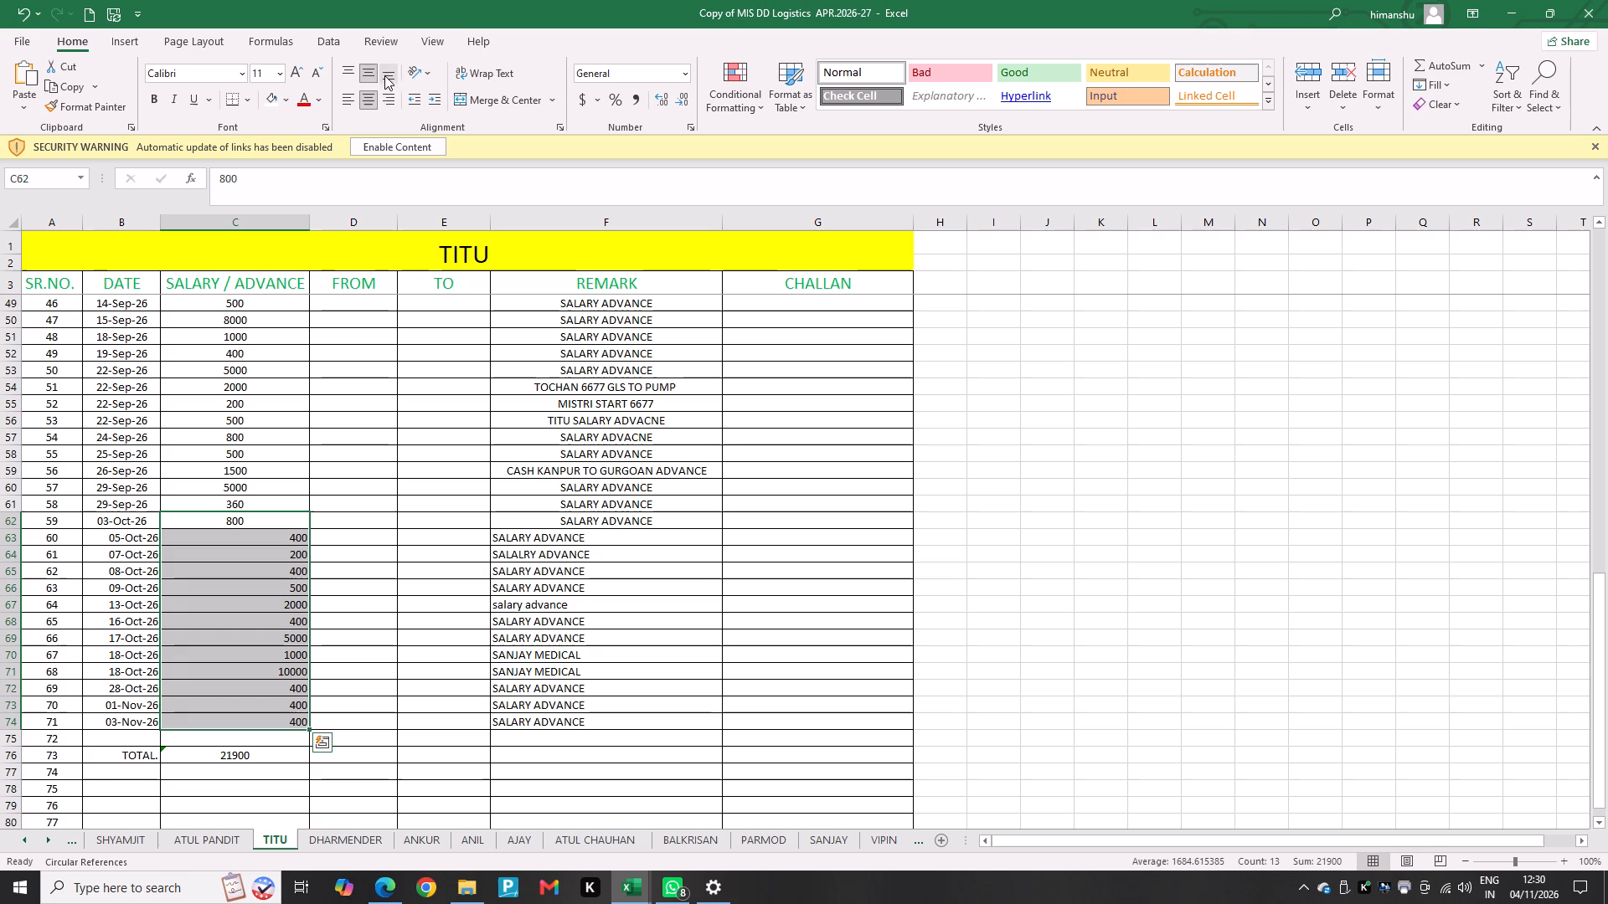
pyautogui.click(368, 99)
pyautogui.click(369, 101)
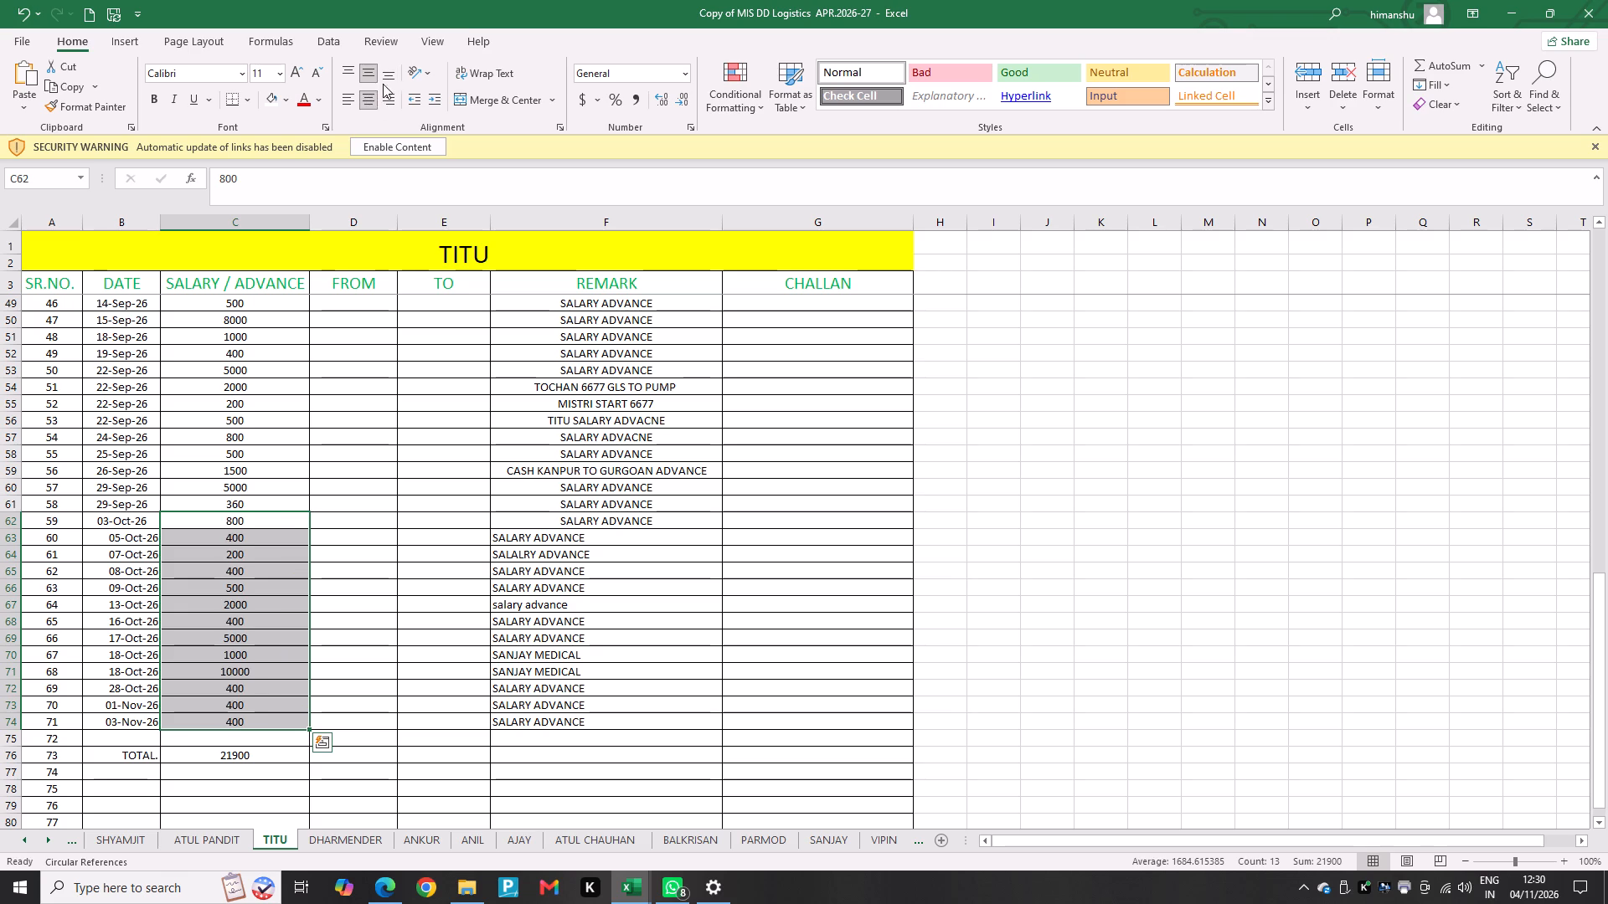
pyautogui.click(255, 578)
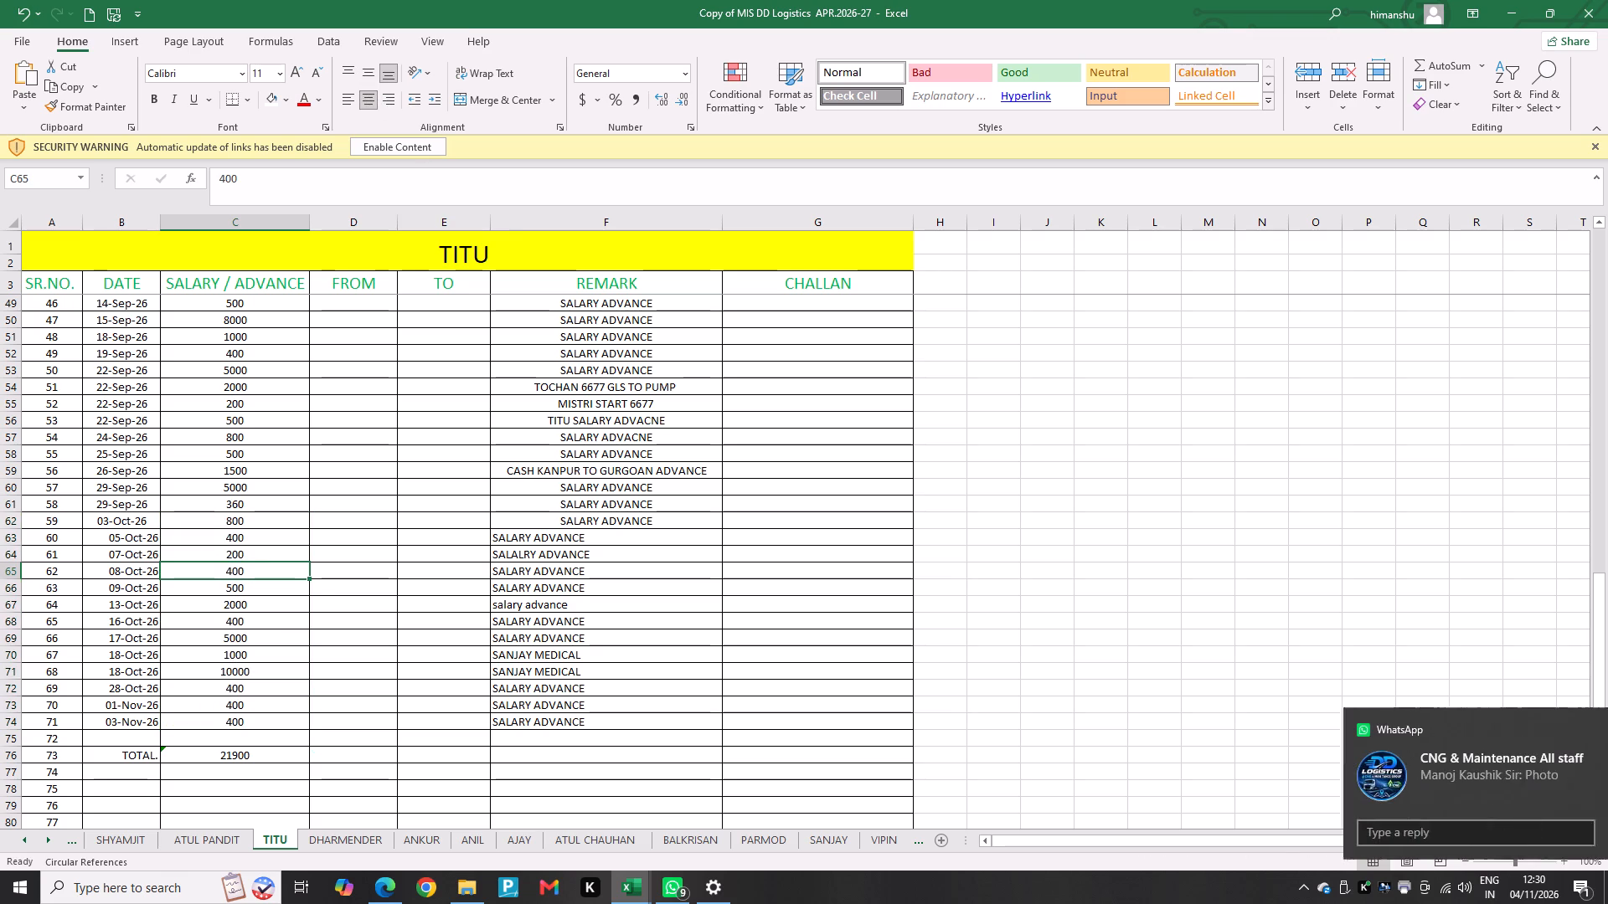
# Check the TOTAL formula in cell C76 of the TITU sheet, including the range it sums and its error-checking options.
pyautogui.doubleClick(257, 756)
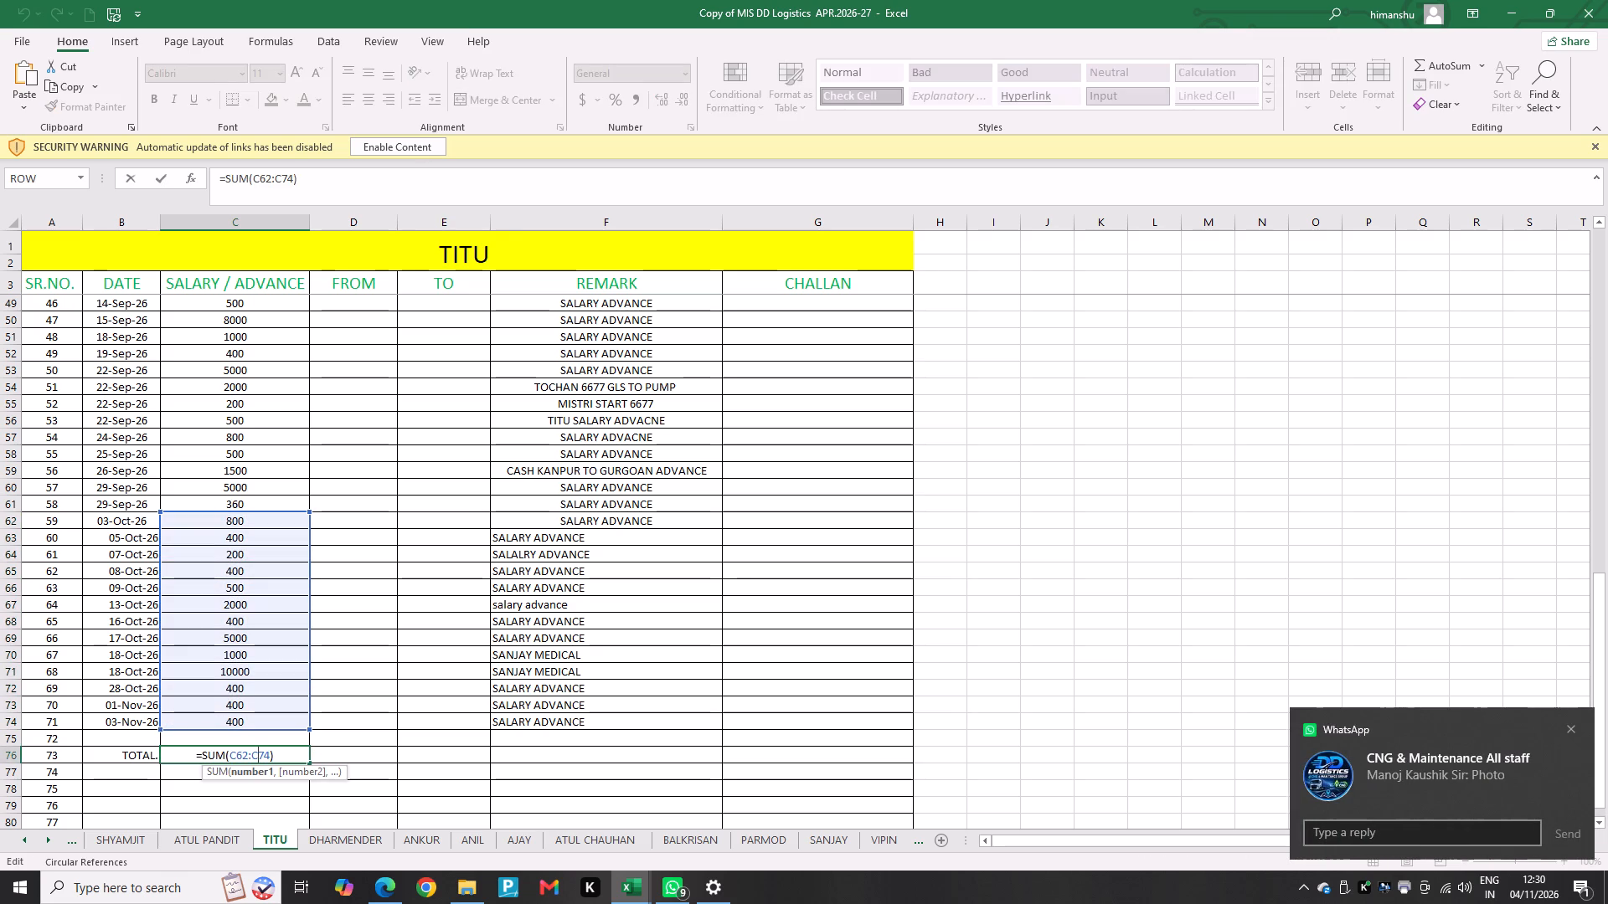
pyautogui.click(395, 760)
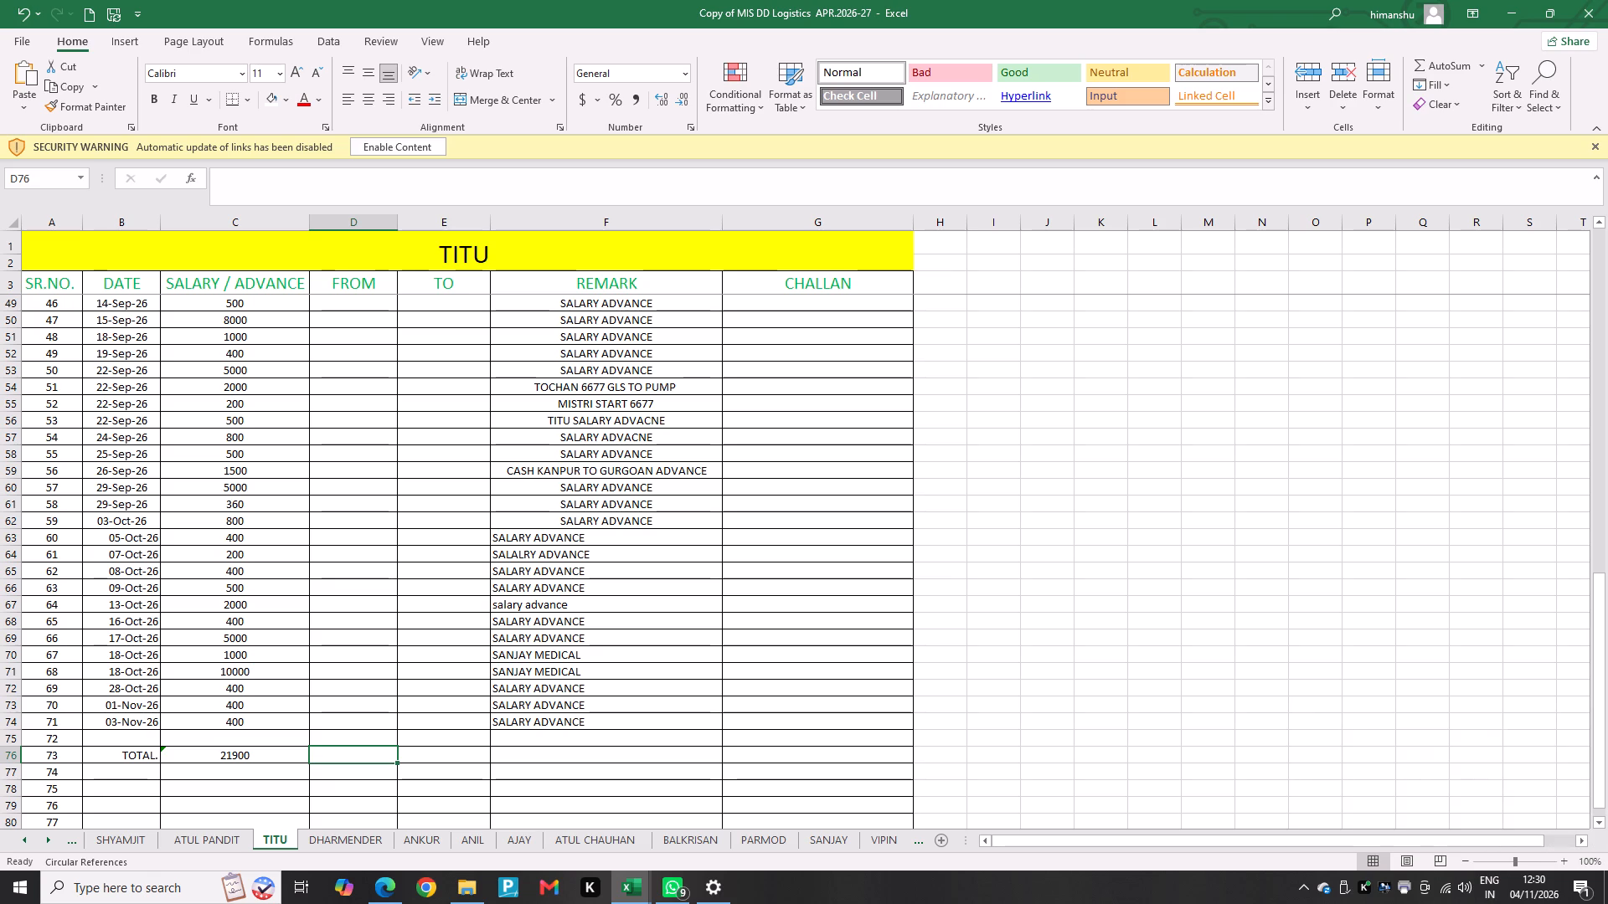
pyautogui.click(278, 760)
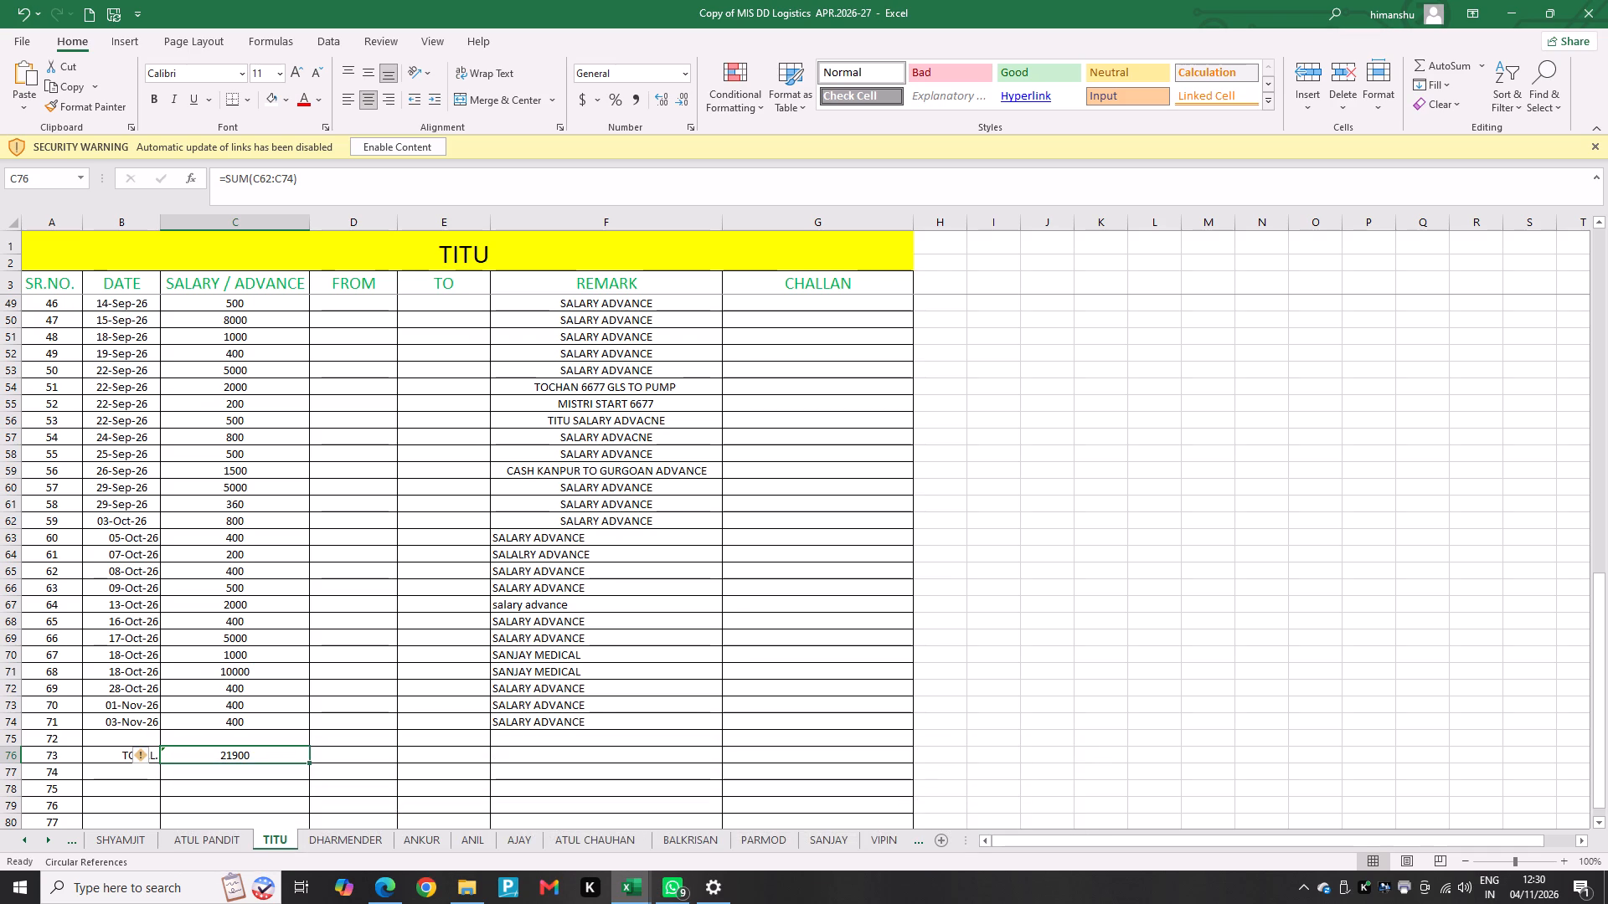
pyautogui.click(141, 758)
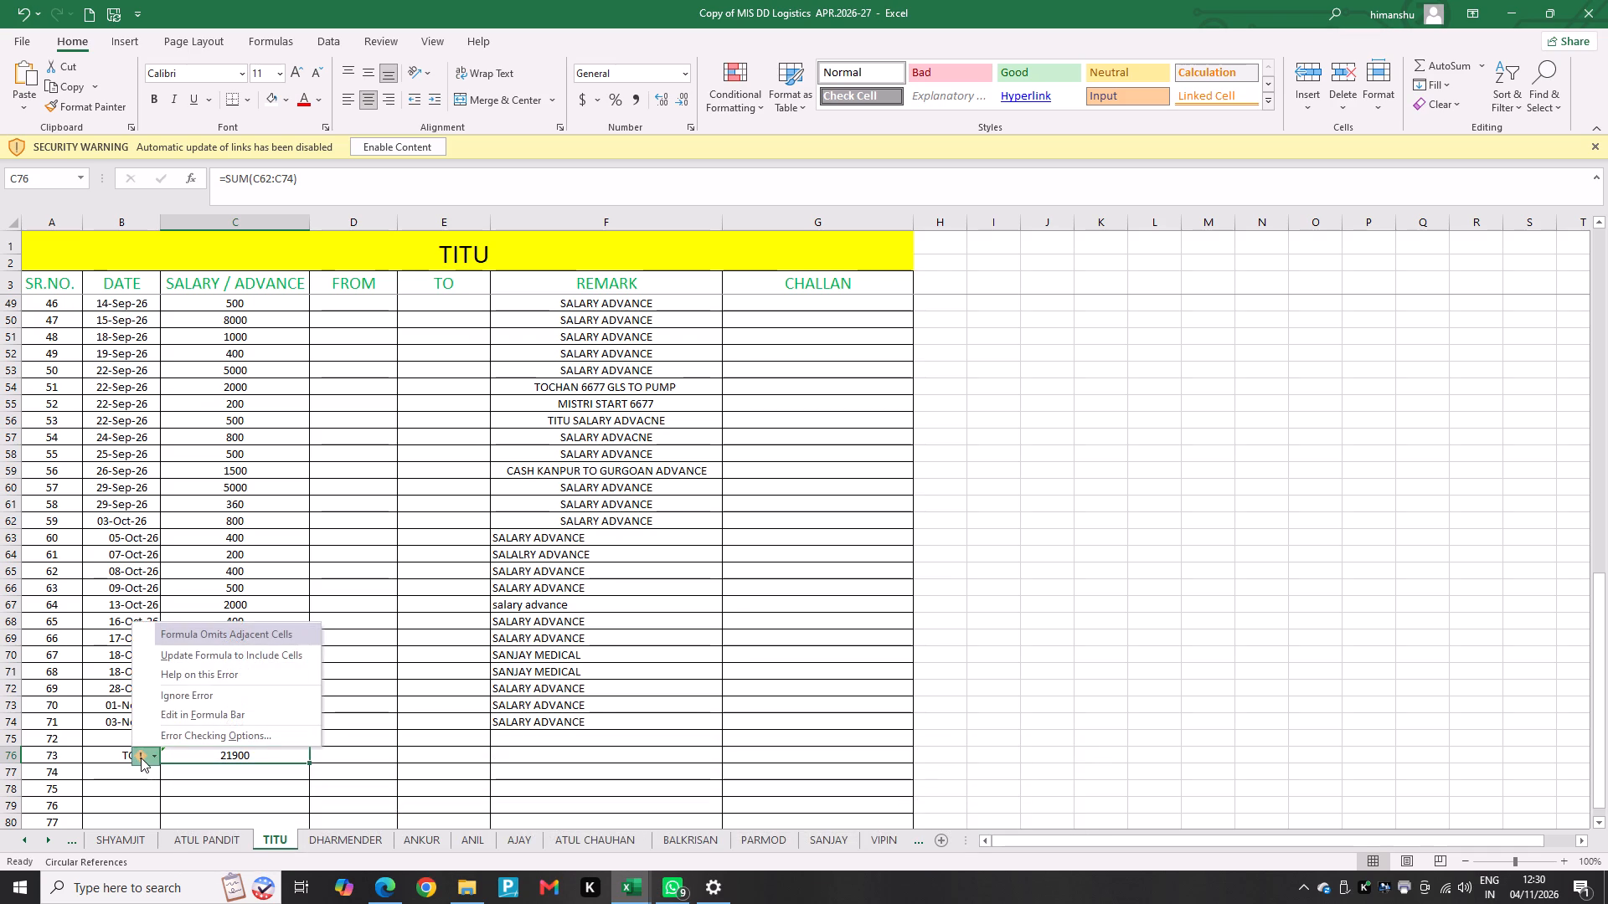
pyautogui.click(166, 832)
pyautogui.scroll(3, 310, 718)
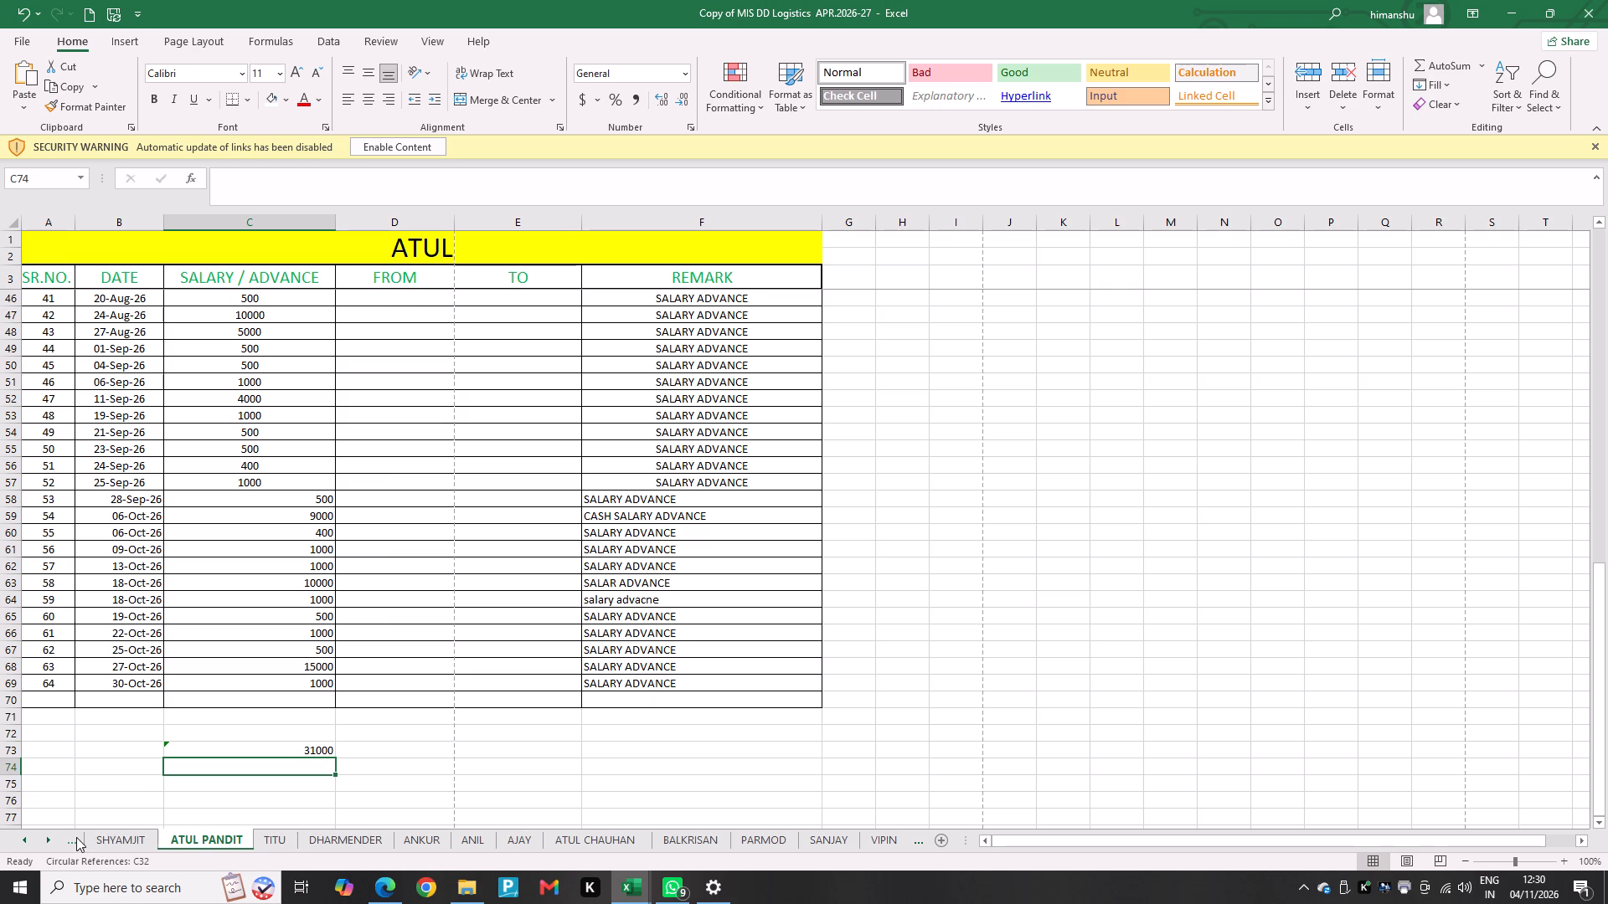
pyautogui.click(305, 752)
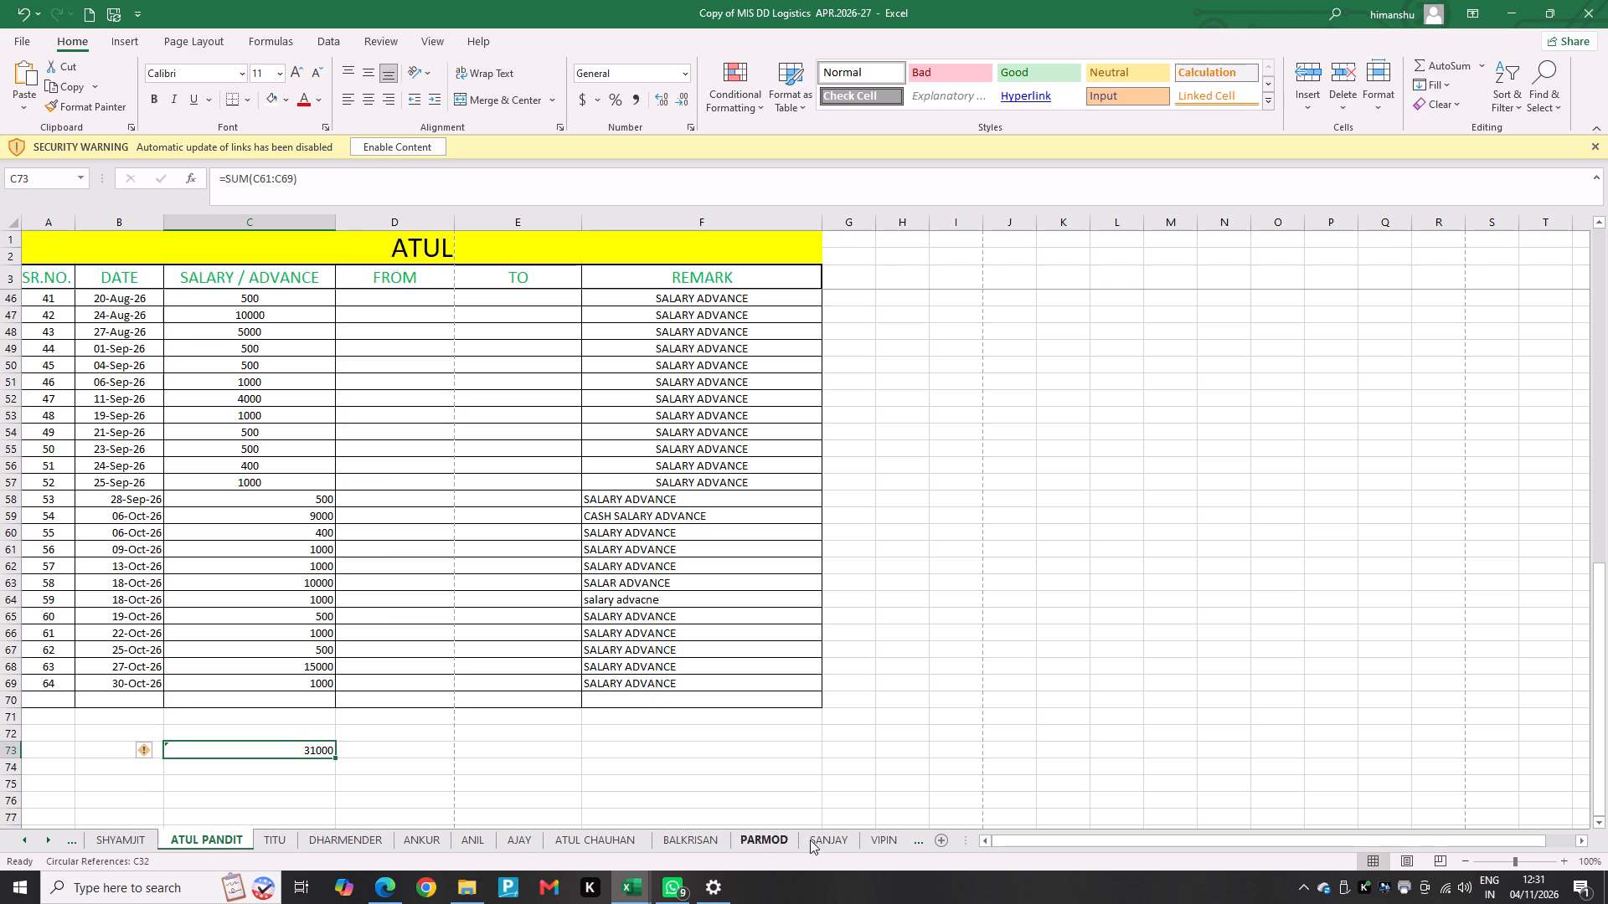
pyautogui.click(266, 844)
pyautogui.click(205, 754)
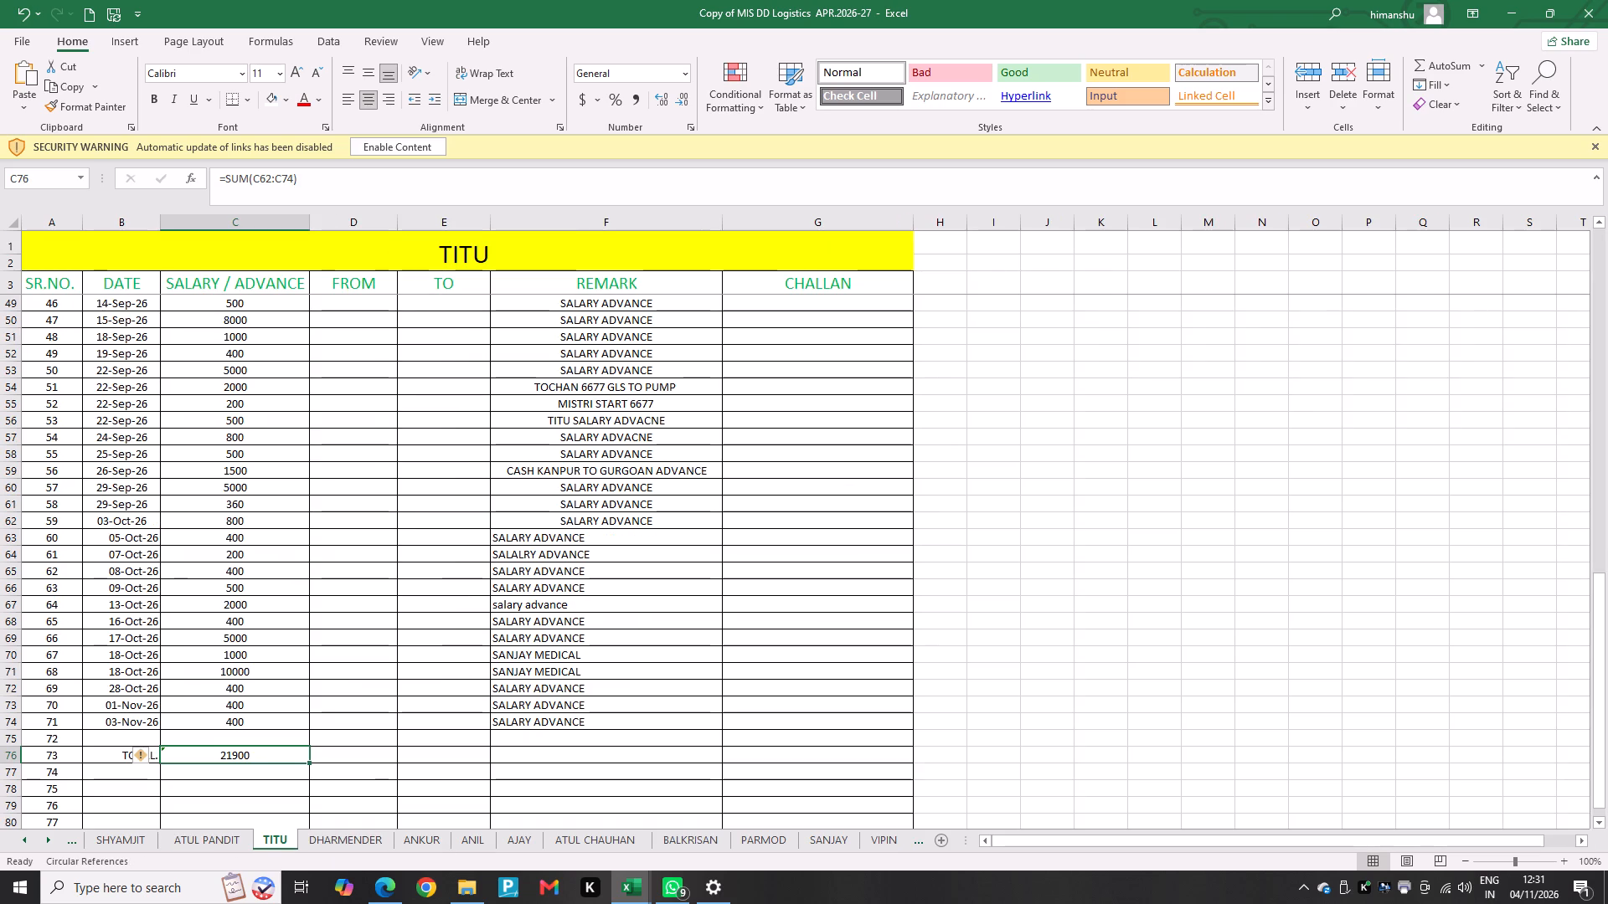
pyautogui.doubleClick(274, 751)
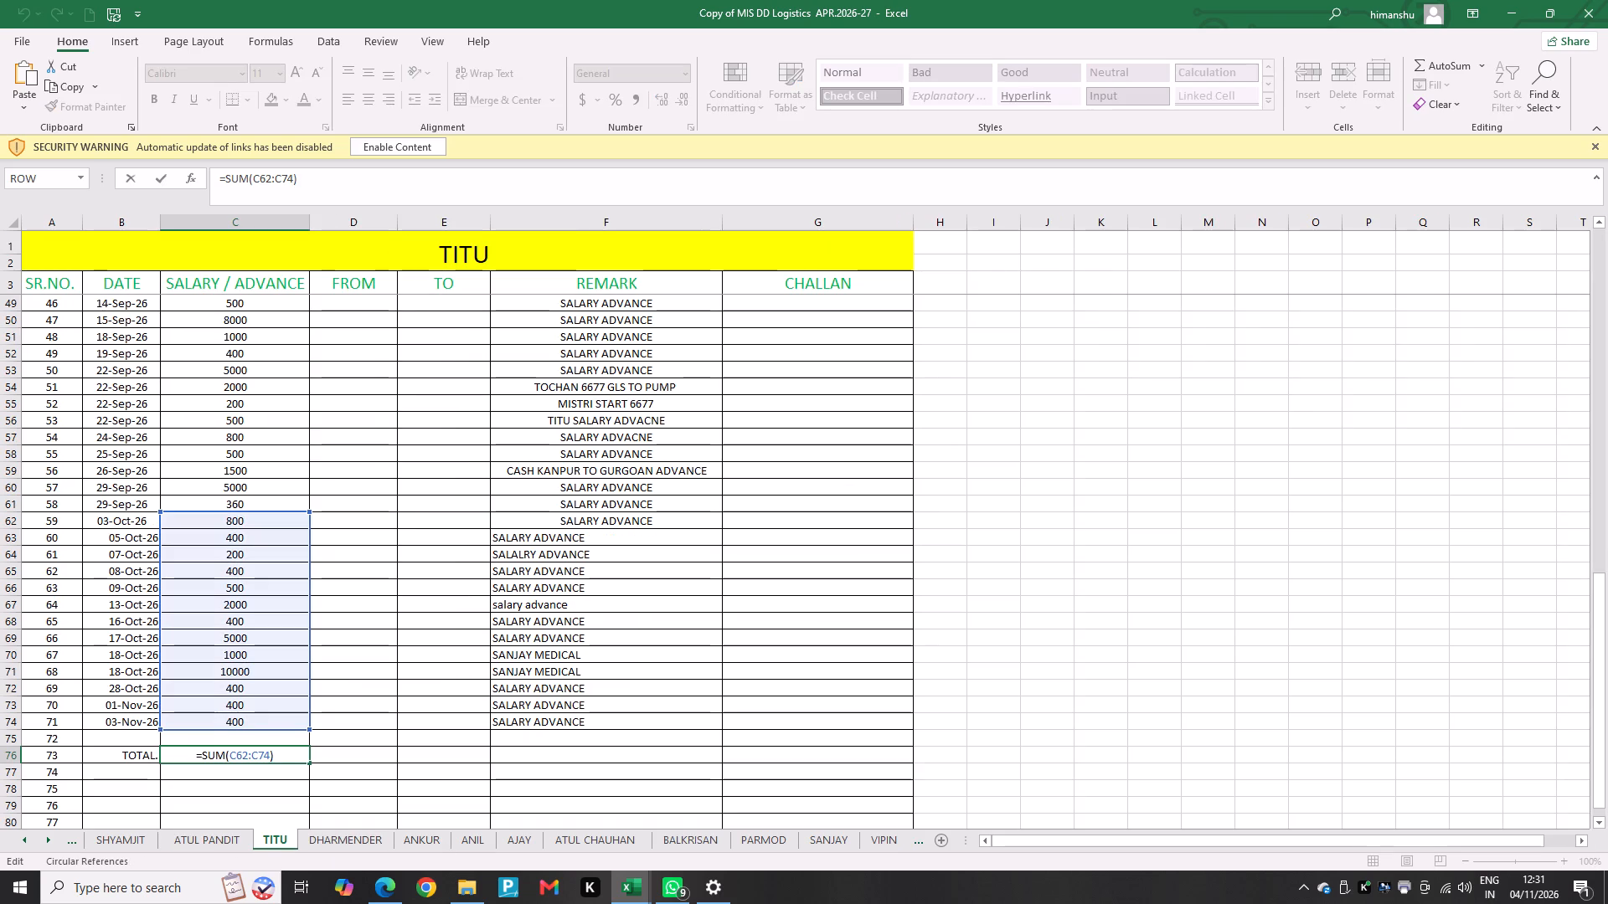
pyautogui.click(303, 755)
pyautogui.click(363, 757)
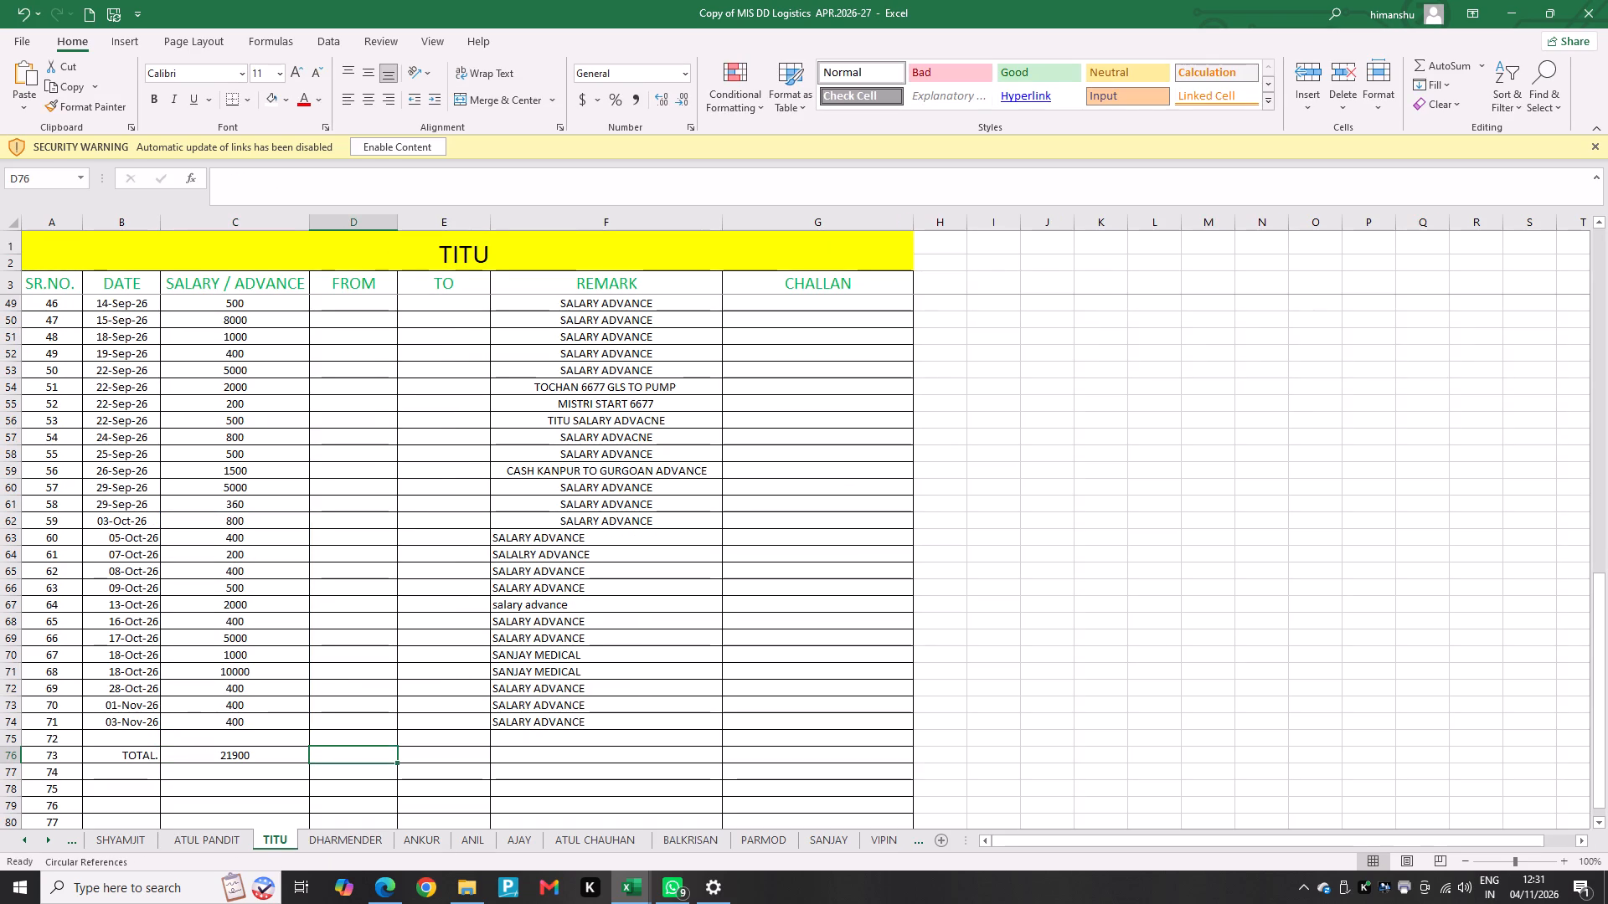
pyautogui.click(257, 639)
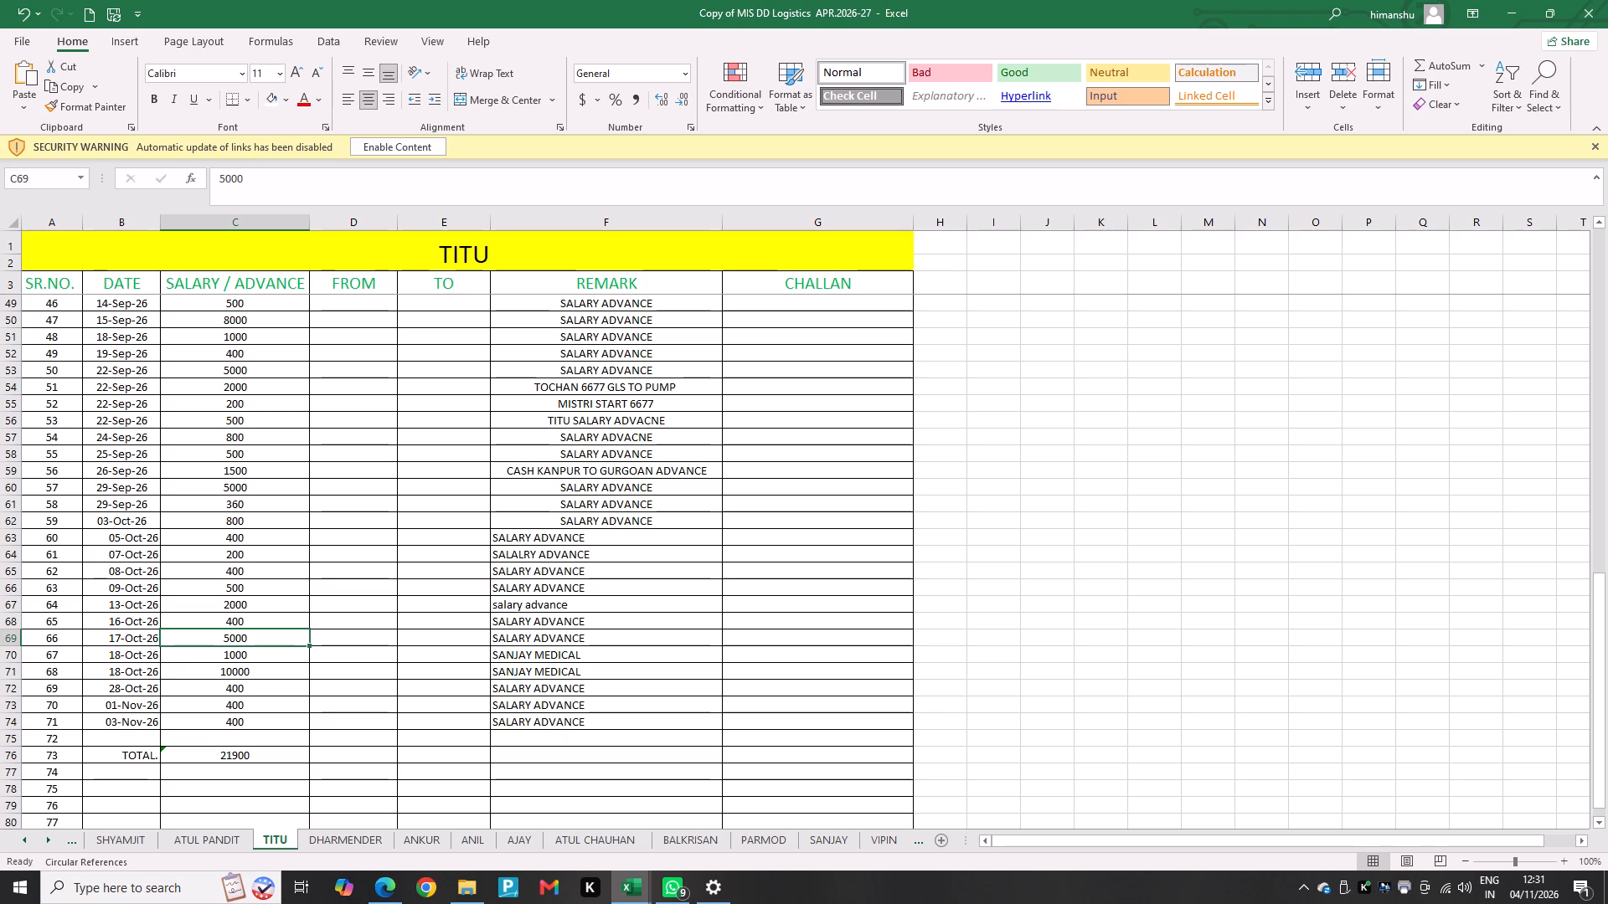
pyautogui.doubleClick(276, 758)
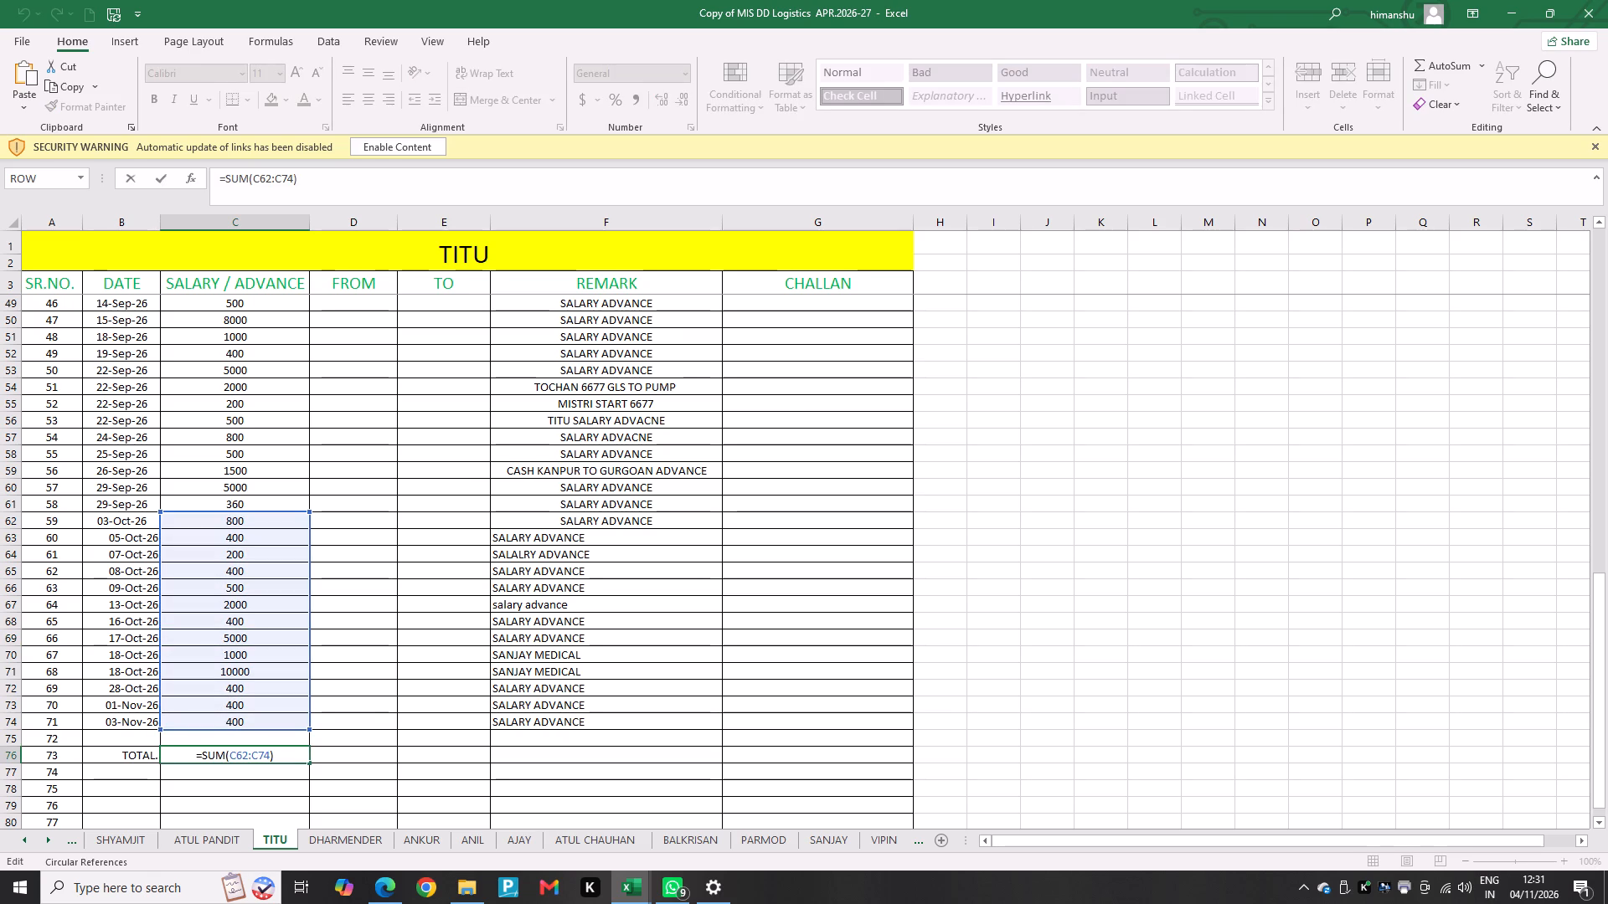
# Return to the staff advance workbook and replace the Day 1 label in cell A11 of TITU's settlement with 1-OCT-26.
pyautogui.hotkey('alt', 'Tab')
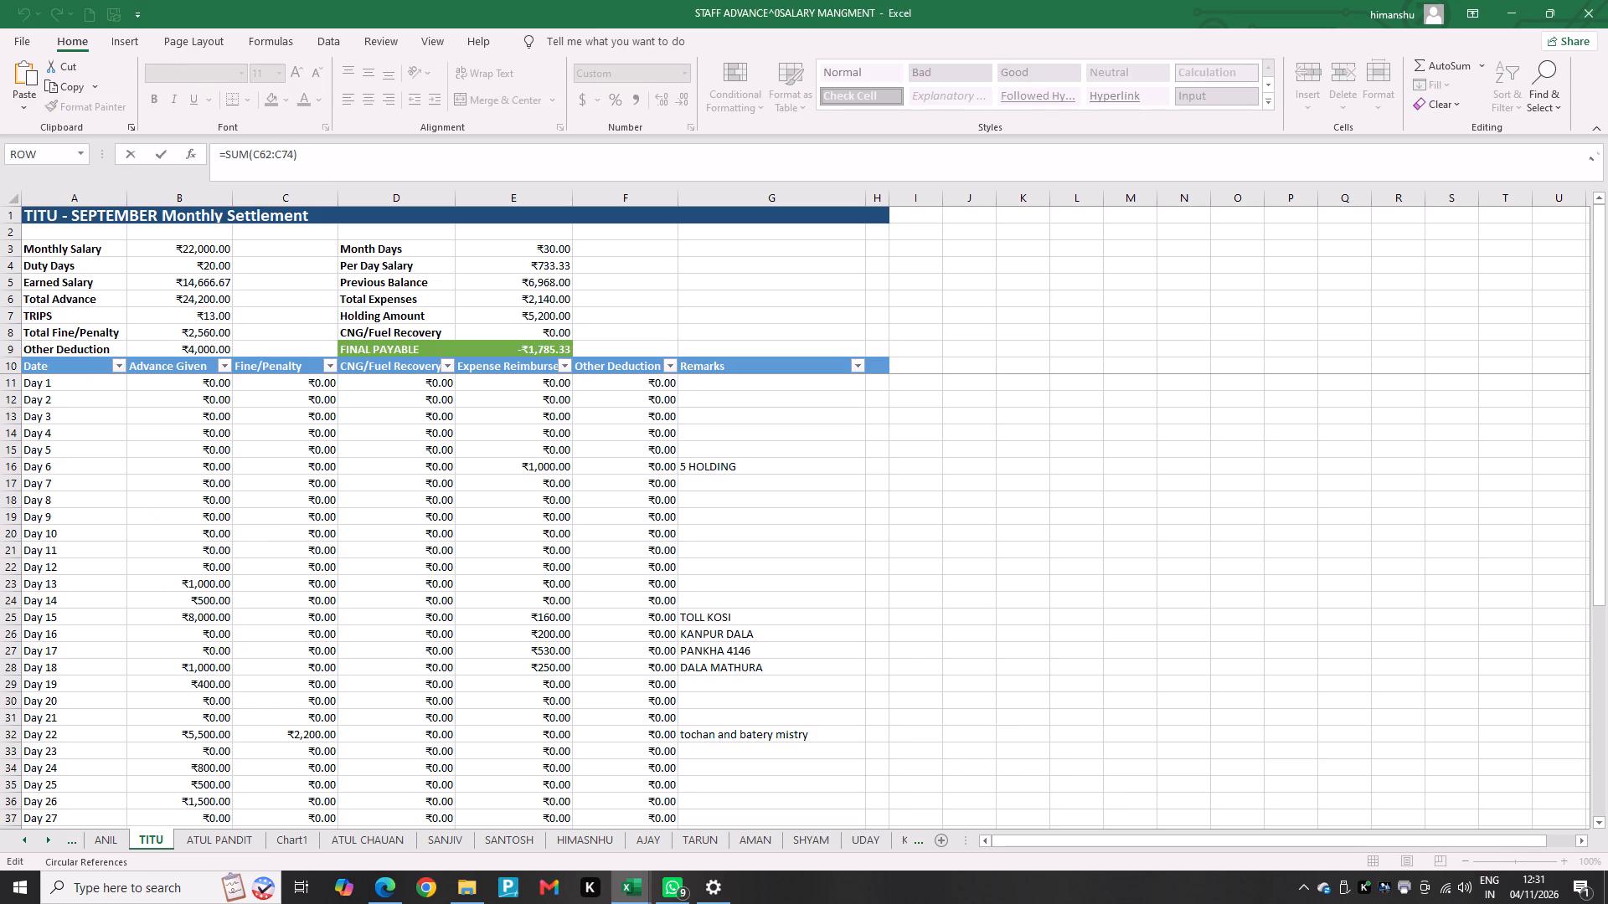
pyautogui.scroll(5, 54, 443)
pyautogui.click(71, 380)
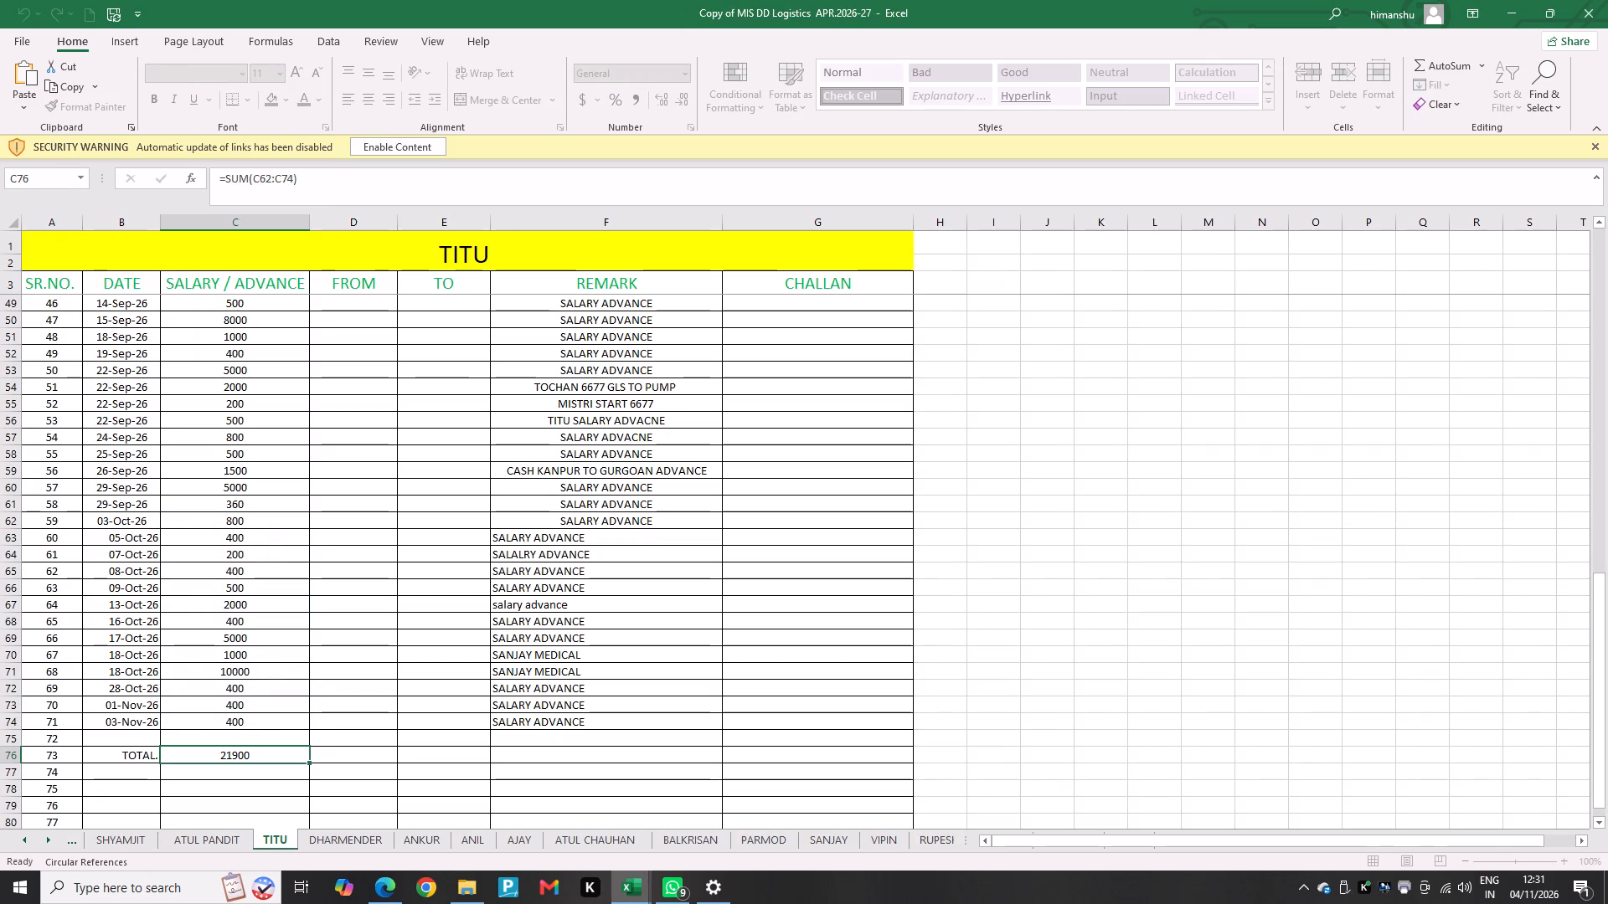
pyautogui.hotkey('alt', 'Tab')
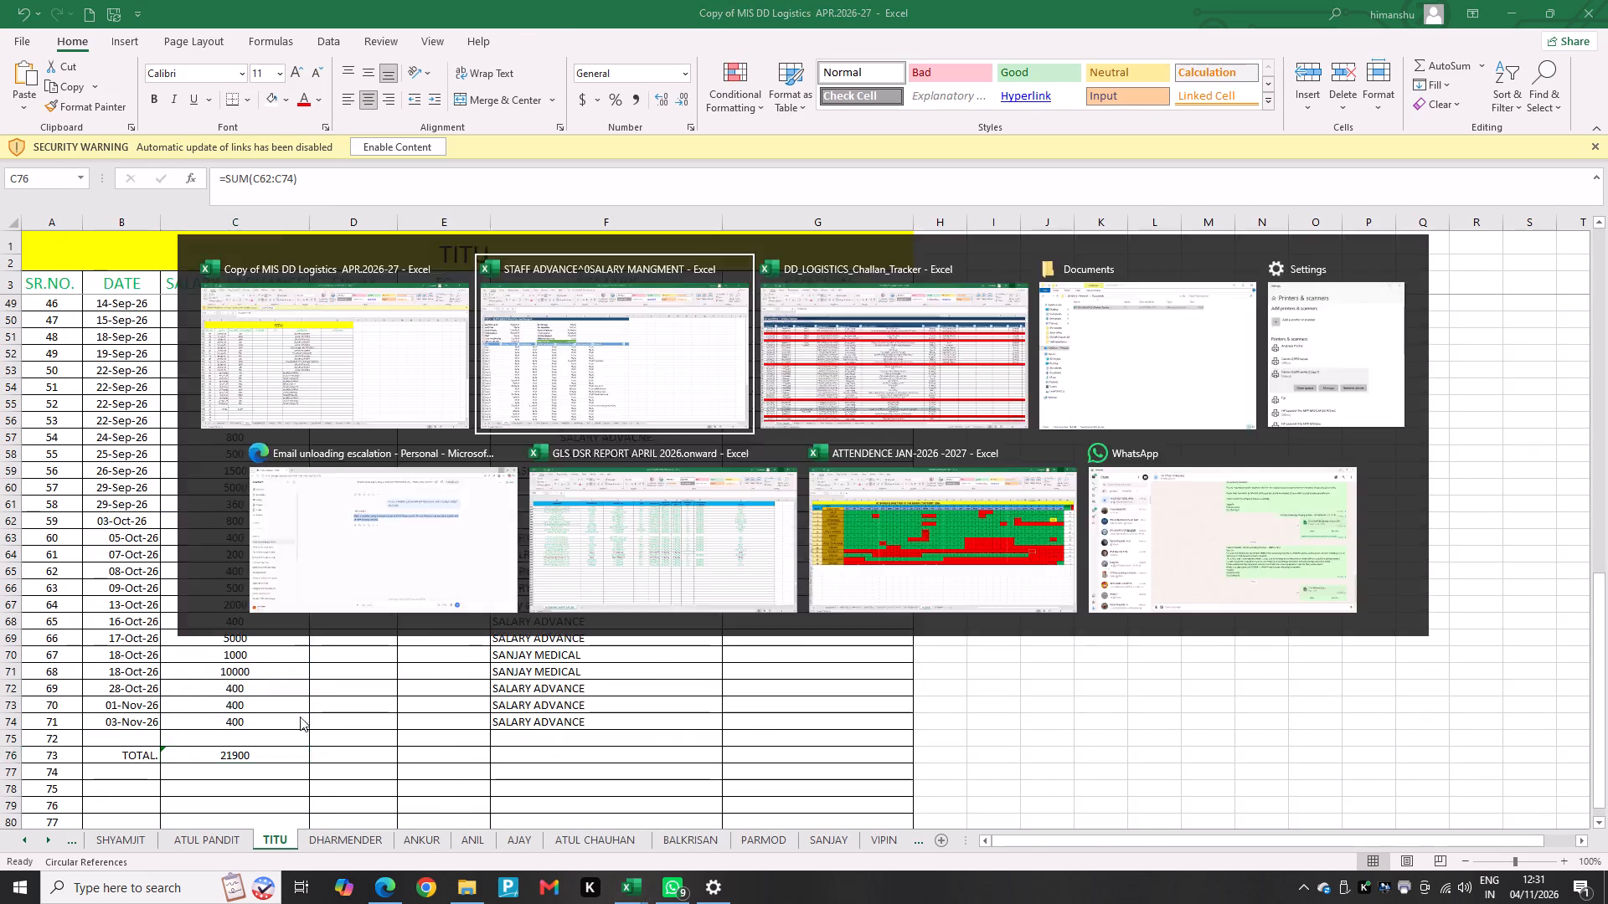
pyautogui.click(55, 382)
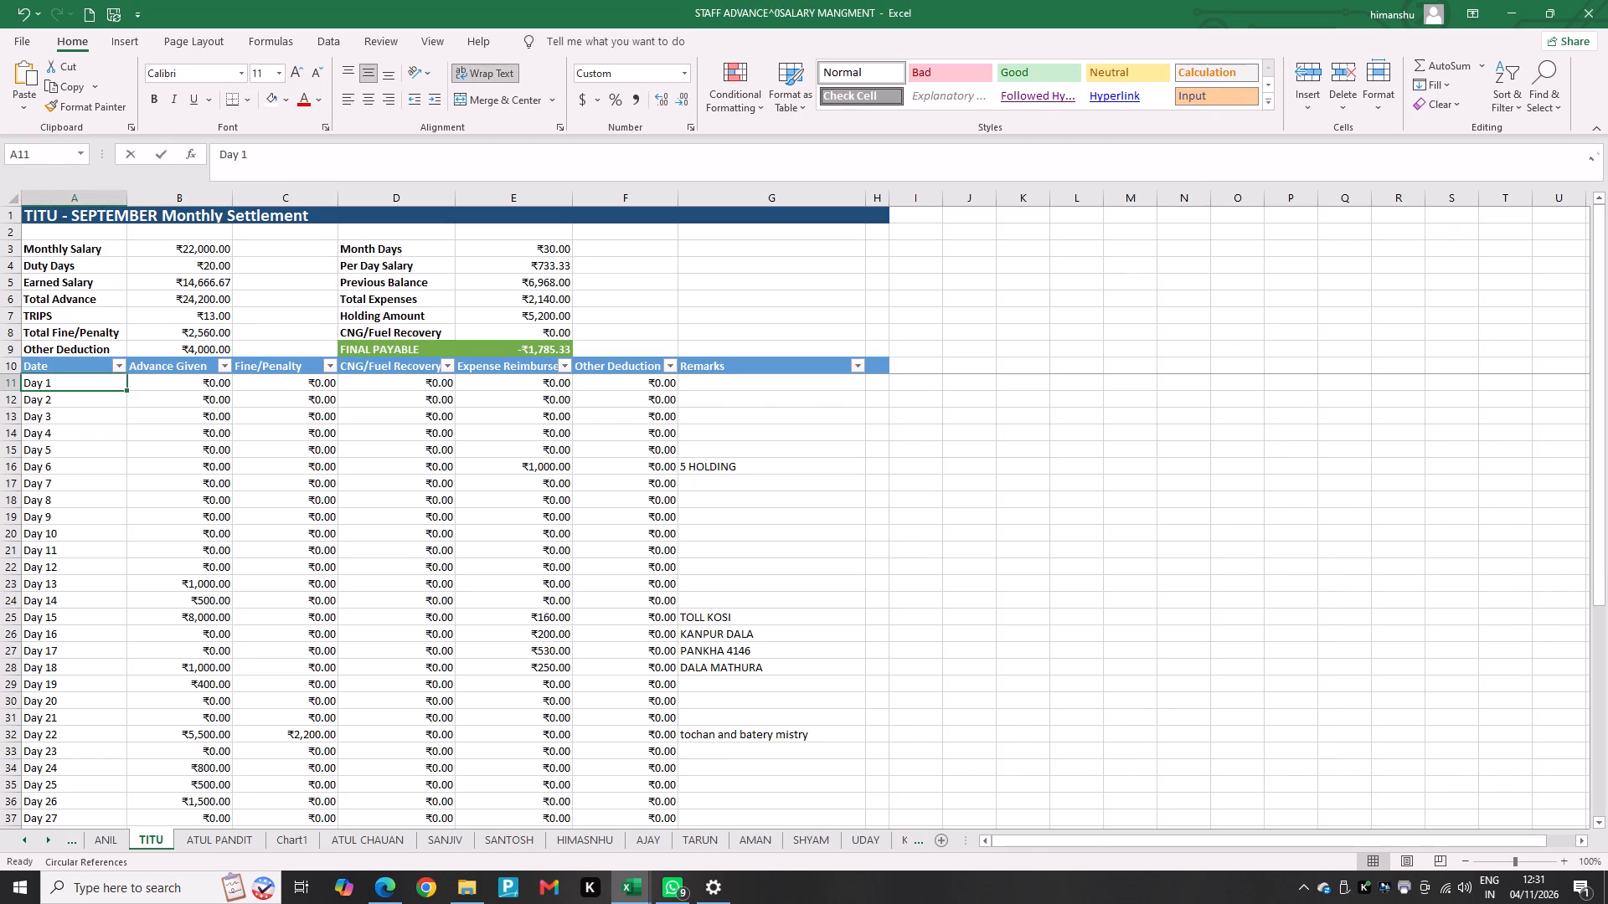
pyautogui.write('1-')
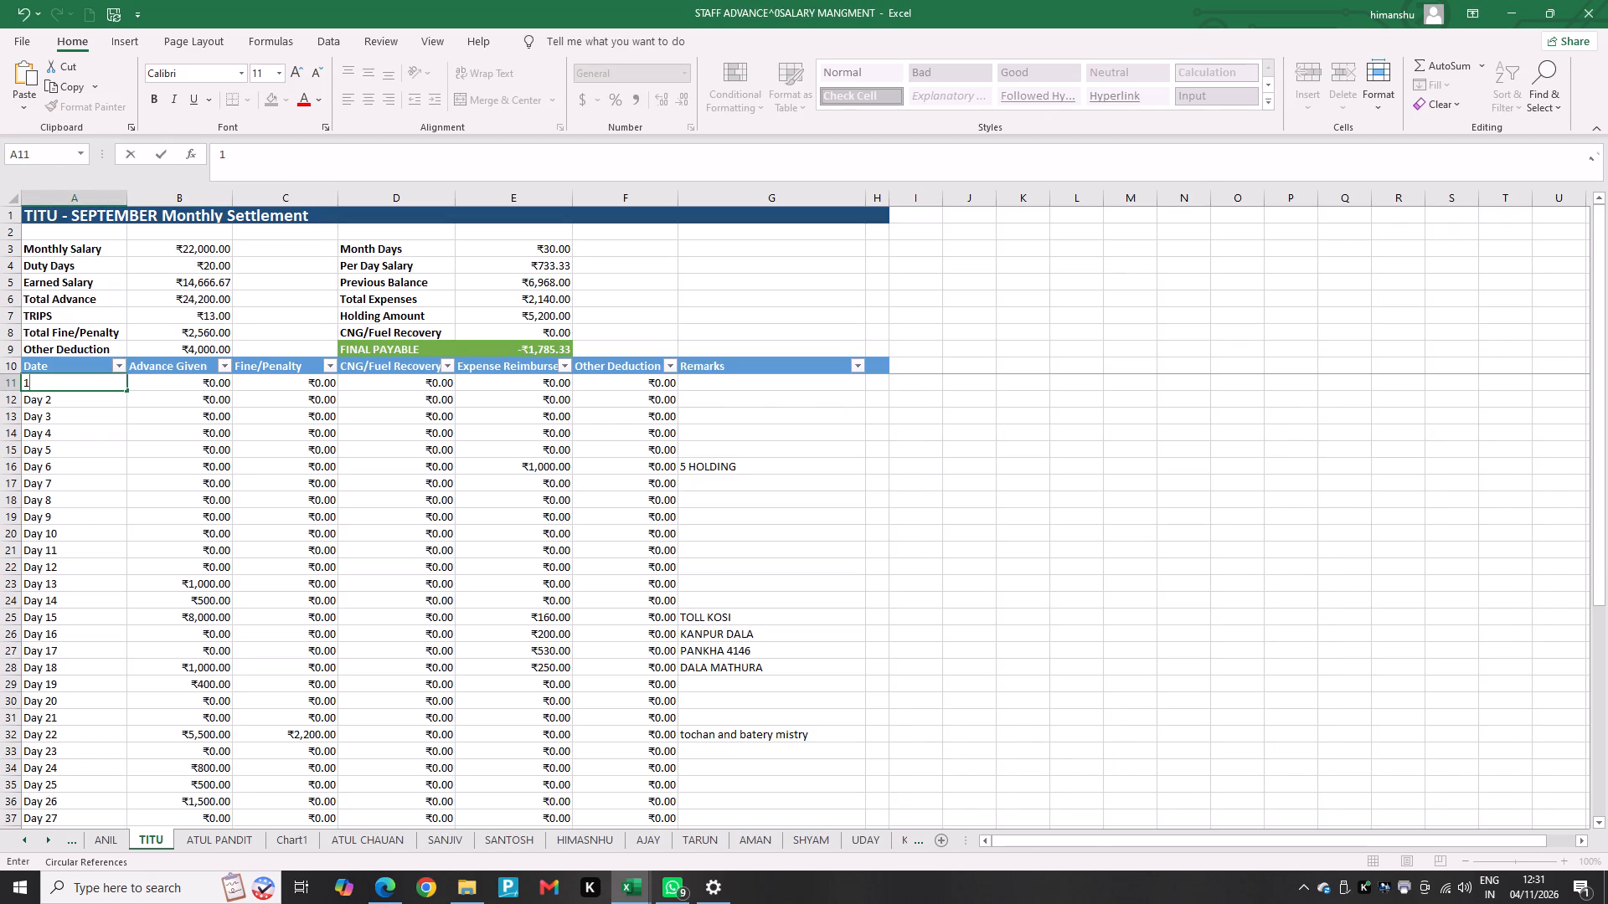
pyautogui.write('OCT-')
pyautogui.write('26')
pyautogui.press('Return')
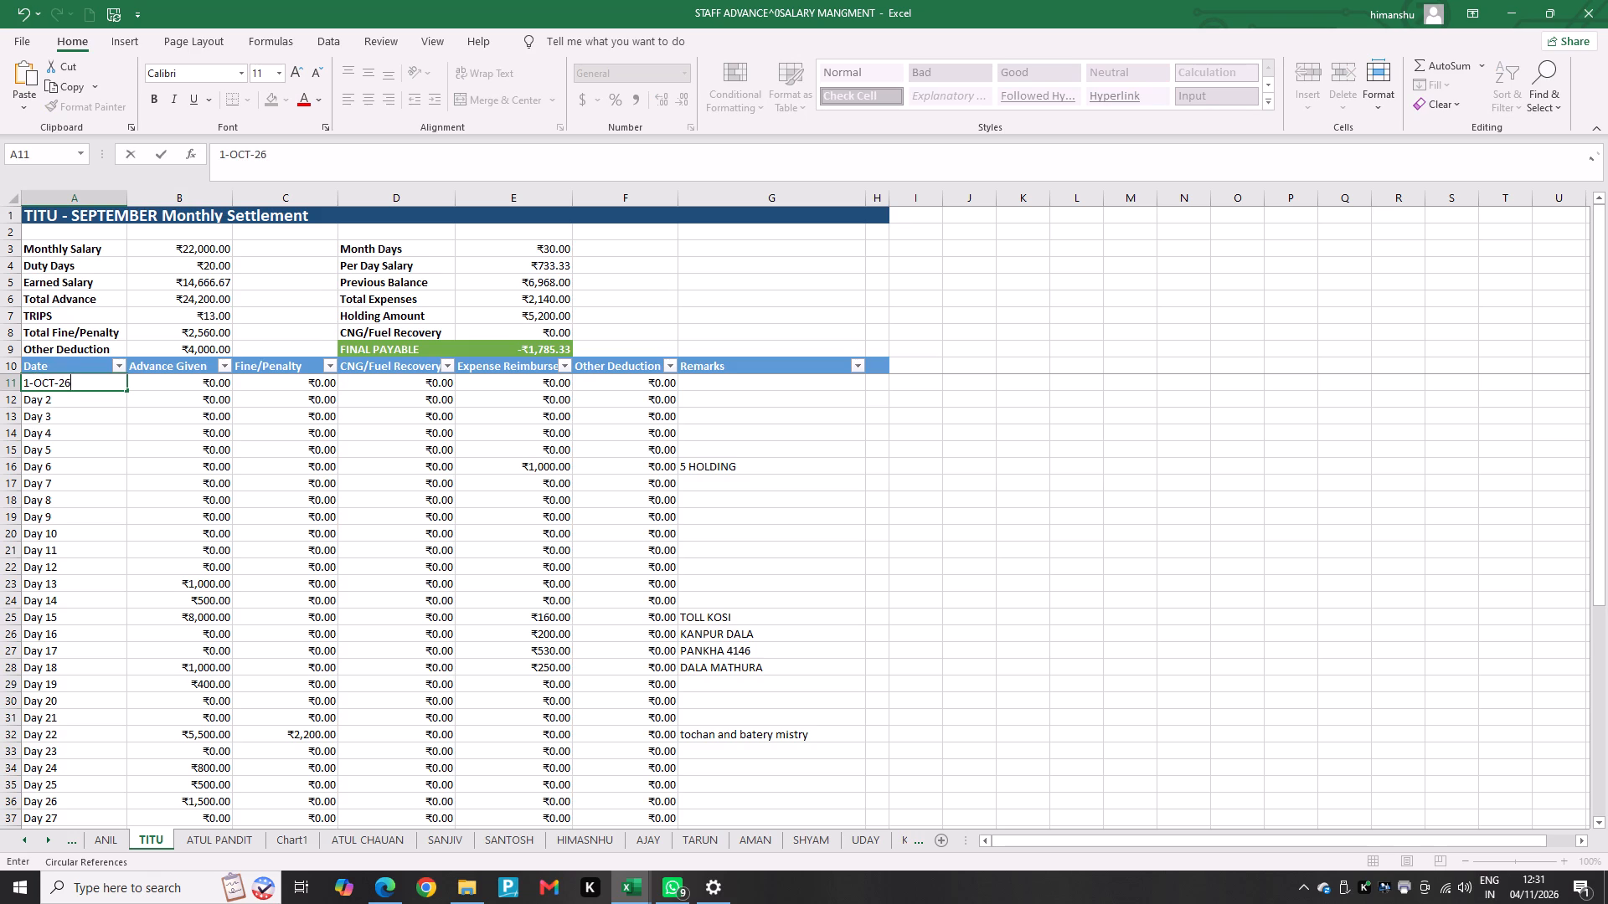
# Fill the date series down the Date column from 01-Oct-26 in A11 through 31-Oct-26 in A41.
pyautogui.click(112, 383)
pyautogui.moveTo(125, 387); pyautogui.dragTo(77, 824)
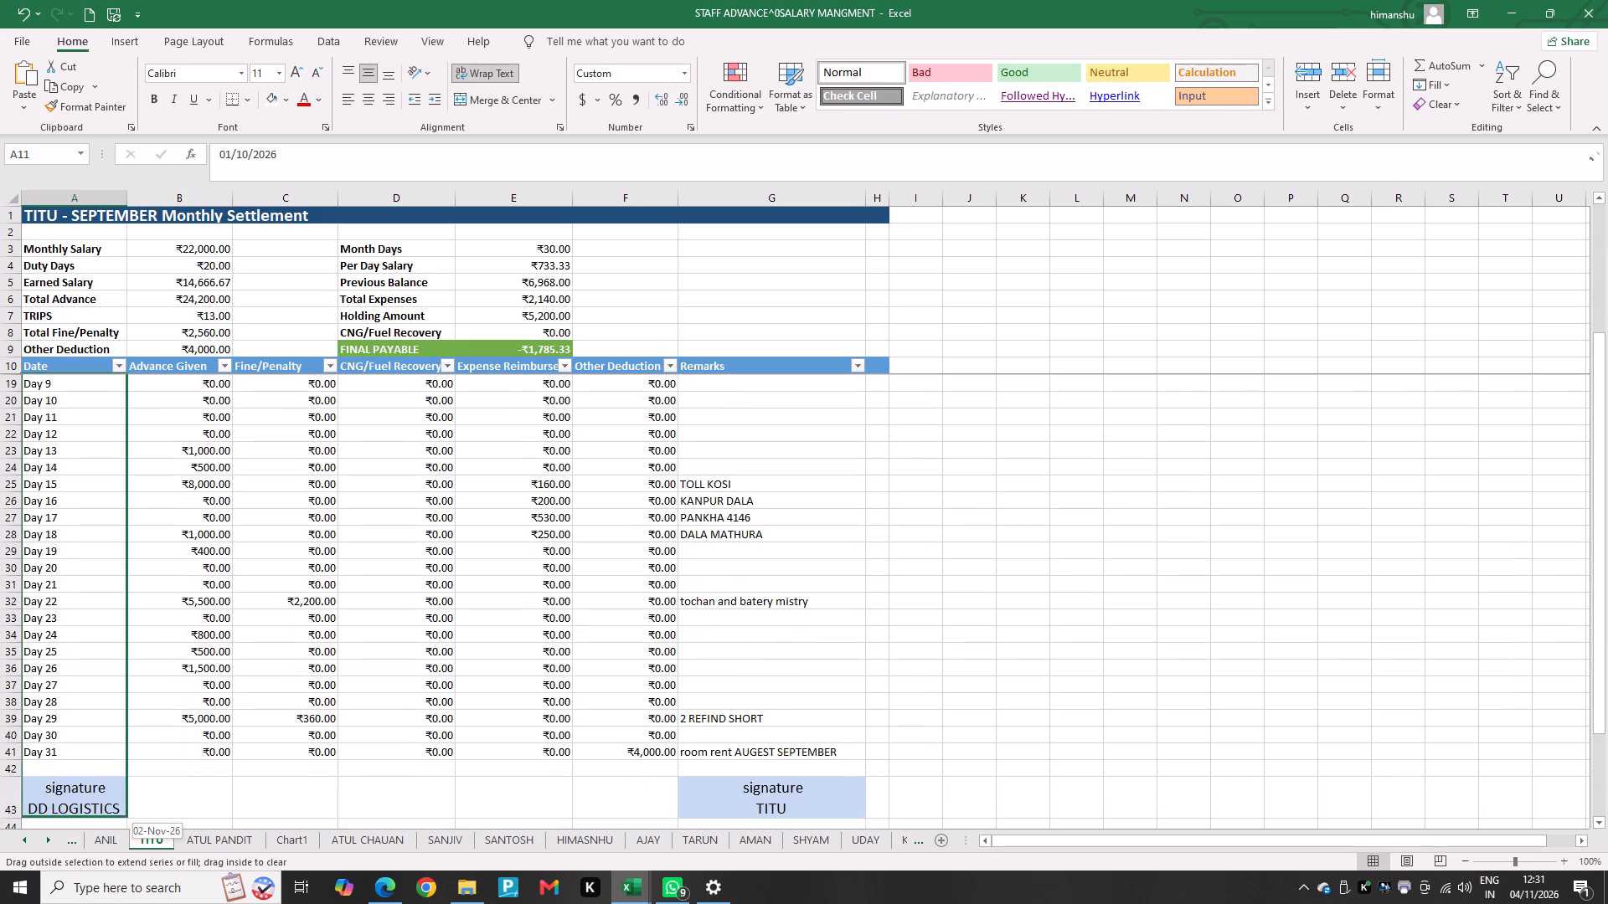
pyautogui.moveTo(77, 824); pyautogui.dragTo(102, 752)
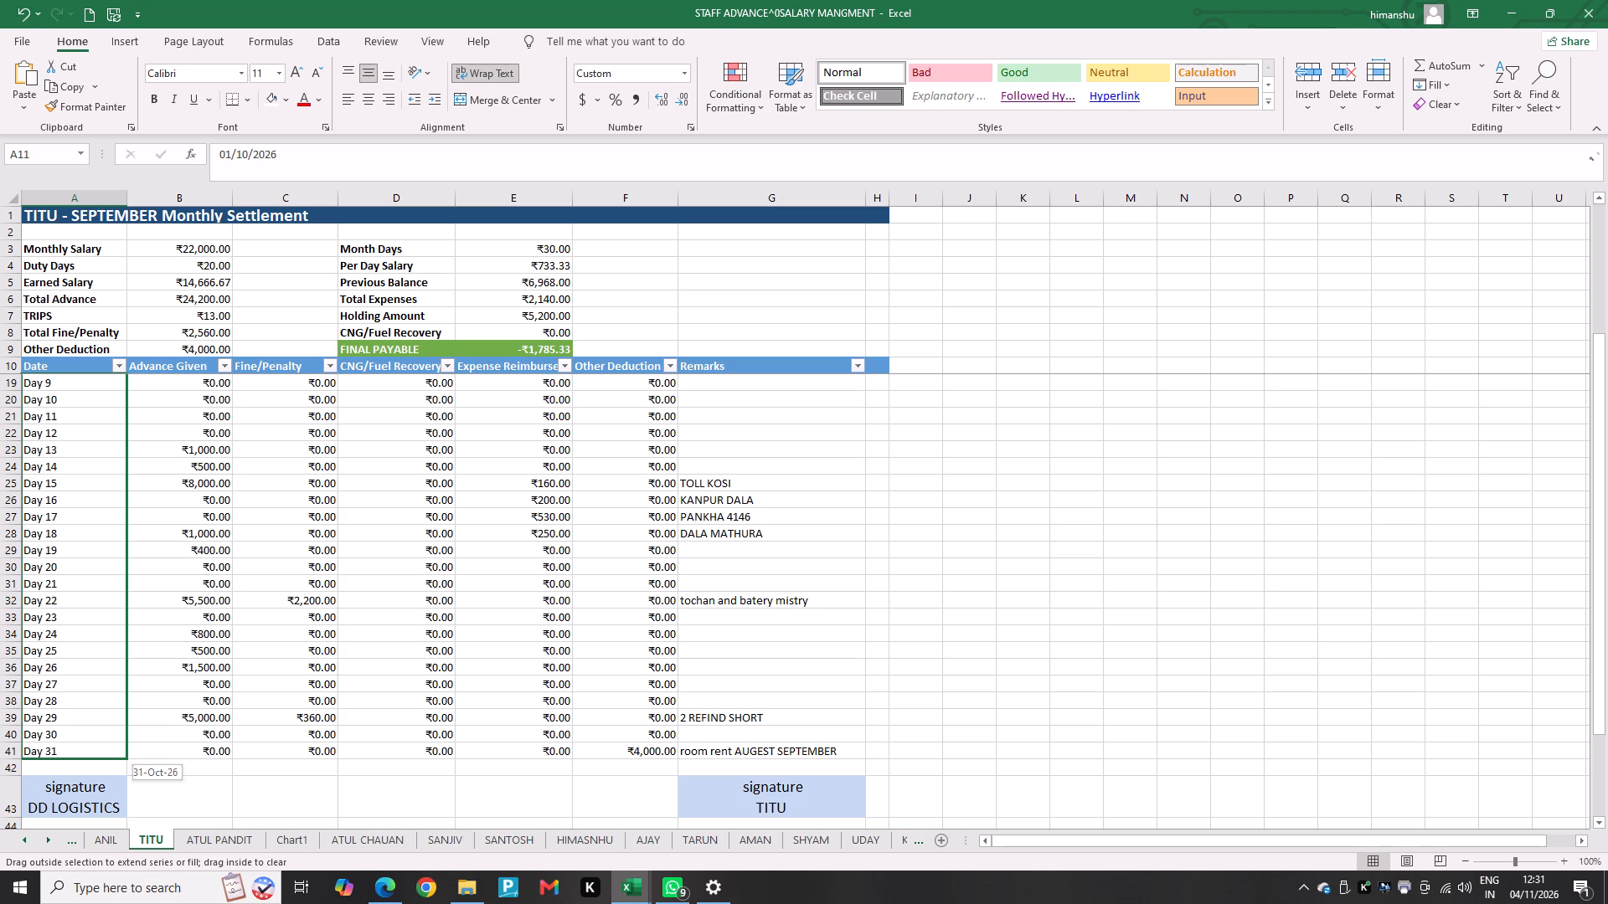
pyautogui.moveTo(102, 752); pyautogui.dragTo(111, 738)
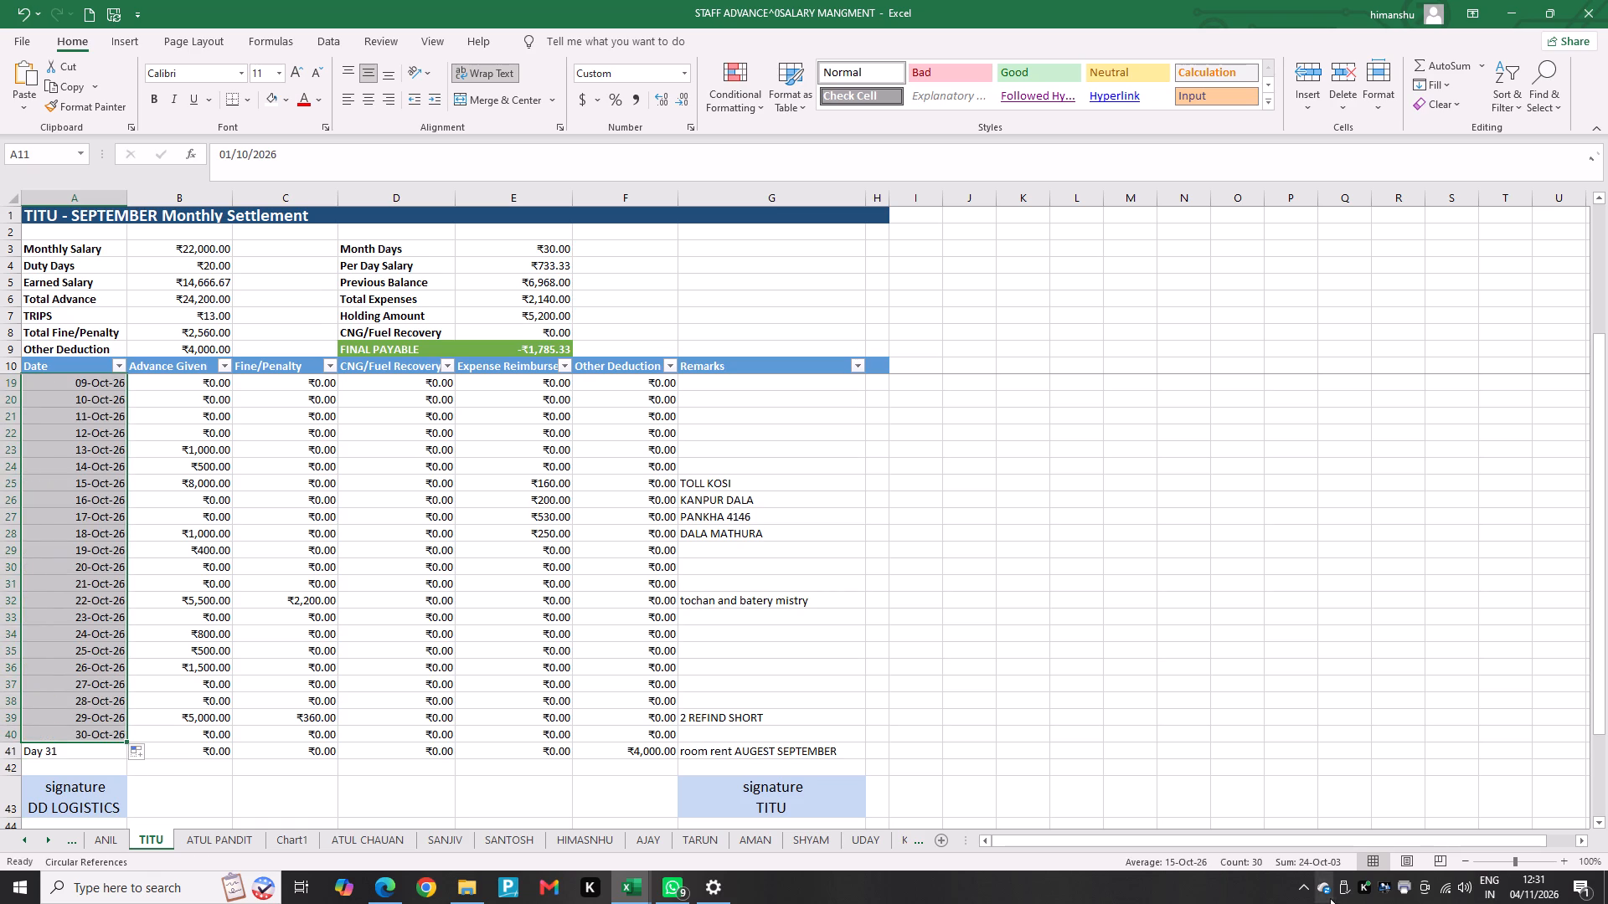
pyautogui.click(1558, 896)
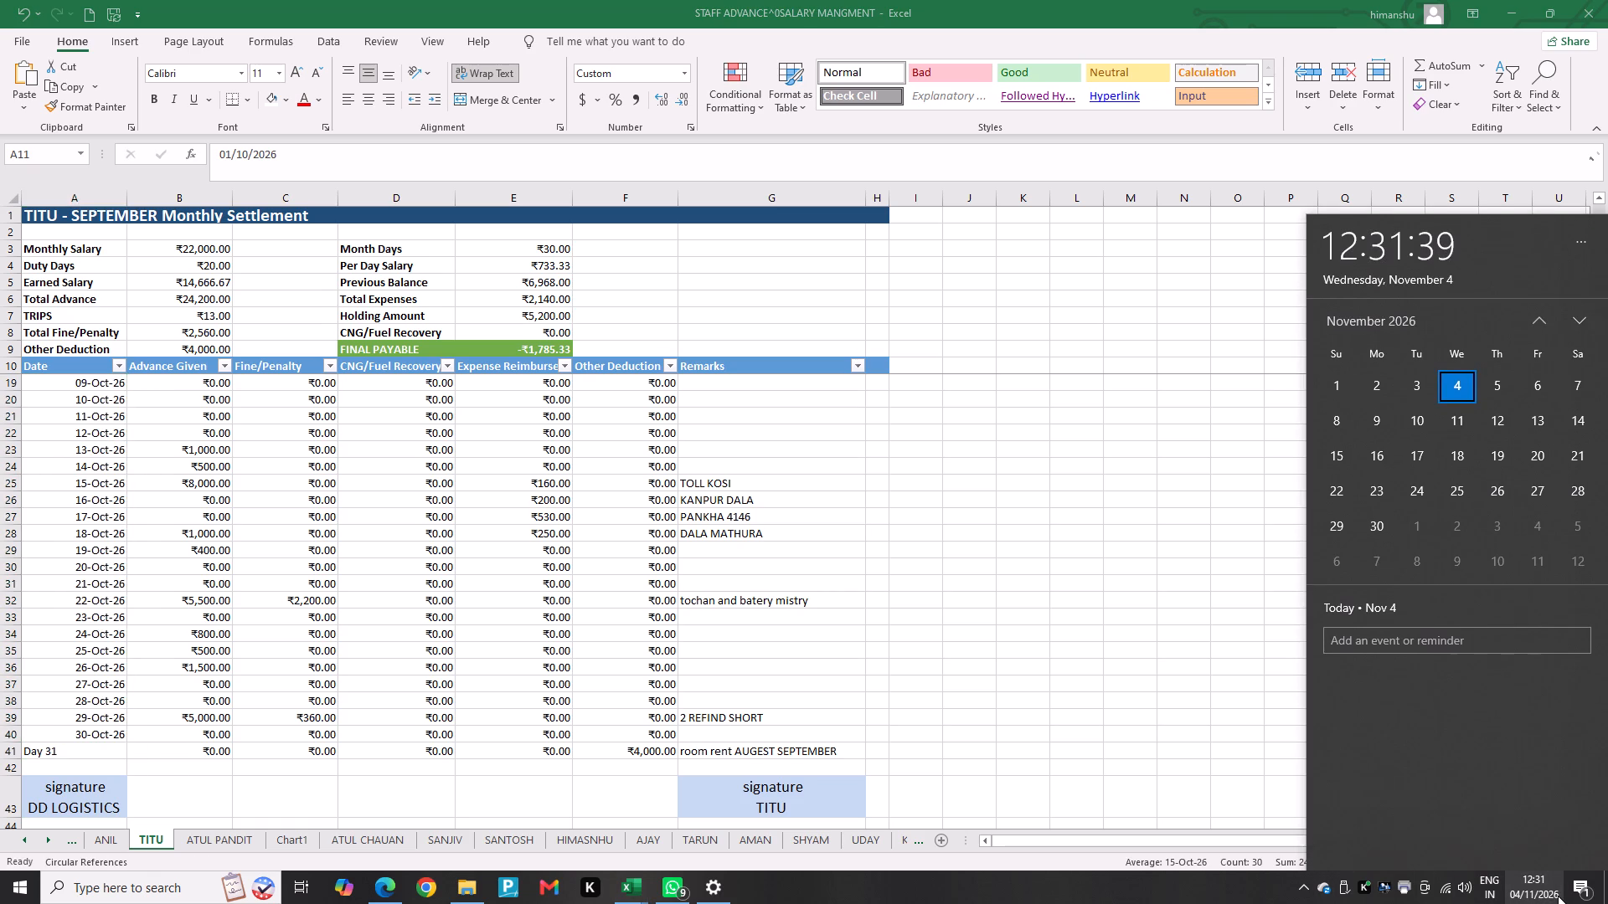
pyautogui.click(1558, 896)
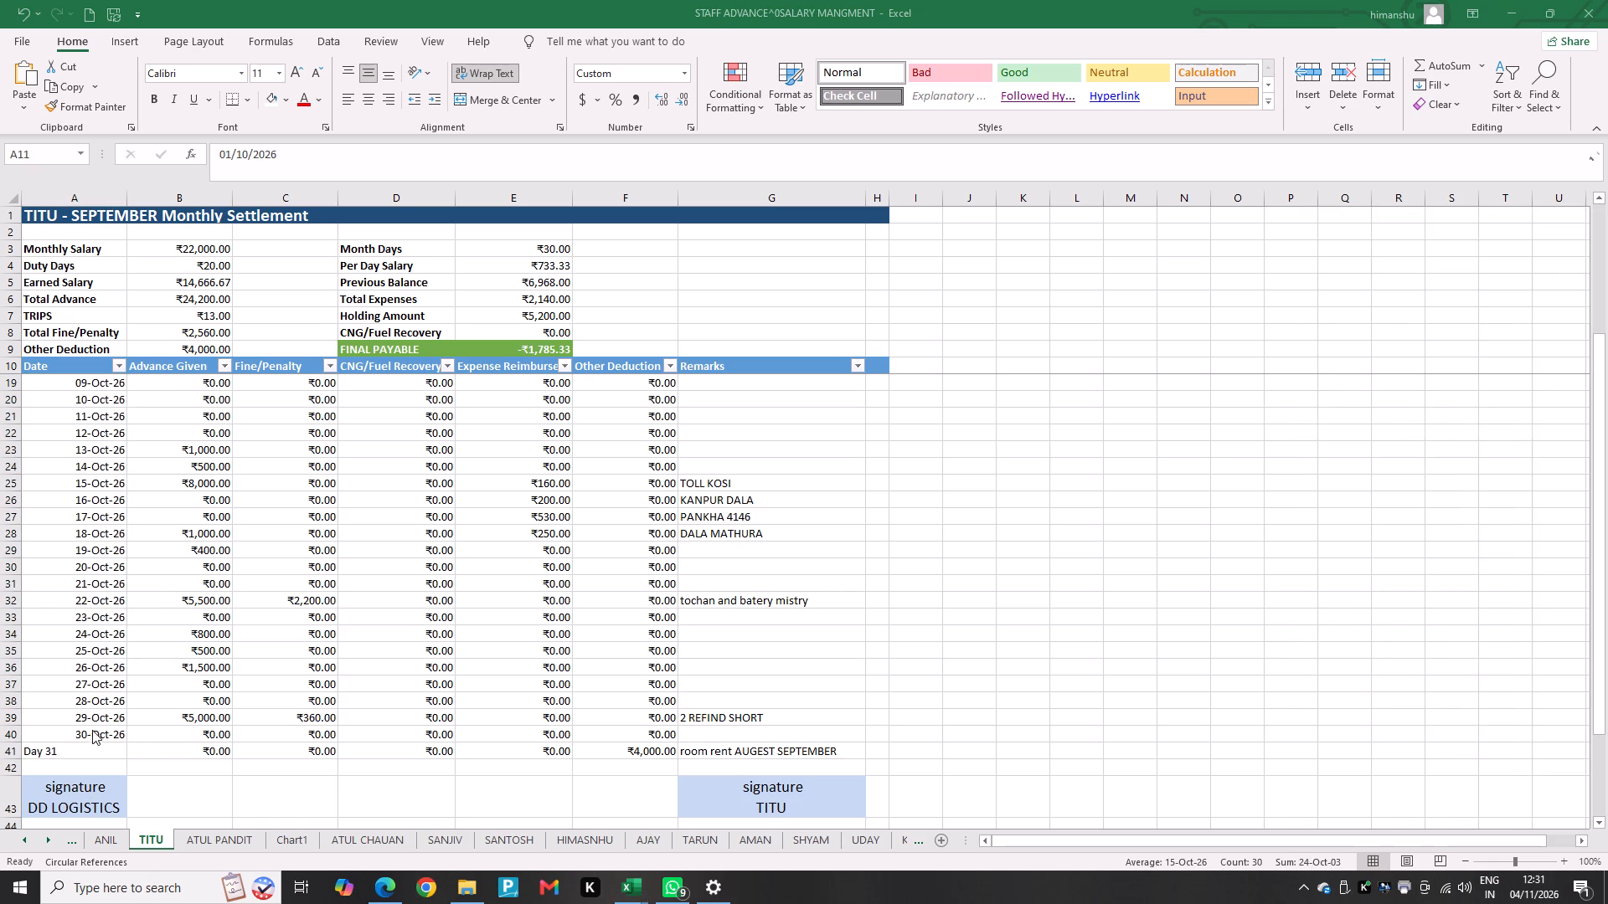
pyautogui.click(93, 729)
pyautogui.moveTo(125, 739); pyautogui.dragTo(124, 757)
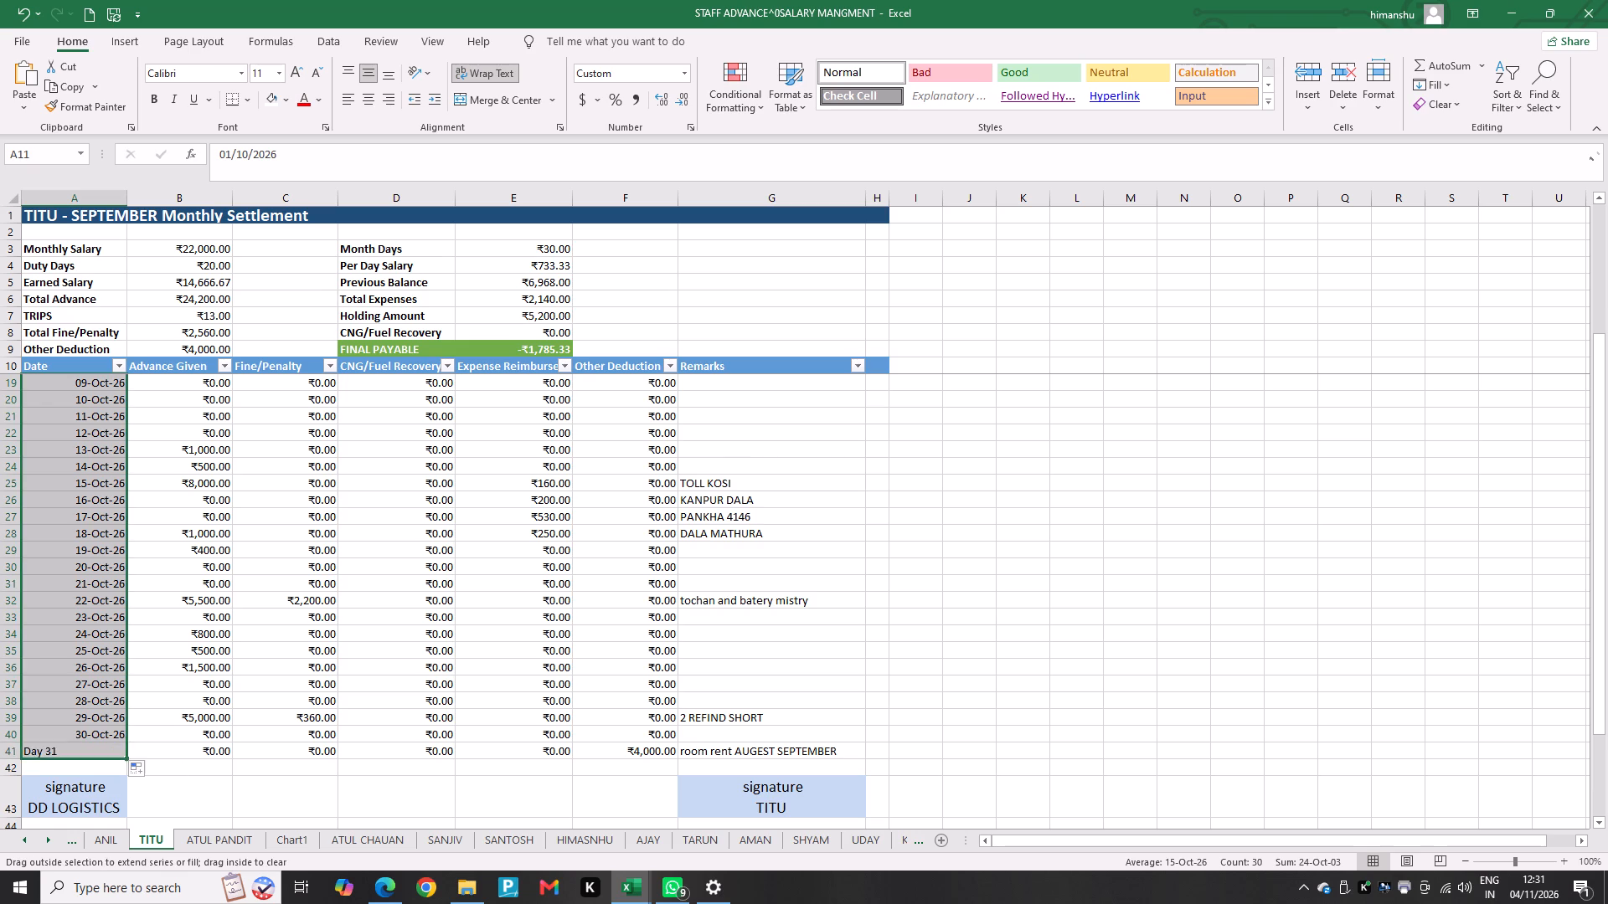
# Set the October dates in A11:A41 to top and left alignment within their cells.
pyautogui.click(355, 69)
pyautogui.click(343, 105)
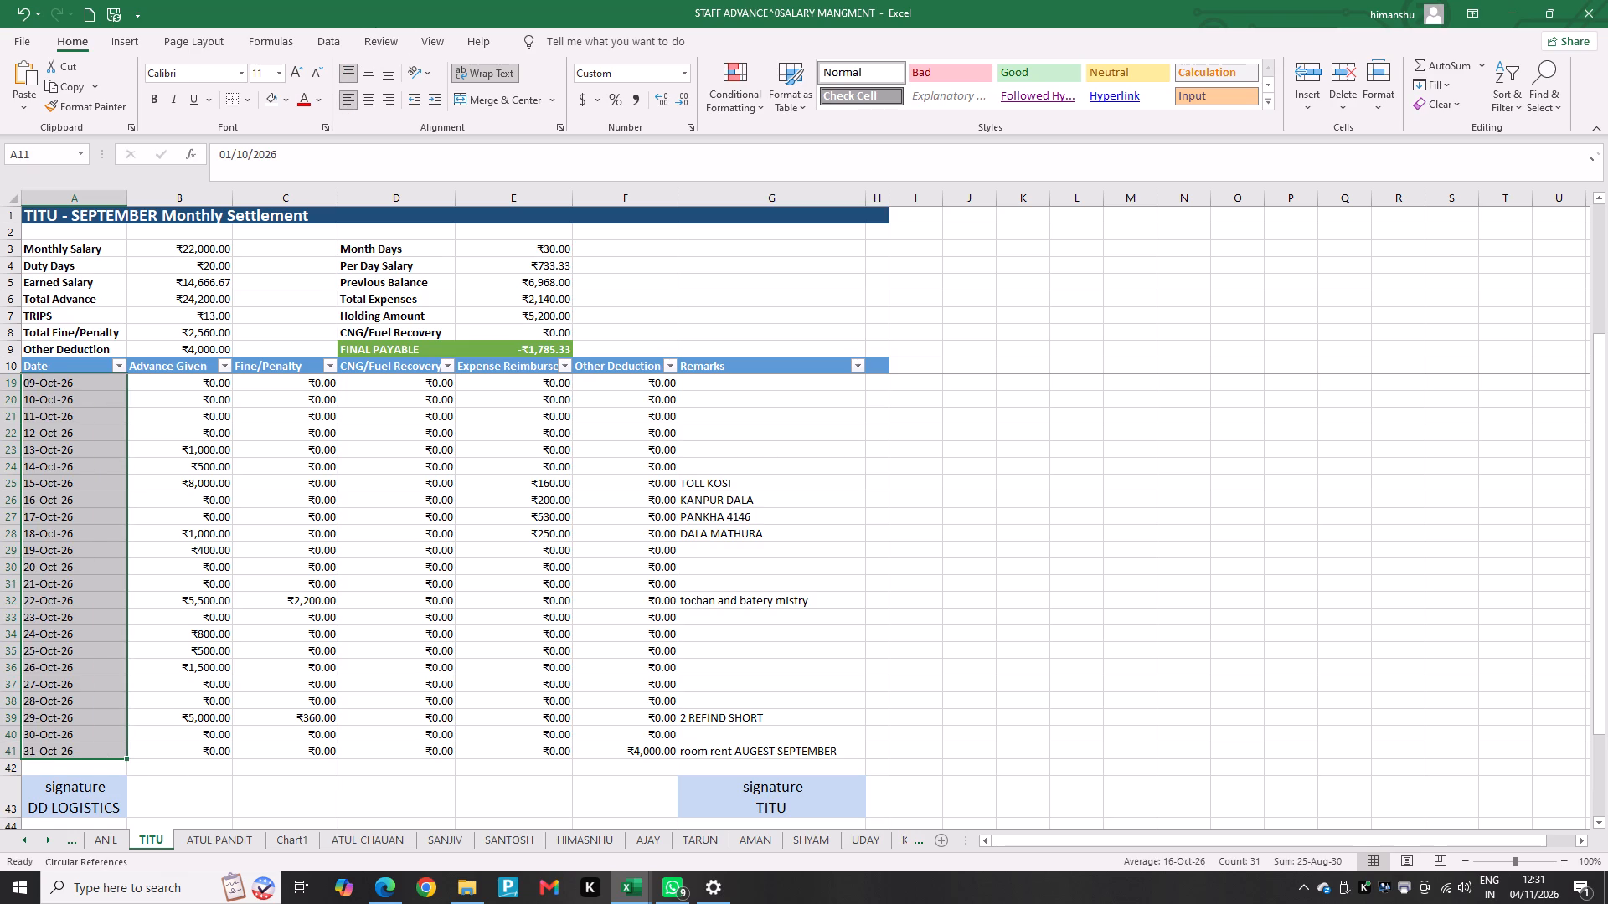
# Look up TITU's 03-Oct-26 advance in the Copy of MIS DD Logistics workbook and enter 800 as that date's Advance Given in the settlement.
pyautogui.scroll(12, 213, 607)
pyautogui.click(224, 470)
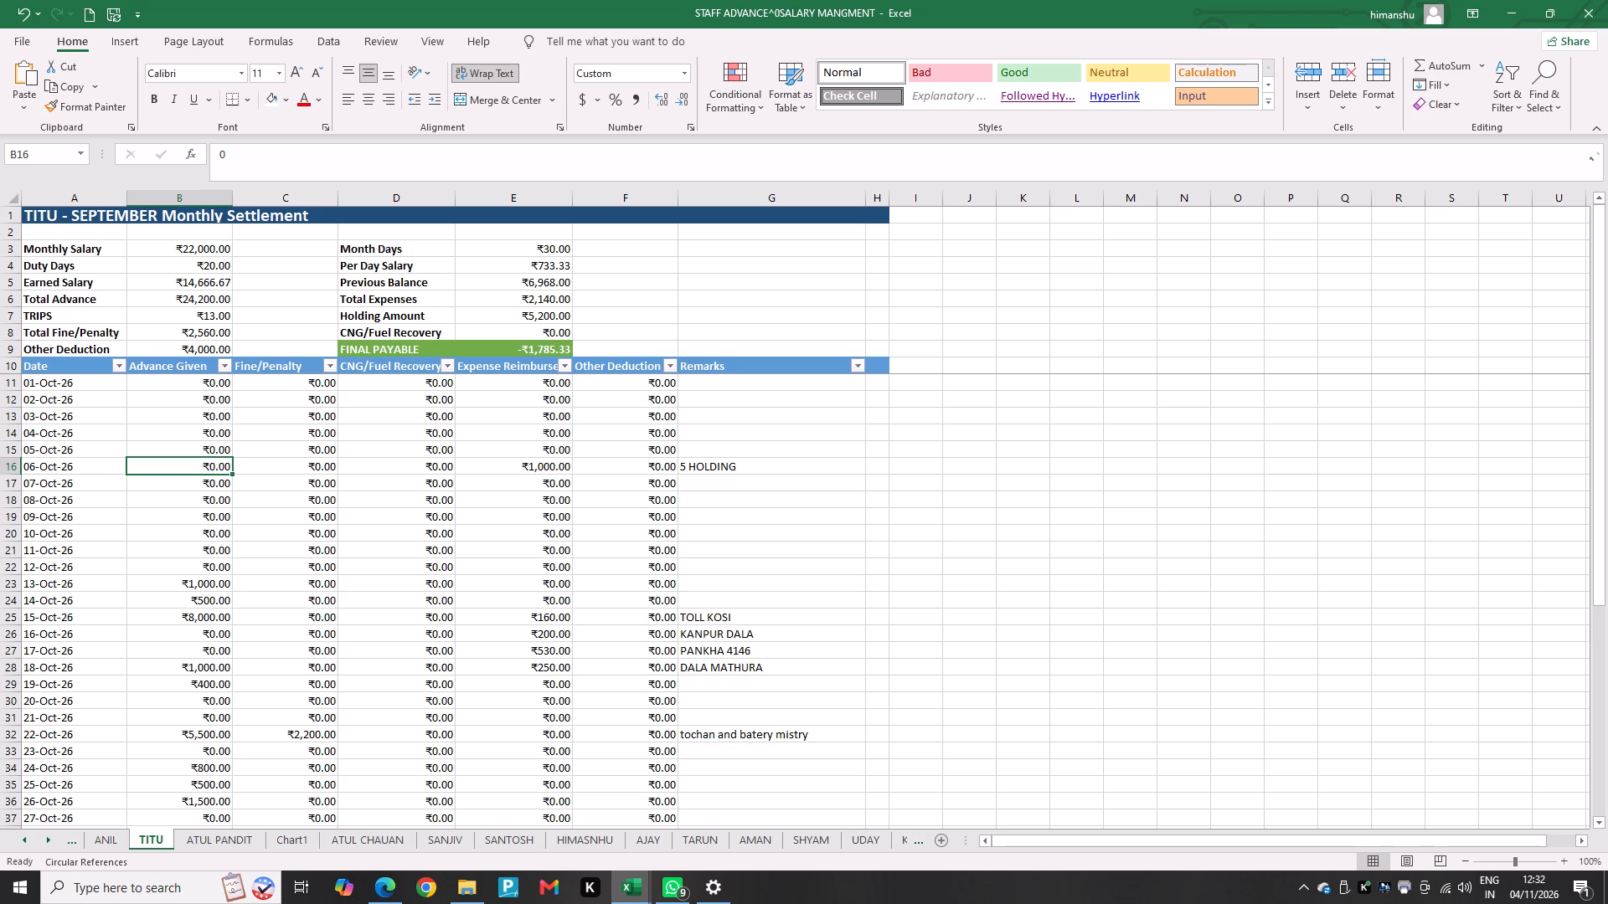
pyautogui.scroll(7, 208, 403)
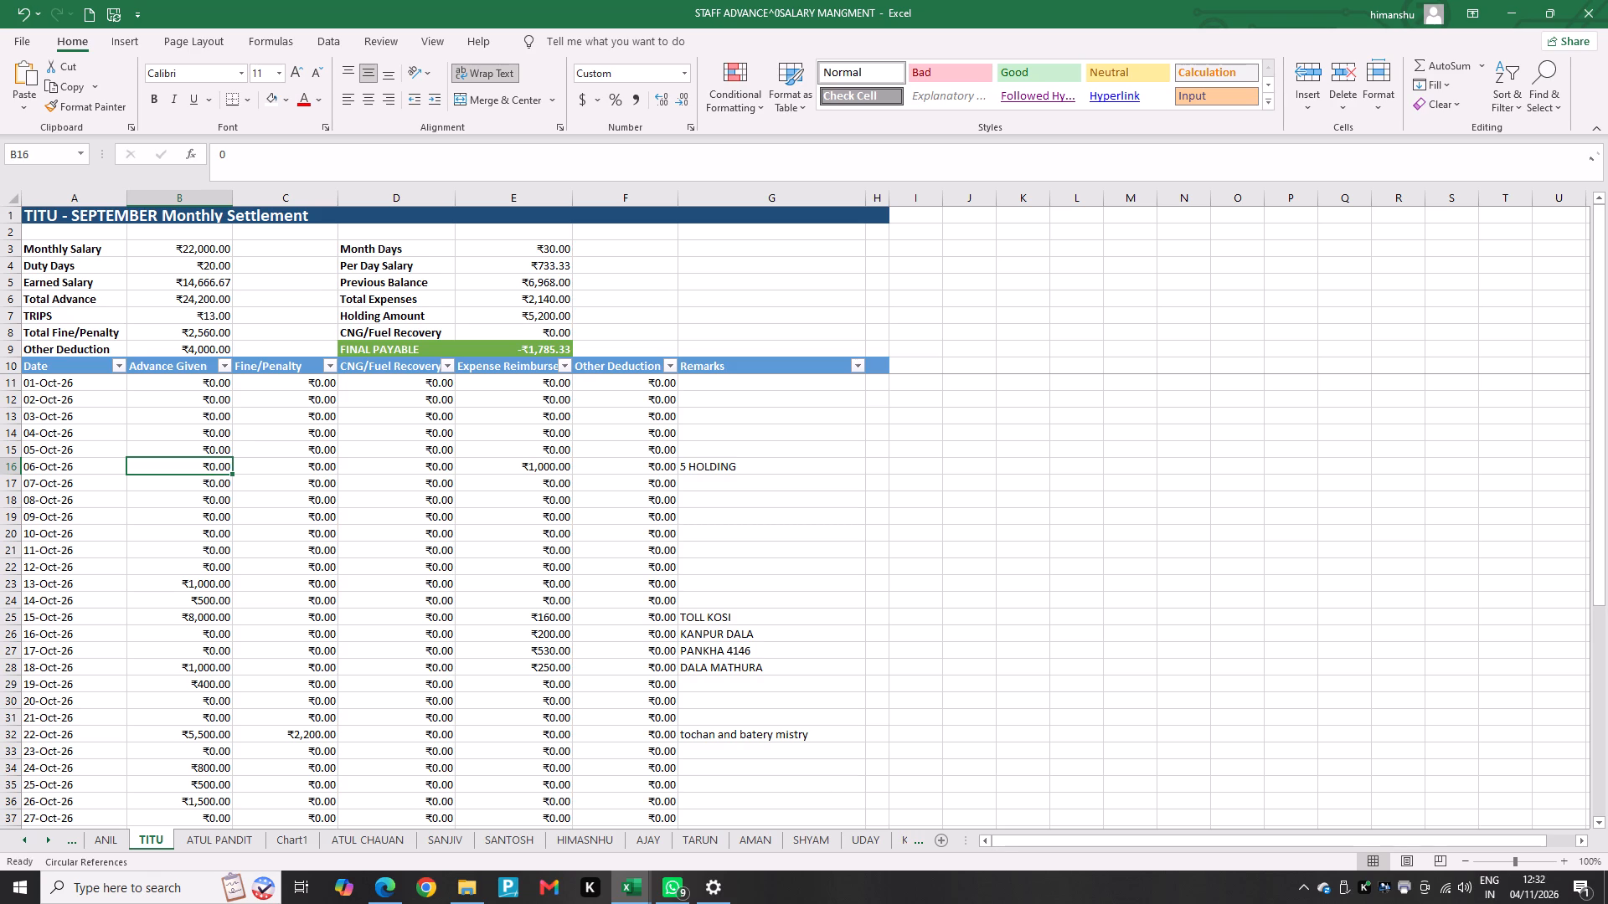
pyautogui.click(209, 384)
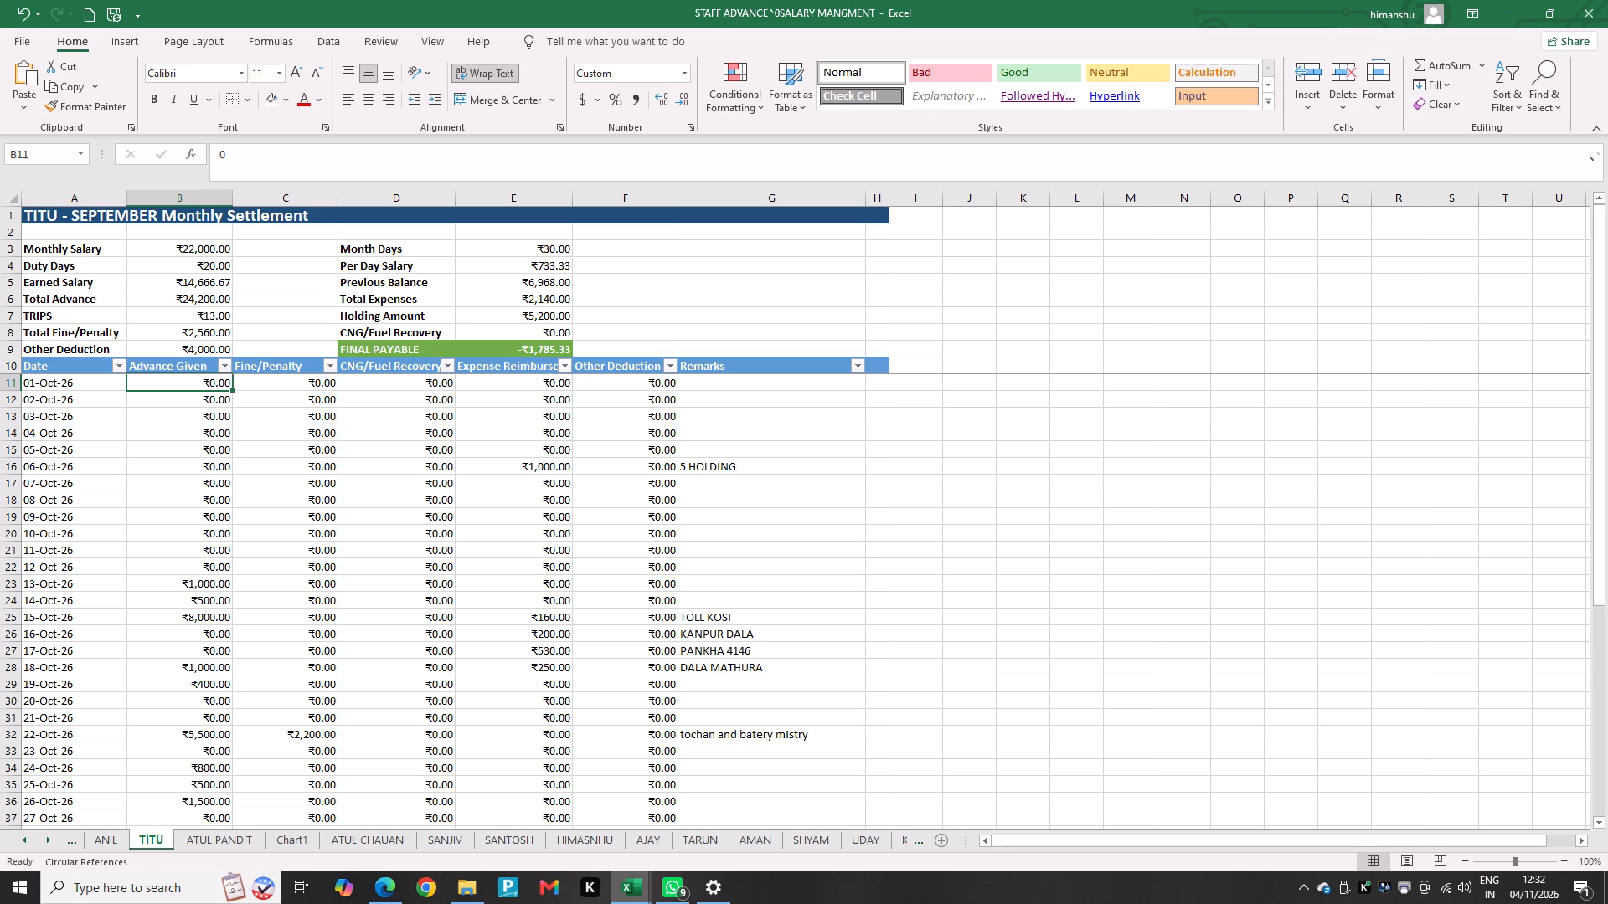
pyautogui.hotkey('alt', 'Tab')
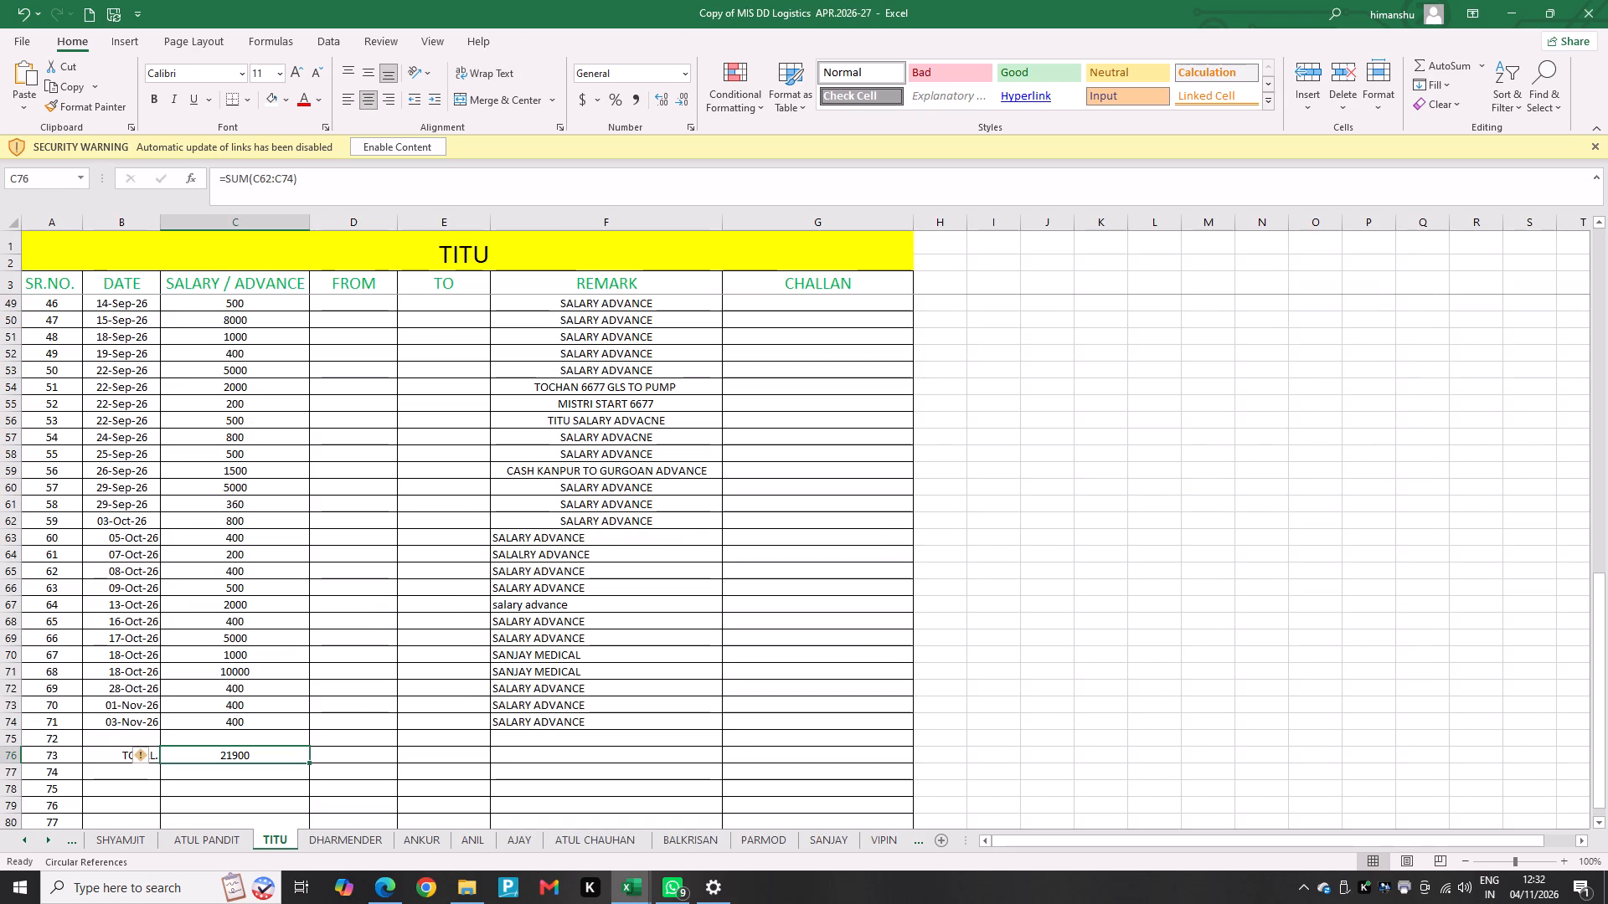
pyautogui.click(241, 537)
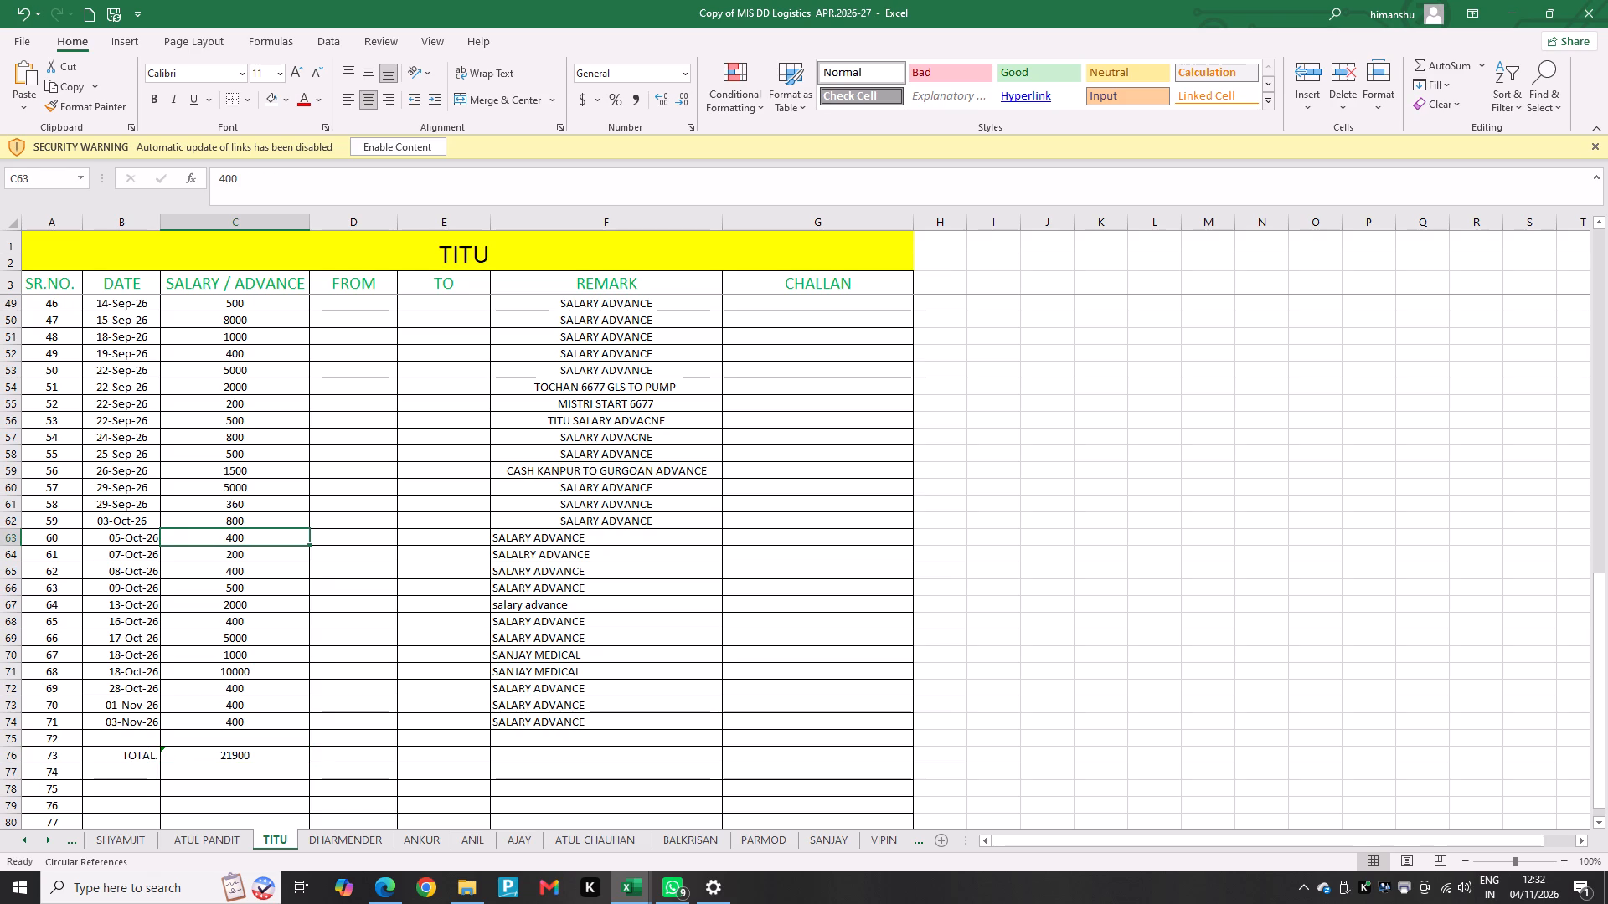
pyautogui.click(234, 523)
pyautogui.hotkey('alt', 'Tab')
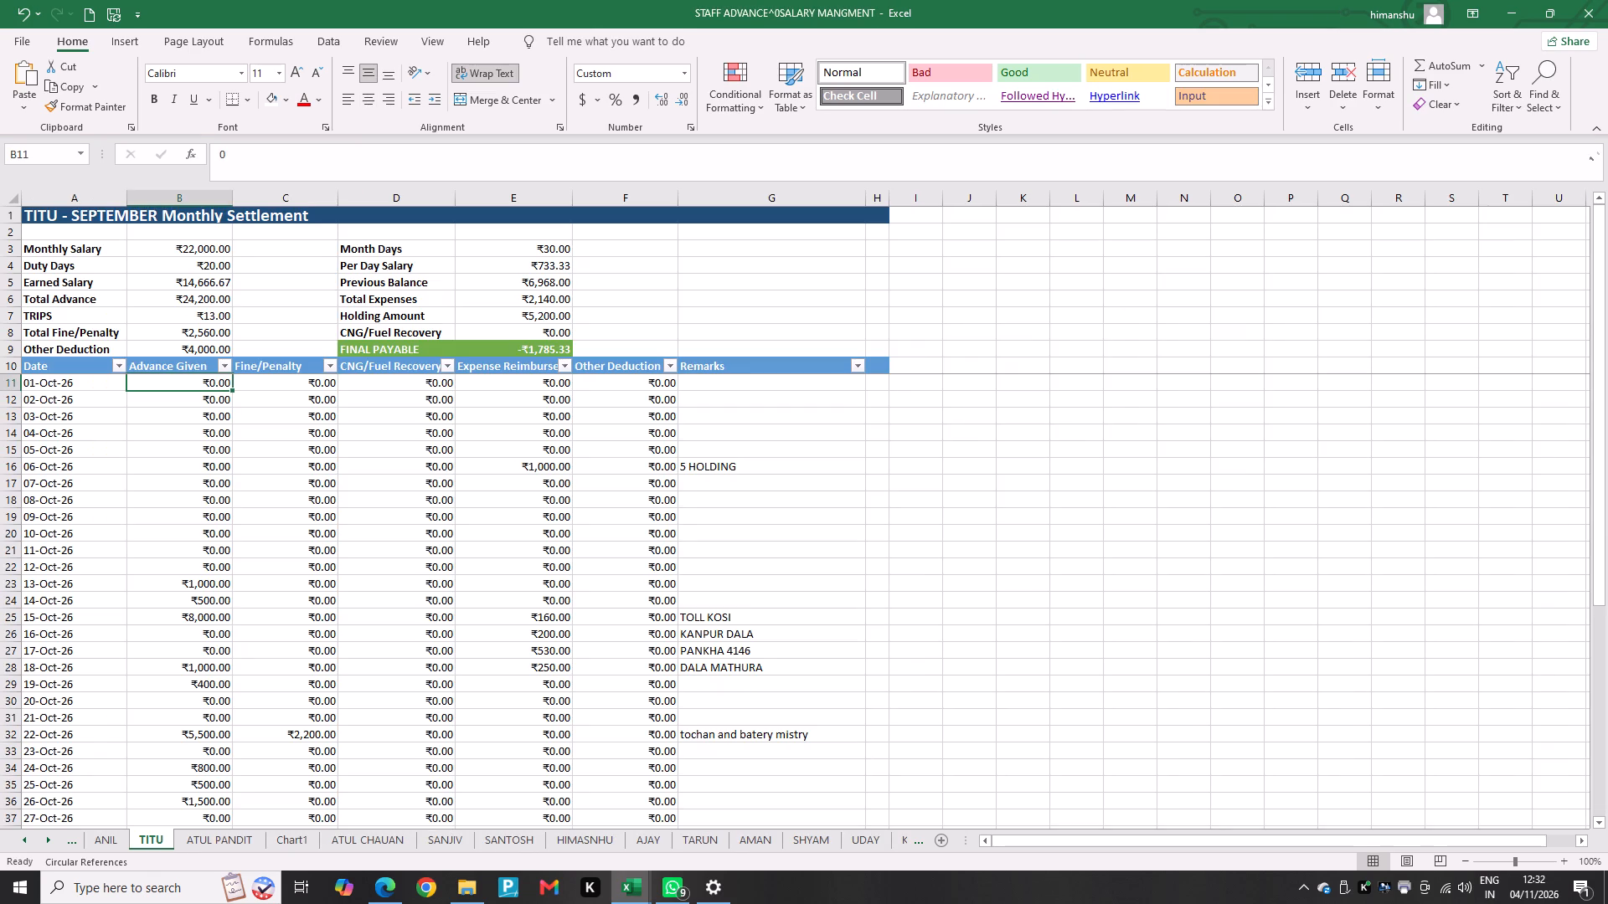
pyautogui.click(213, 417)
pyautogui.write('800')
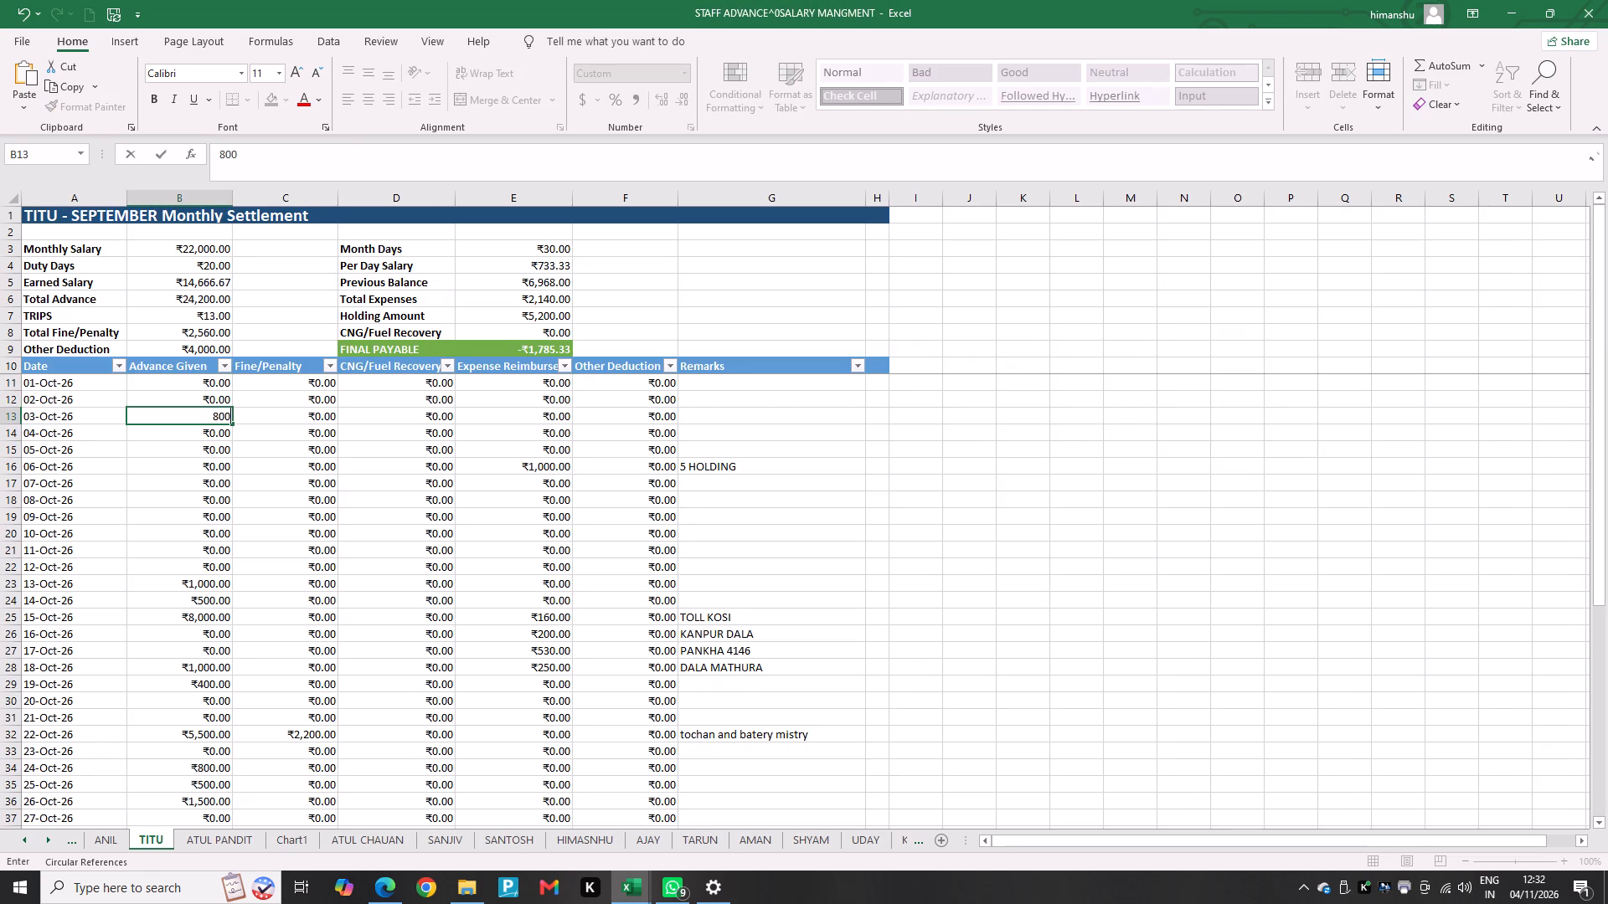
pyautogui.click(182, 446)
# Look up the 05-Oct-26 advance in the MIS workbook and enter 400 as that date's Advance Given in TITU's settlement.
pyautogui.hotkey('alt', 'Tab')
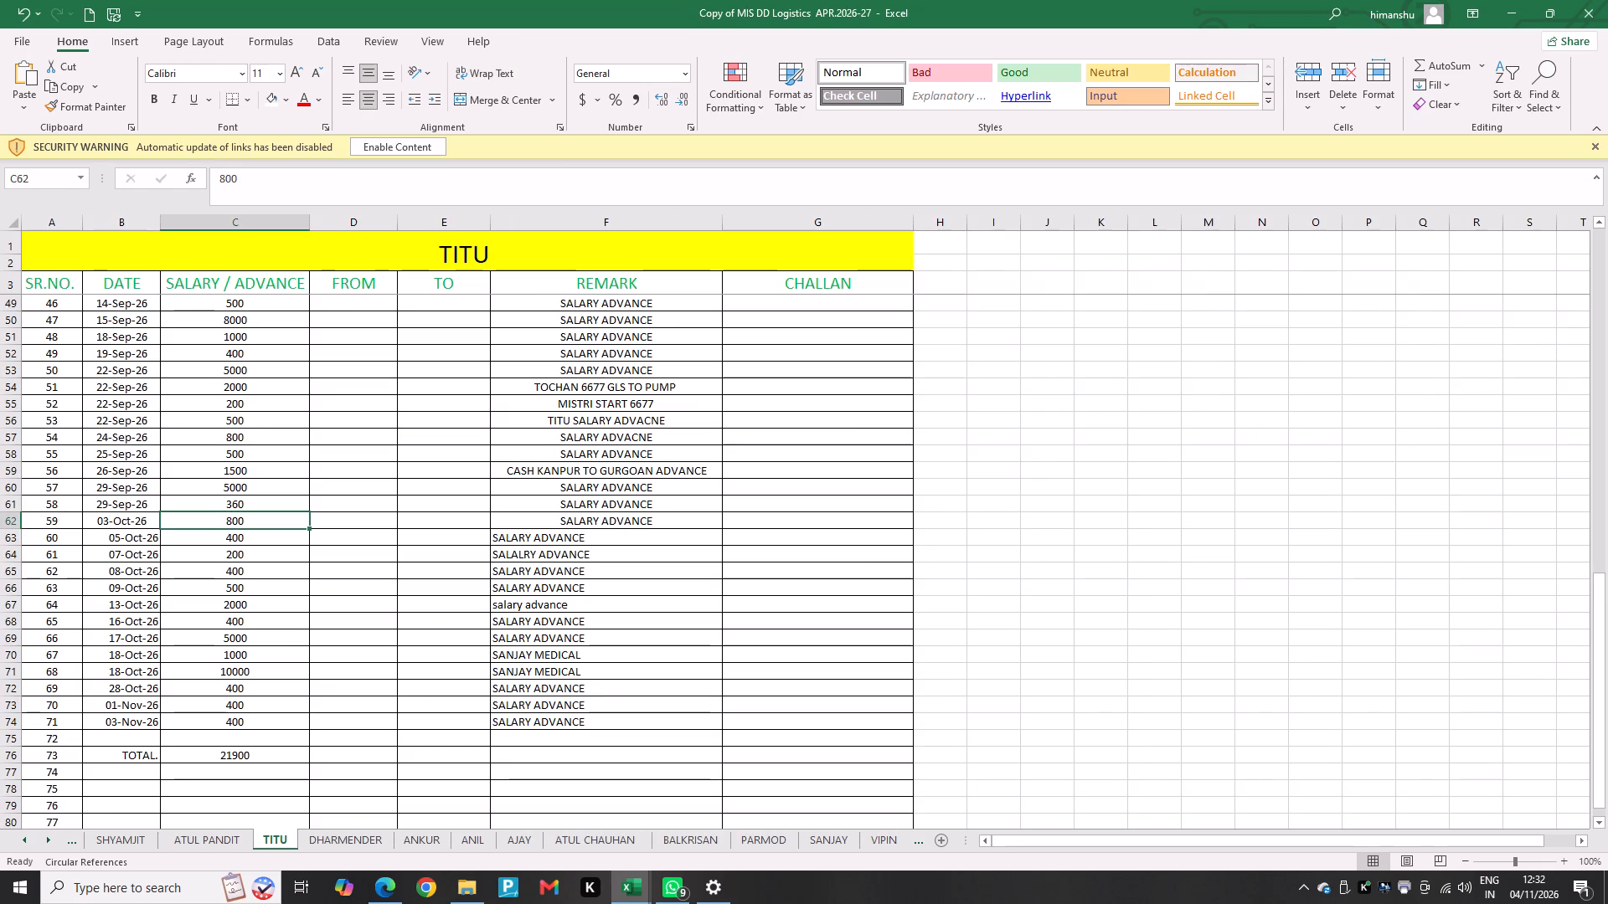
pyautogui.click(221, 536)
pyautogui.hotkey('alt', 'Tab')
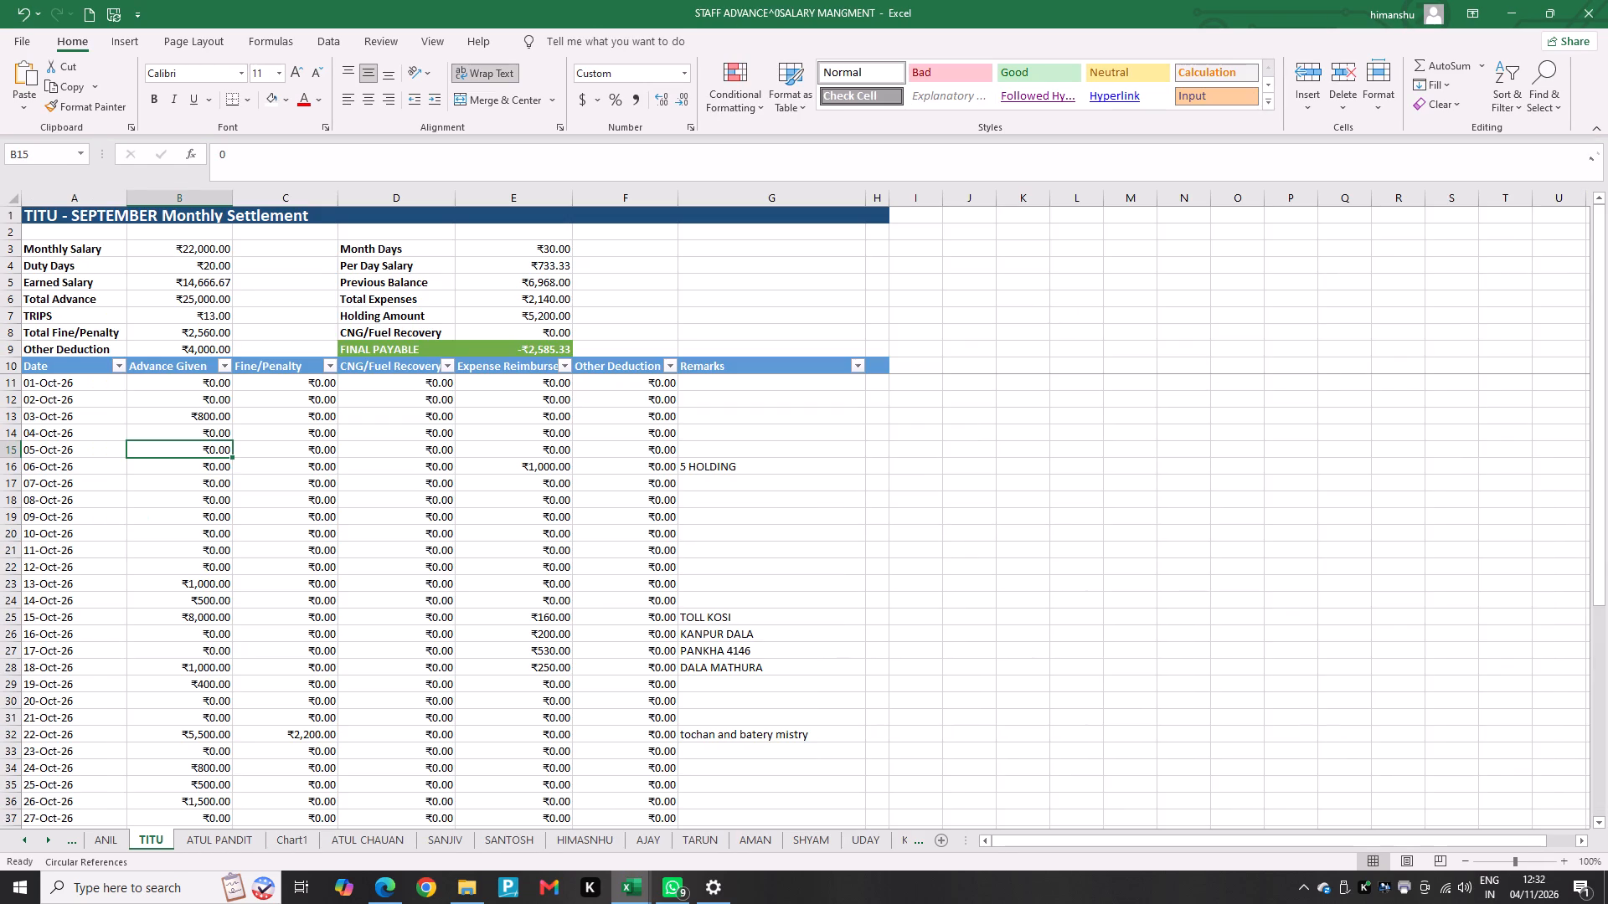
pyautogui.write('400')
pyautogui.press('Return')
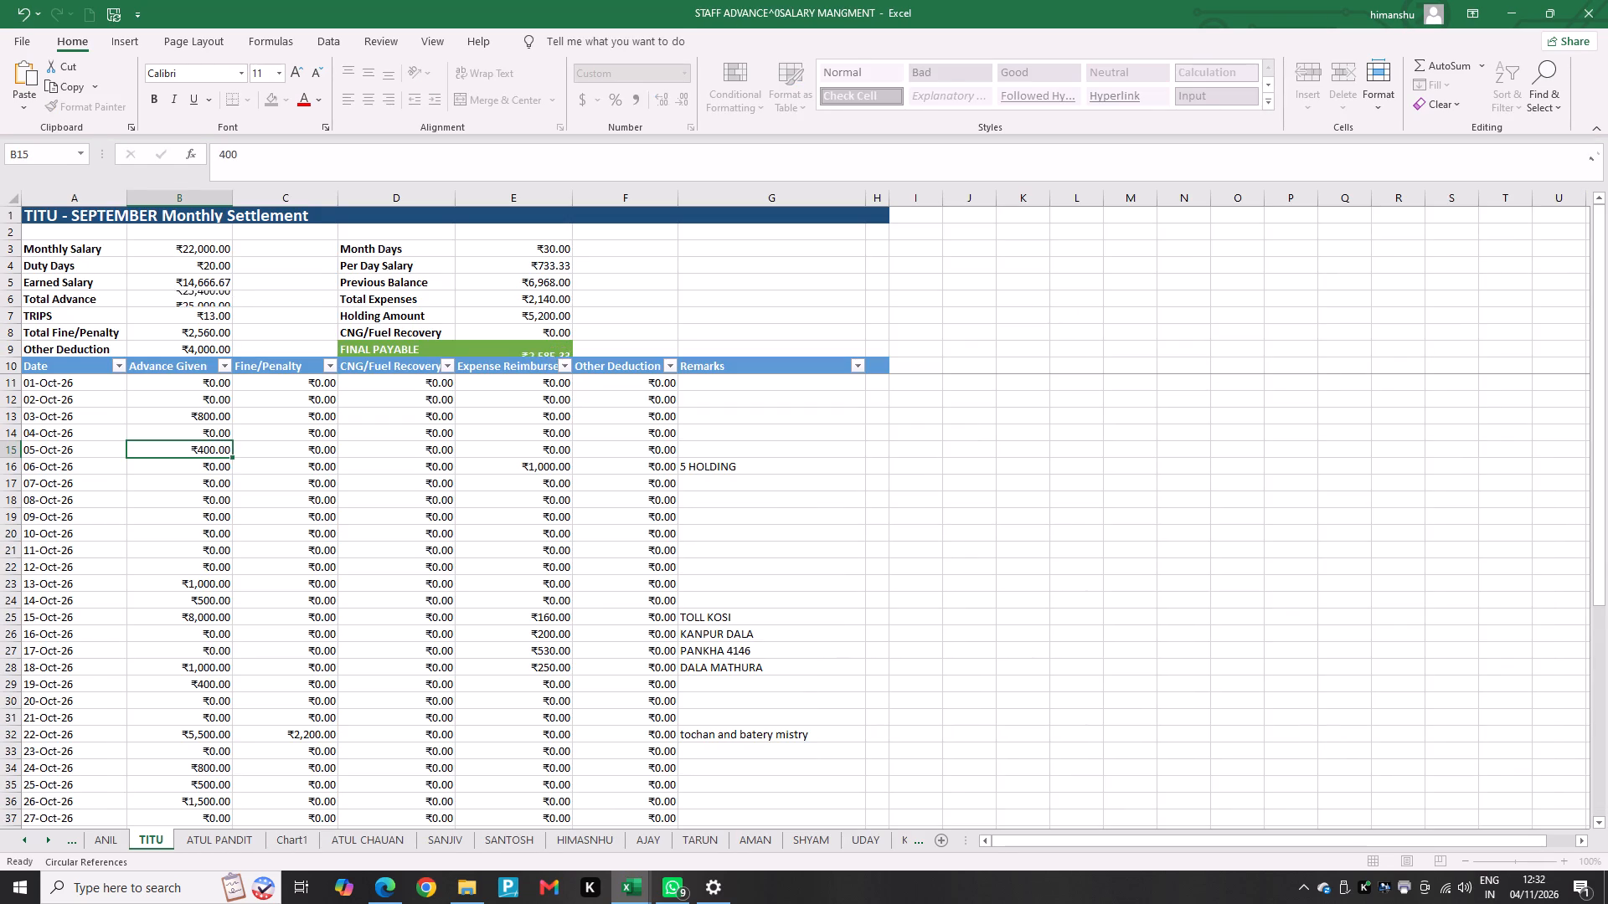
# Look up the 07-Oct-26 advance in the MIS workbook and enter 200 as that date's Advance Given in TITU's settlement.
pyautogui.hotkey('alt', 'Tab')
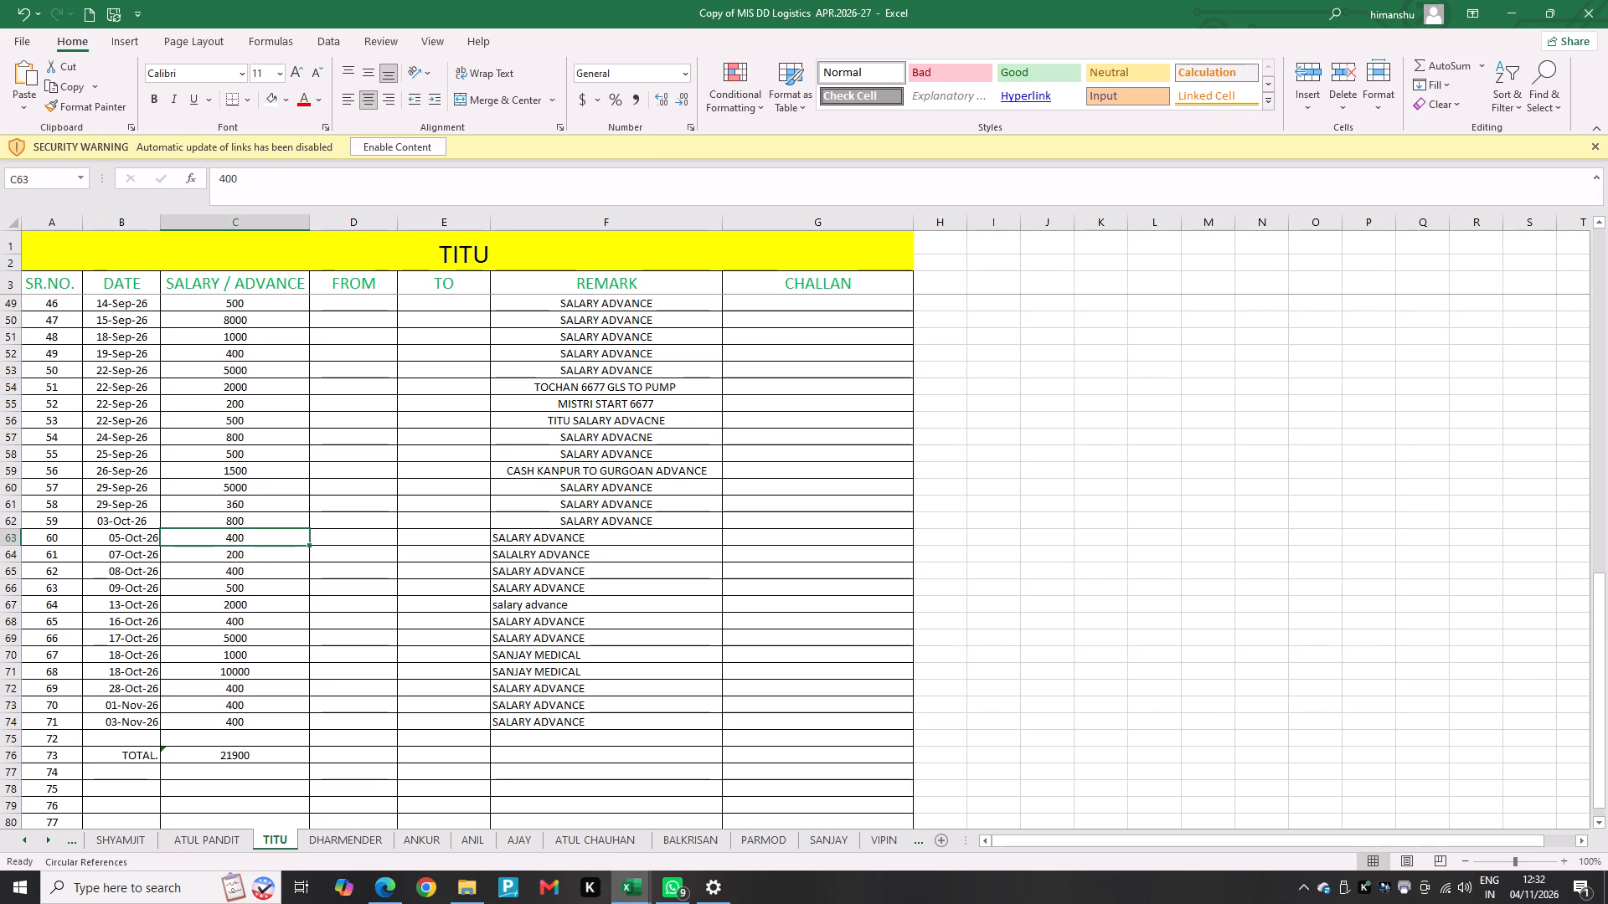
pyautogui.click(216, 566)
pyautogui.click(228, 558)
pyautogui.hotkey('alt', 'Tab')
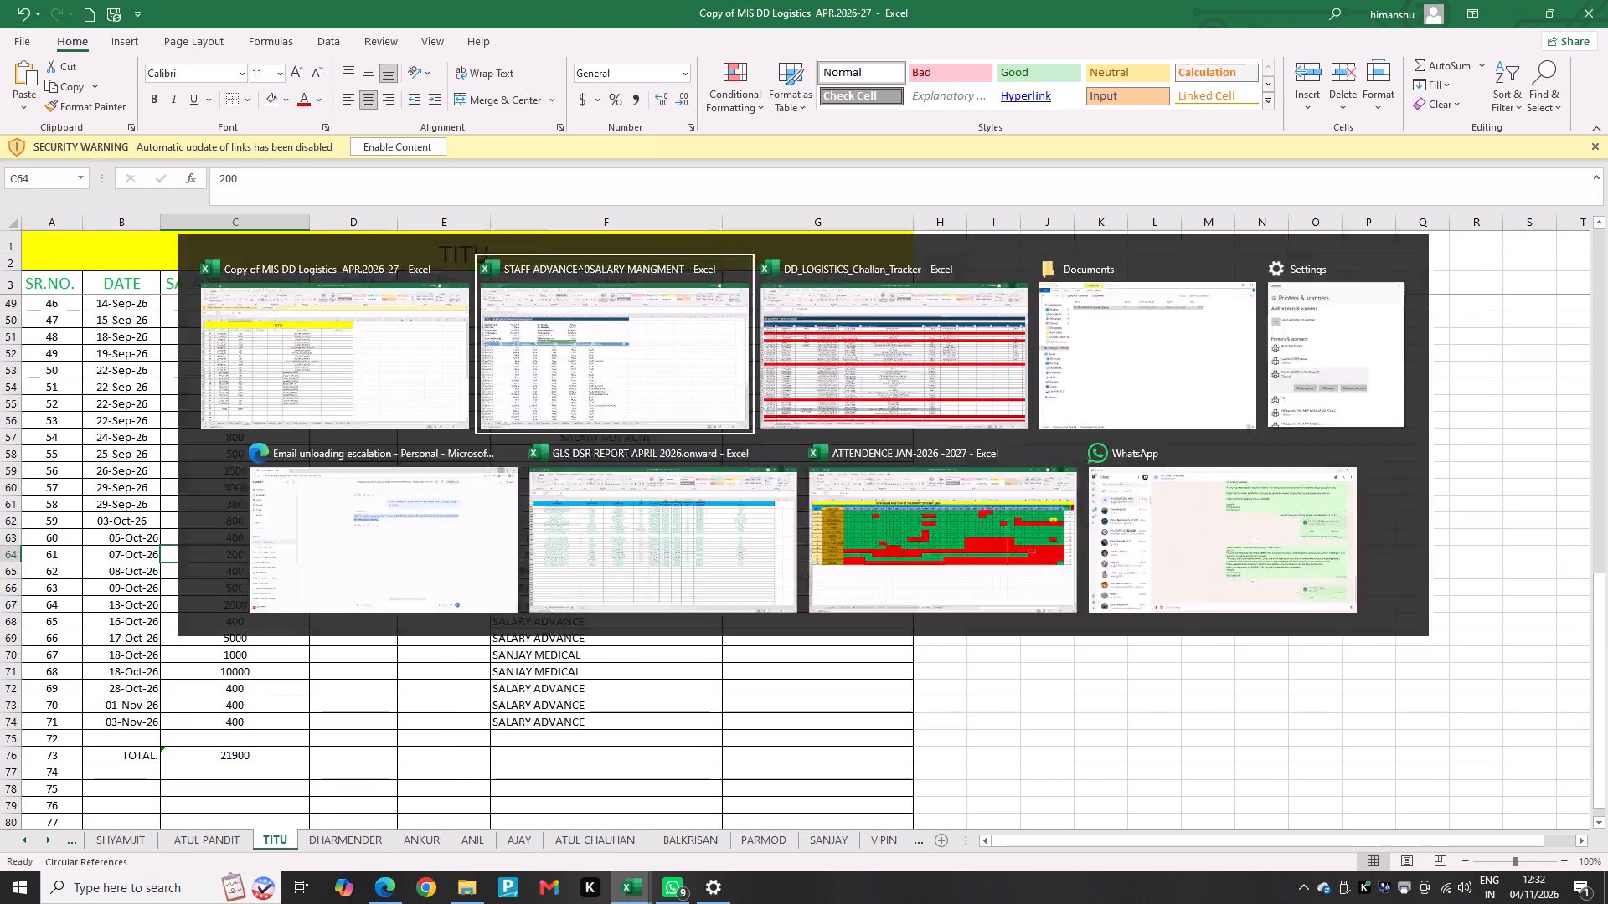
pyautogui.click(176, 486)
pyautogui.press('2')
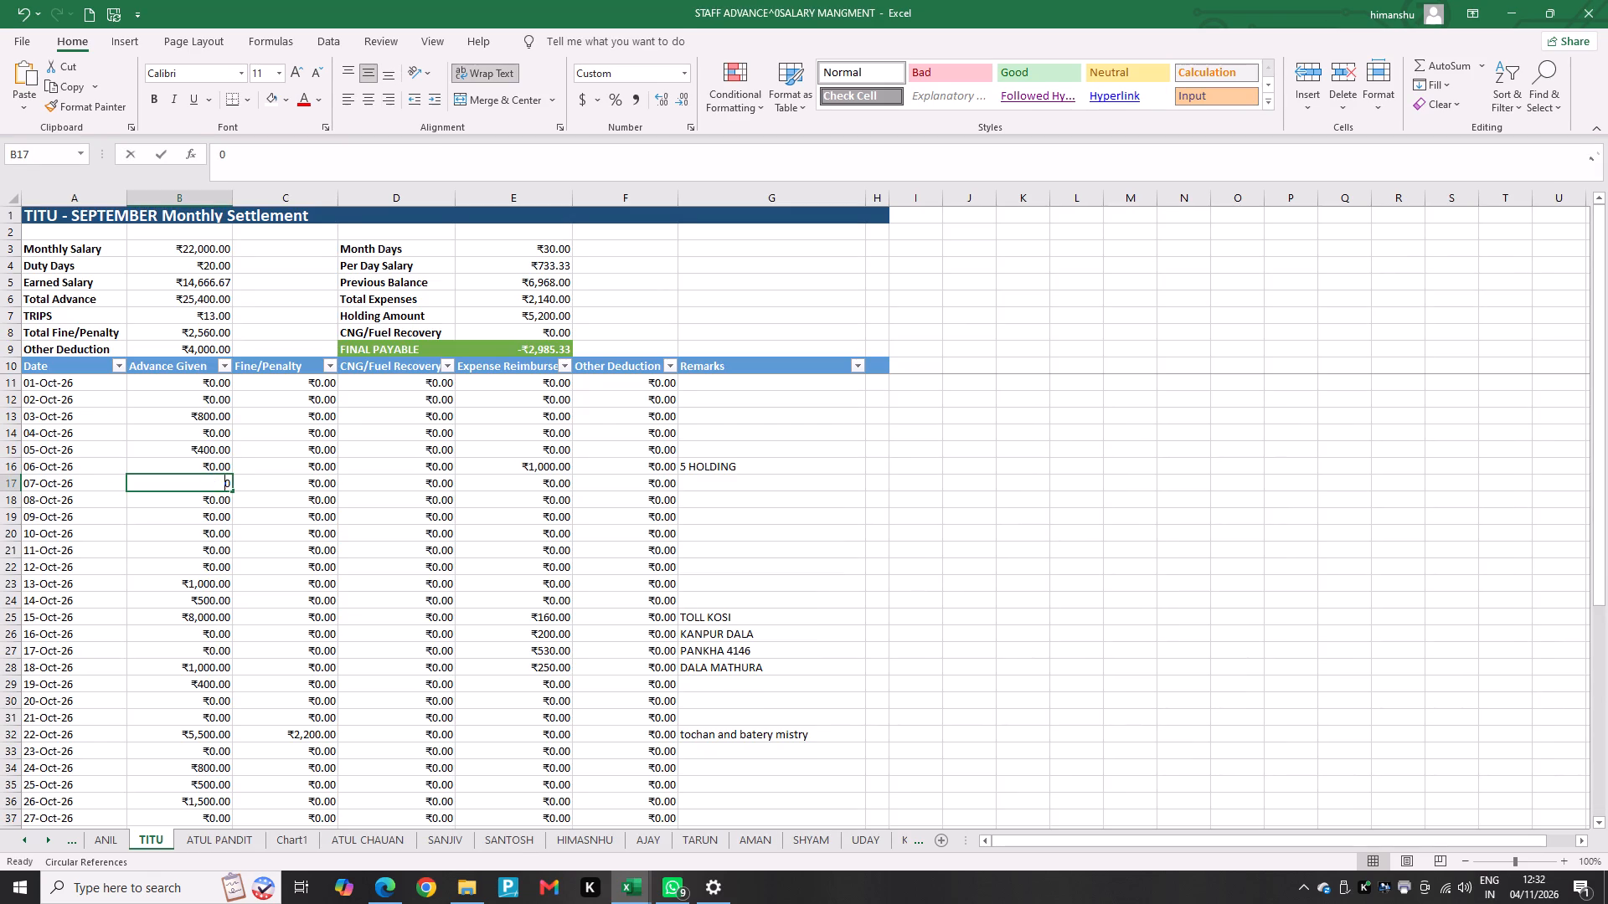
pyautogui.write('00')
pyautogui.press('Return')
# Look up the 08-Oct-26 advance in the MIS workbook and enter 400 as that date's Advance Given in TITU's settlement.
pyautogui.hotkey('alt', 'Tab')
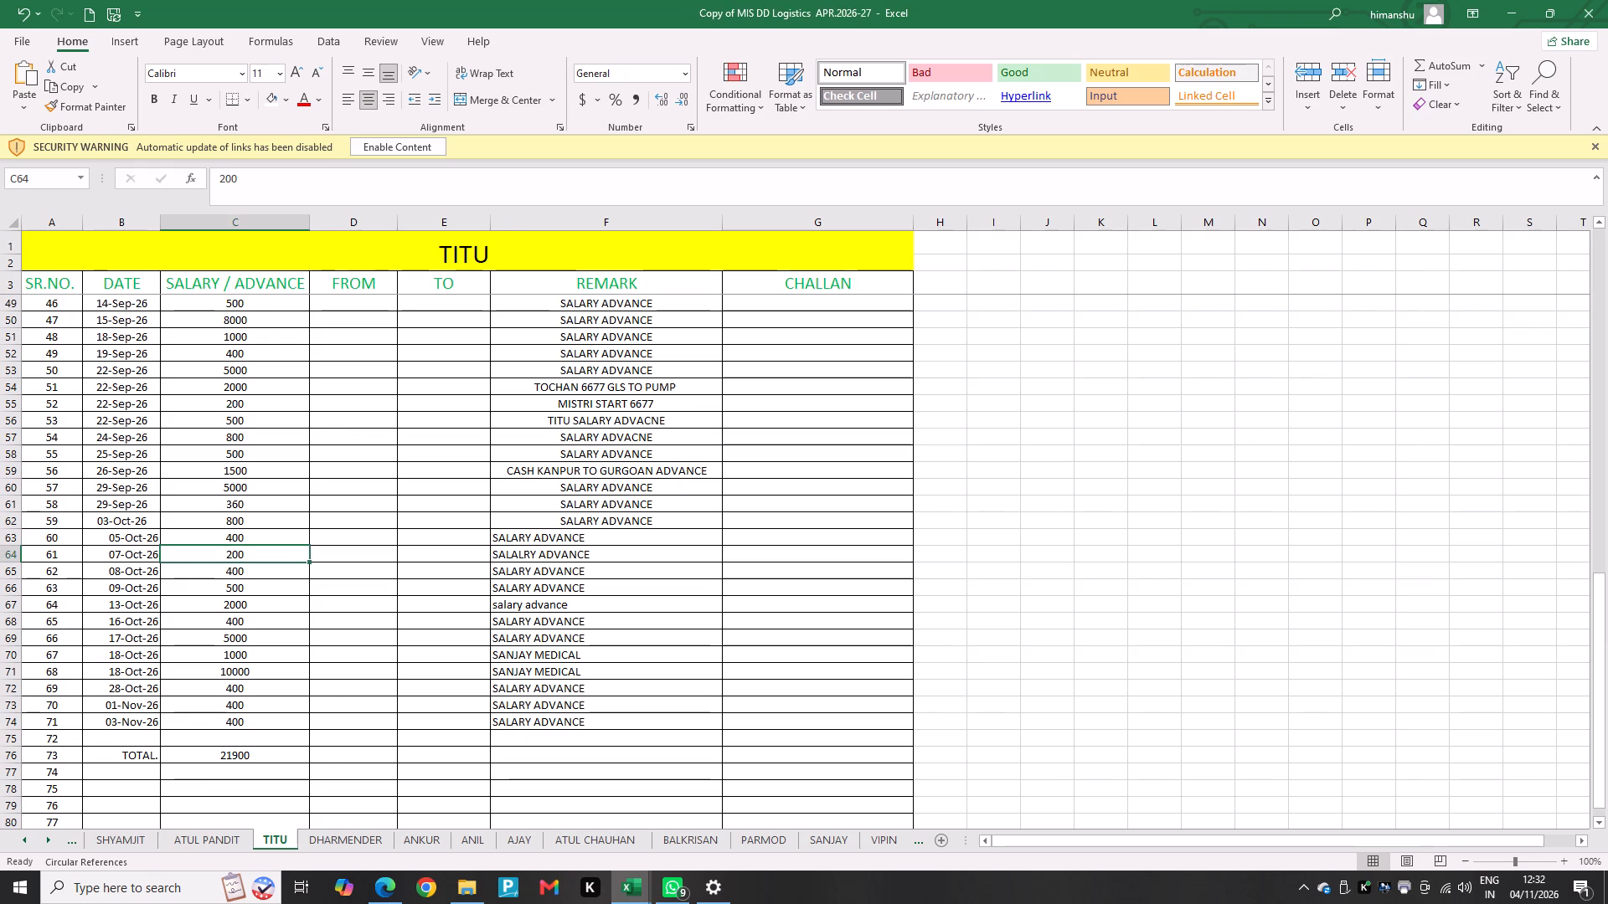
pyautogui.click(223, 572)
pyautogui.hotkey('alt', 'Tab')
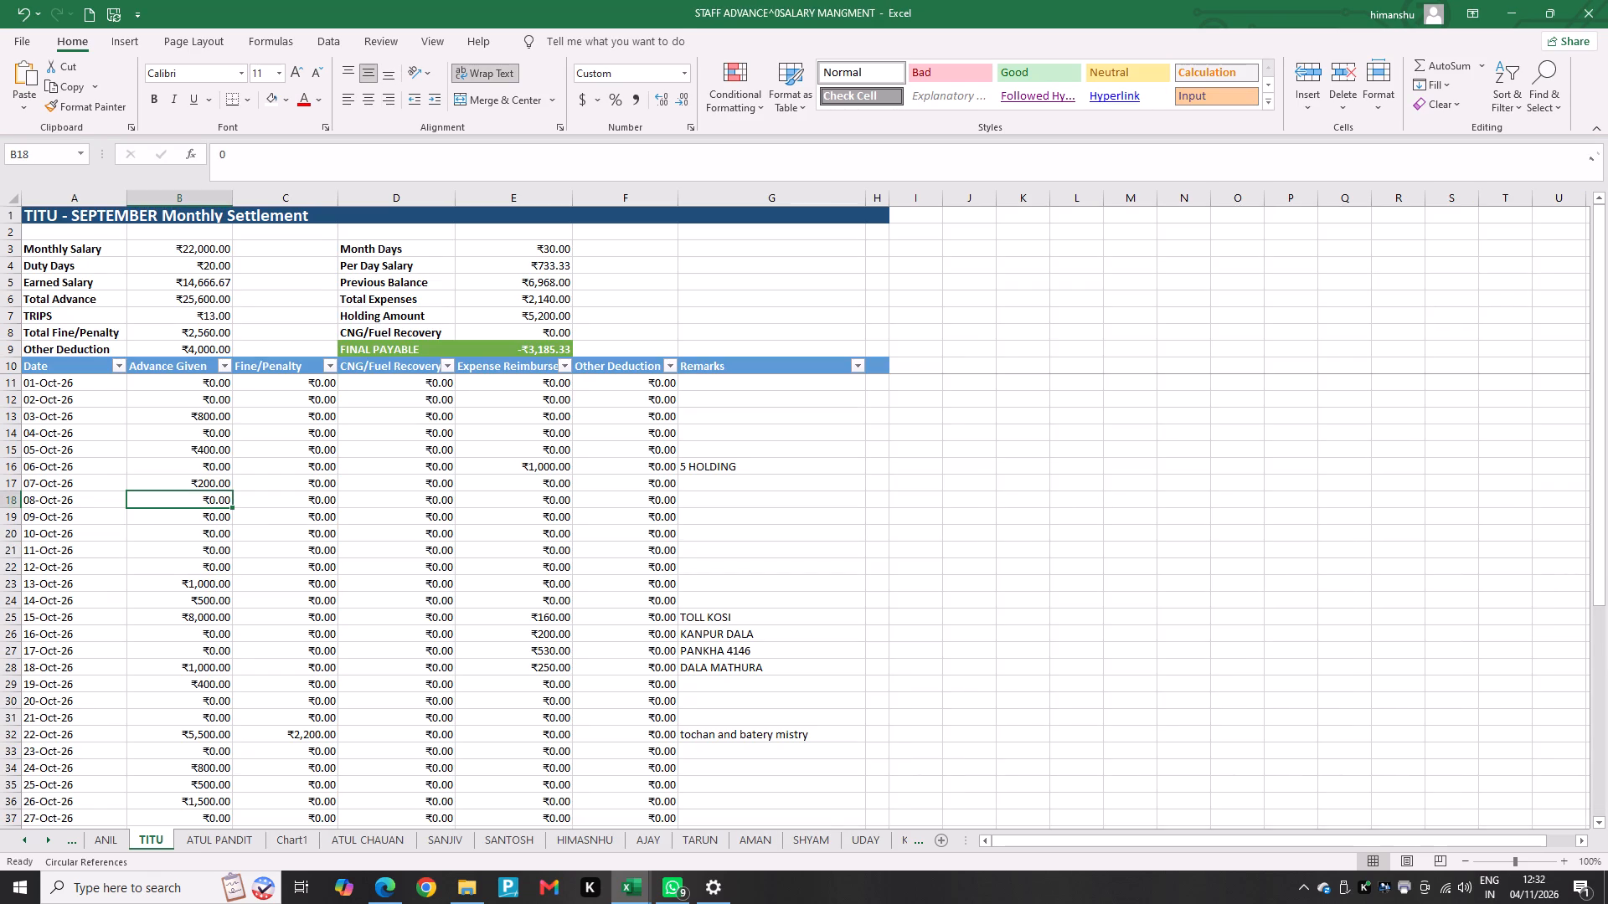
pyautogui.write('400')
pyautogui.press('Return')
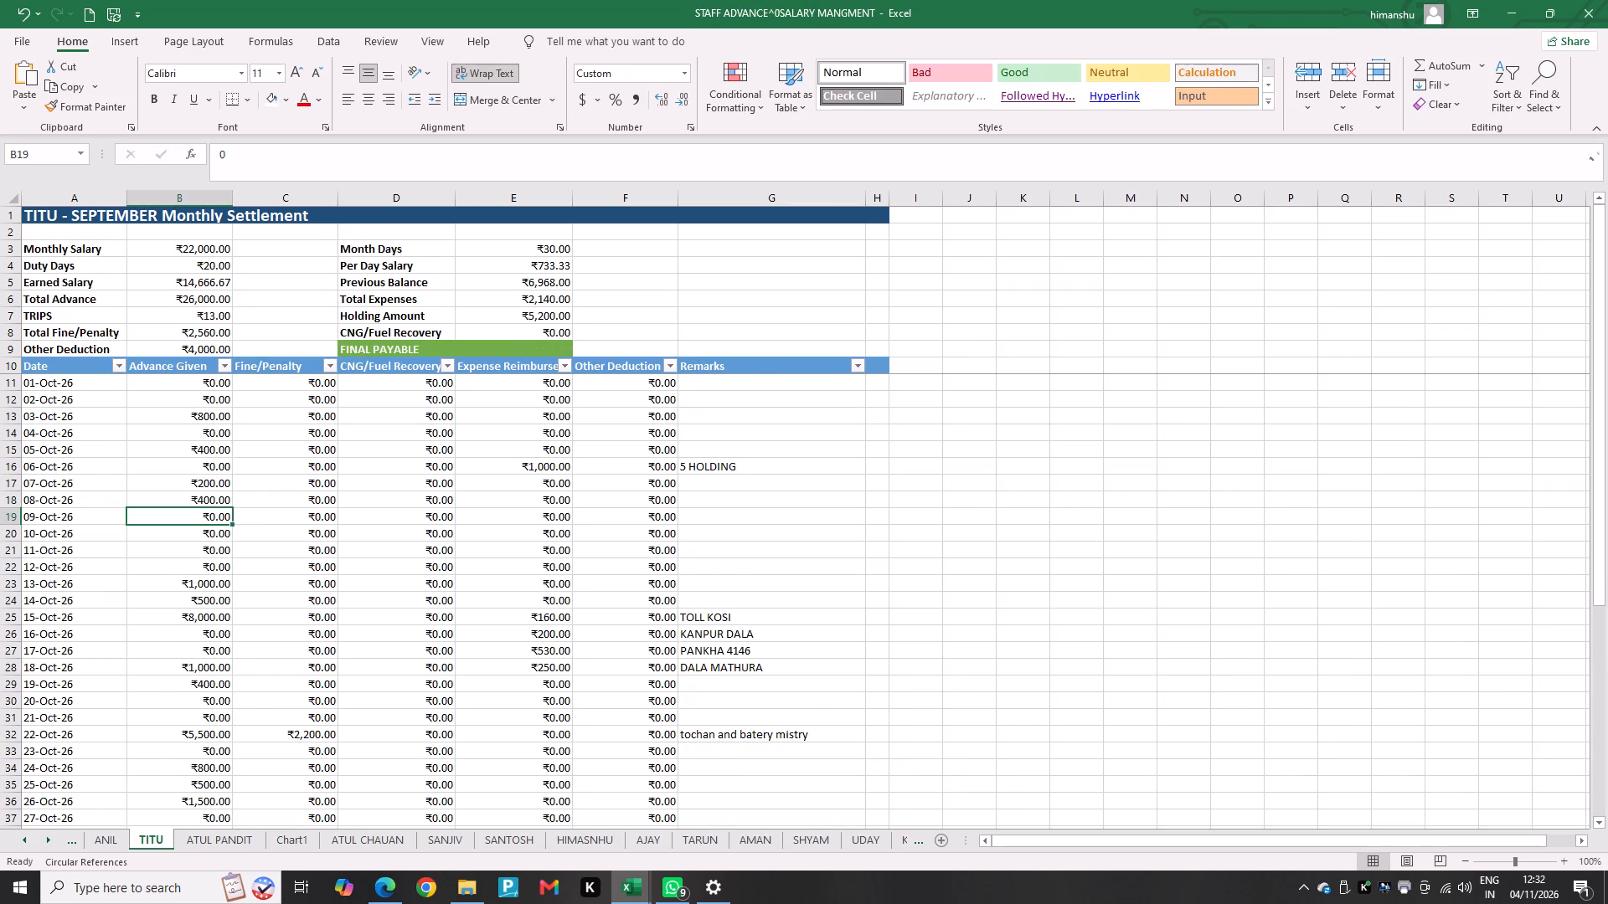
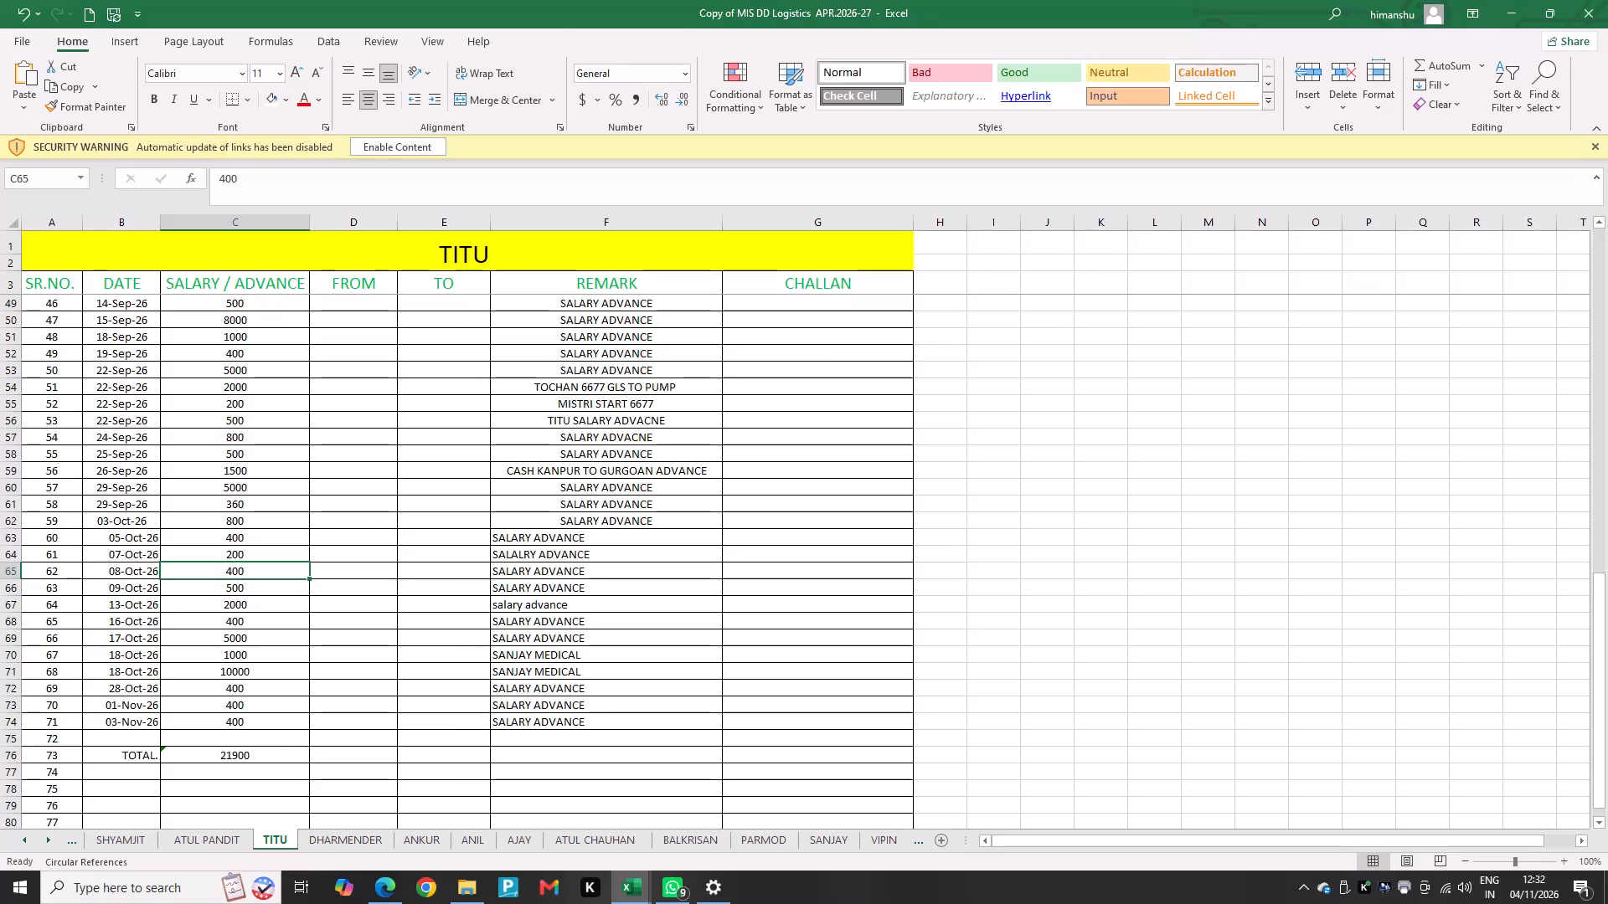
# Return to the staff advance workbook and enter 500 as the 09-Oct-26 Advance Given in TITU's settlement.
pyautogui.hotkey('alt', 'Tab')
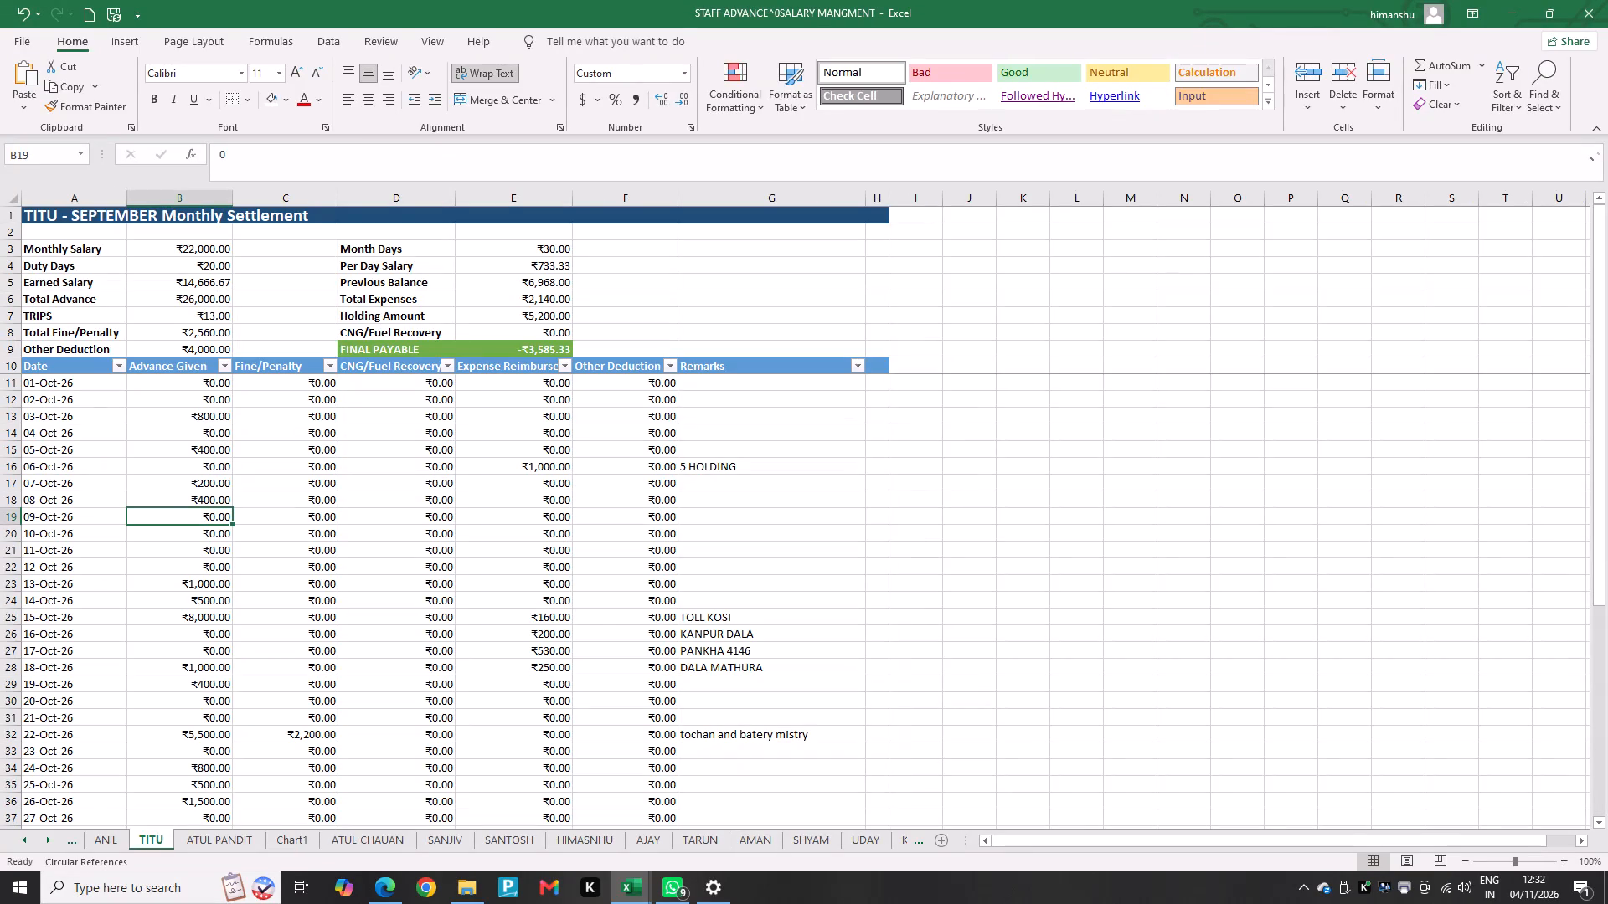
pyautogui.press('5')
pyautogui.write('00')
pyautogui.press('Return')
# Look up the 13-Oct-26 advance in the MIS workbook and enter 2000 as that date's Advance Given in TITU's settlement.
pyautogui.hotkey('alt', 'Tab')
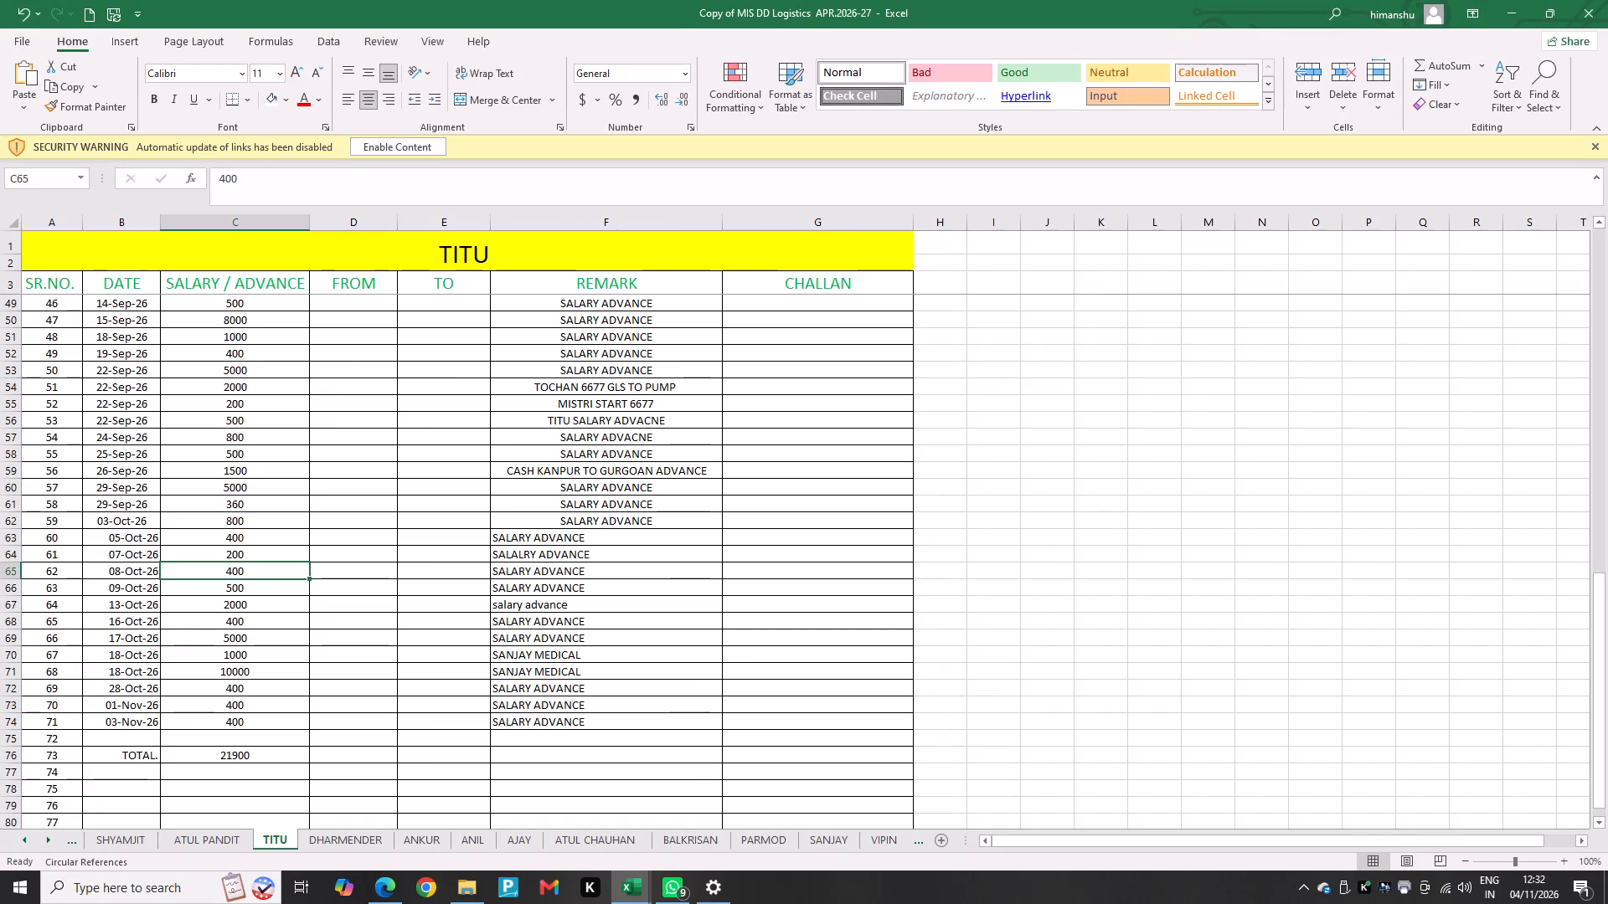
pyautogui.press('Down')
pyautogui.press('Down')
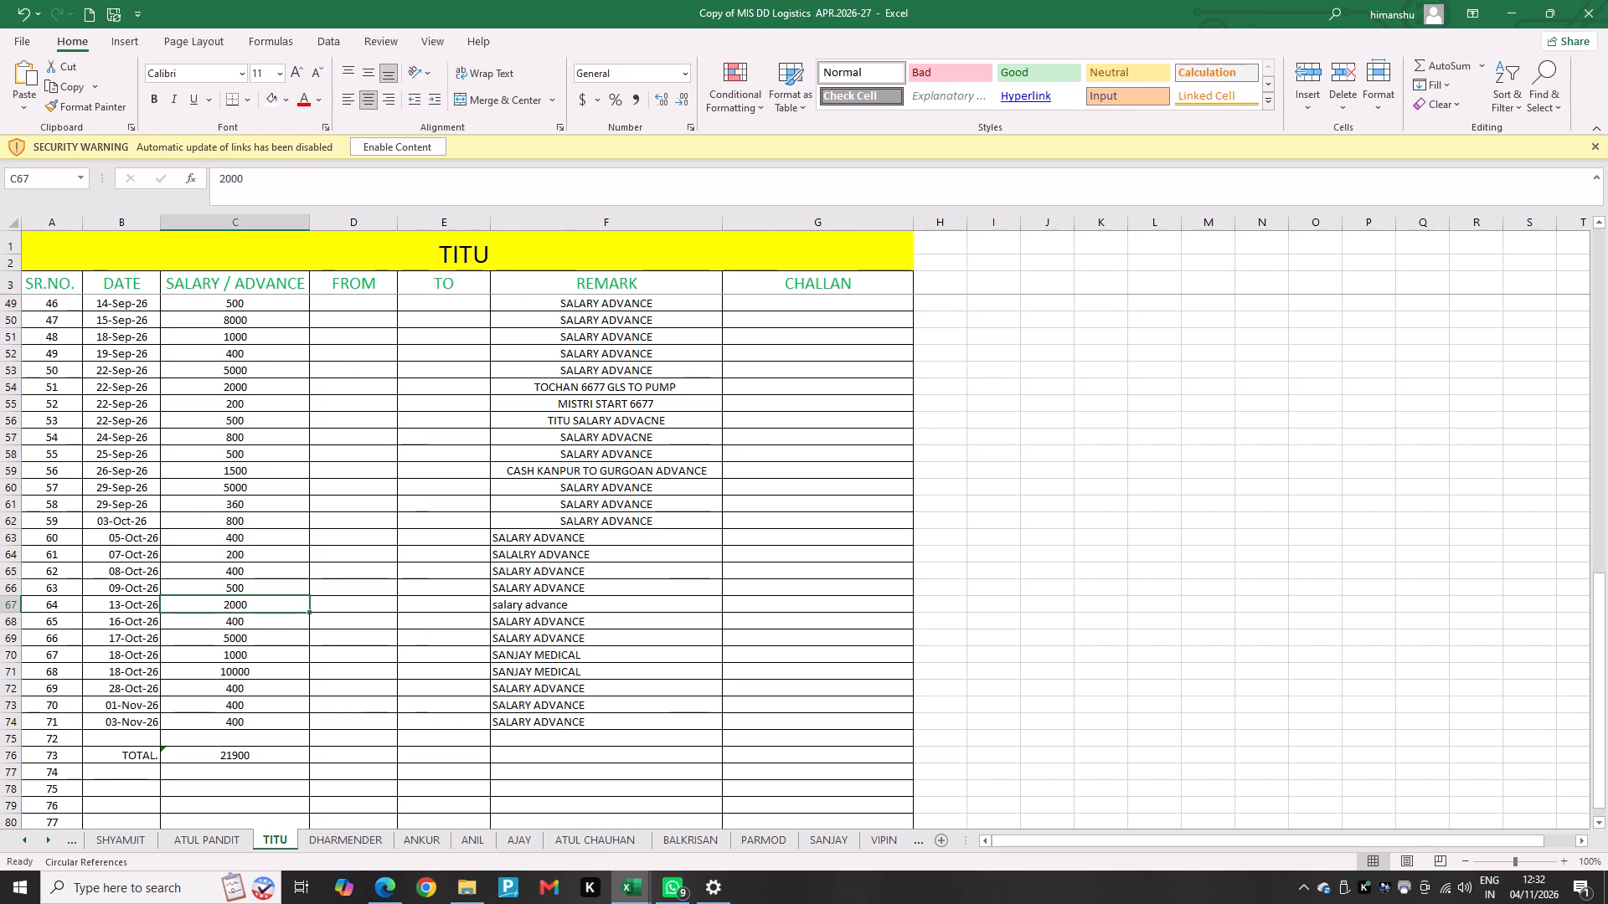
pyautogui.hotkey('alt', 'Tab')
pyautogui.press('Down')
pyautogui.press('Down')
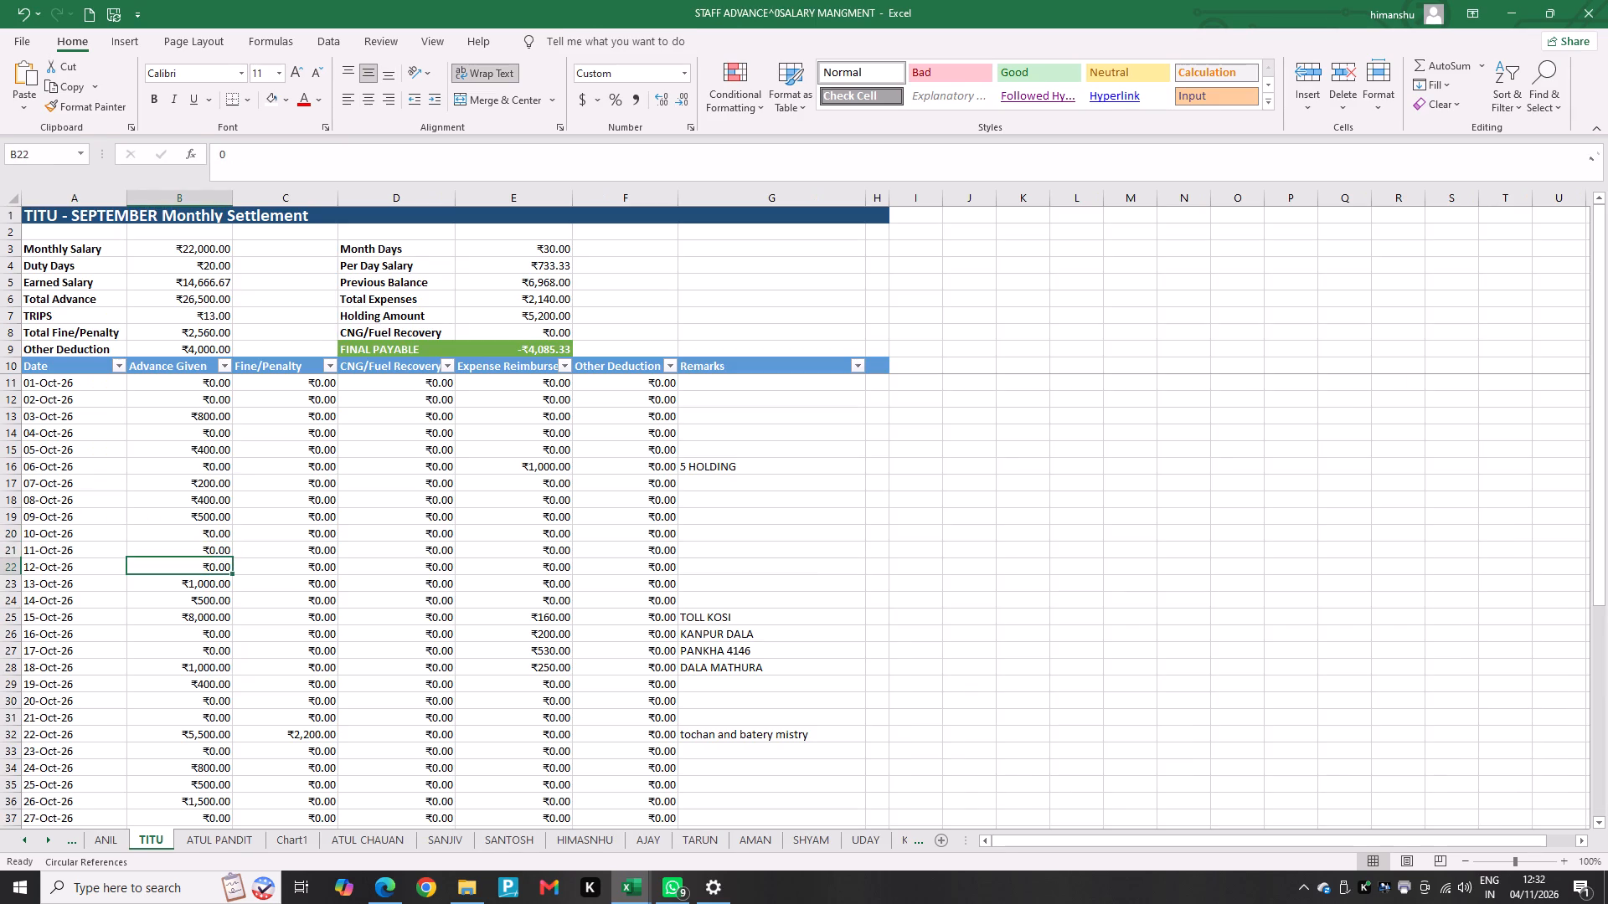
pyautogui.press('Down')
pyautogui.write('2000')
pyautogui.press('Return')
# Check the MIS advances, then set Advance Given in TITU's settlement to 0 for 15-Oct-26 and 400 for 16-Oct-26.
pyautogui.hotkey('alt', 'Tab')
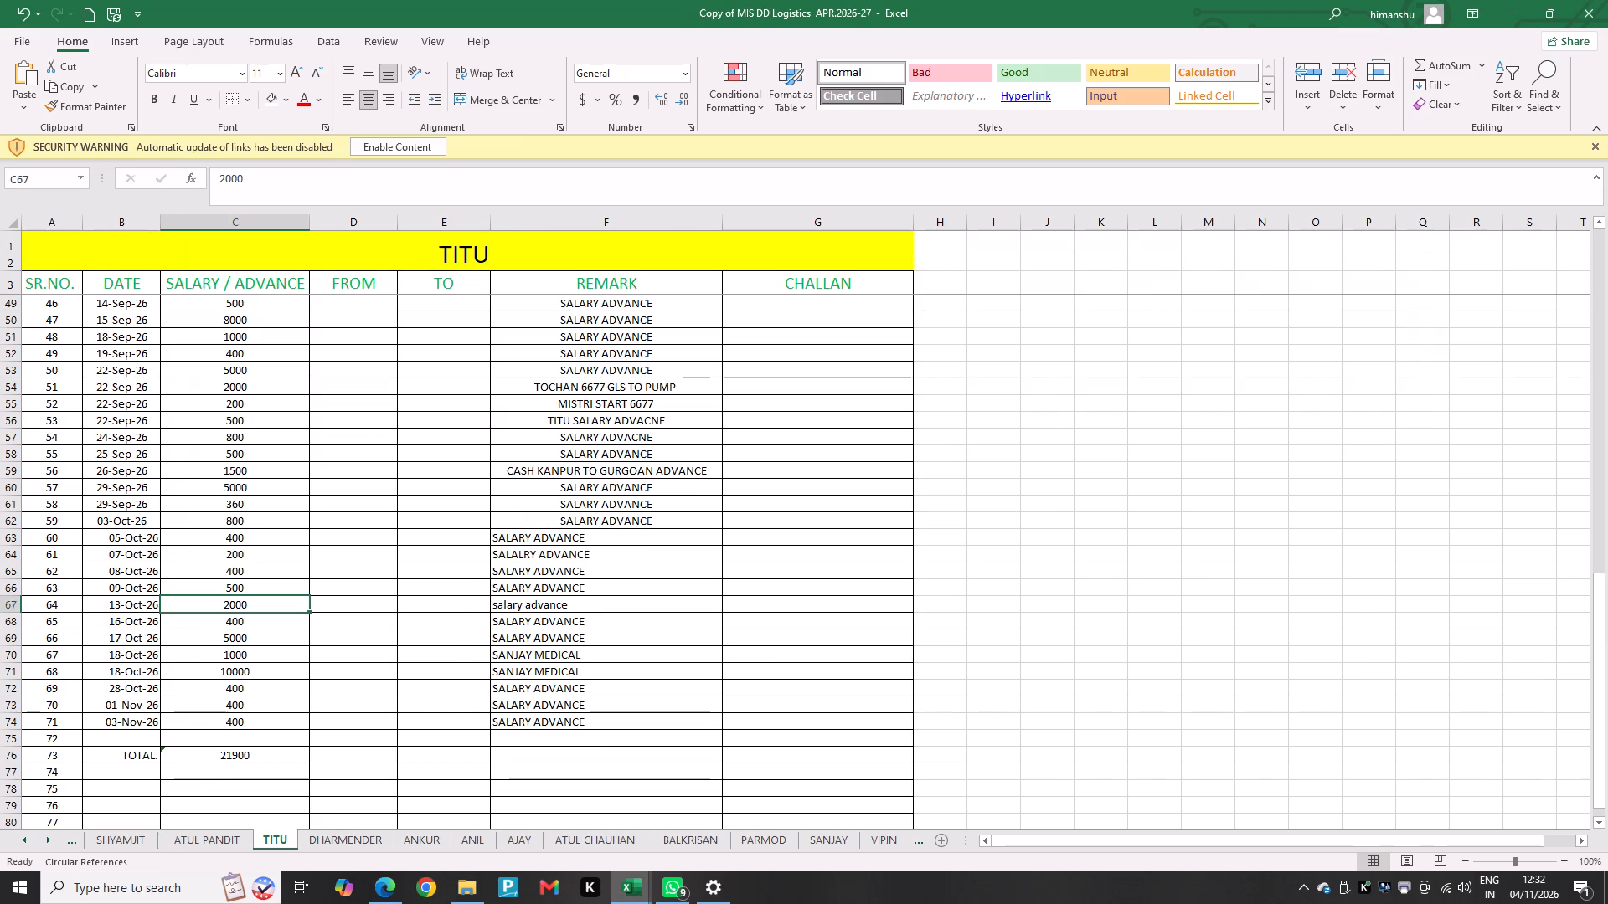
pyautogui.hotkey('alt', 'Tab')
pyautogui.press('Down')
pyautogui.press('0')
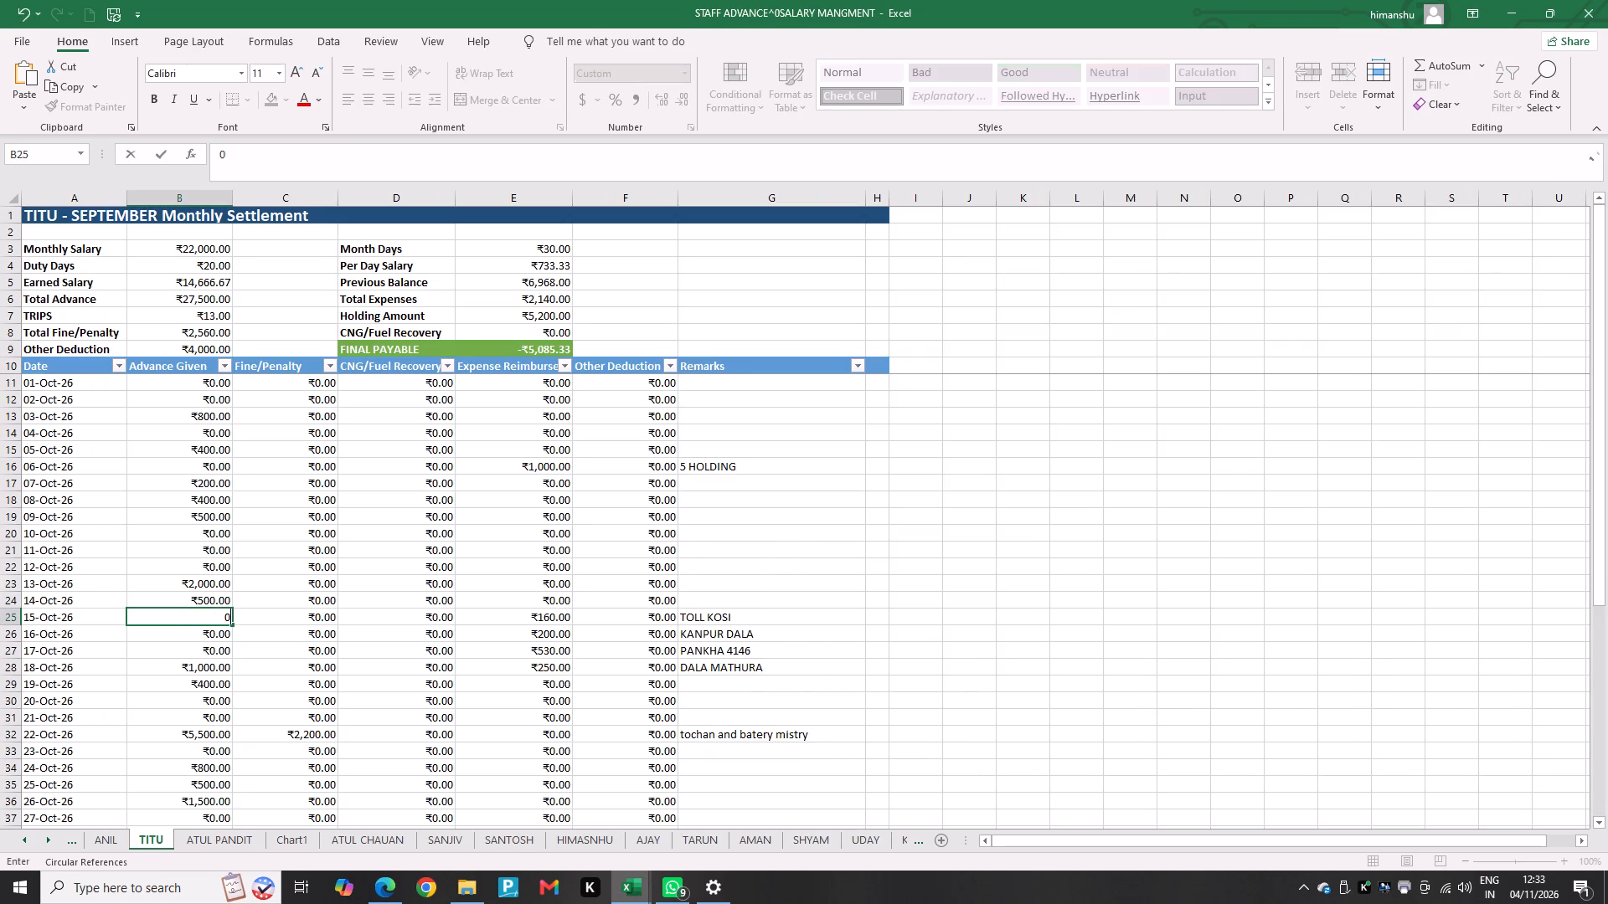
pyautogui.press('Down')
pyautogui.press('Down')
pyautogui.press('Up')
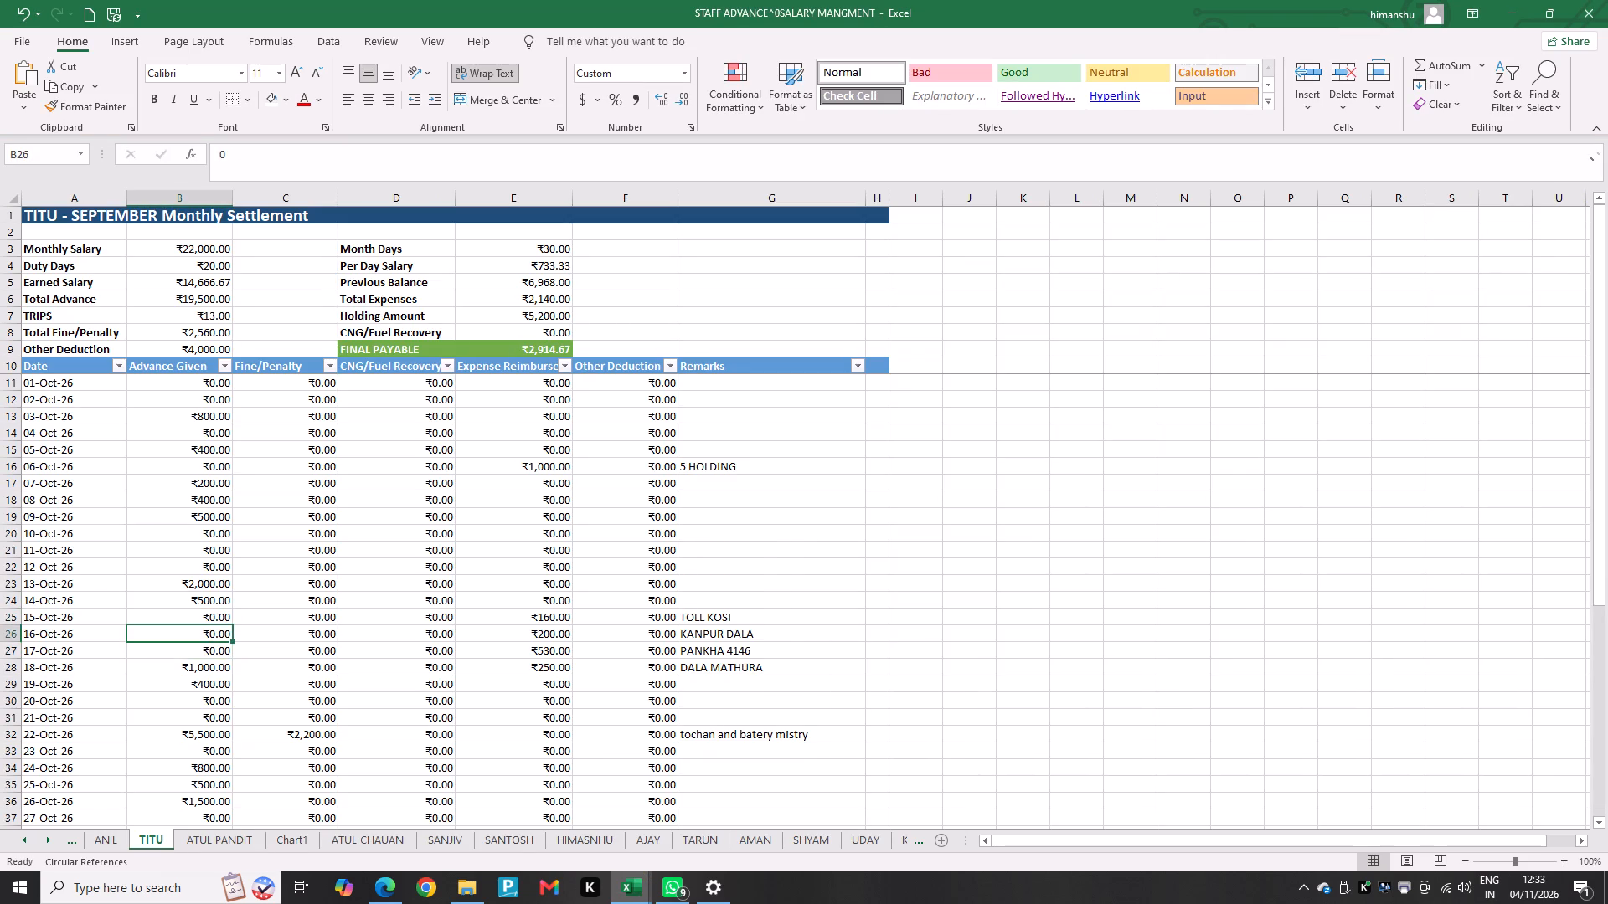
pyautogui.write('400')
pyautogui.press('Return')
# Look up the 17-Oct-26 advance in the MIS workbook and enter 5000 as that date's Advance Given in TITU's settlement.
pyautogui.hotkey('alt', 'Tab')
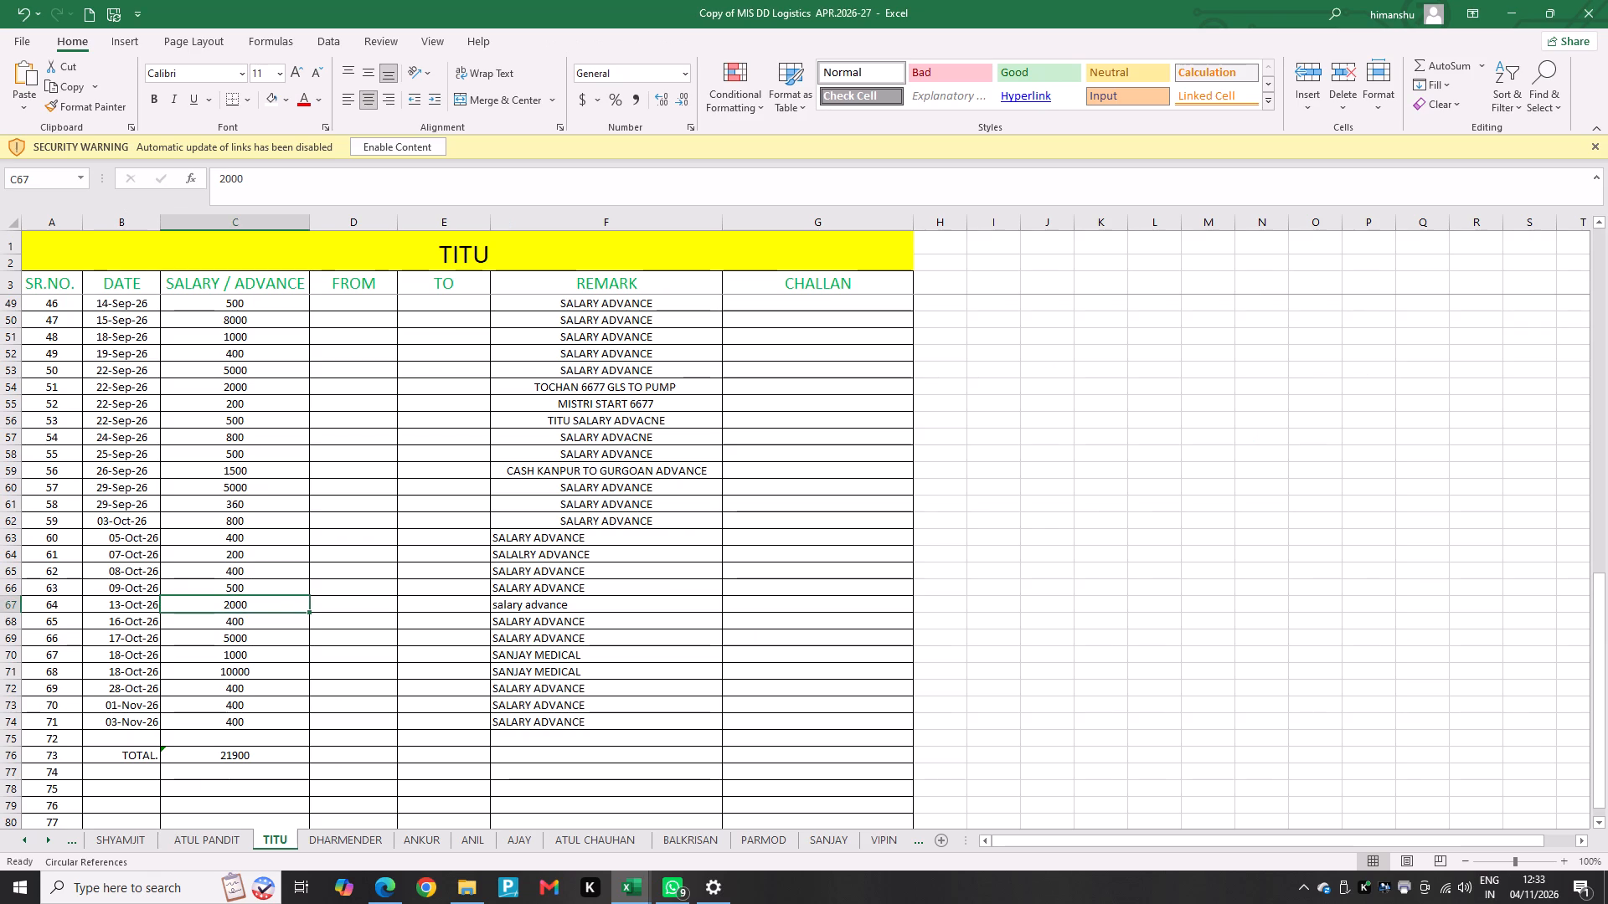
pyautogui.press('Down')
pyautogui.press('Down')
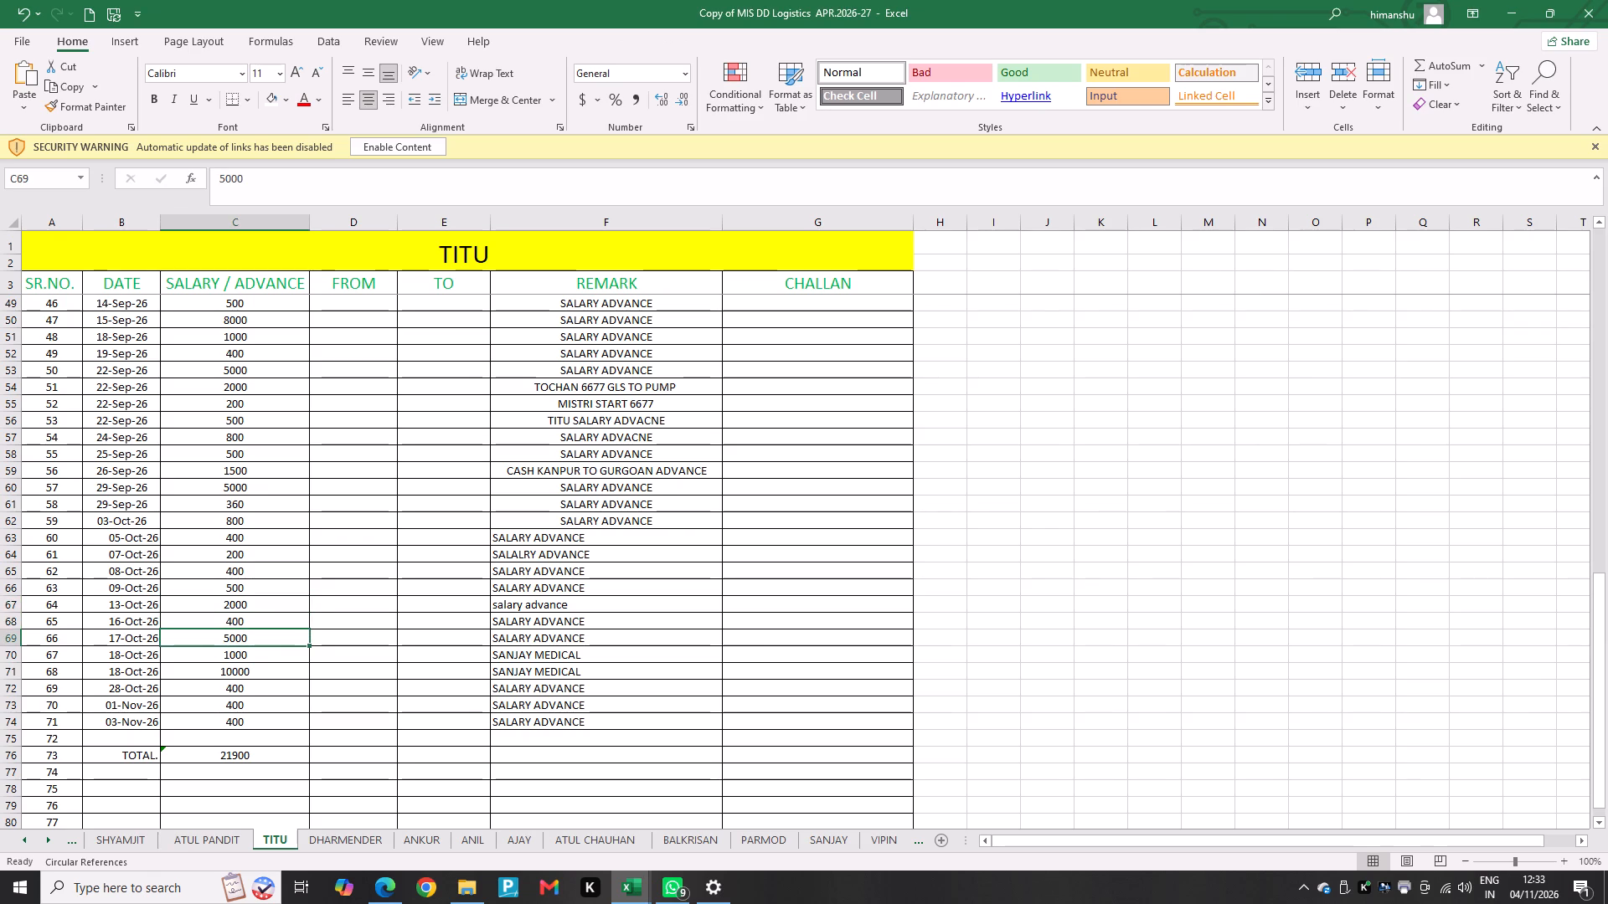
pyautogui.hotkey('alt', 'Tab')
pyautogui.hotkey('alt', 'Tab')
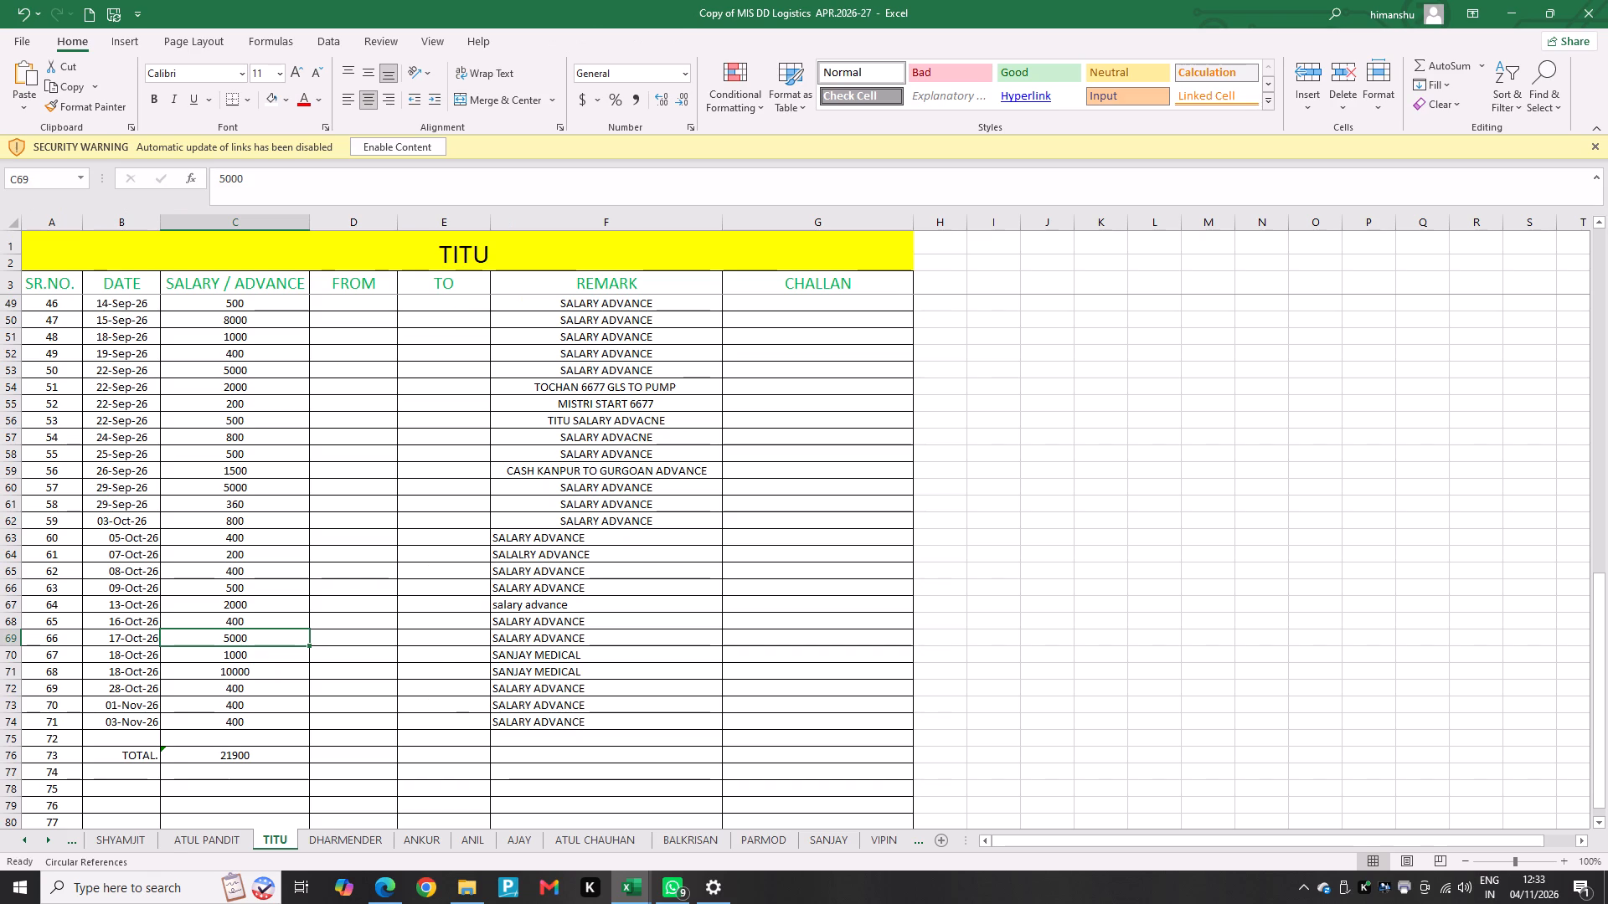
pyautogui.hotkey('alt', 'Tab')
pyautogui.write('5000')
pyautogui.press('Return')
# Look up both 18-Oct-26 advances in the MIS workbook and enter their sum, 11000, as that date's Advance Given in TITU's settlement.
pyautogui.hotkey('alt', 'Tab')
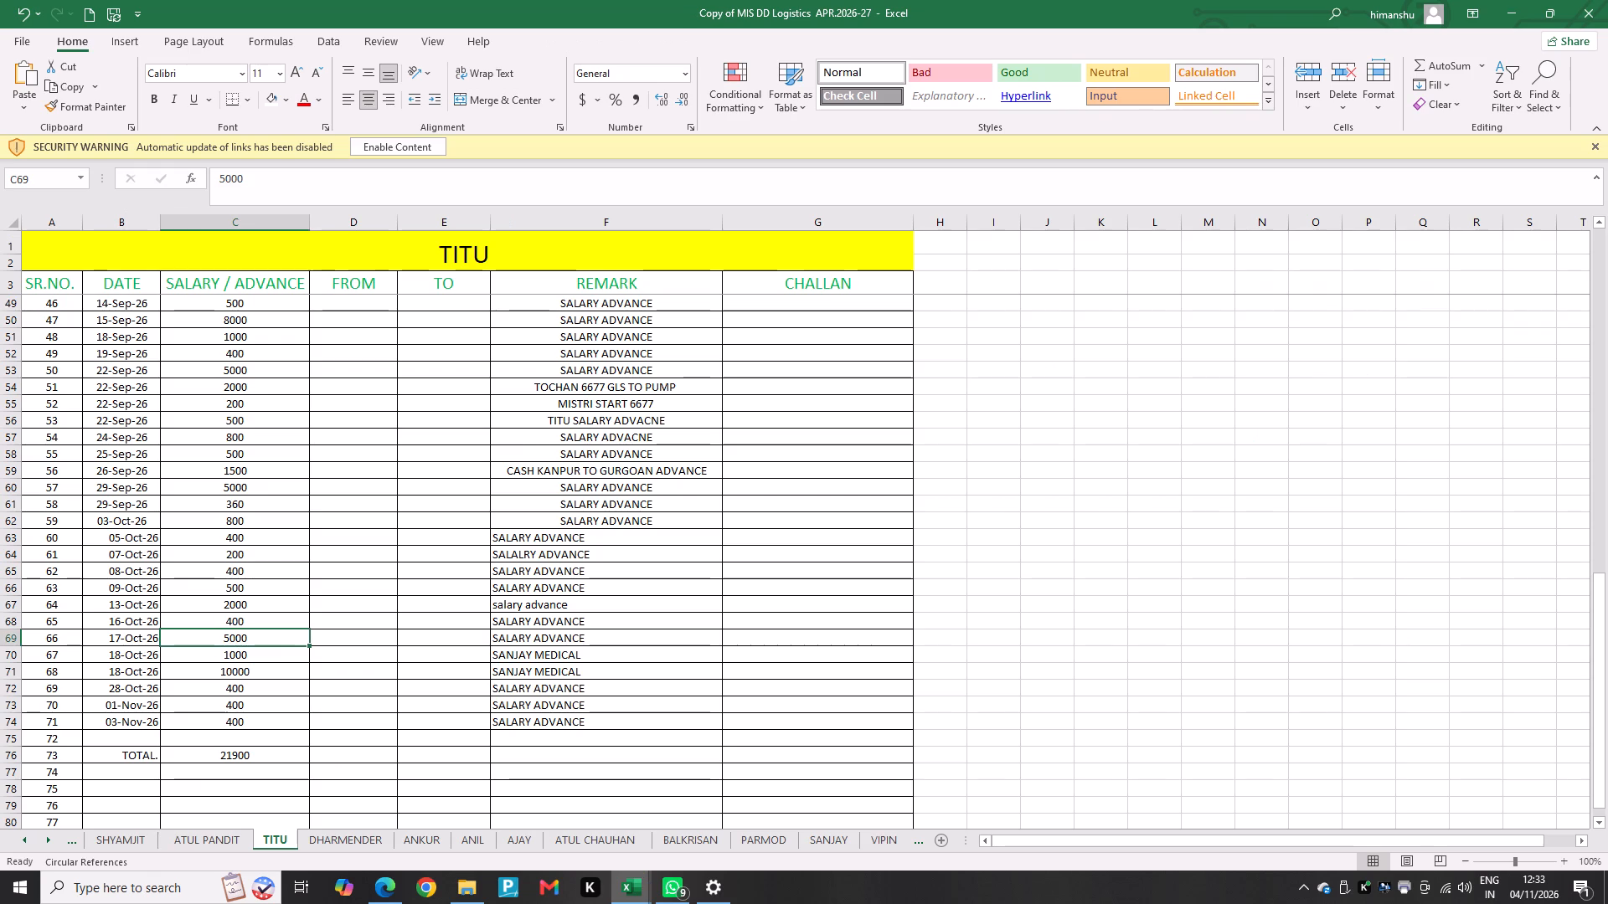
pyautogui.press('Down')
pyautogui.hotkey('alt', 'Tab')
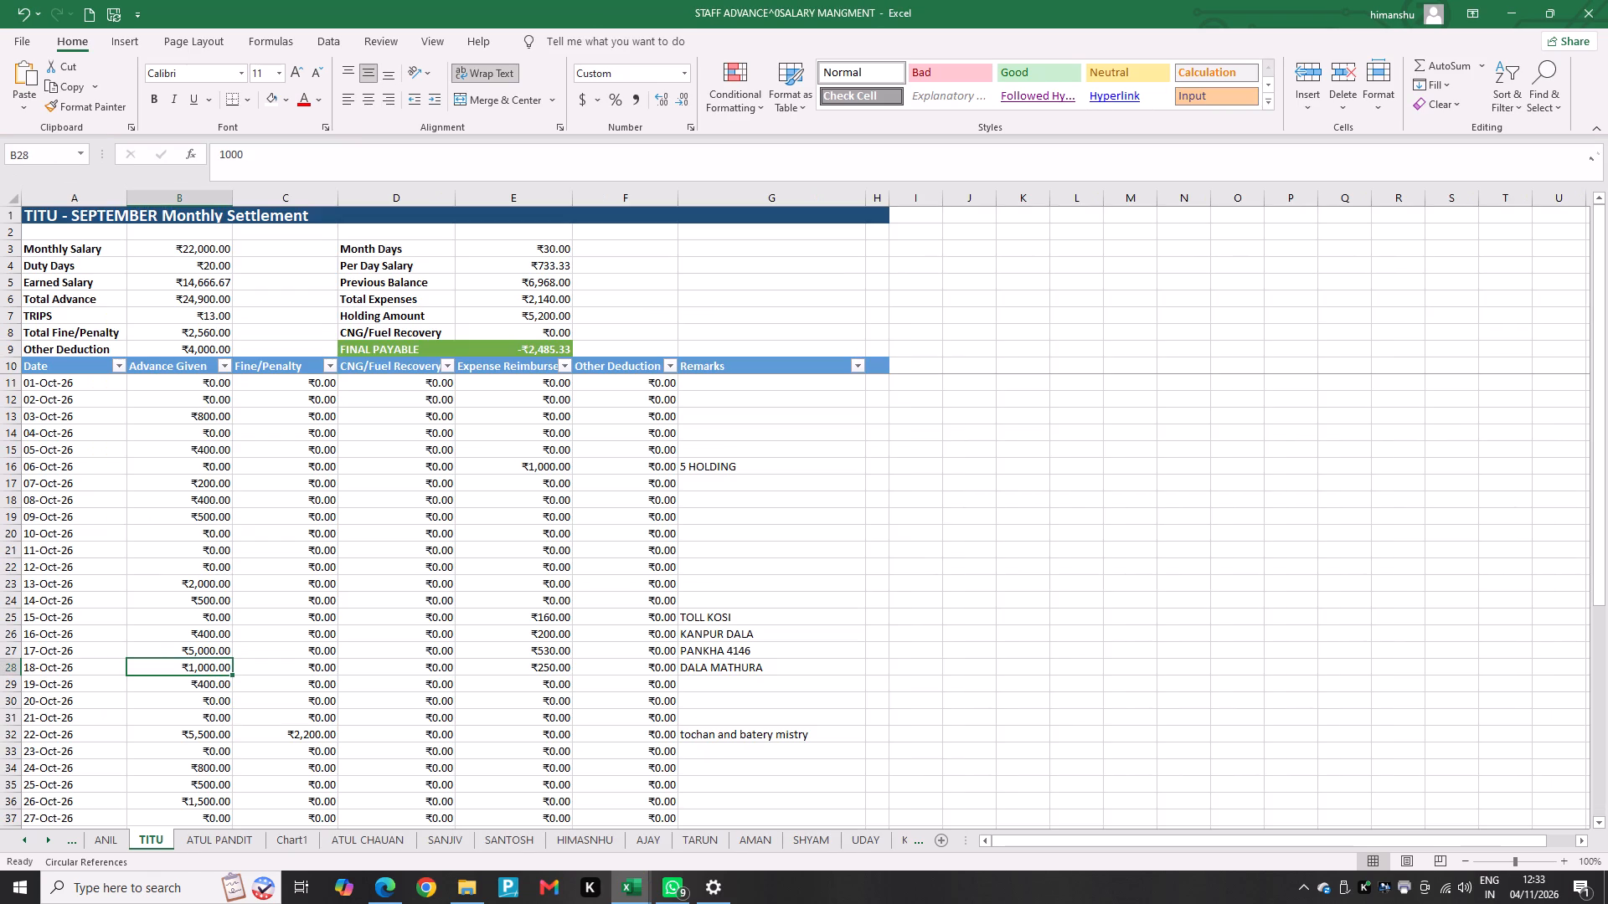
pyautogui.hotkey('alt', 'Tab')
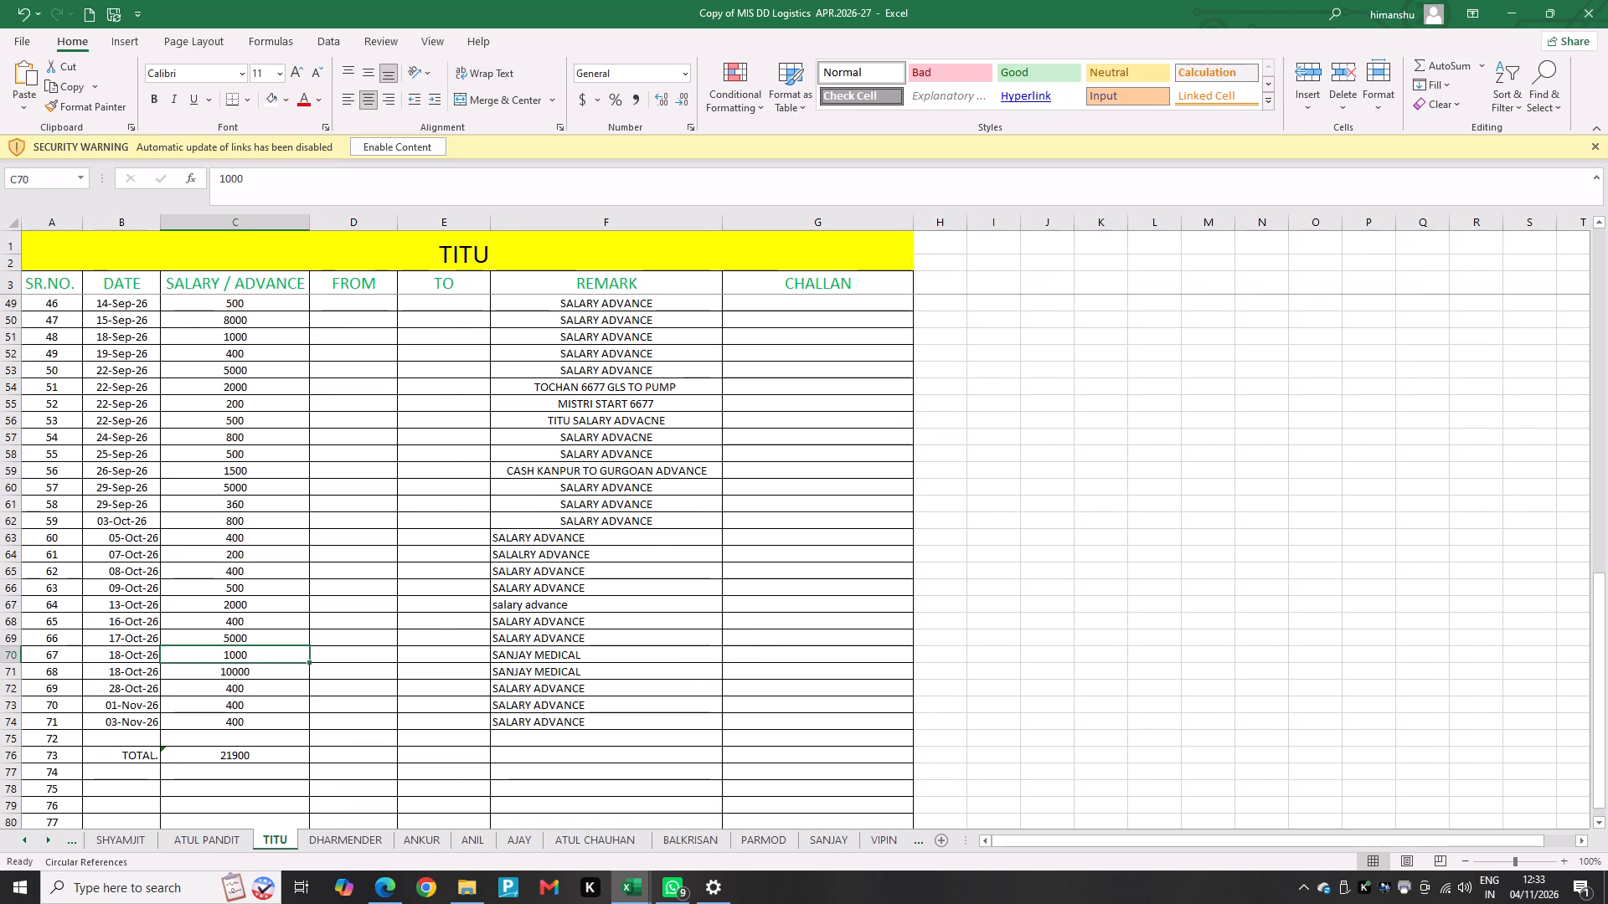
pyautogui.hotkey('alt', 'Tab')
pyautogui.press('Down')
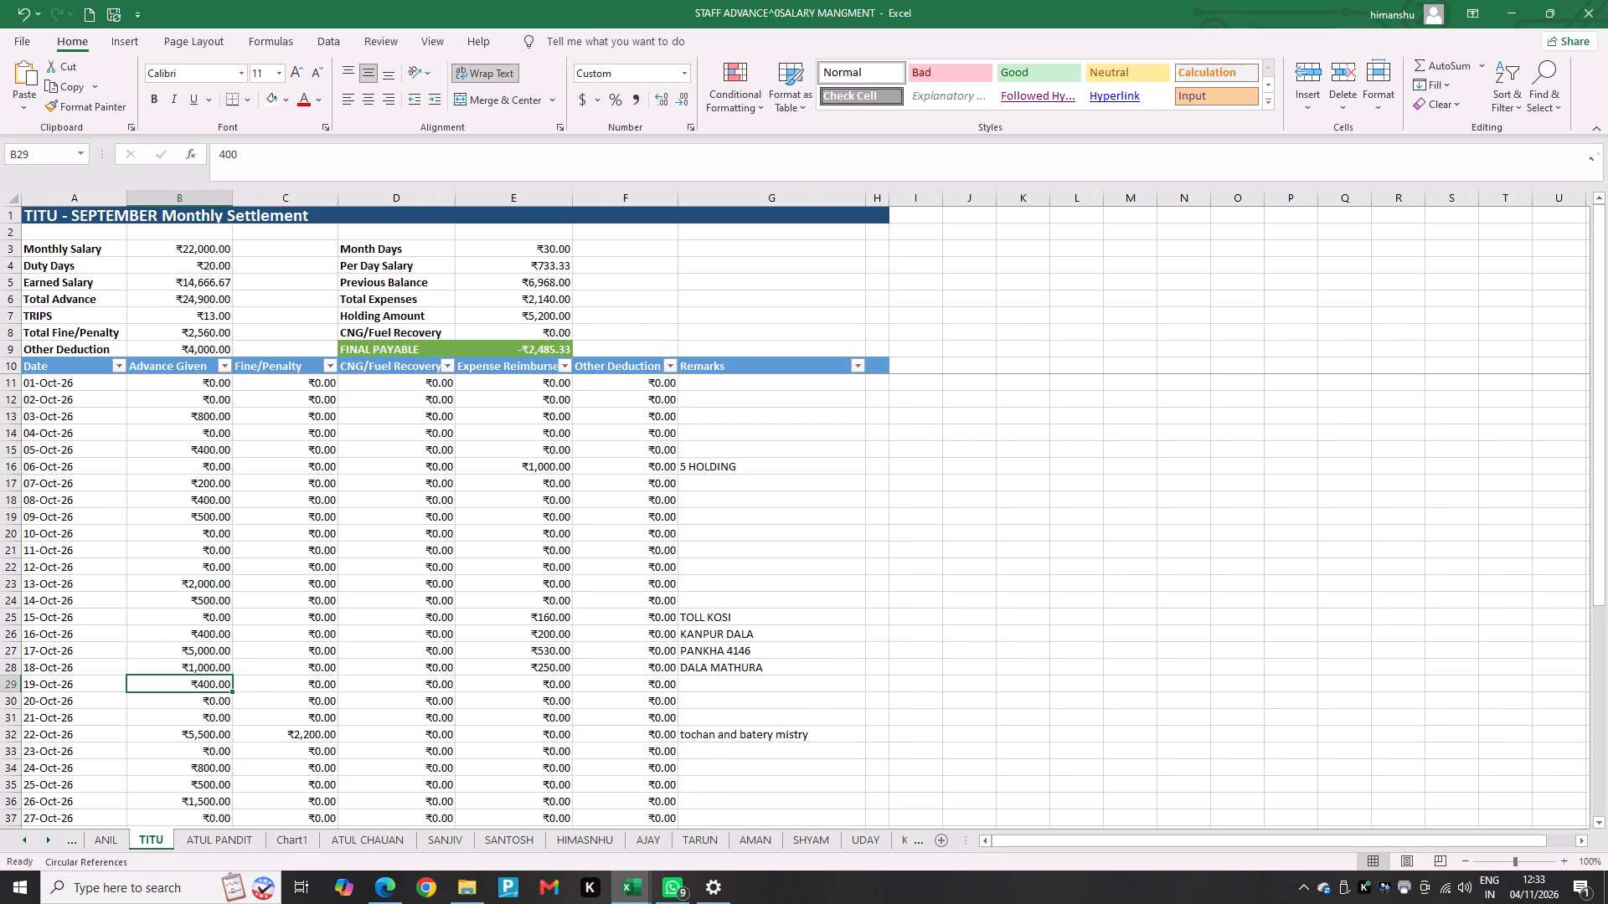
pyautogui.hotkey('alt', 'Tab')
pyautogui.press('Down')
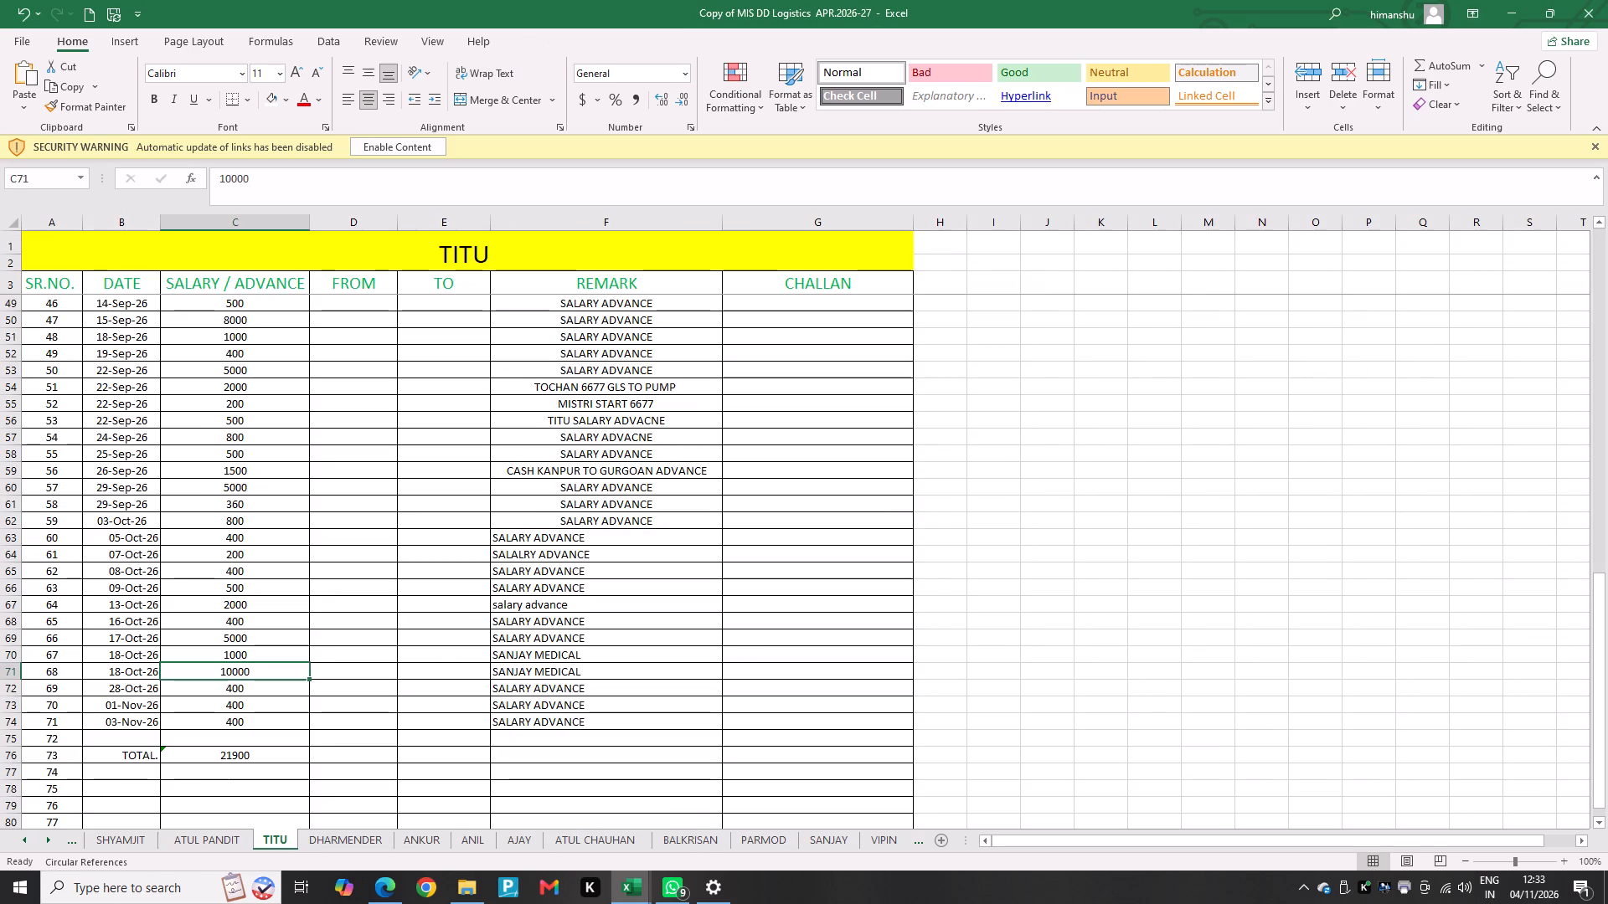
pyautogui.hotkey('alt', 'Tab')
pyautogui.press('Up')
pyautogui.write('11000')
pyautogui.press('Return')
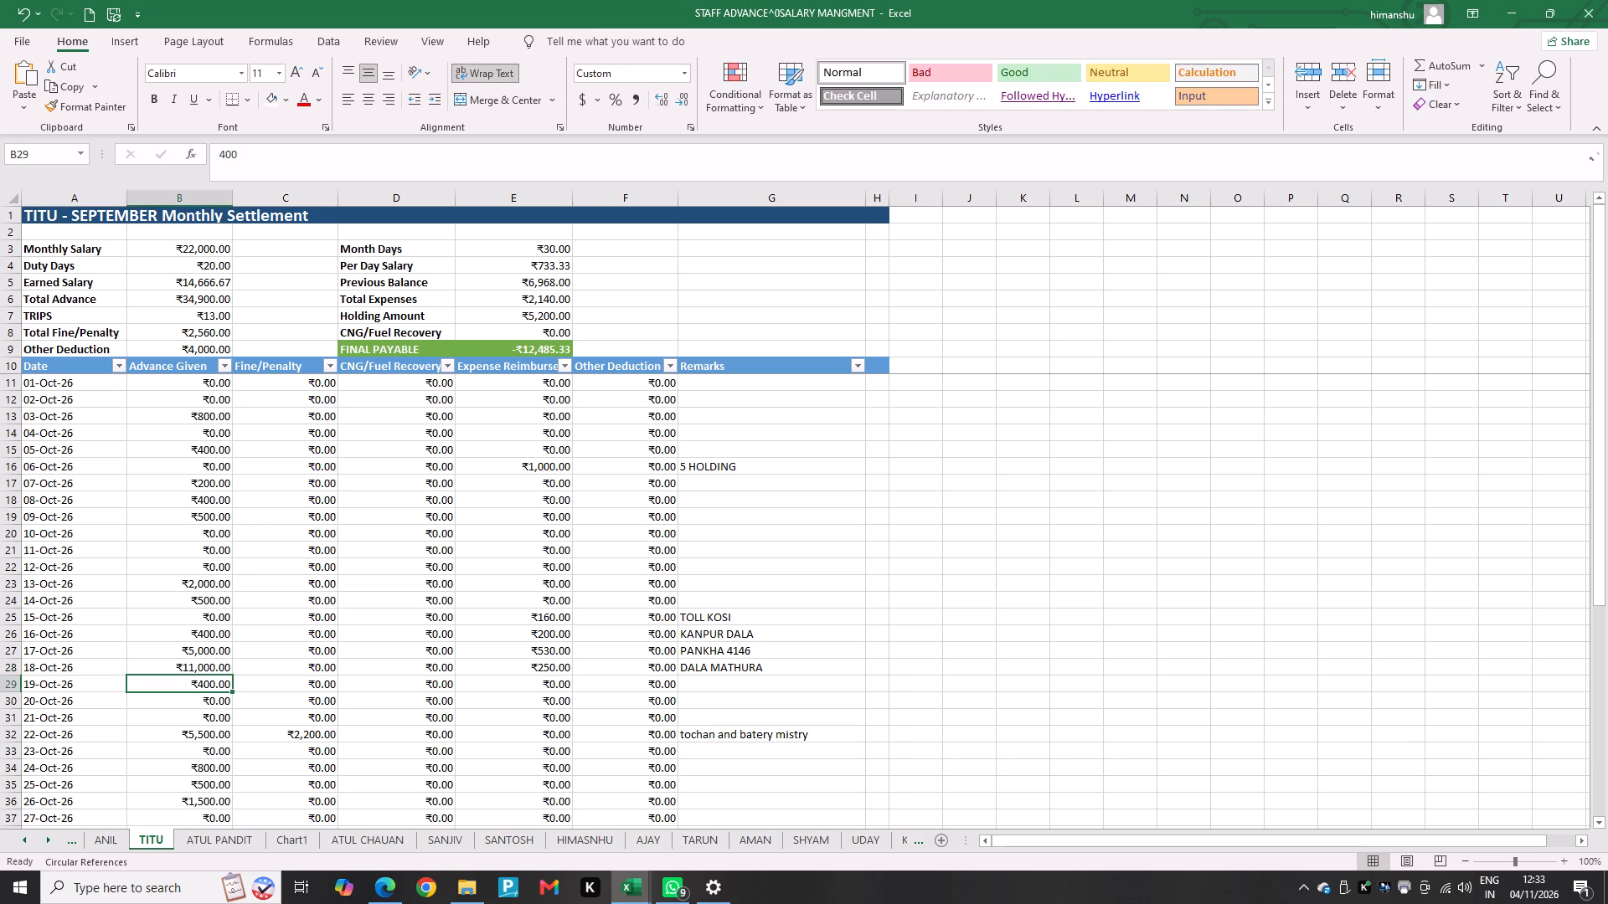
# Replace the 18-Oct-26 remark in TITU's settlement with 2PAYMENT 10K&1K.
pyautogui.hotkey('alt', 'Tab')
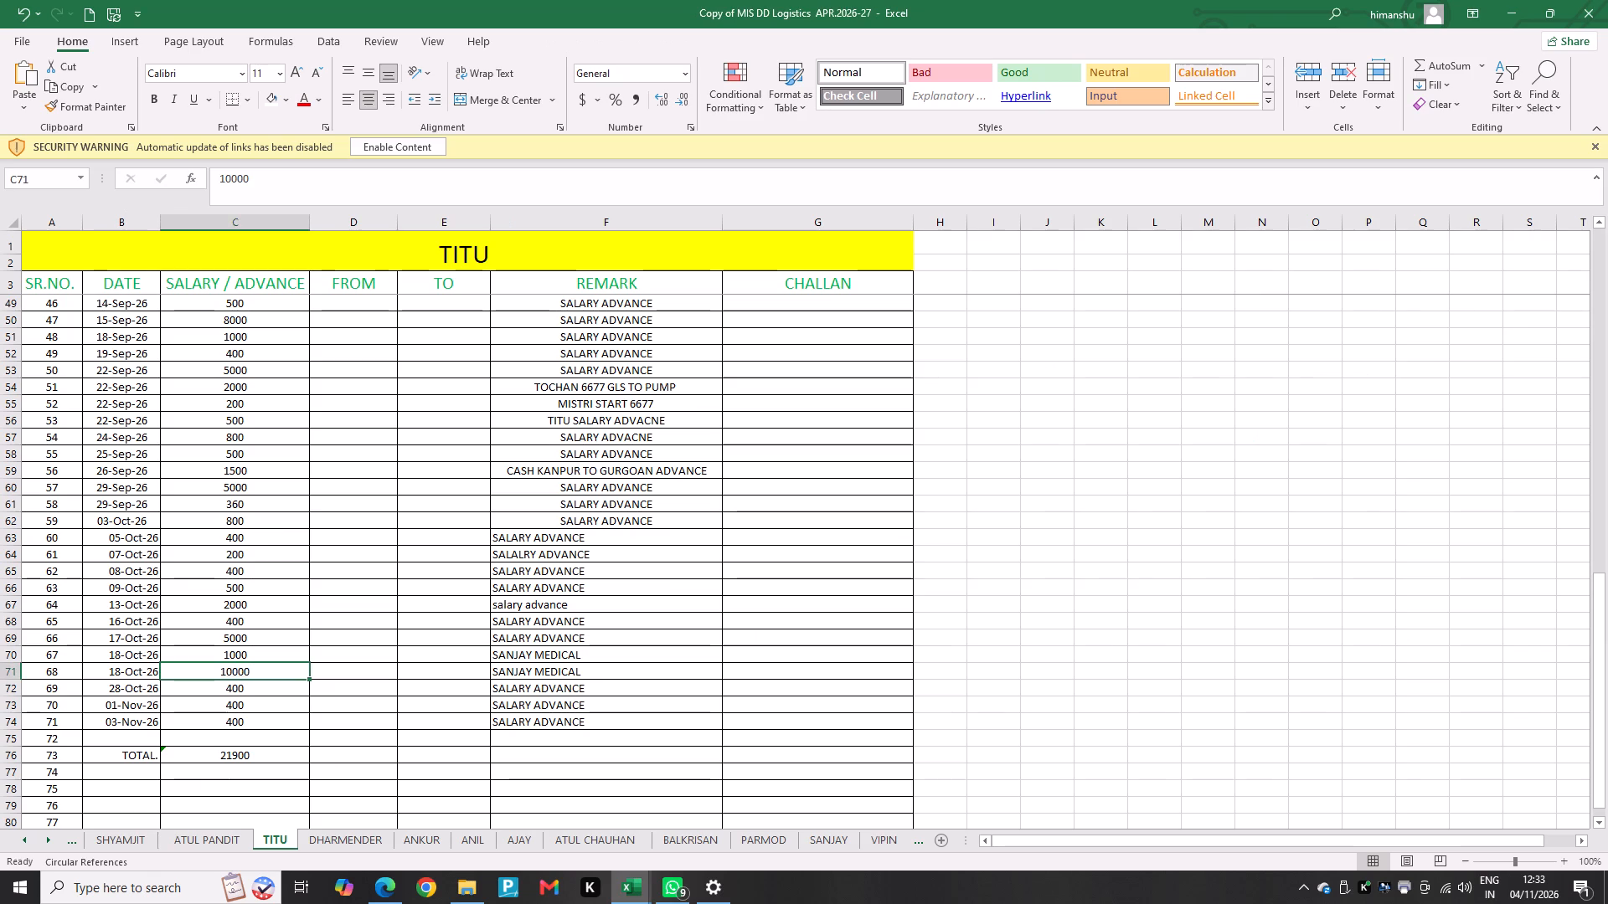
pyautogui.hotkey('alt', 'Tab')
pyautogui.press('Up')
pyautogui.press('Right')
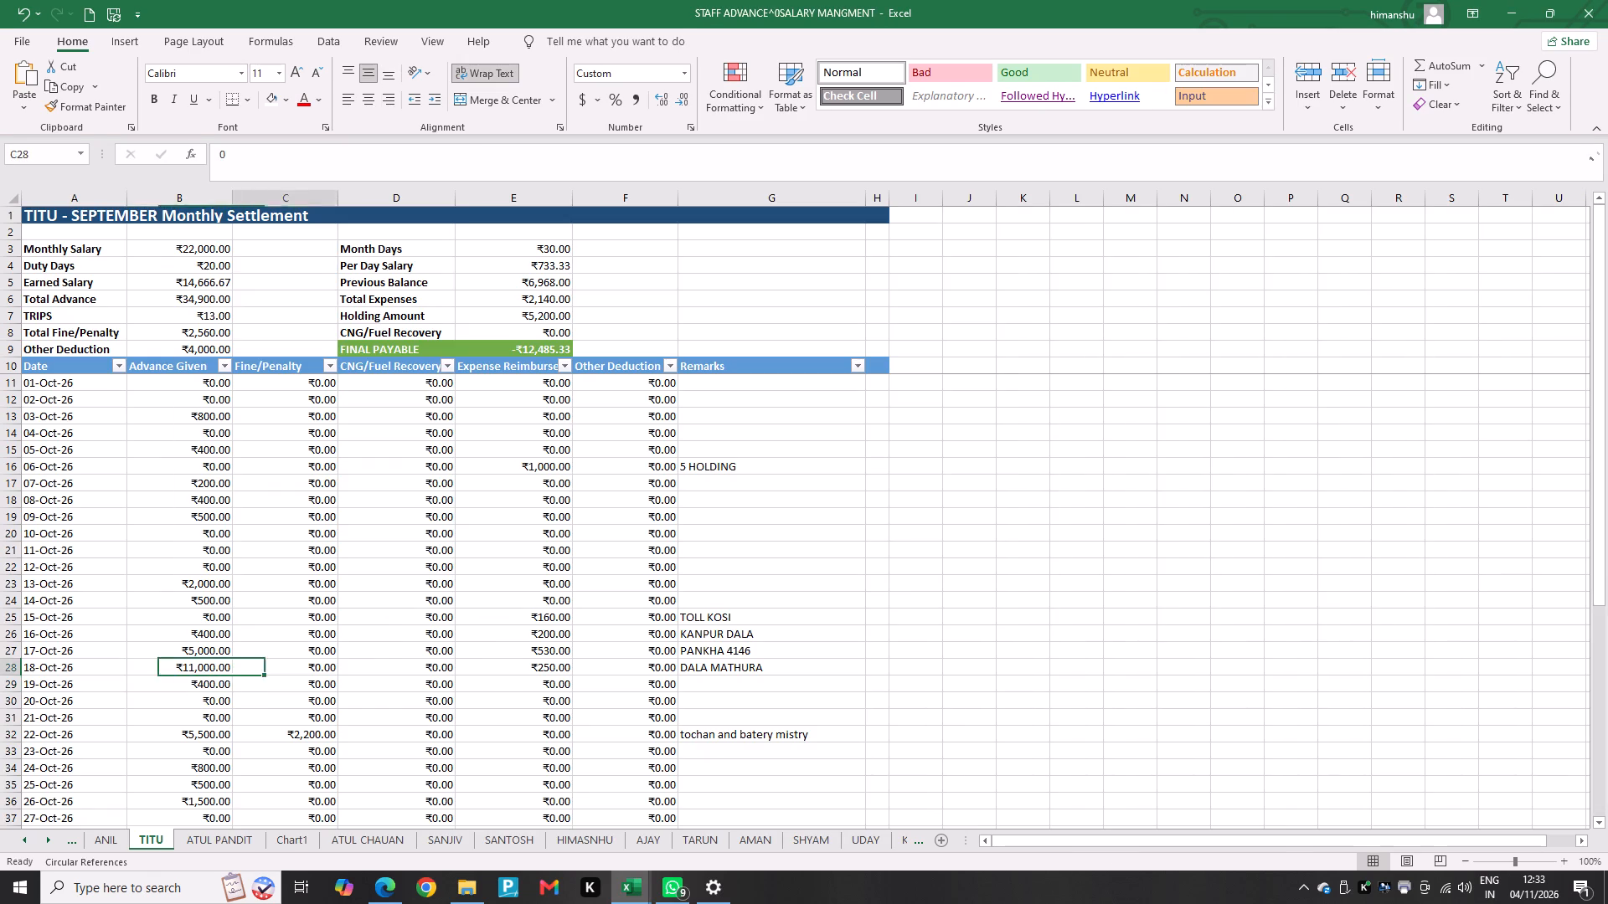
pyautogui.press('Right')
pyautogui.press('Right')
pyautogui.press('Right')
pyautogui.press('Right')
pyautogui.press('Left')
pyautogui.press('Right')
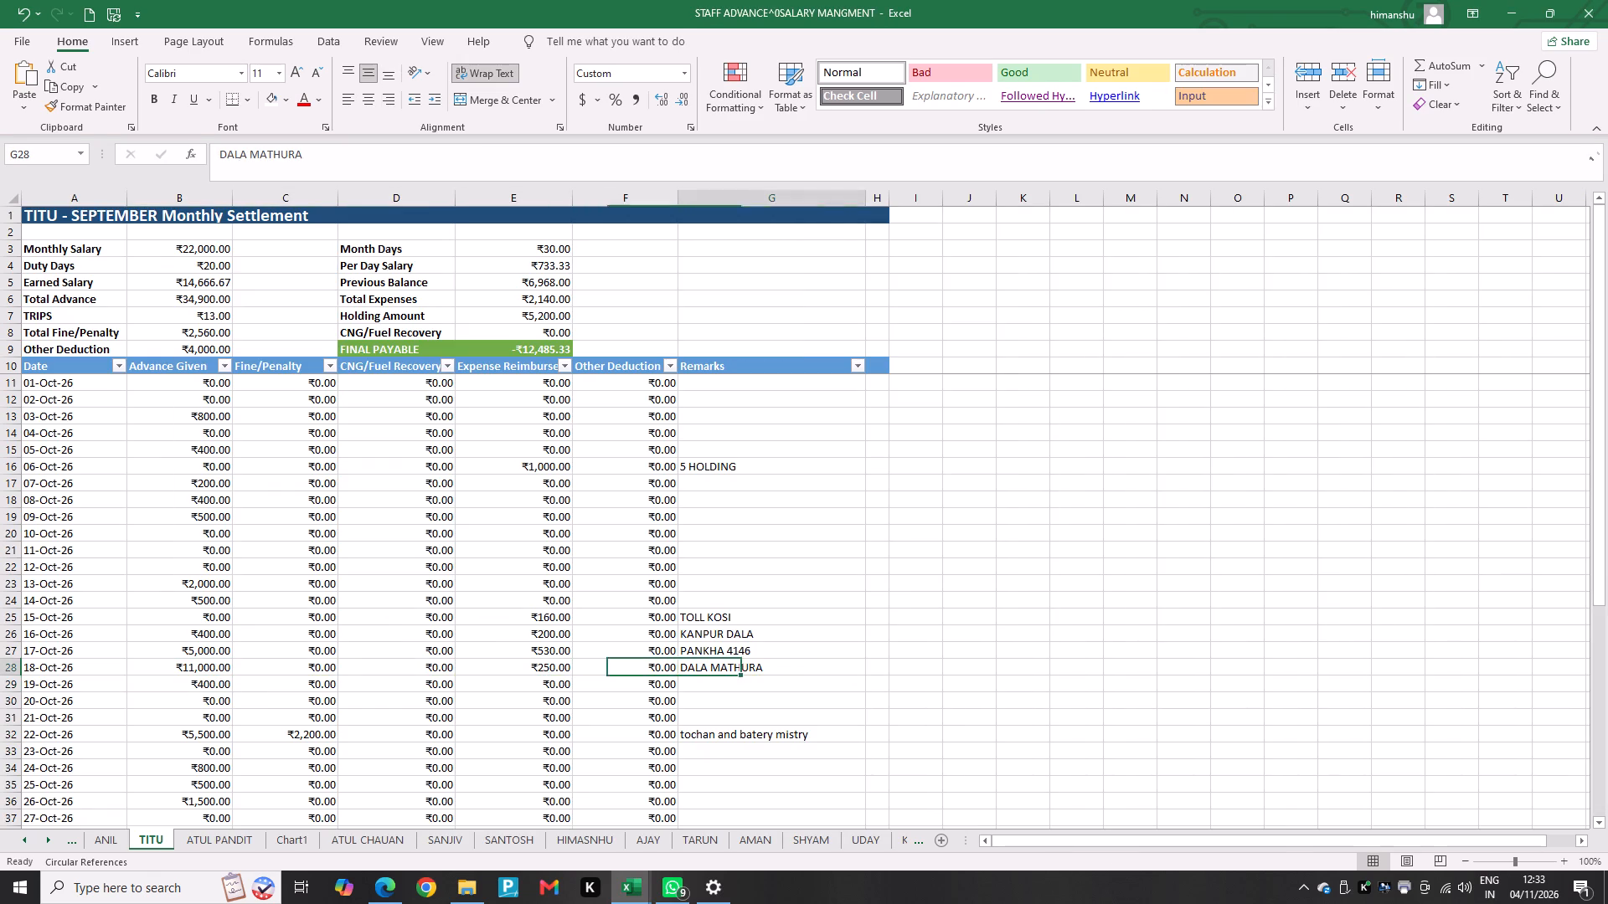
pyautogui.write('2PAYMENT')
pyautogui.press('space')
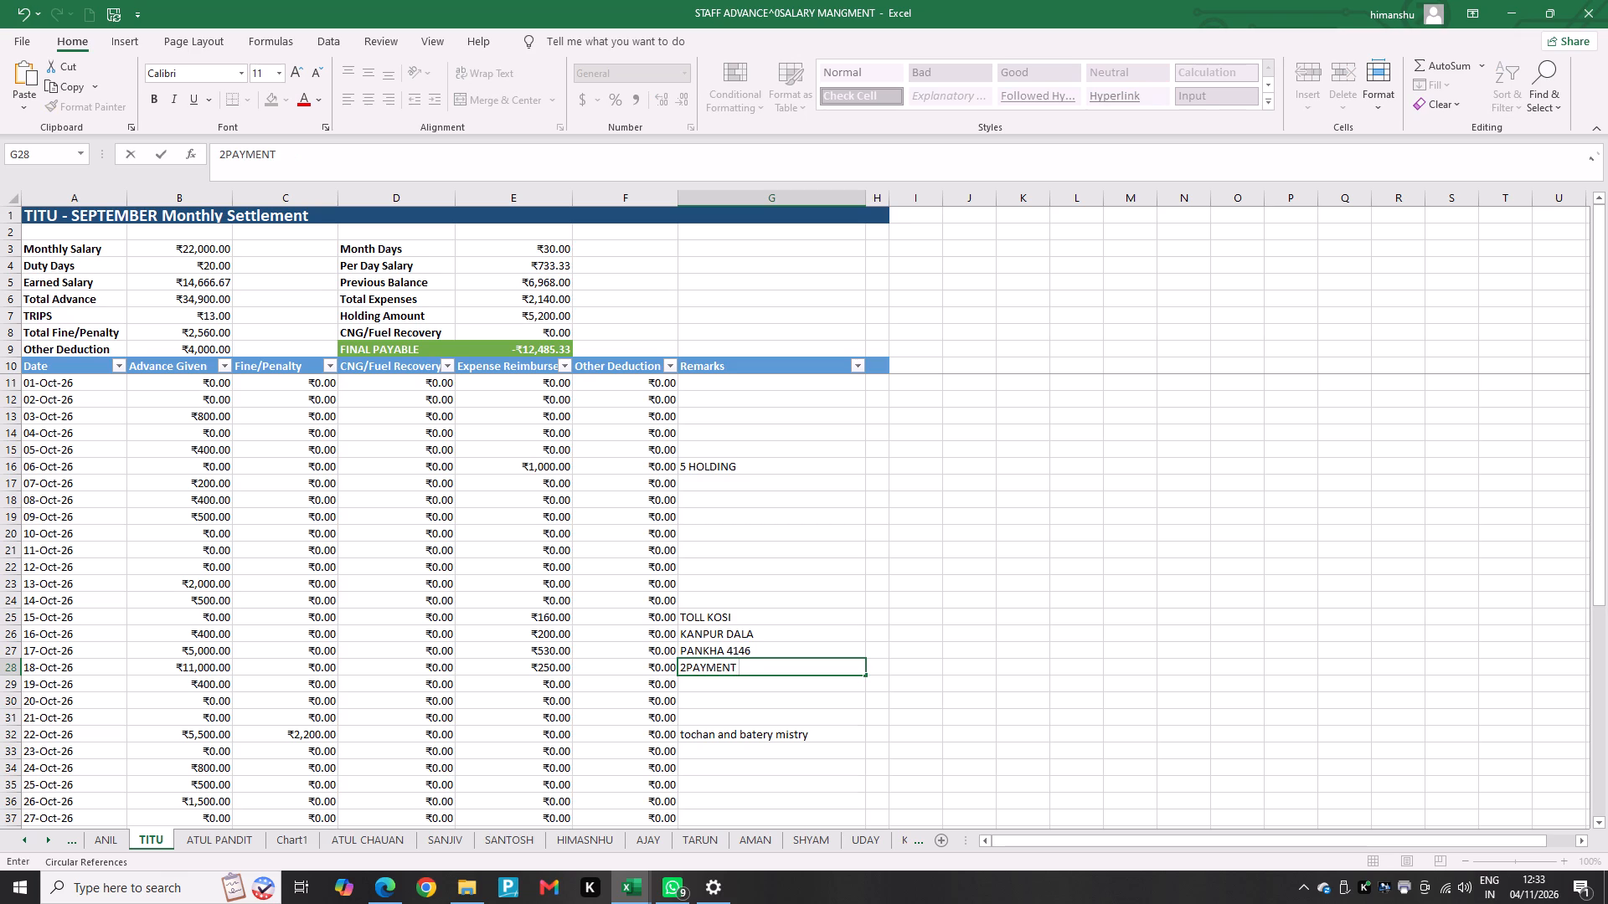
pyautogui.write('10')
pyautogui.press('k')
pyautogui.hotkey('shift', '$')
pyautogui.press('BackSpace')
pyautogui.hotkey('shift', '&')
pyautogui.press('1')
pyautogui.press('k')
# Set the 19-Oct-26 Advance Given in TITU's settlement to 0.
pyautogui.click(162, 686)
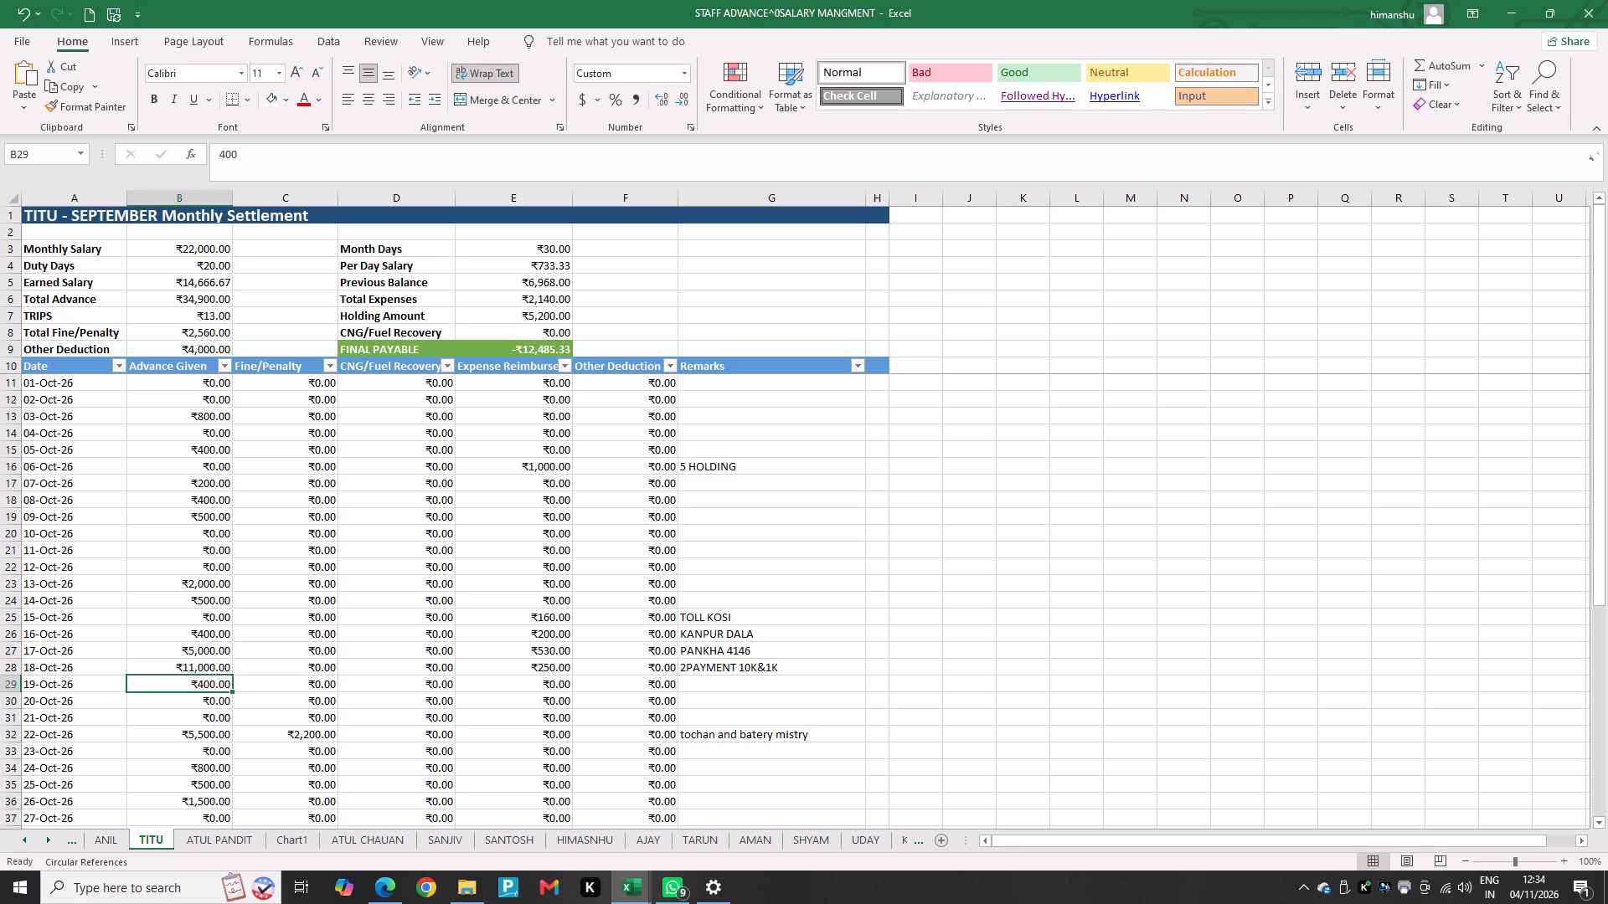
pyautogui.press('0')
pyautogui.press('Return')
pyautogui.press('Return')
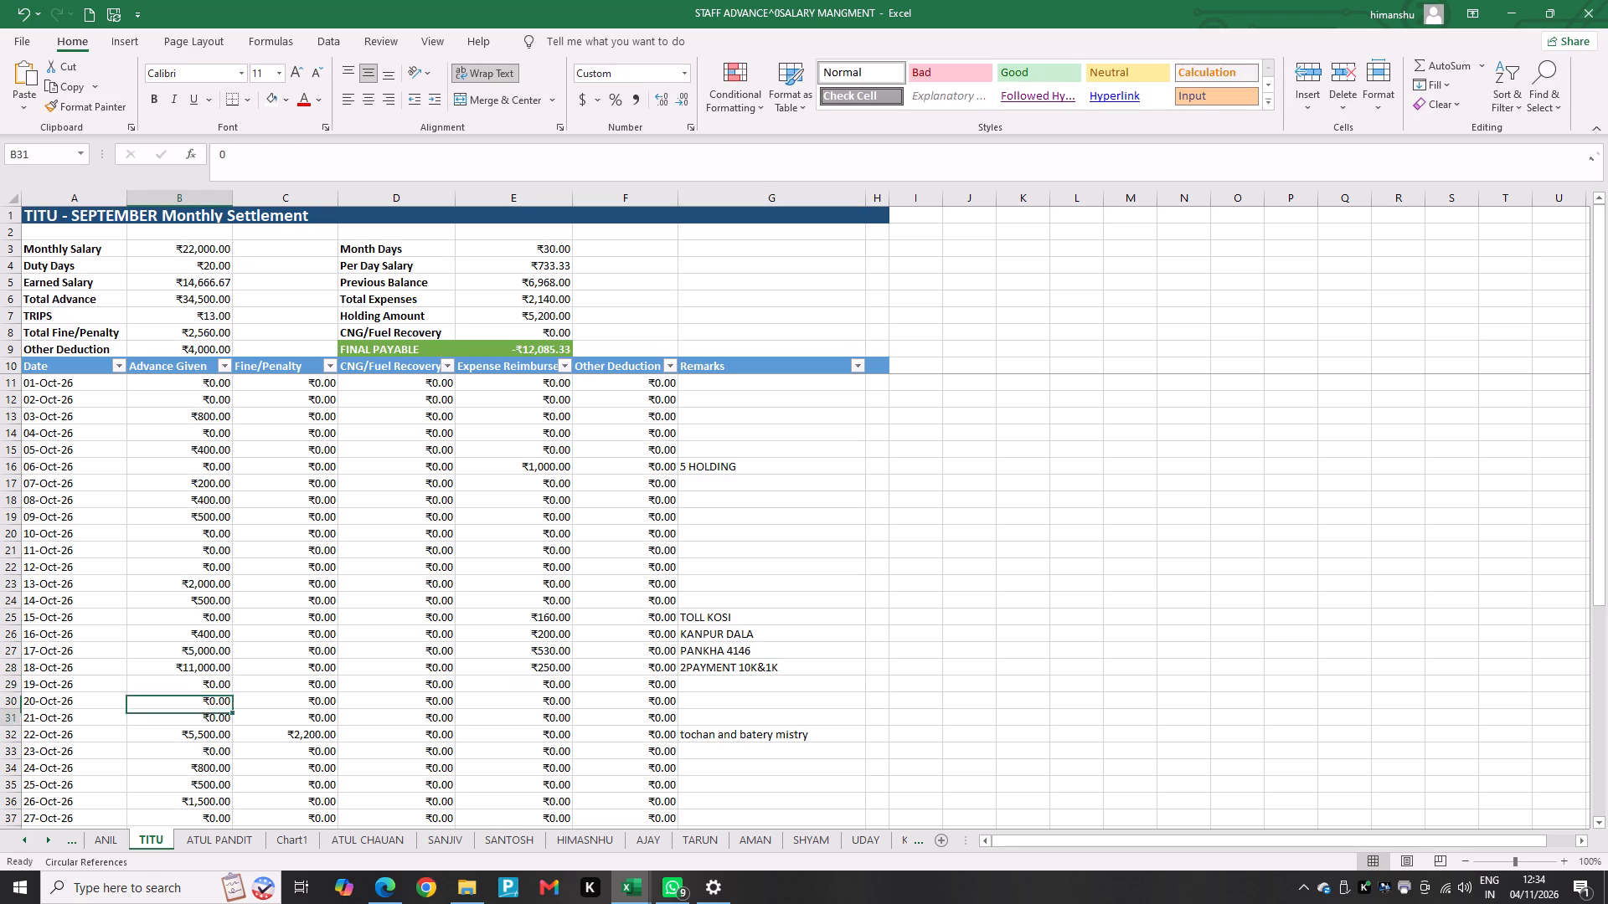
# Check the MIS advances after 18-Oct-26 and set Advance Given to 0 for 22, 24, 25 and 26-Oct-26 in TITU's settlement.
pyautogui.hotkey('alt', 'Tab')
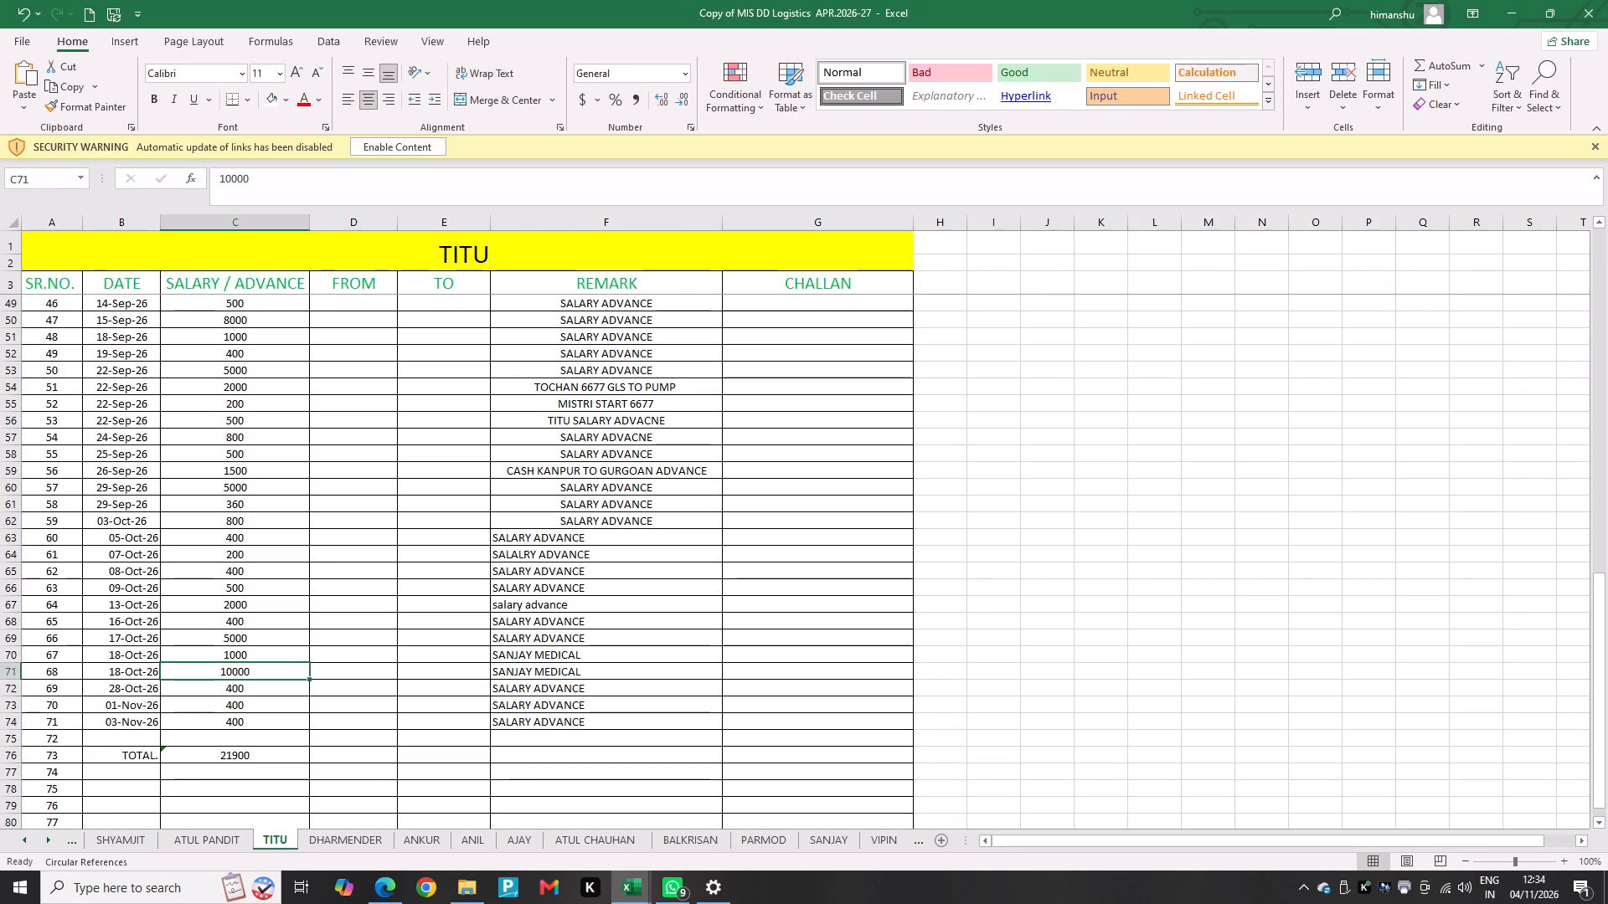
pyautogui.hotkey('alt', 'Tab')
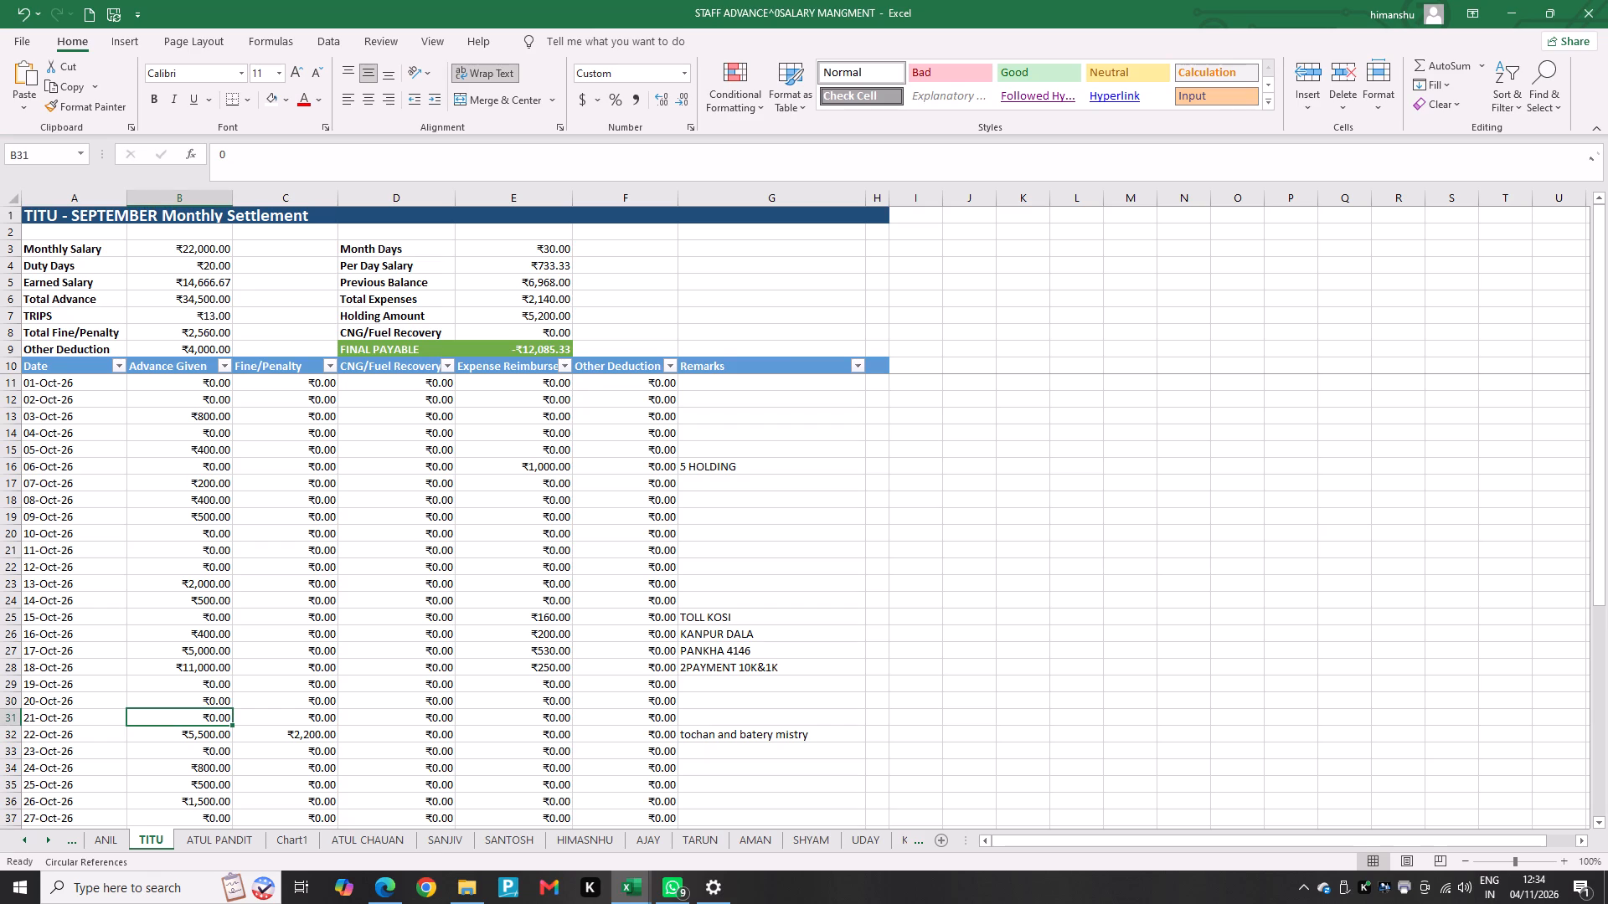
pyautogui.press('Down')
pyautogui.press('0')
pyautogui.press('Return')
pyautogui.press('Return')
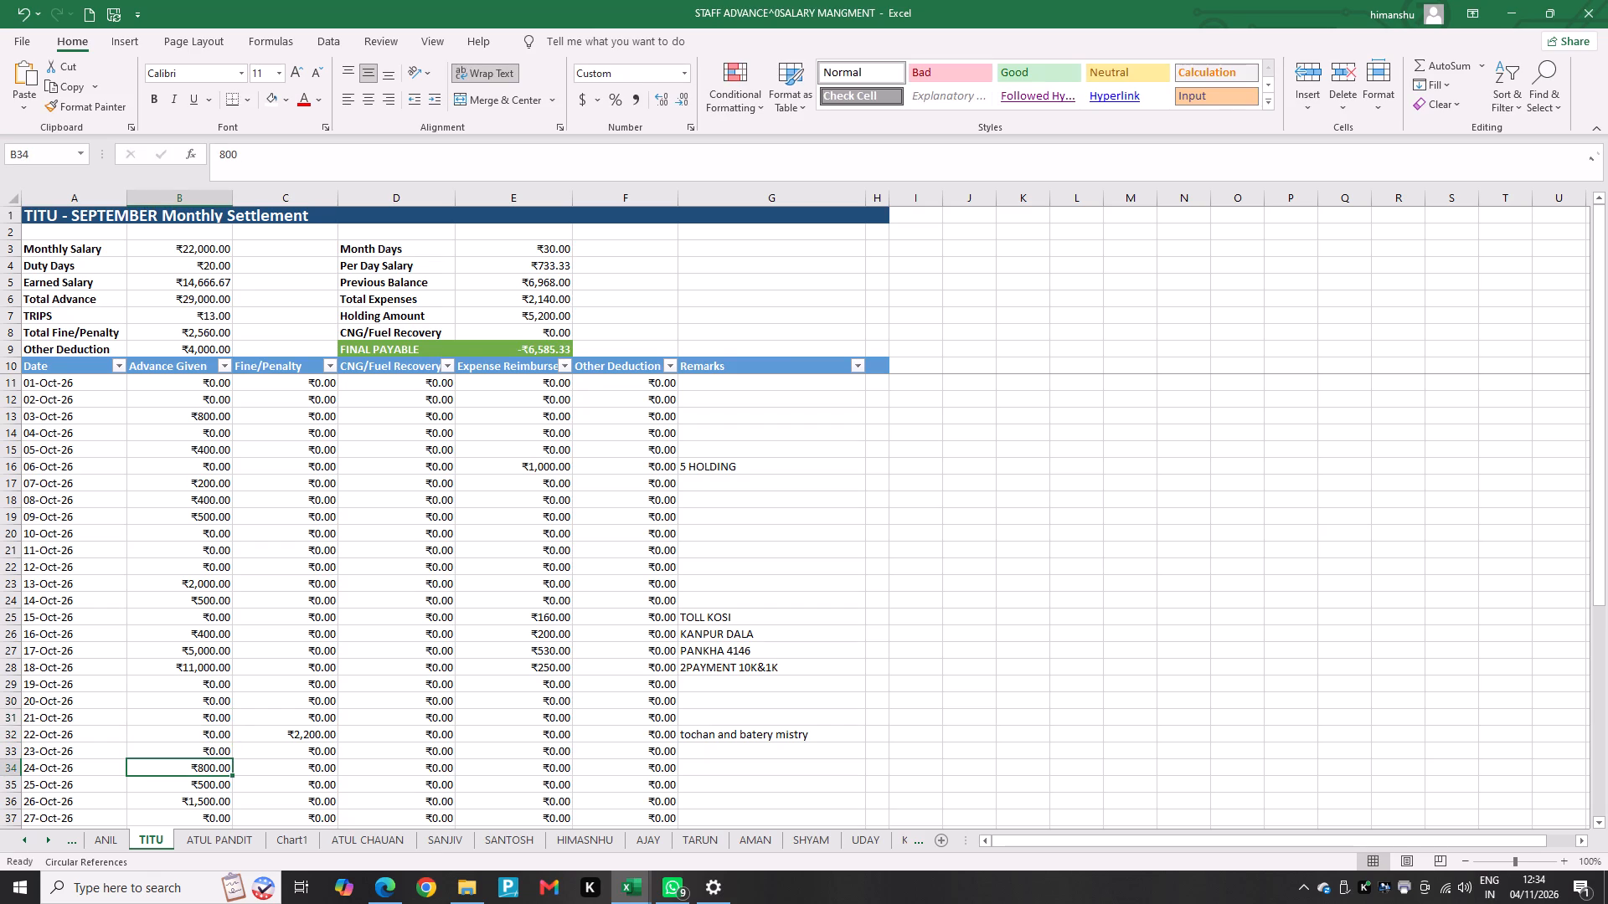
pyautogui.press('0')
pyautogui.press('Return')
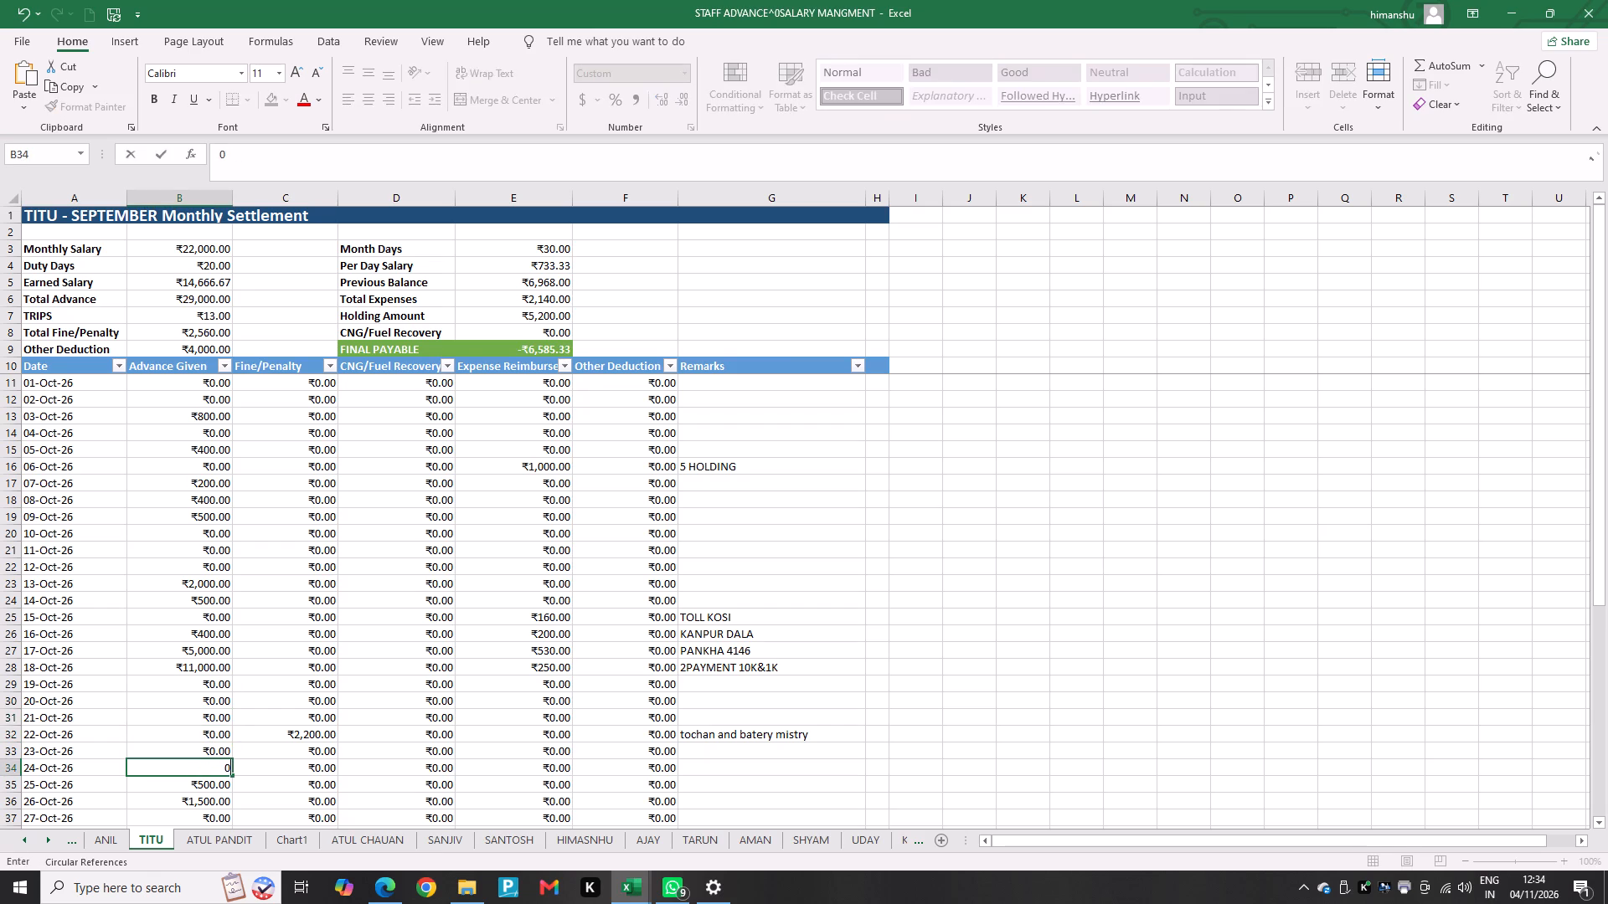
pyautogui.press('0')
pyautogui.press('Return')
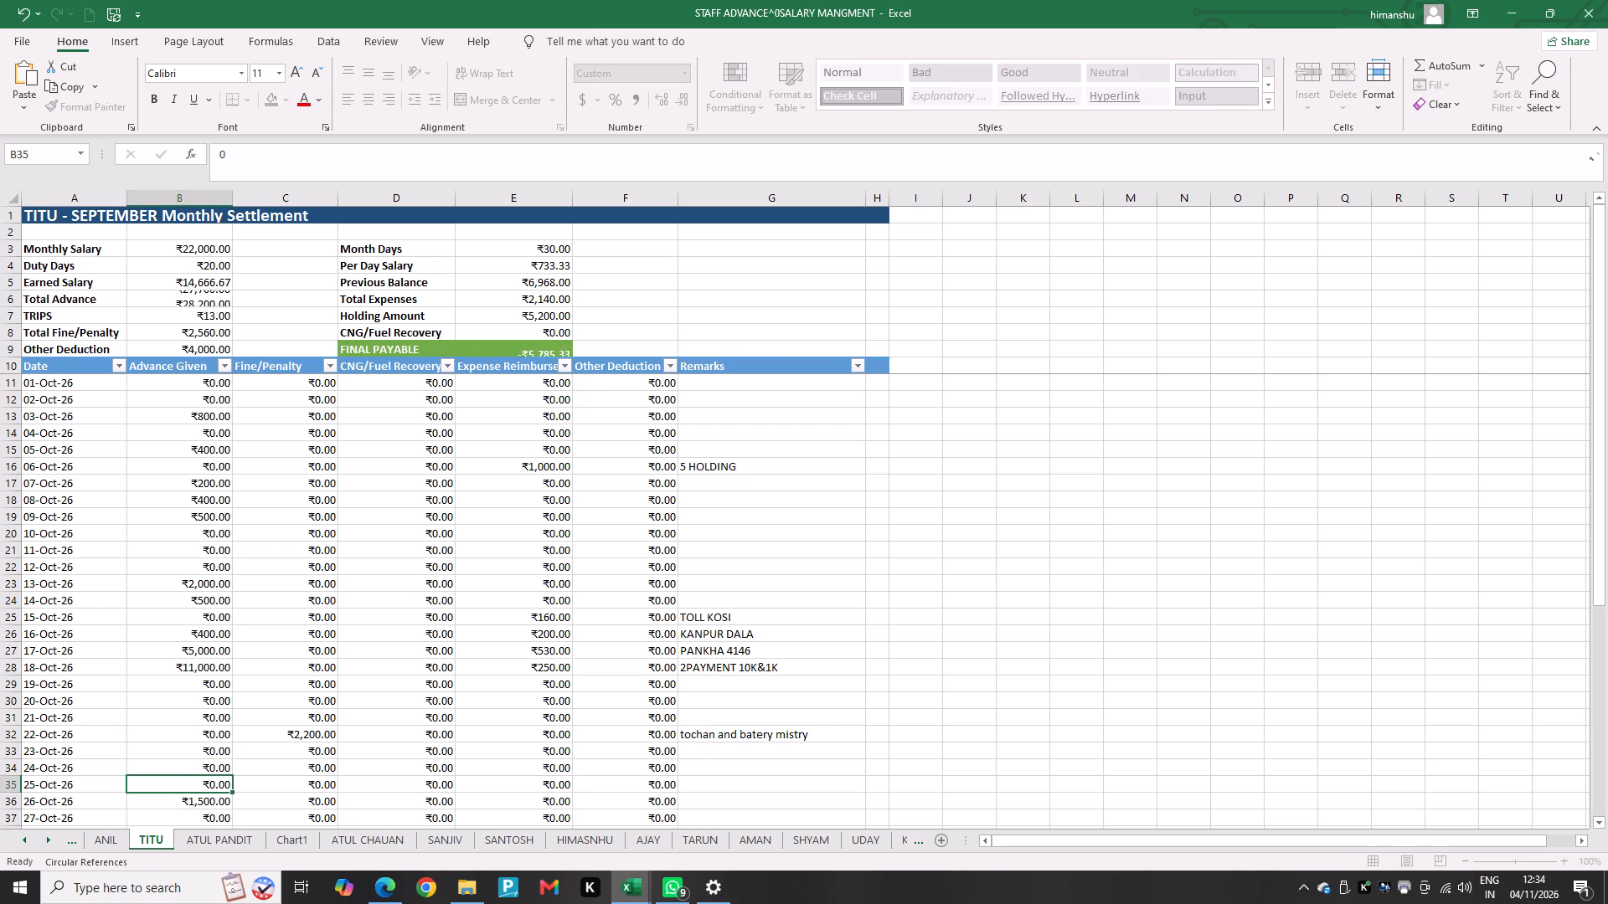
pyautogui.press('0')
pyautogui.press('Return')
pyautogui.press('Return')
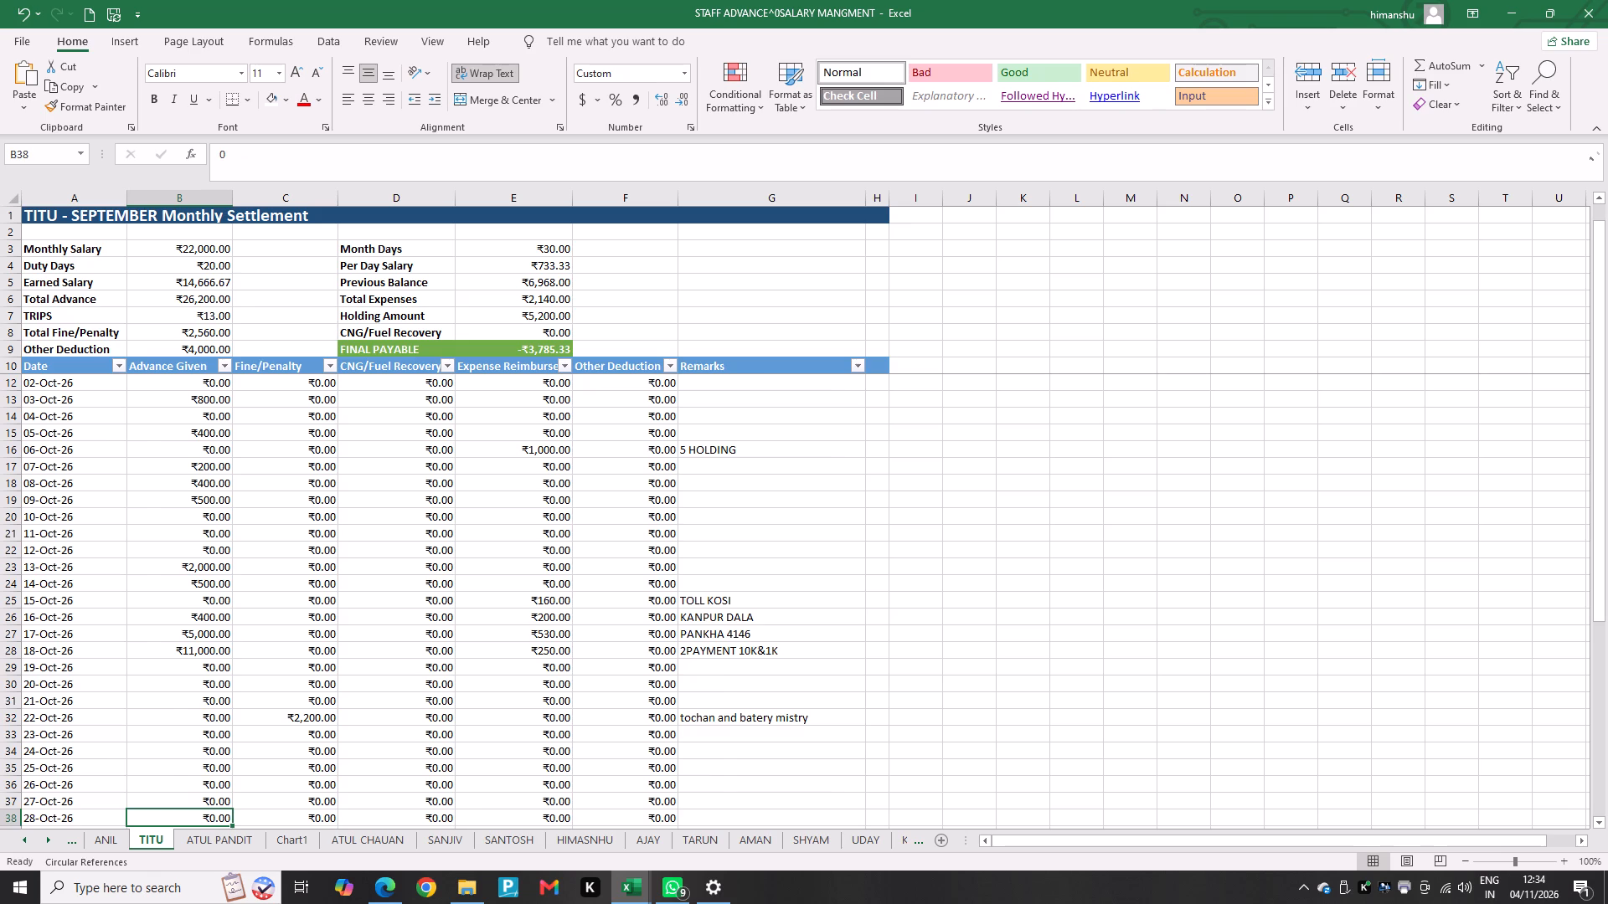
# Check TITU's 28-Oct-26 advance in the MIS workbook and enter 400 as that date's Advance Given in his settlement.
pyautogui.hotkey('alt', 'Tab')
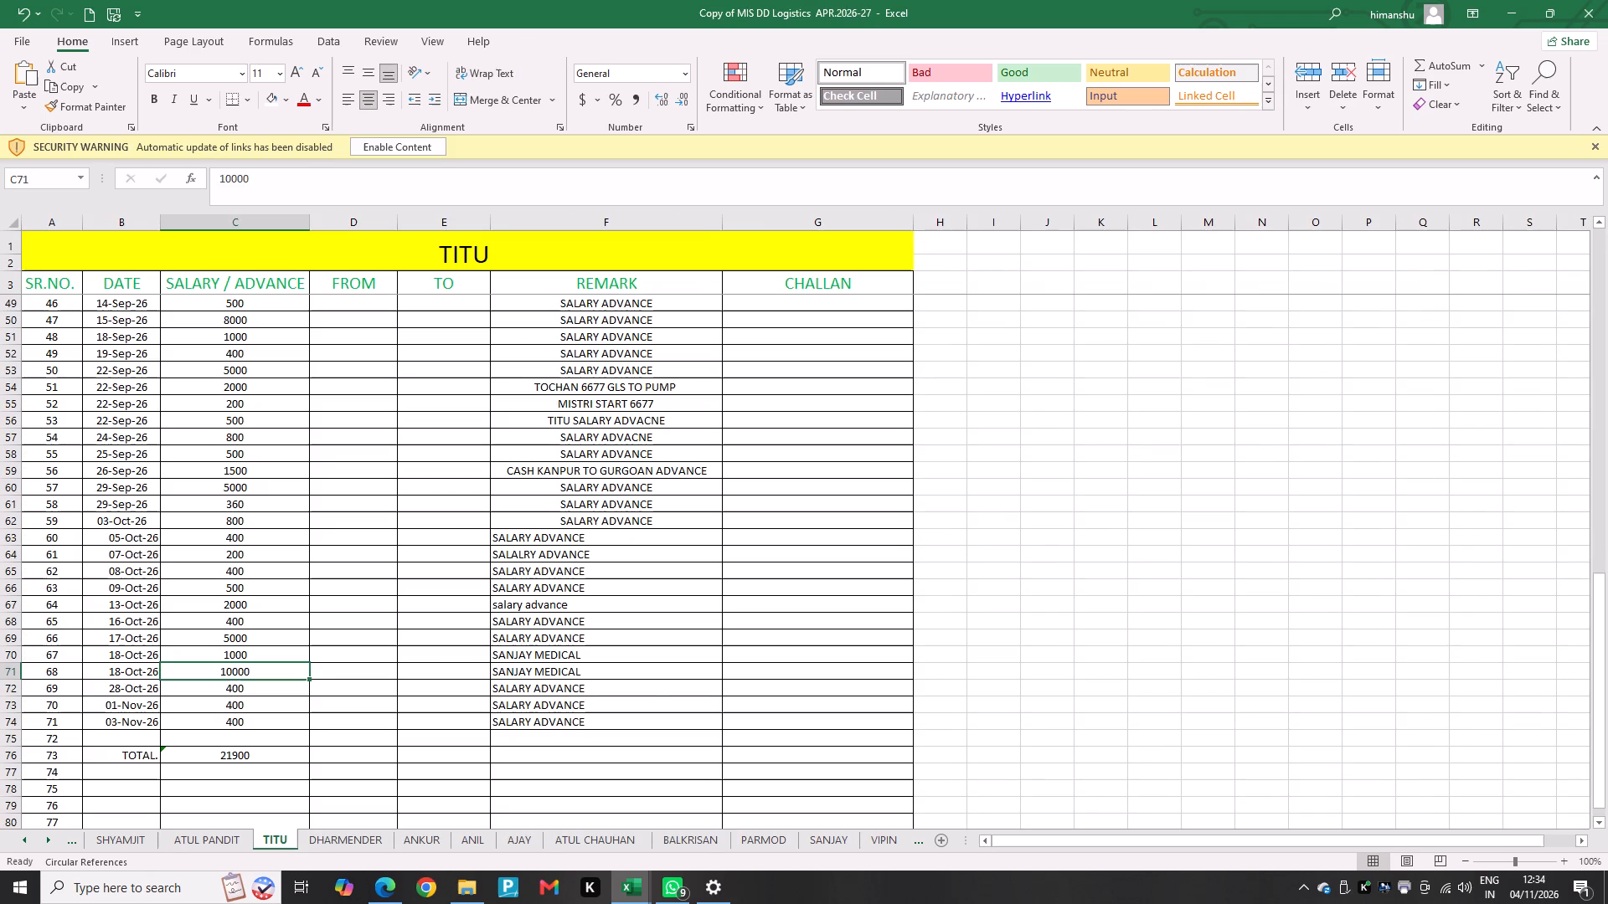
pyautogui.hotkey('alt', 'Tab')
pyautogui.write('400')
pyautogui.press('Return')
# Check the MIS advances after 28-Oct-26 and set the 29-Oct-26 Advance Given in TITU's settlement to 0.
pyautogui.hotkey('alt', 'Tab')
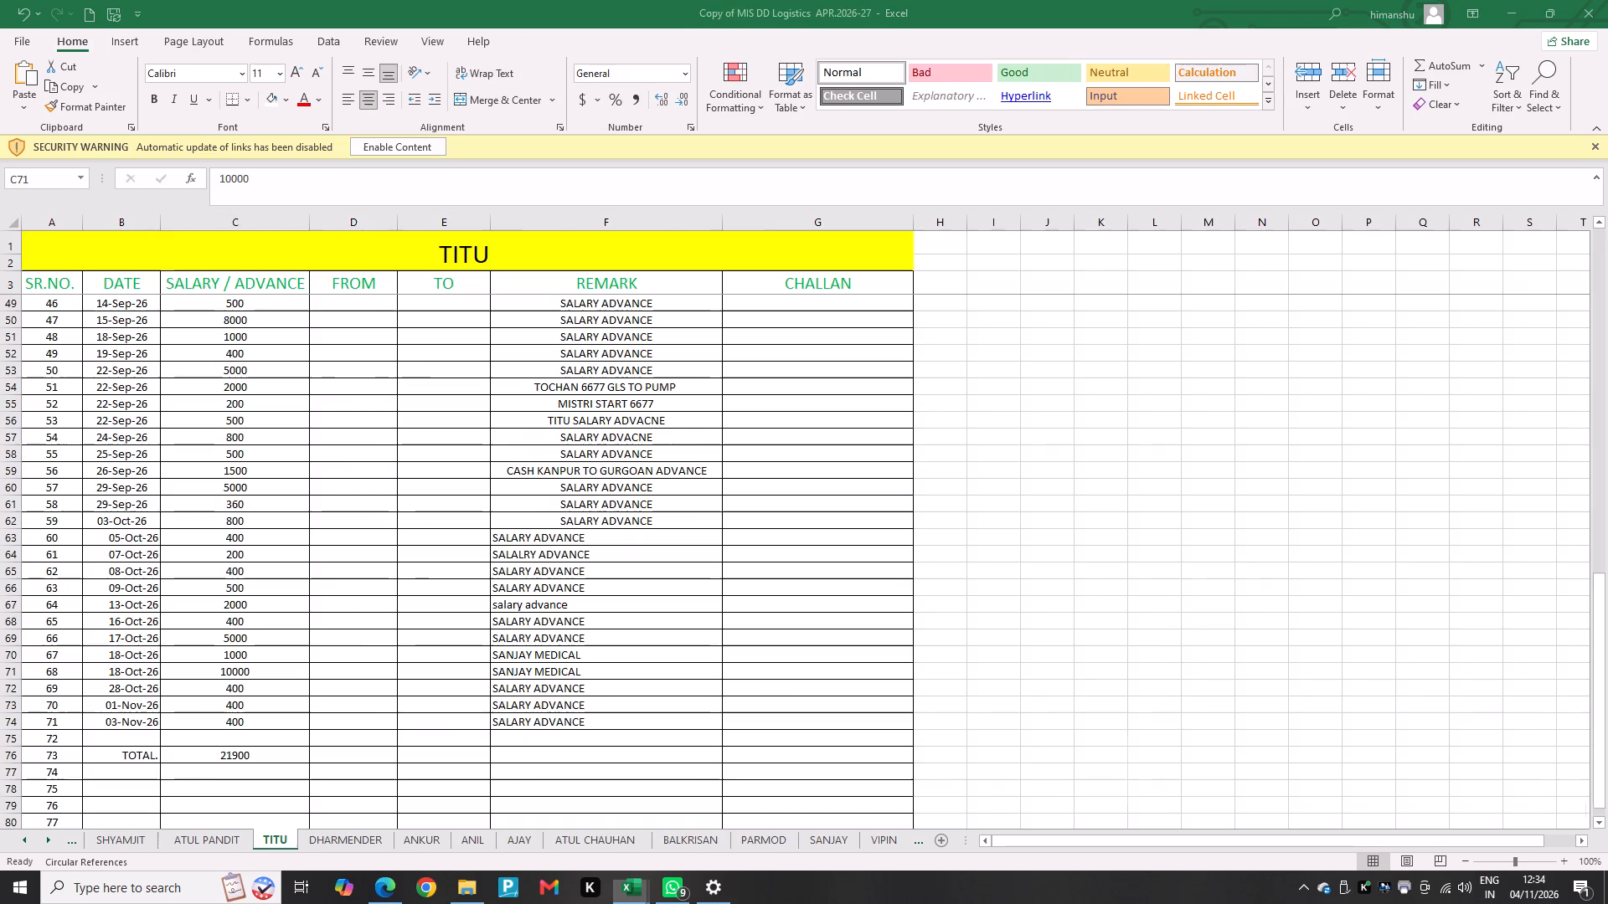
pyautogui.press('Down')
pyautogui.press('Down')
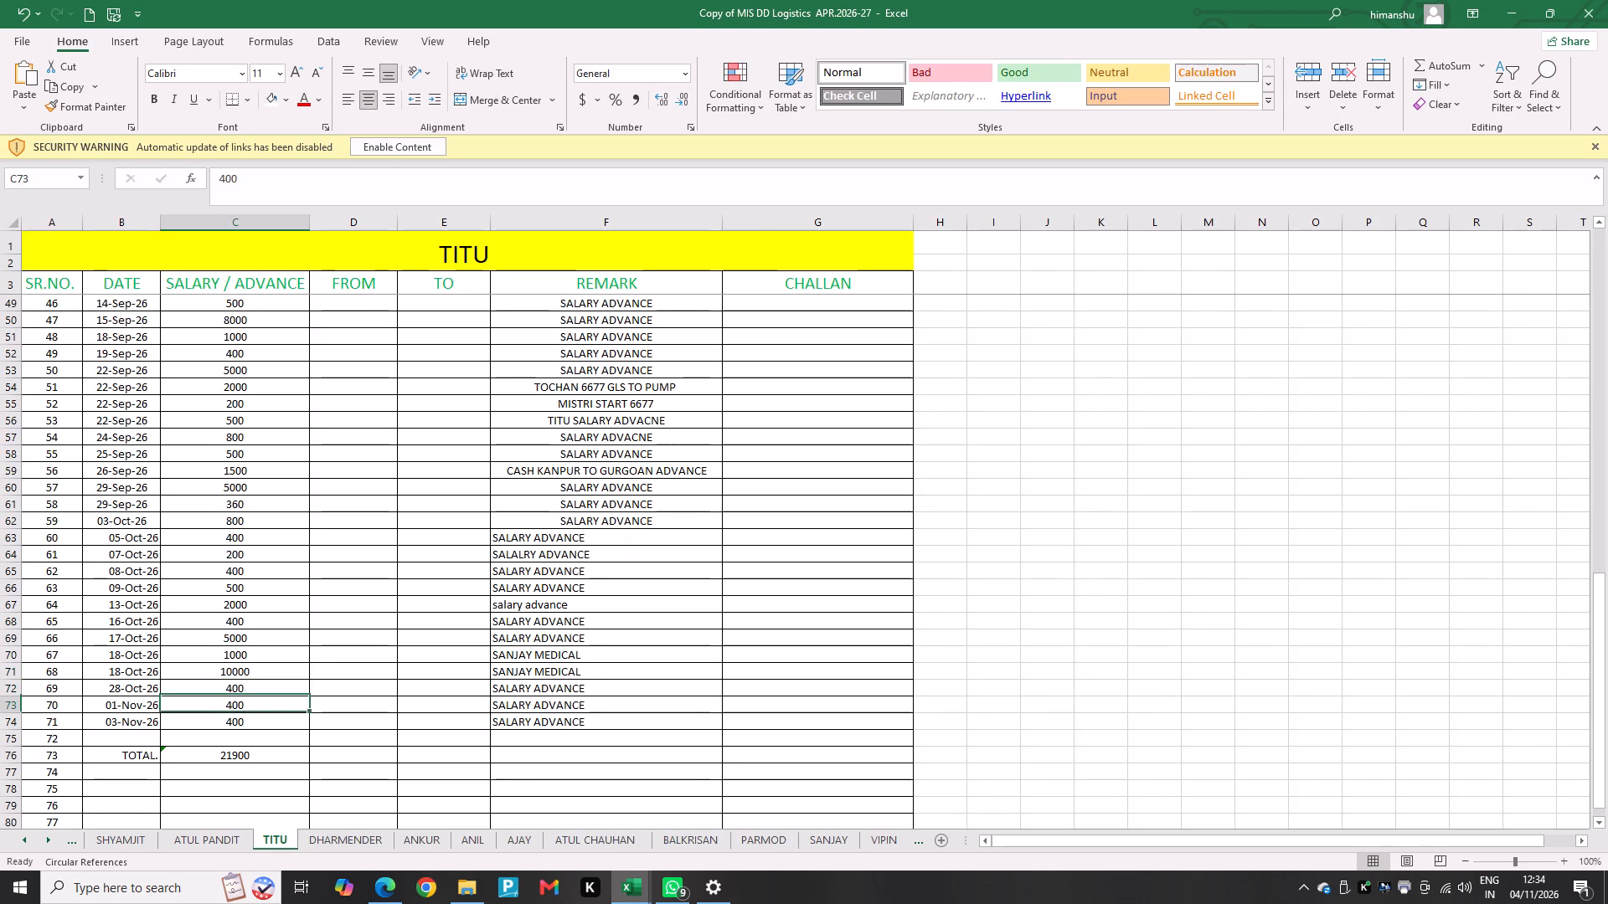
pyautogui.hotkey('alt', 'Tab')
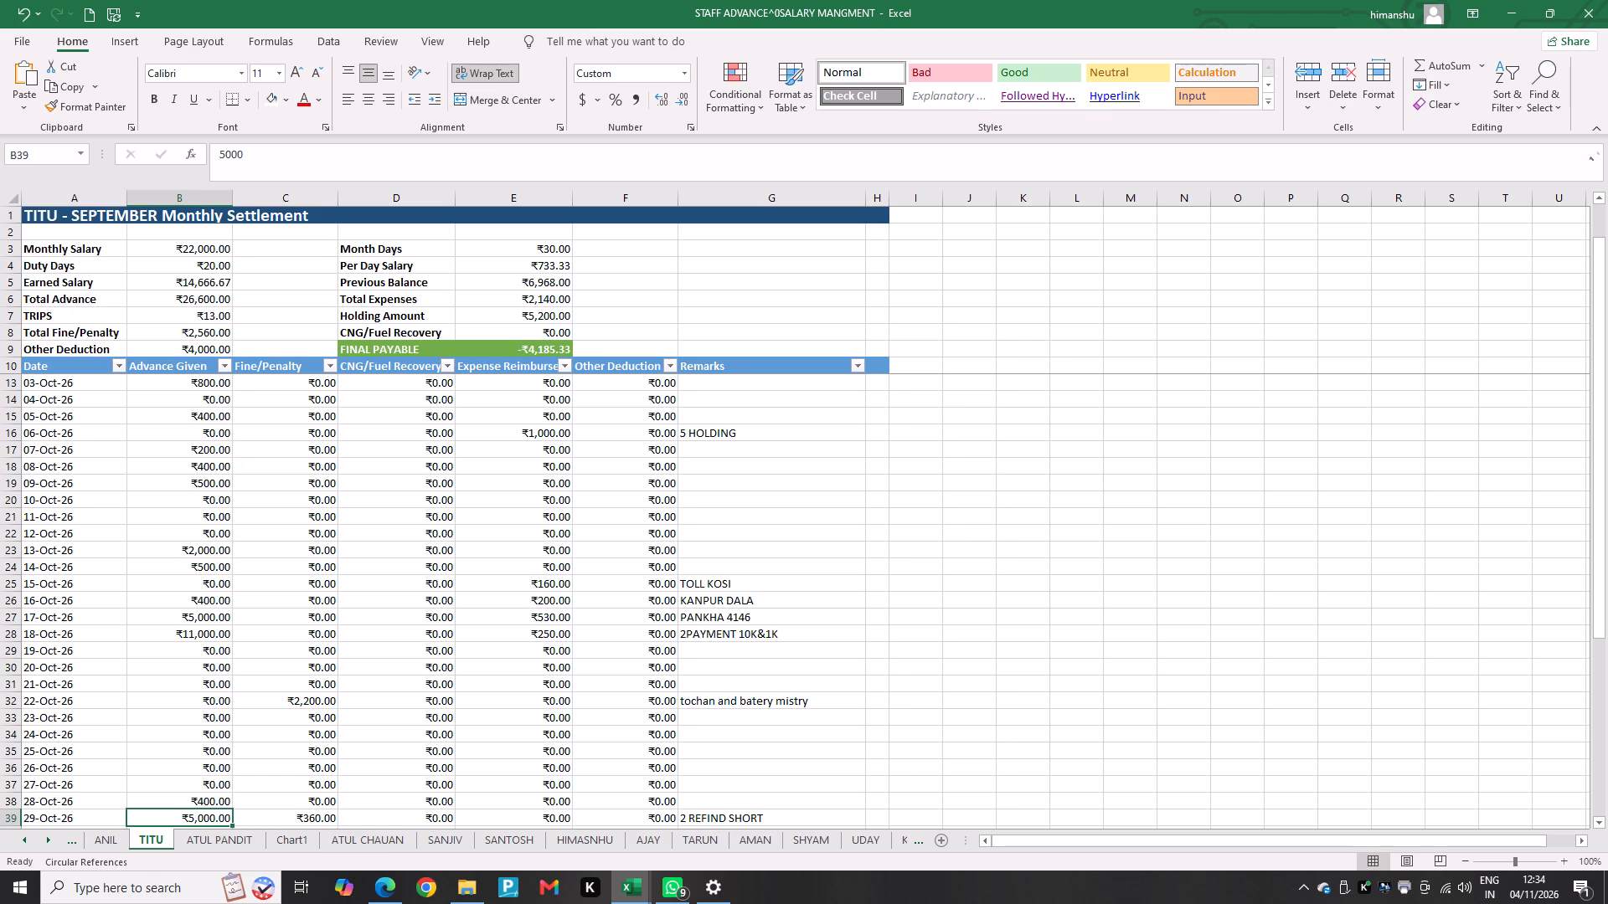
pyautogui.hotkey('alt', 'Tab')
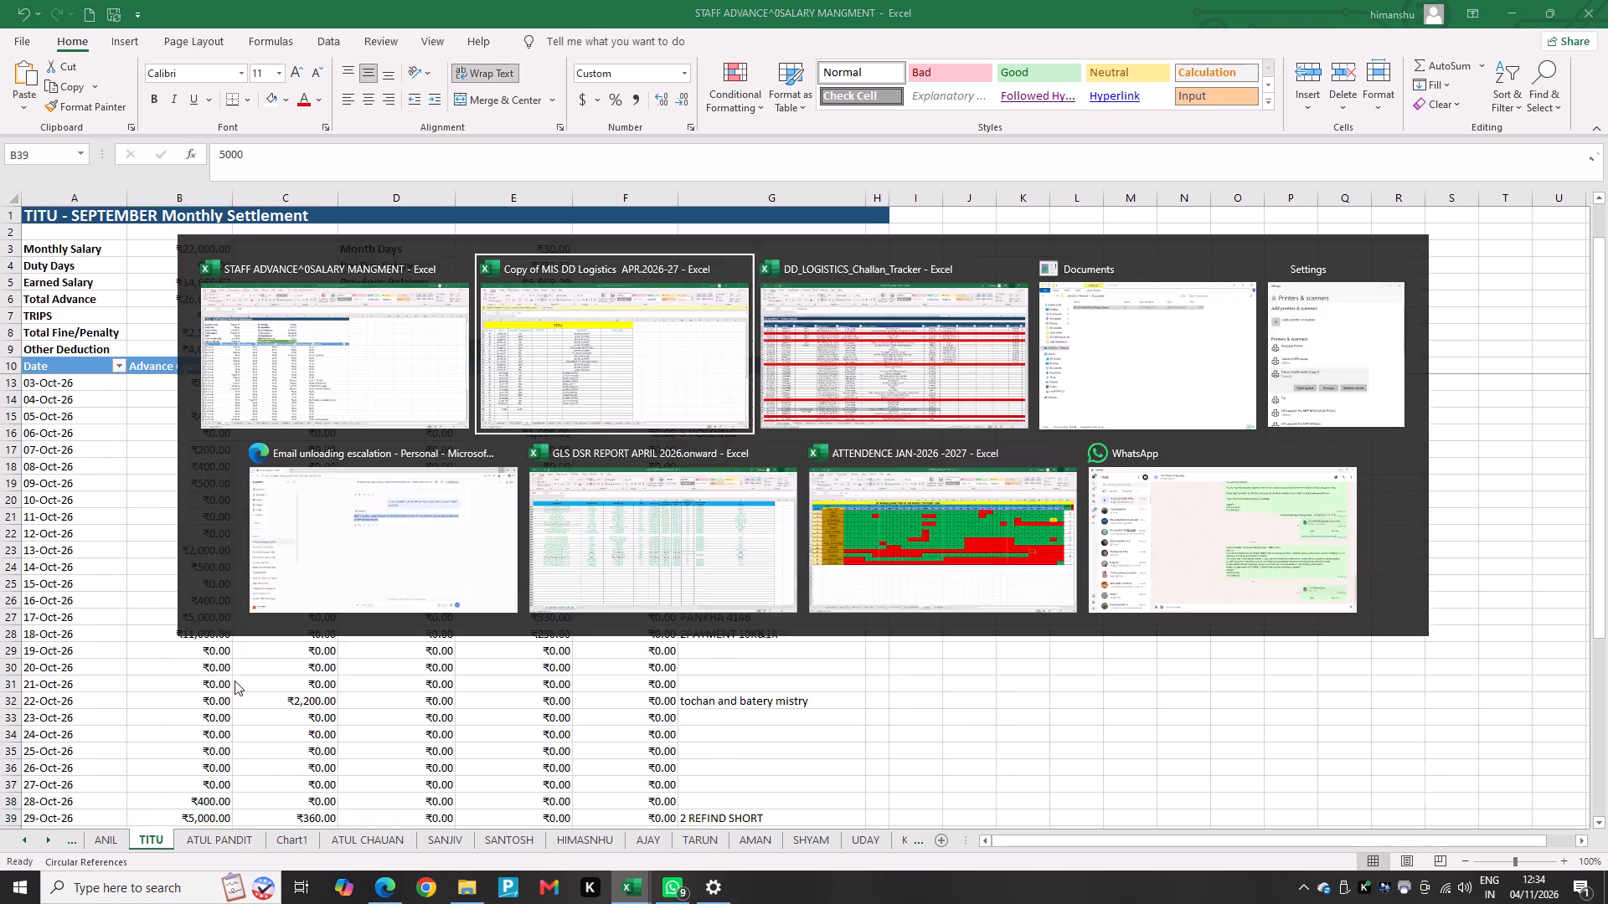
pyautogui.hotkey('alt', 'Tab')
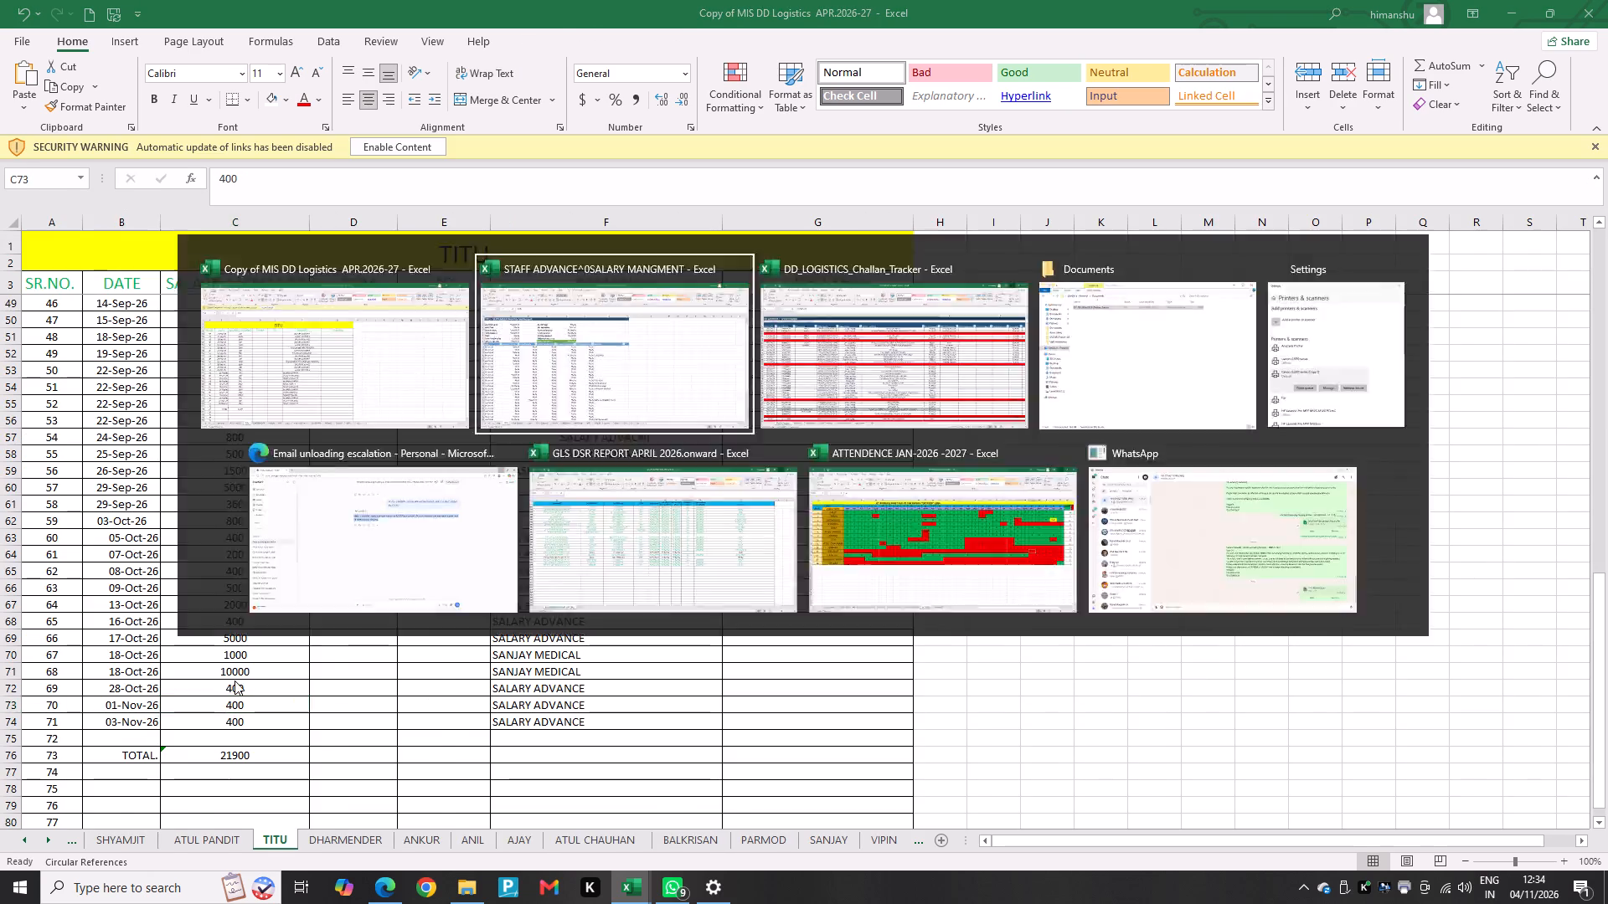
pyautogui.press('0')
pyautogui.press('Return')
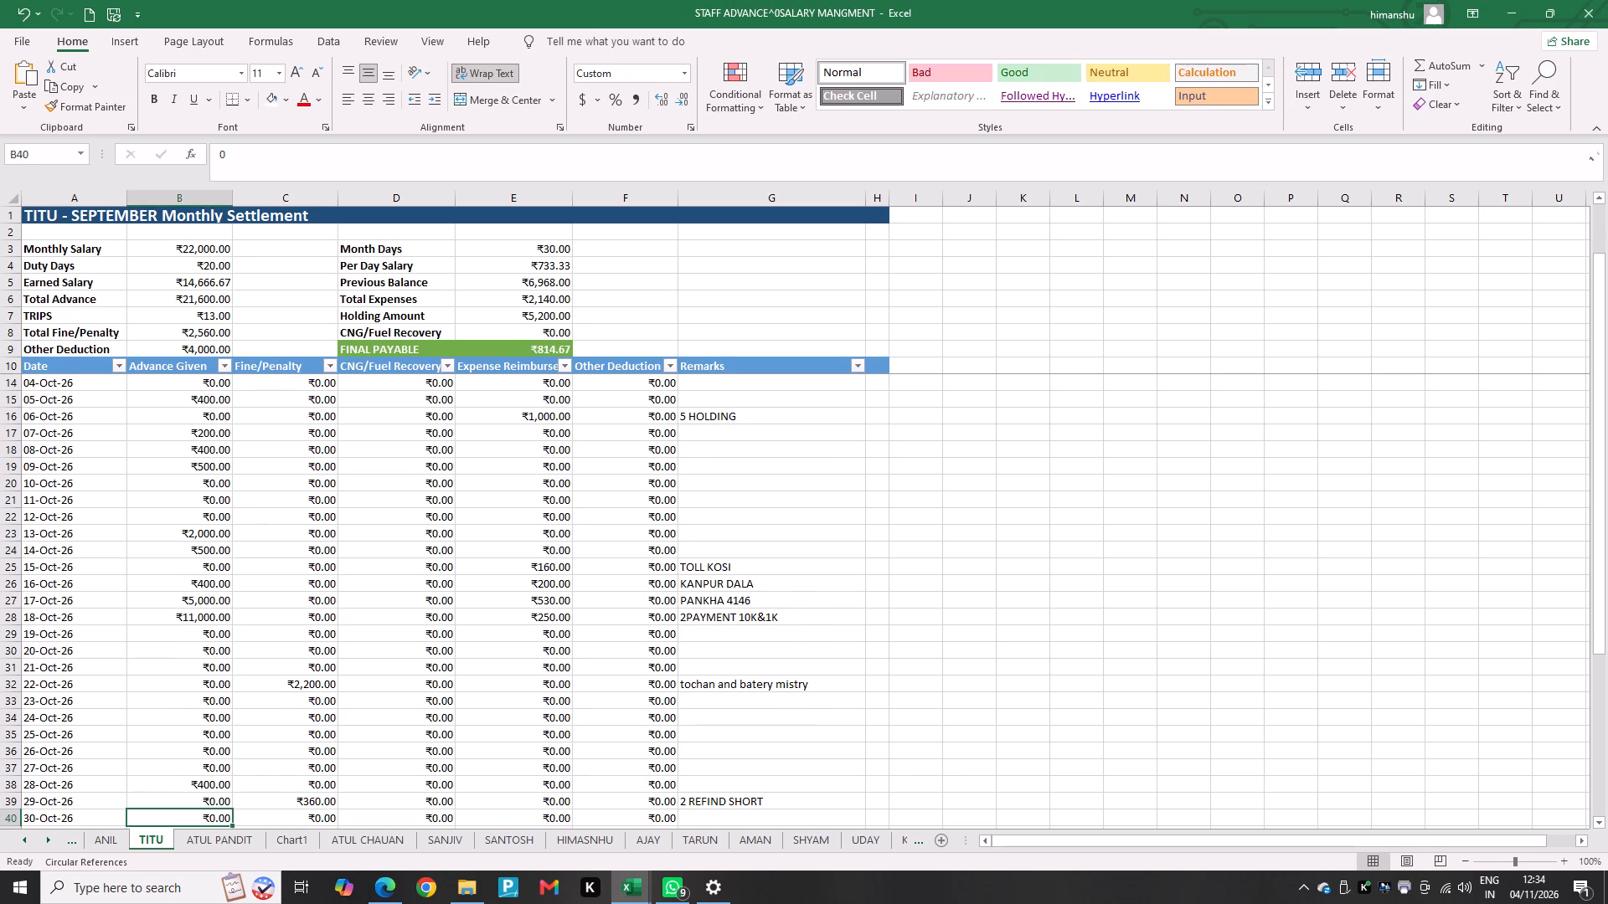
# Check the next advance date in the MIS workbook and change the 30-Oct-26 date in TITU's settlement to 1-Nov-26.
pyautogui.press('Return')
pyautogui.press('Return')
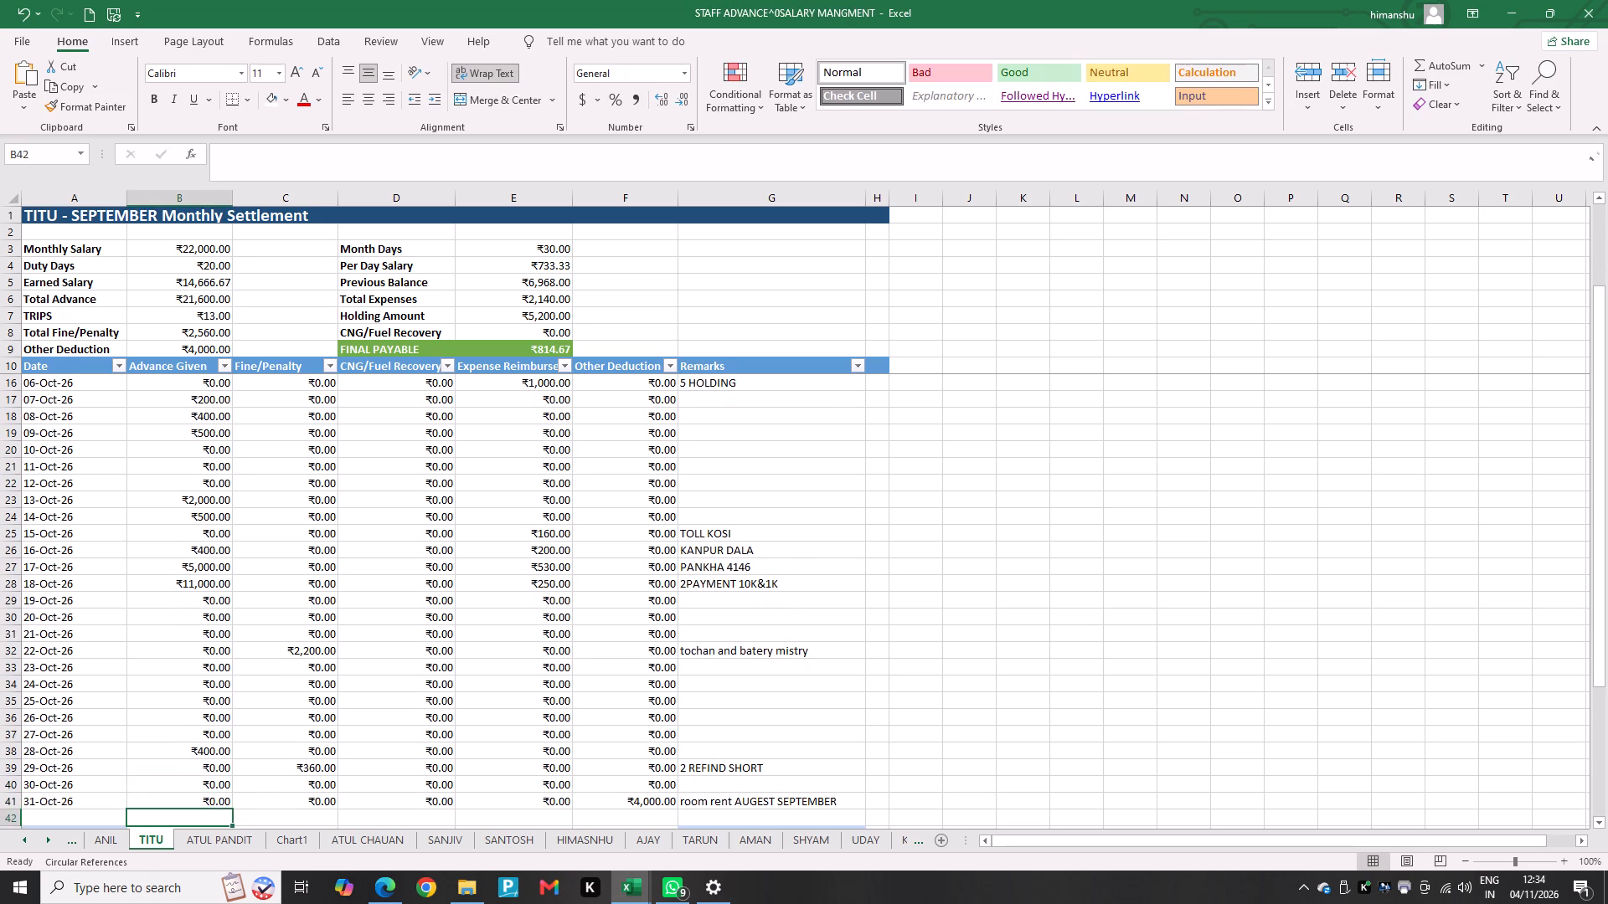
pyautogui.press('Left')
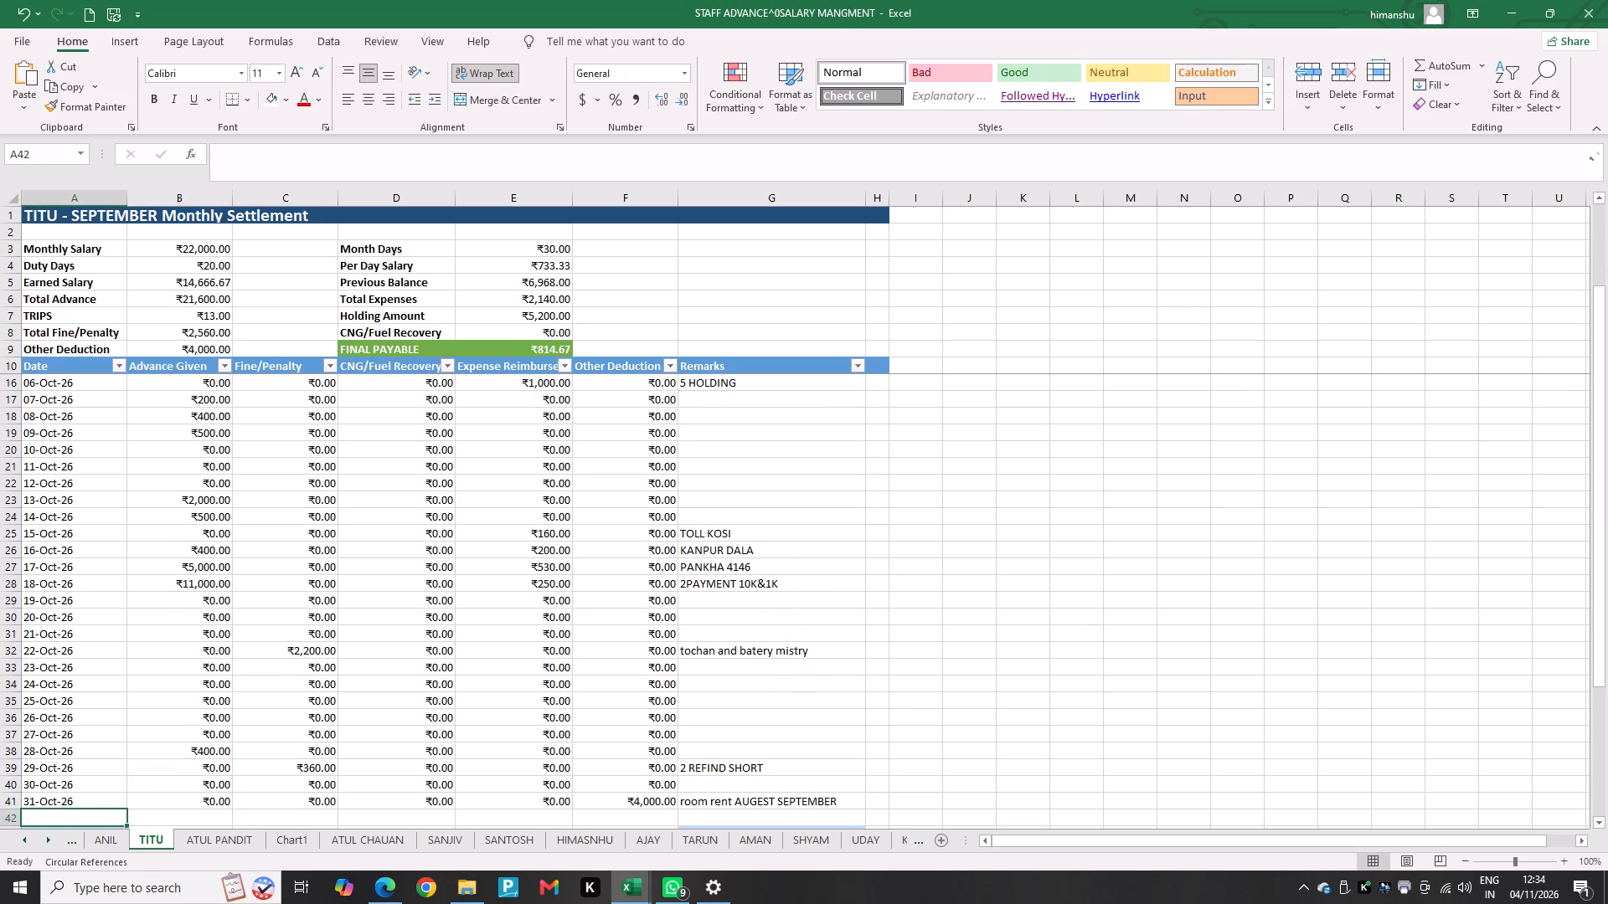
pyautogui.press('Up')
pyautogui.press('Up')
pyautogui.press('Up')
pyautogui.press('Down')
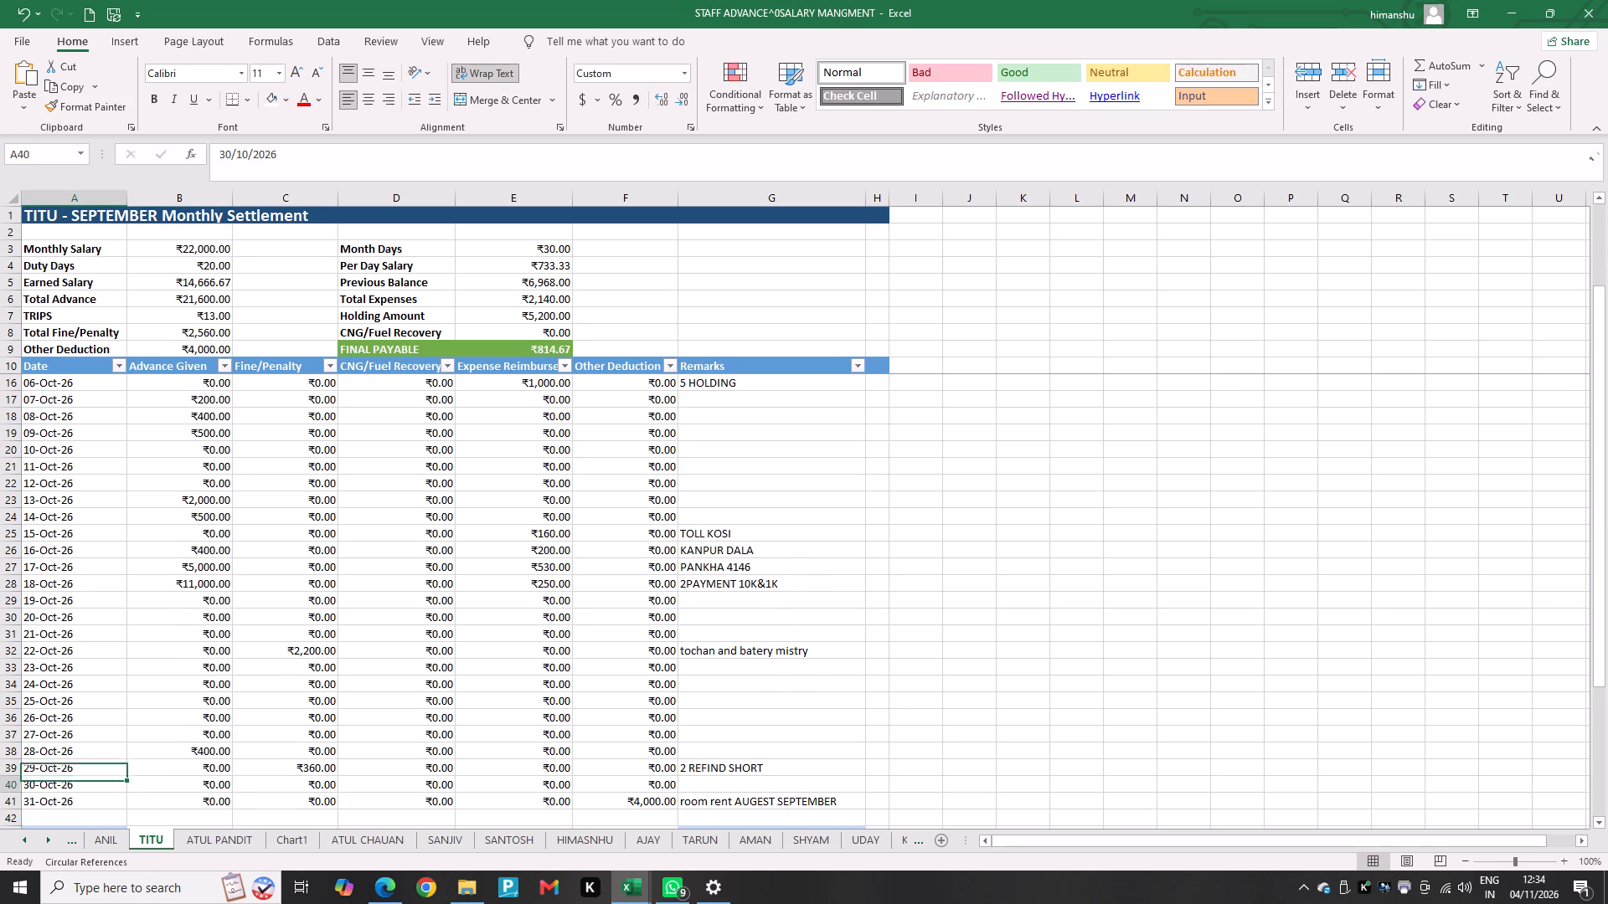
pyautogui.press('Down')
pyautogui.press('Down')
pyautogui.hotkey('alt', 'Tab')
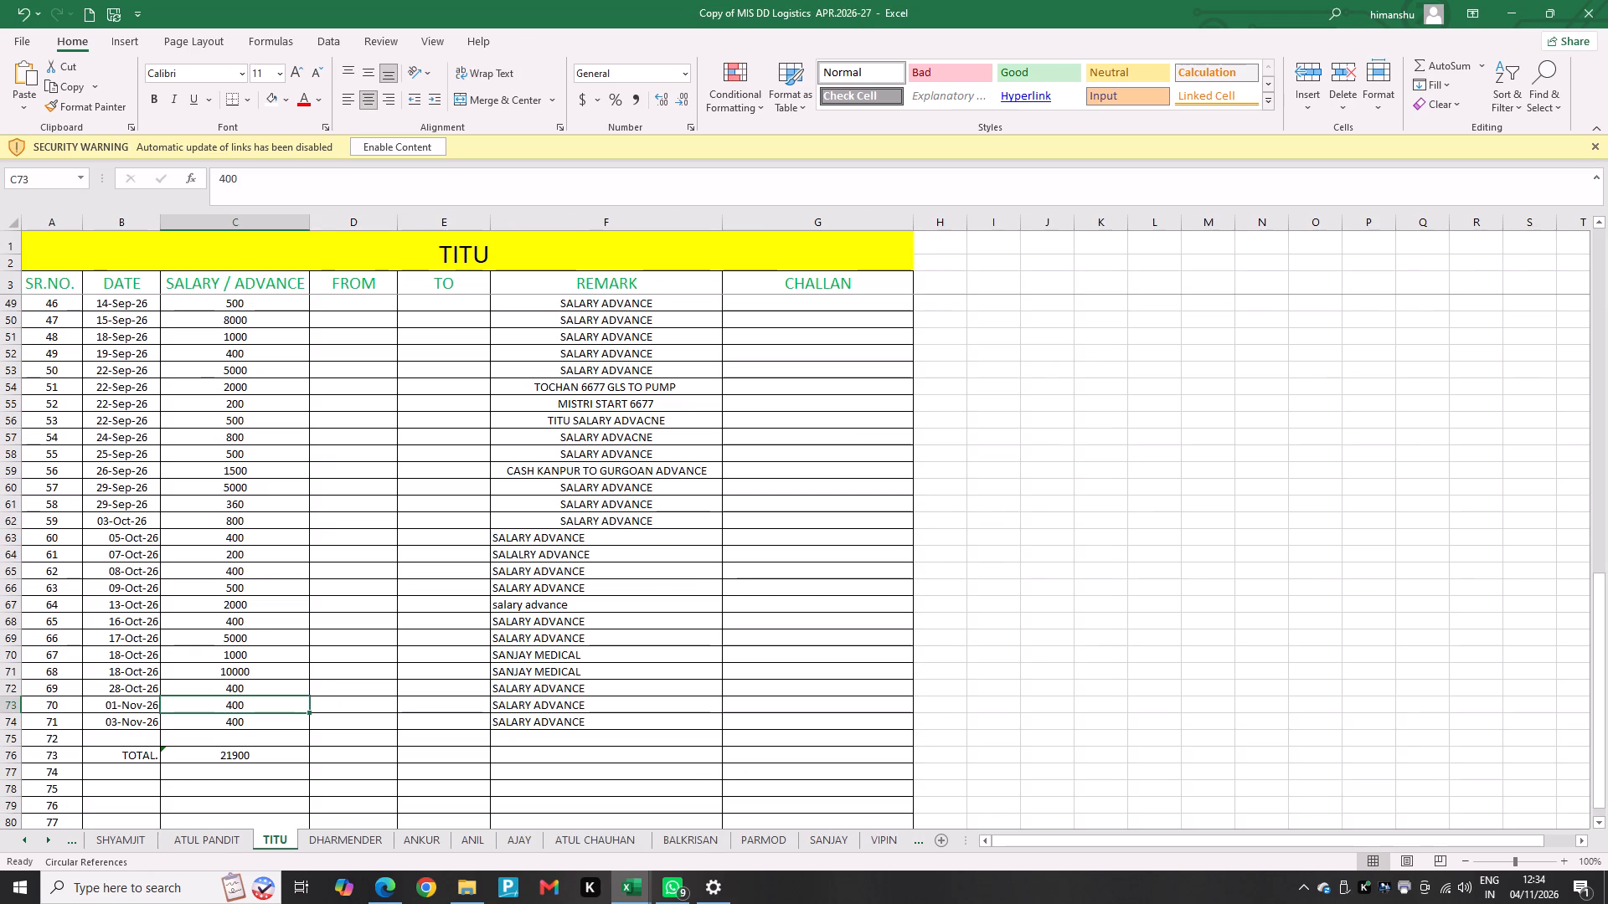
pyautogui.press('Left')
pyautogui.press('Up')
pyautogui.press('Right')
pyautogui.press('Down')
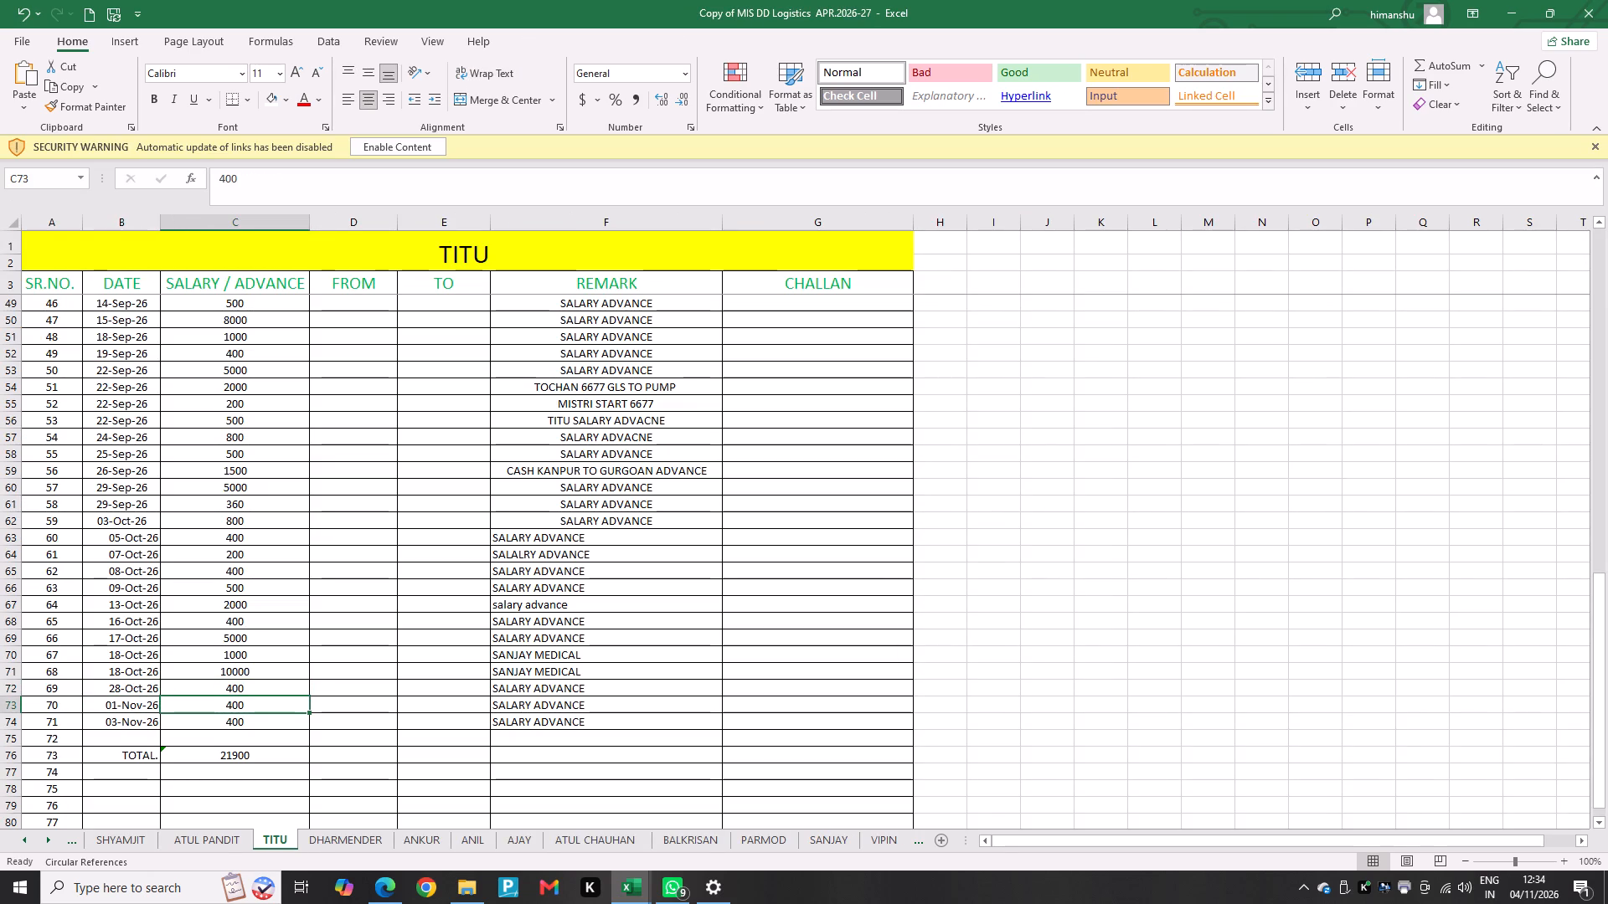
pyautogui.hotkey('alt', 'Tab')
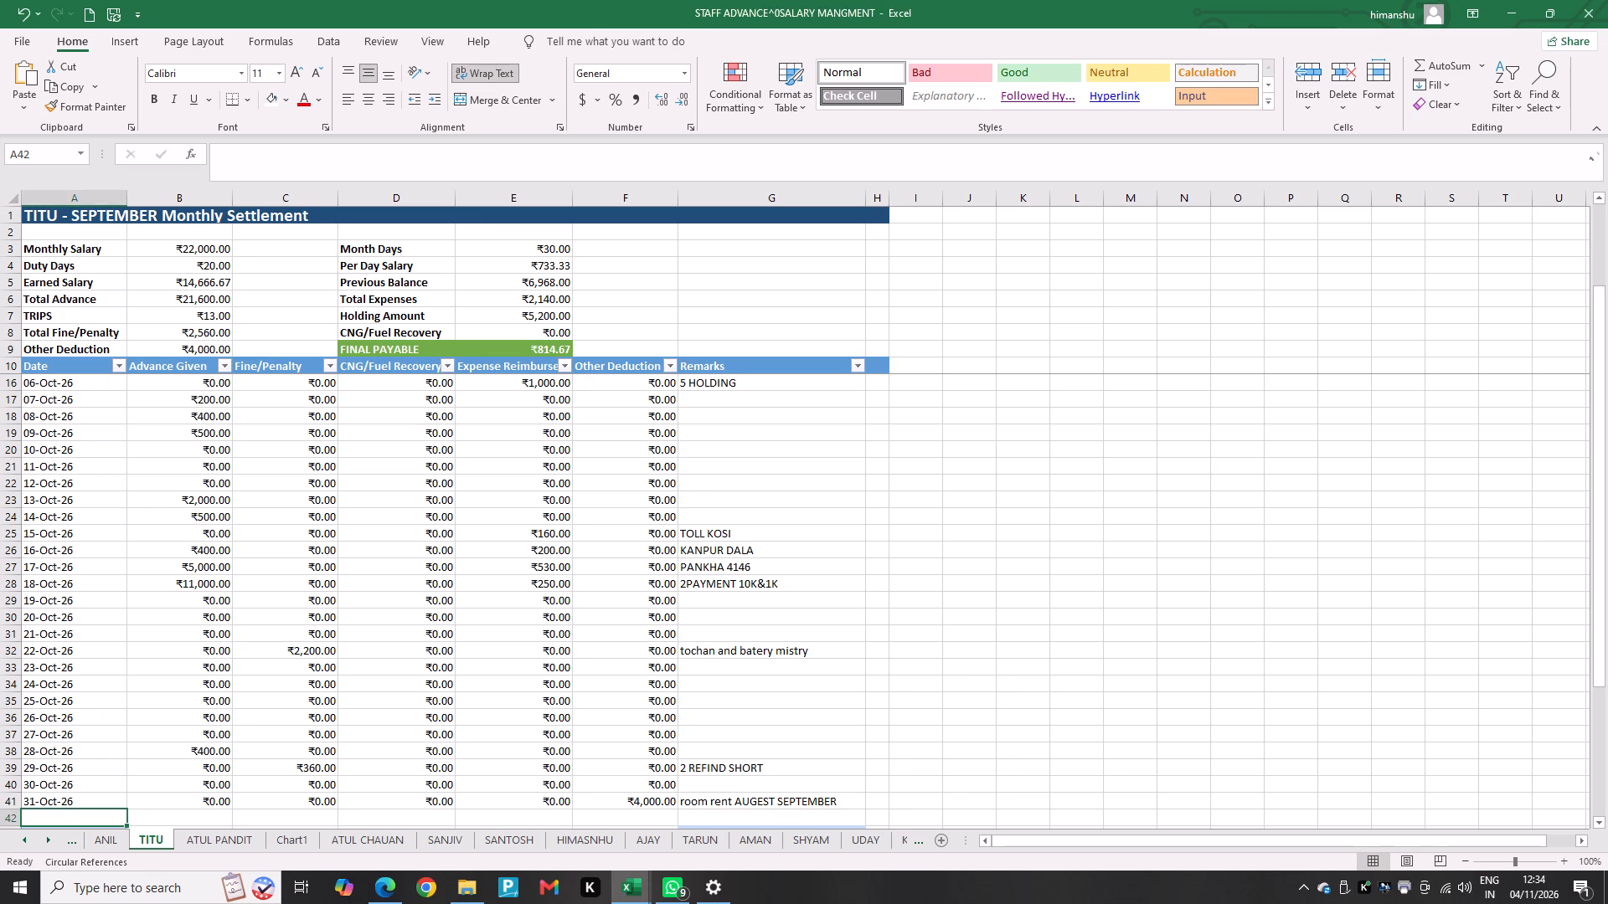
pyautogui.press('Left')
pyautogui.press('Left')
pyautogui.press('Down')
pyautogui.press('Up')
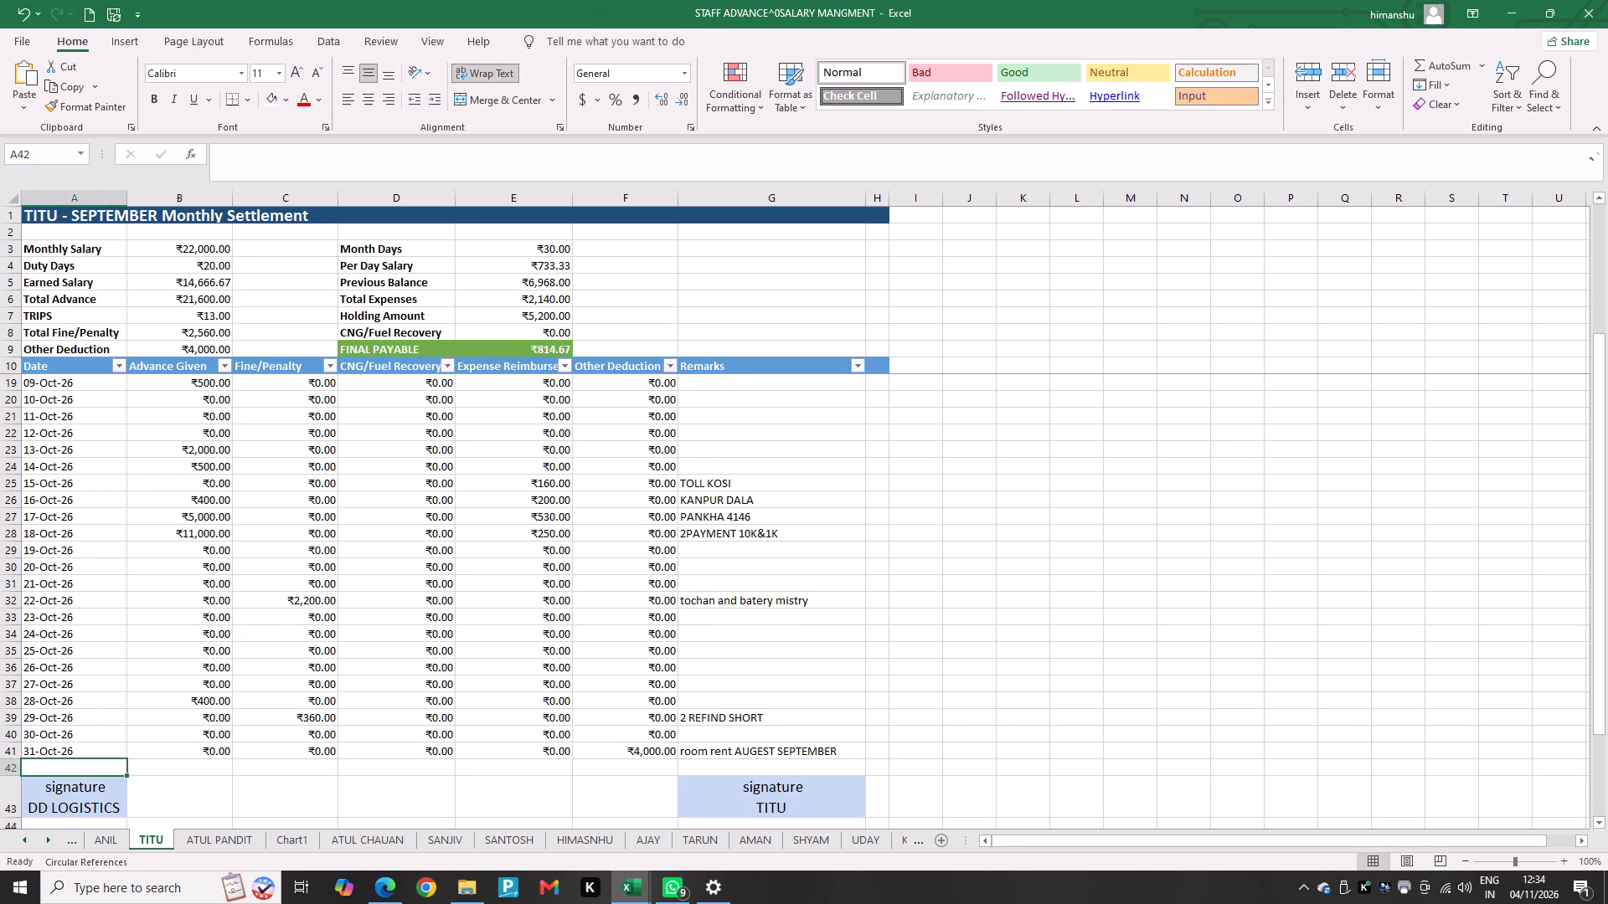
pyautogui.press('Up')
pyautogui.press('Up')
pyautogui.press('Up')
pyautogui.press('Down')
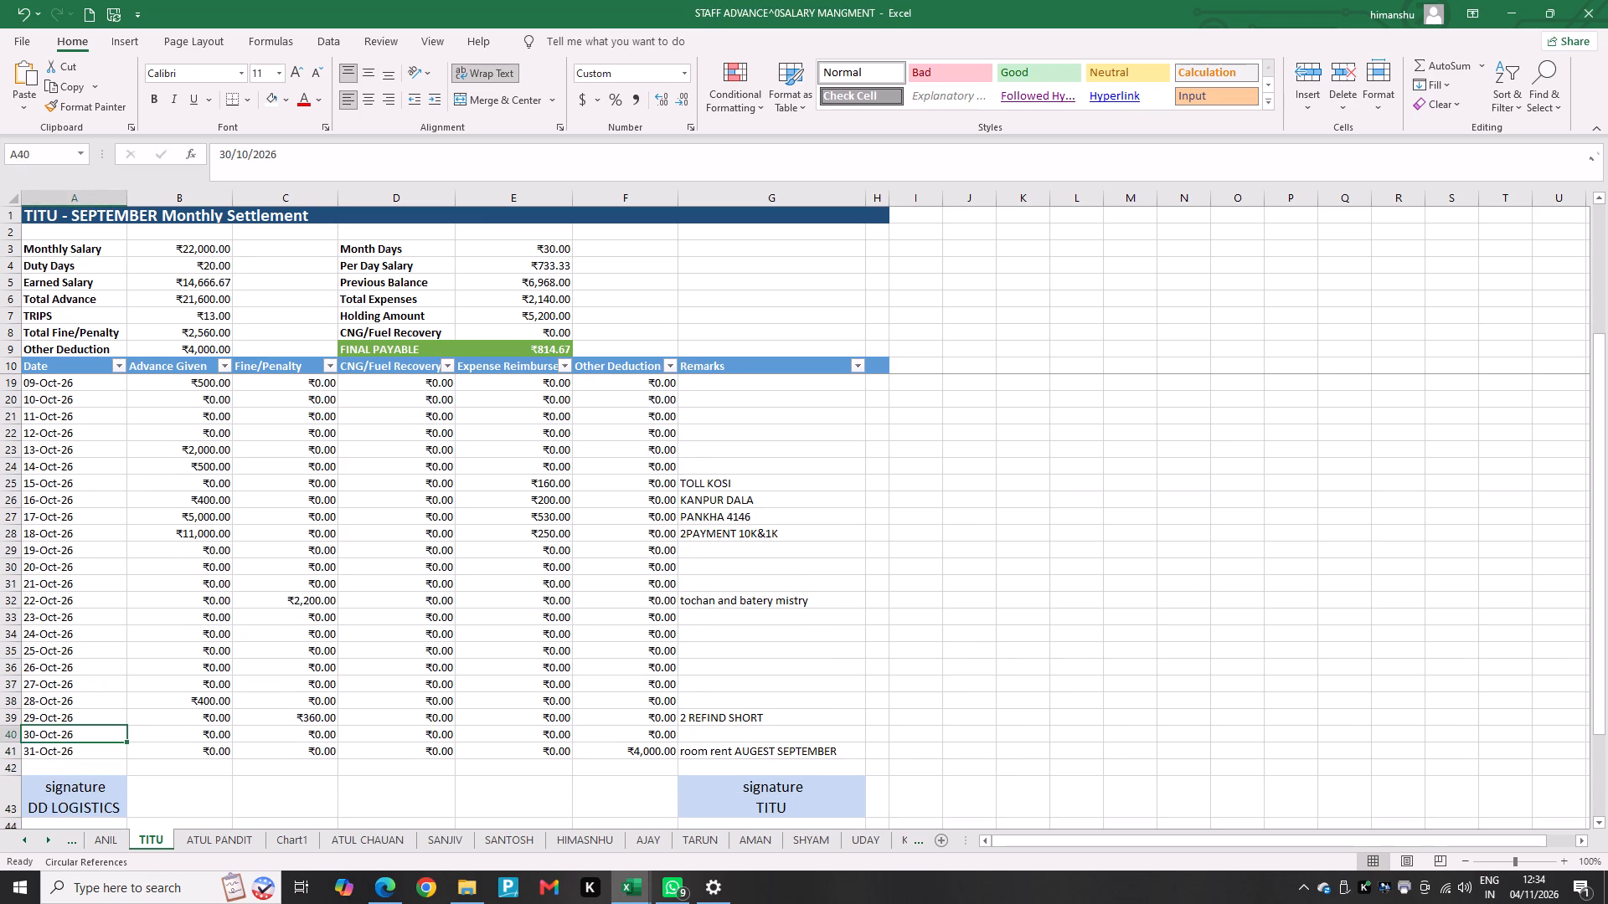
pyautogui.press('1')
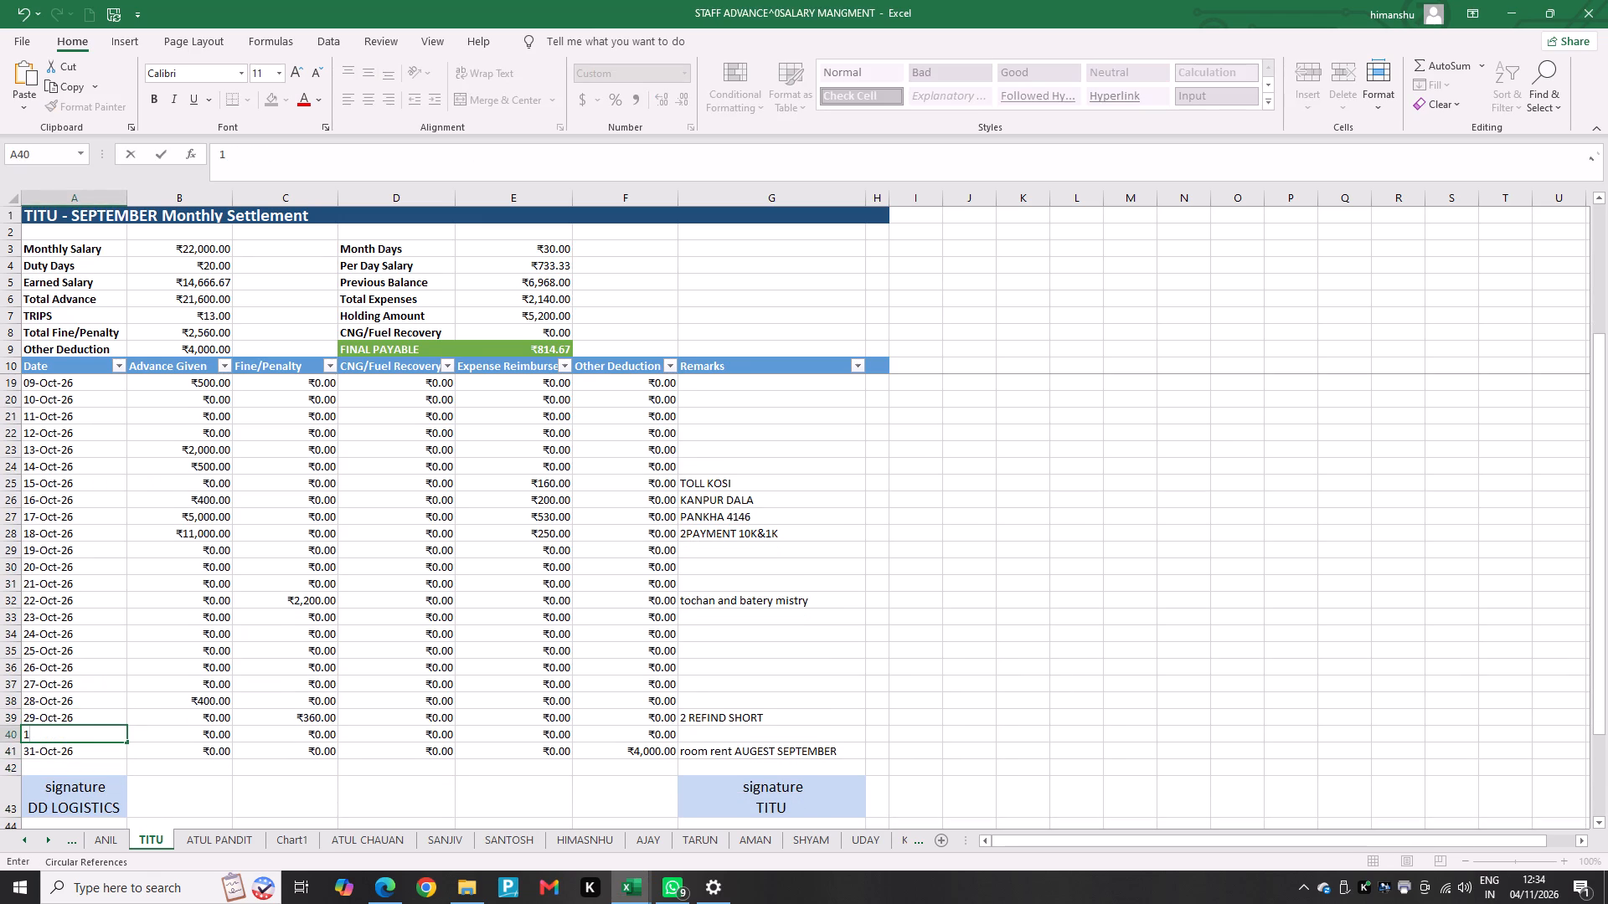
pyautogui.write('NOV')
pyautogui.press('-')
pyautogui.write('26')
pyautogui.press('Right')
# Enter 400 as Advance Given in the 01-Nov-26 and 31-Oct-26 rows of TITU's settlement, following the MIS November advances.
pyautogui.hotkey('alt', 'Tab')
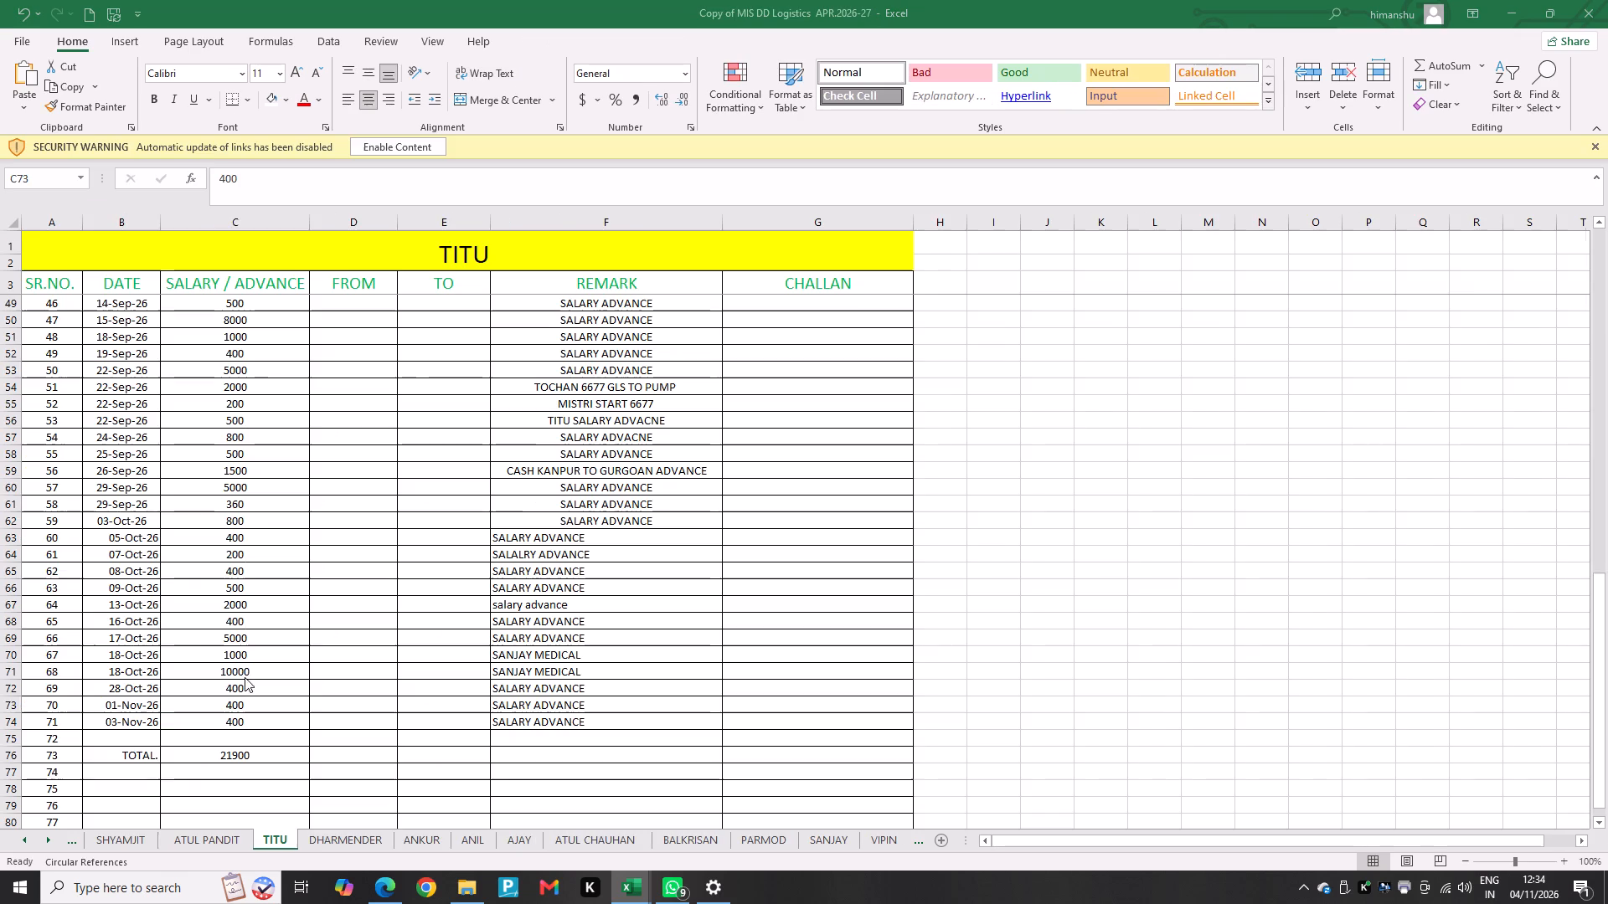
pyautogui.hotkey('alt', 'Tab')
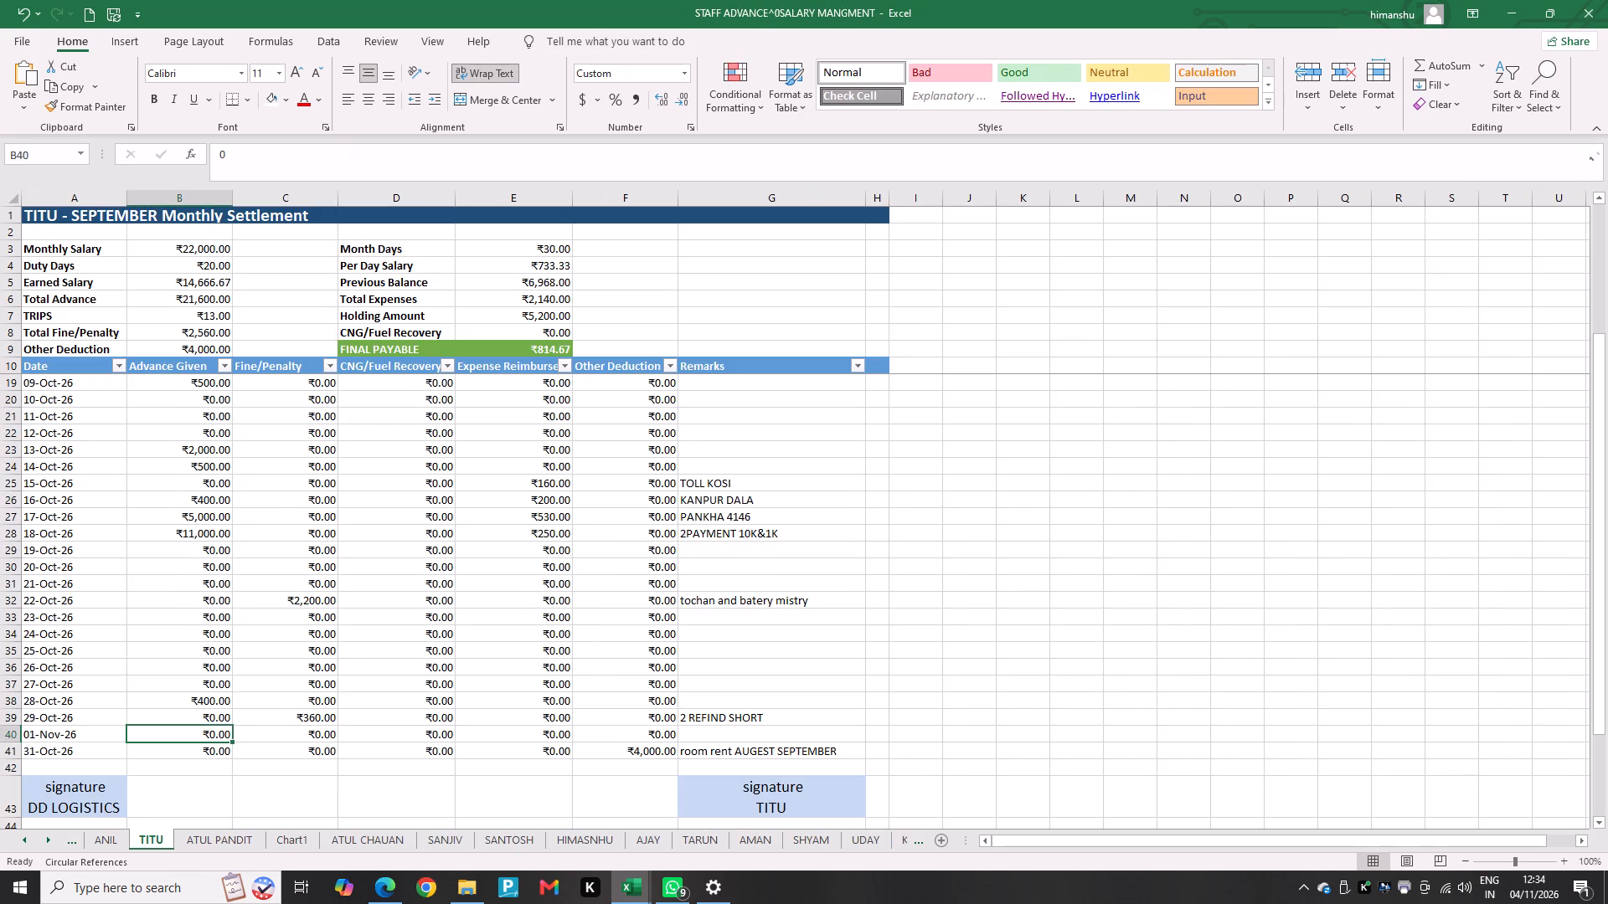
pyautogui.write('400')
pyautogui.press('Return')
pyautogui.write('400')
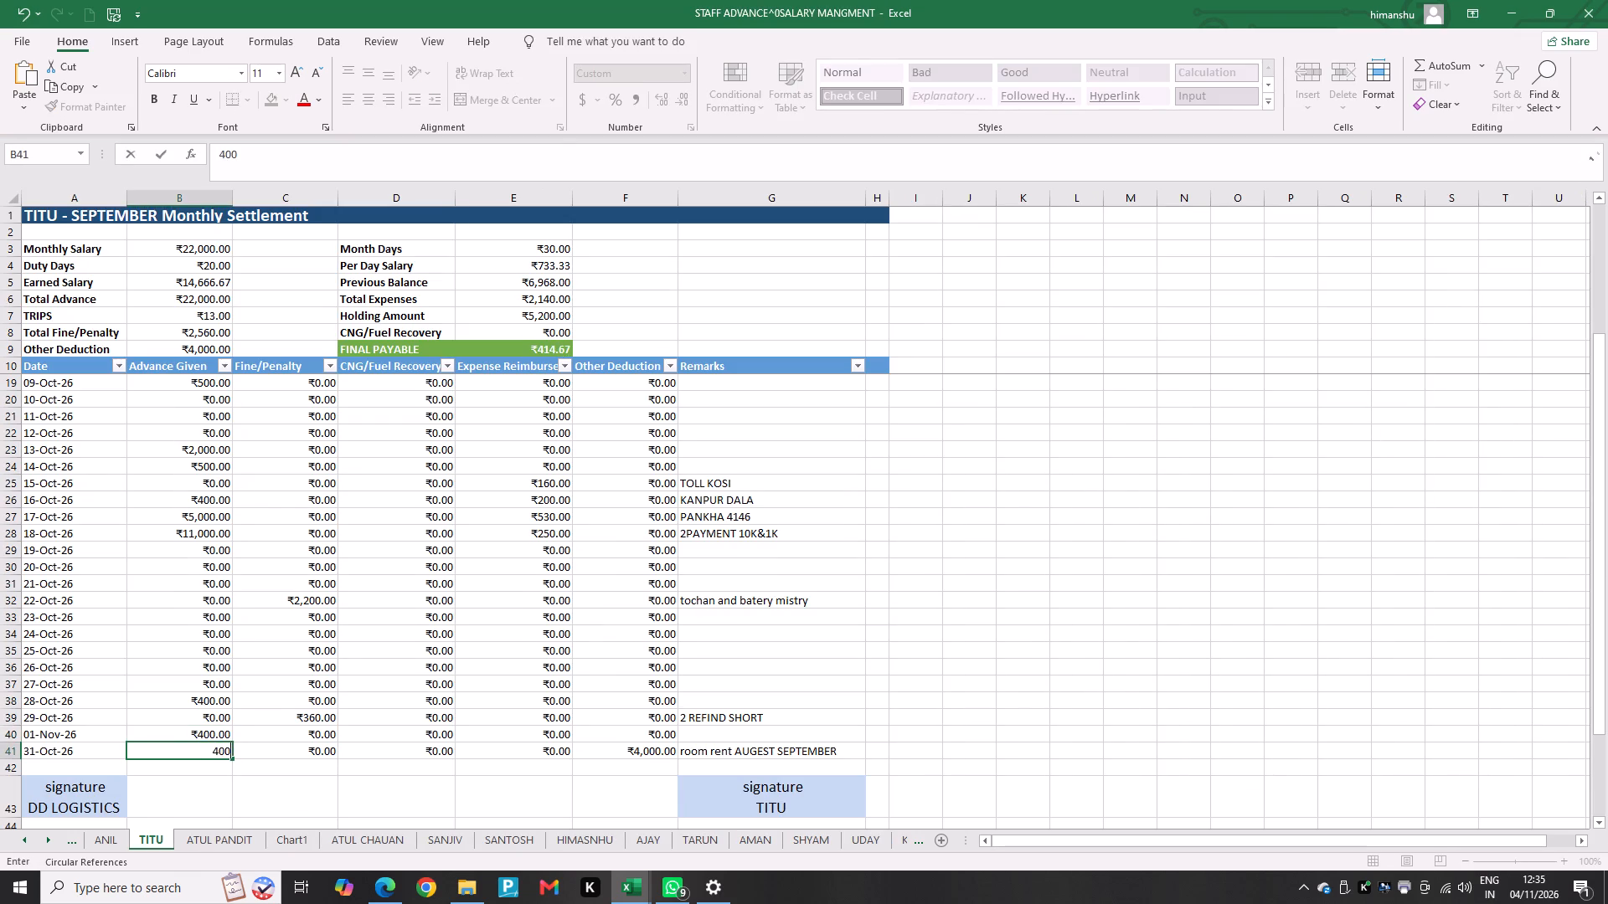
pyautogui.press('Return')
# Check the last advance's date in the MIS workbook and change the 31-Oct-26 date in TITU's settlement to 3-Nov-26.
pyautogui.press('Left')
pyautogui.press('Up')
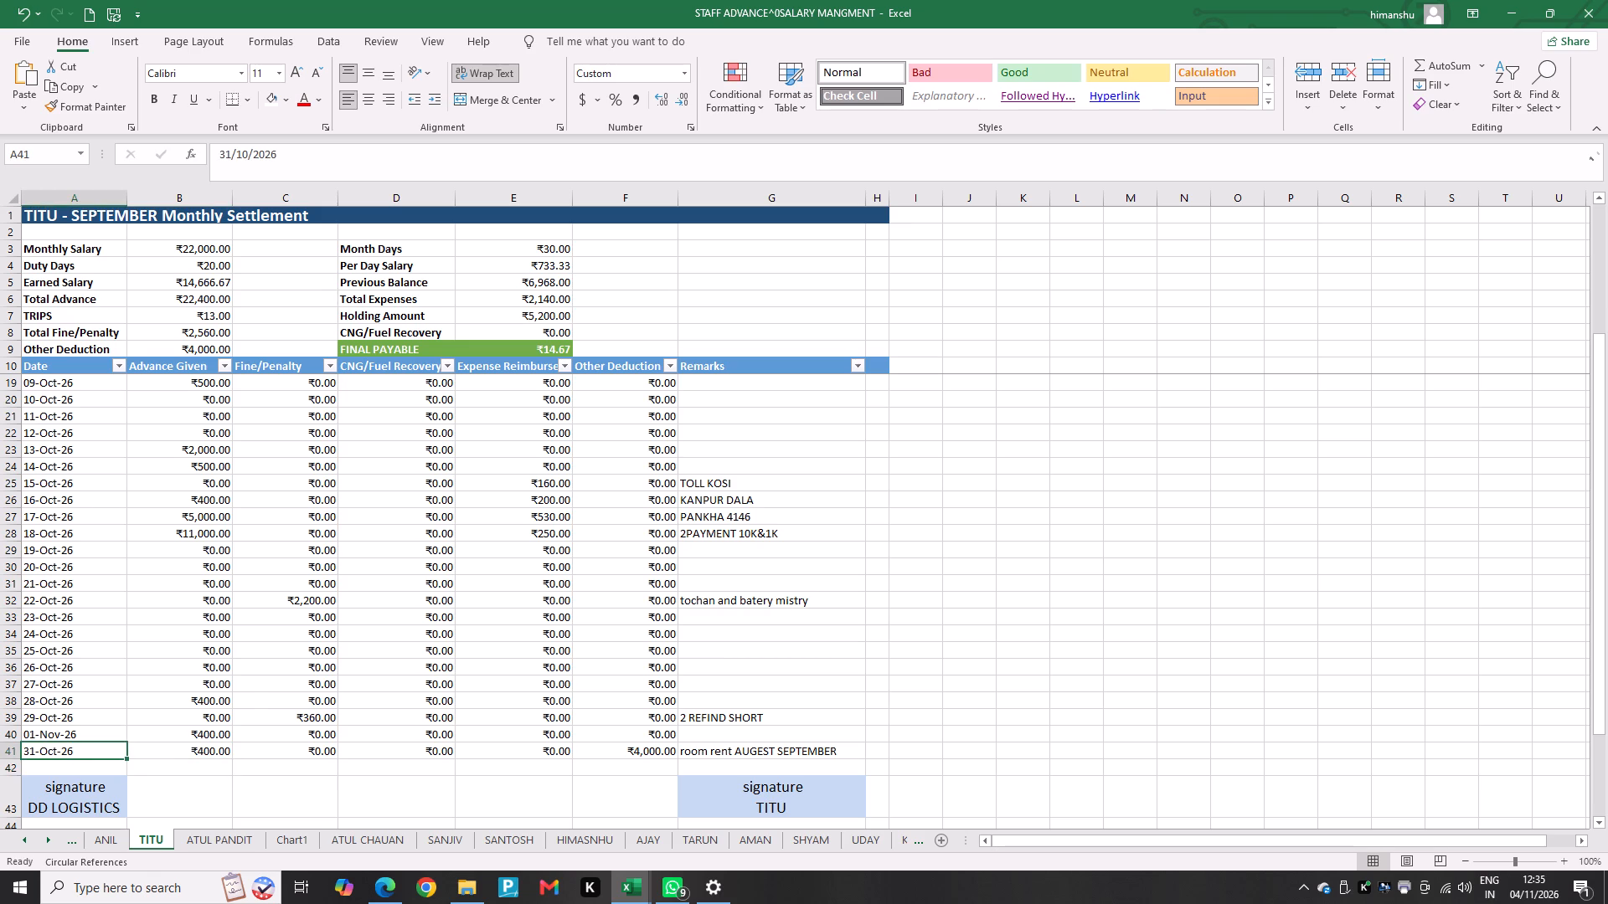
pyautogui.hotkey('alt', 'Tab')
pyautogui.hotkey('alt', 'Tab')
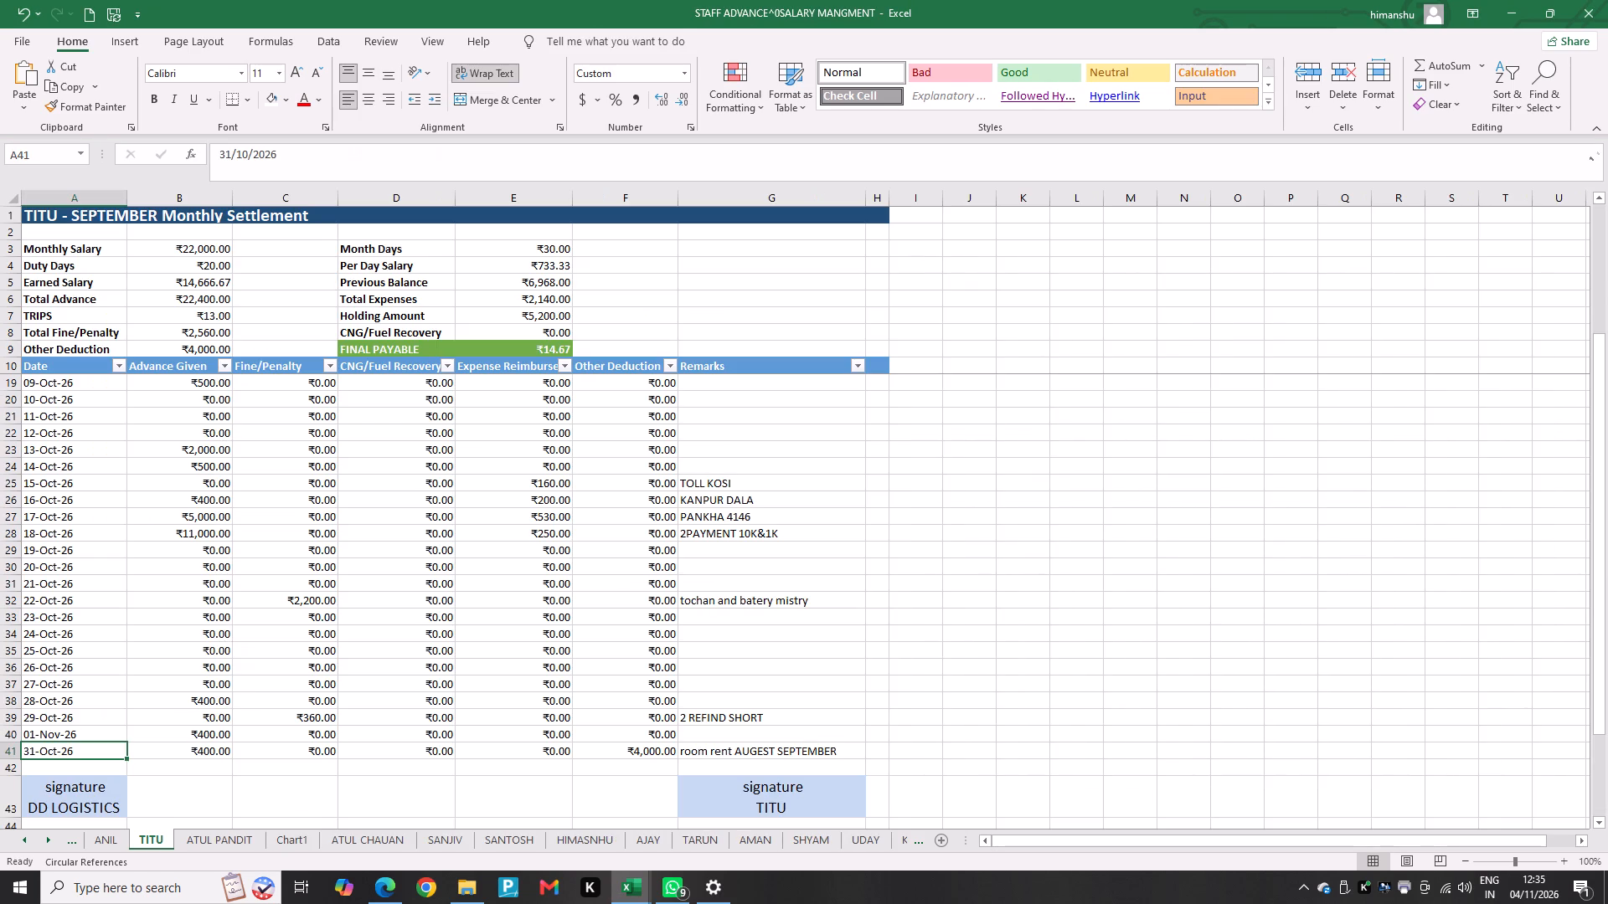
pyautogui.write('3-NOC')
pyautogui.press('BackSpace')
pyautogui.write('V-')
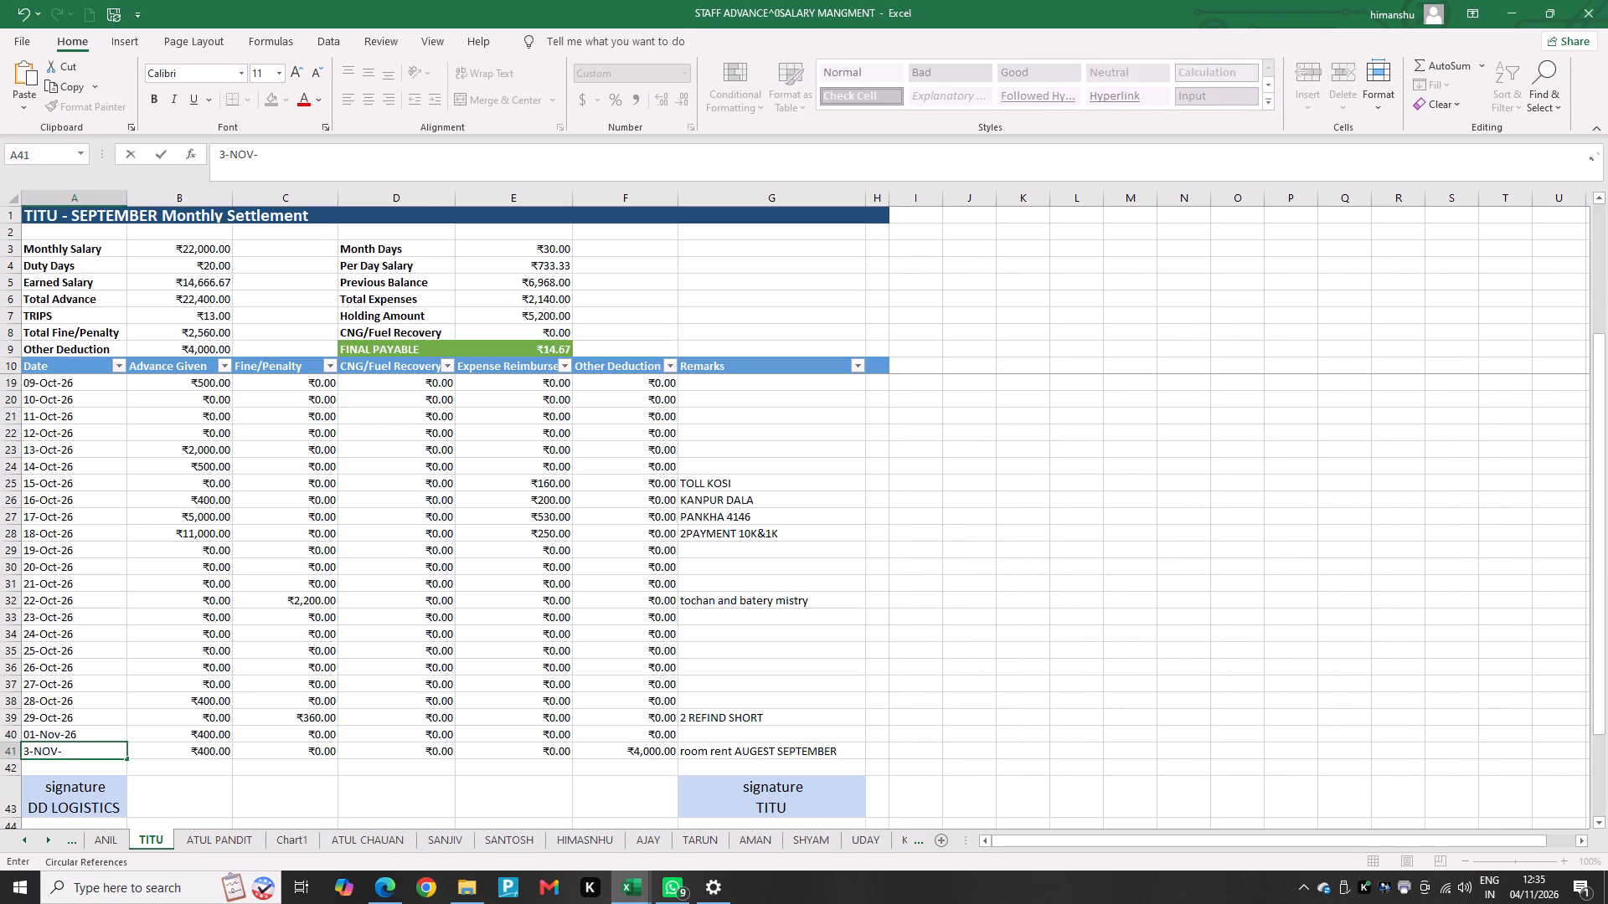
pyautogui.write('26')
pyautogui.press('Return')
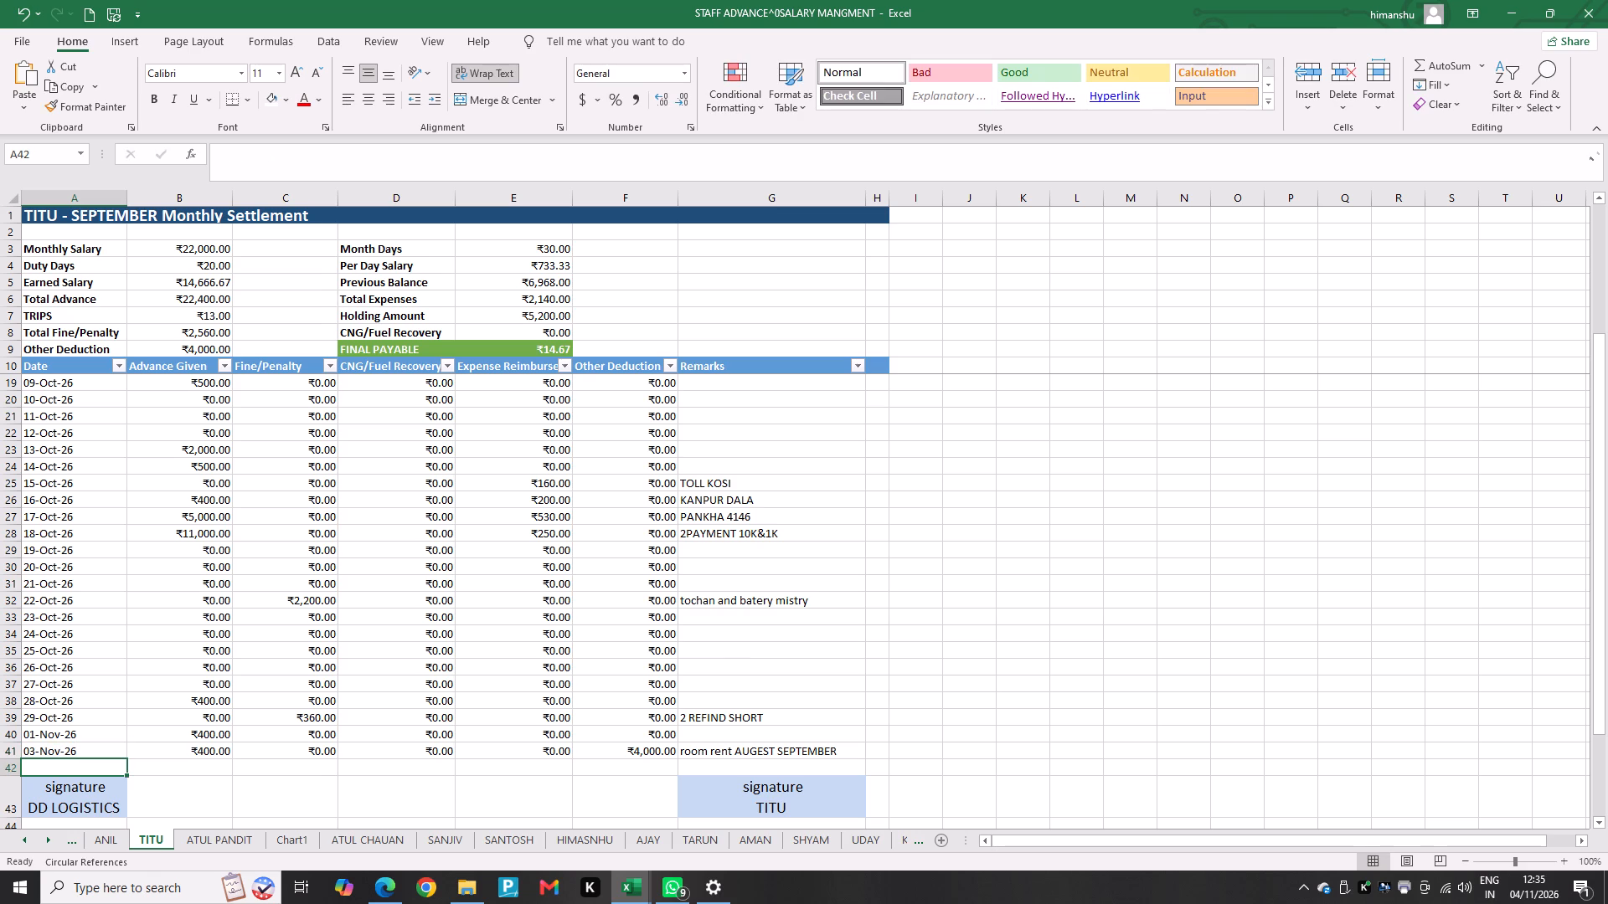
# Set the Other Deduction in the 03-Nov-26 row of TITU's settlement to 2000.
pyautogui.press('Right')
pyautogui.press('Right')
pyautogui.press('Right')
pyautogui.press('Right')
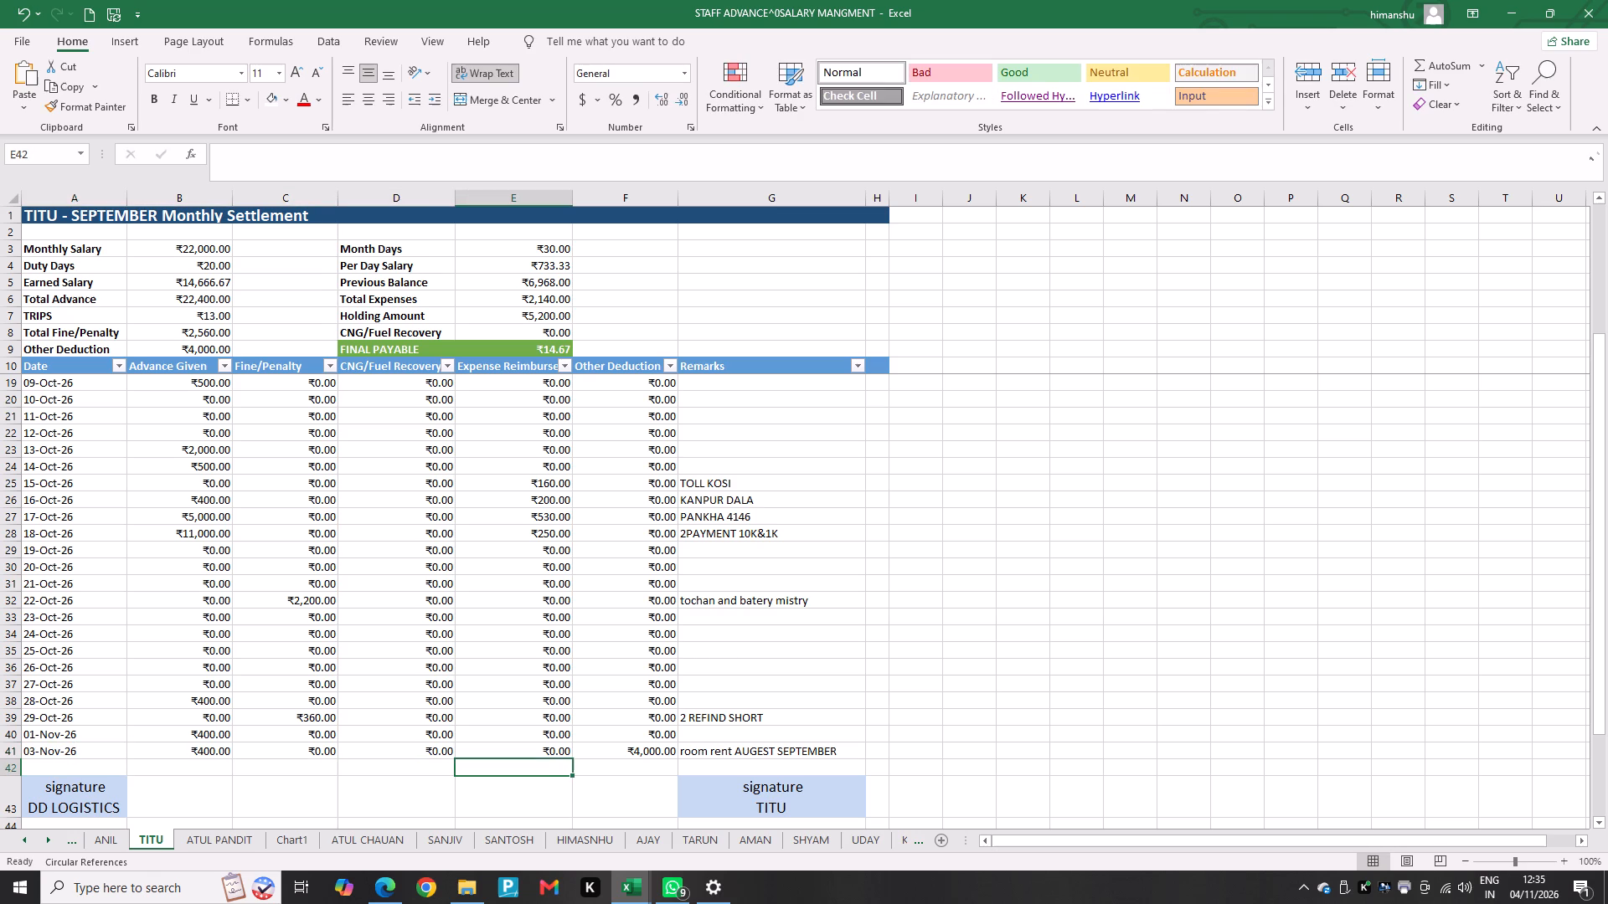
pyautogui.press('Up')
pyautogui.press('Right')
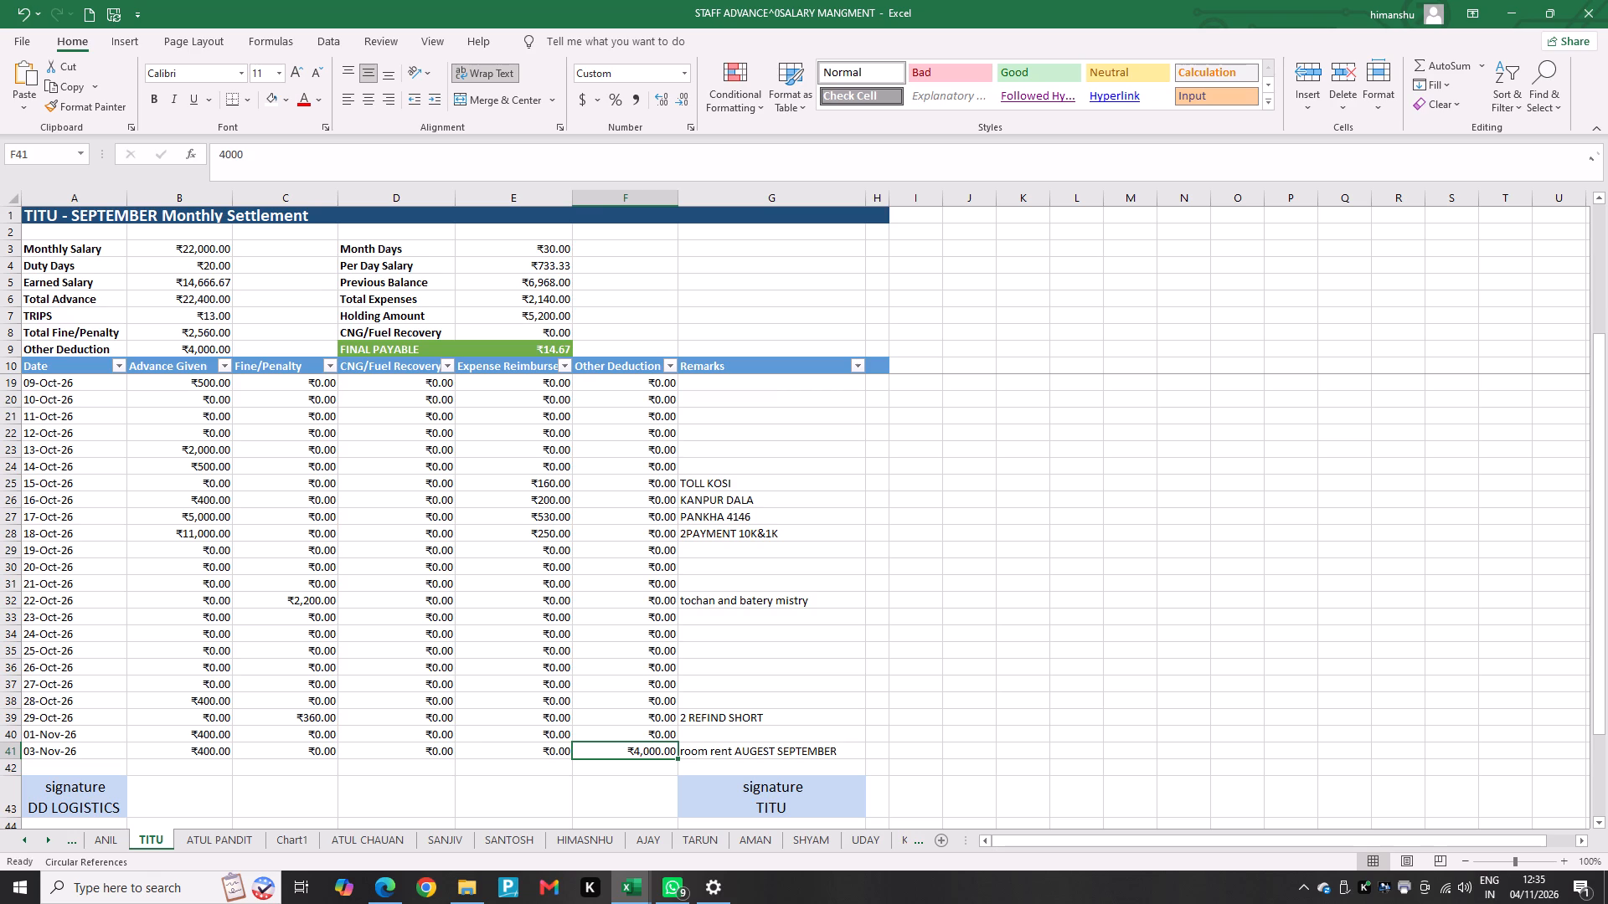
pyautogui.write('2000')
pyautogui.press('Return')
# Replace the remark in the 03-Nov-26 row of TITU's settlement with ROOM RENT SEPTEMBER.
pyautogui.press('Up')
pyautogui.press('Right')
pyautogui.write('ROOM')
pyautogui.press('space')
pyautogui.write('RENT SEP')
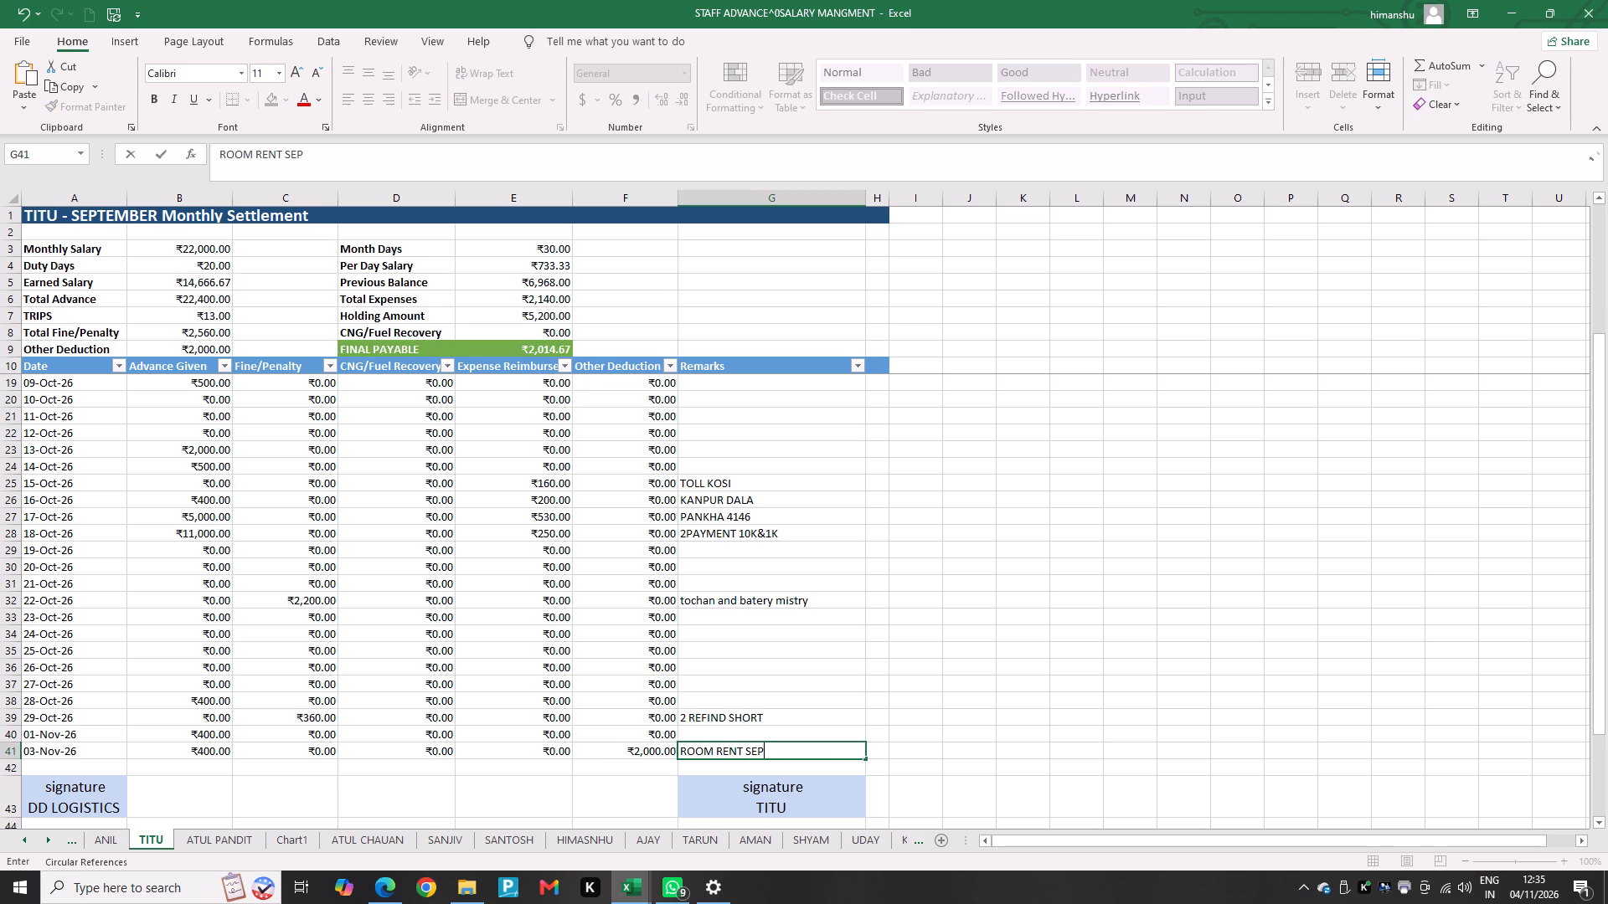
pyautogui.write('TE')
pyautogui.write('MBER')
pyautogui.press('Return')
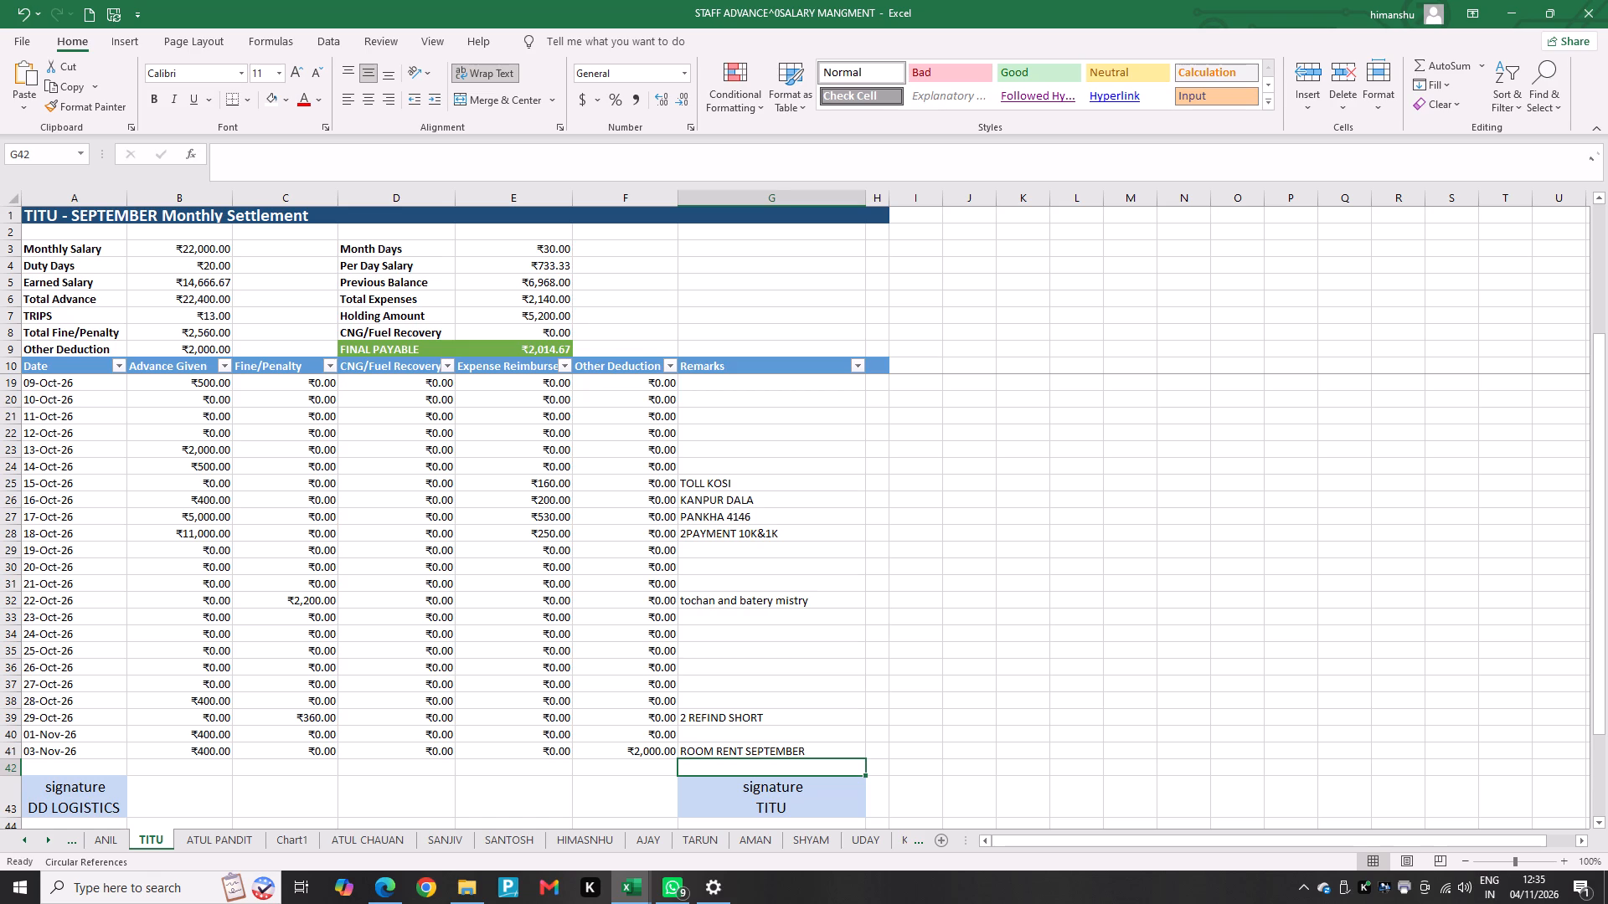
# Set the Other Deduction in the 03-Nov-26 row of TITU's settlement to 3500.
pyautogui.click(596, 753)
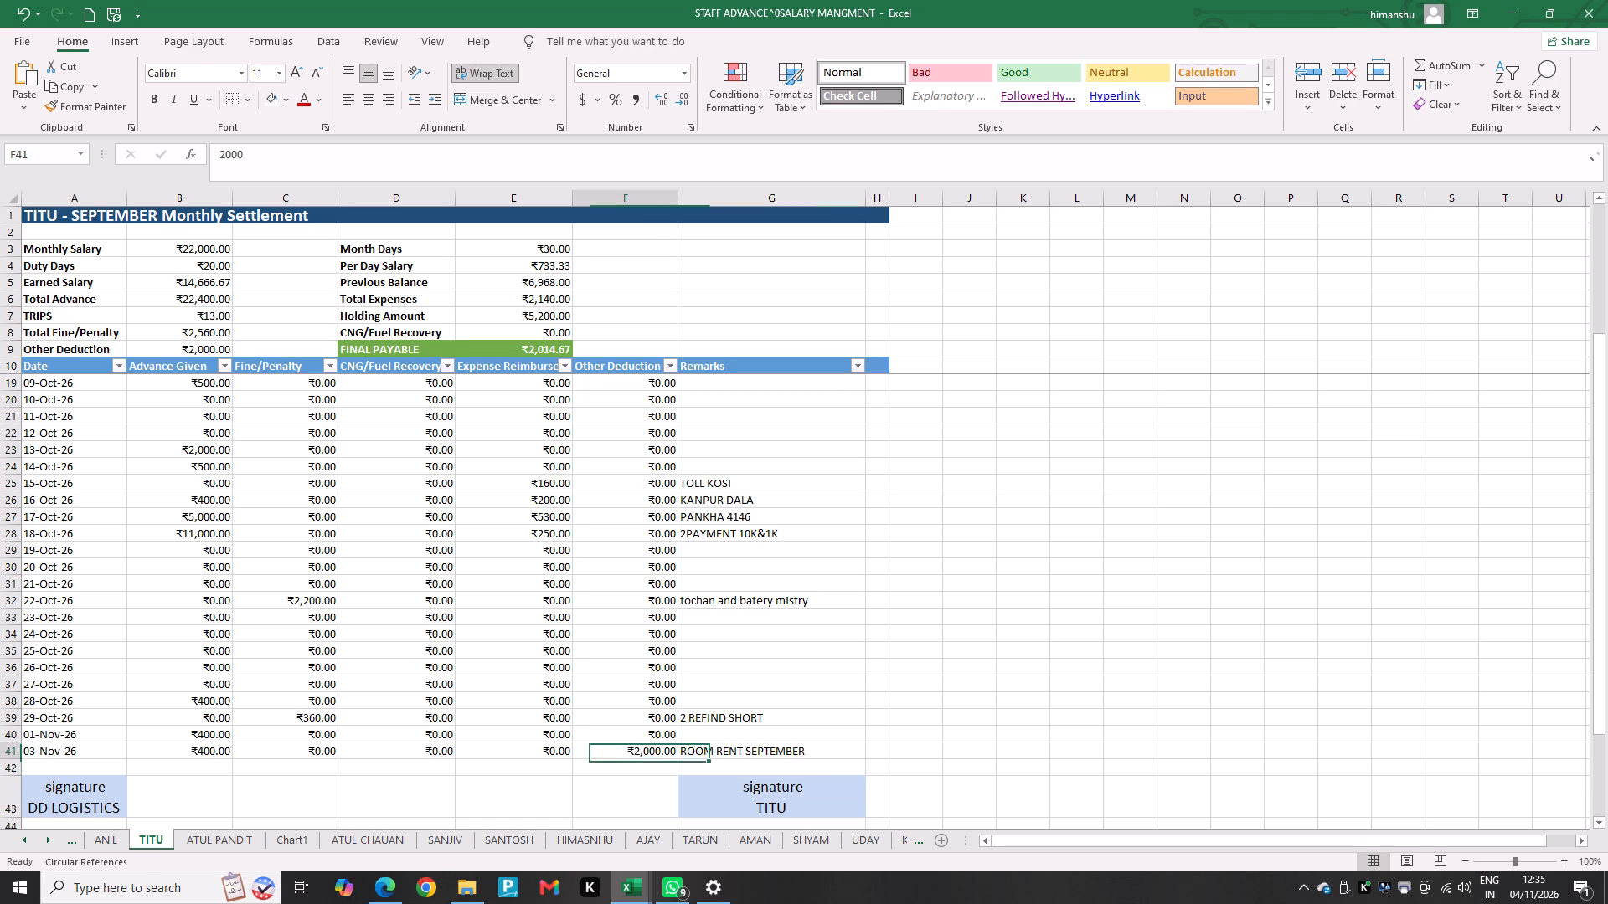
pyautogui.write('3500')
pyautogui.press('Return')
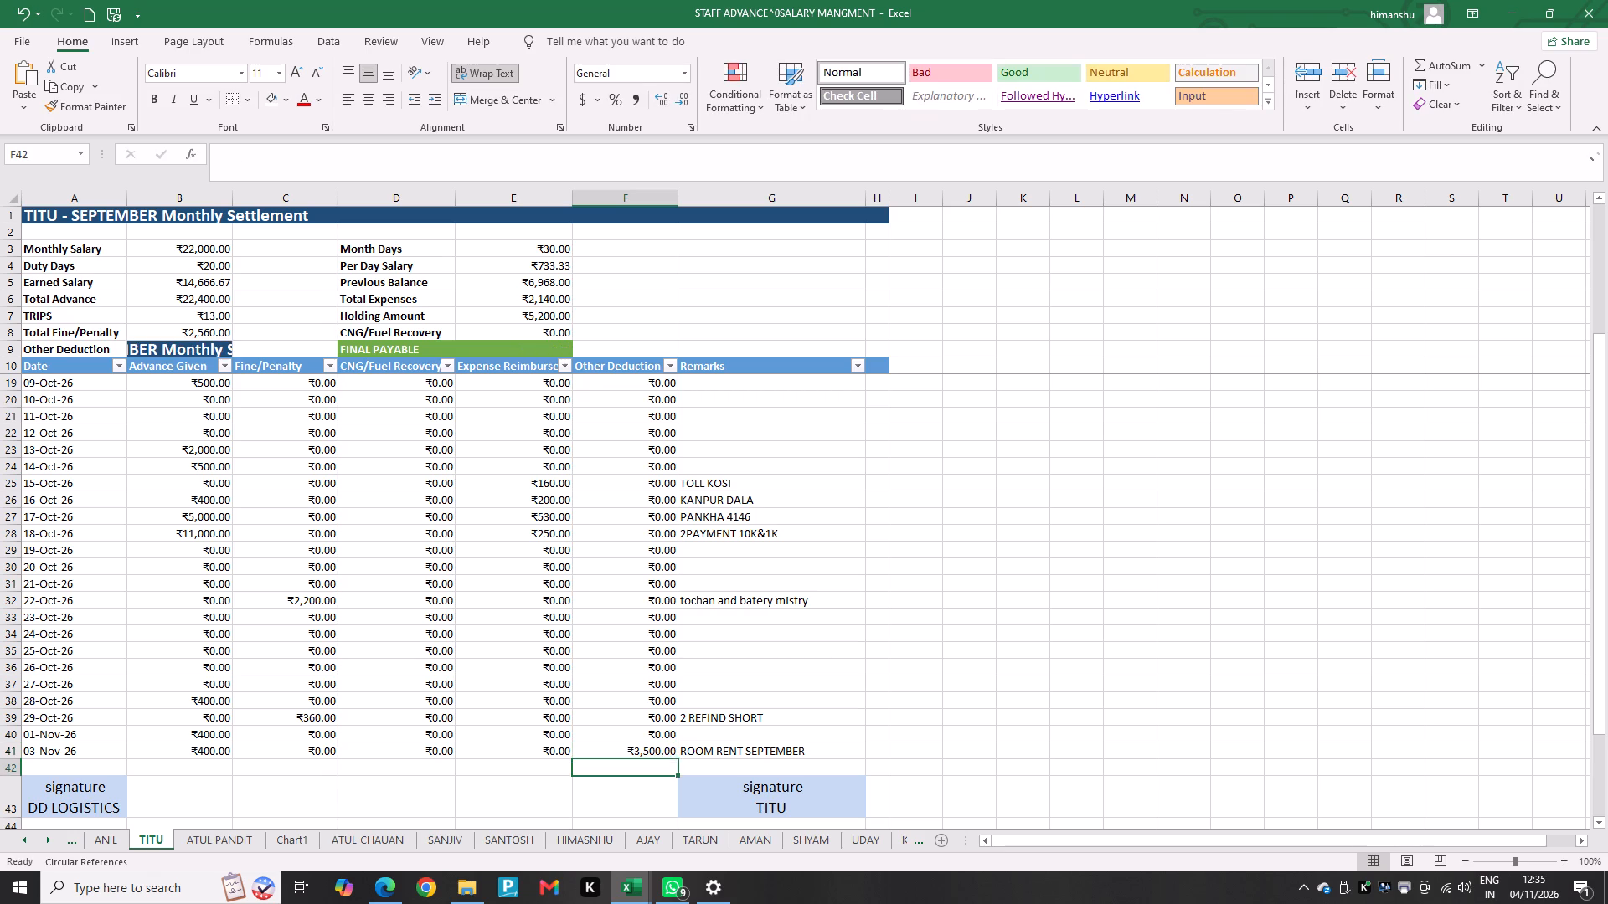
# Clear the 29-Oct-26 remark in TITU's settlement.
pyautogui.press('Up')
pyautogui.press('Right')
pyautogui.press('Up')
pyautogui.press('Up')
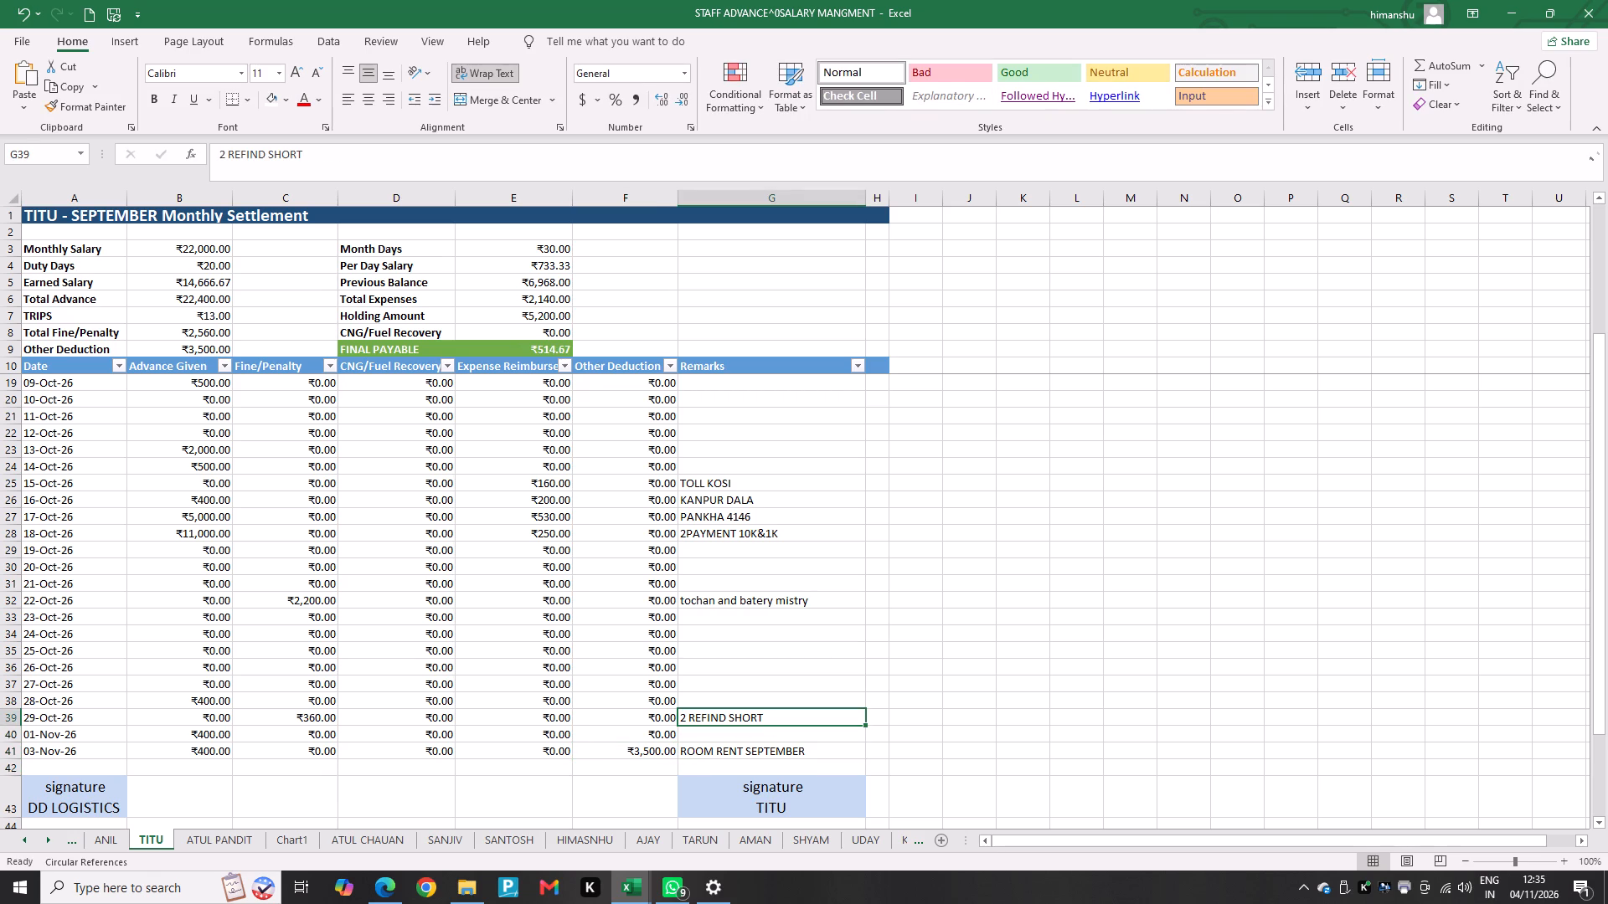
pyautogui.press('BackSpace')
pyautogui.press('Left')
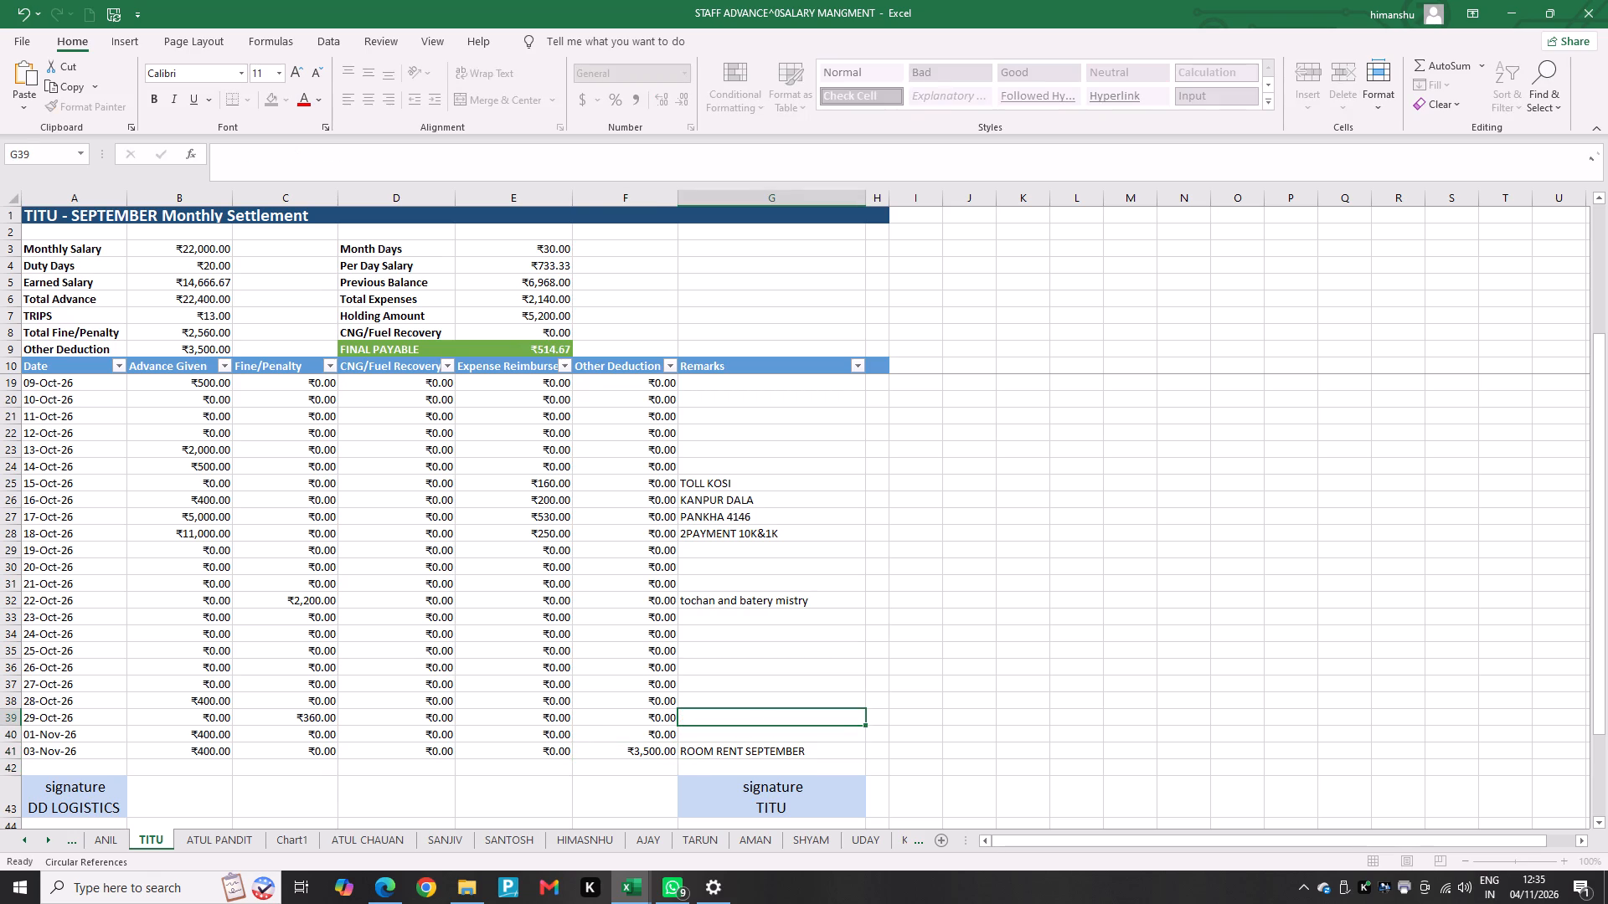
# Clear the 29-Oct-26 Fine/Penalty amount in TITU's settlement.
pyautogui.press('Left')
pyautogui.press('Left')
pyautogui.press('Left')
pyautogui.press('Left')
pyautogui.press('Right')
pyautogui.press('BackSpace')
pyautogui.press('Up')
# Clear the 22-Oct-26 Fine/Penalty amount in TITU's settlement.
pyautogui.press('Right')
pyautogui.press('Up')
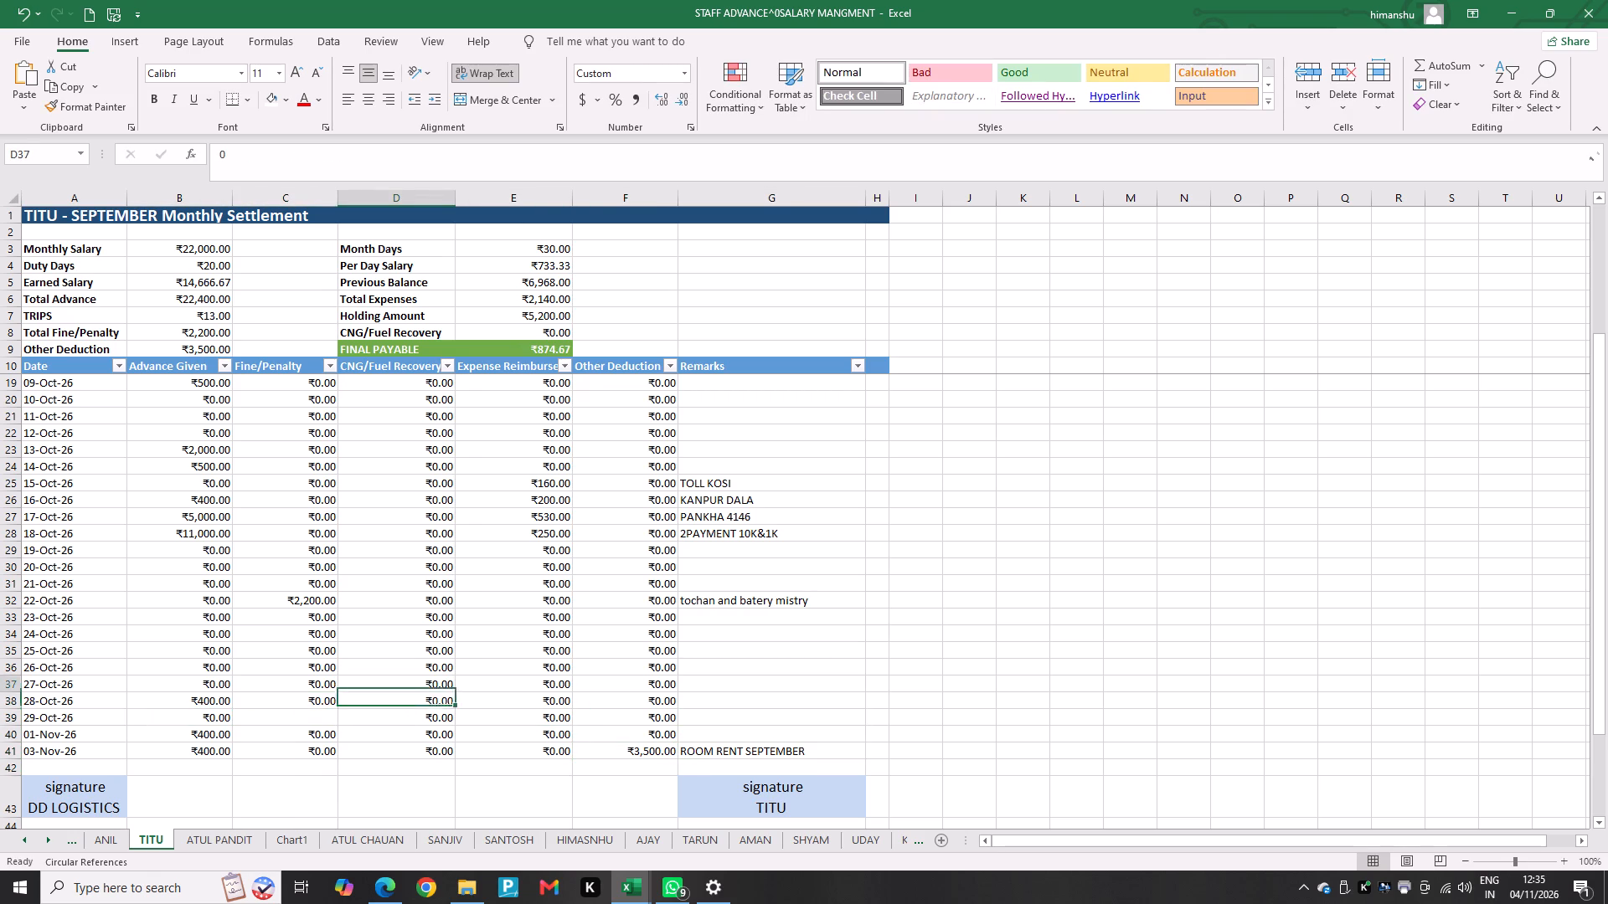
pyautogui.press('Up')
pyautogui.press('Up')
pyautogui.press('Up')
pyautogui.press('Up')
pyautogui.press('Up')
pyautogui.press('Left')
pyautogui.press('BackSpace')
pyautogui.press('Right')
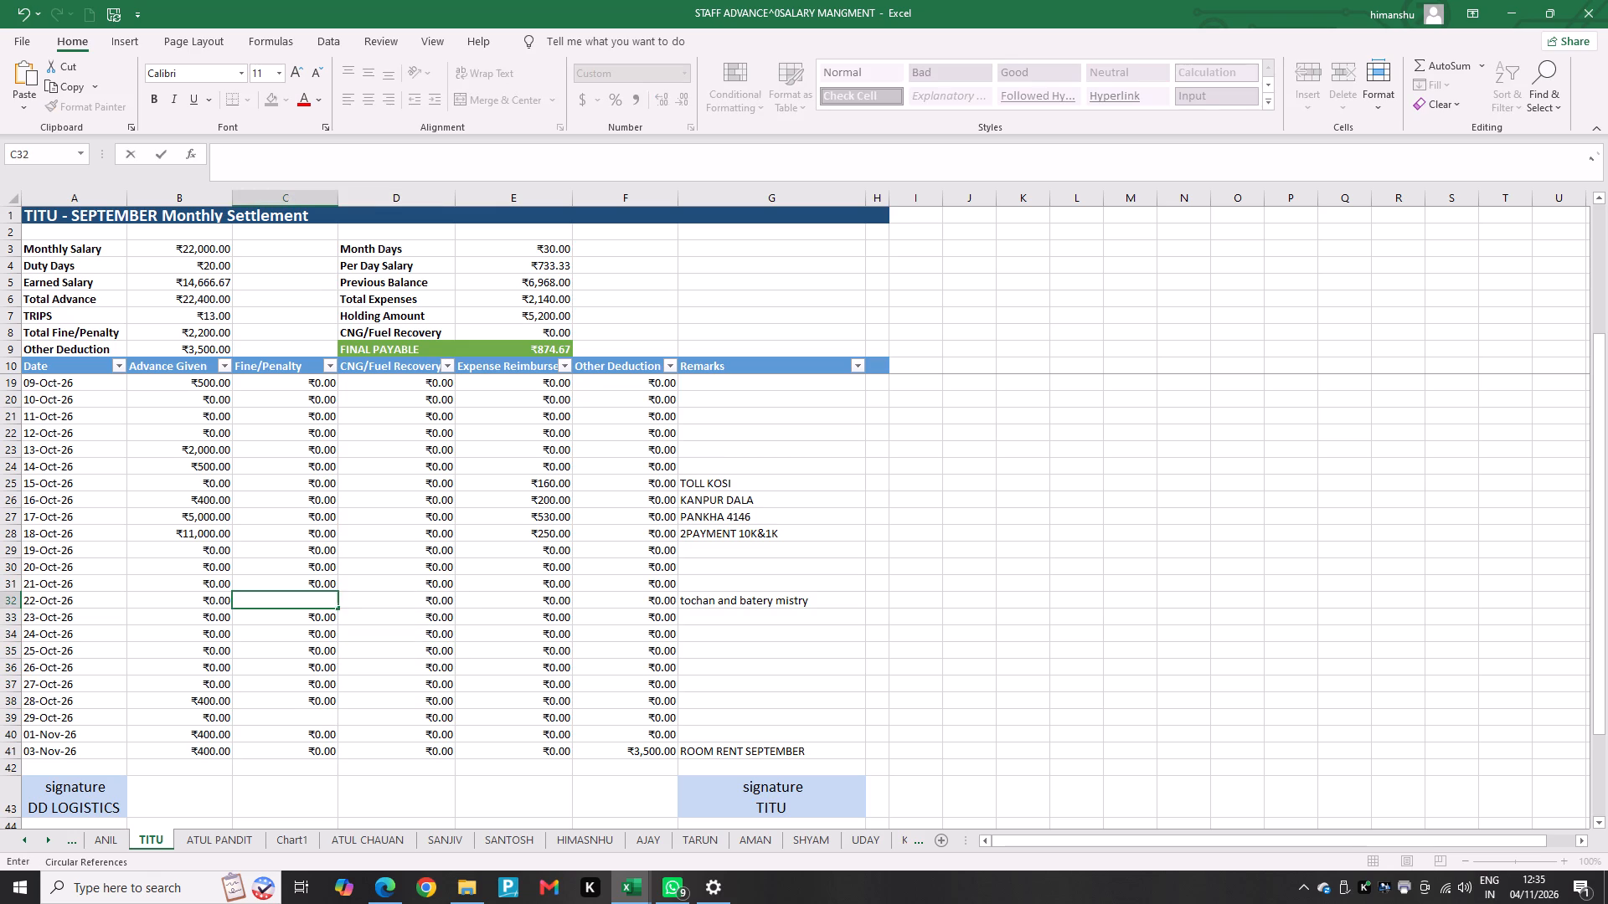
# Set the 22-Oct-26 Fine/Penalty in TITU's settlement to 0.
pyautogui.press('Right')
pyautogui.press('Right')
pyautogui.press('Right')
pyautogui.press('Left')
pyautogui.press('Left')
pyautogui.press('Left')
pyautogui.press('Left')
pyautogui.press('0')
pyautogui.press('Right')
# Clear the remarks in the 22-Oct-26, 17-Oct-26, 16-Oct-26 and 15-Oct-26 rows of TITU's settlement.
pyautogui.press('Right')
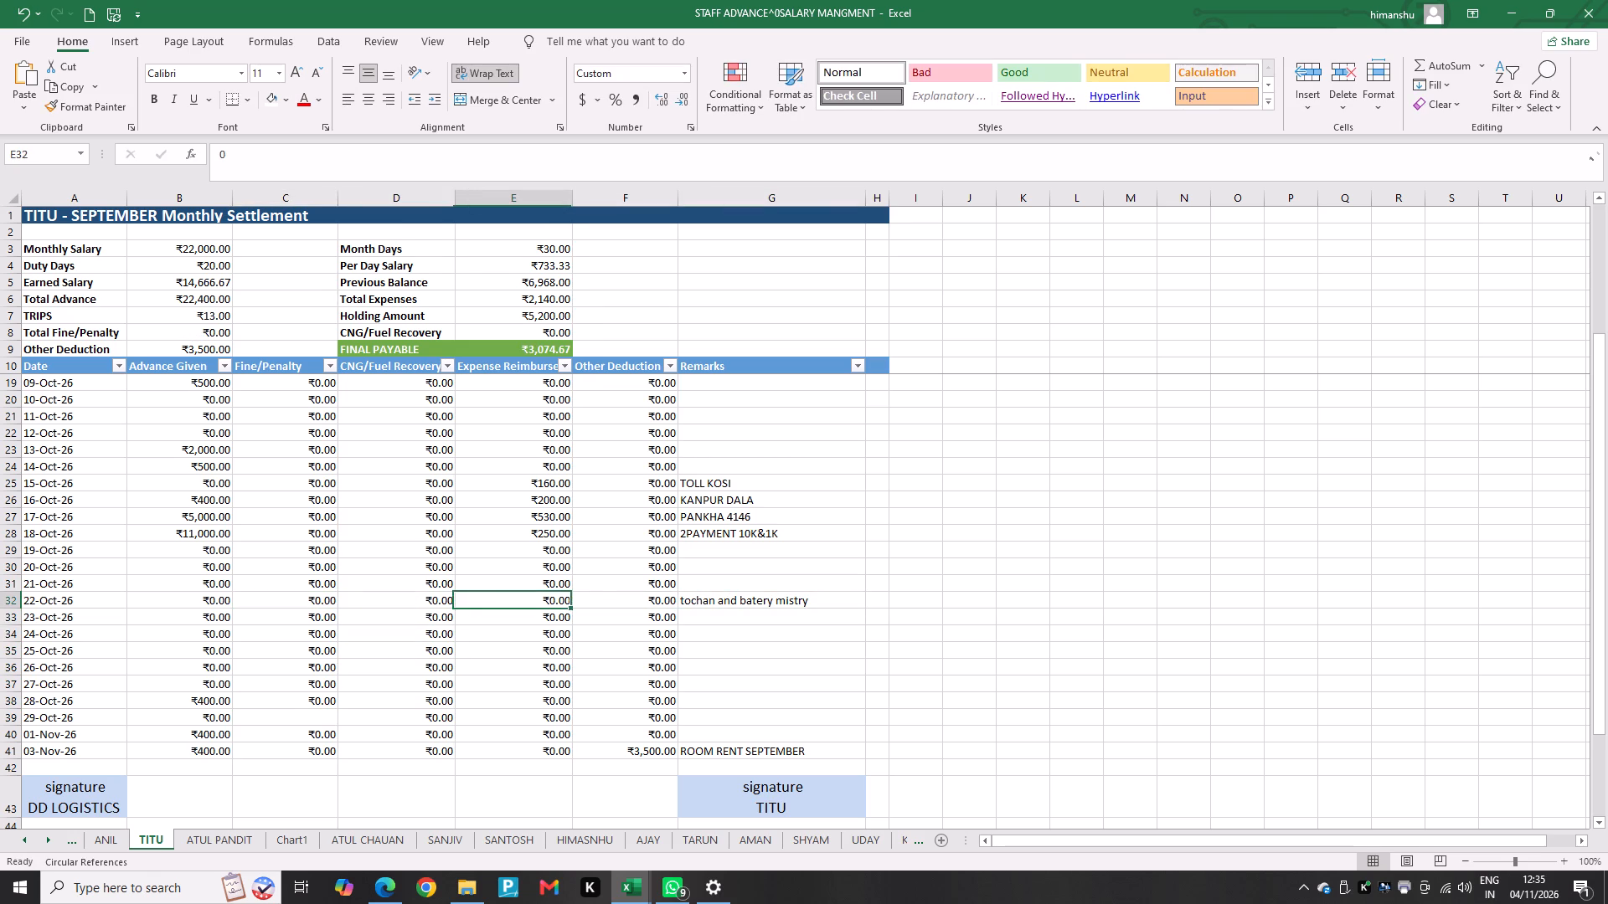
pyautogui.press('Right')
pyautogui.press('Right')
pyautogui.press('BackSpace')
pyautogui.press('Up')
pyautogui.press('Up')
pyautogui.press('Up')
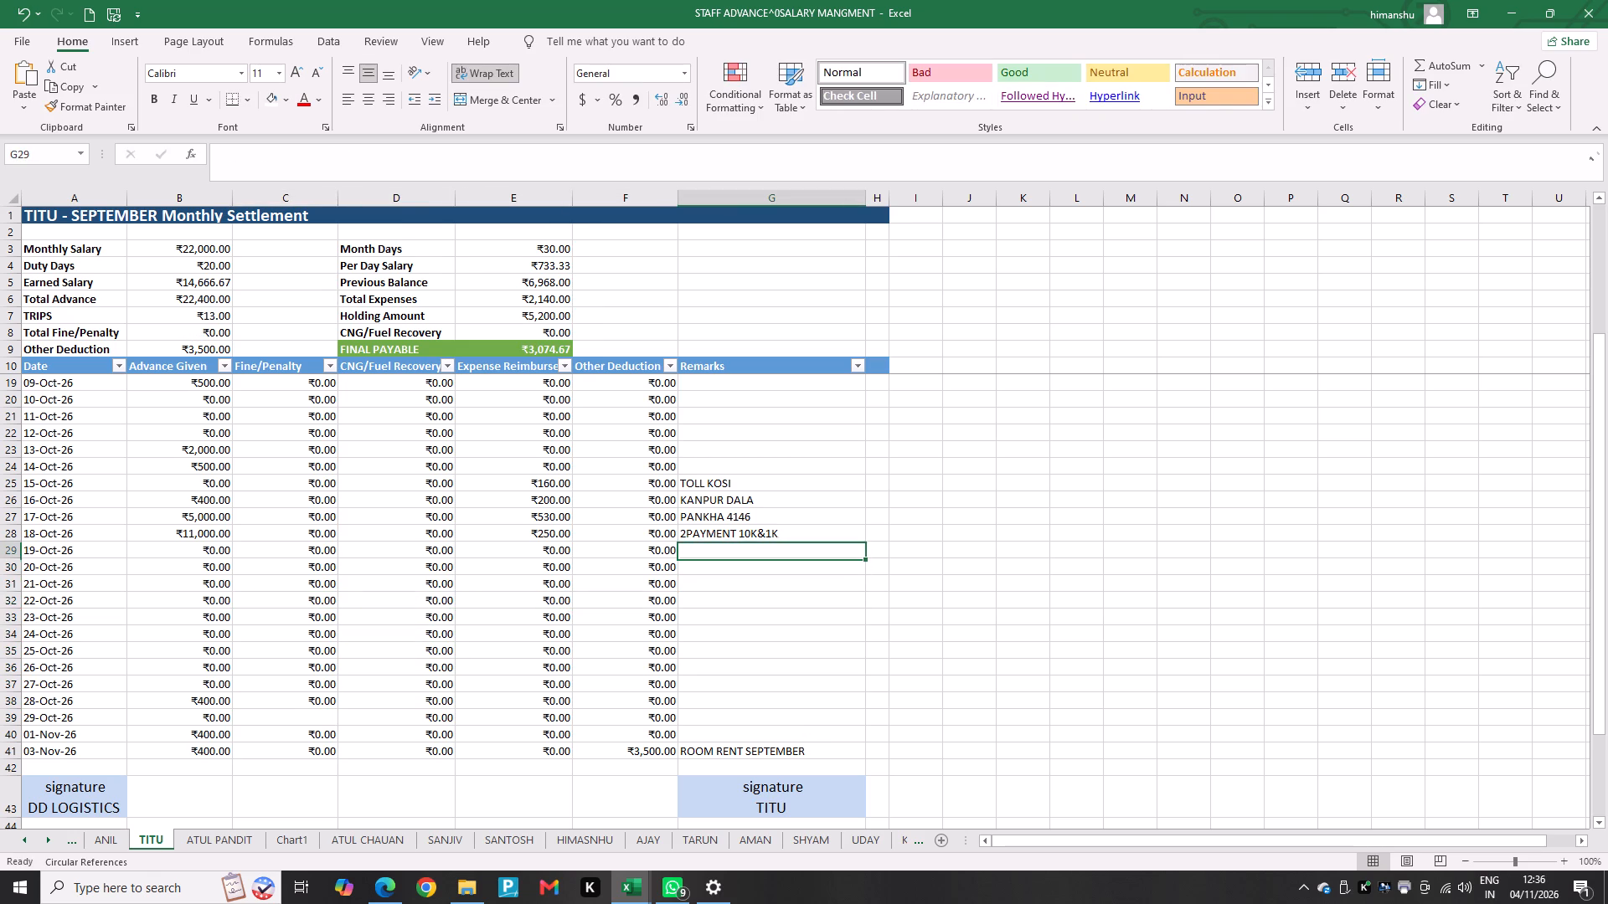
pyautogui.press('Up')
pyautogui.press('Up')
pyautogui.press('BackSpace')
pyautogui.press('Up')
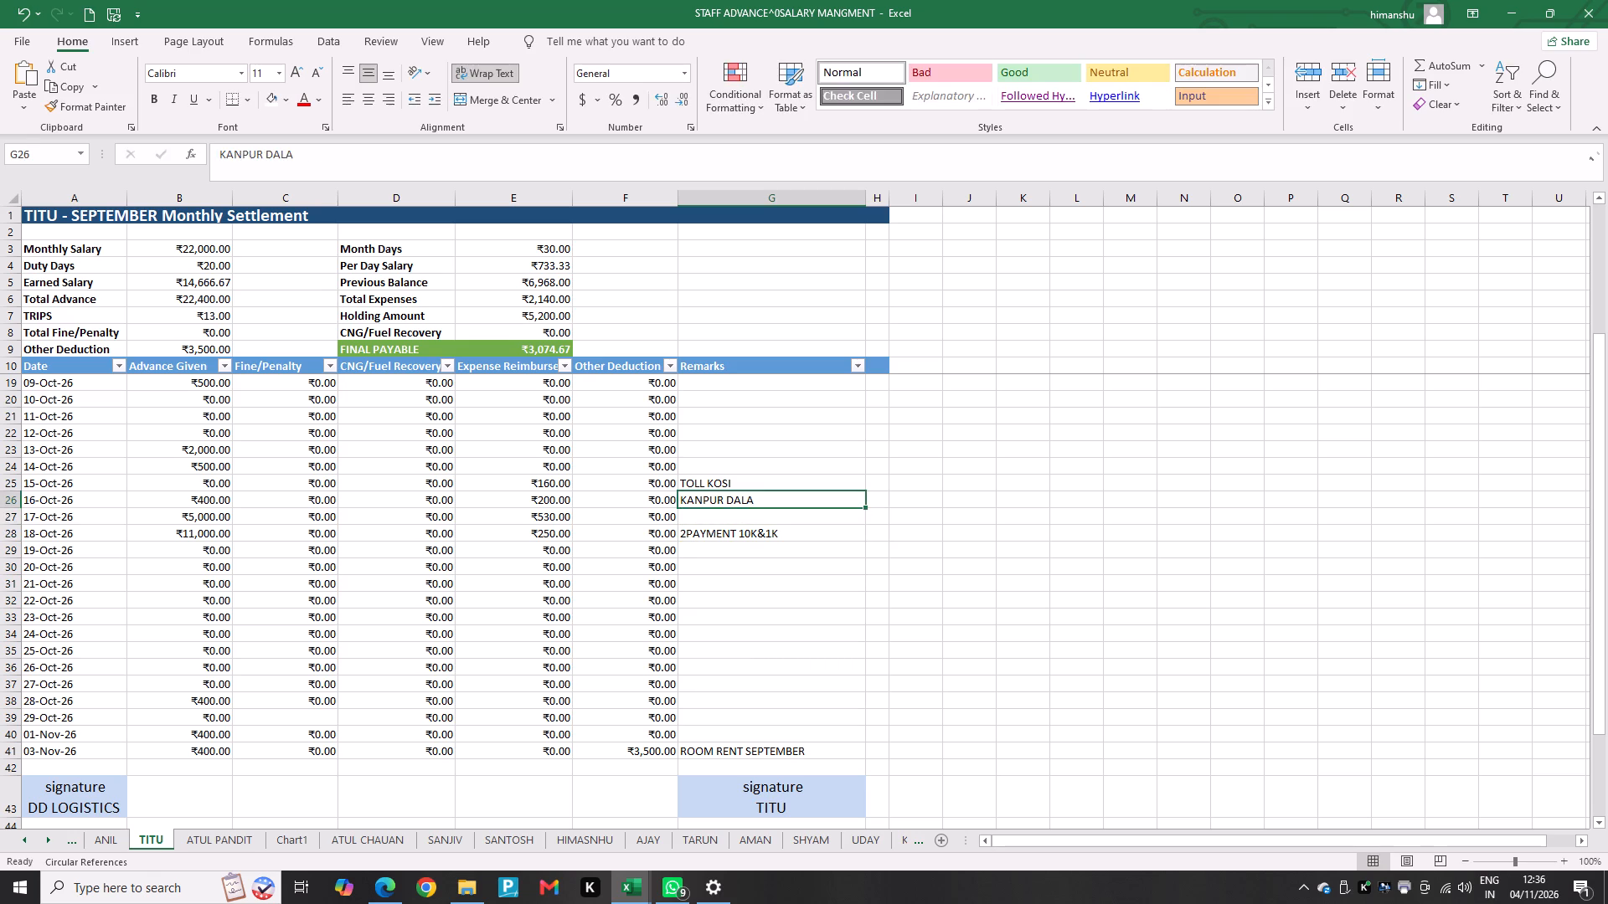
pyautogui.press('BackSpace')
pyautogui.press('Up')
pyautogui.press('BackSpace')
# Set the Expense Reimbursed amounts for 15-Oct-26, 16-Oct-26 and 17-Oct-26 in TITU's settlement to 0.
pyautogui.press('Left')
pyautogui.press('Left')
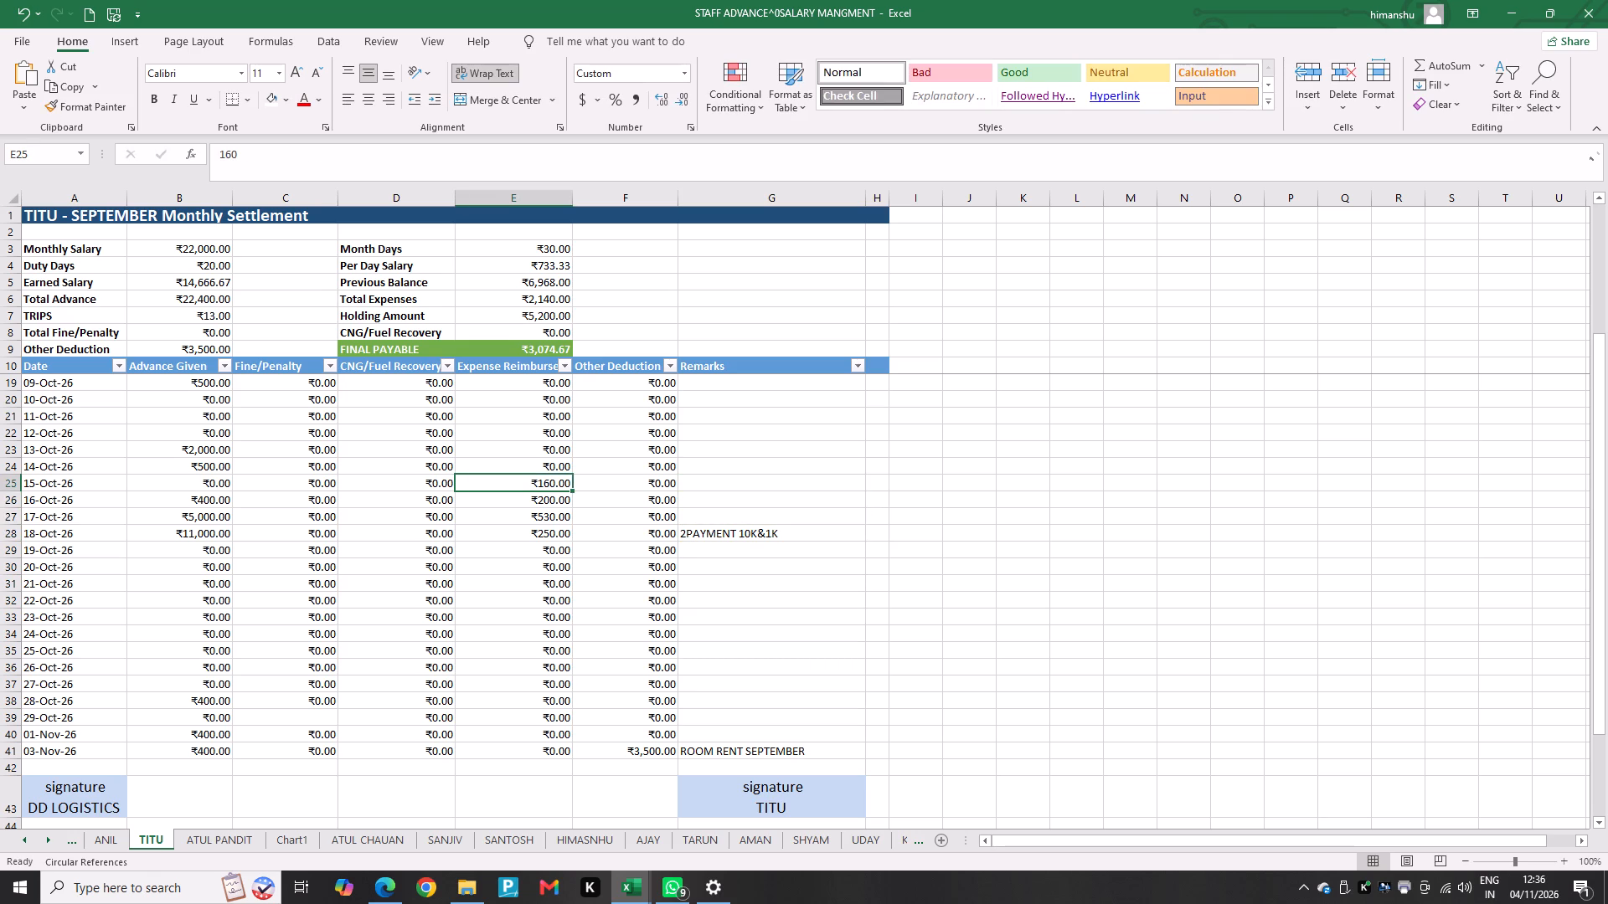
pyautogui.press('0')
pyautogui.press('Down')
pyautogui.press('0')
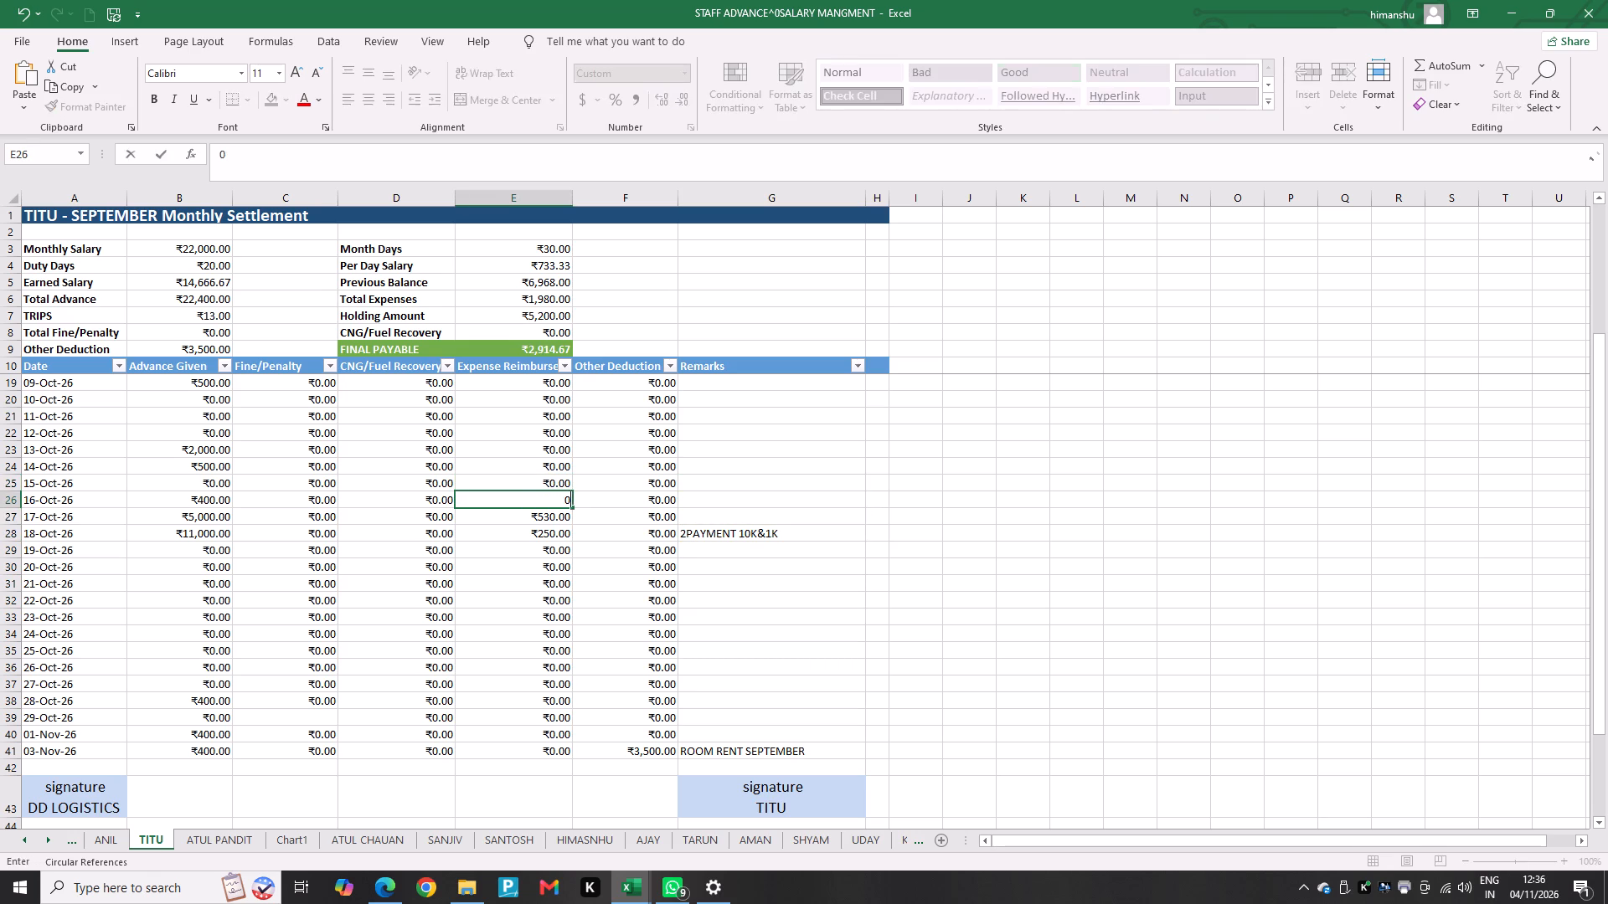
pyautogui.press('Down')
pyautogui.press('0')
pyautogui.press('Up')
# Set the 06-Oct-26 Expense Reimbursed in TITU's settlement to 0 and clear that row's remark.
pyautogui.press('Up')
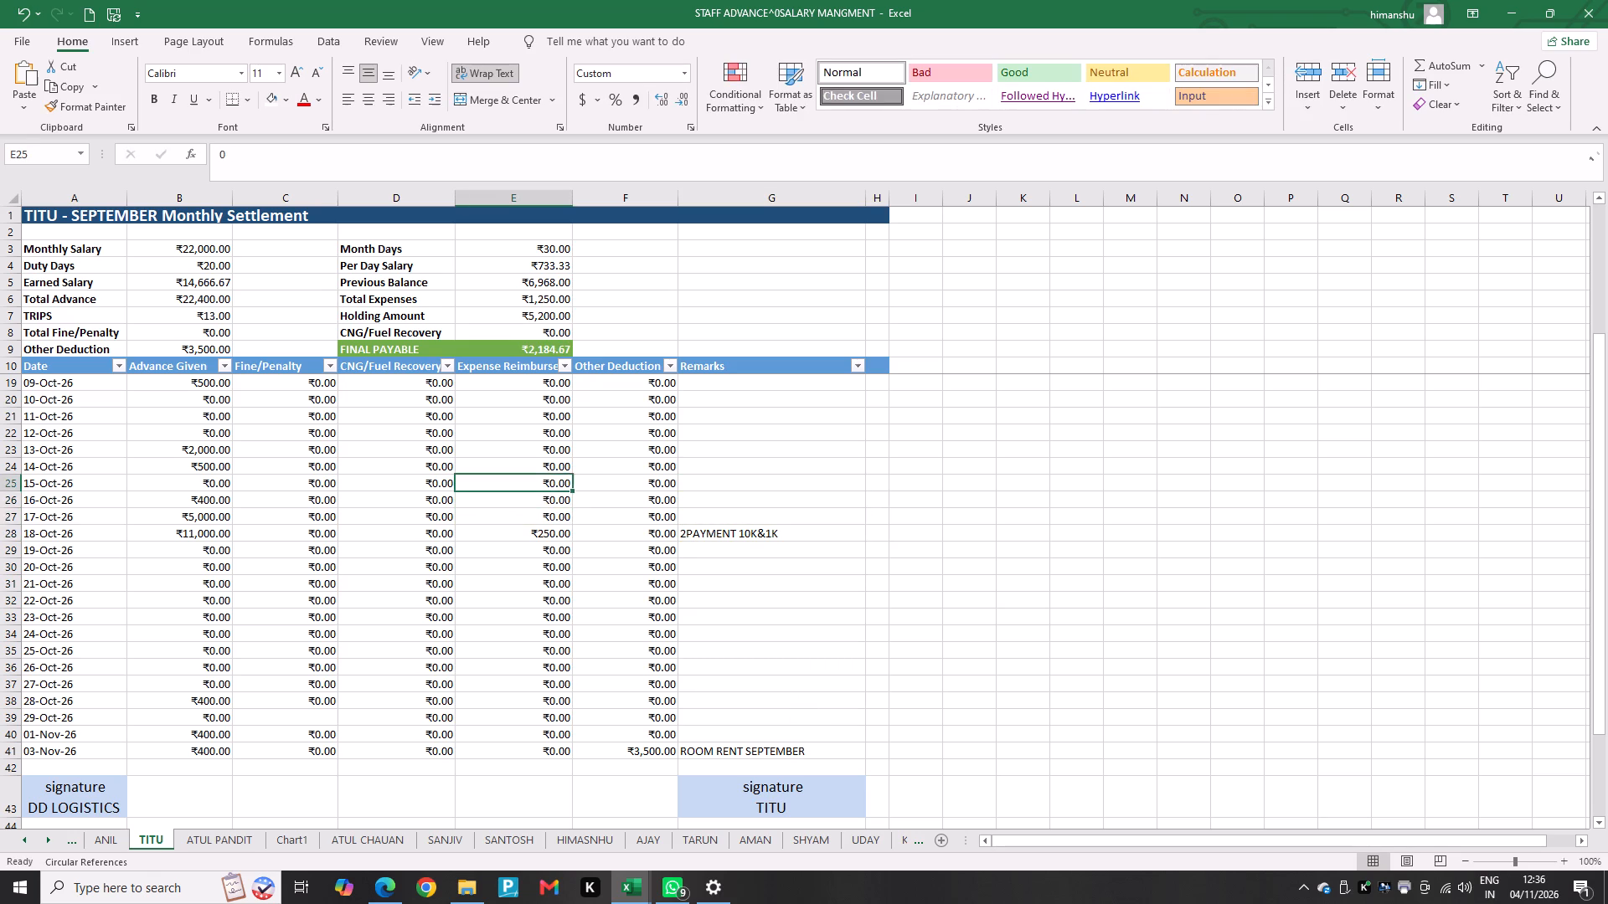
pyautogui.press('Up')
pyautogui.press('Up')
pyautogui.press('Up')
pyautogui.press('Up')
pyautogui.press('Up')
pyautogui.press('Up')
pyautogui.press('Up')
pyautogui.press('Up')
pyautogui.press('Up')
pyautogui.press('Up')
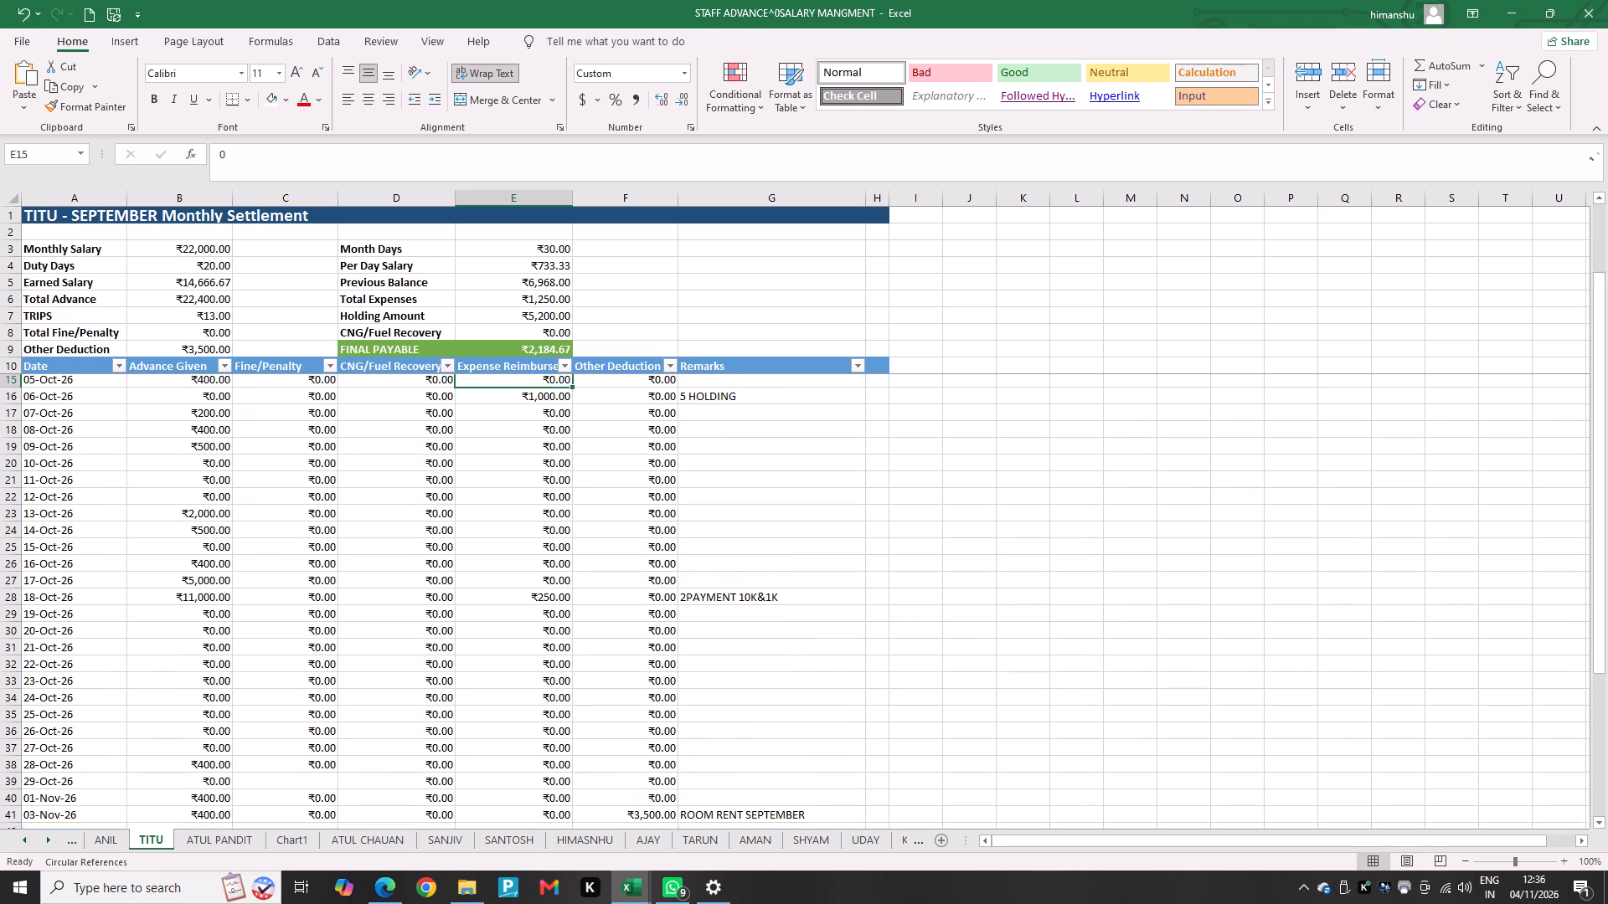
pyautogui.press('Up')
pyautogui.press('Down')
pyautogui.press('Down')
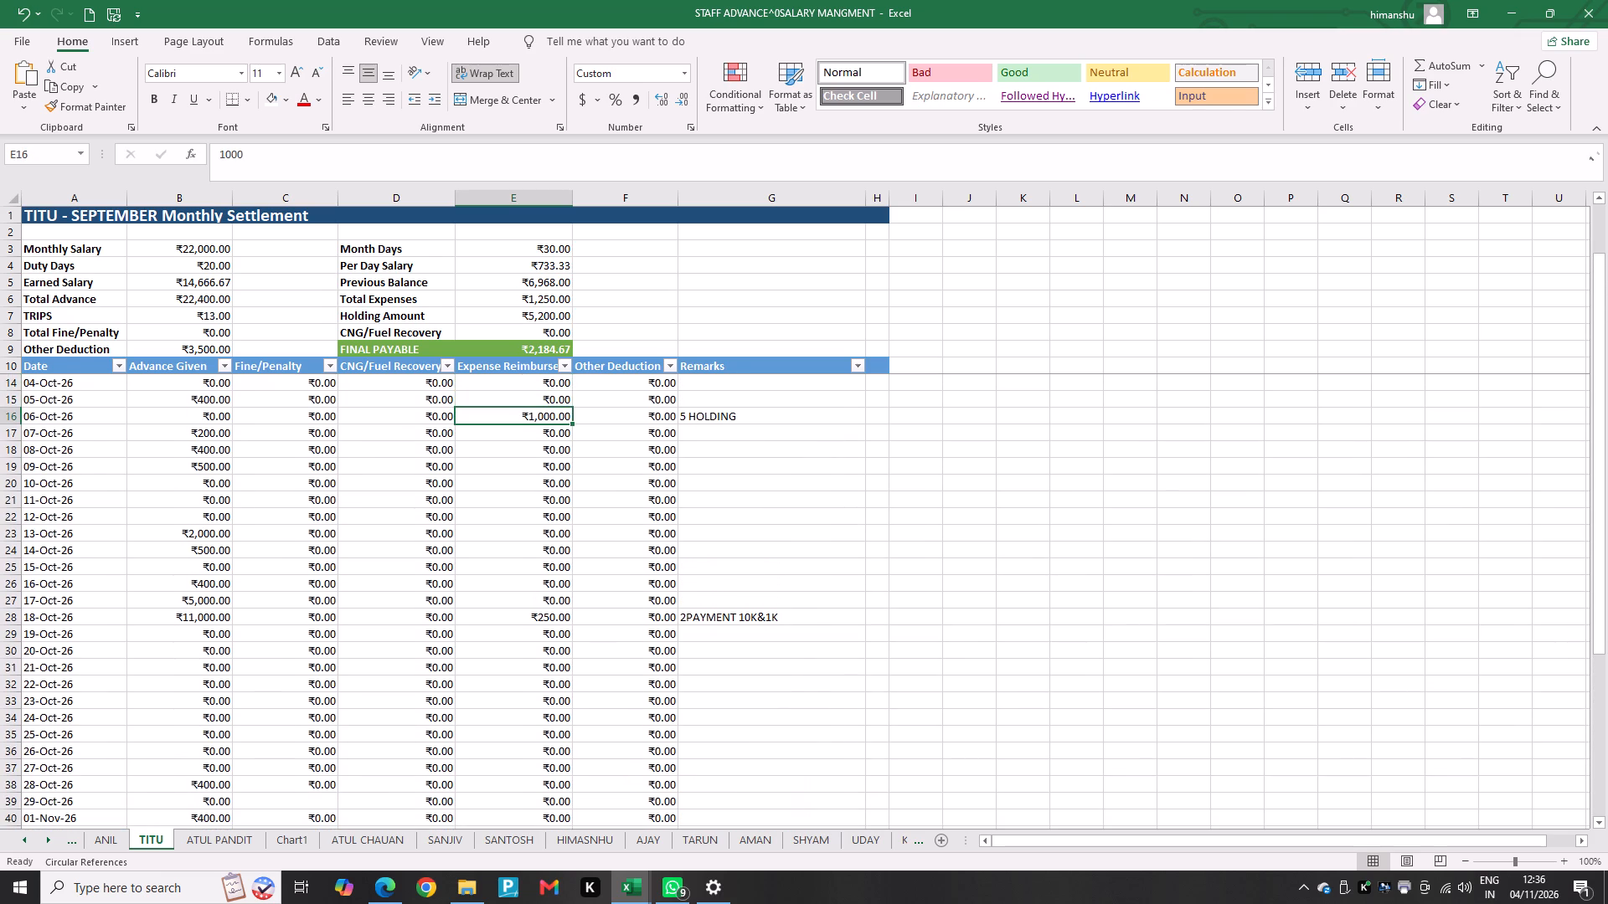
pyautogui.press('0')
pyautogui.press('Right')
pyautogui.press('Right')
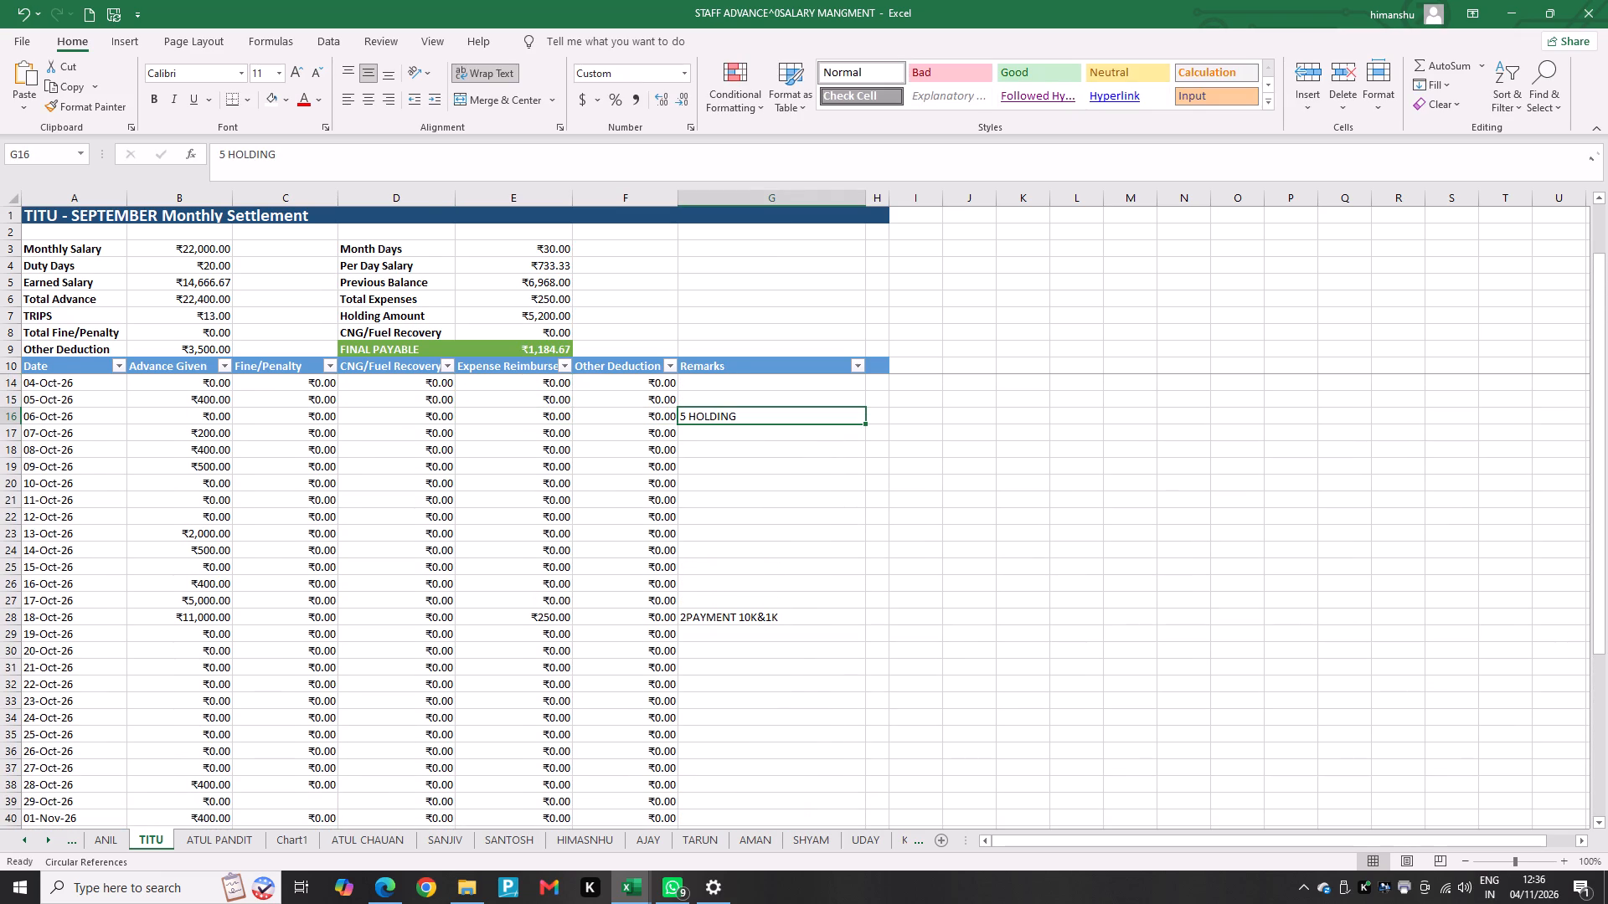
pyautogui.press('BackSpace')
# Review the Expense Reimbursed entries from 05-Oct-26 back to the start of TITU's settlement.
pyautogui.press('Left')
pyautogui.press('Left')
pyautogui.press('Left')
pyautogui.press('Up')
pyautogui.press('Right')
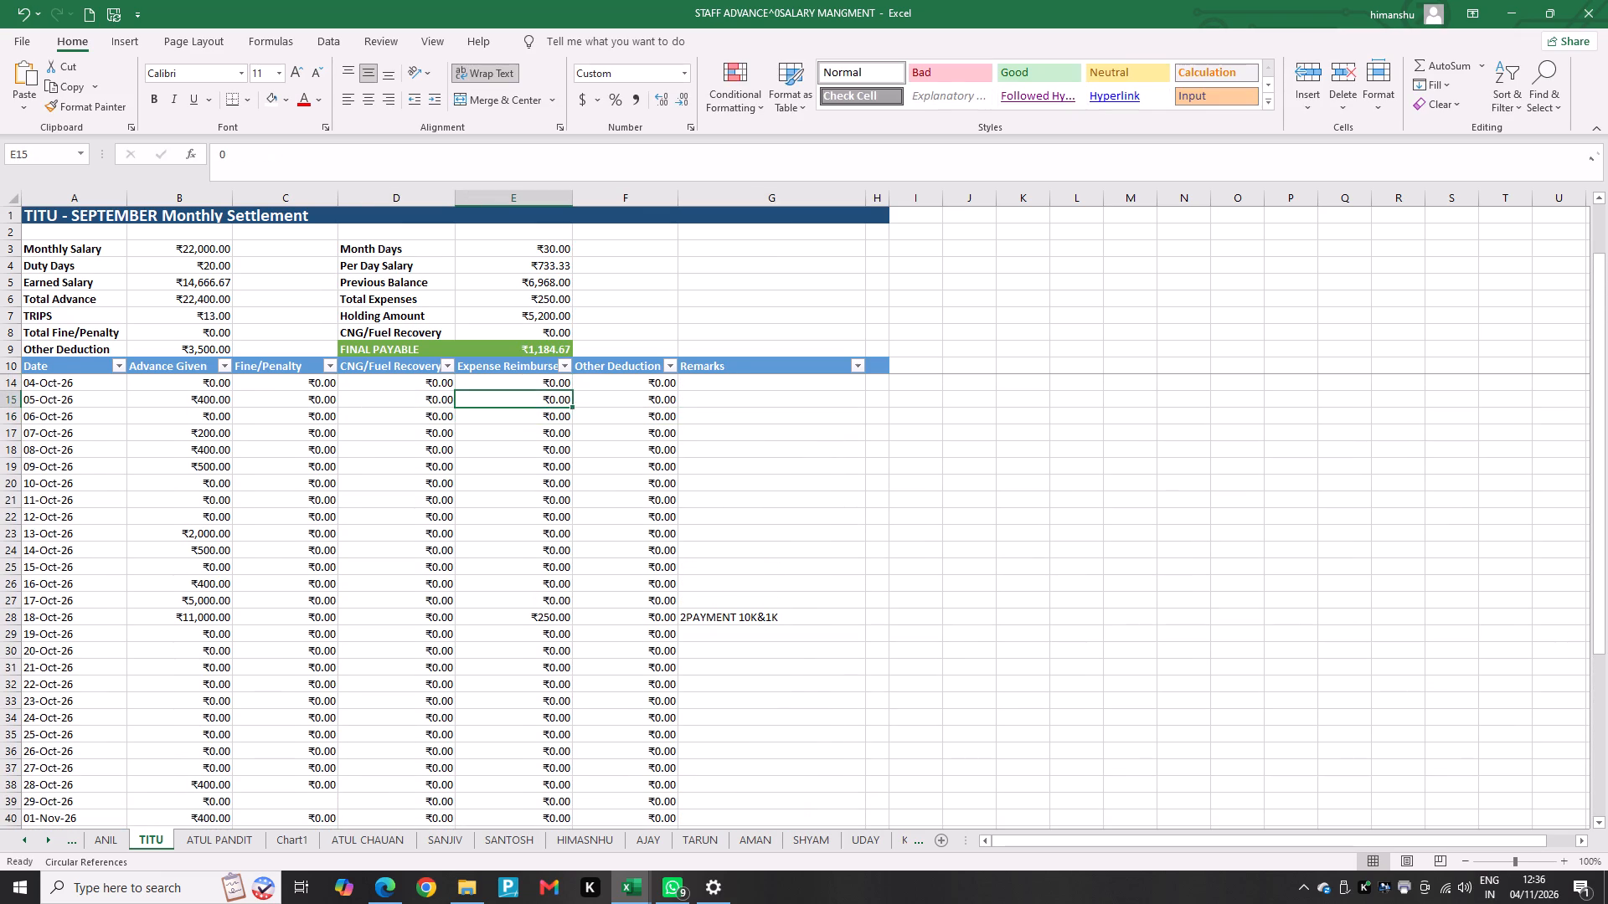
pyautogui.press('Up')
pyautogui.press('Up')
pyautogui.press('Up')
pyautogui.press('Up')
pyautogui.press('Up')
pyautogui.press('Up')
pyautogui.press('Up')
pyautogui.press('Down')
pyautogui.press('Down')
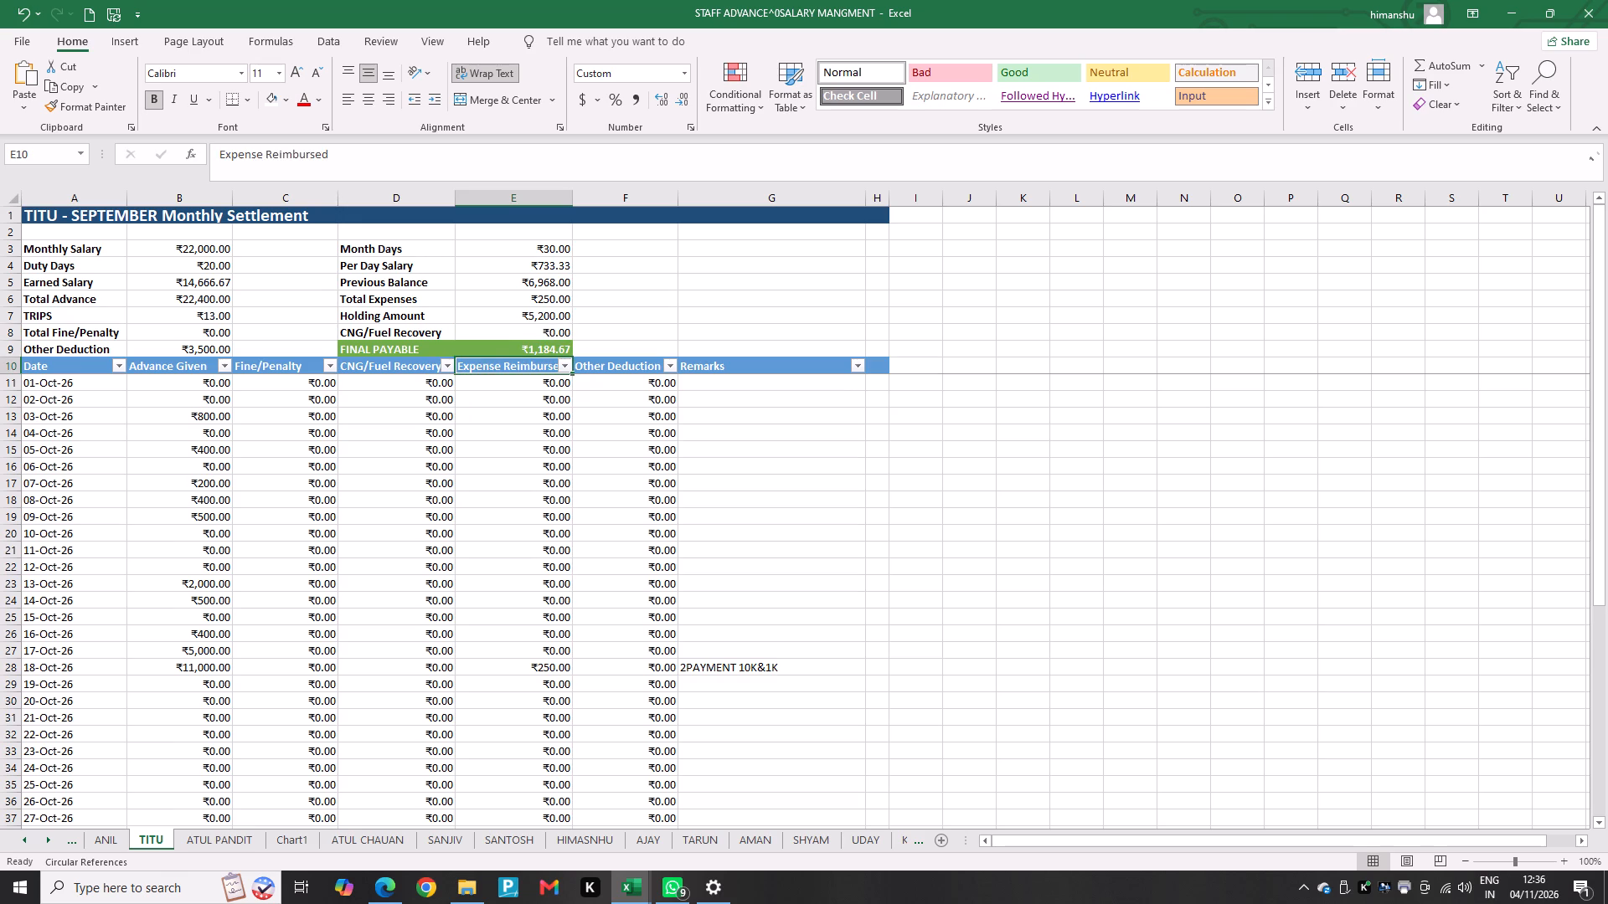
# Examine the Advance Given entries in TITU's settlement from 01-Oct-26 through 18-Oct-26.
pyautogui.press('Left')
pyautogui.press('Left')
pyautogui.press('Left')
pyautogui.press('Left')
pyautogui.press('Down')
pyautogui.press('Down')
pyautogui.press('Down')
pyautogui.press('Down')
pyautogui.press('Down')
pyautogui.press('Down')
pyautogui.press('Down')
pyautogui.press('Down')
pyautogui.press('Right')
pyautogui.press('Up')
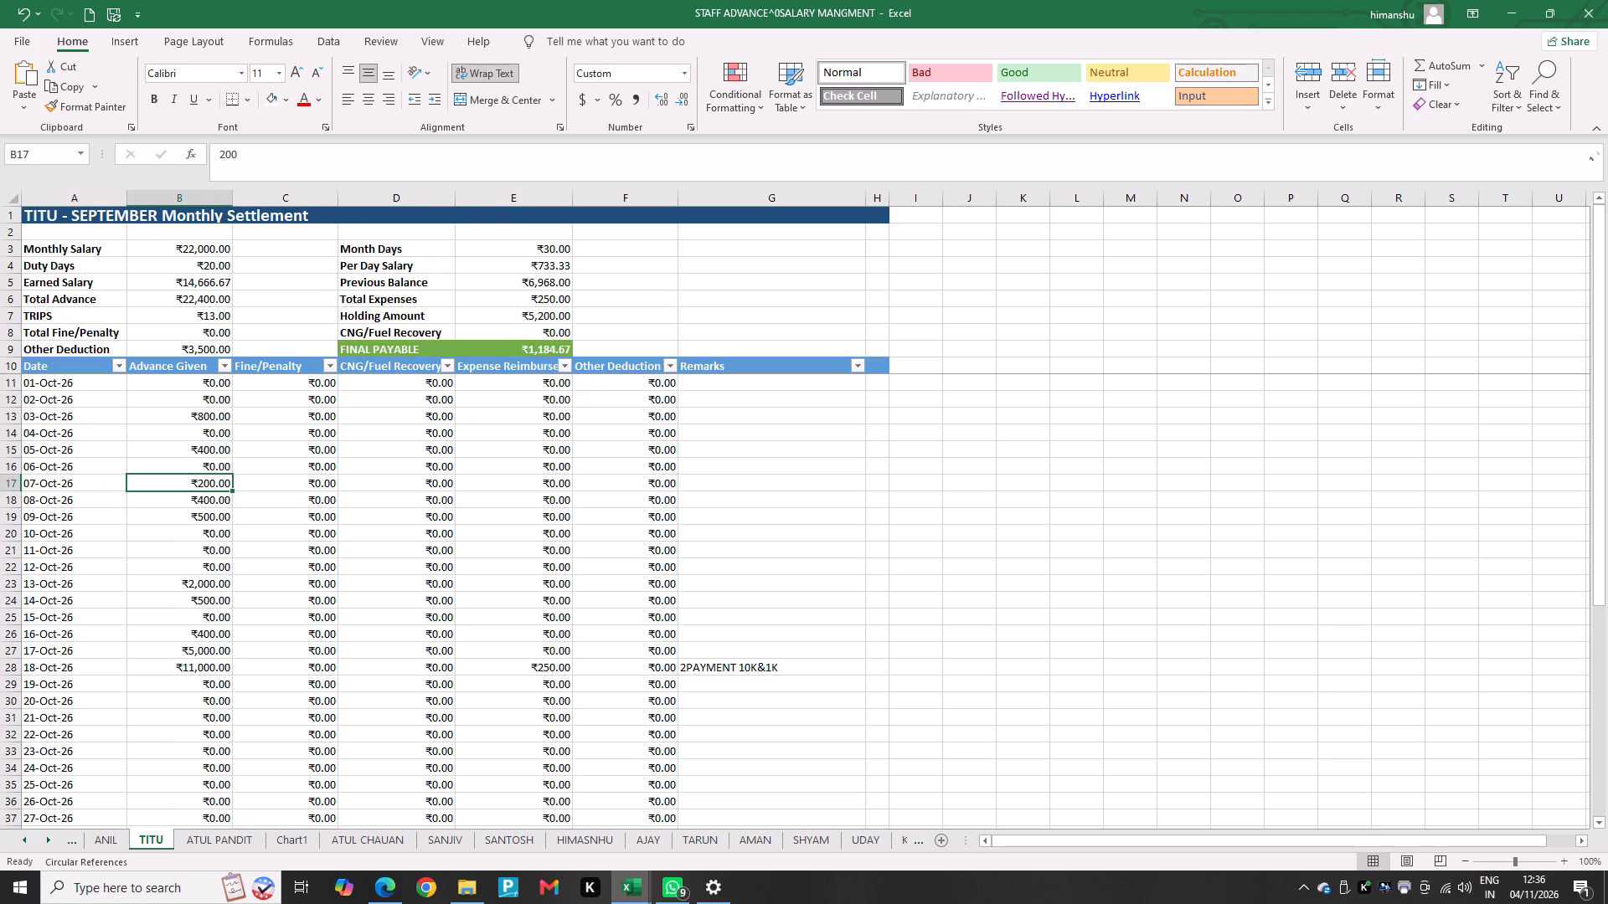
pyautogui.press('Down')
pyautogui.press('Down')
pyautogui.press('Down')
pyautogui.press('Down')
pyautogui.press('Down')
pyautogui.press('Down')
pyautogui.press('Down')
pyautogui.press('Down')
pyautogui.press('Down')
pyautogui.press('Down')
pyautogui.press('Down')
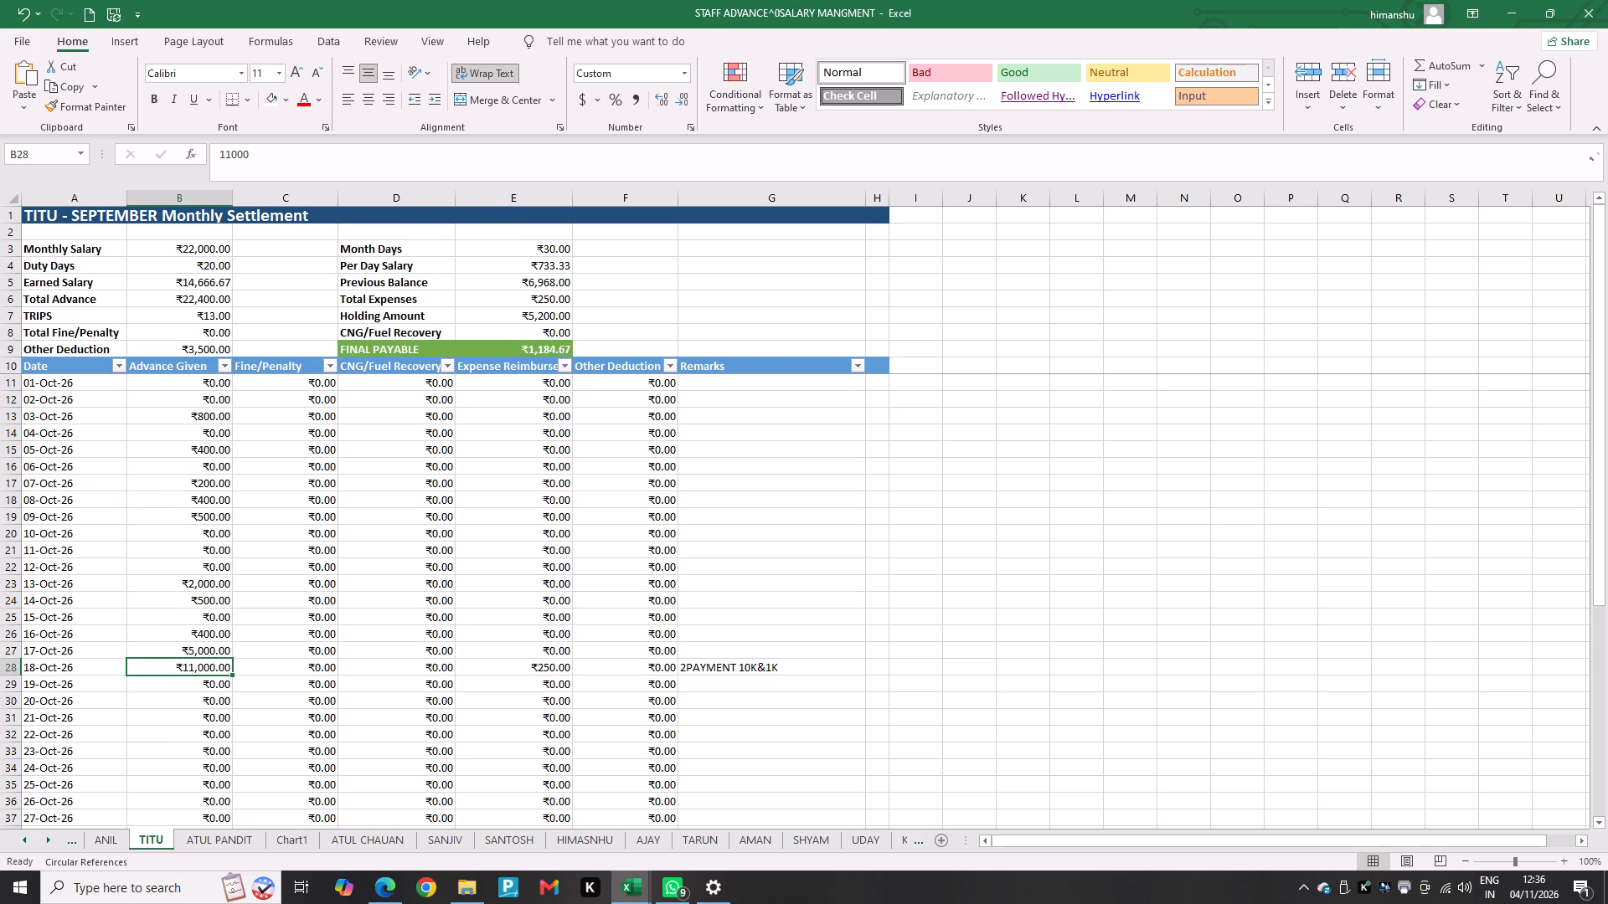
# Consult TITU's advances in the MIS workbook and recheck the Advance Given entries in the settlement against them.
pyautogui.hotkey('alt', 'Tab')
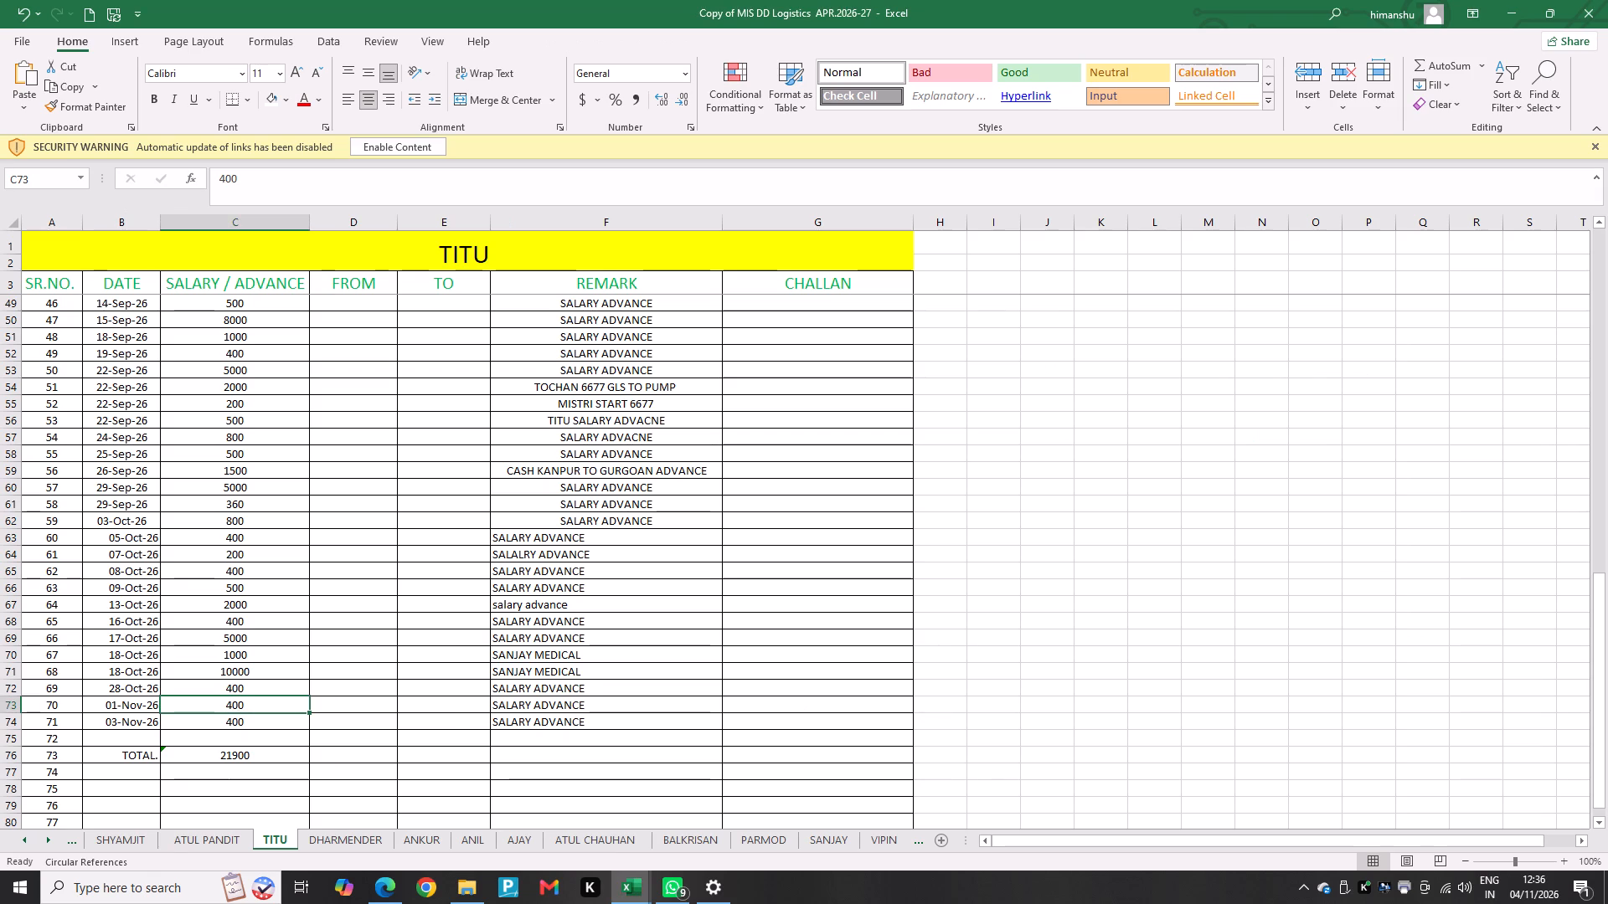
pyautogui.hotkey('alt', 'Tab')
pyautogui.press('Up')
pyautogui.press('Up')
pyautogui.press('Up')
pyautogui.press('Up')
pyautogui.press('Up')
pyautogui.press('Up')
pyautogui.press('Up')
pyautogui.press('Up')
pyautogui.press('Up')
pyautogui.press('Up')
pyautogui.press('Up')
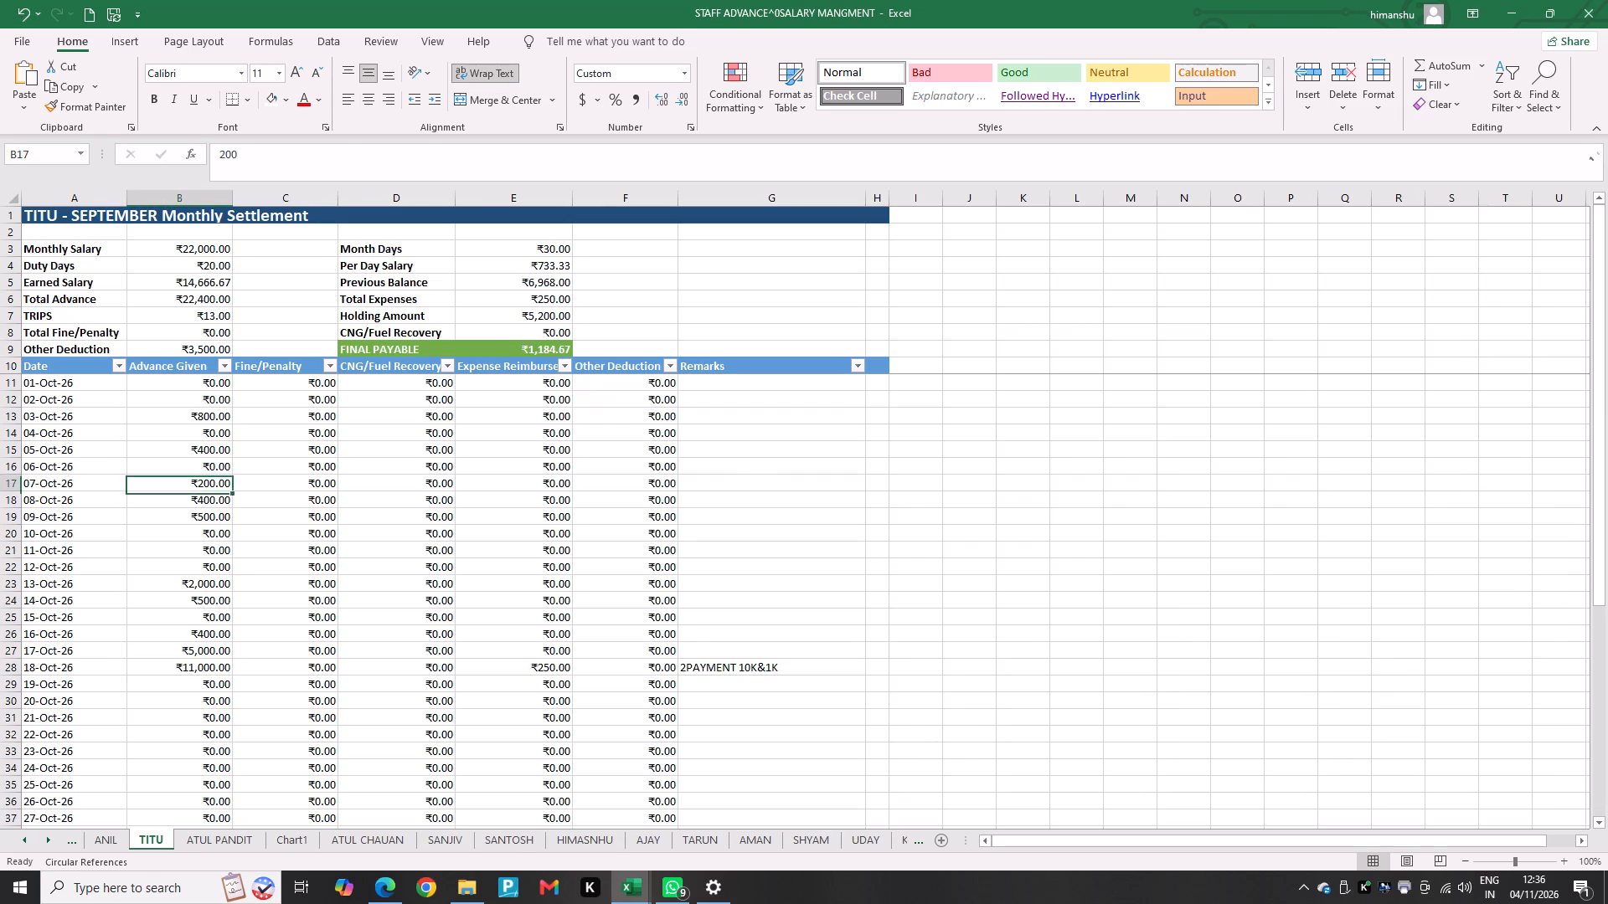
pyautogui.press('Up')
pyautogui.press('Up')
pyautogui.press('Up')
pyautogui.press('Up')
pyautogui.press('Up')
pyautogui.press('Up')
pyautogui.press('Up')
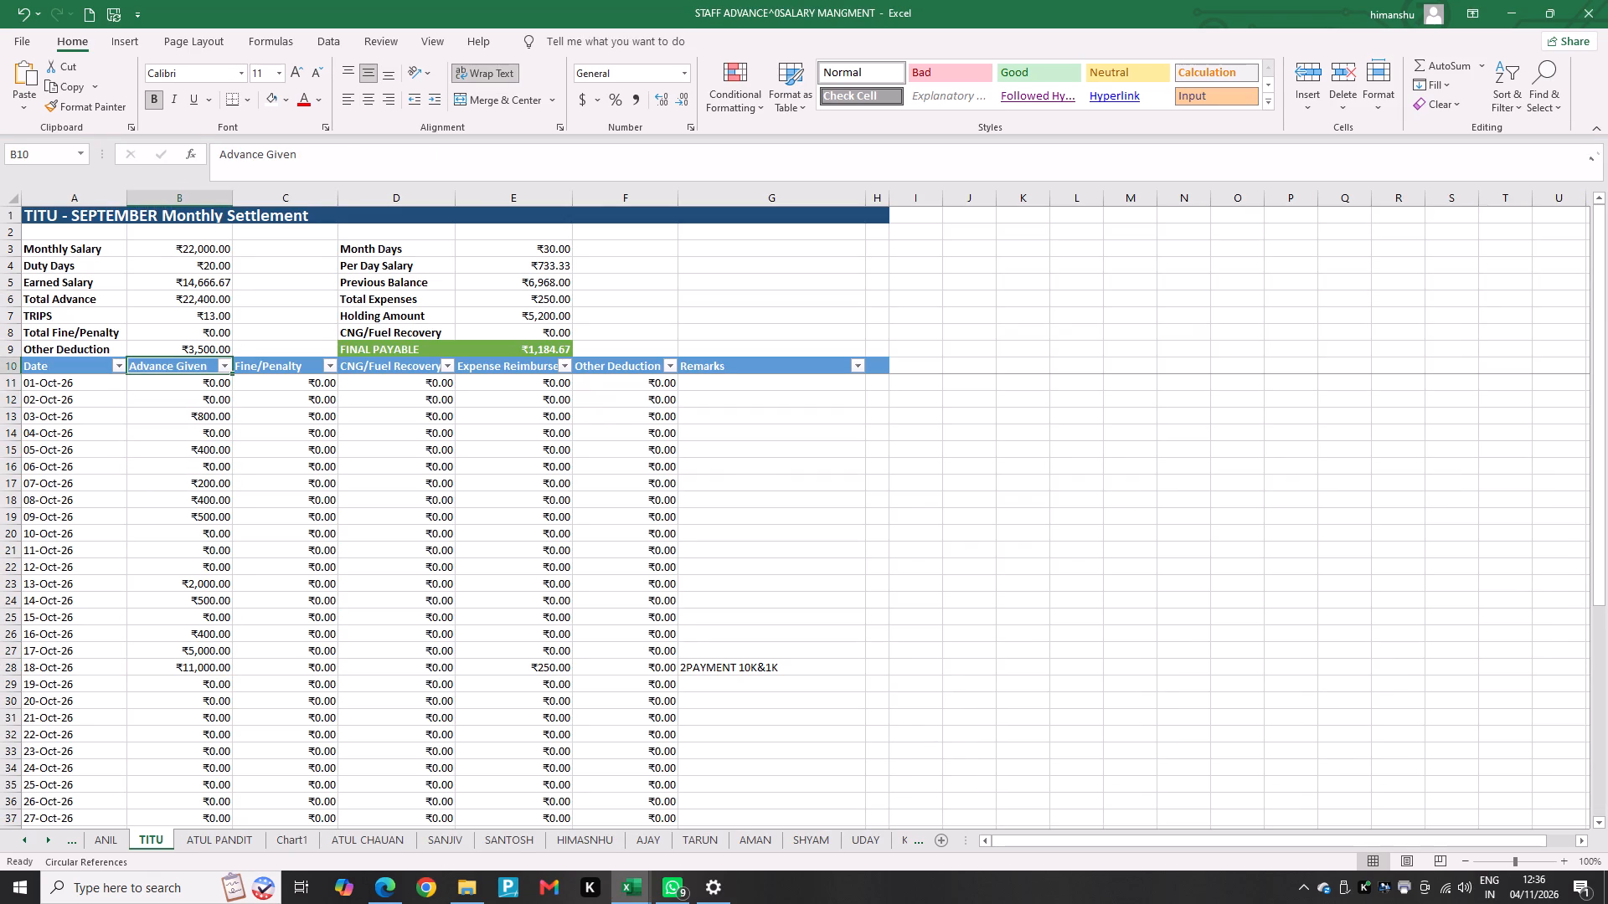
pyautogui.press('Down')
pyautogui.press('Down')
pyautogui.press('Down')
pyautogui.press('Down')
pyautogui.press('Down')
pyautogui.press('Down')
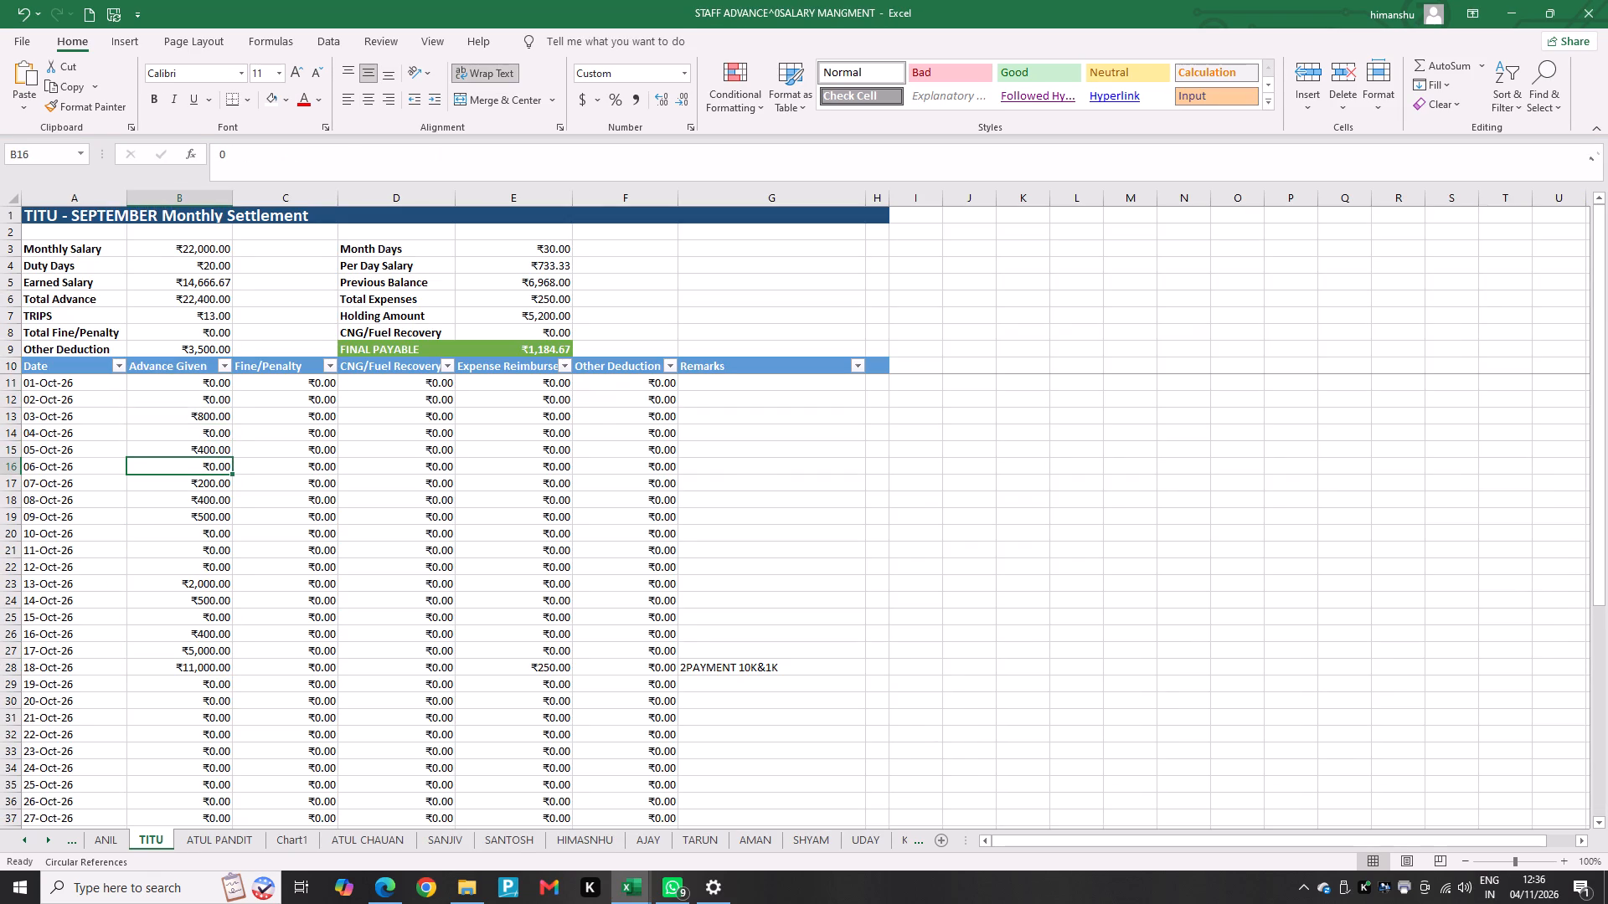
pyautogui.press('Down')
pyautogui.press('Down')
pyautogui.press('Up')
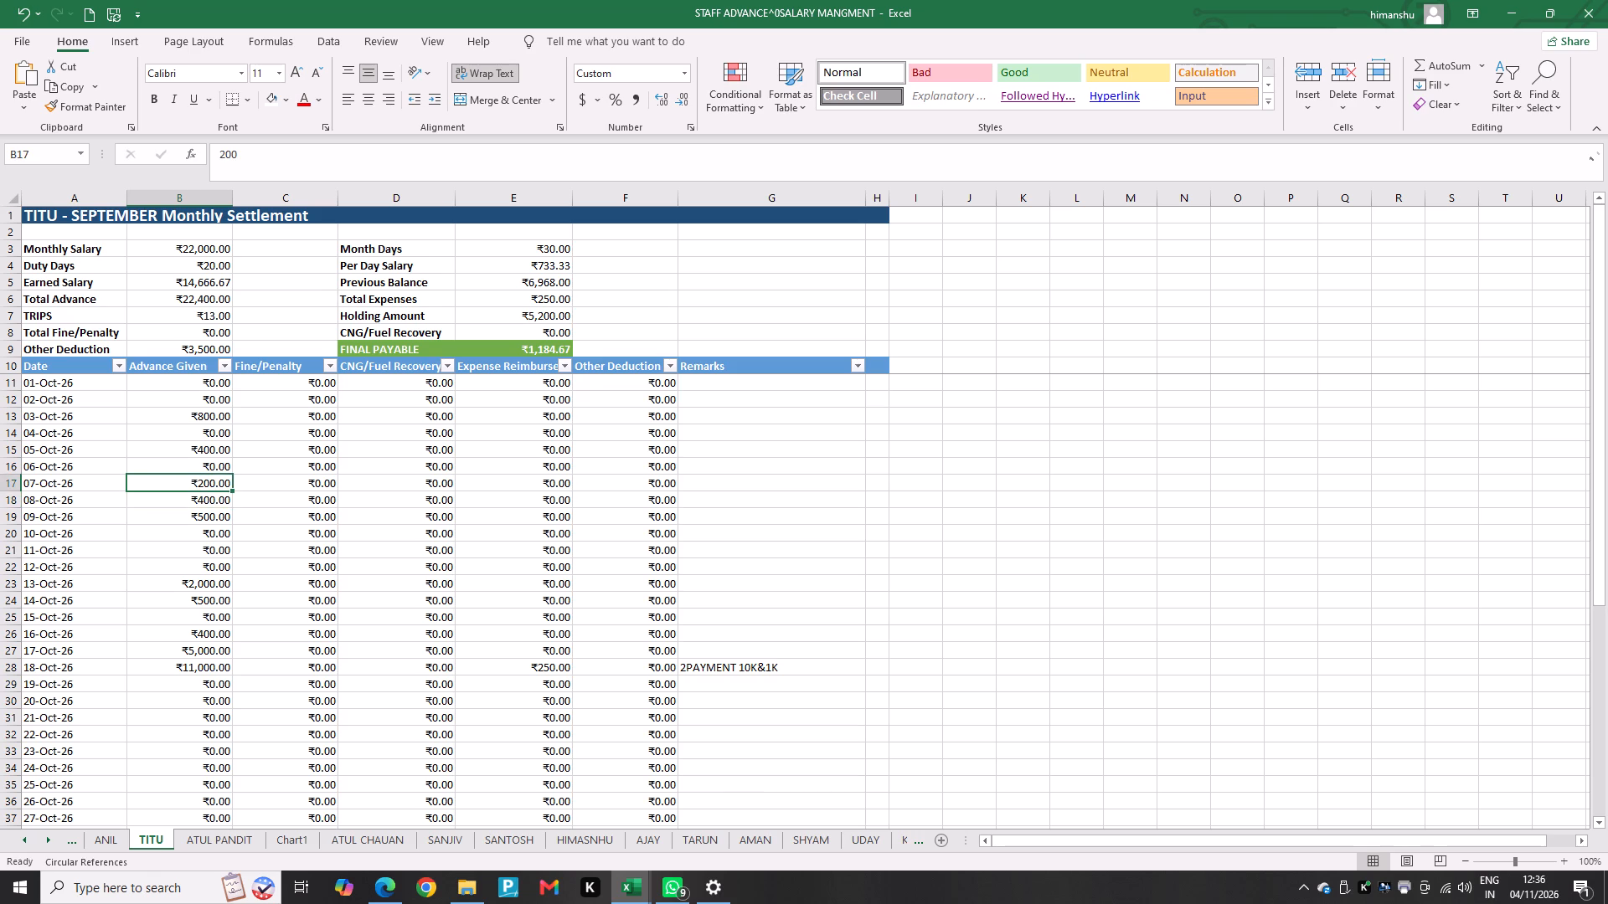
# Switch to the MIS workbook and inspect the formula behind TITU's advance total.
pyautogui.hotkey('alt', 'Tab')
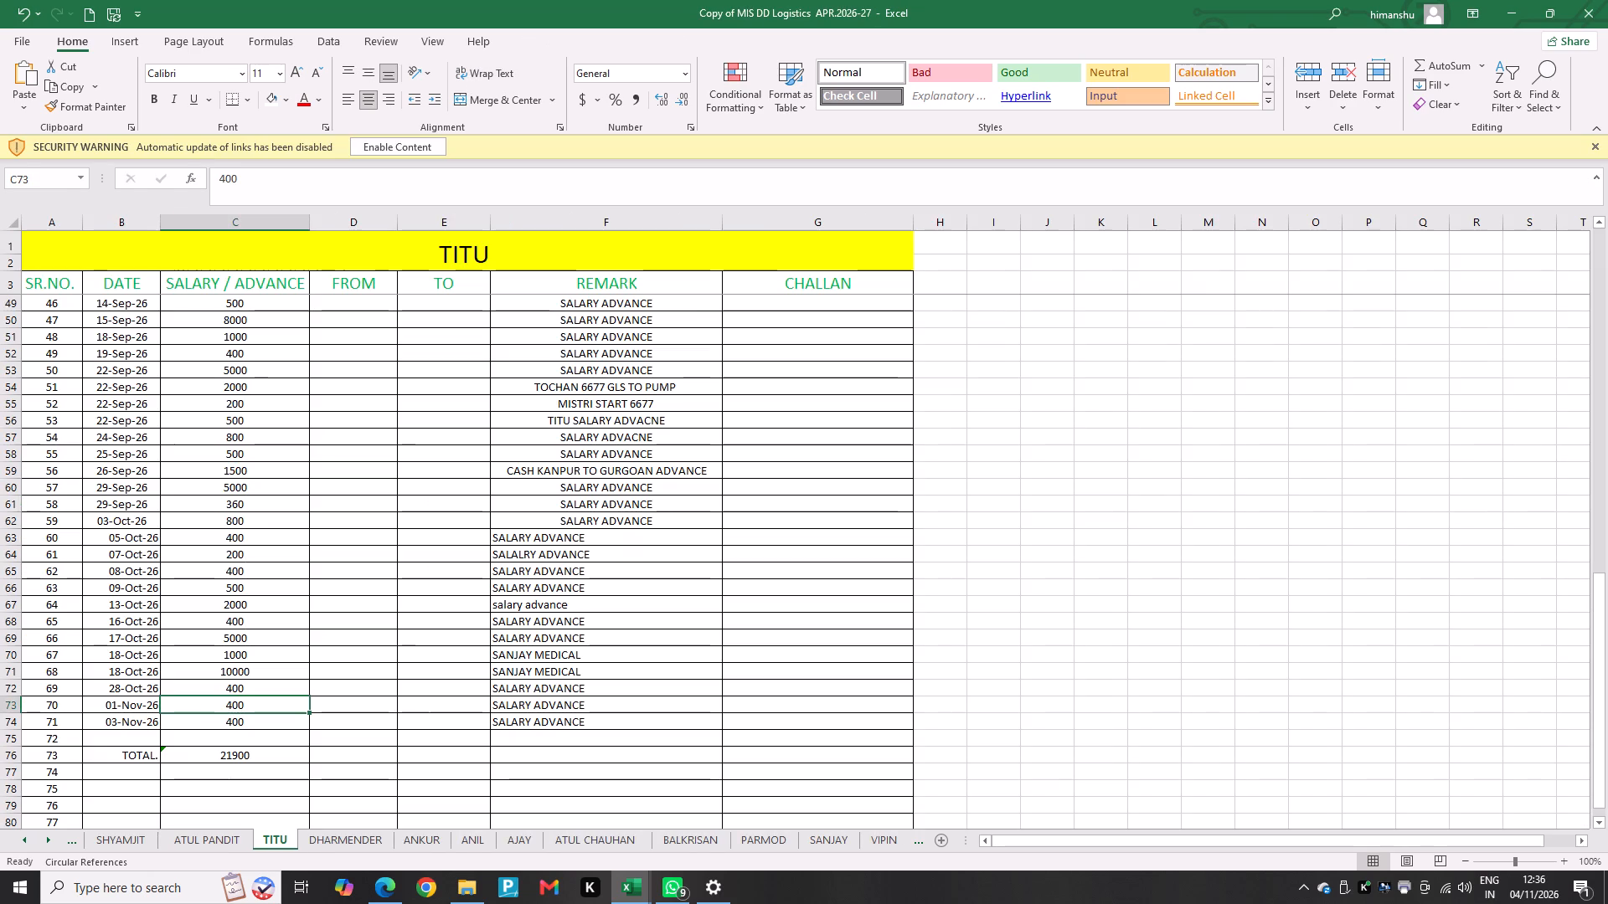
pyautogui.press('Up')
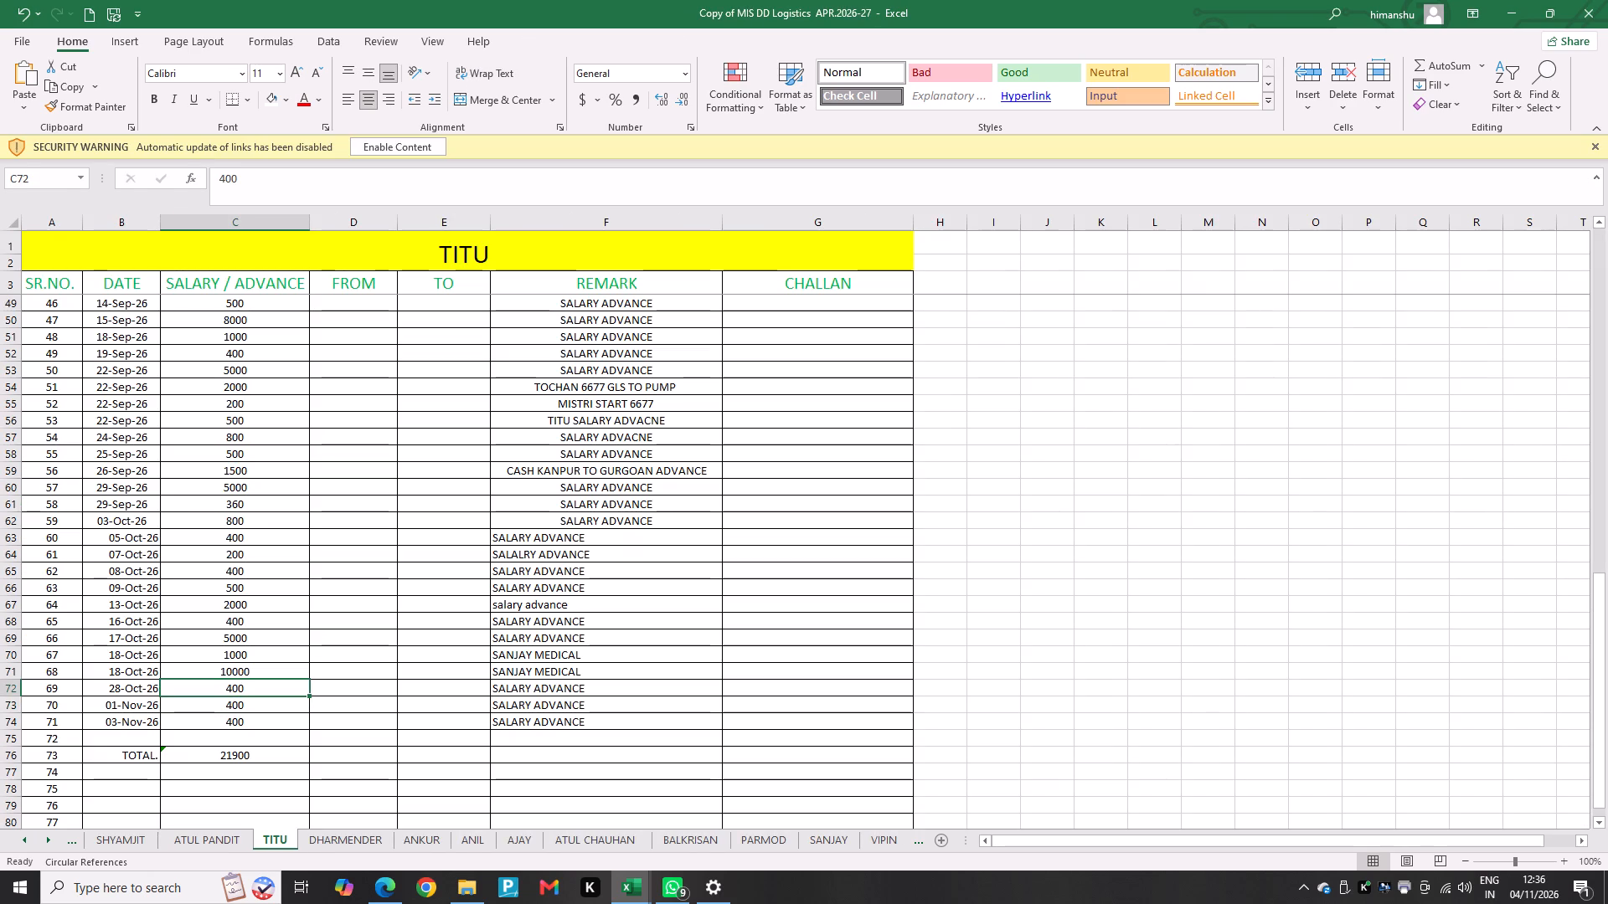
pyautogui.click(272, 753)
pyautogui.click(273, 752)
pyautogui.doubleClick(273, 752)
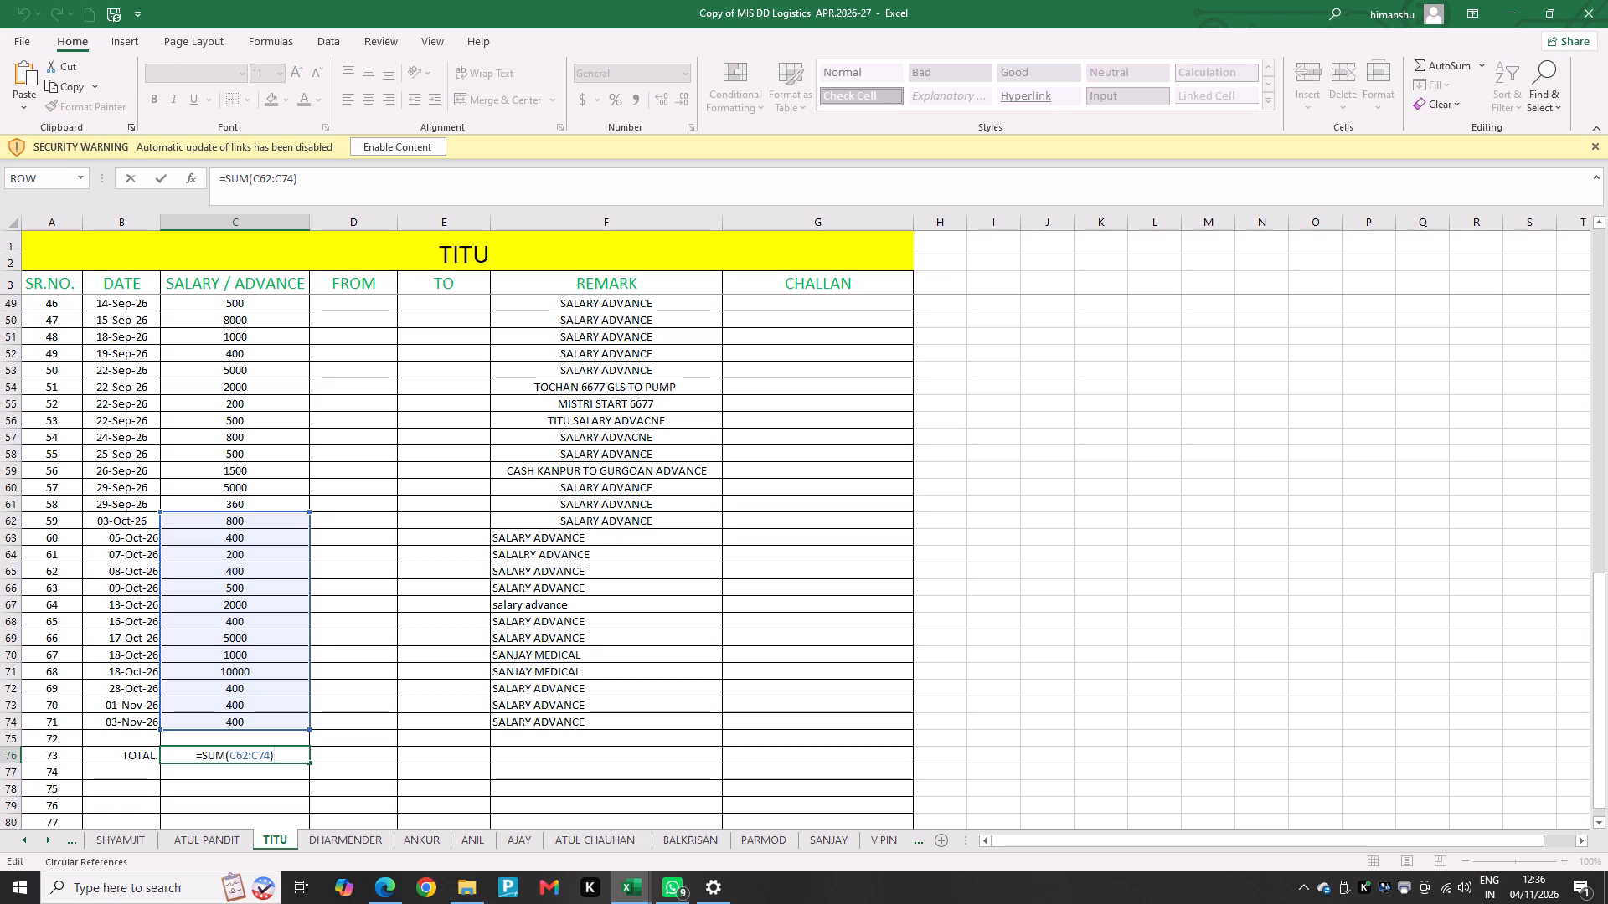
pyautogui.press('Return')
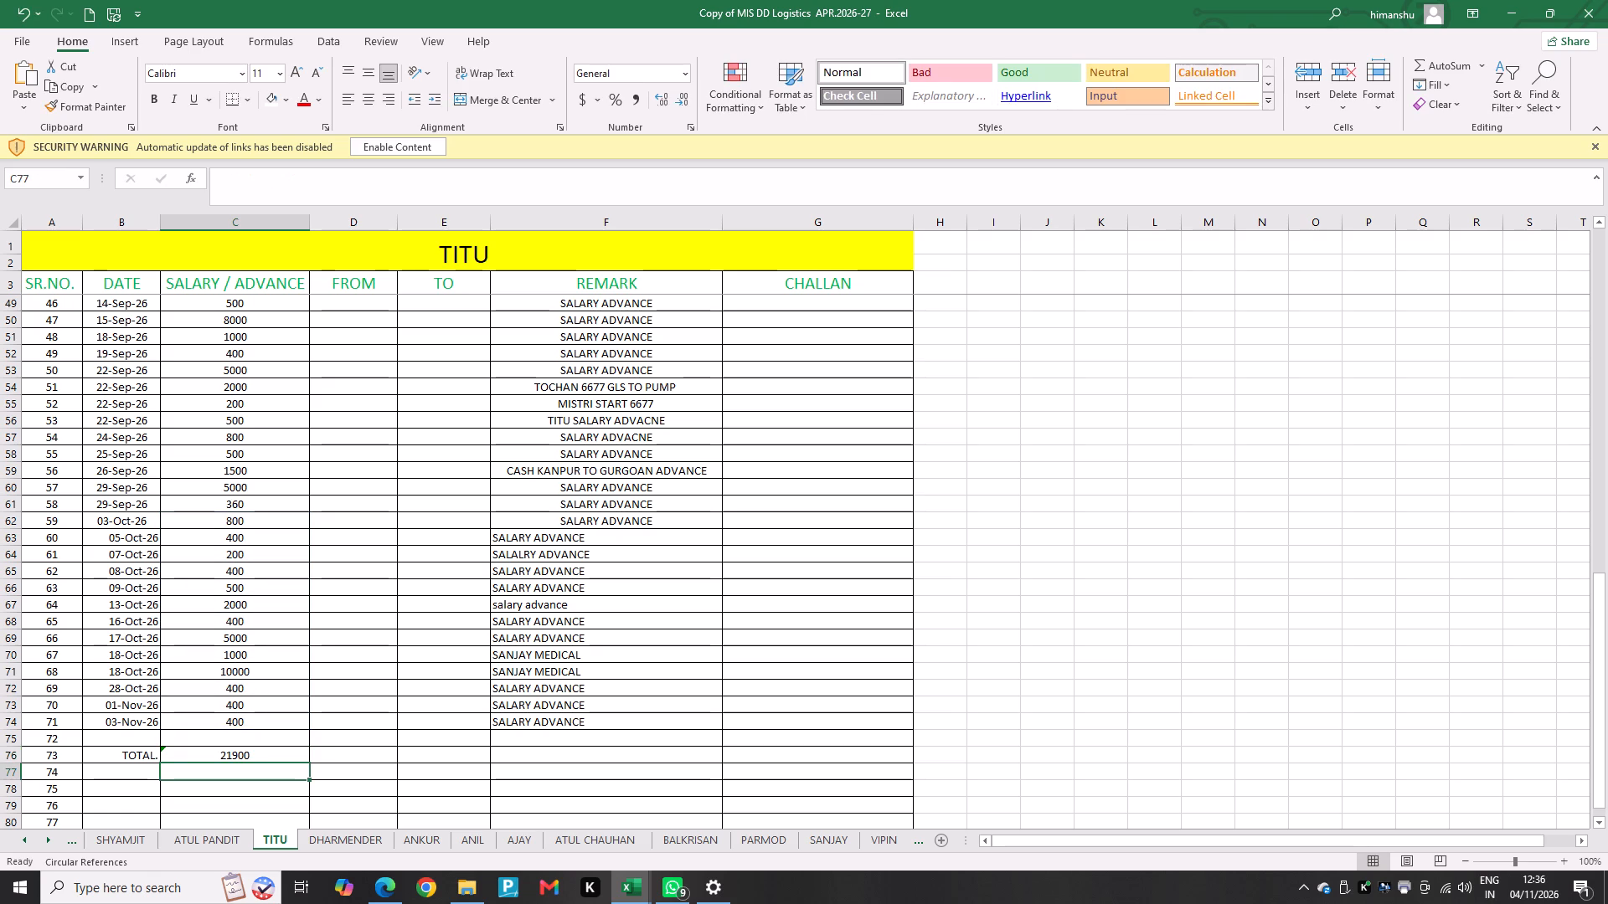
# Clear the advance total in the TOTAL row of TITU's MIS sheet.
pyautogui.click(225, 753)
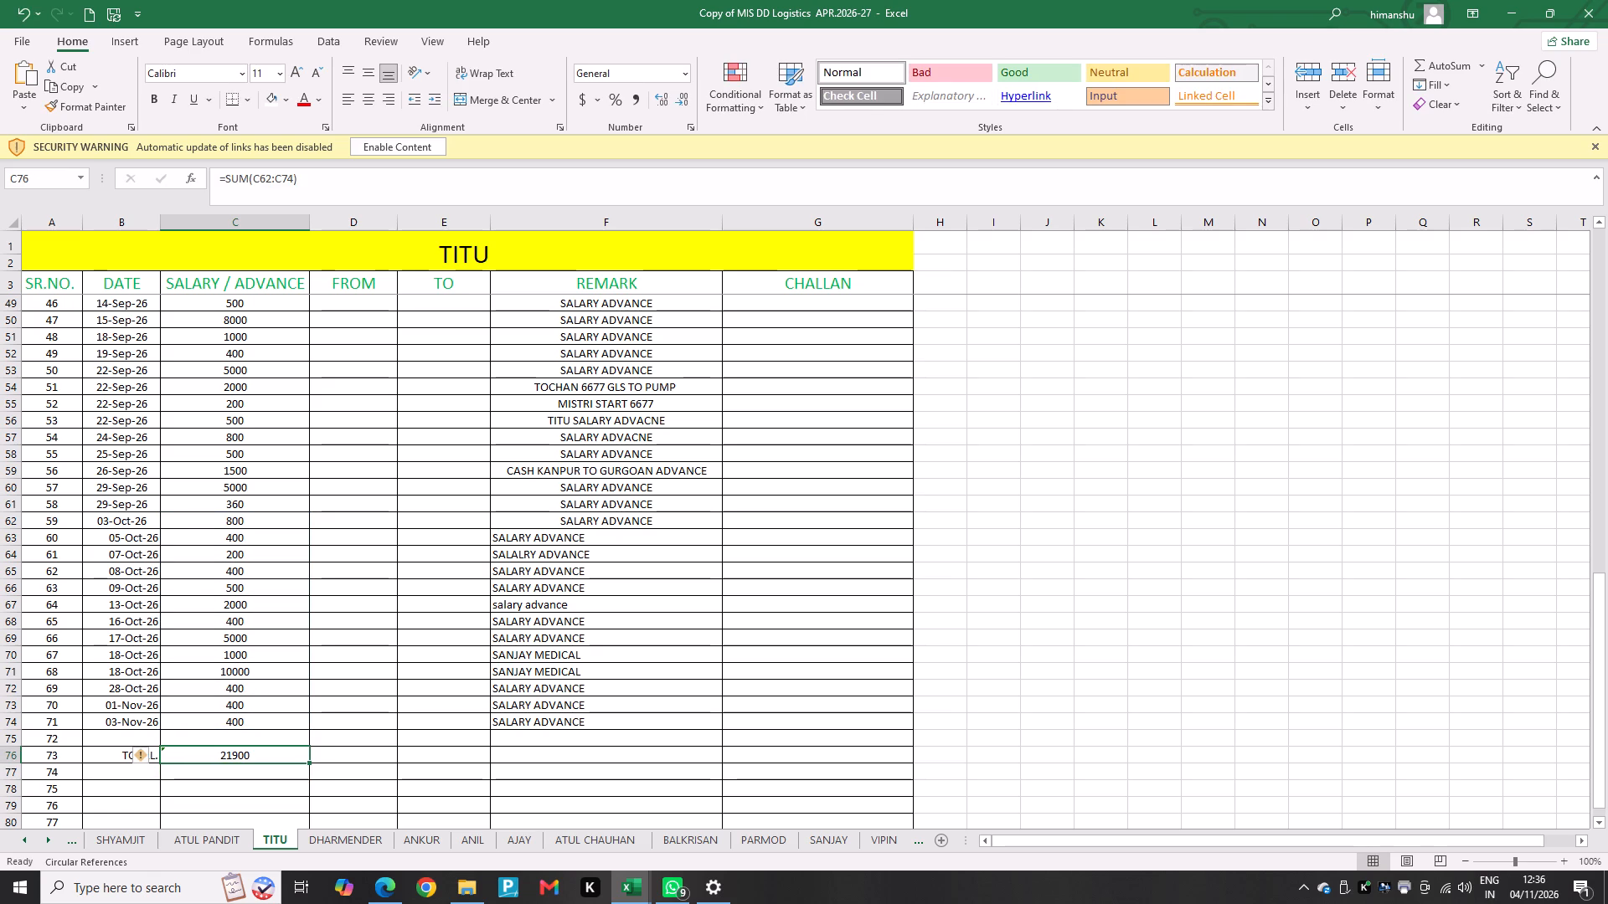
pyautogui.moveTo(269, 750); pyautogui.dragTo(244, 750)
pyautogui.press('BackSpace')
pyautogui.press('BackSpace')
pyautogui.press('BackSpace')
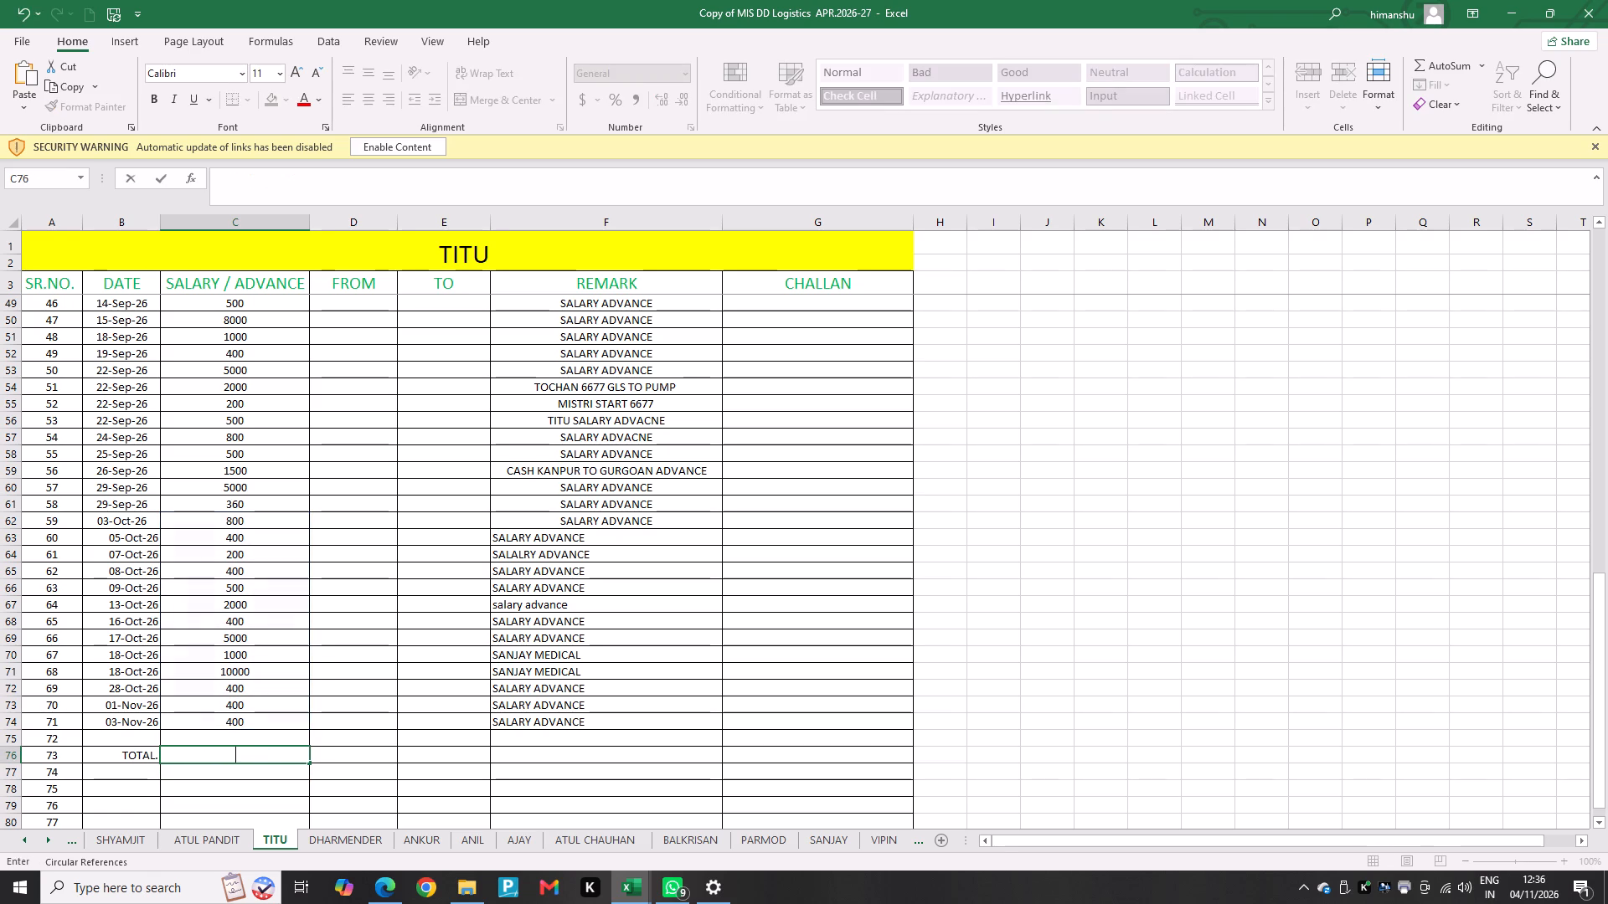
pyautogui.click(289, 532)
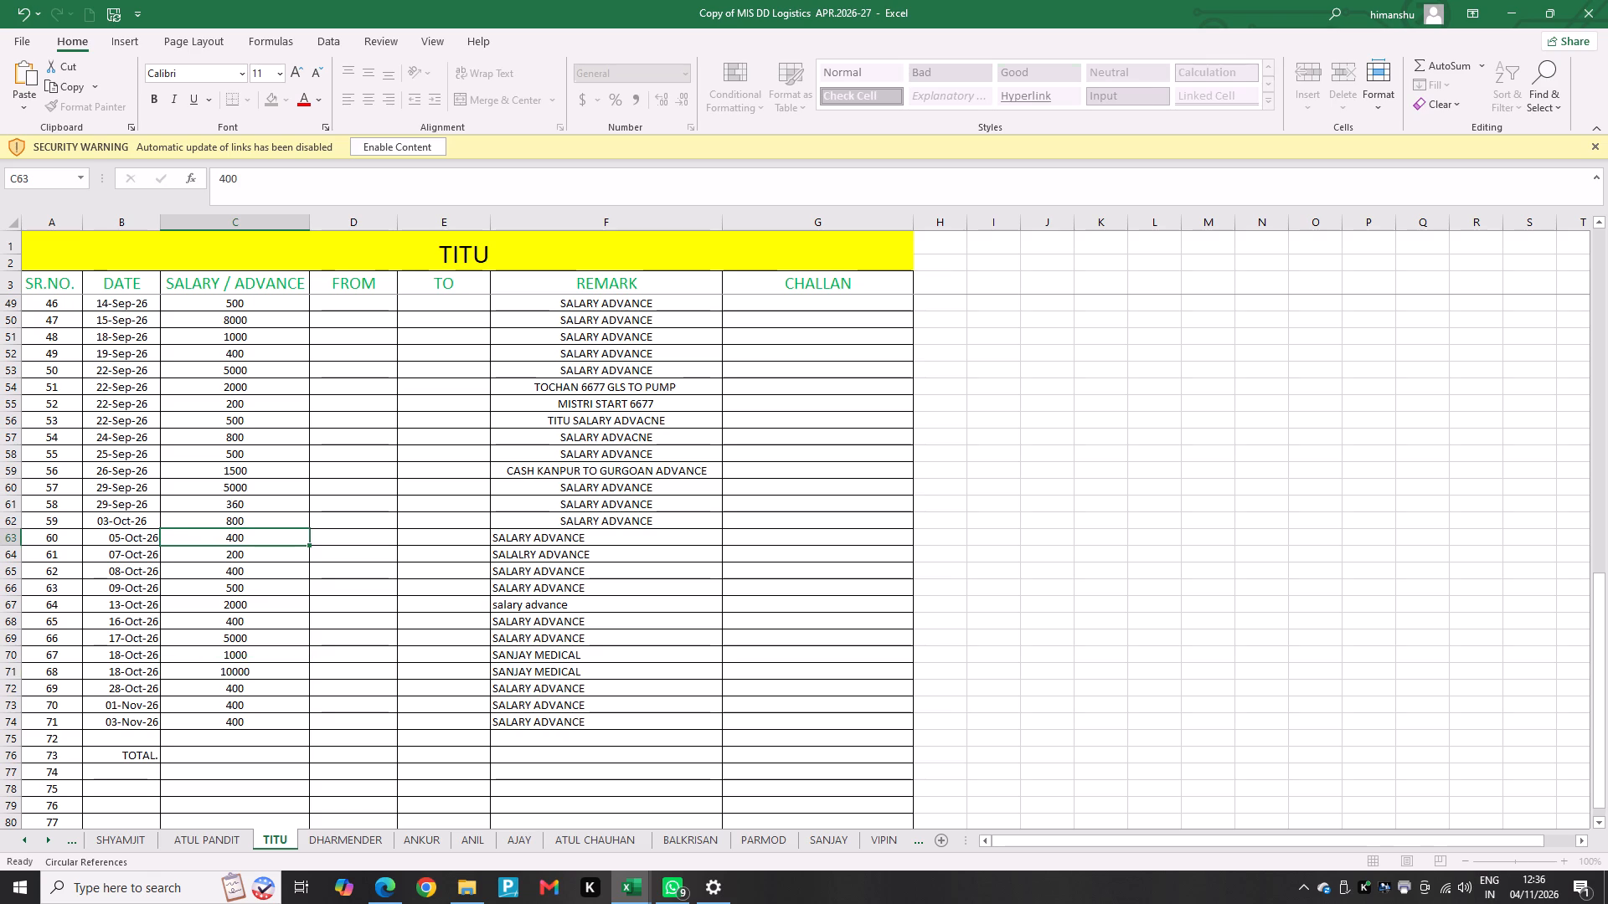
# Check the settlement's 03-Oct-26 advance, and sum TITU's MIS advances from 03-Oct-26 through 03-Nov-26 in the TOTAL row.
pyautogui.hotkey('alt', 'Tab')
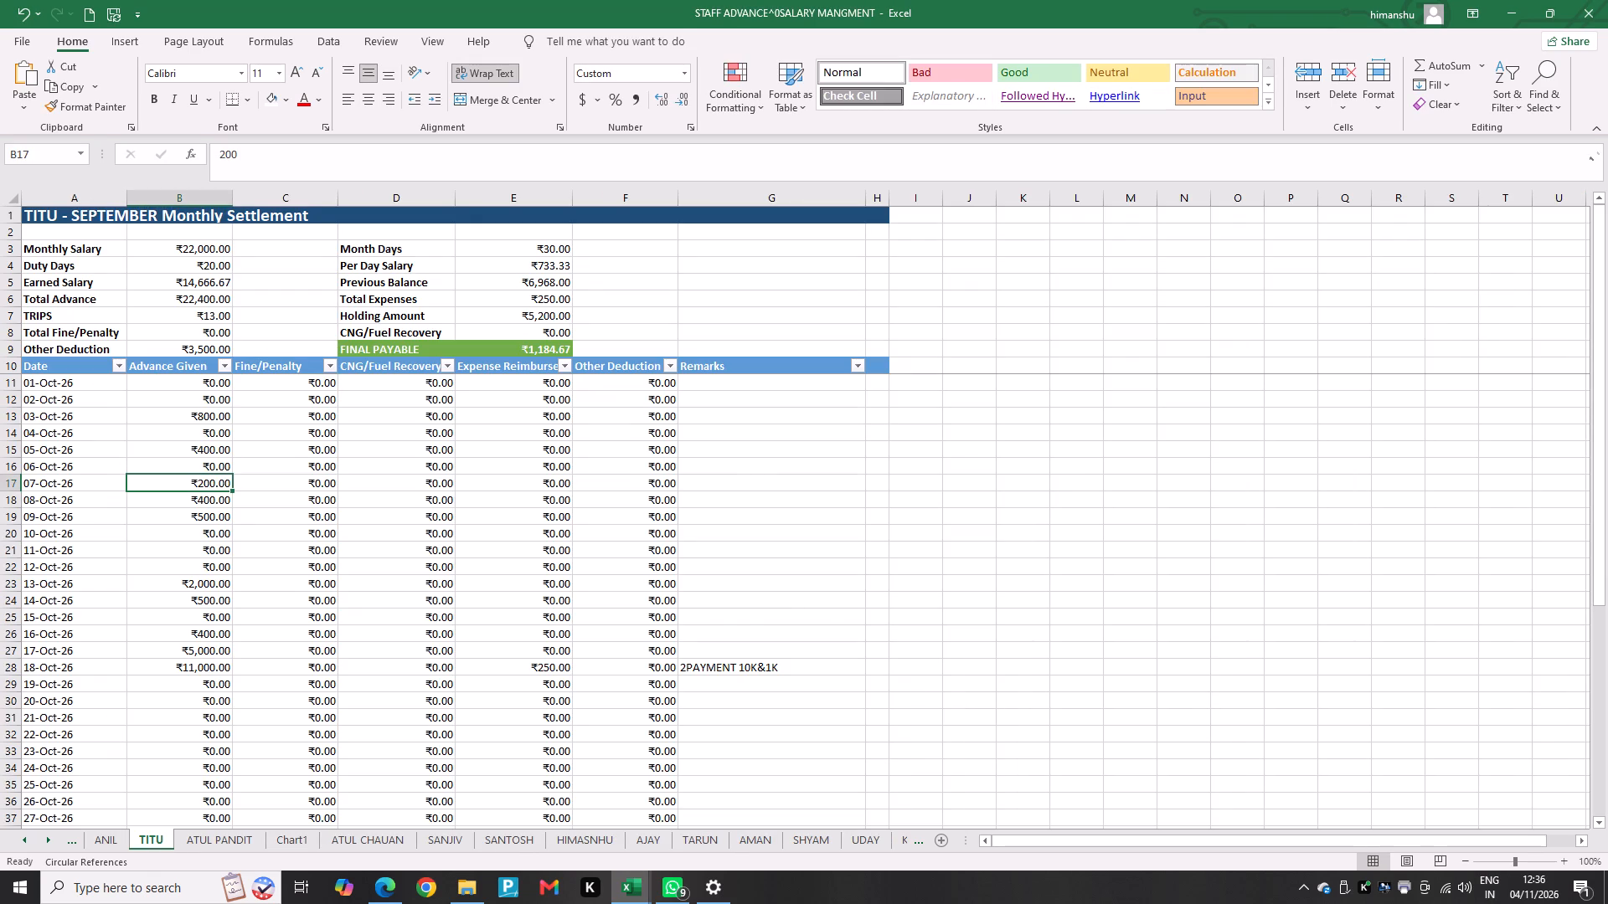
pyautogui.click(216, 411)
pyautogui.hotkey('alt', 'Tab')
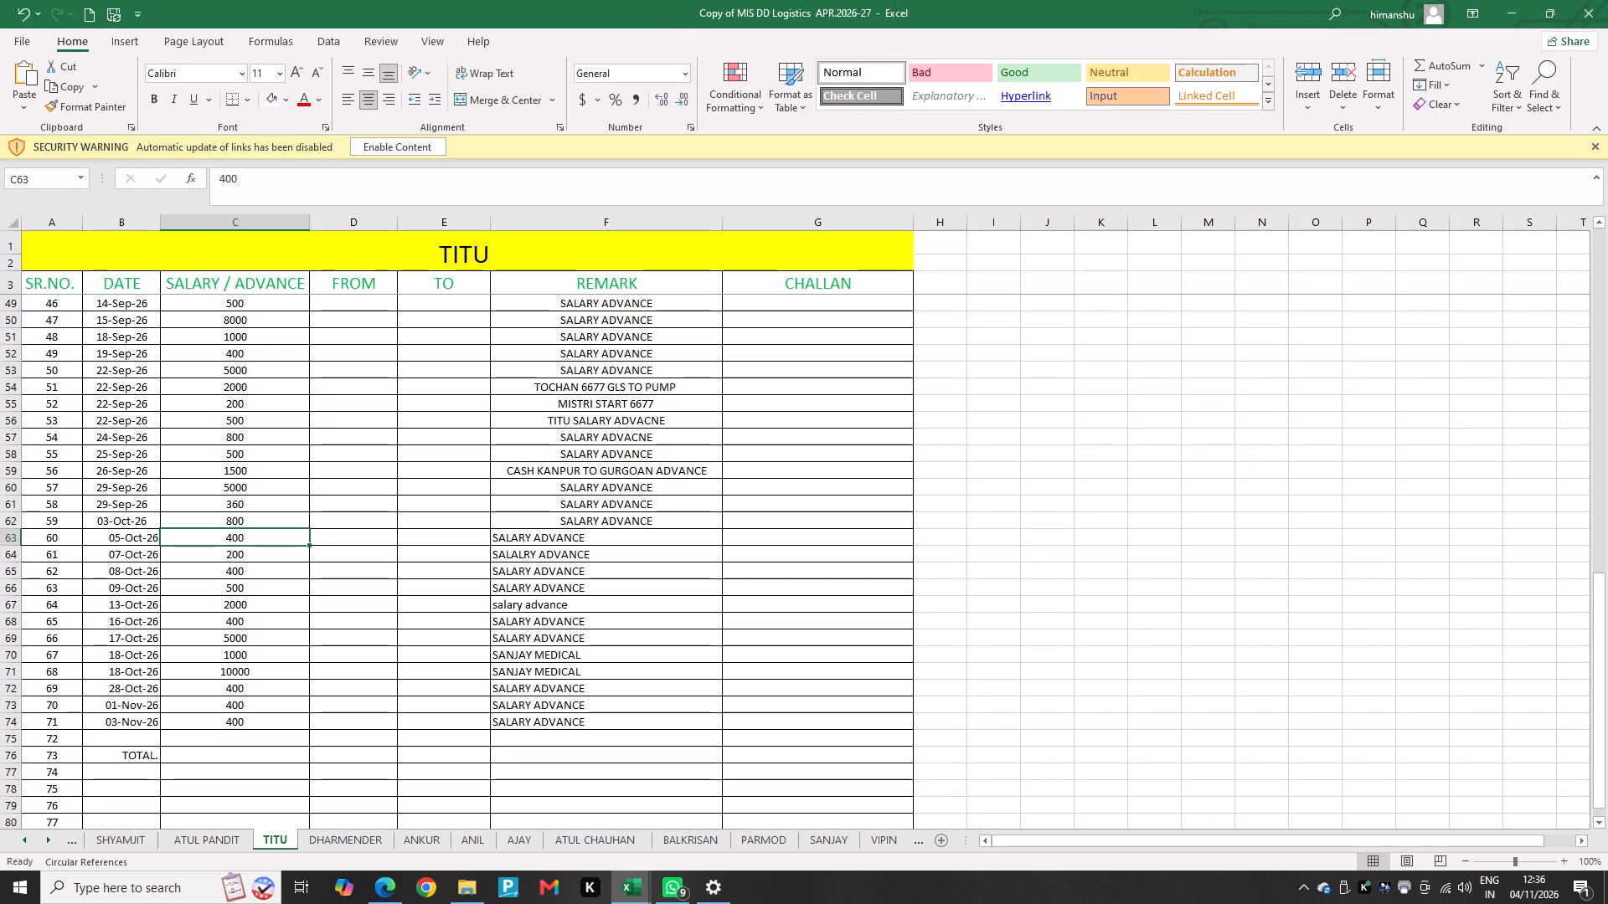
pyautogui.click(247, 520)
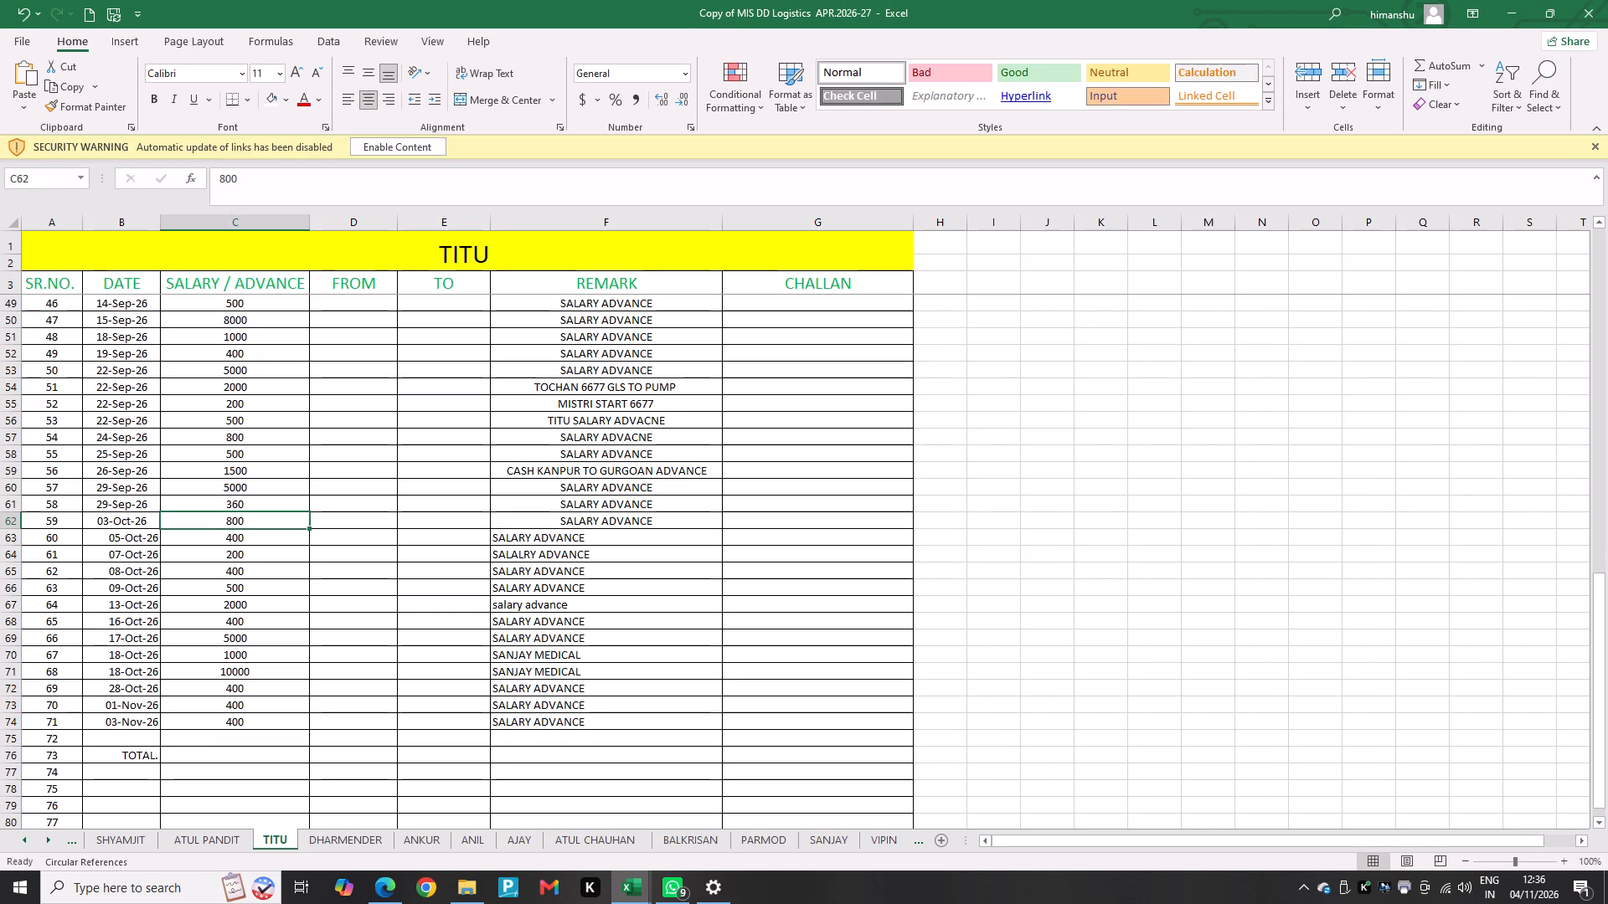
pyautogui.click(266, 754)
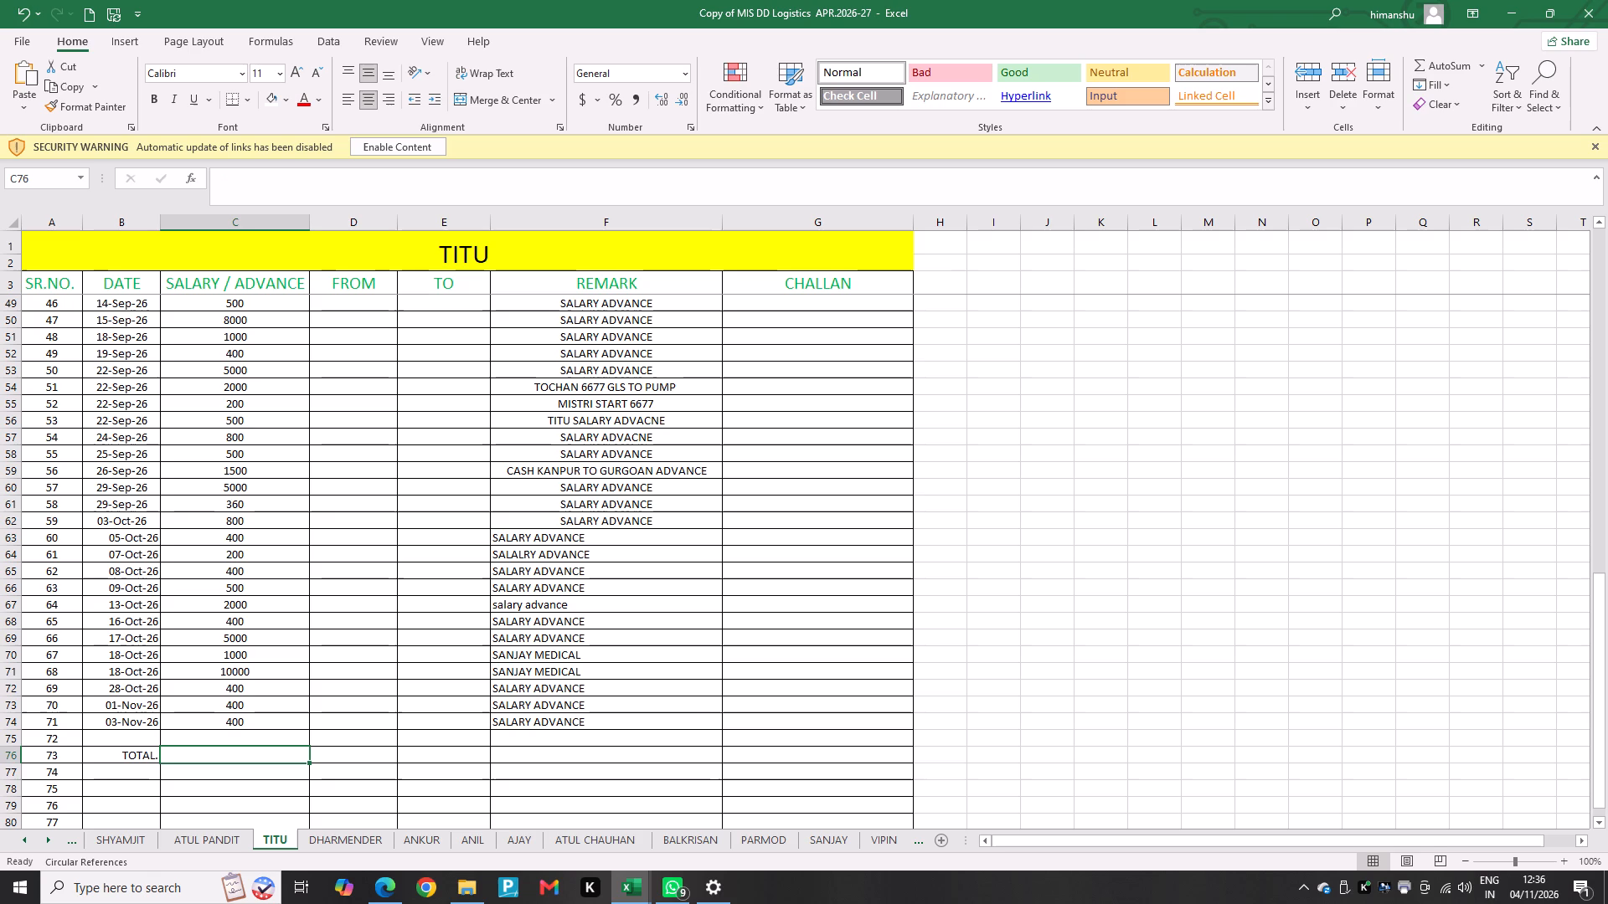
pyautogui.hotkey('alt', '=')
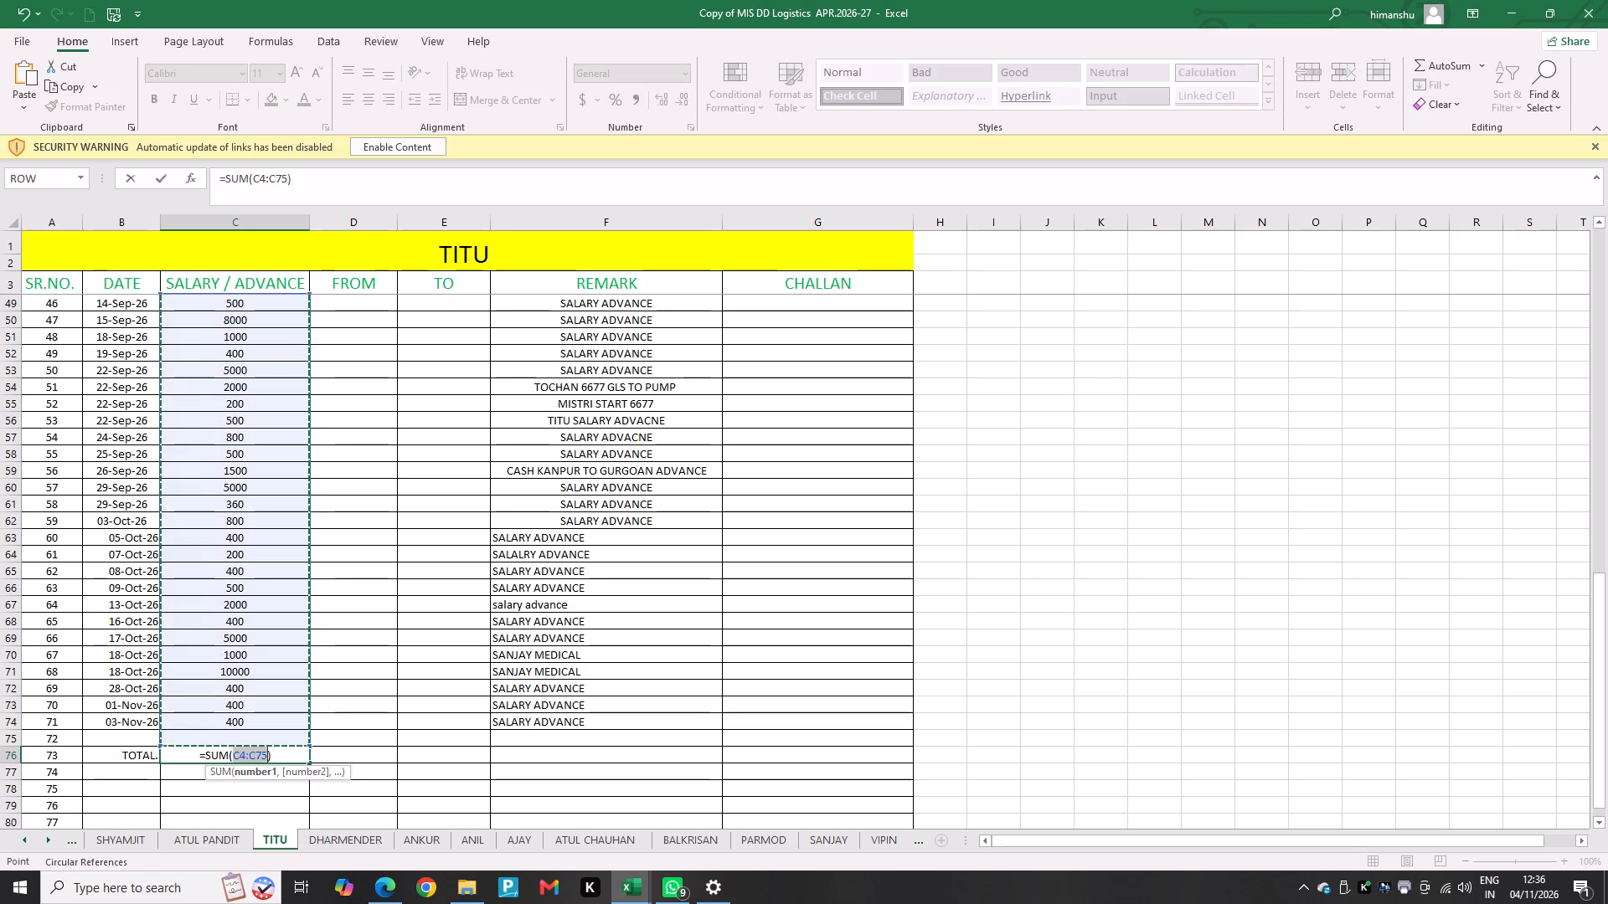
pyautogui.click(243, 518)
pyautogui.moveTo(311, 526); pyautogui.dragTo(302, 758)
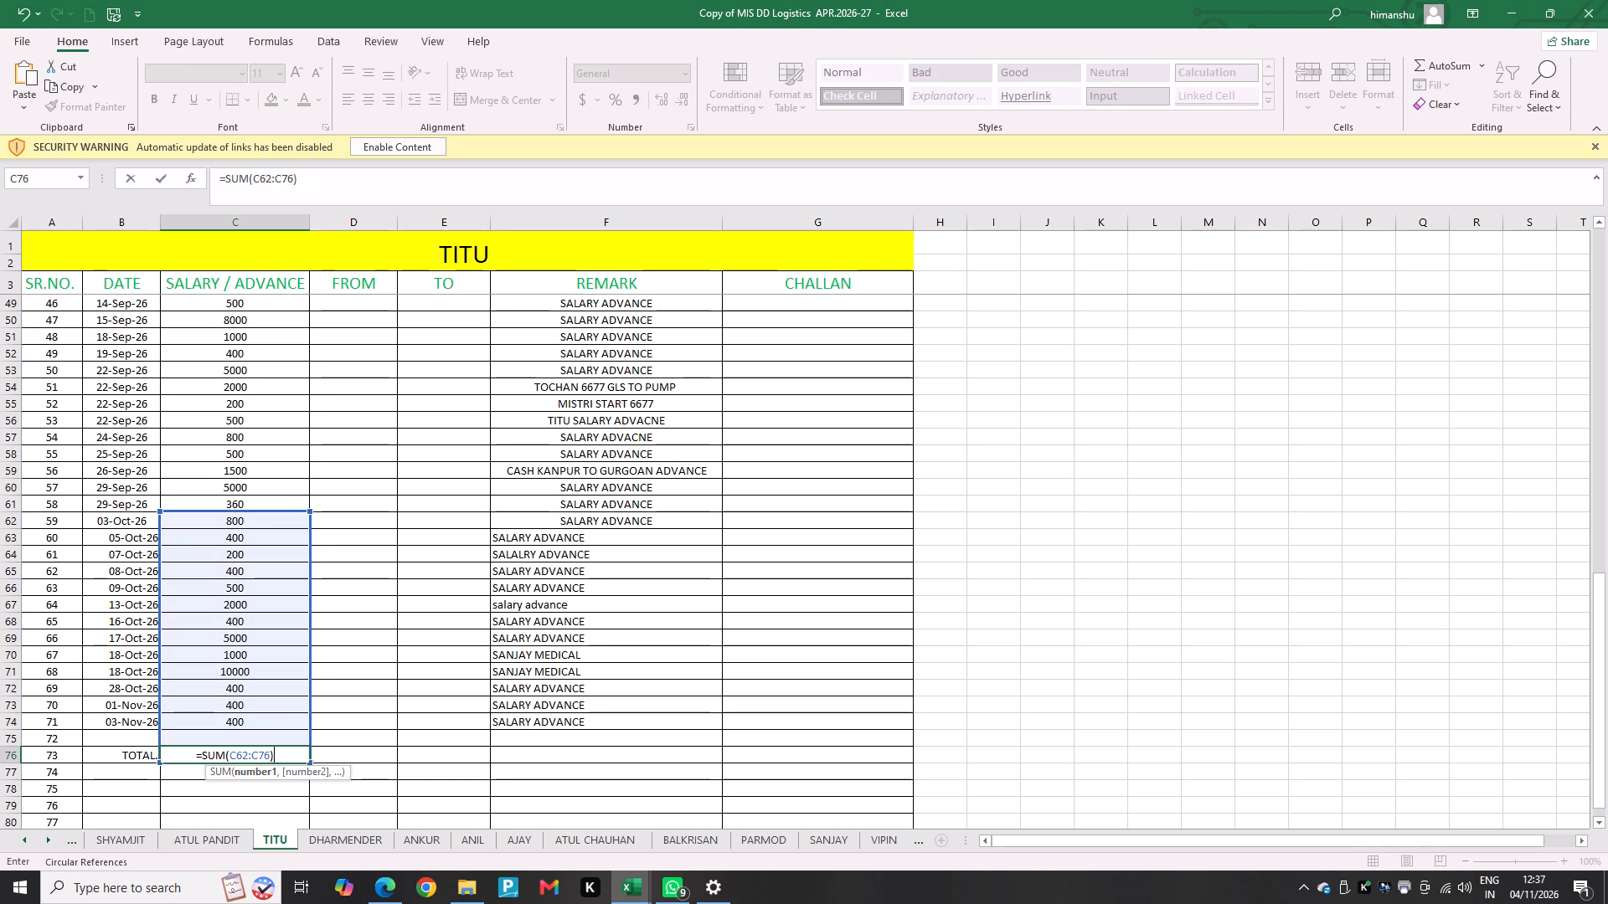
pyautogui.moveTo(302, 758); pyautogui.dragTo(306, 732)
pyautogui.press('Return')
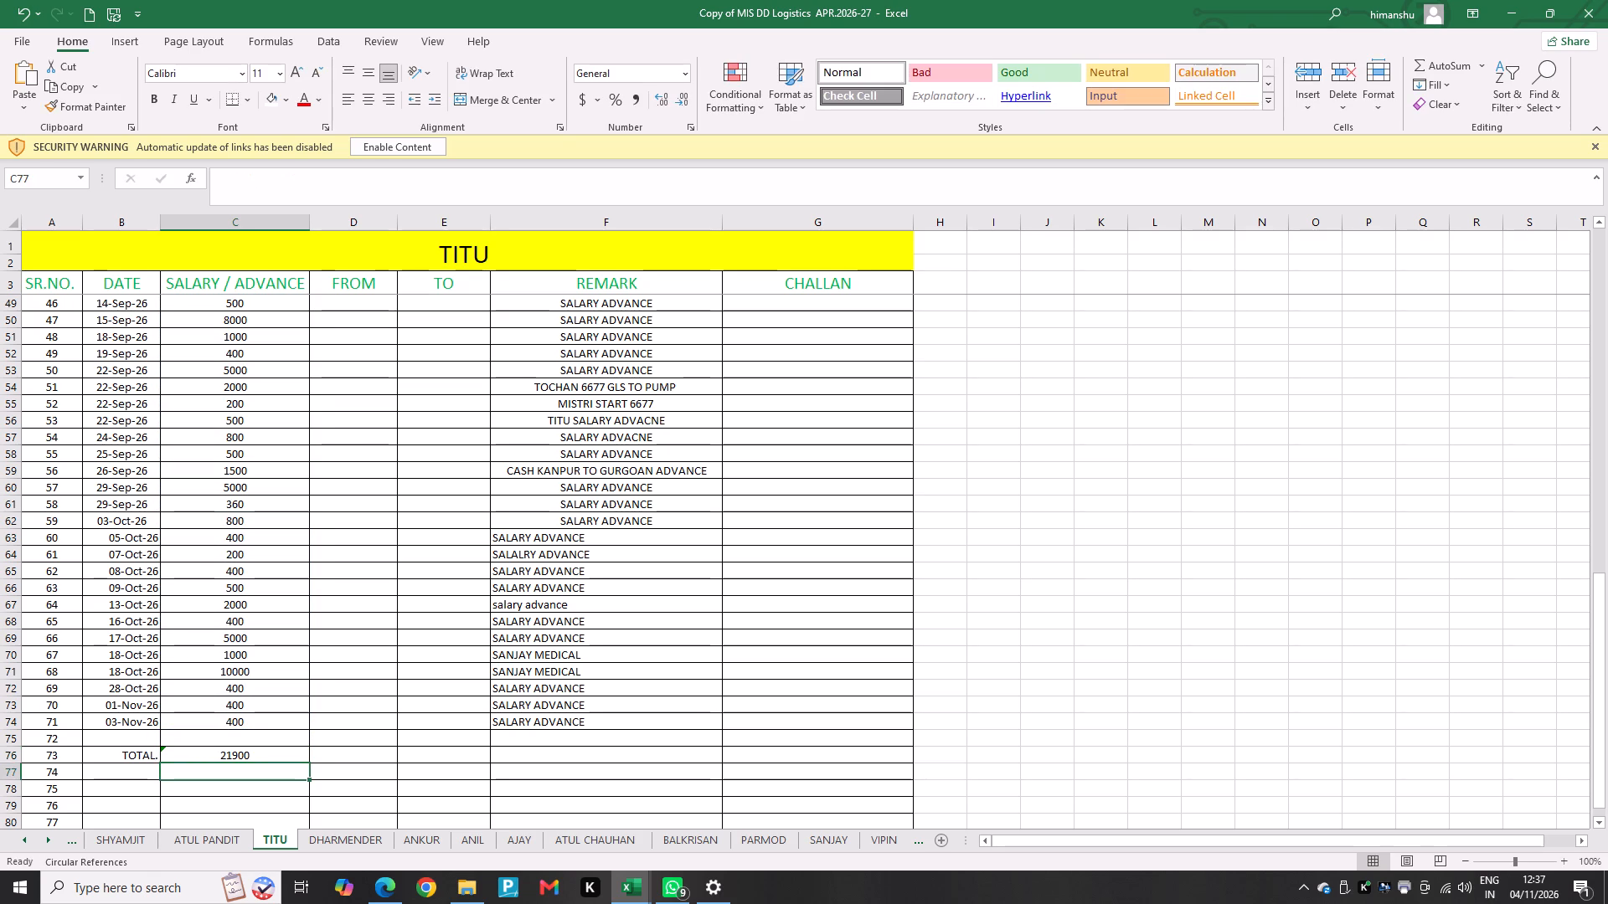
# Review each of TITU's advances from 03-Oct-26 through 03-Nov-26 in the MIS sheet.
pyautogui.click(275, 519)
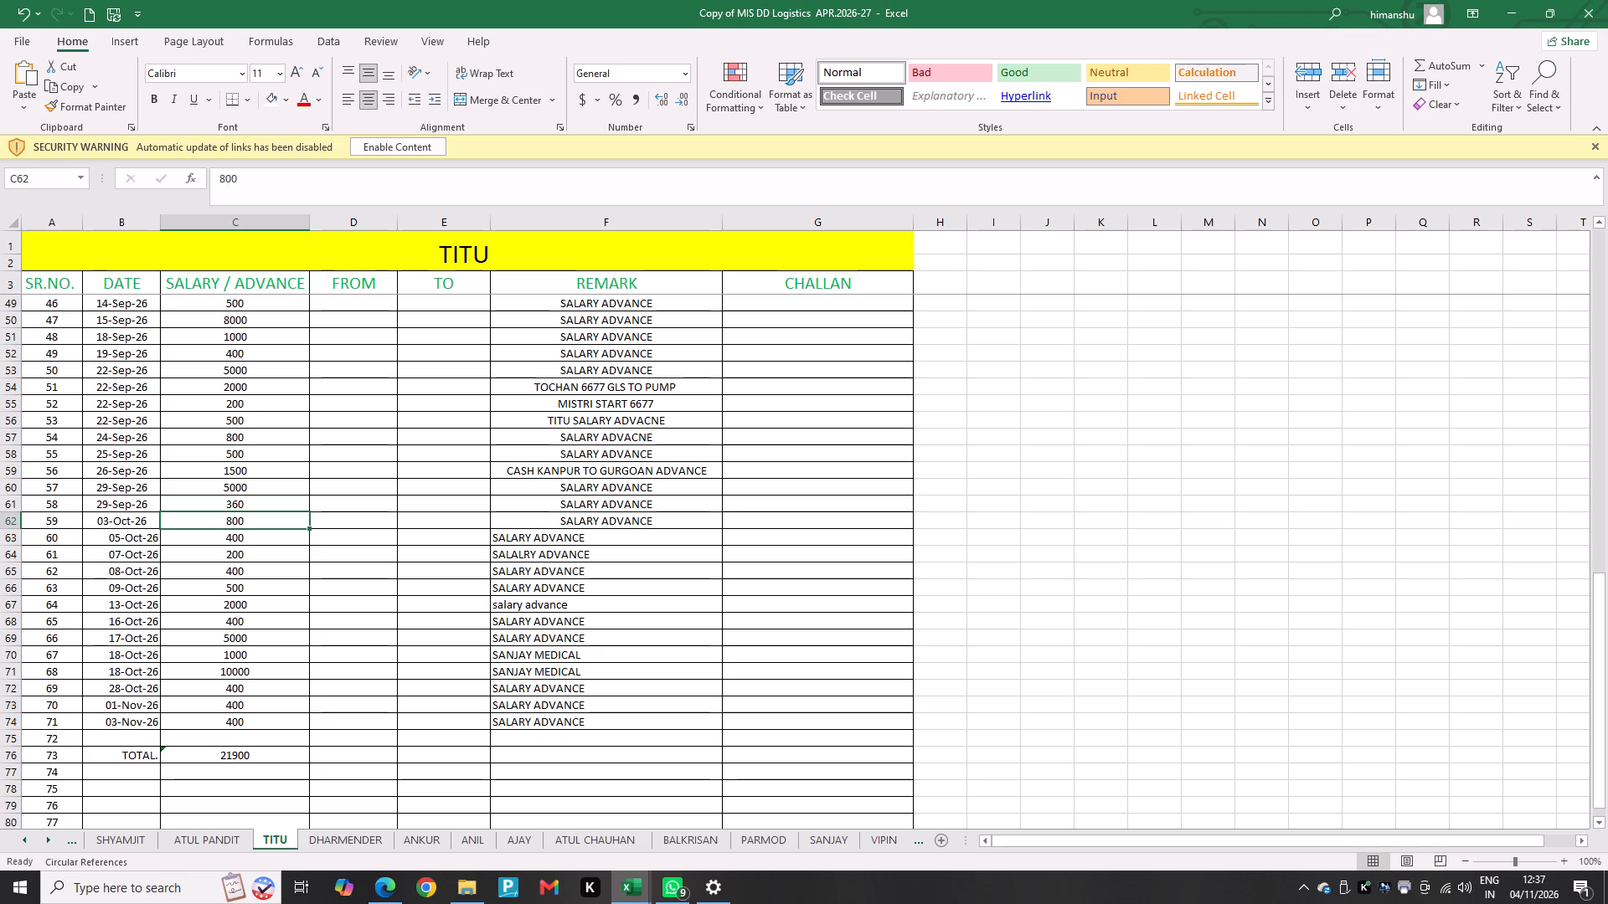
pyautogui.press('Down')
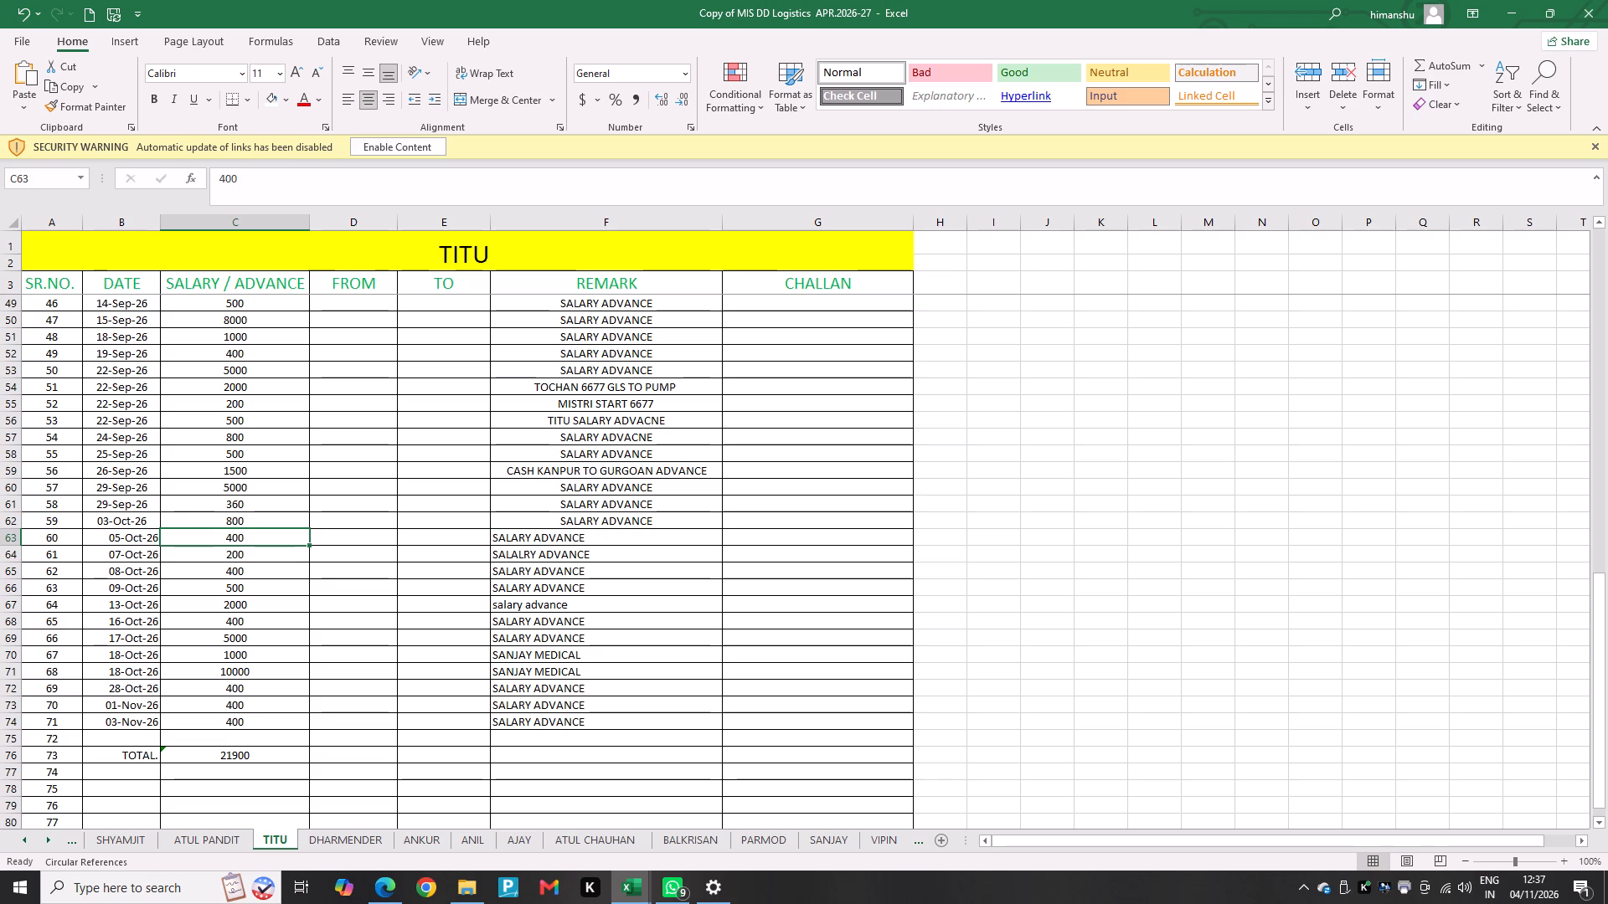
pyautogui.press('Down')
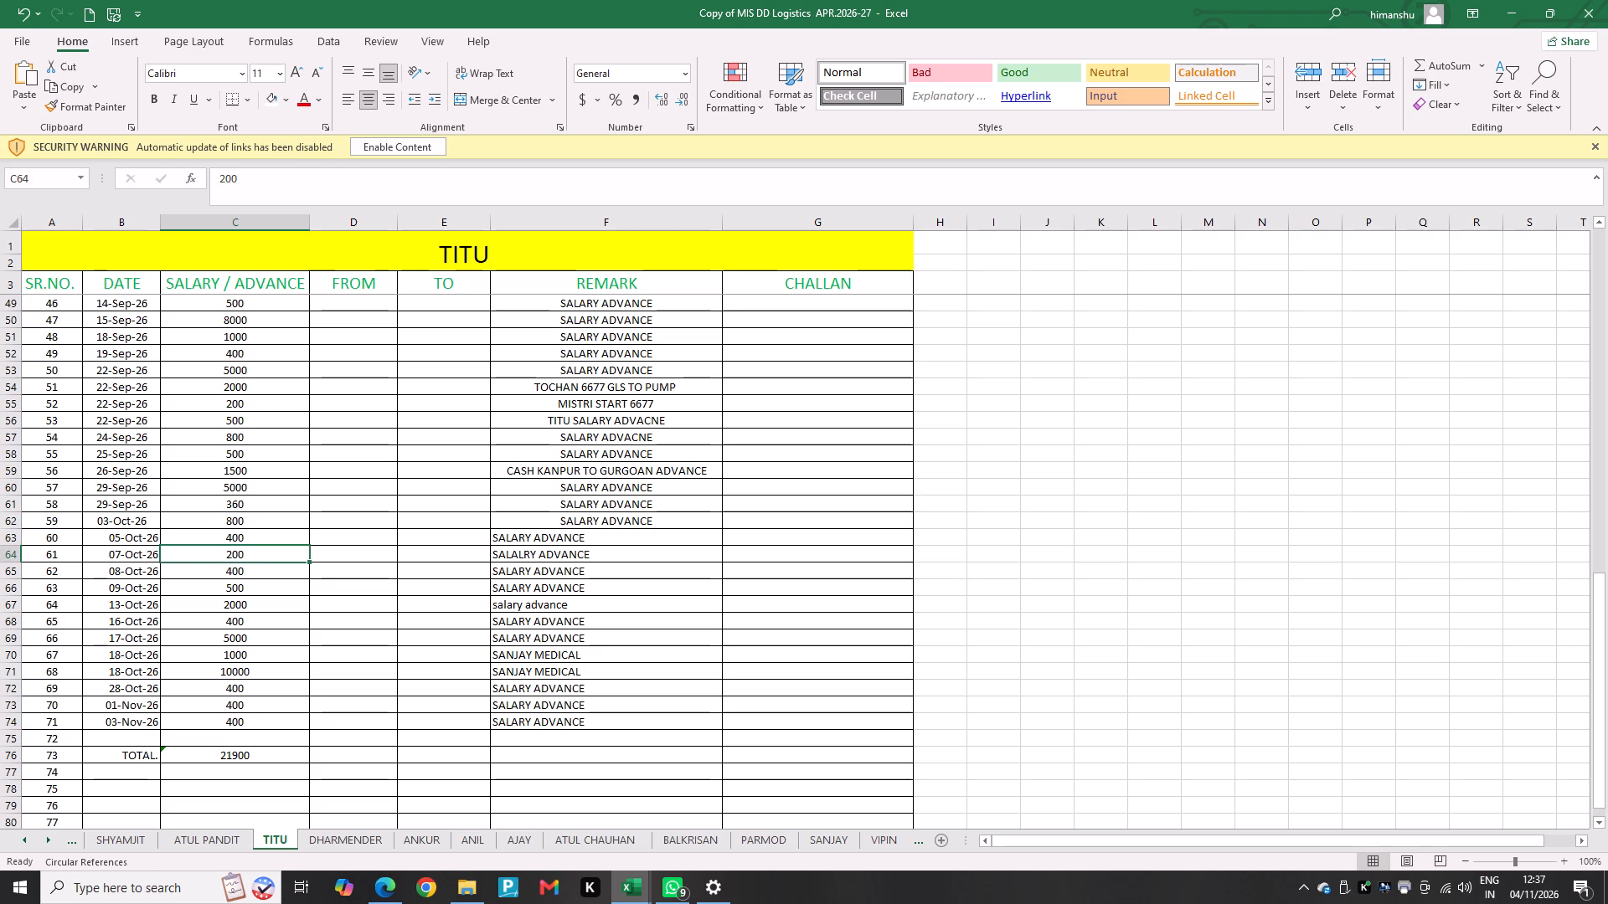
pyautogui.press('Down')
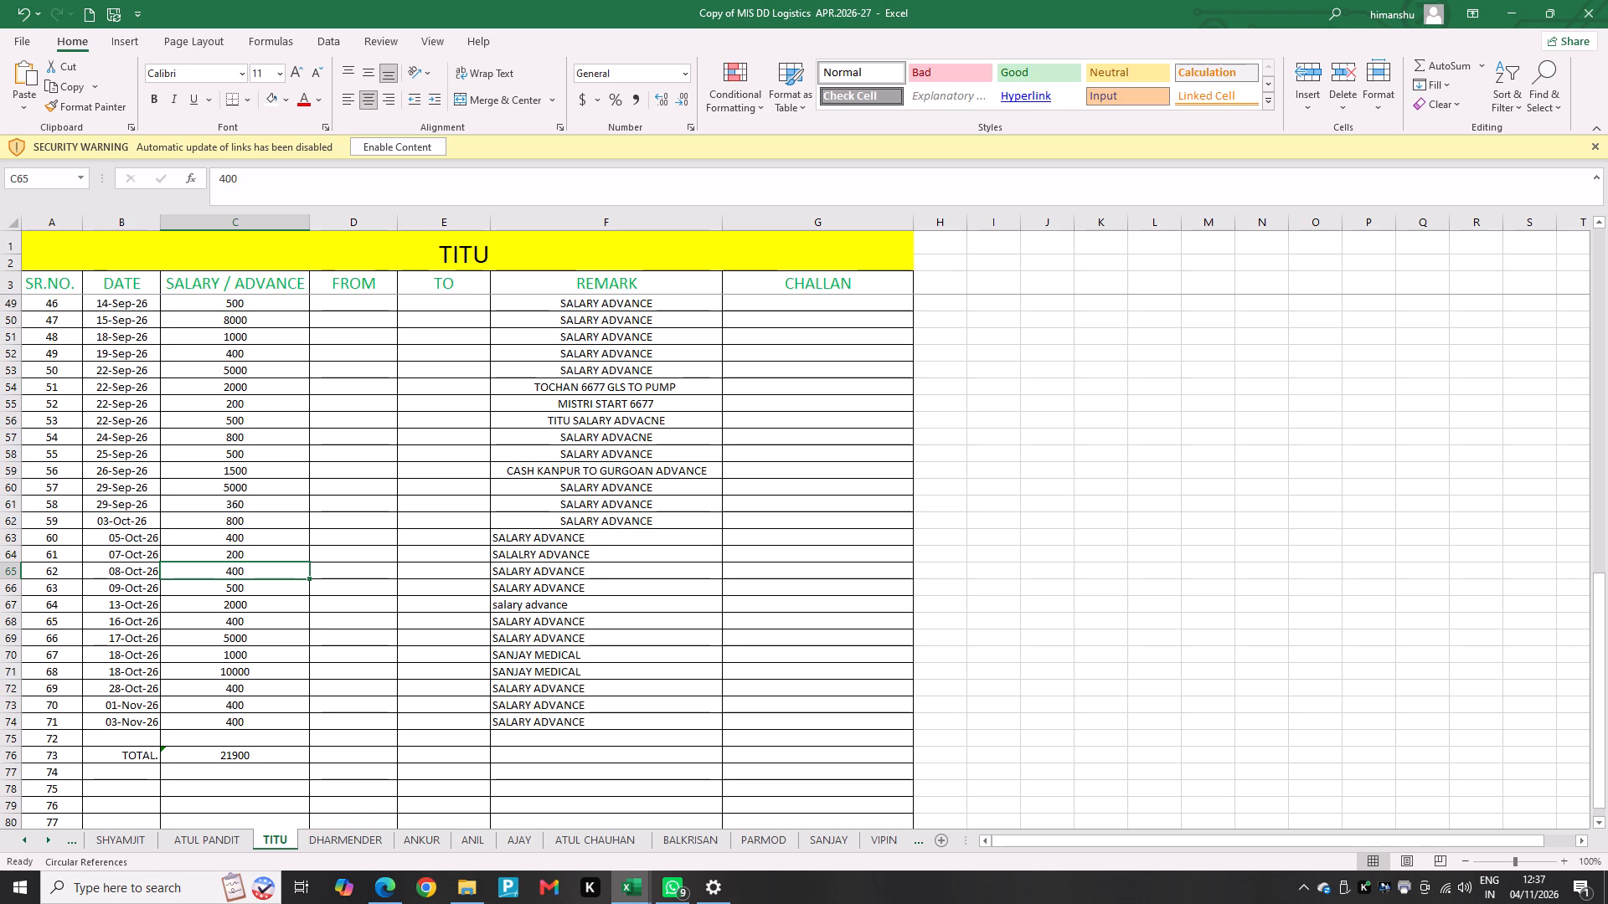
pyautogui.press('Down')
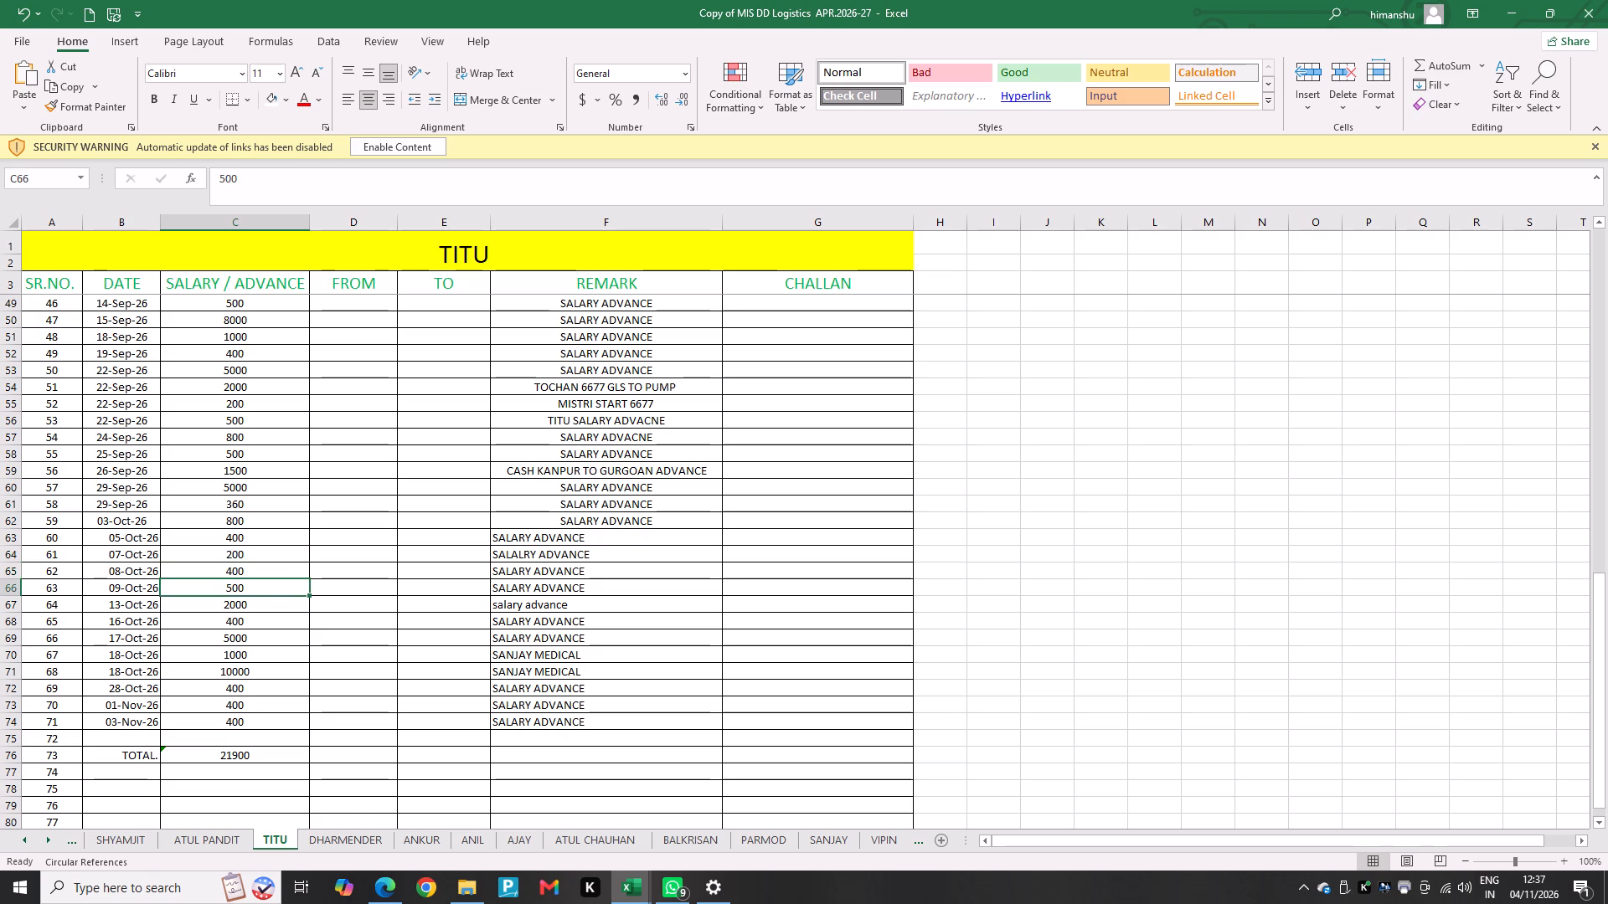
pyautogui.press('Down')
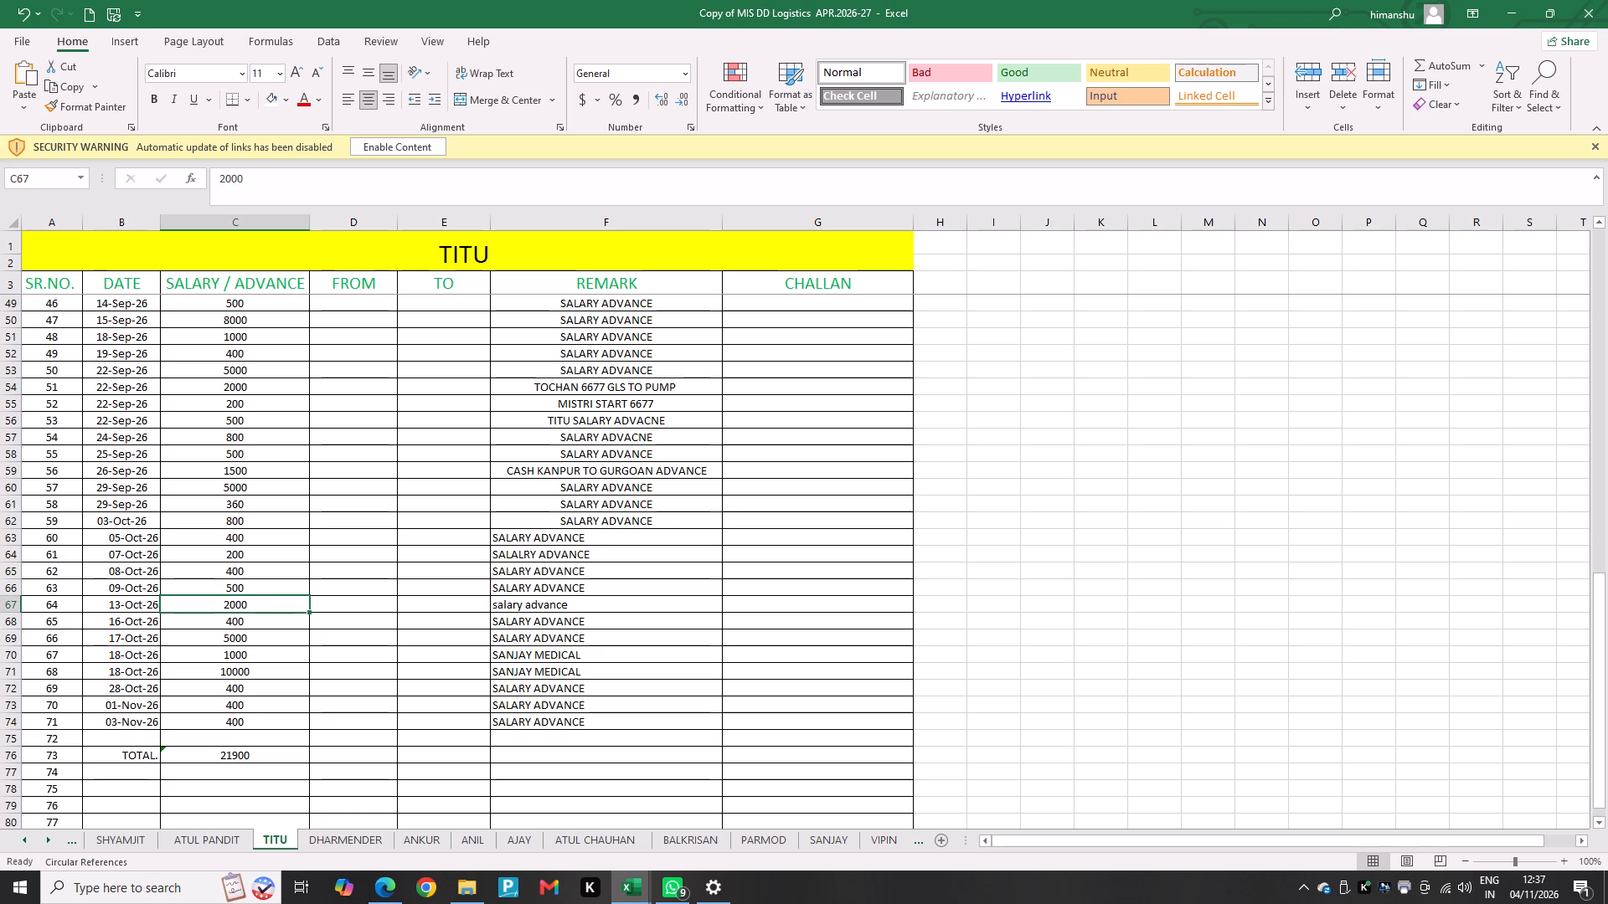
pyautogui.press('Down')
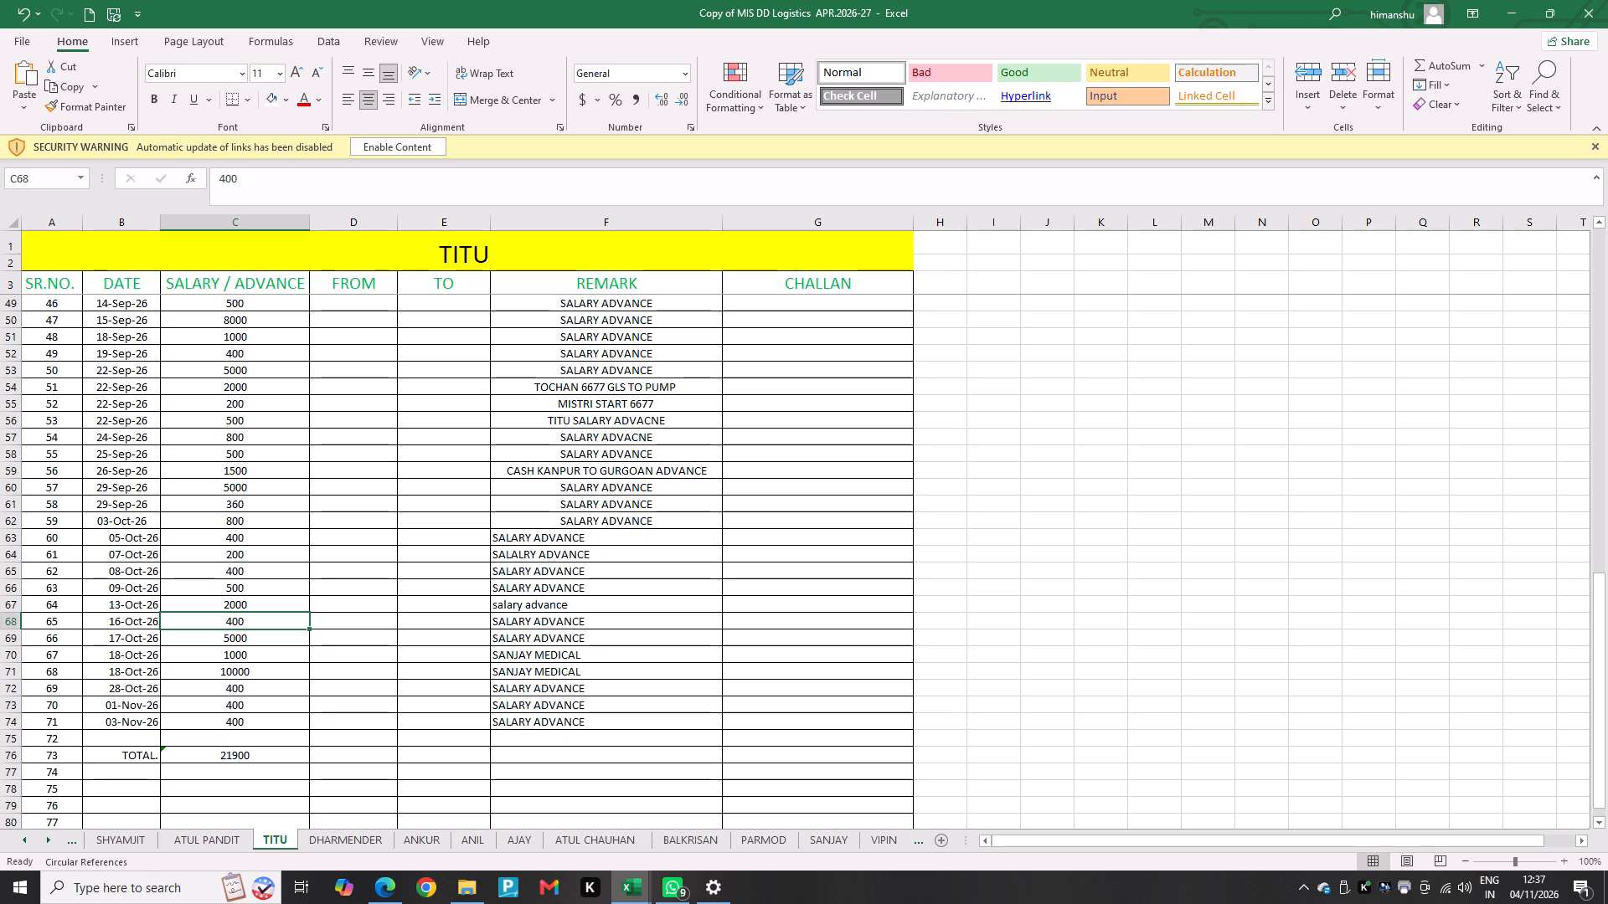
pyautogui.press('Down')
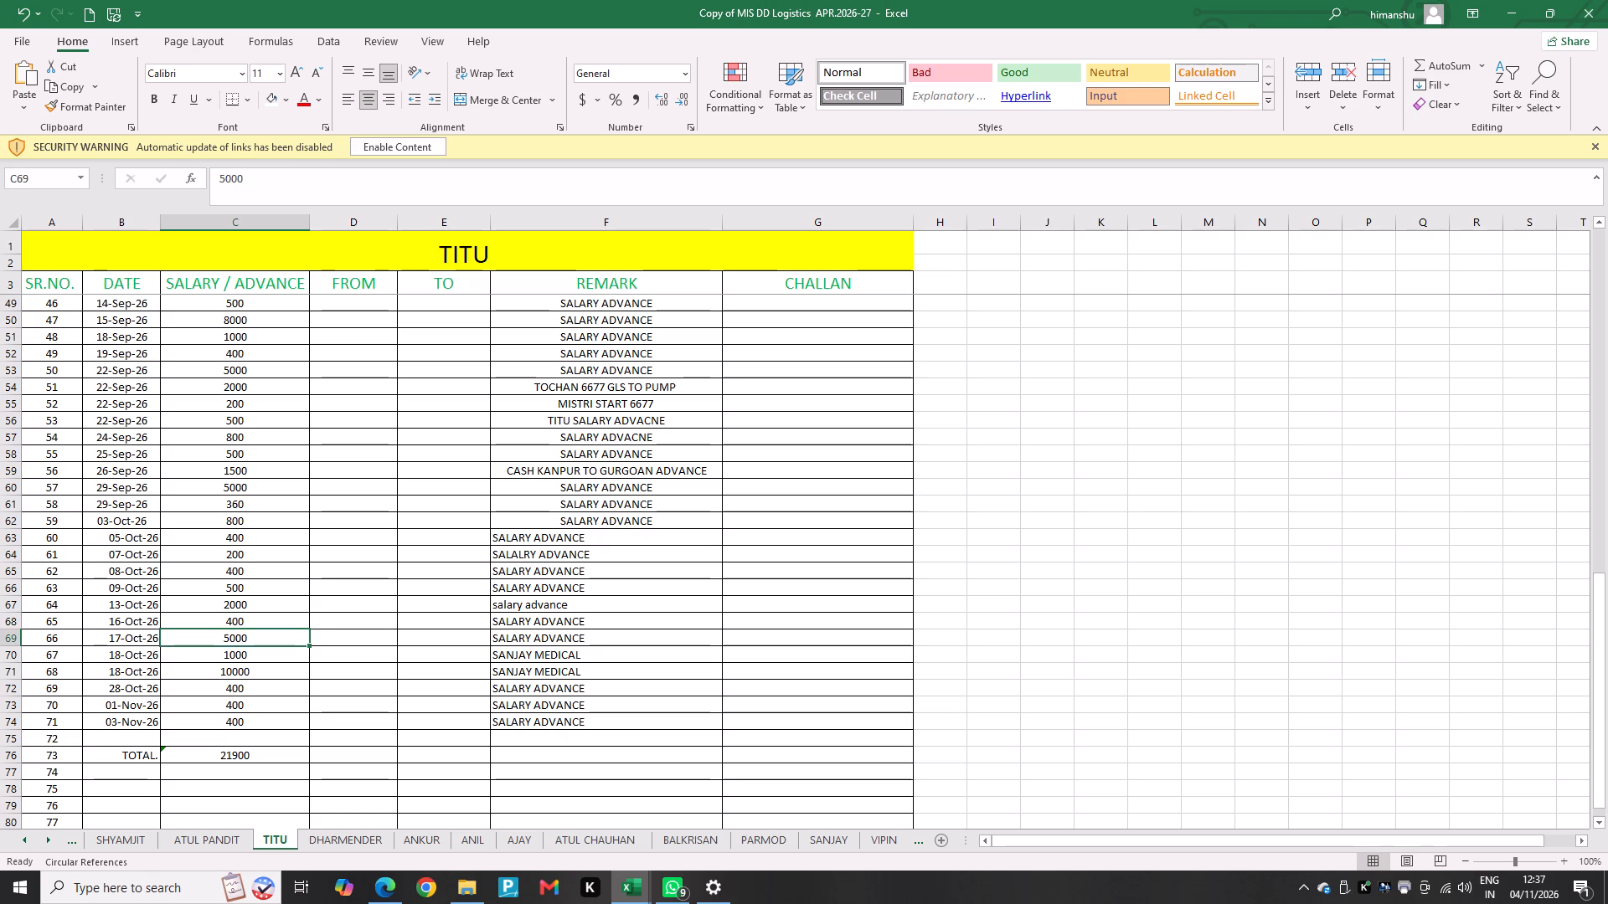
pyautogui.press('Down')
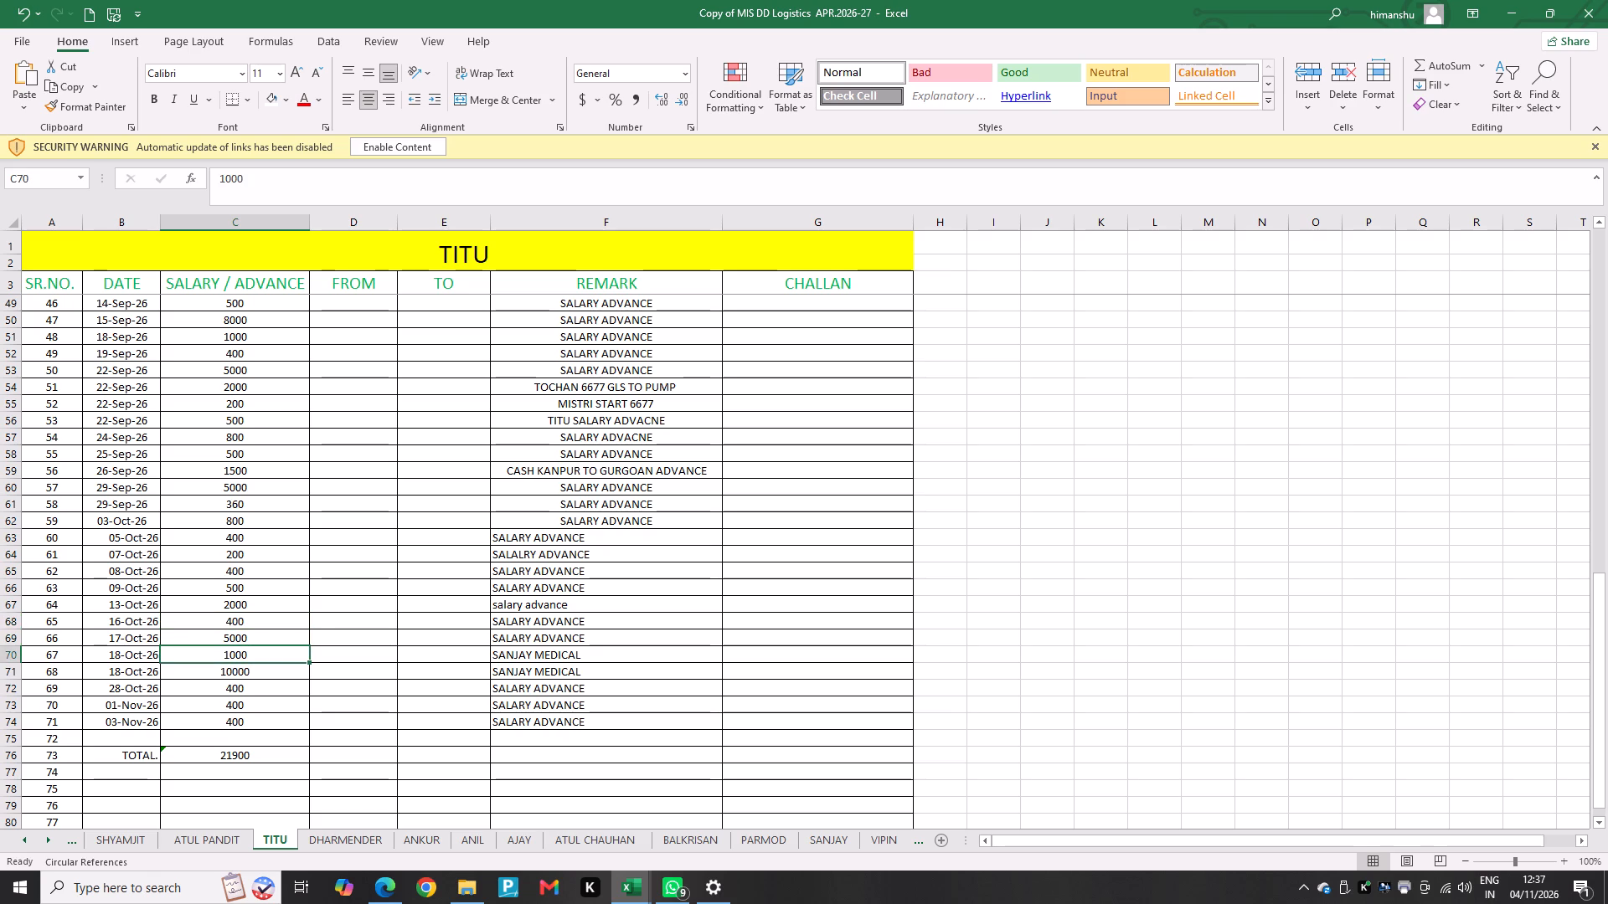
pyautogui.press('Down')
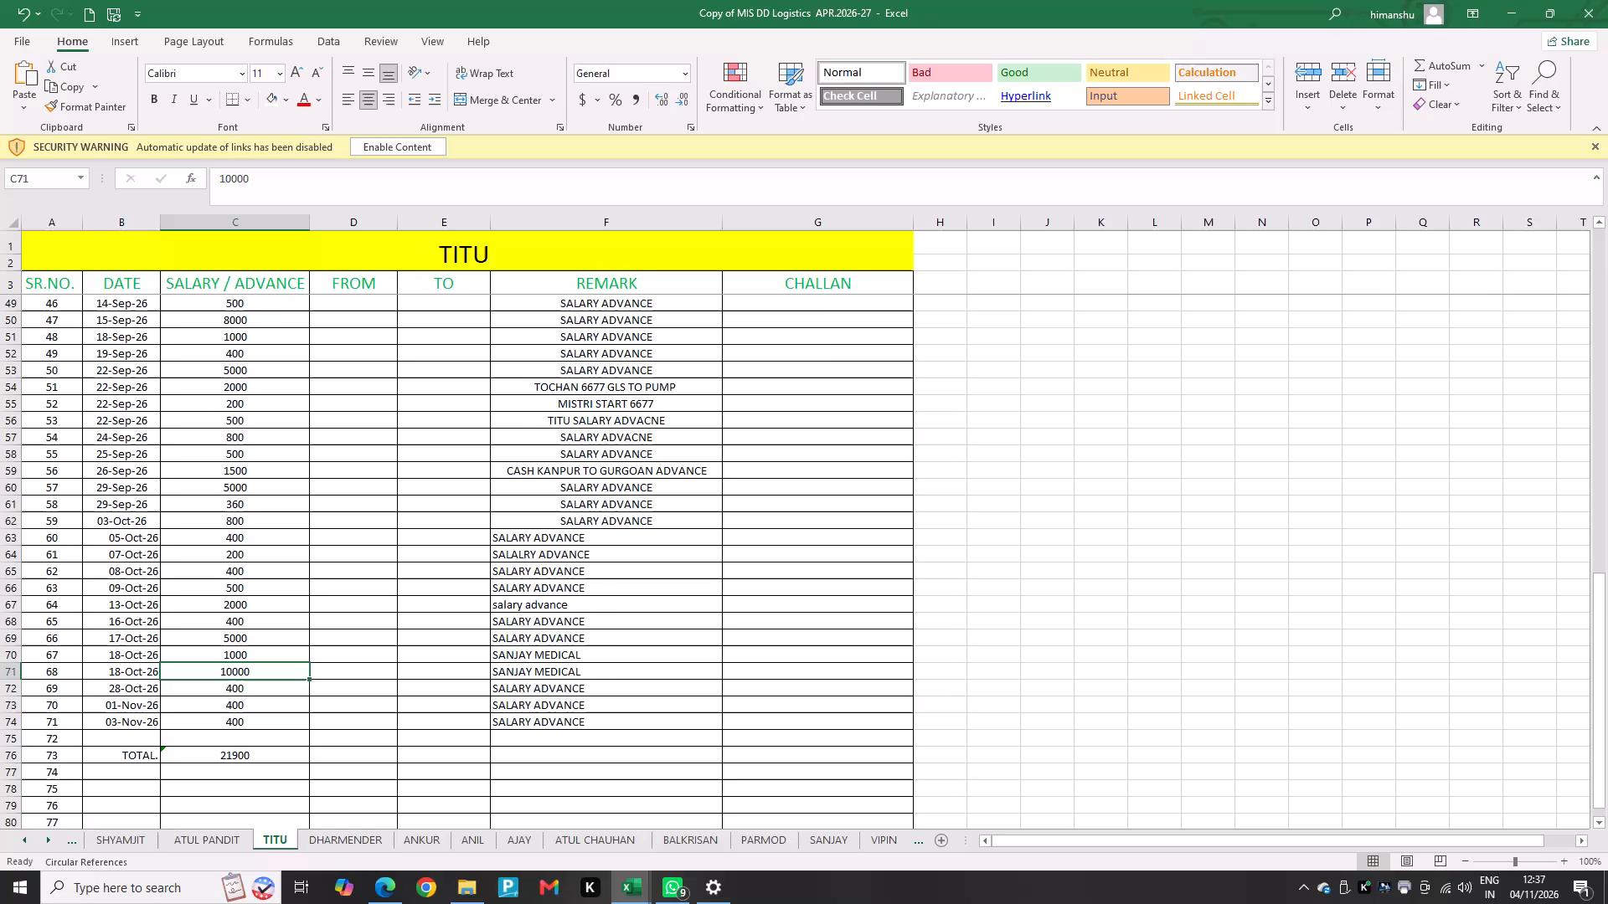
pyautogui.press('Down')
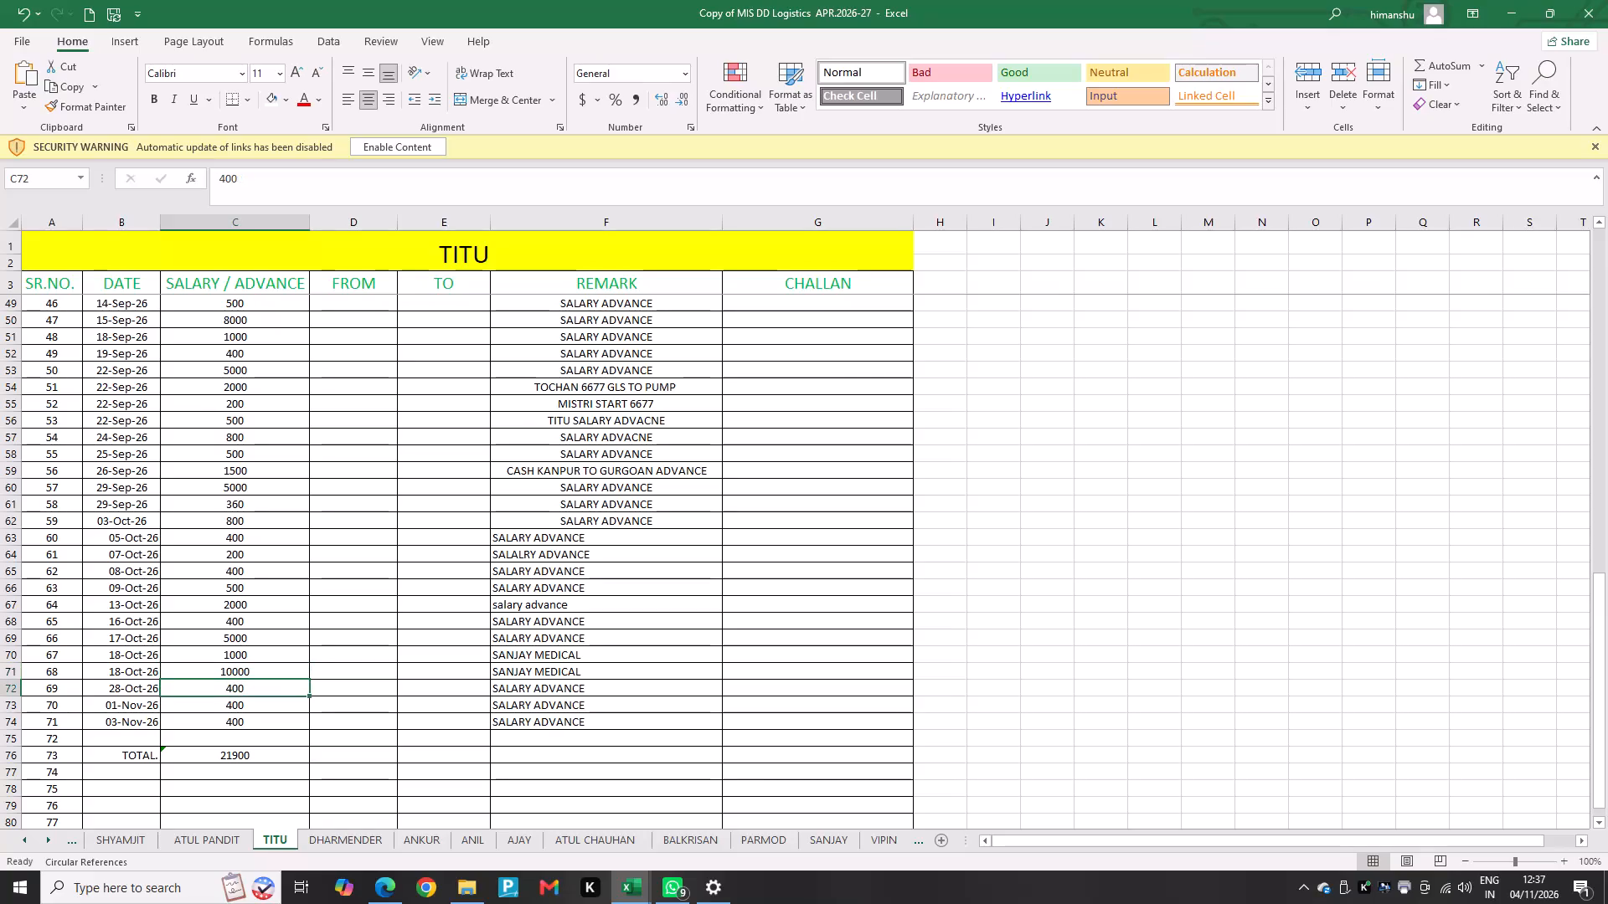
pyautogui.press('Down')
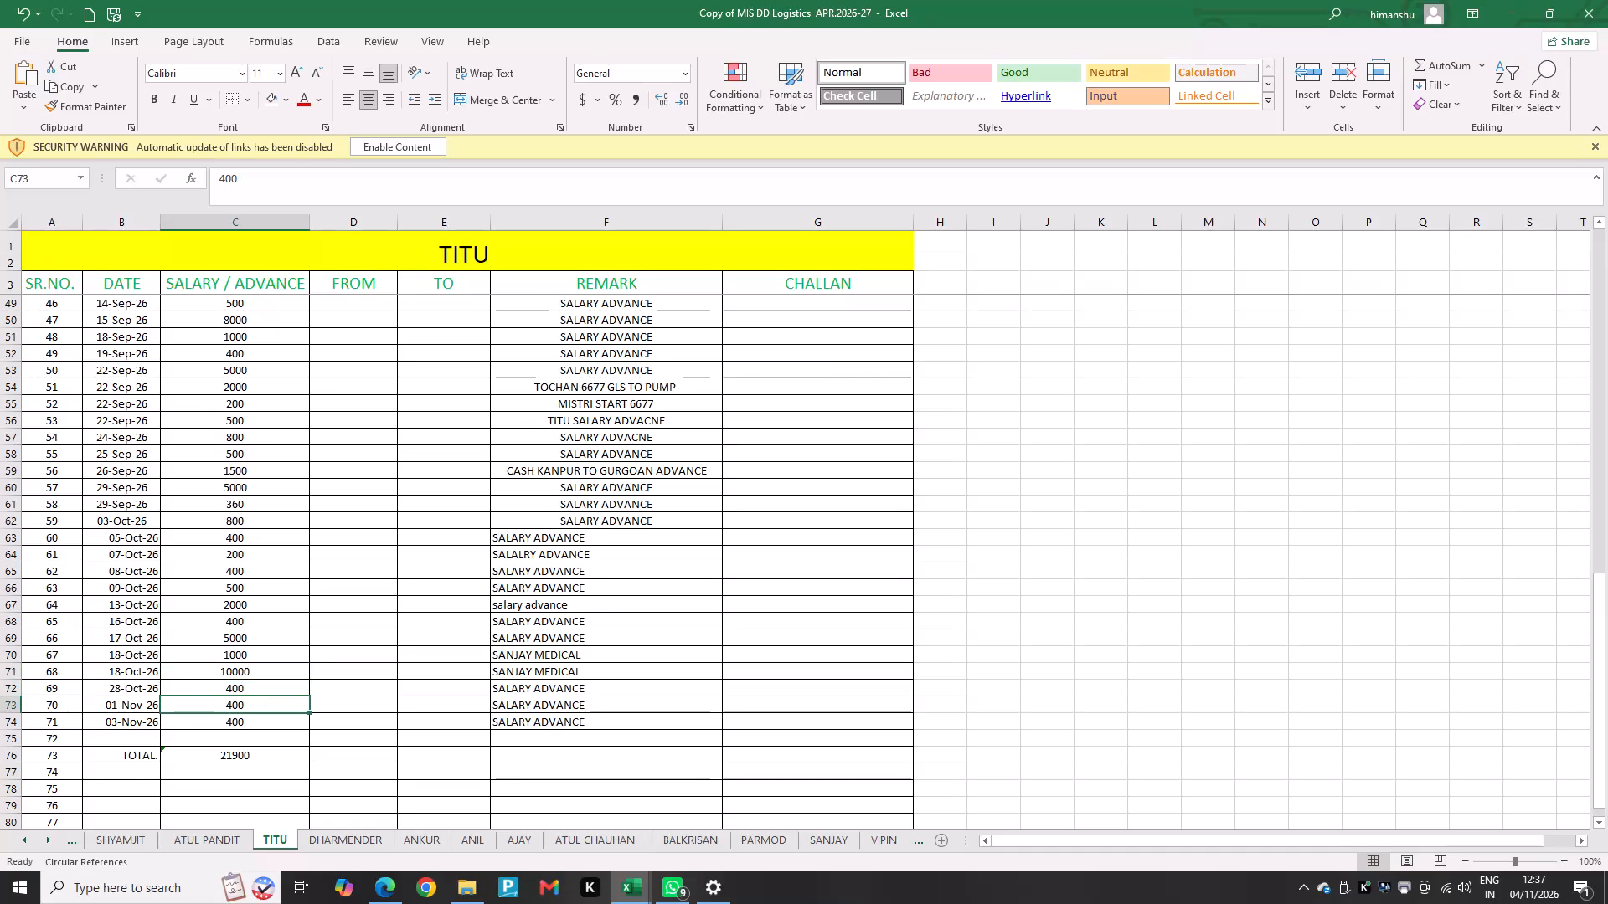
pyautogui.press('Down')
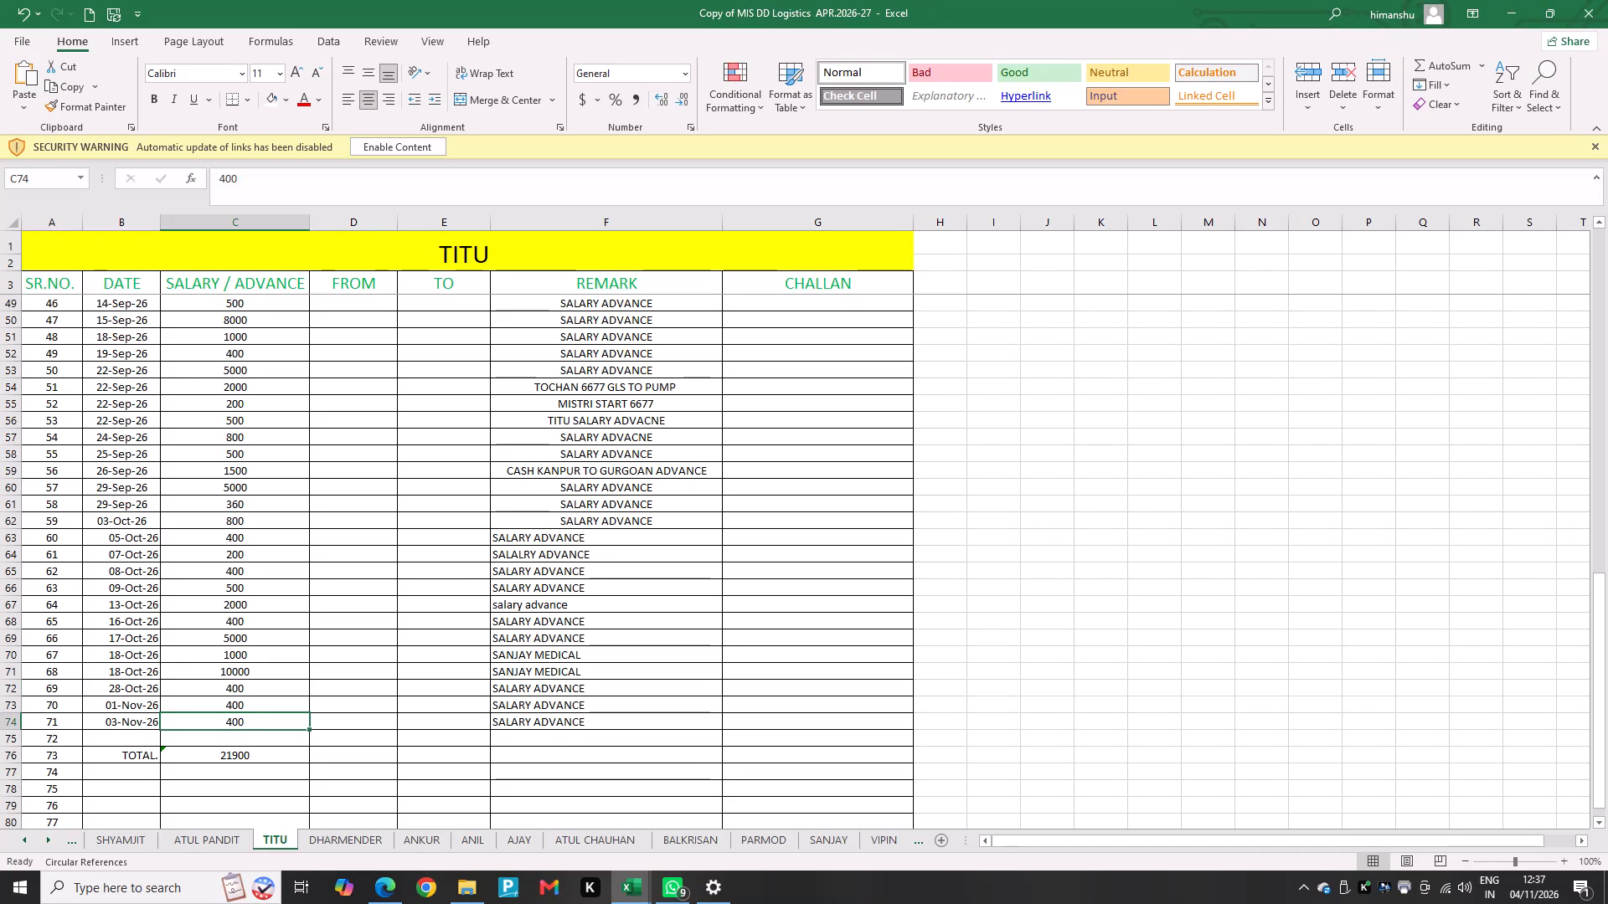
# Switch to the settlement workbook, compare TITU's Advance Given entries from 03-Oct-26 onward, and set the 14-Oct-26 advance to 0.
pyautogui.hotkey('alt', 'Tab')
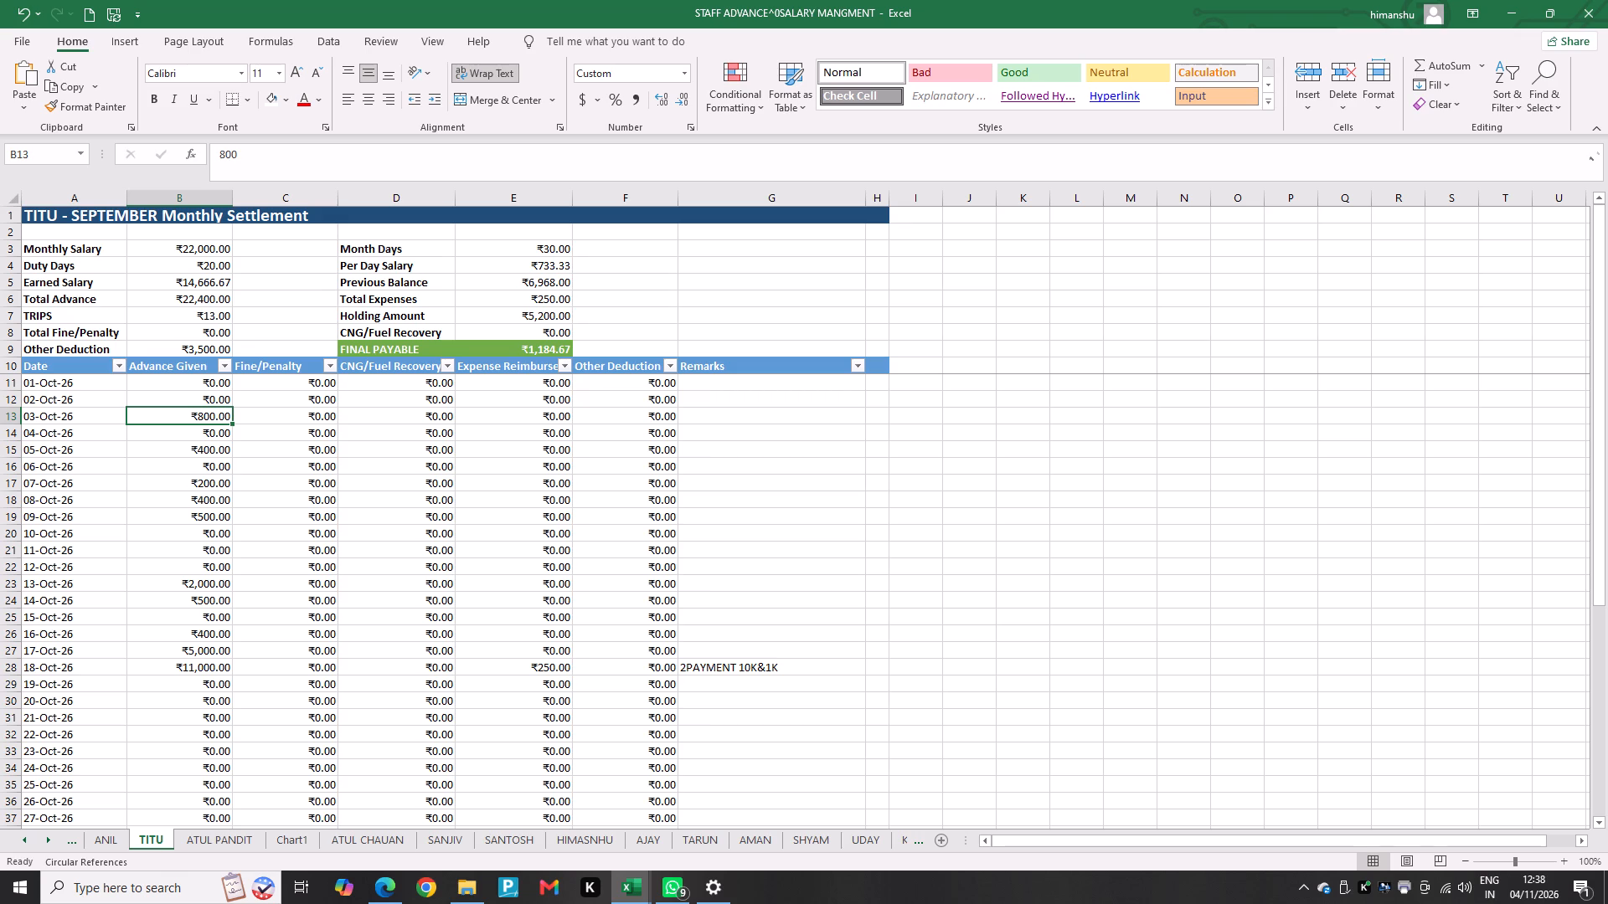
pyautogui.press('Down')
pyautogui.press('Down')
pyautogui.press('Down')
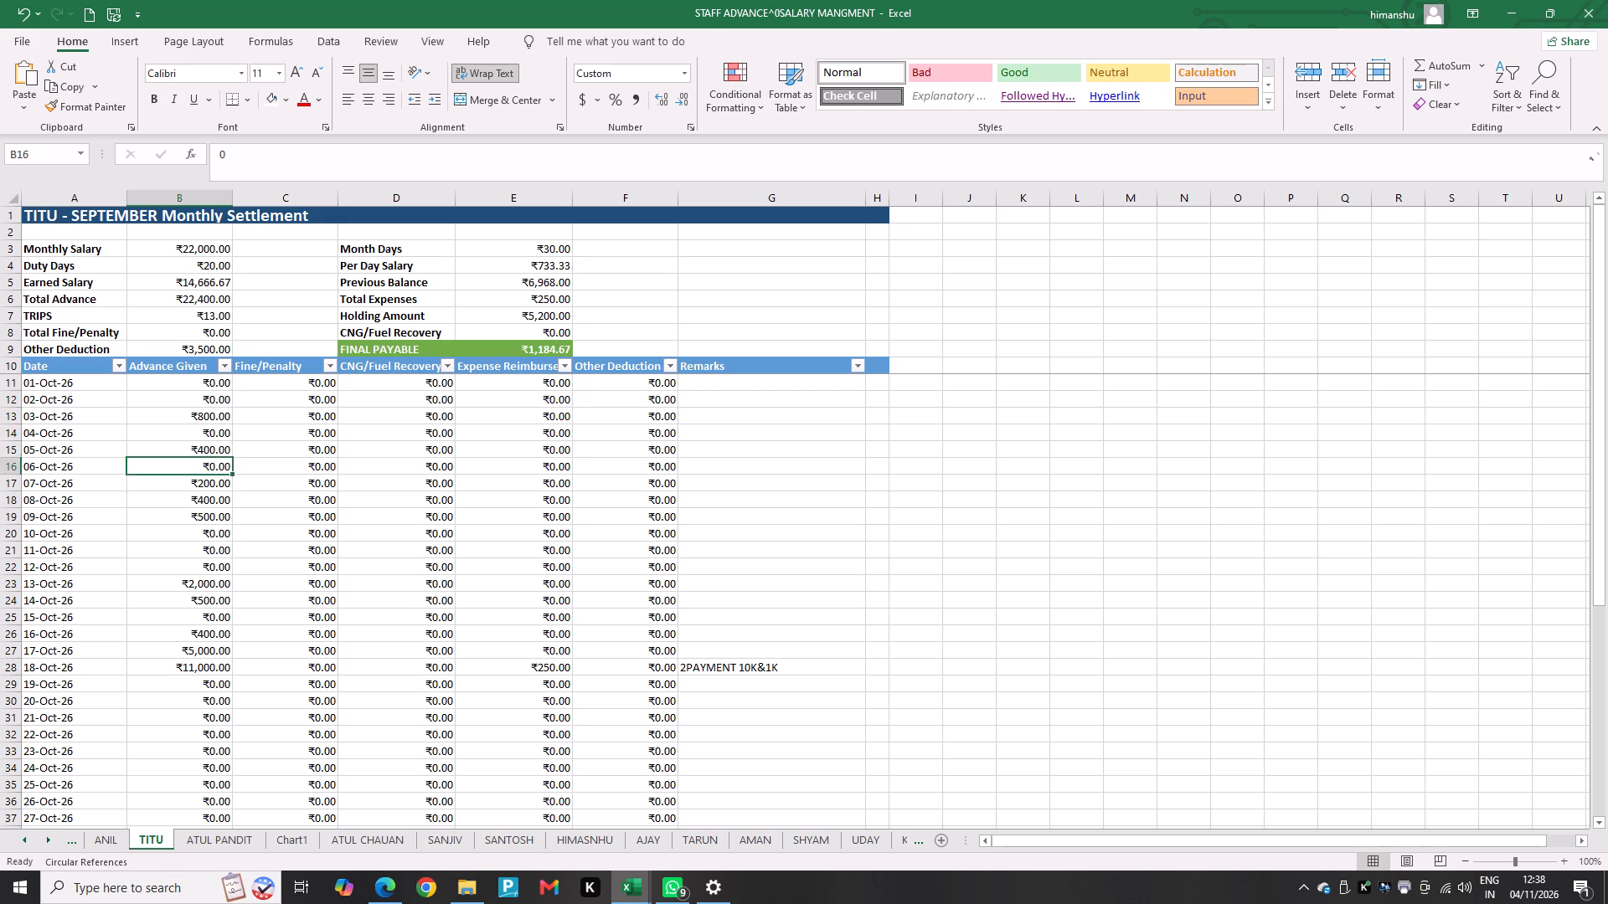
pyautogui.press('Down')
pyautogui.press('Down')
pyautogui.press('Down')
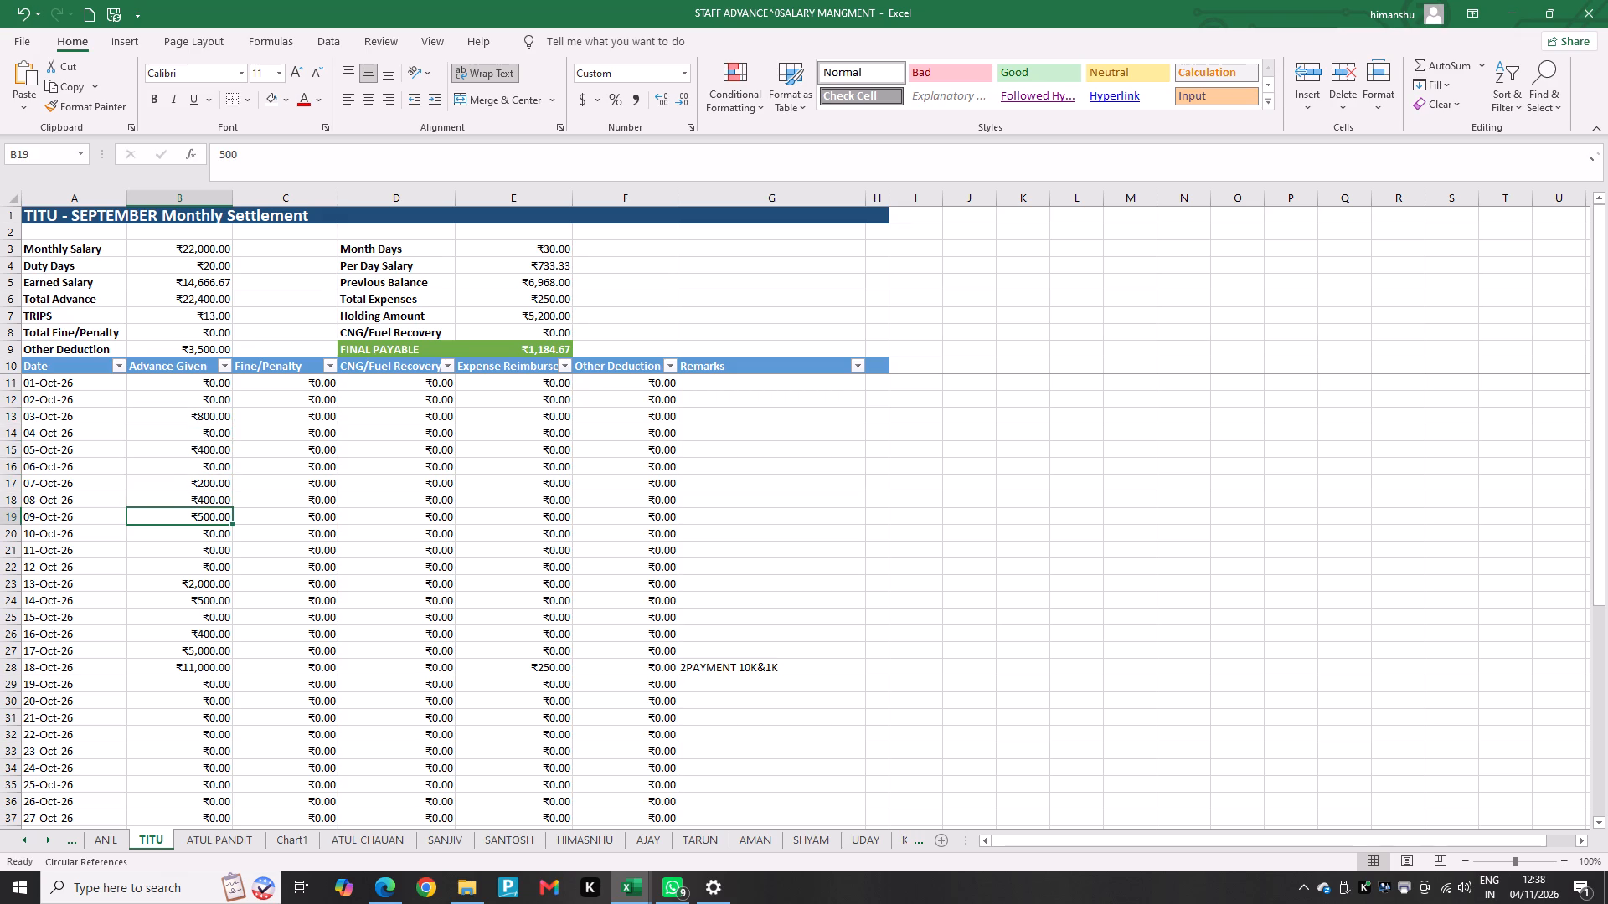
pyautogui.press('Down')
pyautogui.press('Down')
pyautogui.press('Down')
pyautogui.press('Down')
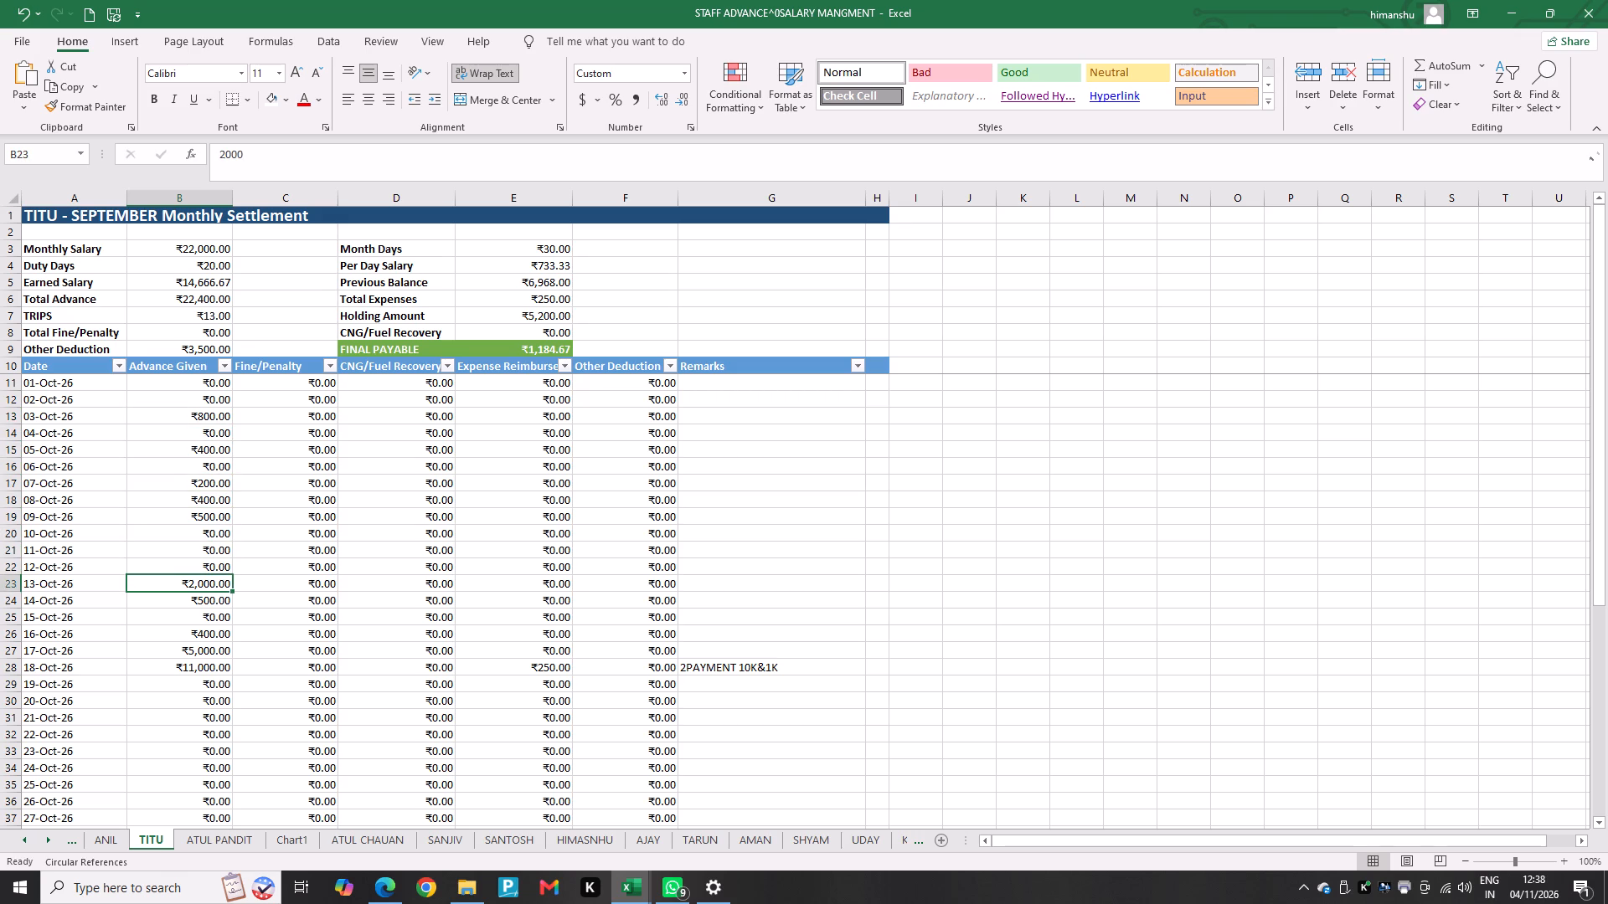
pyautogui.press('Down')
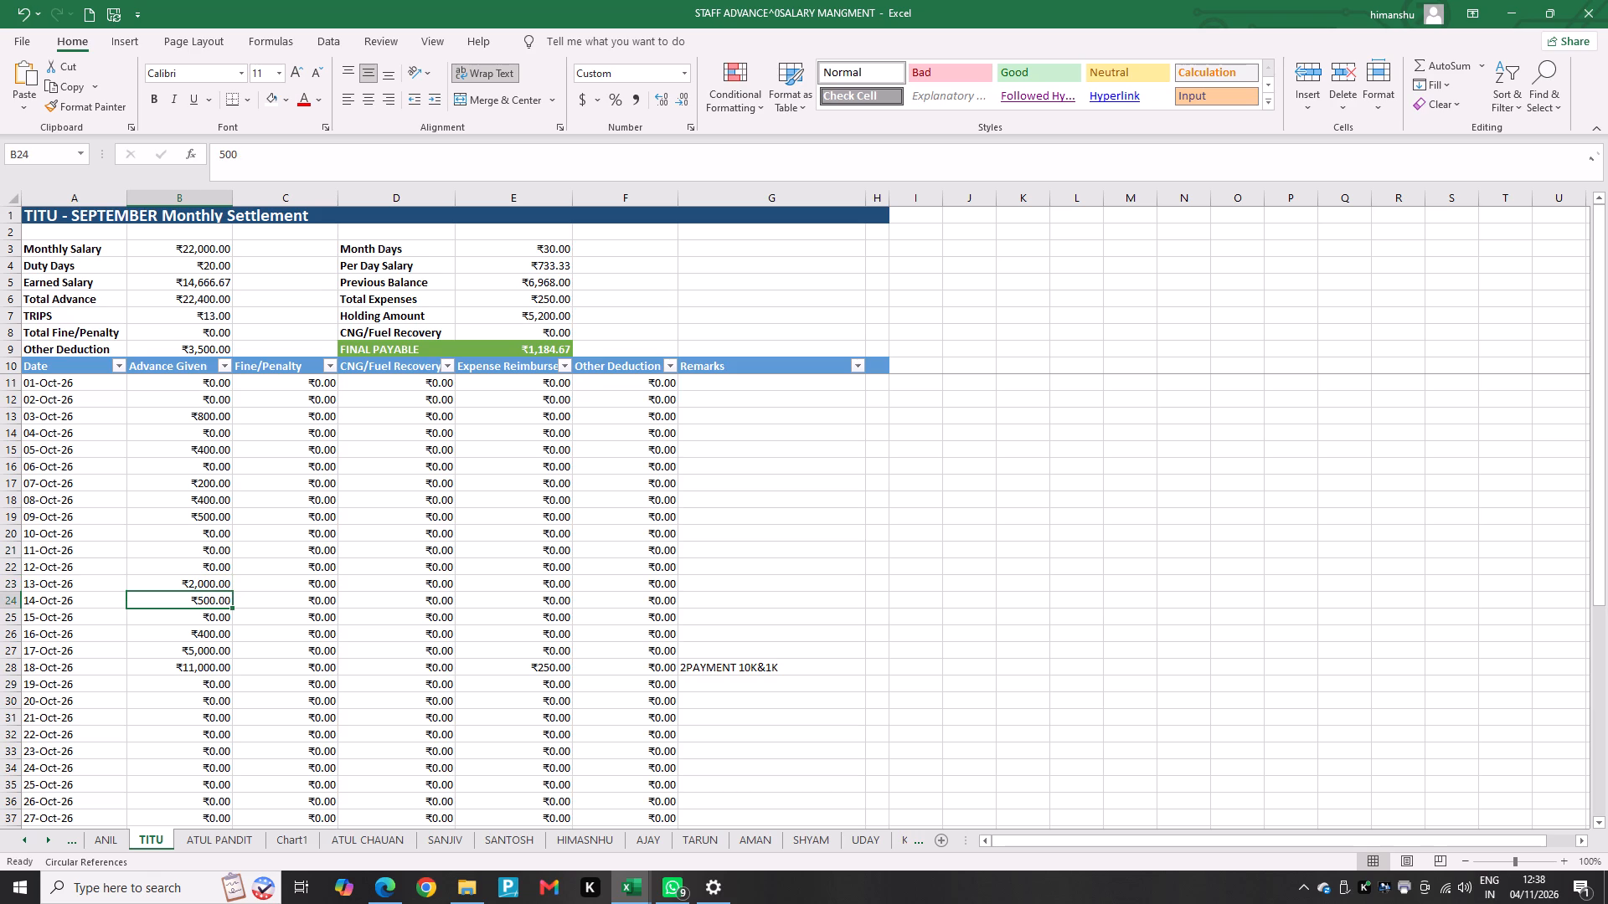
pyautogui.write('400')
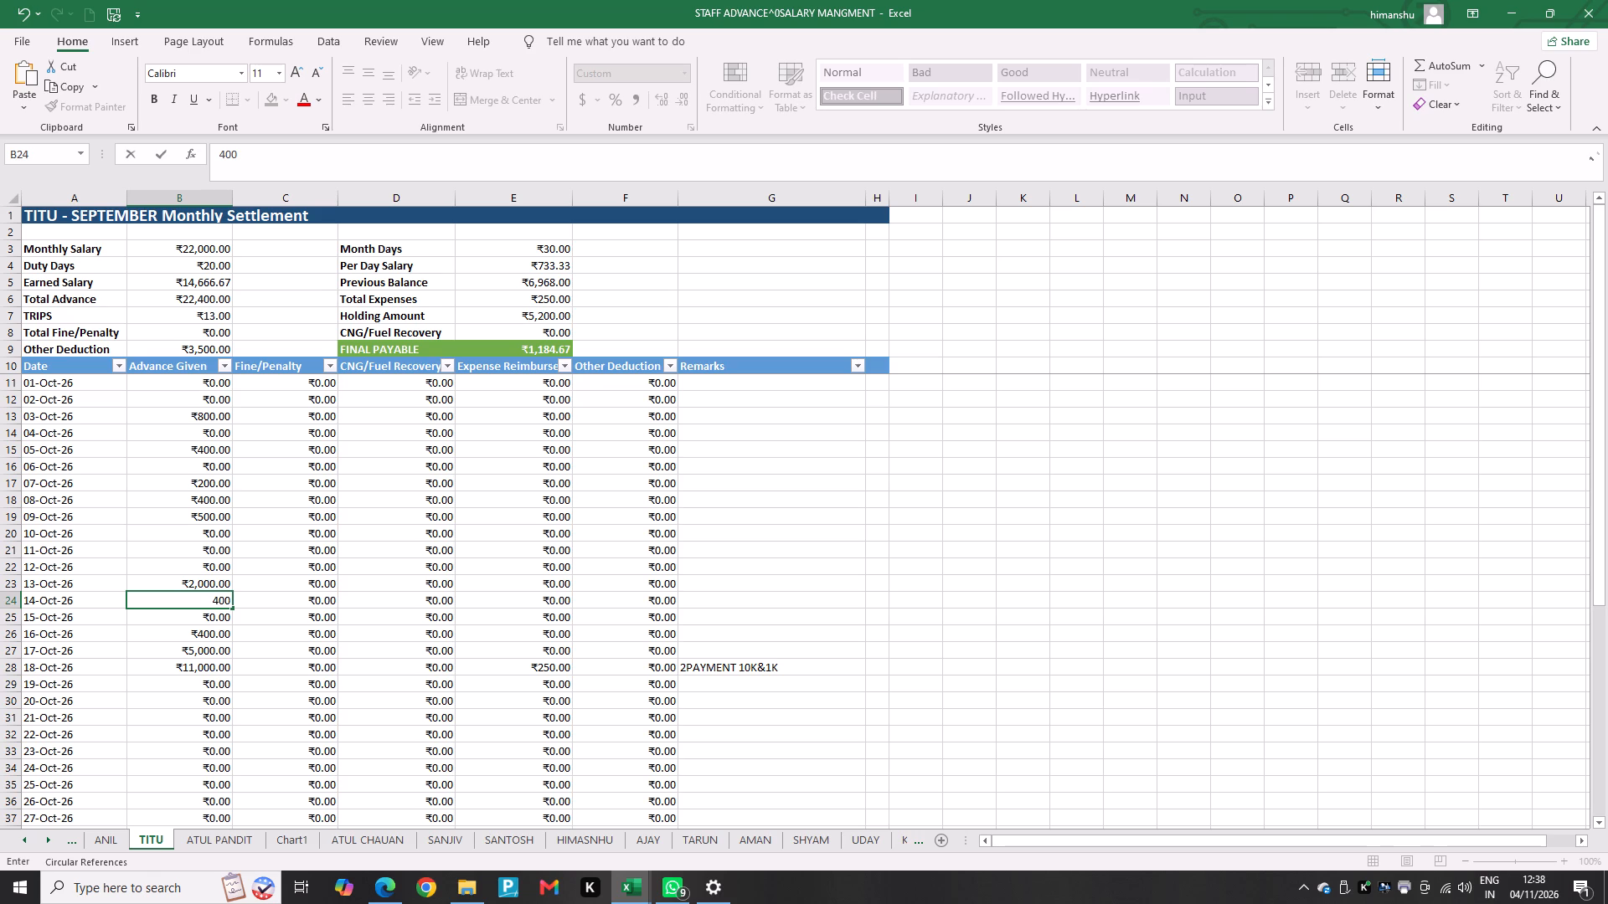
pyautogui.press('BackSpace')
pyautogui.press('BackSpace')
pyautogui.press('BackSpace')
pyautogui.press('0')
pyautogui.press('Return')
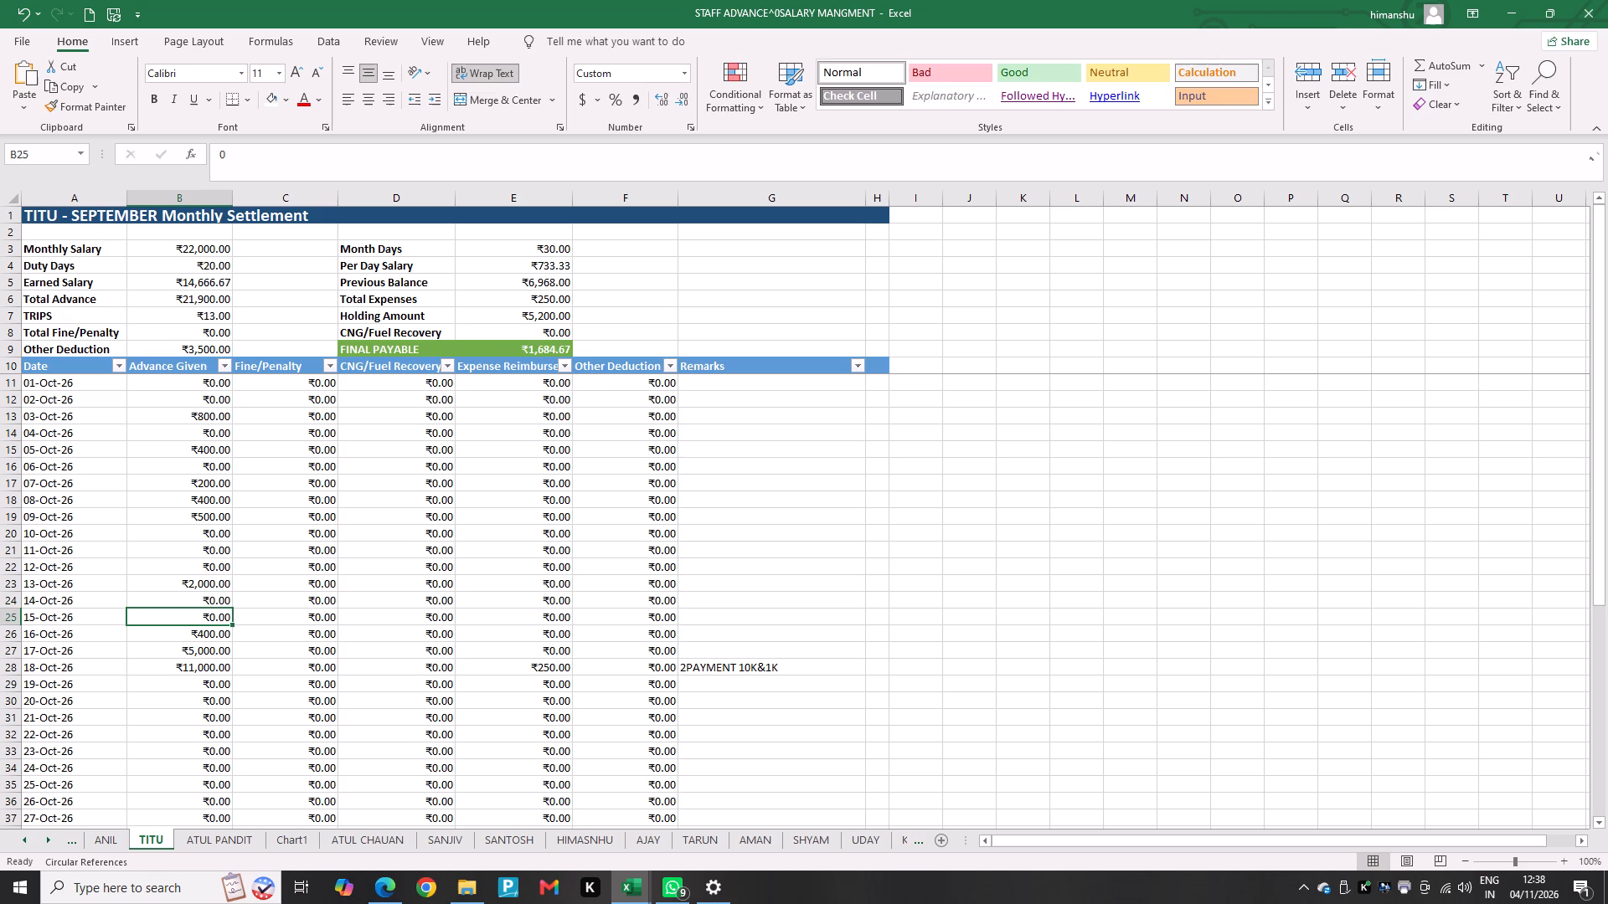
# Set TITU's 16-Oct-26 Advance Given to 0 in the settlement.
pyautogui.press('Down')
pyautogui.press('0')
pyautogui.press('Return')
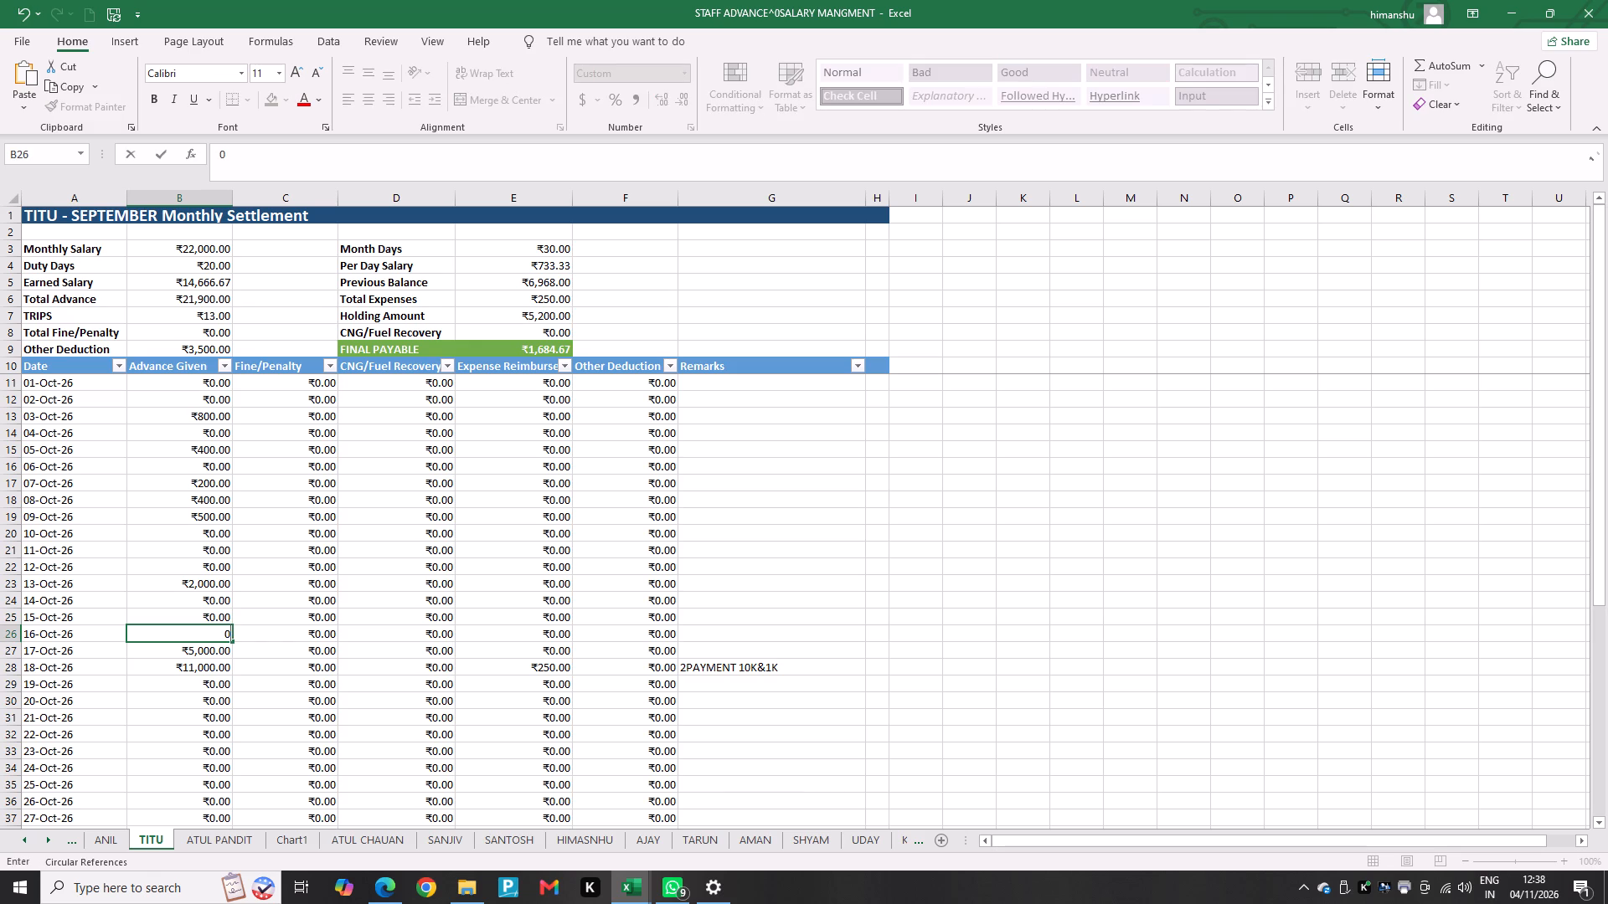
# Check the 16-Oct-26 advance in the MIS workbook and set that date's Advance Given in the settlement to 400.
pyautogui.press('Up')
pyautogui.hotkey('alt', 'Tab')
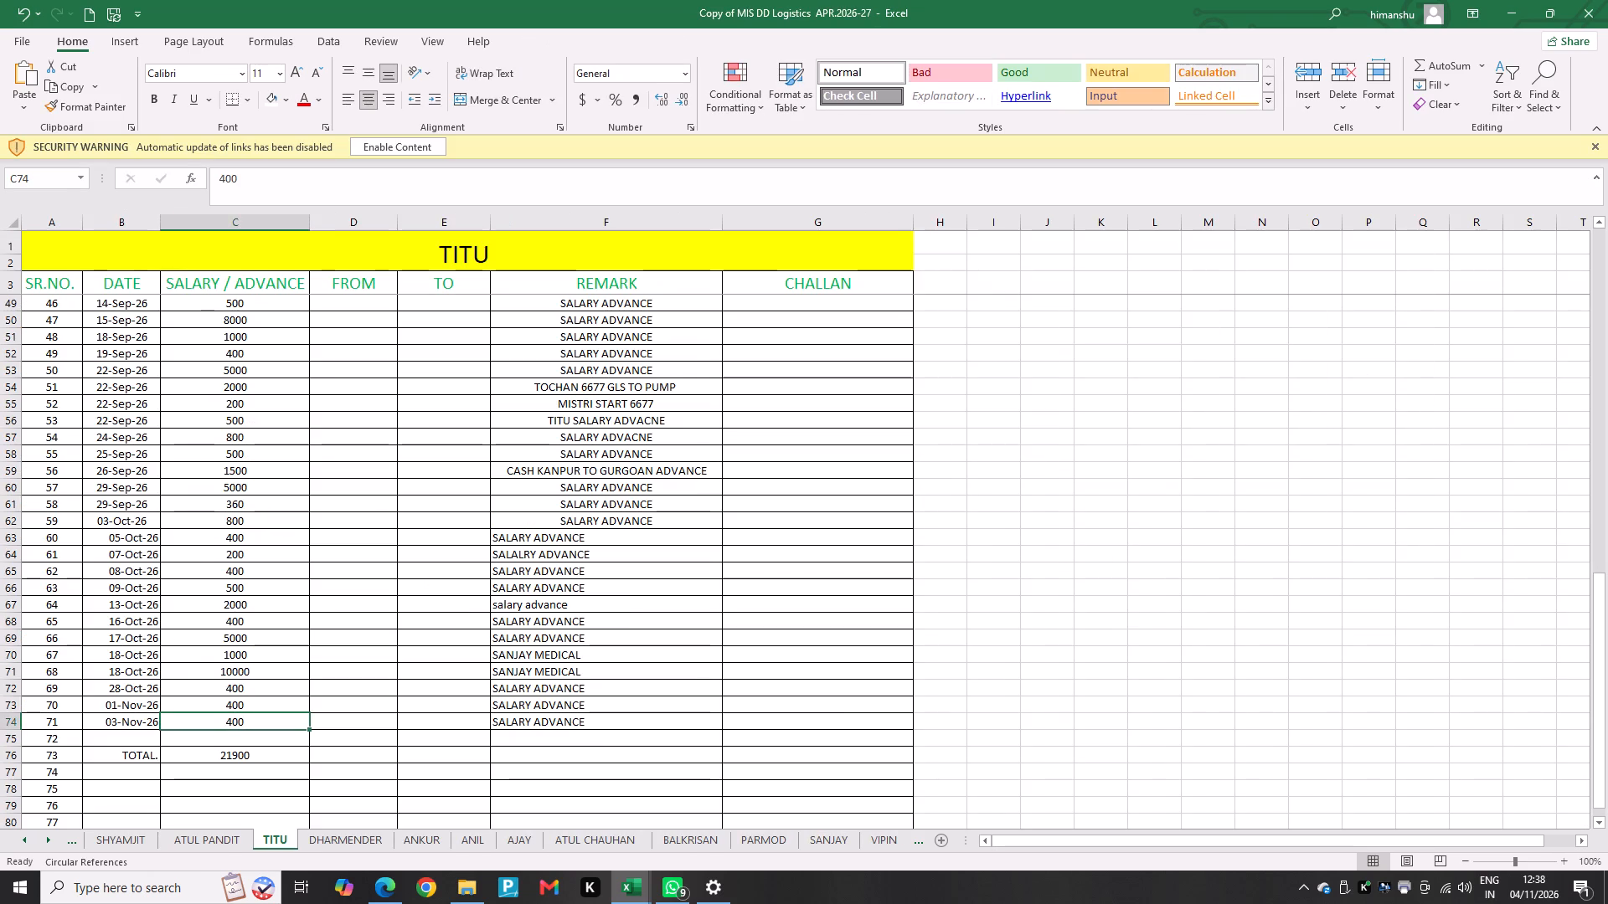
pyautogui.press('Up')
pyautogui.press('Up')
pyautogui.press('Up')
pyautogui.press('Up')
pyautogui.press('Up')
pyautogui.press('Up')
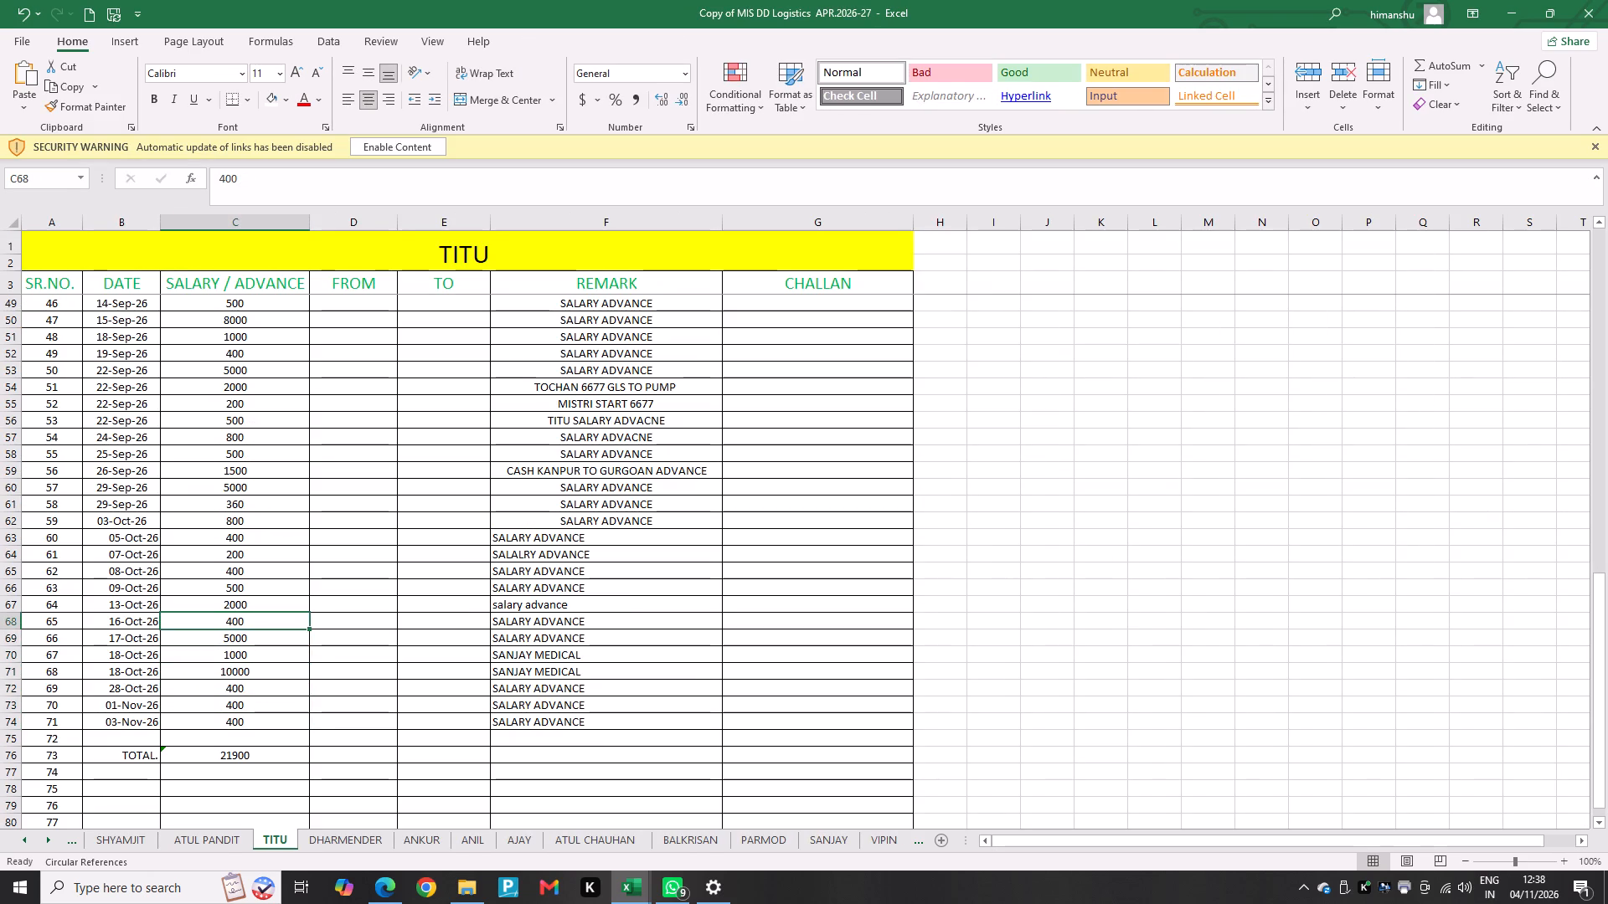
pyautogui.press('Up')
pyautogui.press('Down')
pyautogui.hotkey('alt', 'Tab')
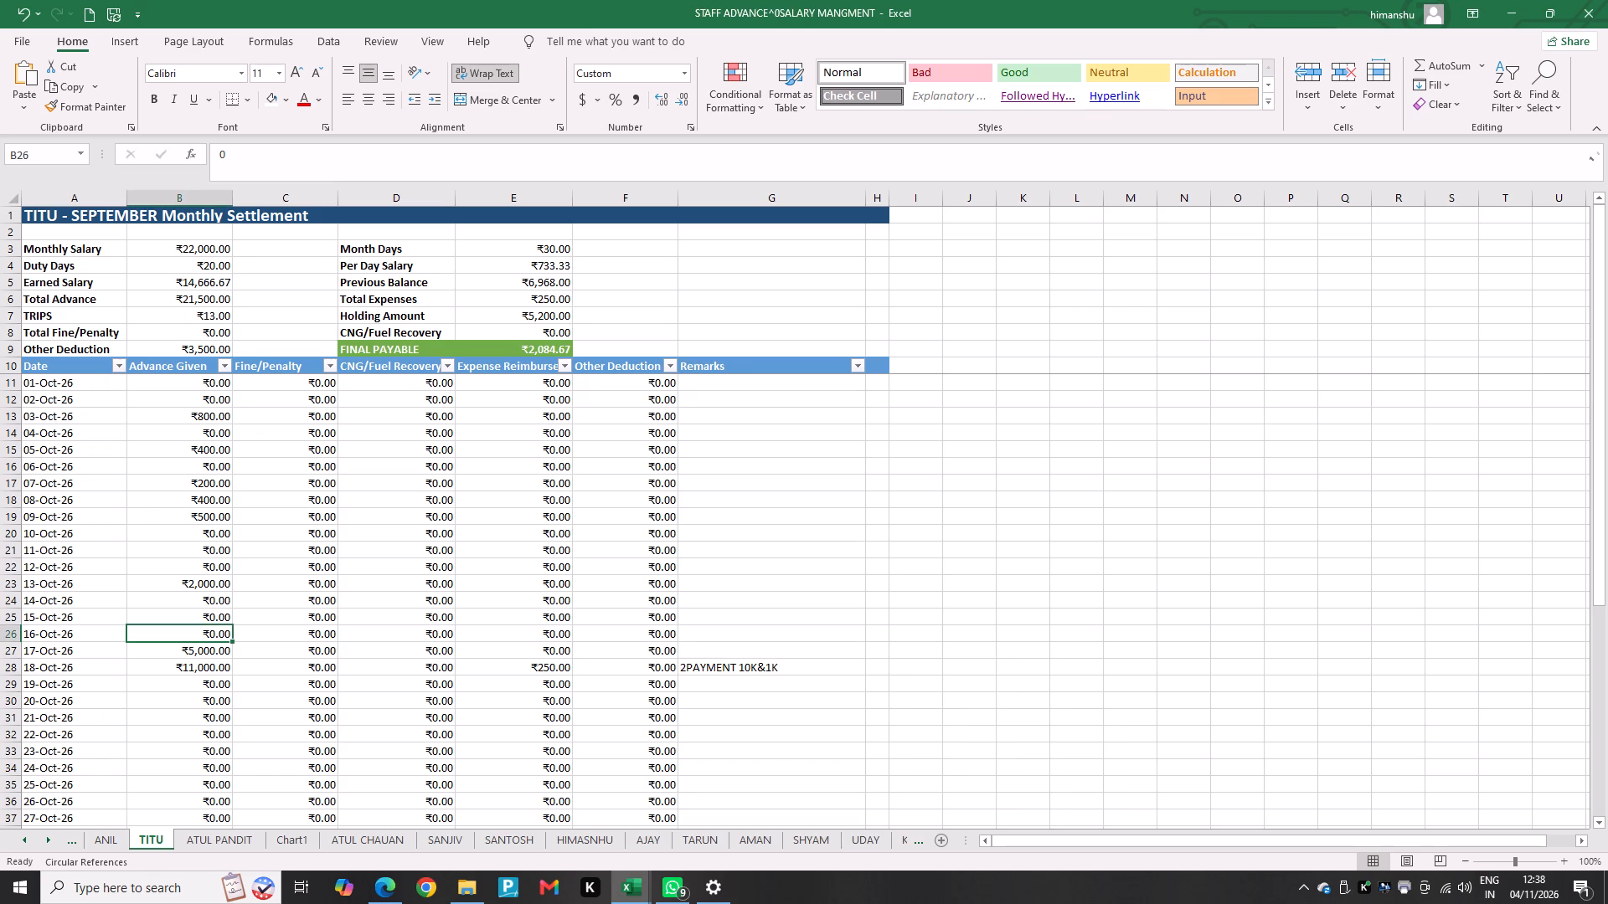
pyautogui.write('400')
pyautogui.press('Return')
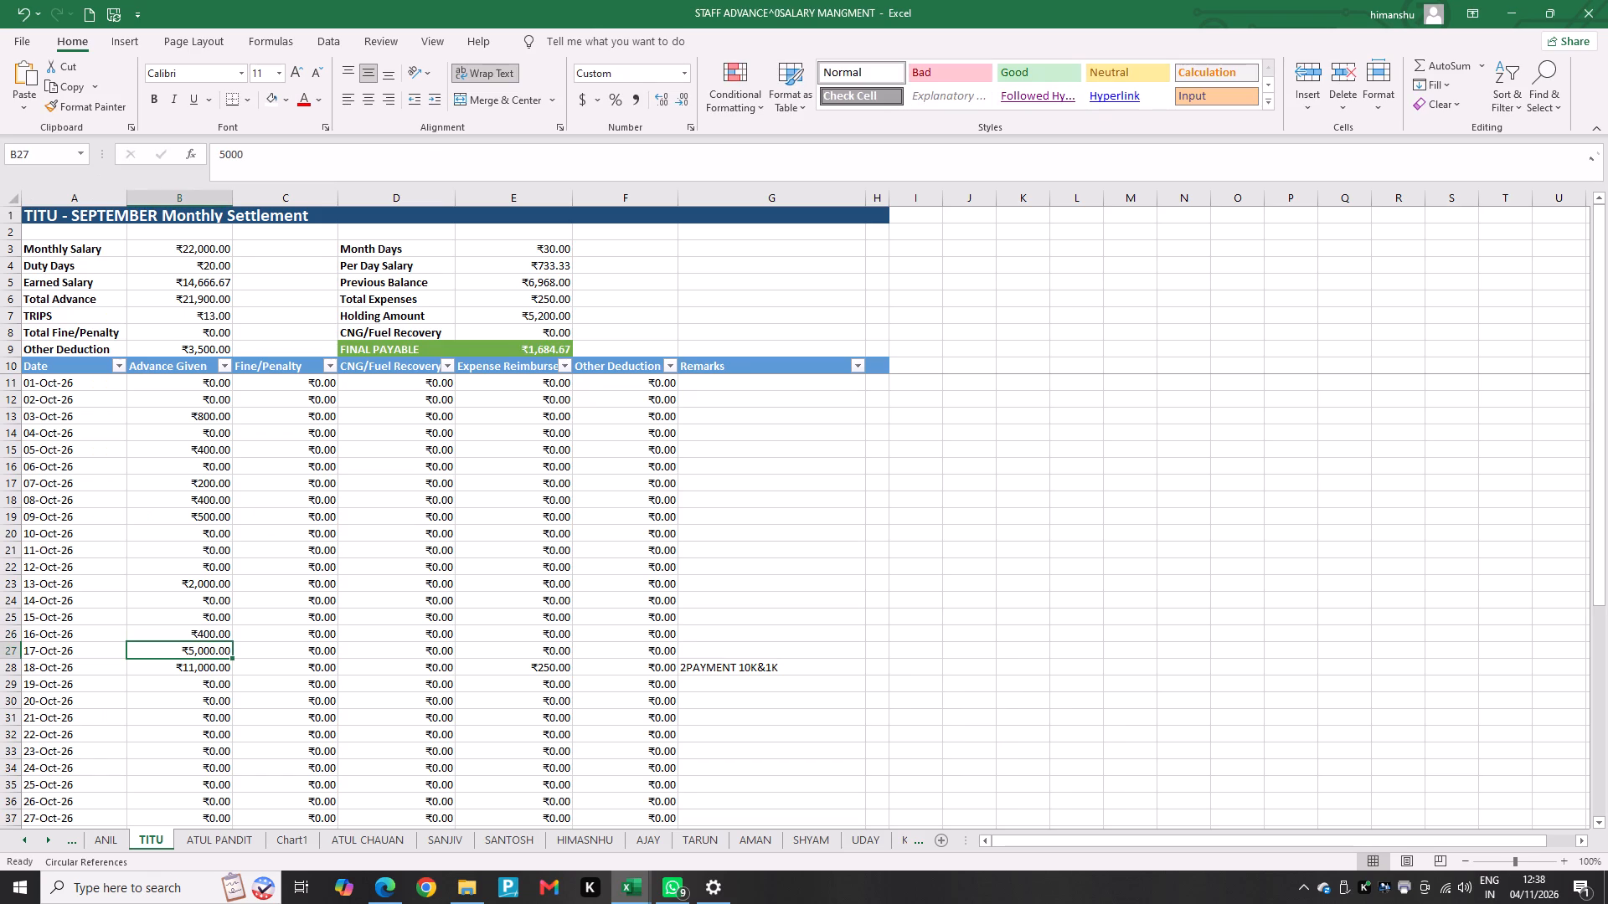
# Set the Previous Balance in TITU's monthly settlement to 1881.
pyautogui.press('Down')
pyautogui.press('Right')
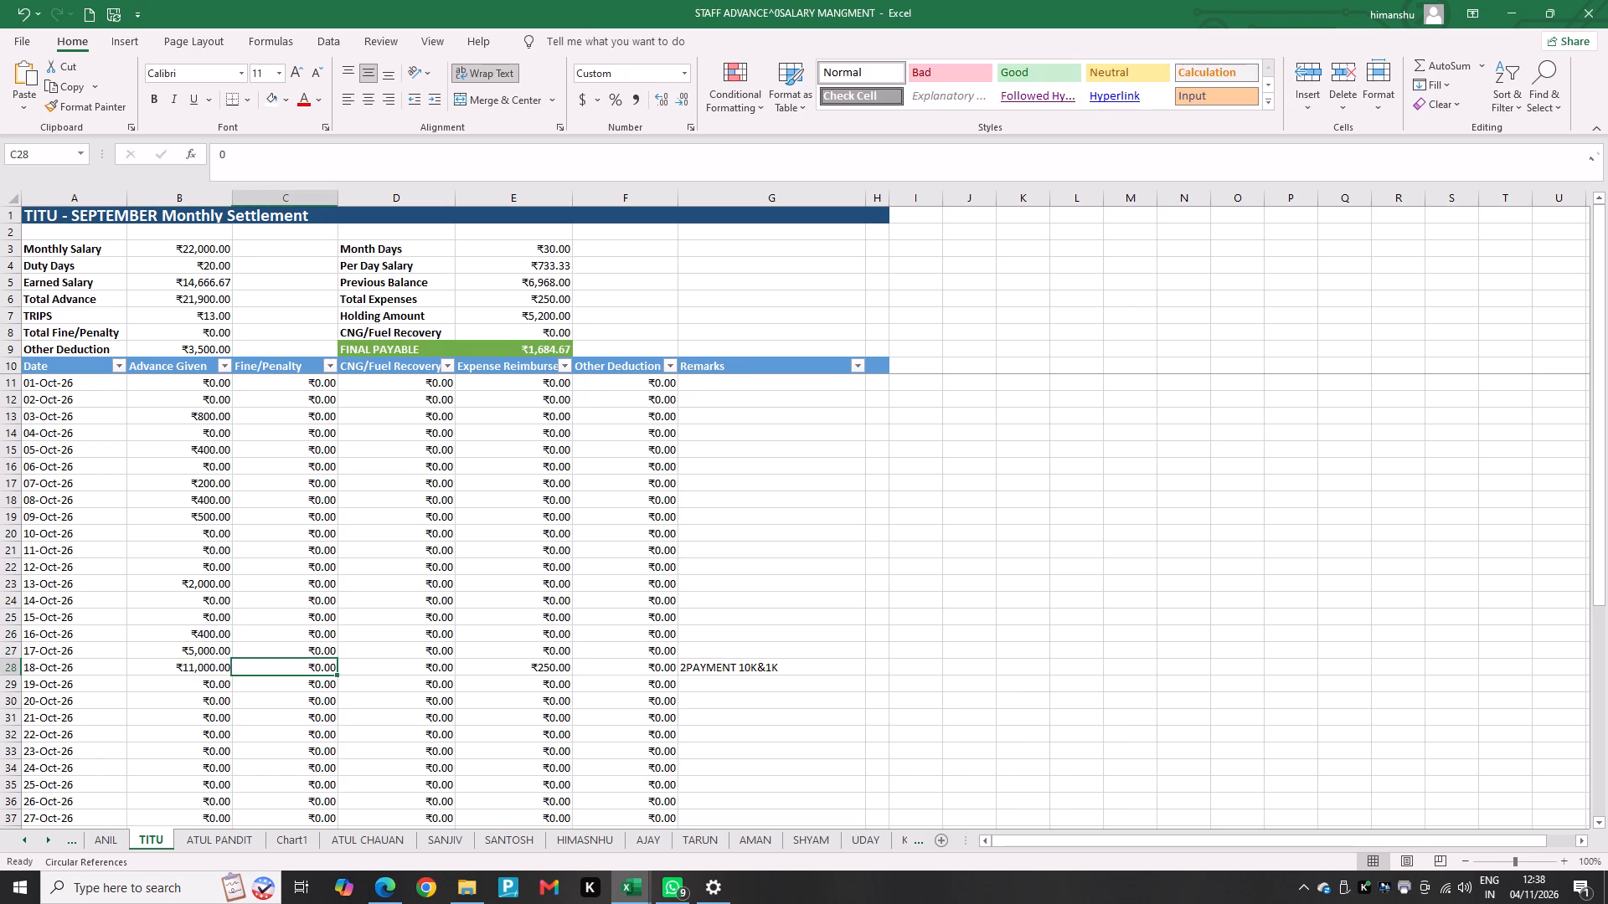
pyautogui.press('Up')
pyautogui.press('Up')
pyautogui.press('Up')
pyautogui.press('Up')
pyautogui.press('Up')
pyautogui.press('Up')
pyautogui.press('Up')
pyautogui.press('Up')
pyautogui.press('Up')
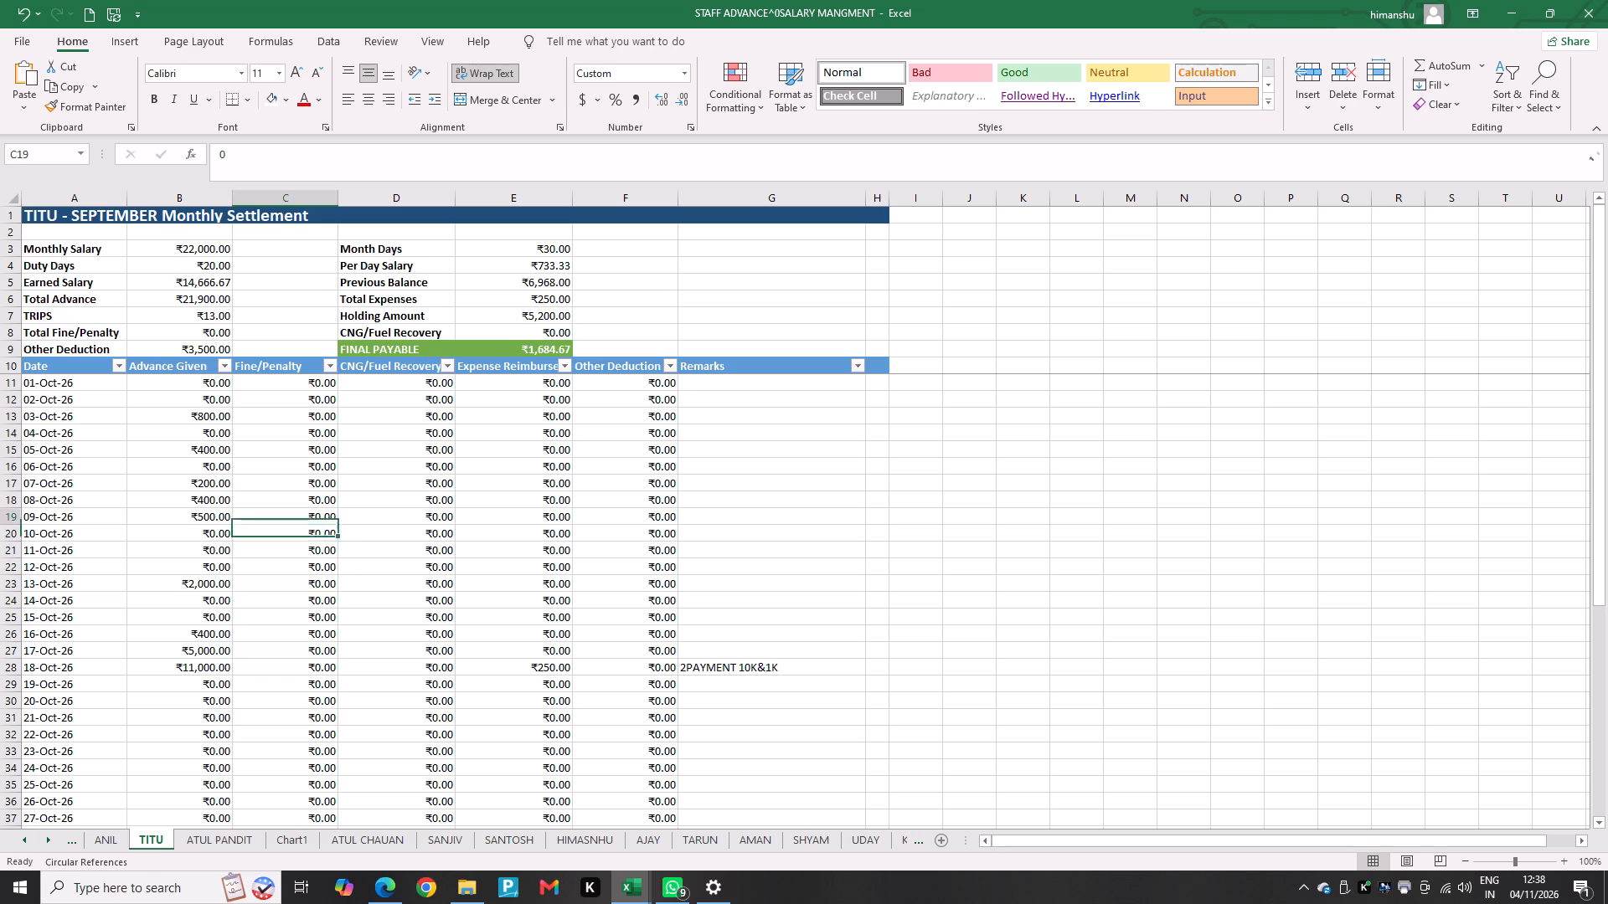
pyautogui.press('Up')
pyautogui.press('Up')
pyautogui.press('Up')
pyautogui.press('Right')
pyautogui.press('Up')
pyautogui.press('Up')
pyautogui.press('Up')
pyautogui.press('Up')
pyautogui.press('Up')
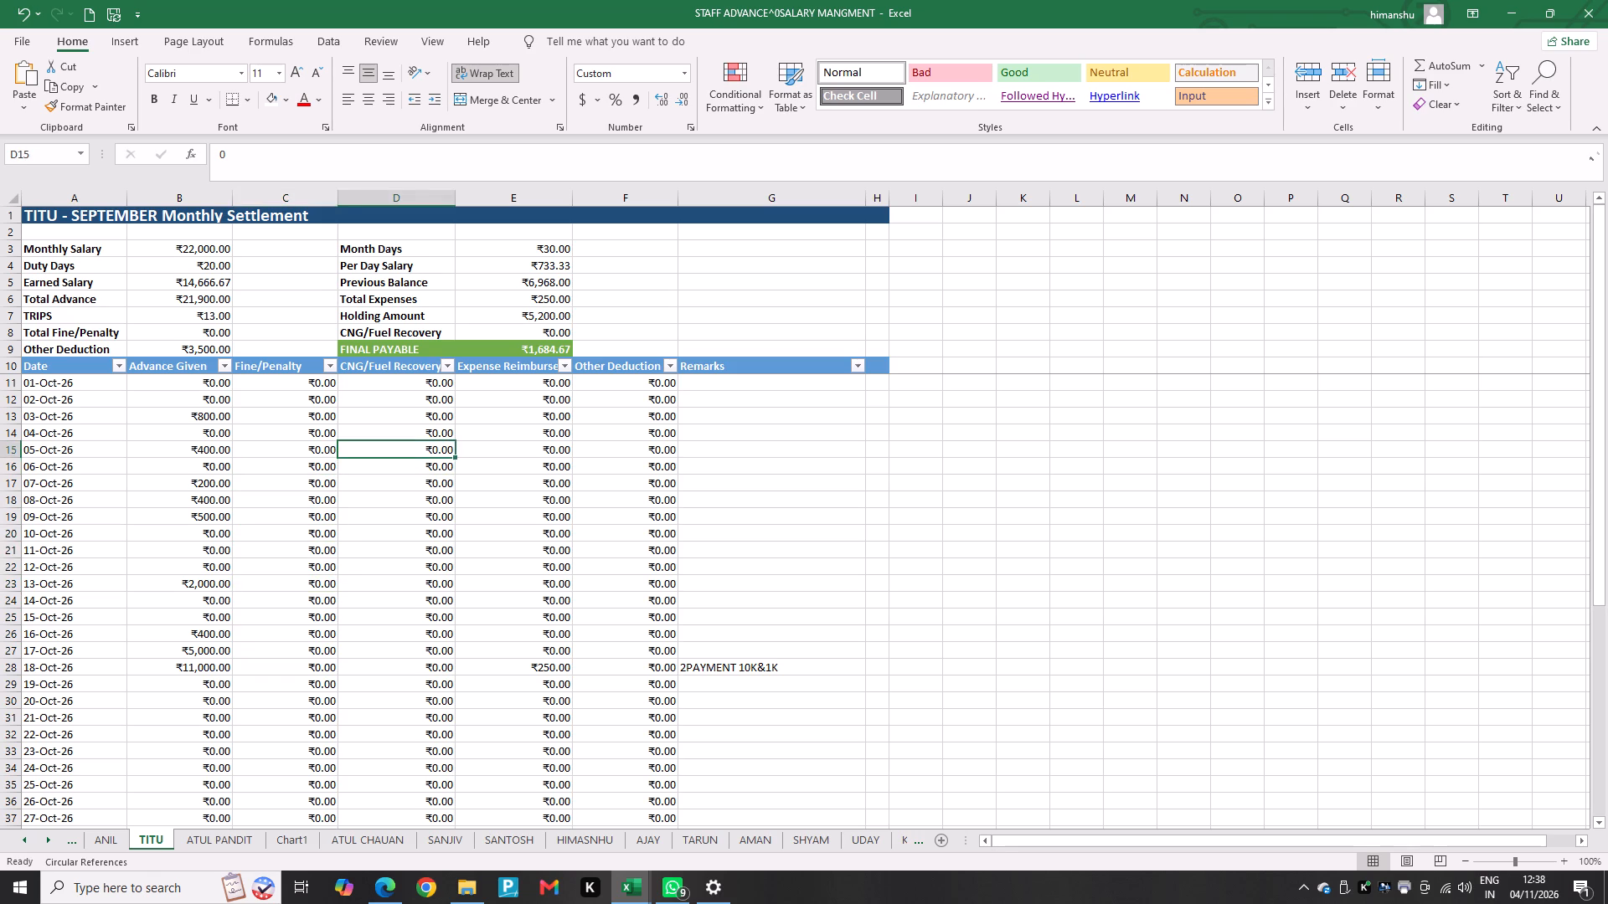
pyautogui.press('Left')
pyautogui.press('Up')
pyautogui.press('Left')
pyautogui.press('Up')
pyautogui.press('Left')
pyautogui.press('Up')
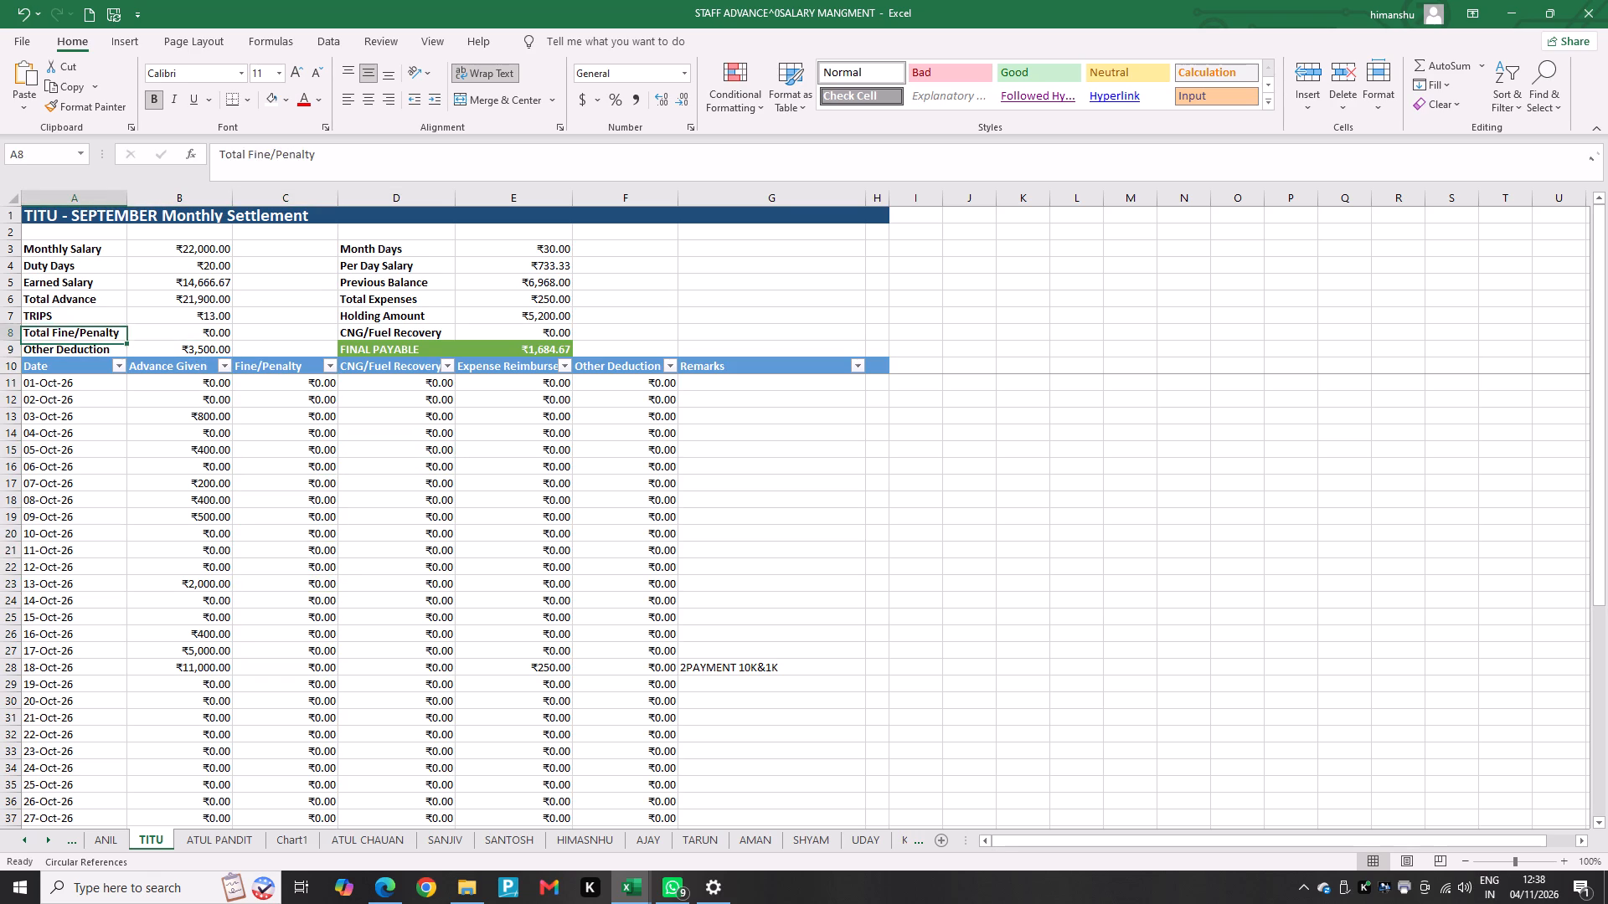
pyautogui.press('Right')
pyautogui.press('Right')
pyautogui.press('Up')
pyautogui.press('Left')
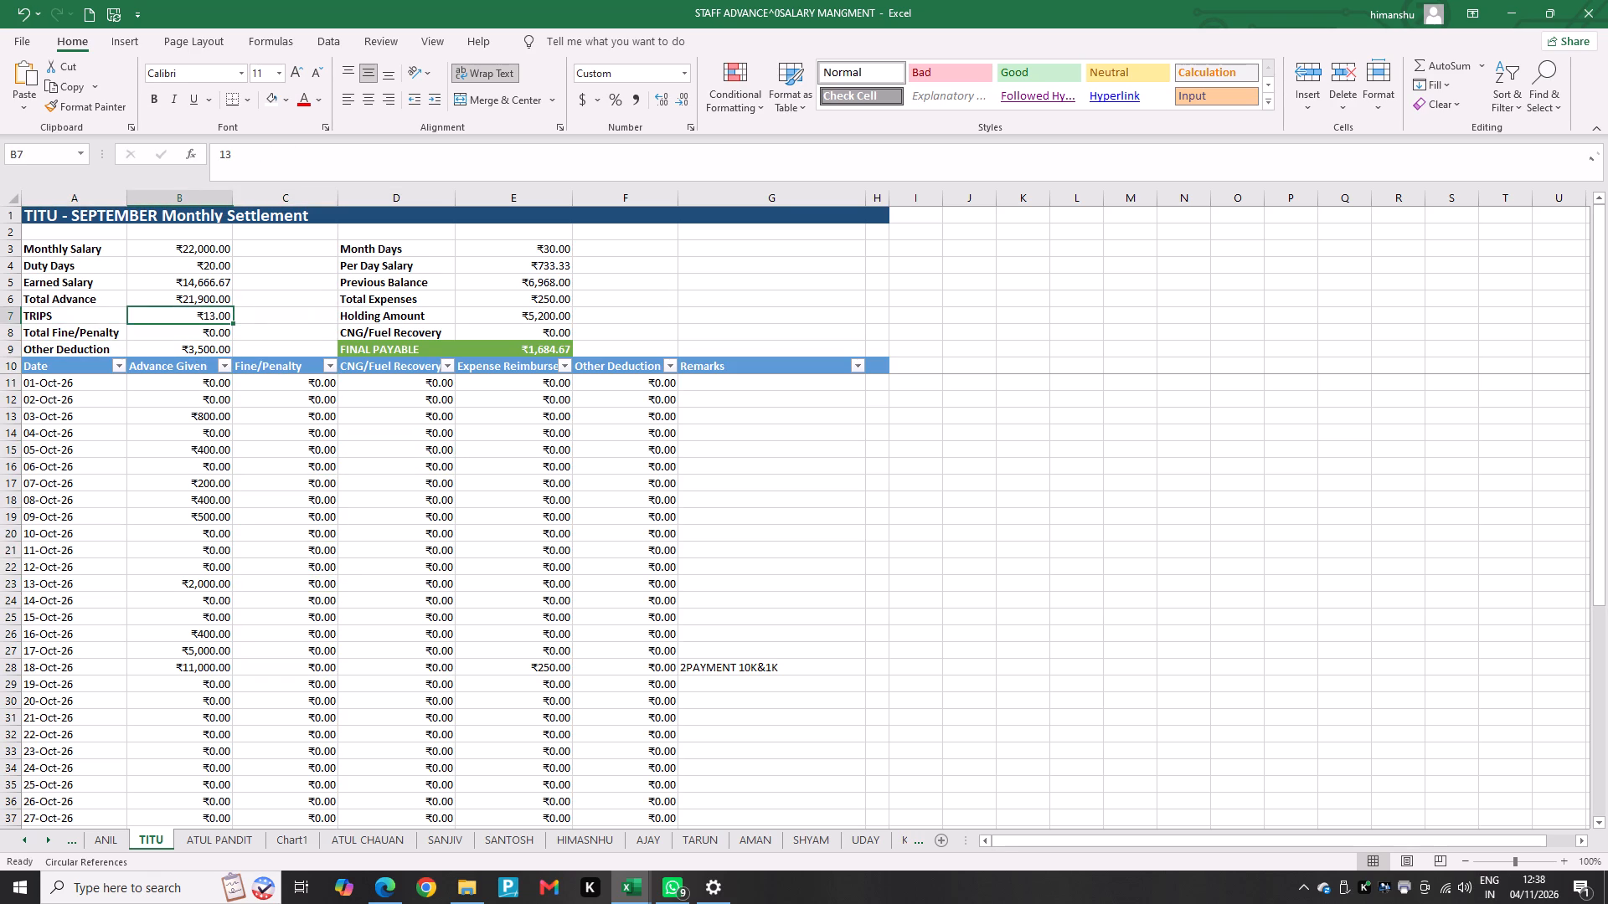
pyautogui.press('Right')
pyautogui.press('Up')
pyautogui.press('Right')
pyautogui.press('Up')
pyautogui.press('Right')
pyautogui.press('Right')
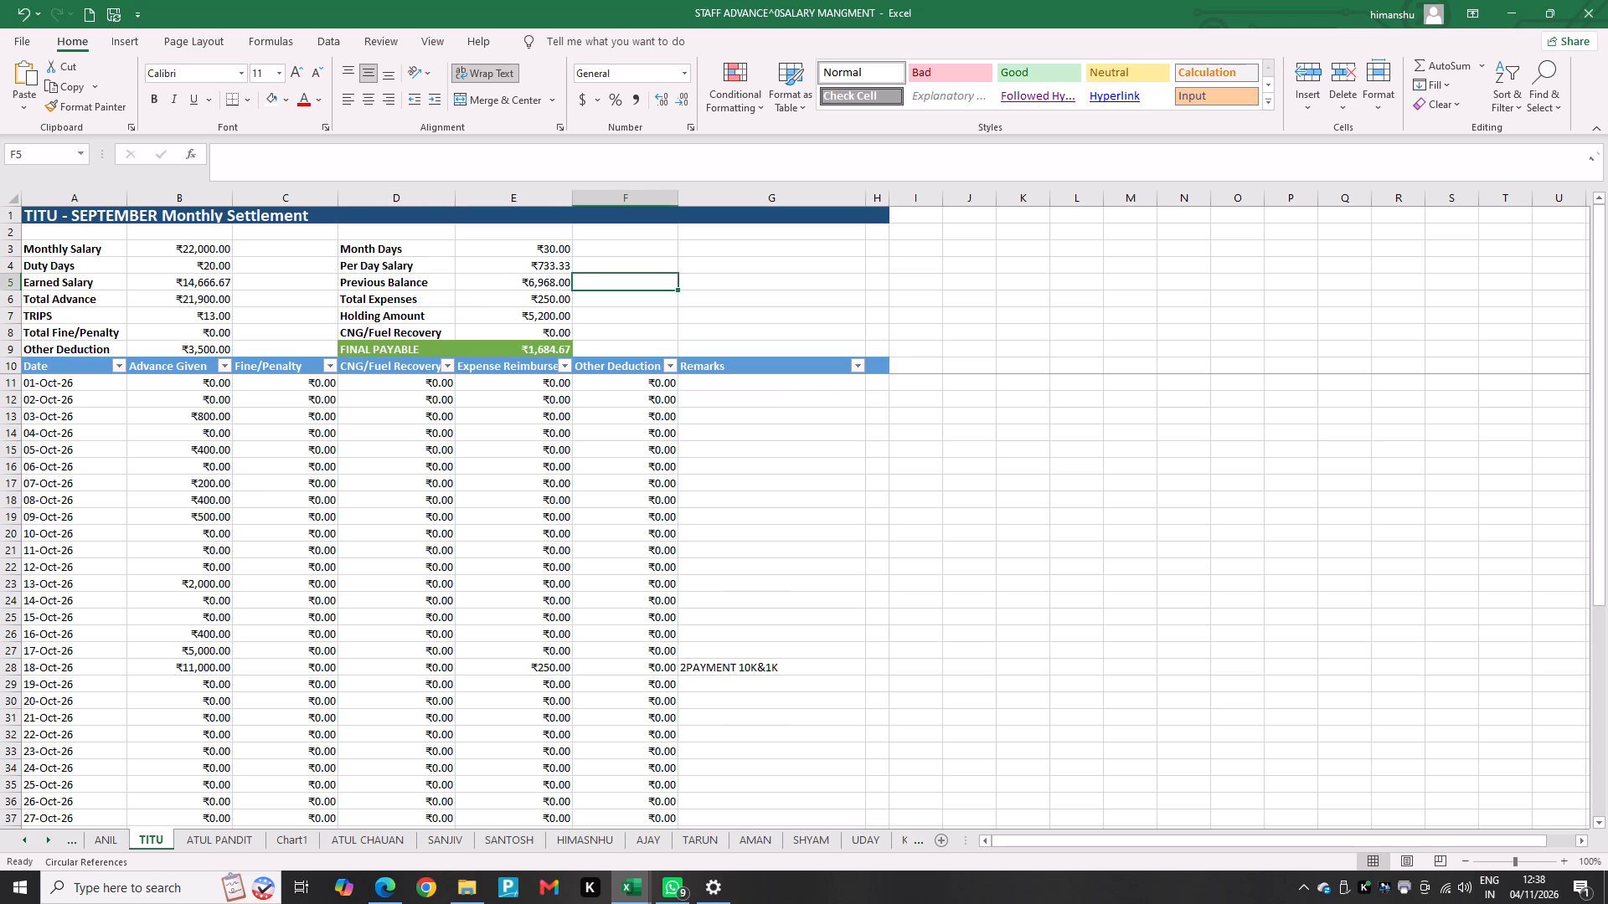
pyautogui.press('Left')
pyautogui.press('1')
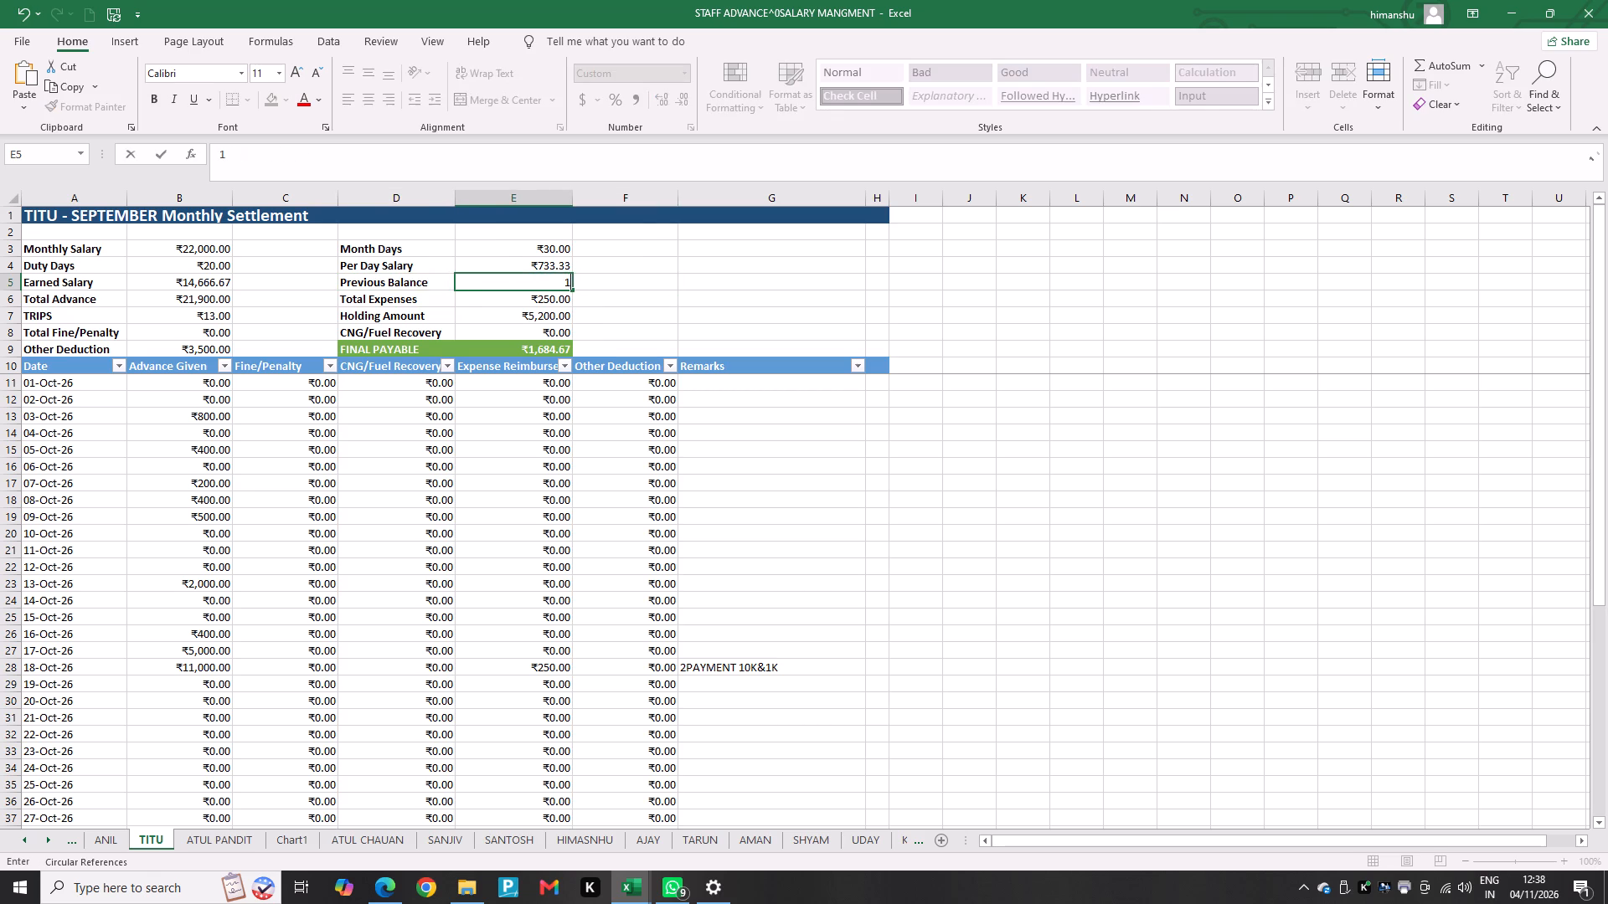
pyautogui.write('881')
pyautogui.press('Return')
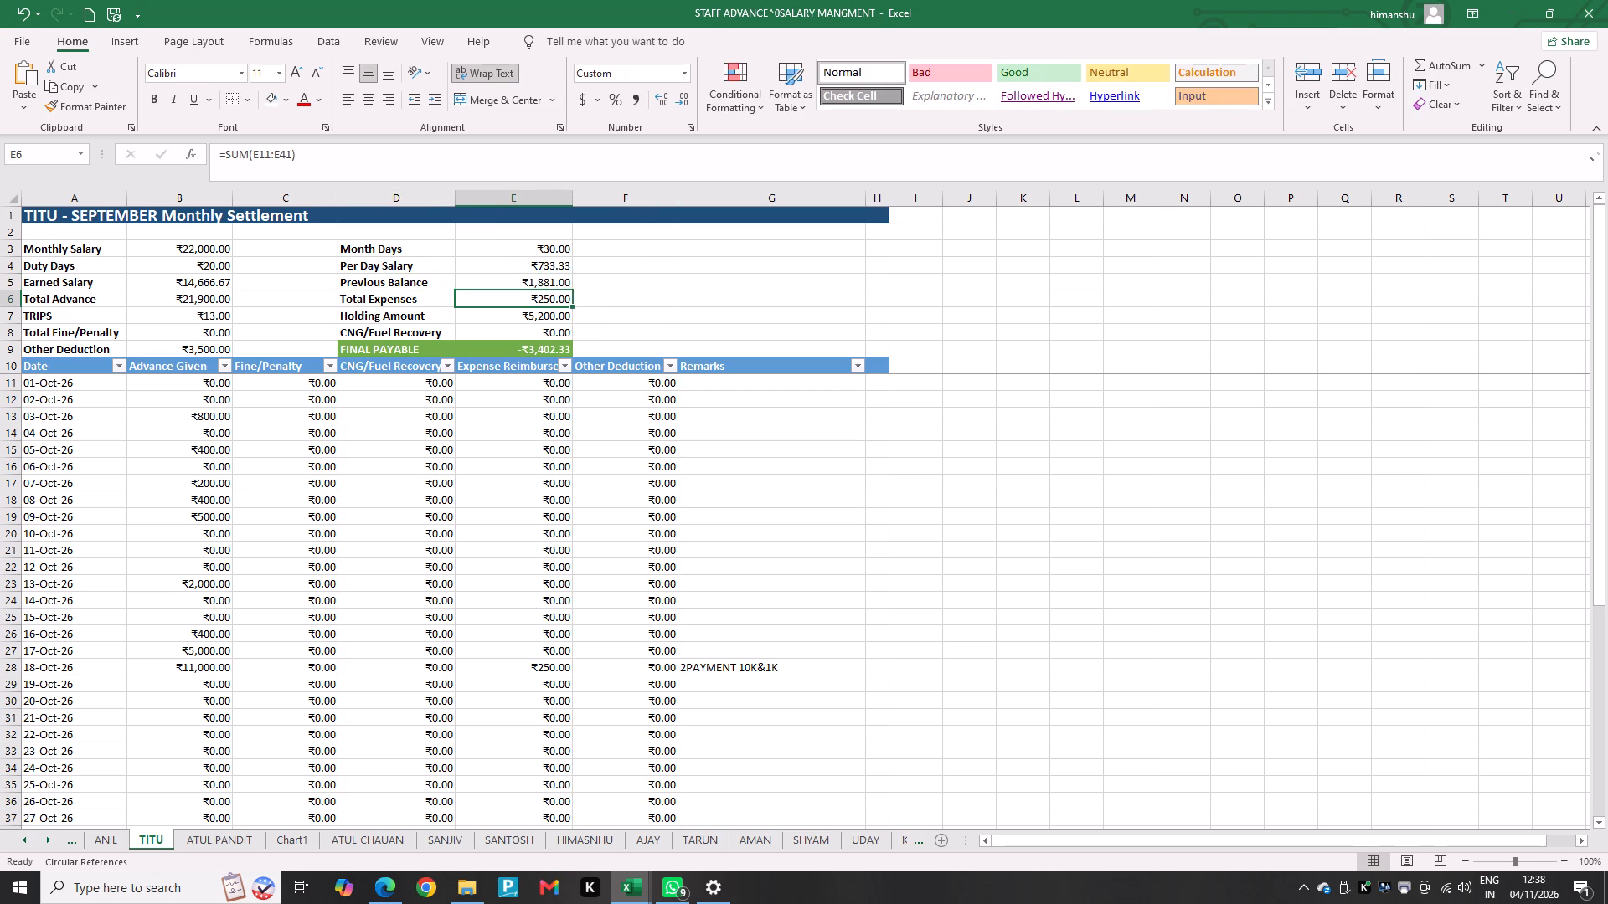
# Set the 18-Oct-26 Expense Reimbursement in TITU's monthly settlement to 0.
pyautogui.press('Down')
pyautogui.press('Down')
pyautogui.press('Down')
pyautogui.press('Down')
pyautogui.press('Down')
pyautogui.press('Down')
pyautogui.press('Down')
pyautogui.press('Down')
pyautogui.press('Down')
pyautogui.press('Down')
pyautogui.press('Down')
pyautogui.press('Down')
pyautogui.press('Down')
pyautogui.press('Down')
pyautogui.press('Down')
pyautogui.press('Down')
pyautogui.press('Down')
pyautogui.press('Down')
pyautogui.press('Down')
pyautogui.press('Down')
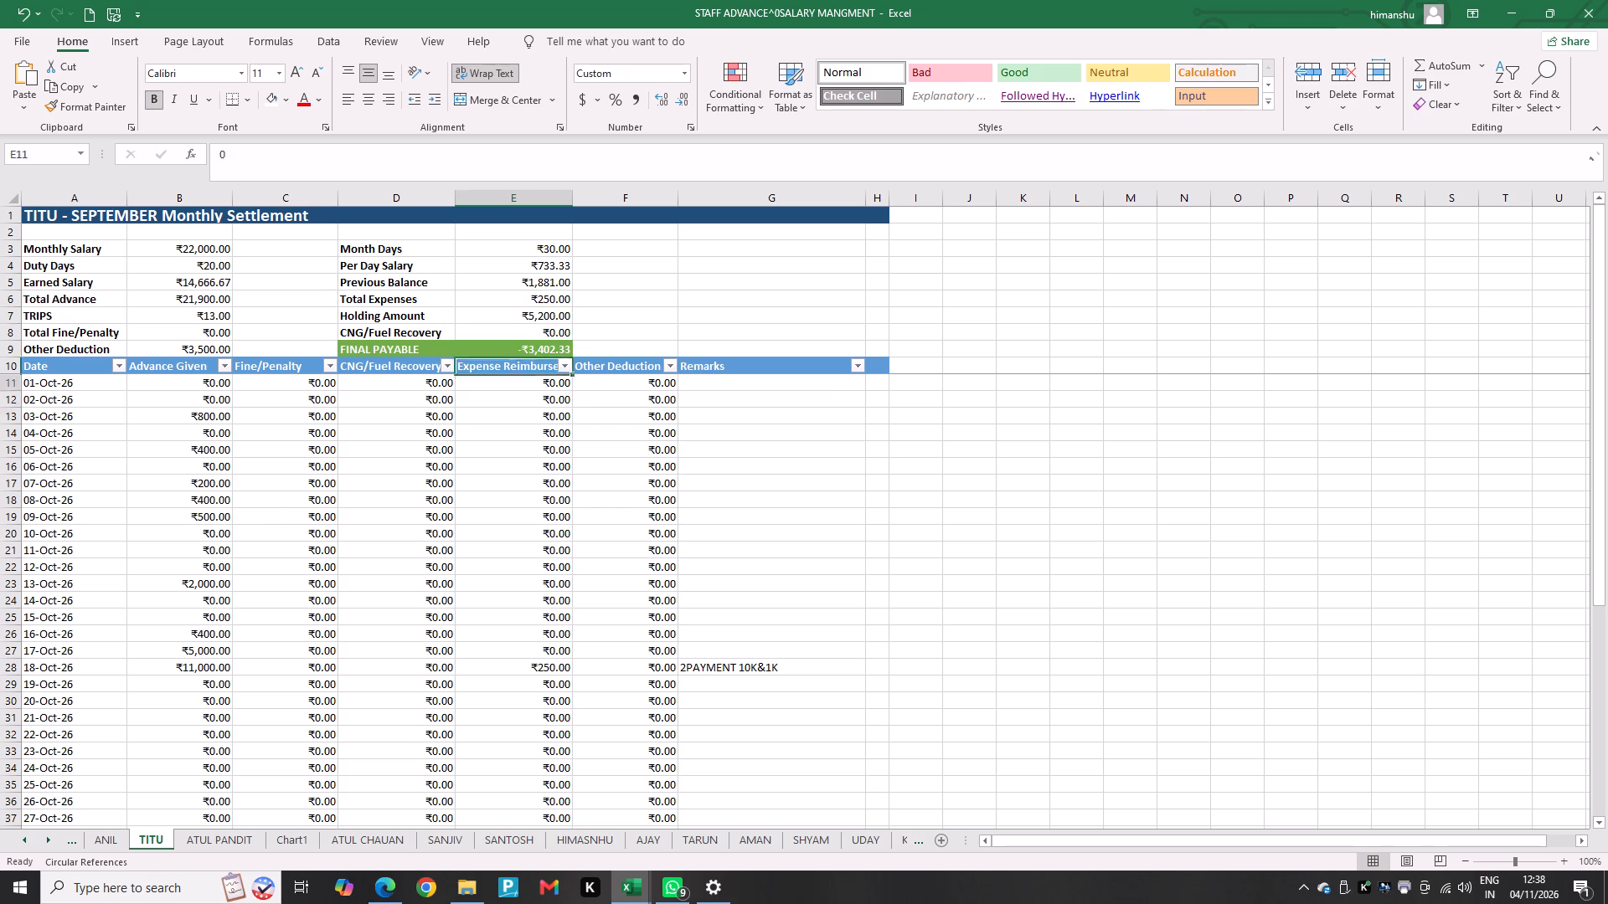
pyautogui.press('Down')
pyautogui.press('Down')
pyautogui.press('0')
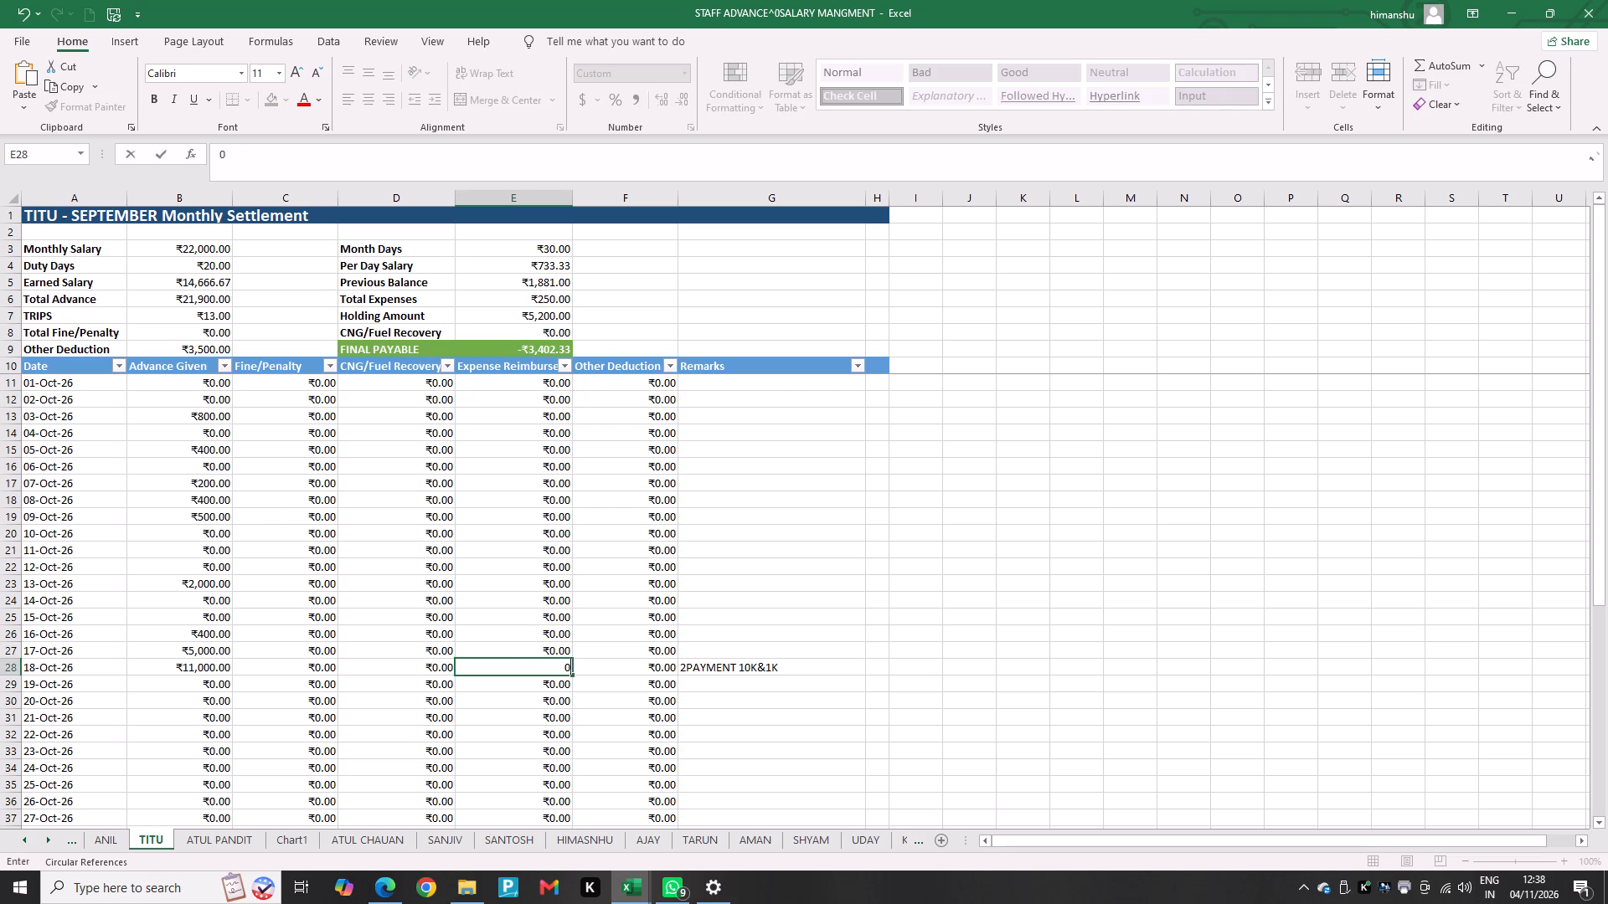
pyautogui.press('Return')
# Rename the Holding Amount label in TITU's settlement summary as TRIPS Amount.
pyautogui.press('Up')
pyautogui.press('Up')
pyautogui.press('Up')
pyautogui.press('Up')
pyautogui.press('Up')
pyautogui.press('Up')
pyautogui.press('Up')
pyautogui.press('Up')
pyautogui.press('Up')
pyautogui.press('Up')
pyautogui.press('Up')
pyautogui.press('Up')
pyautogui.press('Up')
pyautogui.press('Up')
pyautogui.press('Up')
pyautogui.press('Up')
pyautogui.press('Up')
pyautogui.press('Up')
pyautogui.press('Up')
pyautogui.press('Up')
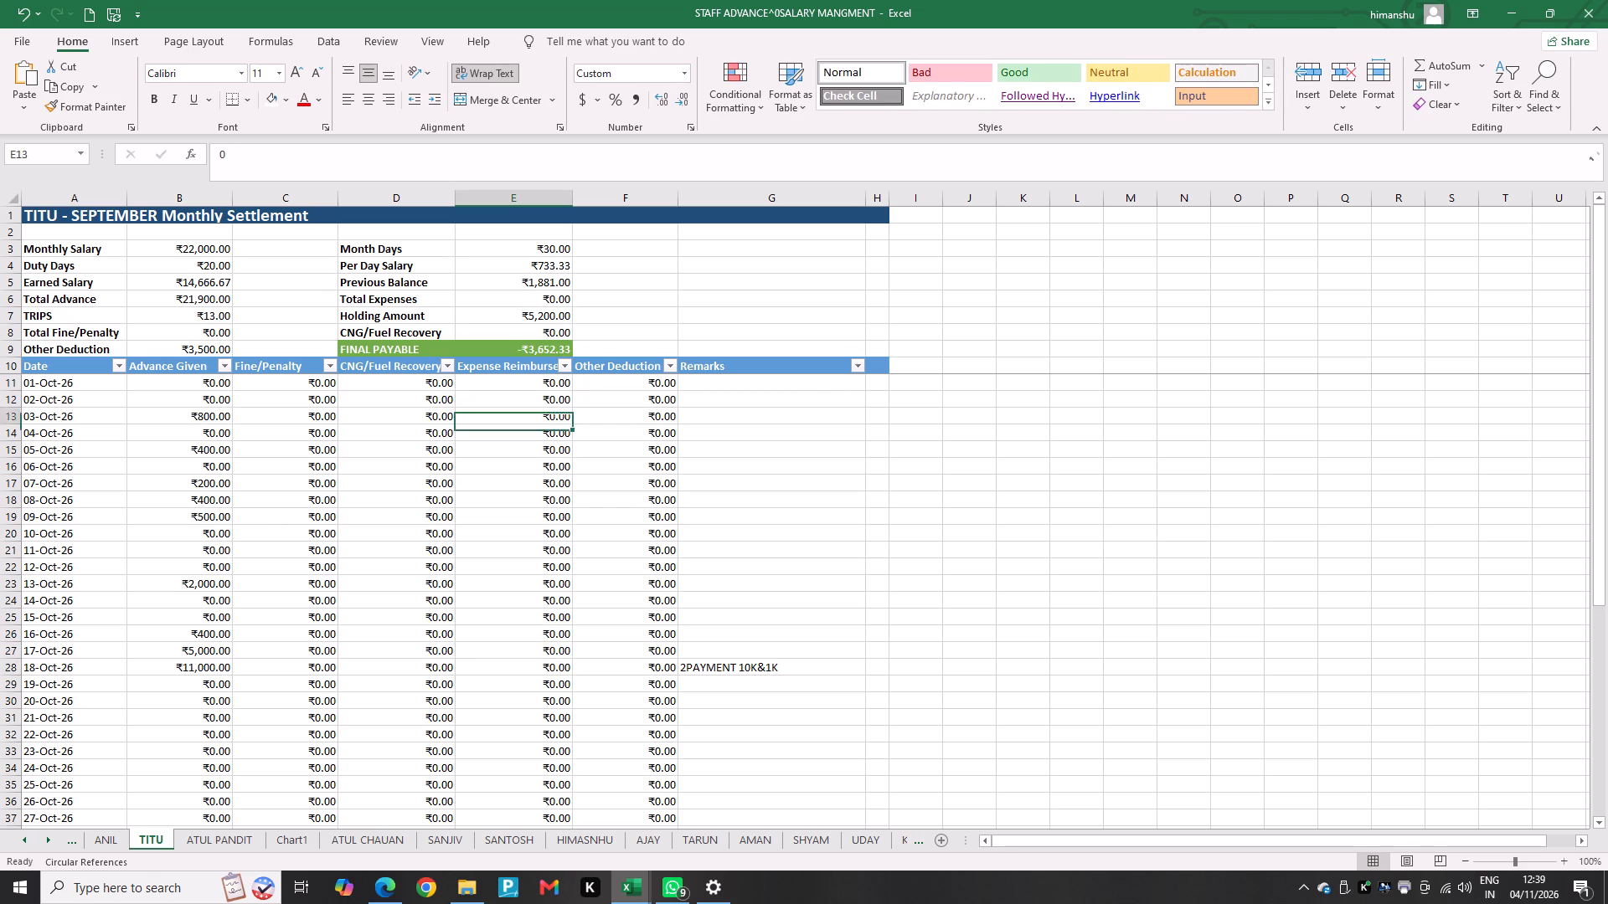
pyautogui.press('Left')
pyautogui.press('Left')
pyautogui.press('Up')
pyautogui.press('Right')
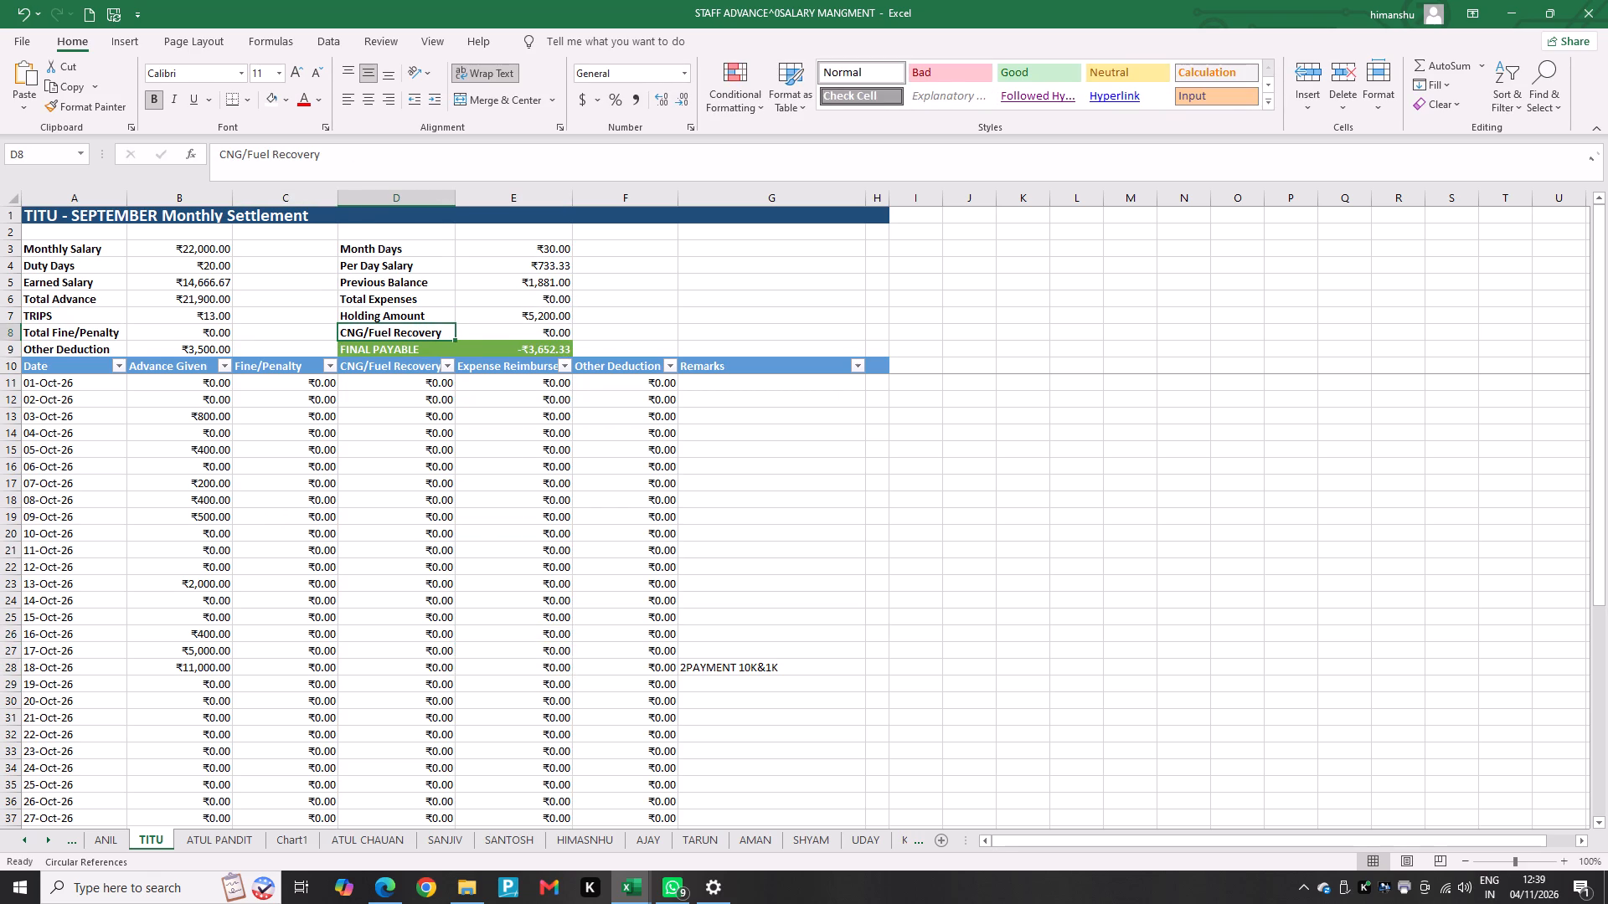
pyautogui.press('Up')
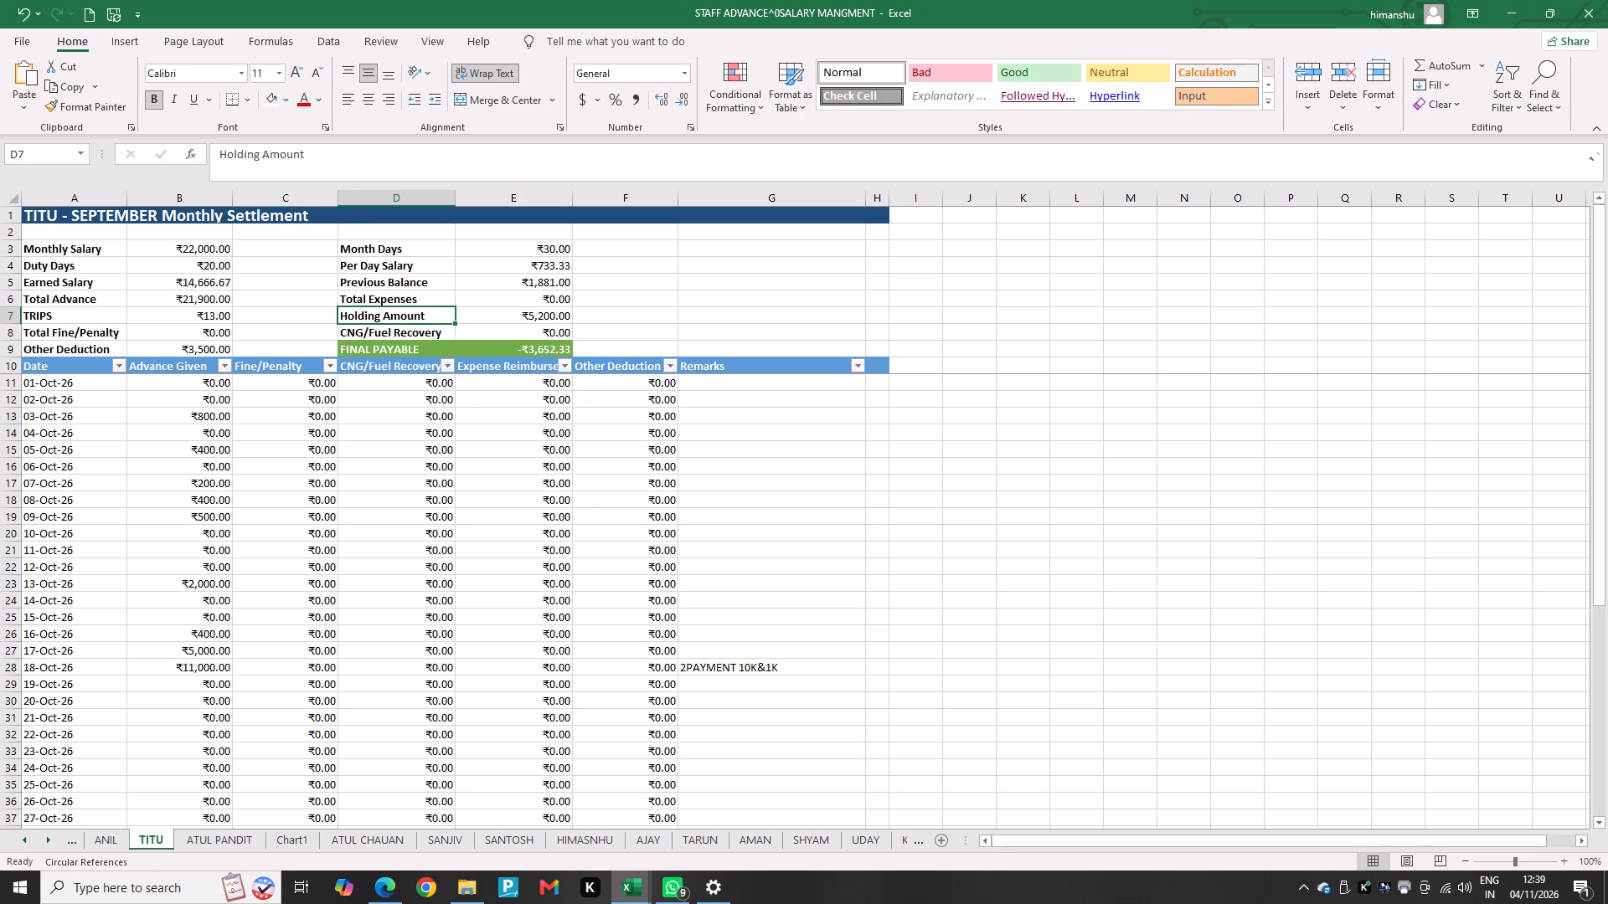
pyautogui.doubleClick(430, 313)
pyautogui.click(378, 315)
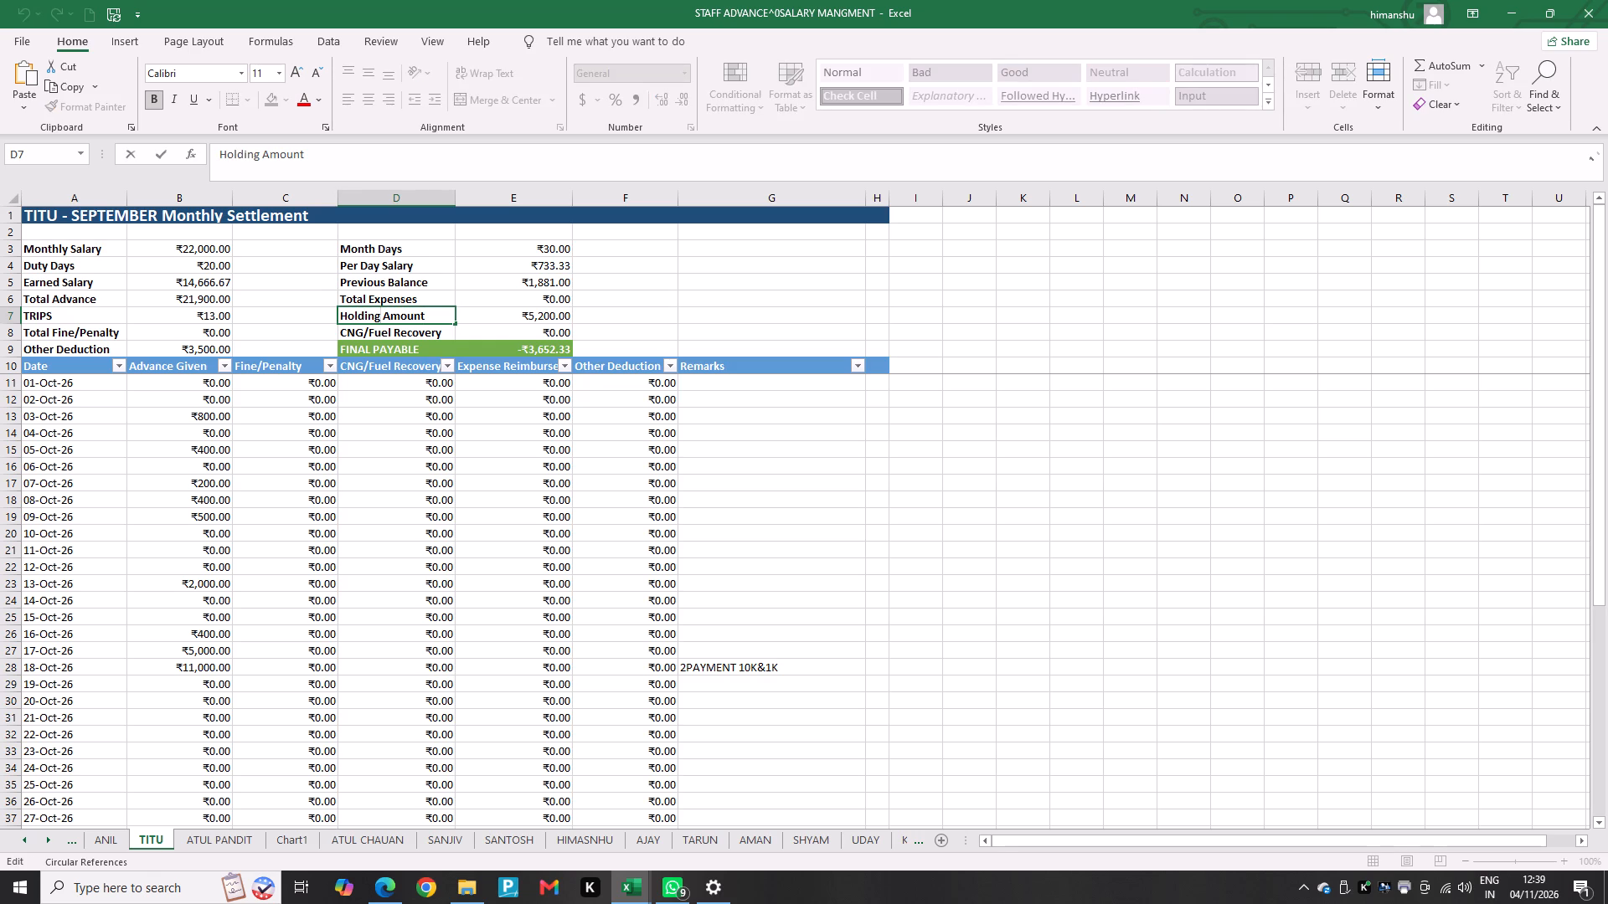
pyautogui.press('BackSpace')
pyautogui.press('BackSpace')
pyautogui.press('BackSpace')
pyautogui.press('BackSpace')
pyautogui.press('BackSpace')
pyautogui.press('BackSpace')
pyautogui.press('BackSpace')
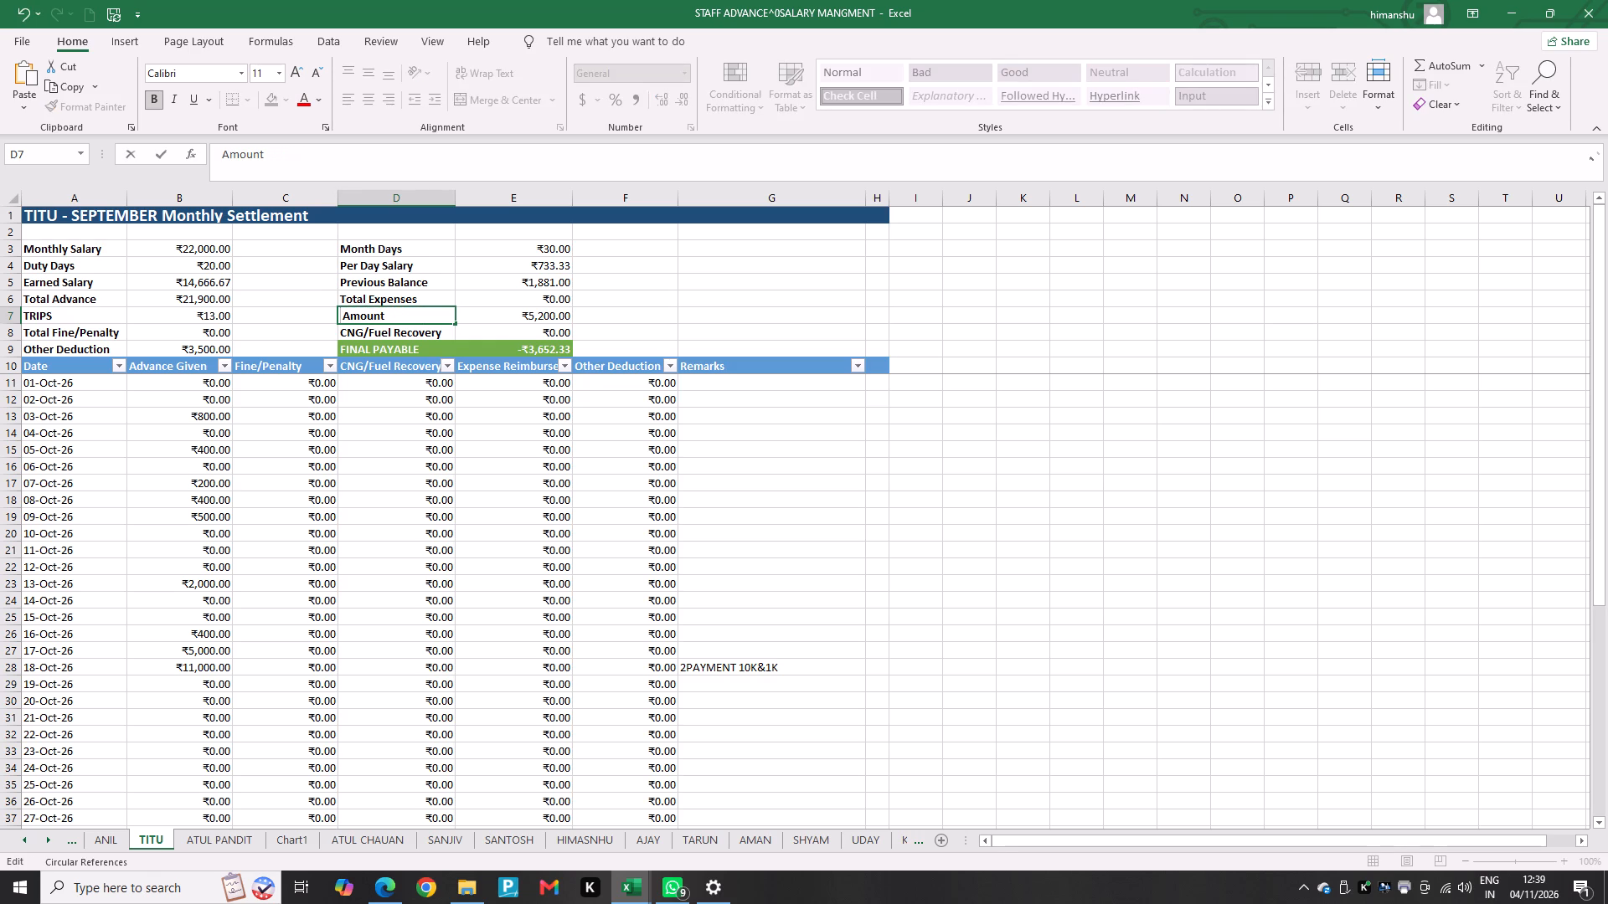
pyautogui.write('tr')
pyautogui.press('BackSpace')
pyautogui.write('TRIP')
pyautogui.write('S')
pyautogui.press('space')
pyautogui.press('Return')
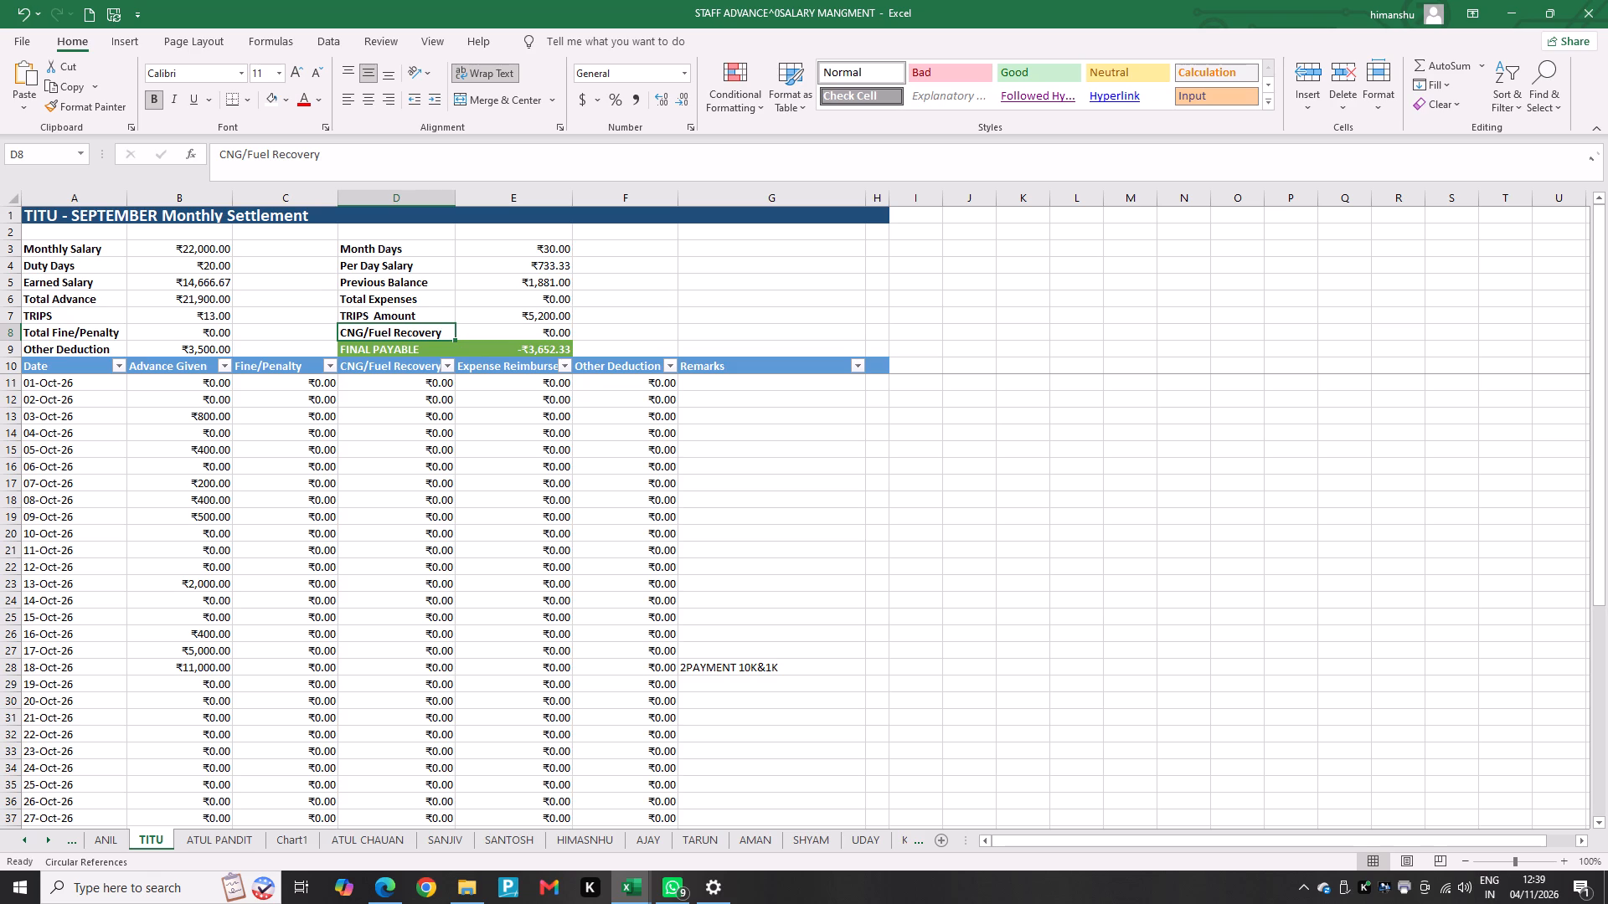
# Check TITU's Total Fine/Penalty cell, then TITU's challan count and amount in the challan tracker's Driver Summary.
pyautogui.press('Left')
pyautogui.press('Left')
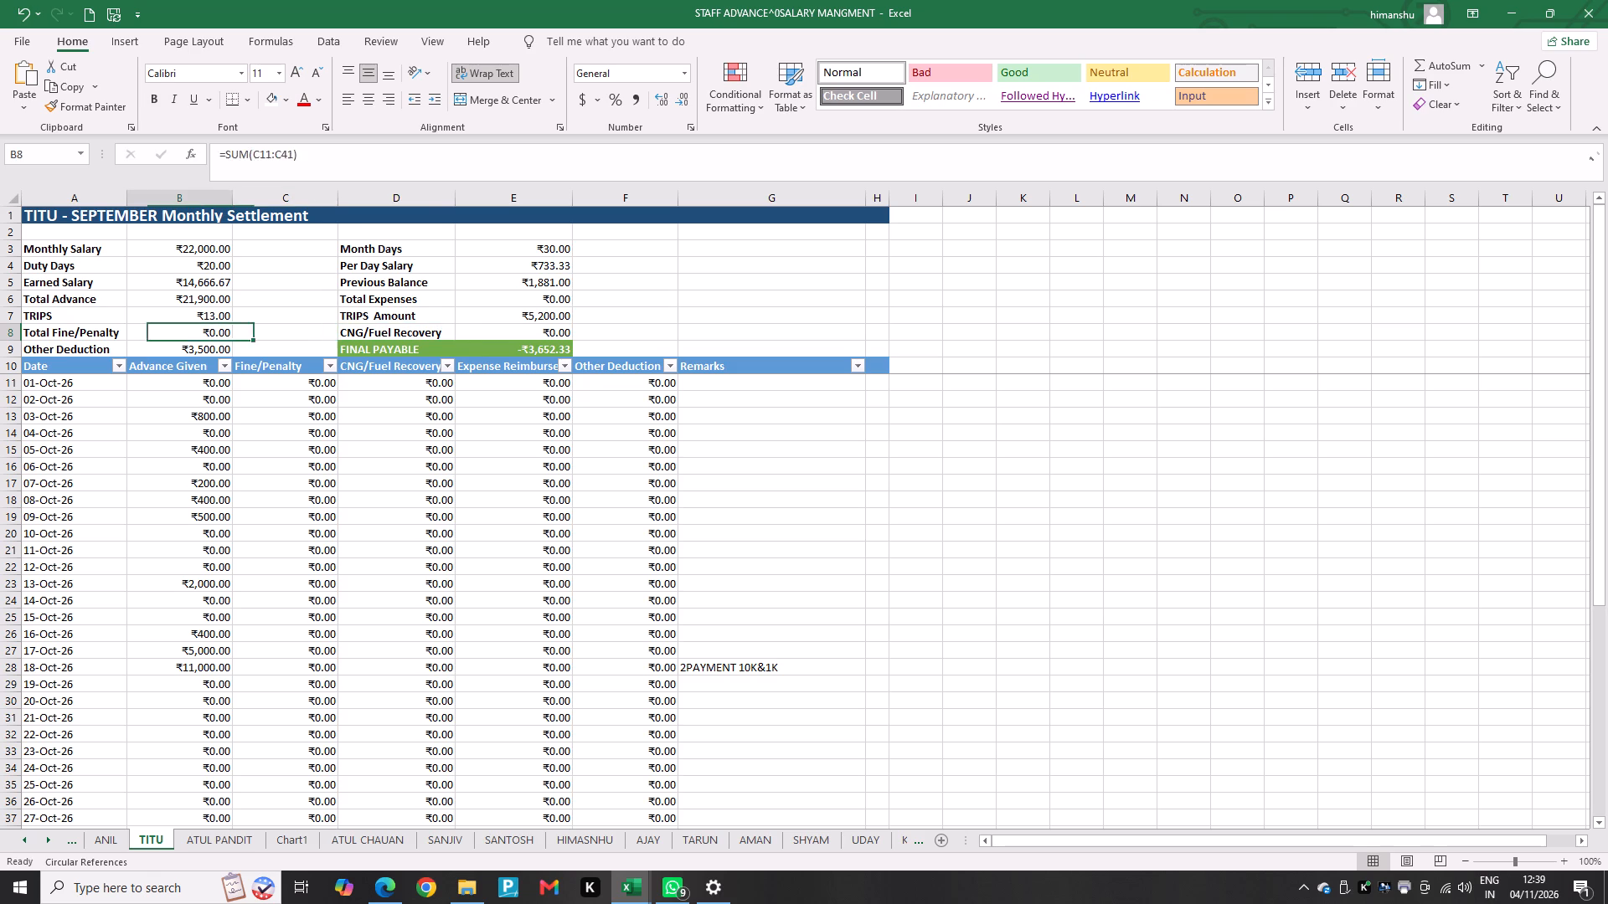
pyautogui.press('Left')
pyautogui.press('Right')
pyautogui.hotkey('alt', 'Tab')
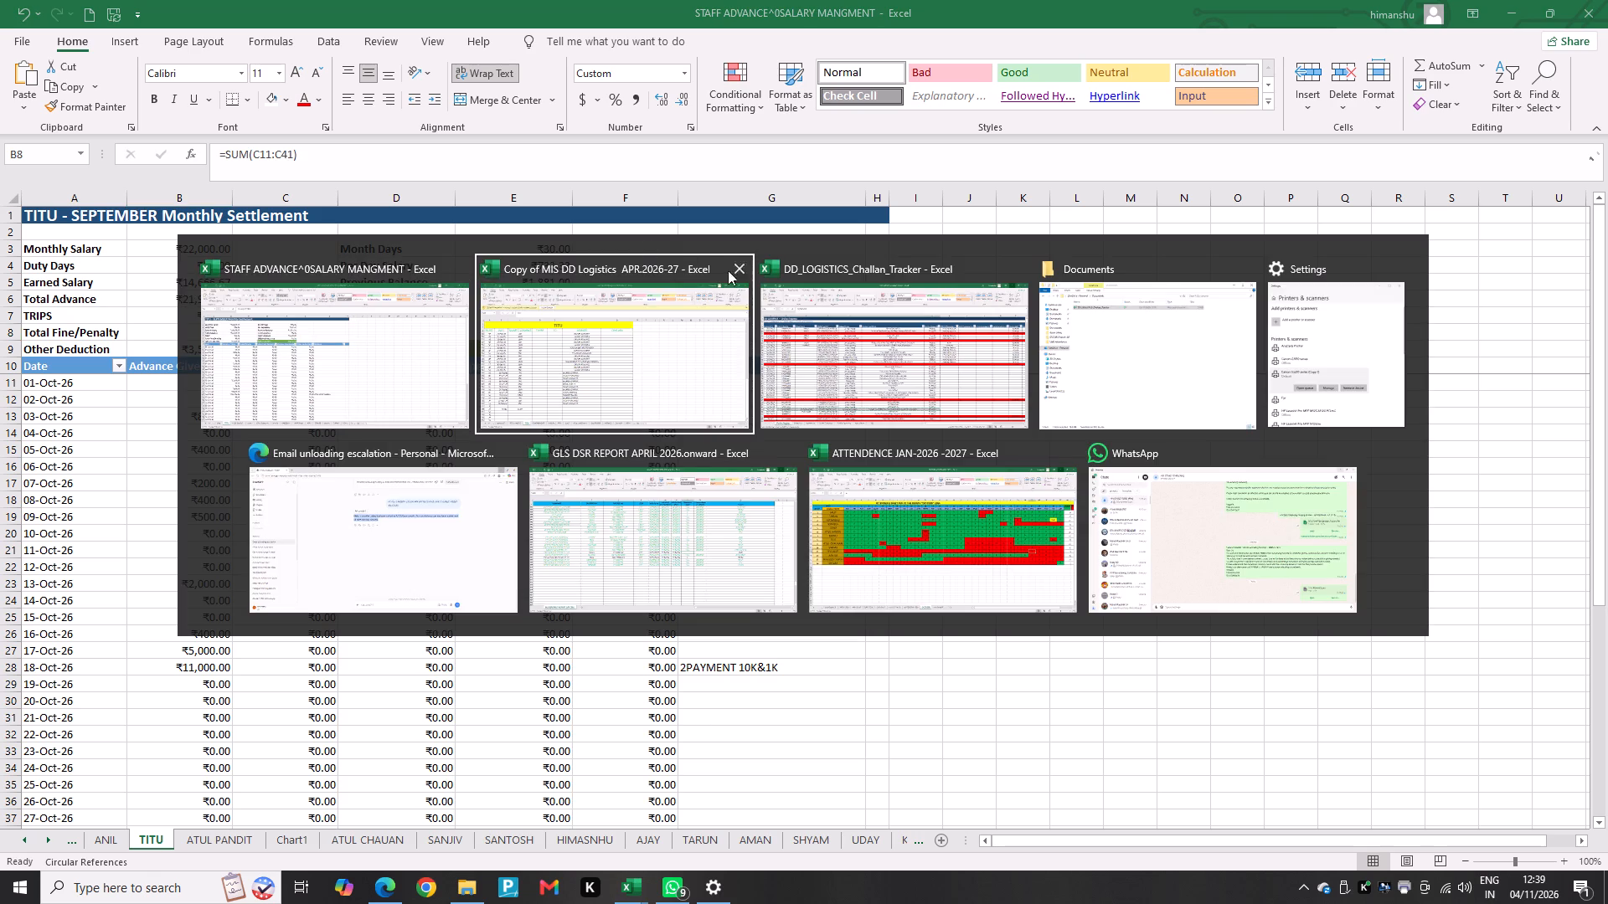
pyautogui.keyDown('alt'); pyautogui.click(974, 328); pyautogui.keyUp('alt')
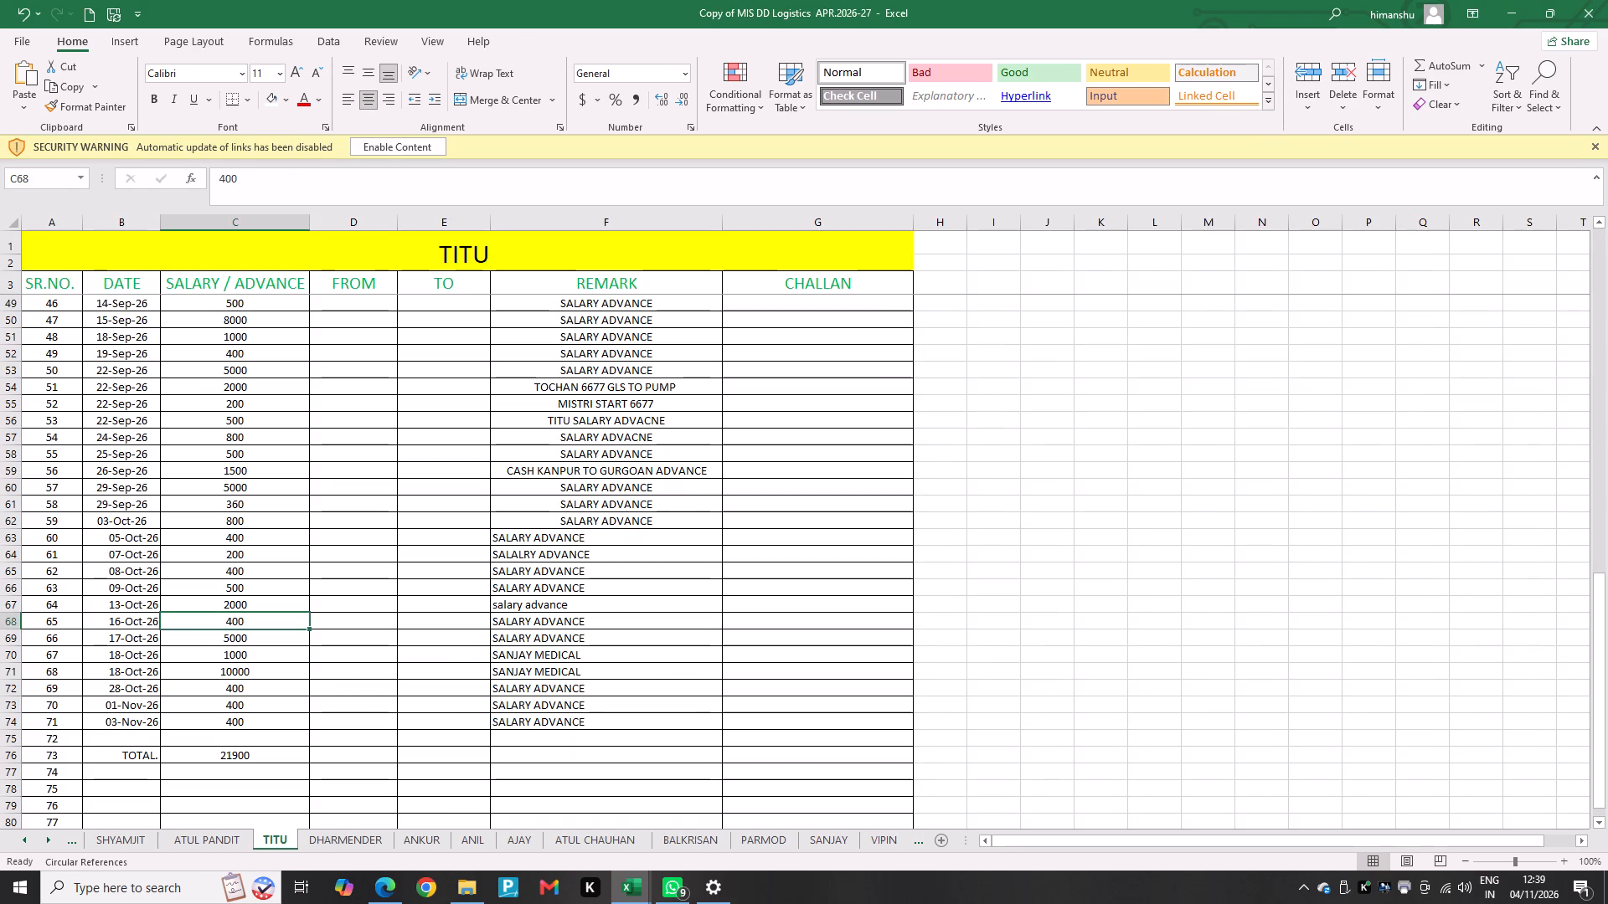
pyautogui.hotkey('alt', 'Tab')
pyautogui.hotkey('alt', 'Tab')
pyautogui.hotkey('alt', 'Tab')
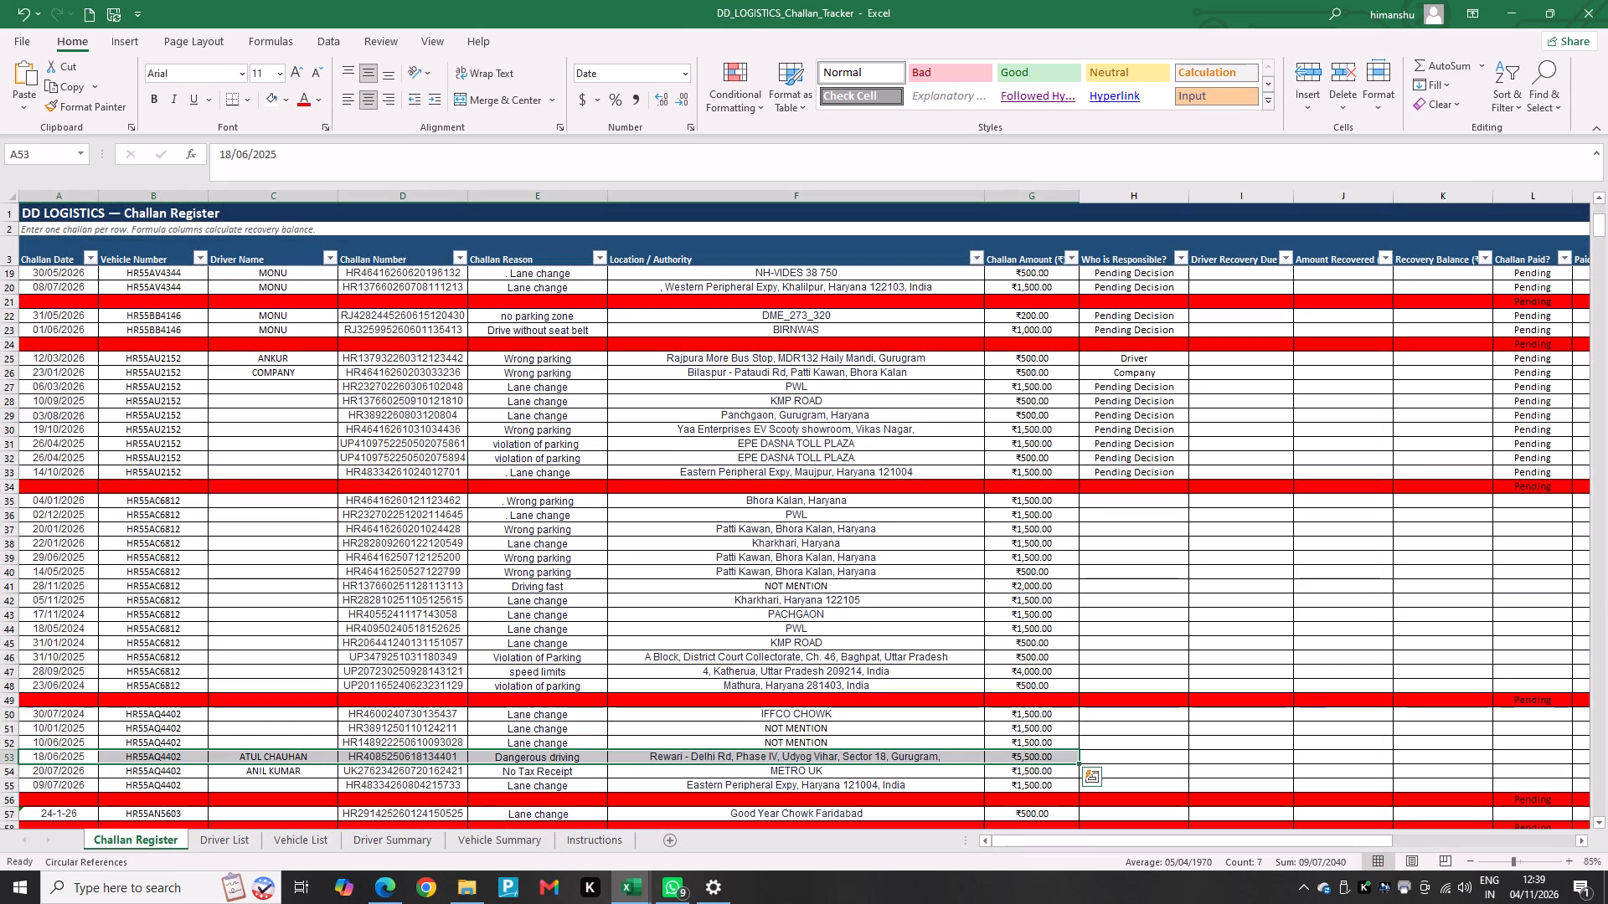
pyautogui.click(405, 834)
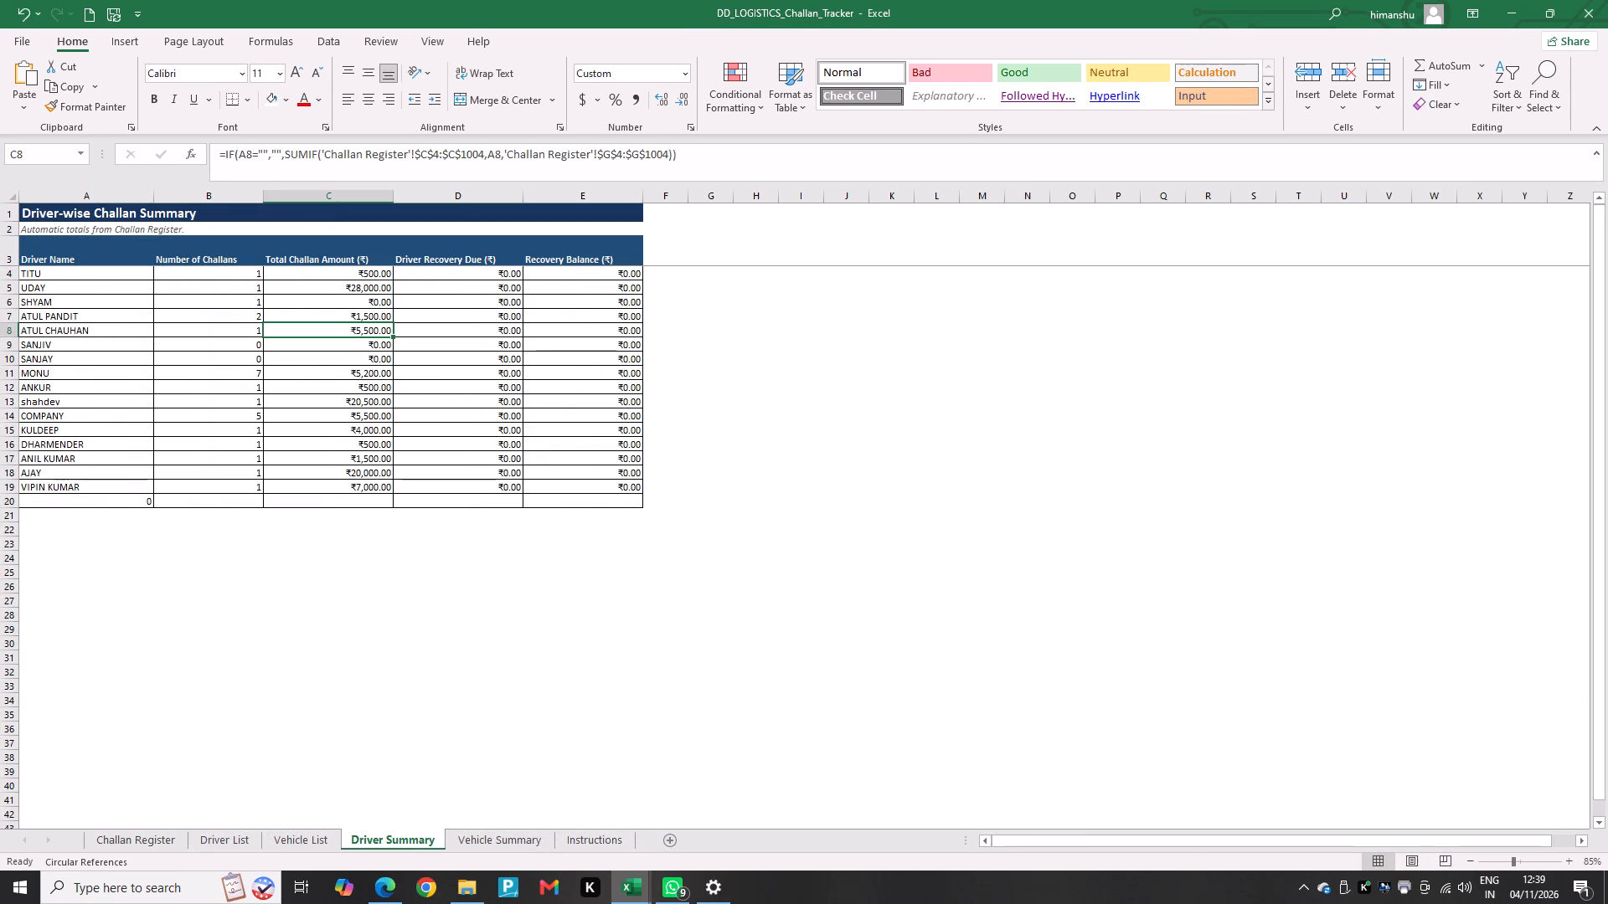
pyautogui.click(332, 275)
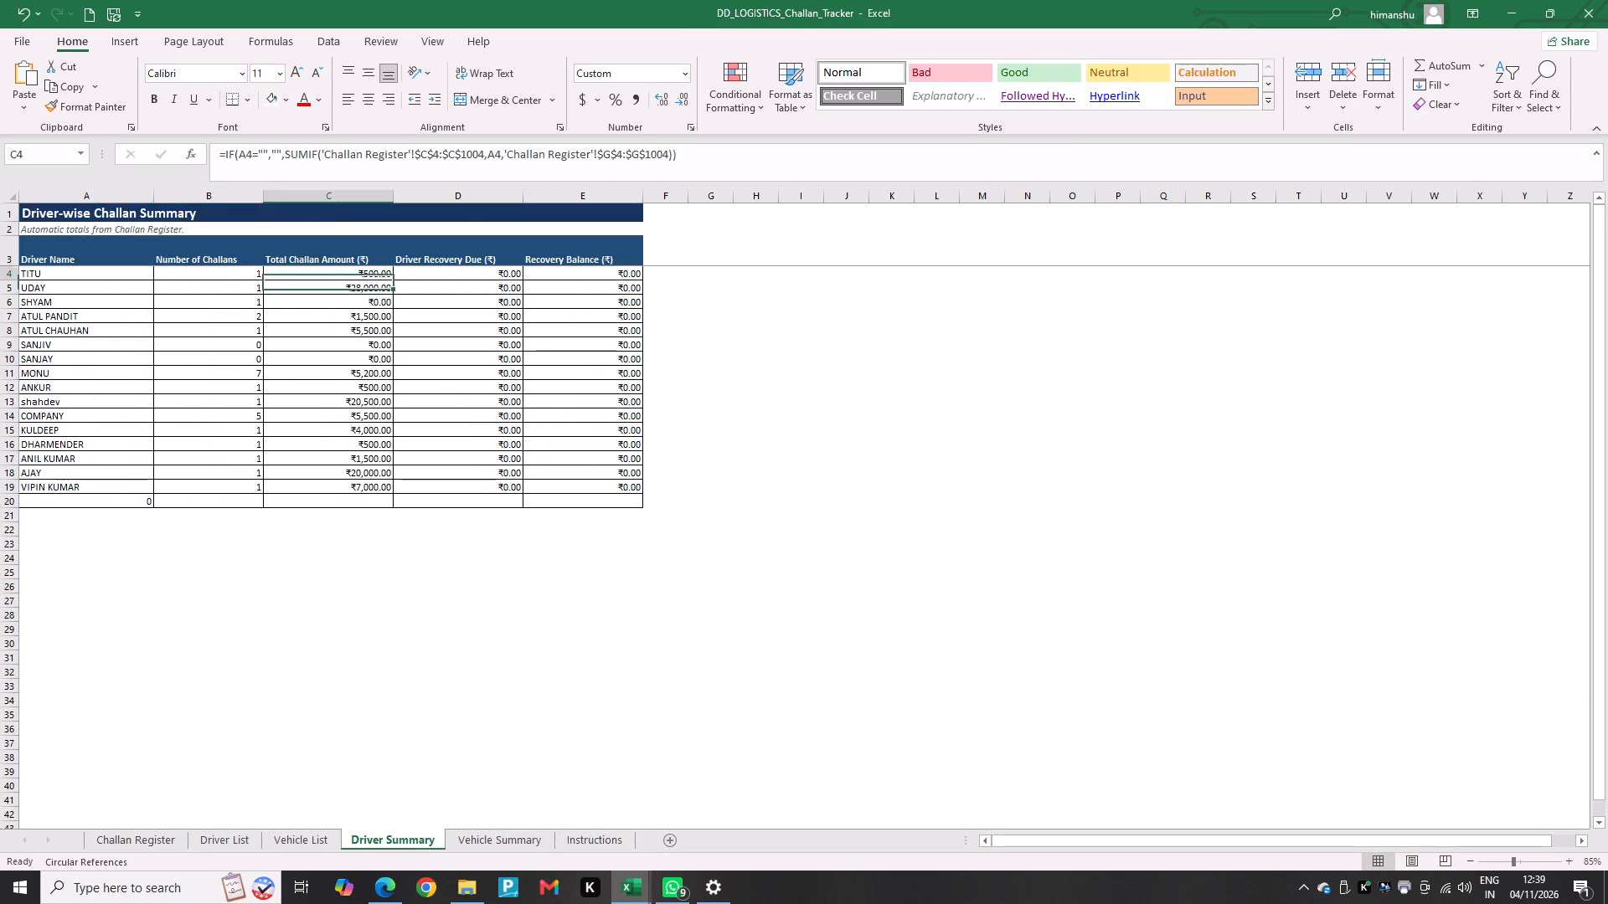
pyautogui.click(239, 274)
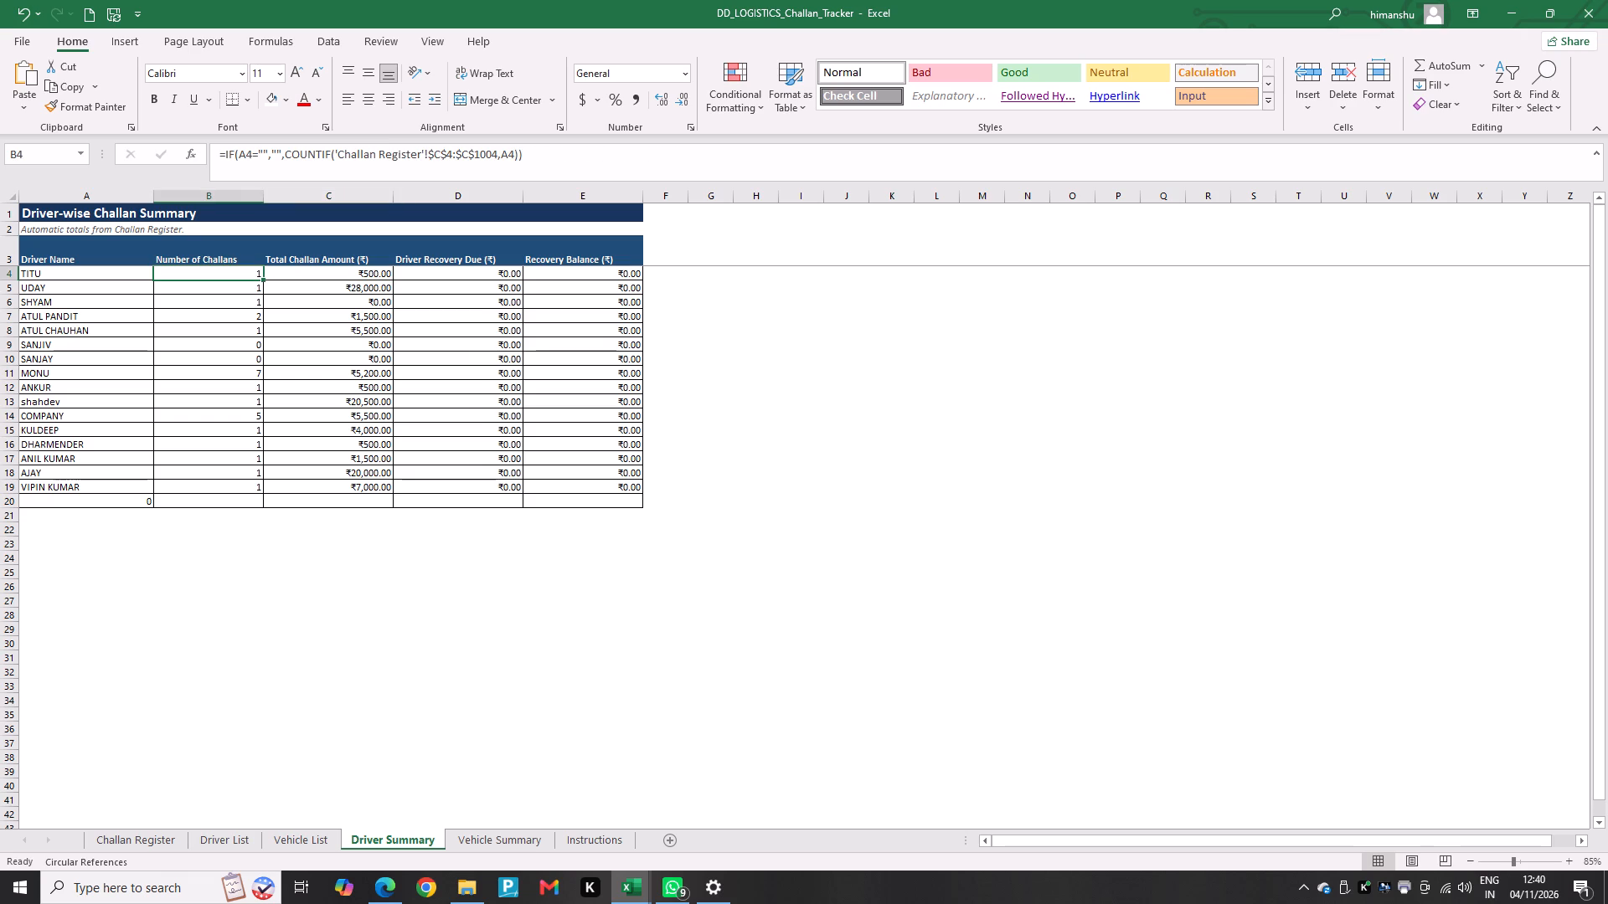
# Find TITU's entry in the Challan Register and examine its reason, location and challan amount.
pyautogui.click(140, 840)
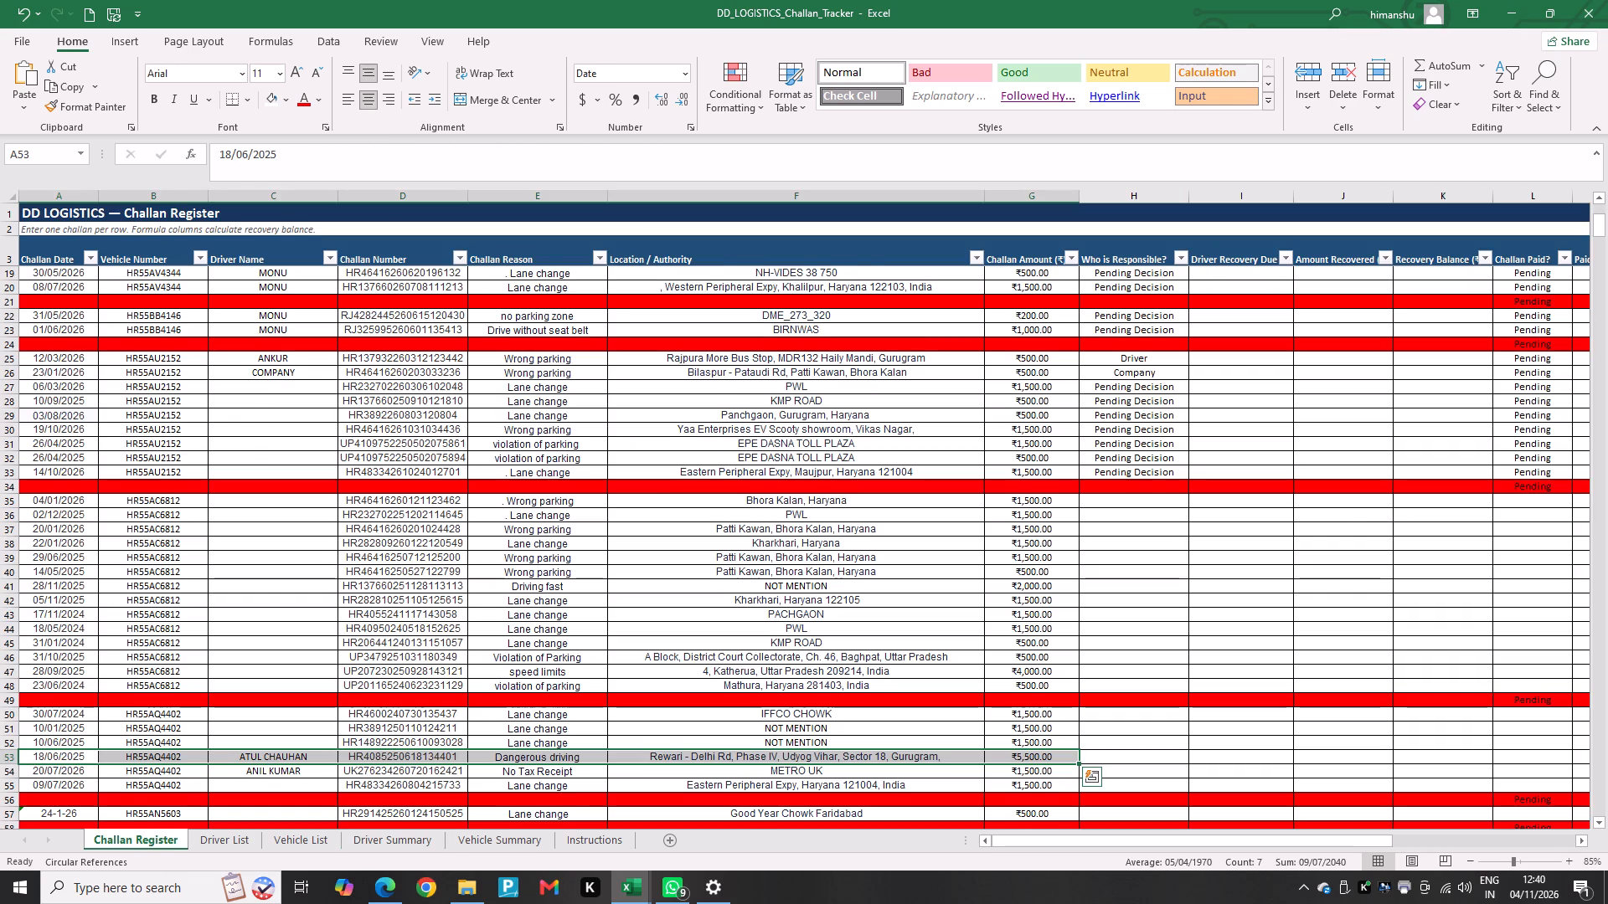
pyautogui.scroll(6, 245, 747)
pyautogui.scroll(4, 282, 618)
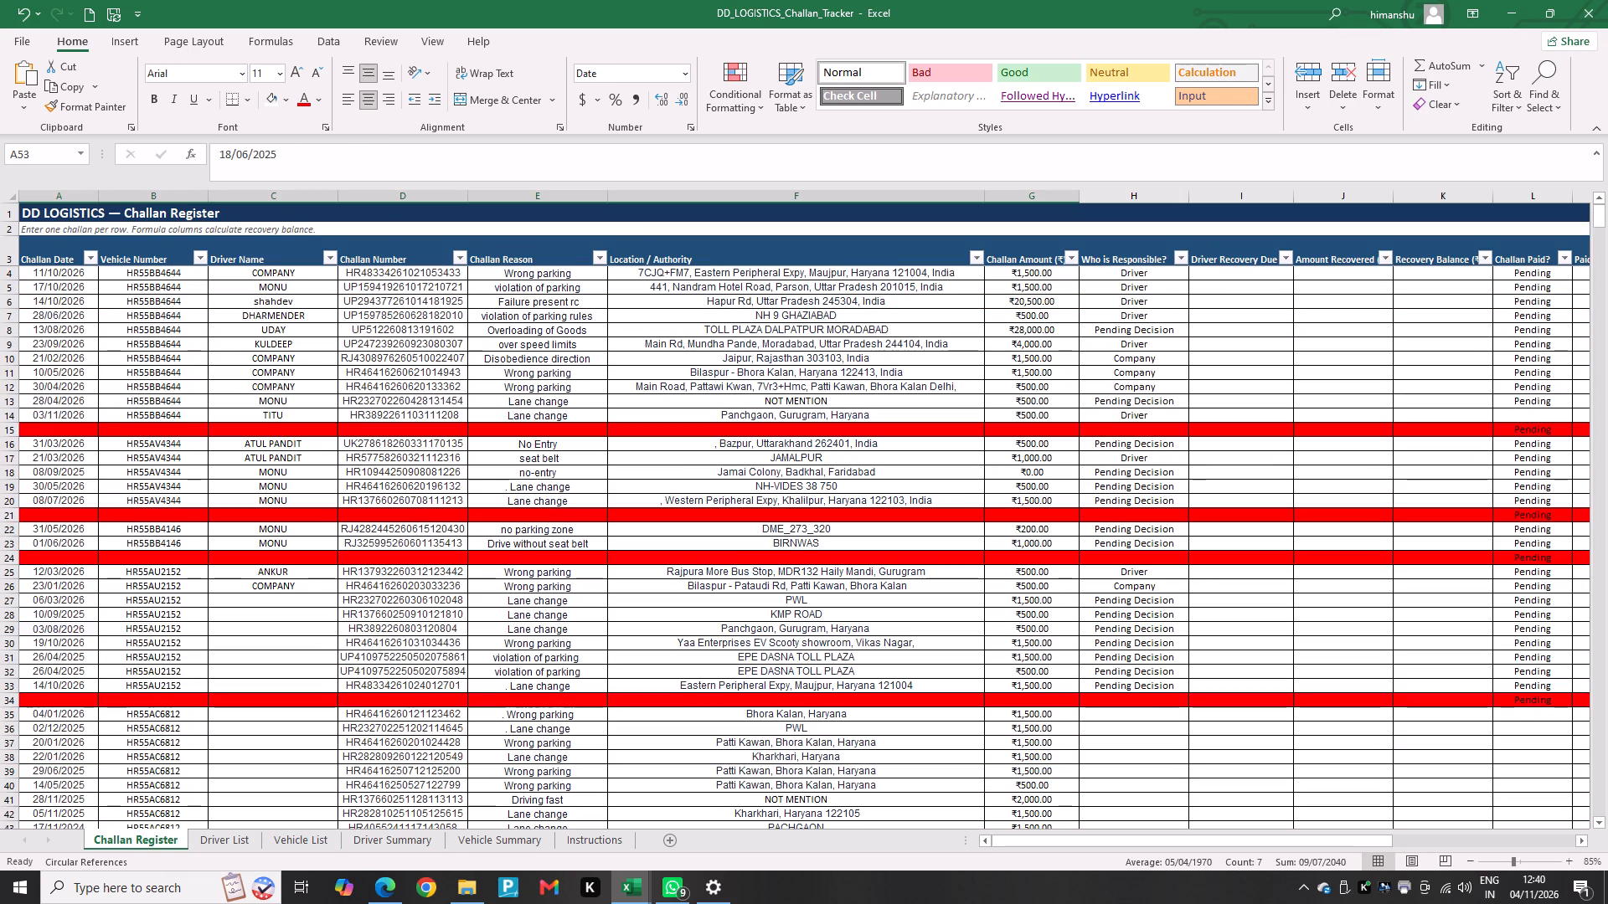
pyautogui.click(315, 411)
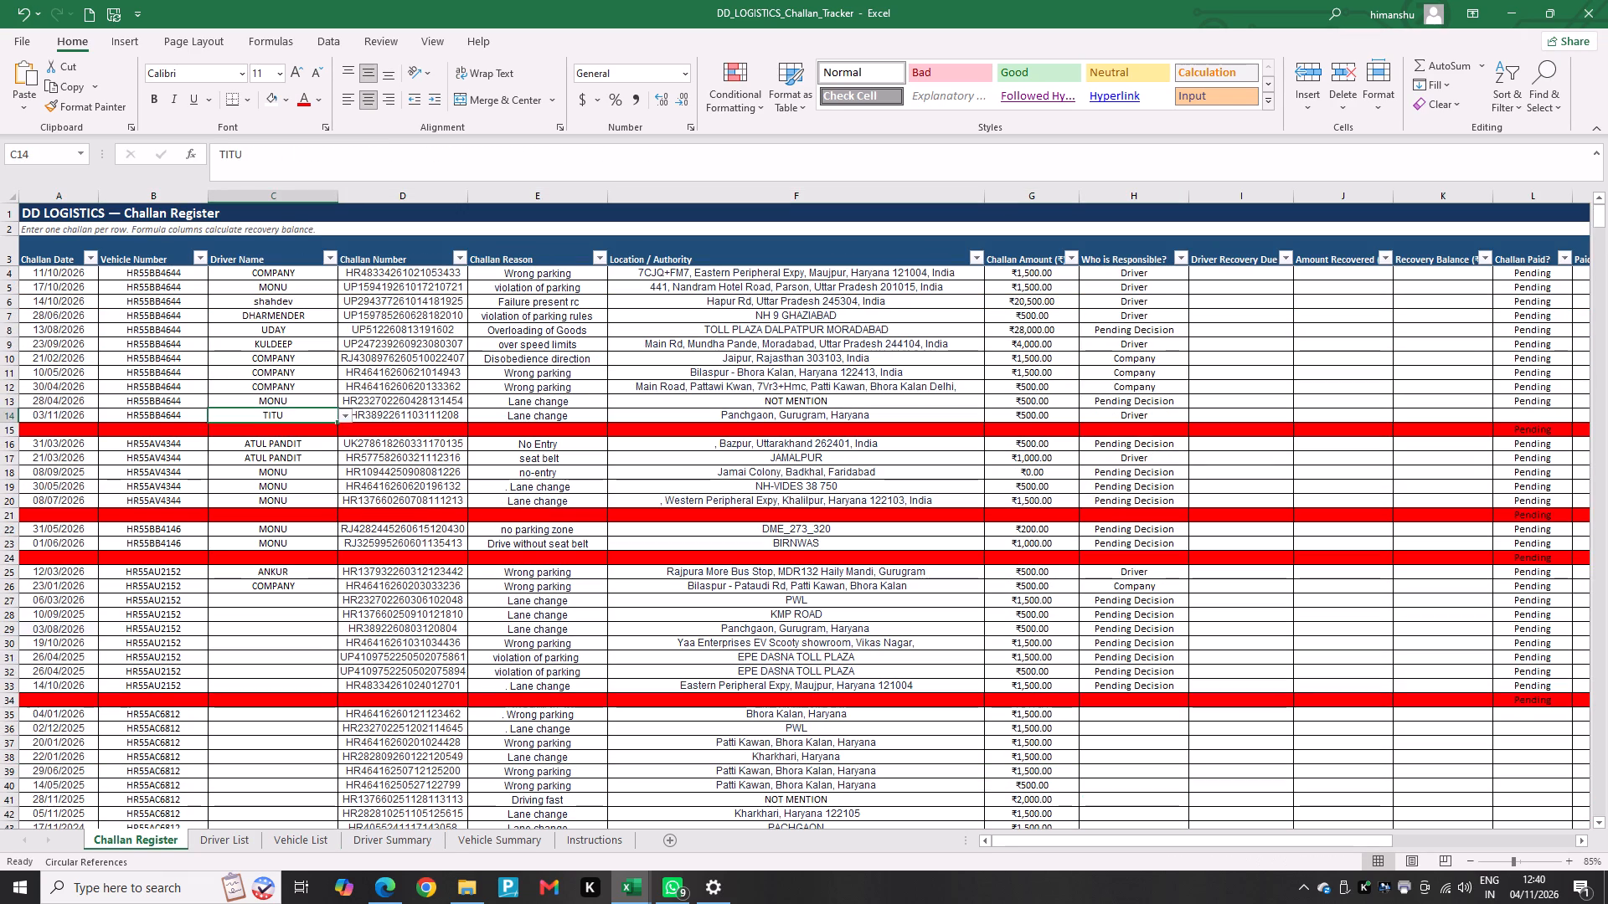
pyautogui.click(830, 410)
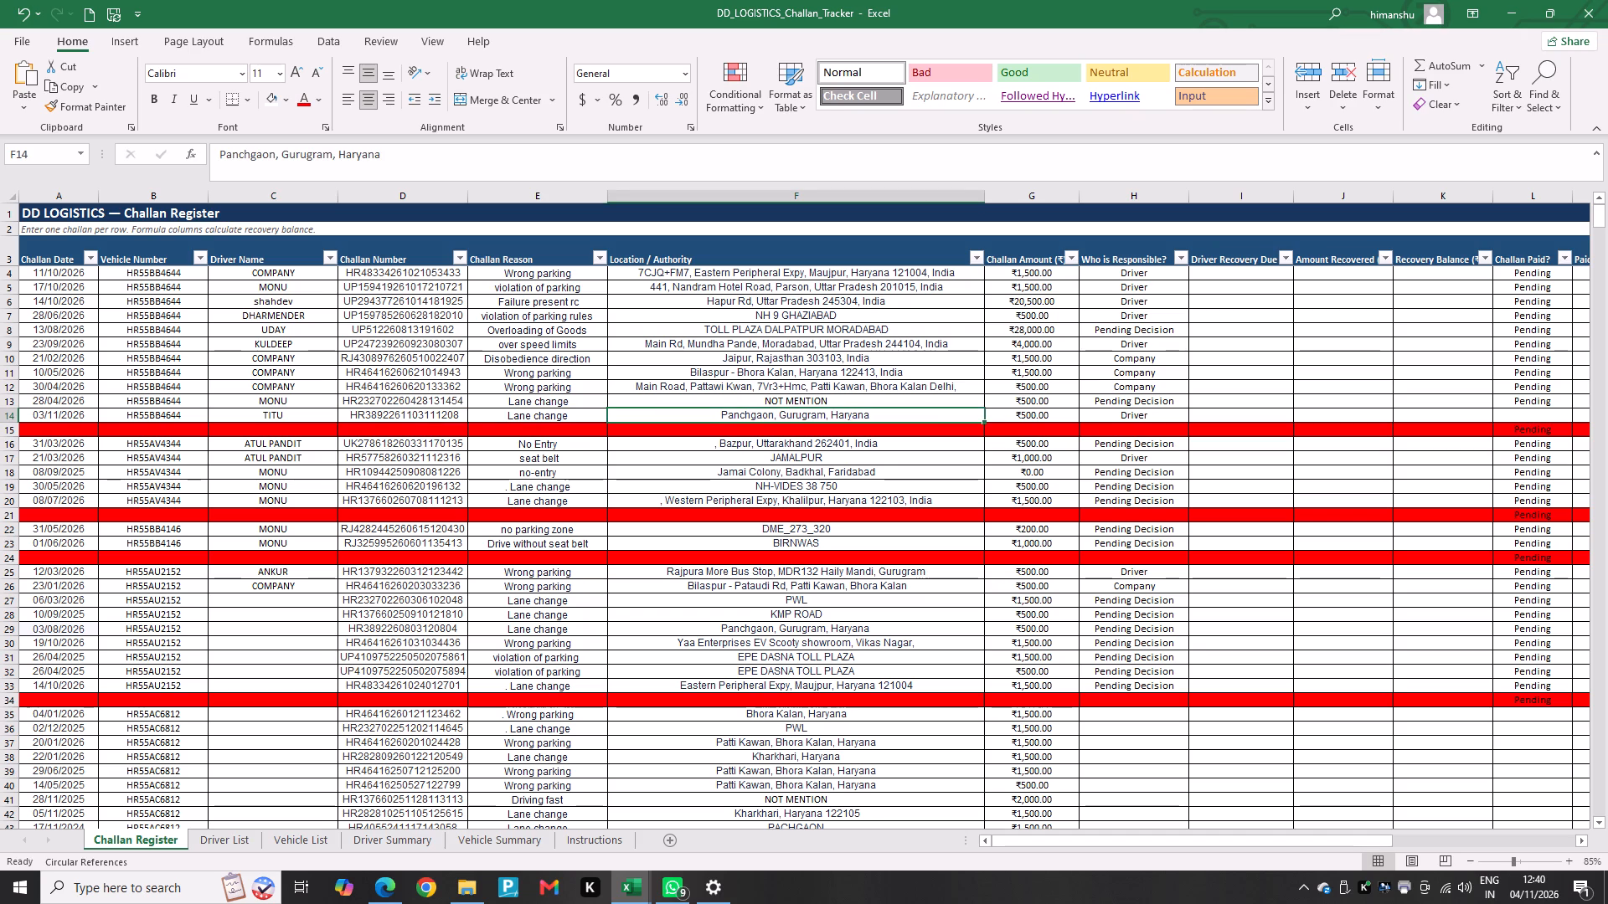
pyautogui.click(535, 425)
pyautogui.click(539, 419)
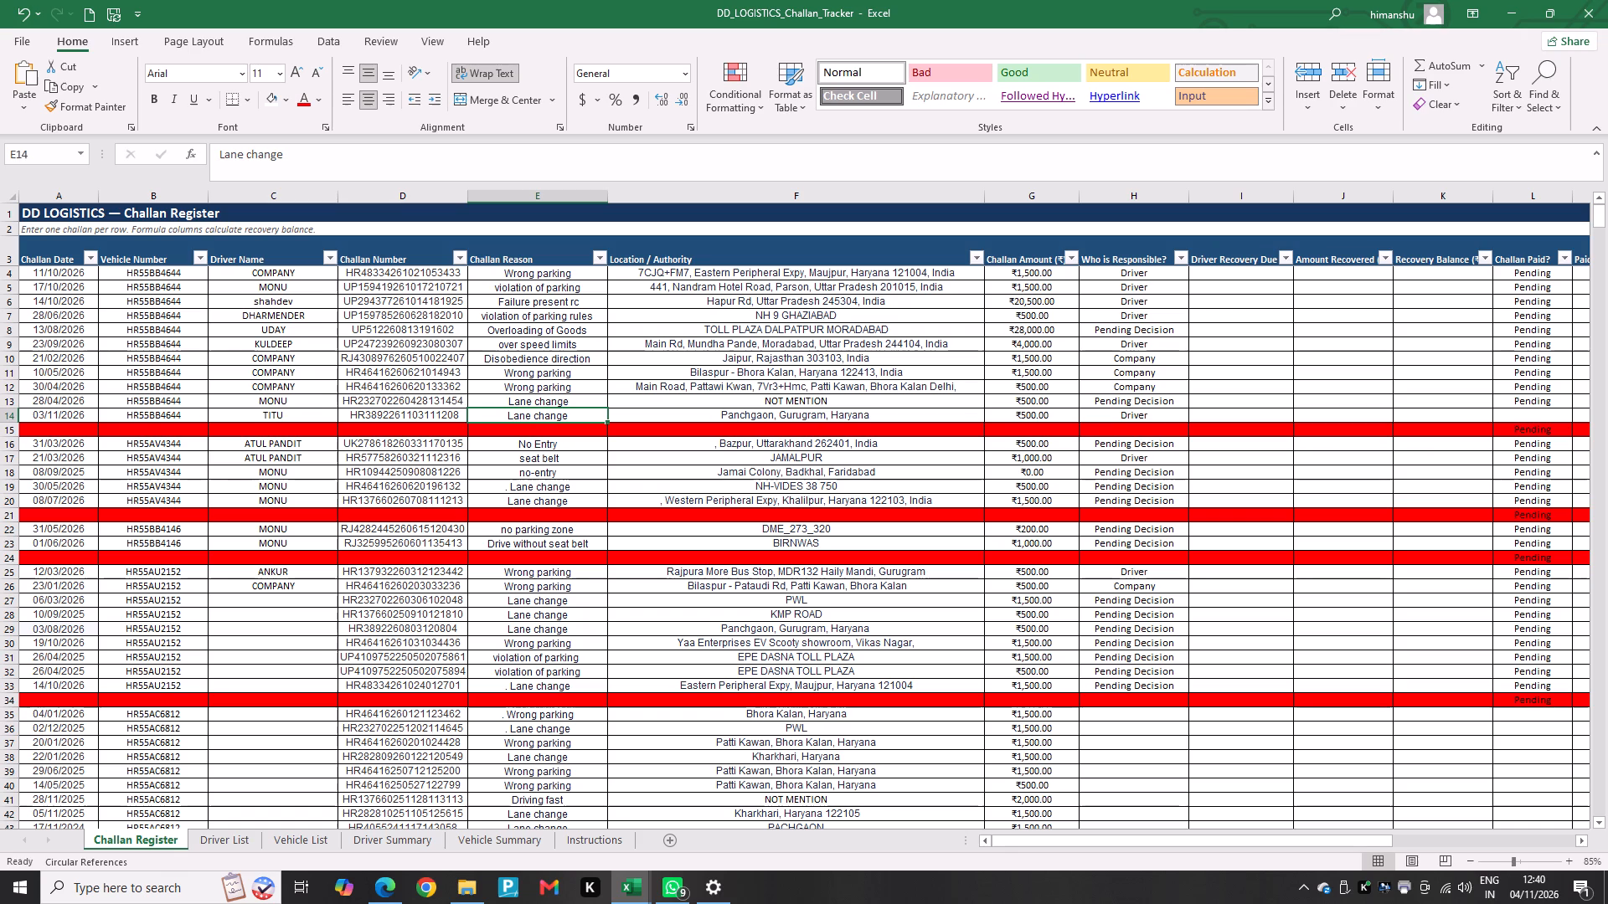
pyautogui.click(999, 413)
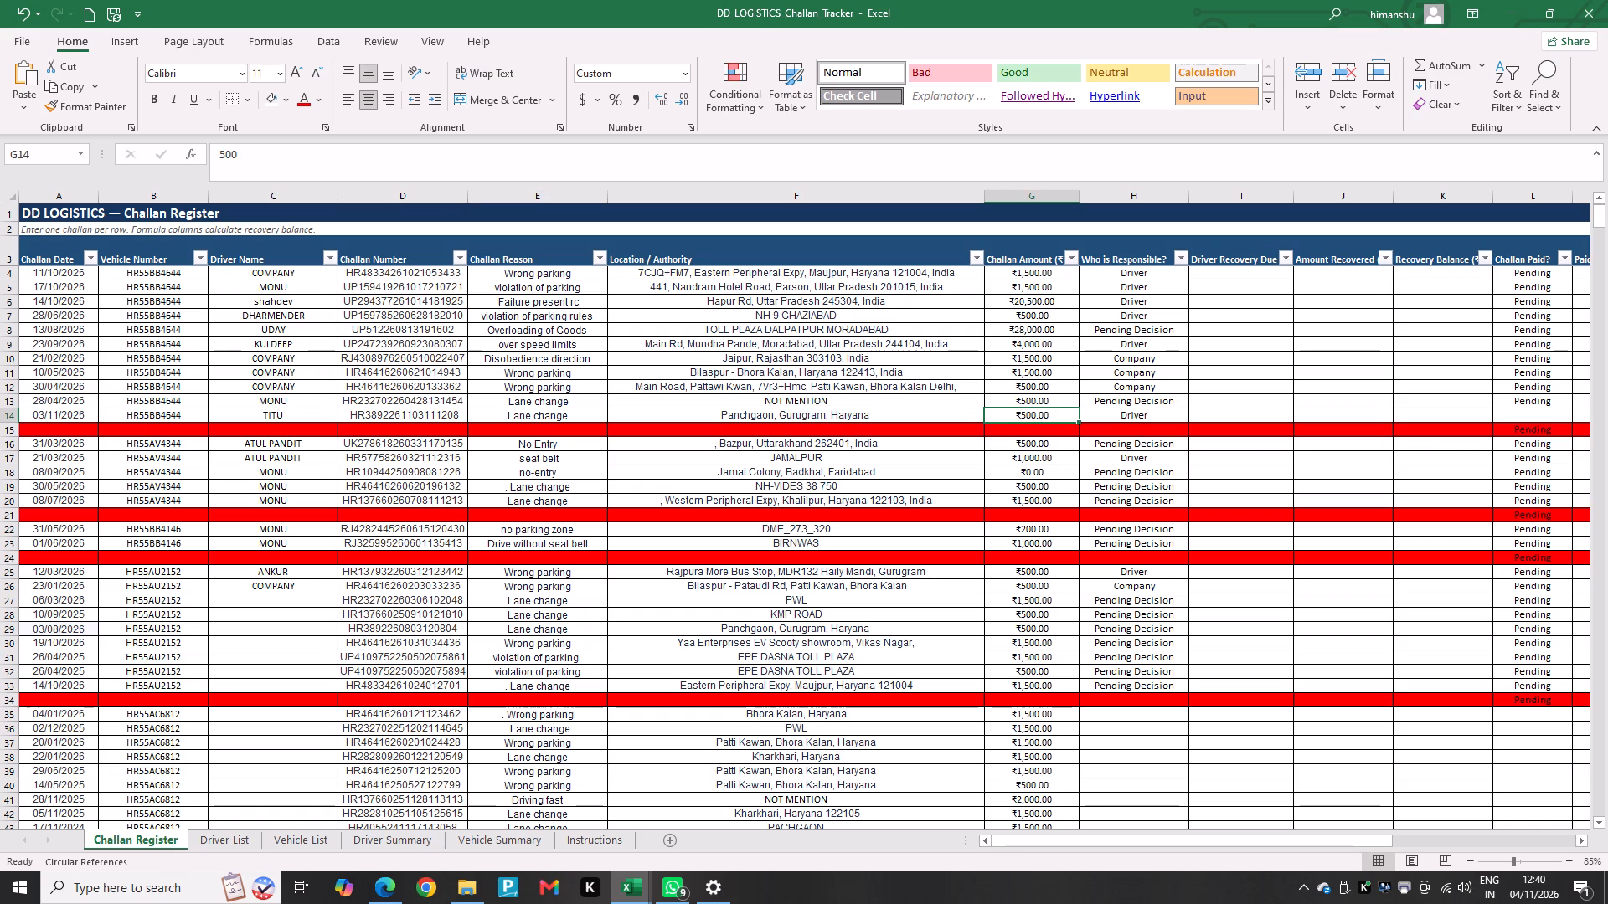
# Look through the rest of the Challan Register for further challans assigned to TITU.
pyautogui.scroll(-1, 260, 411)
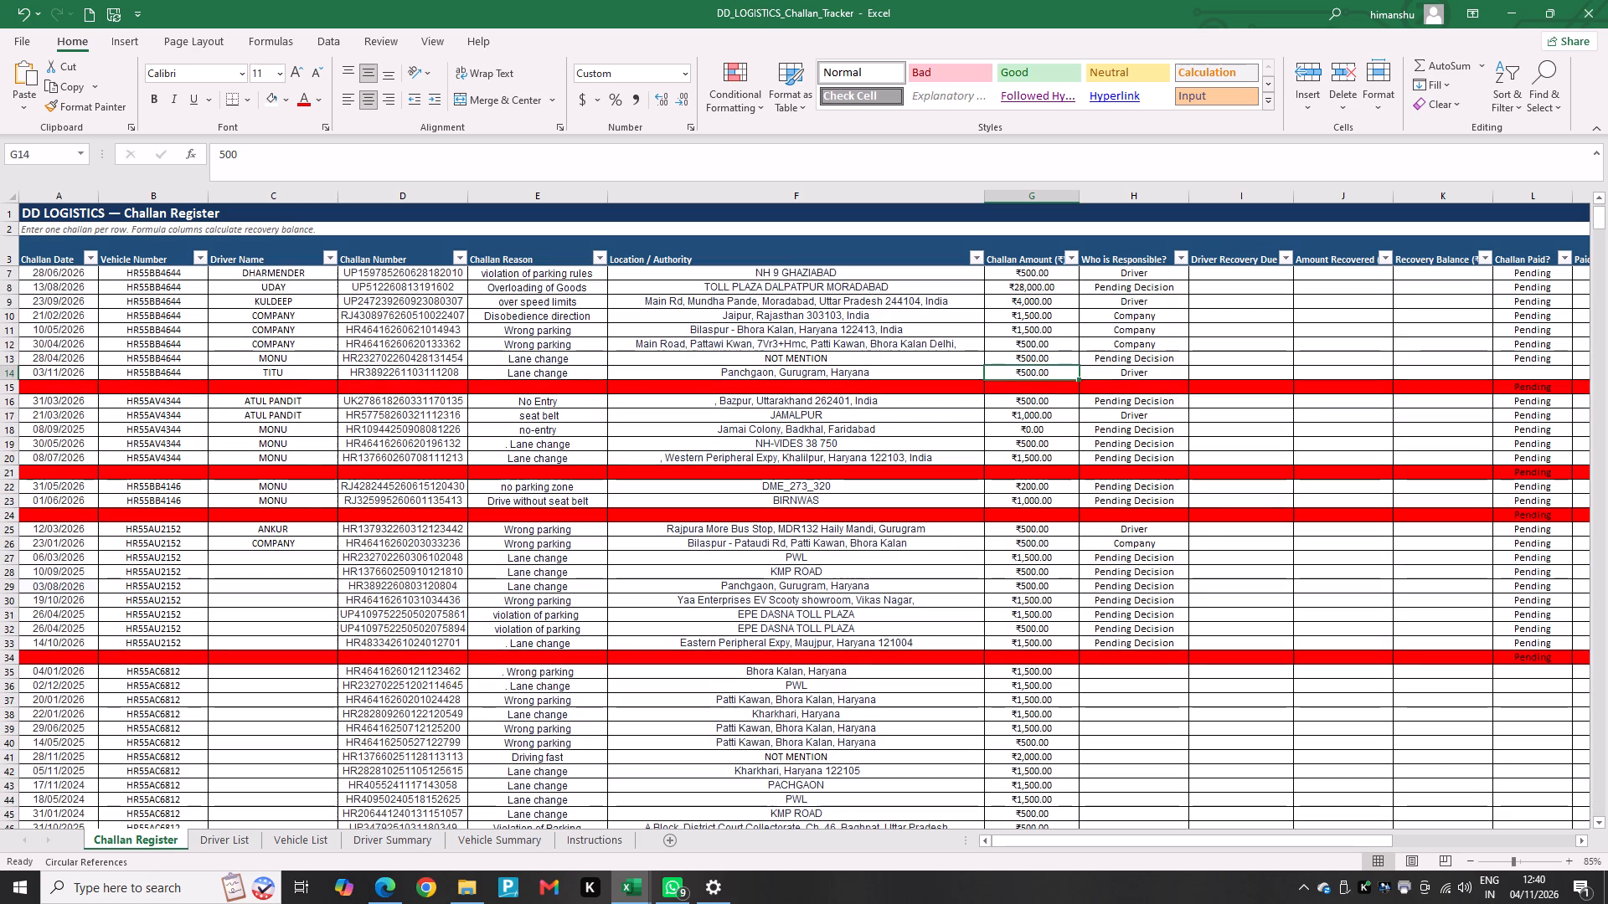
pyautogui.scroll(-2, 419, 572)
pyautogui.scroll(-1, 251, 466)
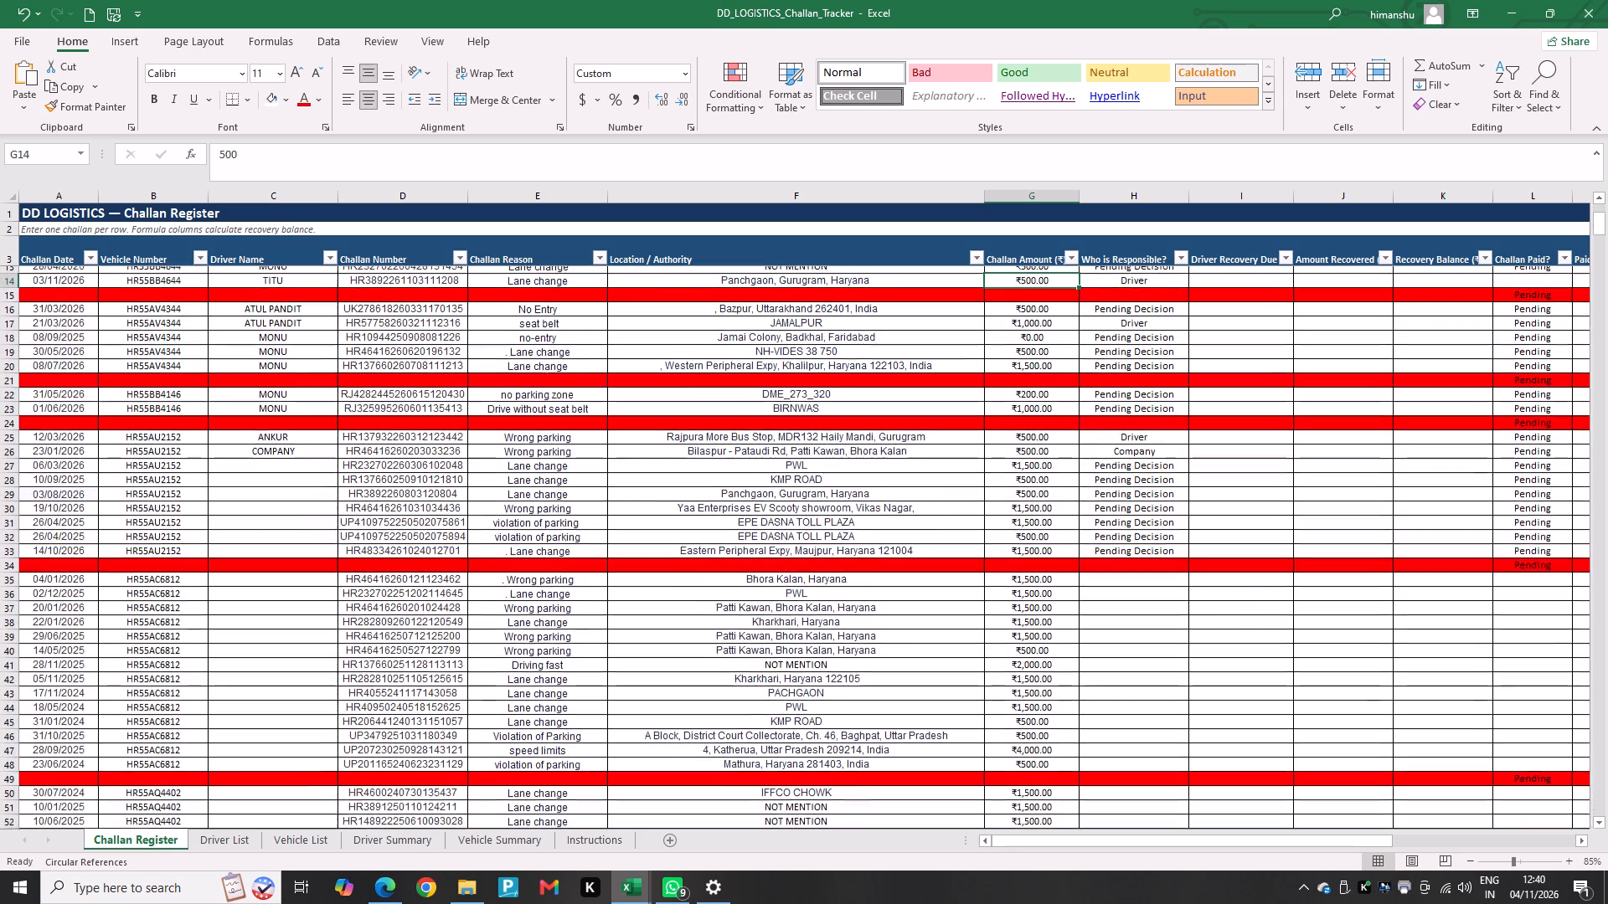
pyautogui.scroll(-12, 251, 466)
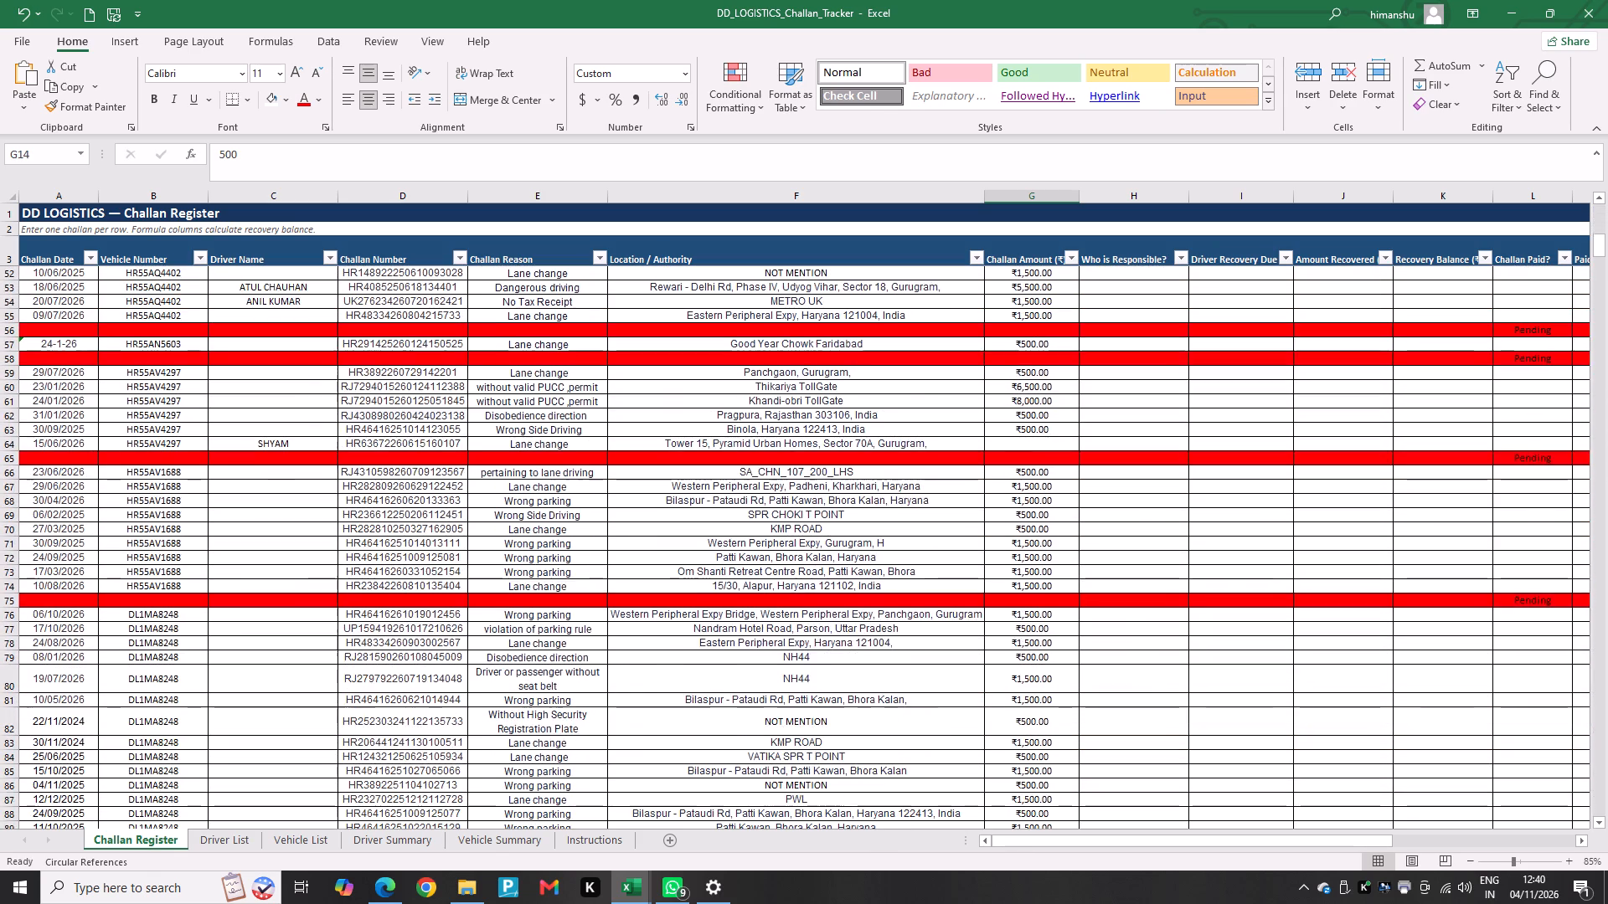
pyautogui.scroll(-11, 251, 466)
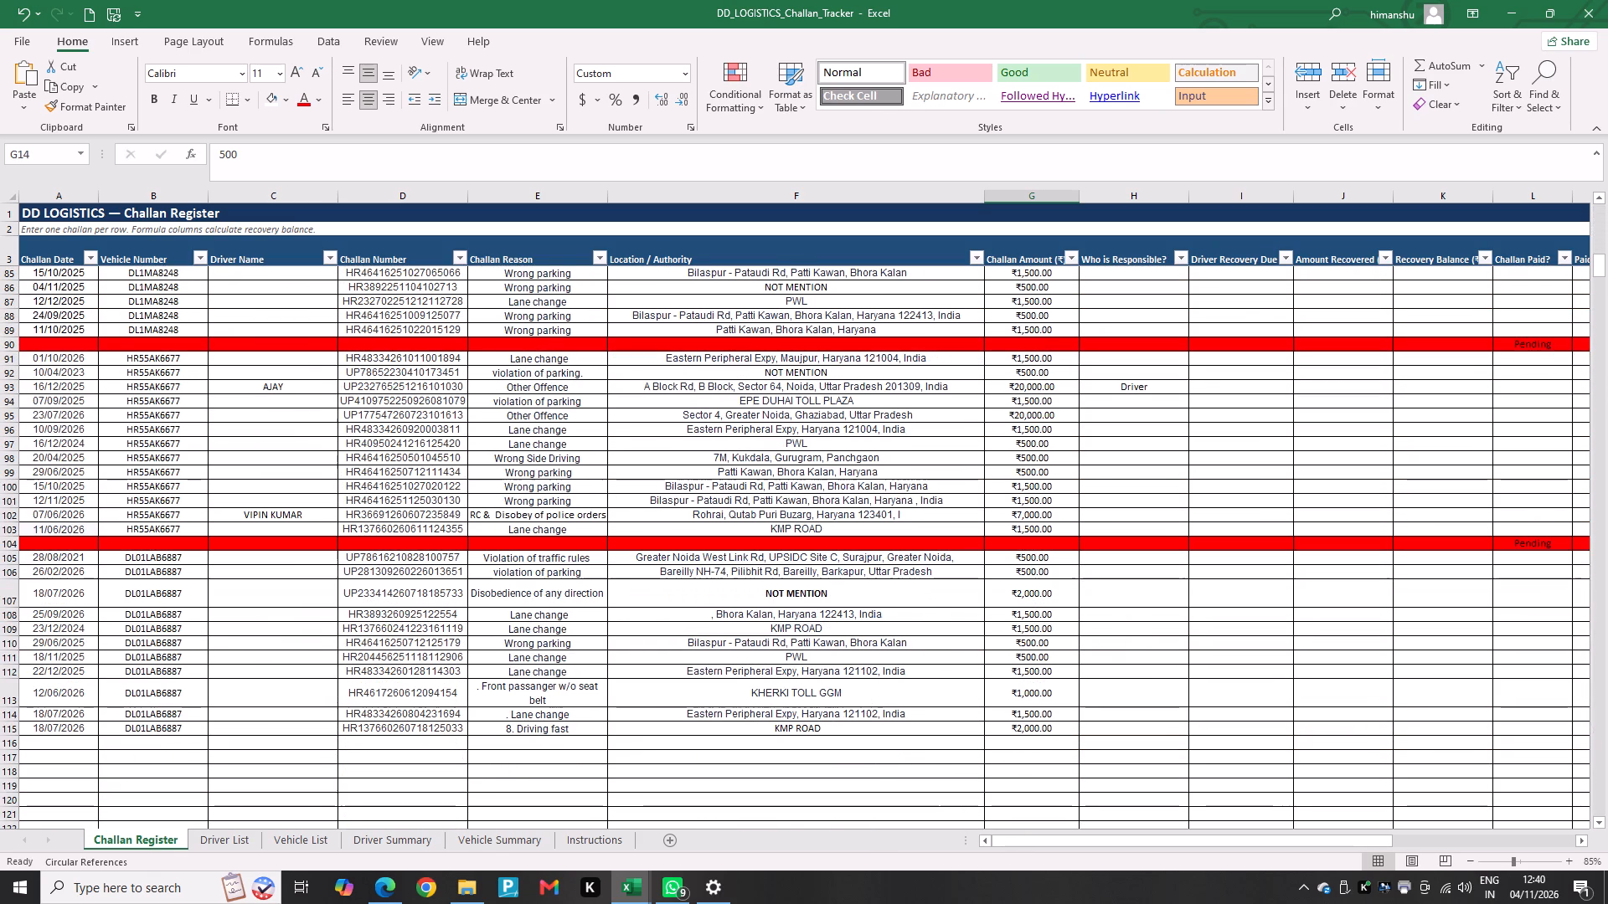
pyautogui.scroll(14, 251, 466)
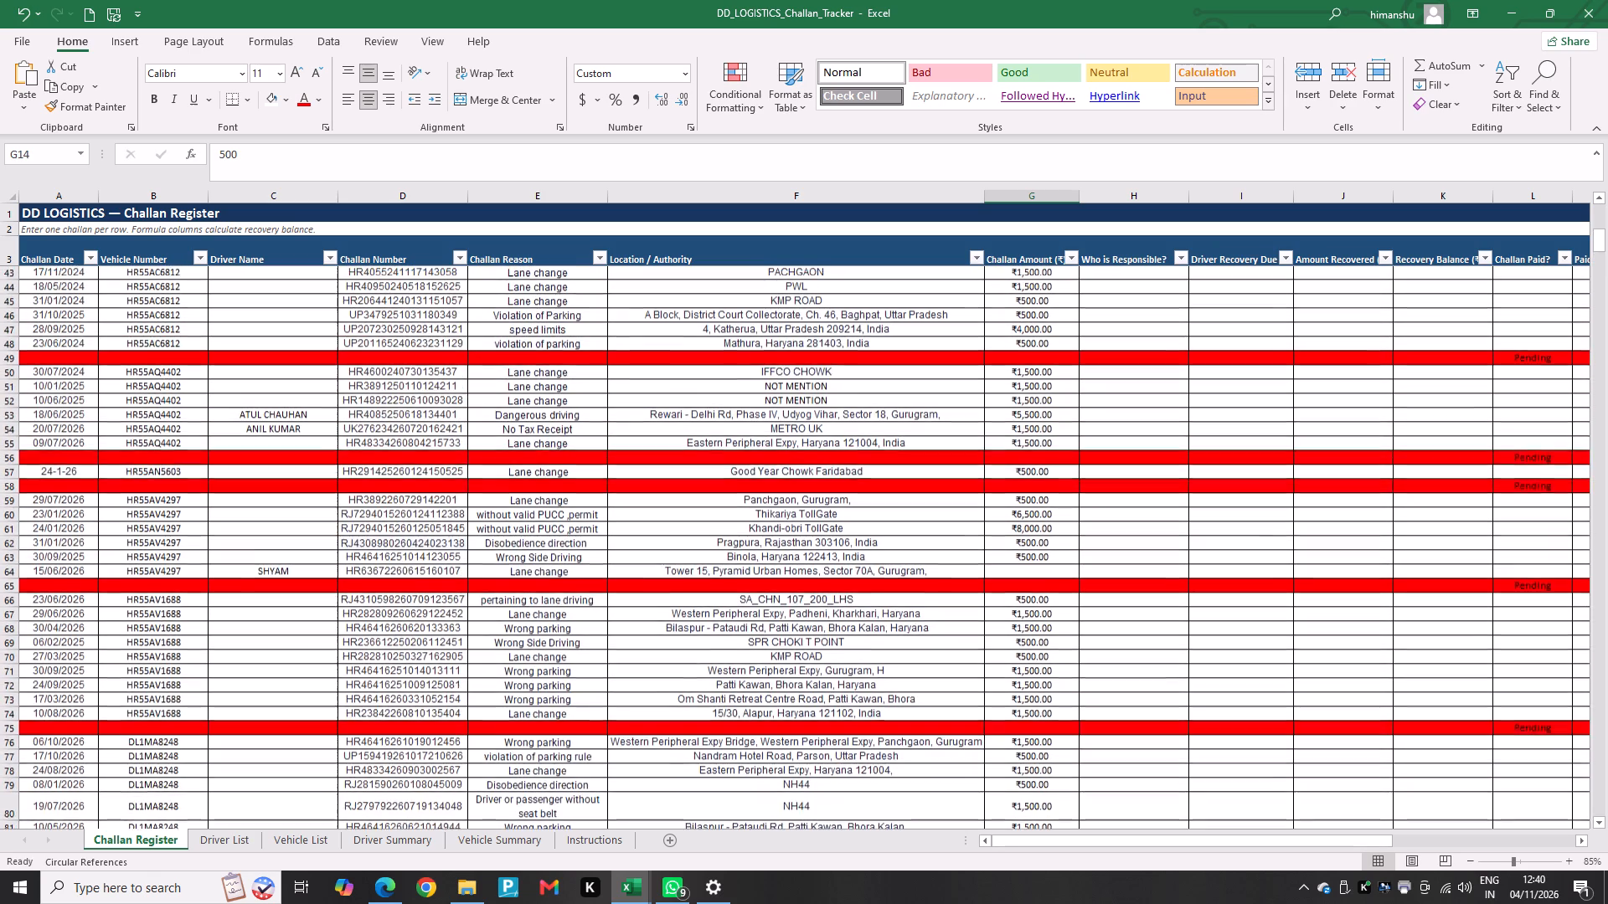
pyautogui.scroll(9, 251, 466)
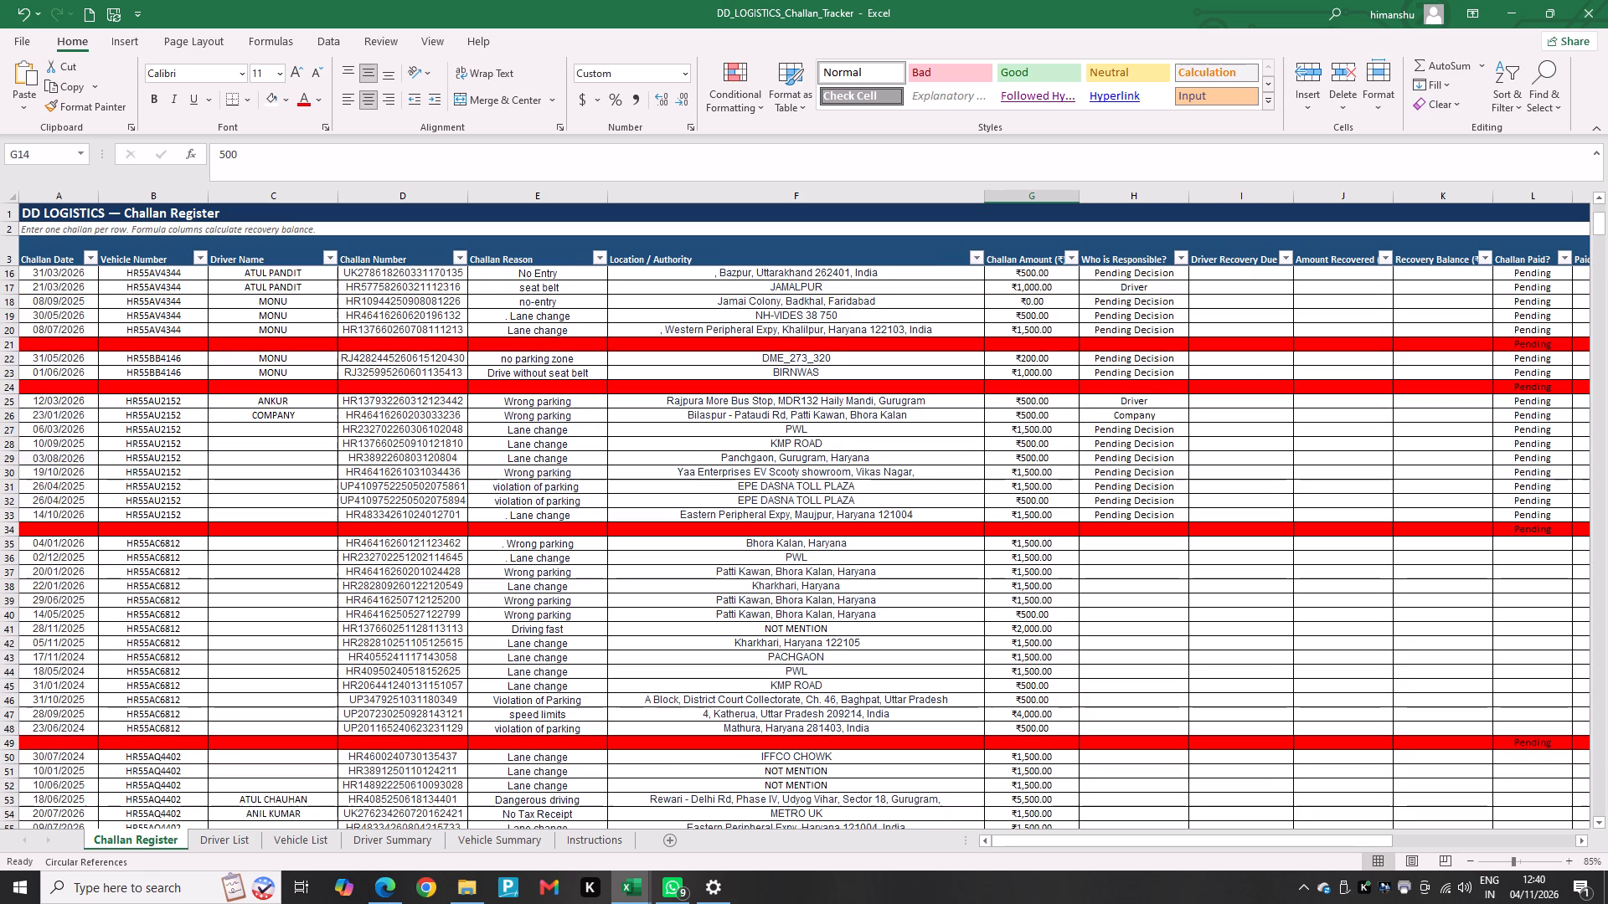
# Switch to the GLS DSR report and locate the Remark entries for deliveries starting from 1 October 2026.
pyautogui.click(1502, 0)
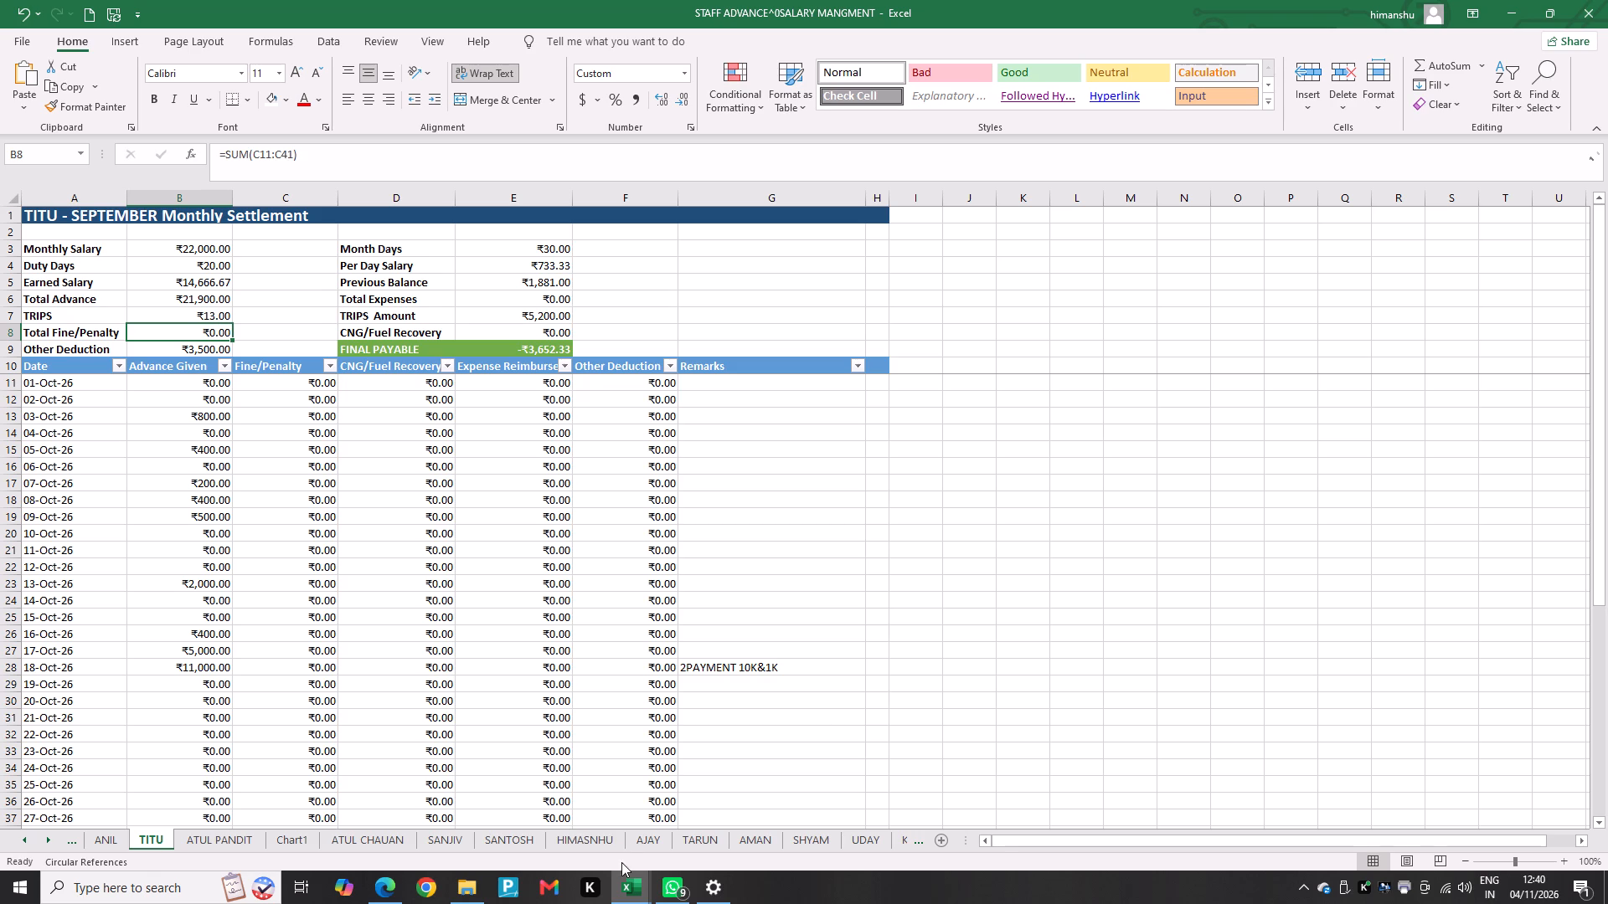
pyautogui.click(631, 885)
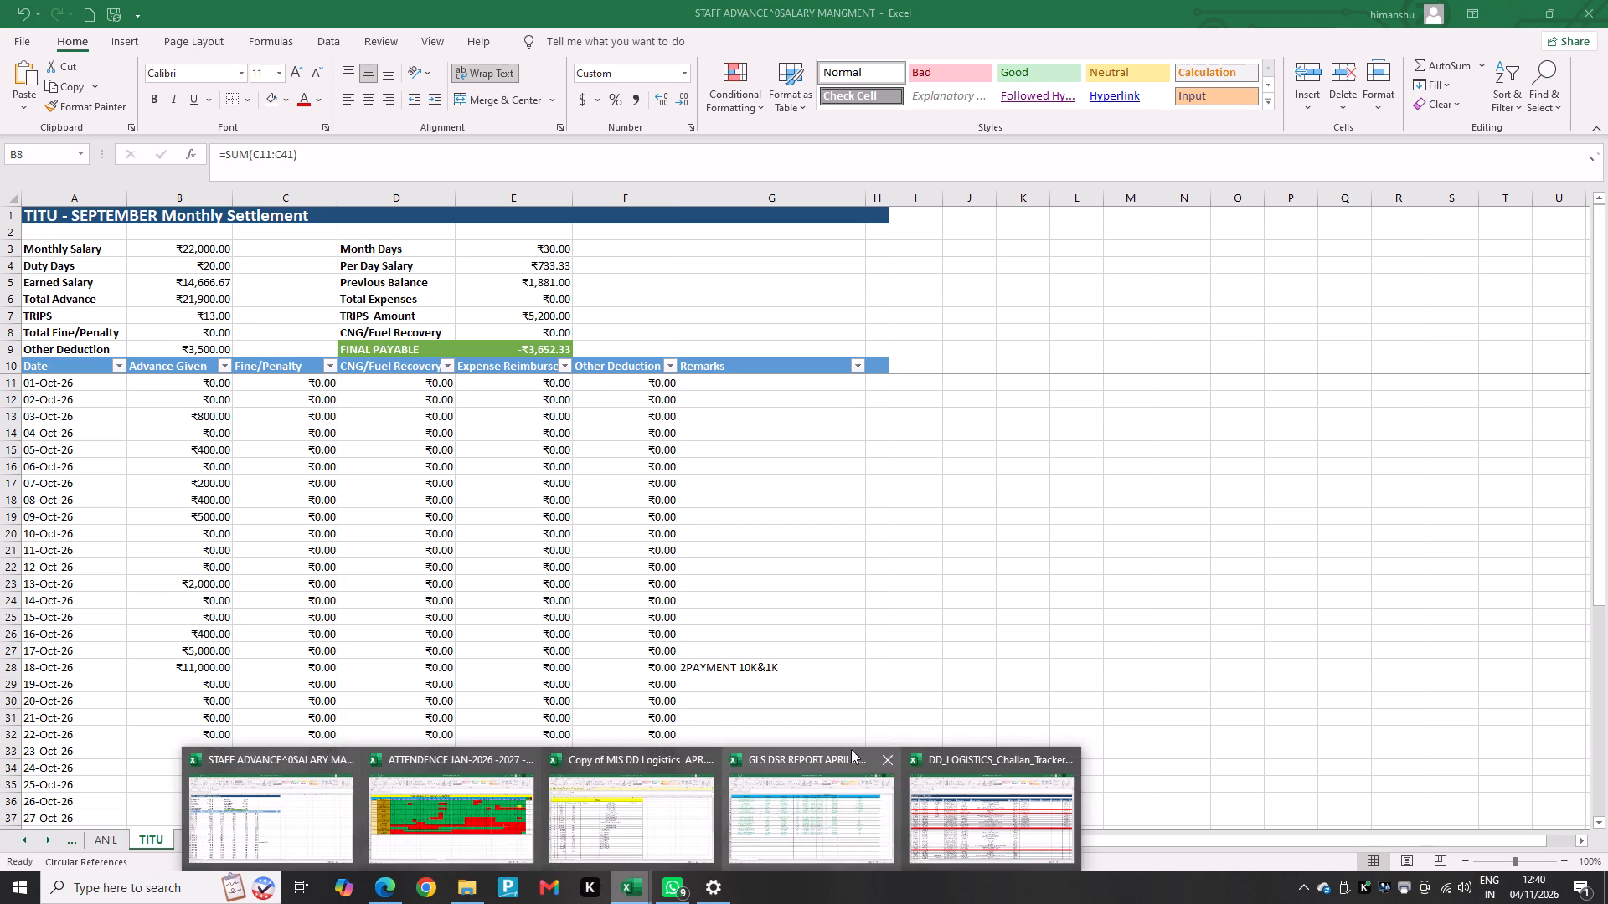
pyautogui.click(837, 808)
pyautogui.scroll(5, 1032, 550)
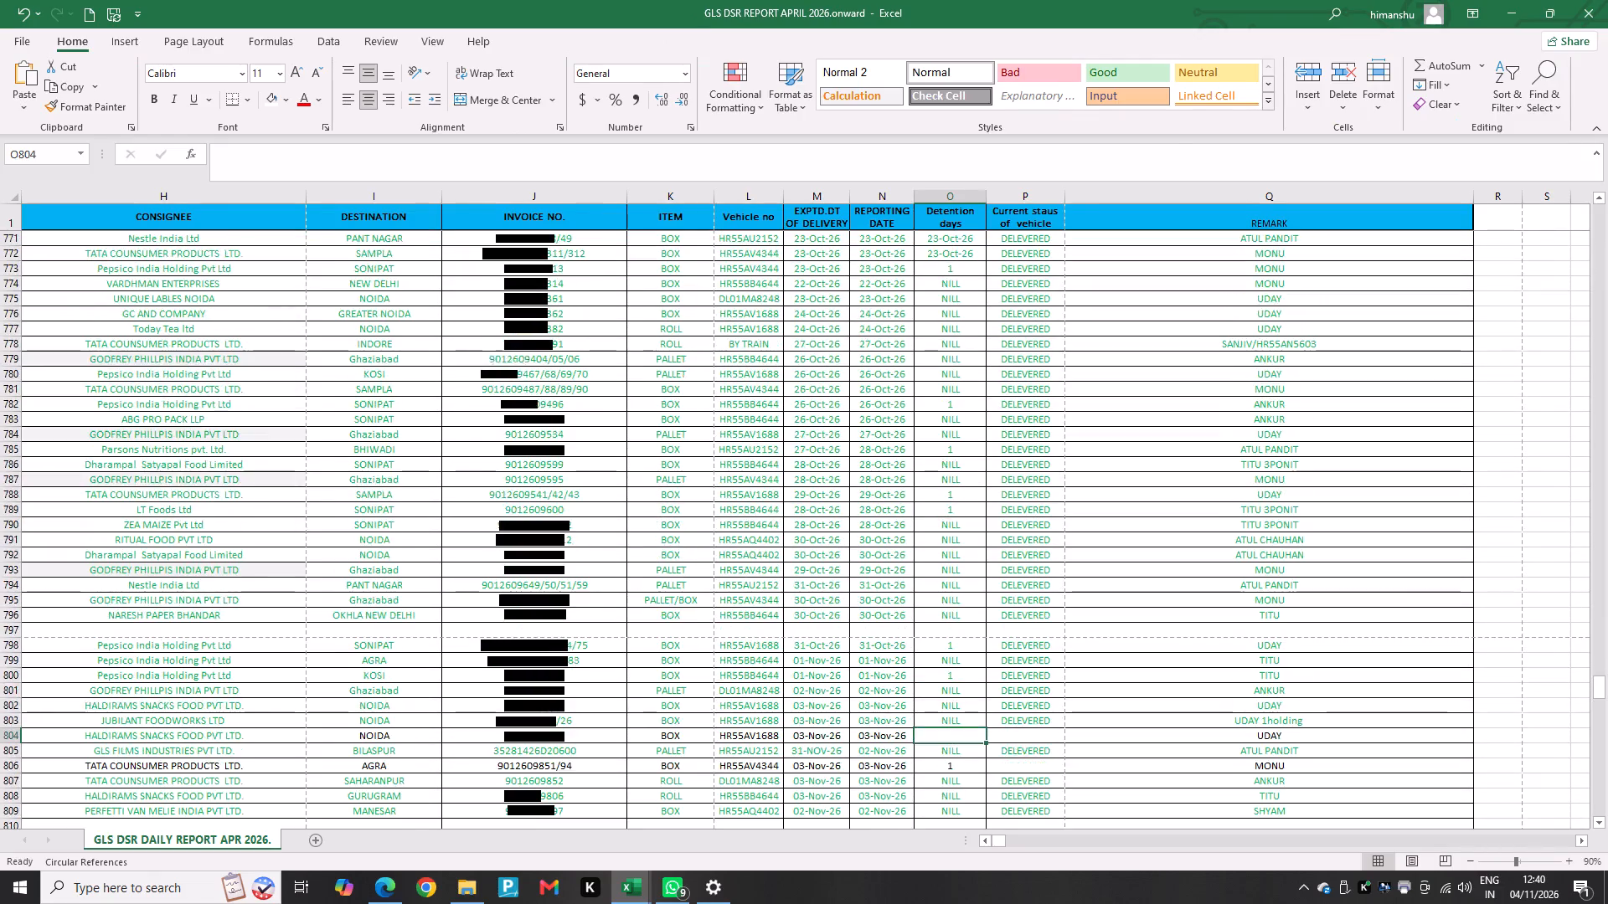
pyautogui.scroll(6, 1143, 372)
pyautogui.scroll(15, 1054, 439)
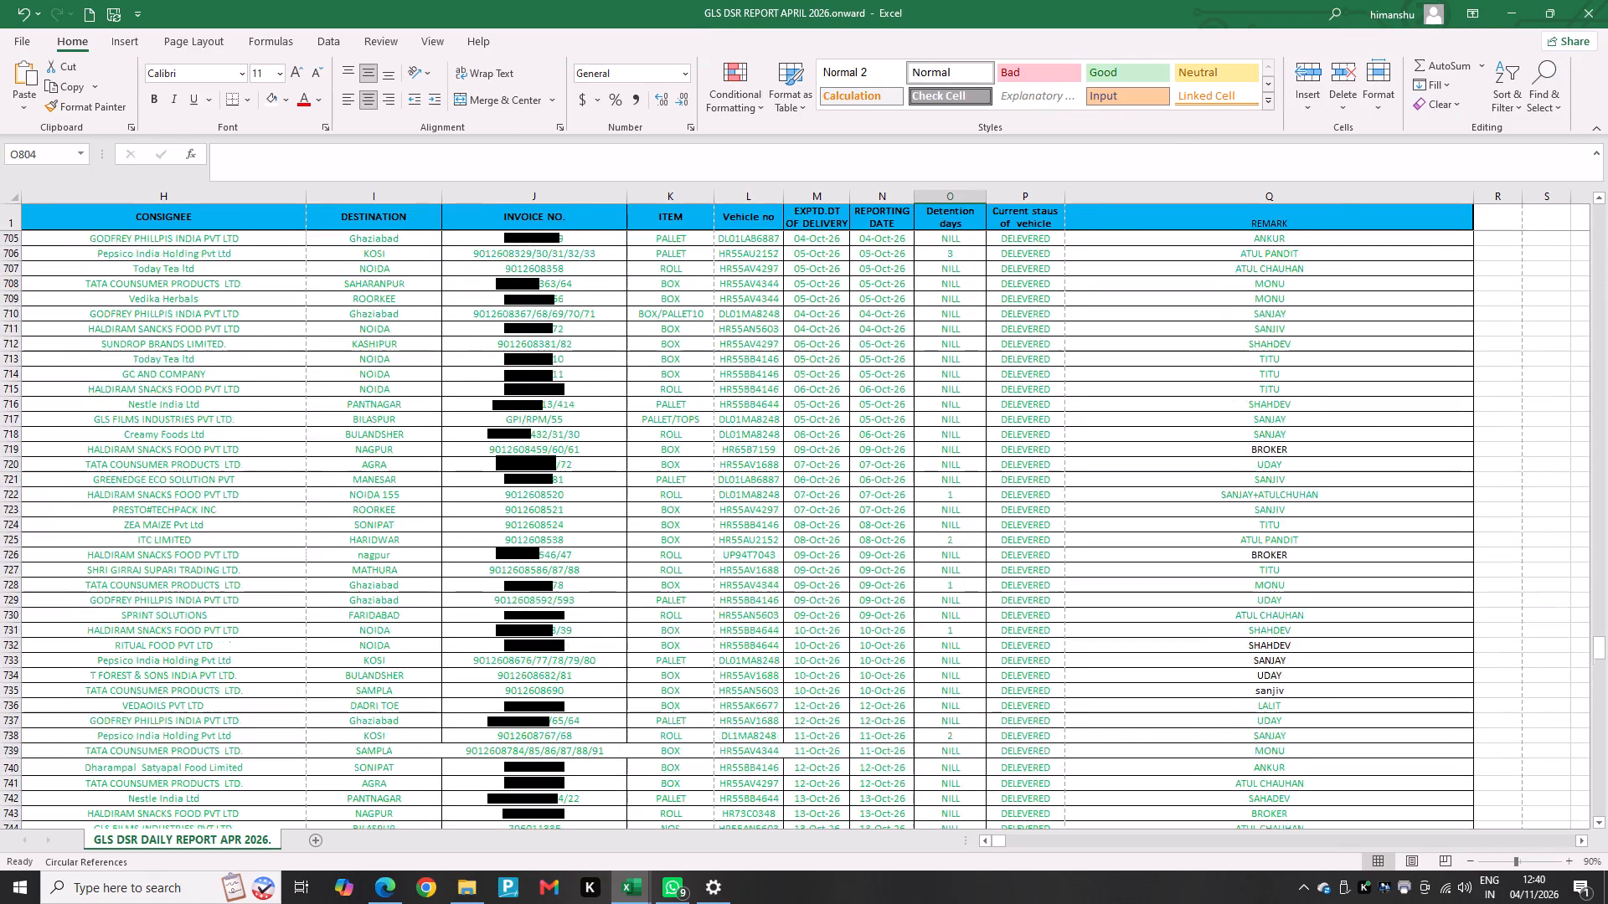
pyautogui.scroll(8, 1007, 439)
pyautogui.click(878, 470)
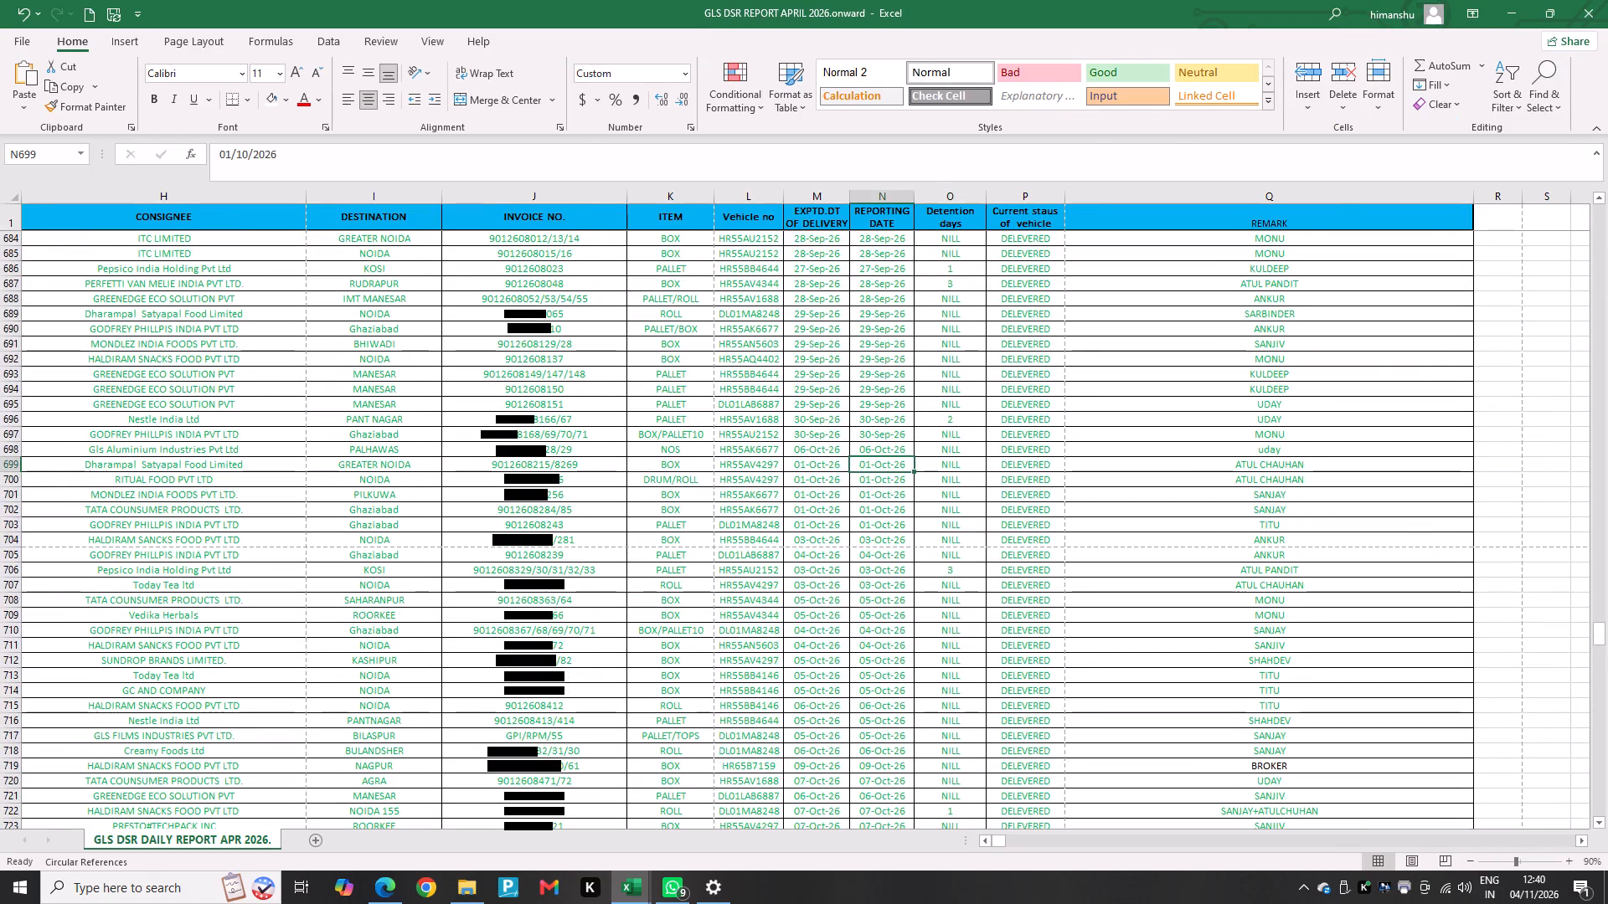
pyautogui.press('Right')
pyautogui.press('Right')
pyautogui.press('Right')
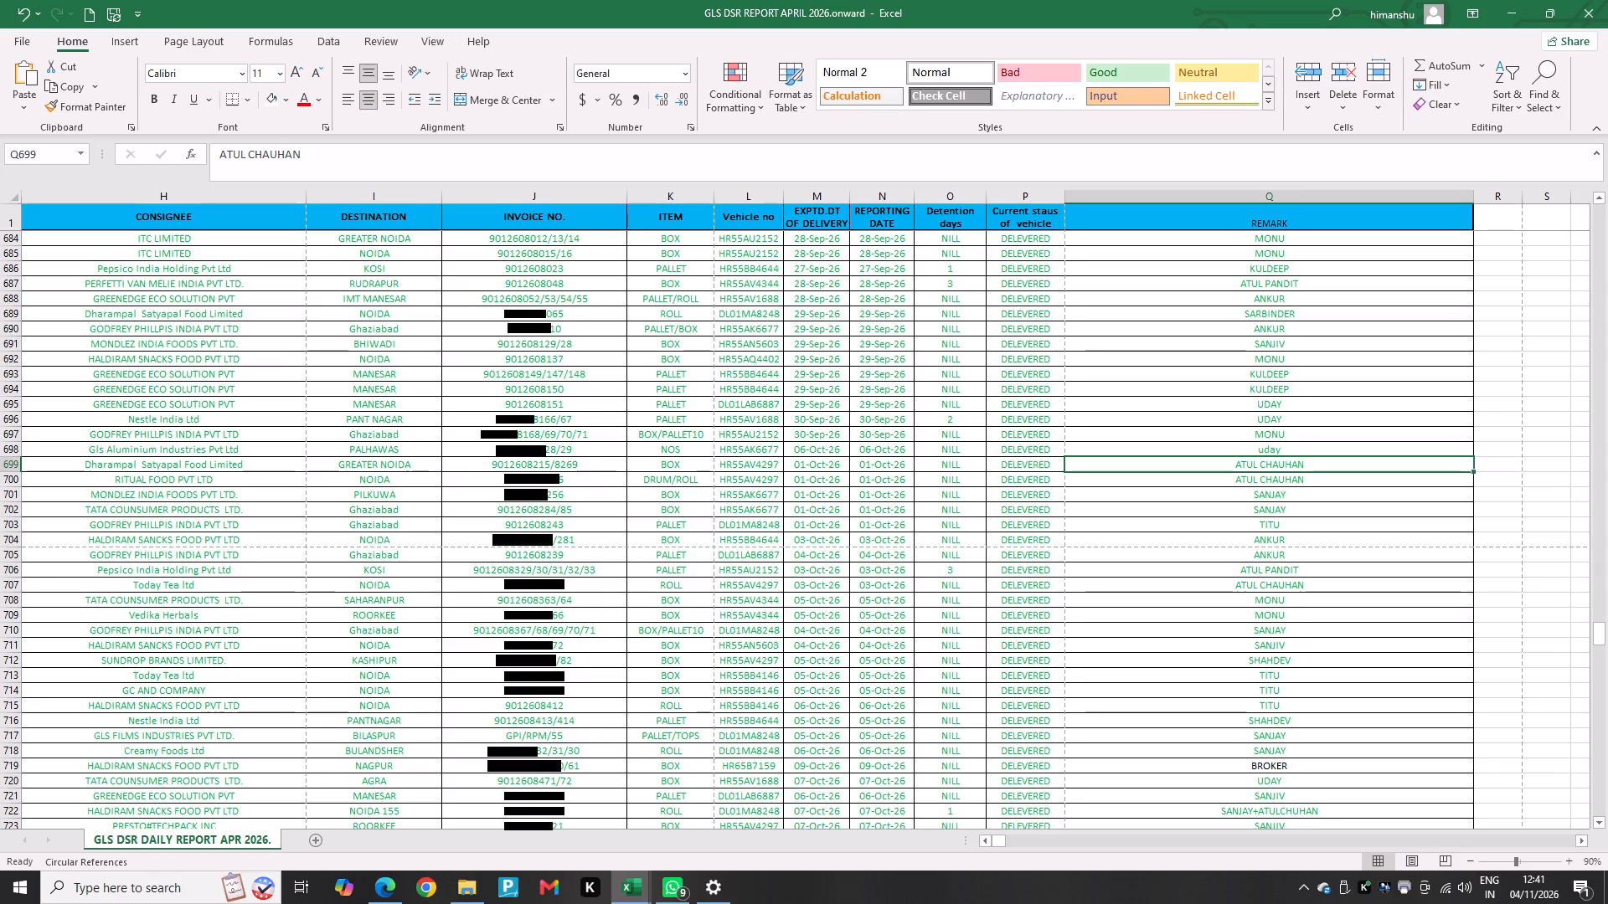
# Look for TITU in the early October remarks and examine the vehicle and delivery details of his Ghaziabad row.
pyautogui.press('Down')
pyautogui.press('Down')
pyautogui.press('Down')
pyautogui.press('Left')
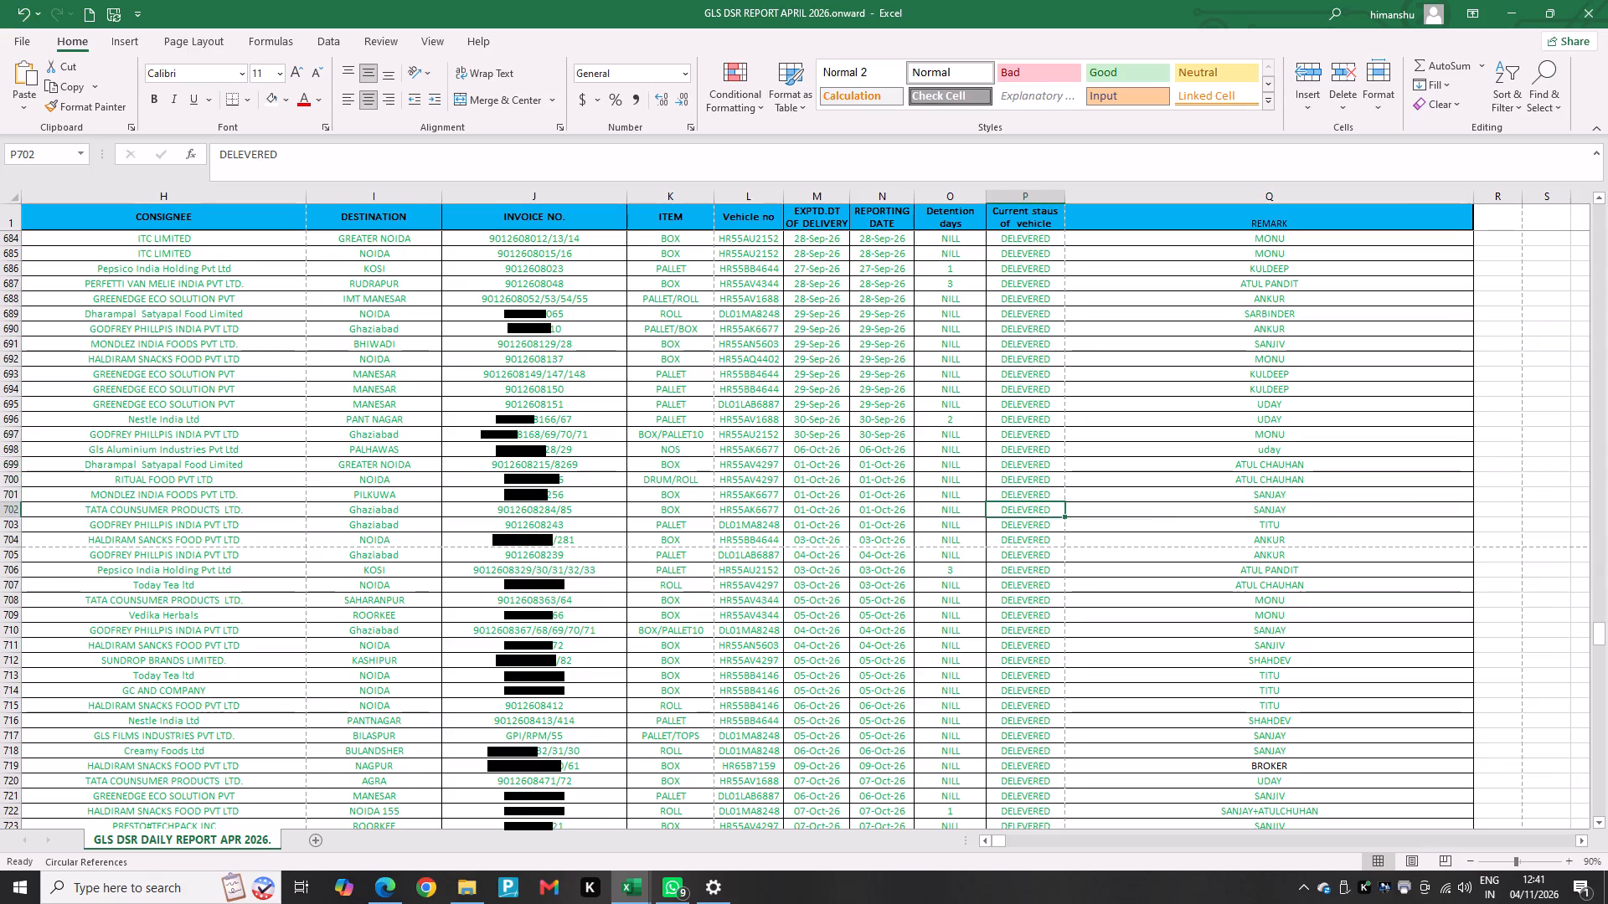
pyautogui.press('Right')
pyautogui.press('Down')
pyautogui.press('Left')
pyautogui.press('Left')
pyautogui.press('Left')
pyautogui.press('Left')
pyautogui.press('Left')
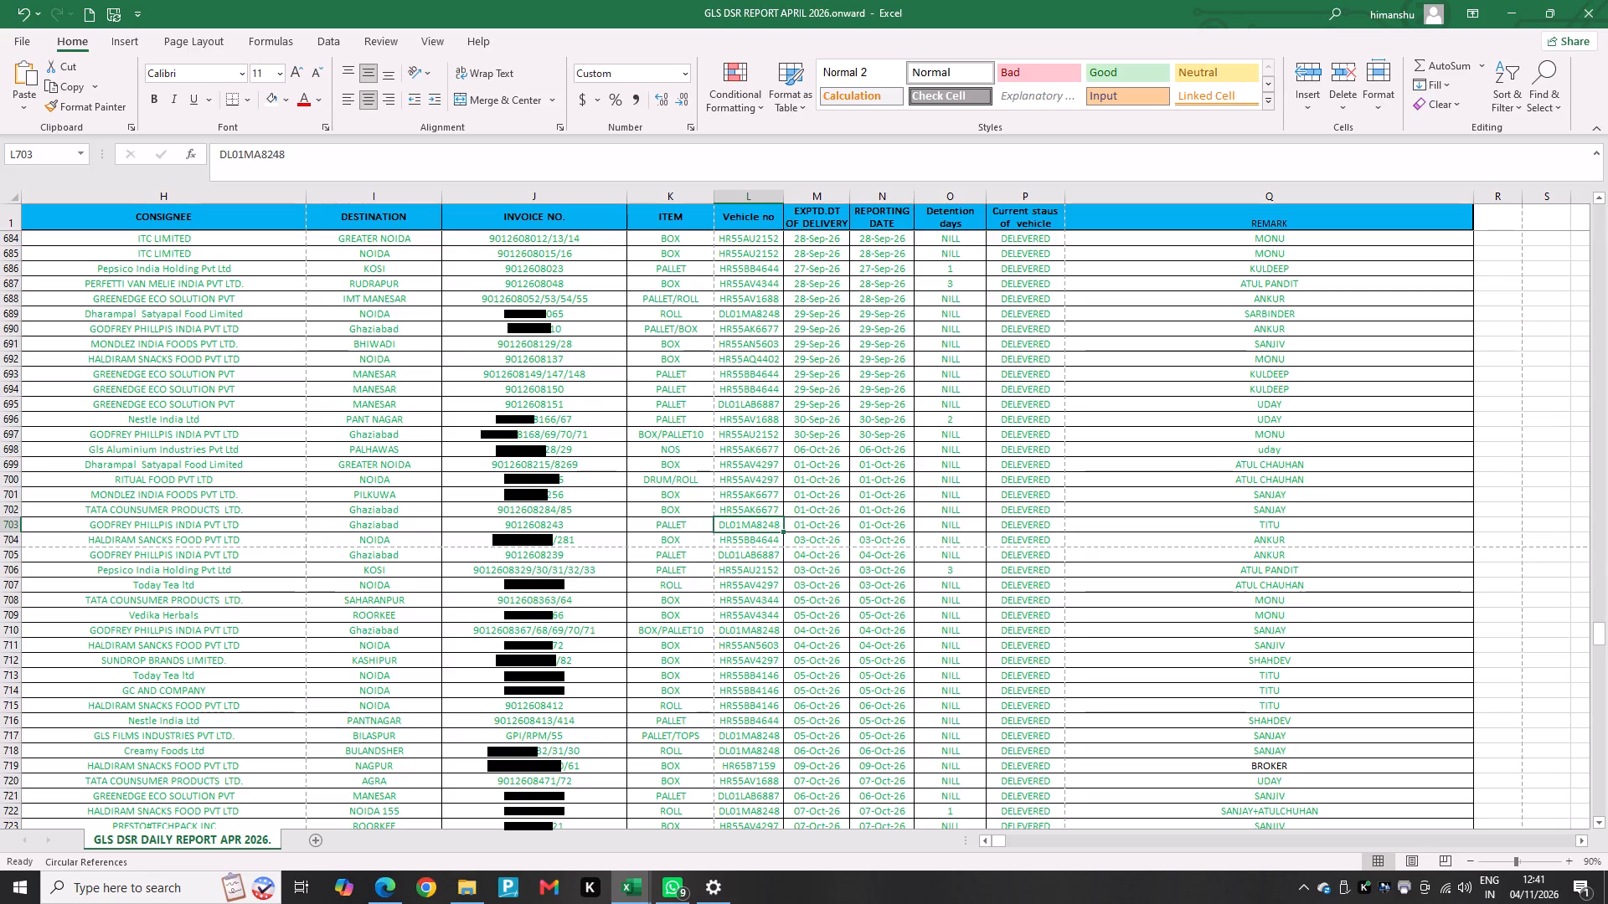
pyautogui.press('Down')
pyautogui.press('Up')
pyautogui.press('Up')
pyautogui.press('Right')
pyautogui.press('Right')
pyautogui.press('Right')
pyautogui.press('Right')
pyautogui.press('Right')
pyautogui.press('Down')
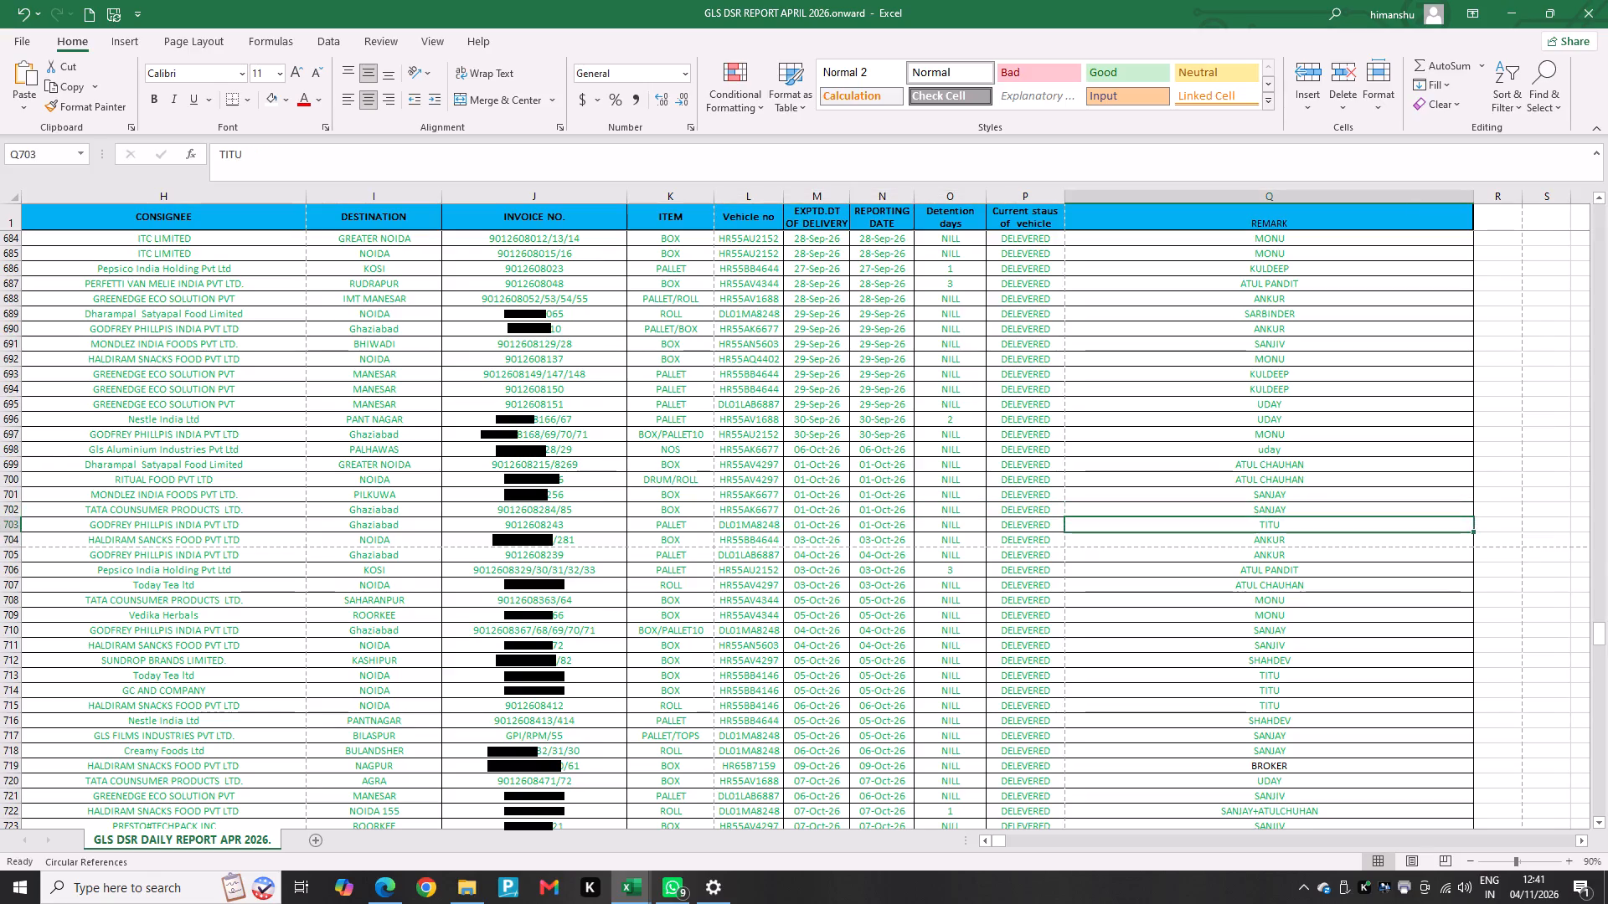
# Read down the driver remarks from 3 October to TITU's Noida deliveries of 5 October.
pyautogui.press('Down')
pyautogui.press('Down')
pyautogui.press('Down')
pyautogui.press('Down')
pyautogui.press('Down')
pyautogui.press('Down')
pyautogui.press('Down')
pyautogui.press('Down')
pyautogui.press('Down')
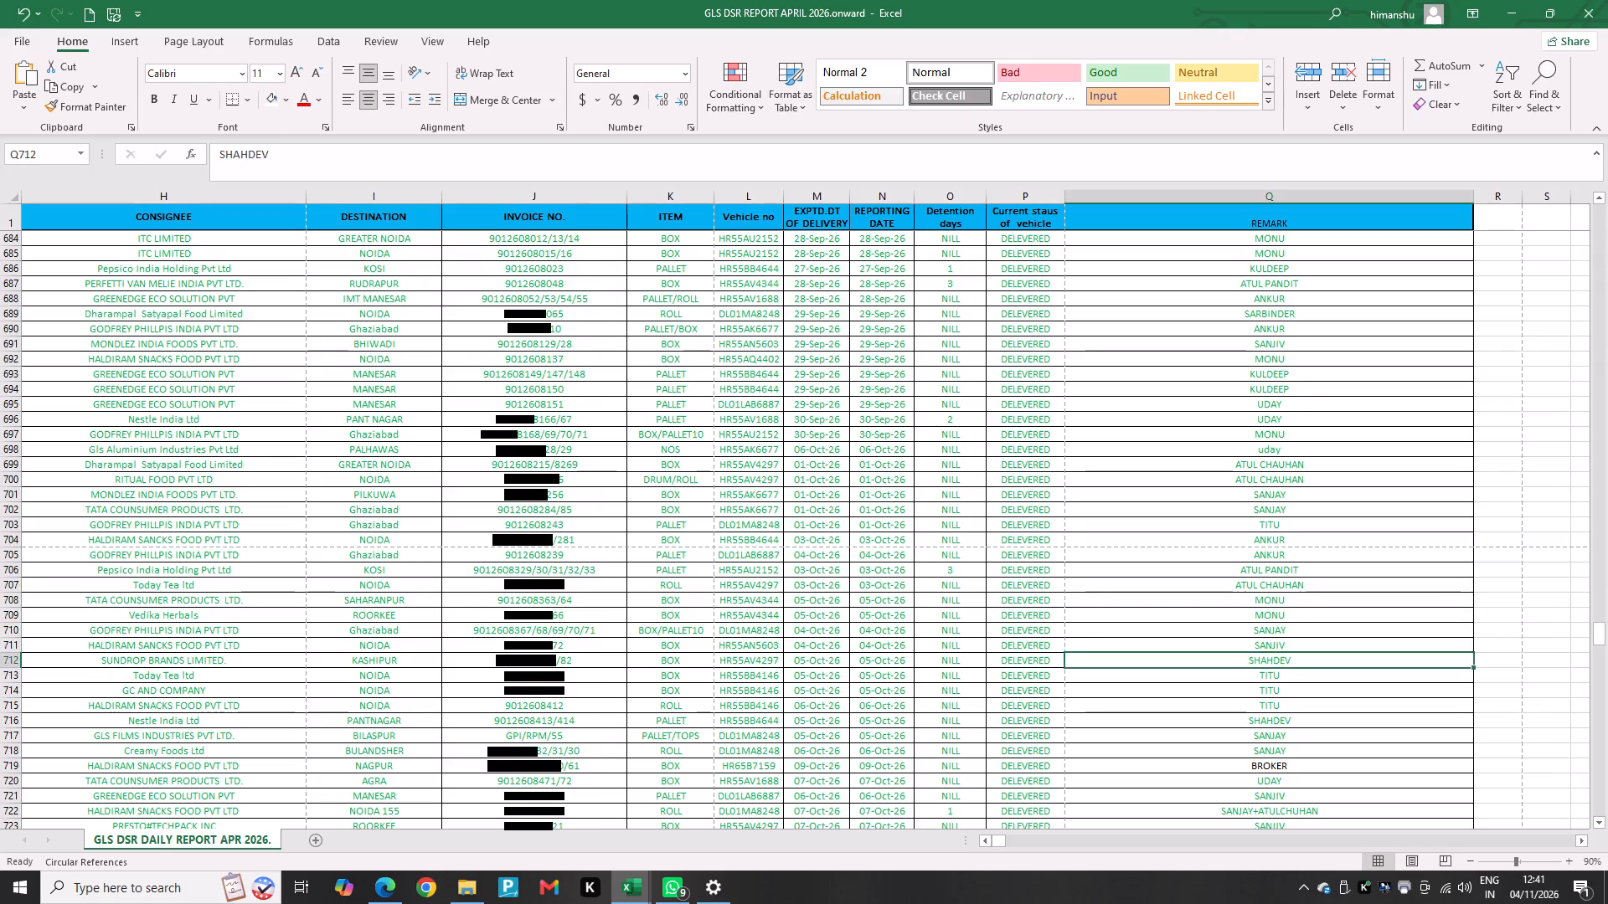
pyautogui.press('Down')
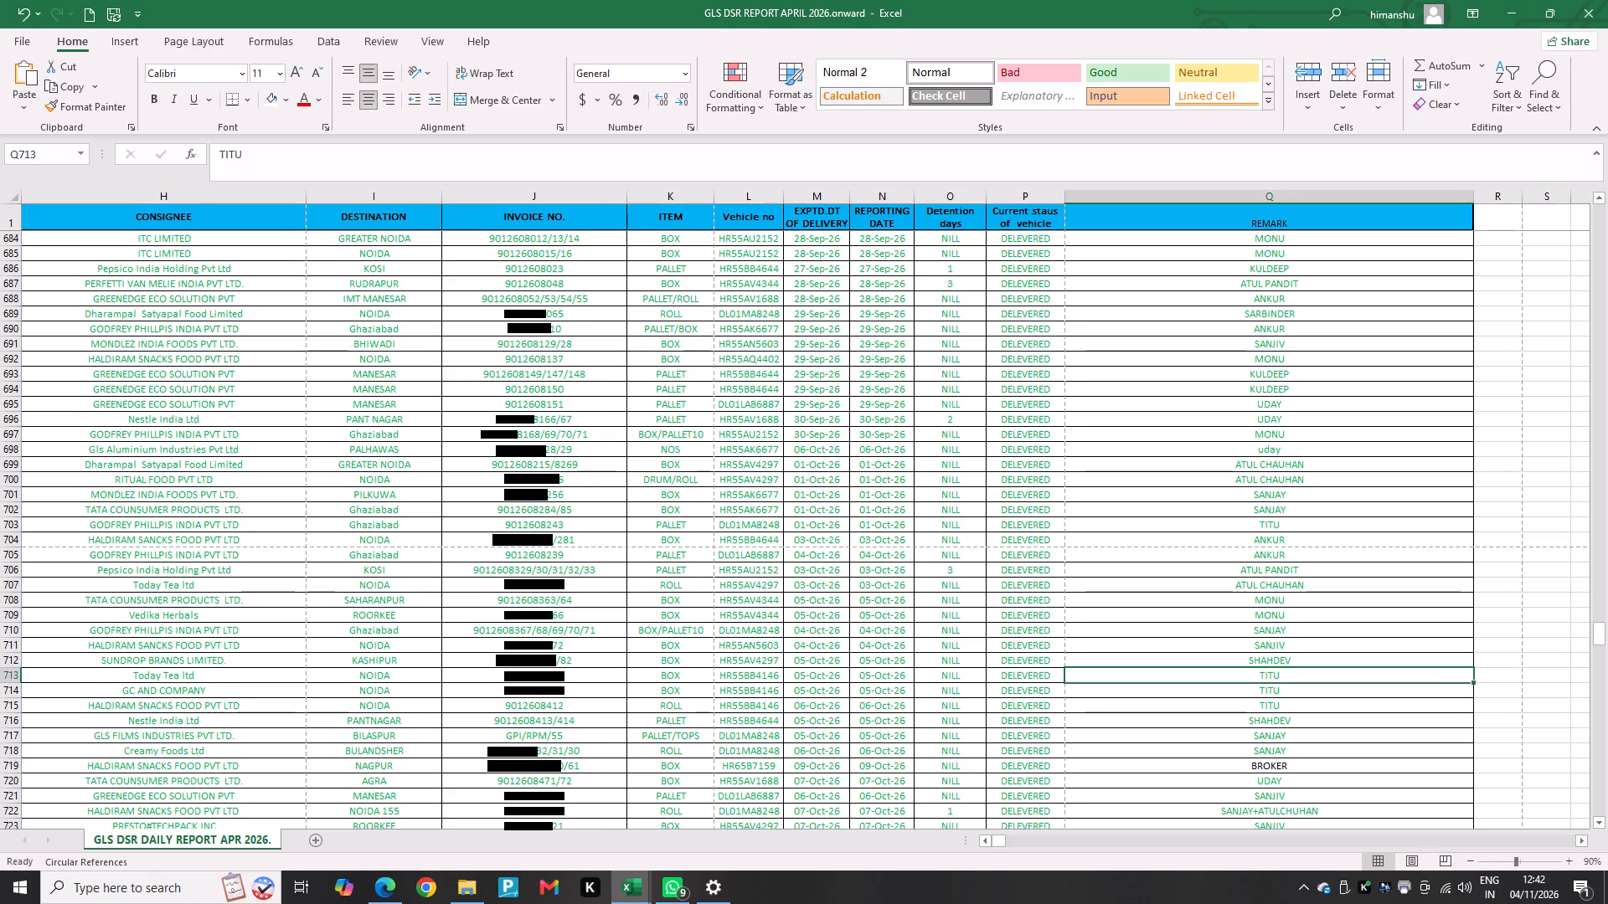
# Search the following remarks for TITU and examine the item, vehicle, date and detention details of his Sonipat delivery on 8 October.
pyautogui.press('Down')
pyautogui.press('Down')
pyautogui.press('Down')
pyautogui.press('Down')
pyautogui.press('Down')
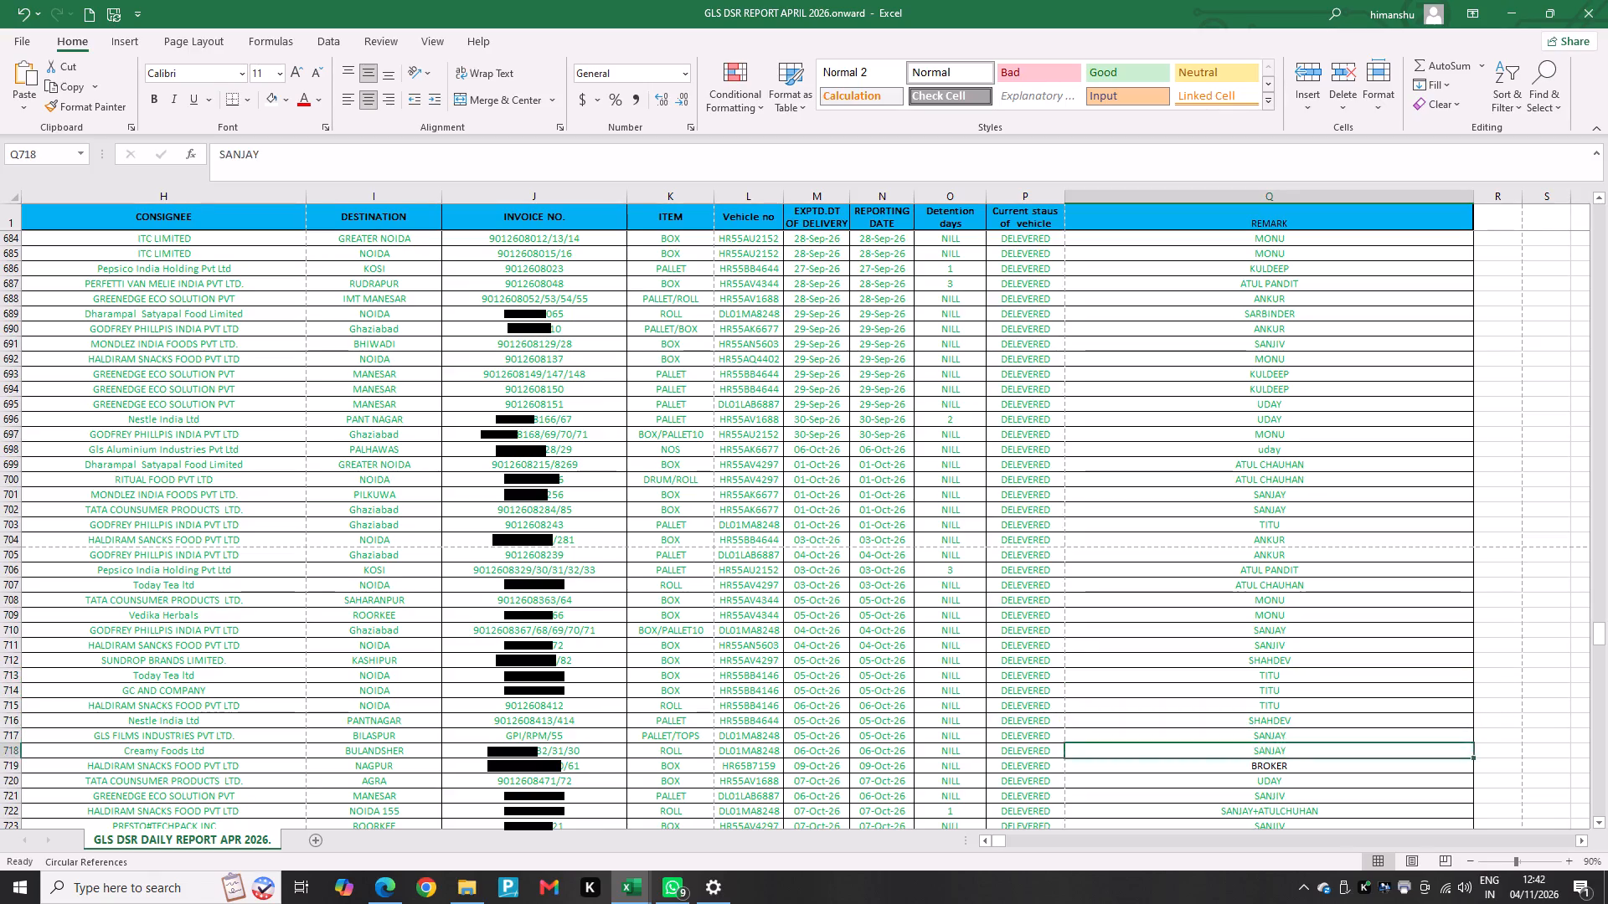
pyautogui.press('Down')
pyautogui.press('Down')
pyautogui.press('Down')
pyautogui.press('Down')
pyautogui.press('Down')
pyautogui.press('Down')
pyautogui.press('Down')
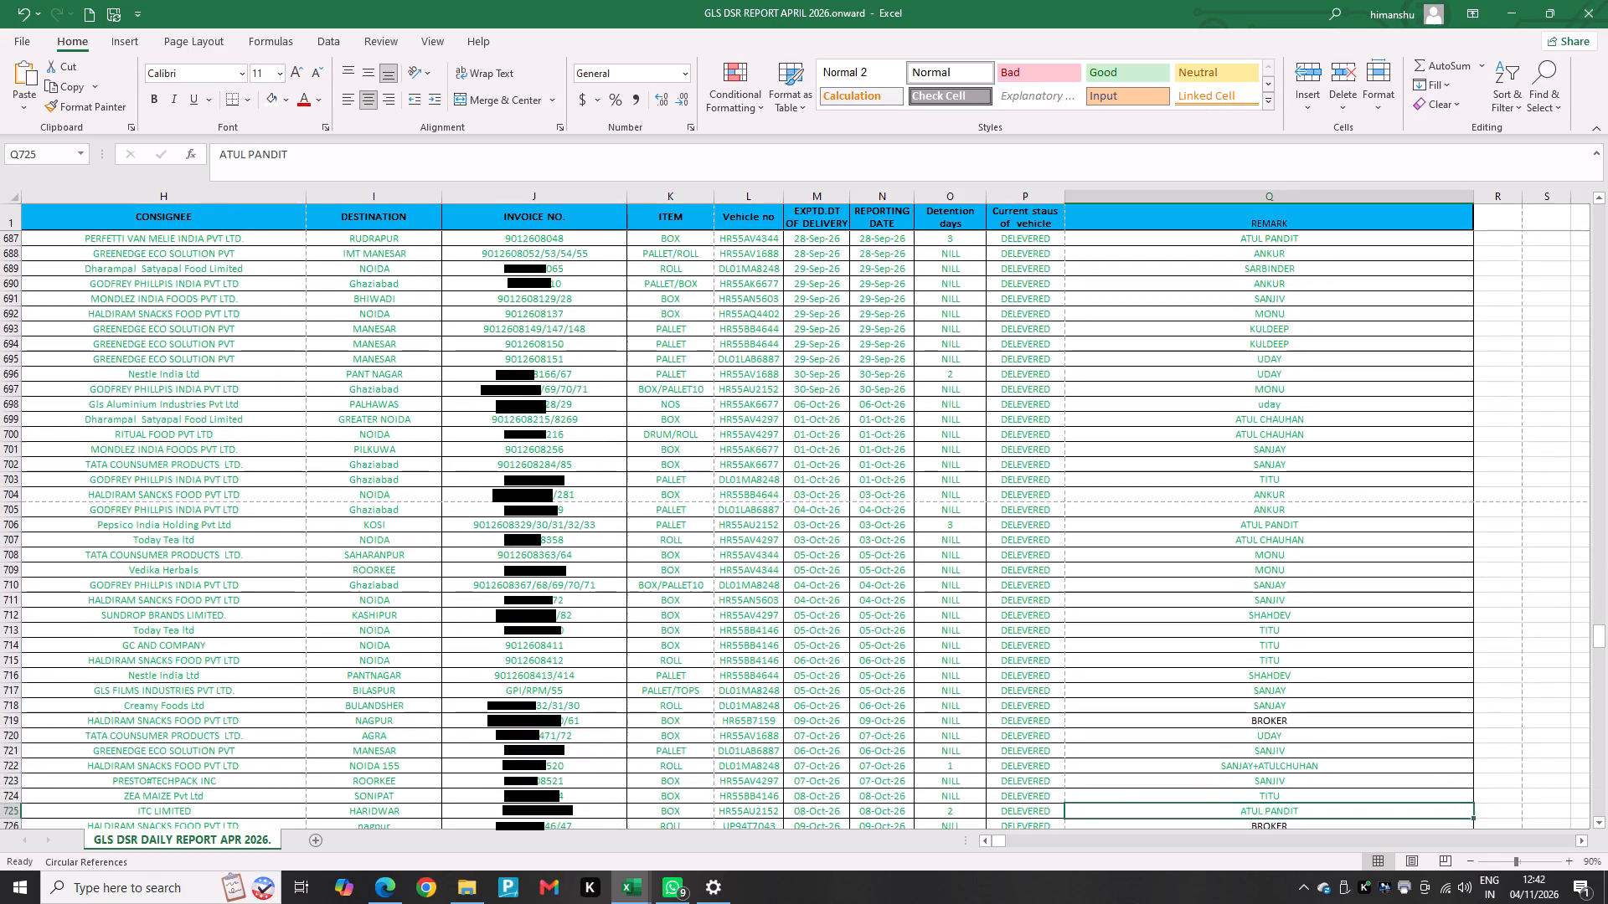
pyautogui.press('Up')
pyautogui.press('Left')
pyautogui.press('Left')
pyautogui.press('Left')
pyautogui.press('Left')
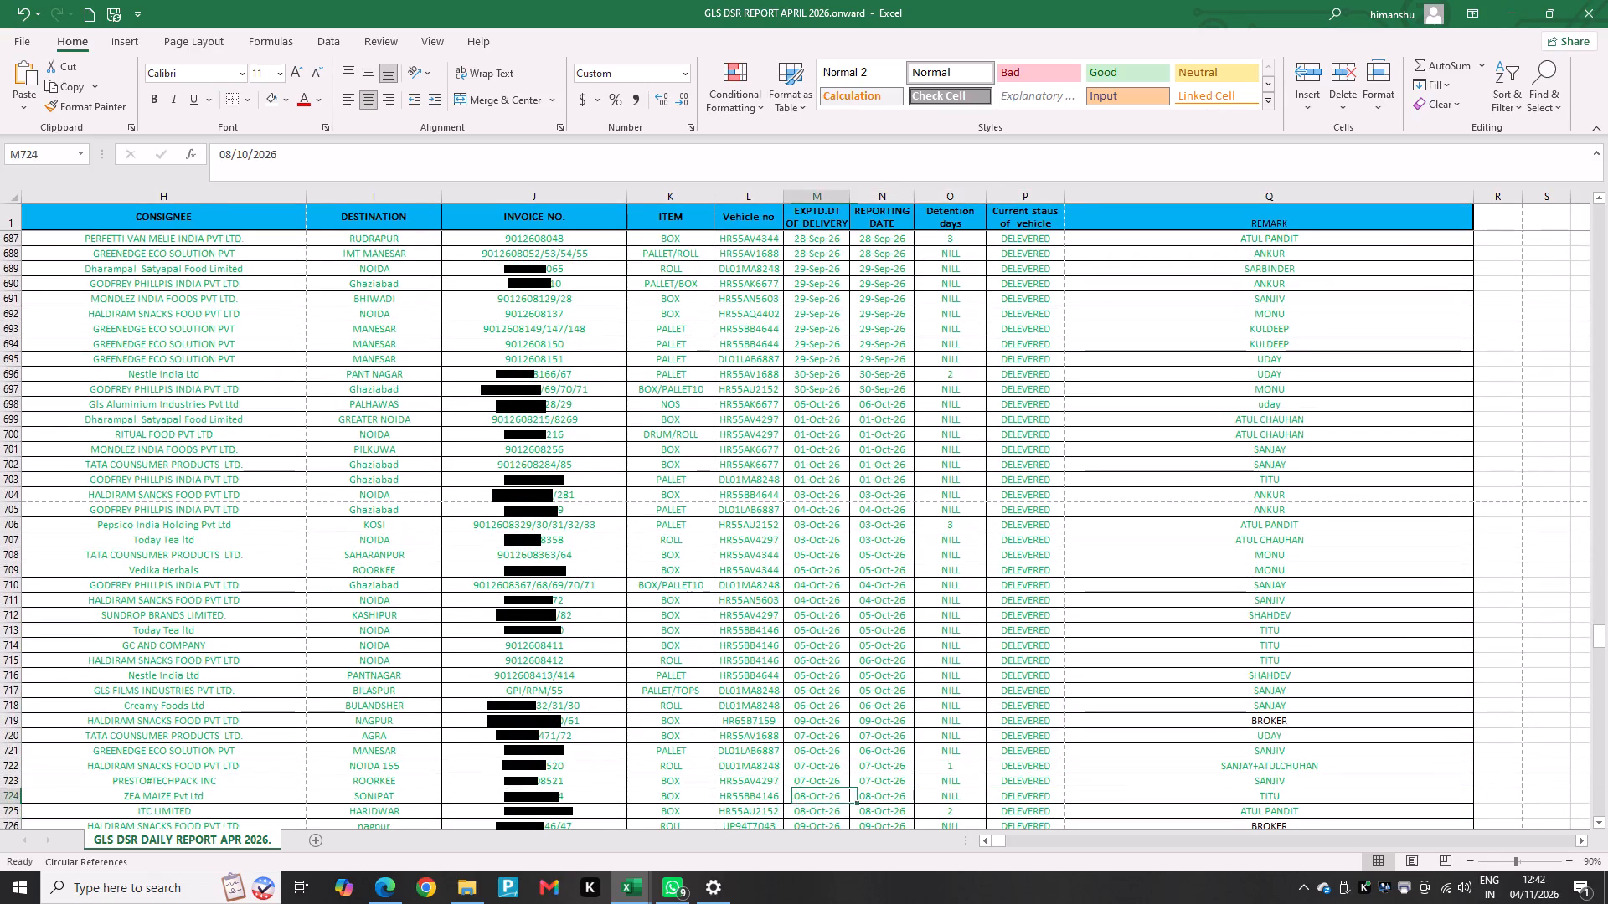
pyautogui.press('Left')
pyautogui.press('Left')
pyautogui.press('Left')
pyautogui.press('Right')
pyautogui.press('Right')
pyautogui.press('Right')
pyautogui.press('Right')
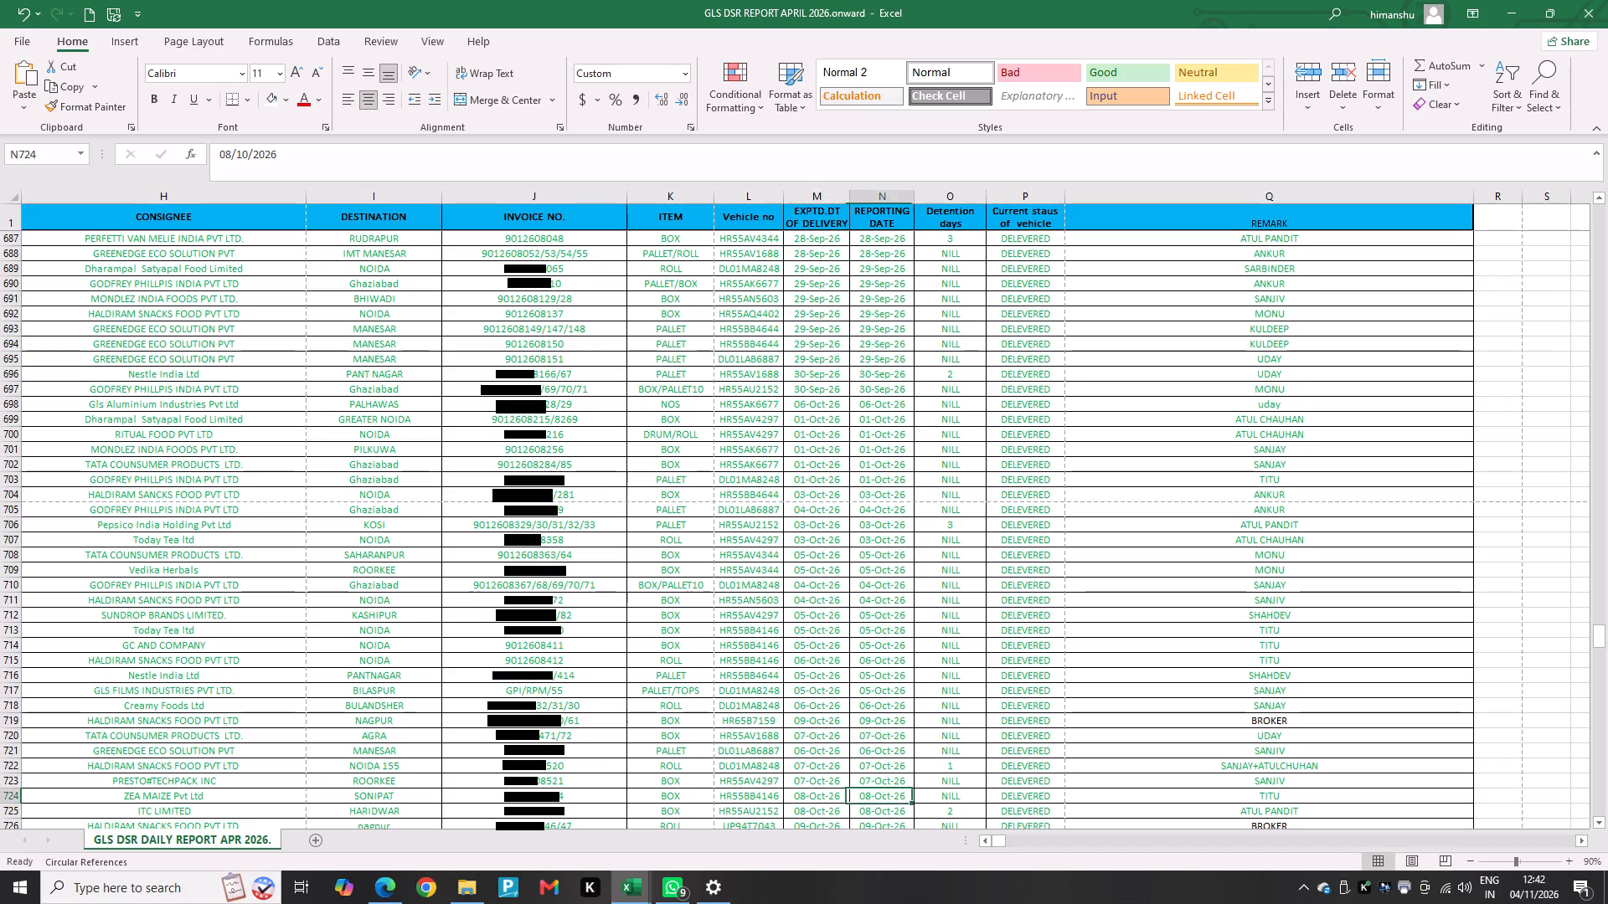
pyautogui.press('Right')
pyautogui.press('Right')
pyautogui.press('Right')
pyautogui.press('Right')
pyautogui.press('Left')
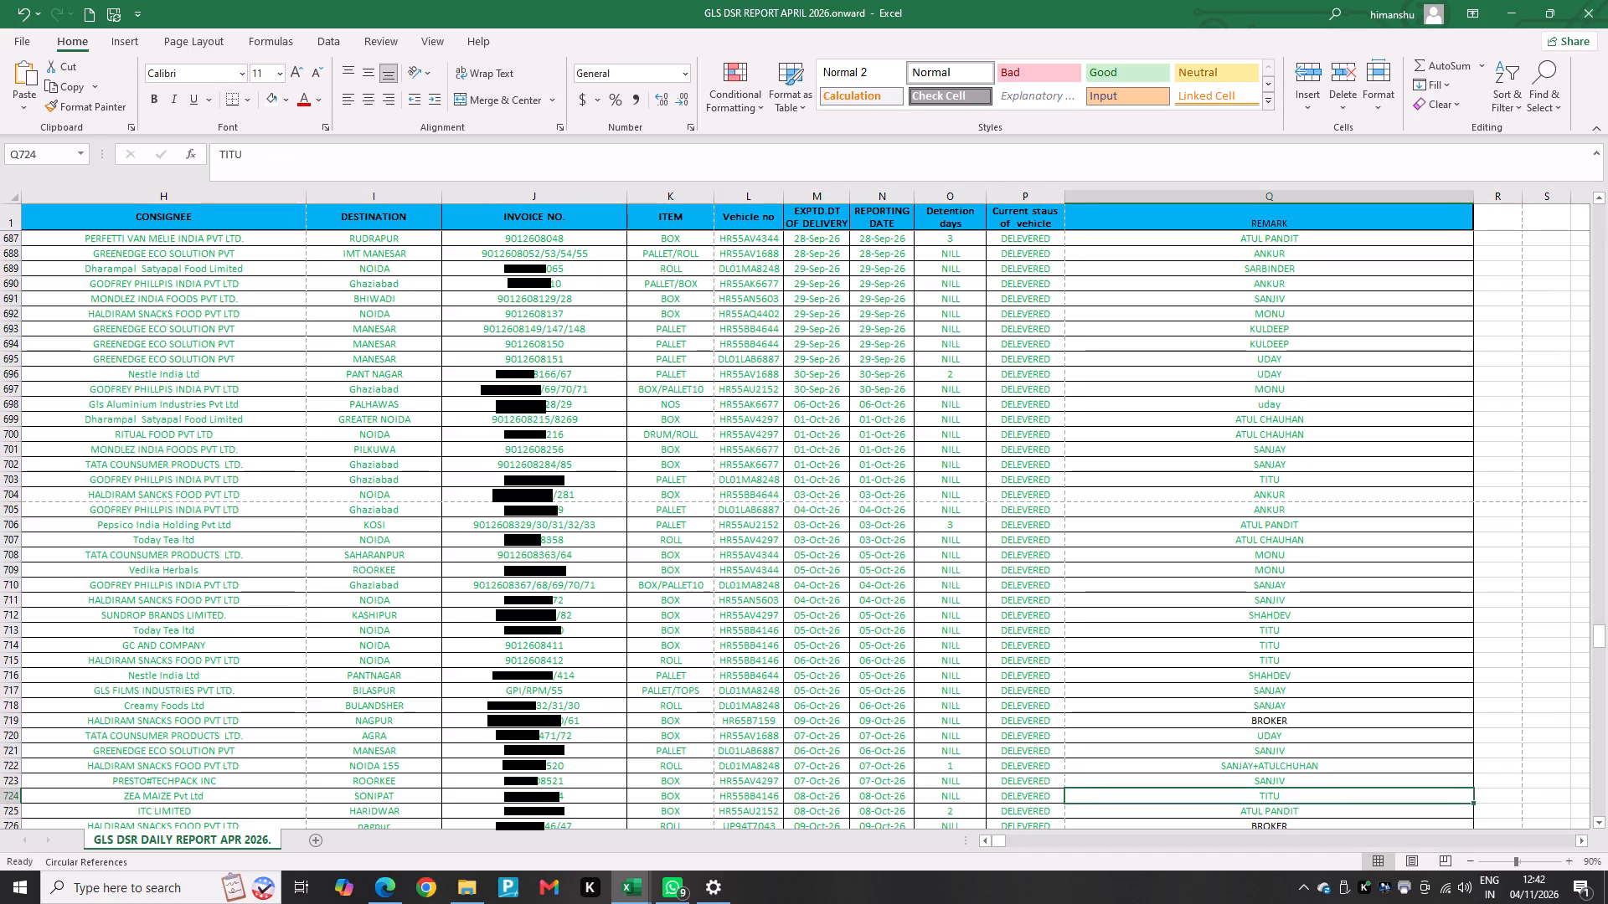
# Look through the driver remarks for 8 to 15 October for TITU's further trips.
pyautogui.press('Down')
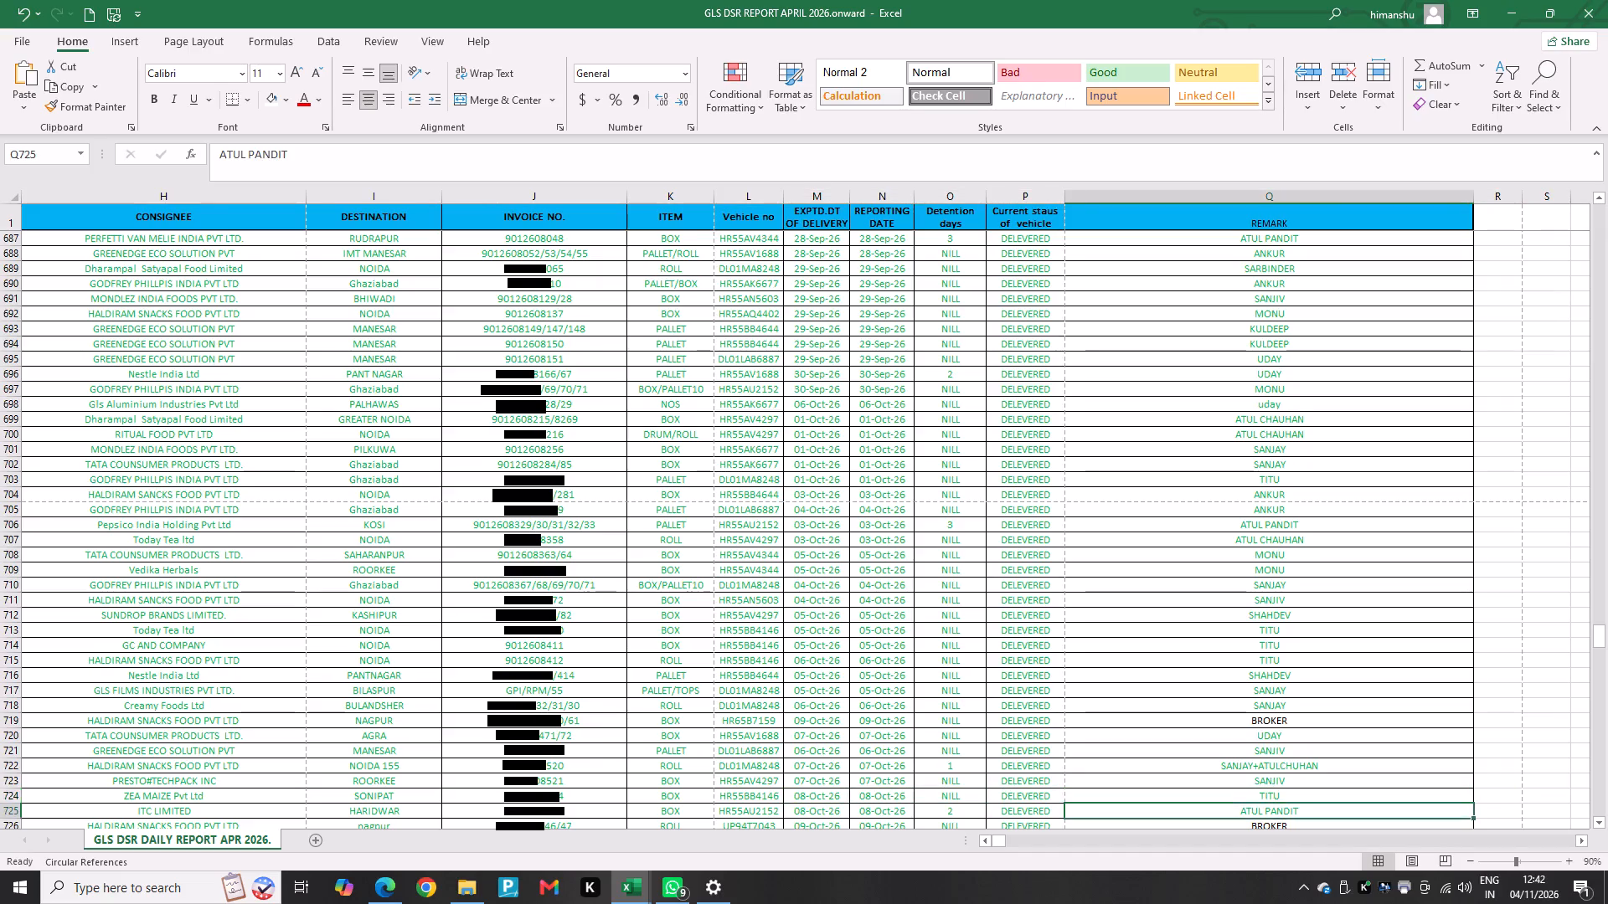
pyautogui.press('Down')
pyautogui.press('Down')
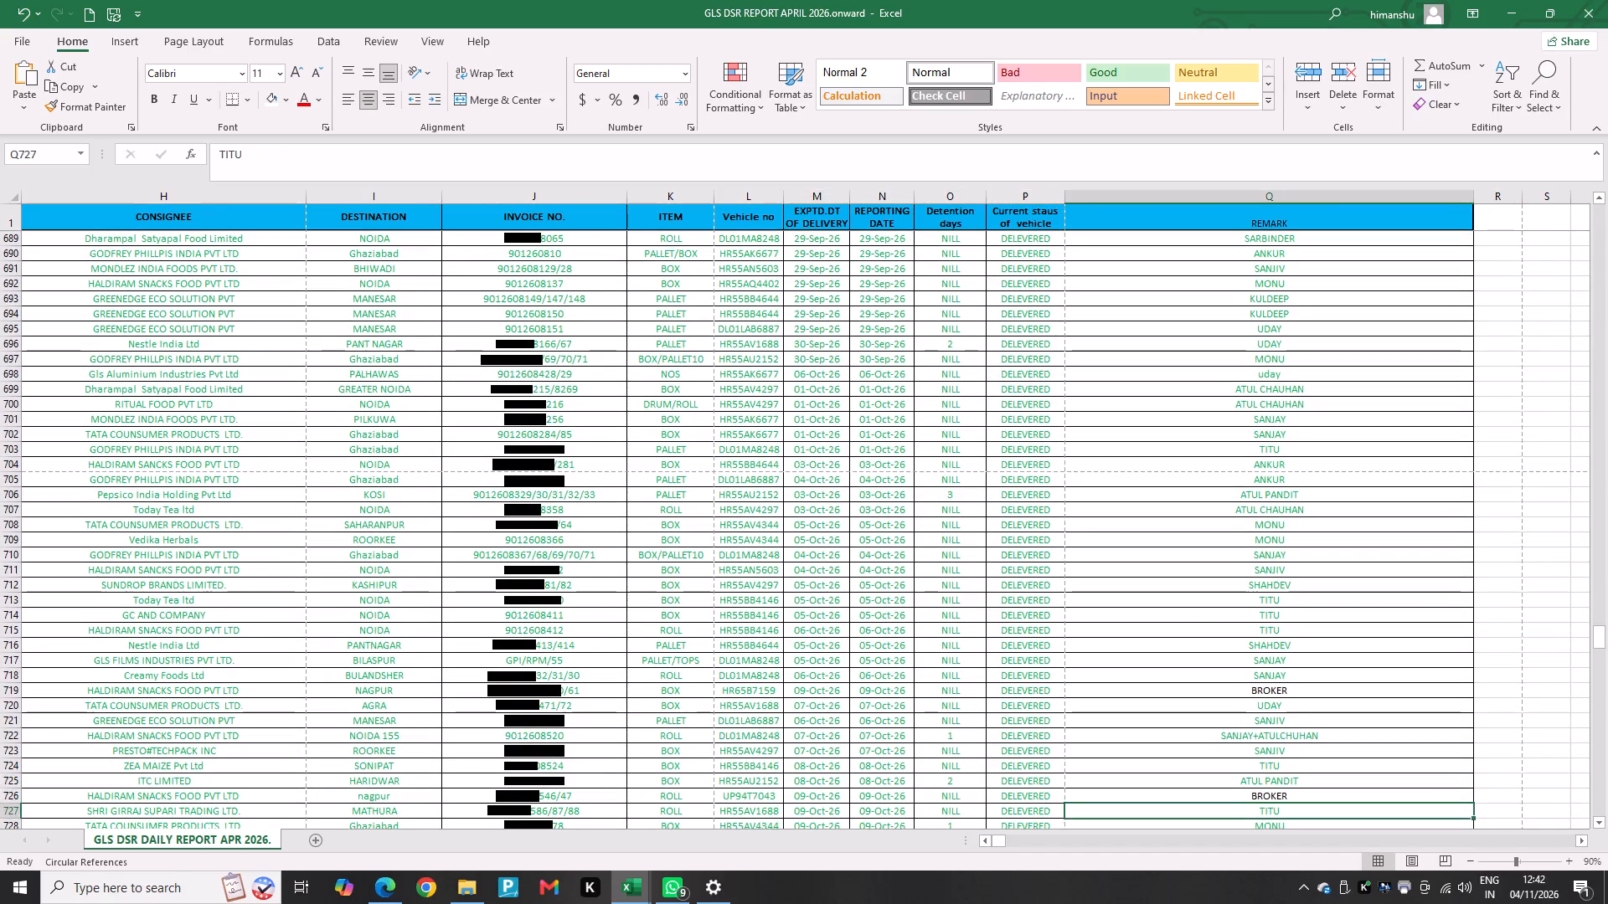
pyautogui.press('Down')
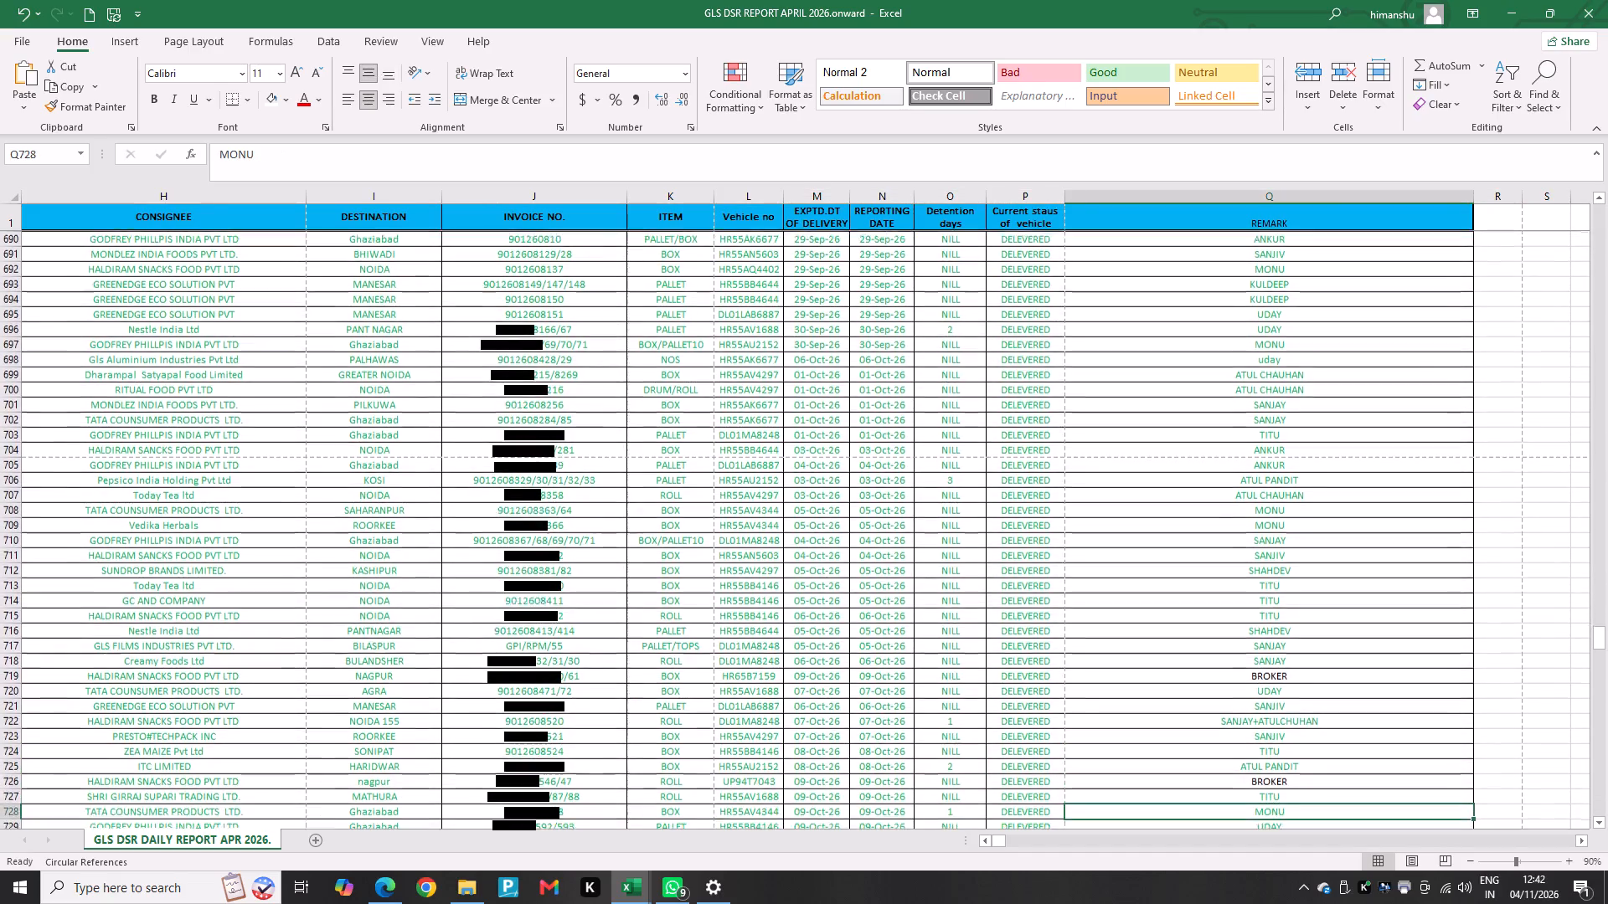
pyautogui.press('Down')
pyautogui.press('Down')
pyautogui.press('Down')
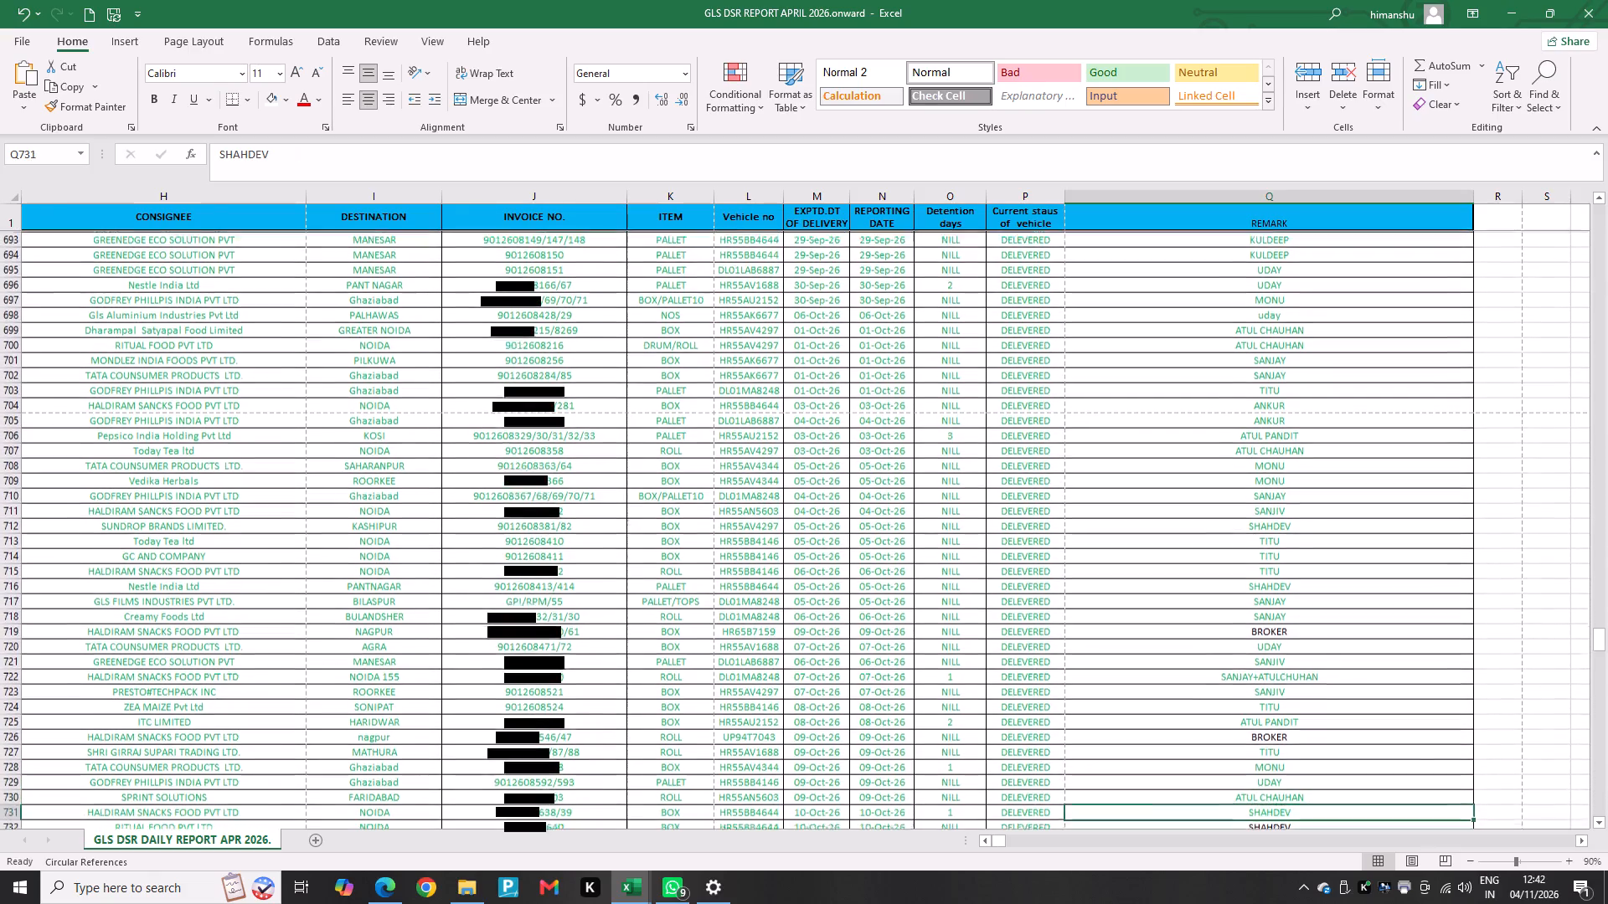
pyautogui.press('Down')
pyautogui.press('Down')
pyautogui.press('Down')
pyautogui.press('Down')
pyautogui.press('Down')
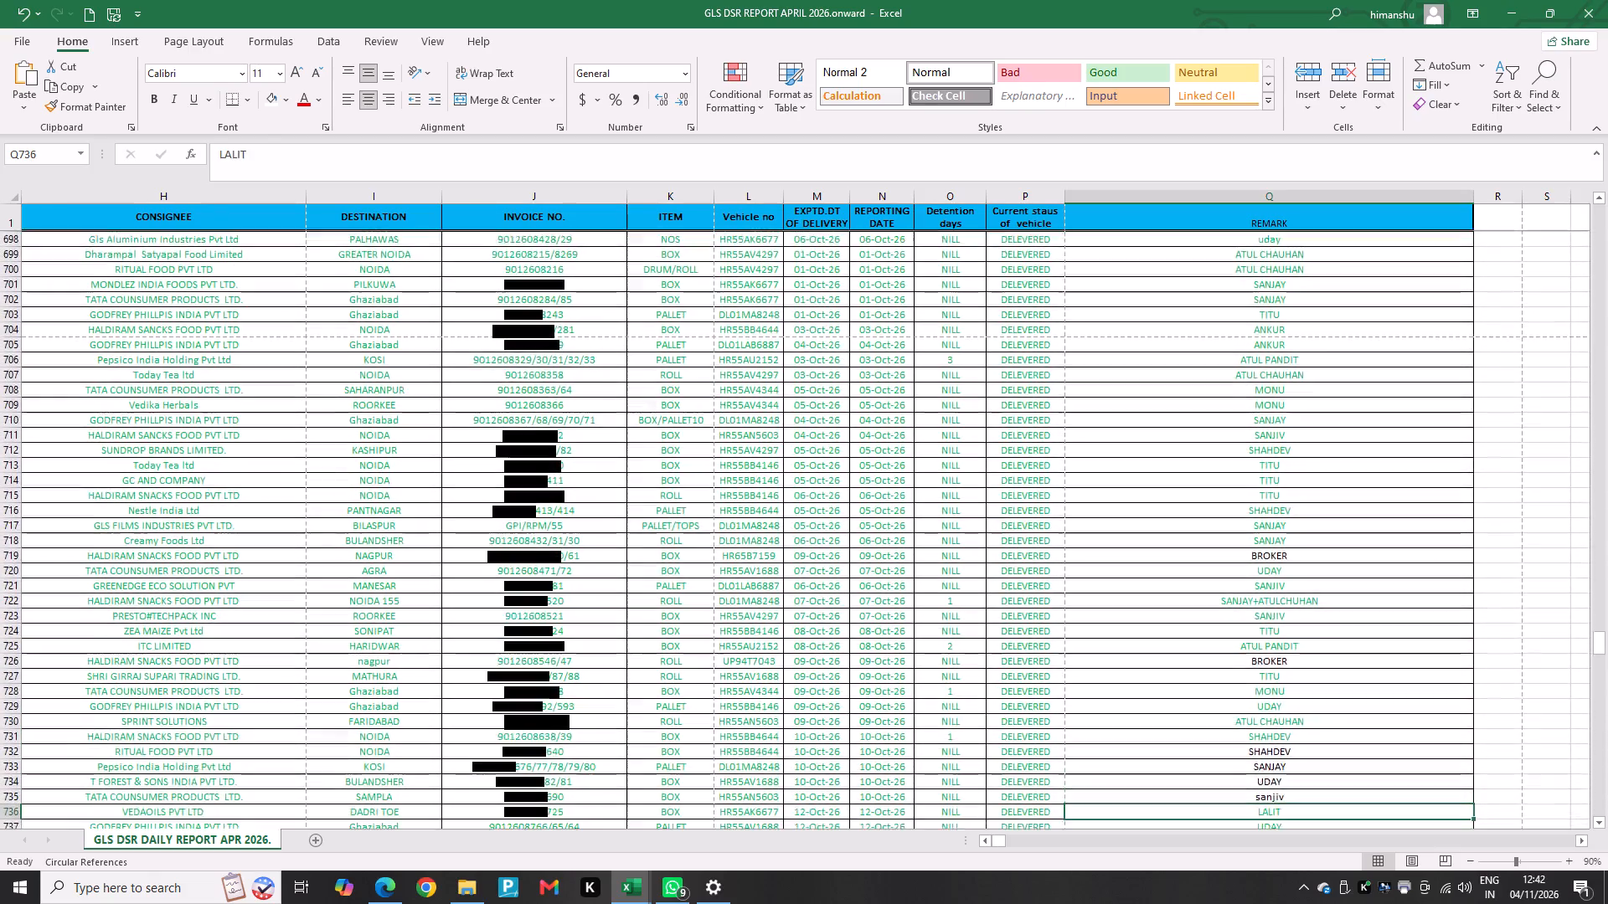
pyautogui.press('Down')
pyautogui.press('Down')
pyautogui.press('Down')
pyautogui.press('Down')
pyautogui.press('Down')
pyautogui.press('Down')
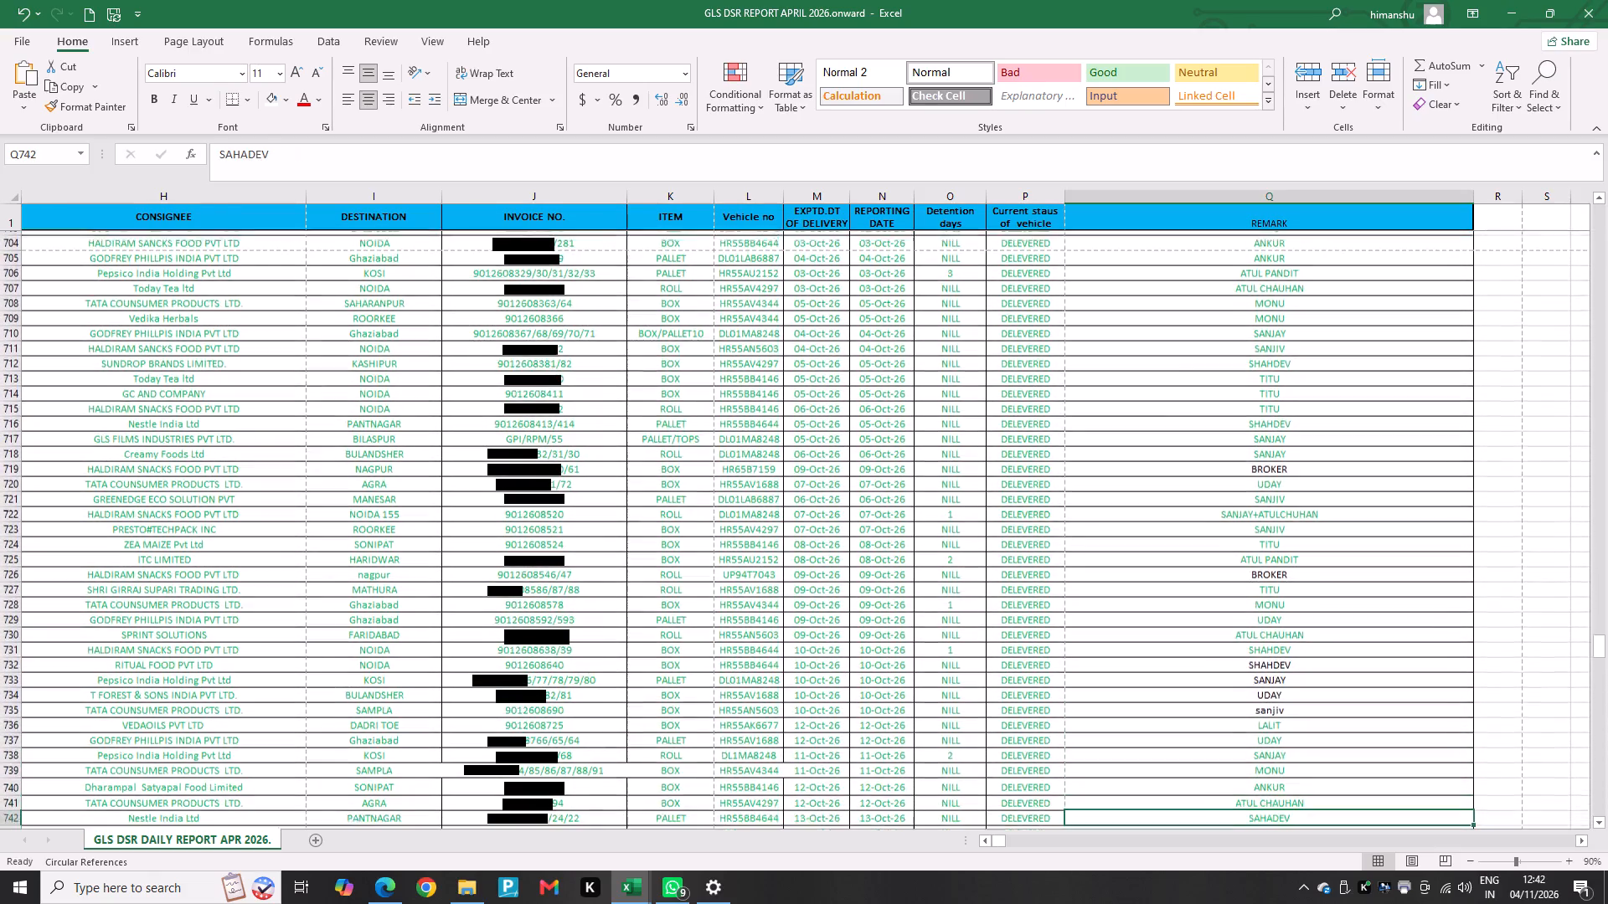
pyautogui.press('Down')
pyautogui.press('Down')
pyautogui.press('Down')
pyautogui.press('Down')
pyautogui.press('Down')
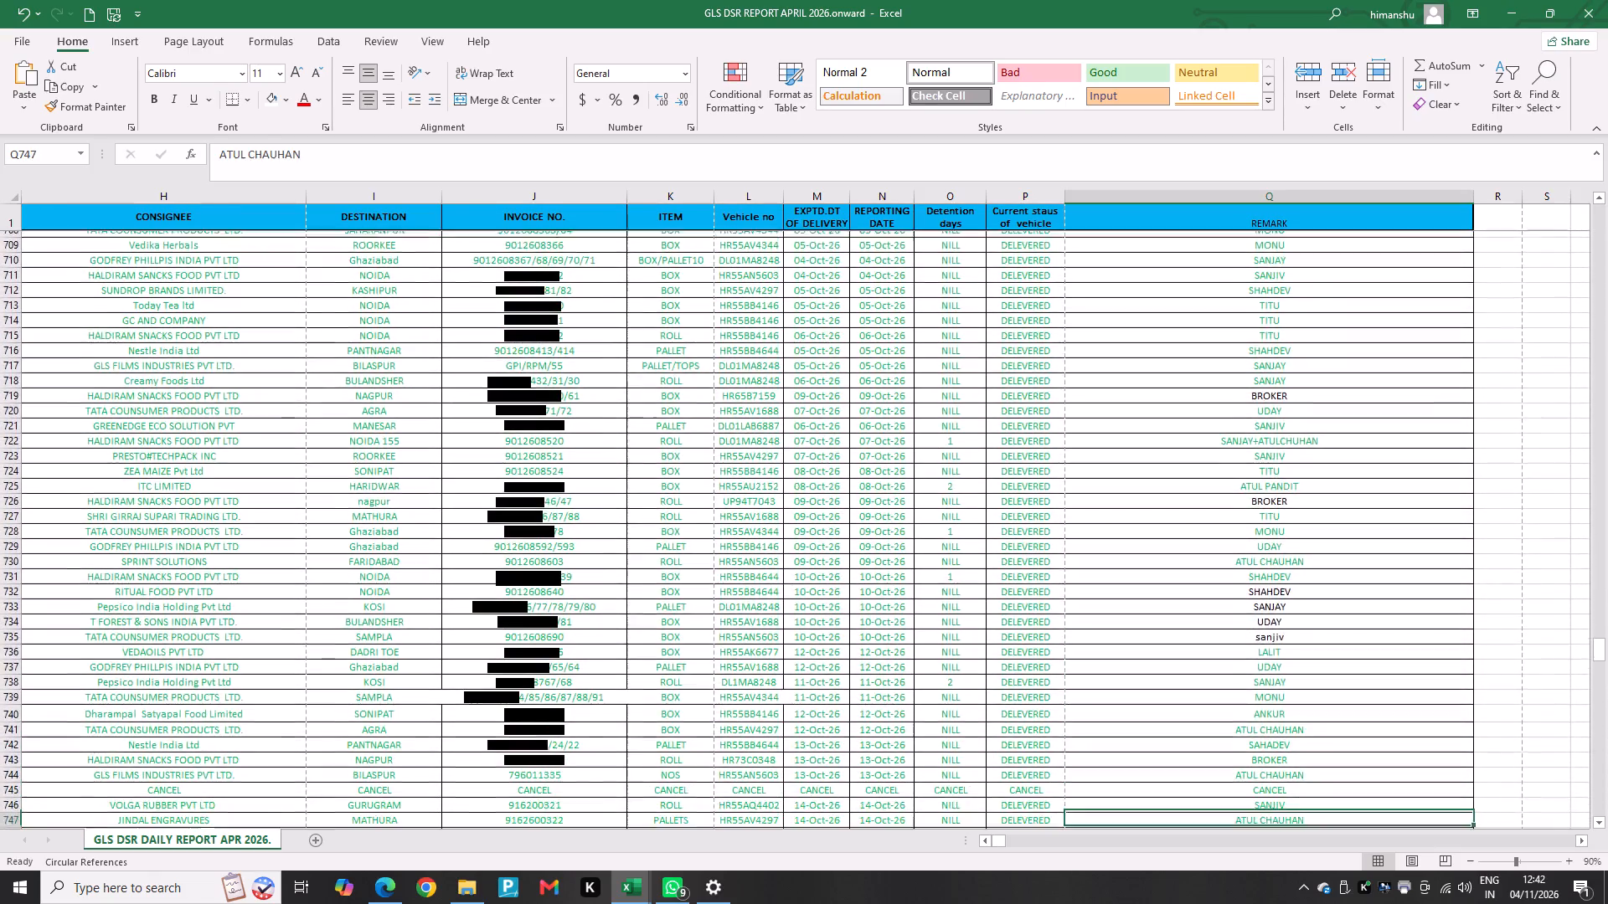
pyautogui.press('Down')
pyautogui.press('Down')
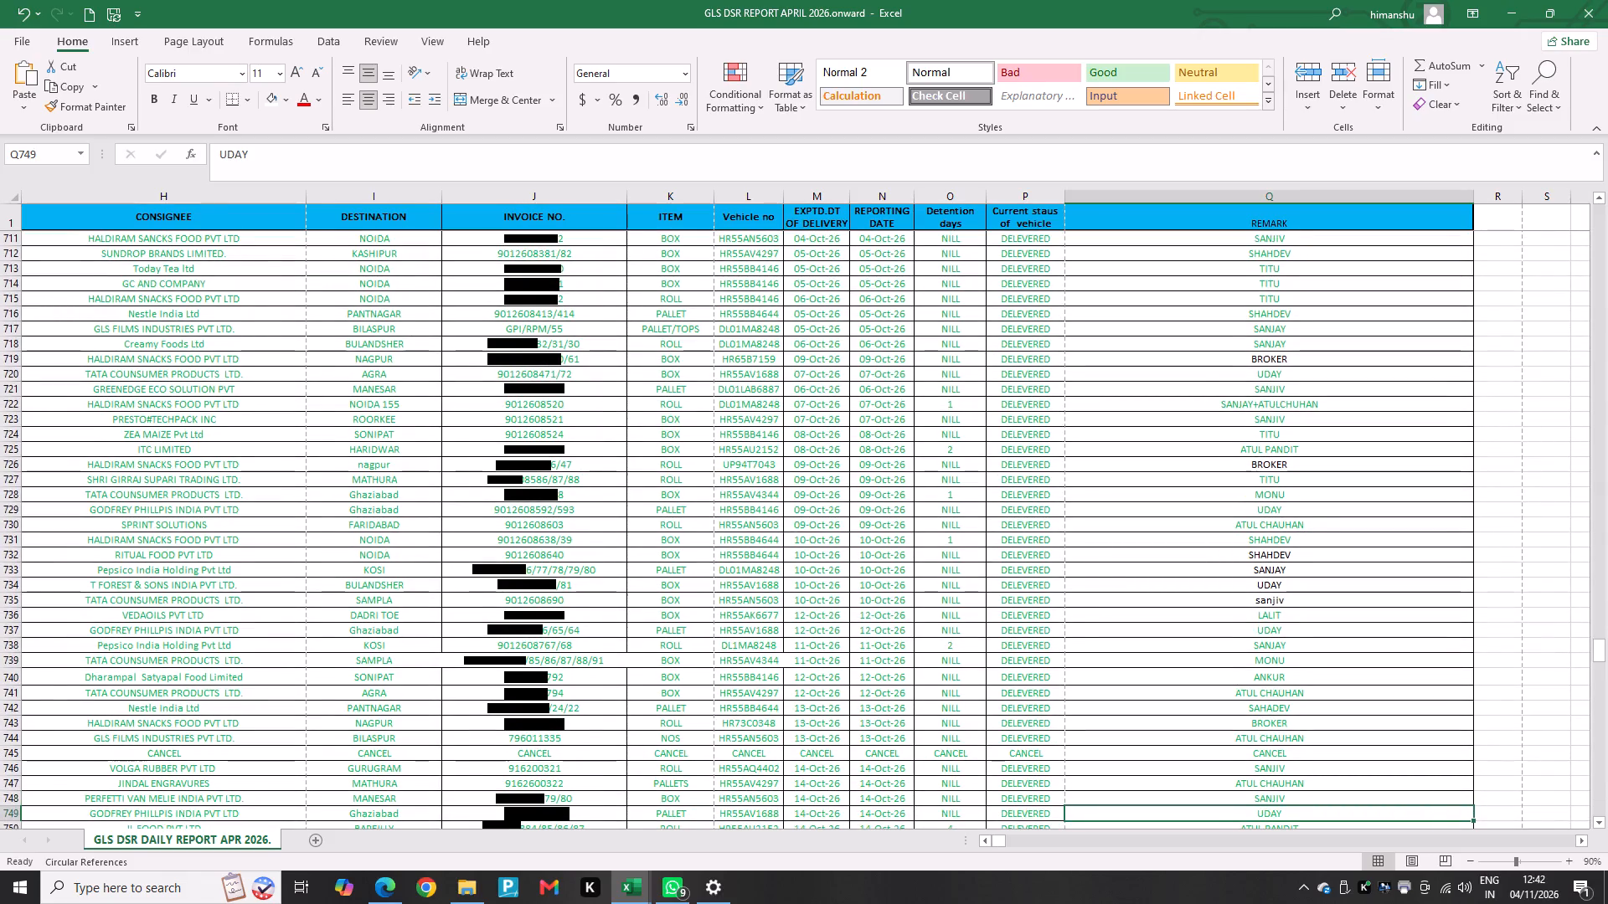
pyautogui.press('Down')
pyautogui.press('Down')
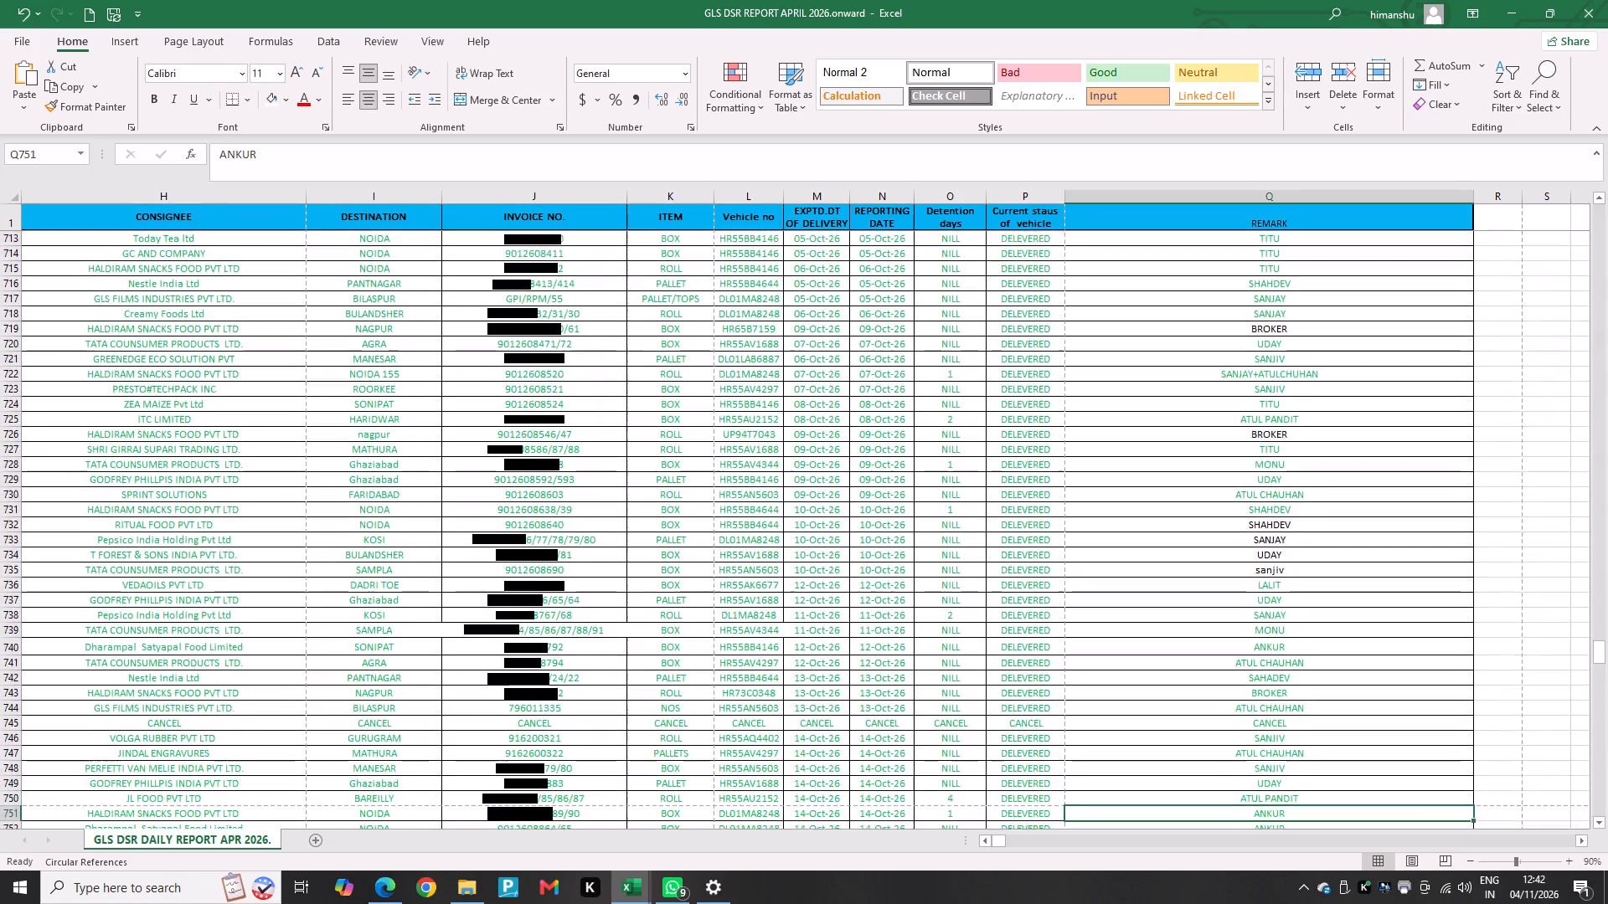
pyautogui.press('Down')
pyautogui.press('Down')
pyautogui.press('Down')
pyautogui.press('Down')
pyautogui.press('Up')
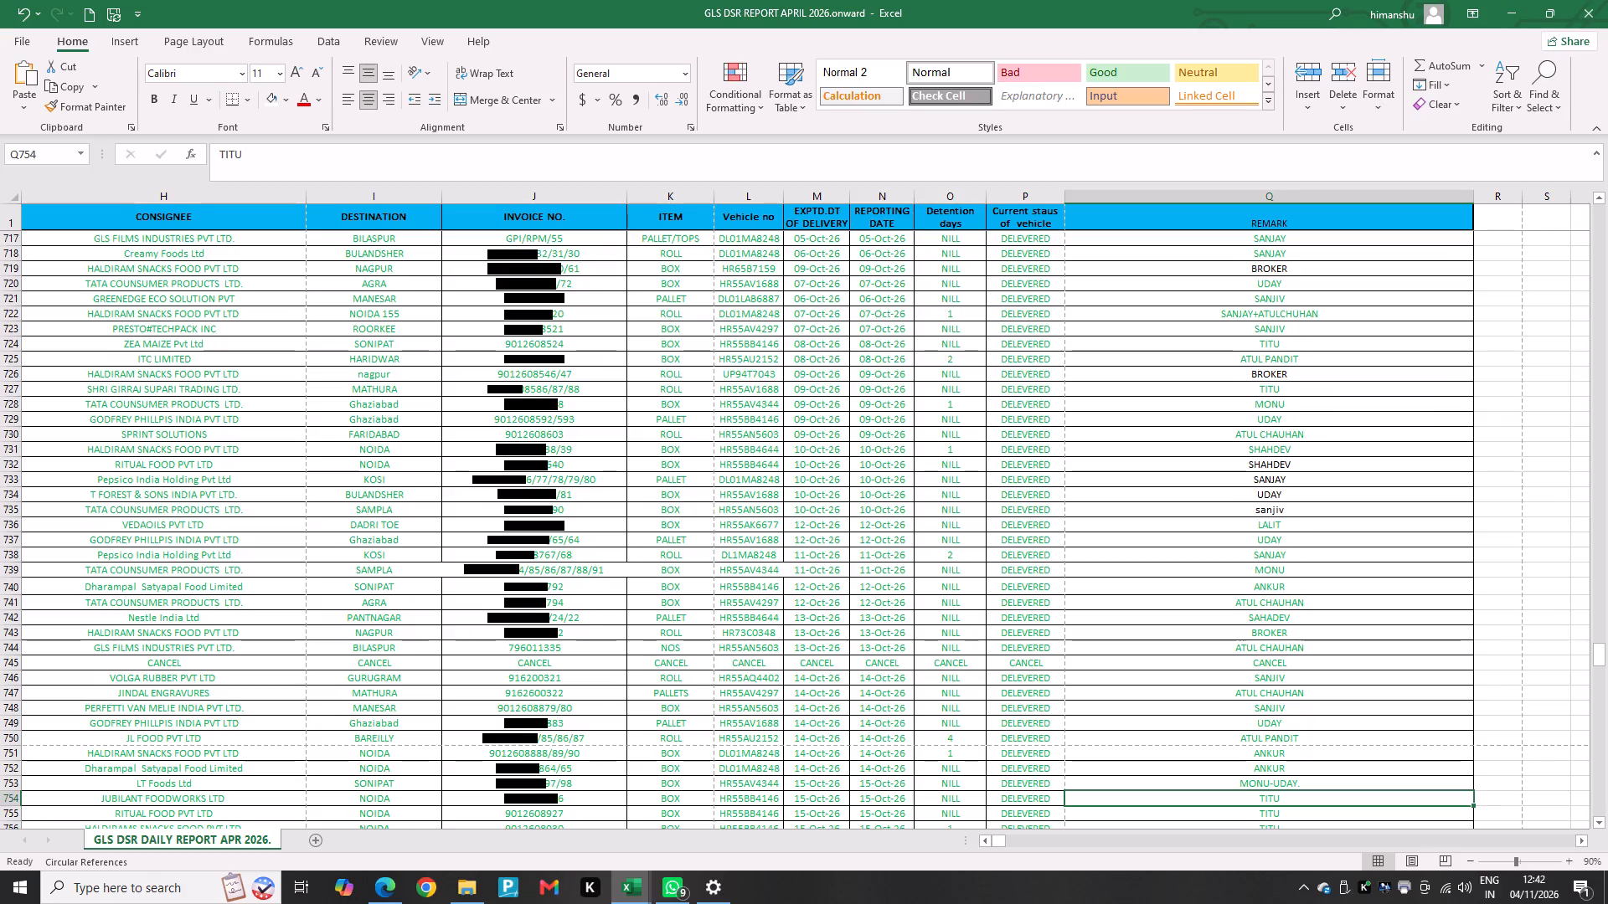
pyautogui.press('Down')
pyautogui.press('Down')
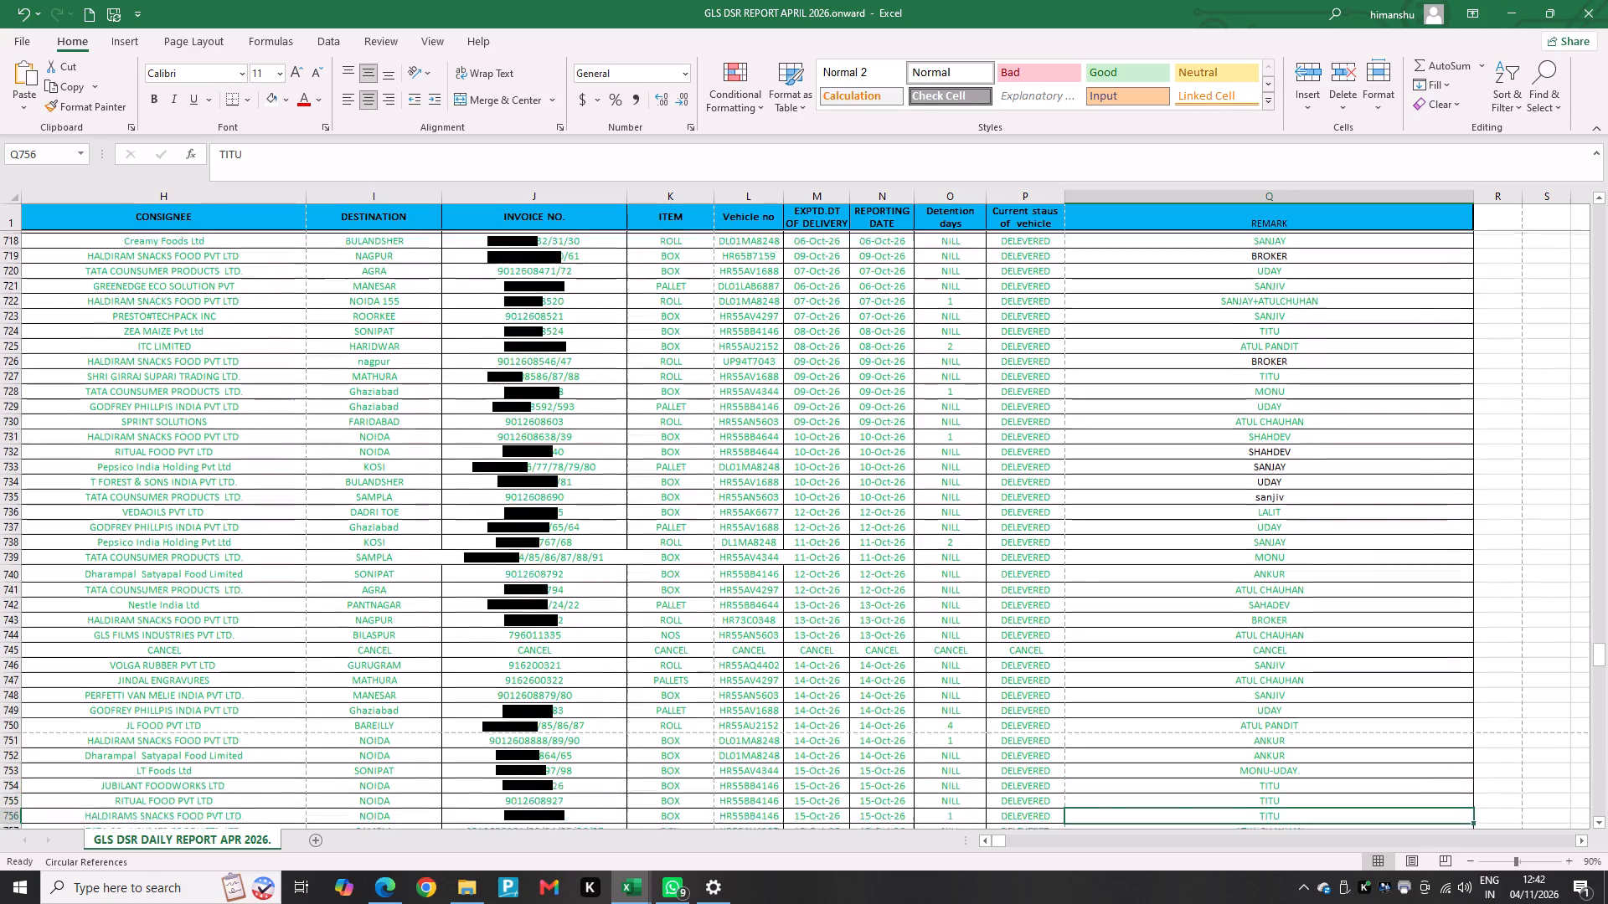
# Compare the vehicle, reporting date and detention days of TITU's Noida deliveries on 15 October.
pyautogui.press('Down')
pyautogui.press('Up')
pyautogui.press('Up')
pyautogui.press('Left')
pyautogui.press('Left')
pyautogui.press('Left')
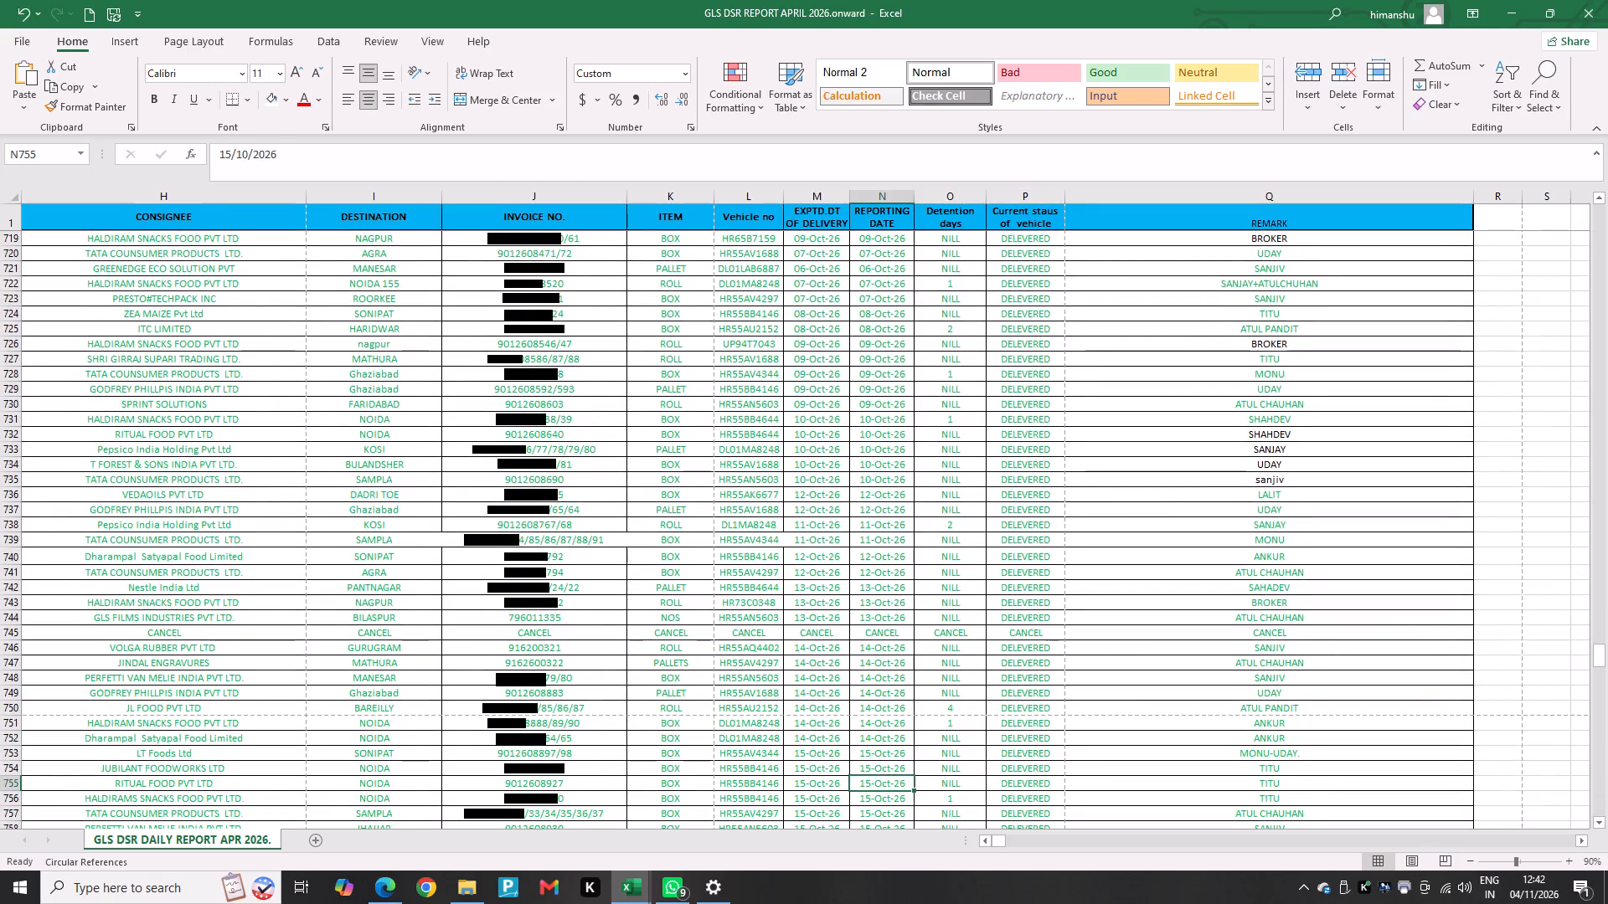
pyautogui.press('Right')
pyautogui.press('Down')
pyautogui.press('Left')
pyautogui.press('Left')
pyautogui.press('Left')
pyautogui.press('Up')
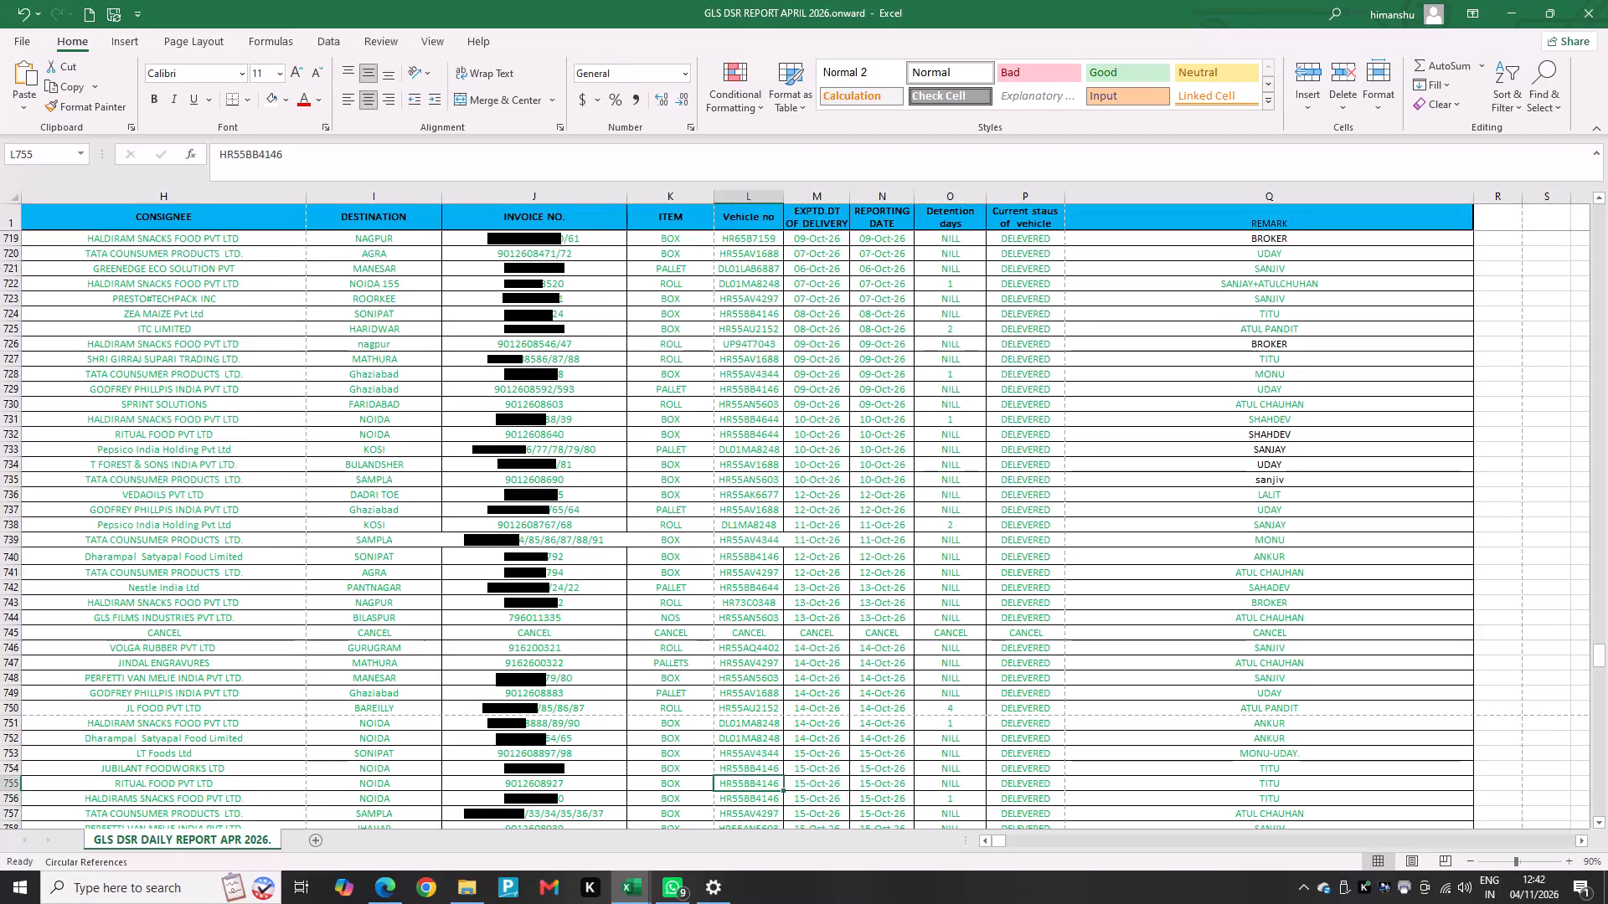
pyautogui.press('Right')
pyautogui.press('Right')
pyautogui.press('Right')
pyautogui.press('Down')
pyautogui.press('Right')
pyautogui.press('Right')
pyautogui.press('Right')
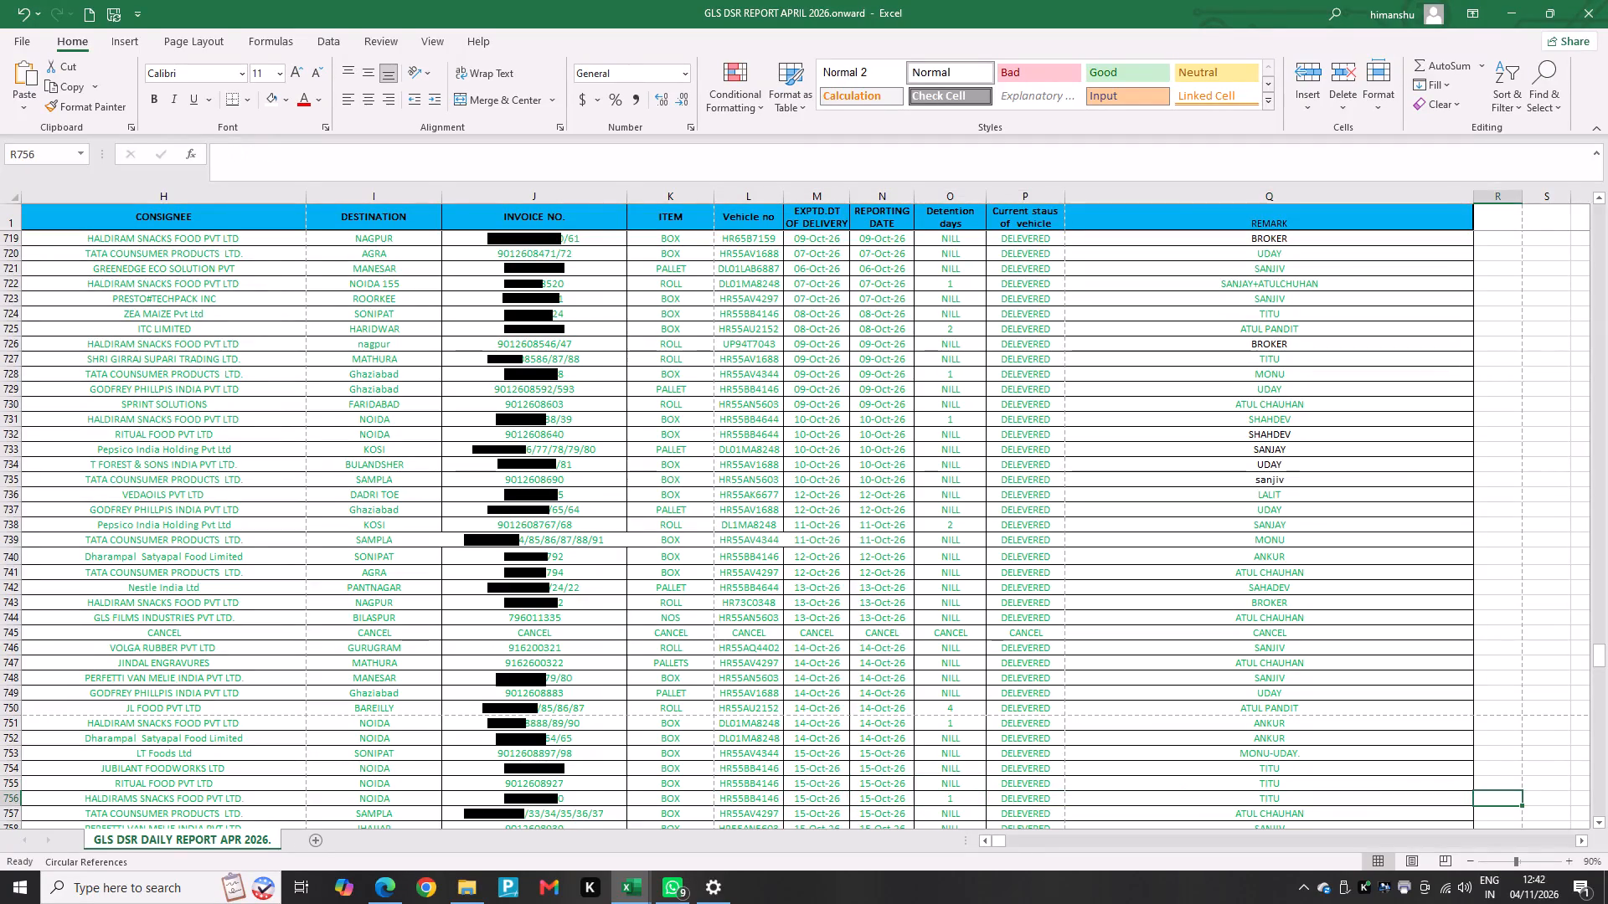
pyautogui.press('Left')
pyautogui.press('Left')
pyautogui.press('Left')
pyautogui.press('Up')
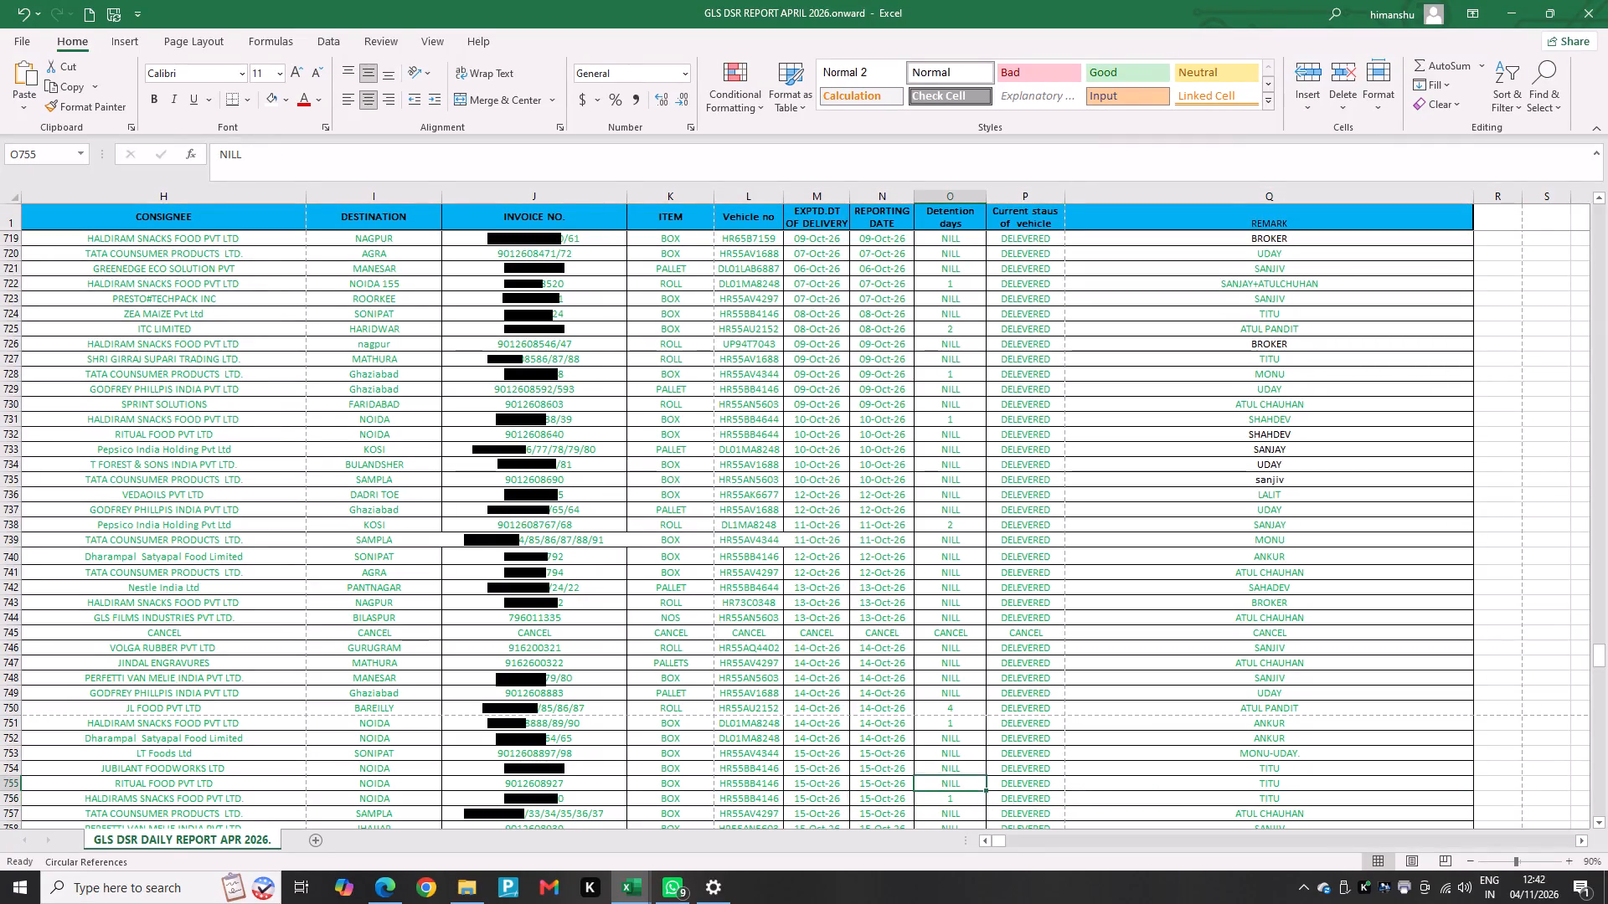
pyautogui.press('Up')
pyautogui.press('Down')
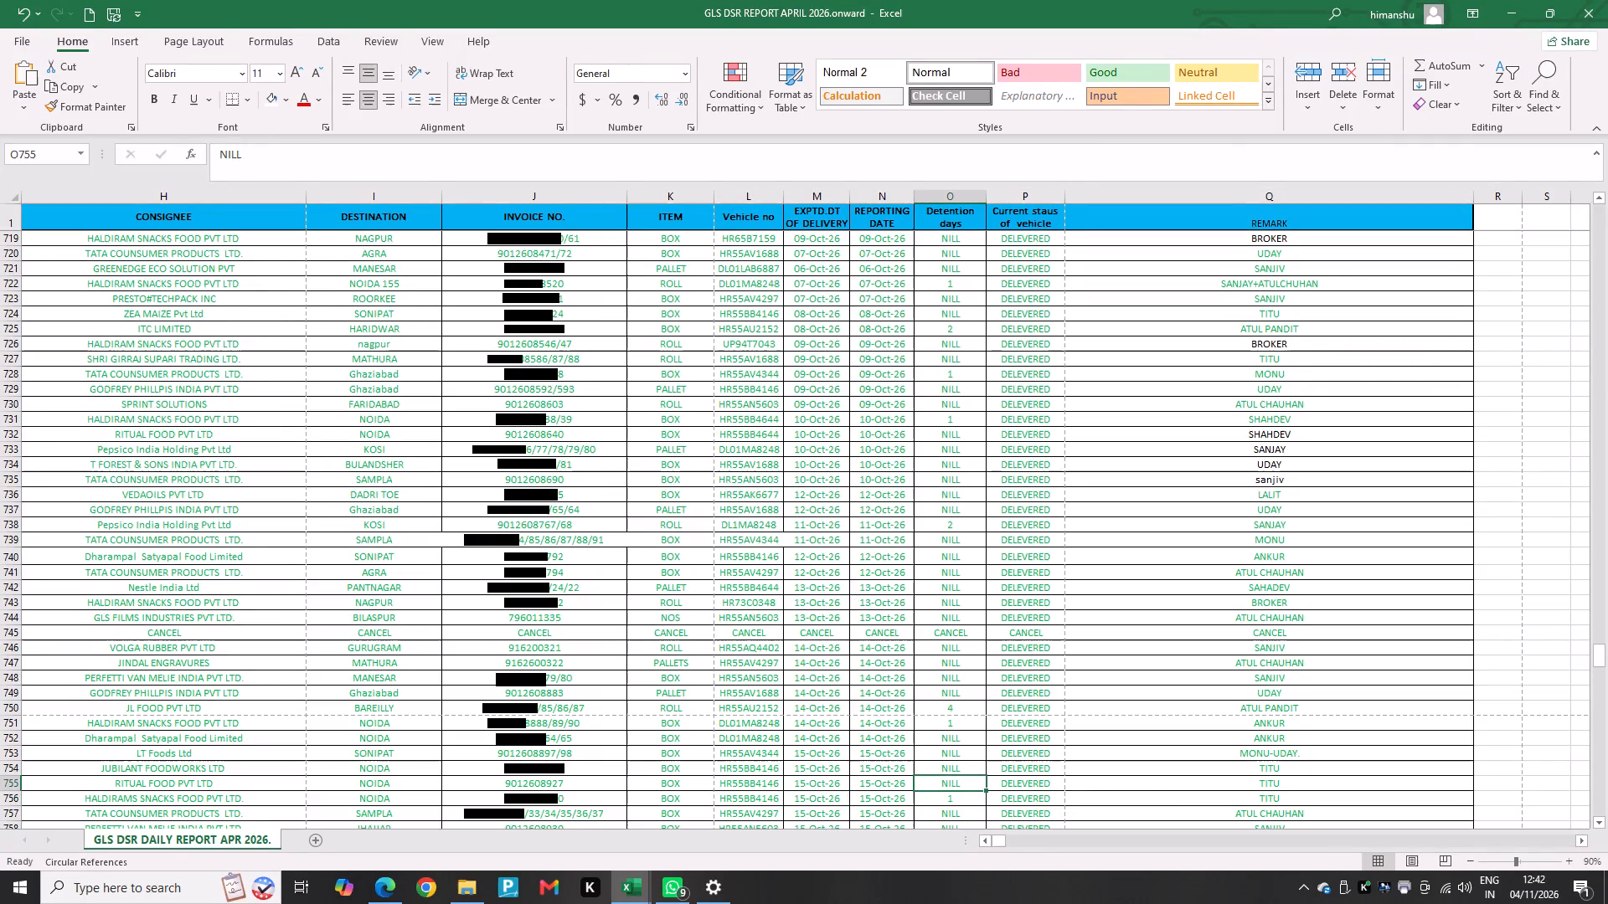
pyautogui.press('Down')
pyautogui.press('Up')
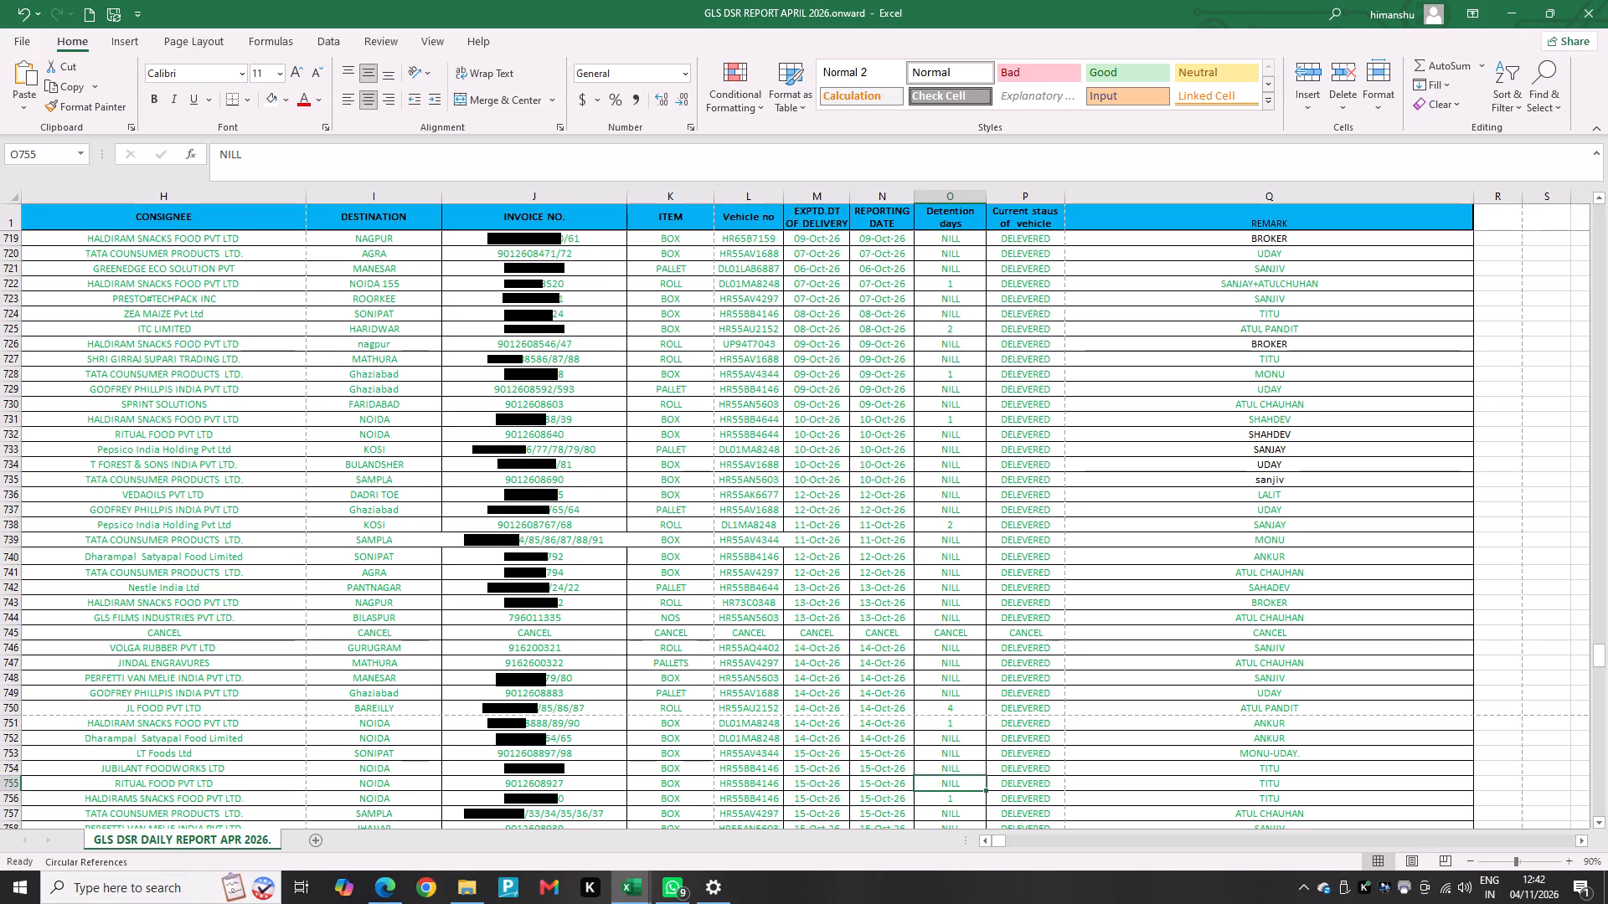
pyautogui.press('Up')
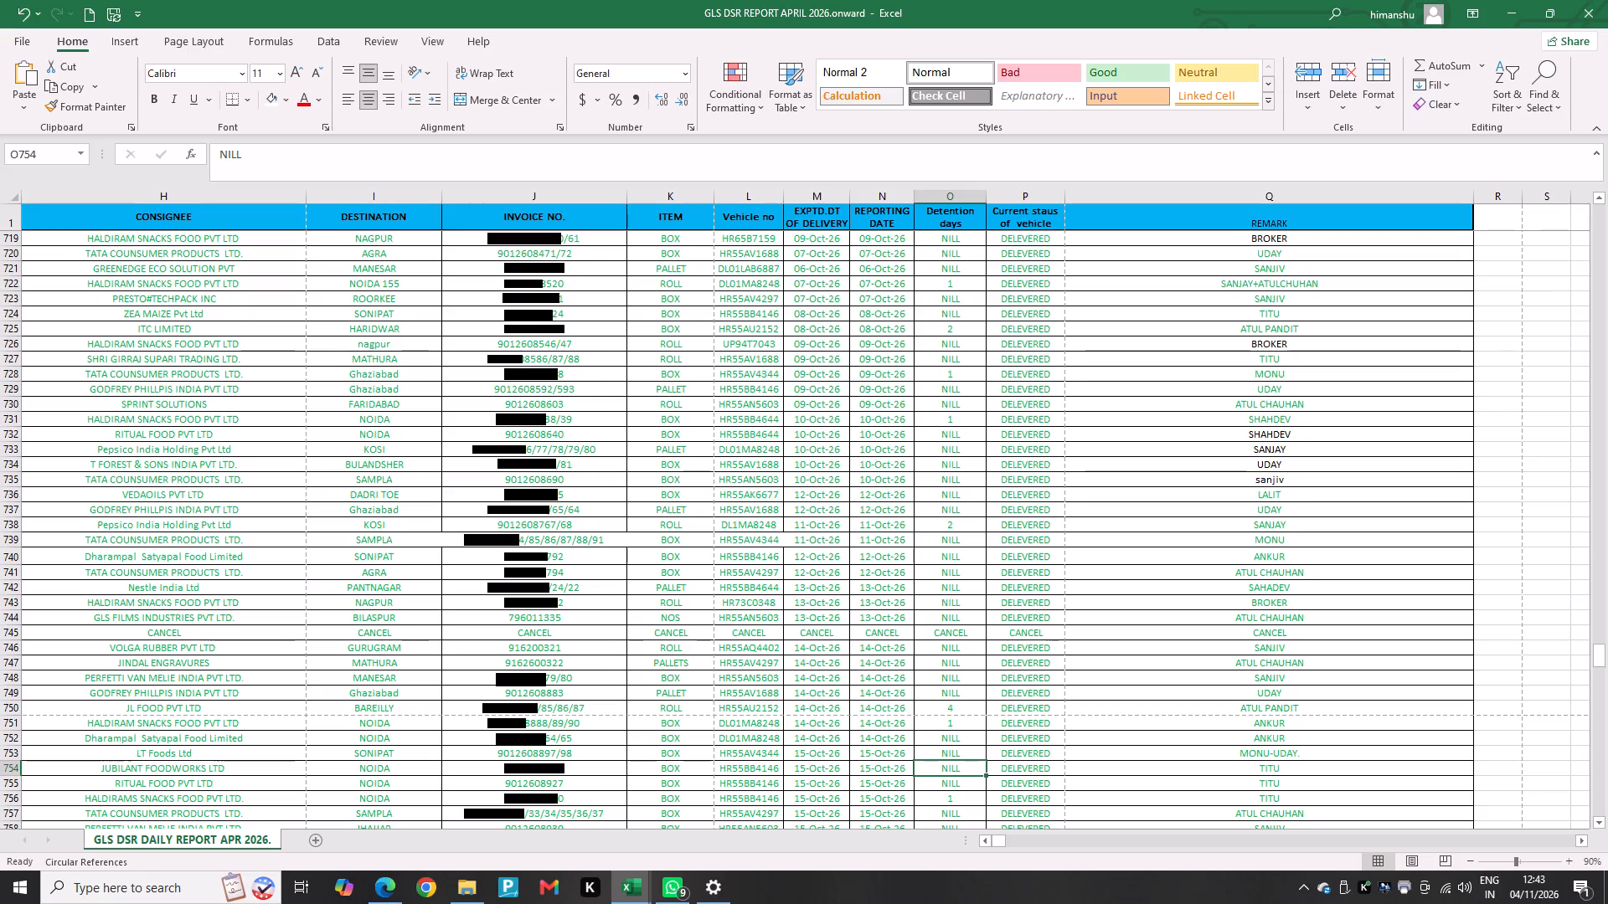
# Look through the driver remarks following TITU's 15 October Noida deliveries, down to 23 October, for his further trips.
pyautogui.press('Right')
pyautogui.press('Right')
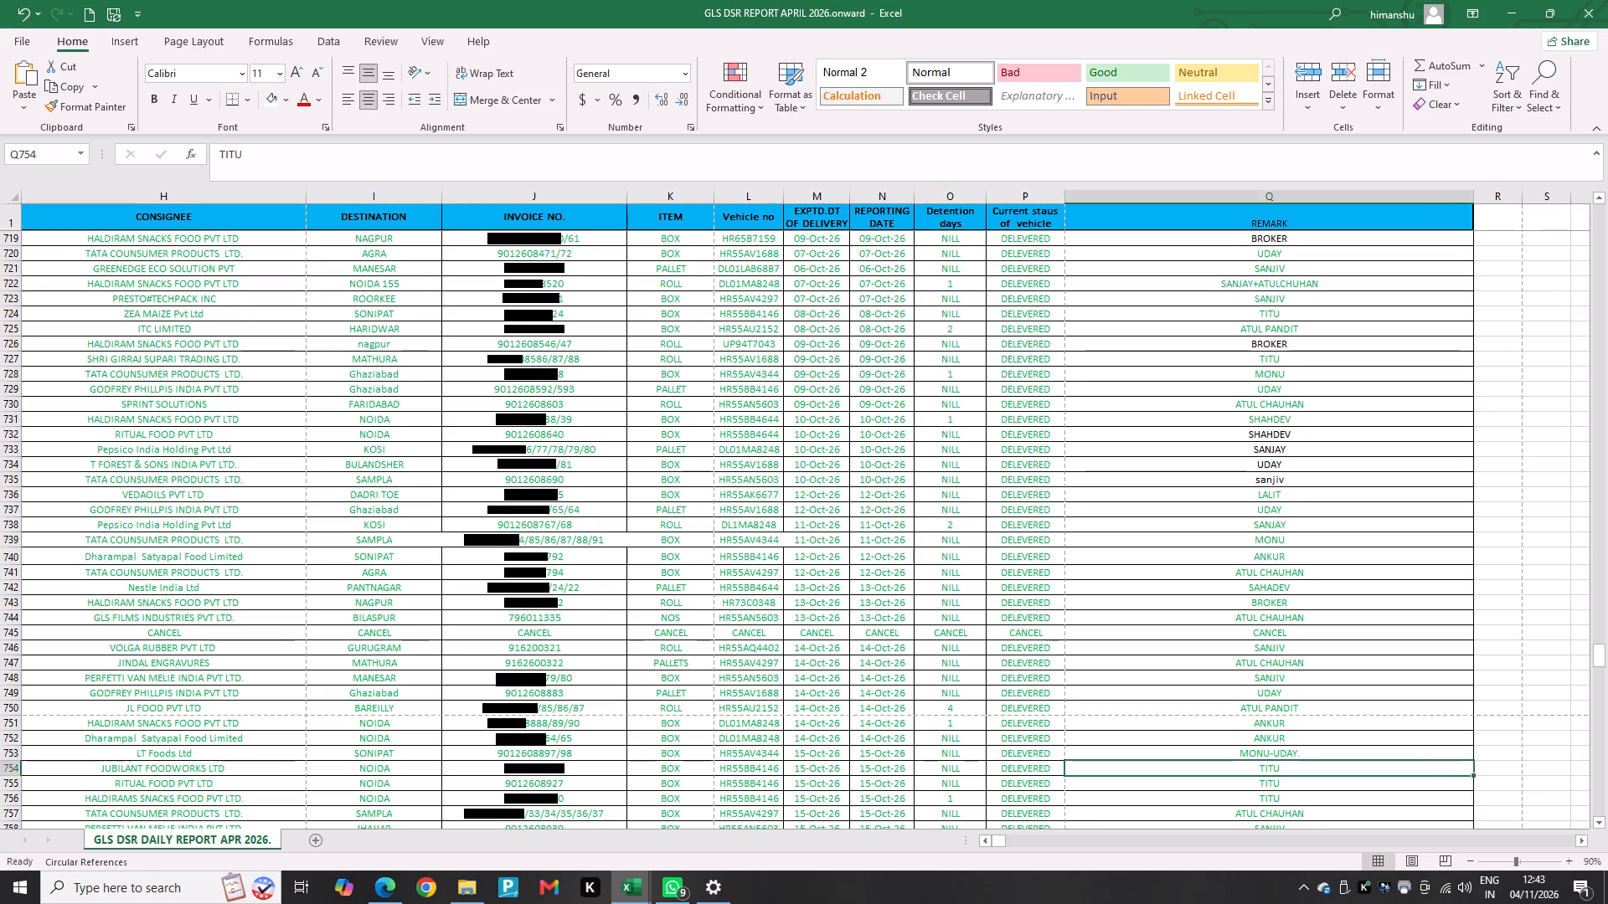
pyautogui.press('Down')
pyautogui.press('Down')
pyautogui.press('Down')
pyautogui.press('Down')
pyautogui.press('Down')
pyautogui.press('Down')
pyautogui.press('Down')
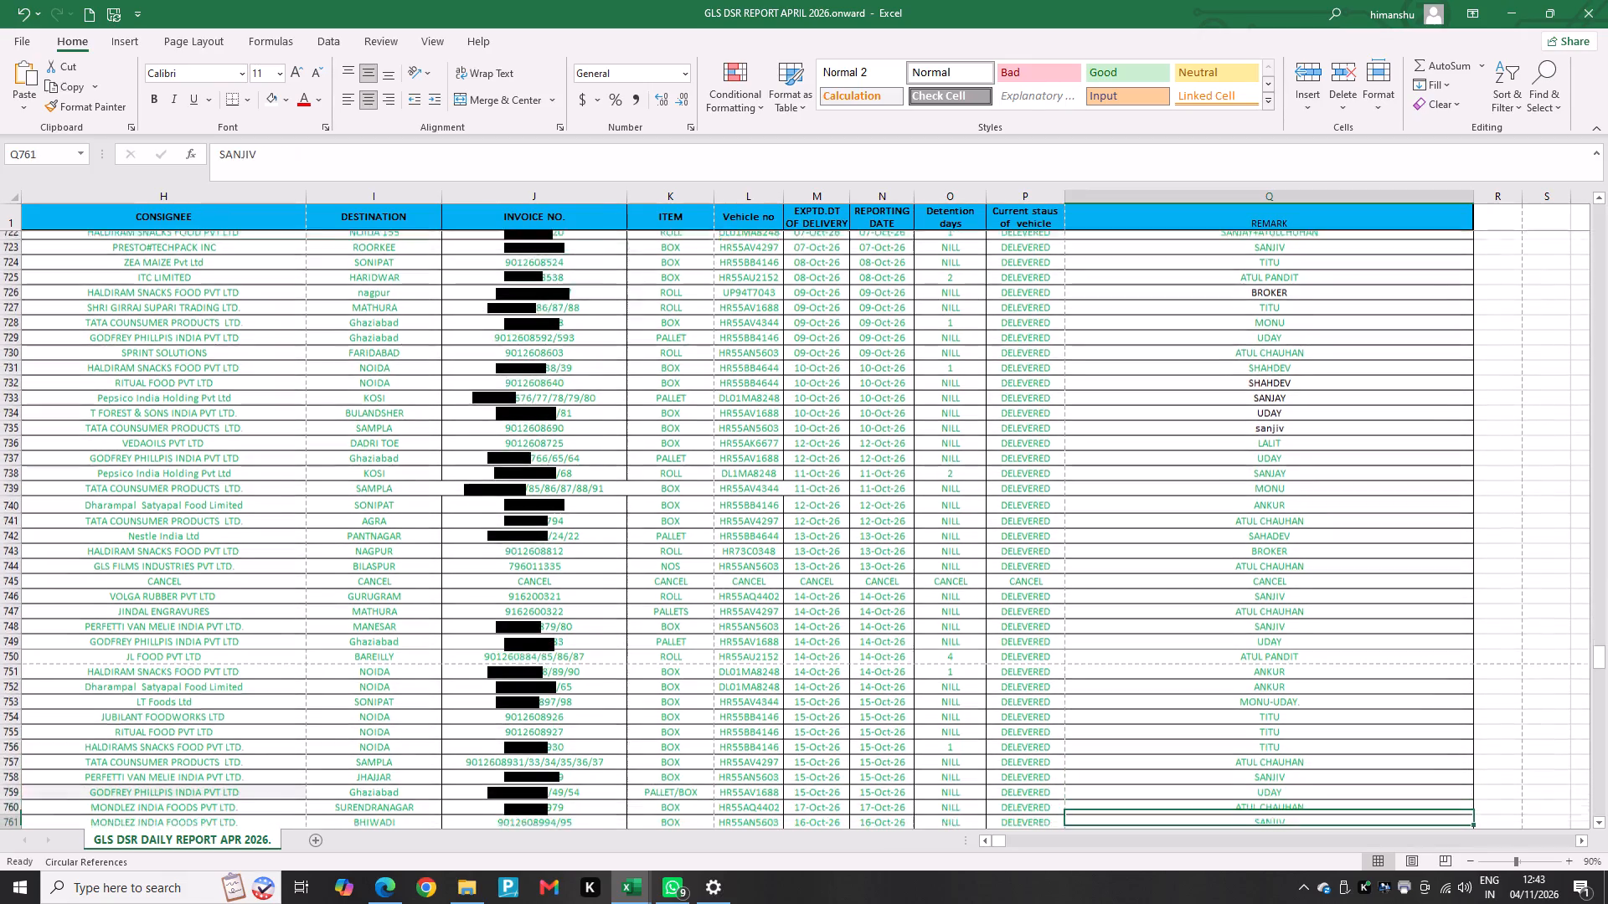
pyautogui.press('Down')
pyautogui.press('Down')
pyautogui.press('Down')
pyautogui.press('Down')
pyautogui.press('Down')
pyautogui.press('Down')
pyautogui.press('Down')
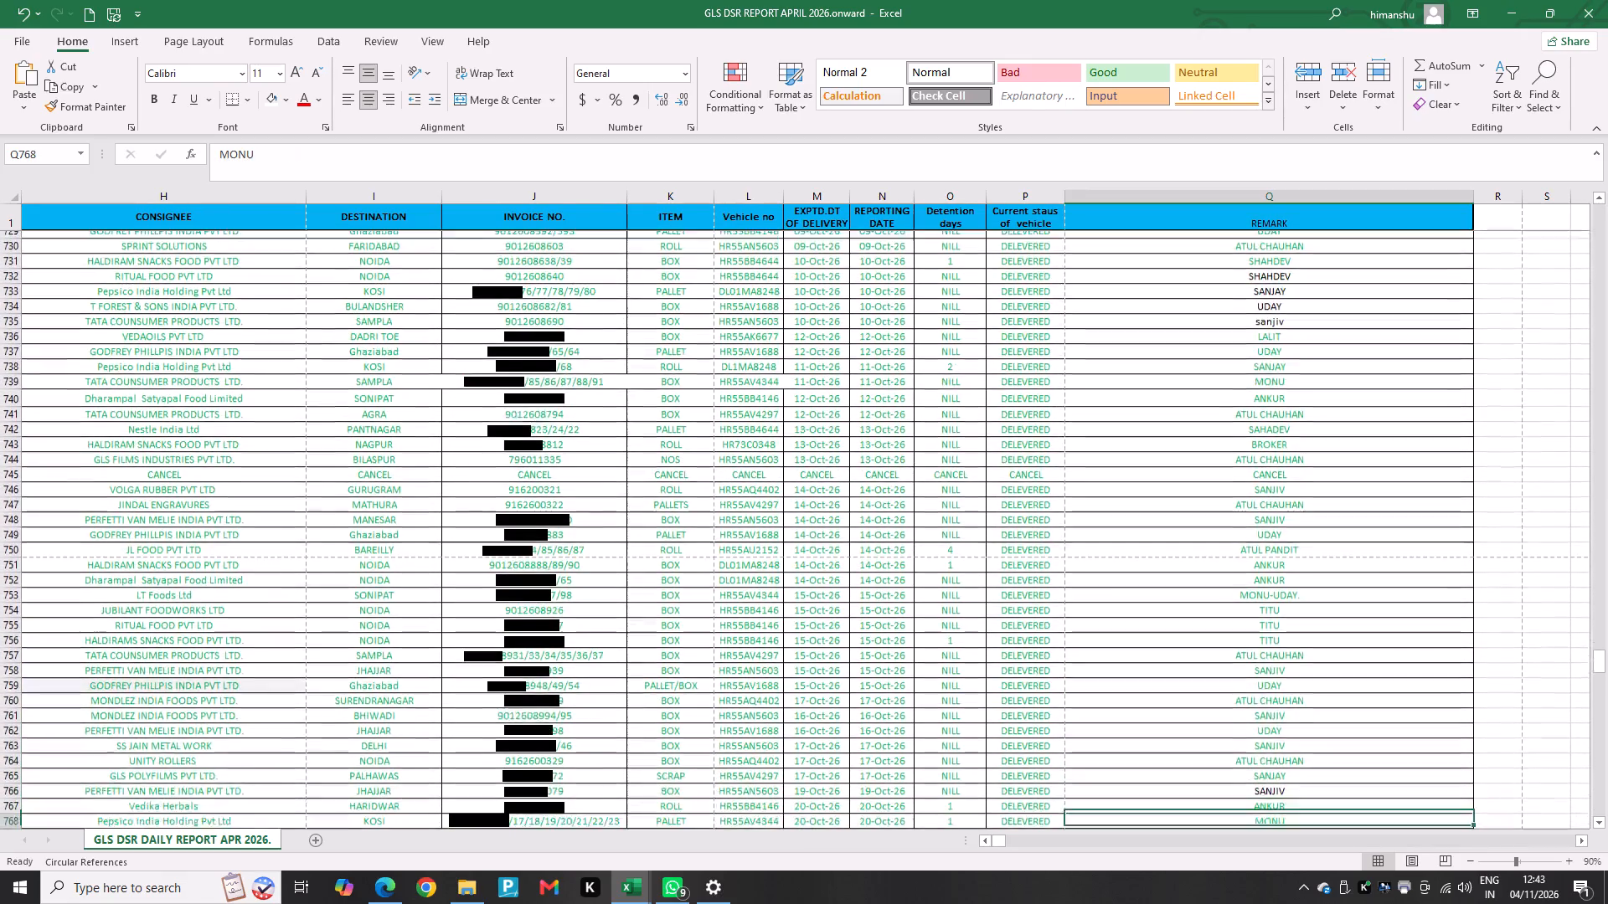
pyautogui.press('Down')
pyautogui.press('Down')
pyautogui.press('Down')
pyautogui.press('Down')
pyautogui.press('Down')
pyautogui.press('Down')
pyautogui.press('Down')
pyautogui.press('Down')
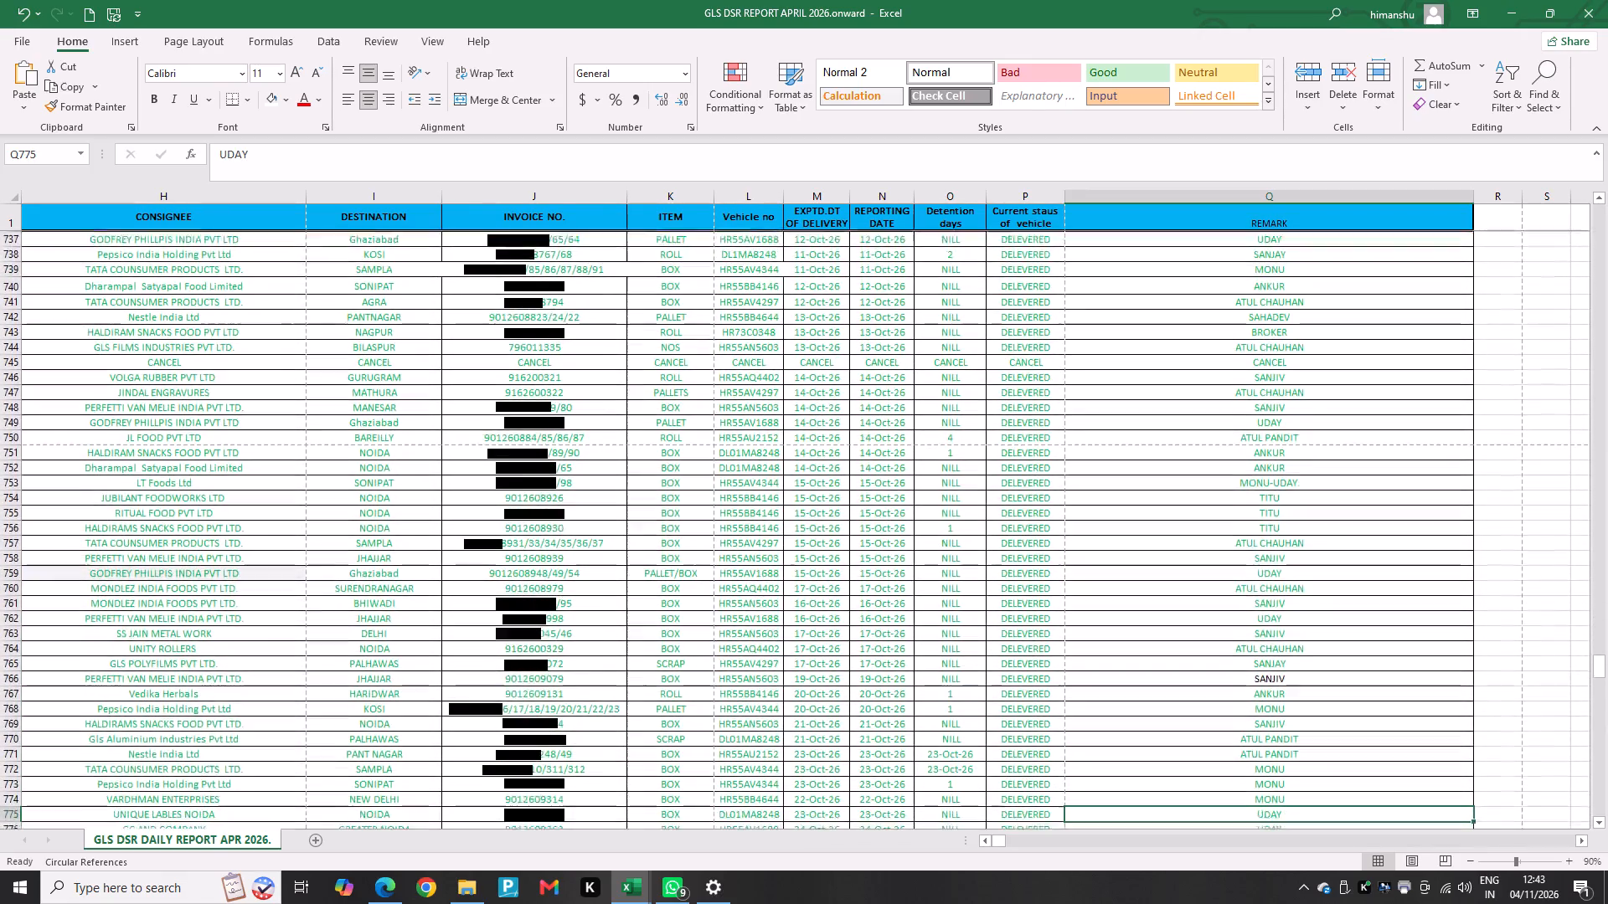
# Continue checking the driver remarks from 24 October to the end-of-October deliveries for TITU's trips.
pyautogui.press('Down')
pyautogui.press('Down')
pyautogui.press('Down')
pyautogui.press('Down')
pyautogui.press('Down')
pyautogui.press('Down')
pyautogui.press('Down')
pyautogui.press('Down')
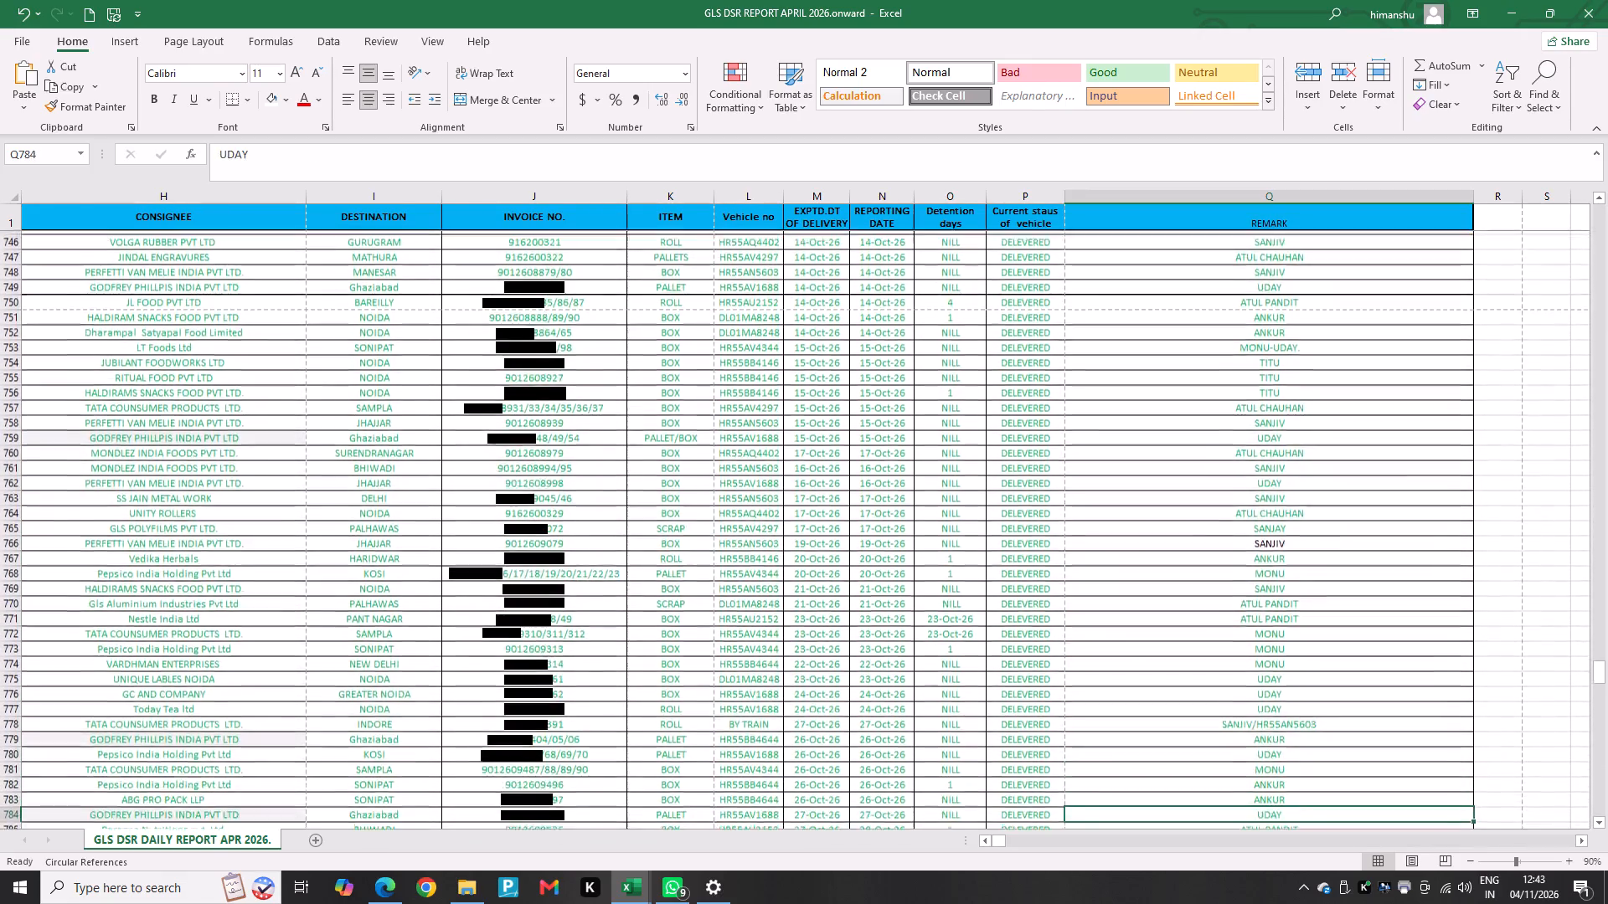
pyautogui.press('Down')
pyautogui.press('Down')
pyautogui.press('Down')
pyautogui.press('Down')
pyautogui.press('Down')
pyautogui.press('Down')
# Go back to TITU's Sonipat delivery for Dharampal Satyapal Food Limited and review his three-point trip entries of 28 October.
pyautogui.press('Up')
pyautogui.press('Up')
pyautogui.press('Up')
pyautogui.press('Up')
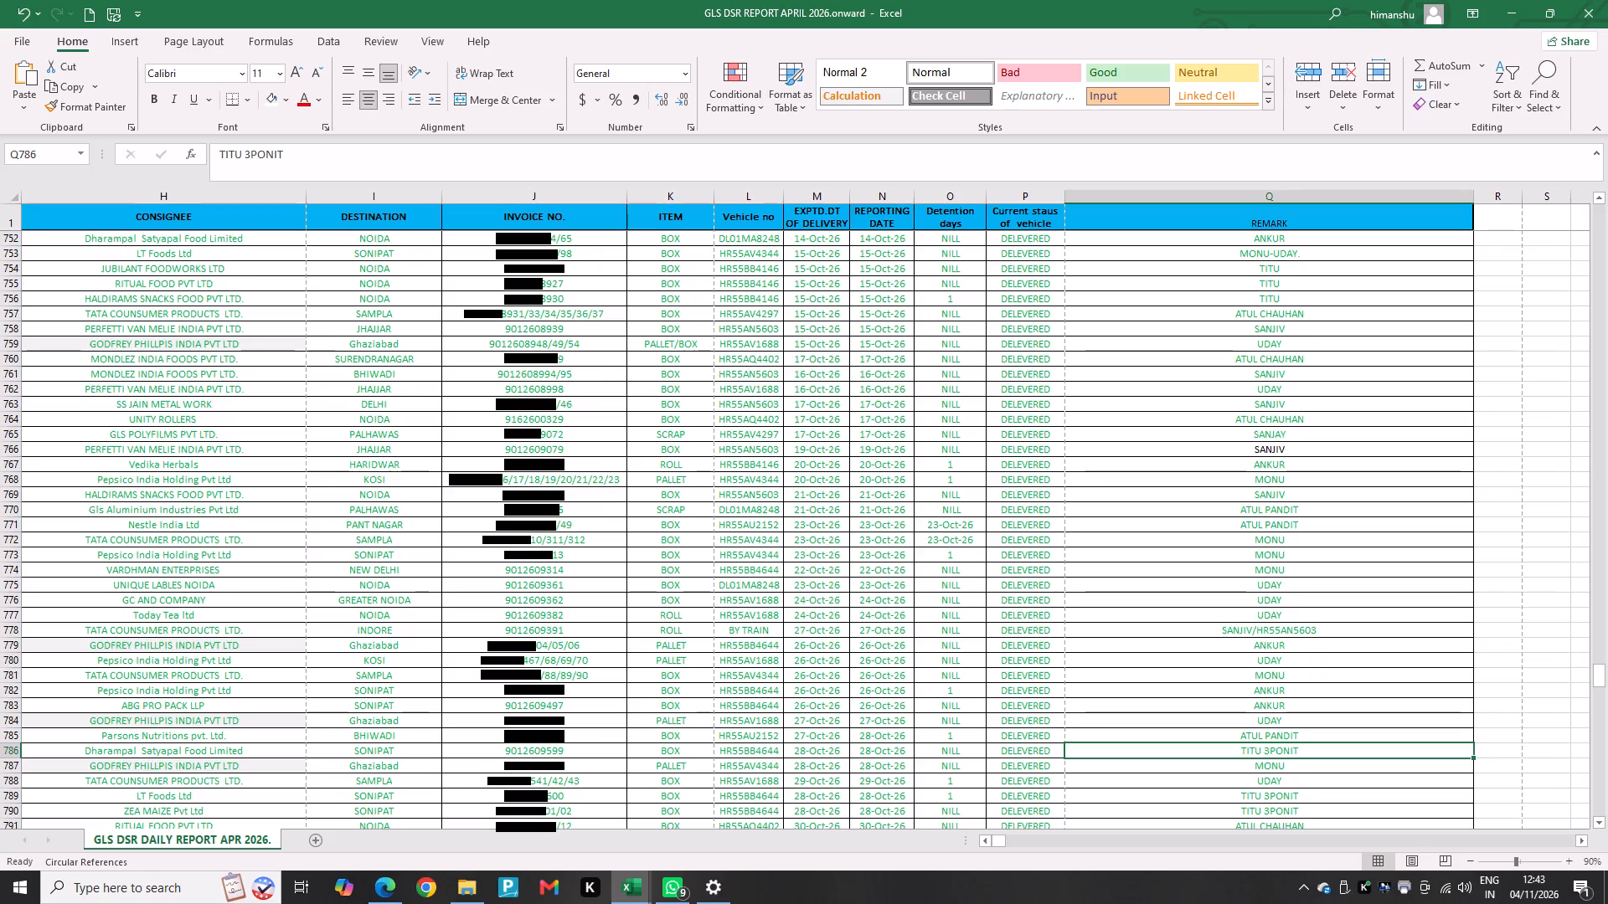
pyautogui.press('Down')
pyautogui.press('Down')
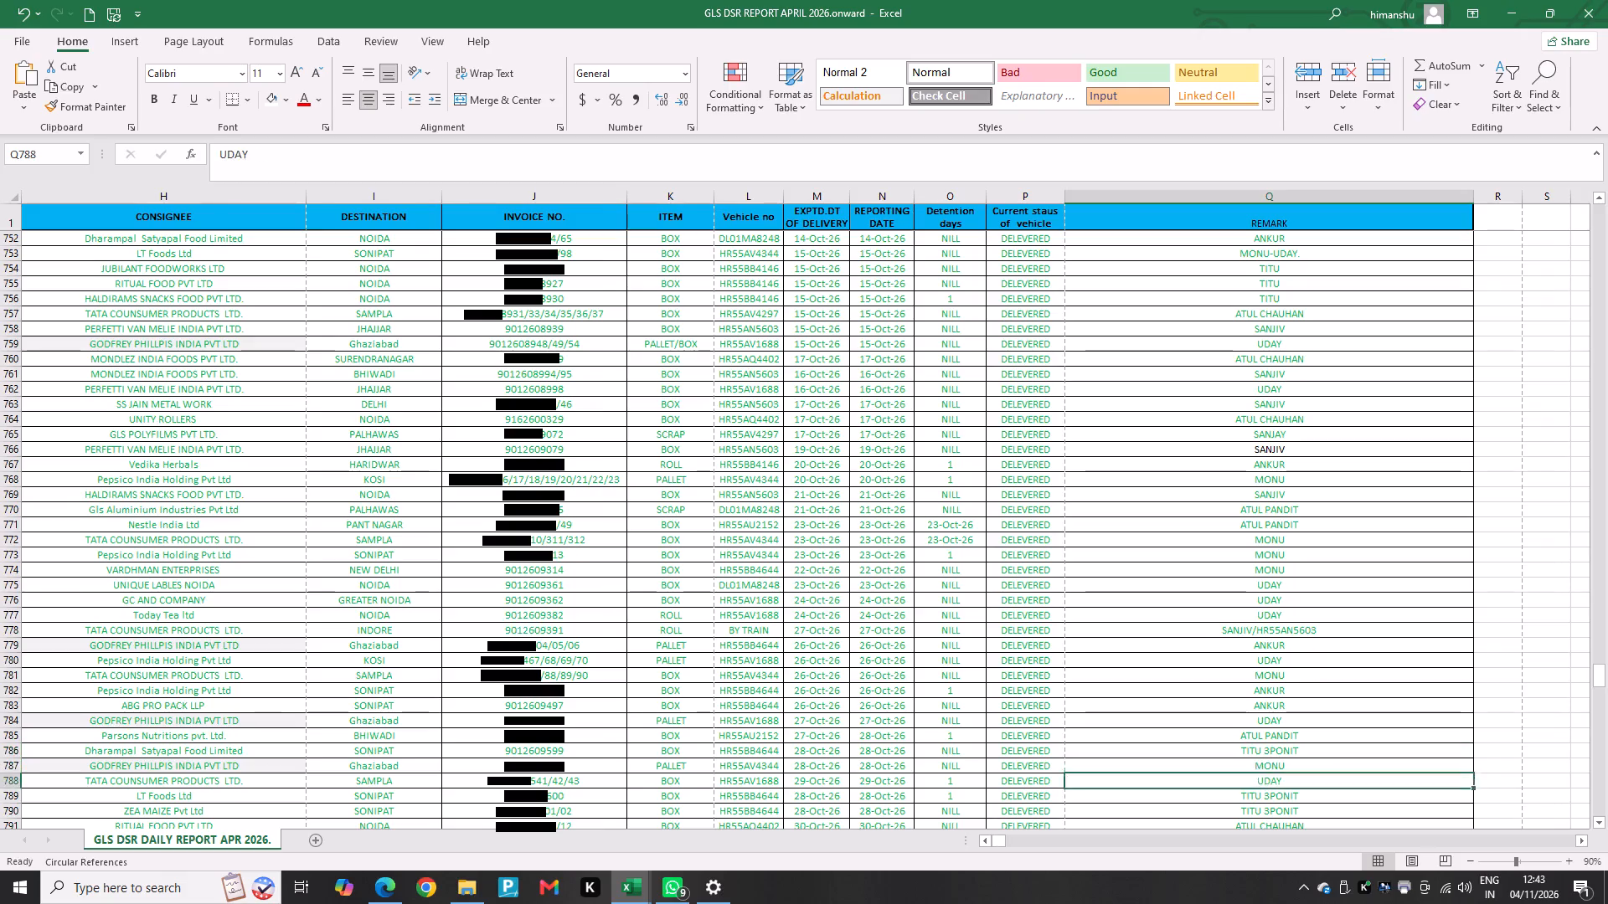
pyautogui.press('Down')
pyautogui.press('Down')
pyautogui.press('Down')
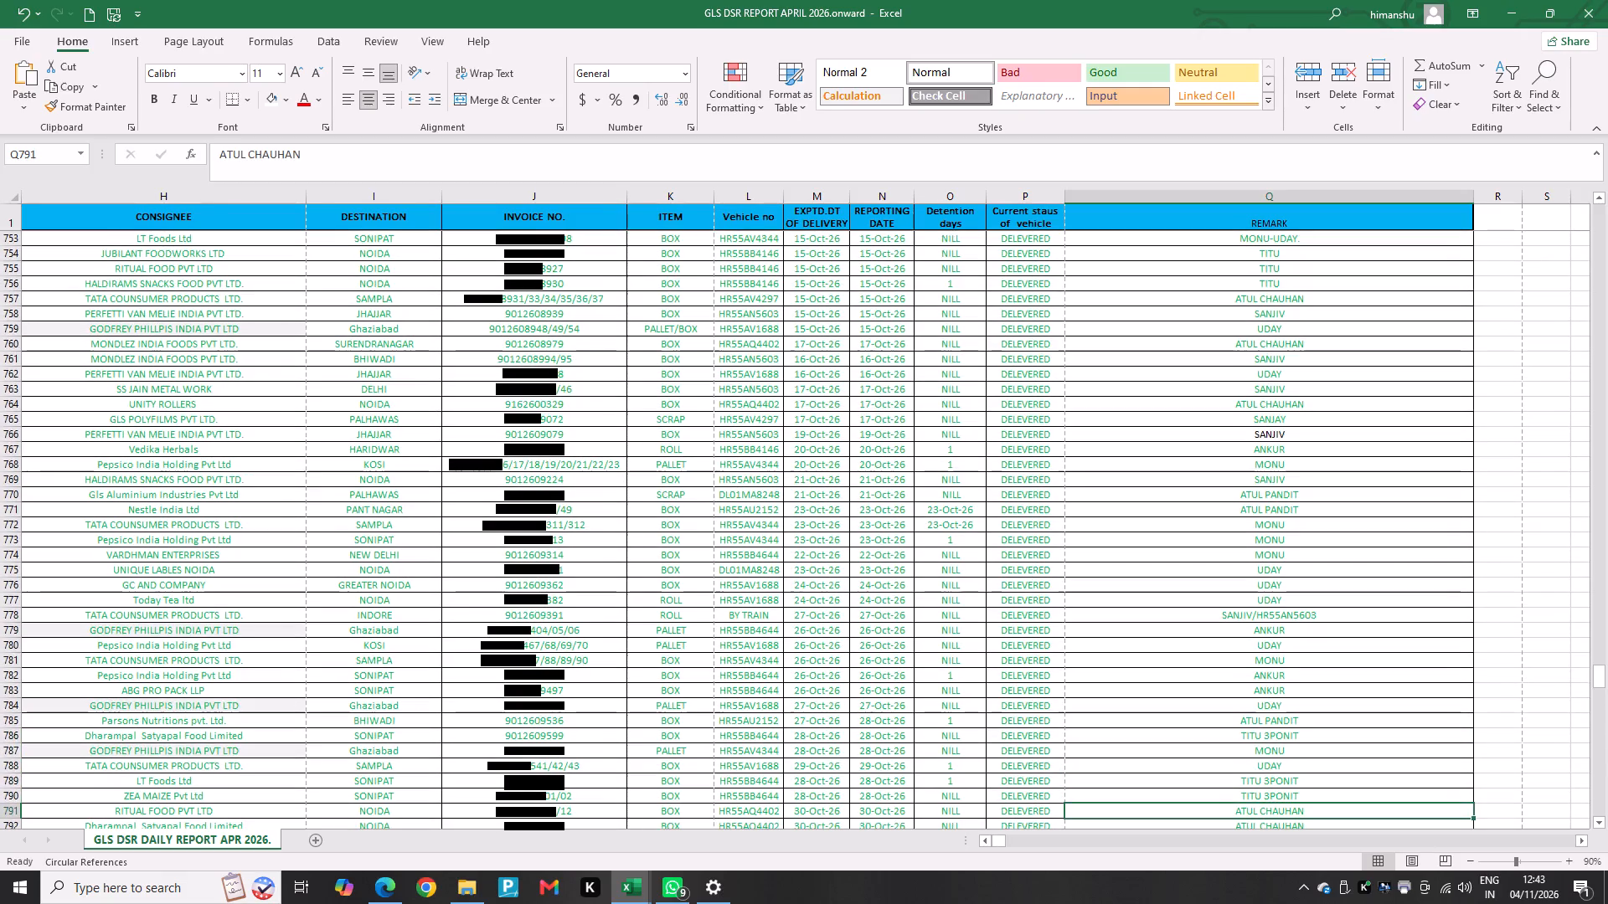
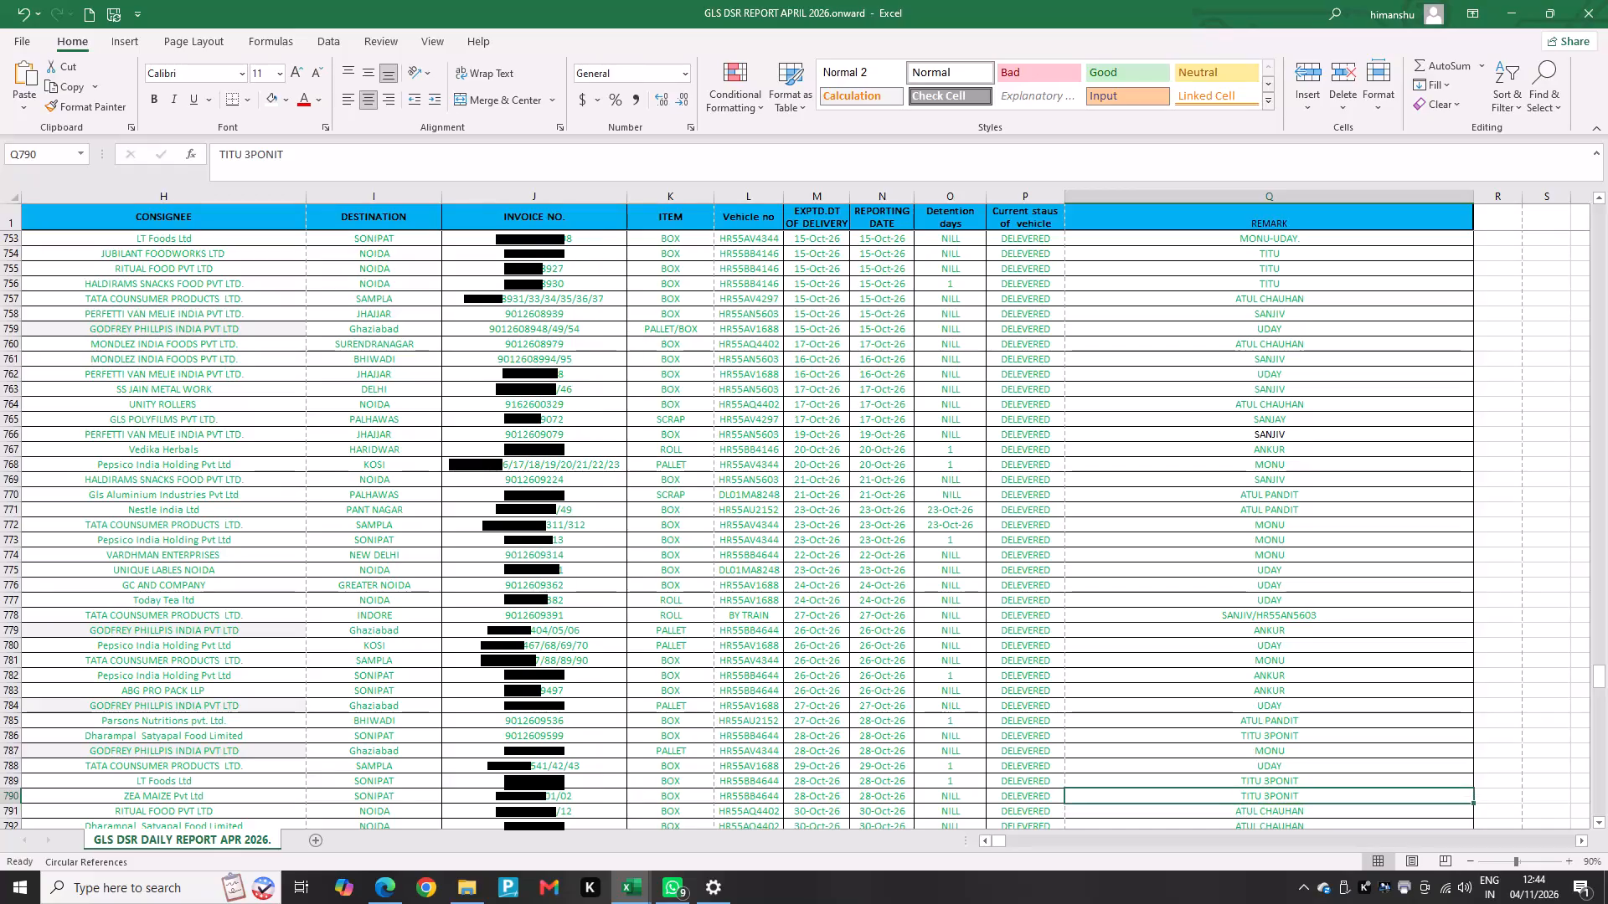
# Check the driver remarks from TITU's 28 October three-point Sonipat trip through the 31 October and first November deliveries.
pyautogui.press('Up')
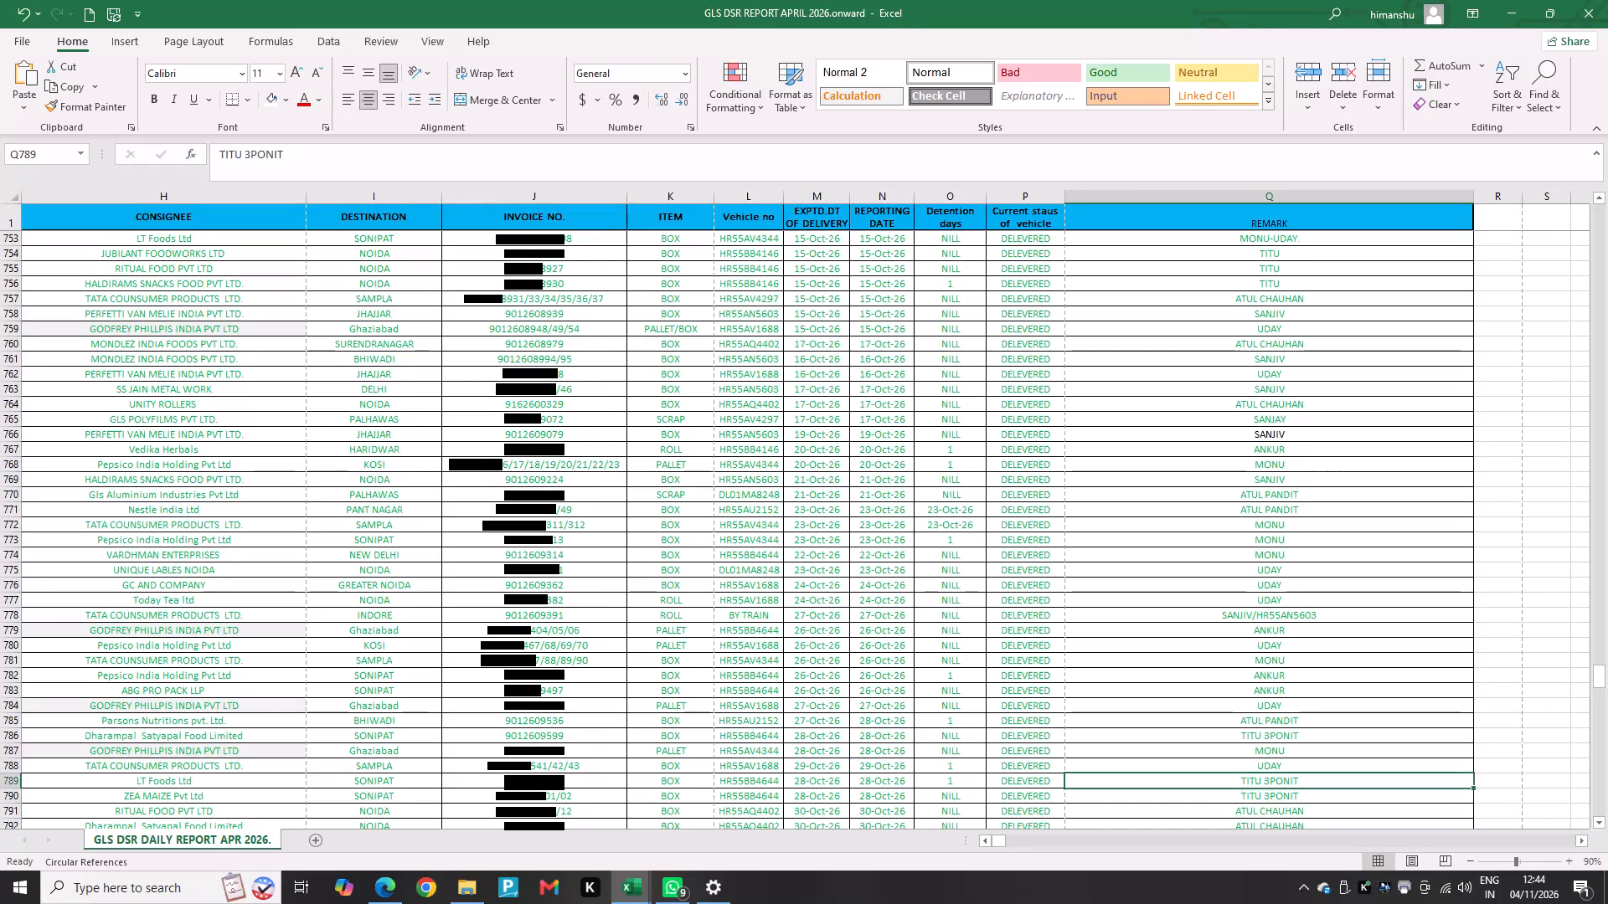
pyautogui.press('Down')
pyautogui.press('Down')
pyautogui.press('Down')
pyautogui.press('Down')
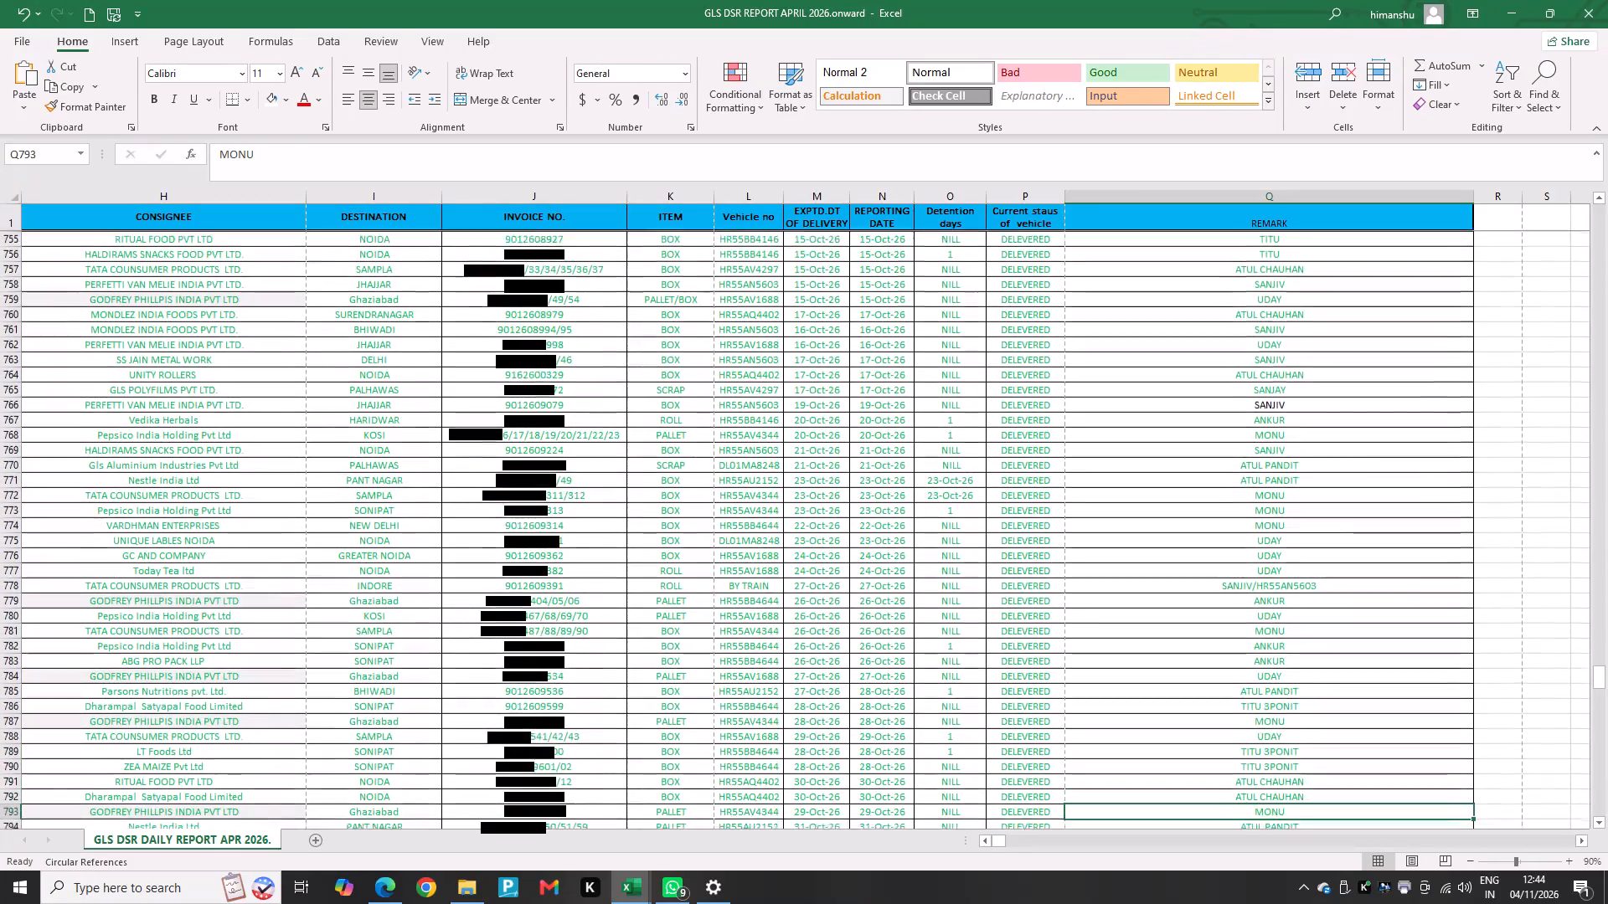
pyautogui.press('Down')
pyautogui.press('Down')
pyautogui.press('Down')
pyautogui.press('Down')
pyautogui.press('Up')
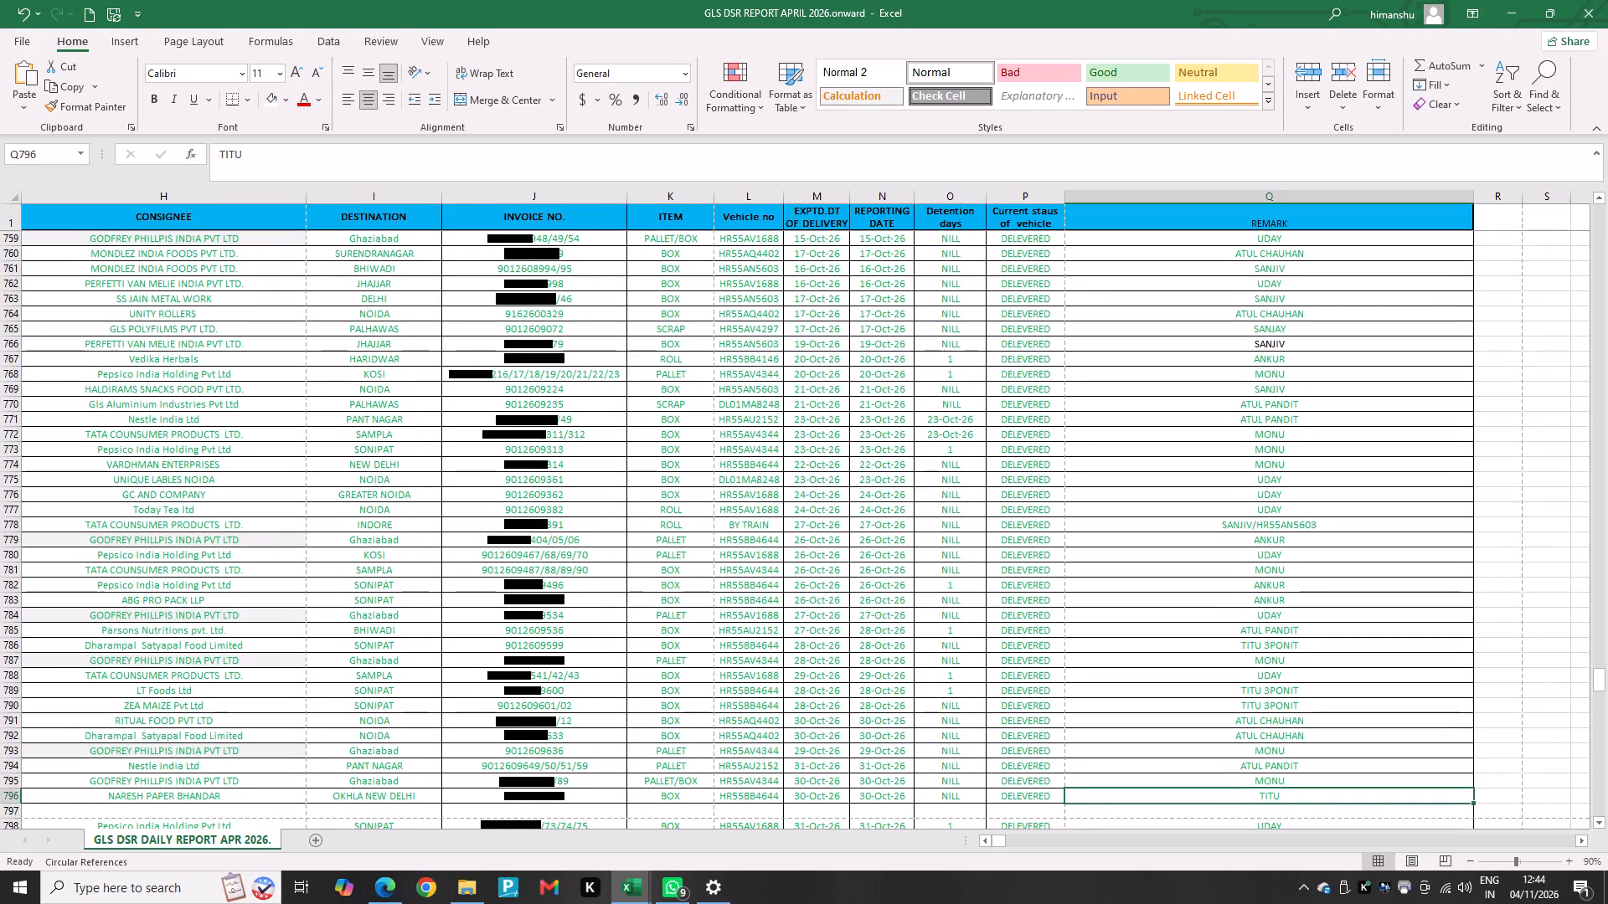
pyautogui.press('Down')
pyautogui.press('Down')
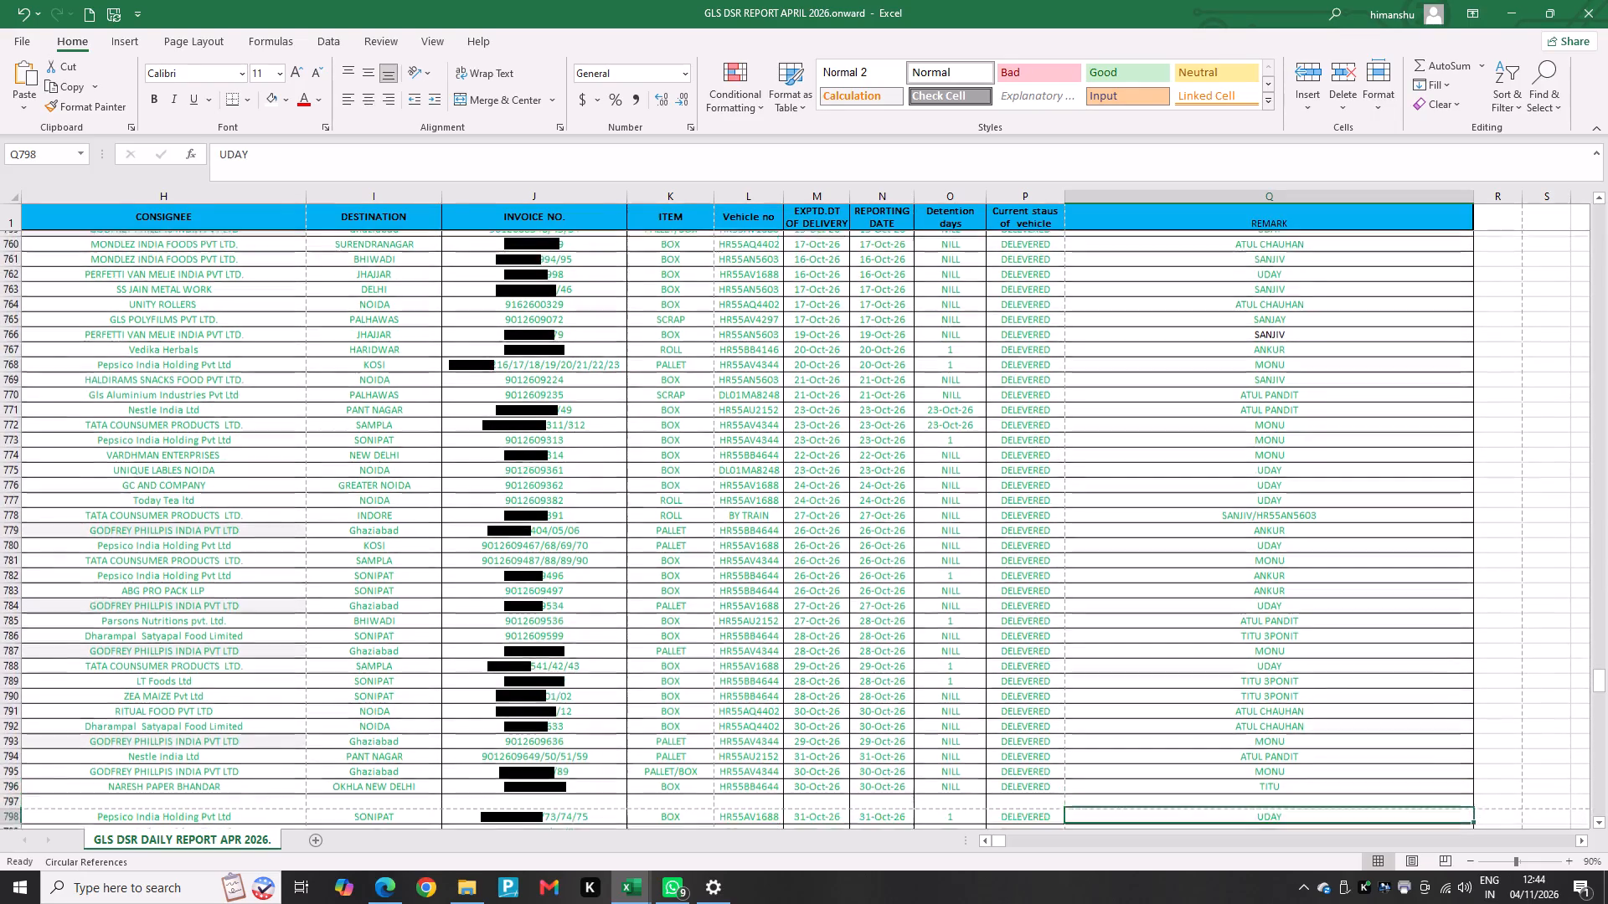
pyautogui.press('Down')
pyautogui.press('Down')
pyautogui.press('Up')
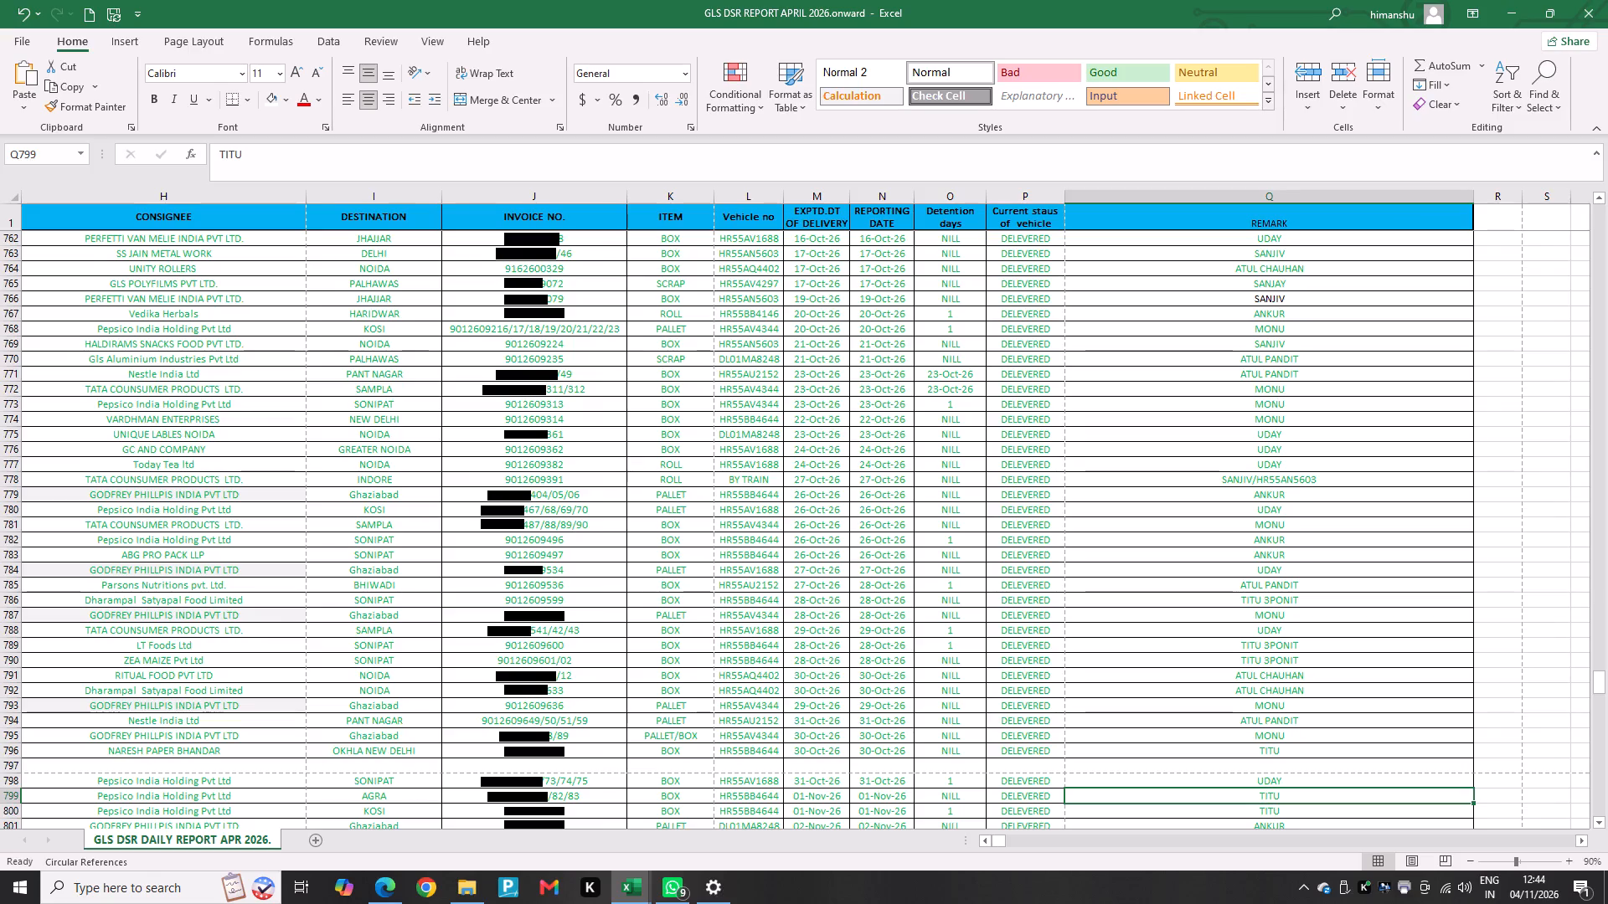
# Look through the early-November driver remarks down to the end of the delivery list for TITU's entries.
pyautogui.press('Down')
pyautogui.press('Down')
pyautogui.press('Down')
pyautogui.press('Down')
pyautogui.press('Down')
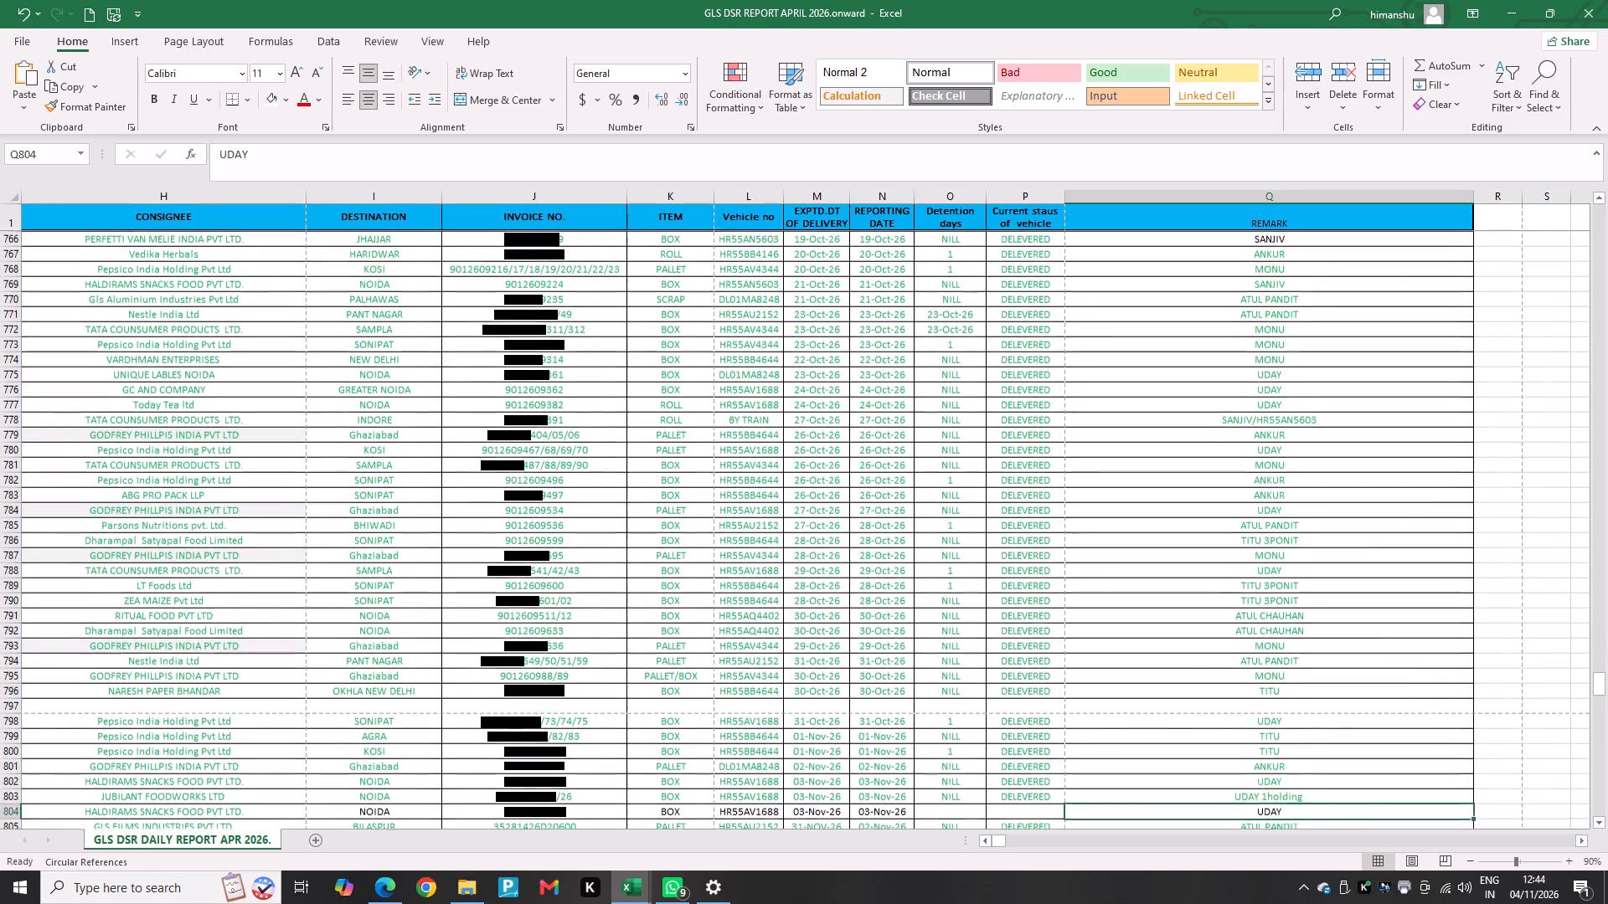
pyautogui.press('Up')
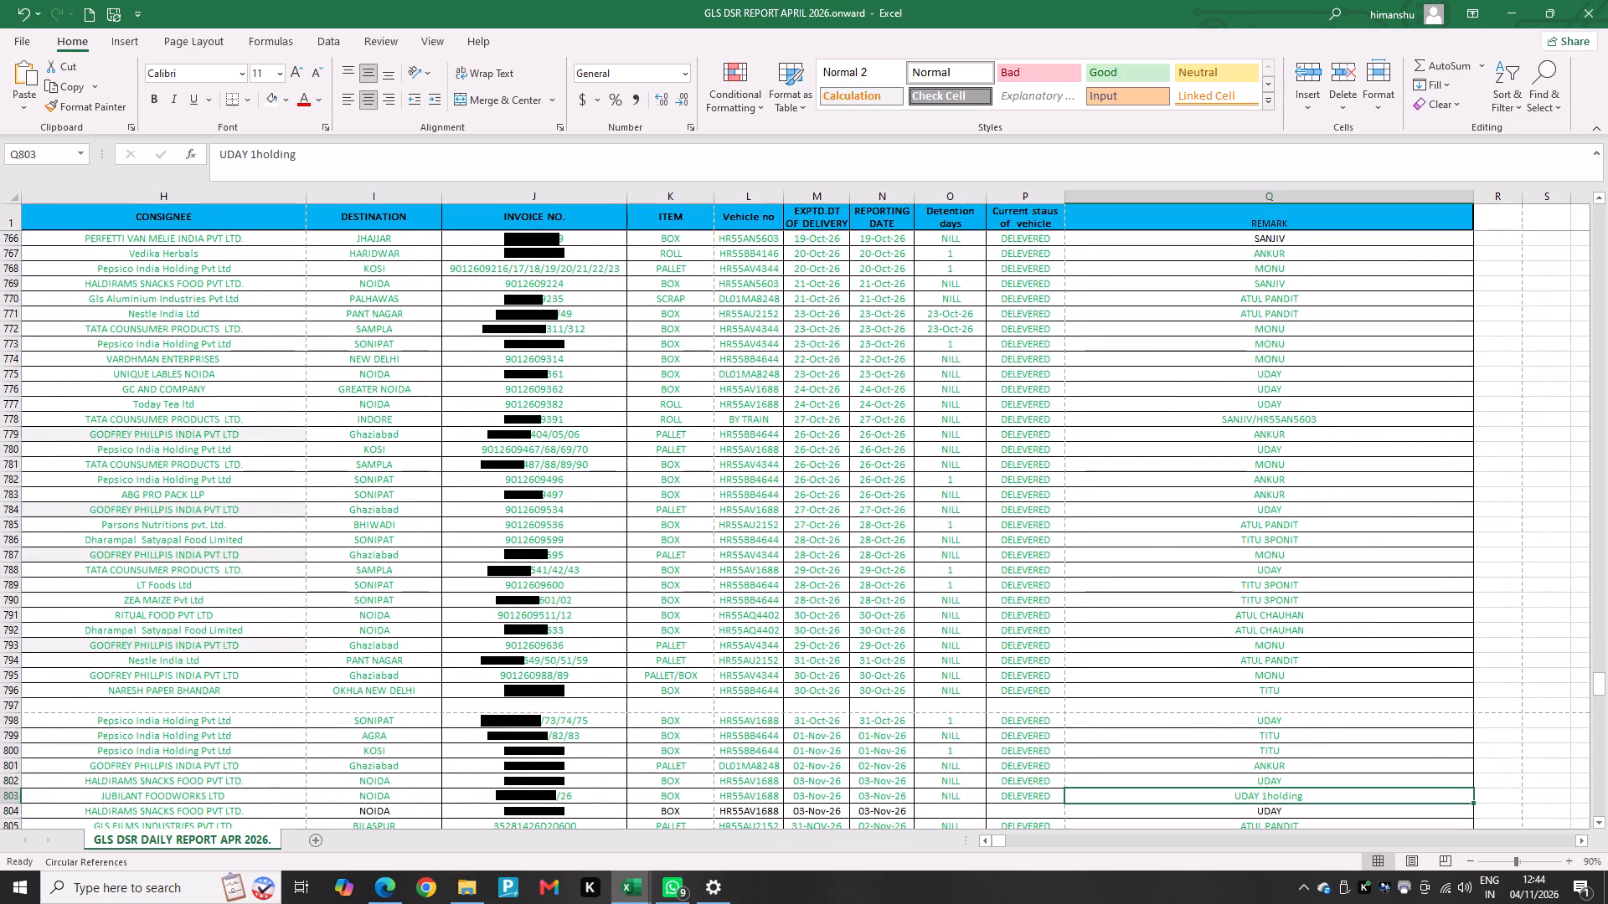
pyautogui.press('Down')
pyautogui.press('Down')
pyautogui.press('Down')
pyautogui.press('Down')
pyautogui.press('Down')
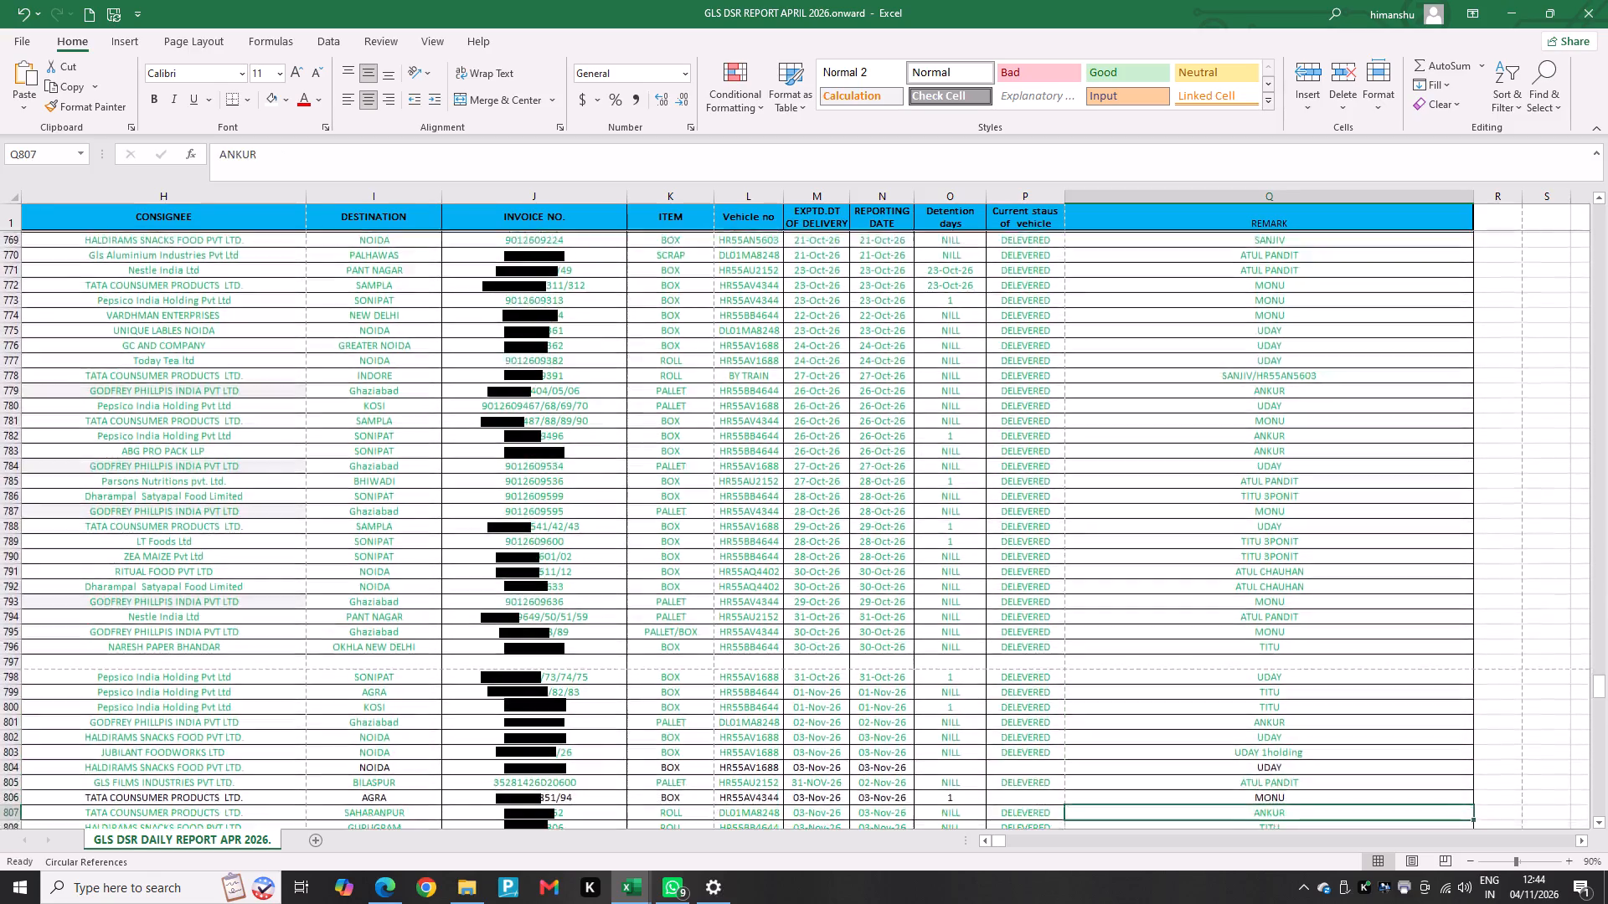
pyautogui.press('Down')
pyautogui.press('Down')
pyautogui.press('Down')
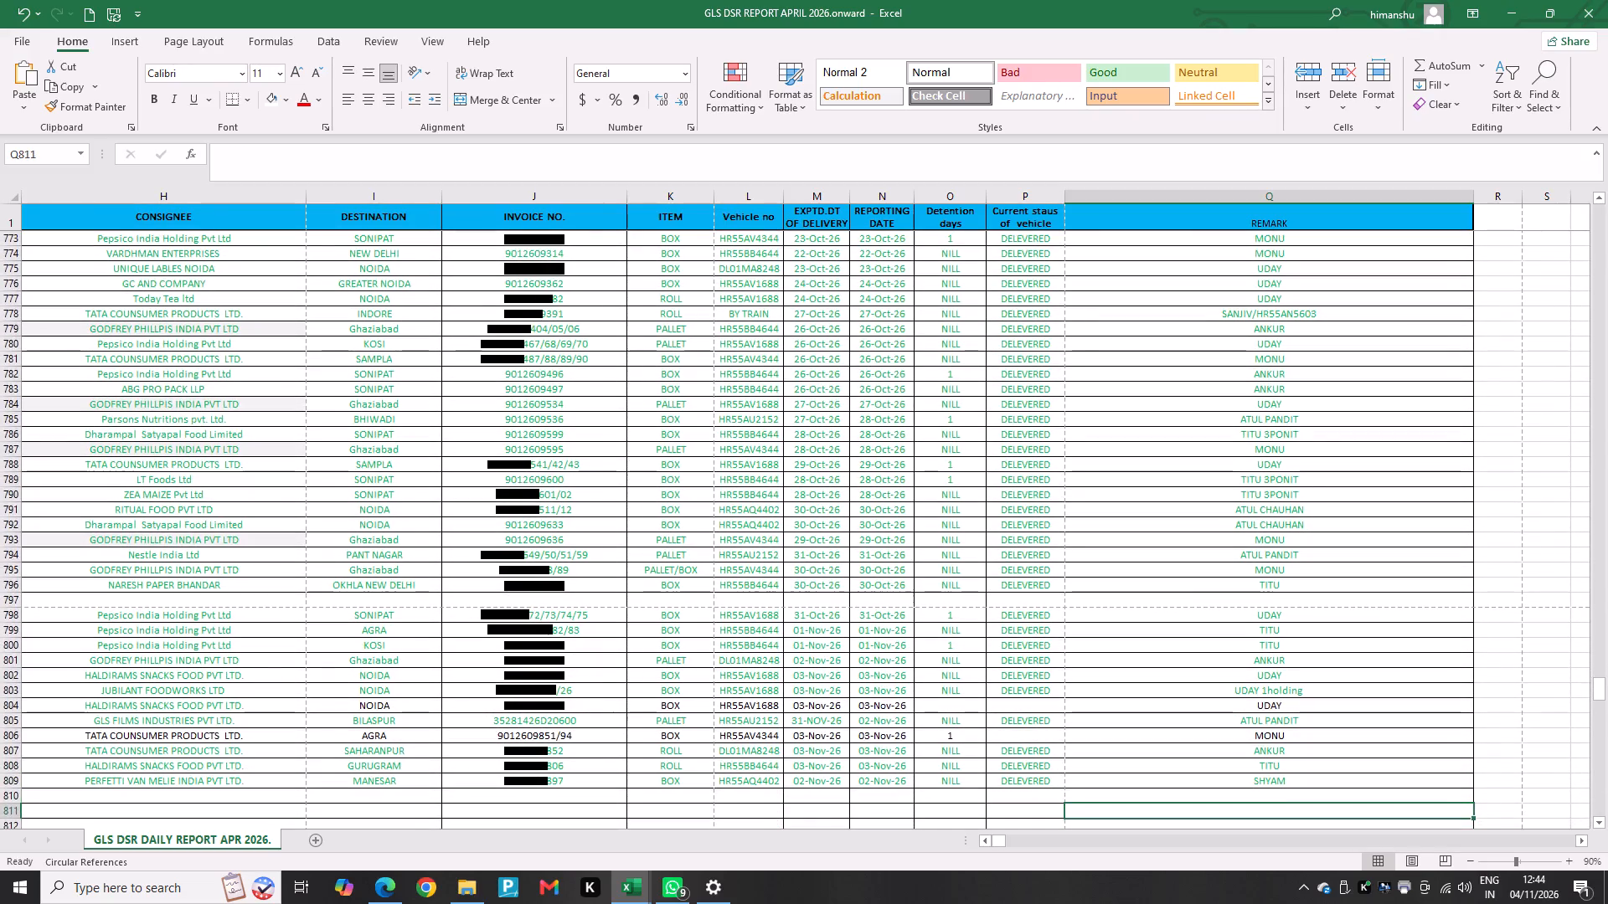
# Return from the end of the delivery list to the 14 October deliveries, reviewing the driver remarks.
pyautogui.press('Up')
pyautogui.press('Up')
pyautogui.press('Up')
pyautogui.press('Up')
pyautogui.press('Up')
pyautogui.press('Up')
pyautogui.press('Up')
pyautogui.press('Up')
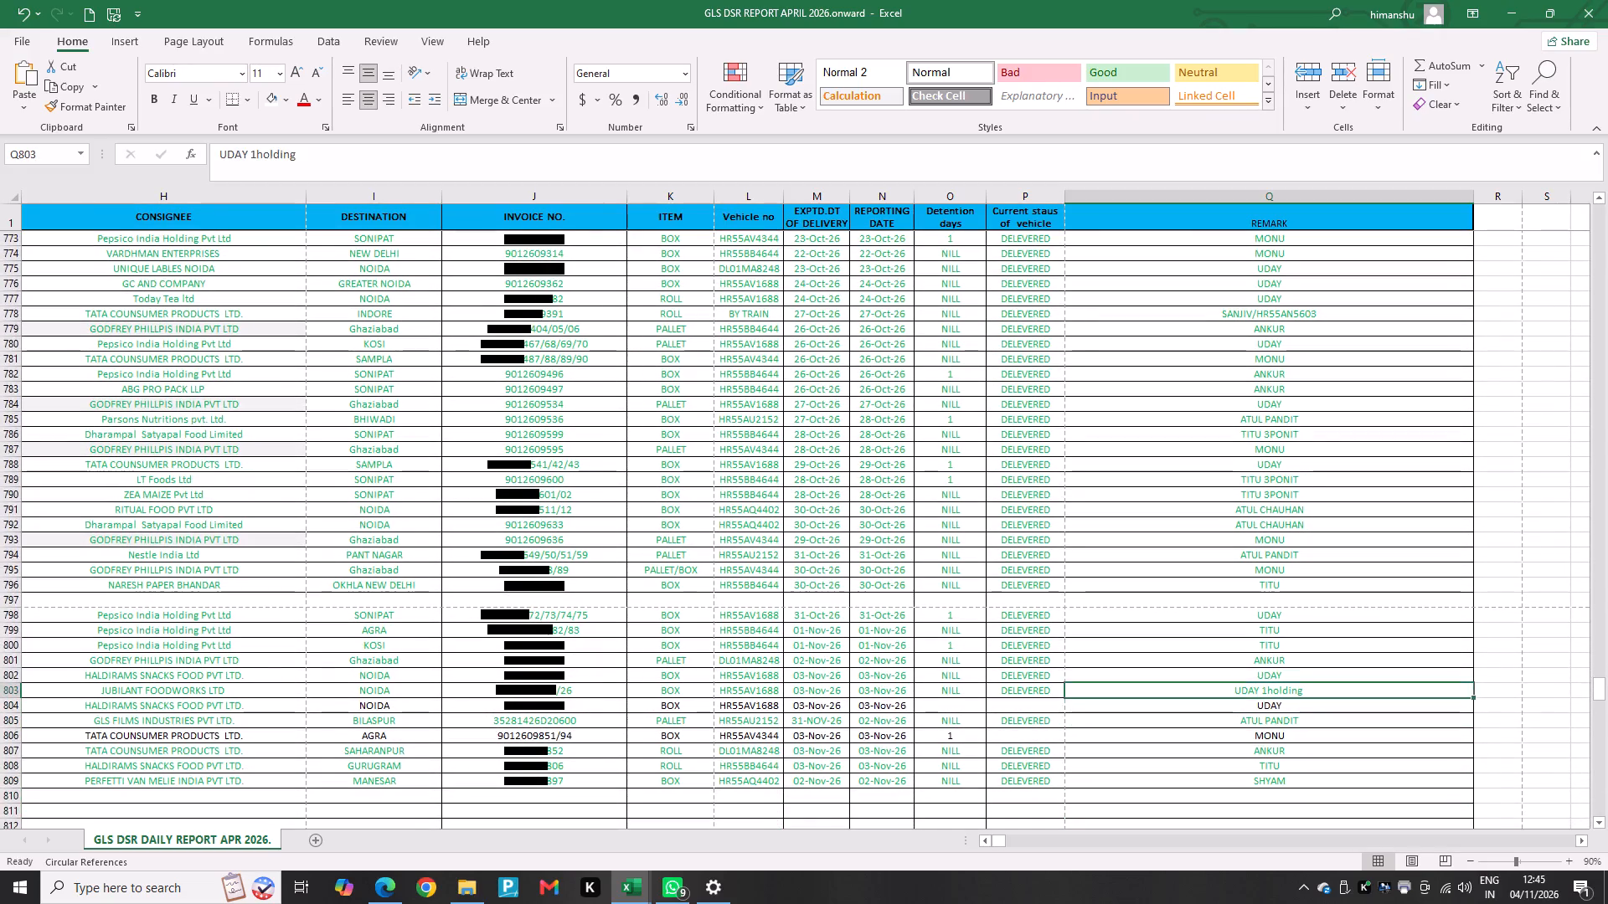
pyautogui.press('Up')
pyautogui.press('Up')
pyautogui.press('Up')
pyautogui.press('Up')
pyautogui.press('Down')
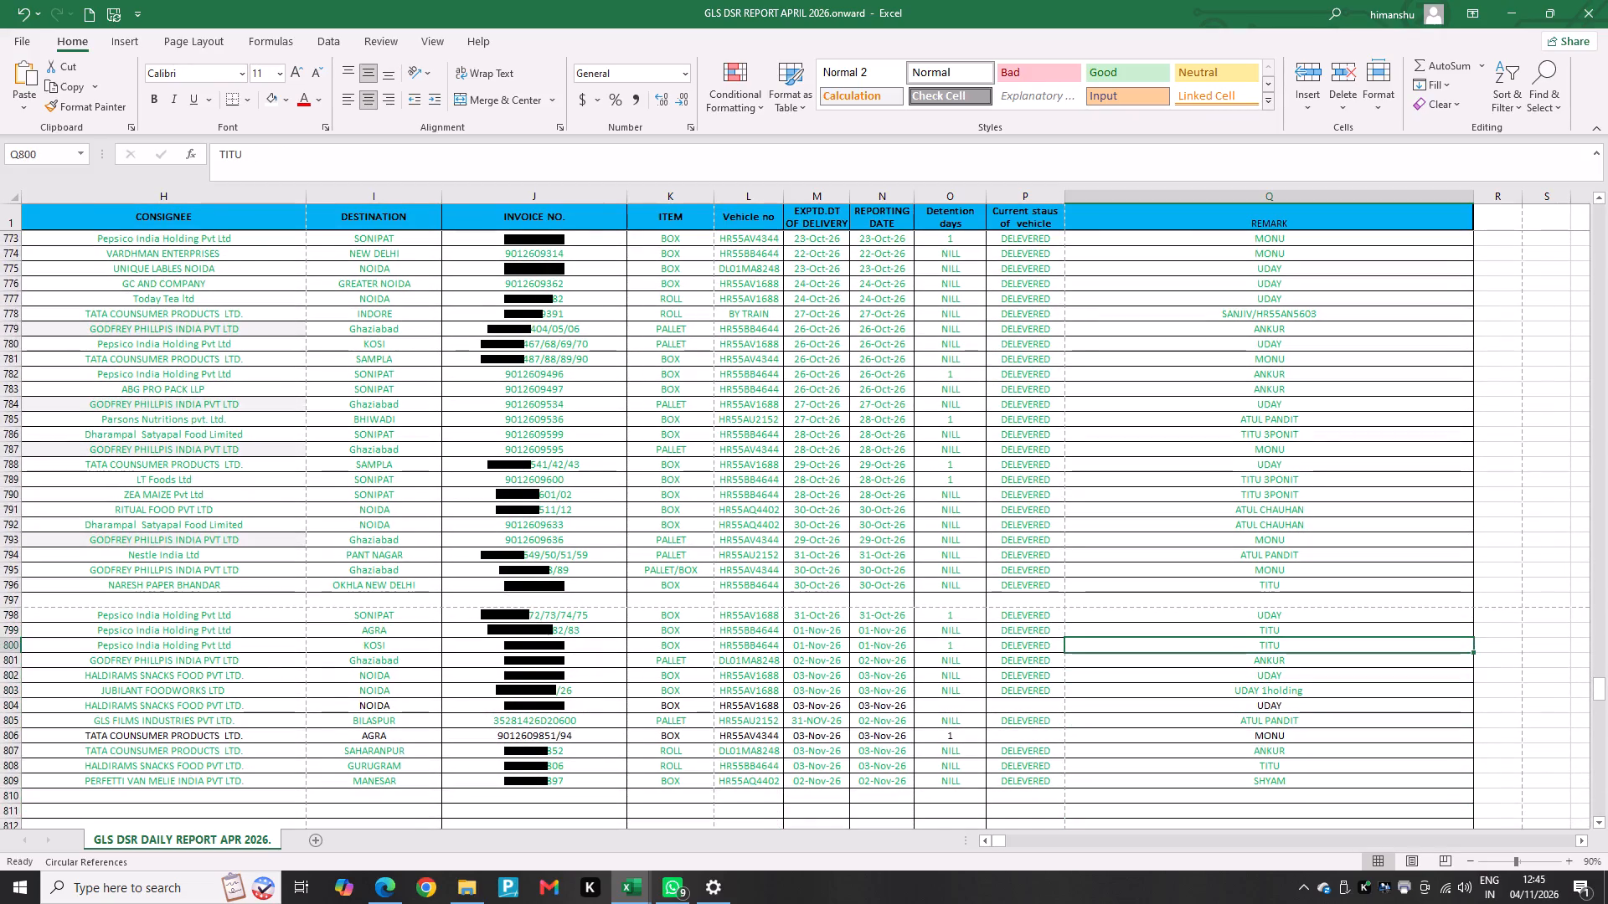
# Review the driver remarks backwards from TITU's 1 November Kosi delivery to his 28 October three-point Sonipat trip for Dharampal Satyapal Food Limited.
pyautogui.press('Up')
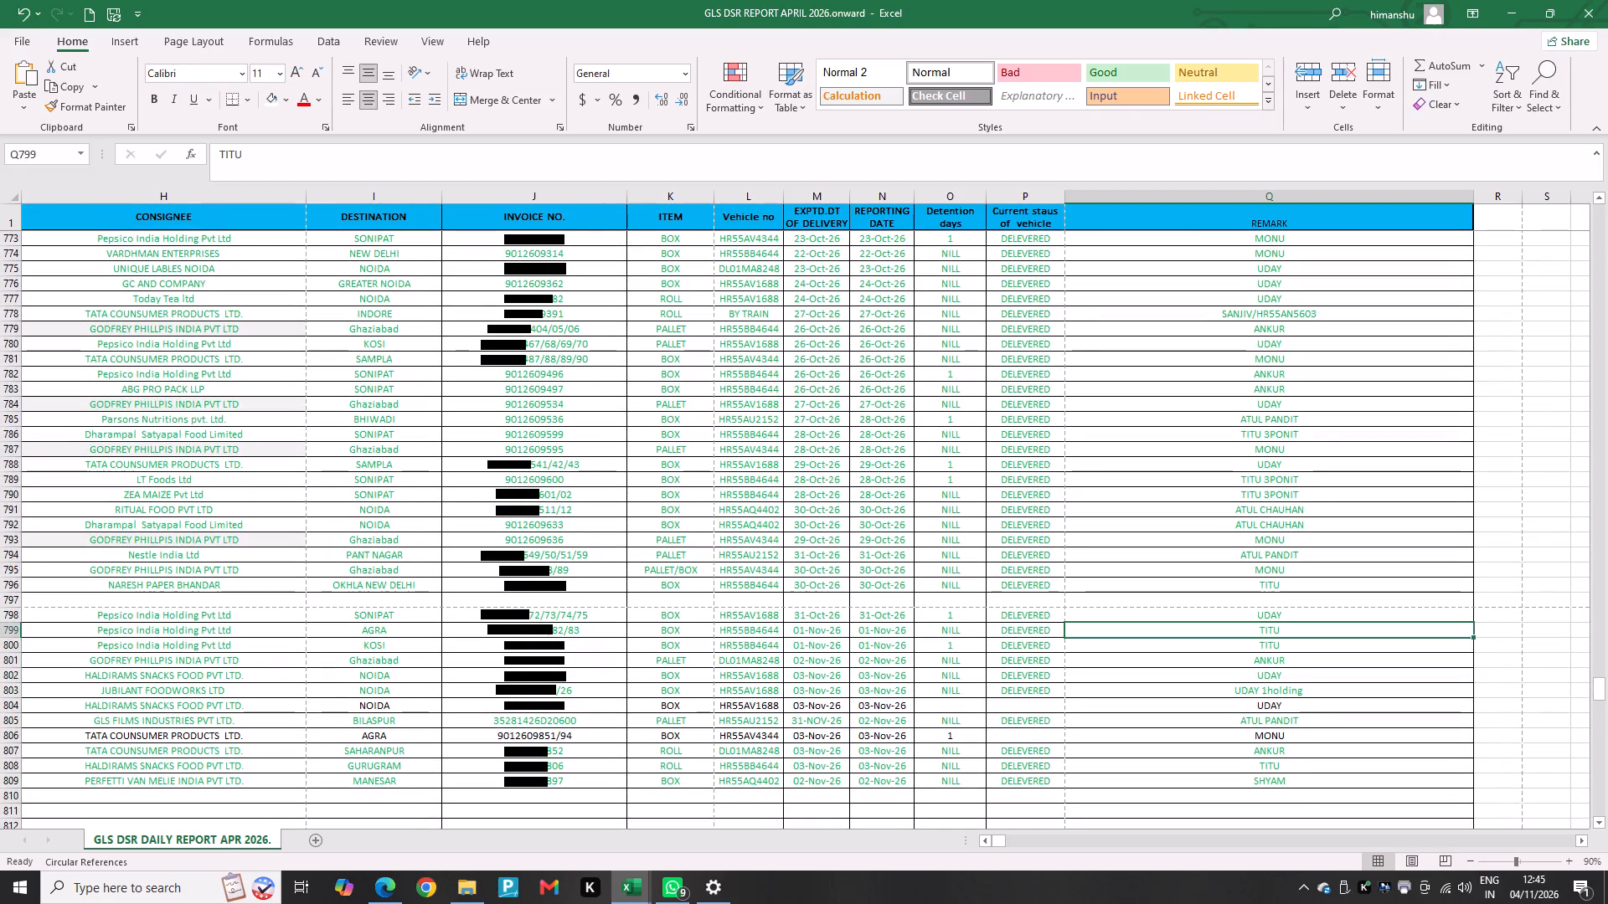
pyautogui.press('Up')
pyautogui.press('Up')
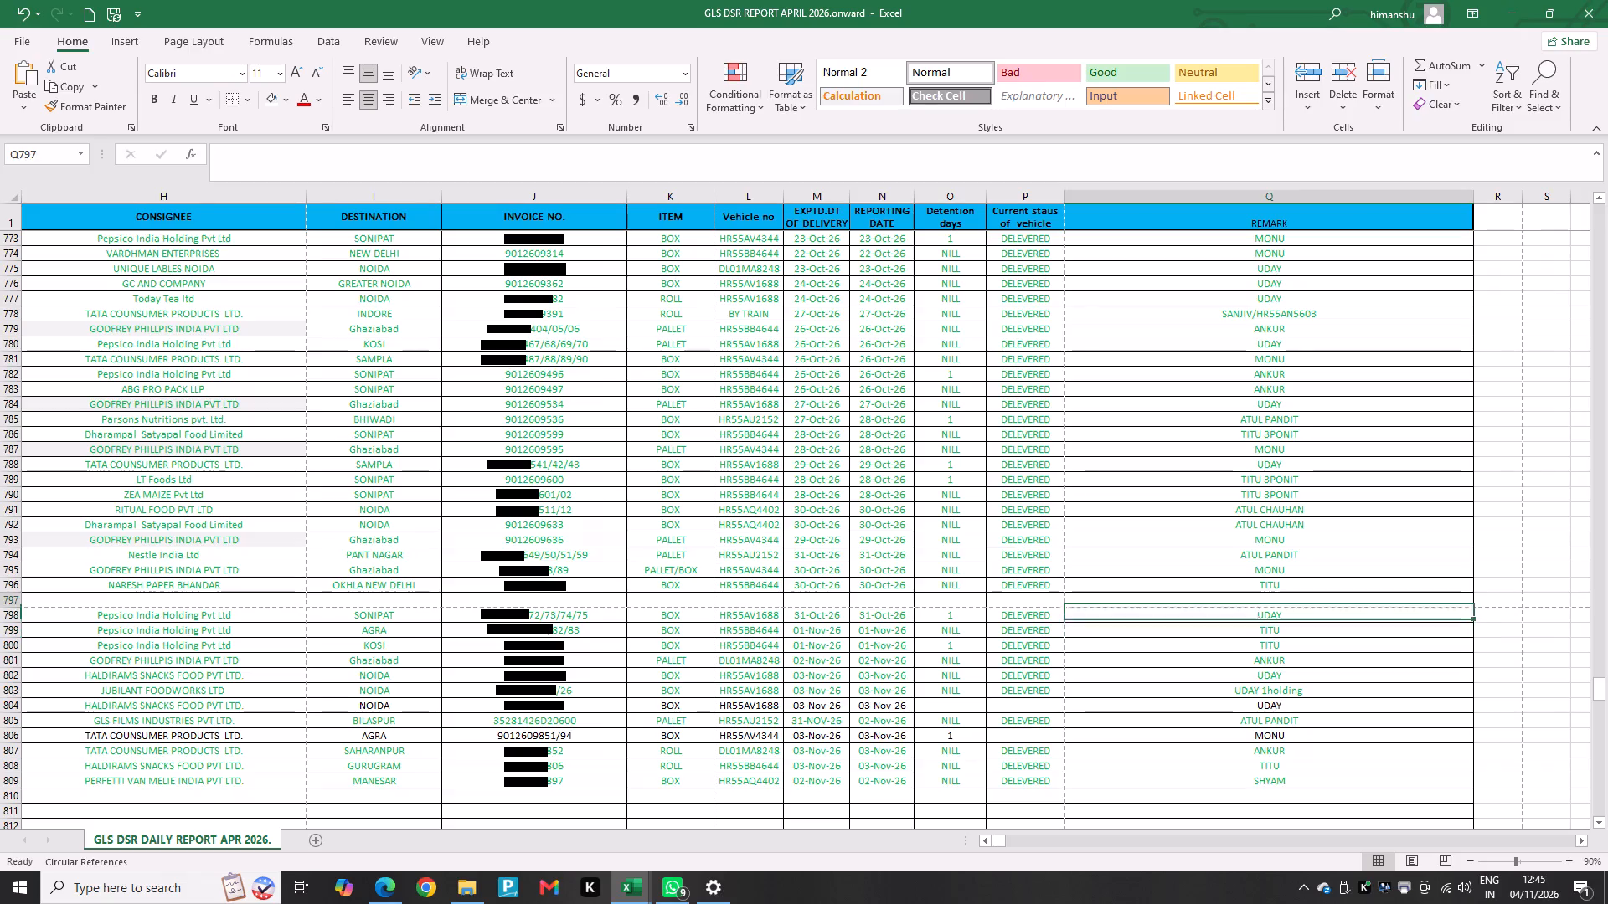
pyautogui.press('Up')
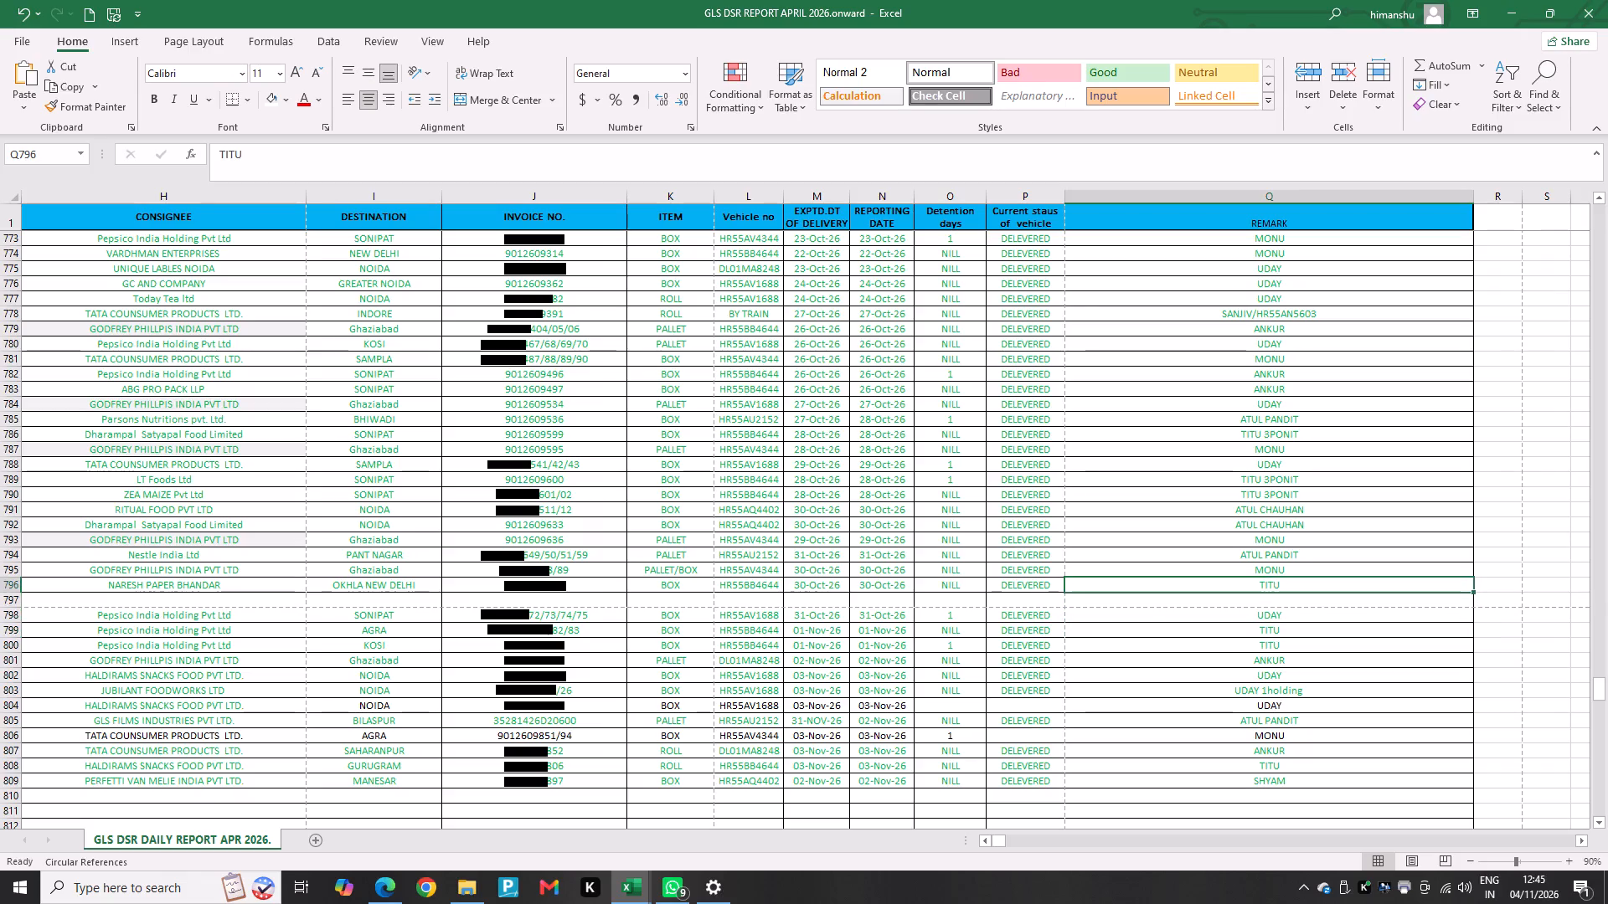
pyautogui.press('Up')
pyautogui.press('Up')
pyautogui.press('Up')
pyautogui.press('Up')
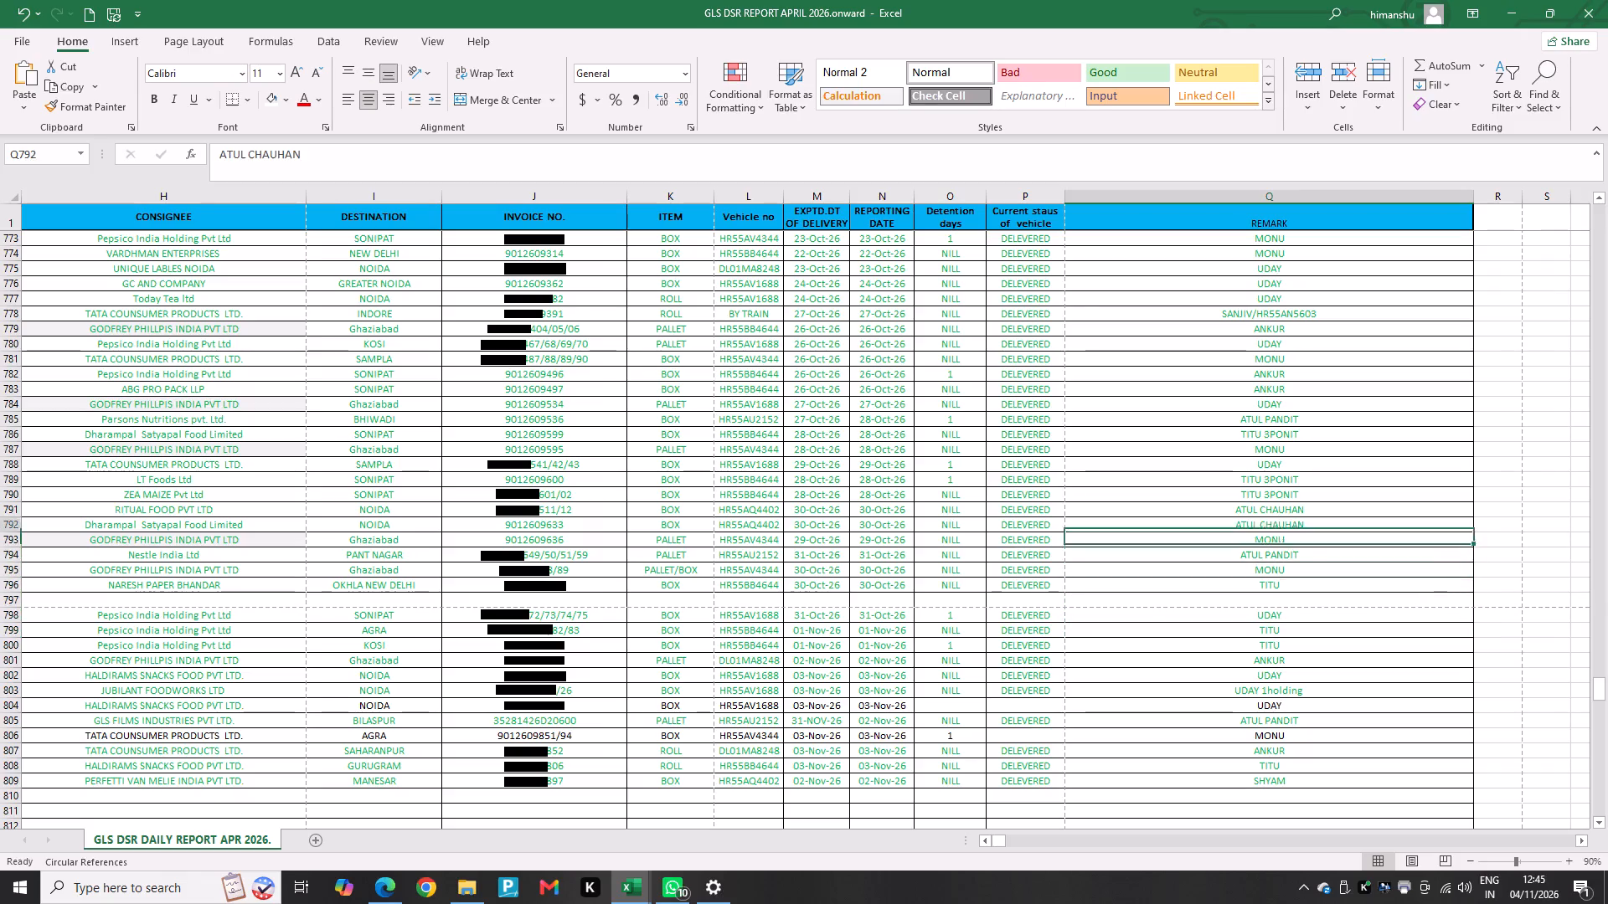
pyautogui.press('Up')
pyautogui.press('Up')
pyautogui.press('Up')
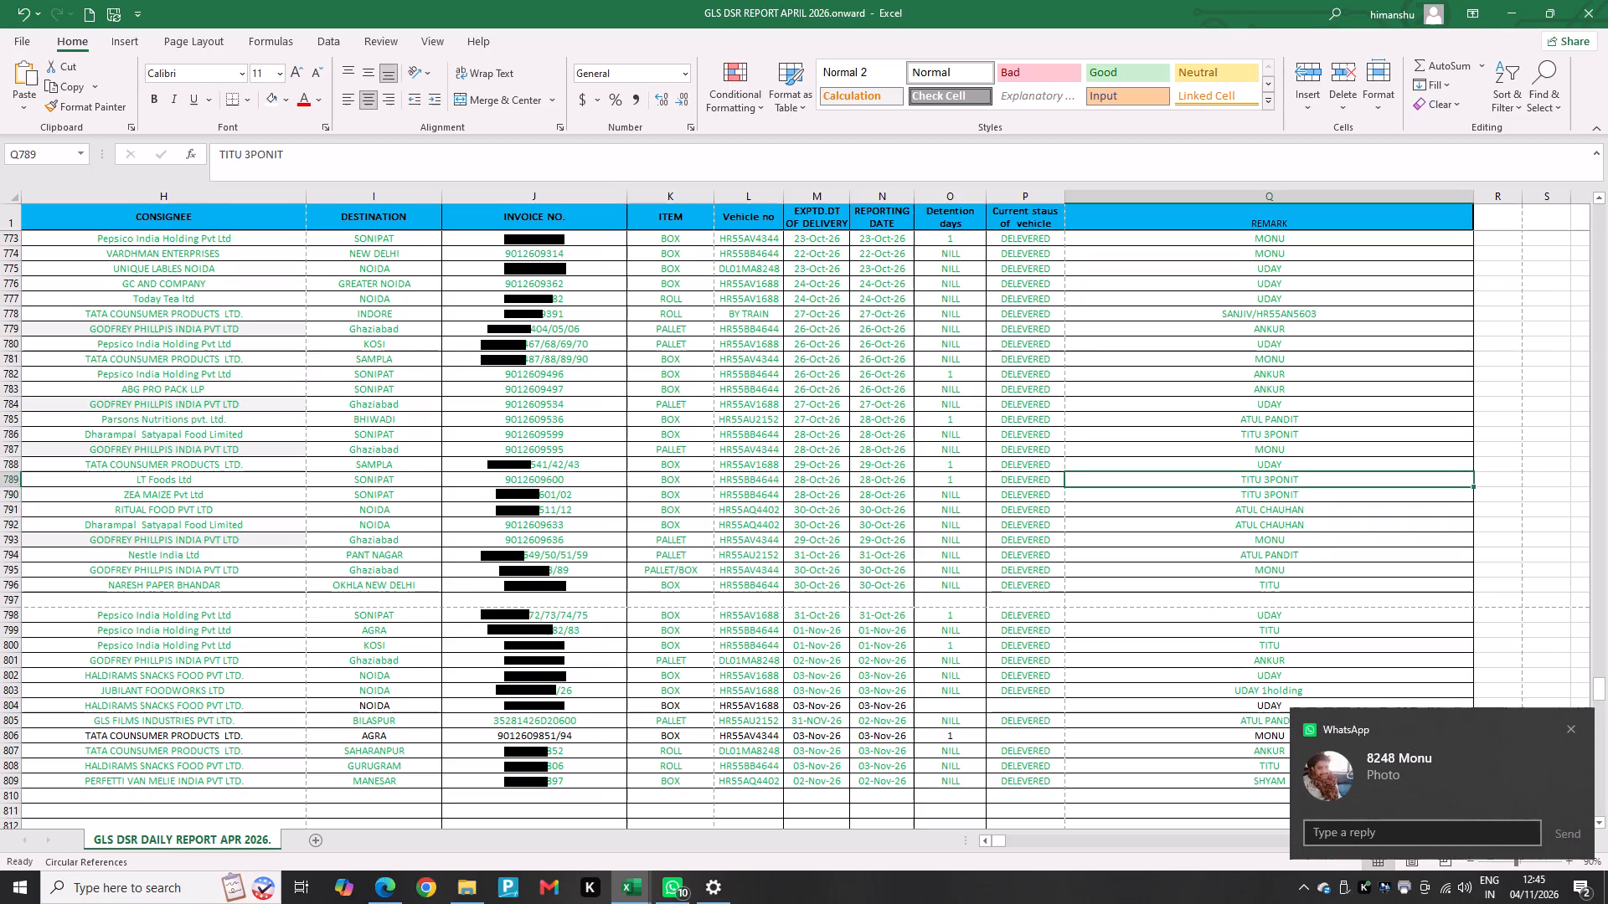
pyautogui.press('Up')
pyautogui.press('Up')
pyautogui.press('Up')
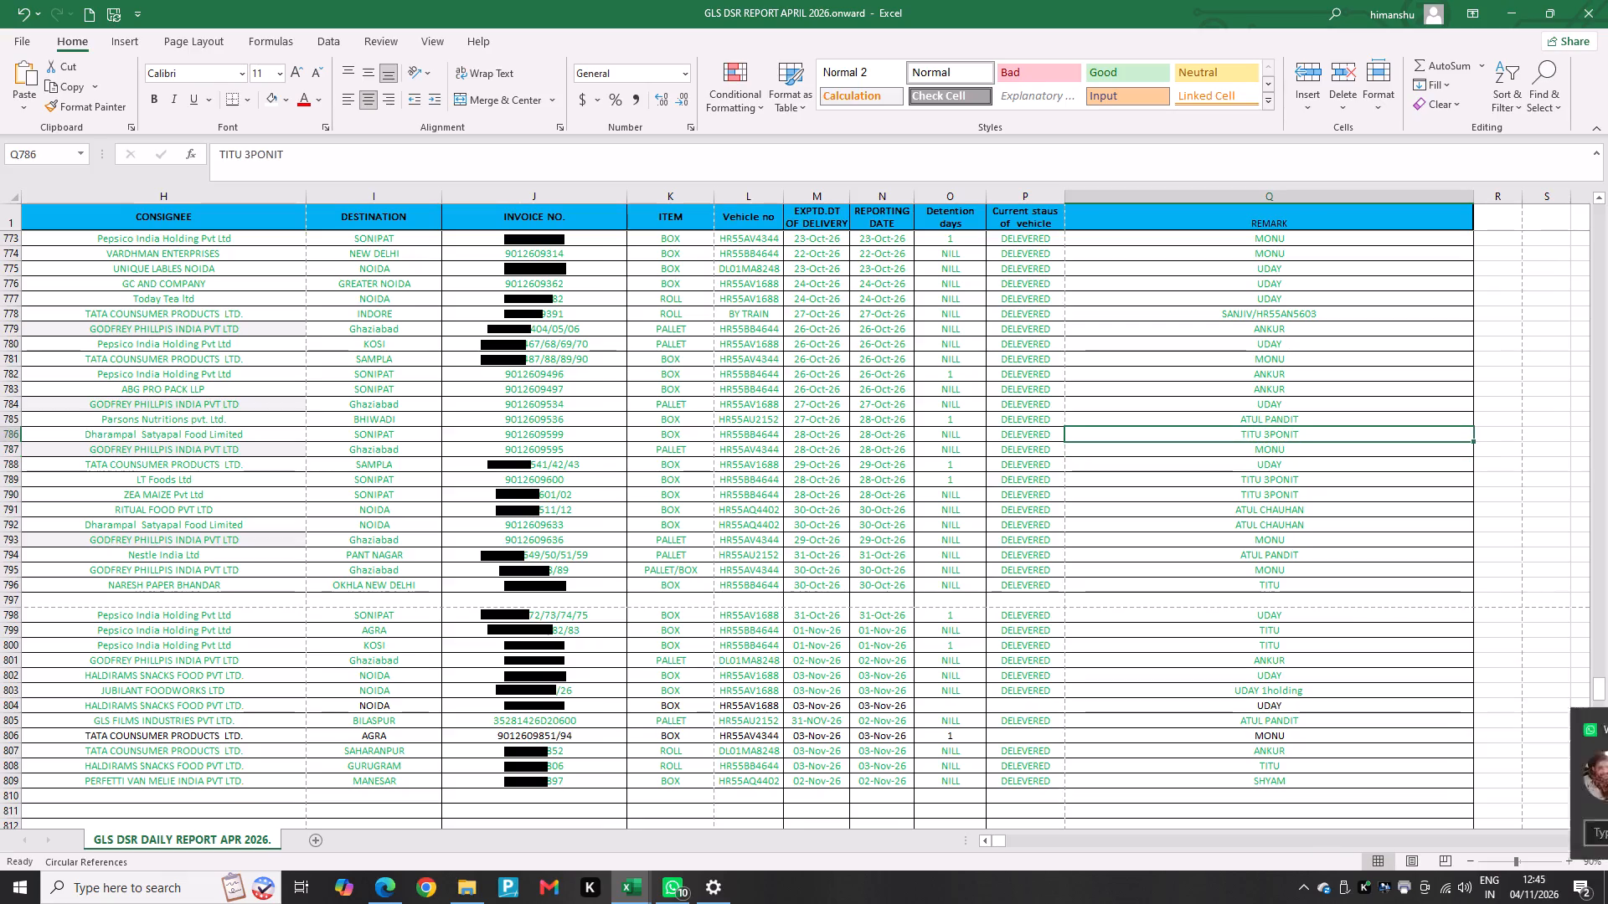
# Check the driver remarks on the earlier deliveries, from 28 October back to the 21 October Palhawas scrap delivery.
pyautogui.press('Up')
pyautogui.press('Up')
pyautogui.press('Up')
pyautogui.press('Up')
pyautogui.press('Up')
pyautogui.press('Up')
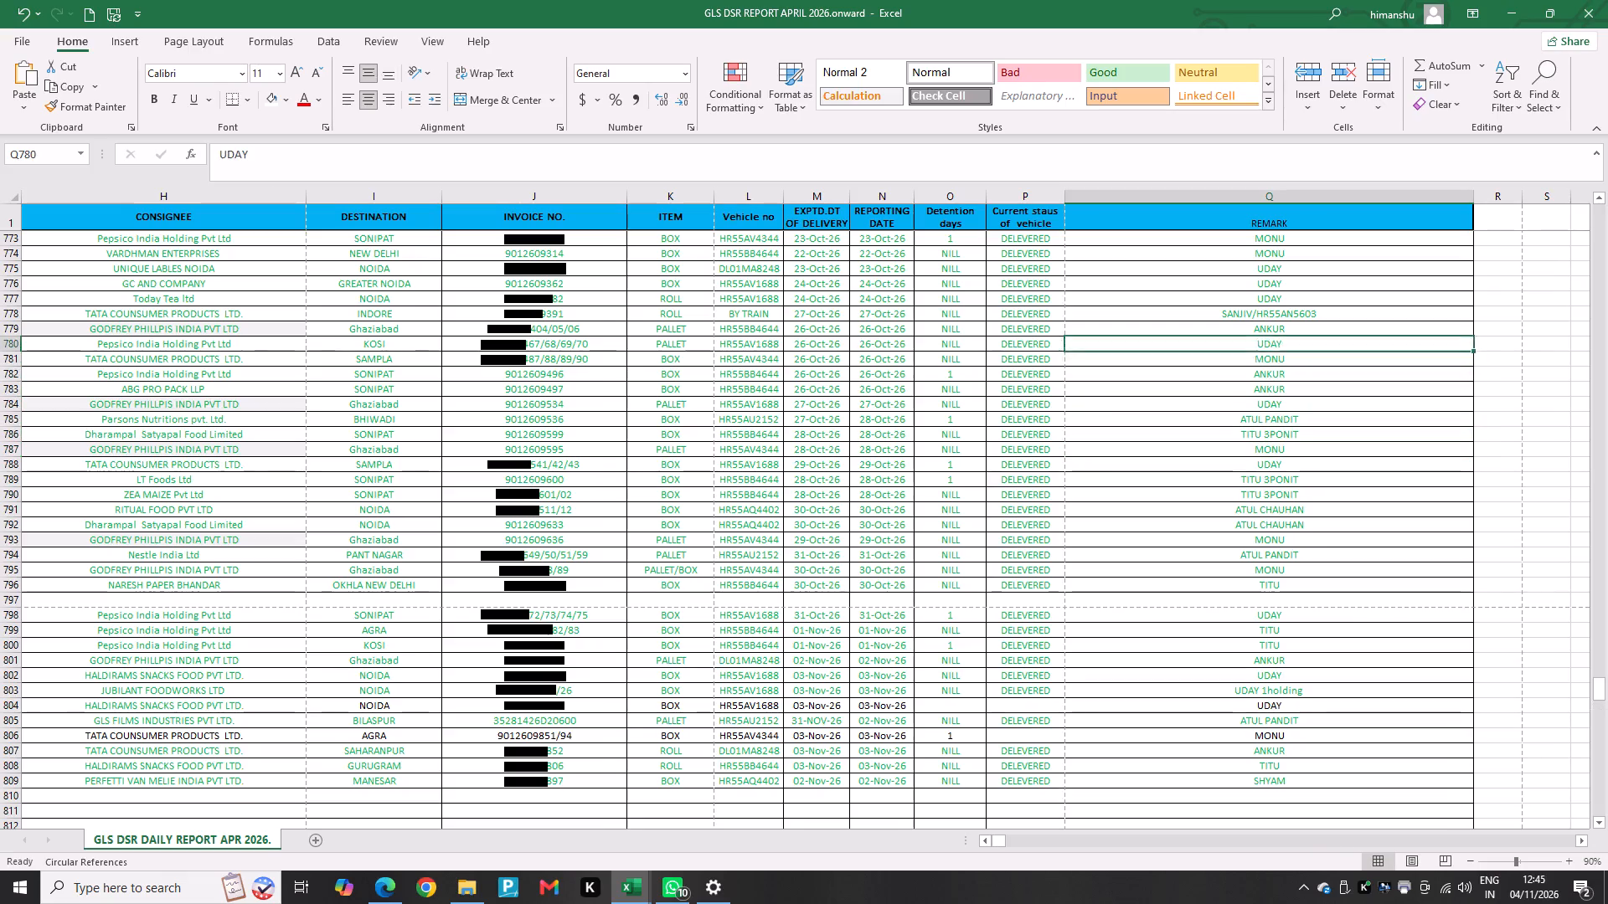
pyautogui.press('Up')
pyautogui.press('Up')
pyautogui.press('Up')
pyautogui.press('Up')
pyautogui.press('Up')
pyautogui.press('Up')
pyautogui.press('Up')
pyautogui.press('Up')
pyautogui.press('Up')
pyautogui.press('Up')
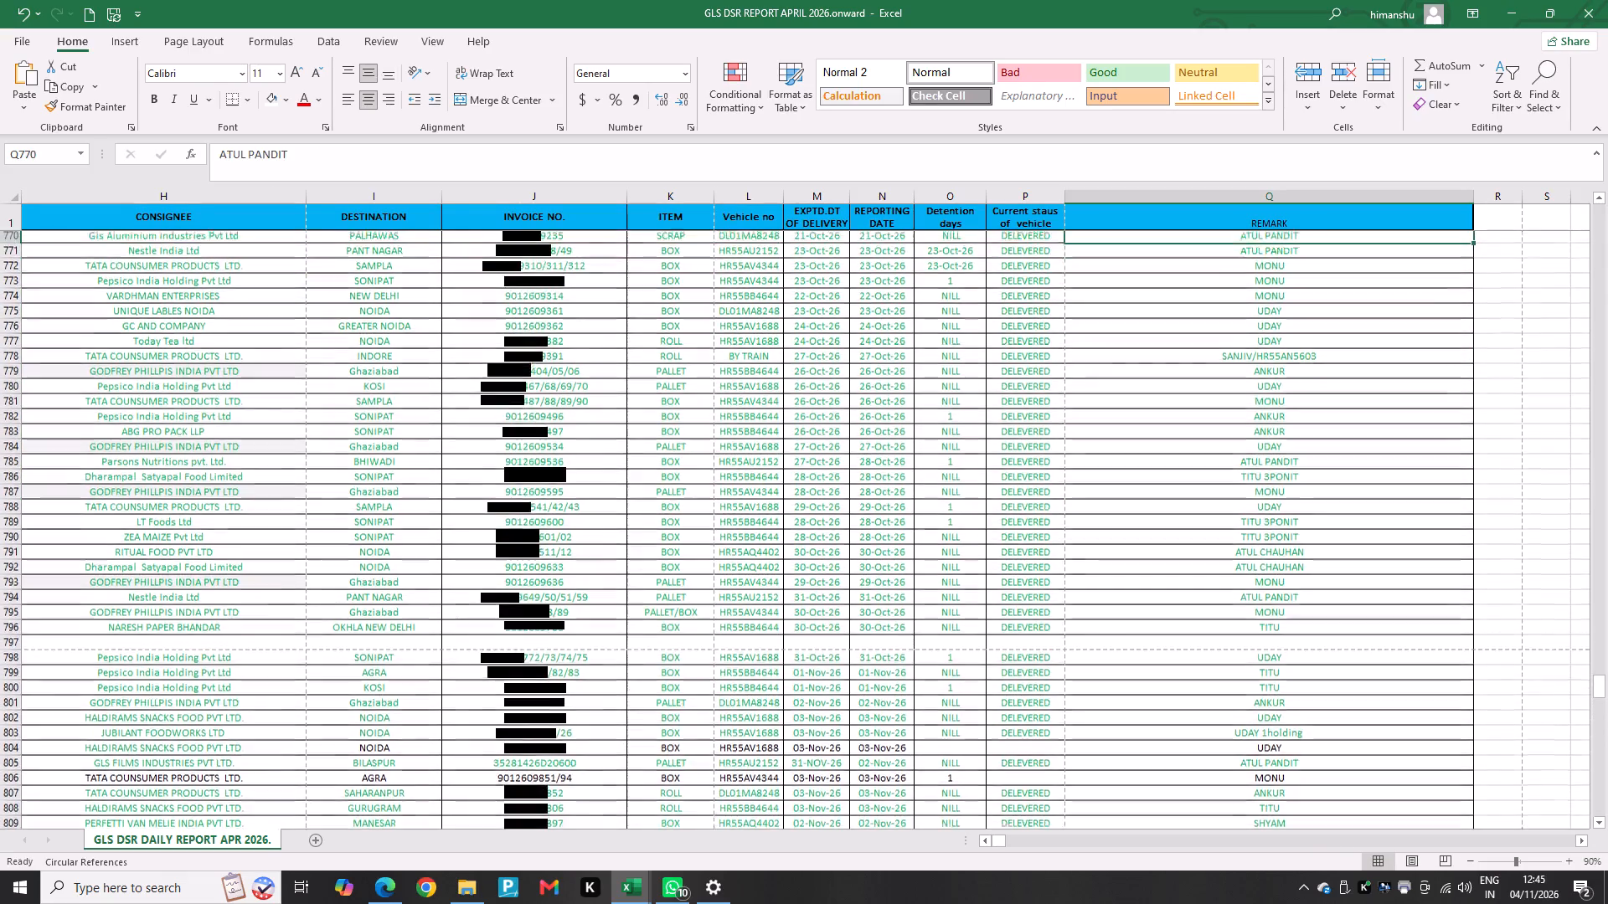
# Examine the mid-October driver remarks back to the 14 October Noida delivery for Dharampal Satyapal Food Limited.
pyautogui.press('Up')
pyautogui.press('Up')
pyautogui.press('Up')
pyautogui.press('Up')
pyautogui.press('Up')
pyautogui.press('Up')
pyautogui.press('Up')
pyautogui.press('Up')
pyautogui.press('Up')
pyautogui.press('Up')
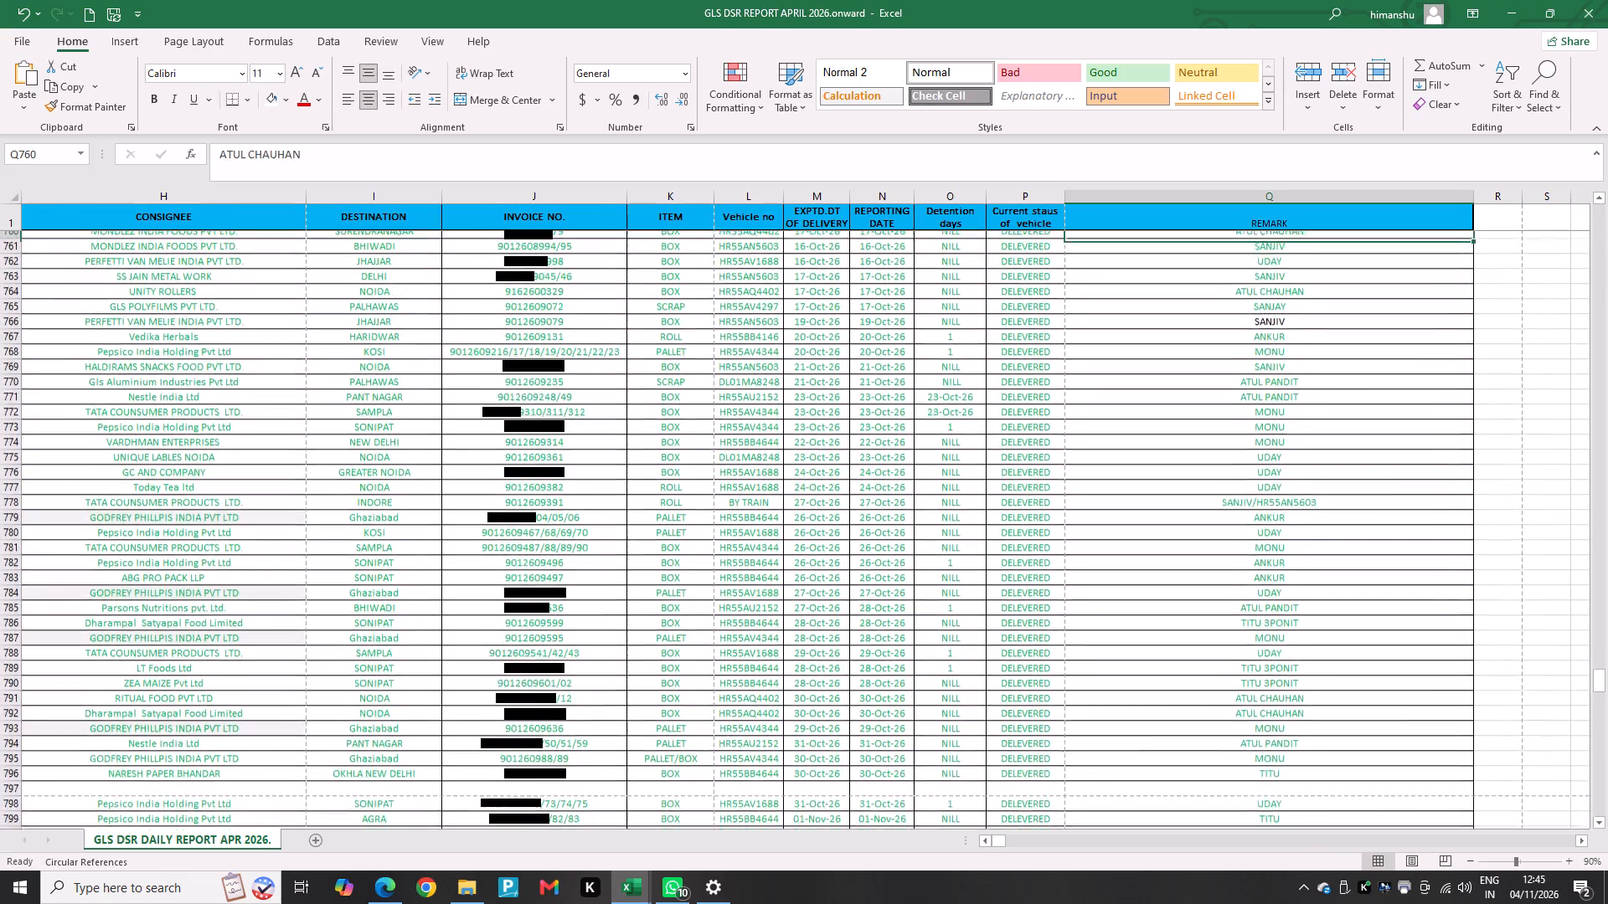
pyautogui.press('Up')
pyautogui.press('Up')
pyautogui.press('Up')
pyautogui.press('Up')
pyautogui.press('Up')
pyautogui.press('Up')
pyautogui.press('Up')
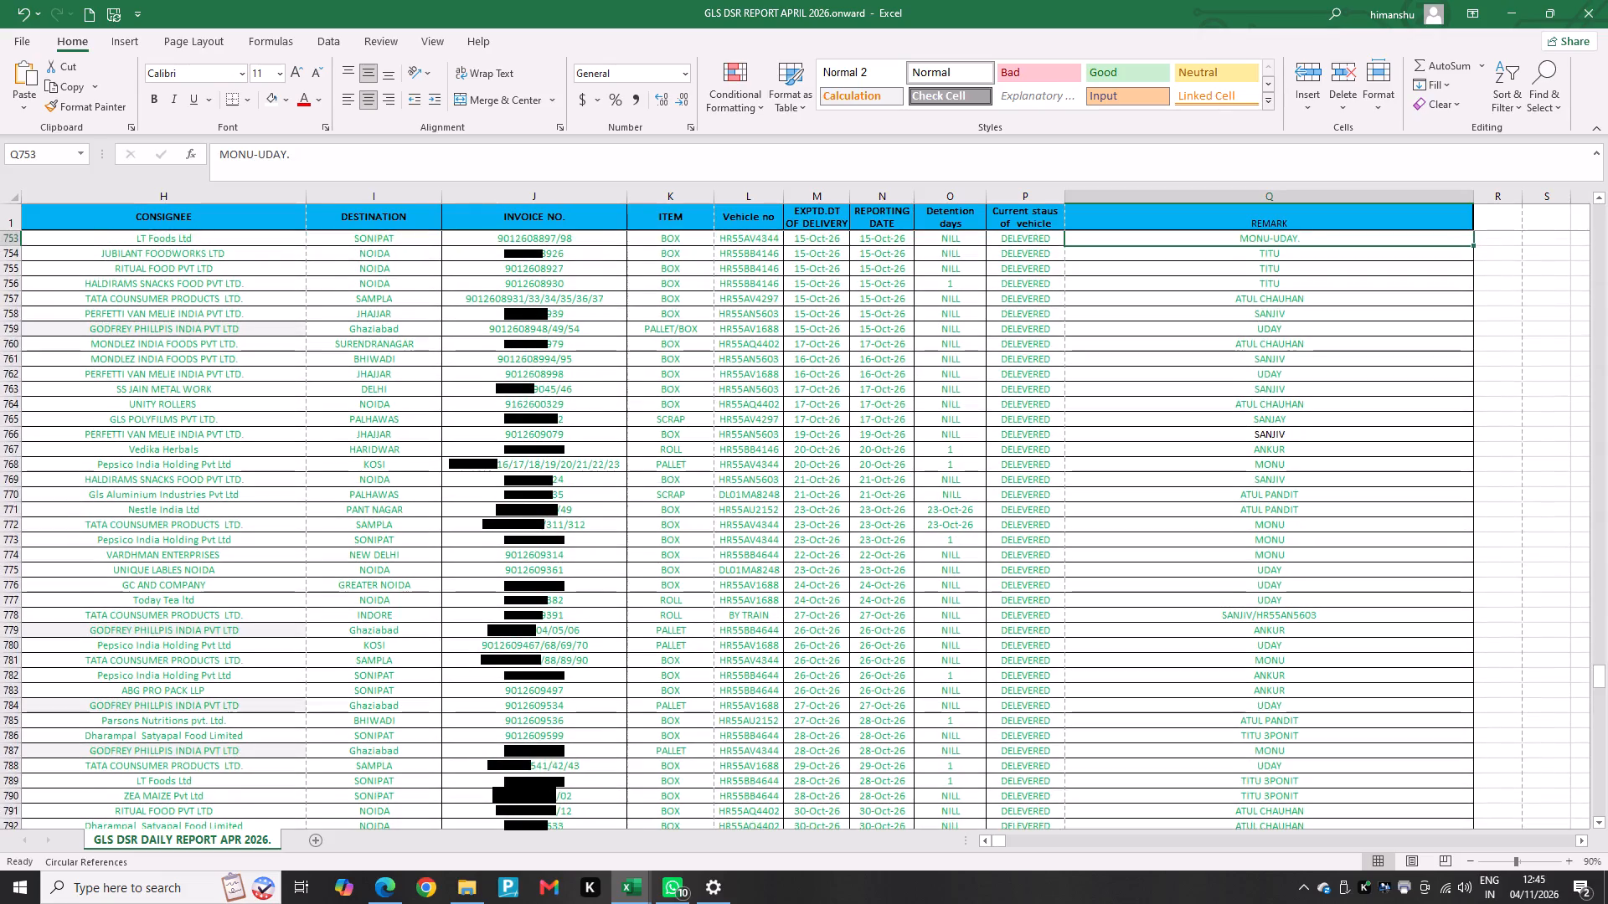
pyautogui.press('Up')
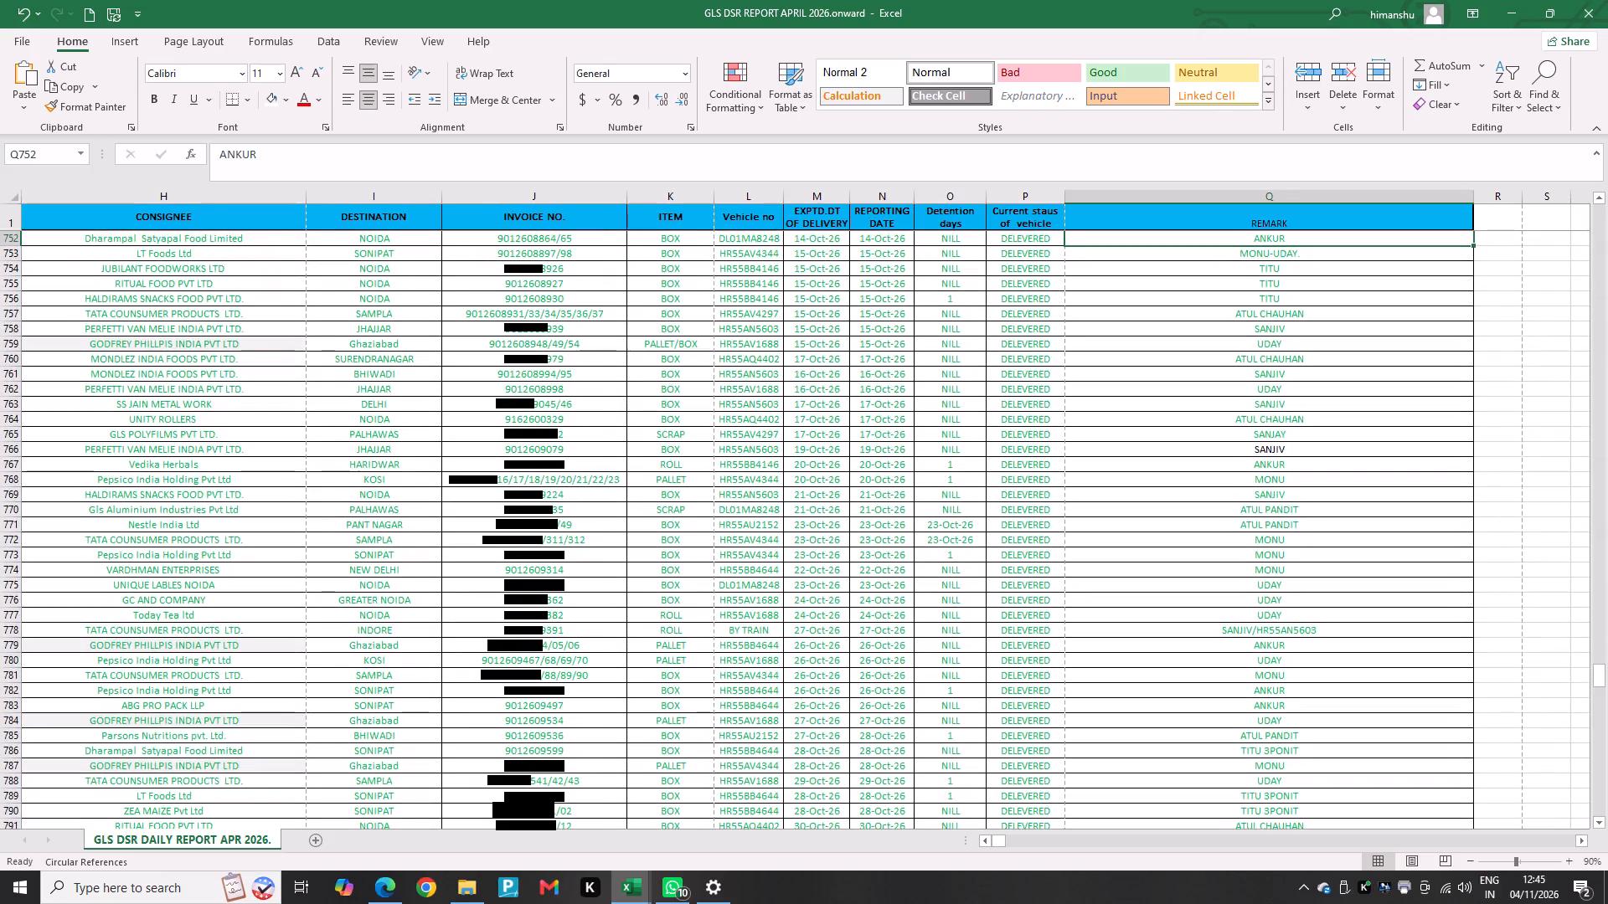
# Check the driver remarks backwards from the 14 October to the 10 October deliveries for TITU's trips.
pyautogui.press('Up')
pyautogui.press('Up')
pyautogui.press('Up')
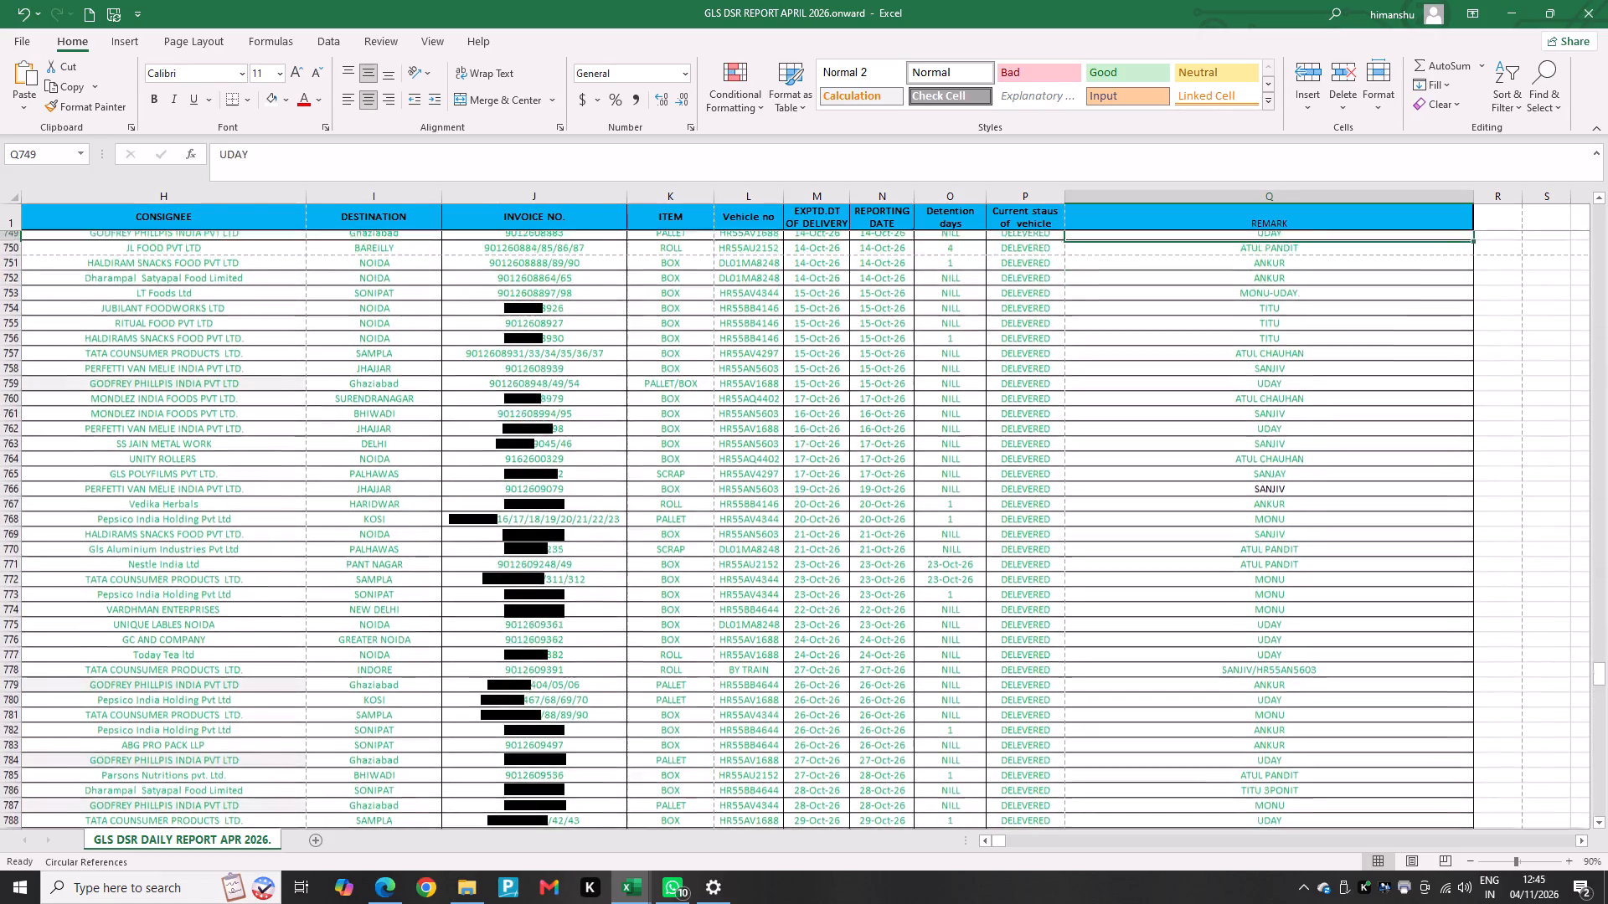
pyautogui.press('Up')
pyautogui.press('Up')
pyautogui.press('Up')
pyautogui.press('Up')
pyautogui.press('Up')
pyautogui.press('Up')
pyautogui.press('Up')
pyautogui.press('Up')
pyautogui.press('Up')
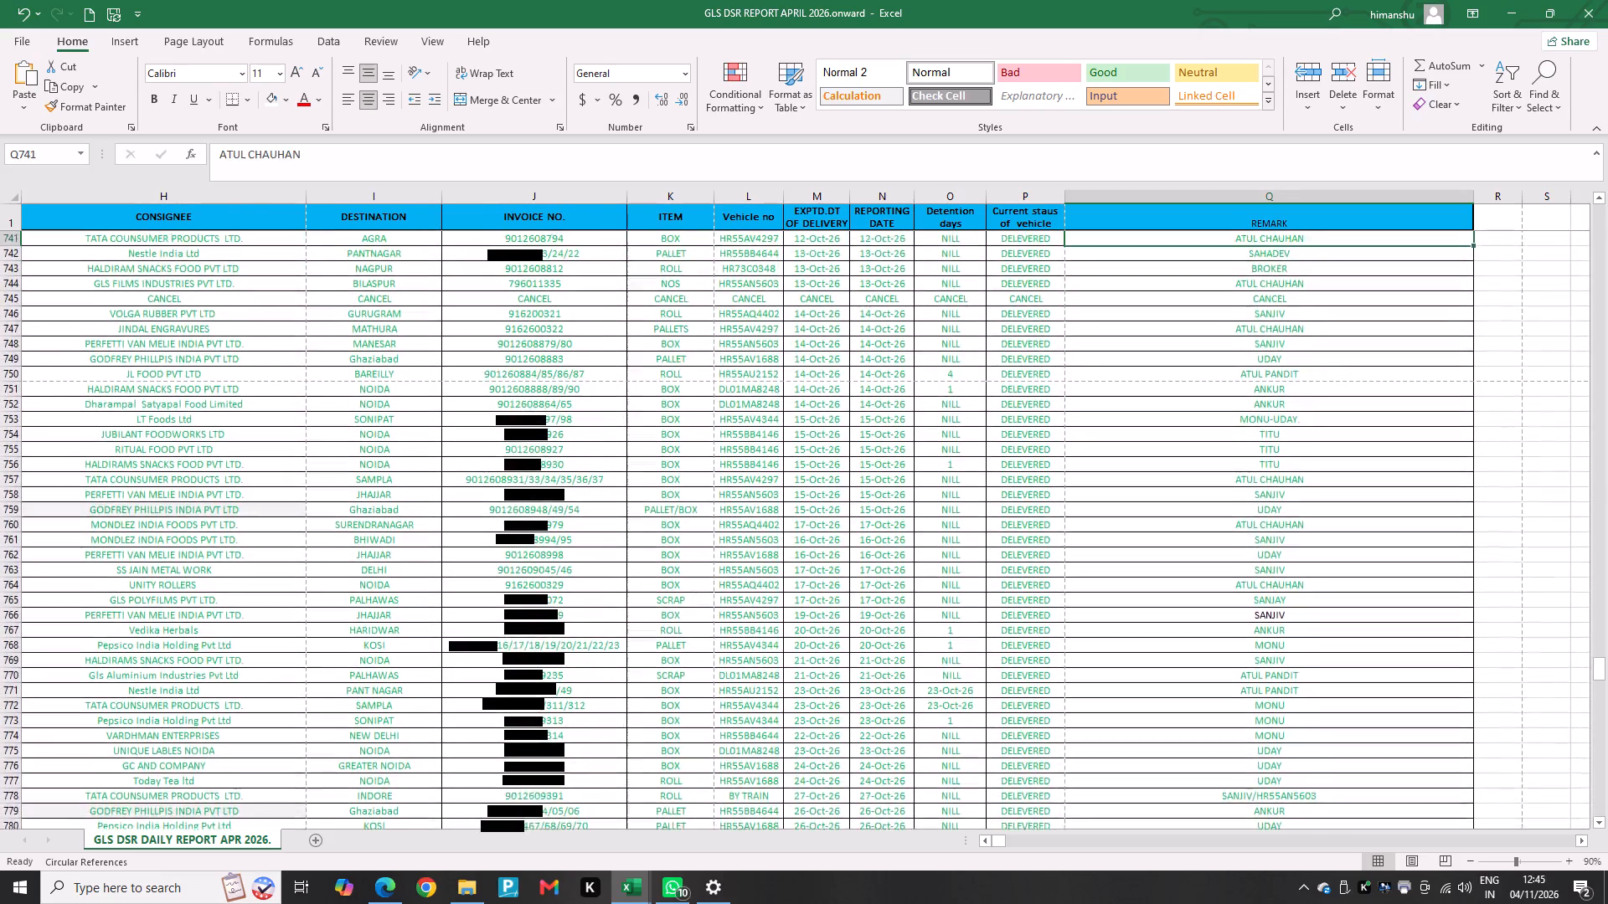
pyautogui.press('Up')
pyautogui.press('Up')
pyautogui.press('Up')
pyautogui.press('Up')
pyautogui.press('Up')
pyautogui.press('Up')
pyautogui.press('Up')
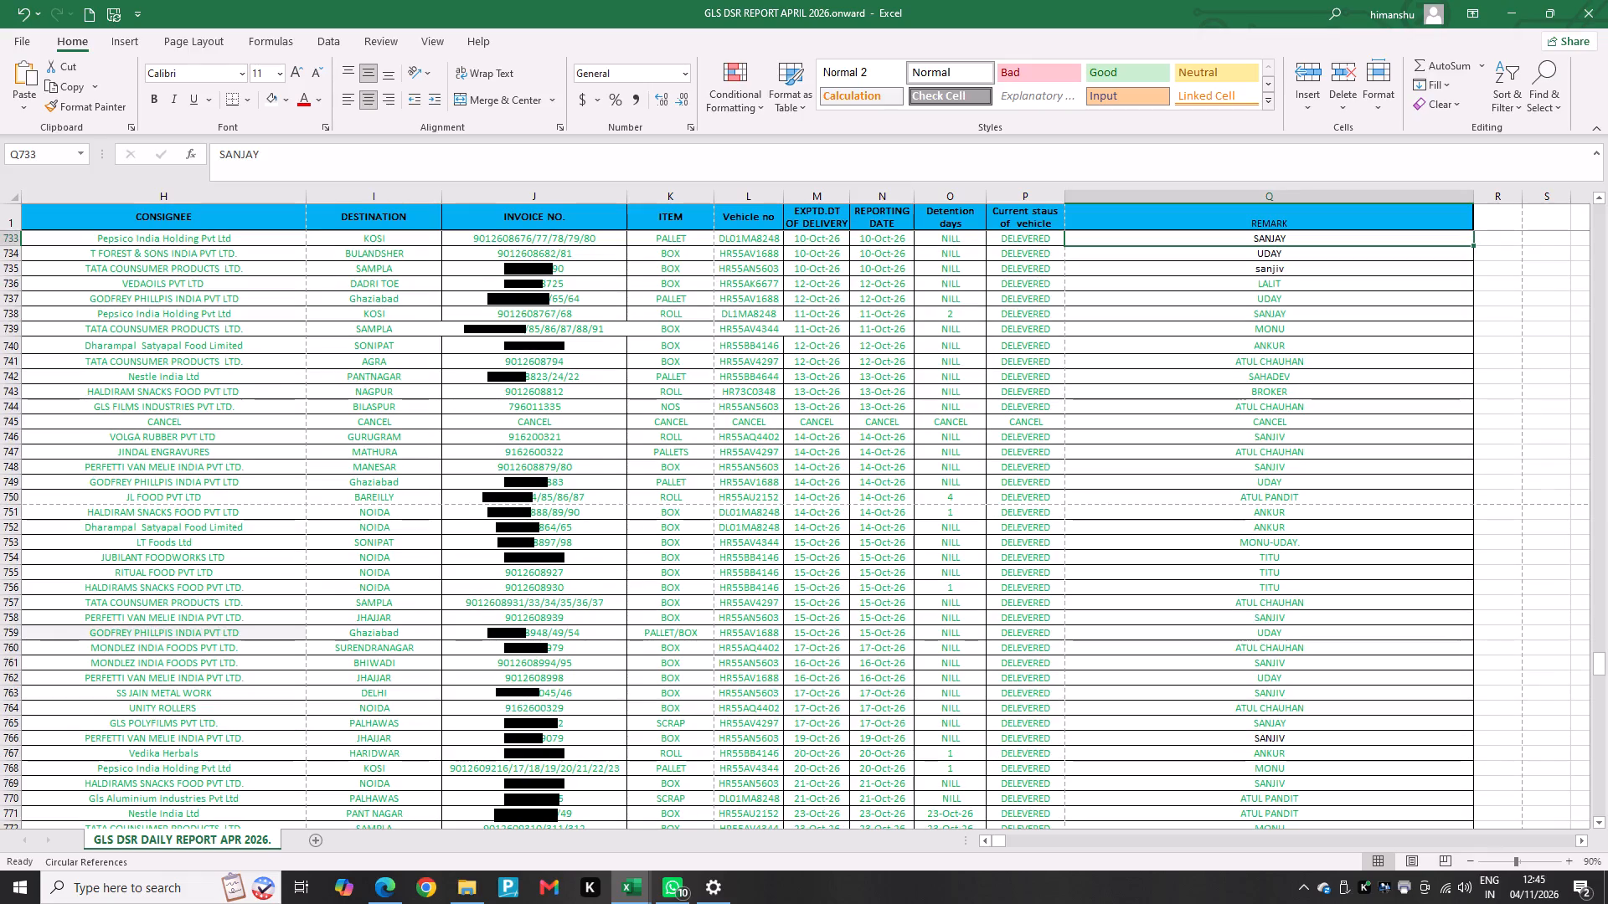
pyautogui.press('Up')
pyautogui.press('Up')
pyautogui.press('Up')
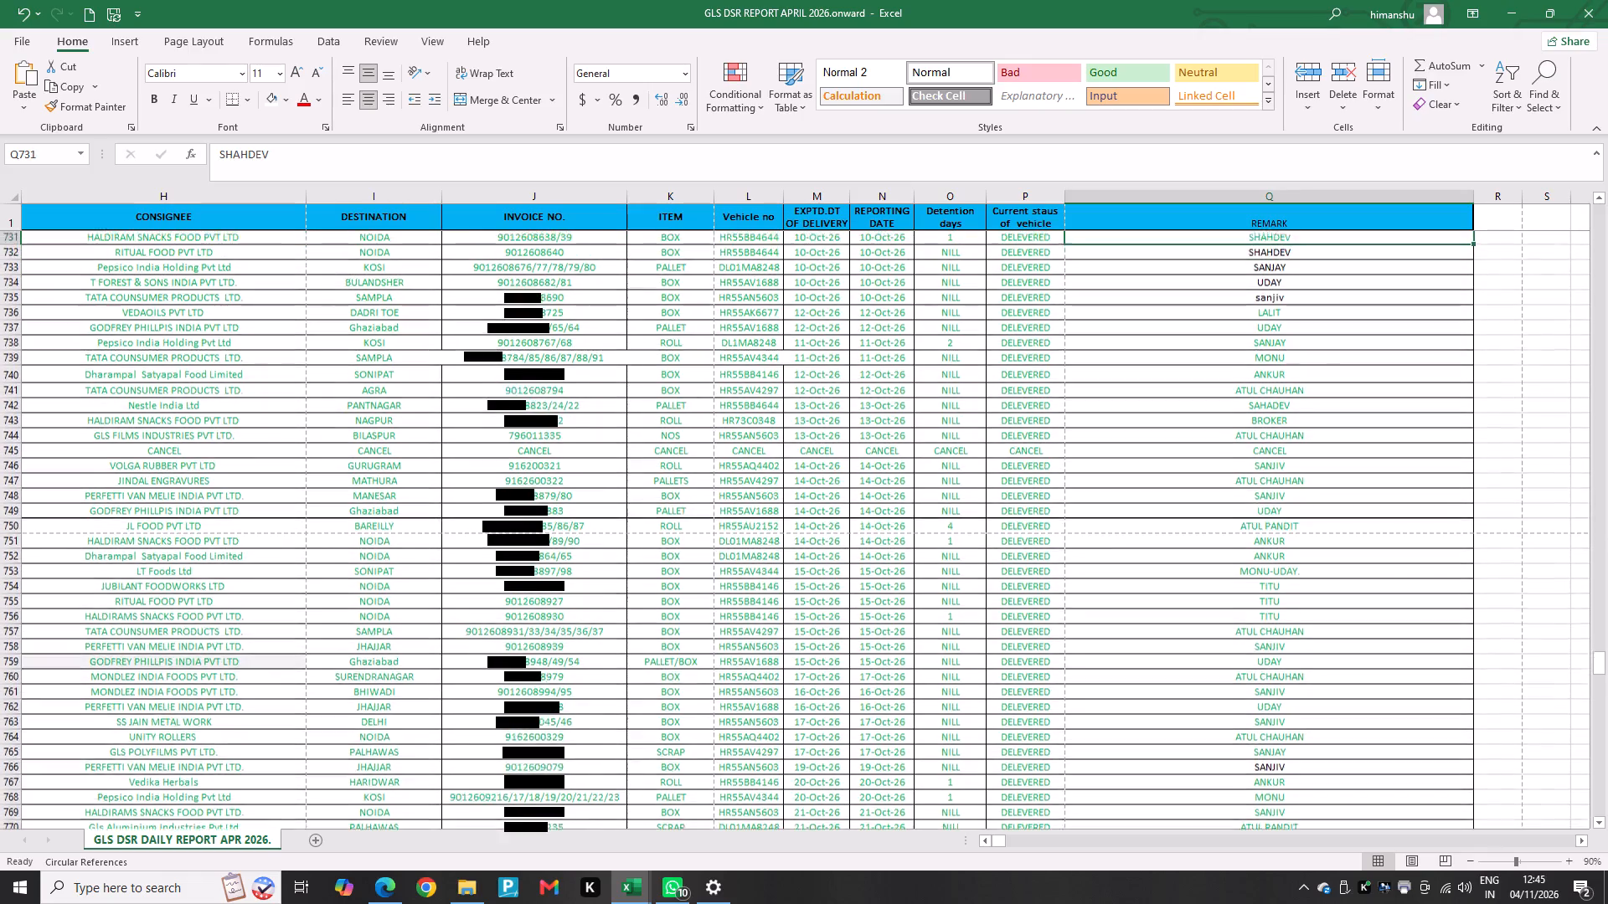
# Review TITU's 9 October Mathura delivery for Shri Girraj Supari Trading, including its delivery status.
pyautogui.press('Up')
pyautogui.press('Up')
pyautogui.press('Up')
pyautogui.press('Up')
pyautogui.press('Up')
pyautogui.press('Down')
pyautogui.press('Down')
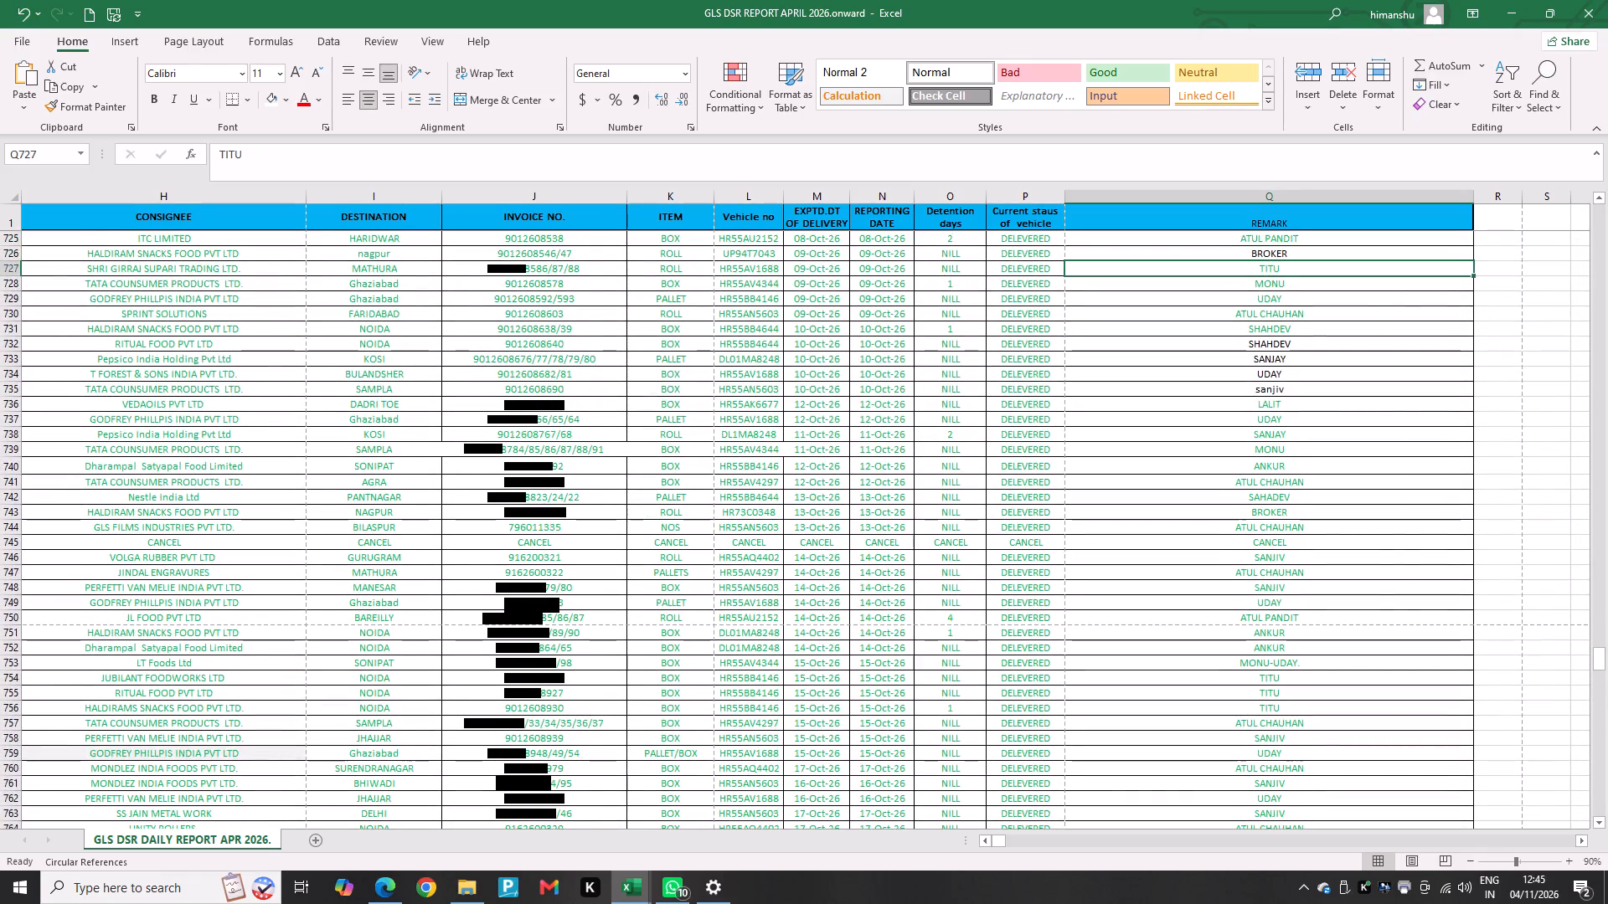
pyautogui.press('Left')
pyautogui.press('Left')
pyautogui.press('Right')
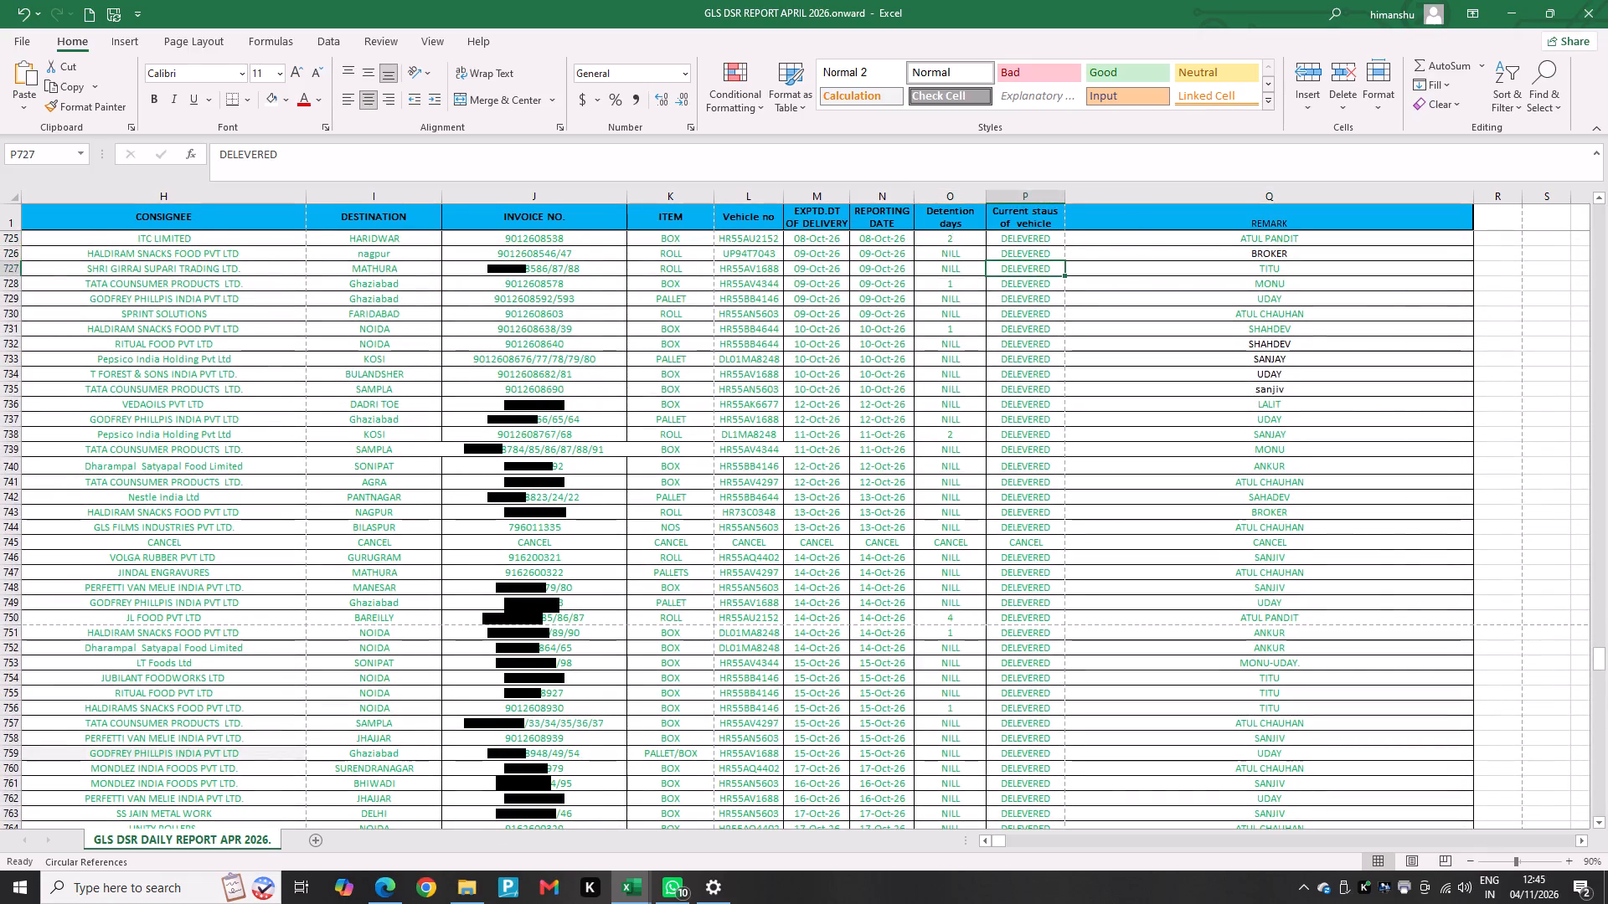
pyautogui.press('Right')
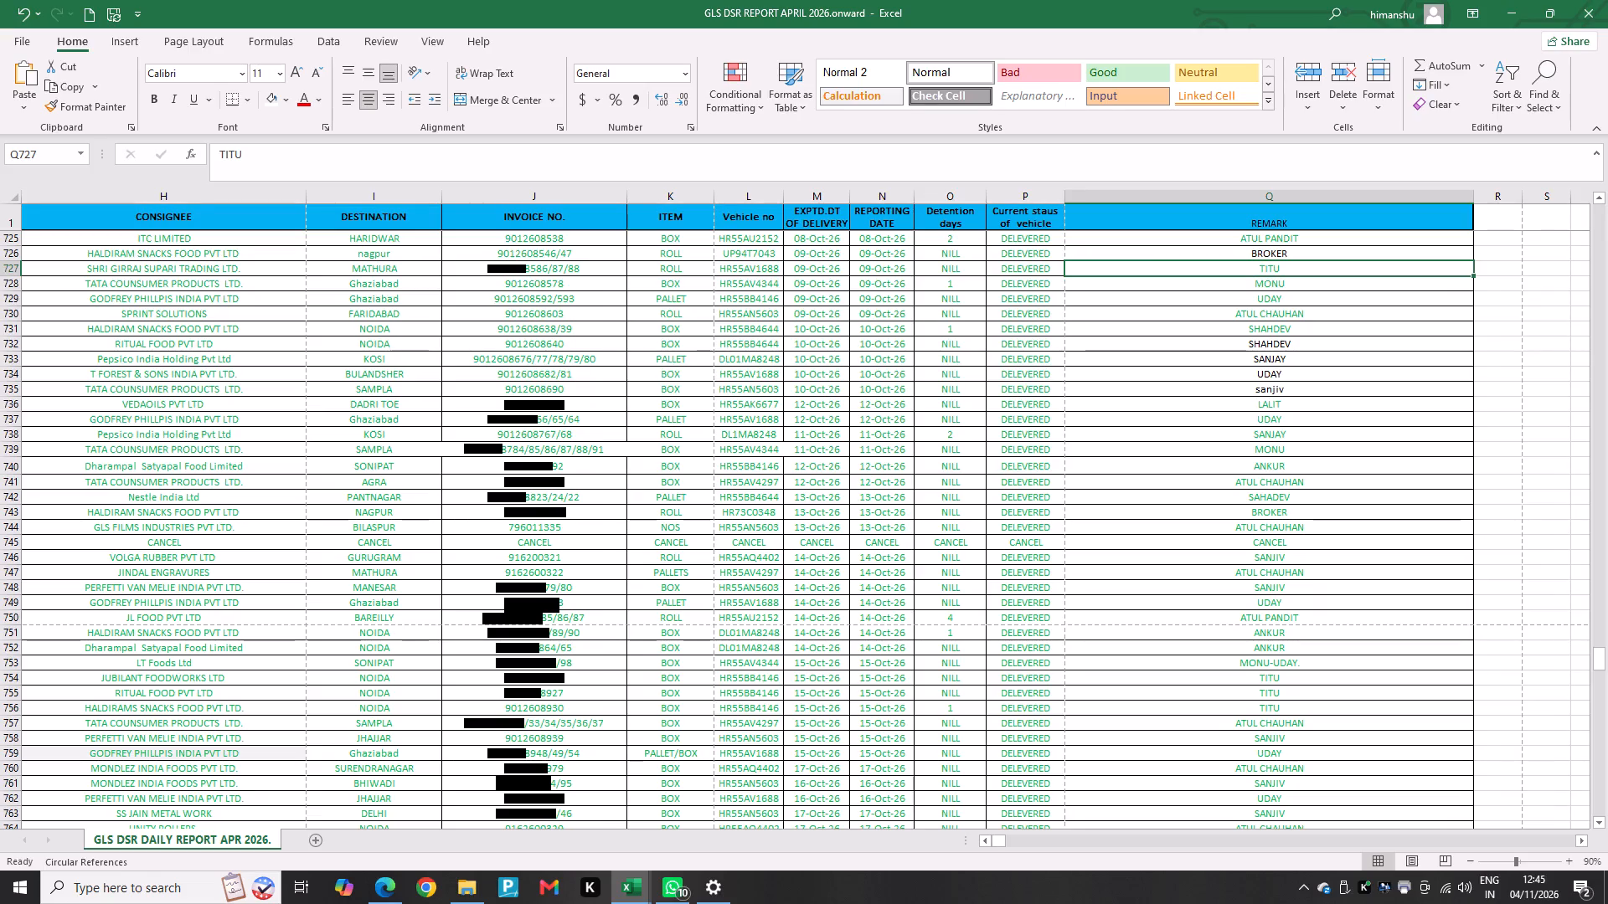
# Compare TITU's 8 October Sonipat delivery for ZEA Maize with his 9 October Mathura delivery.
pyautogui.press('Up')
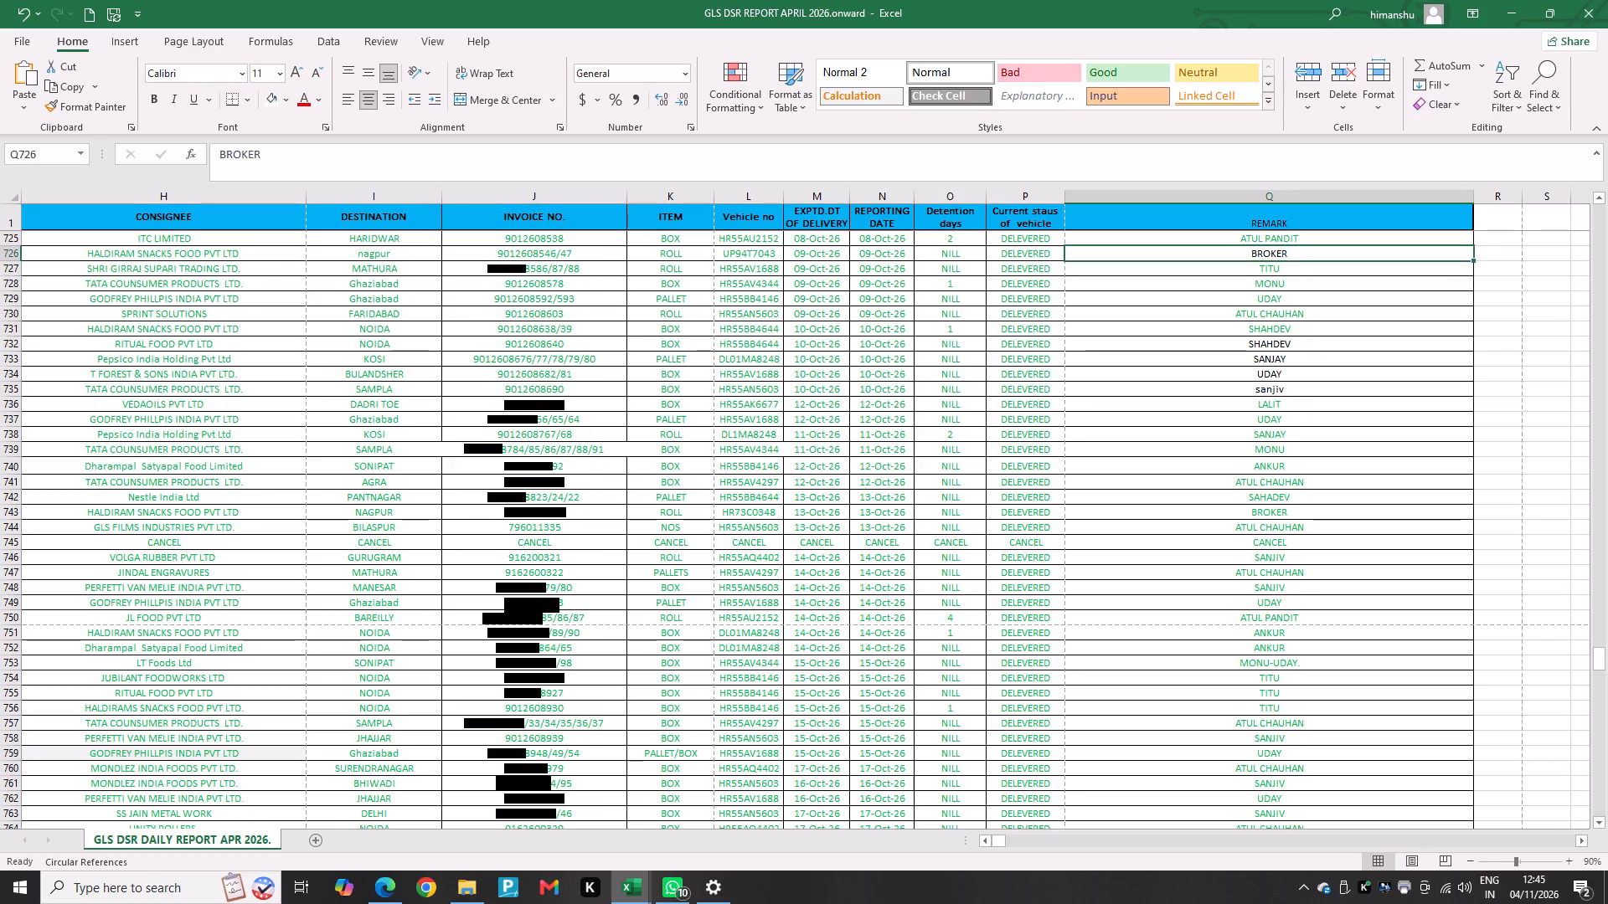
pyautogui.press('Up')
pyautogui.press('Up')
pyautogui.press('Up')
pyautogui.press('Down')
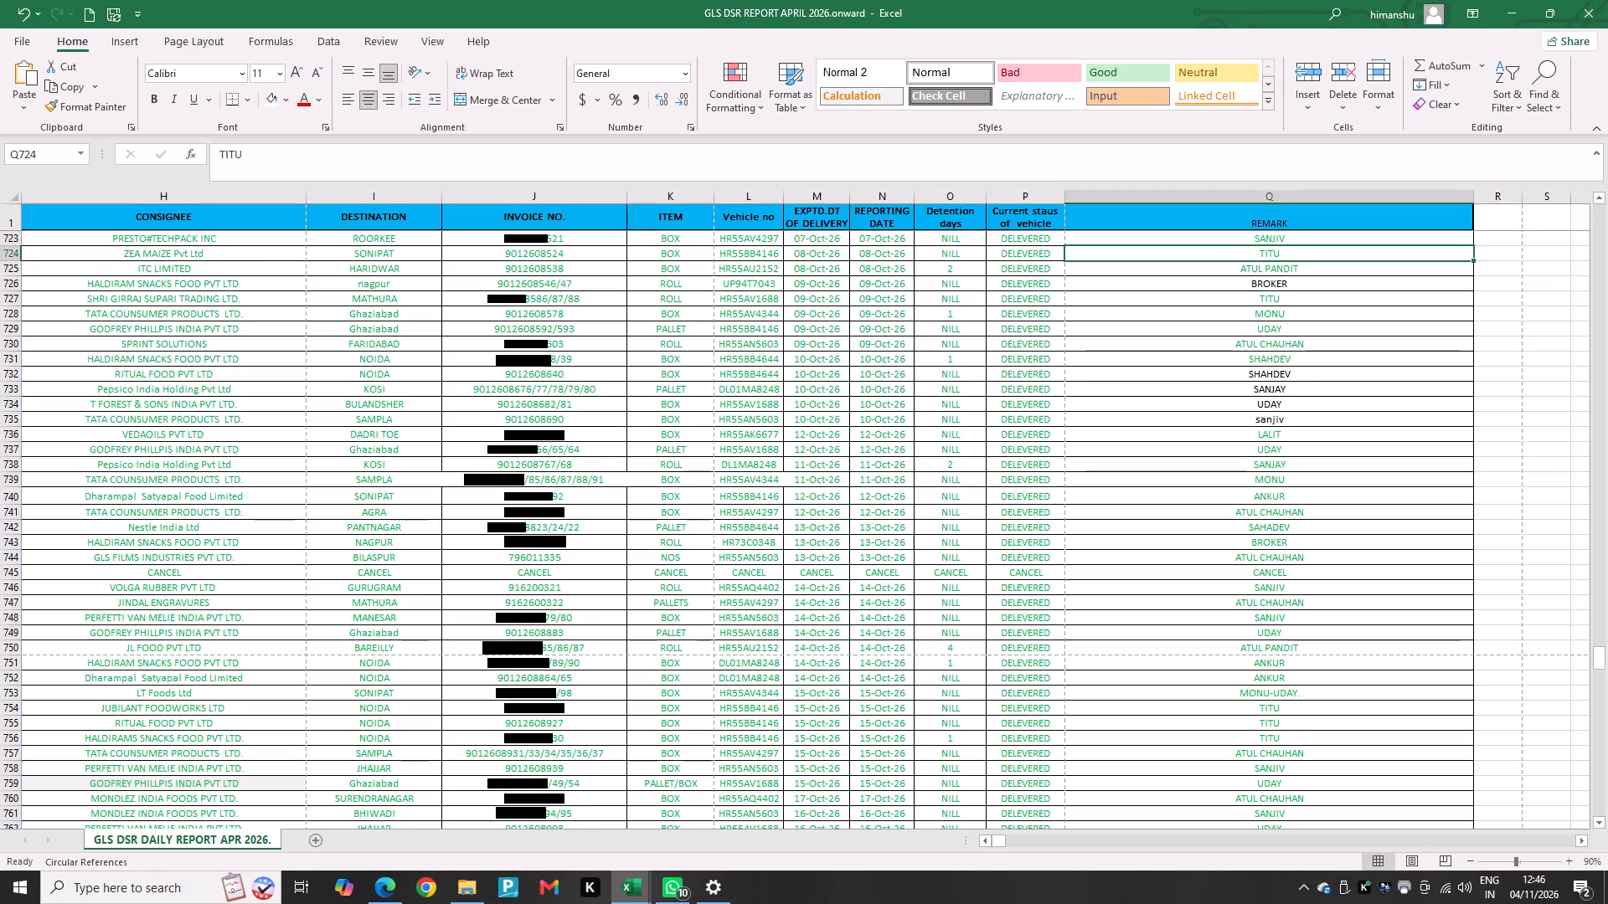
pyautogui.press('Down')
pyautogui.press('Down')
pyautogui.press('Down')
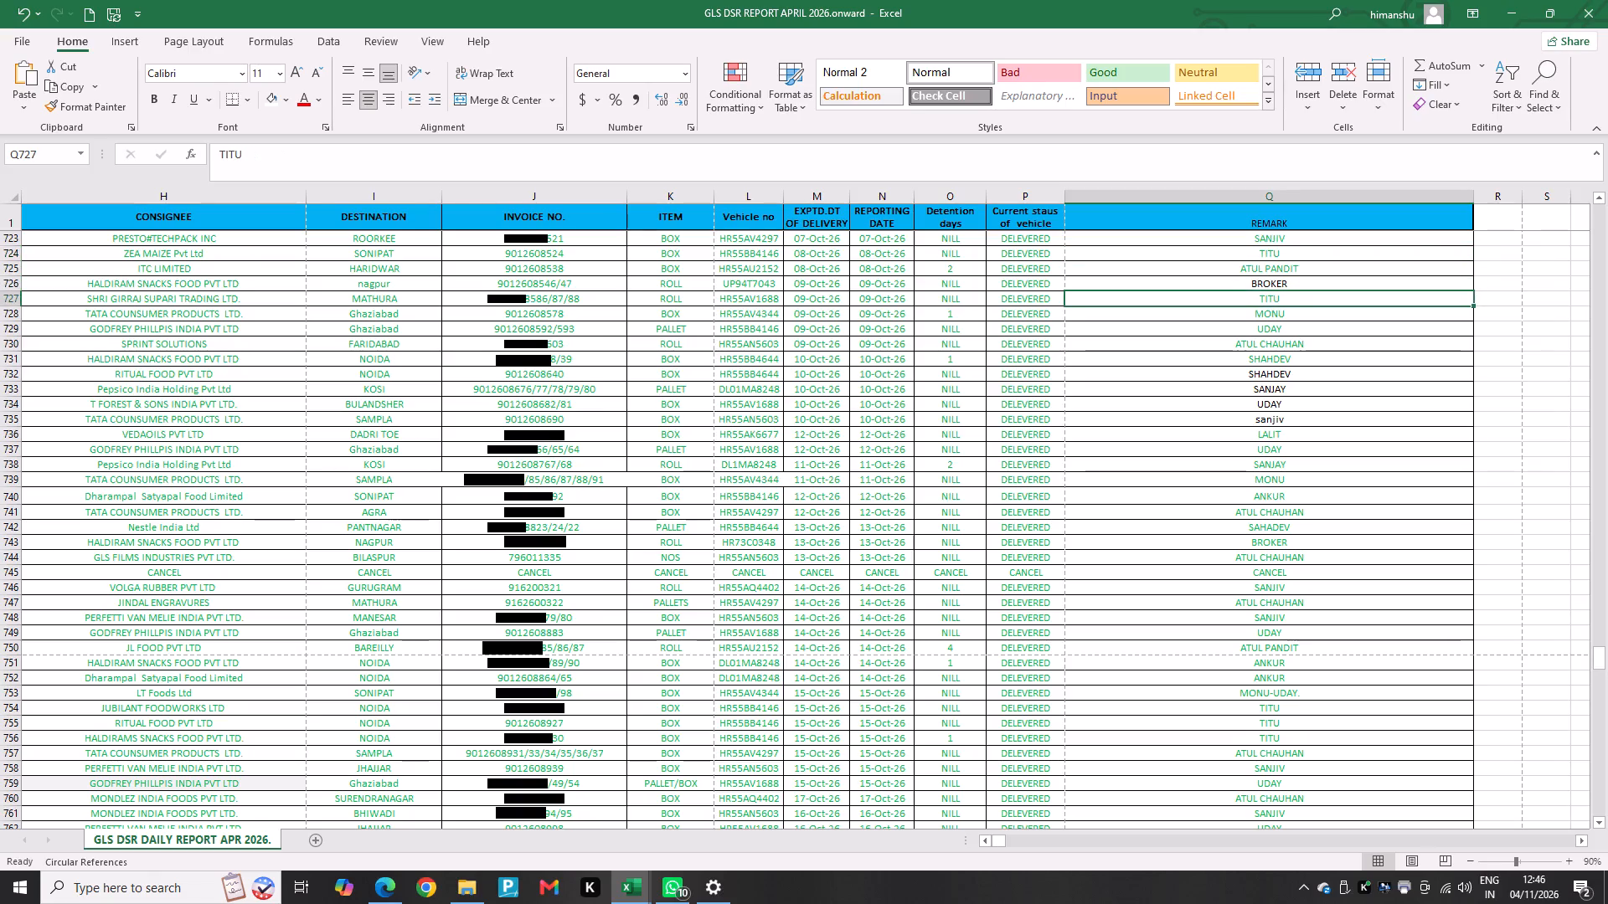
pyautogui.press('Up')
pyautogui.press('Up')
pyautogui.press('Up')
pyautogui.press('Up')
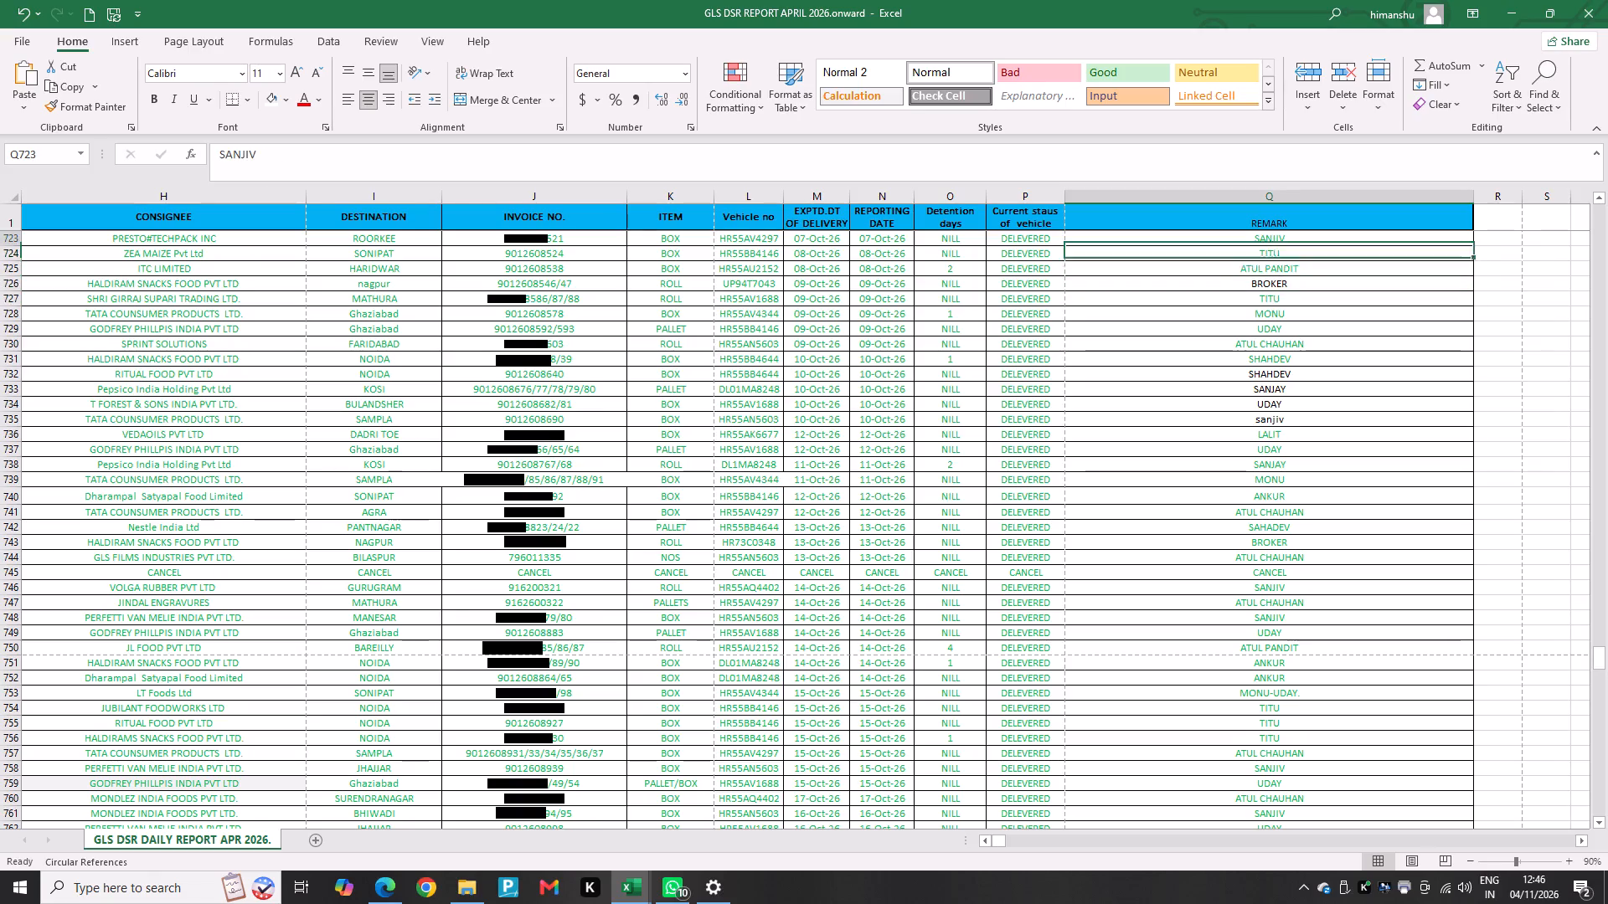
# Check the driver remarks from 7 October back to the 5 October deliveries, including TITU's Noida trips.
pyautogui.press('Up')
pyautogui.press('Up')
pyautogui.press('Up')
pyautogui.press('Up')
pyautogui.press('Up')
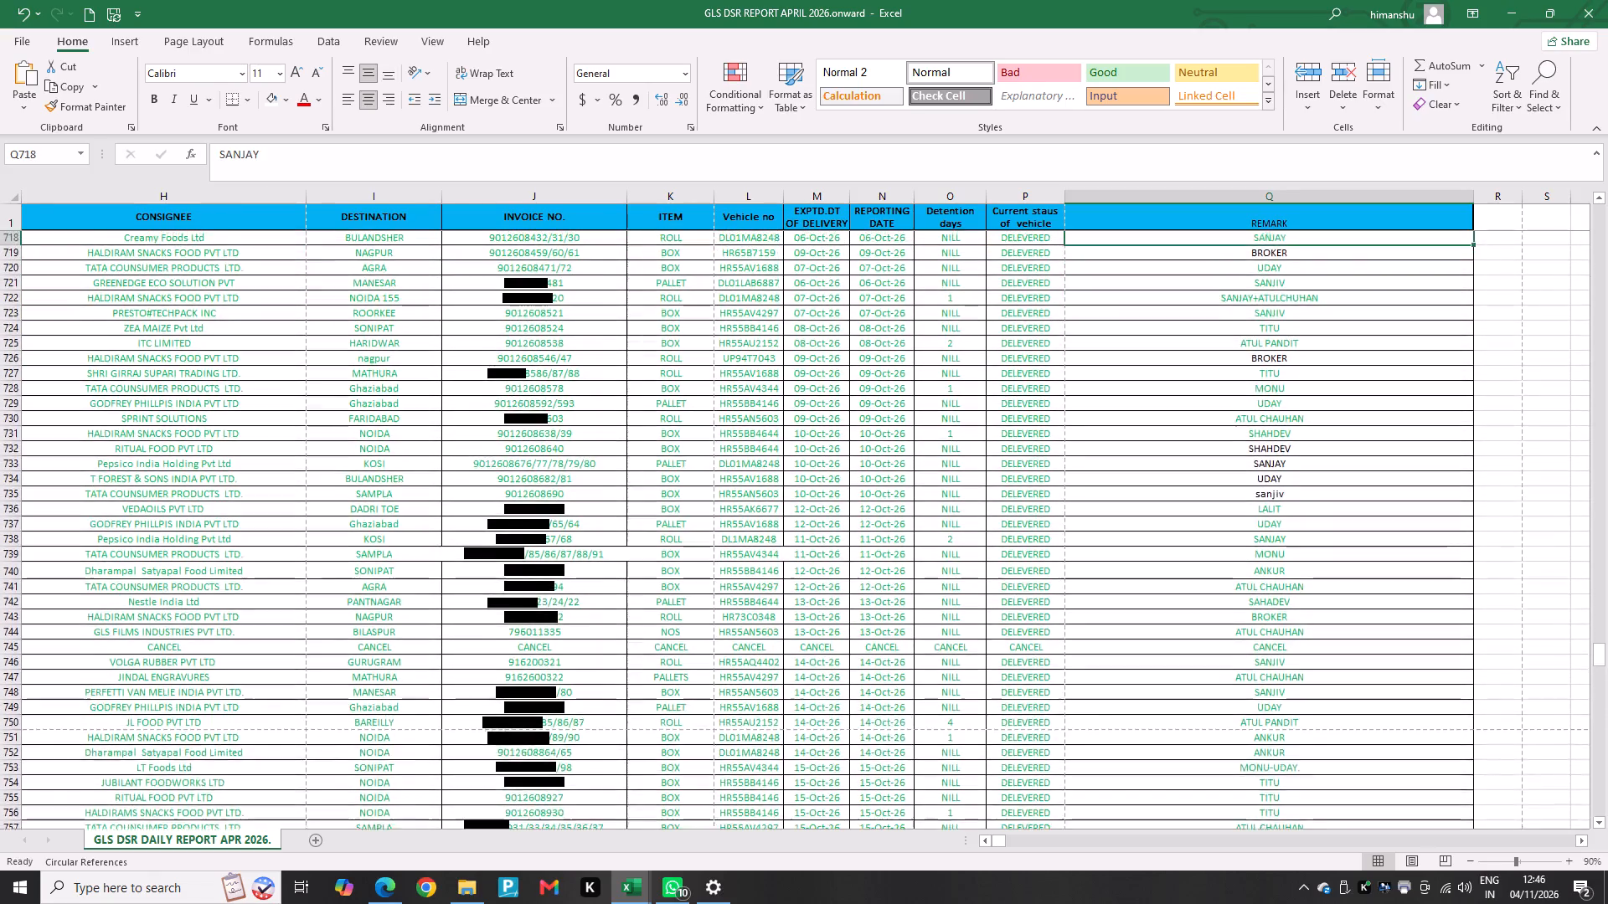
pyautogui.press('Up')
pyautogui.press('Up')
pyautogui.press('Up')
pyautogui.press('Up')
pyautogui.press('Up')
pyautogui.press('Up')
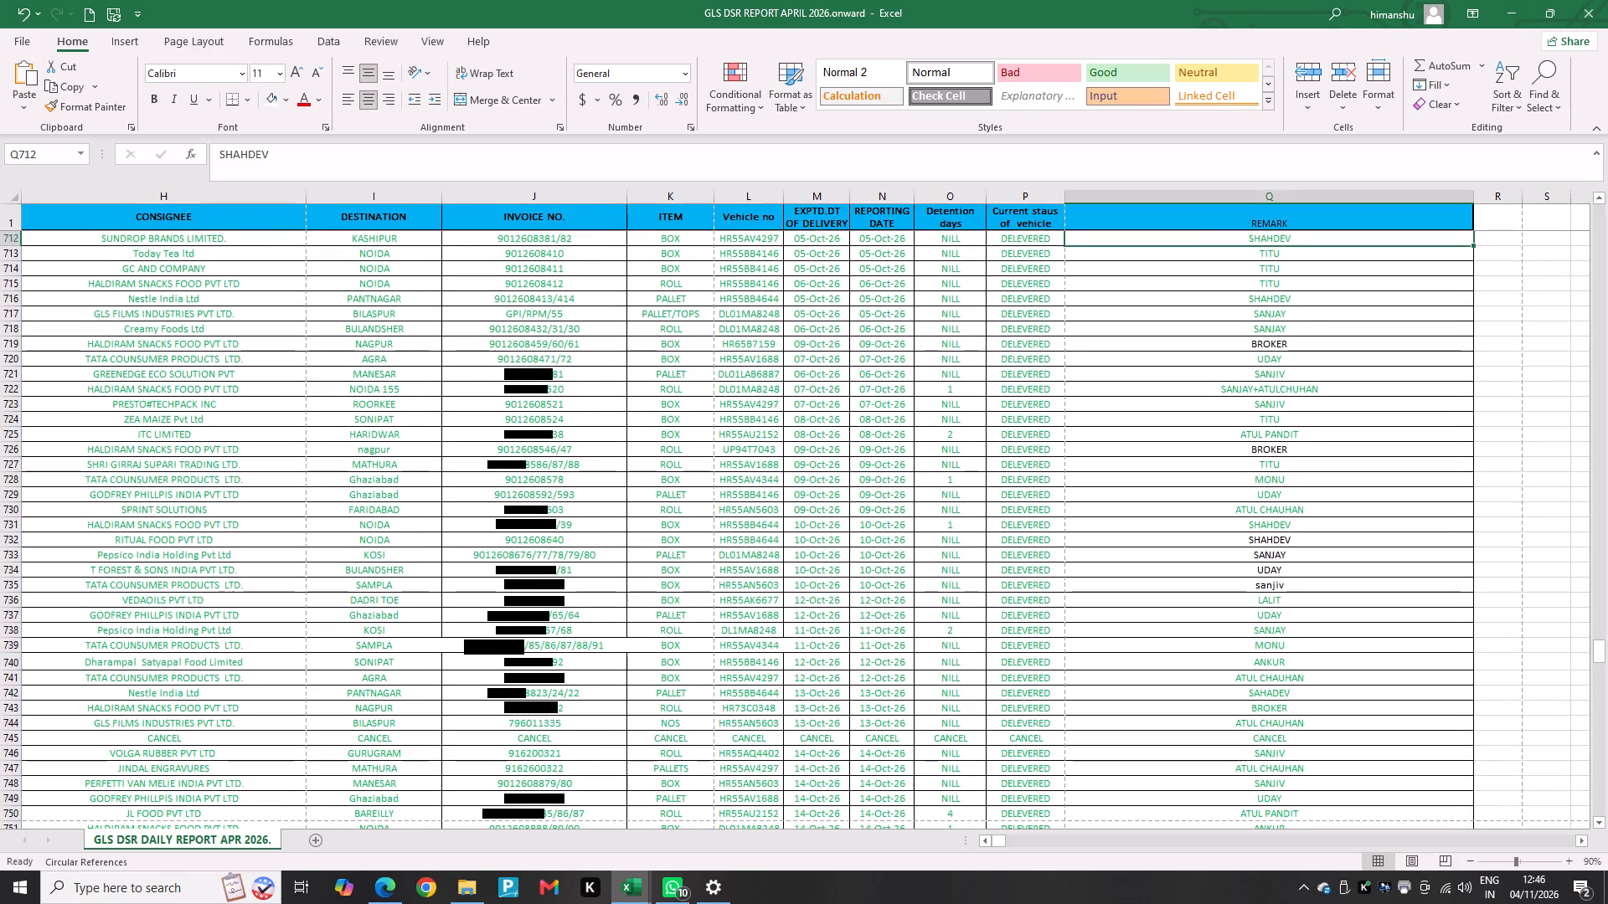
pyautogui.press('Up')
pyautogui.press('Up')
pyautogui.press('Up')
pyautogui.press('Up')
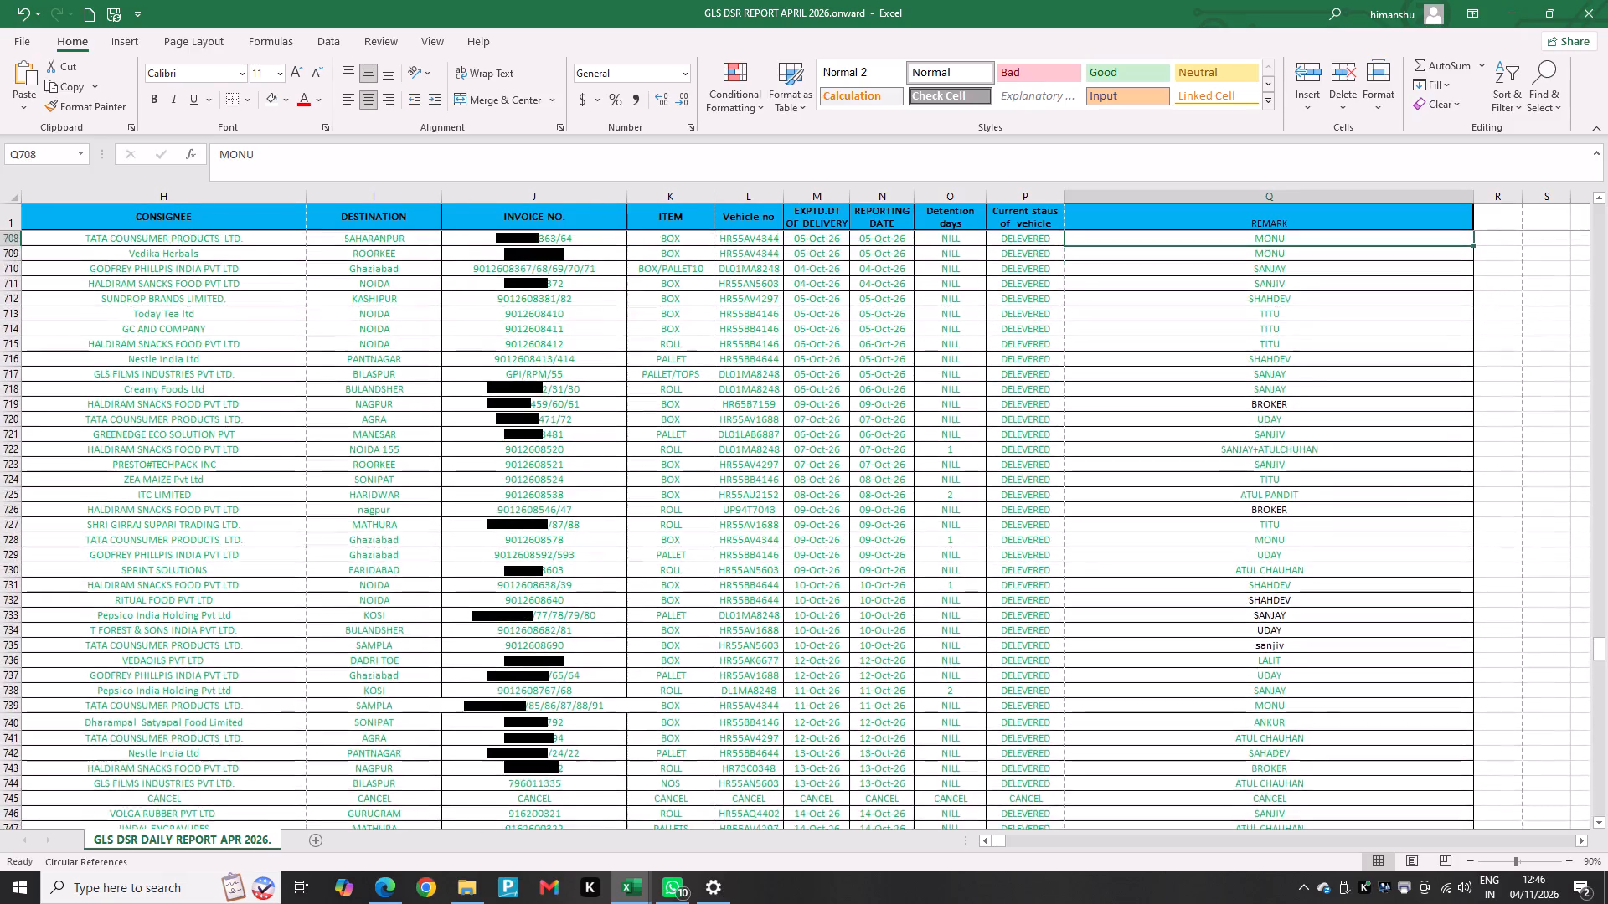
# Check the remaining driver remarks back to the start of October, including TITU's Ghaziabad delivery of 1 October.
pyautogui.press('Up')
pyautogui.press('Up')
pyautogui.press('Up')
pyautogui.press('Up')
pyautogui.press('Up')
pyautogui.press('Up')
pyautogui.press('Up')
pyautogui.press('Up')
pyautogui.press('Down')
pyautogui.press('Down')
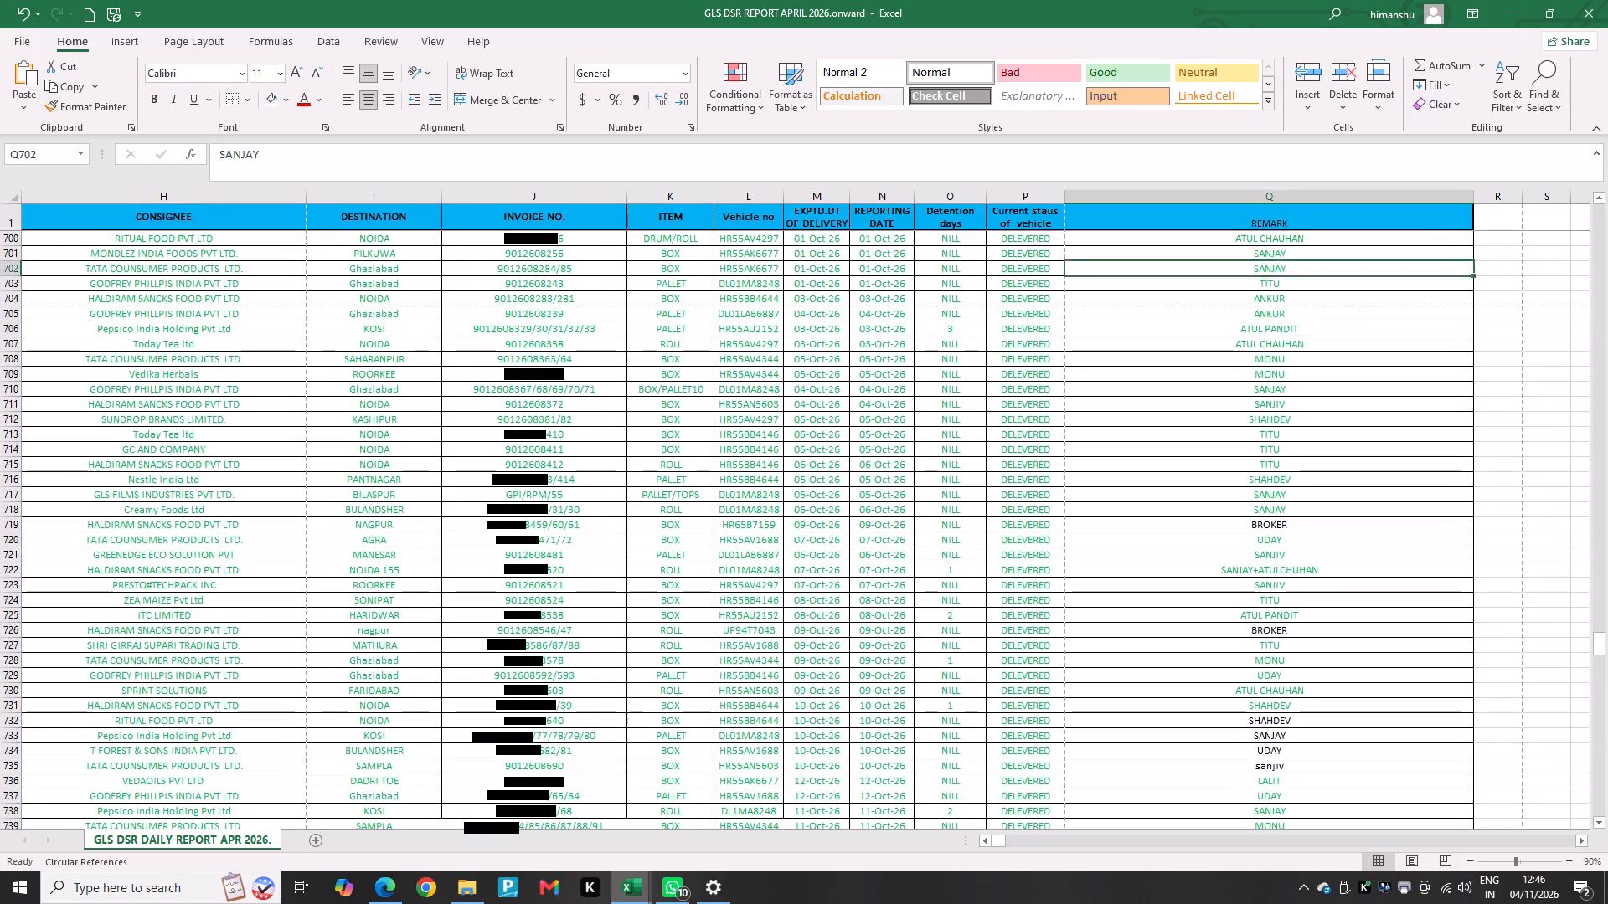
pyautogui.press('Down')
pyautogui.press('Down')
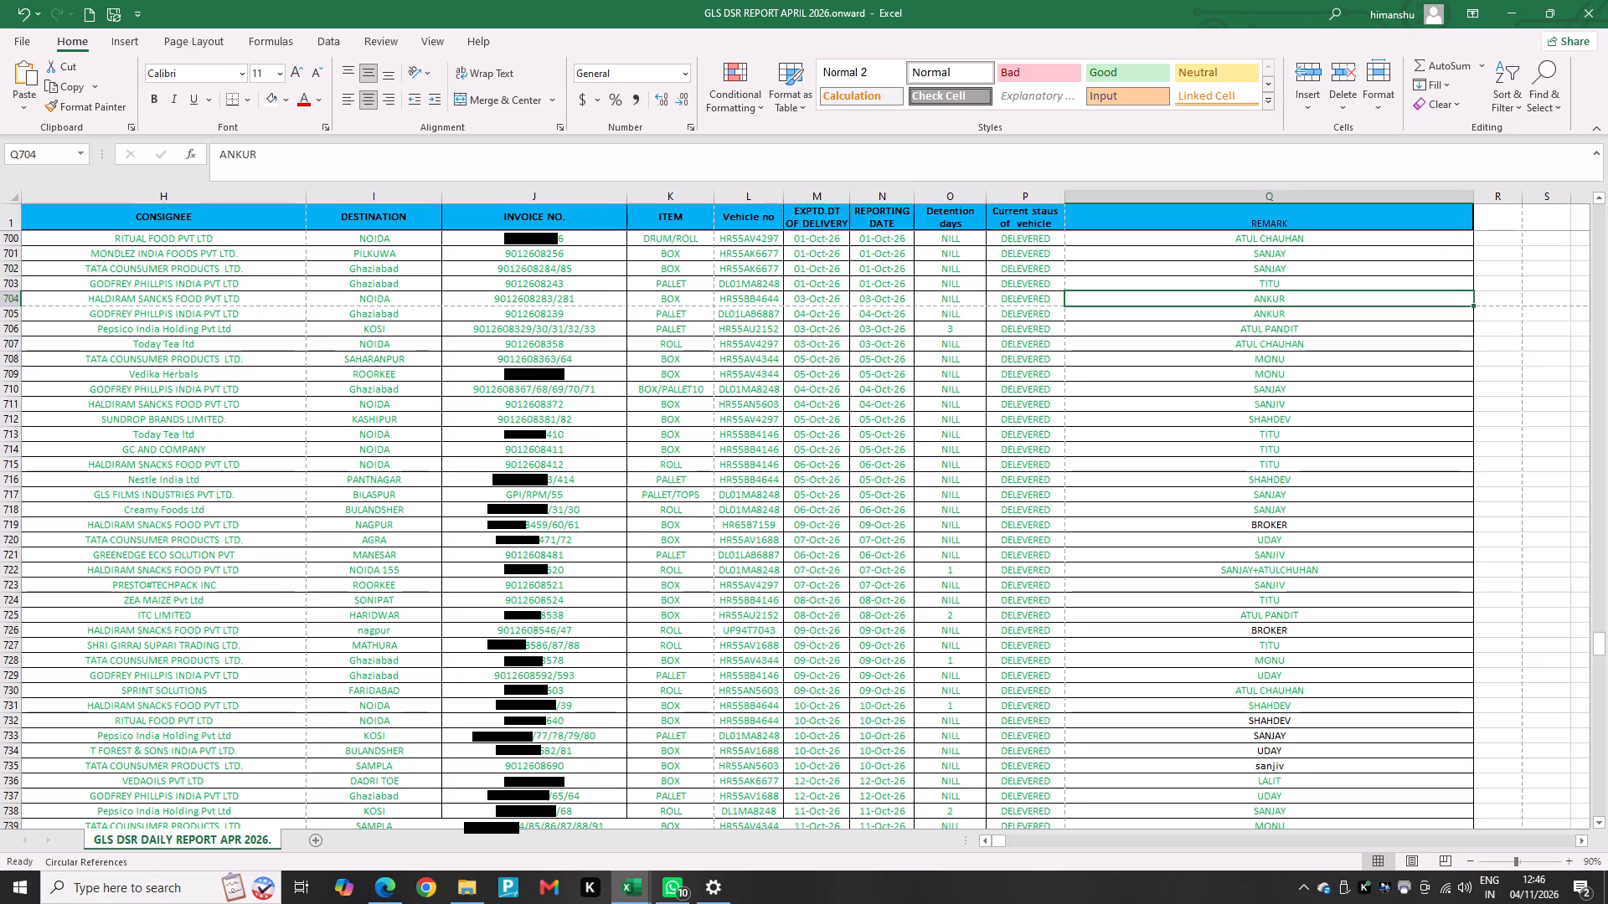
# Switch to the staff advance and salary workbook and set TITU's TRIPS count to 9.
pyautogui.hotkey('alt', 'Tab')
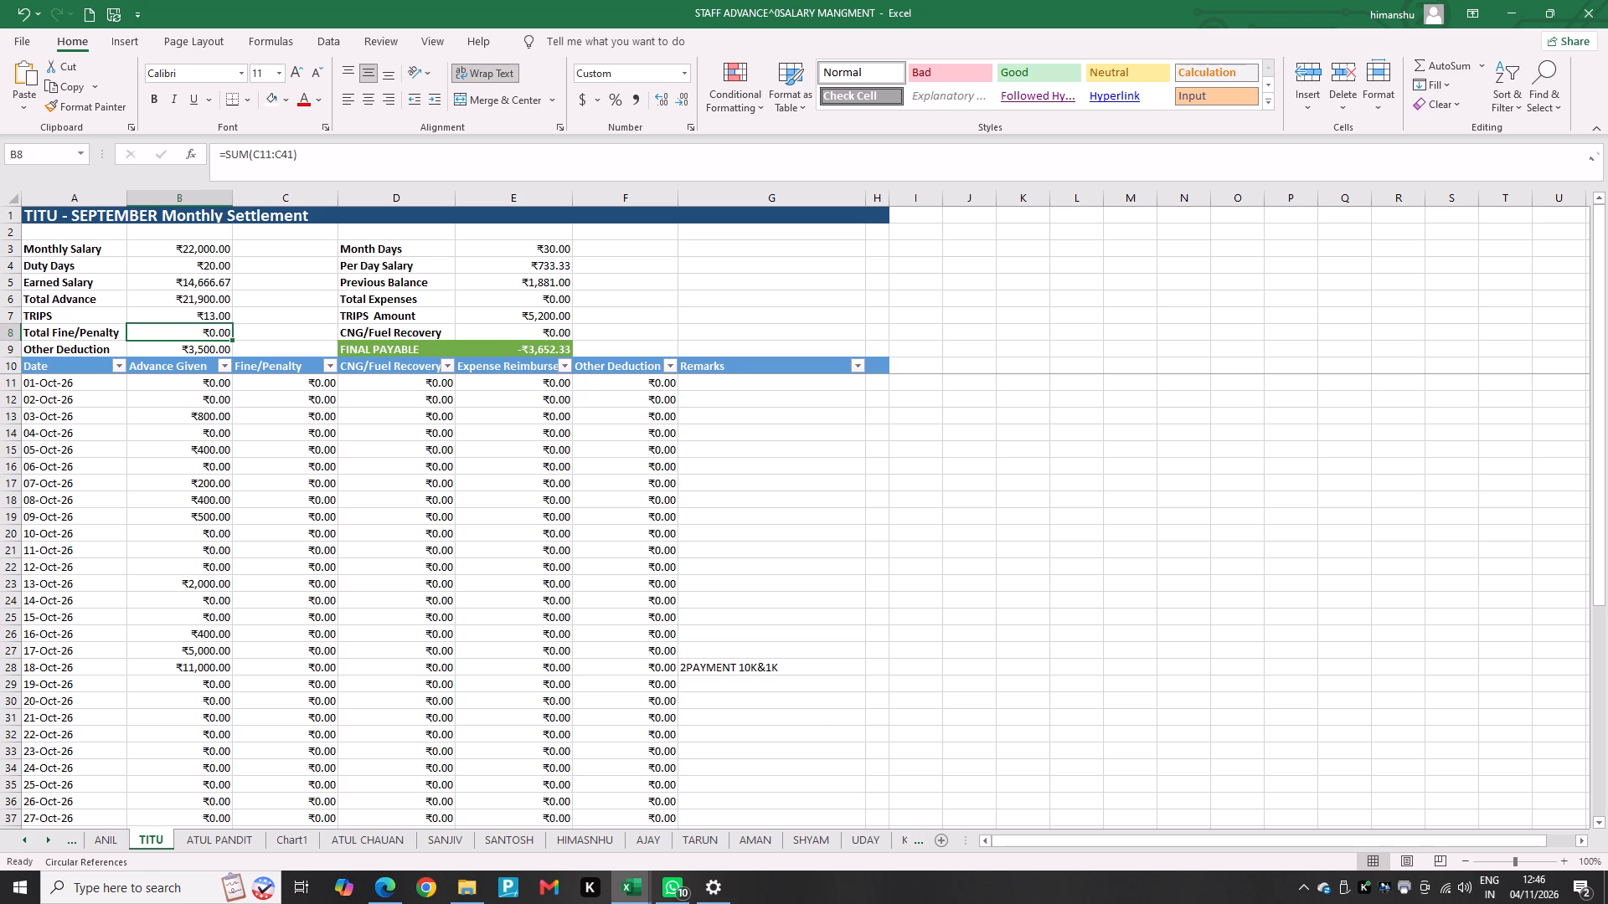
pyautogui.press('Up')
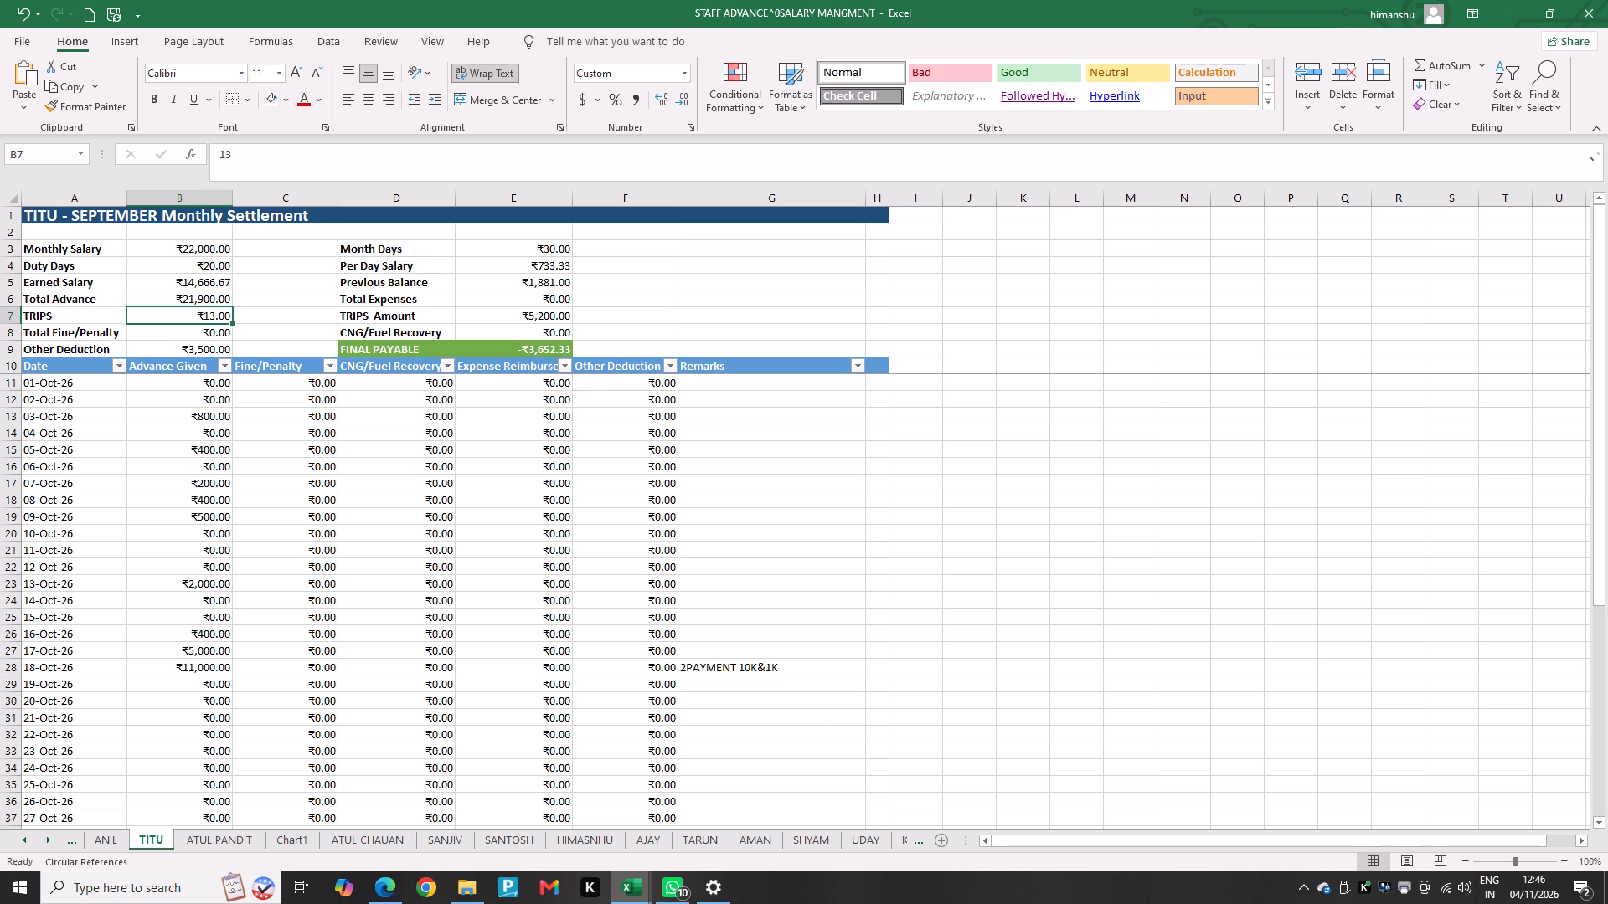
pyautogui.press('9')
pyautogui.press('Return')
pyautogui.press('Up')
# Enter an expense reimbursement of 800 for 03-Oct-26 in TITU's settlement.
pyautogui.press('Right')
pyautogui.press('Right')
pyautogui.press('Right')
pyautogui.press('Down')
pyautogui.press('Down')
pyautogui.press('Down')
pyautogui.press('Down')
pyautogui.press('Down')
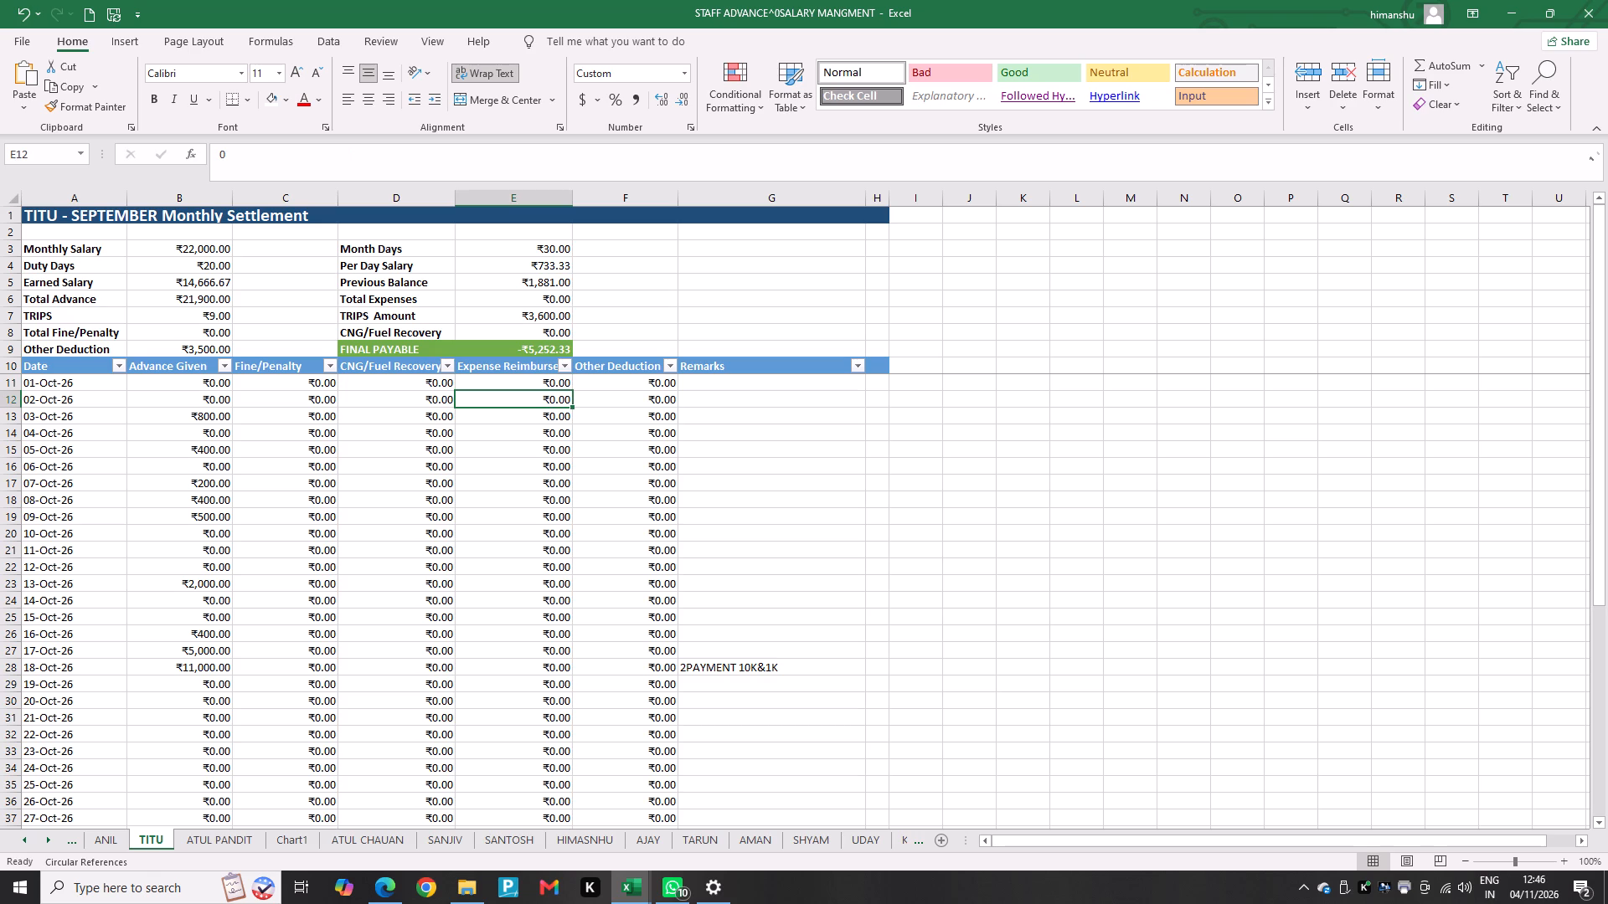
pyautogui.press('Down')
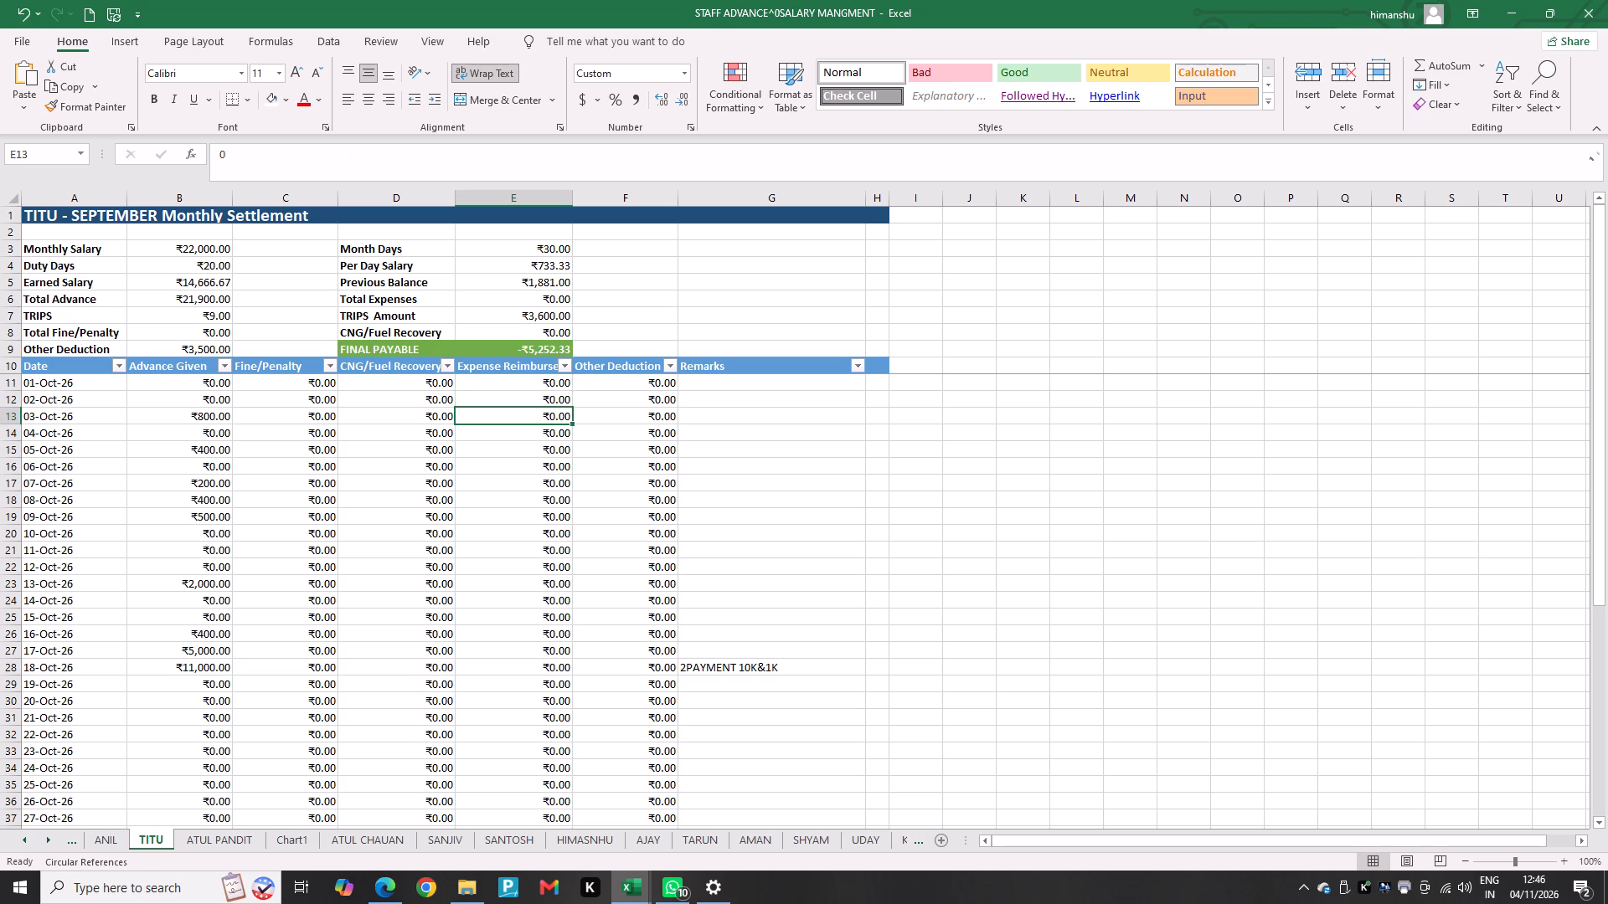
pyautogui.press('4')
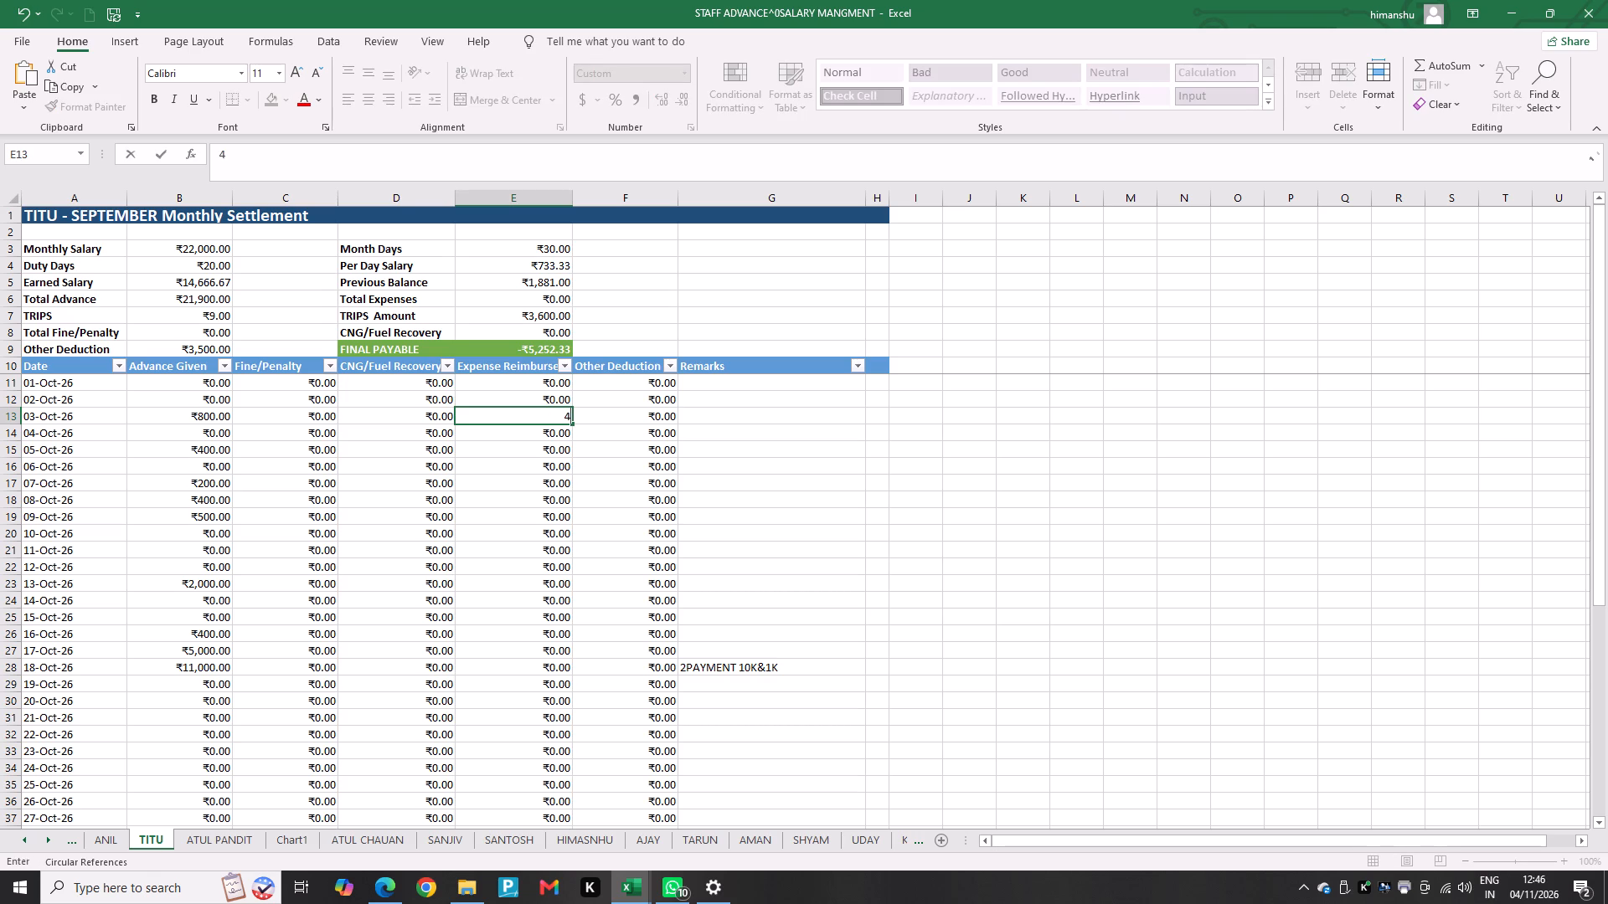
pyautogui.press('BackSpace')
pyautogui.press('8')
pyautogui.write('00')
# Add the remark 4HOLDING to the 03-Oct-26 row of TITU's settlement.
pyautogui.press('Right')
pyautogui.press('Right')
pyautogui.press('4')
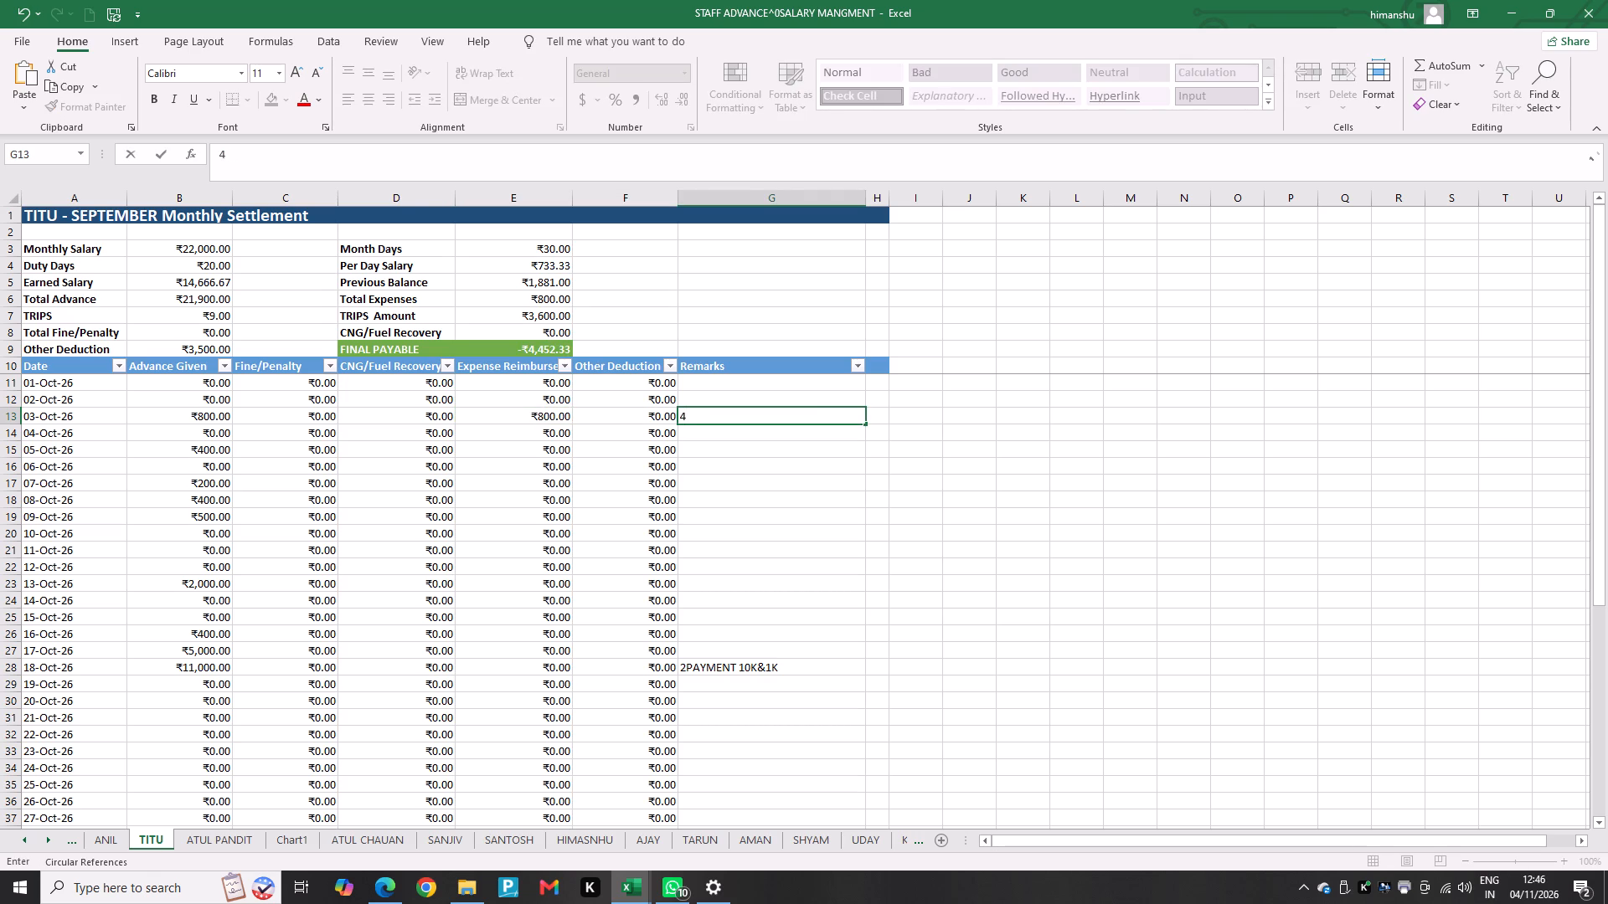
pyautogui.write('HOLDI')
pyautogui.write('NG')
pyautogui.press('Return')
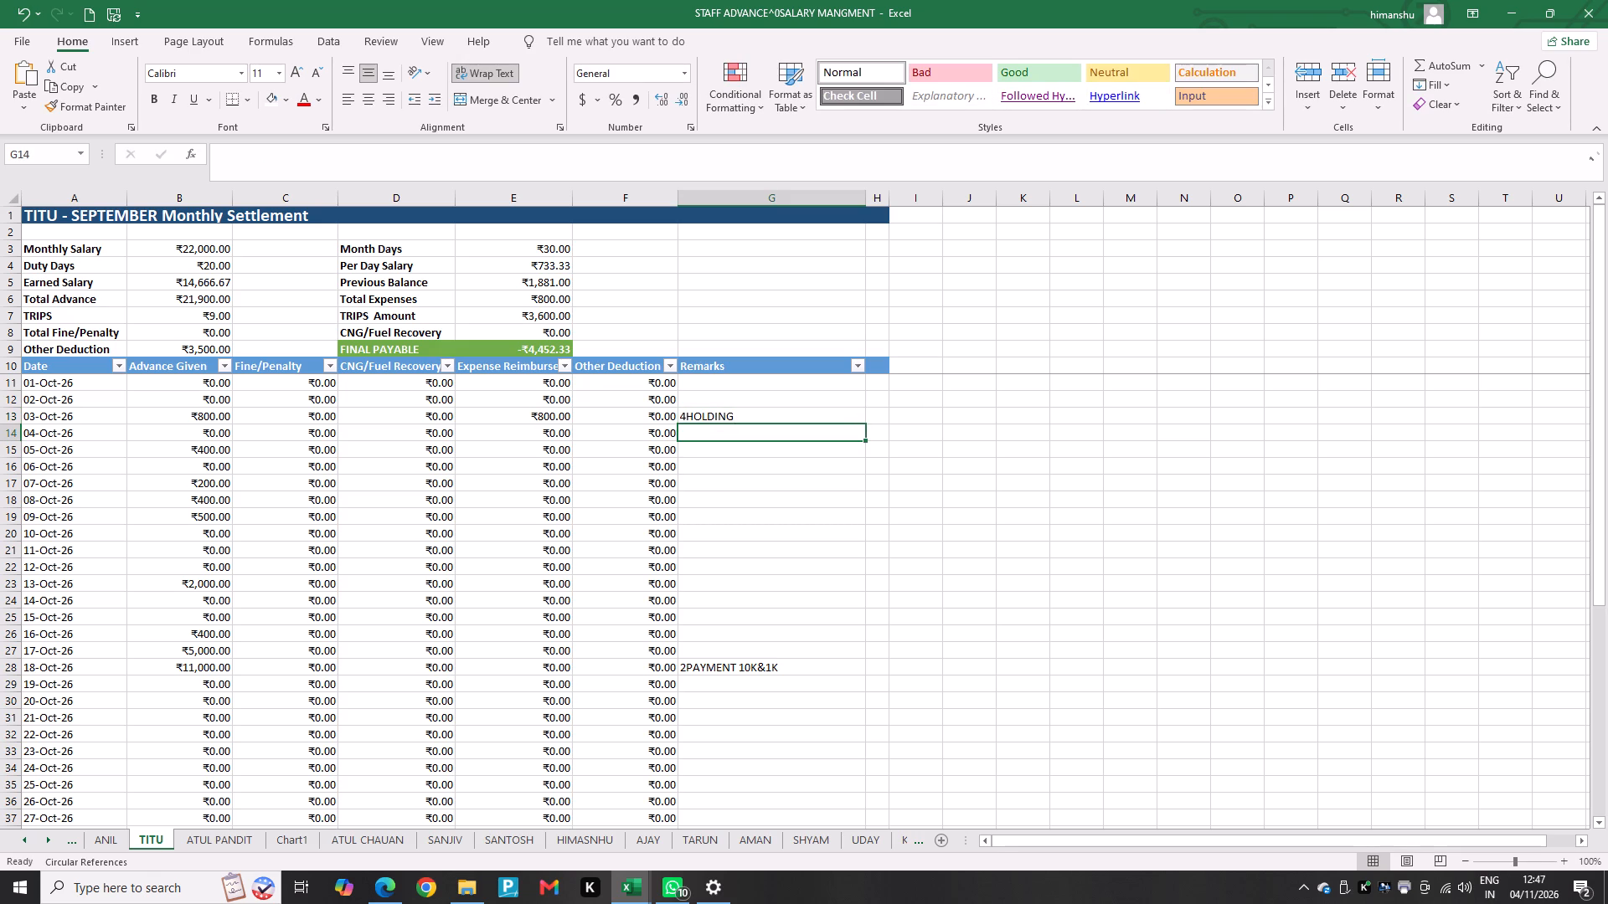
# Check the trip count, the TRIPS Amount formula and the duty days in TITU's settlement summary.
pyautogui.click(215, 315)
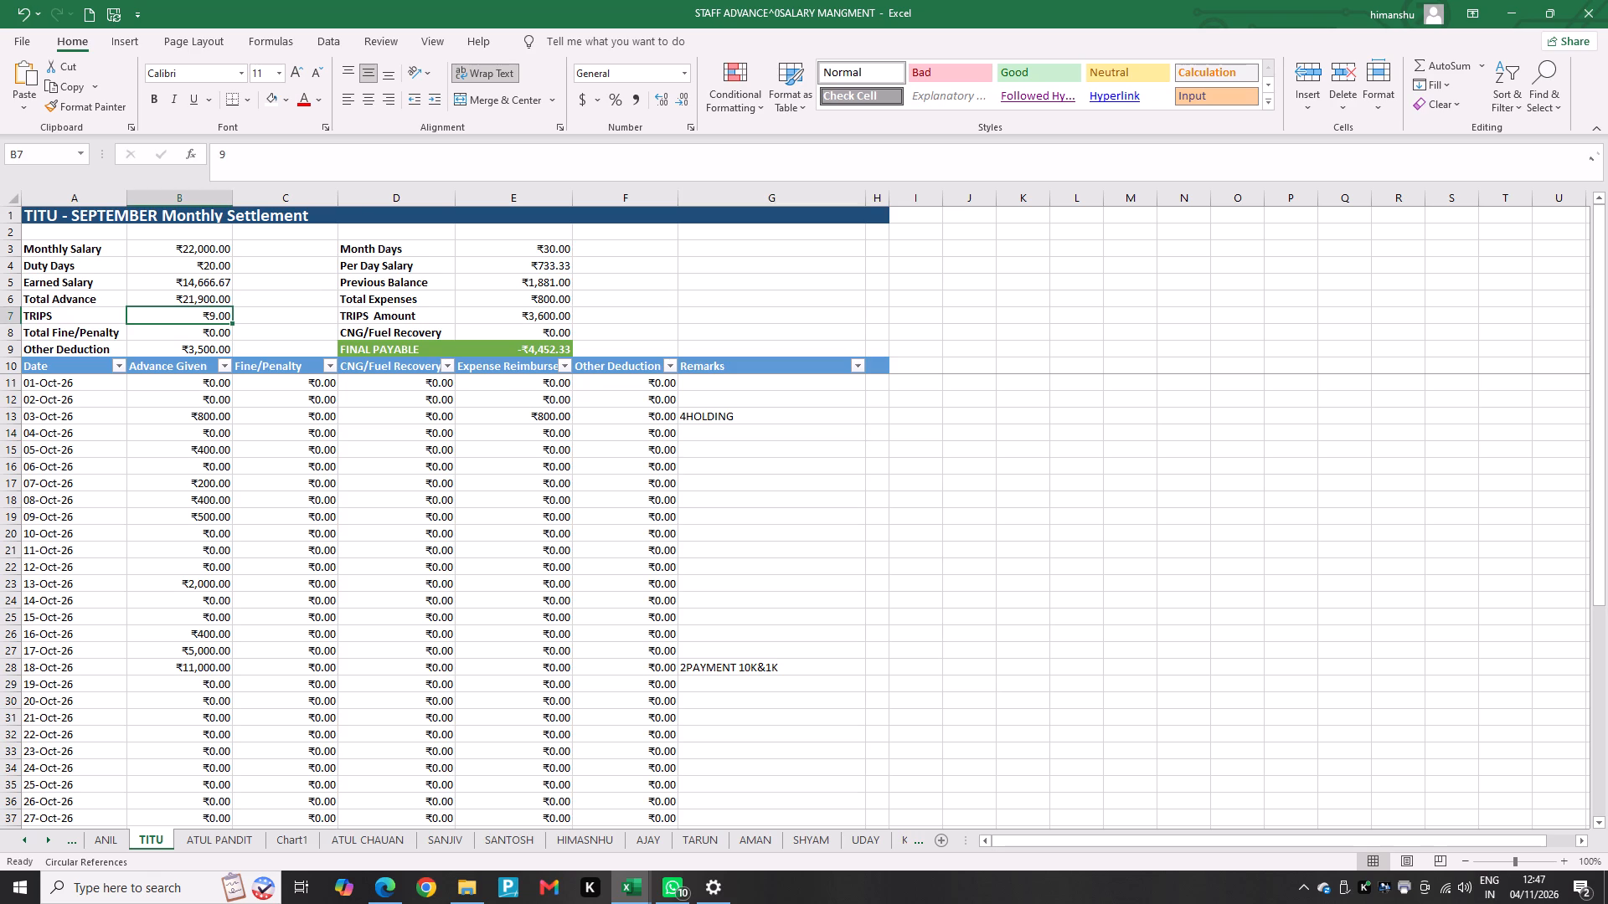
pyautogui.click(520, 313)
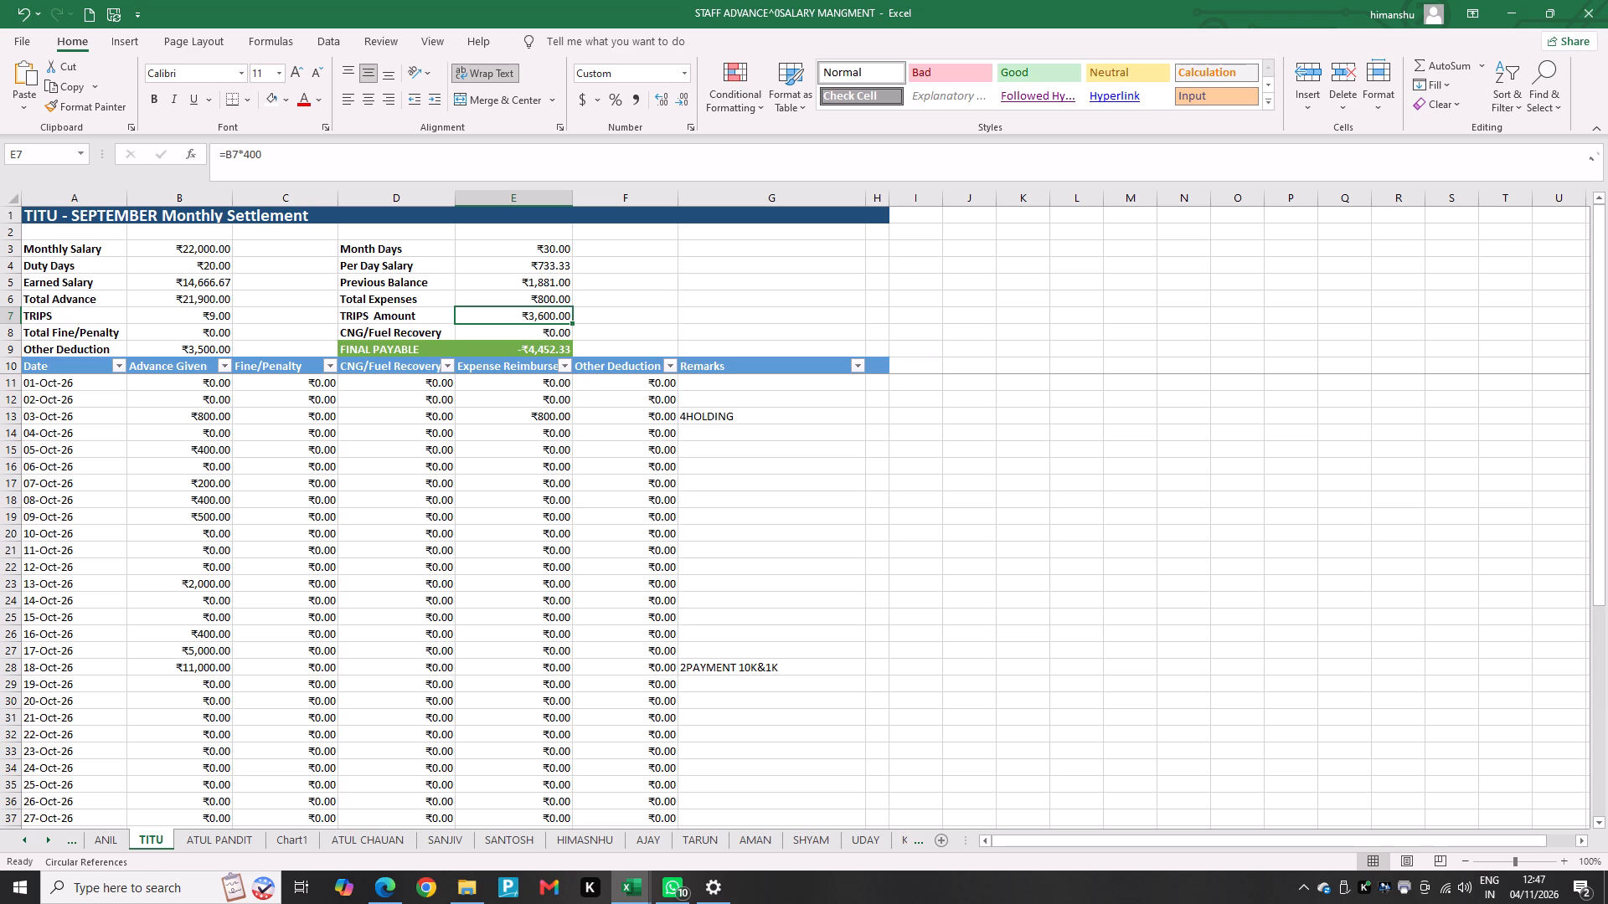
pyautogui.click(211, 264)
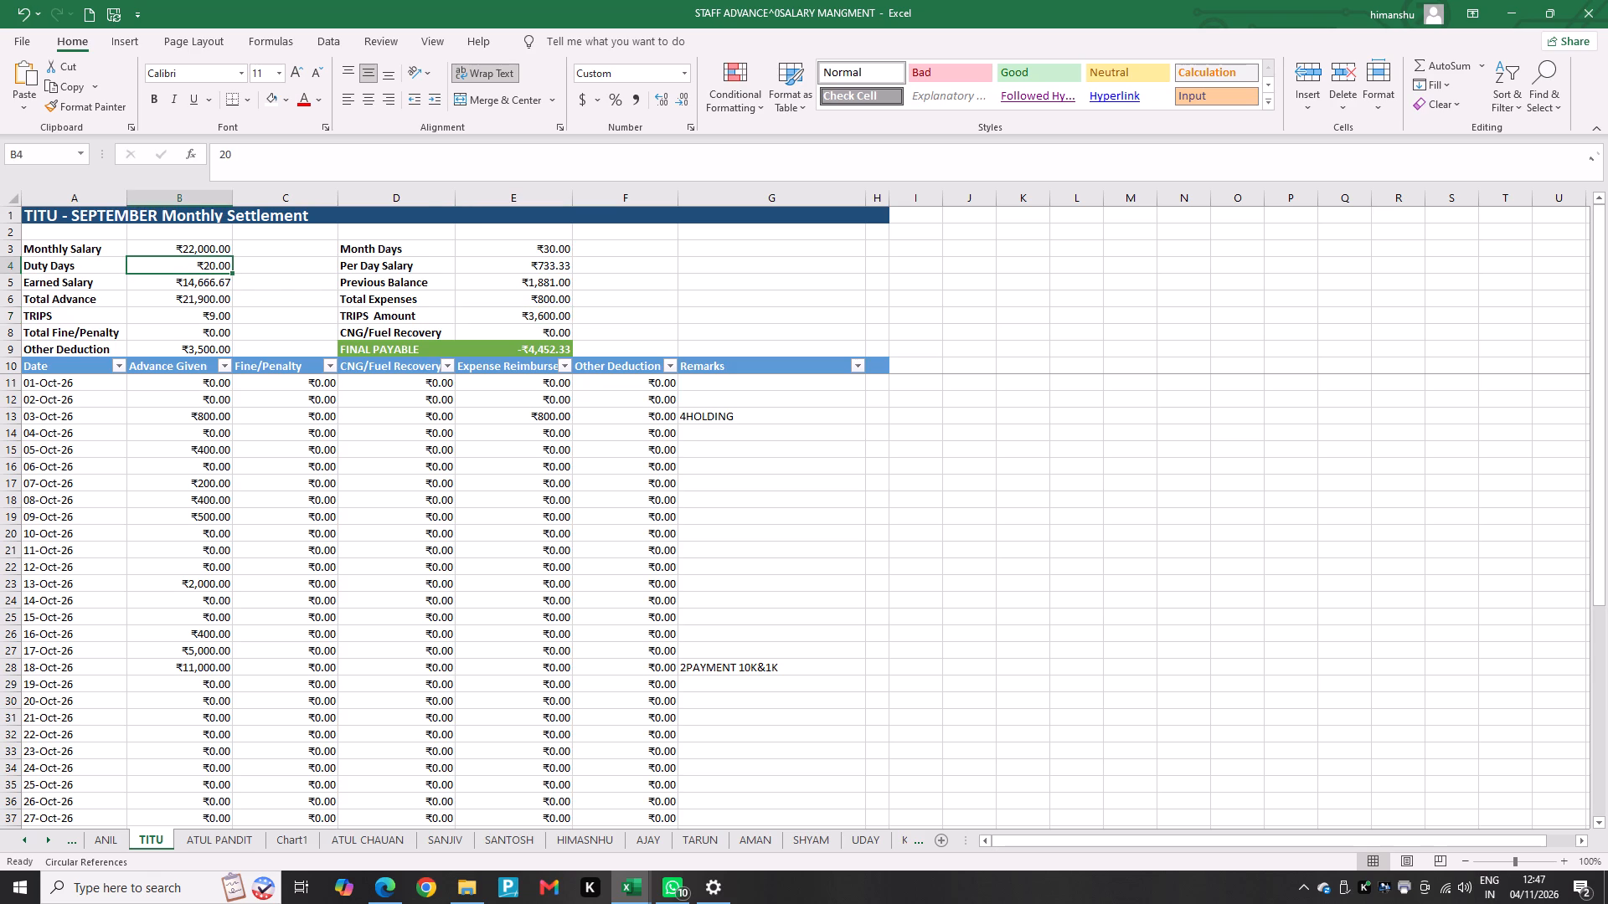
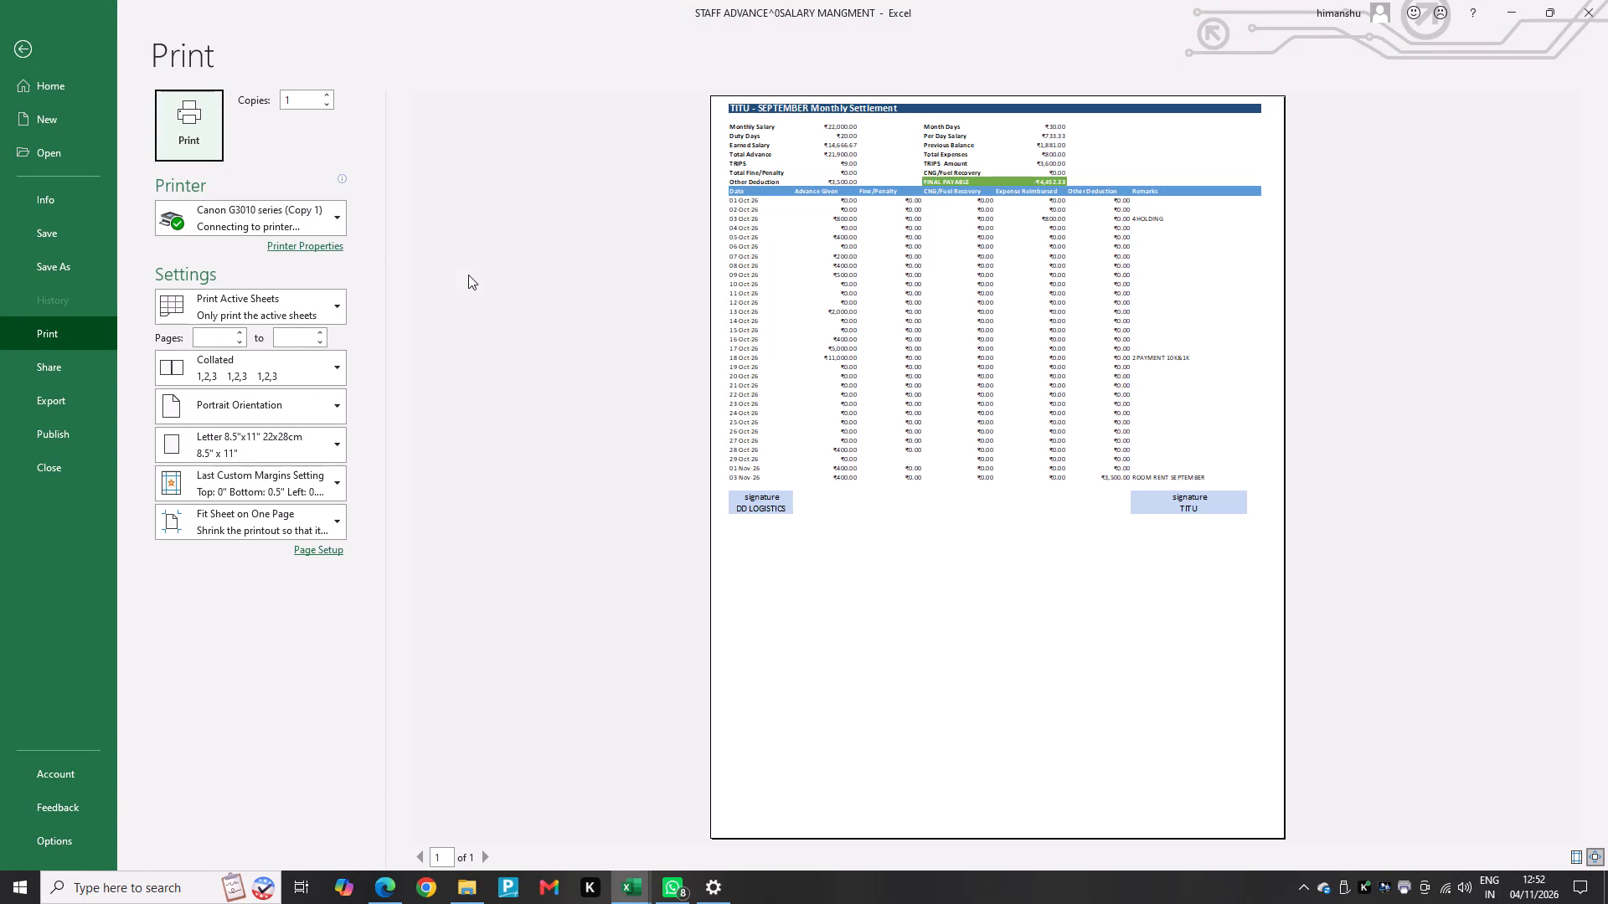
# Print one copy of TITU's monthly settlement sheet, fitted on one portrait Letter page, on the Canon G3010 series (Copy 1).
pyautogui.click(208, 145)
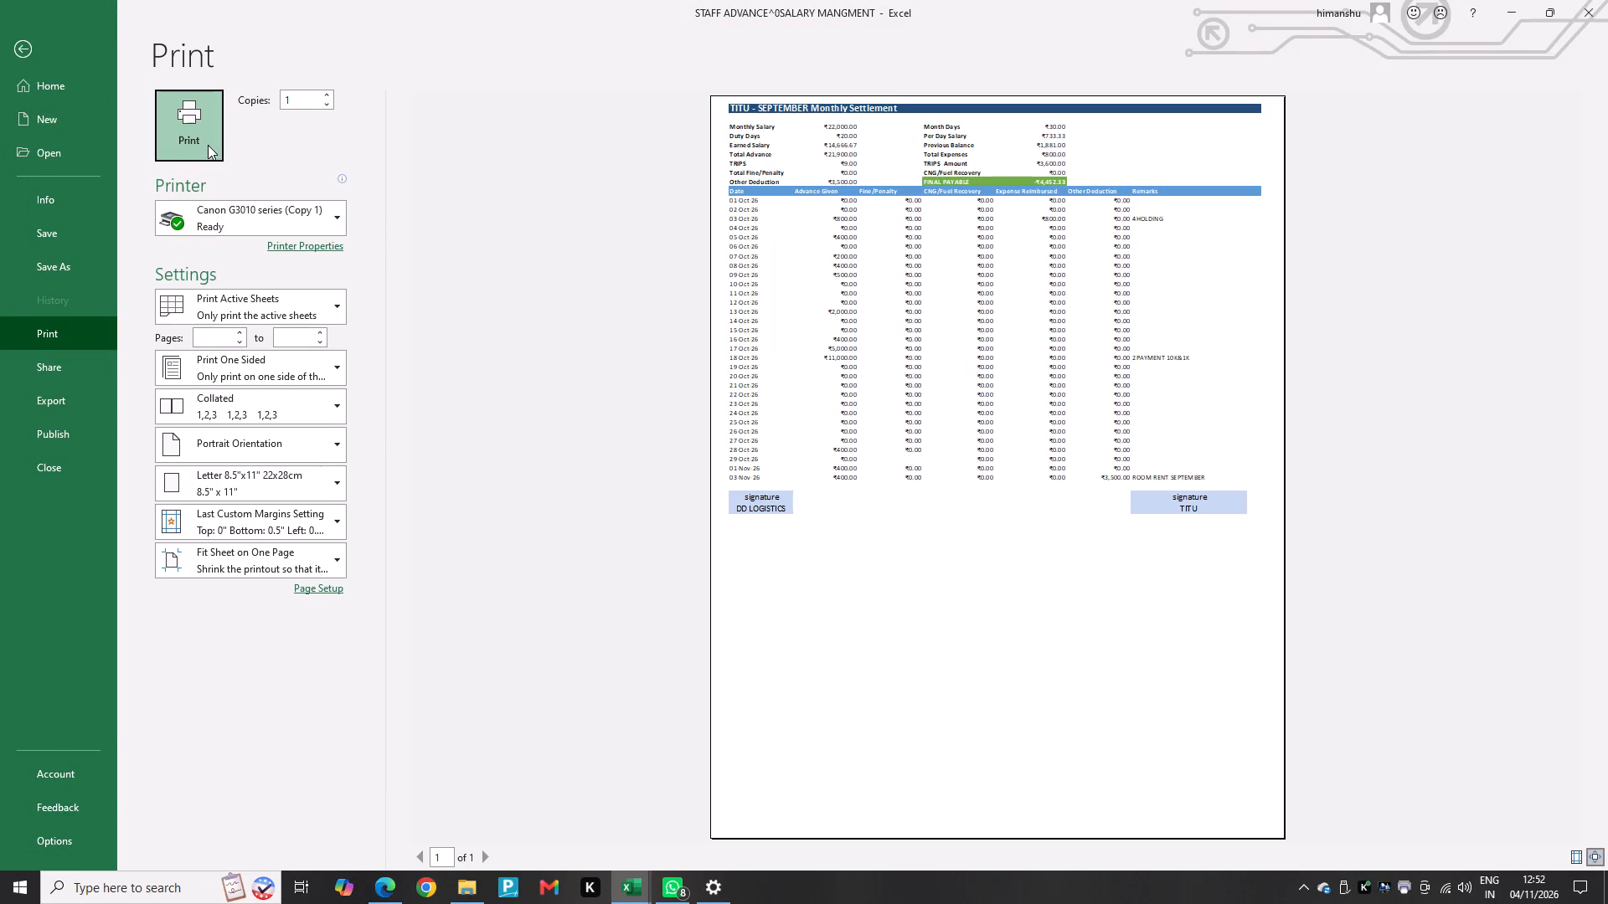
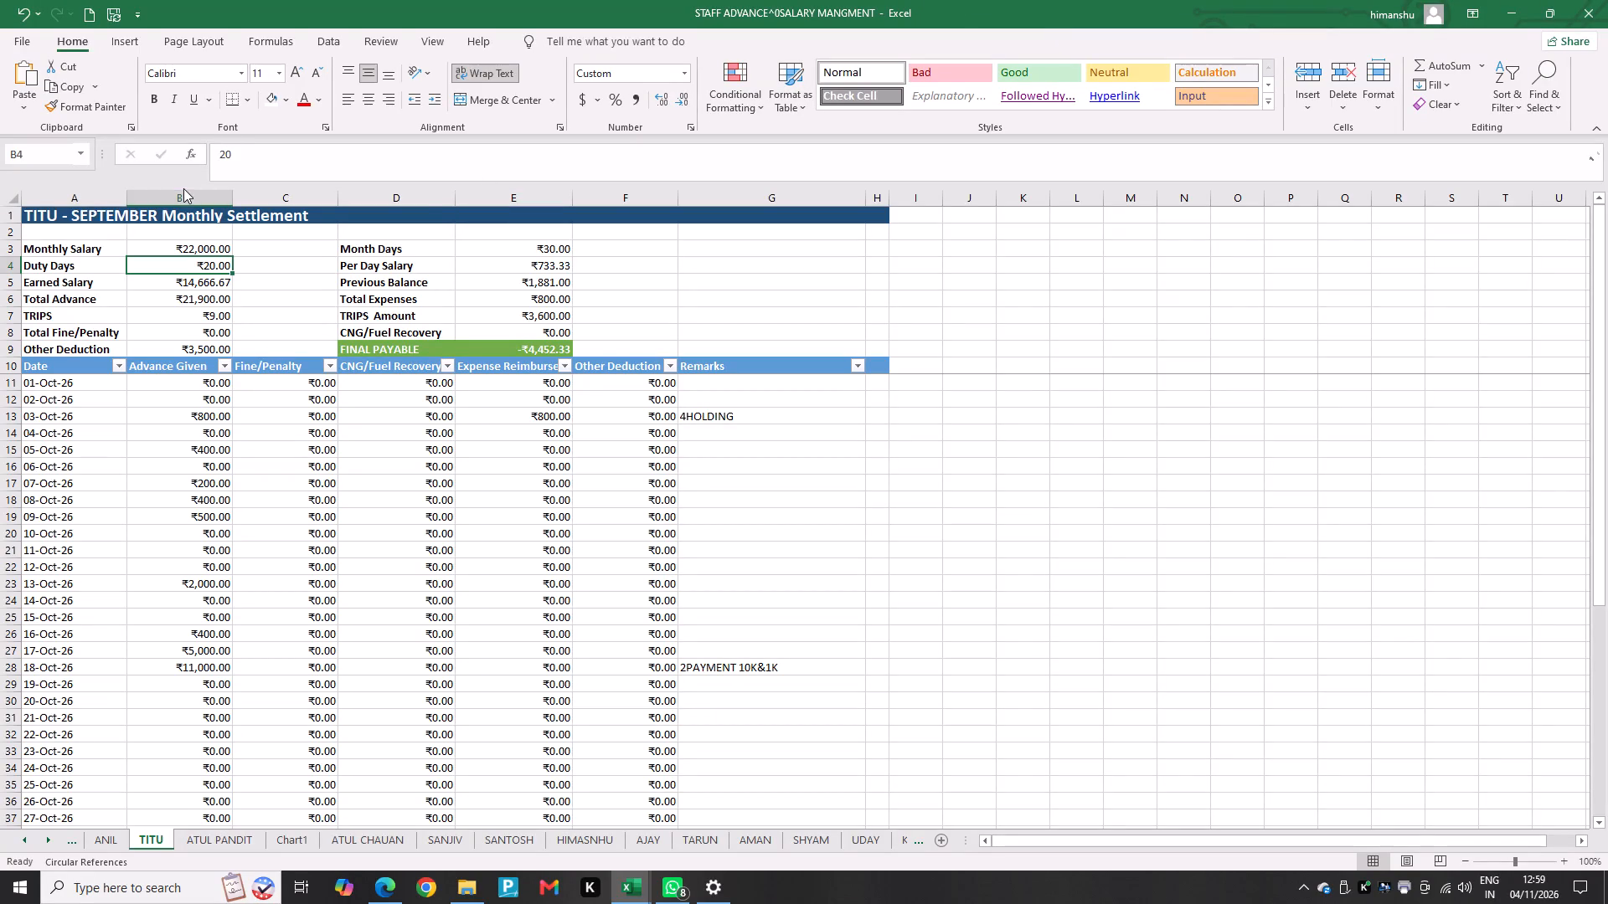
# Change the month in the title of TITU's monthly settlement sheet to OCTOBER.
pyautogui.doubleClick(156, 214)
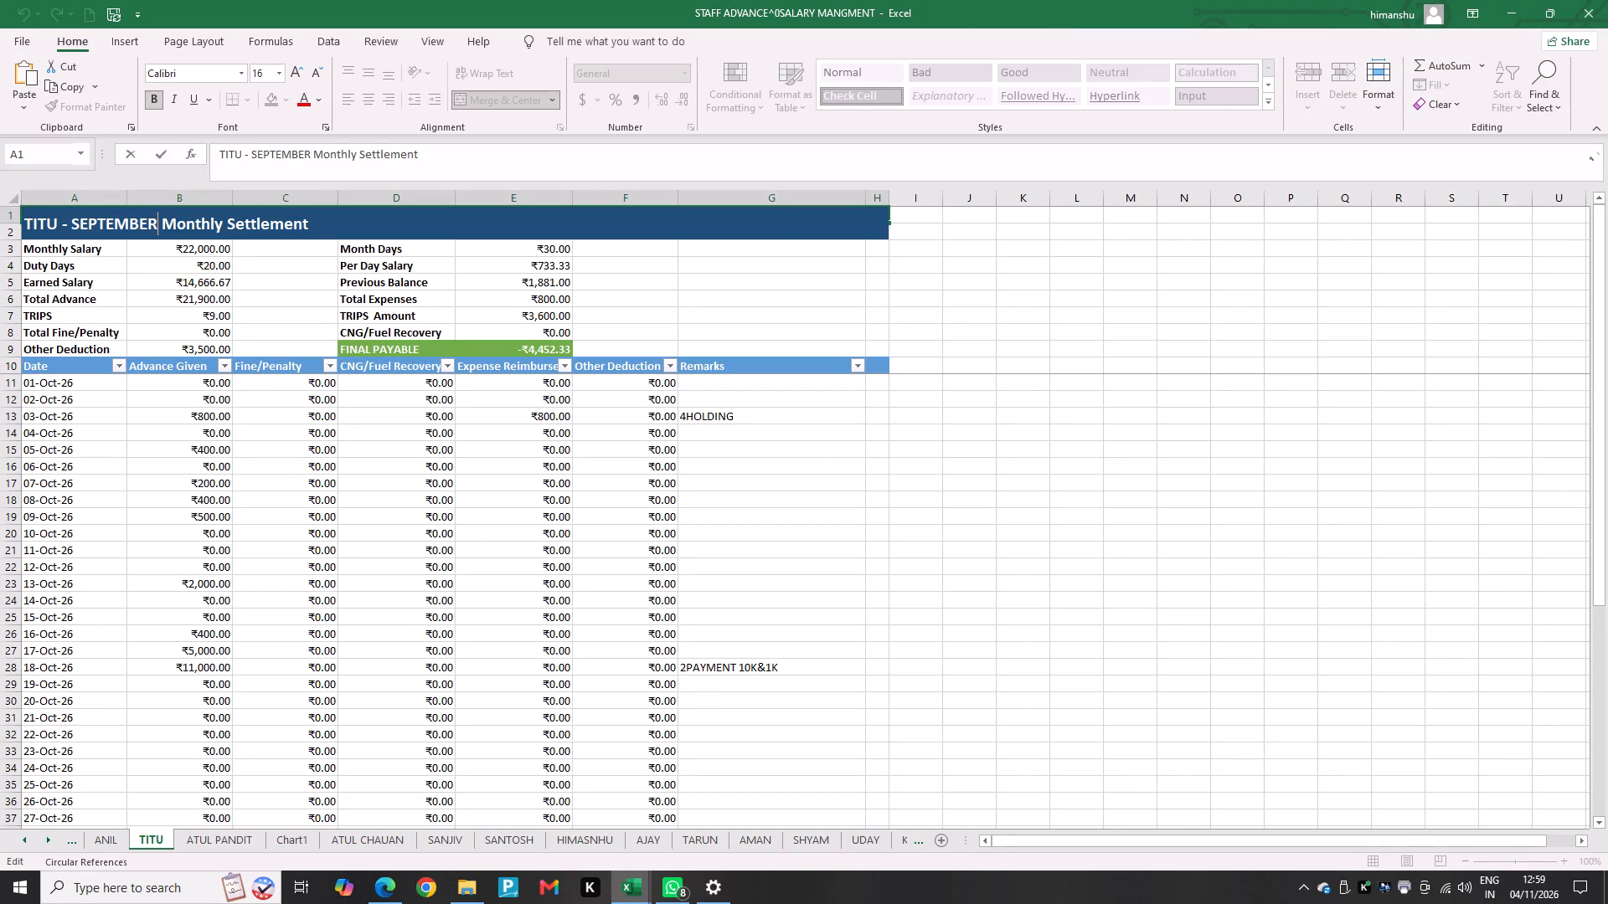
pyautogui.press('BackSpace')
pyautogui.press('BackSpace')
pyautogui.press('BackSpace')
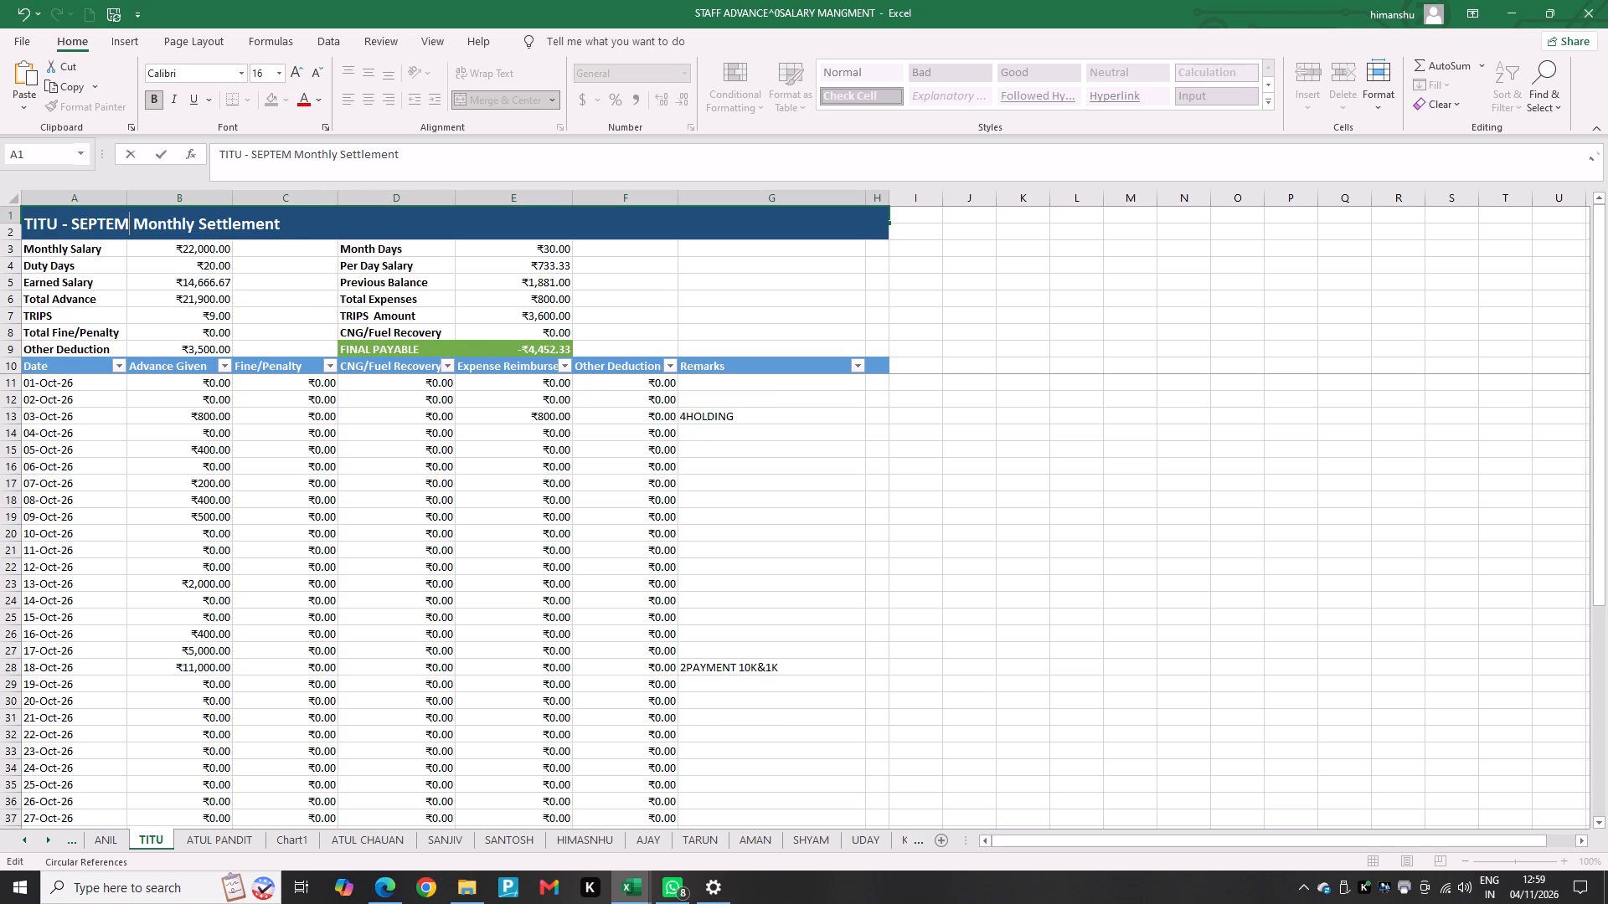
pyautogui.press('BackSpace')
pyautogui.press('BackSpace')
pyautogui.press('BackSpace')
pyautogui.press('BackSpace')
pyautogui.press('BackSpace')
pyautogui.press('BackSpace')
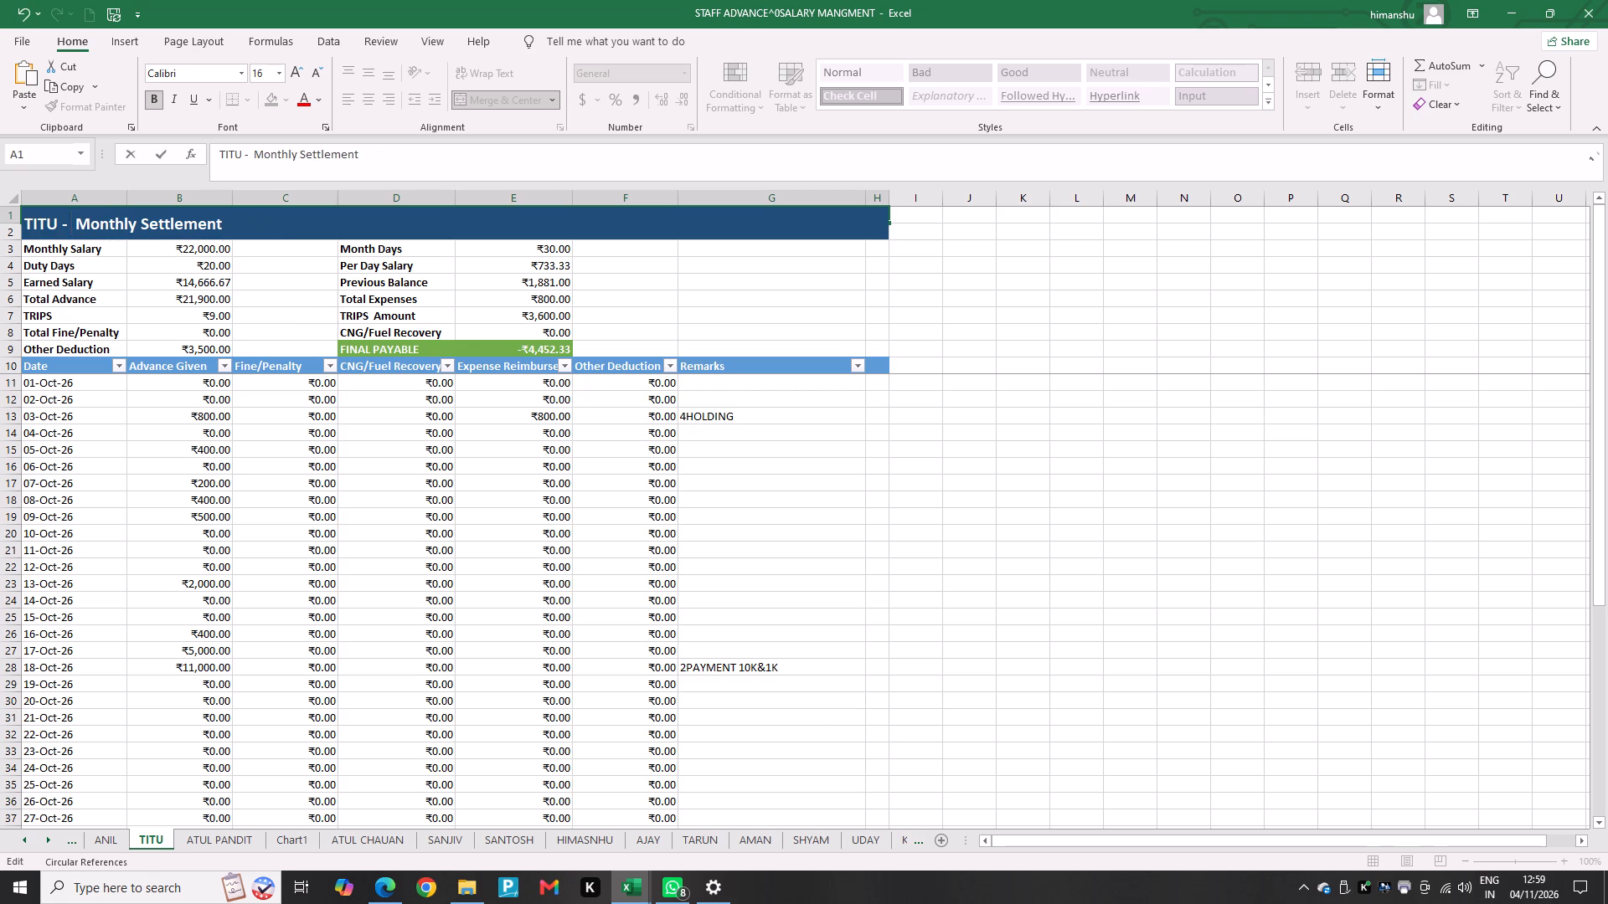
pyautogui.write('OC')
pyautogui.write('TO')
pyautogui.write('BER')
pyautogui.press('Return')
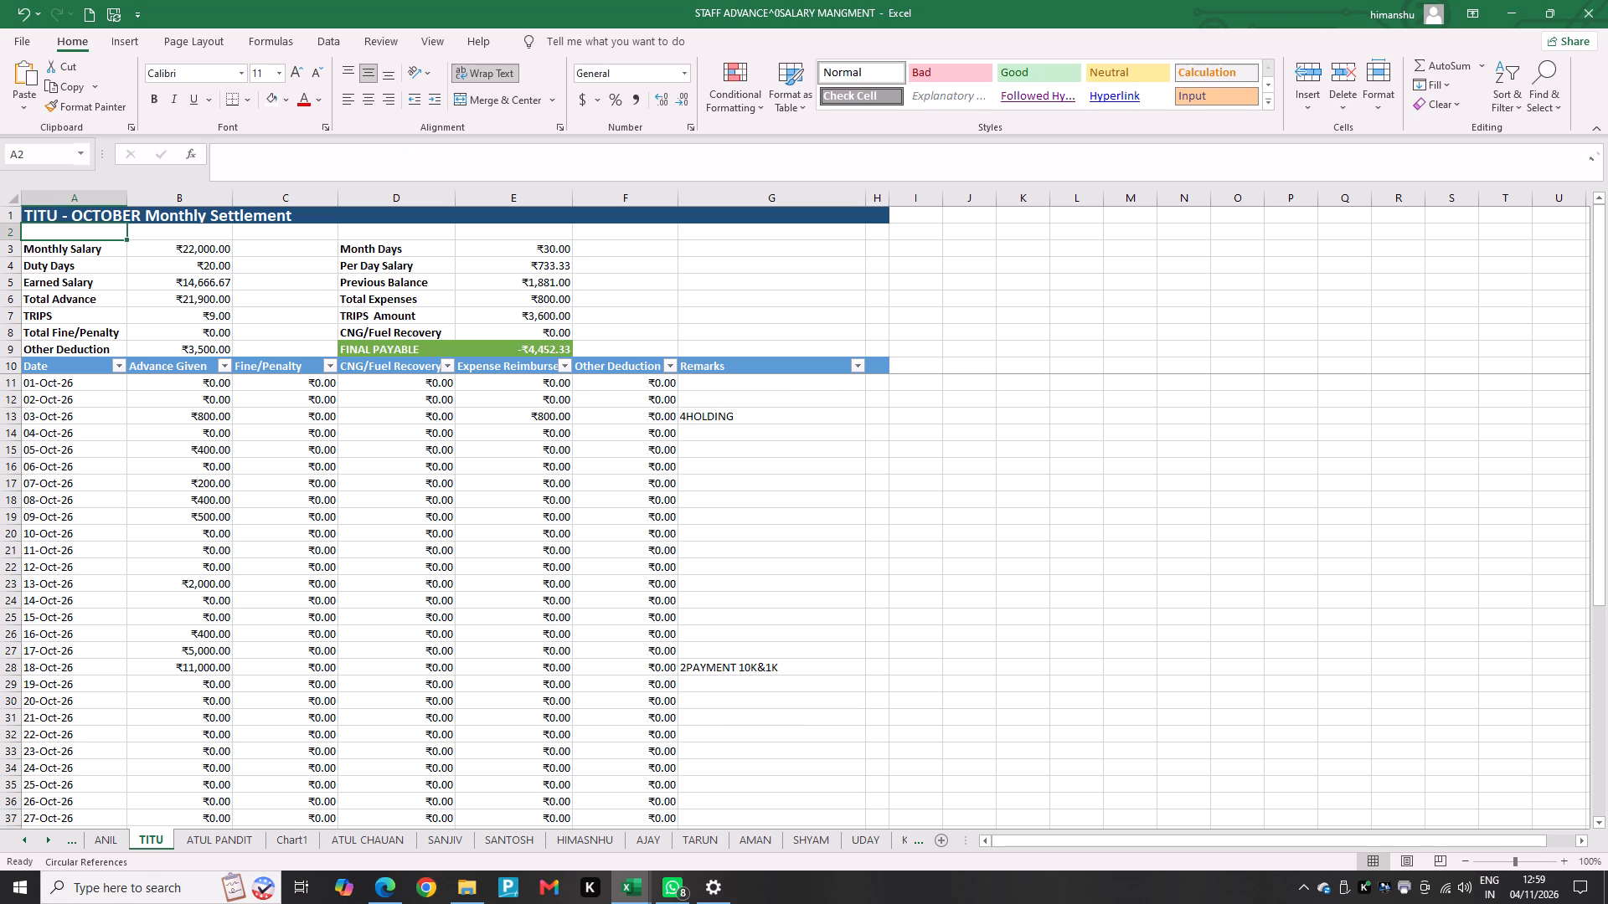
# On Pandit's settlement sheet, replace the Day 1 to Day 8 labels with dates 01-Oct-26 to 08-Oct-26 by filling upward from 09-Oct-26.
pyautogui.click(200, 837)
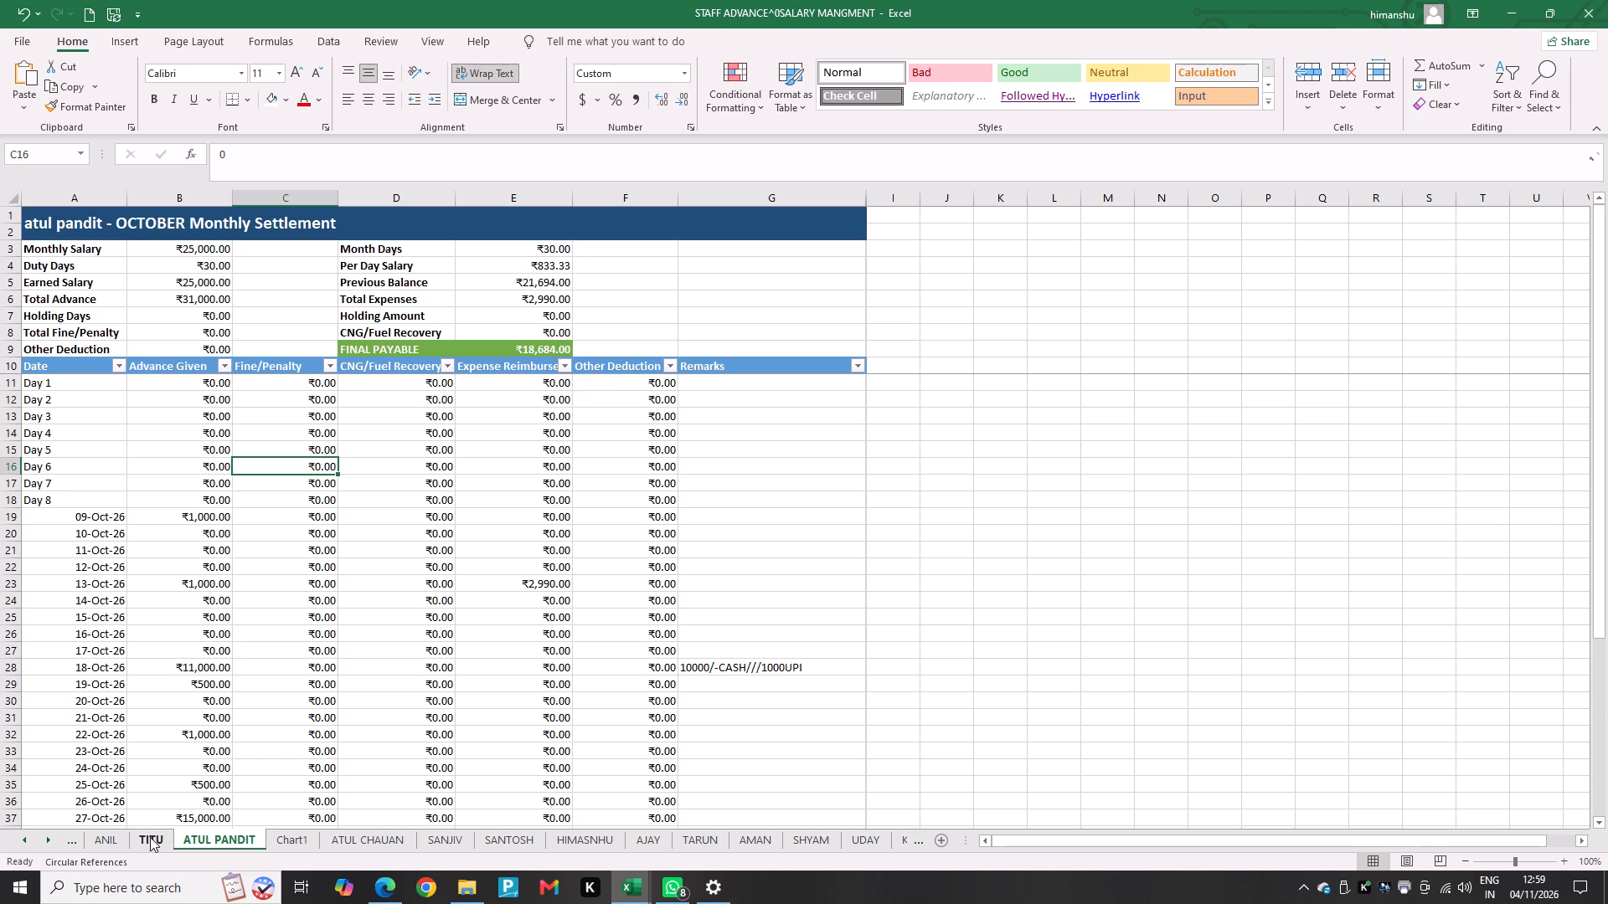
pyautogui.click(33, 526)
pyautogui.click(45, 516)
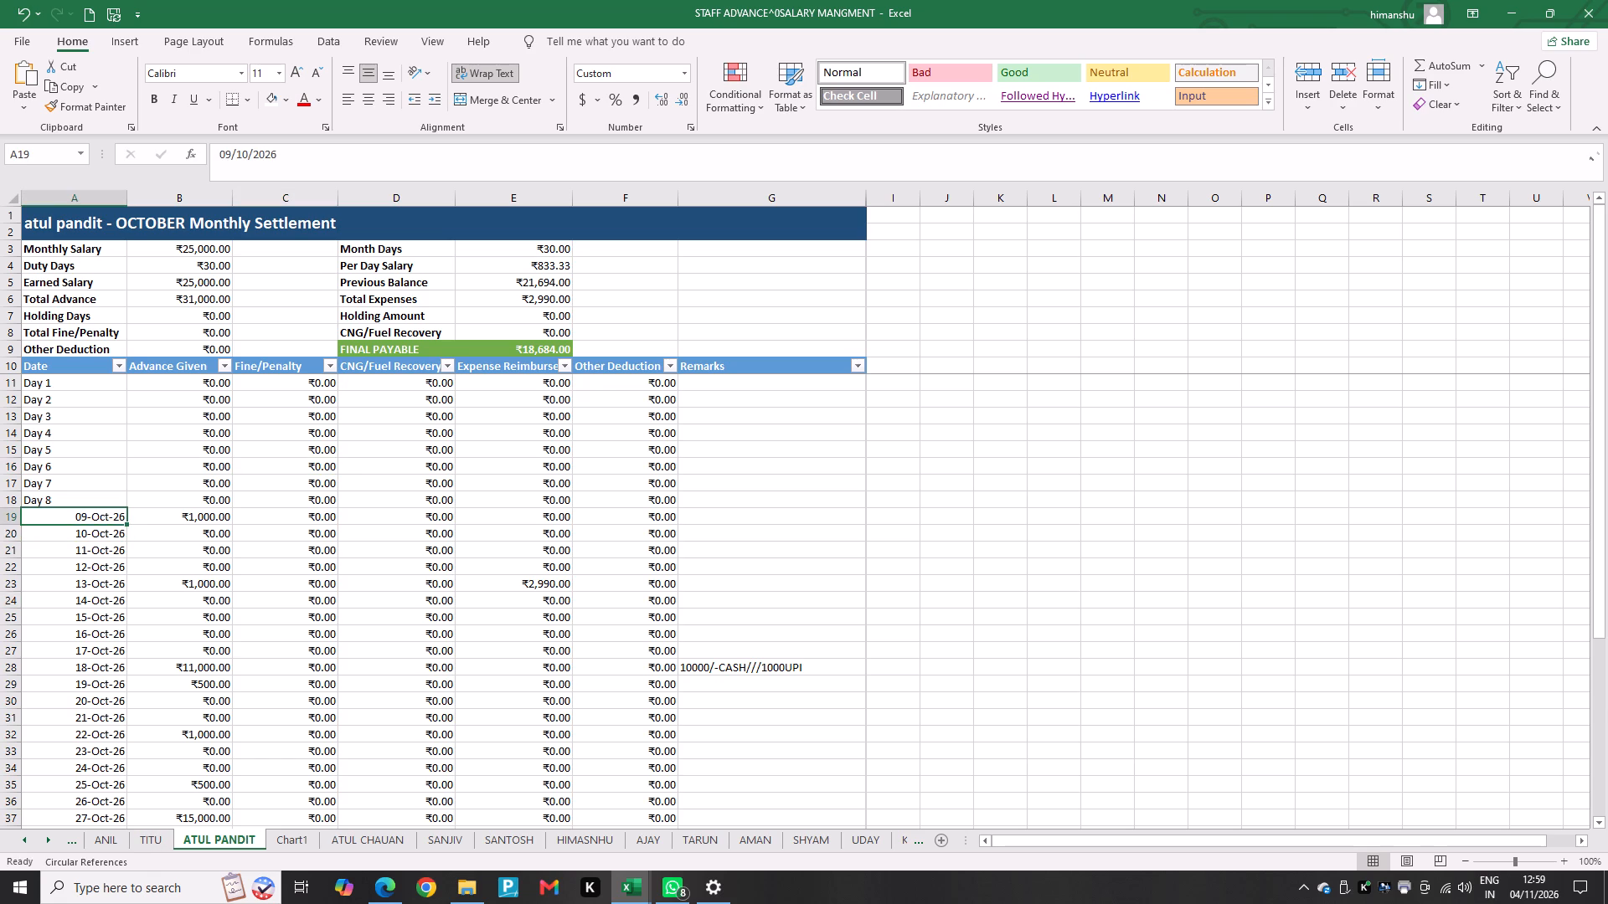
pyautogui.moveTo(127, 523); pyautogui.dragTo(86, 372)
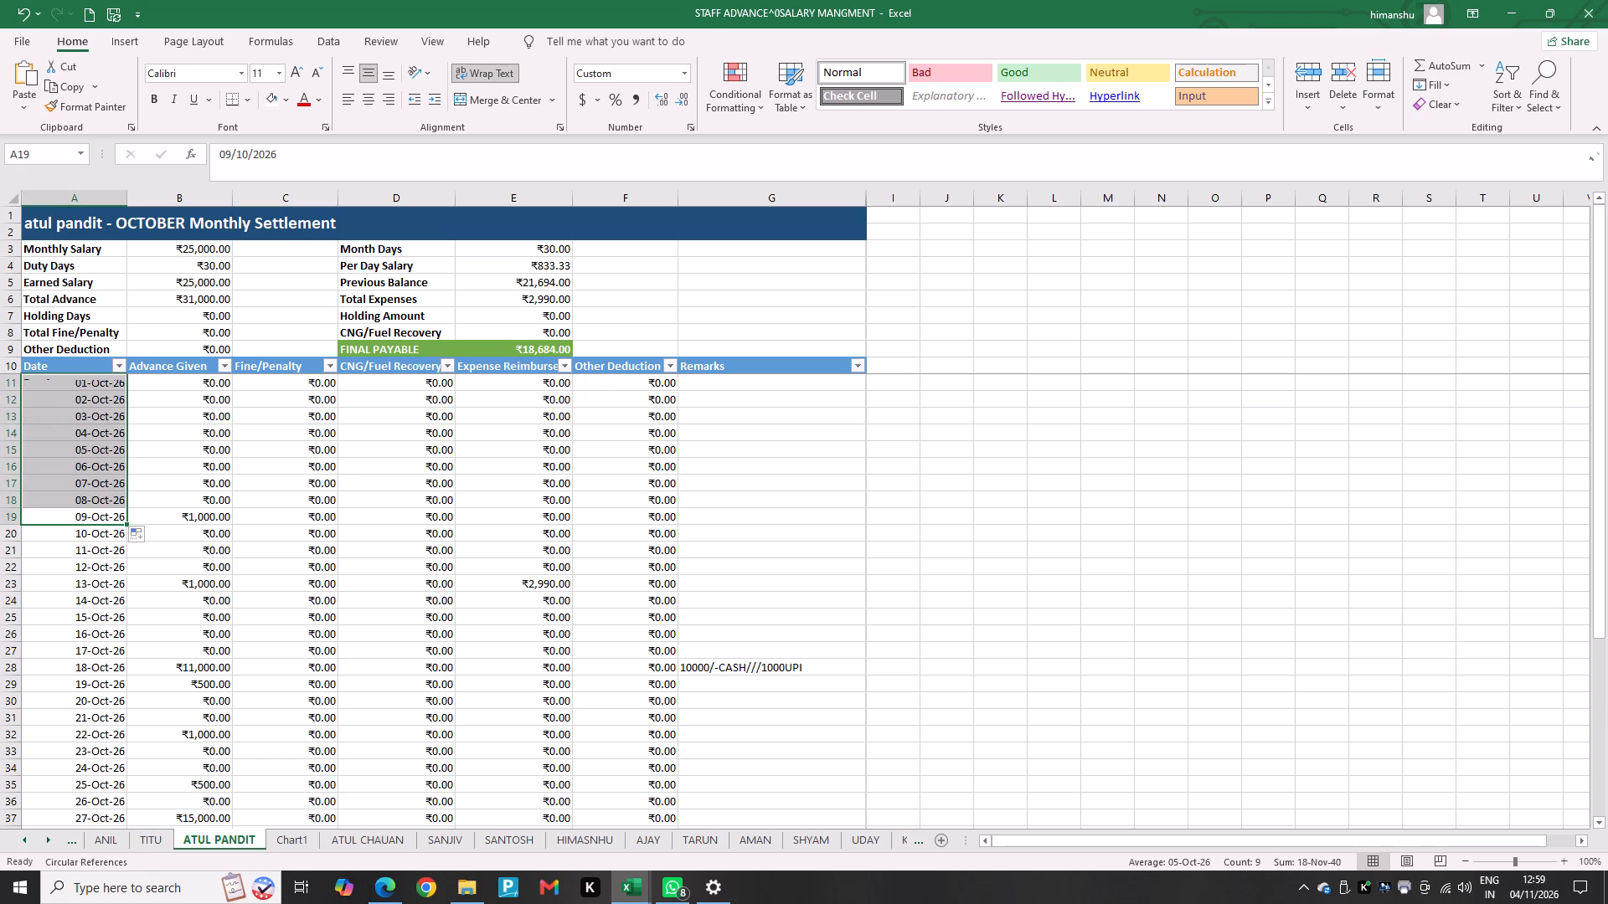
# Align all the dates from 01-Oct-26 to 31-Oct-26 in the Date column to the left and top of their cells.
pyautogui.click(79, 388)
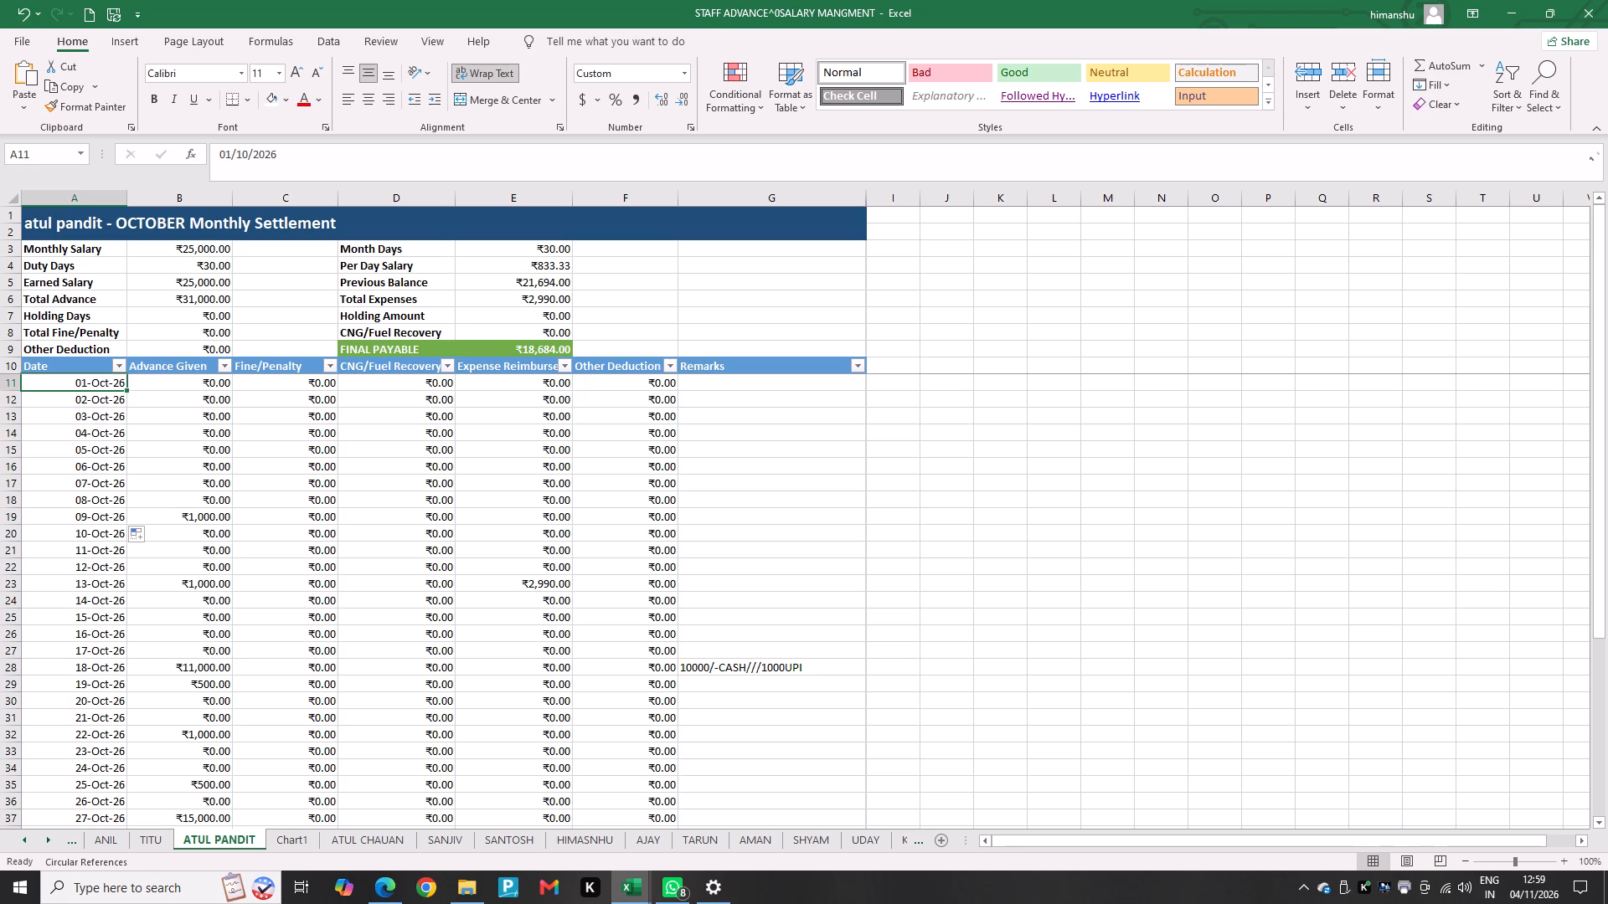
pyautogui.hotkey('shift', 'Down')
pyautogui.hotkey('shift', 'Down')
pyautogui.hotkey('shift', 'Down')
pyautogui.hotkey('shift', 'Down')
pyautogui.hotkey('shift', 'Down')
pyautogui.hotkey('shift', 'Down')
pyautogui.hotkey('shift', 'Down')
pyautogui.hotkey('shift', 'Down')
pyautogui.hotkey('shift', 'Down')
pyautogui.hotkey('shift', 'Down')
pyautogui.hotkey('shift', 'Down')
pyautogui.hotkey('shift', 'Down')
pyautogui.hotkey('shift', 'Down')
pyautogui.hotkey('shift', 'Down')
pyautogui.hotkey('shift', 'Down')
pyautogui.hotkey('shift', 'Down')
pyautogui.hotkey('shift', 'Down')
pyautogui.hotkey('shift', 'Down')
pyautogui.hotkey('shift', 'Down')
pyautogui.hotkey('shift', 'Down')
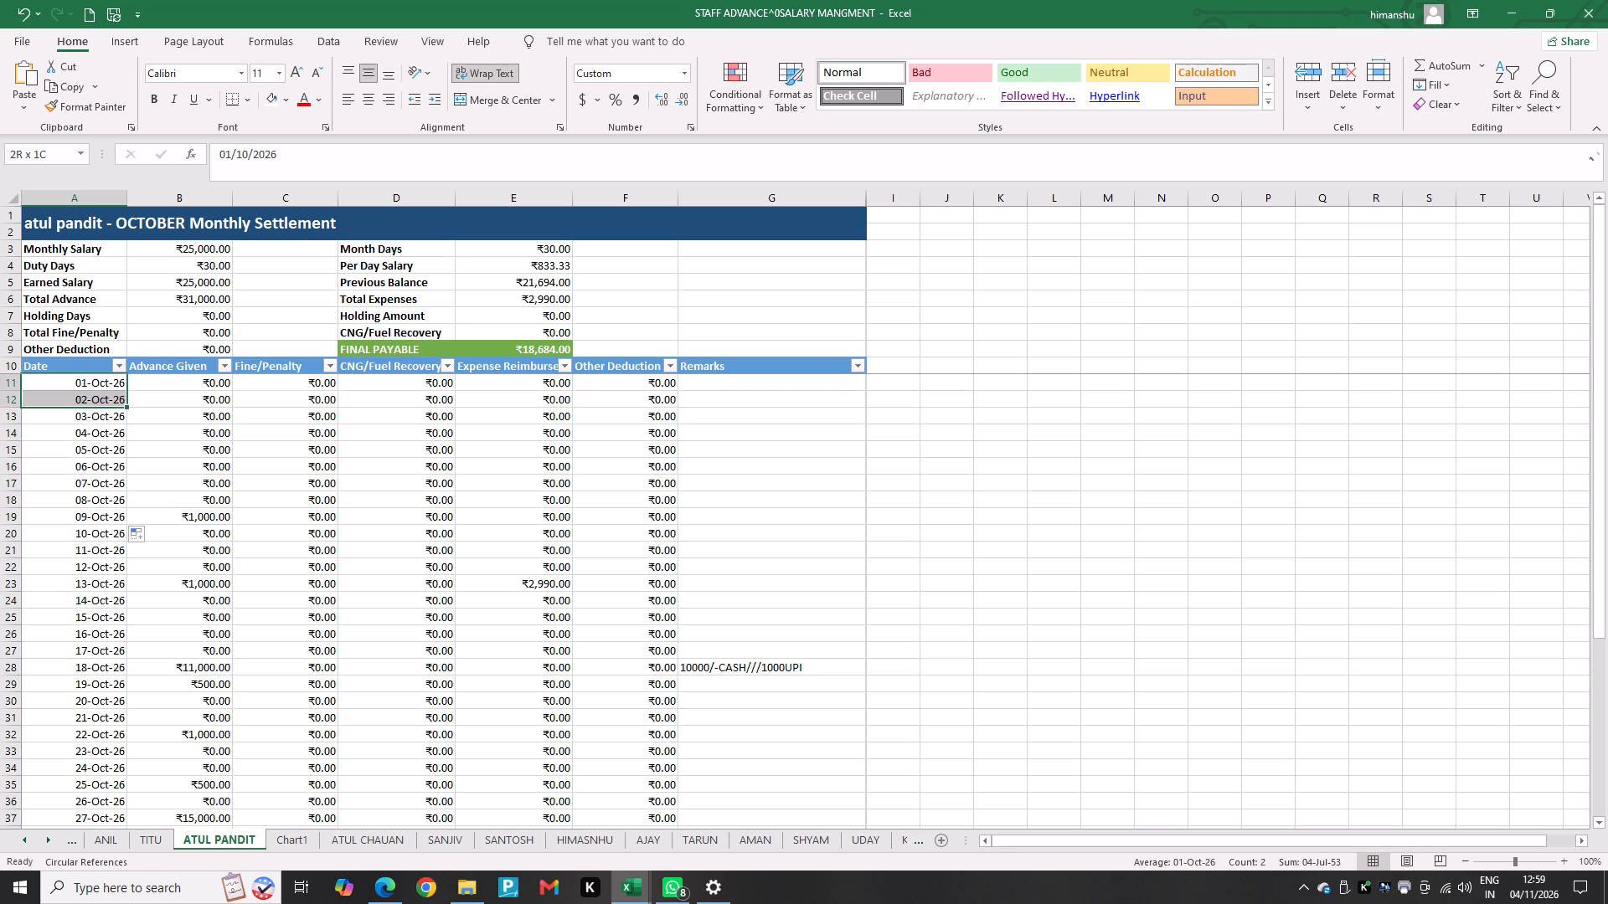
pyautogui.hotkey('shift', 'Down')
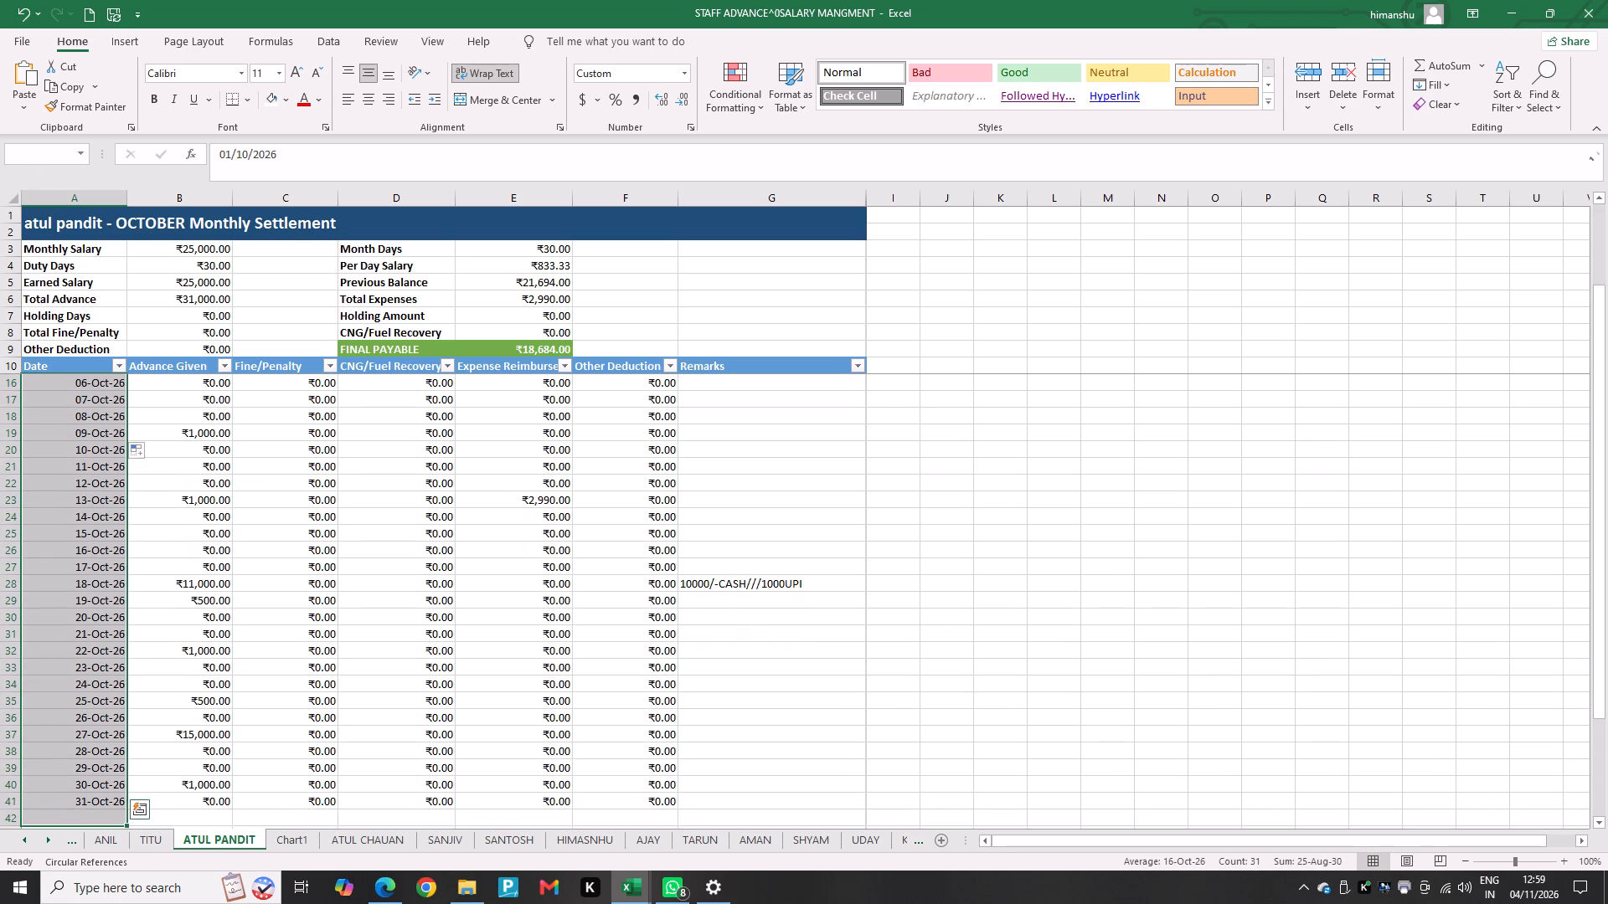
pyautogui.hotkey('shift', 'Up')
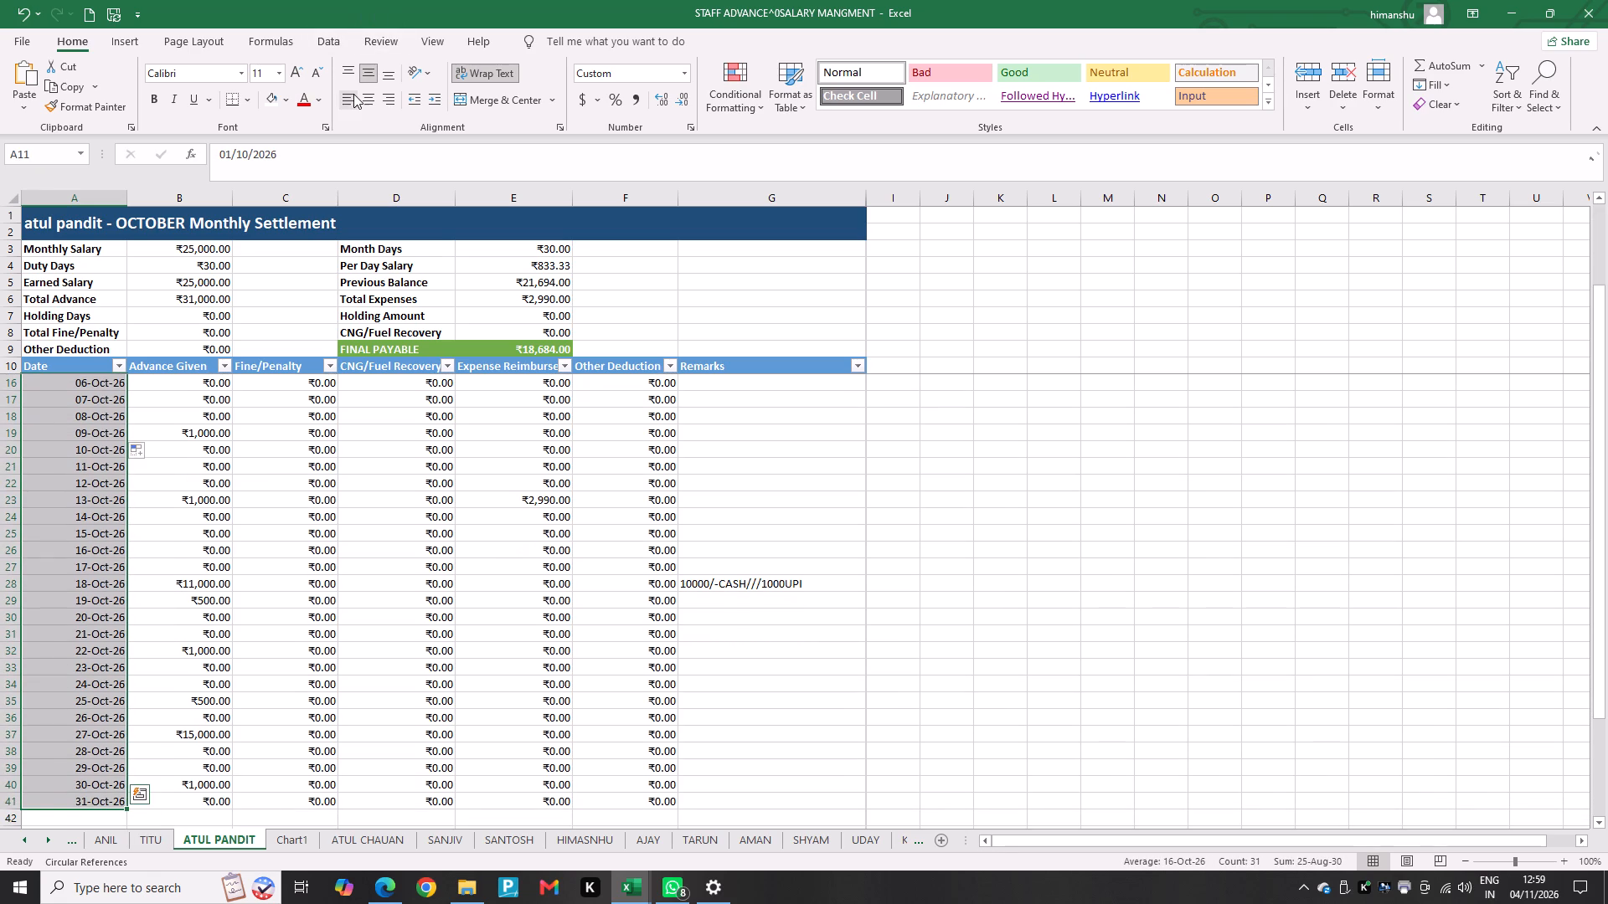
pyautogui.click(353, 94)
pyautogui.click(344, 69)
pyautogui.scroll(4, 374, 533)
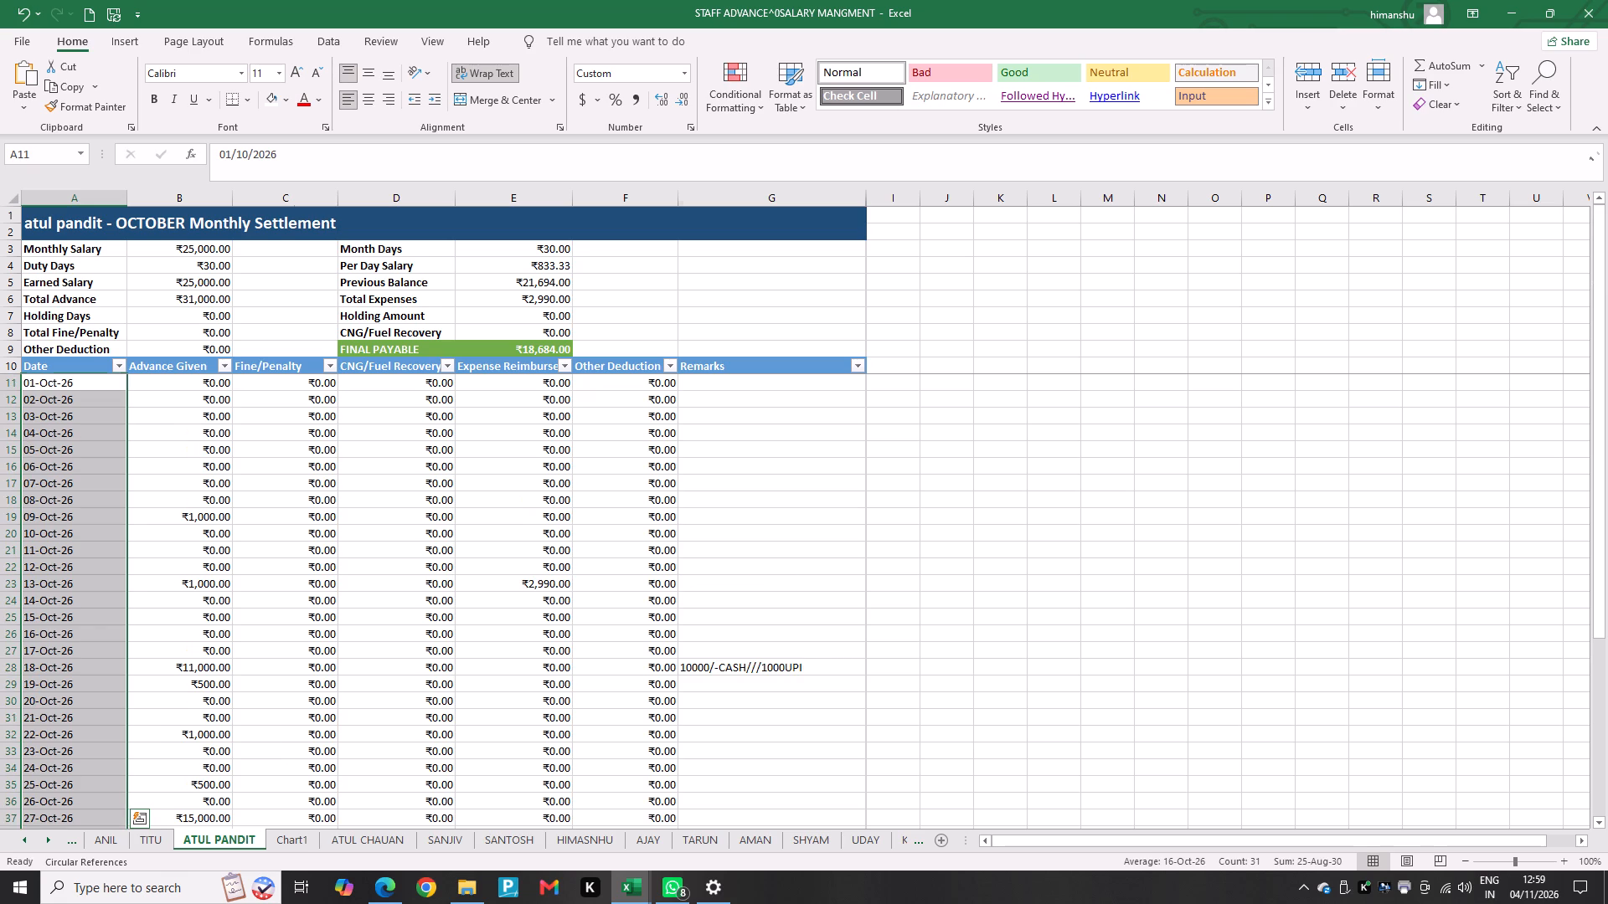
pyautogui.click(765, 570)
# Enter the remark KARCHE in the 13-Oct-26 row, beside that day's expense reimbursement.
pyautogui.scroll(7, 689, 597)
pyautogui.scroll(5, 609, 513)
pyautogui.scroll(-4, 609, 513)
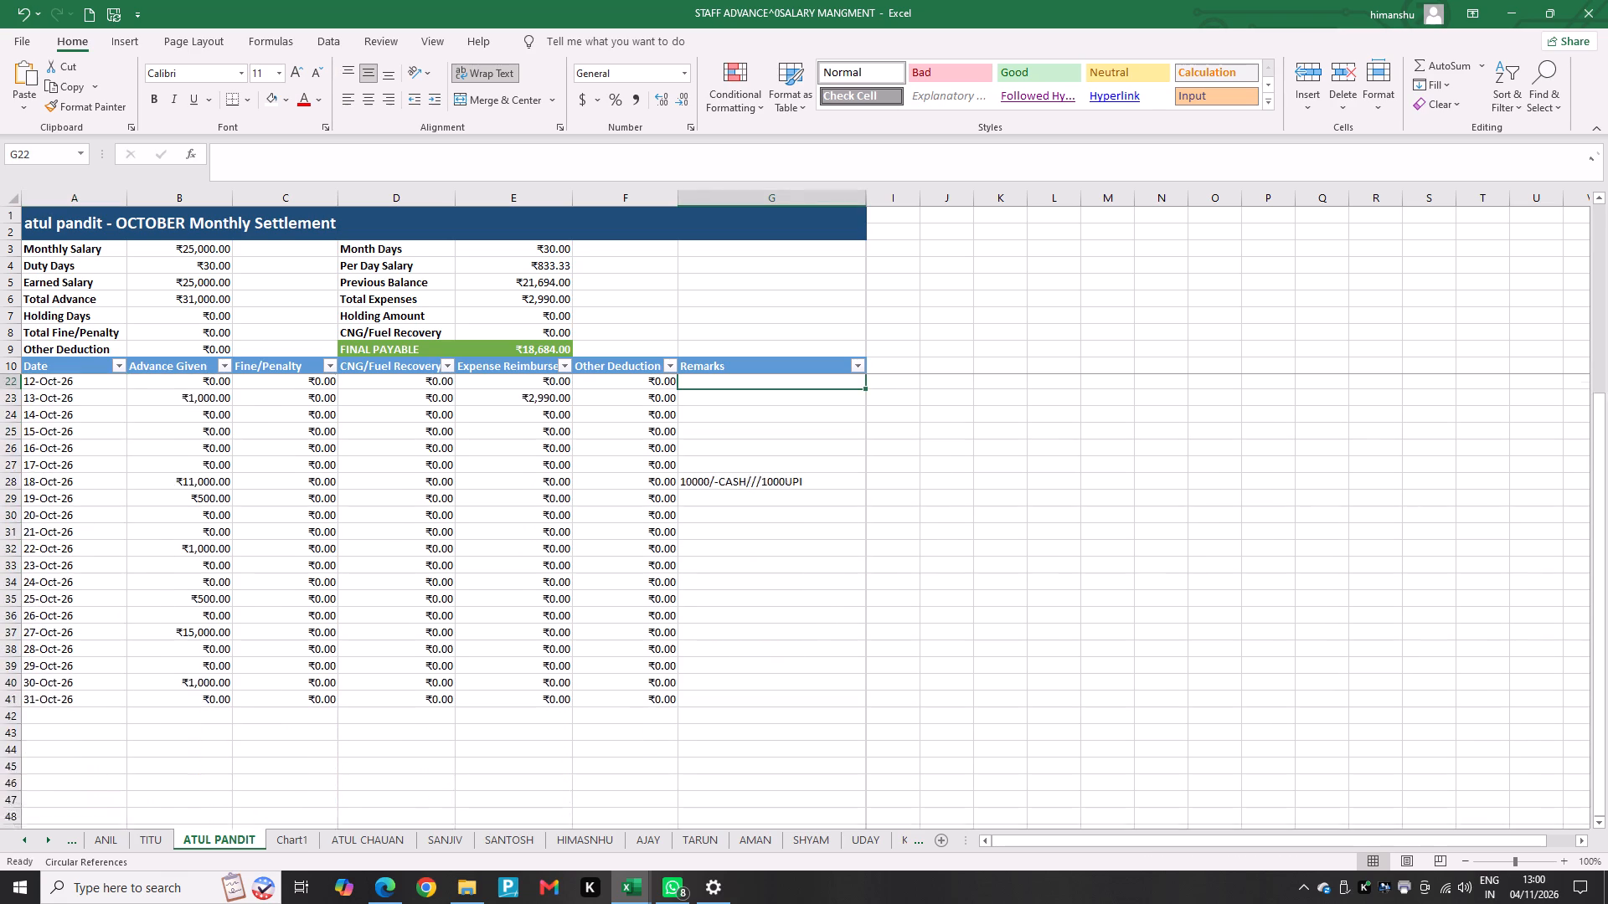
pyautogui.scroll(-1, 609, 513)
pyautogui.scroll(6, 609, 513)
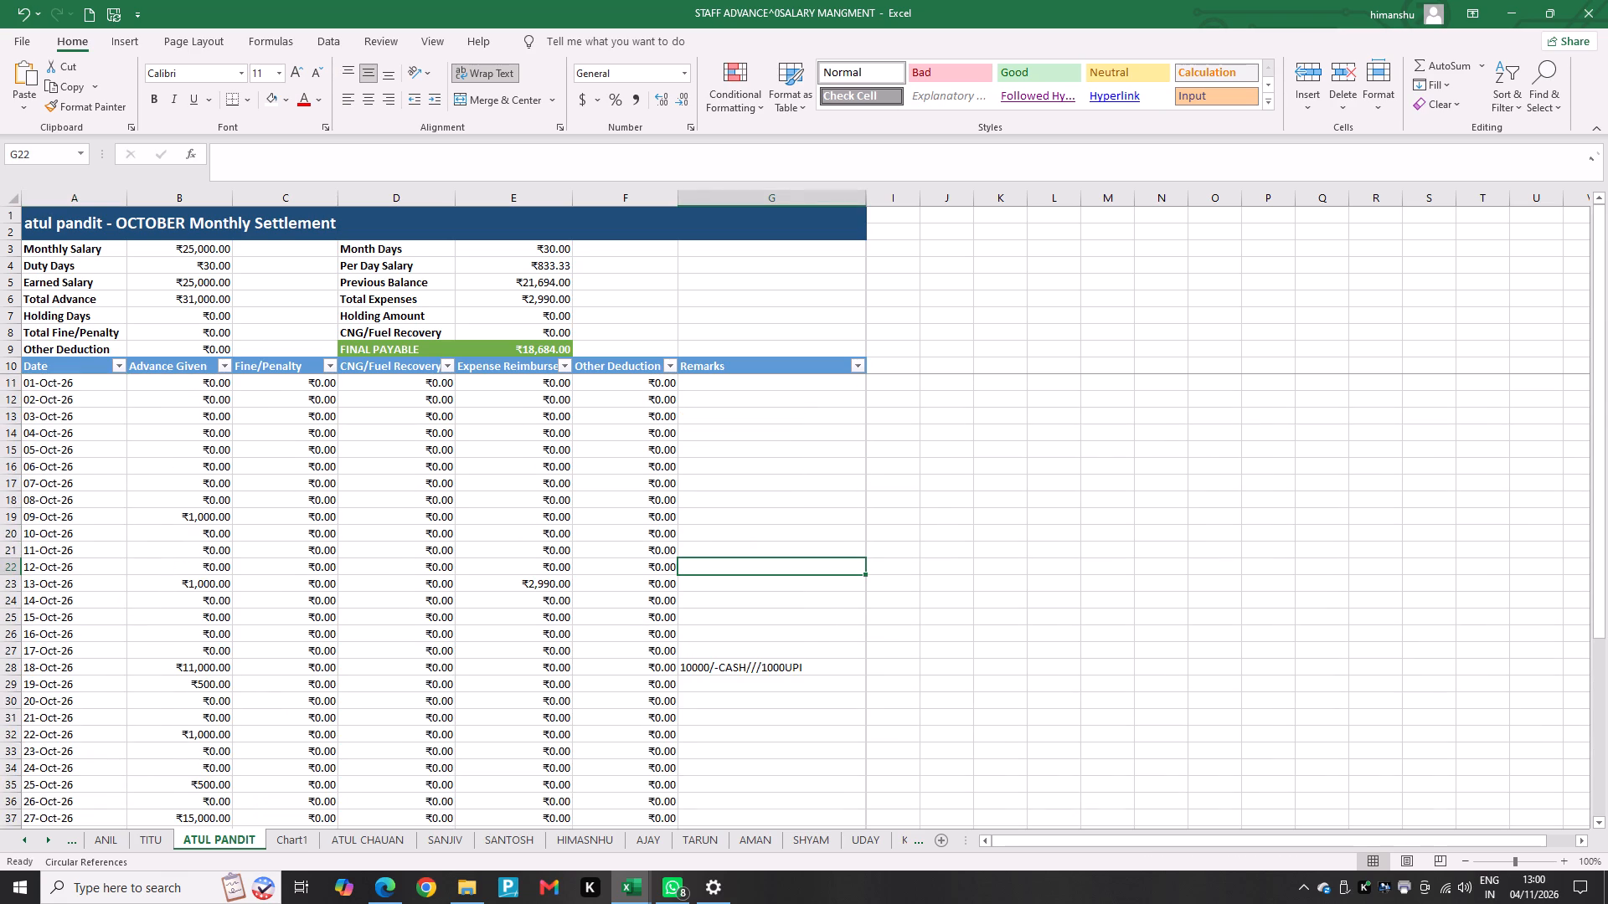
pyautogui.click(520, 581)
pyautogui.click(765, 583)
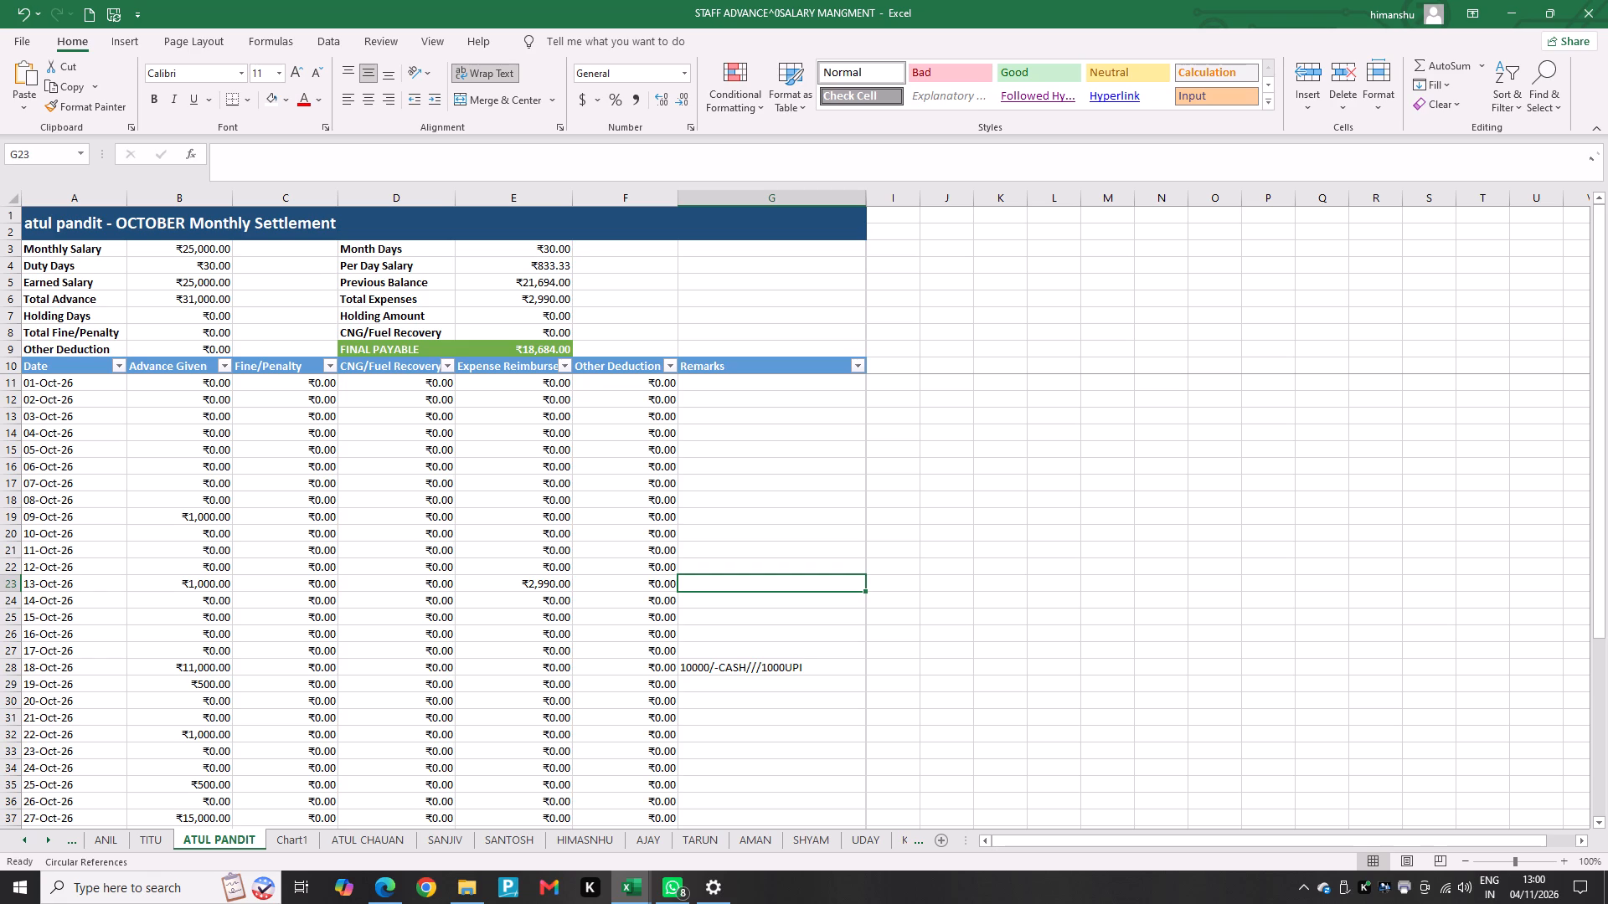
pyautogui.write('KARCH')
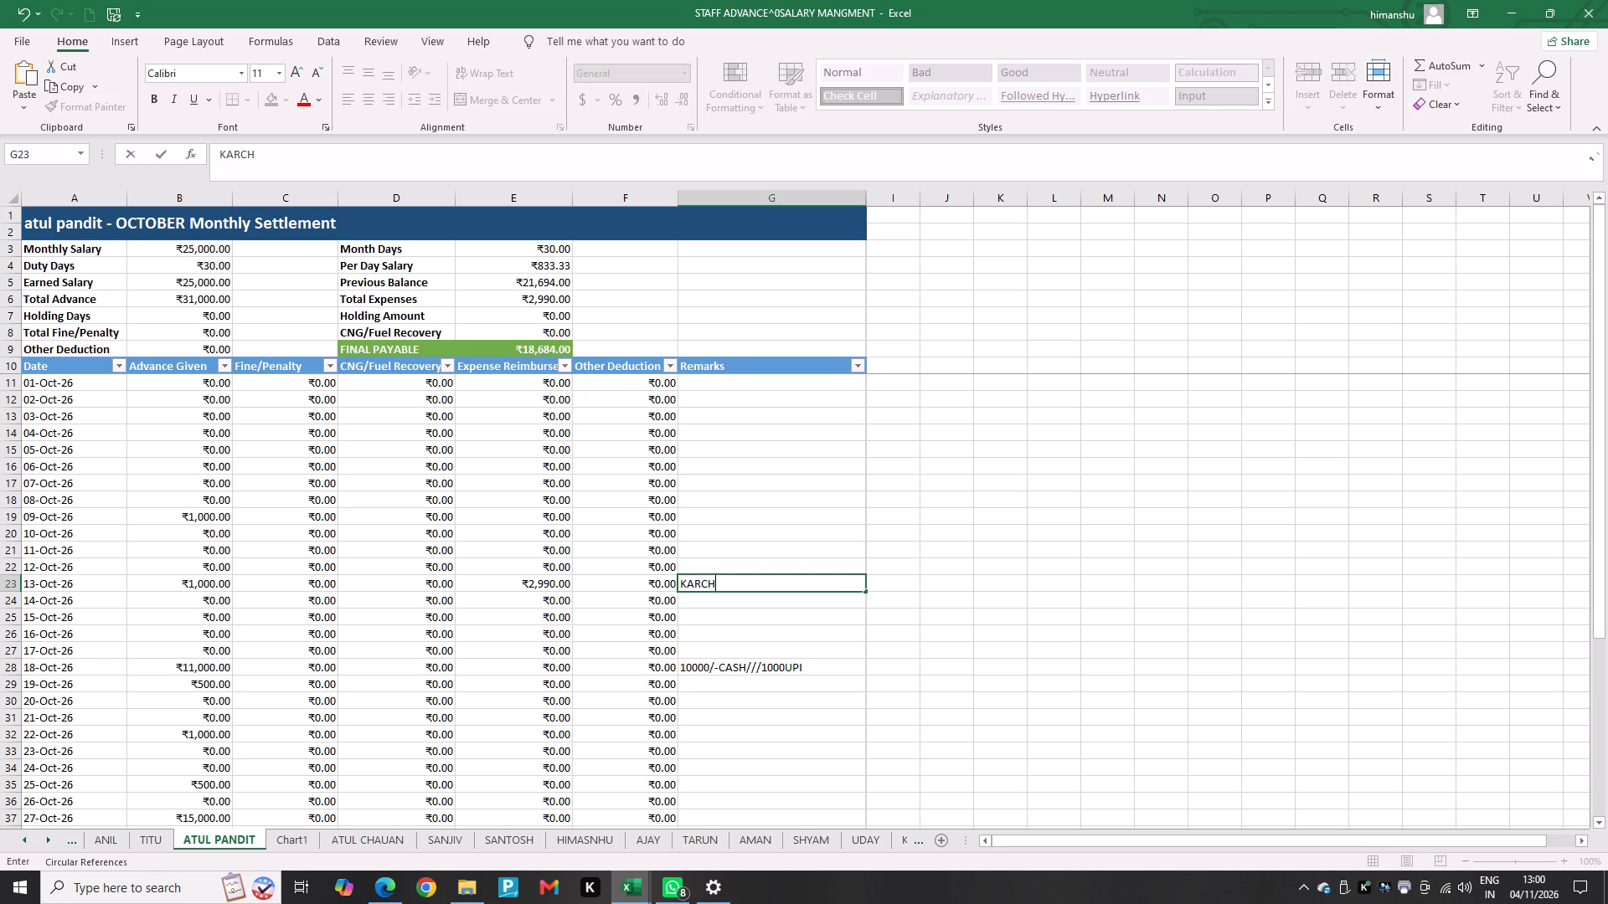
pyautogui.press('e')
pyautogui.press('Return')
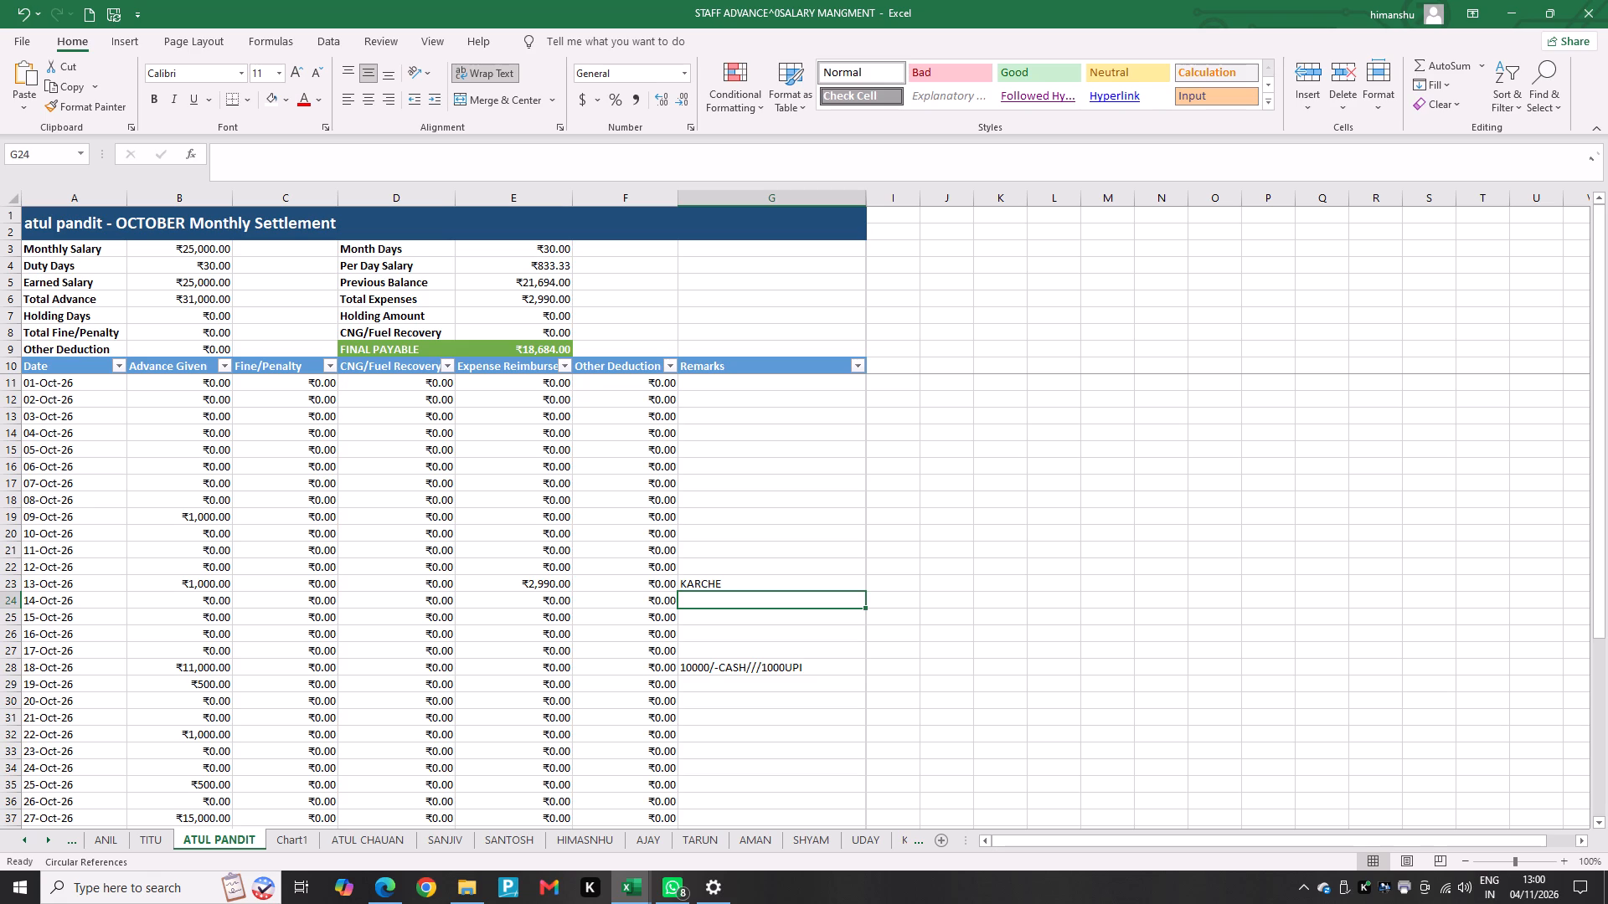
# Check the late-October rows of Pandit's sheet and look over the ANIL and ANKUR settlement sheets.
pyautogui.scroll(-6, 514, 573)
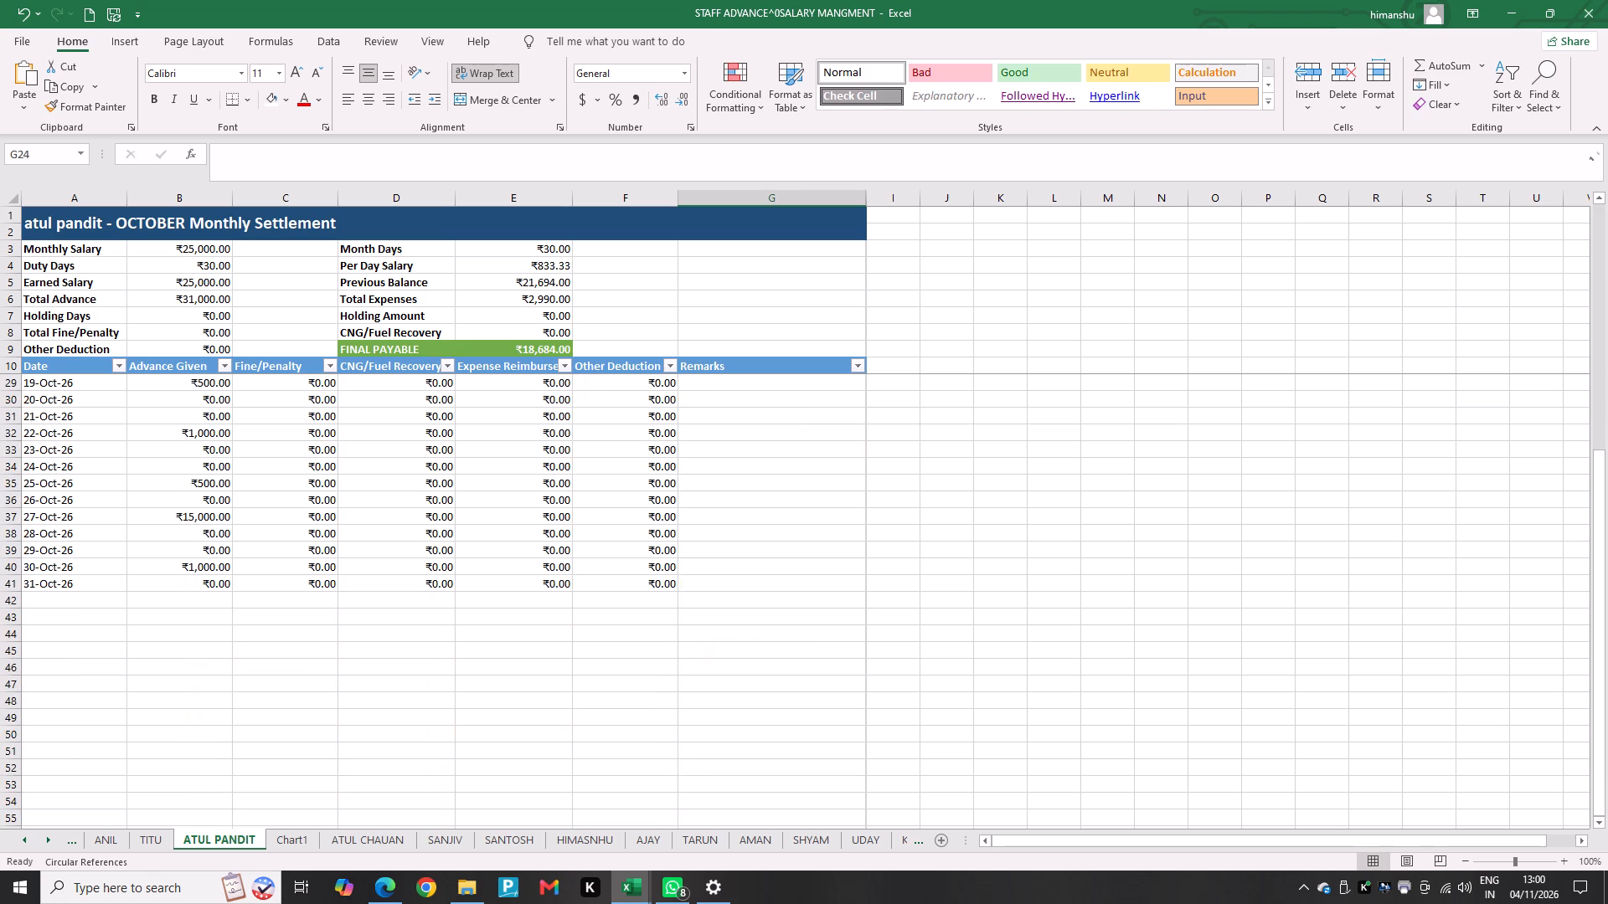
pyautogui.scroll(-2, 513, 574)
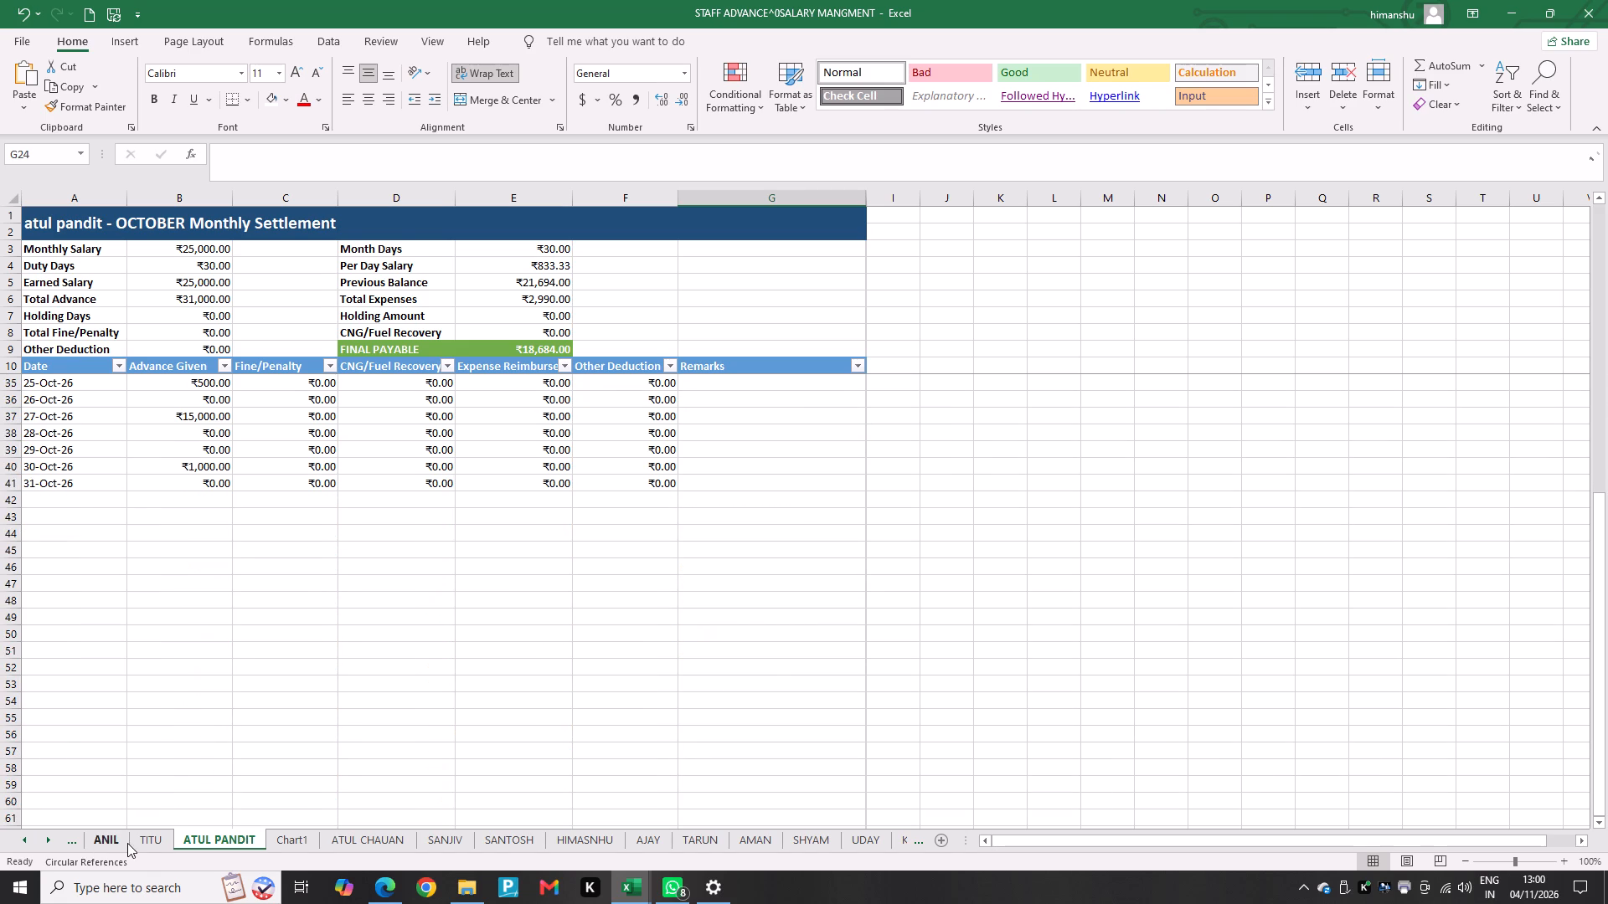
pyautogui.click(147, 841)
pyautogui.click(107, 841)
pyautogui.tripleClick(23, 845)
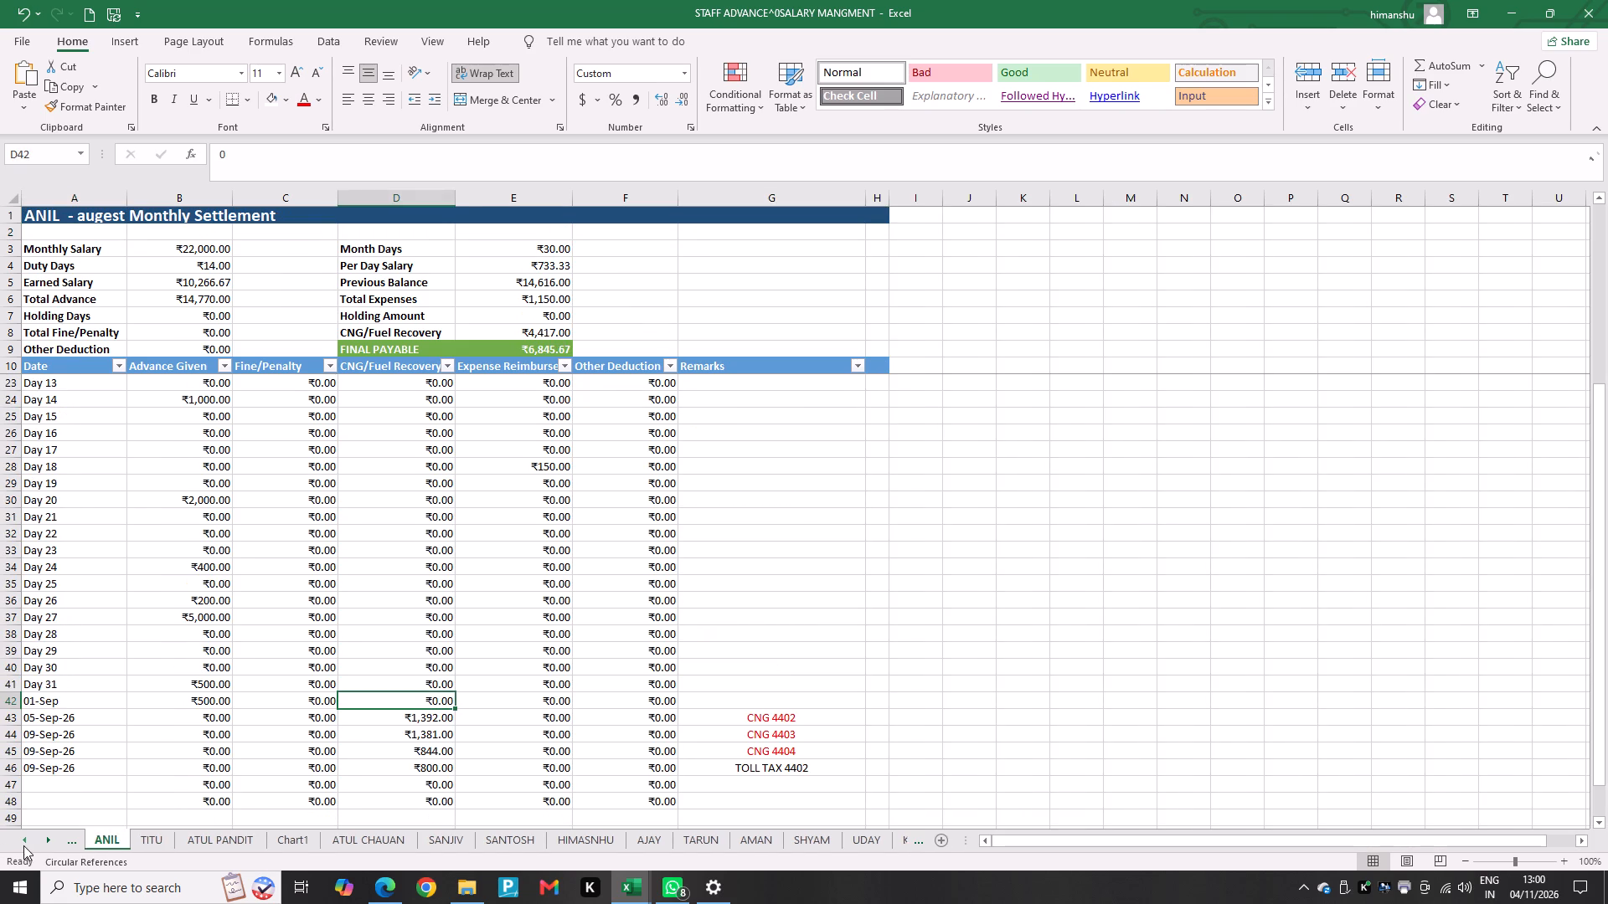
pyautogui.click(23, 845)
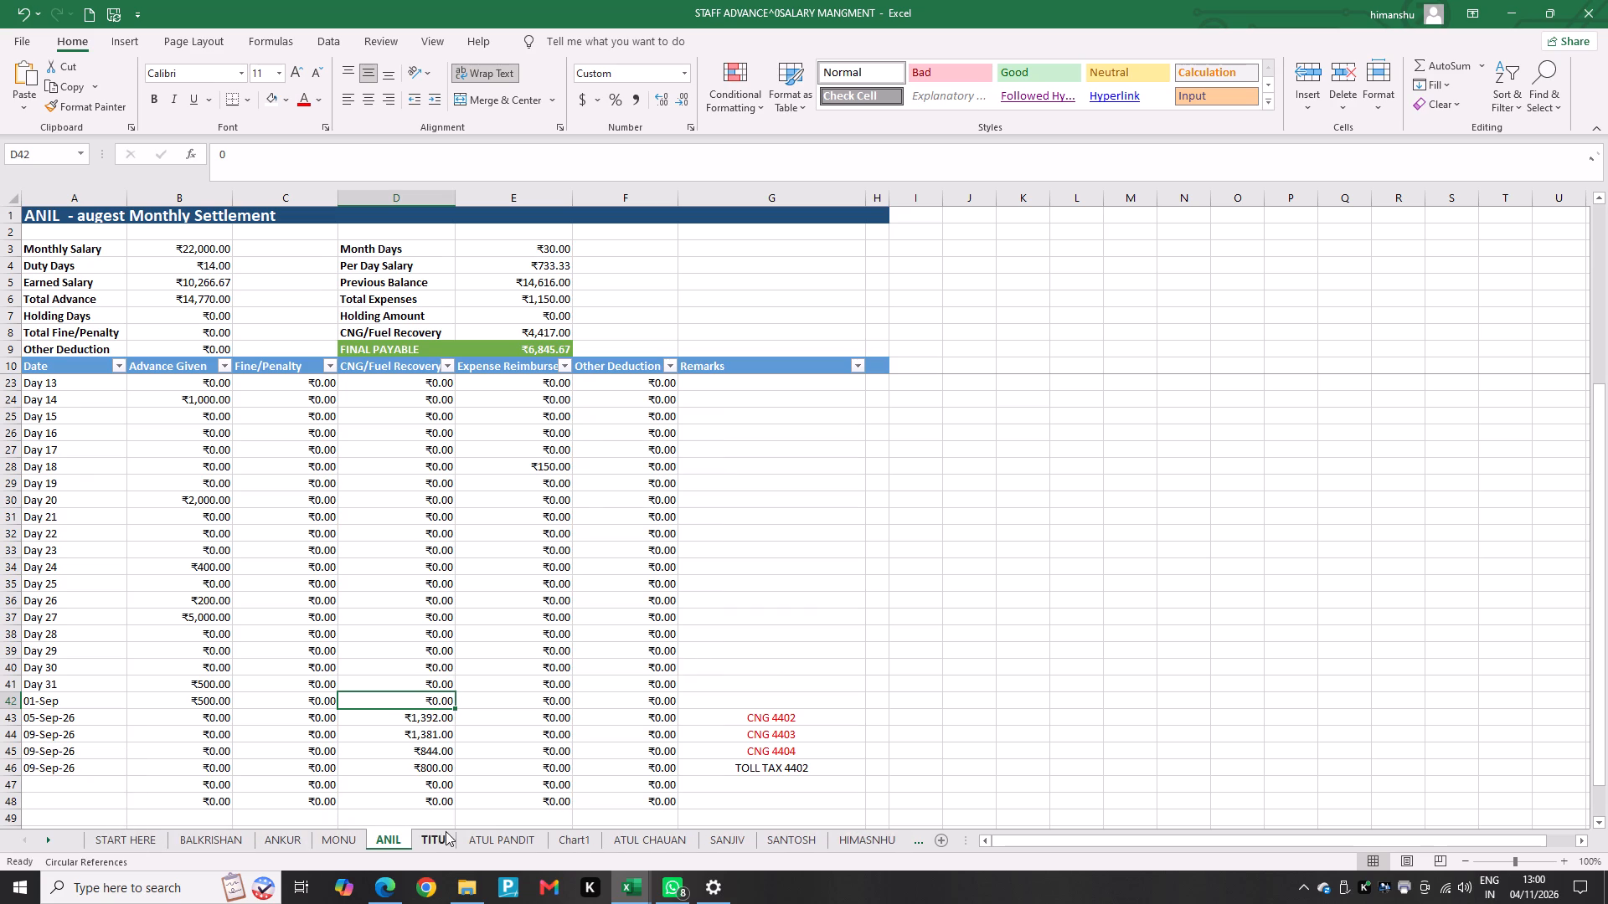
pyautogui.click(291, 839)
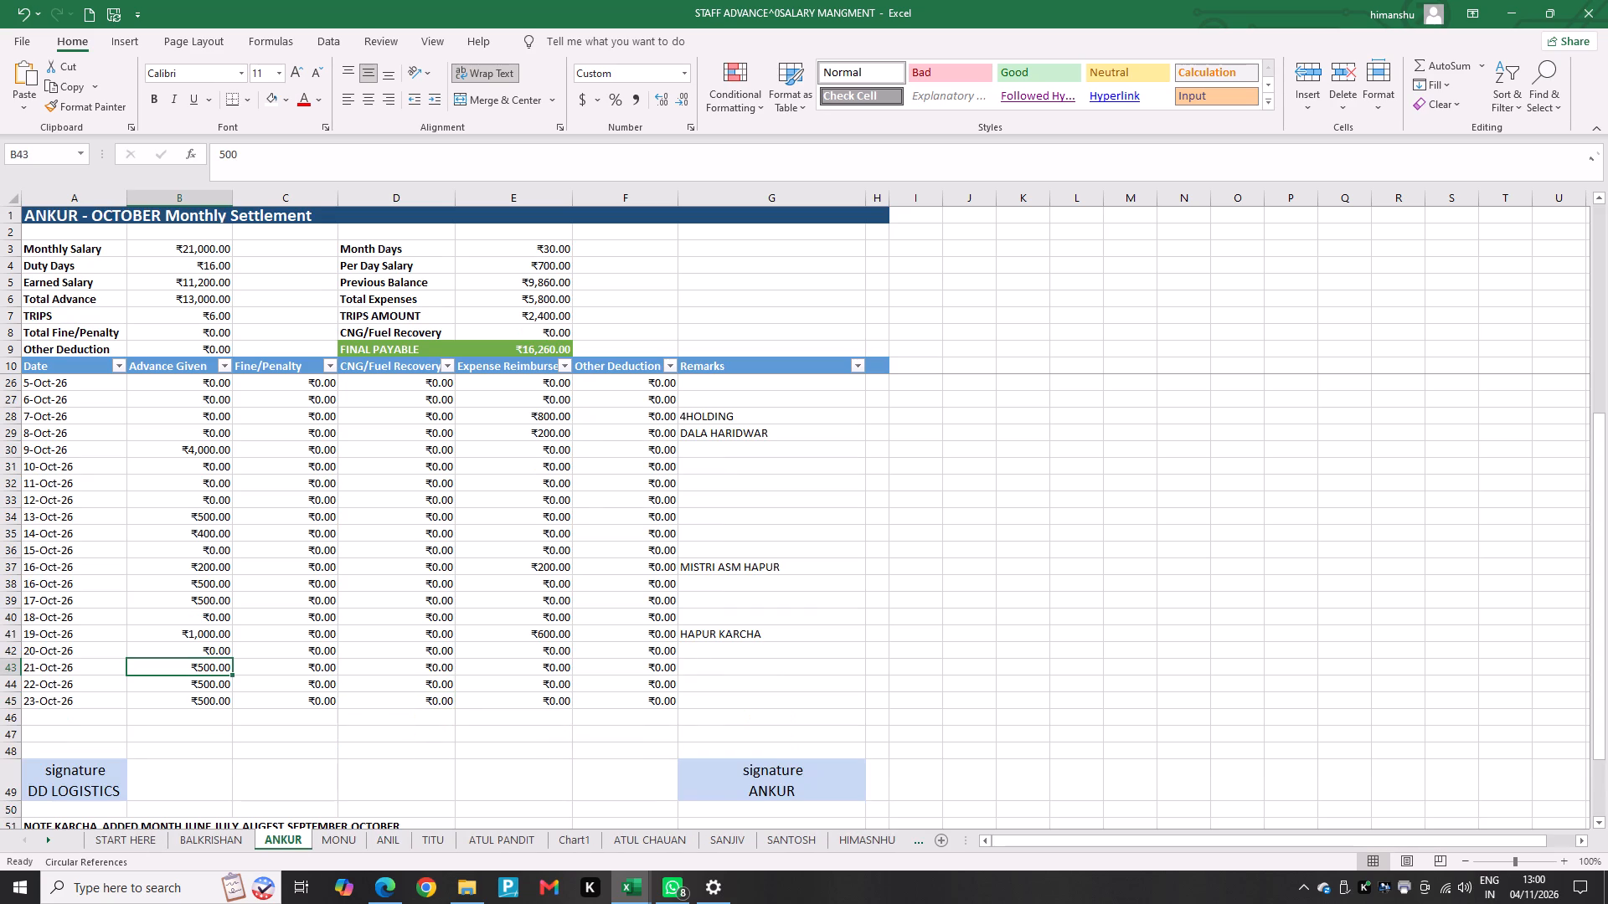
pyautogui.doubleClick(49, 844)
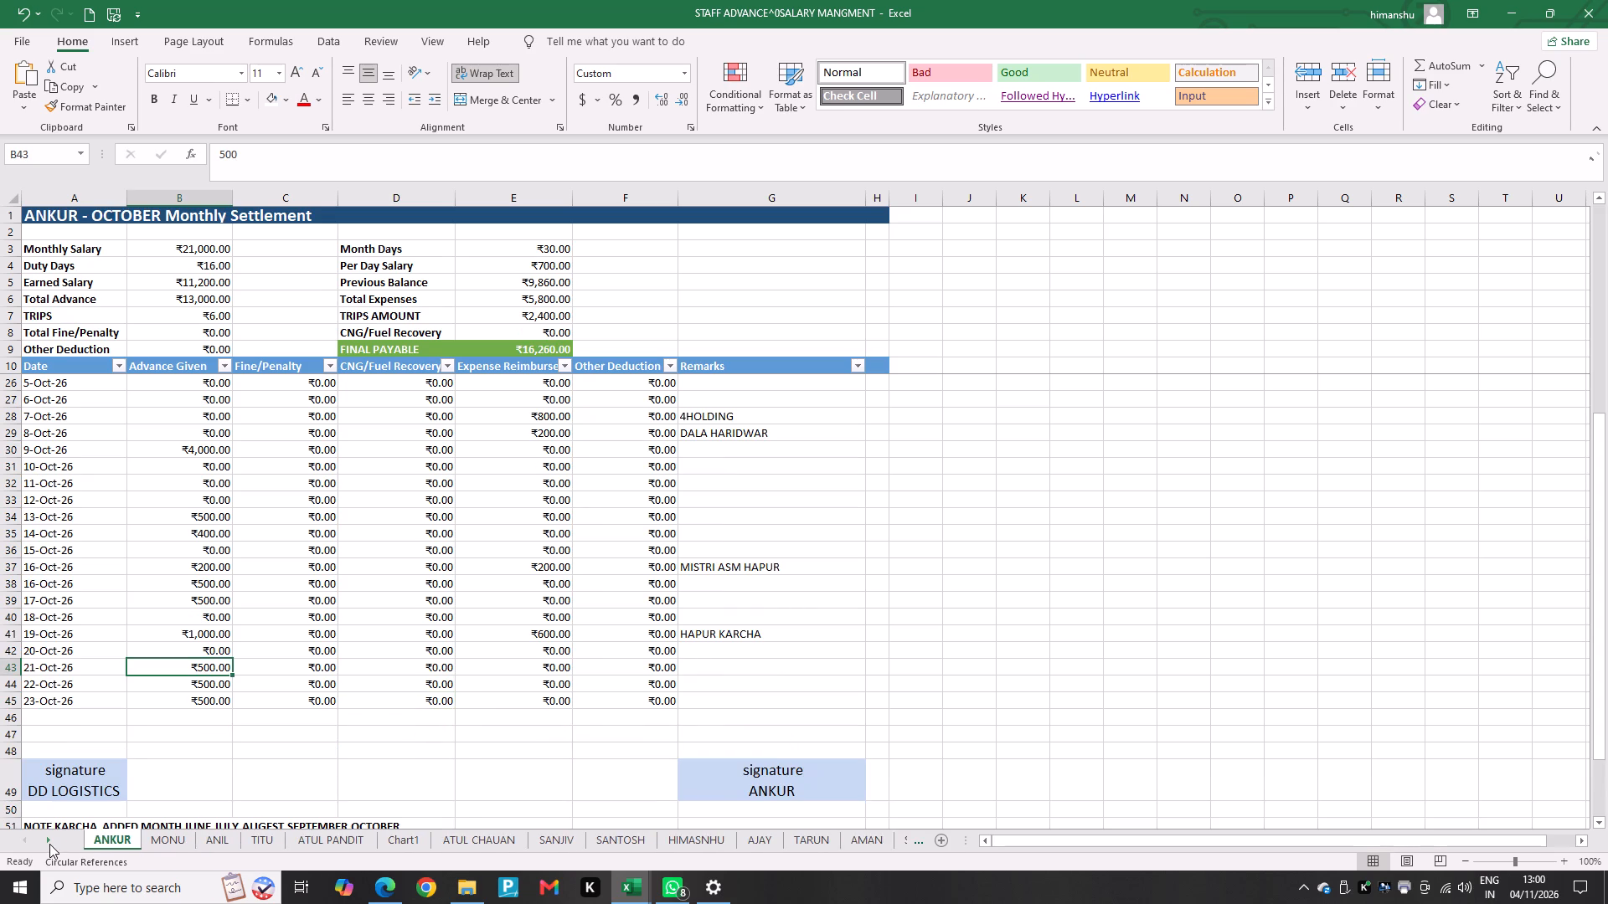
pyautogui.click(49, 844)
pyautogui.click(52, 841)
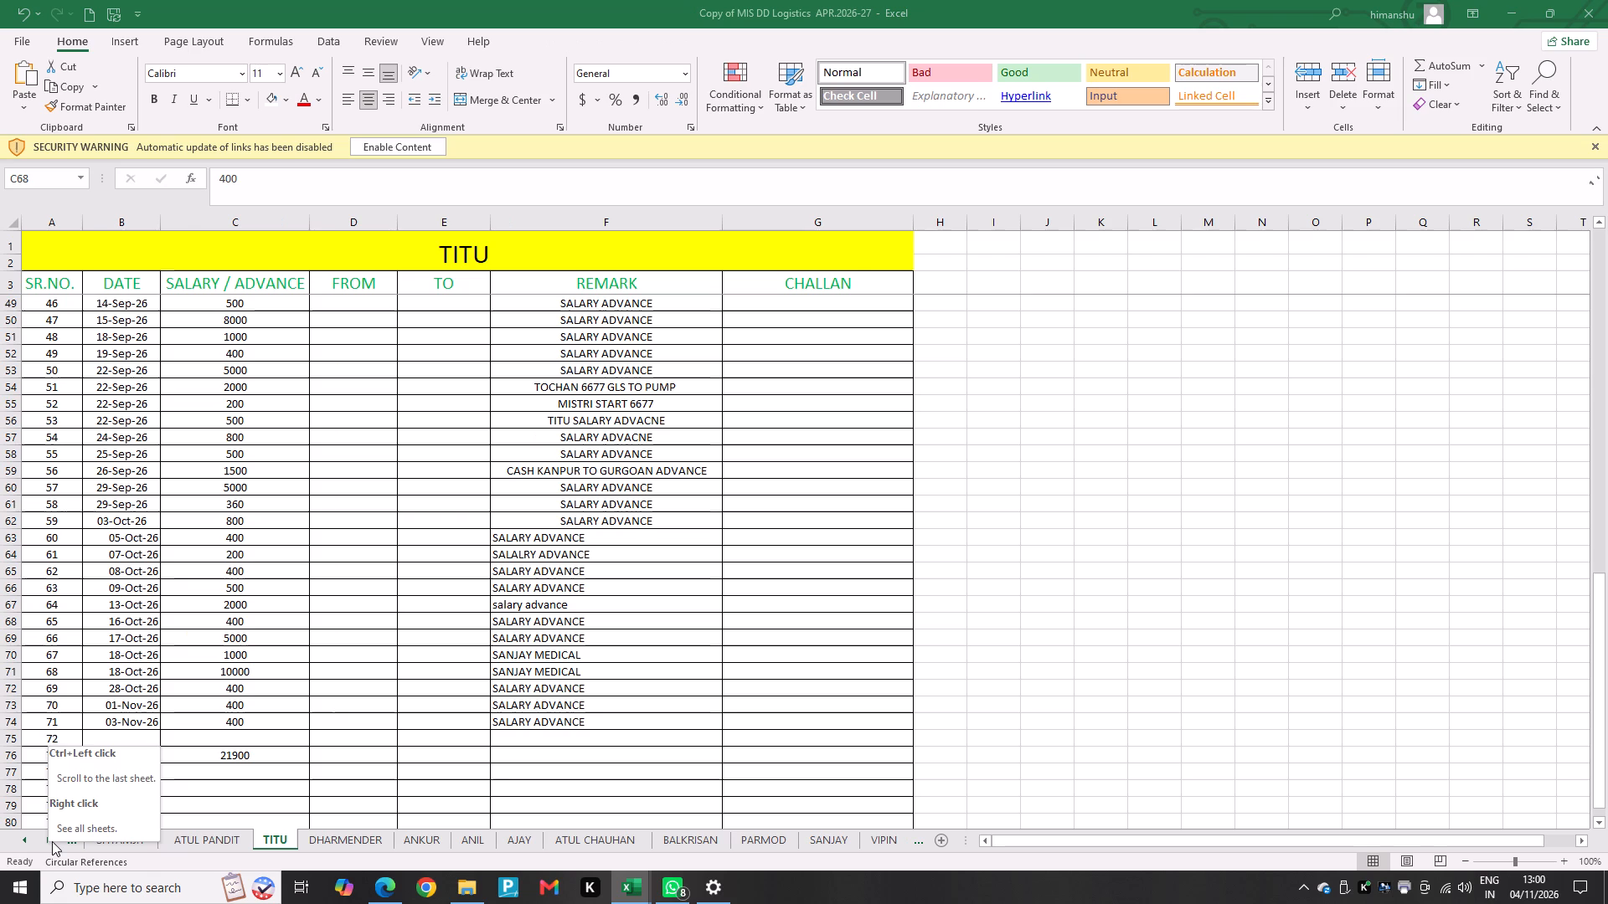
# Browse back through the employee and expense sheets that precede TITU in the Copy of MIS DD Logistics workbook.
pyautogui.click(429, 840)
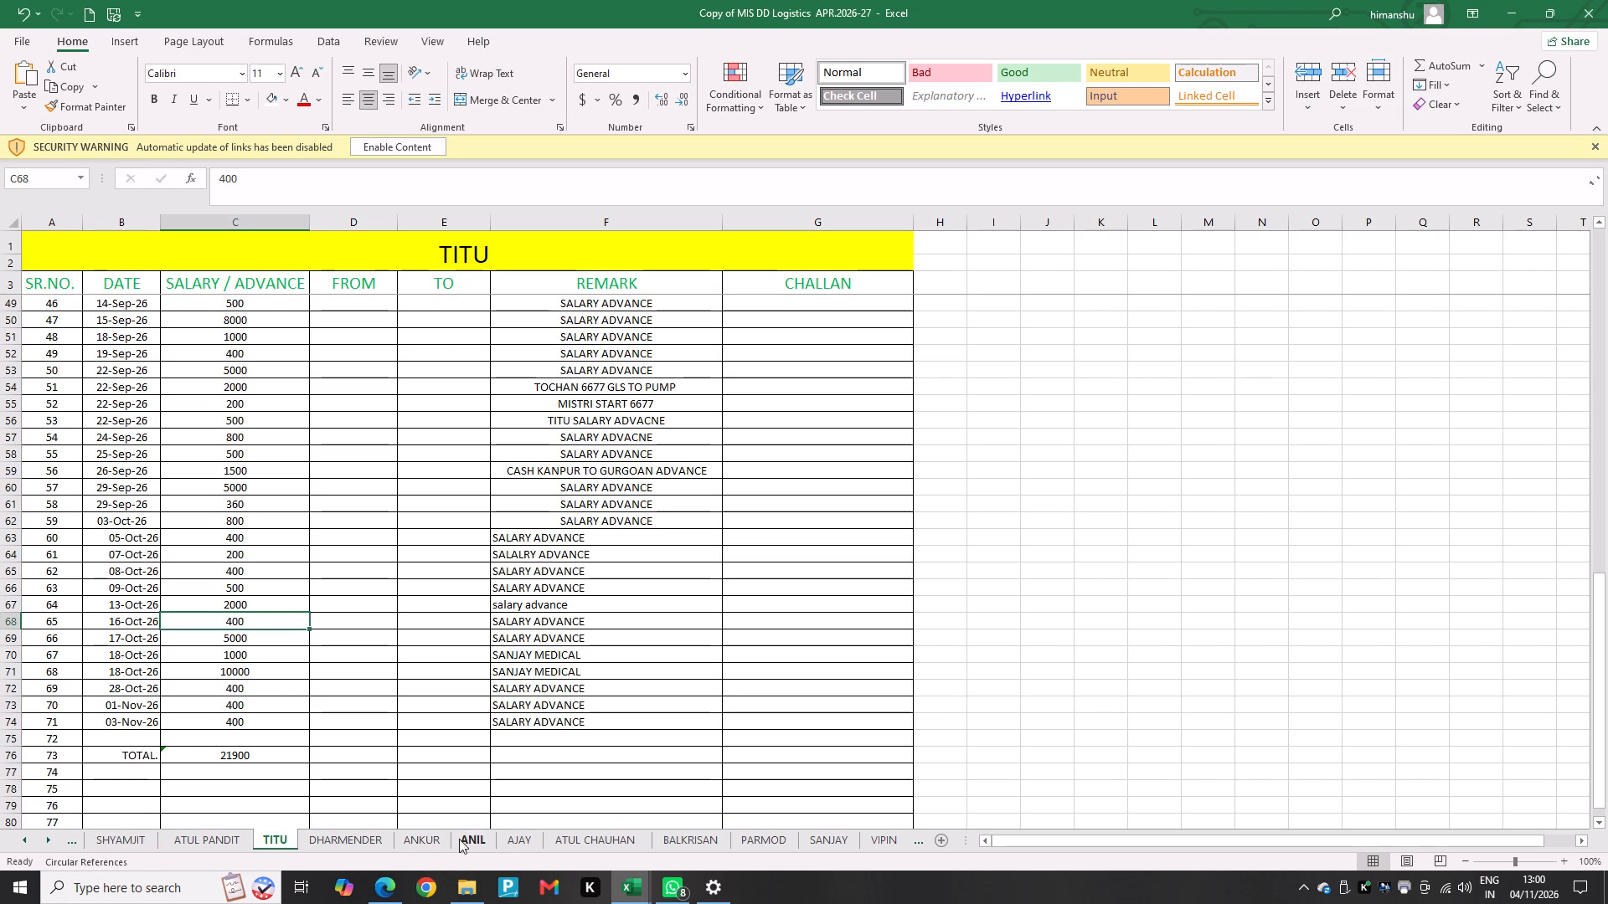
pyautogui.tripleClick(34, 840)
pyautogui.click(33, 840)
pyautogui.doubleClick(33, 840)
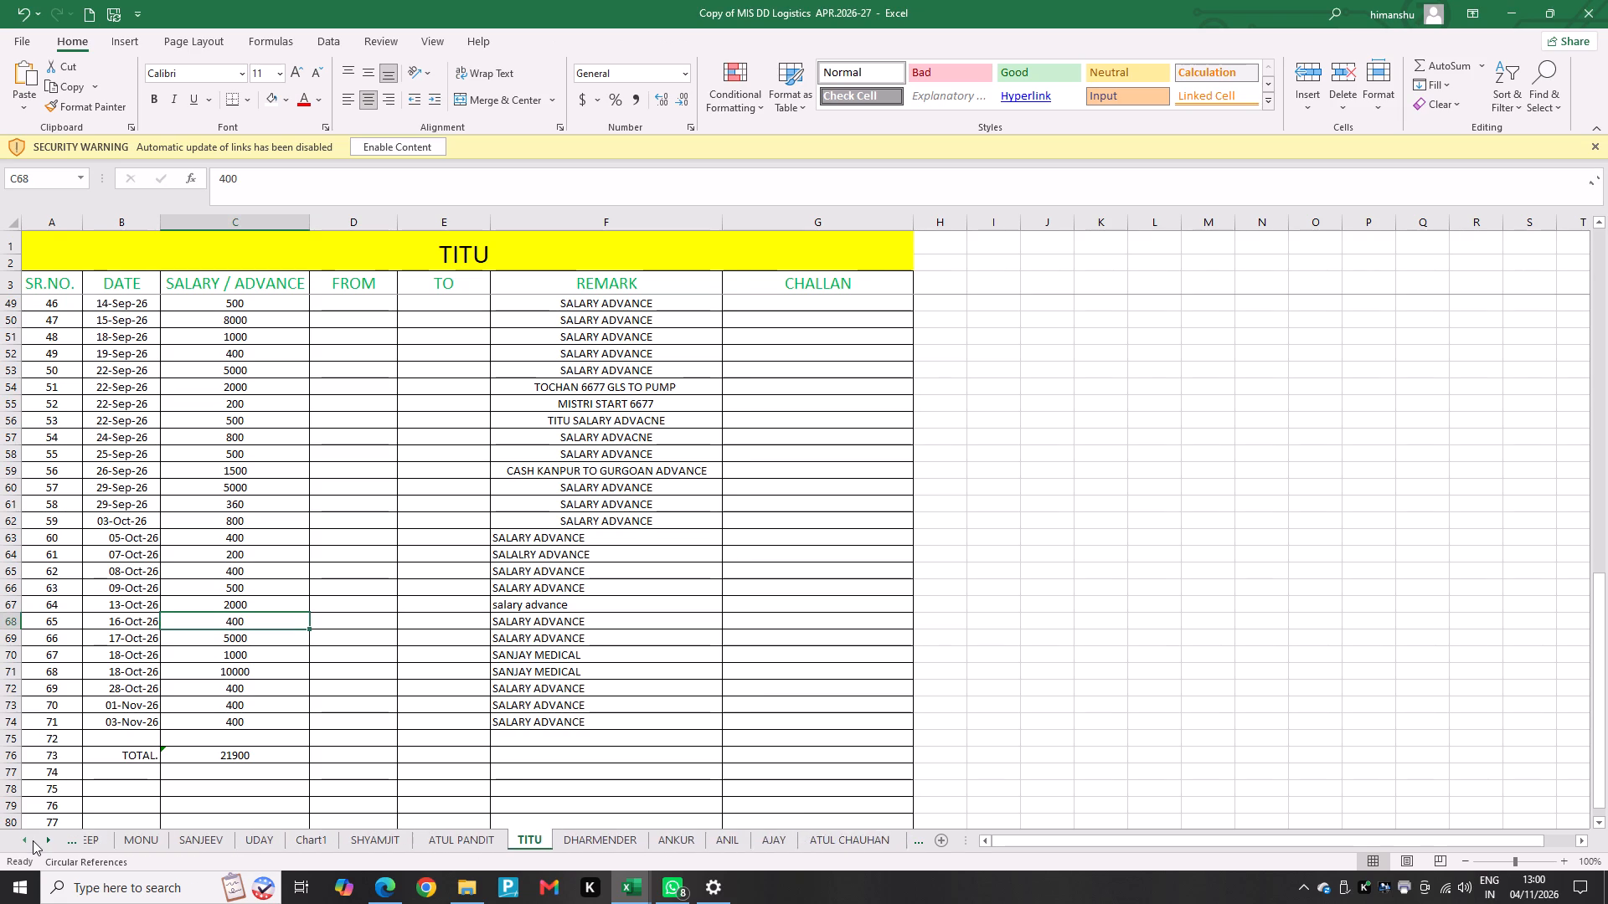
pyautogui.click(33, 840)
pyautogui.click(33, 840)
pyautogui.click(33, 840)
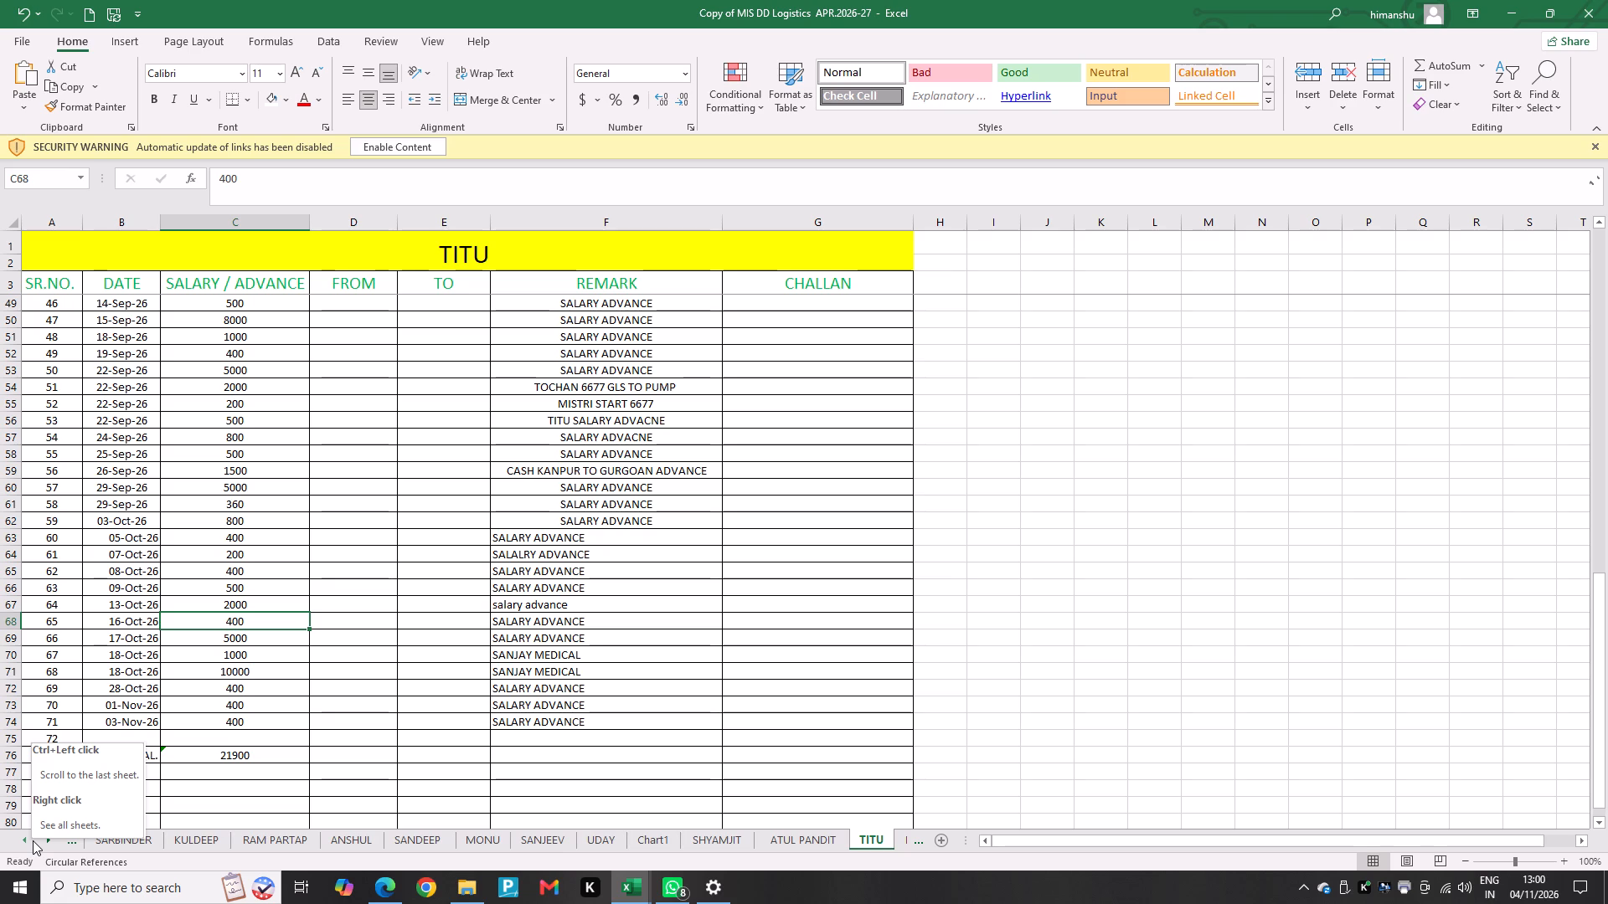
pyautogui.click(33, 840)
pyautogui.click(33, 840)
pyautogui.doubleClick(33, 840)
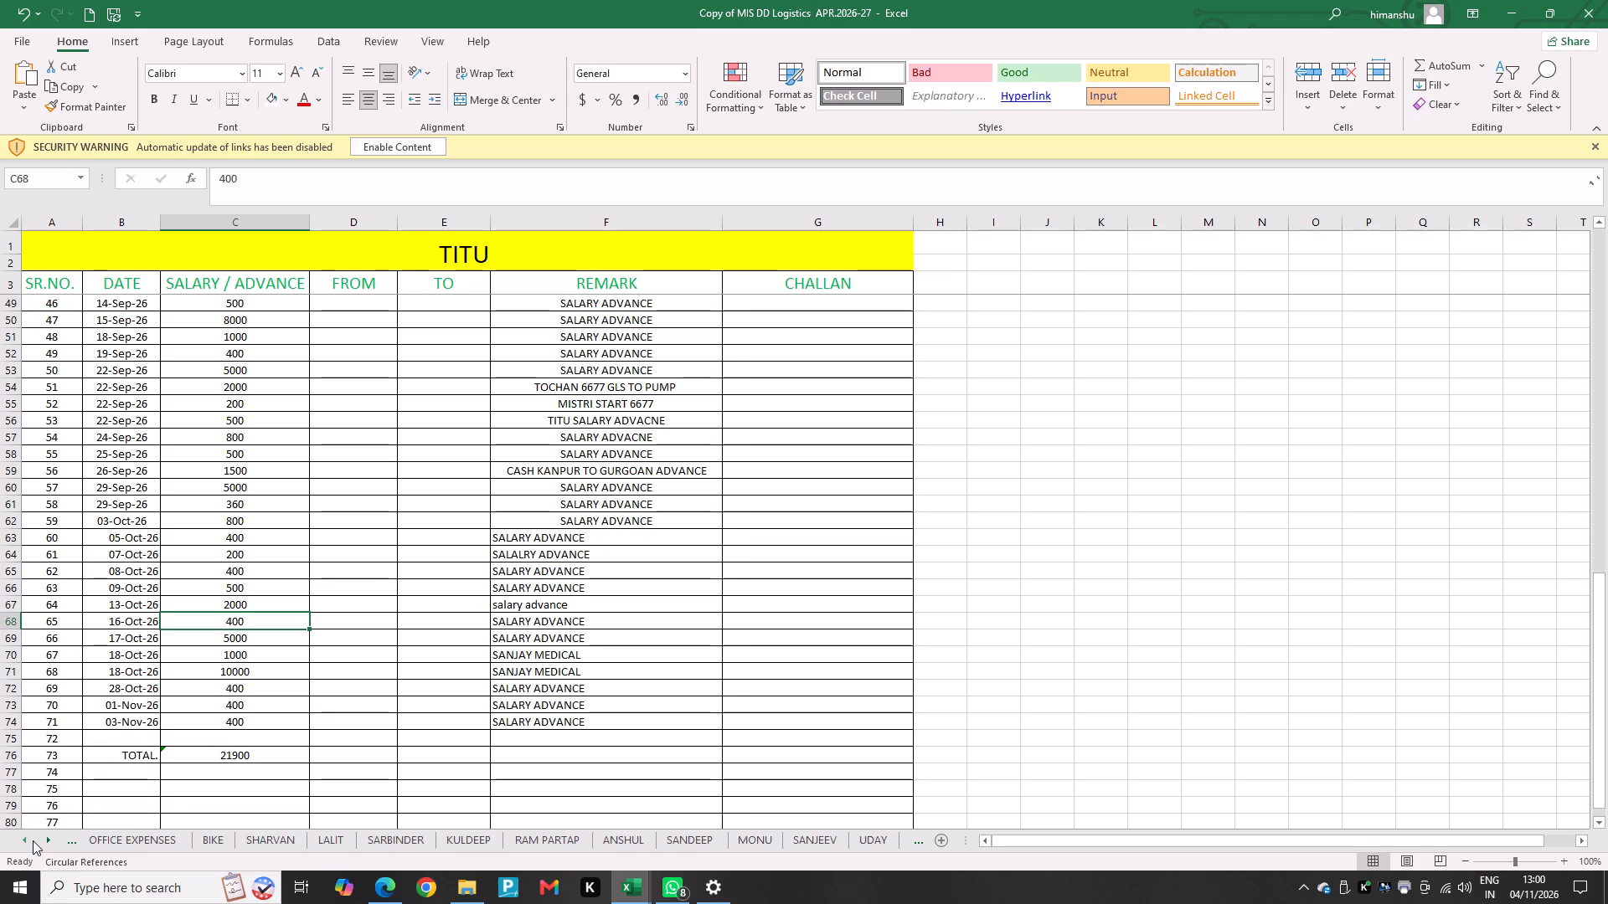
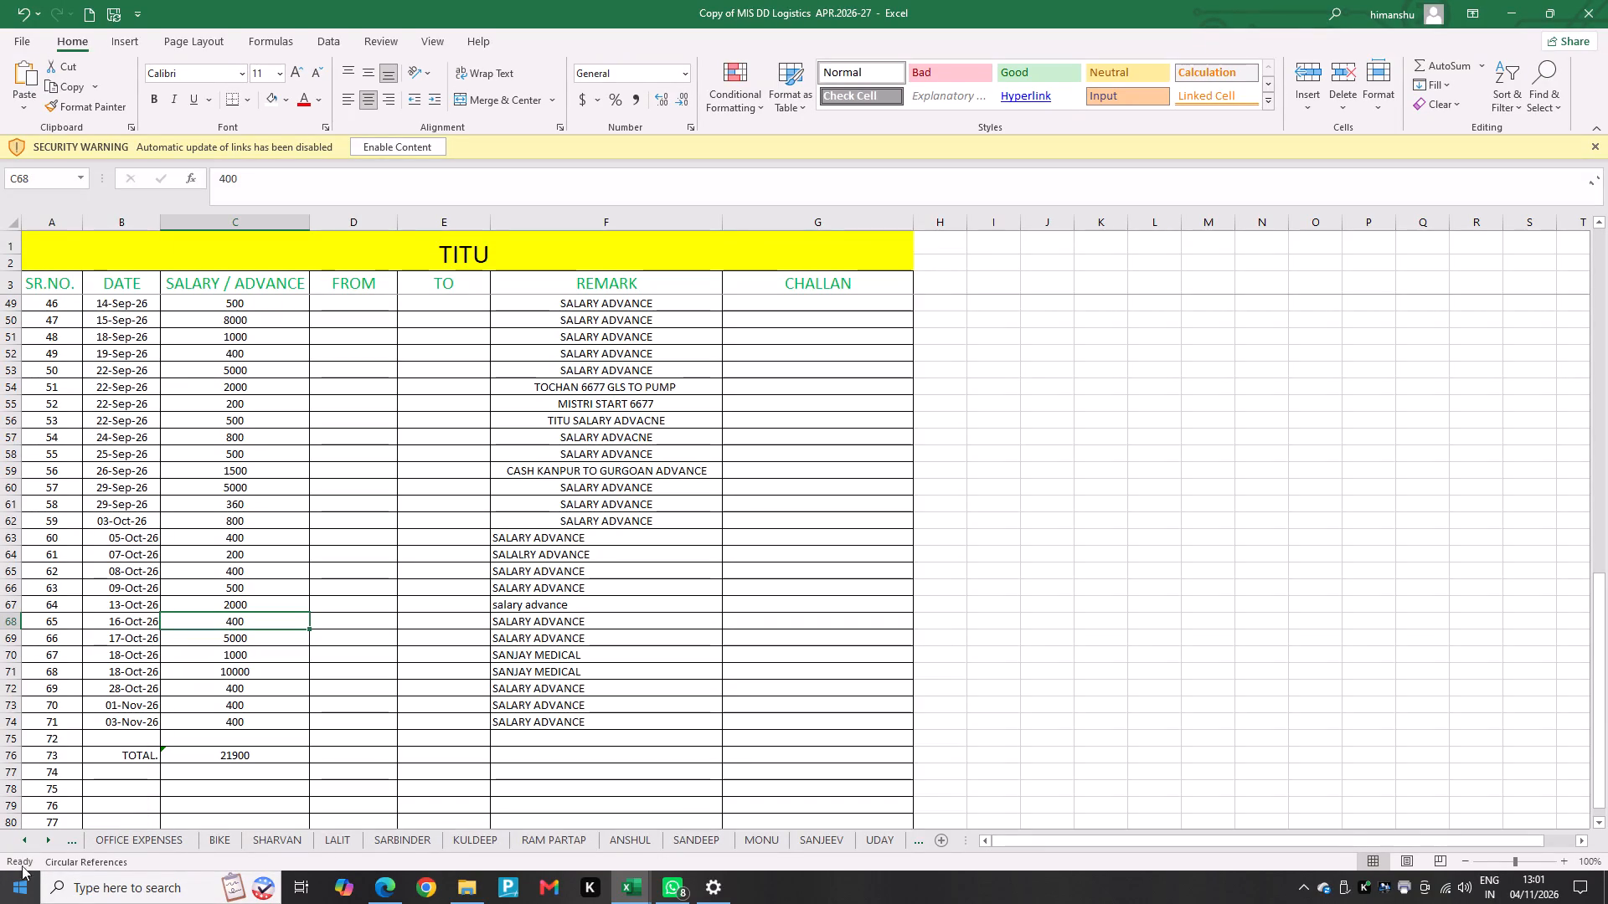
# Look up the 31-Oct-26 salary advance on SHYAMJIT's sheet in the MIS workbook.
pyautogui.tripleClick(46, 841)
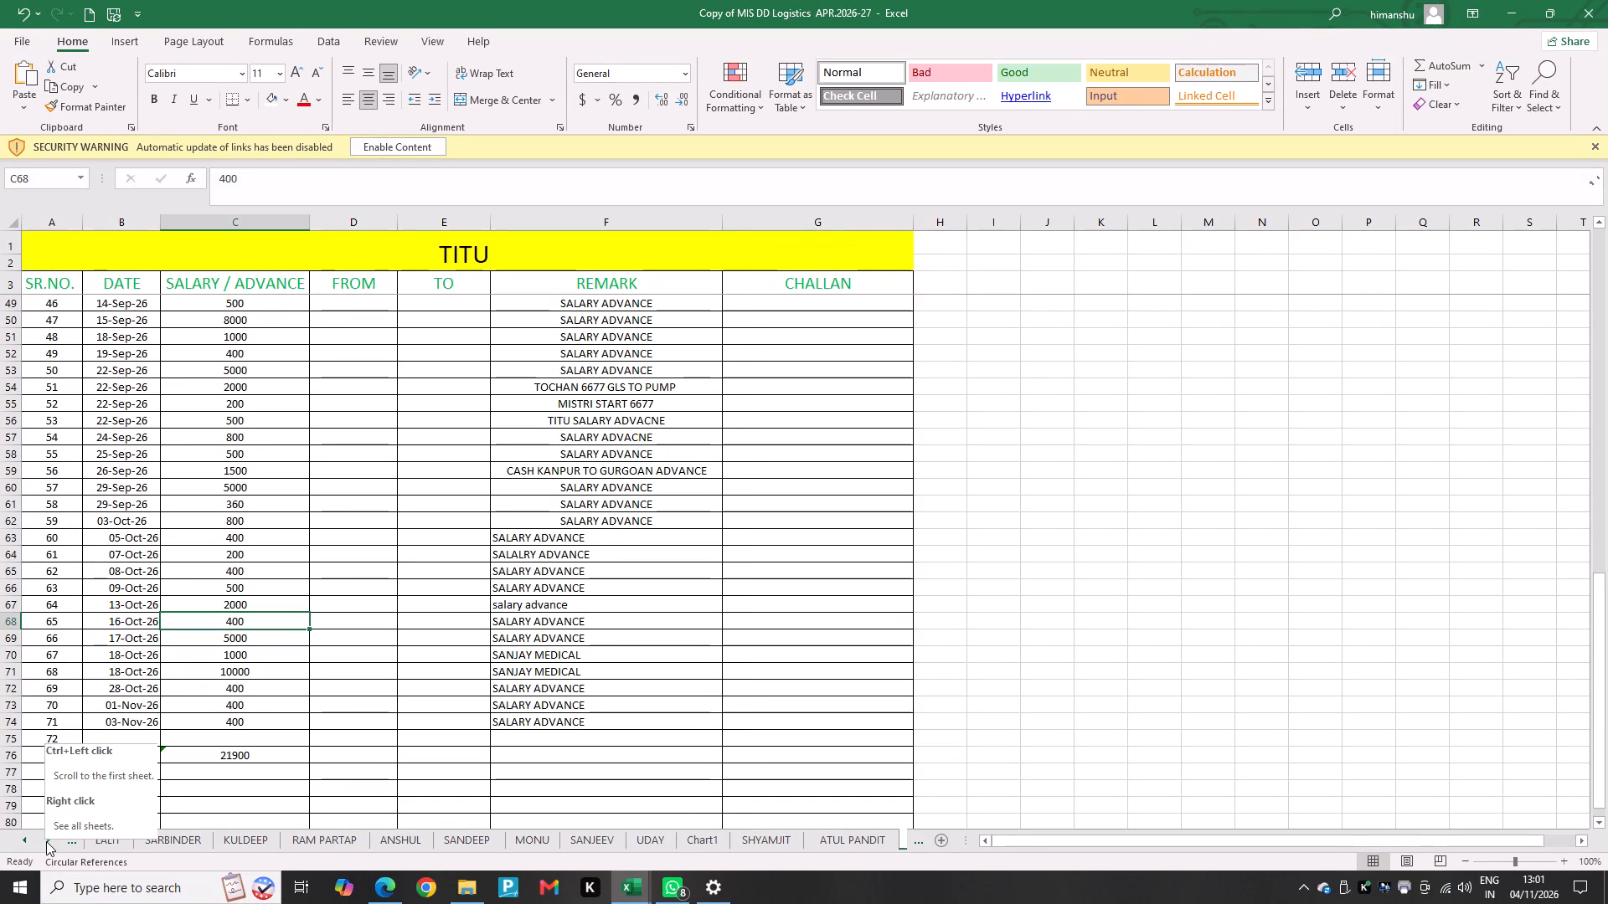
pyautogui.click(770, 839)
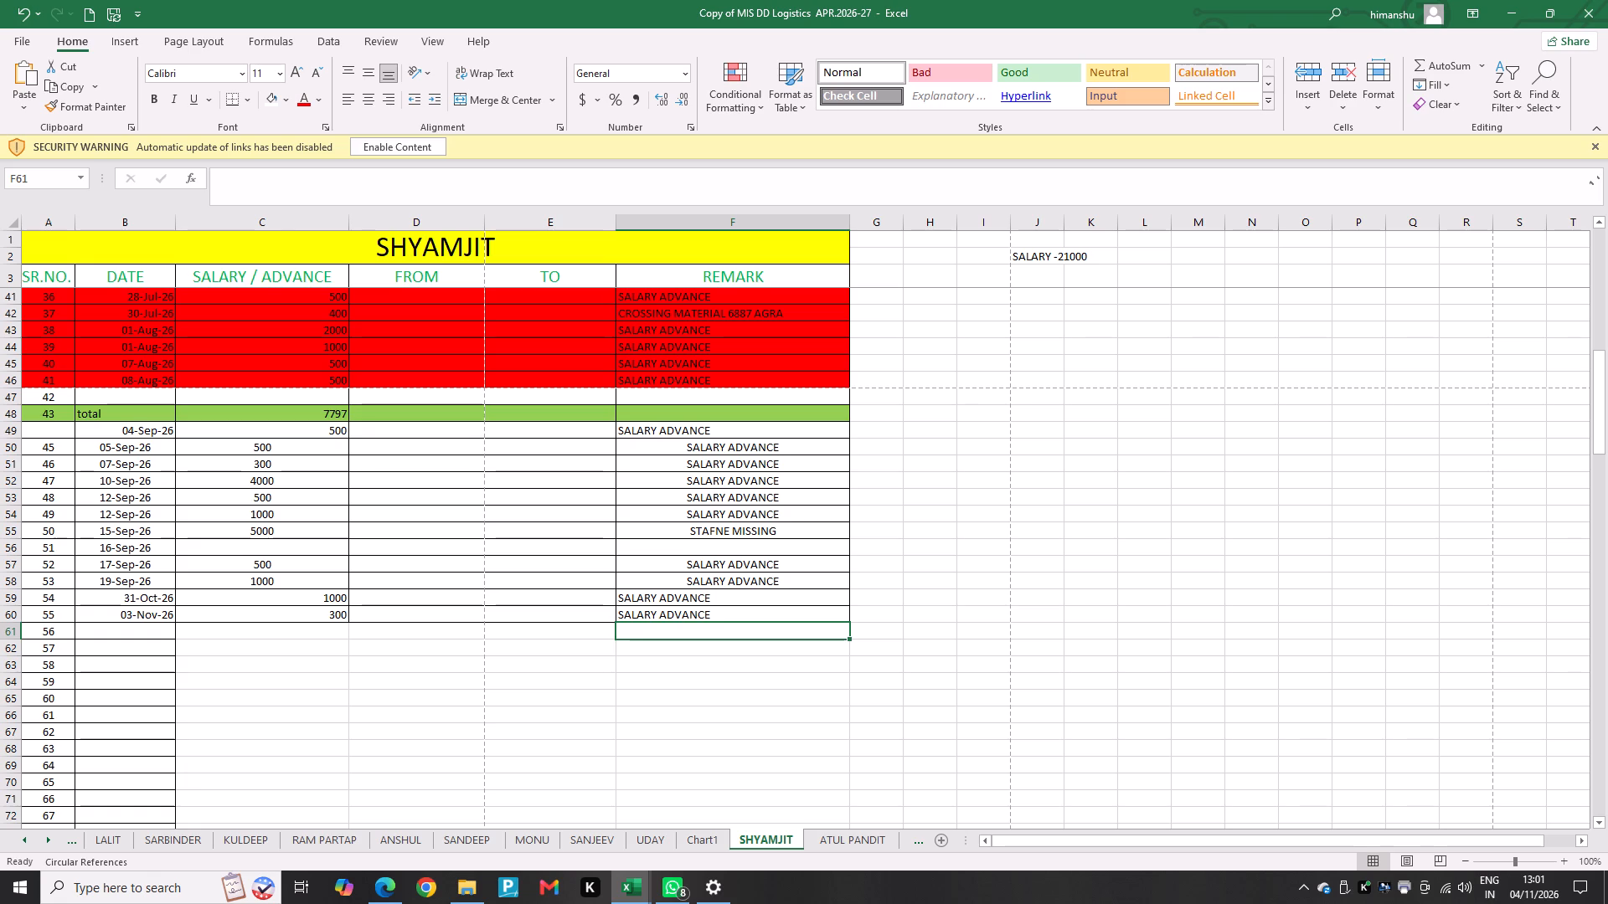
pyautogui.click(295, 599)
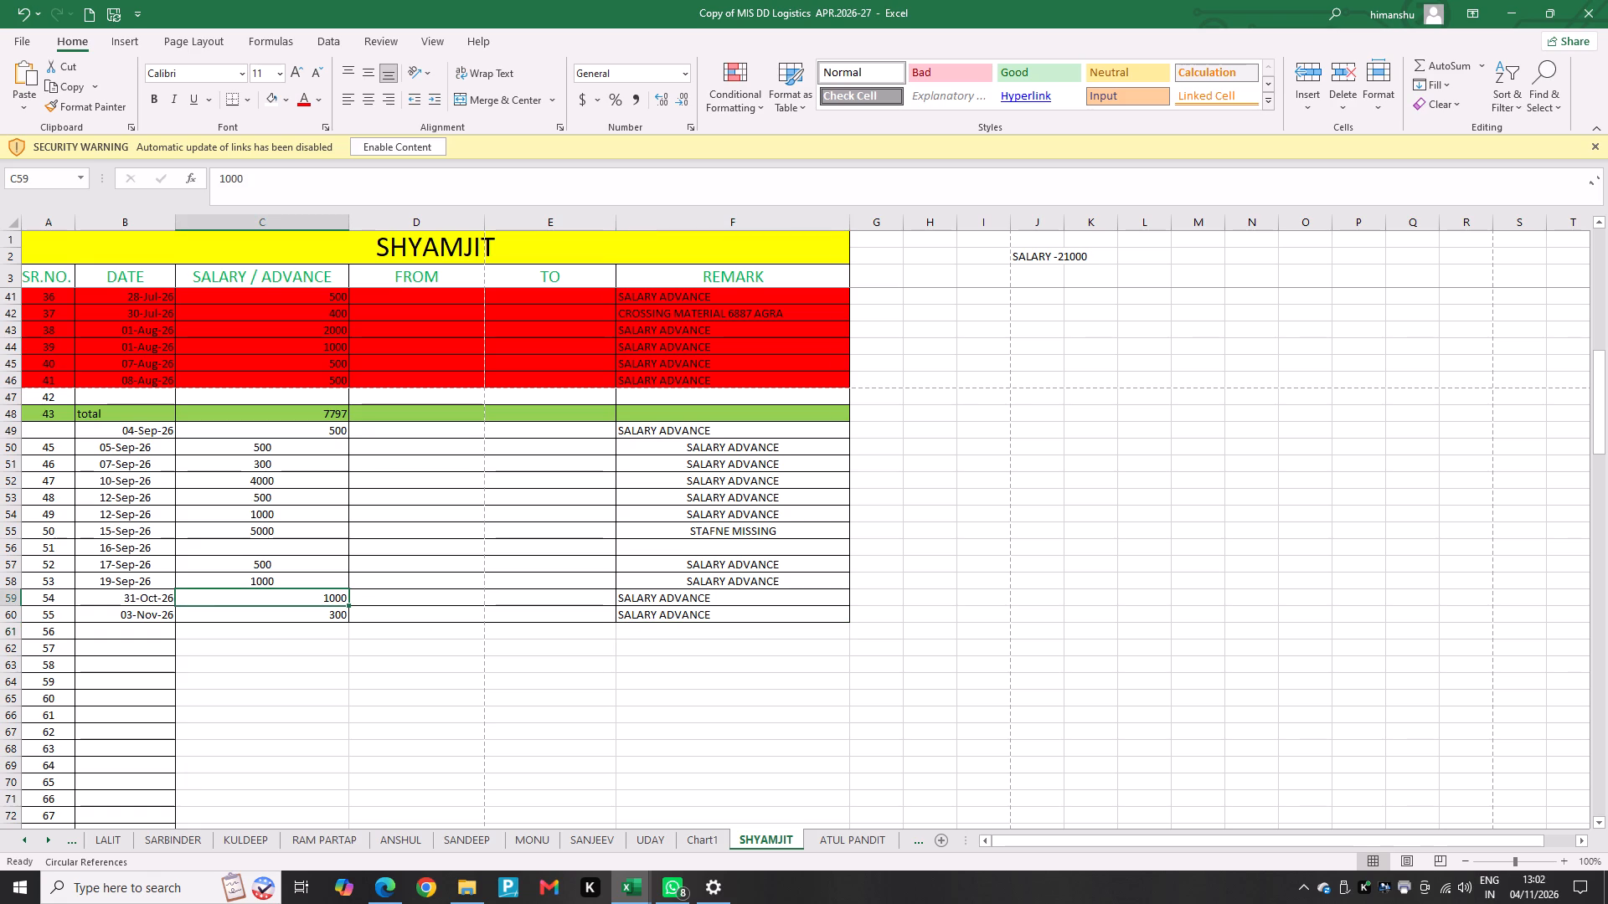
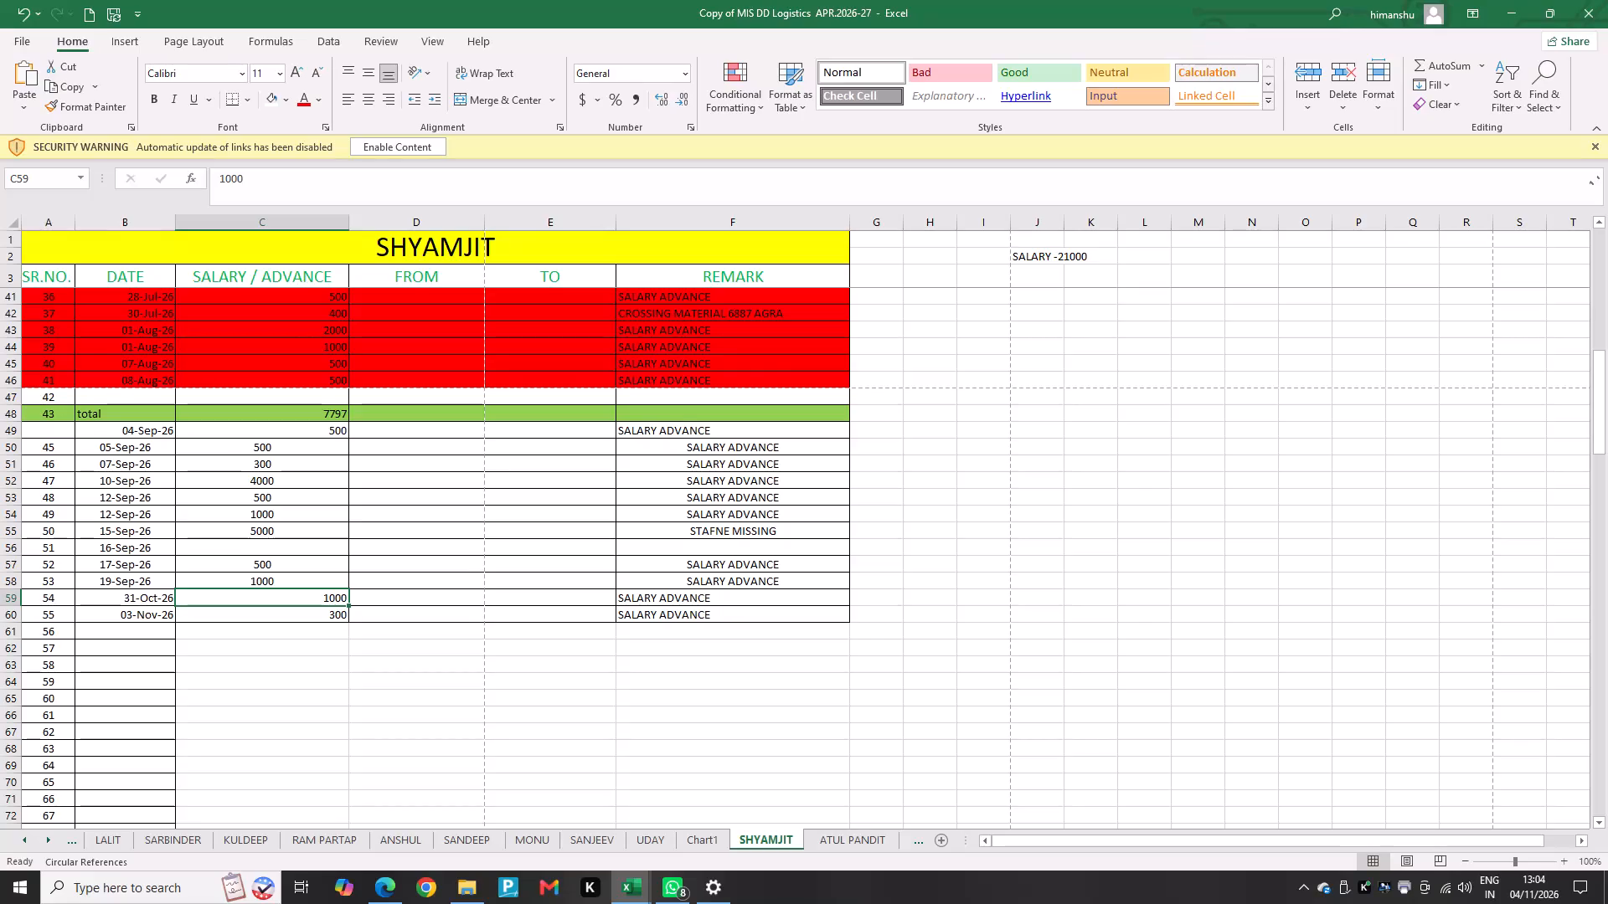
# Switch to the staff advance workbook and review PANDIT's October settlement sheet, including the 13-Oct-26 KARCHE remark.
pyautogui.click(257, 681)
pyautogui.hotkey('alt', 'Tab')
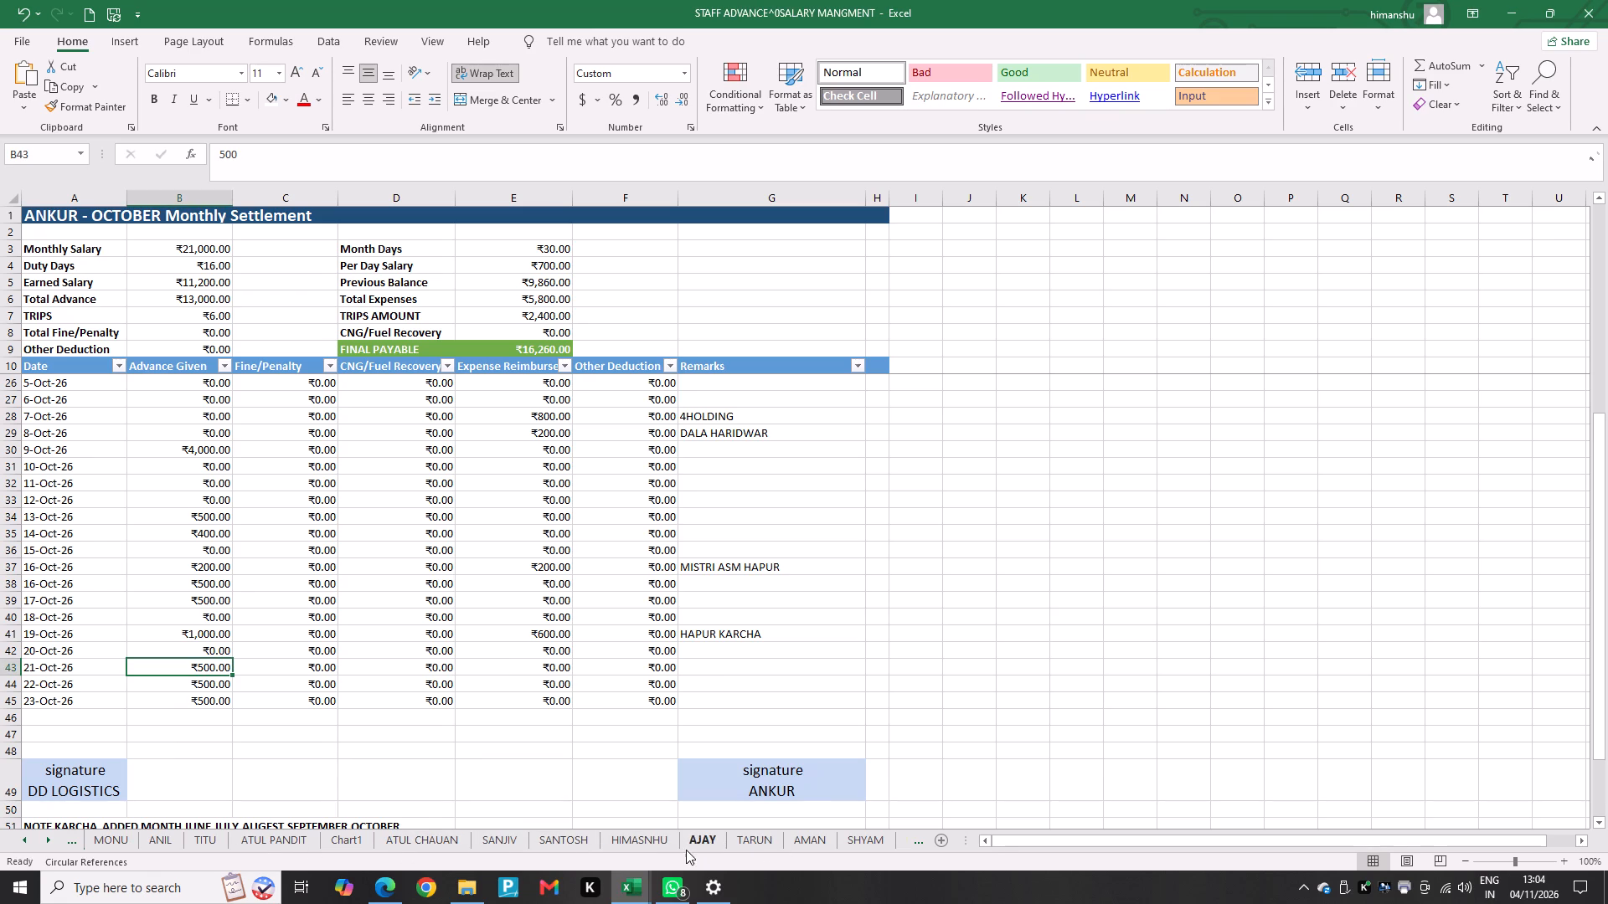
pyautogui.tripleClick(49, 843)
pyautogui.tripleClick(49, 843)
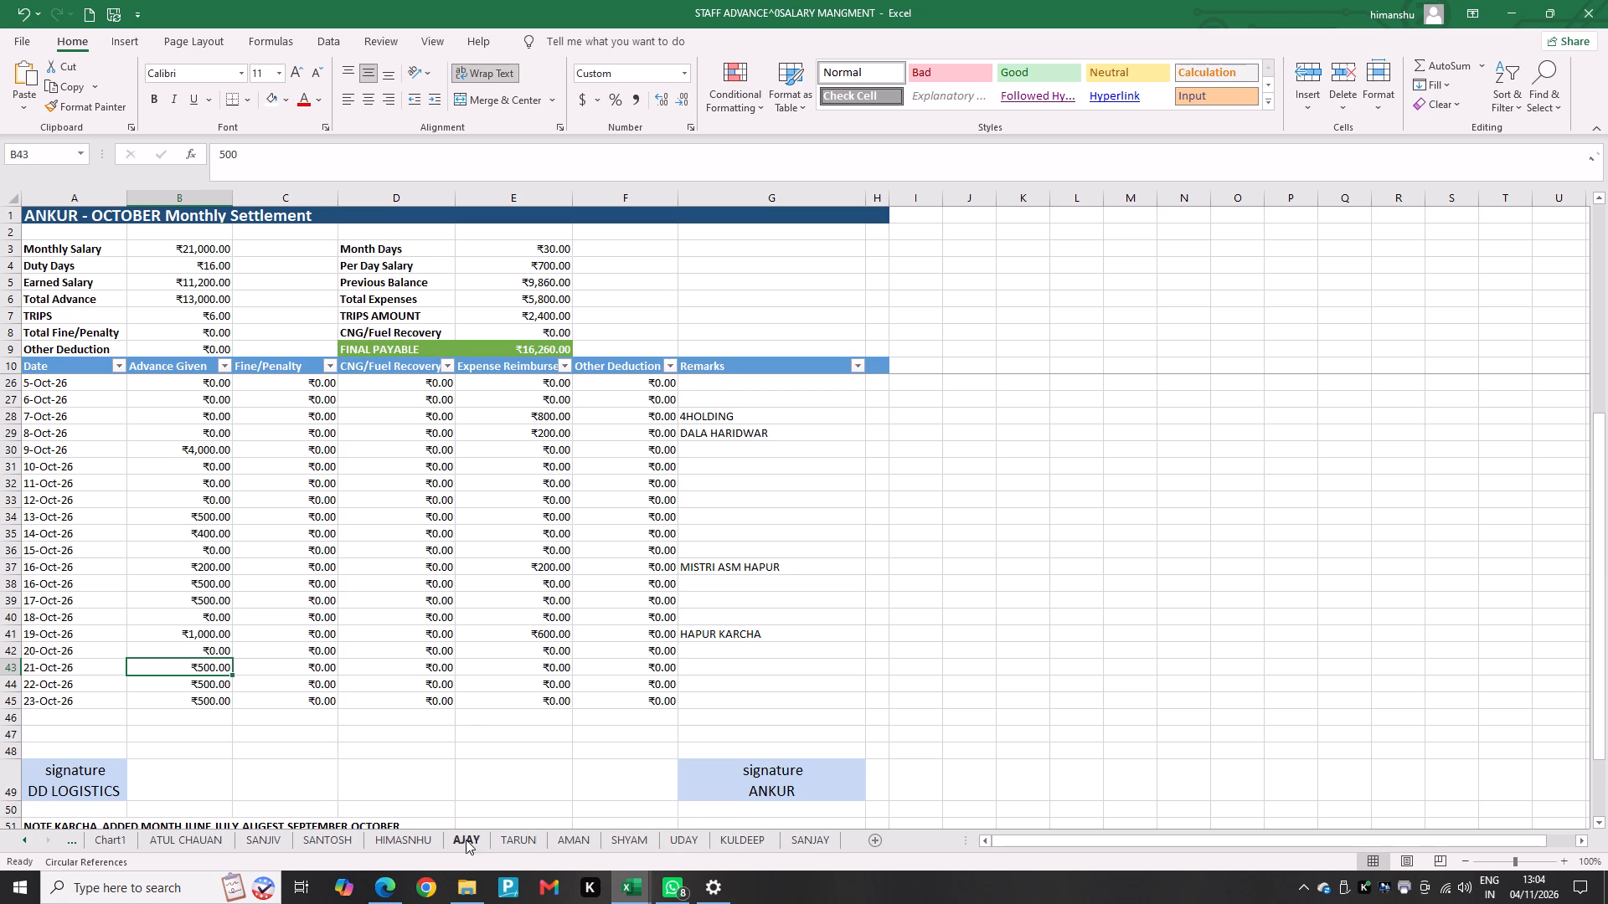
pyautogui.tripleClick(30, 840)
pyautogui.tripleClick(30, 840)
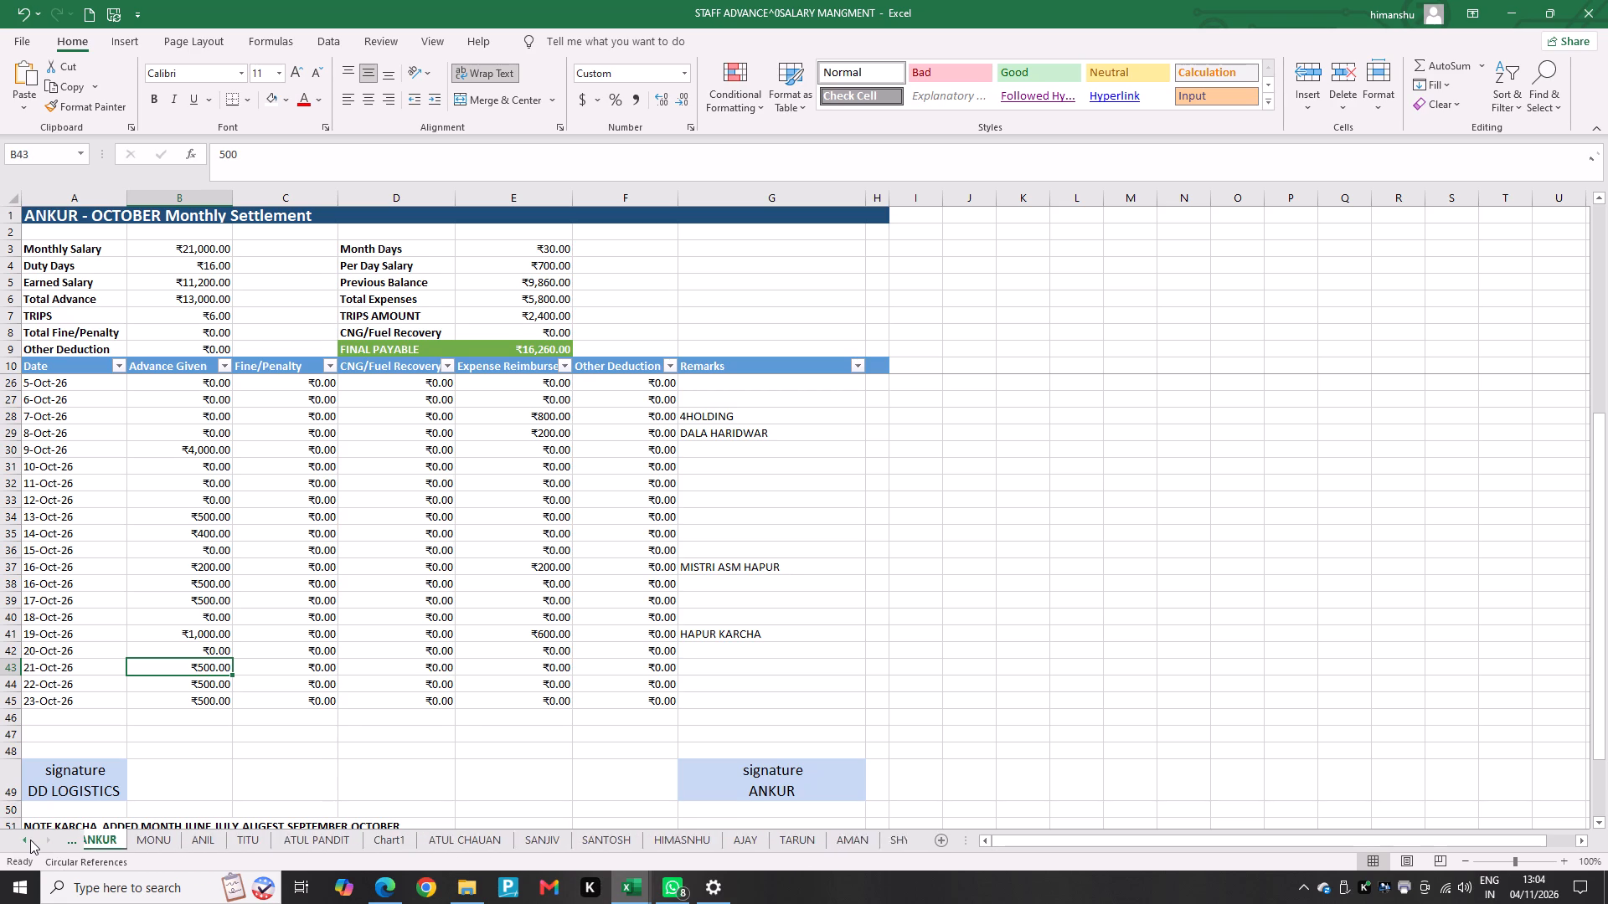
pyautogui.click(30, 840)
pyautogui.doubleClick(30, 840)
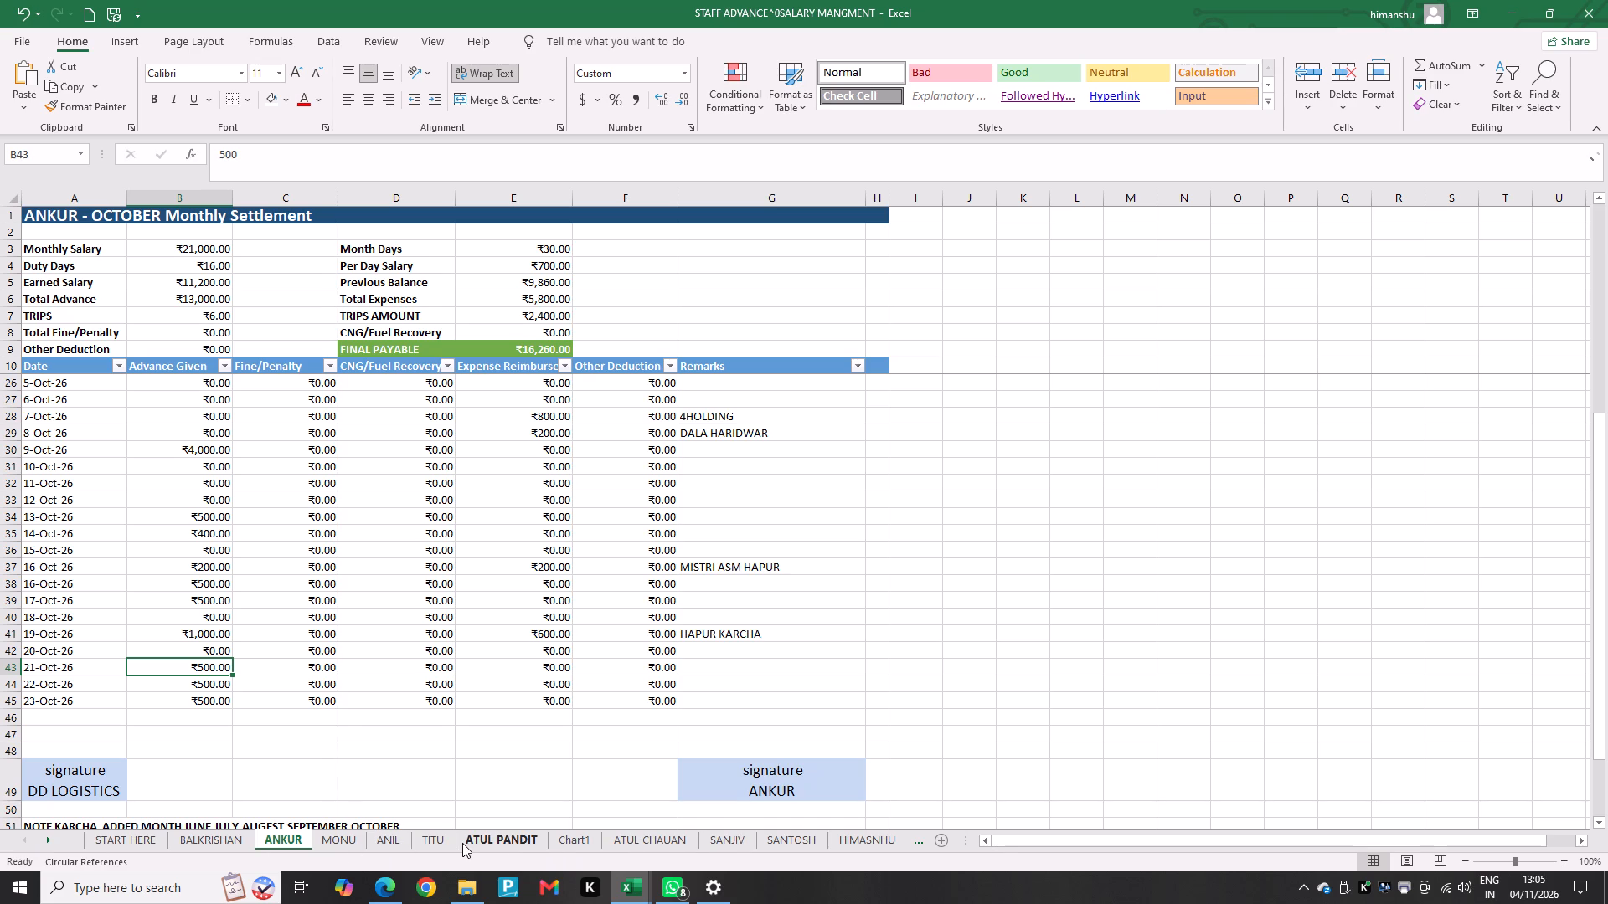
pyautogui.click(498, 844)
pyautogui.scroll(6, 536, 558)
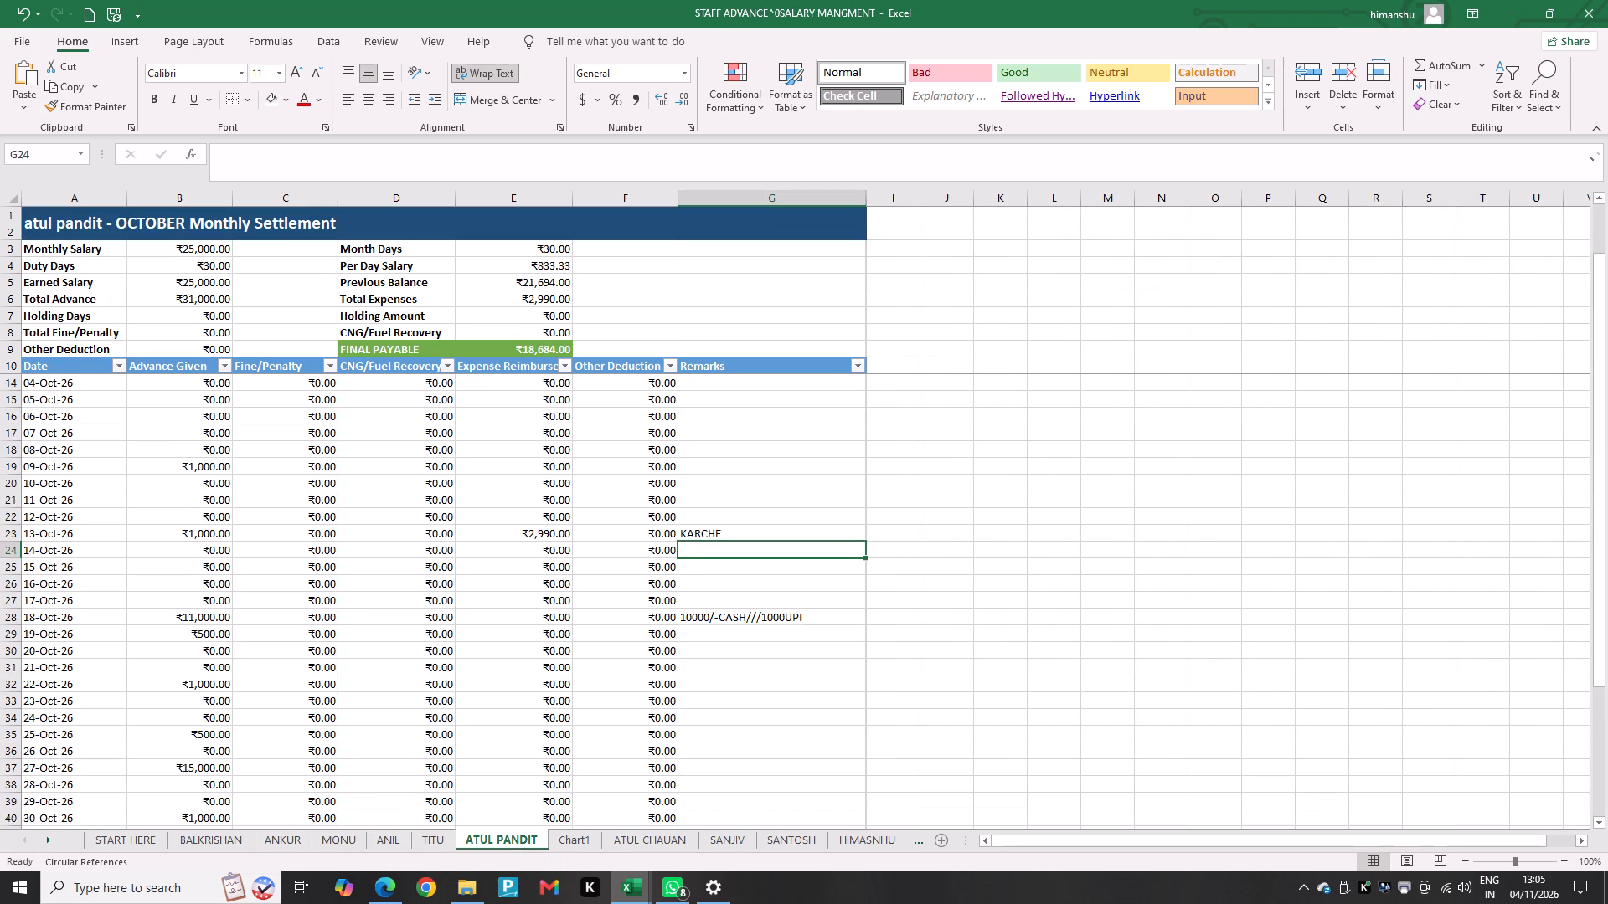
pyautogui.scroll(12, 536, 558)
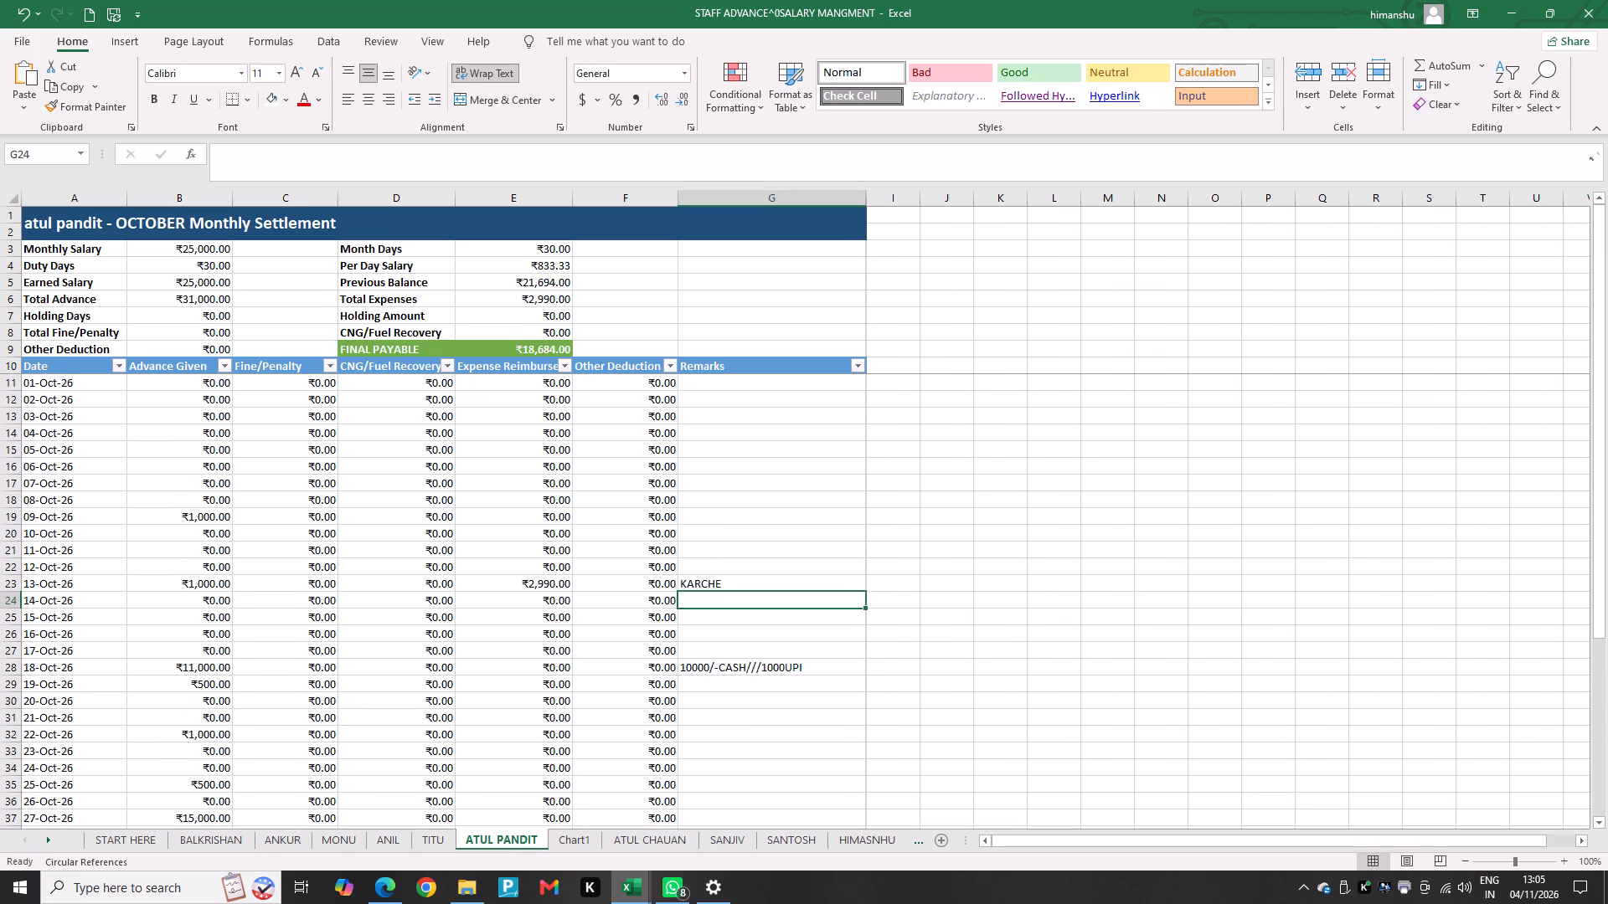
pyautogui.click(726, 580)
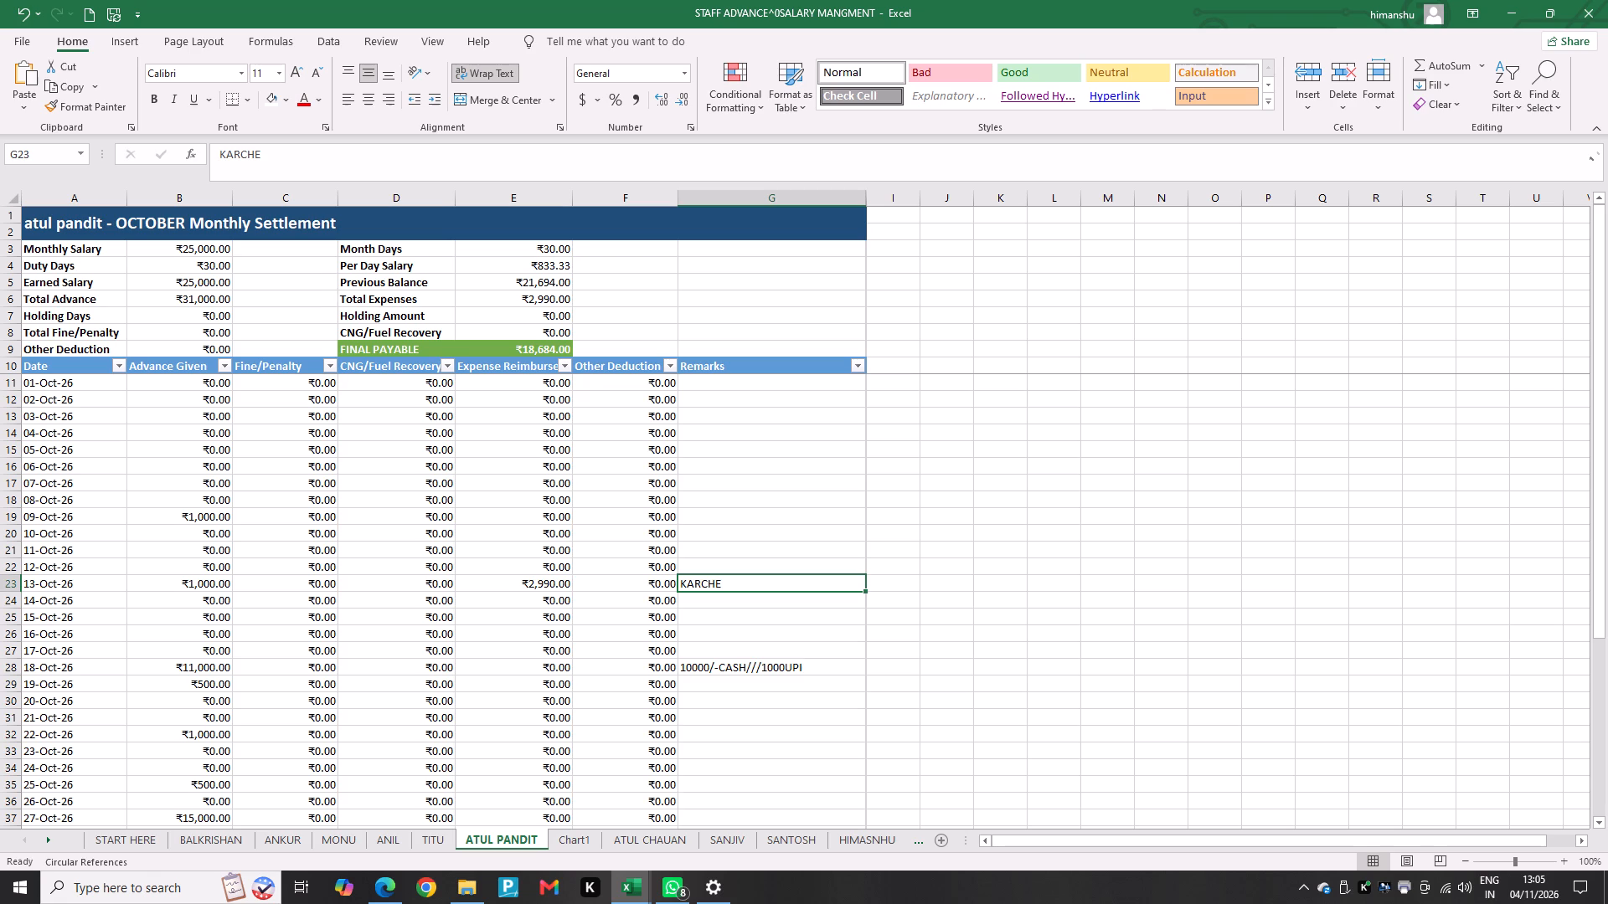
# Review the settlement sheets on the HIMASNHU, TARUN and AMAN tabs, checking their titles, dates and signature blocks.
pyautogui.click(916, 838)
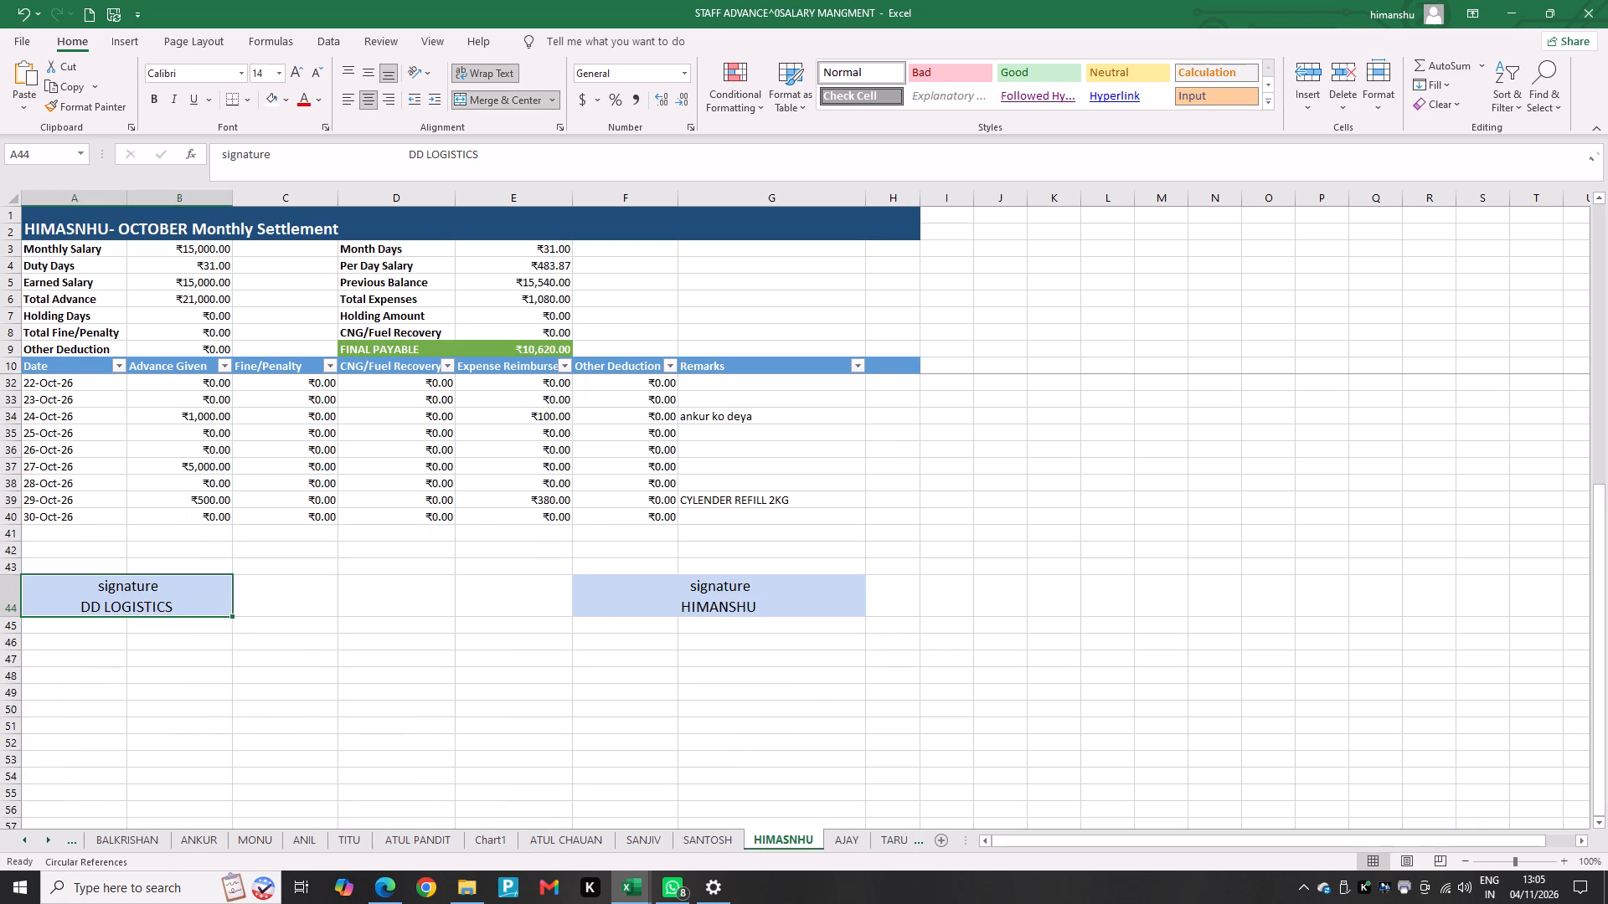
pyautogui.scroll(4, 424, 596)
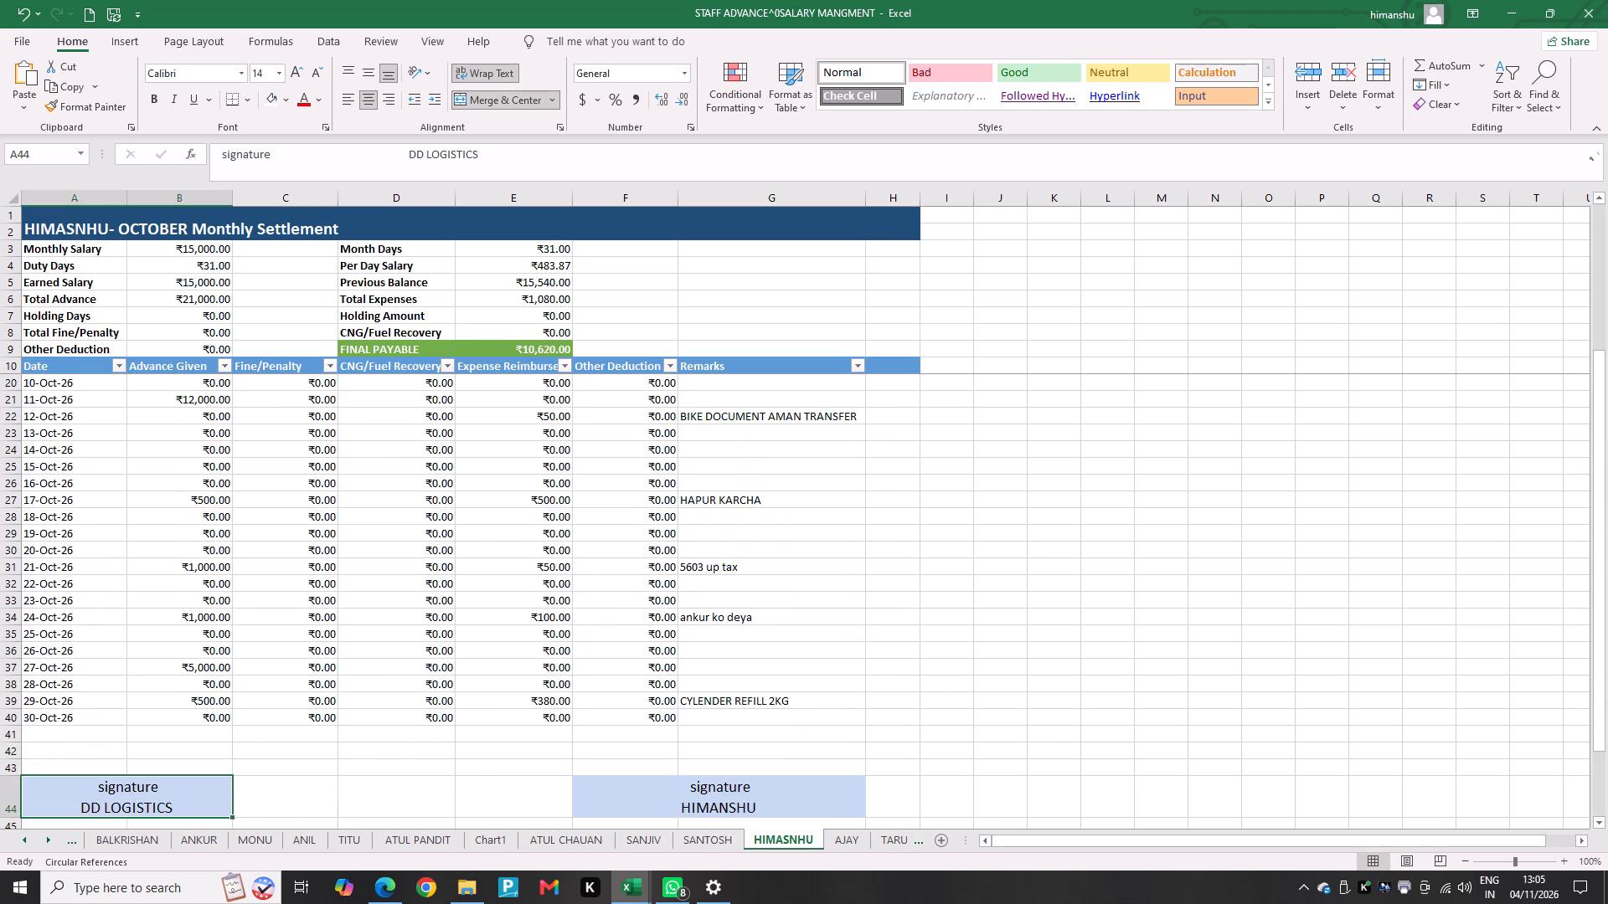
pyautogui.click(894, 836)
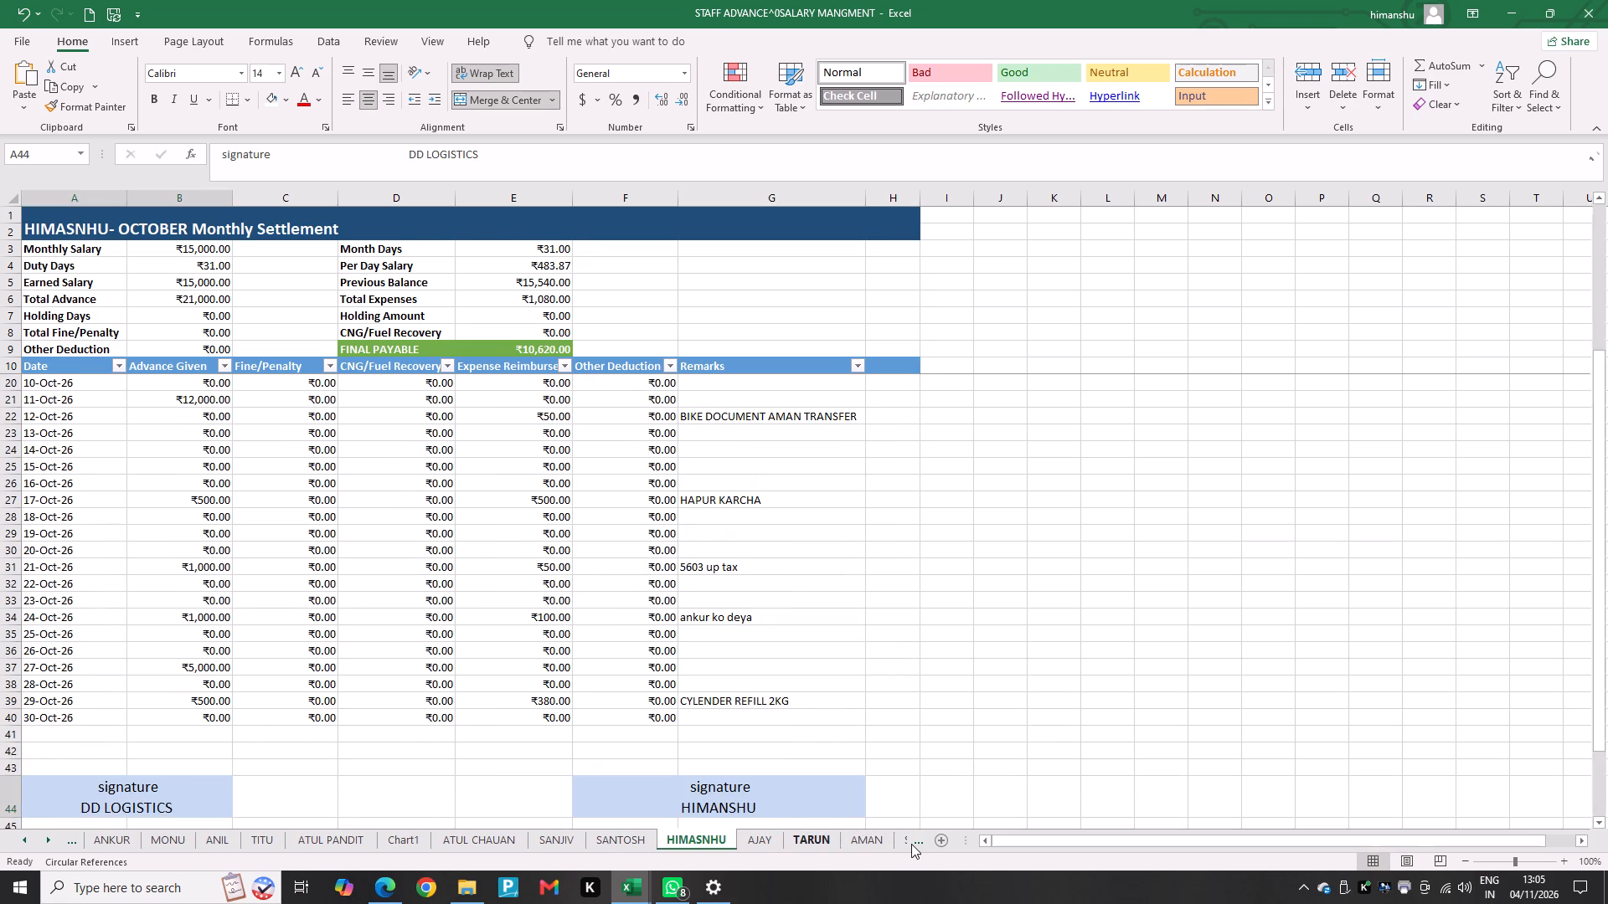
pyautogui.scroll(-2, 701, 793)
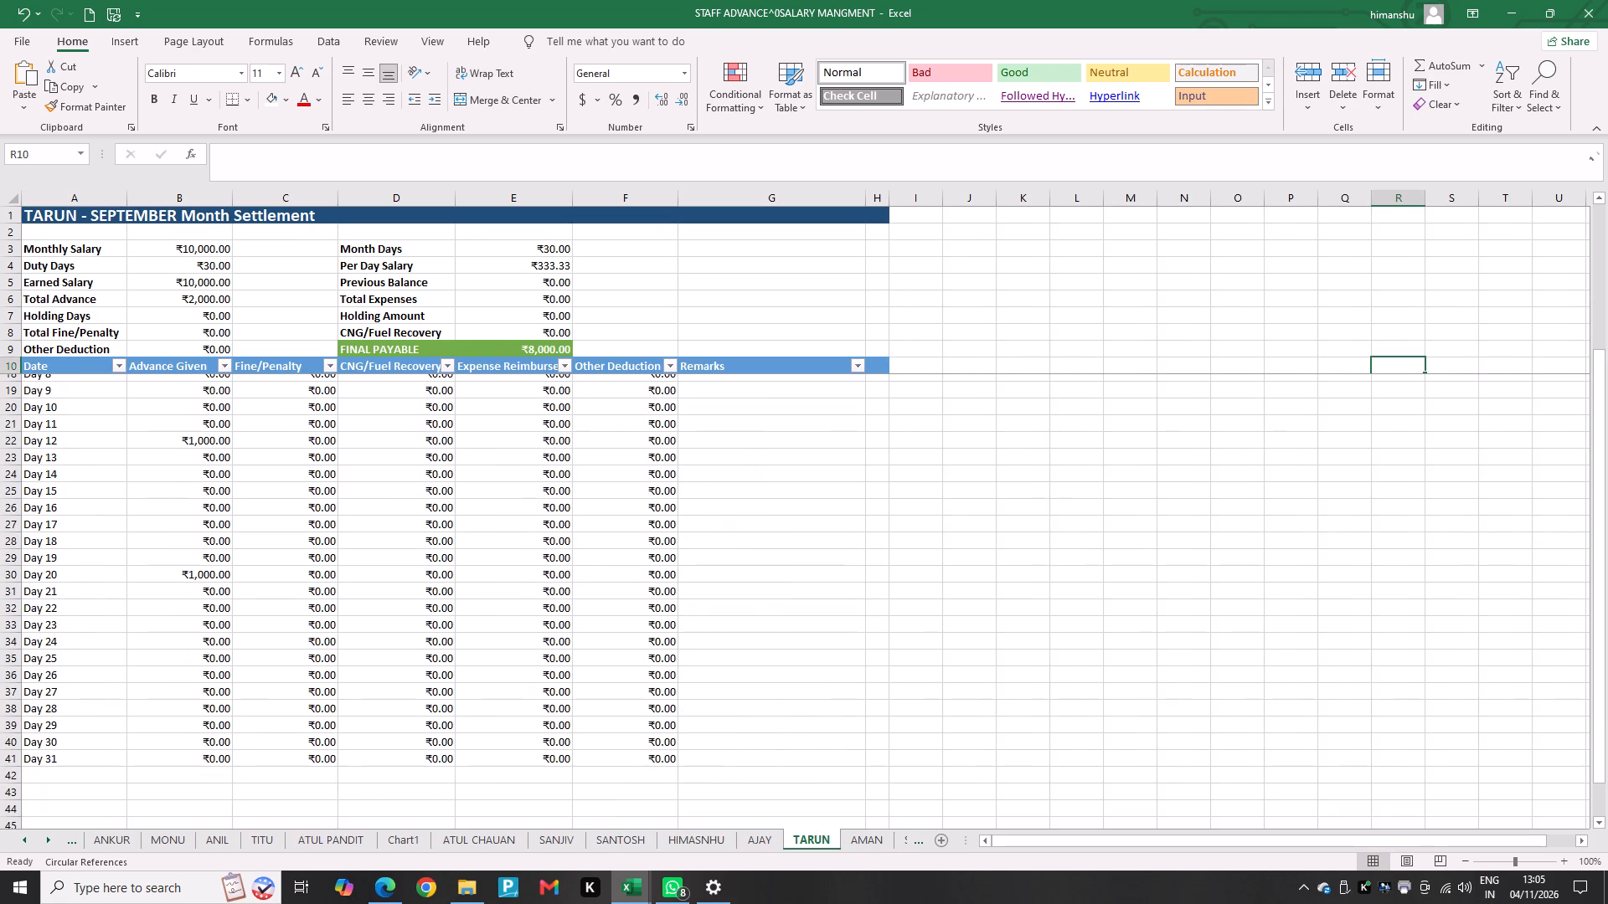
pyautogui.click(850, 843)
pyautogui.scroll(-2, 636, 792)
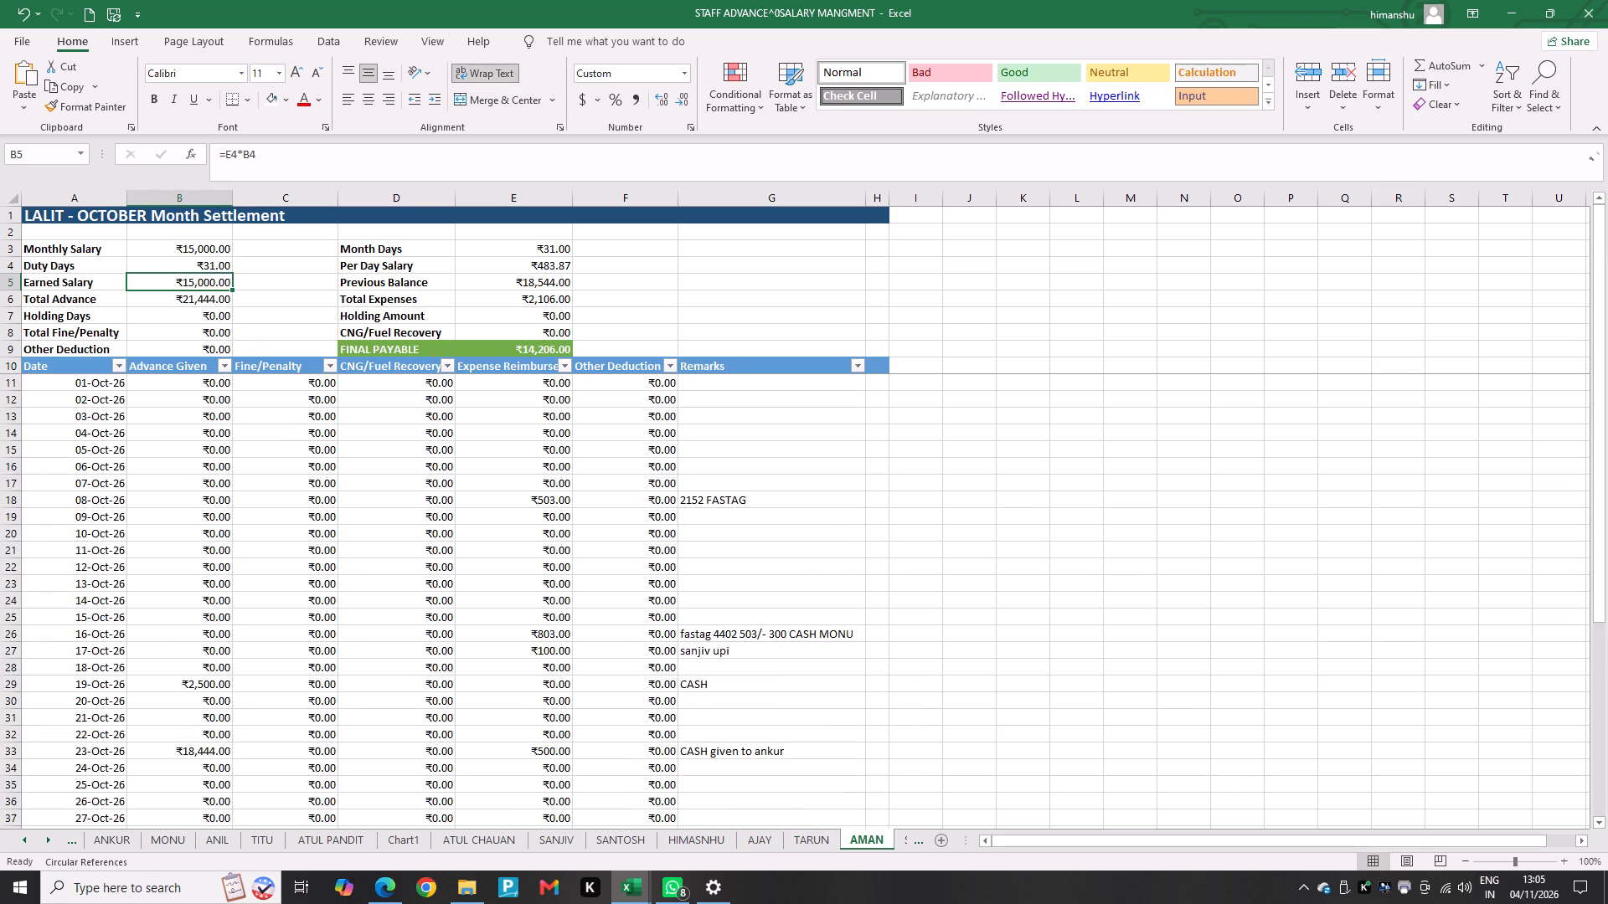
pyautogui.scroll(-3, 636, 792)
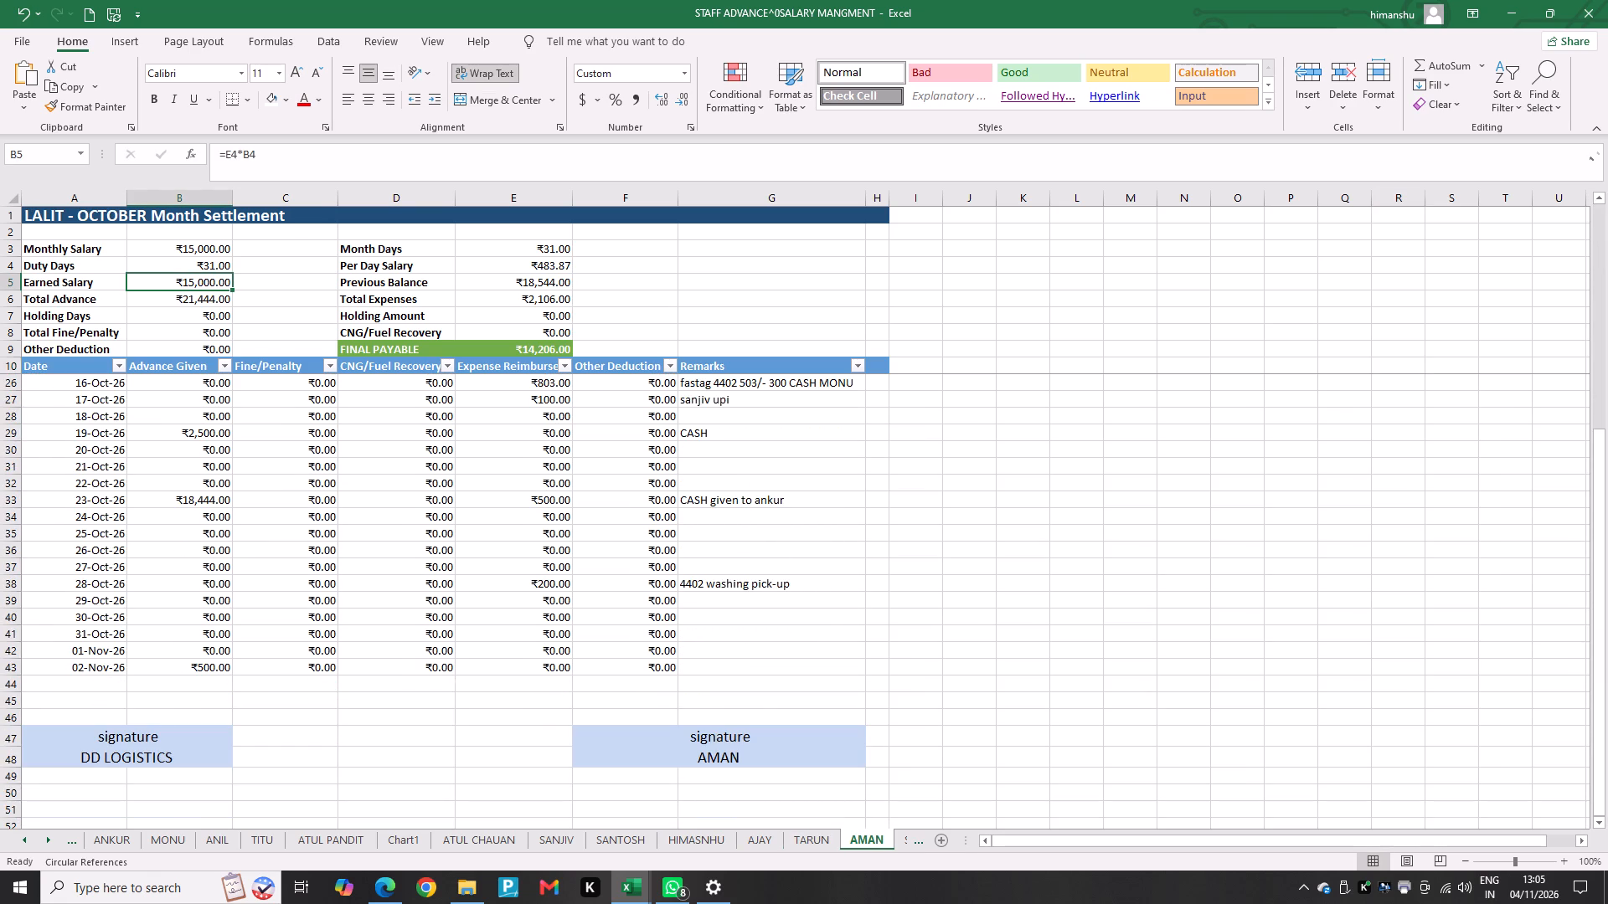
# Change the month in the title of TARUN's settlement sheet to OCTOBER.
pyautogui.click(809, 828)
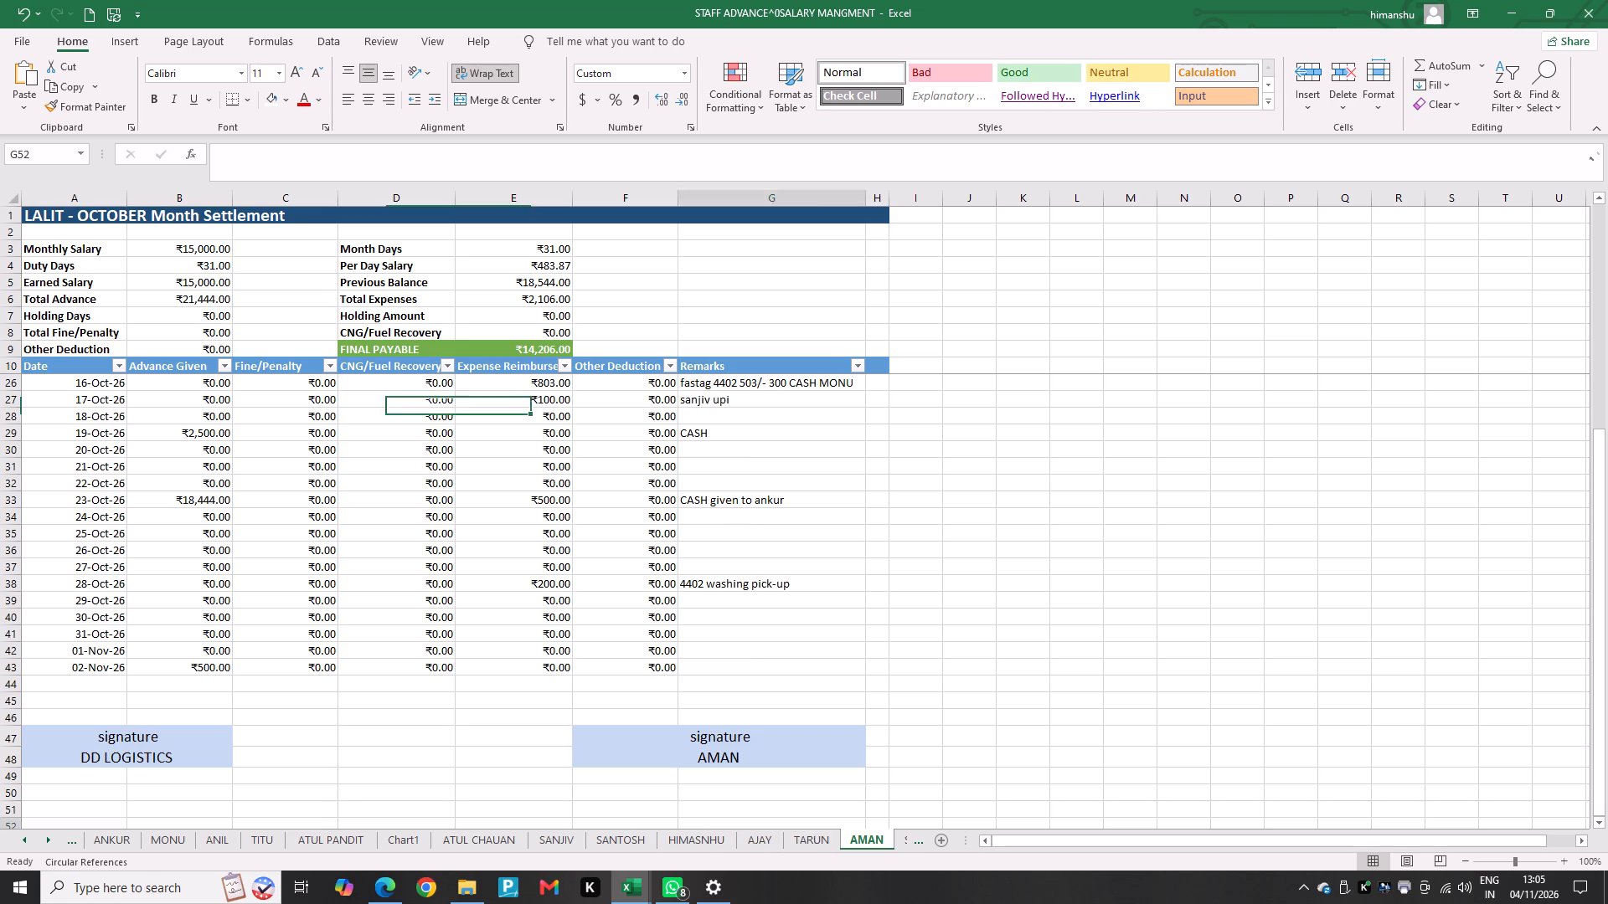
pyautogui.click(809, 834)
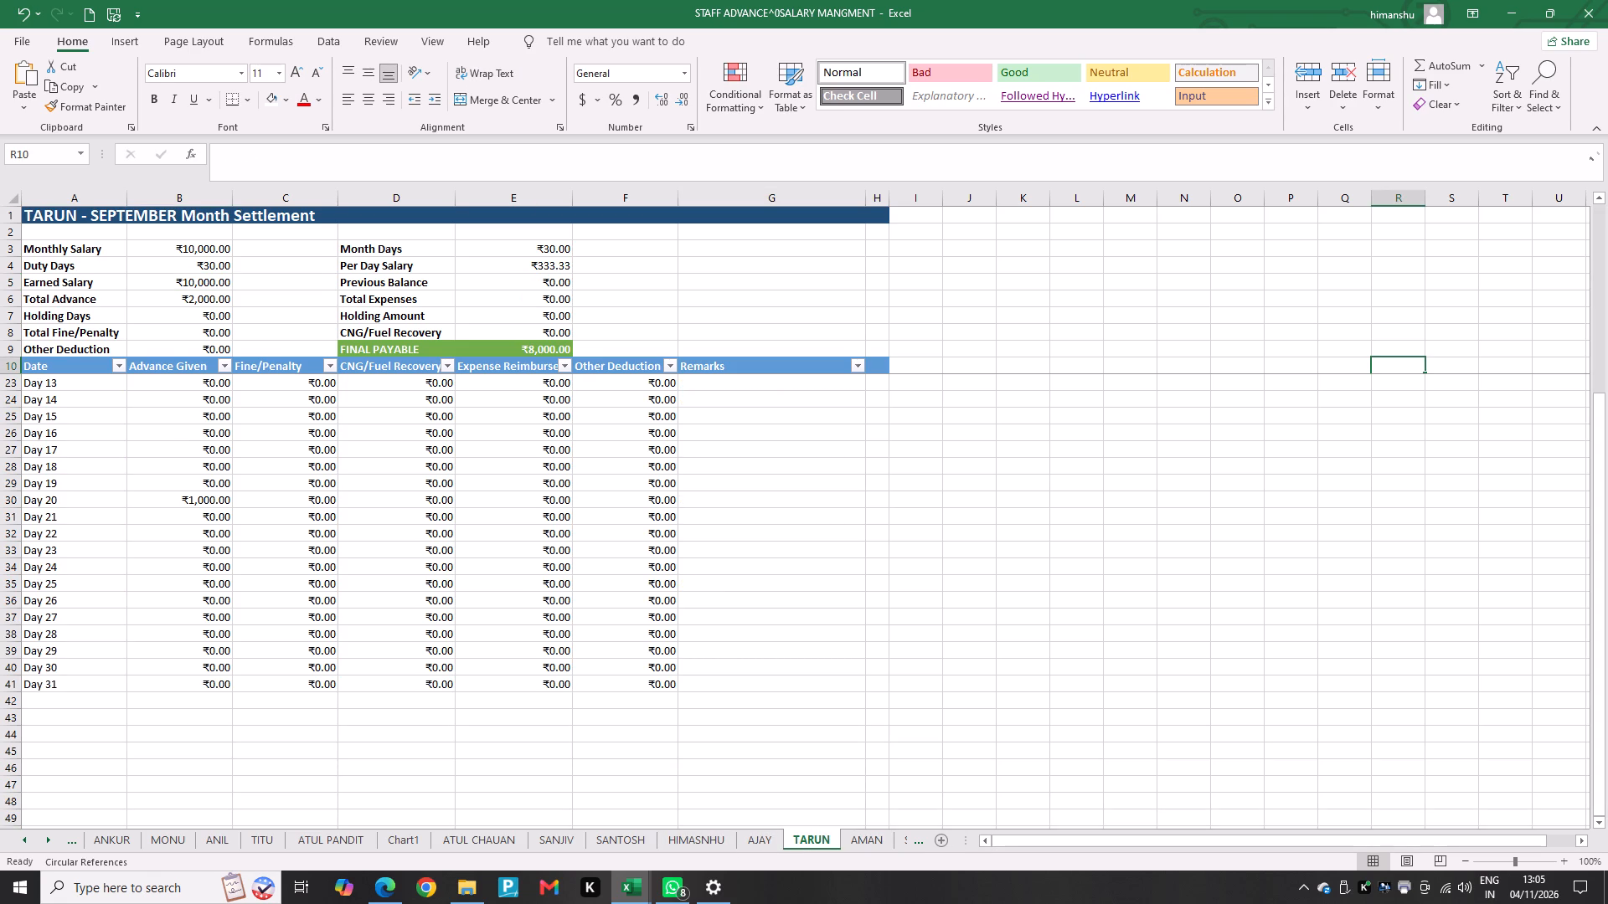
pyautogui.click(181, 212)
pyautogui.doubleClick(181, 212)
pyautogui.click(175, 220)
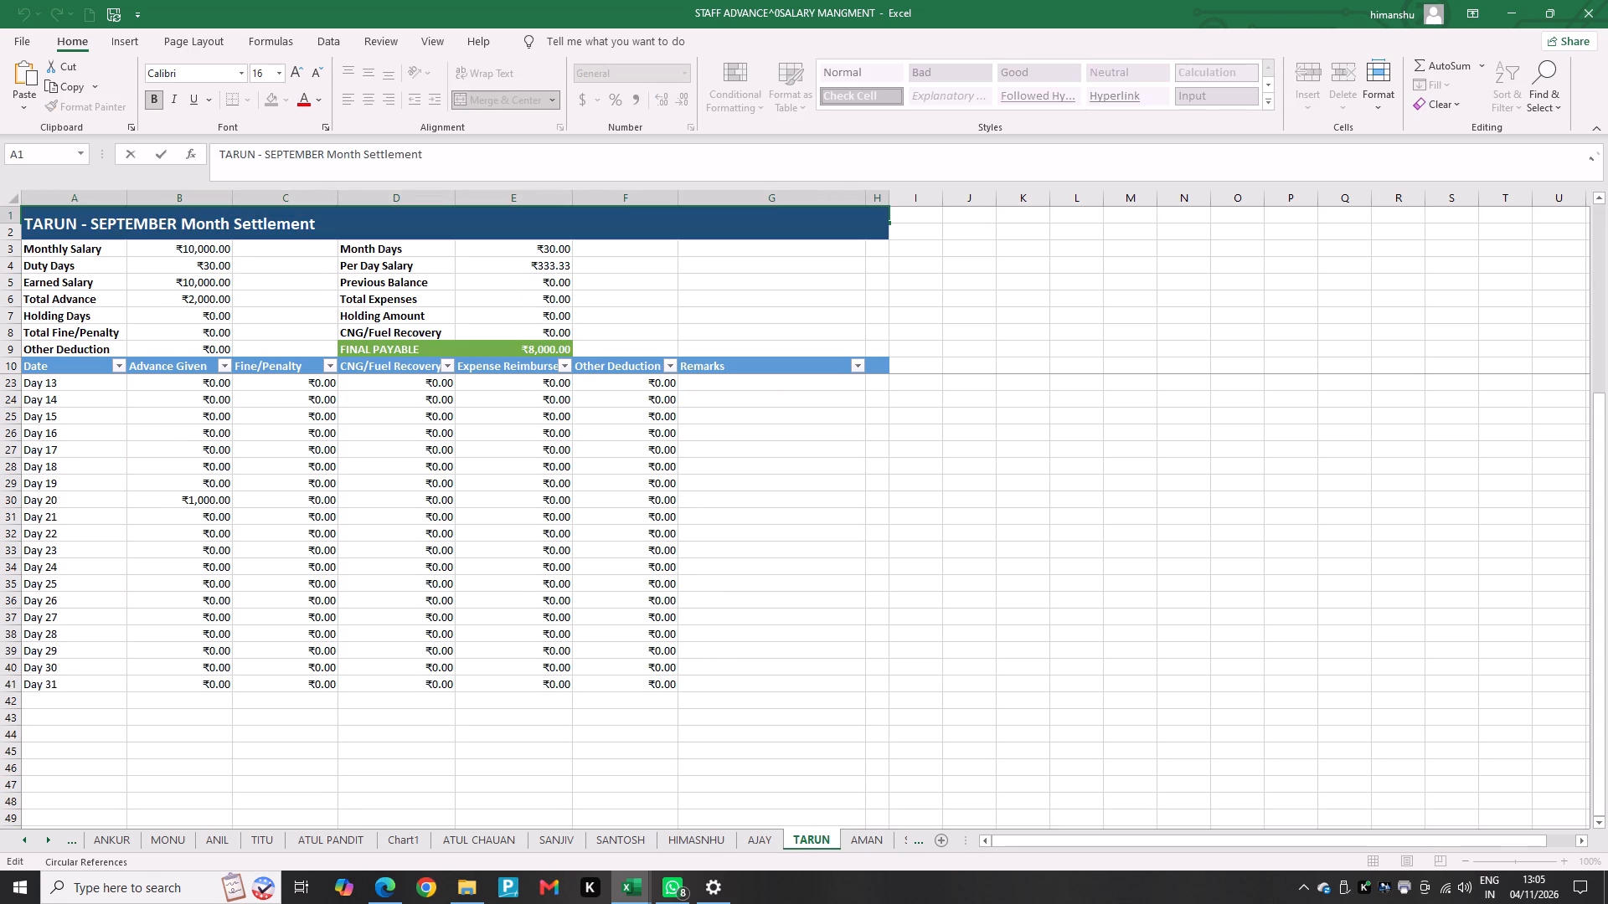
pyautogui.press('BackSpace')
pyautogui.press('BackSpace')
pyautogui.press('BackSpace')
pyautogui.press('BackSpace')
pyautogui.press('BackSpace')
pyautogui.press('BackSpace')
pyautogui.press('BackSpace')
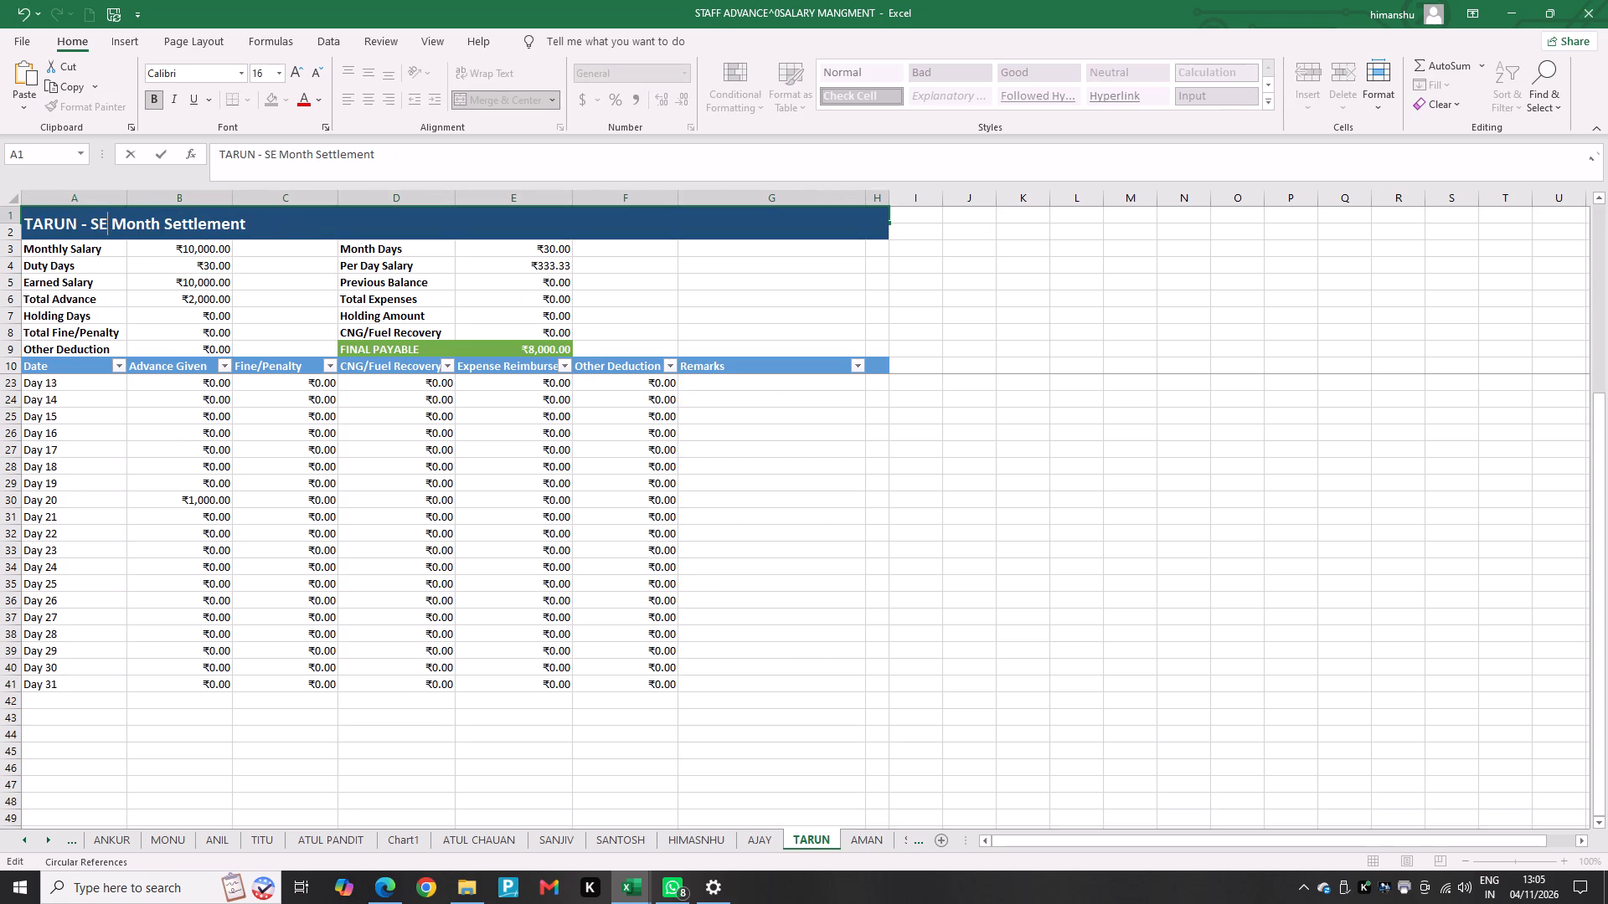
pyautogui.press('BackSpace')
pyautogui.press('BackSpace')
pyautogui.write('OCTOBER')
pyautogui.press('Return')
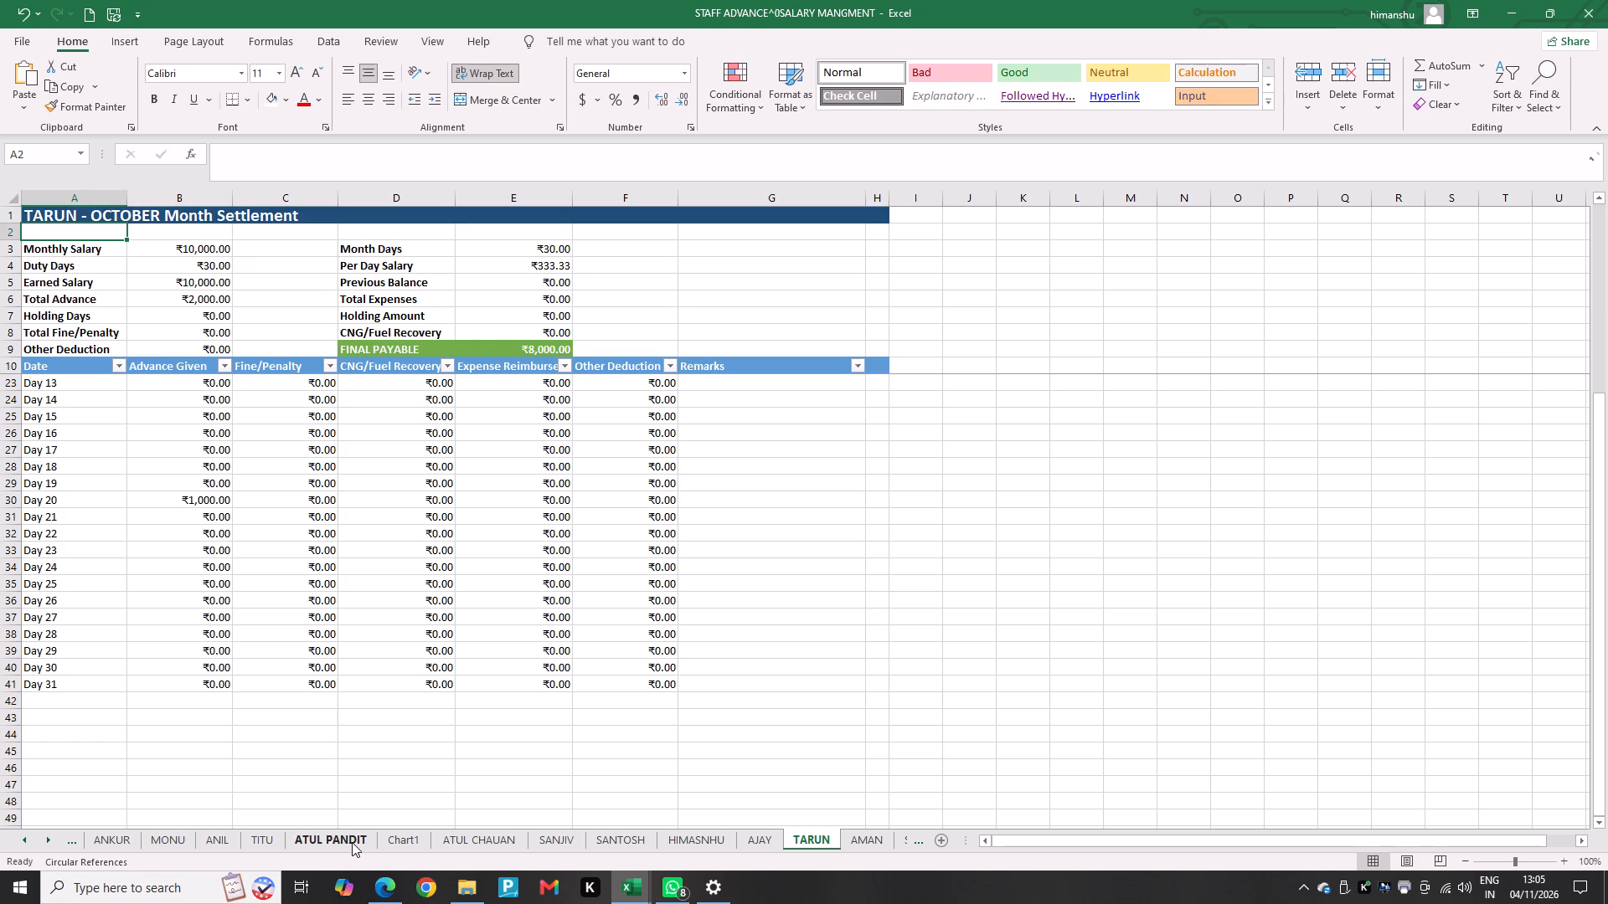
# On CHAUAN's sheet, copy the employee signature block from F44 into the wider cell G44 and clear F44.
pyautogui.click(448, 835)
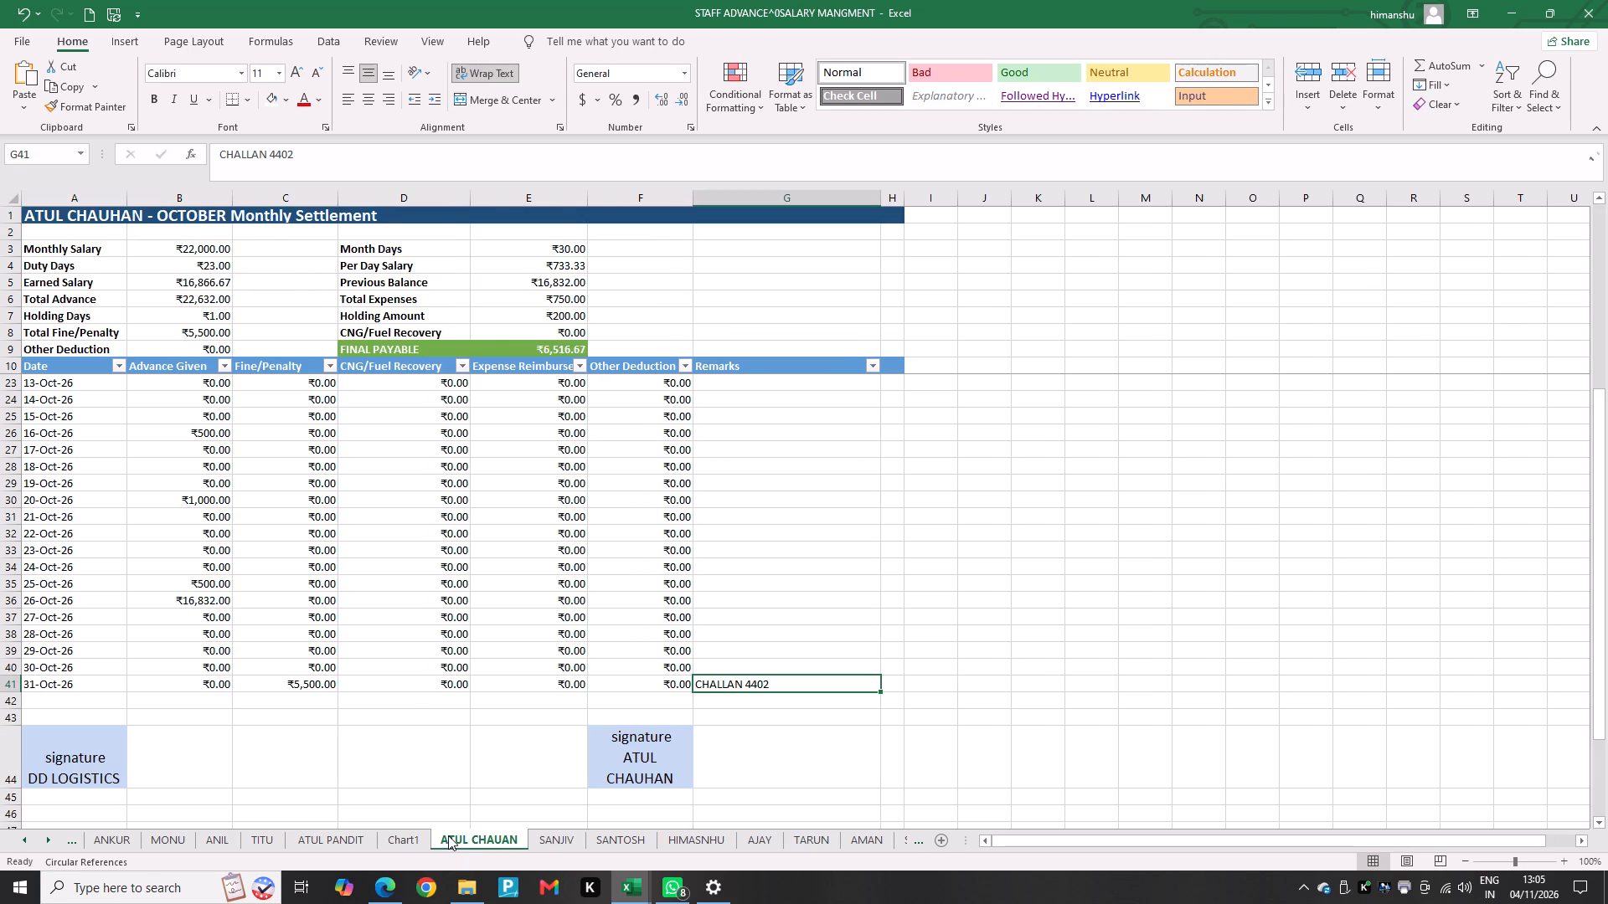
pyautogui.click(666, 754)
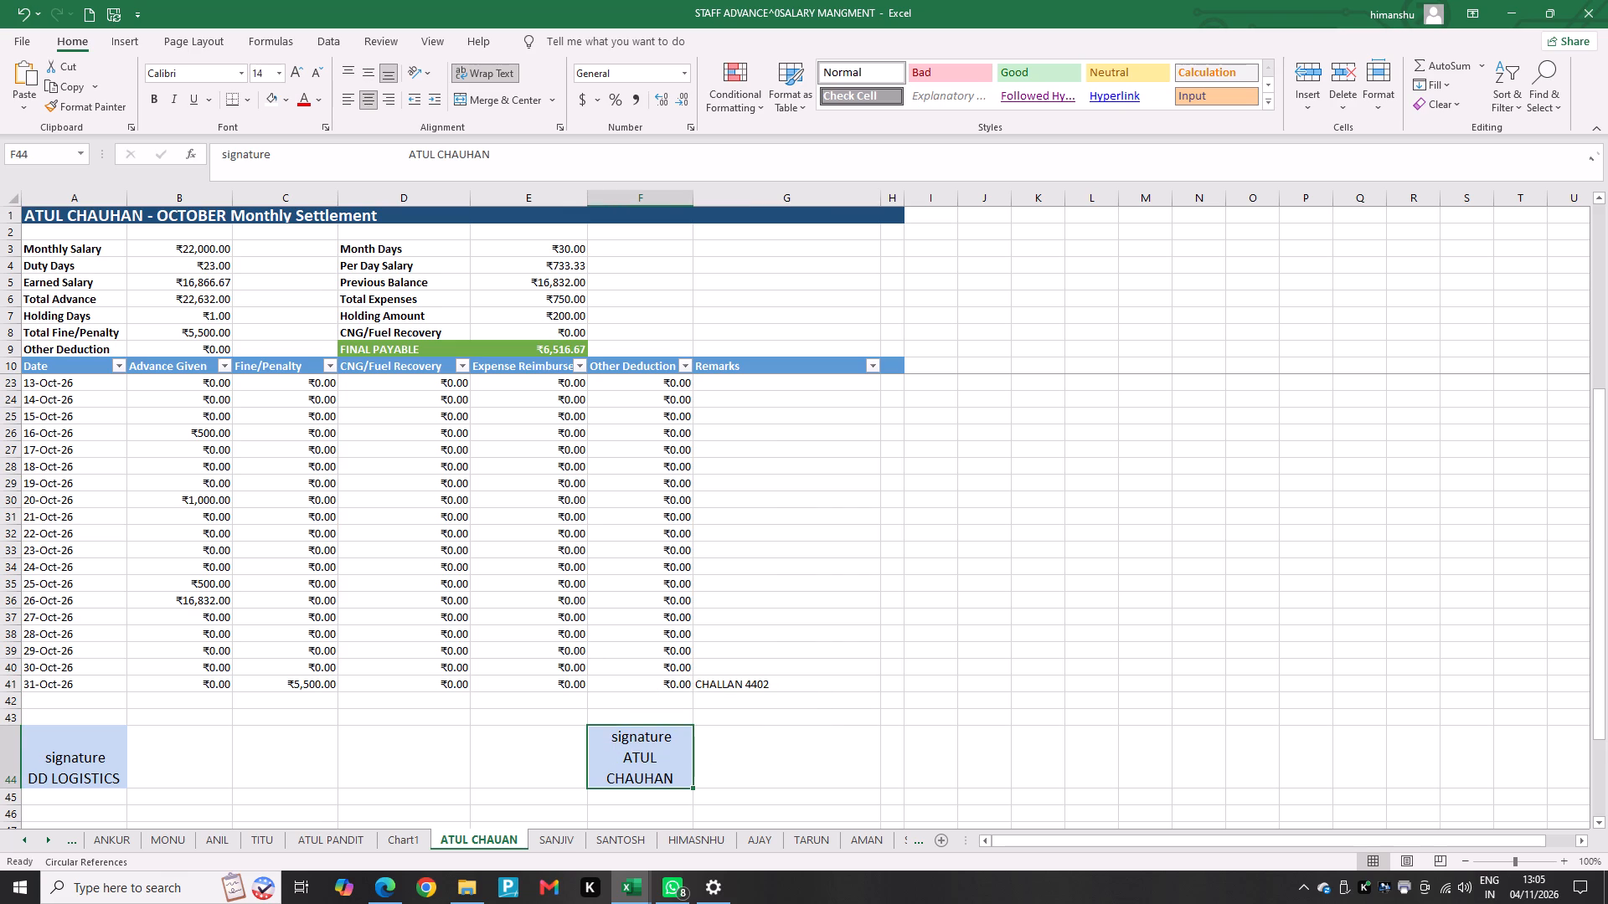
pyautogui.moveTo(693, 789); pyautogui.dragTo(776, 789)
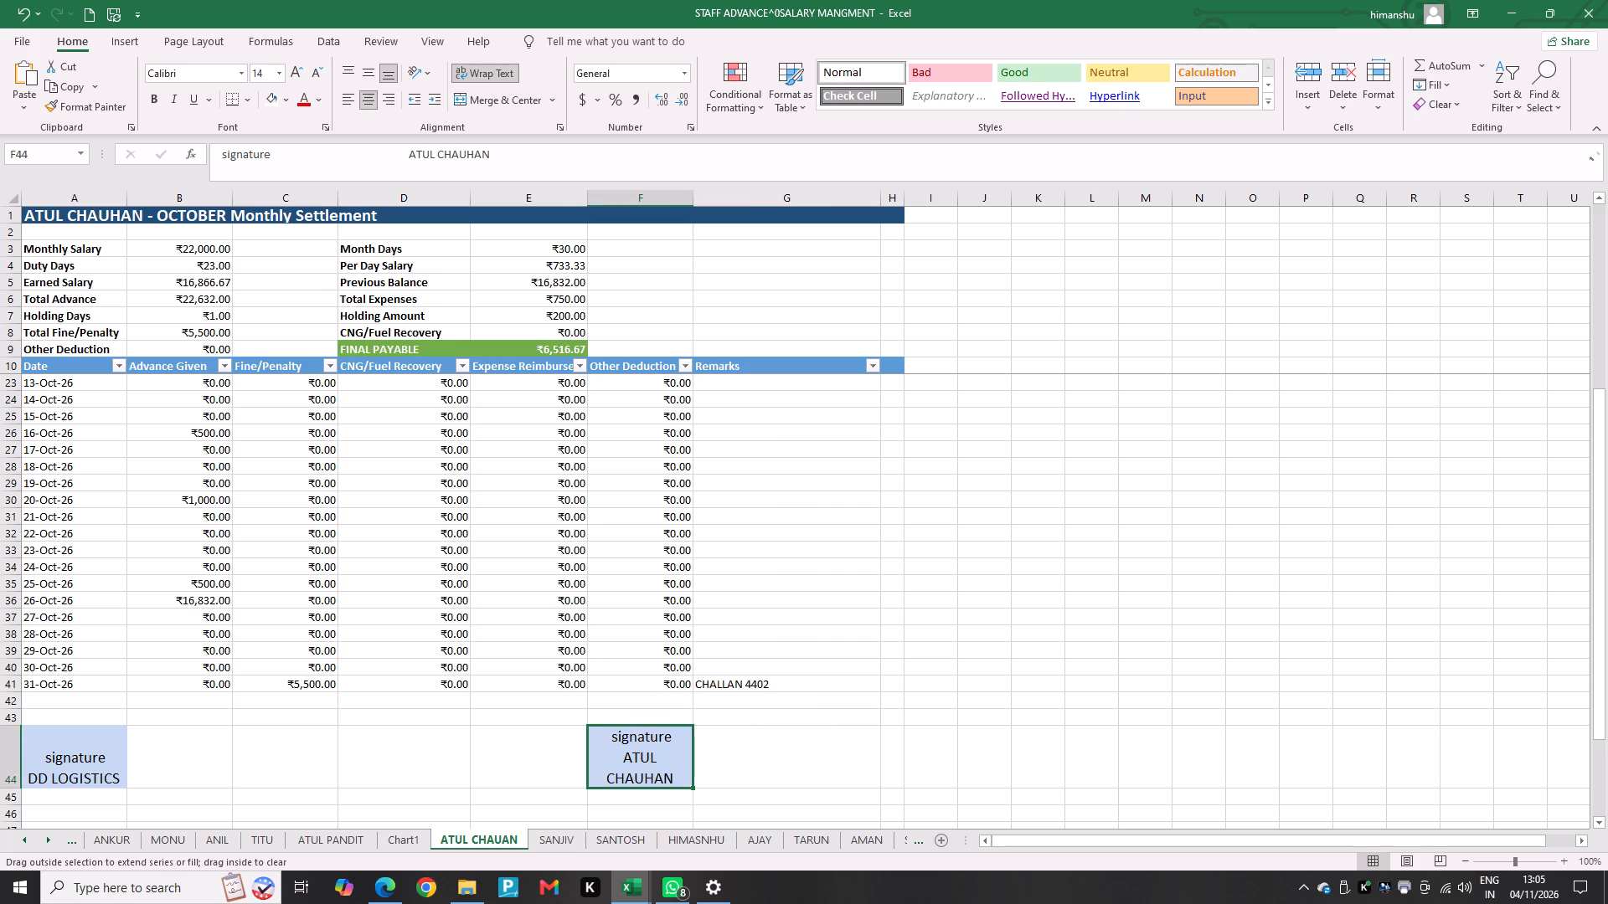
pyautogui.moveTo(776, 789); pyautogui.dragTo(810, 788)
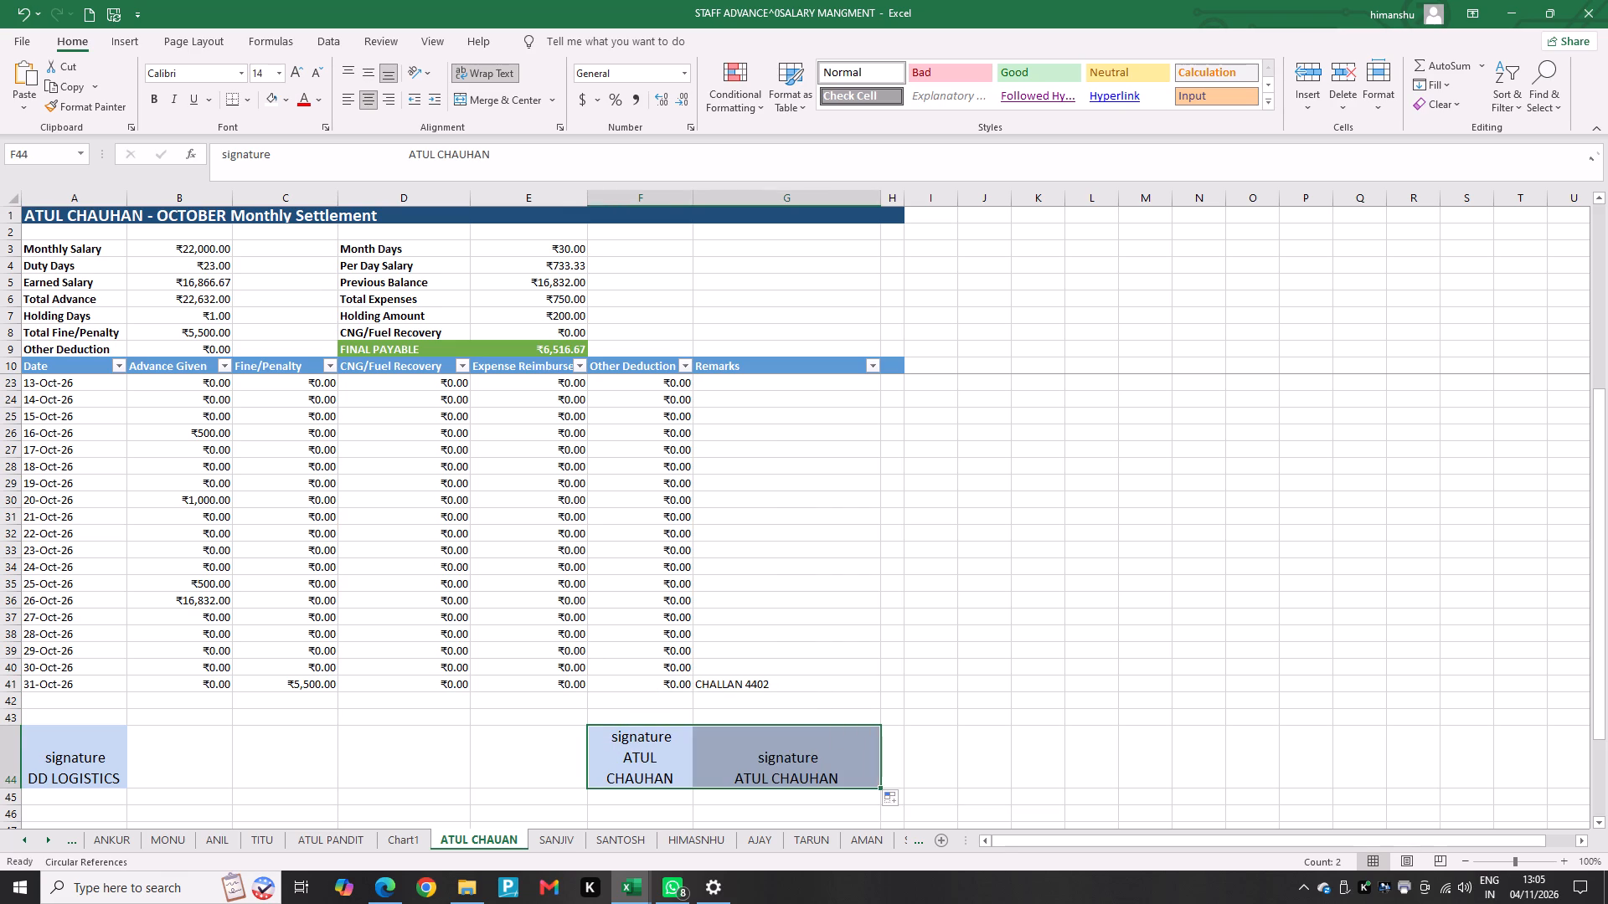
pyautogui.click(644, 772)
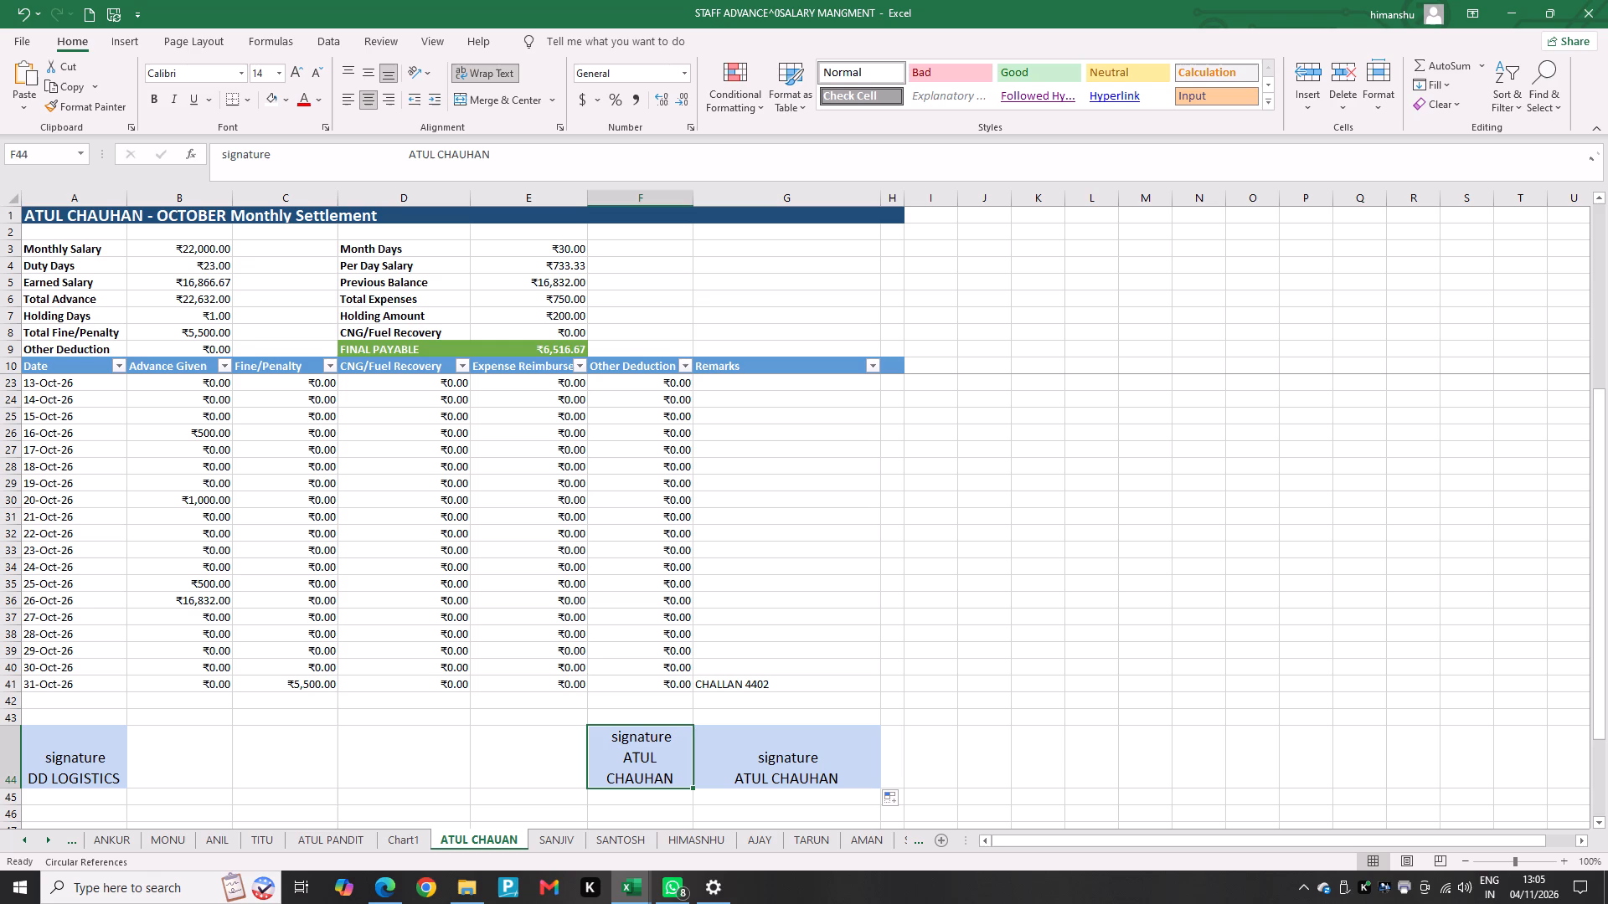
pyautogui.hotkey('ctrl', 'd')
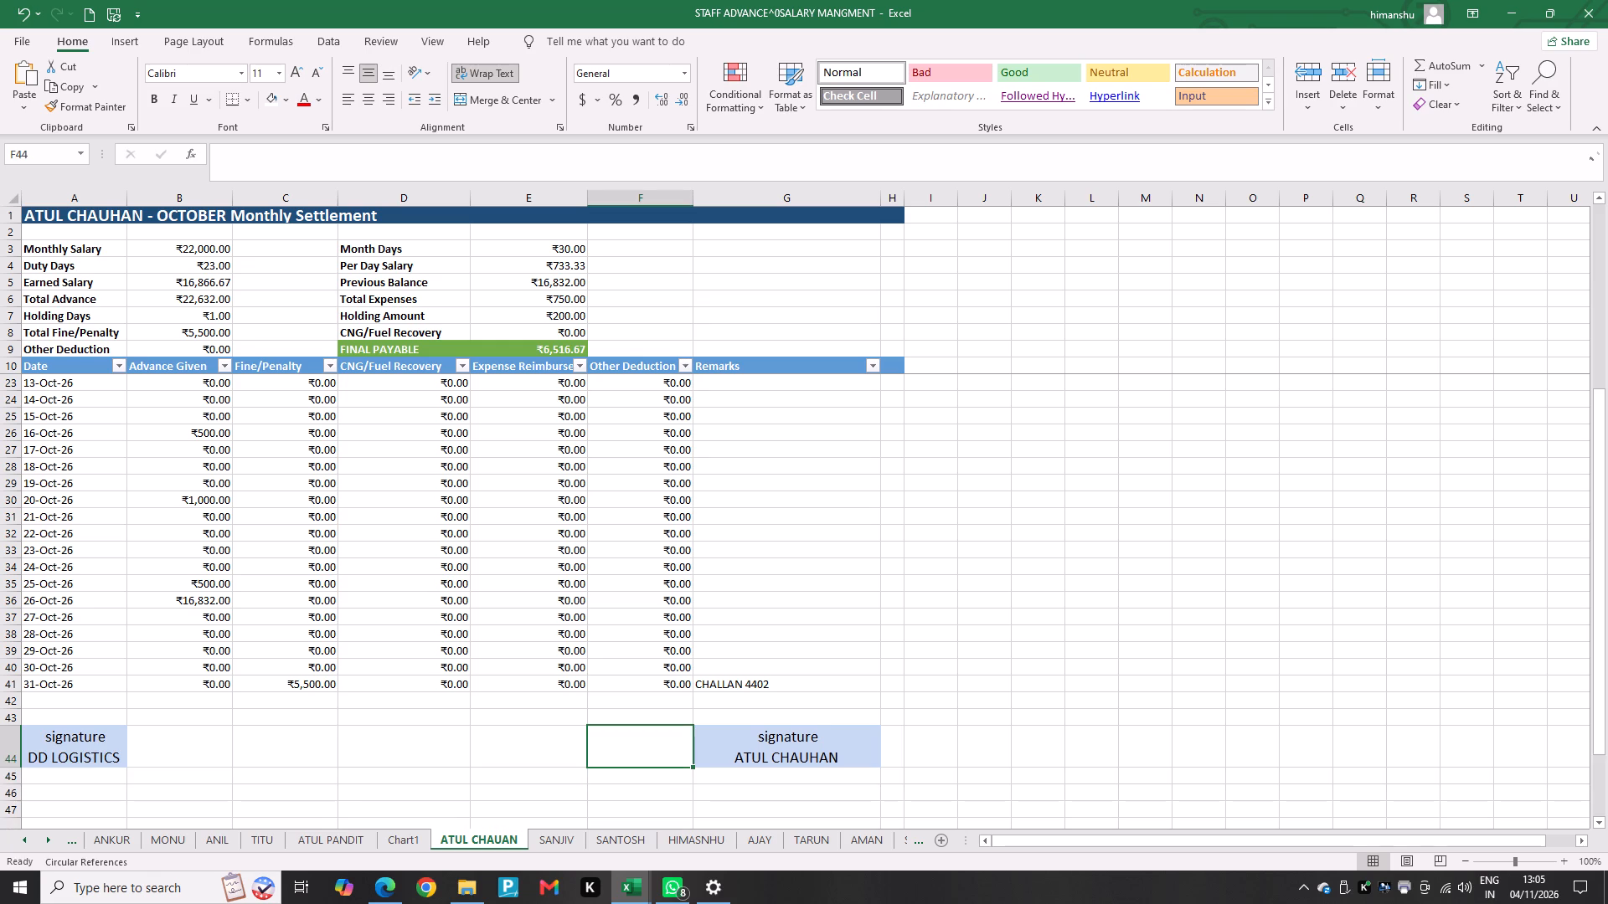
# Extend the DD LOGISTICS signature block on CHAUAN's sheet across A44:B44 and merge and center it.
pyautogui.click(90, 752)
pyautogui.moveTo(127, 769); pyautogui.dragTo(152, 762)
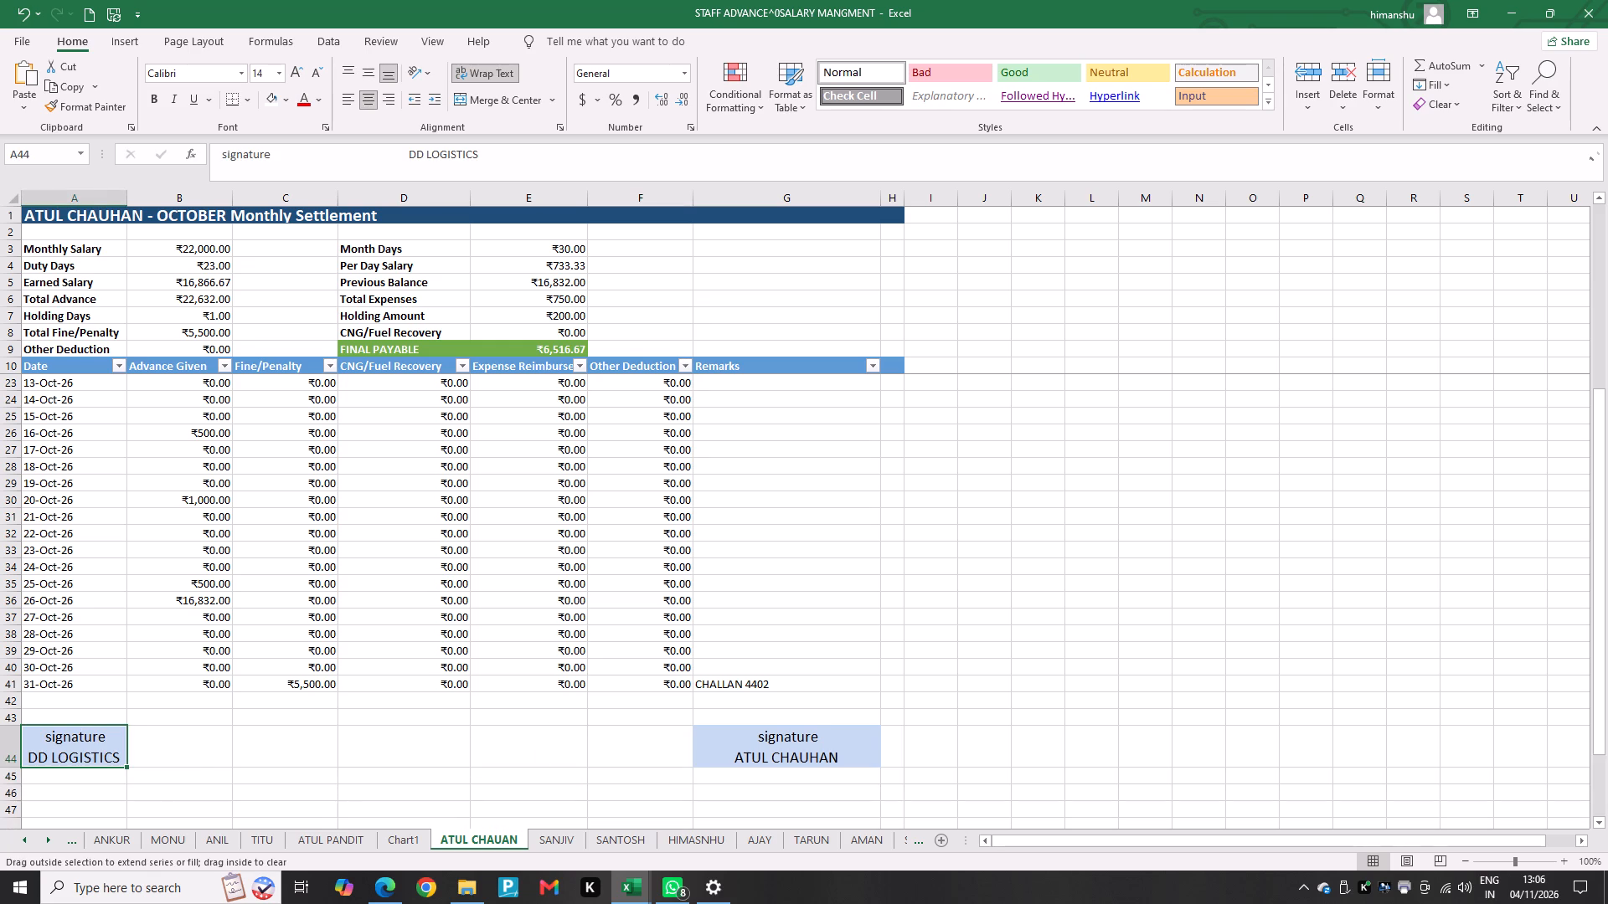
pyautogui.moveTo(152, 762); pyautogui.dragTo(204, 752)
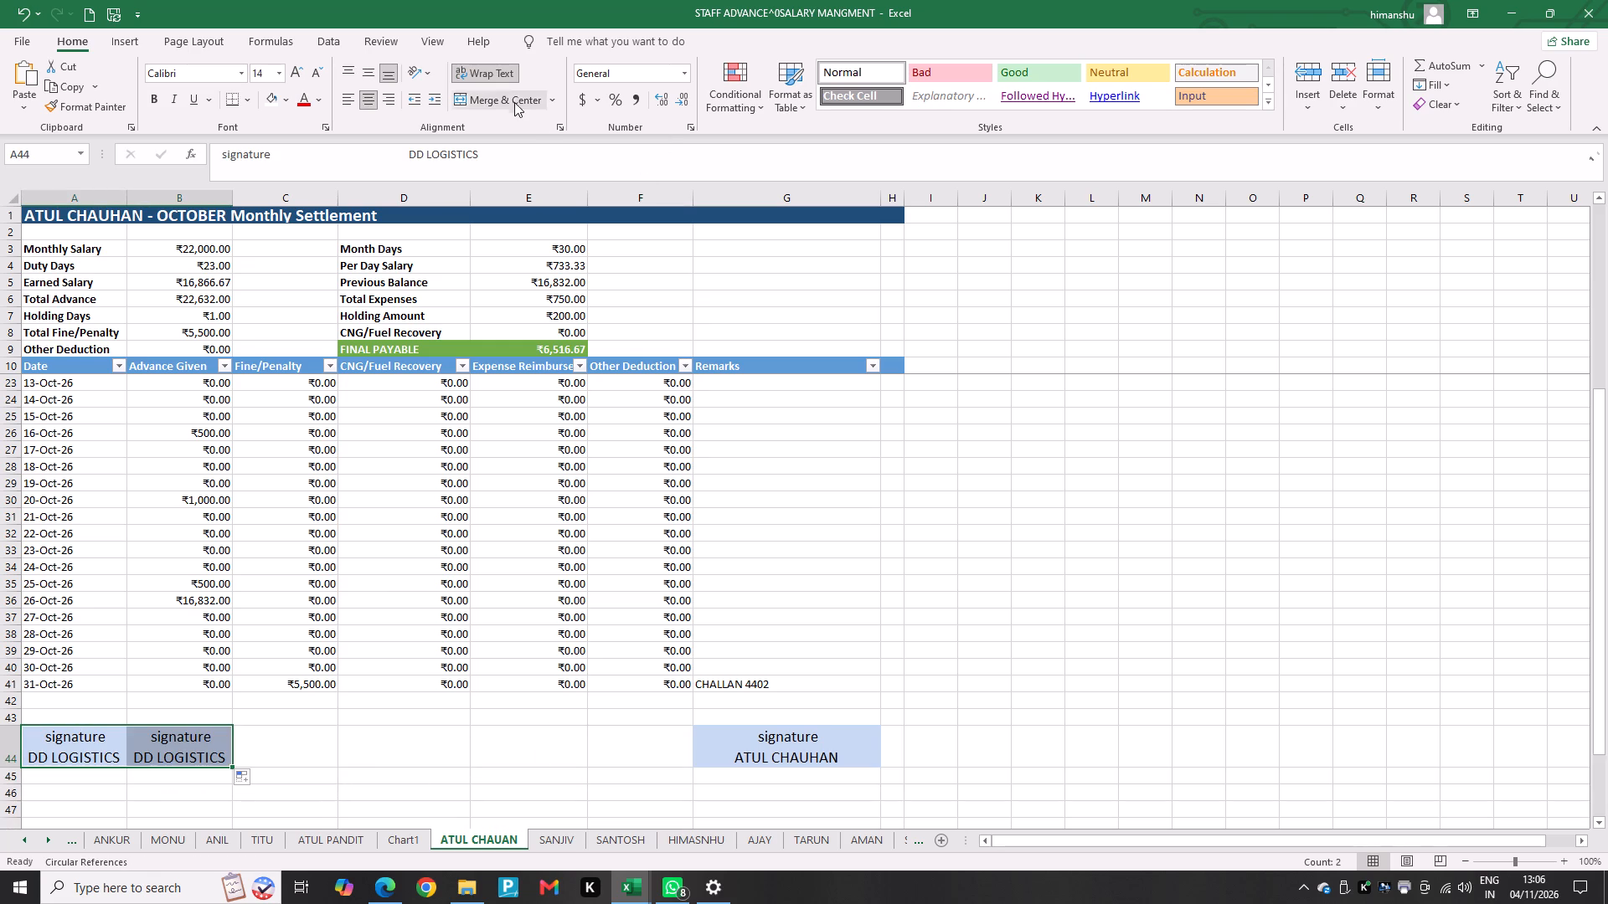
pyautogui.click(513, 99)
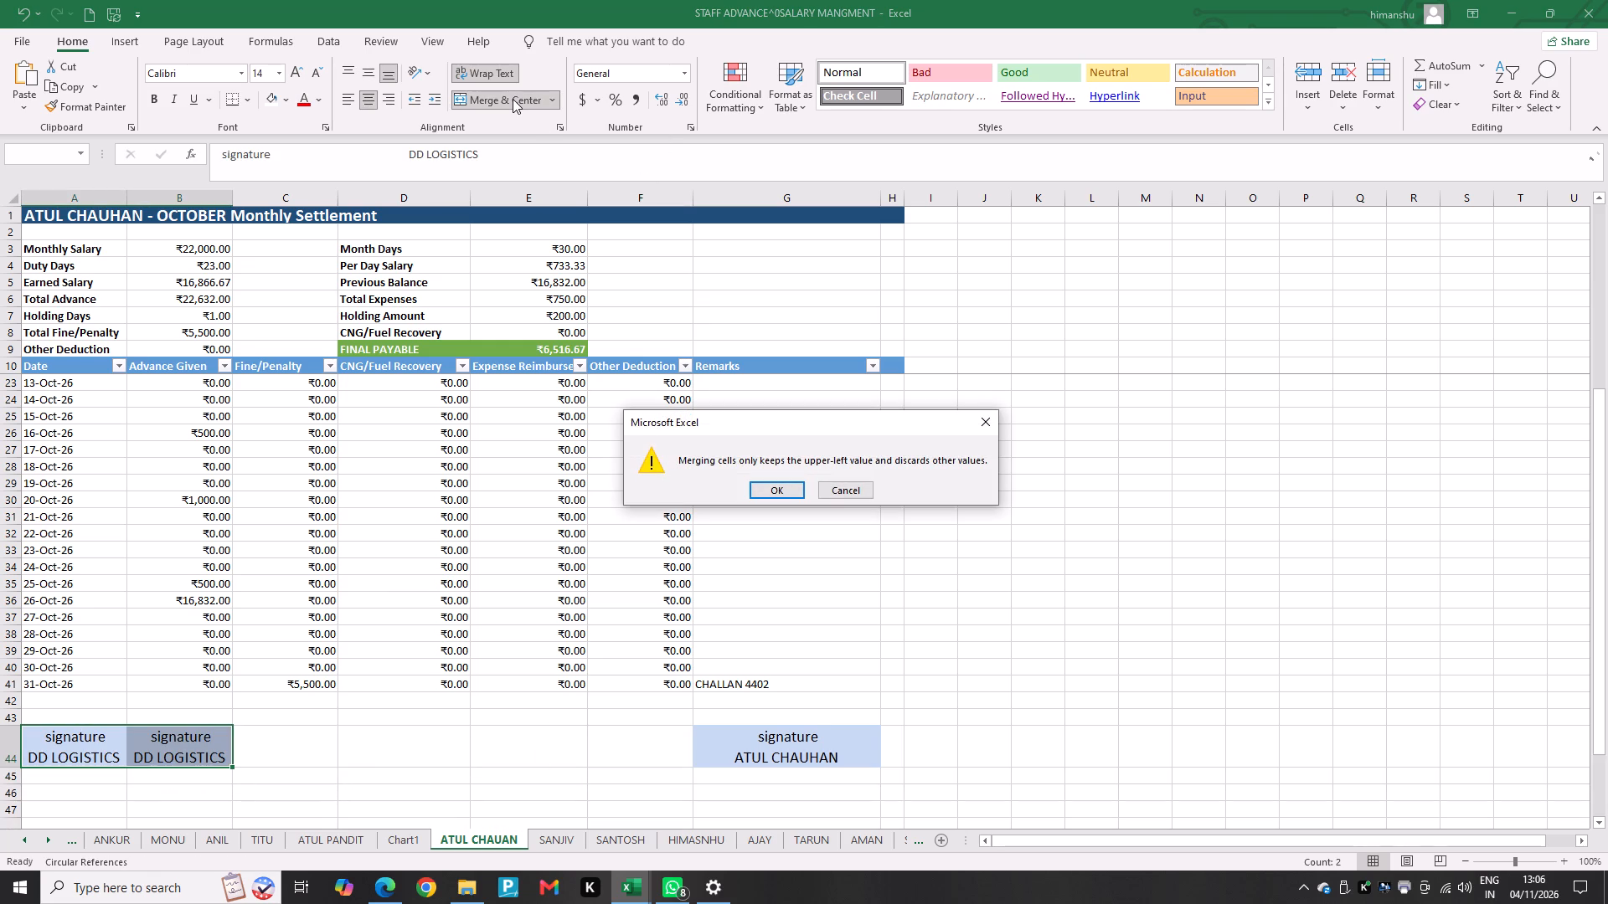
pyautogui.click(791, 491)
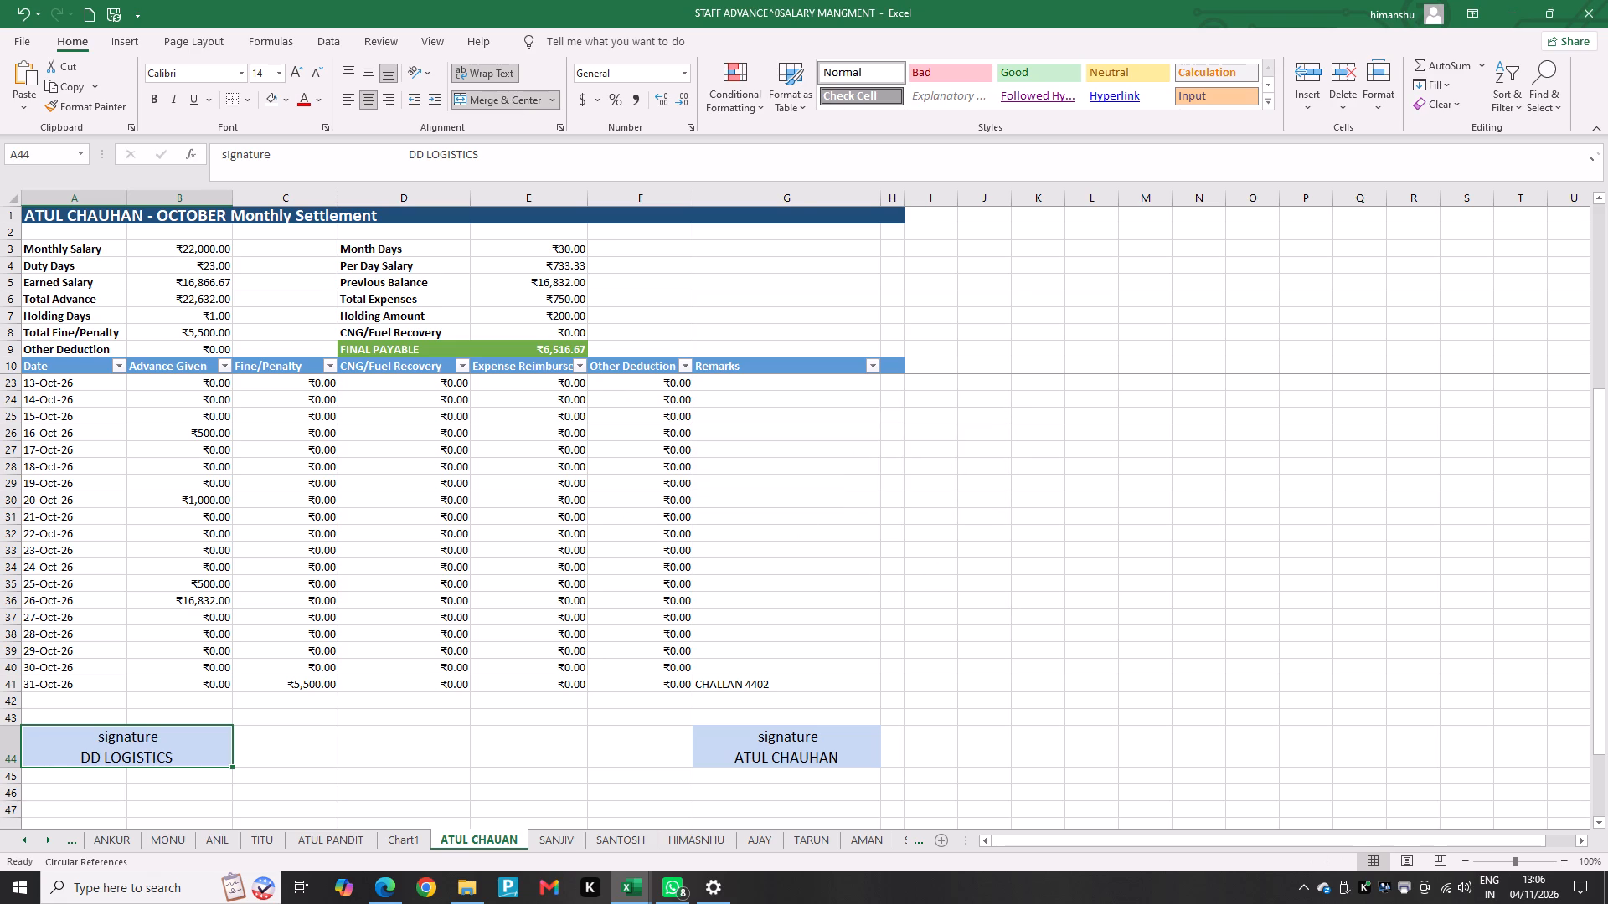
pyautogui.click(468, 819)
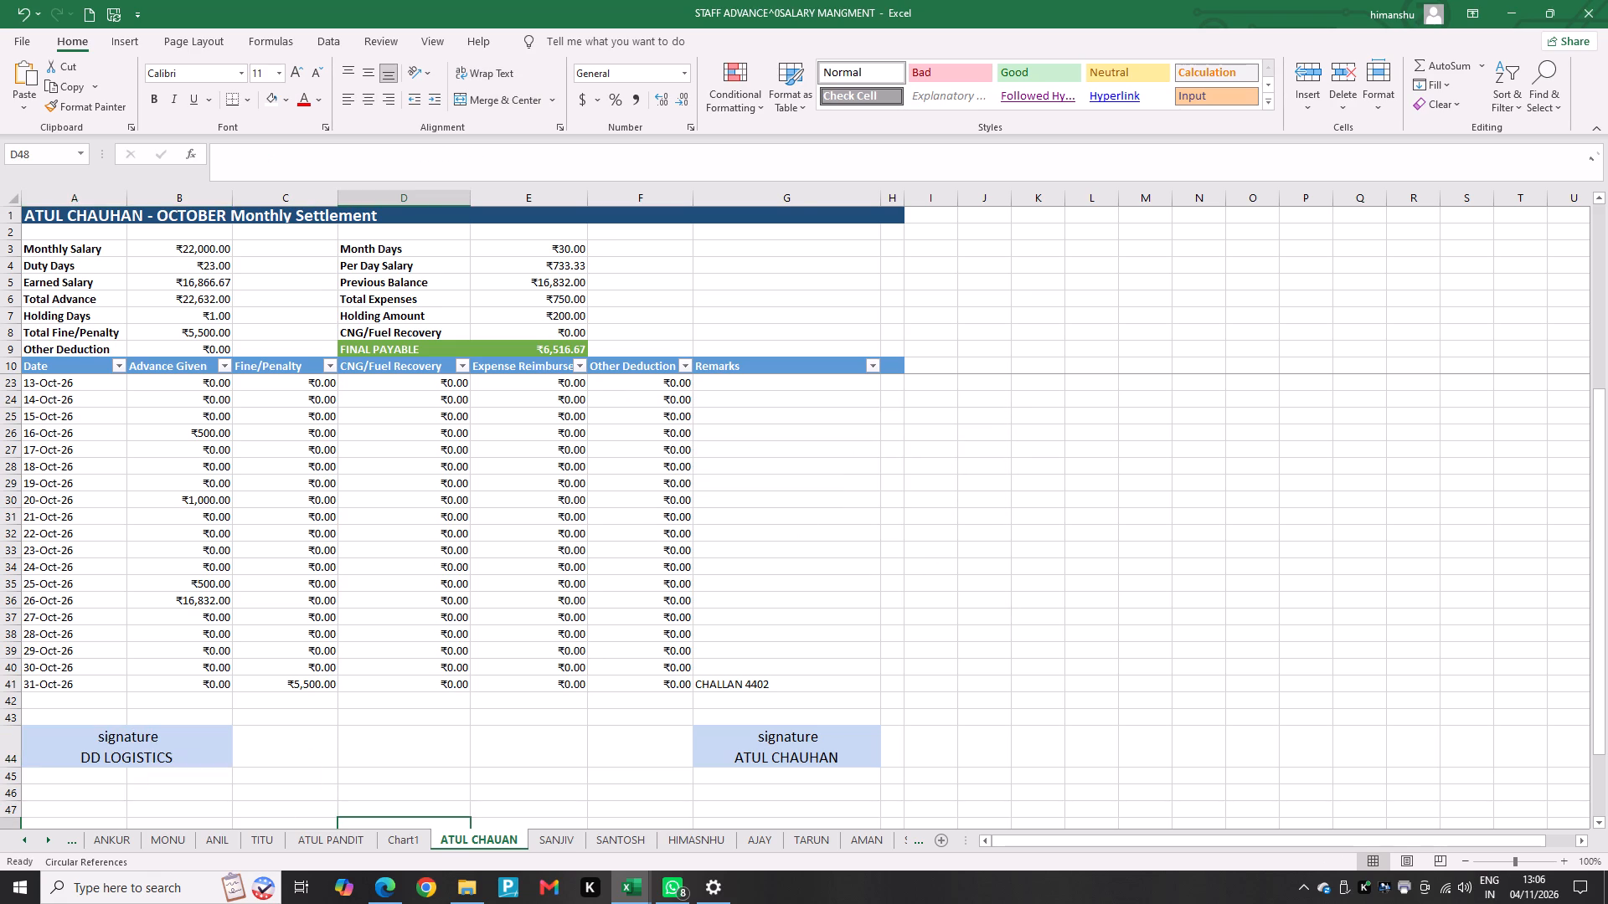
pyautogui.scroll(-3, 237, 782)
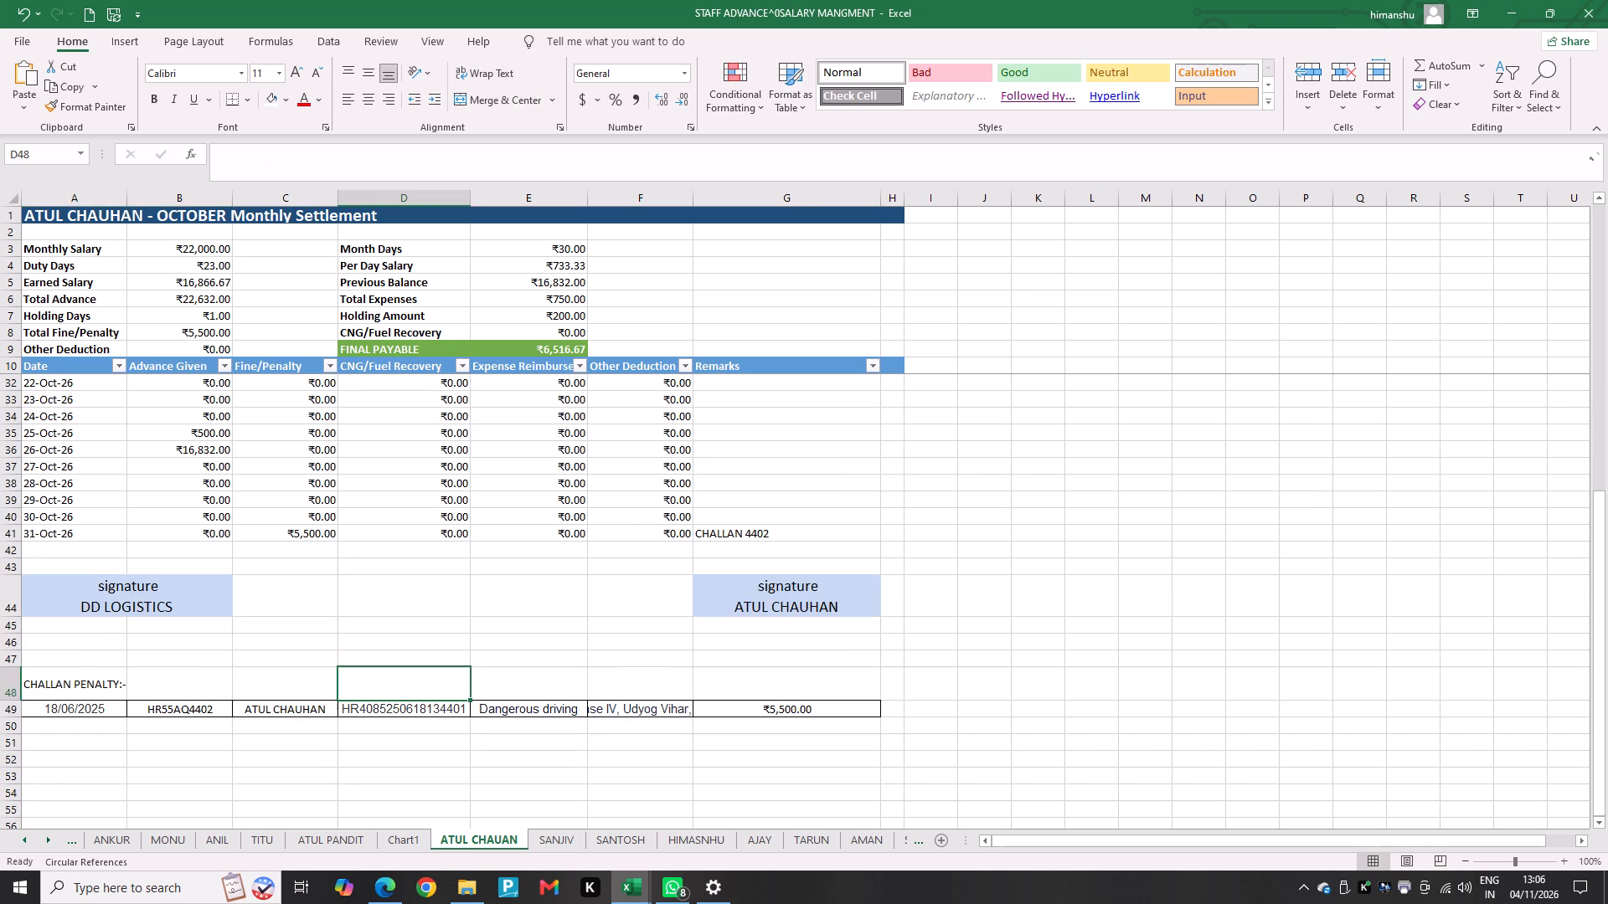
pyautogui.click(368, 643)
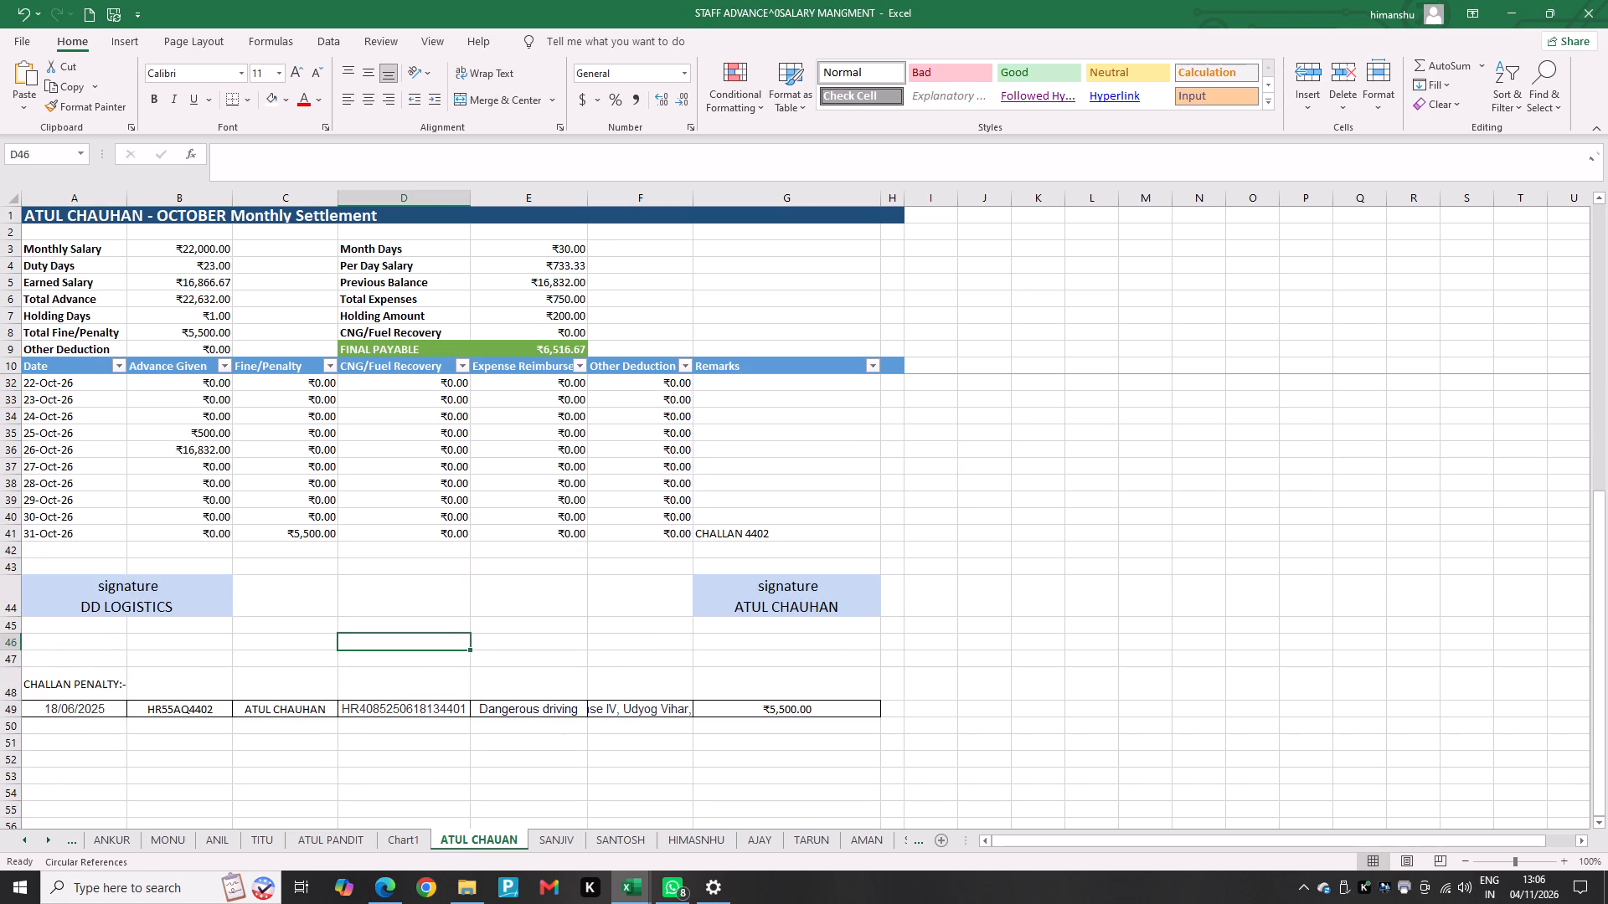
pyautogui.scroll(4, 391, 639)
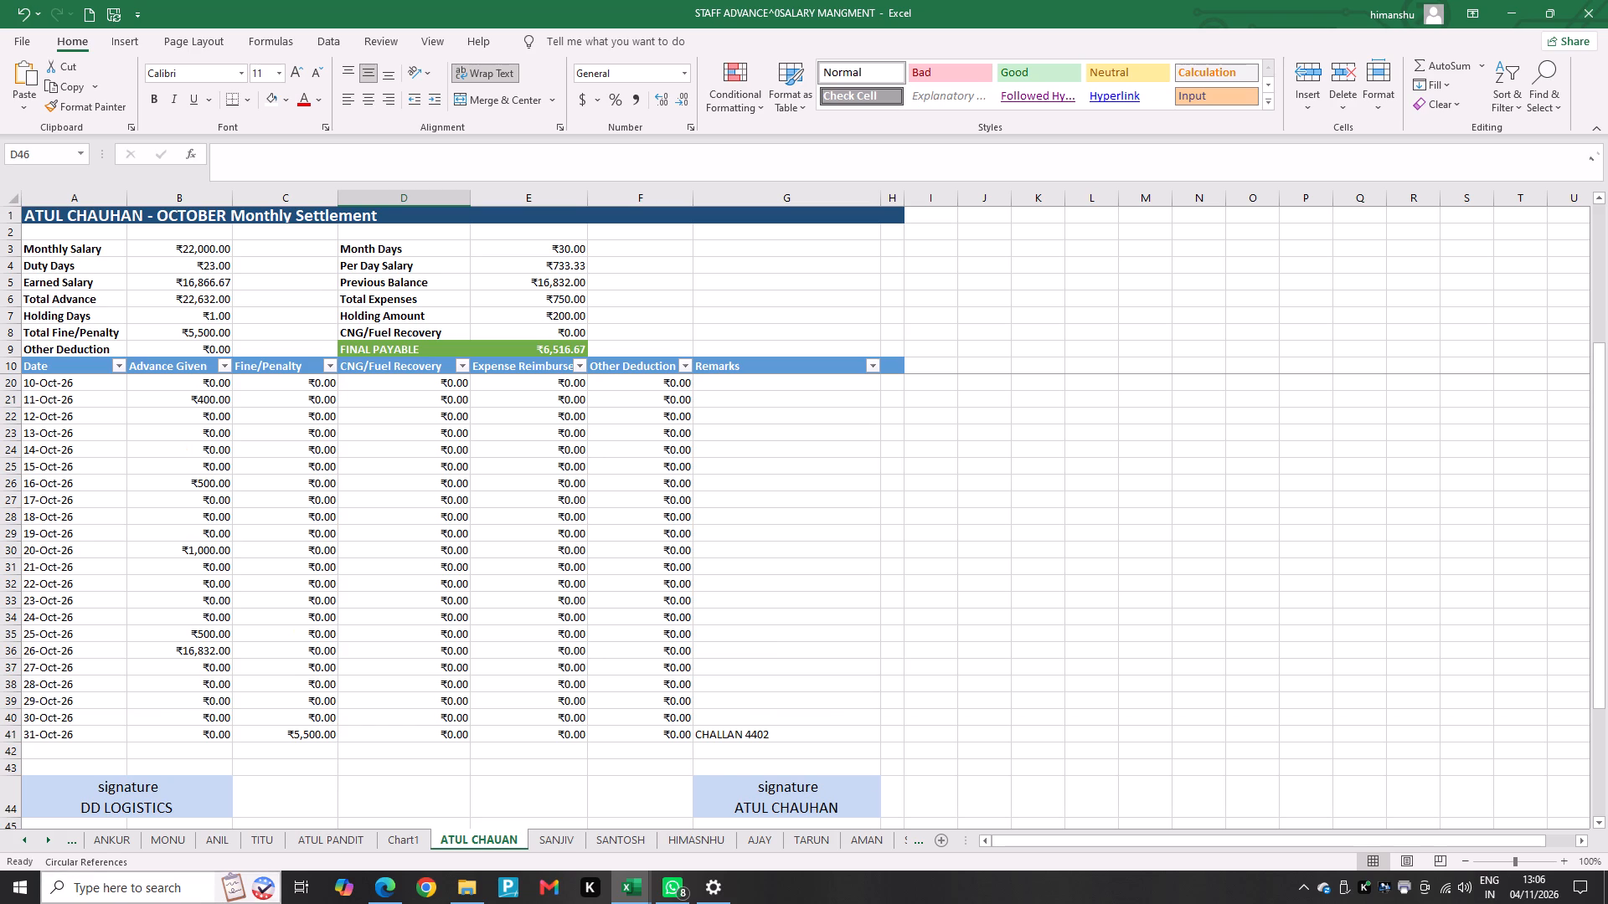
# Review the settlement sheets of BALKRISHAN, ANKUR and MONU, checking their titles and daily entries.
pyautogui.tripleClick(18, 839)
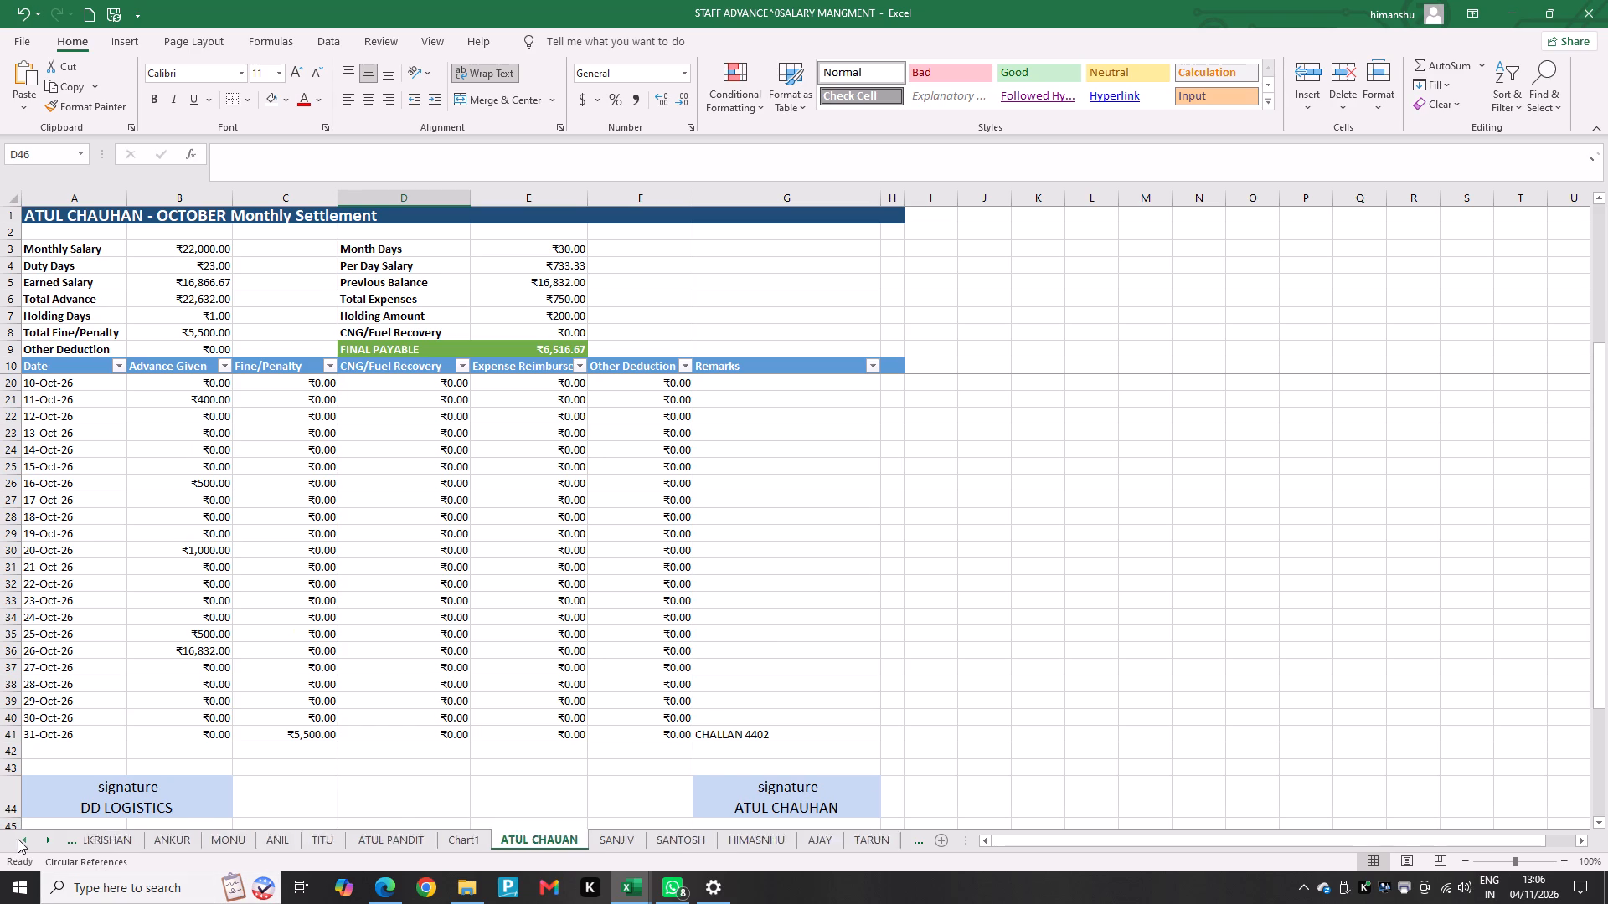
pyautogui.doubleClick(18, 839)
pyautogui.click(128, 832)
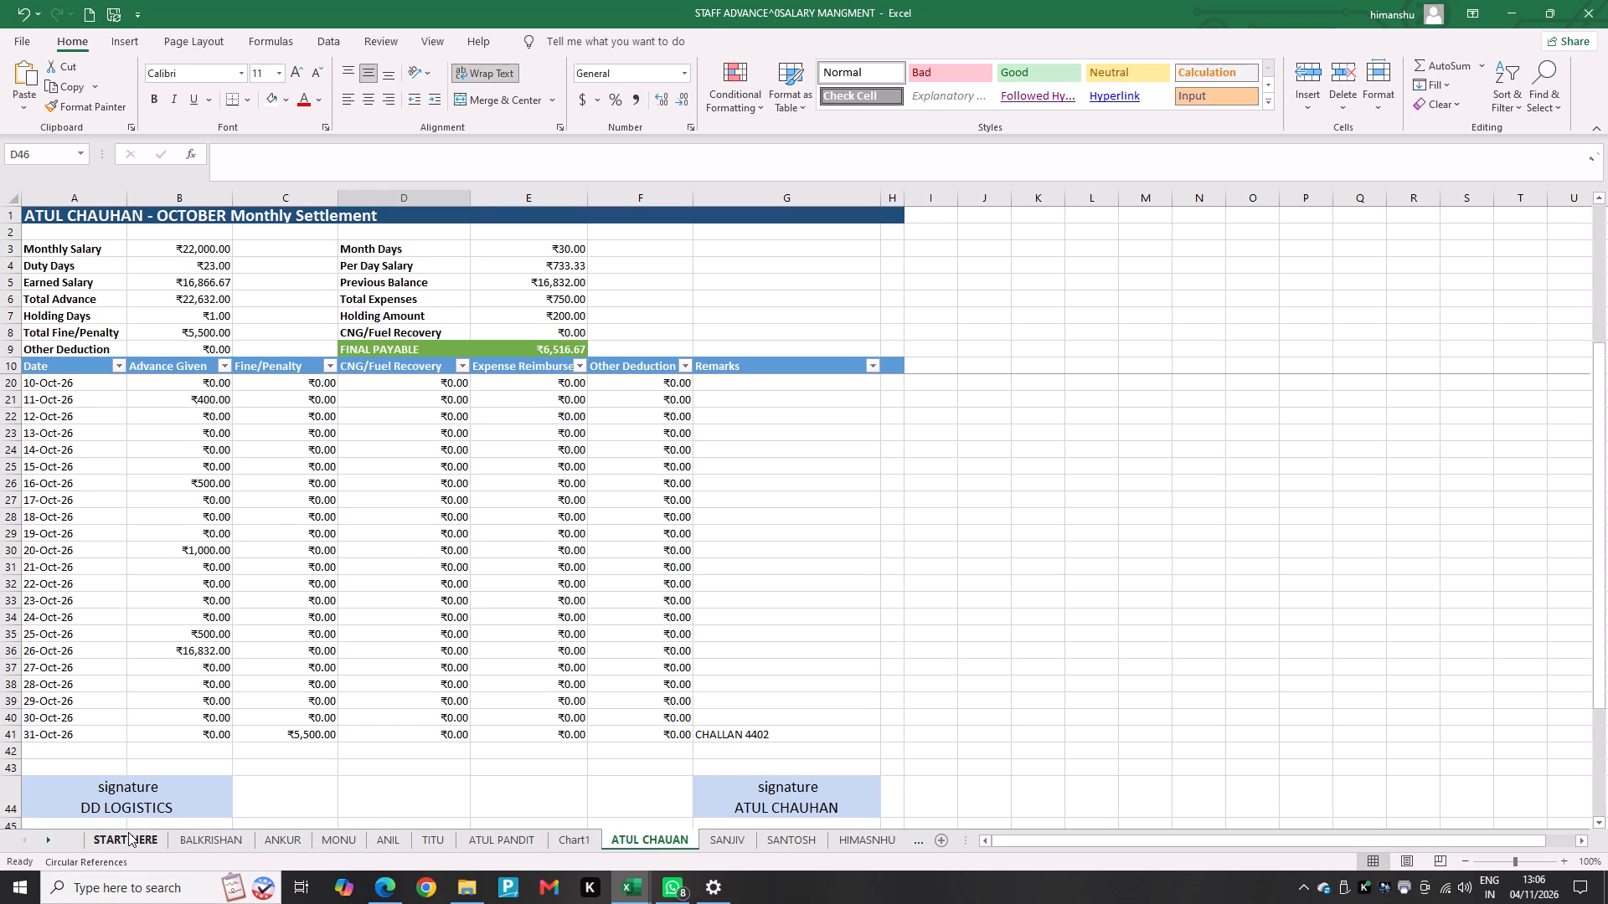
pyautogui.click(209, 841)
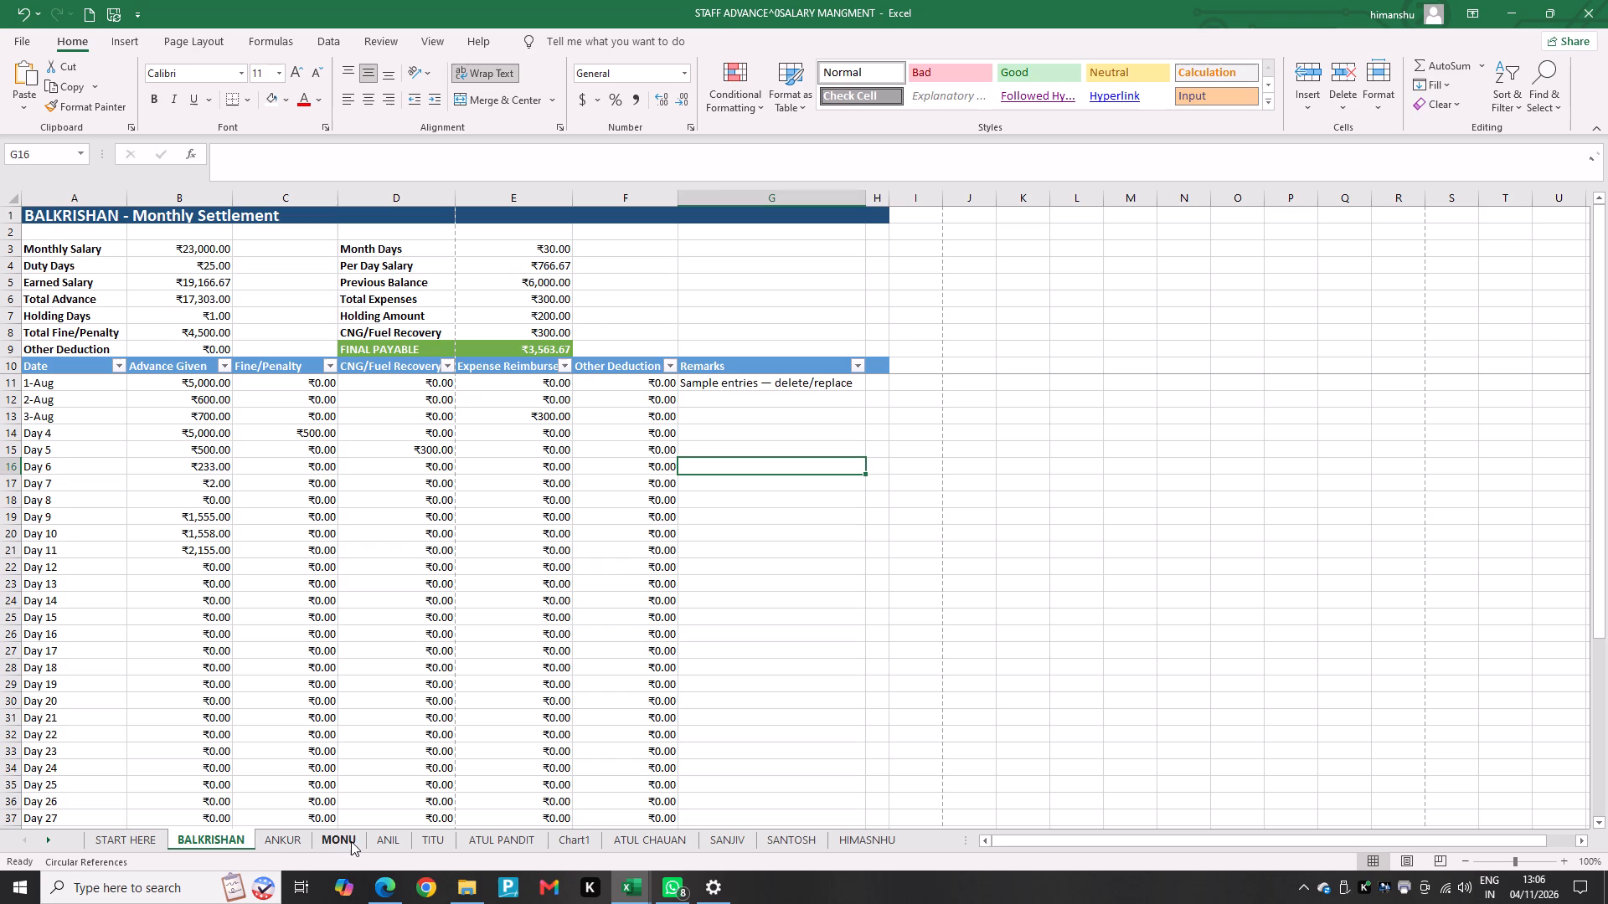
pyautogui.click(259, 833)
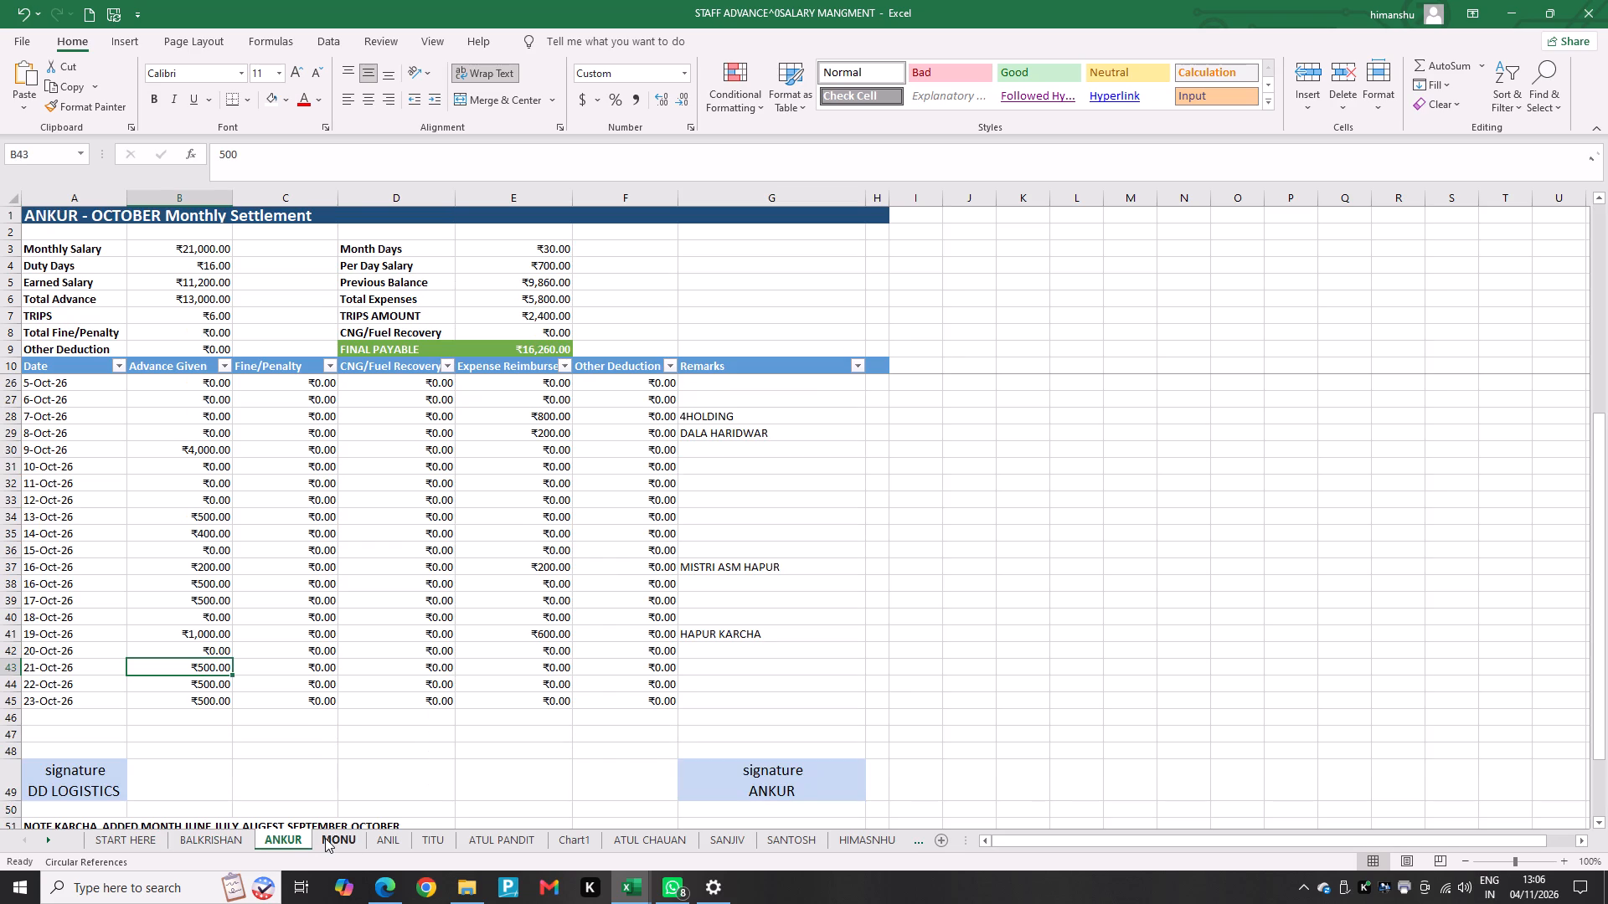
pyautogui.click(325, 838)
pyautogui.scroll(18, 316, 693)
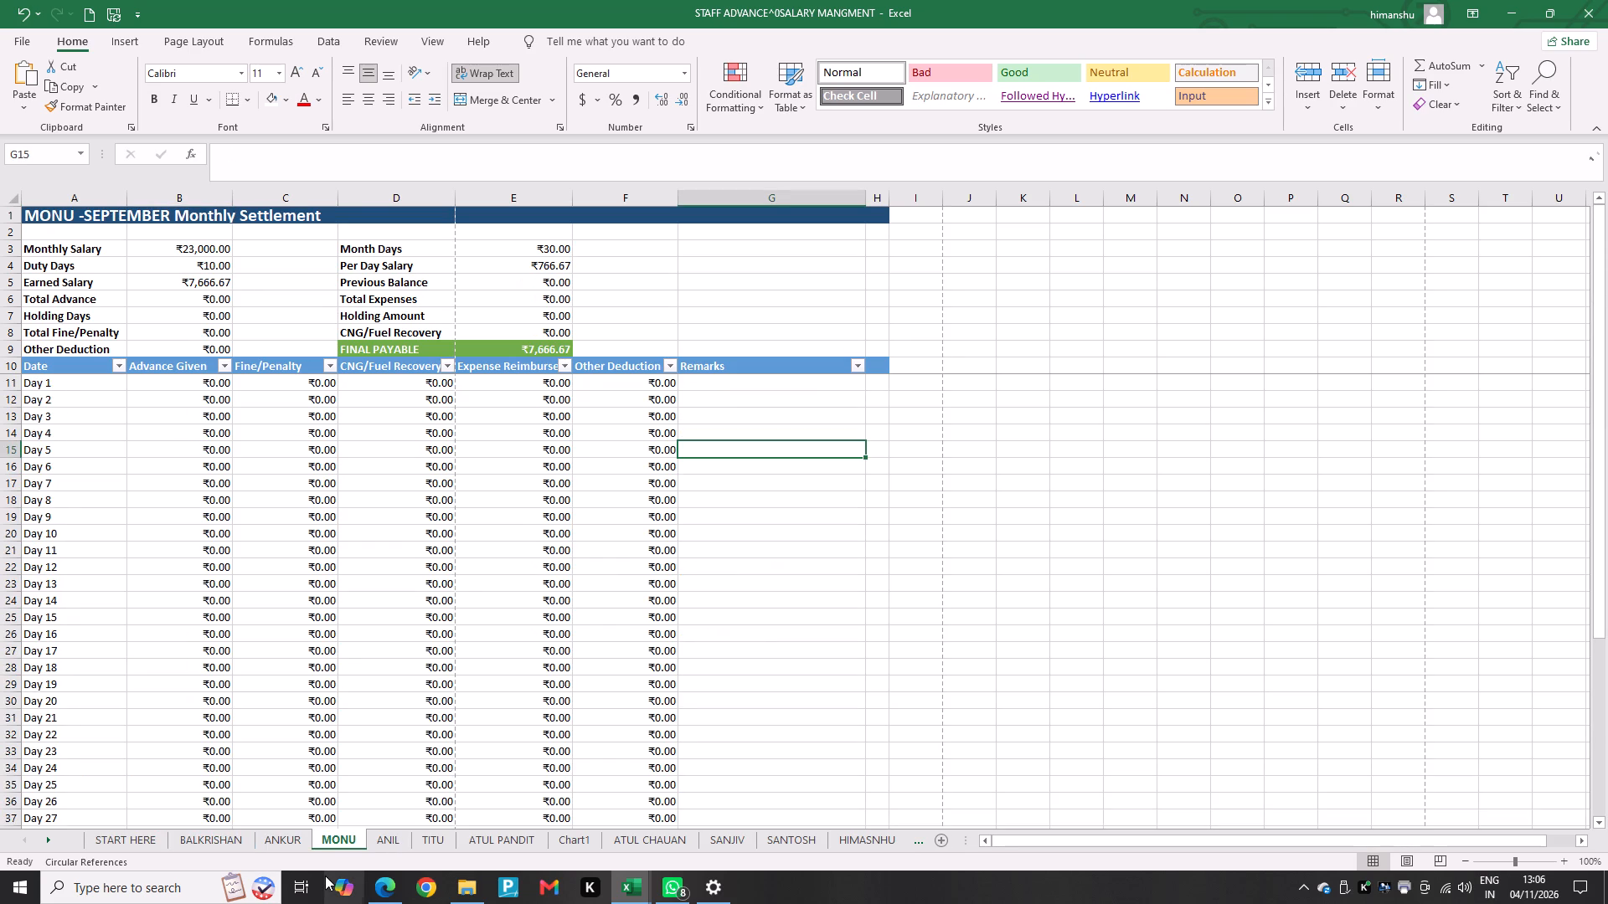
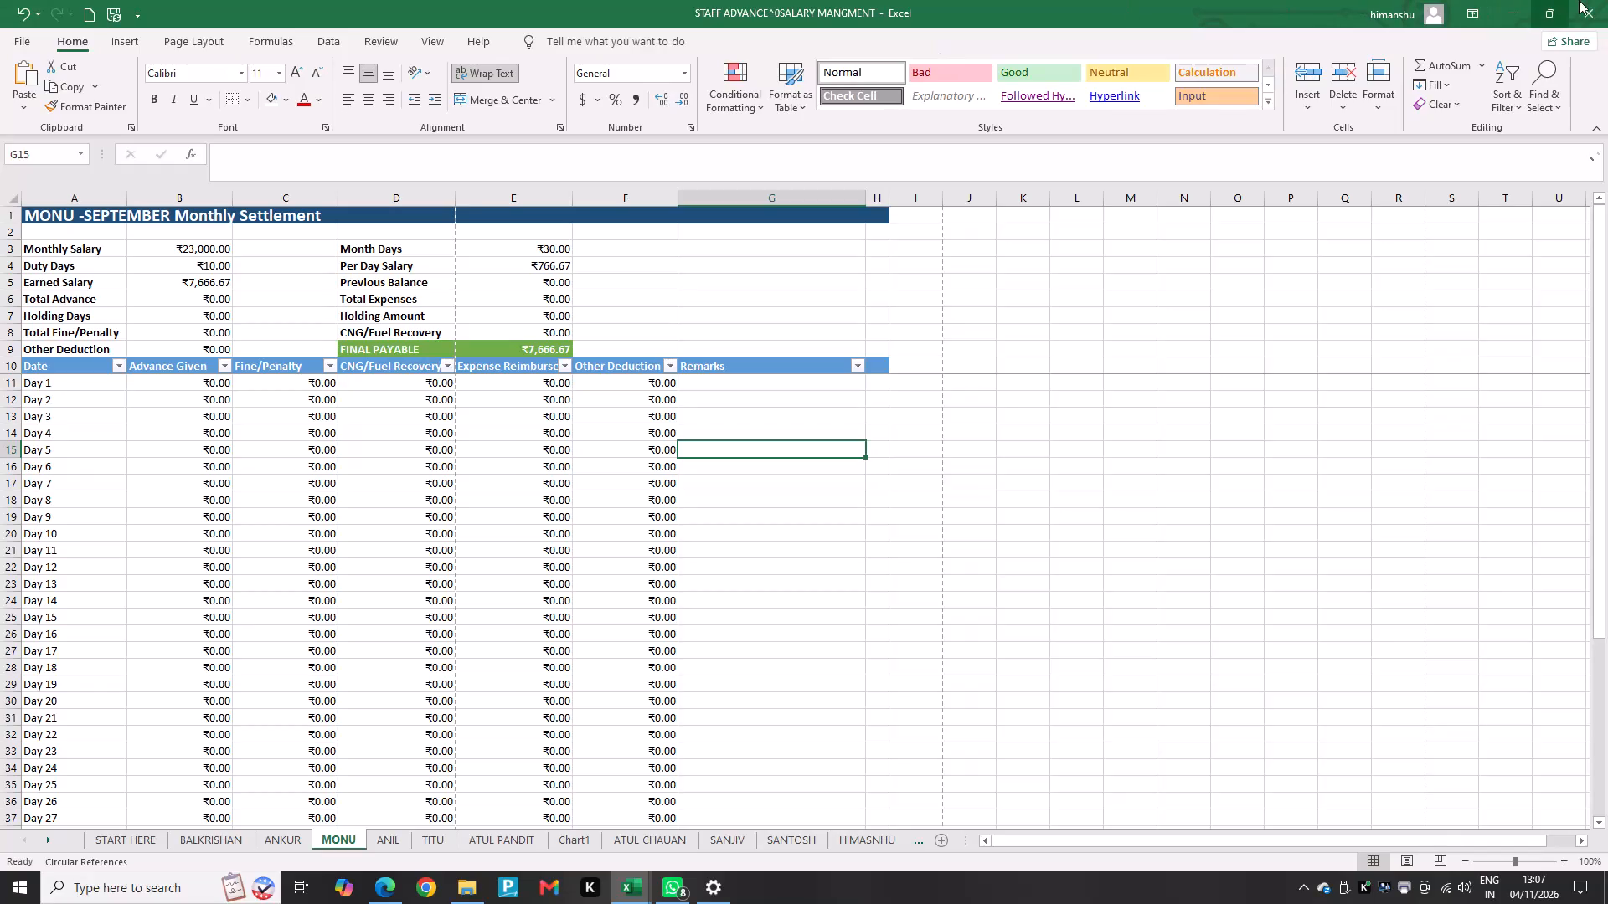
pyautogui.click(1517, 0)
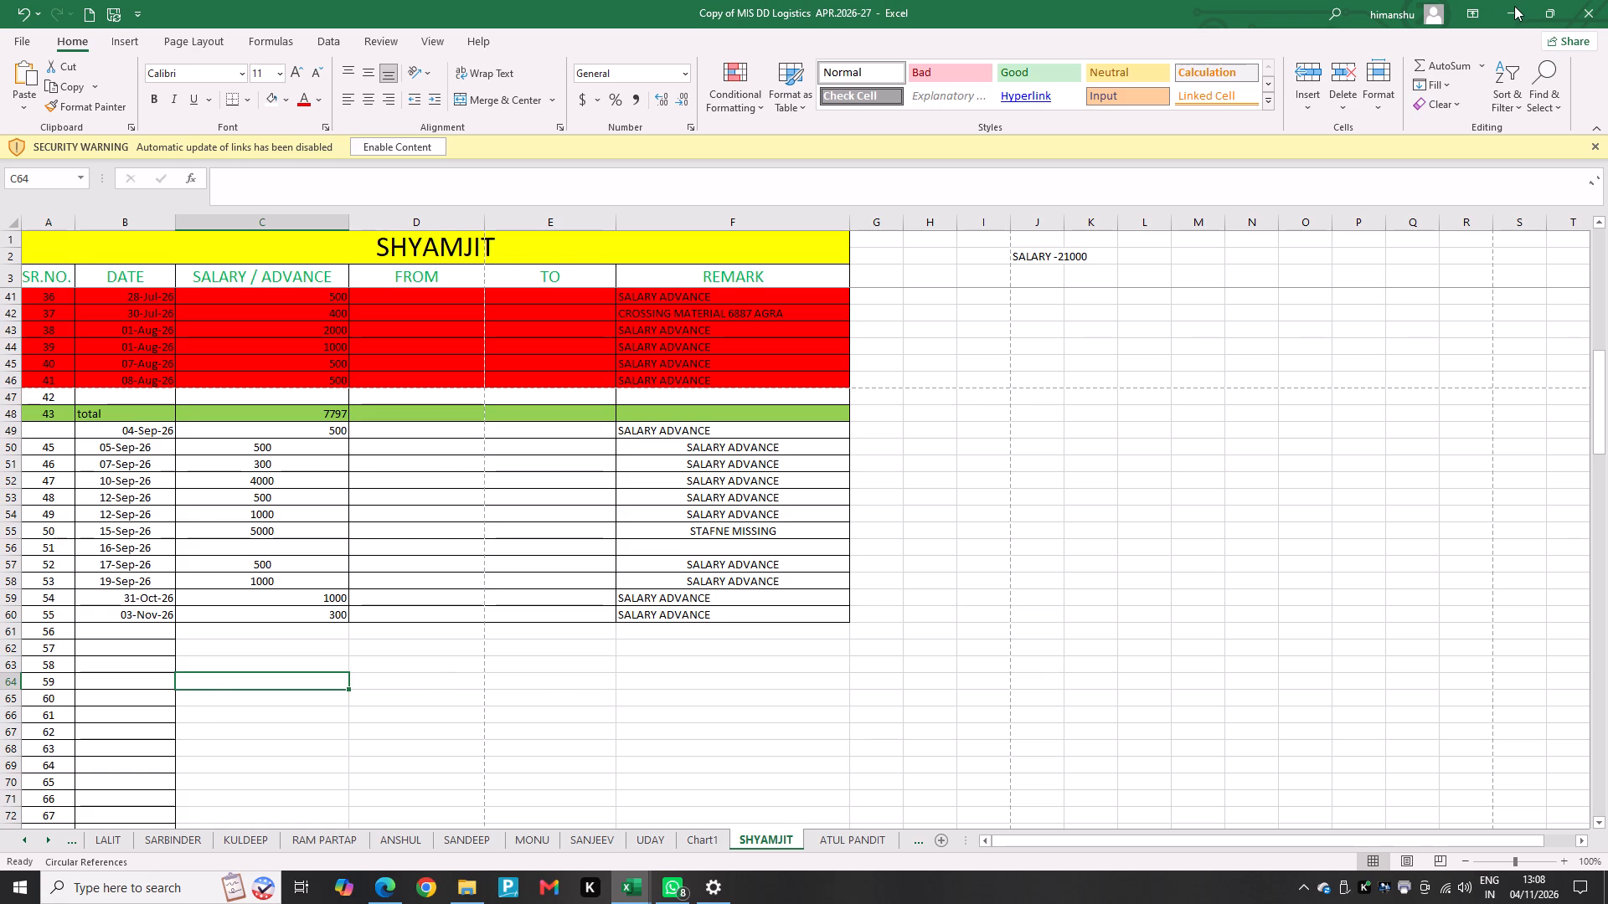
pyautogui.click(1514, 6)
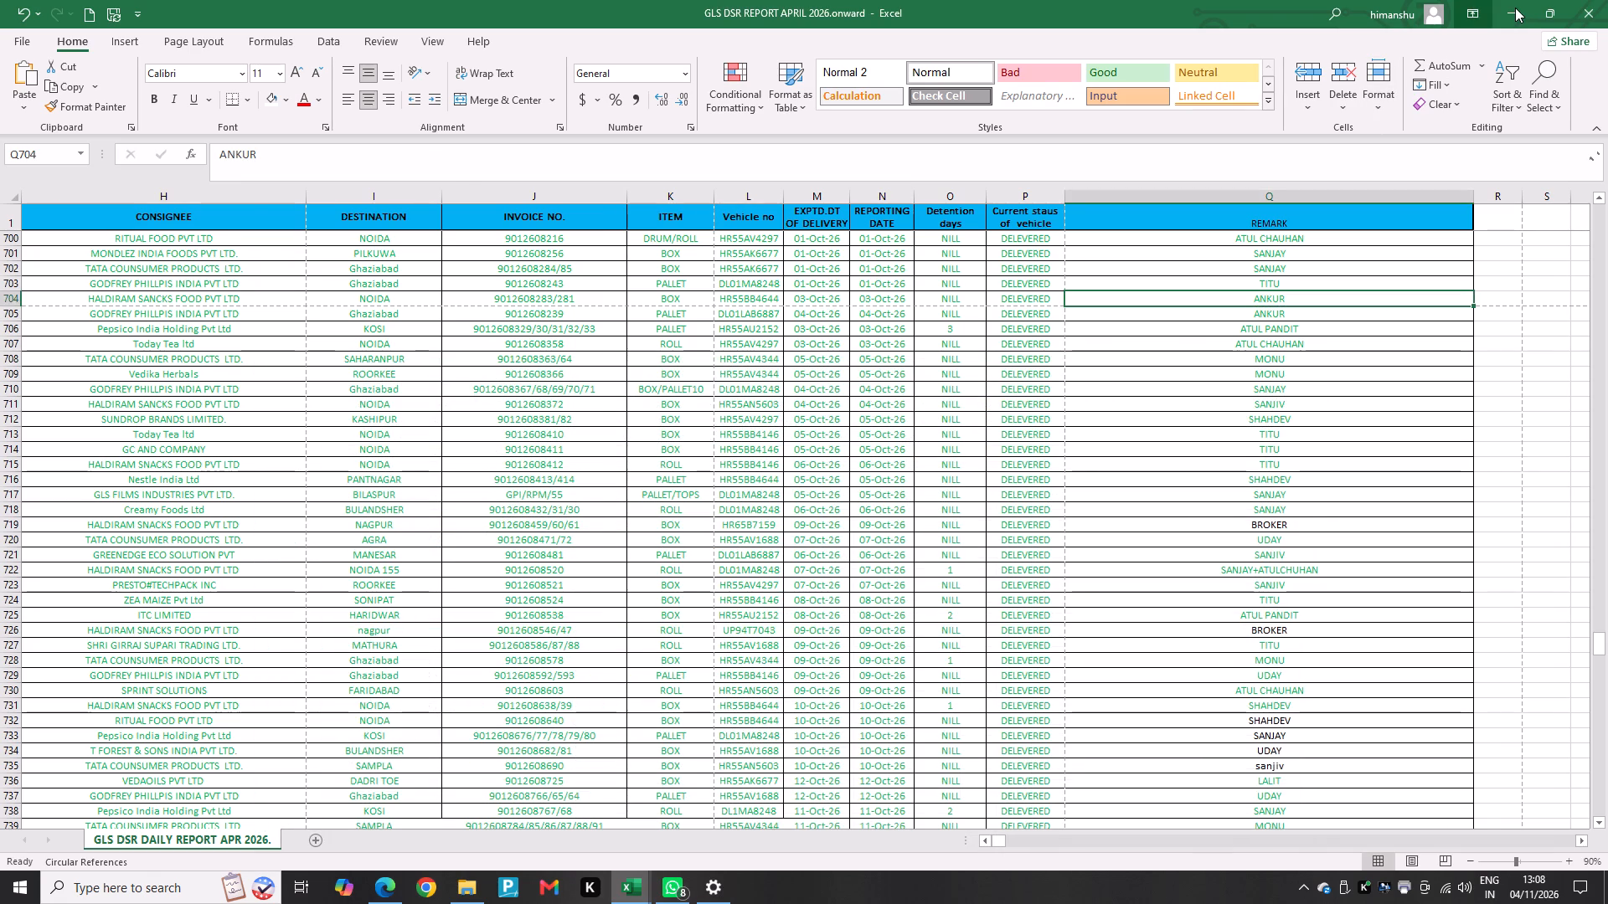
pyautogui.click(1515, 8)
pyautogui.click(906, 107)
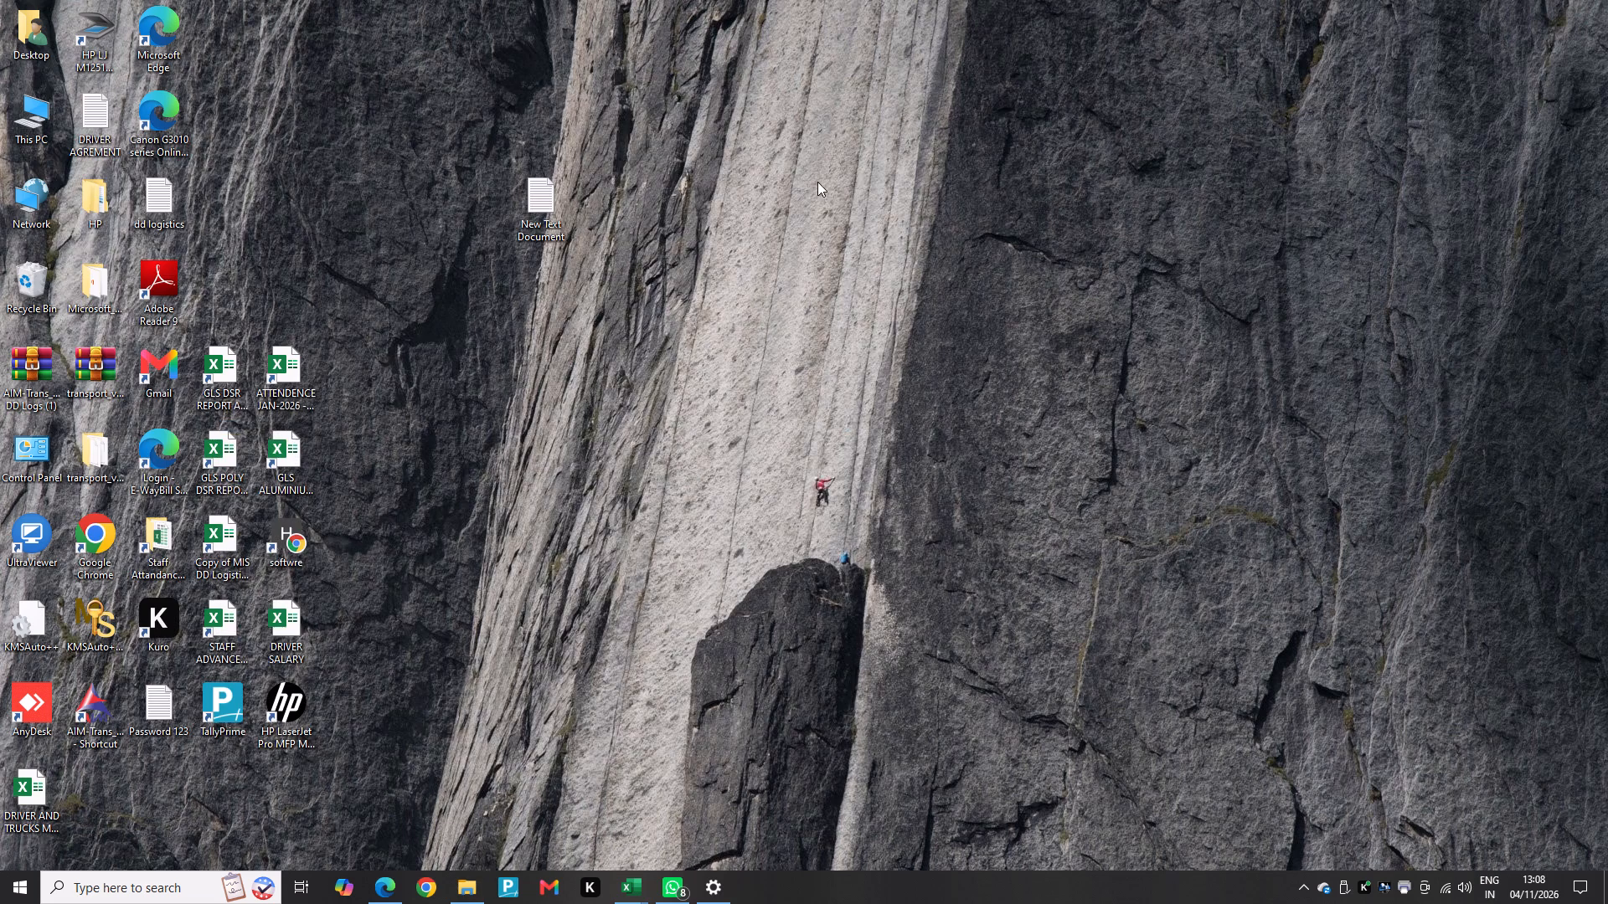
# Return to the staff advance workbook and examine the previous balance and dated October advances on CHAUAN's settlement sheet.
pyautogui.click(626, 891)
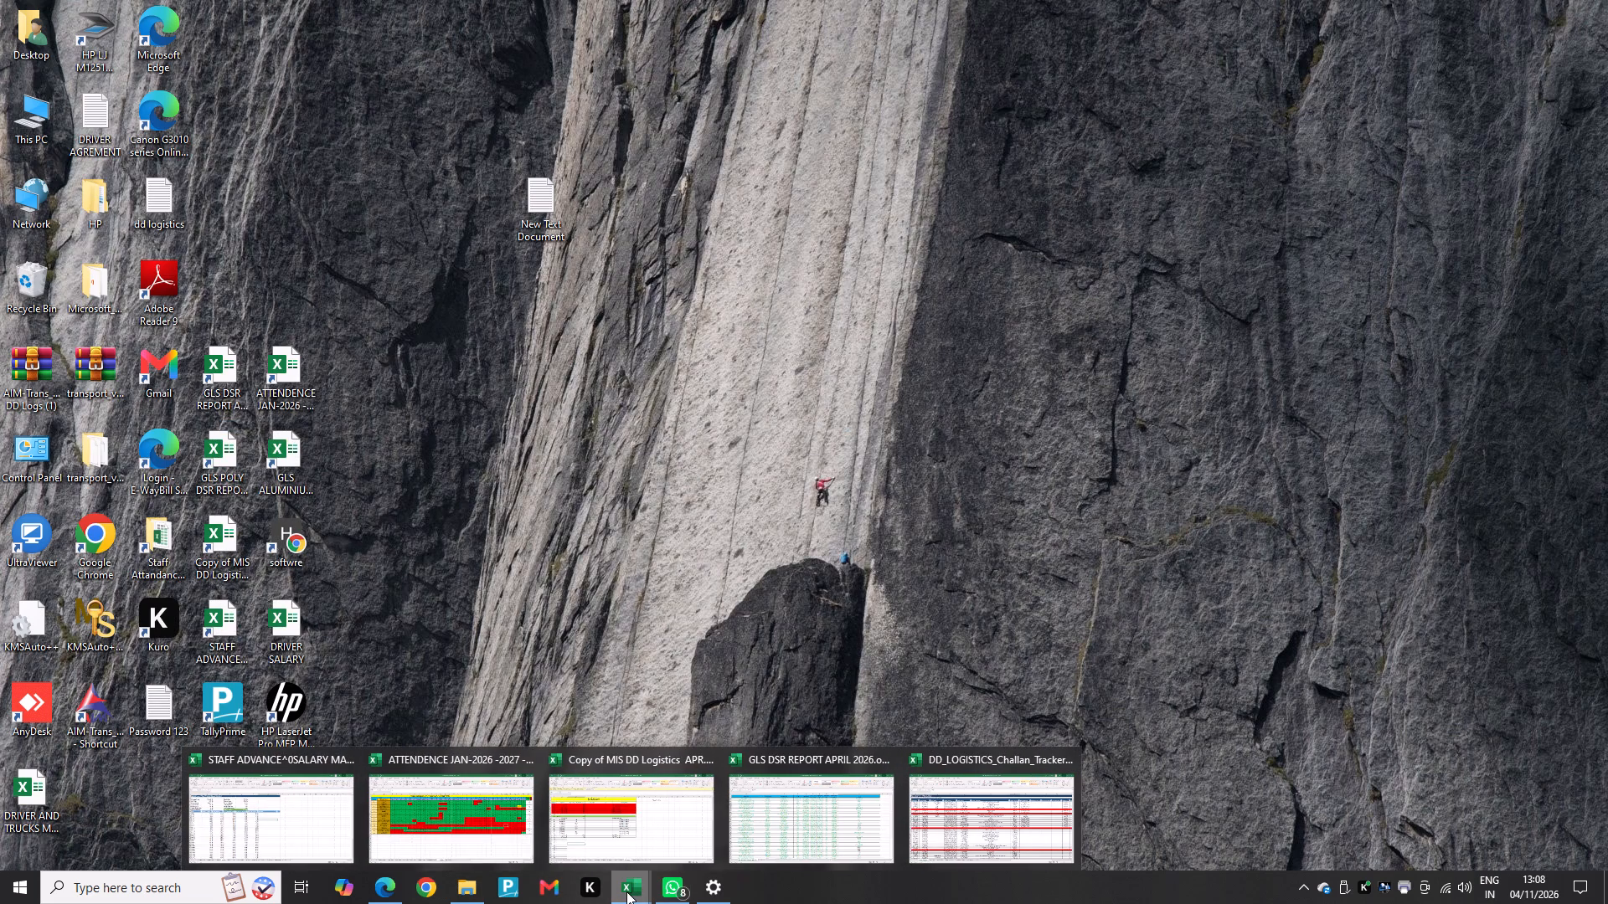
pyautogui.click(224, 813)
pyautogui.click(633, 841)
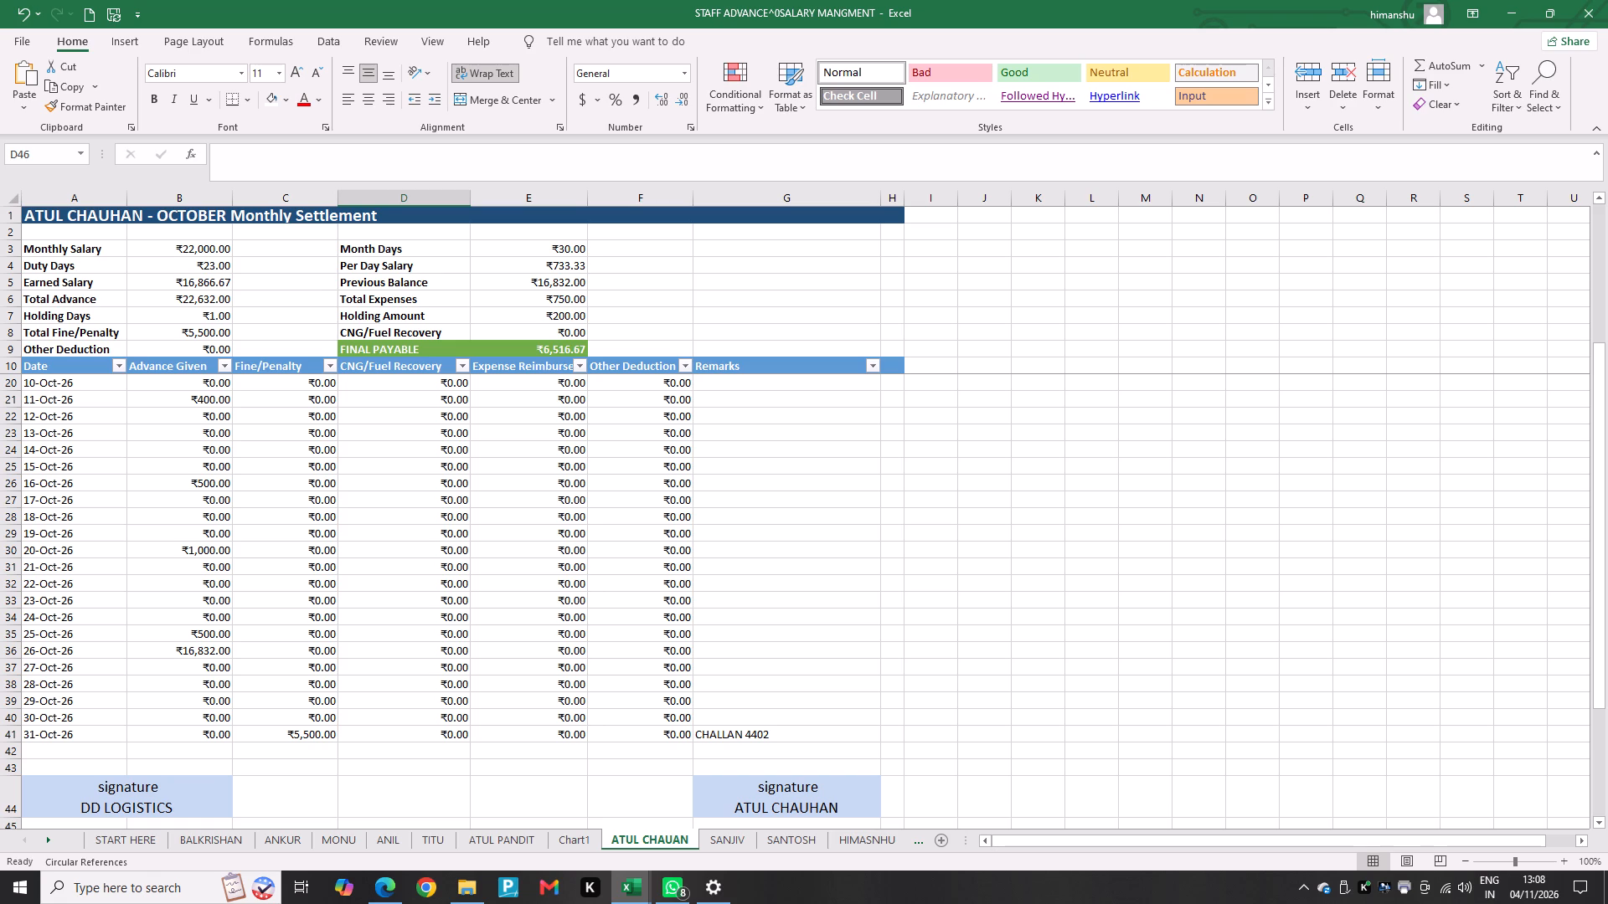
pyautogui.click(200, 649)
pyautogui.click(560, 288)
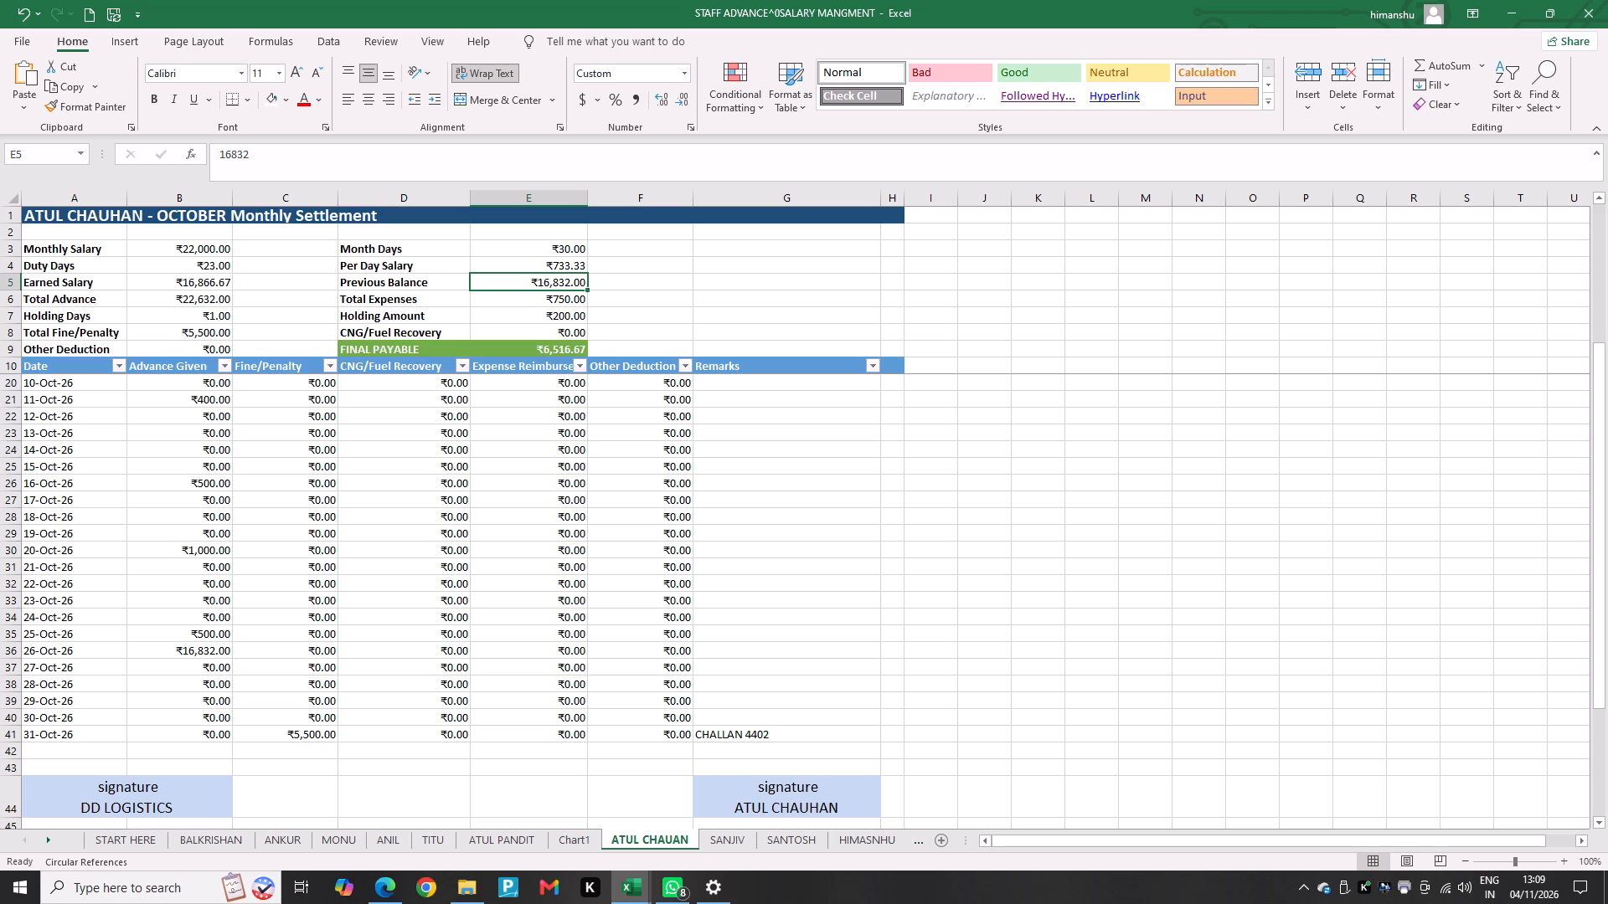
pyautogui.click(206, 475)
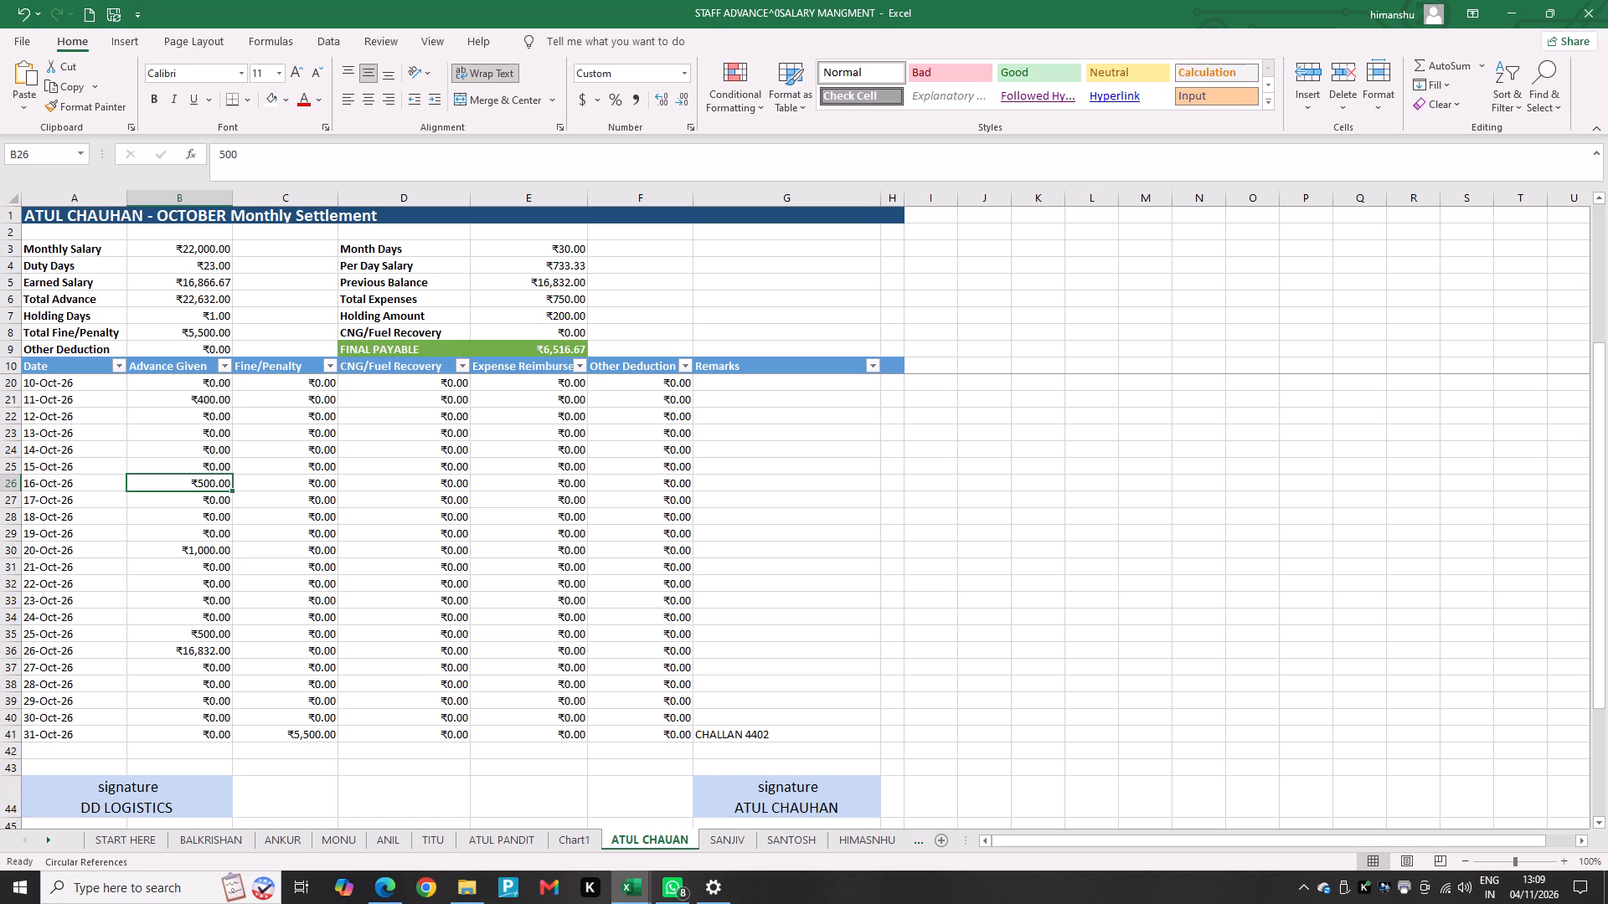
pyautogui.scroll(2, 183, 470)
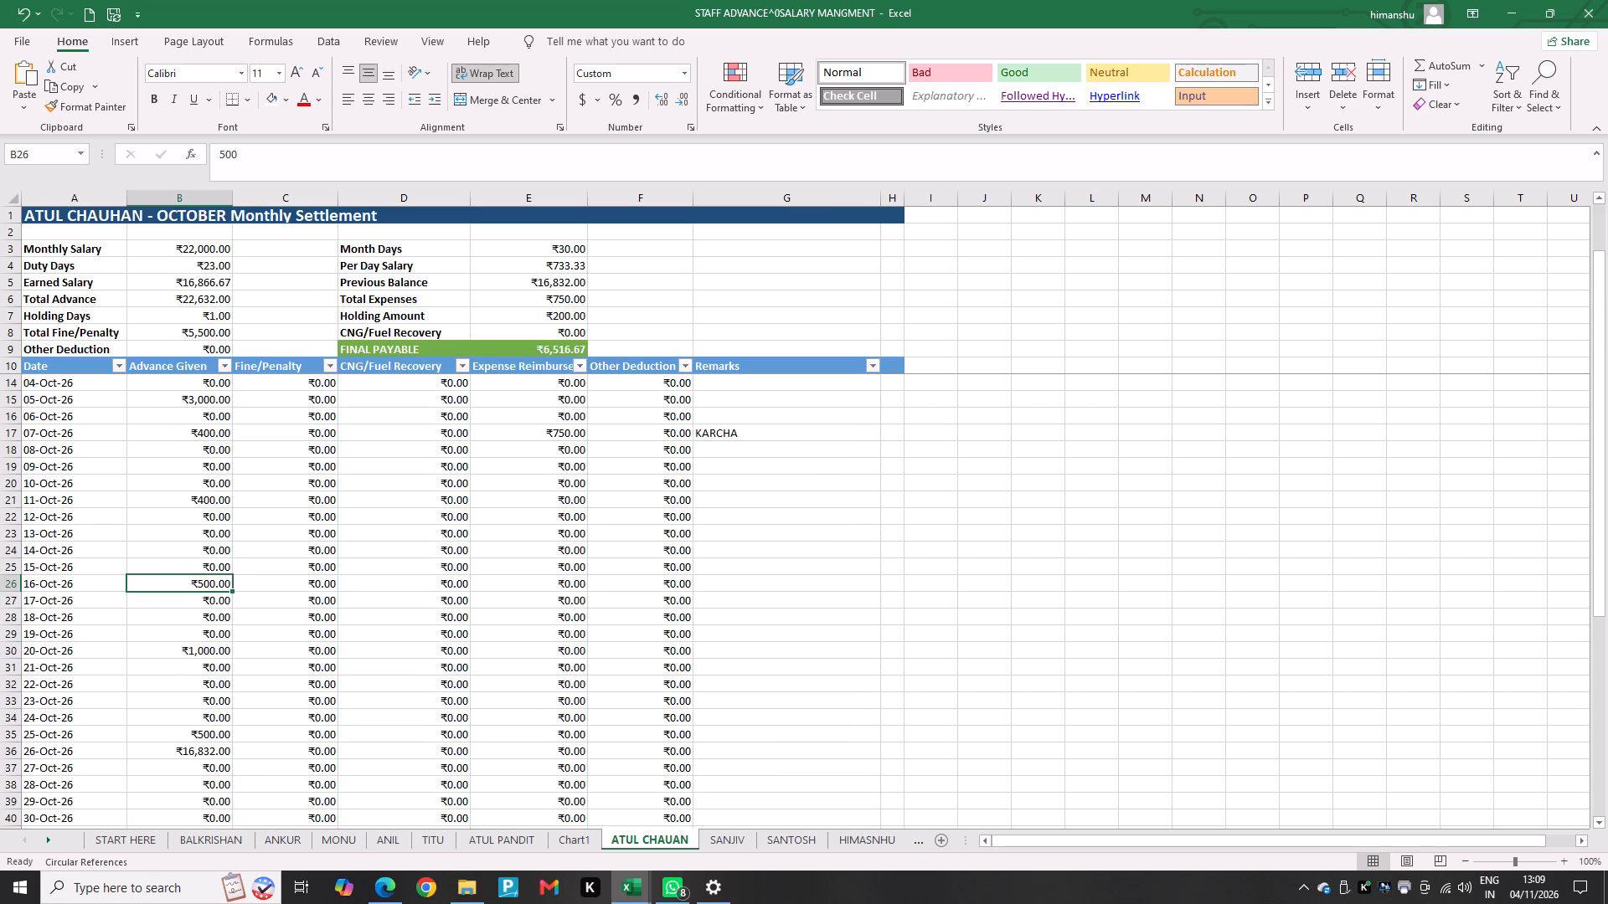
pyautogui.click(191, 504)
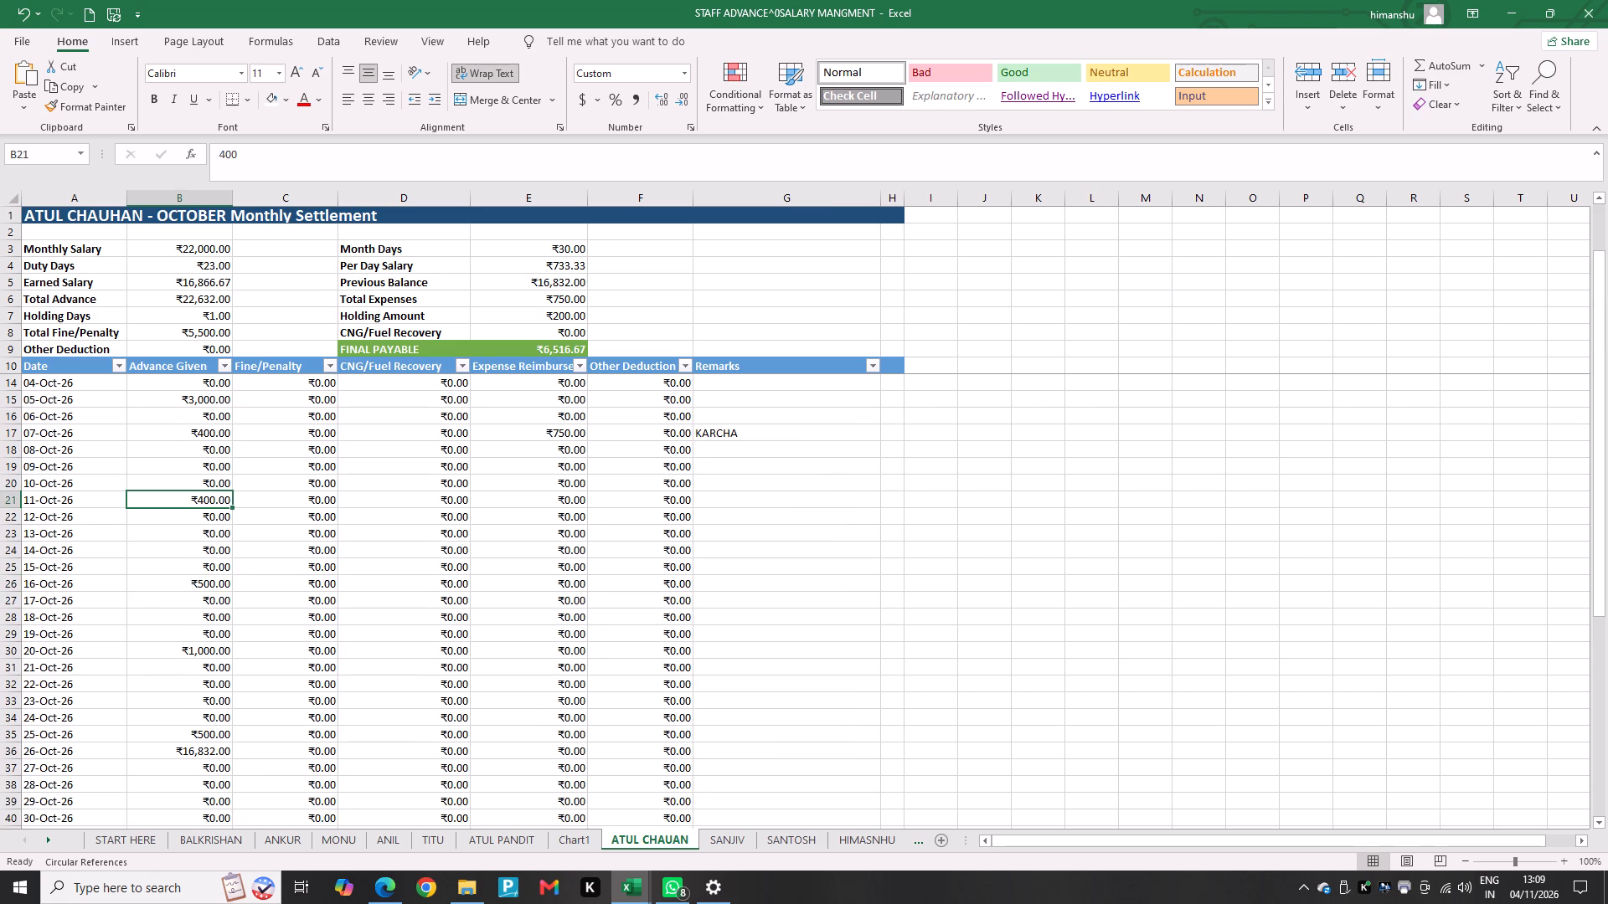
pyautogui.scroll(1, 193, 461)
pyautogui.click(208, 478)
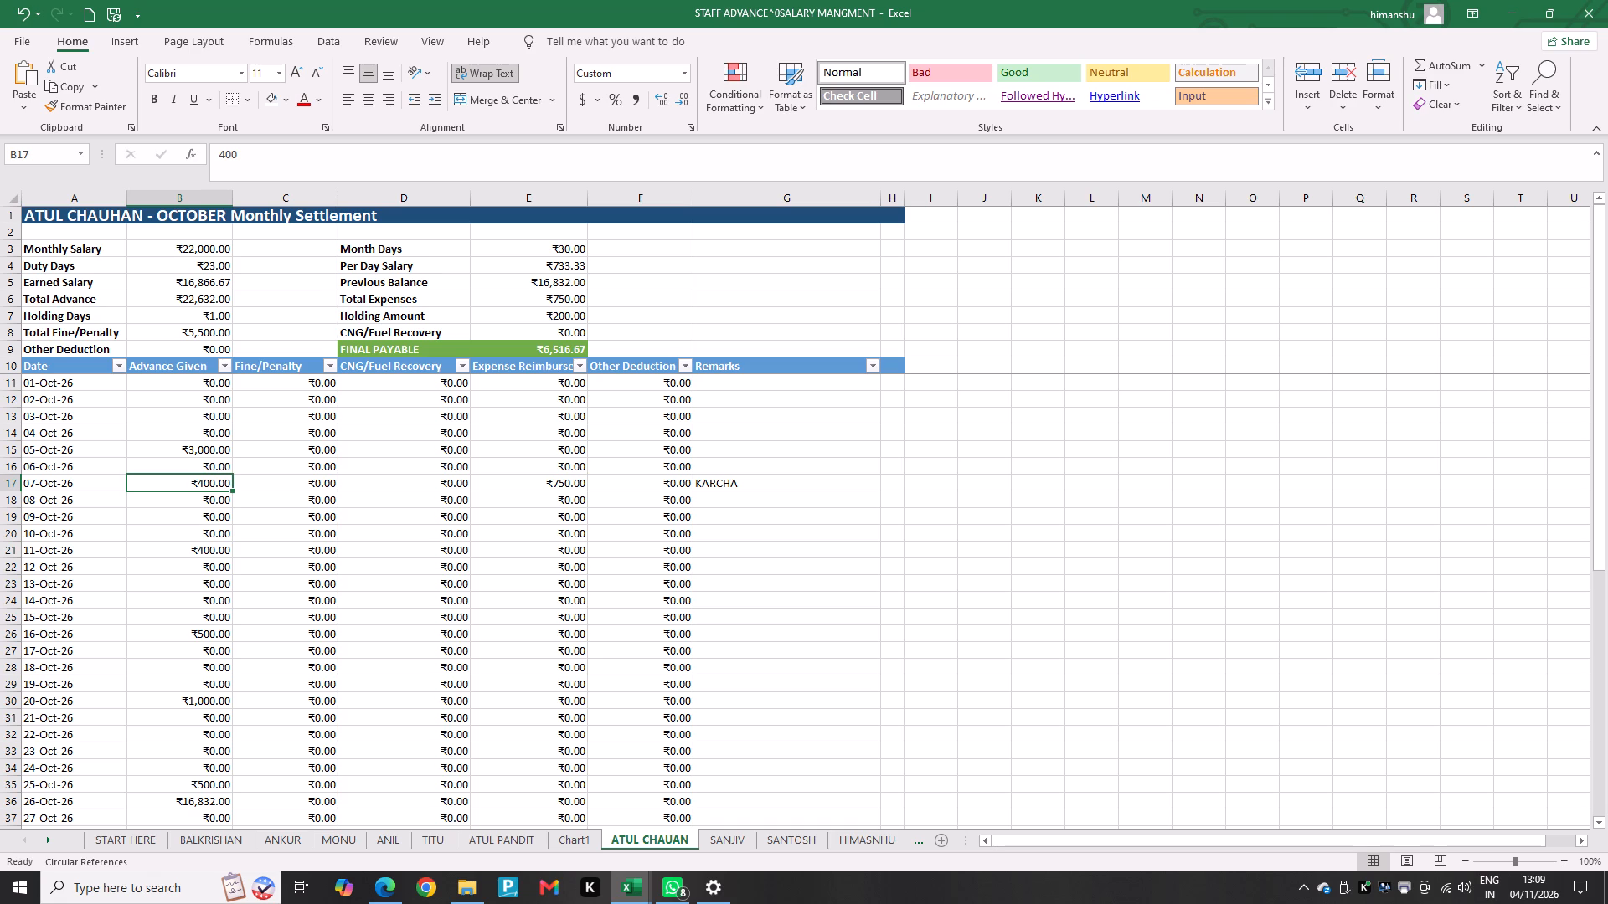
pyautogui.click(212, 444)
pyautogui.scroll(3, 220, 457)
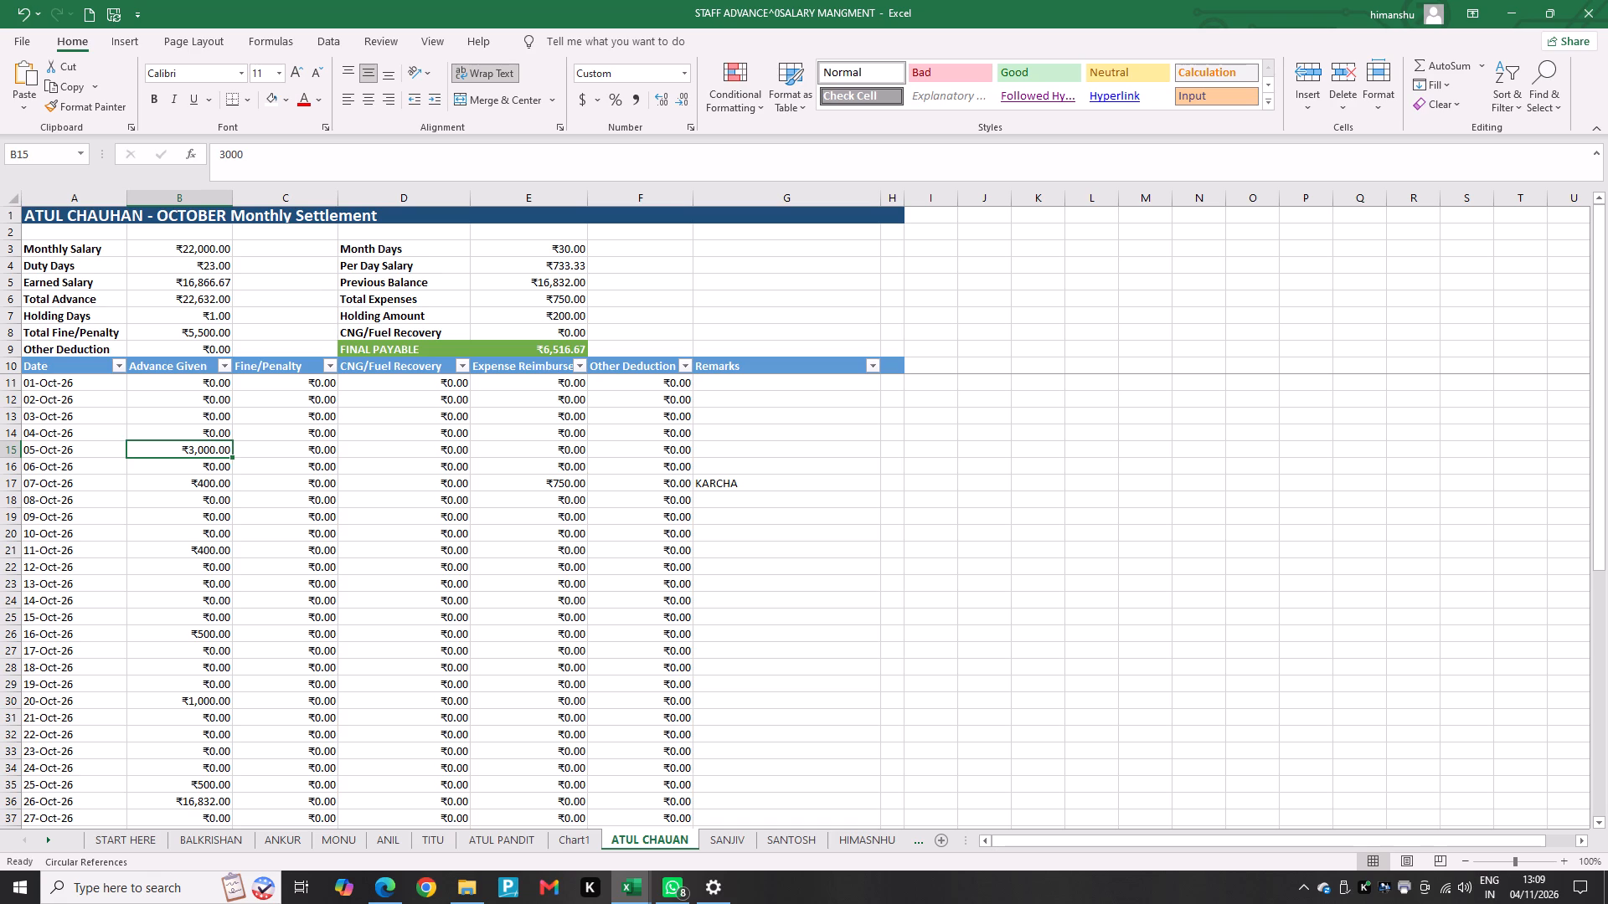
pyautogui.click(183, 557)
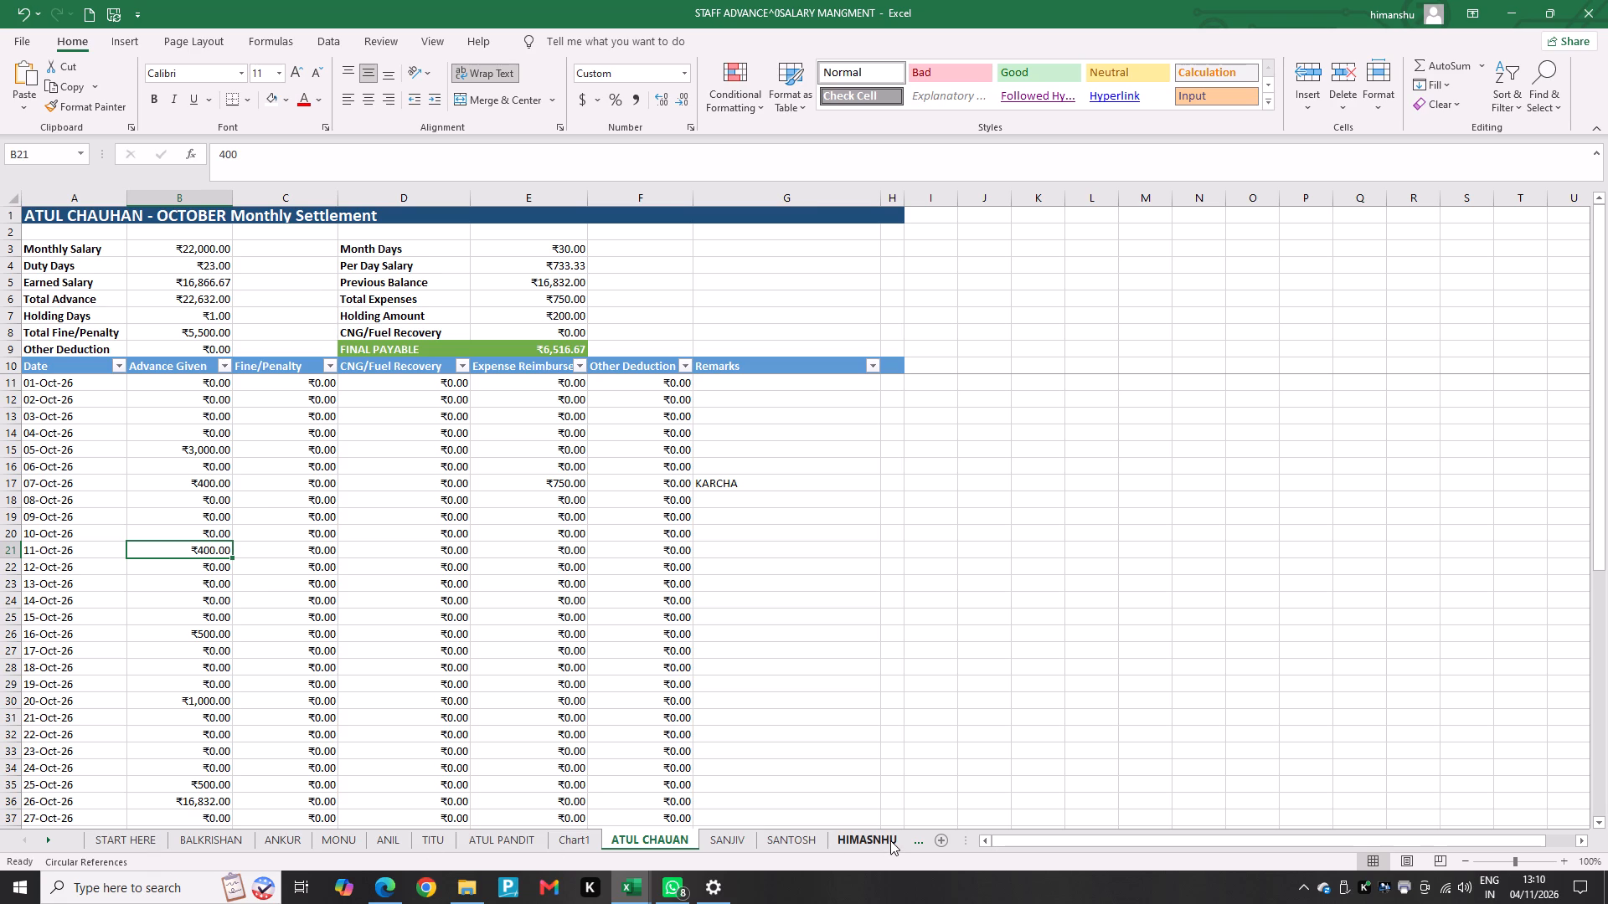
pyautogui.click(188, 490)
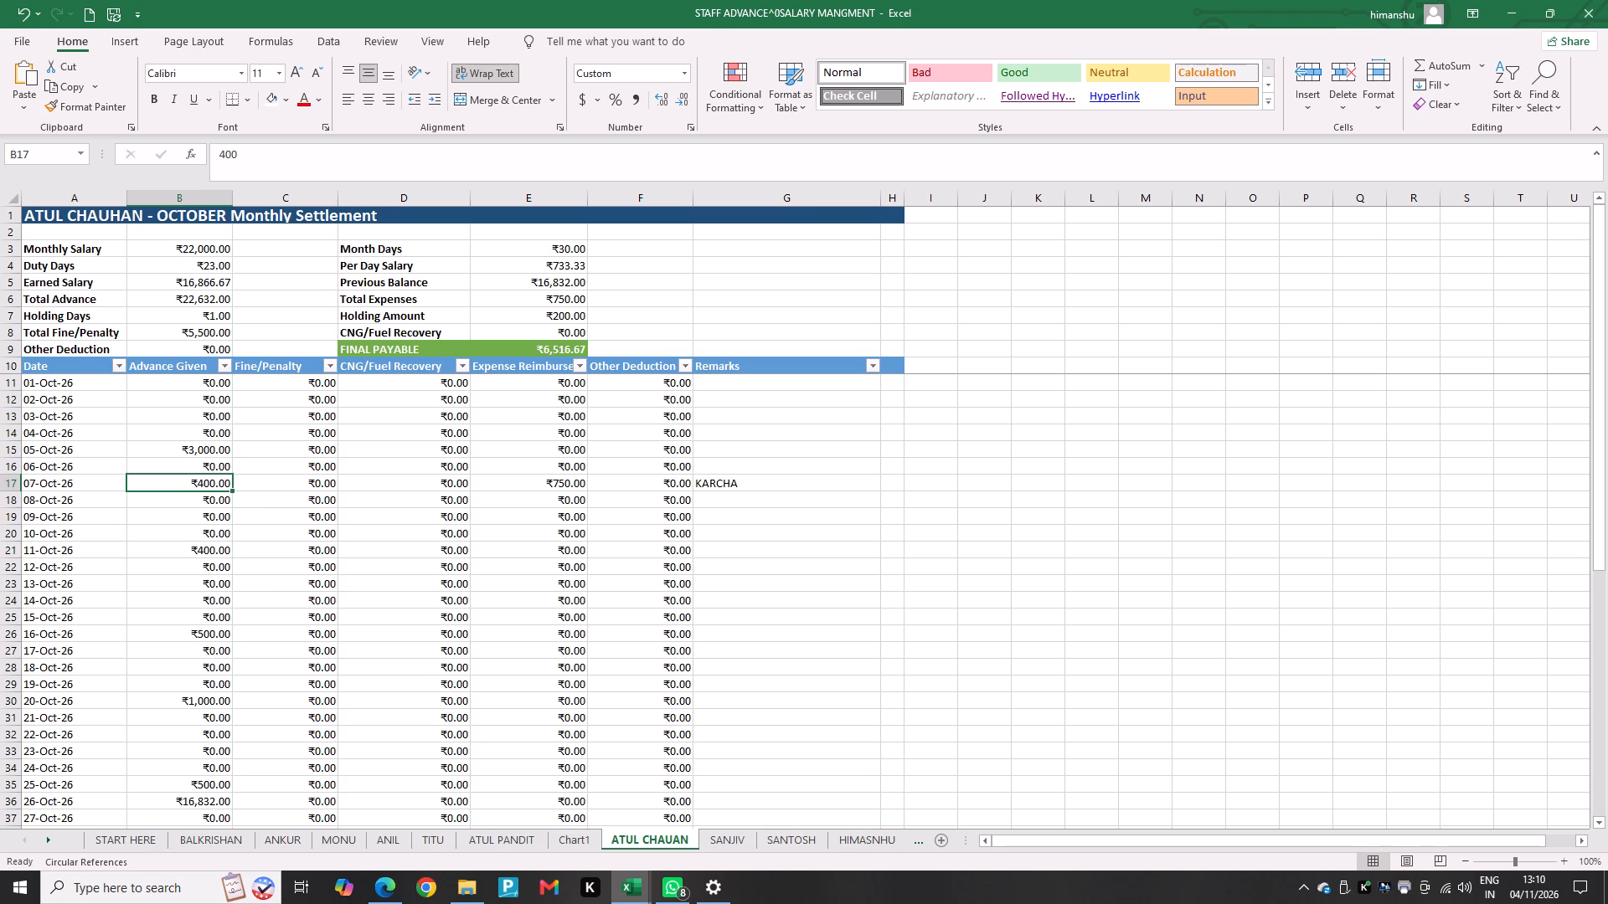
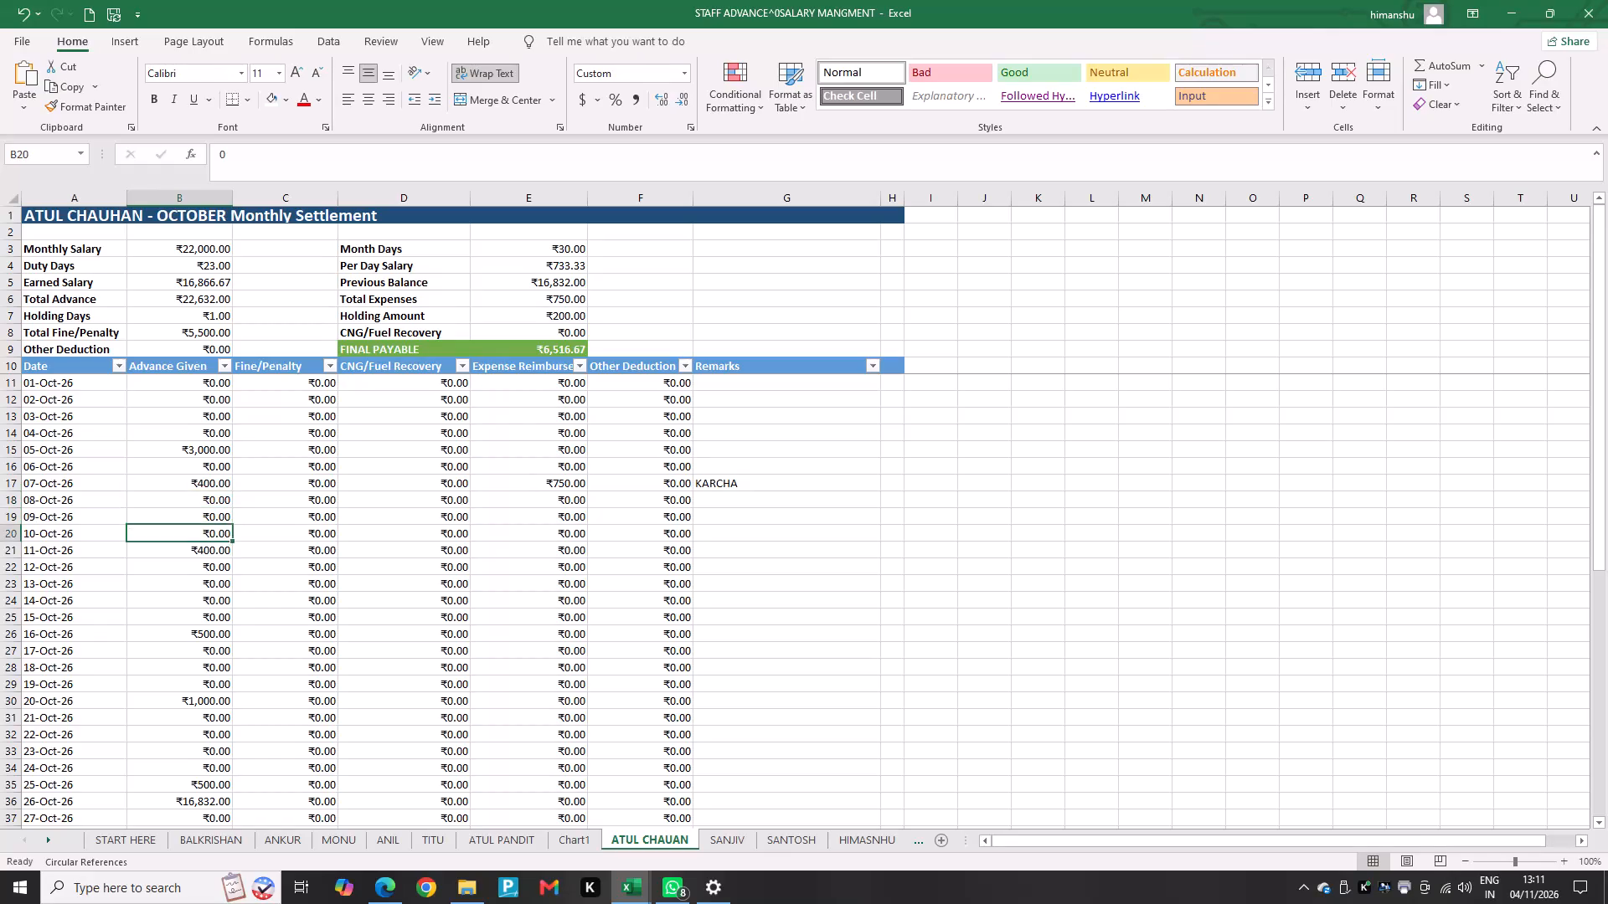
# Set the 11-Oct-26 advance given to 0 on CHAUAN's October settlement sheet.
pyautogui.press('Down')
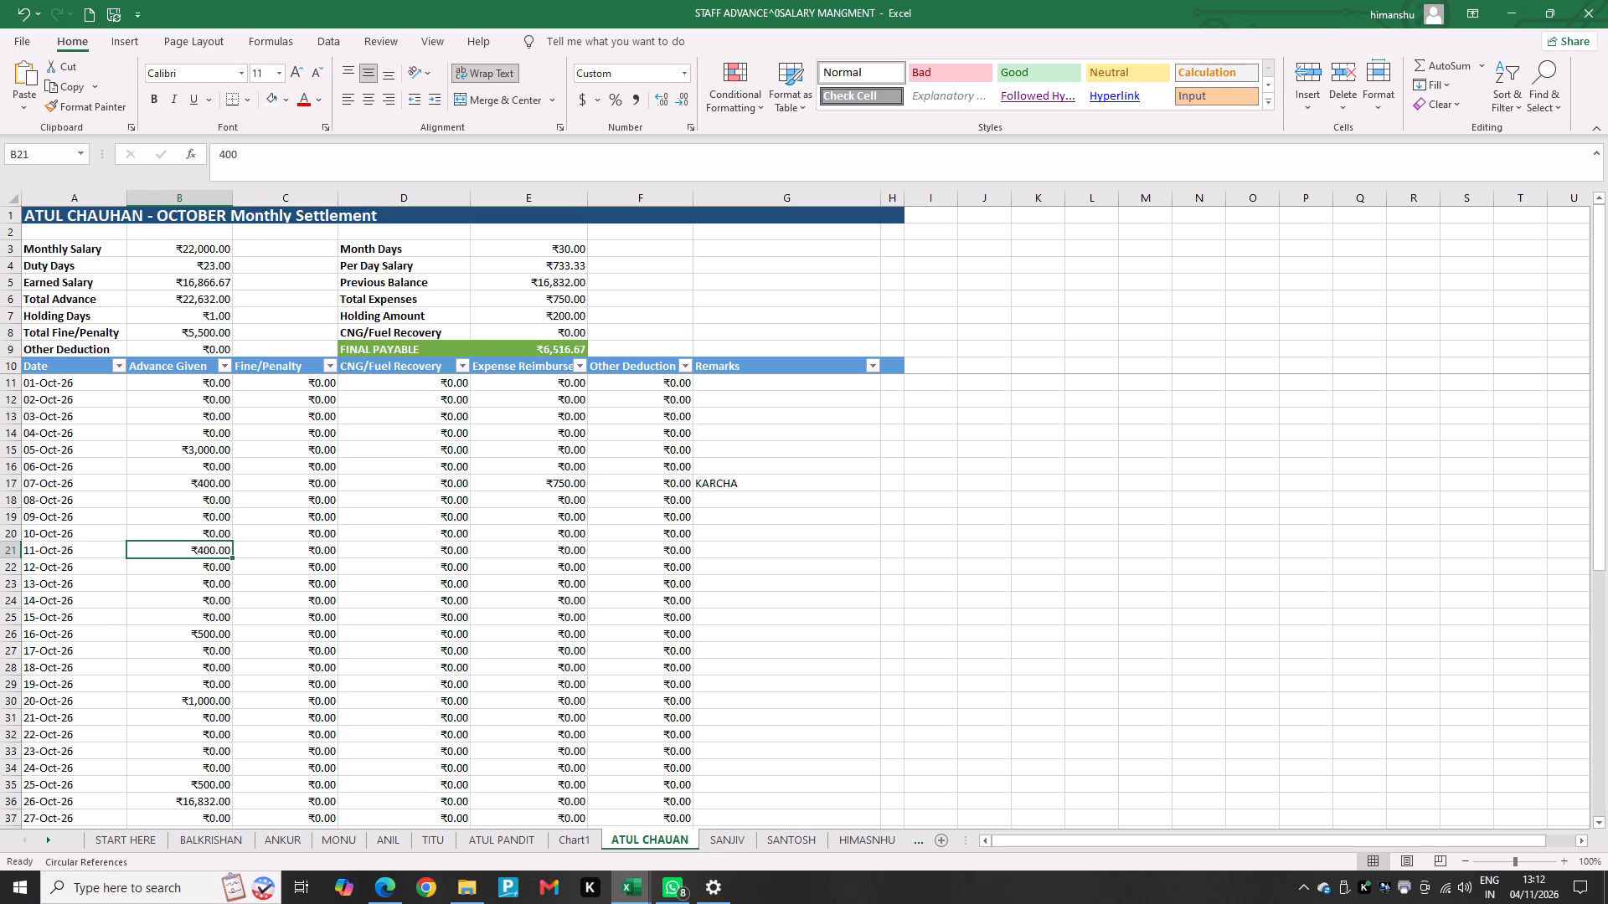
pyautogui.press('0')
pyautogui.press('Return')
# Enter an expense reimbursement of 400 for 08-Oct-26 on CHAUAN's settlement sheet.
pyautogui.press('Up')
pyautogui.press('Up')
pyautogui.press('Up')
pyautogui.press('Up')
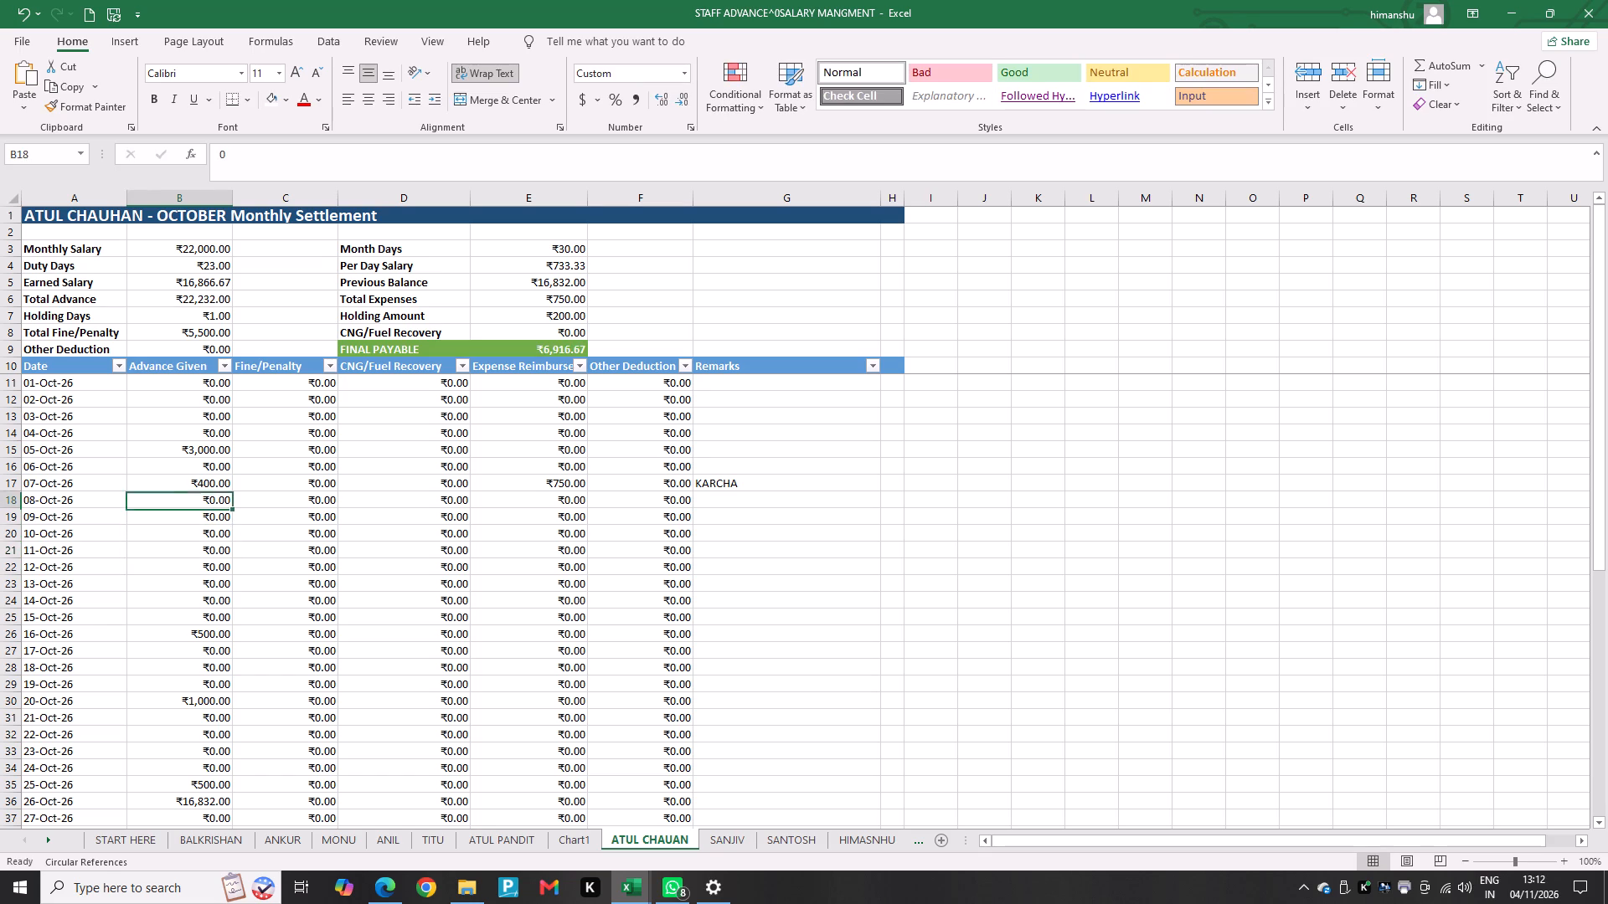
pyautogui.press('Up')
pyautogui.press('Right')
pyautogui.press('Right')
pyautogui.press('Right')
pyautogui.press('Left')
pyautogui.press('Left')
pyautogui.press('Left')
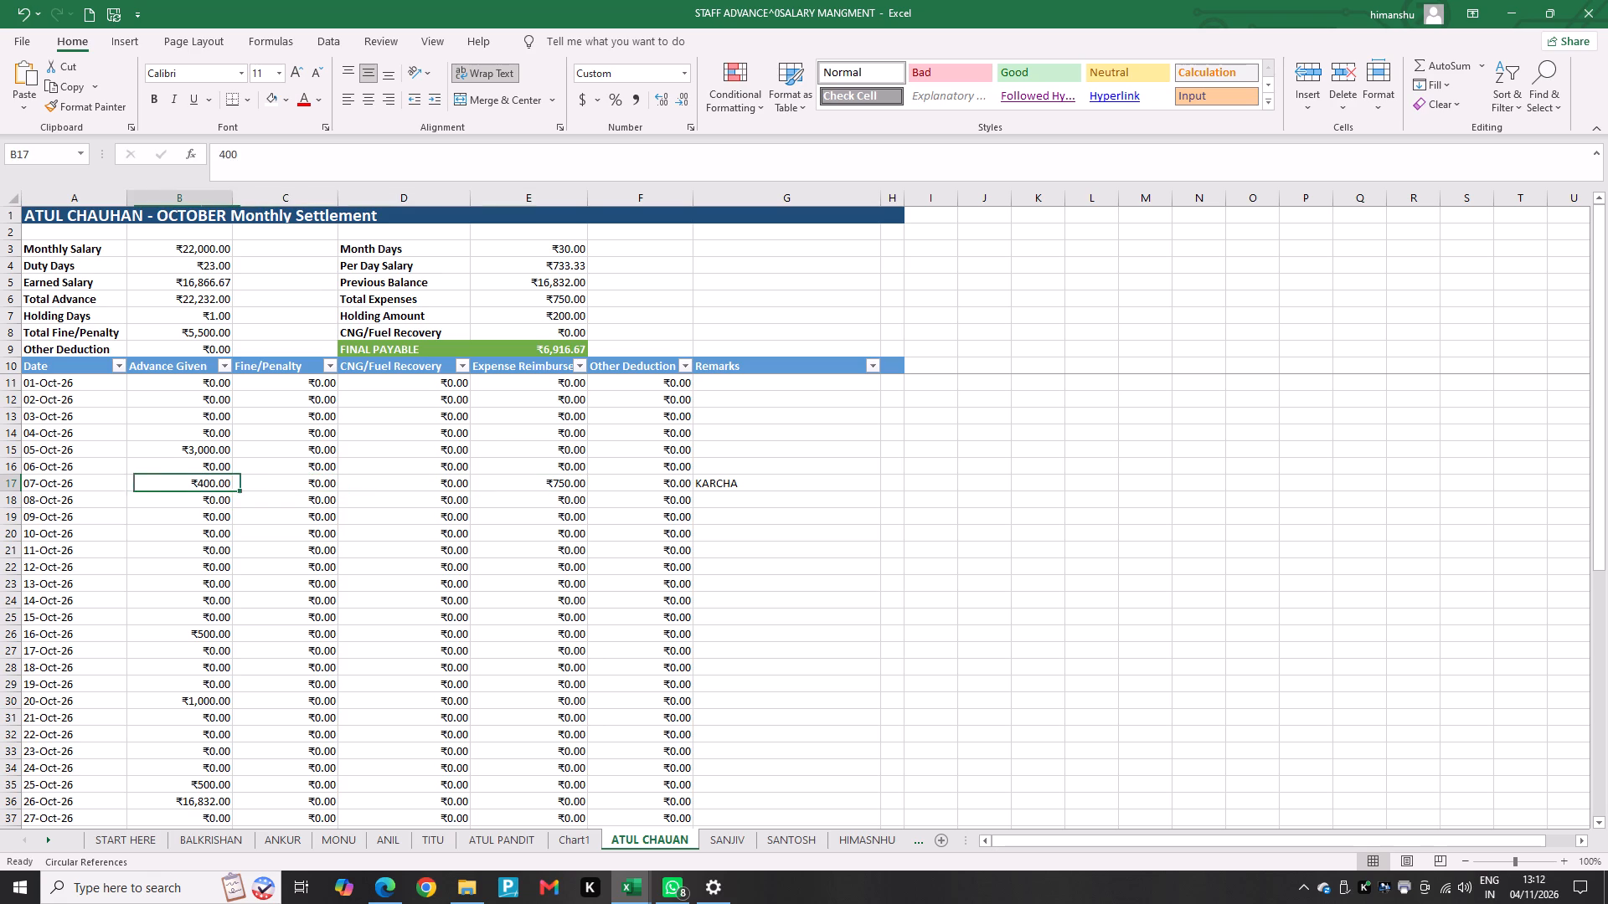
pyautogui.press('Right')
pyautogui.press('Right')
pyautogui.press('Right')
pyautogui.press('Down')
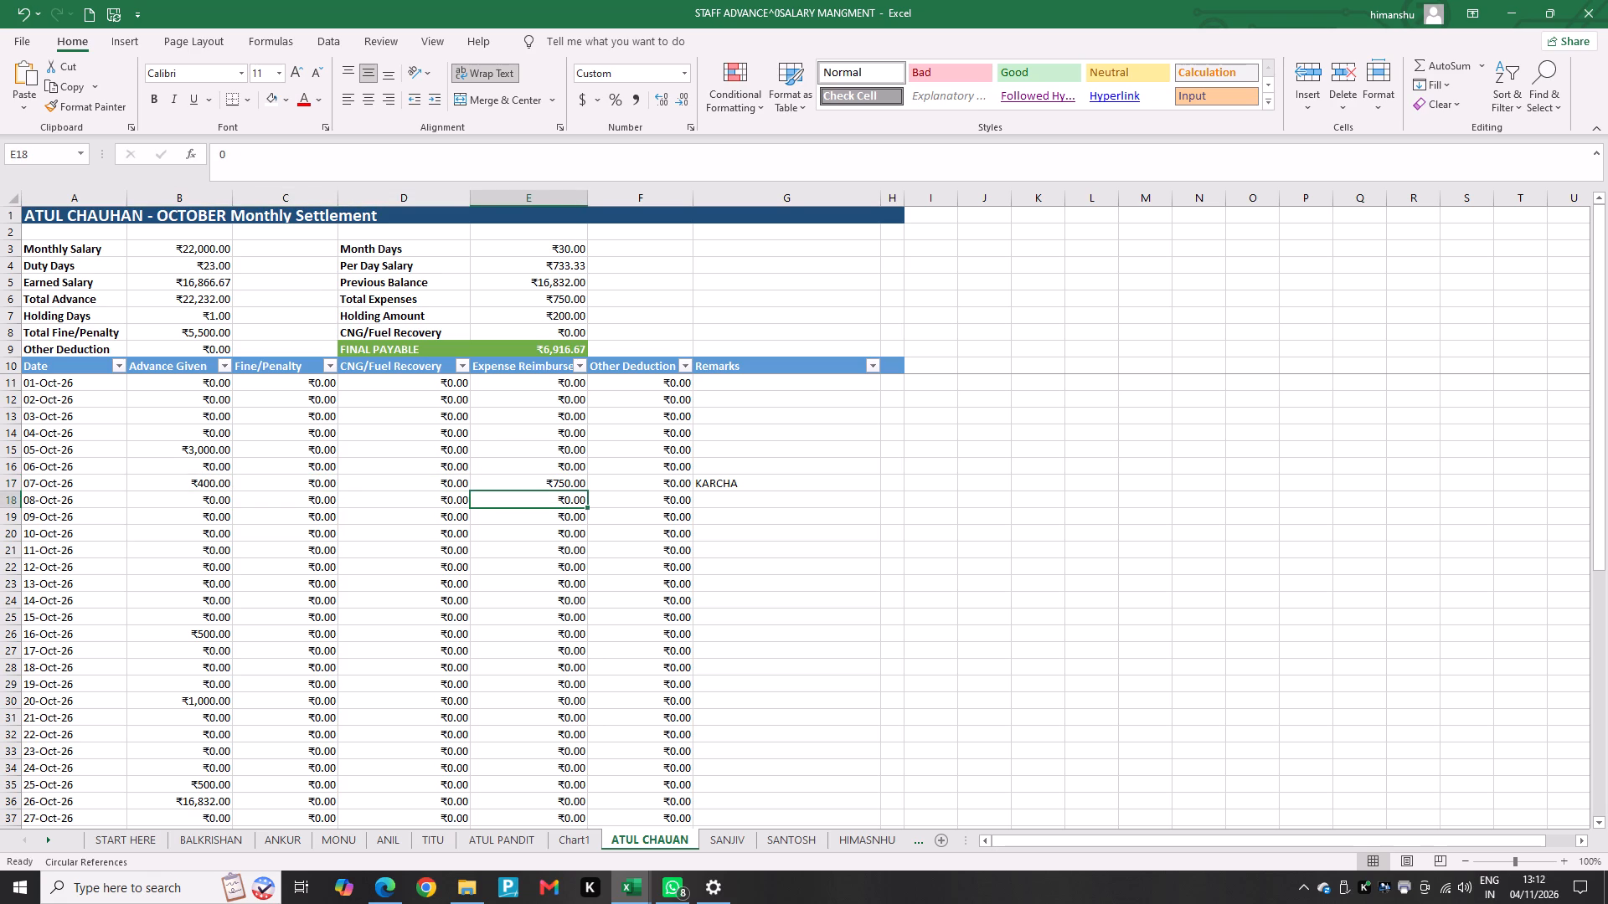
pyautogui.write('400')
pyautogui.press('Return')
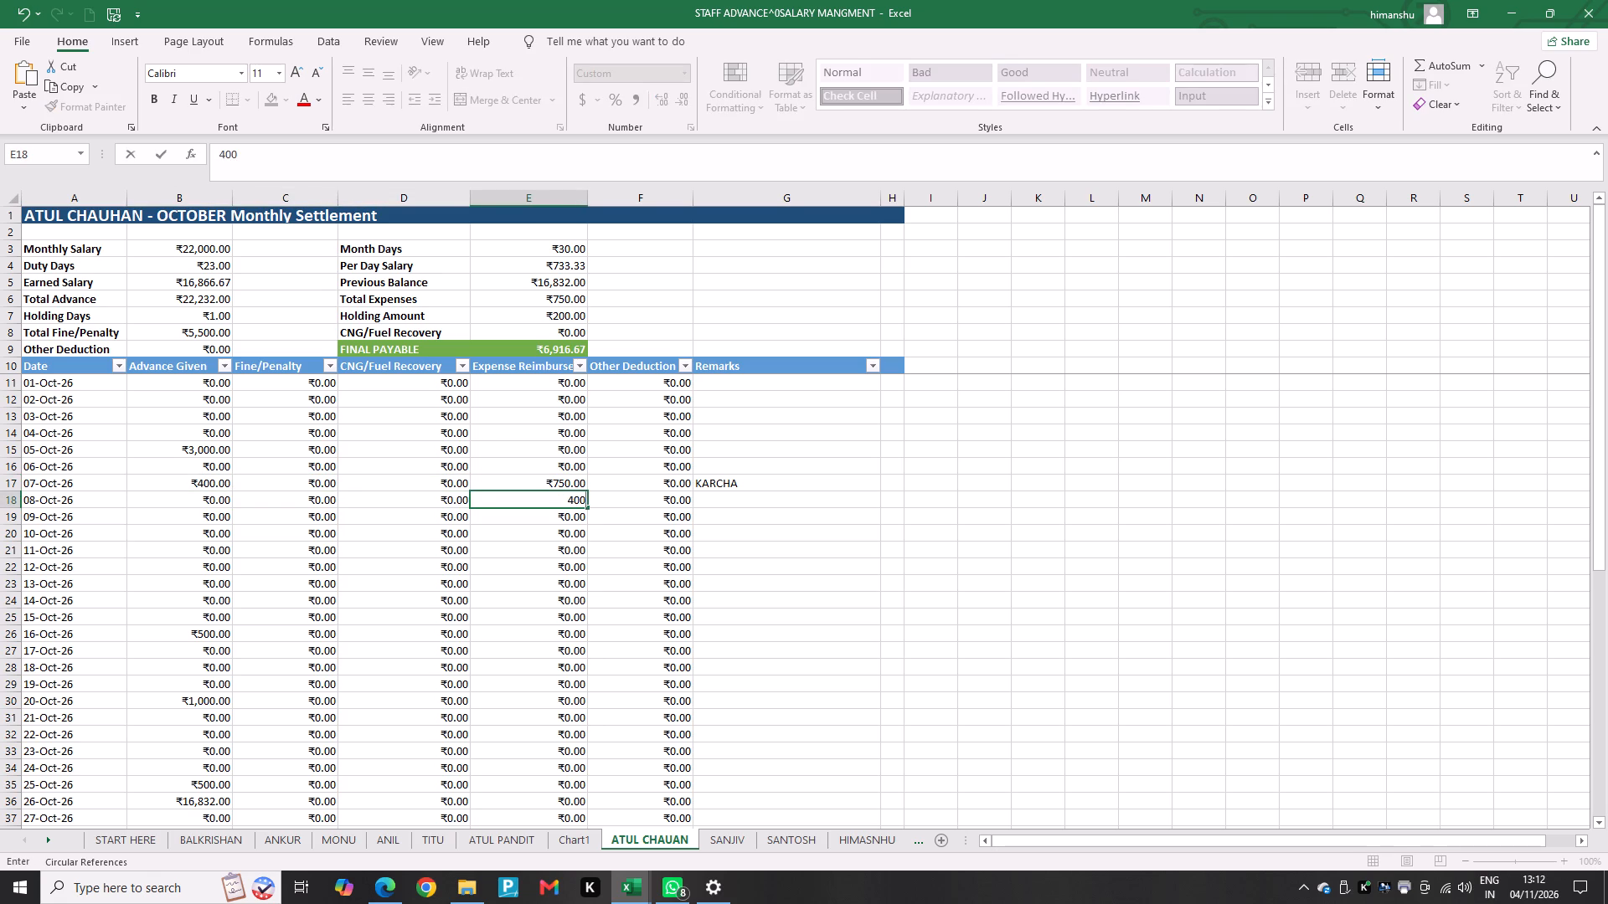
# Add the remark TRIP 8248 to the 08-Oct-26 row.
pyautogui.press('Up')
pyautogui.press('Right')
pyautogui.press('Right')
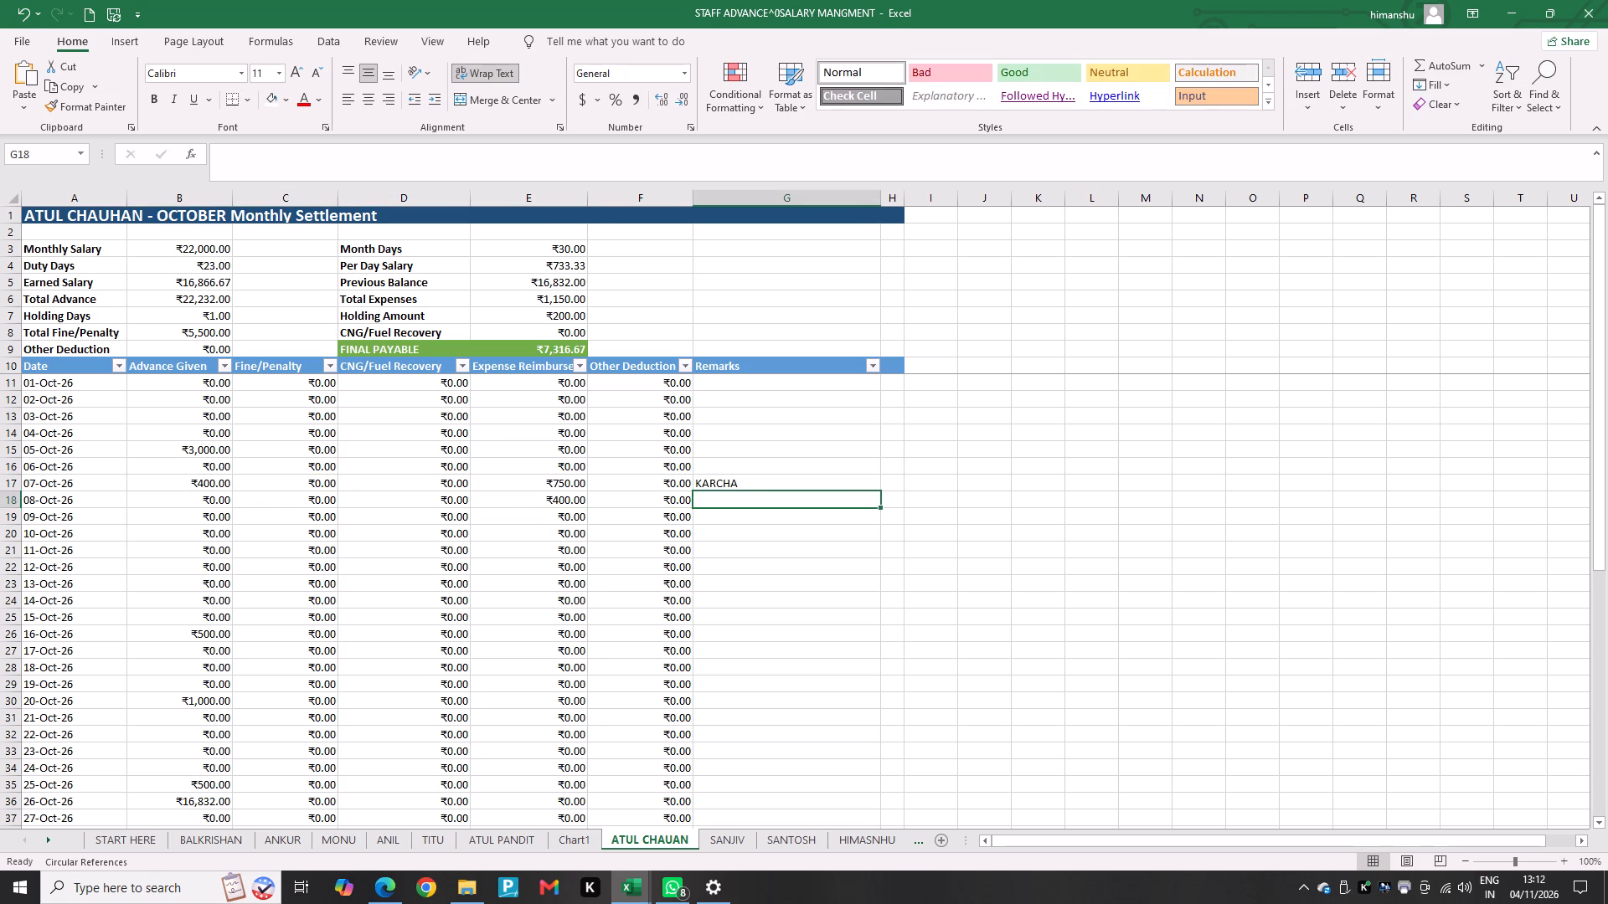
pyautogui.write('TIPS')
pyautogui.press('space')
pyautogui.press('BackSpace')
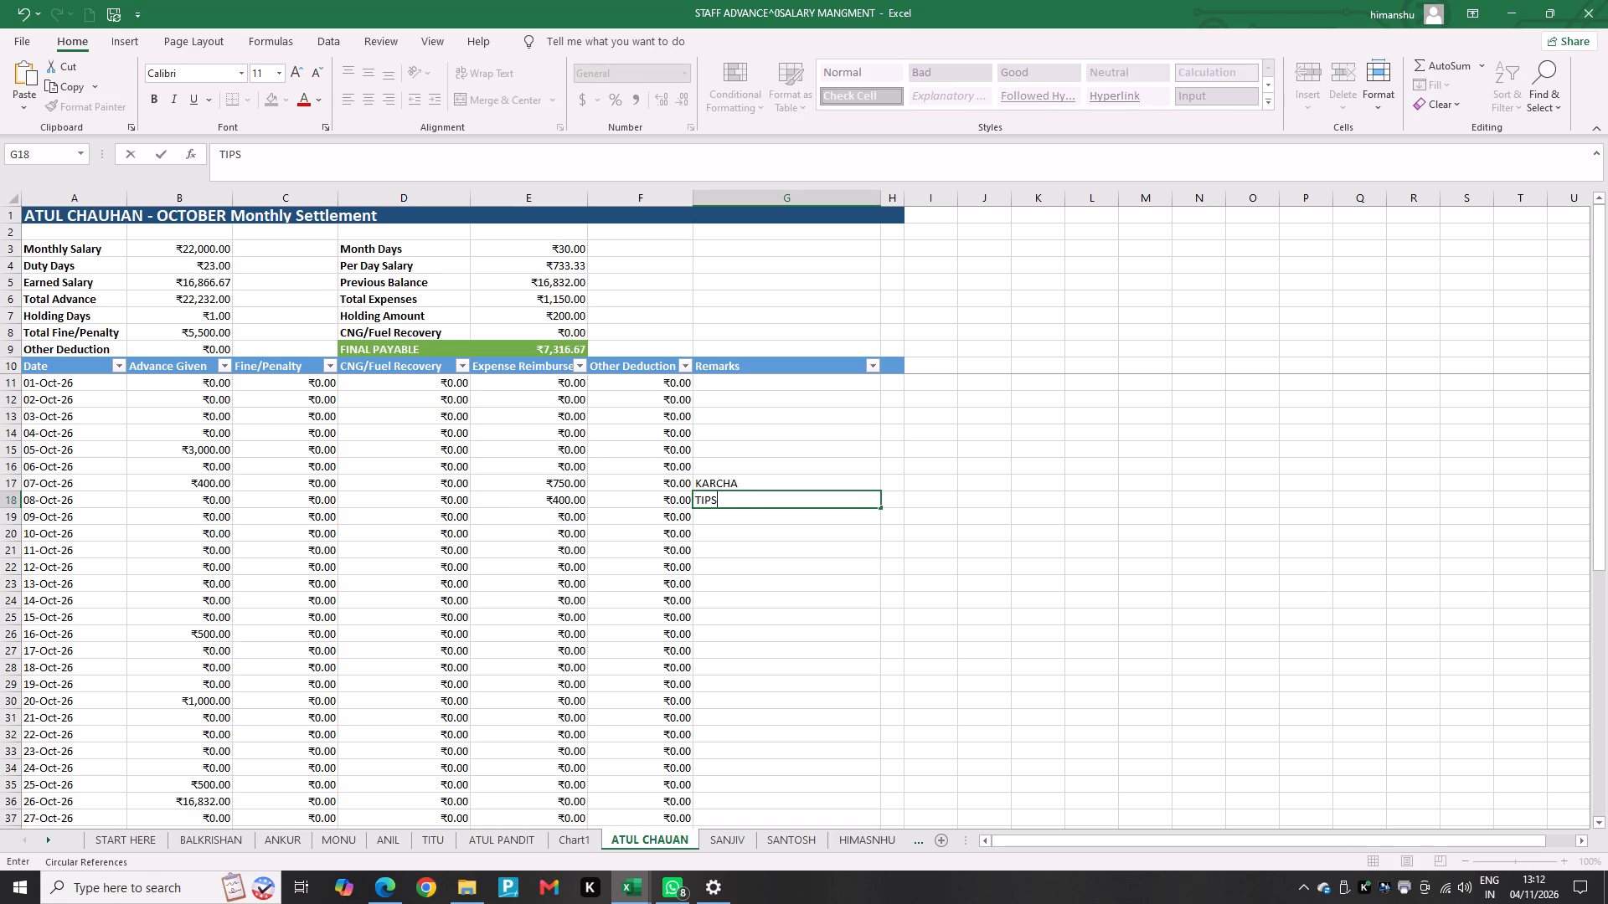
pyautogui.press('BackSpace')
pyautogui.press('BackSpace')
pyautogui.press('BackSpace')
pyautogui.write('RIP')
pyautogui.press('space')
pyautogui.write('8248')
pyautogui.press('Return')
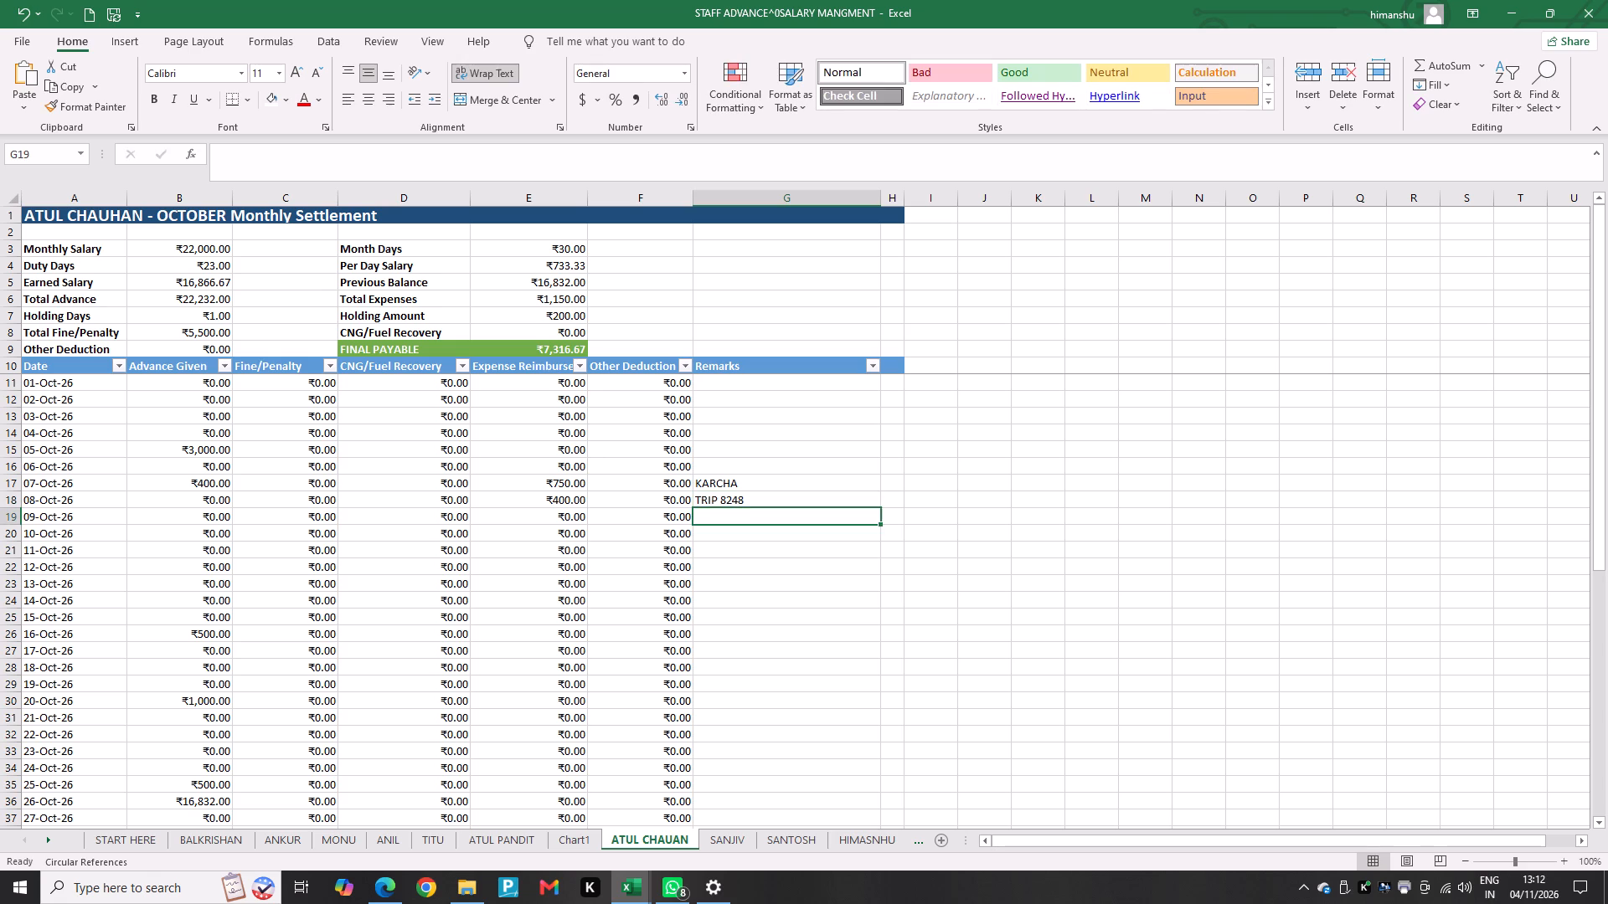
# Examine the remaining dated advances on CHAUAN's sheet, from 09-Oct-26 through 20-Oct-26.
pyautogui.press('Left')
pyautogui.press('Left')
pyautogui.press('Left')
pyautogui.press('Left')
pyautogui.press('Left')
pyautogui.press('Down')
pyautogui.press('Down')
pyautogui.press('Down')
pyautogui.press('Down')
pyautogui.press('Down')
pyautogui.press('Down')
pyautogui.press('Down')
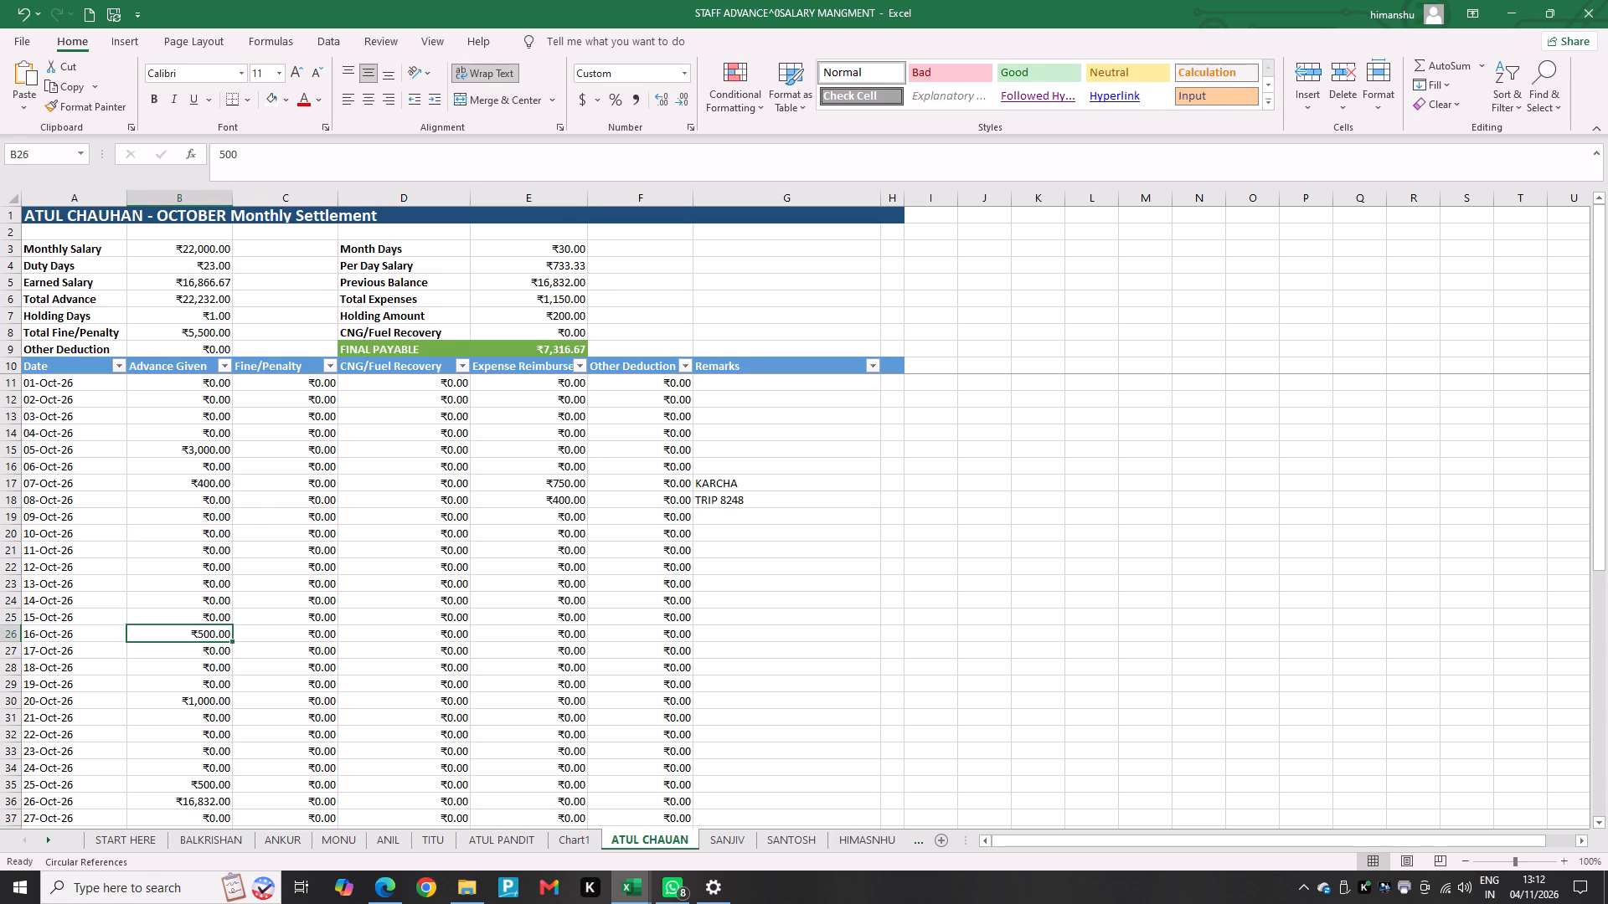
pyautogui.press('Down')
pyautogui.press('Down')
pyautogui.press('Down')
pyautogui.press('Down')
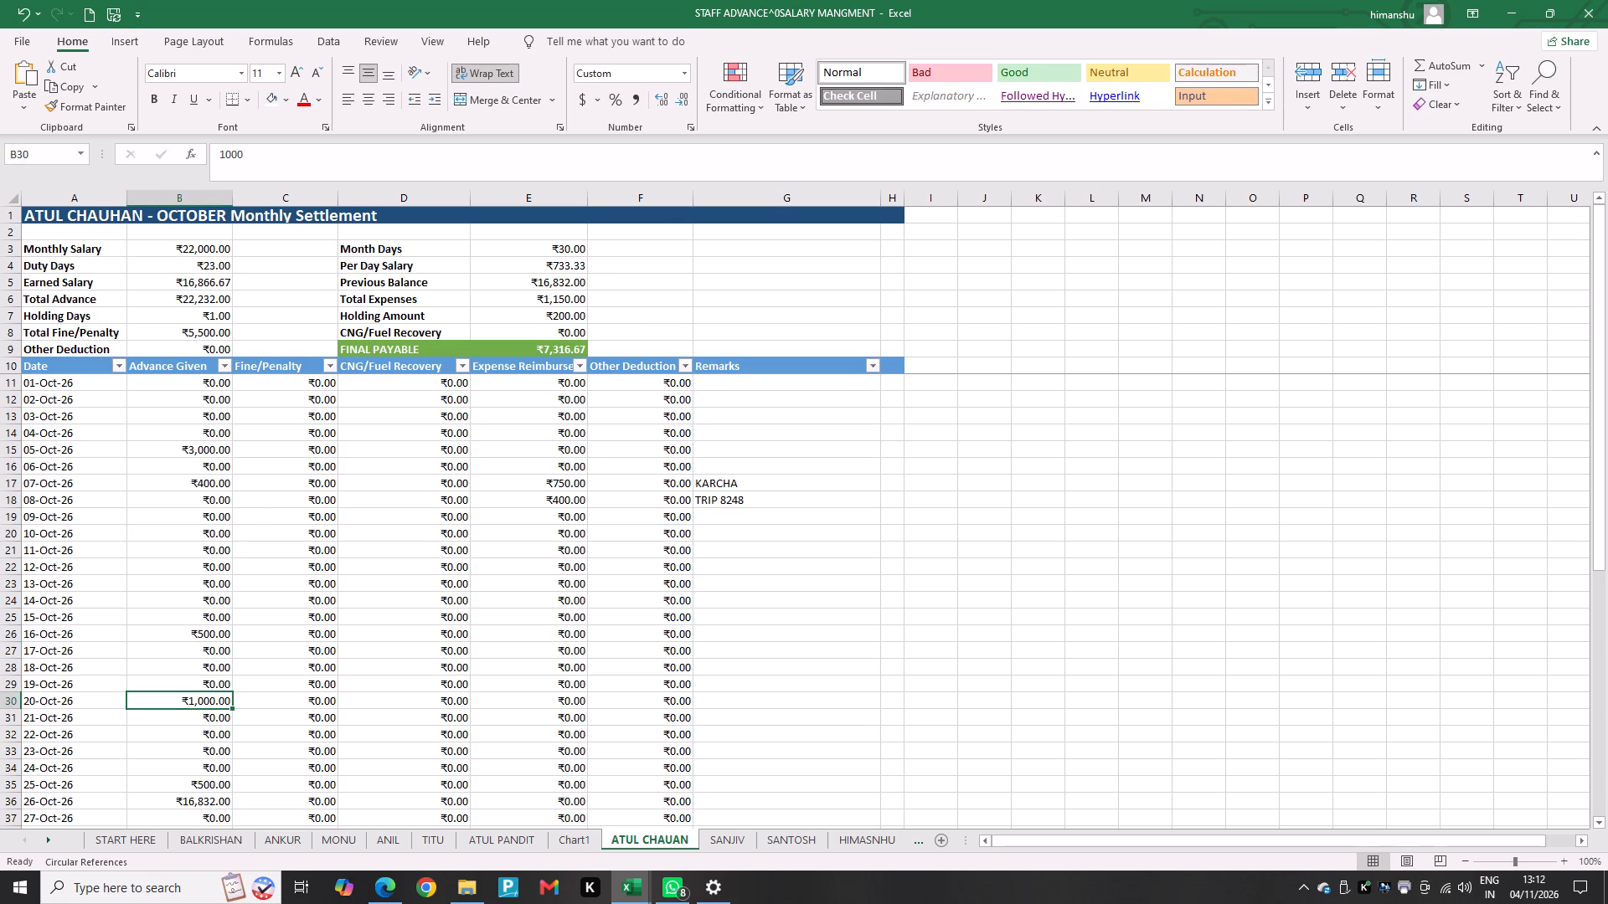
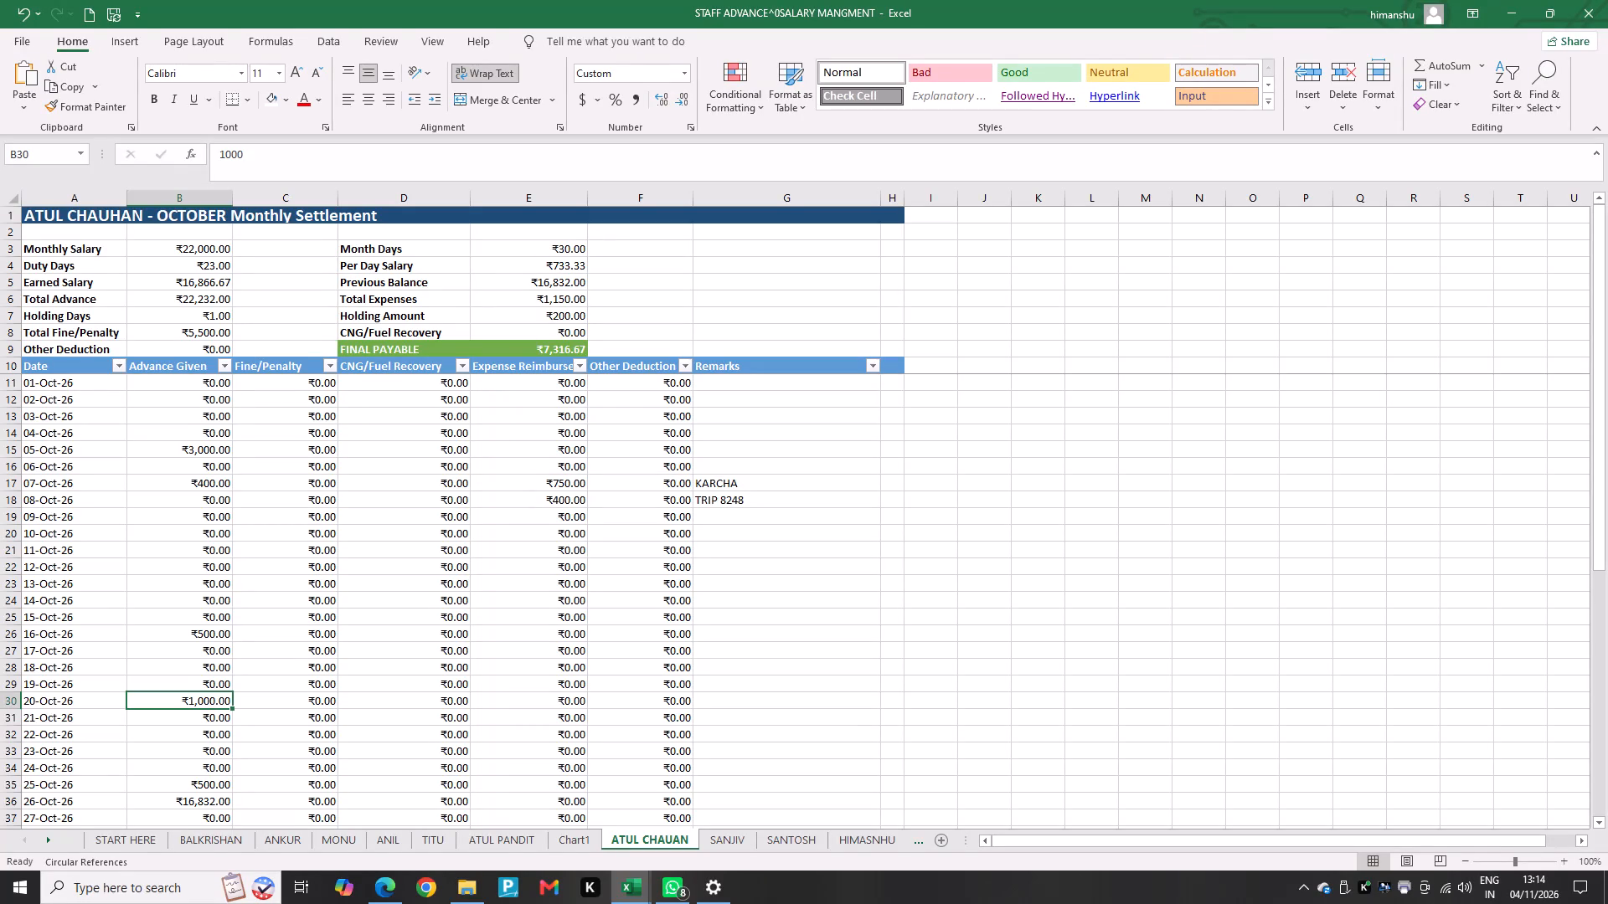
# Set the 20-Oct-26 advance given to 0 on CHAUAN's October settlement sheet.
pyautogui.click(193, 486)
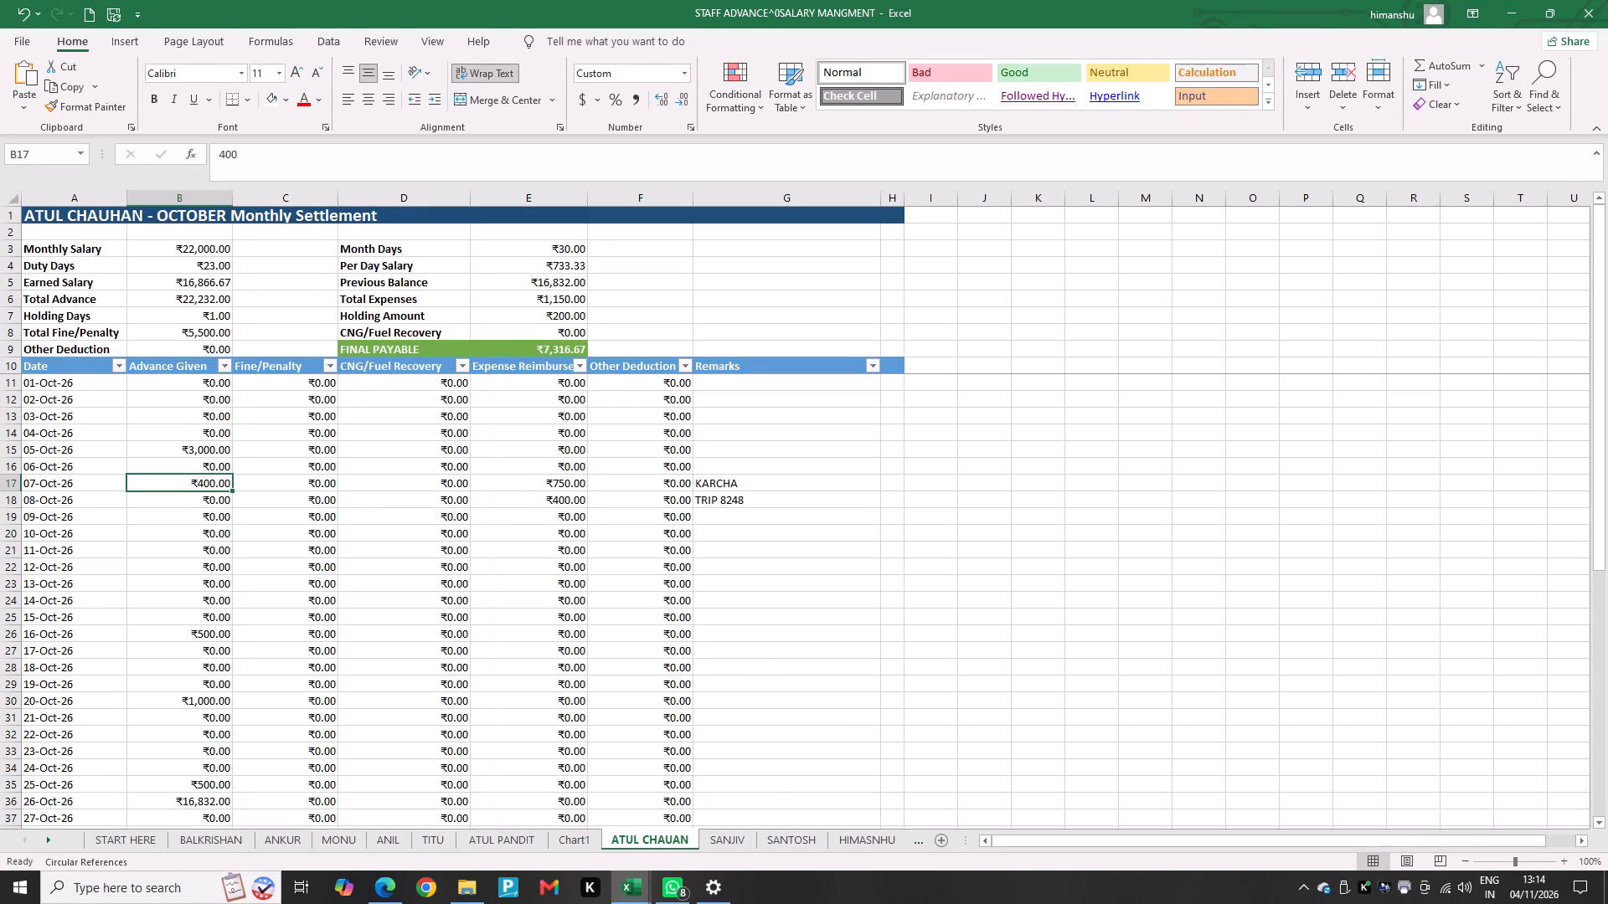
pyautogui.click(576, 498)
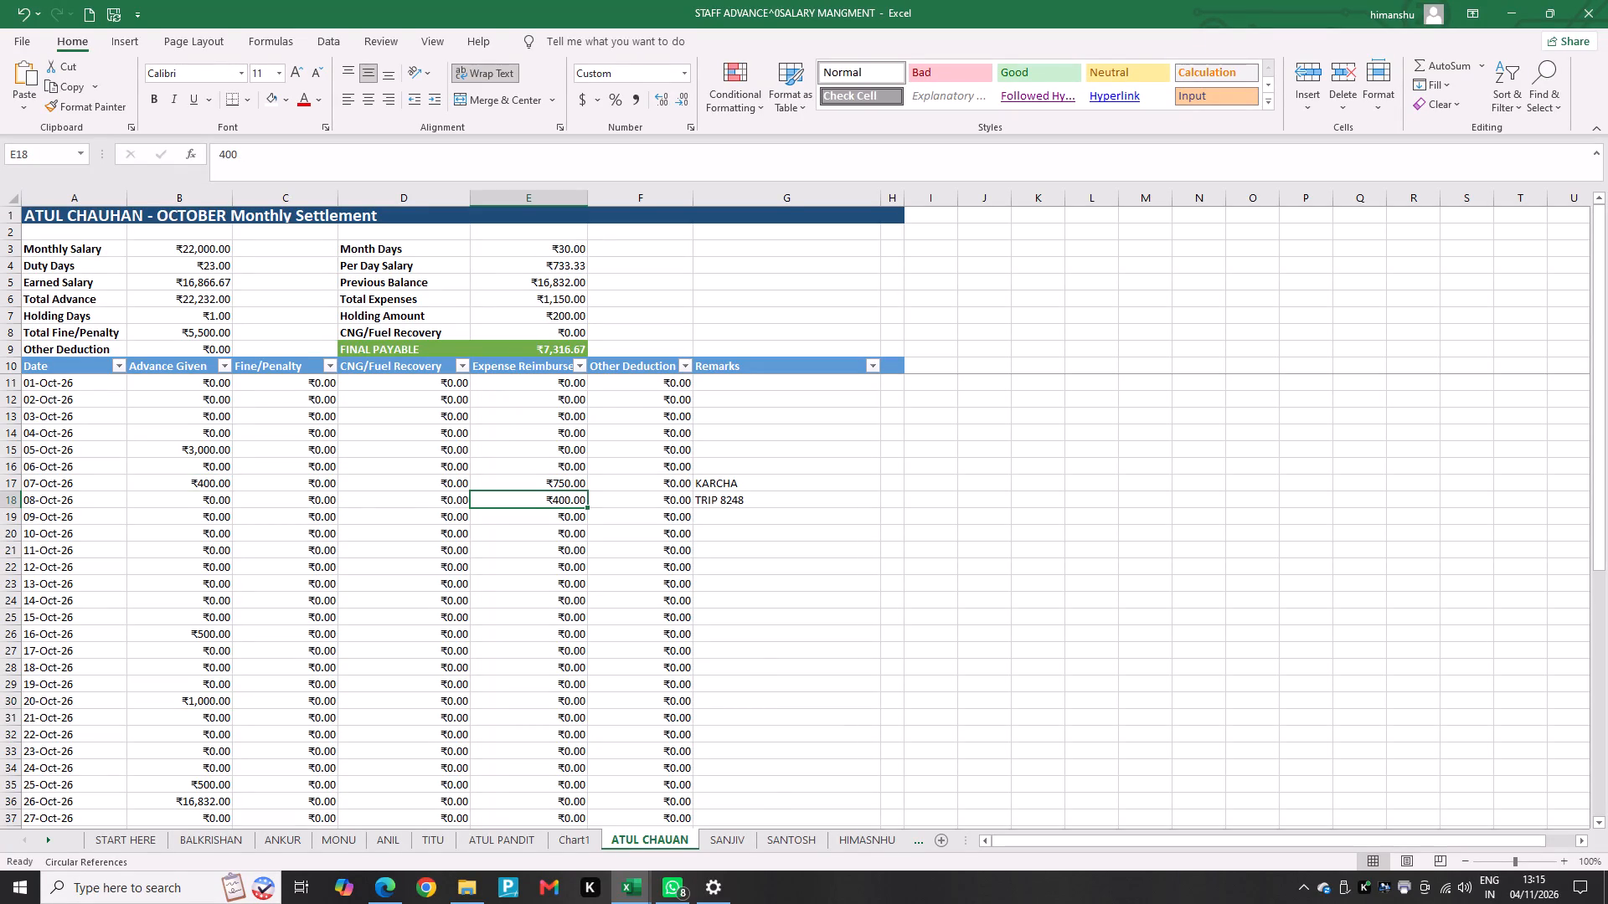
pyautogui.click(203, 484)
pyautogui.scroll(-1, 176, 695)
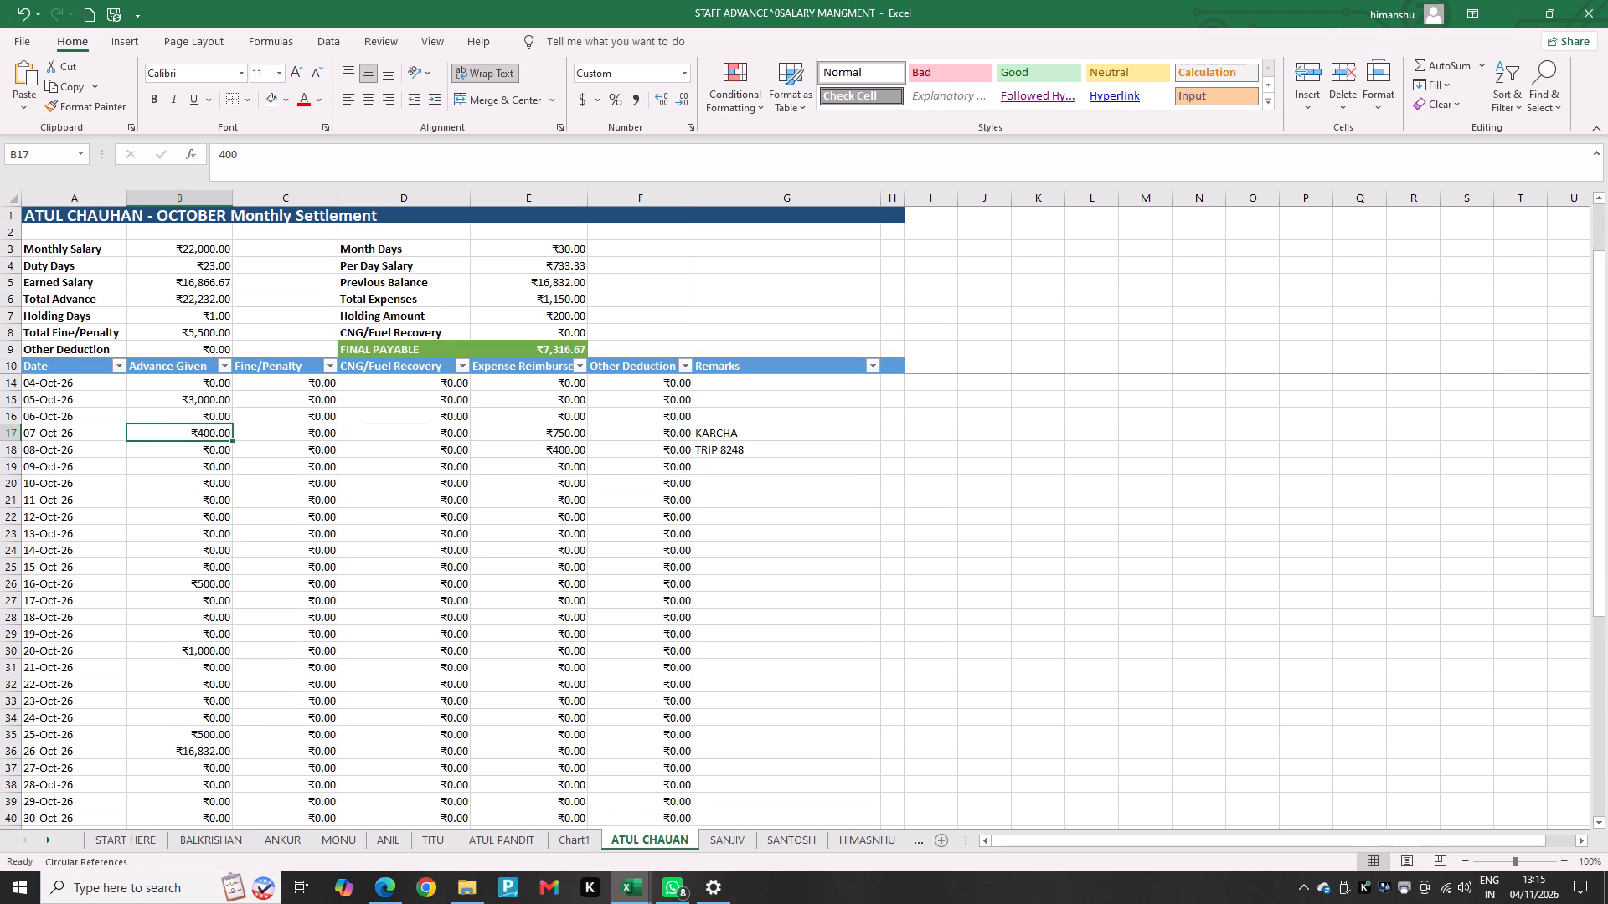
pyautogui.scroll(-2, 200, 586)
pyautogui.scroll(2, 204, 488)
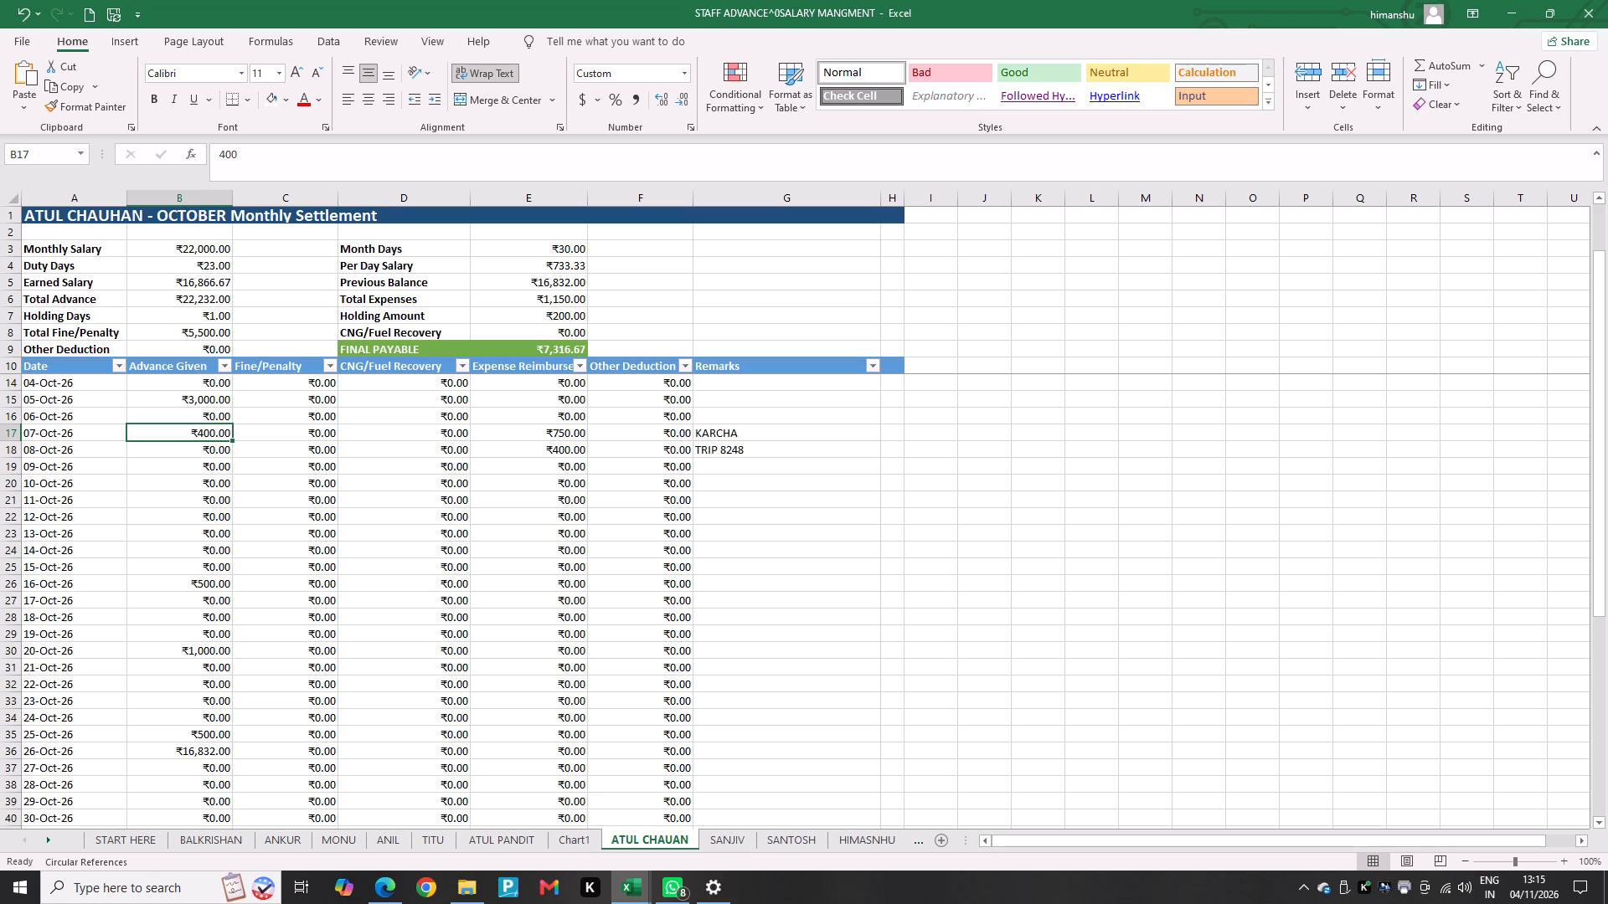
pyautogui.click(178, 655)
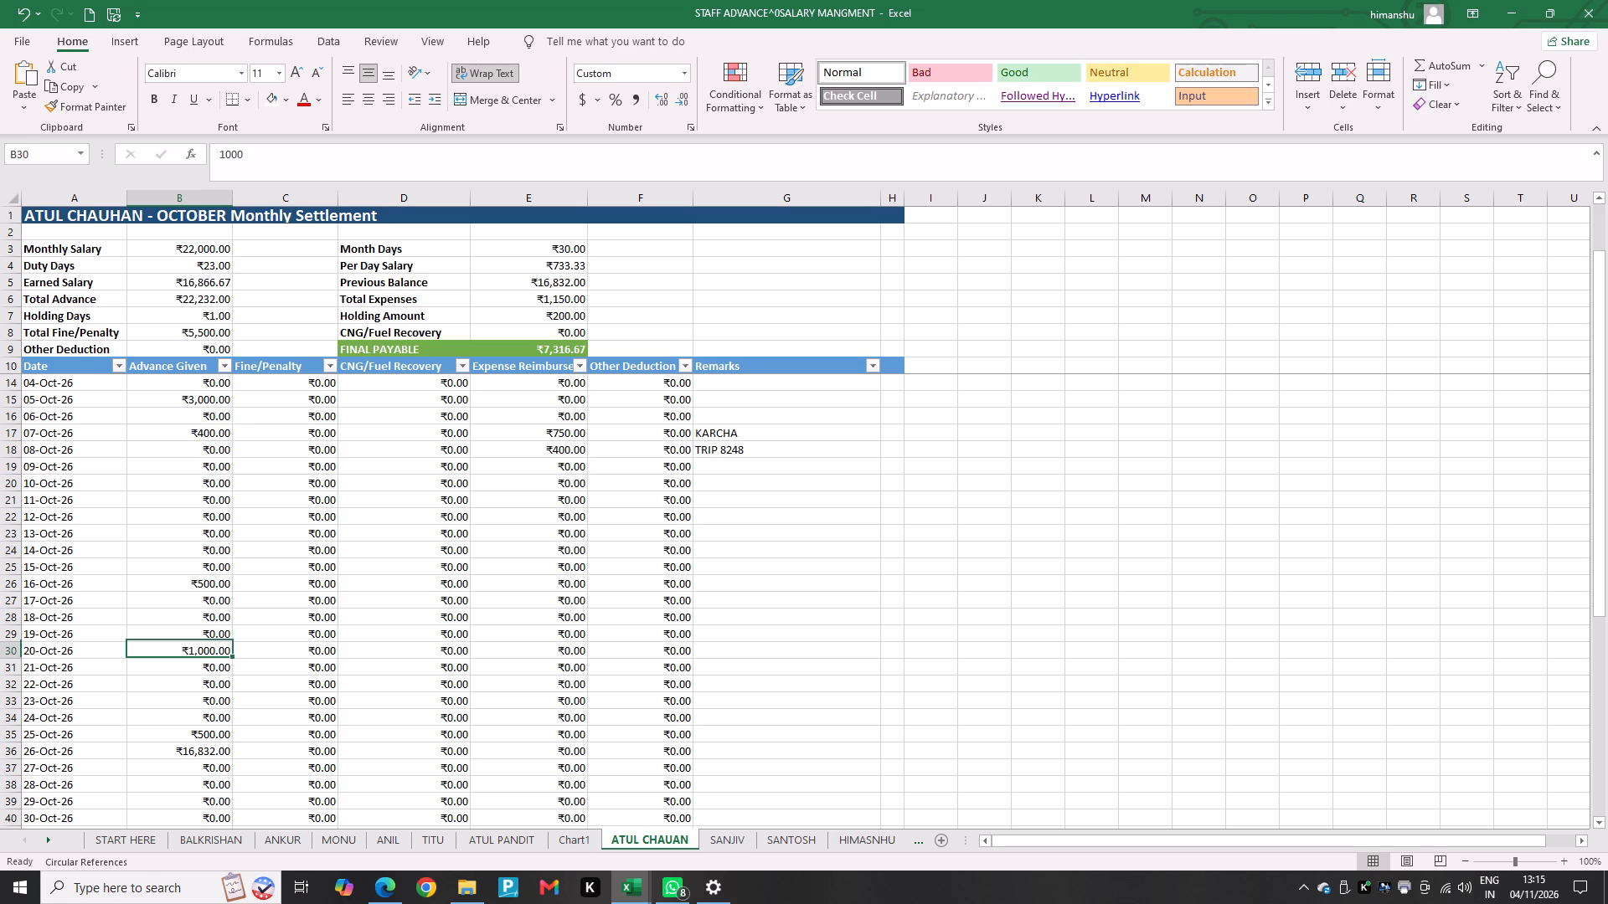
pyautogui.press('0')
pyautogui.press('Return')
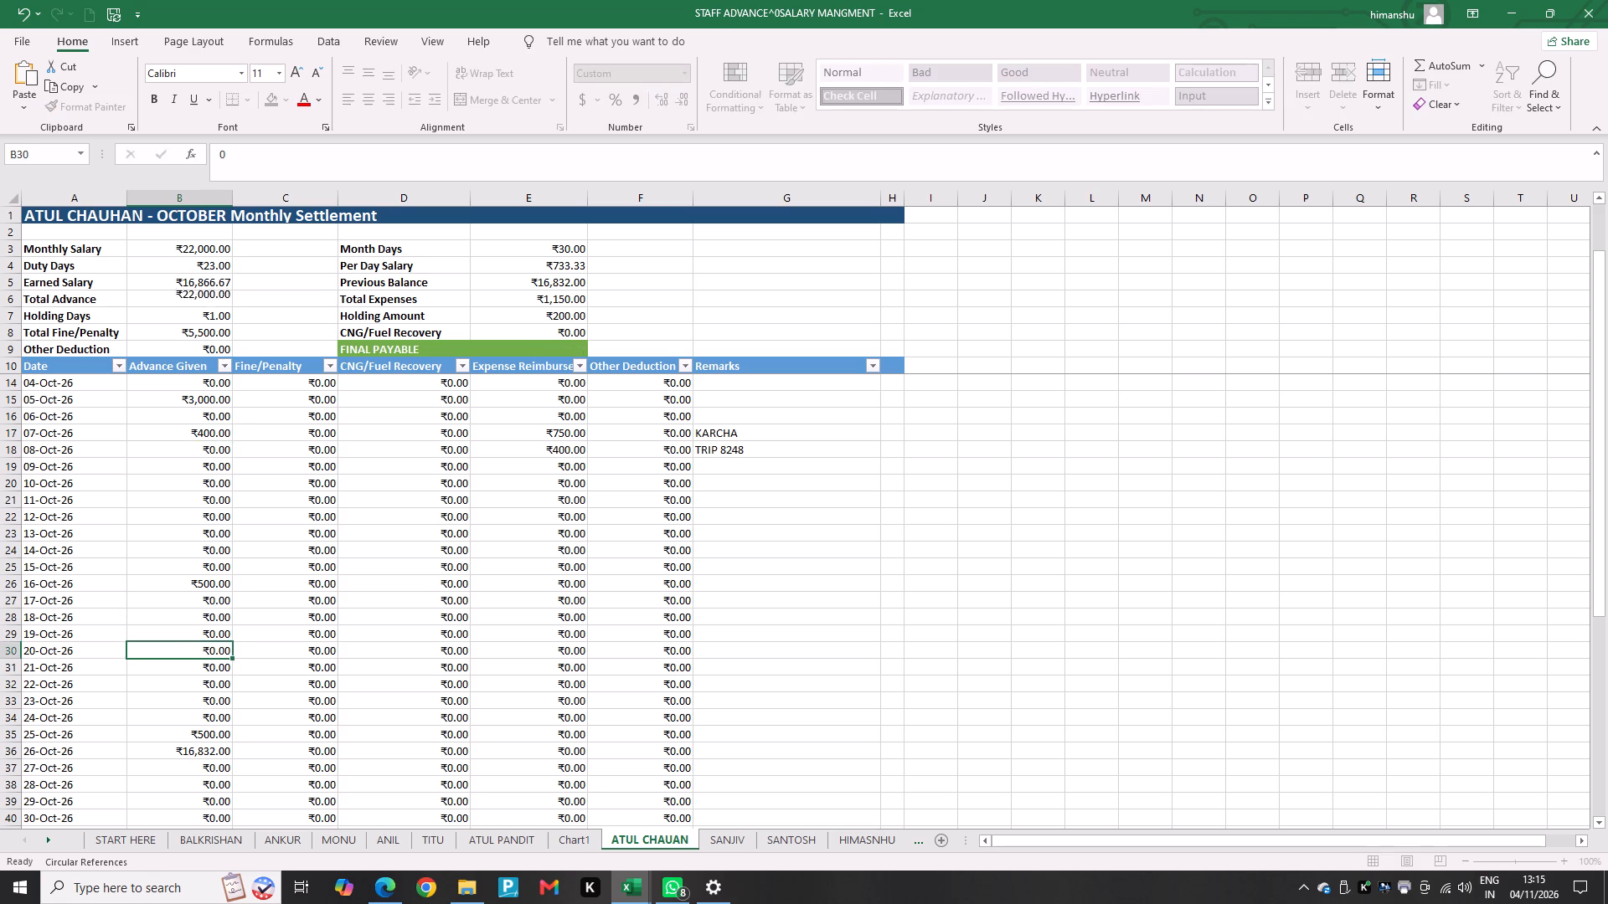
pyautogui.click(197, 655)
pyautogui.click(200, 651)
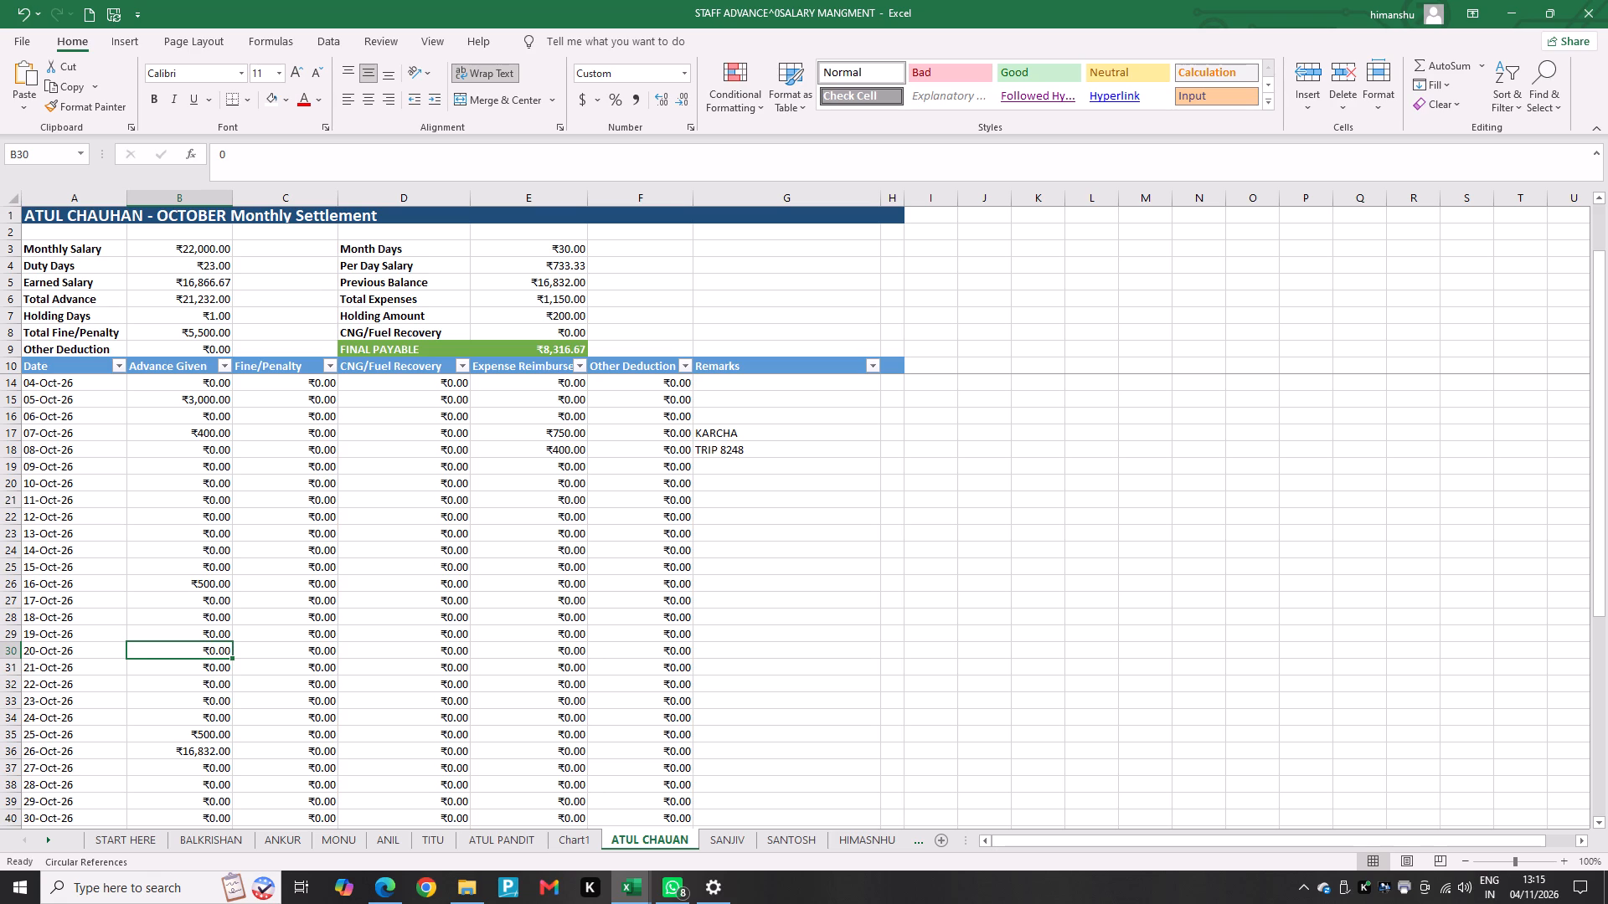
# Examine CHAUAN's remaining advances, expense reimbursements and fines for October, including the 07-Oct-26, 08-Oct-26 and 26-Oct-26 entries.
pyautogui.scroll(-2, 206, 658)
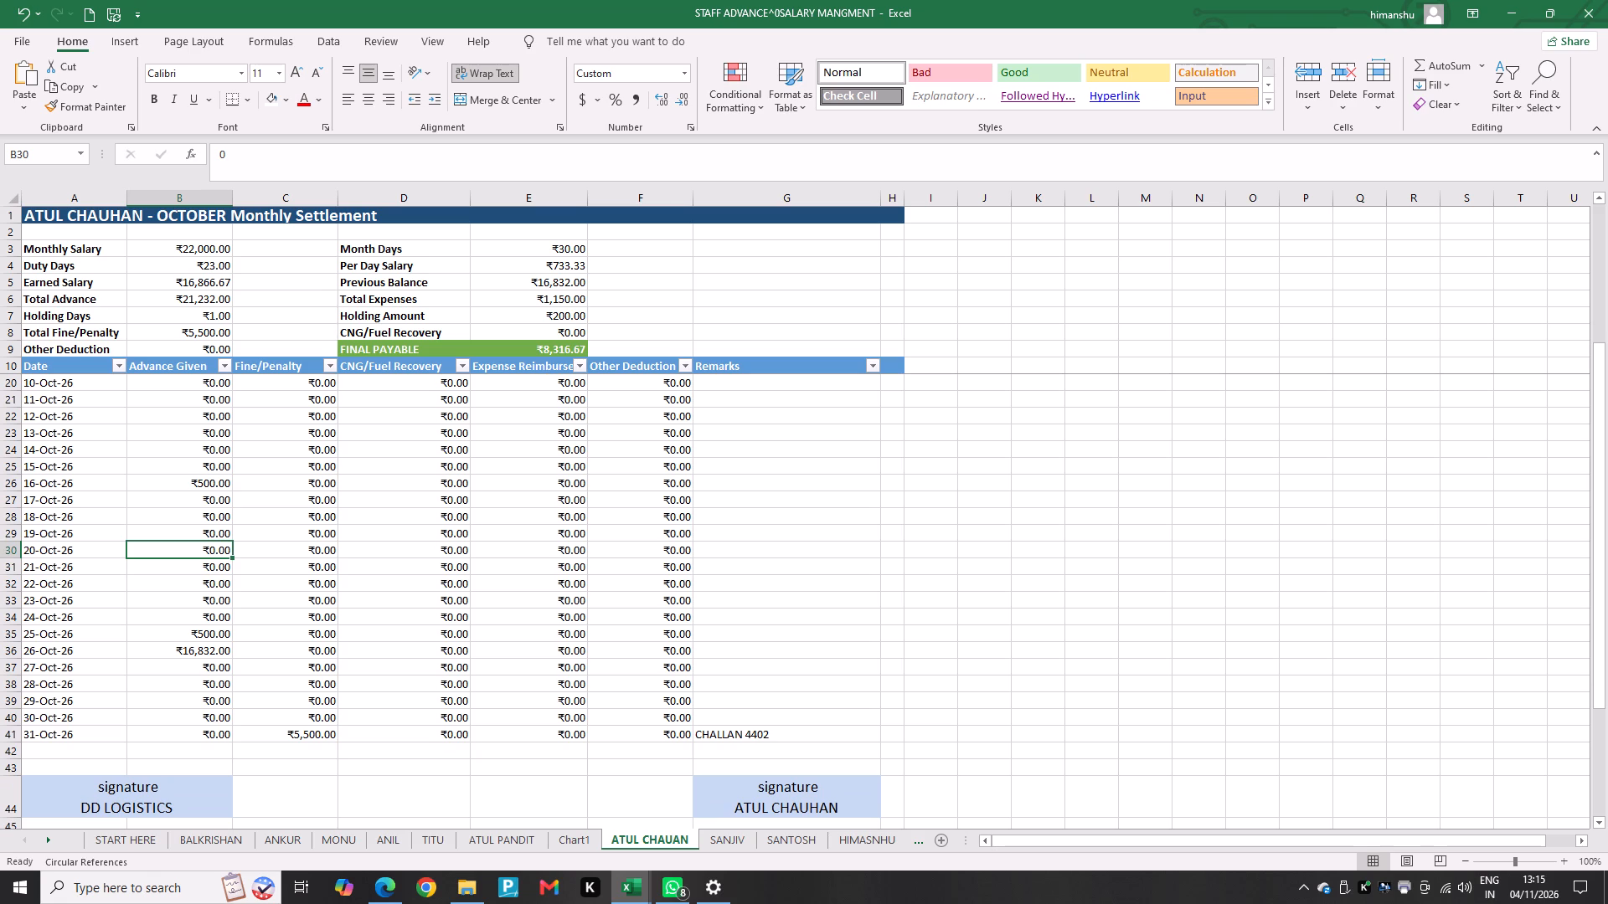
pyautogui.scroll(4, 205, 635)
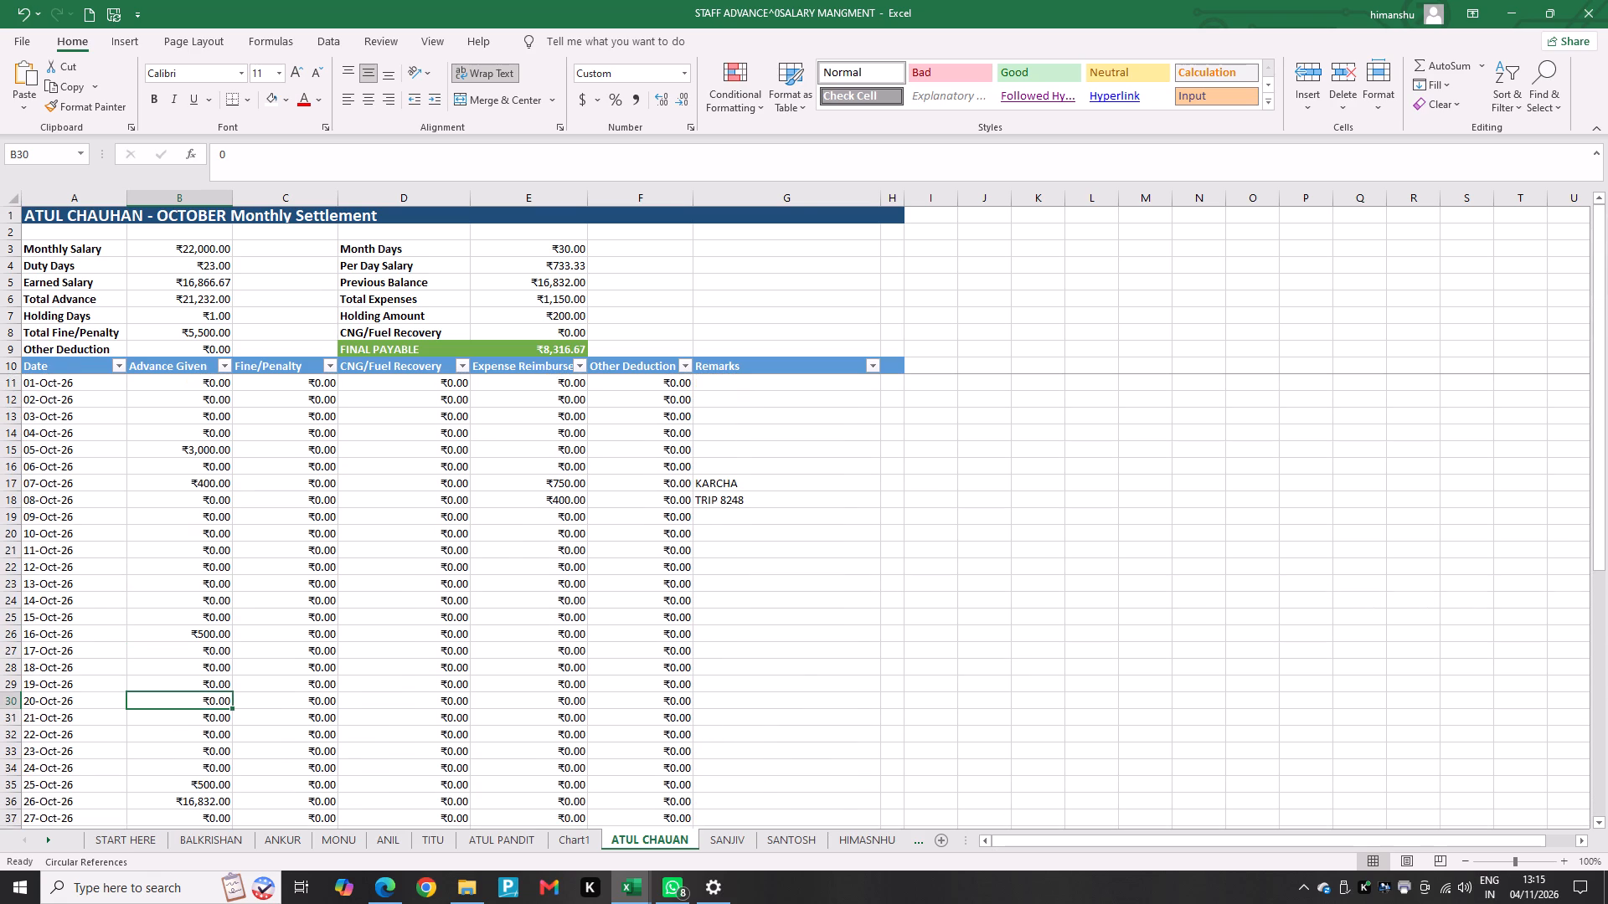
pyautogui.scroll(1, 205, 635)
pyautogui.scroll(-1, 196, 772)
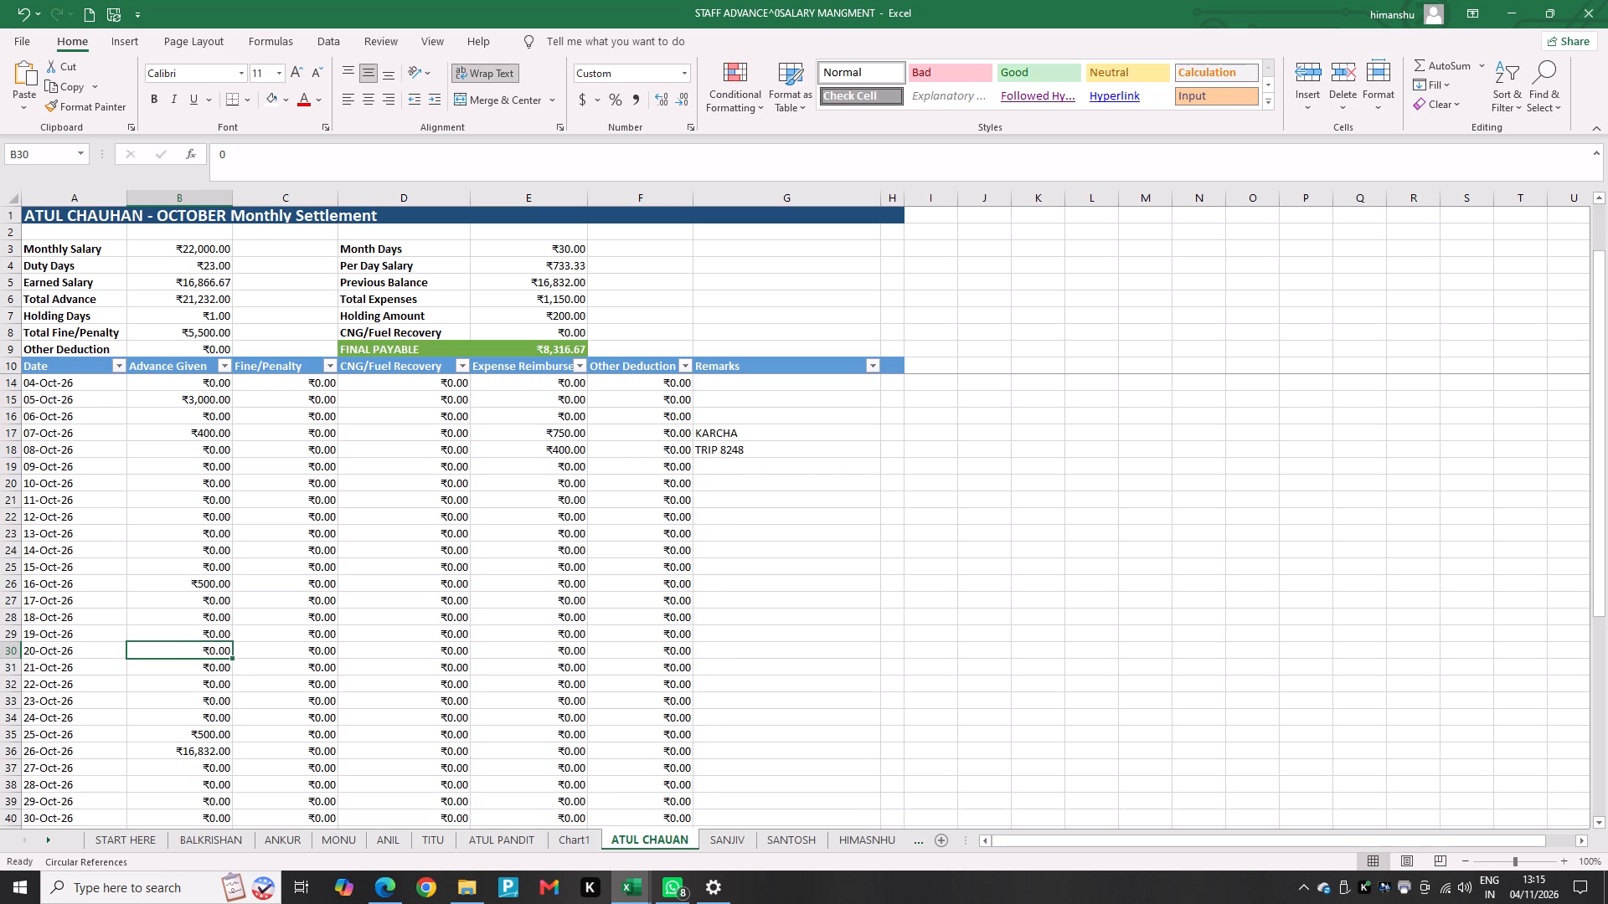
pyautogui.scroll(-2, 223, 737)
pyautogui.scroll(1, 220, 746)
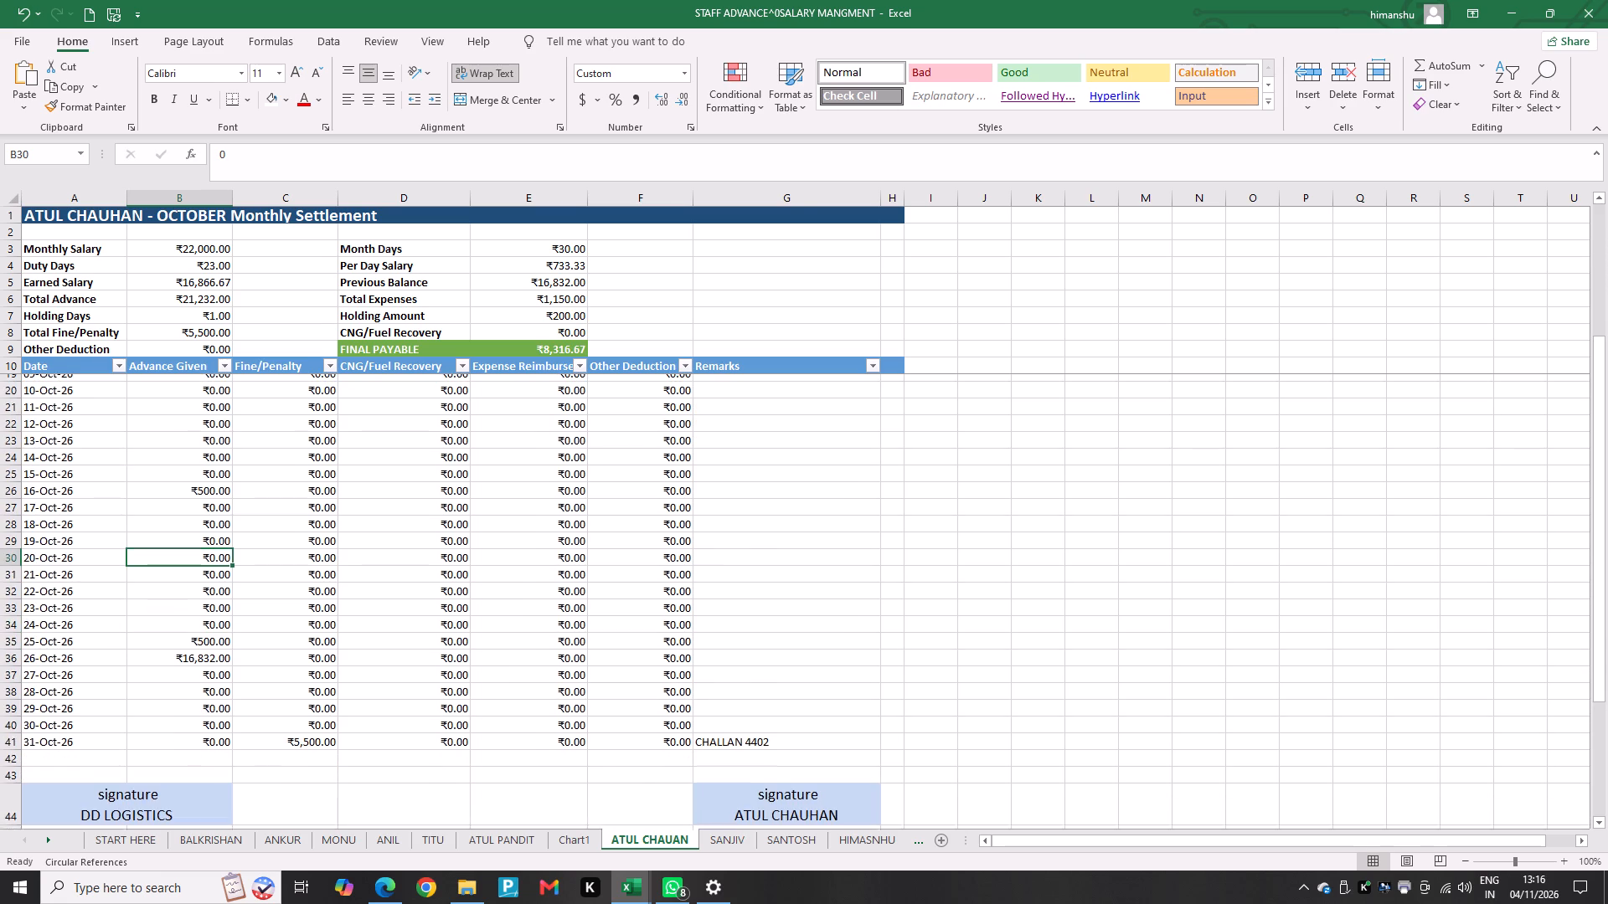
pyautogui.scroll(3, 220, 746)
pyautogui.click(194, 479)
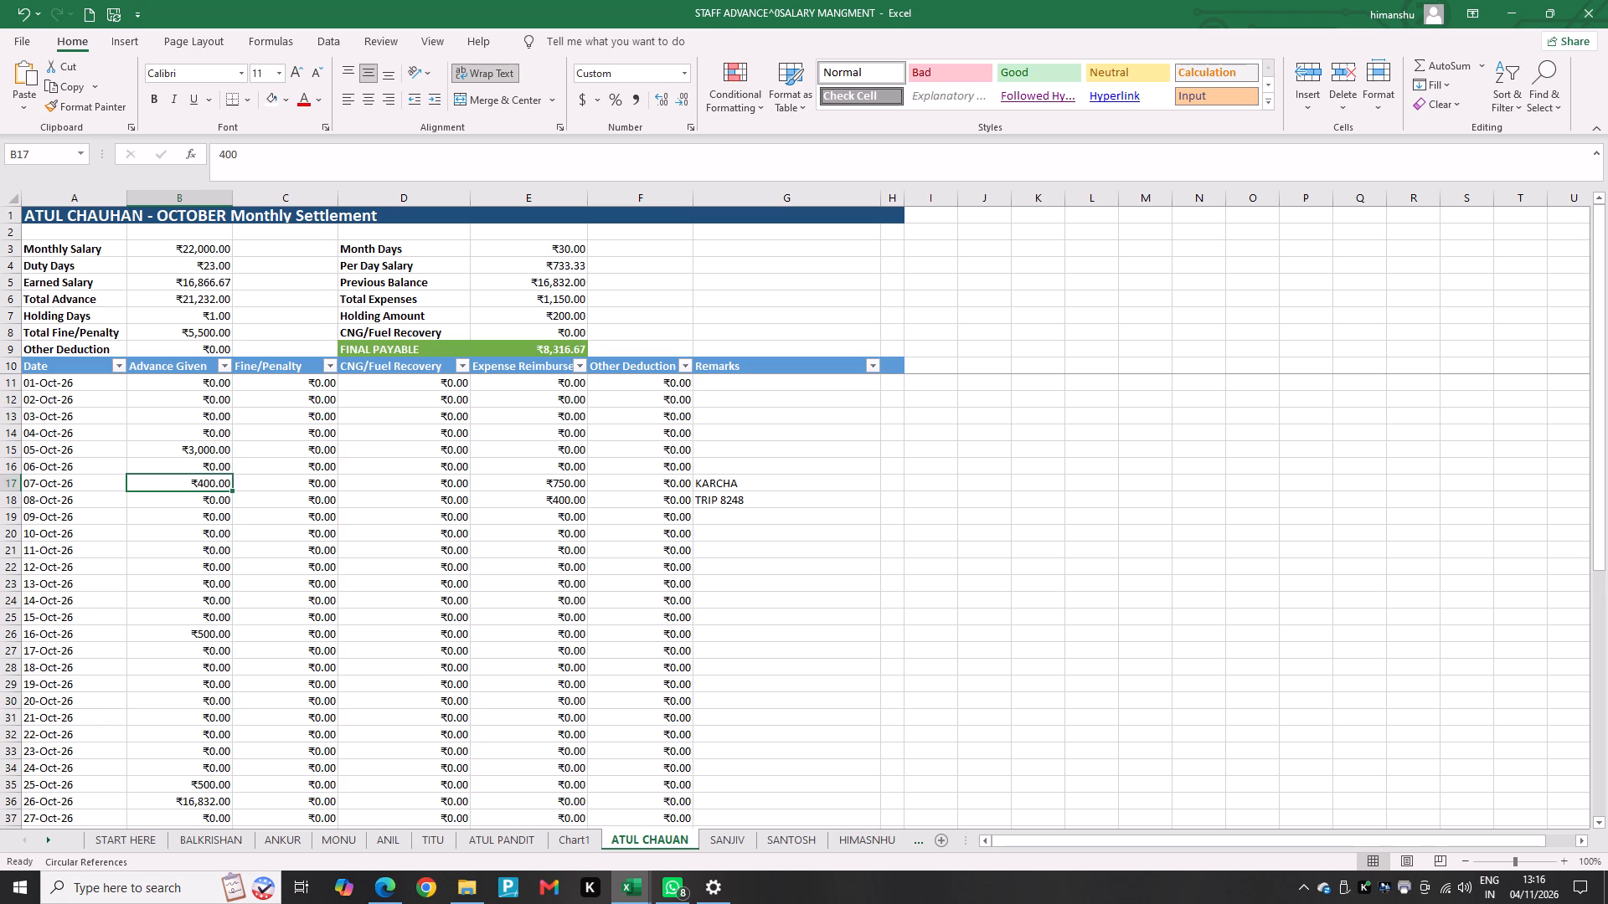
pyautogui.click(587, 501)
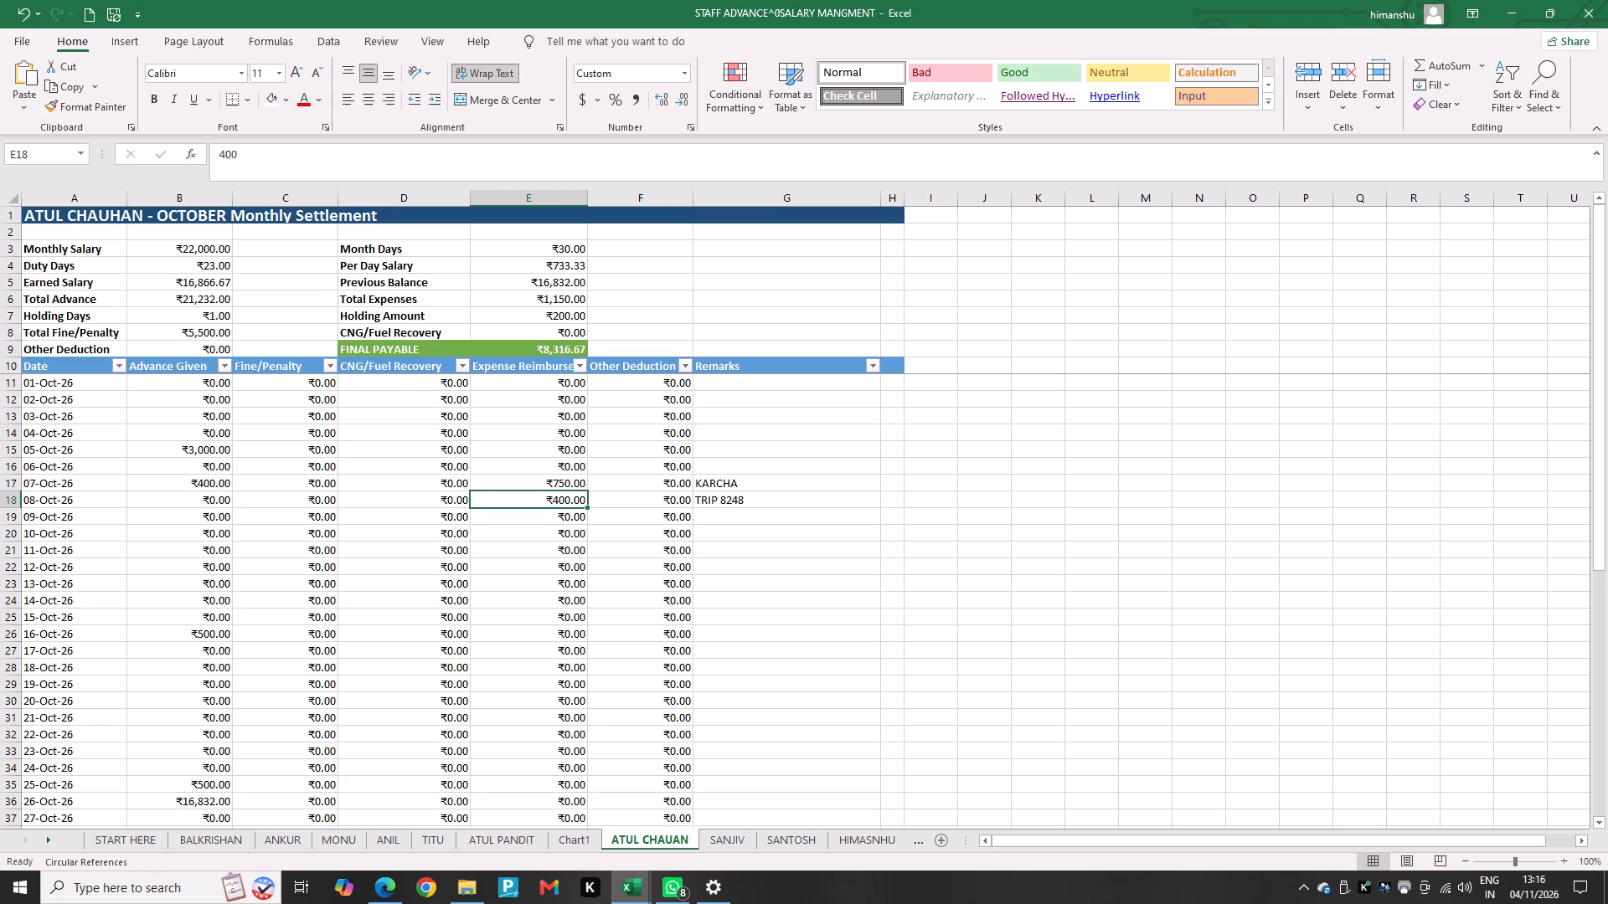
pyautogui.scroll(-1, 531, 414)
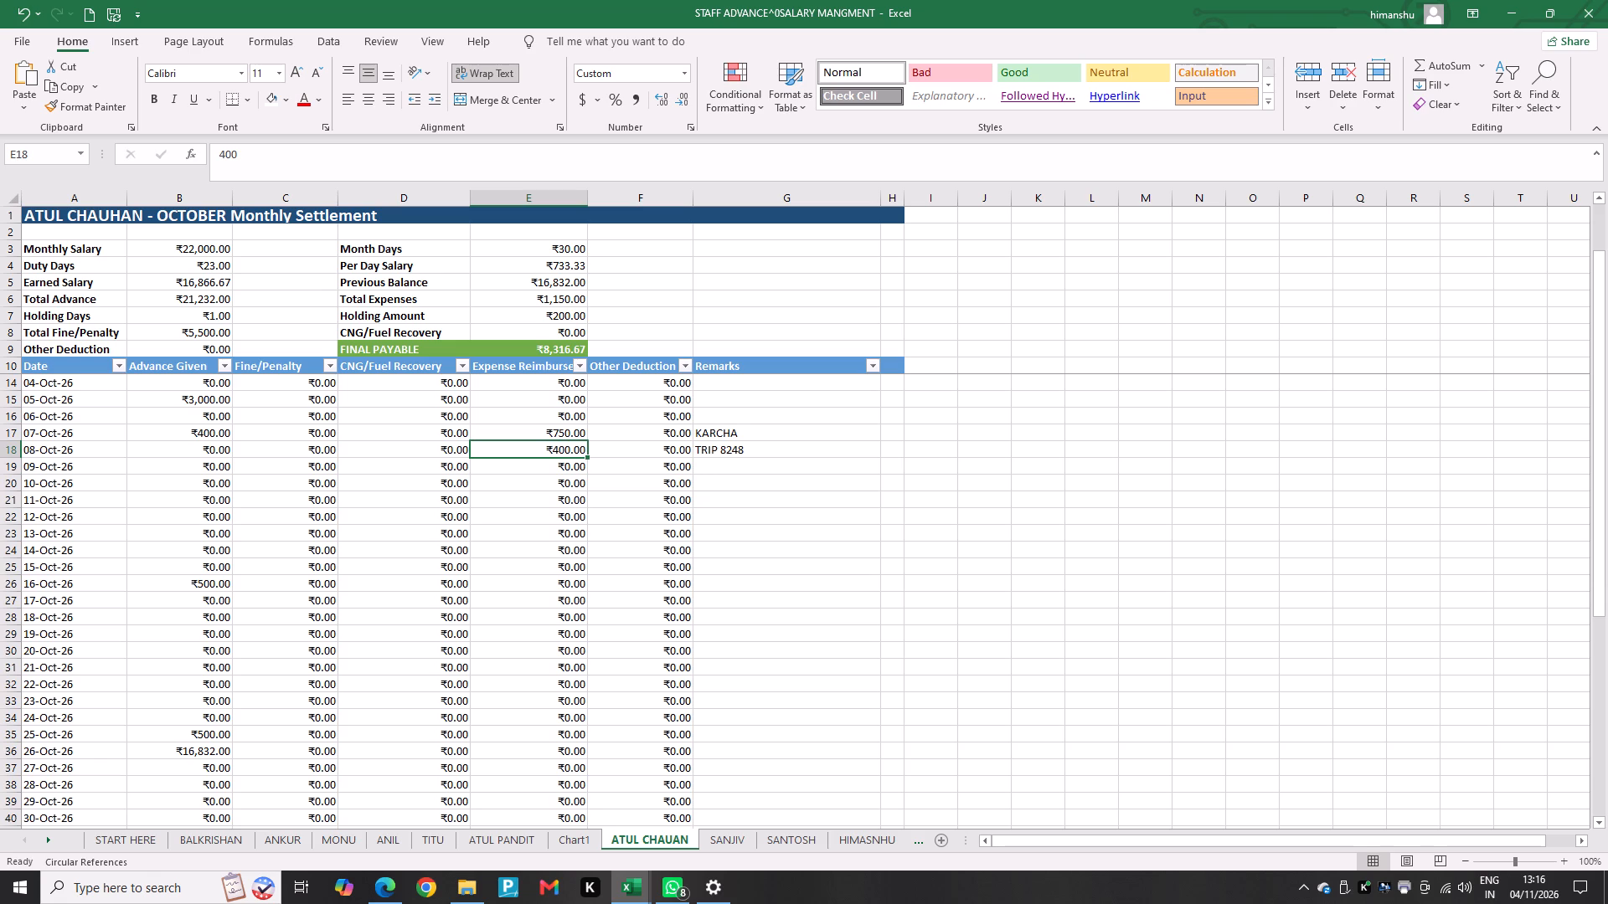
pyautogui.scroll(-1, 529, 419)
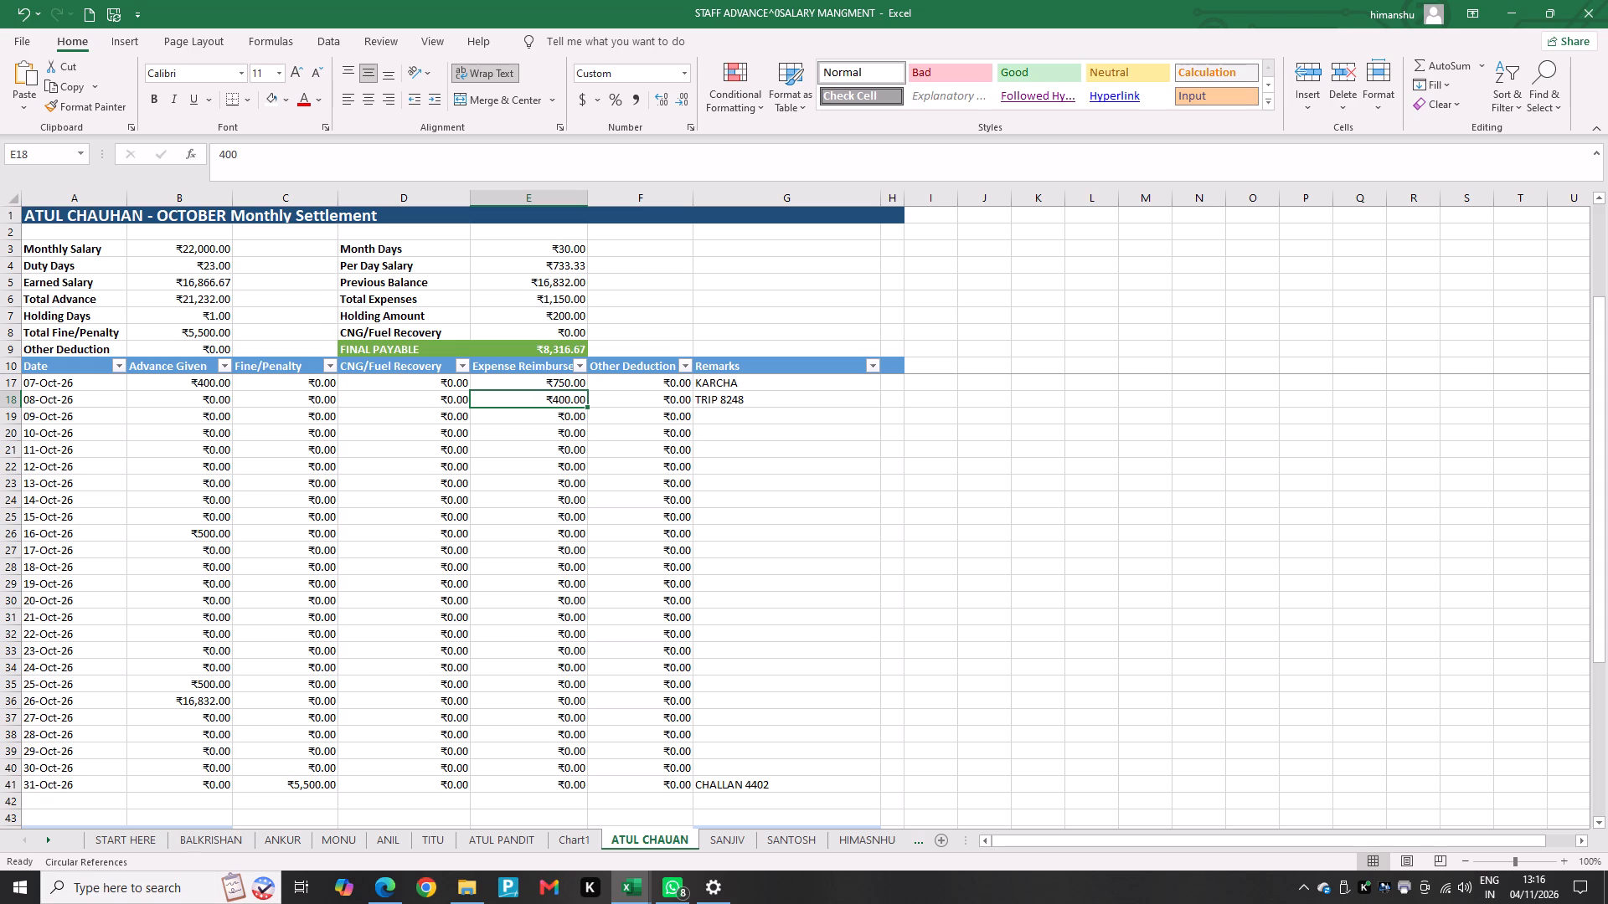
pyautogui.click(214, 699)
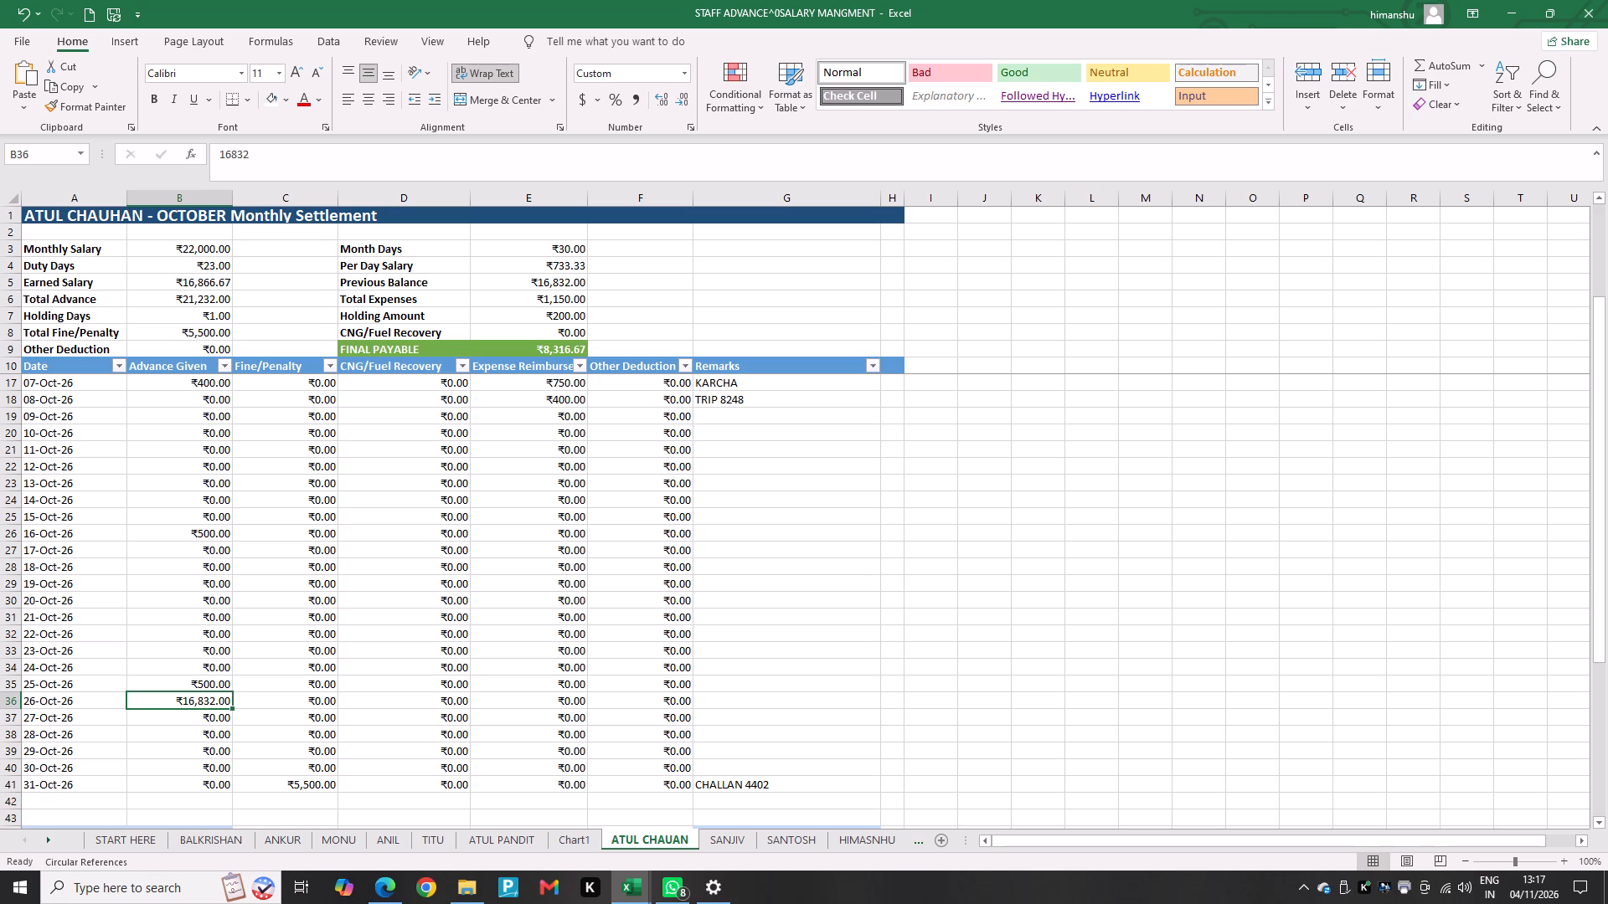
# Switch to the GLS DSR REPORT APRIL 2026 workbook and look through the September and early October trip rows.
pyautogui.hotkey('alt', 'Tab')
pyautogui.hotkey('alt', 'Tab')
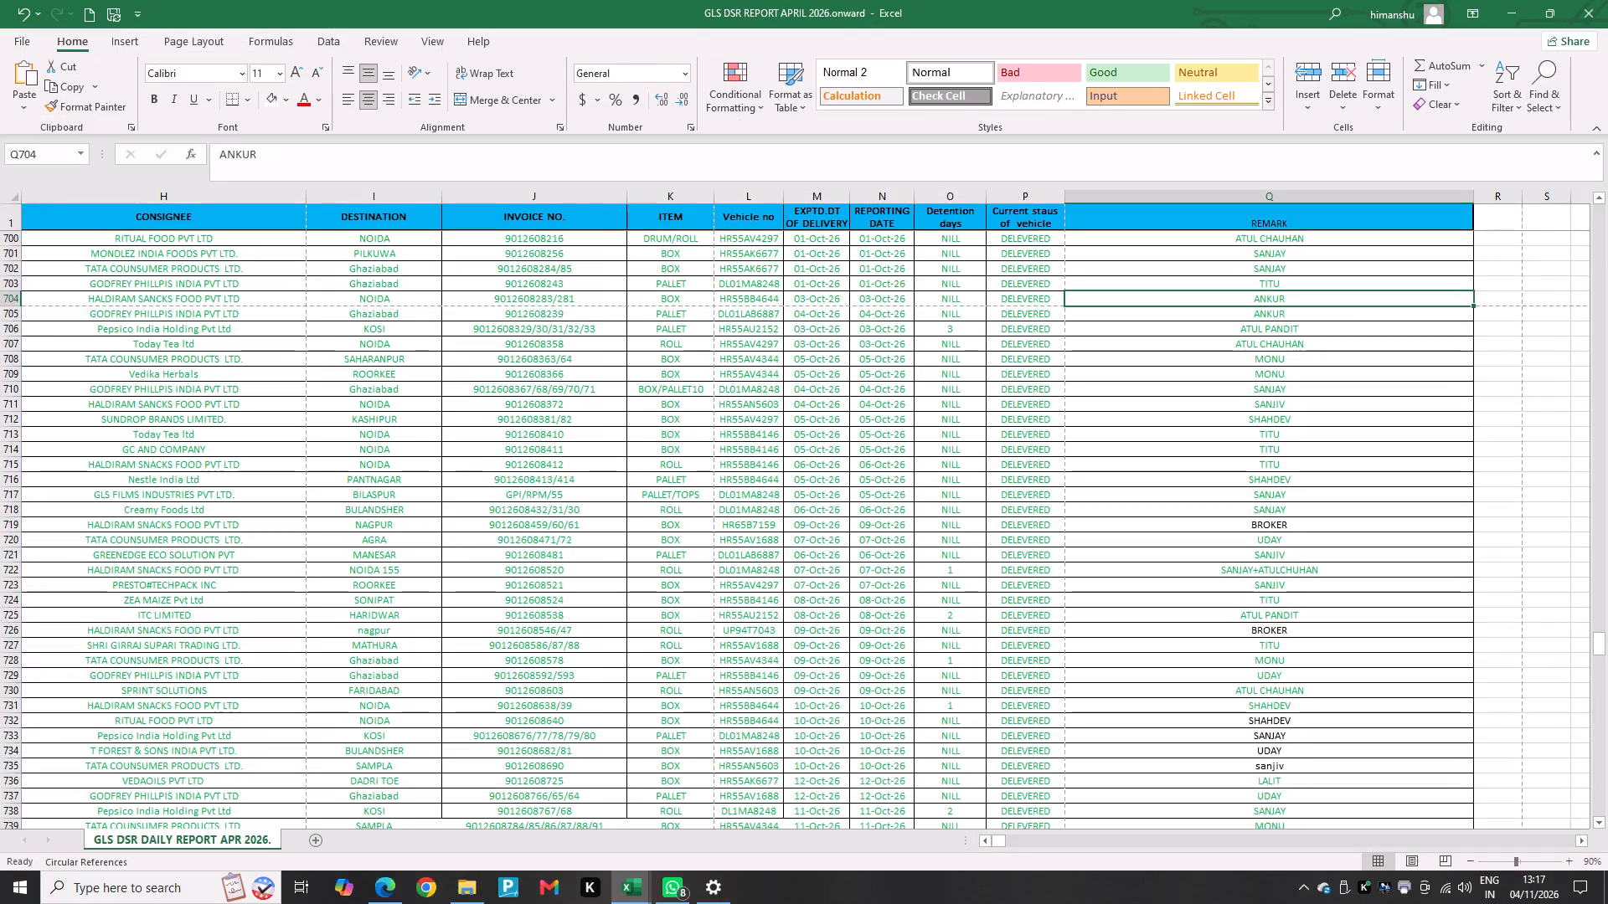
pyautogui.scroll(7, 699, 393)
pyautogui.scroll(10, 696, 320)
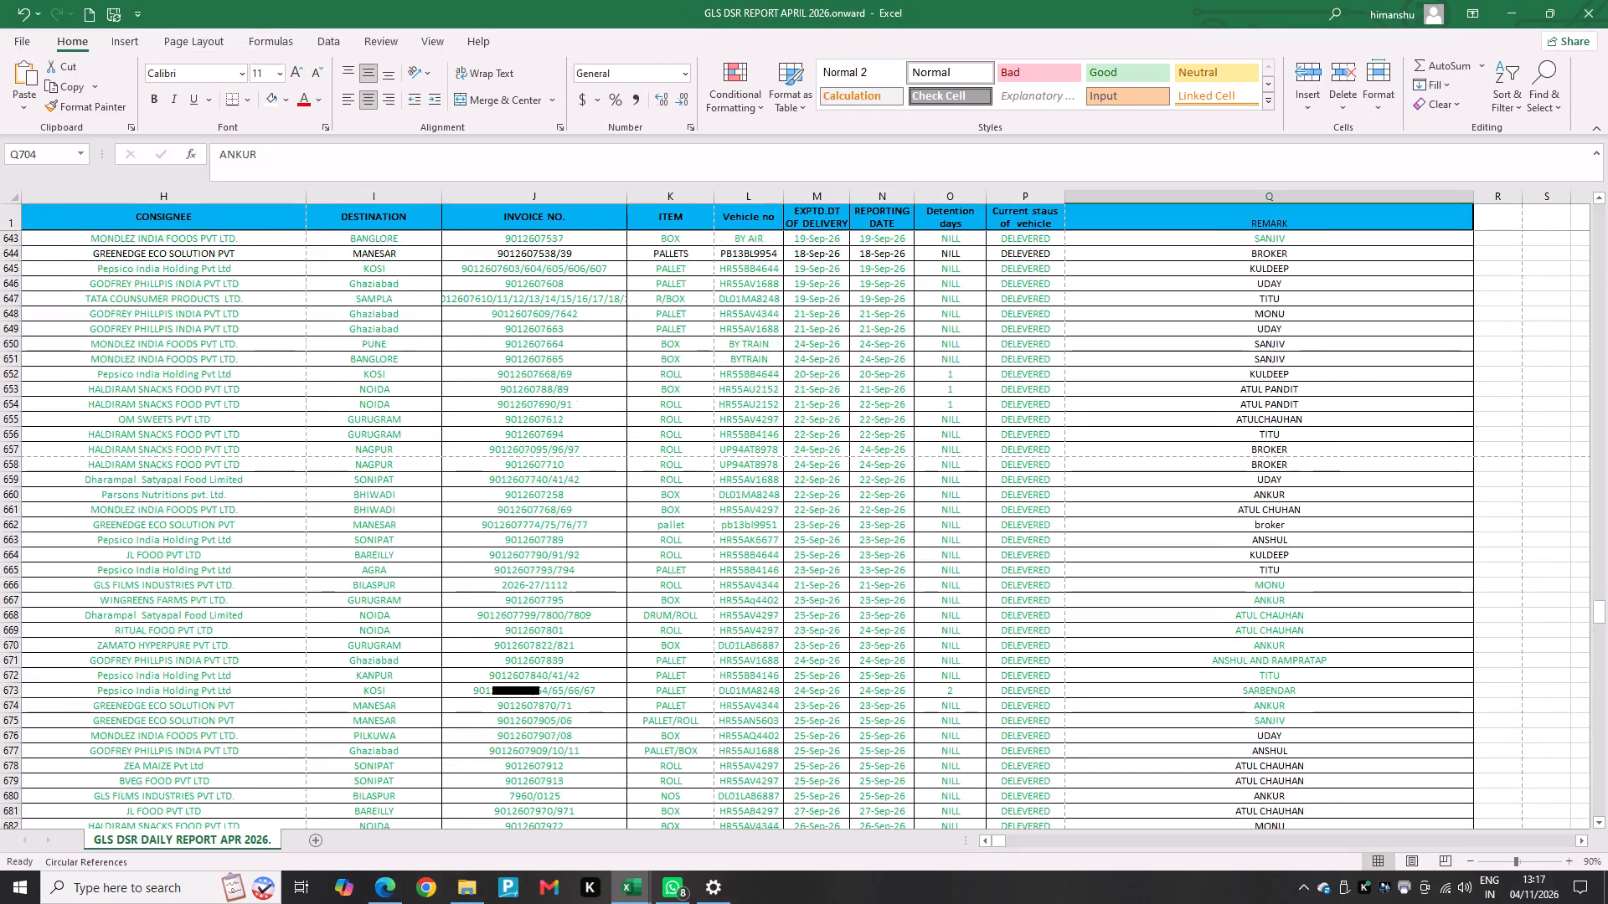
pyautogui.scroll(20, 817, 406)
pyautogui.scroll(4, 817, 406)
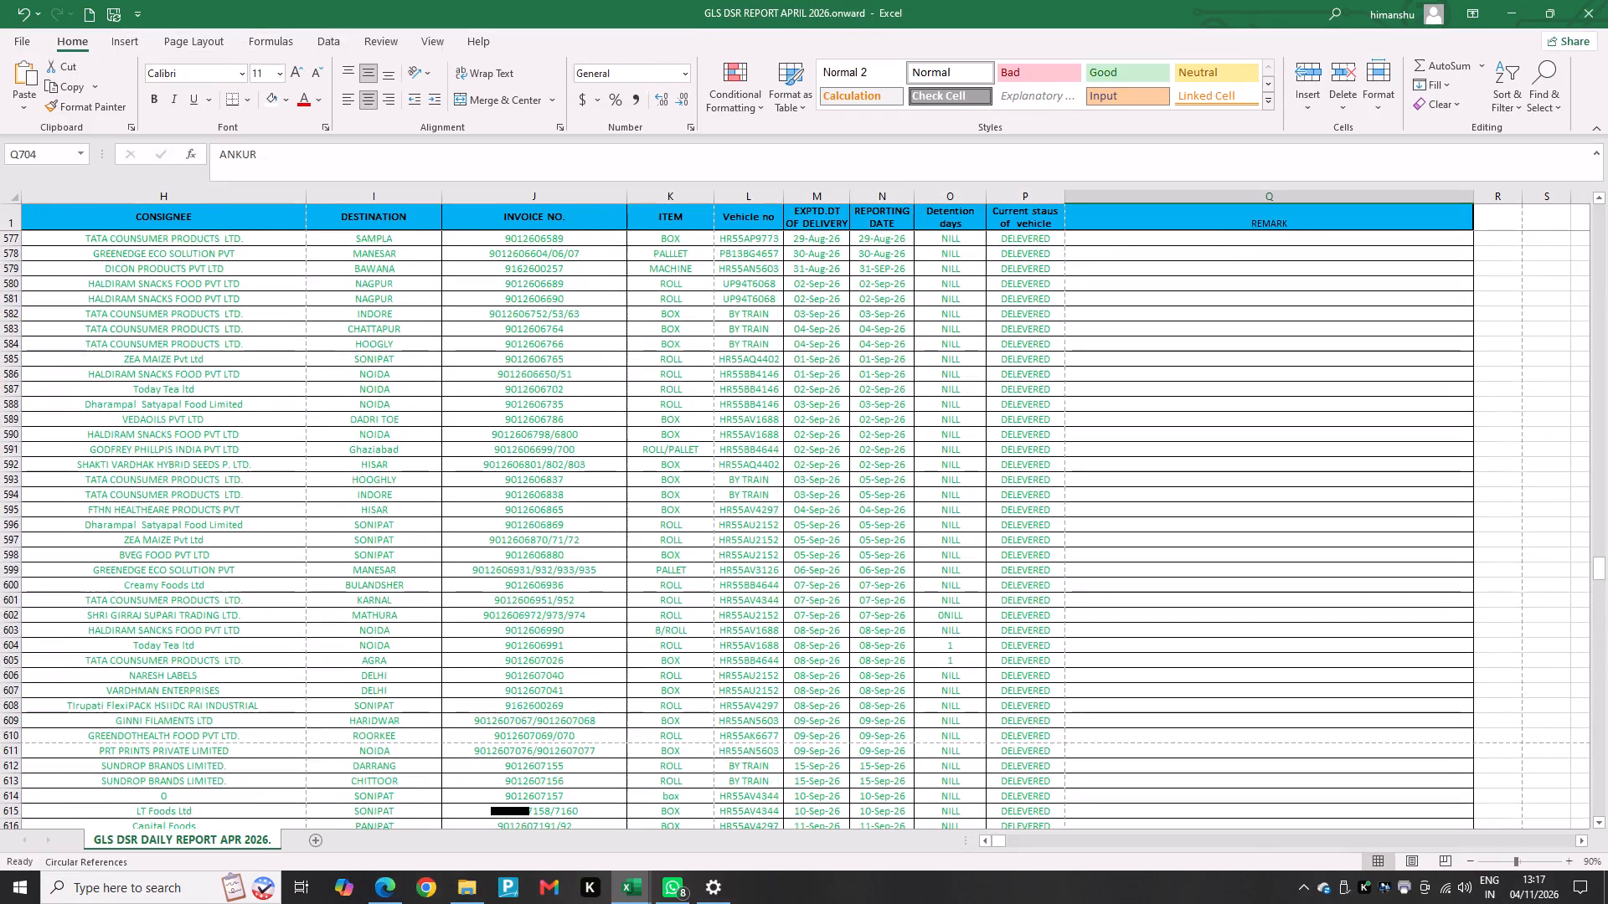
pyautogui.scroll(3, 821, 374)
pyautogui.scroll(-3, 857, 344)
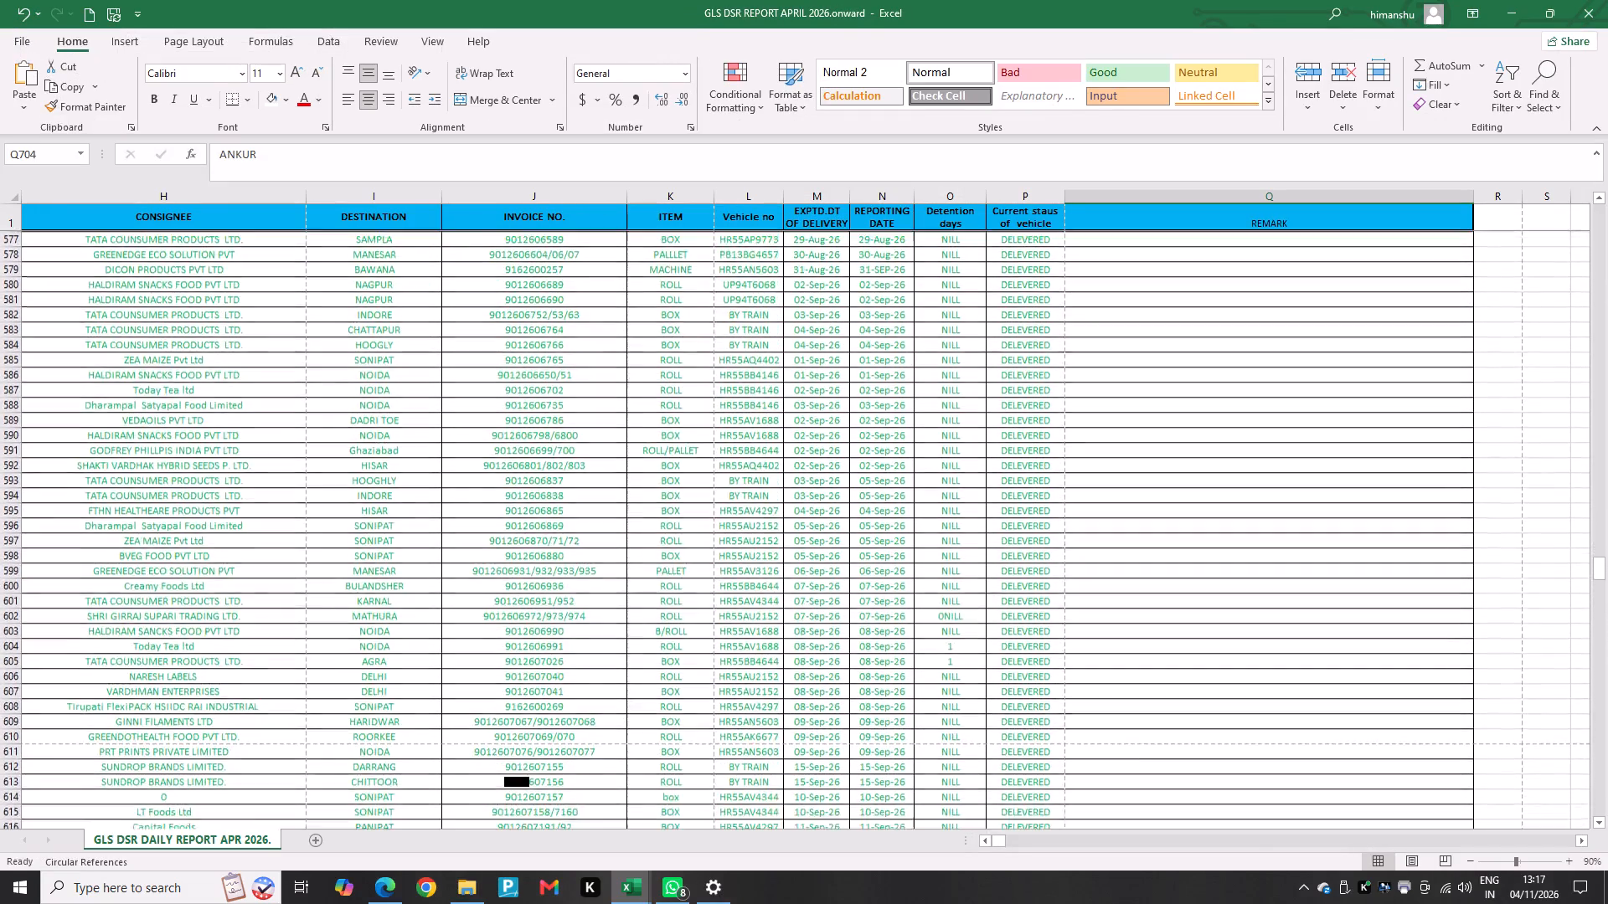
pyautogui.scroll(-10, 855, 347)
pyautogui.scroll(-20, 855, 347)
pyautogui.scroll(-1, 855, 347)
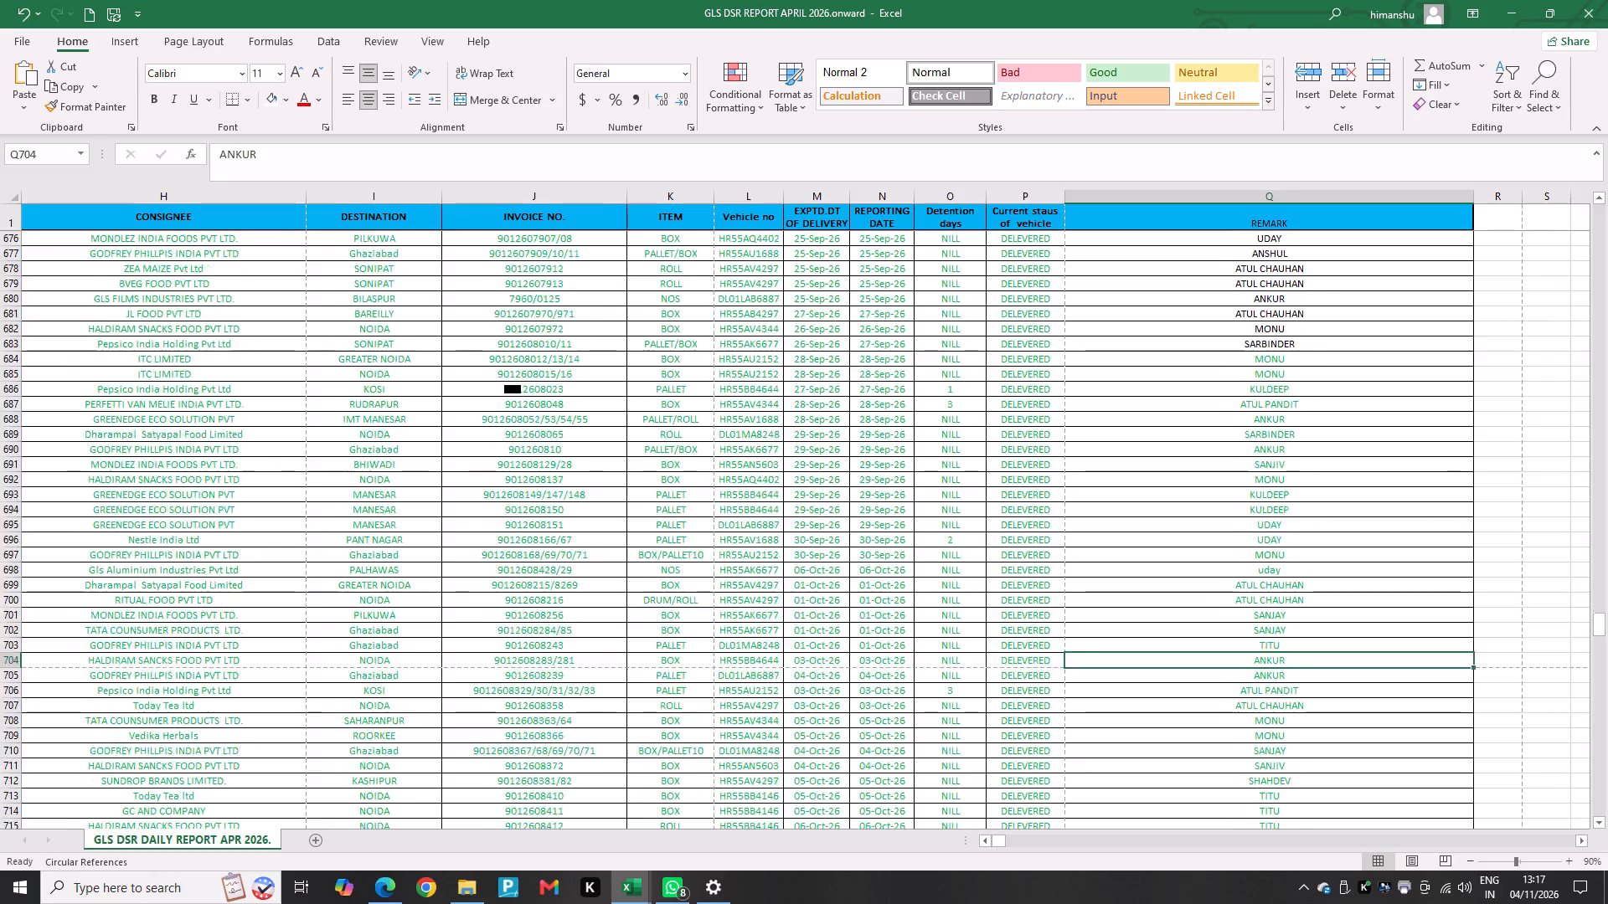
pyautogui.scroll(-20, 855, 347)
pyautogui.scroll(13, 855, 347)
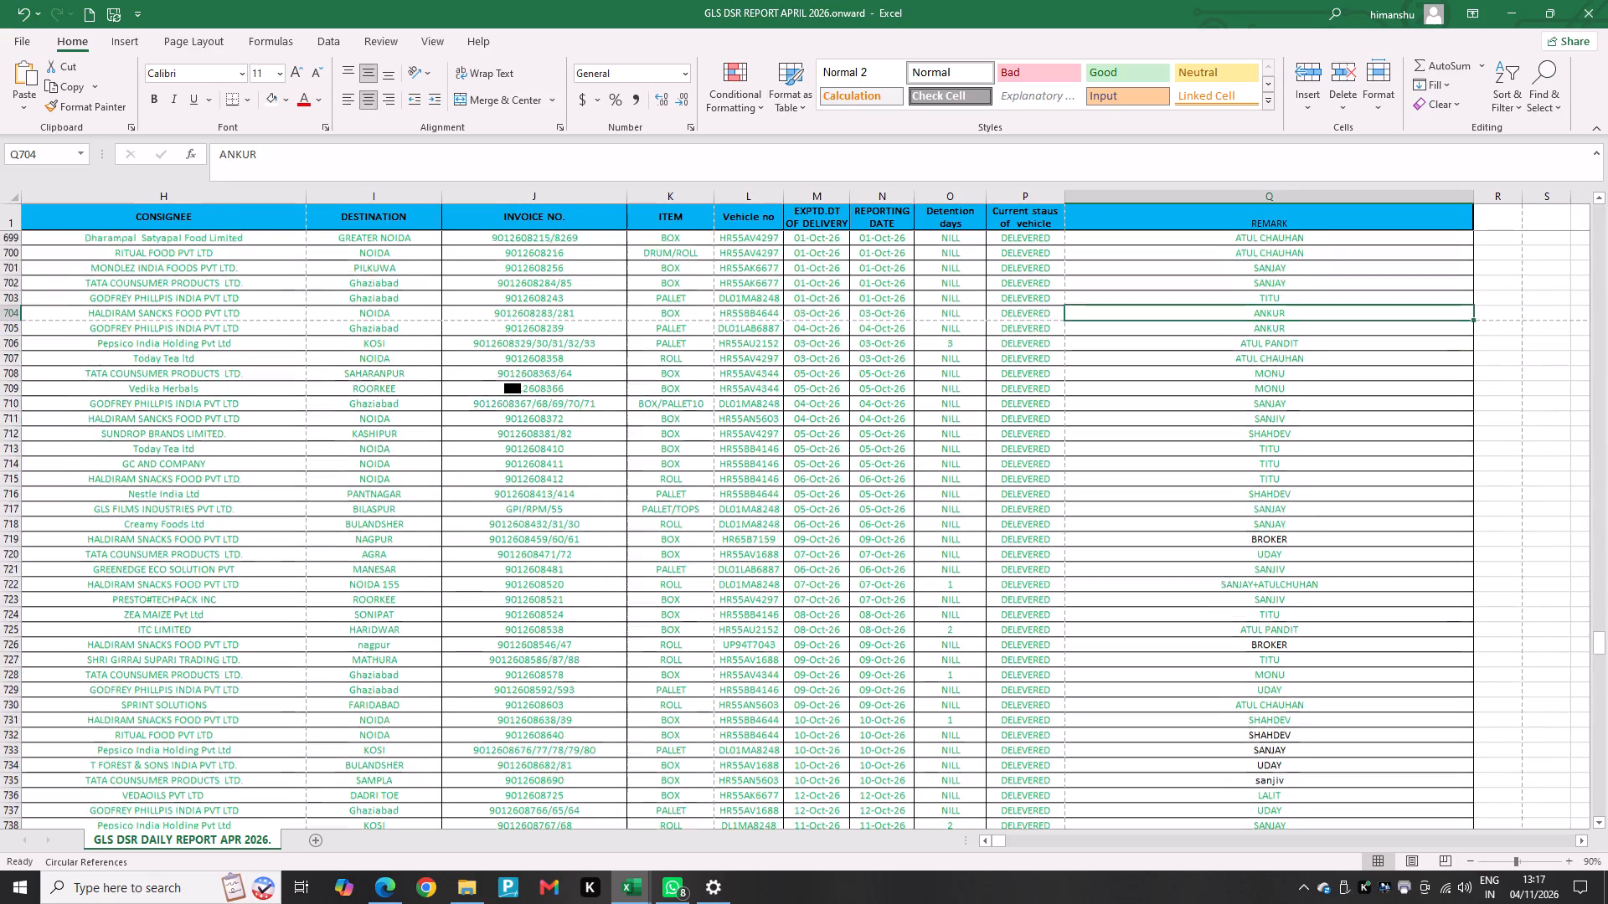
pyautogui.scroll(1, 855, 347)
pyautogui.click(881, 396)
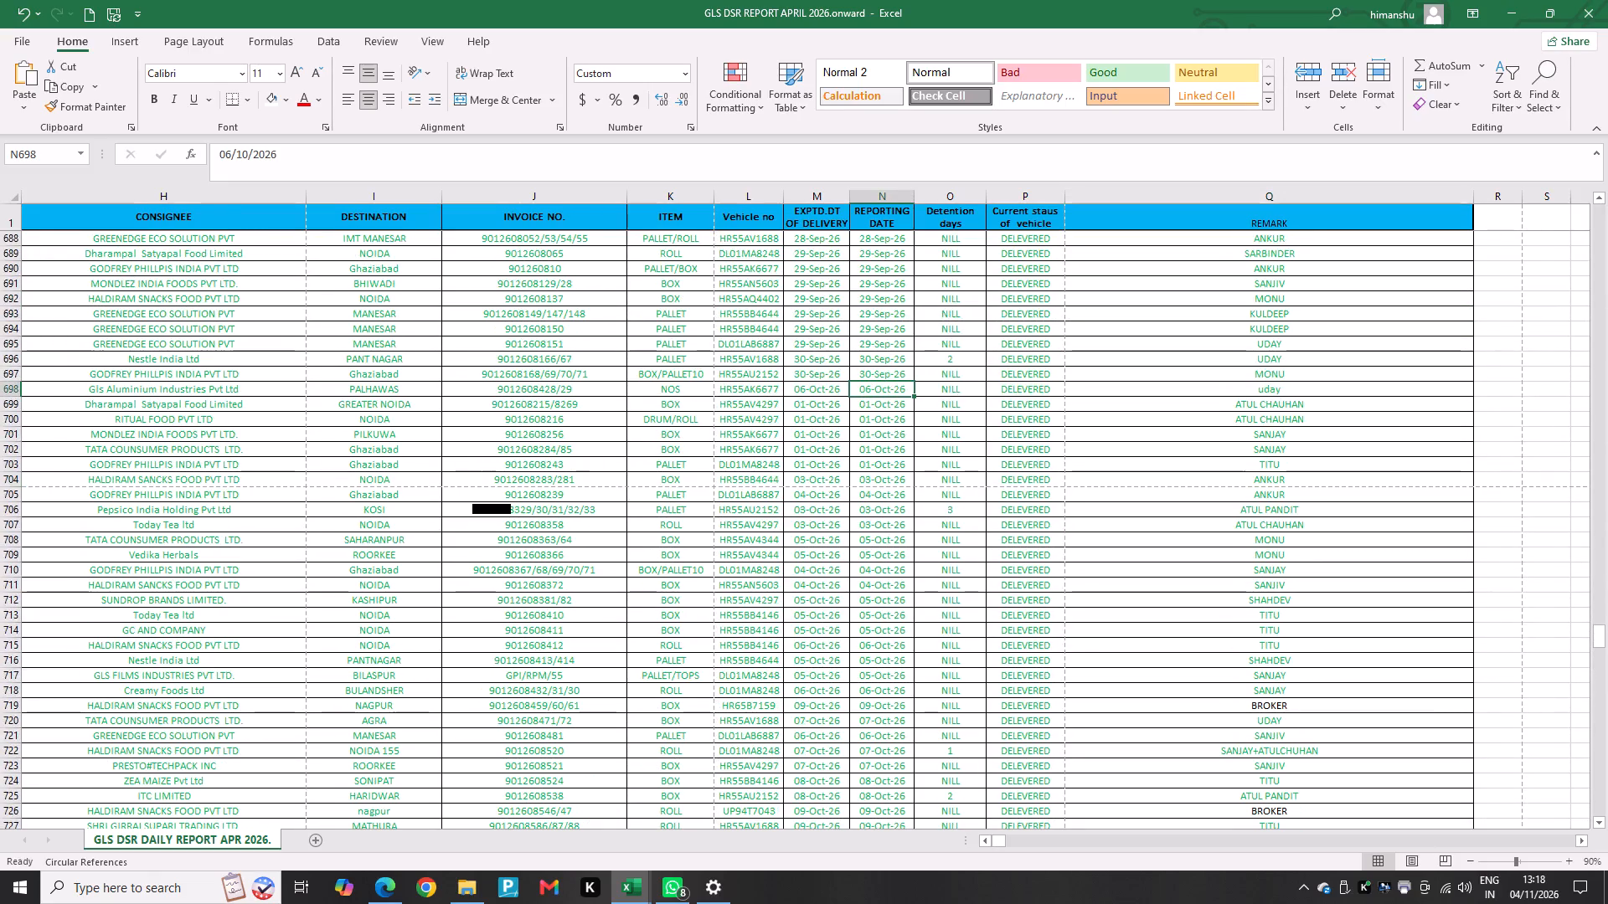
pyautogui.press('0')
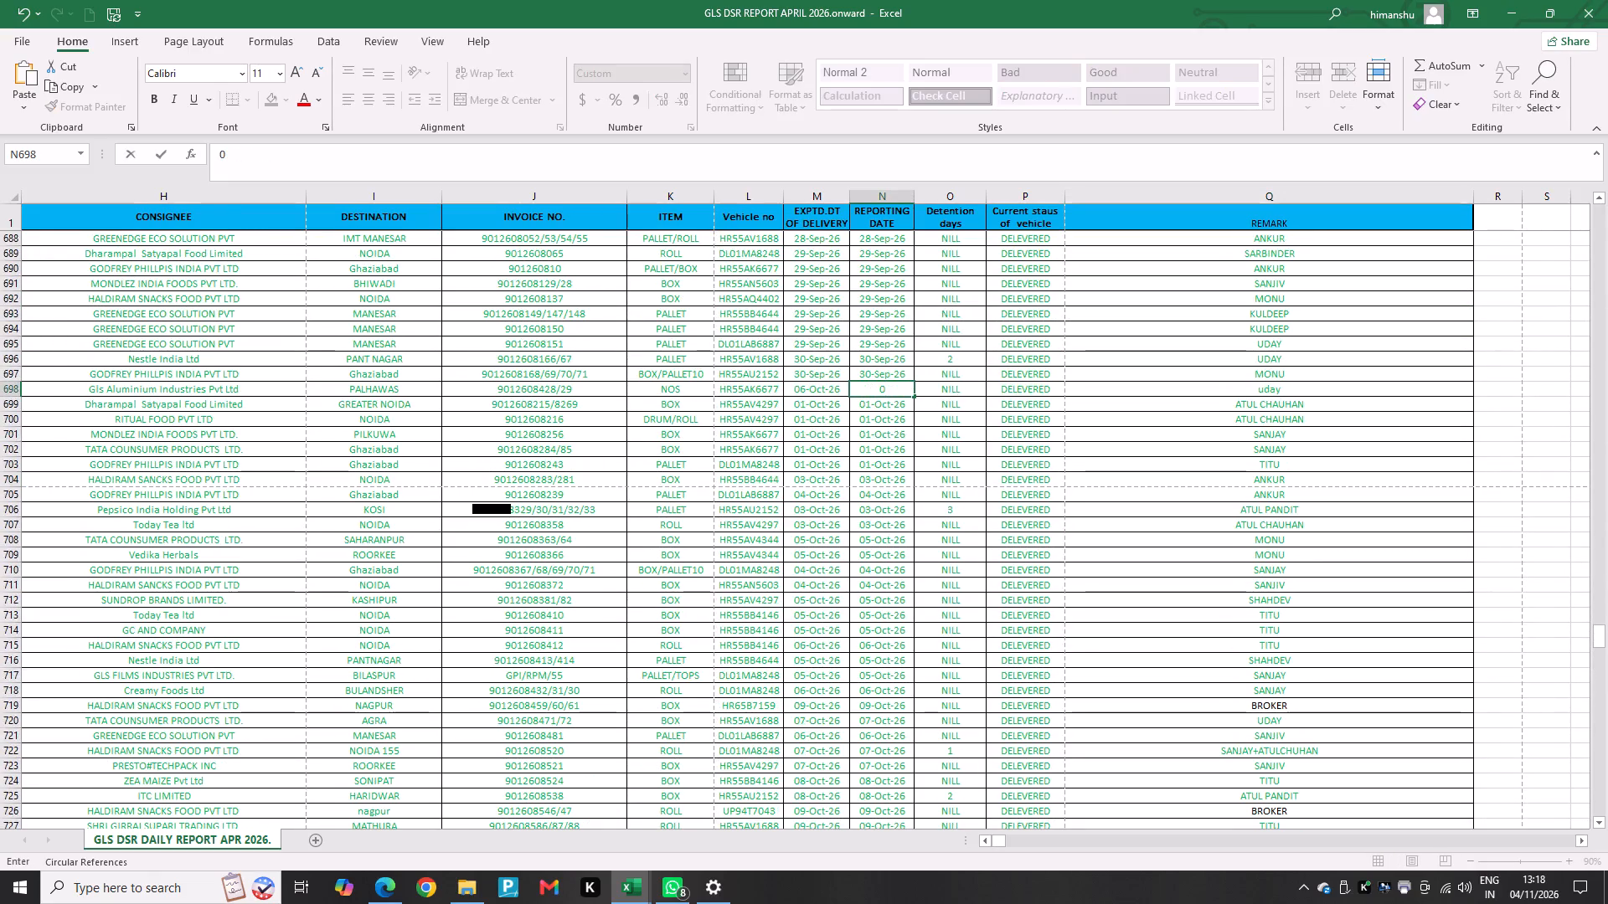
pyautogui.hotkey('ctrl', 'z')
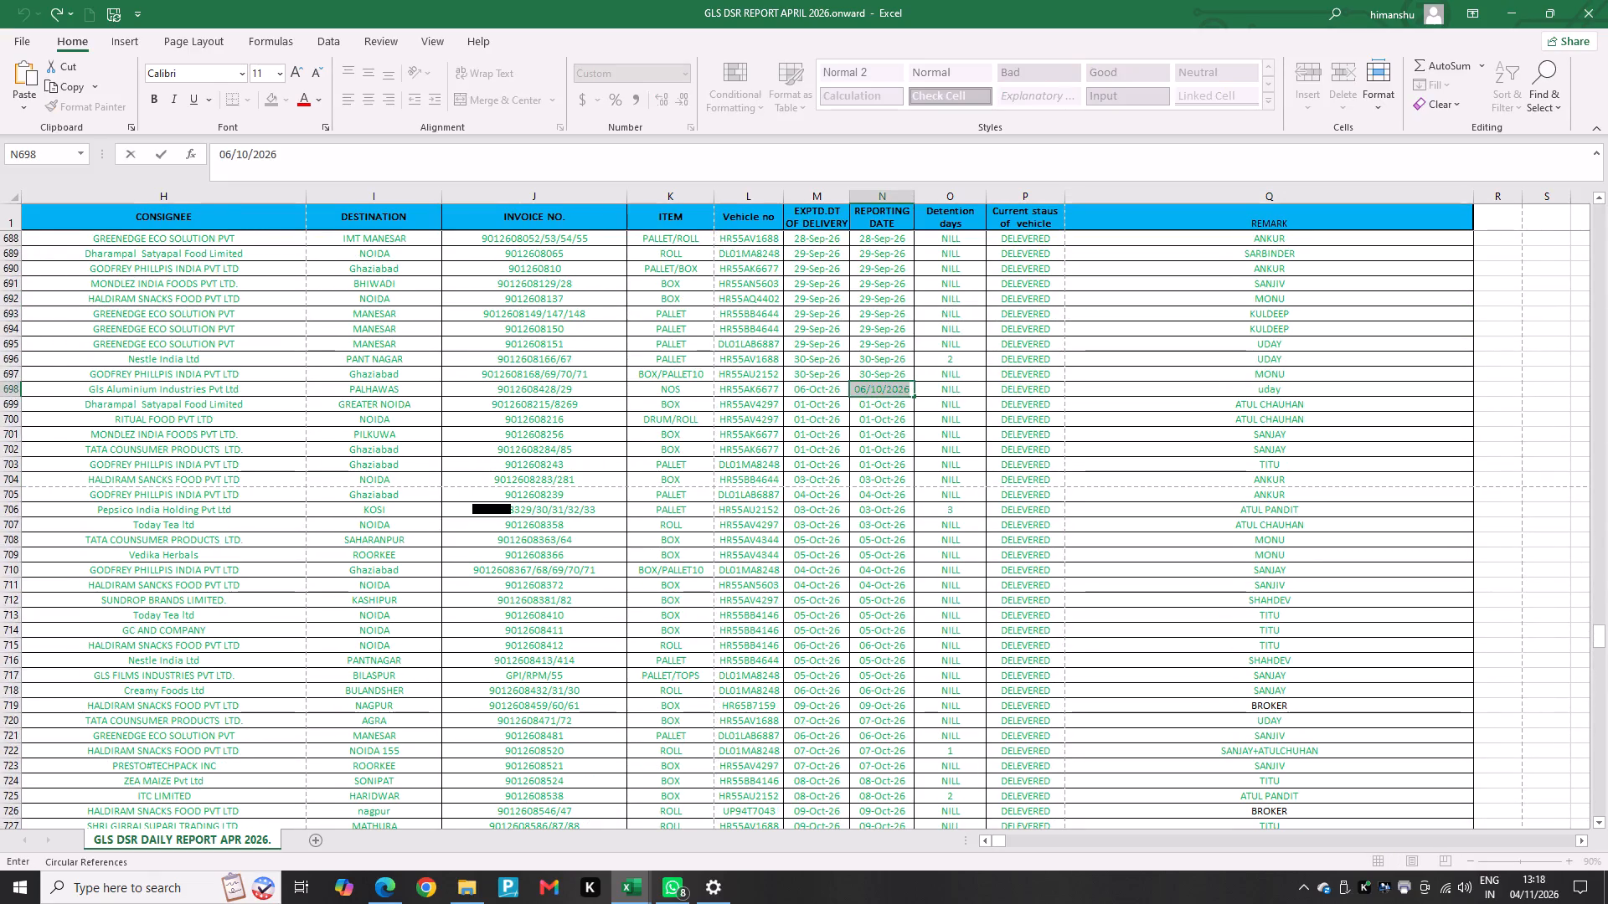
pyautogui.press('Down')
# Examine CHAUAN's 01-Oct-26 trips in rows 699 and 700, checking remark, dates, invoice, item, consignor, consignee and destination.
pyautogui.press('Right')
pyautogui.press('Right')
pyautogui.press('Right')
pyautogui.press('Left')
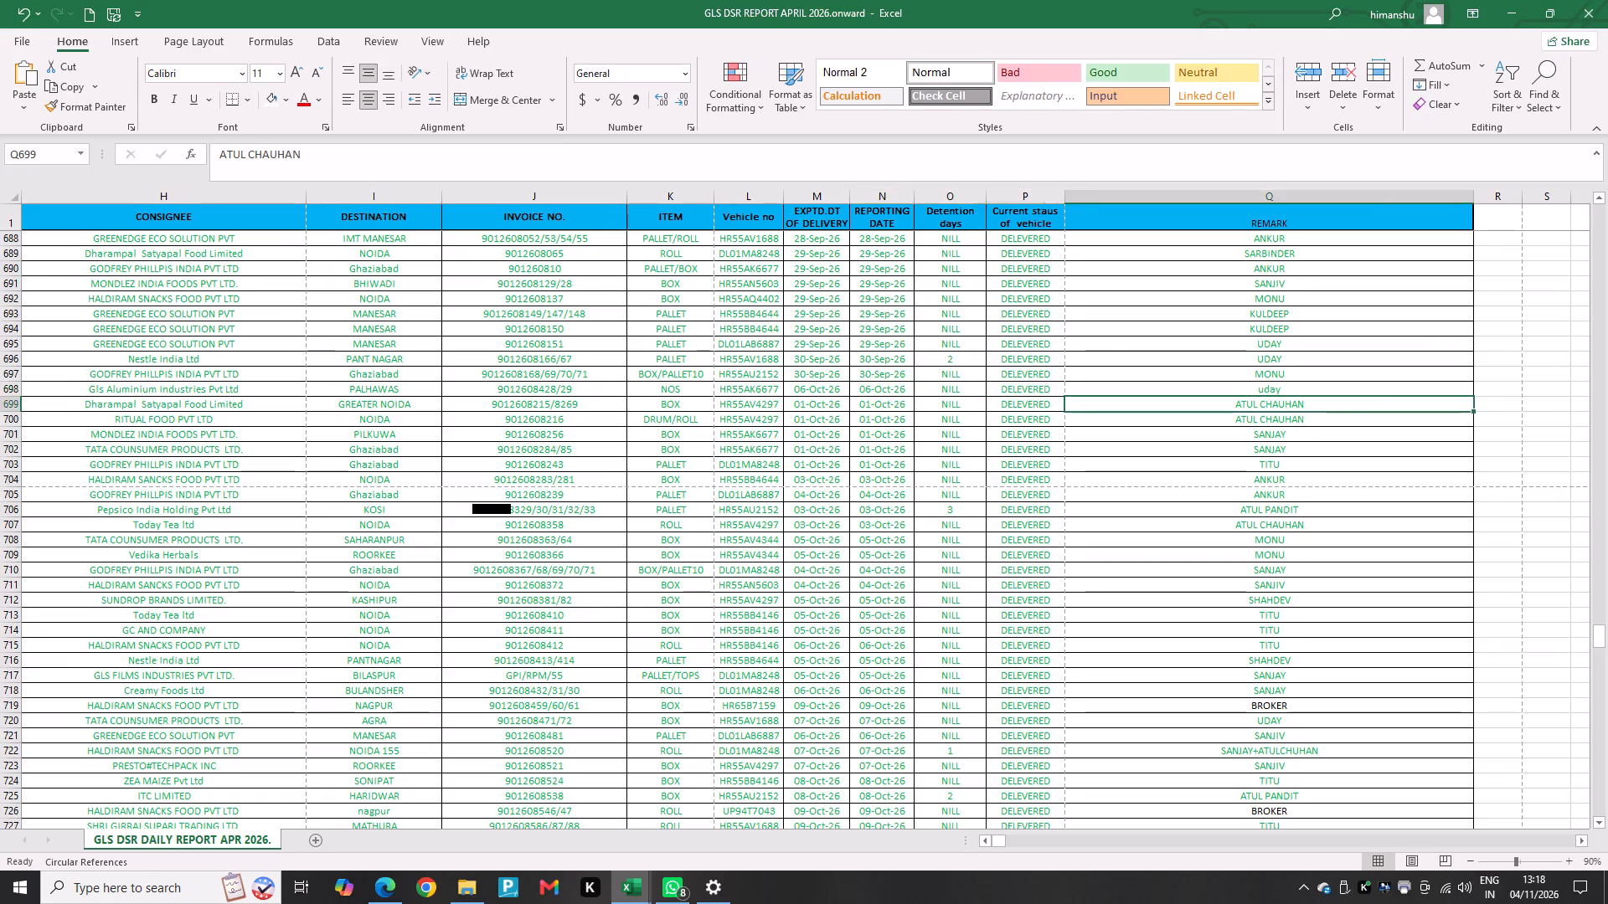
pyautogui.press('Left')
pyautogui.press('Left')
pyautogui.press('Left')
pyautogui.press('Left')
pyautogui.press('Left')
pyautogui.press('Left')
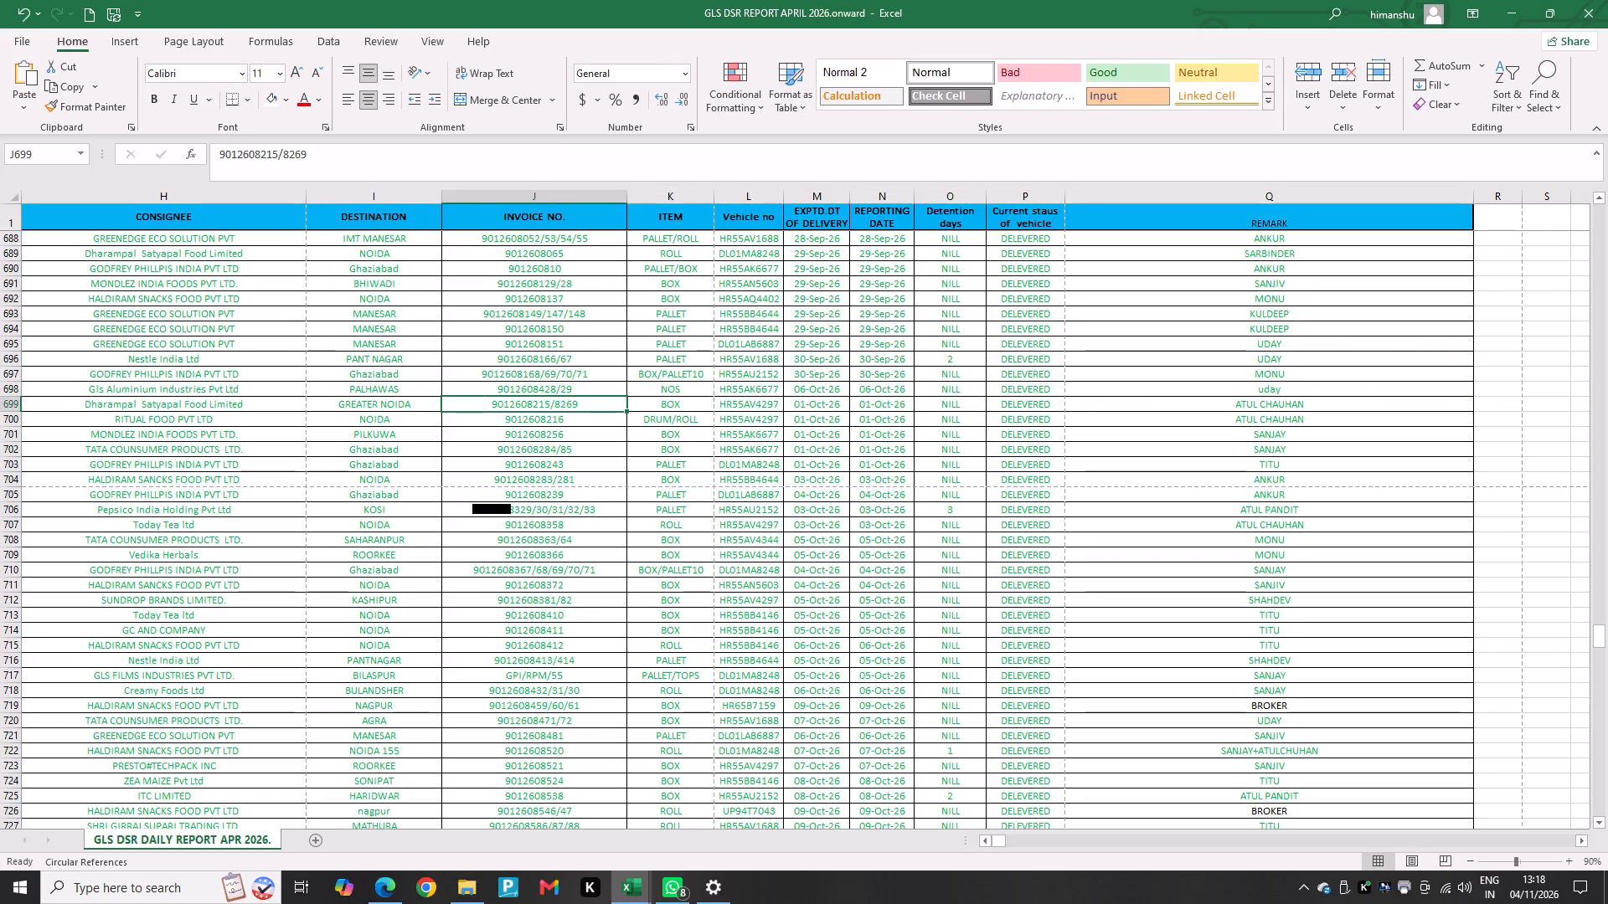
pyautogui.press('Right')
pyautogui.press('Right')
pyautogui.press('Right')
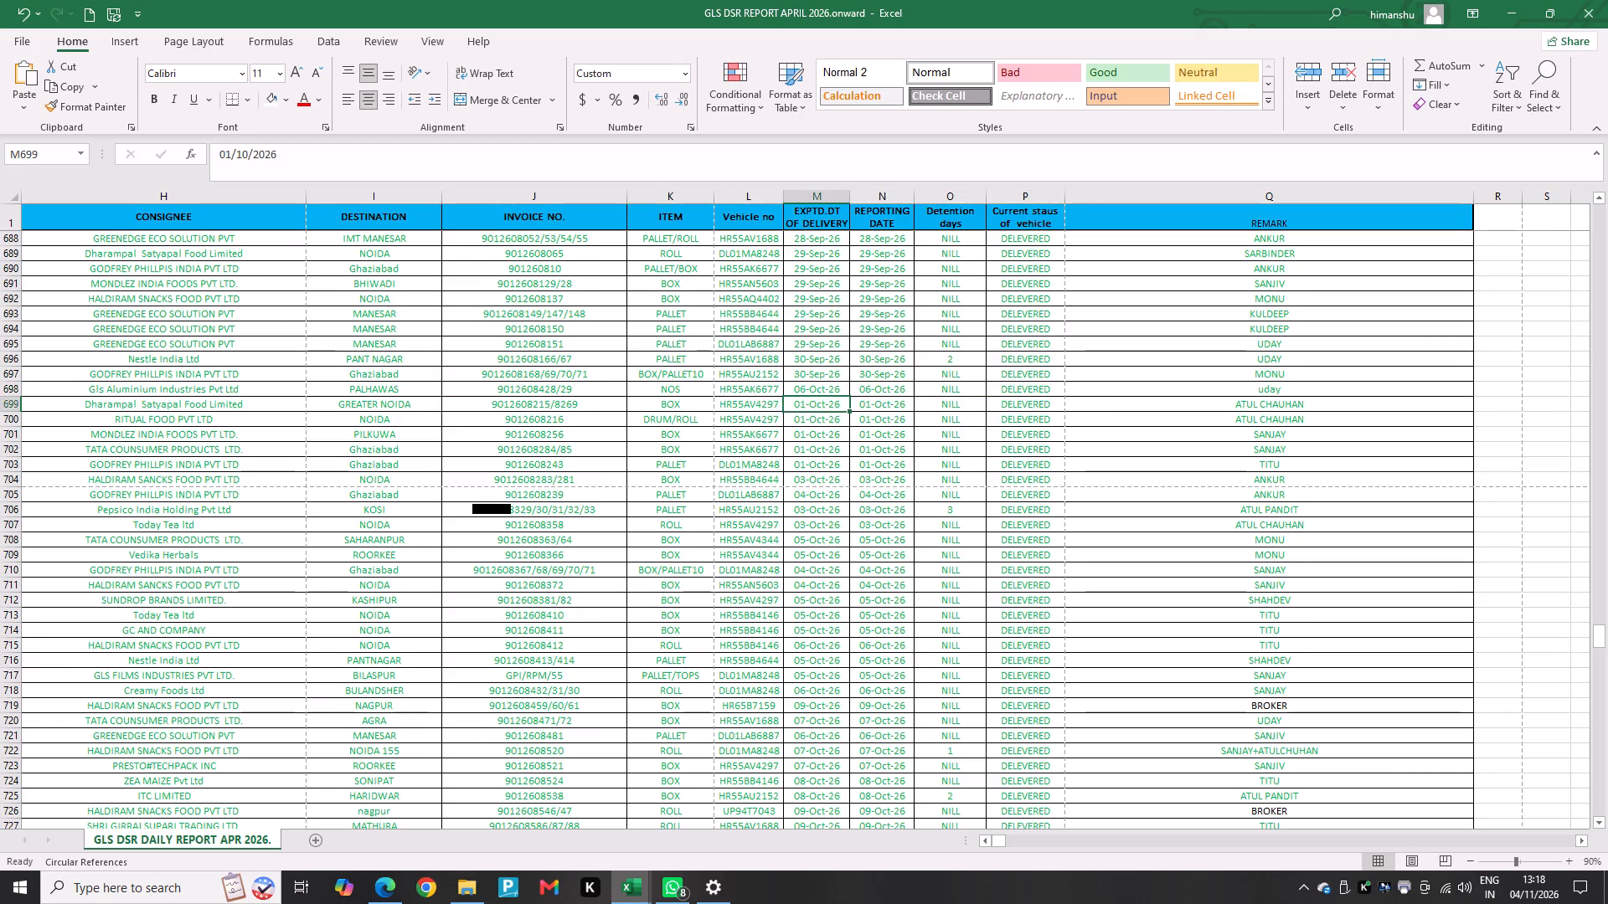
pyautogui.press('Down')
pyautogui.press('Right')
pyautogui.press('Left')
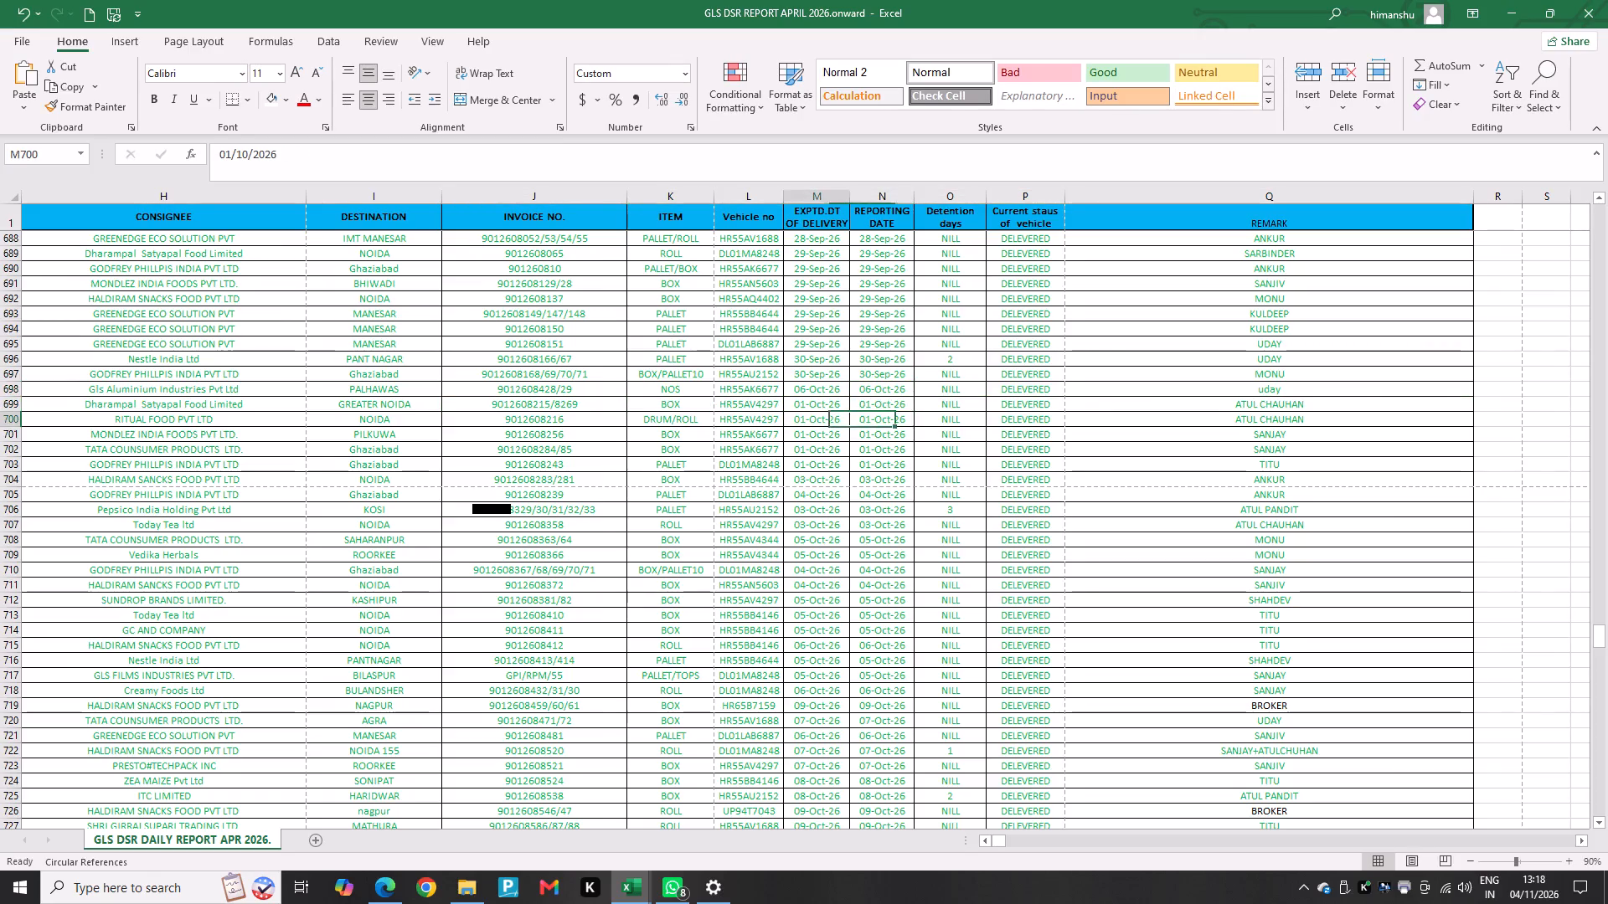
pyautogui.press('Left')
pyautogui.press('Left')
pyautogui.press('Left')
pyautogui.press('Left')
pyautogui.press('Left')
pyautogui.press('Left')
pyautogui.press('Up')
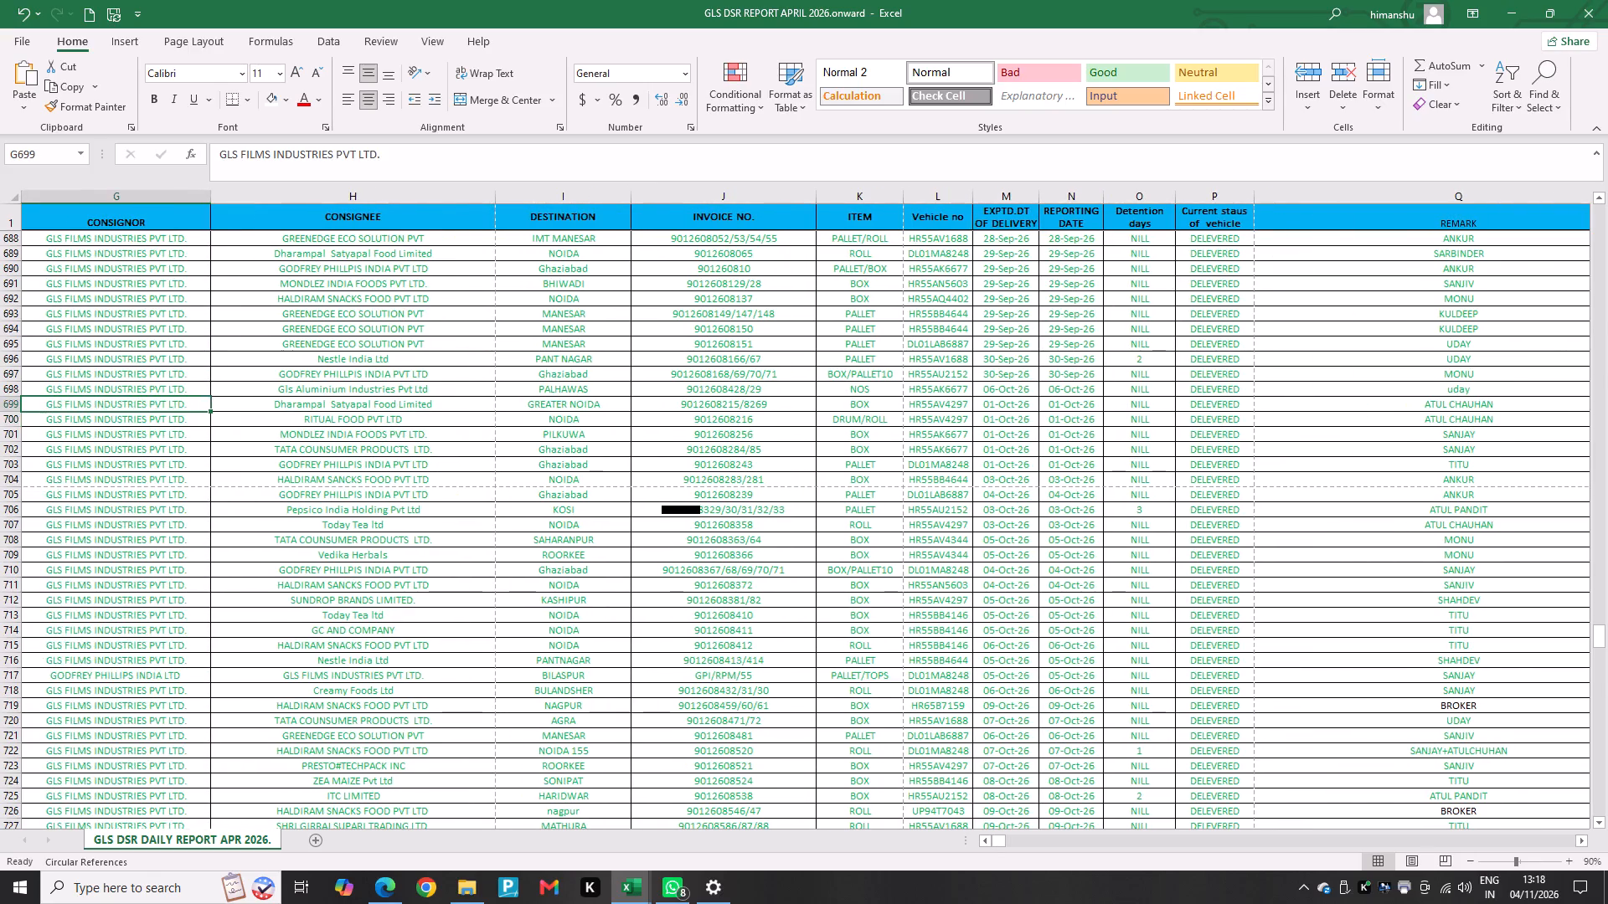
pyautogui.press('Right')
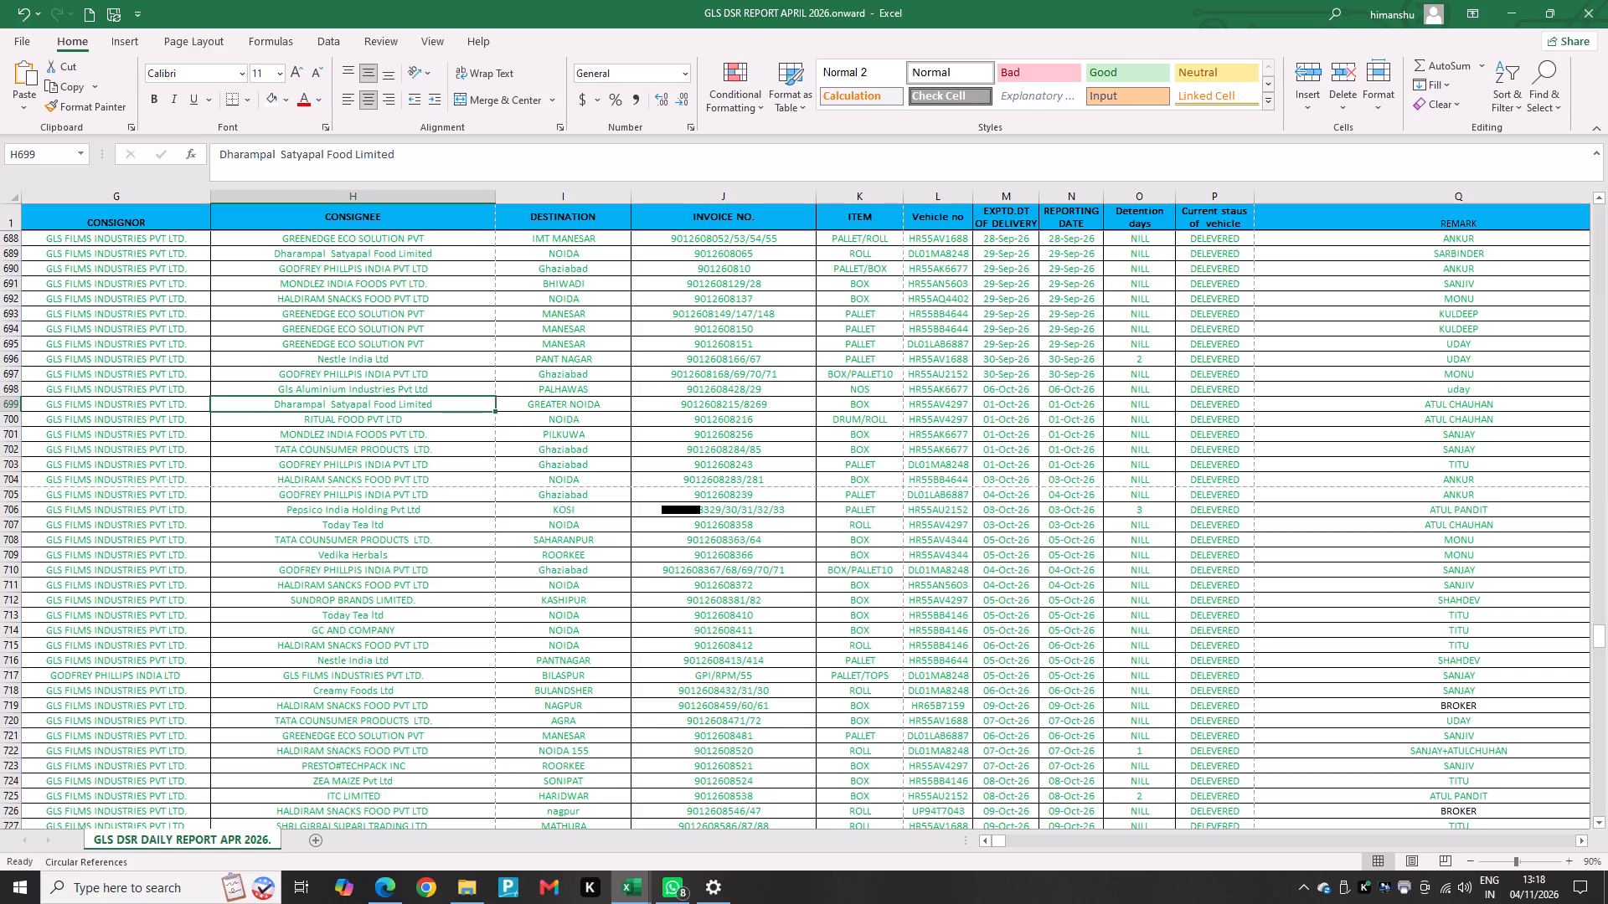
pyautogui.press('Right')
pyautogui.press('Right')
pyautogui.press('Right')
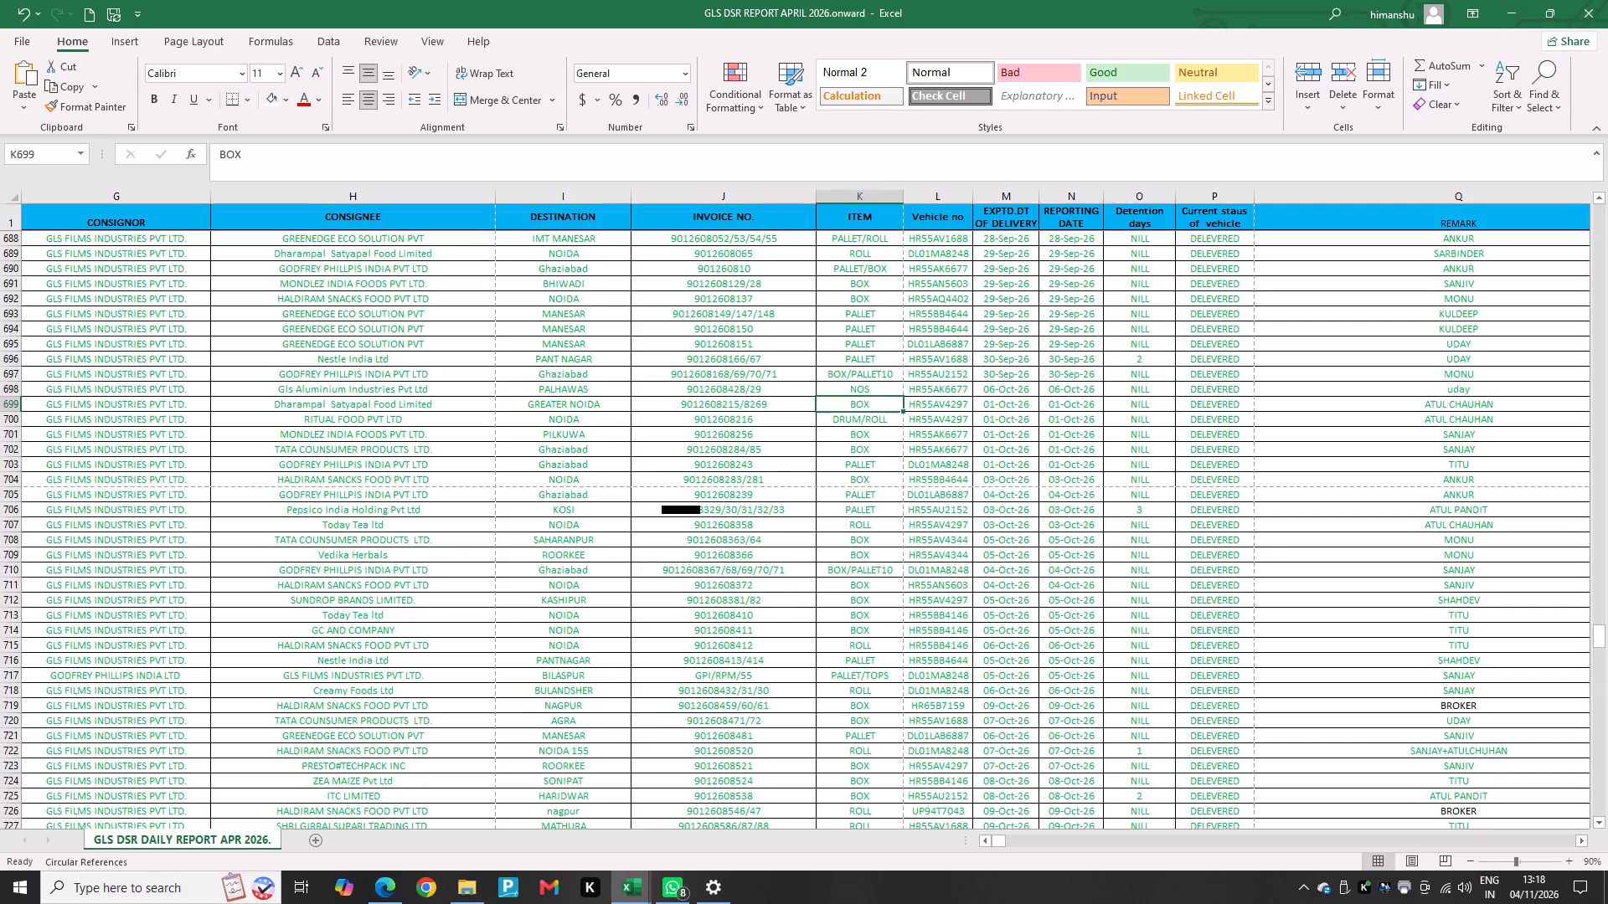
# Switch back to the STAFF ADVANCE^0SALARY MANGMENT workbook.
pyautogui.hotkey('alt', 'Tab')
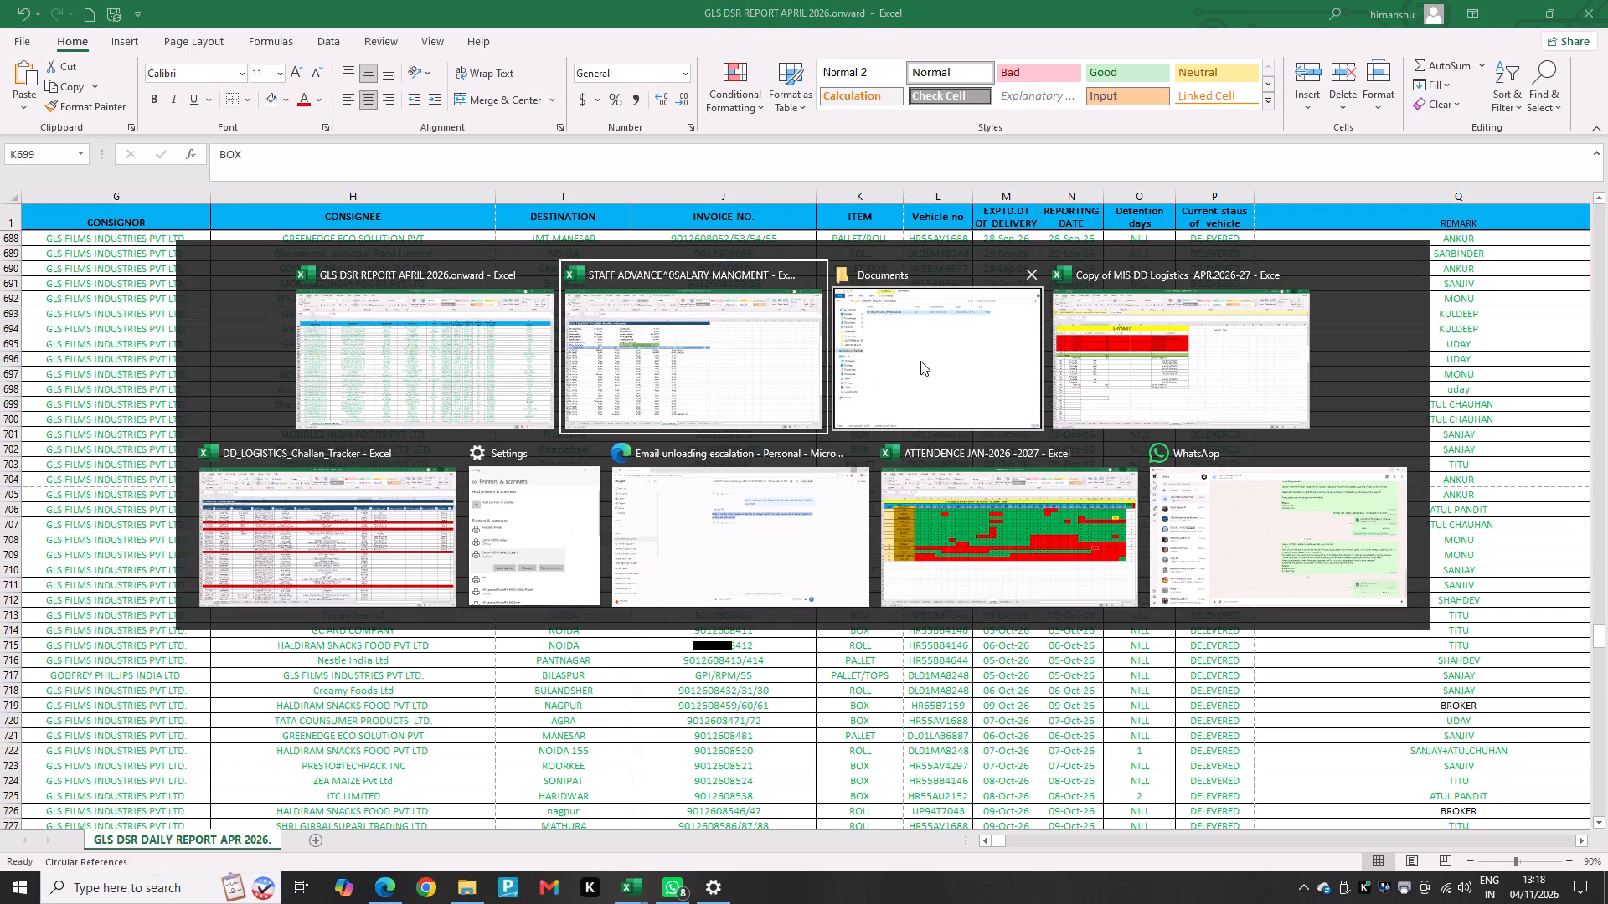
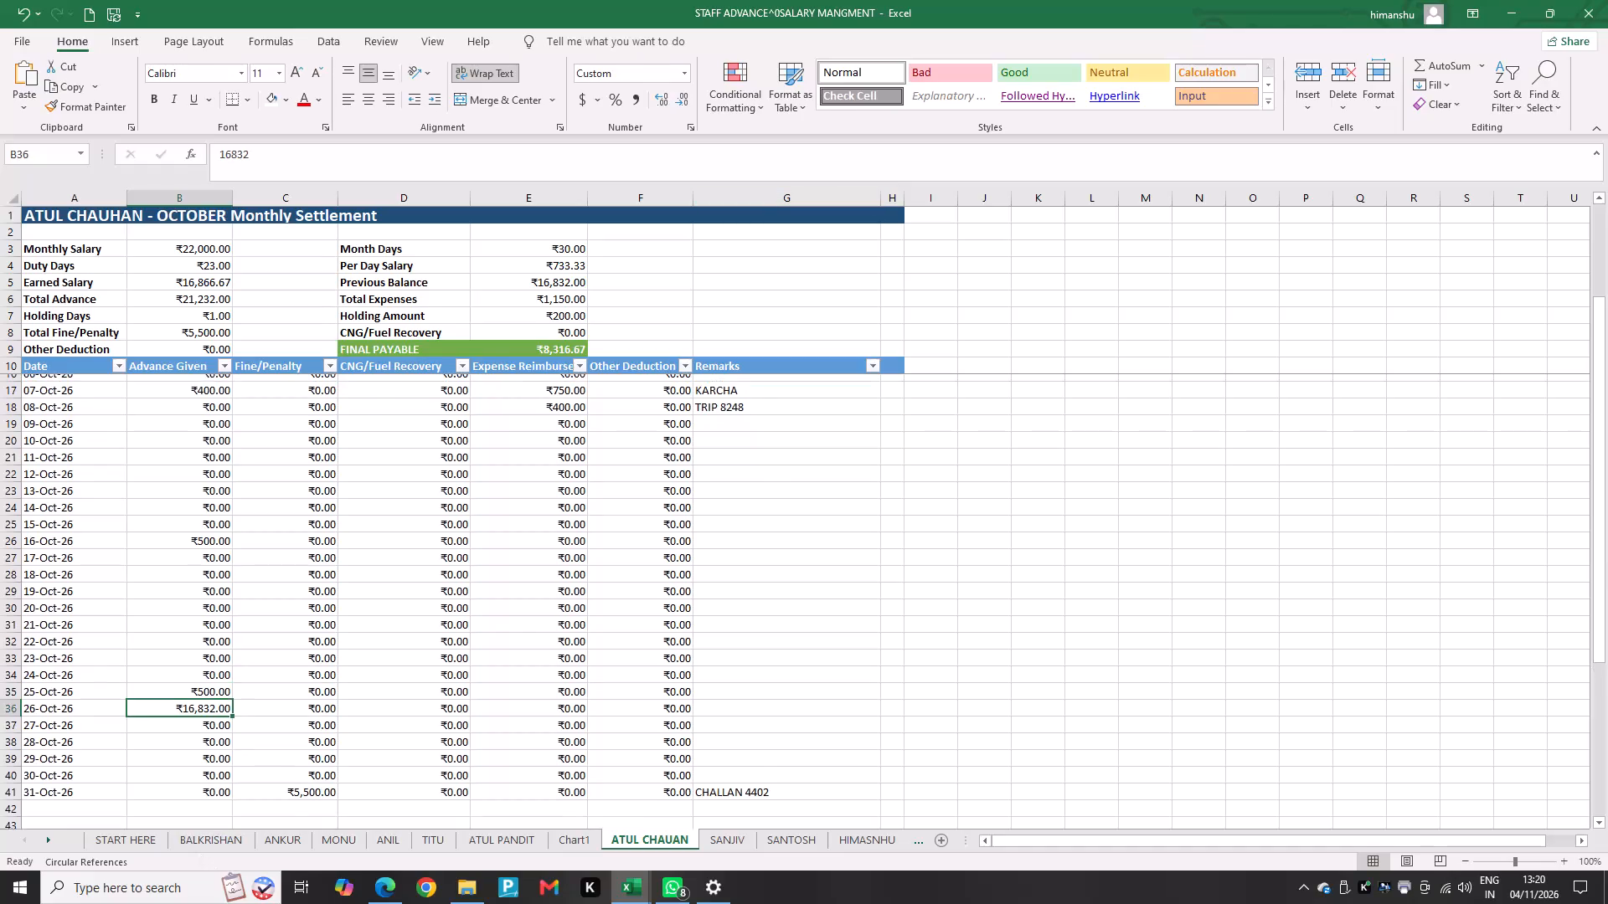
# Enter a ₹50 expense reimbursement for 01-Oct-26 on CHAUAN's settlement sheet with the remark TDALA.
pyautogui.scroll(7, 415, 611)
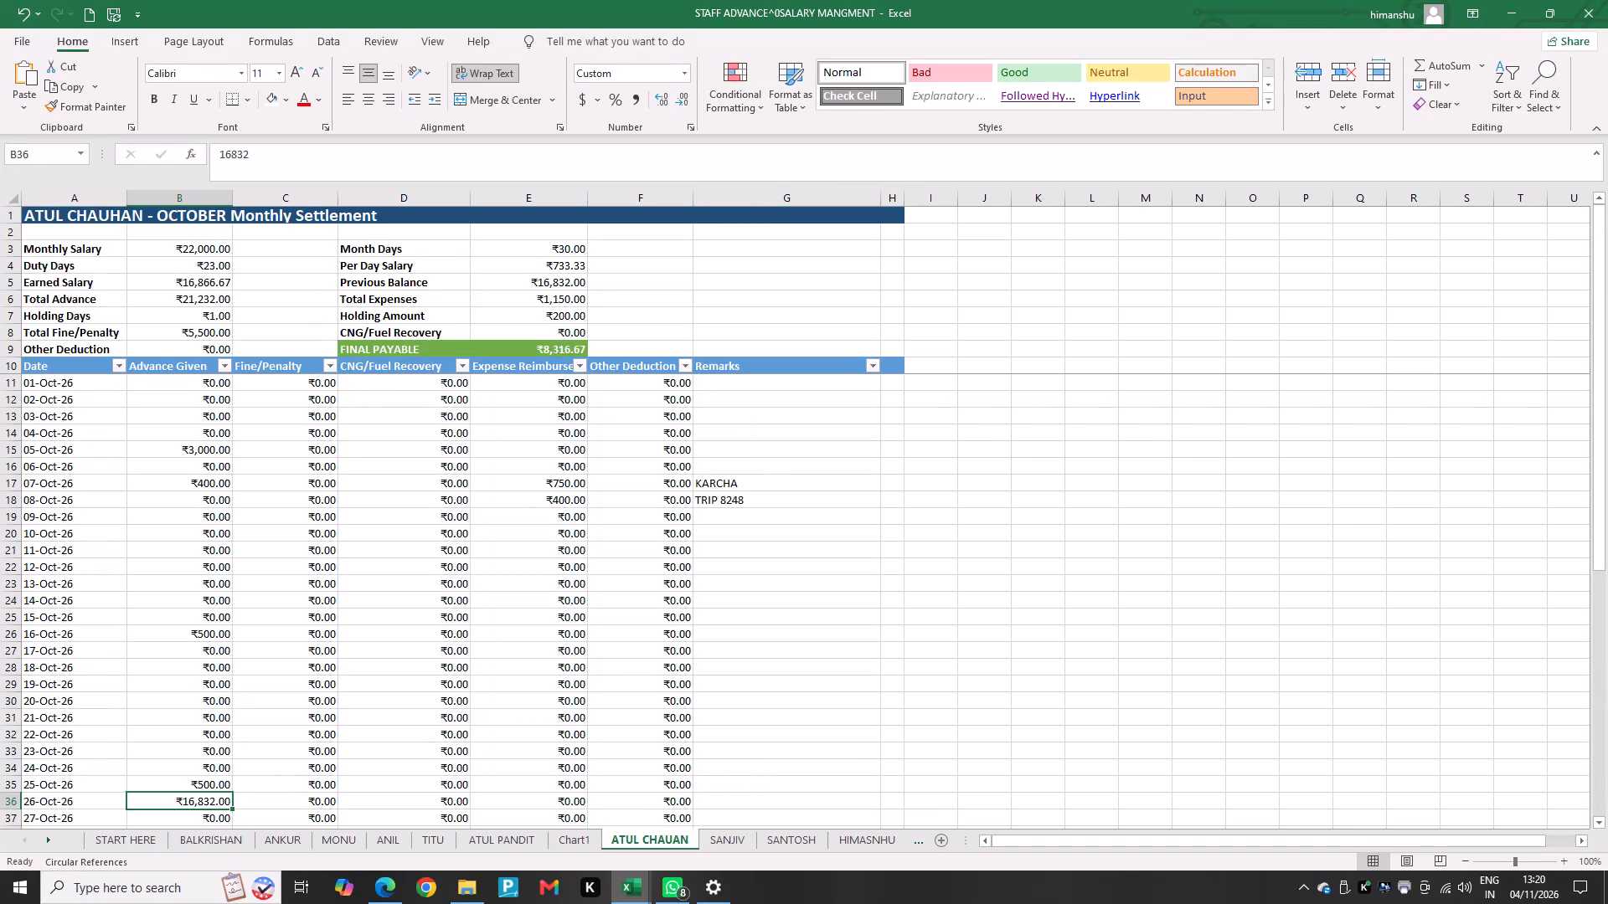
pyautogui.click(547, 429)
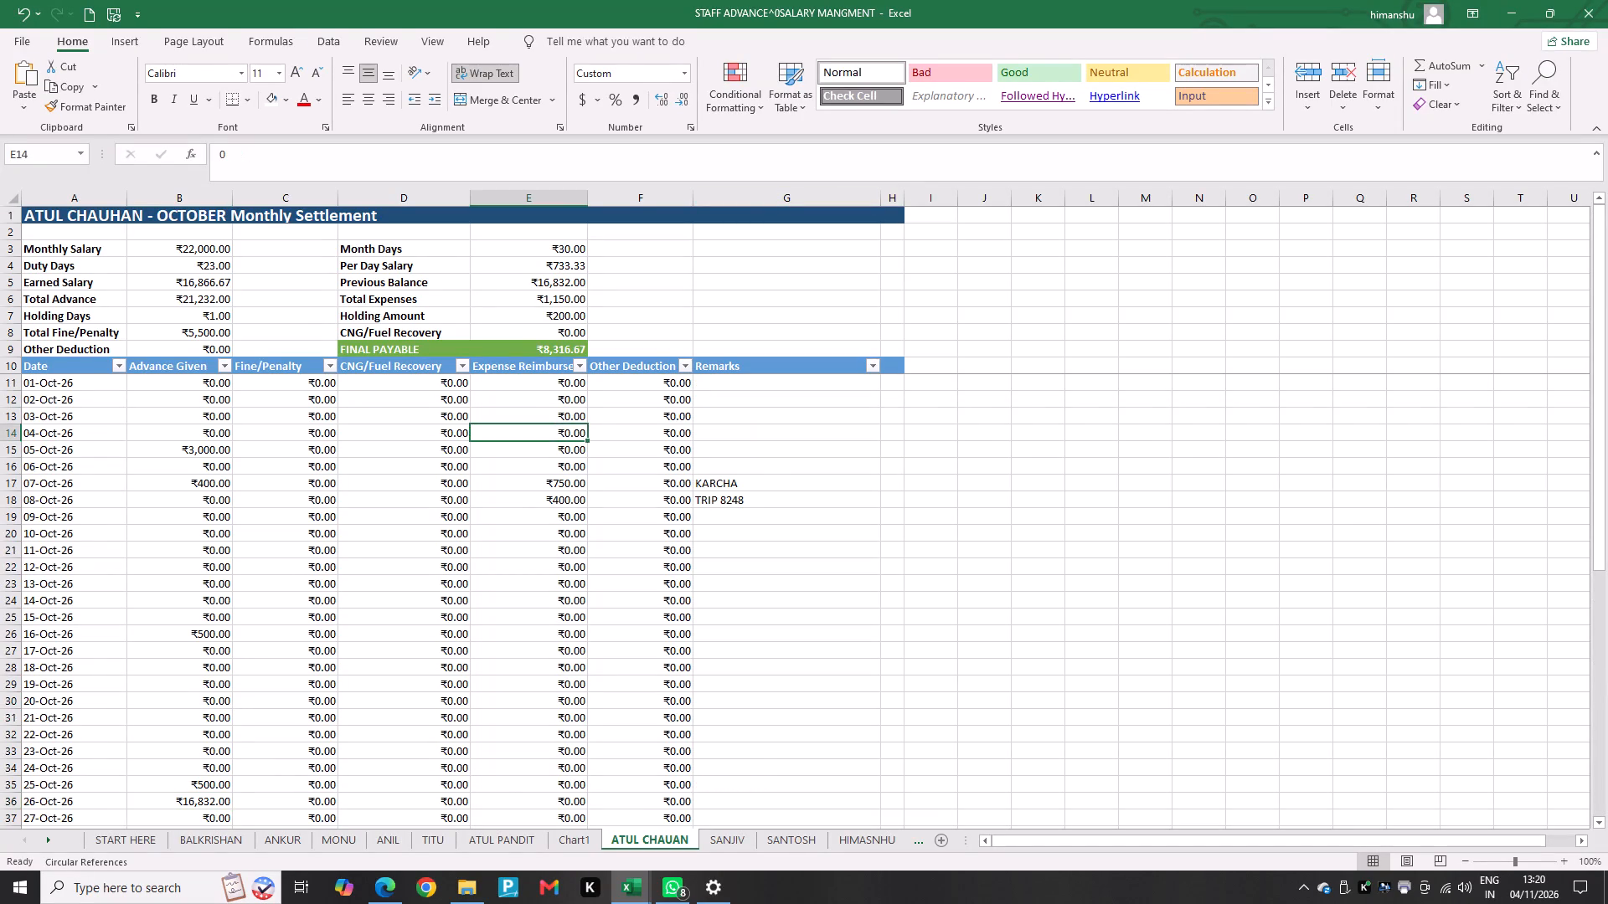
pyautogui.click(521, 404)
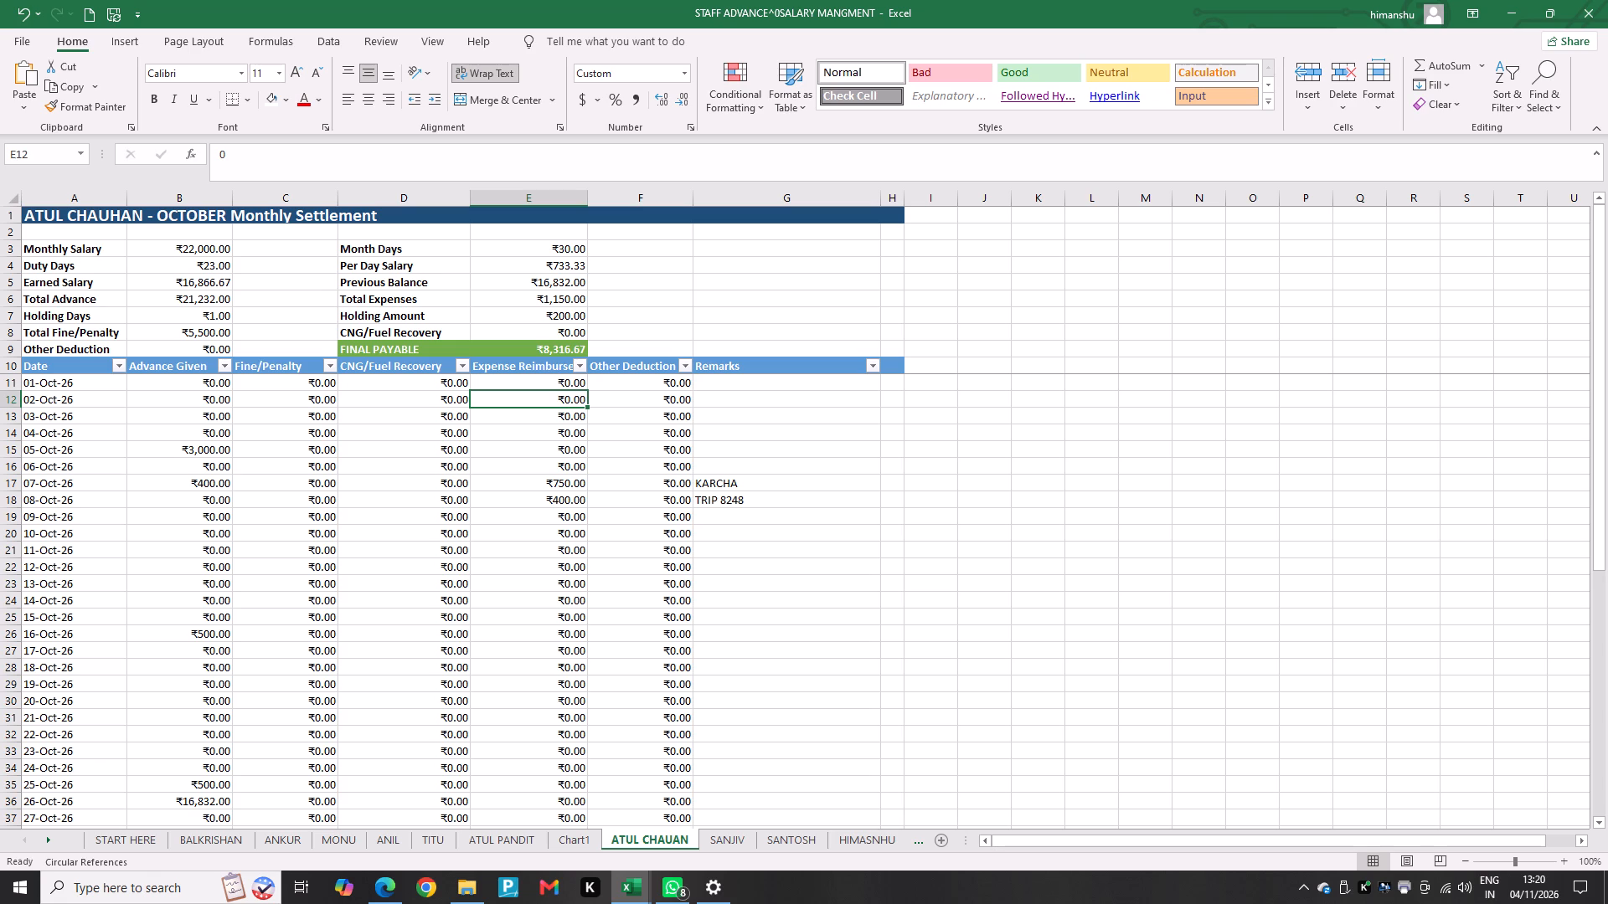
pyautogui.press('Up')
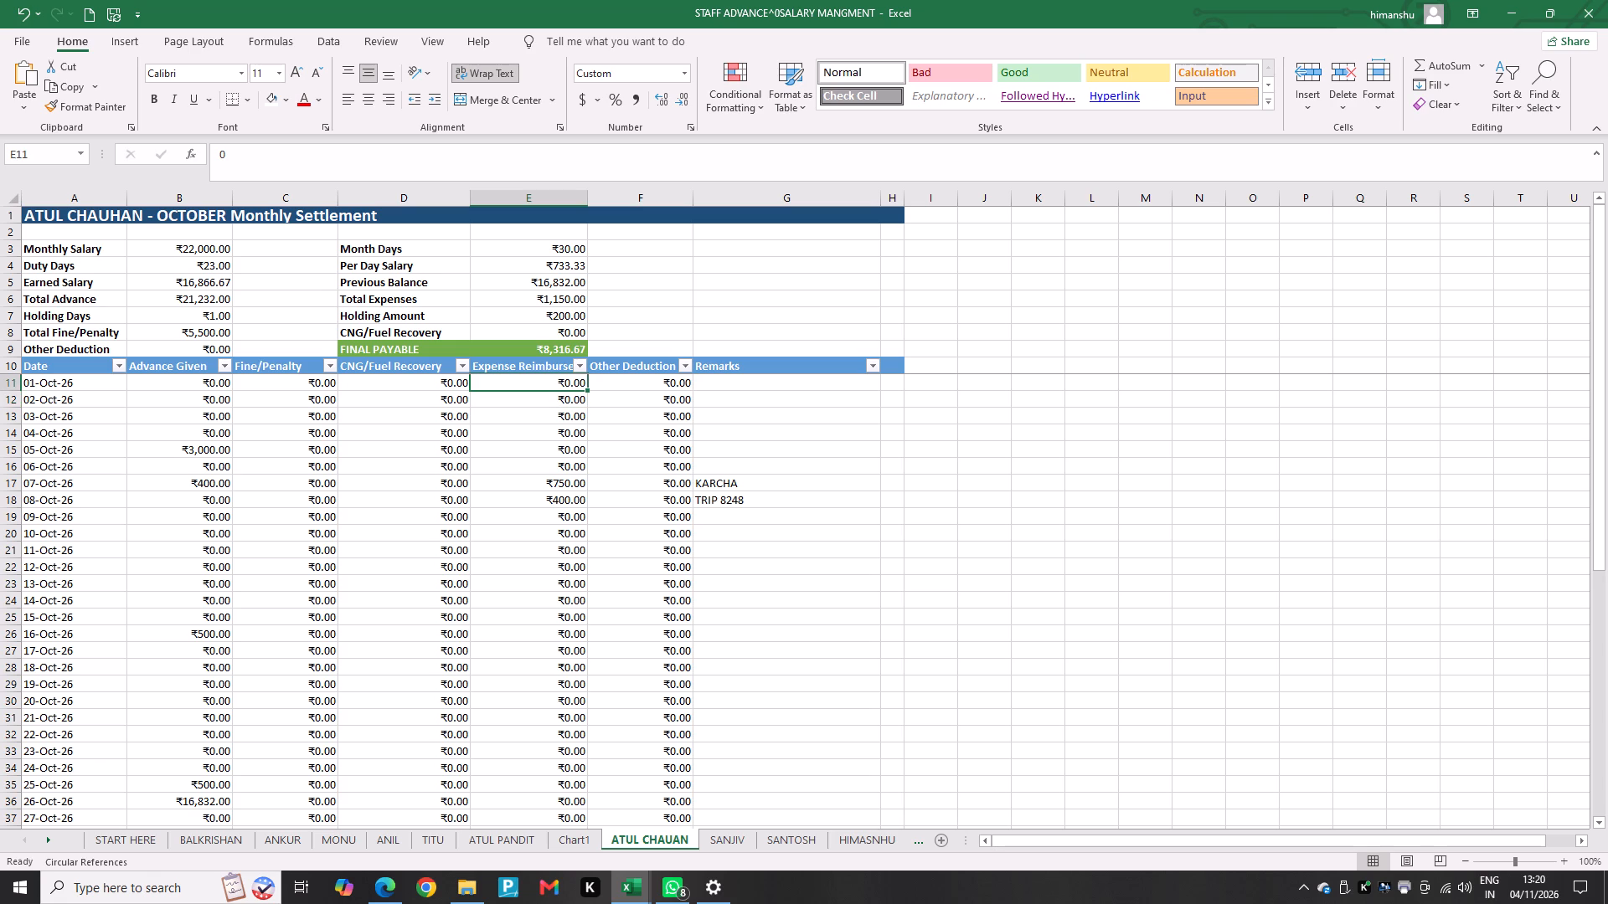
pyautogui.write('50')
pyautogui.press('Return')
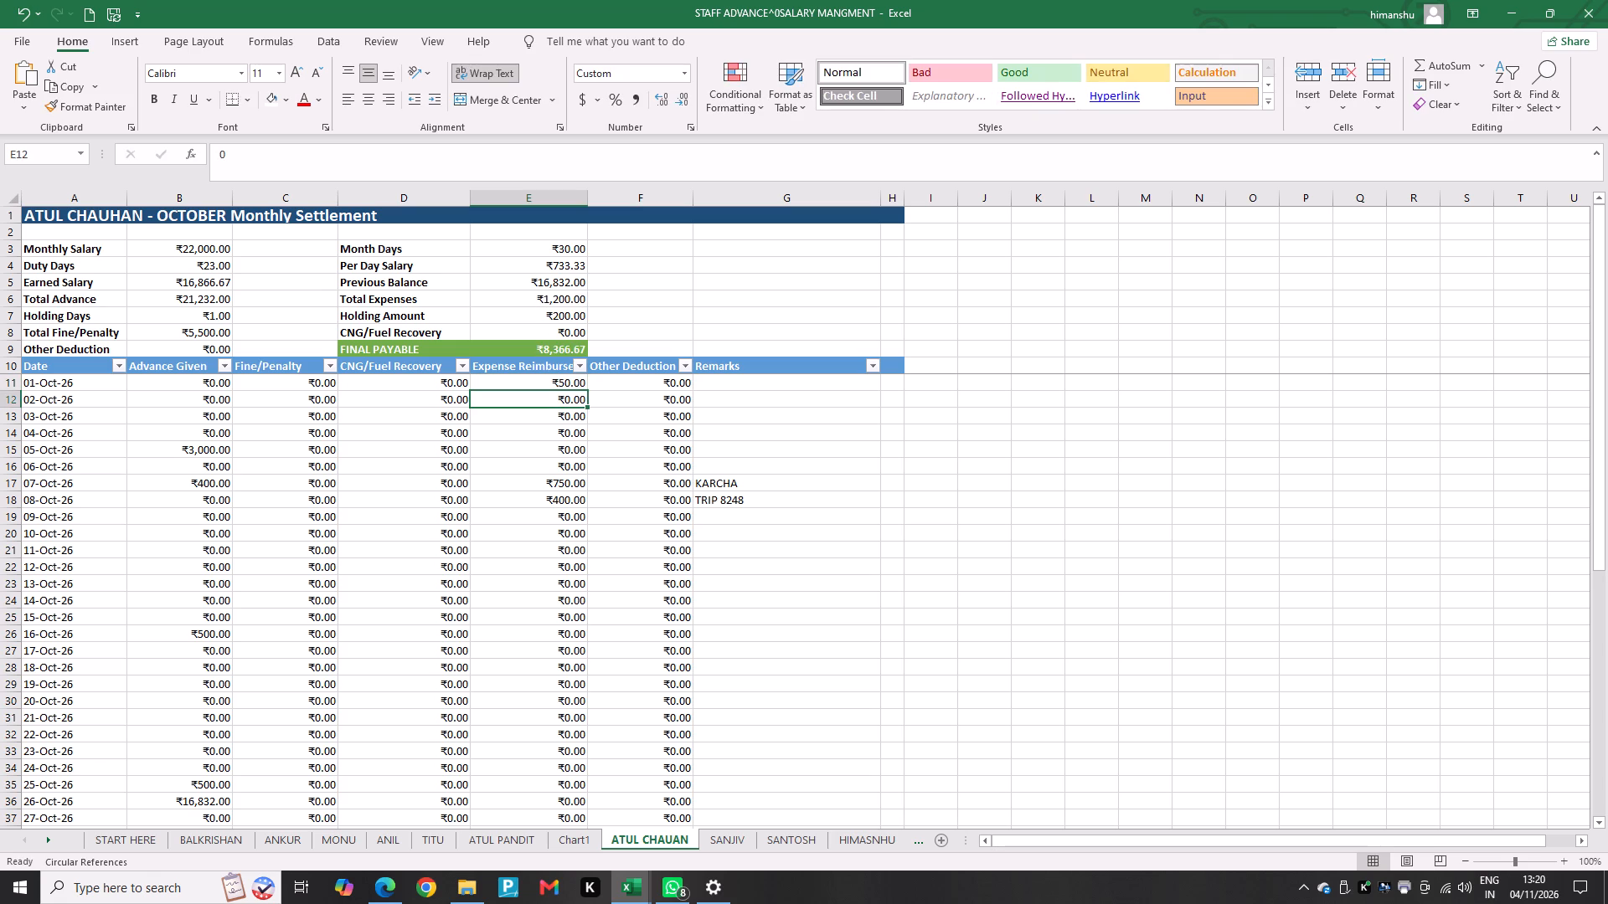
pyautogui.press('Up')
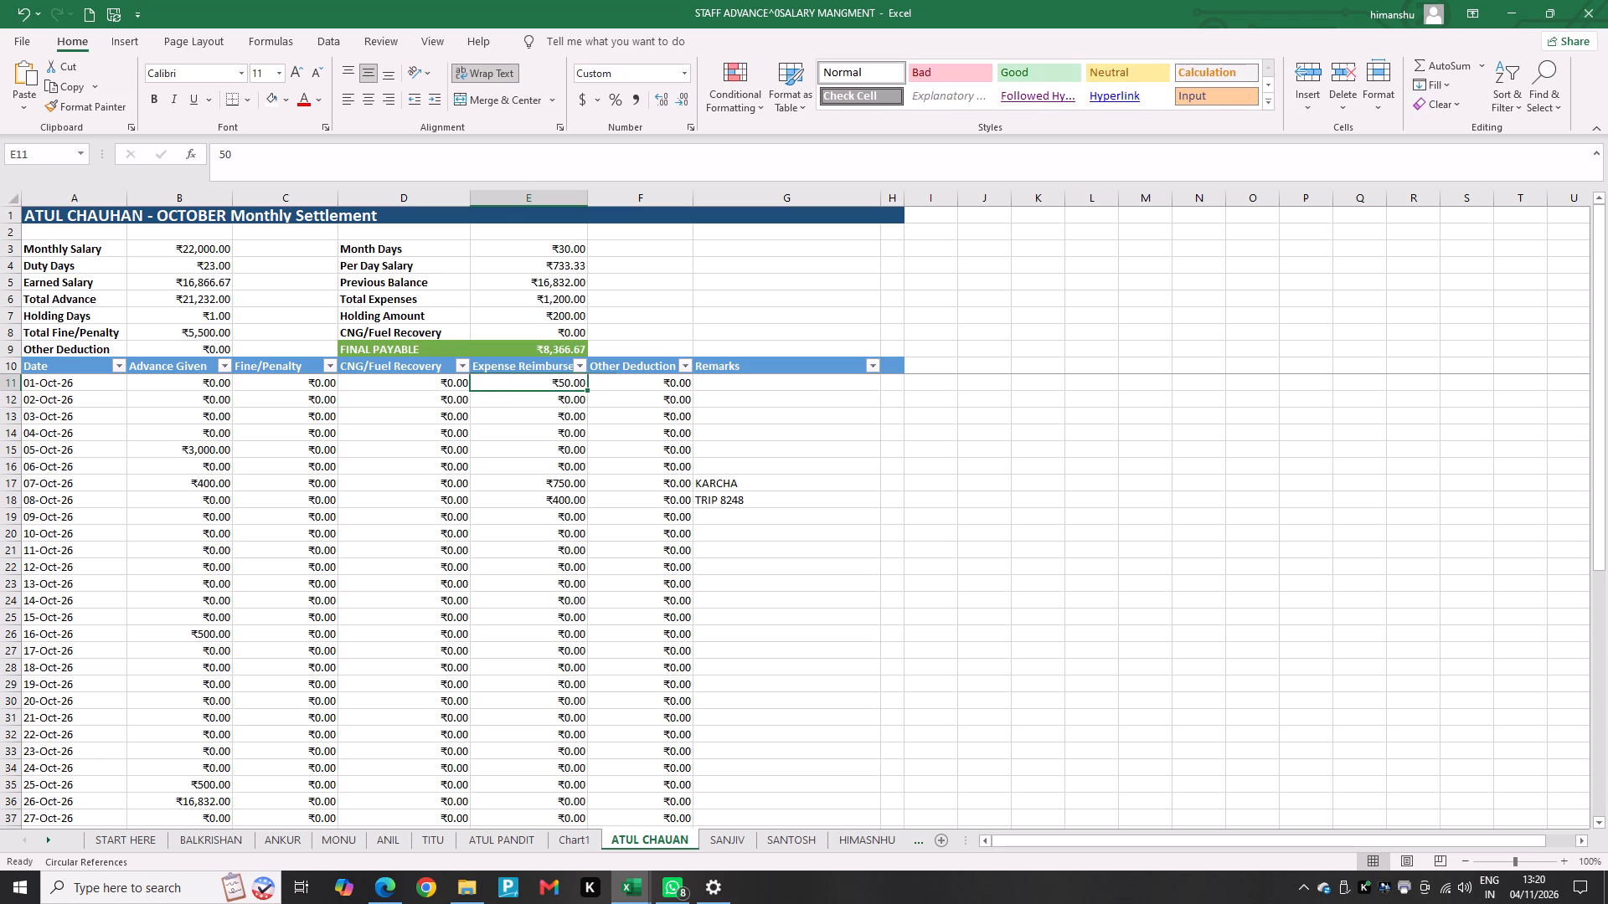
pyautogui.press('Right')
pyautogui.press('Right')
pyautogui.press('t')
pyautogui.press('BackSpace')
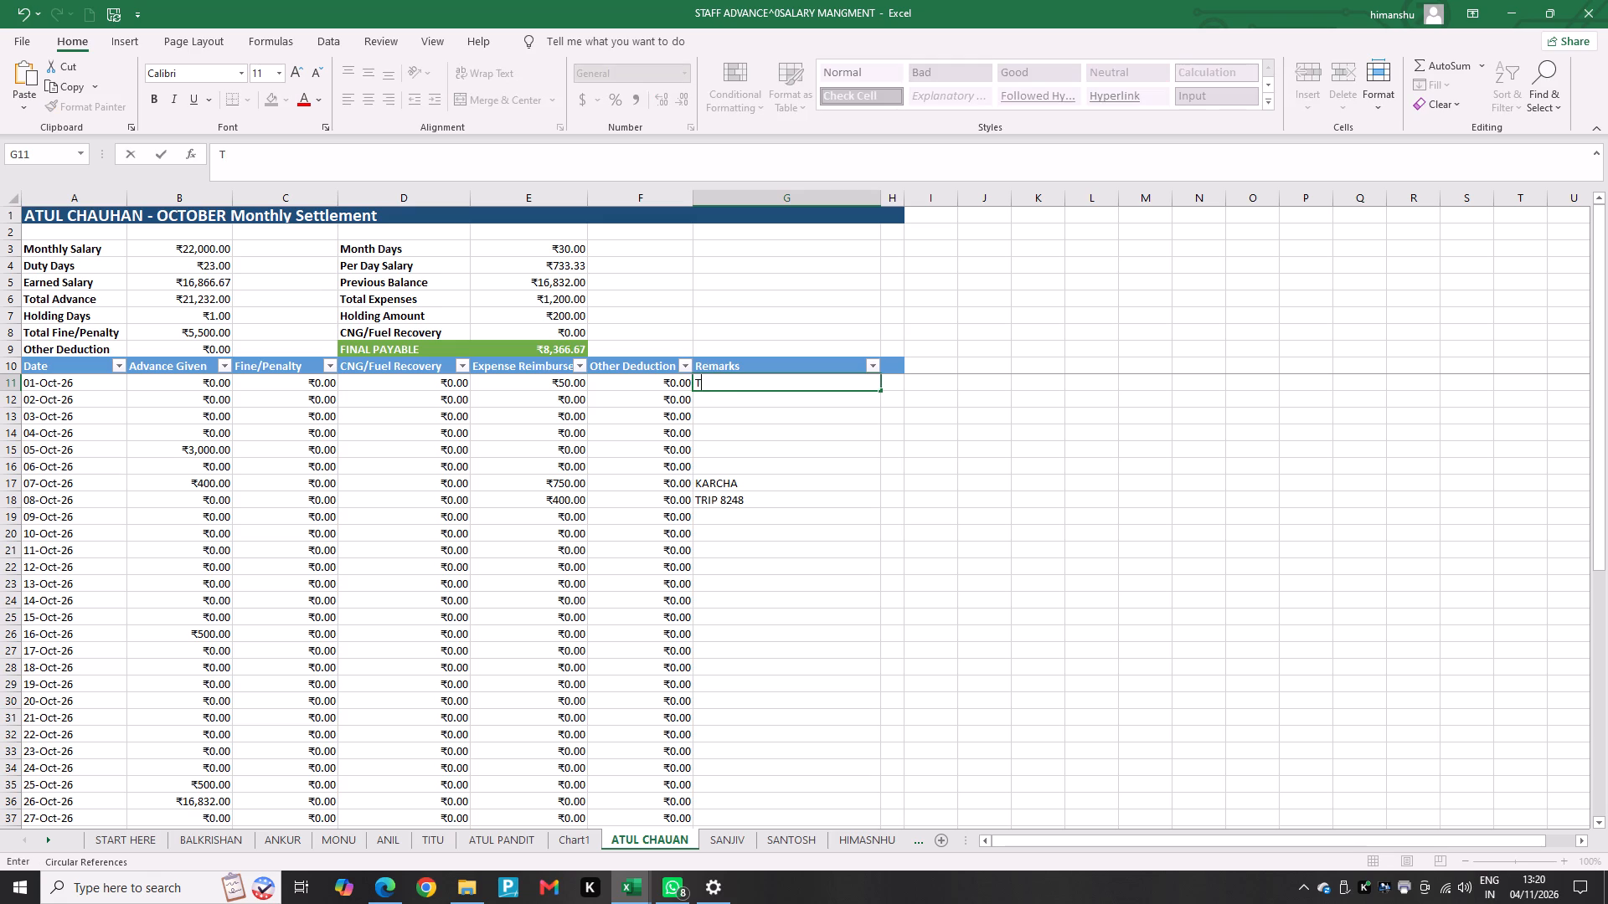
pyautogui.write('DALA')
pyautogui.press('Down')
# Enter a ₹100 expense reimbursement for 03-Oct-26 with the remark TODAY TEA DALA.
pyautogui.press('Left')
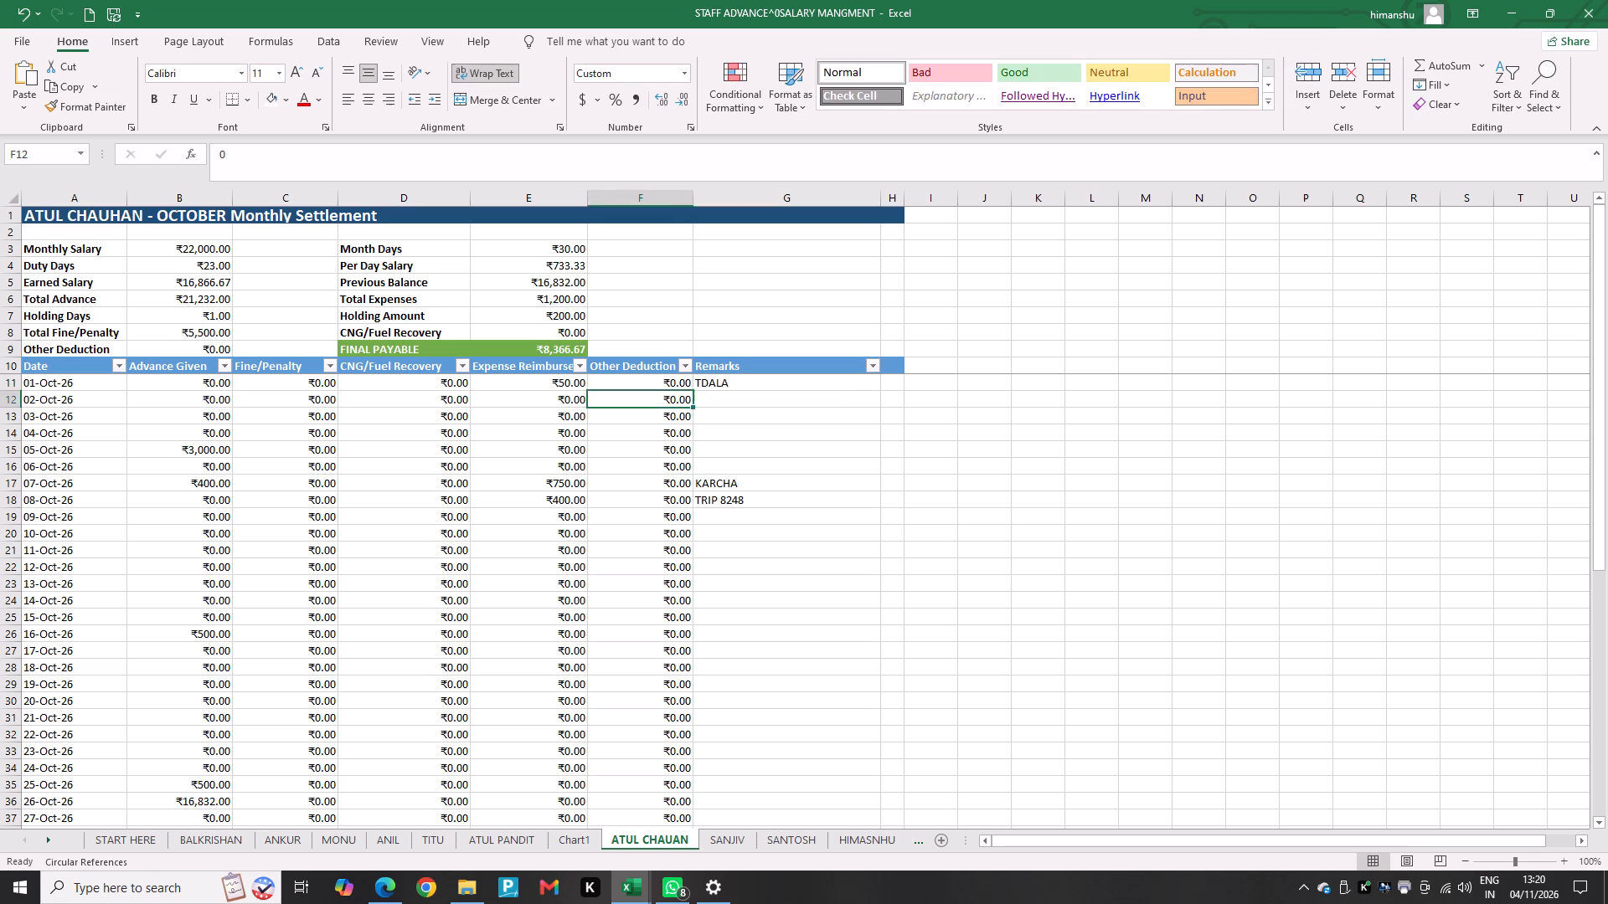
pyautogui.press('Left')
pyautogui.press('Down')
pyautogui.press('Down')
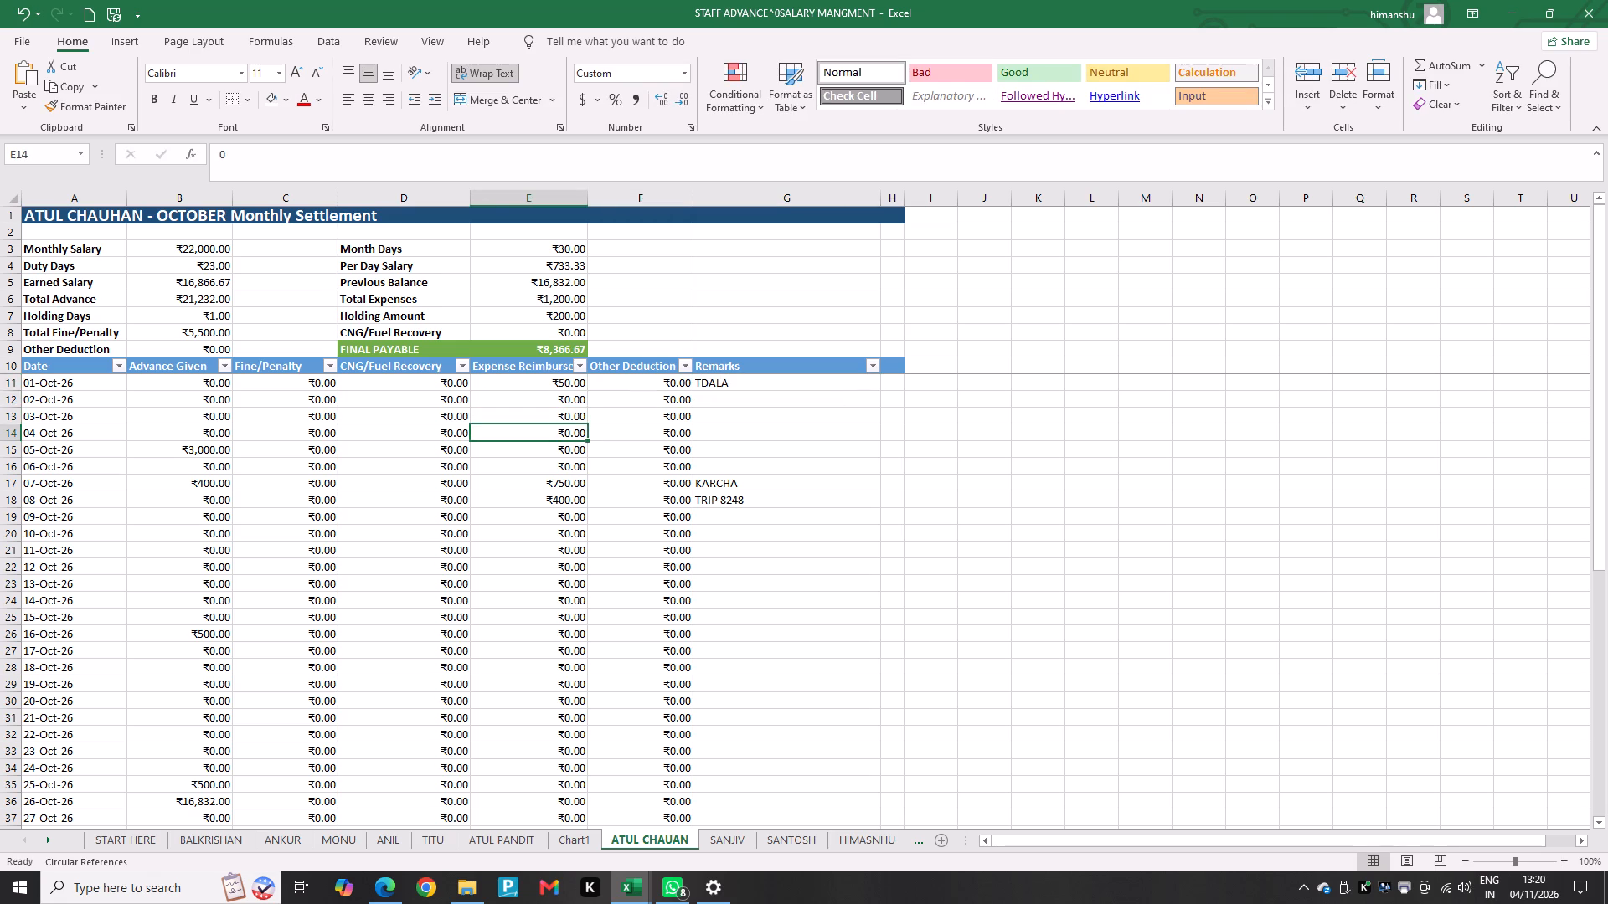
pyautogui.press('Up')
pyautogui.write('100')
pyautogui.press('Right')
pyautogui.press('Right')
pyautogui.write('TODYA TE')
pyautogui.press('BackSpace')
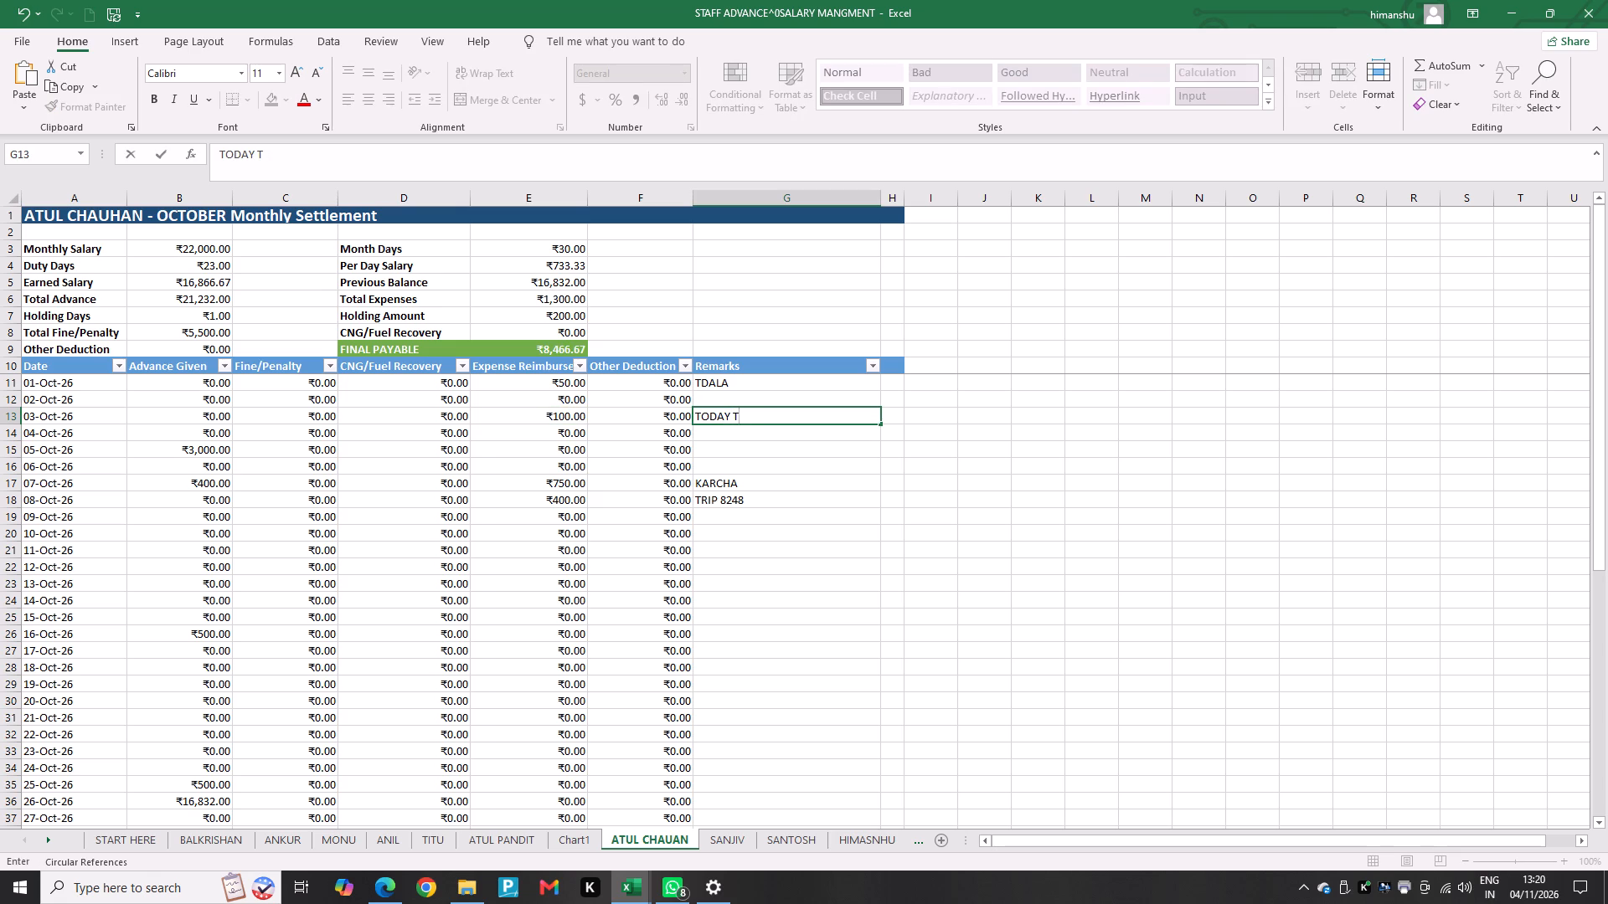
pyautogui.write('WA')
pyautogui.press('BackSpace')
pyautogui.press('BackSpace')
pyautogui.write('WA')
pyautogui.press('BackSpace')
pyautogui.press('BackSpace')
pyautogui.write('EA DALA')
pyautogui.press('Down')
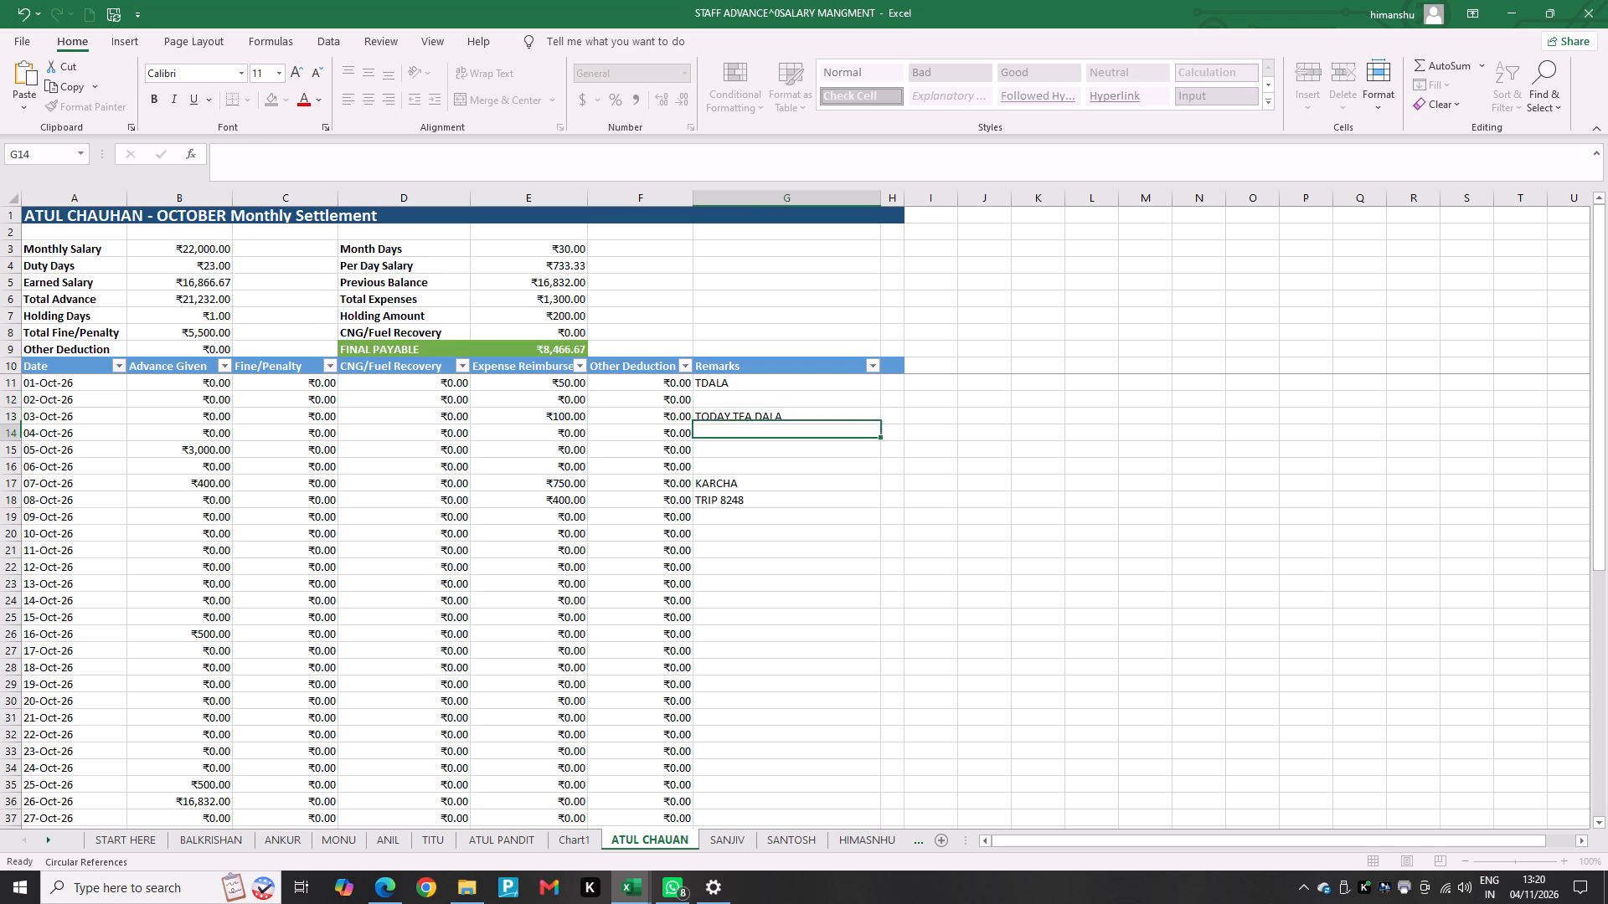
# Enter a ₹100 expense reimbursement for 04-Oct-26 with the remark SPRINTS INDST DALA.
pyautogui.press('Left')
pyautogui.press('Left')
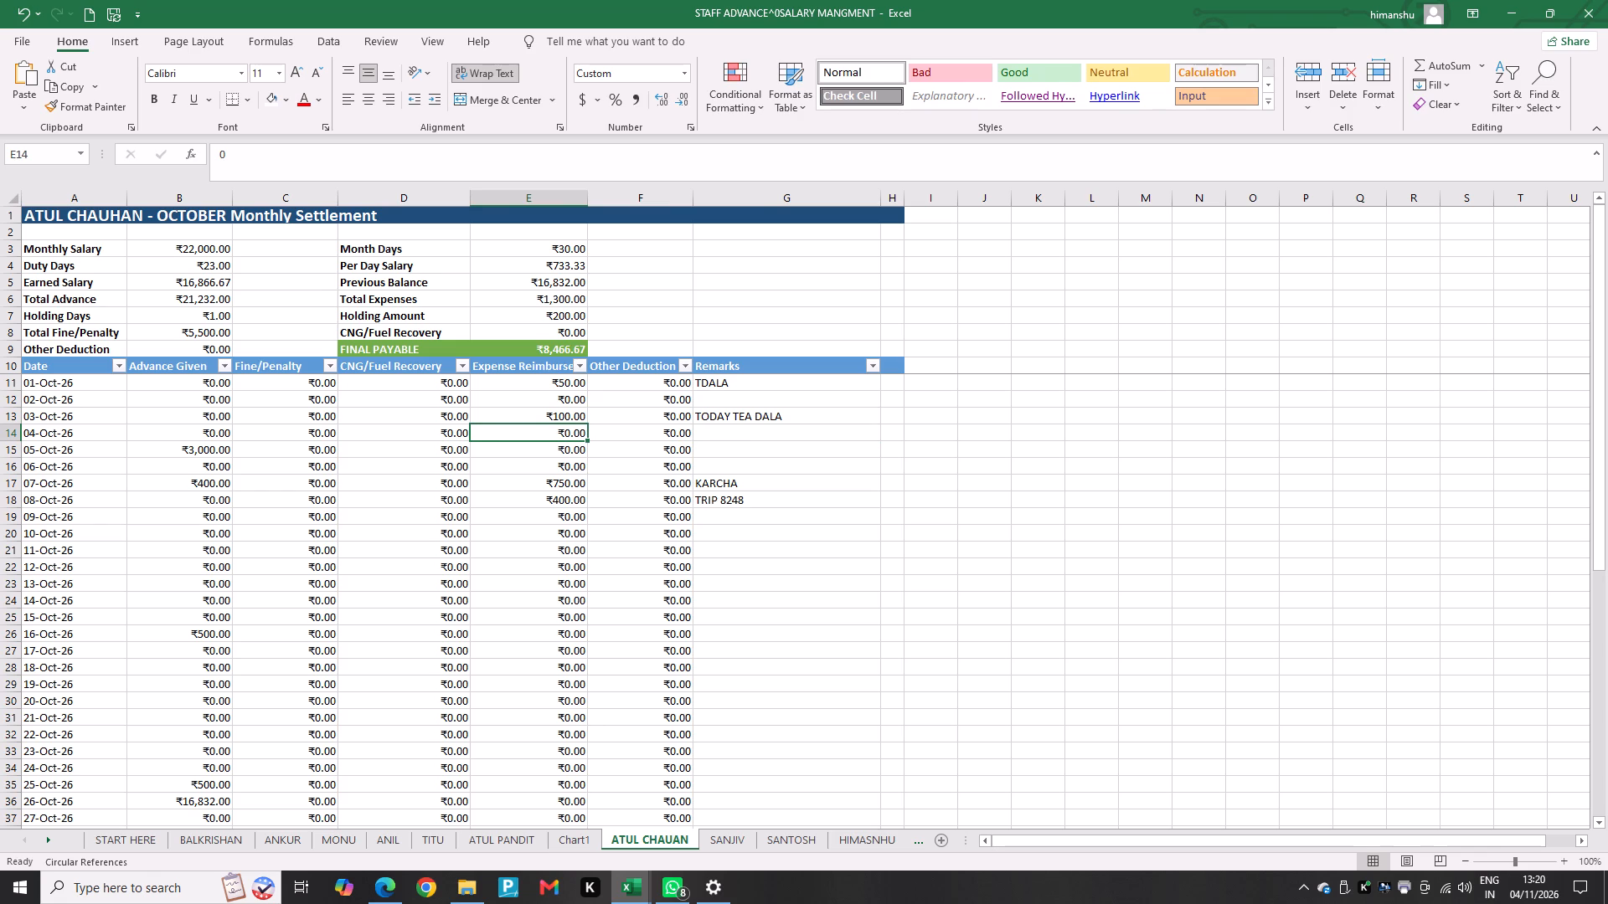
pyautogui.write('100')
pyautogui.press('Right')
pyautogui.press('Right')
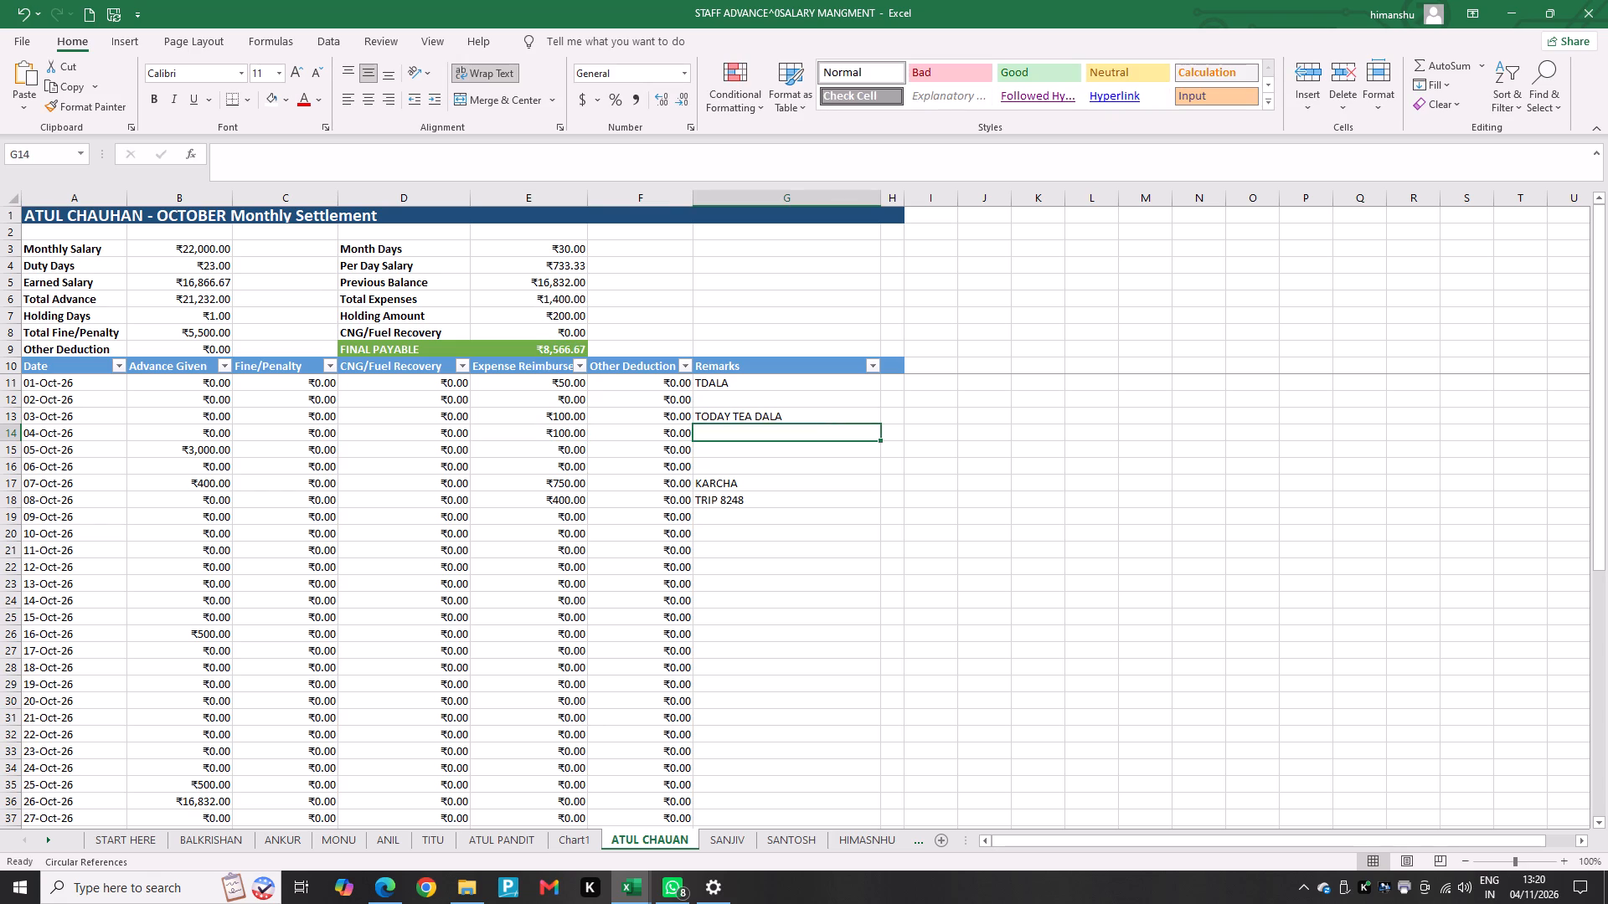
pyautogui.write('SPRINTS INT')
pyautogui.press('BackSpace')
pyautogui.write('DST')
pyautogui.press('space')
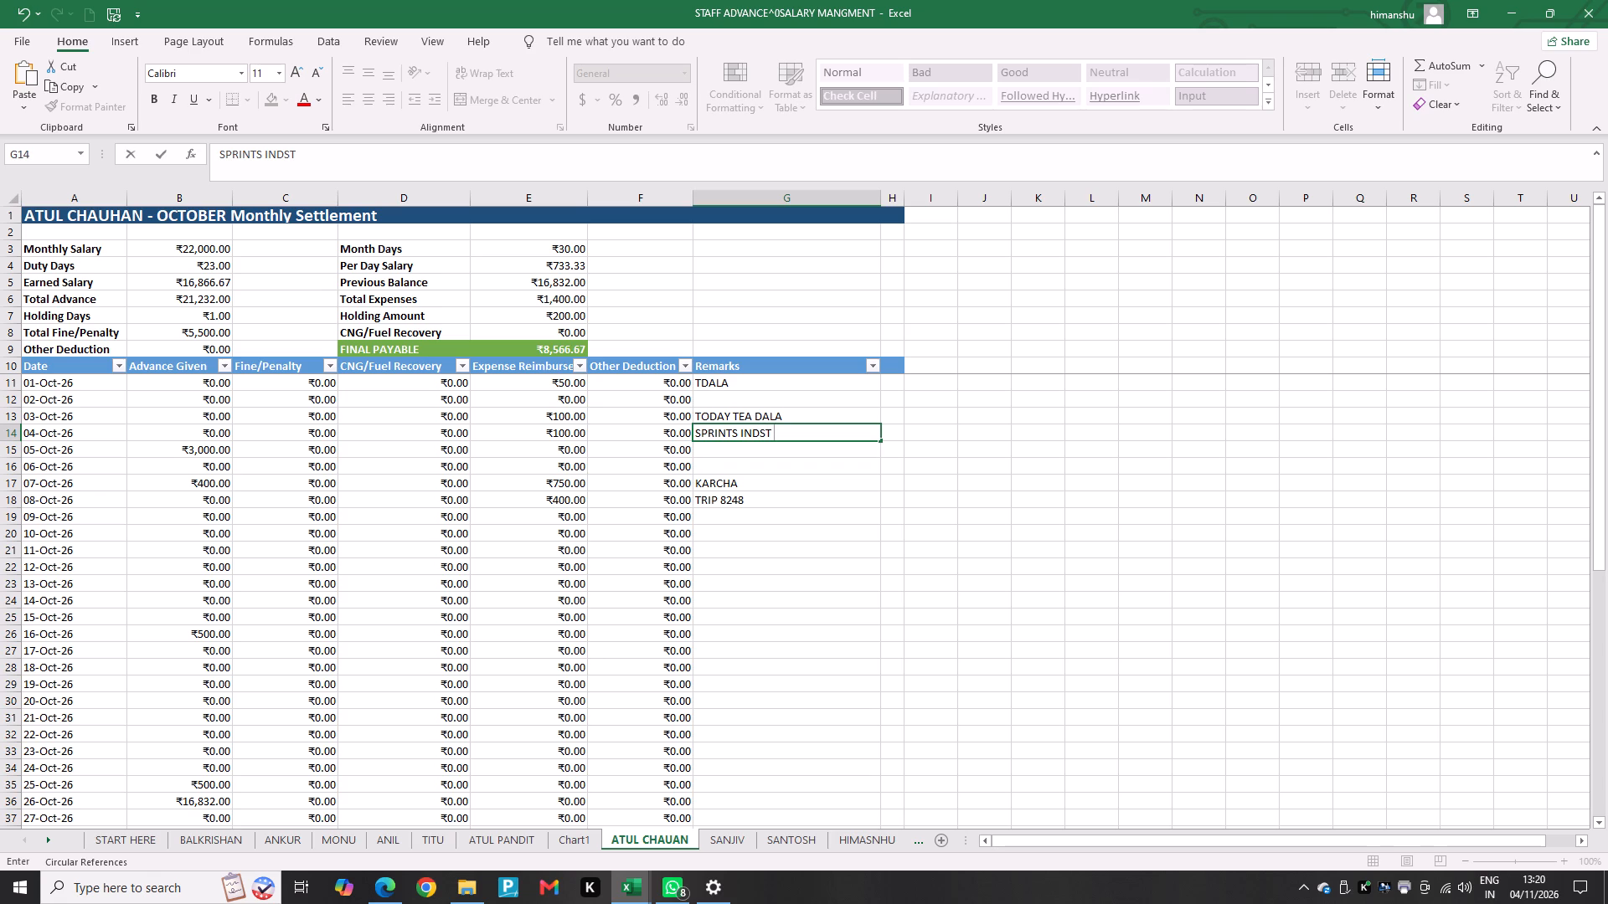
pyautogui.press('s')
pyautogui.press('BackSpace')
pyautogui.write('DALA')
pyautogui.press('Down')
# Enter a ₹50 expense reimbursement for 09-Oct-26 with the remark DALA.
pyautogui.press('Left')
pyautogui.press('Down')
pyautogui.press('Down')
pyautogui.press('Down')
pyautogui.press('Down')
pyautogui.press('Down')
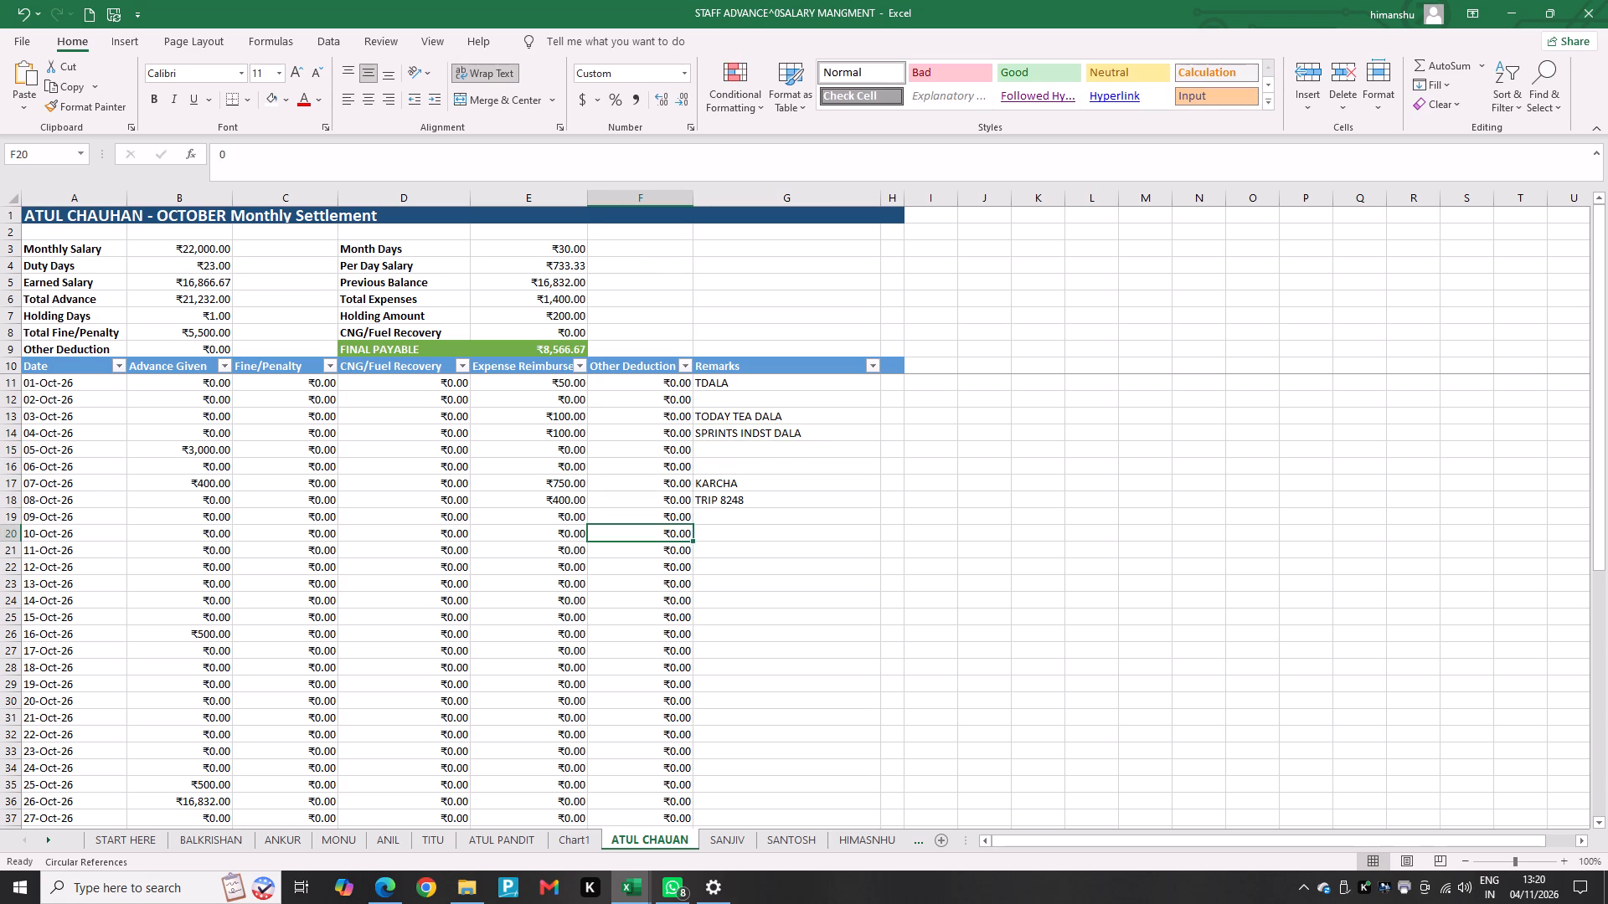
pyautogui.press('Up')
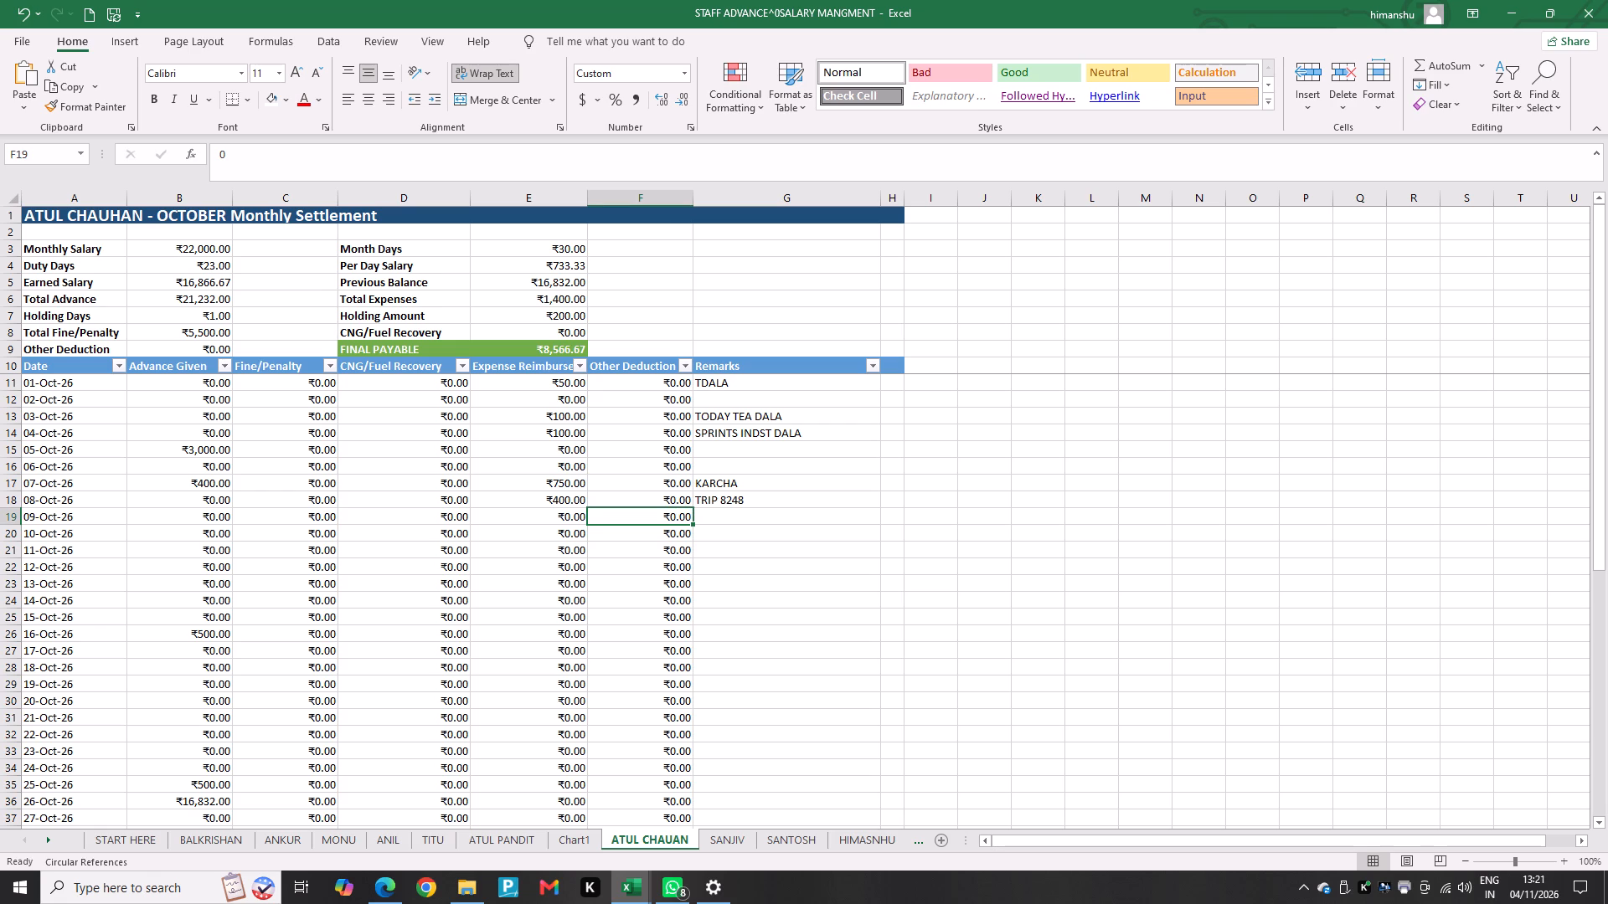
pyautogui.press('Left')
pyautogui.write('50')
pyautogui.press('Right')
pyautogui.press('Right')
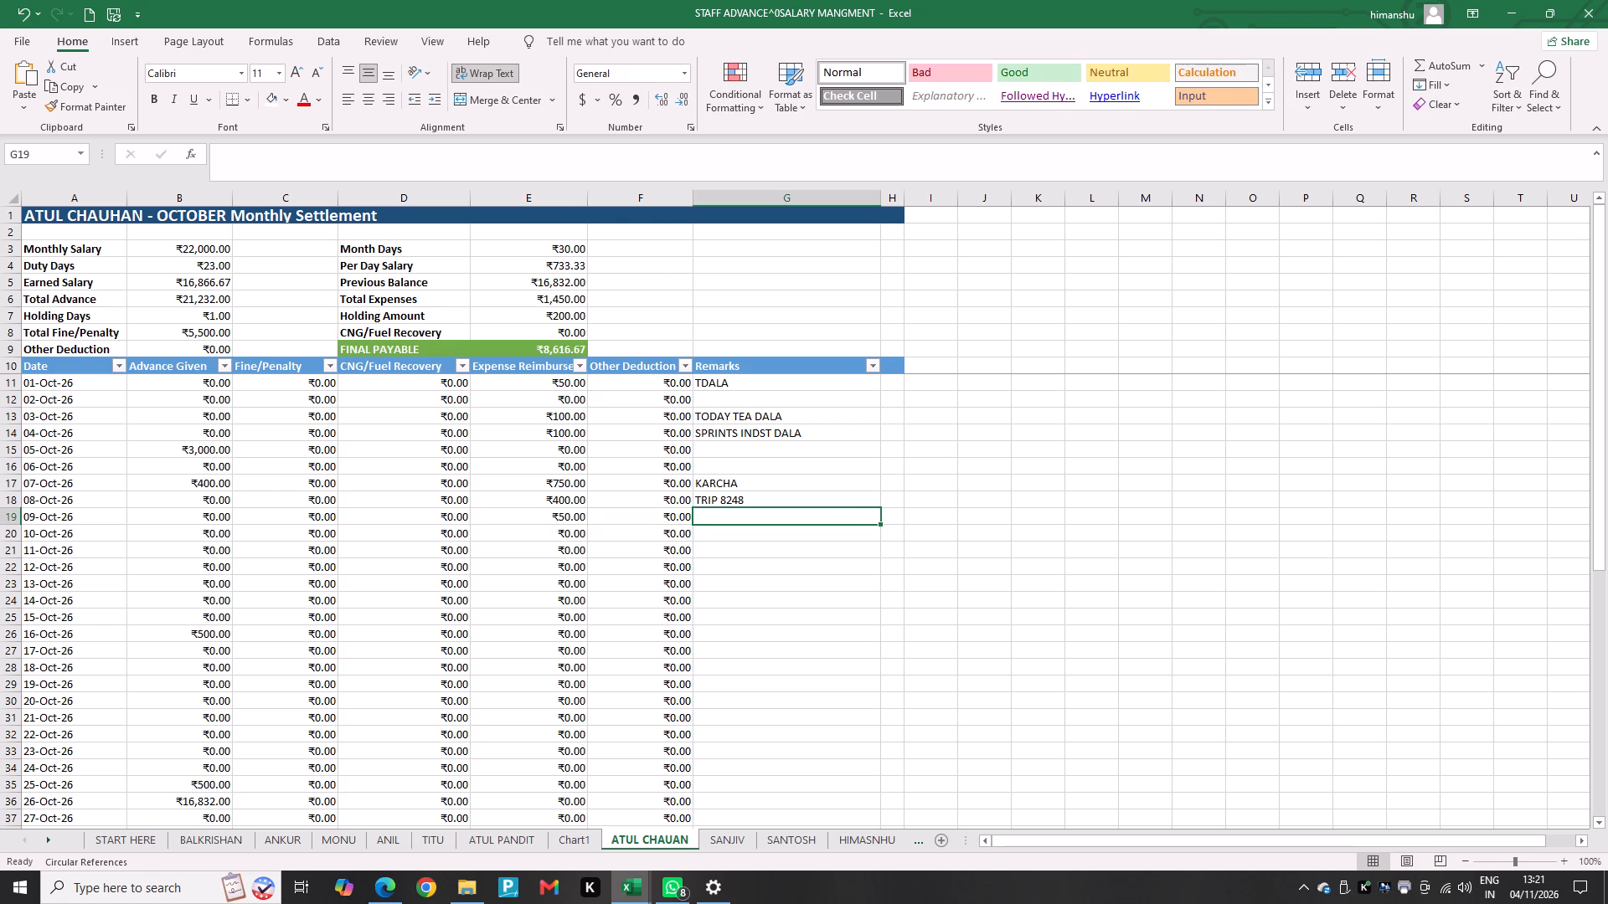
pyautogui.write('DALA')
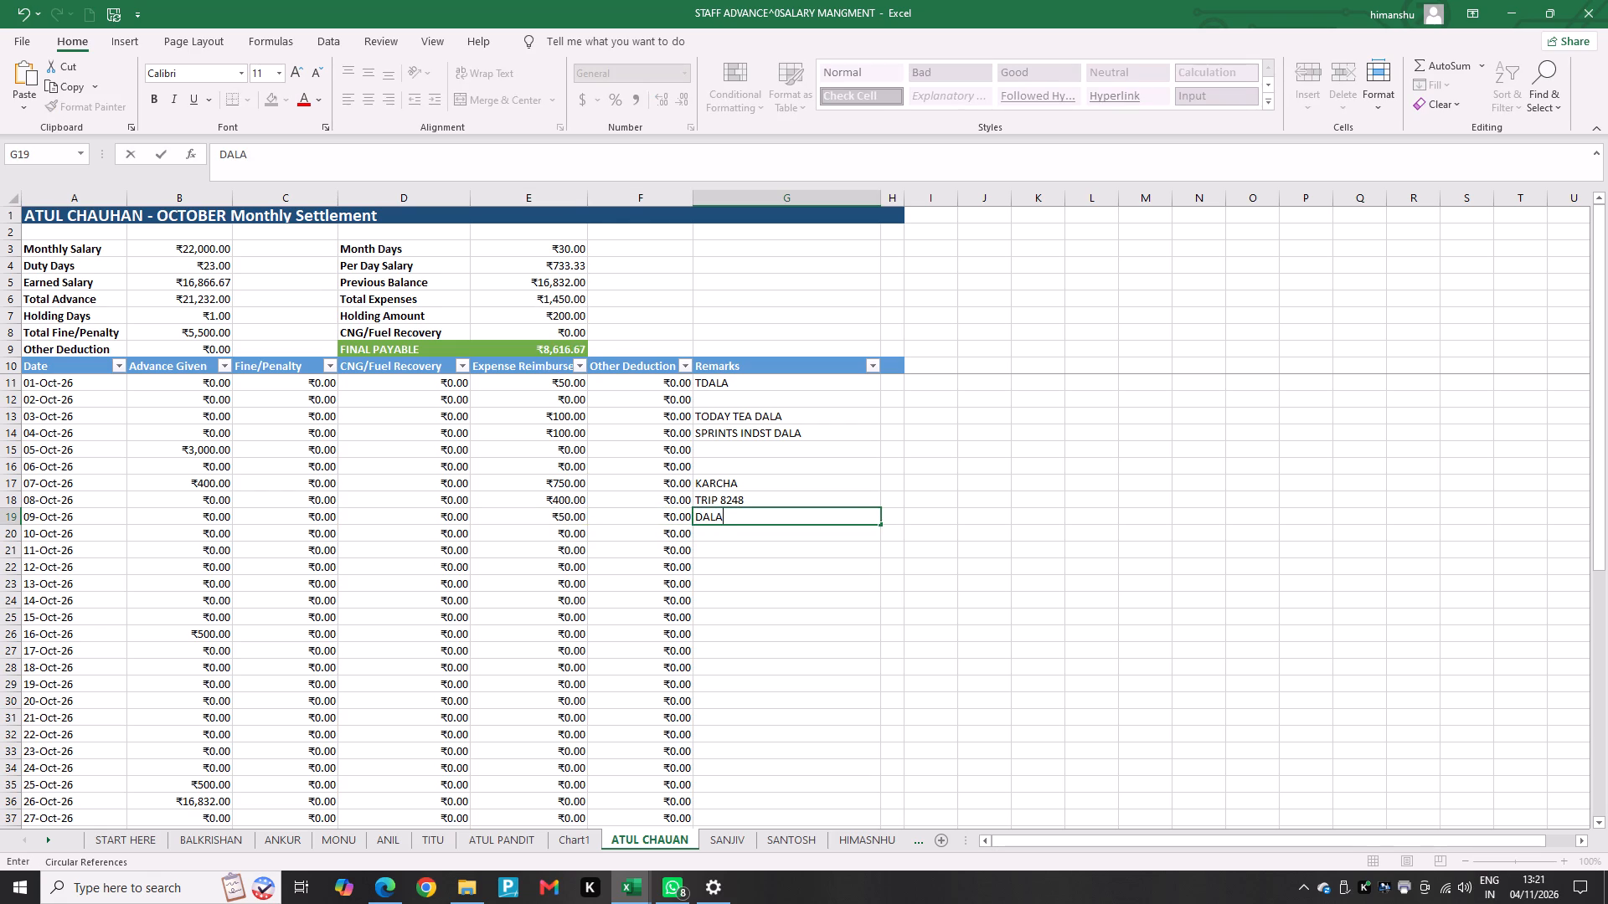
pyautogui.press('Down')
# Enter a ₹50 expense reimbursement for 10-Oct-26 with the remark DALA.
pyautogui.press('Left')
pyautogui.press('Left')
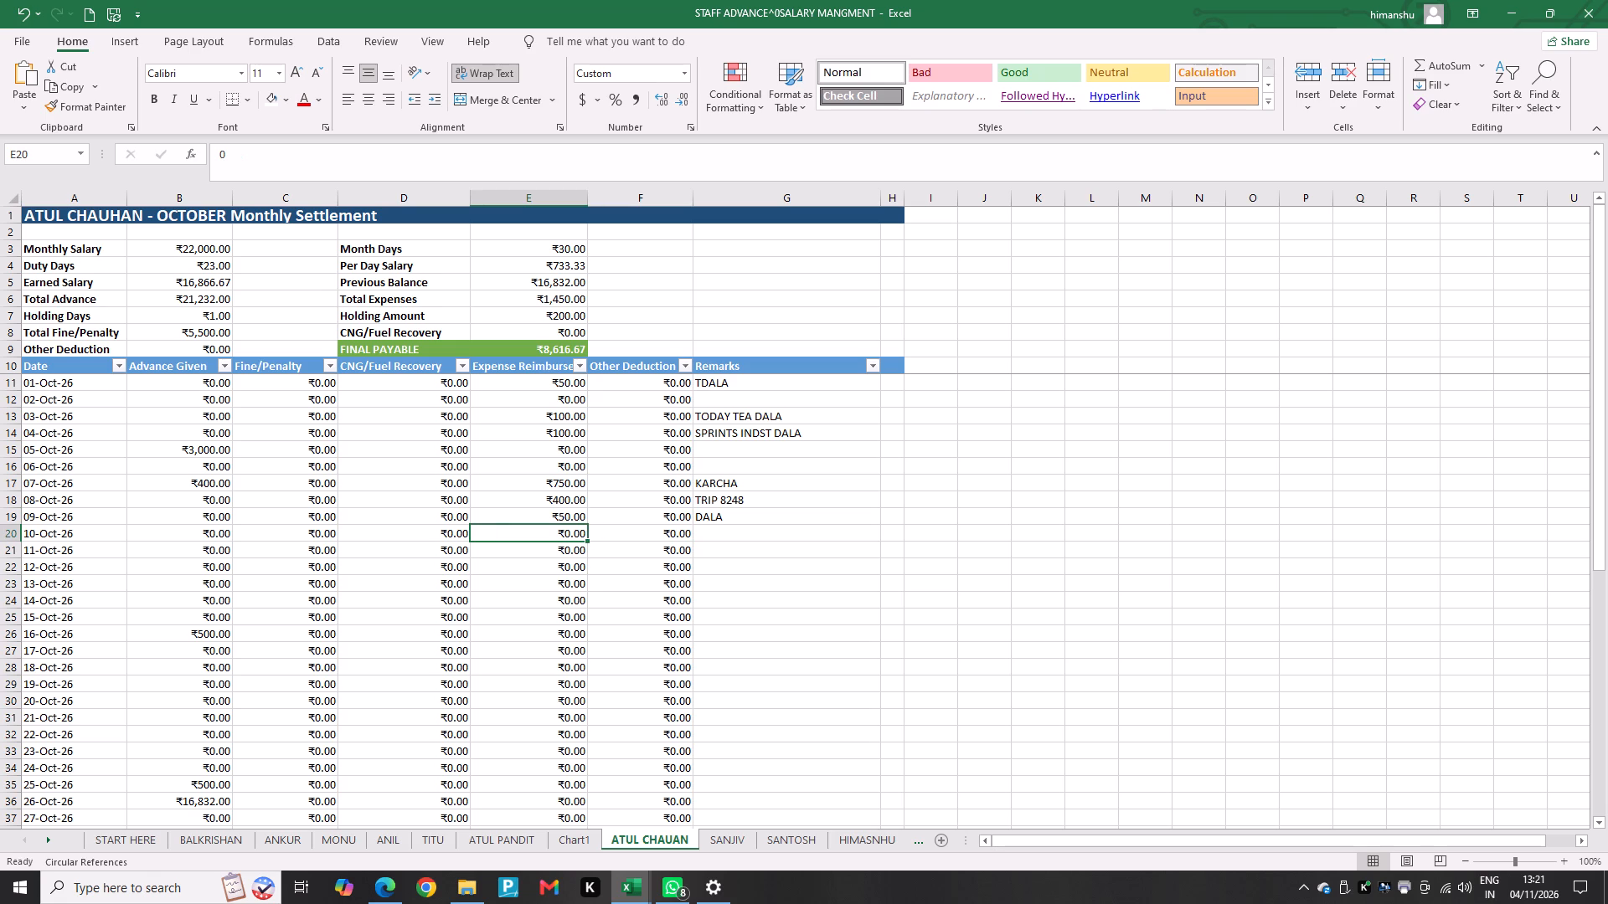
pyautogui.press('Down')
pyautogui.press('Up')
pyautogui.write('50')
pyautogui.press('Right')
pyautogui.press('Right')
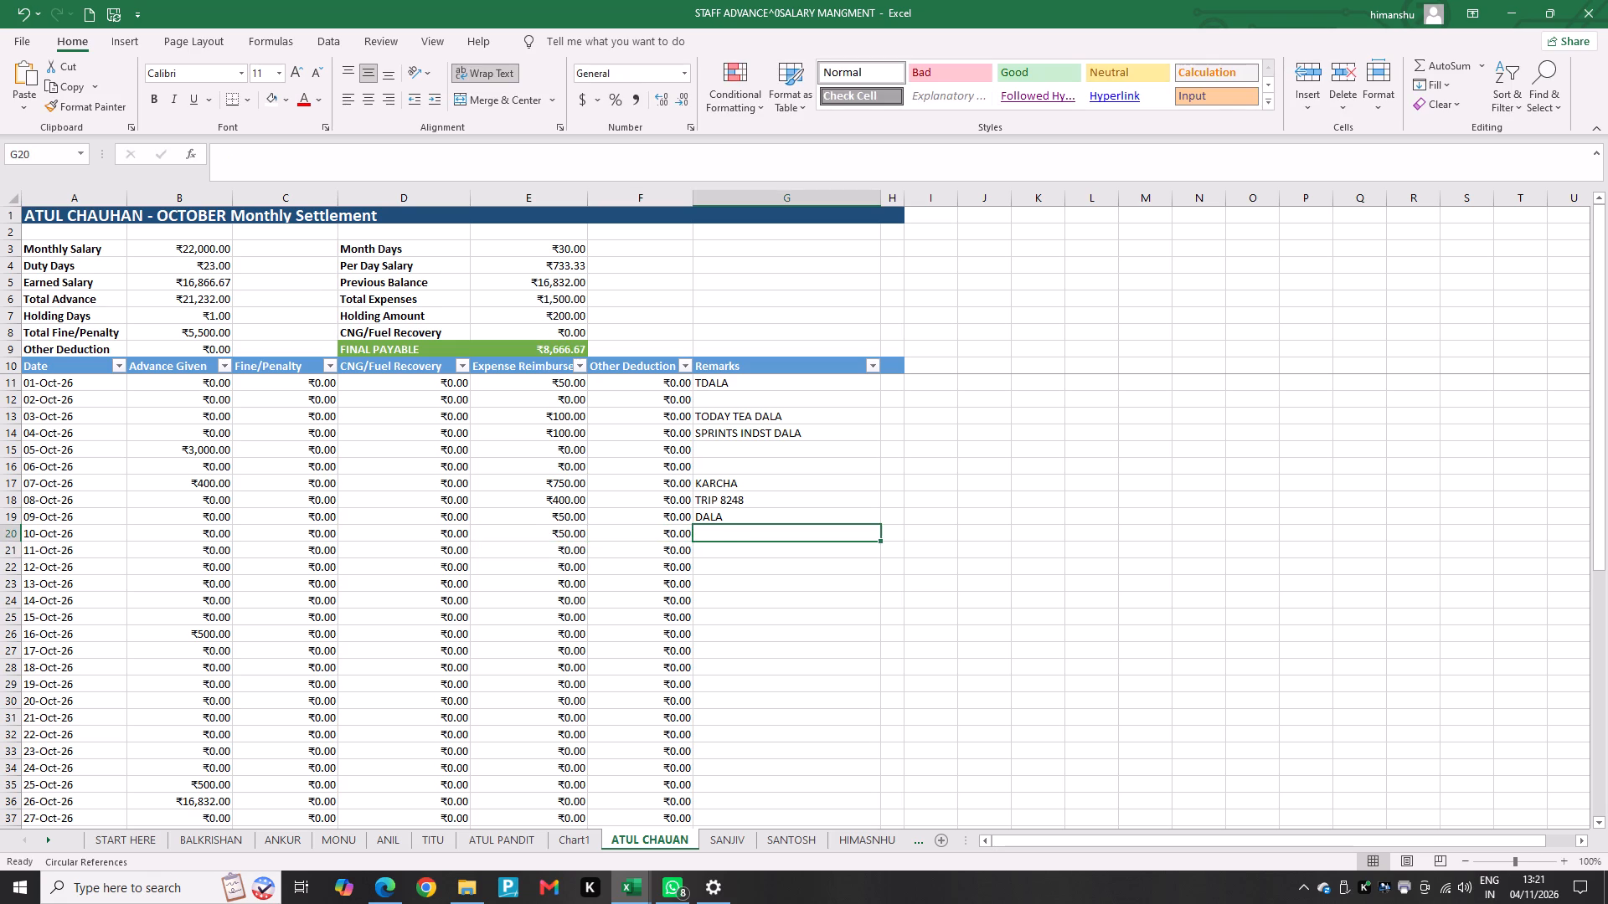
pyautogui.write('DALA')
pyautogui.press('Down')
# Enter a ₹50 expense reimbursement for 12-Oct-26 with the remark DALA.
pyautogui.press('Left')
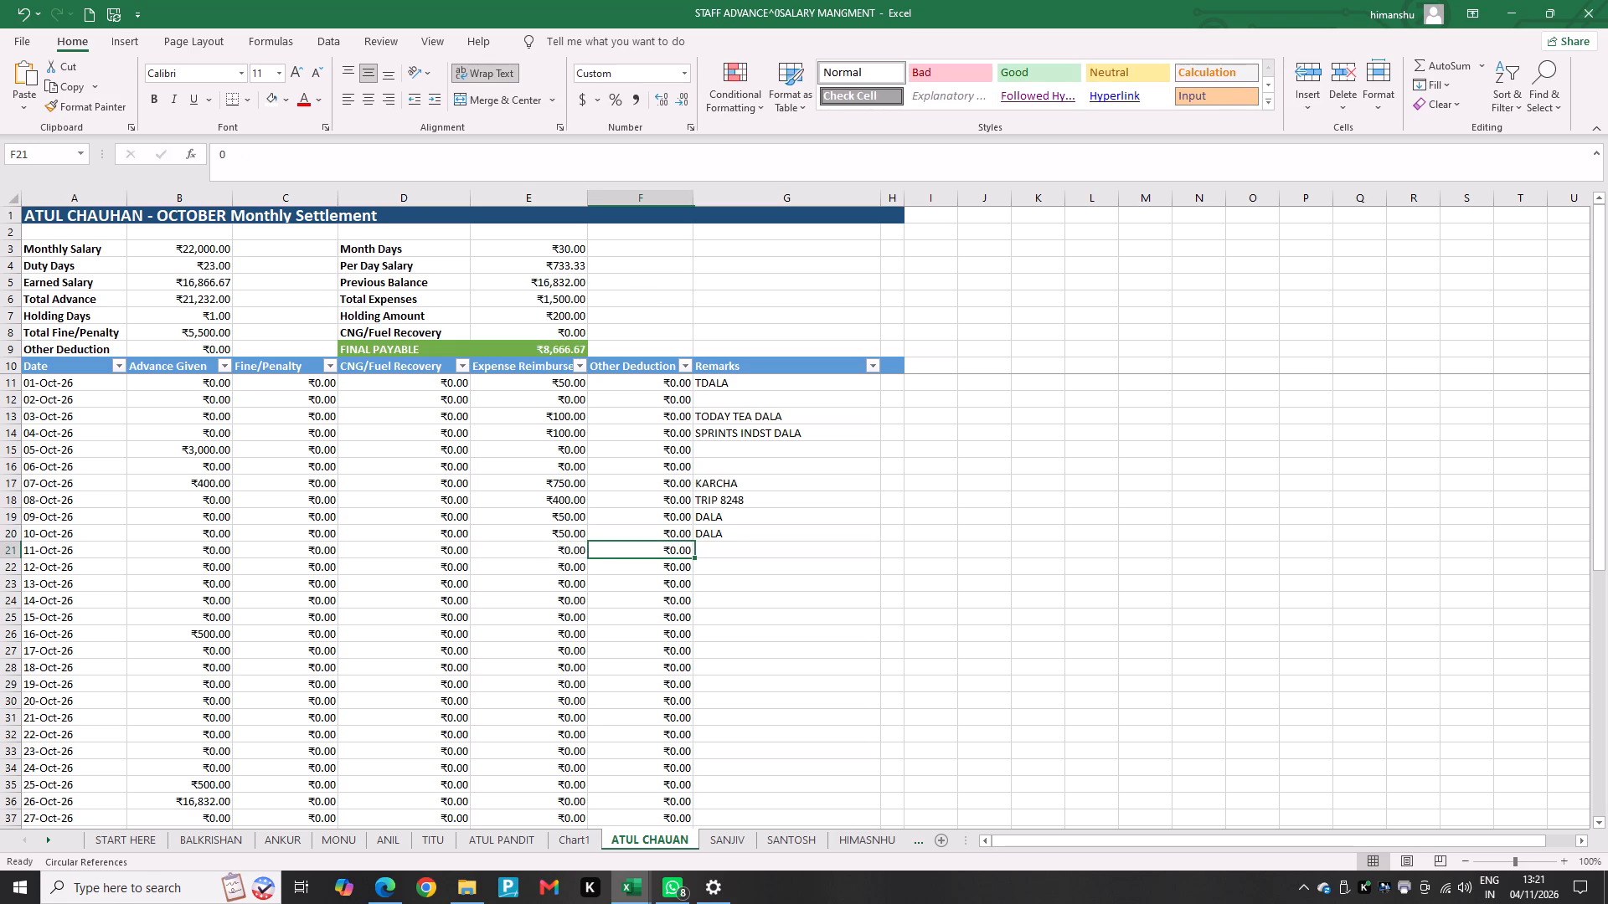
pyautogui.press('Left')
pyautogui.press('Down')
pyautogui.write('50')
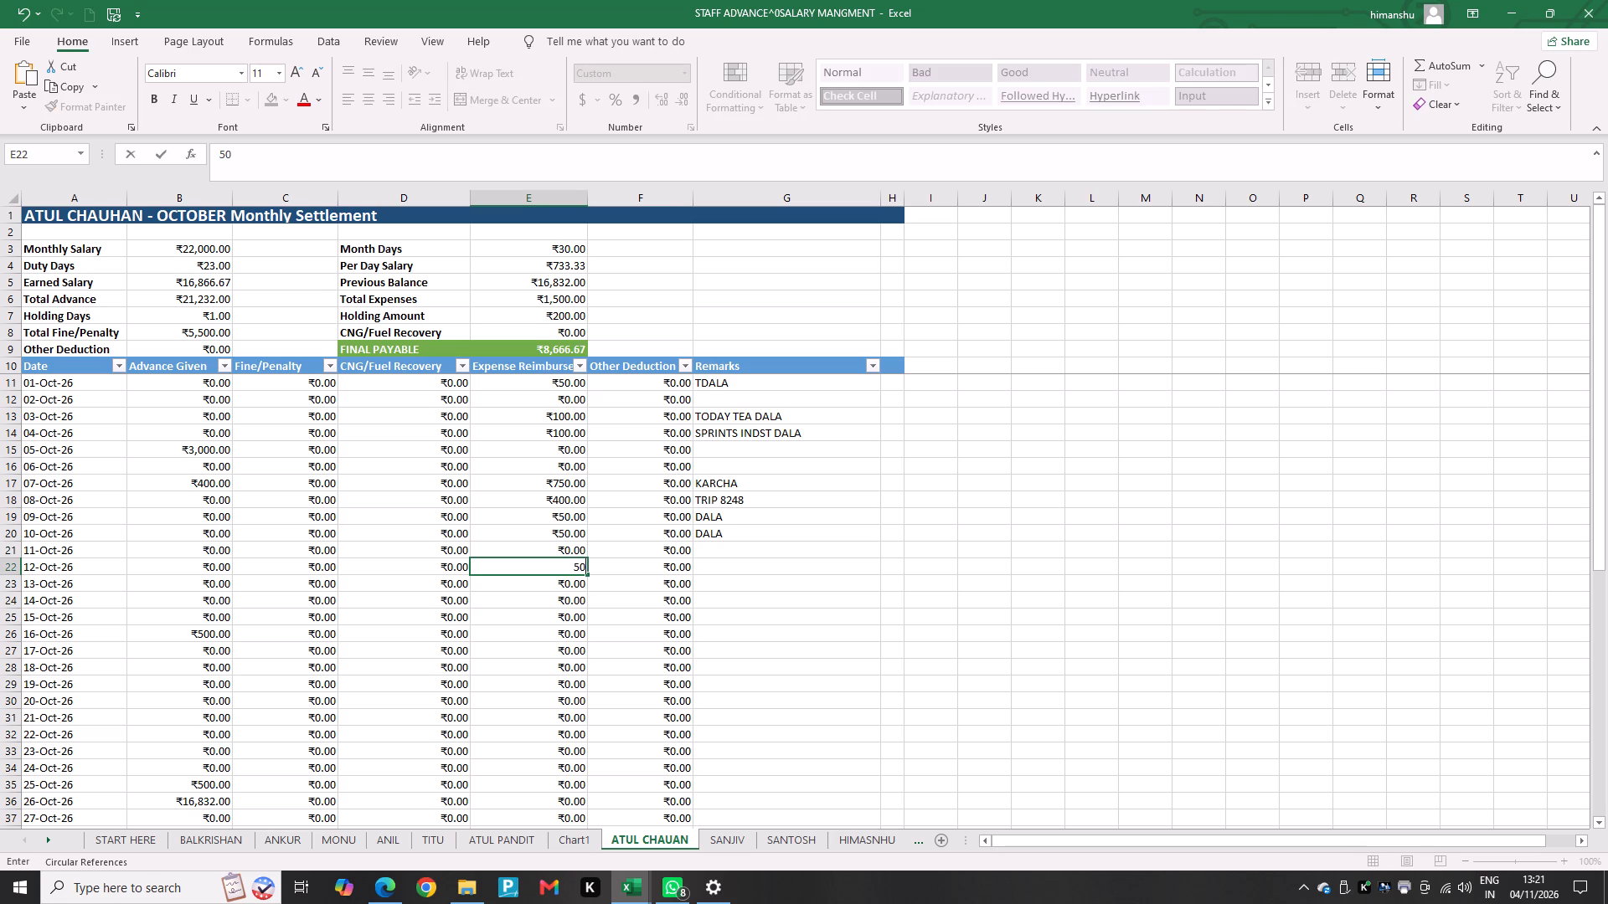
pyautogui.press('Right')
pyautogui.press('Right')
pyautogui.write('DALA')
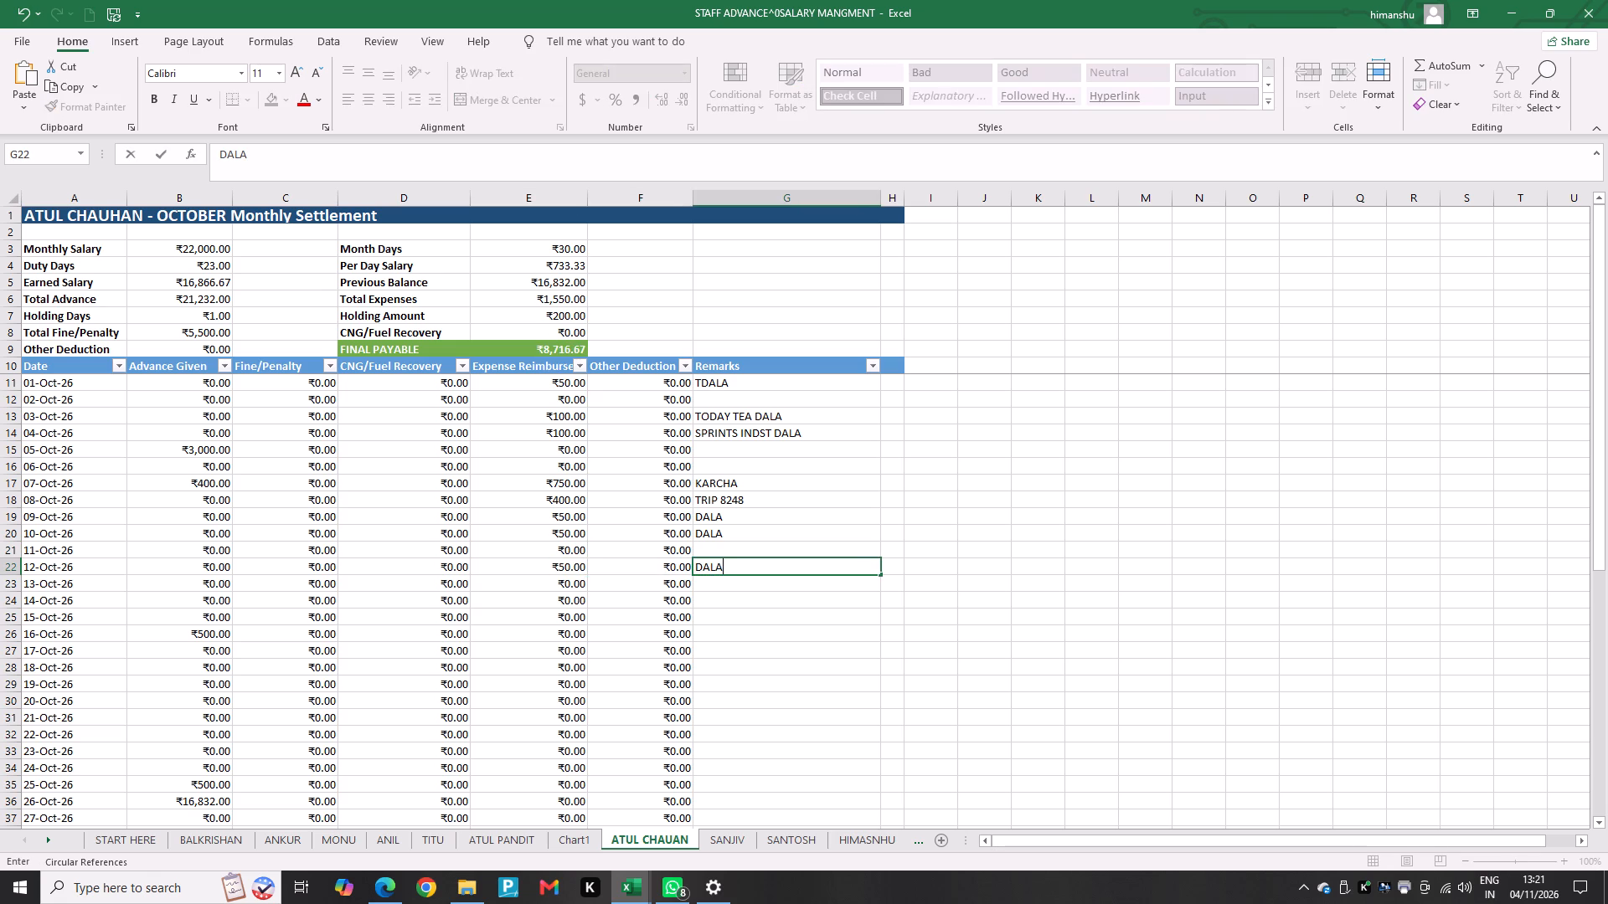
pyautogui.press('Down')
# Enter a ₹50 expense reimbursement for 14-Oct-26 with the remark DALA.
pyautogui.press('Left')
pyautogui.press('Left')
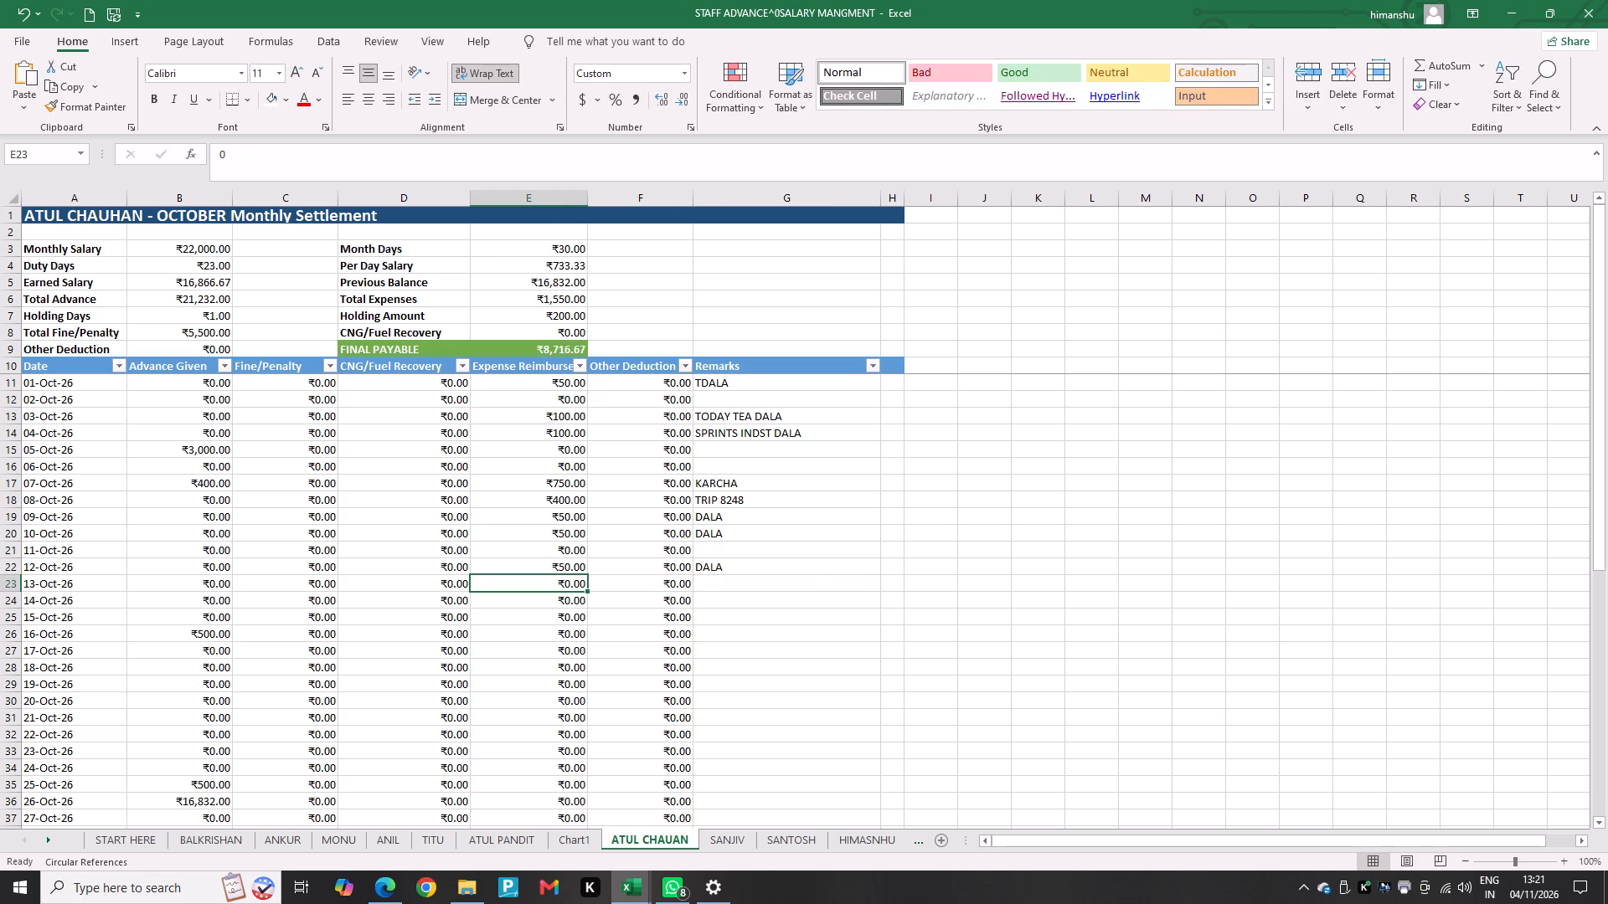
pyautogui.press('Down')
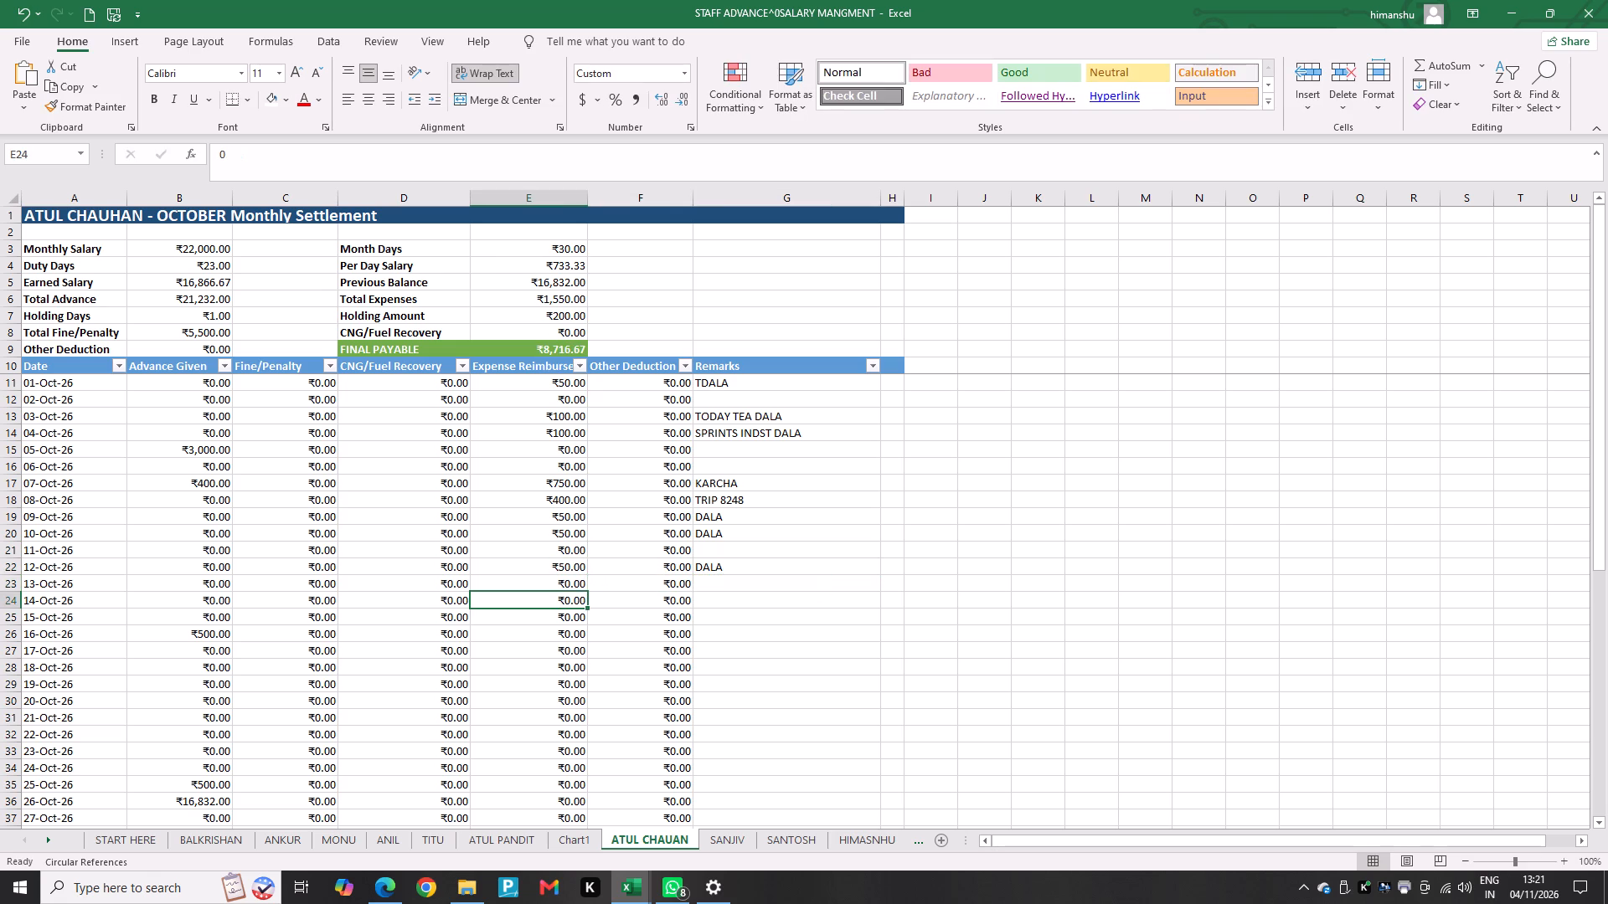
pyautogui.write('50')
pyautogui.press('Right')
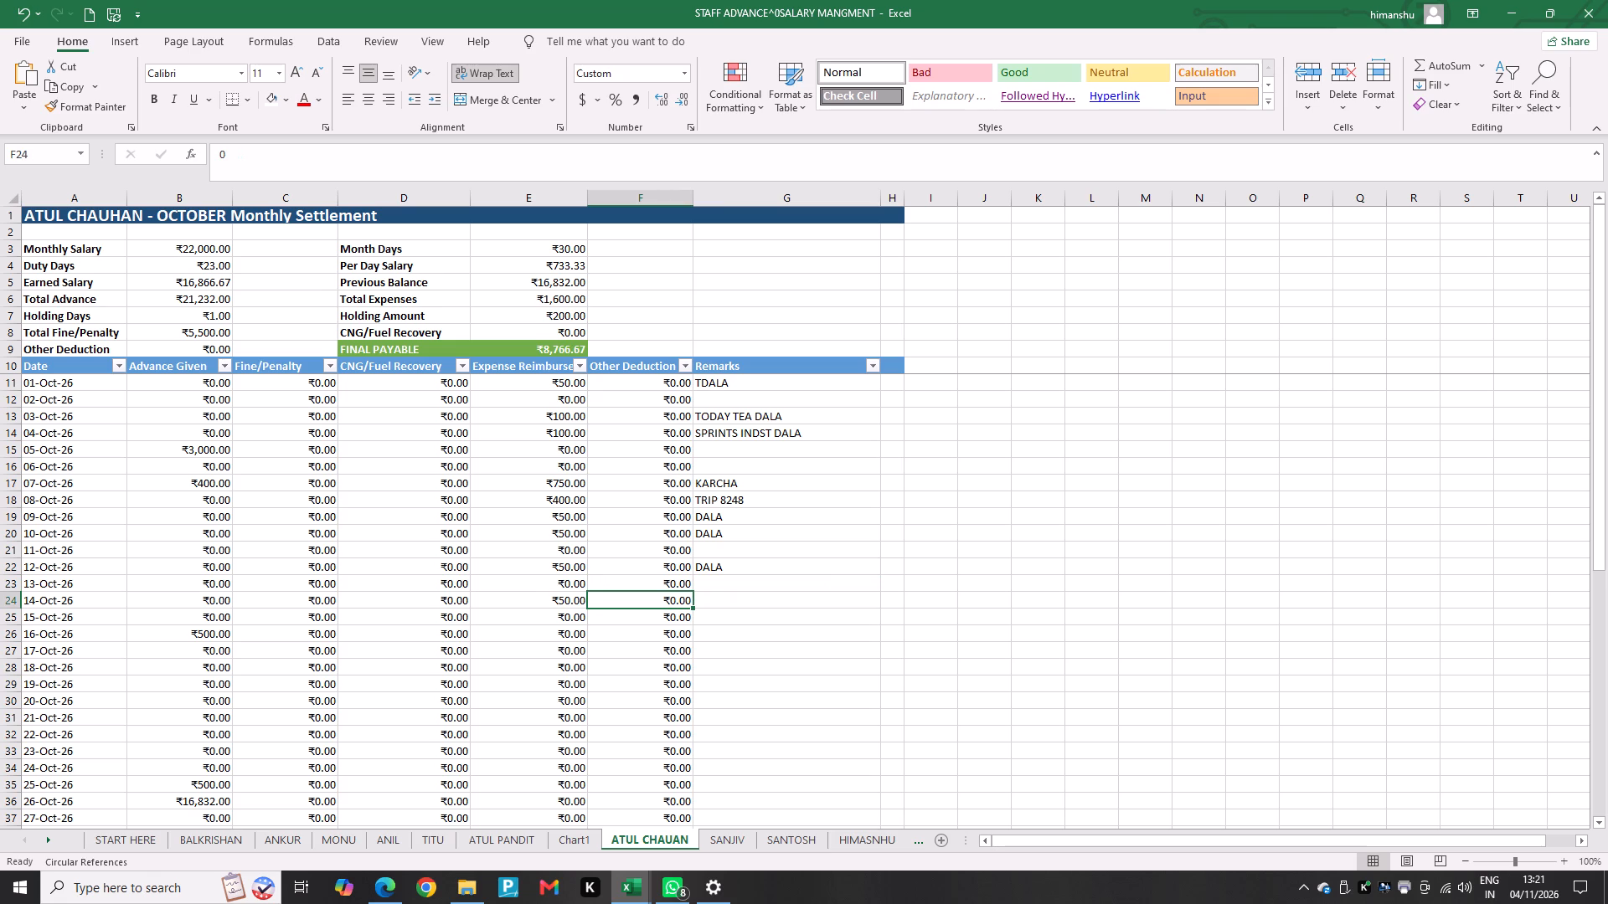
pyautogui.press('Right')
pyautogui.write('DALA')
pyautogui.press('Down')
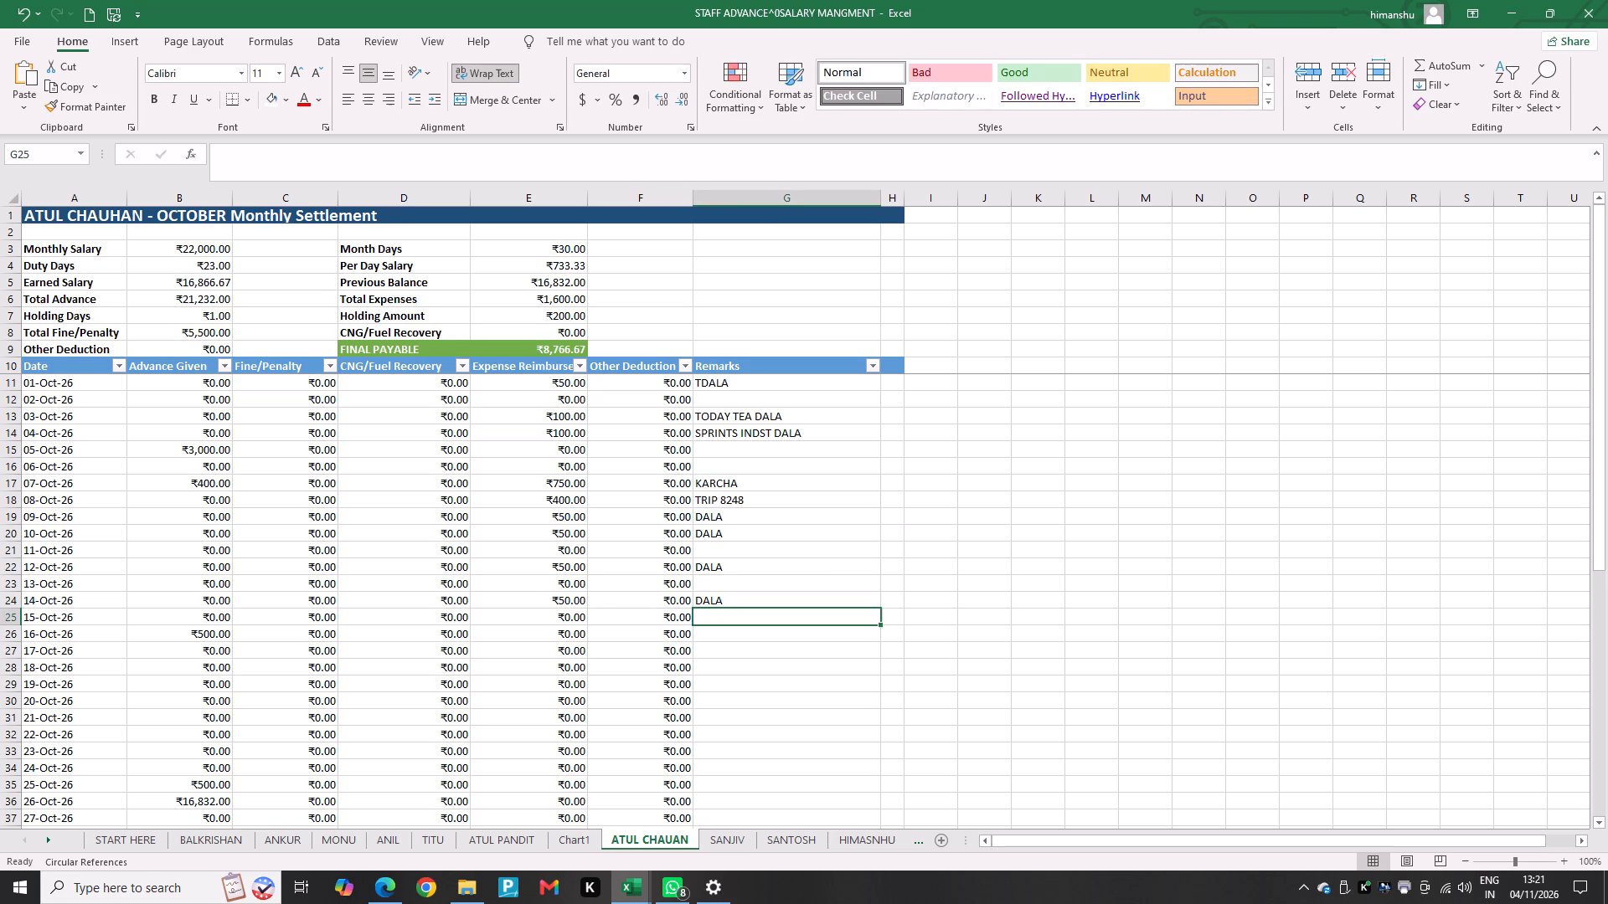
# Enter a ₹50 expense reimbursement for 15-Oct-26 with the remark DALA.
pyautogui.press('Left')
pyautogui.press('Left')
pyautogui.write('50')
pyautogui.press('Right')
pyautogui.press('Right')
pyautogui.write('DALA')
pyautogui.press('Down')
# Enter a ₹50 expense reimbursement for 17-Oct-26 and put DALA in that row's Other Deduction cell.
pyautogui.press('Left')
pyautogui.press('Left')
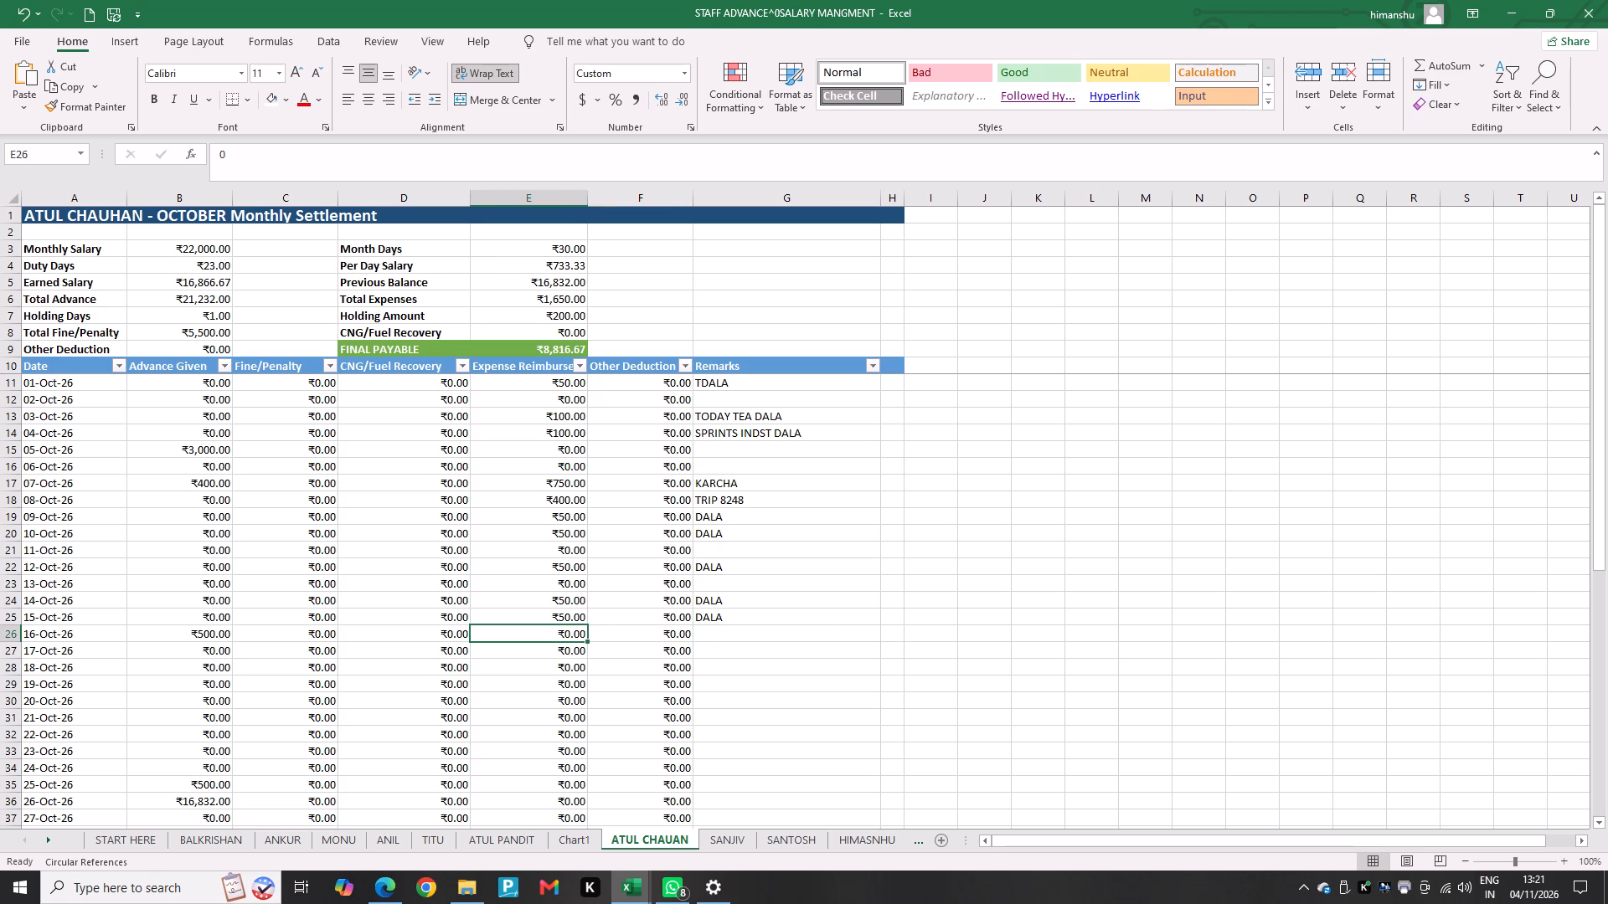
pyautogui.press('Down')
pyautogui.write('50')
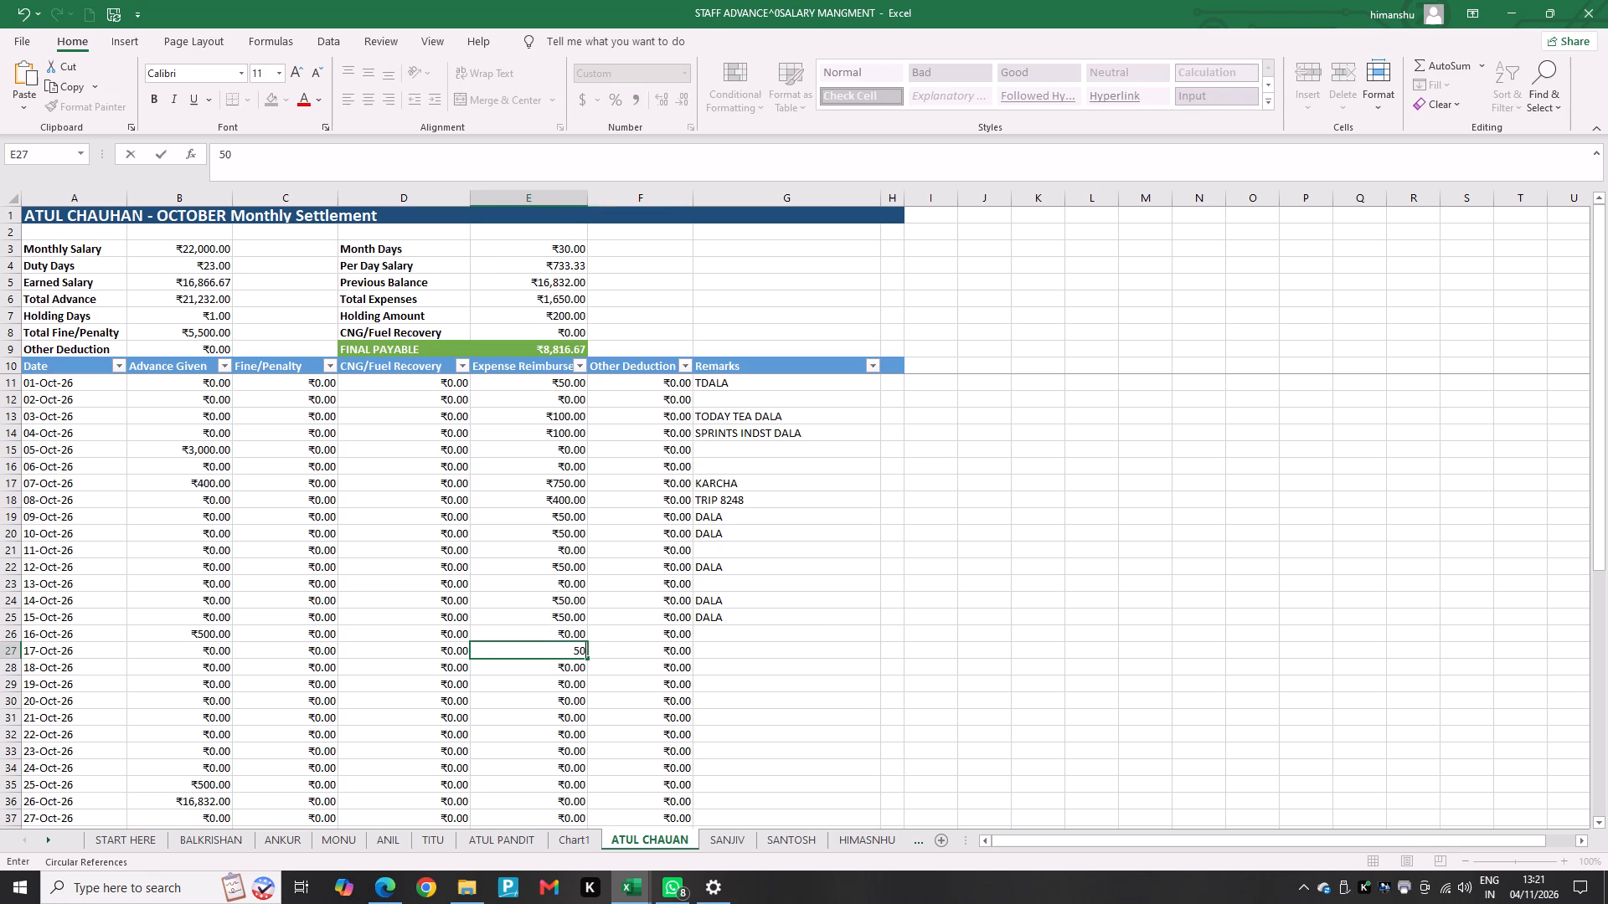
pyautogui.press('Right')
pyautogui.write('DLA')
pyautogui.press('BackSpace')
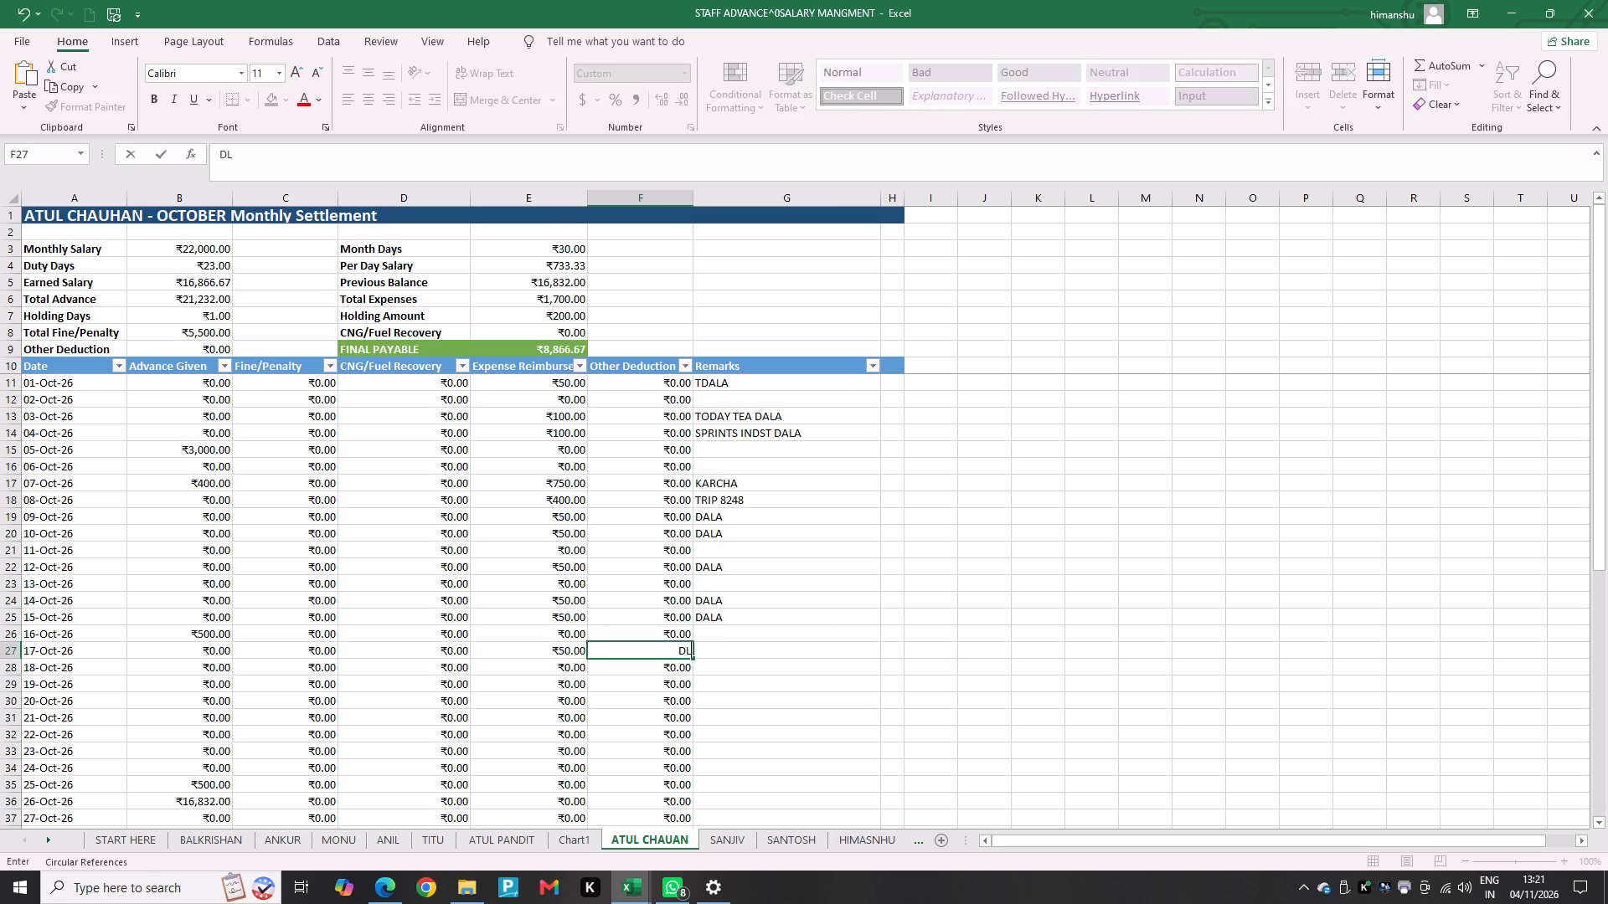
pyautogui.press('BackSpace')
pyautogui.write('ALA')
pyautogui.press('Down')
# Change the 07-Oct-26 expense reimbursement to ₹250 and replace its remark with 2152 TOLL TAX.
pyautogui.press('Left')
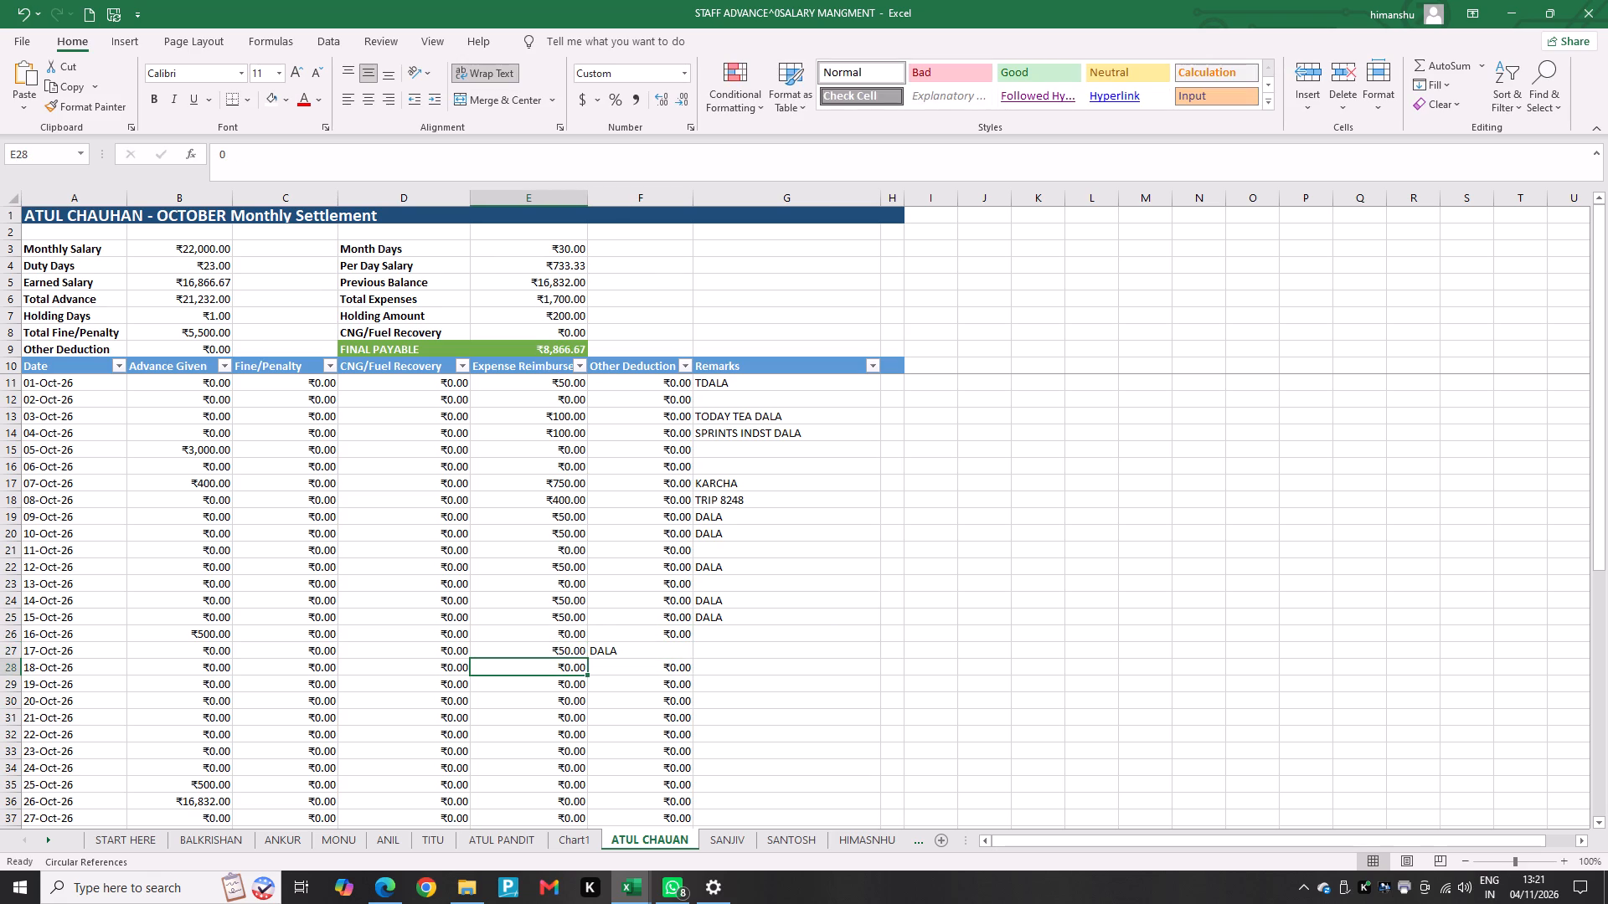
pyautogui.press('Down')
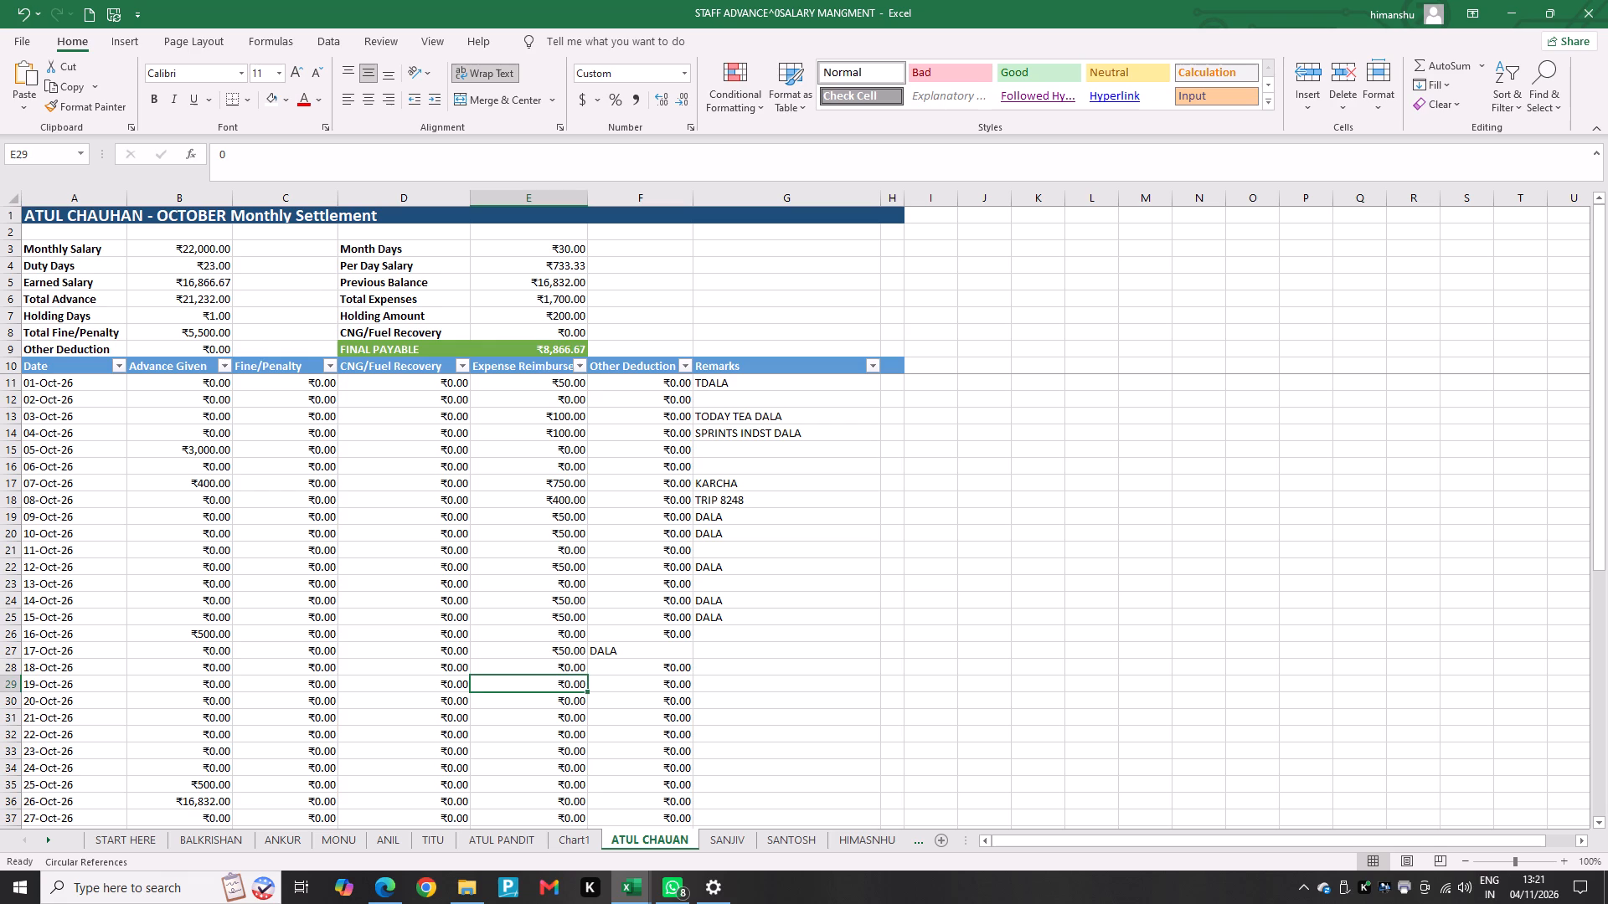
pyautogui.press('Up')
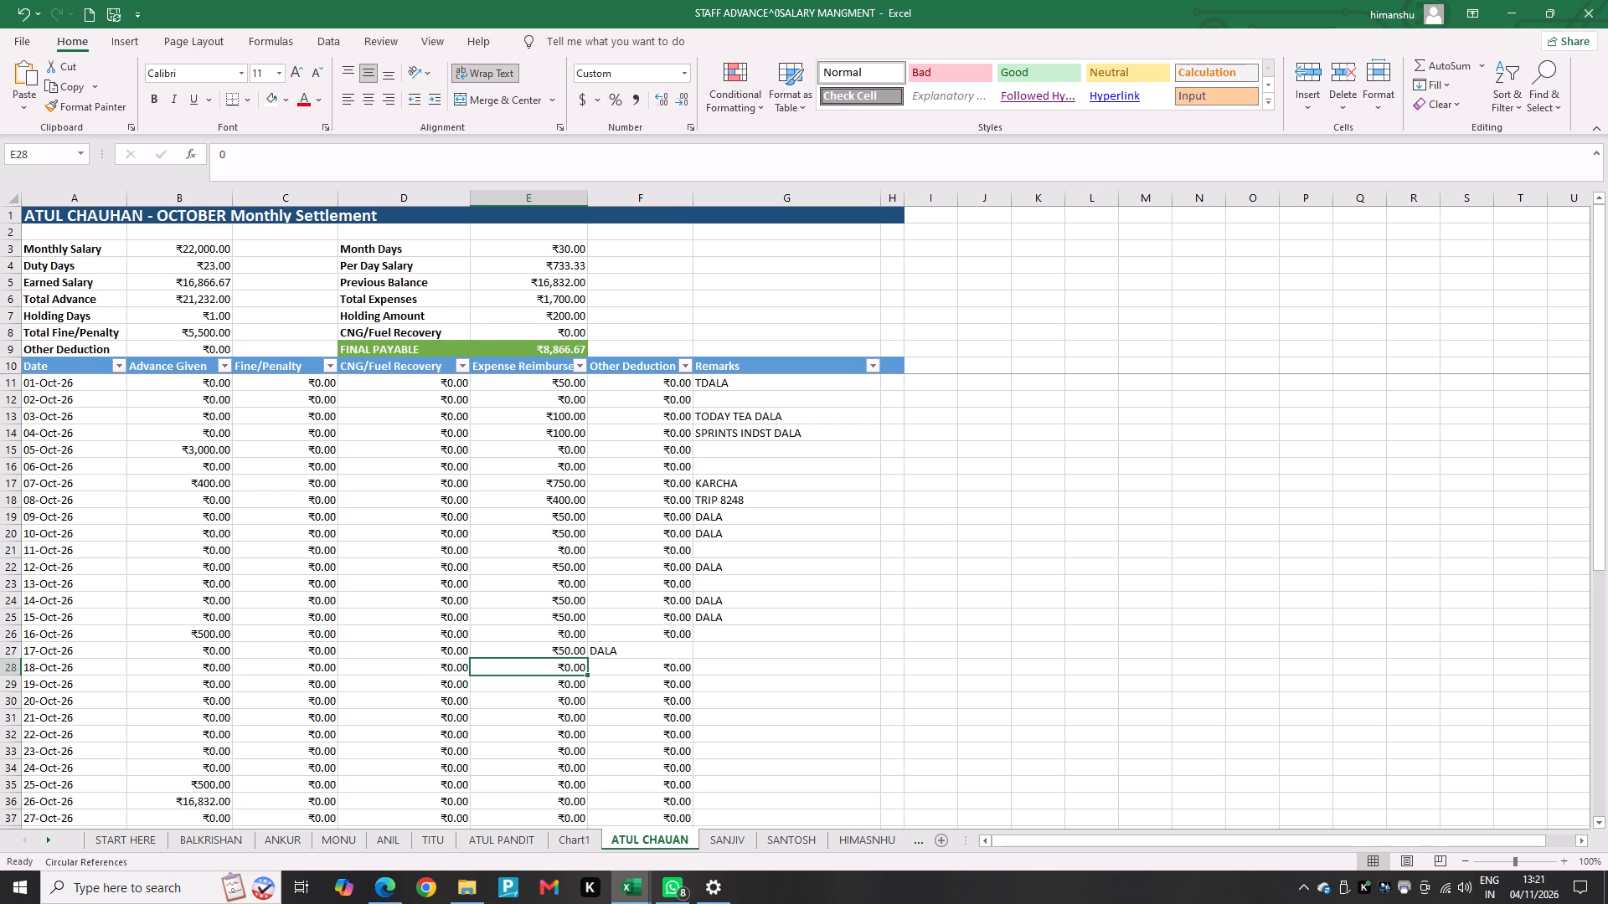
pyautogui.press('Up')
pyautogui.press('Up')
pyautogui.press('Up')
pyautogui.press('Up')
pyautogui.press('Up')
pyautogui.press('Up')
pyautogui.press('Up')
pyautogui.press('Up')
pyautogui.press('Up')
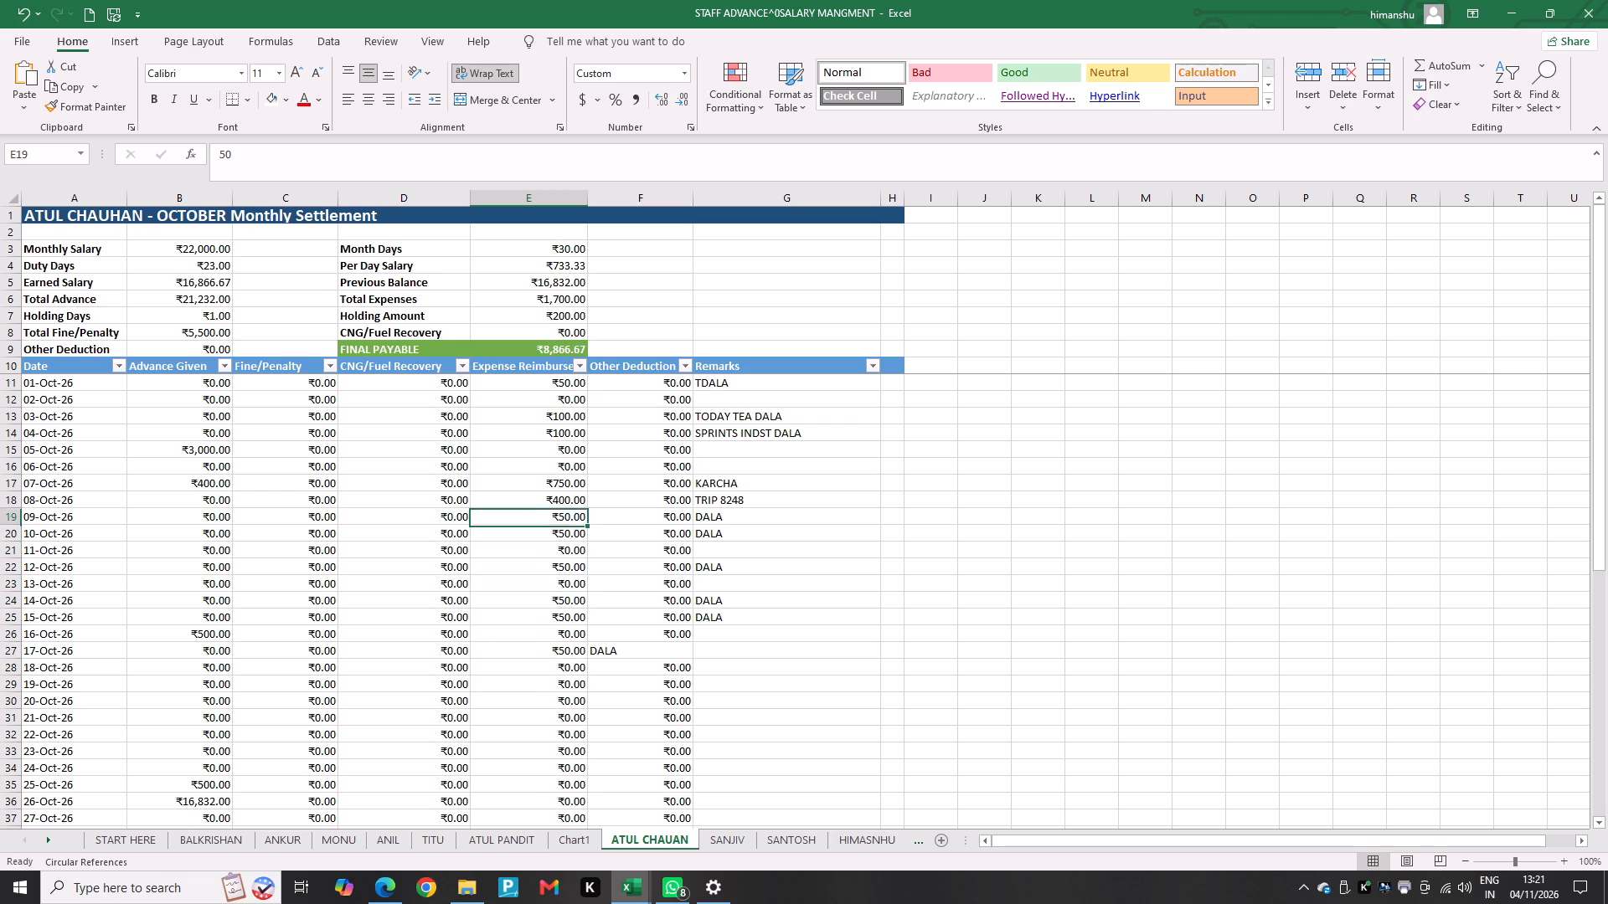
pyautogui.press('Up')
pyautogui.press('Up')
pyautogui.press('Up')
pyautogui.press('Down')
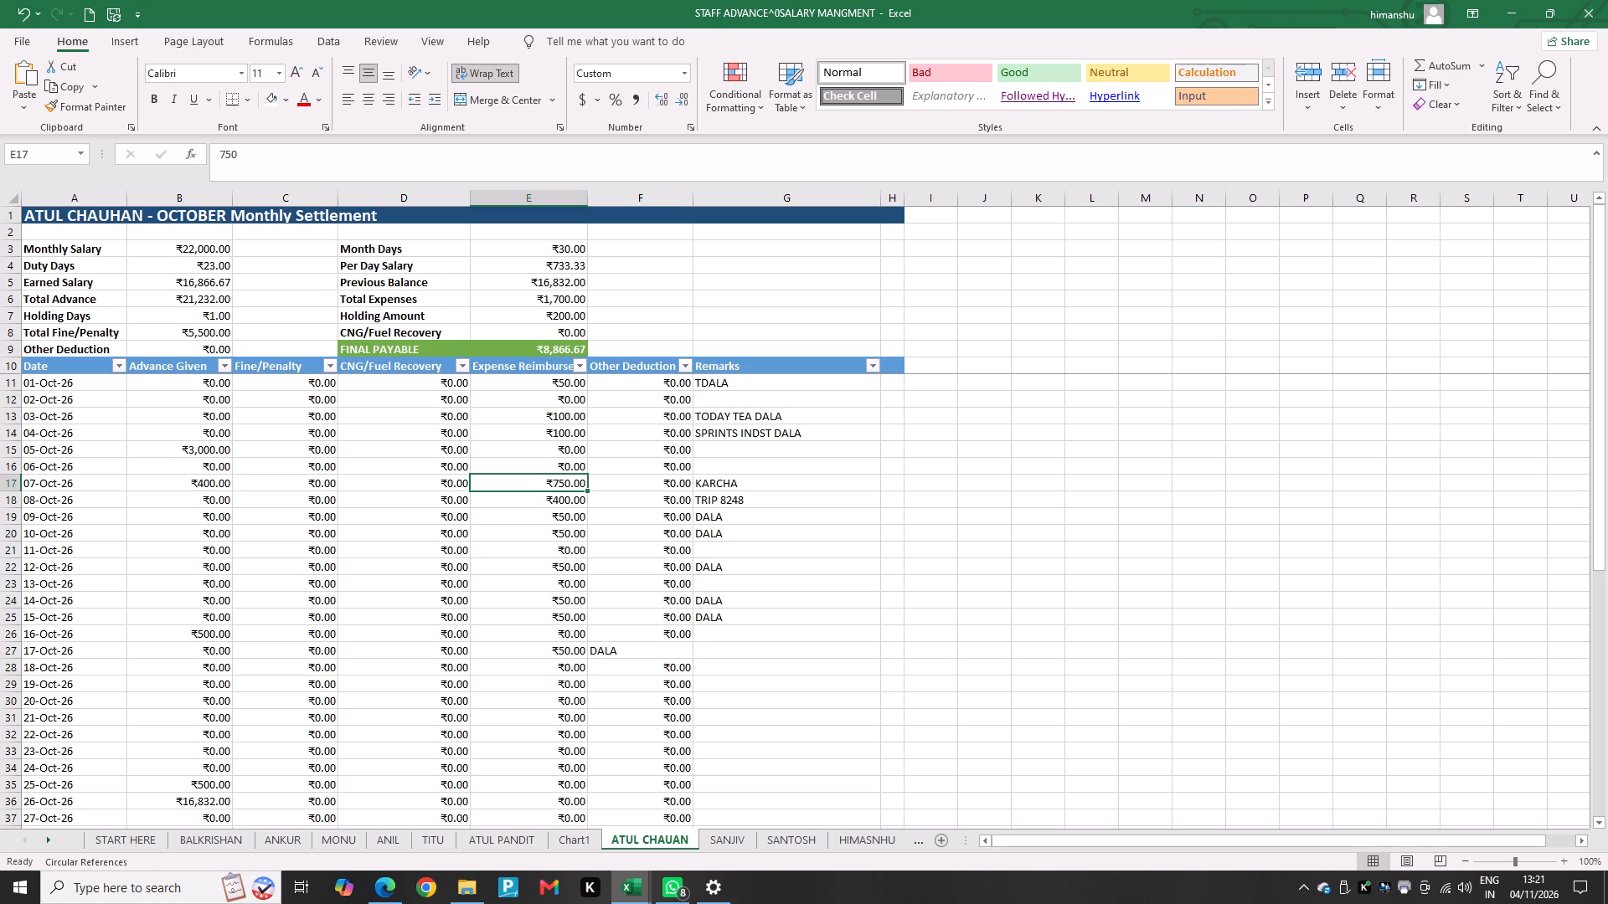
pyautogui.write('250')
pyautogui.press('Right')
pyautogui.press('Right')
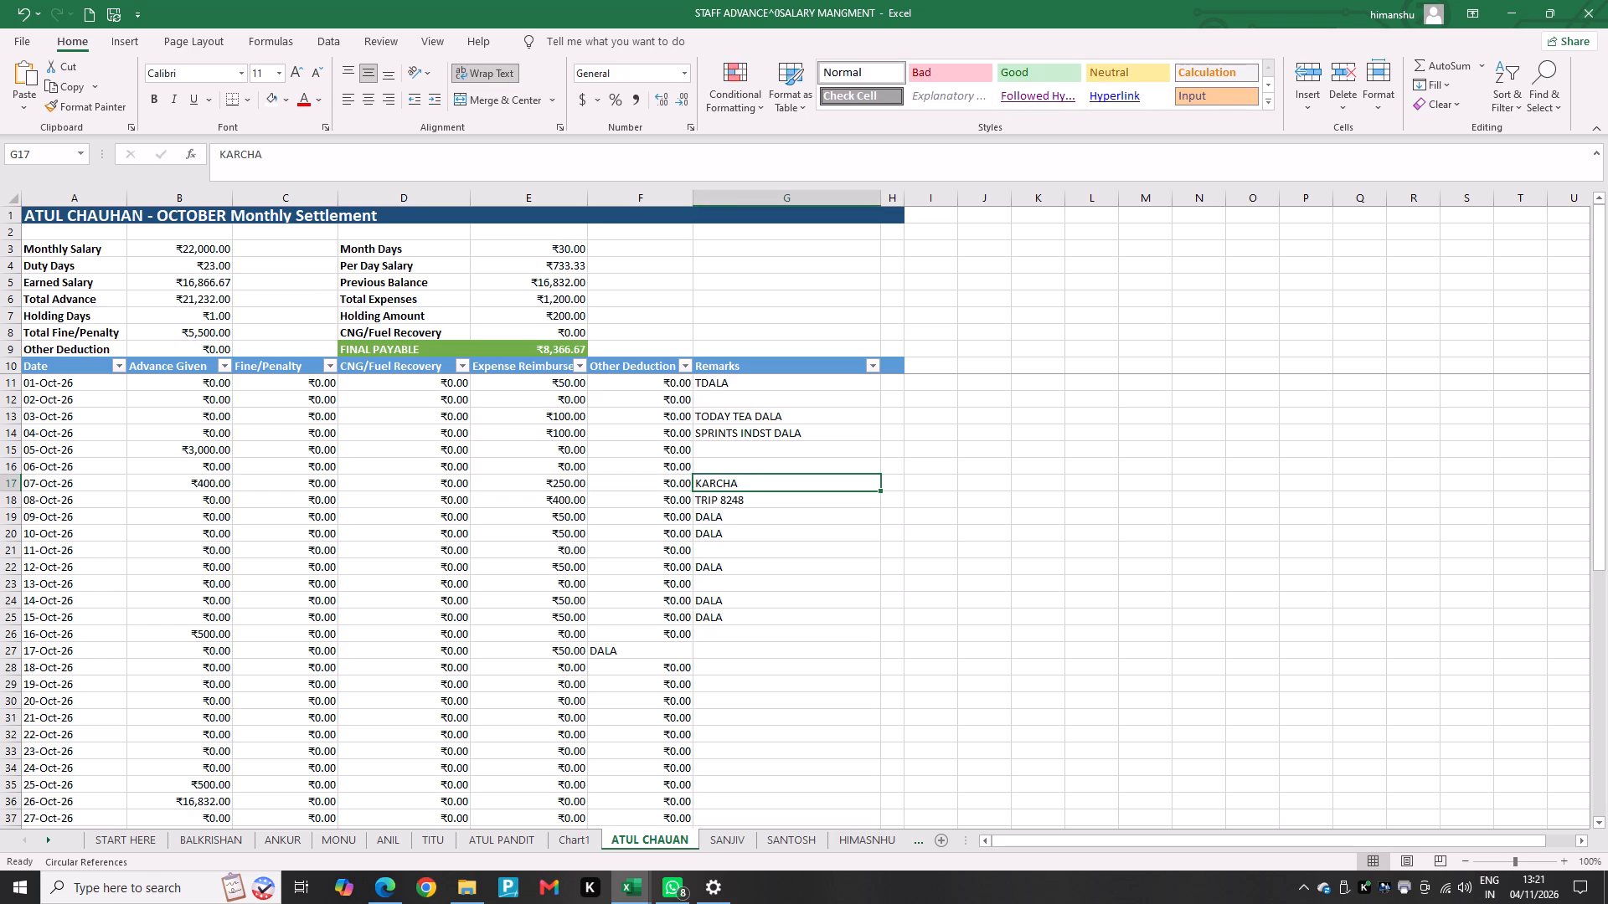
pyautogui.write('2152')
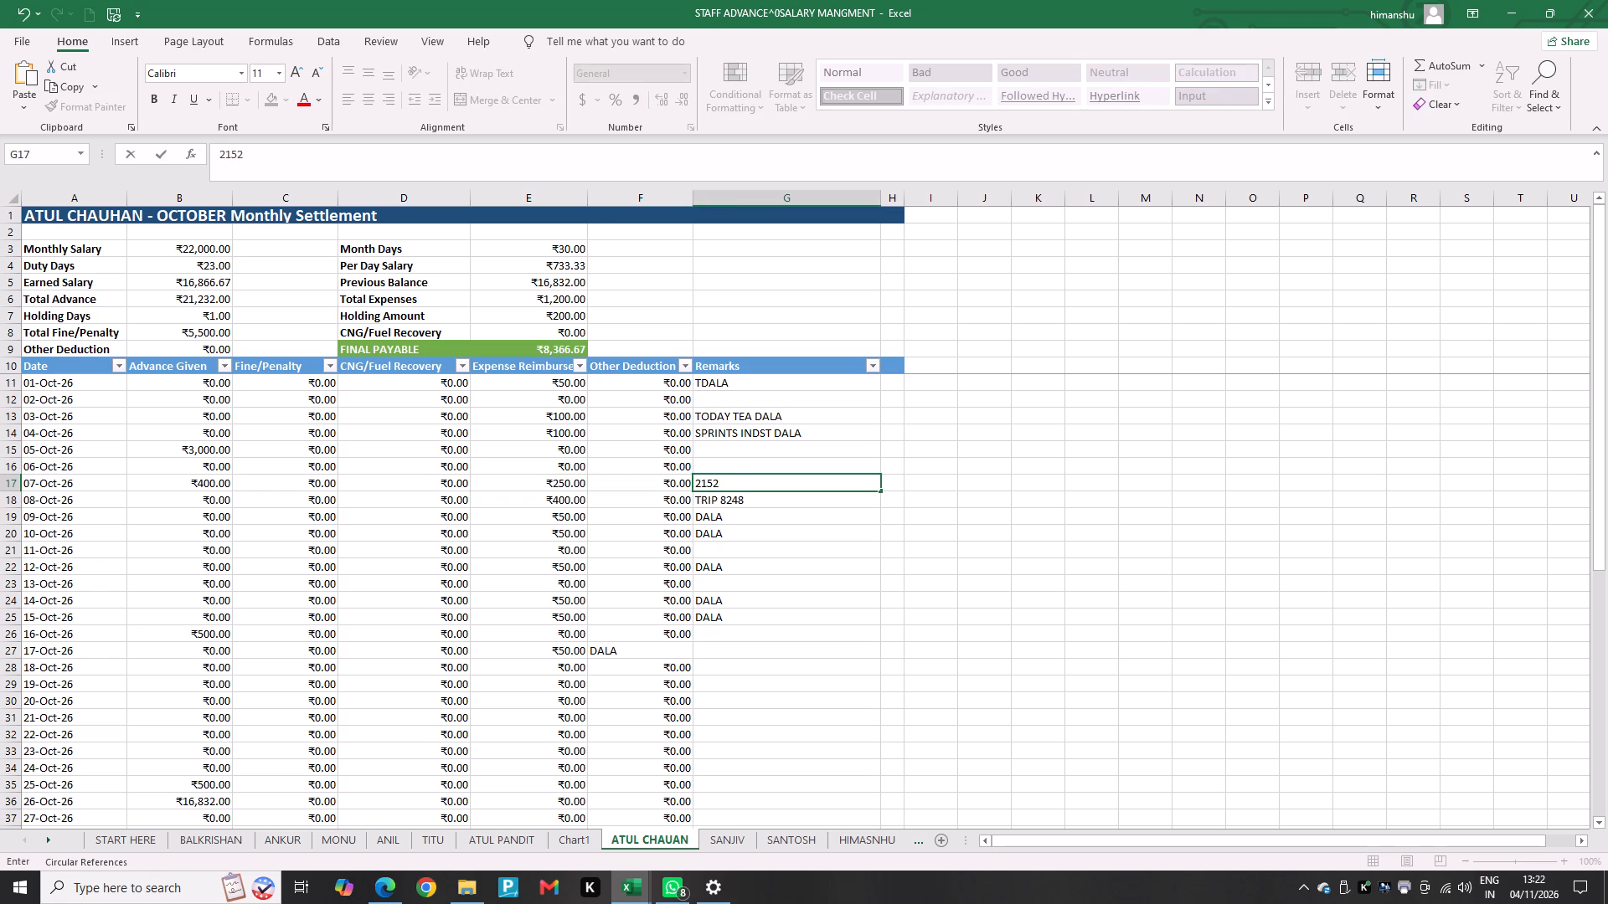
pyautogui.press('space')
pyautogui.write('TOLL')
pyautogui.press('space')
pyautogui.write('TAC')
pyautogui.press('BackSpace')
pyautogui.press('x')
pyautogui.press('Return')
# Review the Expense Reimbursement column from the summary block through the last October dates, along with the remarks.
pyautogui.press('Left')
pyautogui.press('Down')
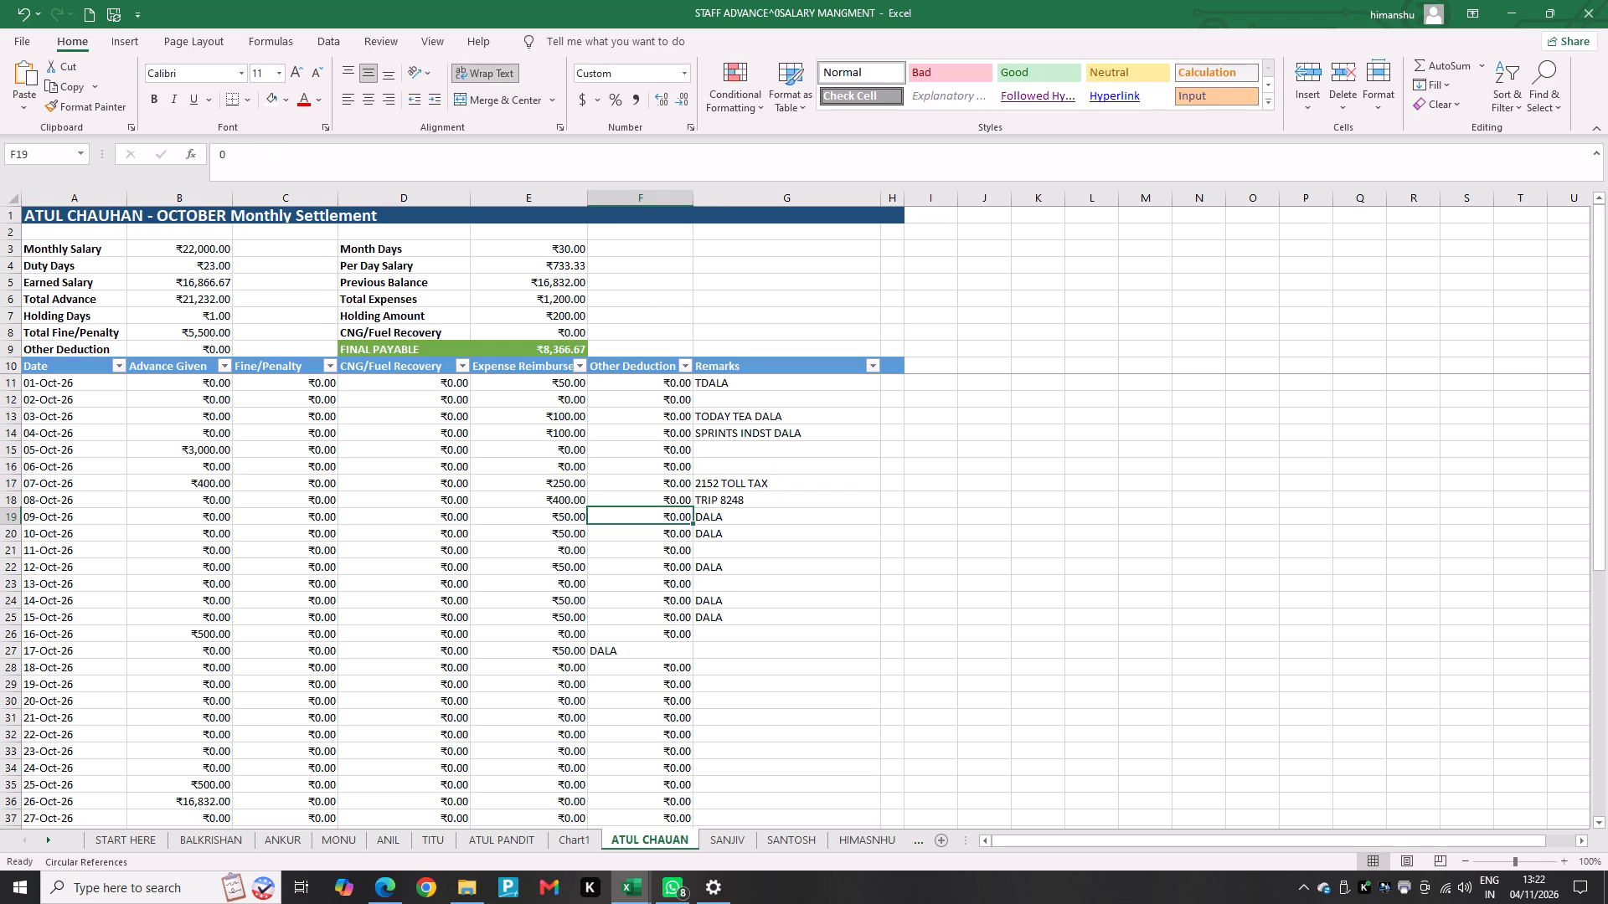
pyautogui.press('Left')
pyautogui.press('Down')
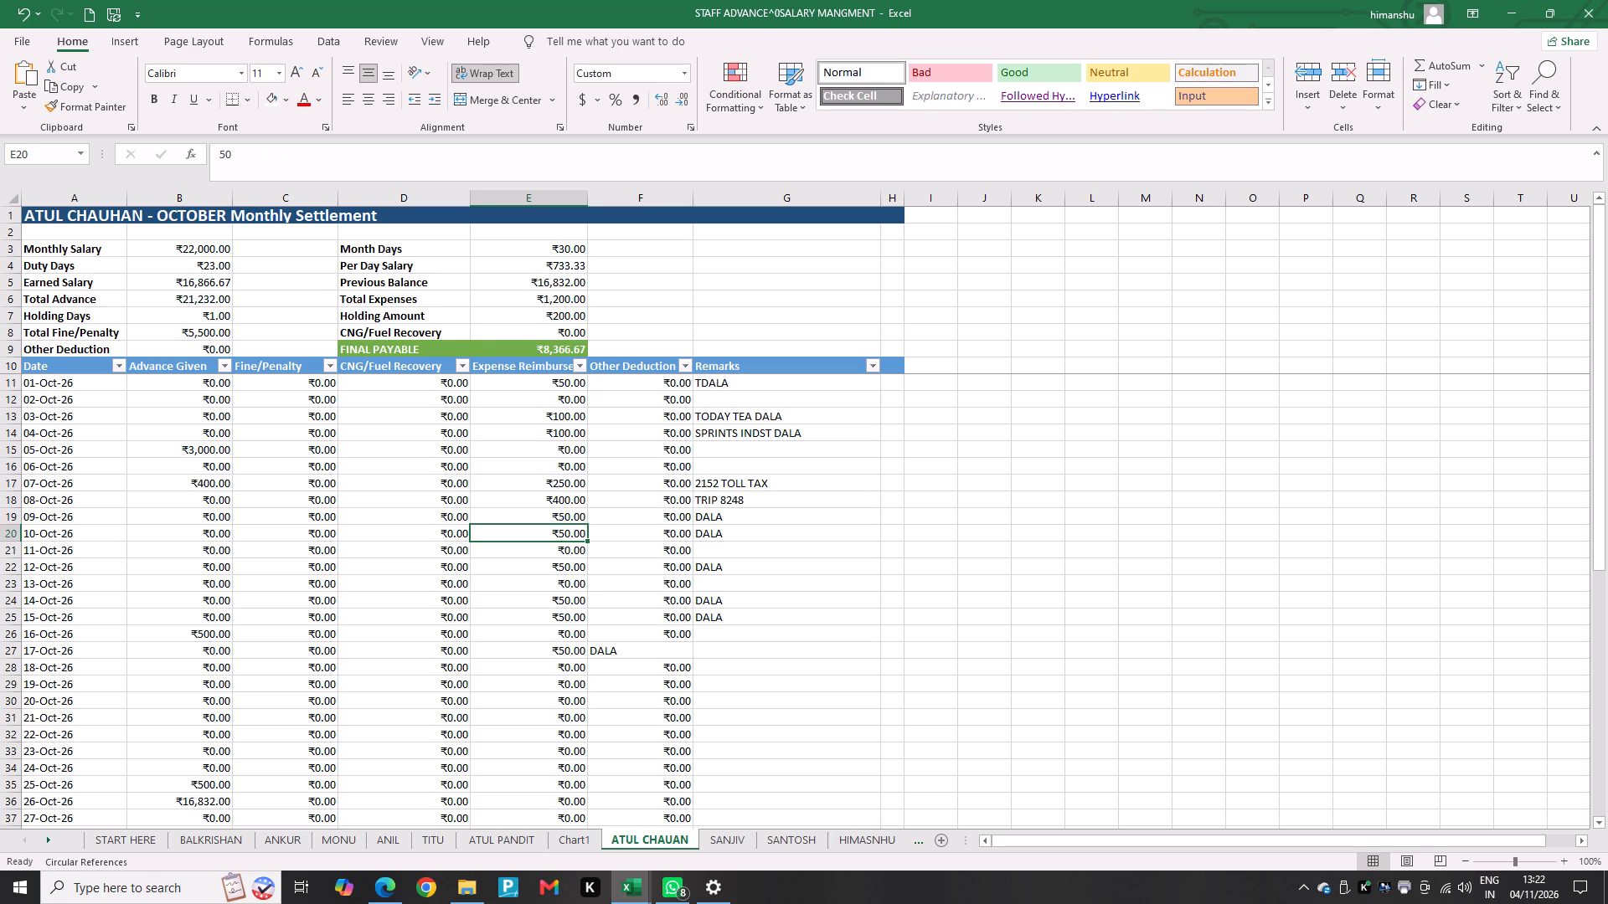
pyautogui.press('Up')
pyautogui.press('Up')
pyautogui.press('Up')
pyautogui.press('Up')
pyautogui.press('Up')
pyautogui.press('Up')
pyautogui.press('Up')
pyautogui.press('Up')
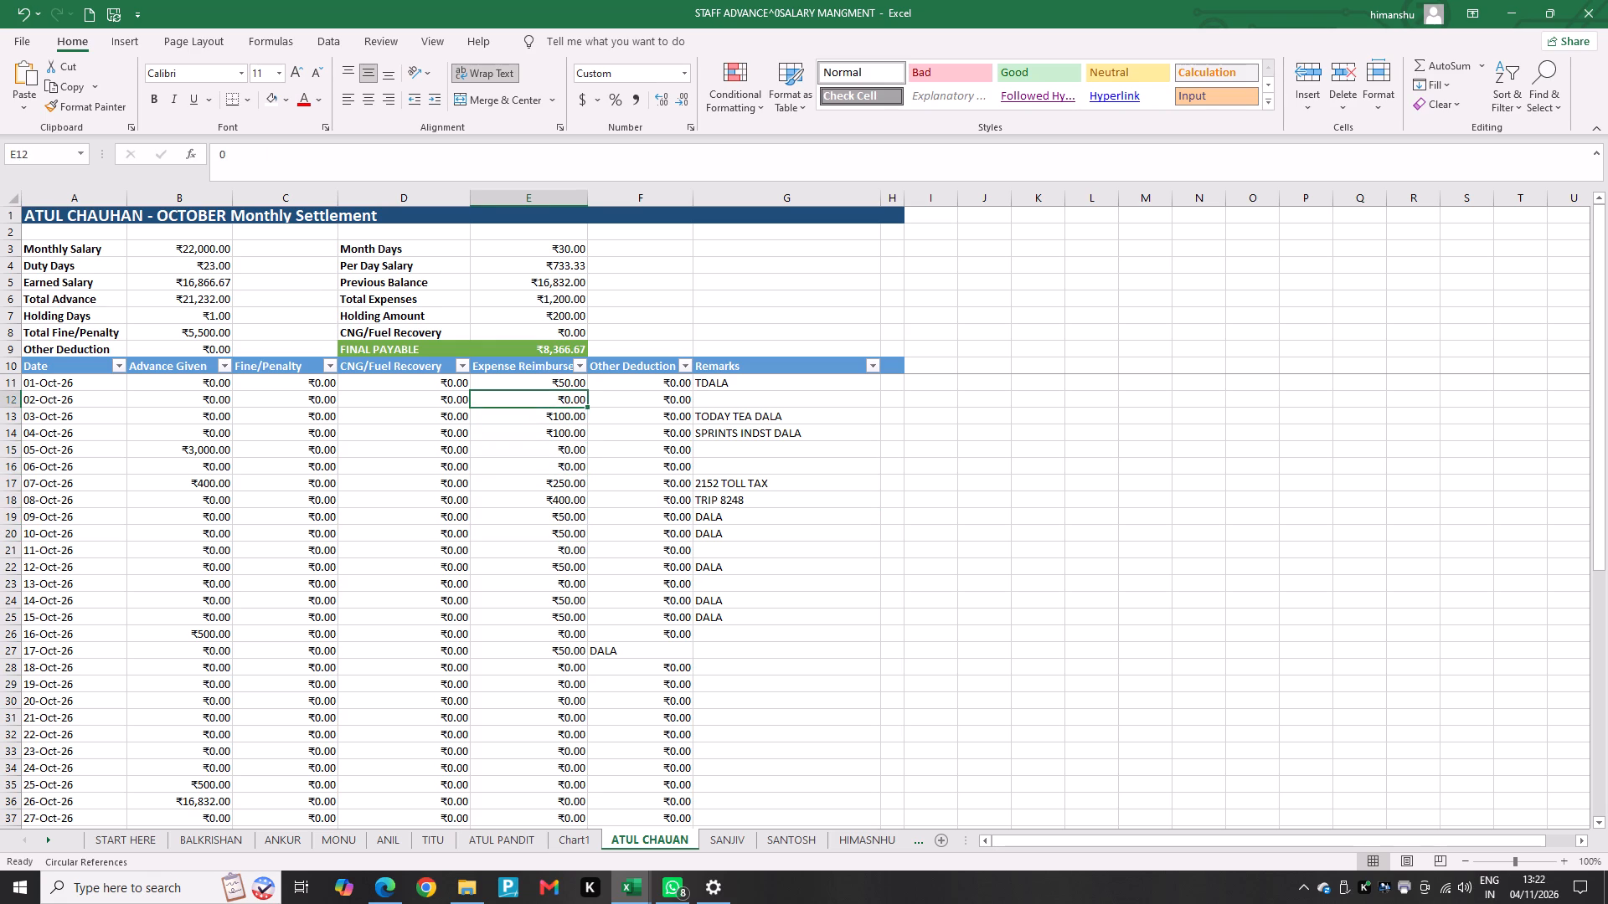
pyautogui.press('Up')
pyautogui.press('Up')
pyautogui.press('Up')
pyautogui.press('Up')
pyautogui.press('Up')
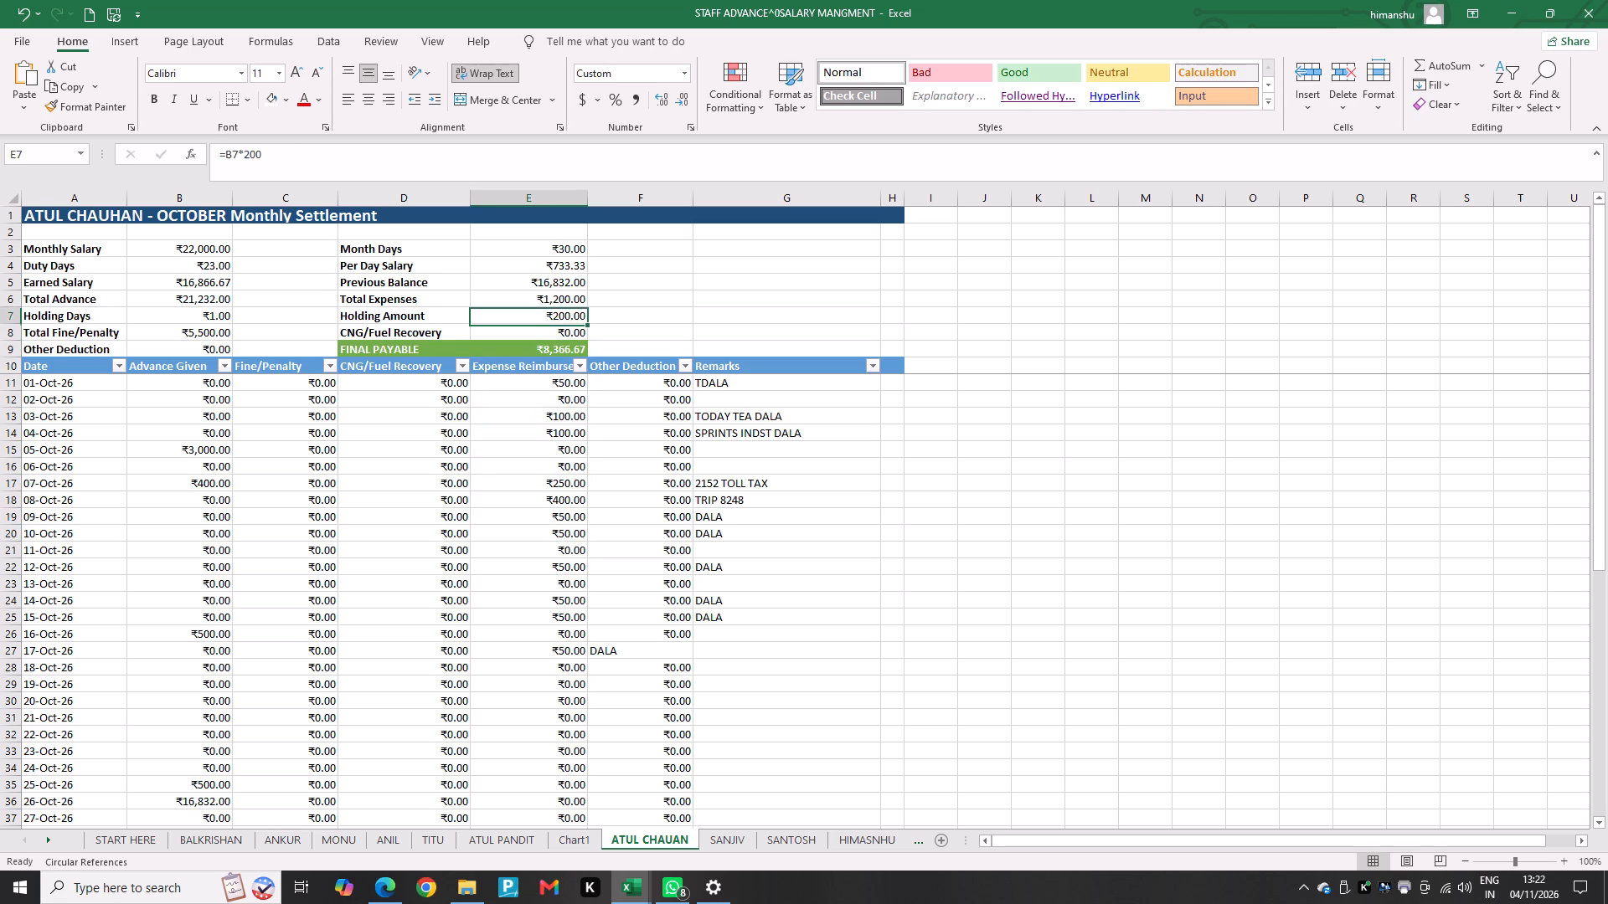
pyautogui.press('Down')
pyautogui.press('Down')
pyautogui.press('Down')
pyautogui.press('Down')
pyautogui.press('Down')
pyautogui.press('Down')
pyautogui.press('Down')
pyautogui.press('Down')
pyautogui.press('Down')
pyautogui.press('Down')
pyautogui.press('Down')
pyautogui.press('Down')
pyautogui.press('Down')
pyautogui.press('Down')
pyautogui.press('Down')
pyautogui.press('Down')
pyautogui.press('Down')
pyautogui.press('Down')
pyautogui.press('Down')
pyautogui.press('Down')
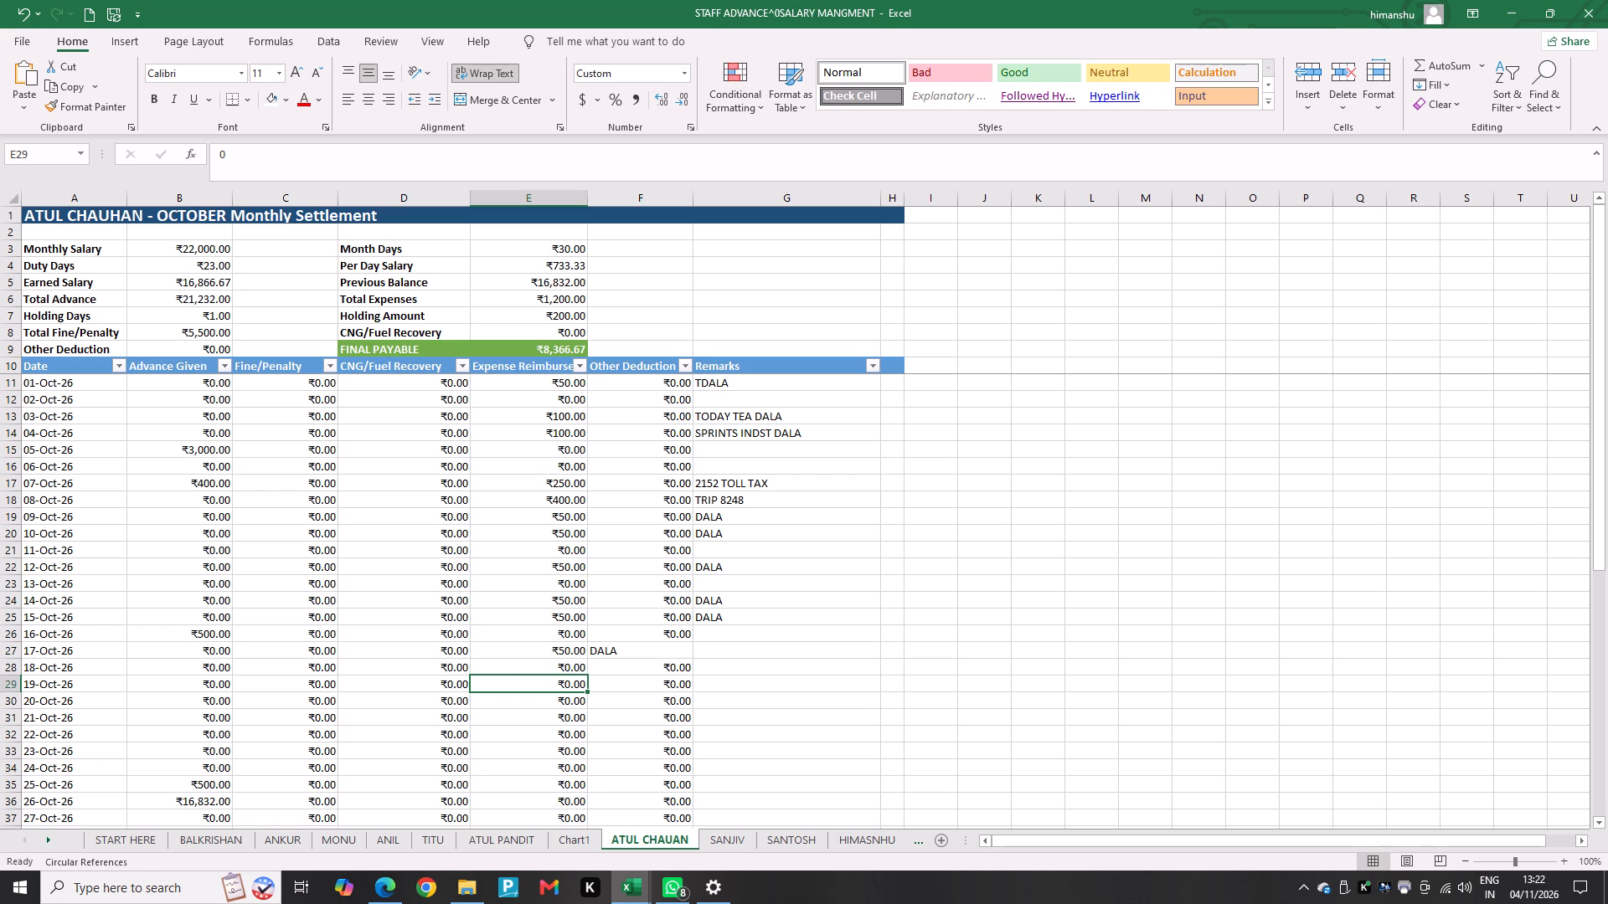
pyautogui.press('Down')
pyautogui.press('Down')
pyautogui.press('Down')
pyautogui.press('Down')
pyautogui.press('Down')
pyautogui.press('Down')
pyautogui.press('Down')
pyautogui.press('Down')
pyautogui.press('Down')
pyautogui.press('Down')
pyautogui.press('Down')
pyautogui.press('Down')
pyautogui.press('Down')
pyautogui.press('Down')
pyautogui.press('Down')
pyautogui.press('Down')
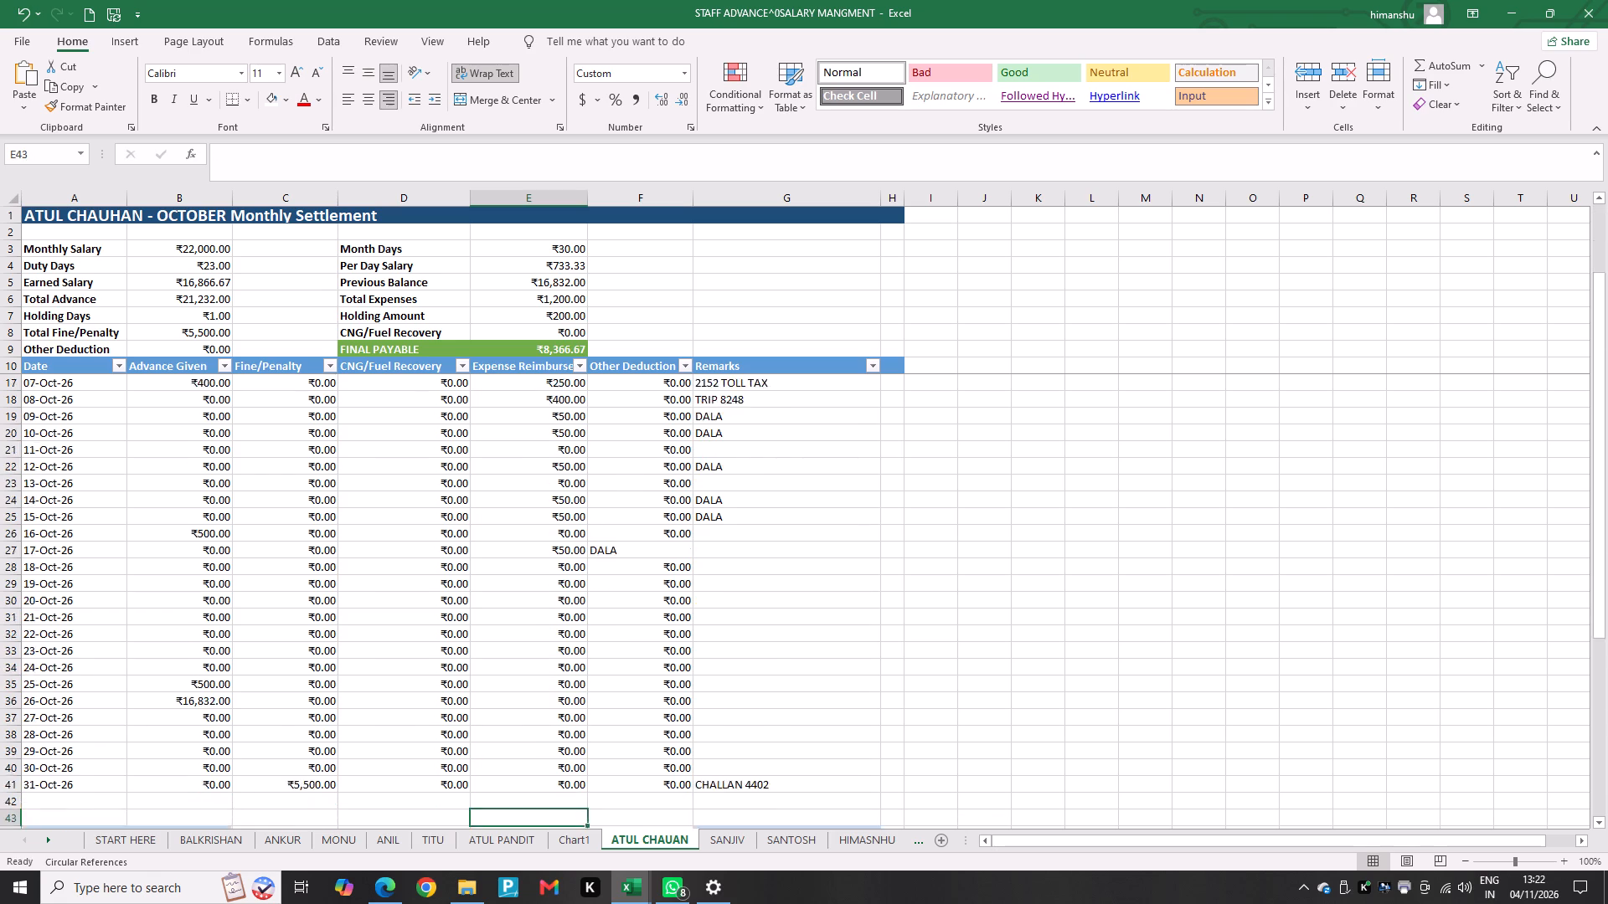
# Enter a ₹50 expense reimbursement for 30-Oct-26 with the remark RITUAL DALA.
pyautogui.press('Up')
pyautogui.press('Up')
pyautogui.press('Up')
pyautogui.press('Up')
pyautogui.press('Up')
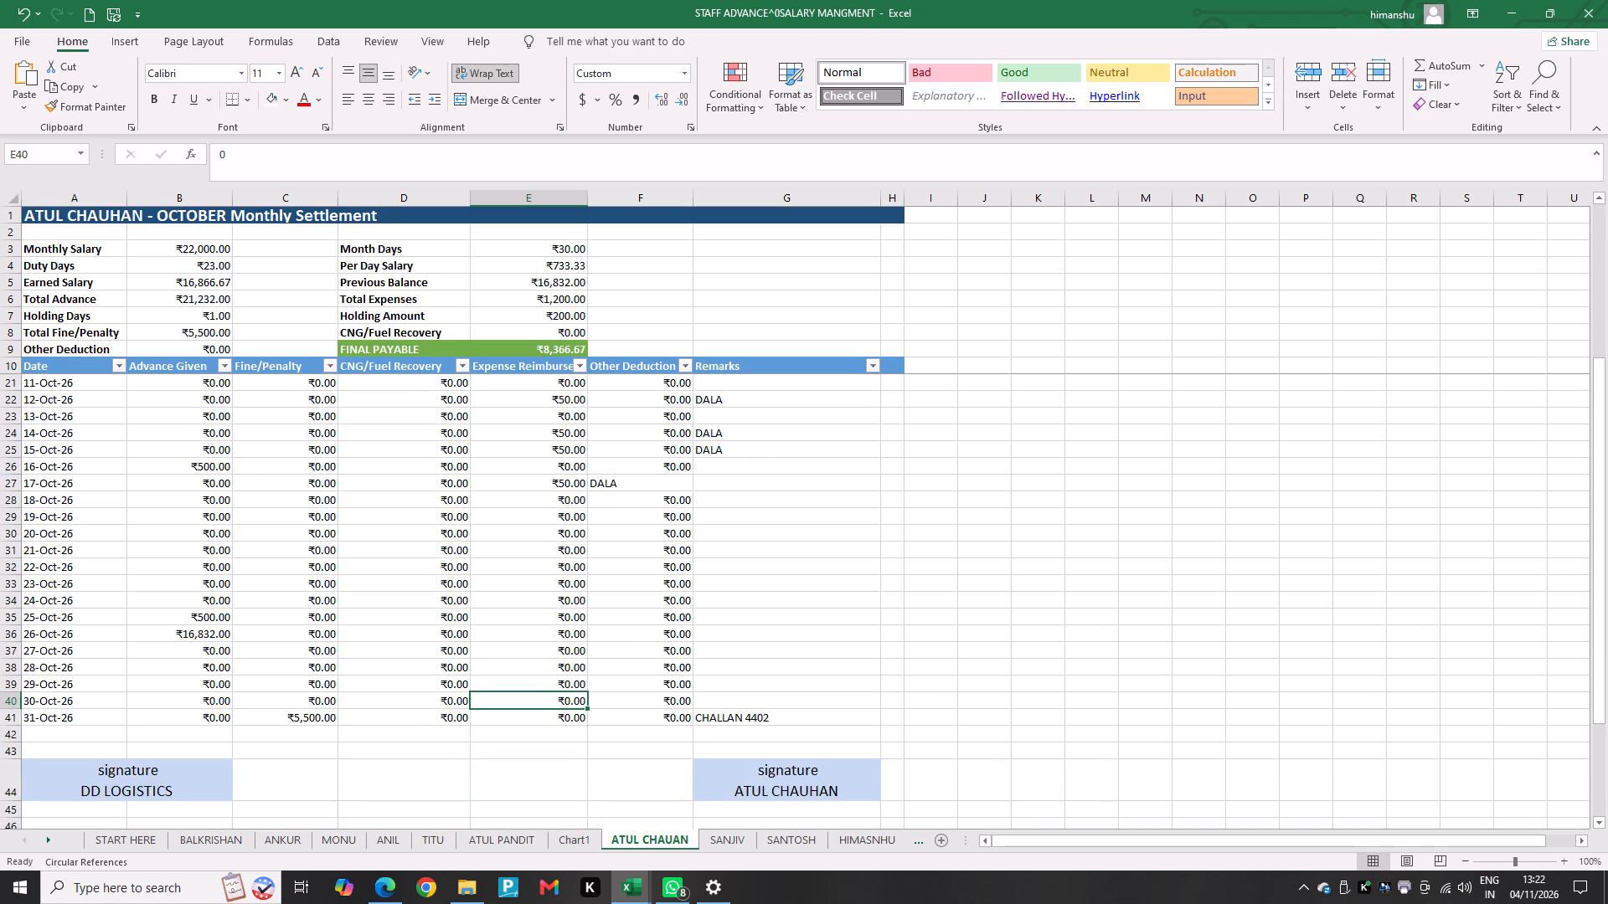
pyautogui.write('50')
pyautogui.press('Right')
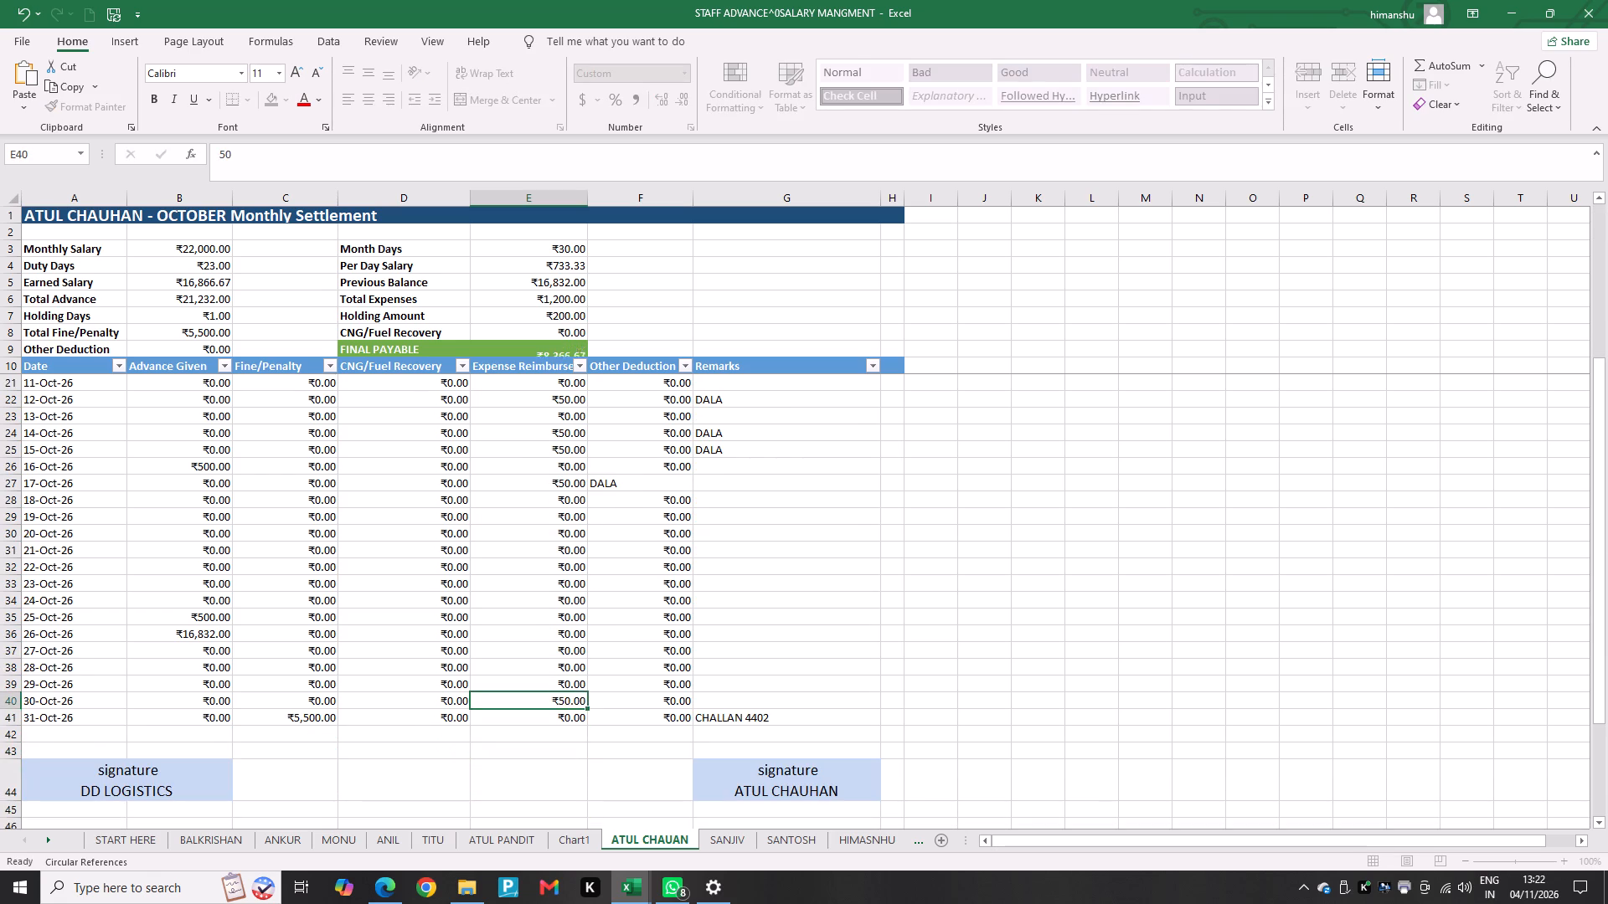
pyautogui.press('Right')
pyautogui.write('DS DALA')
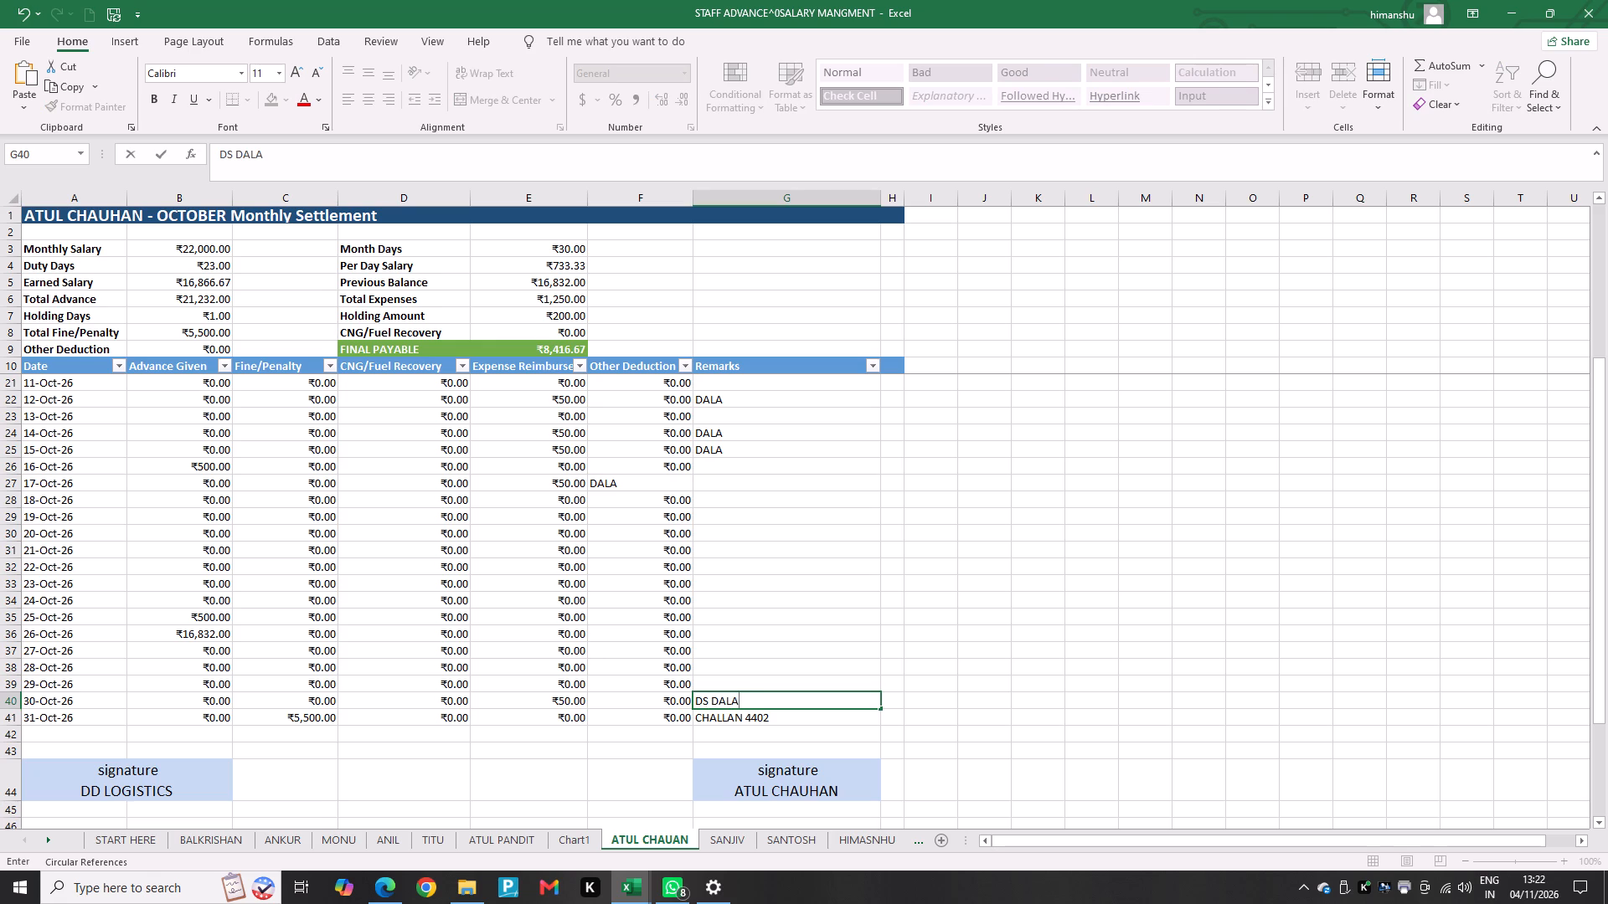
pyautogui.press('BackSpace')
pyautogui.press('BackSpace')
pyautogui.press('BackSpace')
pyautogui.press('BackSpace')
pyautogui.press('BackSpace')
pyautogui.press('BackSpace')
pyautogui.press('BackSpace')
pyautogui.press('BackSpace')
pyautogui.press('BackSpace')
pyautogui.press('BackSpace')
pyautogui.press('BackSpace')
pyautogui.press('BackSpace')
pyautogui.write('RITUAL')
pyautogui.press('space')
pyautogui.write('DALA')
pyautogui.press('Return')
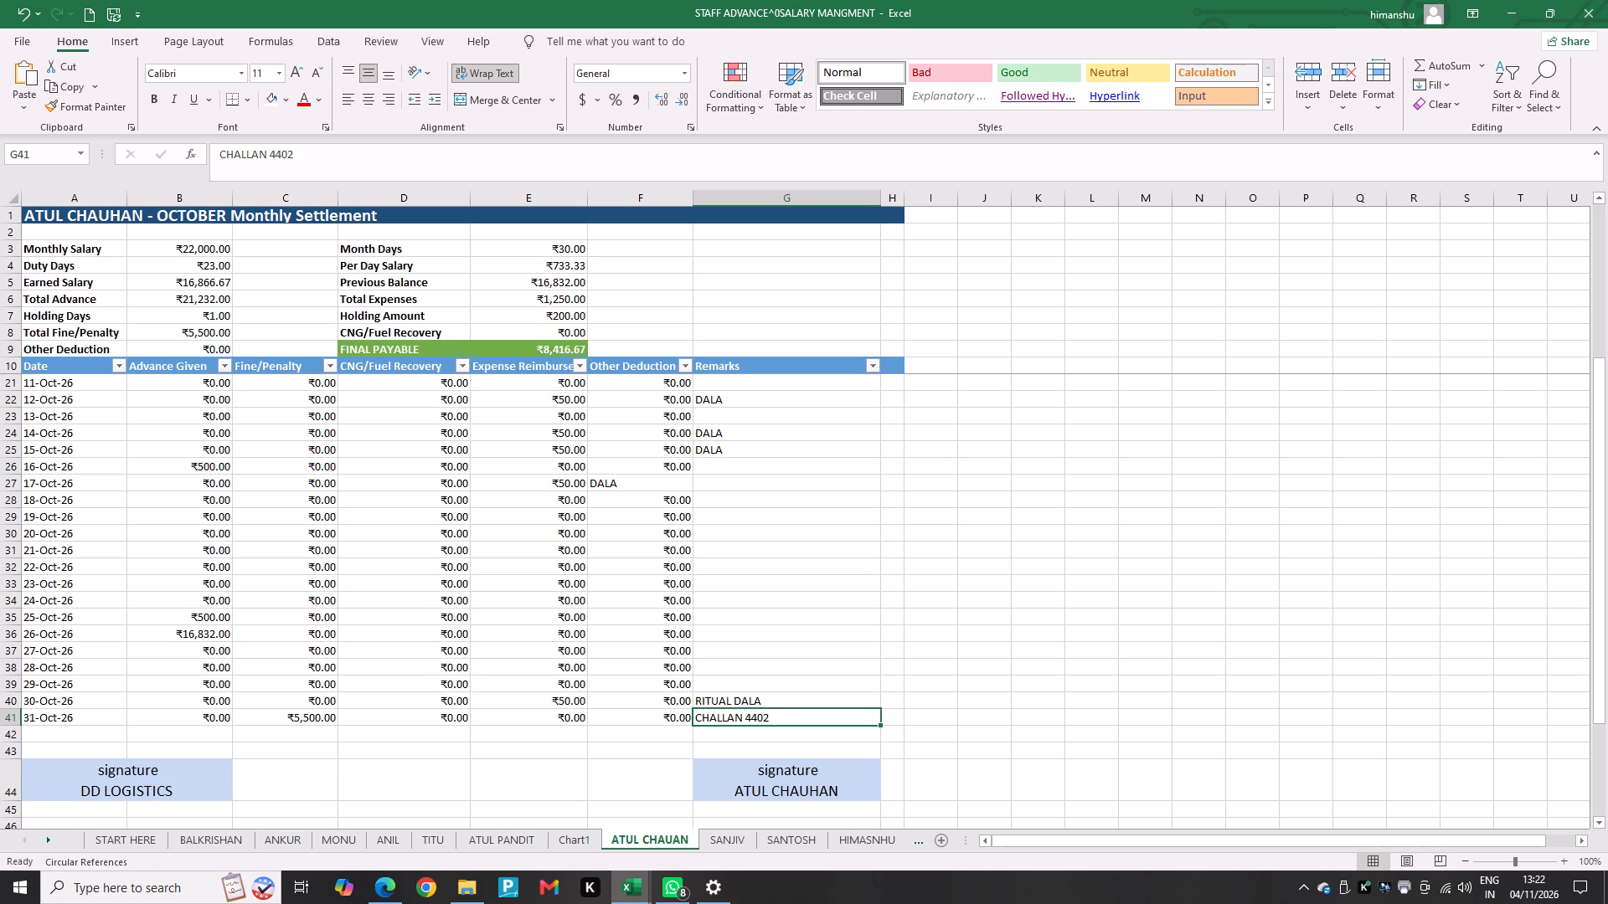
# Check the challan penalty entry below the signatures and switch to the Challan Register in the DD_LOGISTICS_Challan_Tracker workbook.
pyautogui.scroll(-4, 384, 746)
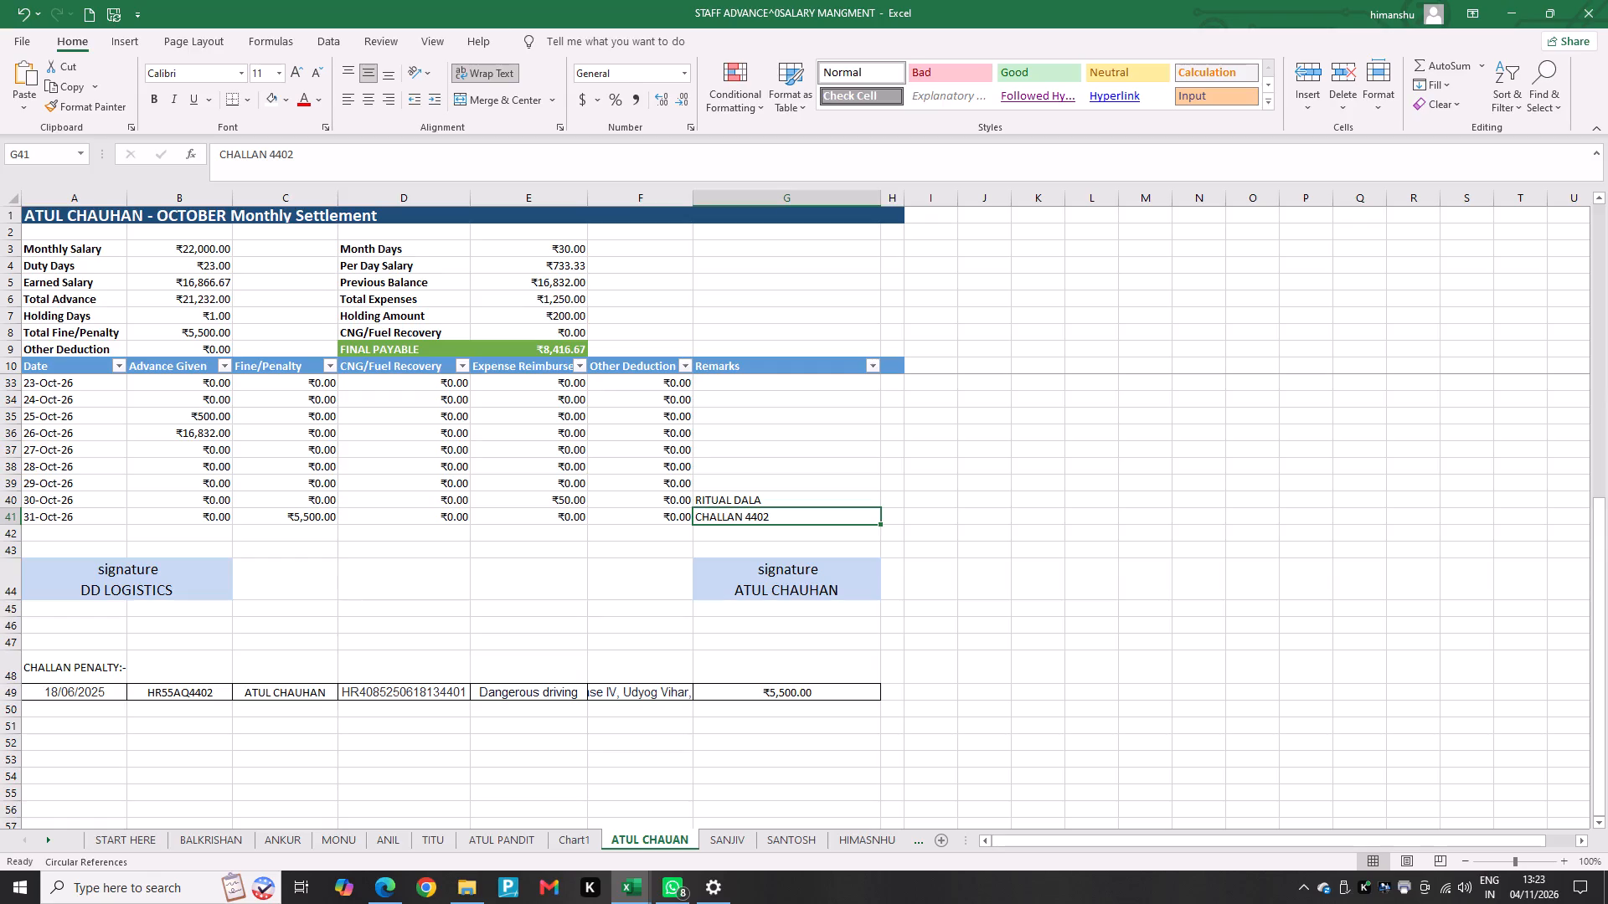
pyautogui.hotkey('alt', 'Tab')
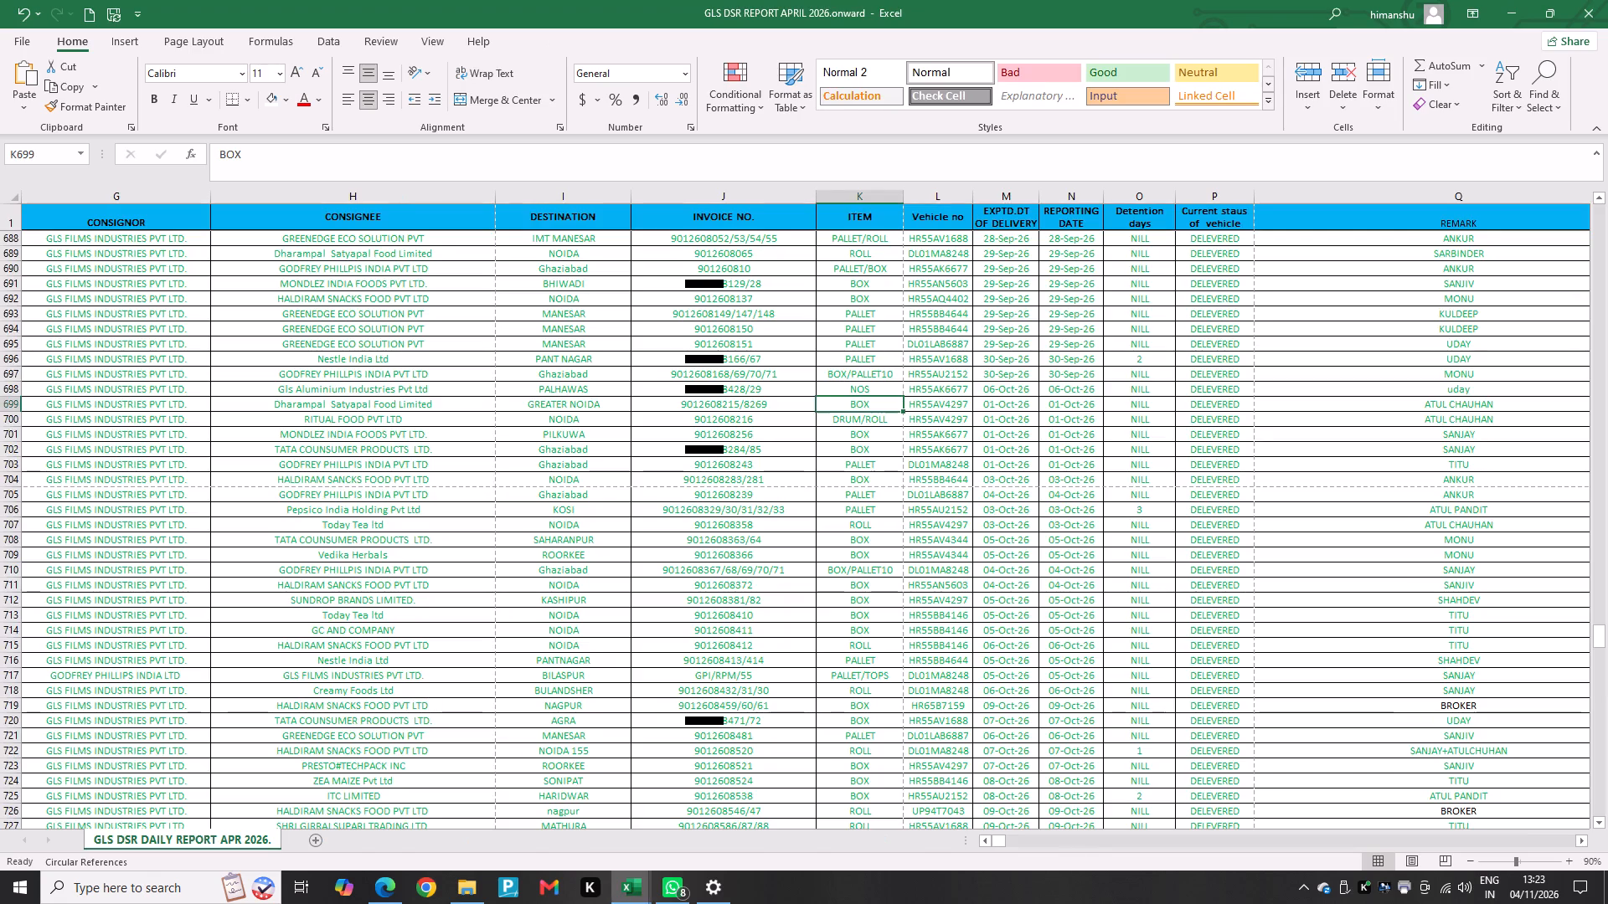
pyautogui.hotkey('alt', 'Tab')
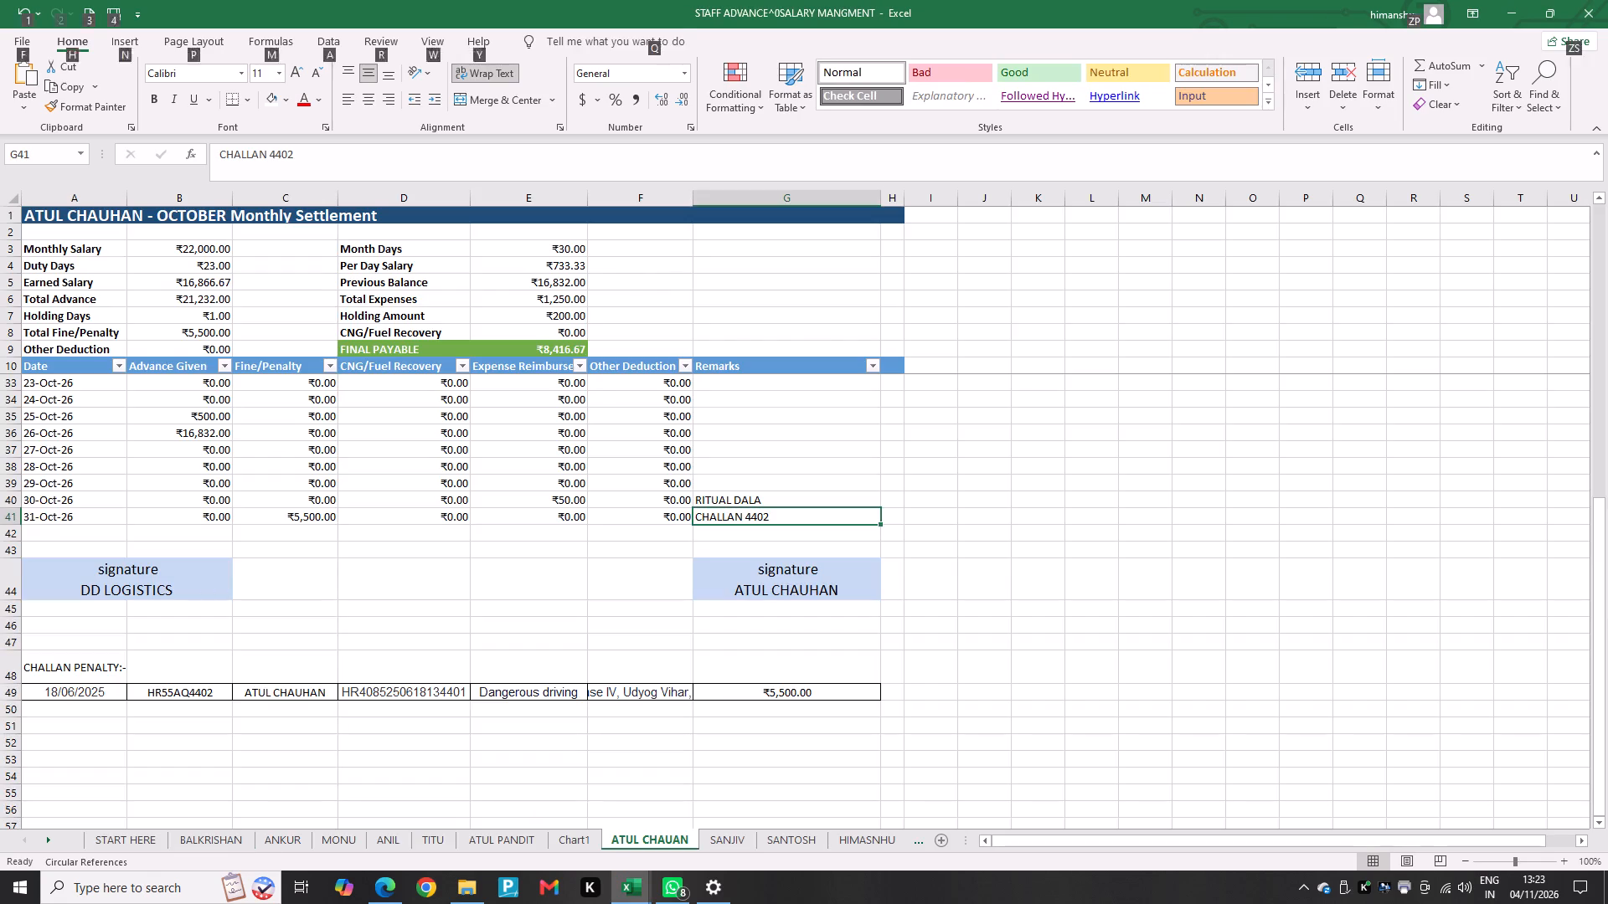
pyautogui.click(1524, 15)
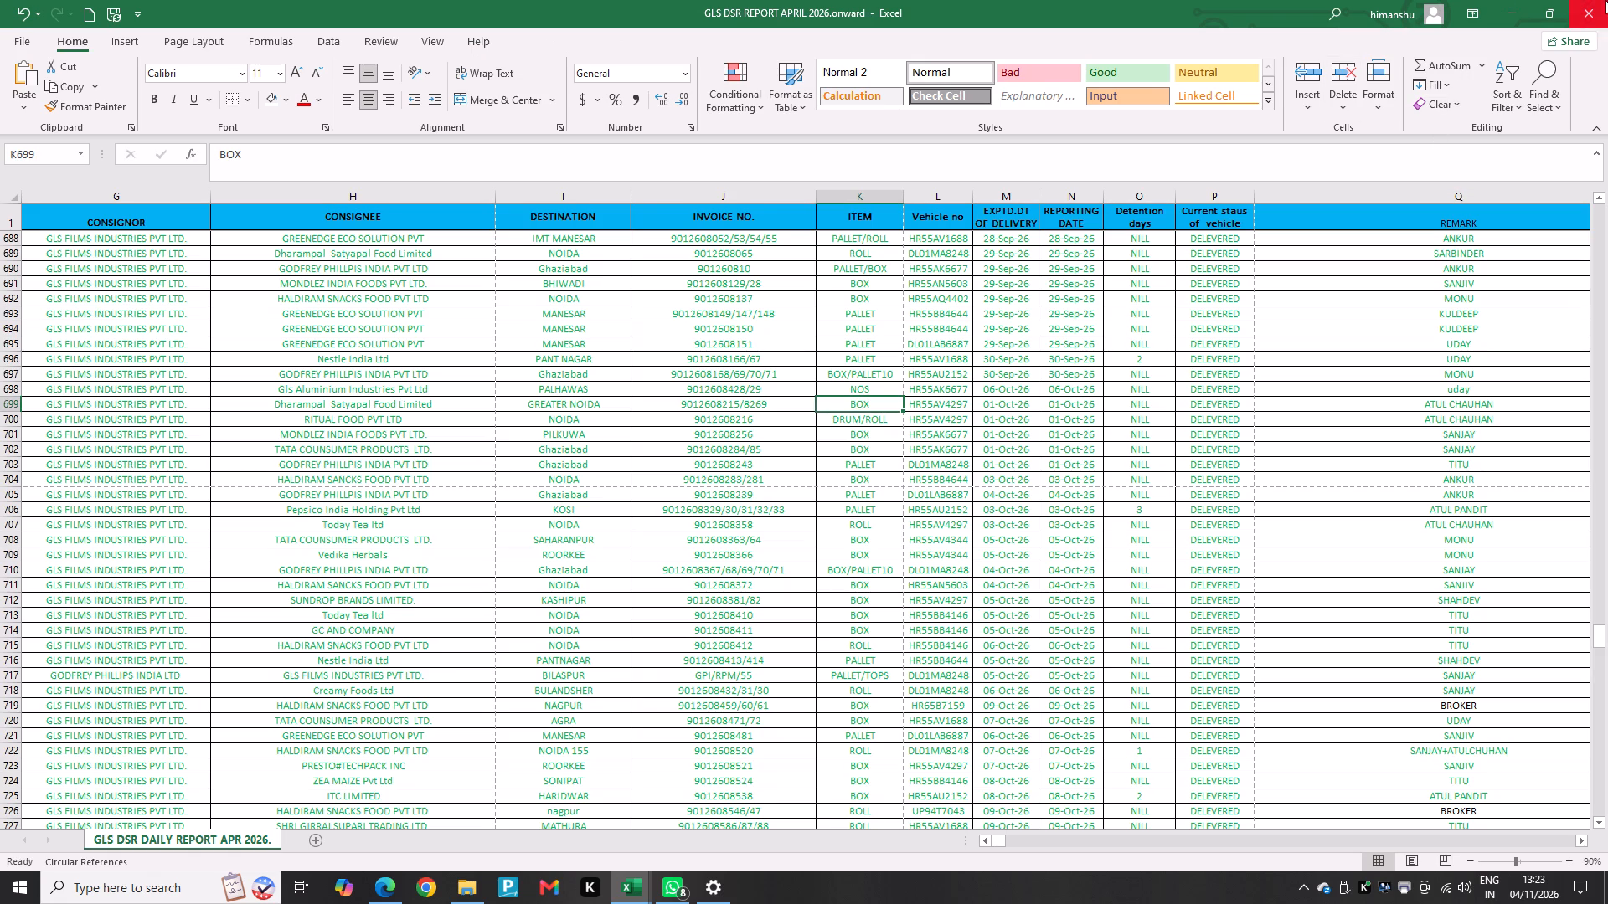
pyautogui.click(1503, 15)
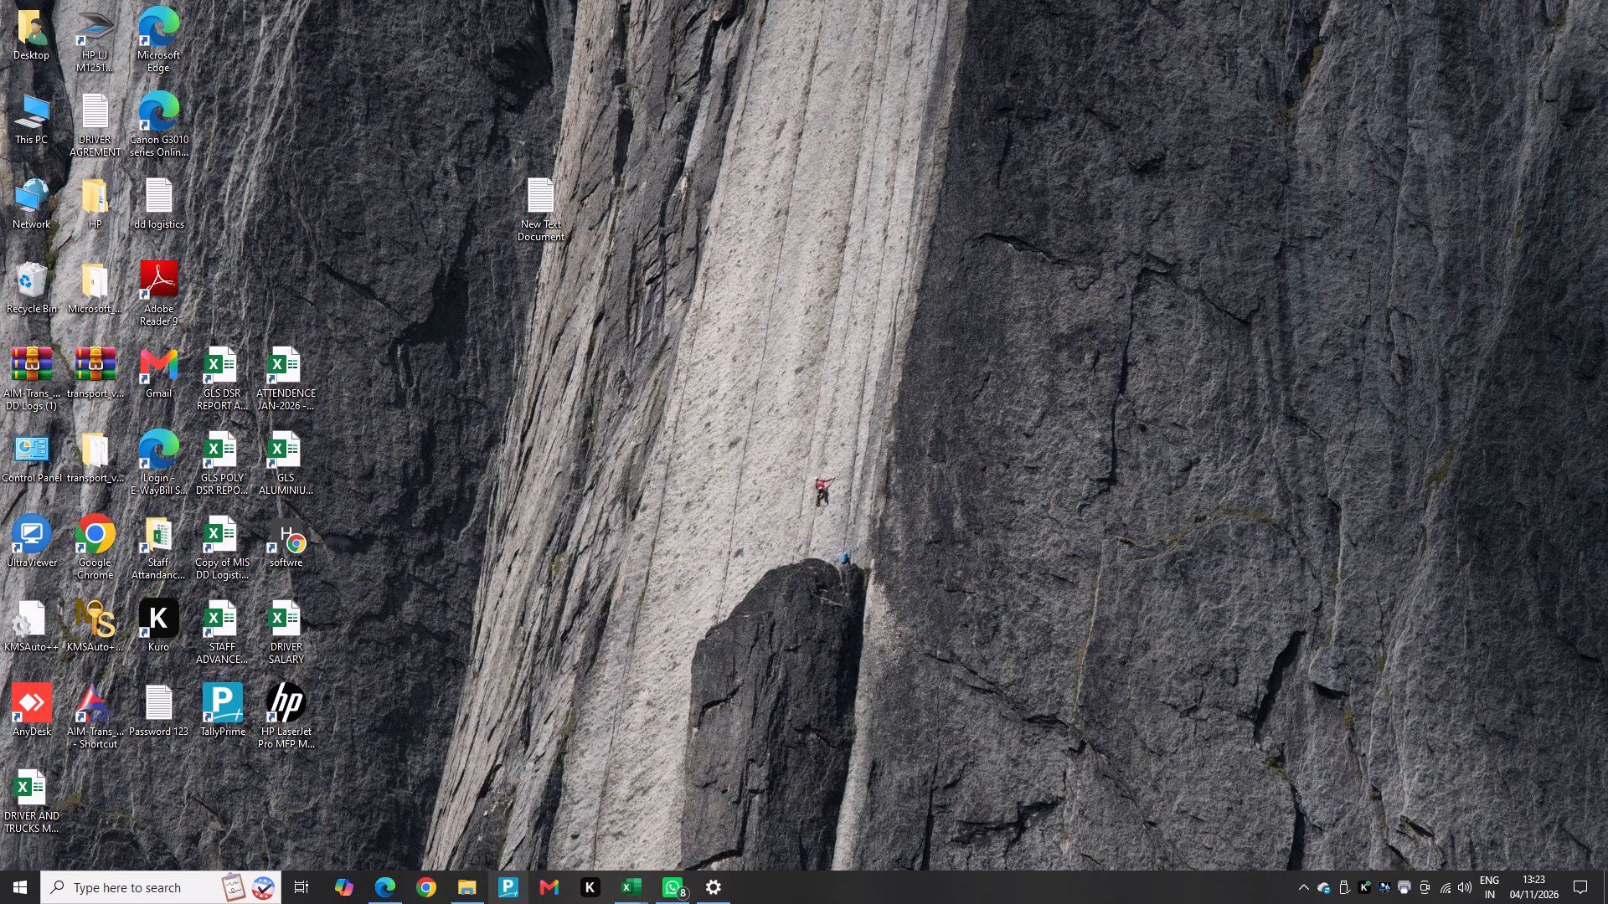
pyautogui.click(629, 886)
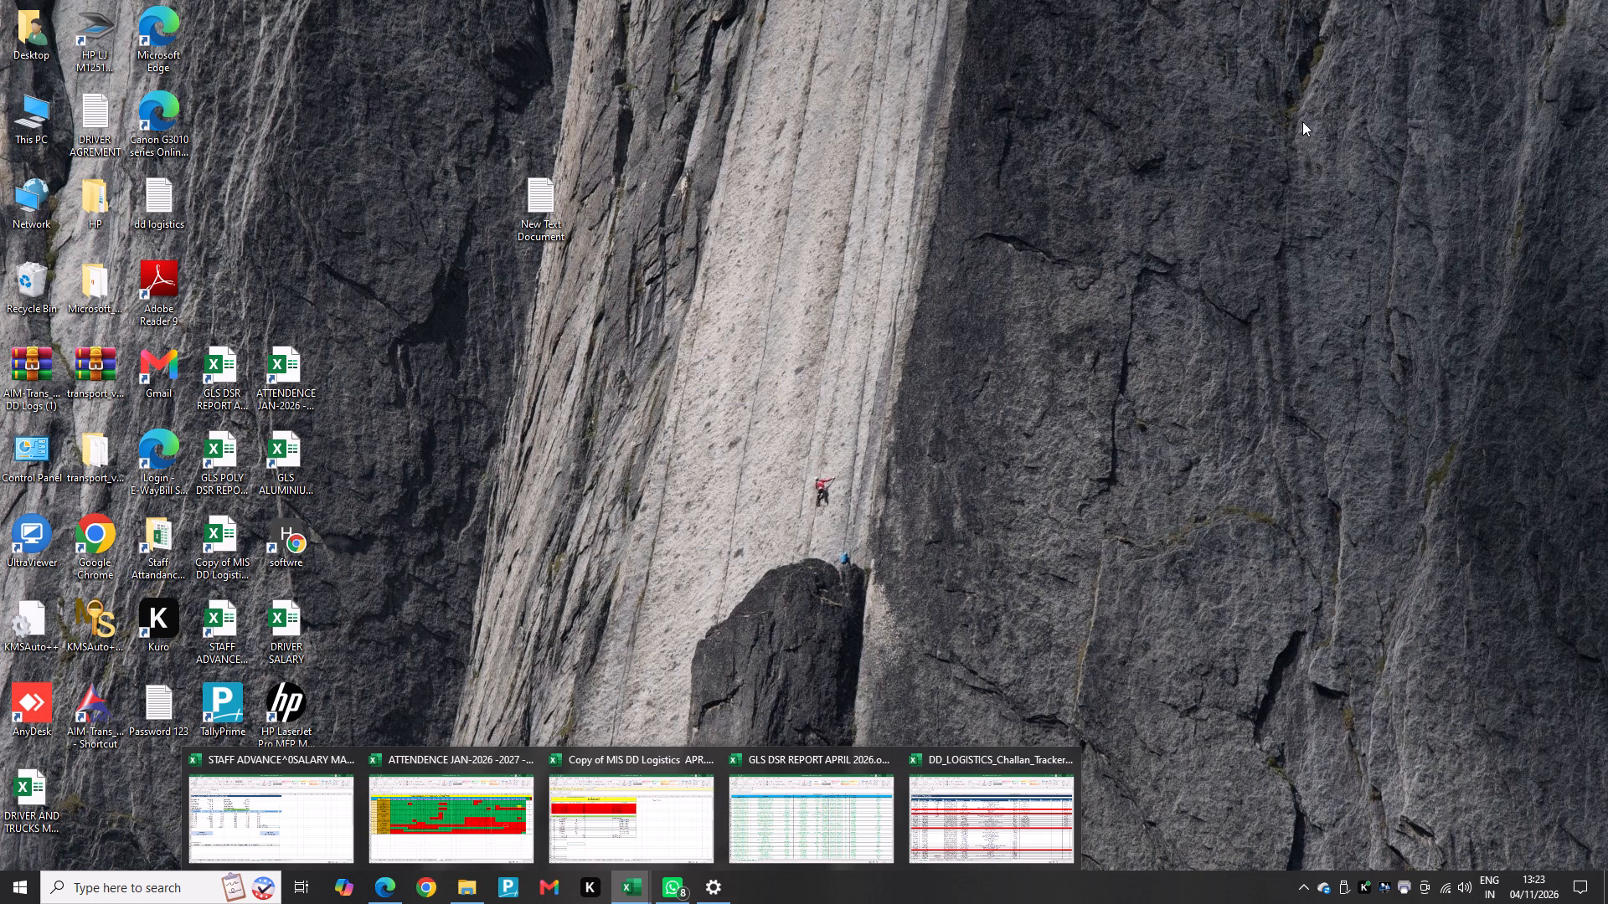
pyautogui.click(1145, 149)
pyautogui.tripleClick(236, 556)
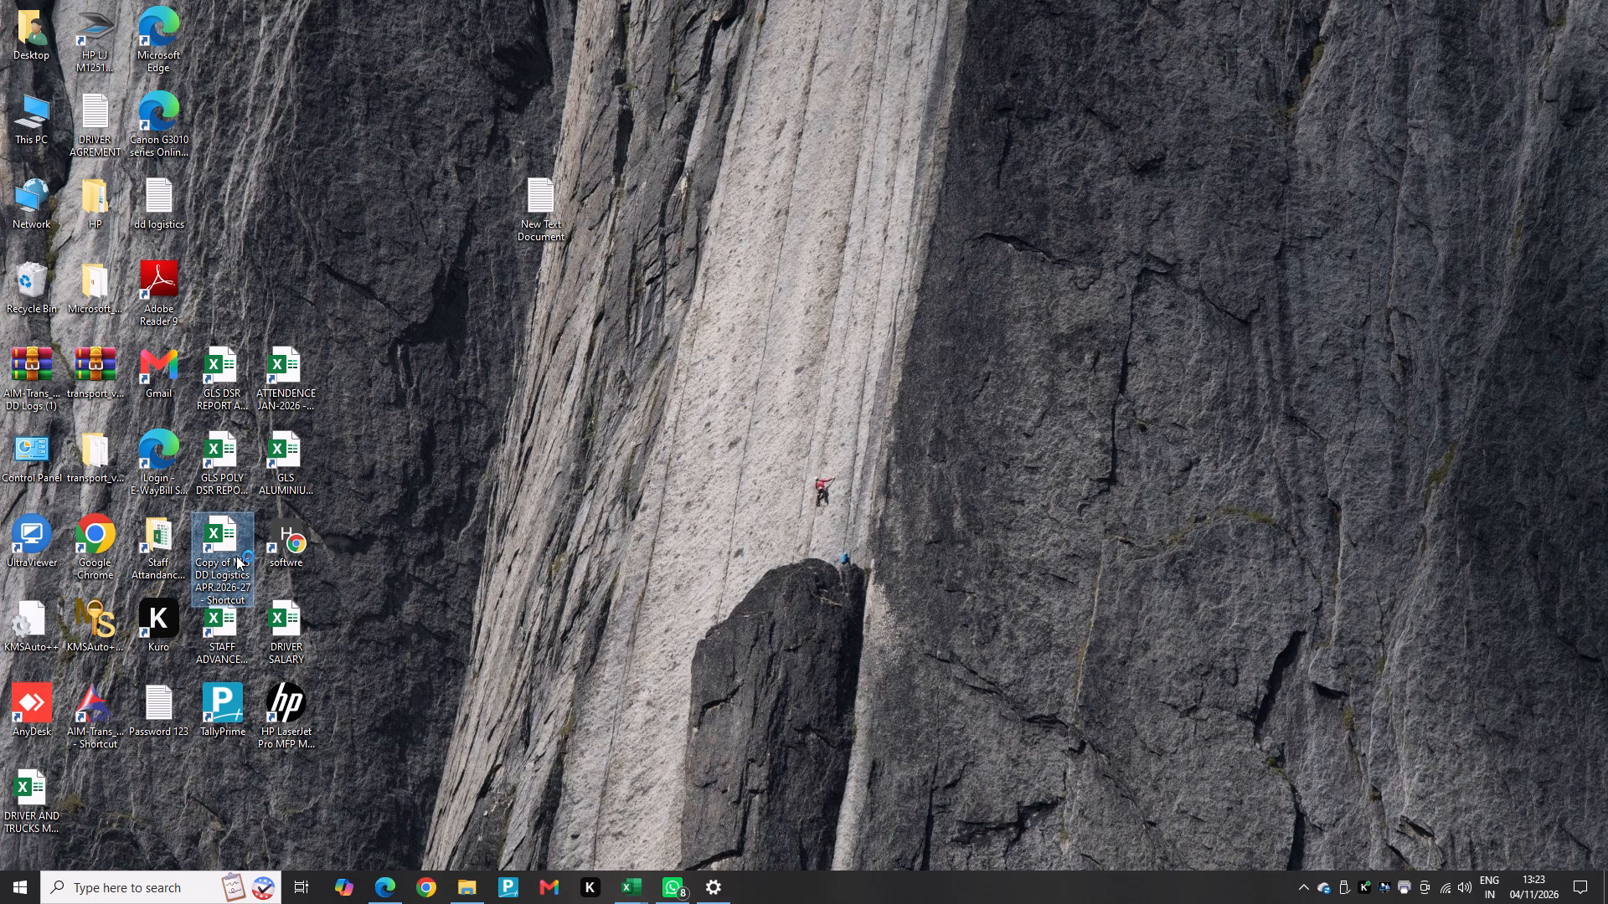
# Open the Copy of MIS DD Logistics APR.2026-27 workbook and examine vehicle 4402's trip dates and drivers back to the earliest entries.
pyautogui.doubleClick(232, 548)
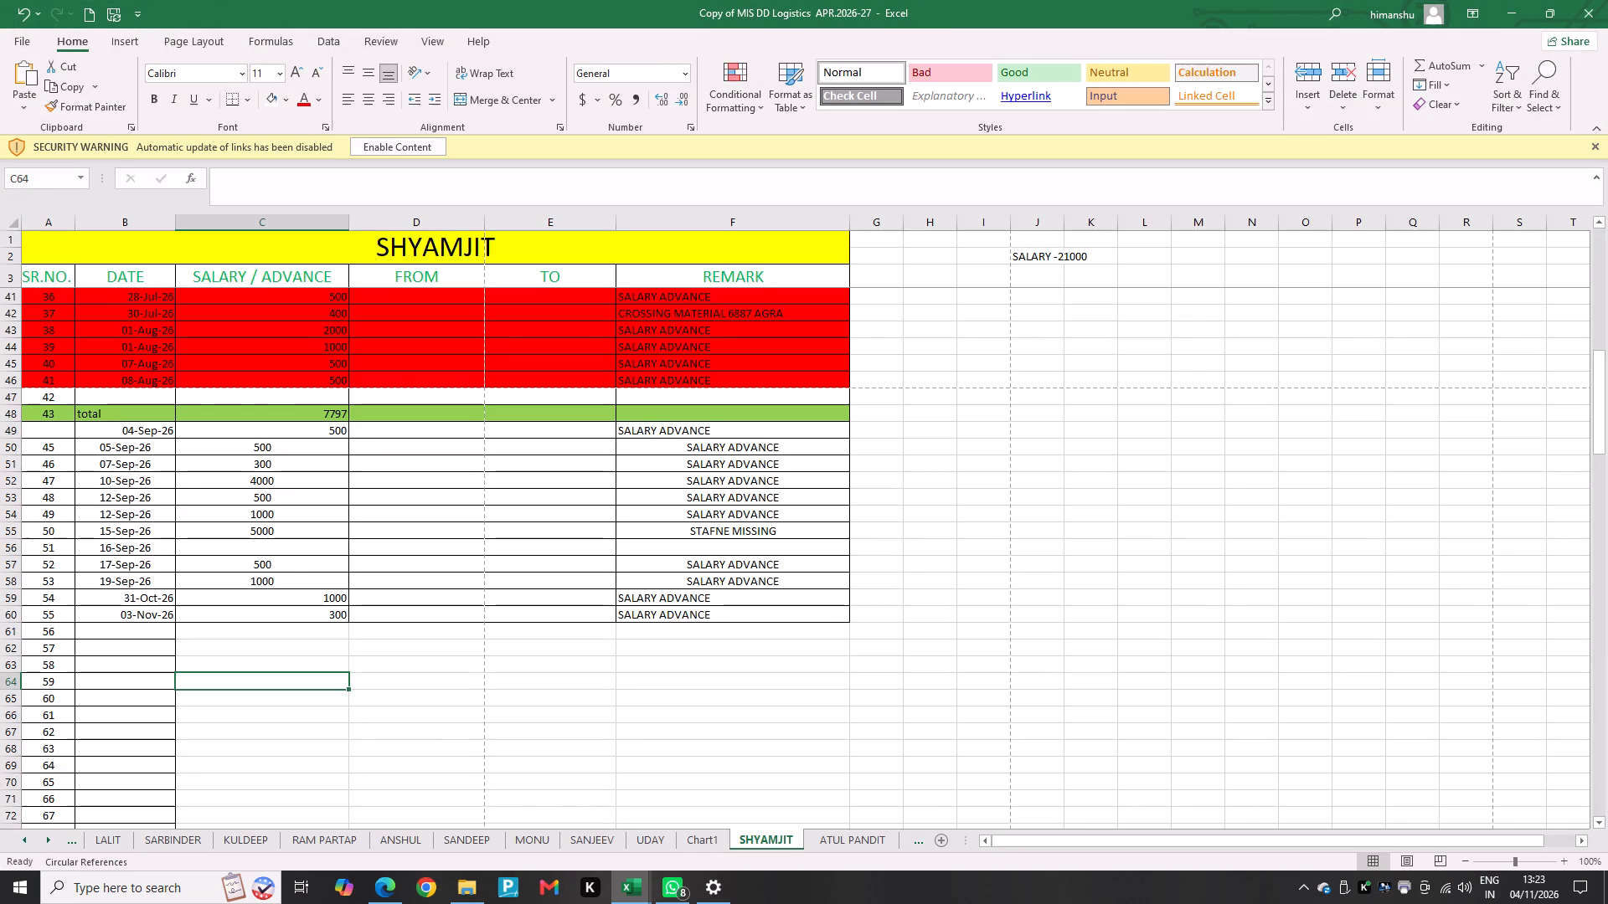
pyautogui.tripleClick(23, 845)
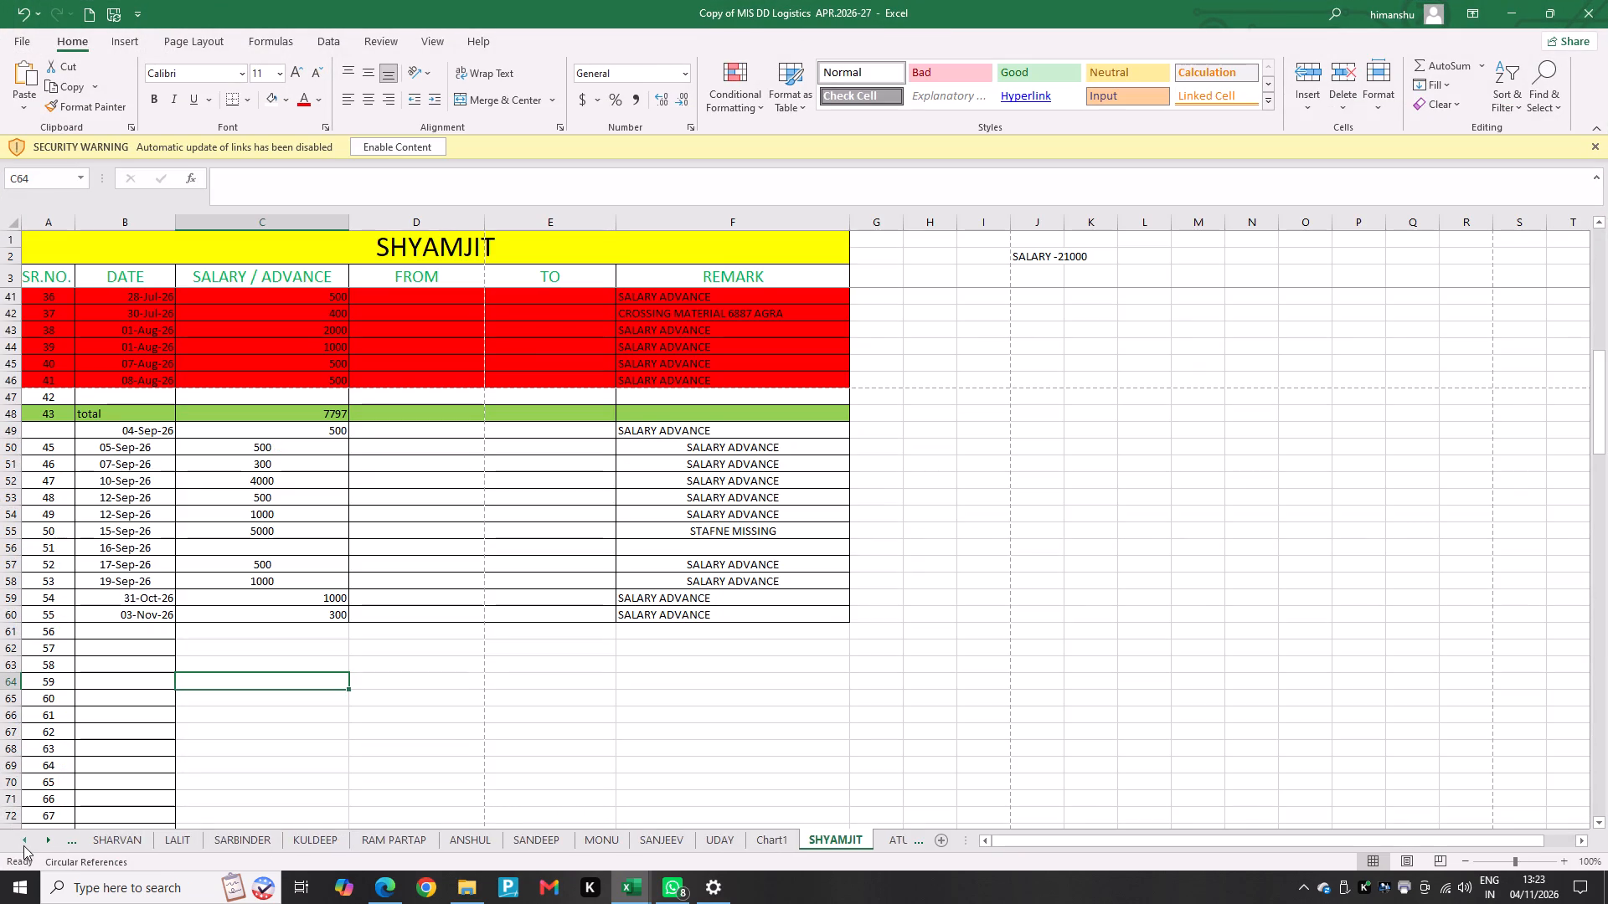
pyautogui.click(23, 845)
pyautogui.tripleClick(23, 845)
pyautogui.click(23, 845)
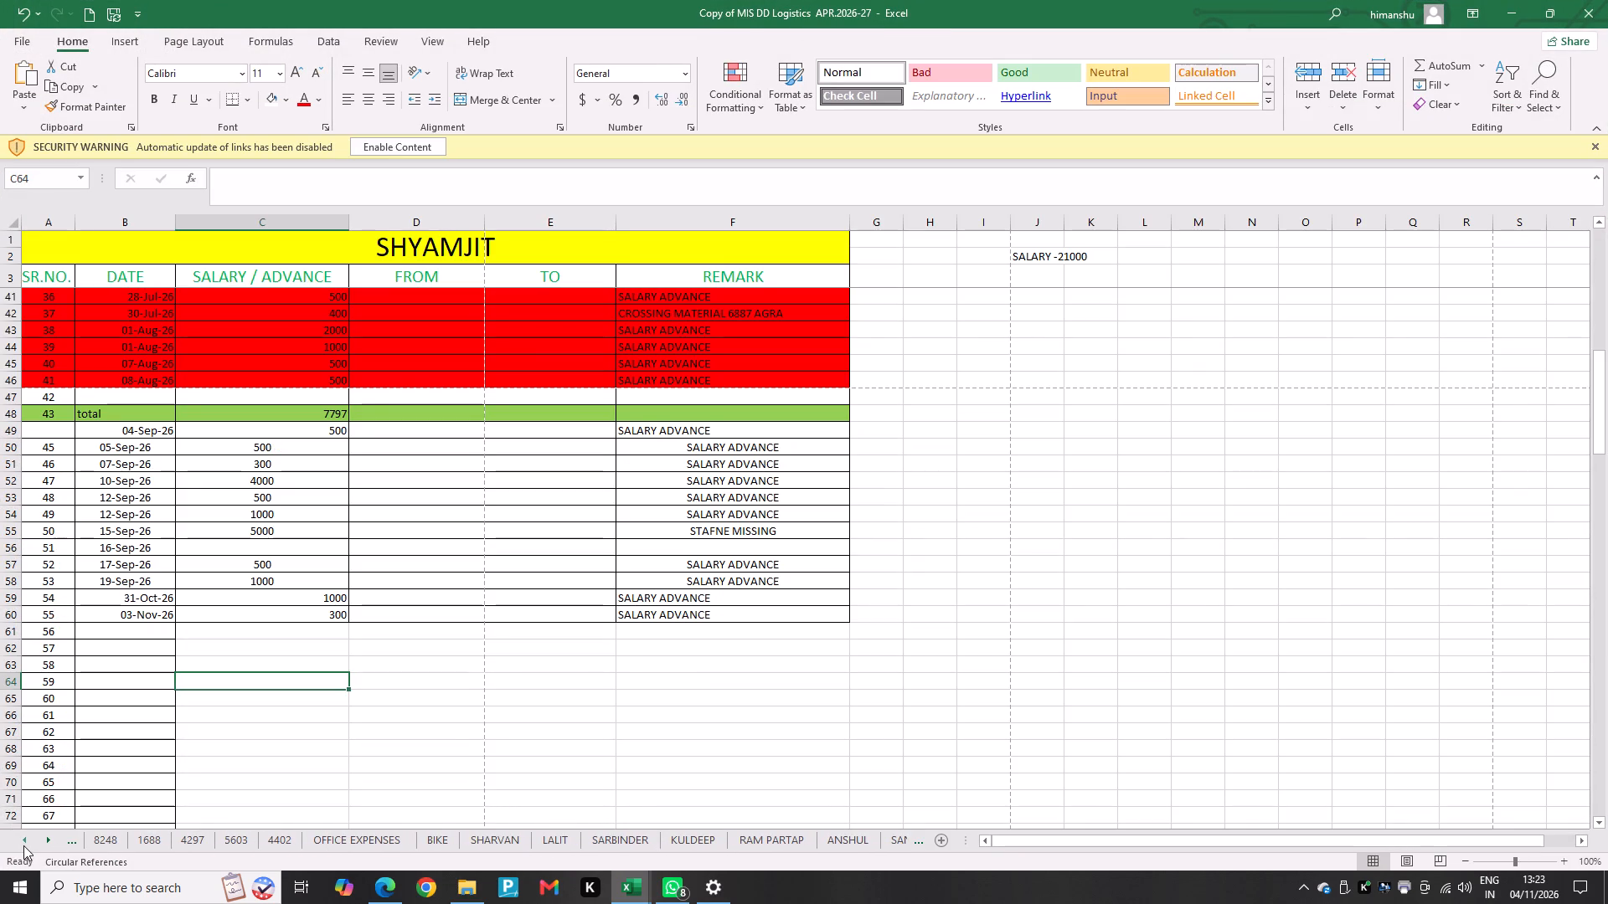
pyautogui.click(277, 844)
pyautogui.scroll(2, 164, 709)
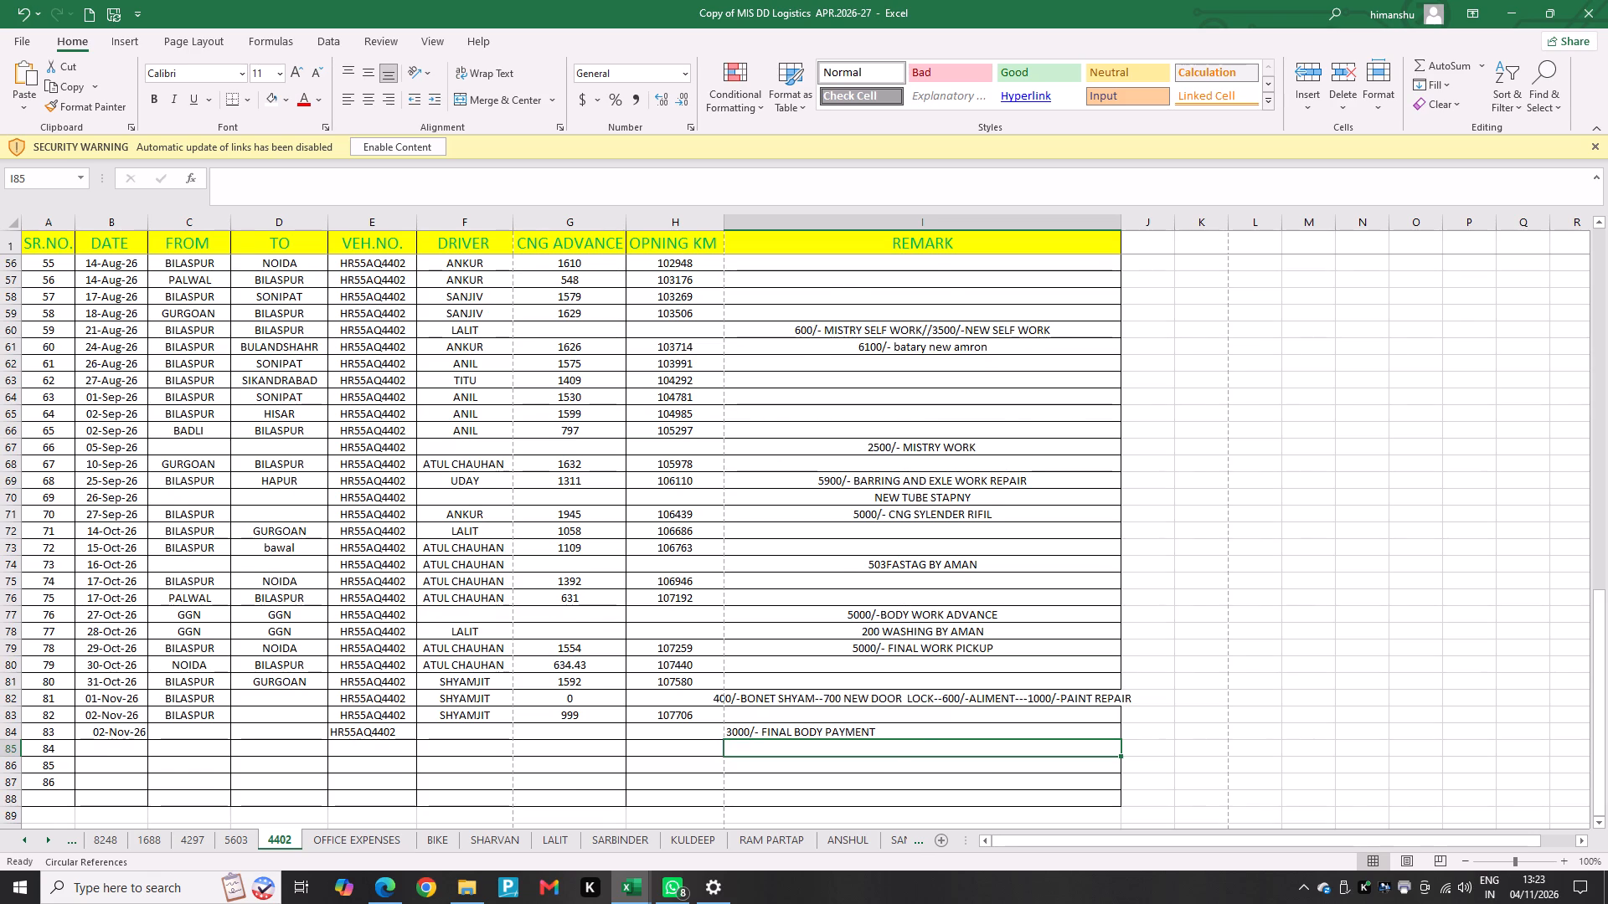
pyautogui.scroll(15, 164, 709)
pyautogui.scroll(20, 169, 700)
pyautogui.scroll(1, 169, 700)
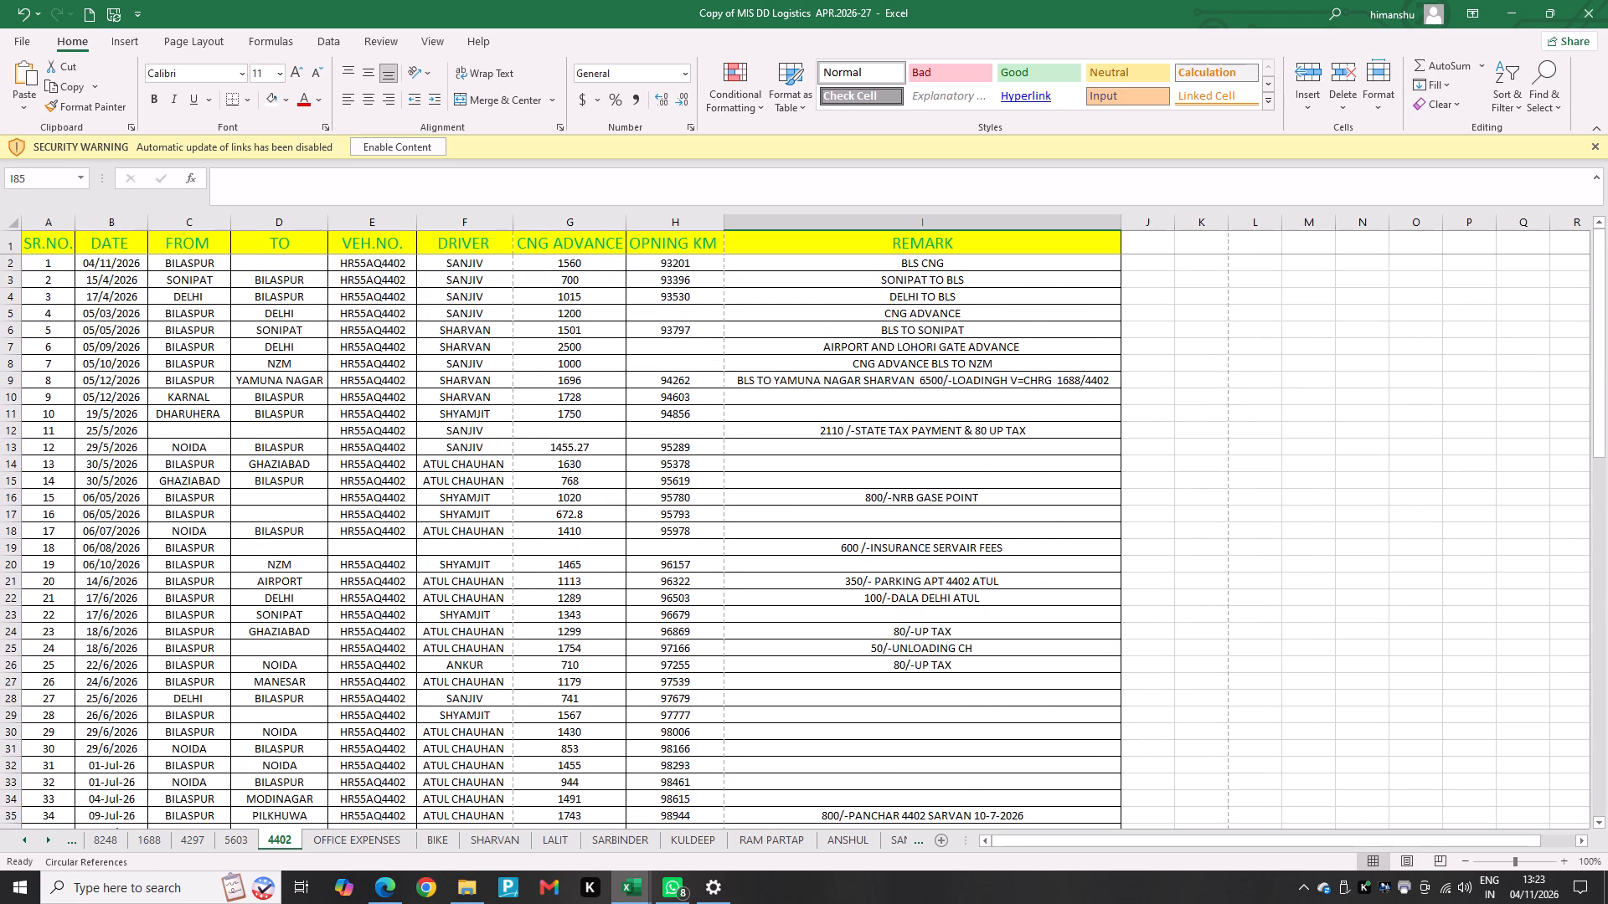
pyautogui.scroll(3, 170, 701)
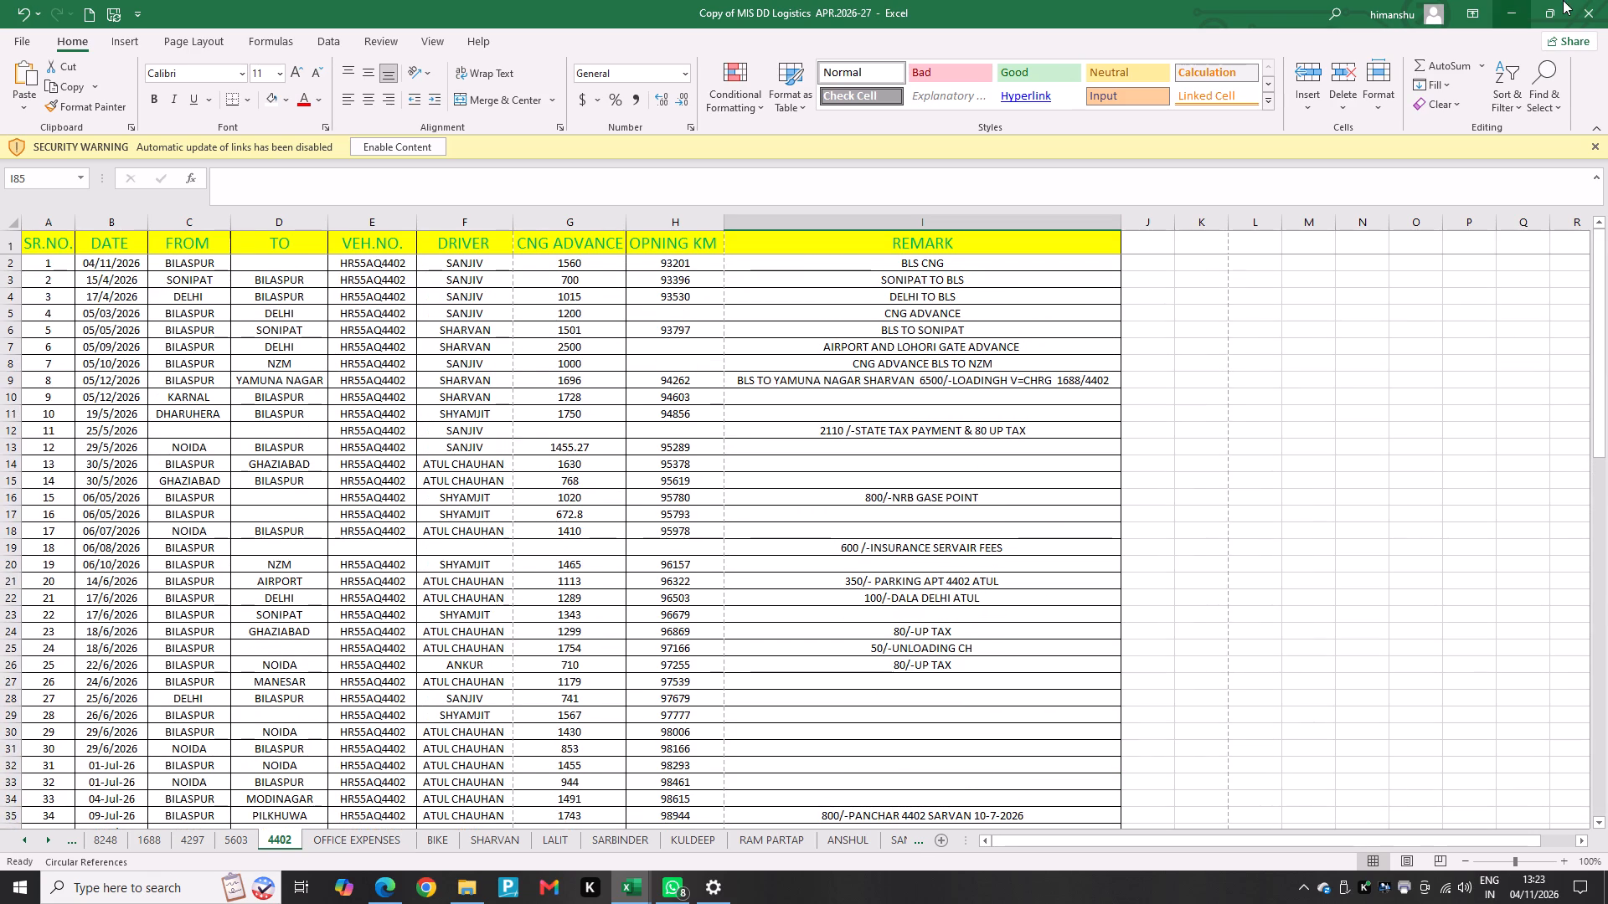
pyautogui.click(1517, 8)
pyautogui.hotkey('alt', 'Tab')
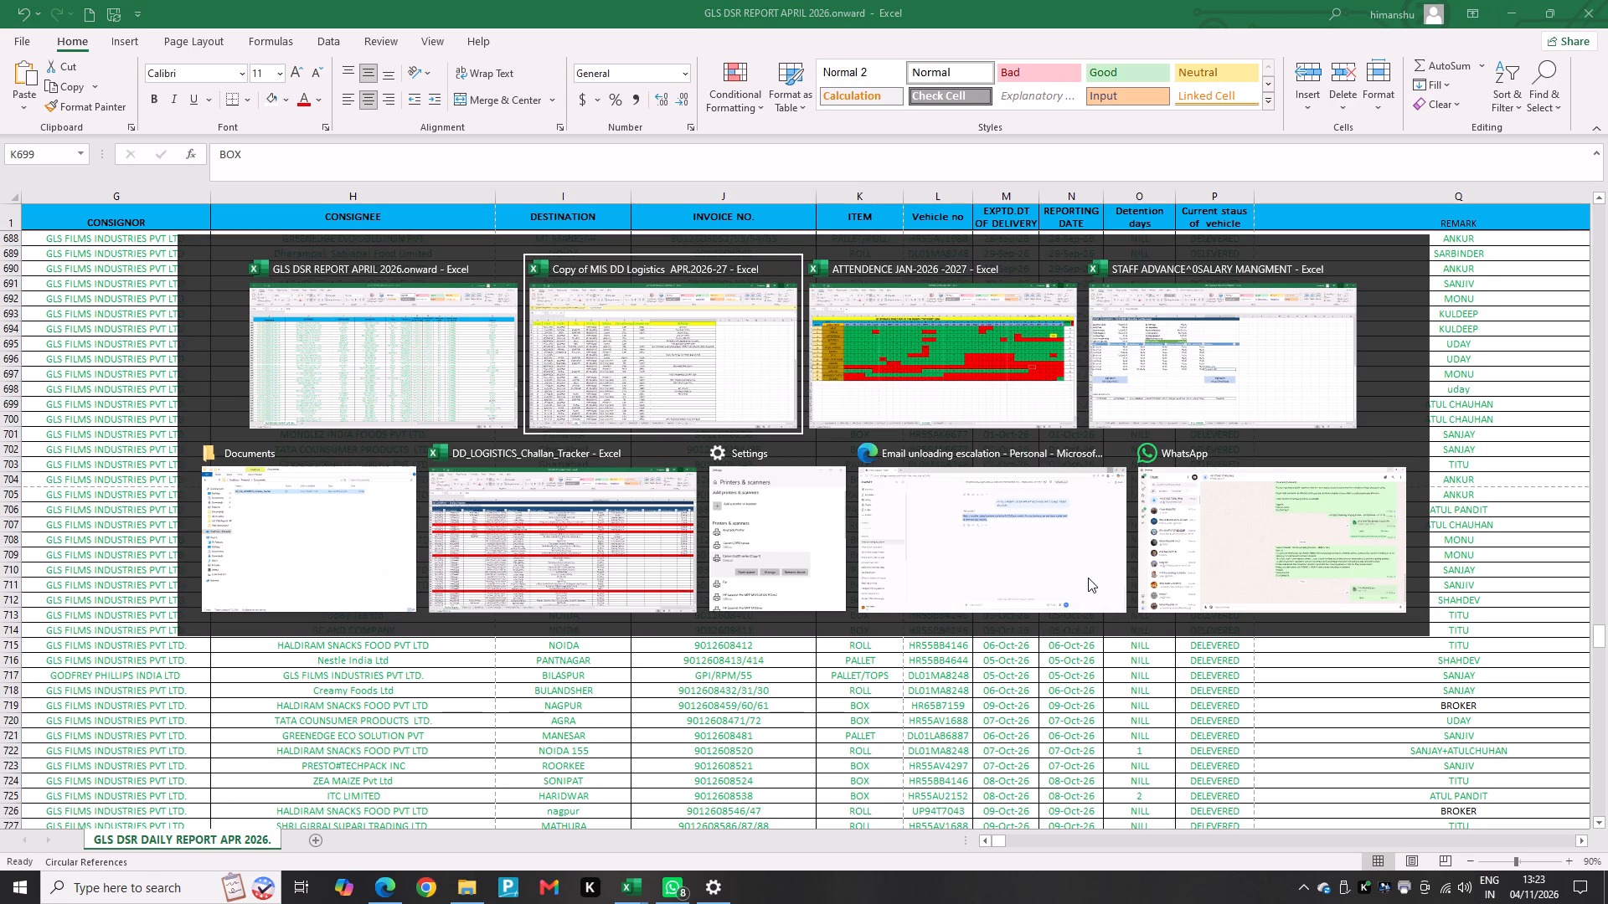
pyautogui.hotkey('alt', 'Tab')
pyautogui.hotkey('alt', 'Tab')
pyautogui.hotkey('alt', 'Tab')
pyautogui.hotkey('alt', 'Tab')
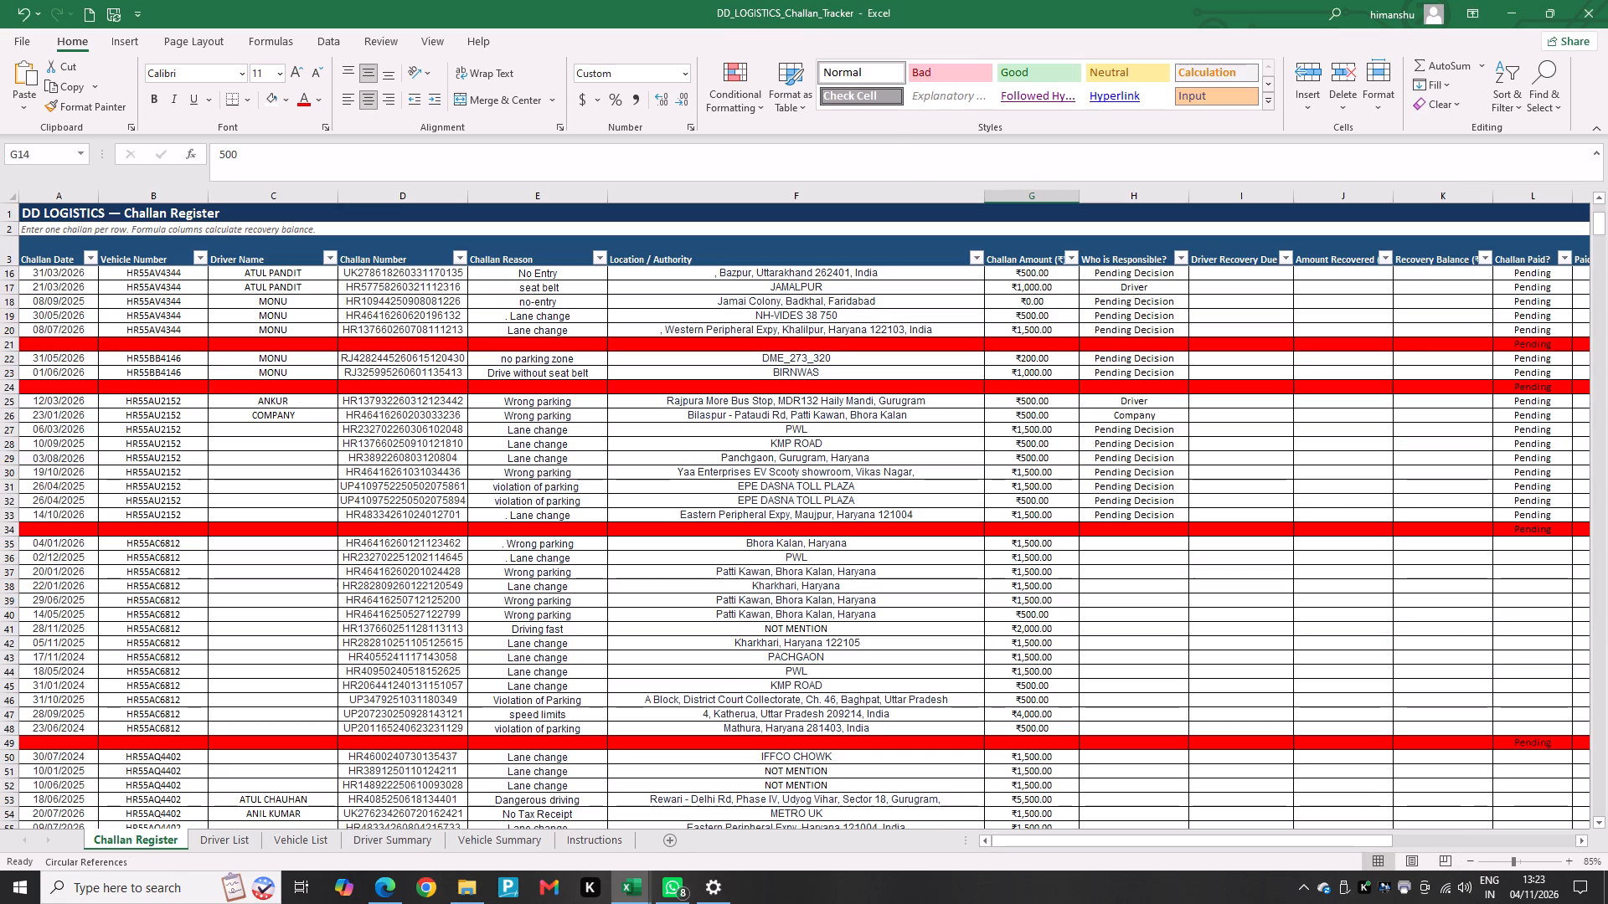
pyautogui.scroll(-5, 229, 634)
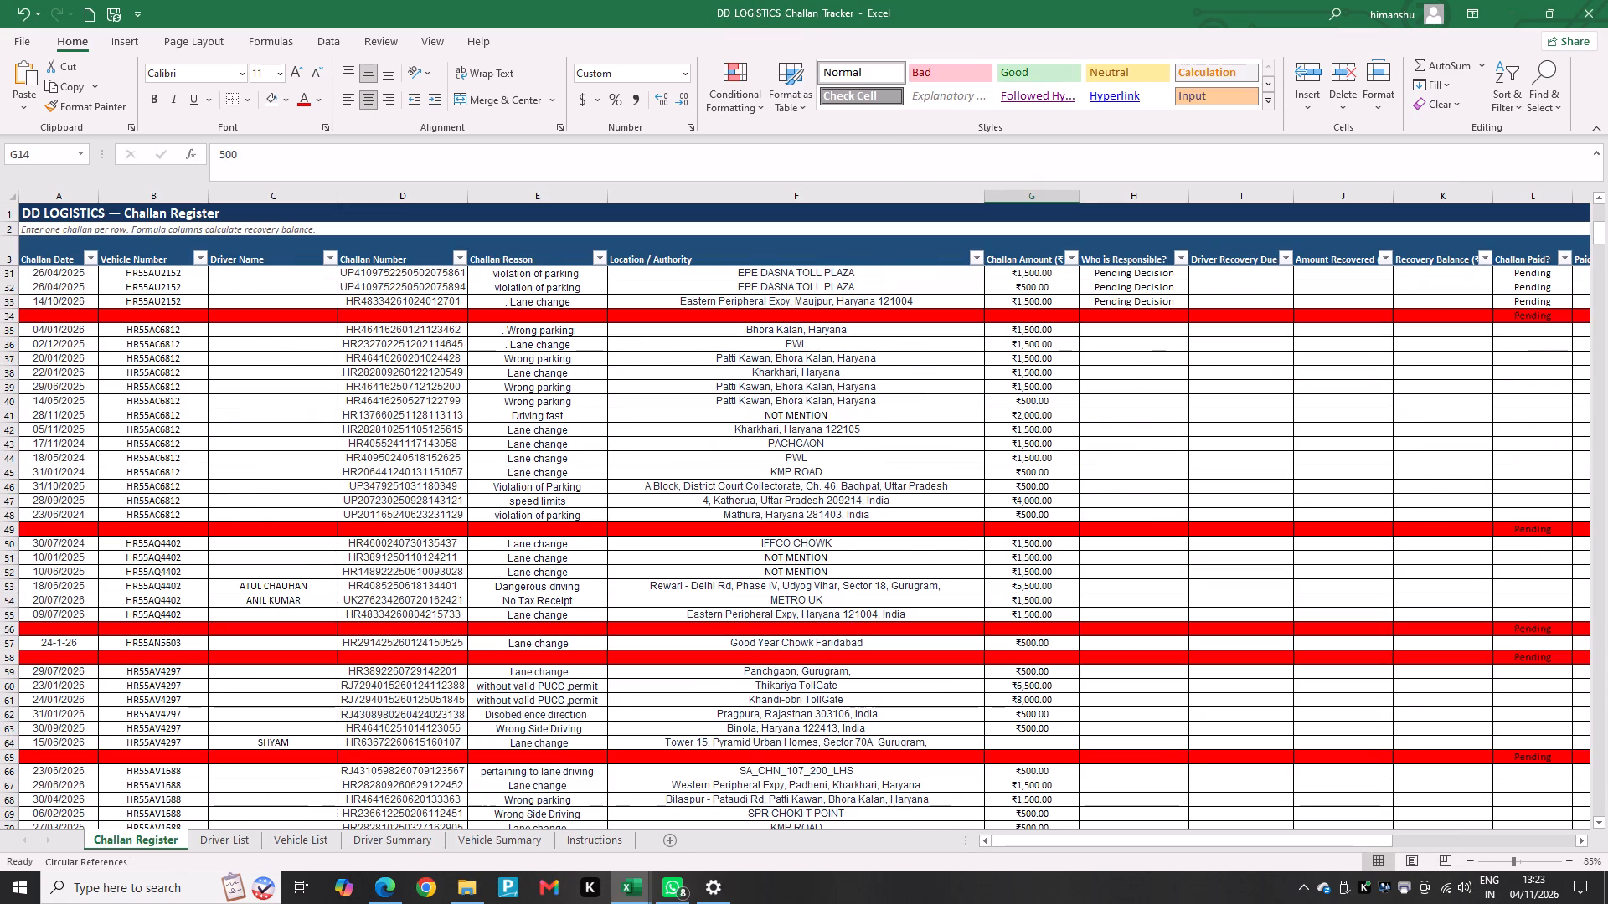
pyautogui.click(178, 593)
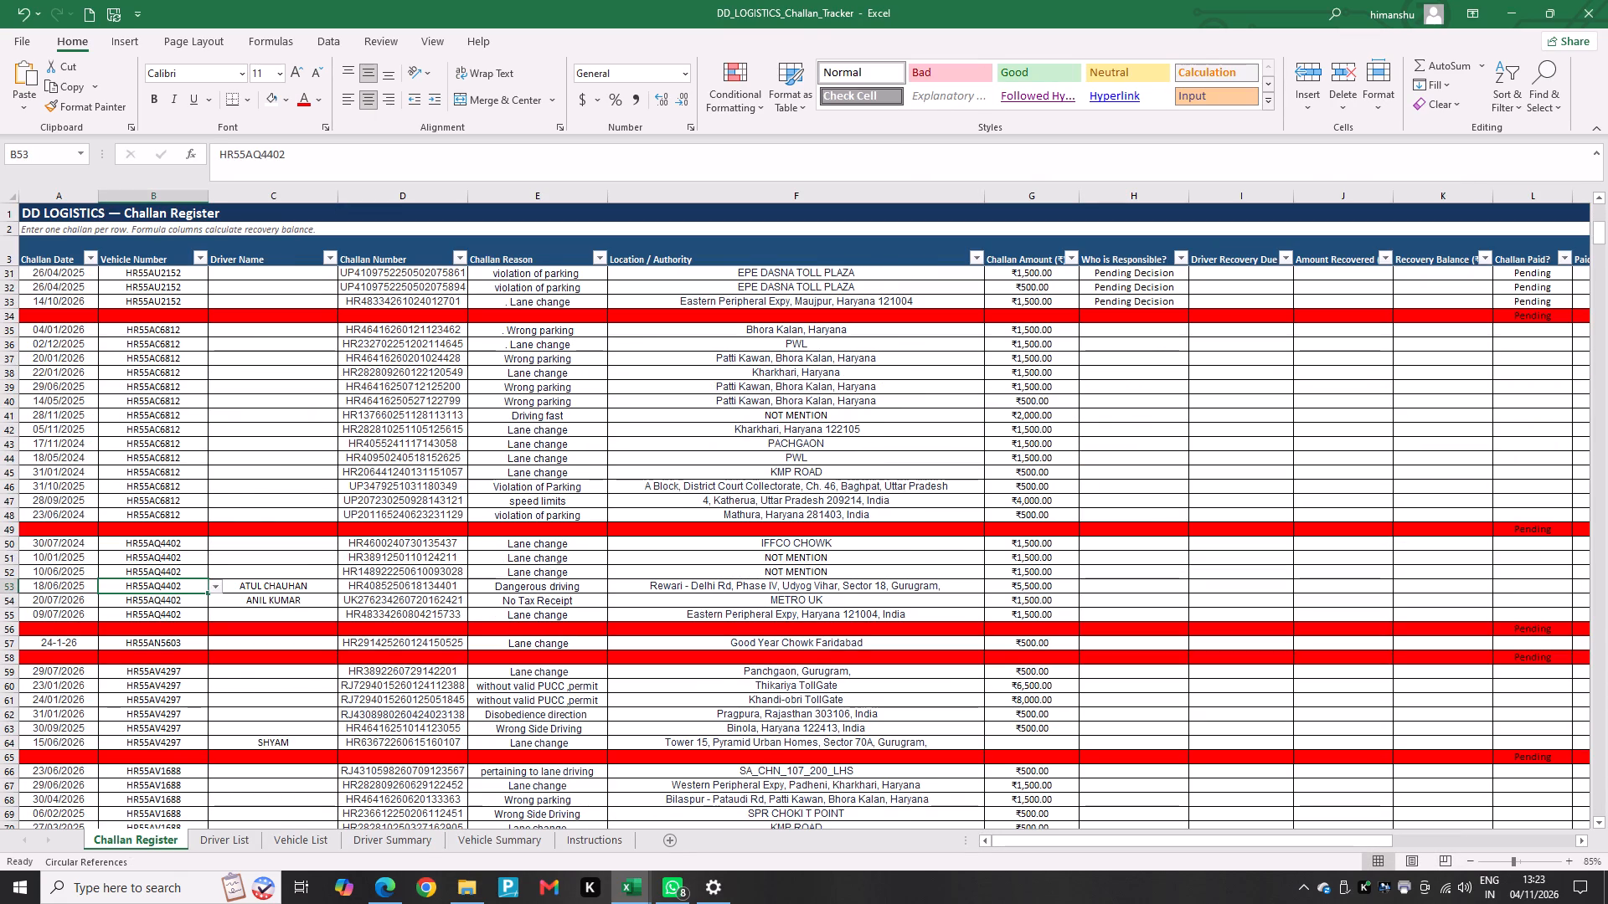
pyautogui.click(273, 589)
pyautogui.press('Down')
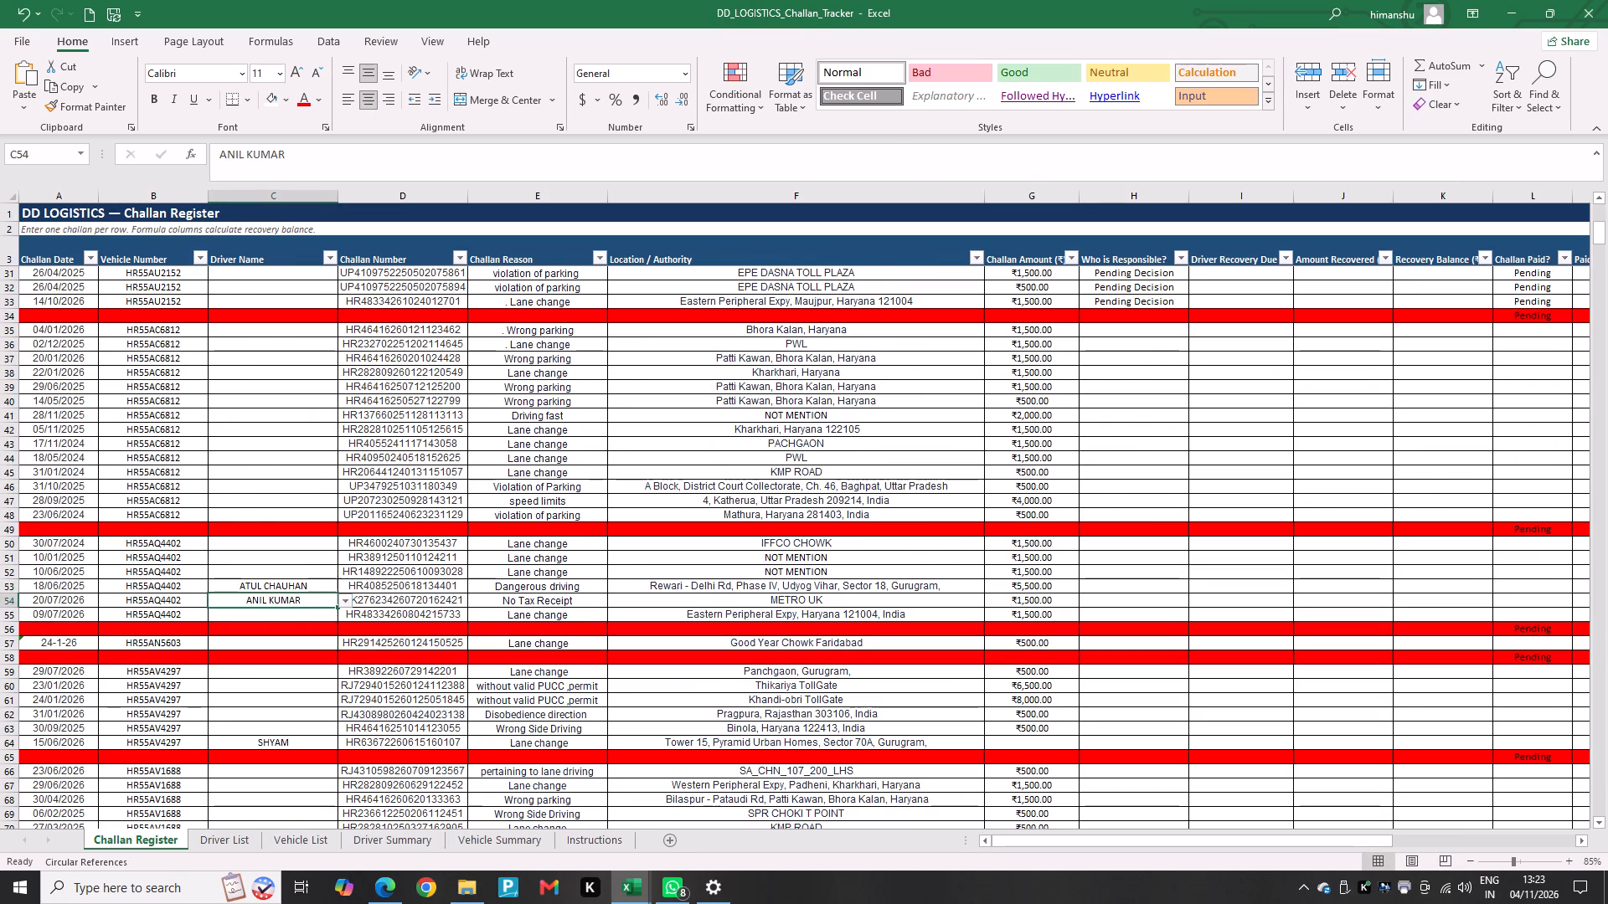
pyautogui.press('Up')
pyautogui.click(343, 588)
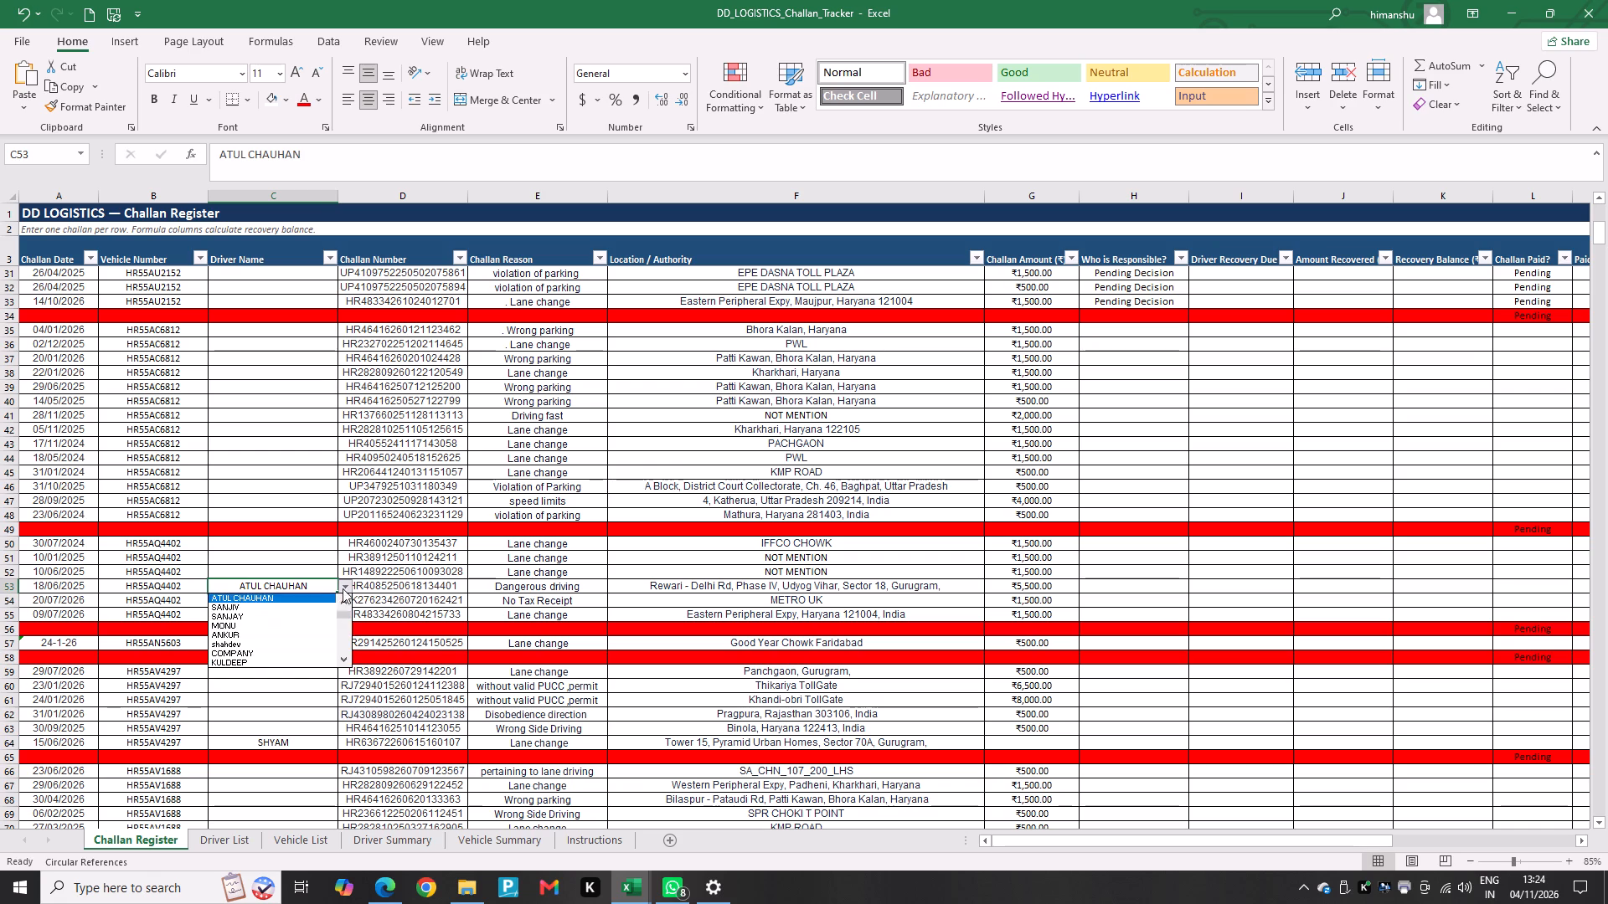
pyautogui.scroll(-5, 281, 659)
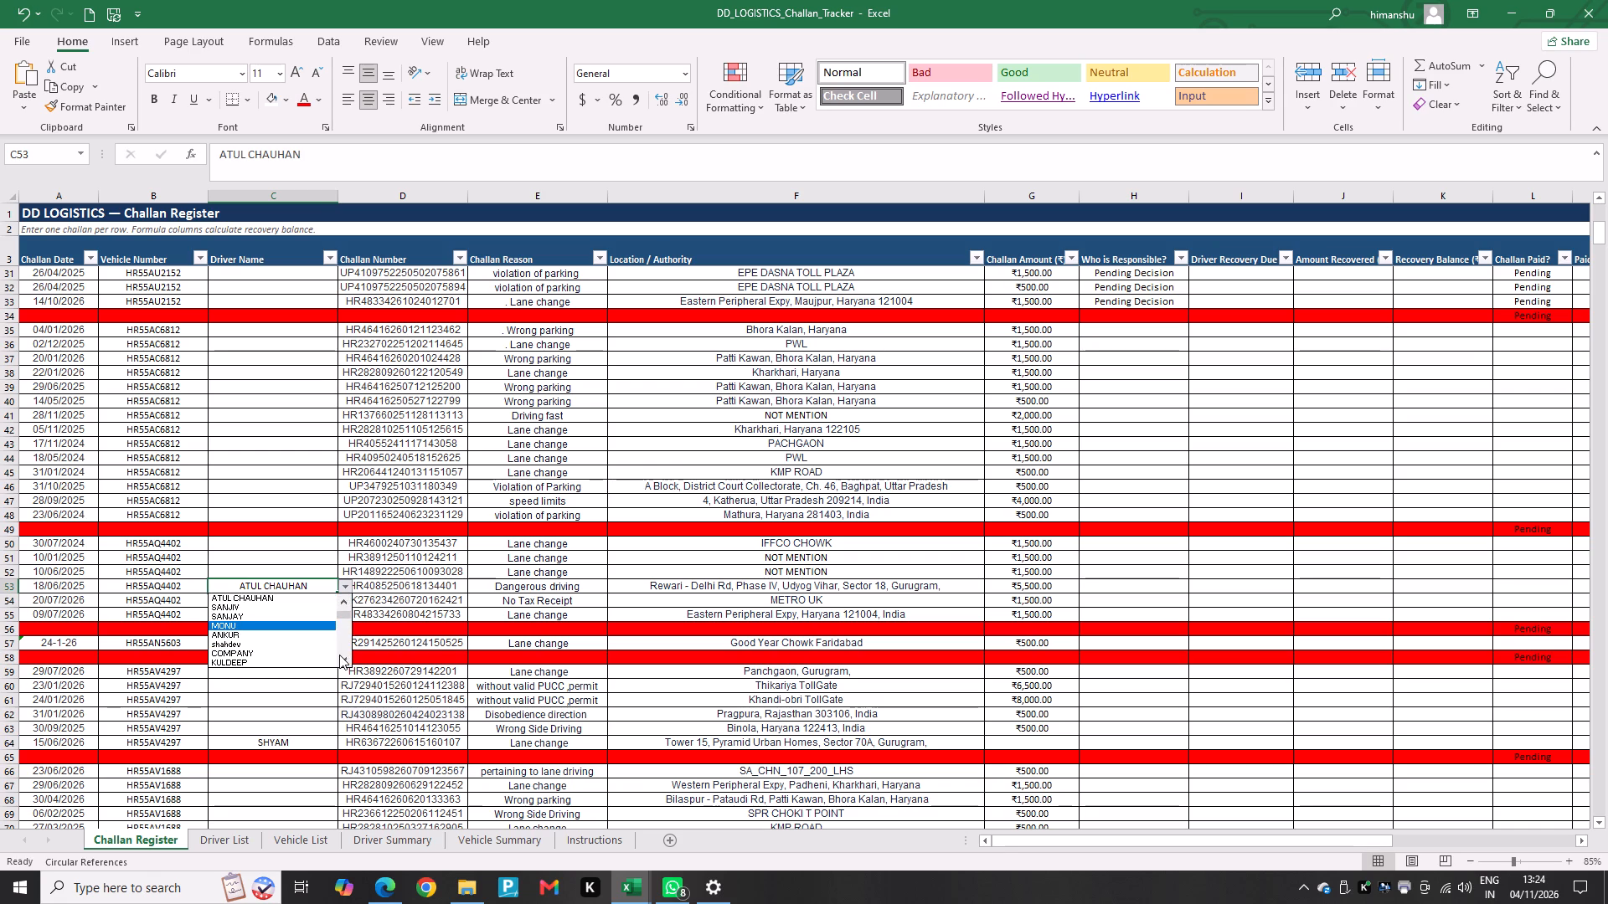
pyautogui.tripleClick(339, 655)
pyautogui.click(339, 656)
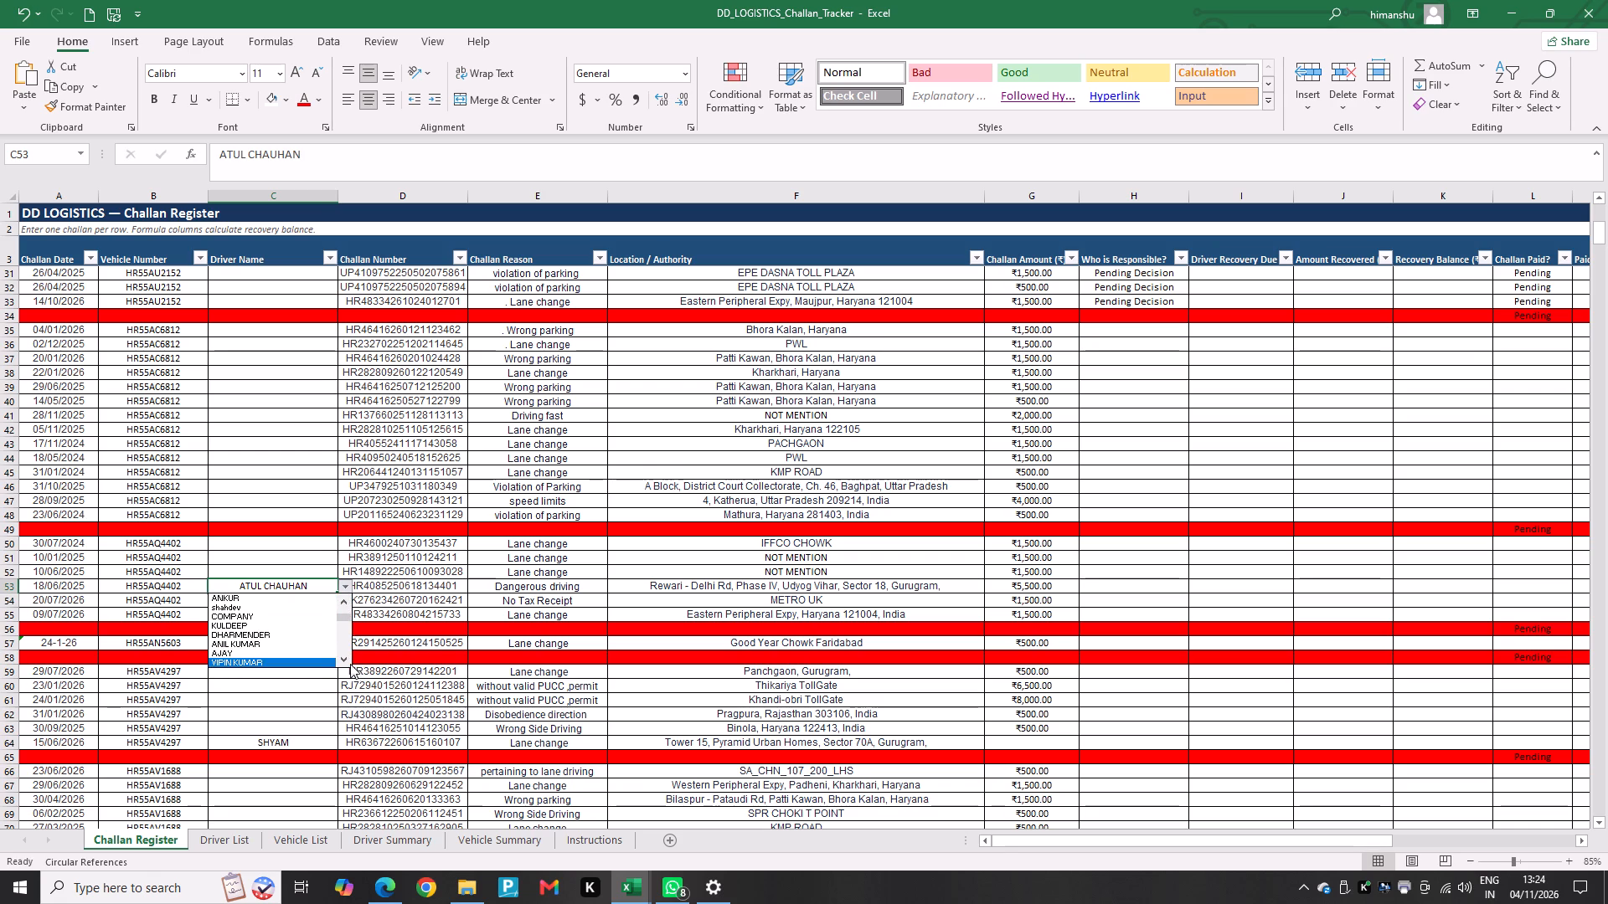
pyautogui.doubleClick(348, 661)
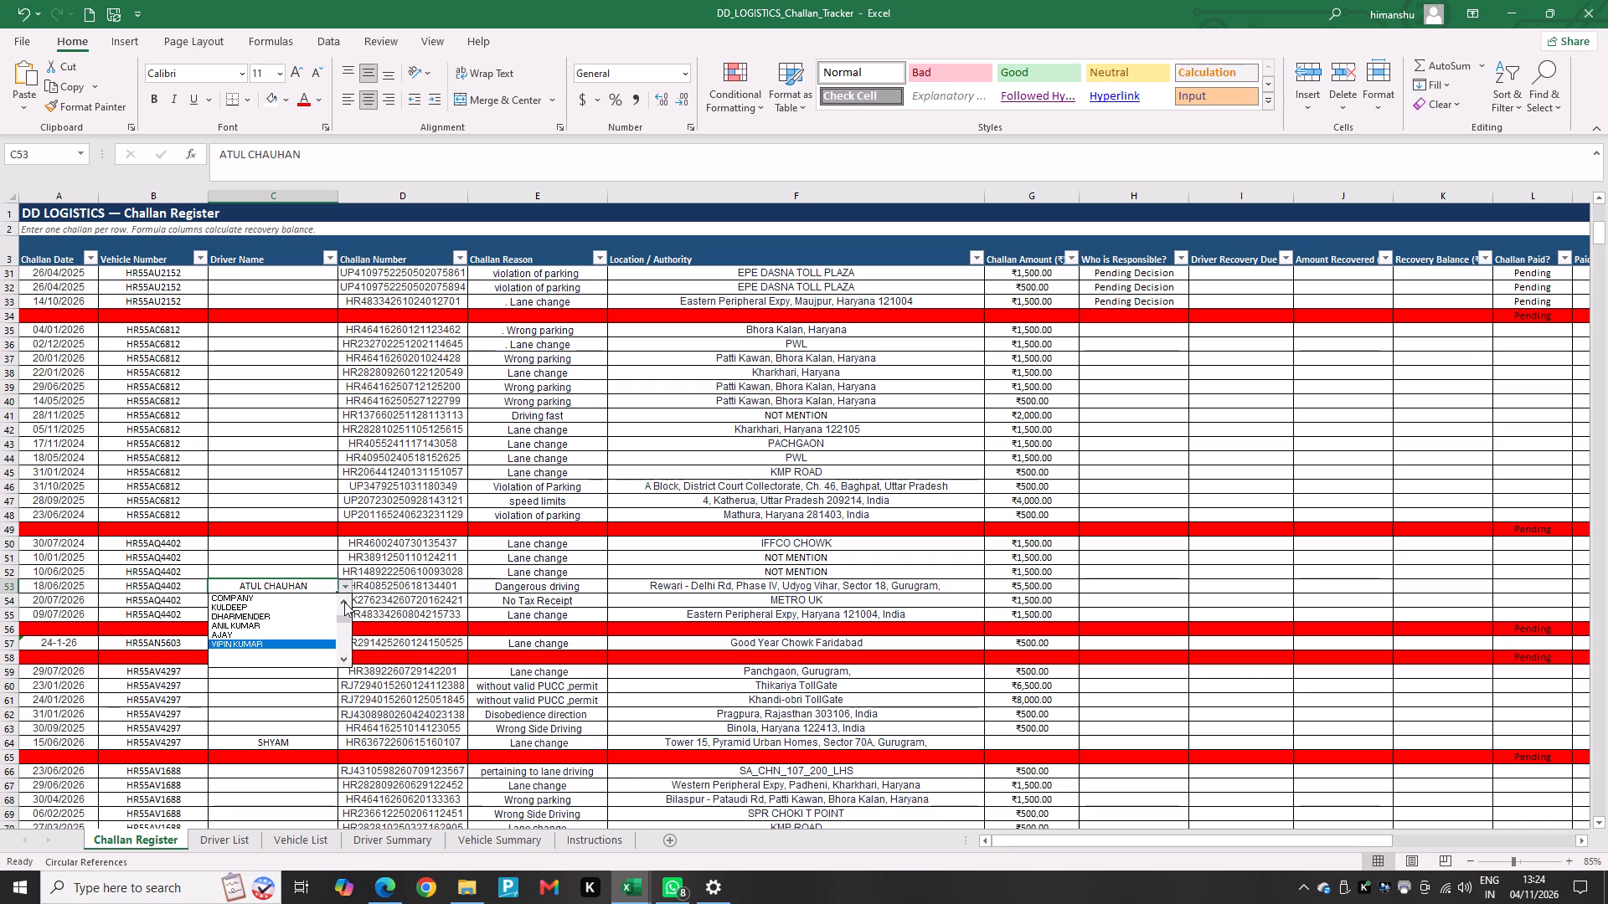
pyautogui.tripleClick(344, 602)
pyautogui.click(344, 602)
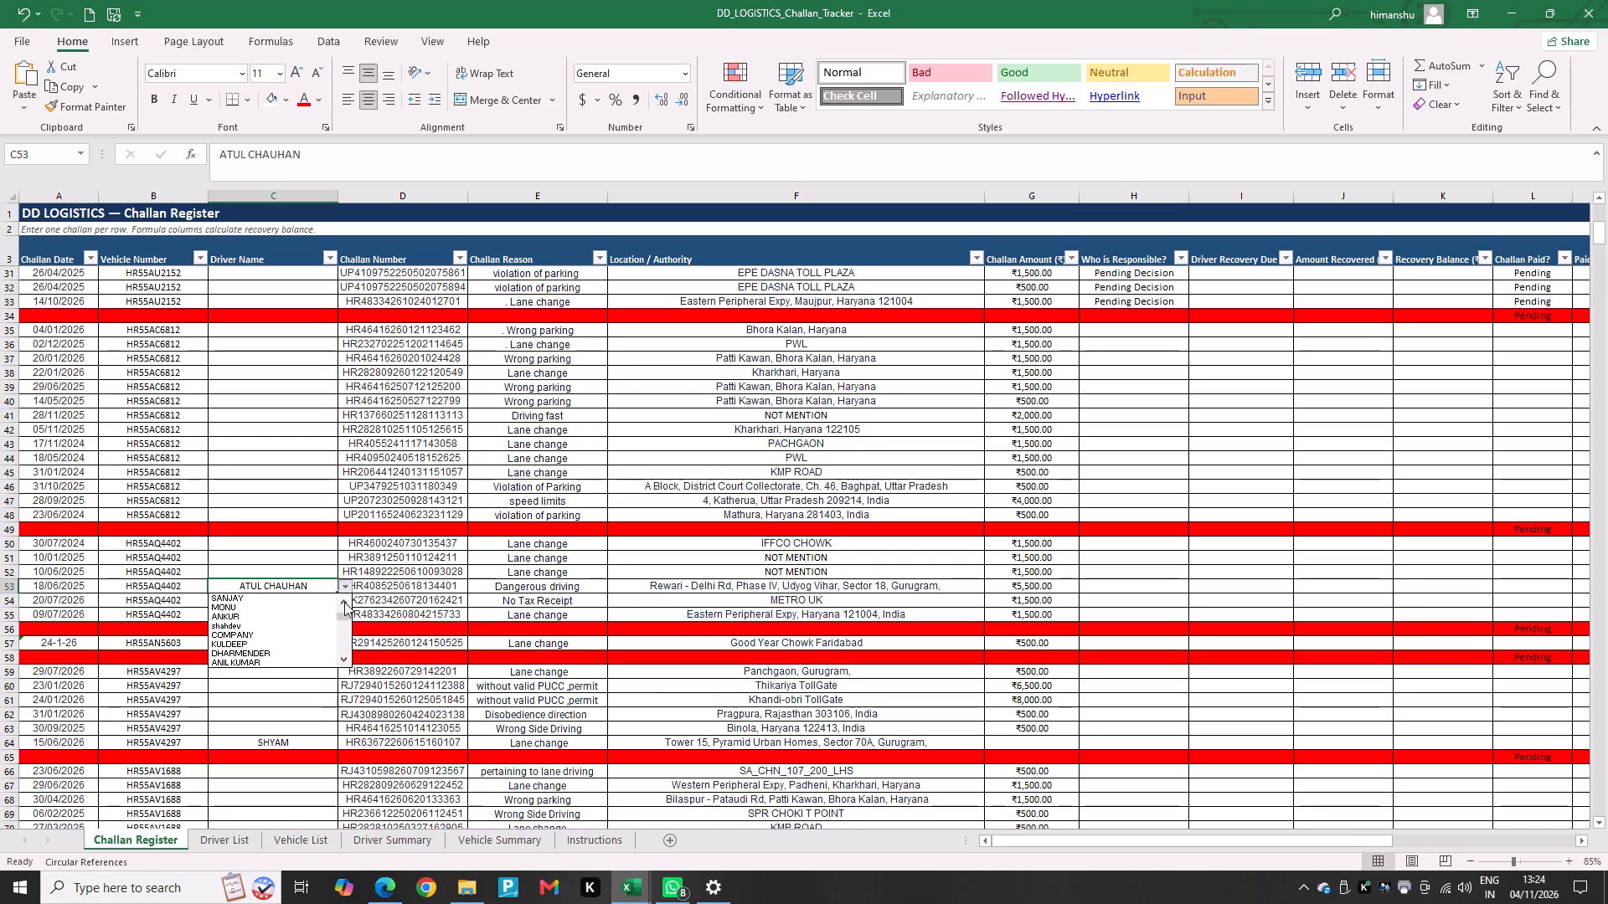
pyautogui.click(344, 602)
pyautogui.click(338, 658)
pyautogui.tripleClick(341, 658)
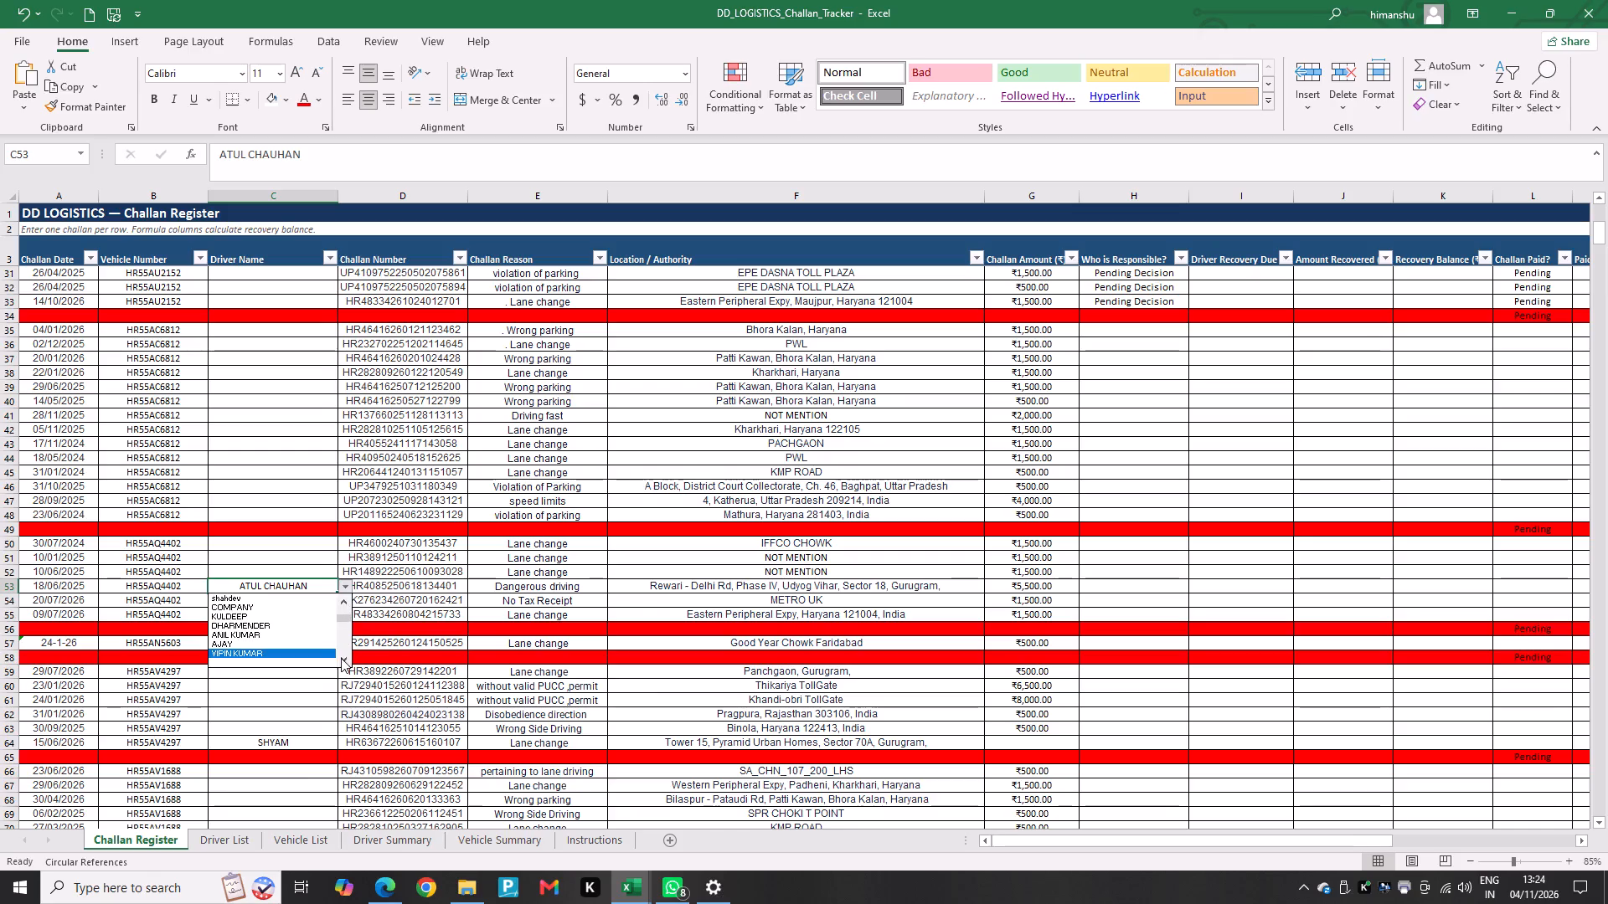
pyautogui.click(298, 609)
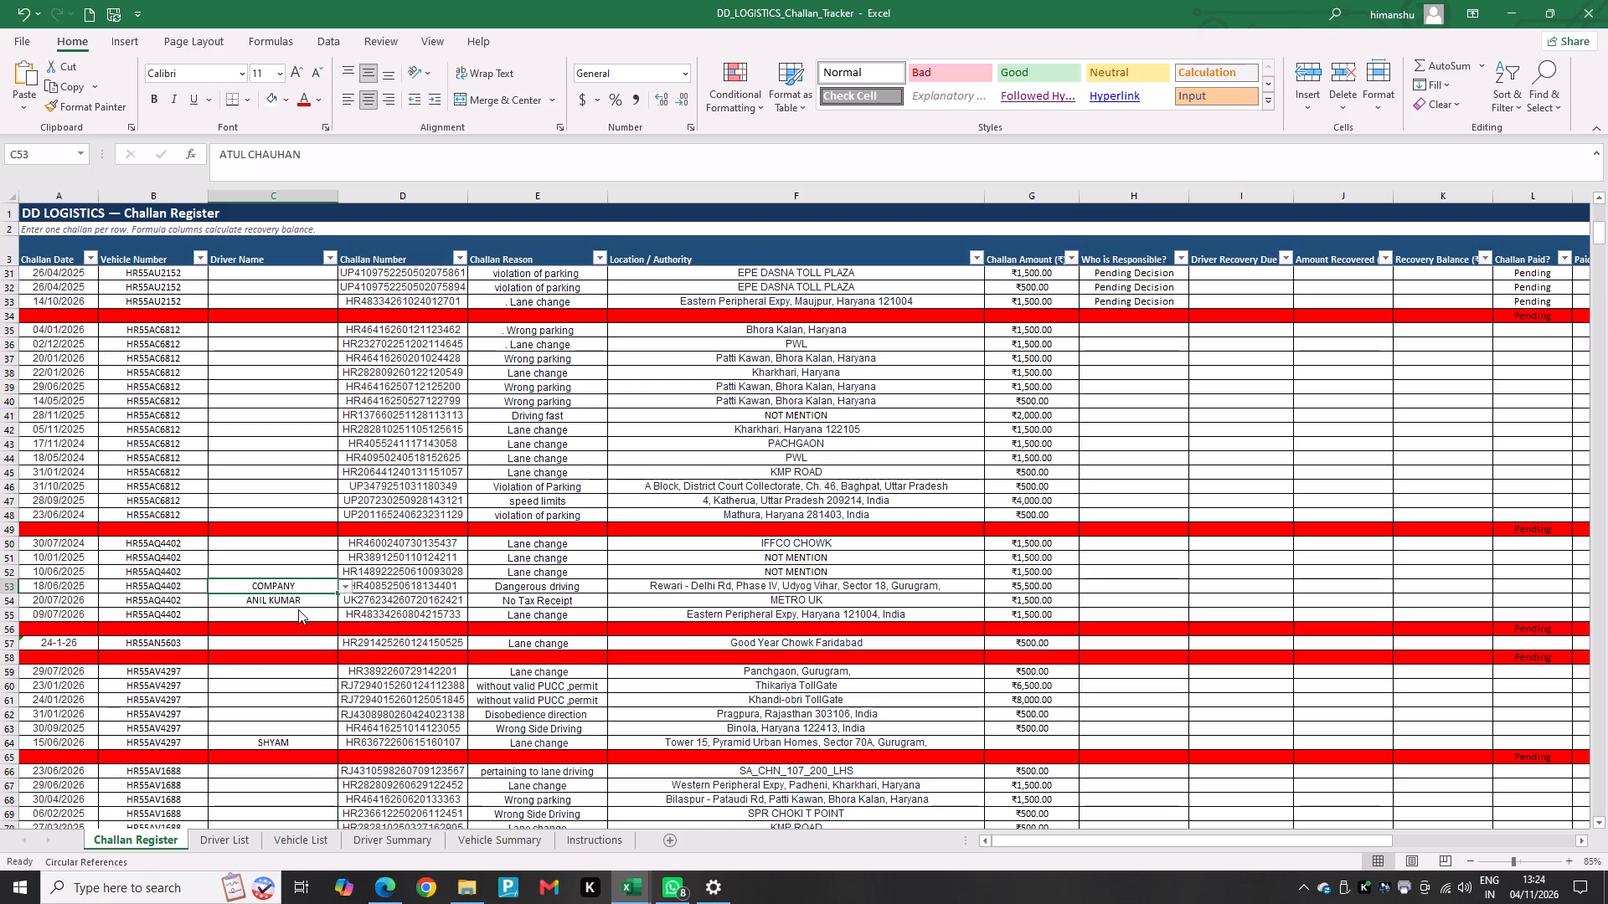
pyautogui.click(1235, 413)
pyautogui.hotkey('ctrl', 's')
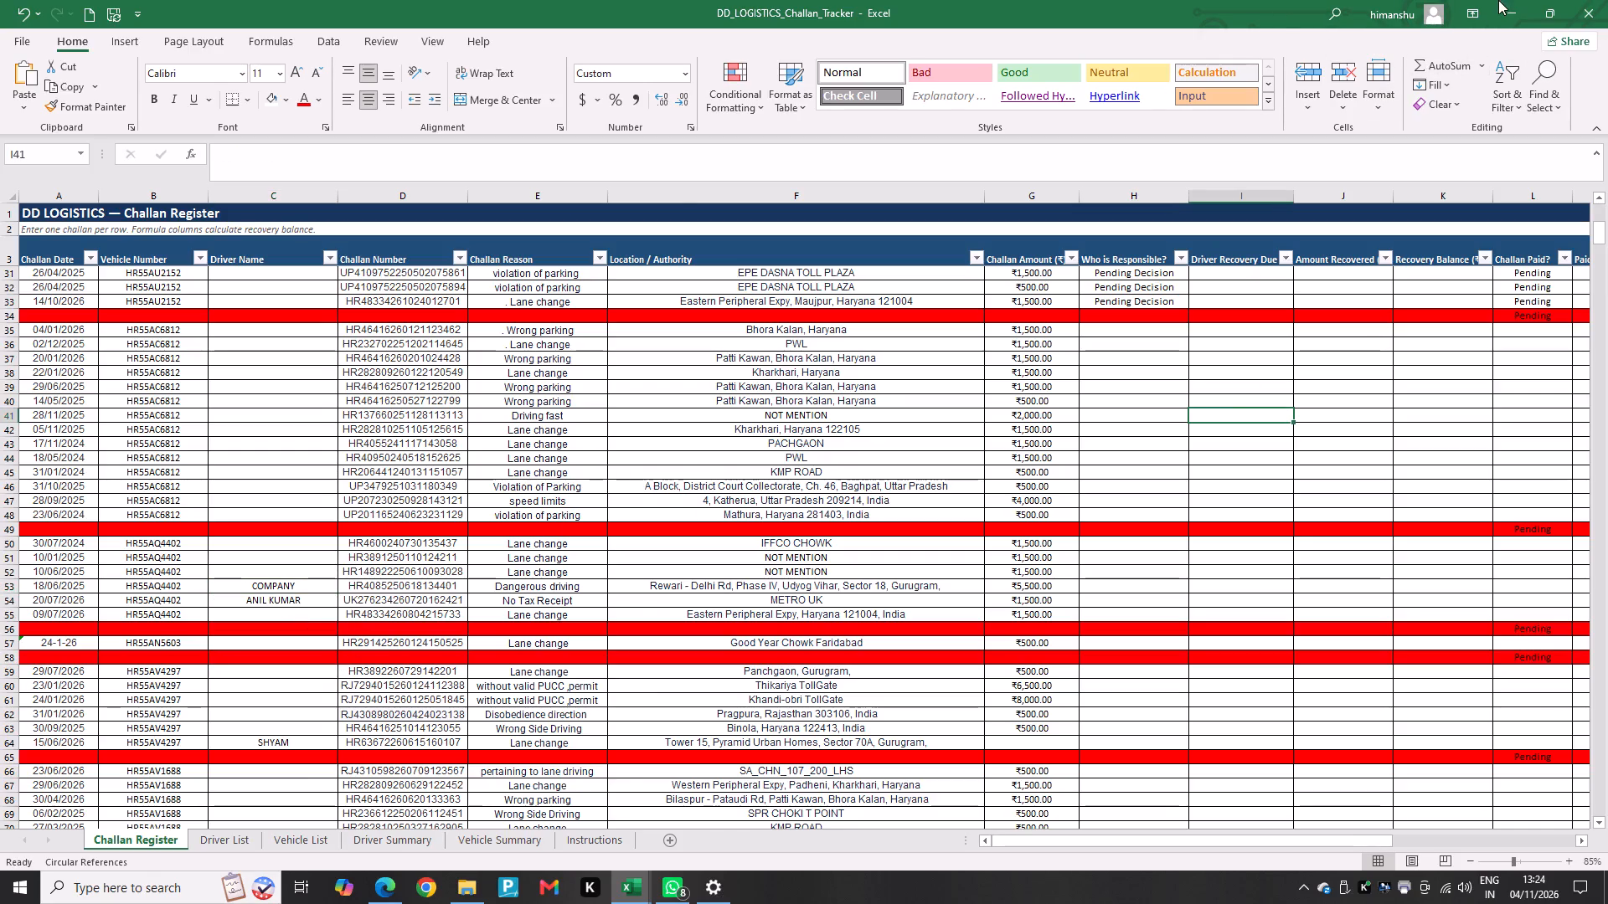
# Switch to the STAFF ADVANCE^0SALARY MANGMENT workbook and overwrite the challan entry below the signatures by filling down from the row above.
pyautogui.click(1507, 3)
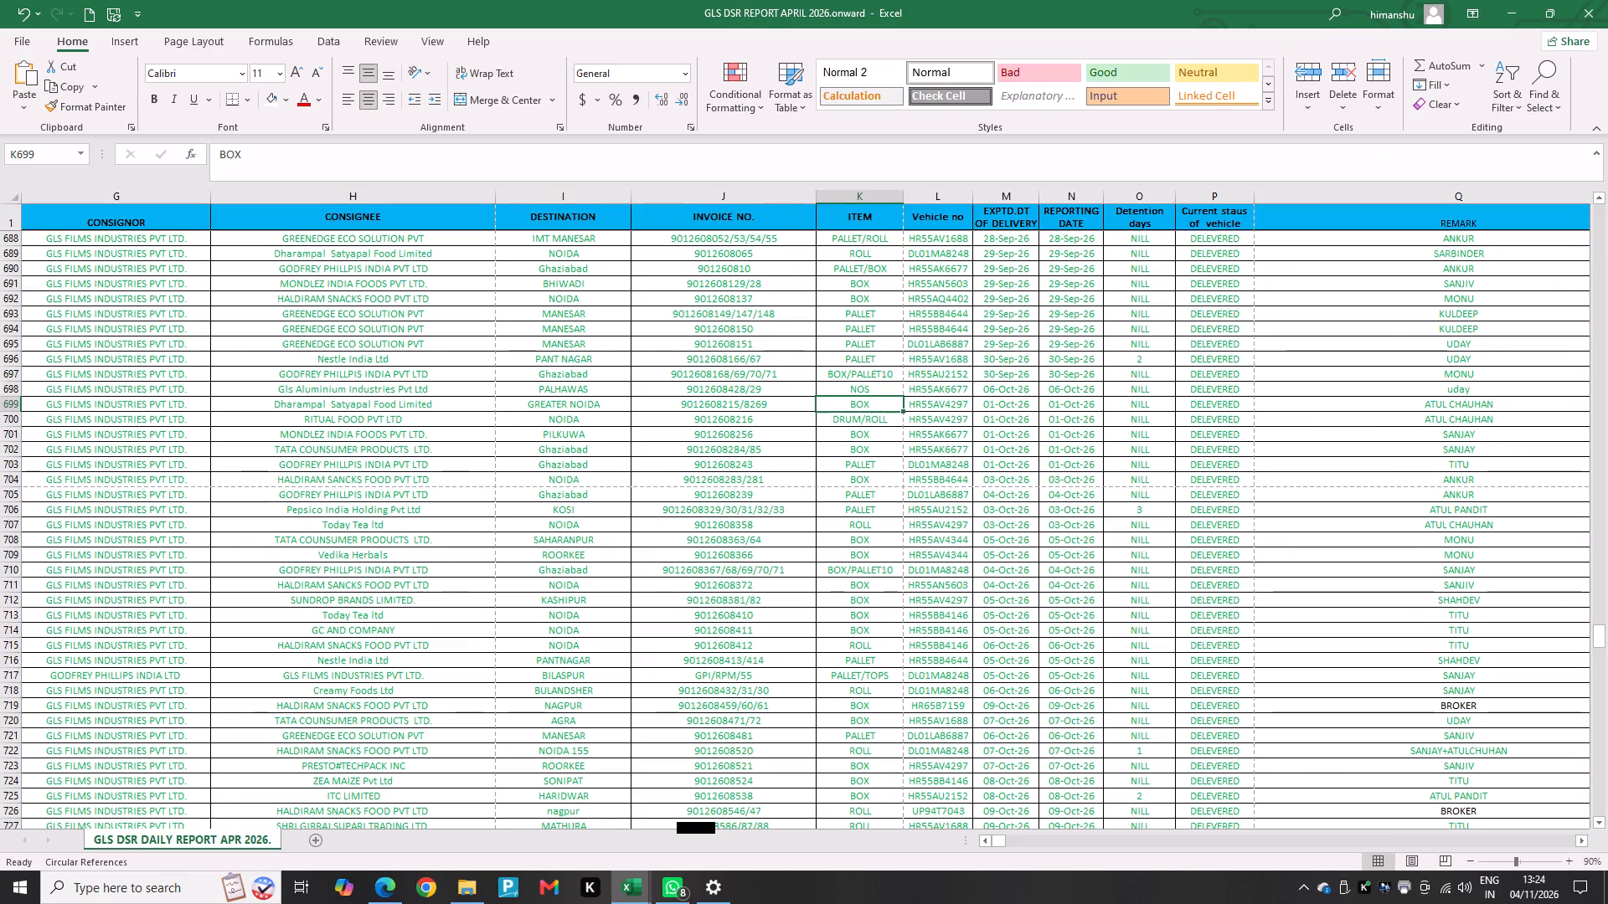
pyautogui.click(1515, 6)
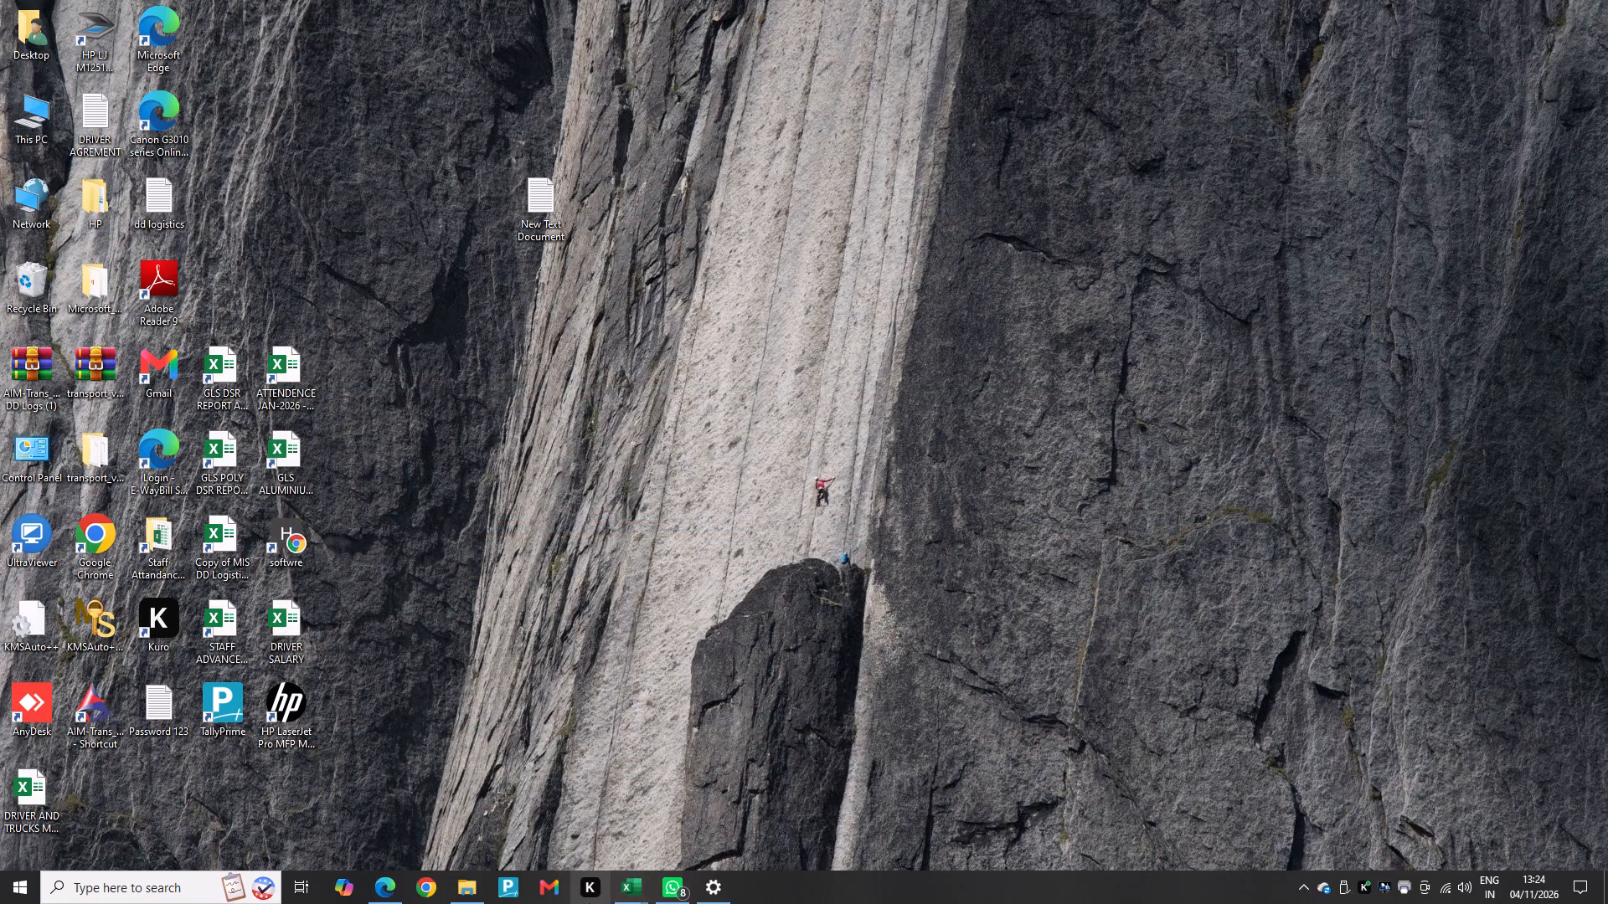
pyautogui.click(624, 876)
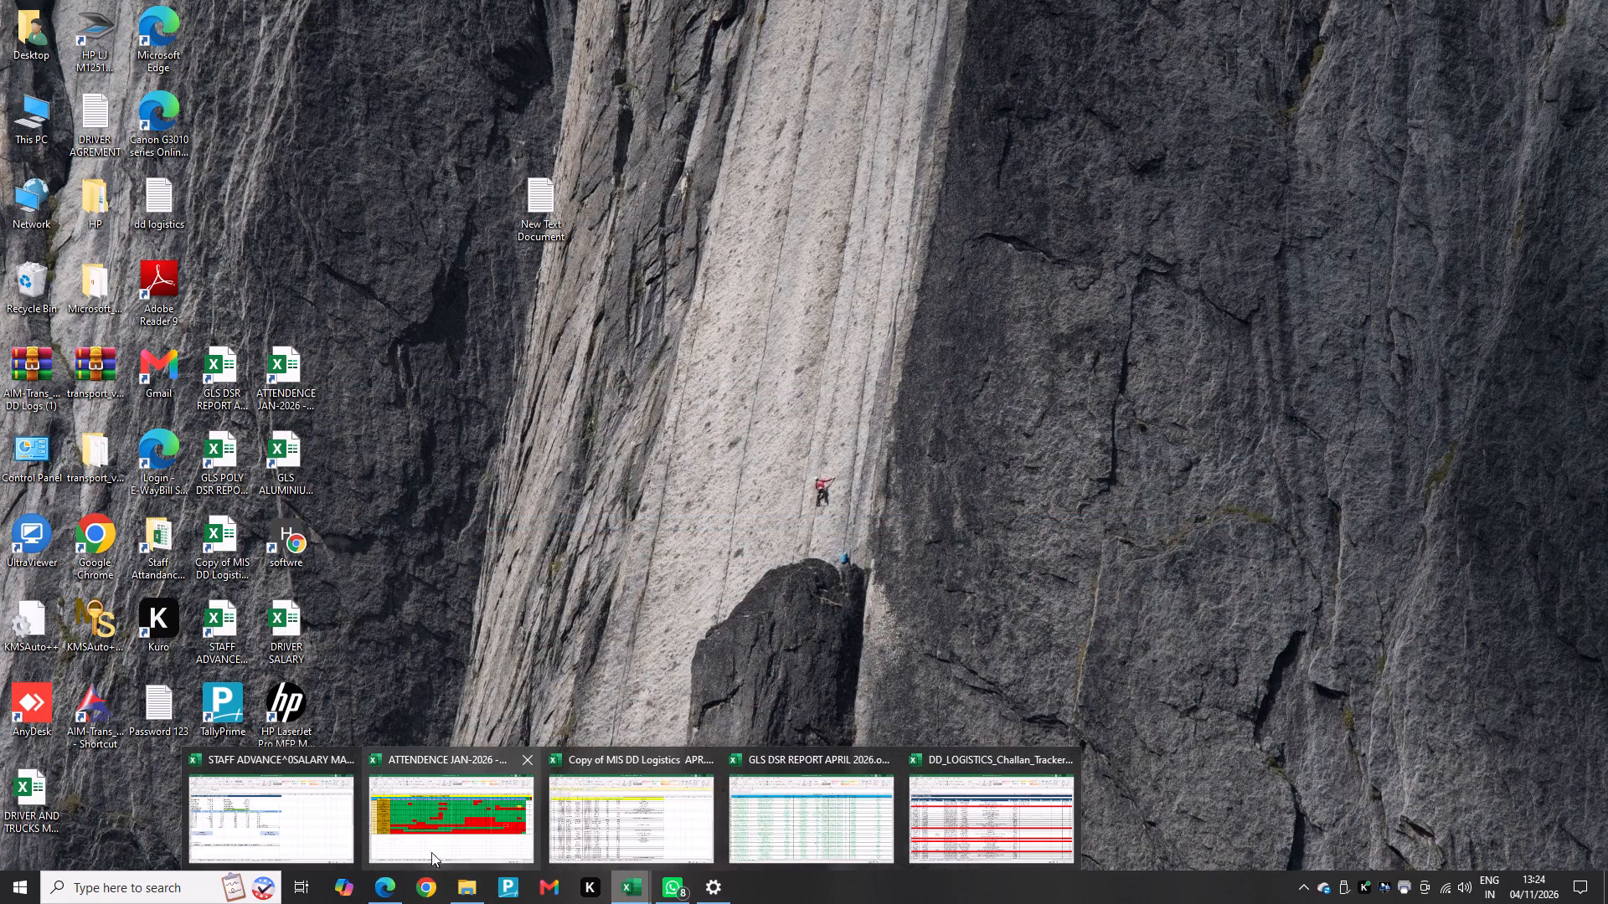
pyautogui.click(279, 837)
pyautogui.scroll(6, 226, 619)
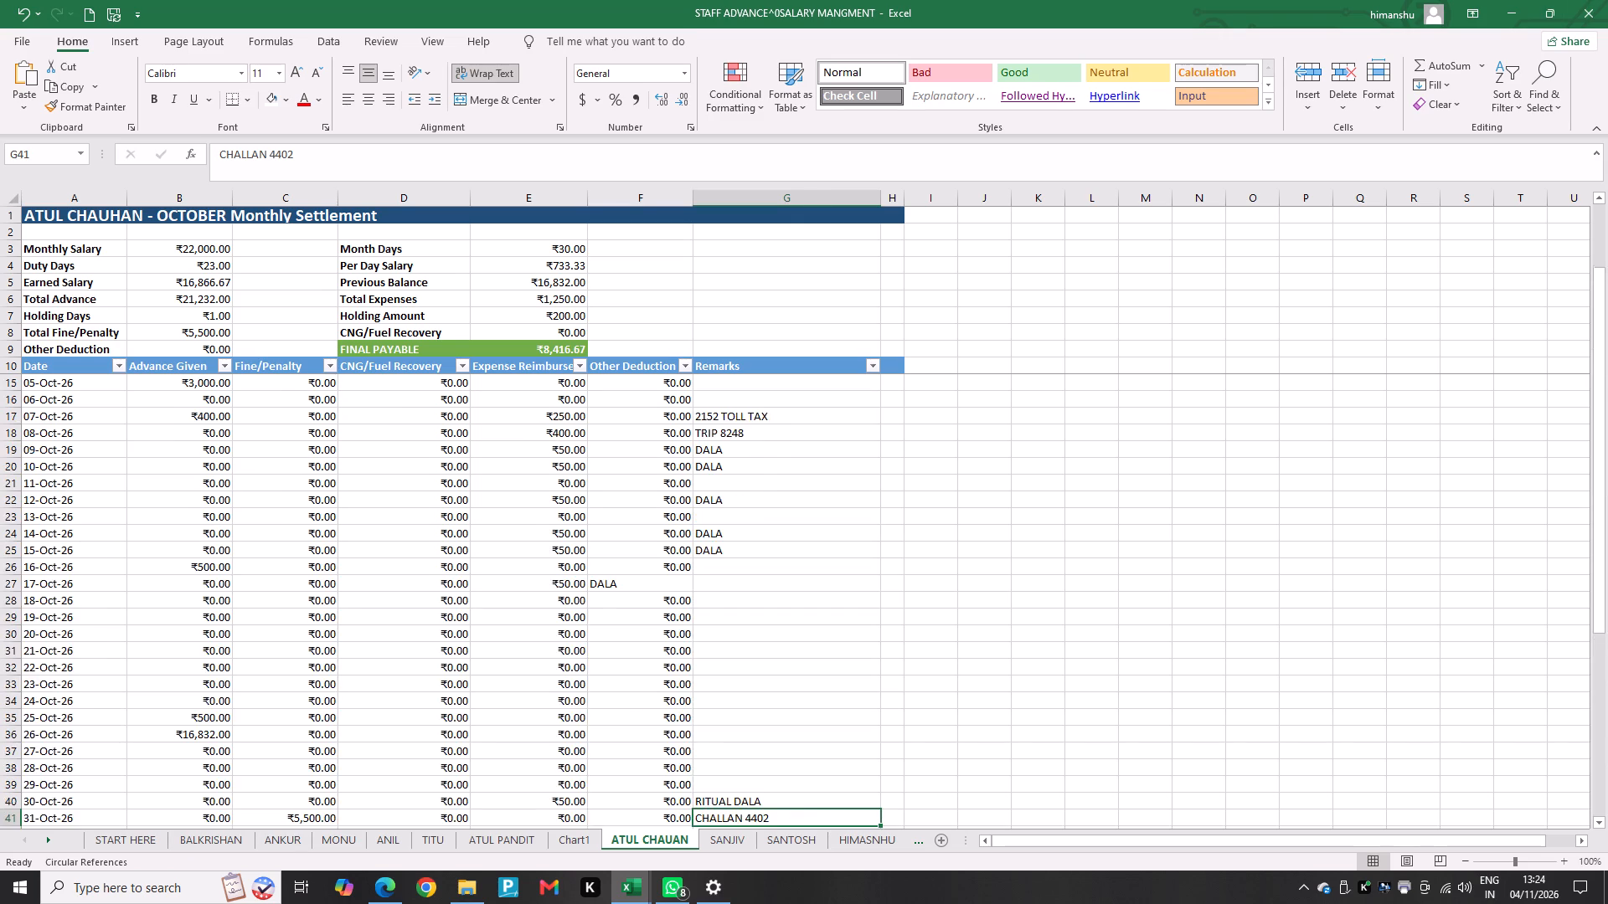
pyautogui.scroll(-5, 301, 752)
pyautogui.moveTo(893, 734); pyautogui.dragTo(351, 766)
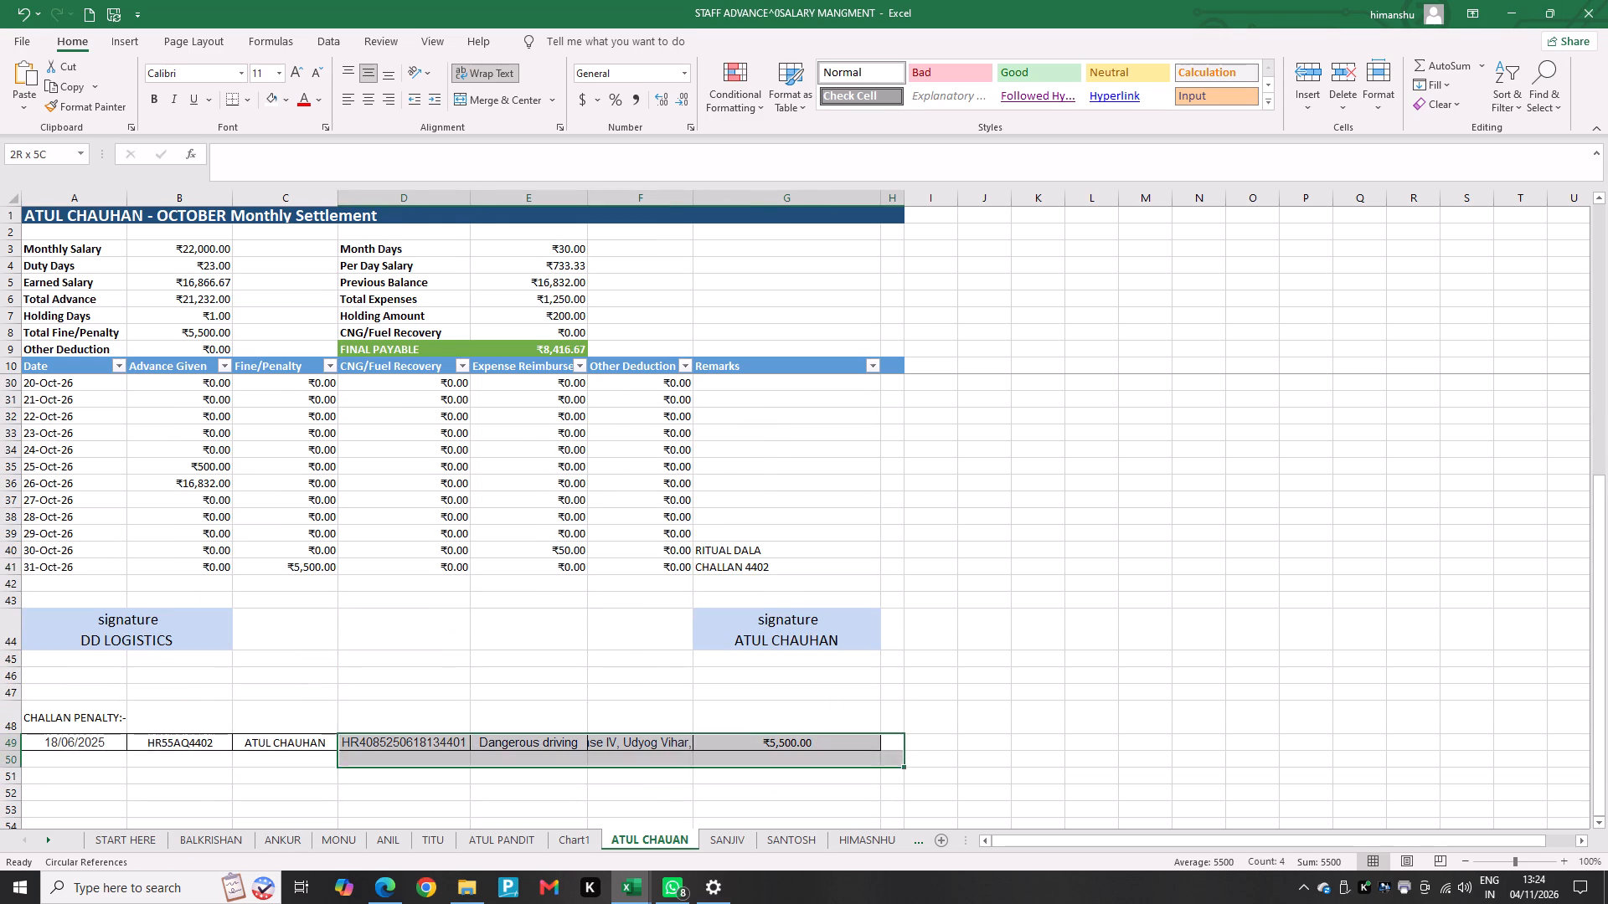
pyautogui.moveTo(351, 766); pyautogui.dragTo(90, 737)
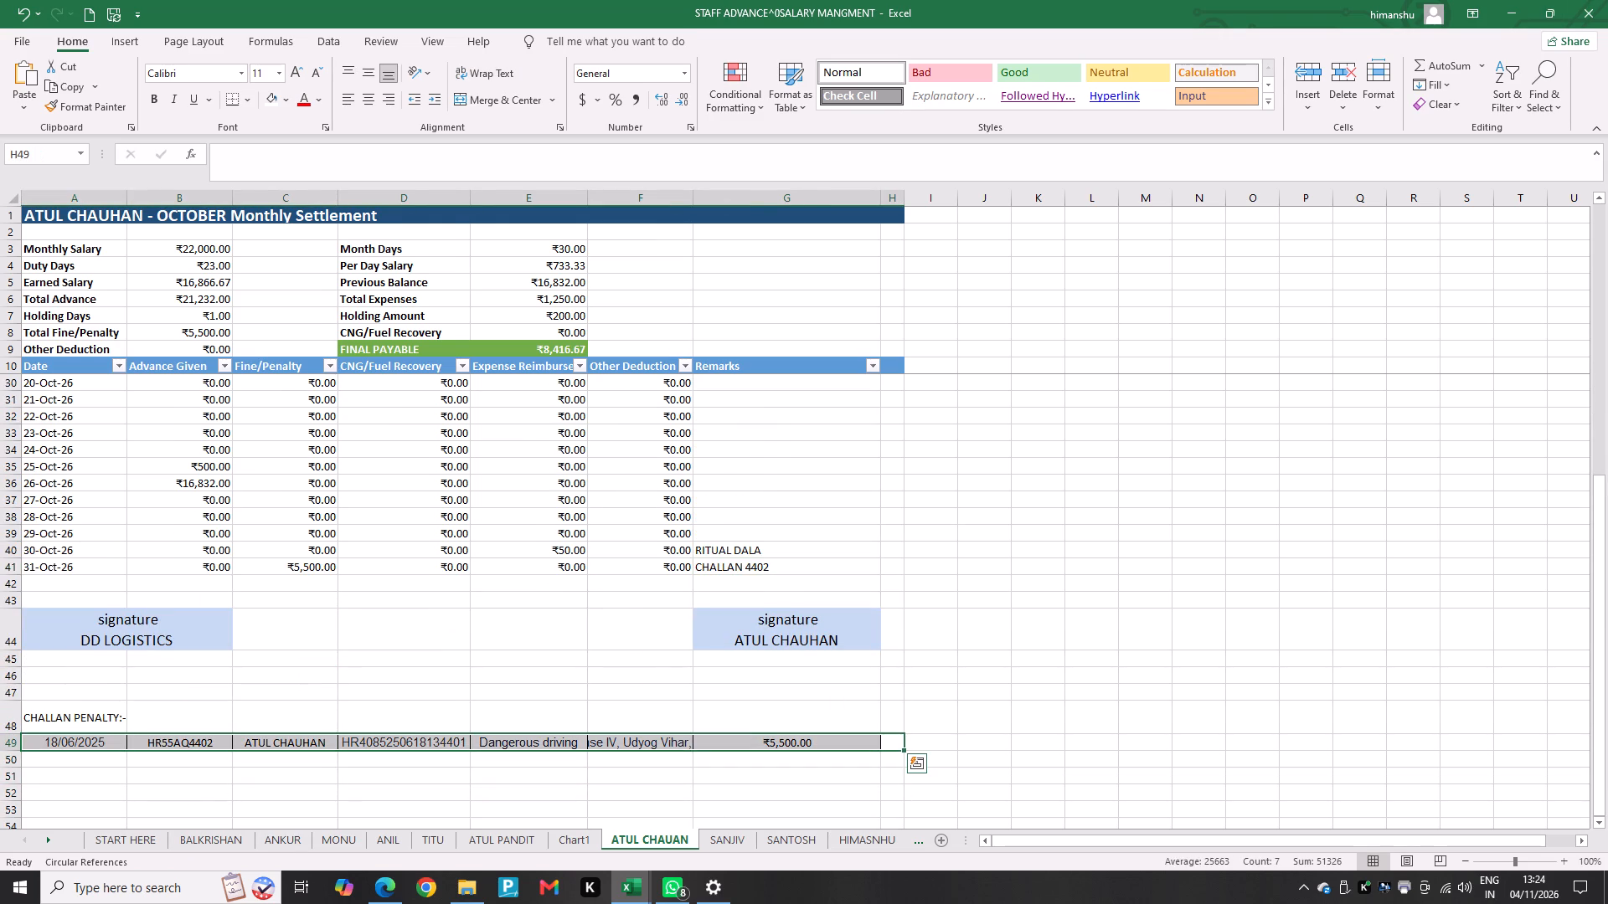
pyautogui.hotkey('ctrl', 'd')
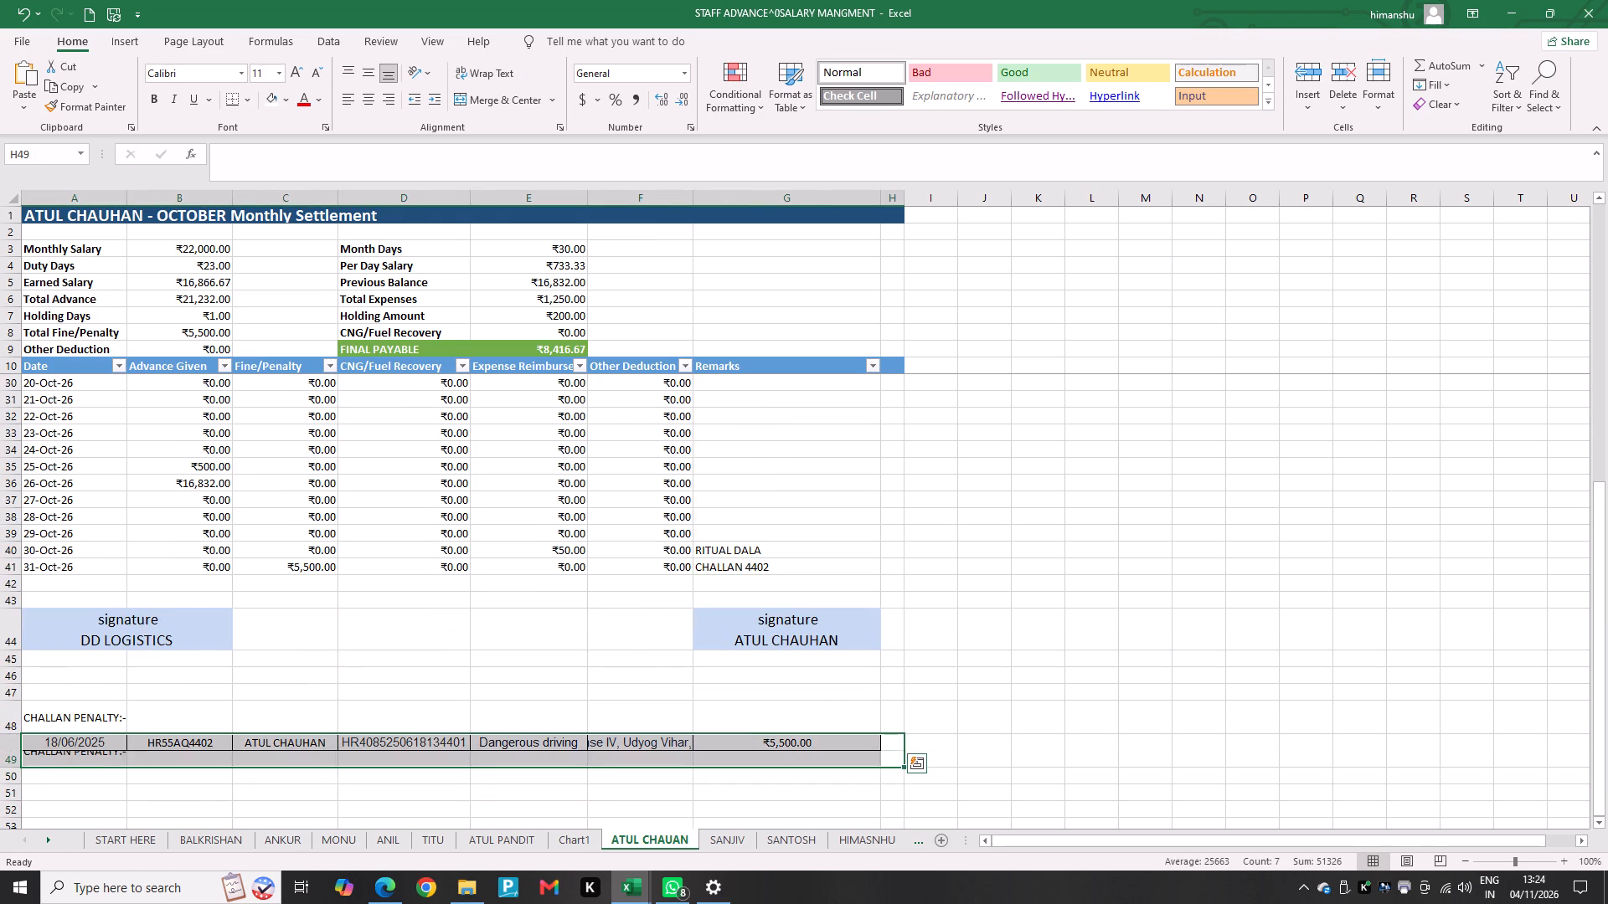
# Clear both CHALLAN PENALTY:- labels below the signature blocks.
pyautogui.click(82, 724)
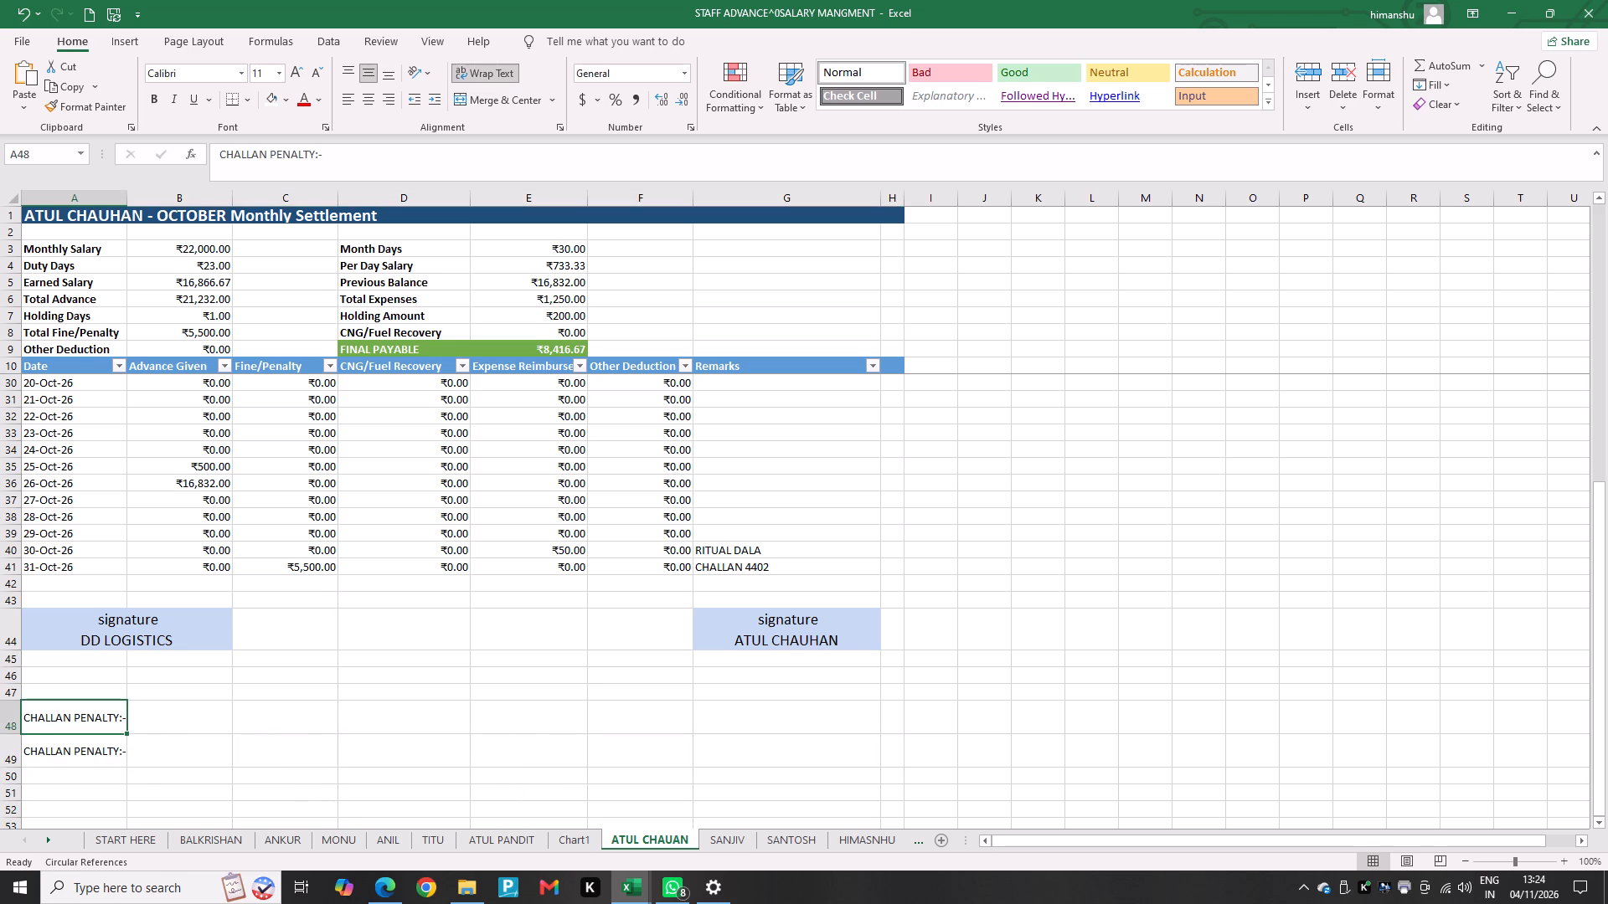
pyautogui.press('BackSpace')
pyautogui.press('Down')
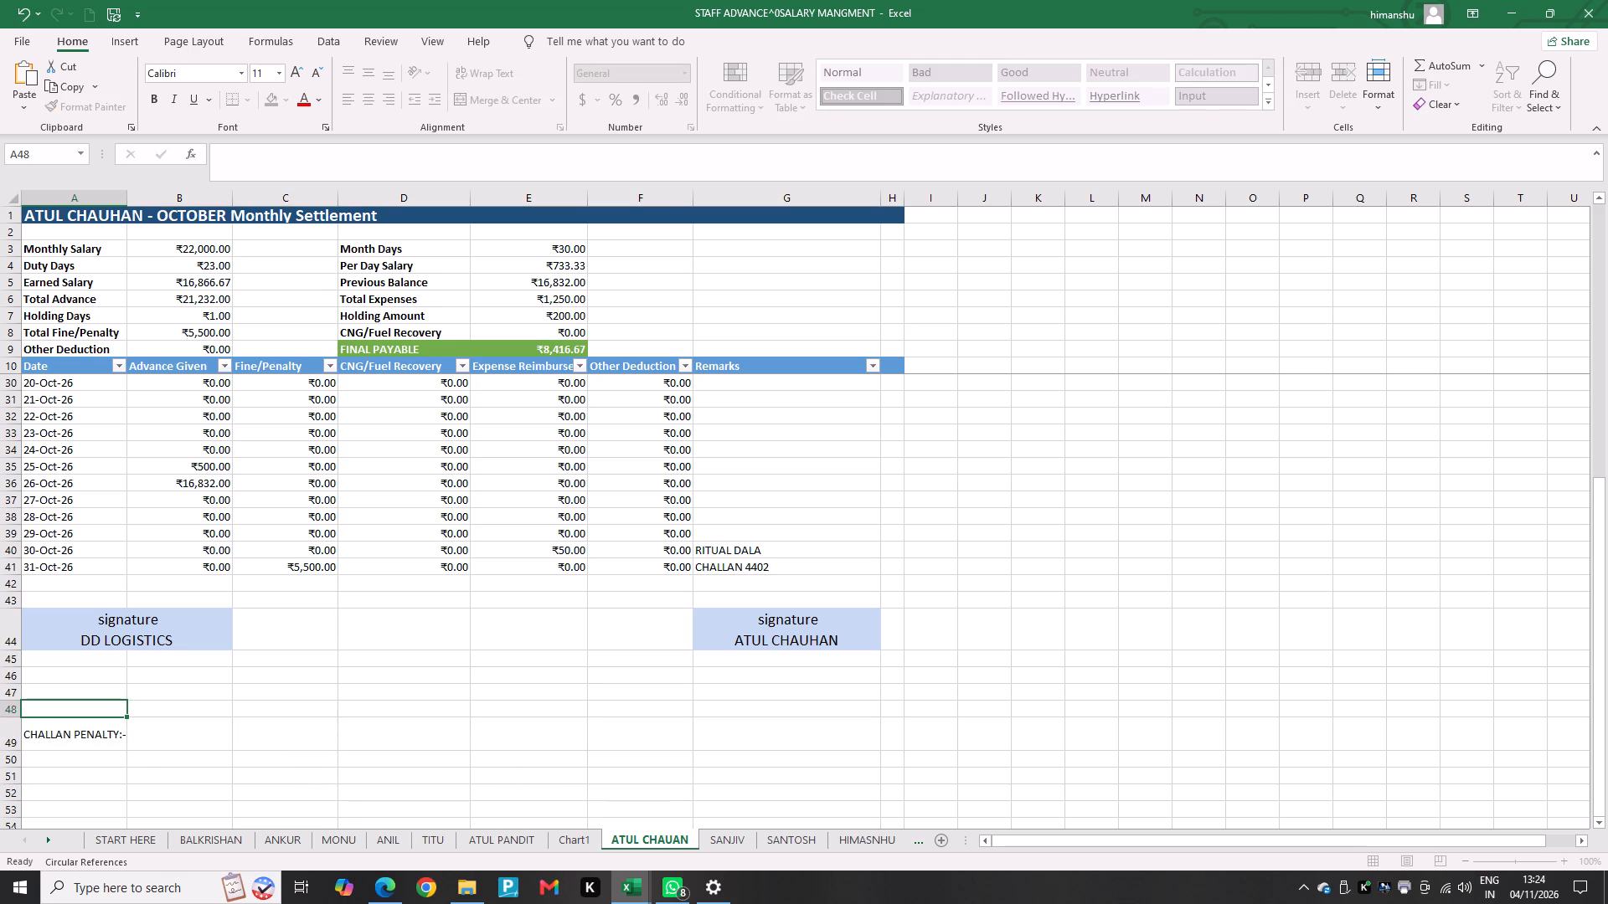
pyautogui.press('BackSpace')
pyautogui.press('BackSpace')
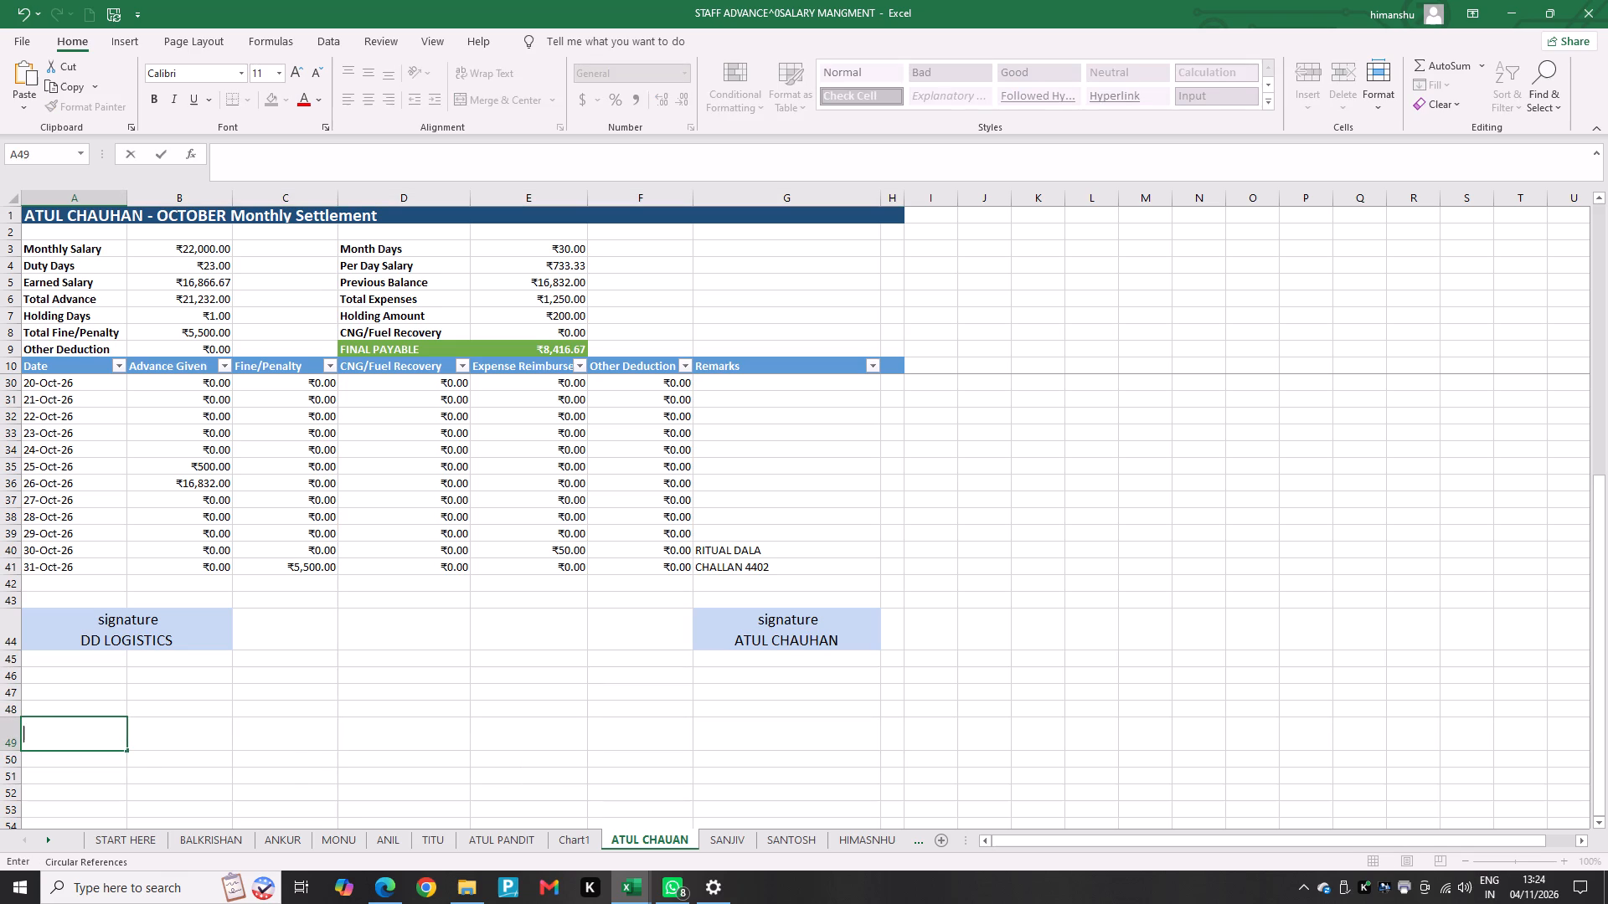
pyautogui.press('Right')
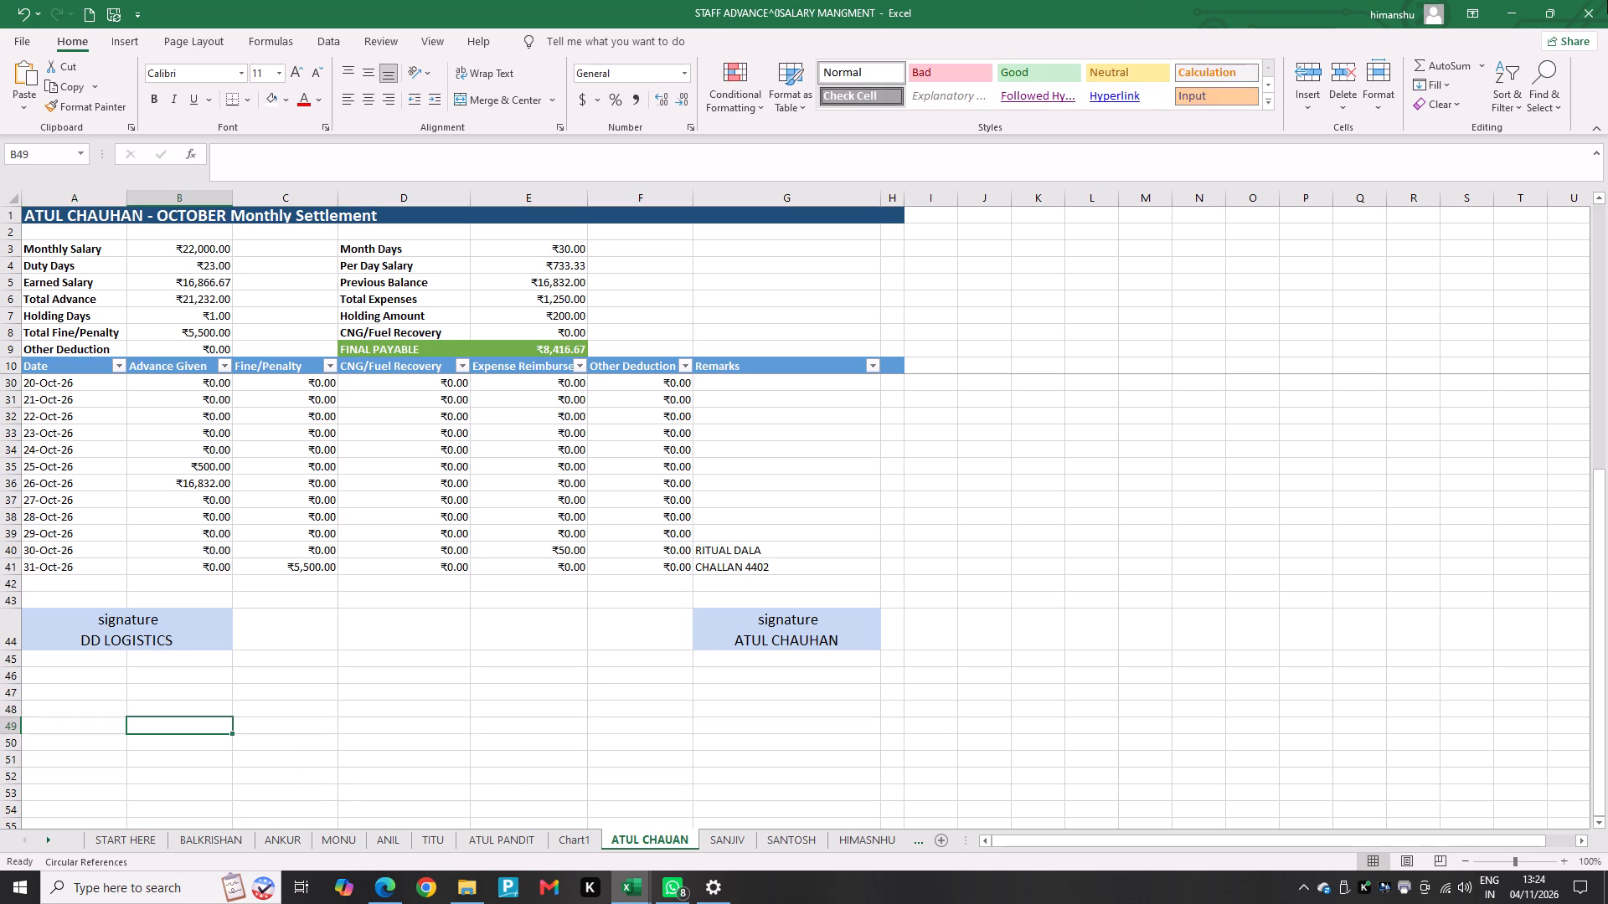
# Switch to the DD_LOGISTICS_Challan_Tracker workbook and examine the Challan Register, the Driver Summary's counts and amounts, and the Vehicle List.
pyautogui.click(1518, 3)
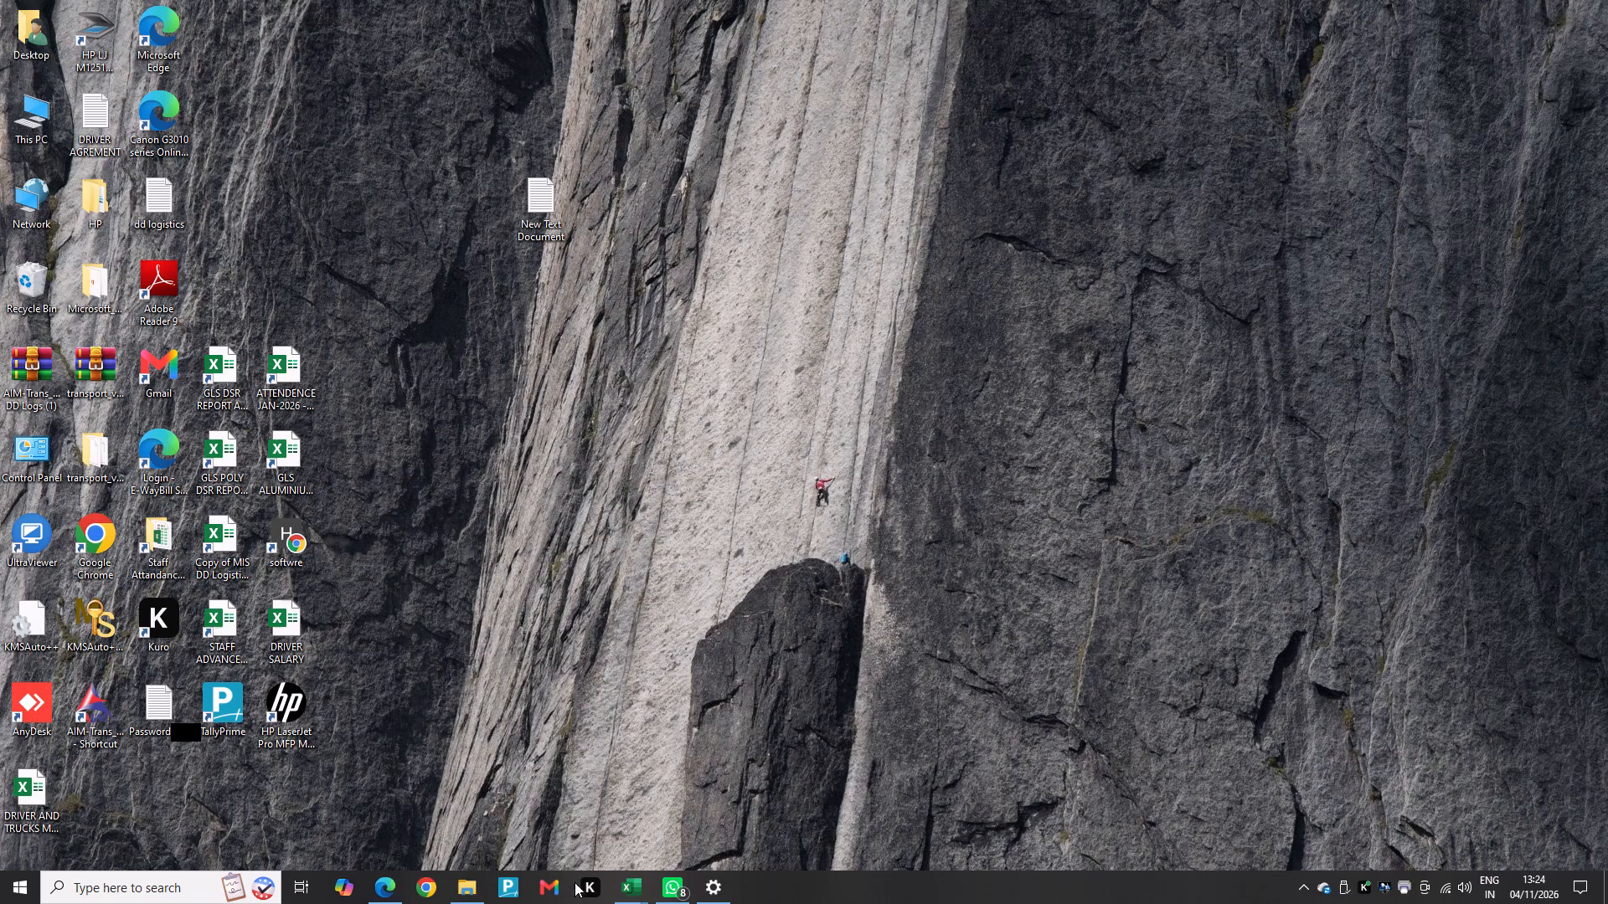
pyautogui.click(616, 880)
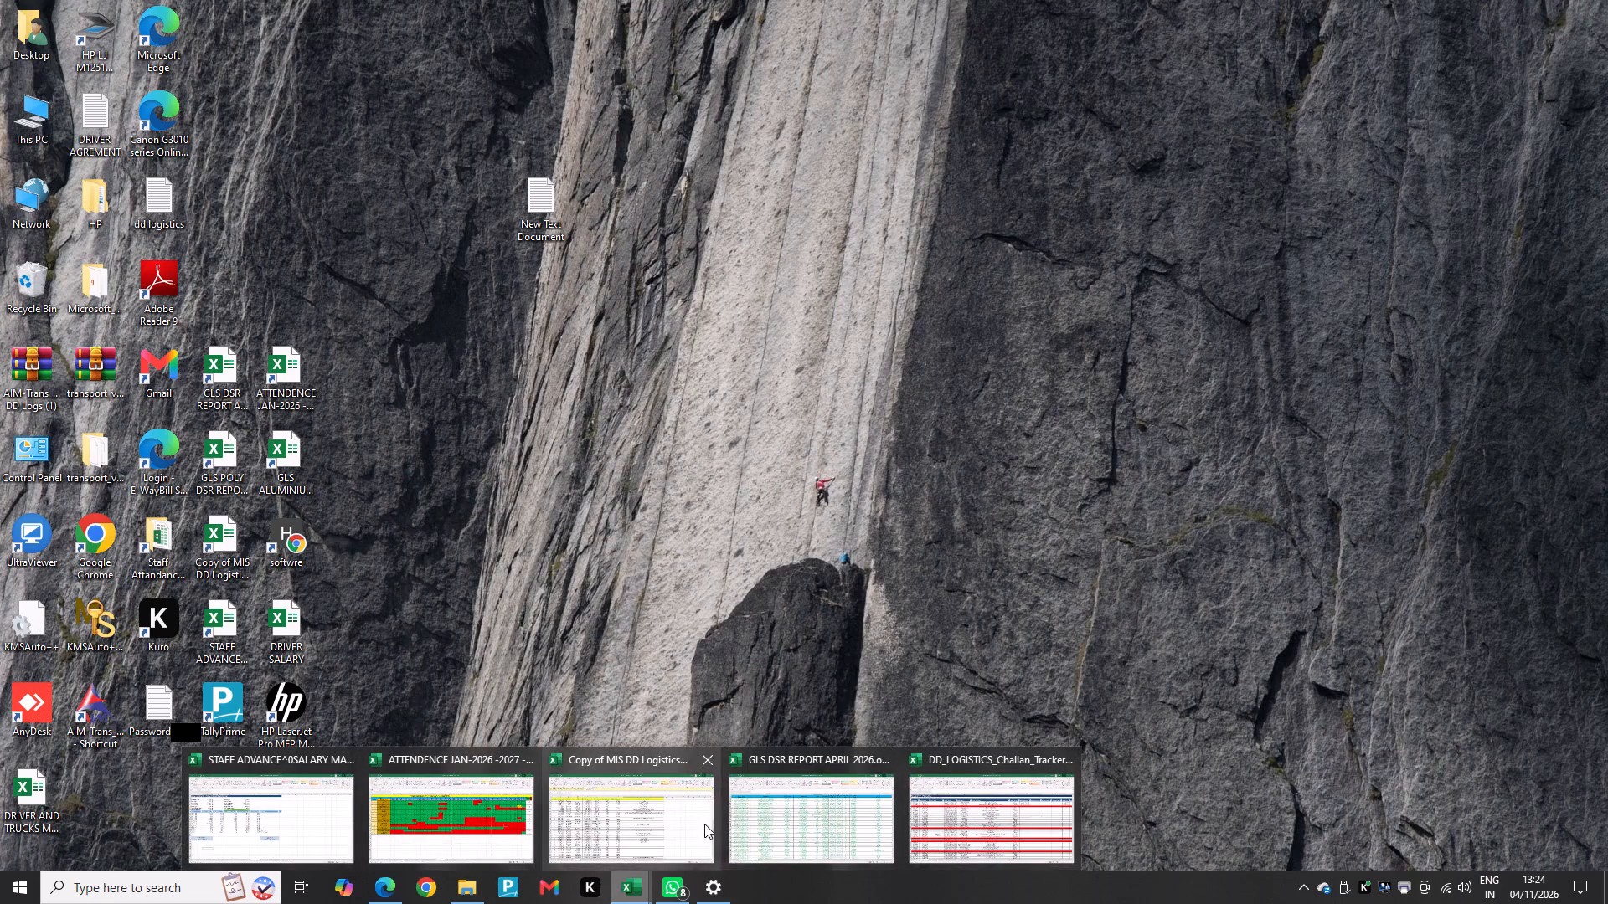
pyautogui.click(1018, 817)
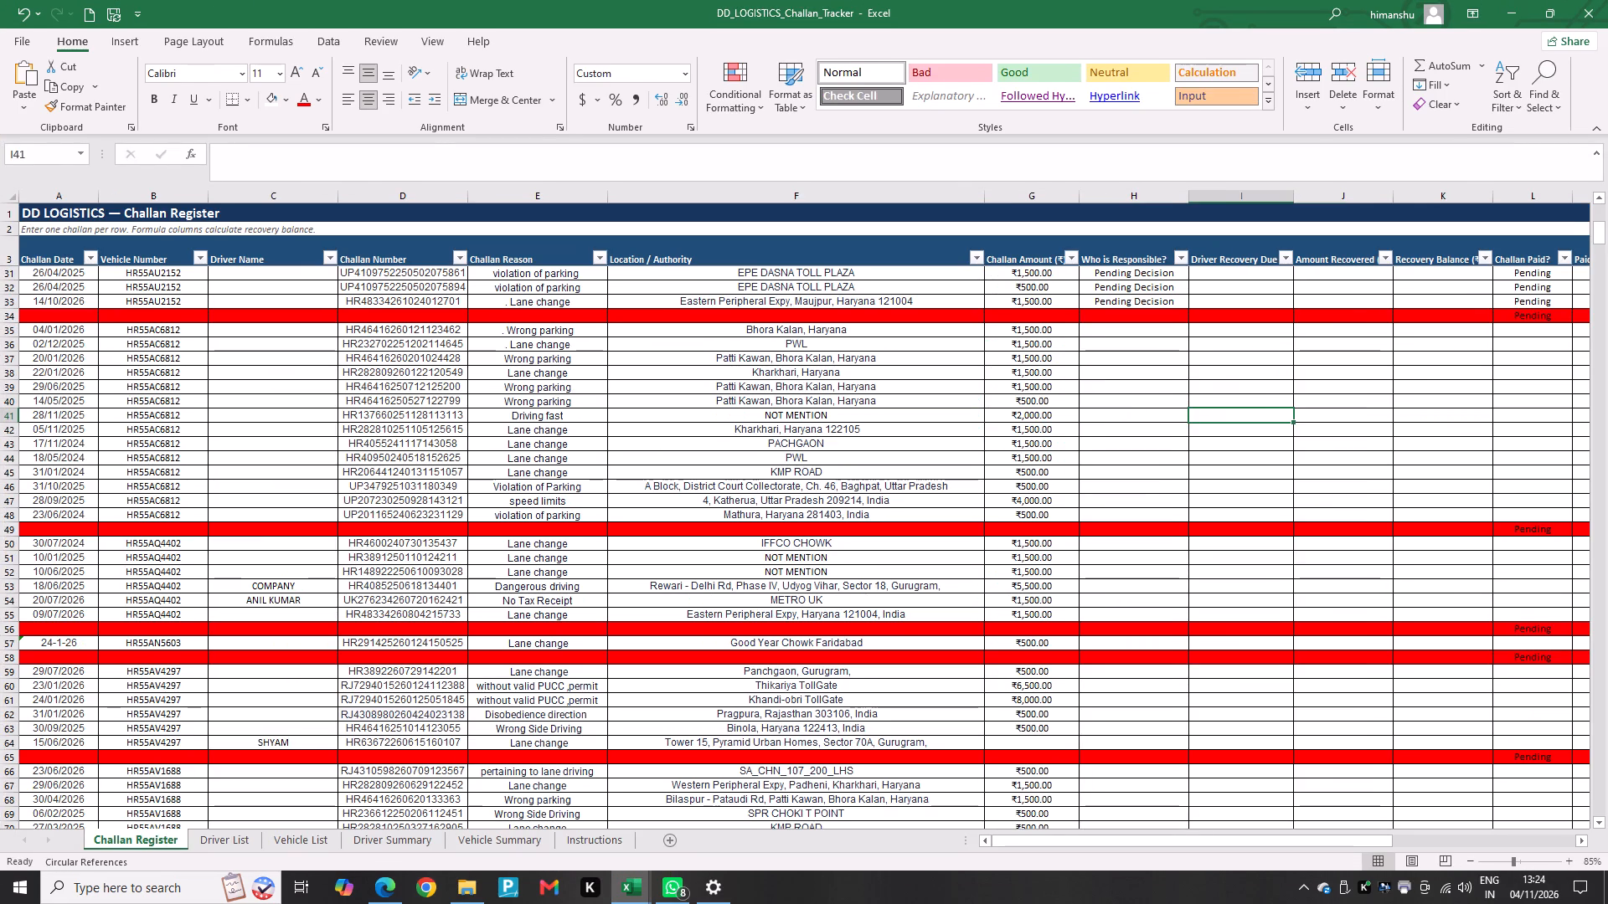
pyautogui.scroll(-1, 329, 577)
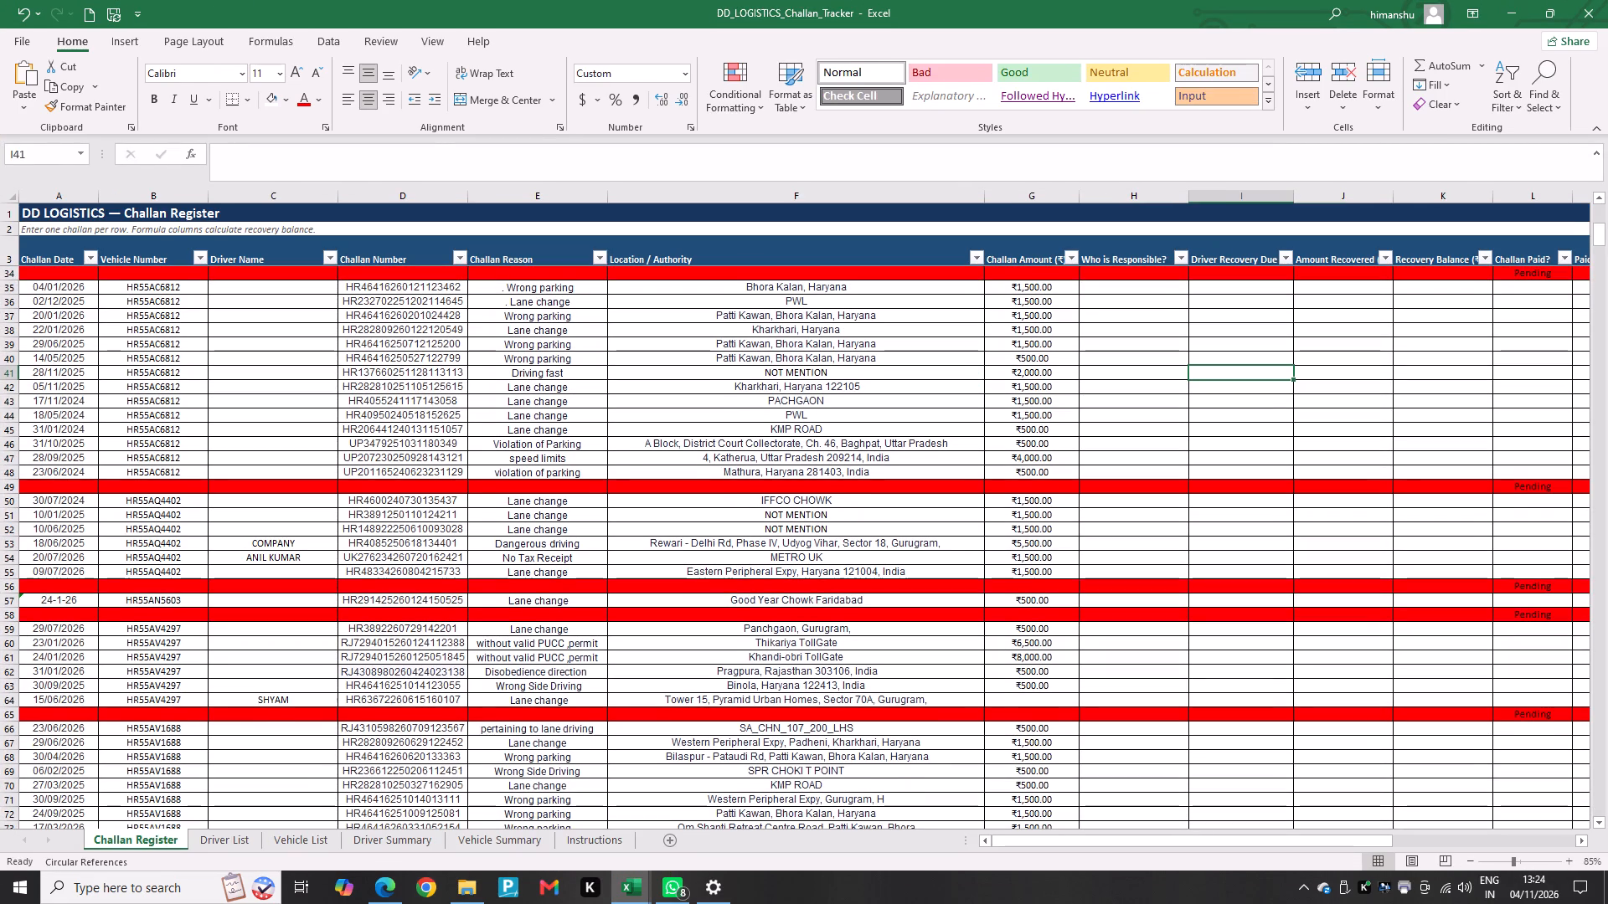
pyautogui.scroll(6, 441, 528)
pyautogui.scroll(6, 322, 449)
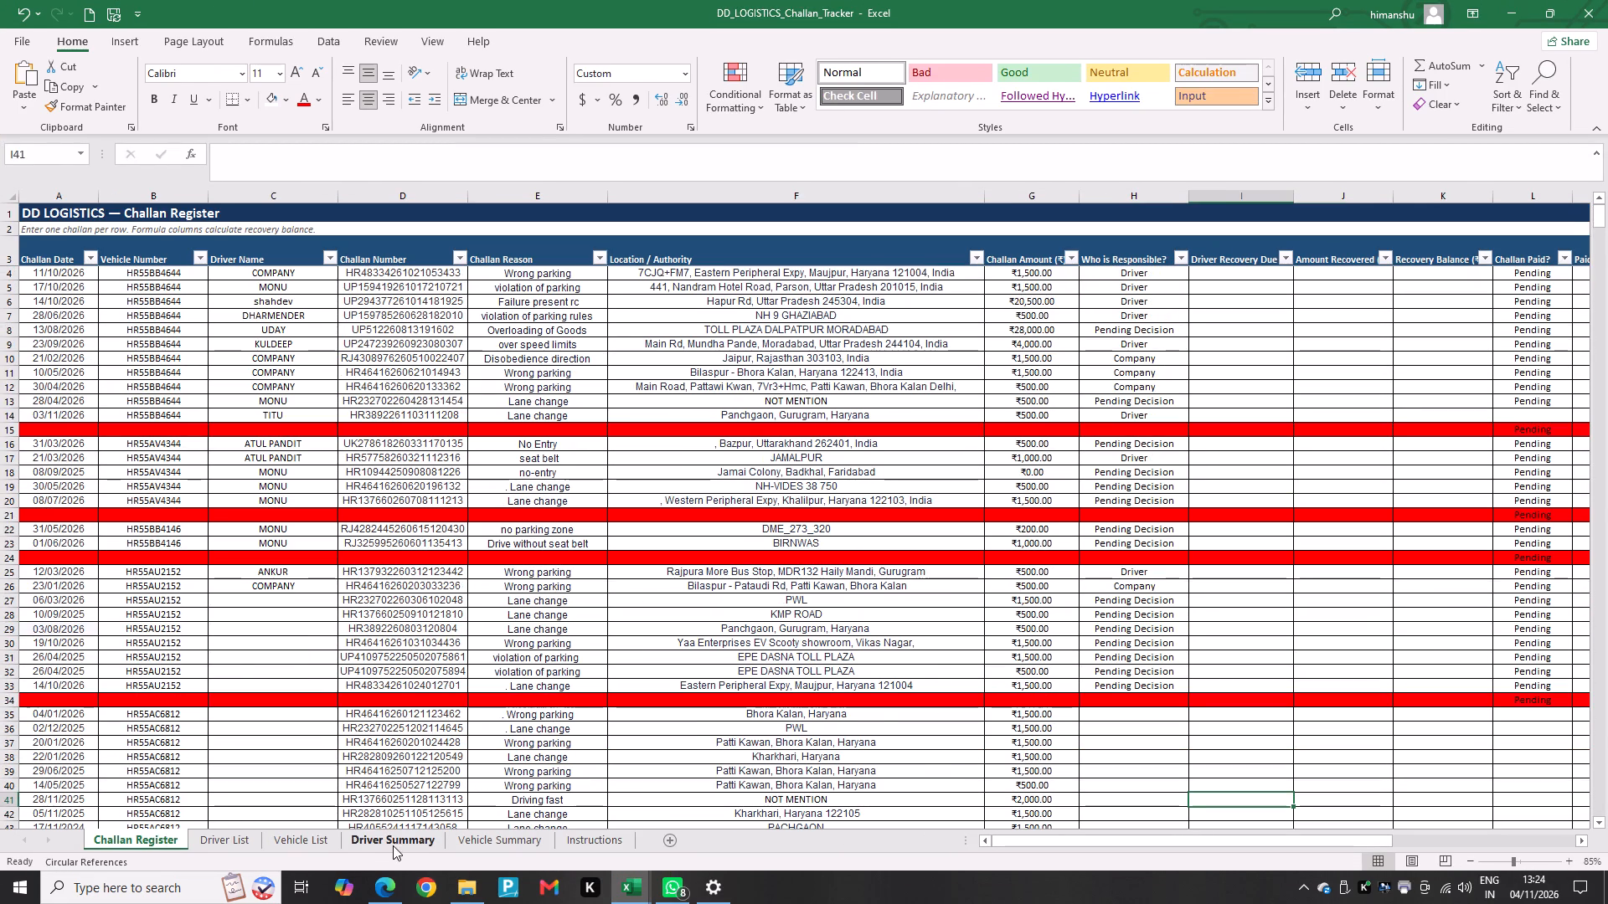
pyautogui.click(422, 840)
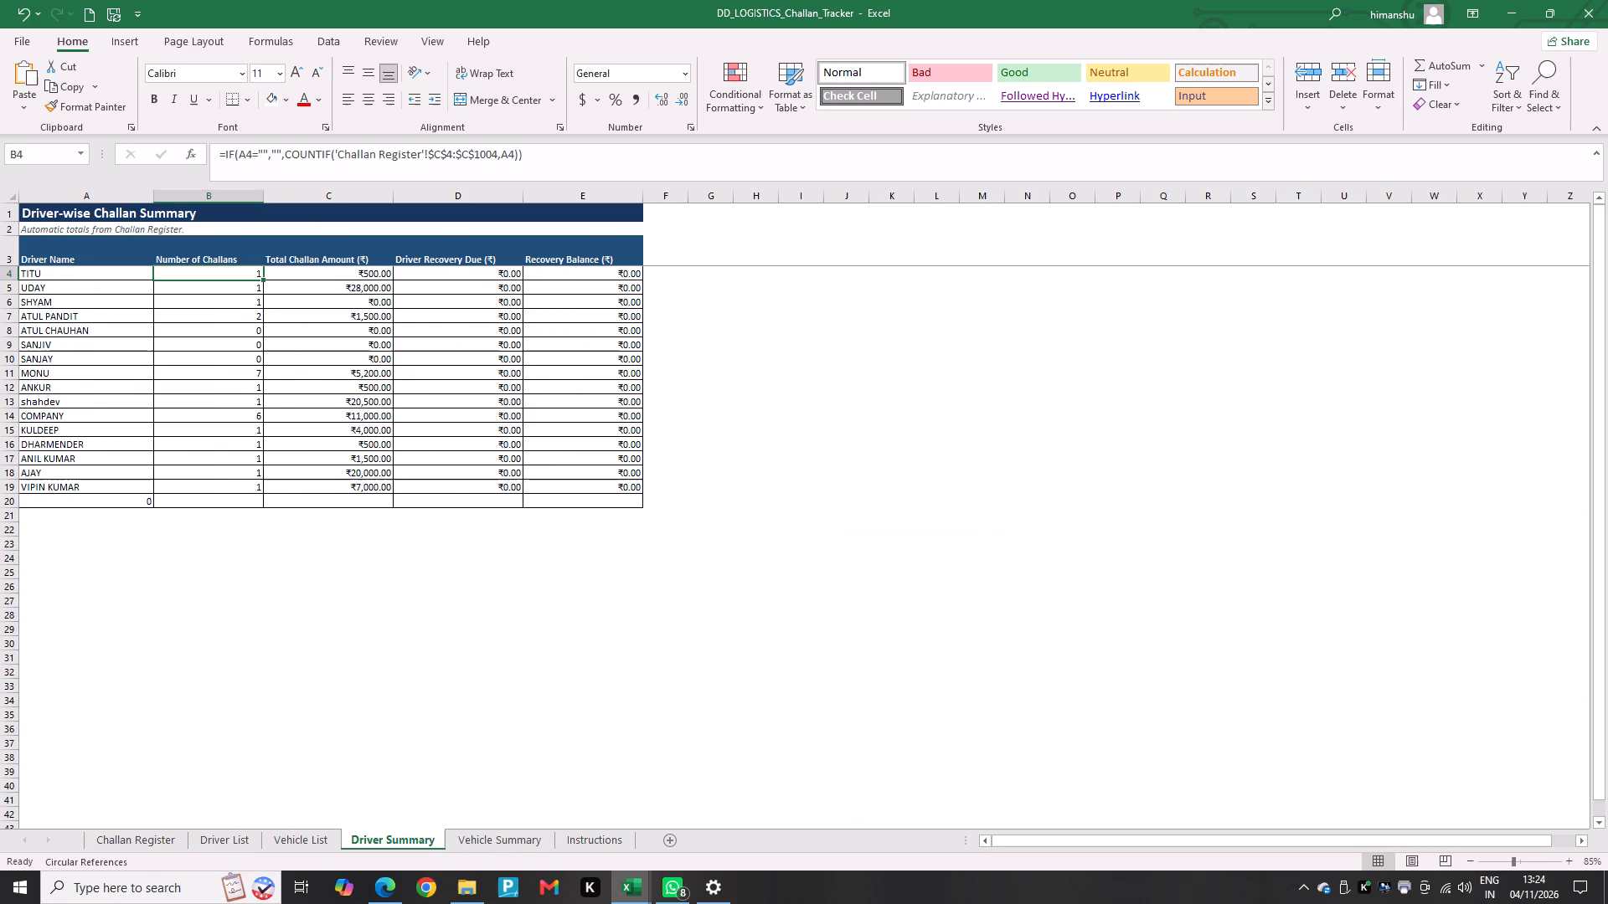
pyautogui.click(384, 272)
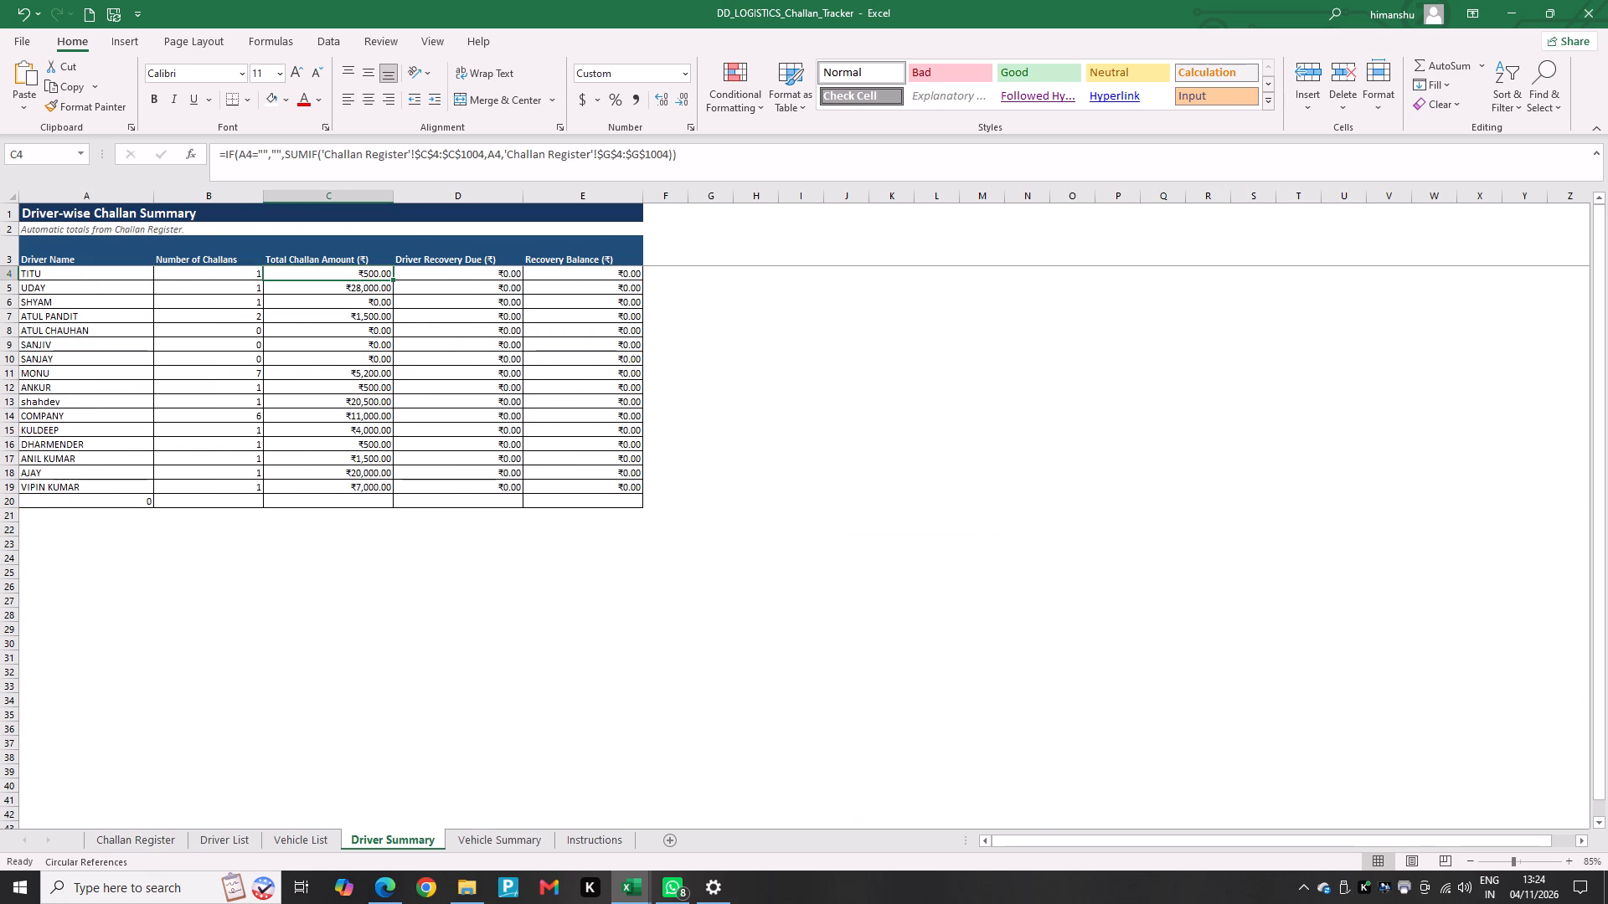
pyautogui.click(316, 835)
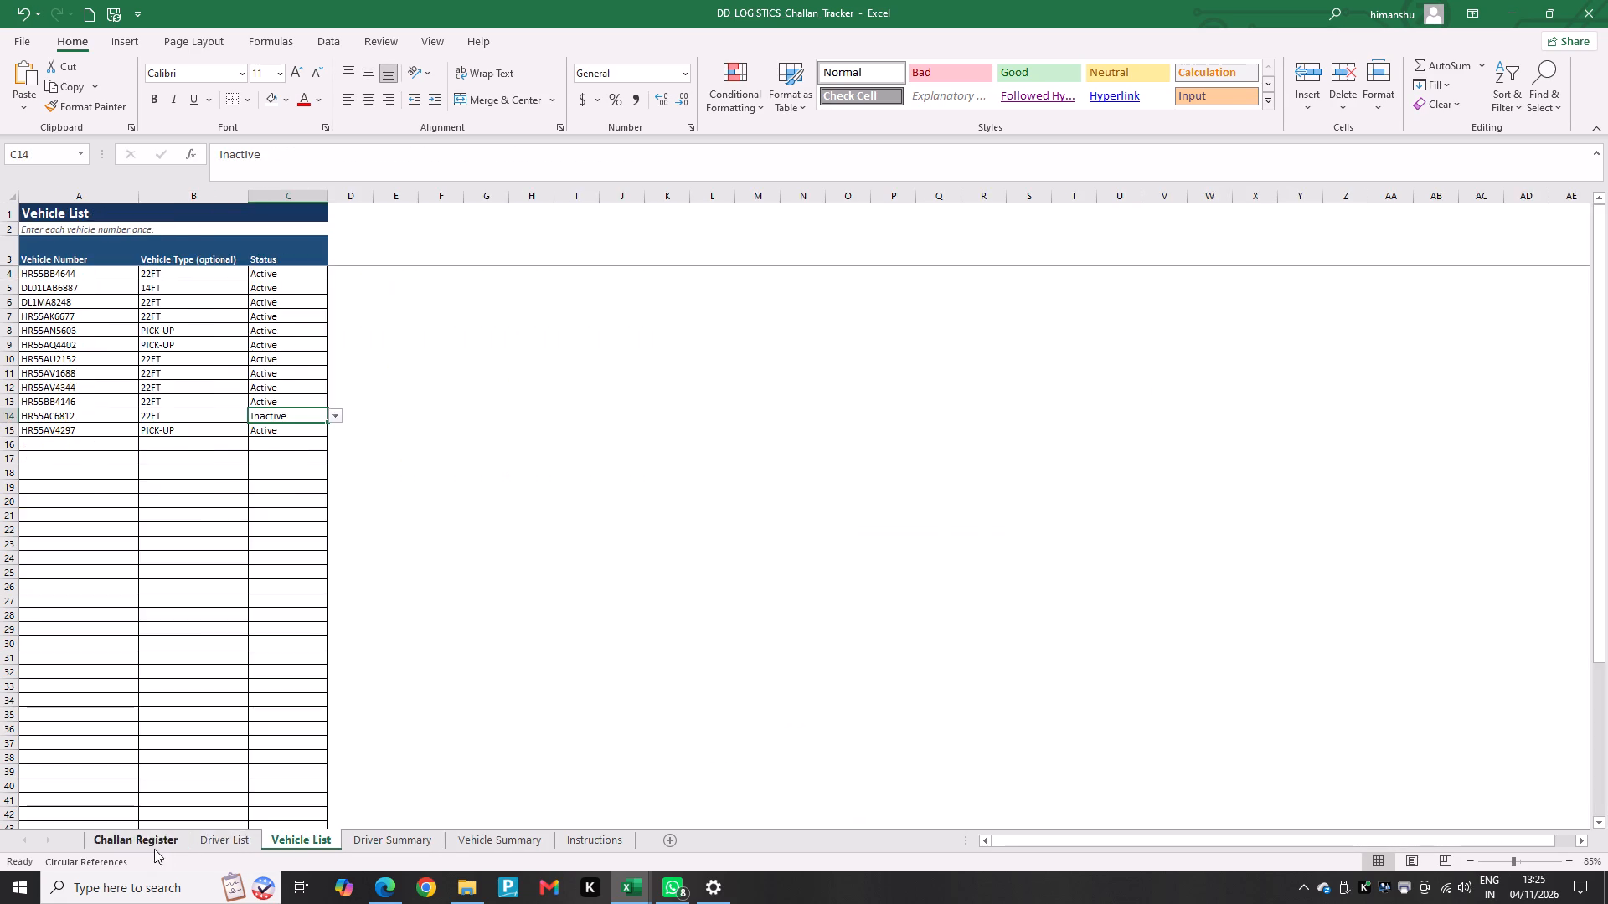
pyautogui.click(149, 849)
pyautogui.scroll(-5, 449, 384)
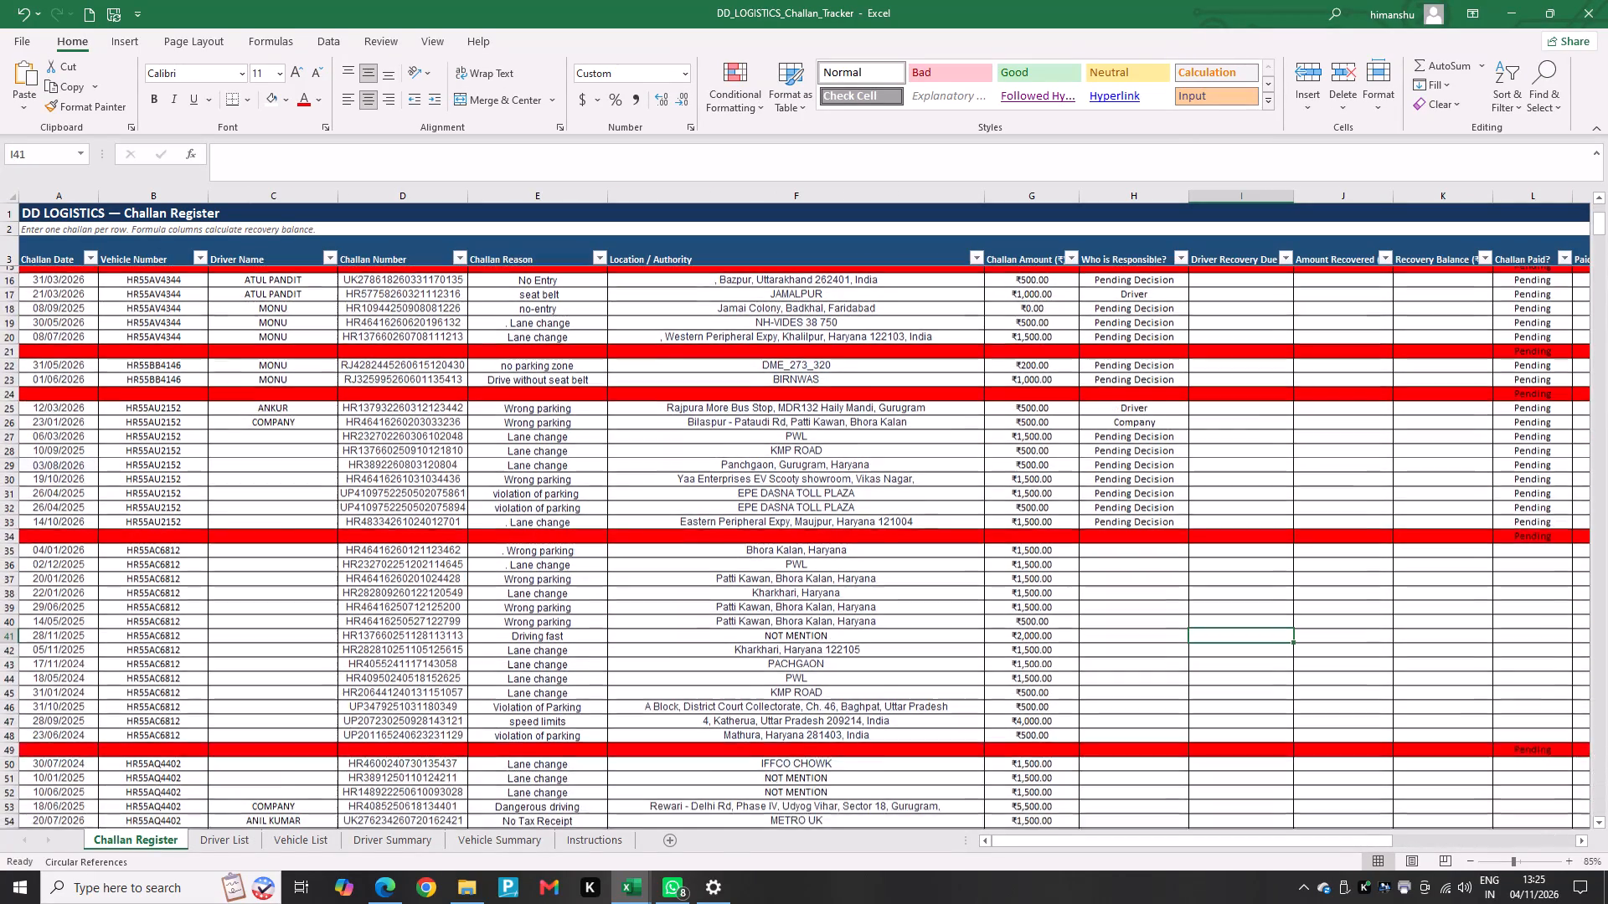
pyautogui.scroll(-1, 375, 489)
pyautogui.scroll(-3, 490, 455)
pyautogui.scroll(12, 490, 455)
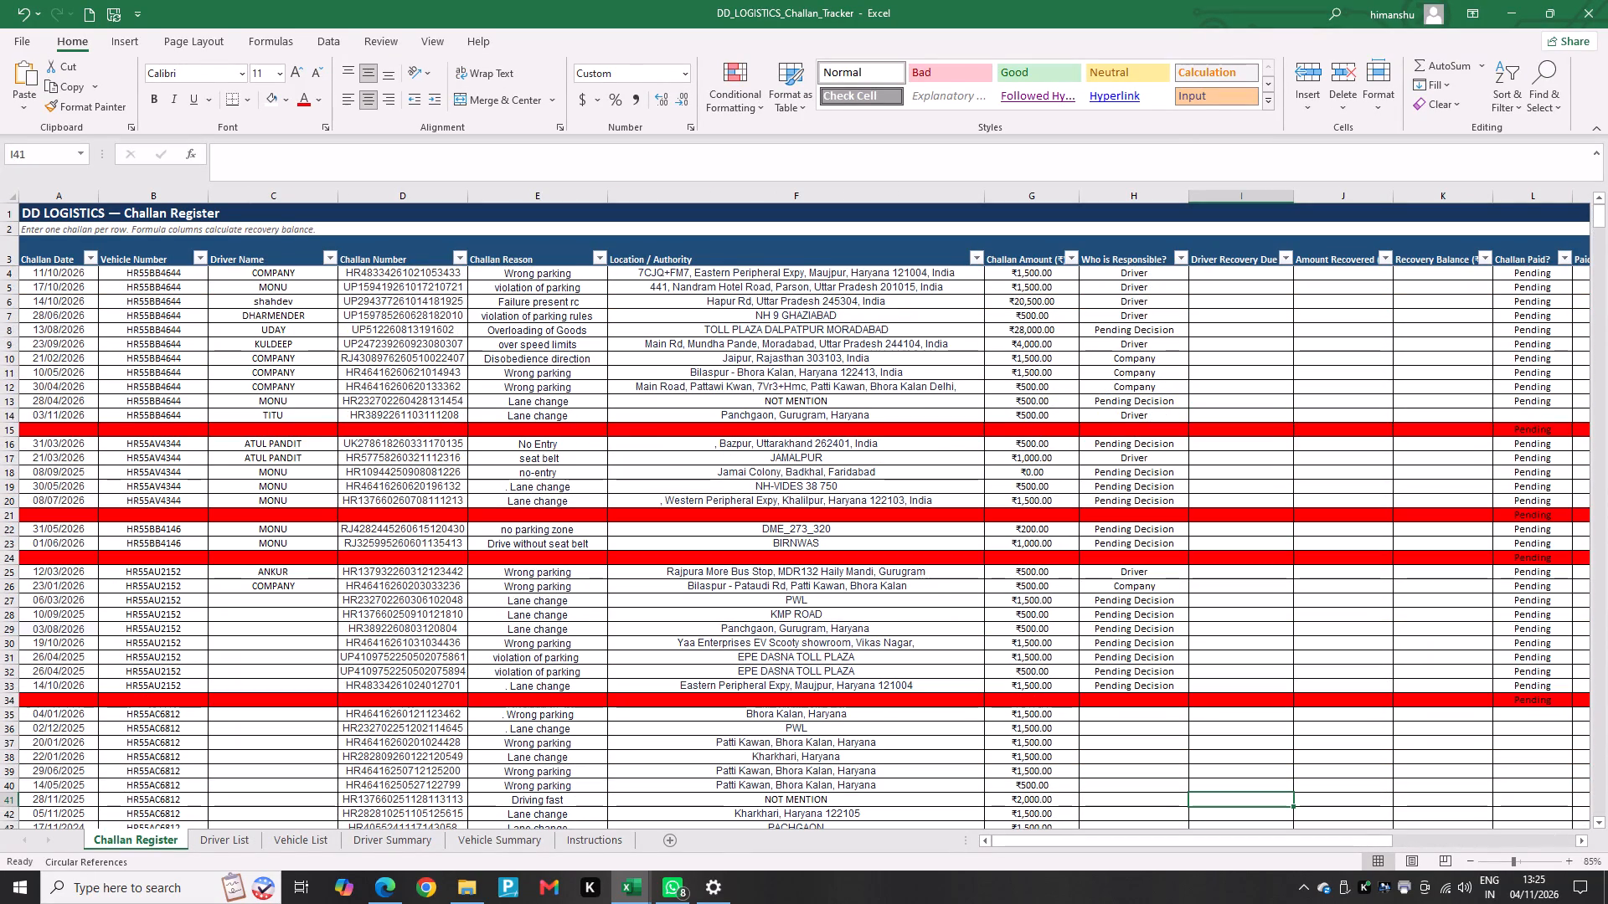
pyautogui.scroll(-3, 472, 424)
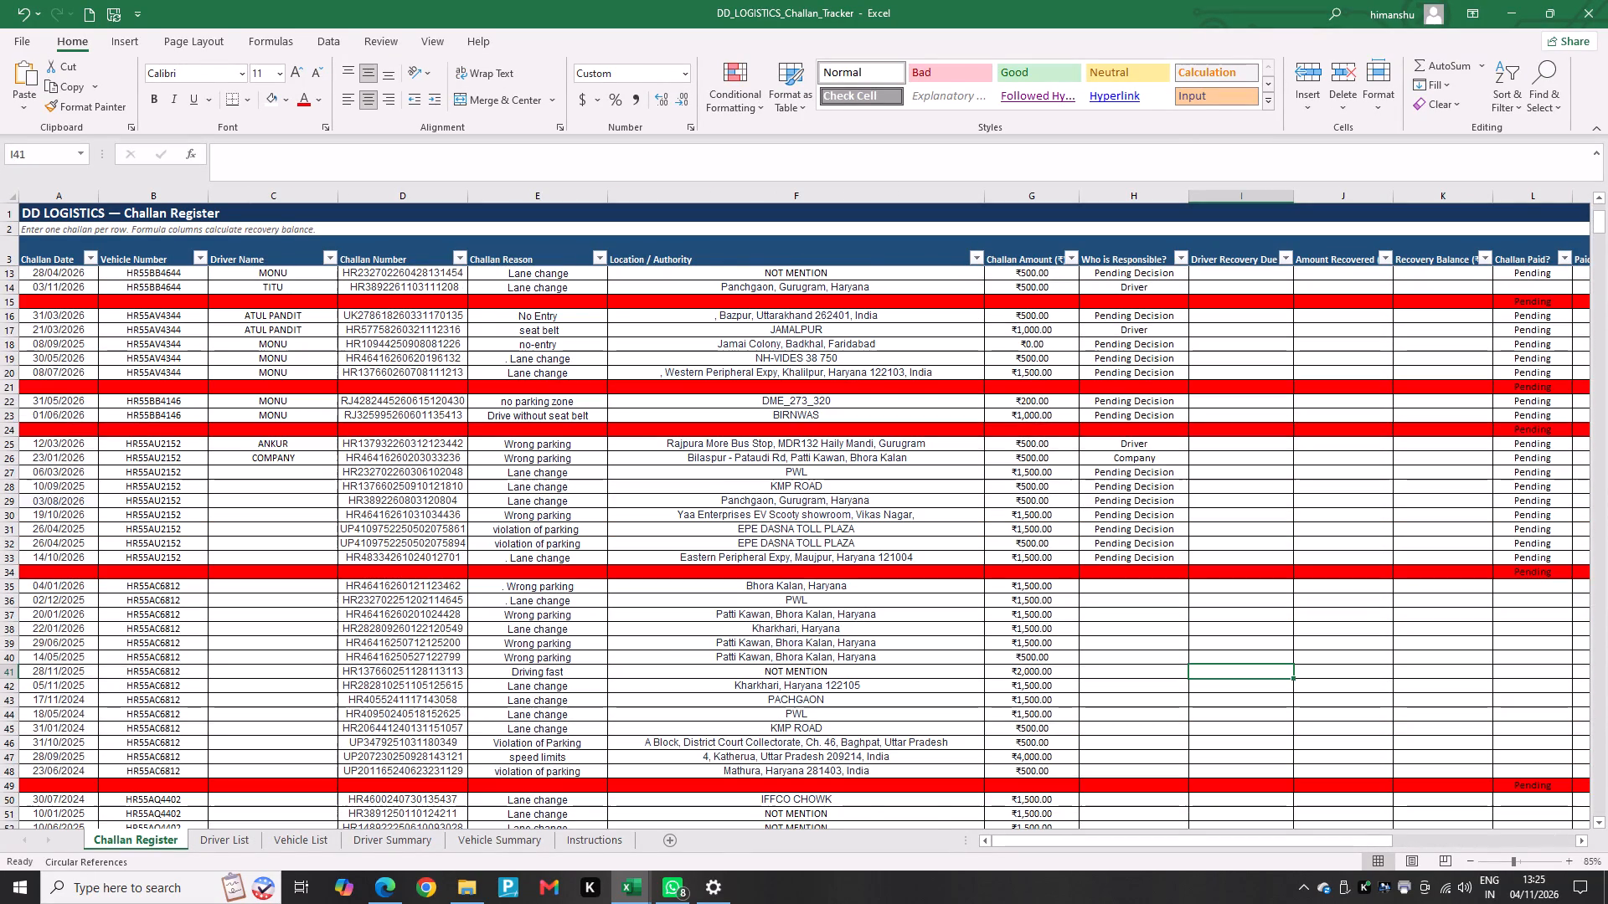
pyautogui.scroll(-2, 466, 432)
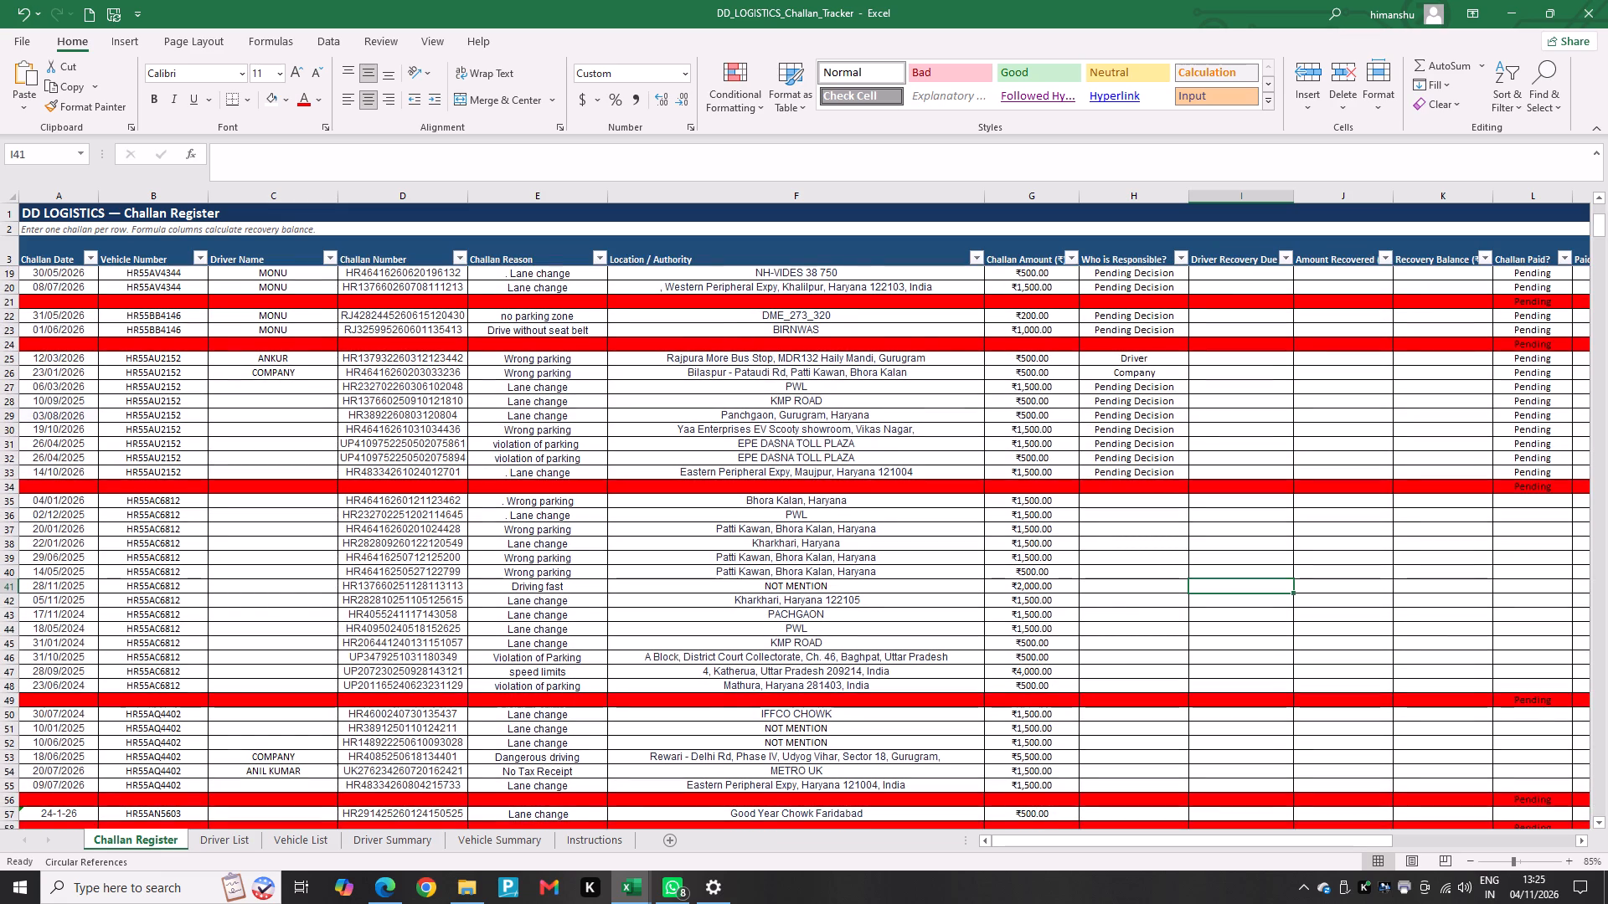
pyautogui.scroll(3, 466, 432)
pyautogui.scroll(-8, 466, 432)
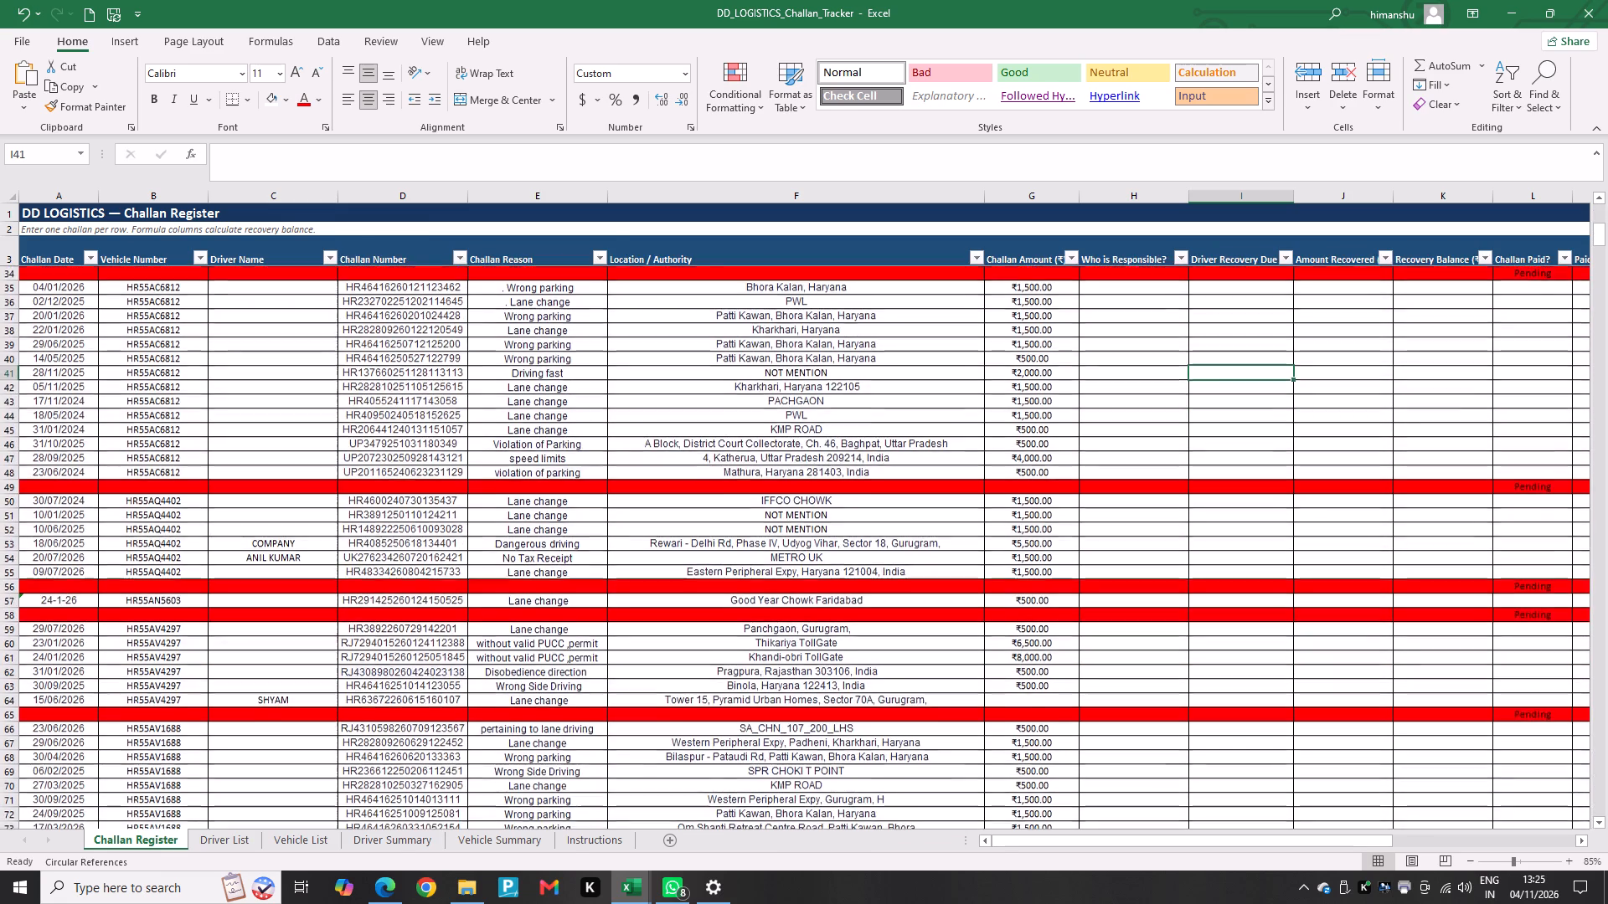
pyautogui.scroll(-4, 466, 432)
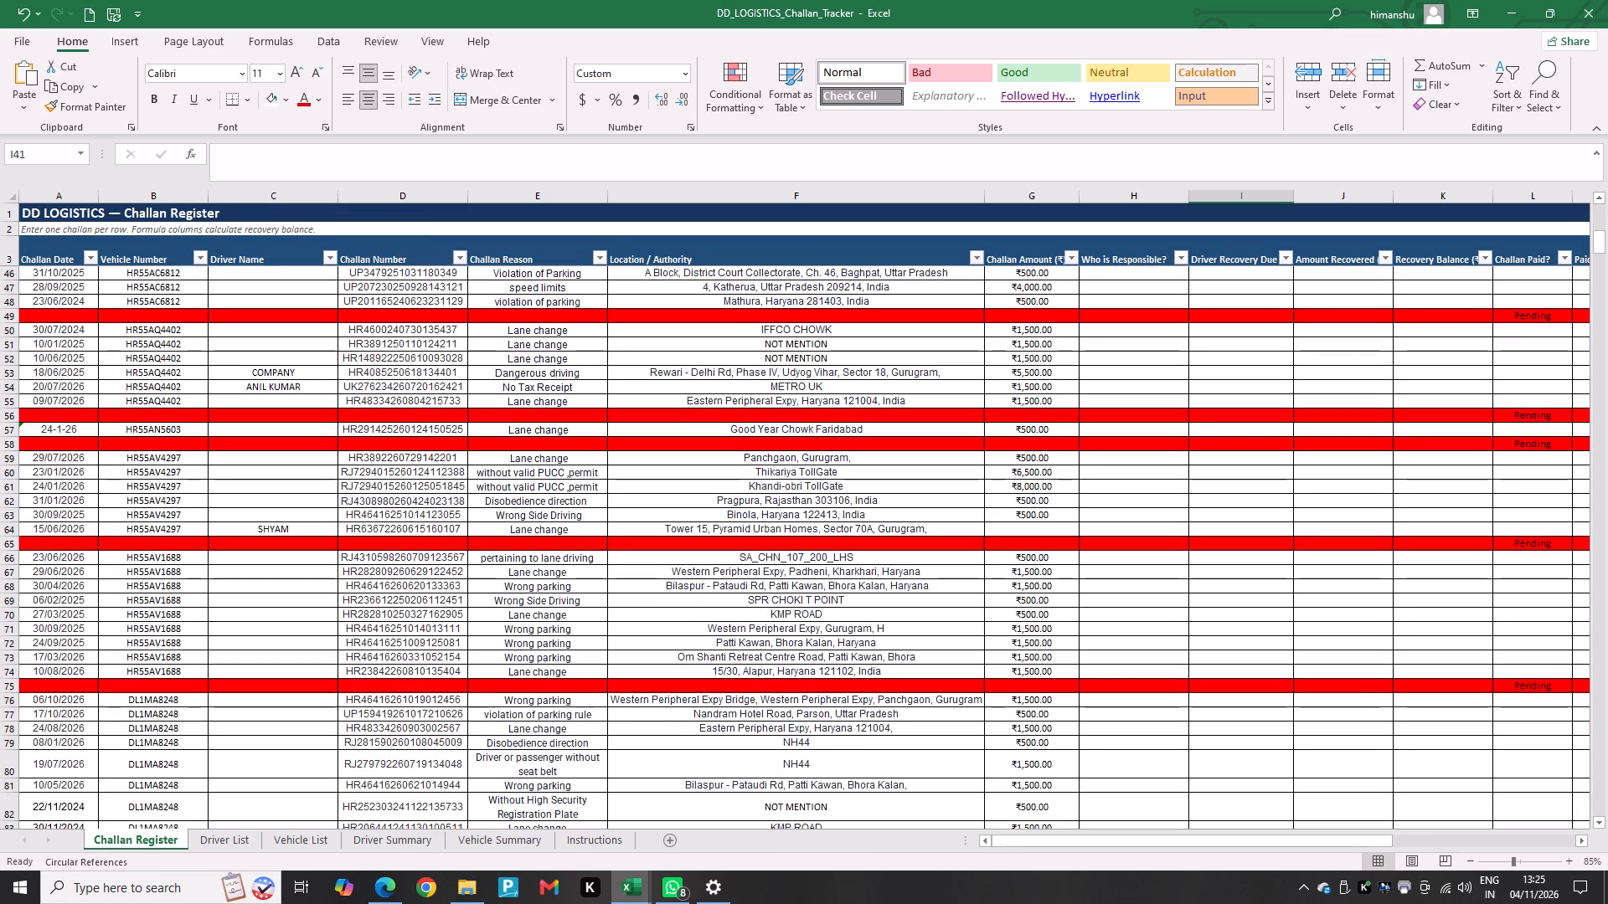
pyautogui.scroll(-4, 466, 425)
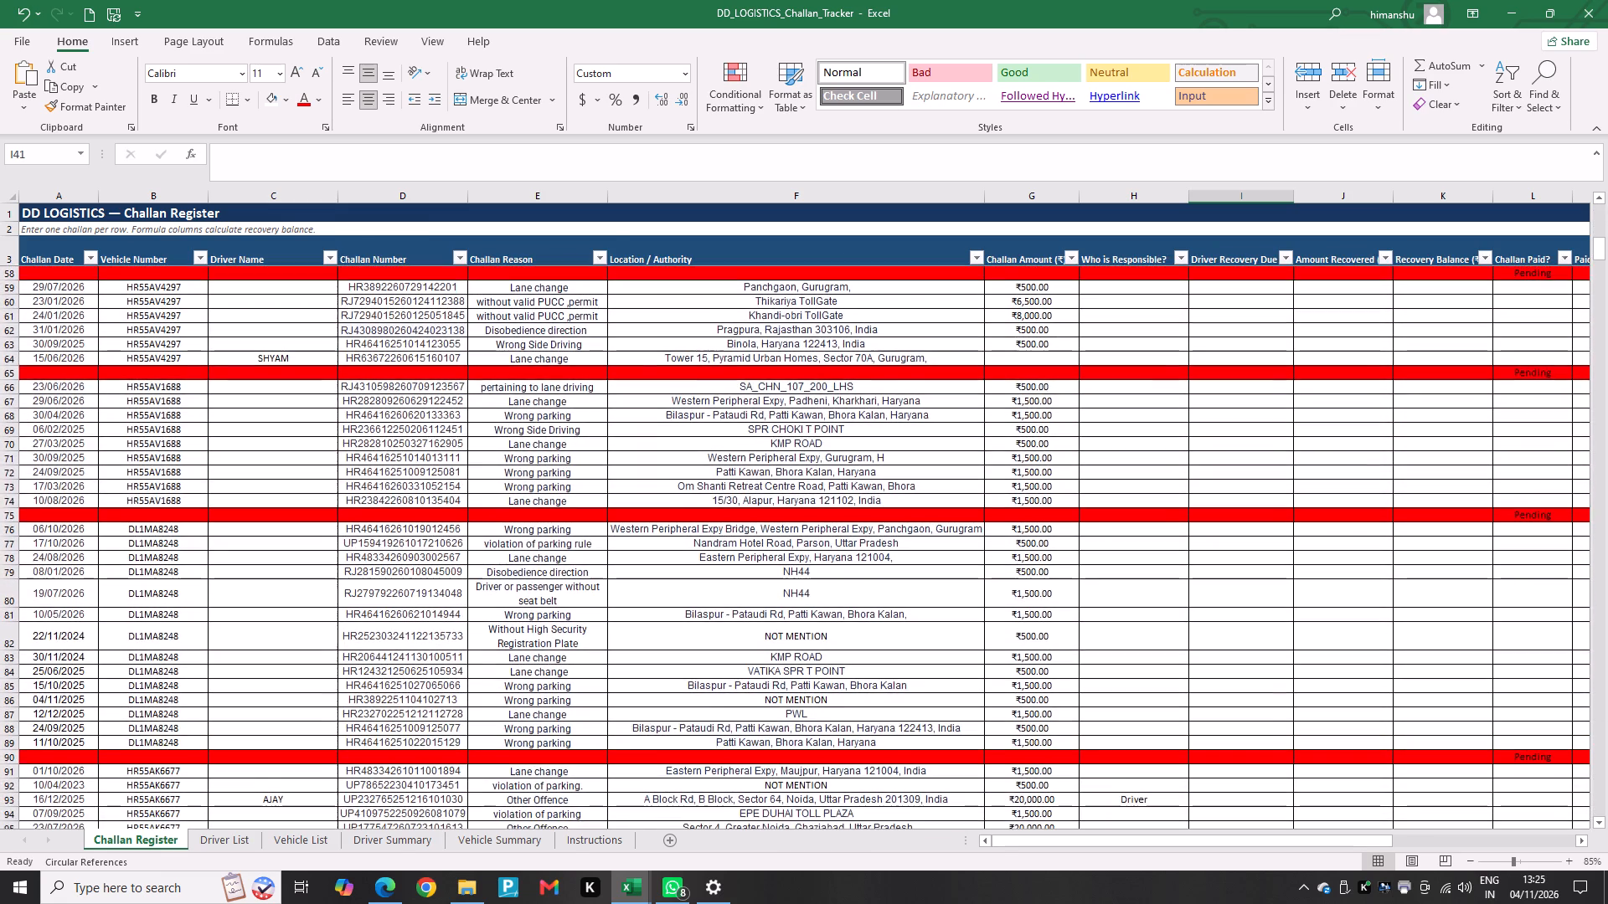
pyautogui.scroll(-11, 464, 425)
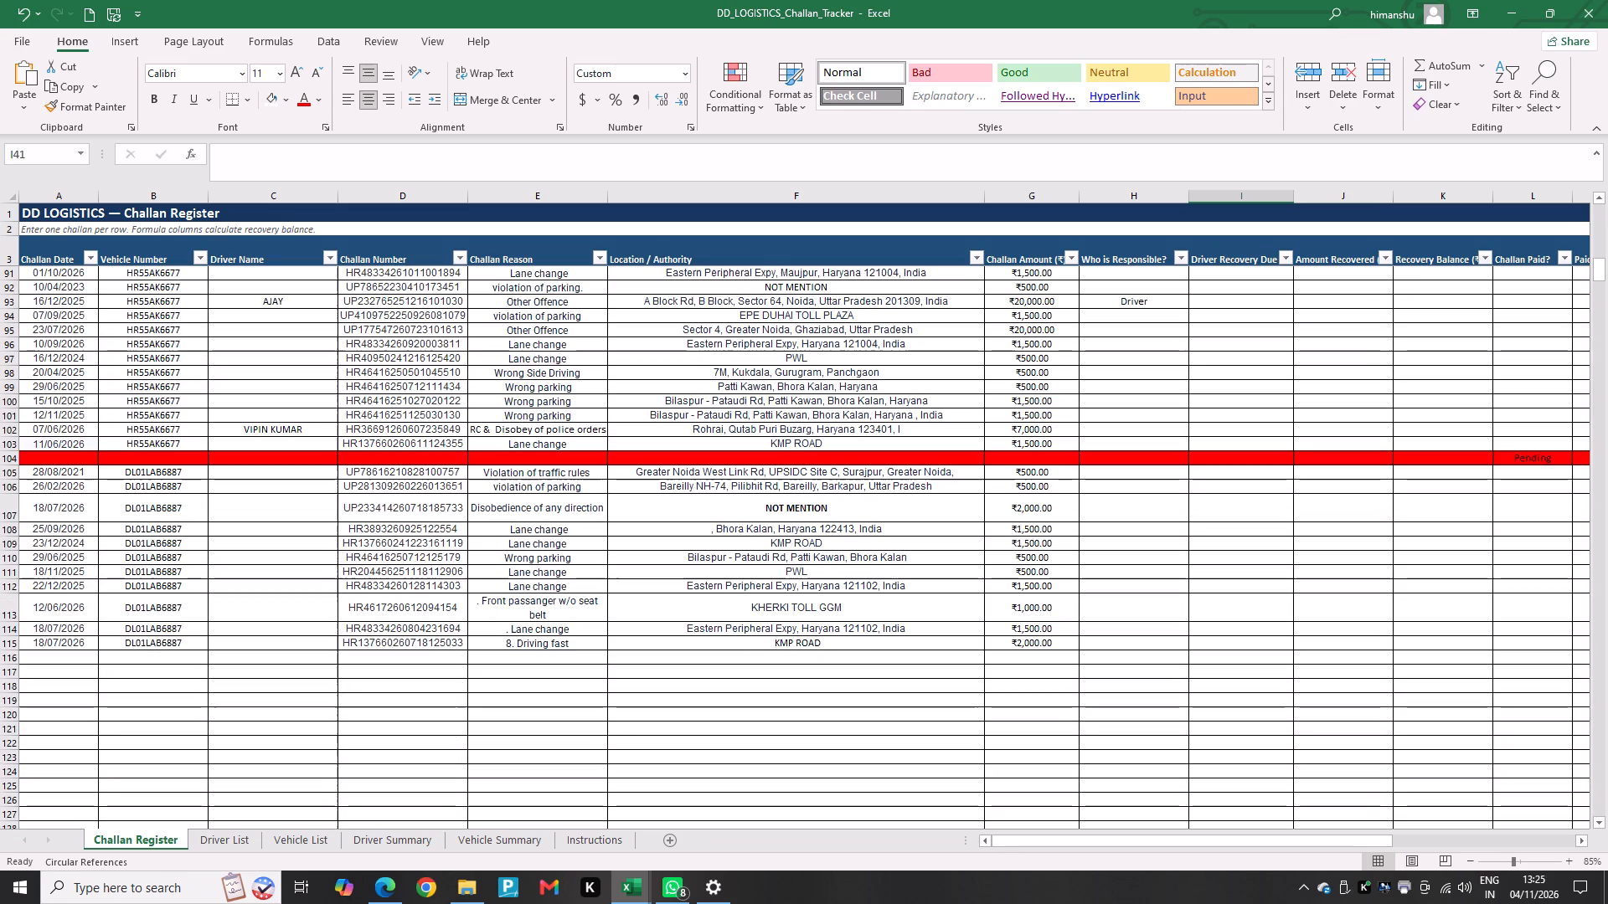
pyautogui.click(903, 487)
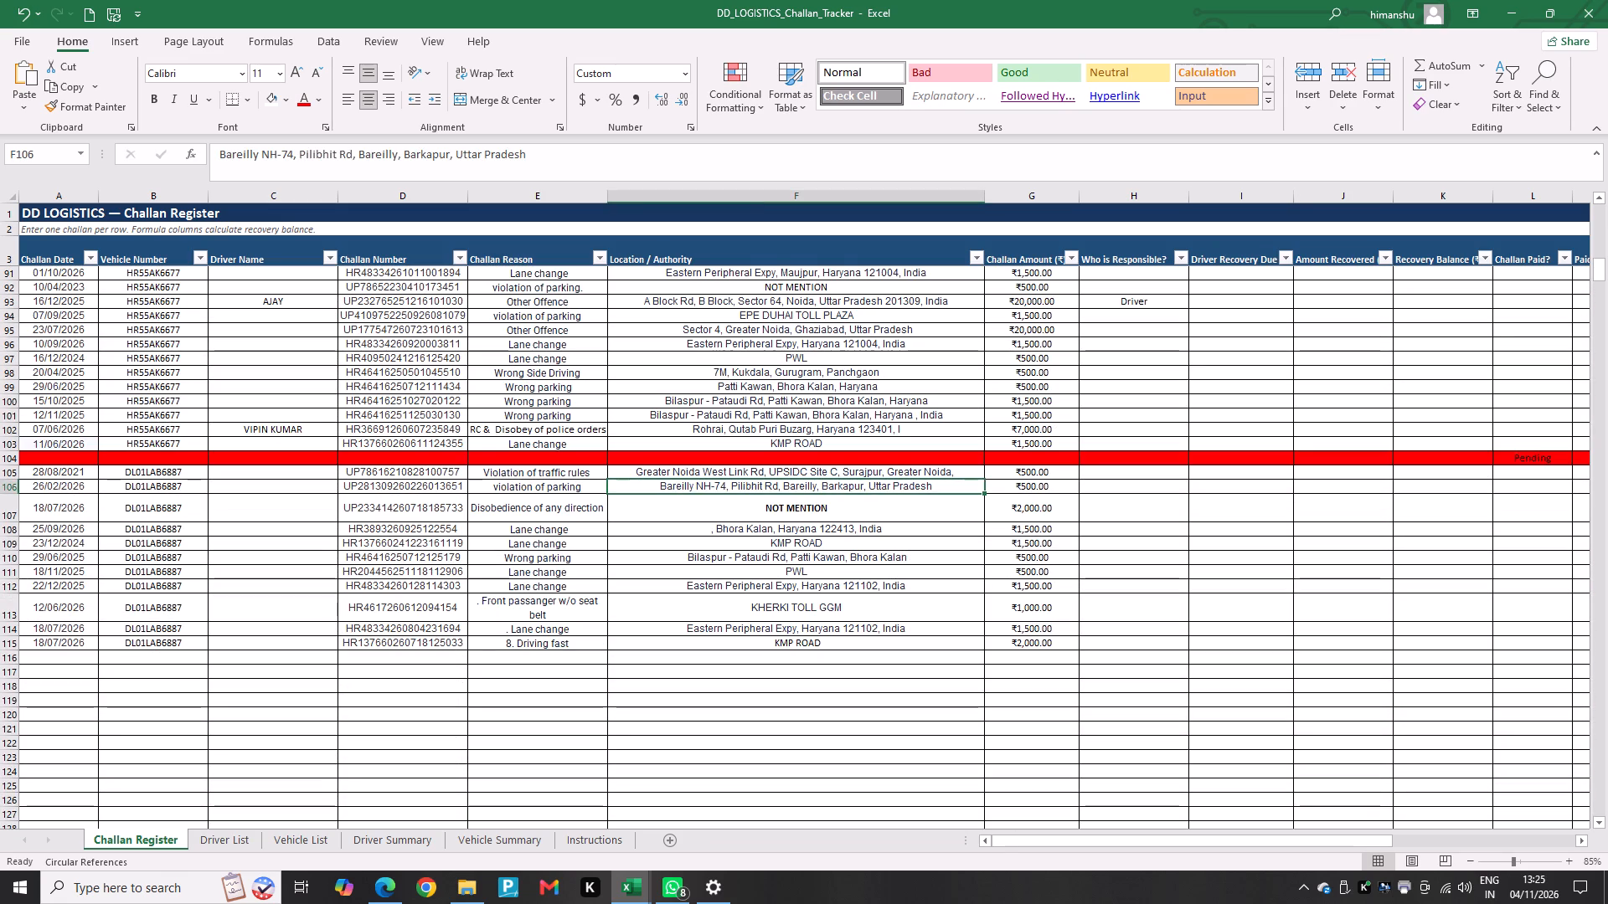
pyautogui.click(872, 505)
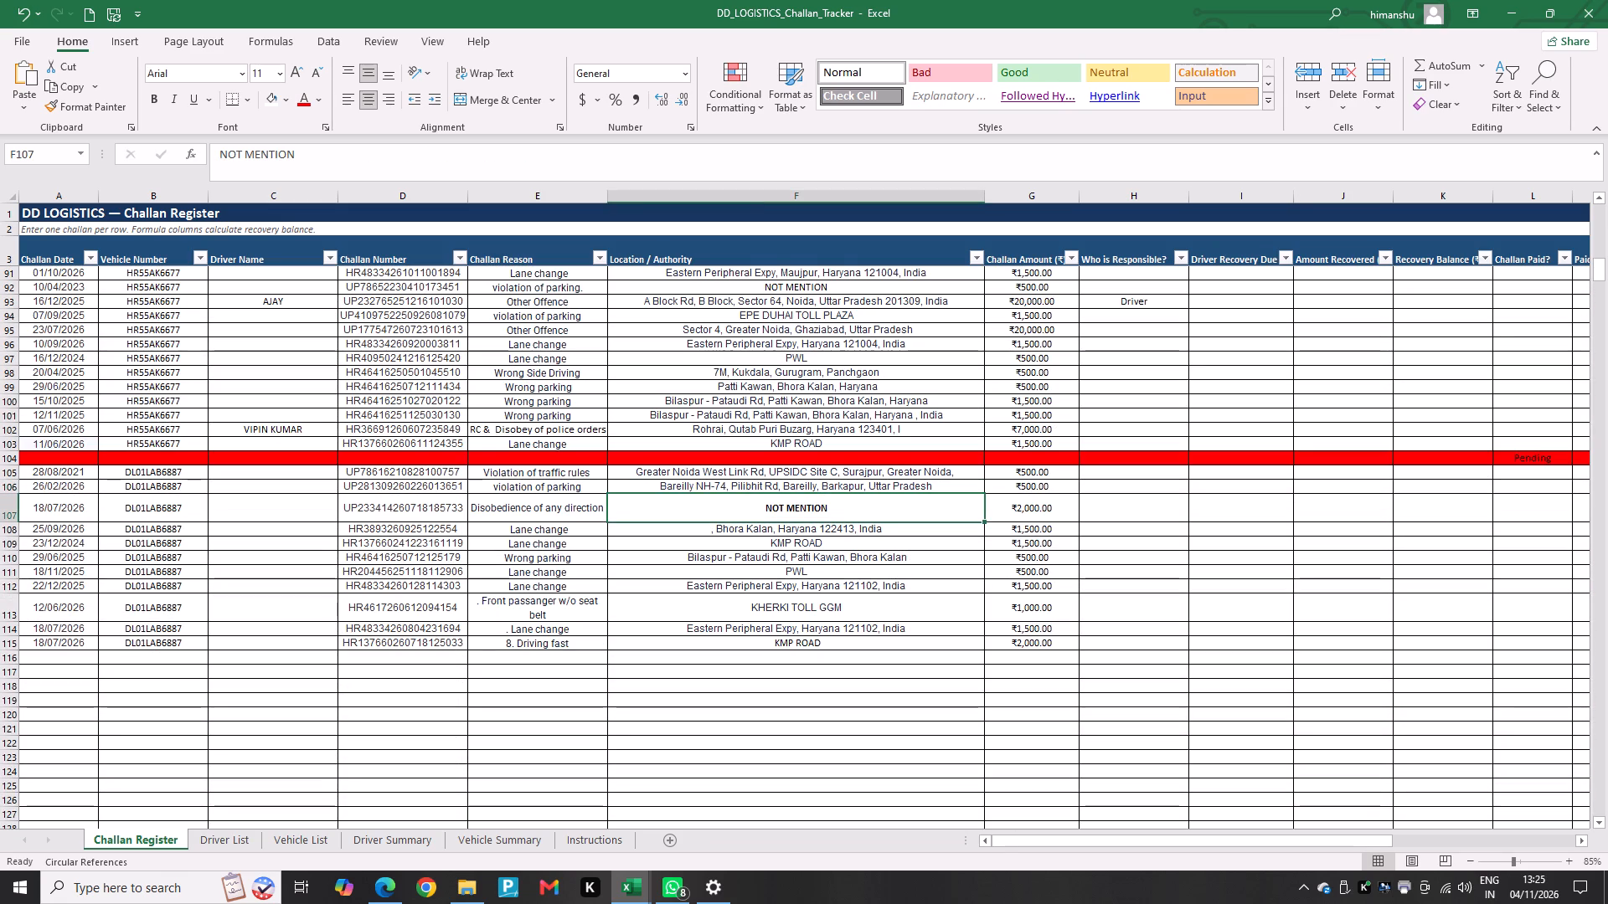
pyautogui.click(132, 509)
pyautogui.click(504, 514)
pyautogui.click(689, 503)
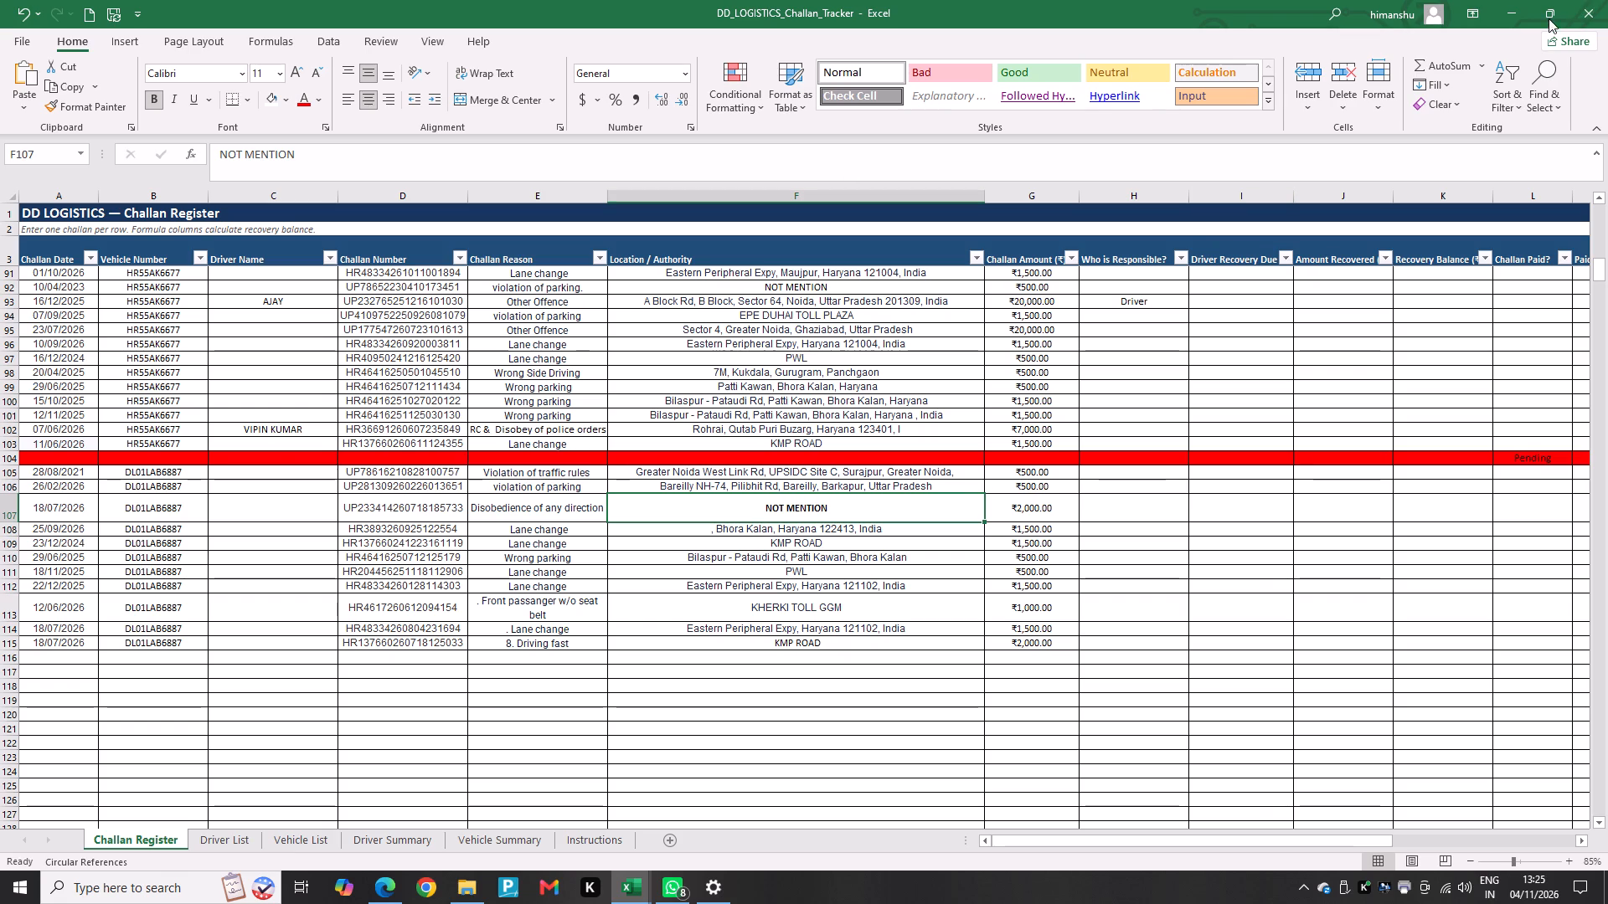
# Switch to the STAFF ADVANCE^0SALARY MANGMENT workbook and check the print preview of the open October settlement sheet.
pyautogui.click(1506, 8)
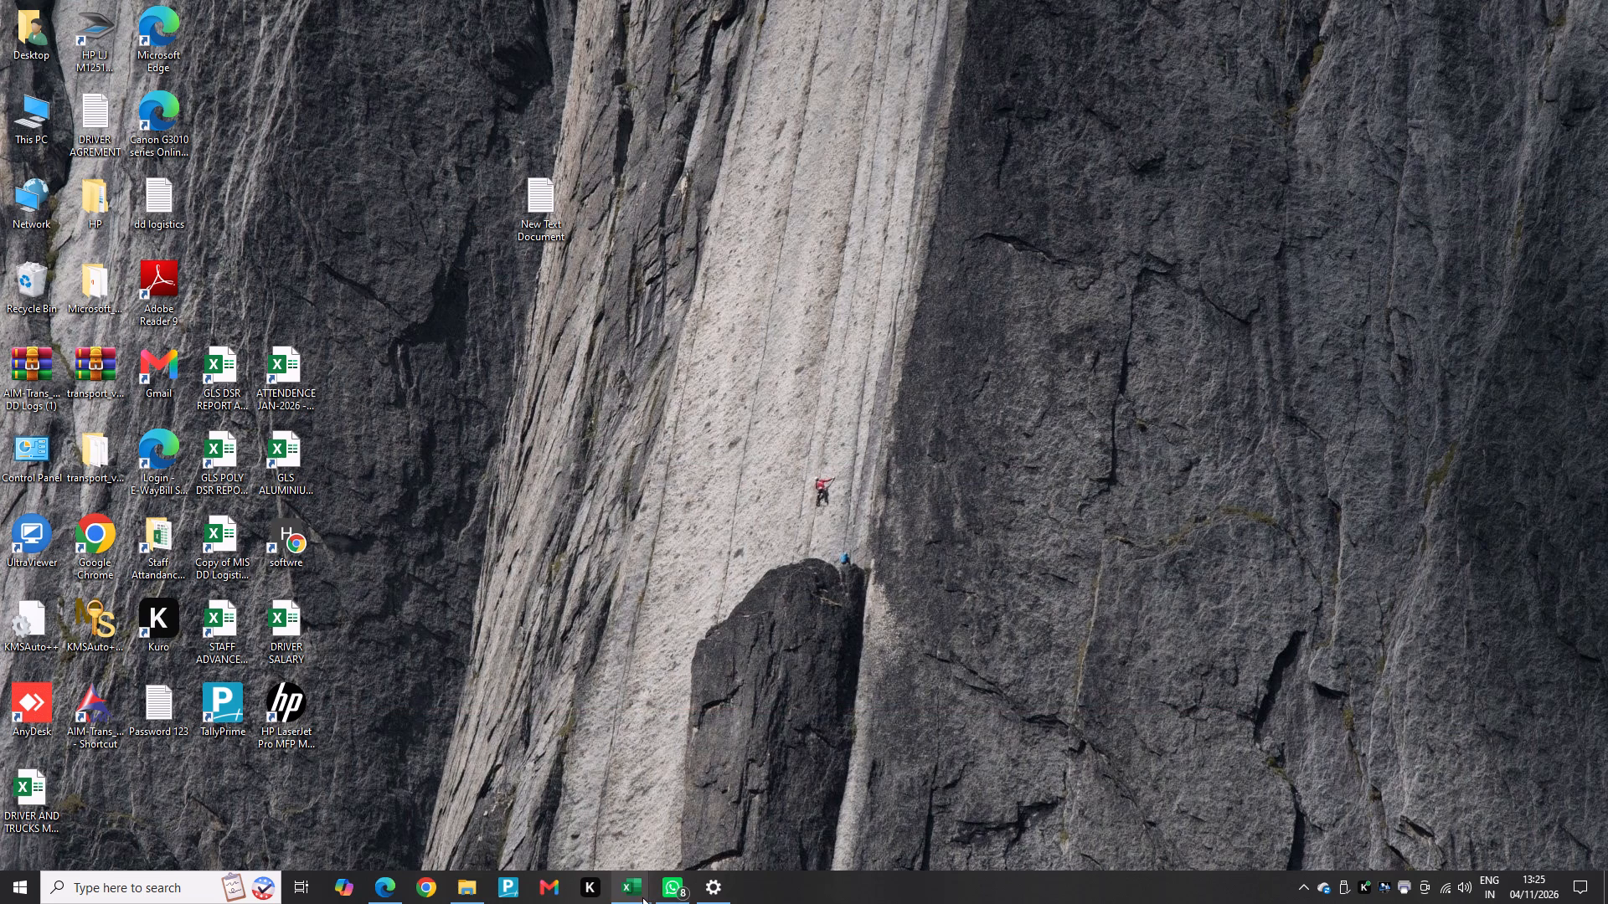
pyautogui.click(641, 897)
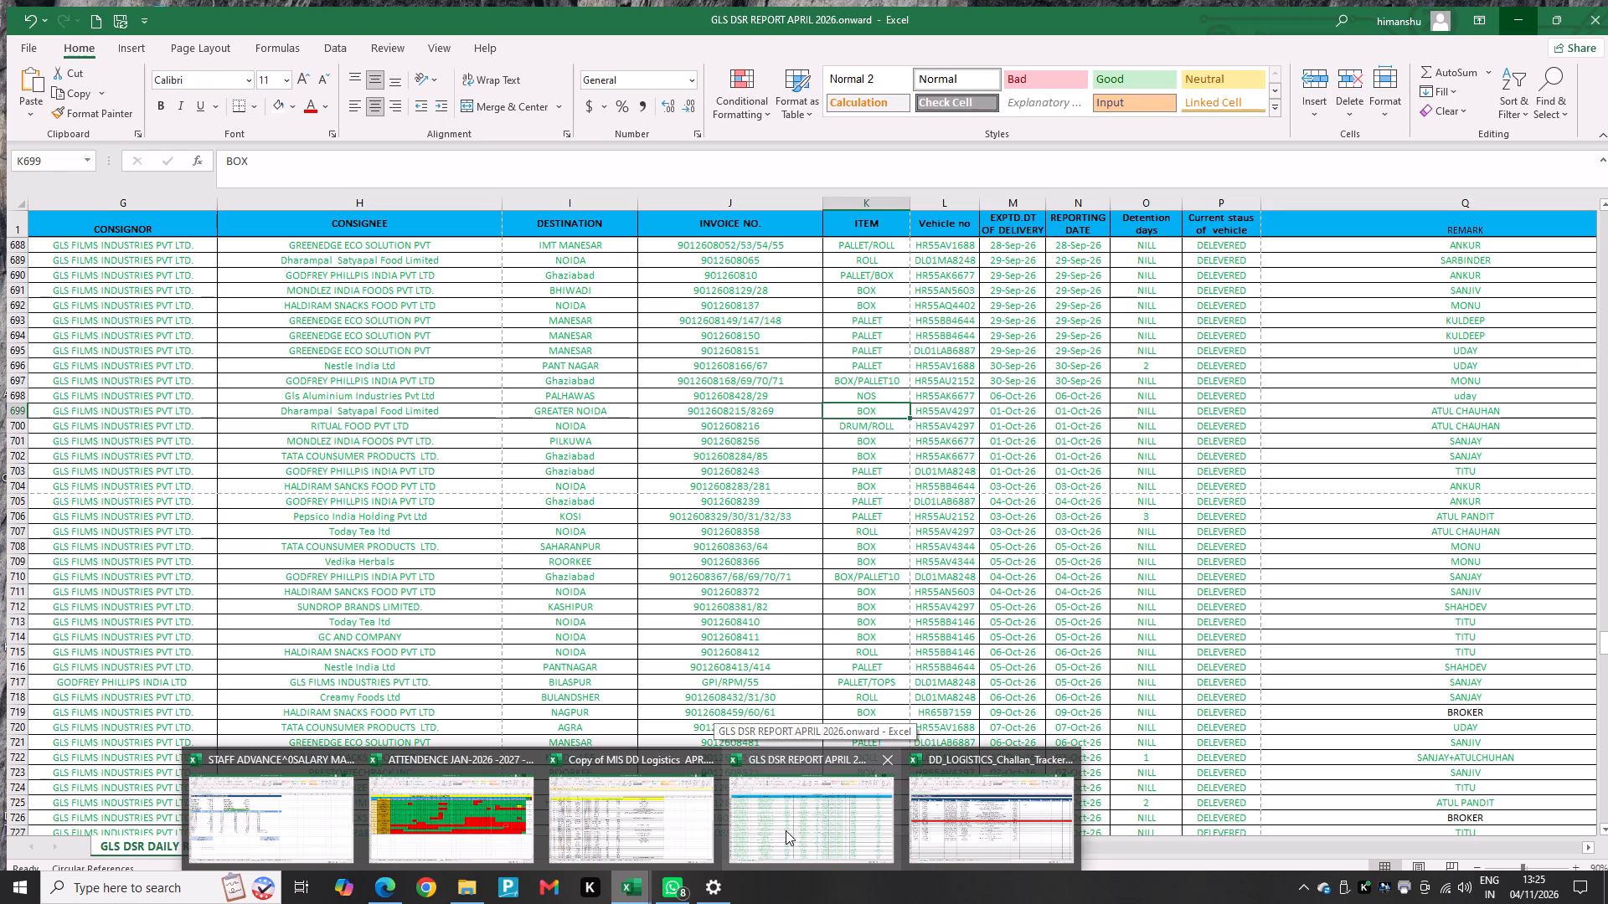
pyautogui.click(315, 798)
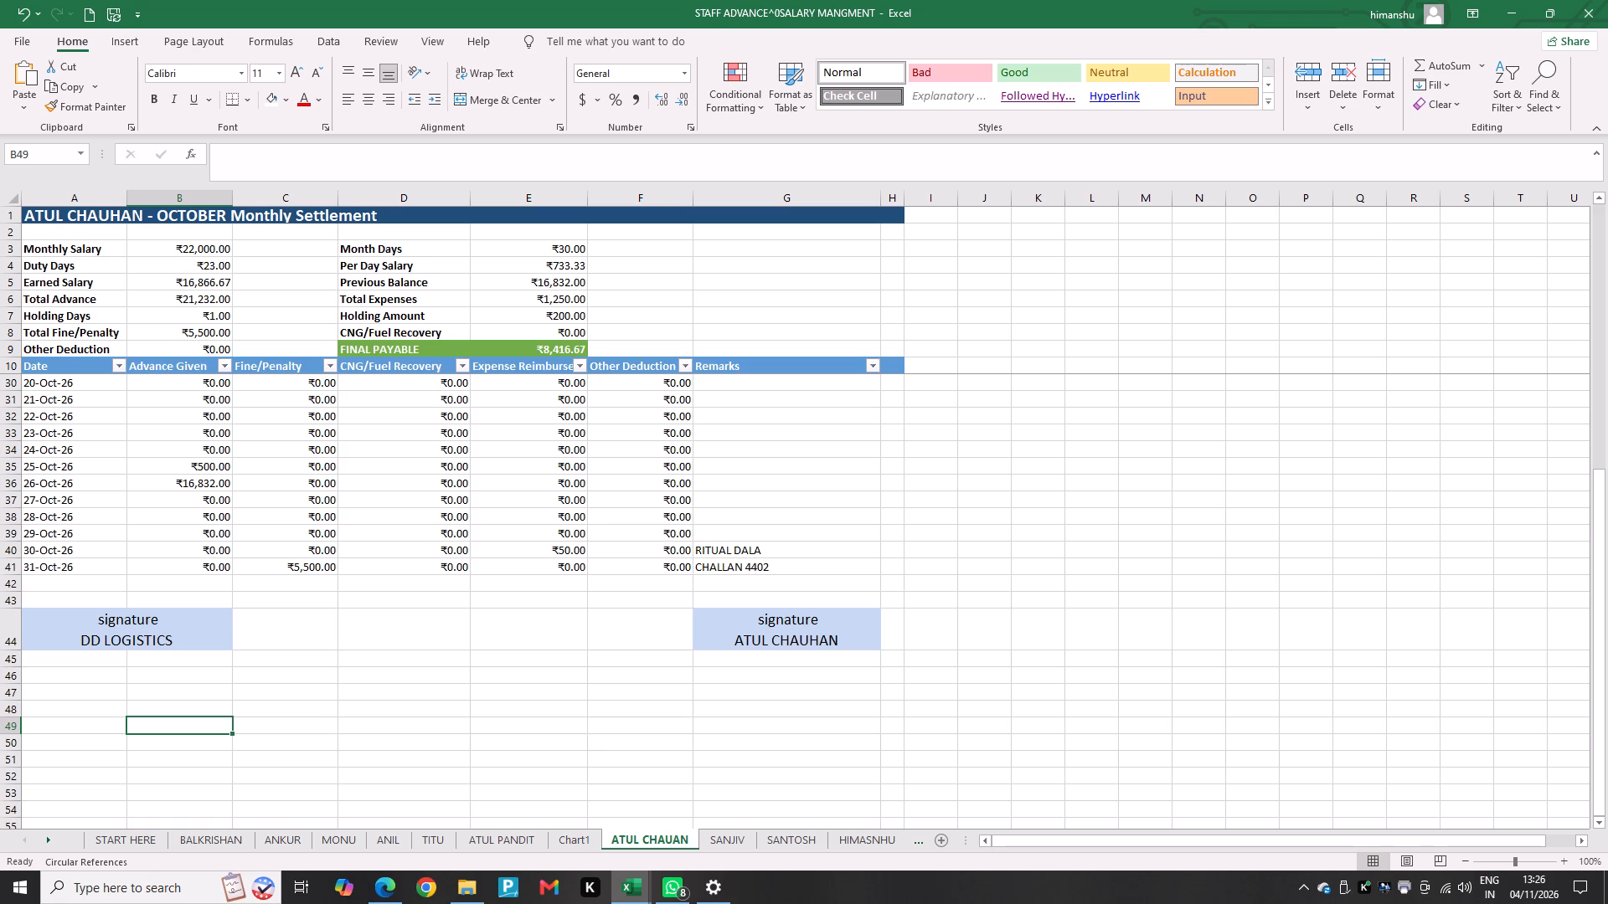
pyautogui.hotkey('ctrl', 'p')
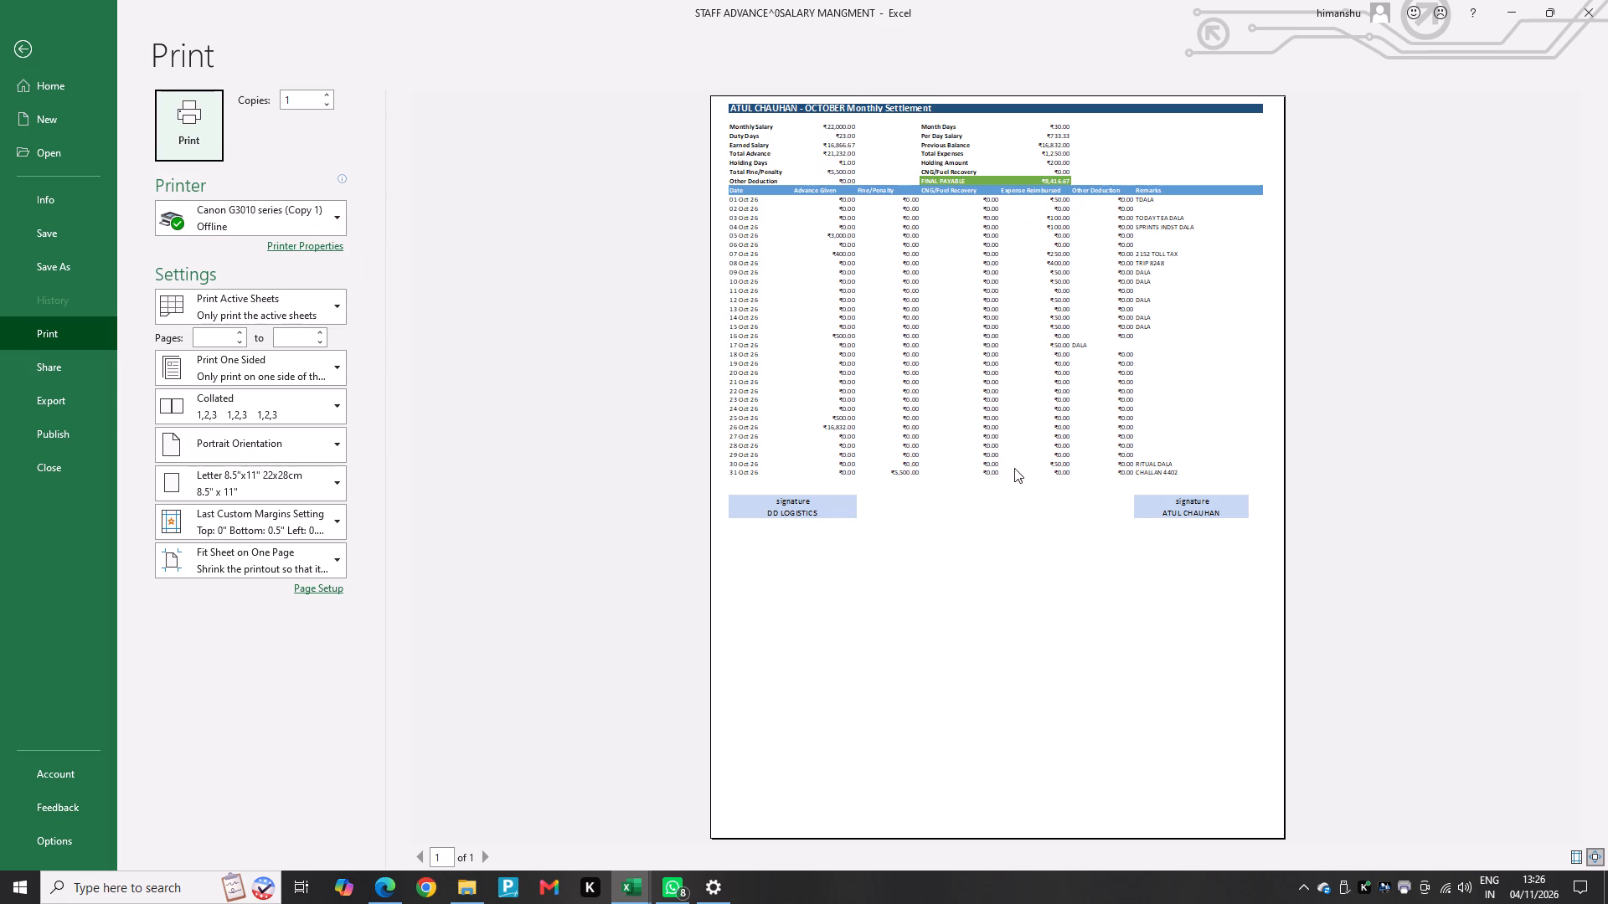
pyautogui.click(989, 515)
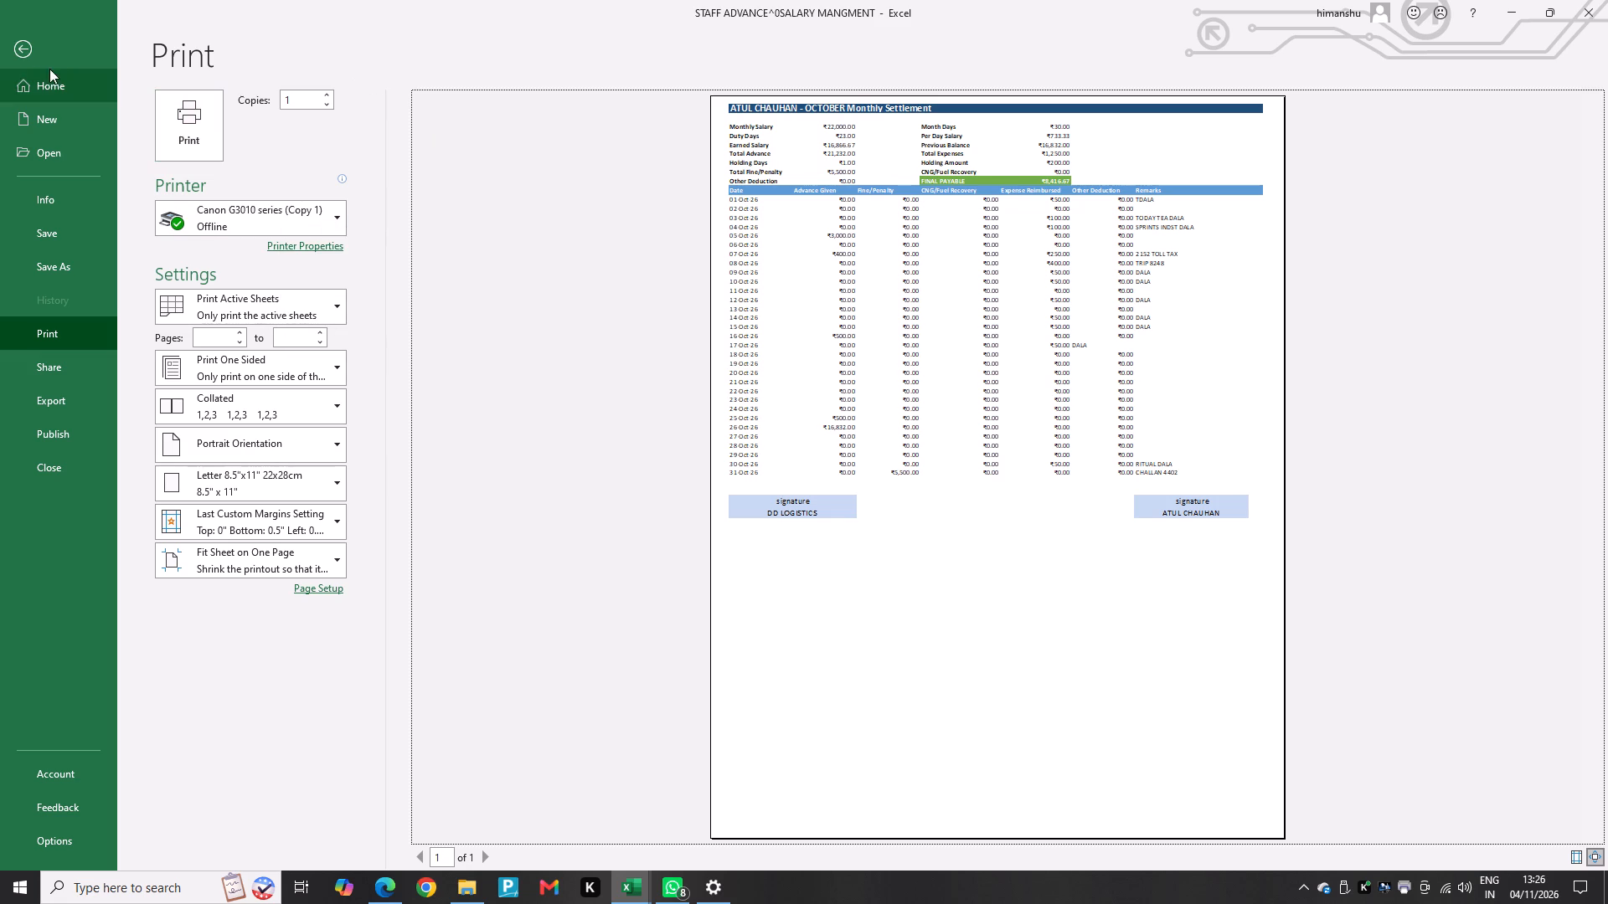
pyautogui.click(14, 41)
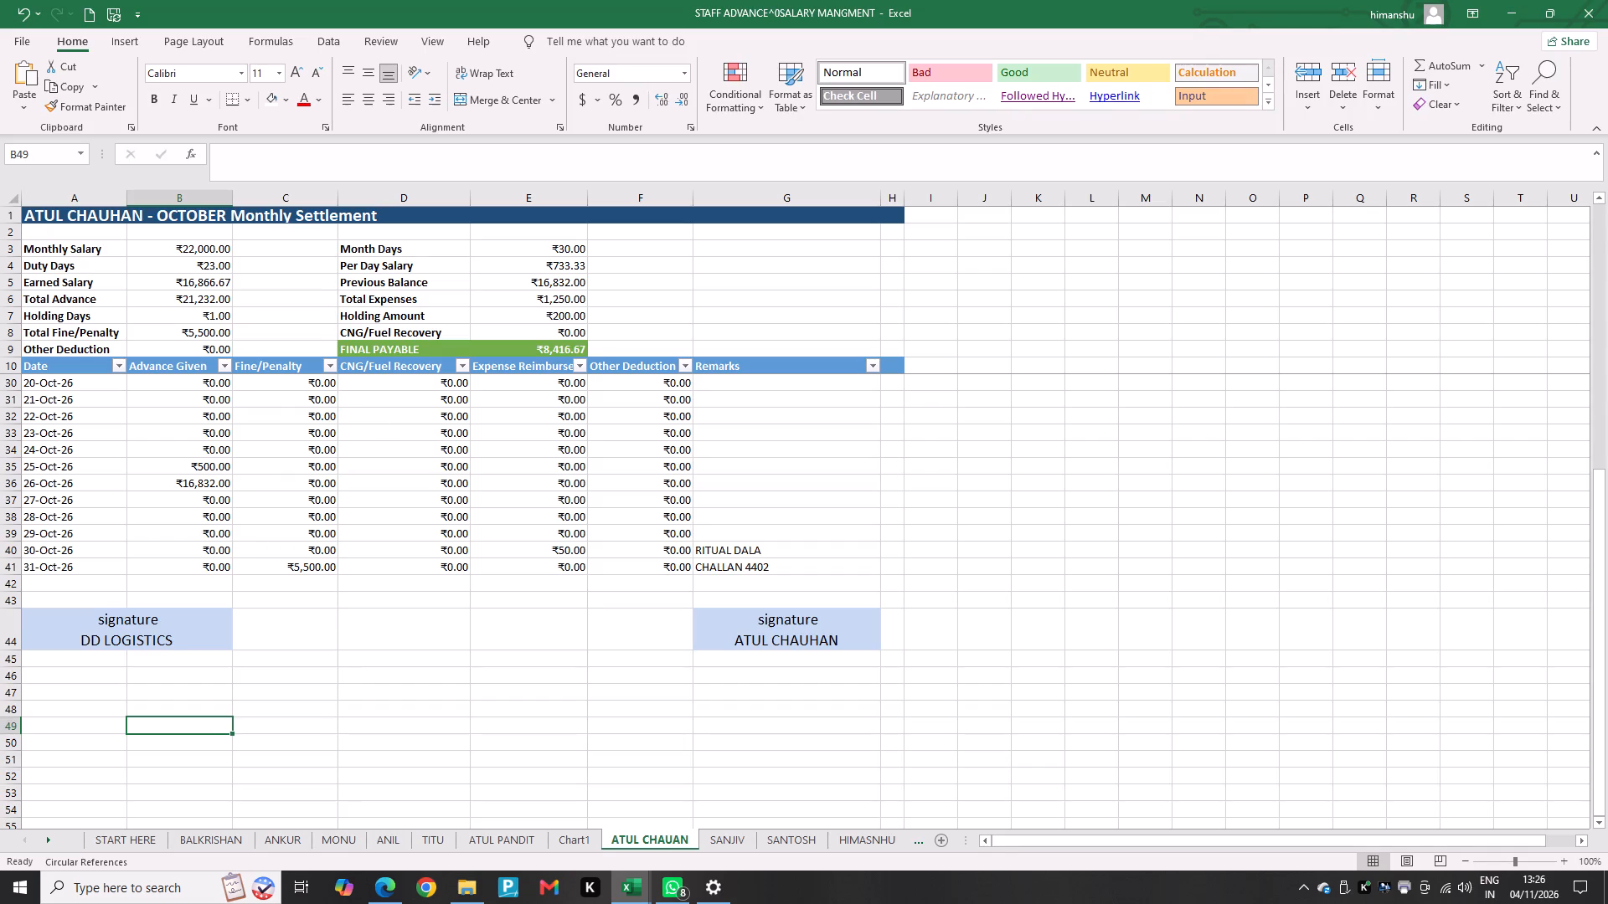
# Set the 31-Oct-26 Fine/Penalty for CHALLAN 4402 to 0 in the open settlement sheet.
pyautogui.scroll(-4, 226, 734)
pyautogui.scroll(5, 228, 734)
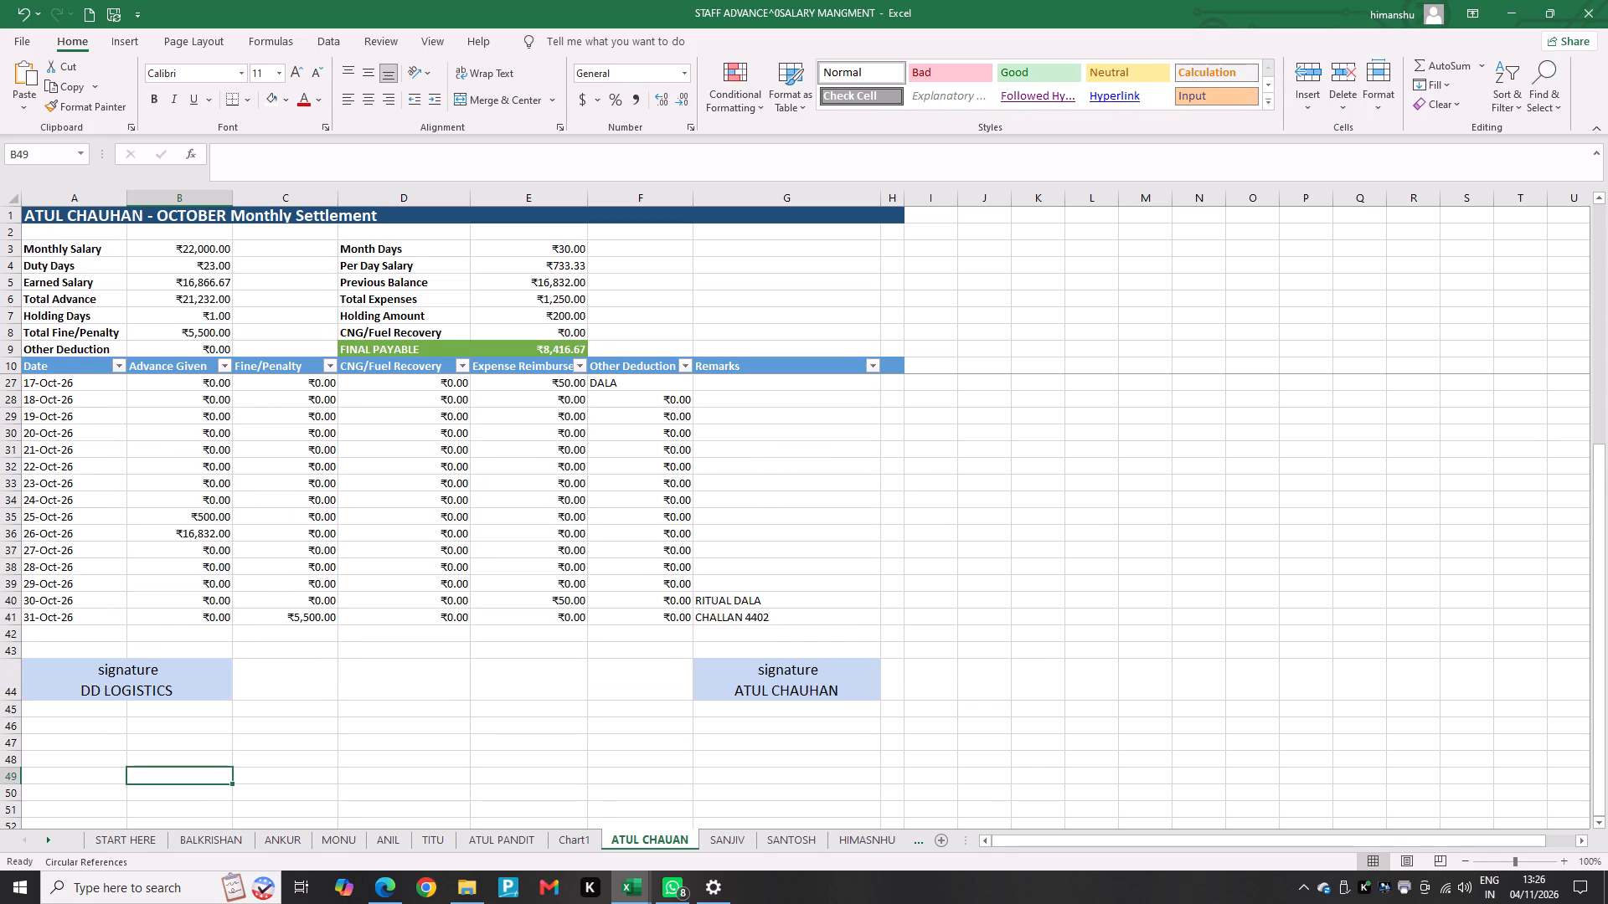
pyautogui.scroll(3, 587, 621)
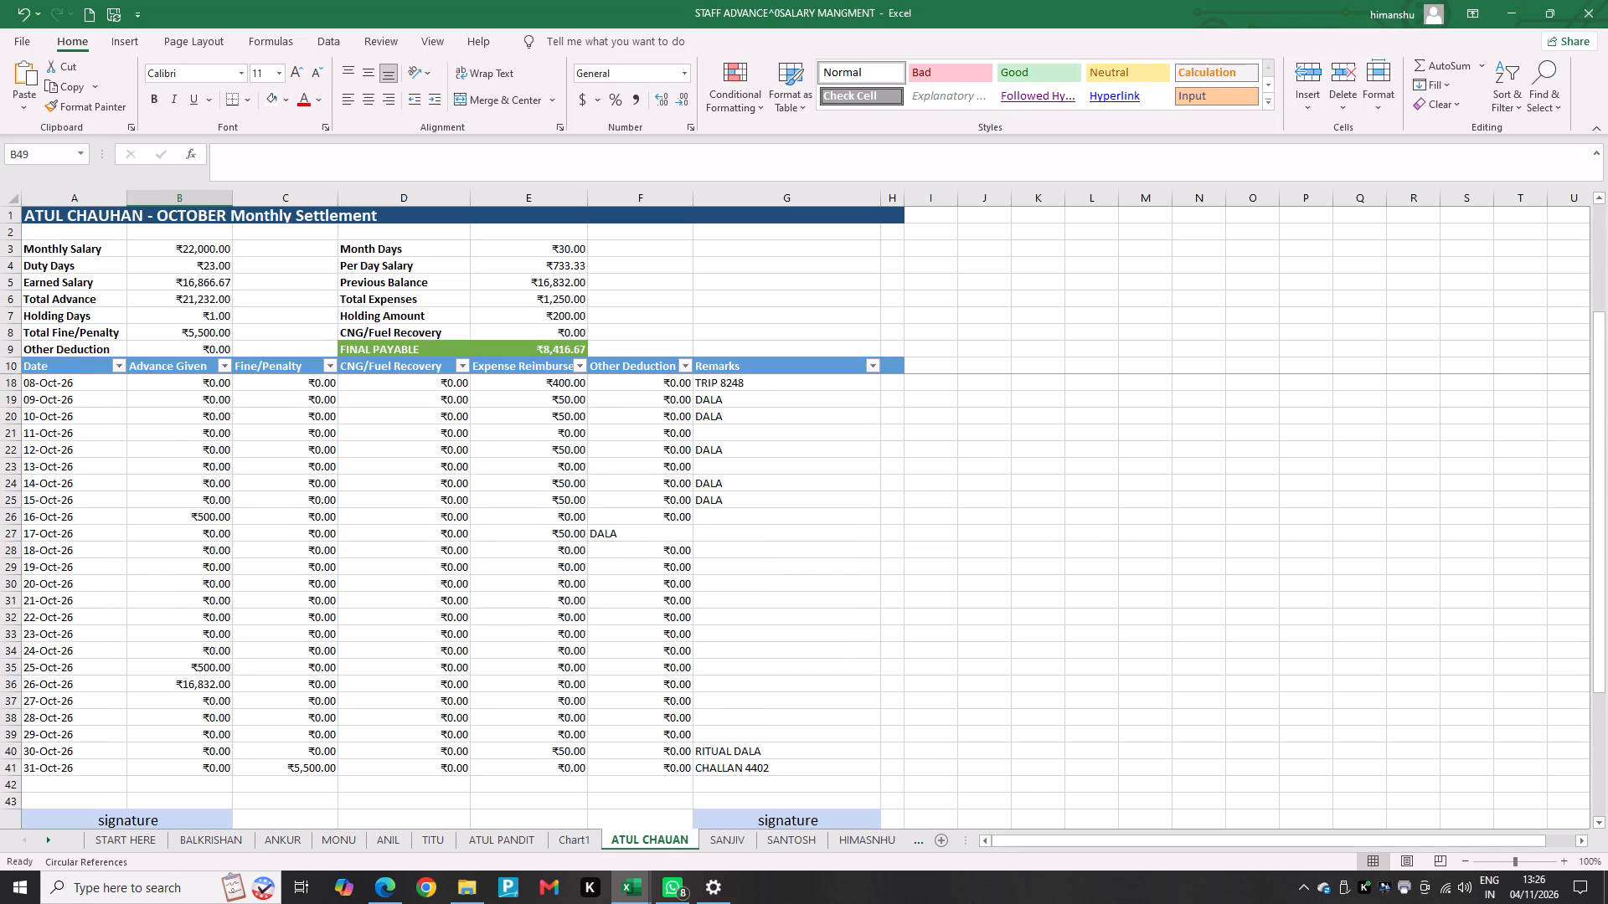
pyautogui.click(306, 767)
pyautogui.press('0')
pyautogui.press('Return')
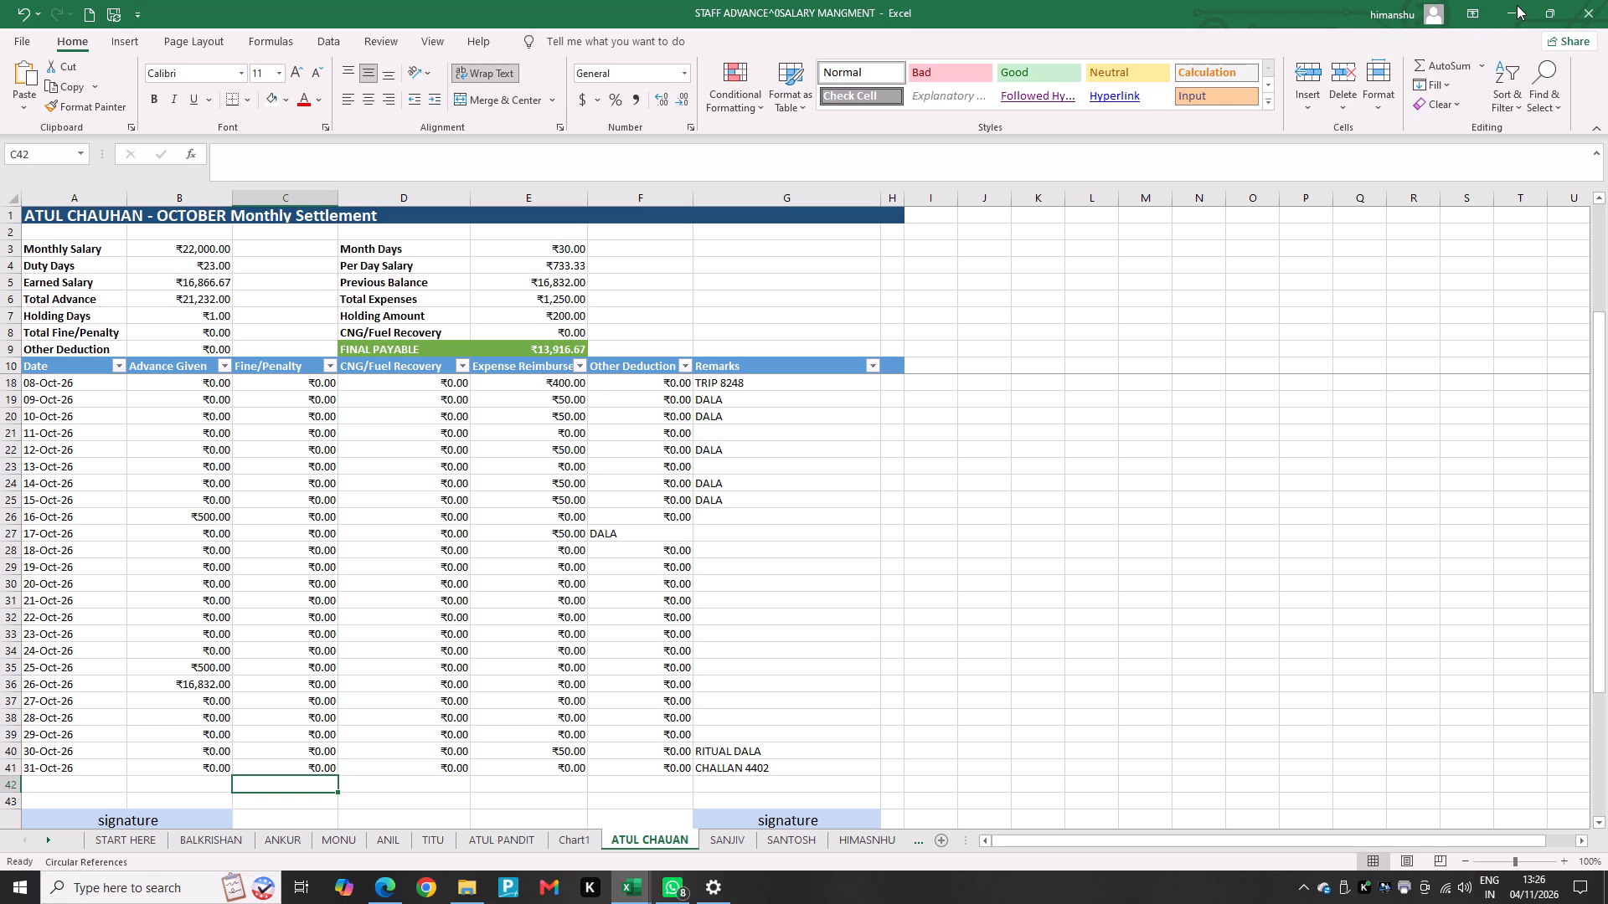
# Open the print preview of the October settlement sheet again to check it.
pyautogui.hotkey('ctrl', 'p')
pyautogui.scroll(1, 426, 328)
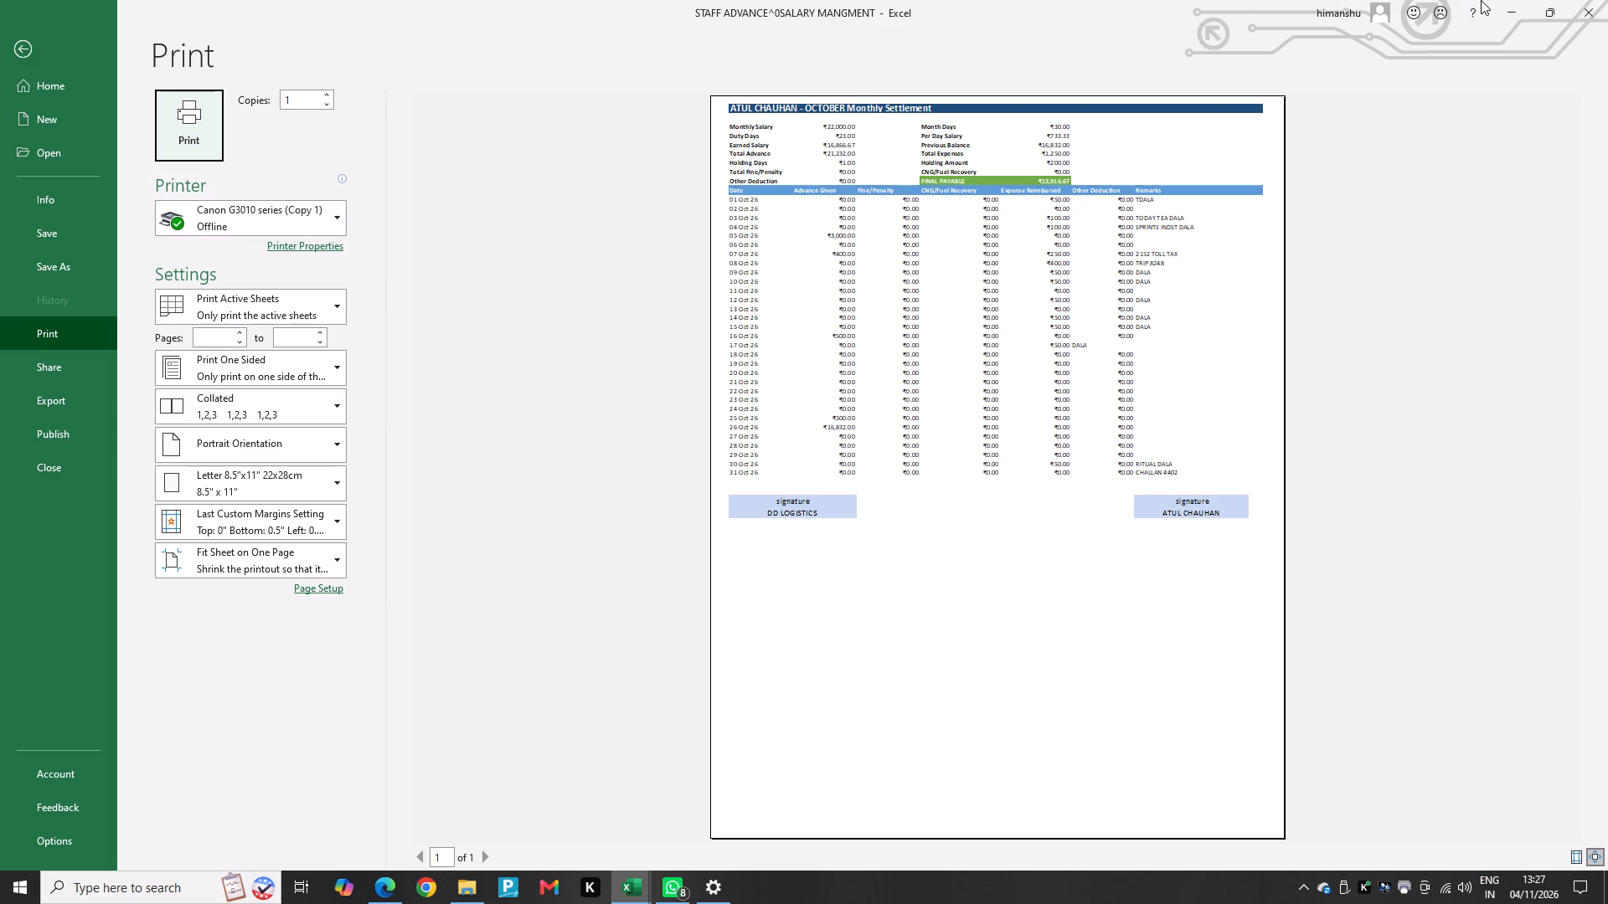
# Switch to the ATTENDENCE JAN-2026 -2027 workbook and examine the settlement employee's October attendance in row 12.
pyautogui.click(1513, 3)
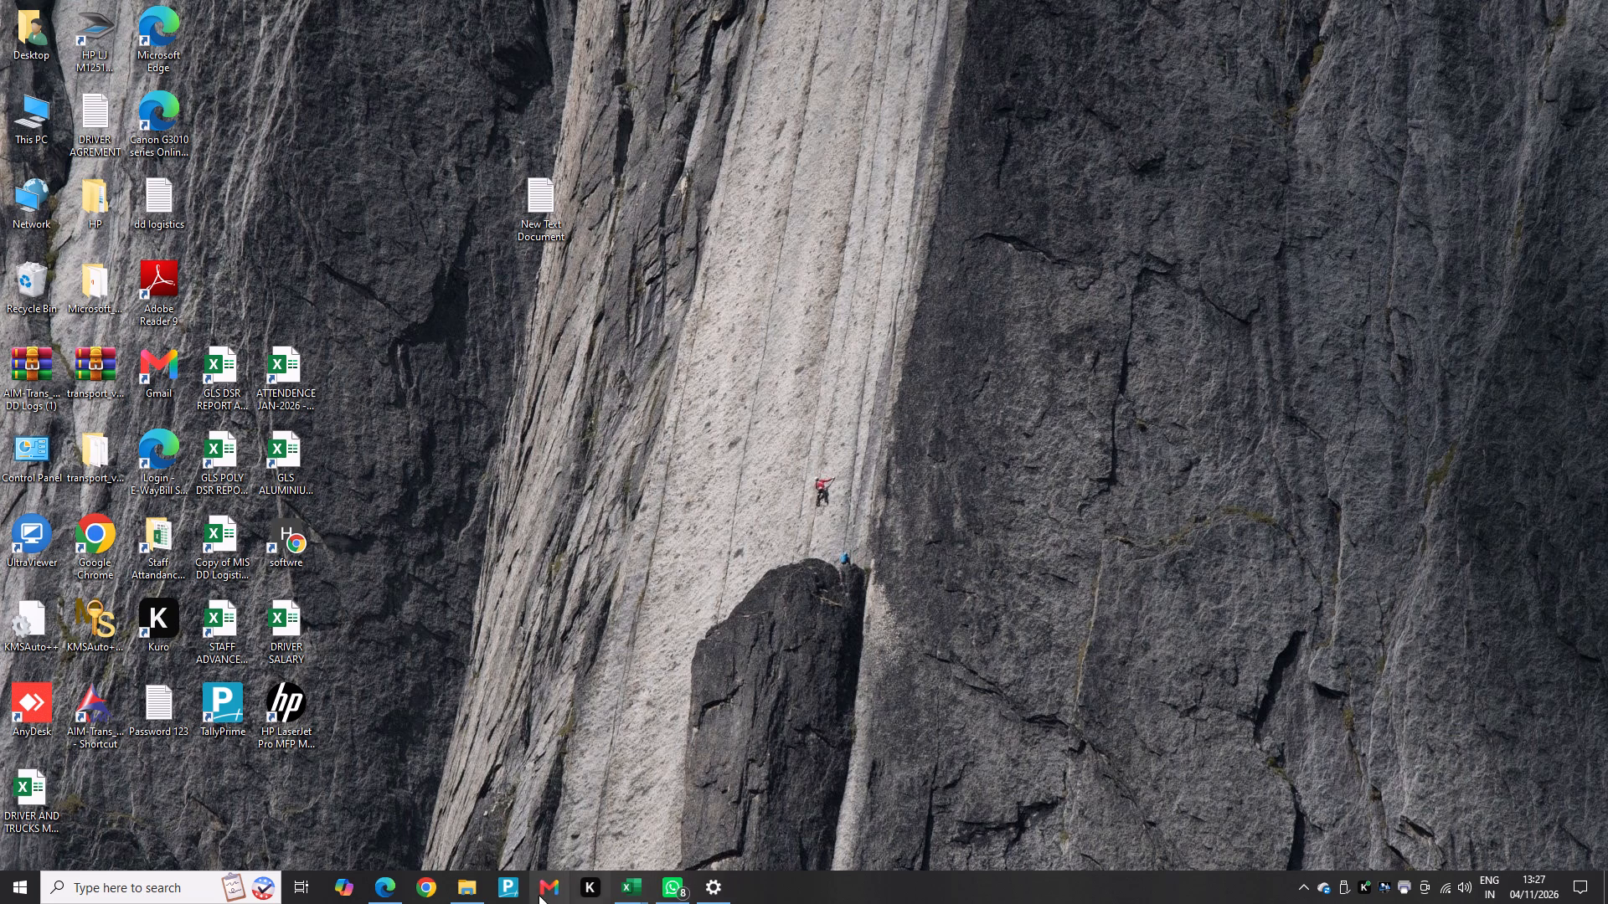
pyautogui.click(432, 799)
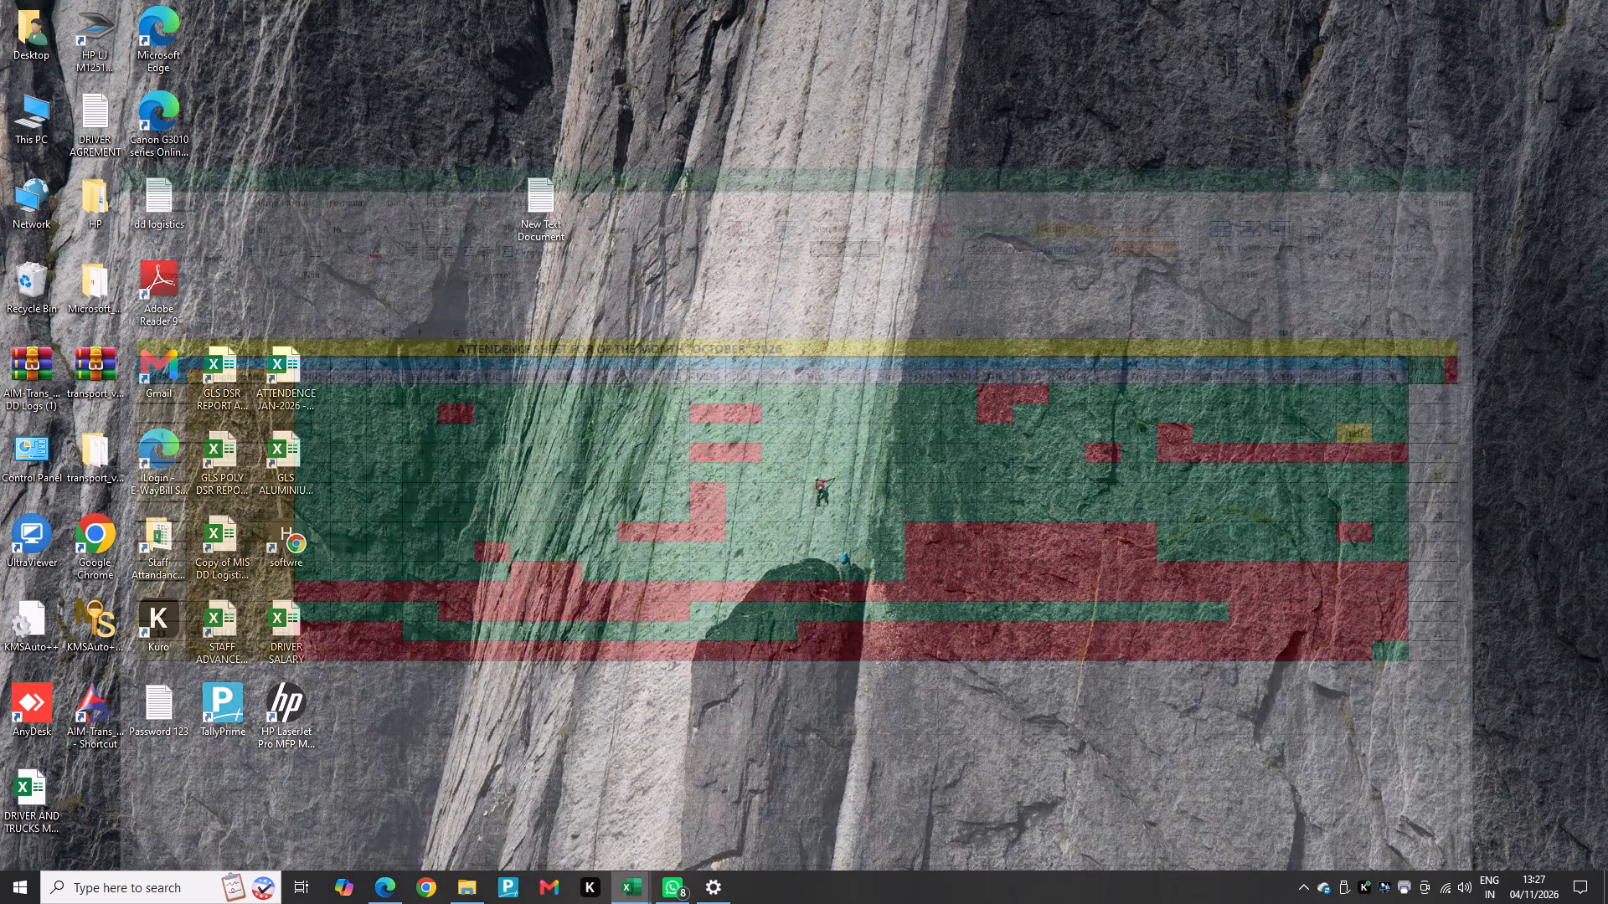
pyautogui.click(128, 459)
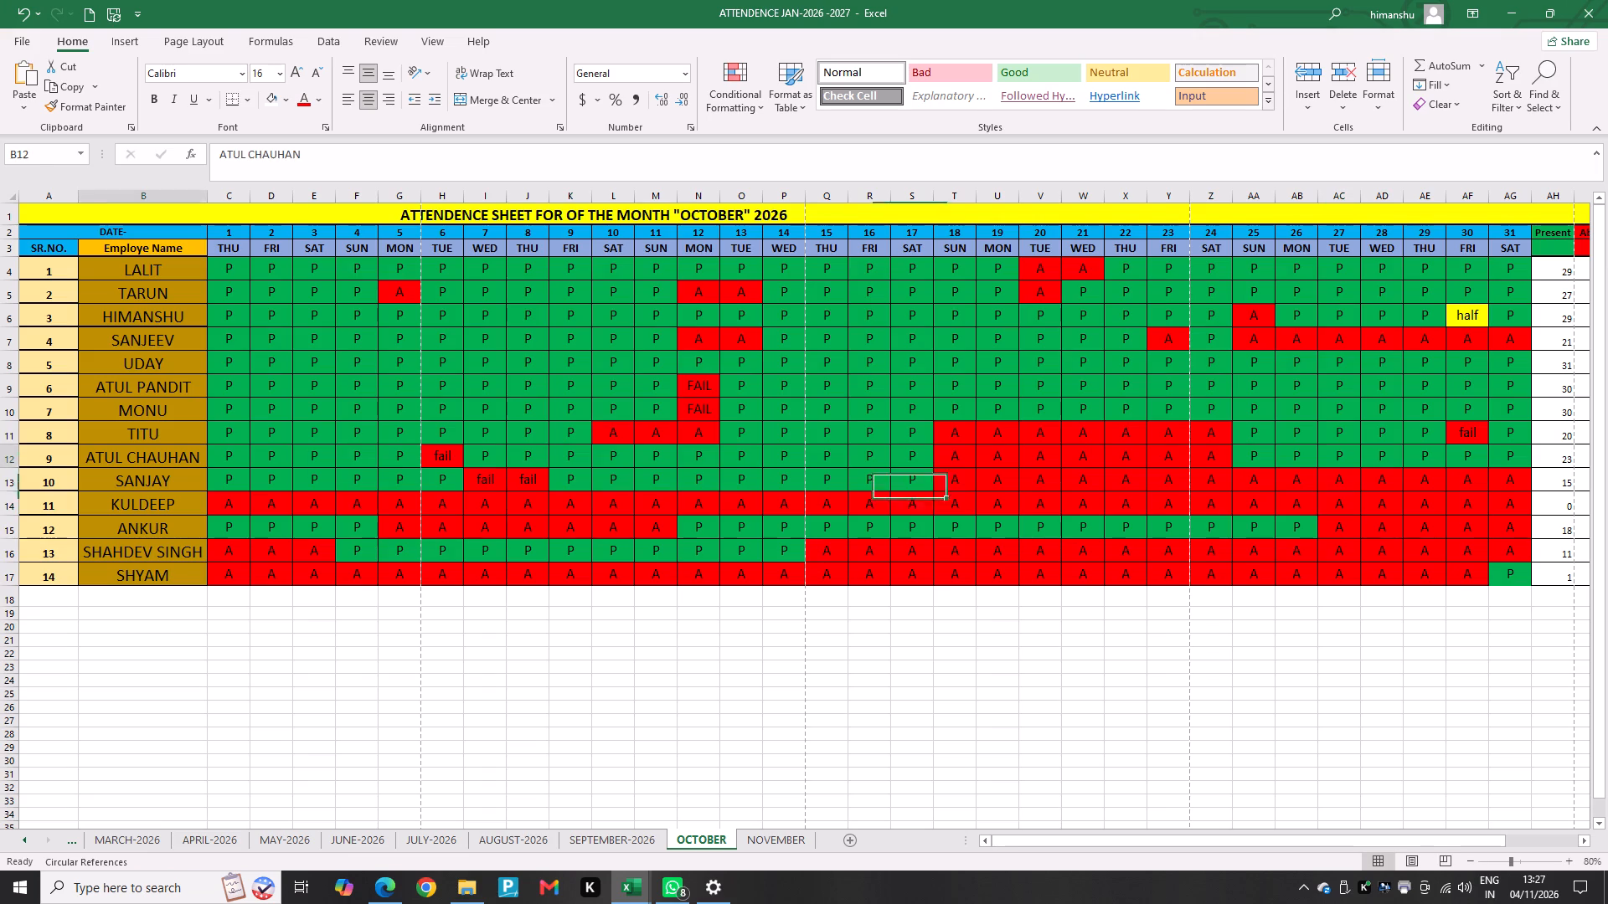
pyautogui.click(238, 459)
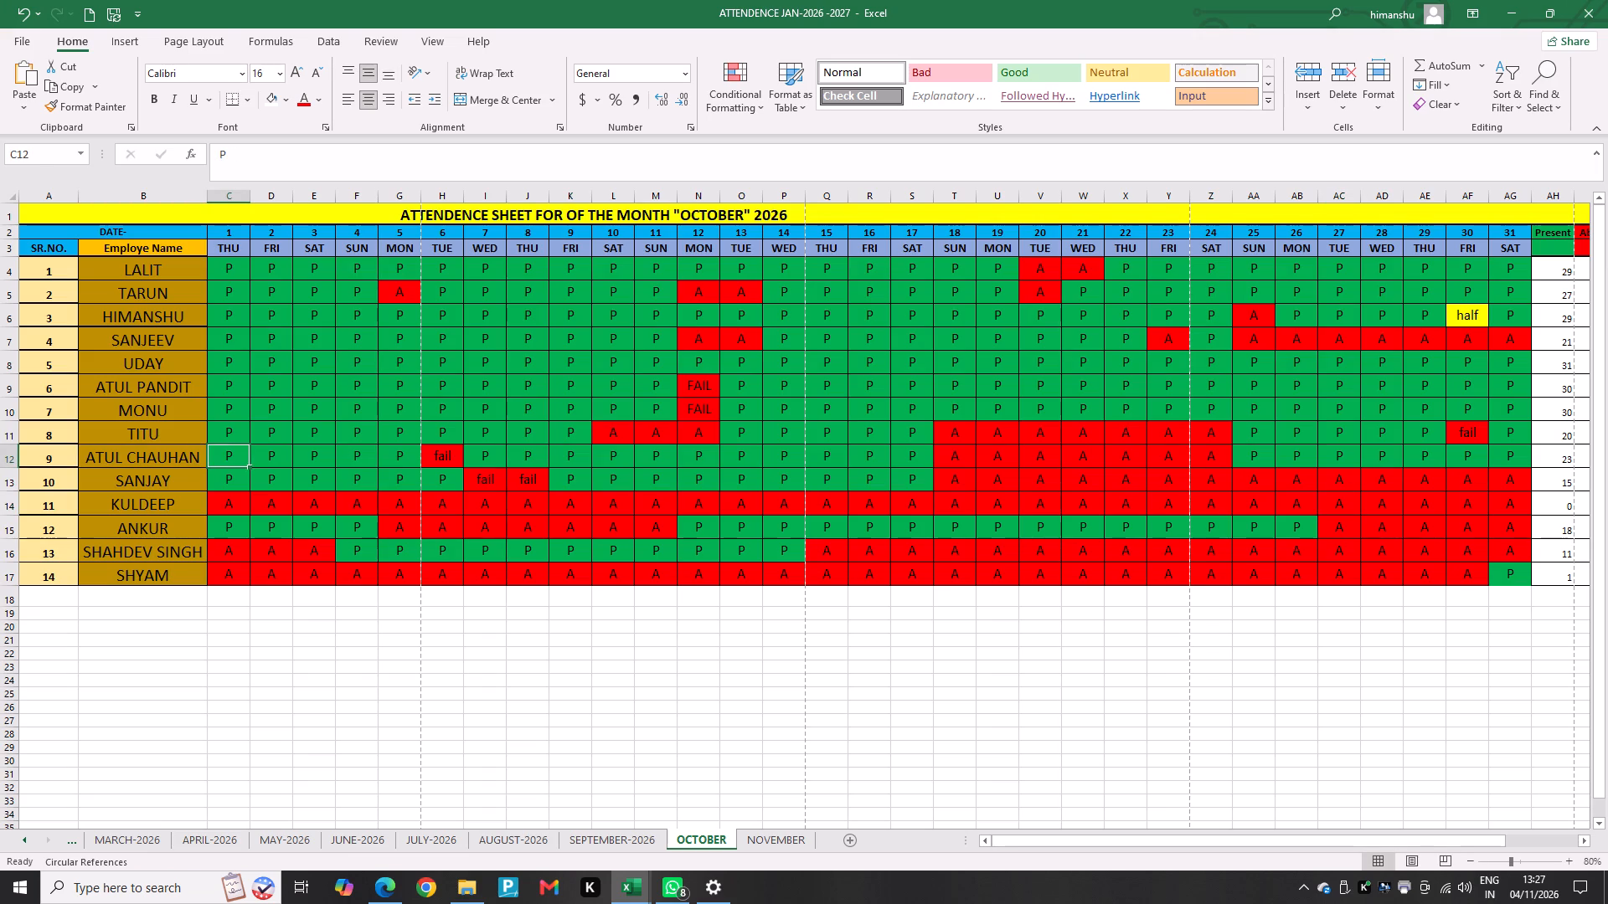
pyautogui.click(275, 460)
pyautogui.moveTo(430, 464); pyautogui.dragTo(456, 464)
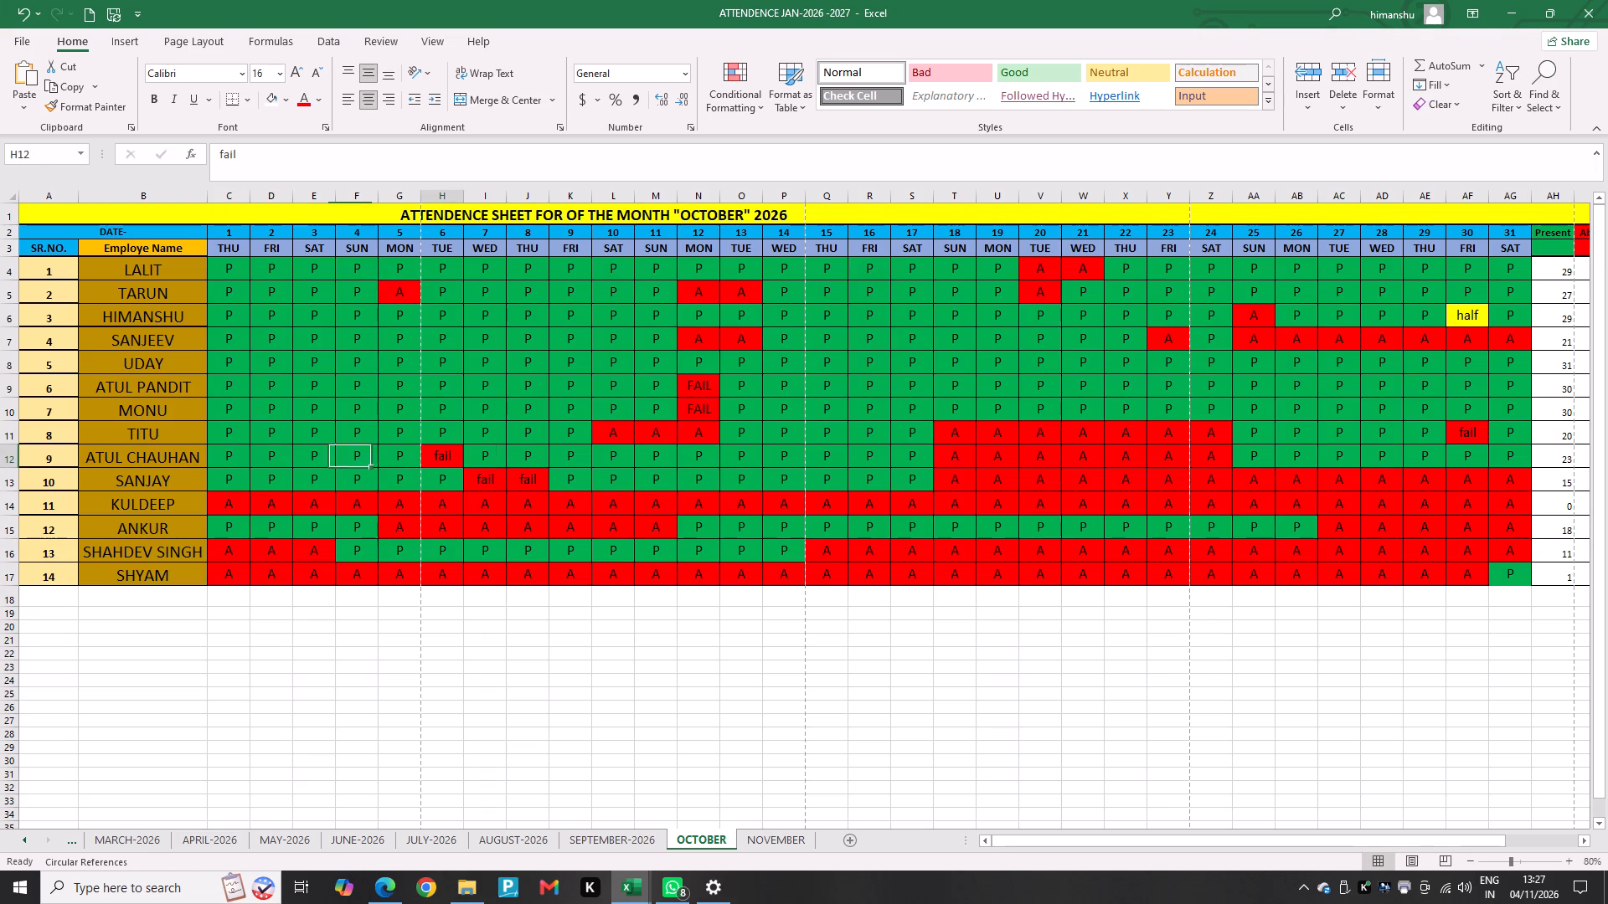
pyautogui.moveTo(456, 464); pyautogui.dragTo(496, 464)
pyautogui.click(462, 459)
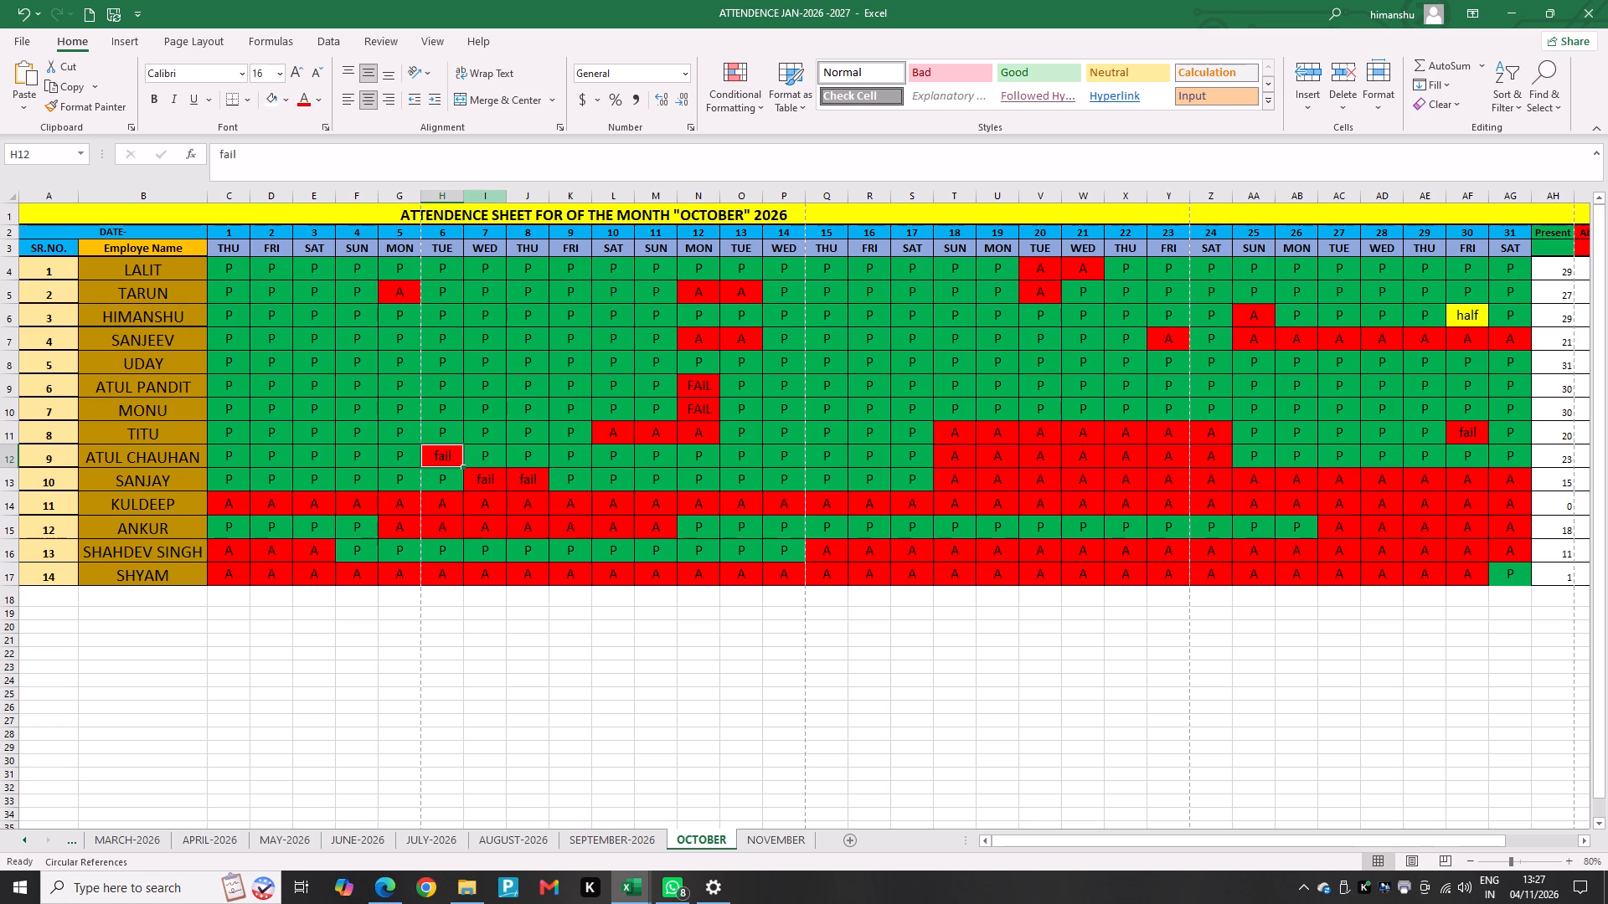
pyautogui.click(1003, 452)
# Return to the OCTOBER attendance sheet and review row 12's 6 October mark, the days from 18 October onward, and the attendance totals.
pyautogui.click(1509, 11)
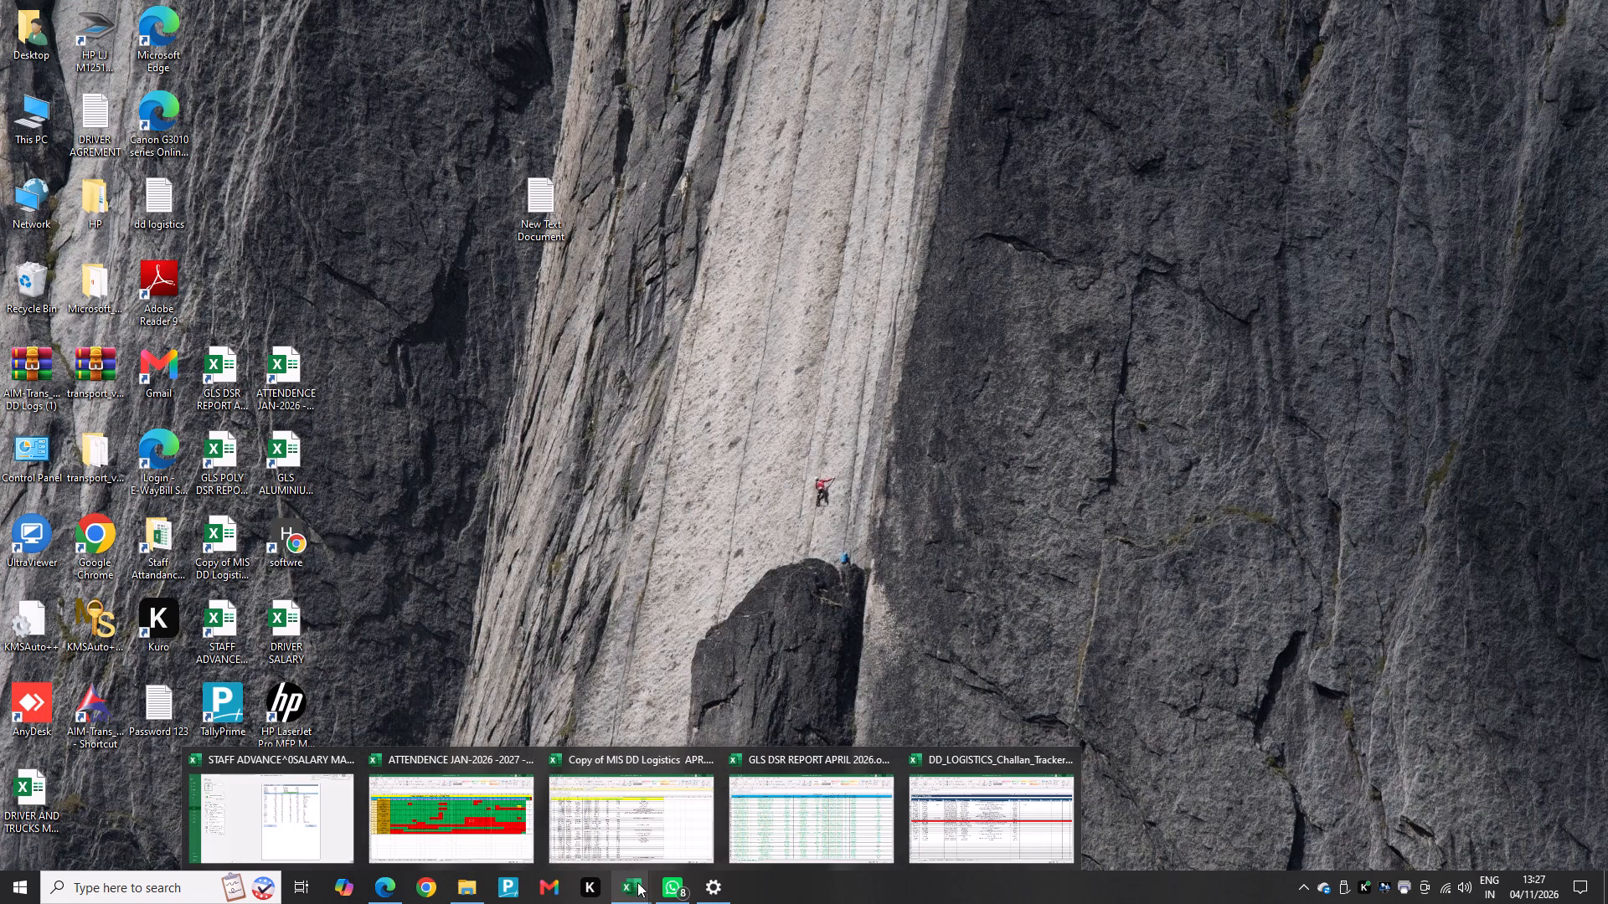
pyautogui.click(477, 836)
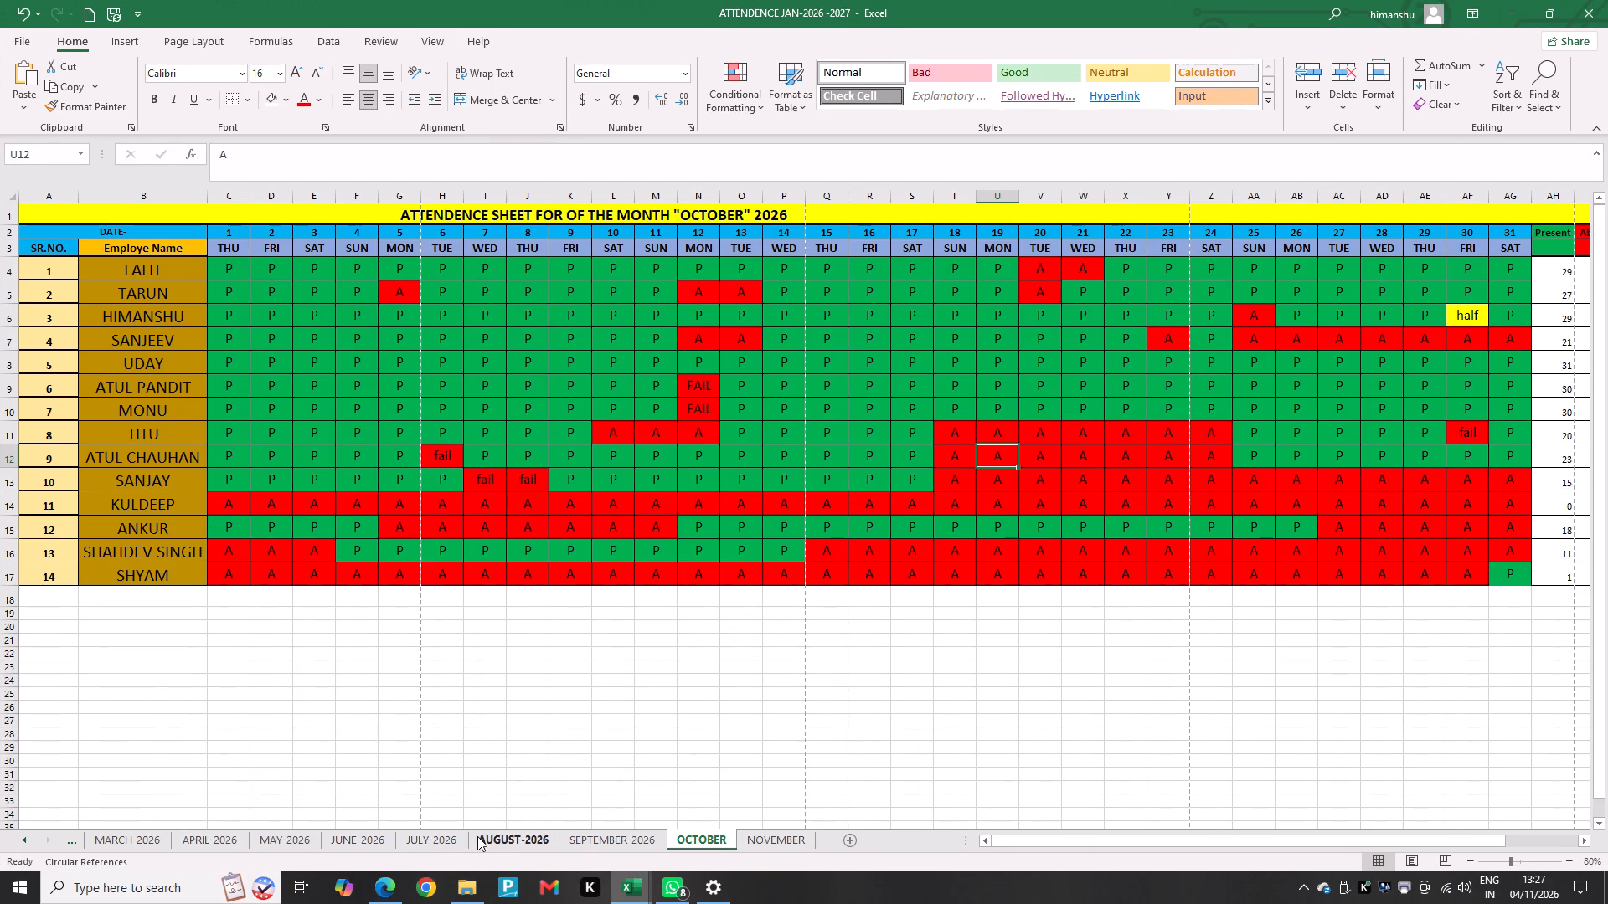
pyautogui.click(442, 450)
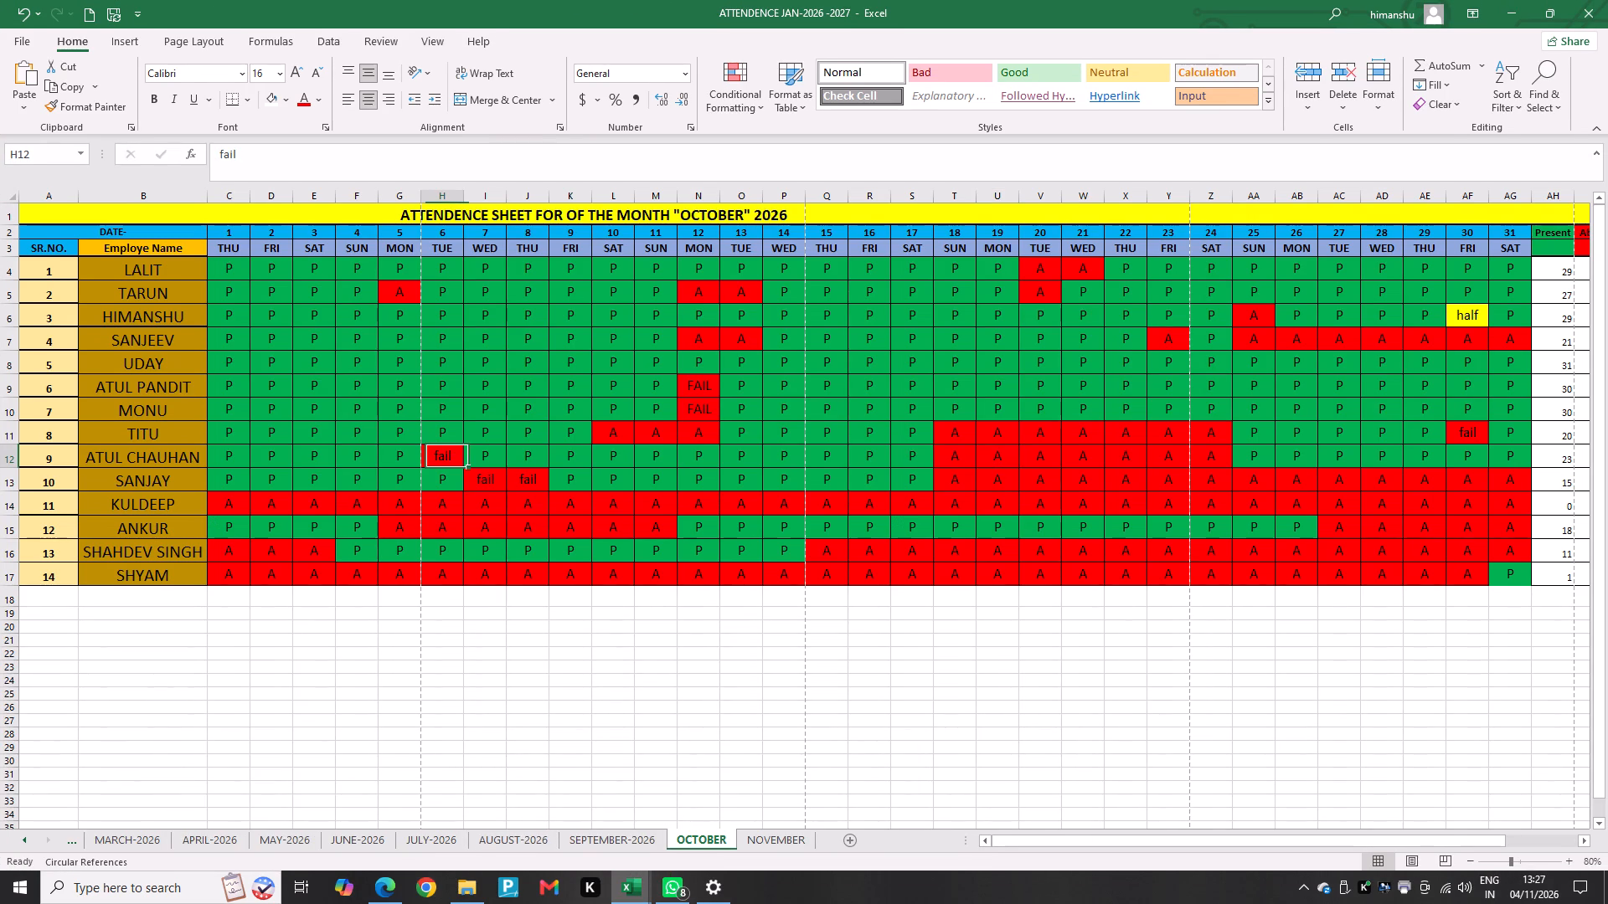
pyautogui.click(941, 462)
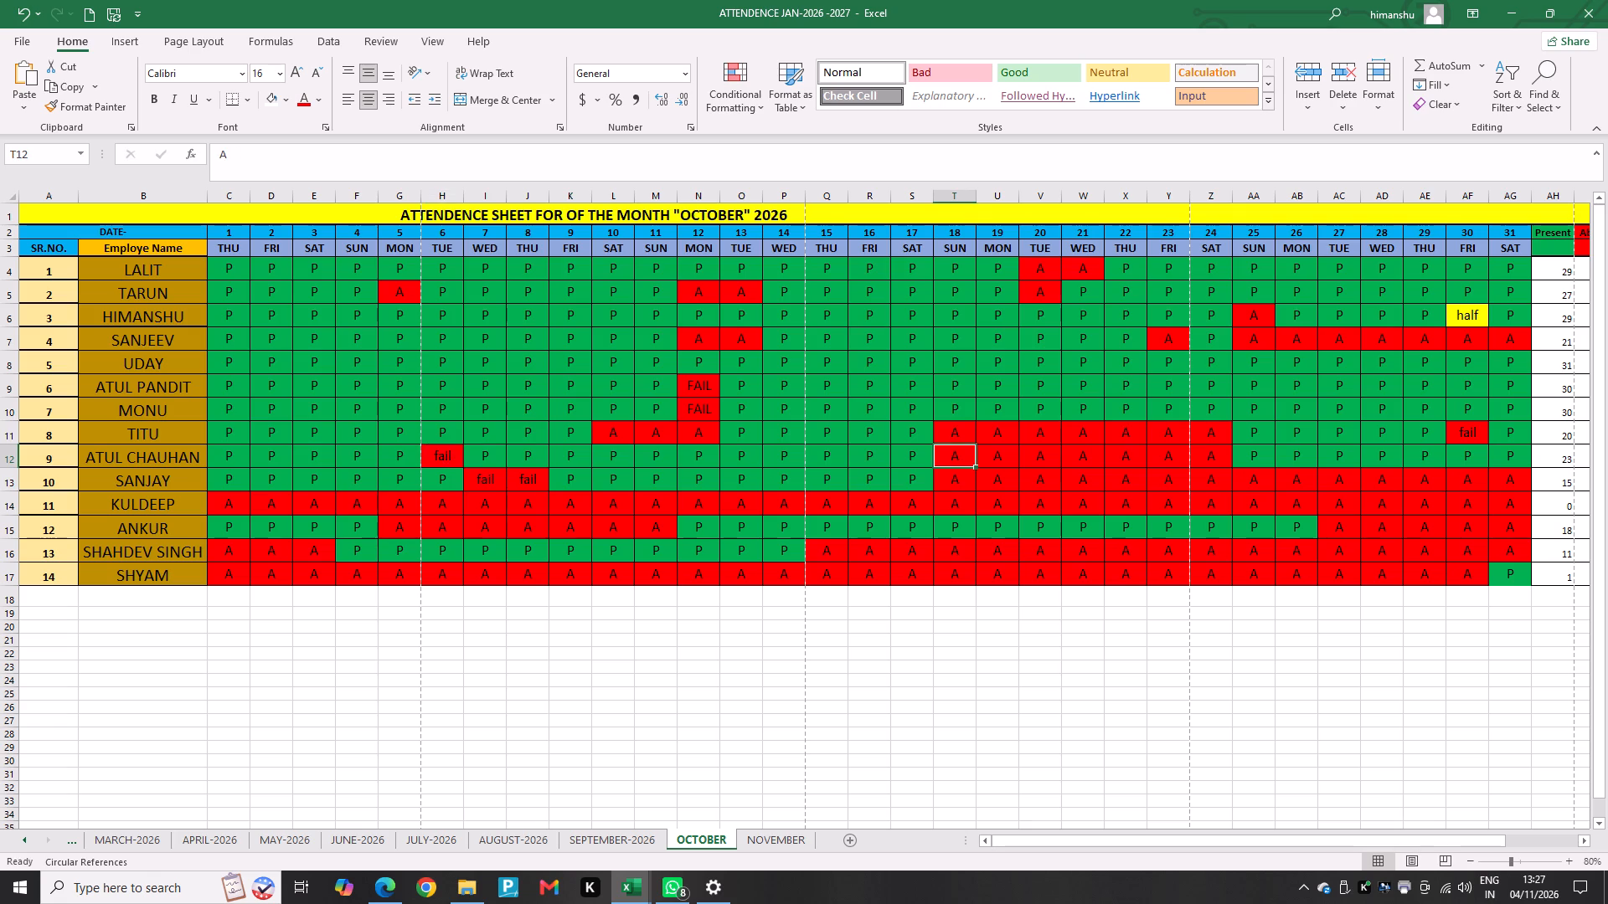
pyautogui.press('Right')
pyautogui.press('Right')
pyautogui.press('Right')
pyautogui.press('Right')
pyautogui.press('Right')
pyautogui.press('Right')
pyautogui.press('Right')
pyautogui.press('Right')
pyautogui.press('Right')
pyautogui.press('Right')
pyautogui.press('Right')
pyautogui.press('Right')
pyautogui.press('Right')
pyautogui.press('Right')
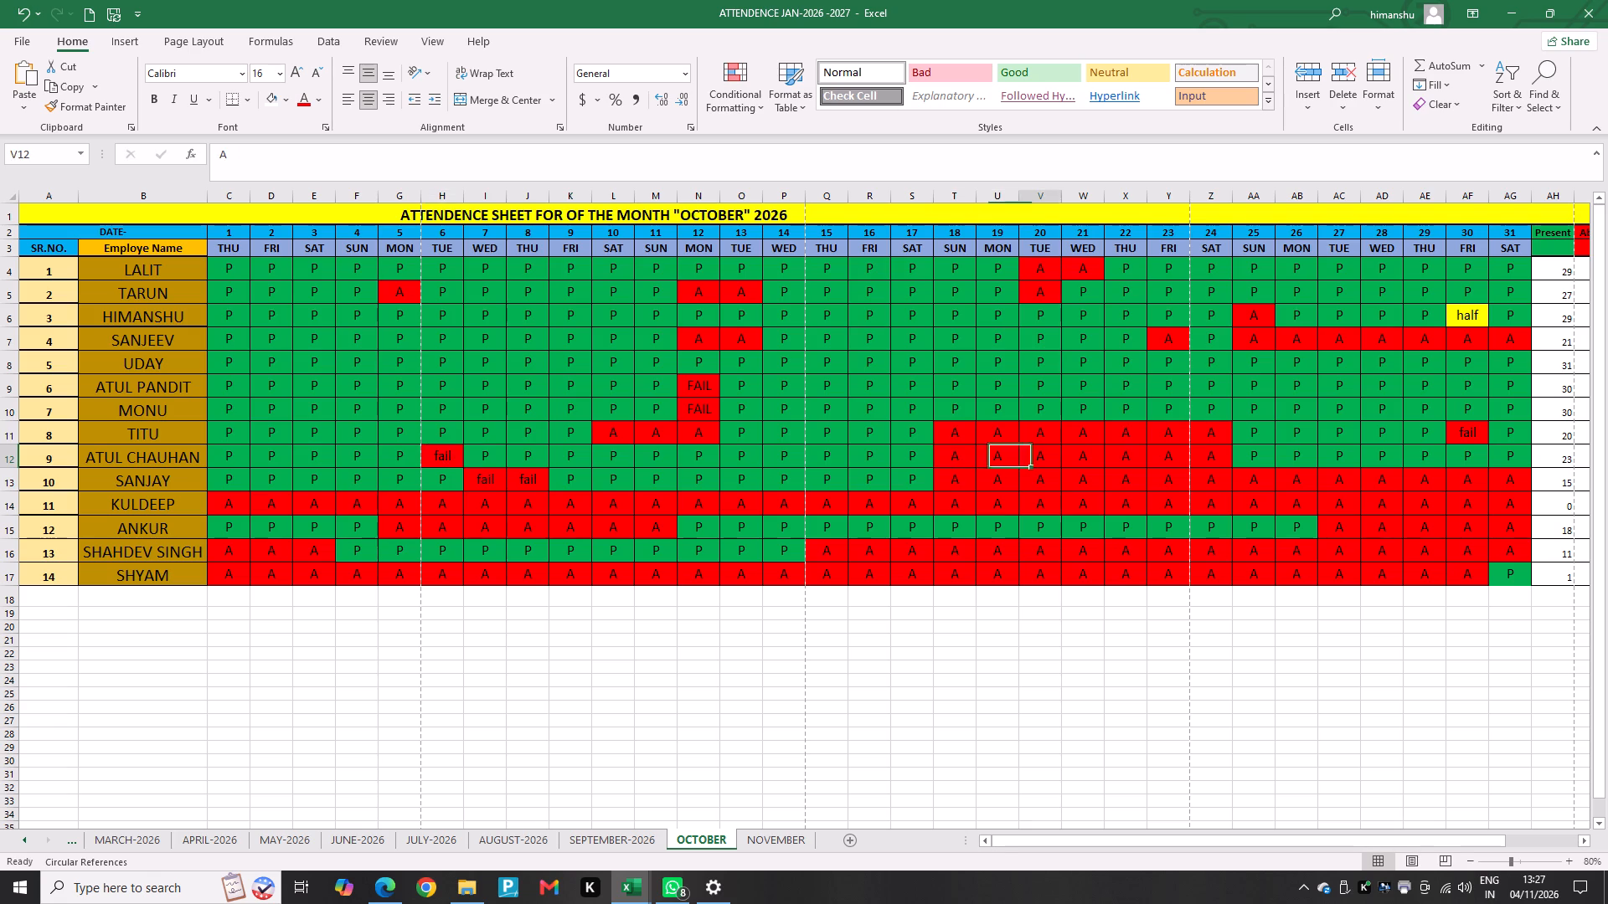
pyautogui.press('Right')
pyautogui.press('Right')
pyautogui.press('Right')
pyautogui.press('Right')
pyautogui.press('Right')
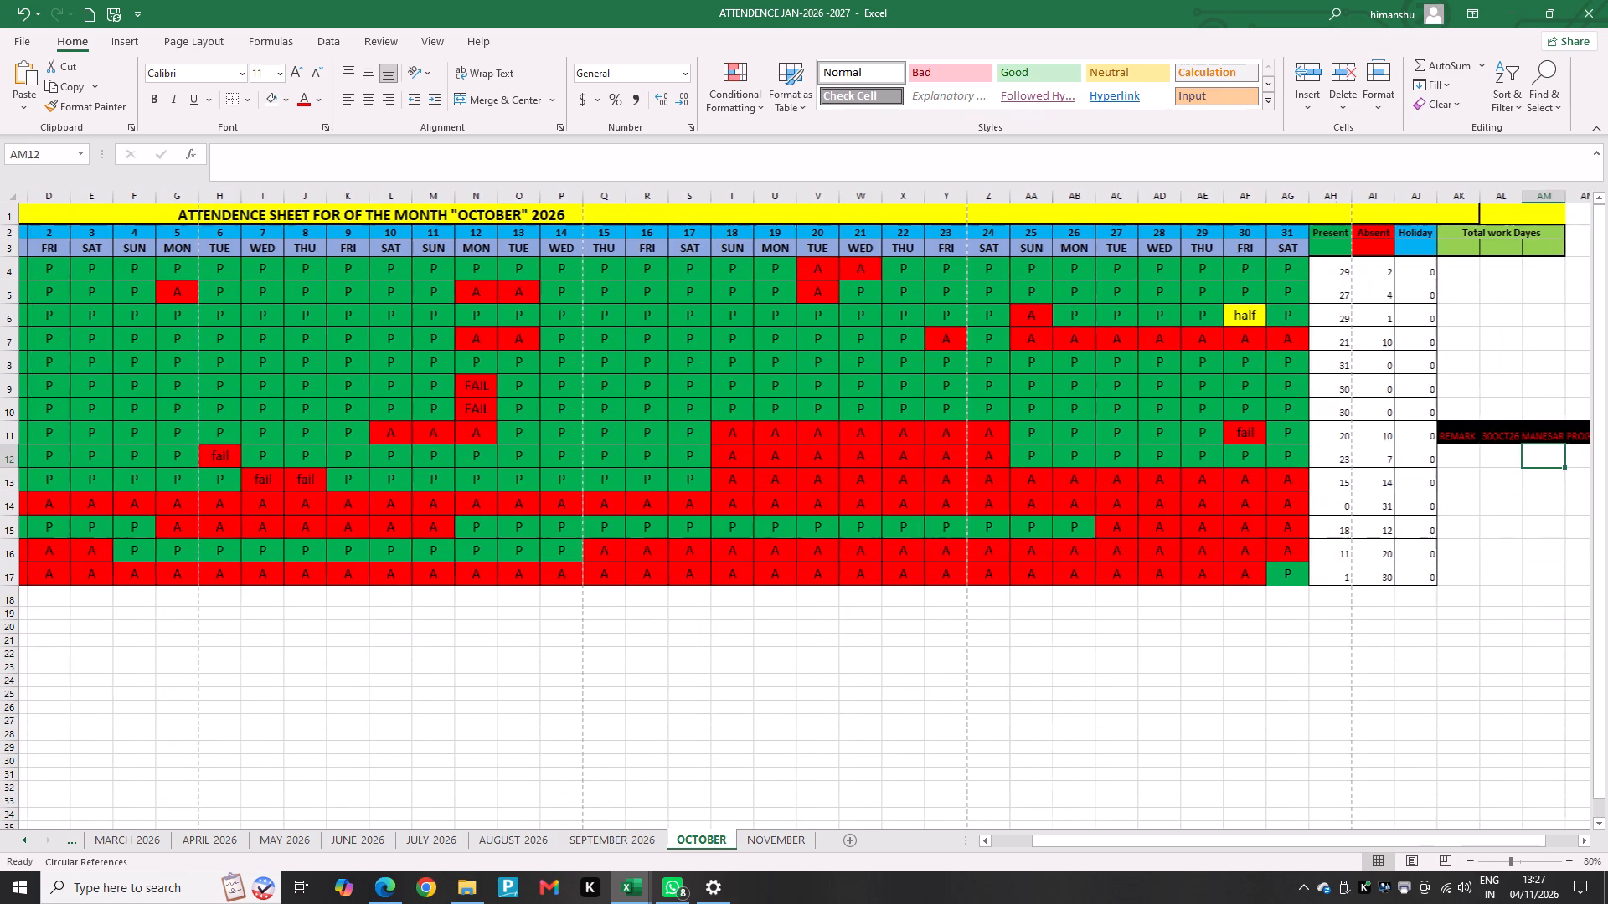
pyautogui.press('Left')
pyautogui.press('Left')
pyautogui.press('Left')
pyautogui.press('Left')
pyautogui.press('Left')
pyautogui.press('Left')
pyautogui.press('Left')
pyautogui.press('Left')
pyautogui.press('Left')
pyautogui.press('Left')
pyautogui.press('Left')
pyautogui.press('Left')
pyautogui.press('Left')
pyautogui.press('Left')
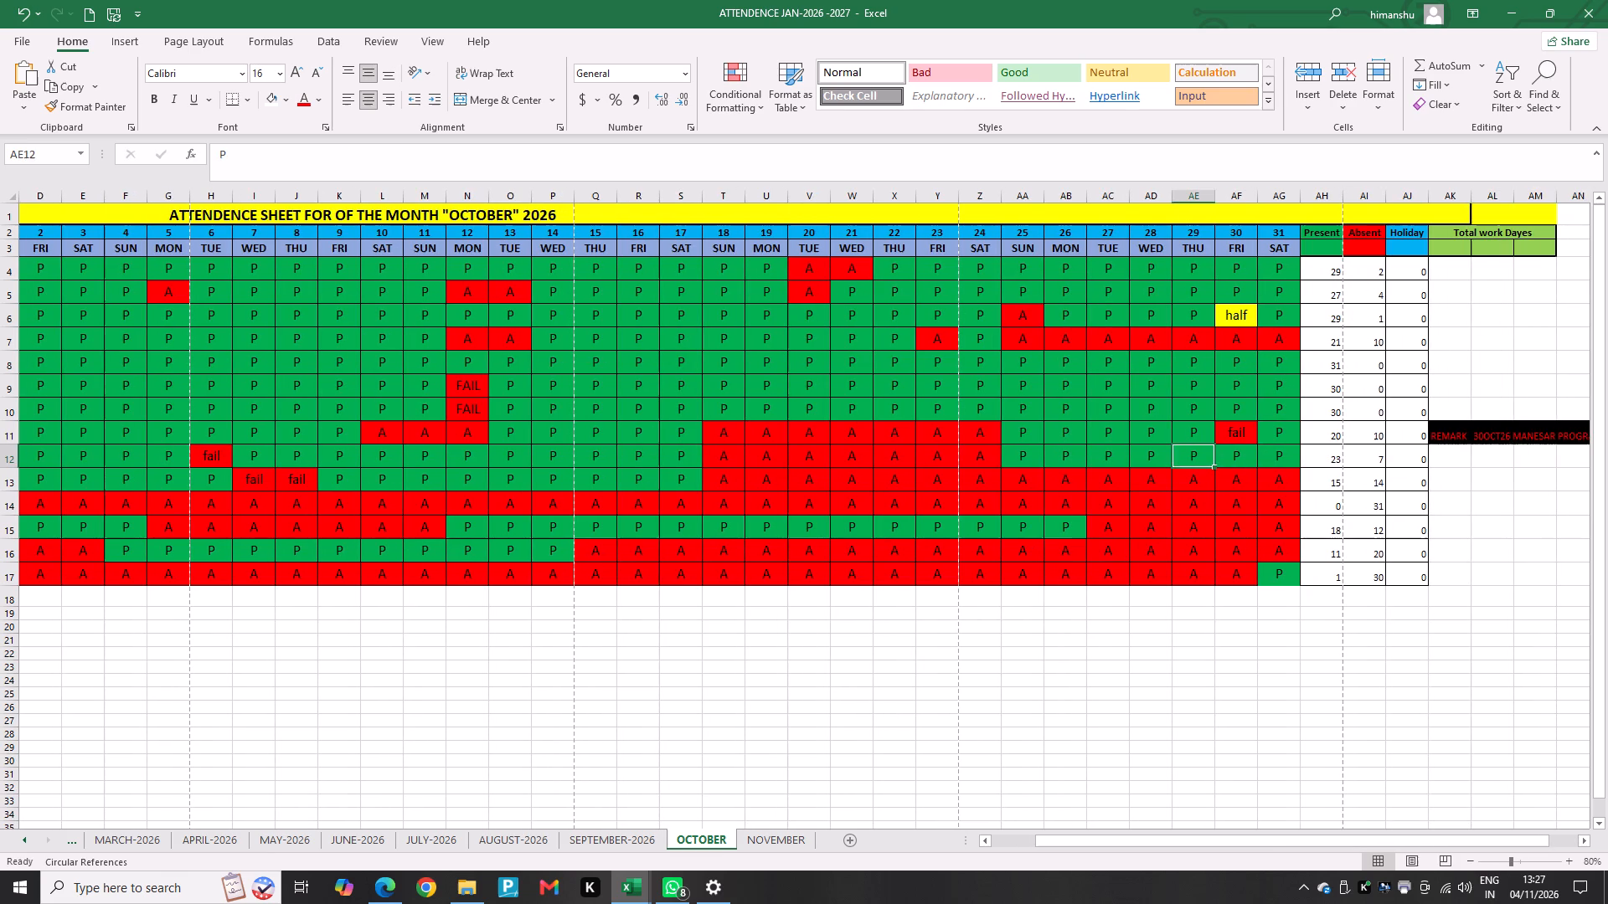
pyautogui.press('Left')
pyautogui.press('Left')
pyautogui.press('Left')
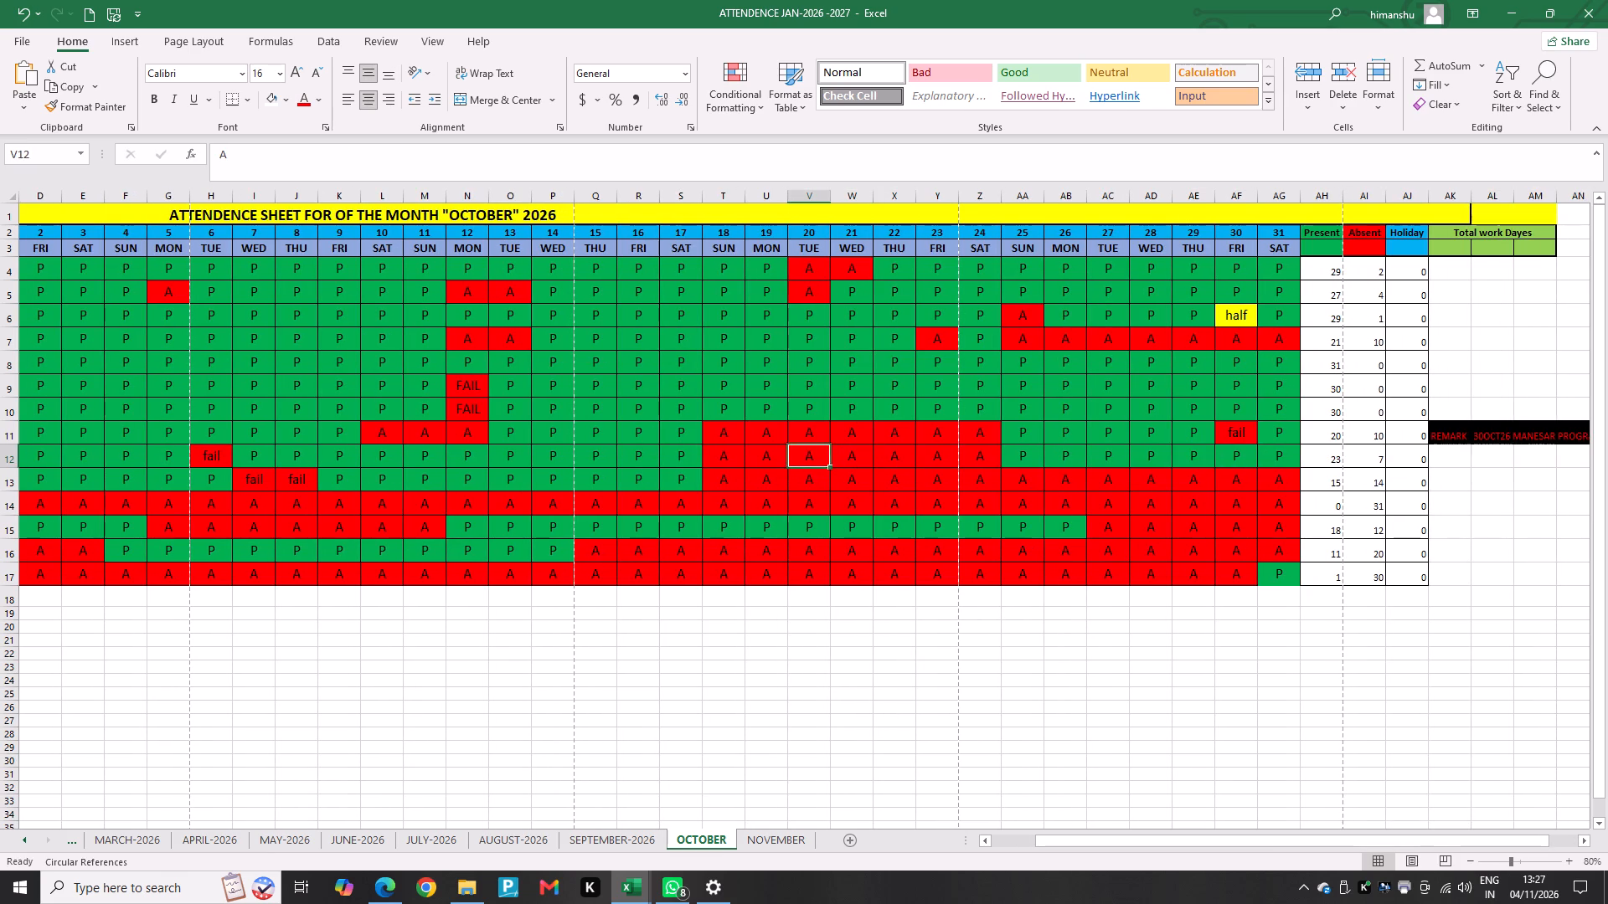
pyautogui.press('Left')
pyautogui.press('Left')
pyautogui.press('Right')
pyautogui.press('Right')
pyautogui.press('Right')
pyautogui.press('Right')
pyautogui.press('Right')
pyautogui.press('Right')
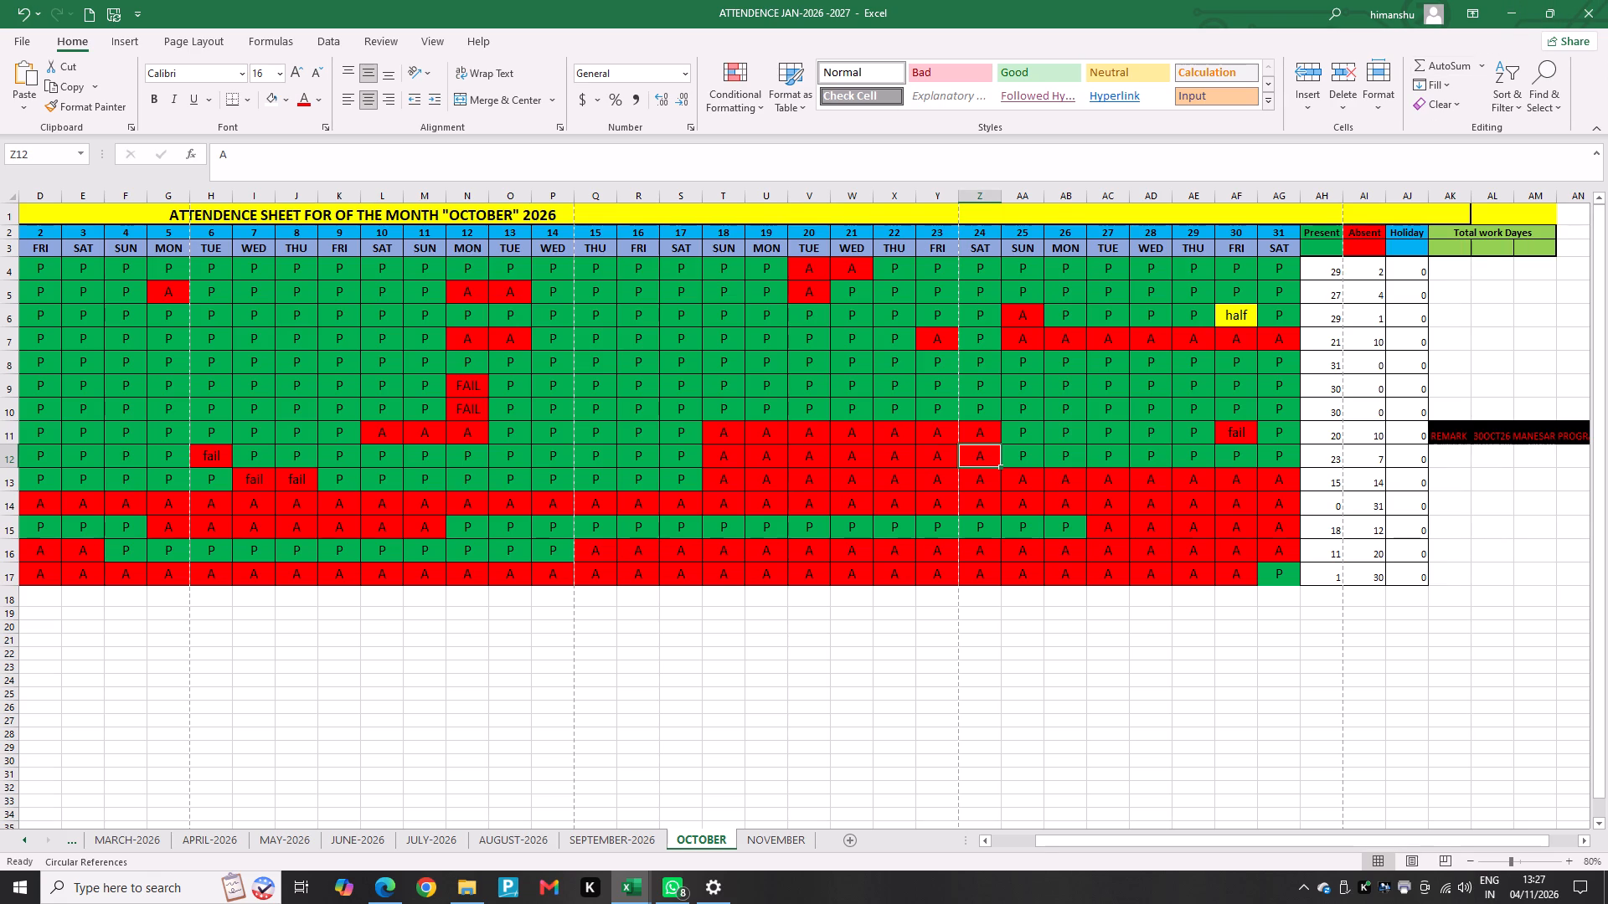
# Recheck row 12's attendance around 17 and 18 October, and trace it day by day back to 6 October.
pyautogui.click(719, 455)
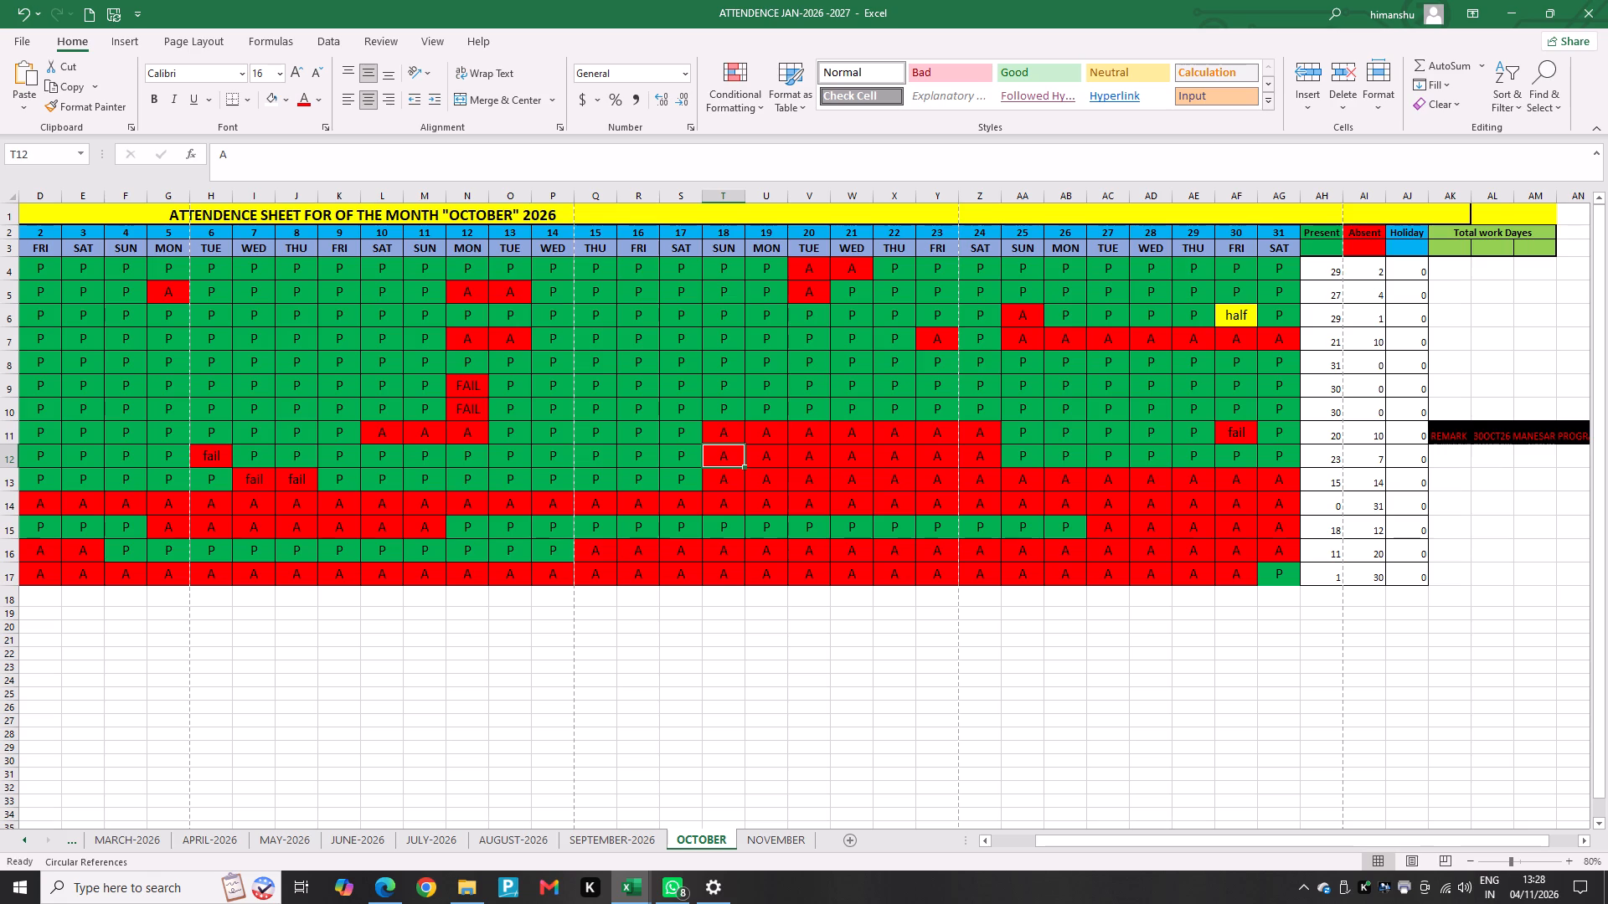
pyautogui.click(663, 457)
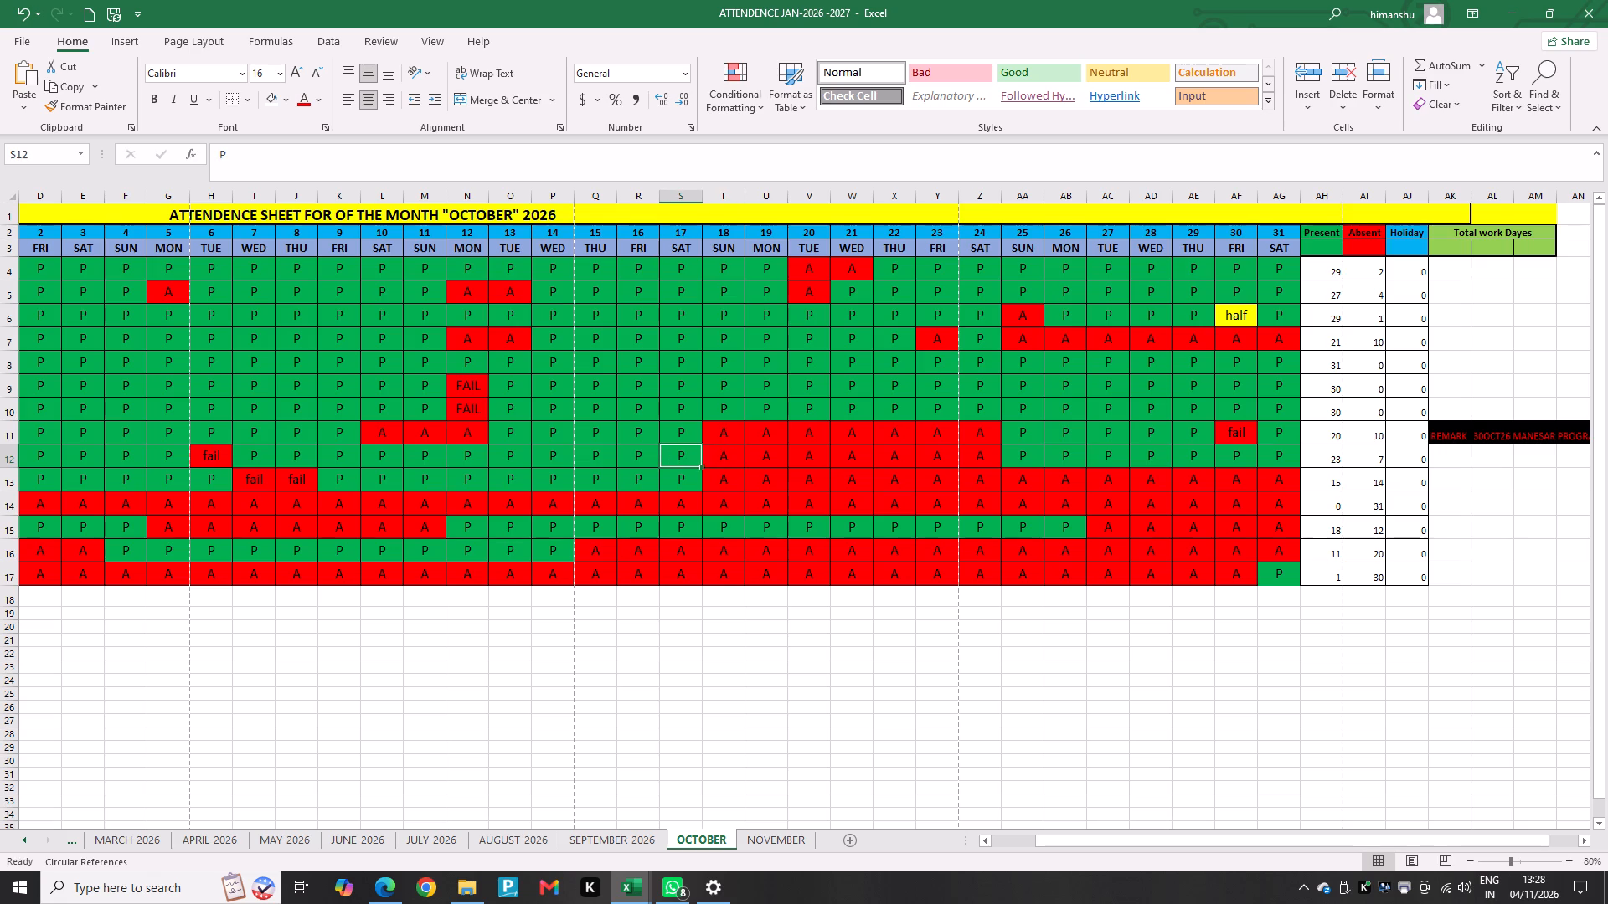
pyautogui.click(730, 465)
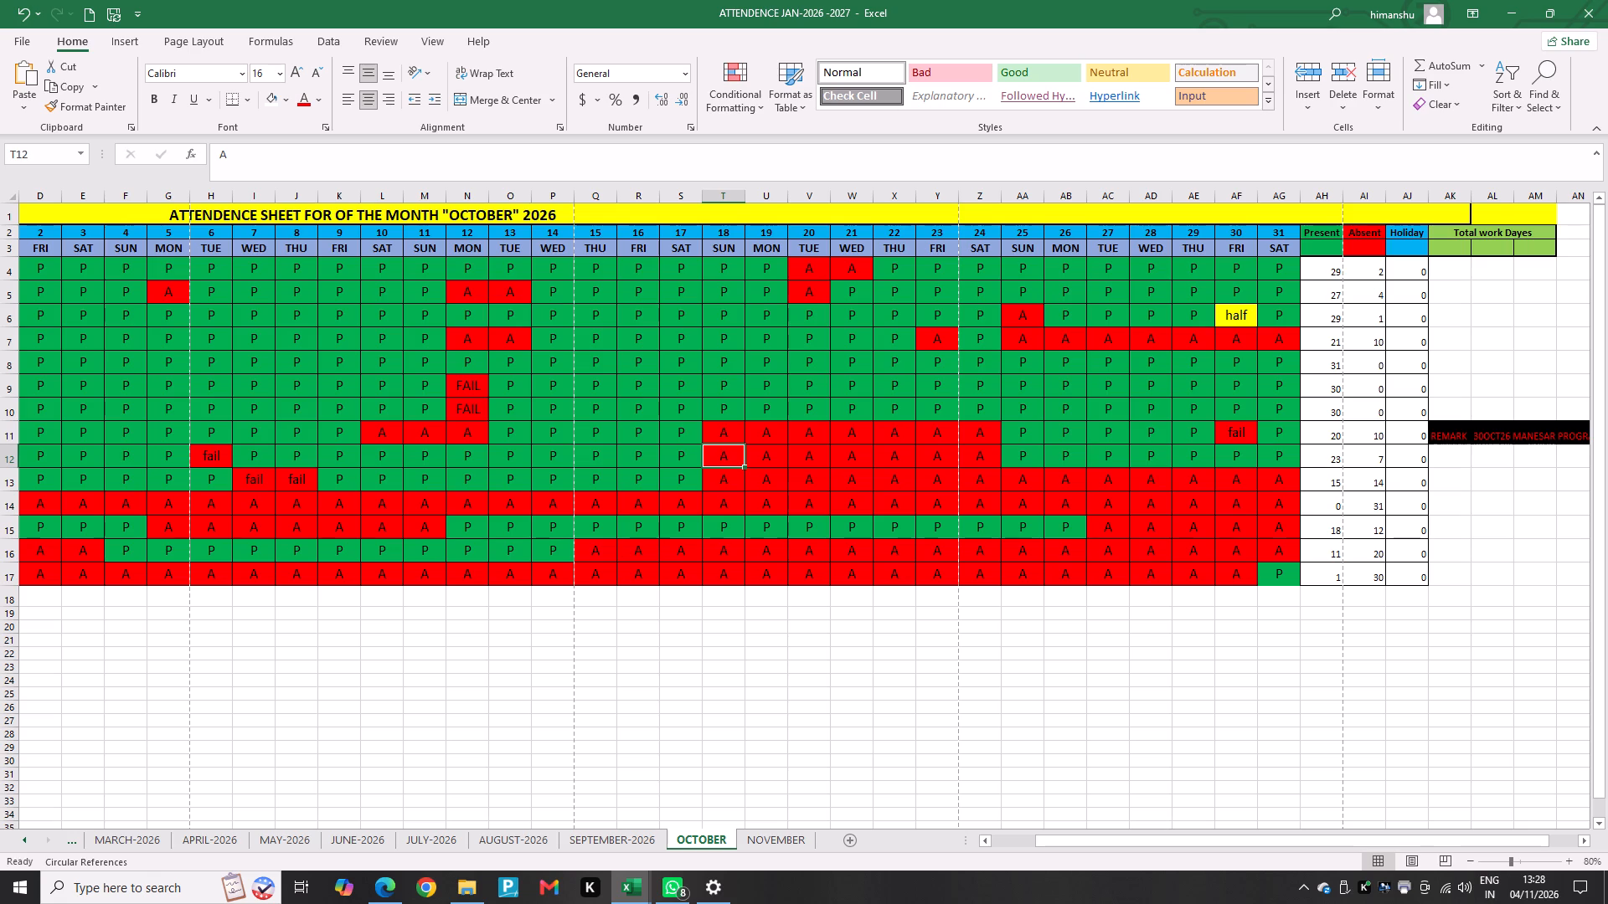
pyautogui.press('Left')
pyautogui.press('Left')
pyautogui.press('Left')
pyautogui.press('Left')
pyautogui.press('Left')
pyautogui.press('Left')
pyautogui.press('Left')
pyautogui.press('Left')
pyautogui.press('Left')
pyautogui.press('Left')
pyautogui.press('Left')
pyautogui.press('Left')
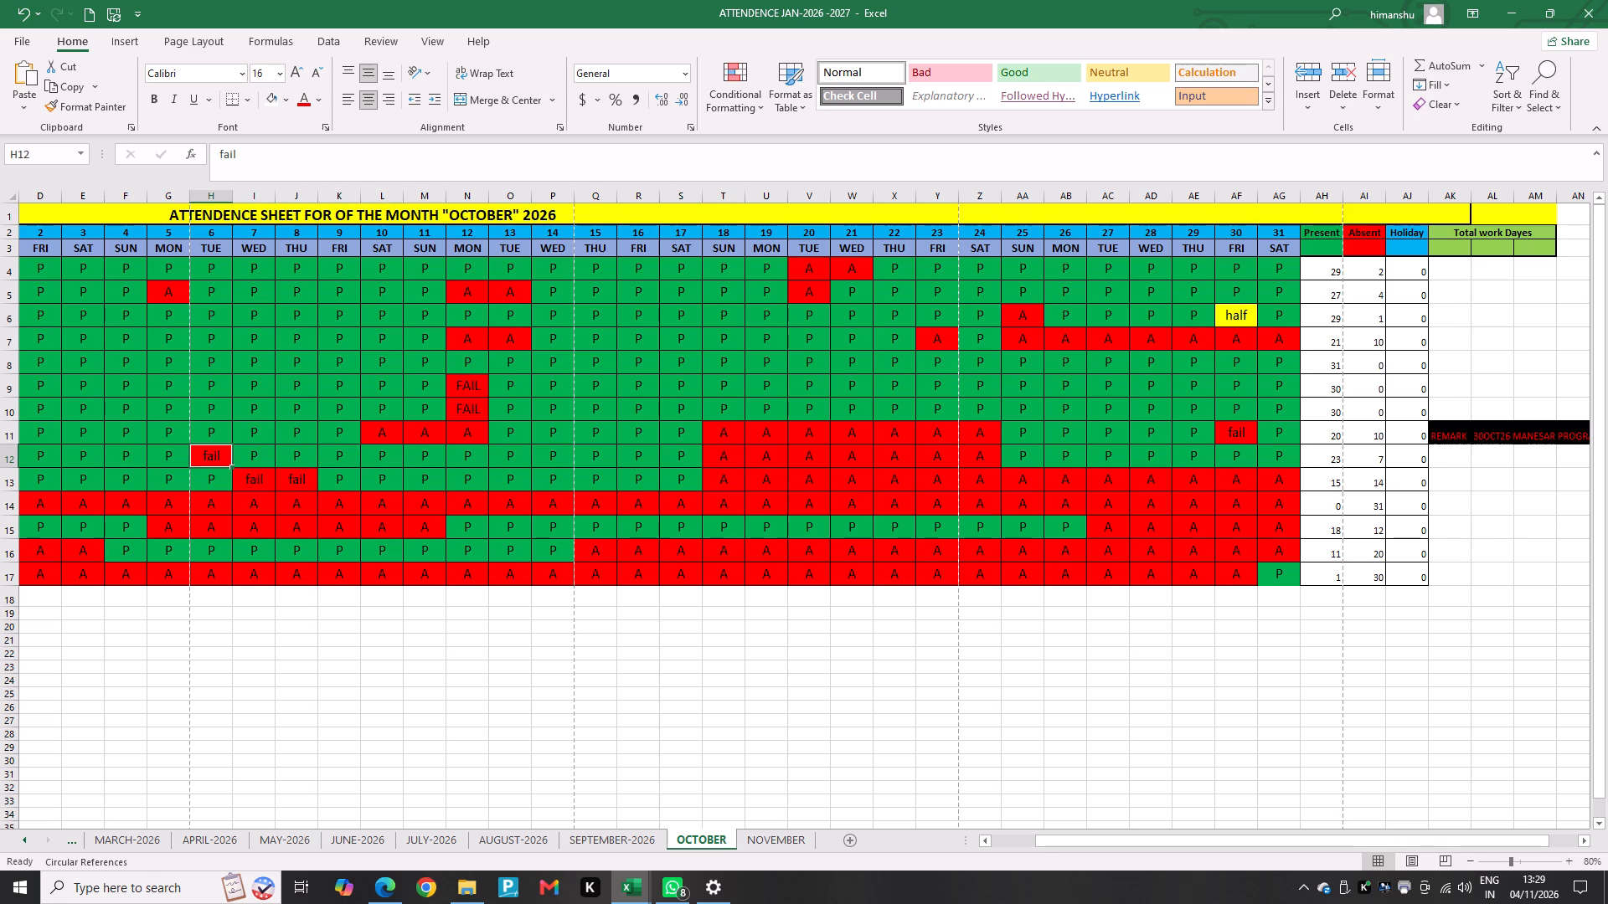
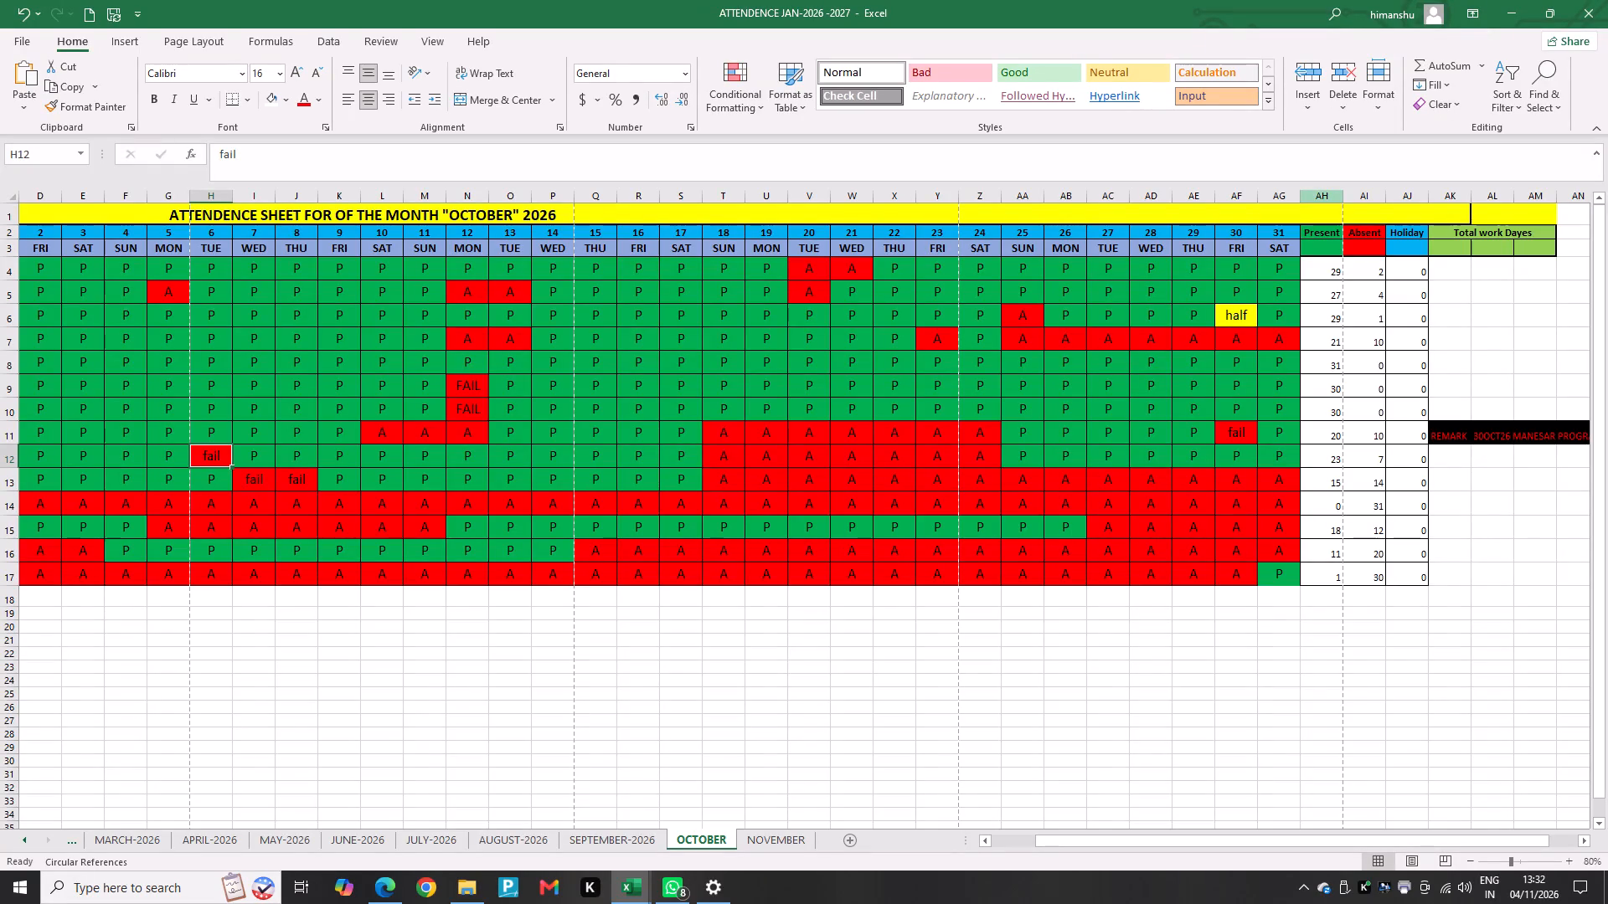
# Mark 6 October as P in row 12 of the OCTOBER attendance sheet by filling from the preceding day.
pyautogui.click(173, 449)
pyautogui.moveTo(188, 466); pyautogui.dragTo(214, 466)
# Fill P from 17 October into 18 October for rows 11 and 12, and save the attendance workbook.
pyautogui.click(683, 461)
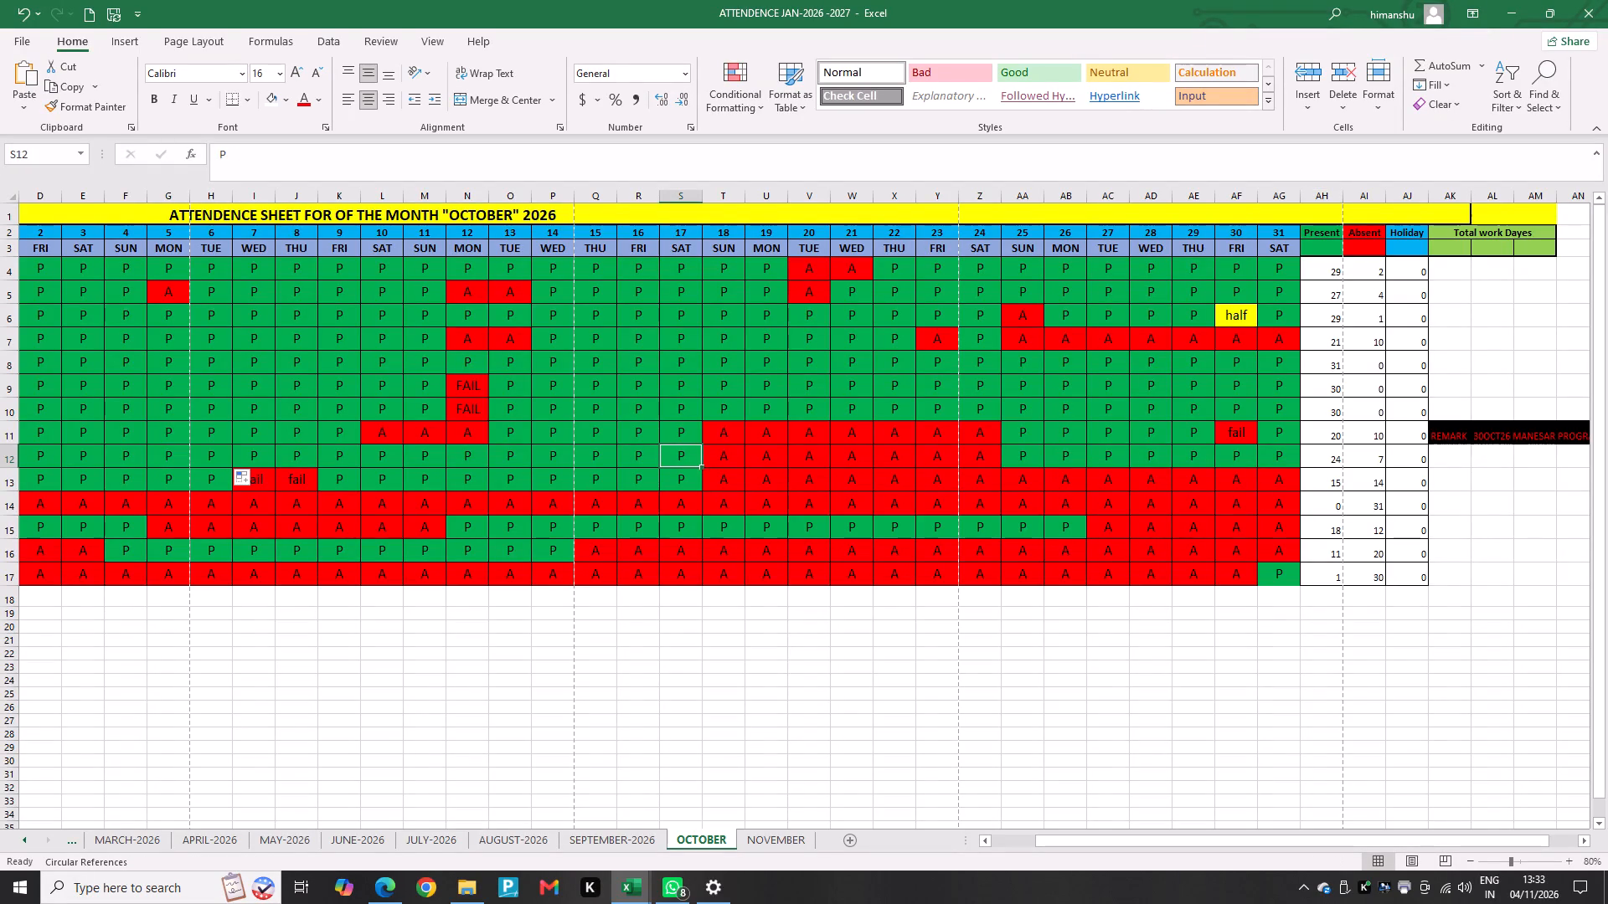
pyautogui.moveTo(699, 465); pyautogui.dragTo(694, 426)
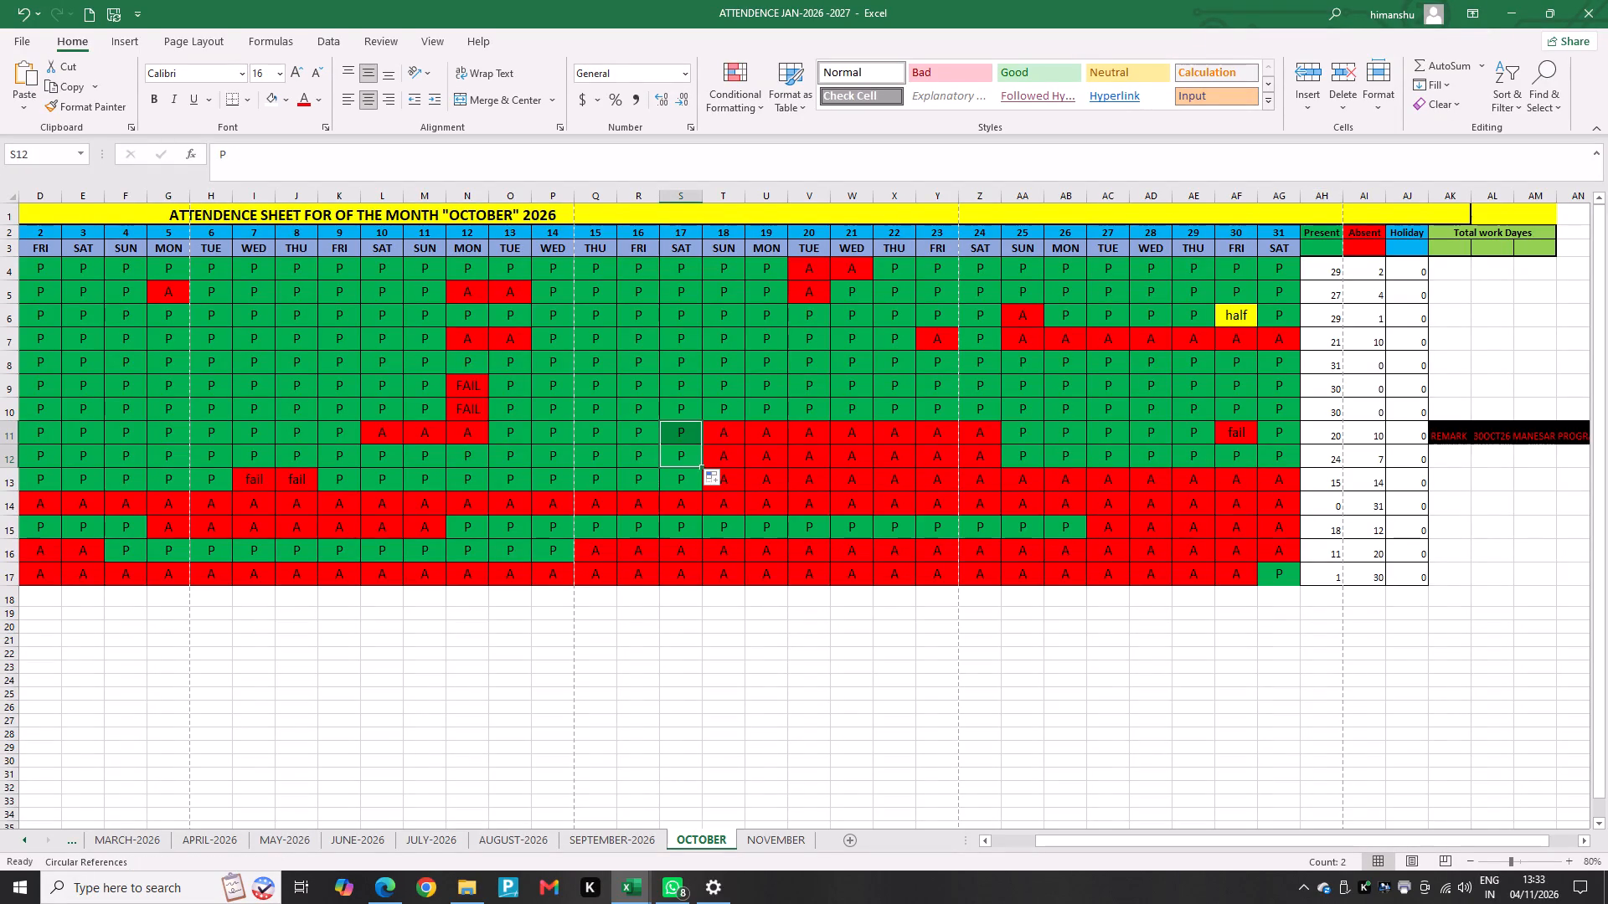
pyautogui.moveTo(702, 468); pyautogui.dragTo(734, 469)
pyautogui.click(723, 453)
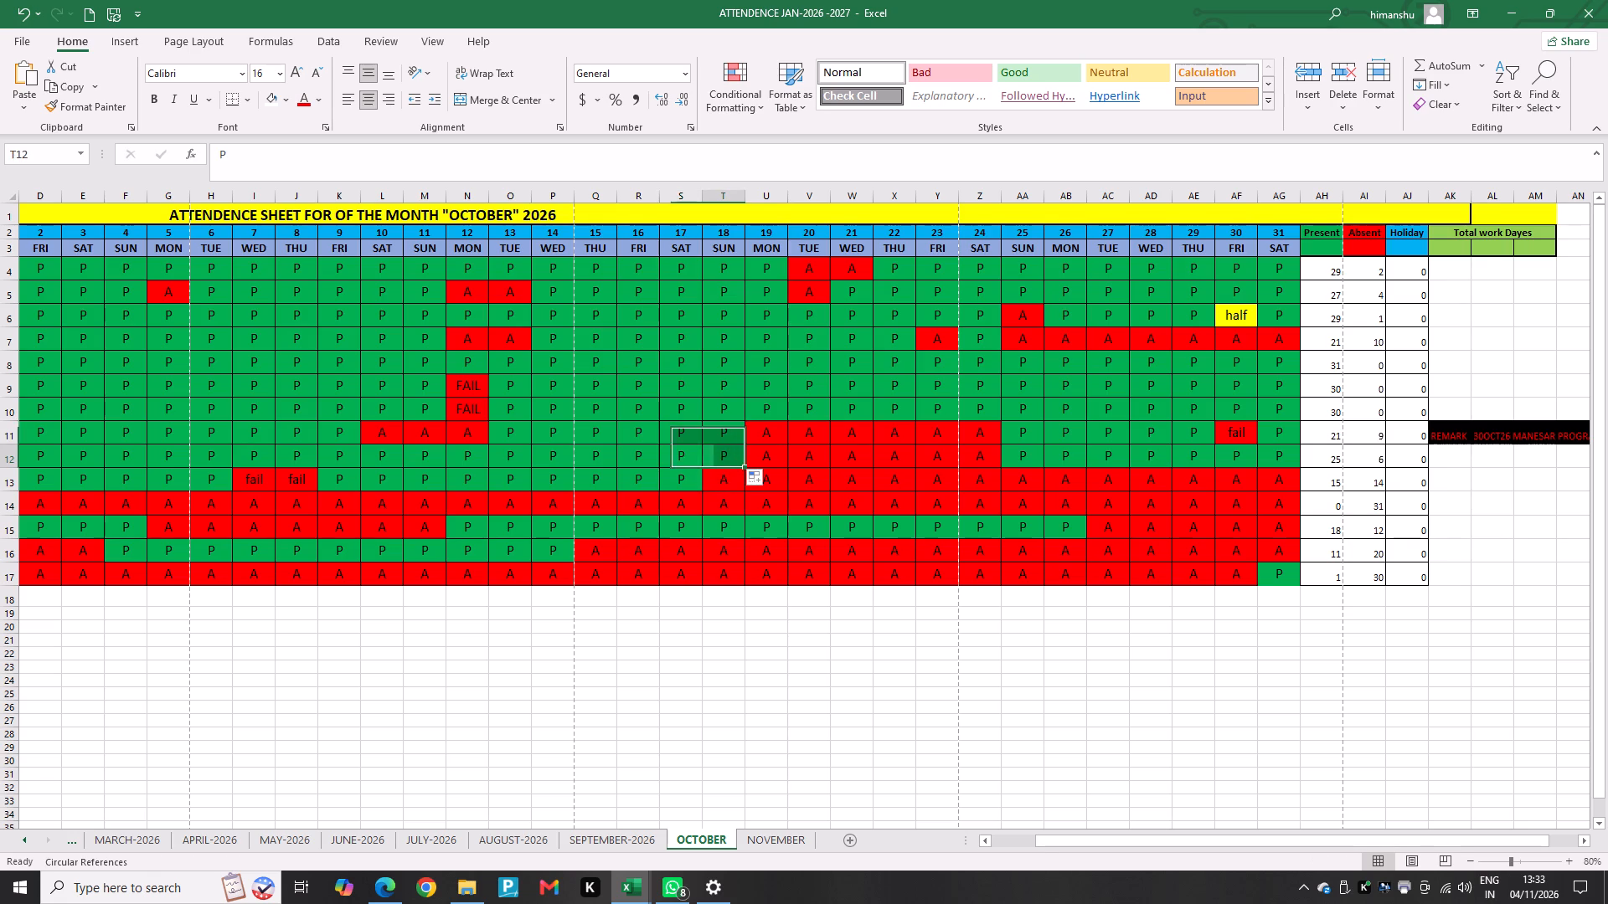
pyautogui.hotkey('ctrl', 's')
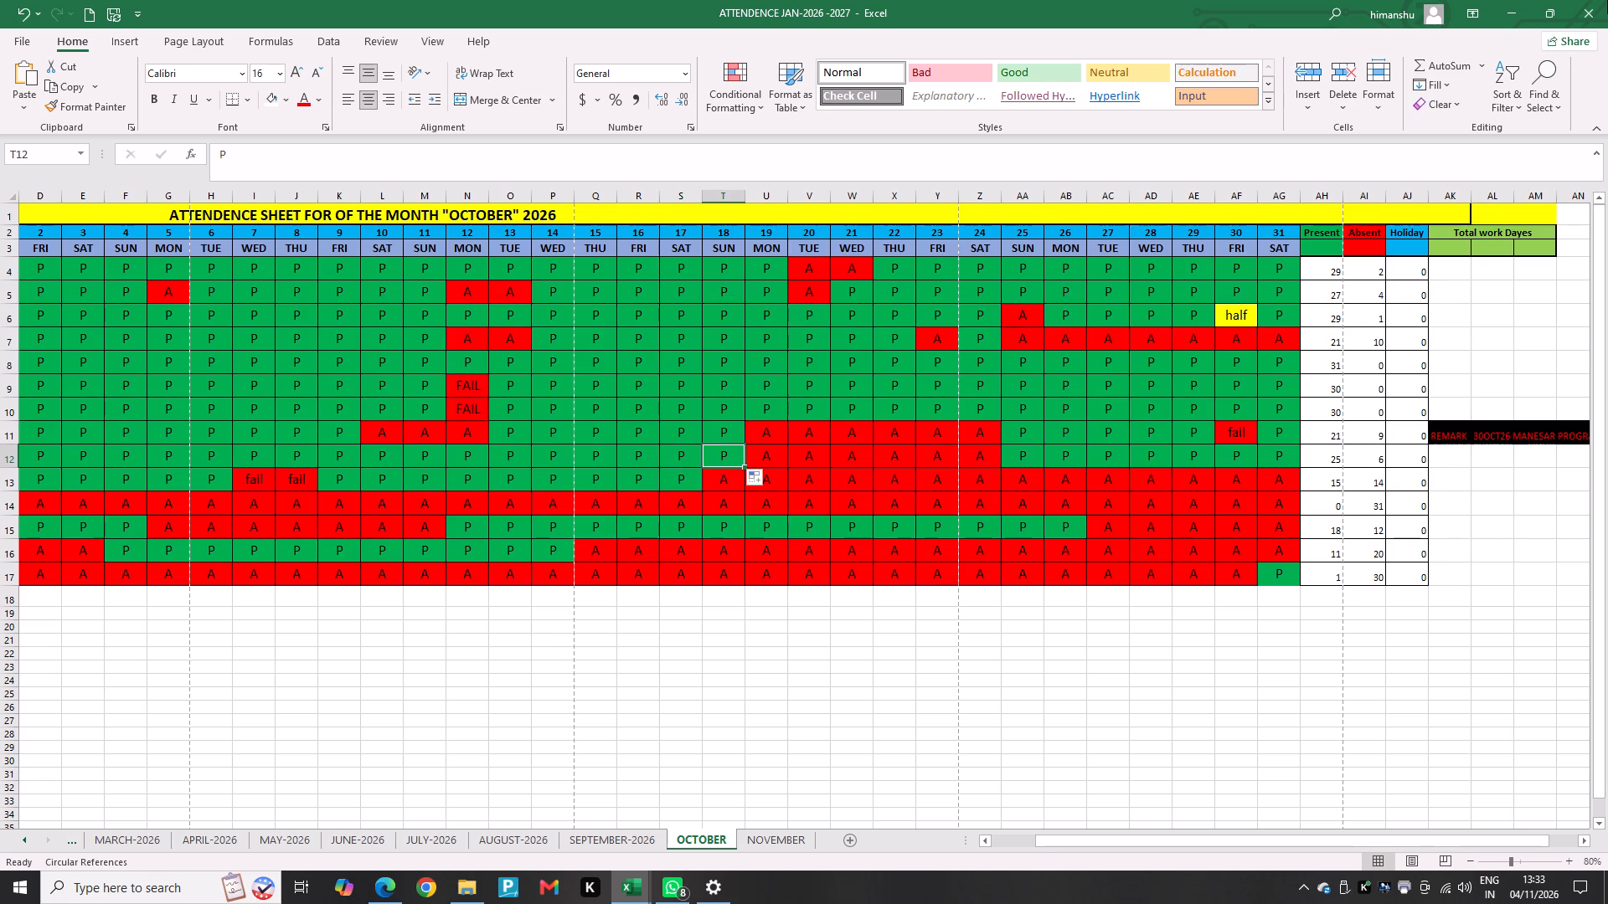
# Switch to the STAFF ADVANCE salary workbook, leave its print preview, and set Duty Days to 25 in the October settlement.
pyautogui.click(1496, 20)
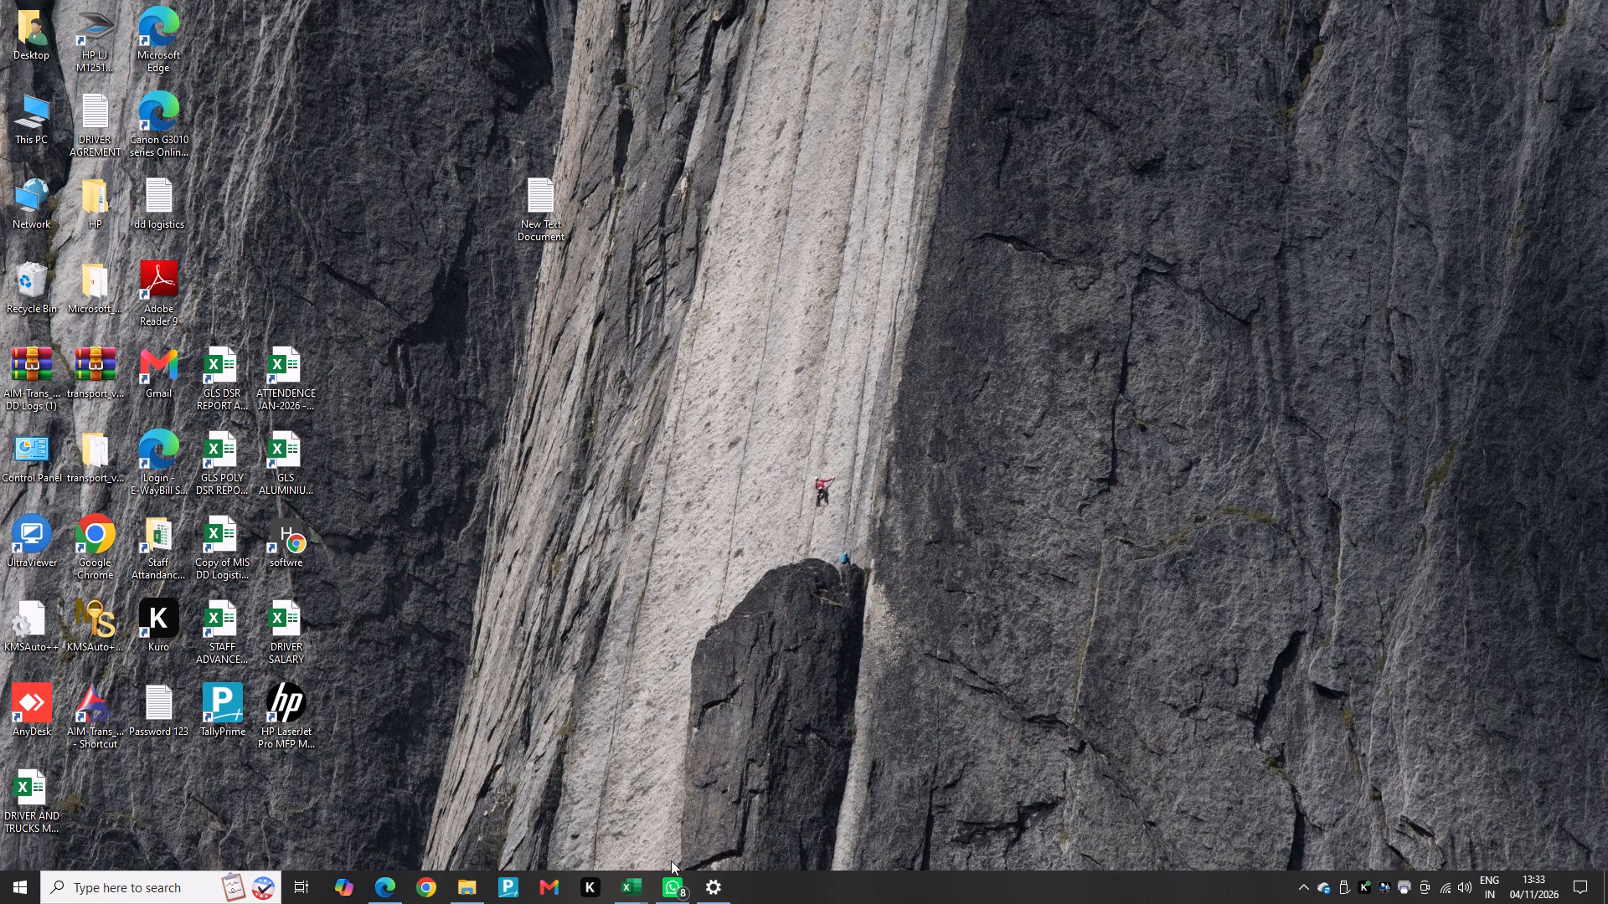
pyautogui.click(644, 881)
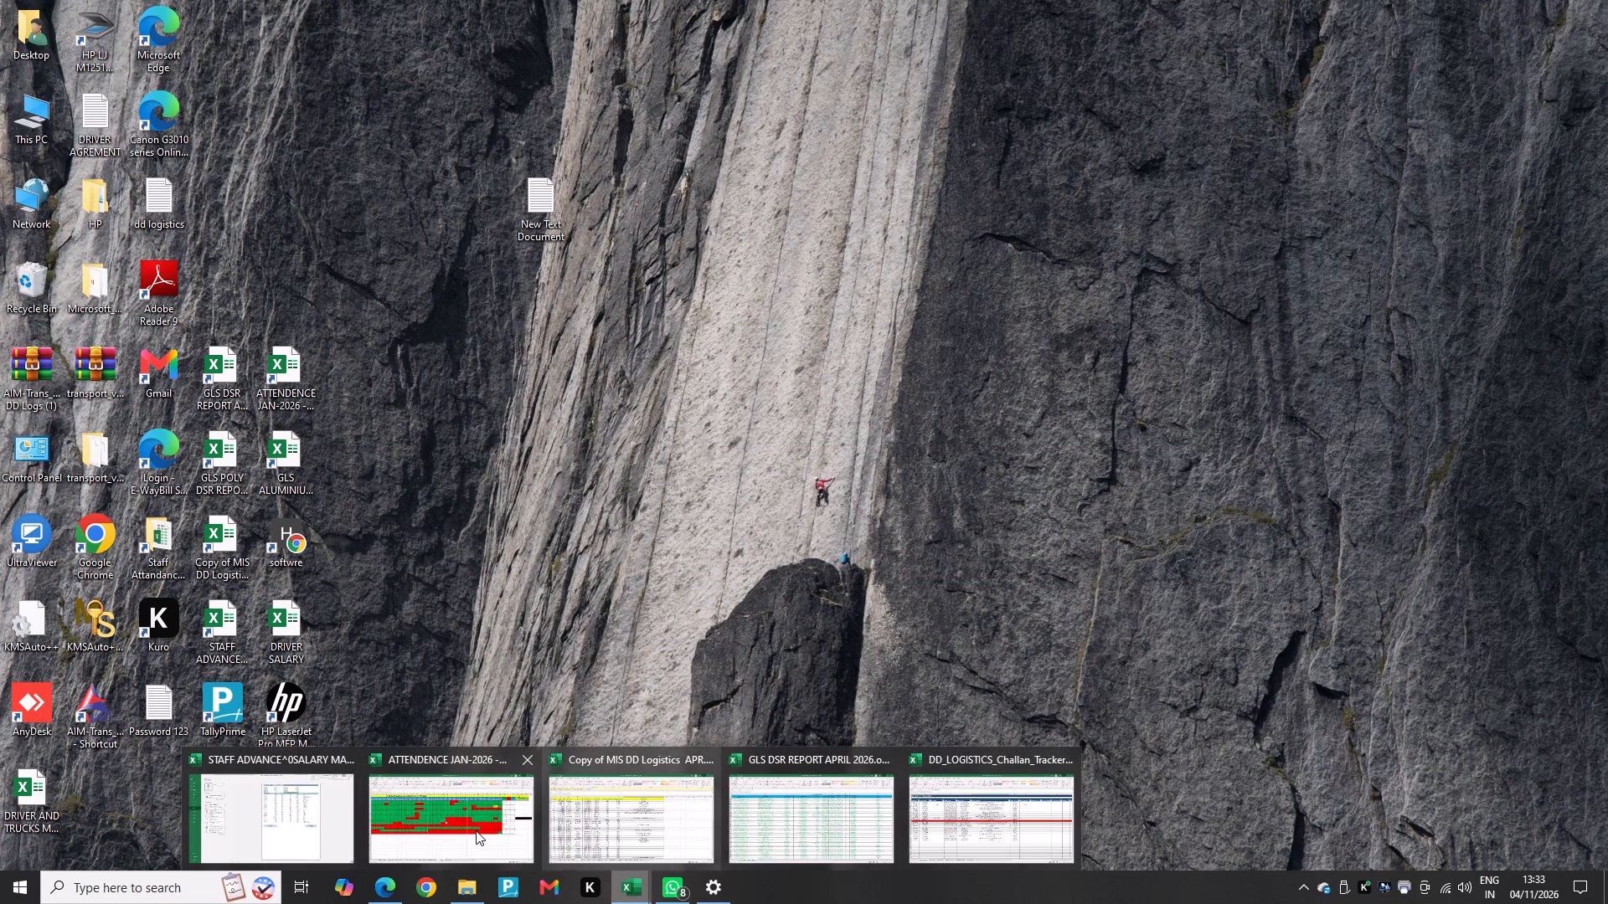
pyautogui.click(316, 834)
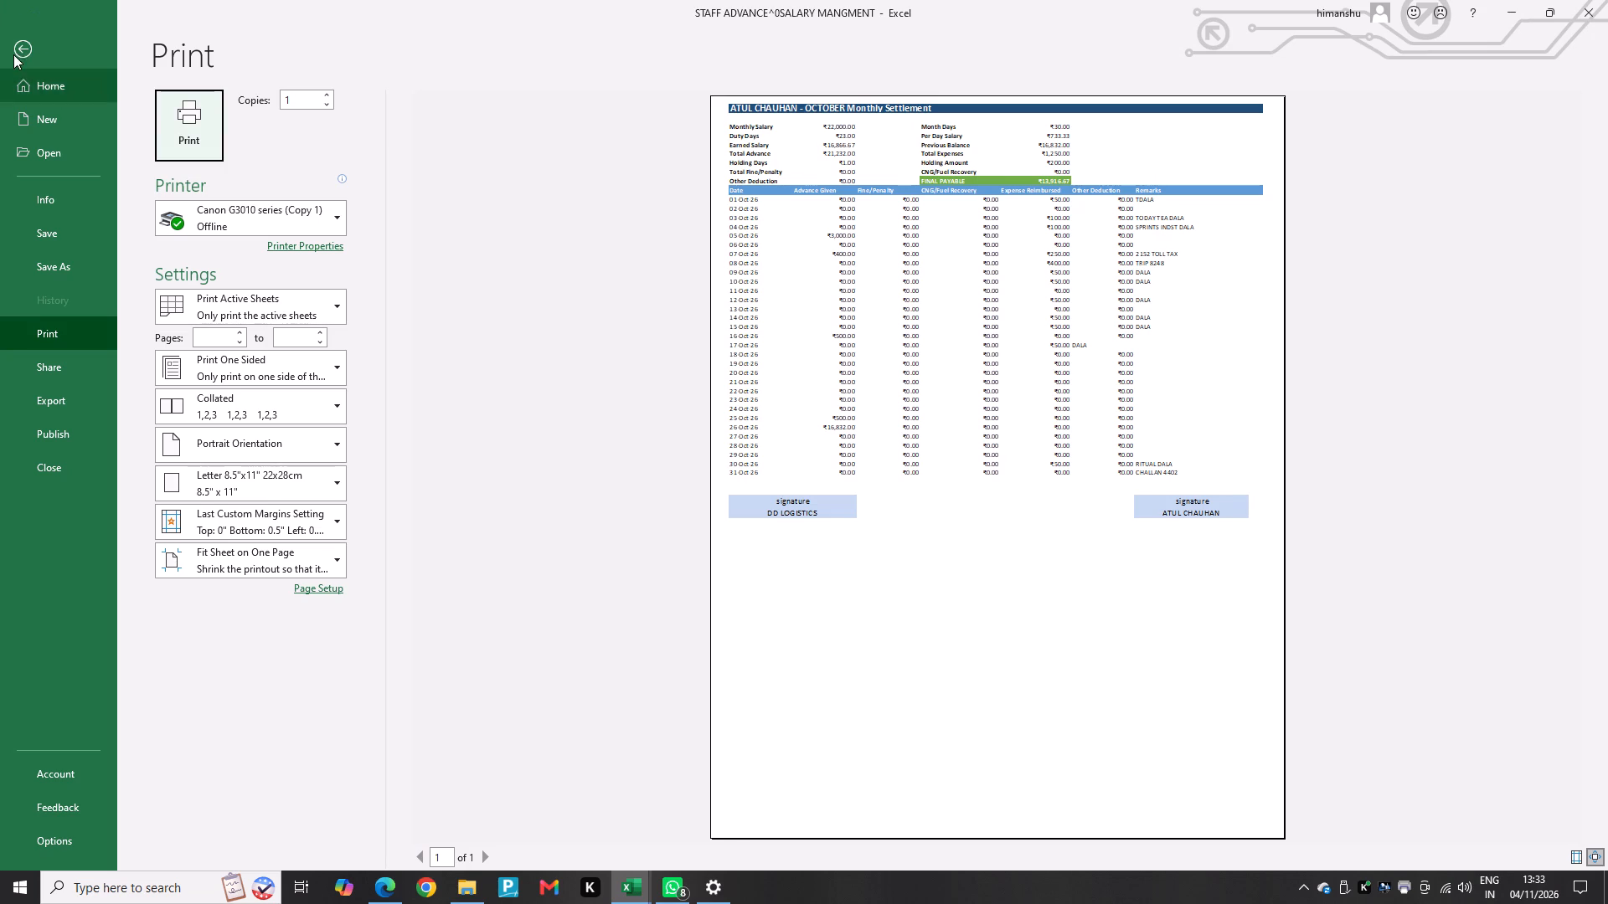
pyautogui.click(21, 59)
pyautogui.click(189, 270)
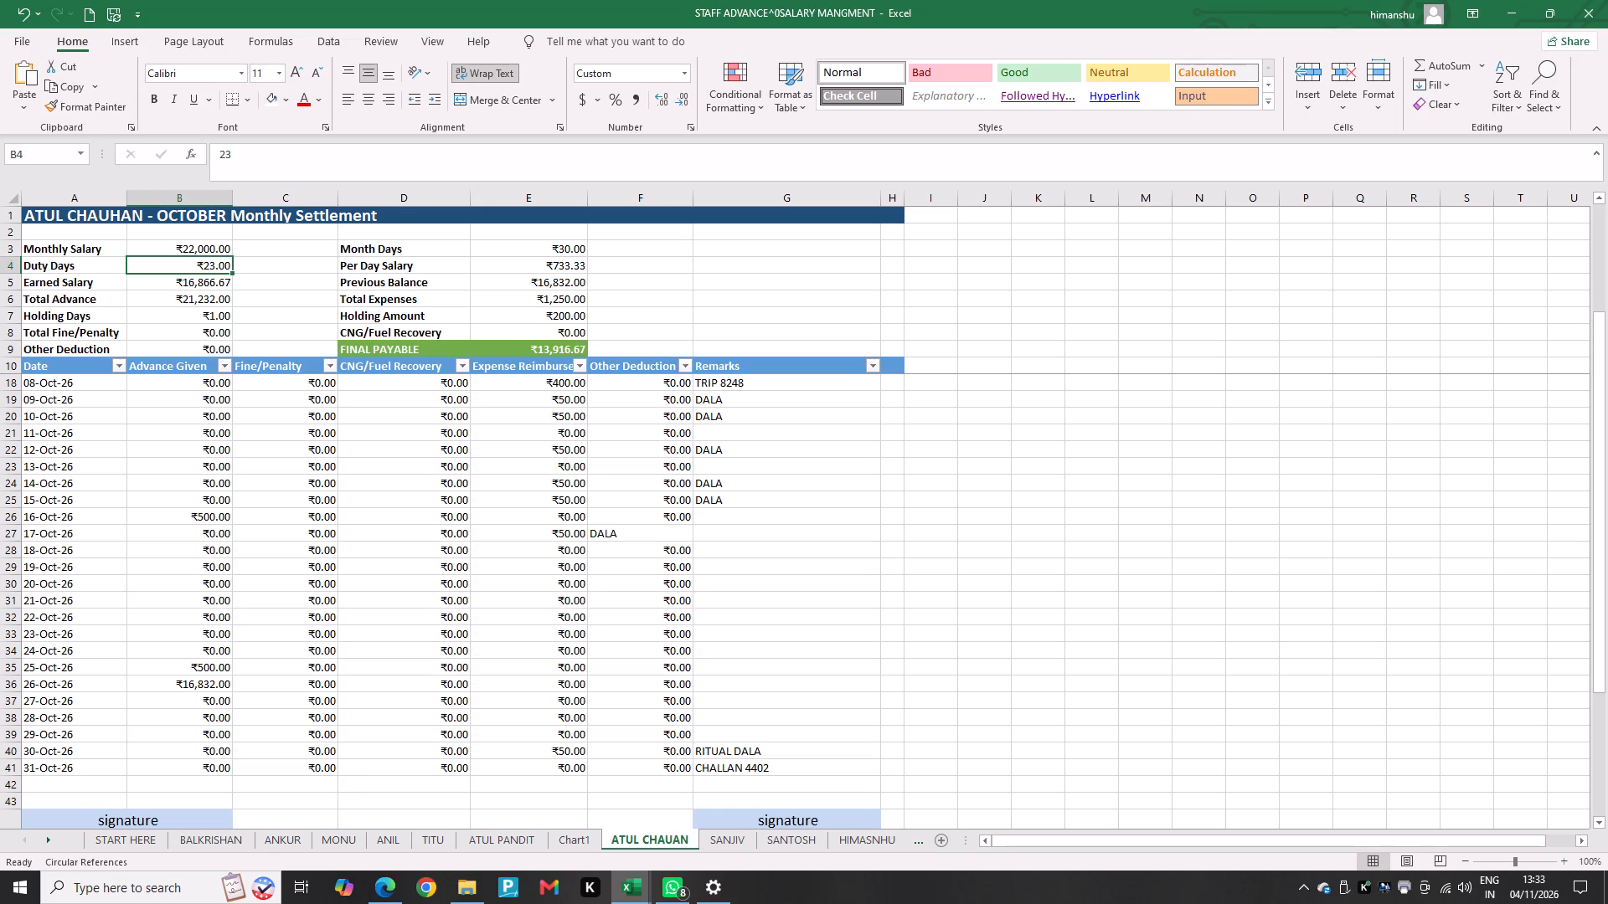
pyautogui.write('25')
pyautogui.press('Return')
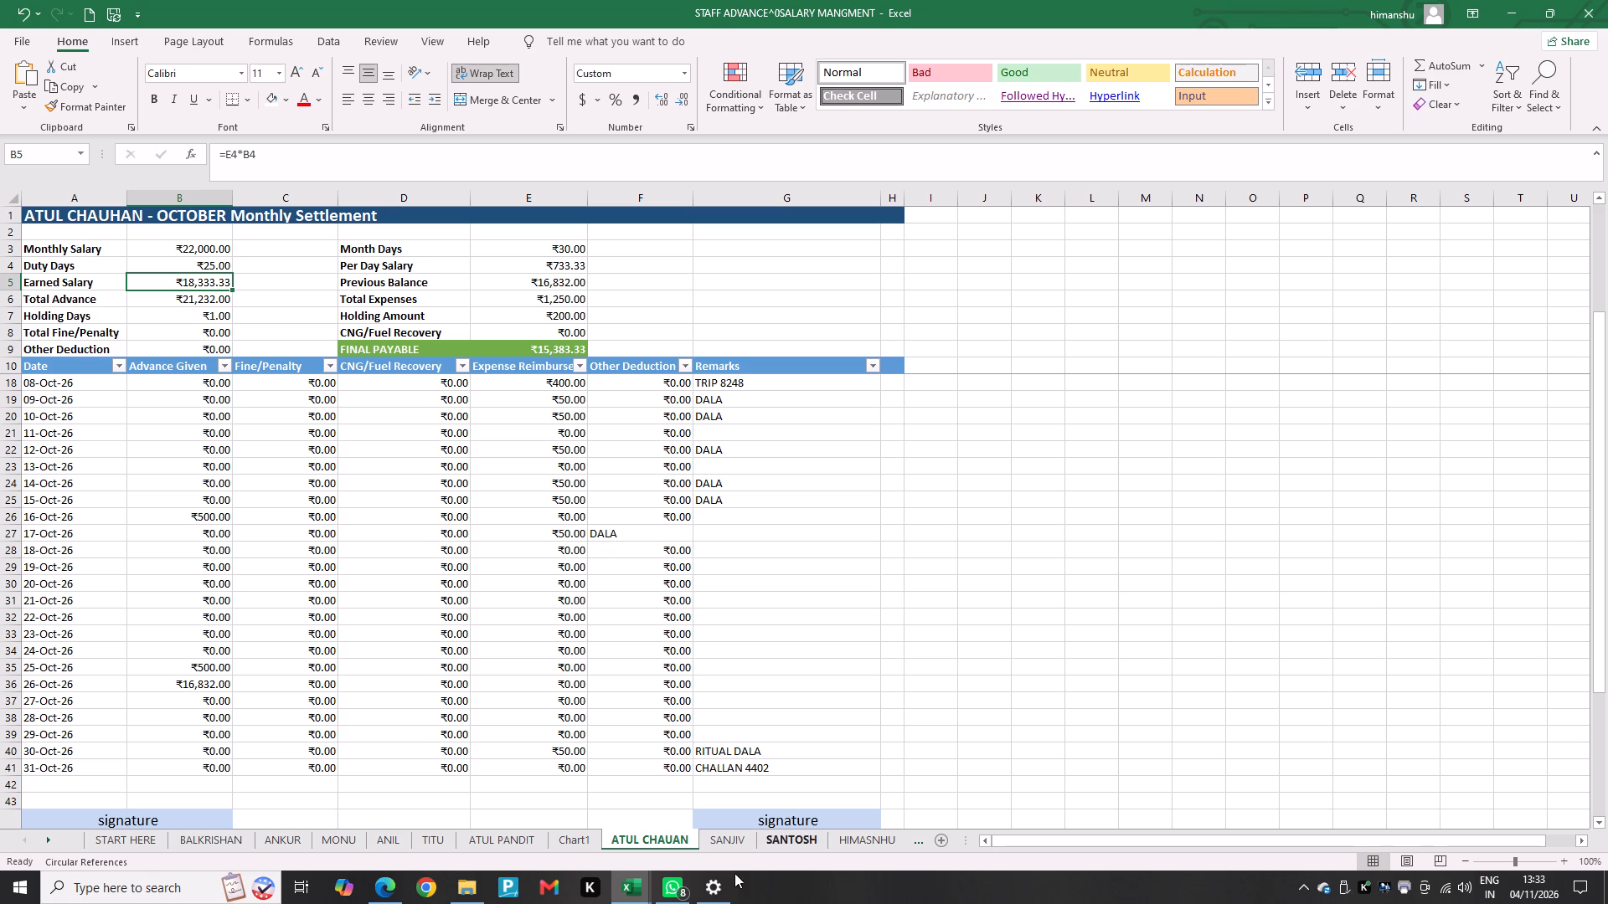
# Check the NOVEMBER sheet in the attendance workbook, and return to the salary workbook's October settlement.
pyautogui.click(640, 880)
pyautogui.click(485, 824)
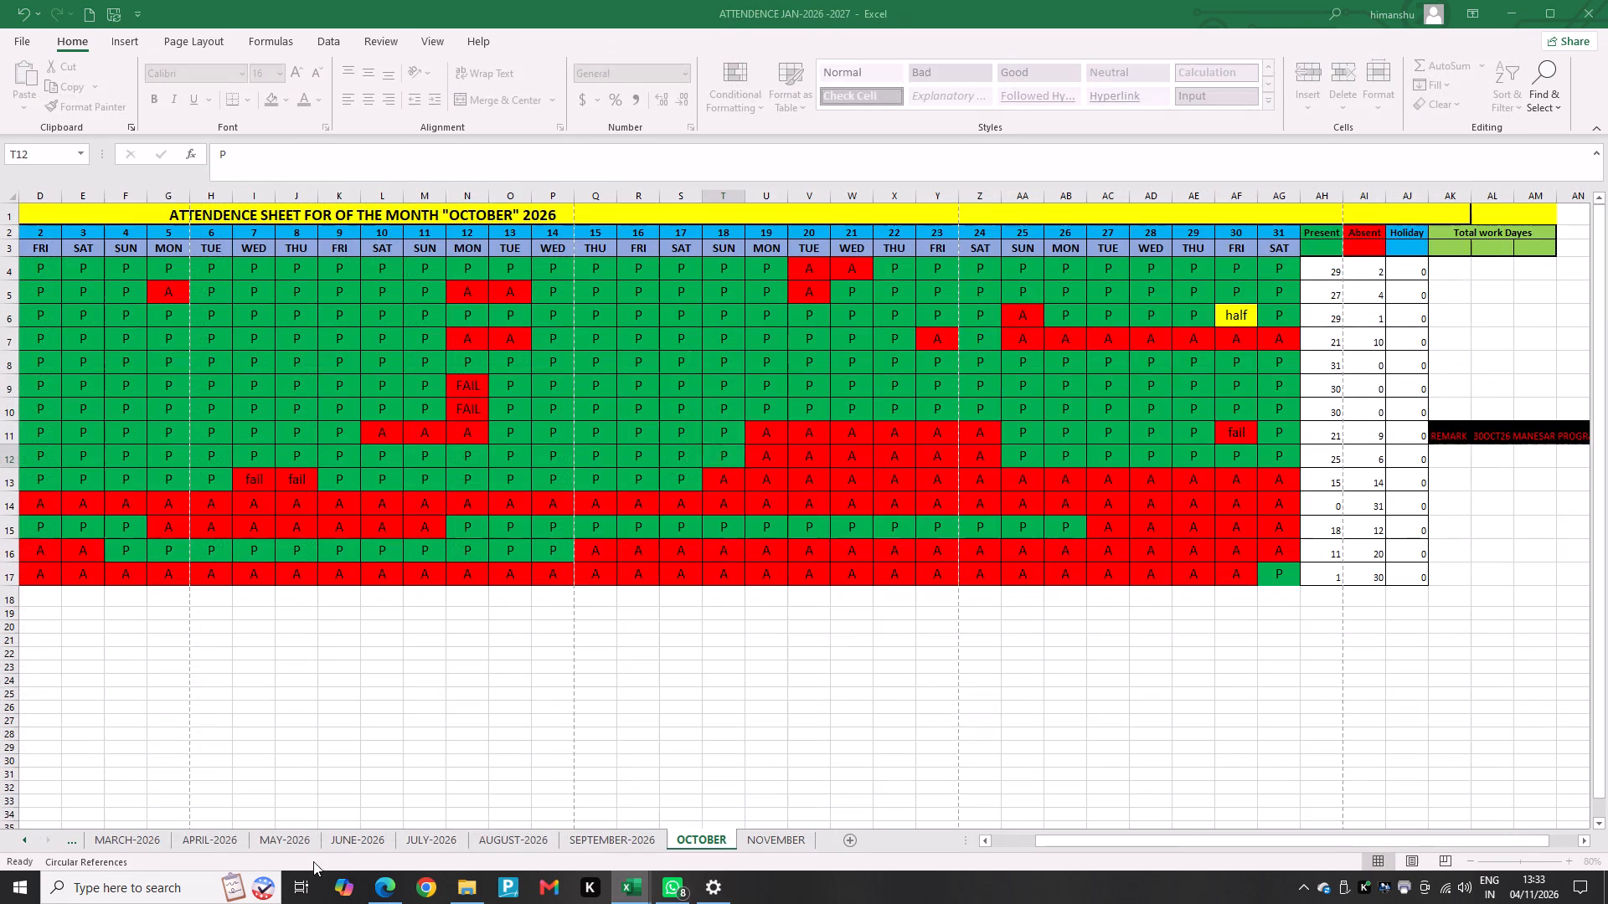
pyautogui.click(775, 833)
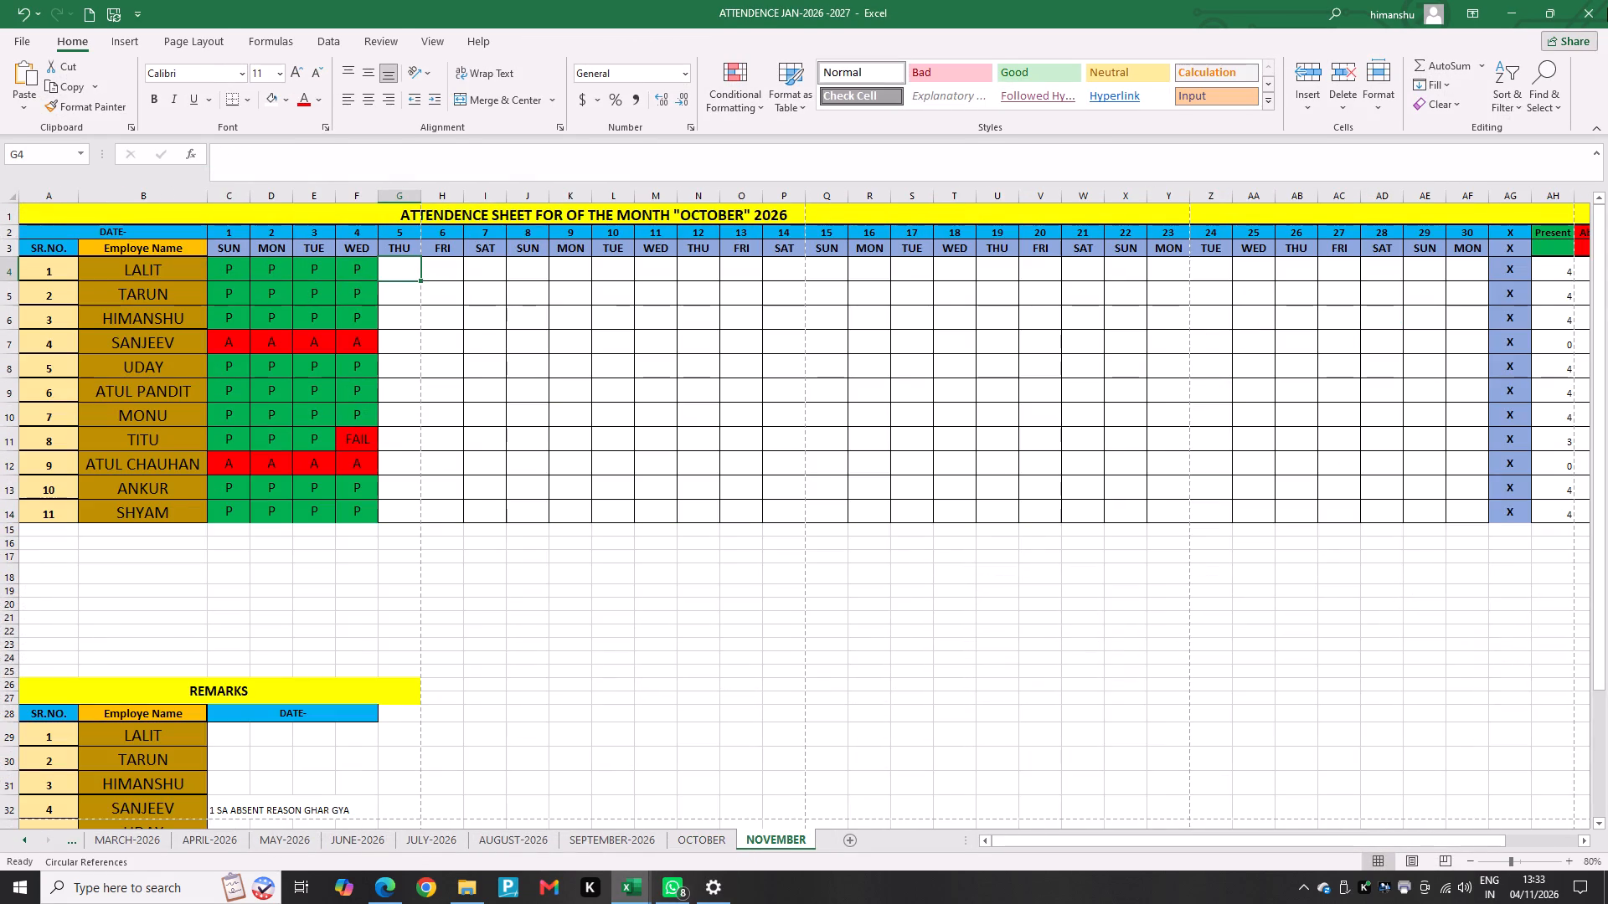
pyautogui.click(1502, 9)
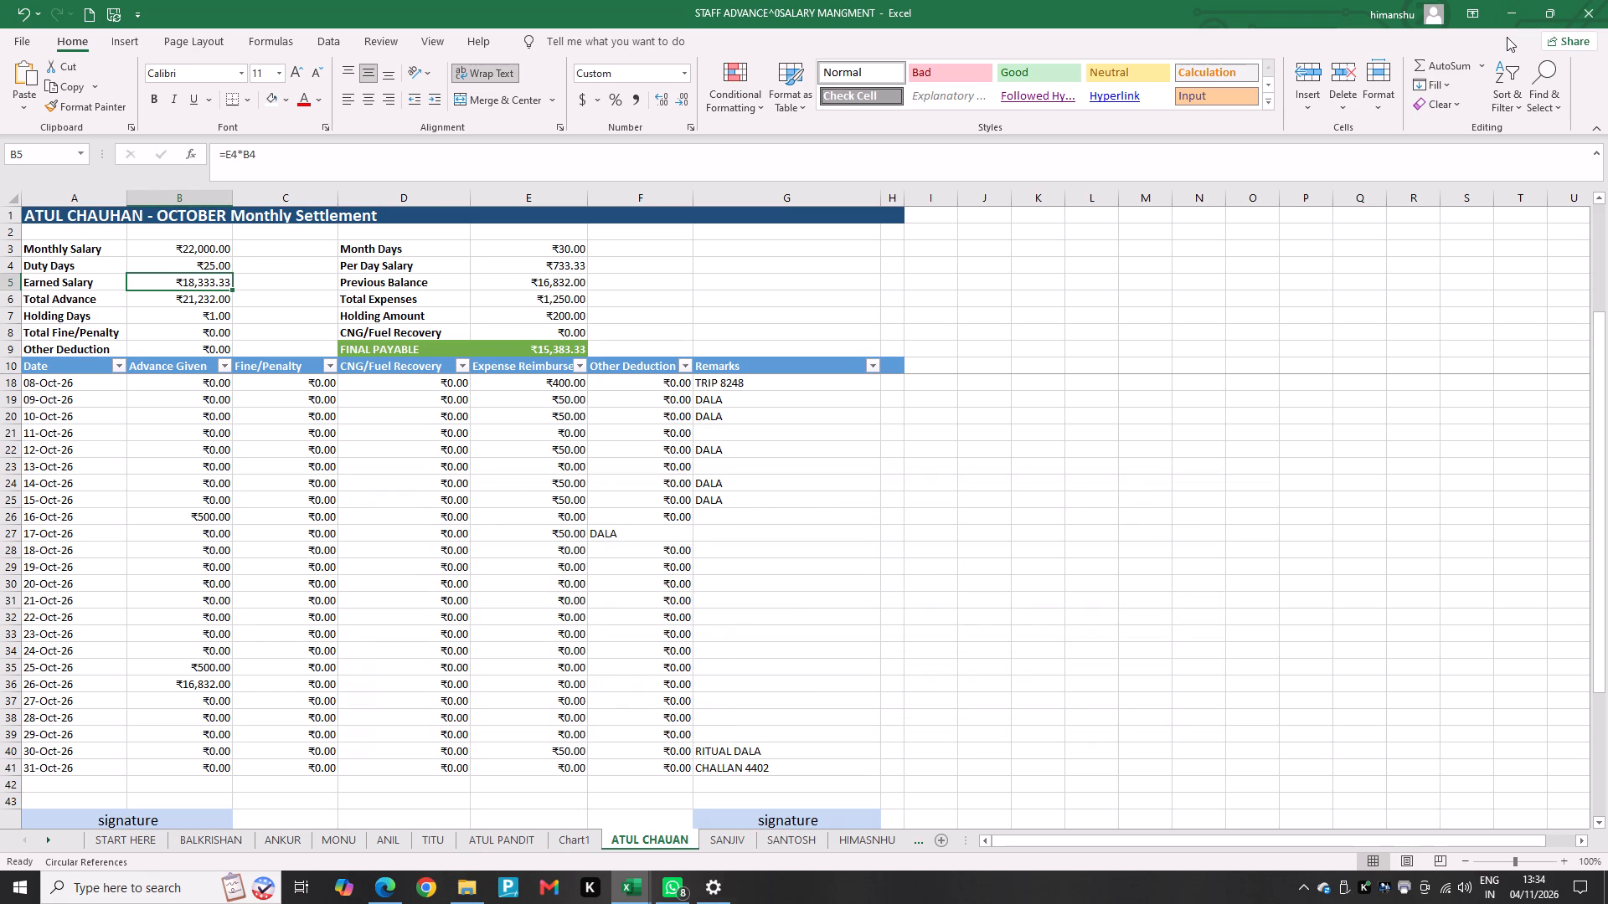
# Print one copy of the employee's October settlement sheet on the Canon G3010 series printer.
pyautogui.scroll(-4, 1447, 185)
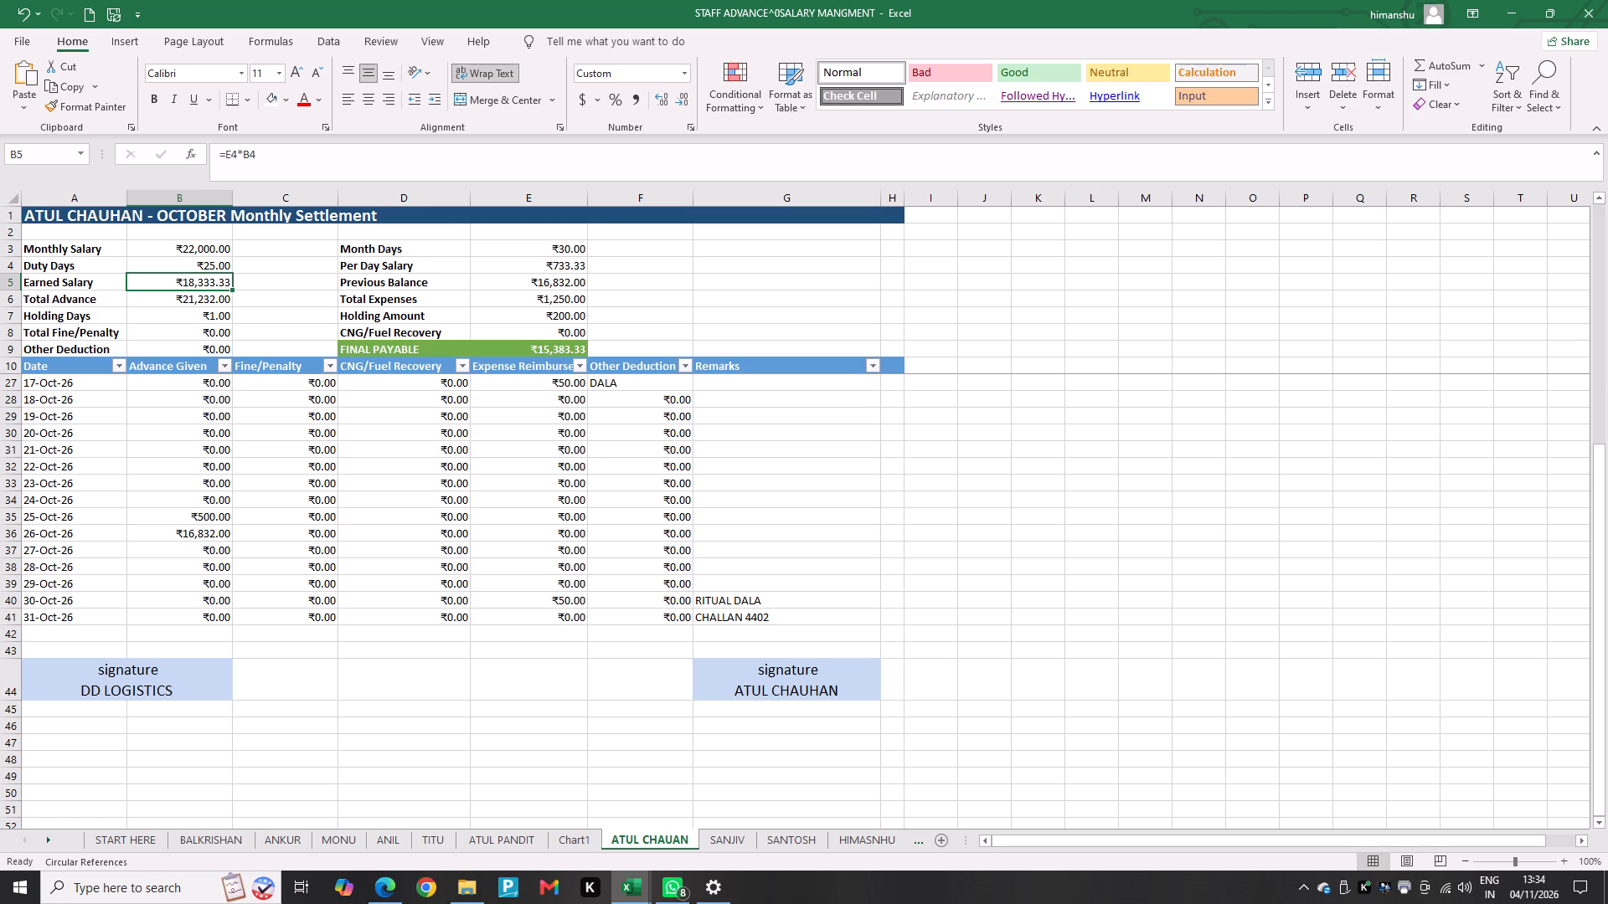
pyautogui.click(734, 505)
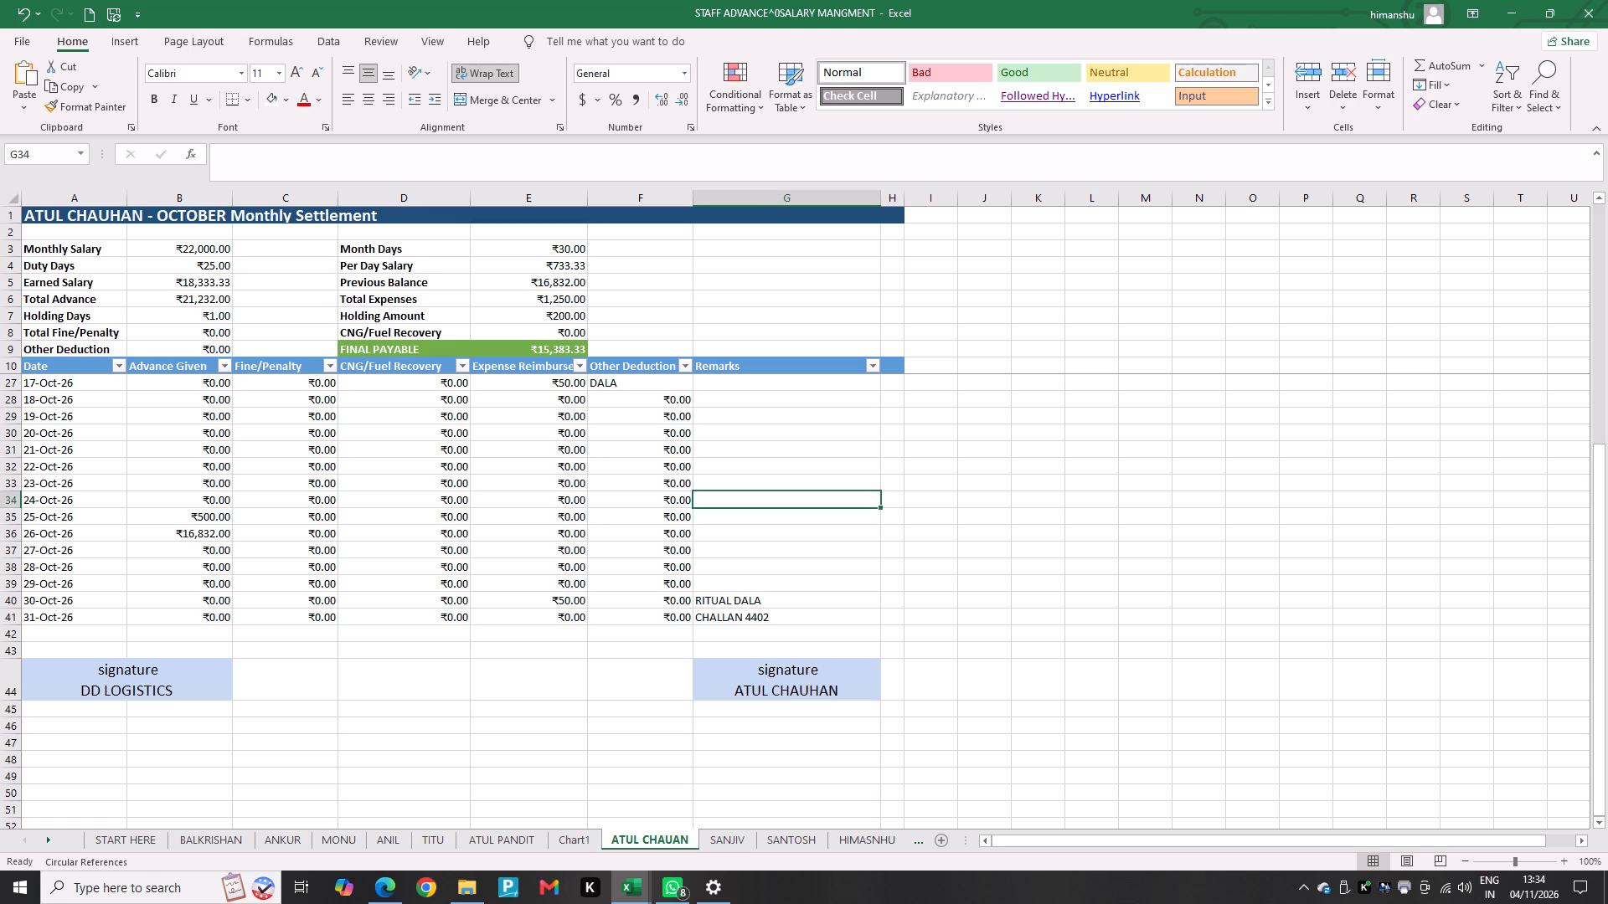
pyautogui.hotkey('ctrl', 'p')
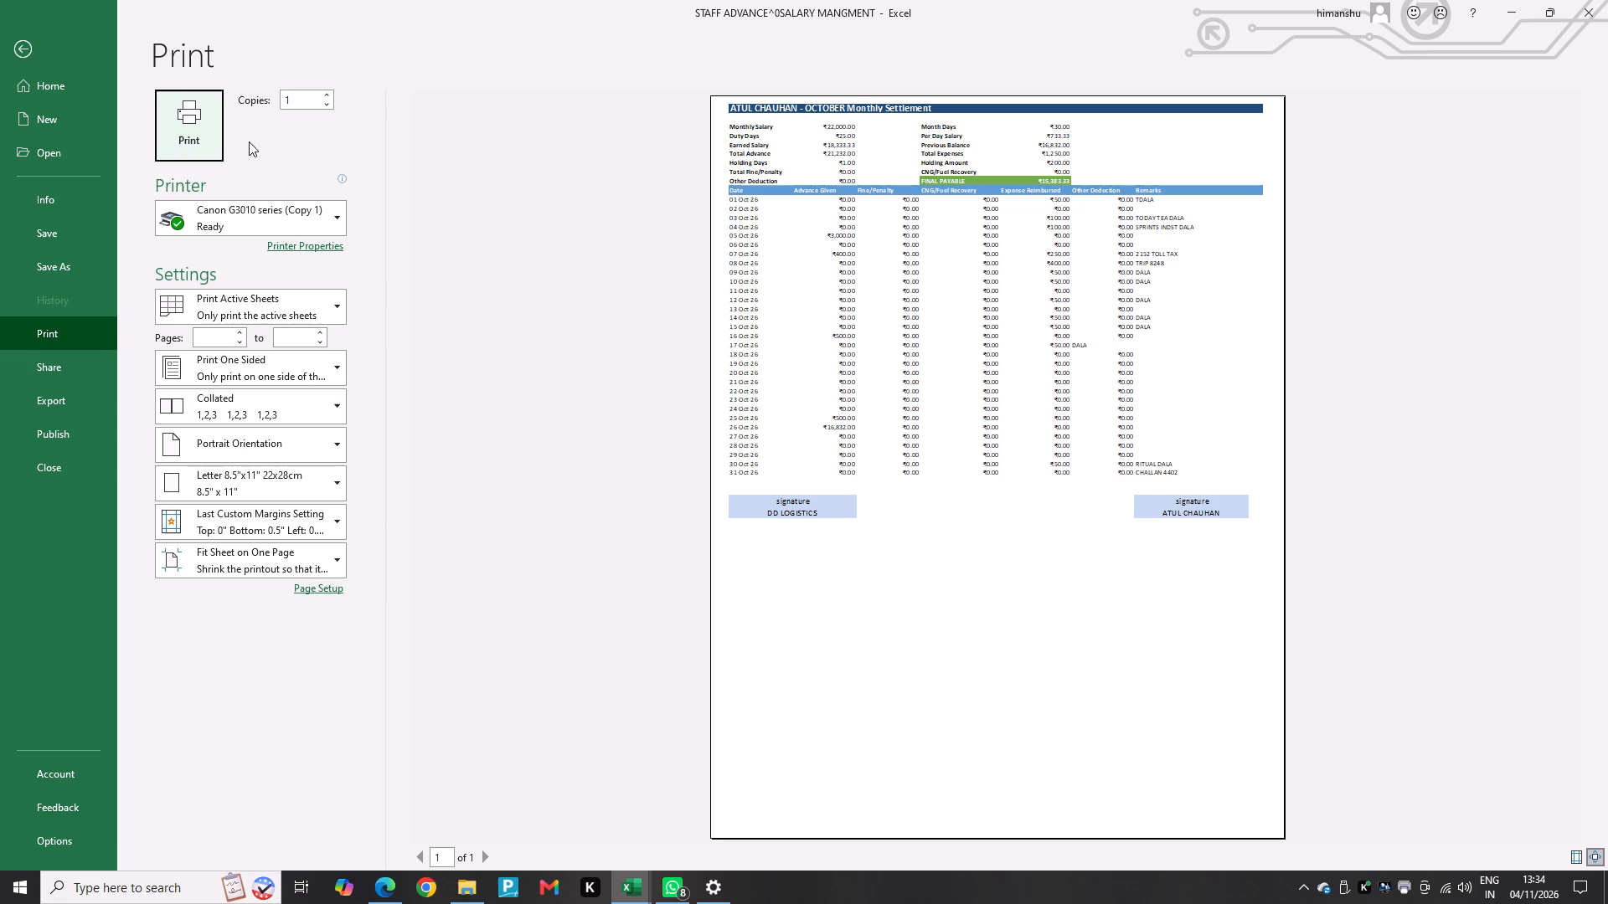
pyautogui.click(185, 143)
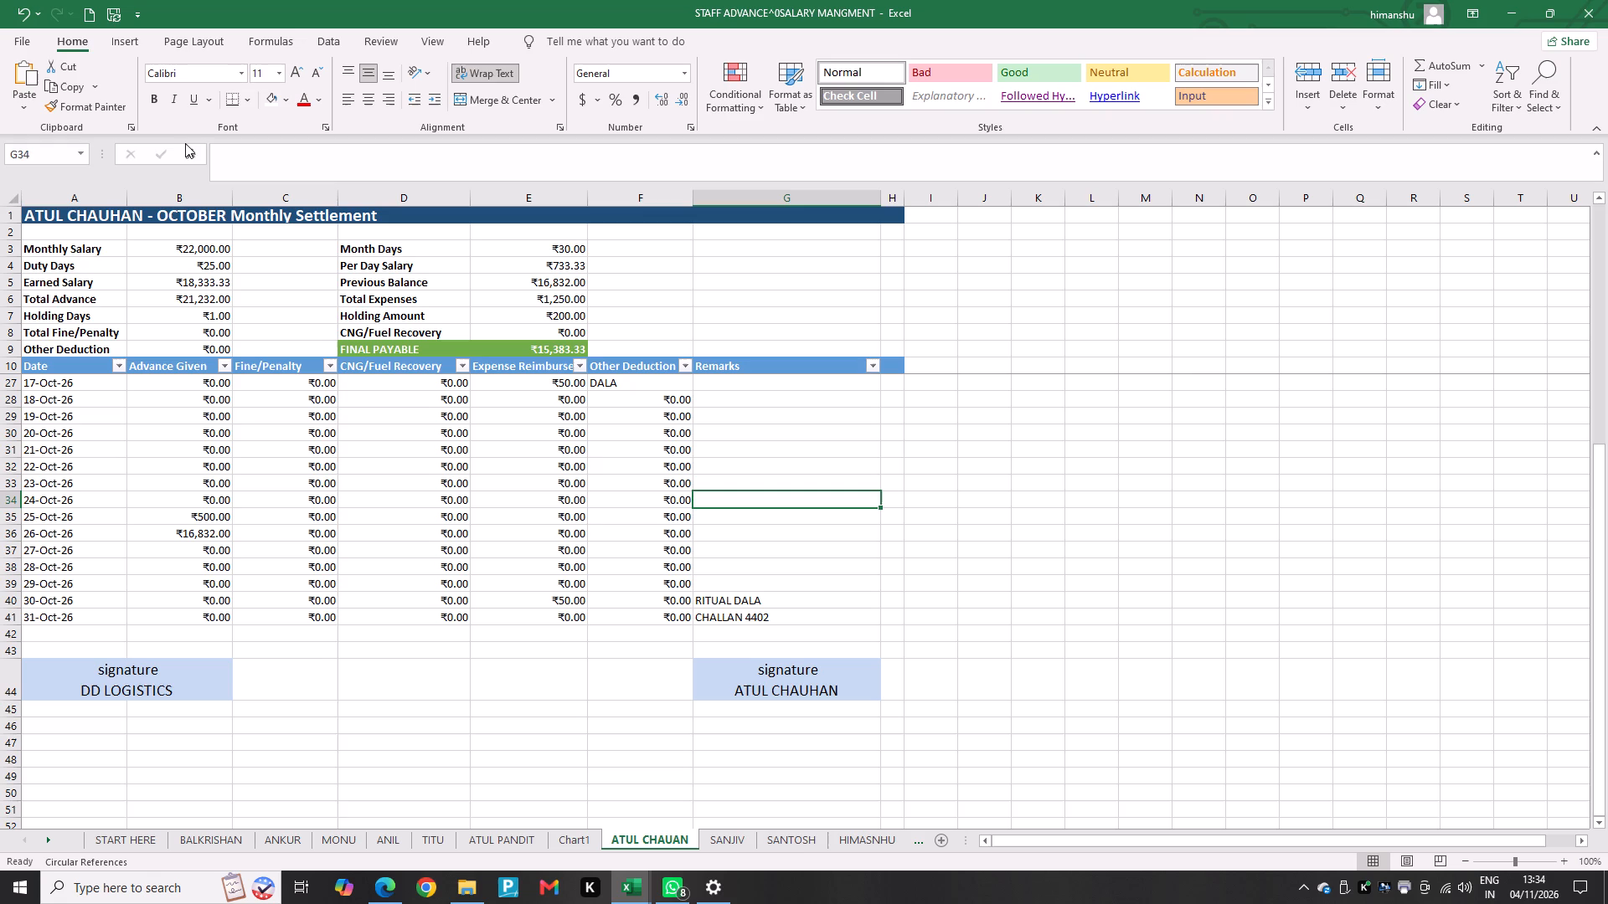
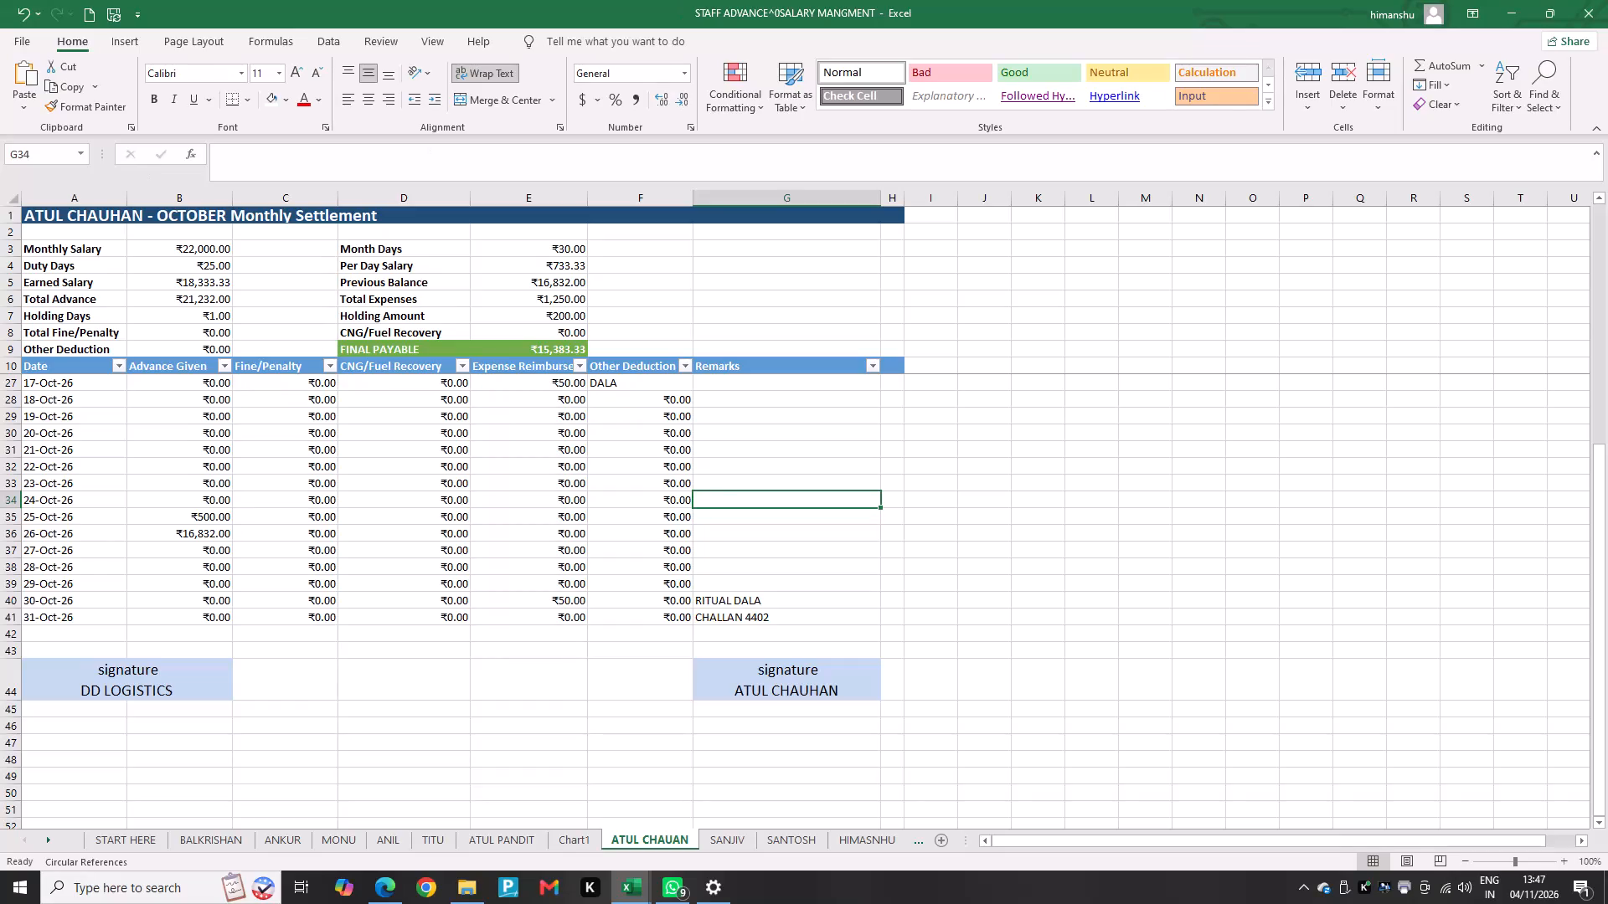
# Enter an expense reimbursement of 2199 for 27-Oct-26 in the employee's October settlement.
pyautogui.click(551, 575)
pyautogui.click(569, 556)
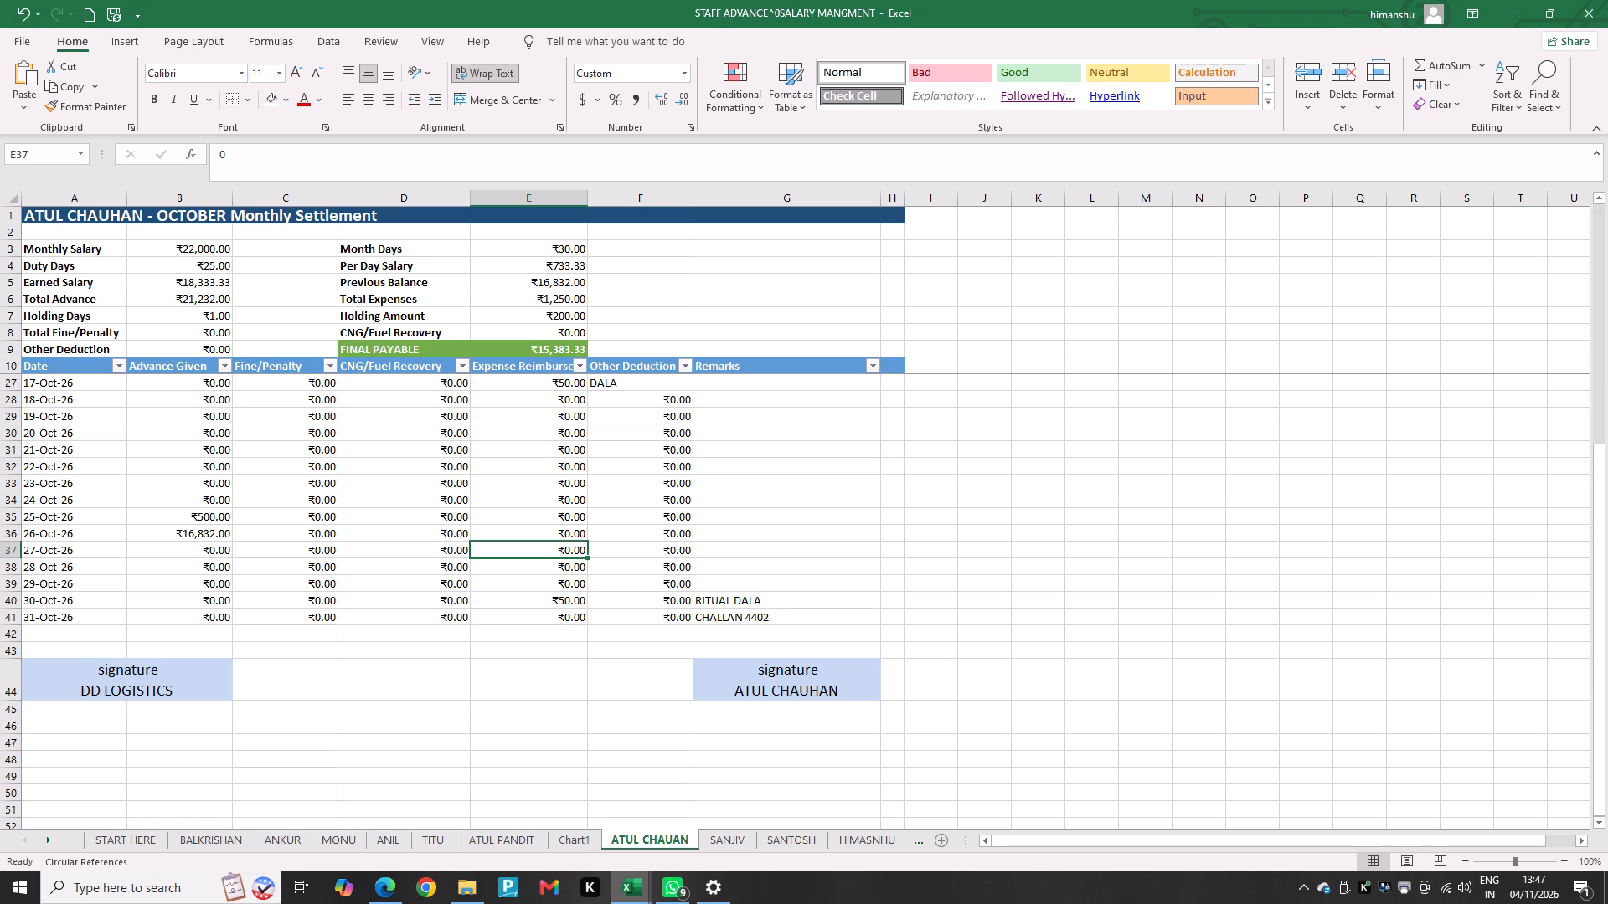
pyautogui.scroll(1, 674, 305)
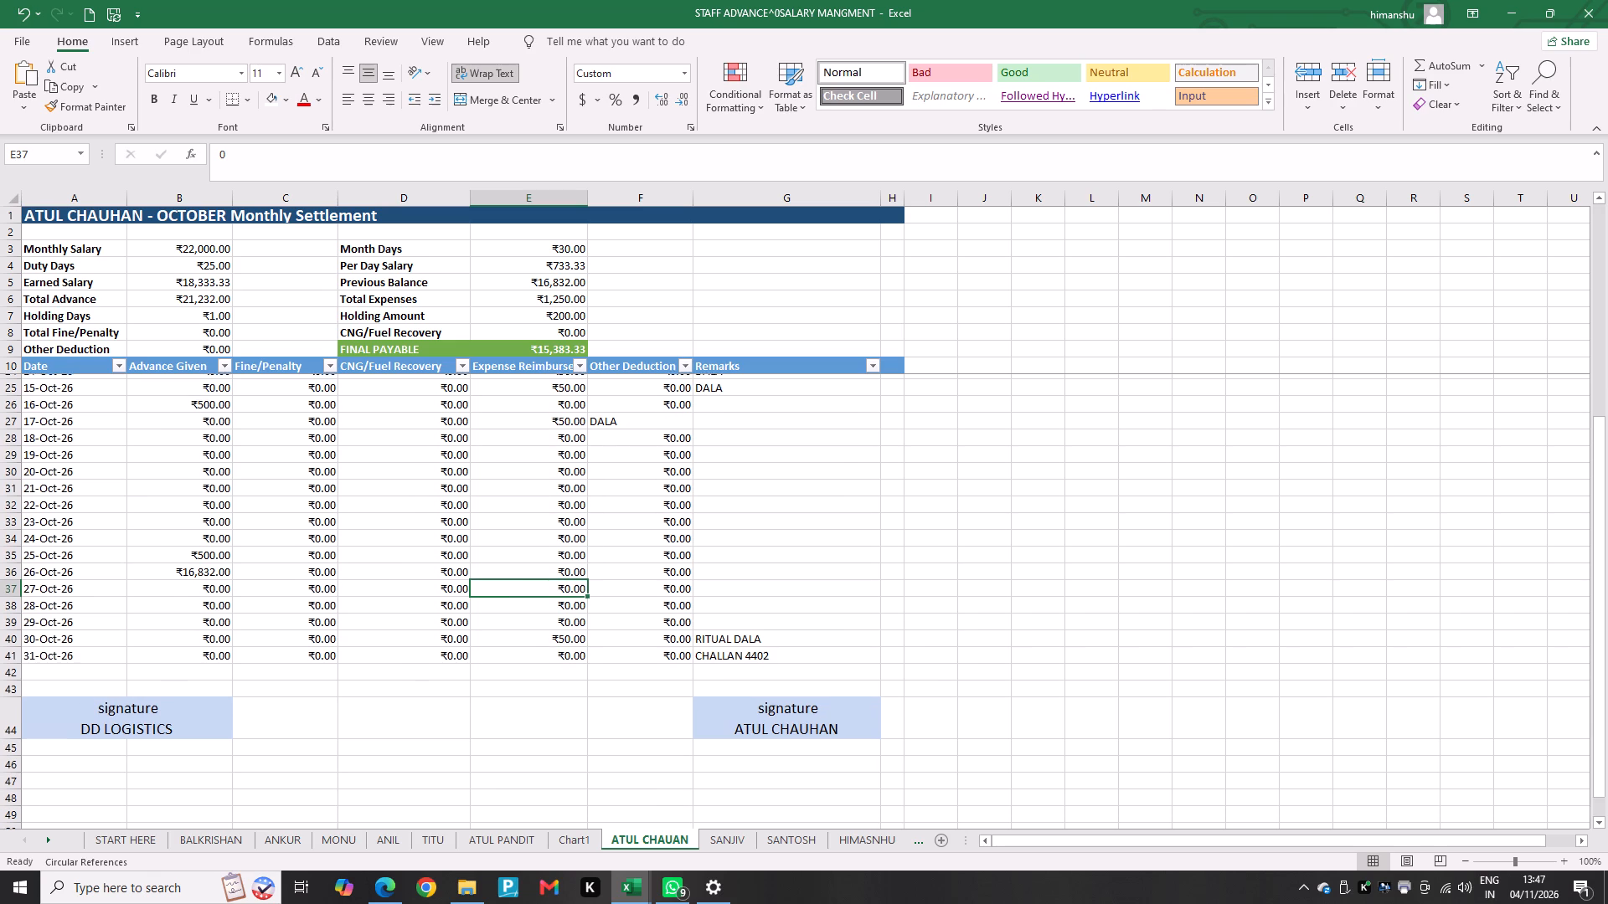
pyautogui.write('21')
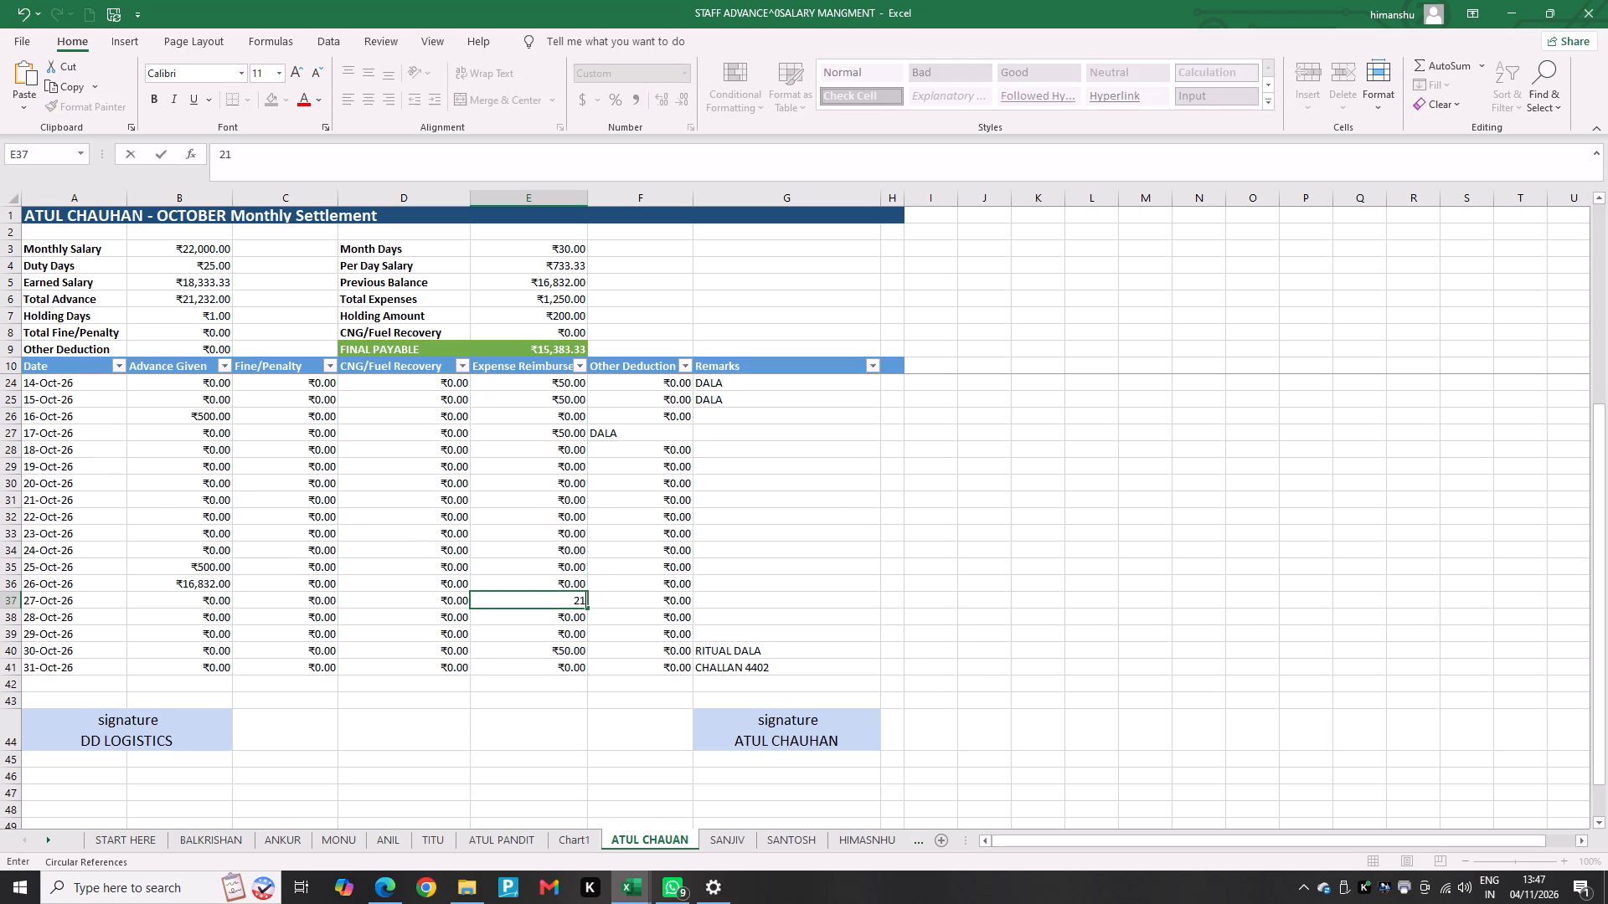
pyautogui.write('99')
pyautogui.press('Right')
# Enter the remark "3DAY NOV WORK" for 27-Oct-26 in the October settlement.
pyautogui.press('Right')
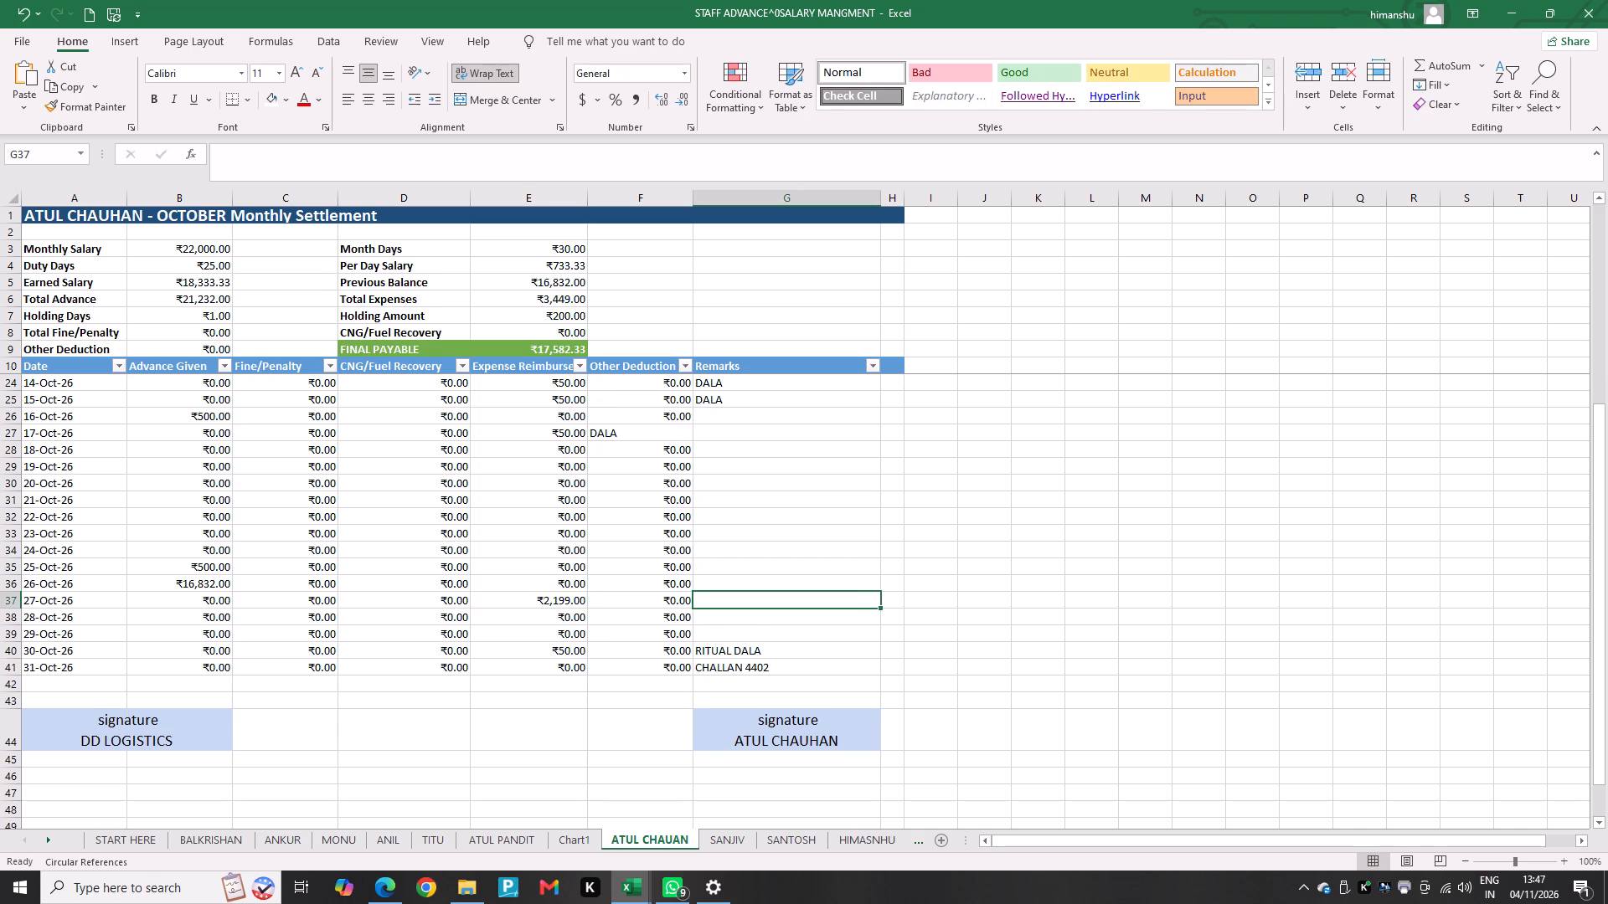
pyautogui.press('3')
pyautogui.write('DAY')
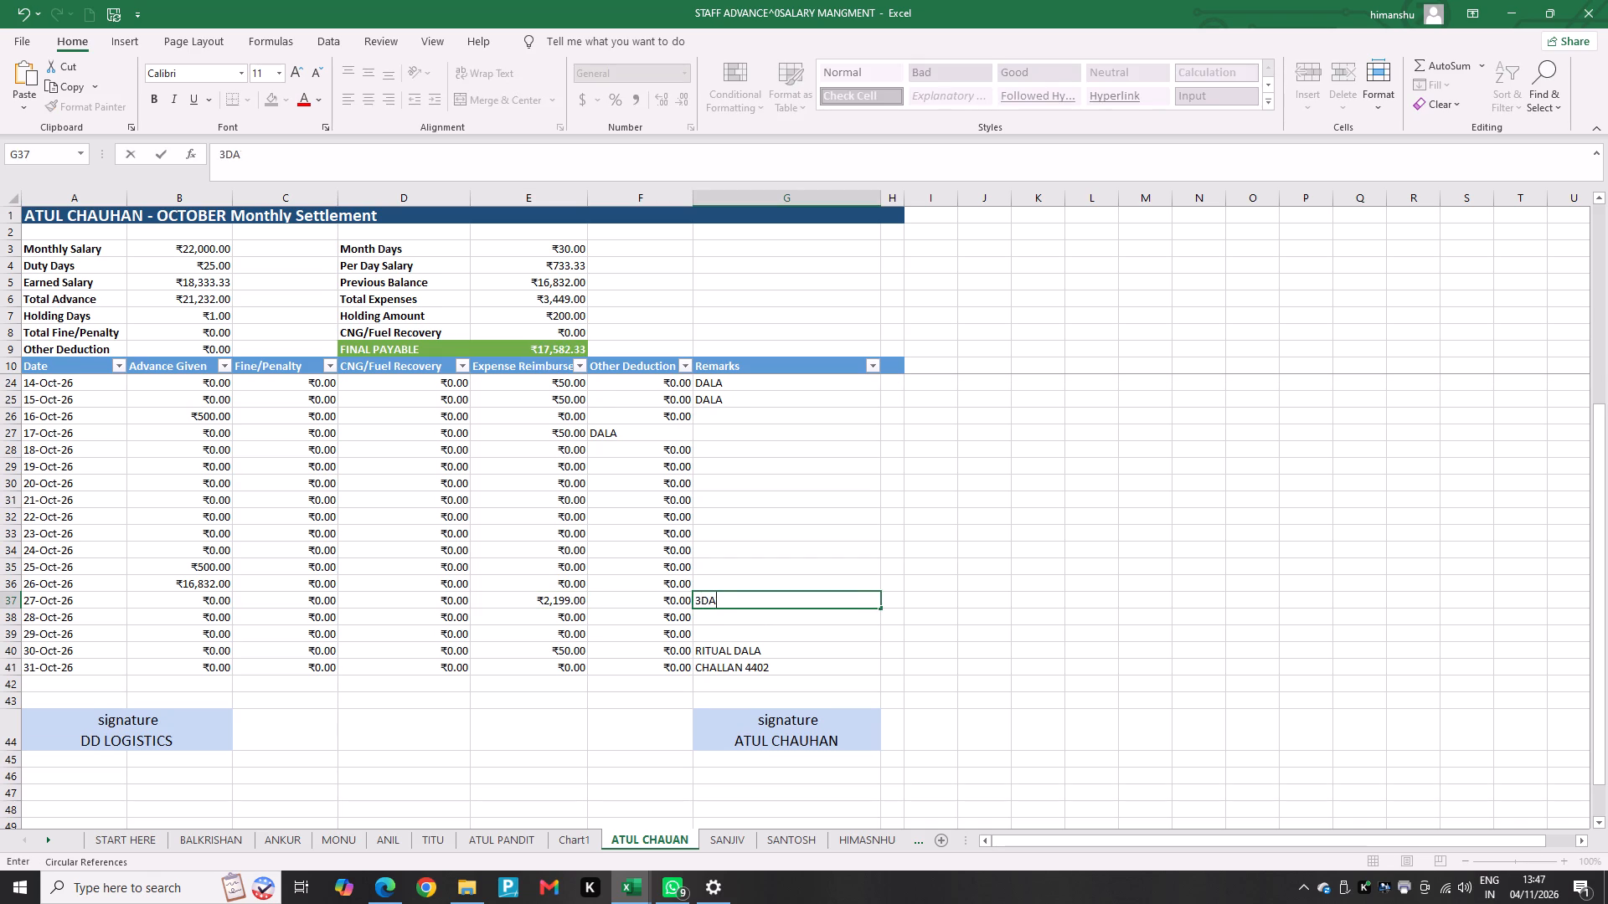
pyautogui.press('space')
pyautogui.write('NOV')
pyautogui.press('space')
pyautogui.write('SALA')
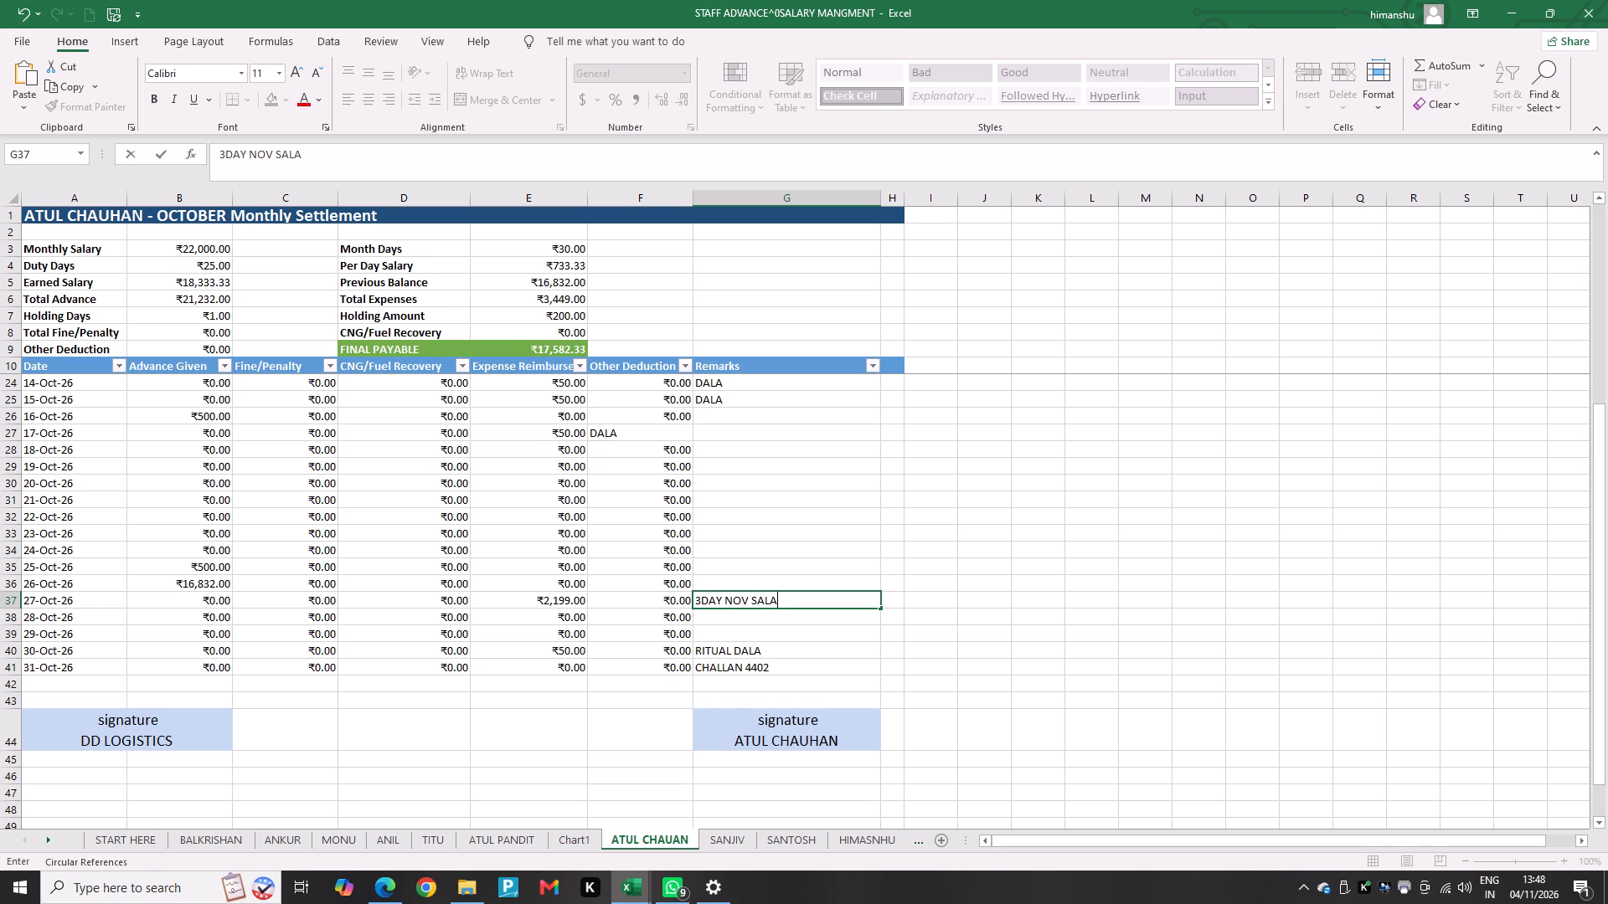
pyautogui.press('BackSpace')
pyautogui.press('BackSpace')
pyautogui.press('BackSpace')
pyautogui.press('BackSpace')
pyautogui.write('WORK')
pyautogui.hotkey('ctrl', 'p')
pyautogui.press('Return')
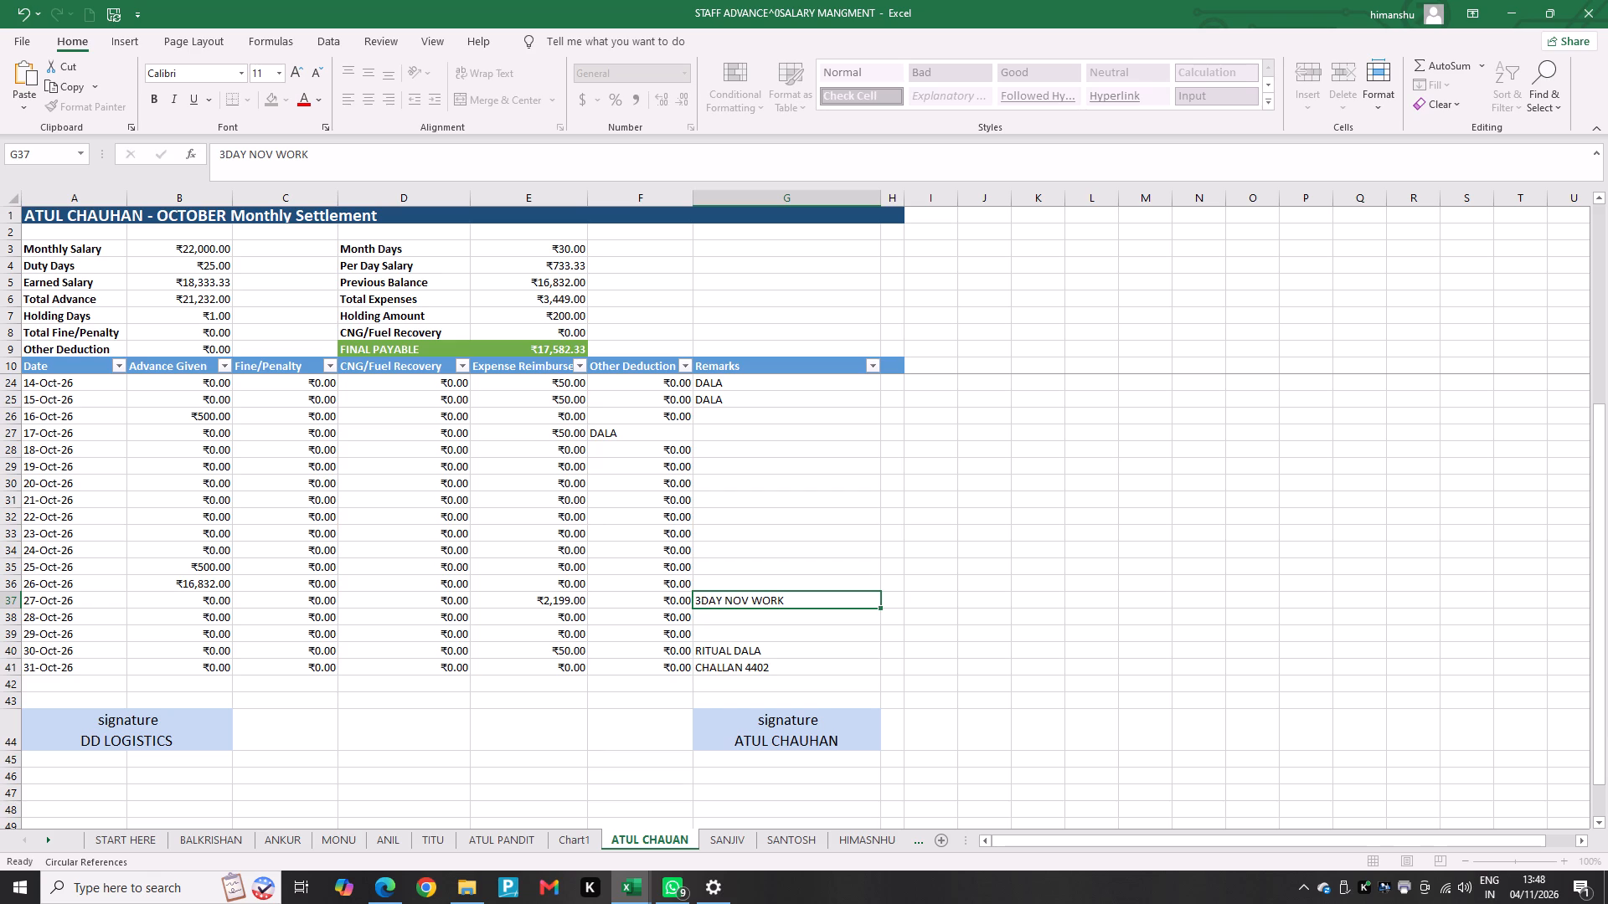
# Print one copy of the updated October settlement sheet on the Canon G3010 series (Copy 1) printer.
pyautogui.hotkey('ctrl', 'p')
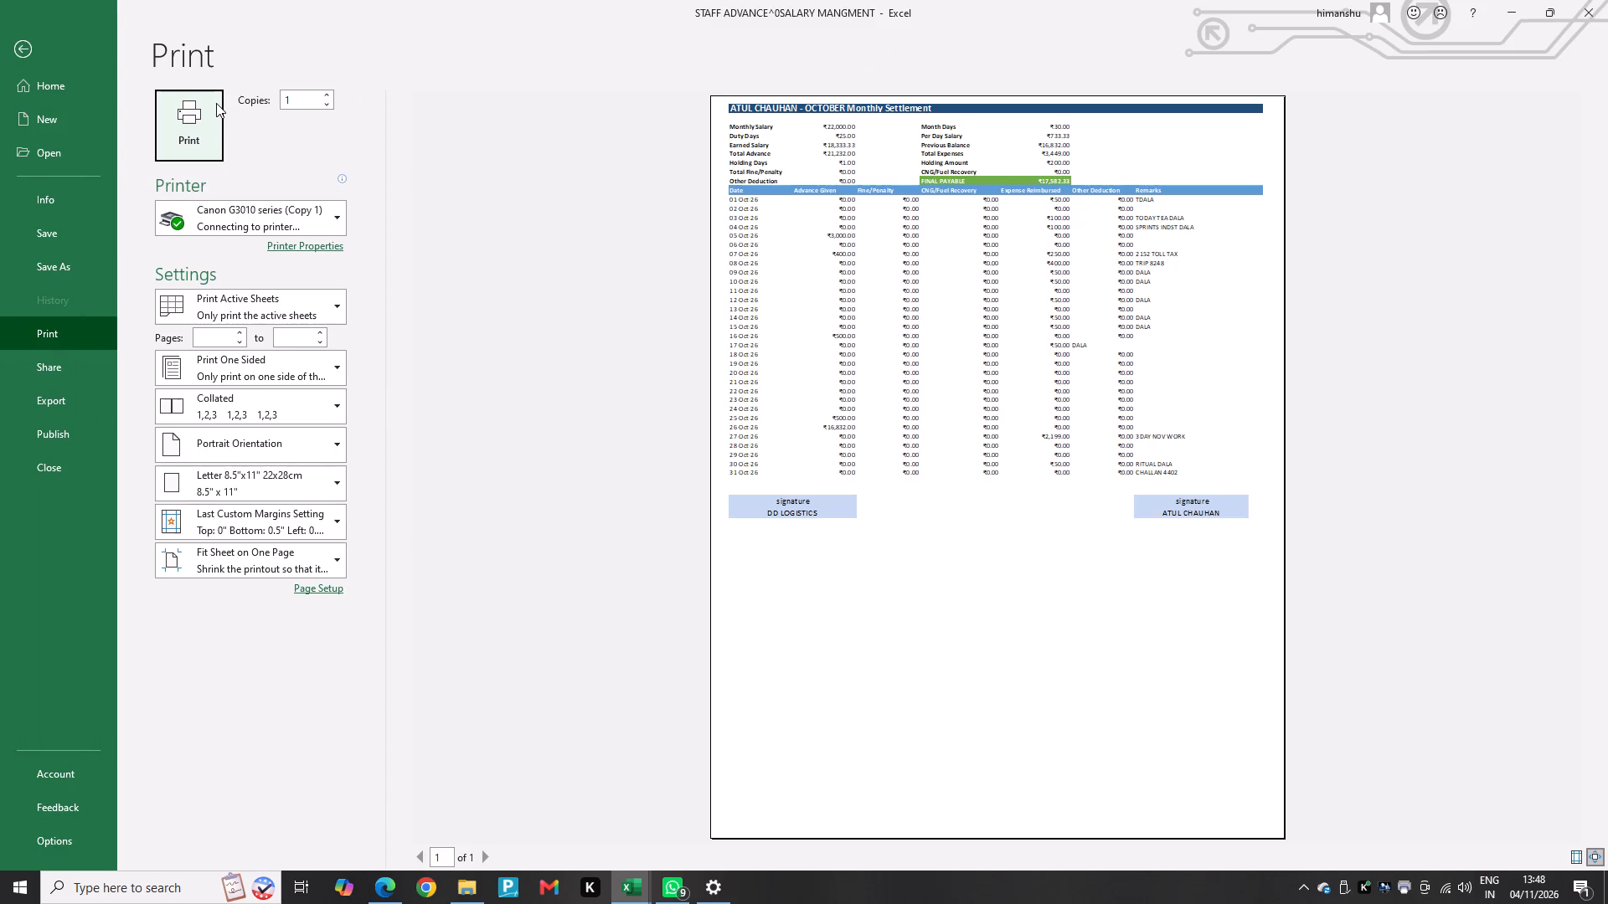
pyautogui.click(197, 124)
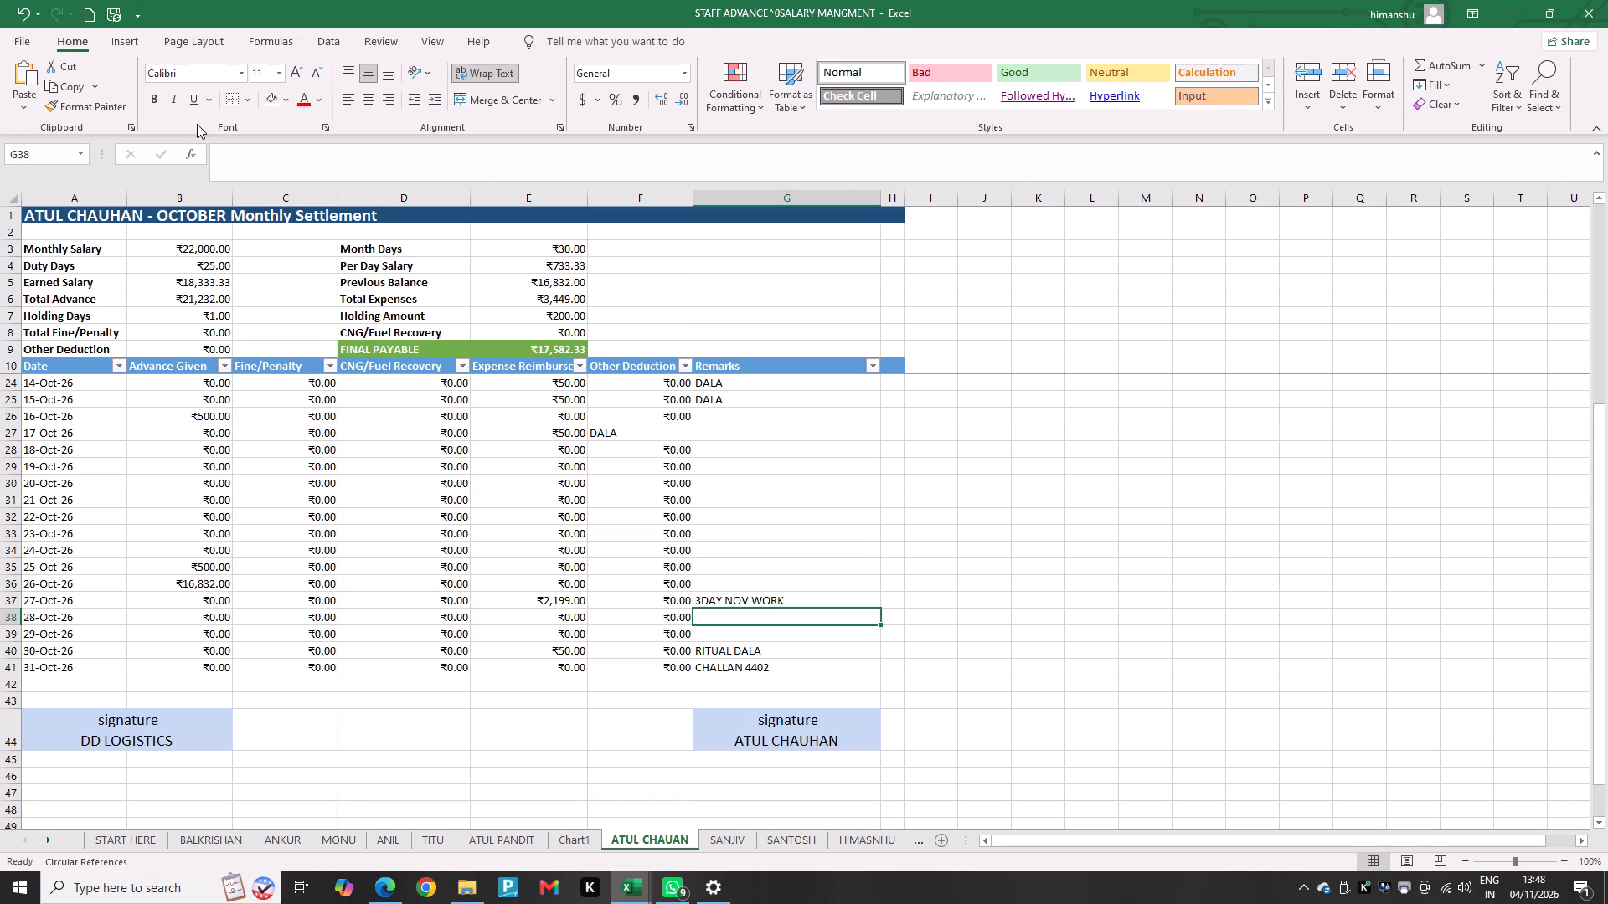
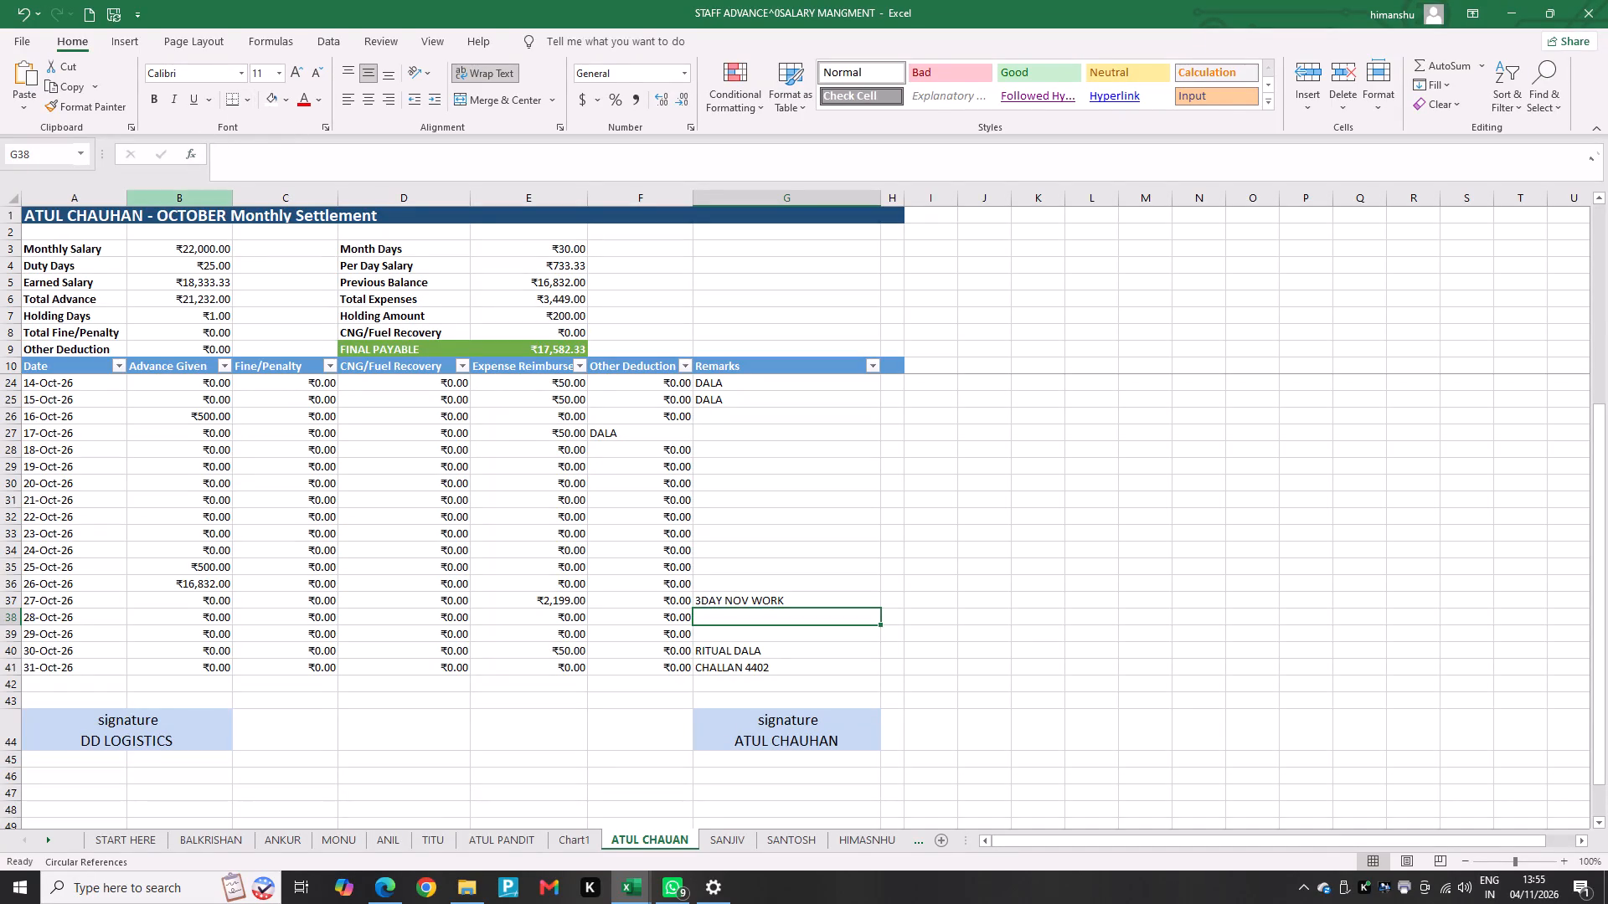
# Set the advance given for 18-Oct-26 in TITU's October settlement sheet to 0.
pyautogui.click(423, 850)
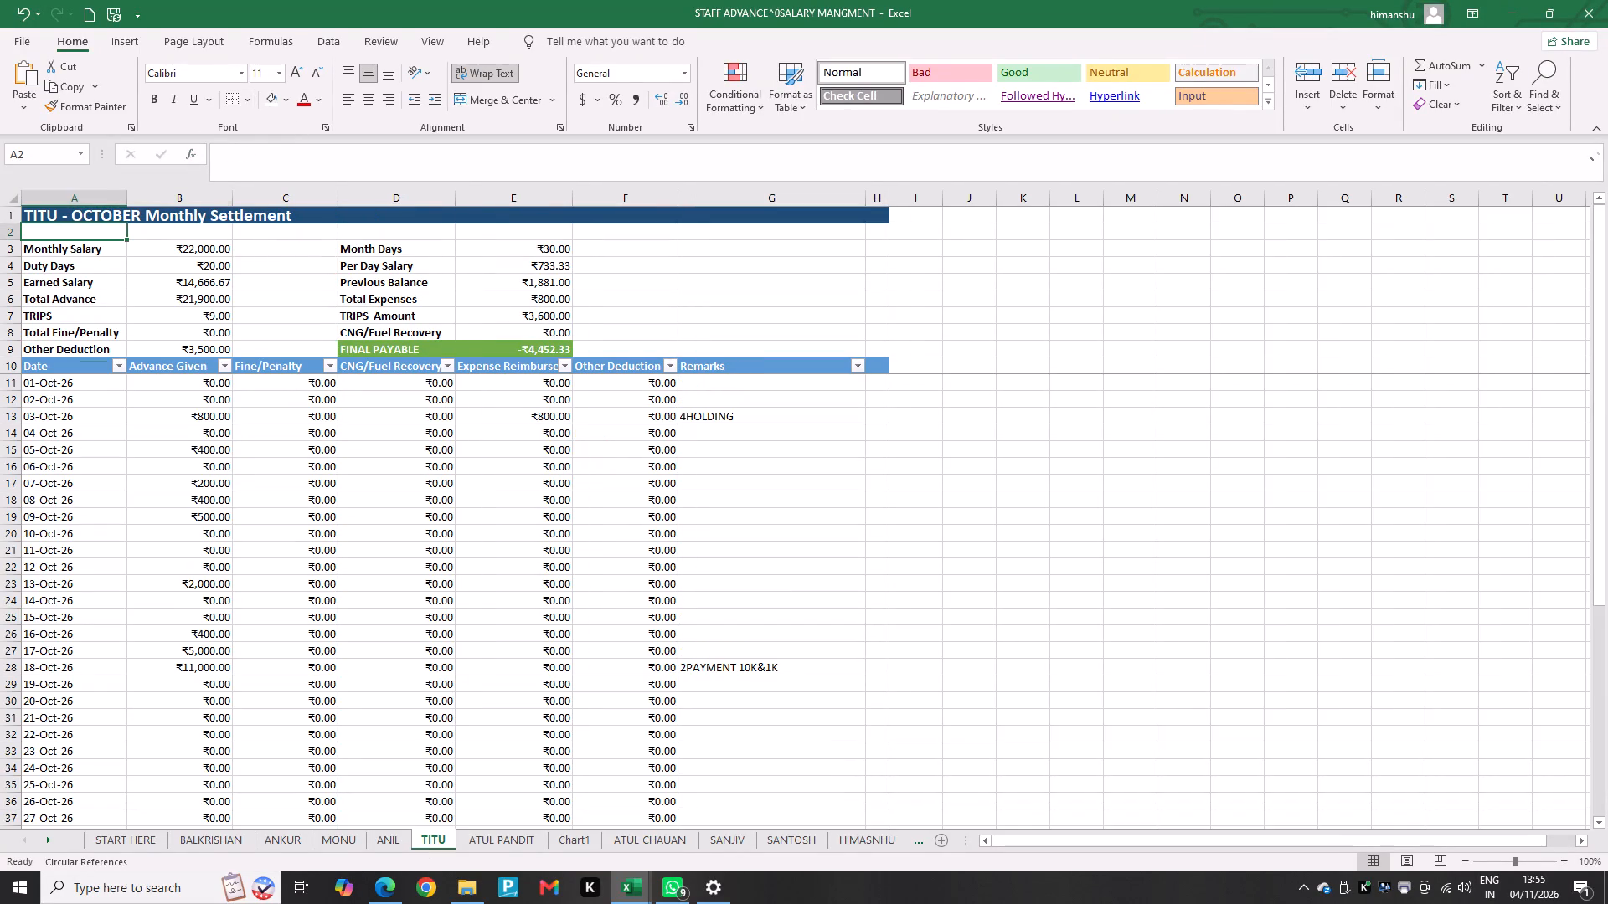
pyautogui.click(195, 670)
pyautogui.press('0')
pyautogui.press('Return')
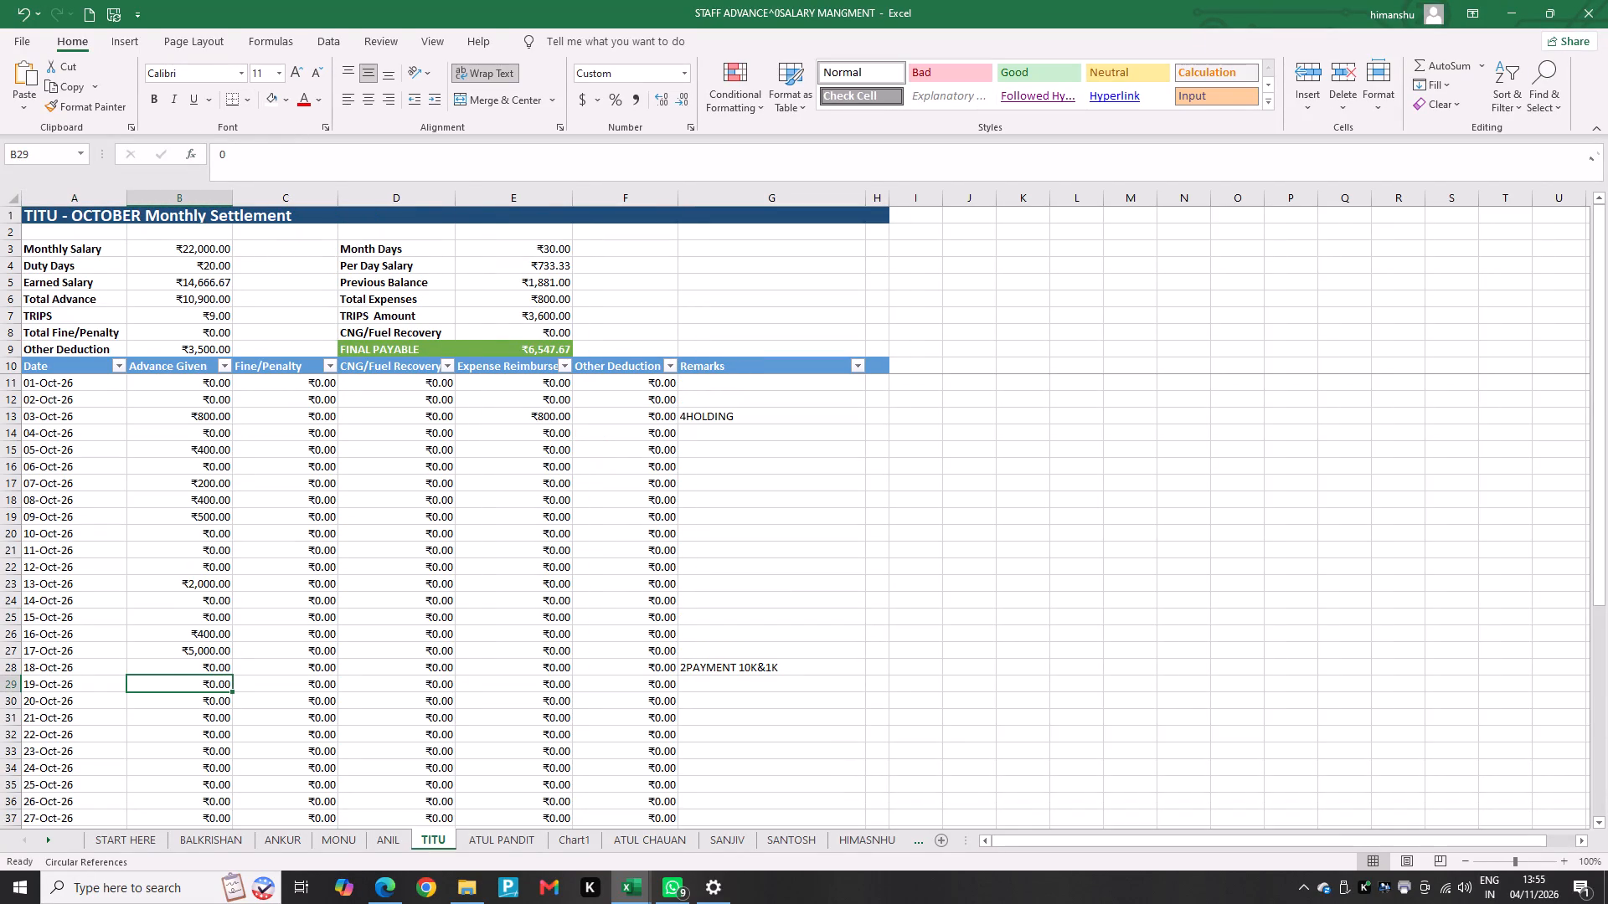
pyautogui.click(271, 650)
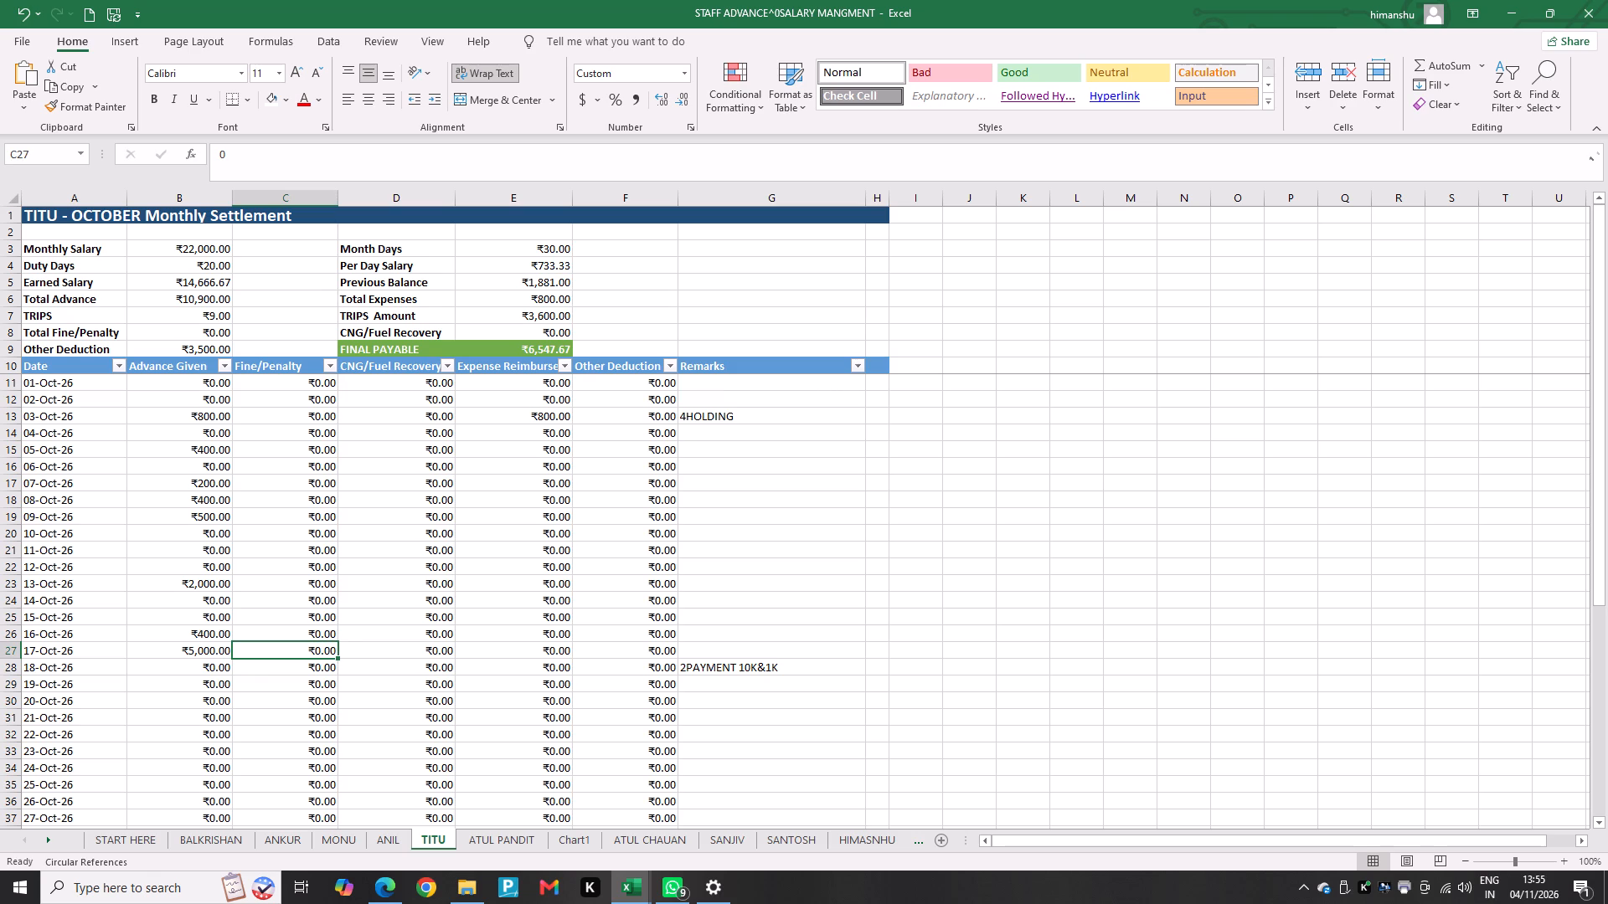
# Clear the remark for 18-Oct-26 in TITU's October settlement.
pyautogui.click(819, 670)
pyautogui.press('BackSpace')
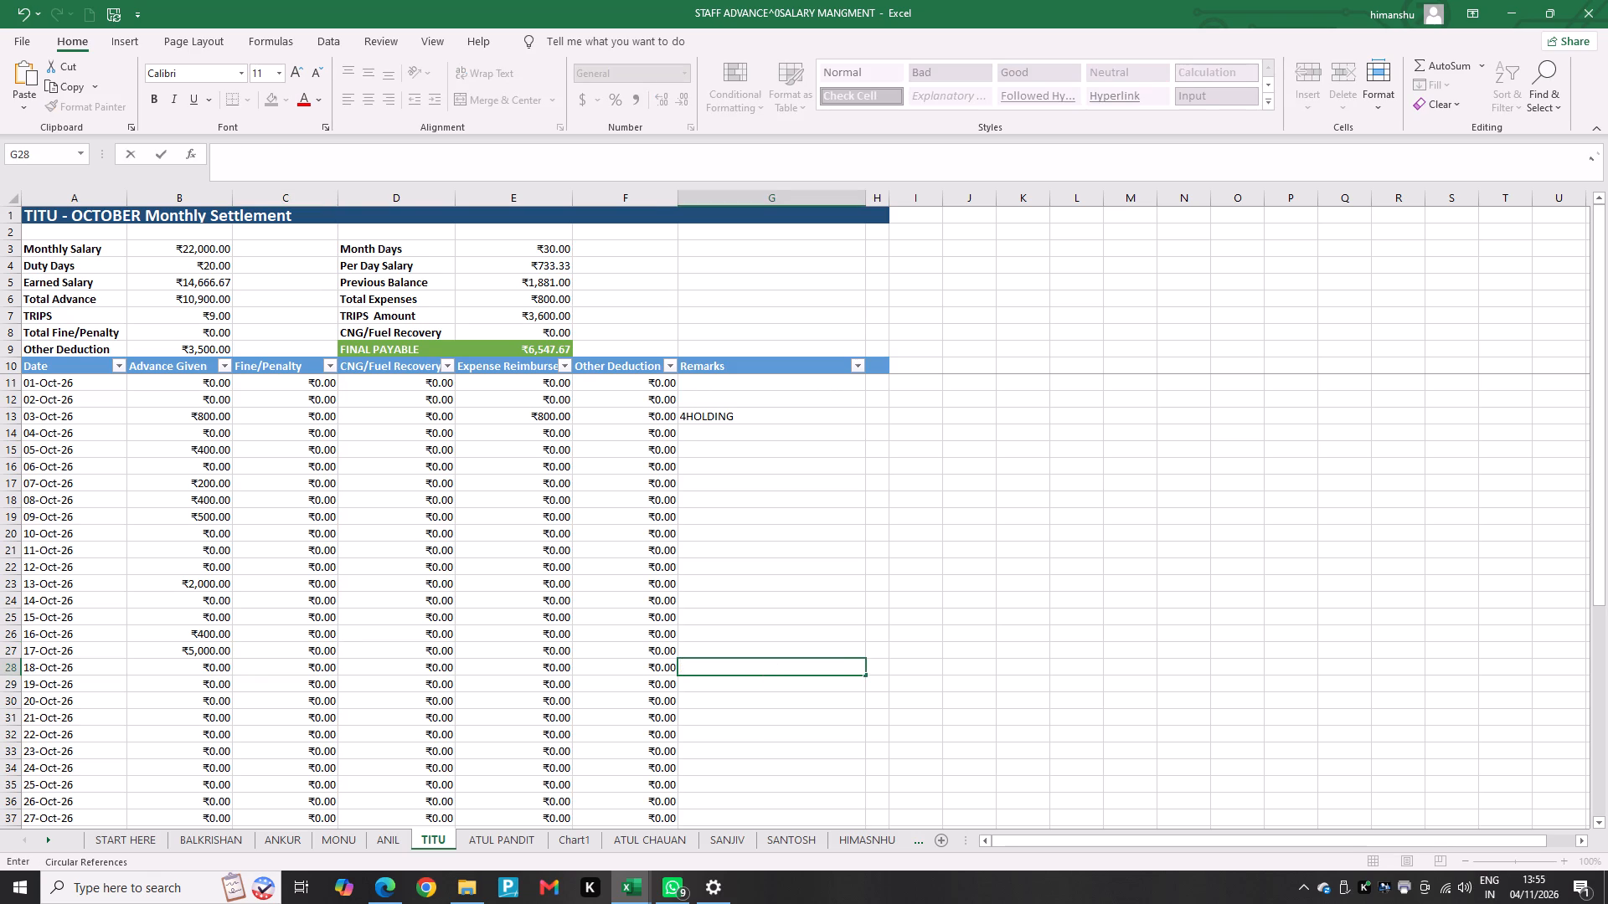
pyautogui.click(745, 625)
pyautogui.click(245, 734)
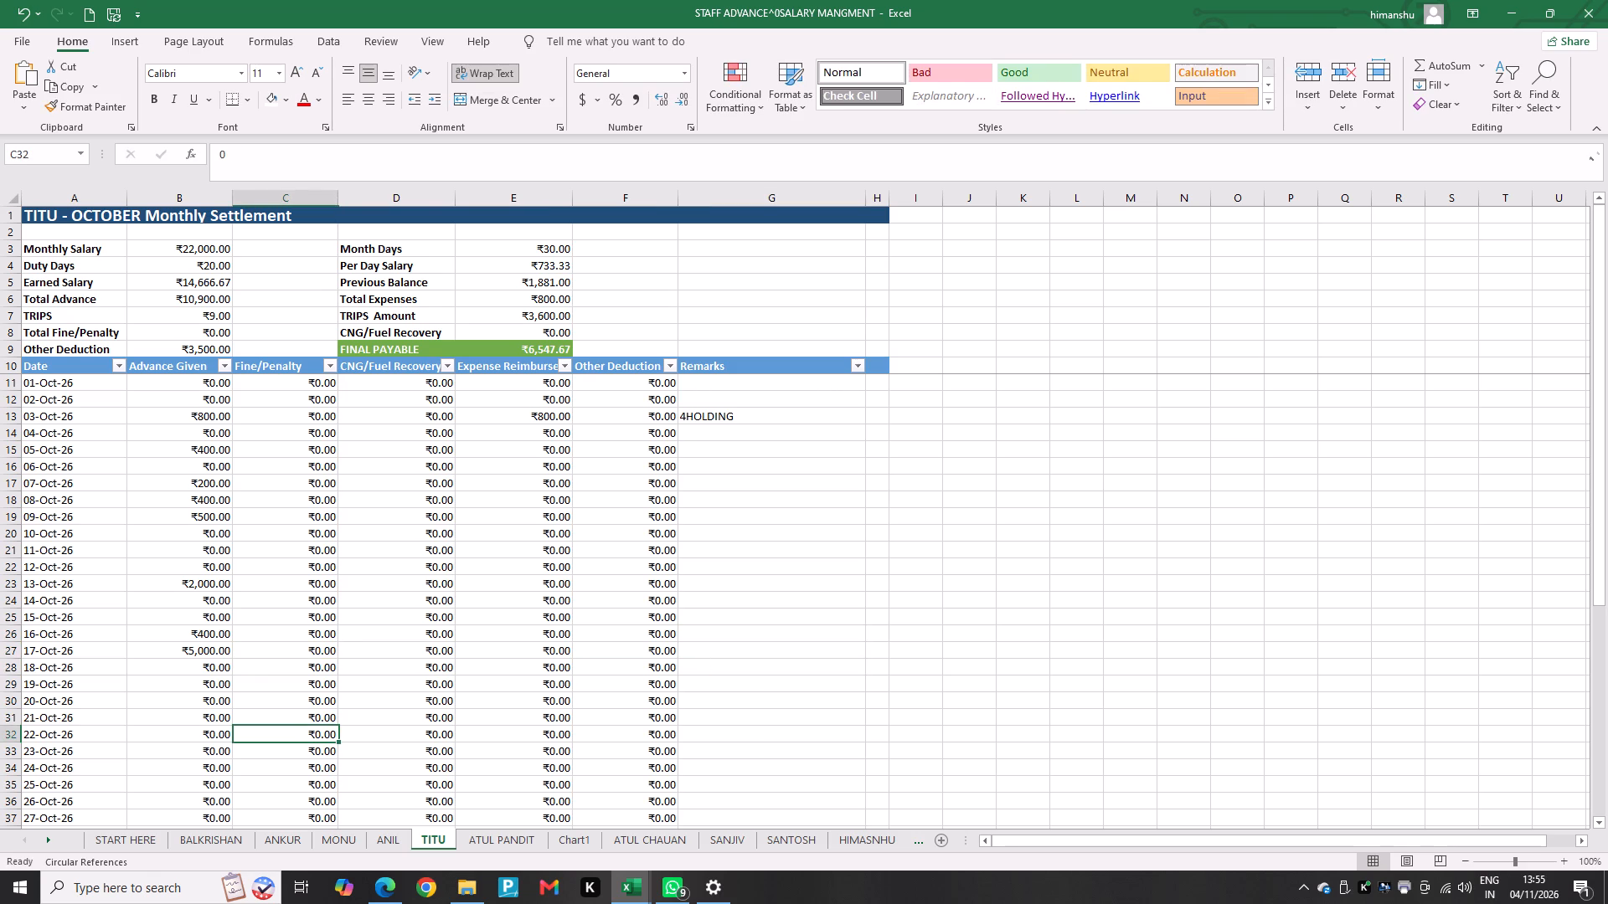
pyautogui.click(768, 613)
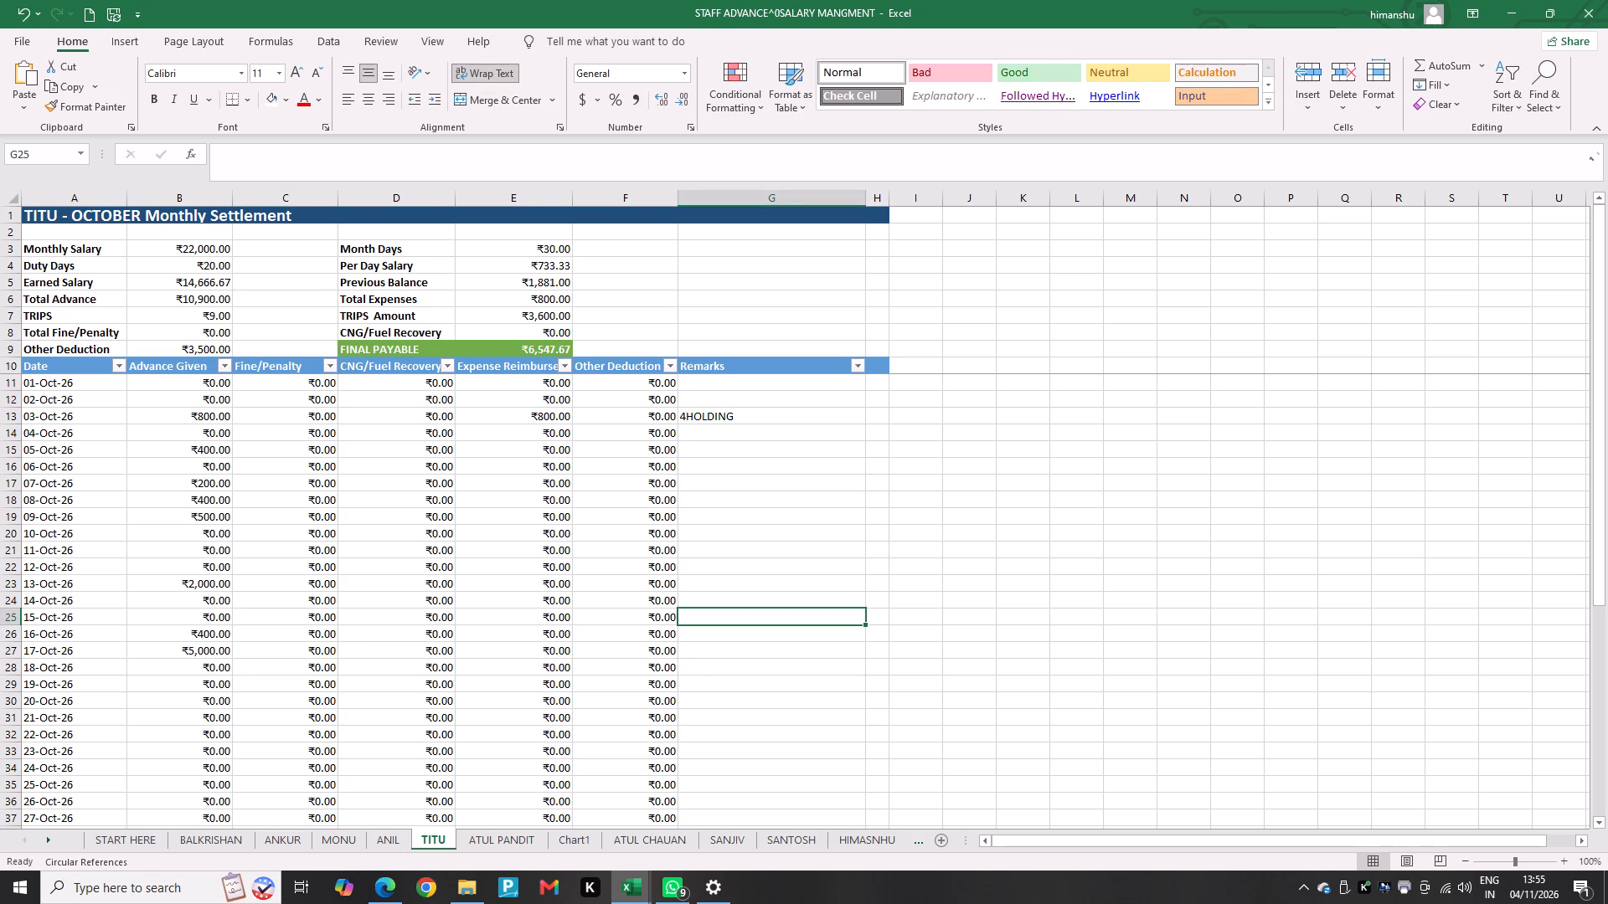
# Print one copy of TITU's October settlement sheet on the Canon G3010 series (Copy 1) printer.
pyautogui.hotkey('ctrl', 'p')
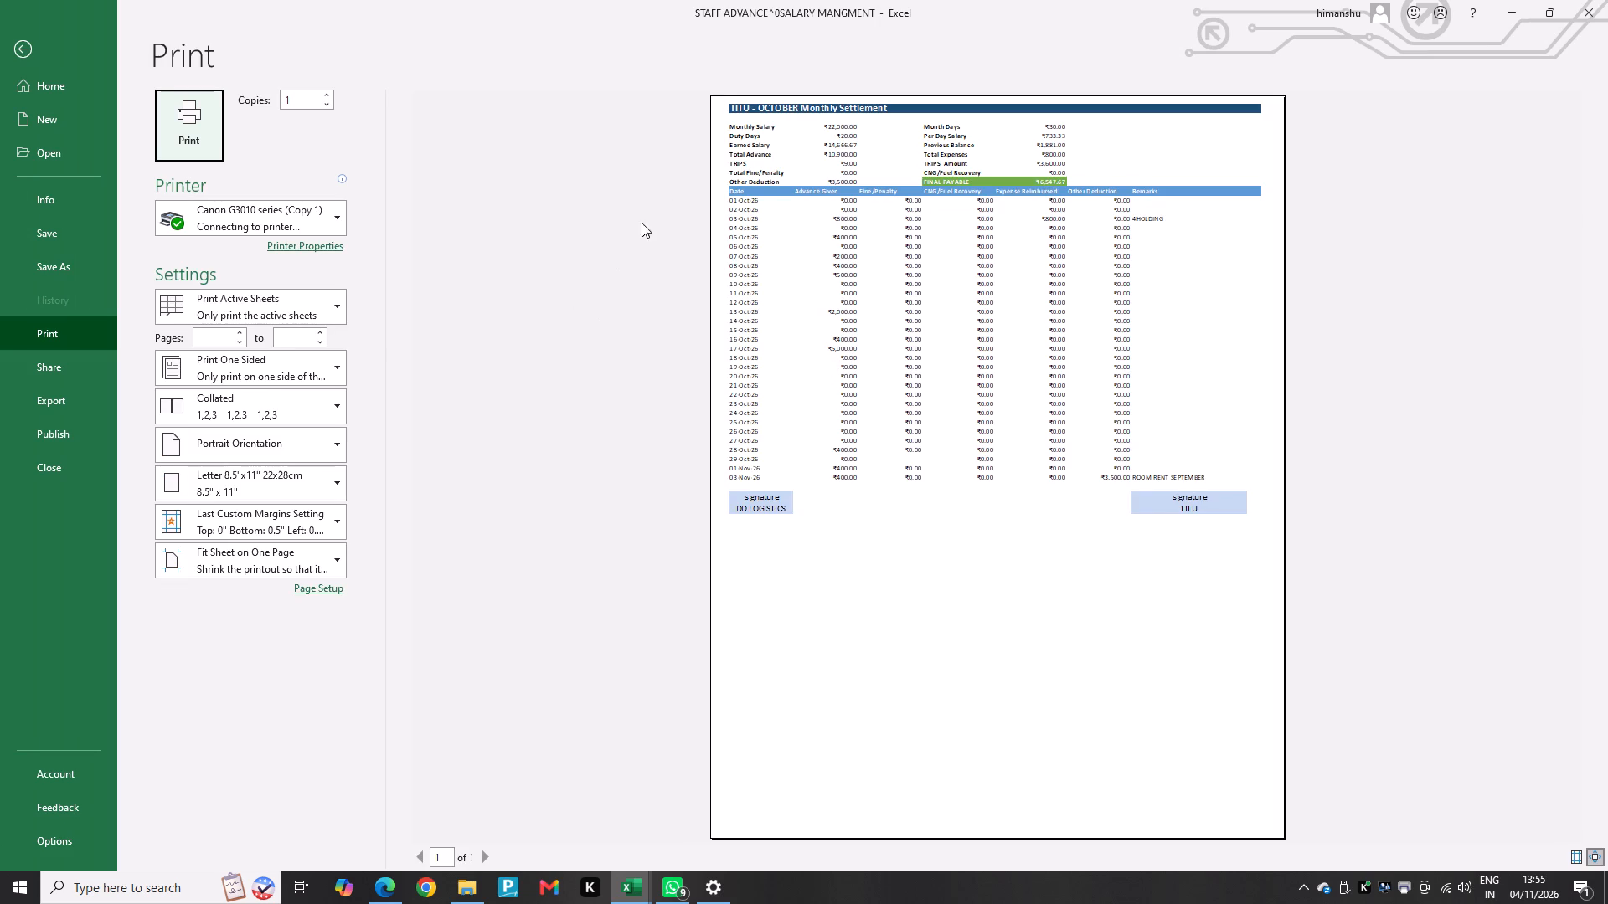
pyautogui.click(0, 38)
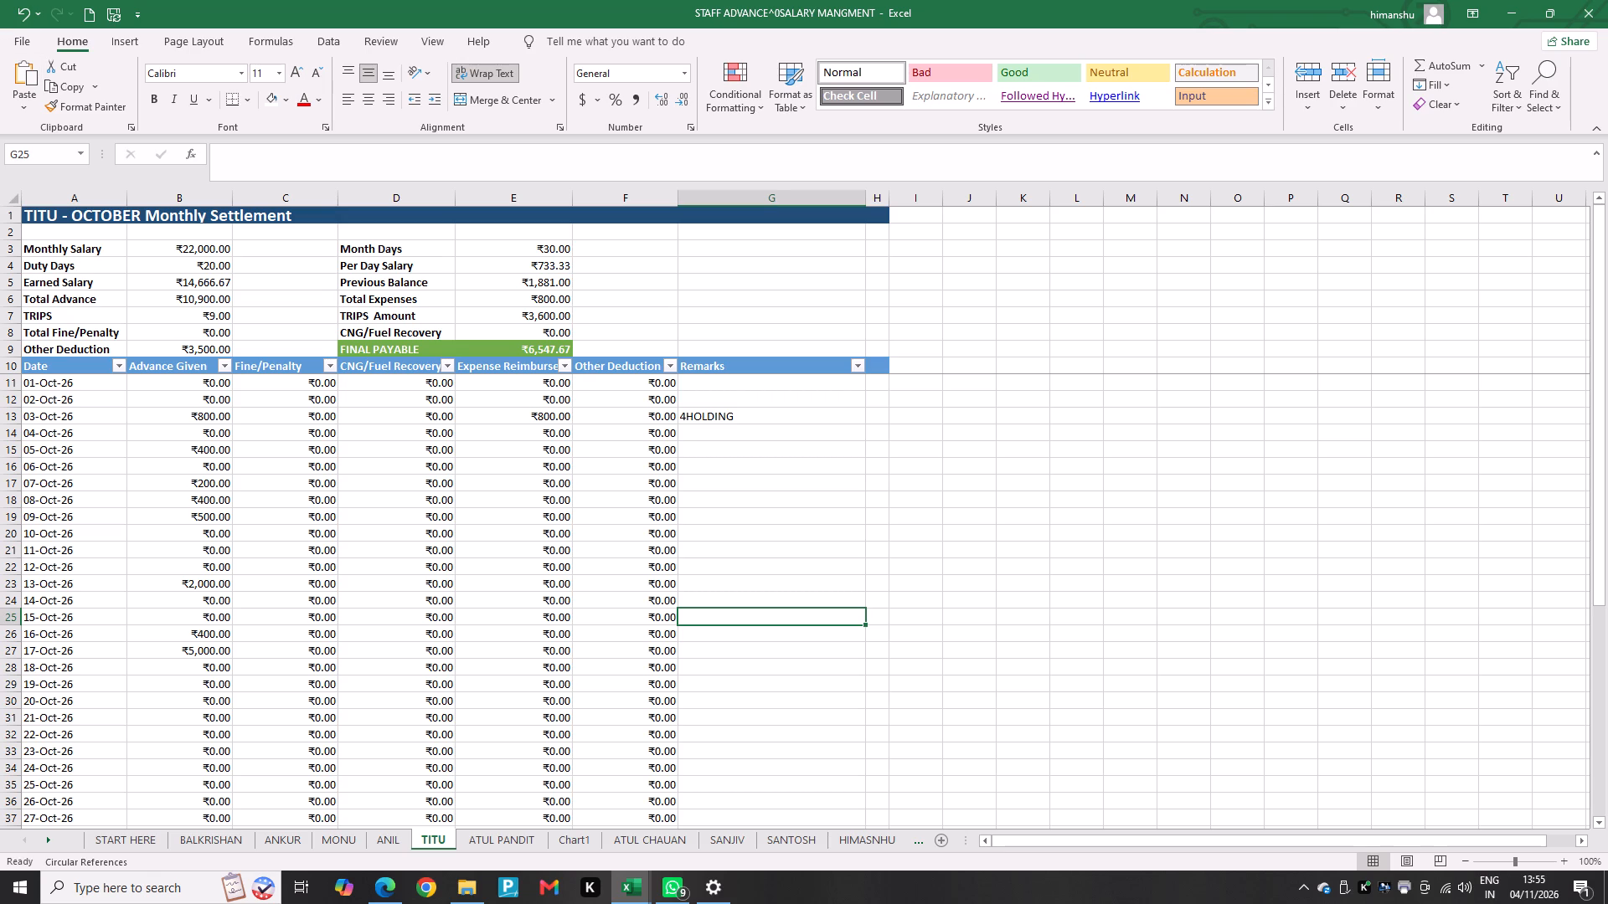
pyautogui.hotkey('ctrl', 'p')
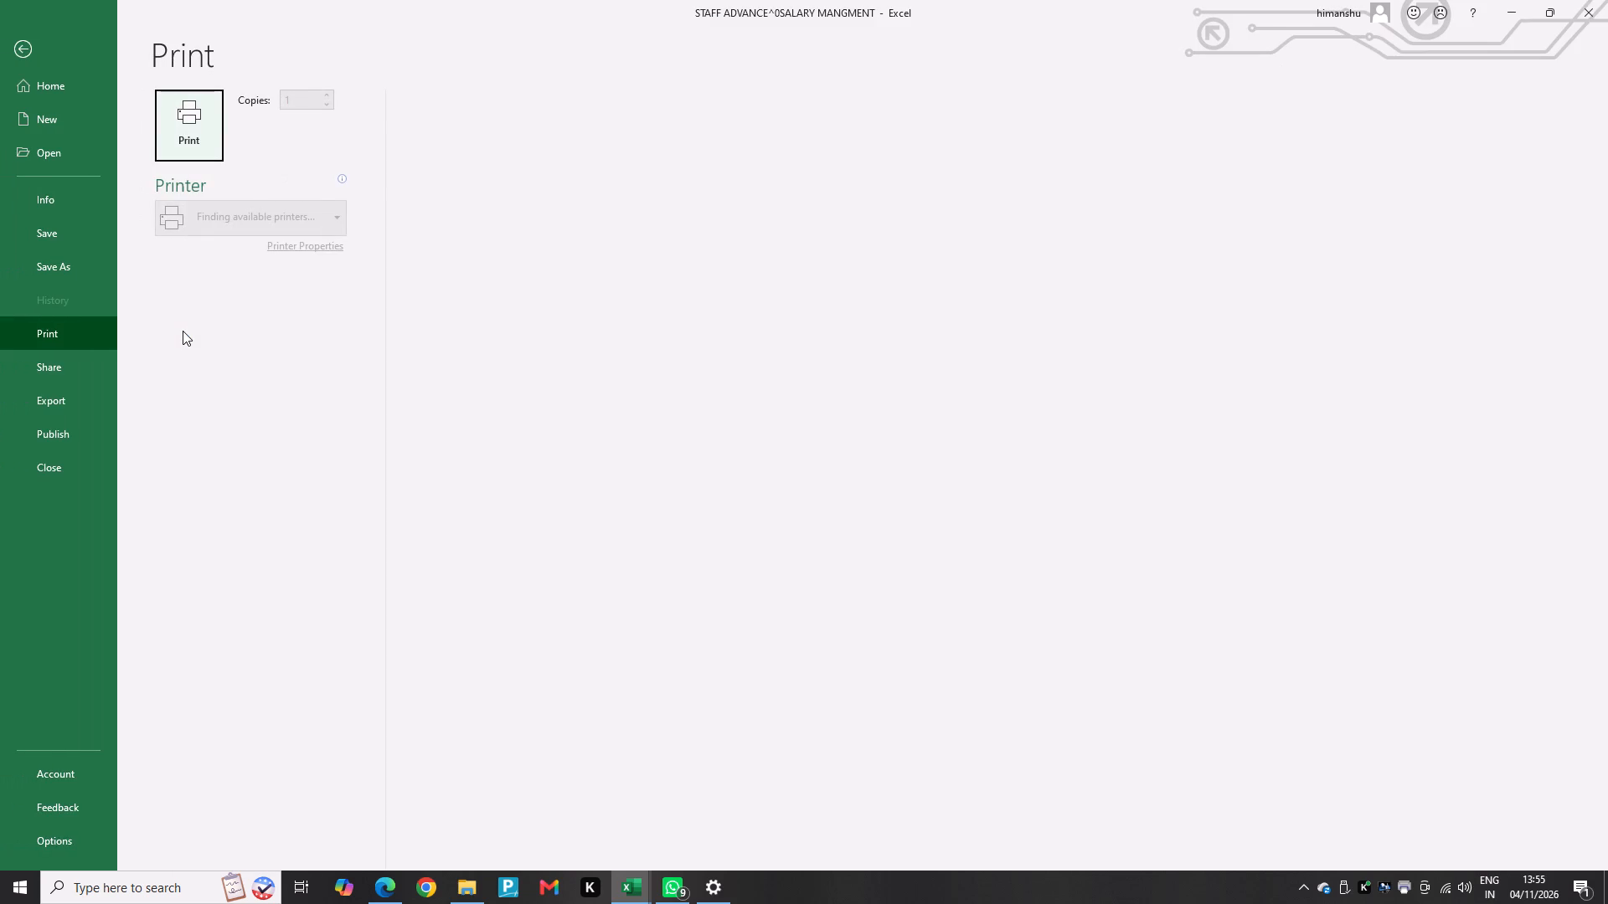
pyautogui.click(198, 152)
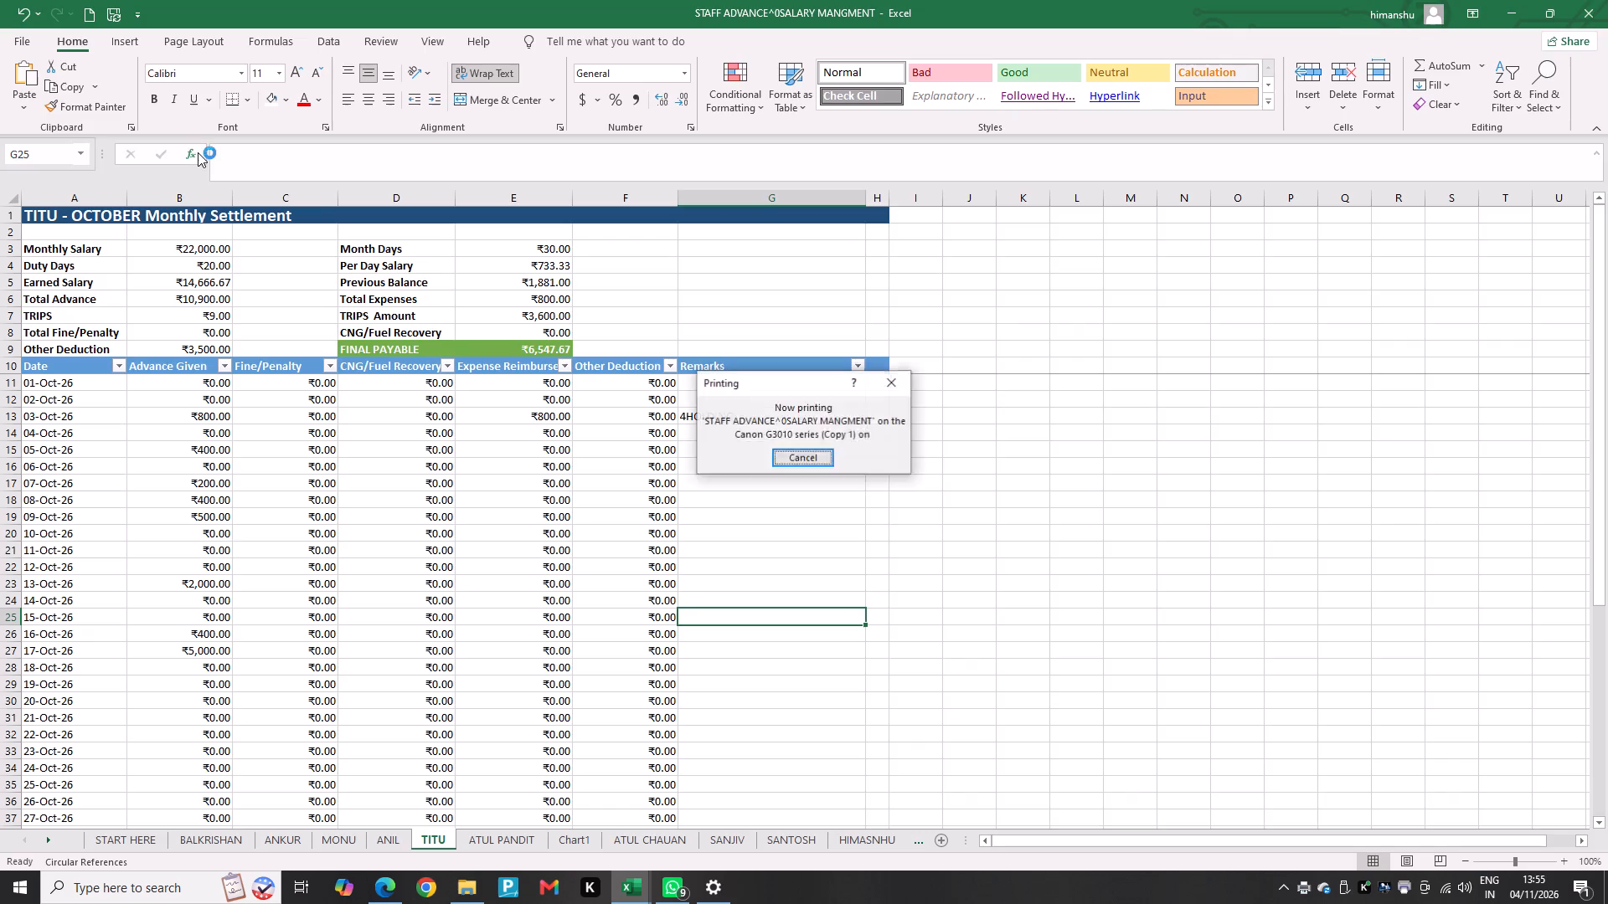
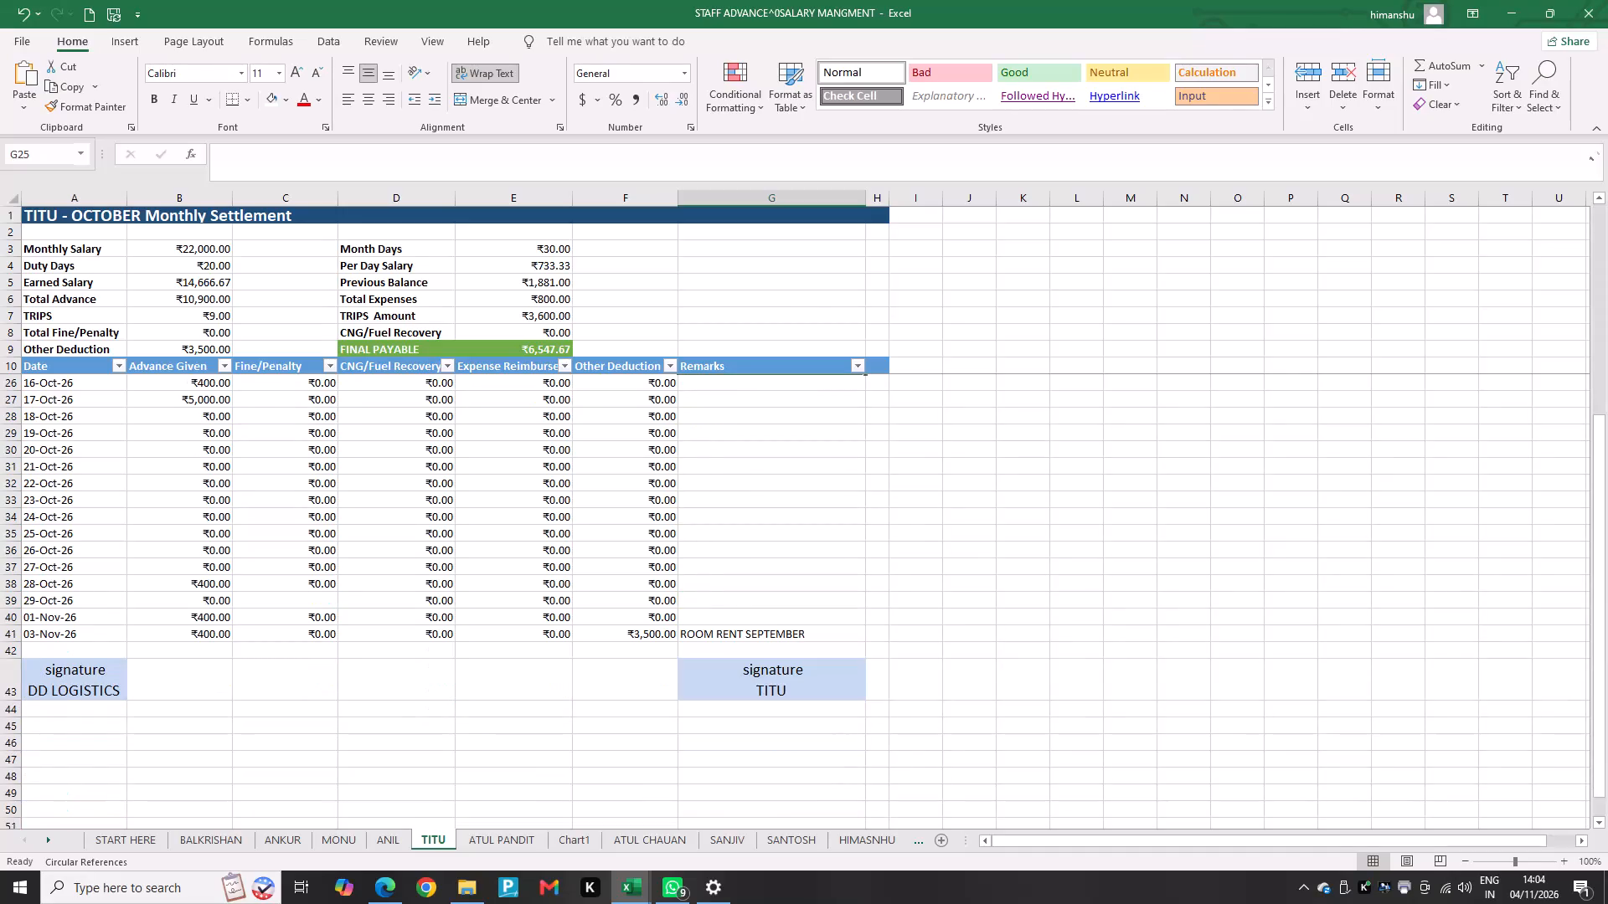
# Set the other deduction for 03-Nov-26 in TITU's October settlement sheet to 0.
pyautogui.click(673, 636)
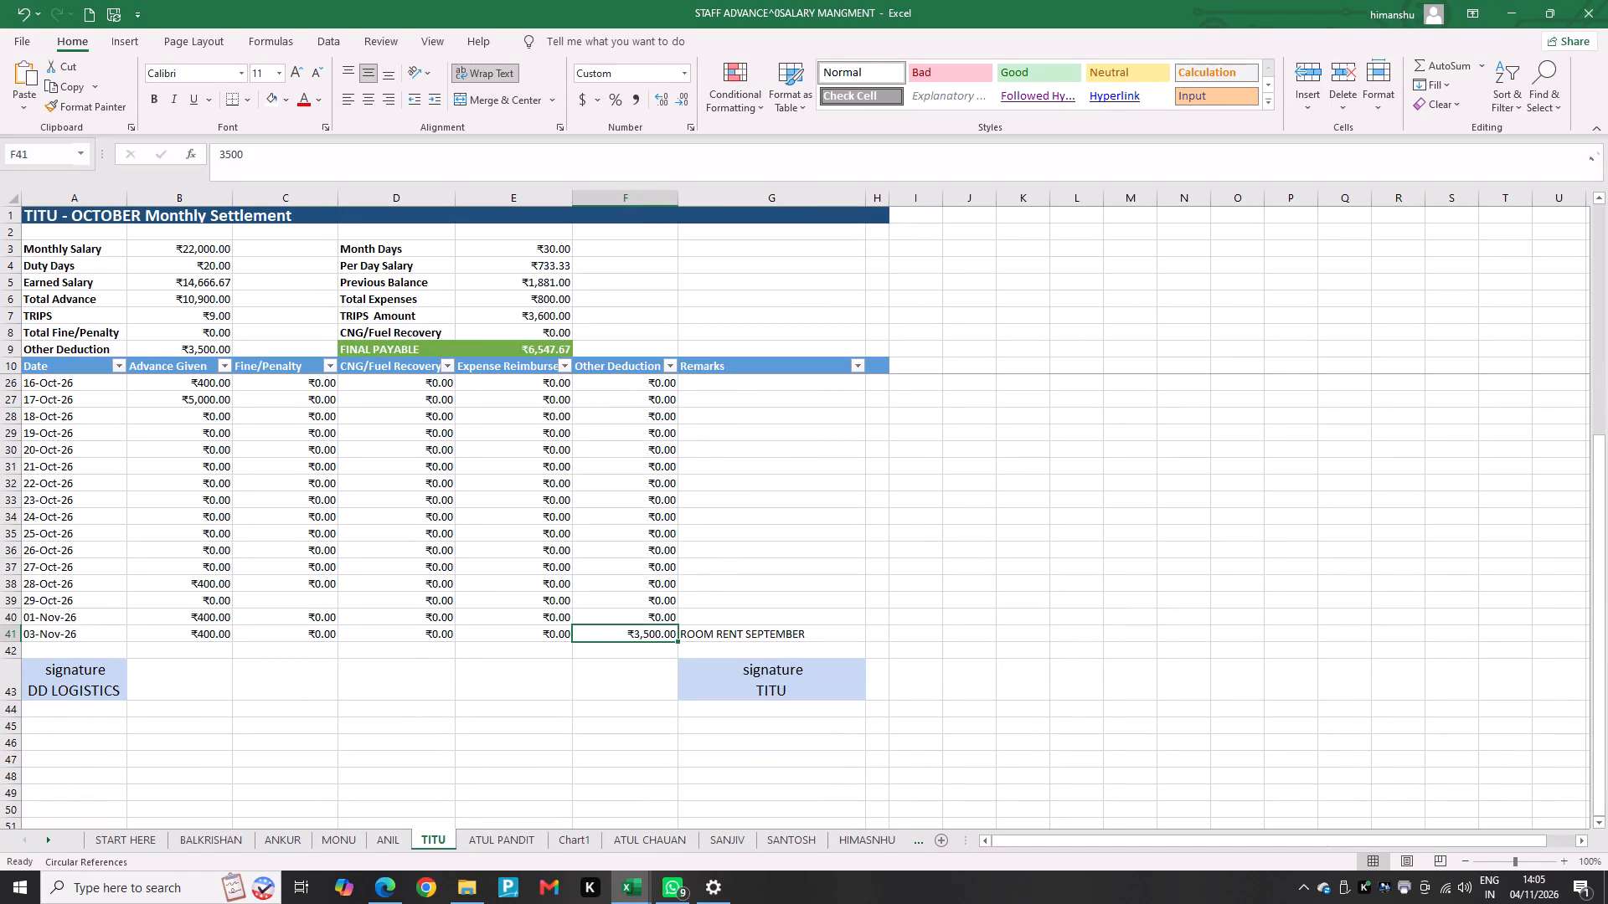
pyautogui.press('0')
pyautogui.press('Return')
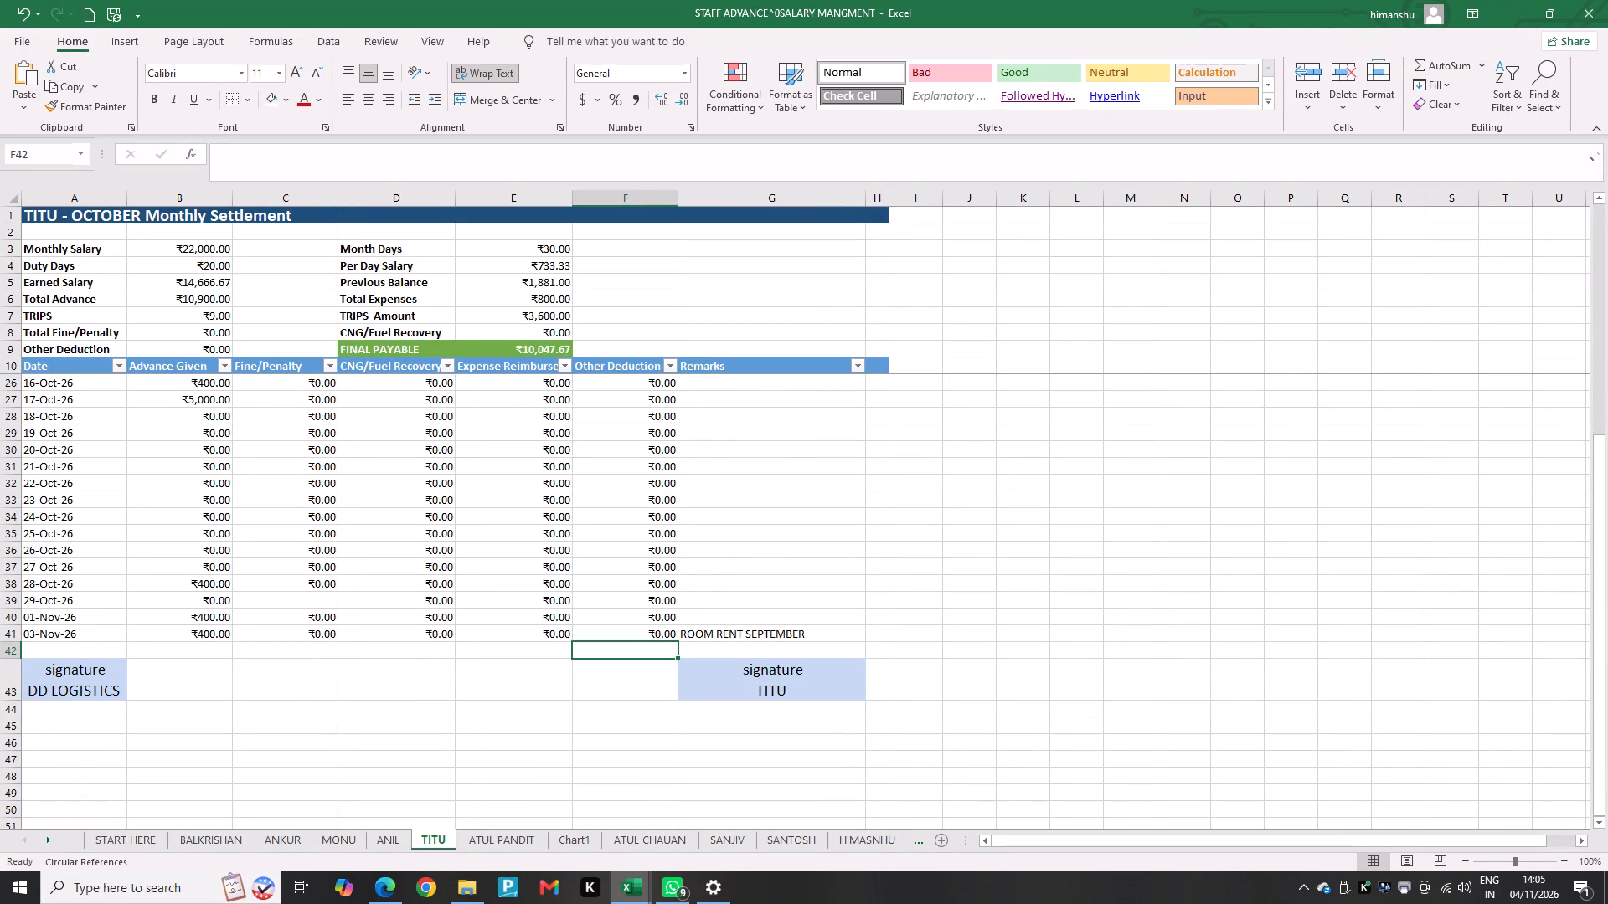
# Clear the room rent remark for 03-Nov-26 in TITU's October settlement sheet.
pyautogui.click(738, 635)
pyautogui.press('BackSpace')
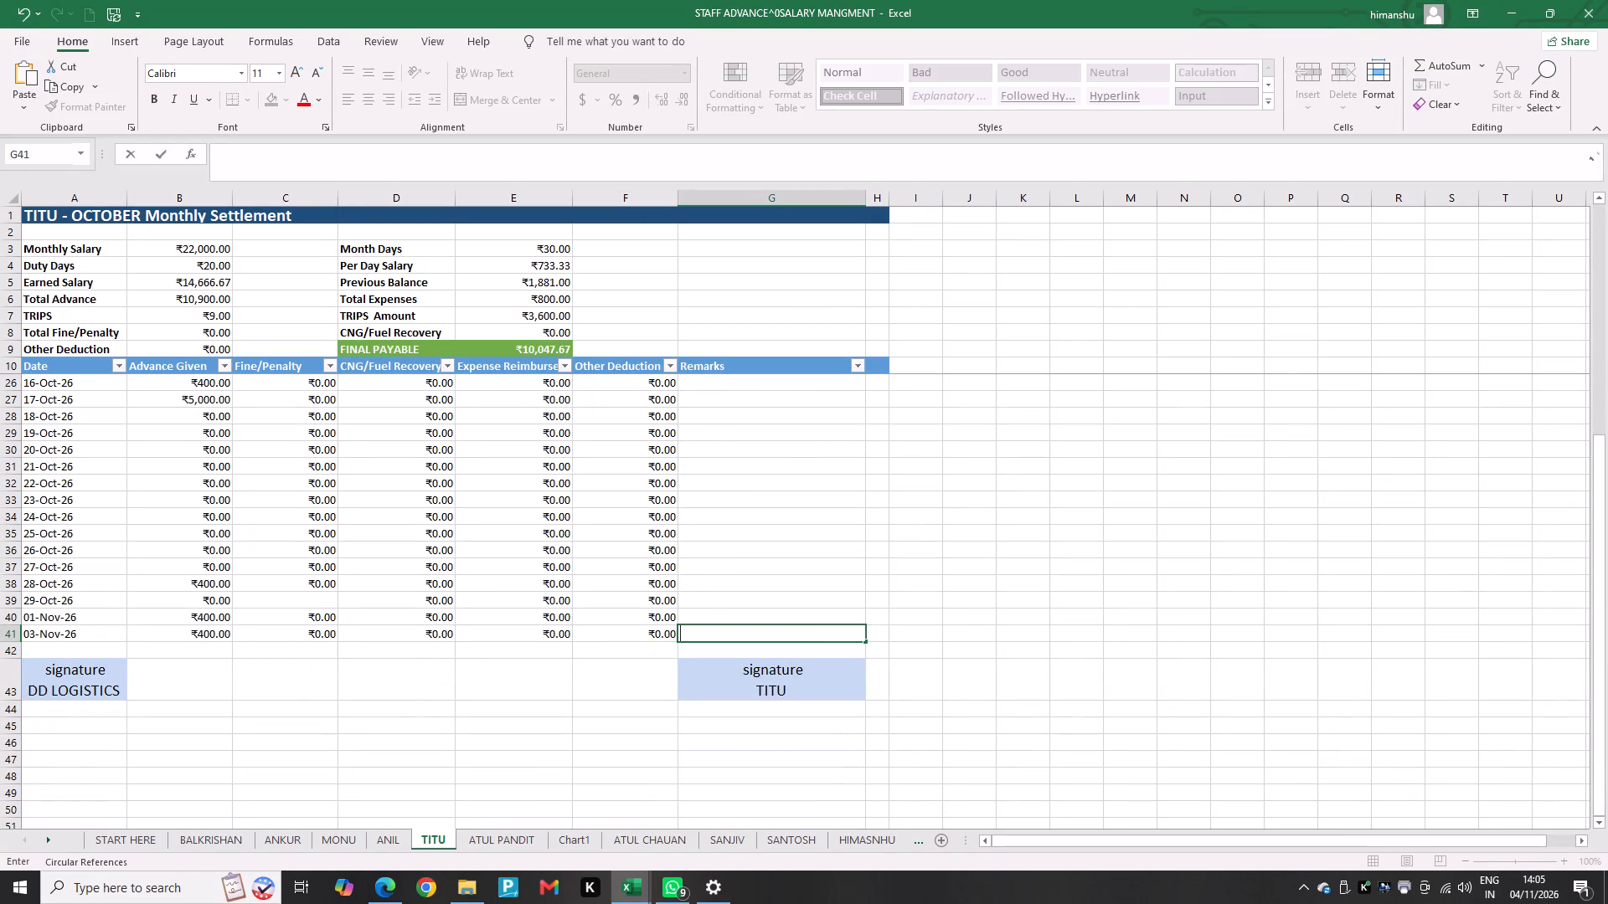
pyautogui.scroll(3, 399, 817)
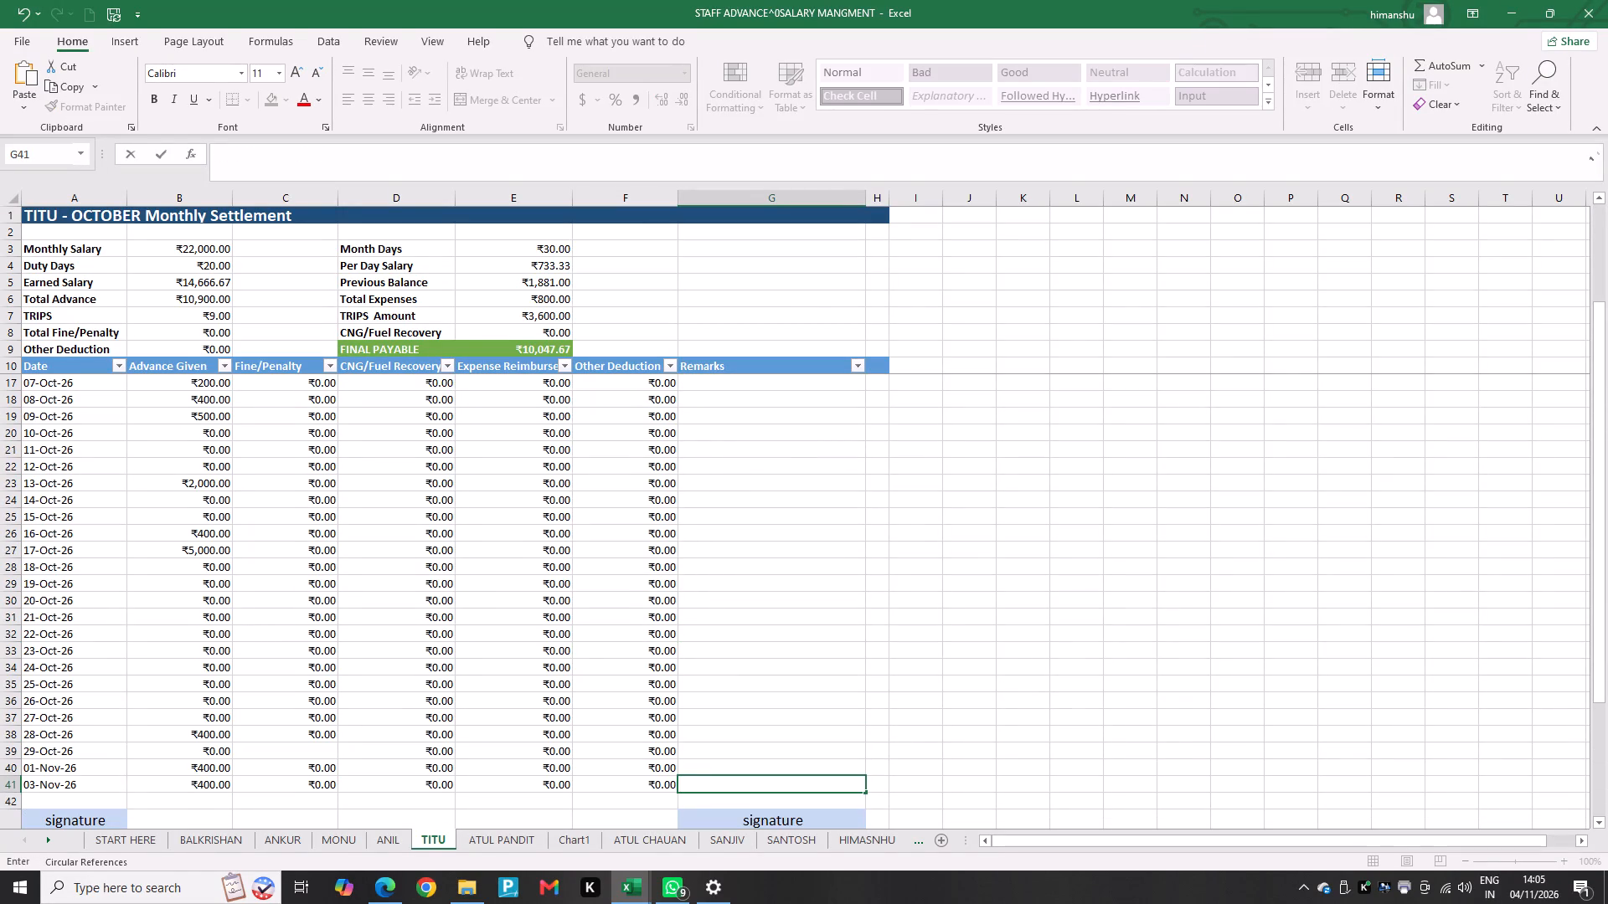
pyautogui.hotkey('ctrl', 'p')
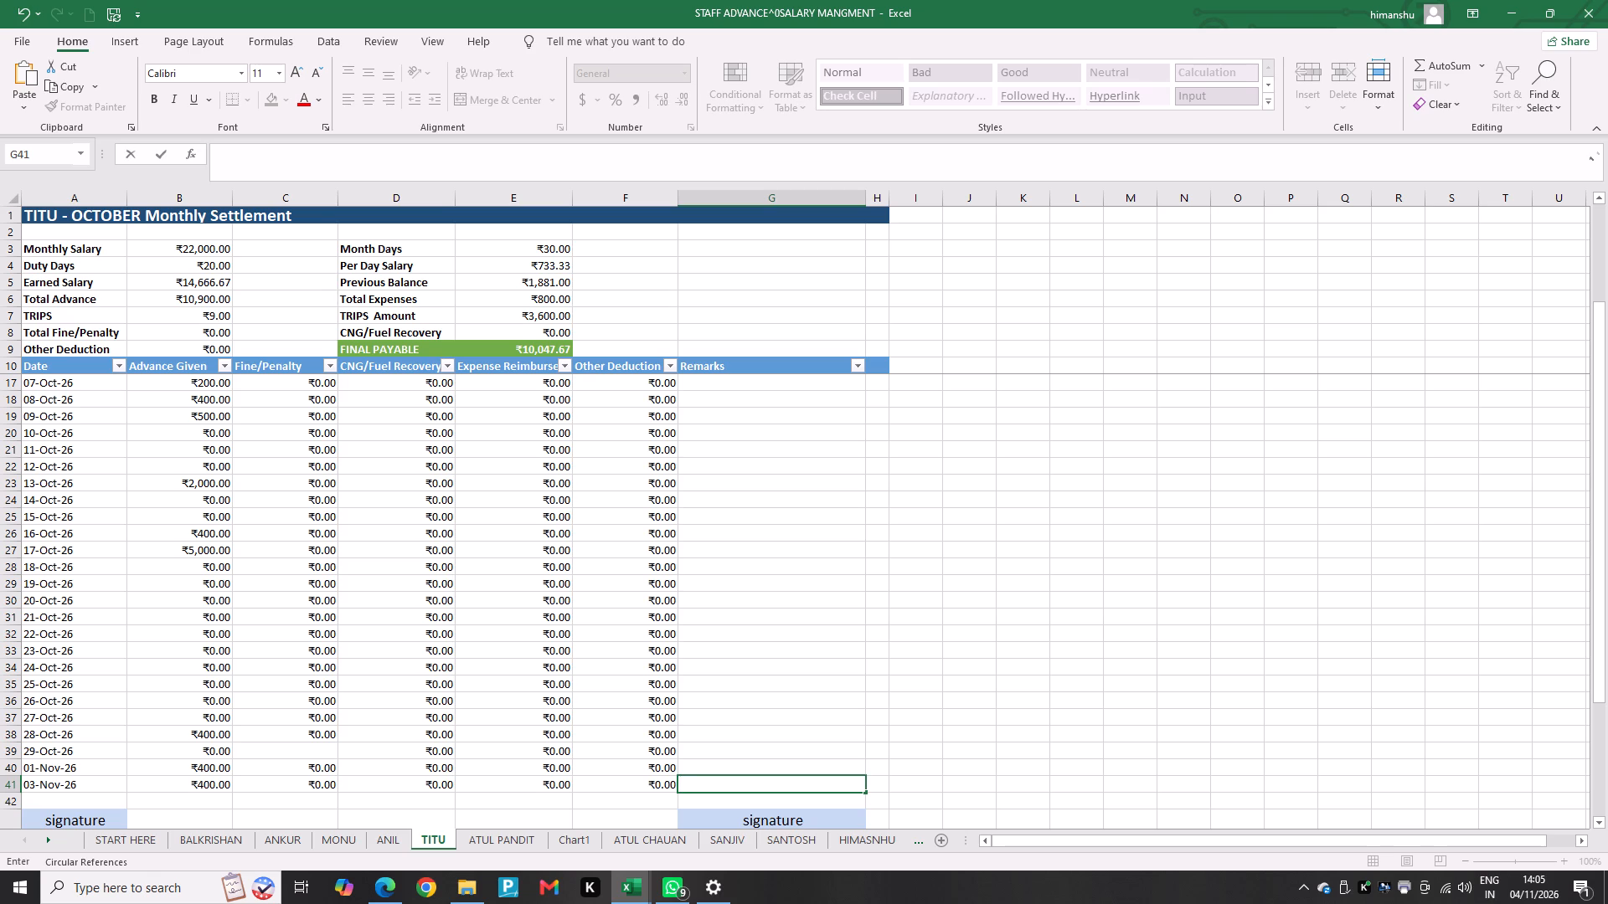
pyautogui.click(417, 681)
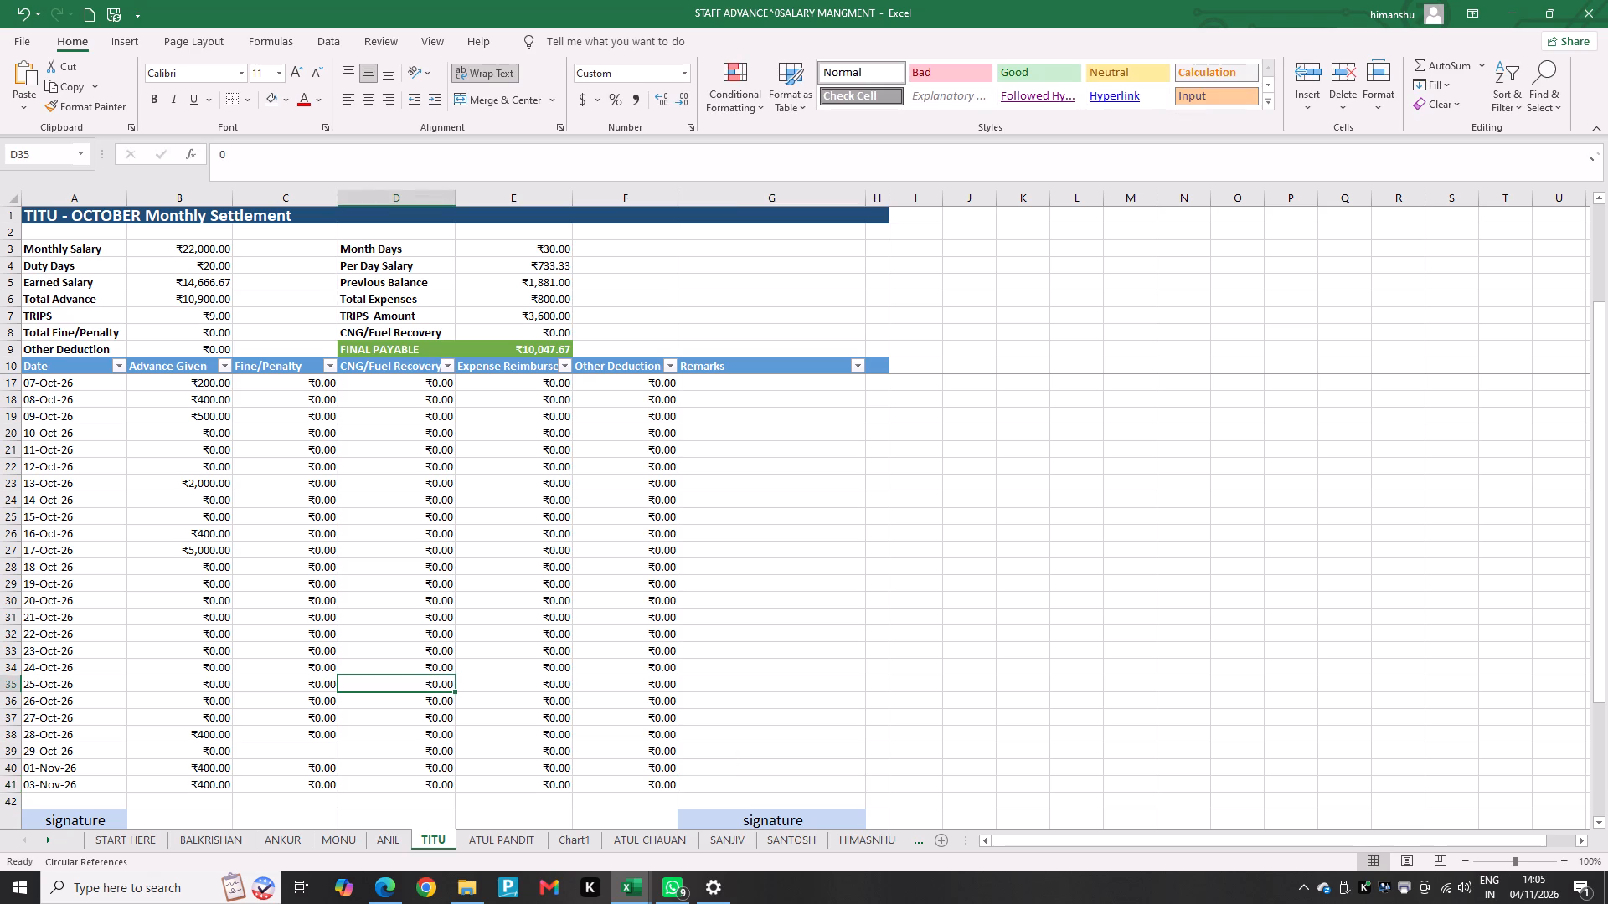
# Print one copy of TITU's October settlement sheet on the Canon G3010 series (Copy 1) printer.
pyautogui.hotkey('ctrl', 'p')
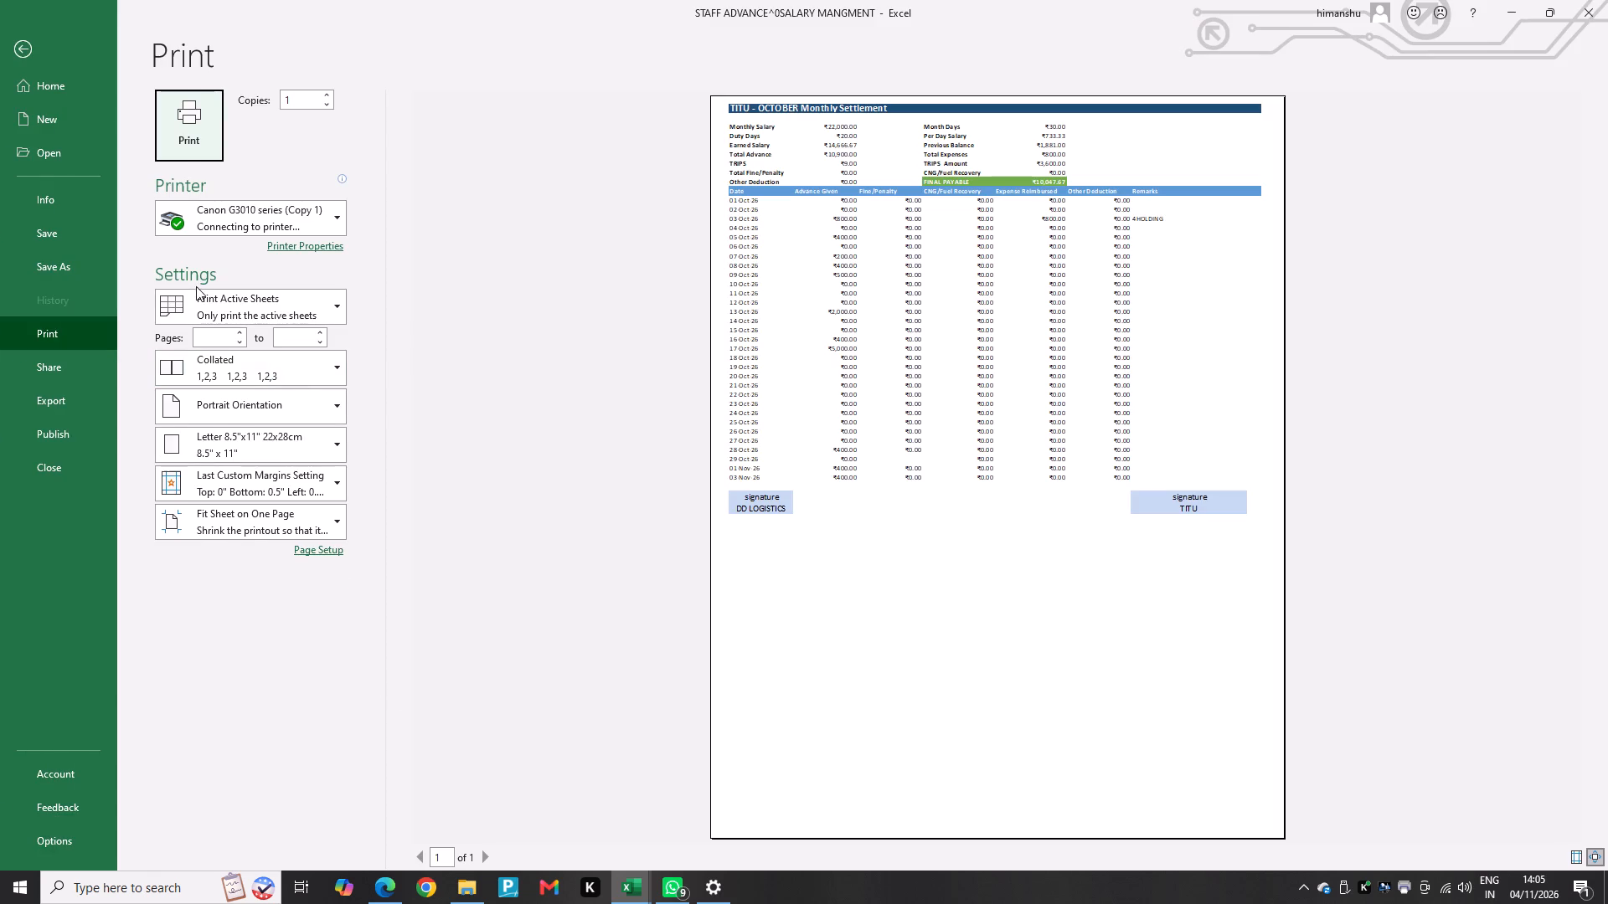
pyautogui.click(188, 121)
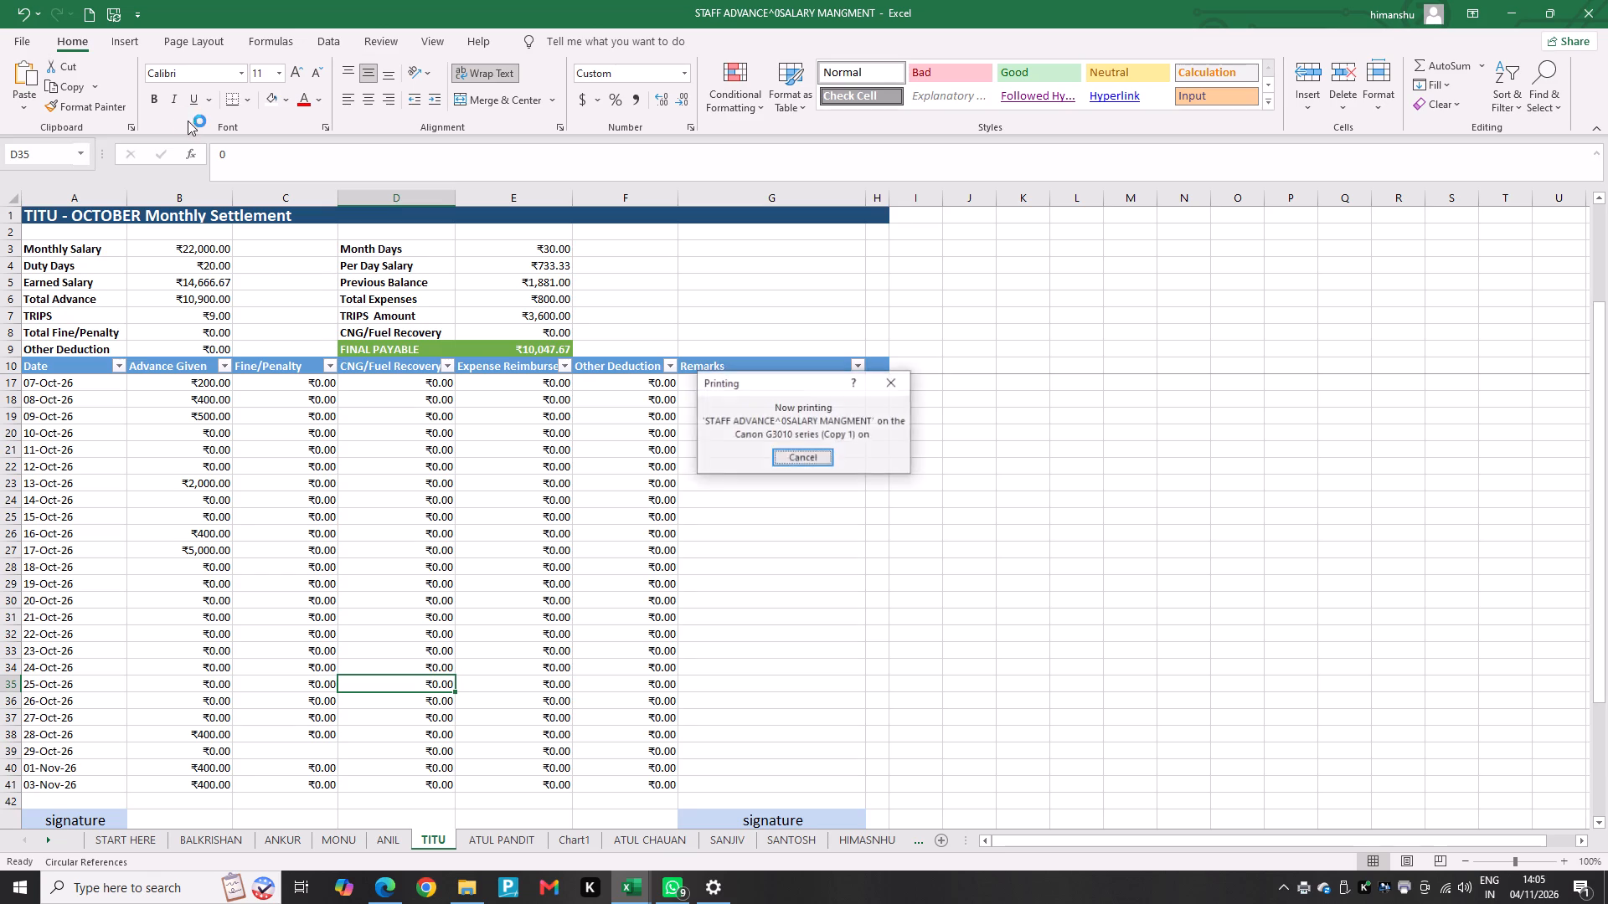
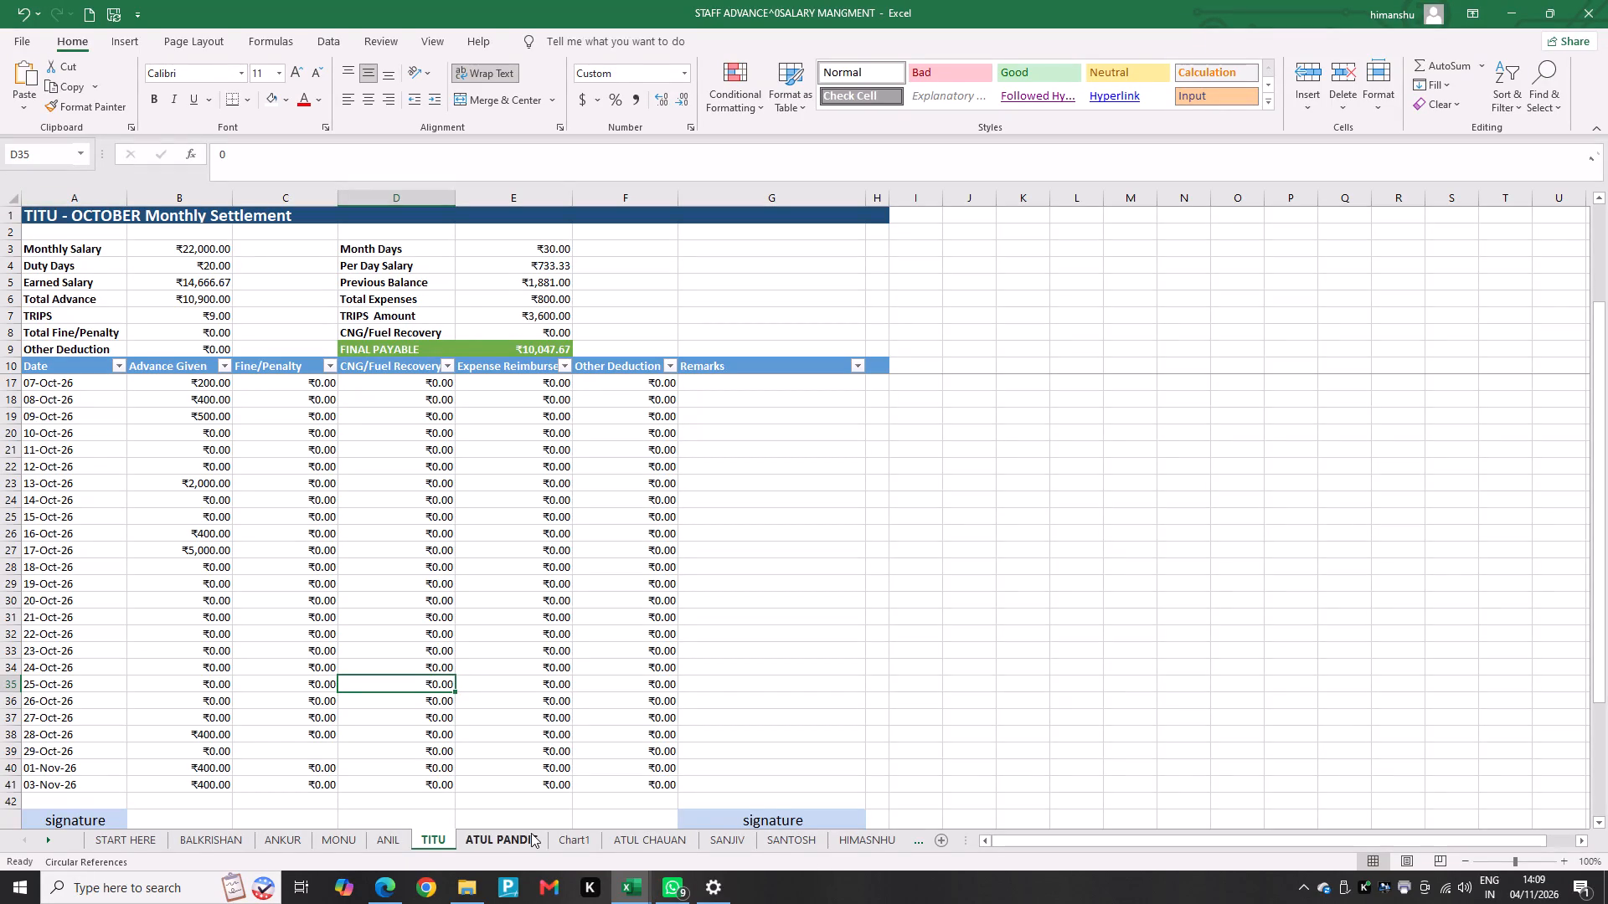
# Open UDAY's September monthly settlement sheet.
pyautogui.tripleClick(915, 842)
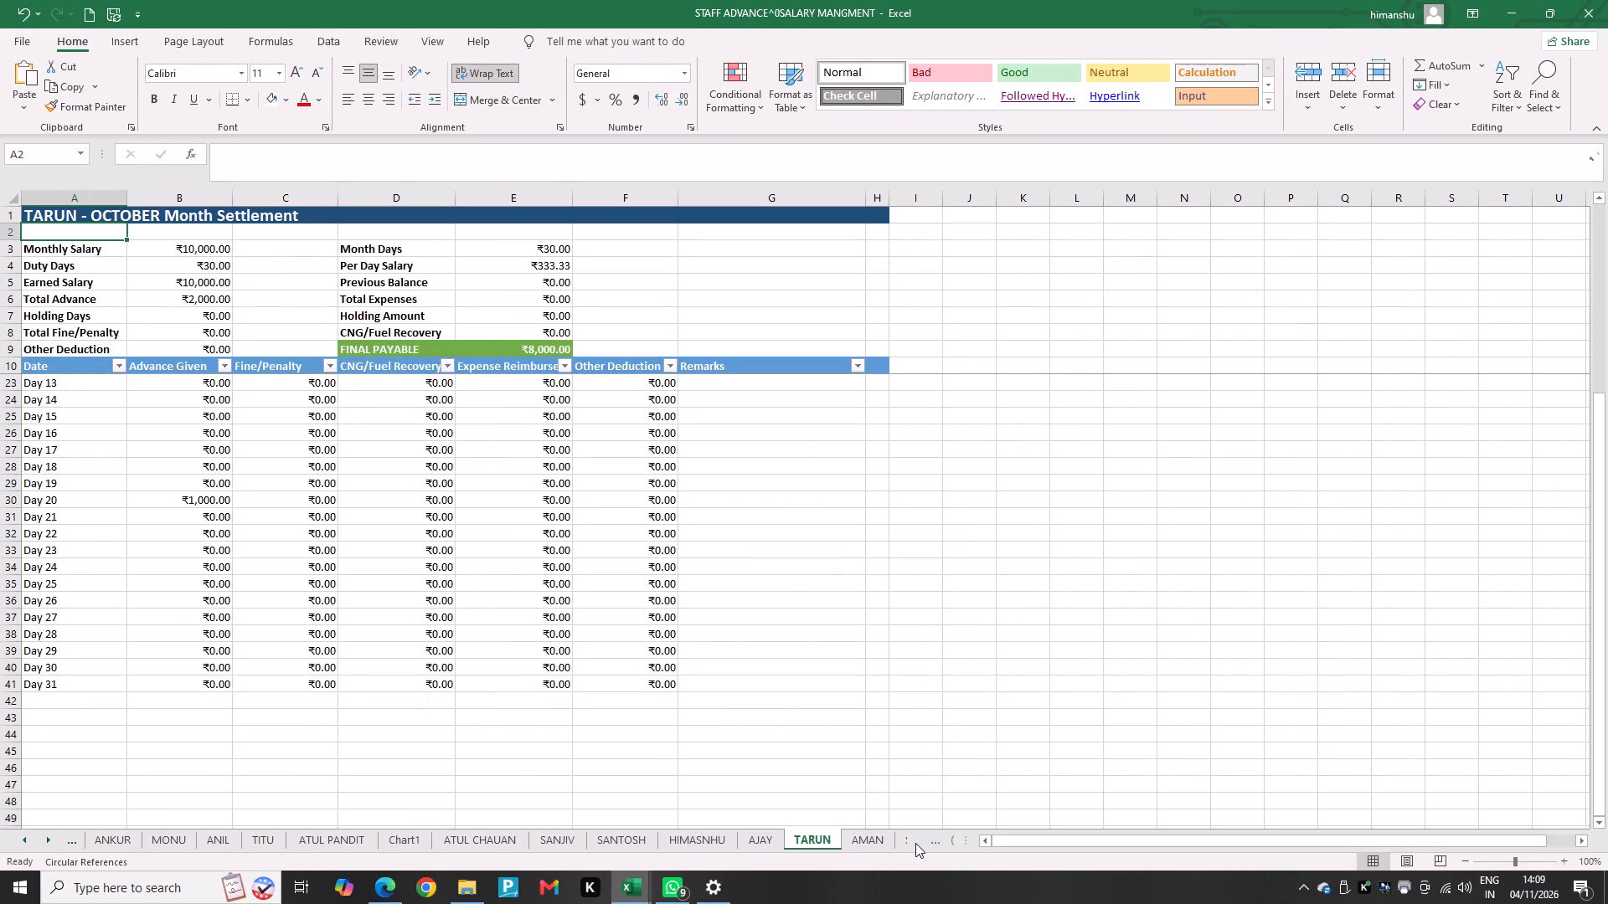
pyautogui.click(915, 843)
pyautogui.tripleClick(915, 843)
pyautogui.tripleClick(915, 843)
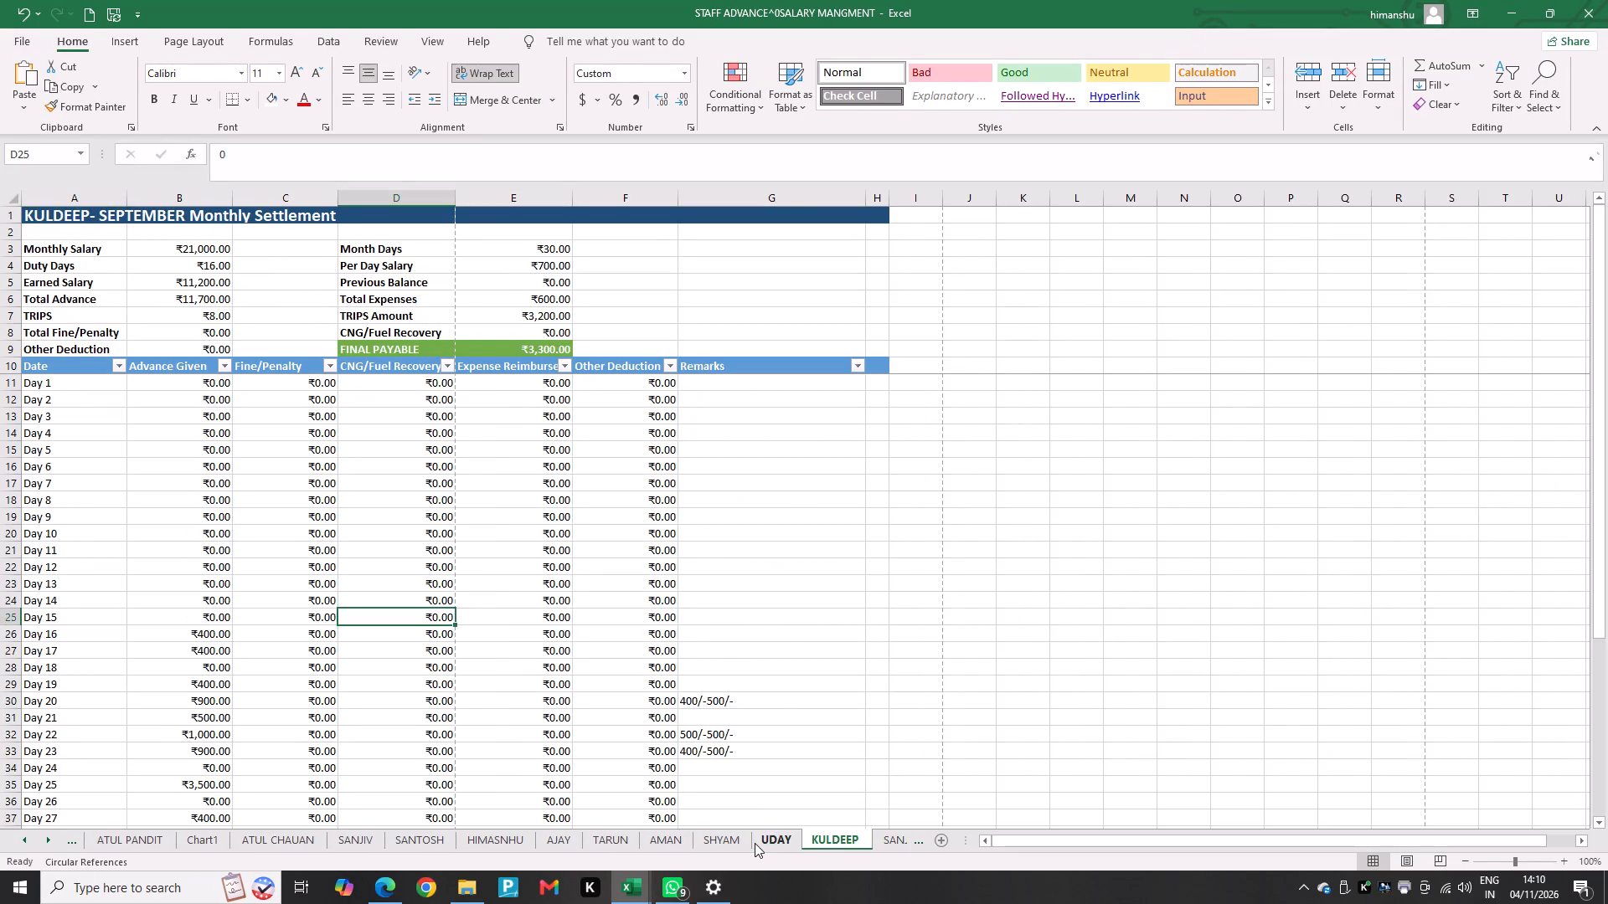
pyautogui.click(767, 840)
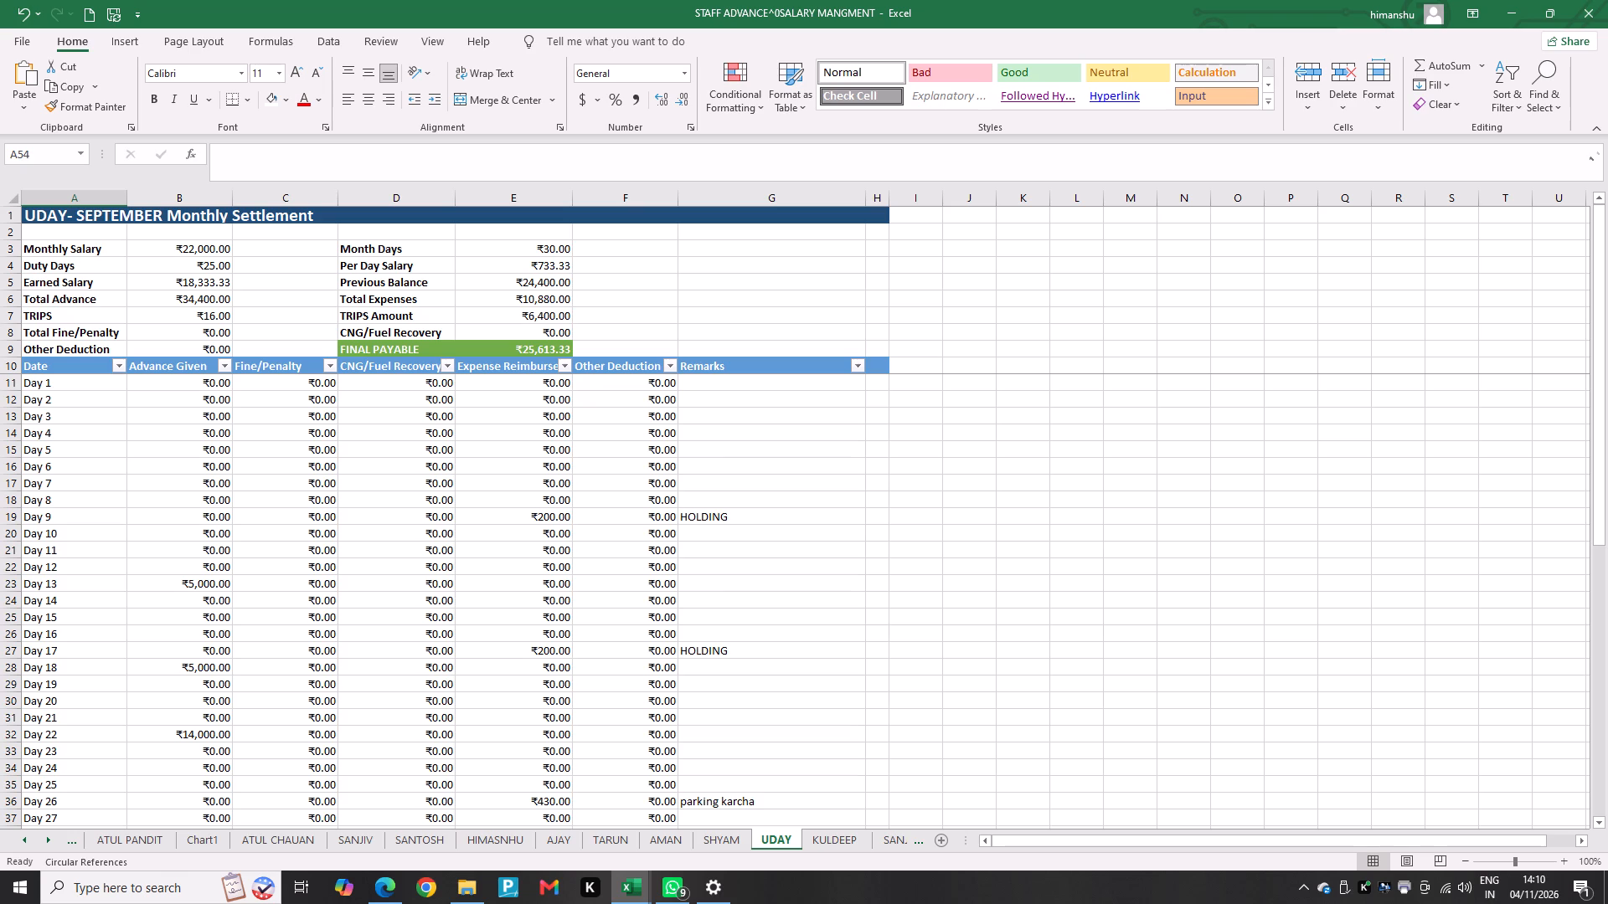
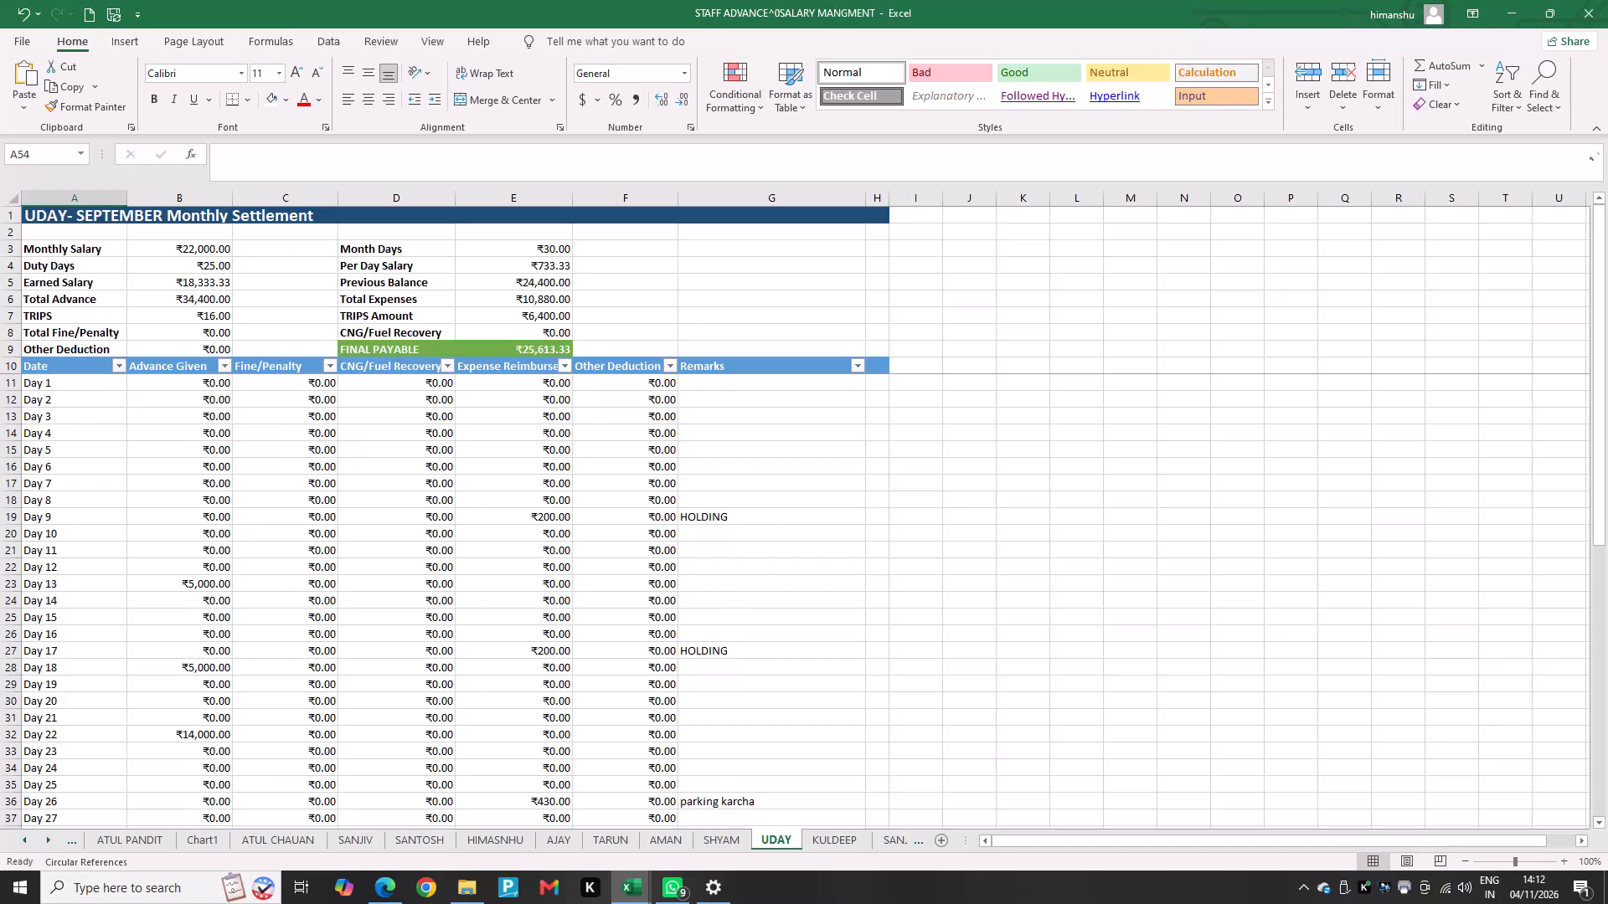
# Print one copy of UDAY's September monthly settlement sheet on the Canon G3010 series (Copy 1) printer.
pyautogui.scroll(-4, 415, 460)
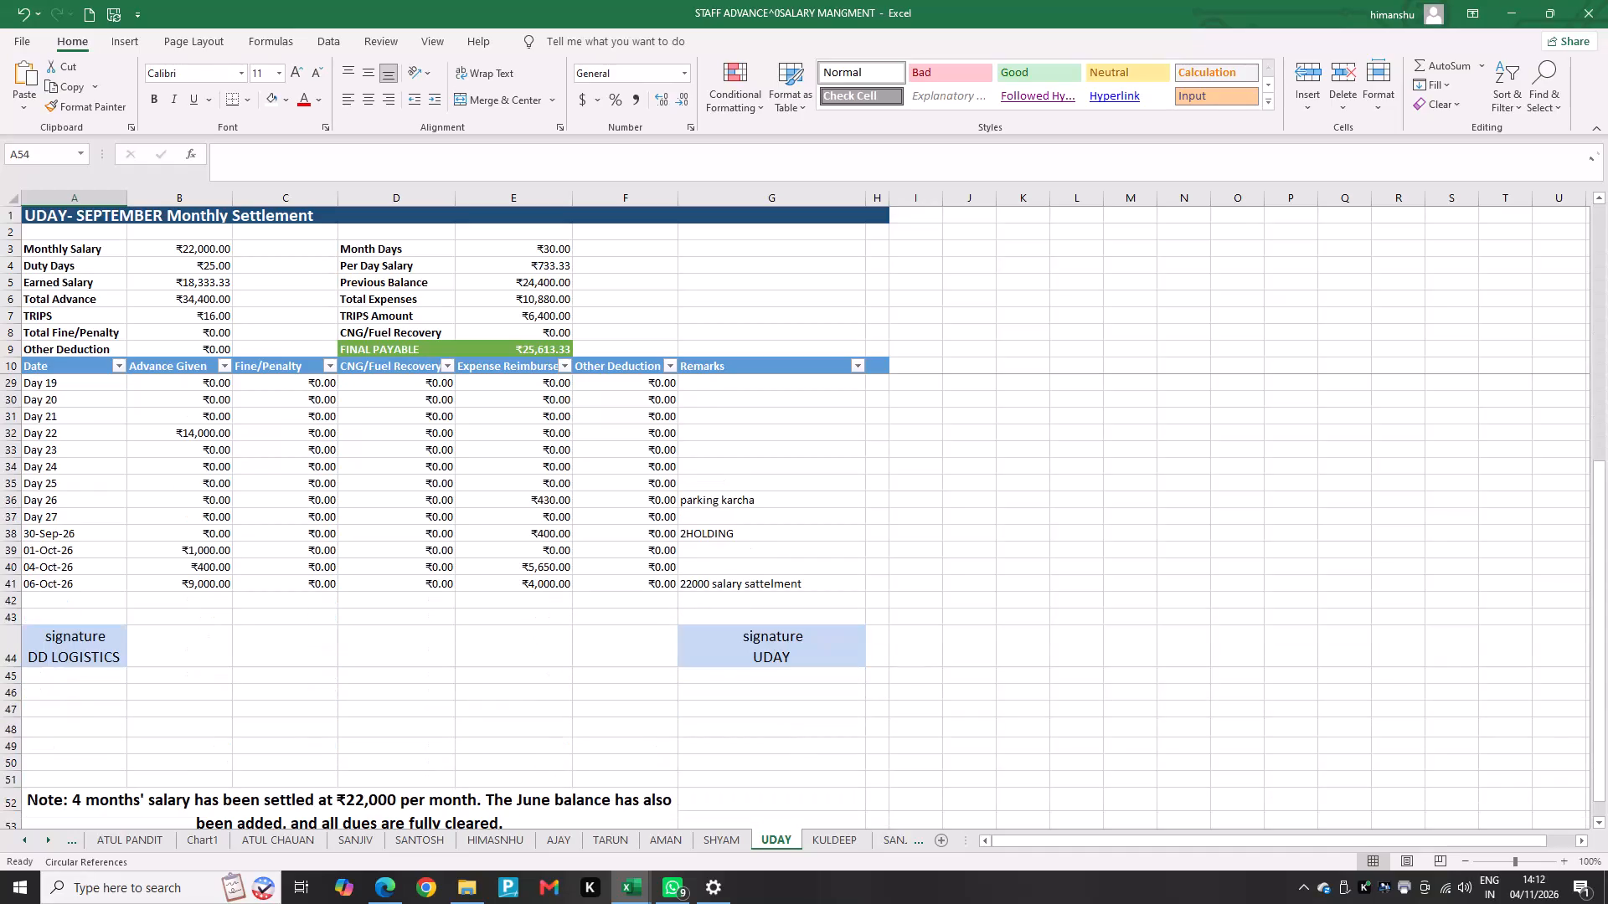
pyautogui.scroll(-1, 421, 513)
pyautogui.hotkey('ctrl', 'p')
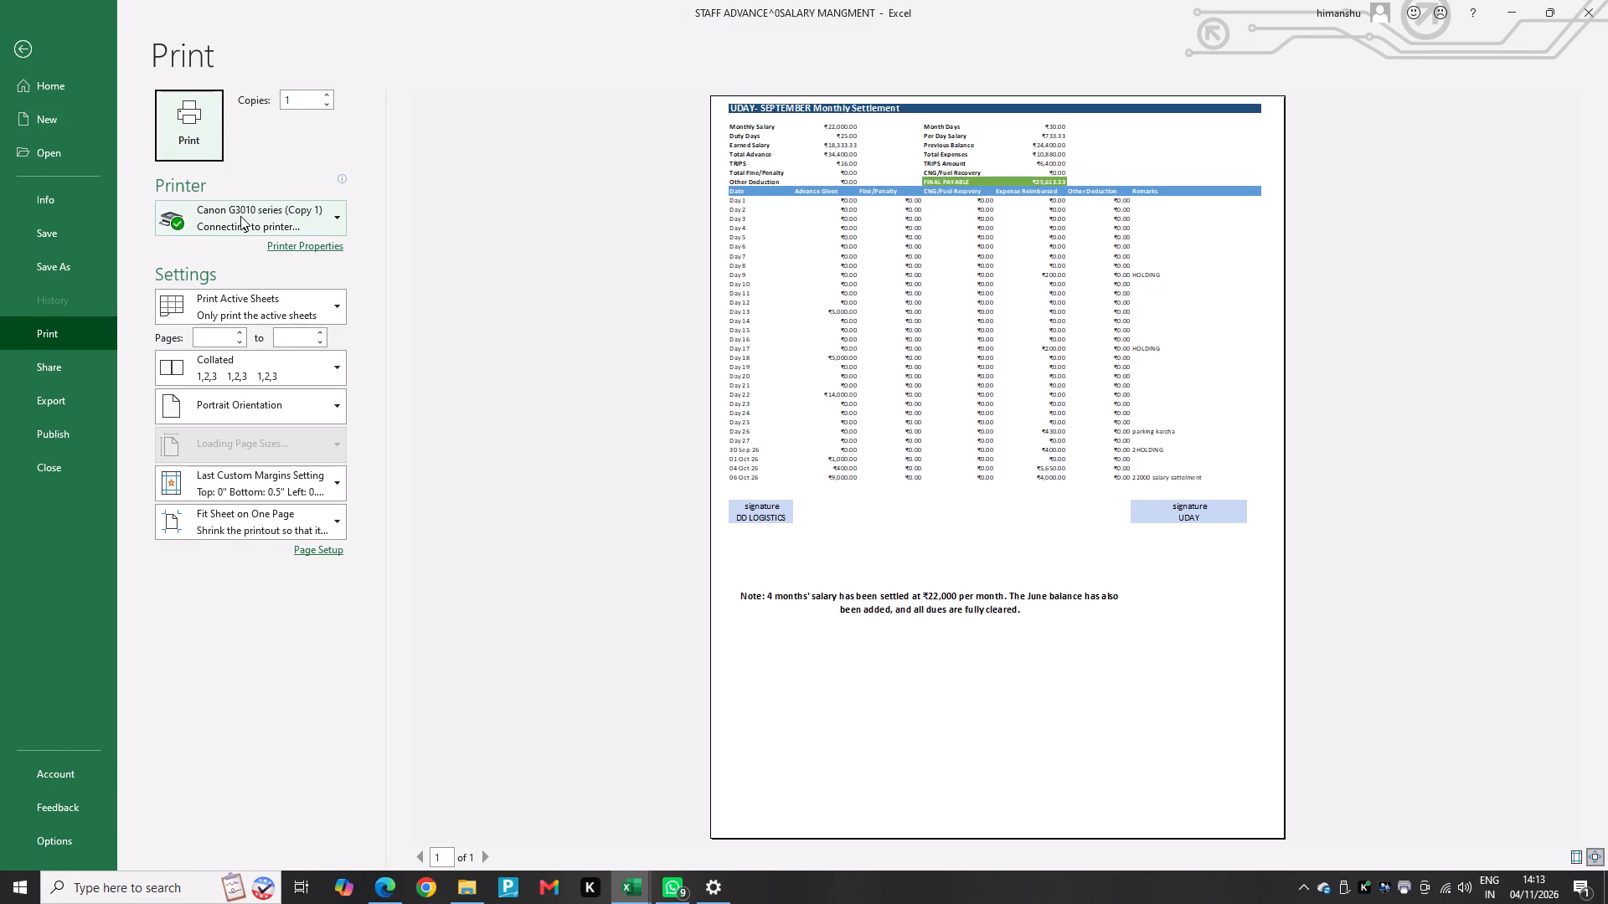
pyautogui.click(214, 124)
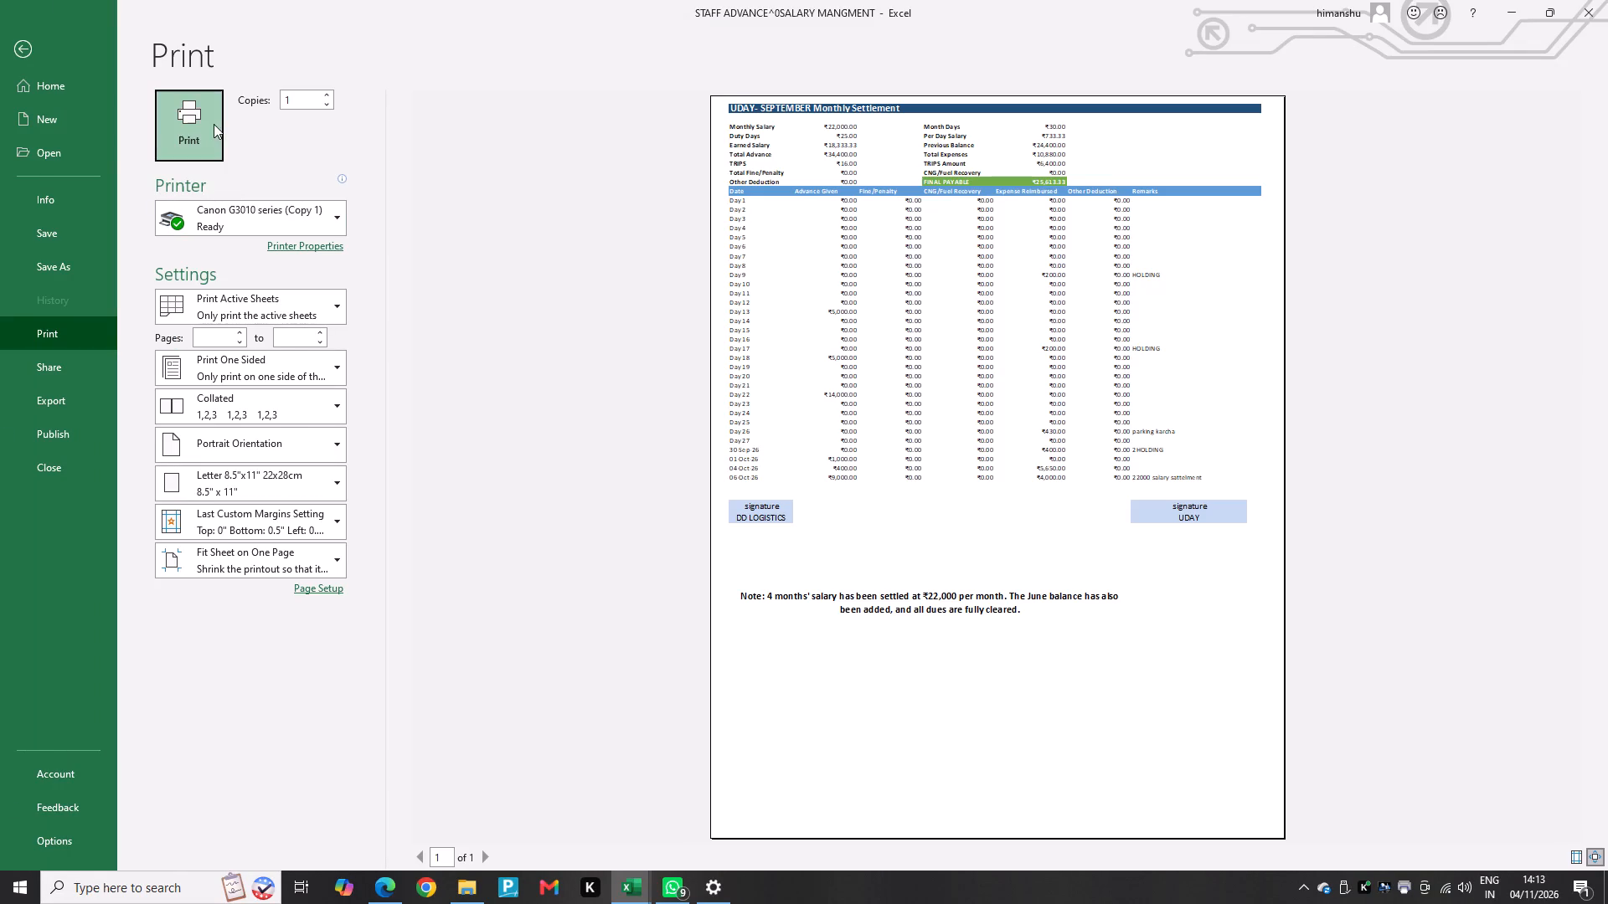
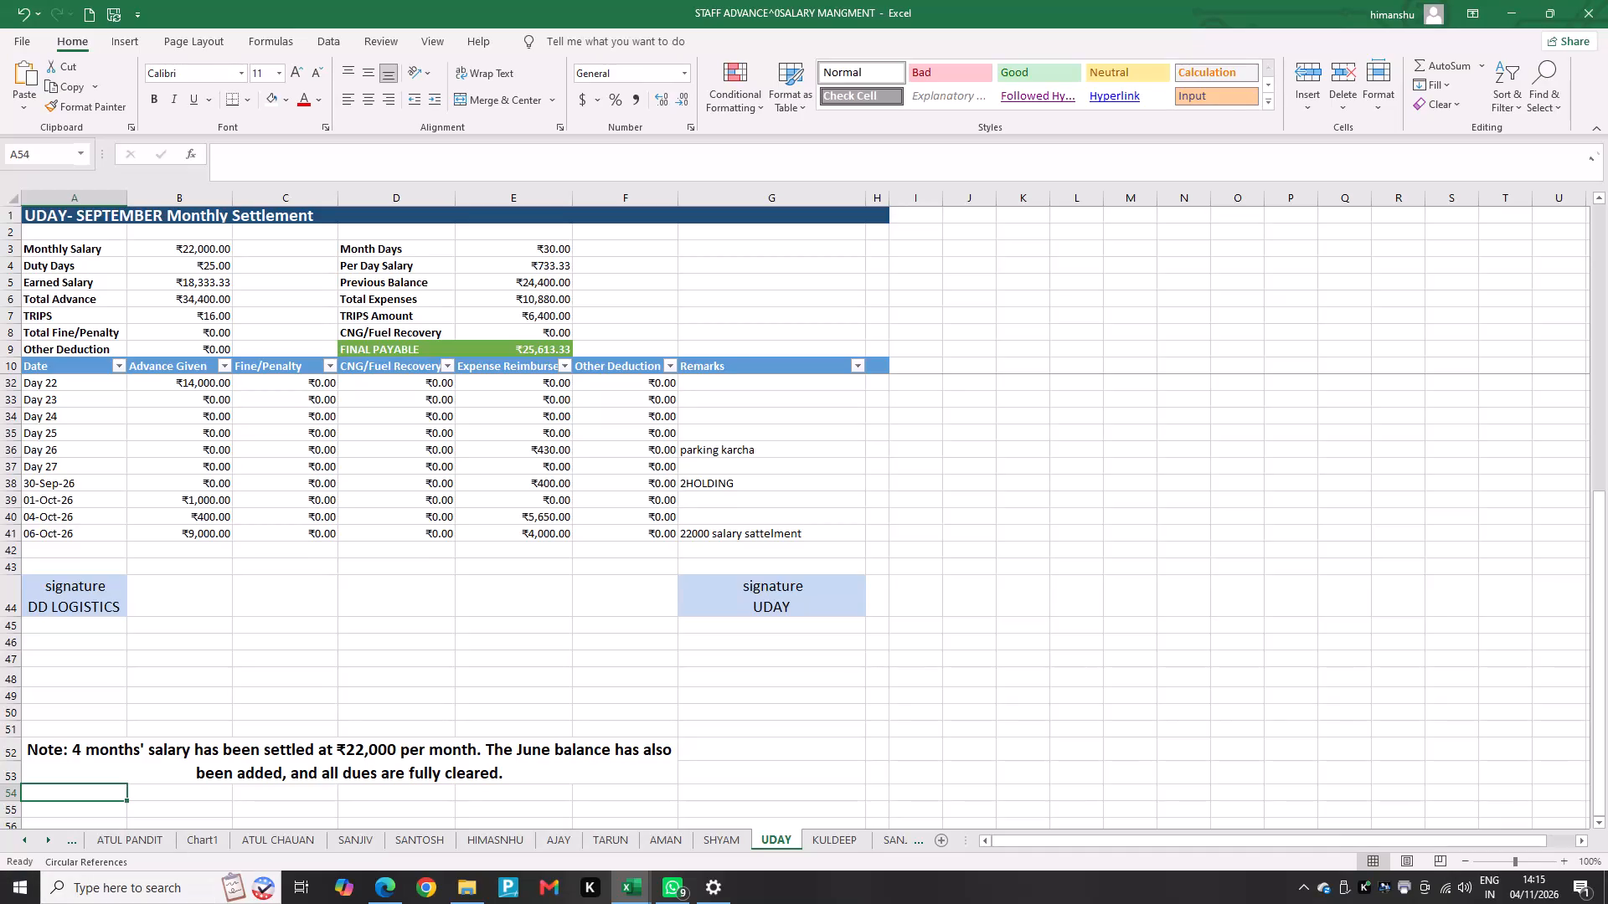
# Switch to the ATTENDENCE JAN-2026 -2027 workbook and check UDAY's October attendance across the month, including the Present count.
pyautogui.scroll(7, 129, 721)
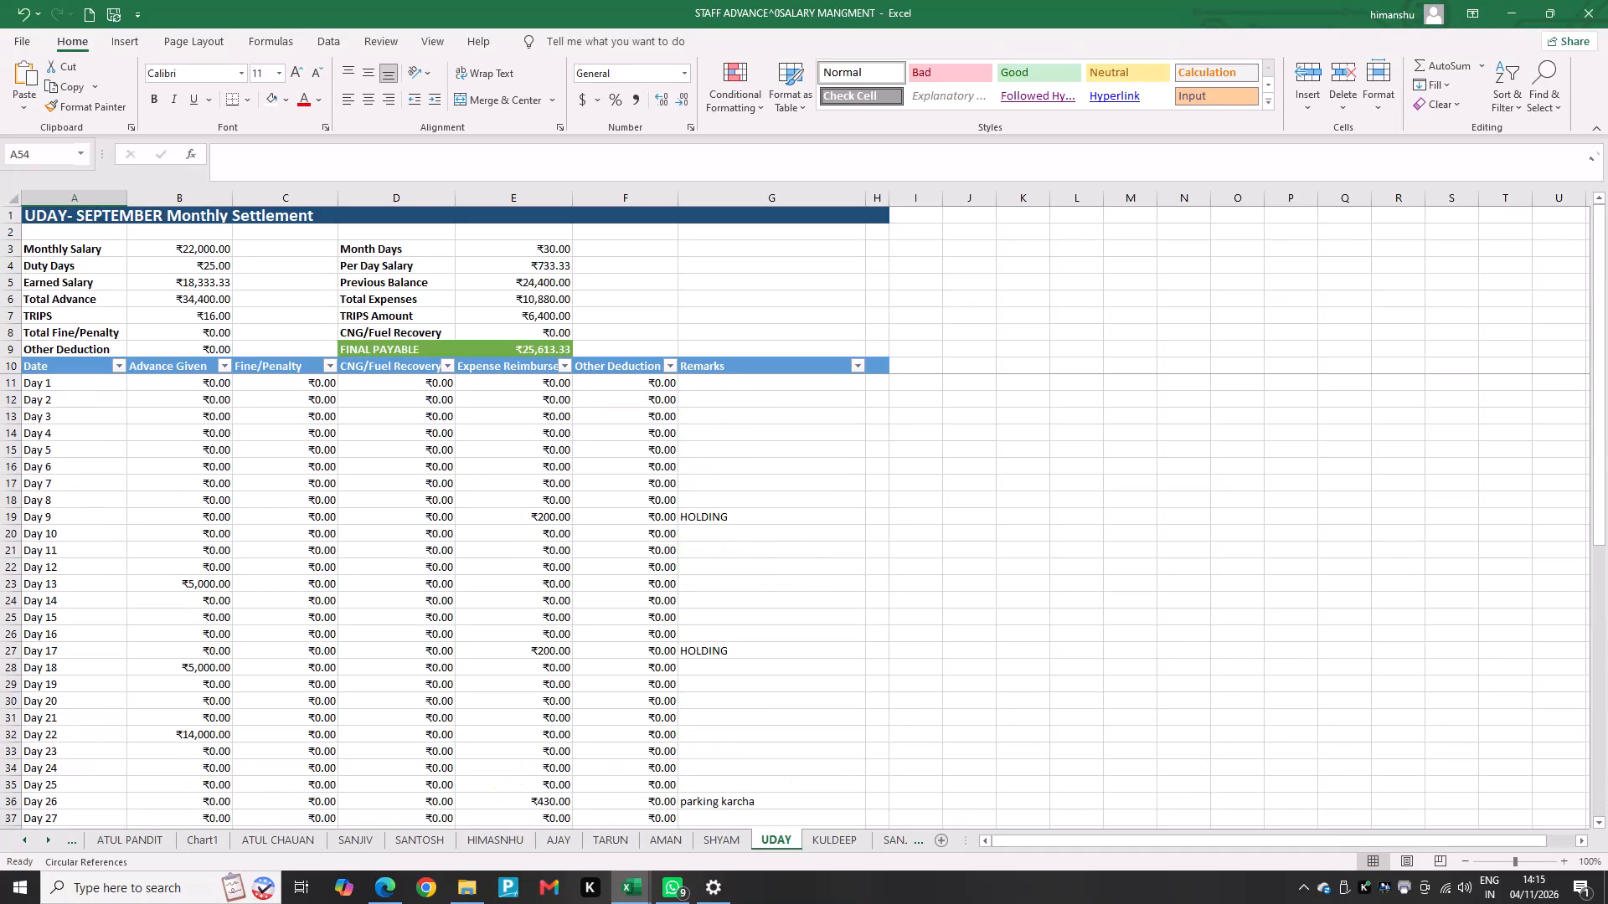
pyautogui.scroll(8, 129, 721)
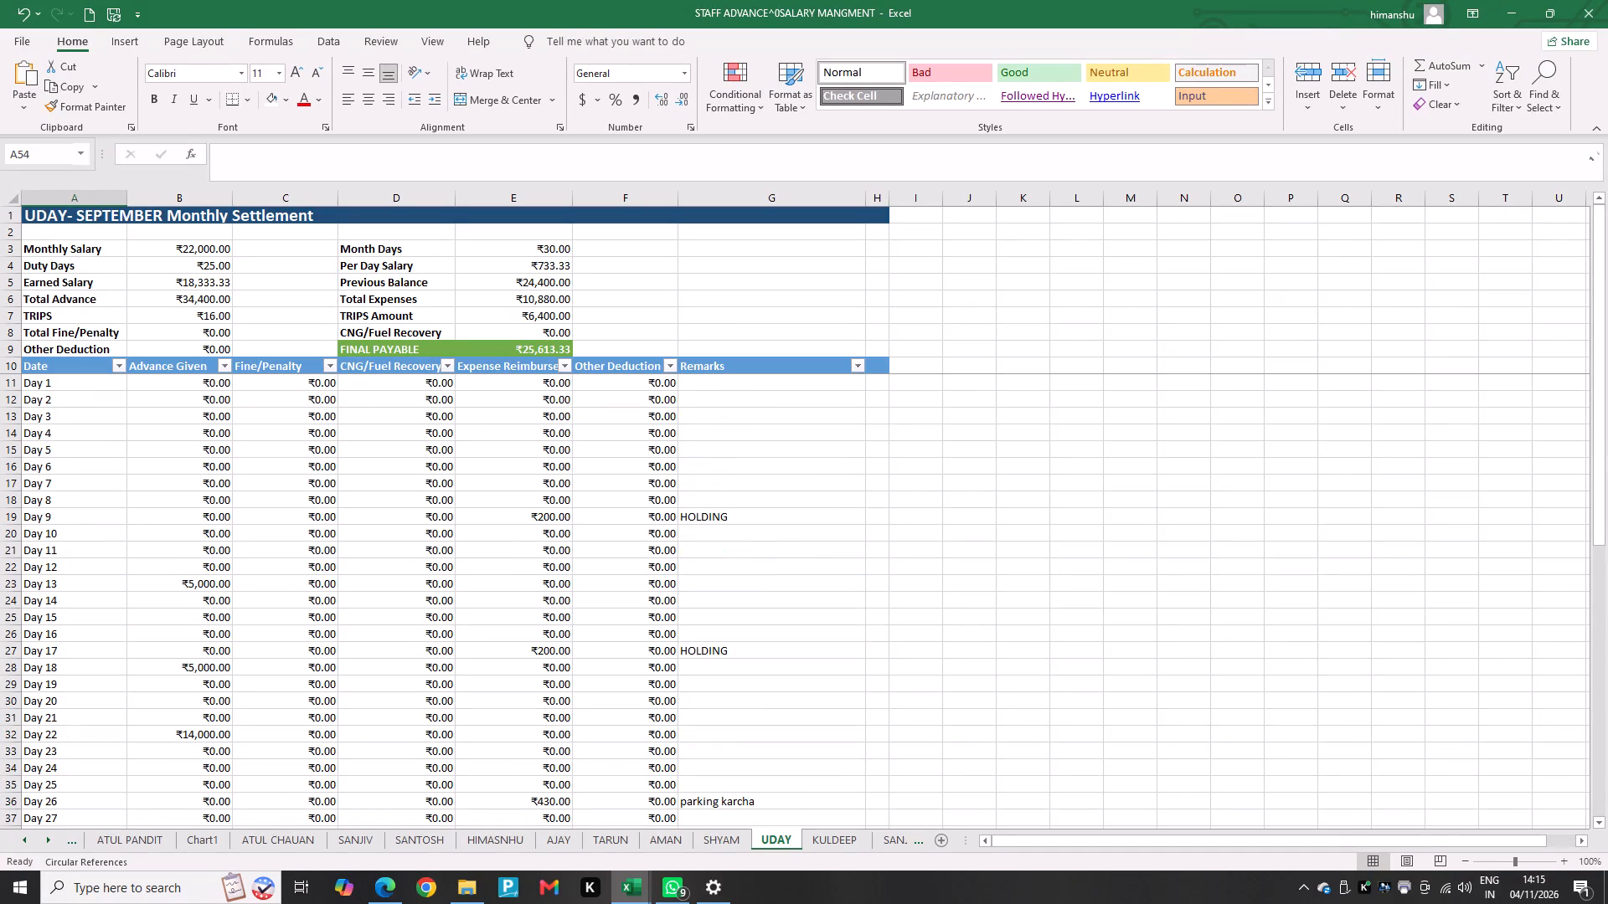
pyautogui.hotkey('alt', 'Tab')
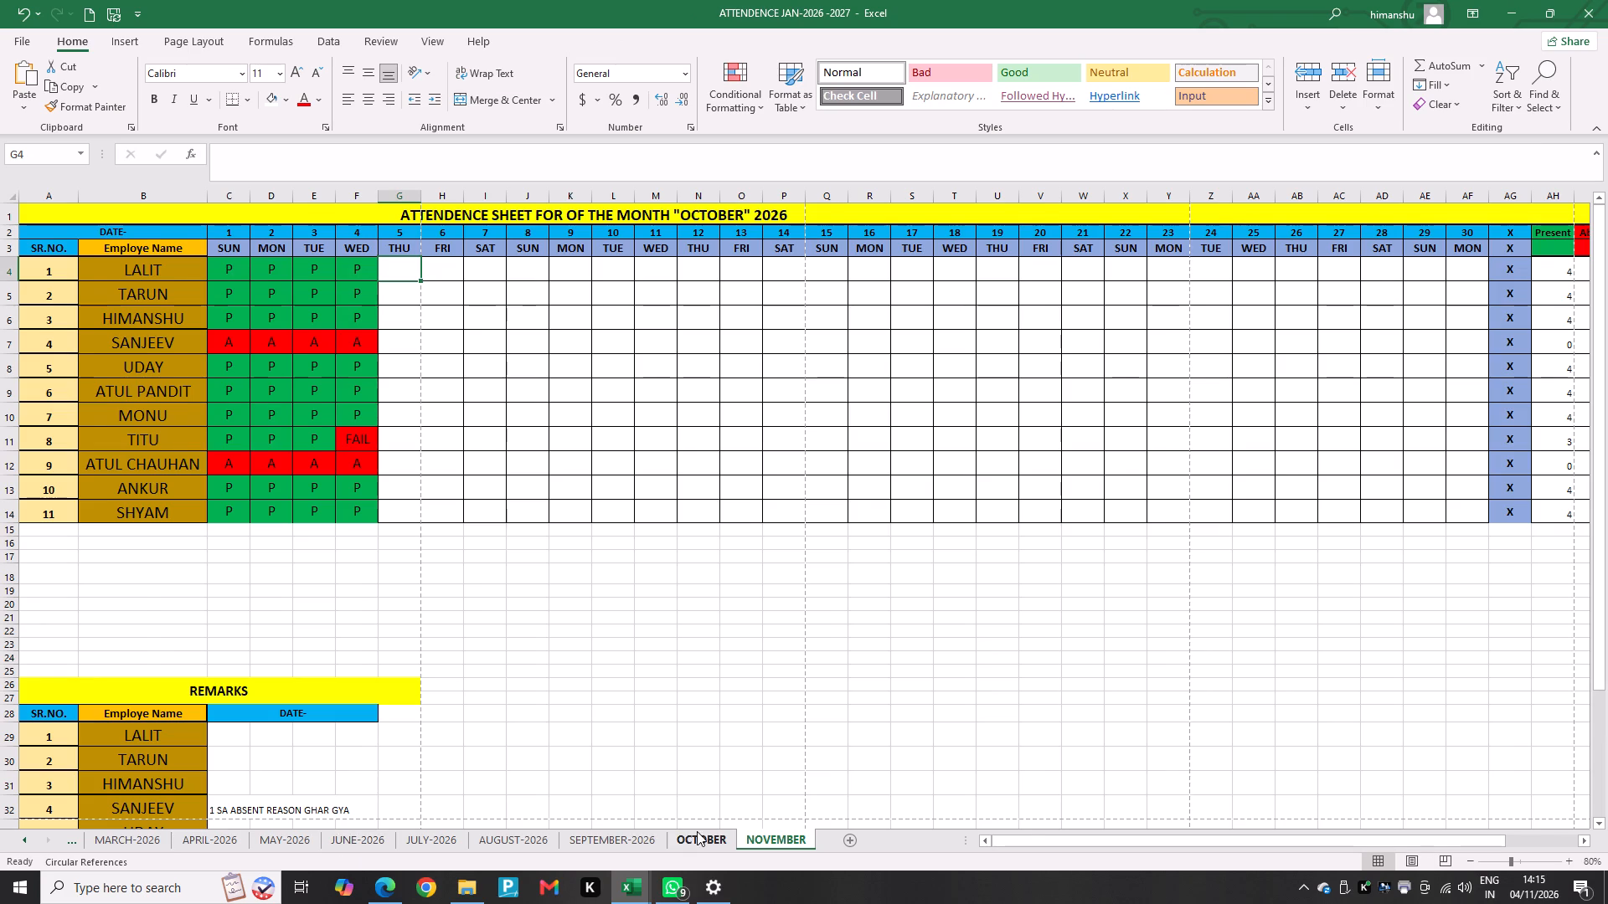
pyautogui.click(697, 831)
pyautogui.press('Left')
pyautogui.press('Left')
pyautogui.press('Left')
pyautogui.press('Left')
pyautogui.press('Left')
pyautogui.press('Left')
pyautogui.press('Left')
pyautogui.press('Left')
pyautogui.press('Left')
pyautogui.press('Left')
pyautogui.press('Left')
pyautogui.press('Left')
pyautogui.press('Left')
pyautogui.press('Left')
pyautogui.press('Left')
pyautogui.press('Left')
pyautogui.press('Left')
pyautogui.press('Left')
pyautogui.press('Left')
pyautogui.press('Left')
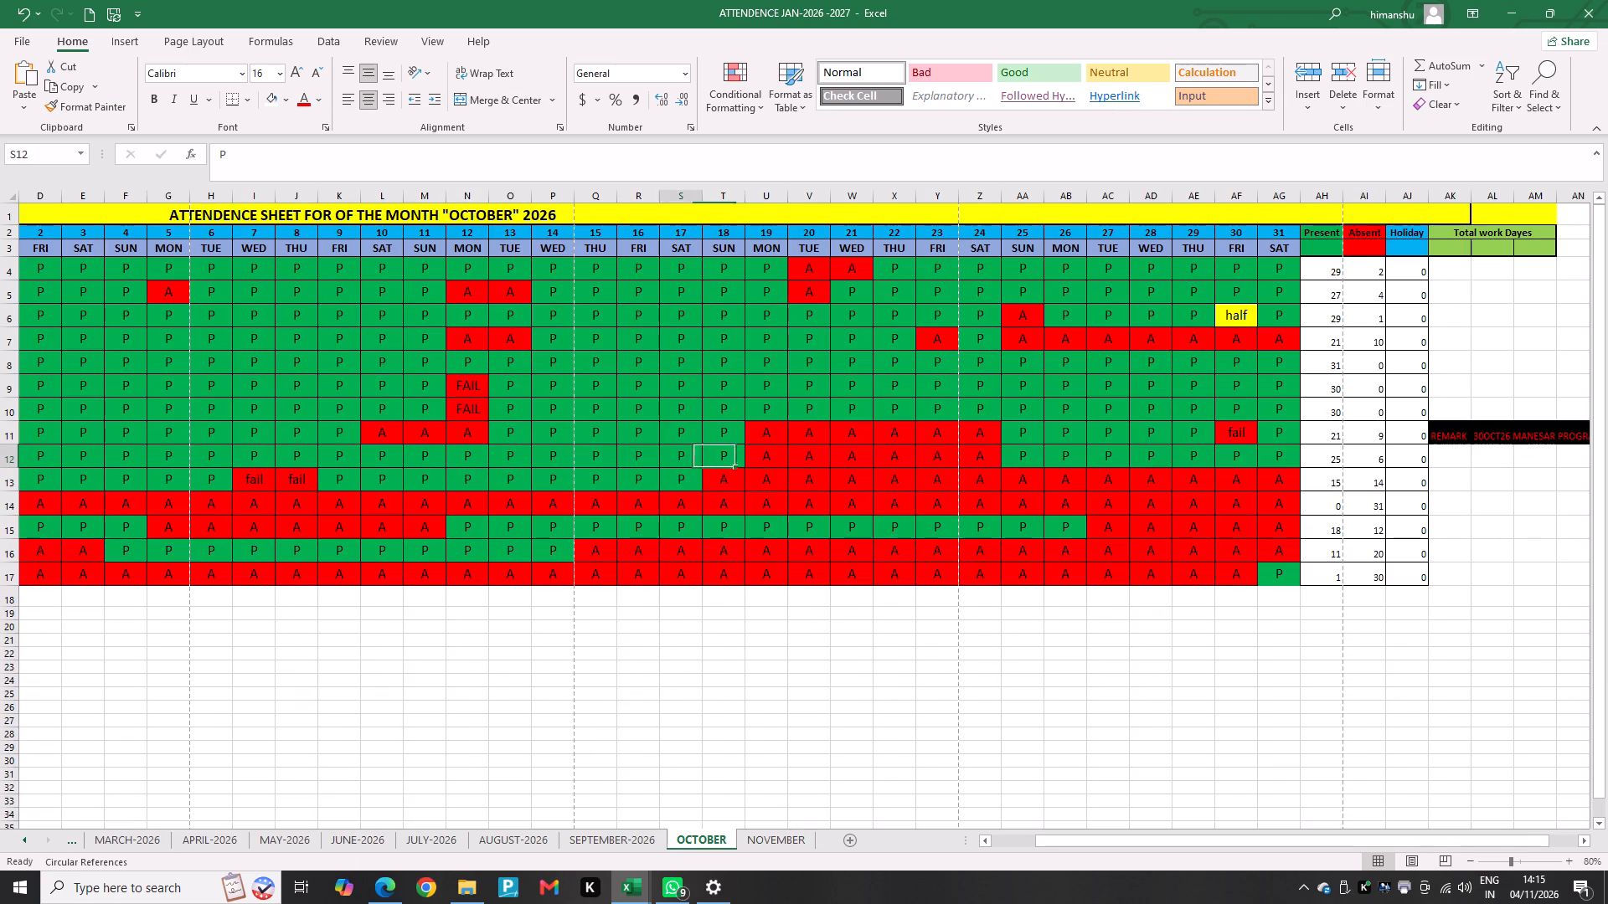
pyautogui.press('Up')
pyautogui.press('Up')
pyautogui.press('Right')
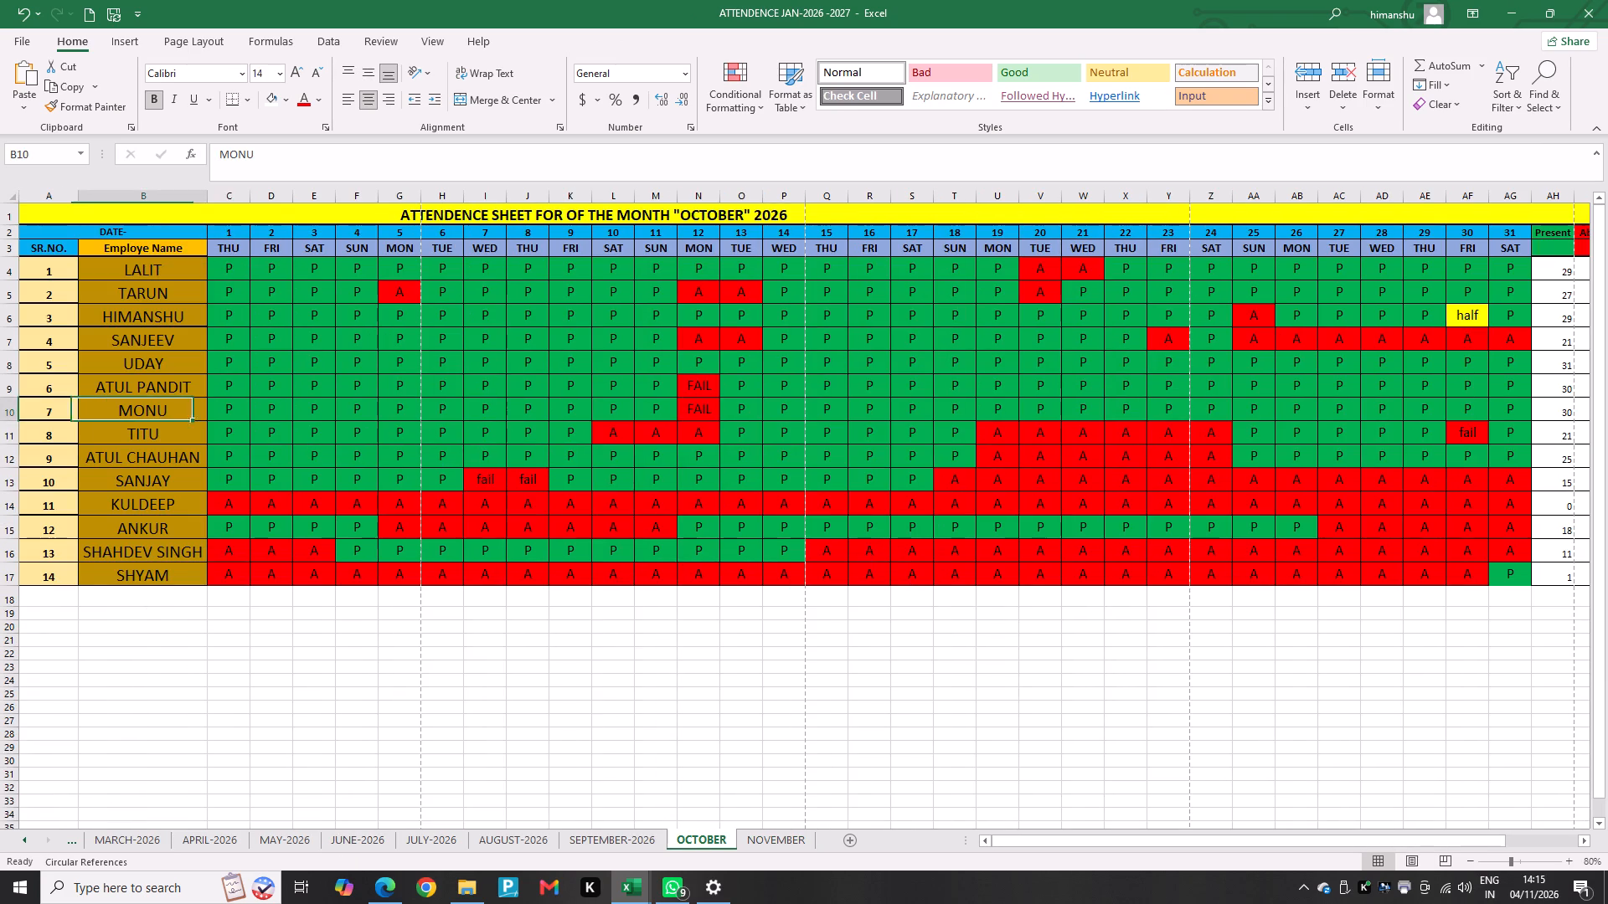
pyautogui.press('Up')
pyautogui.press('Up')
pyautogui.press('Up')
pyautogui.press('Right')
pyautogui.press('Down')
pyautogui.press('Right')
pyautogui.press('Right')
pyautogui.press('Right')
pyautogui.press('Right')
pyautogui.press('Right')
pyautogui.press('Right')
pyautogui.press('Right')
pyautogui.press('Right')
pyautogui.press('Right')
pyautogui.press('Right')
pyautogui.press('Right')
pyautogui.press('Right')
pyautogui.press('Right')
pyautogui.press('Right')
pyautogui.press('Right')
pyautogui.press('Right')
pyautogui.press('Right')
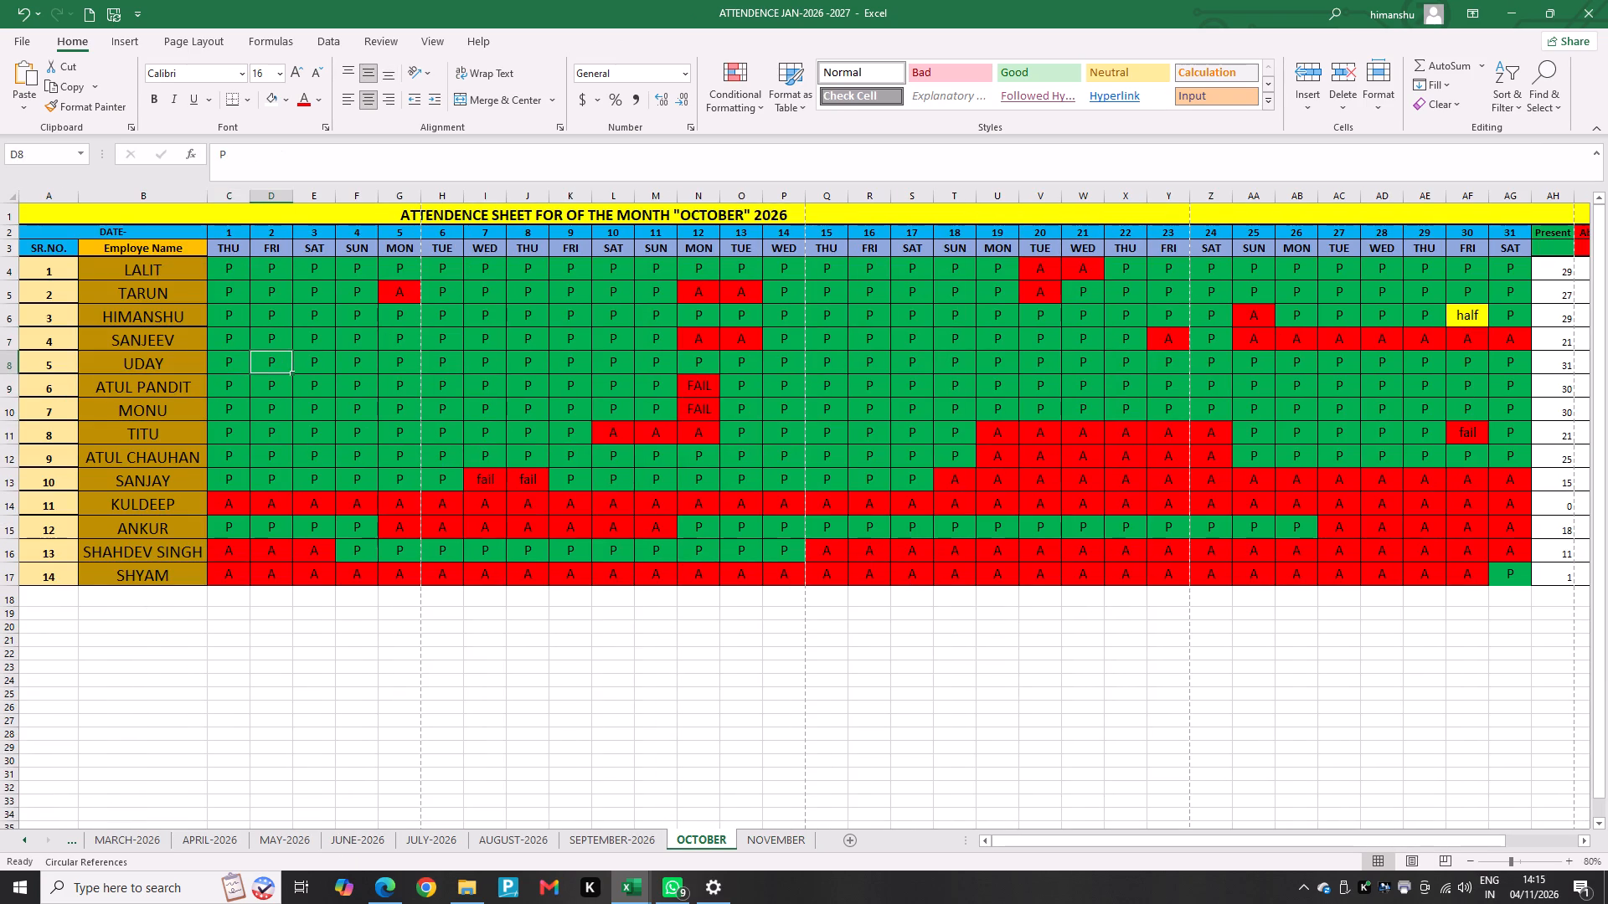
pyautogui.press('Right')
pyautogui.press('Right')
pyautogui.press('Right')
pyautogui.press('Right')
pyautogui.press('Right')
pyautogui.press('Right')
pyautogui.press('Right')
pyautogui.press('Right')
pyautogui.press('Right')
pyautogui.press('Right')
pyautogui.press('Right')
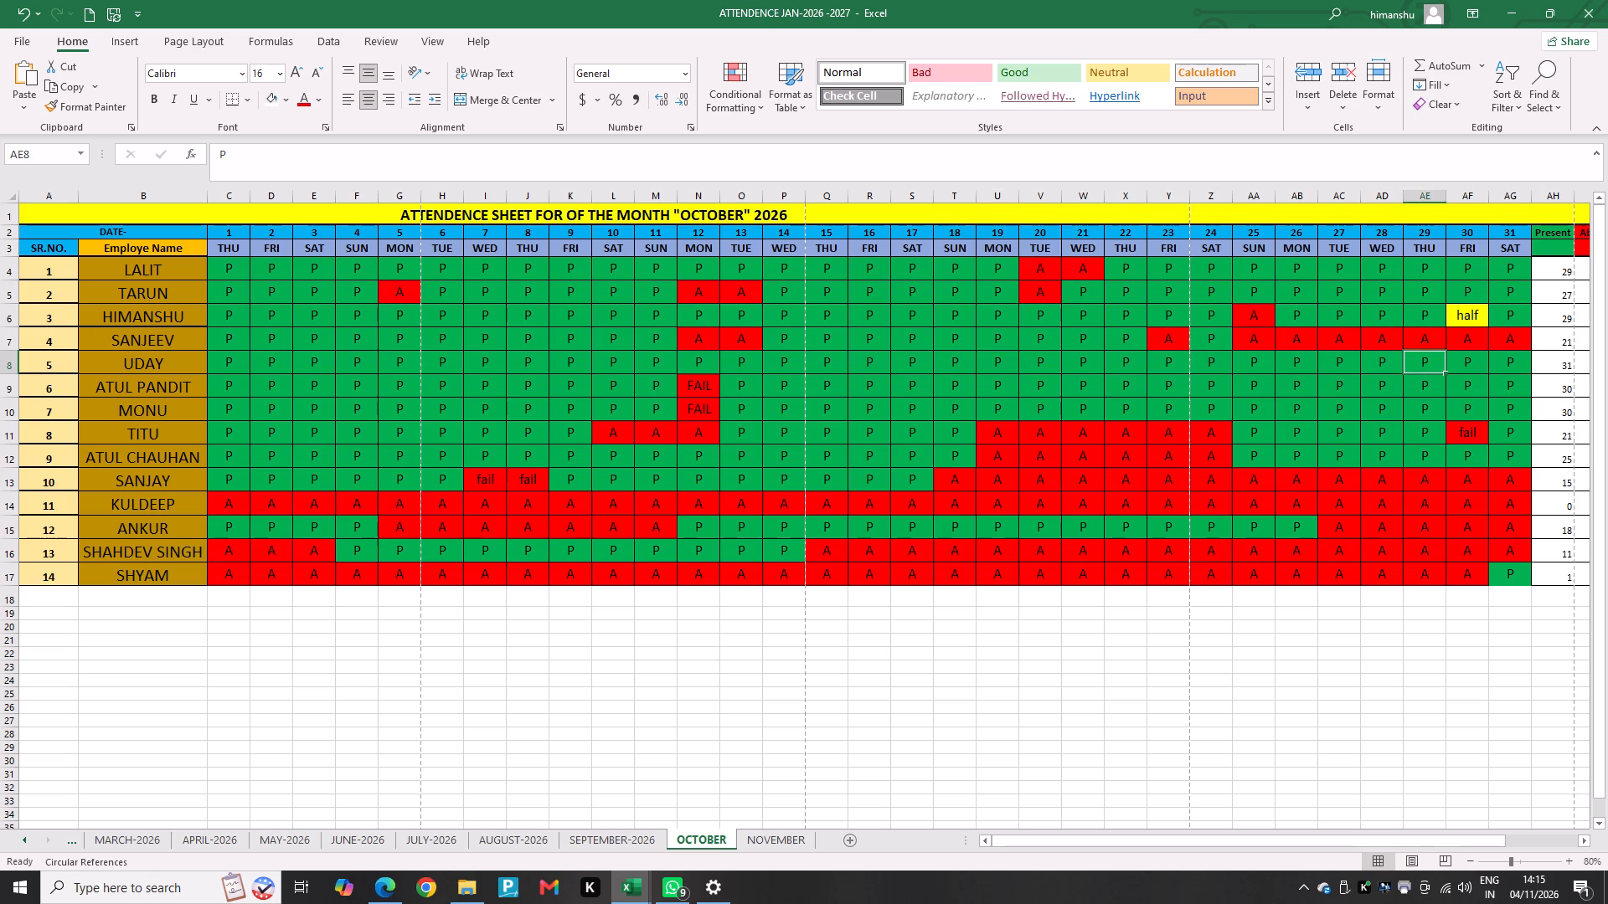
pyautogui.press('Right')
pyautogui.press('Right')
pyautogui.press('Right')
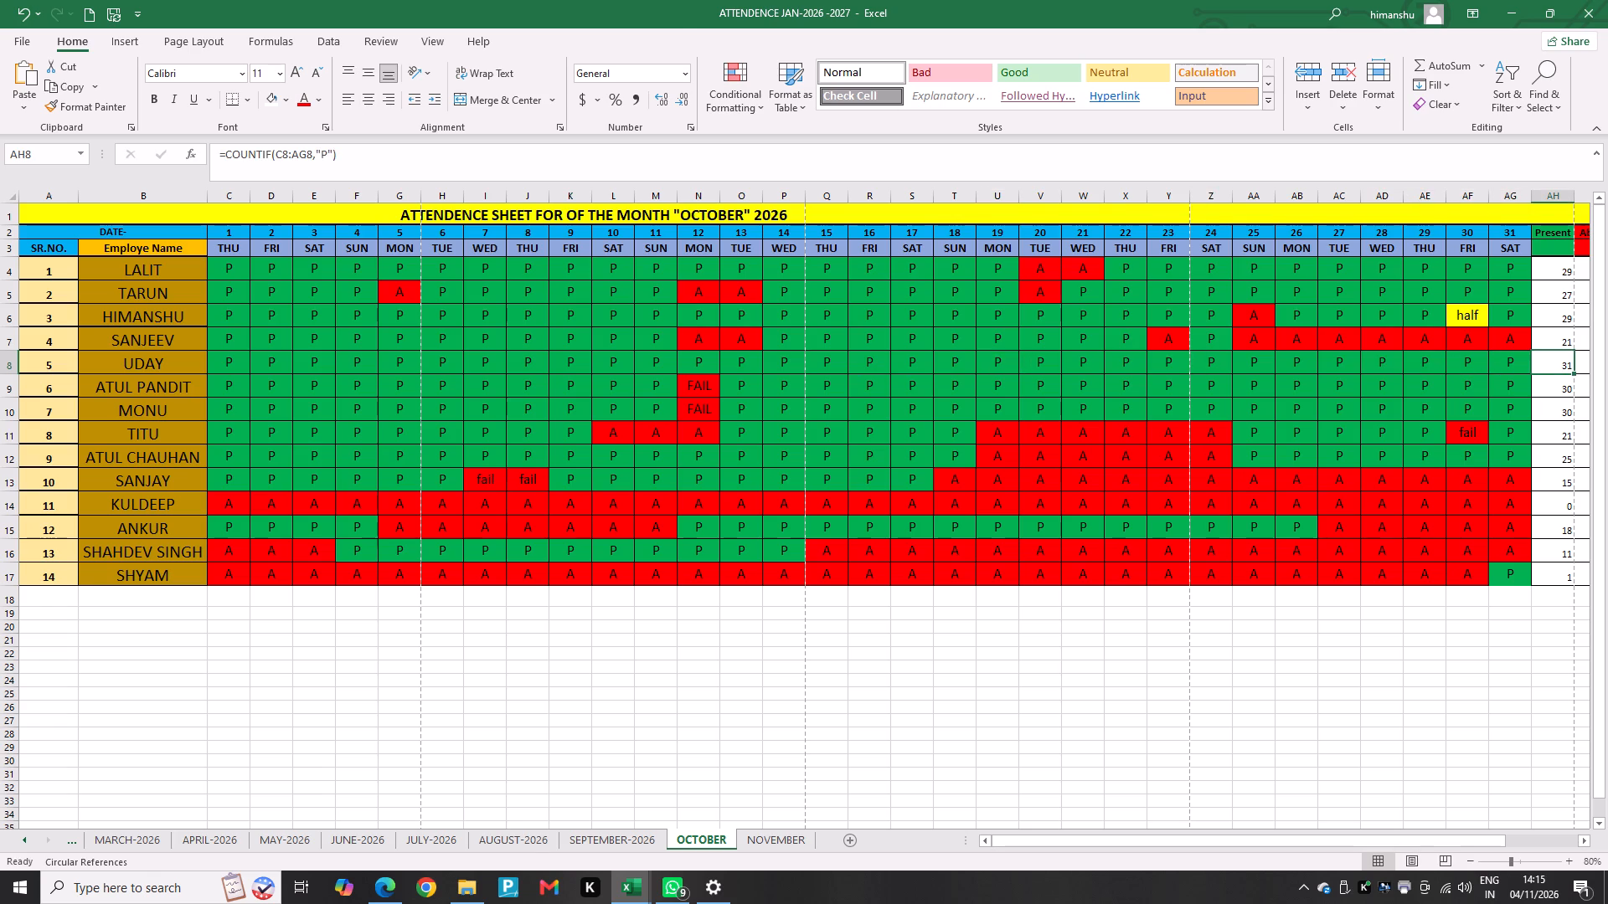
# Switch back to the salary management workbook and set Duty Days to 31 on UDAY's settlement sheet.
pyautogui.hotkey('alt', 'Tab')
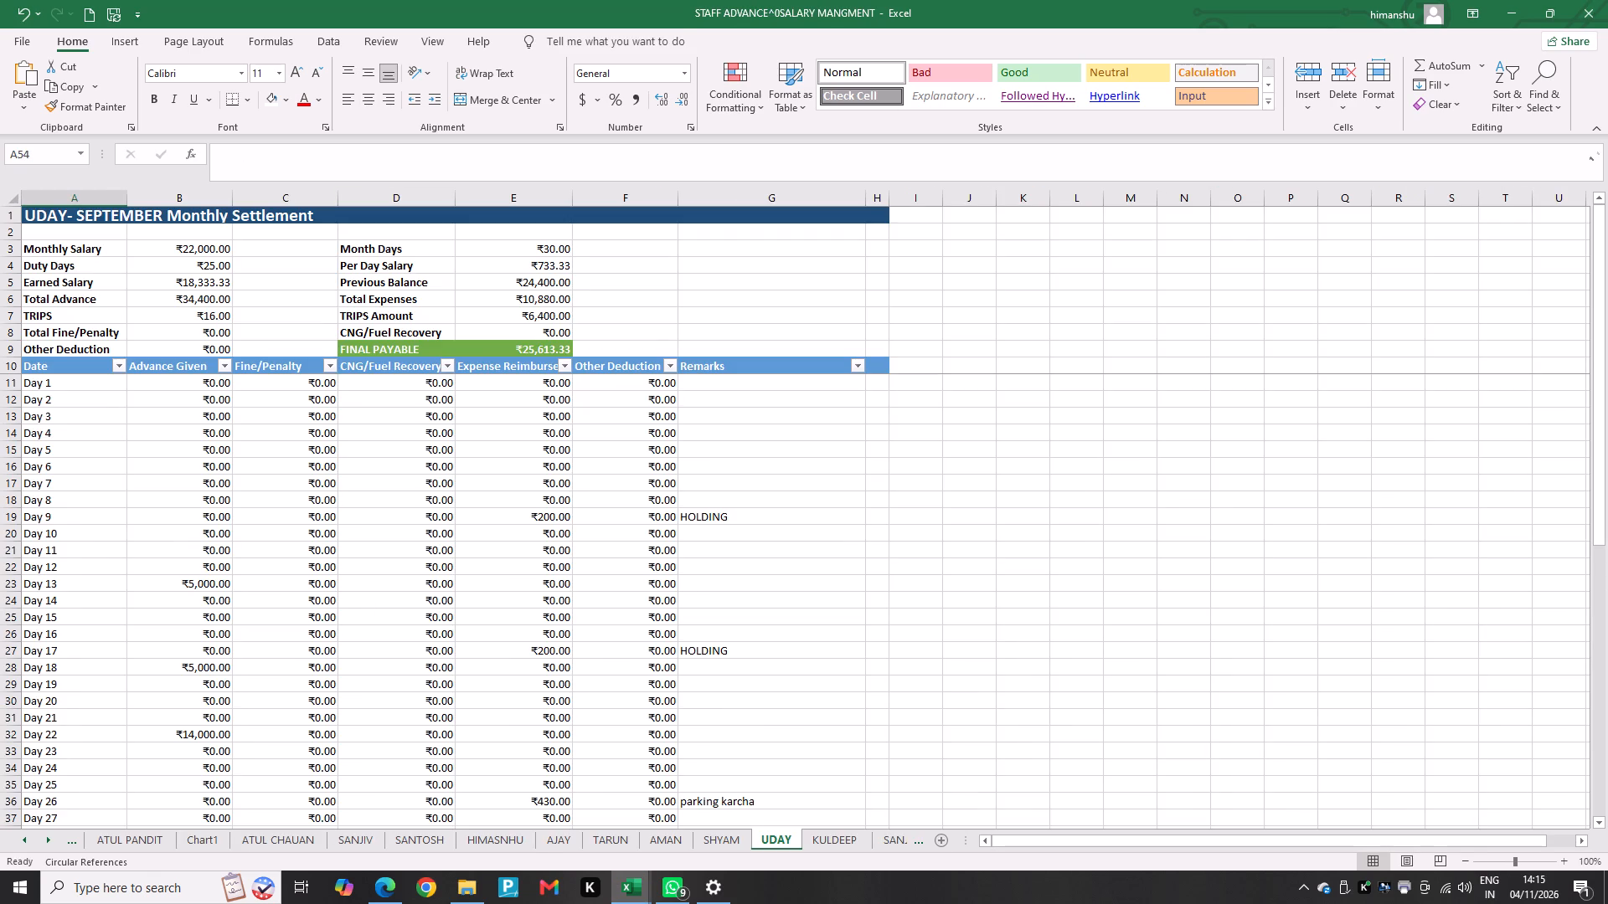
pyautogui.click(193, 260)
pyautogui.write('31')
pyautogui.press('Return')
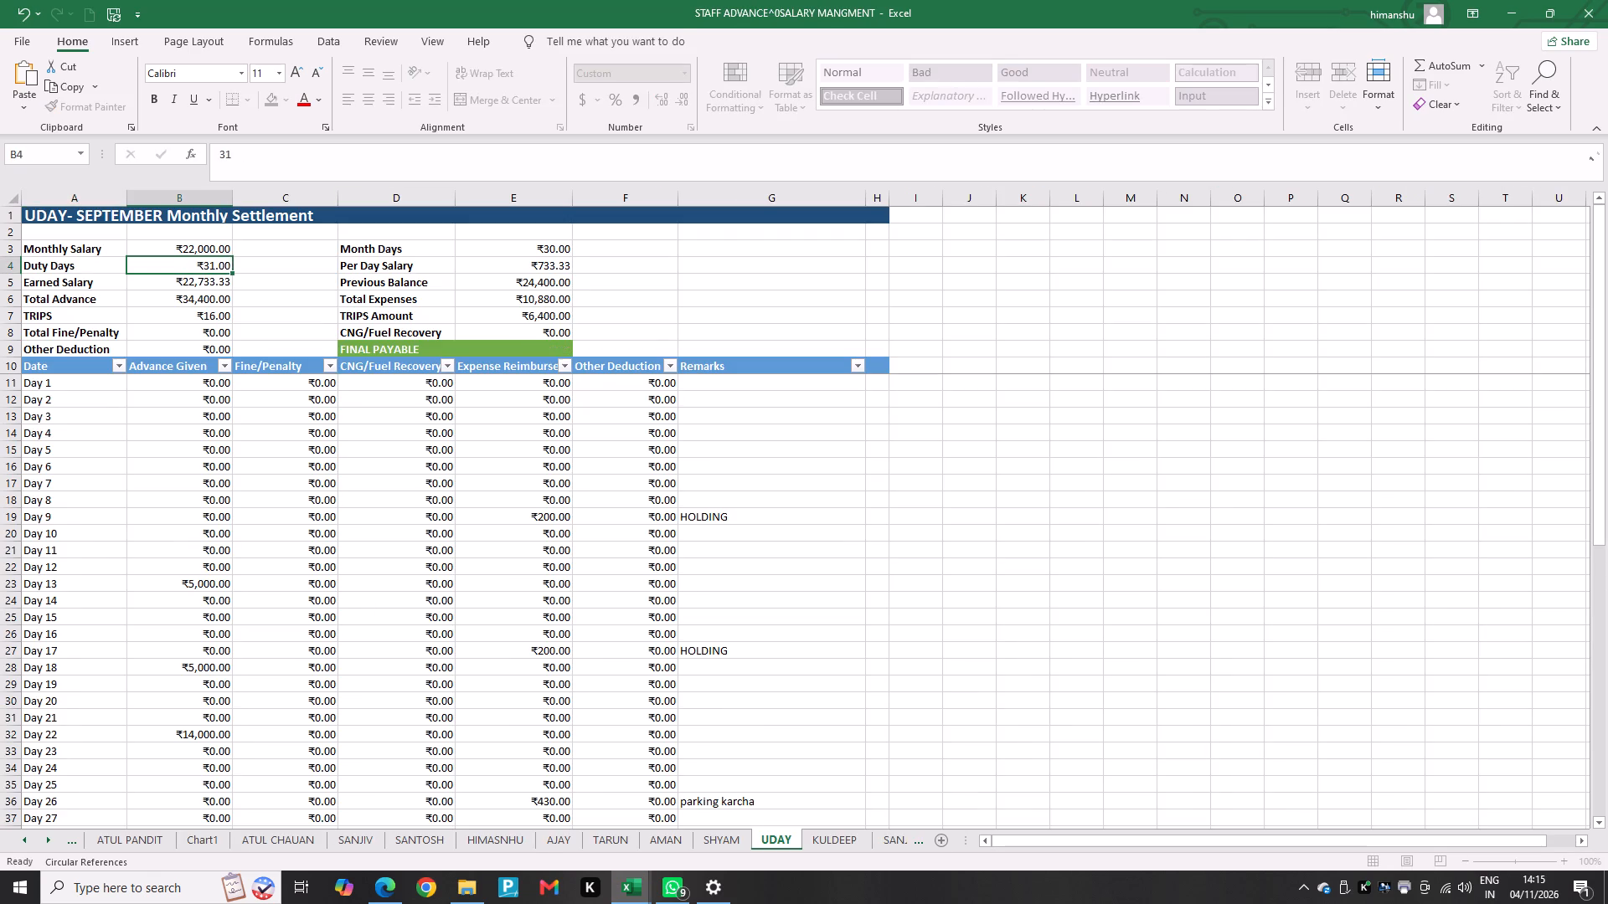
# Set Month Days to 31 on UDAY's settlement sheet.
pyautogui.press('Up')
pyautogui.press('Right')
pyautogui.press('Right')
pyautogui.press('Right')
pyautogui.press('Right')
pyautogui.press('Up')
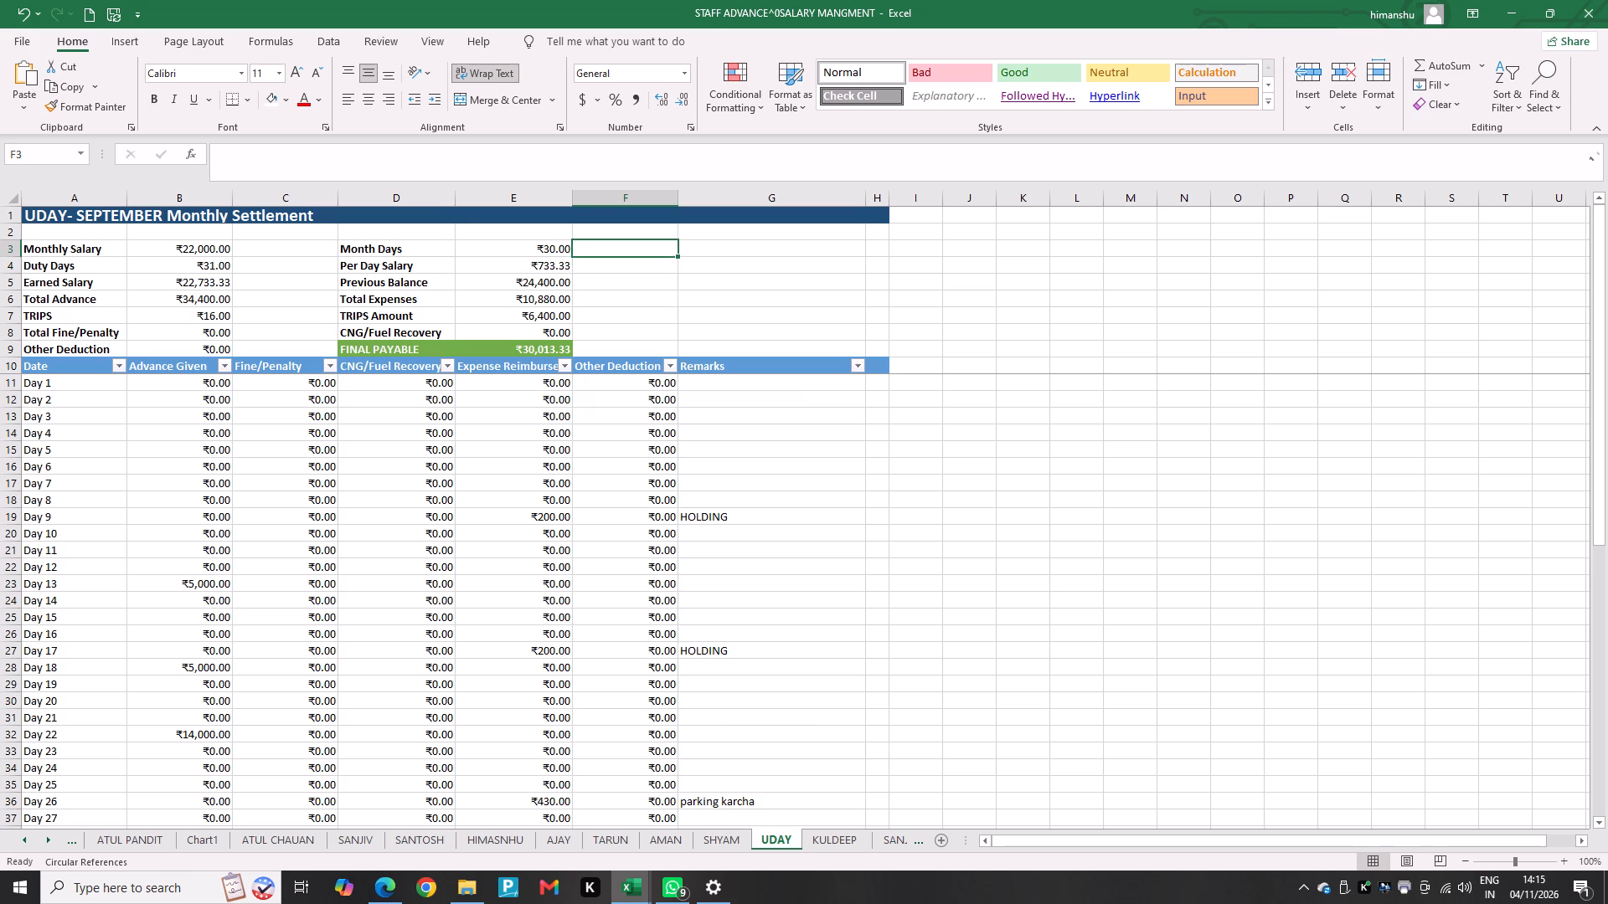
pyautogui.press('Left')
pyautogui.write('31')
pyautogui.press('Return')
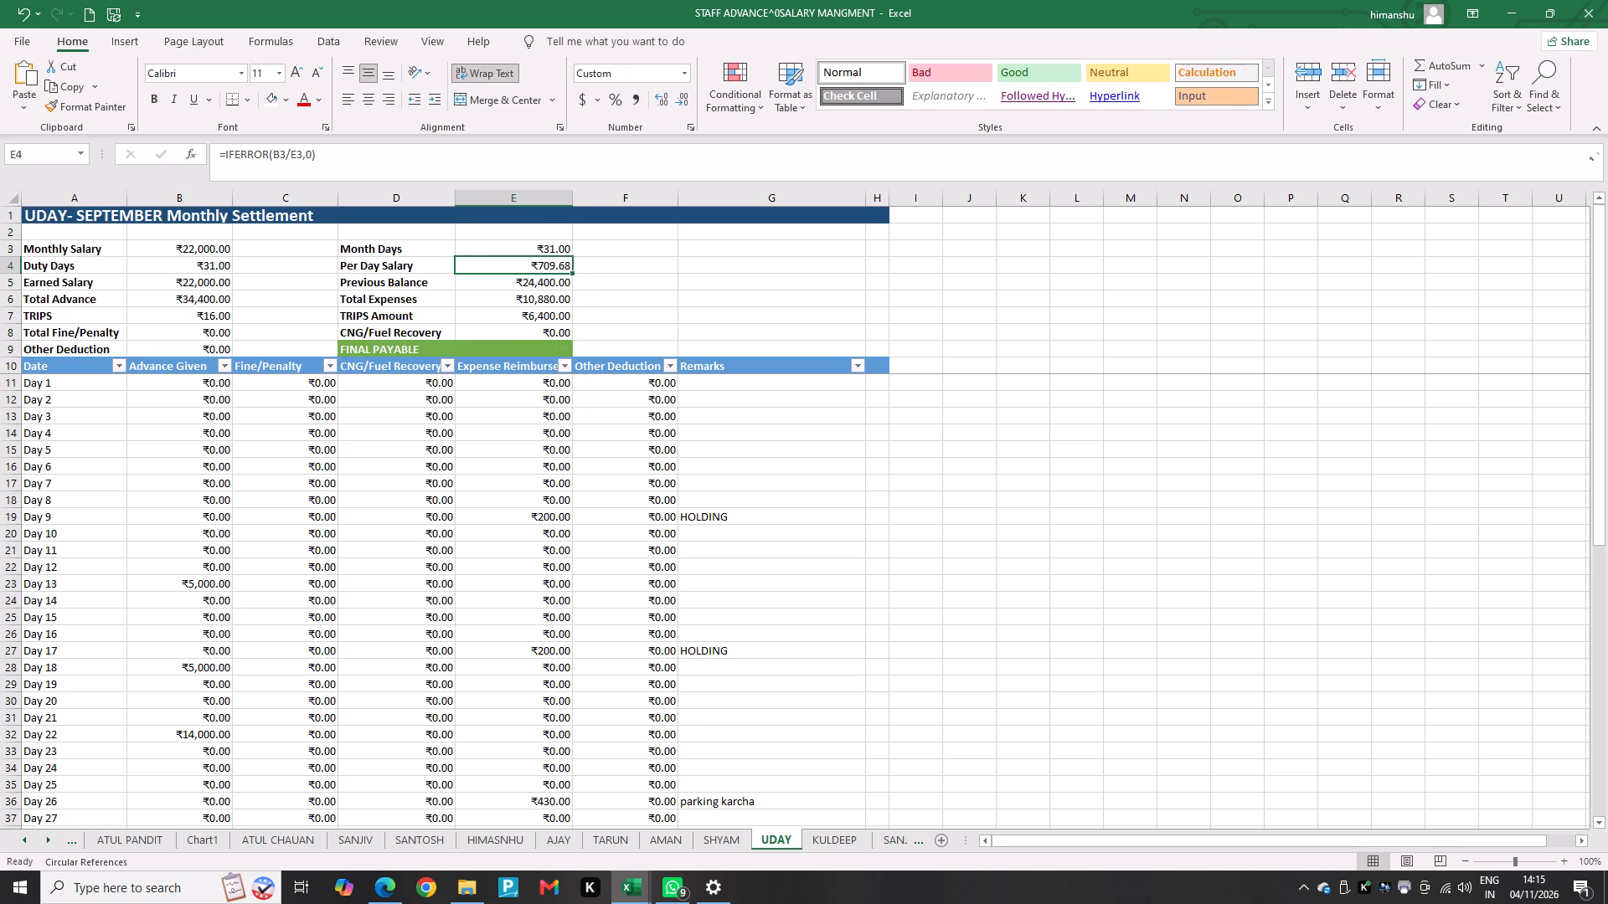
# Switch from UDAY's TRIPS entry to the GLS DSR REPORT APRIL 2026 workbook and locate the driver names in the REMARK column.
pyautogui.press('Left')
pyautogui.press('Left')
pyautogui.press('Left')
pyautogui.press('Down')
pyautogui.press('Down')
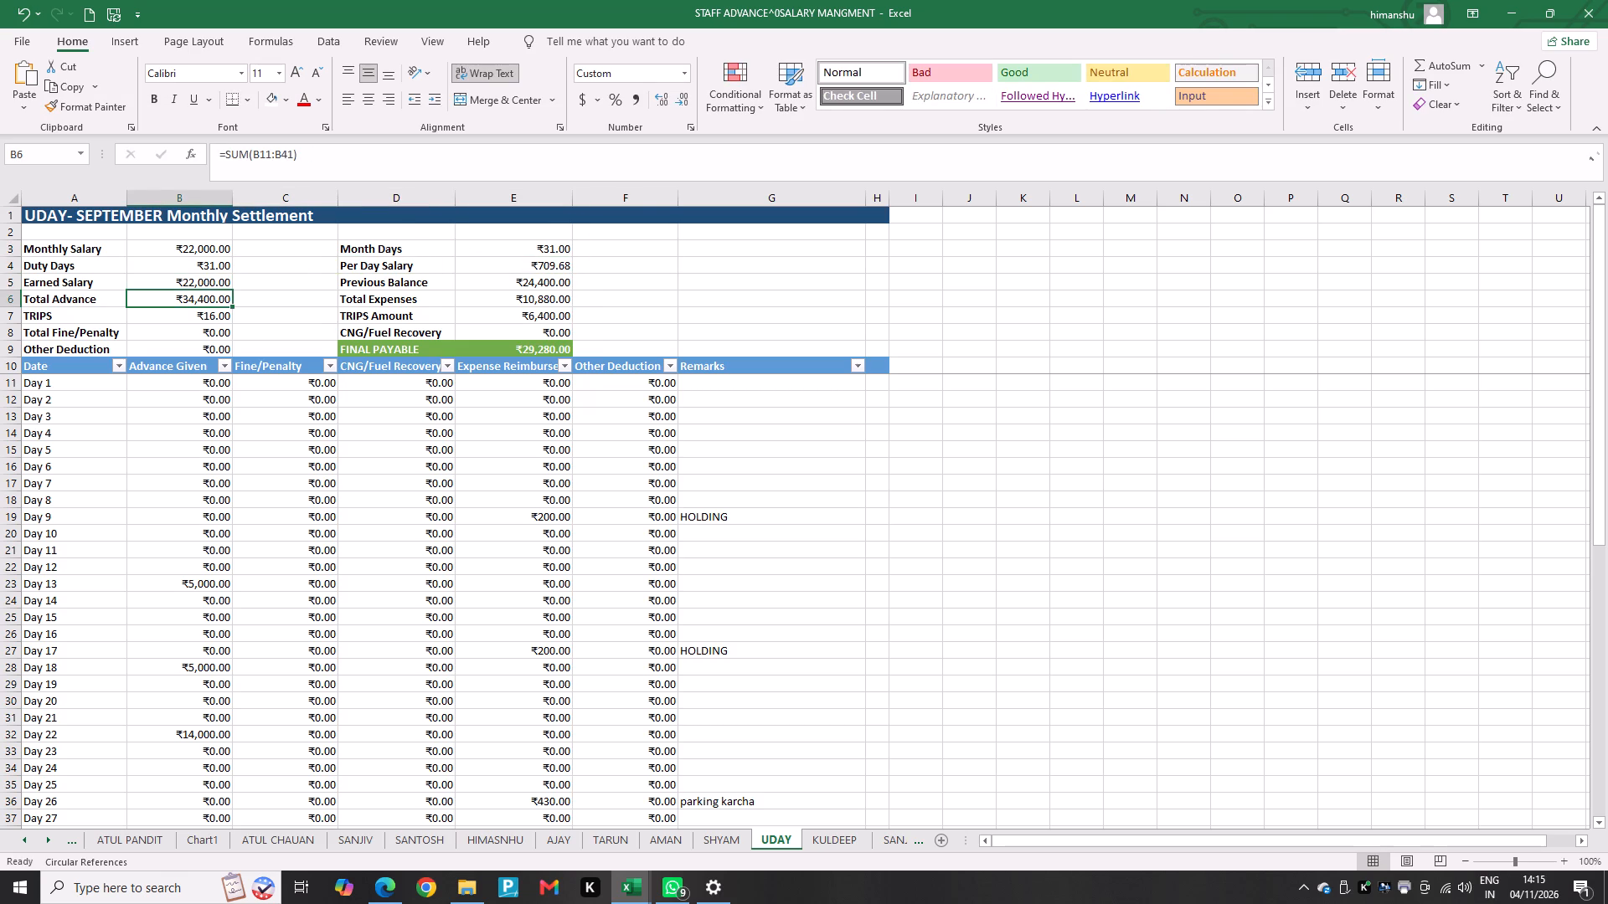
pyautogui.press('Down')
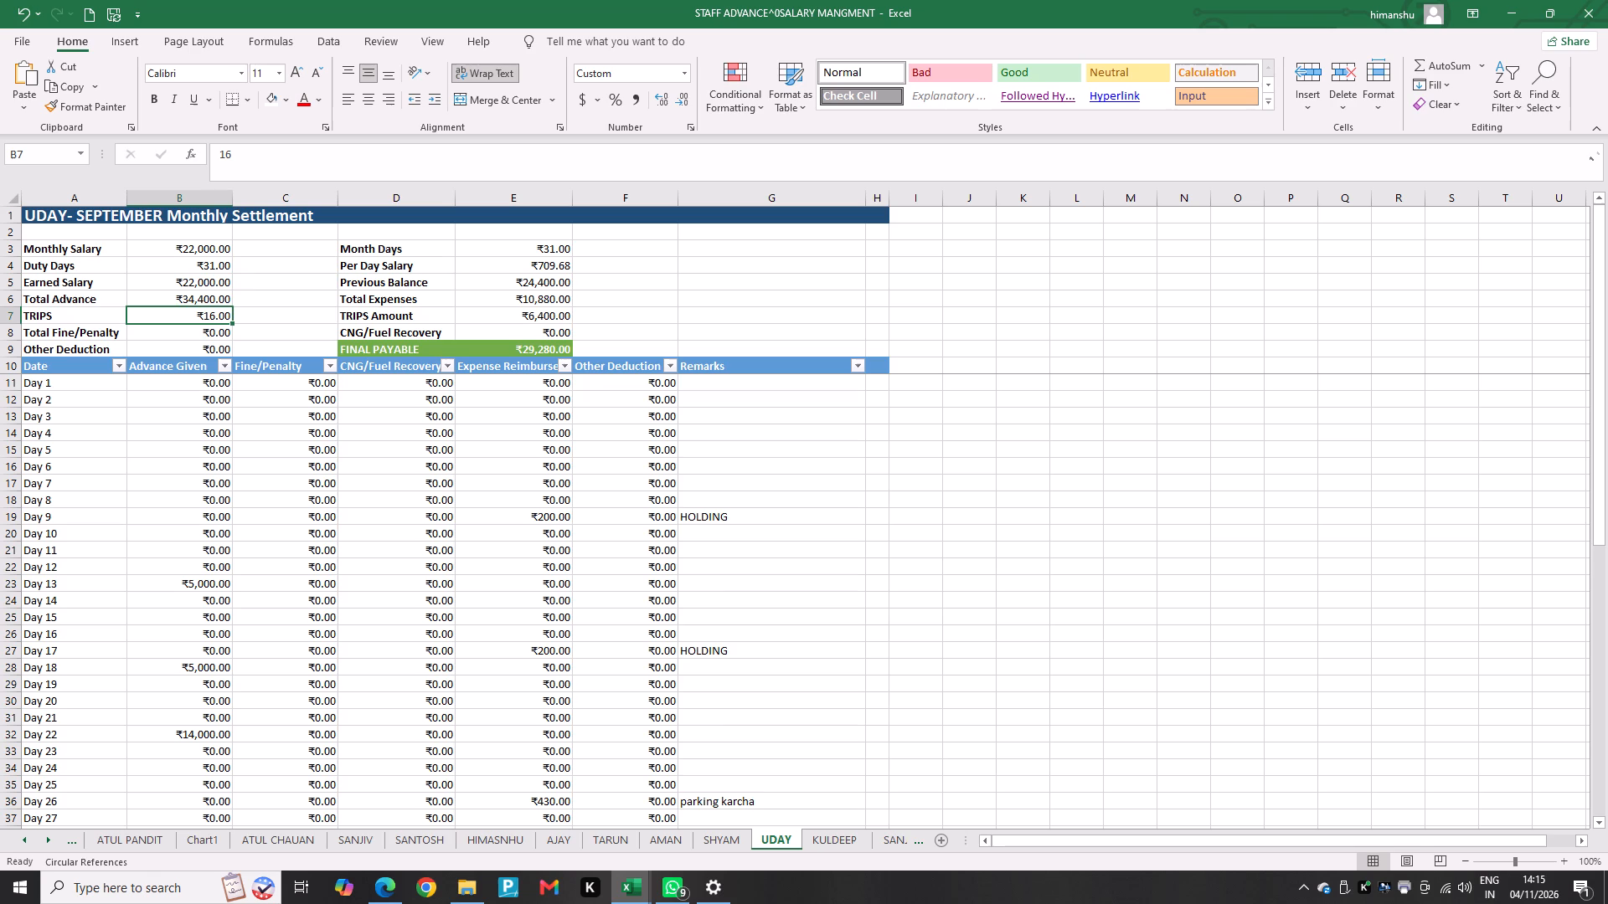
pyautogui.click(1499, 2)
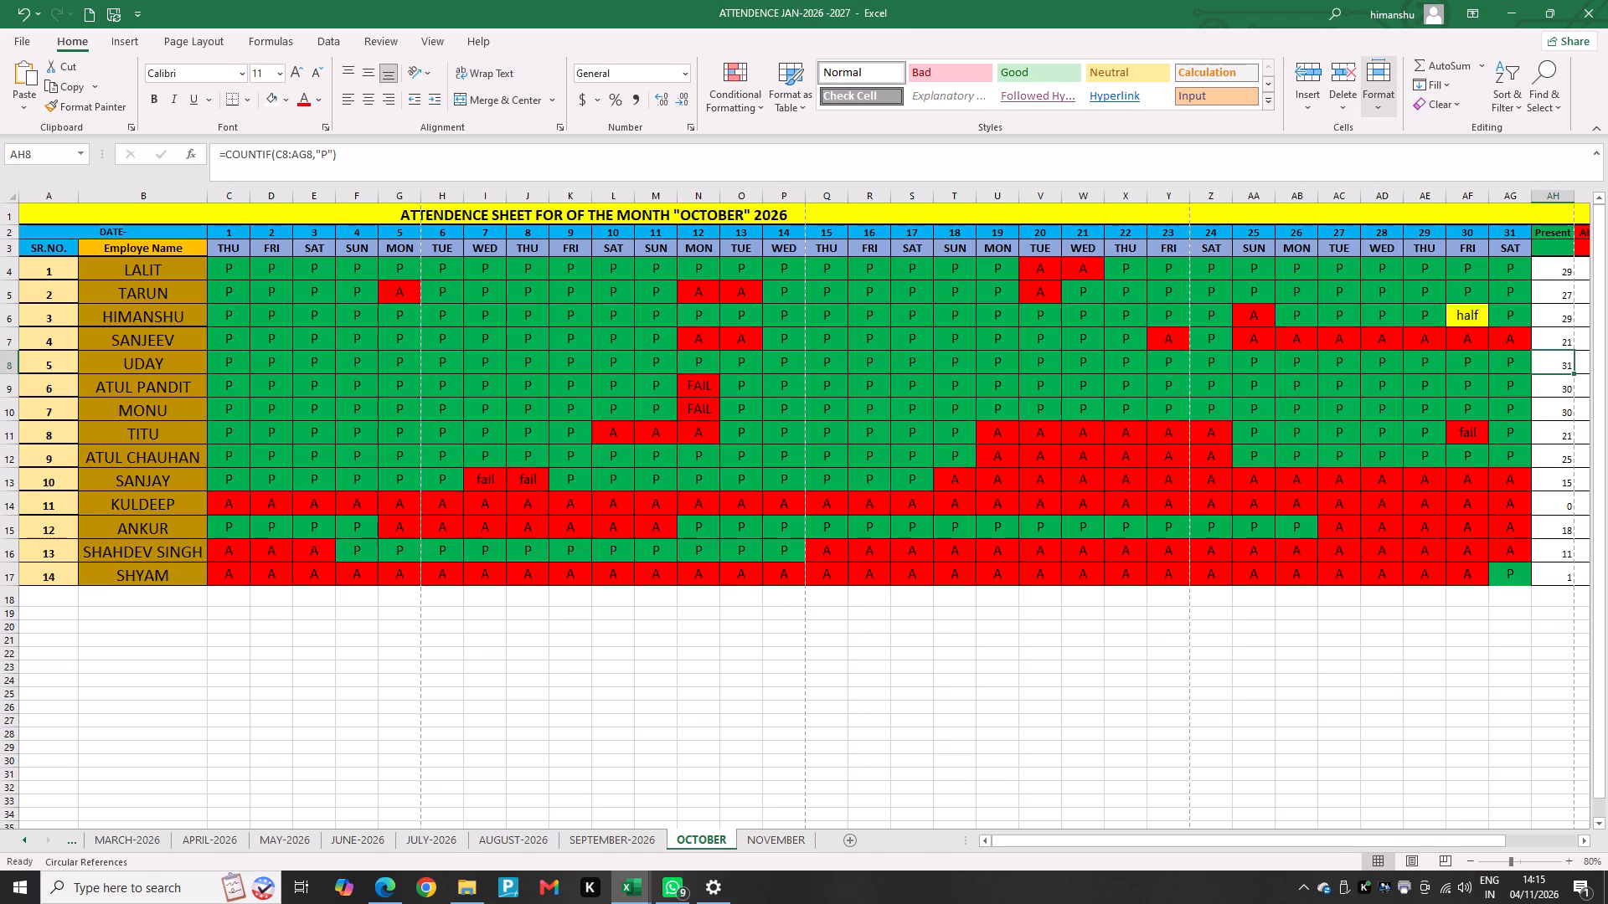
pyautogui.click(1518, 13)
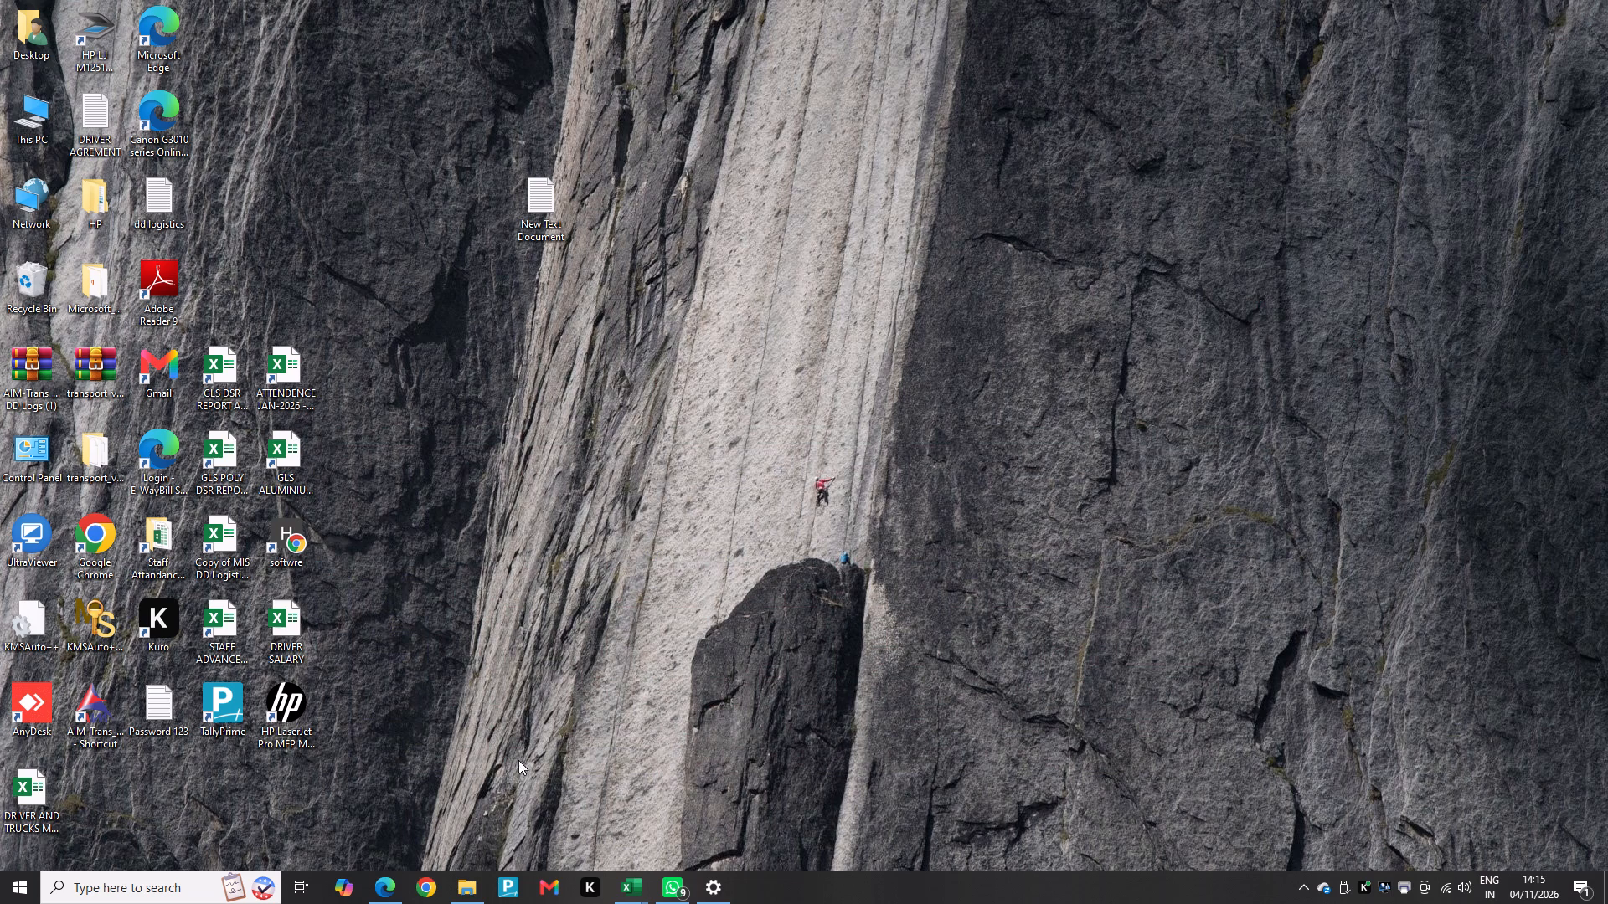
pyautogui.hotkey('alt', 'Tab')
pyautogui.hotkey('alt', 'Tab')
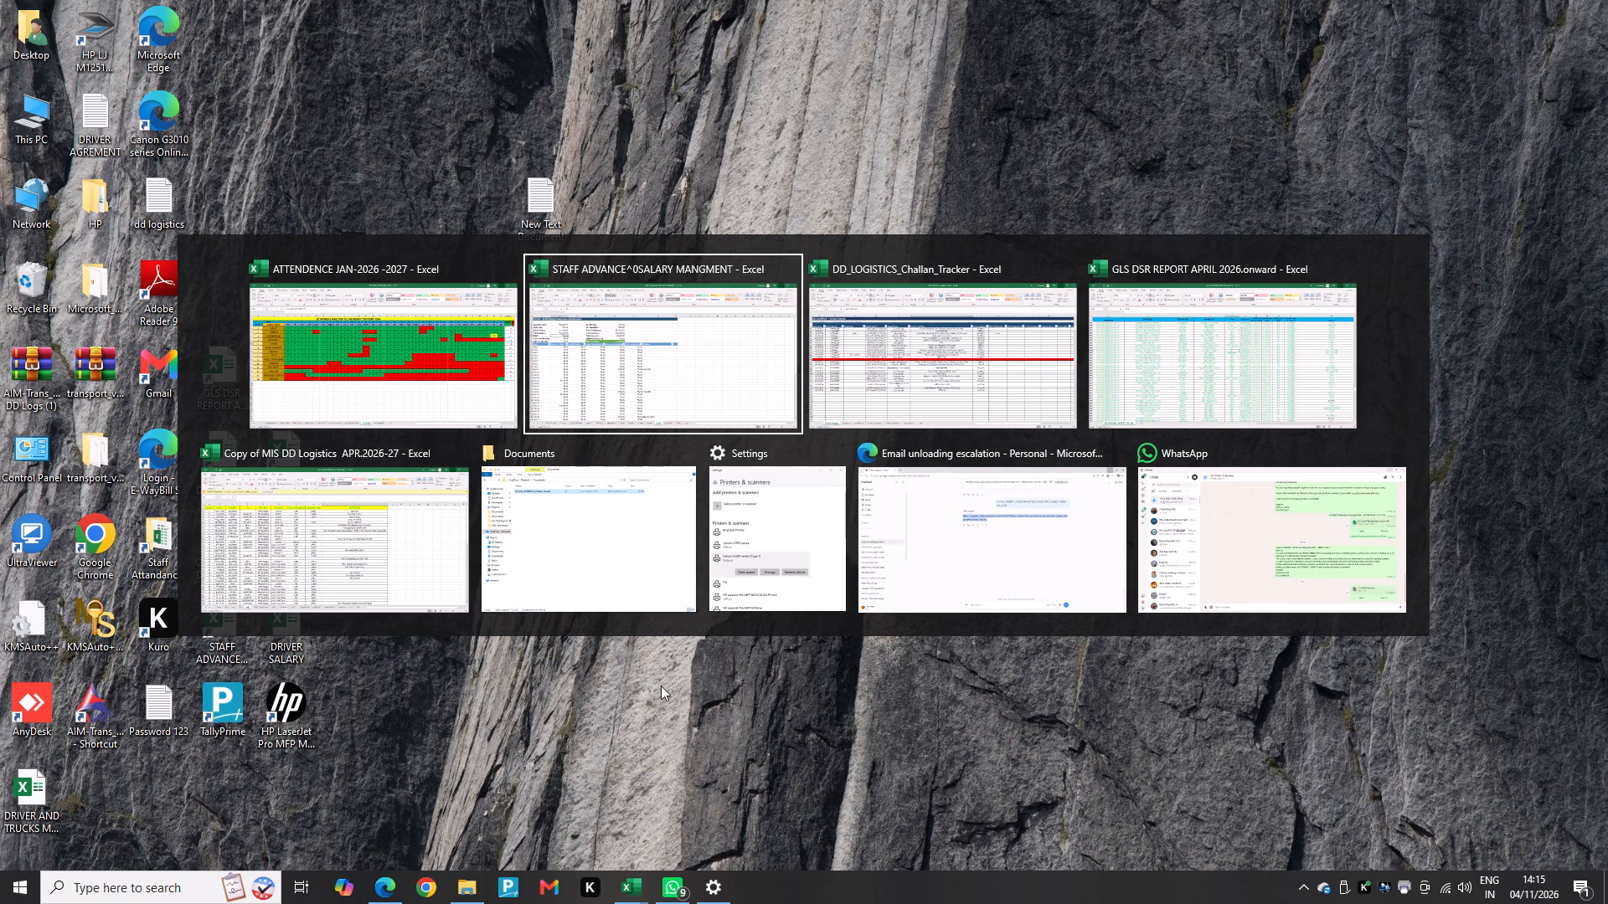
pyautogui.hotkey('alt', 'Tab')
pyautogui.hotkey('alt', 'Tab')
pyautogui.scroll(3, 1235, 593)
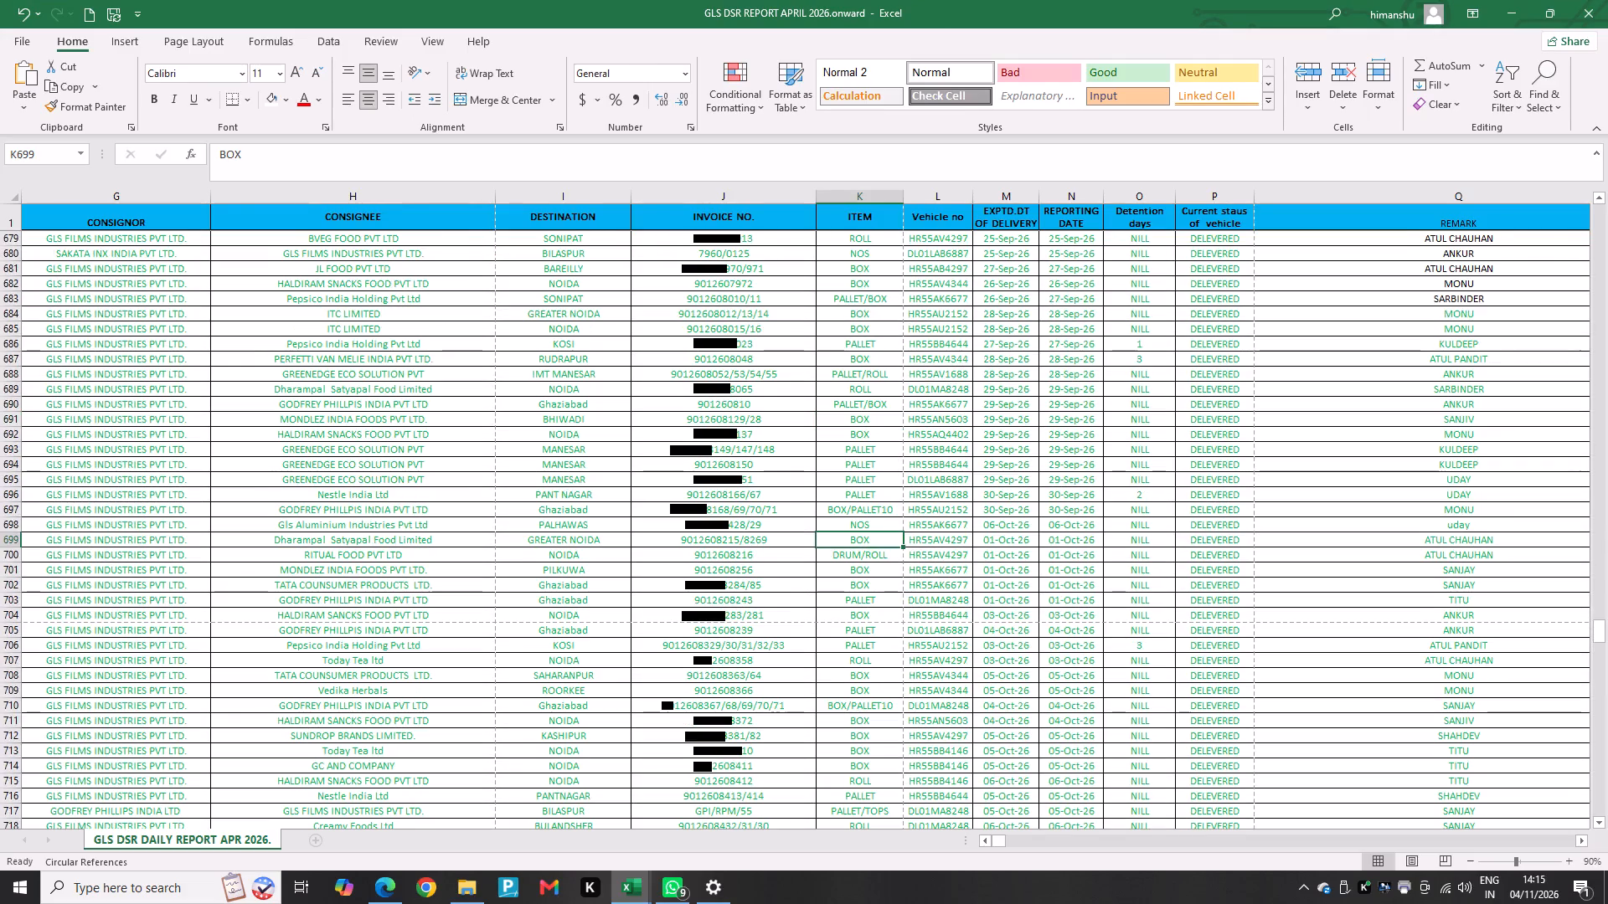
pyautogui.click(1465, 516)
pyautogui.scroll(20, 1458, 516)
pyautogui.scroll(1, 1458, 516)
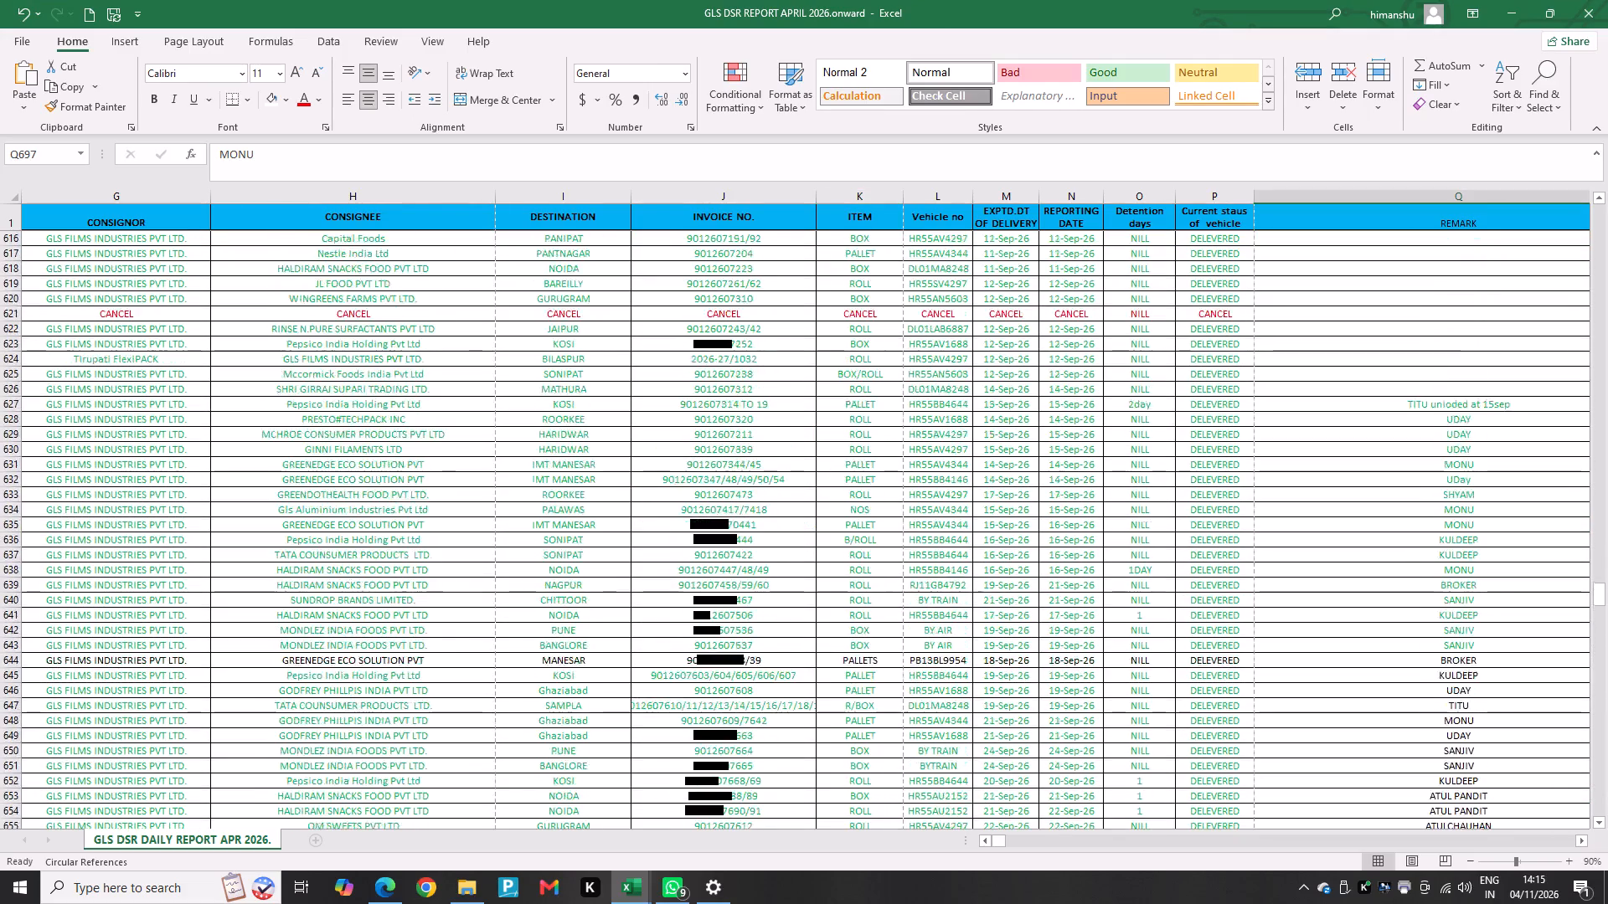
pyautogui.scroll(1, 1457, 516)
pyautogui.click(1378, 455)
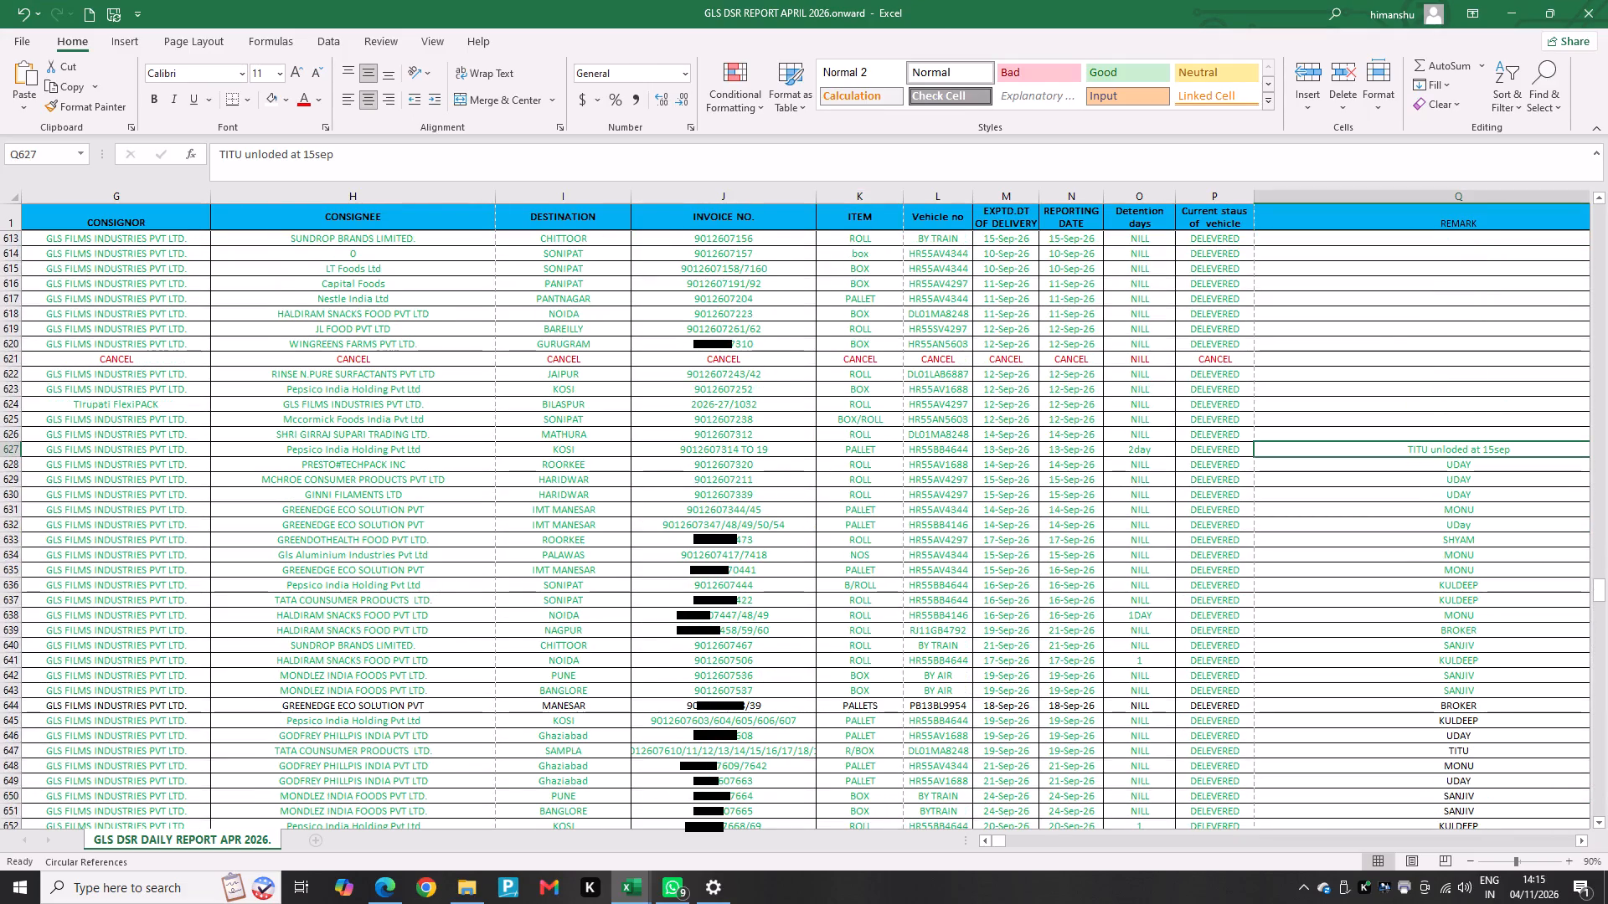
pyautogui.press('Down')
pyautogui.press('Down')
pyautogui.press('Down')
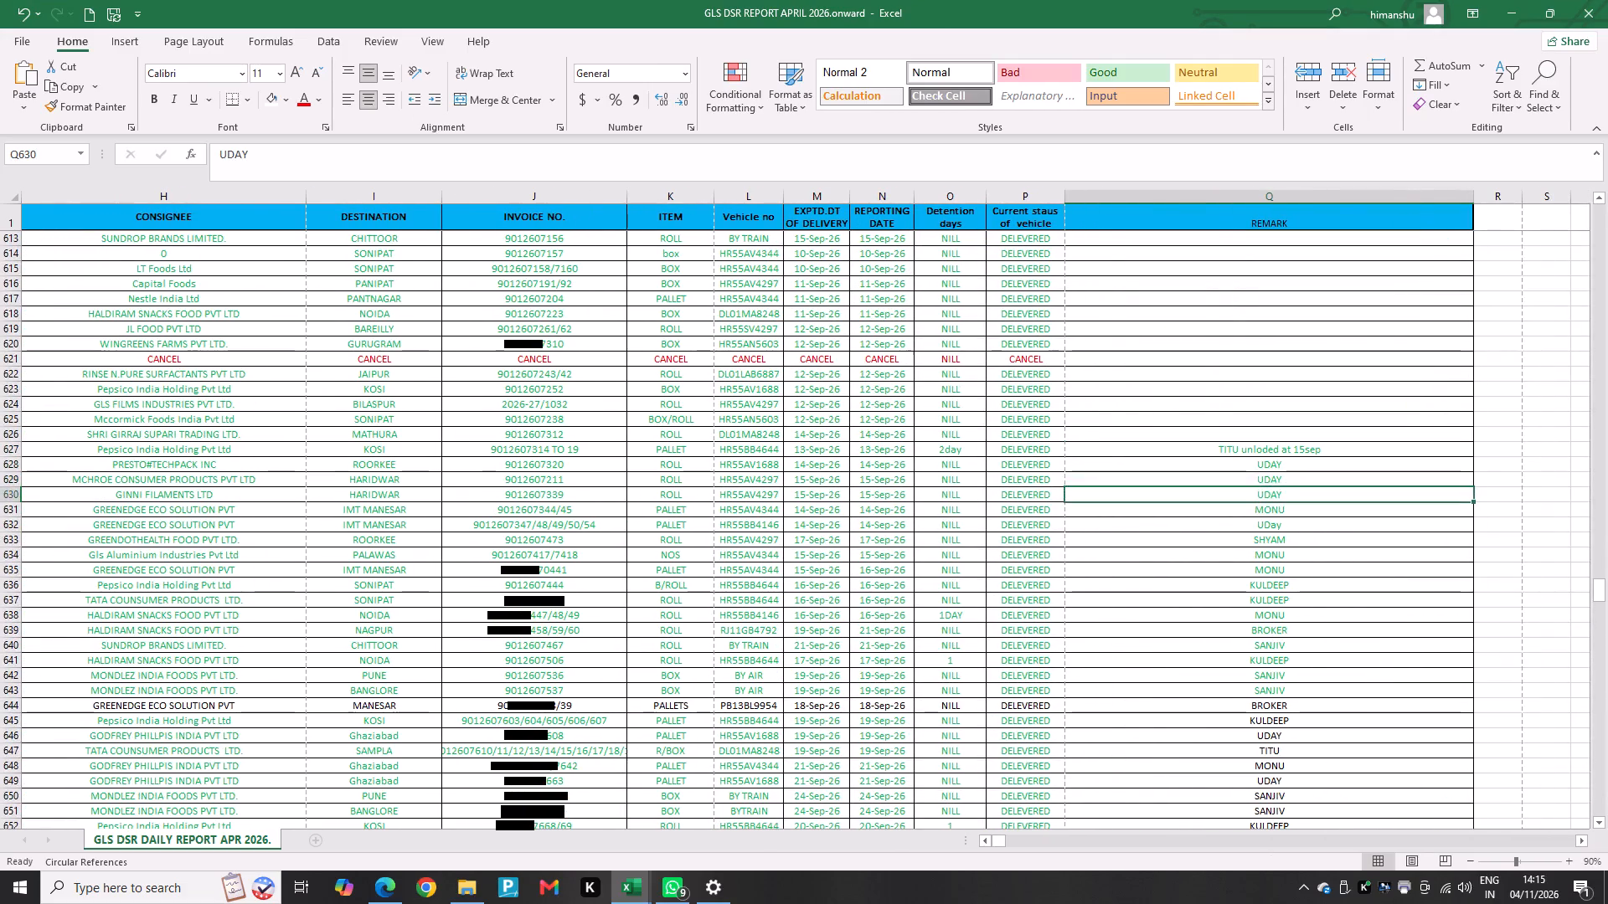
# Look down the September rows of the DSR report by delivery and reporting date to locate where the October 2026 trips begin.
pyautogui.press('Down')
pyautogui.press('Down')
pyautogui.press('Down')
pyautogui.press('Down')
pyautogui.press('Down')
pyautogui.press('Down')
pyautogui.press('Down')
pyautogui.press('Down')
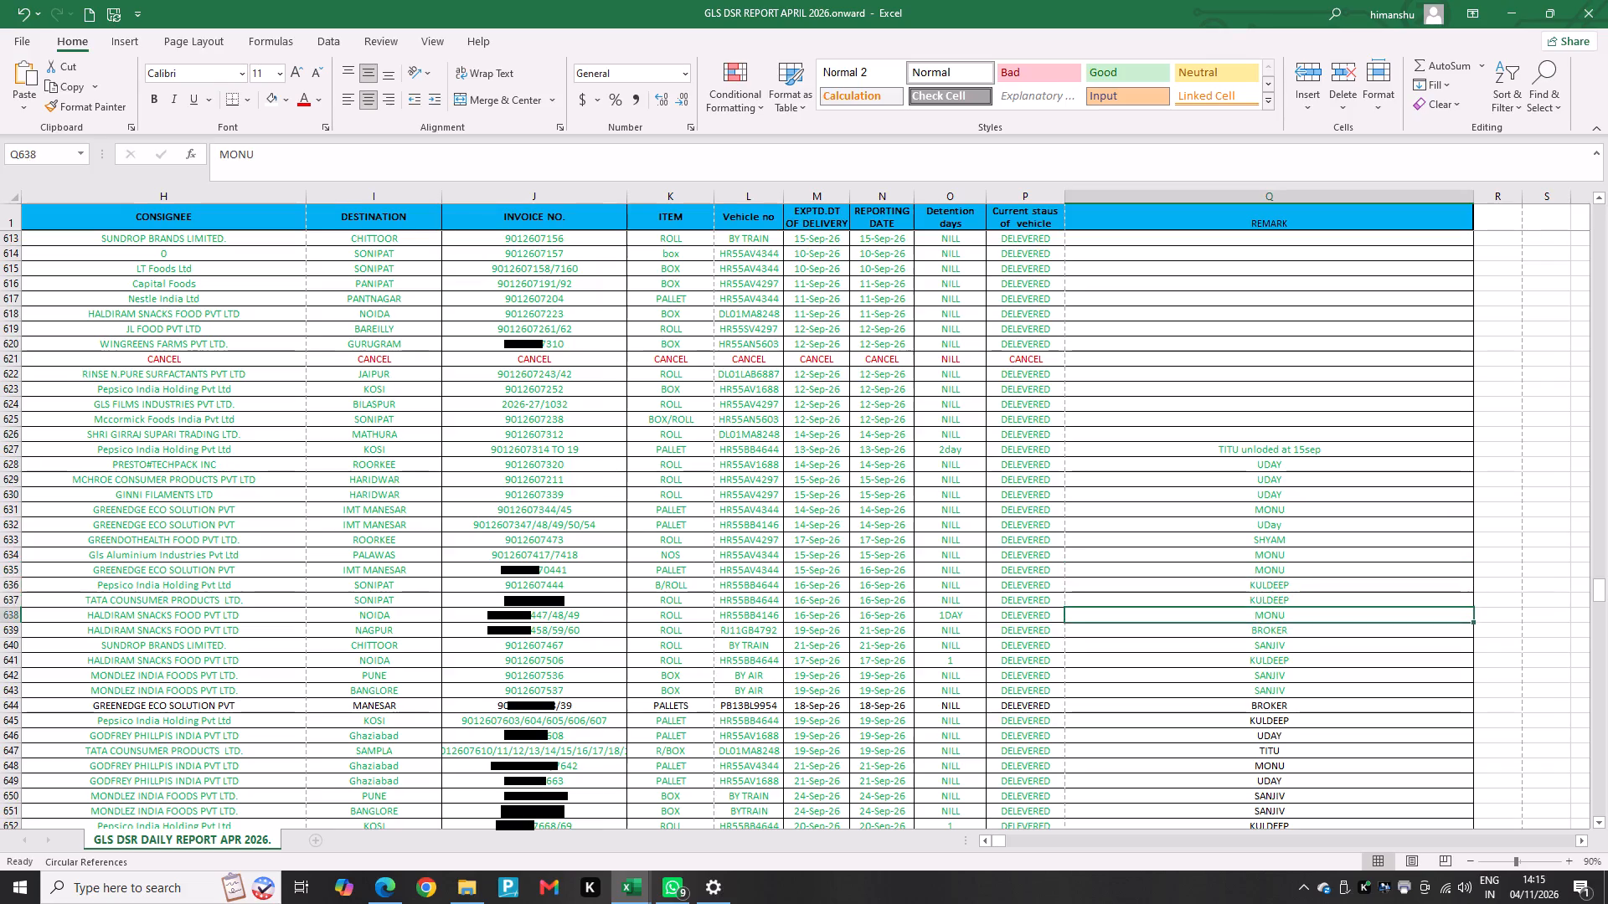
pyautogui.press('Up')
pyautogui.press('Up')
pyautogui.press('Up')
pyautogui.press('Up')
pyautogui.press('Up')
pyautogui.press('Up')
pyautogui.press('Up')
pyautogui.press('Up')
pyautogui.press('Up')
pyautogui.press('Up')
pyautogui.press('Up')
pyautogui.press('Left')
pyautogui.press('Left')
pyautogui.press('Left')
pyautogui.press('Left')
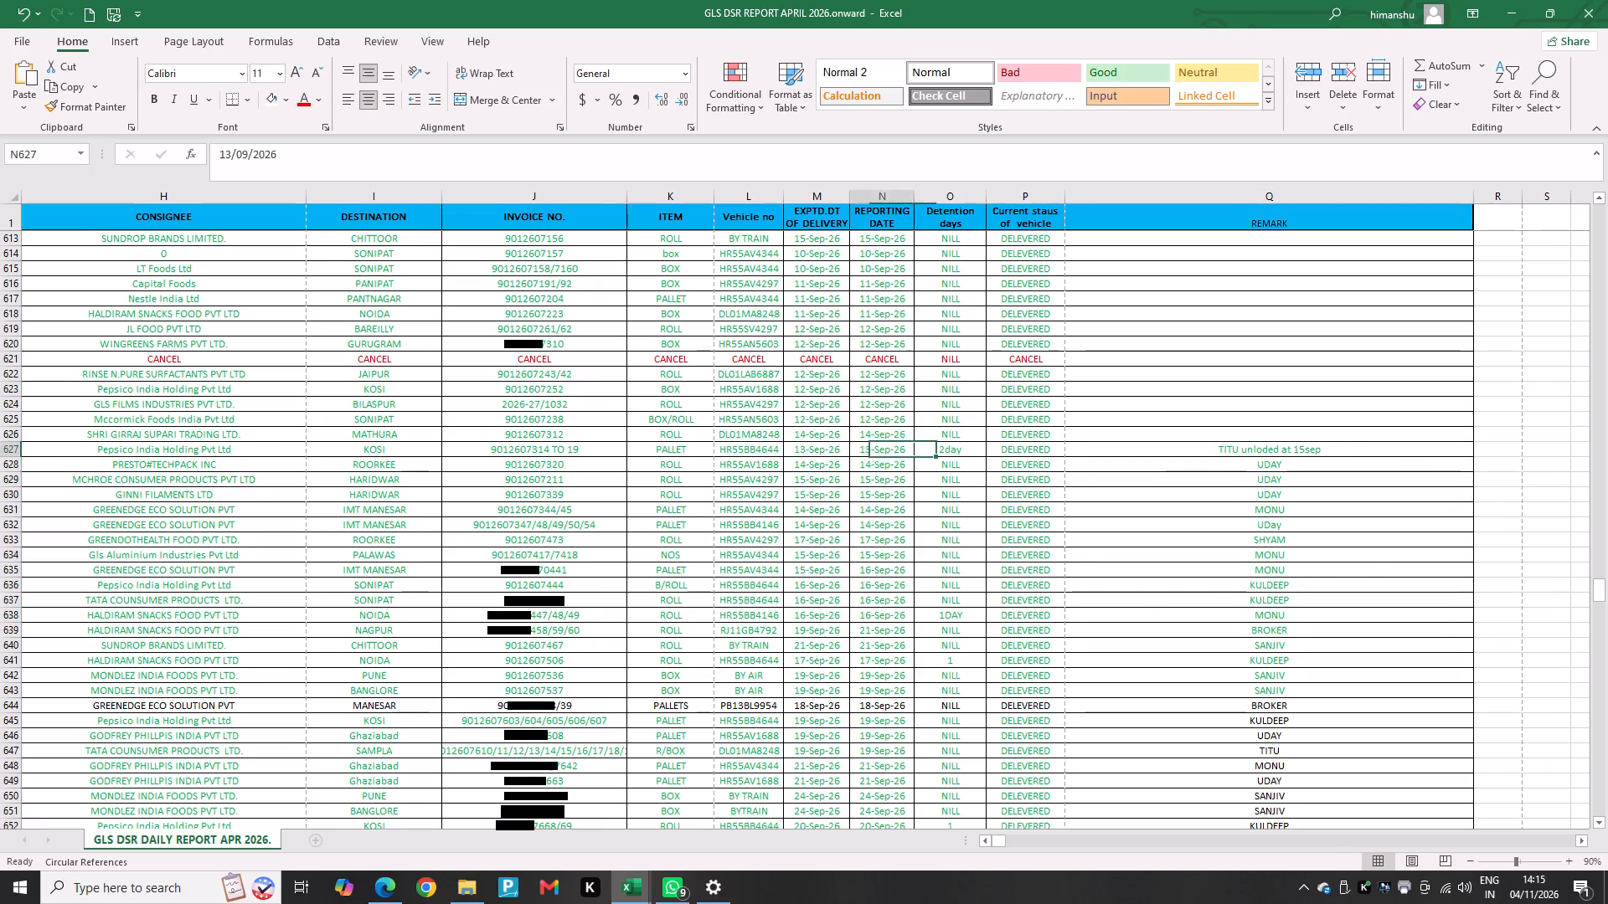
pyautogui.press('Down')
pyautogui.press('Down')
pyautogui.press('Down')
pyautogui.press('Down')
pyautogui.press('Down')
pyautogui.press('Down')
pyautogui.press('Down')
pyautogui.press('Down')
pyautogui.press('Down')
pyautogui.press('Down')
pyautogui.press('Down')
pyautogui.press('Down')
pyautogui.press('Down')
pyautogui.press('Down')
pyautogui.press('Down')
pyautogui.press('Down')
pyautogui.press('Down')
pyautogui.press('Down')
pyautogui.press('Down')
pyautogui.press('Down')
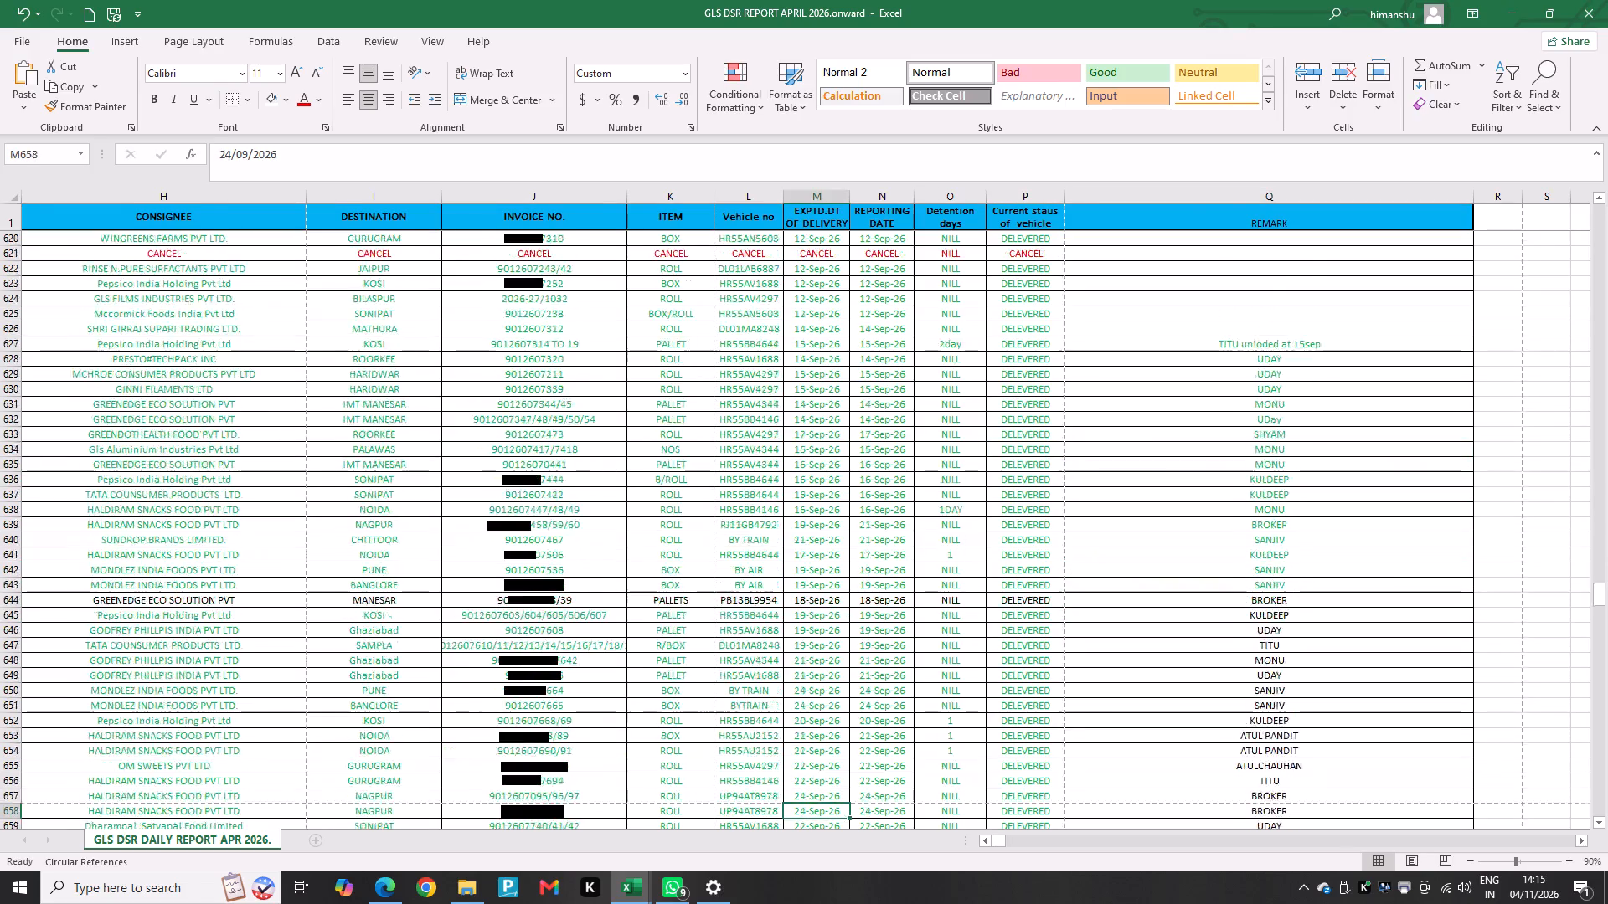
pyautogui.press('Up')
pyautogui.press('Down')
pyautogui.press('Down')
pyautogui.press('Down')
pyautogui.press('Down')
pyautogui.press('Down')
pyautogui.press('Down')
pyautogui.press('Down')
pyautogui.press('Down')
pyautogui.press('Down')
pyautogui.press('Down')
pyautogui.press('Down')
pyautogui.press('Down')
pyautogui.press('Down')
pyautogui.press('Down')
pyautogui.press('Down')
pyautogui.press('Down')
pyautogui.press('Down')
pyautogui.press('Down')
pyautogui.press('Down')
pyautogui.press('Down')
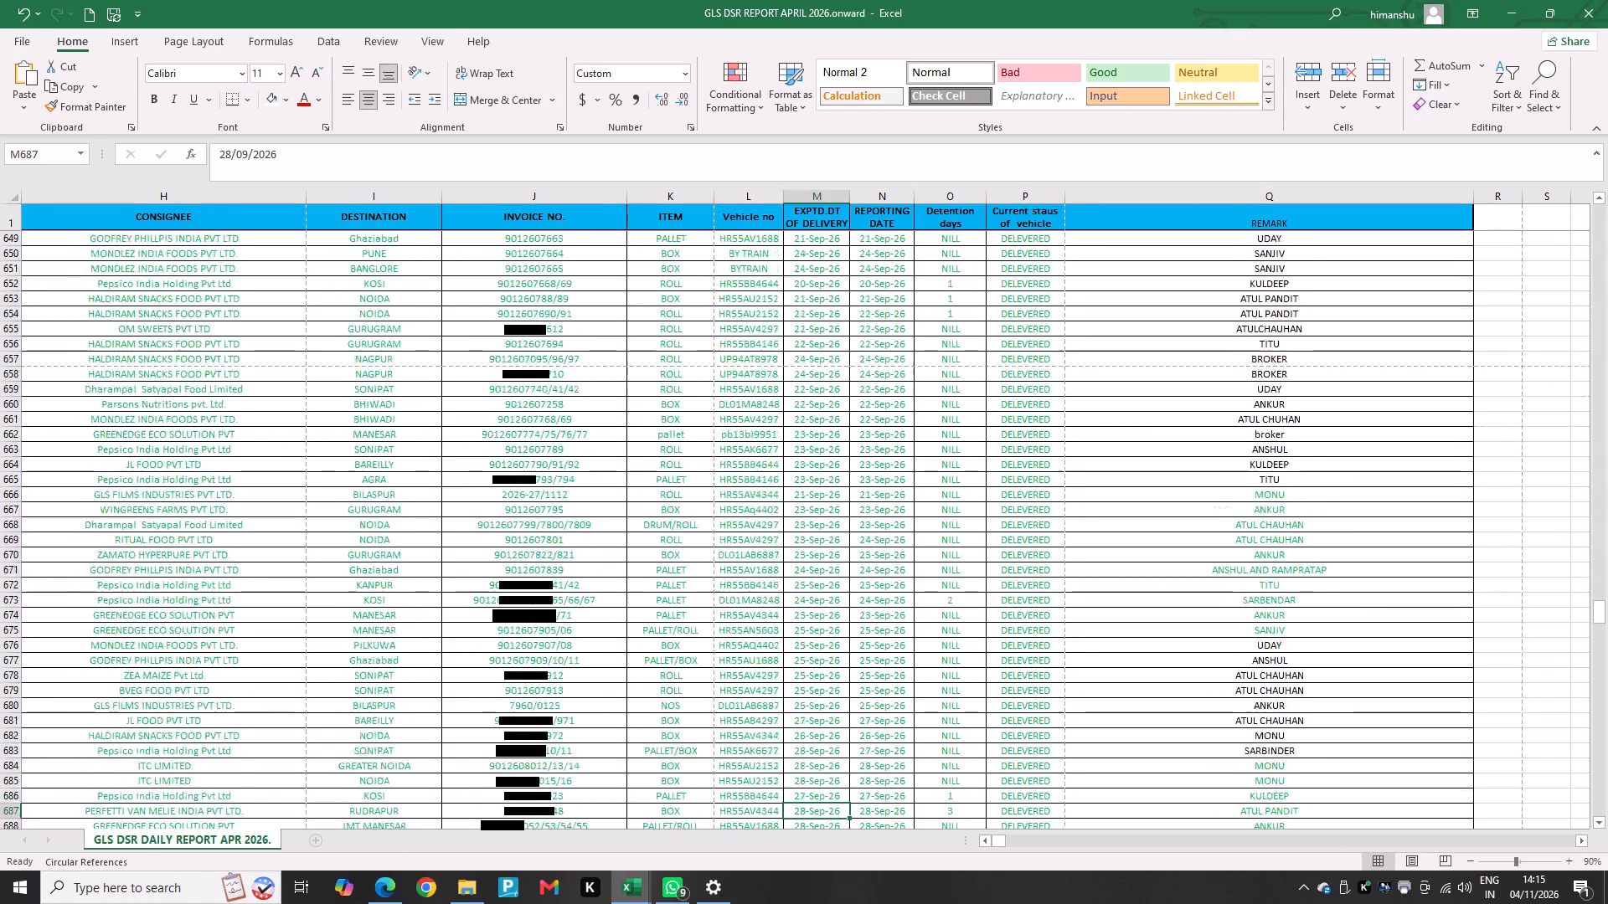
pyautogui.press('Up')
pyautogui.press('Up')
pyautogui.press('Up')
pyautogui.press('Up')
pyautogui.press('Up')
pyautogui.press('Up')
pyautogui.press('Up')
pyautogui.press('Up')
pyautogui.press('Up')
pyautogui.press('Up')
pyautogui.press('Up')
pyautogui.press('Up')
pyautogui.press('Up')
pyautogui.press('Up')
pyautogui.press('Up')
pyautogui.press('Up')
pyautogui.press('Up')
pyautogui.press('Up')
pyautogui.press('Up')
pyautogui.press('Up')
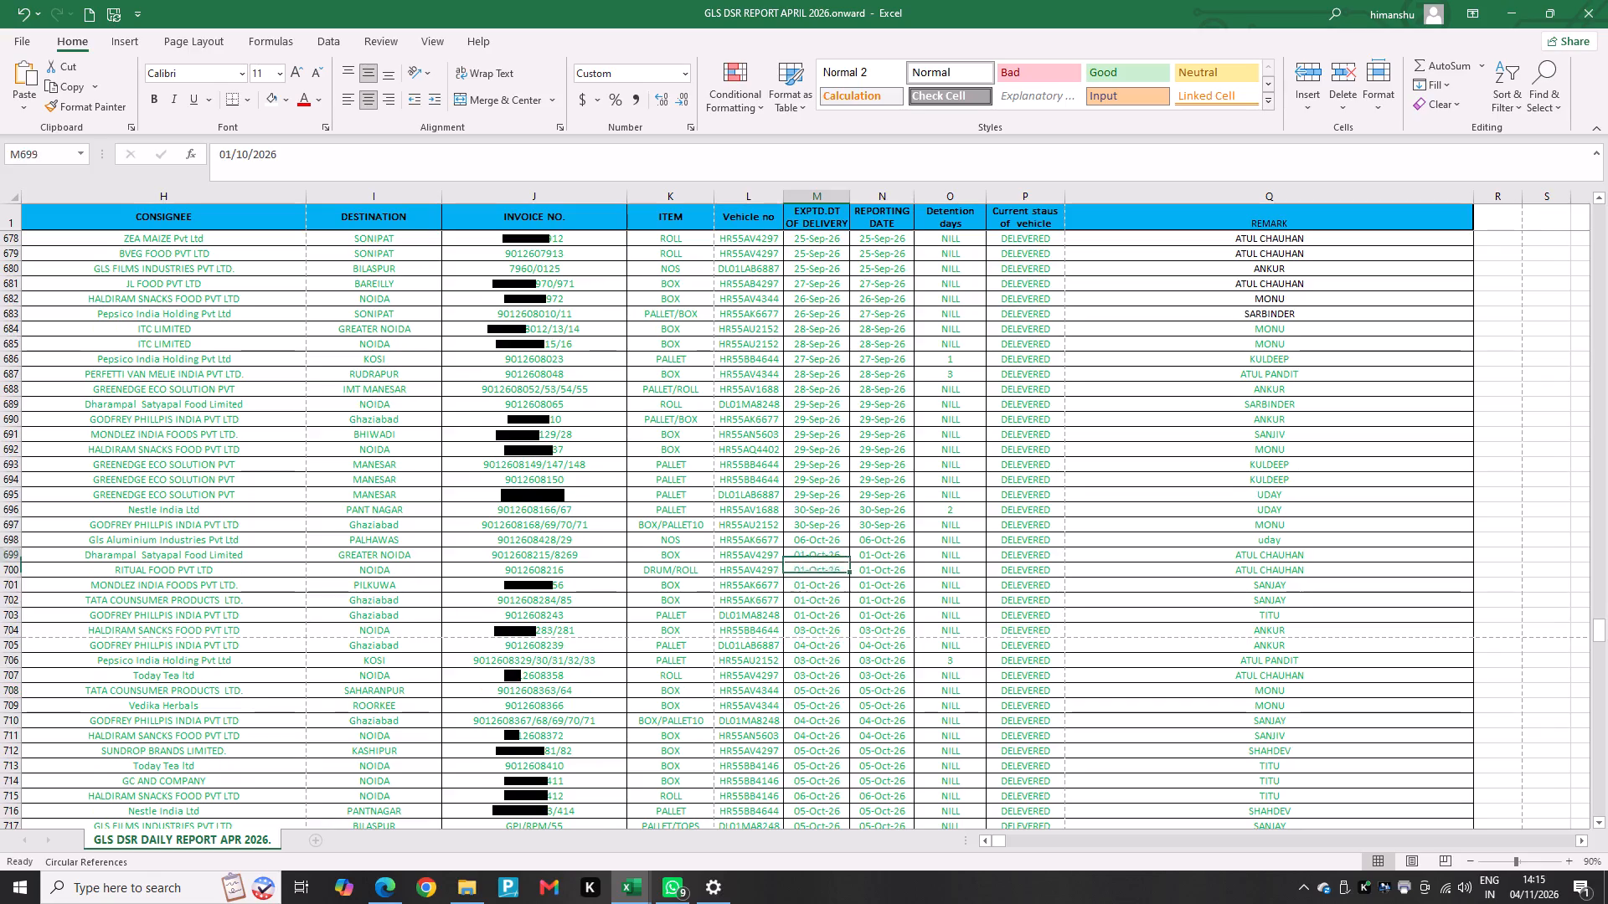
pyautogui.press('Right')
pyautogui.press('Down')
pyautogui.press('Down')
pyautogui.press('Down')
pyautogui.press('Down')
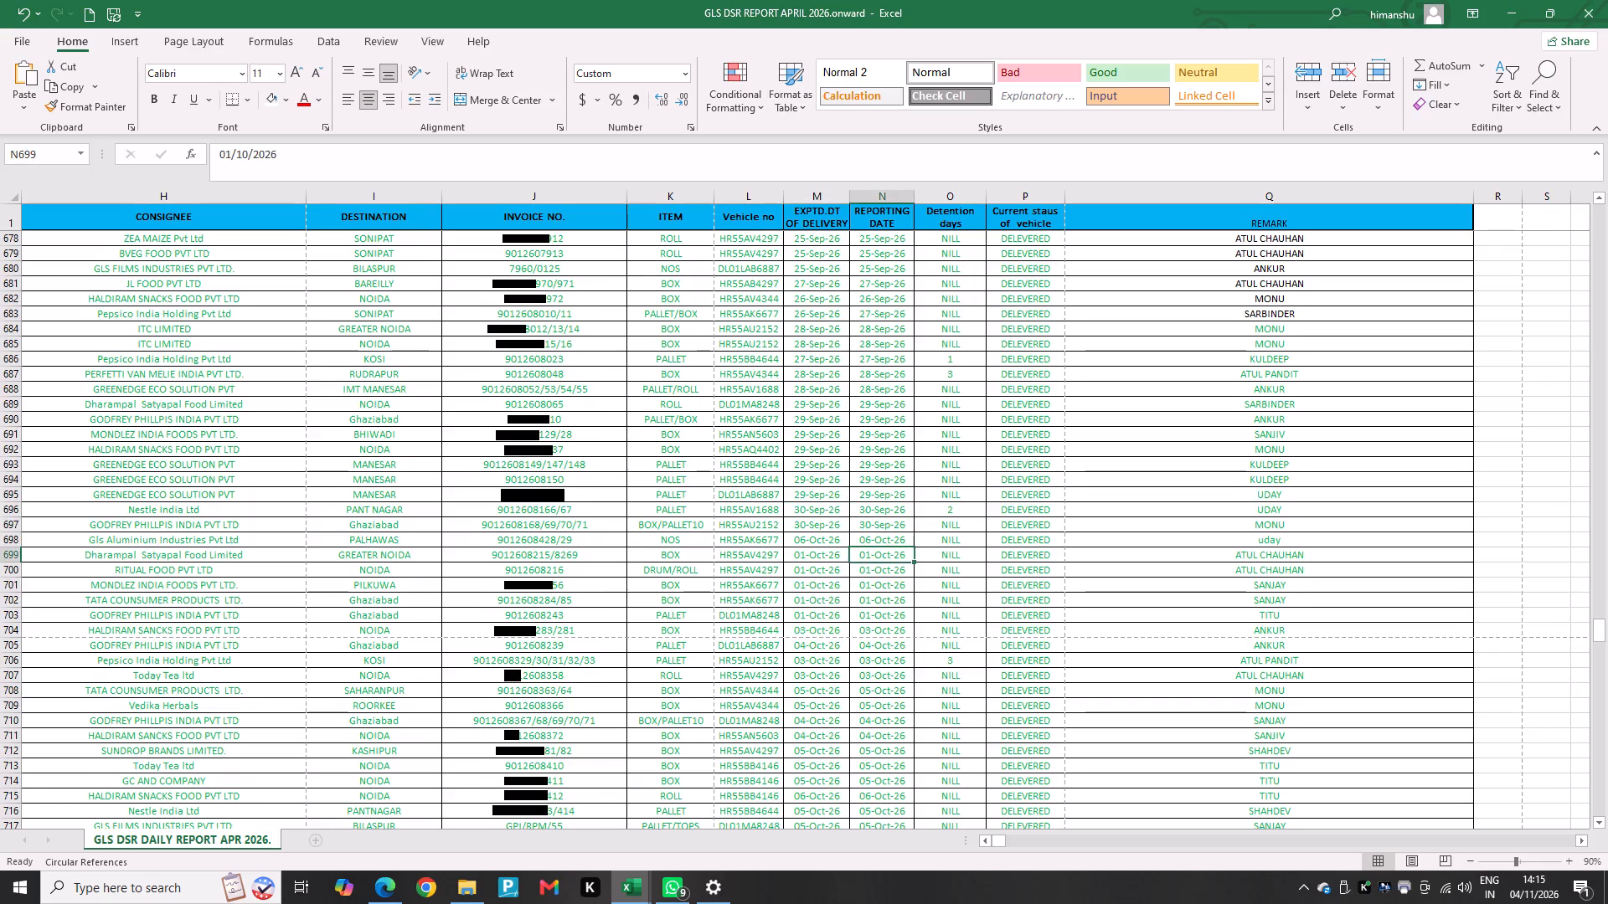
# Check the REMARK column from the start of October for UDAY's first trip with a 07-Oct-26 date and examine its reporting date.
pyautogui.press('Right')
pyautogui.press('Right')
pyautogui.press('Right')
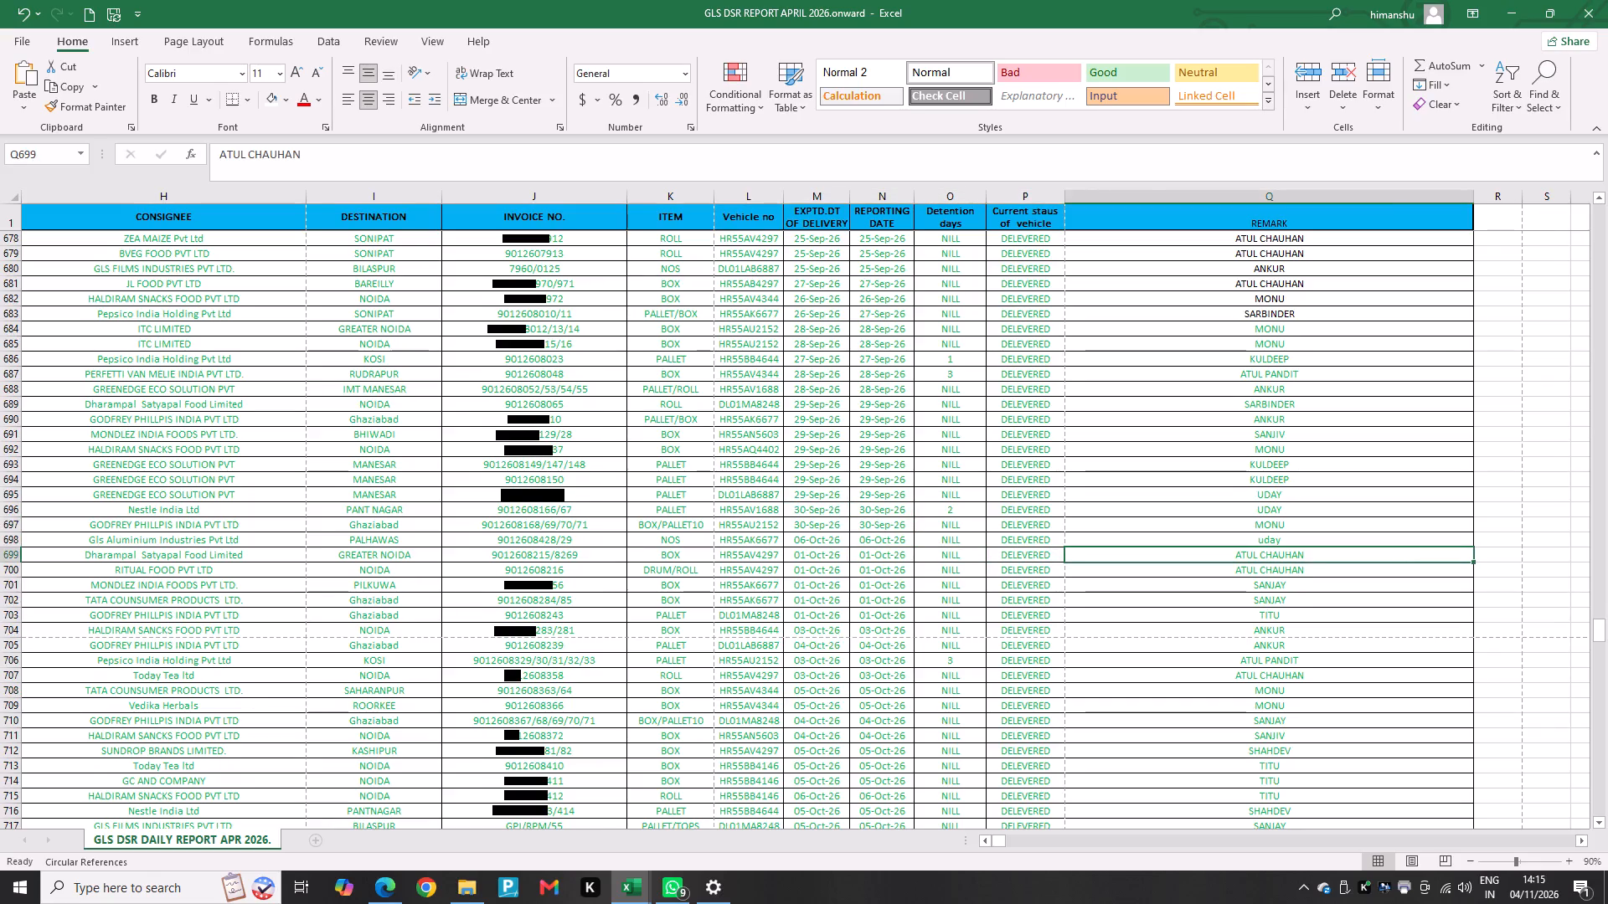
pyautogui.press('Down')
pyautogui.press('Up')
pyautogui.press('Up')
pyautogui.press('Down')
pyautogui.press('Down')
pyautogui.press('Down')
pyautogui.press('Down')
pyautogui.press('Down')
pyautogui.press('Down')
pyautogui.press('Down')
pyautogui.press('Down')
pyautogui.press('Down')
pyautogui.press('Down')
pyautogui.press('Down')
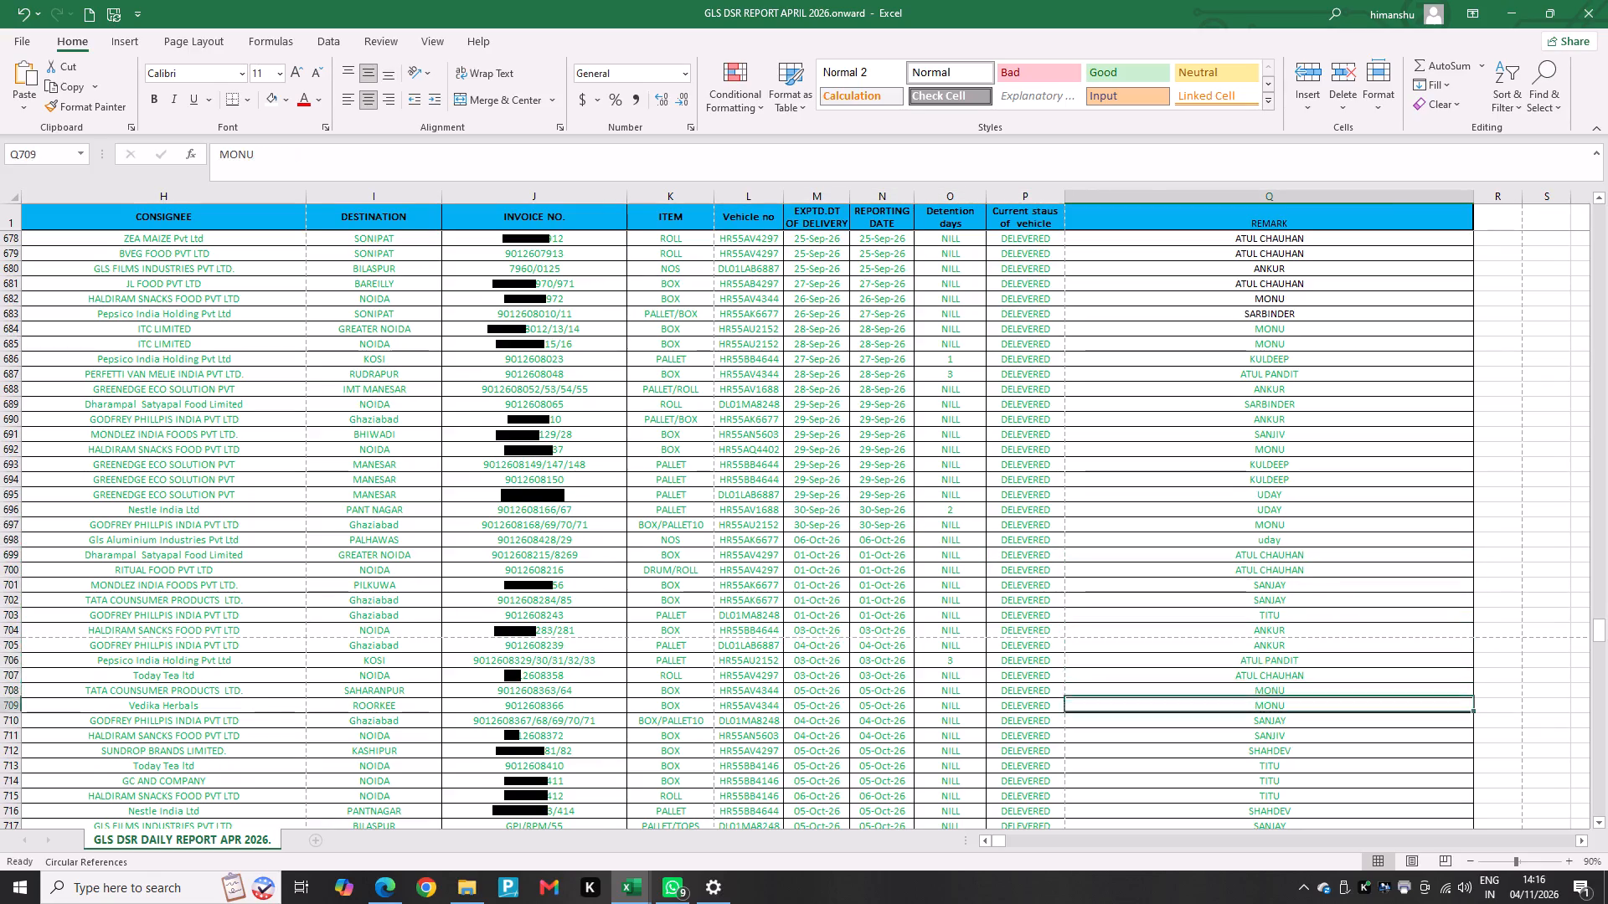
pyautogui.press('Down')
pyautogui.press('Down')
pyautogui.press('Down')
pyautogui.press('Down')
pyautogui.press('Down')
pyautogui.press('Down')
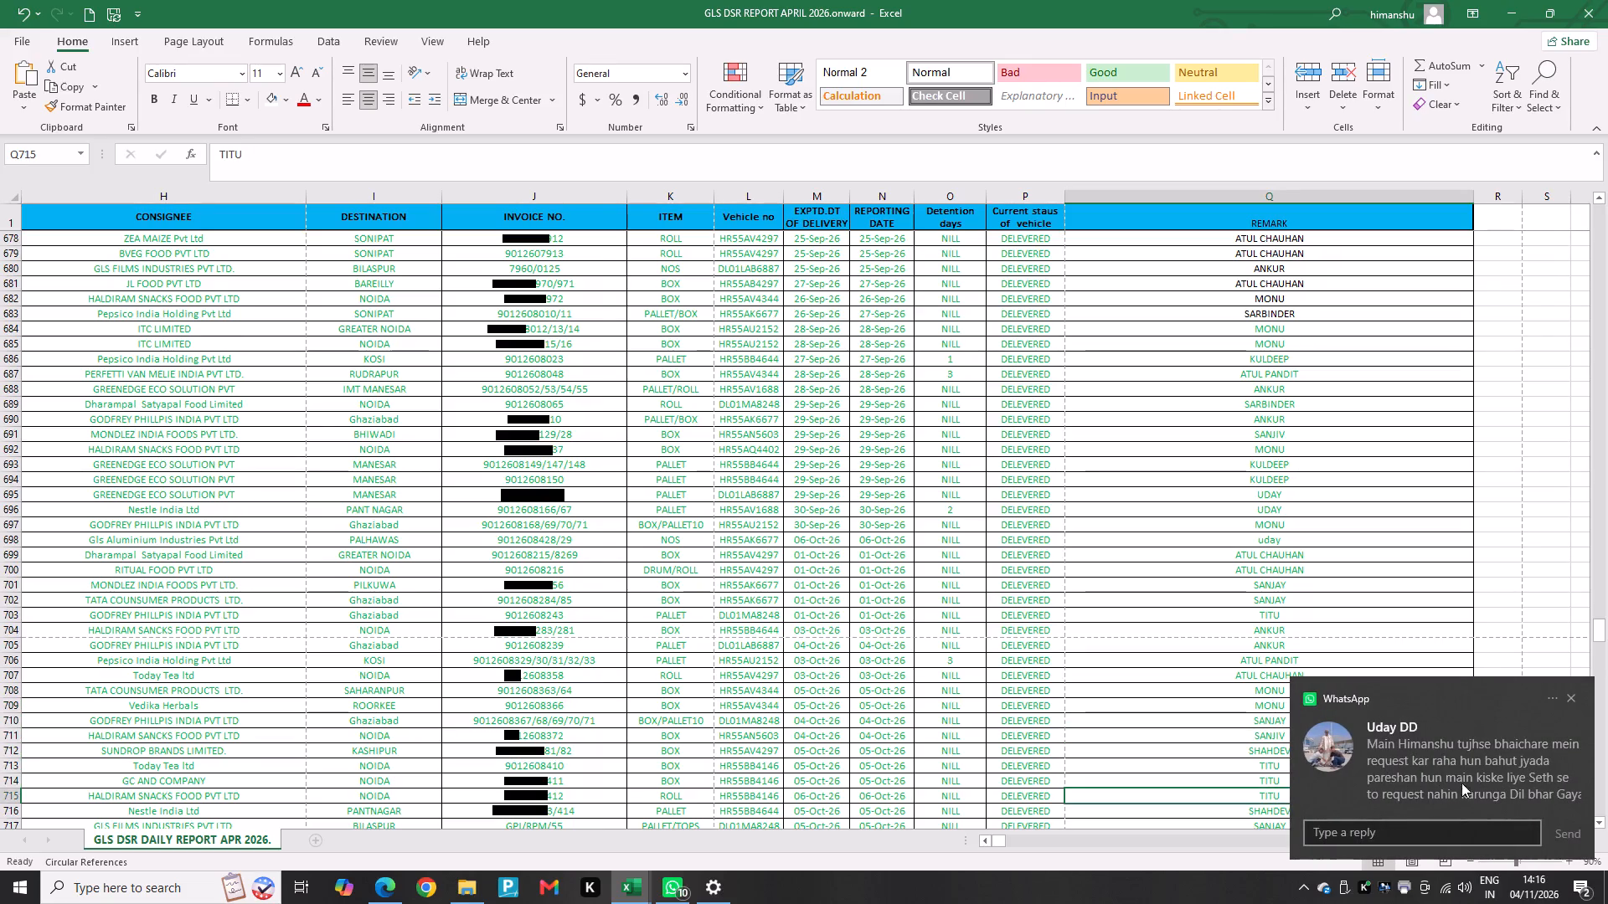
pyautogui.click(1579, 694)
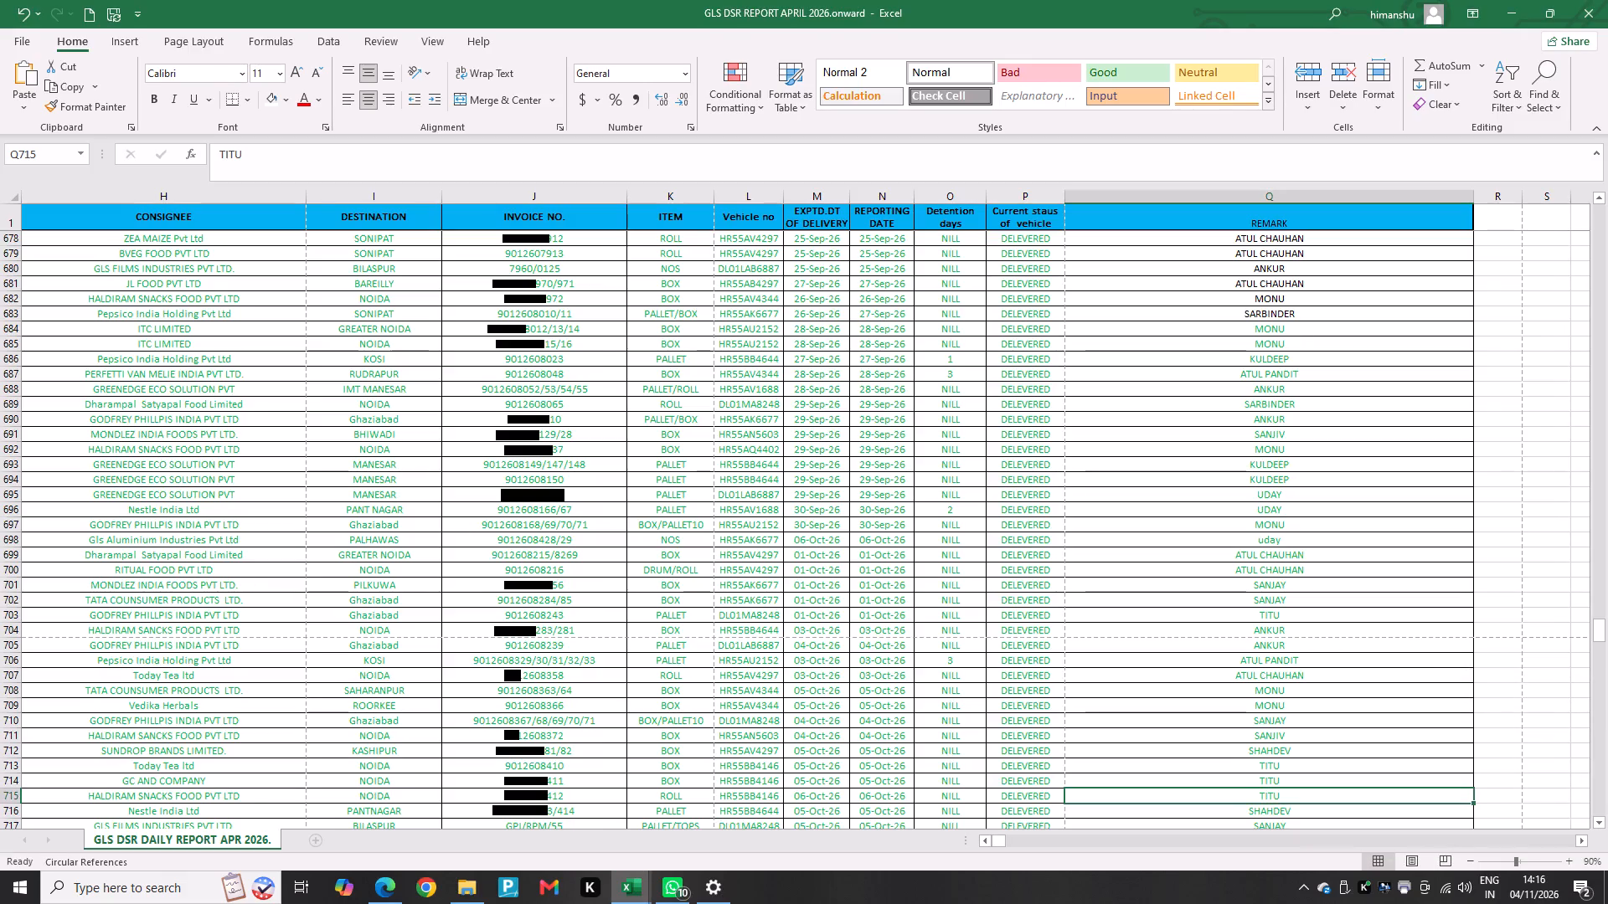
pyautogui.press('Down')
pyautogui.press('Down')
pyautogui.press('Down')
pyautogui.press('Down')
pyautogui.press('Down')
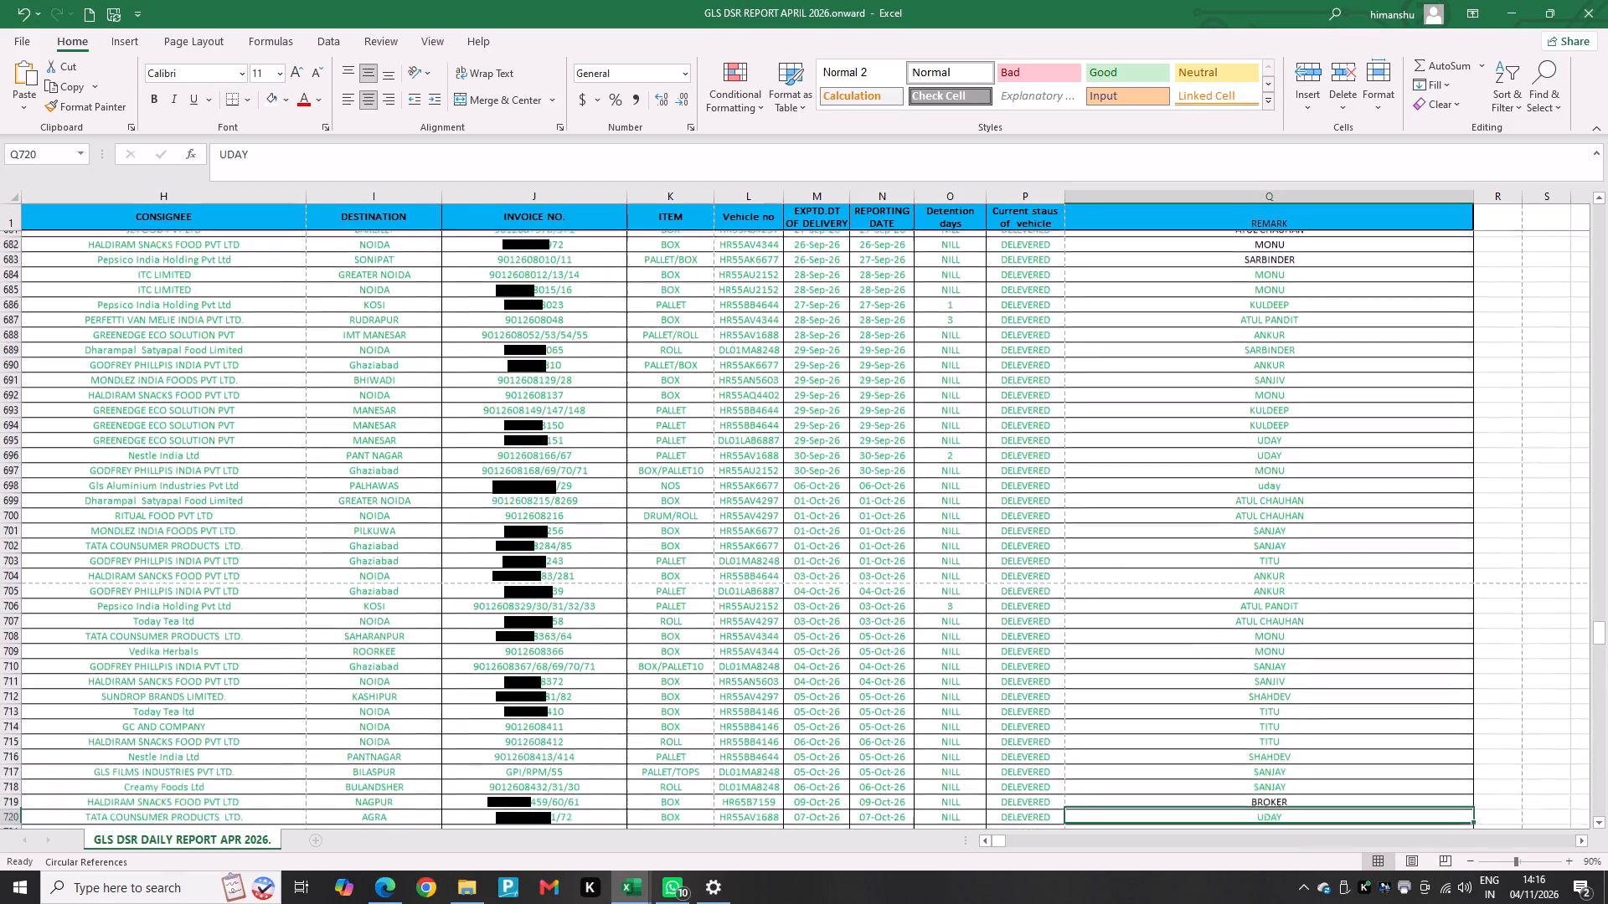
pyautogui.press('Down')
pyautogui.press('Up')
pyautogui.press('Left')
pyautogui.press('Left')
pyautogui.press('Left')
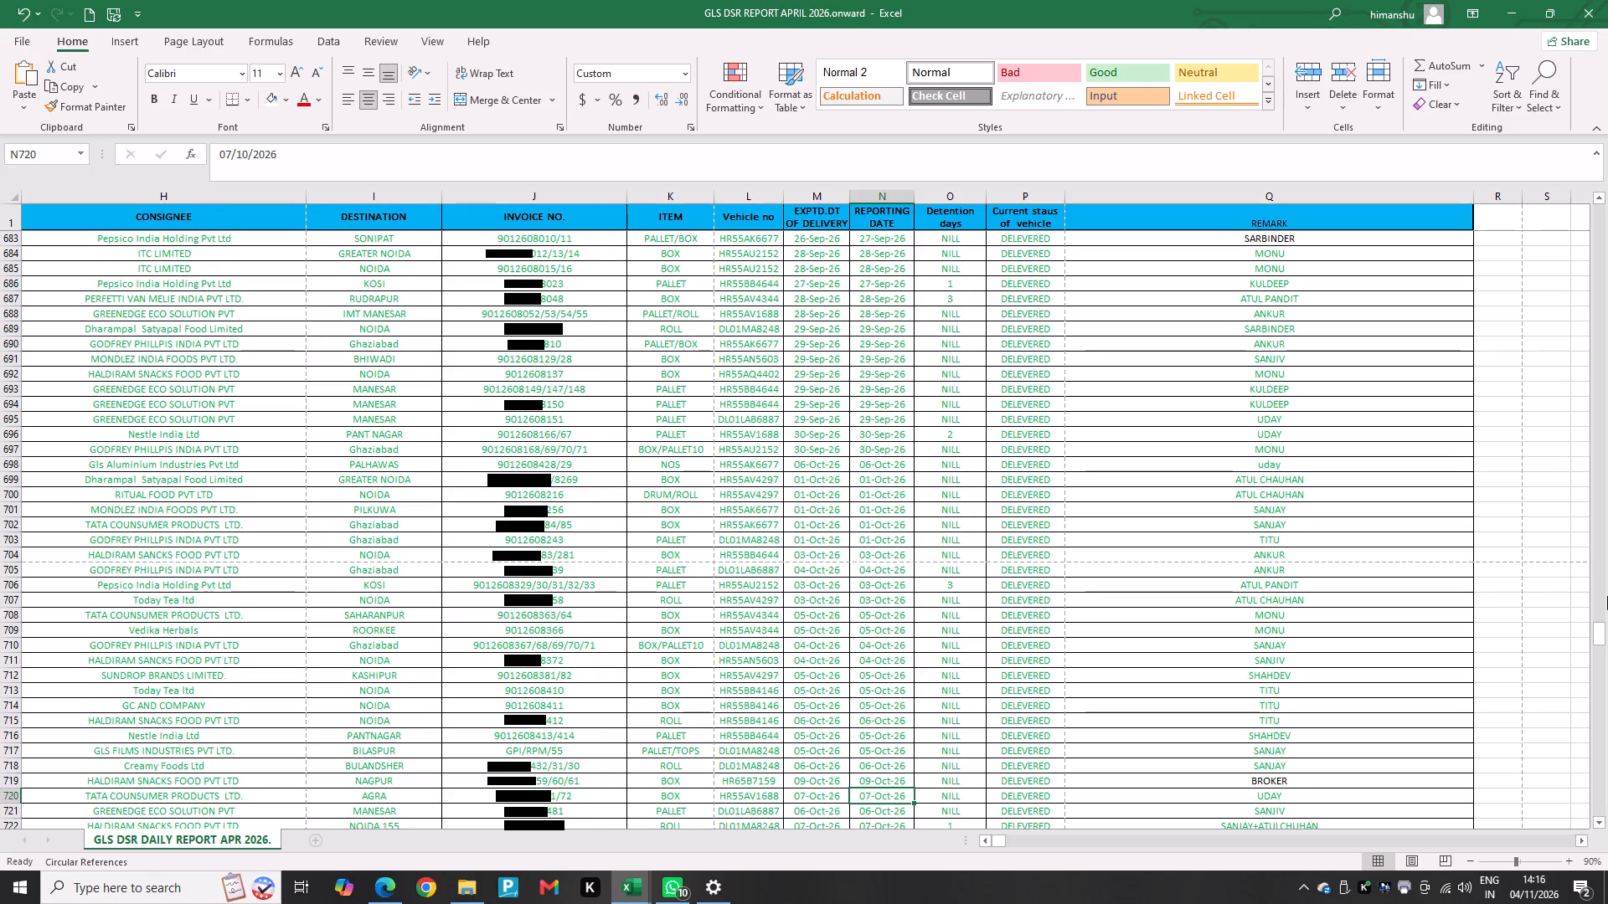
# Check the REMARK column of the DSR report for UDAY's trips from 7 to 10 October.
pyautogui.press('Right')
pyautogui.press('Right')
pyautogui.press('Right')
pyautogui.press('Right')
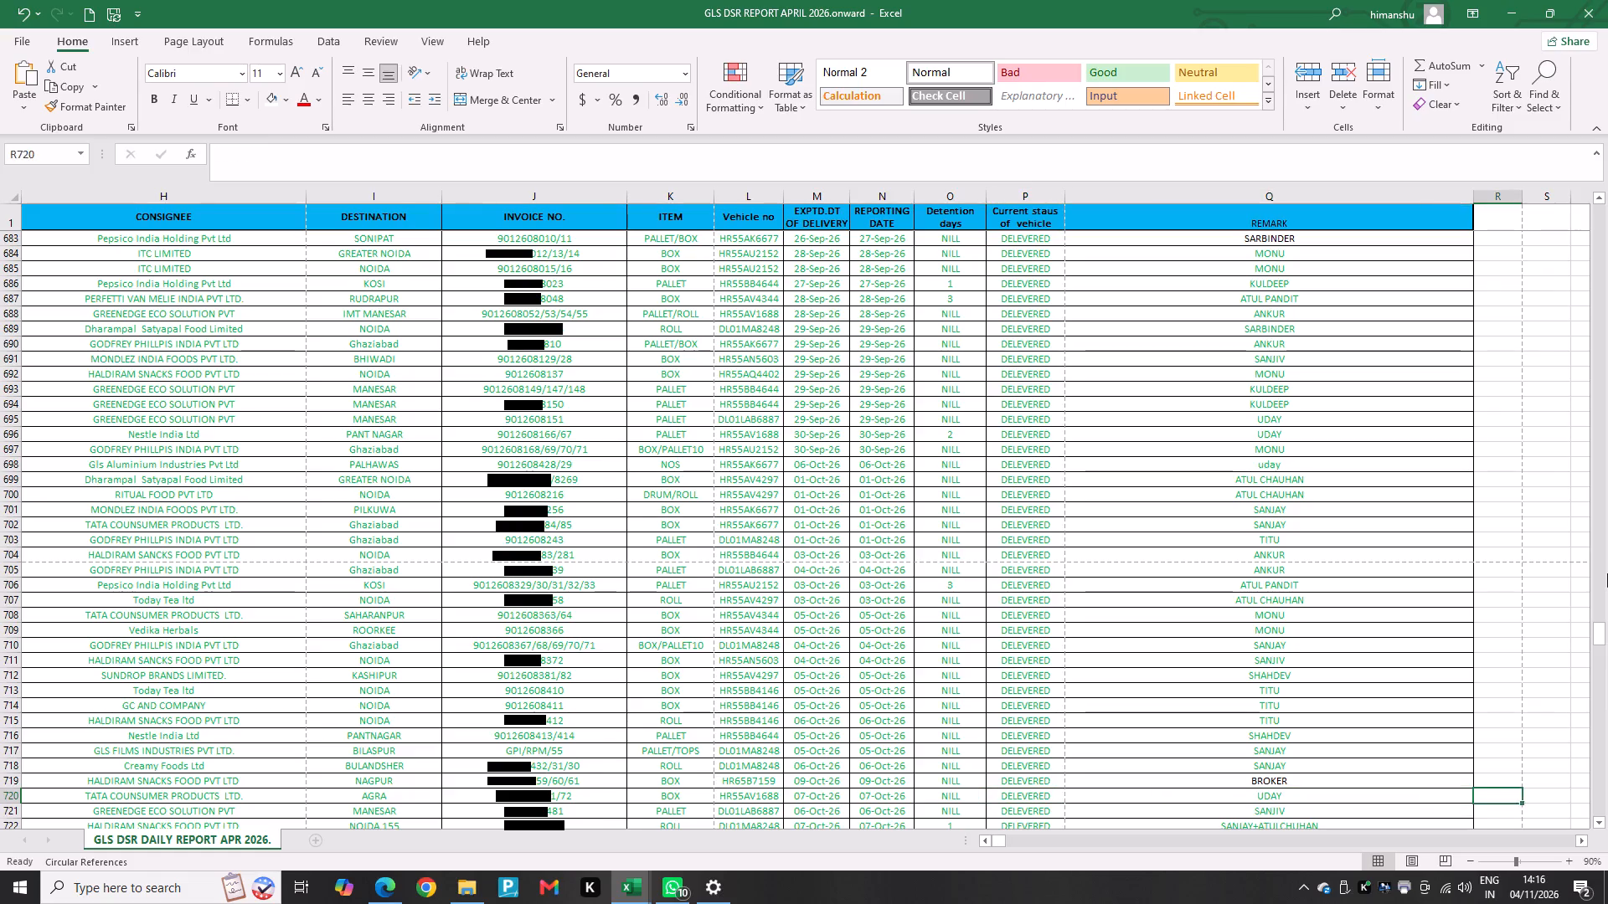
pyautogui.press('Left')
pyautogui.press('Left')
pyautogui.press('Left')
pyautogui.press('Right')
pyautogui.press('Right')
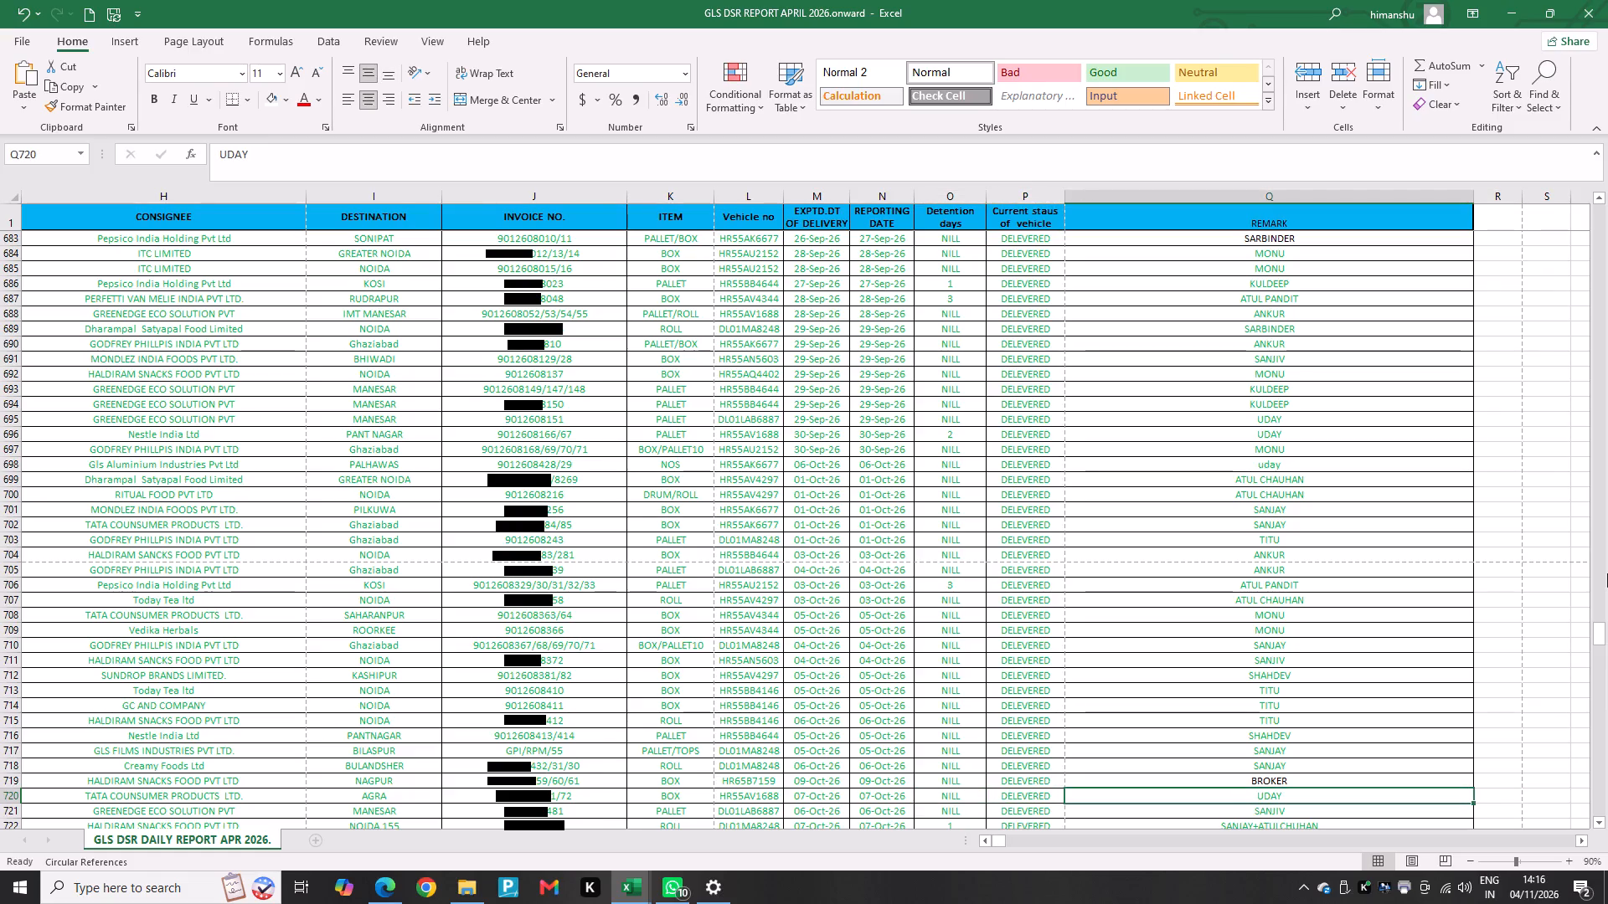
pyautogui.press('Down')
pyautogui.press('Down')
pyautogui.press('Down')
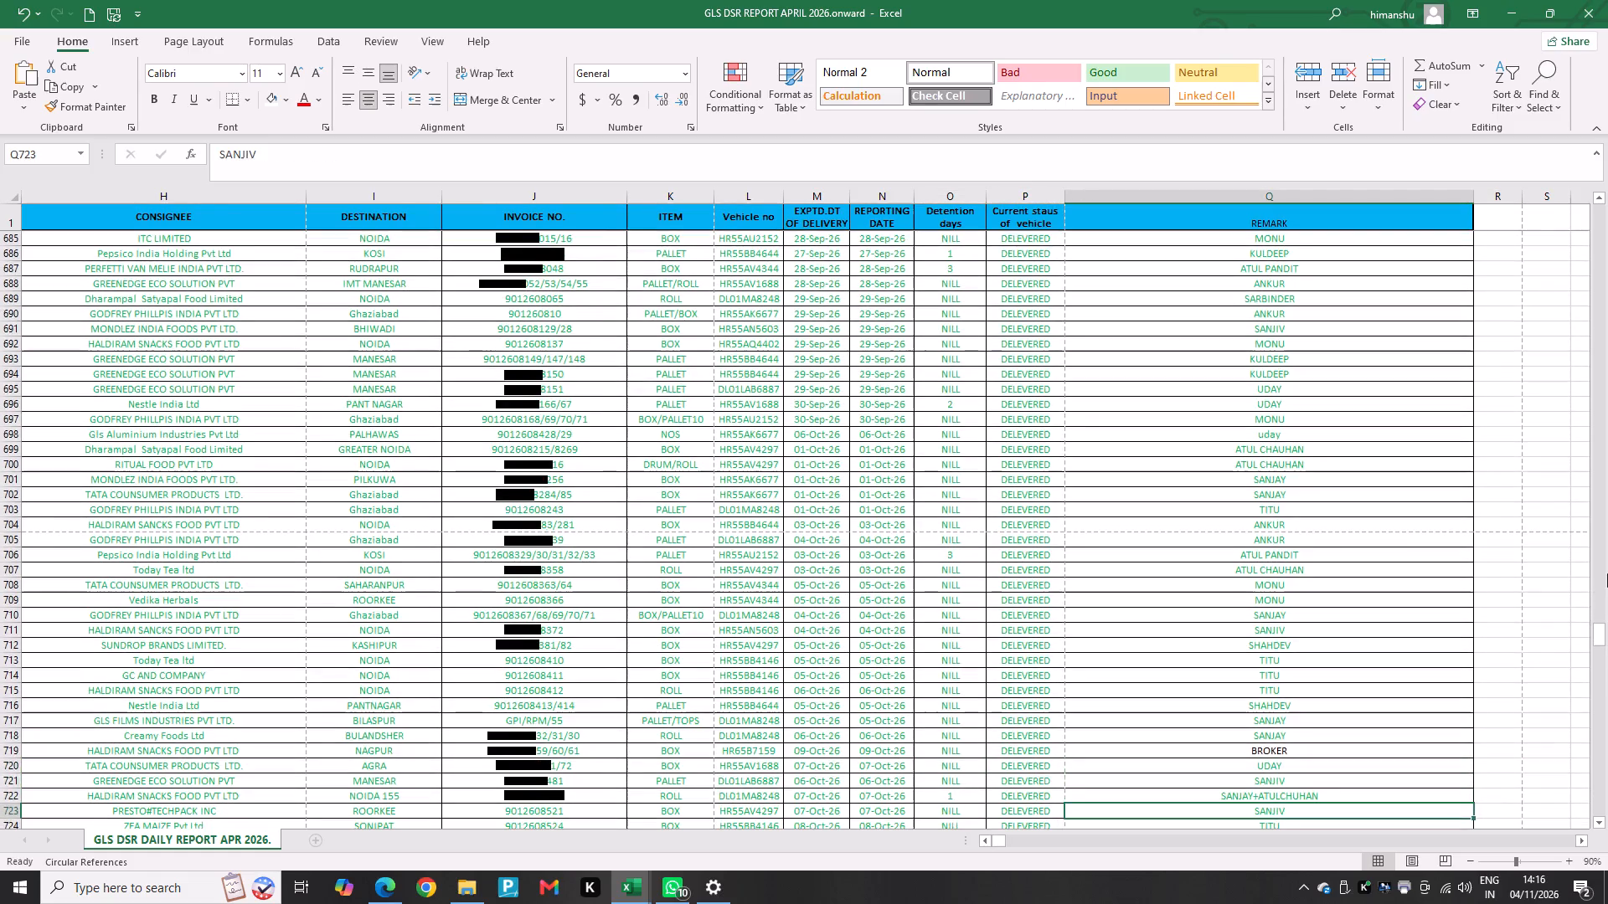
pyautogui.press('Down')
pyautogui.press('Down')
pyautogui.press('Down')
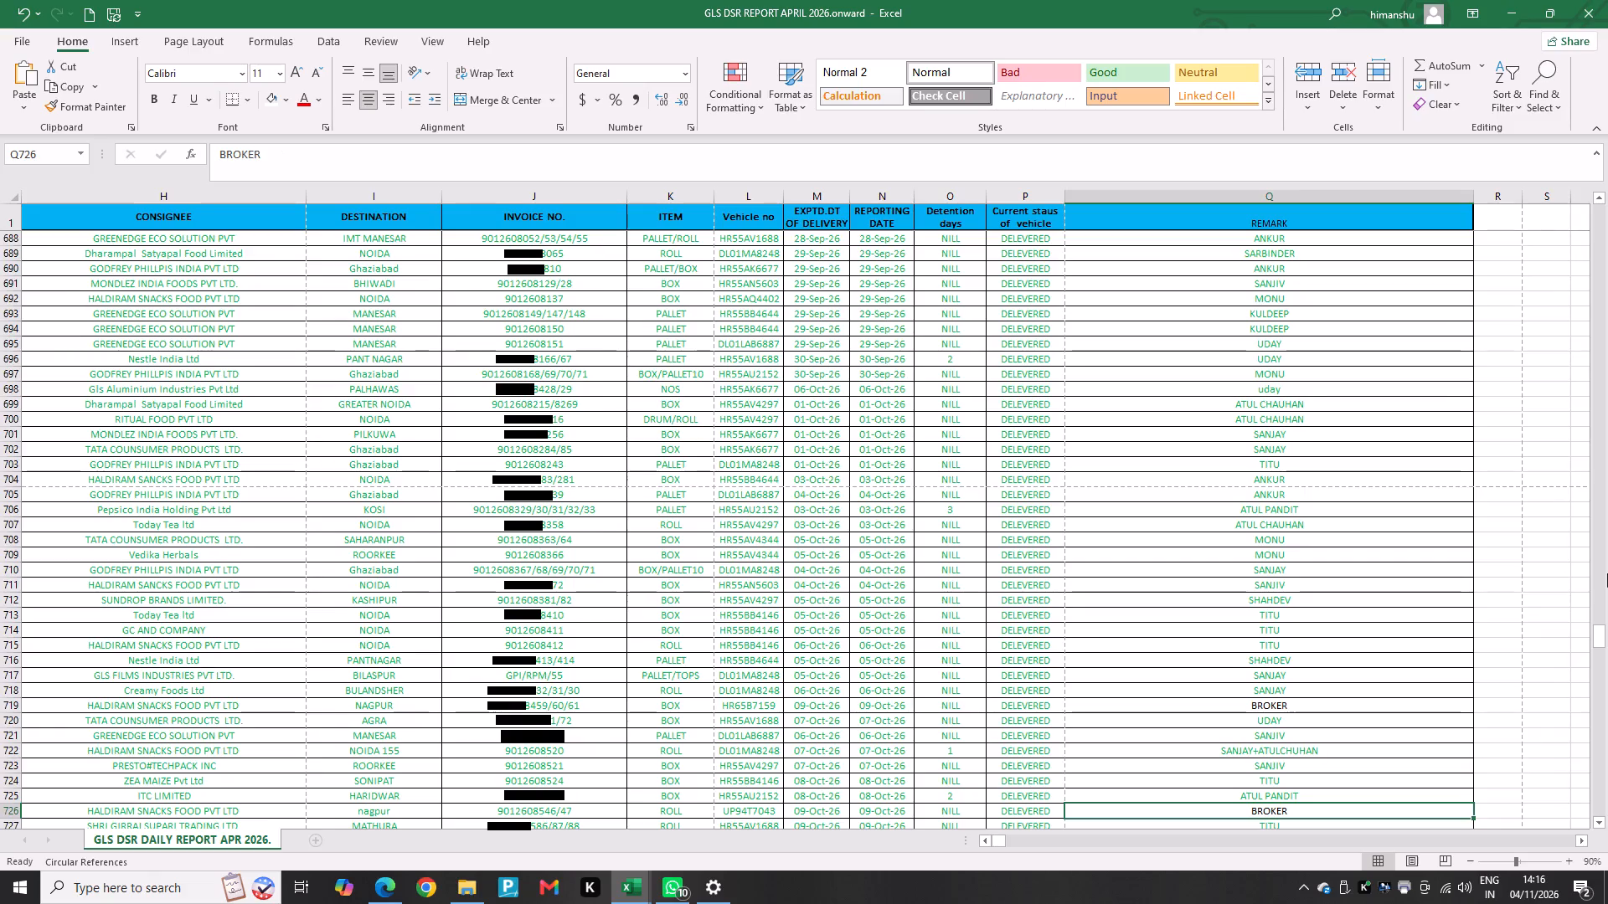
pyautogui.press('Down')
pyautogui.press('Down')
pyautogui.press('Down')
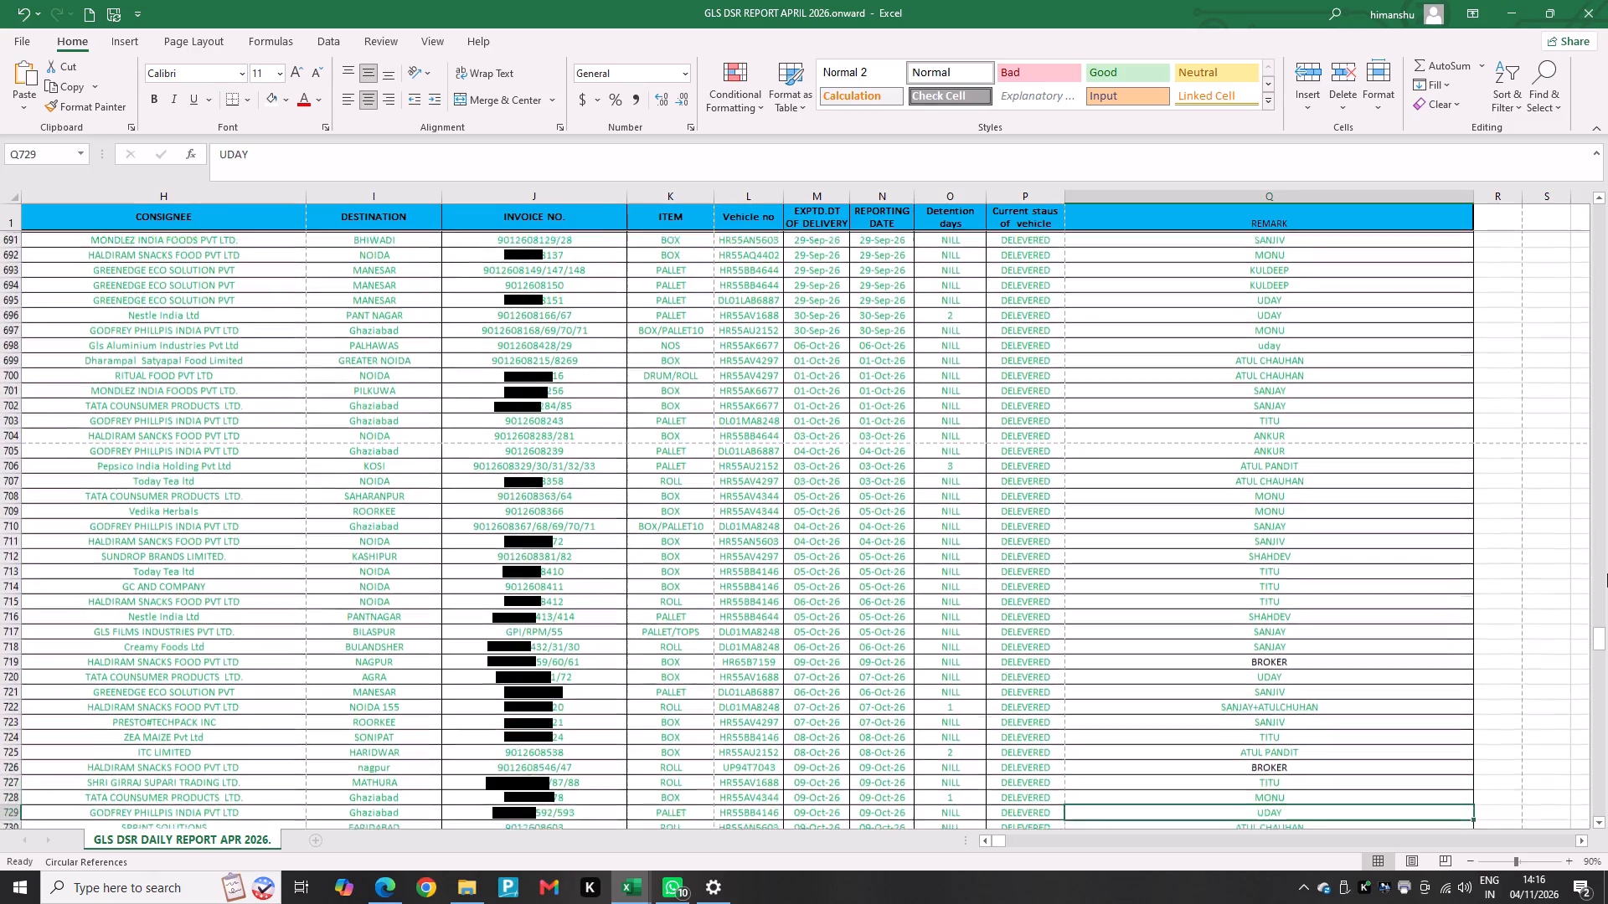
pyautogui.press('Down')
pyautogui.press('Up')
pyautogui.press('Down')
pyautogui.press('Down')
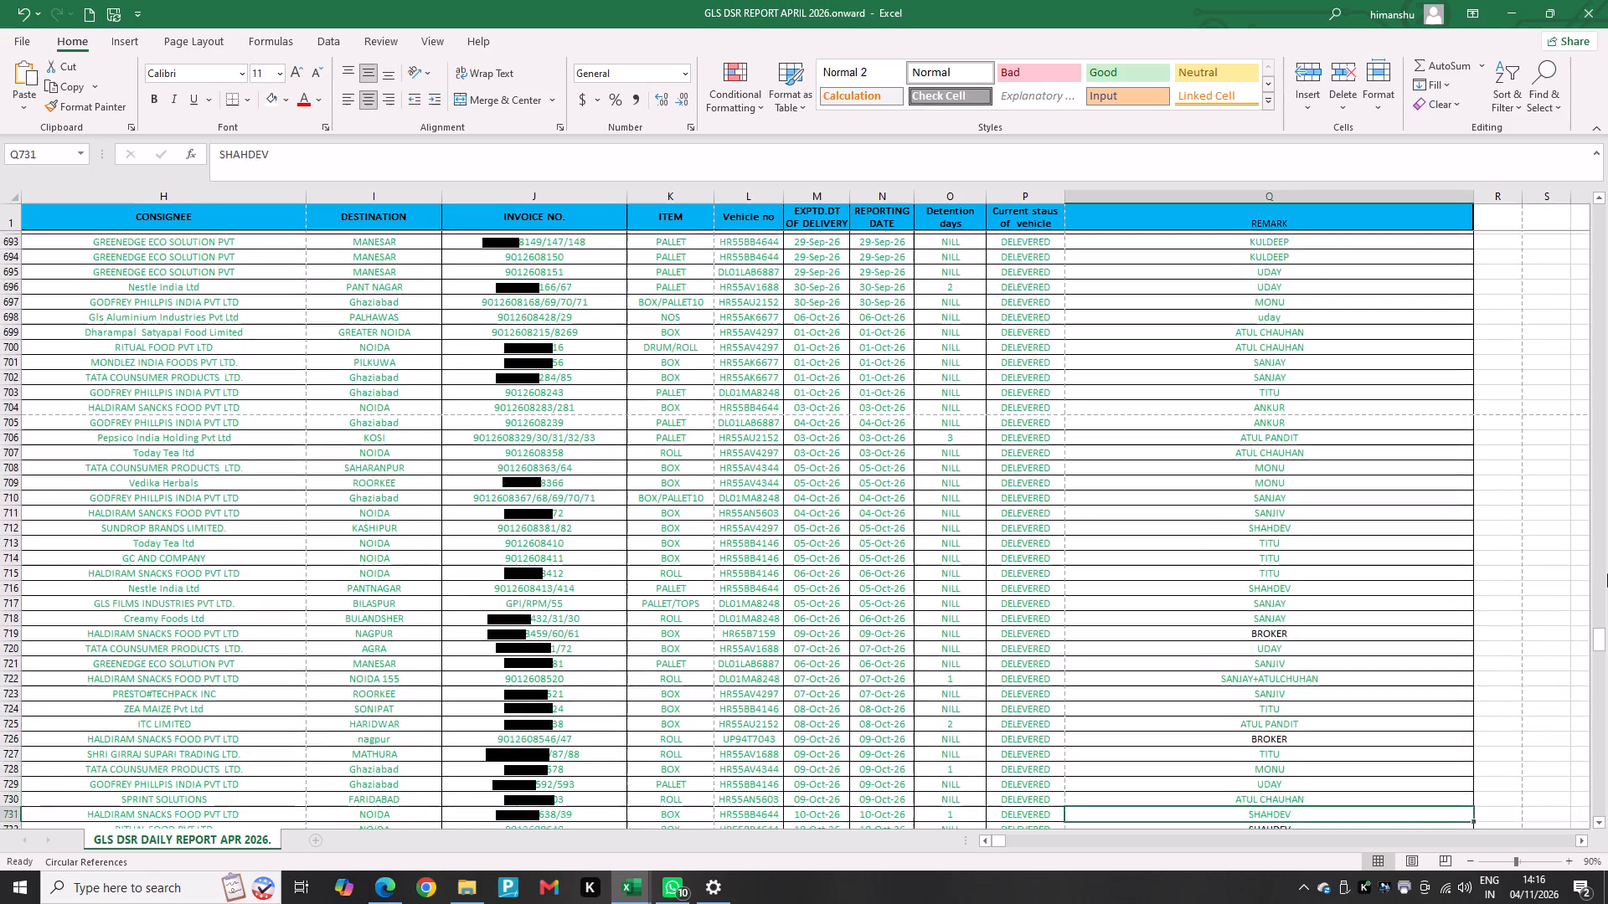
pyautogui.press('Down')
pyautogui.press('Down')
pyautogui.press('Down')
pyautogui.press('Down')
pyautogui.press('Up')
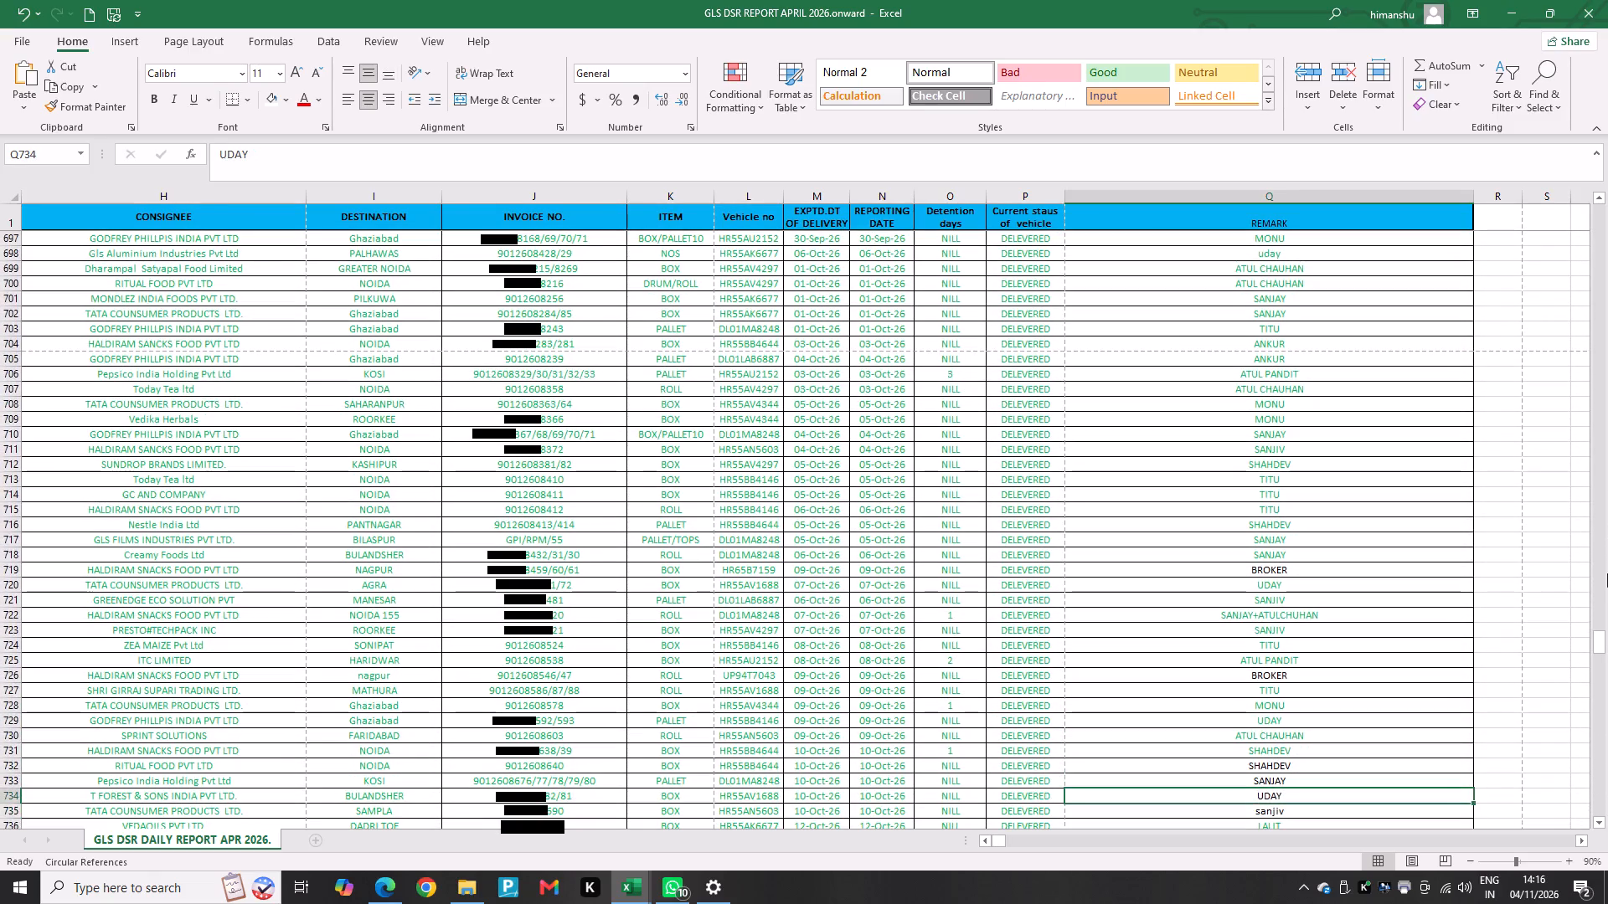
# Continue tallying UDAY's trips in the REMARK column through the deliveries dated 10 to 15 October.
pyautogui.press('Down')
pyautogui.press('Down')
pyautogui.press('Down')
pyautogui.press('Down')
pyautogui.press('Up')
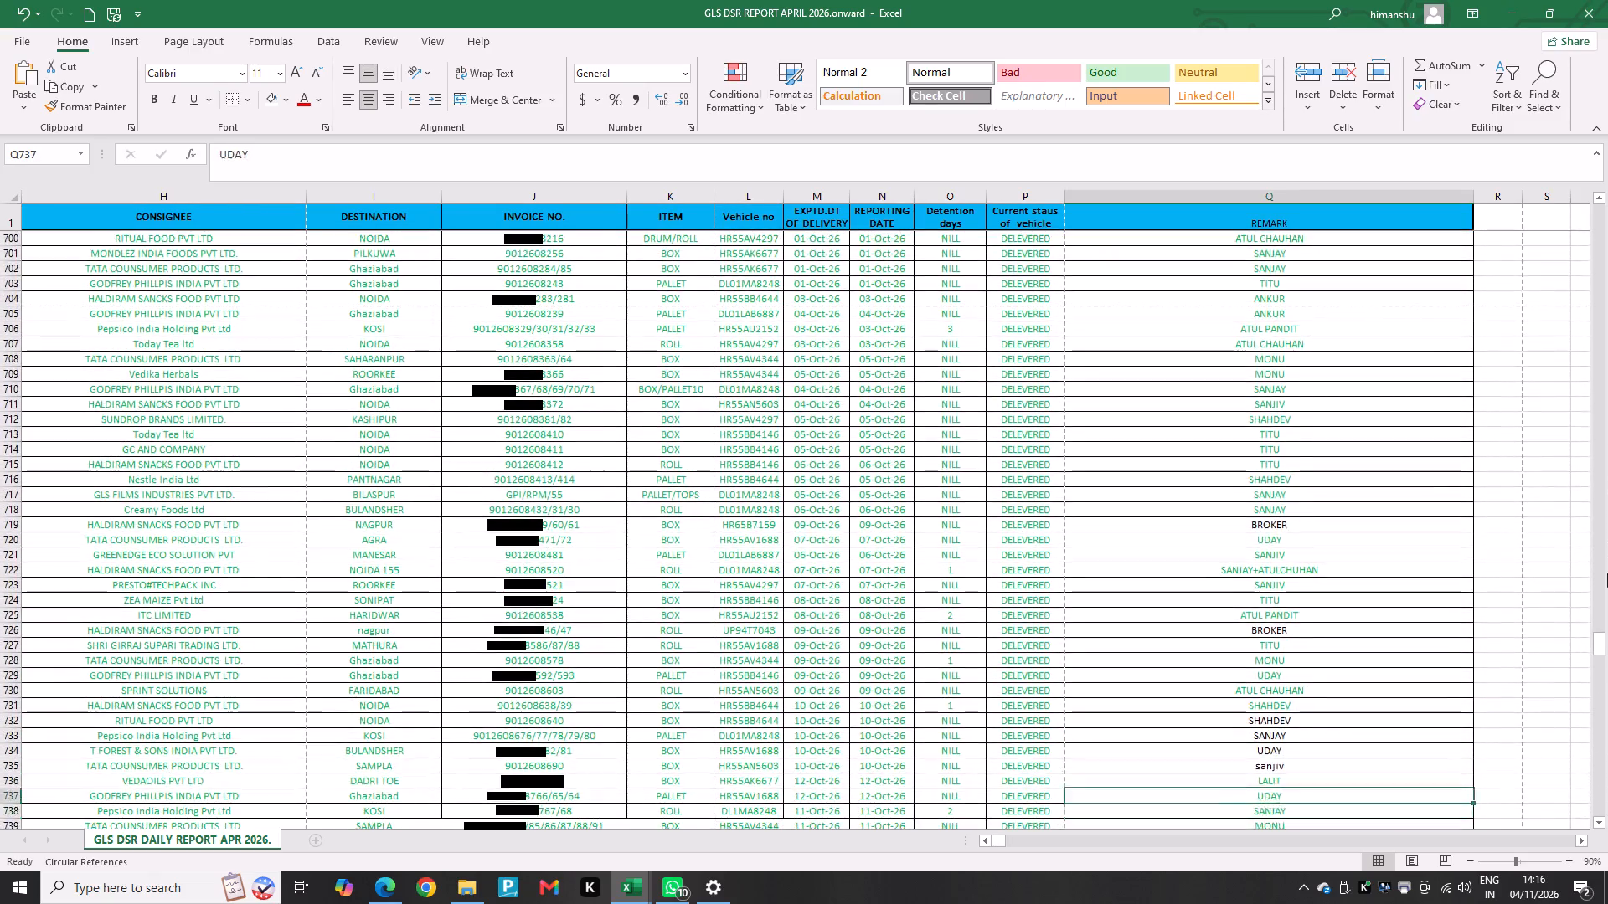
pyautogui.press('Down')
pyautogui.press('Down')
pyautogui.press('Down')
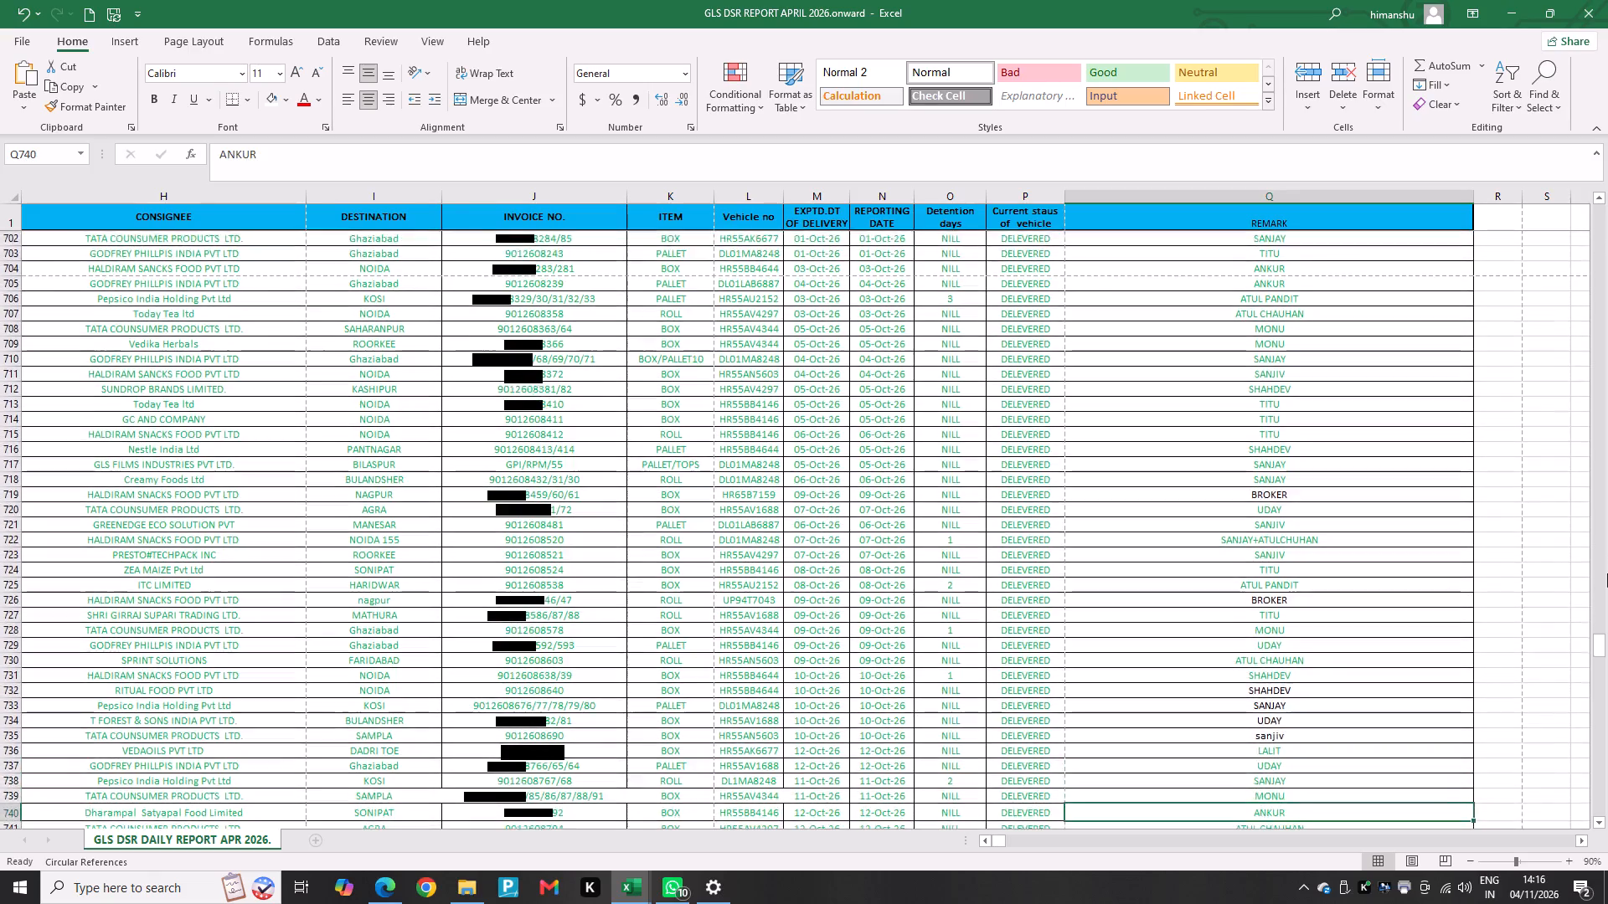
pyautogui.press('Down')
pyautogui.press('Down')
pyautogui.press('Down')
pyautogui.press('Down')
pyautogui.press('Down')
pyautogui.press('Down')
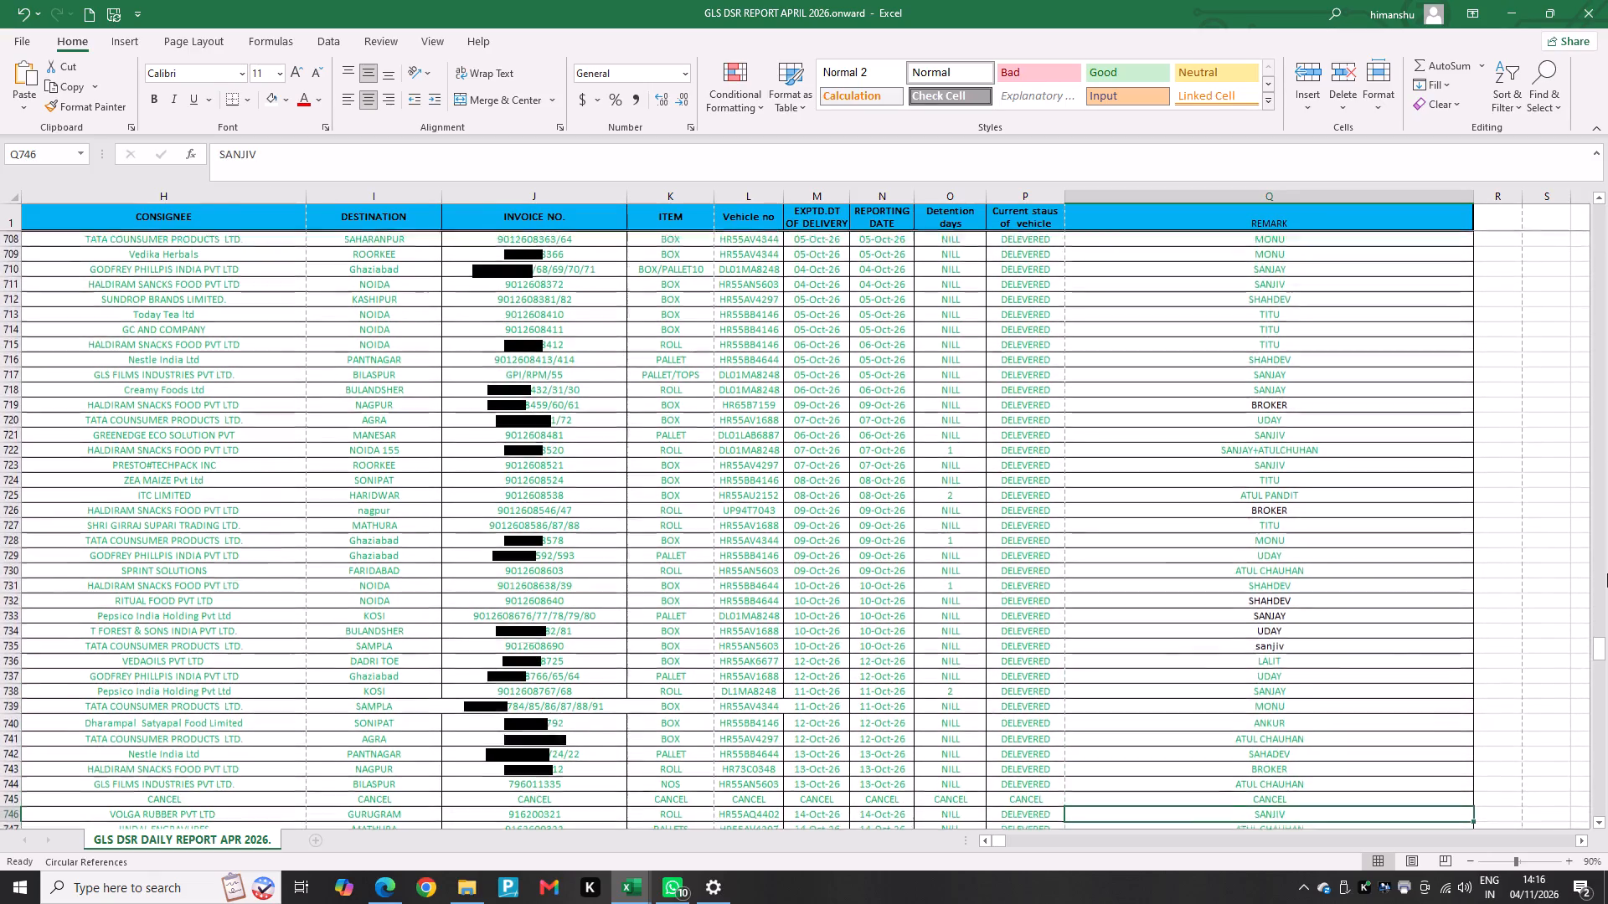
pyautogui.press('Down')
pyautogui.press('Down')
pyautogui.press('Down')
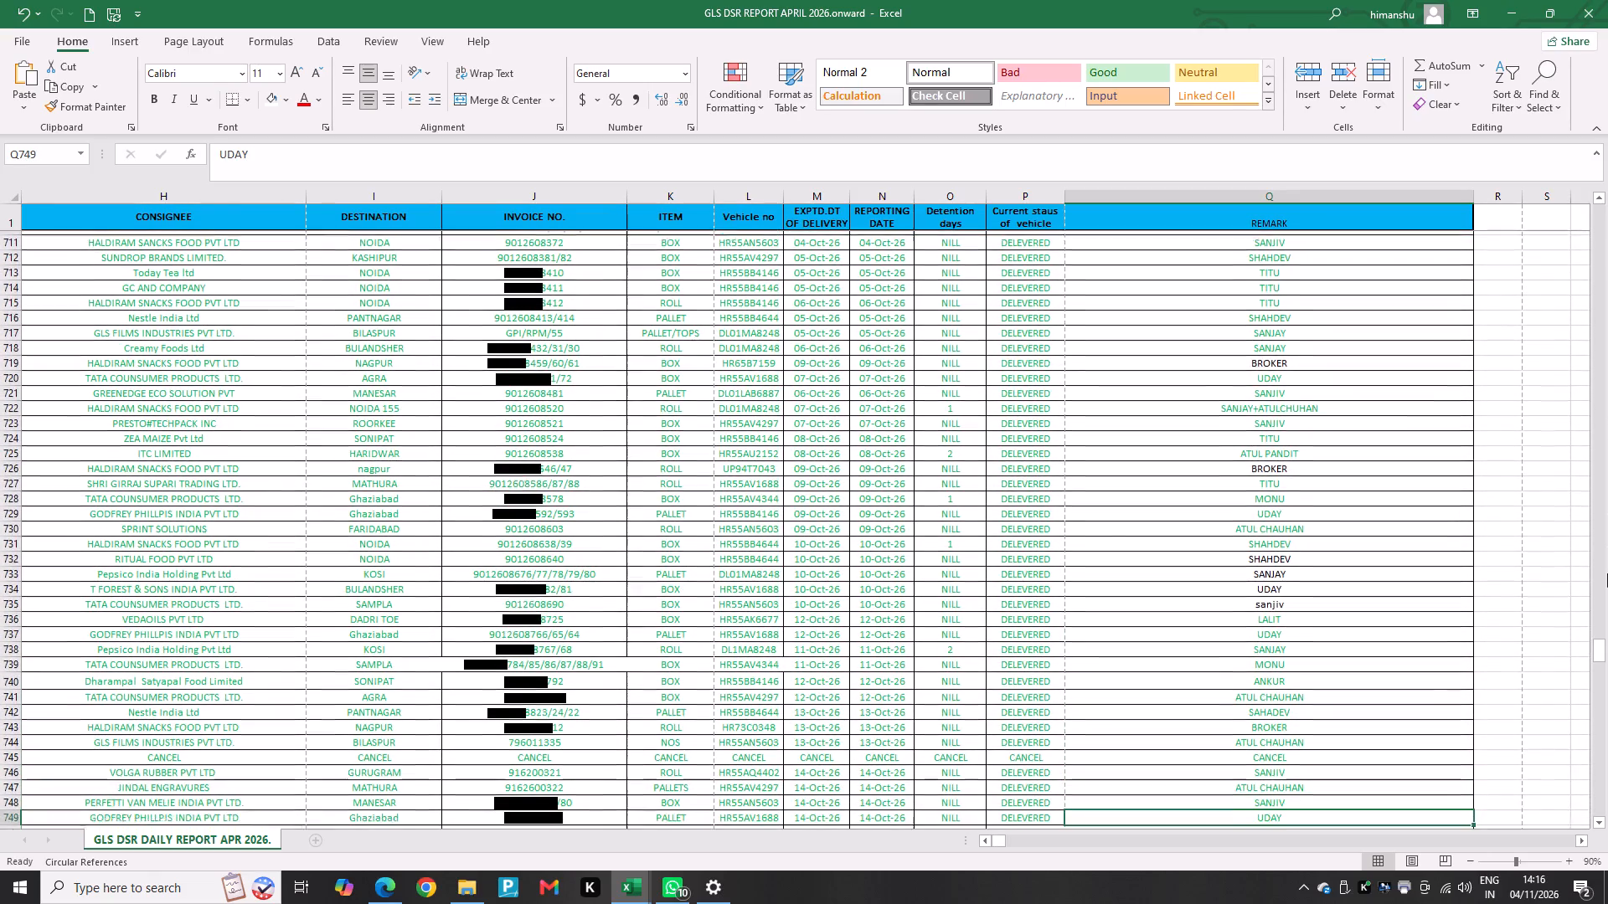
pyautogui.press('Down')
pyautogui.press('Down')
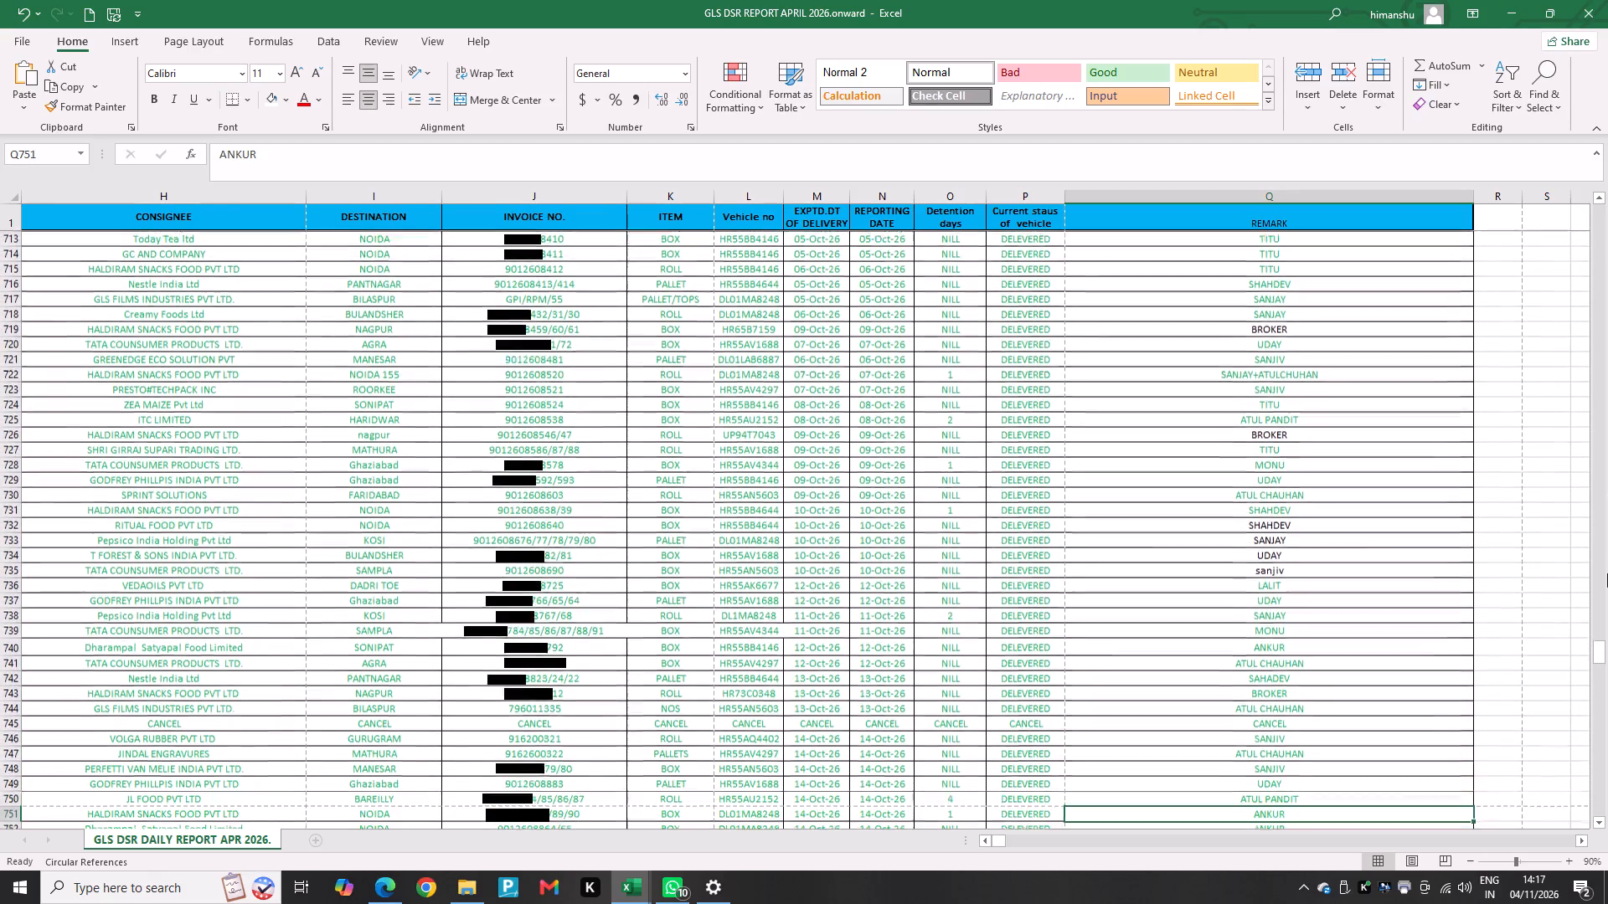
pyautogui.press('Down')
pyautogui.press('Down')
pyautogui.press('Down')
pyautogui.press('Down')
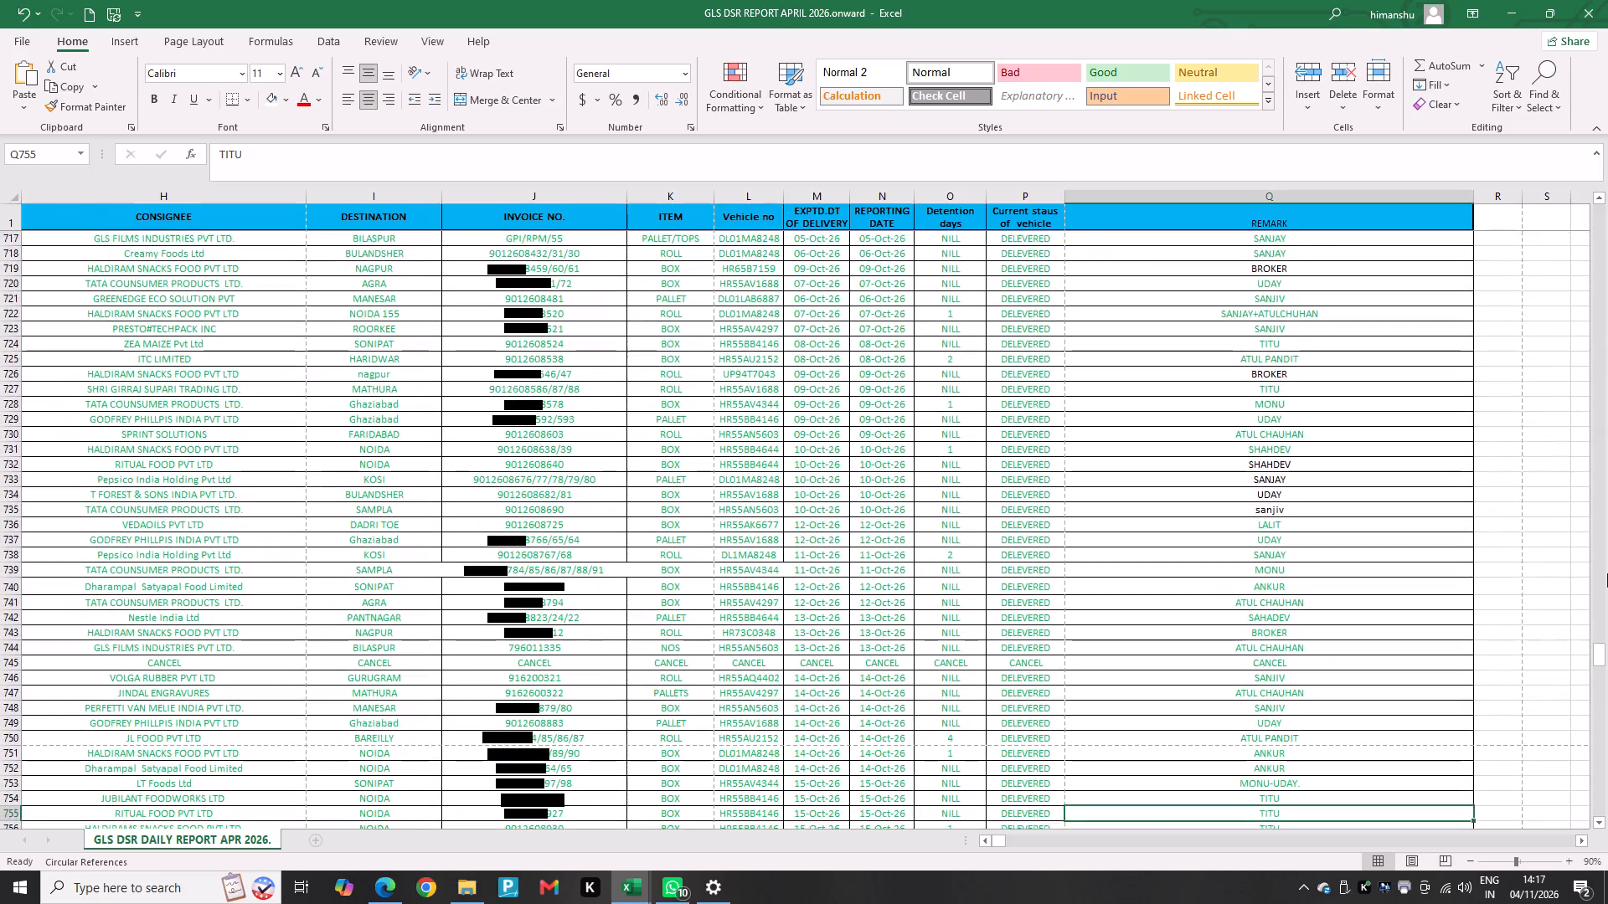
pyautogui.press('Down')
pyautogui.press('Down')
pyautogui.press('Down')
pyautogui.press('Down')
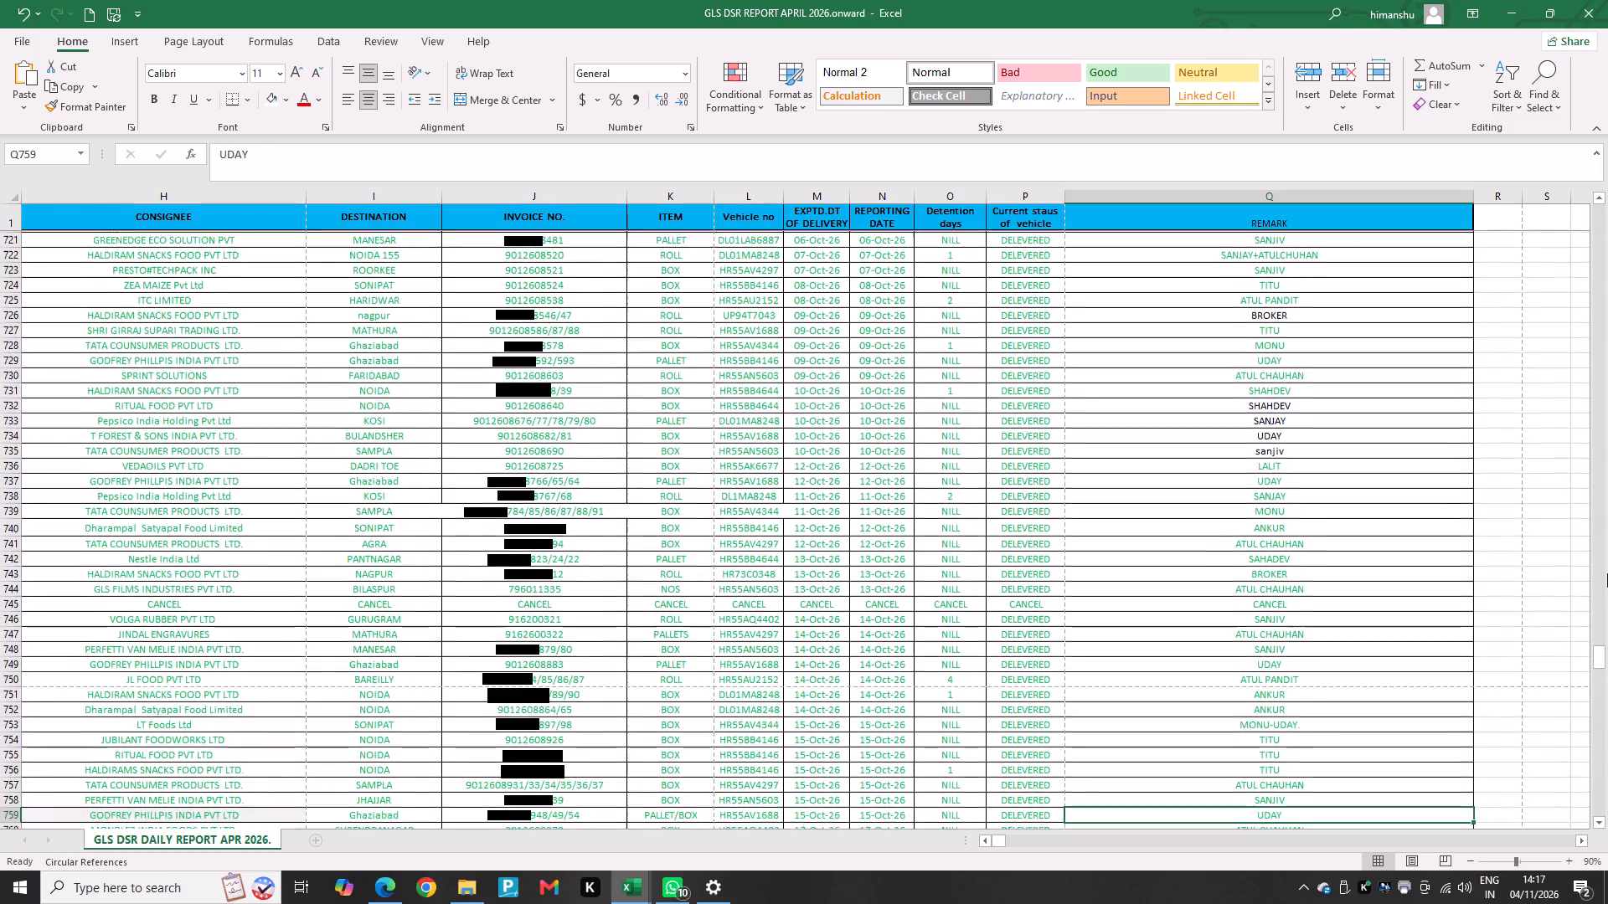
# Check the REMARK entries for UDAY's trips among the deliveries dated 16 to 24 October.
pyautogui.press('Down')
pyautogui.press('Down')
pyautogui.press('Down')
pyautogui.press('Down')
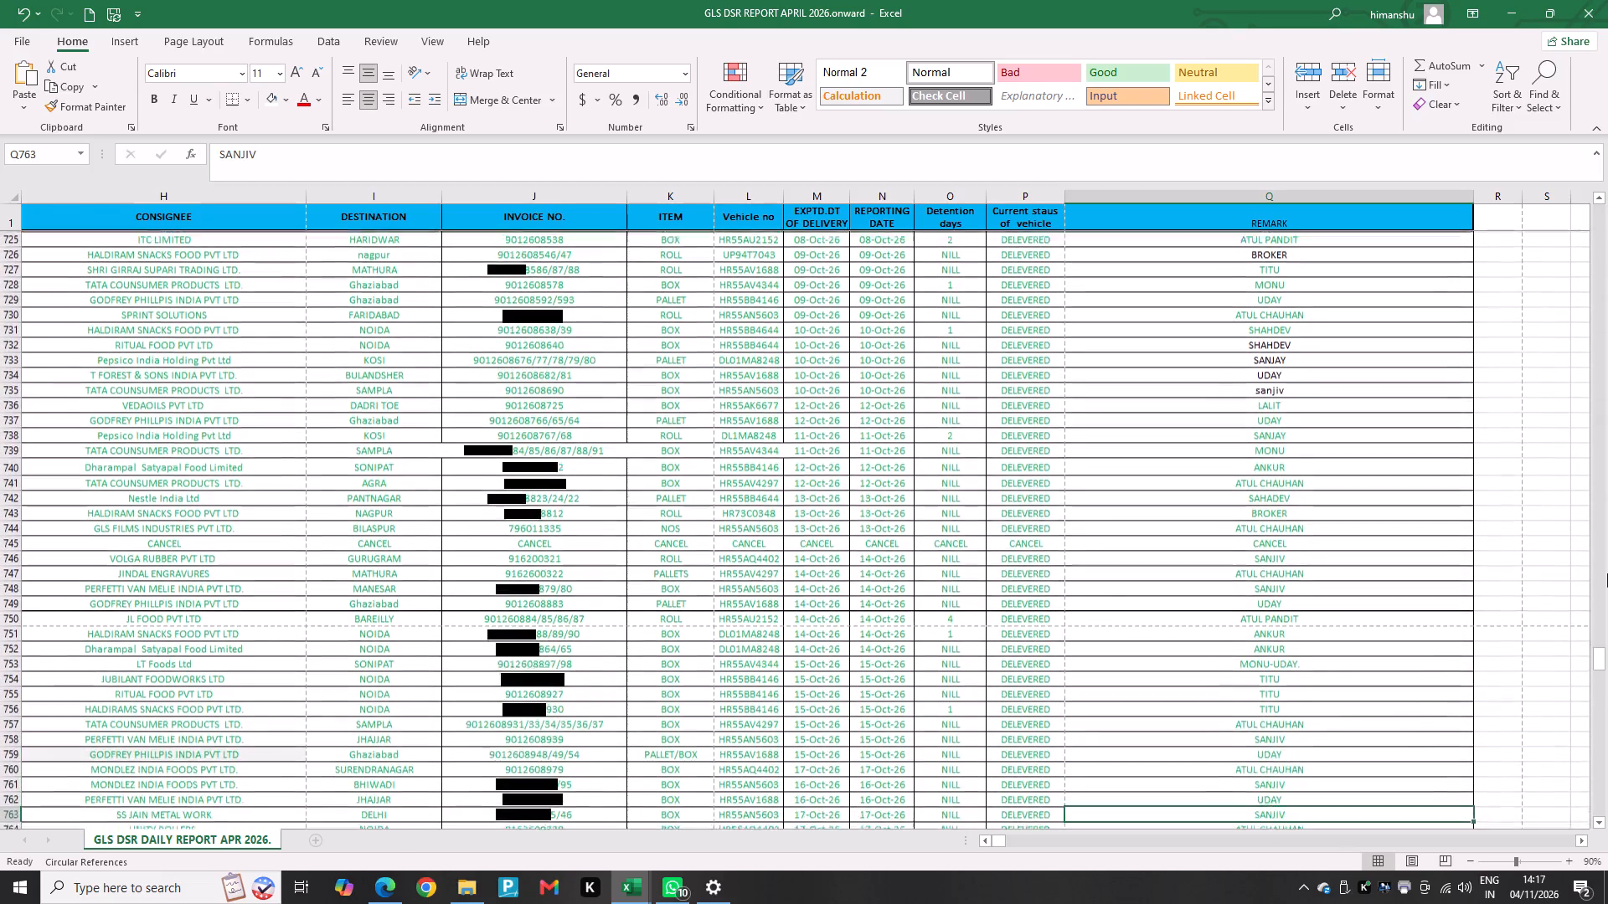
pyautogui.press('Down')
pyautogui.press('Up')
pyautogui.press('Up')
pyautogui.press('Up')
pyautogui.press('Down')
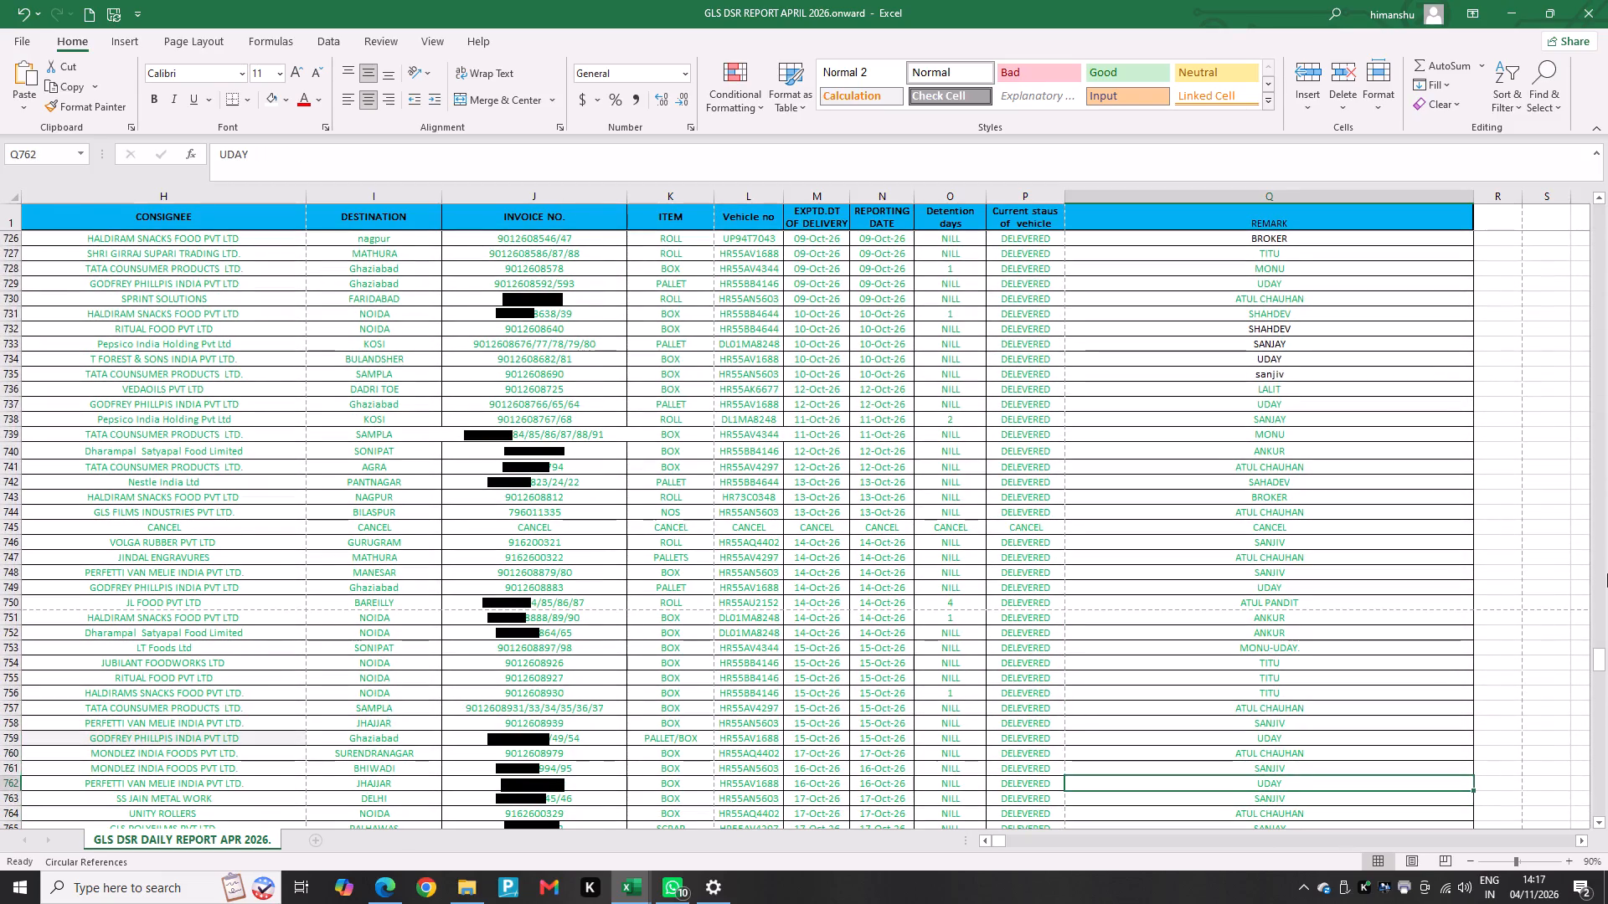
pyautogui.press('Down')
pyautogui.press('Down')
pyautogui.press('Down')
pyautogui.press('Down')
pyautogui.press('Up')
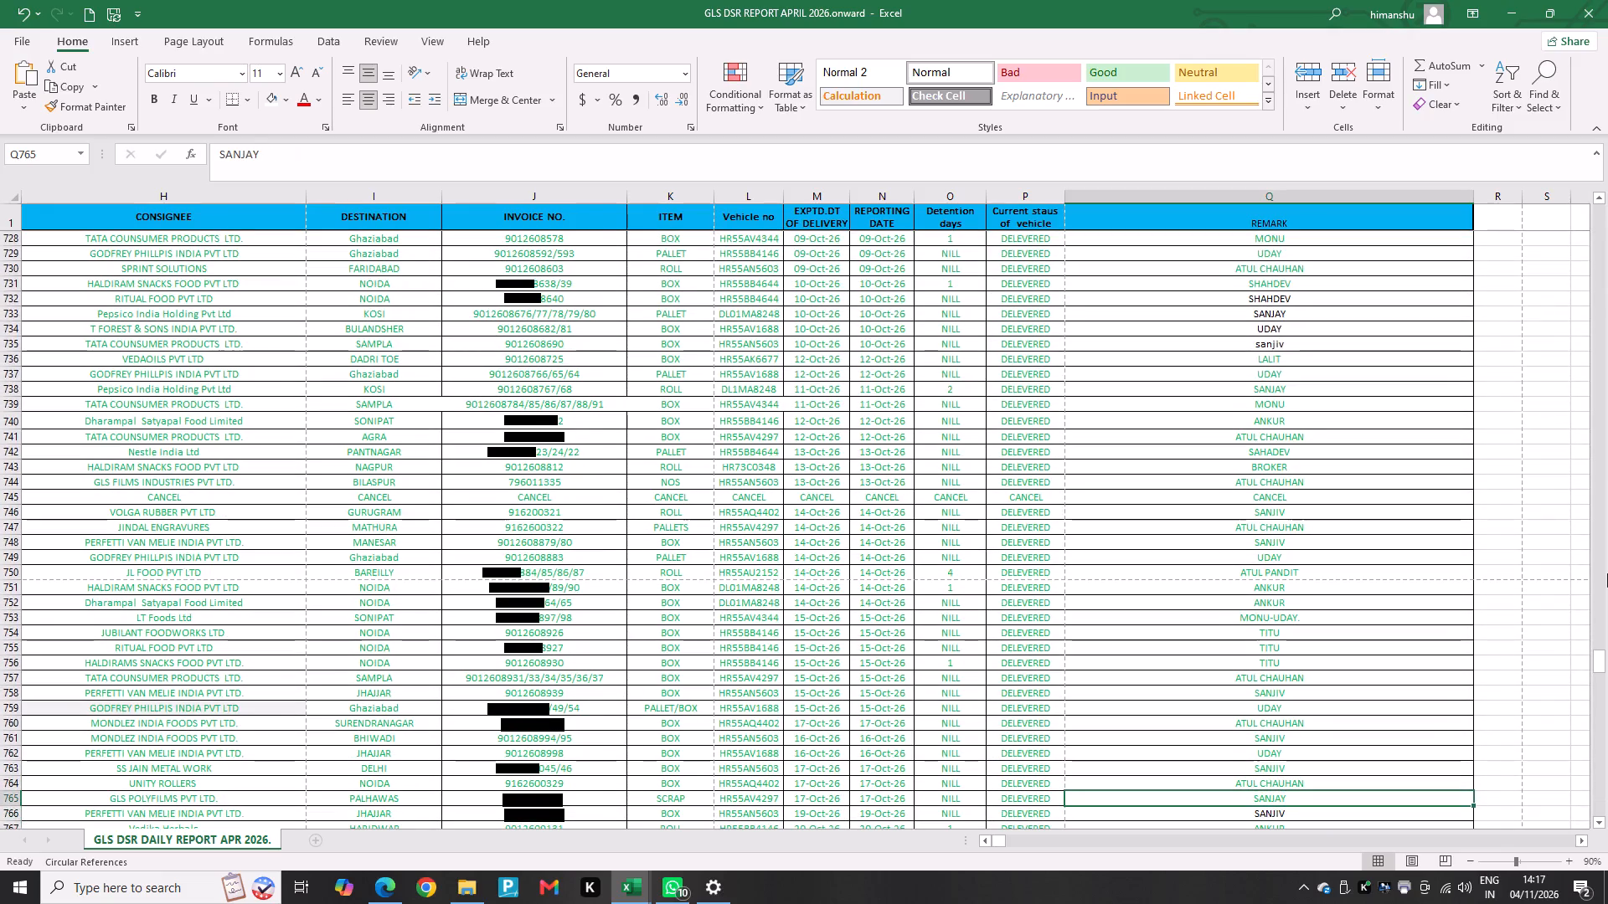
pyautogui.press('Down')
pyautogui.press('Down')
pyautogui.press('Down')
pyautogui.press('Down')
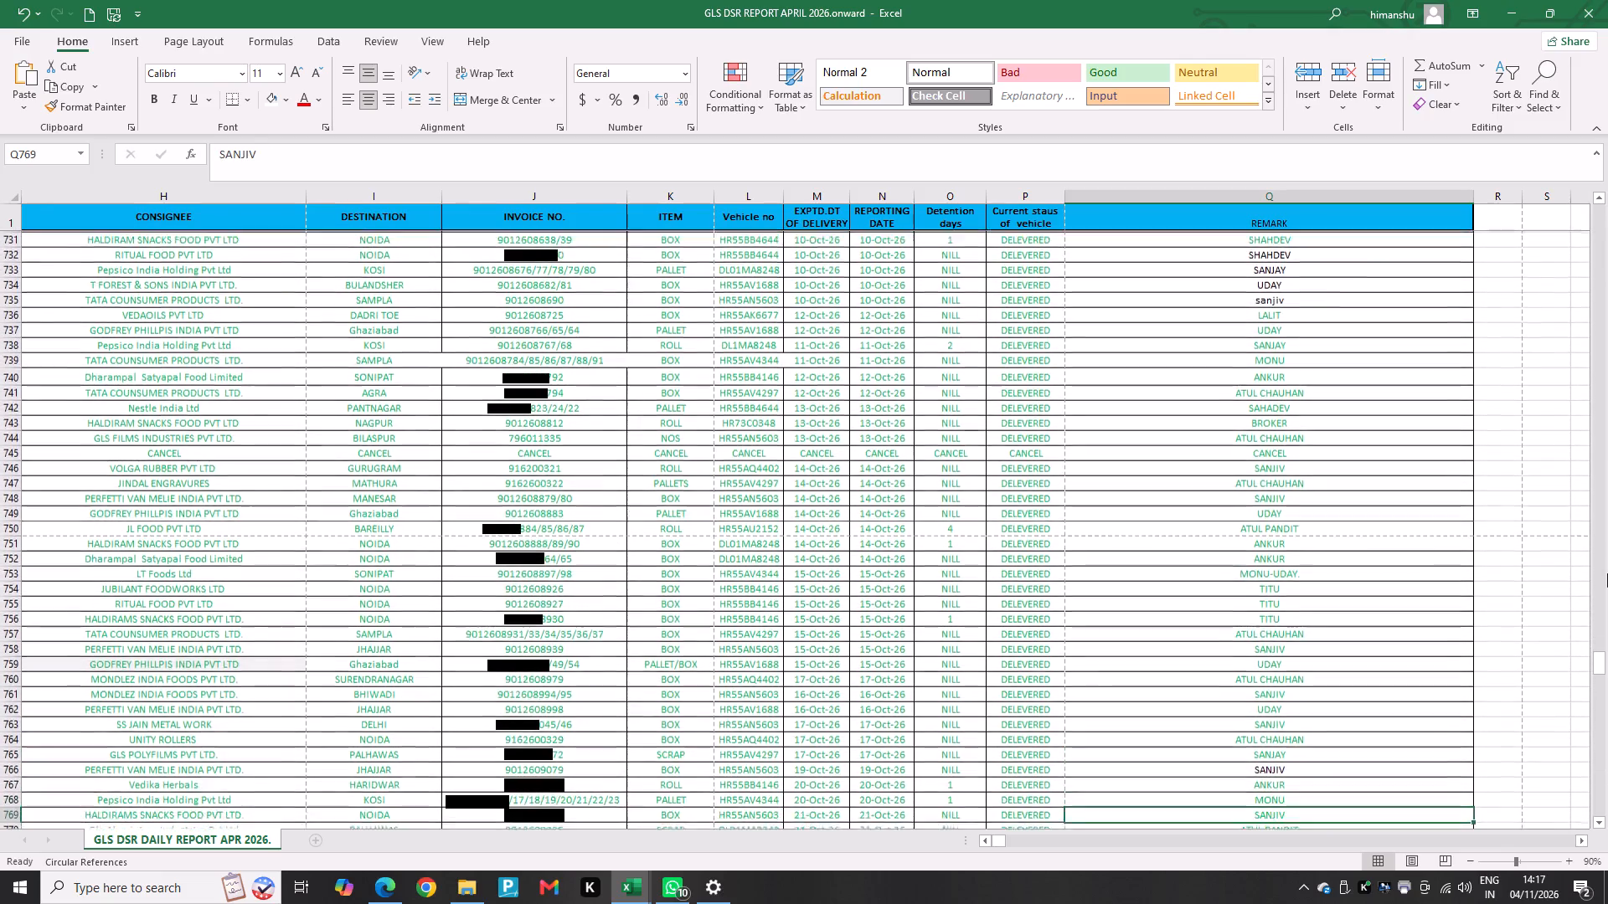
pyautogui.press('Down')
pyautogui.press('Down')
pyautogui.press('Down')
pyautogui.press('Down')
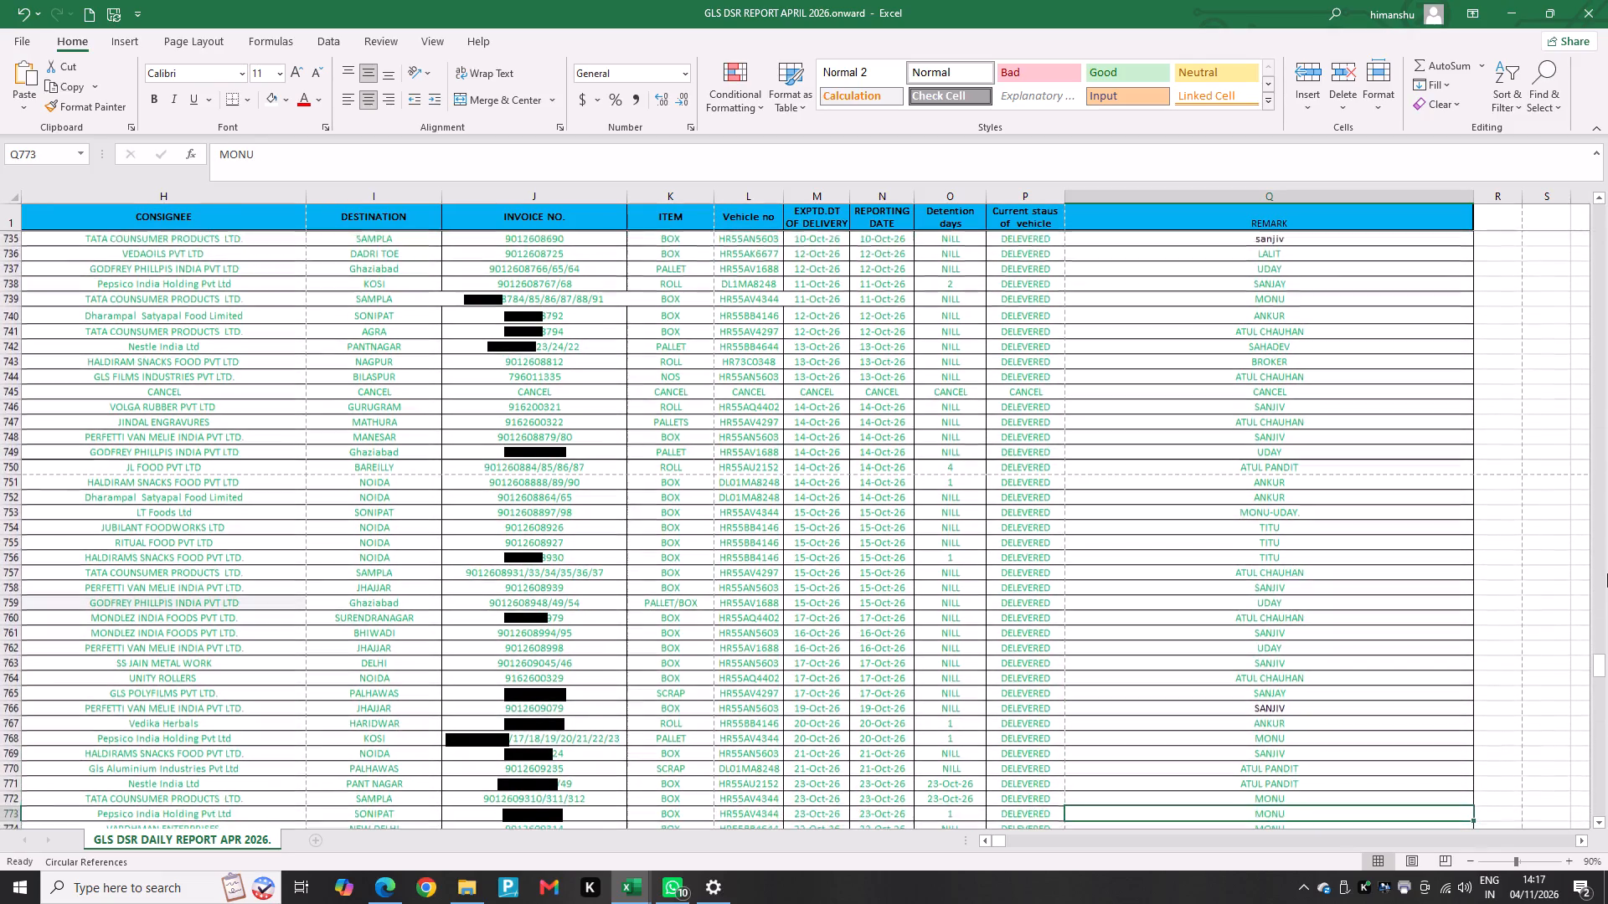
pyautogui.press('Down')
pyautogui.press('Down')
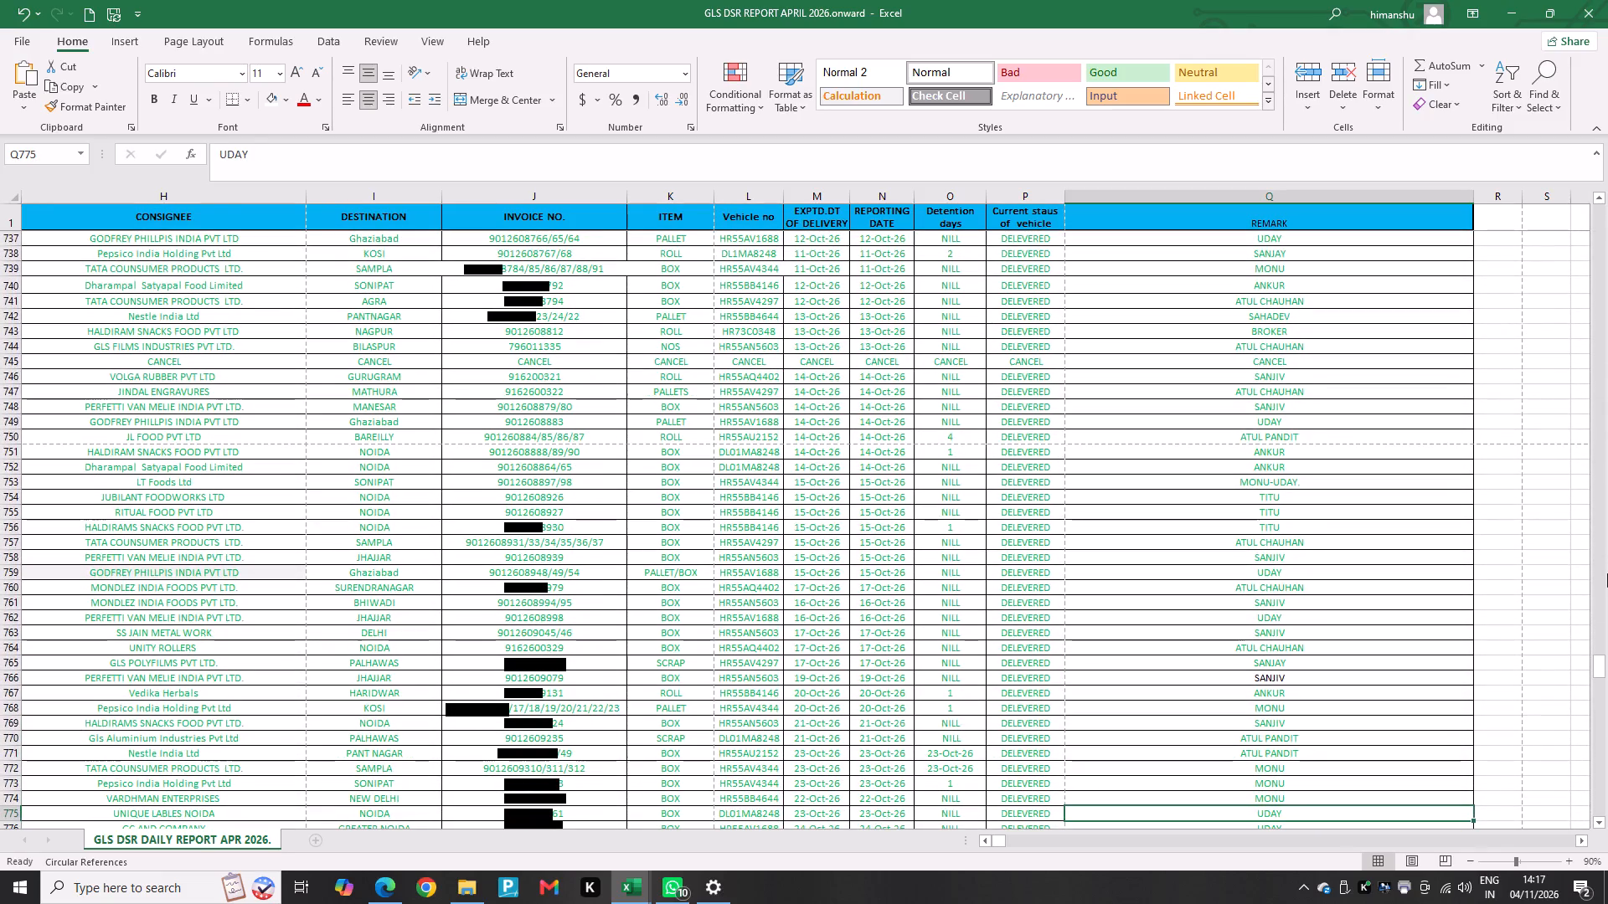
pyautogui.press('Down')
pyautogui.press('Down')
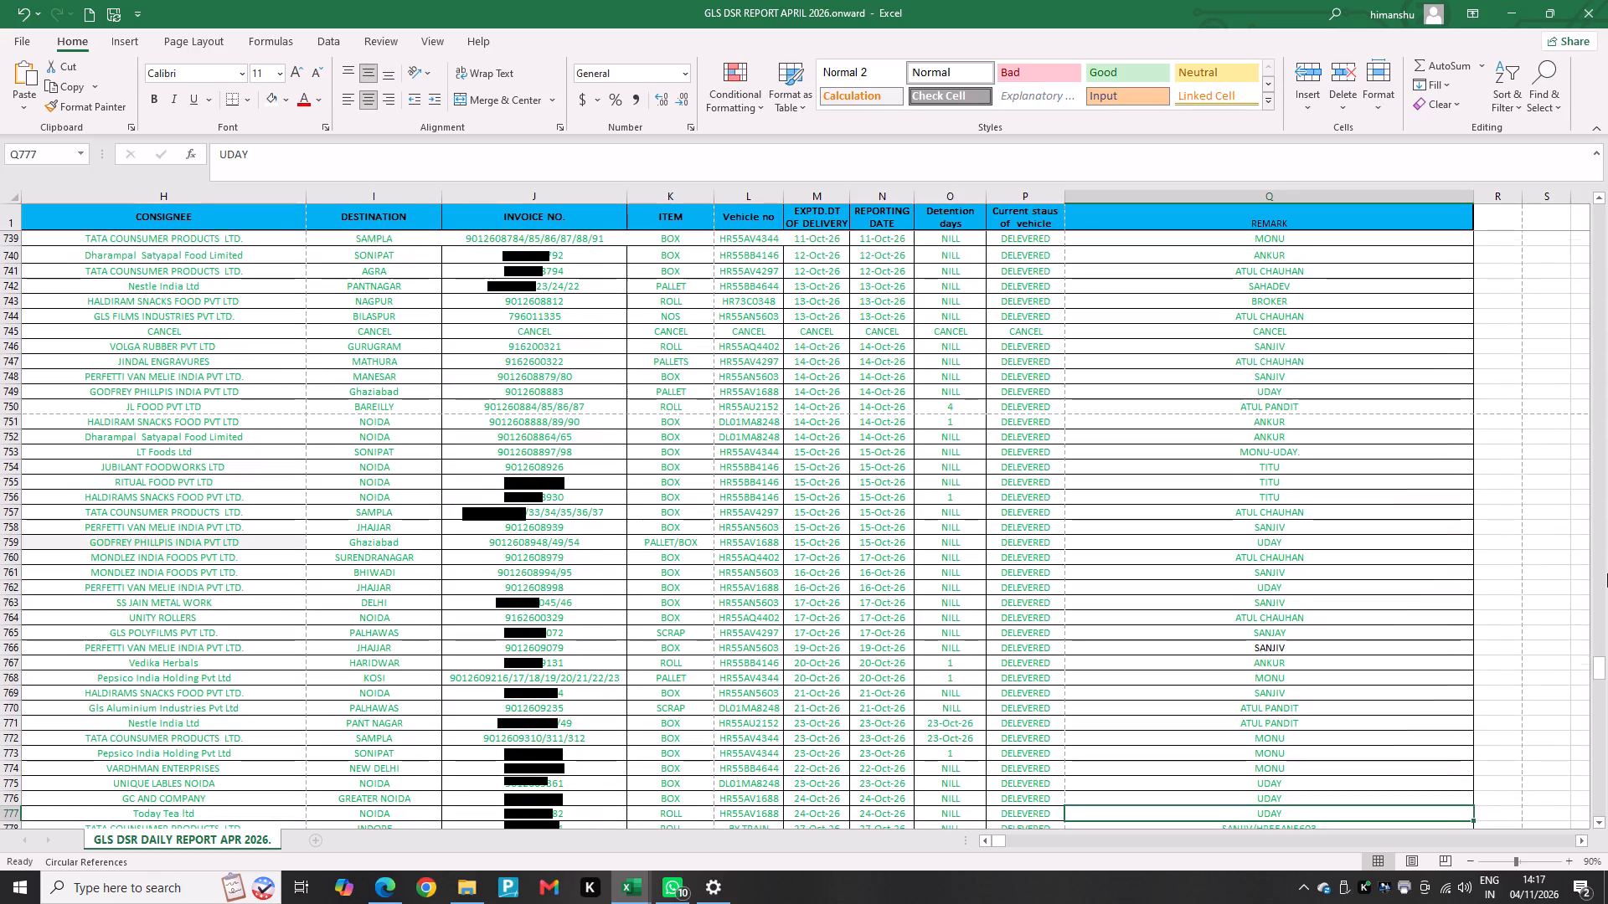
# Examine the deliveries dated 24 to 27 October for UDAY's trips, rechecking the 24 October rows.
pyautogui.press('Down')
pyautogui.press('Down')
pyautogui.press('Down')
pyautogui.press('Down')
pyautogui.press('Down')
pyautogui.press('Down')
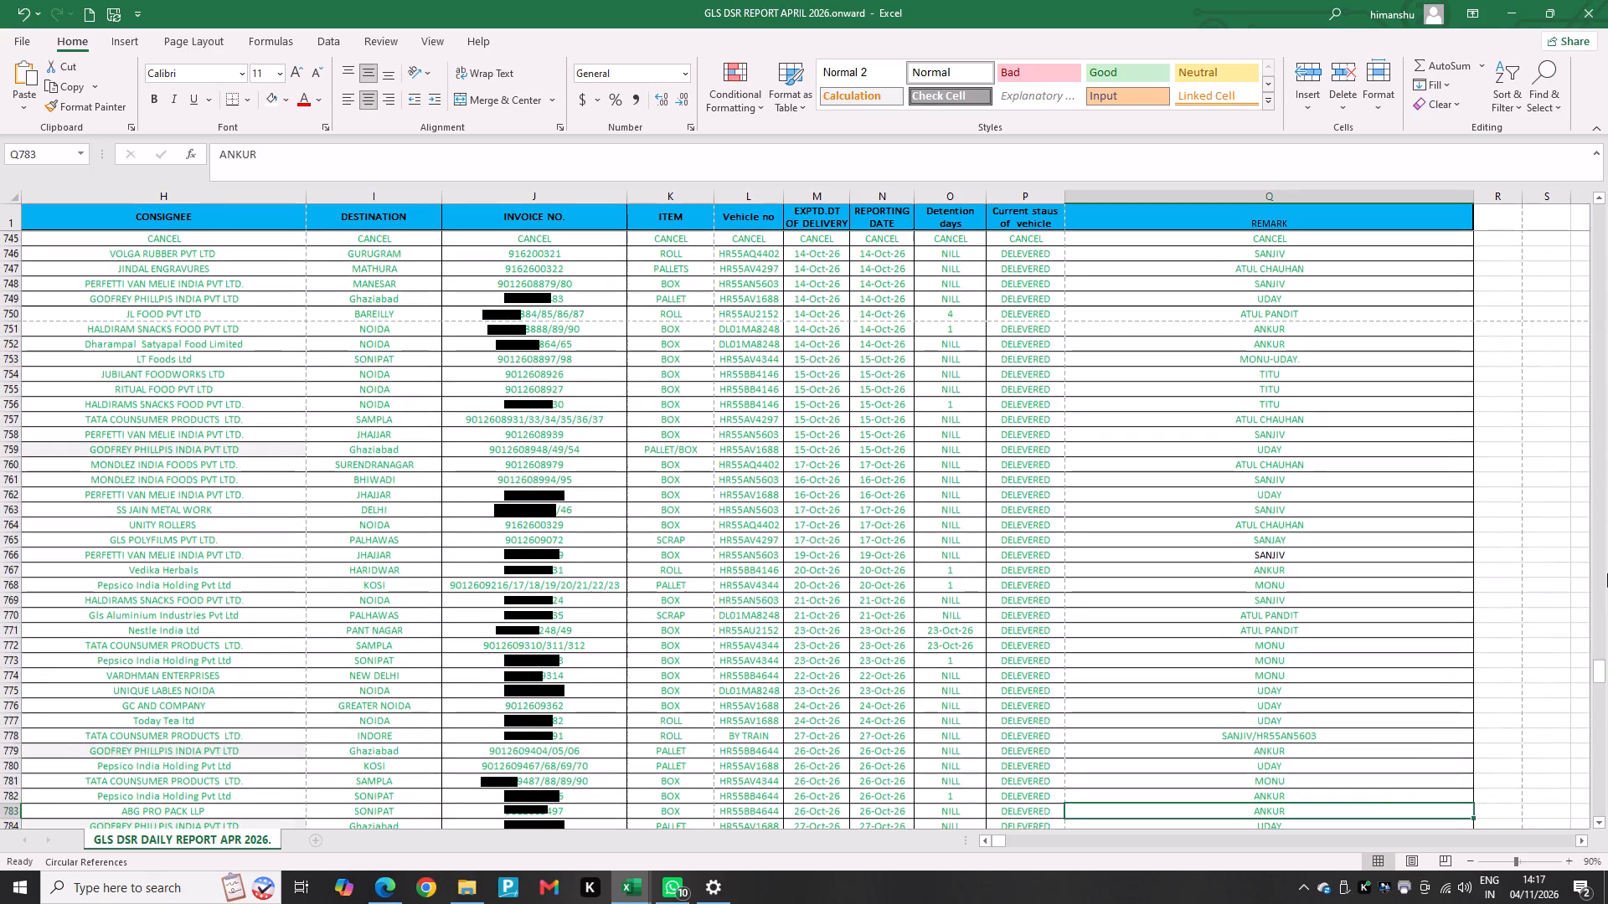
pyautogui.press('Up')
pyautogui.press('Up')
pyautogui.press('Up')
pyautogui.press('Up')
pyautogui.press('Up')
pyautogui.press('Up')
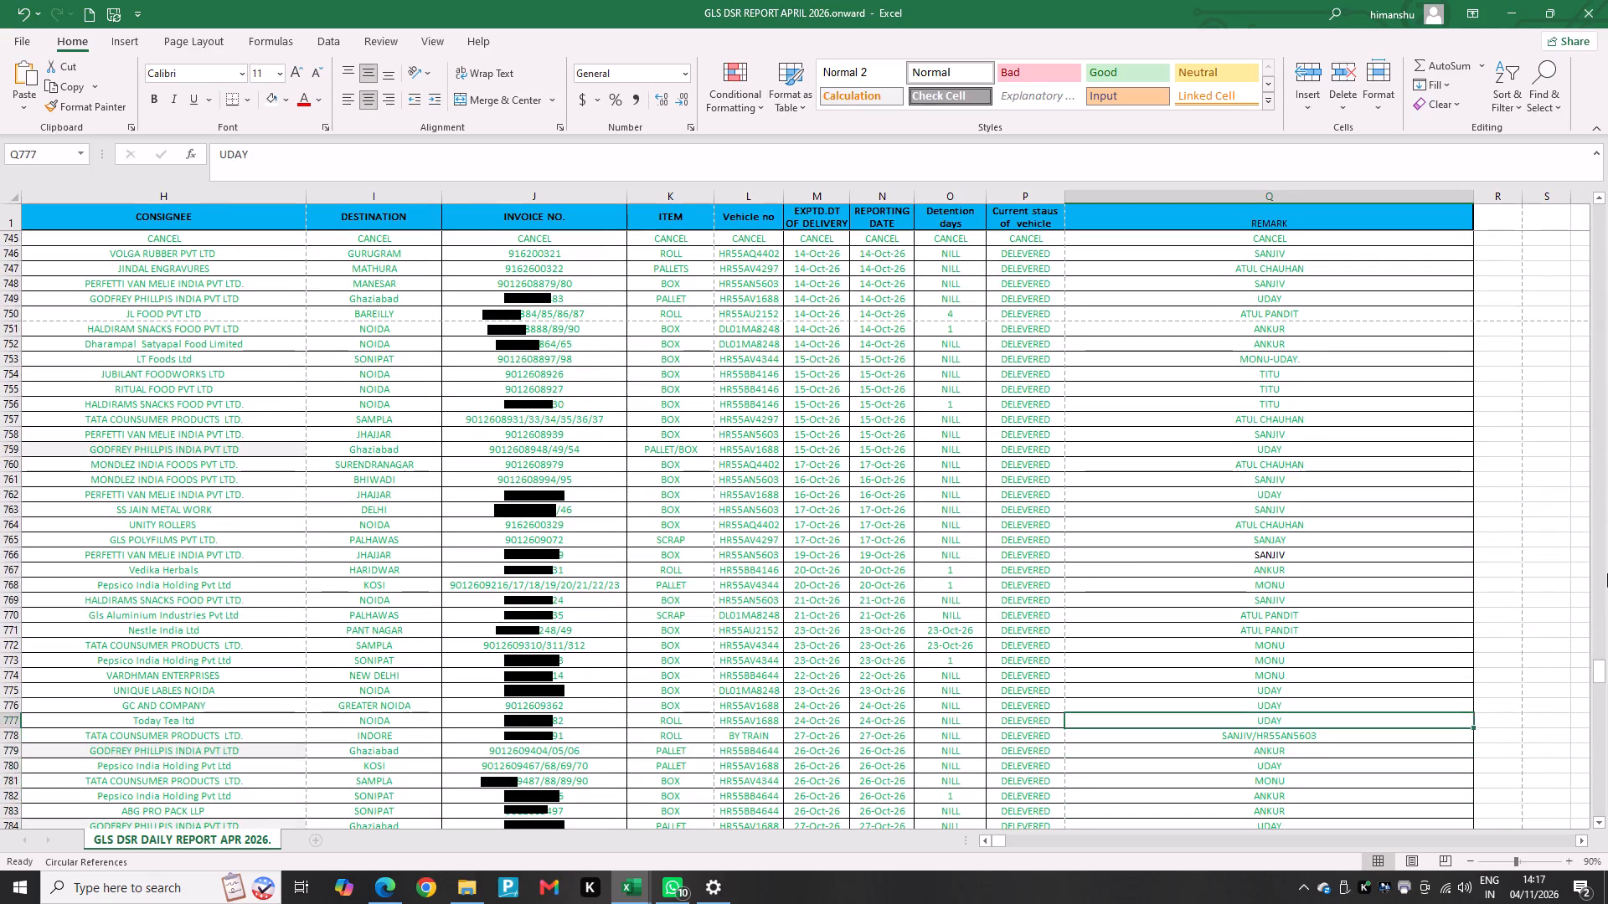
pyautogui.press('Up')
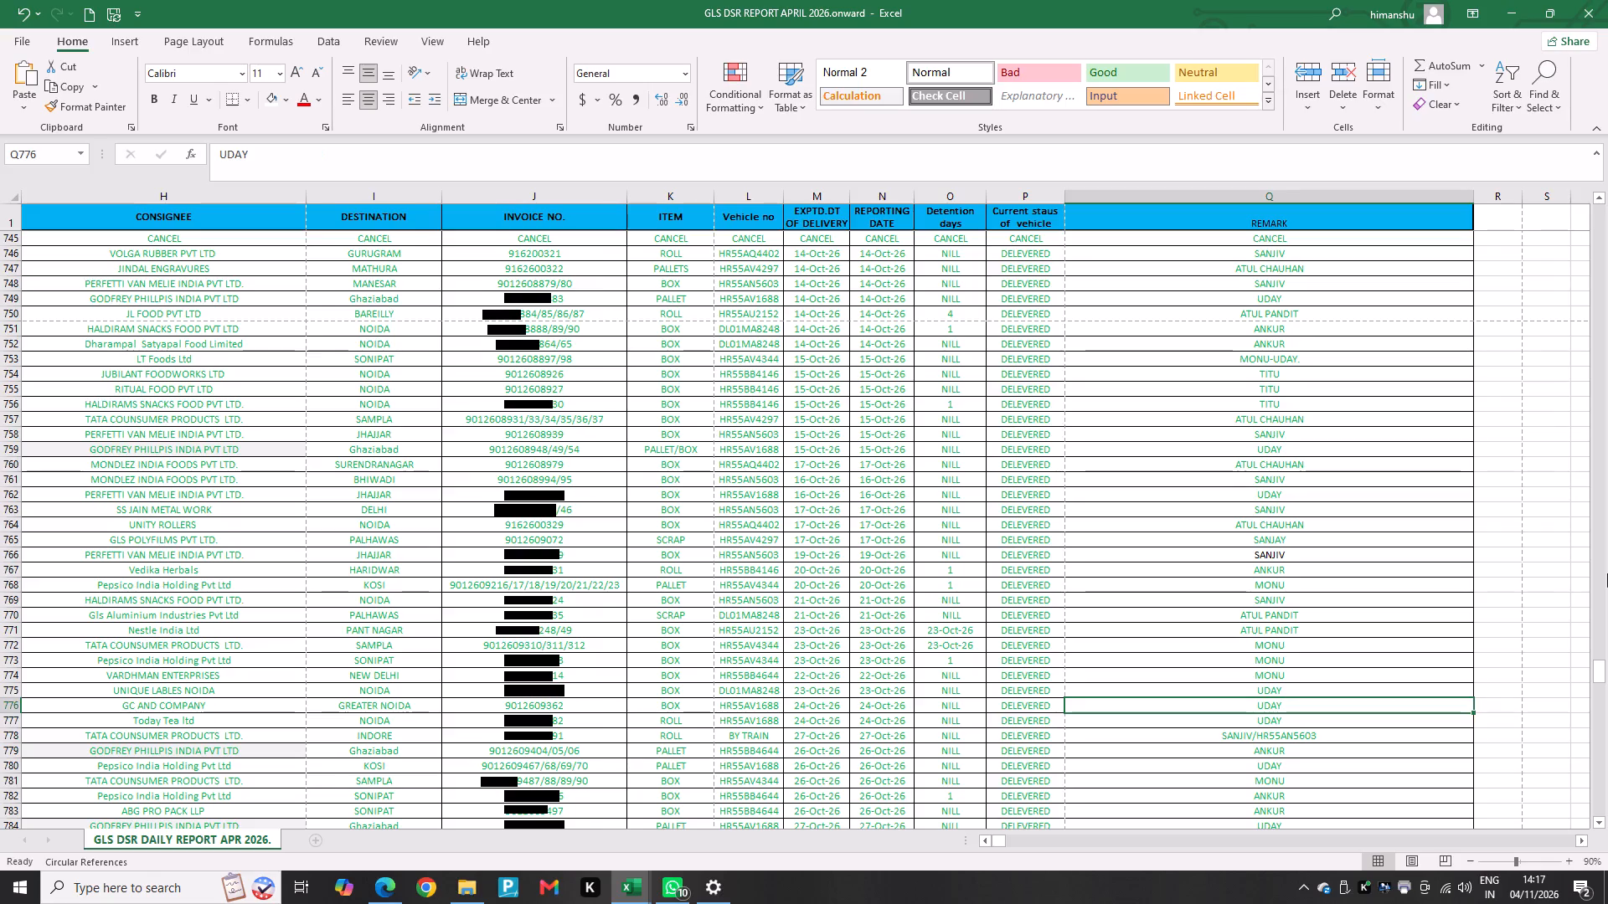
pyautogui.press('Down')
pyautogui.press('Down')
pyautogui.press('Down')
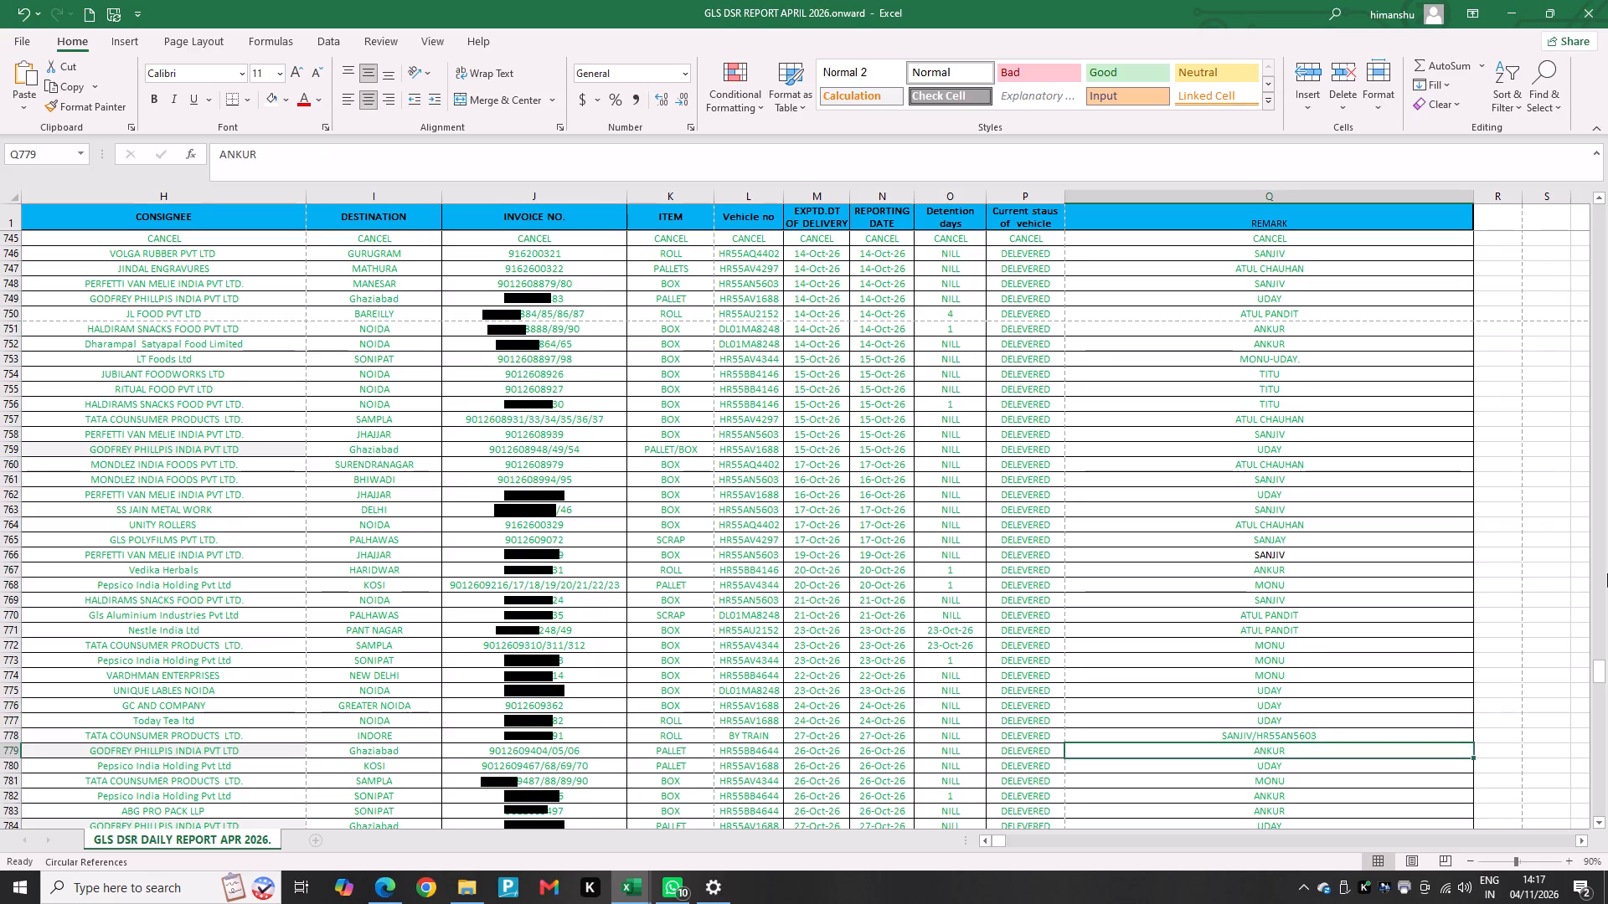
pyautogui.press('Down')
pyautogui.press('Down')
pyautogui.press('Up')
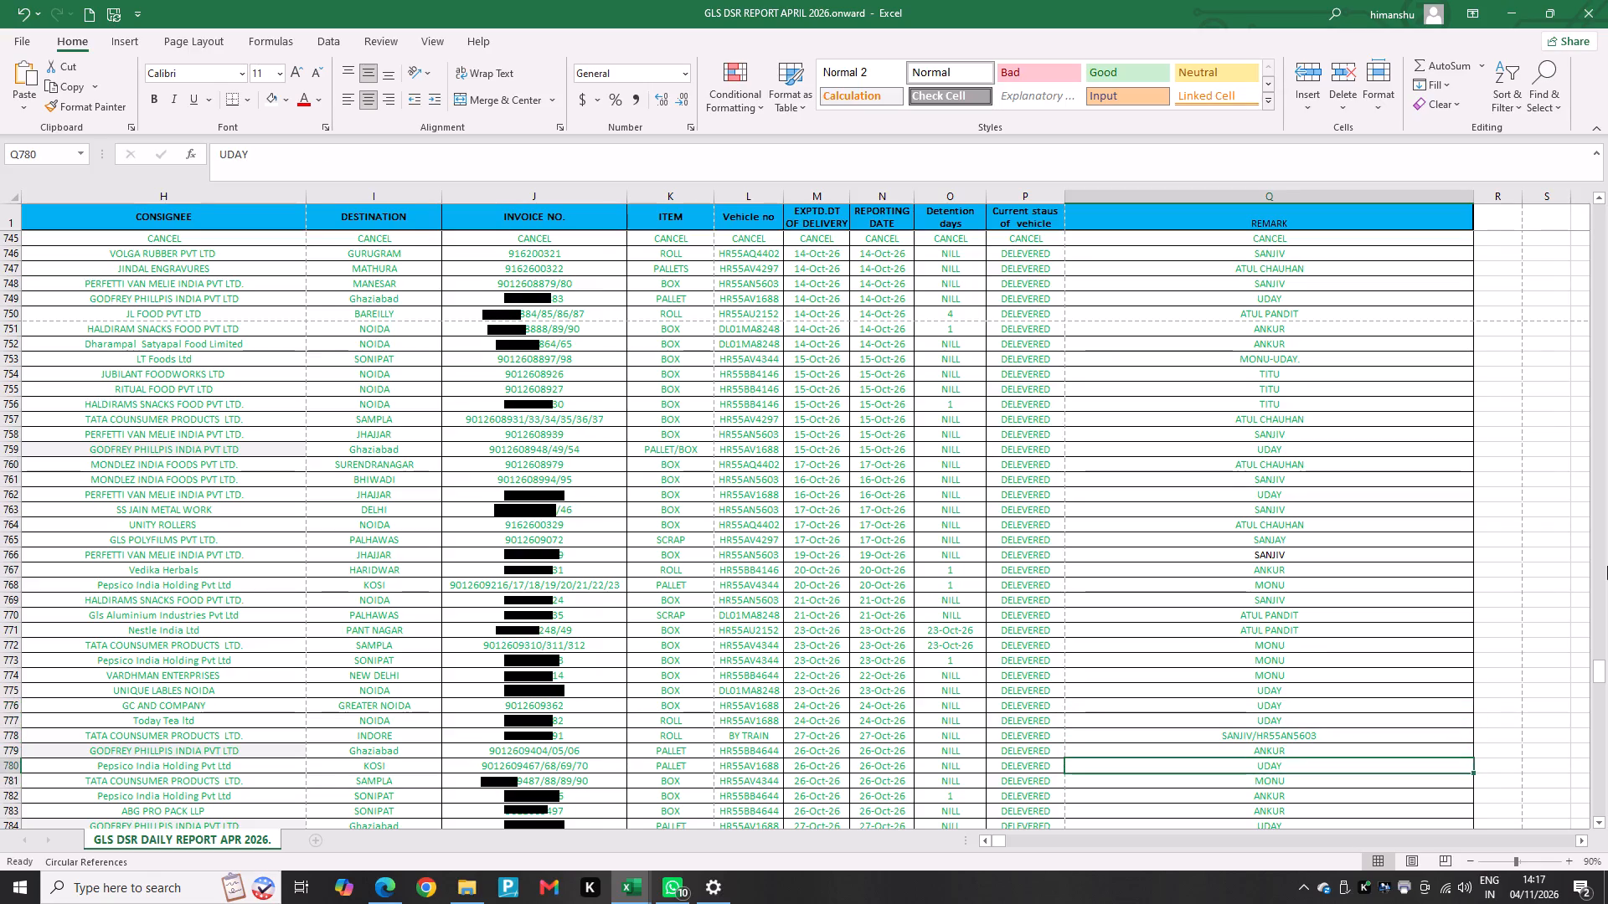
pyautogui.press('Down')
pyautogui.press('Down')
pyautogui.press('Down')
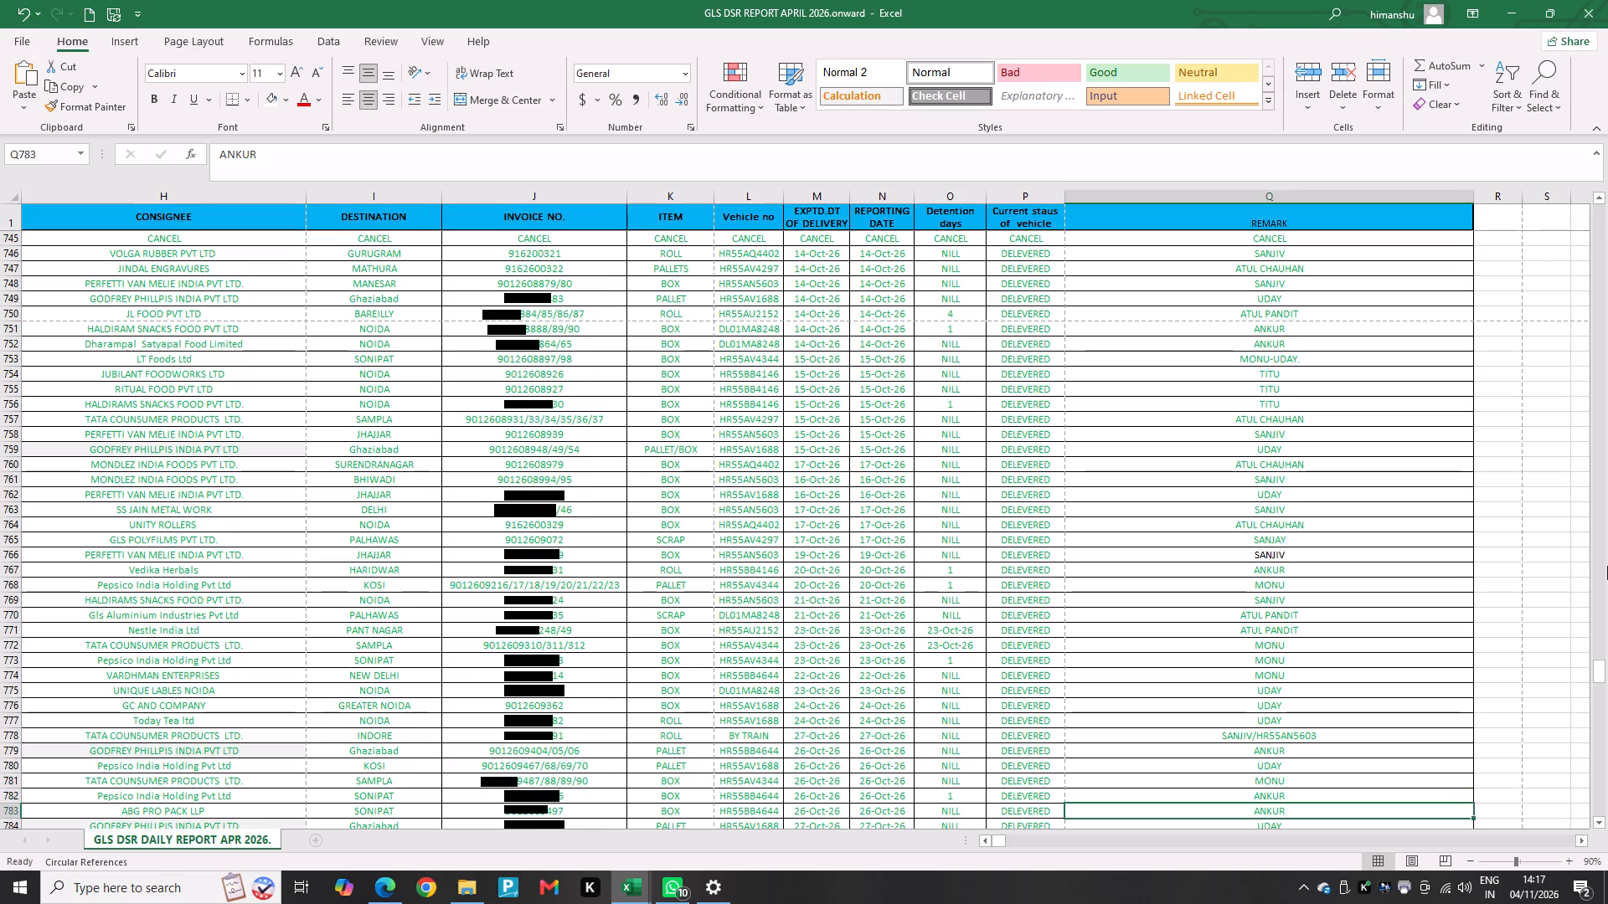
pyautogui.press('Down')
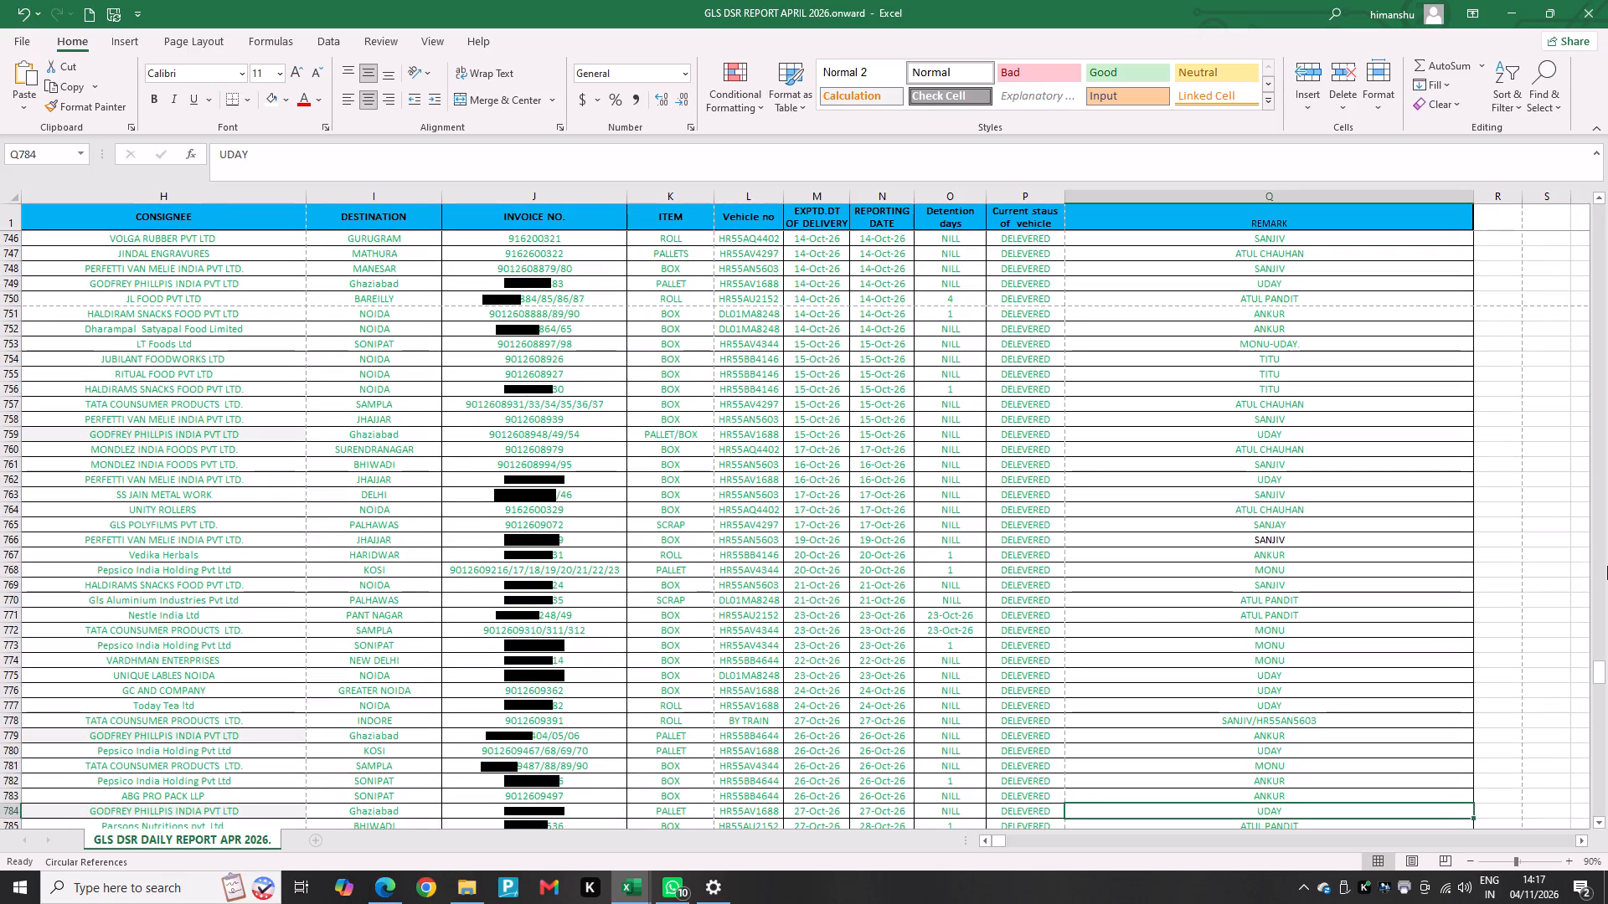
# Finish checking UDAY's October trips in the REMARK column, from 27 October through month end into the first November rows.
pyautogui.press('Down')
pyautogui.press('Down')
pyautogui.press('Down')
pyautogui.press('Down')
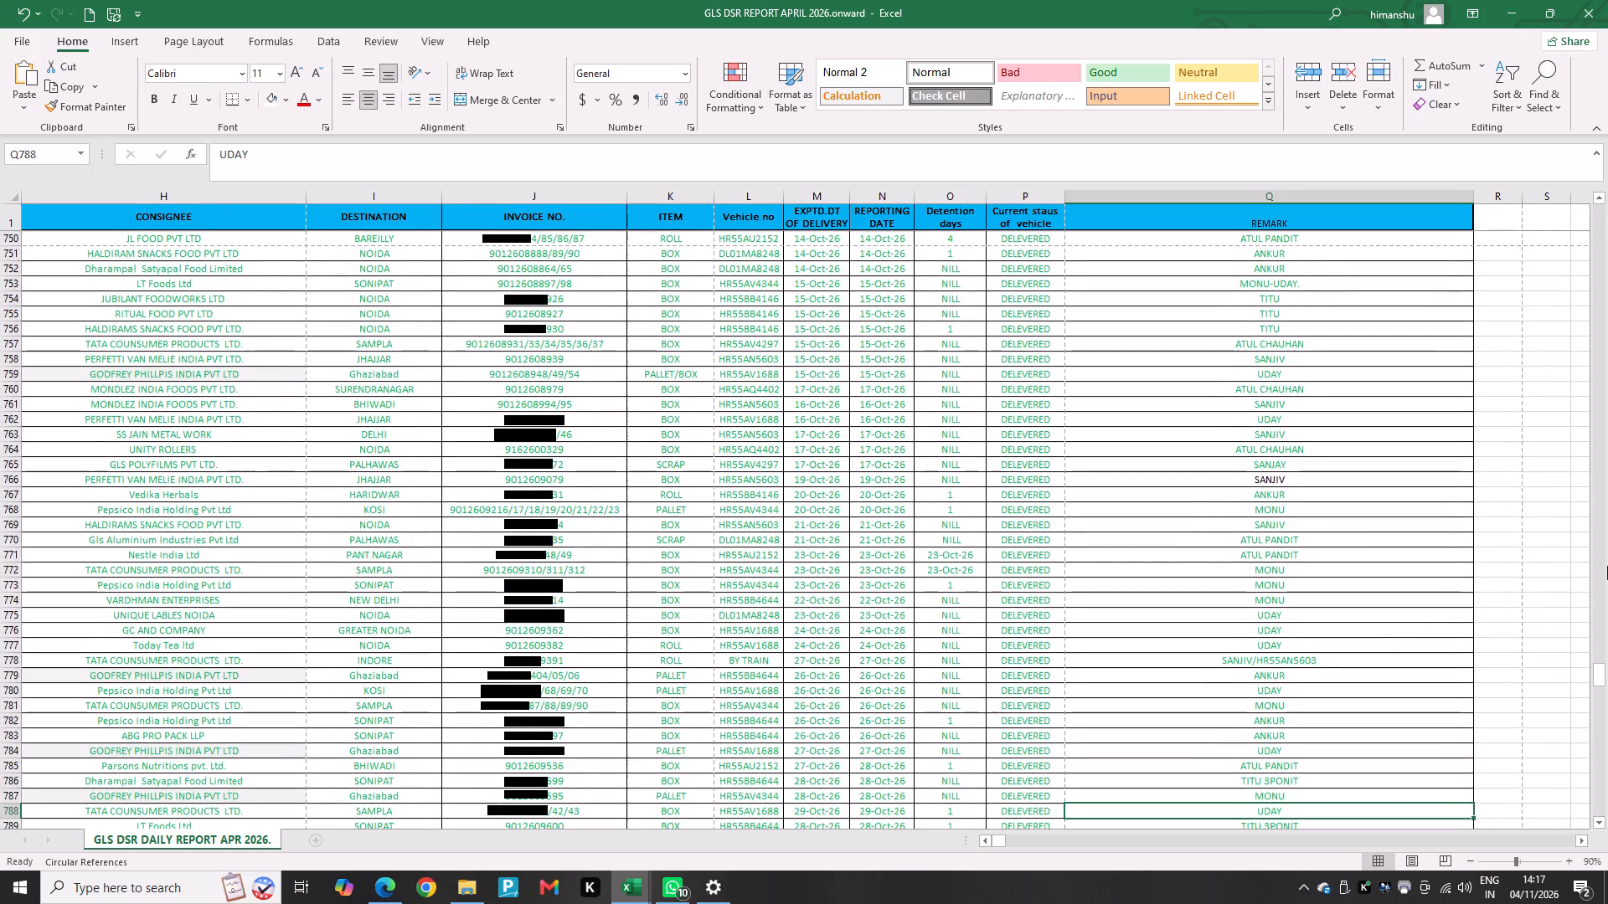
pyautogui.press('Down')
pyautogui.press('Down')
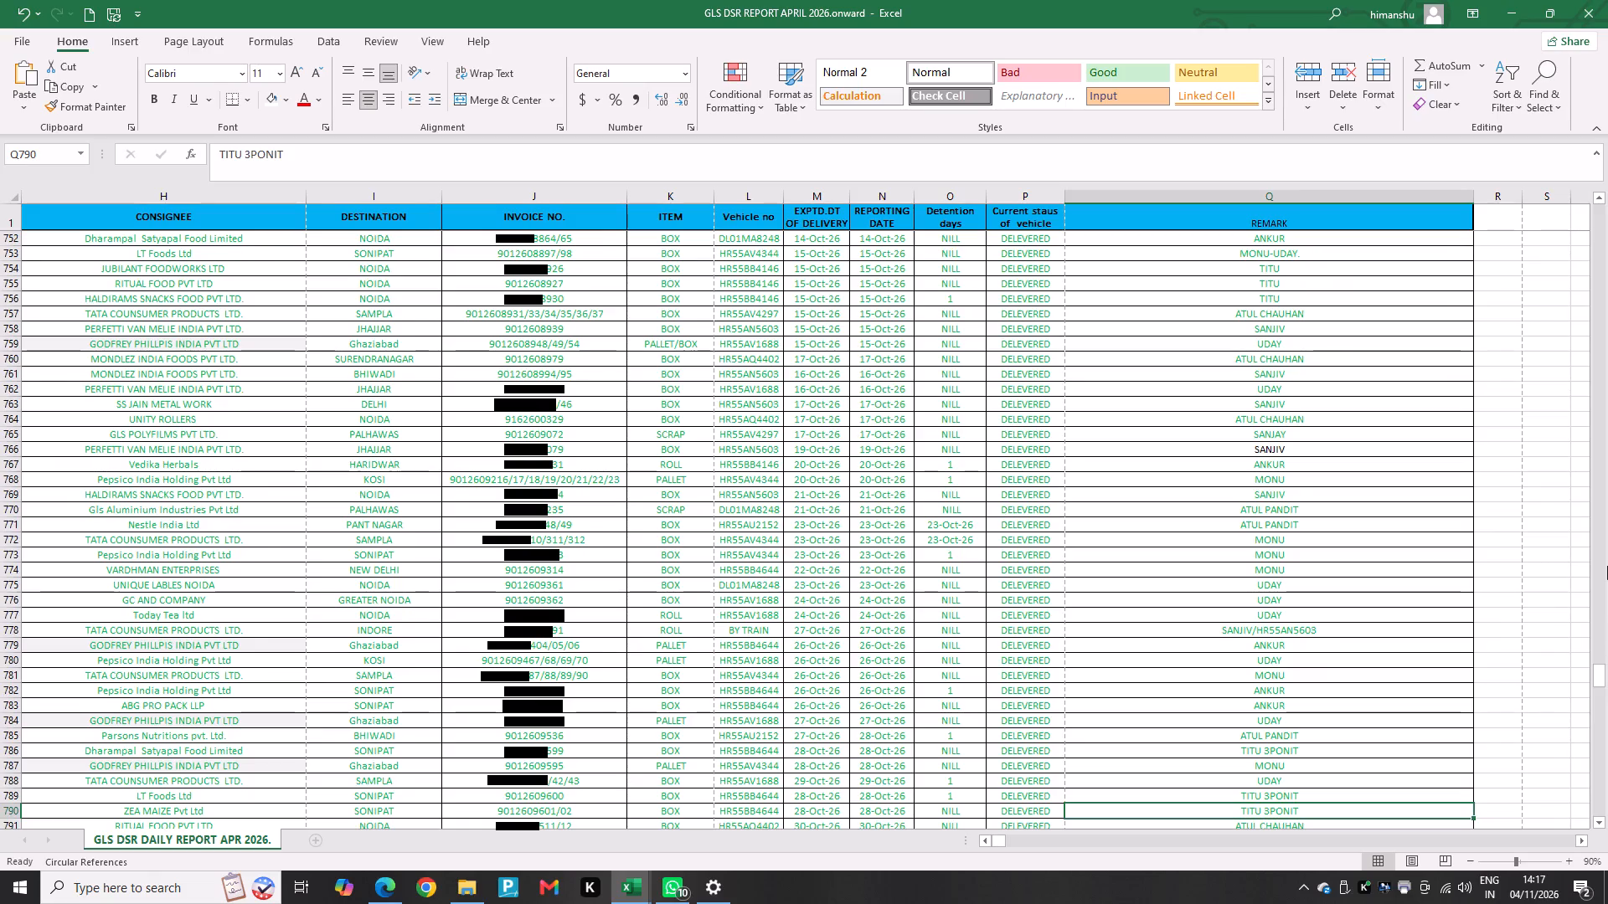
pyautogui.press('Down')
pyautogui.press('Down')
pyautogui.press('Down')
pyautogui.press('Down')
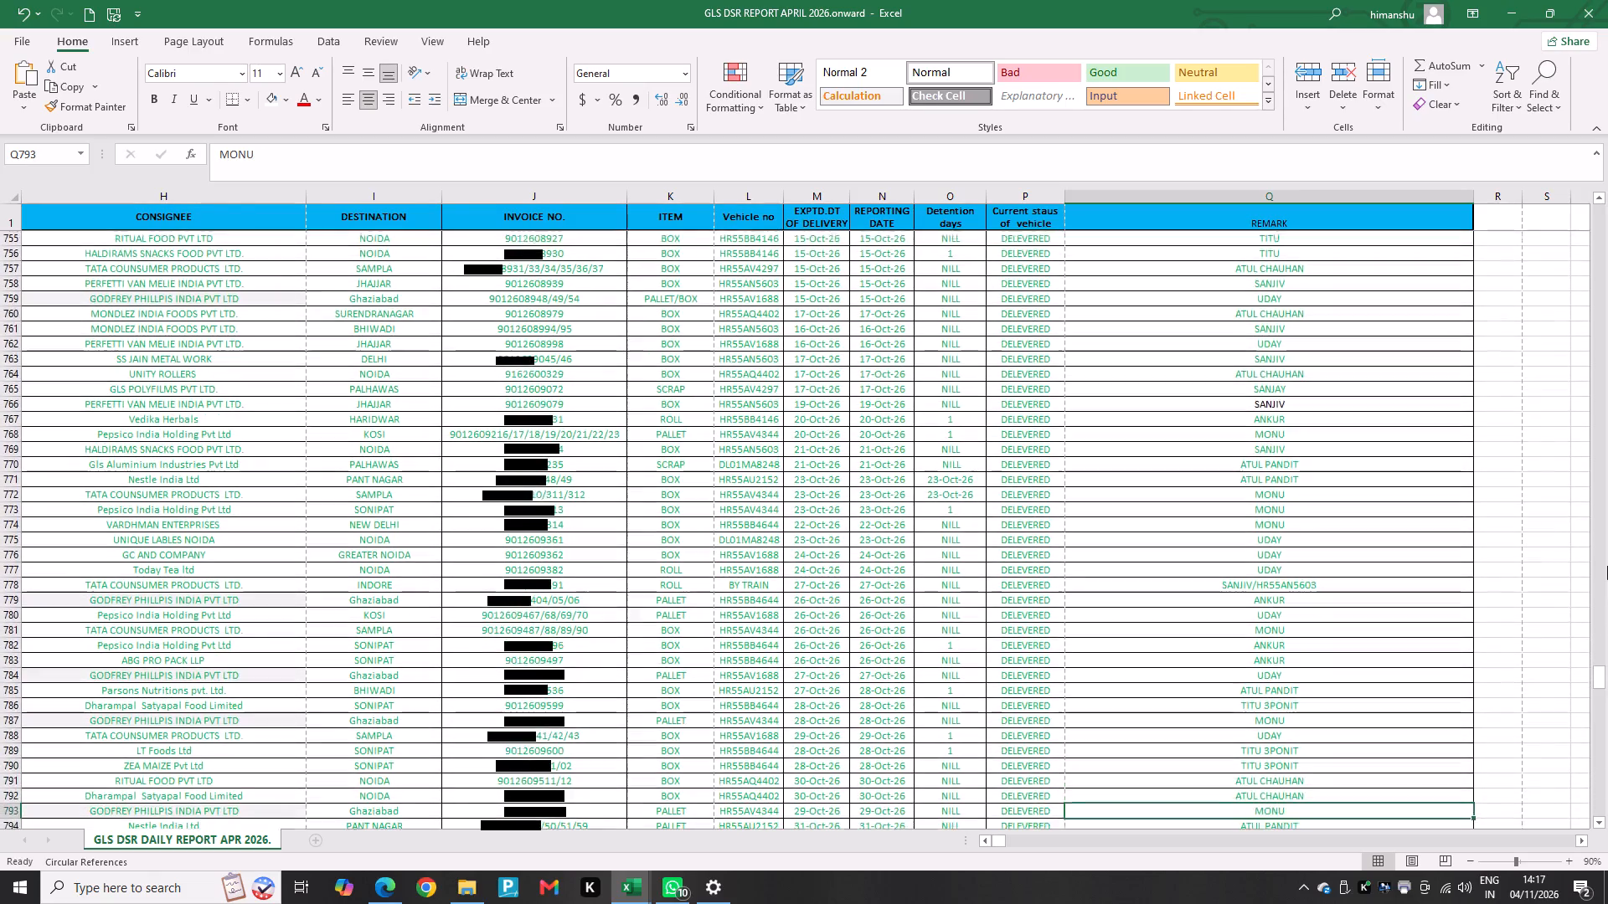
pyautogui.press('Down')
pyautogui.press('Down')
pyautogui.press('Down')
pyautogui.press('Down')
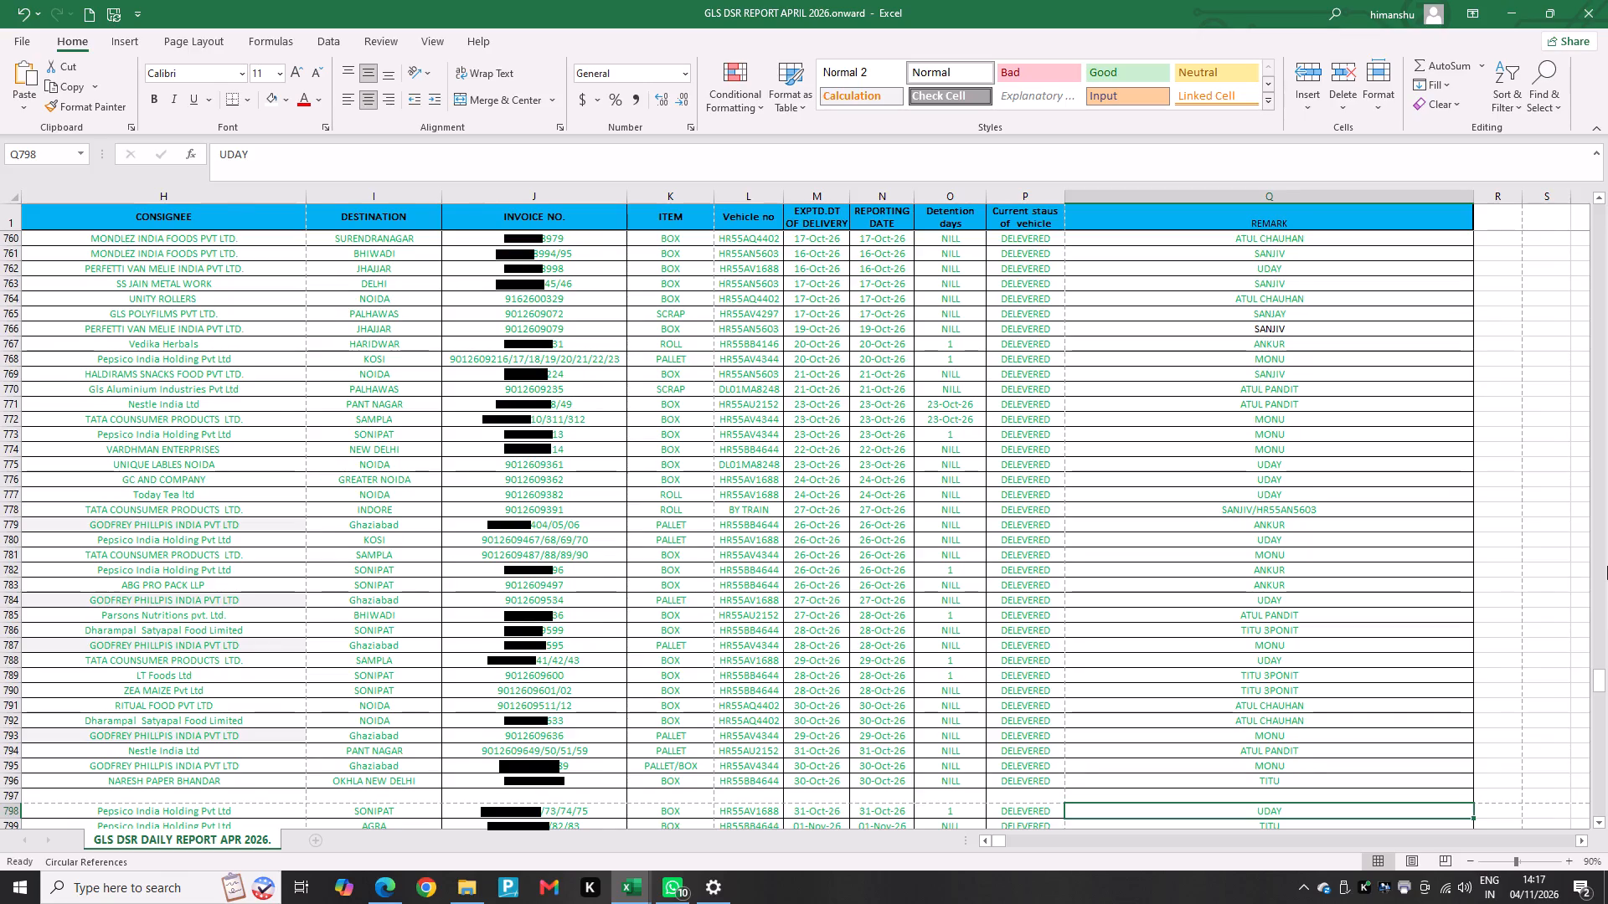
pyautogui.press('Down')
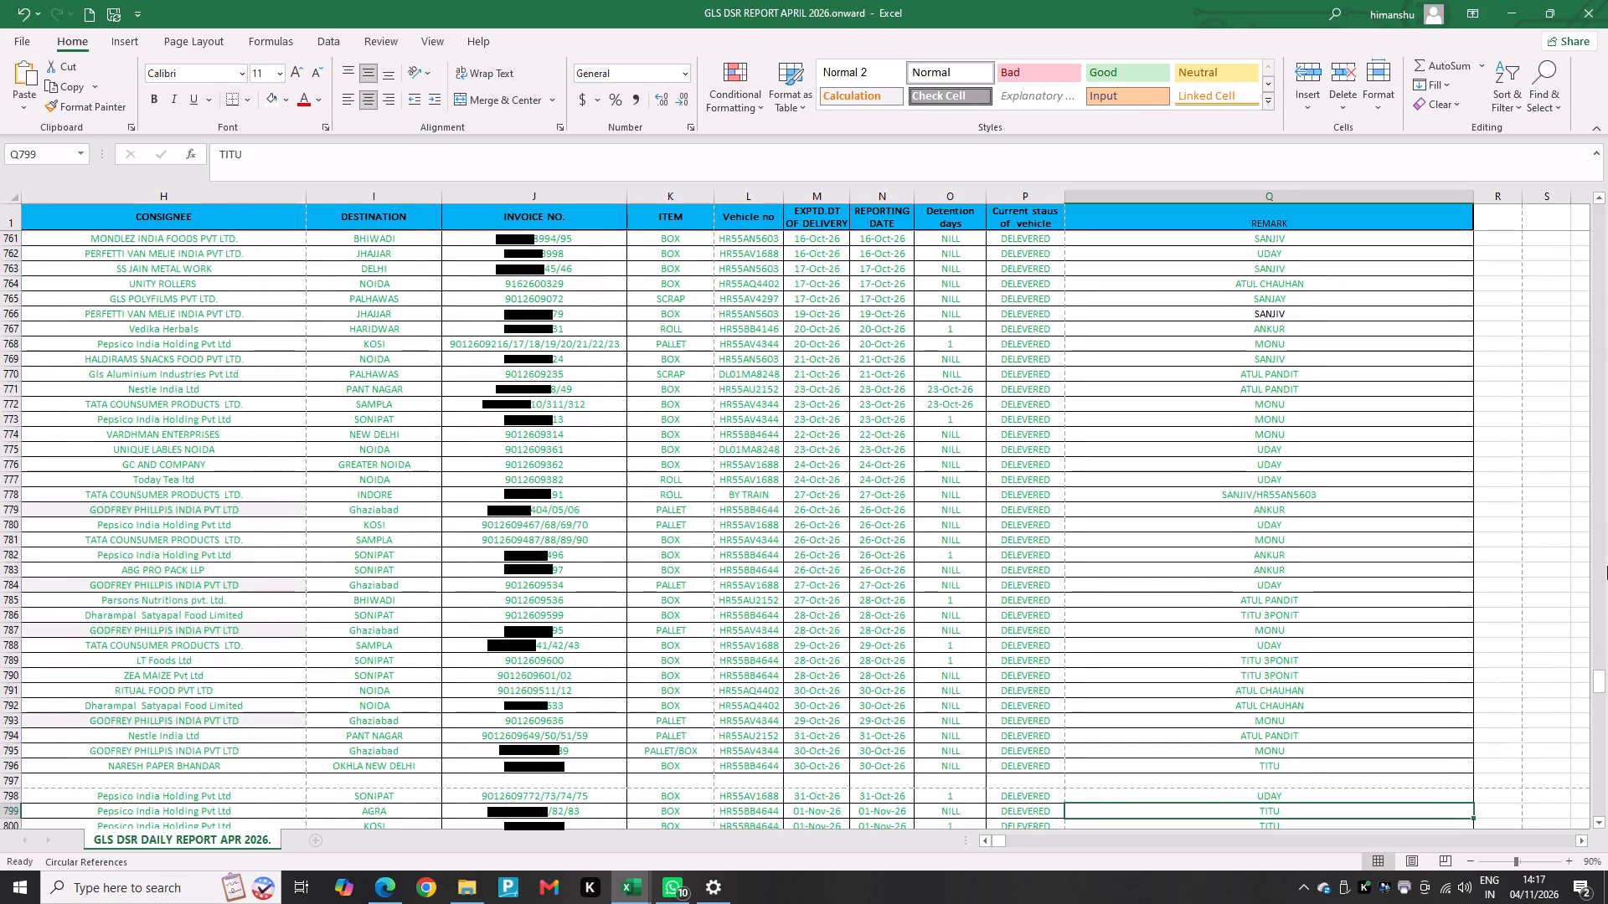
pyautogui.press('Down')
pyautogui.press('Down')
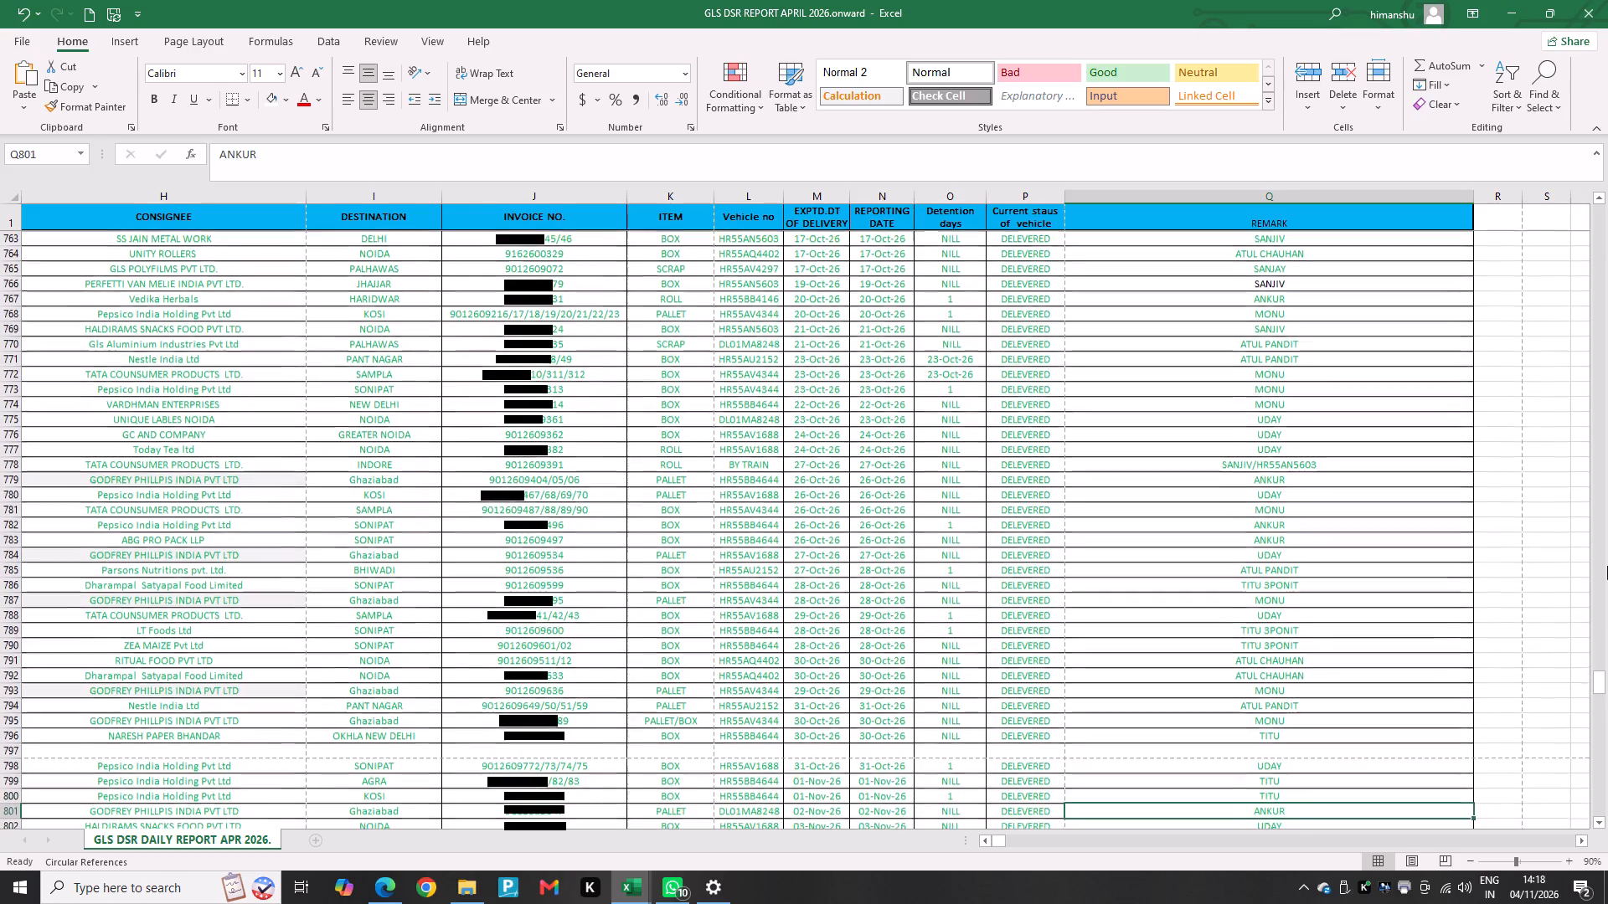
pyautogui.press('Down')
pyautogui.press('Down')
pyautogui.press('Up')
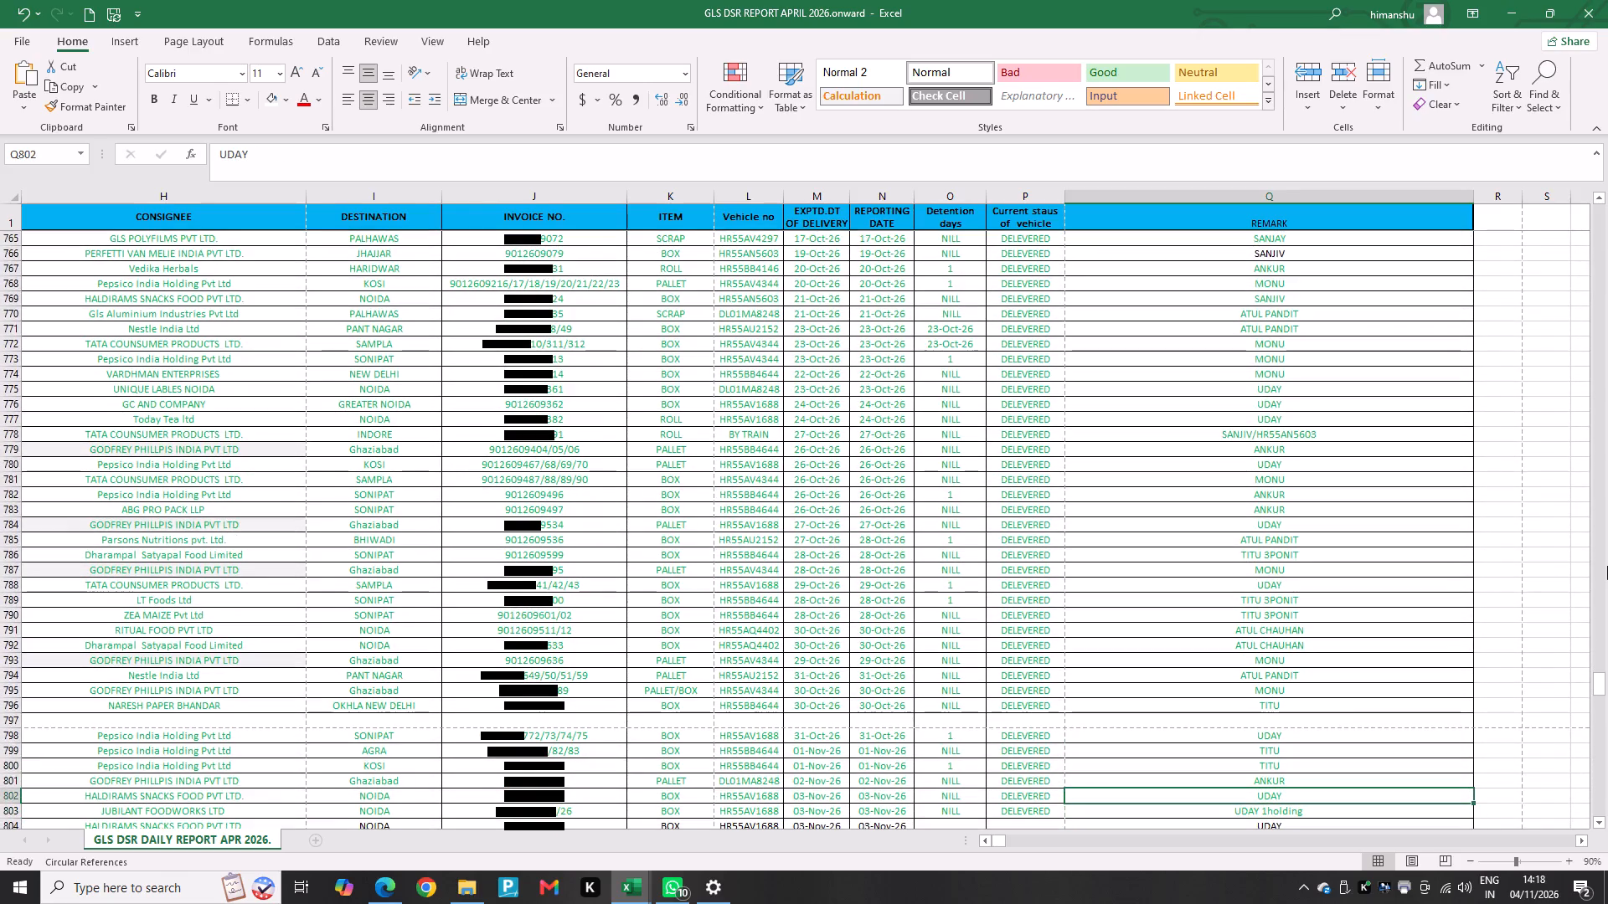
# Recheck the REMARK entries around the October–November boundary to decide which of UDAY's trips belong to October.
pyautogui.press('Down')
pyautogui.press('Down')
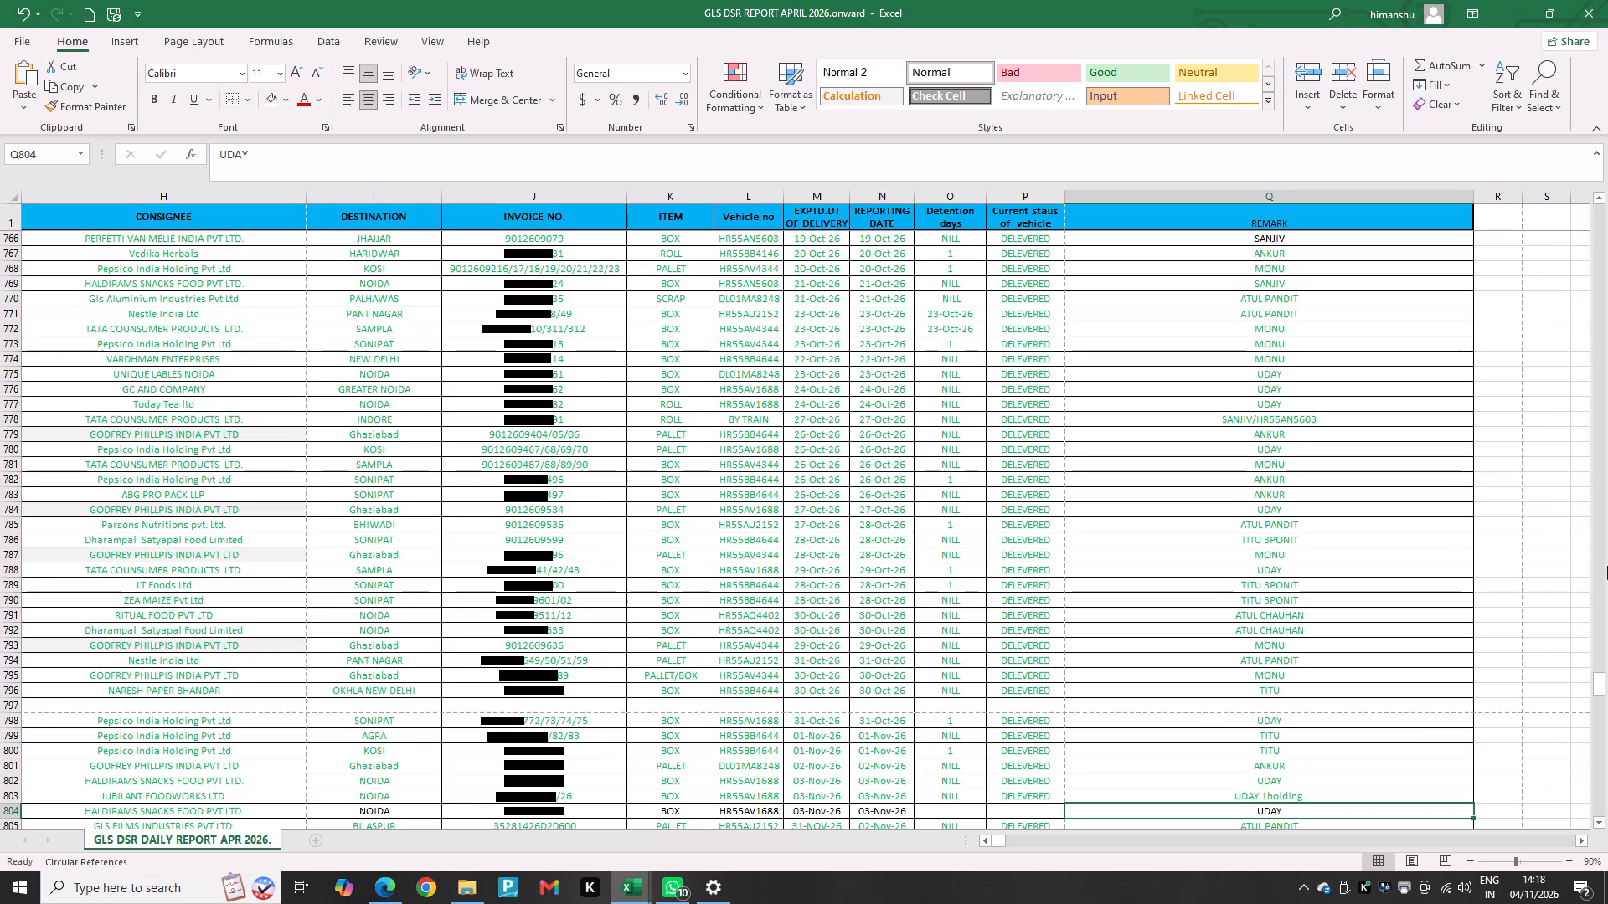
pyautogui.press('Up')
pyautogui.press('Up')
pyautogui.press('Up')
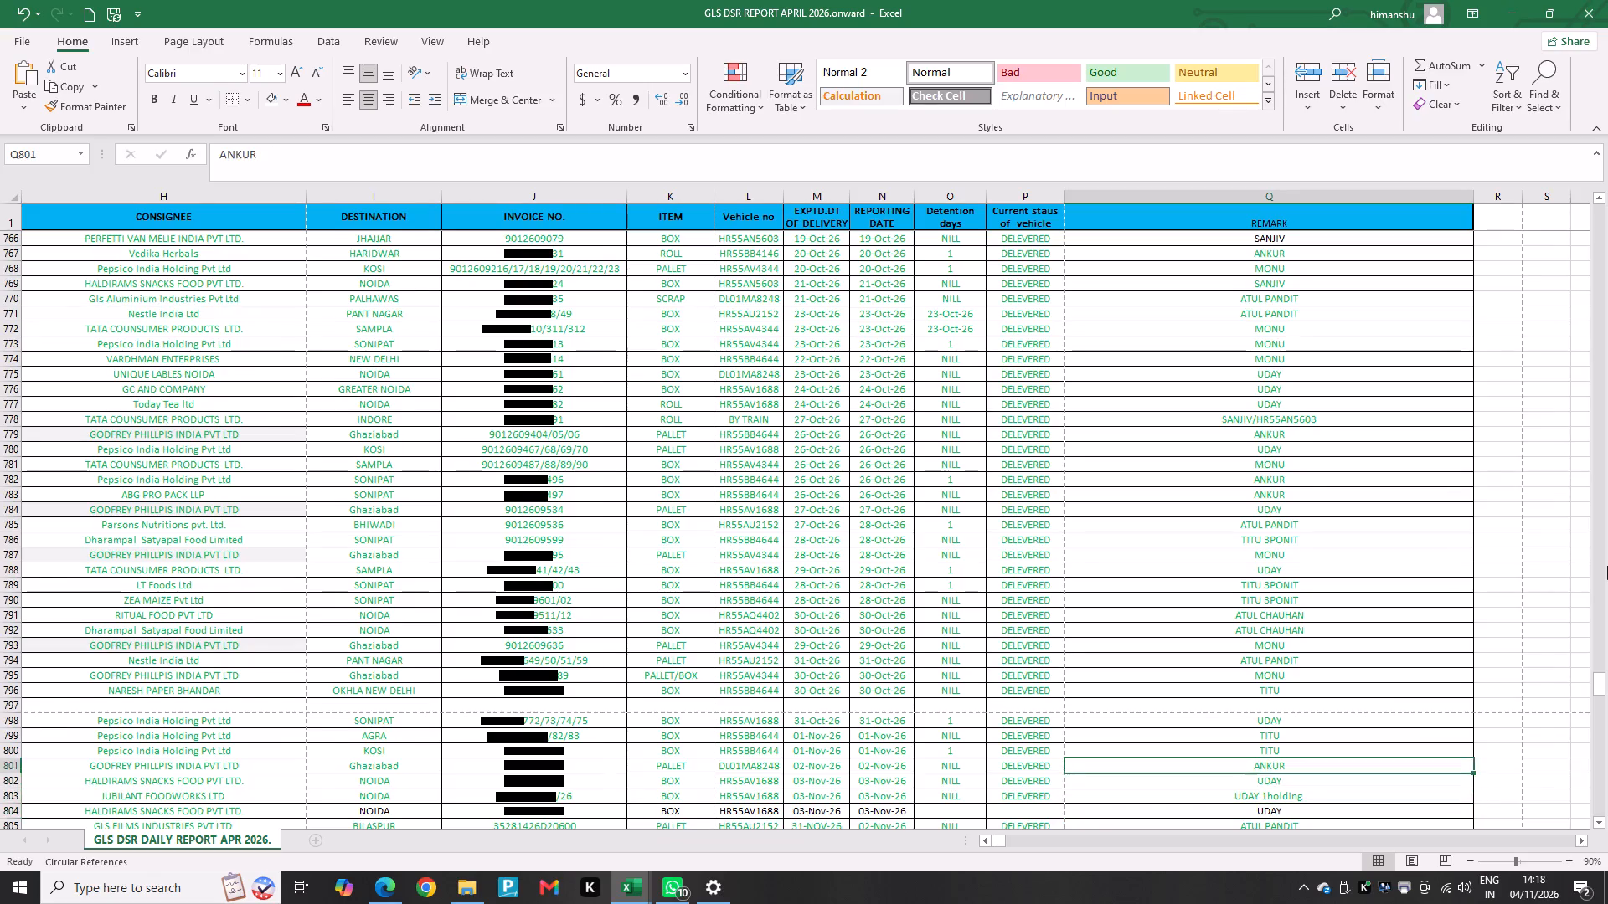
pyautogui.press('Up')
pyautogui.press('Up')
pyautogui.press('Up')
pyautogui.press('Down')
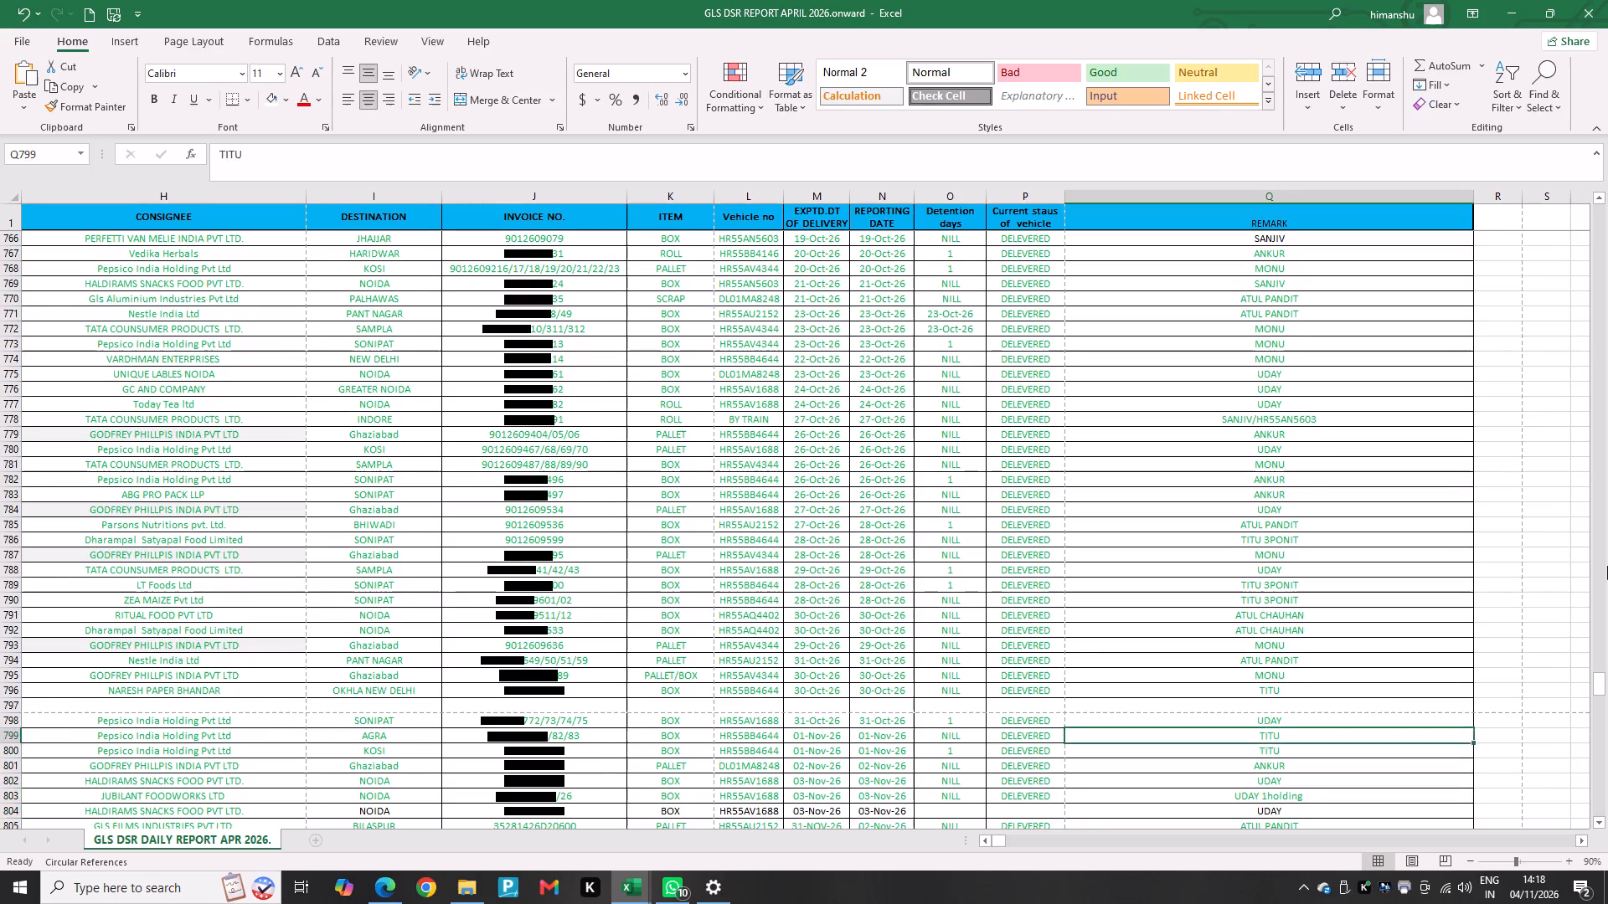
pyautogui.press('Down')
pyautogui.press('Down')
pyautogui.press('Down')
pyautogui.press('Up')
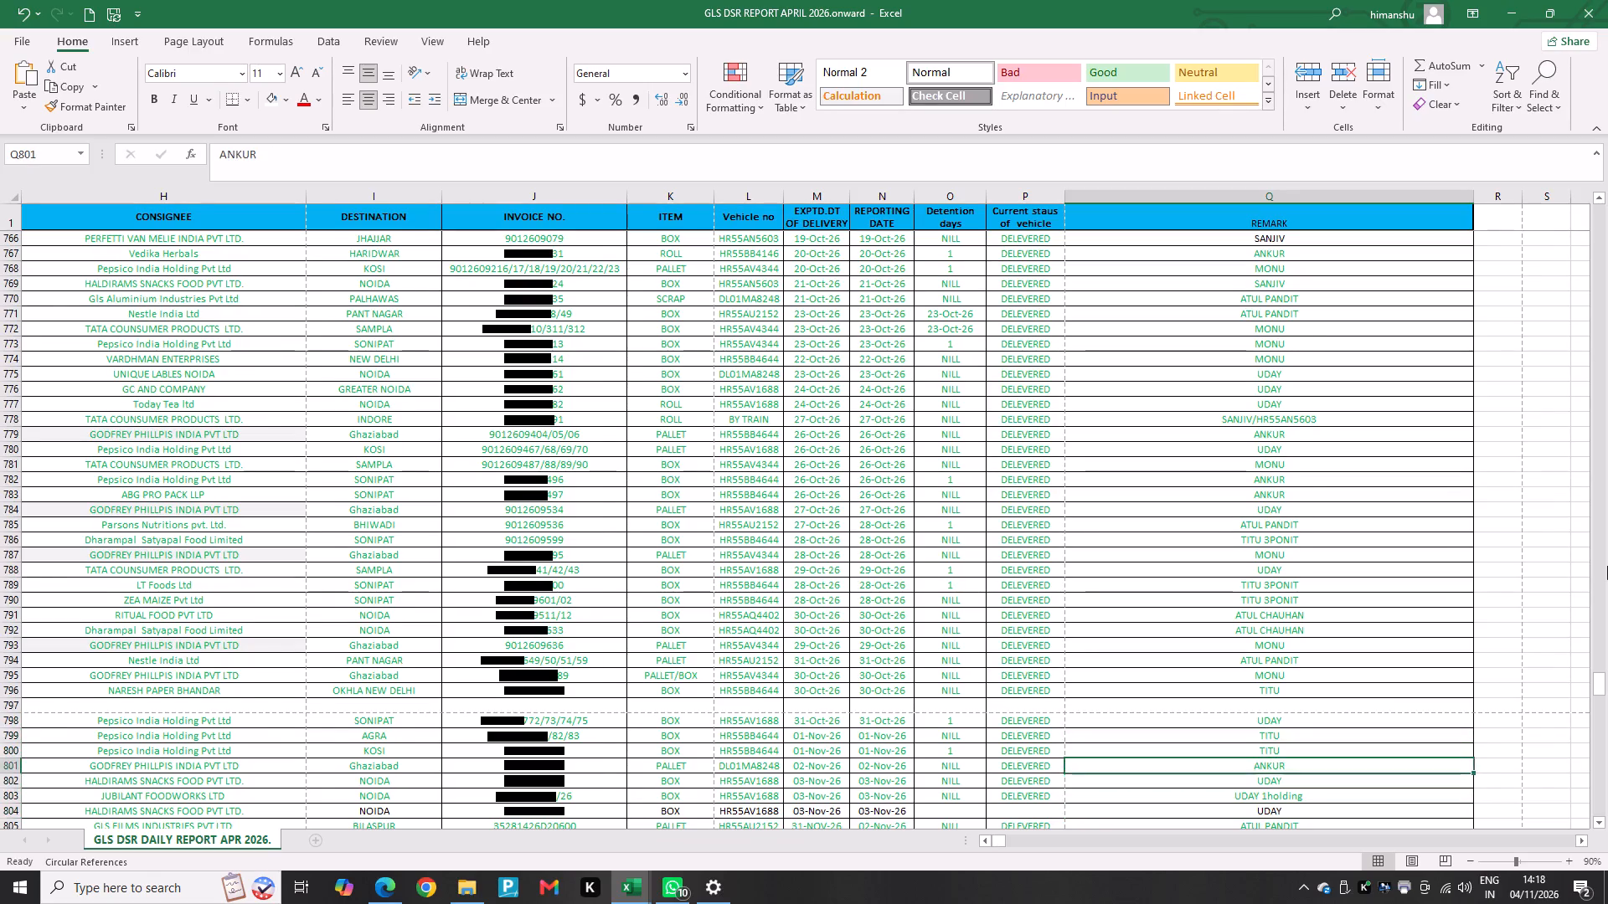
pyautogui.press('Up')
pyautogui.press('Up')
pyautogui.press('Up')
pyautogui.press('Up')
pyautogui.press('Up')
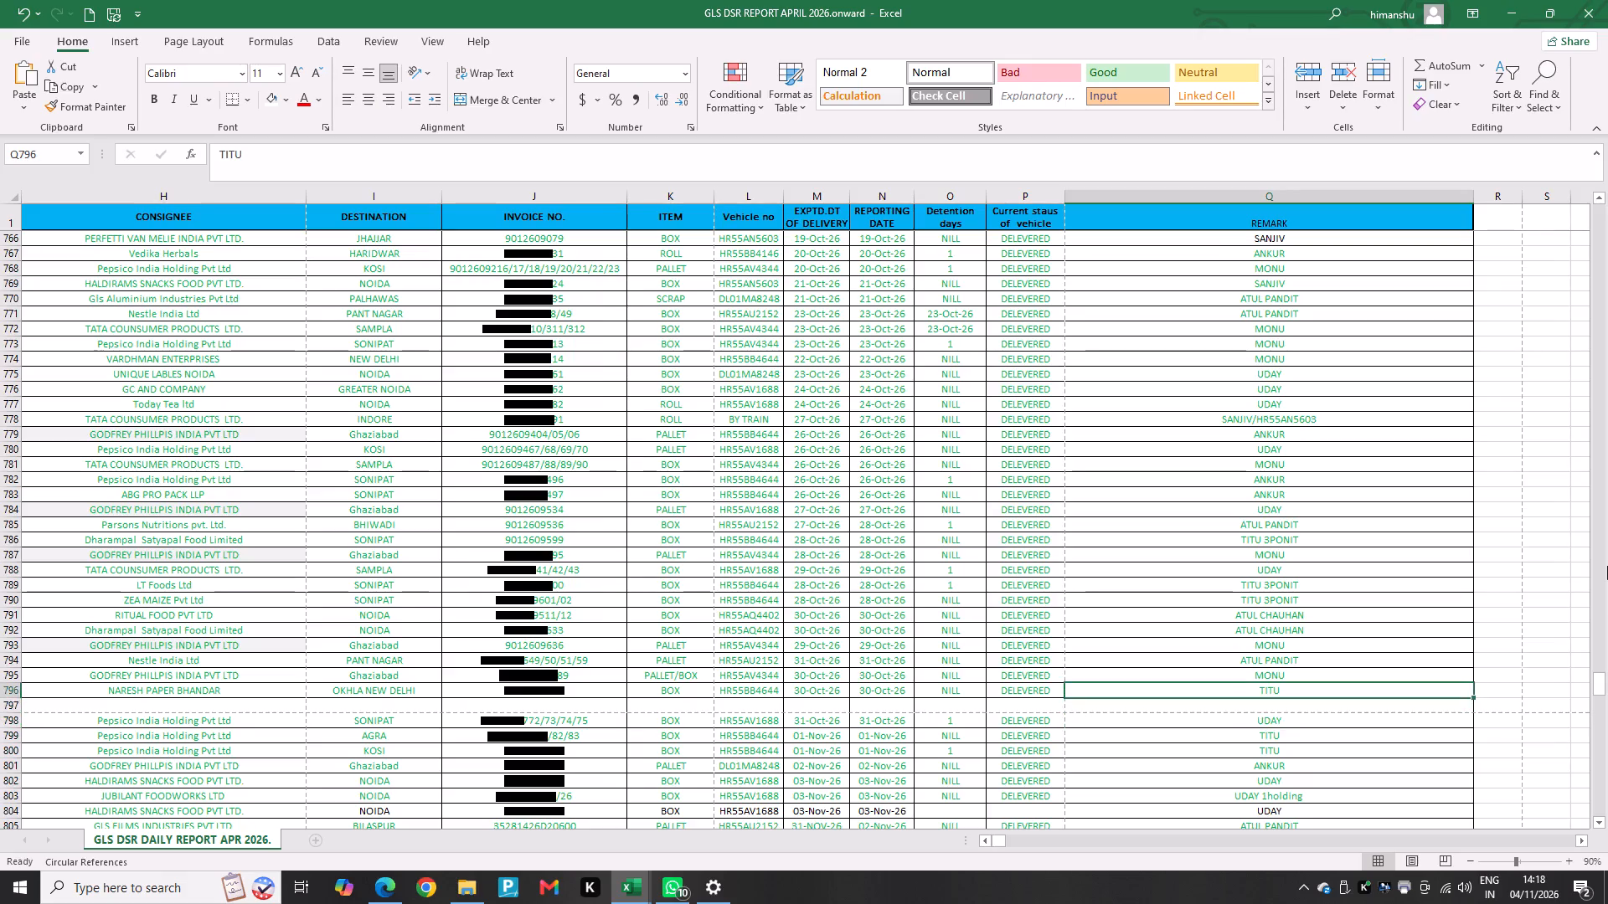
pyautogui.press('Down')
pyautogui.press('Down')
pyautogui.press('Down')
pyautogui.press('Up')
pyautogui.press('Up')
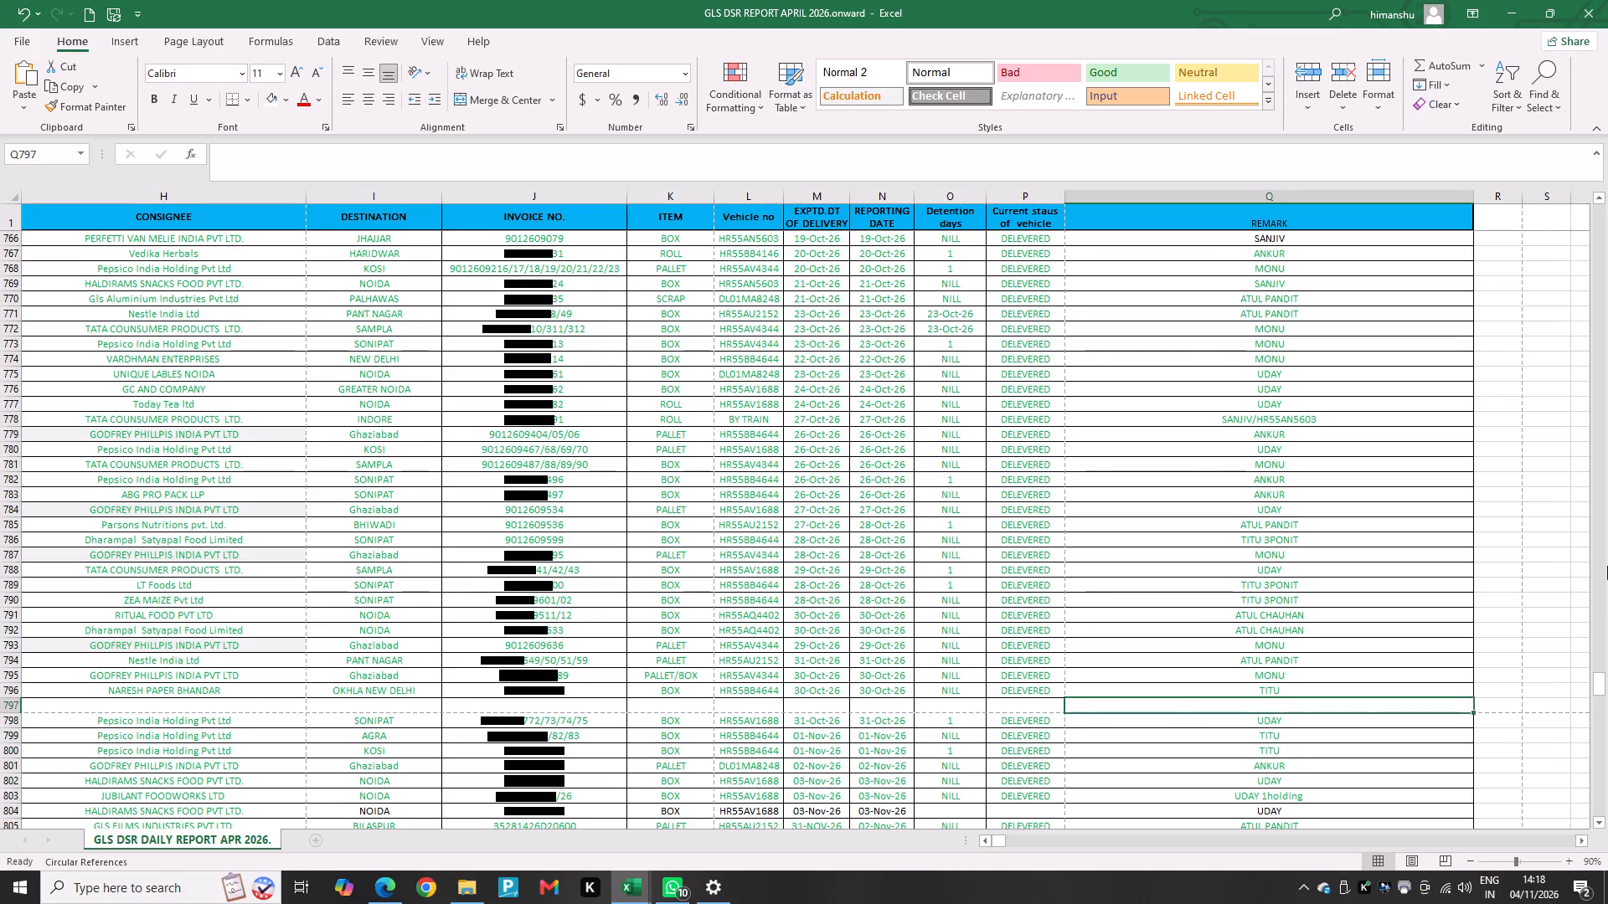
pyautogui.press('Up')
pyautogui.press('Down')
pyautogui.press('Down')
pyautogui.press('Down')
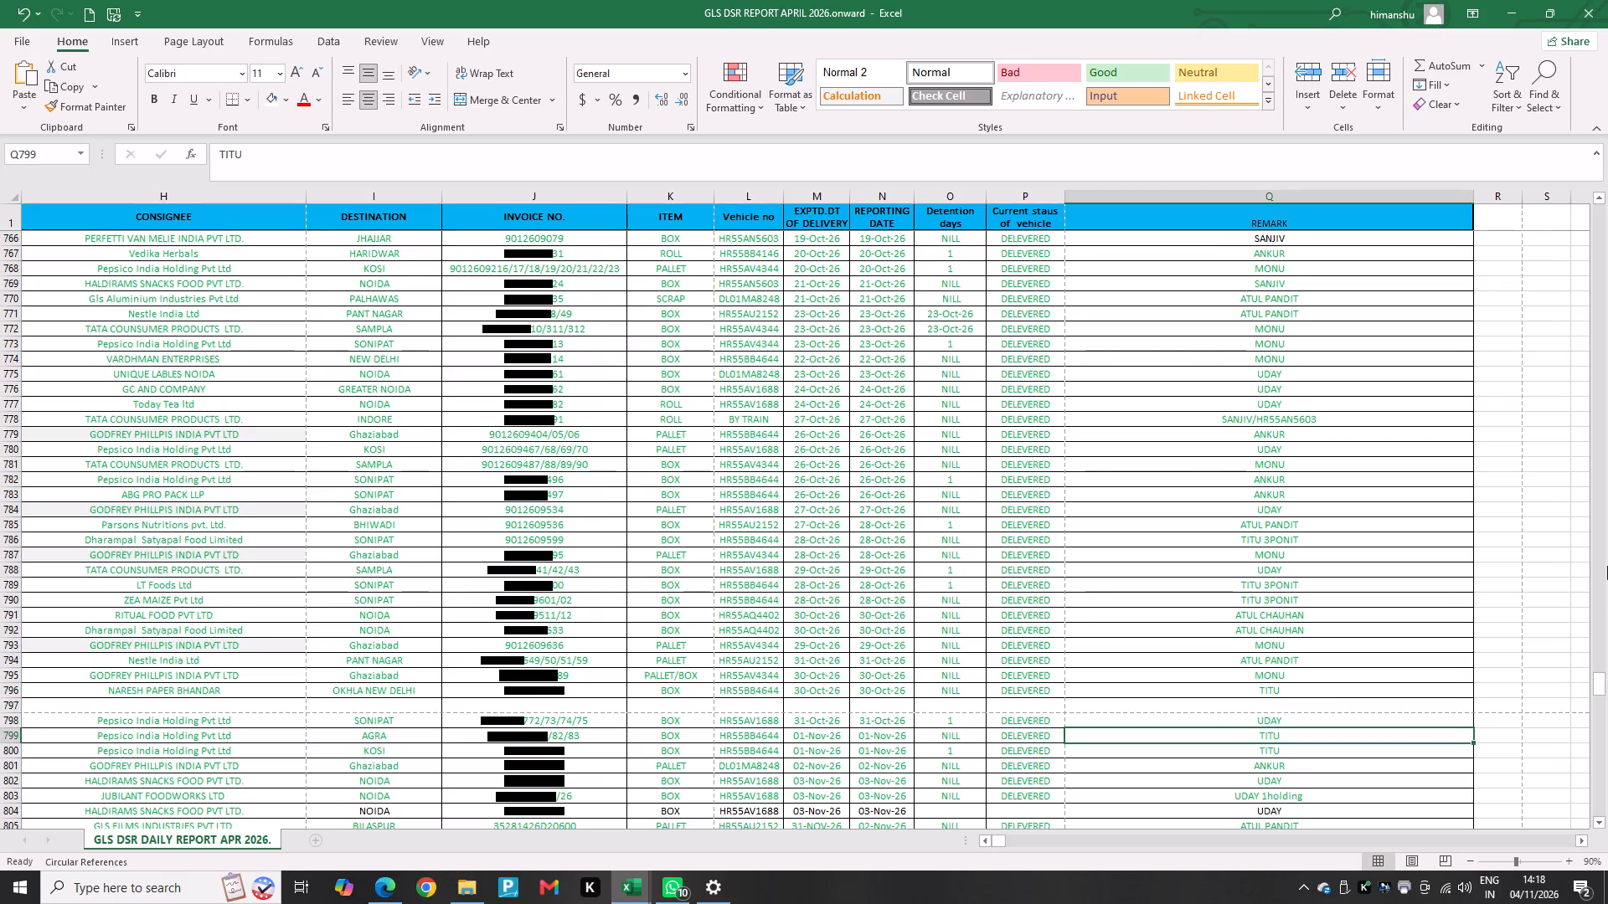
pyautogui.press('Up')
pyautogui.press('Up')
pyautogui.press('Down')
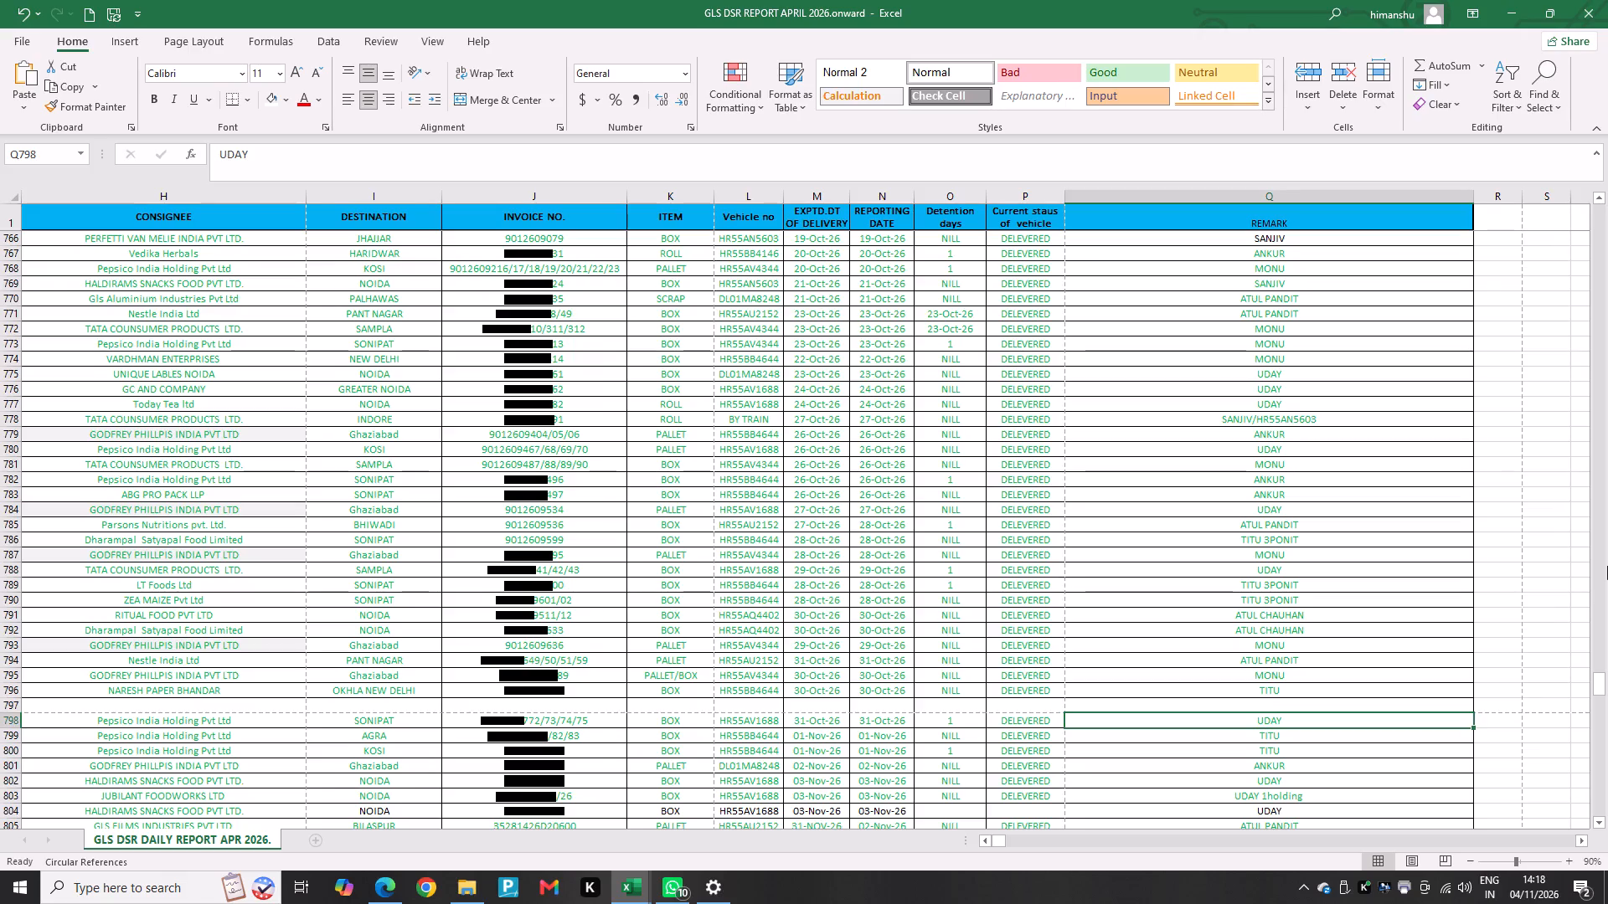
# Recount UDAY's trips in the REMARK column backwards from the 31 October delivery to the rows dated 23 October.
pyautogui.press('Up')
pyautogui.press('Up')
pyautogui.press('Up')
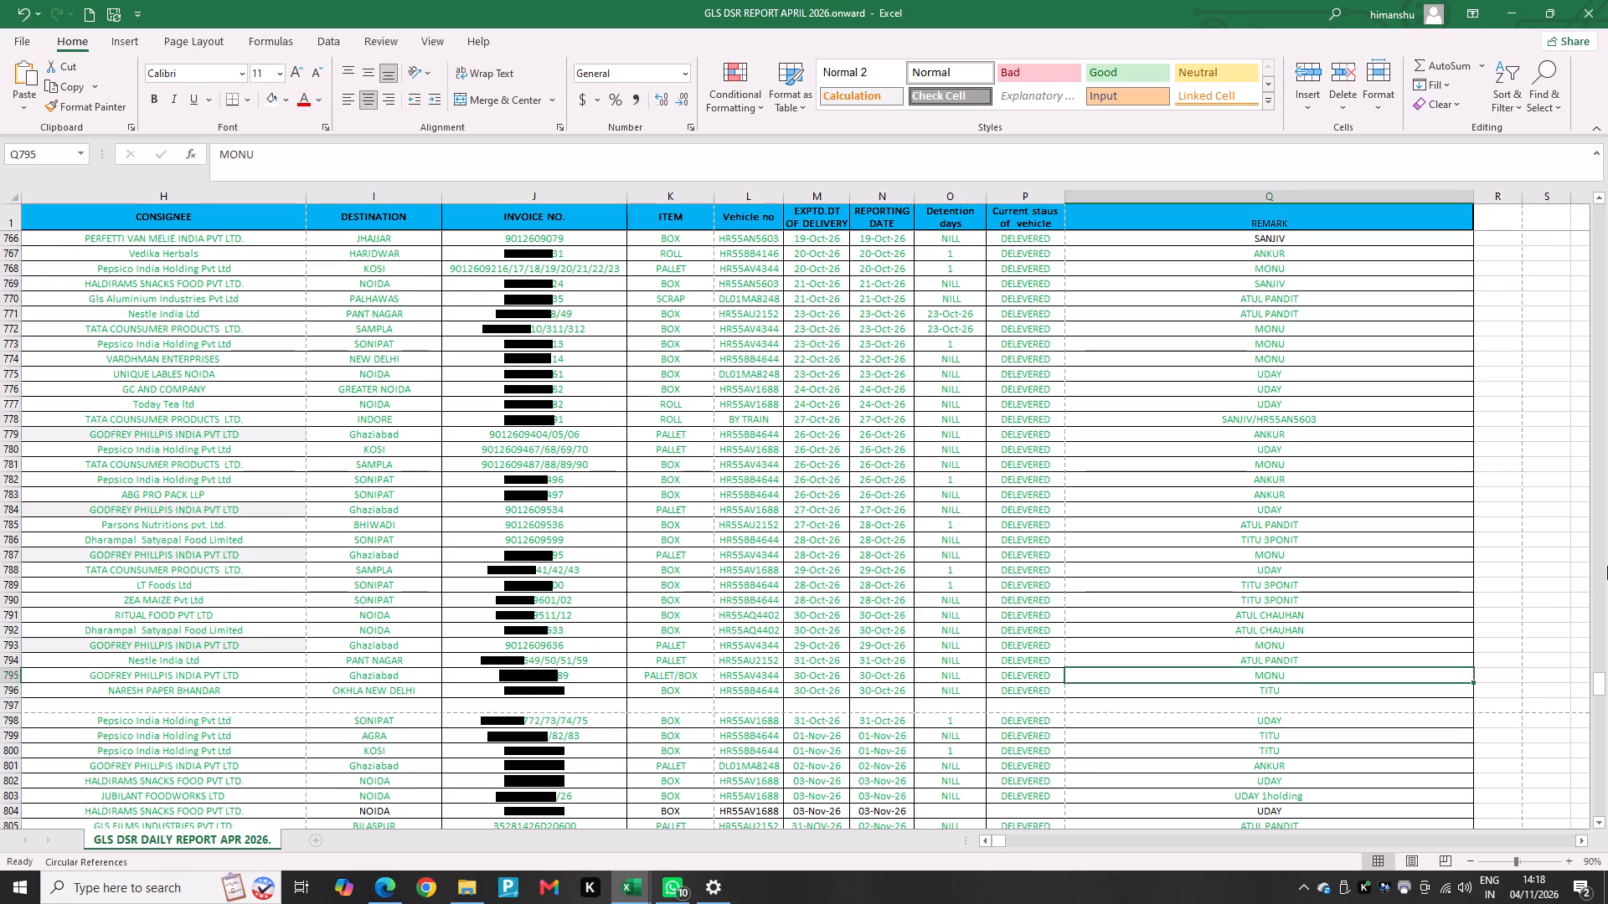
pyautogui.press('Up')
pyautogui.press('Up')
pyautogui.press('Up')
pyautogui.press('Up')
pyautogui.press('Up')
pyautogui.press('Up')
pyautogui.press('Up')
pyautogui.press('Up')
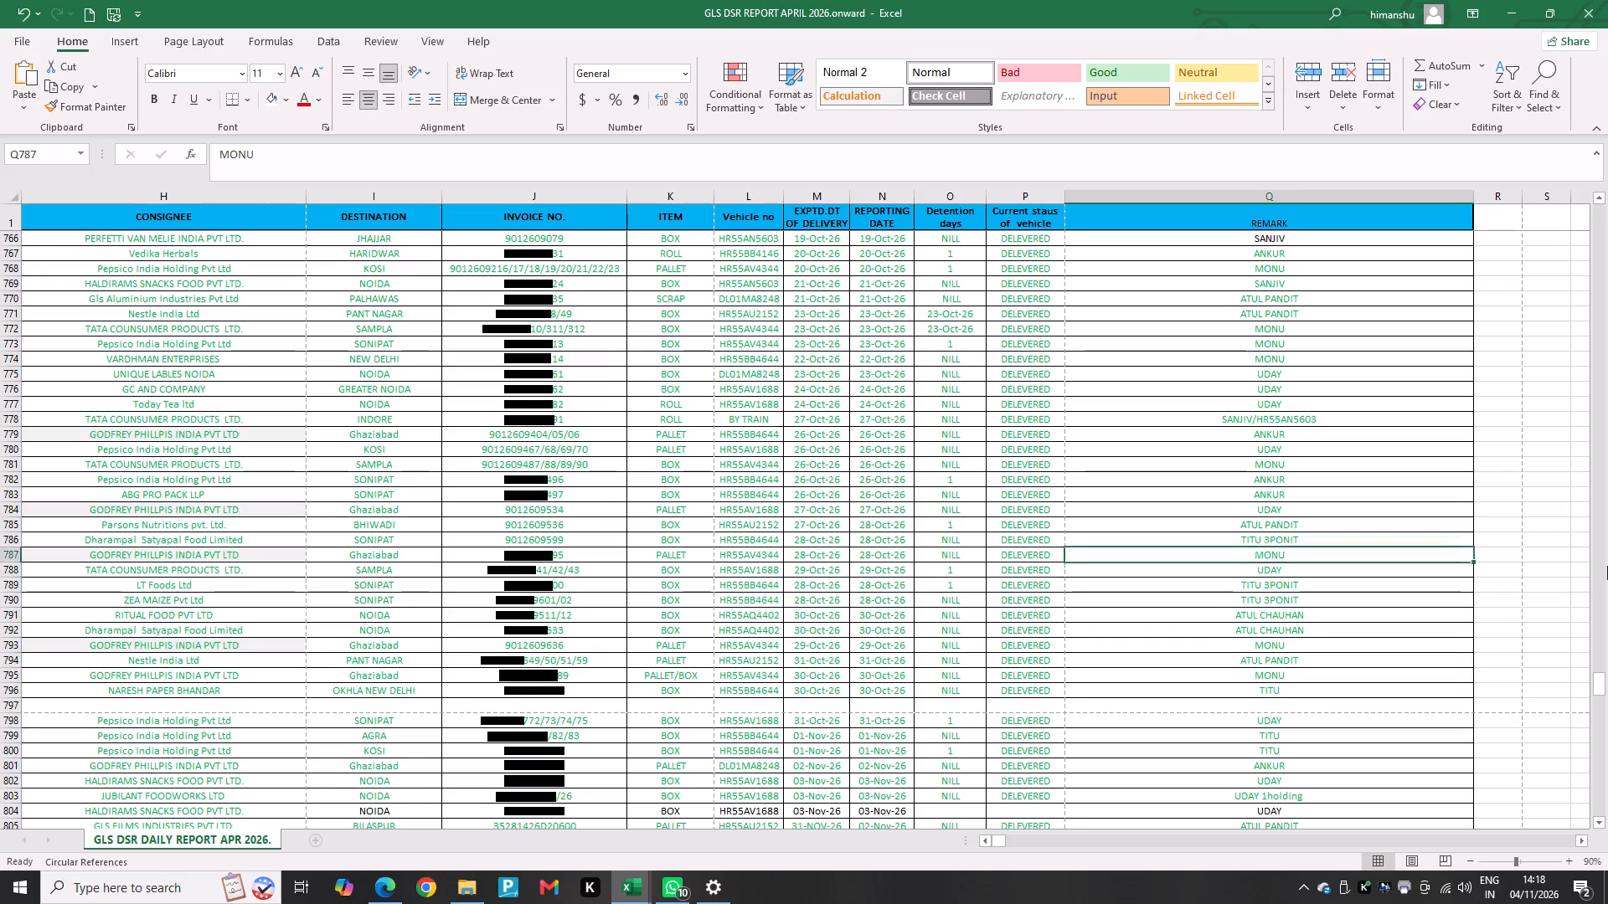
pyautogui.press('Up')
pyautogui.press('Up')
pyautogui.press('Up')
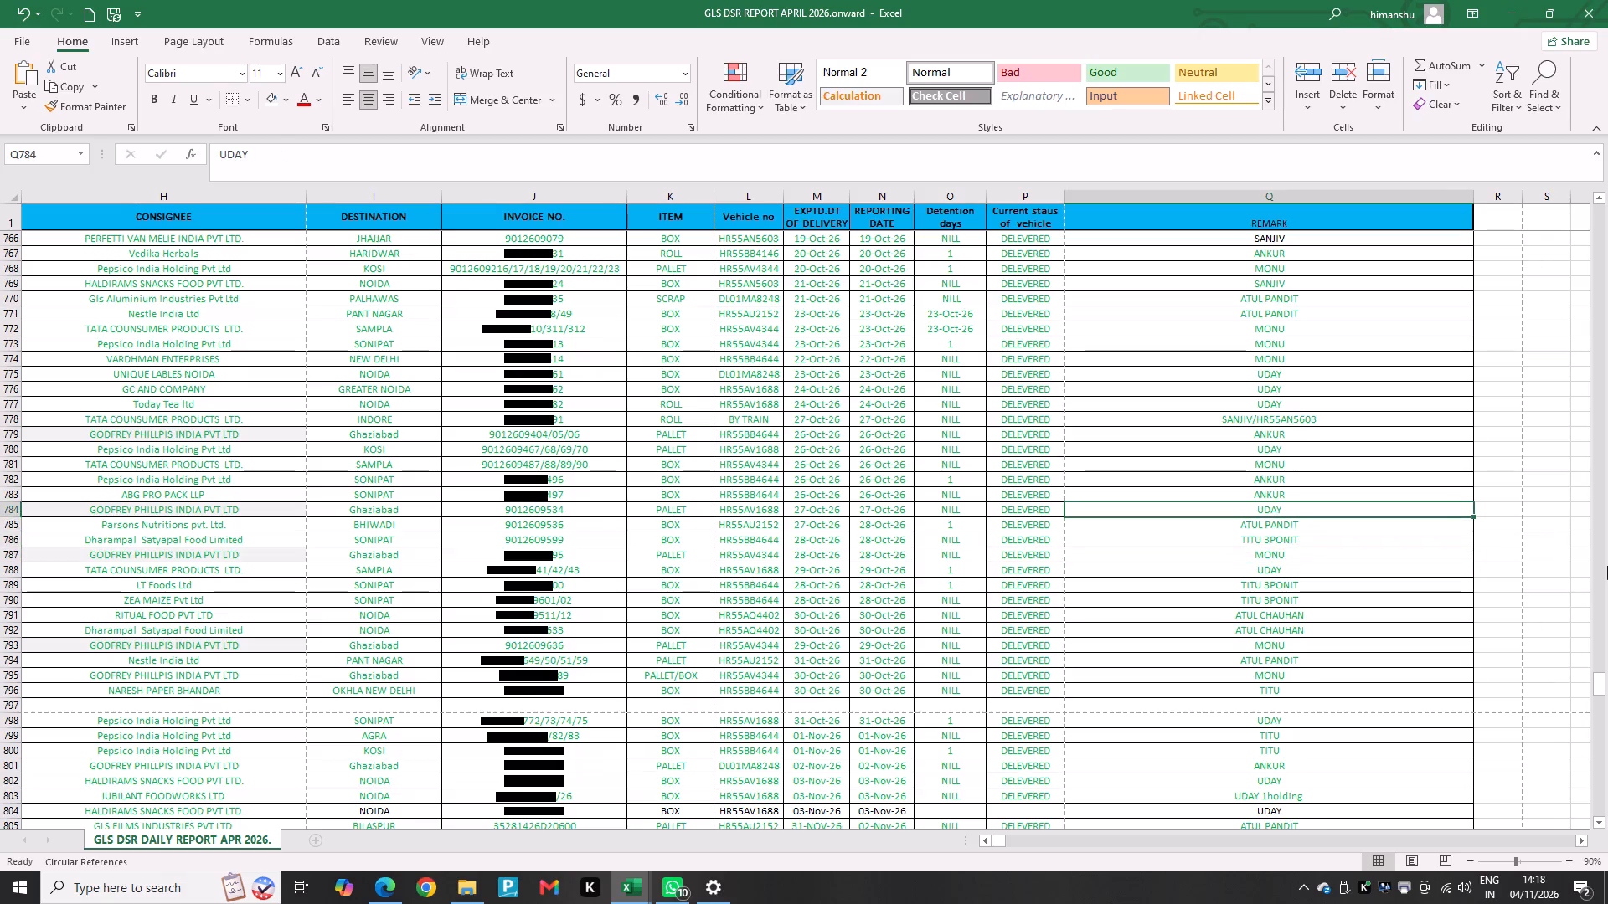
pyautogui.press('Up')
pyautogui.press('Up')
pyautogui.press('Up')
pyautogui.press('Up')
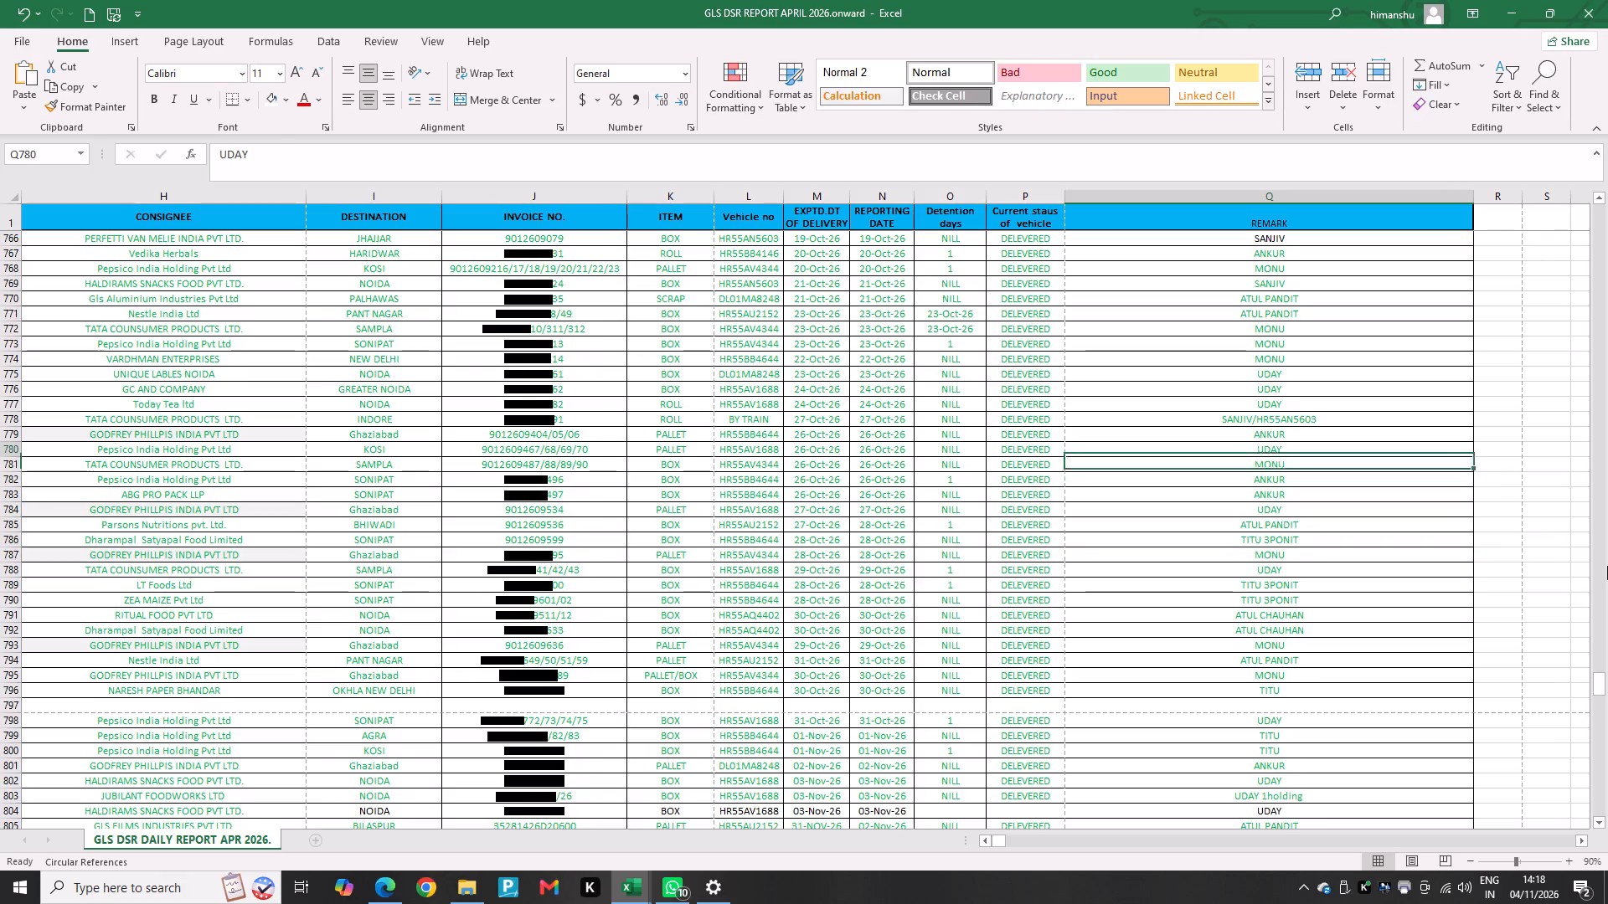
pyautogui.press('Up')
pyautogui.press('Up')
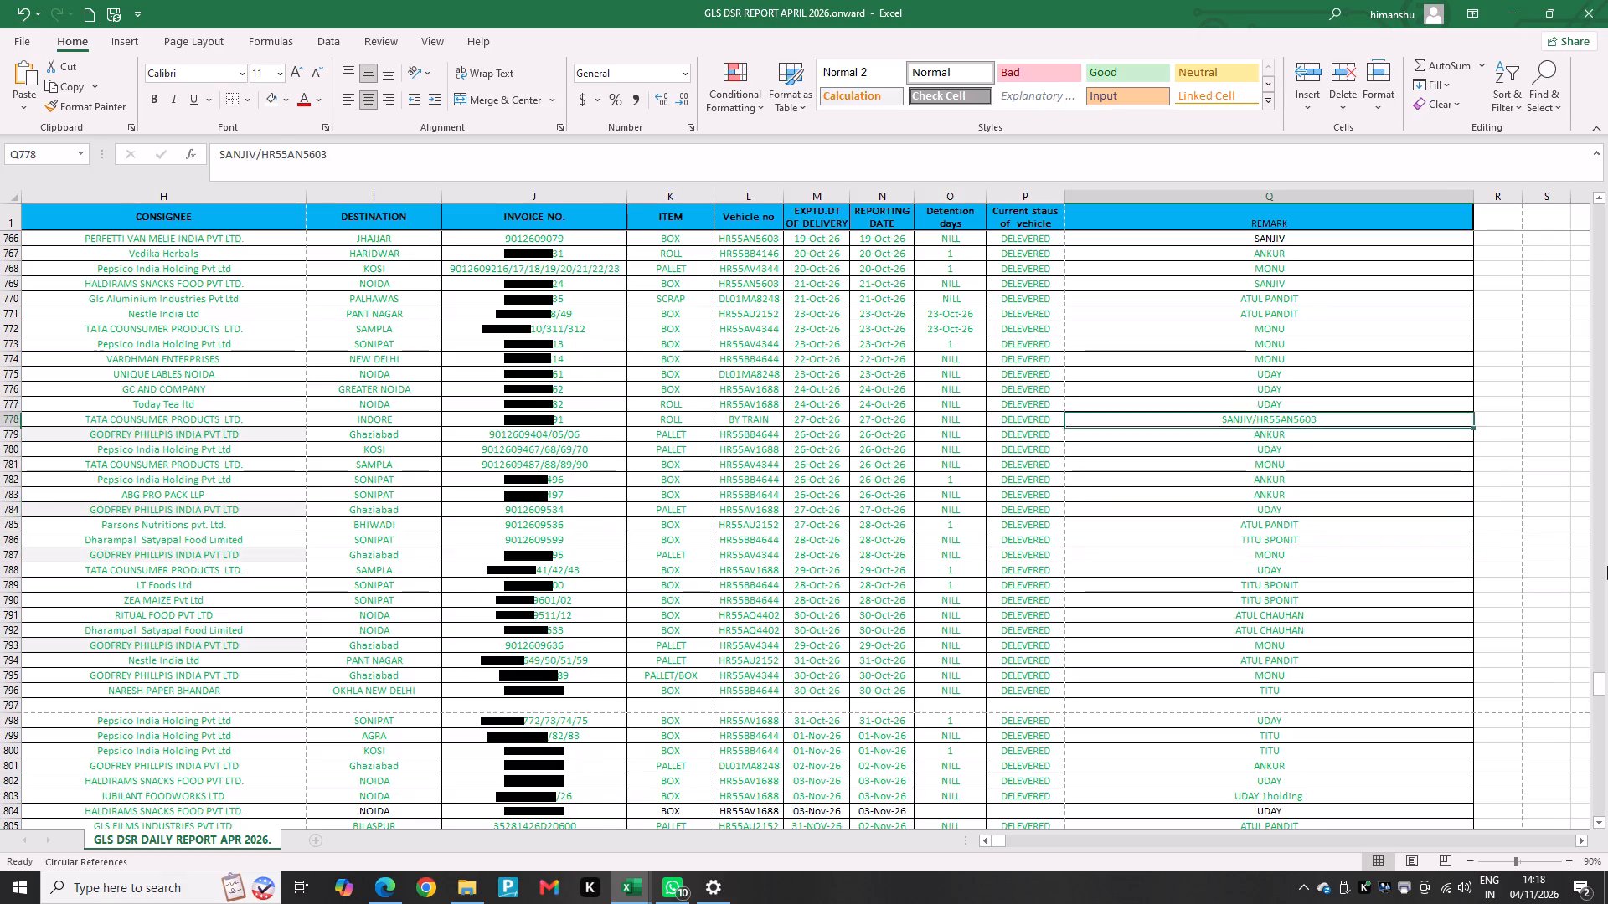
pyautogui.press('Up')
pyautogui.press('Up')
pyautogui.press('Up')
pyautogui.press('Up')
pyautogui.press('Up')
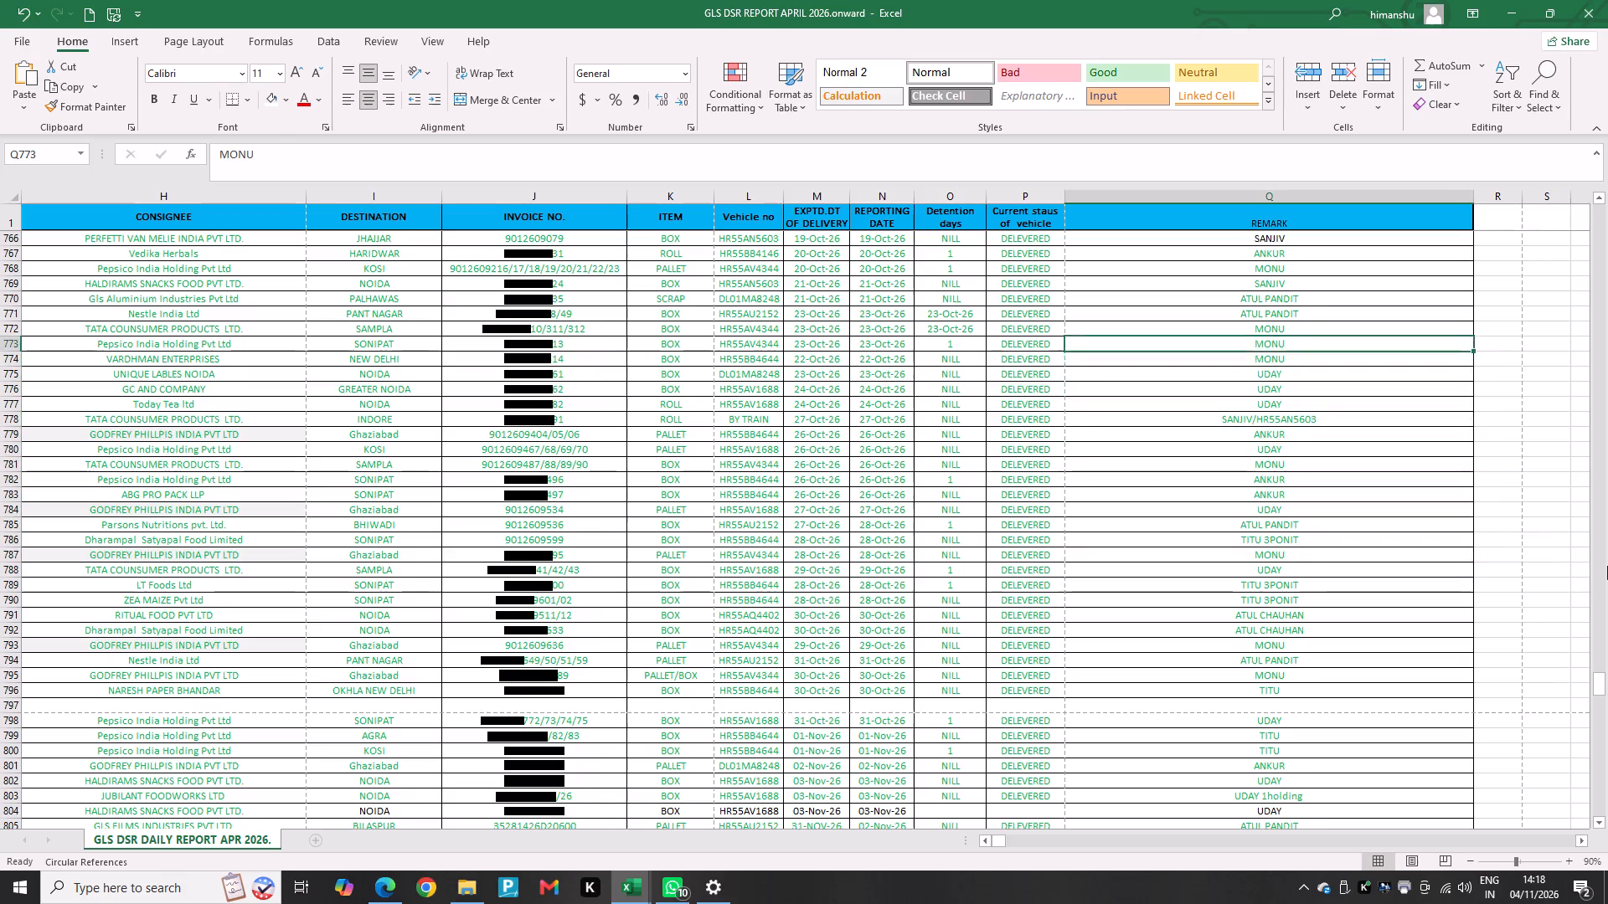
# Continue recounting UDAY's trips backwards through the deliveries dated 23 to 14 October.
pyautogui.press('Up')
pyautogui.press('Up')
pyautogui.press('Up')
pyautogui.press('Up')
pyautogui.press('Up')
pyautogui.press('Up')
pyautogui.press('Up')
pyautogui.press('Up')
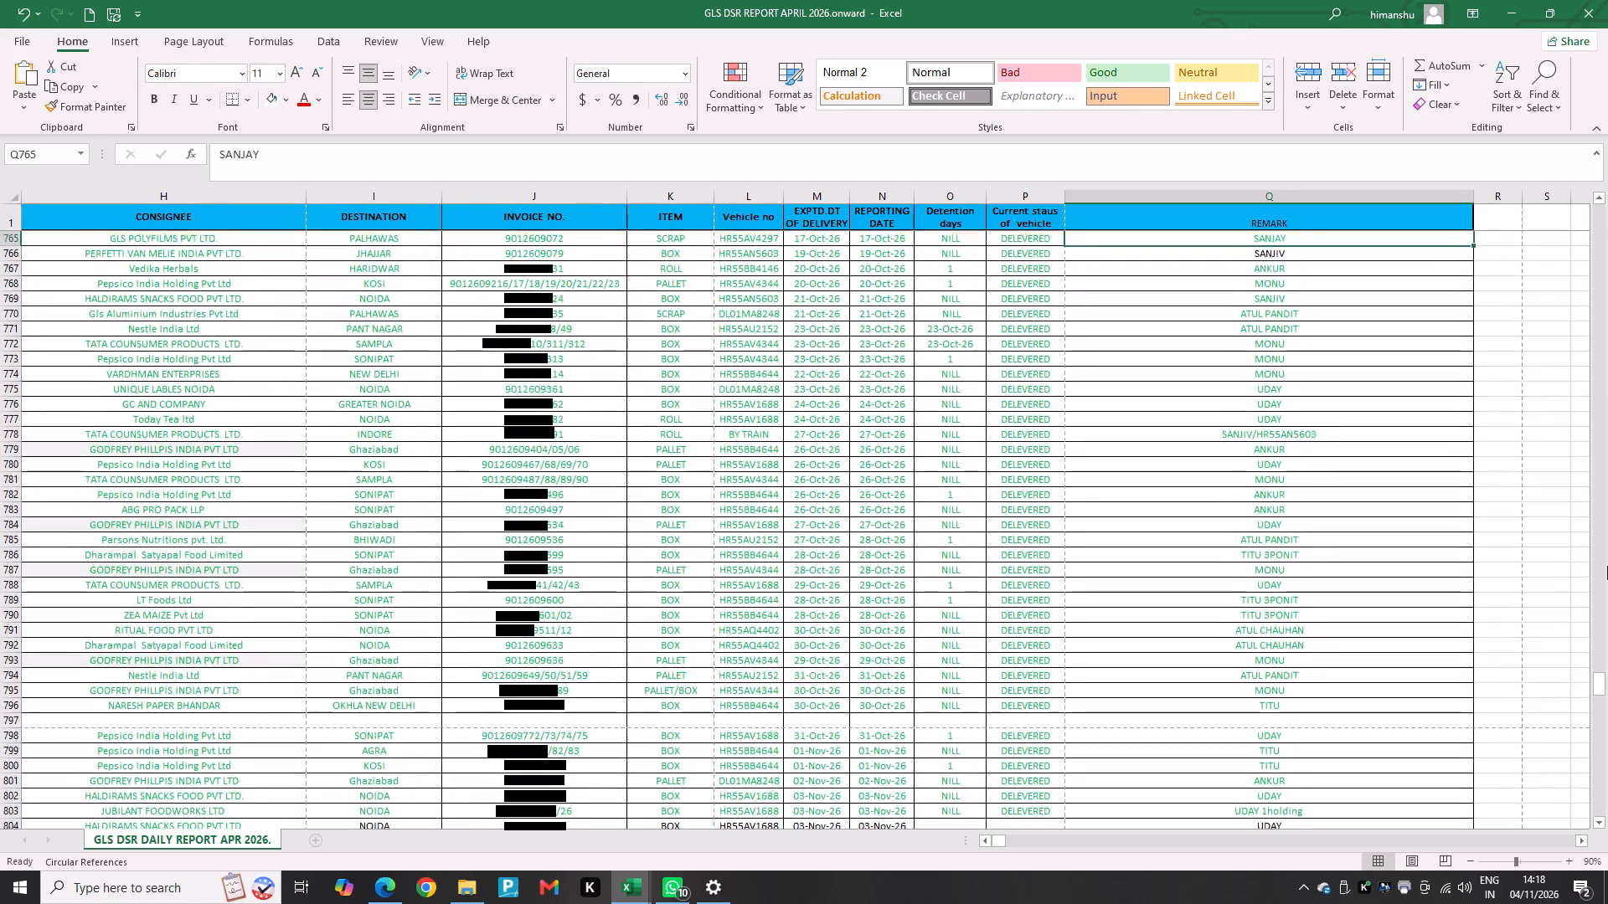
pyautogui.press('Up')
pyautogui.press('Up')
pyautogui.press('Up')
pyautogui.press('Up')
pyautogui.press('Up')
pyautogui.press('Up')
pyautogui.press('Up')
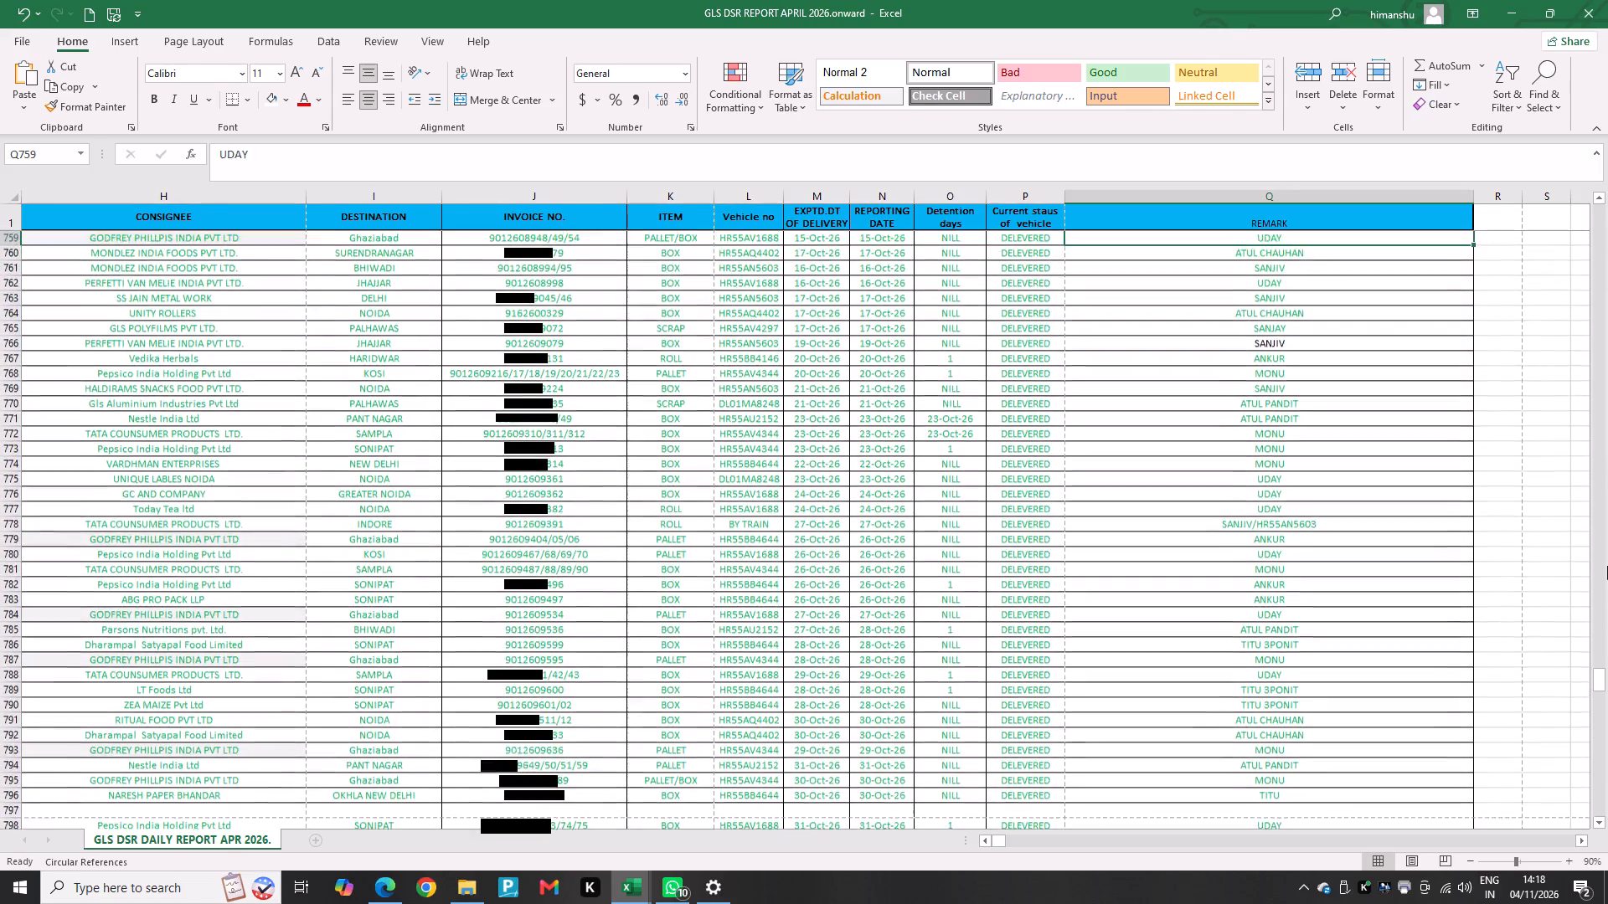
pyautogui.press('Up')
pyautogui.press('Up')
pyautogui.press('Up')
pyautogui.press('Up')
pyautogui.press('Up')
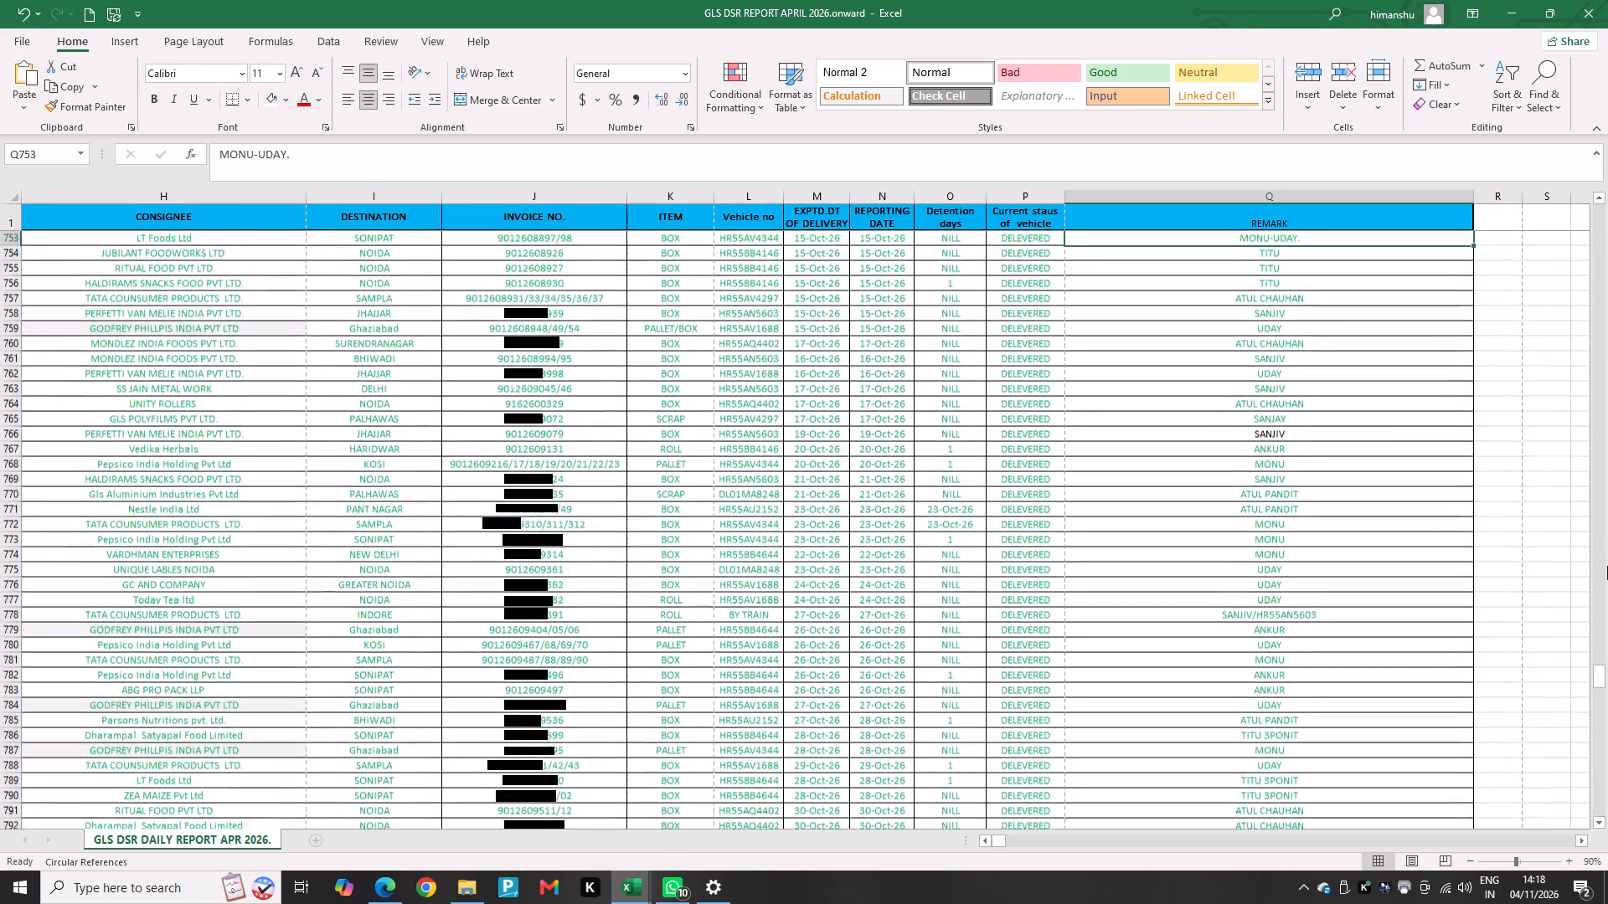
pyautogui.press('Up')
pyautogui.press('Up')
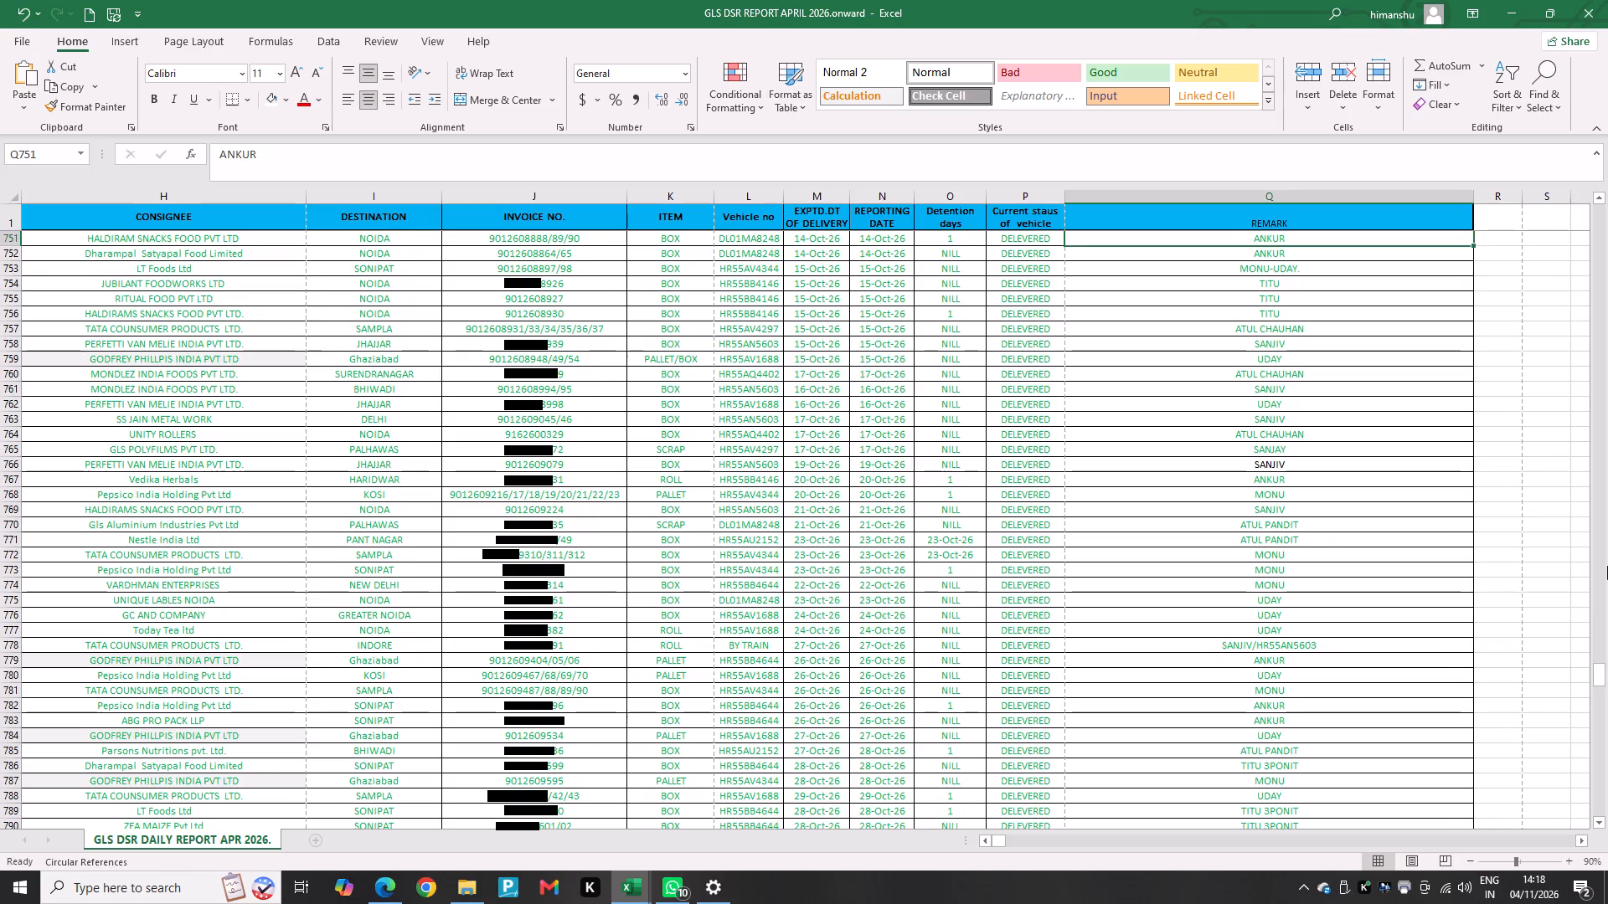
pyautogui.press('Up')
pyautogui.press('Up')
pyautogui.press('Up')
pyautogui.press('Up')
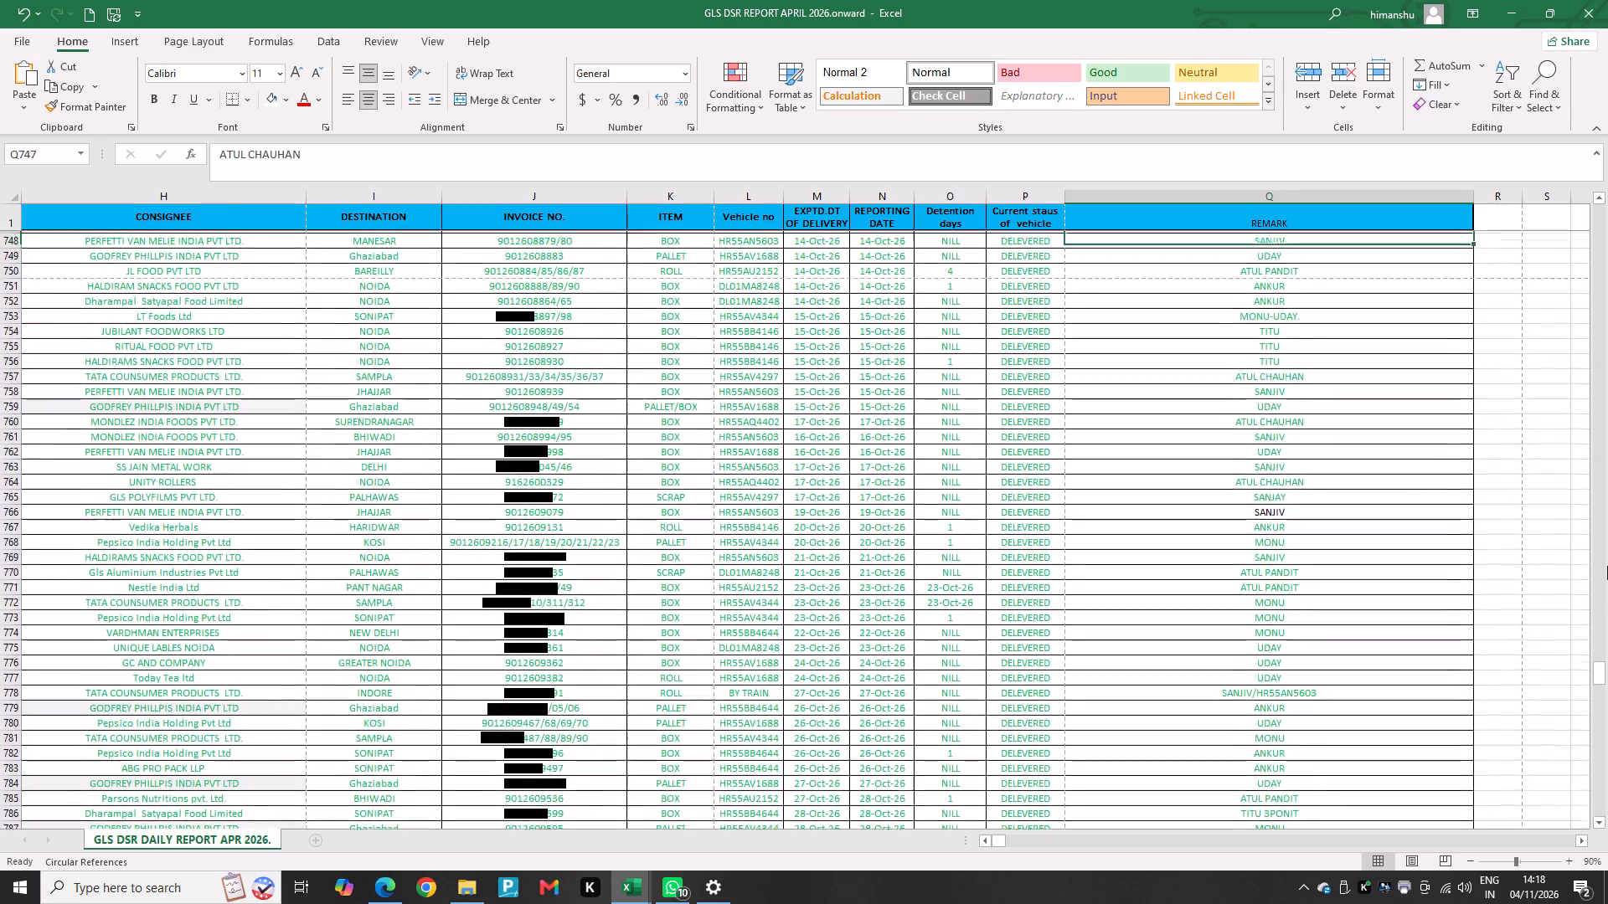
# Continue recounting UDAY's trips backwards through the deliveries dated 14 to 6 October.
pyautogui.press('Up')
pyautogui.press('Up')
pyautogui.press('Up')
pyautogui.press('Up')
pyautogui.press('Up')
pyautogui.press('Up')
pyautogui.press('Up')
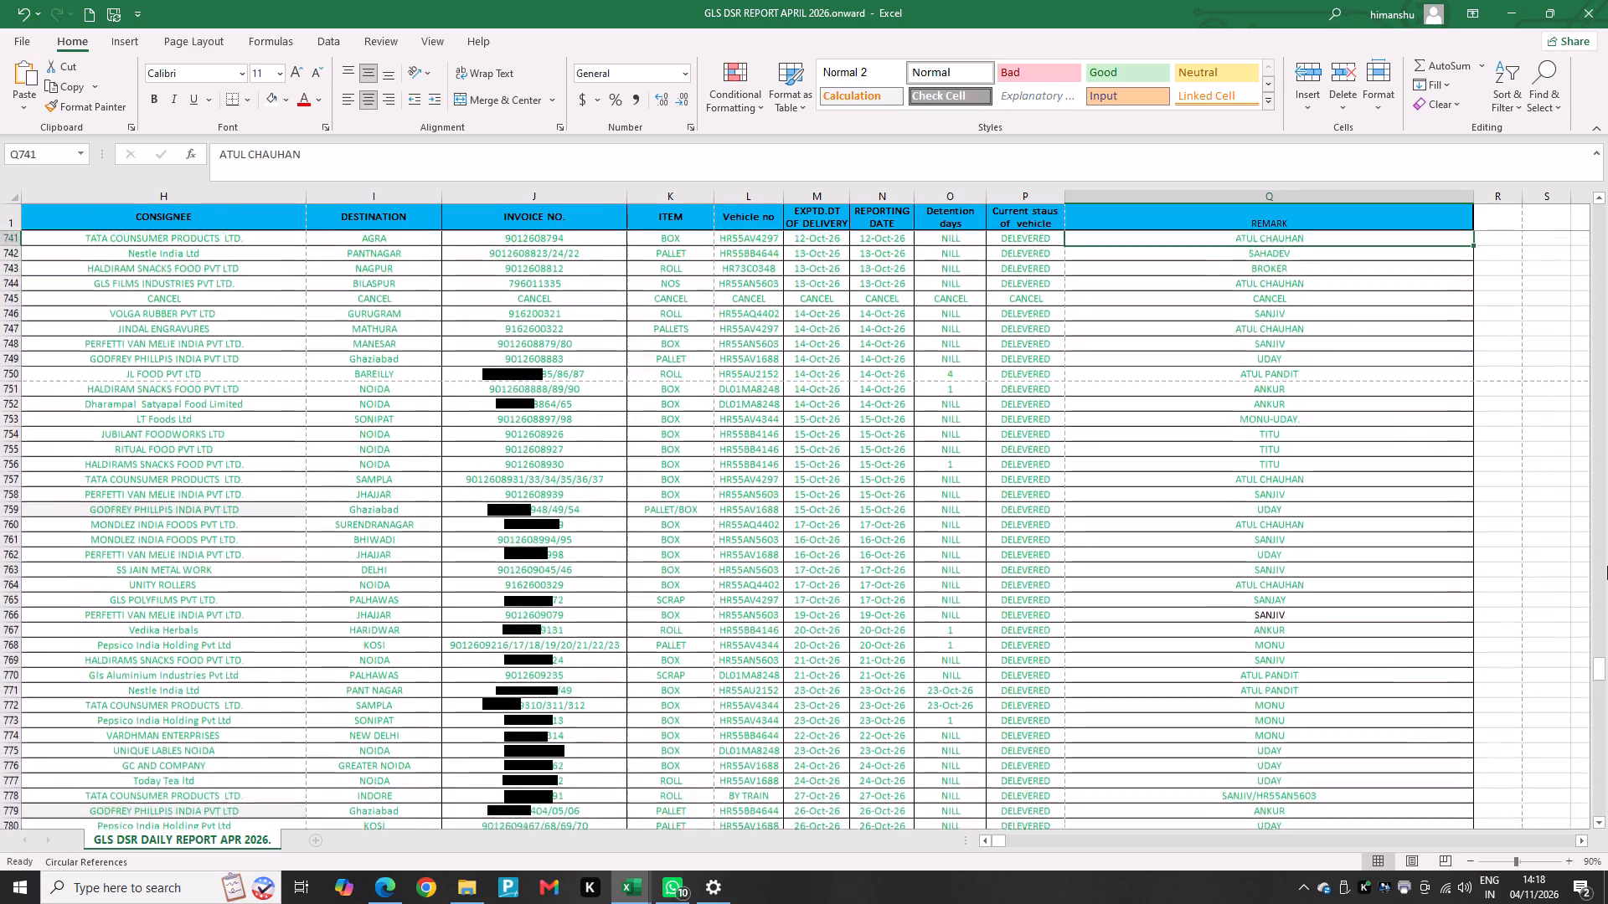
pyautogui.press('Up')
pyautogui.press('Up')
pyautogui.press('Up')
pyautogui.press('Up')
pyautogui.press('Up')
pyautogui.press('Up')
pyautogui.press('Up')
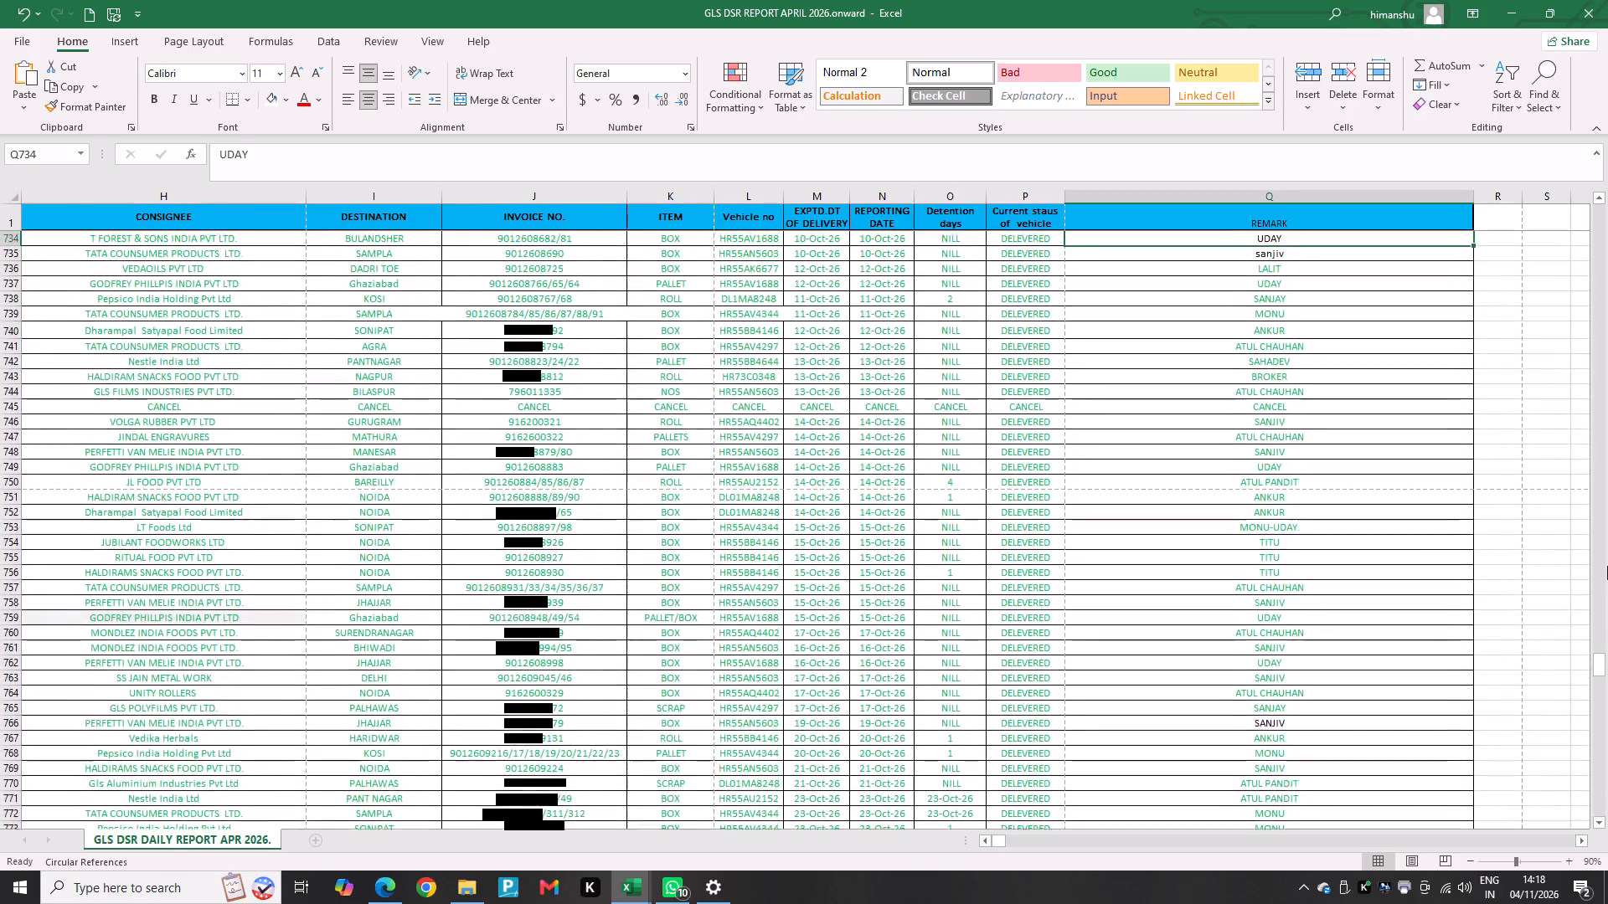
pyautogui.press('Up')
pyautogui.press('Up')
pyautogui.press('Up')
pyautogui.press('Up')
pyautogui.press('Up')
pyautogui.press('Up')
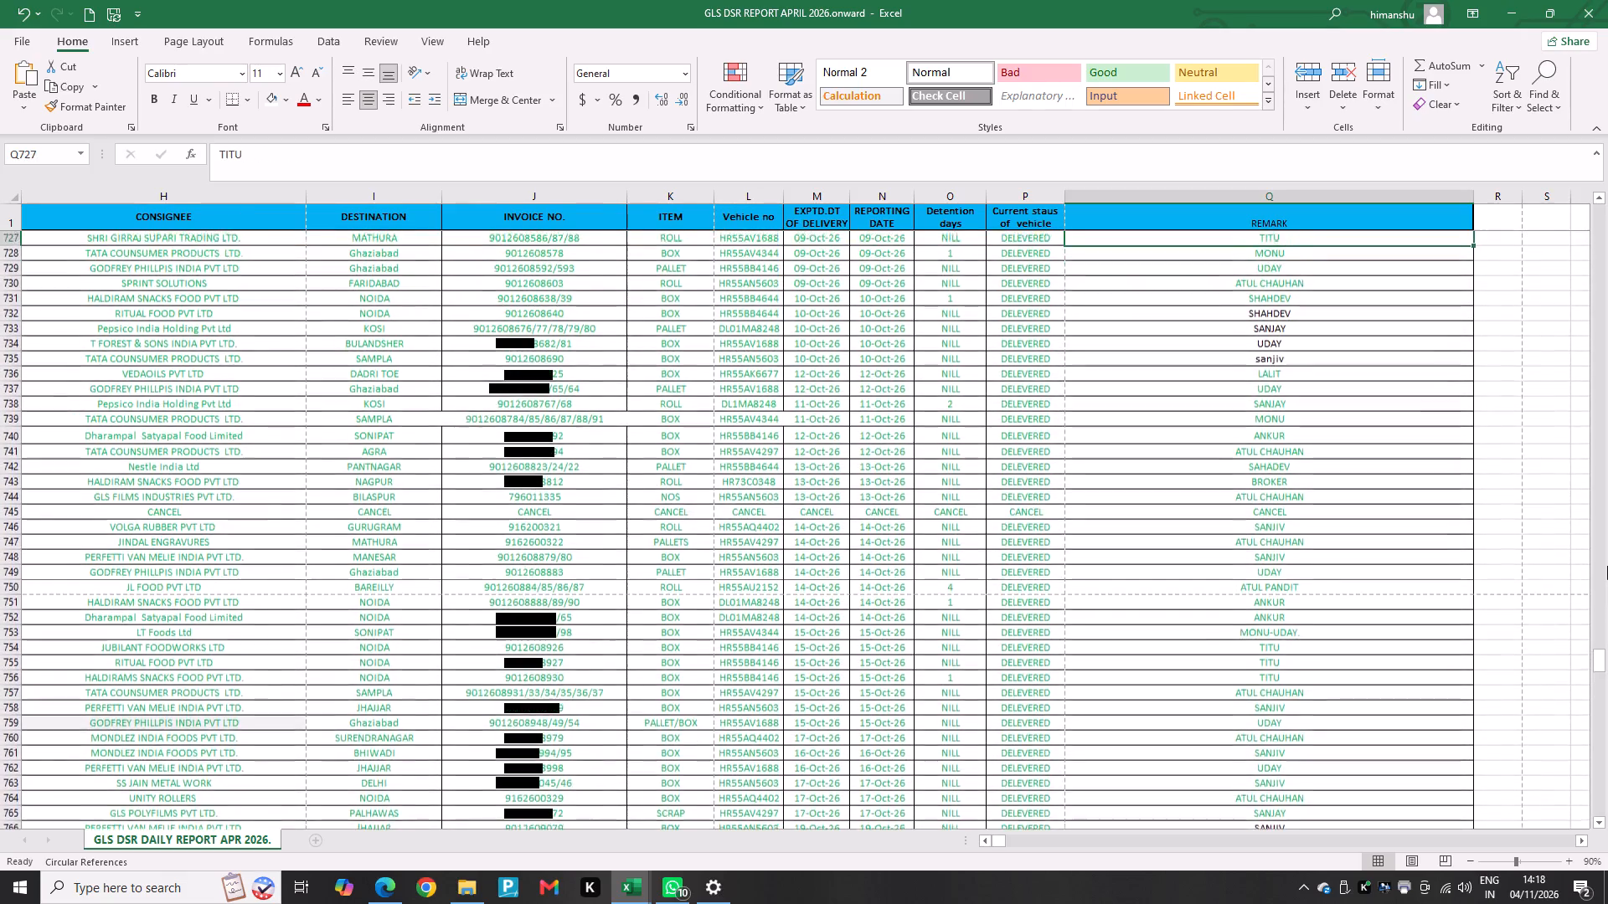
pyautogui.press('Up')
pyautogui.press('Up')
pyautogui.press('Up')
pyautogui.press('Up')
pyautogui.press('Up')
pyautogui.press('Up')
pyautogui.press('Up')
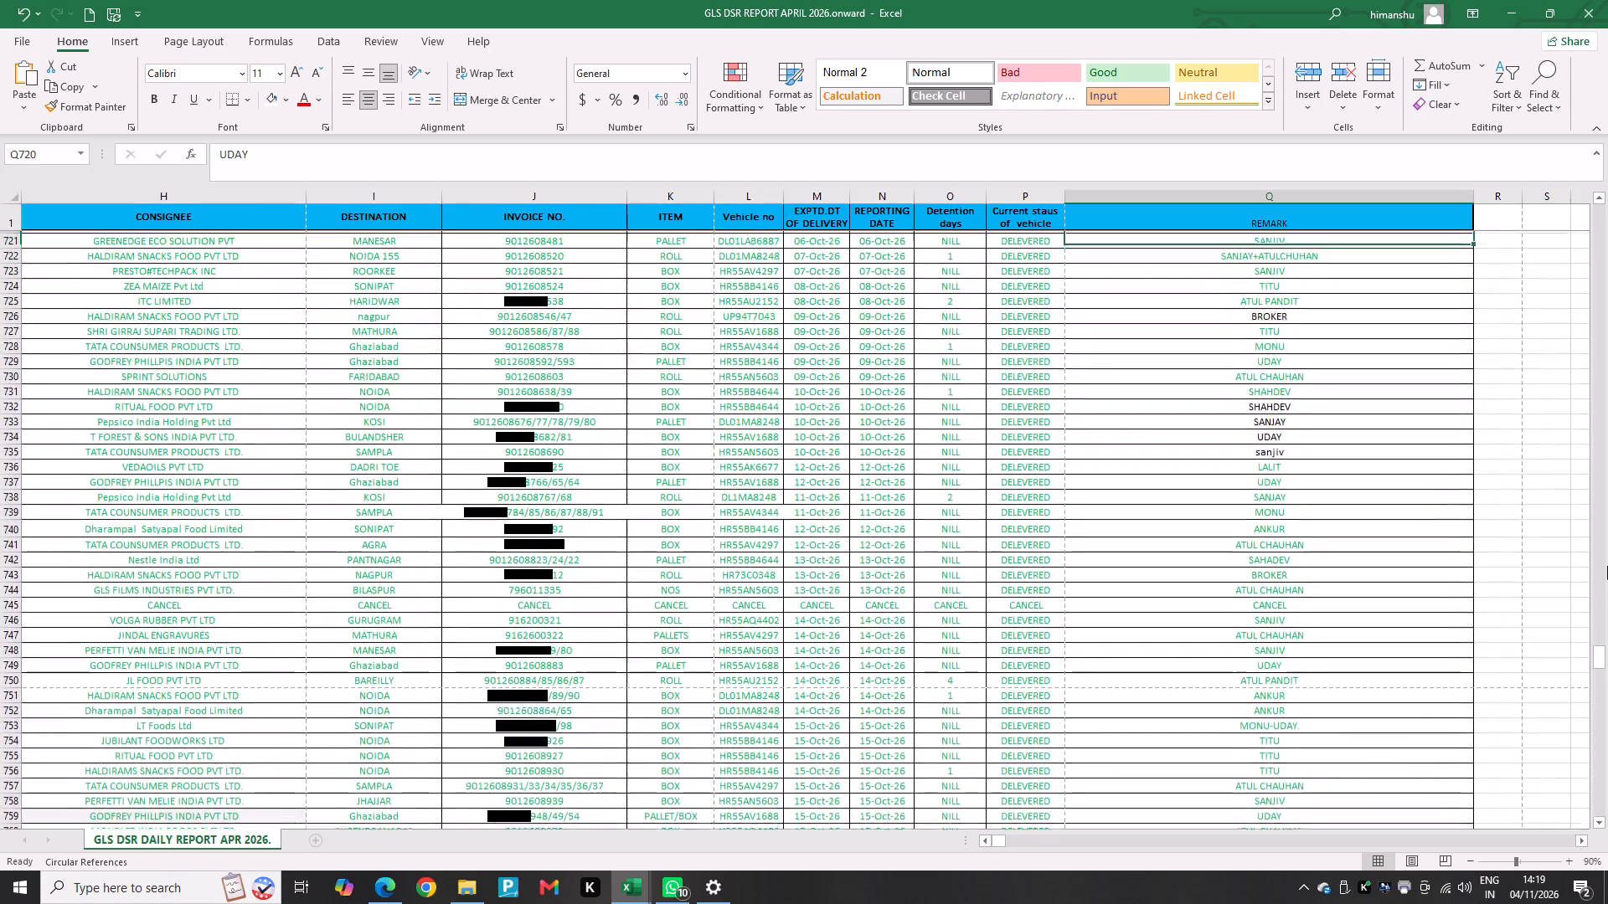
pyautogui.press('Up')
pyautogui.press('Up')
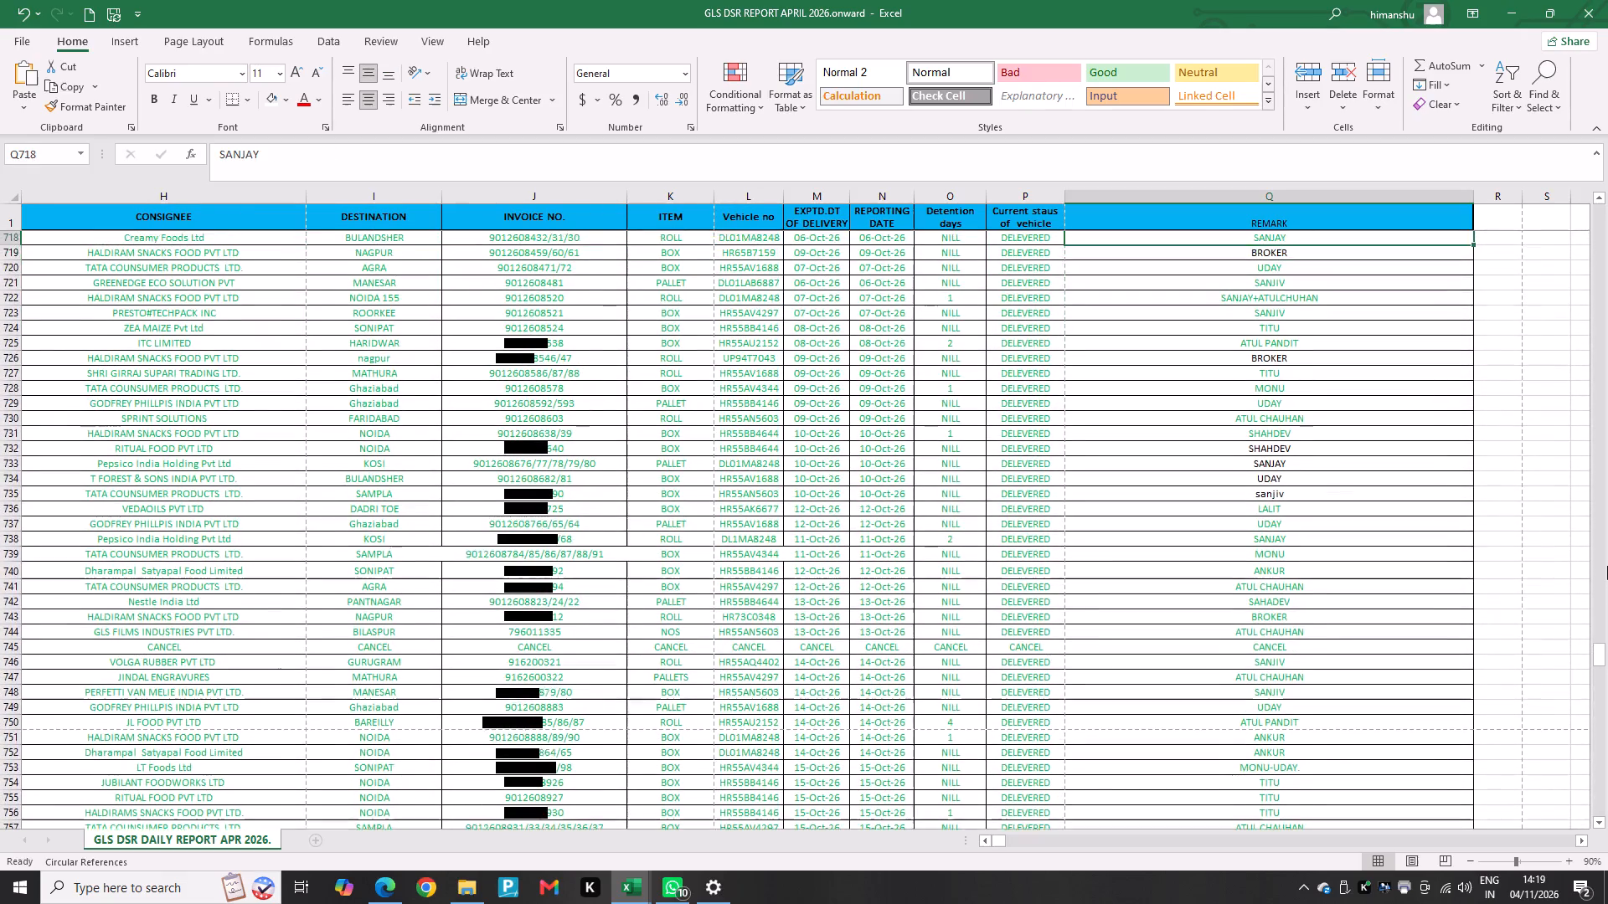
# Finish recounting UDAY's trips backwards from the 6 October deliveries to the last September row.
pyautogui.press('Up')
pyautogui.press('Up')
pyautogui.press('Up')
pyautogui.press('Up')
pyautogui.press('Up')
pyautogui.press('Up')
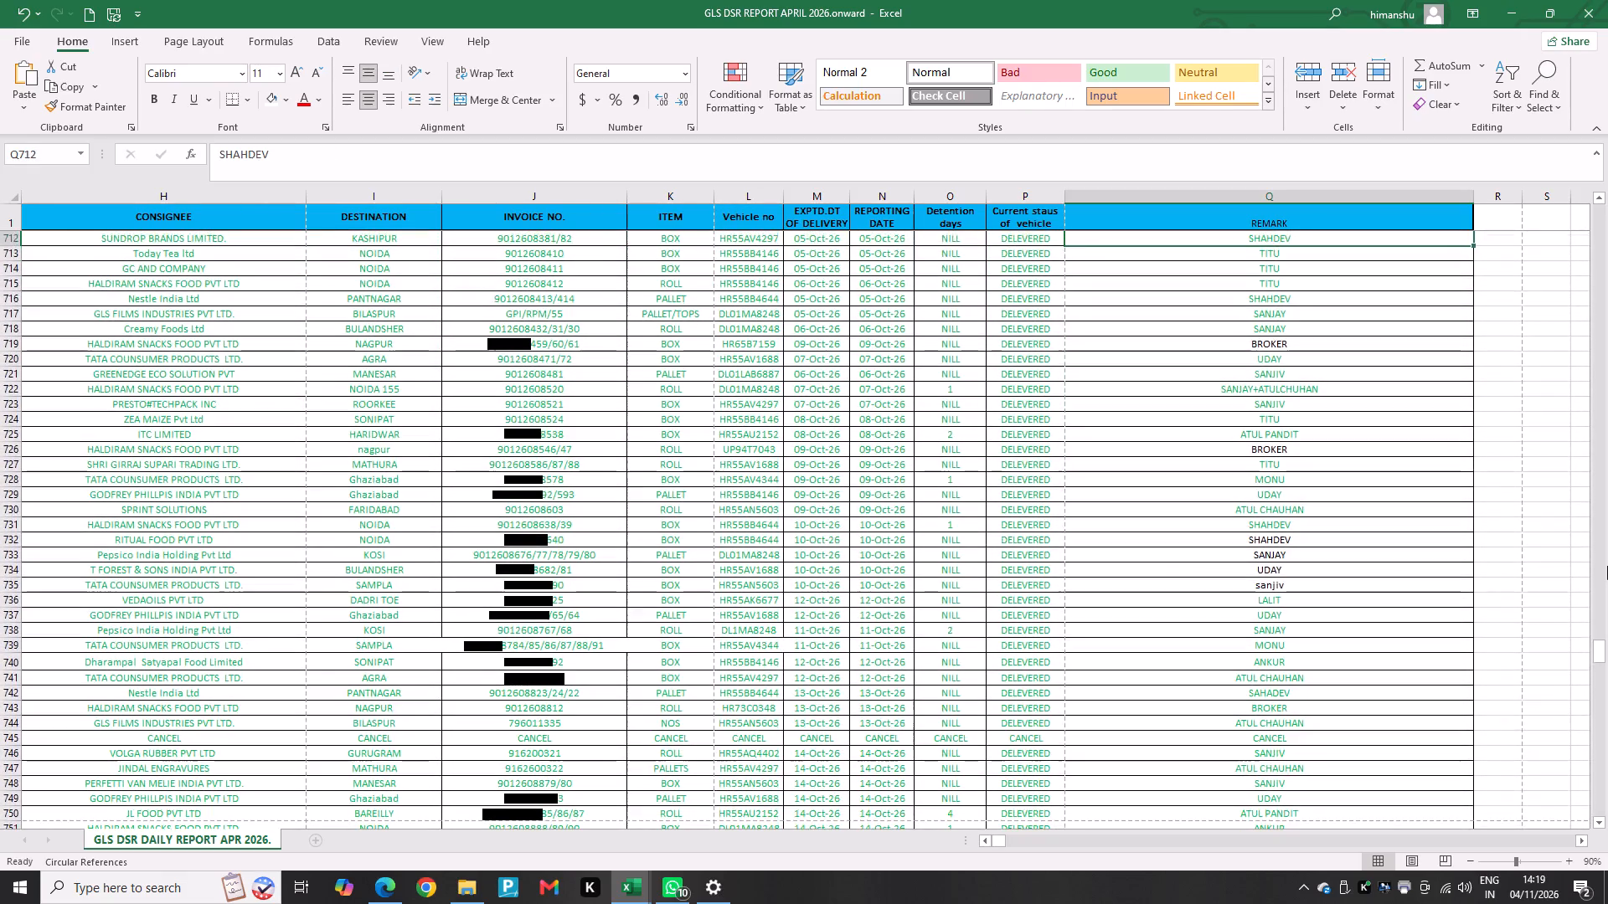
pyautogui.press('Up')
pyautogui.press('Up')
pyautogui.press('Up')
pyautogui.press('Up')
pyautogui.press('Up')
pyautogui.press('Up')
pyautogui.press('Up')
pyautogui.press('Up')
pyautogui.press('Up')
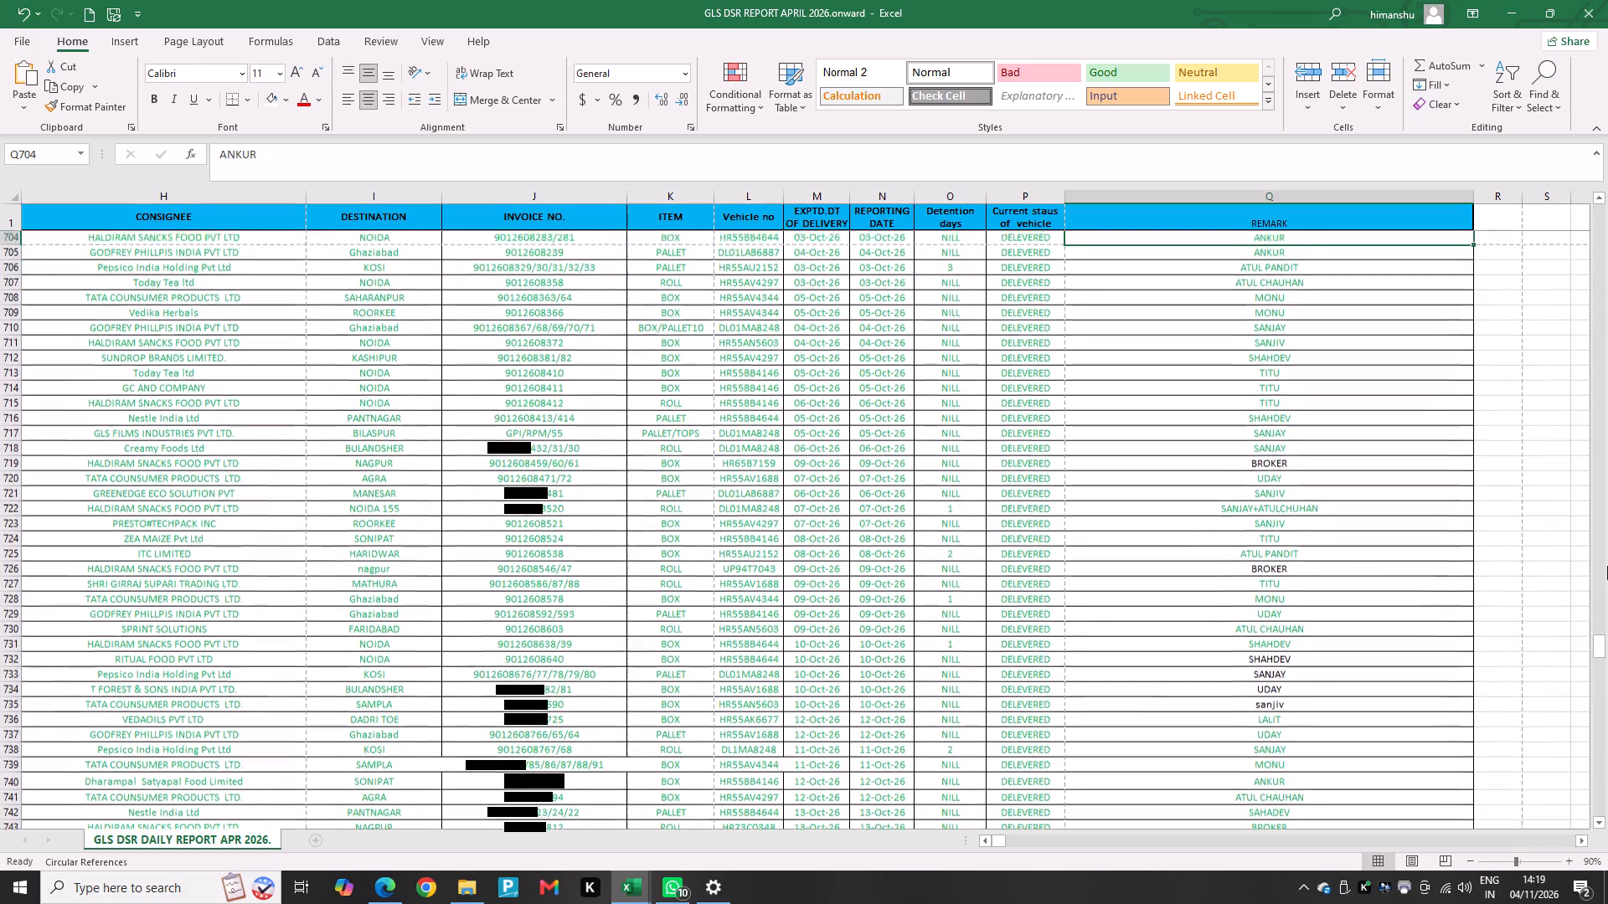
pyautogui.press('Up')
pyautogui.press('Up')
pyautogui.press('Up')
pyautogui.press('Up')
pyautogui.press('Up')
pyautogui.press('Up')
pyautogui.press('Up')
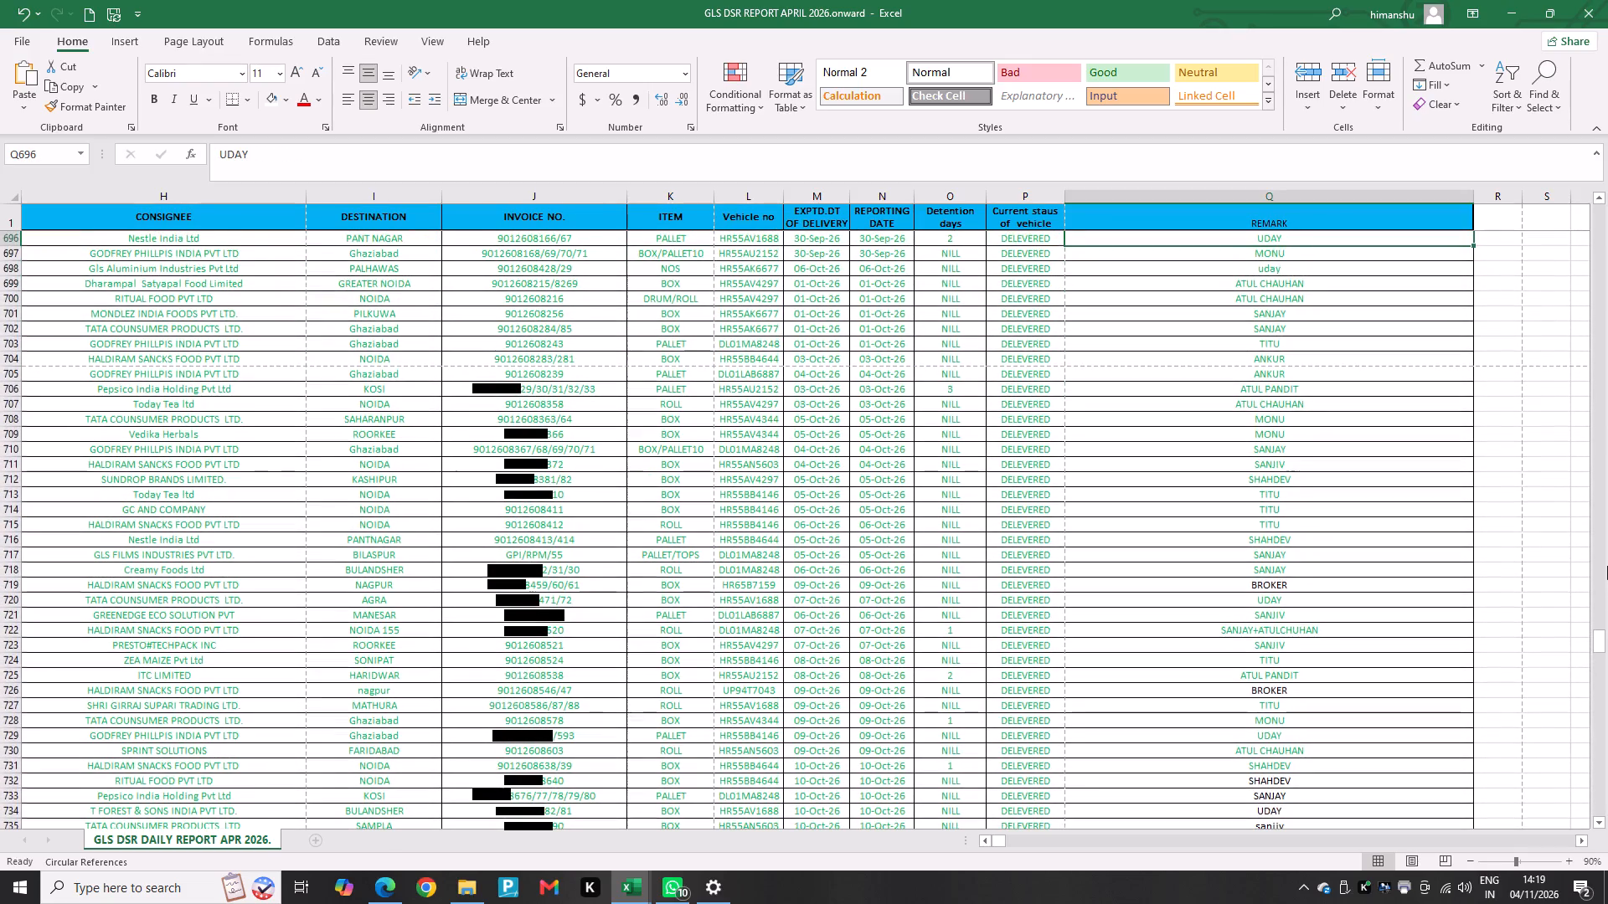
# Examine the REMARK entries around the September–October boundary for UDAY's first October trip.
pyautogui.press('Down')
pyautogui.press('Down')
pyautogui.press('Down')
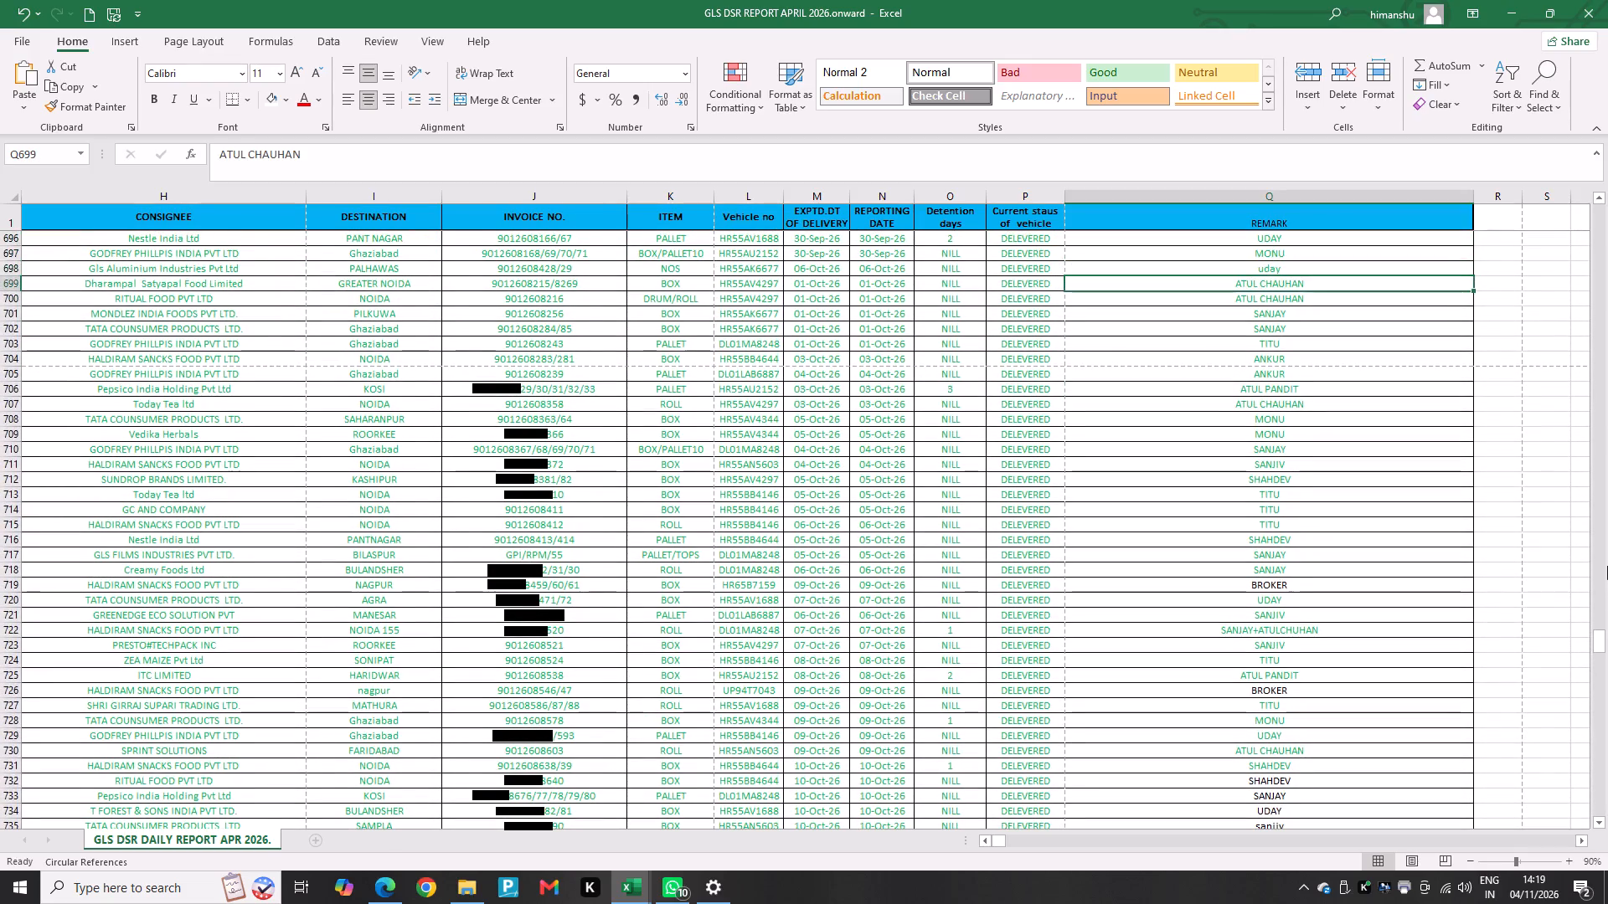
pyautogui.press('Up')
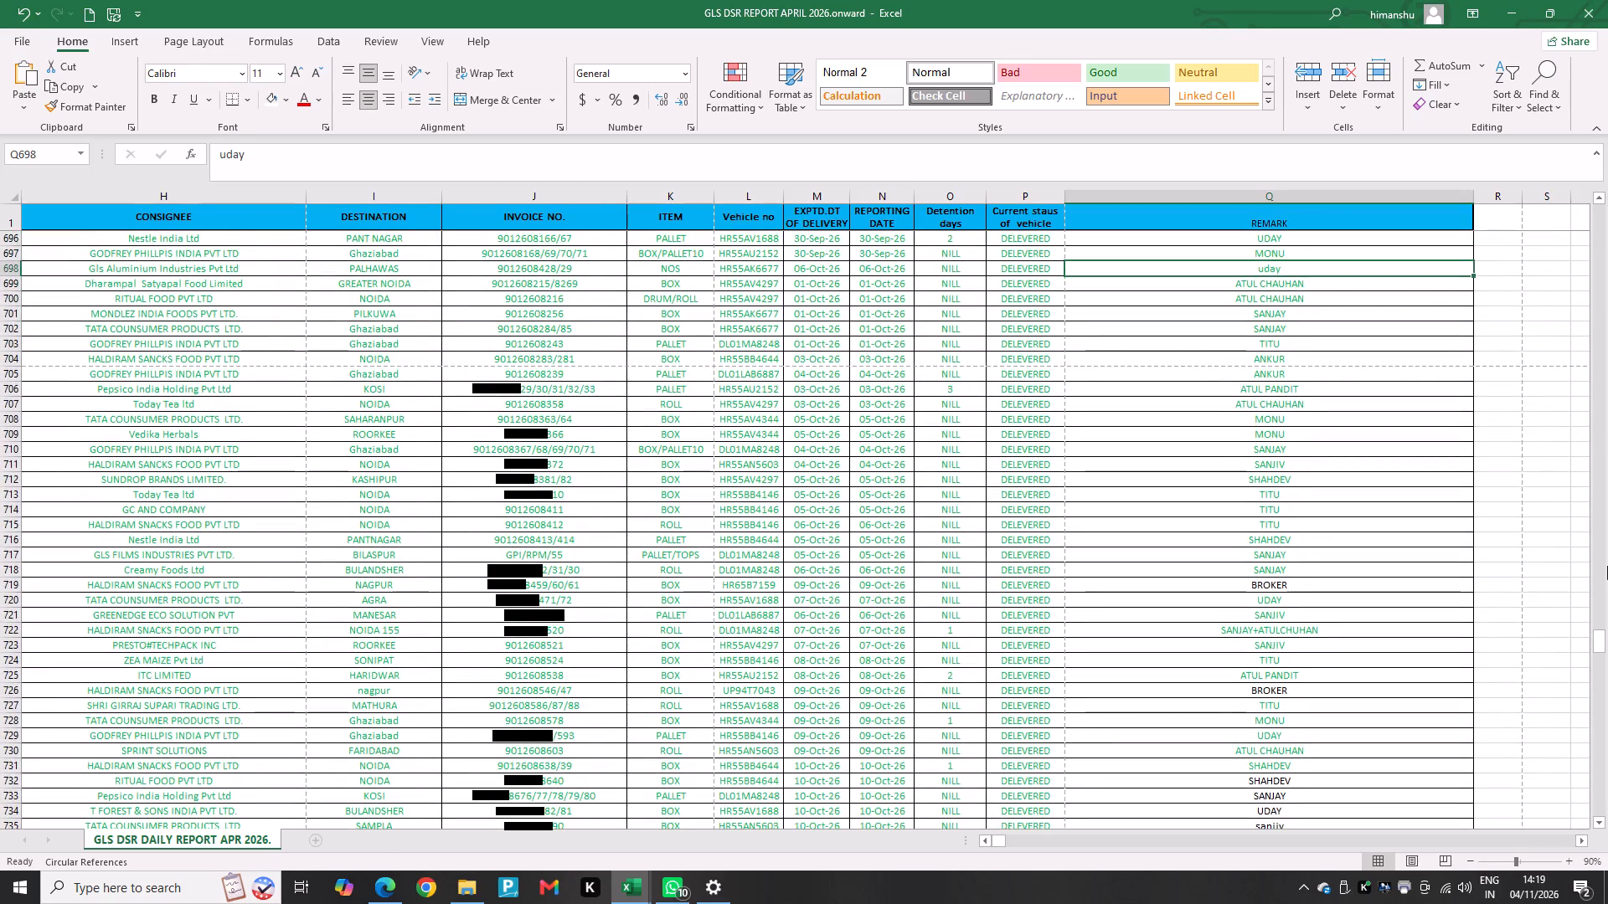
pyautogui.press('Up')
pyautogui.press('Up')
pyautogui.press('Up')
pyautogui.press('Up')
pyautogui.press('Down')
pyautogui.press('Down')
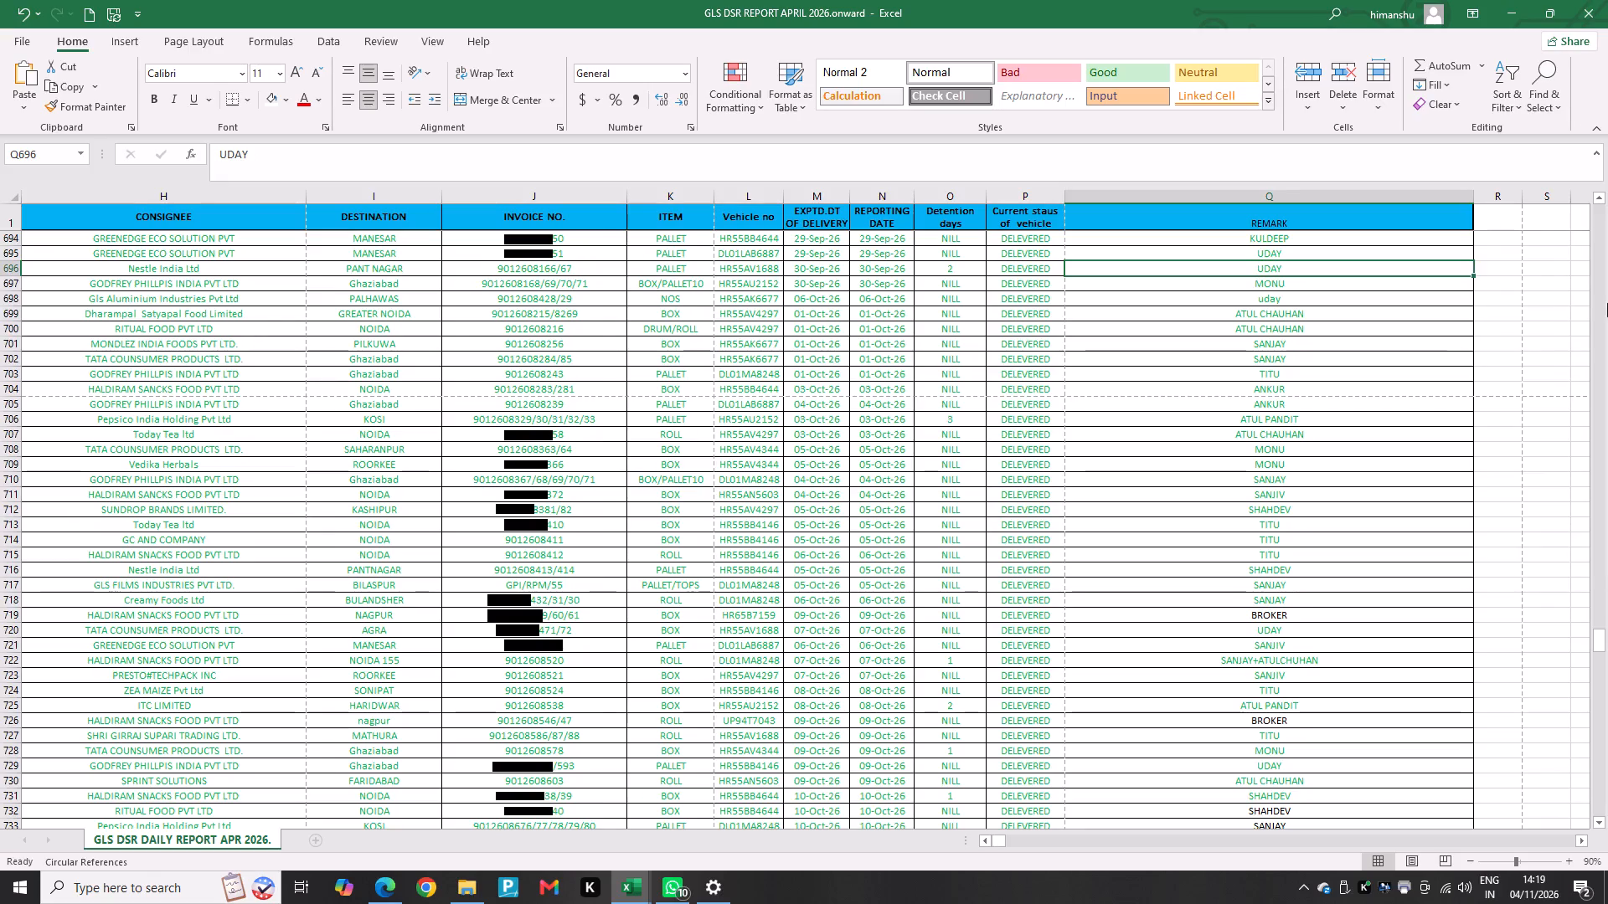
# Switch to the staff advance and salary workbook, set TRIPS to 13 on UDAY's settlement sheet, and check the TRIPS Amount.
pyautogui.click(1507, 16)
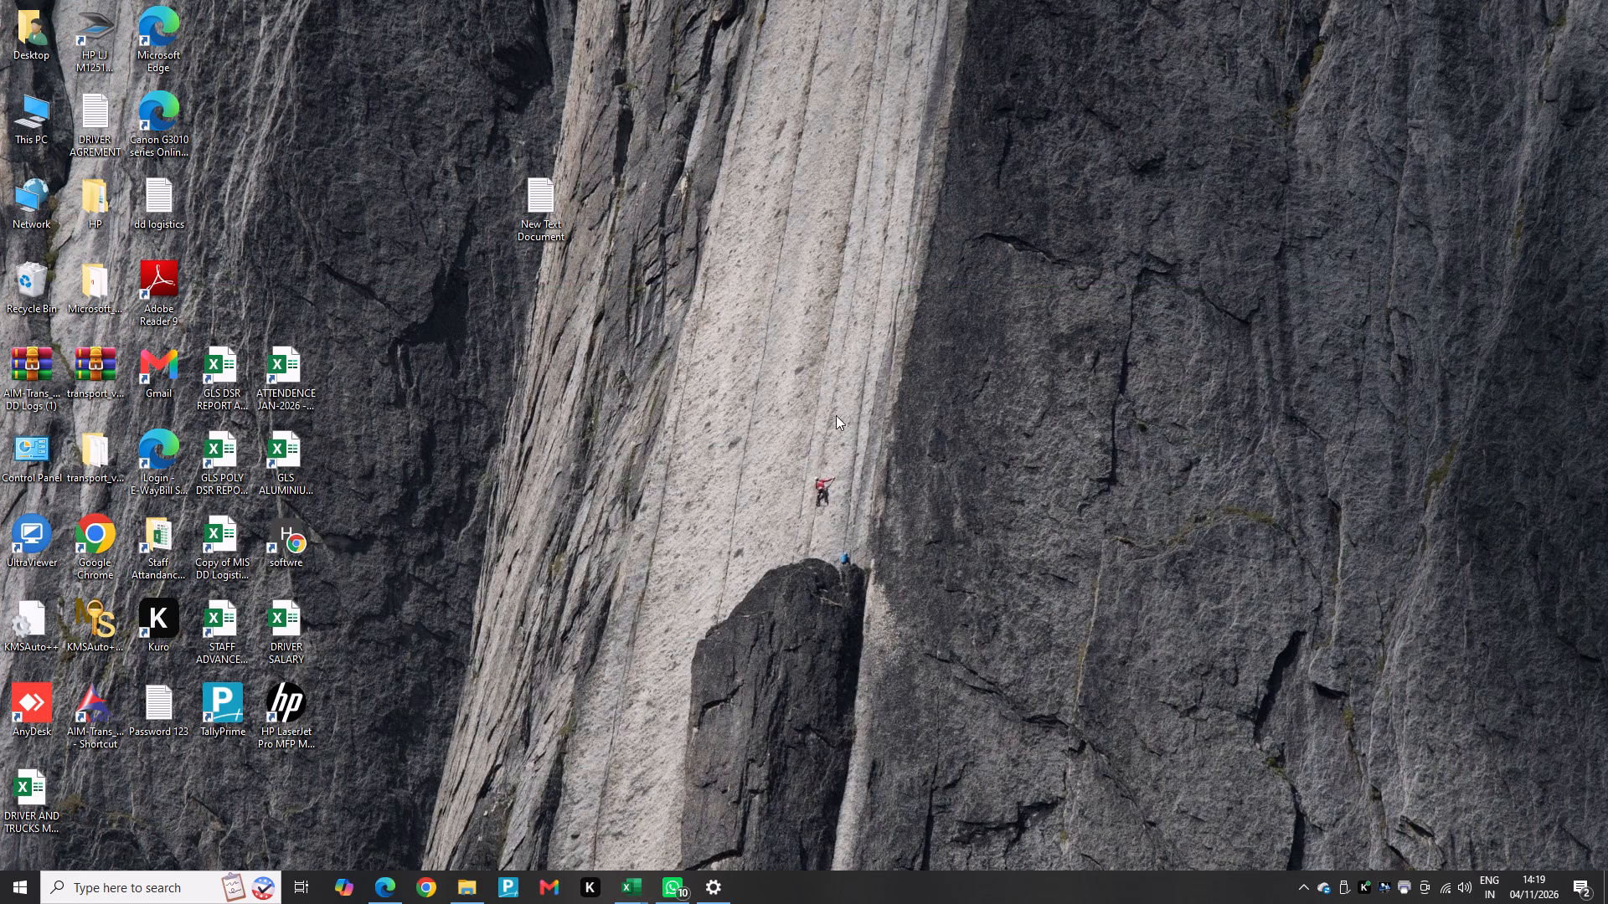
pyautogui.click(625, 881)
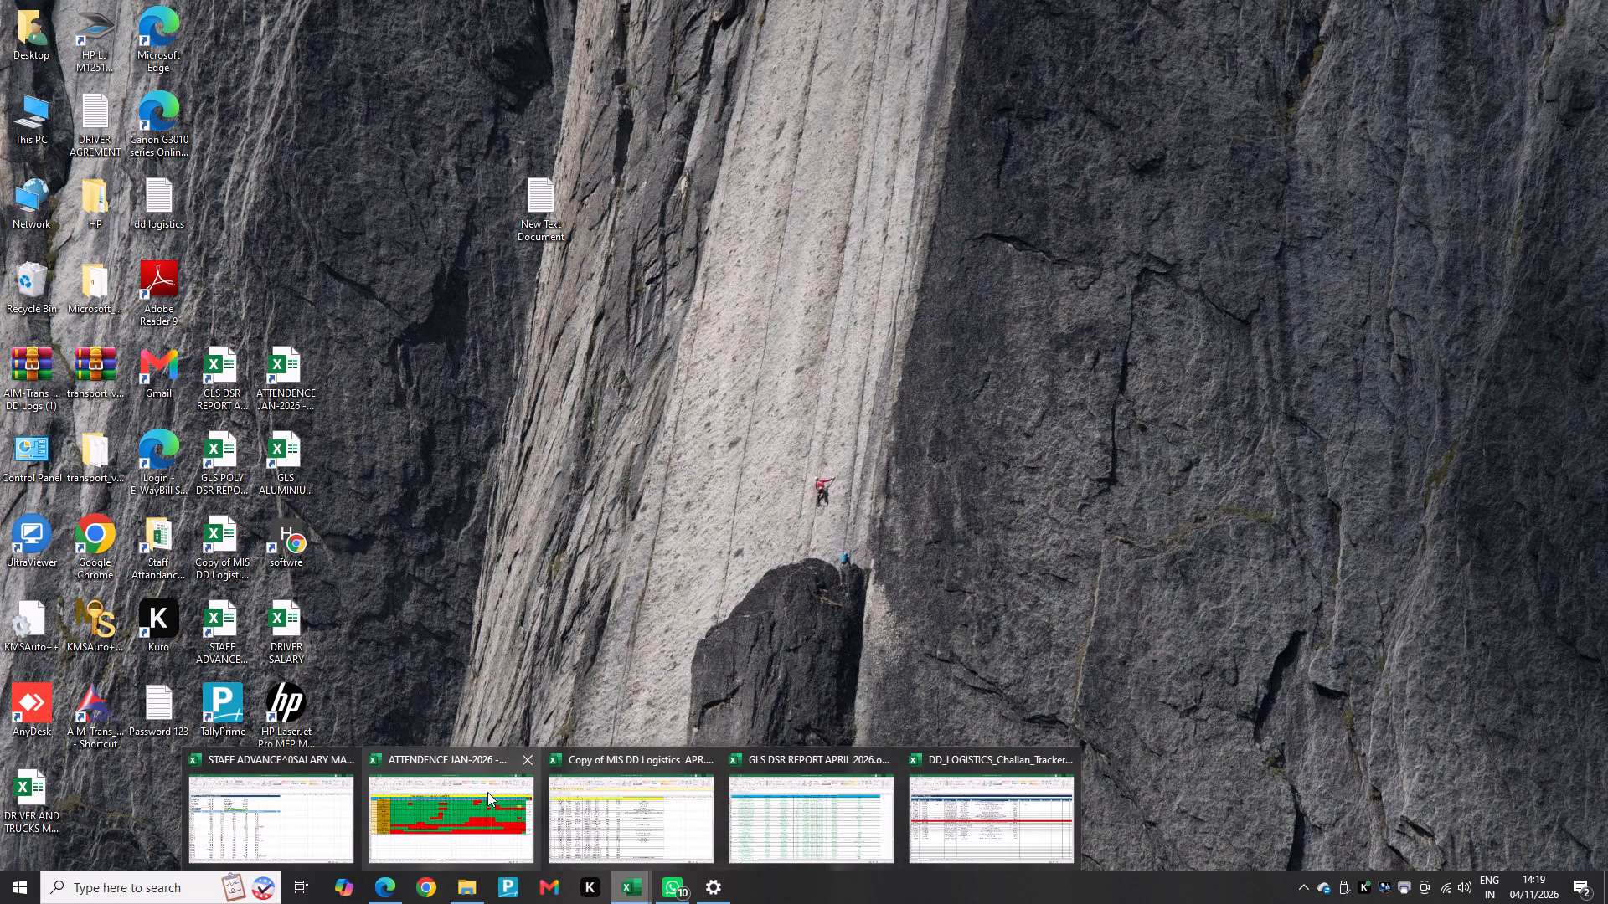
pyautogui.click(278, 794)
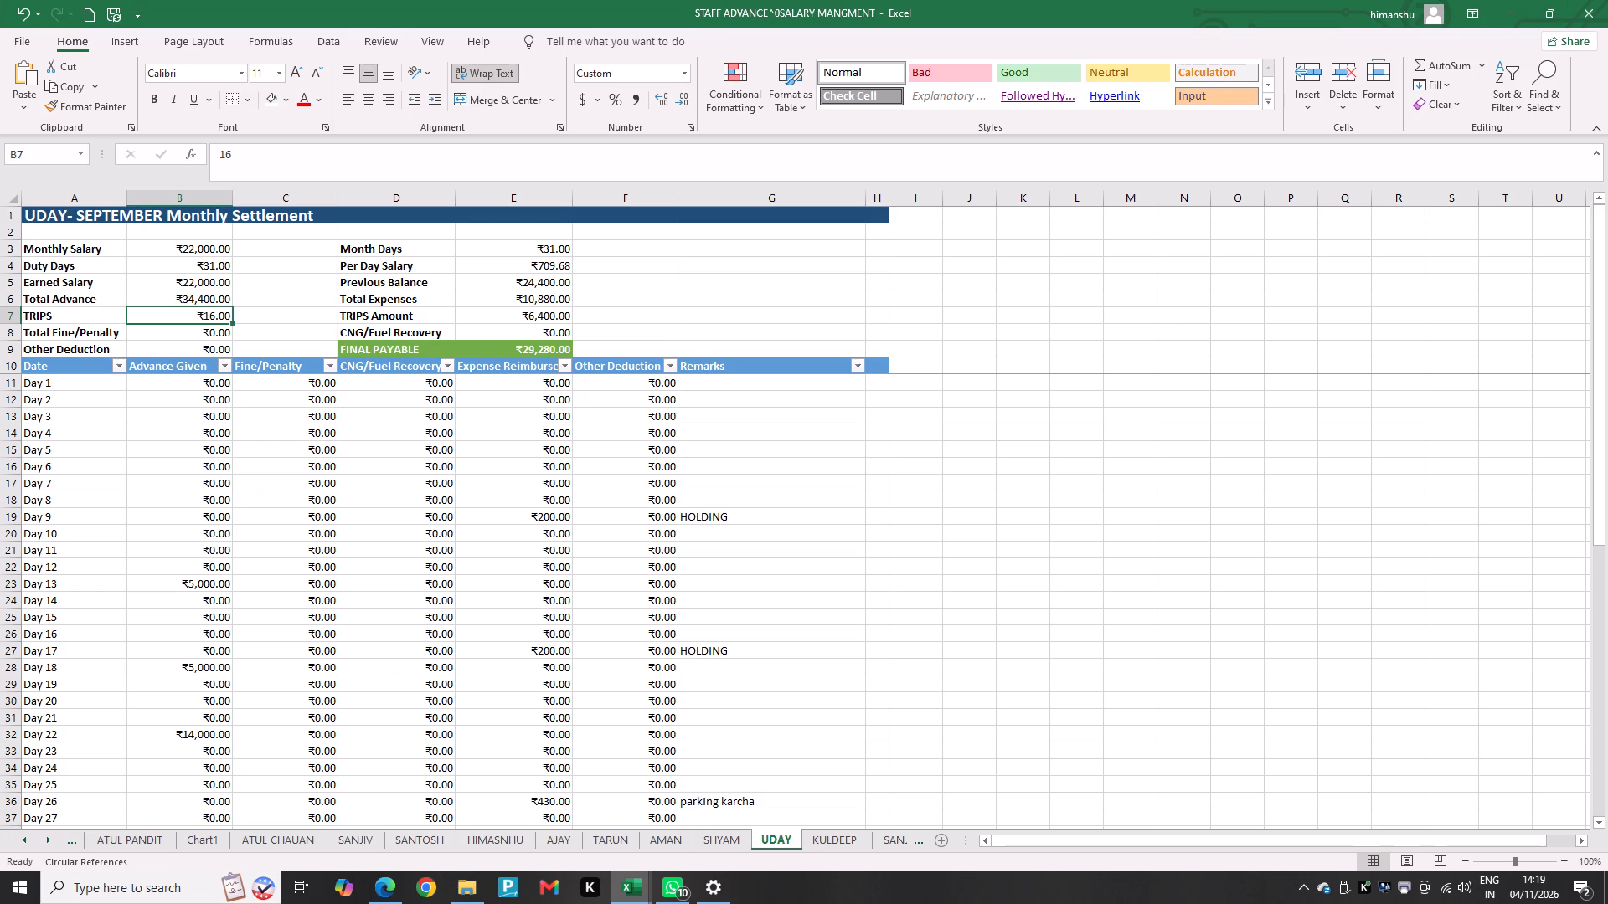
pyautogui.write('13')
pyautogui.press('Return')
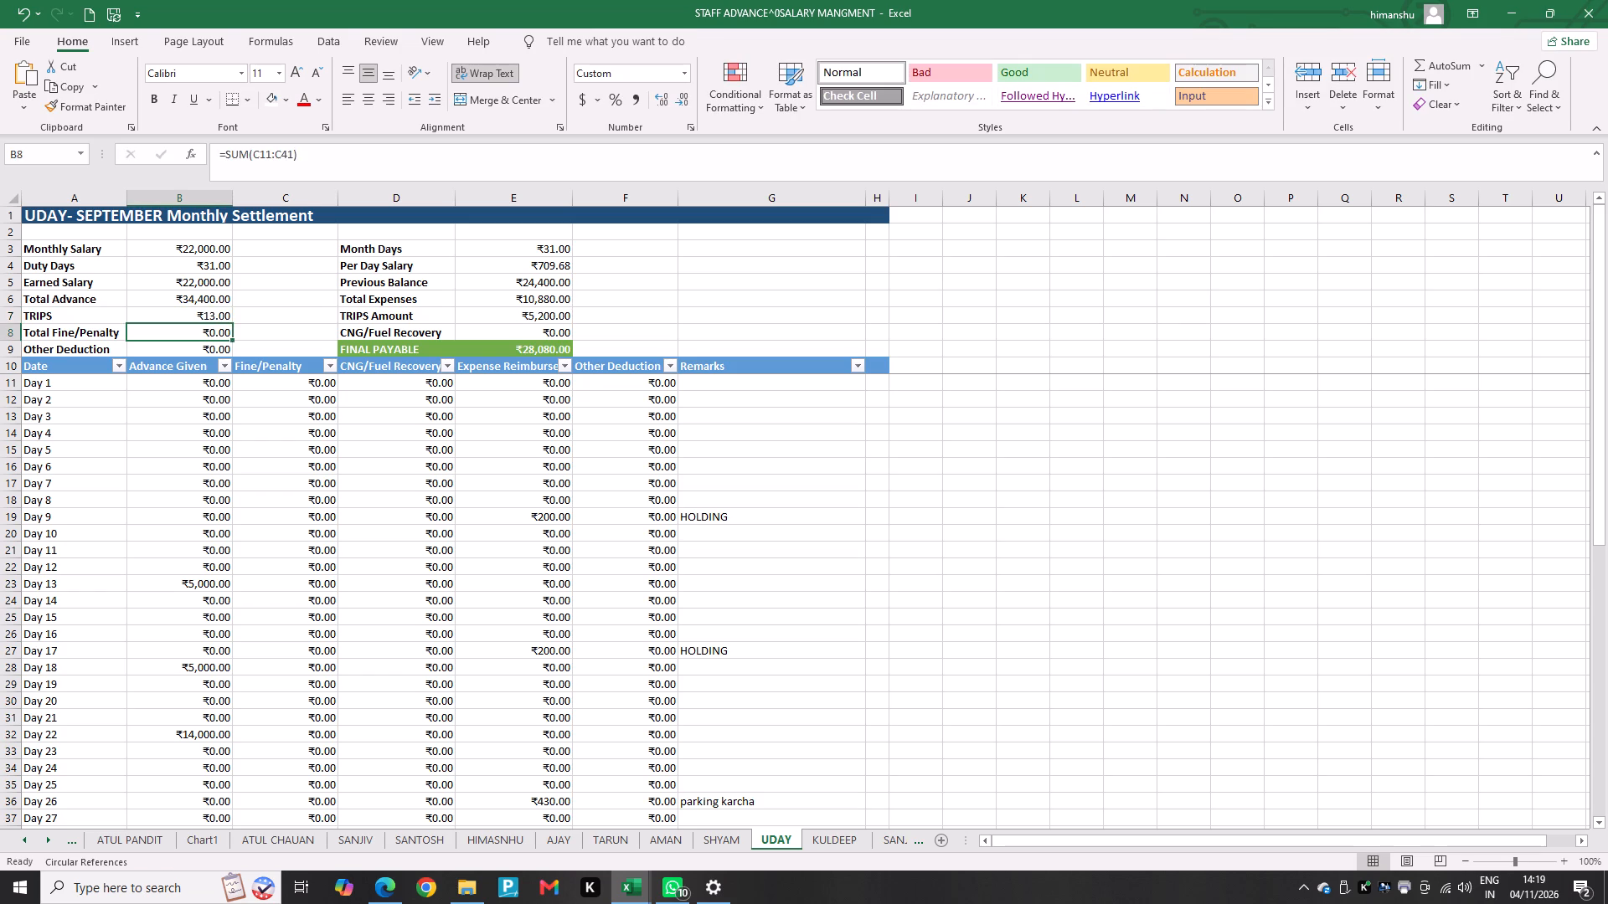
pyautogui.press('Up')
pyautogui.press('Right')
pyautogui.press('Right')
pyautogui.press('Right')
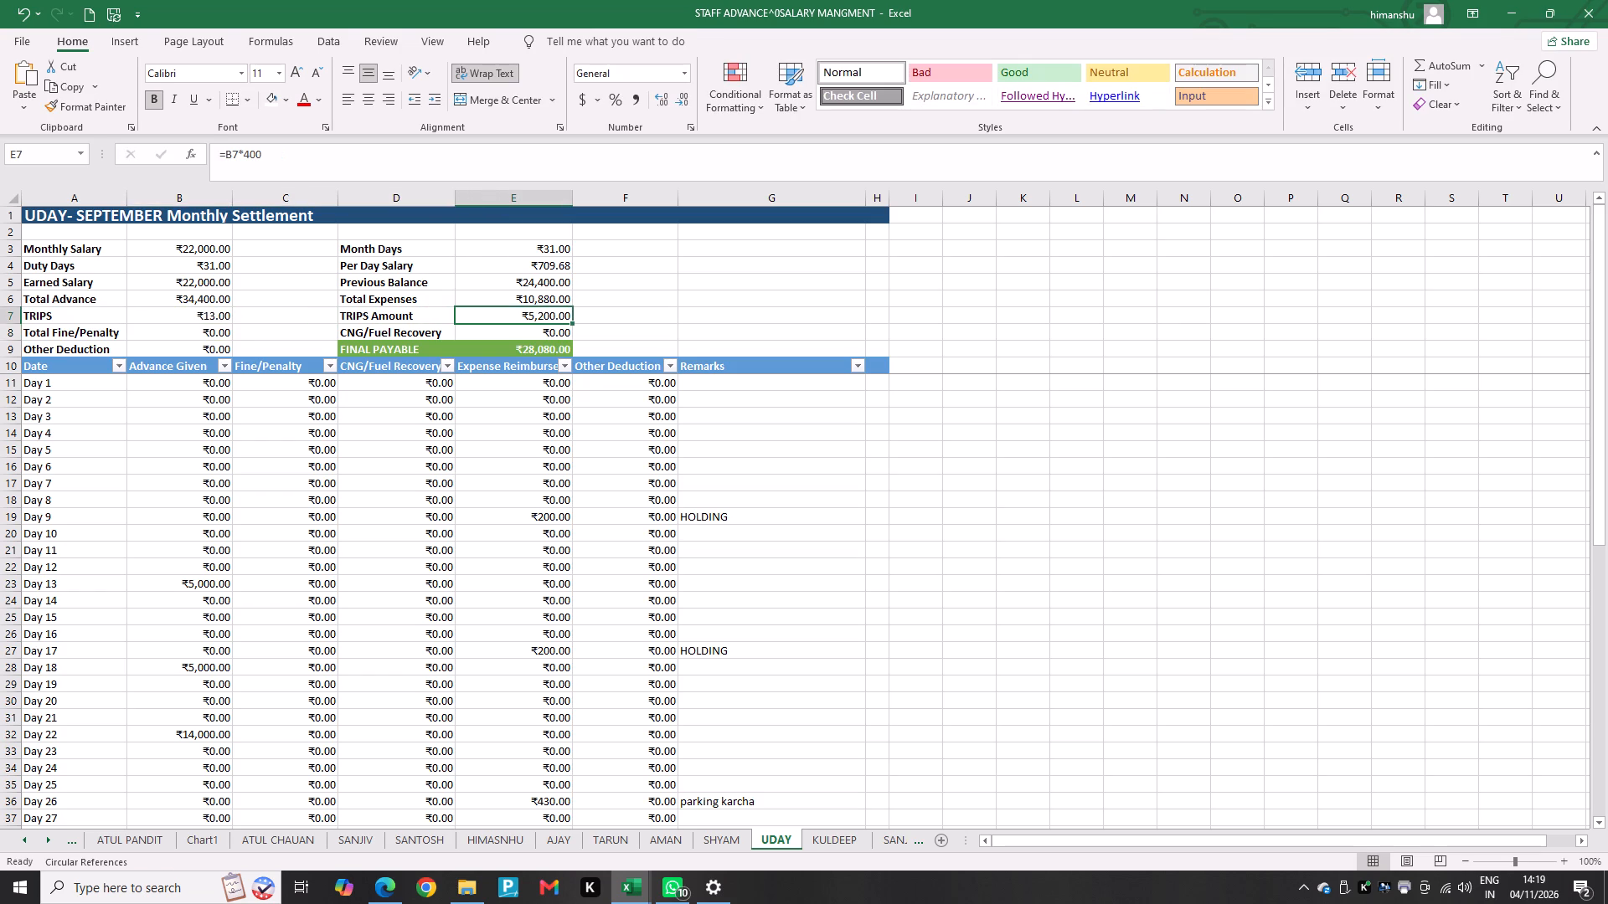
# Enter an Expense Reimbursement of 400 for Day 1 on UDAY's settlement with the remark "2 HOLDING".
pyautogui.press('Down')
pyautogui.press('Down')
pyautogui.press('Down')
pyautogui.press('Down')
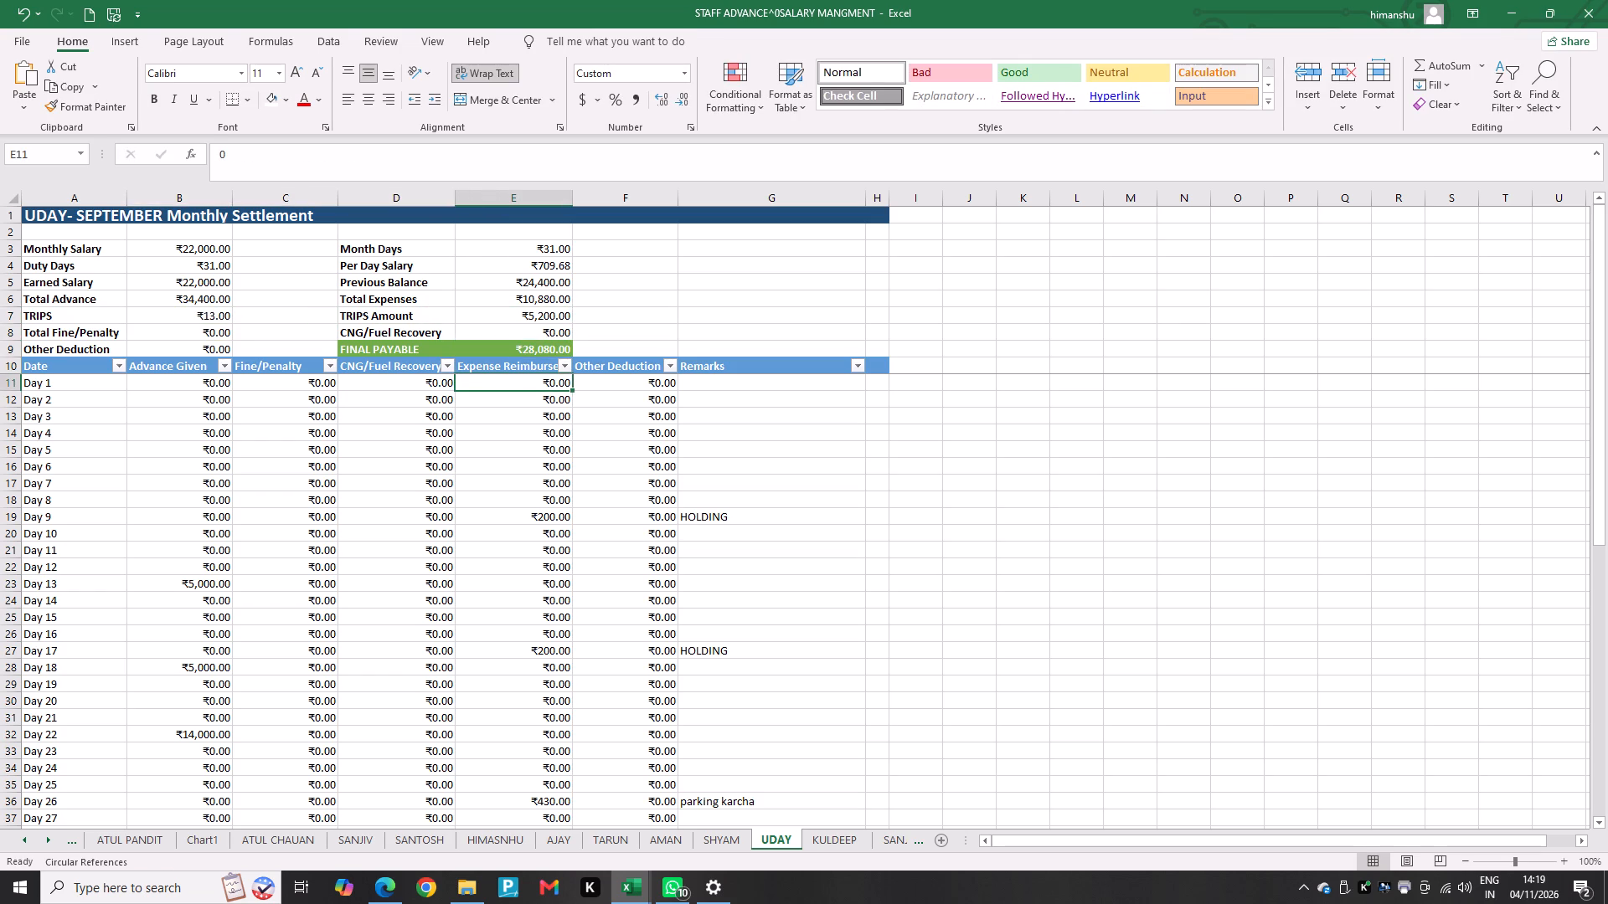
pyautogui.write('400')
pyautogui.press('Right')
pyautogui.press('Right')
pyautogui.press('2')
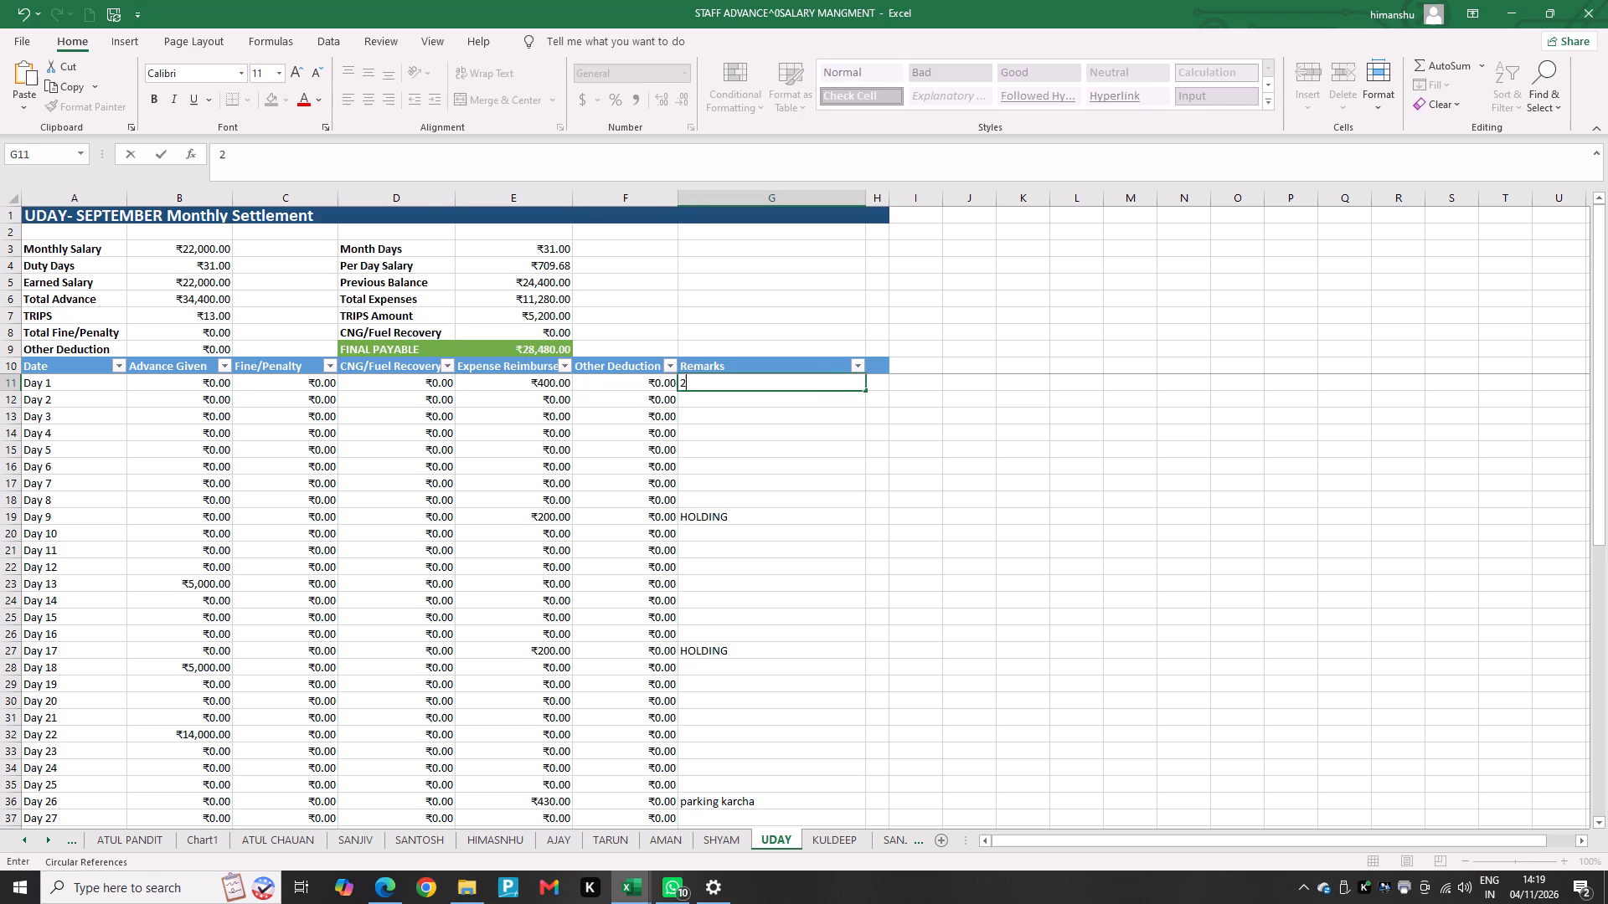
pyautogui.press('space')
pyautogui.write('HOLDING')
pyautogui.press('Return')
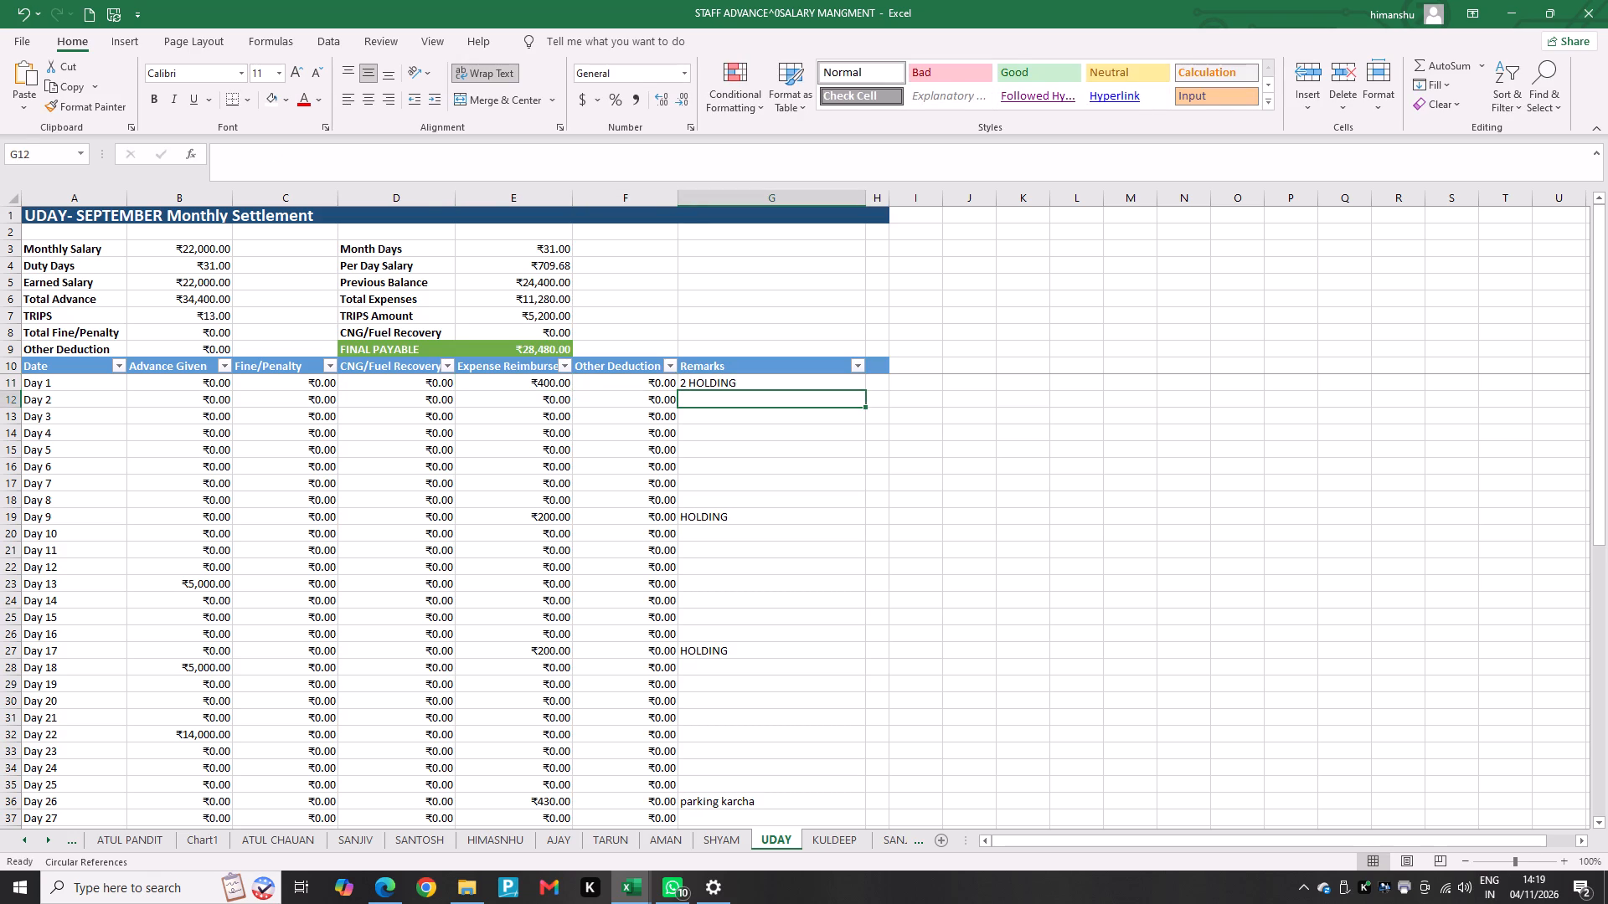
# Clear the HOLDING remarks for Day 9 and Day 17 on UDAY's settlement.
pyautogui.click(793, 507)
pyautogui.press('Down')
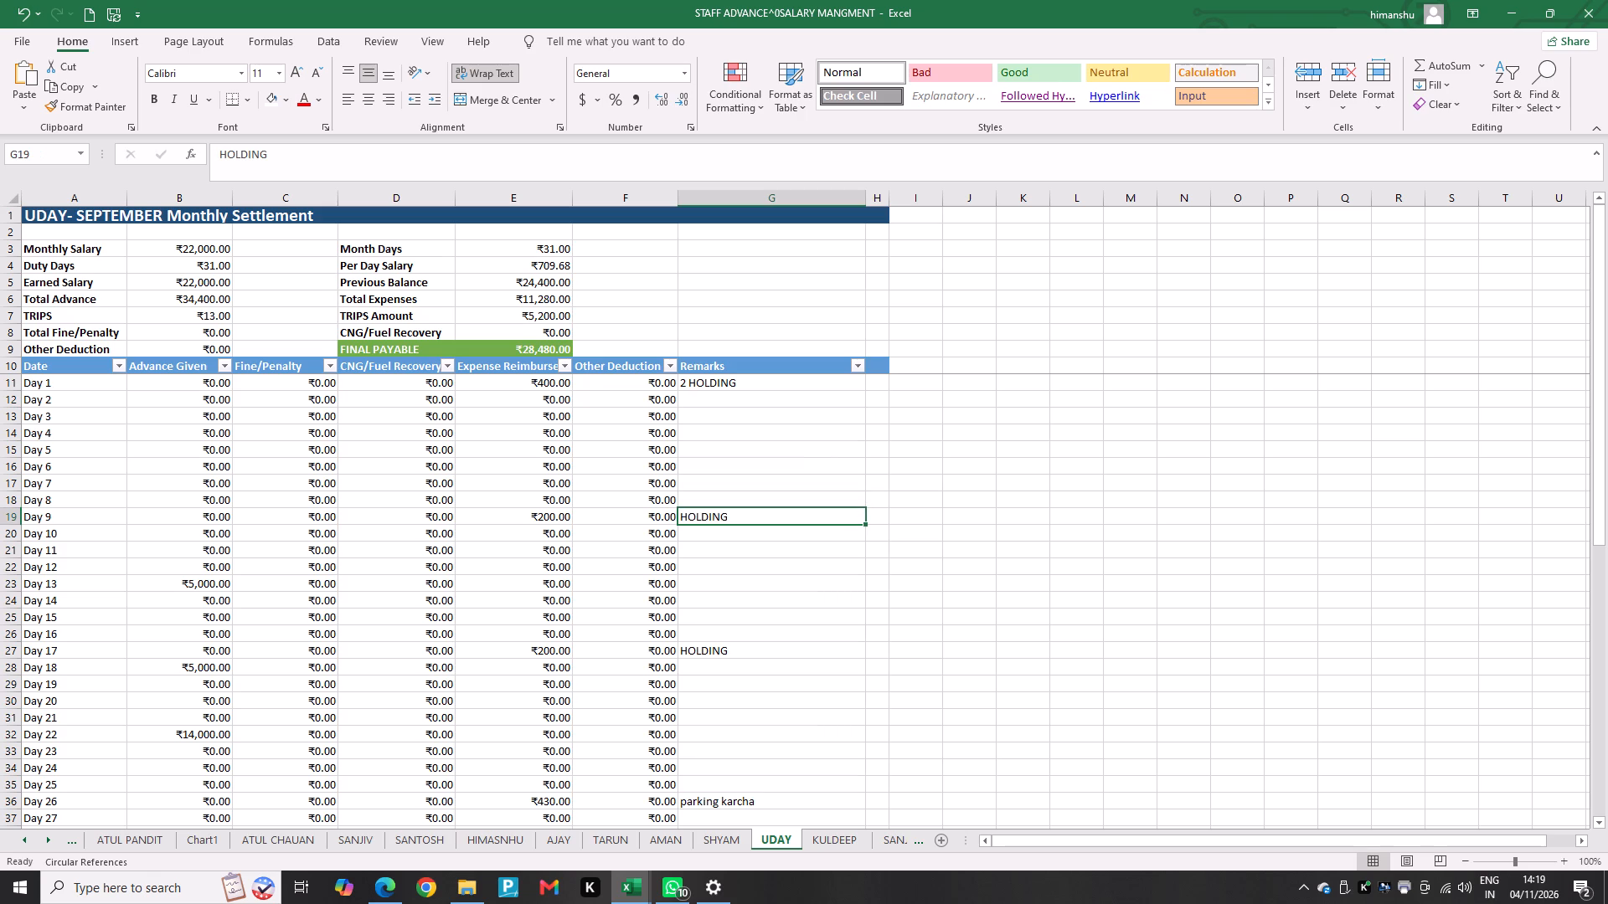
pyautogui.press('BackSpace')
pyautogui.press('Down')
pyautogui.press('Down')
pyautogui.press('Down')
pyautogui.press('Down')
pyautogui.press('Down')
pyautogui.press('Down')
pyautogui.press('Down')
pyautogui.press('Down')
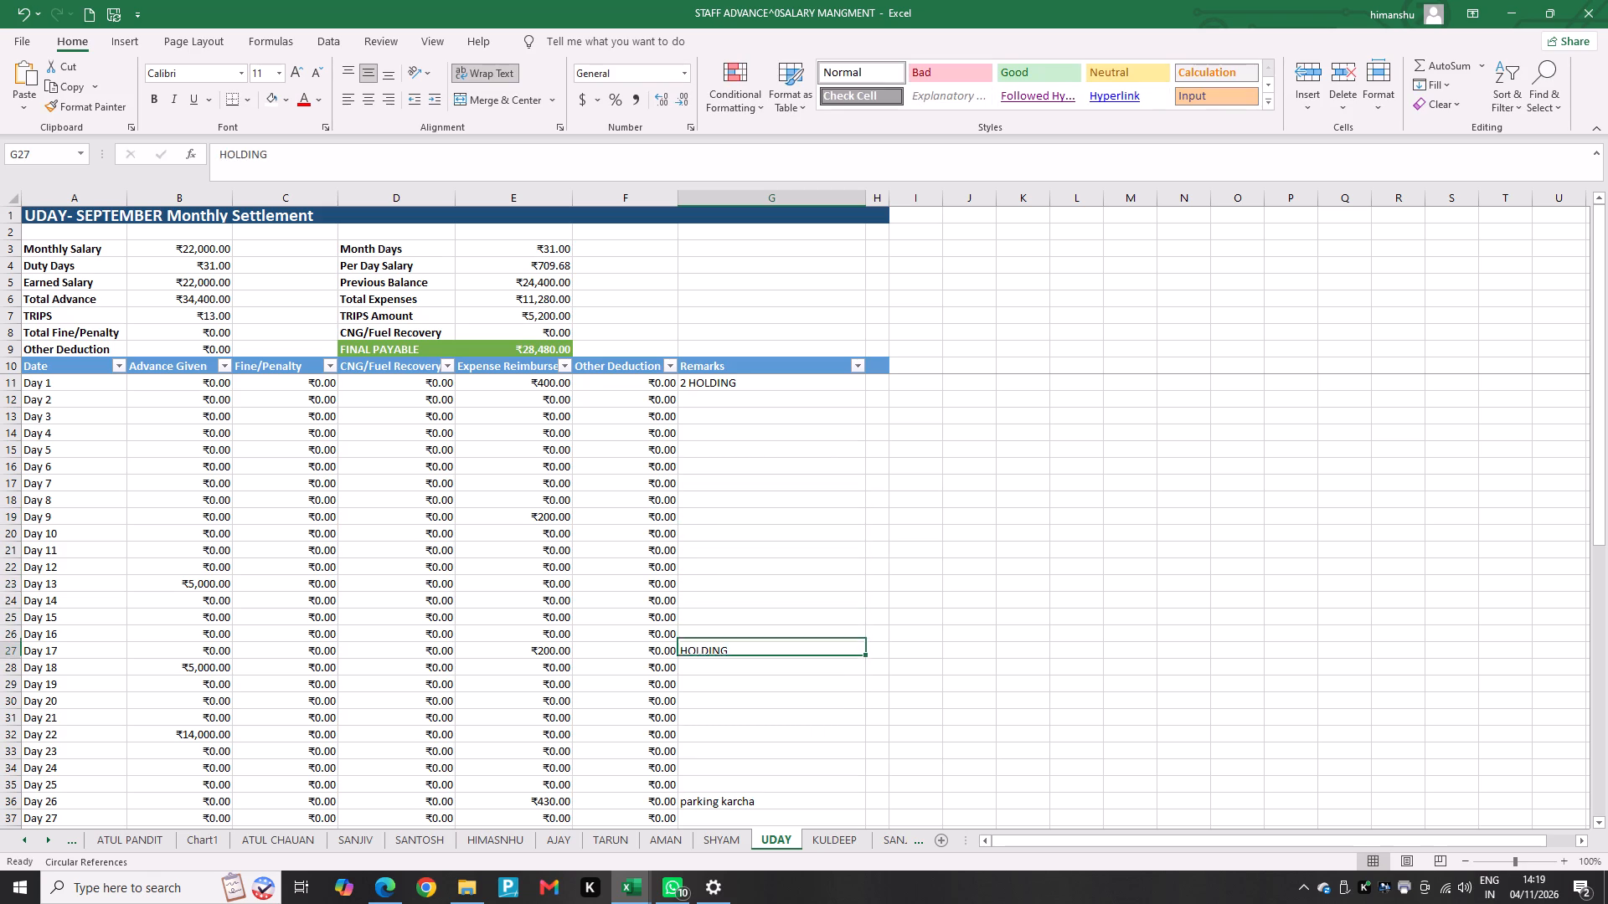
pyautogui.press('BackSpace')
# Clear the Day 26 parking remark and the remaining remarks through 06-Oct-26 on UDAY's settlement.
pyautogui.press('Down')
pyautogui.press('Down')
pyautogui.press('Down')
pyautogui.press('Down')
pyautogui.press('Down')
pyautogui.press('Down')
pyautogui.press('Down')
pyautogui.press('Down')
pyautogui.press('Down')
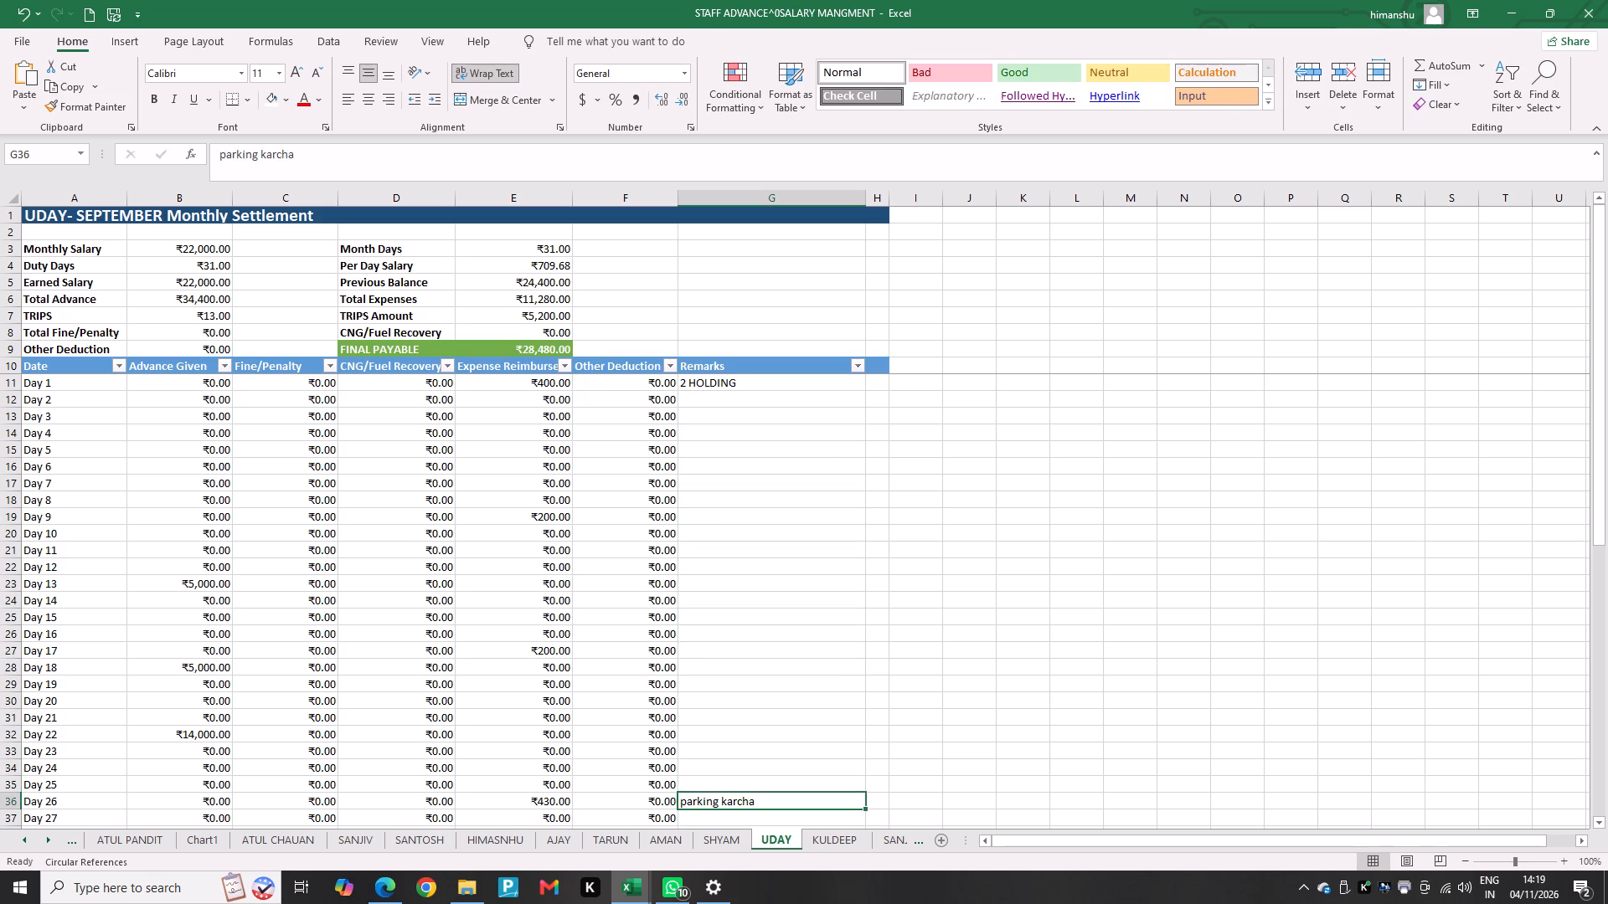
pyautogui.press('BackSpace')
pyautogui.press('Down')
pyautogui.press('Down')
pyautogui.press('Down')
pyautogui.press('Down')
pyautogui.press('Up')
pyautogui.press('Up')
pyautogui.press('BackSpace')
pyautogui.press('Down')
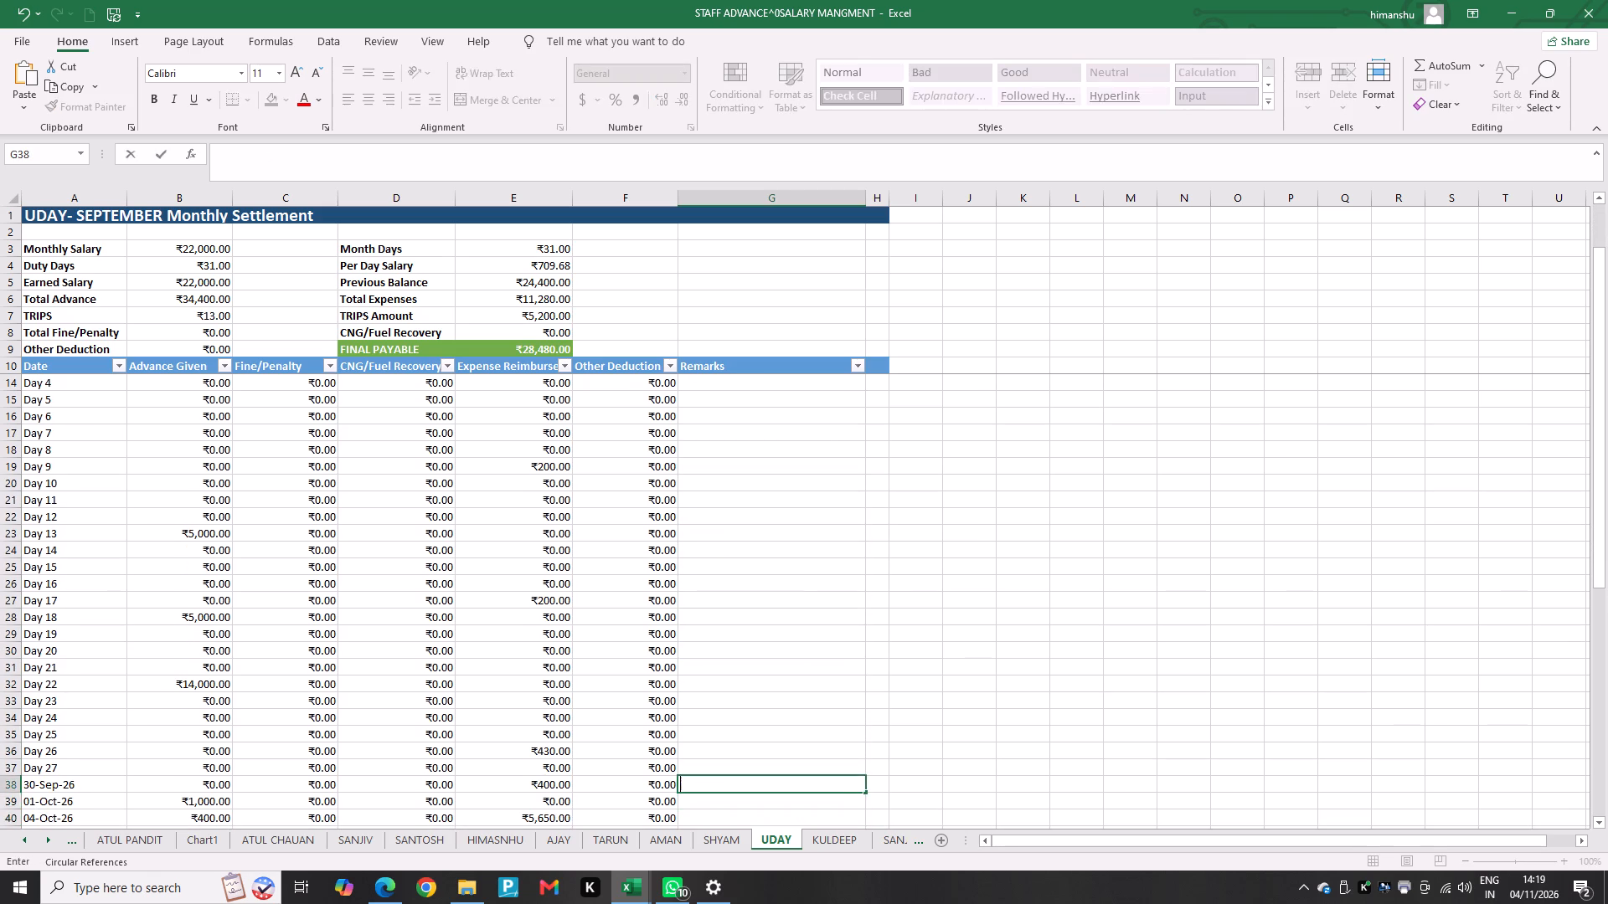
pyautogui.press('Down')
pyautogui.press('Down')
pyautogui.press('Down')
pyautogui.press('Down')
pyautogui.press('Up')
pyautogui.press('Up')
pyautogui.press('BackSpace')
# Zero UDAY's Expense Reimbursement entries for 06-Oct-26, 04-Oct-26, 30-Sep-26, Day 26 and Day 17.
pyautogui.press('Left')
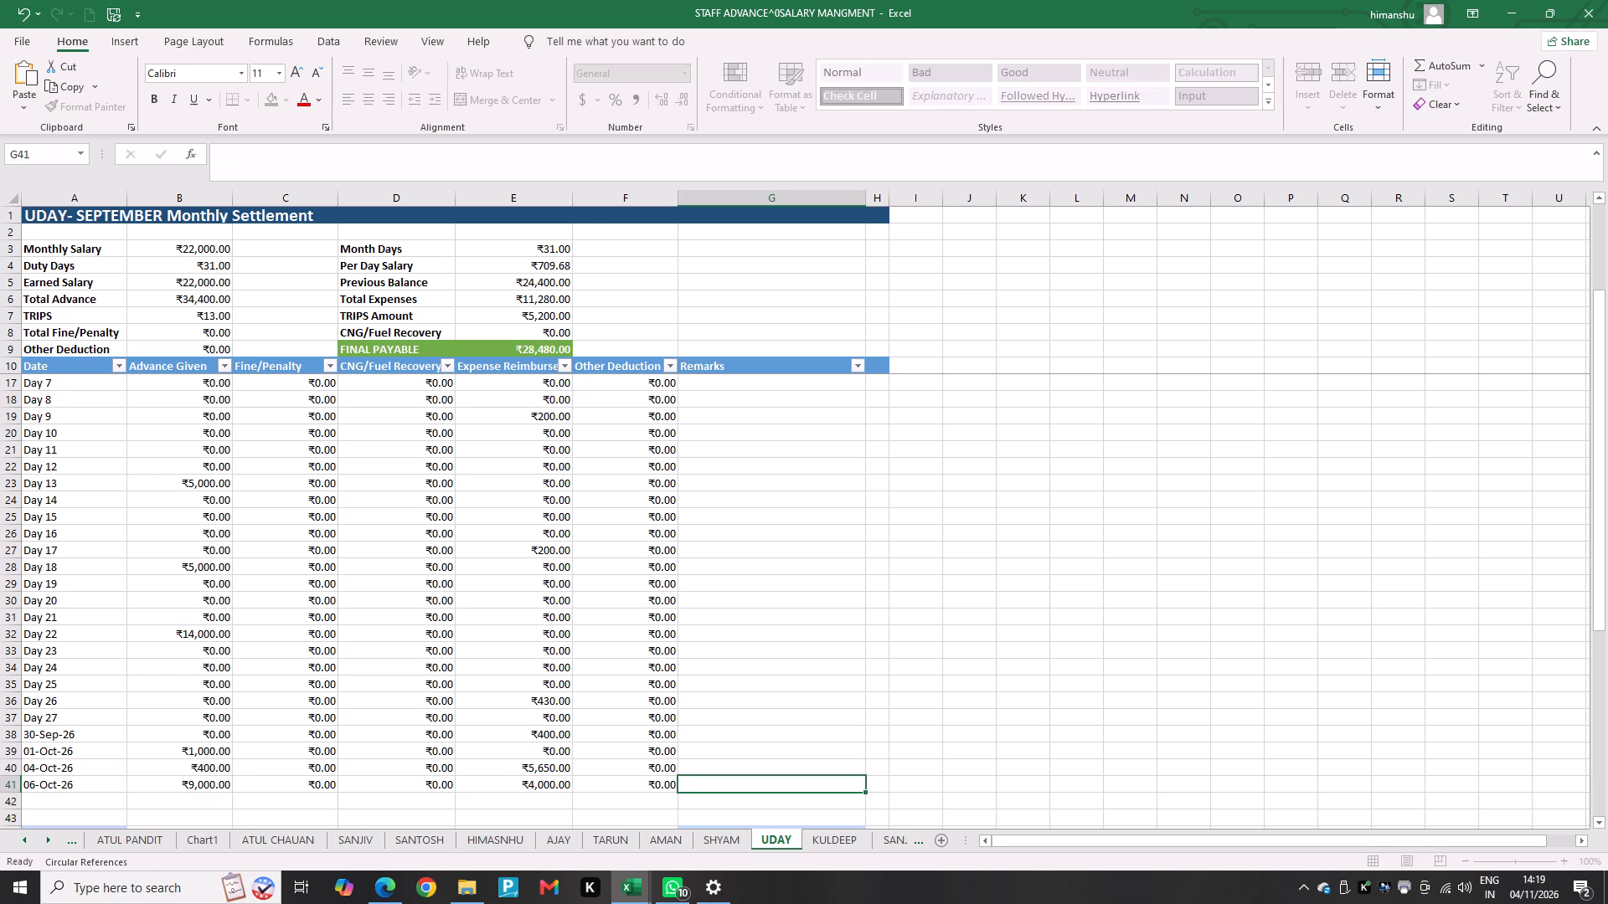
pyautogui.press('Left')
pyautogui.press('Left')
pyautogui.press('Down')
pyautogui.press('0')
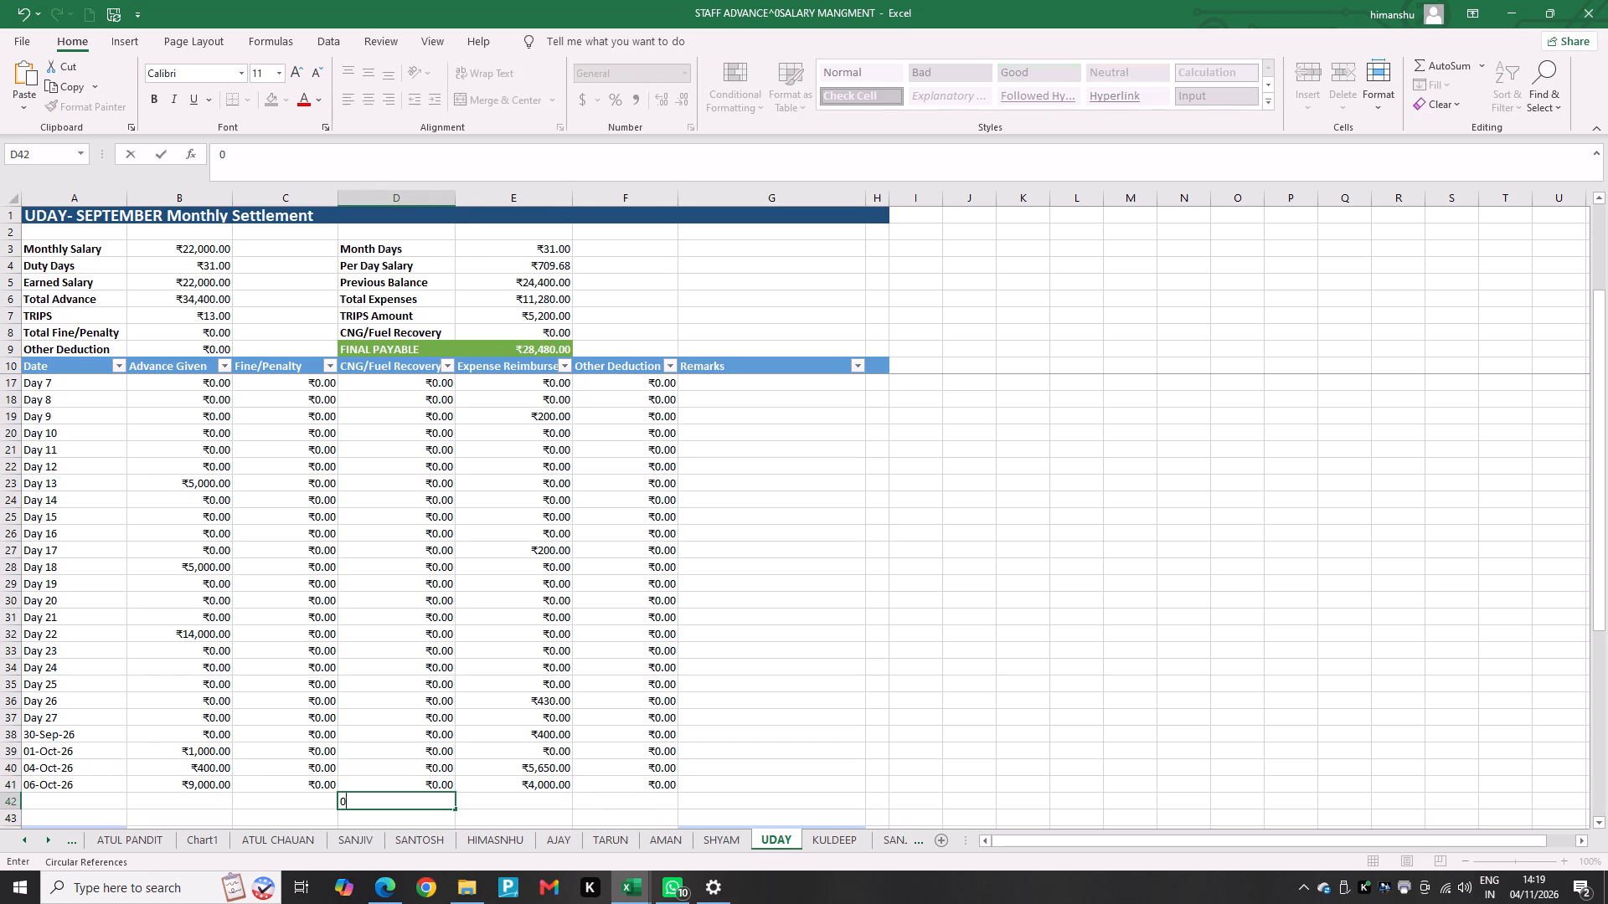
pyautogui.press('BackSpace')
pyautogui.press('Down')
pyautogui.press('Right')
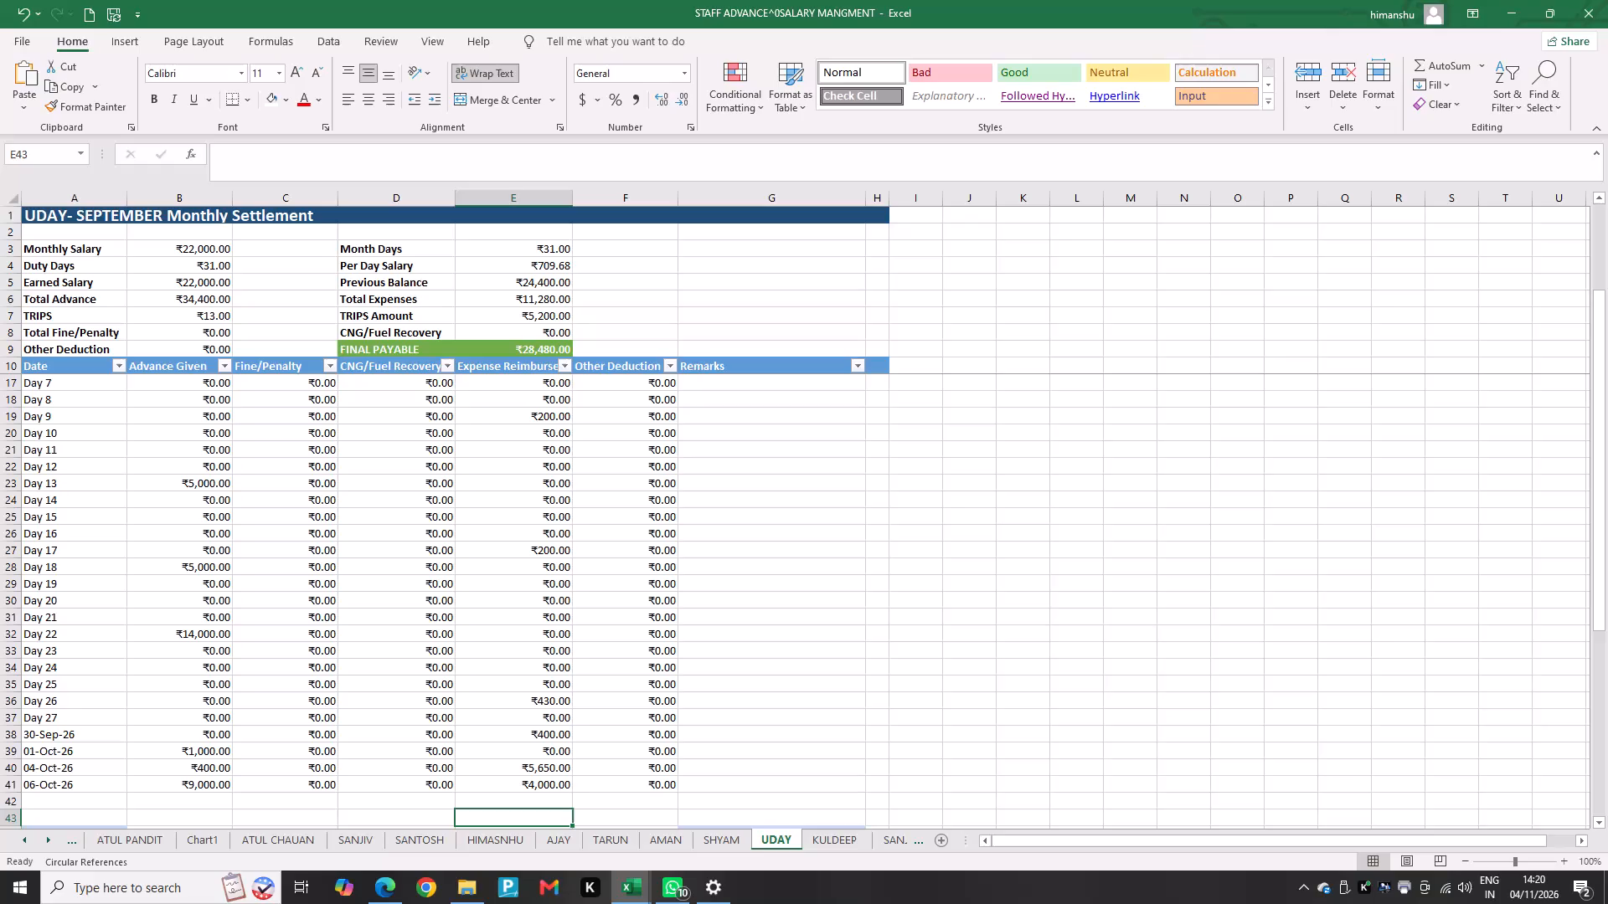
# Set UDAY's Expense Reimbursement to 0 for 06-Oct-26, 01-Oct-26, 04-Oct-26, 30-Sep-26 and Day 26.
pyautogui.press('Up')
pyautogui.press('Up')
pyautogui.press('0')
pyautogui.press('Up')
pyautogui.press('Up')
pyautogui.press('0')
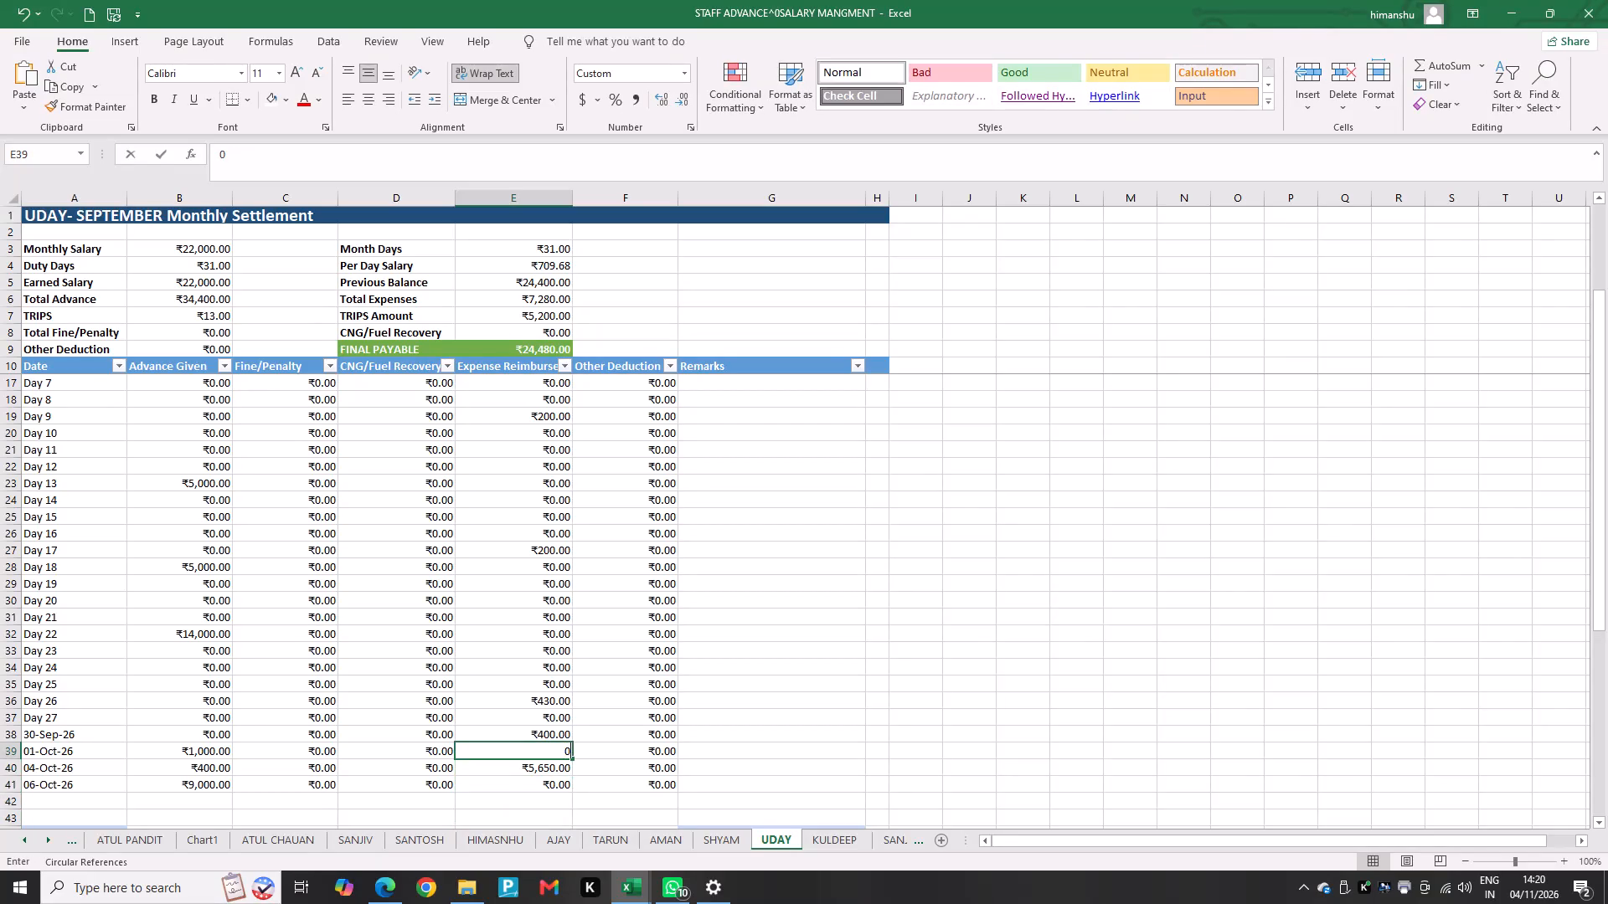
pyautogui.press('Down')
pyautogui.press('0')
pyautogui.press('Up')
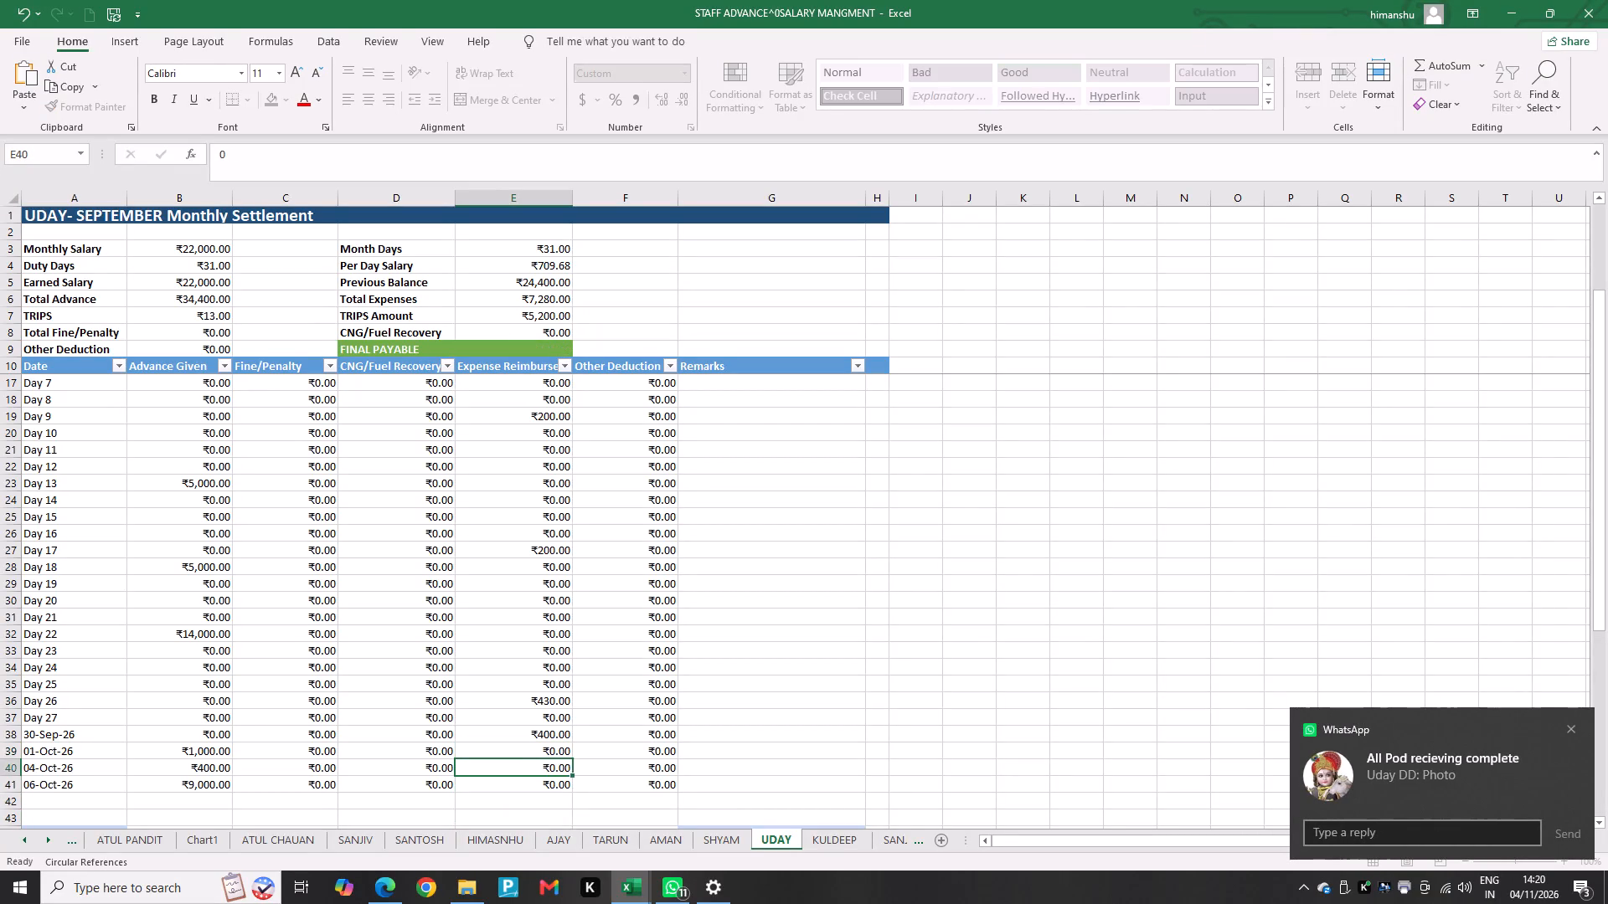
pyautogui.press('Up')
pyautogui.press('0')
pyautogui.press('Up')
pyautogui.press('Up')
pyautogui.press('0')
pyautogui.press('Up')
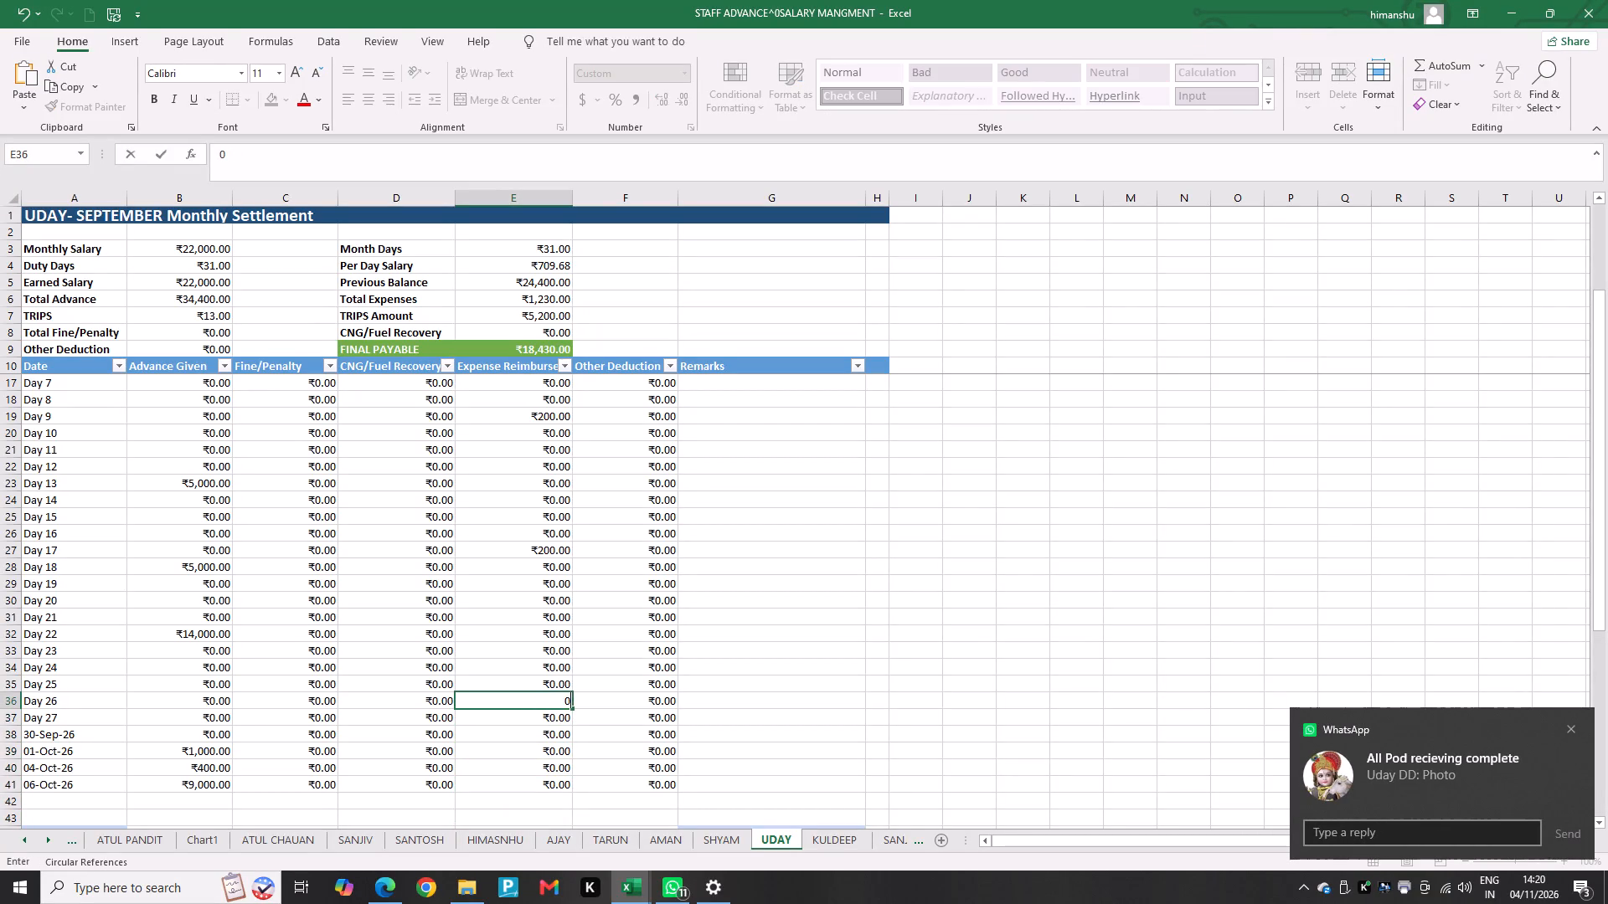
# Set the Day 17 Expense Reimbursement to 0 on UDAY's settlement.
pyautogui.press('Up')
pyautogui.press('Up')
pyautogui.press('Up')
pyautogui.press('Up')
pyautogui.press('Up')
pyautogui.press('Up')
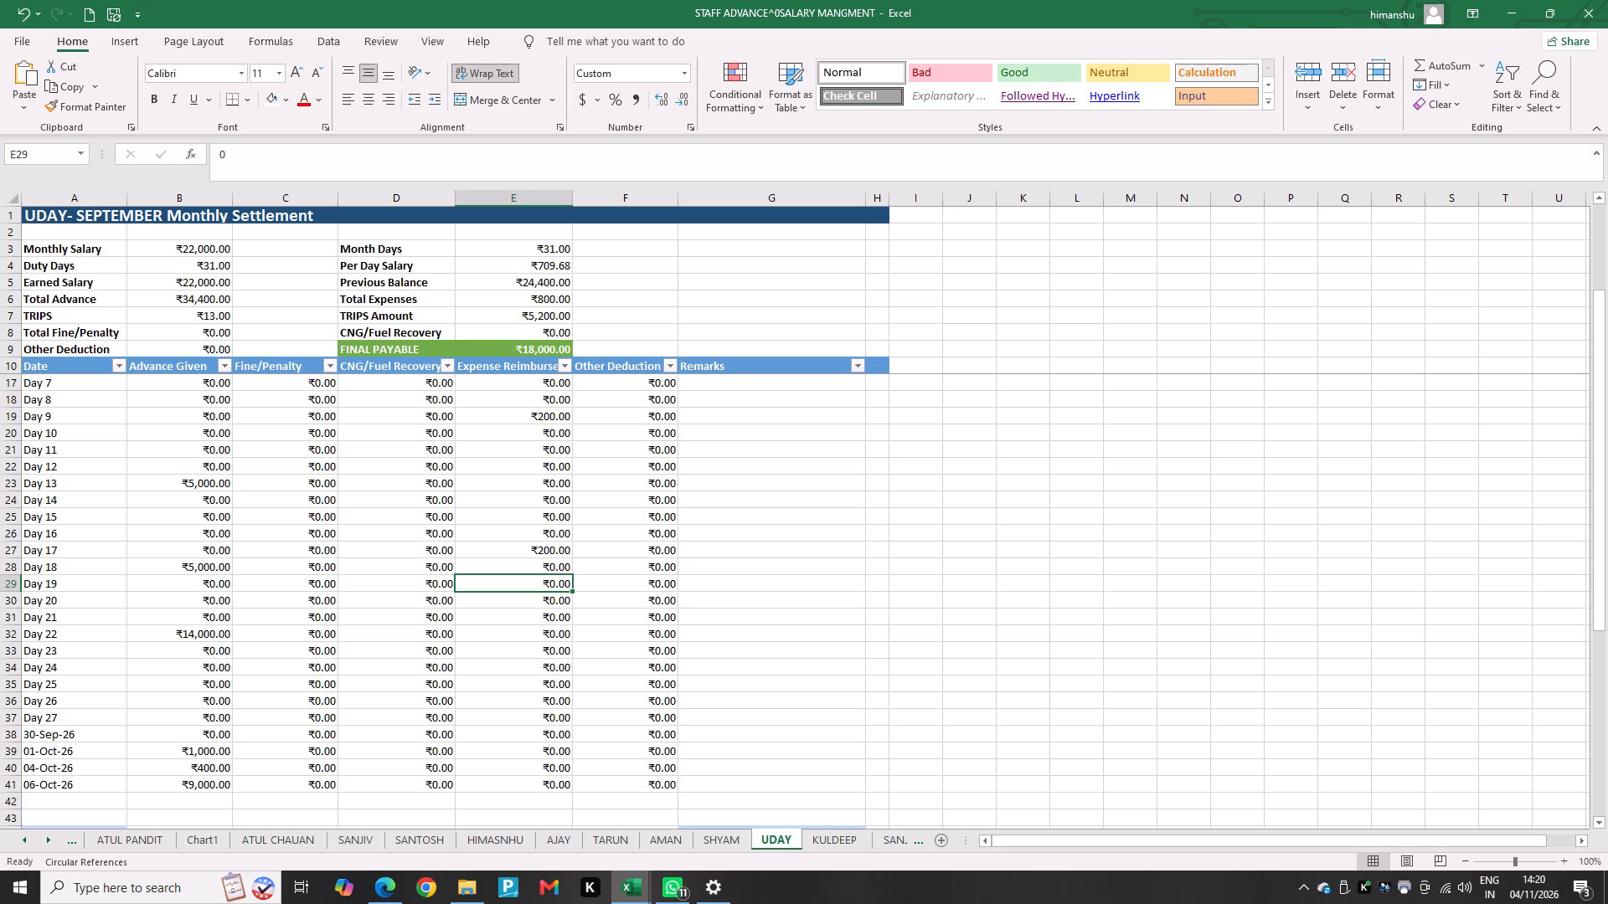
pyautogui.press('Up')
pyautogui.press('Up')
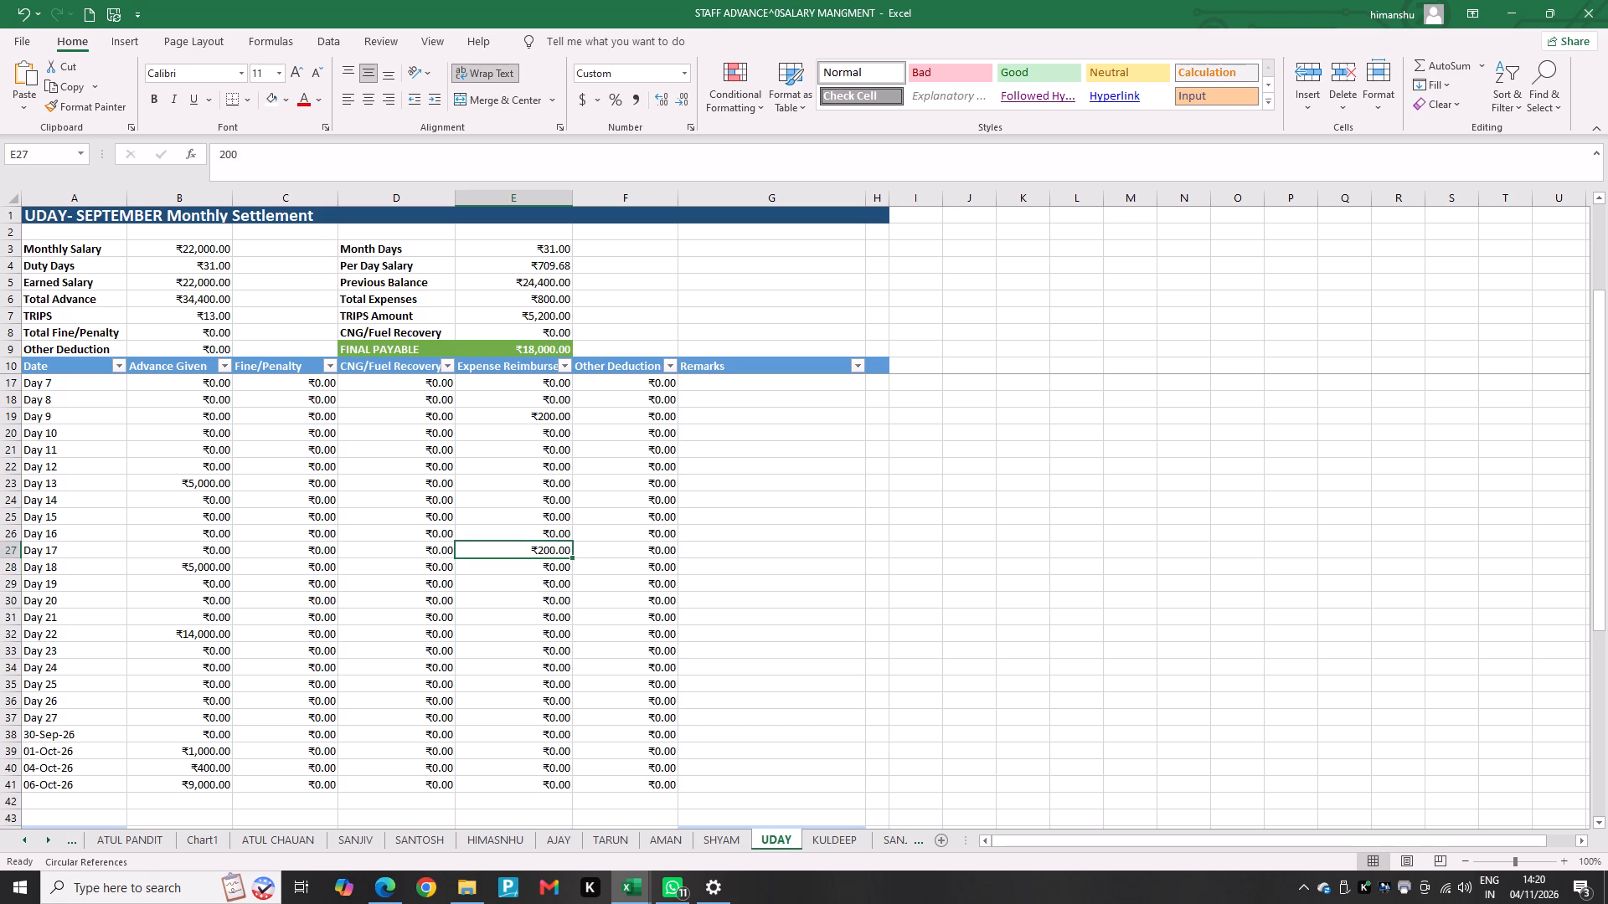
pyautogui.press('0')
pyautogui.press('Up')
pyautogui.press('Up')
pyautogui.press('Up')
pyautogui.press('Up')
pyautogui.press('Up')
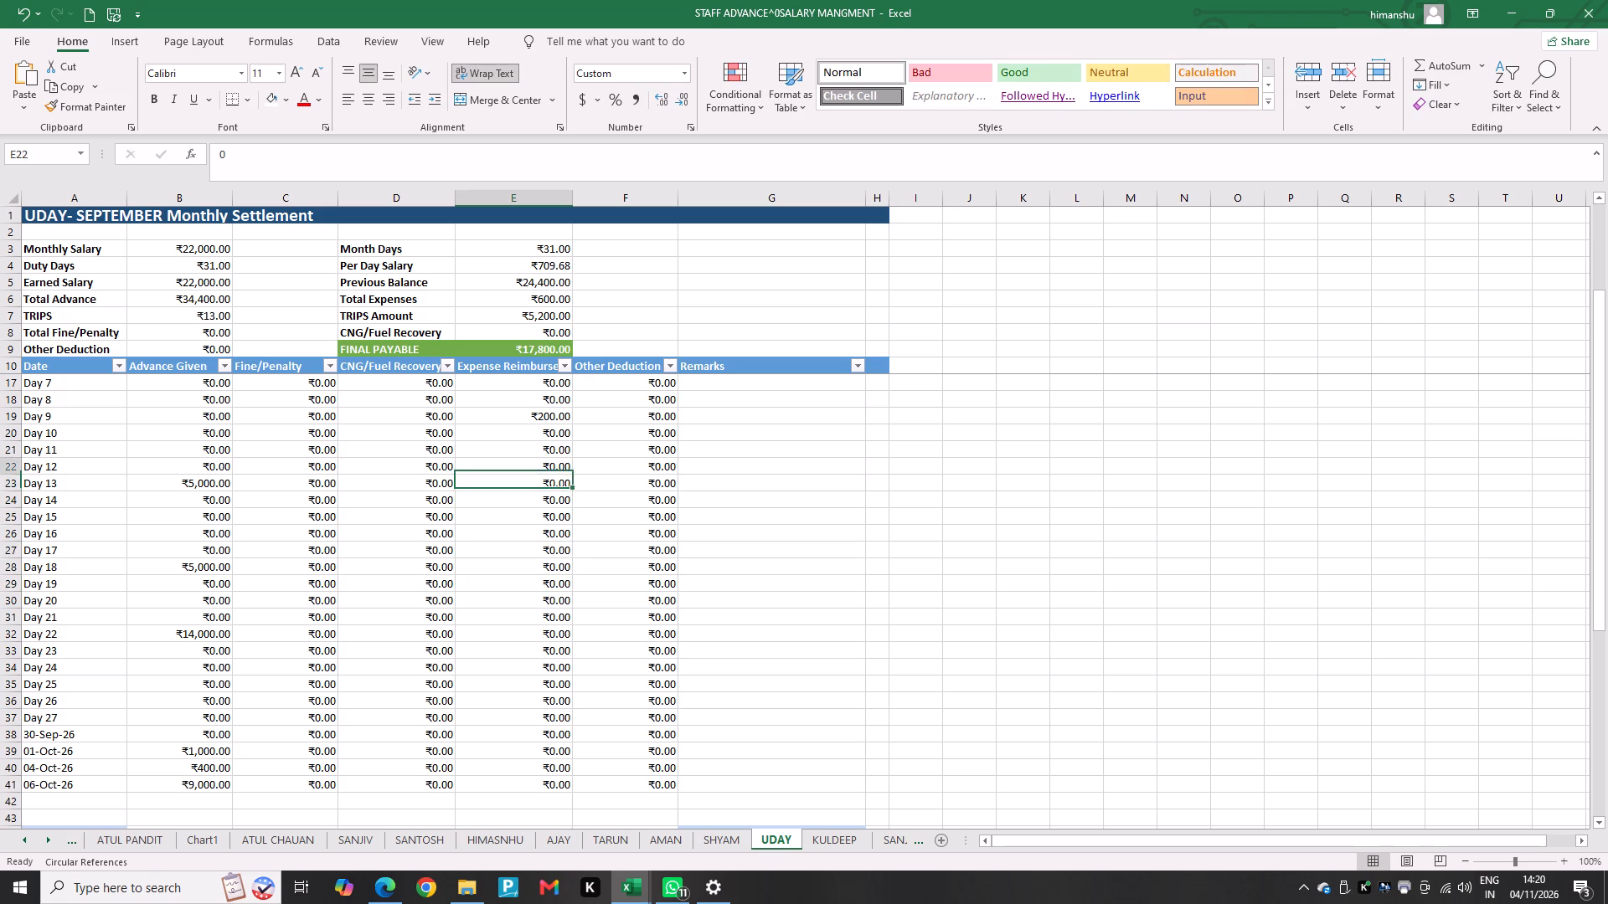
# Set UDAY's Day 9 Expense Reimbursement to 0, leaving only the Day 1 expense in the column.
pyautogui.press('Up')
pyautogui.press('Up')
pyautogui.press('Up')
pyautogui.press('Up')
pyautogui.press('Up')
pyautogui.press('Up')
pyautogui.press('Up')
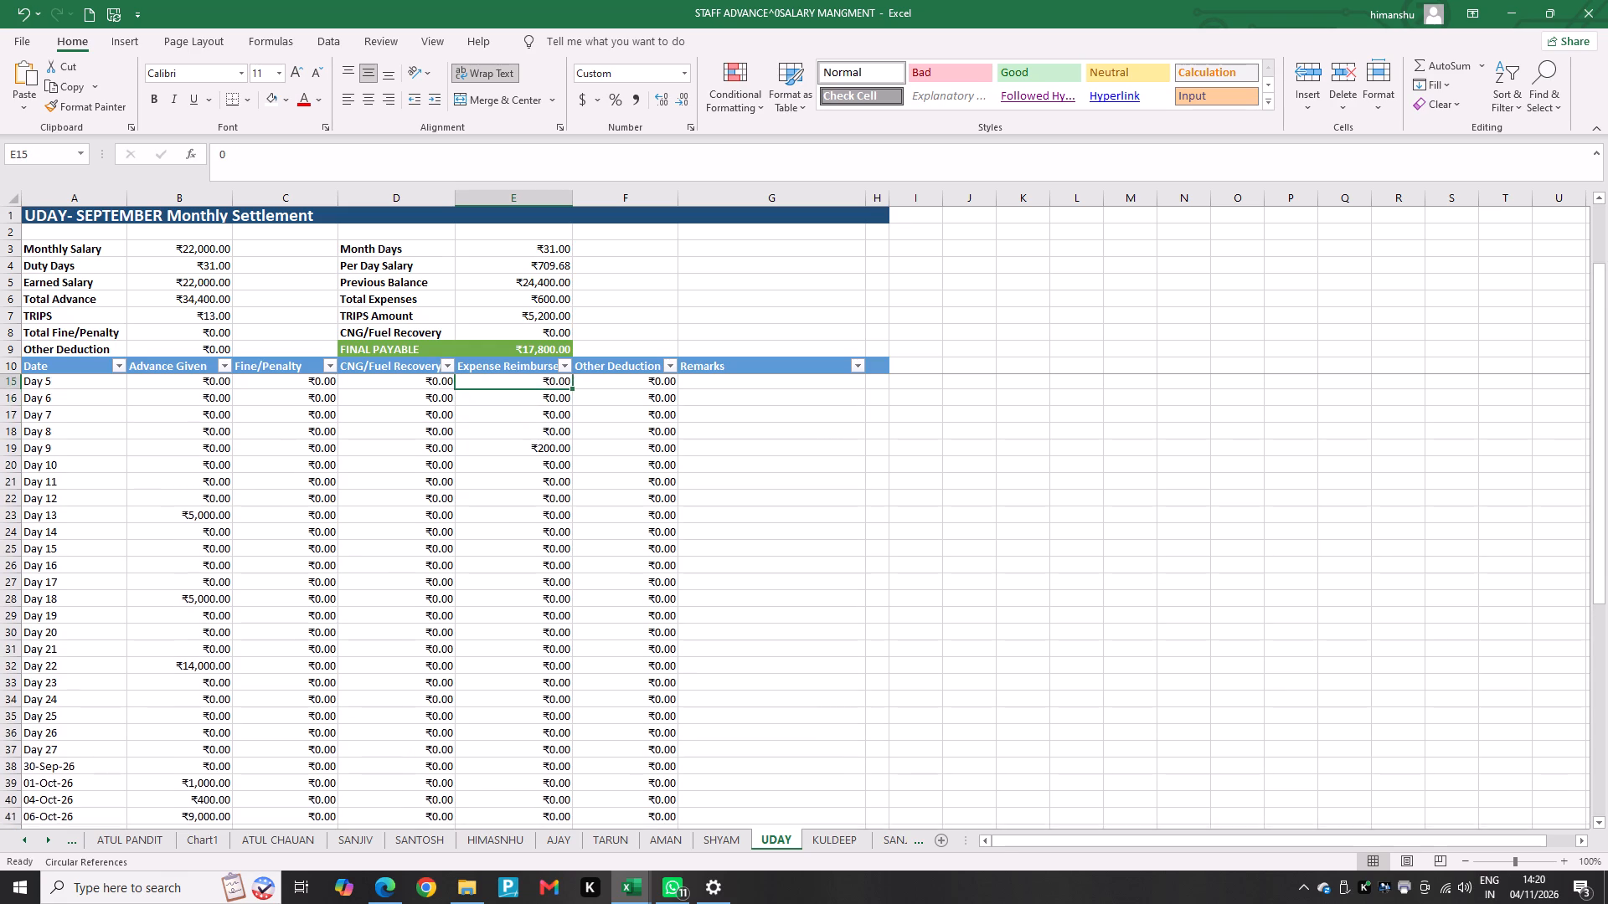
pyautogui.press('Up')
pyautogui.press('Down')
pyautogui.press('Down')
pyautogui.press('Down')
pyautogui.press('Down')
pyautogui.press('Down')
pyautogui.press('0')
pyautogui.press('Up')
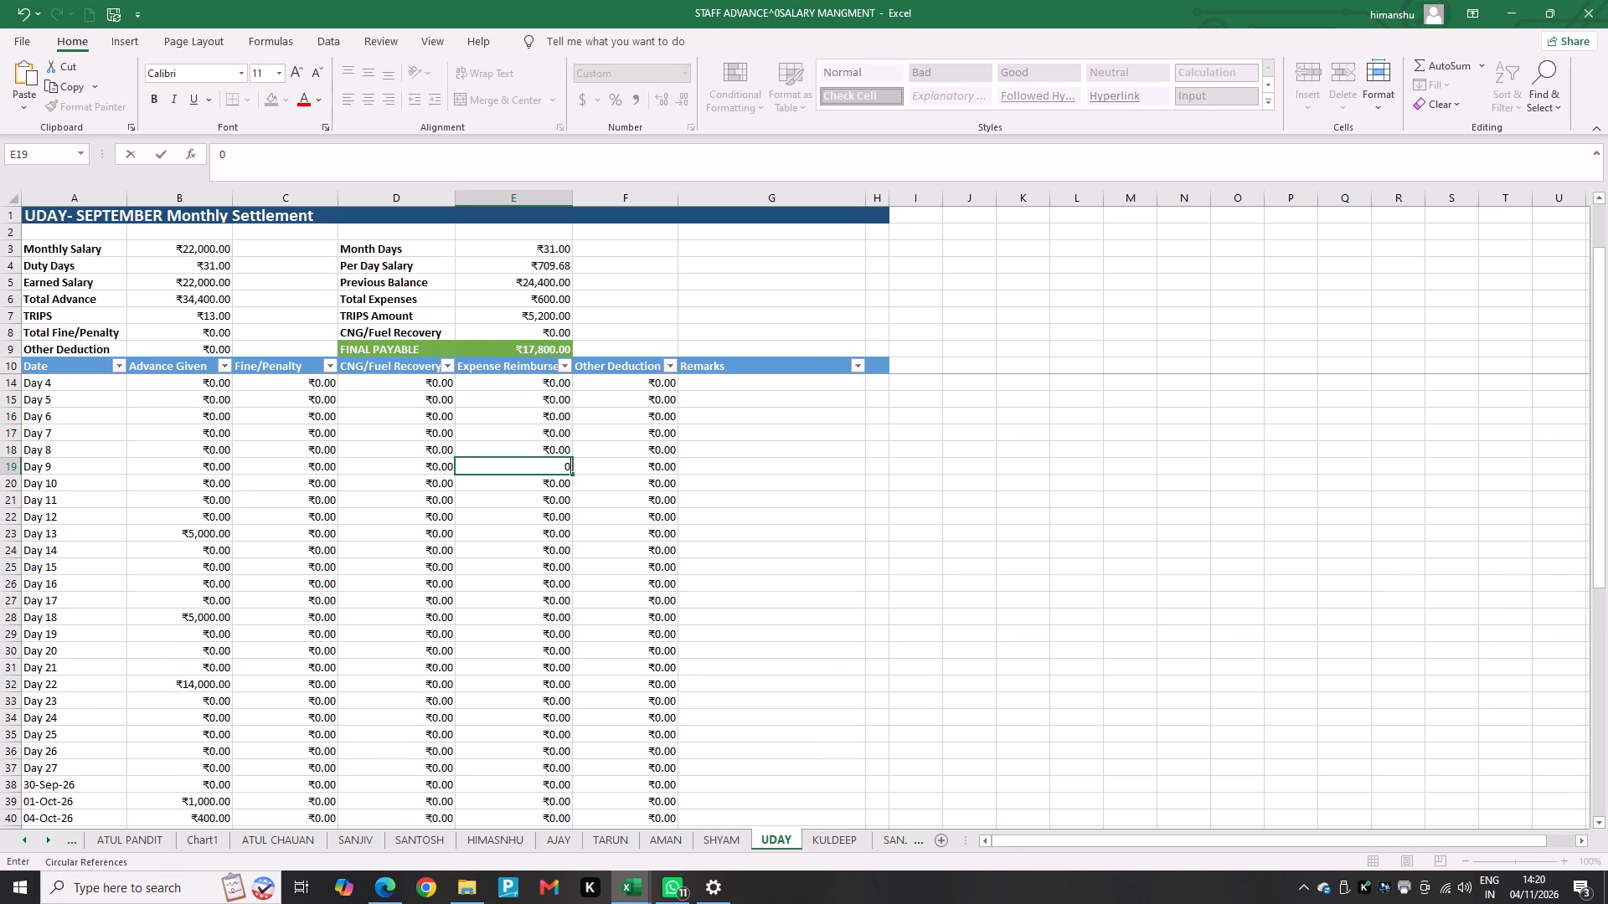
pyautogui.press('Up')
pyautogui.press('Up')
pyautogui.press('Up')
pyautogui.press('Up')
pyautogui.press('Up')
pyautogui.press('Up')
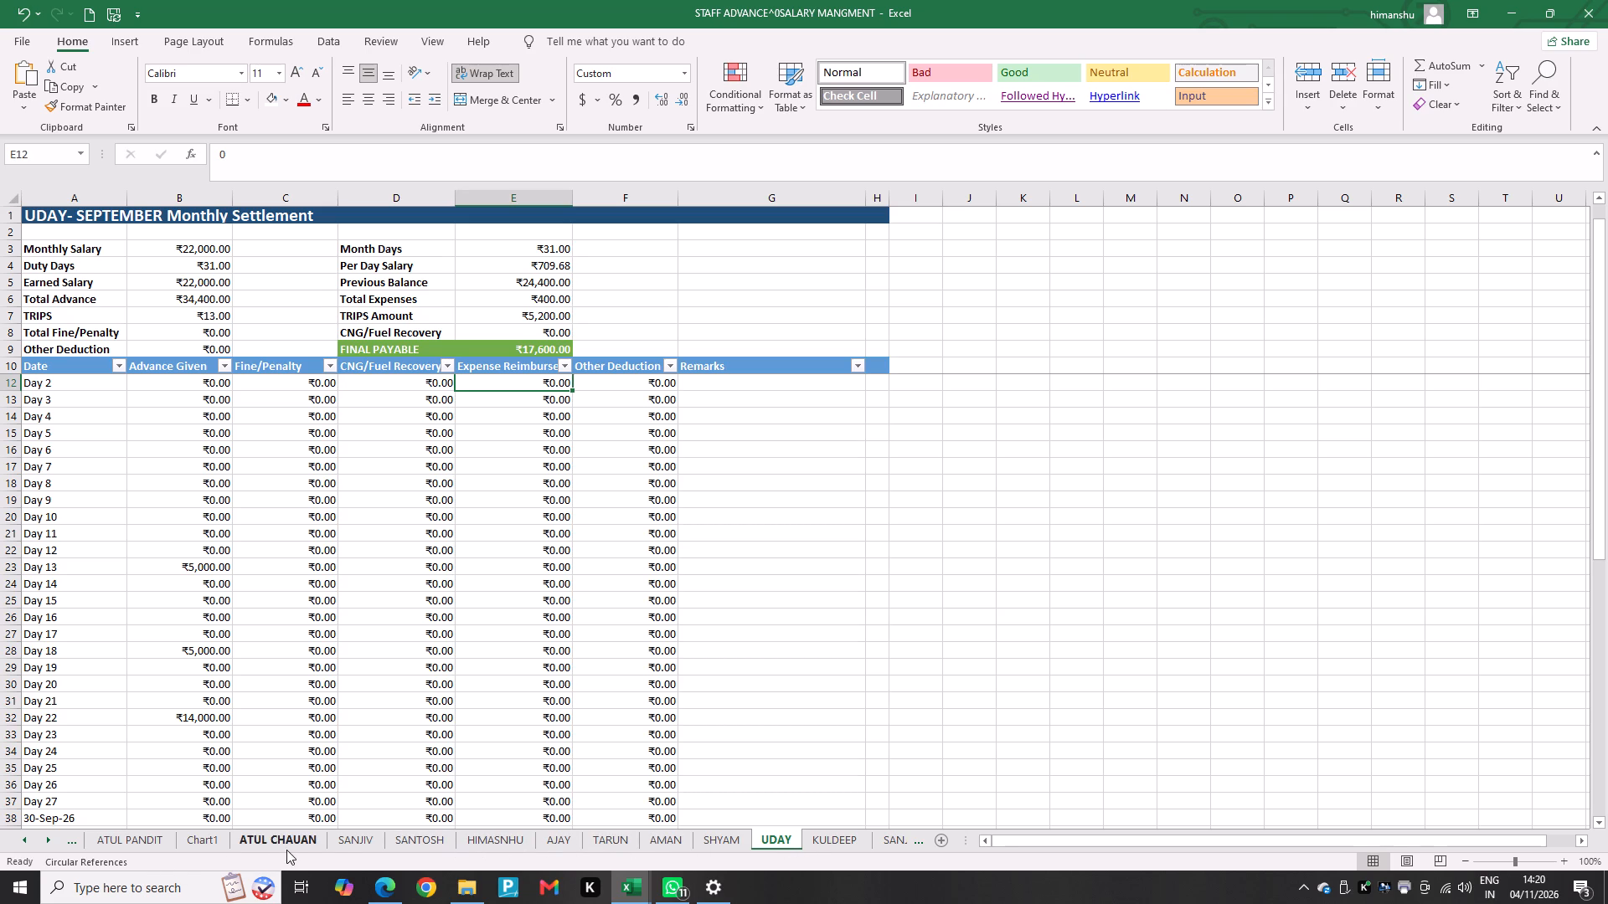
# On TITU's October settlement sheet, enter an Expense Reimbursement of 50 for 06-Oct-26 with the remark "DALA".
pyautogui.tripleClick(54, 836)
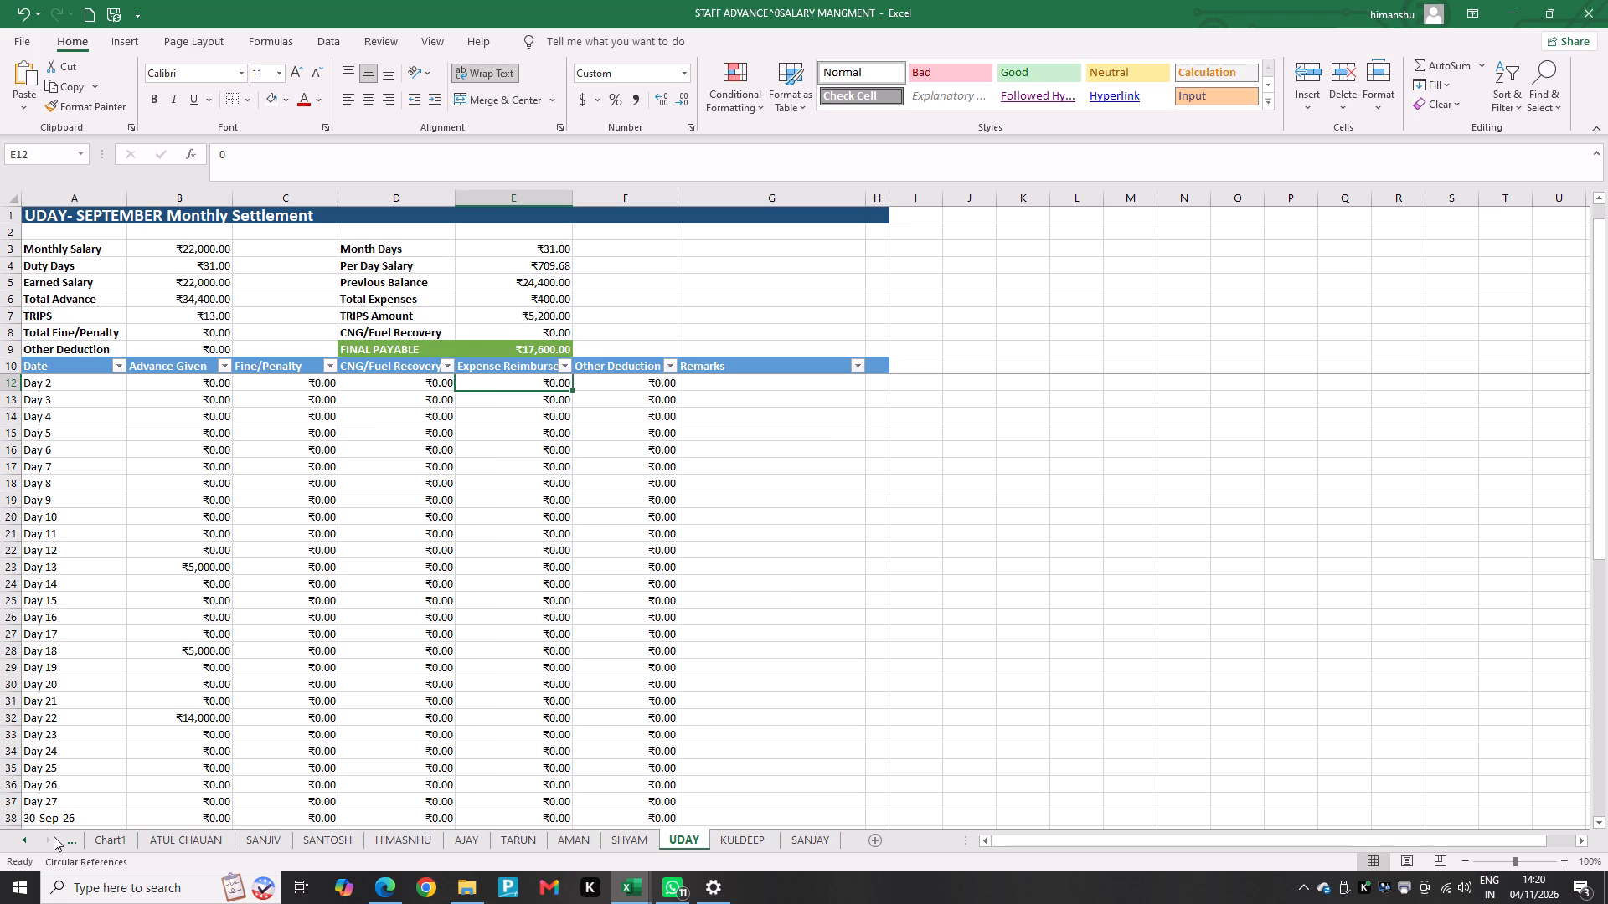
pyautogui.click(54, 836)
pyautogui.tripleClick(22, 837)
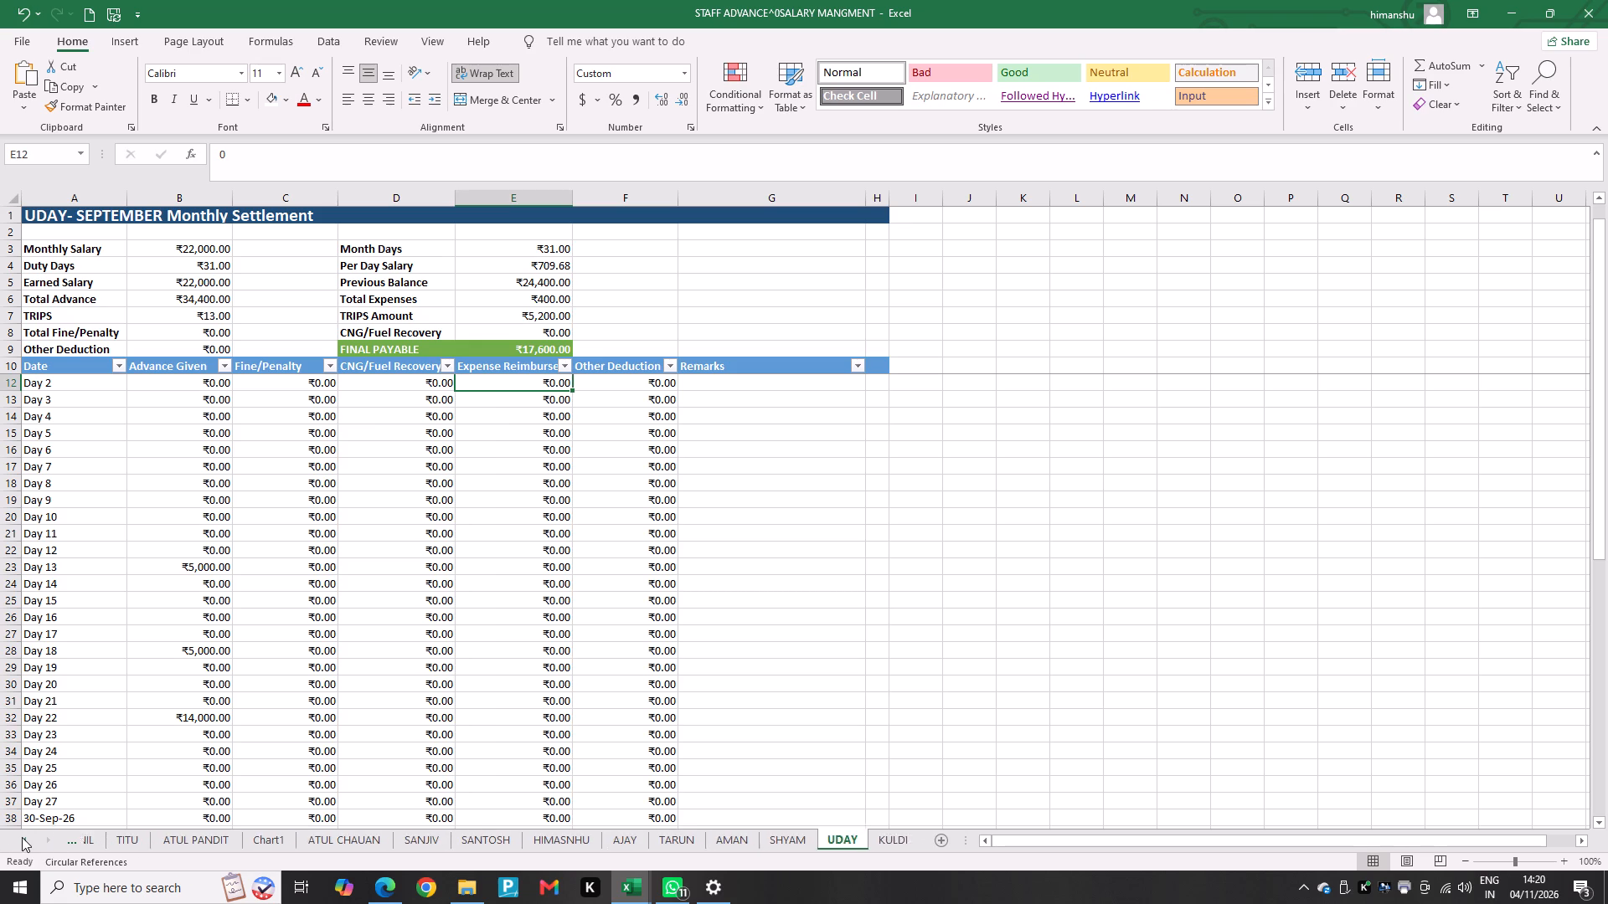
pyautogui.tripleClick(22, 837)
pyautogui.click(354, 846)
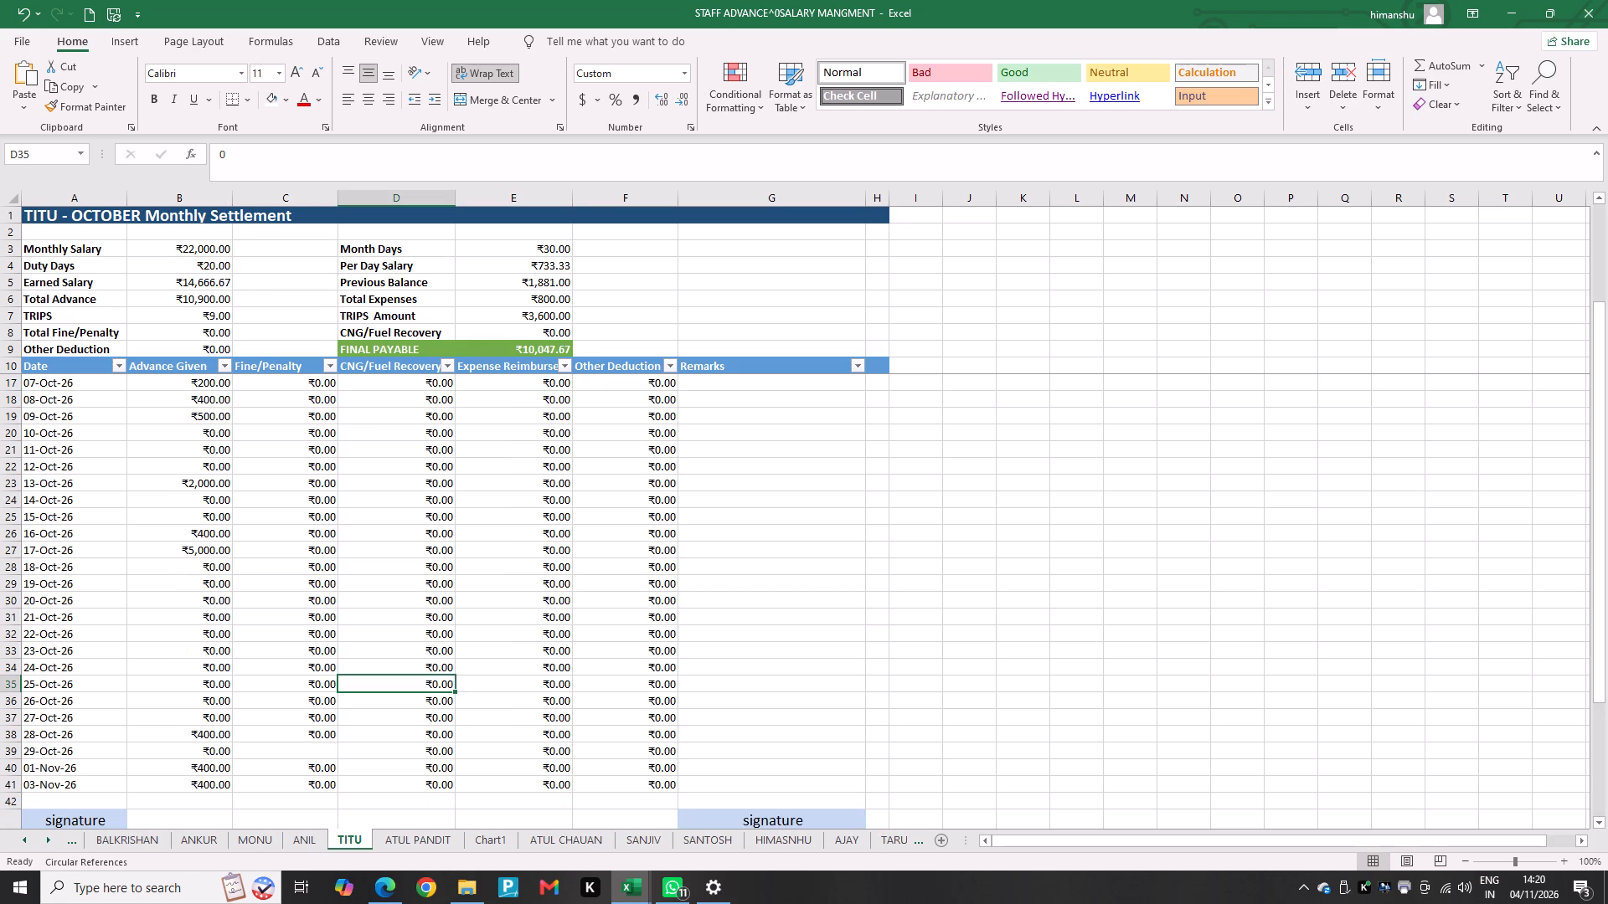
pyautogui.click(489, 413)
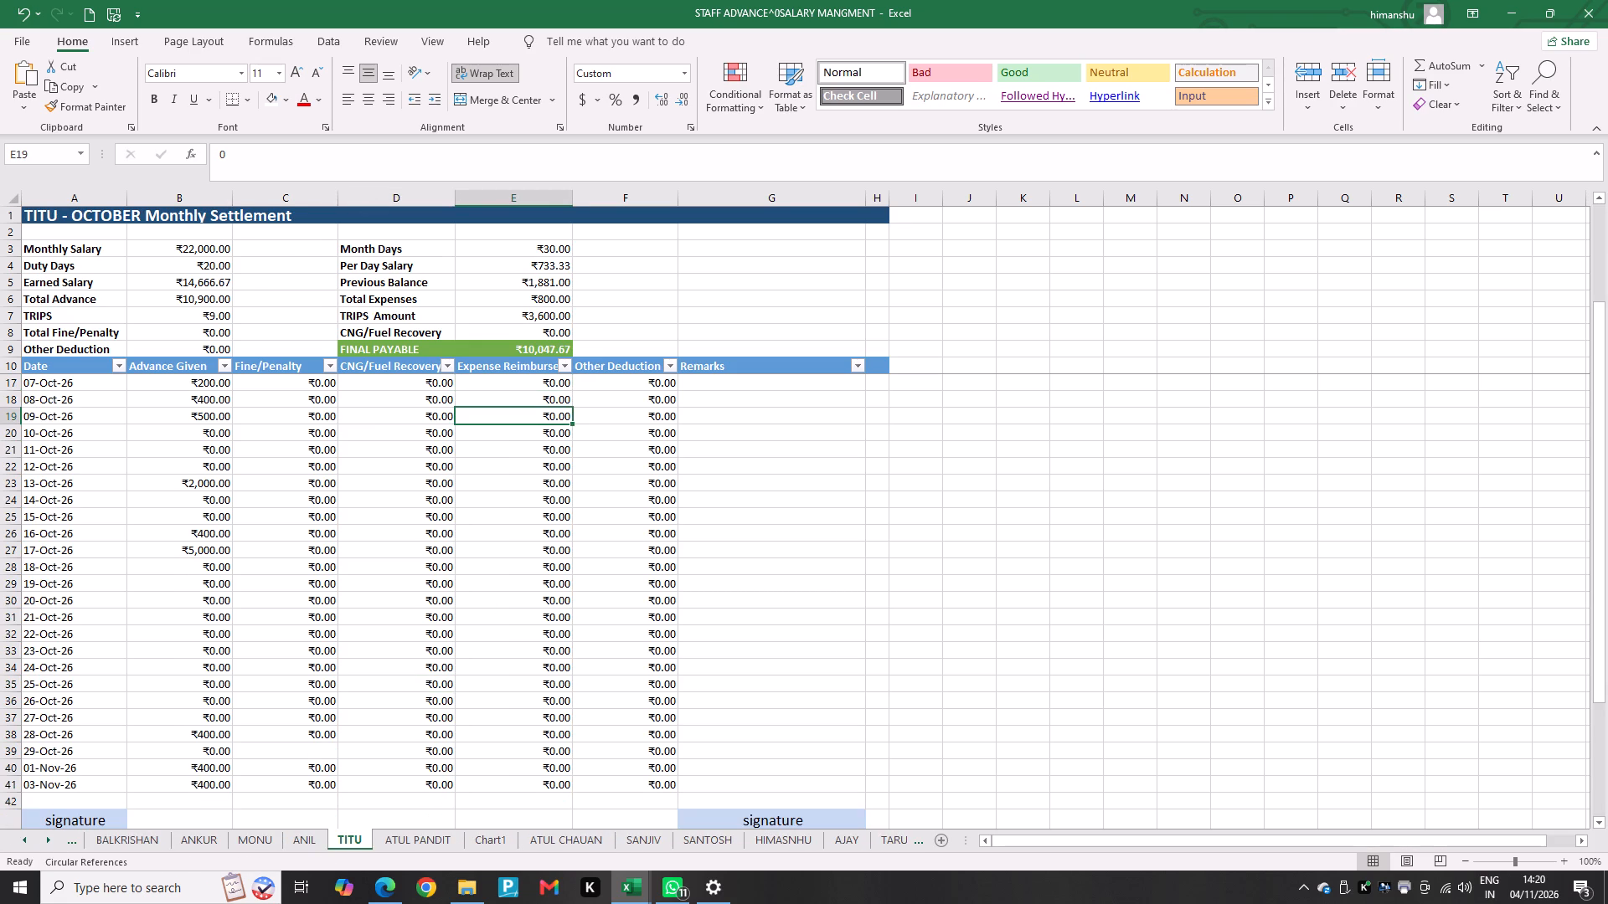
pyautogui.scroll(10, 560, 501)
pyautogui.click(545, 459)
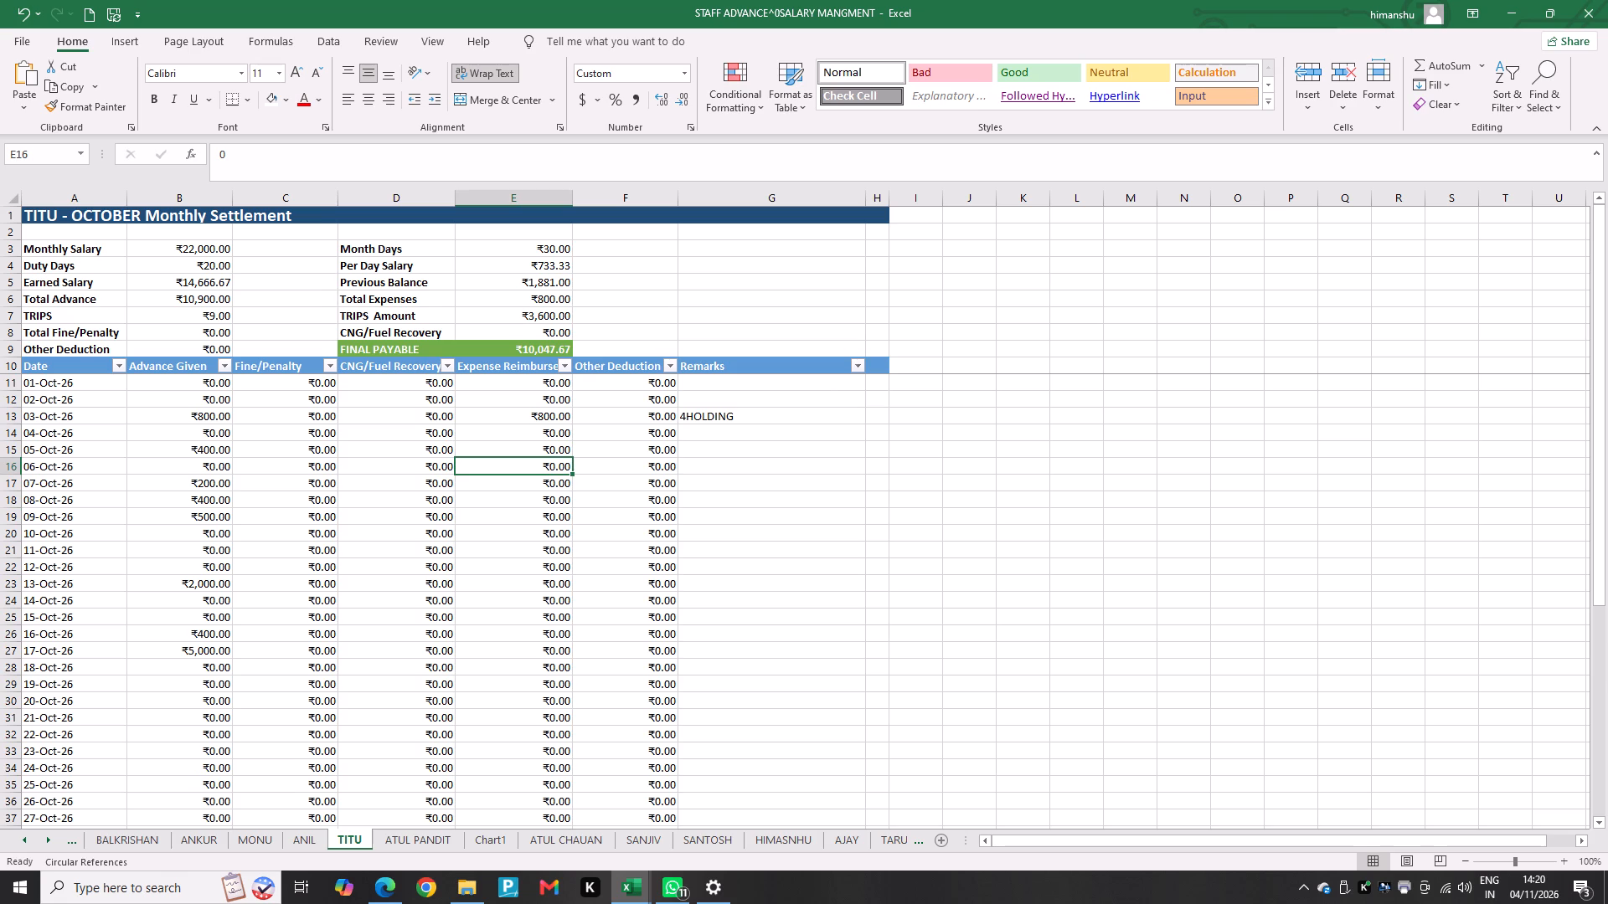
pyautogui.write('50')
pyautogui.press('Right')
pyautogui.press('Right')
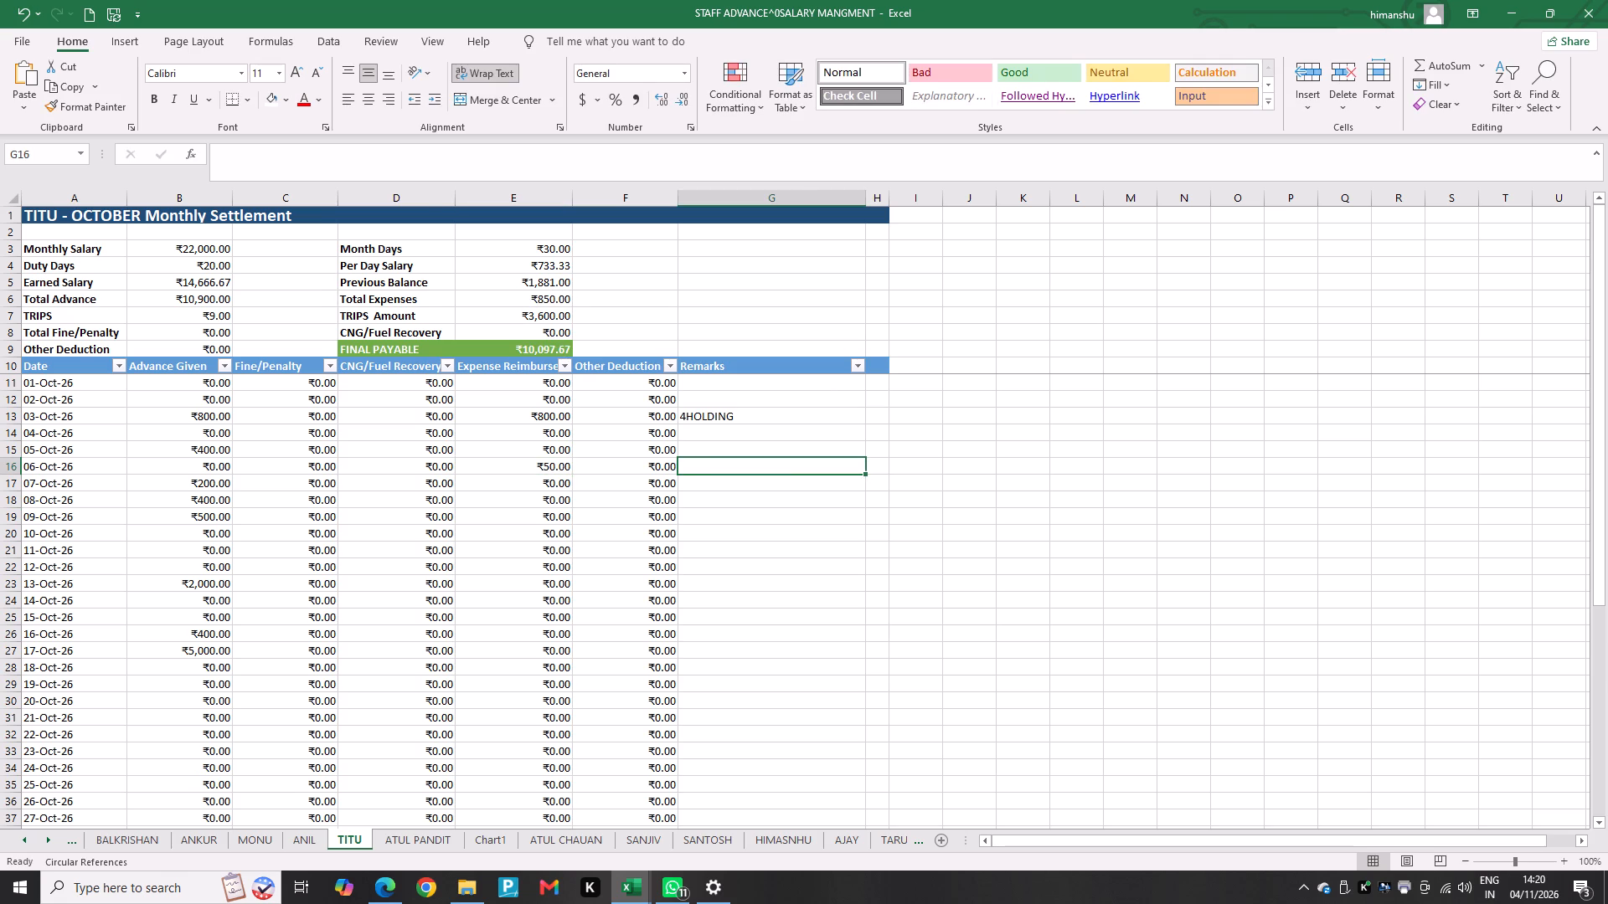
pyautogui.write('DALA')
pyautogui.press('Left')
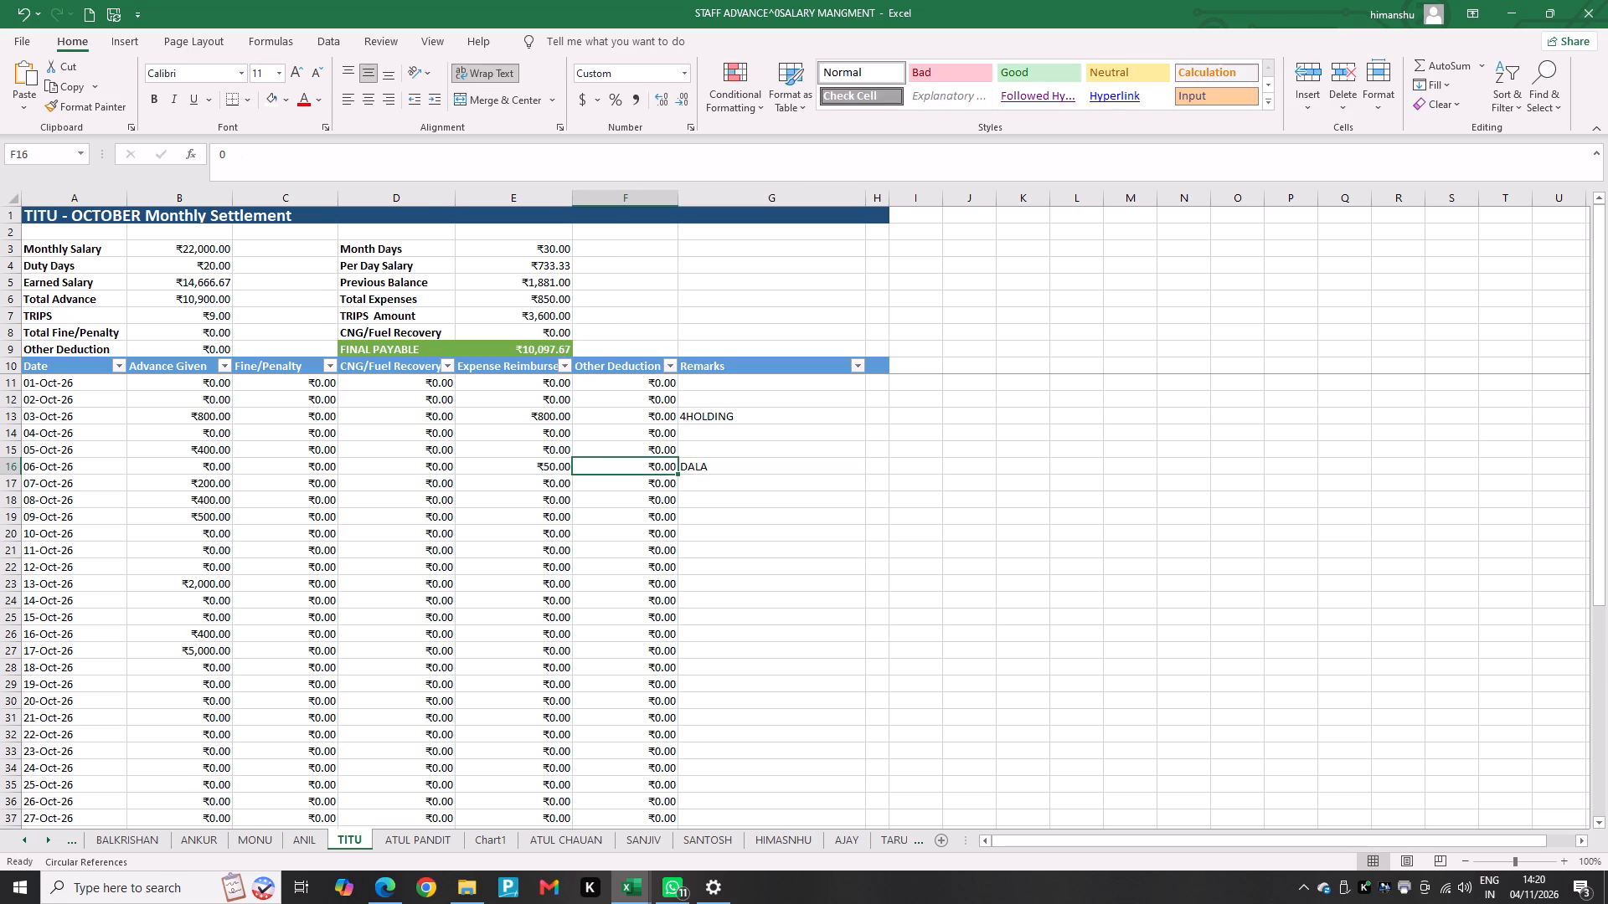
# Enter an Expense Reimbursement of 200 for 07-Oct-26 on TITU's settlement with the remark "DALA".
pyautogui.press('Down')
pyautogui.press('Left')
pyautogui.write('200')
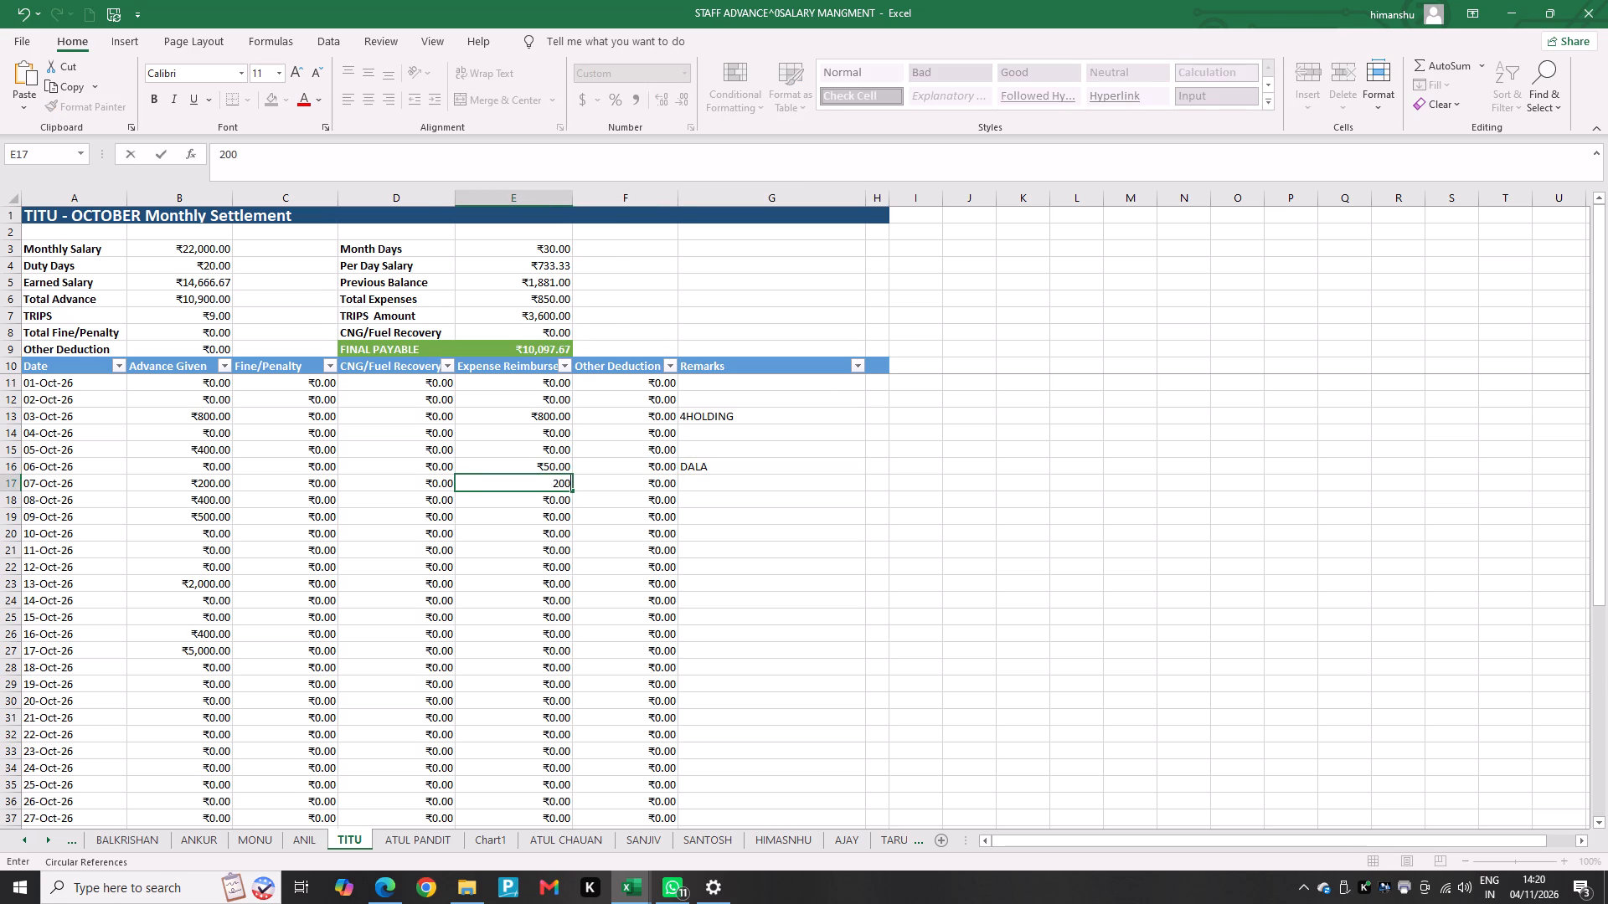
pyautogui.press('Right')
pyautogui.press('Right')
pyautogui.write('DALA')
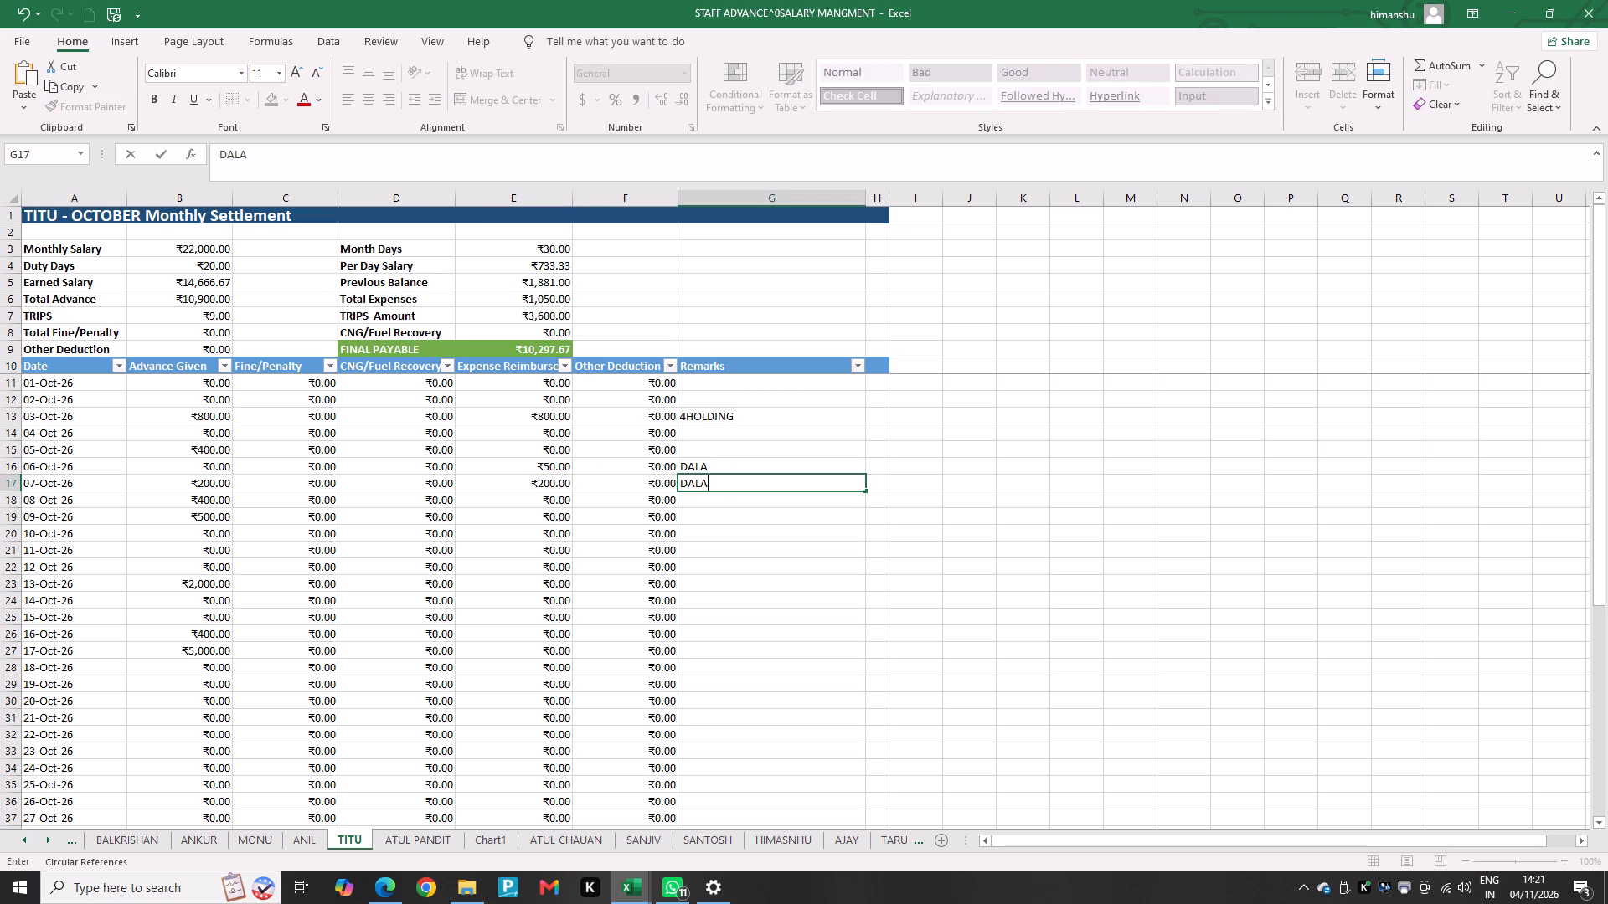
pyautogui.press('Down')
# Enter an Expense Reimbursement of 160 for 08-Oct-26 on TITU's settlement with the remark "OVER LOAD".
pyautogui.press('Left')
pyautogui.press('Left')
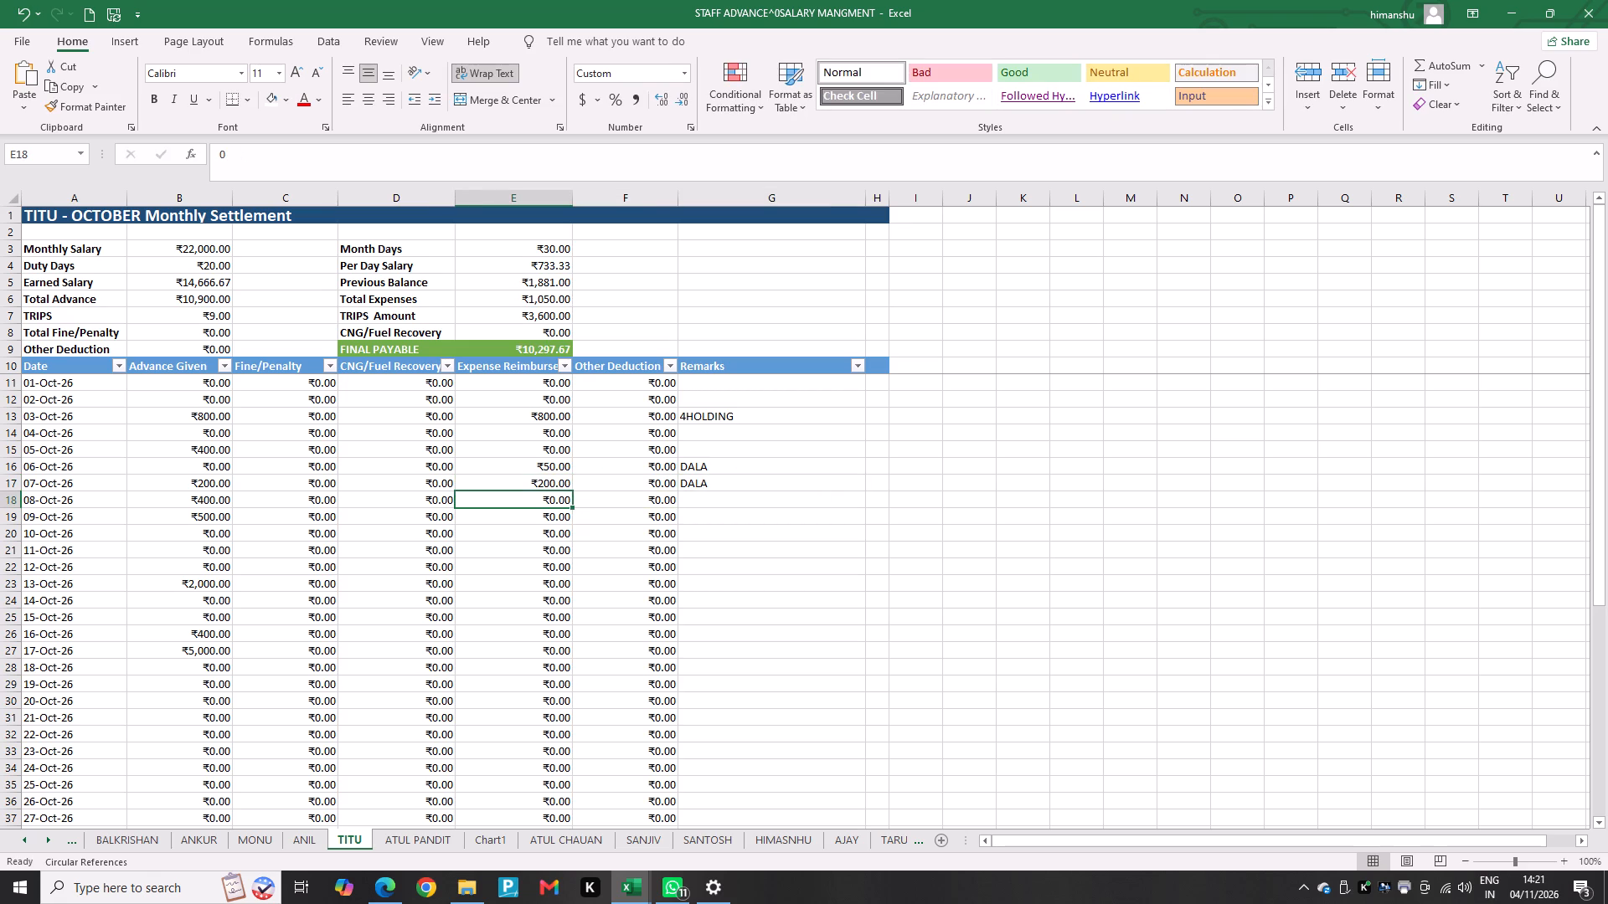
pyautogui.write('160')
pyautogui.press('Right')
pyautogui.press('Right')
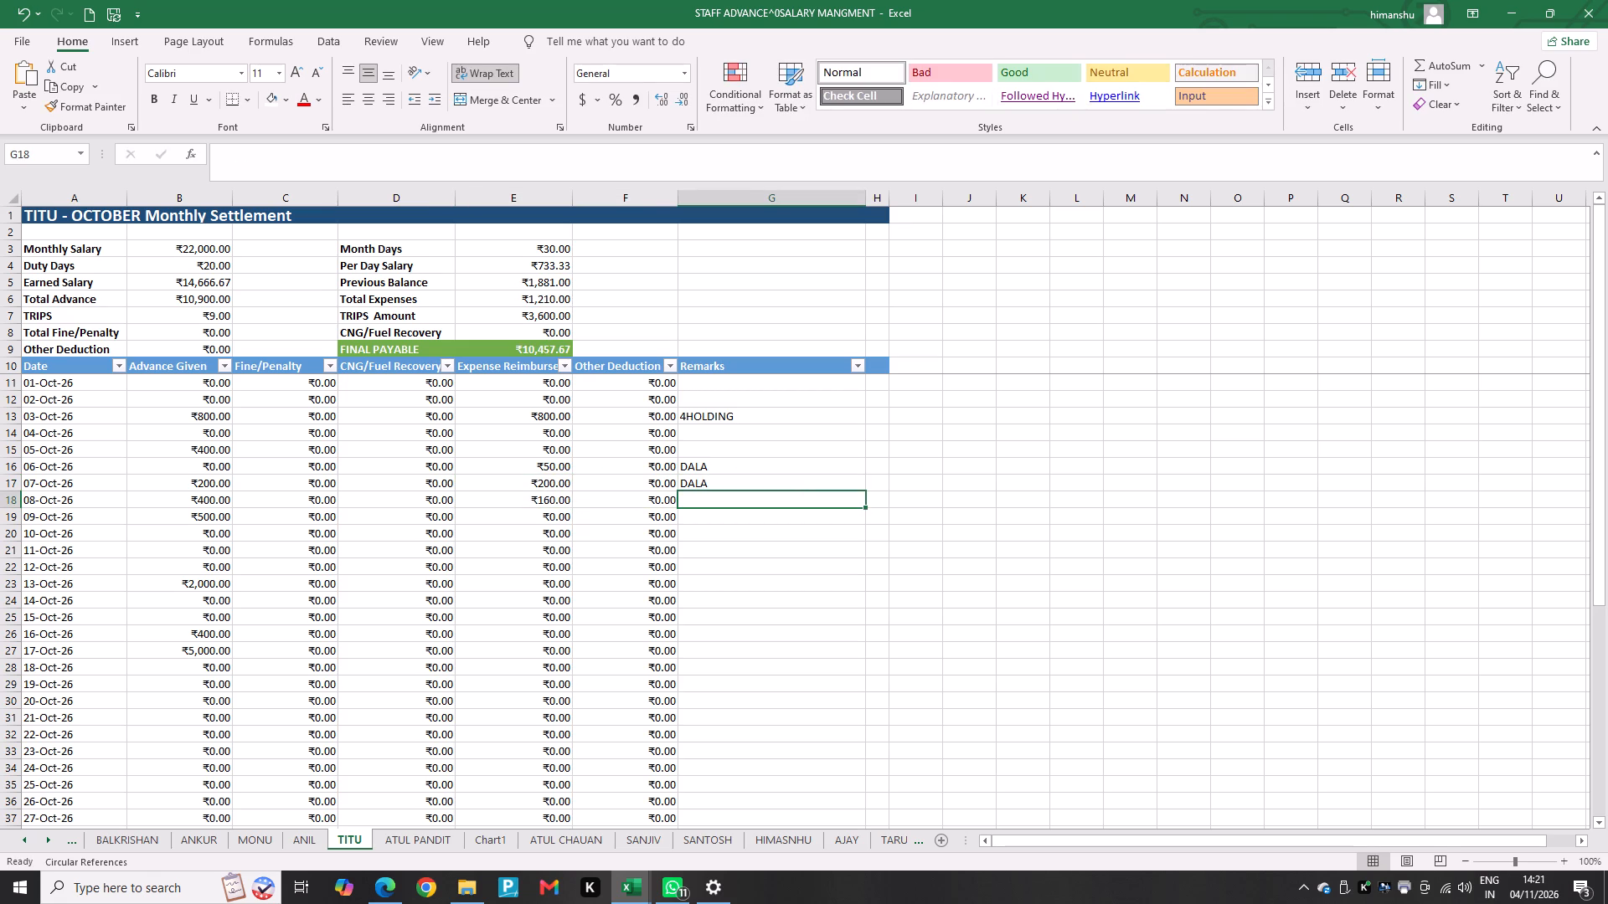
pyautogui.write('OVER LOAD')
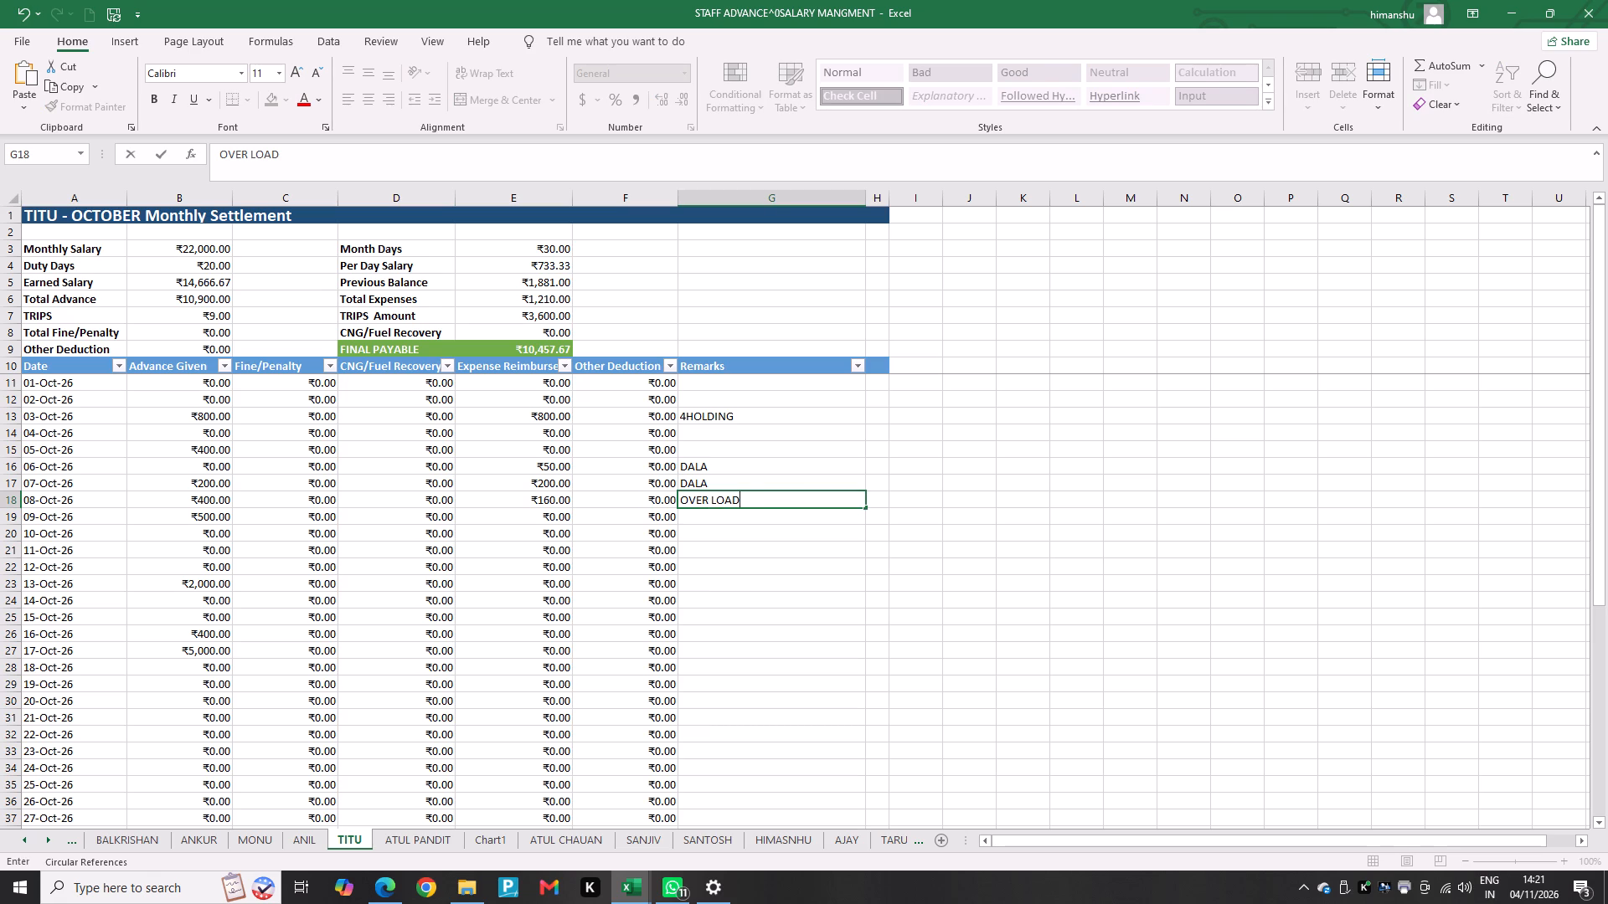
pyautogui.press('Down')
# Enter an Expense Reimbursement of 200 for 09-Oct-26 on TITU's settlement with the remark "URIA".
pyautogui.press('Left')
pyautogui.press('Left')
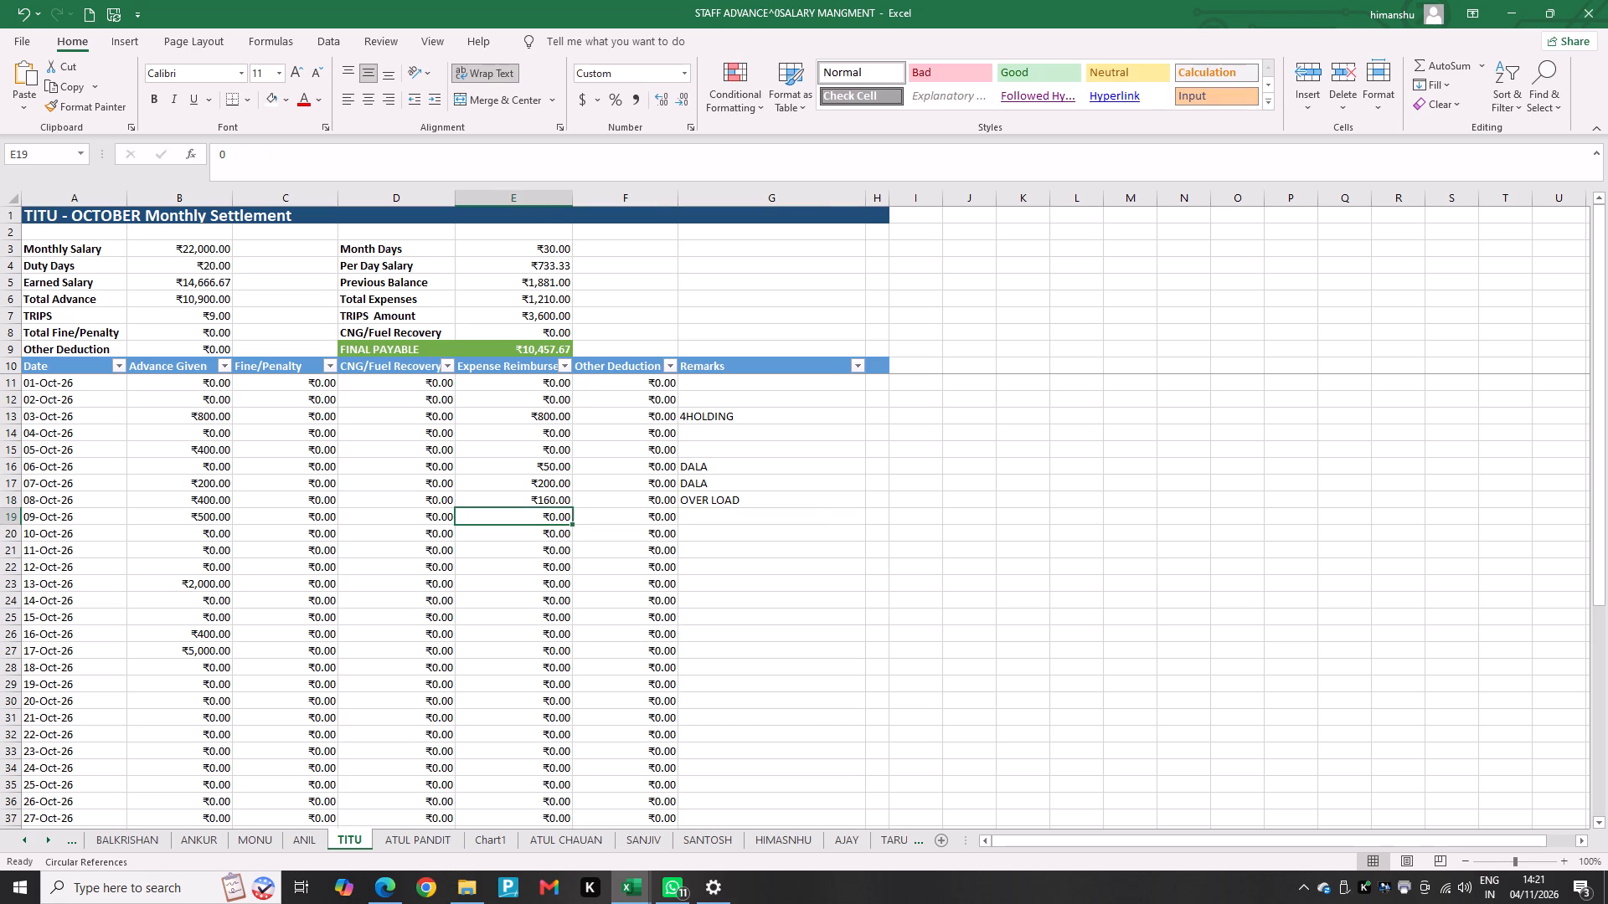
pyautogui.write('200')
pyautogui.press('Right')
pyautogui.press('Right')
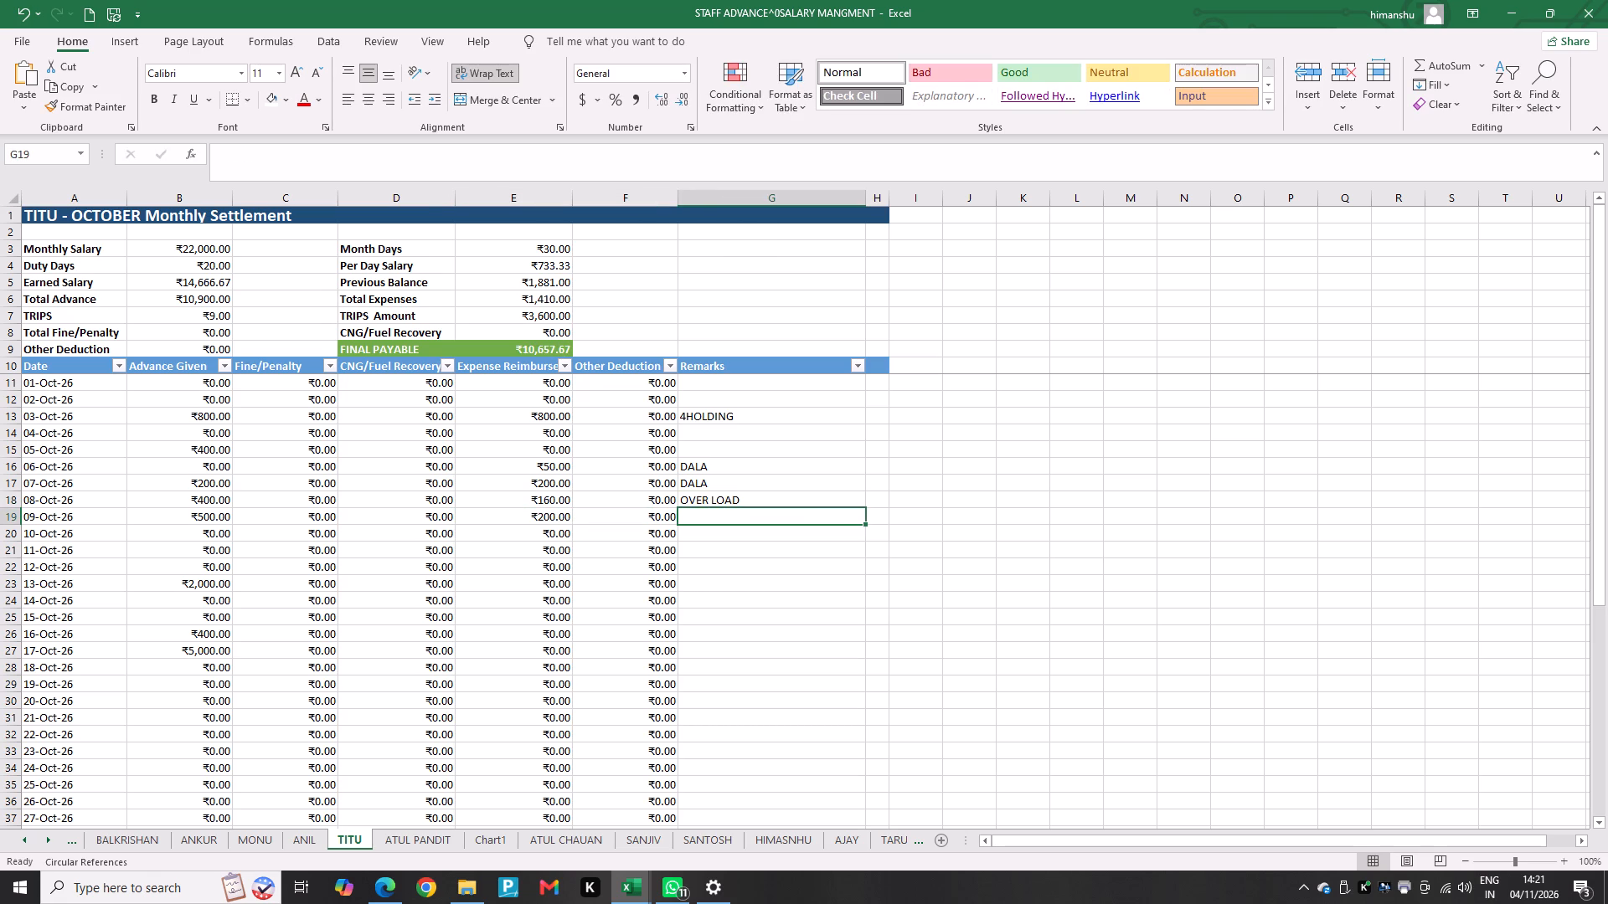
pyautogui.write('URIA')
pyautogui.press('Down')
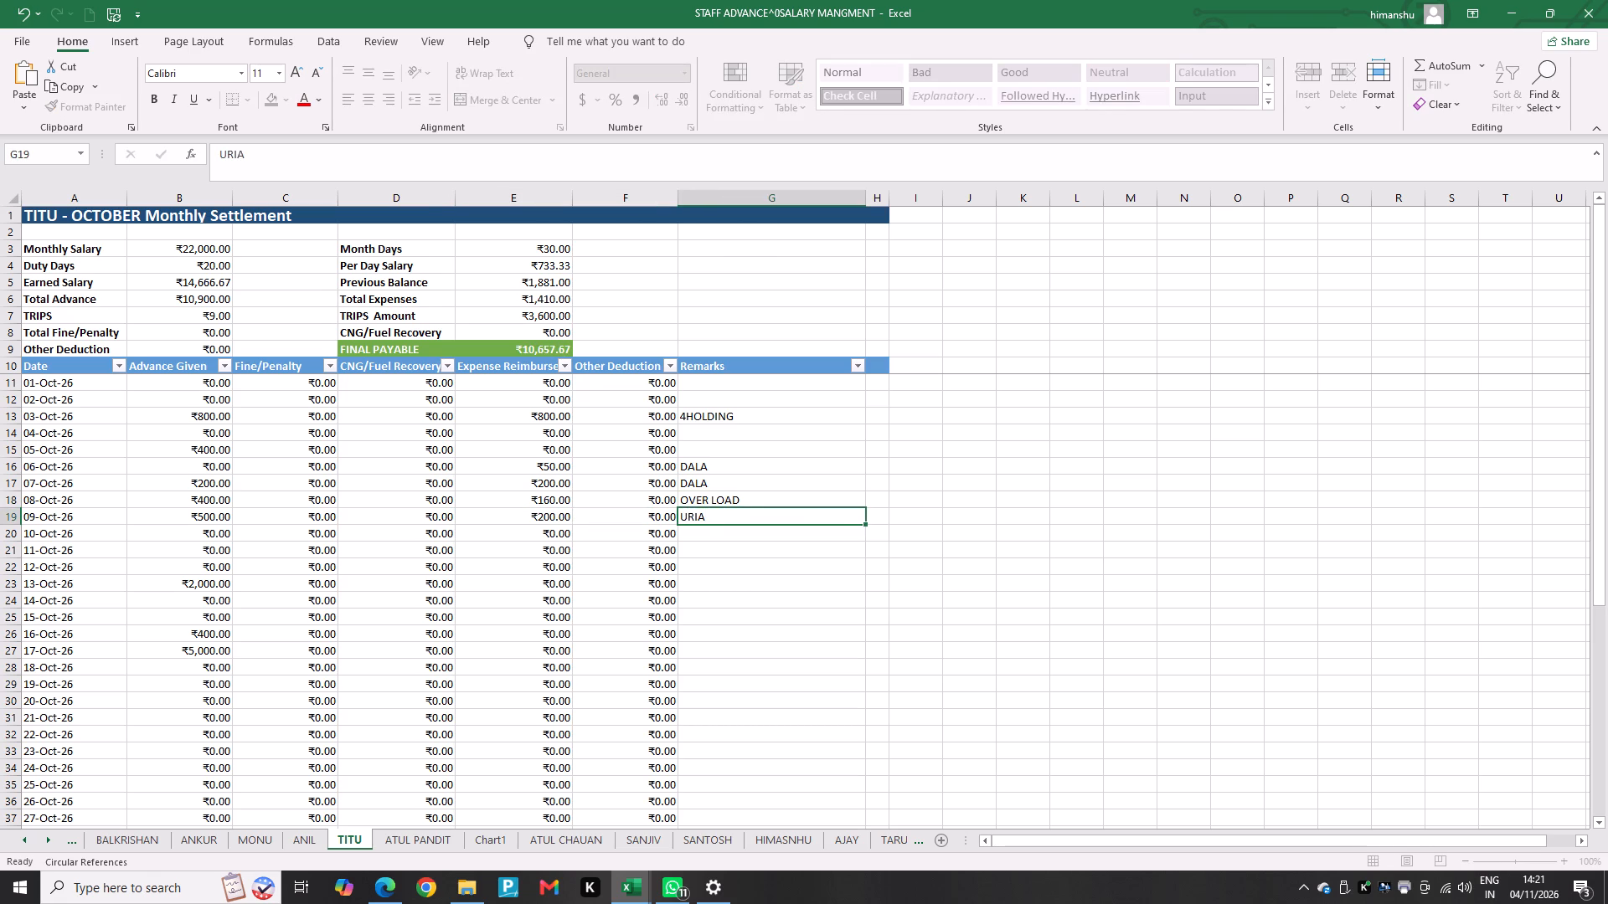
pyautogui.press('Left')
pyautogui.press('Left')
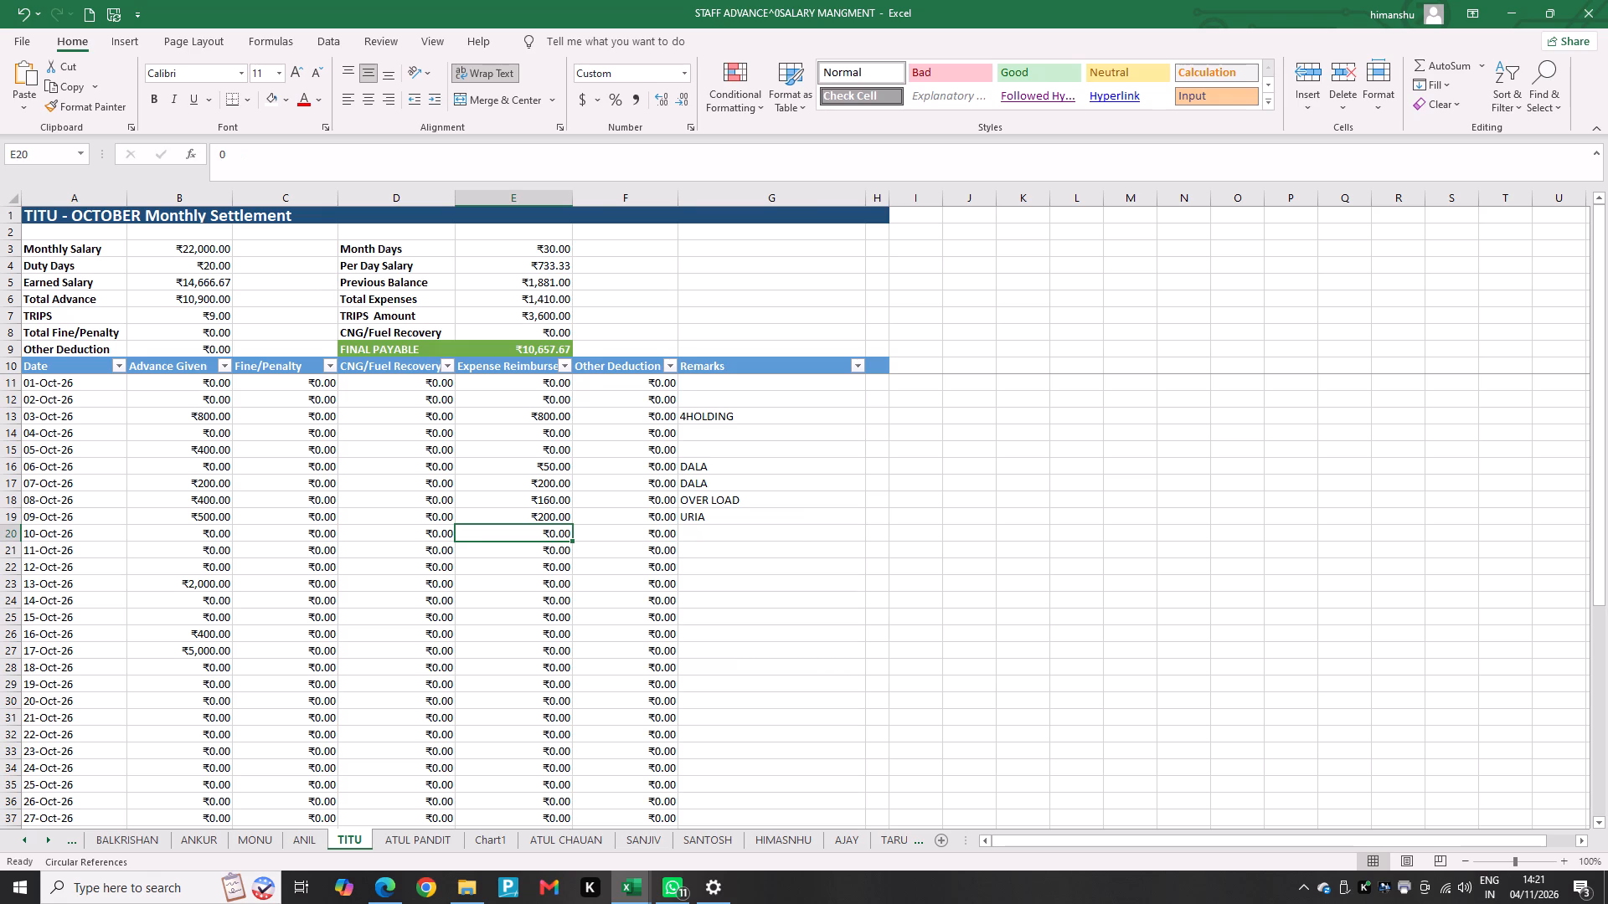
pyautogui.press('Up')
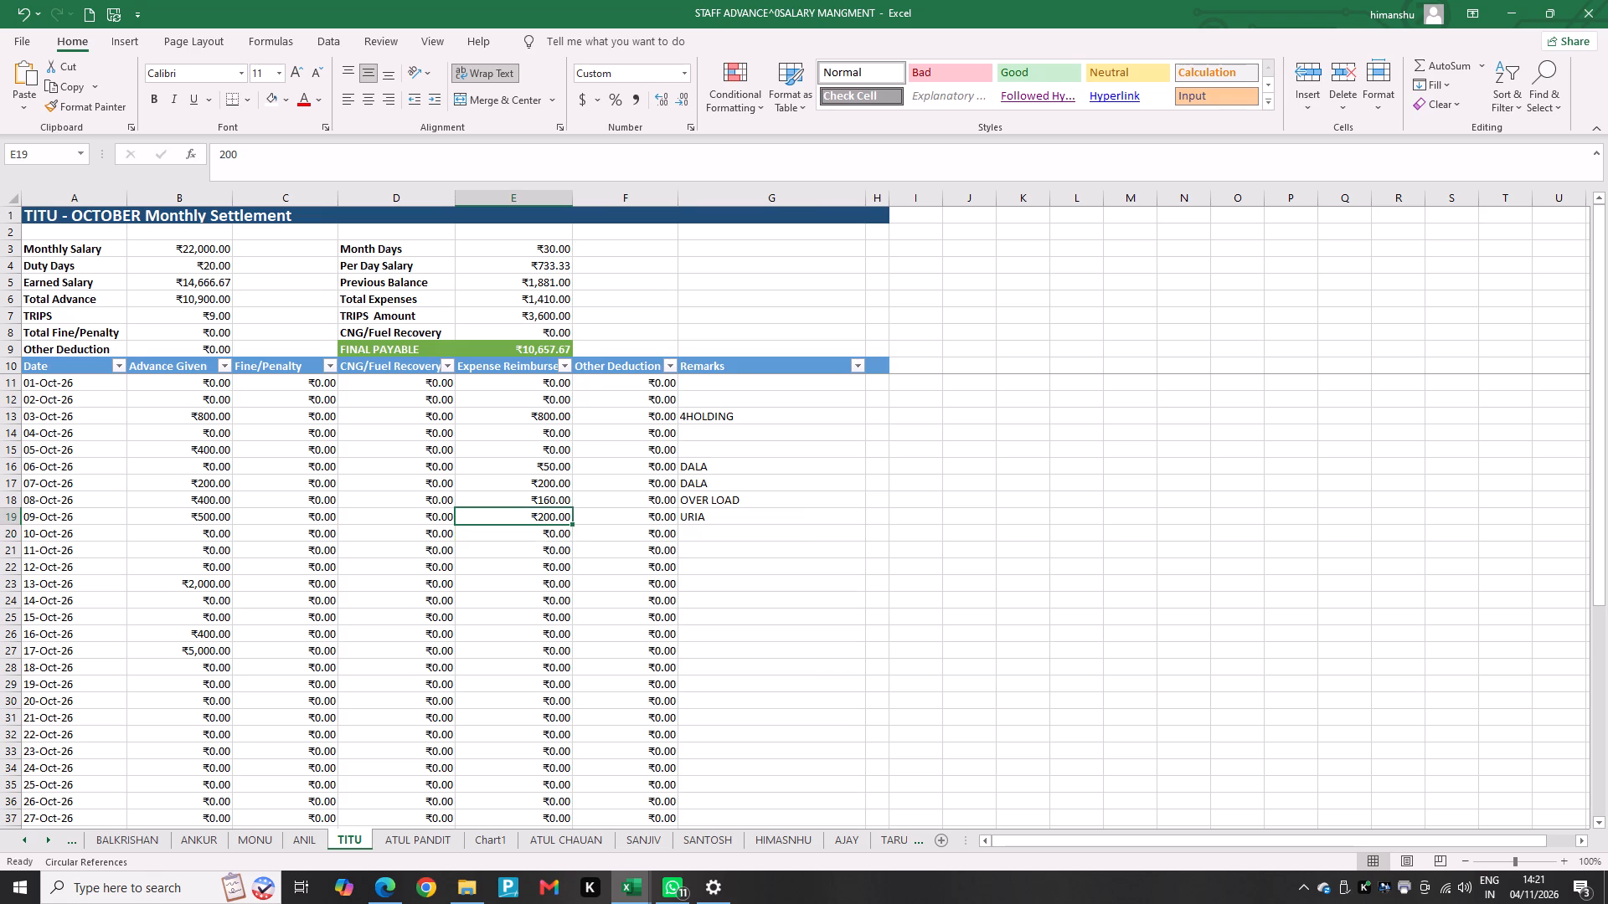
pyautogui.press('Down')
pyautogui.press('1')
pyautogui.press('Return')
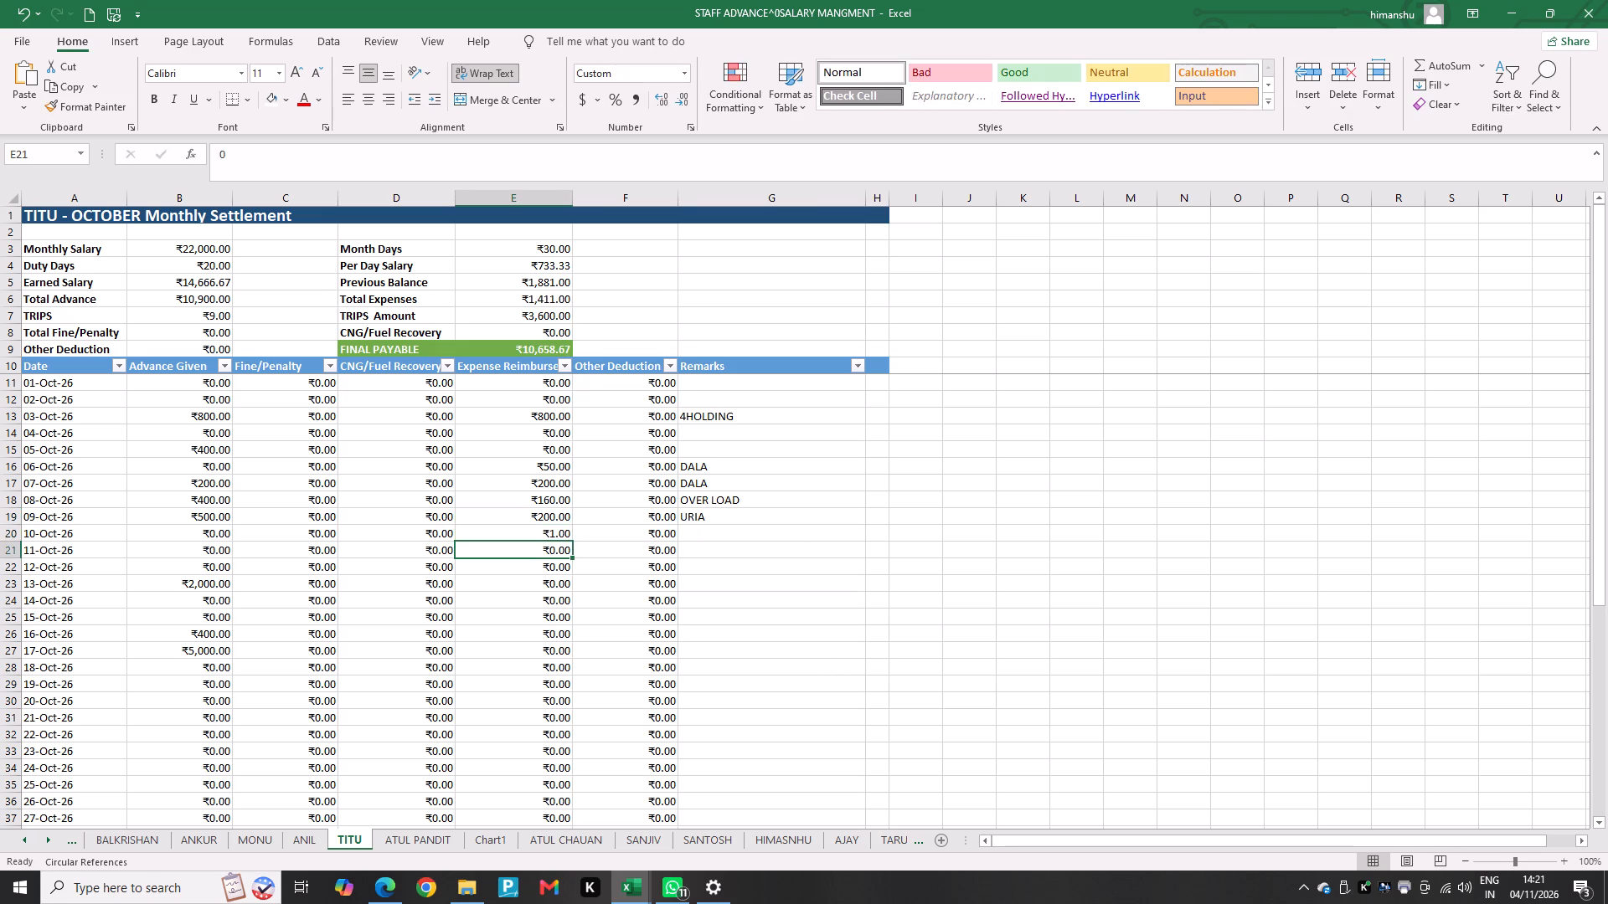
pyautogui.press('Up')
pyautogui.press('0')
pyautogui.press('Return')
# Print one copy of TITU's October settlement sheet on the Canon G3010 series printer.
pyautogui.hotkey('ctrl', 'p')
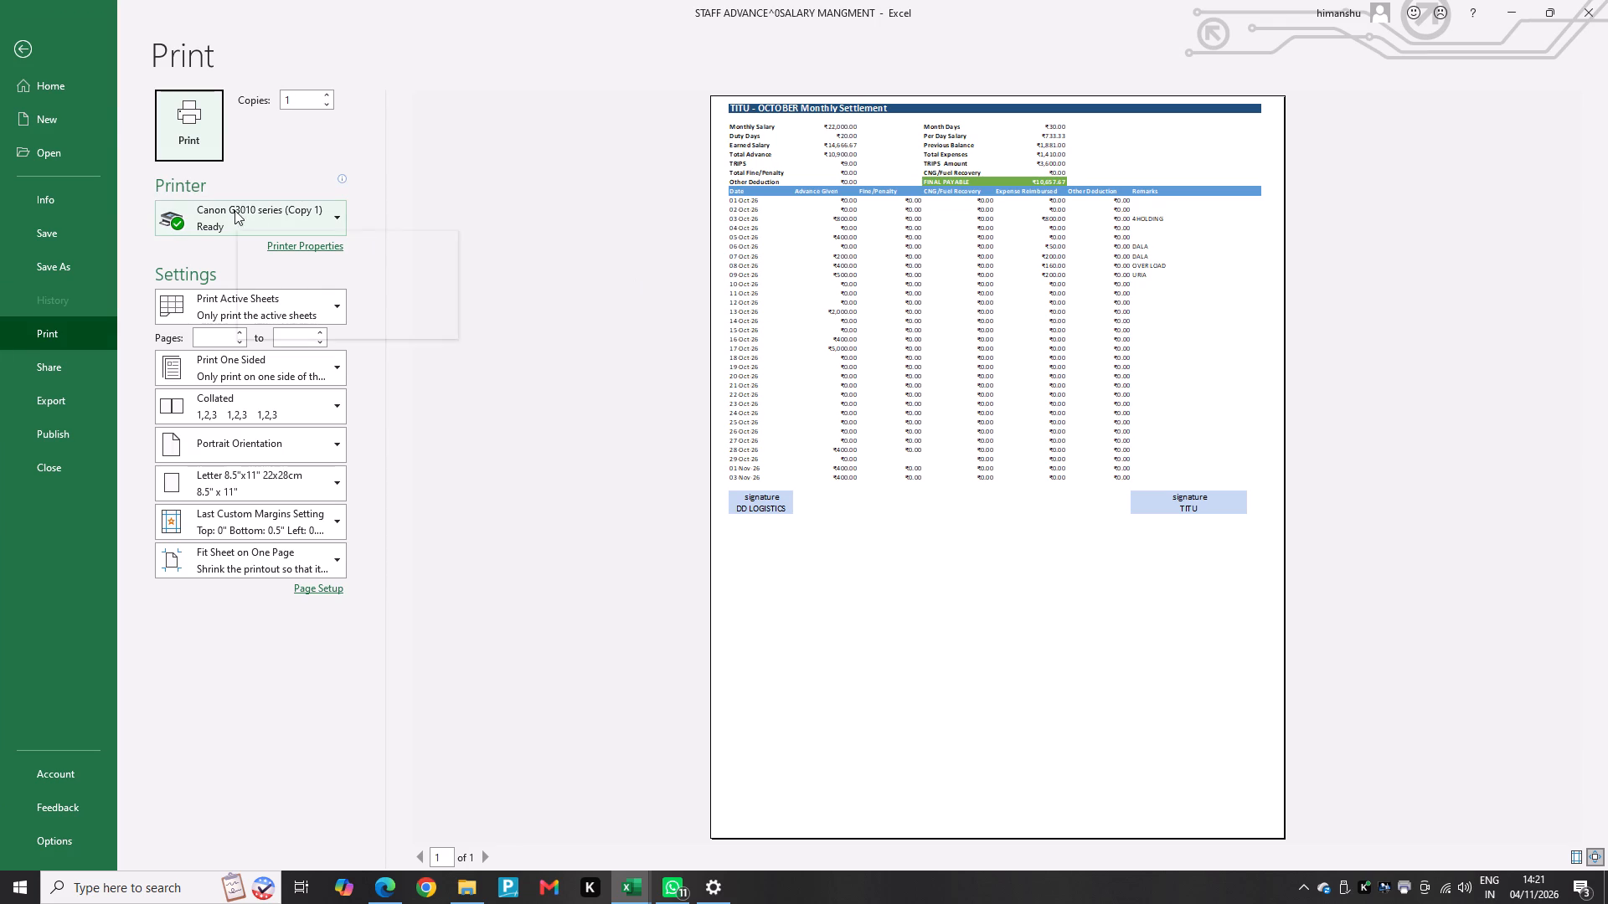
pyautogui.click(200, 134)
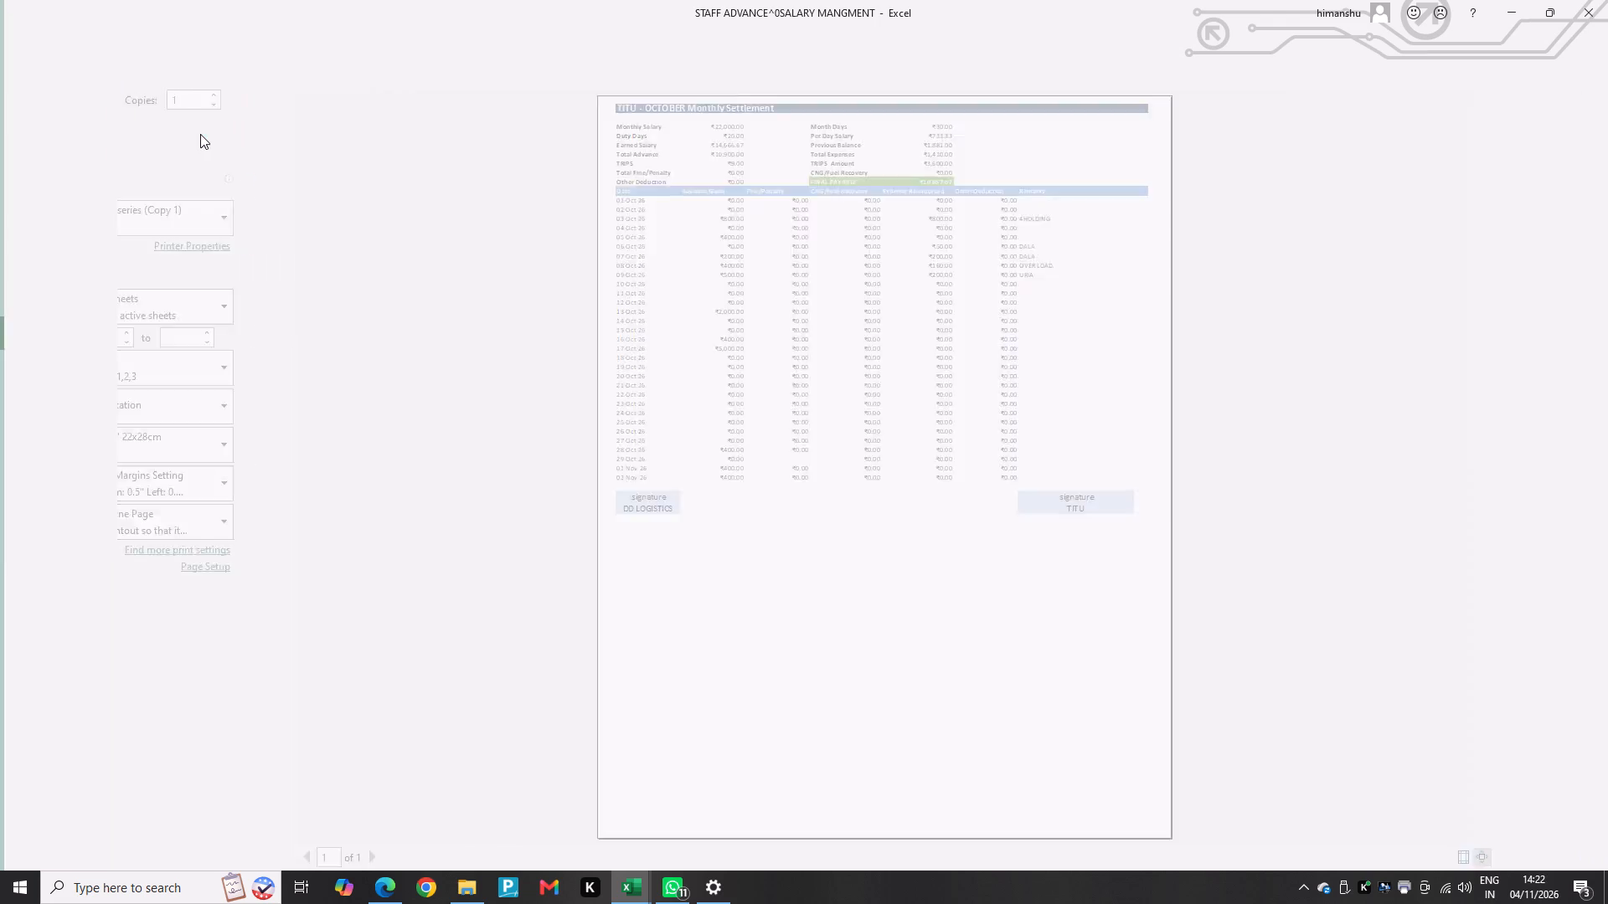
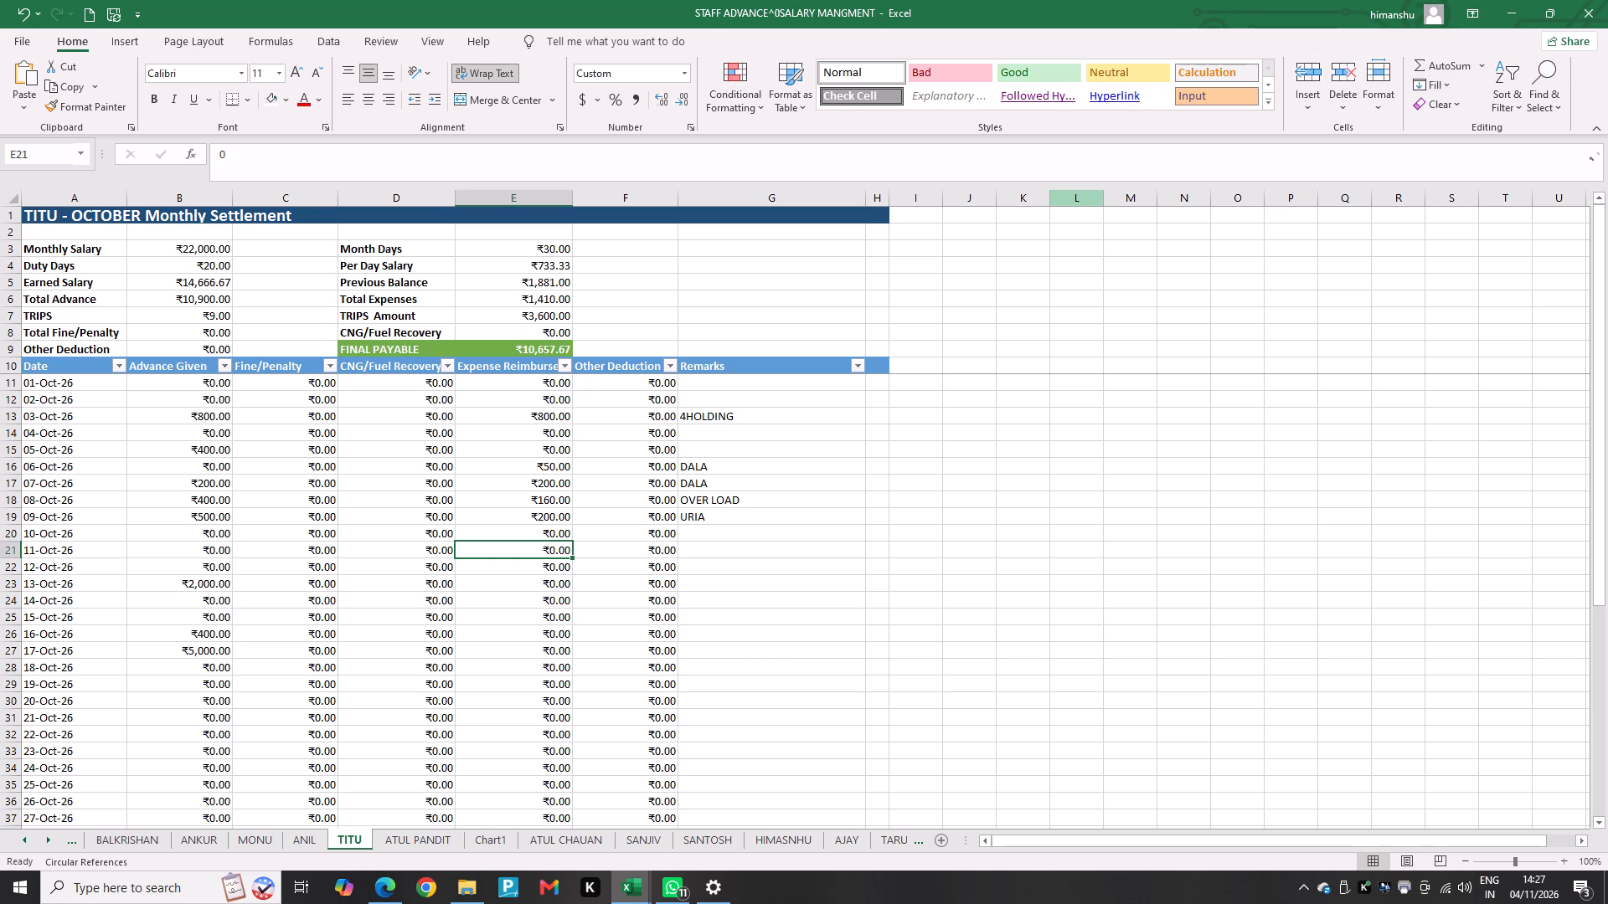
# Minimize the salary workbook and close the open Printers & scanners settings window.
pyautogui.click(1499, 15)
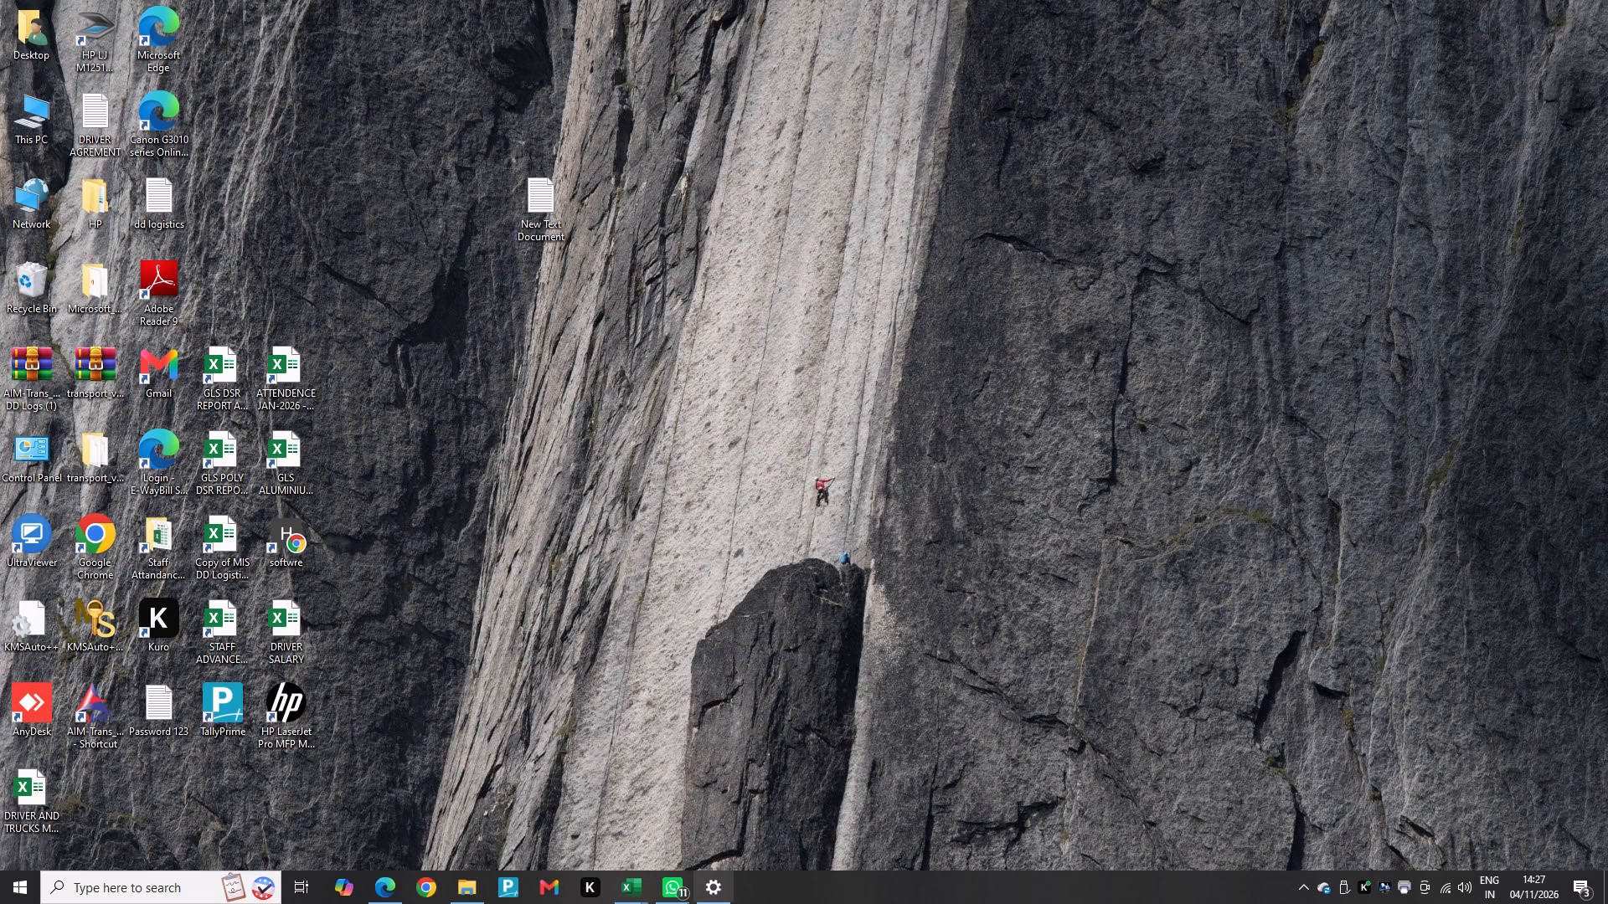
pyautogui.click(734, 890)
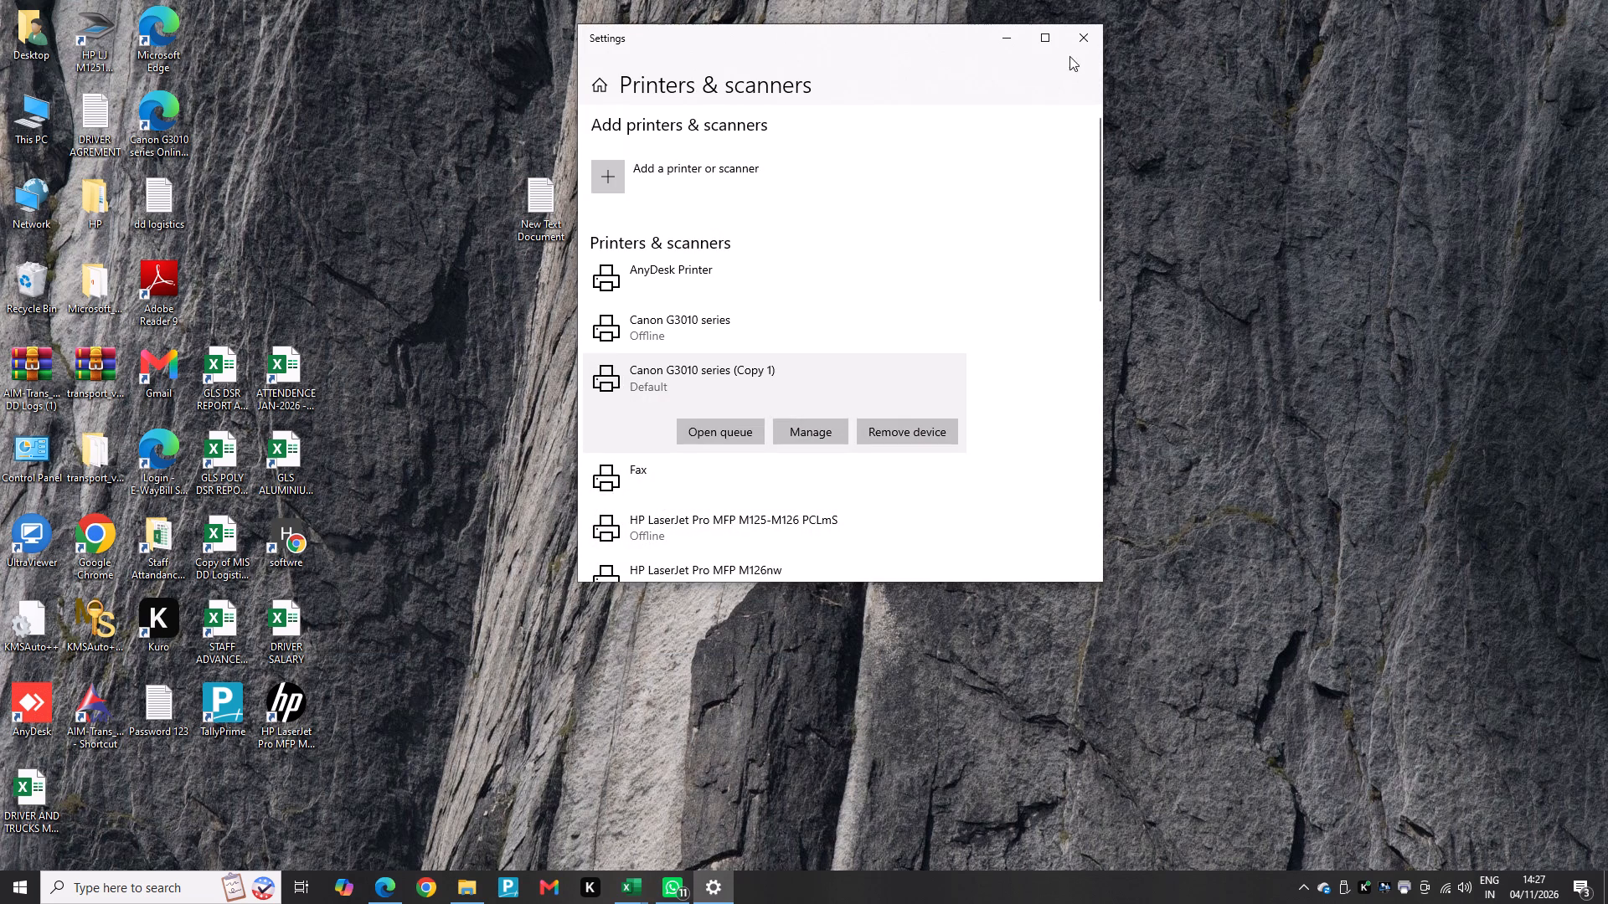
pyautogui.click(1090, 36)
# Examine the connected Wi-Fi network's properties, including its profile, protocol, link speed and IP address details, and close the settings.
pyautogui.click(1435, 893)
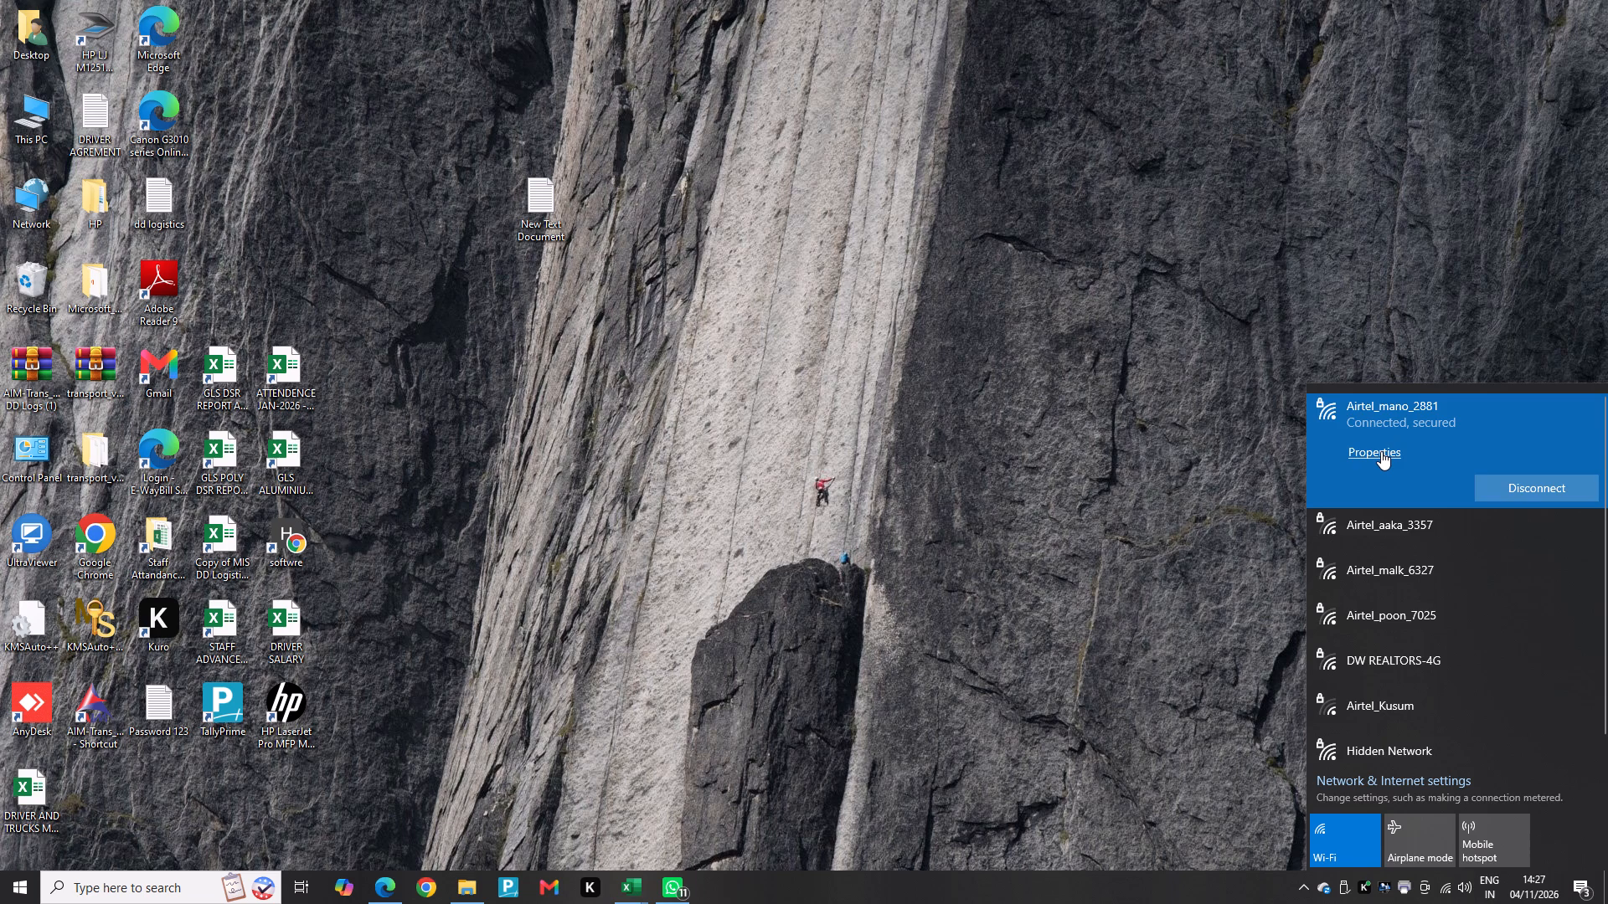
pyautogui.click(1381, 451)
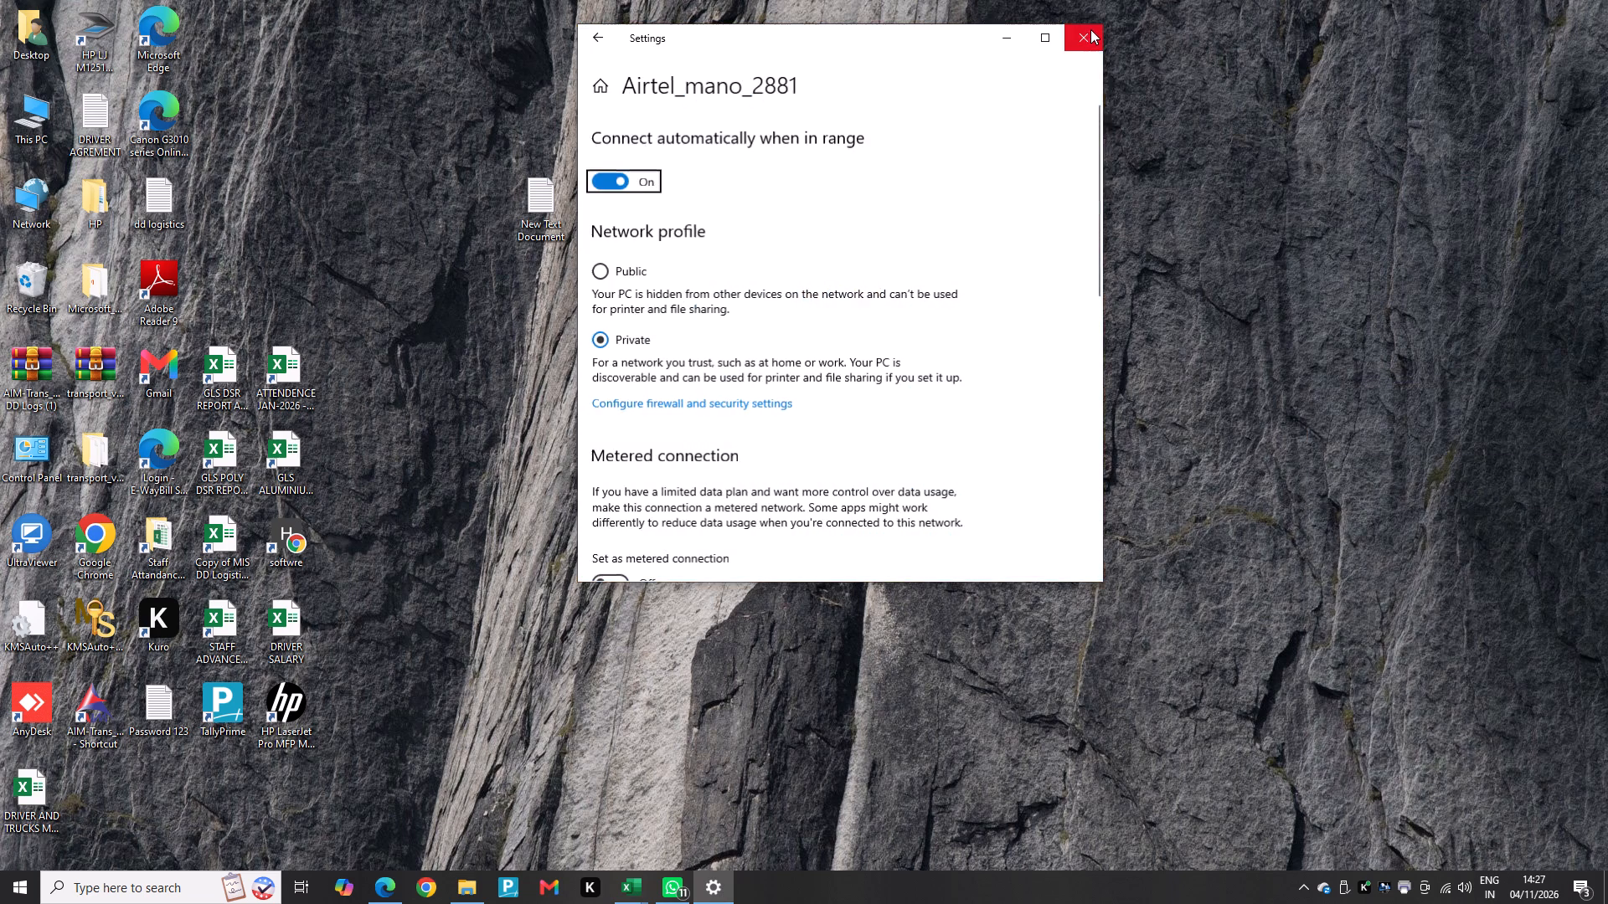
pyautogui.click(1090, 44)
pyautogui.click(1439, 888)
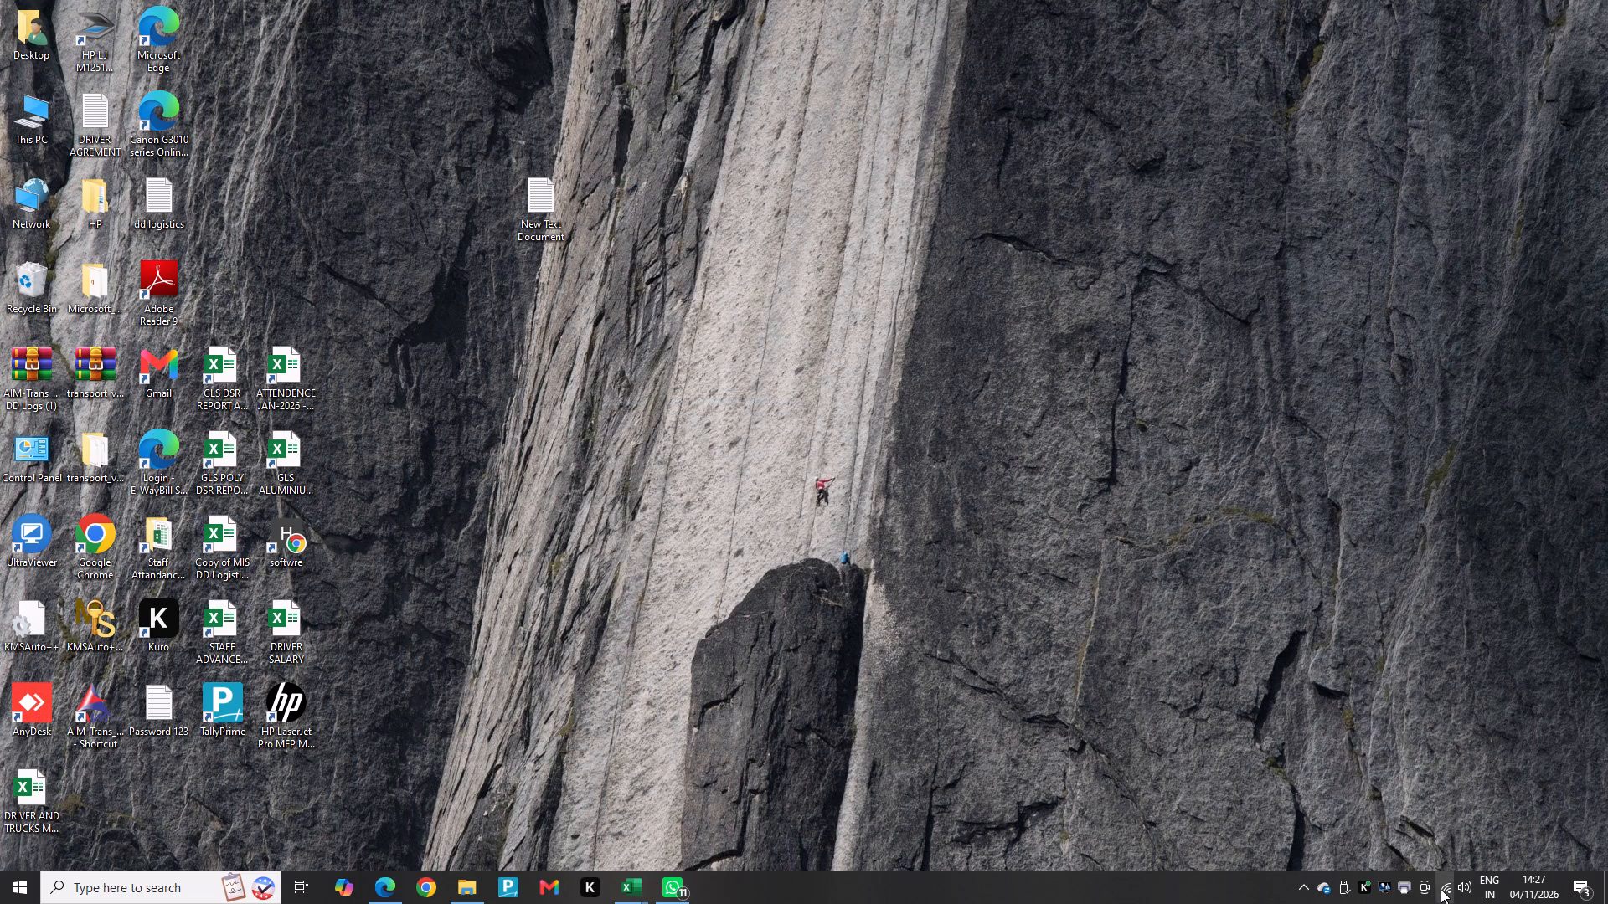
pyautogui.click(1378, 449)
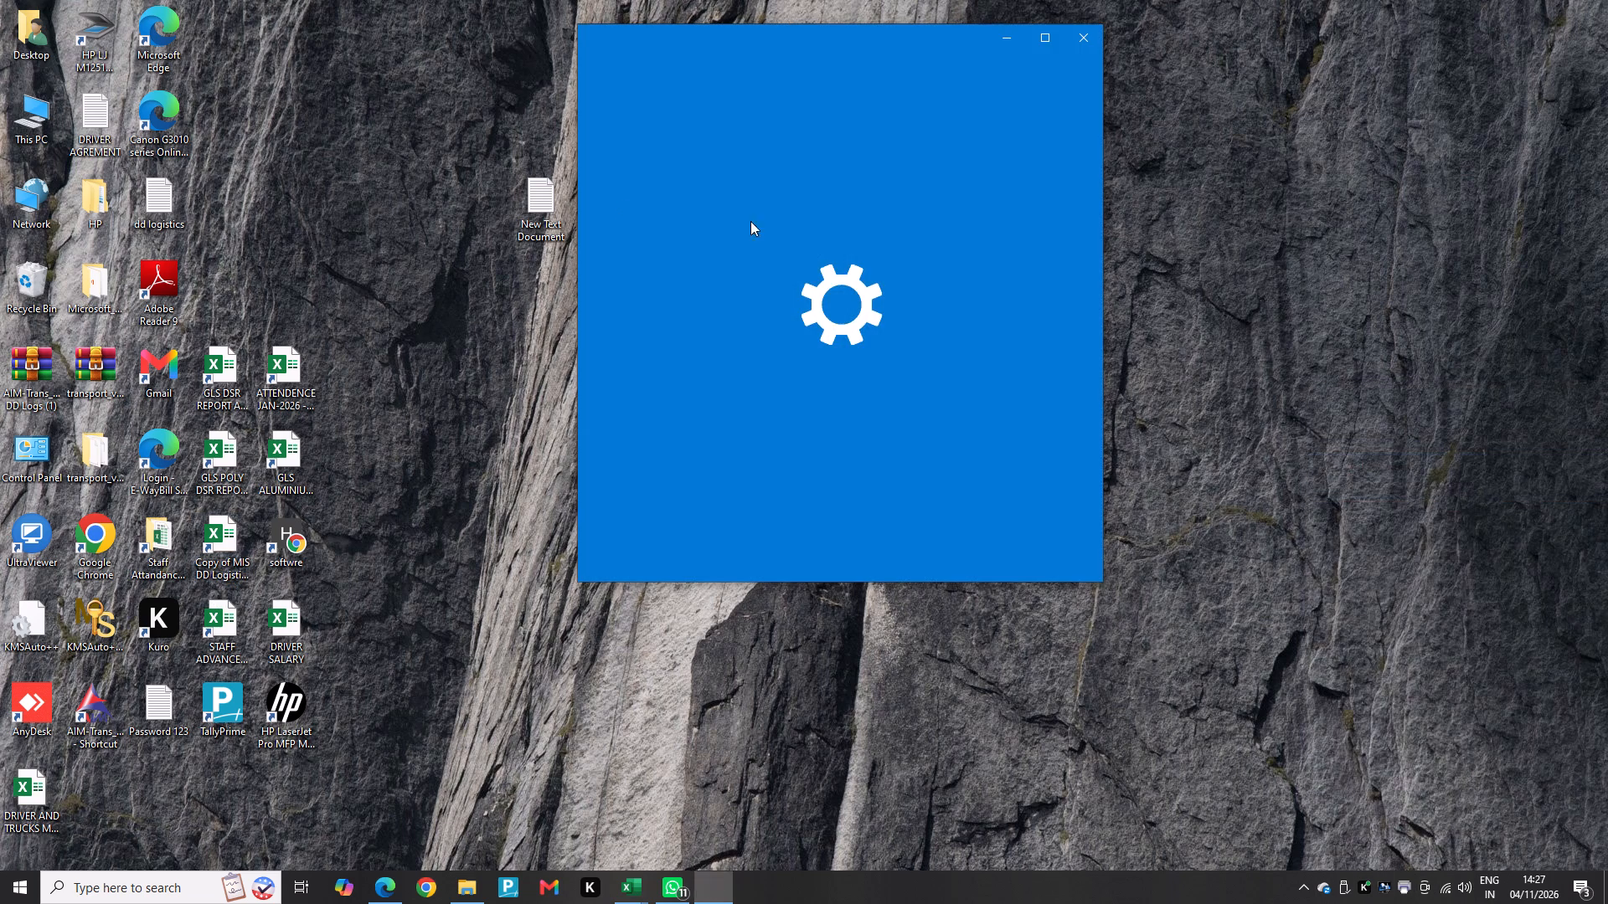
pyautogui.scroll(-15, 699, 416)
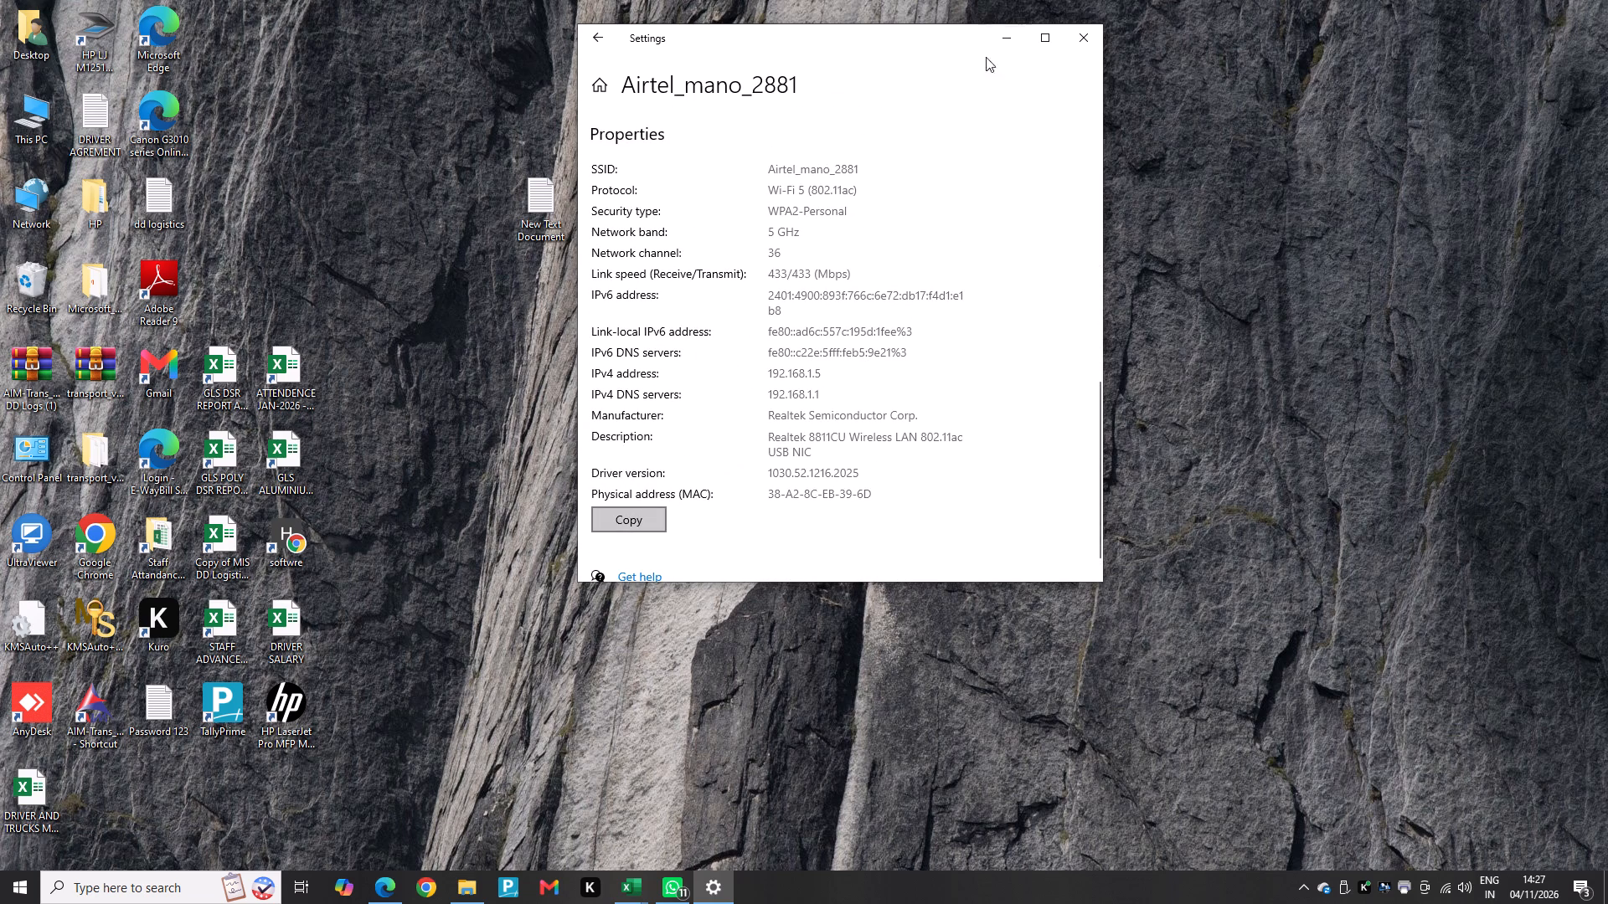
pyautogui.click(1083, 39)
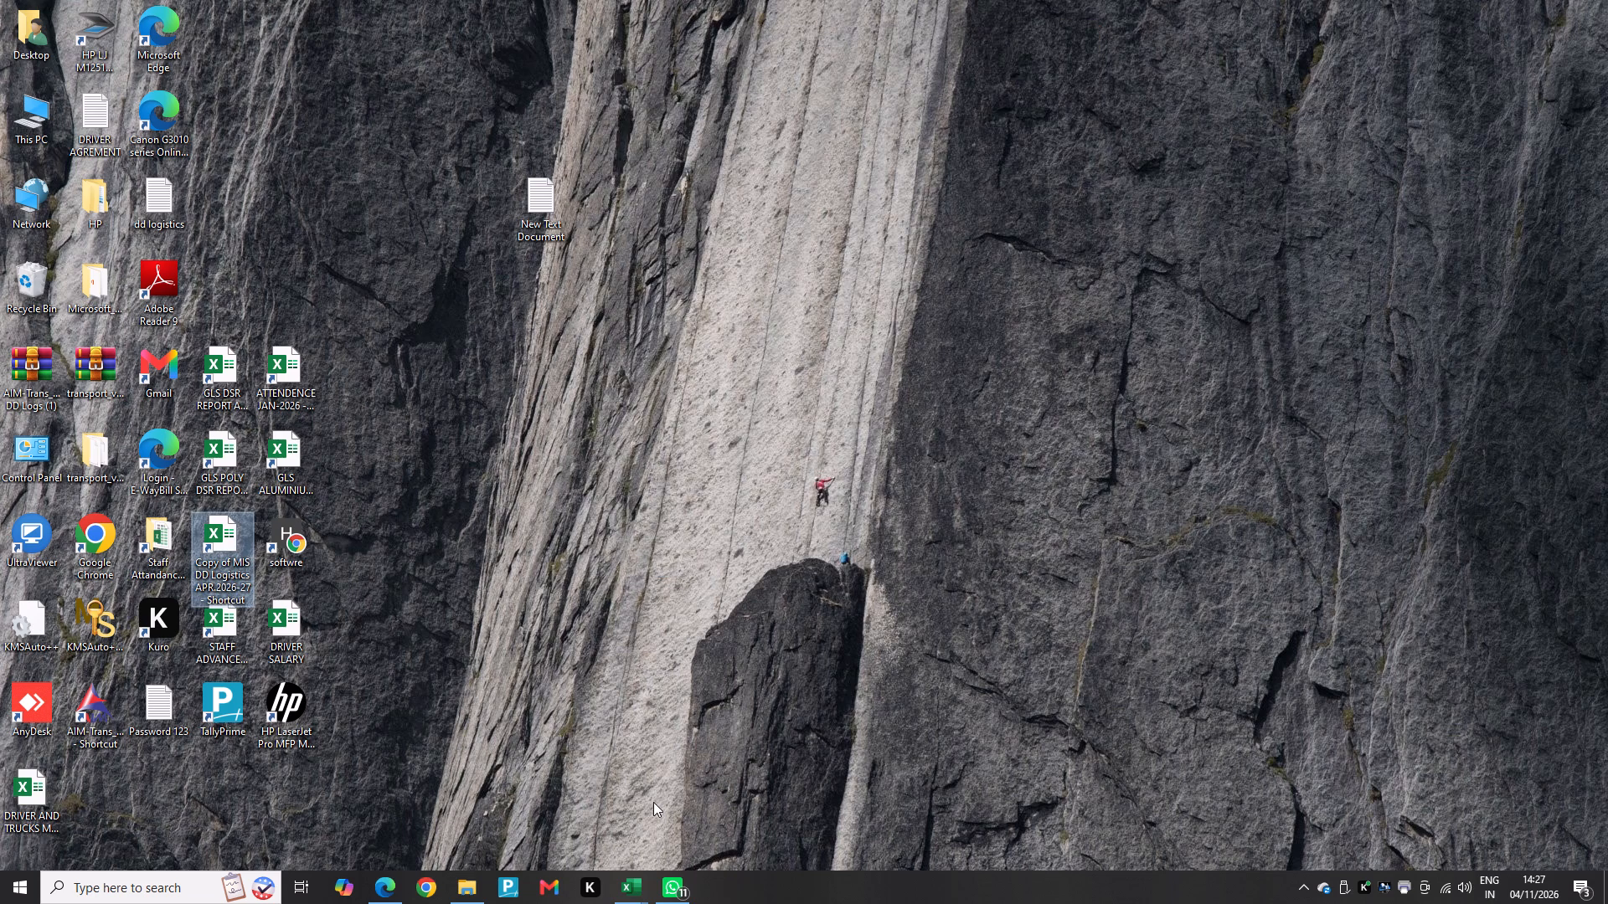
# Switch back to Excel and bring up the open workbooks to choose from.
pyautogui.click(622, 876)
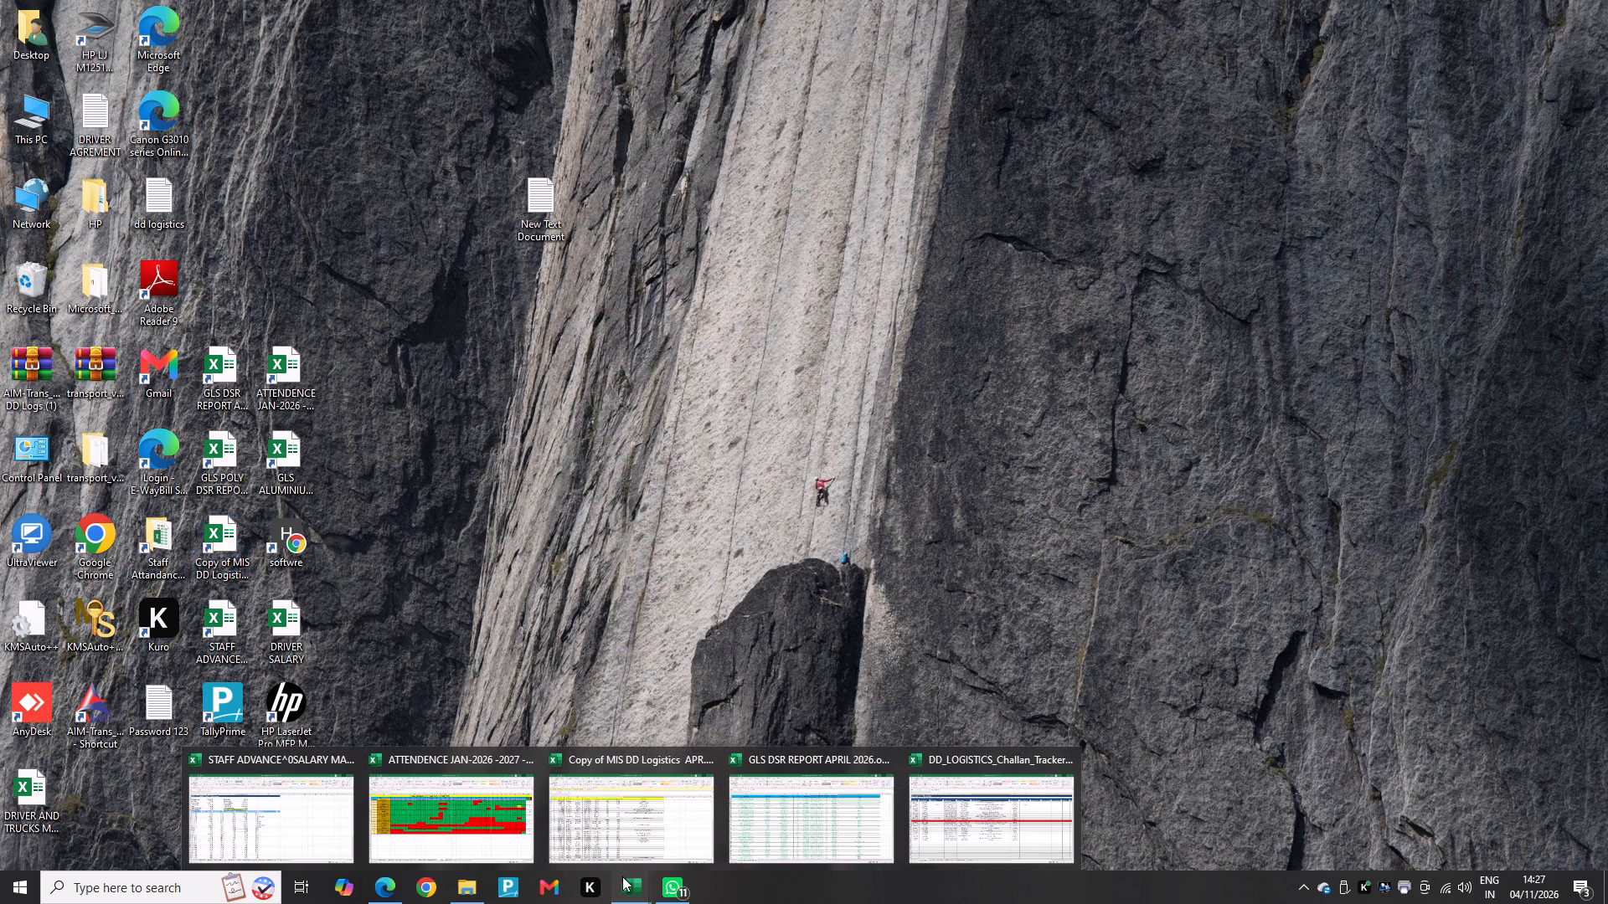
# Return to the staff advance workbook and open UDAY's settlement sheet.
pyautogui.click(272, 849)
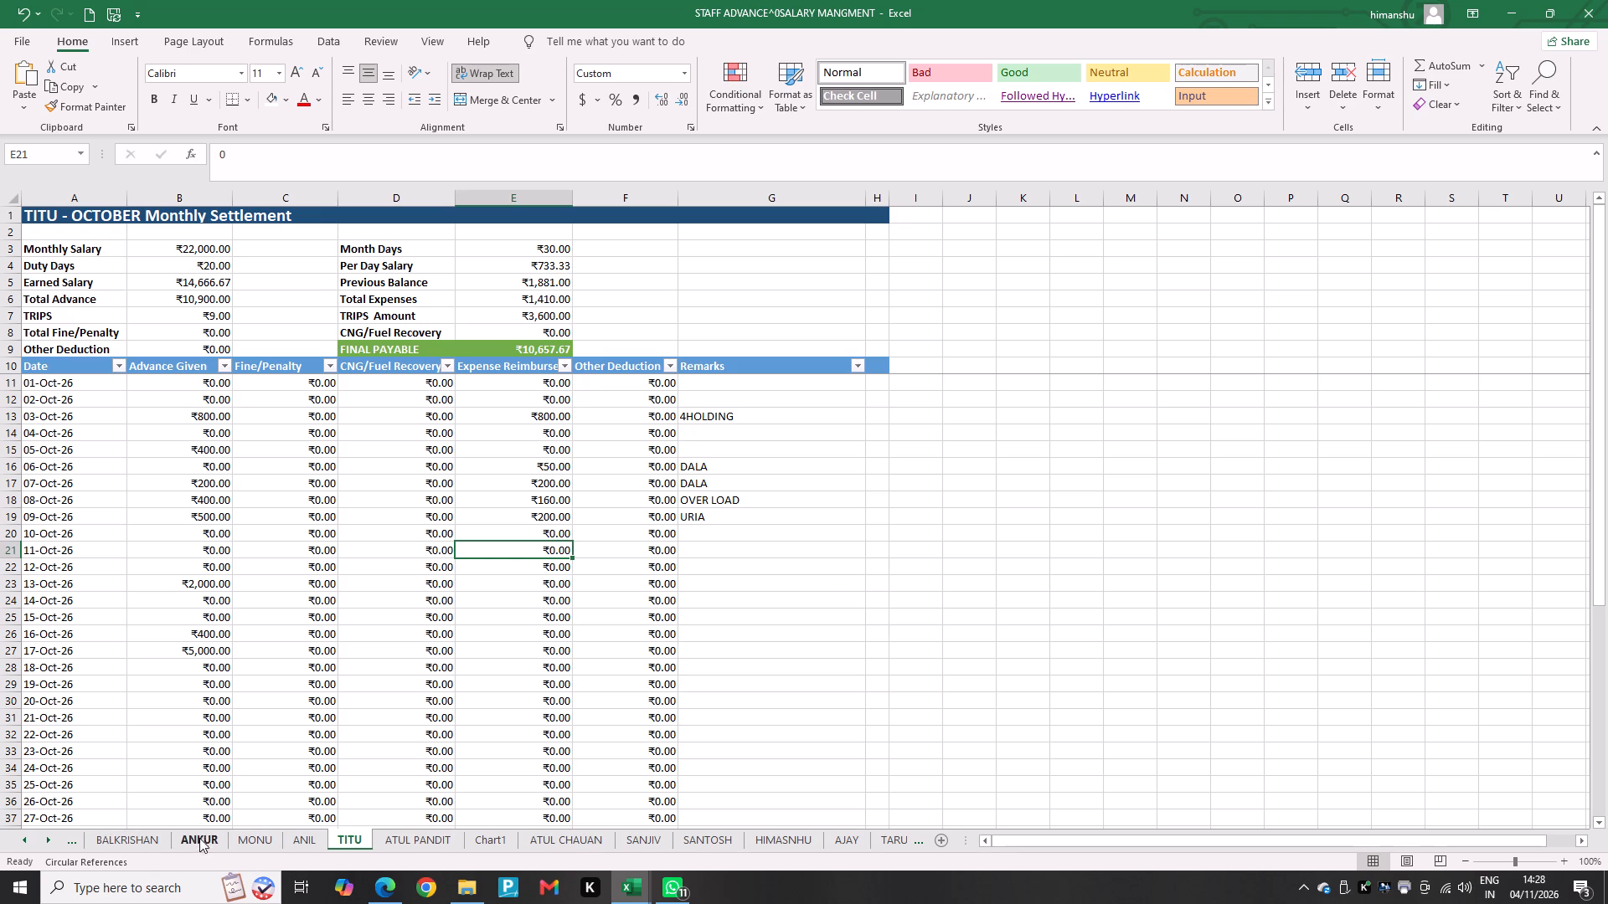
pyautogui.click(14, 840)
pyautogui.click(25, 837)
pyautogui.tripleClick(49, 840)
pyautogui.tripleClick(49, 840)
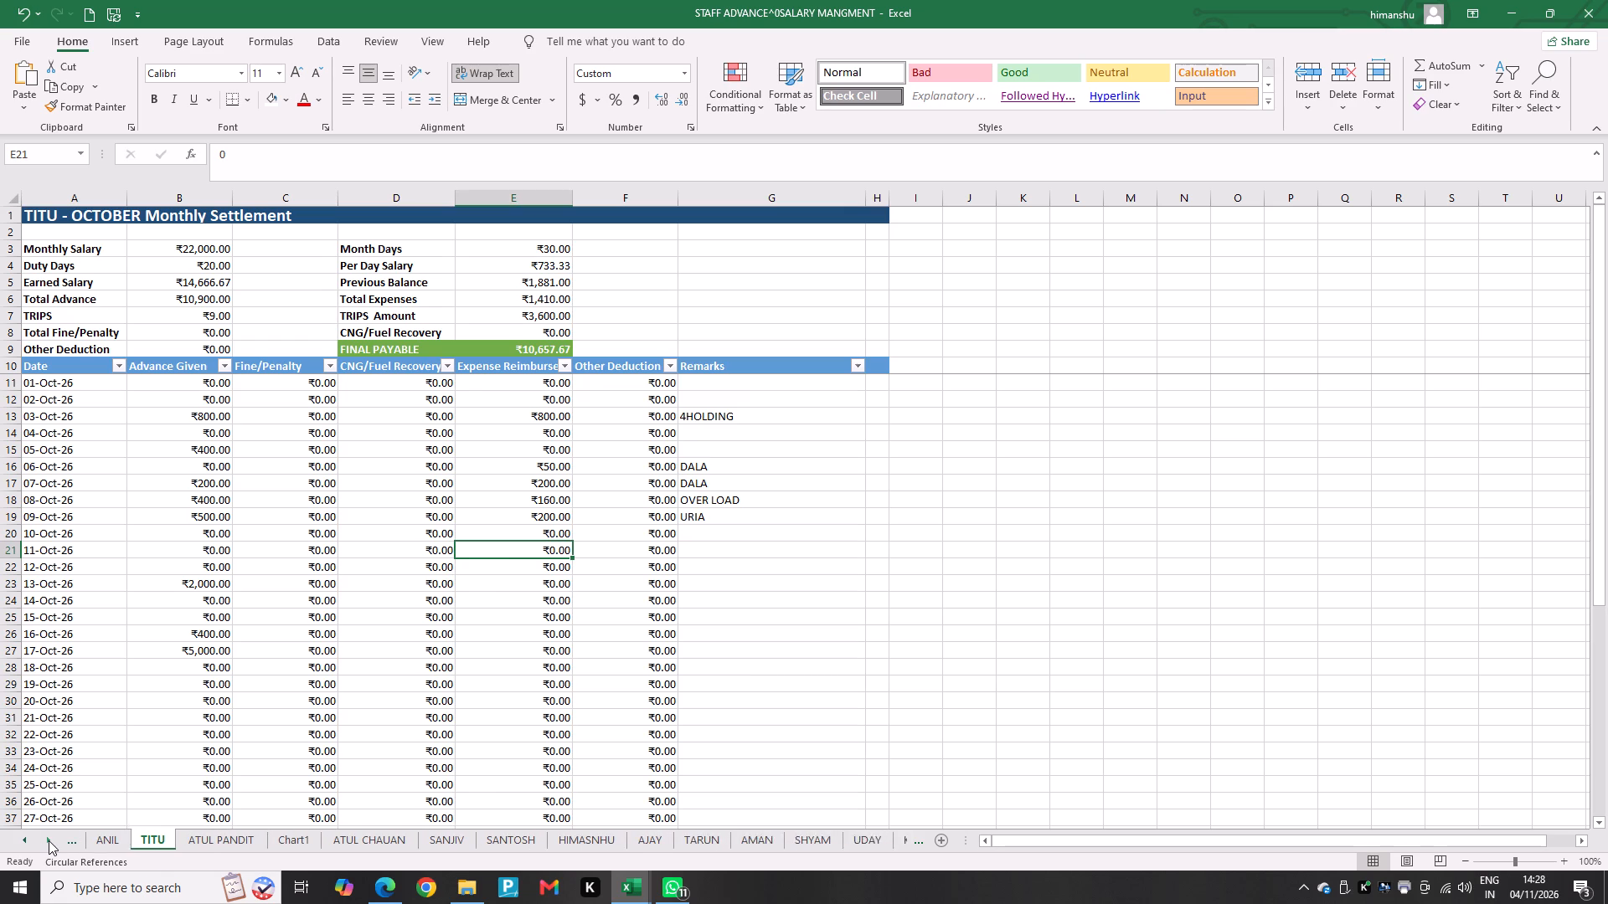
pyautogui.click(49, 840)
pyautogui.click(49, 840)
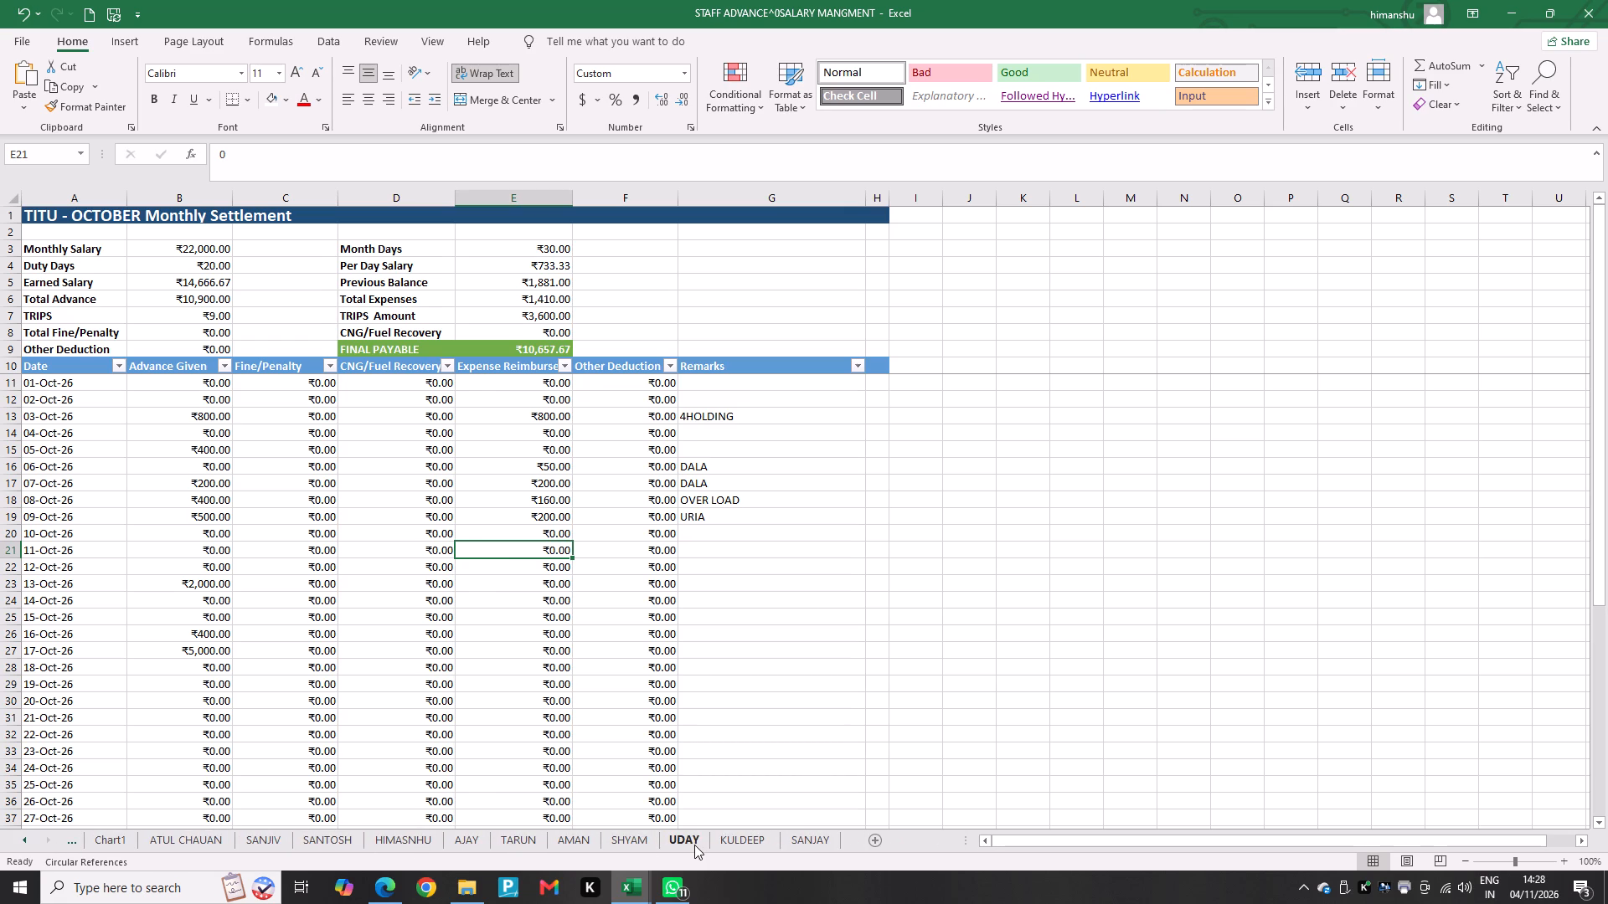
pyautogui.click(695, 845)
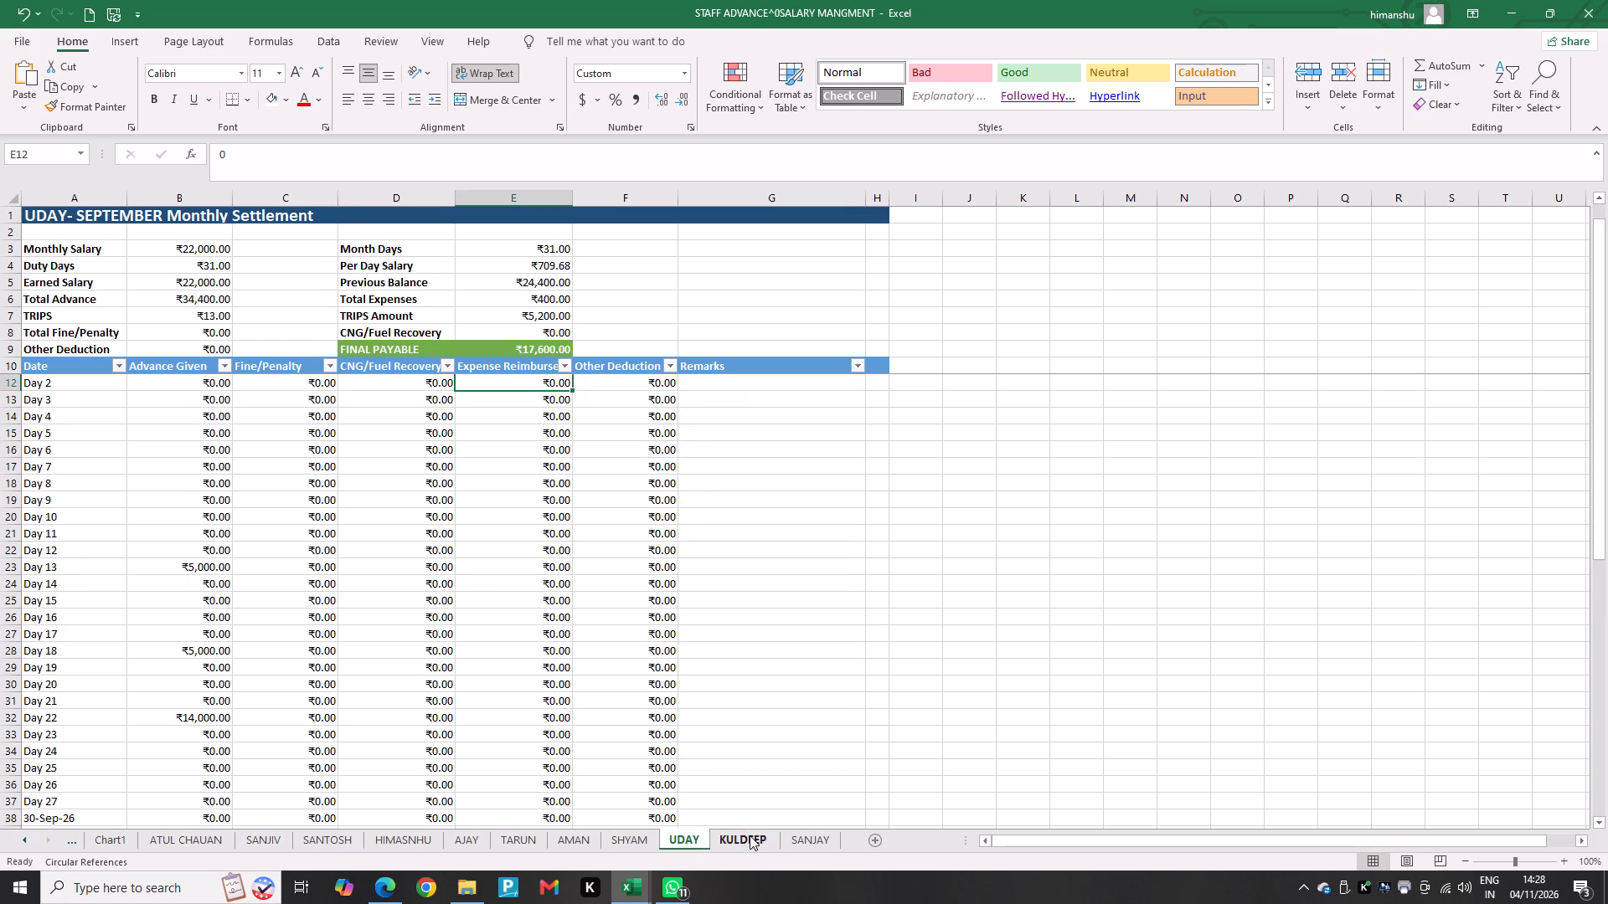
pyautogui.click(750, 835)
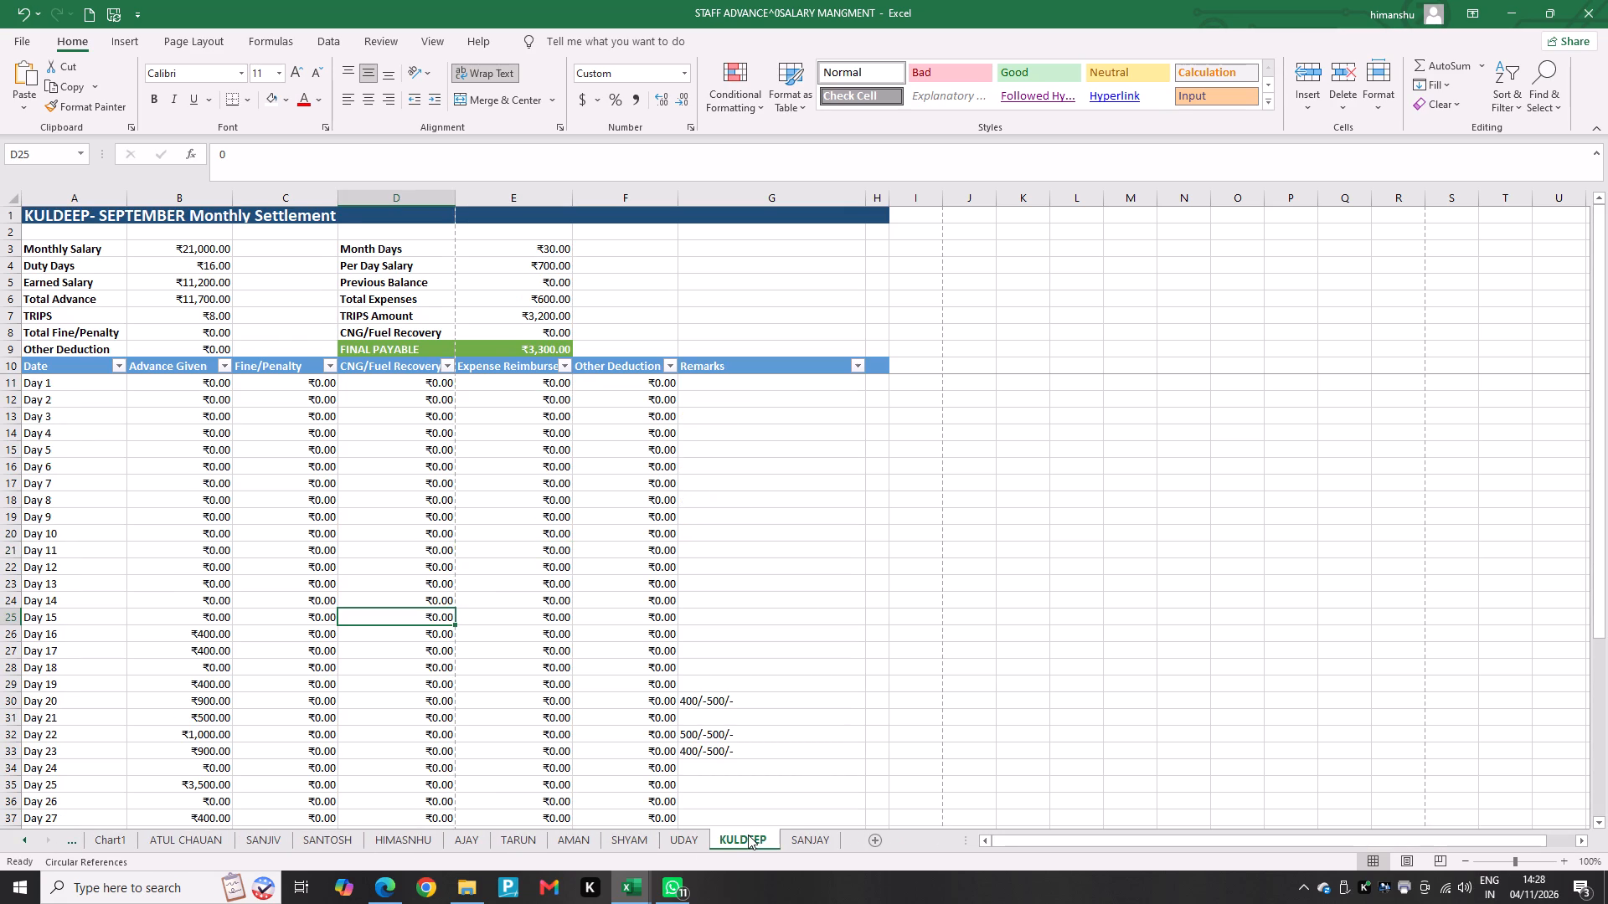
pyautogui.click(692, 834)
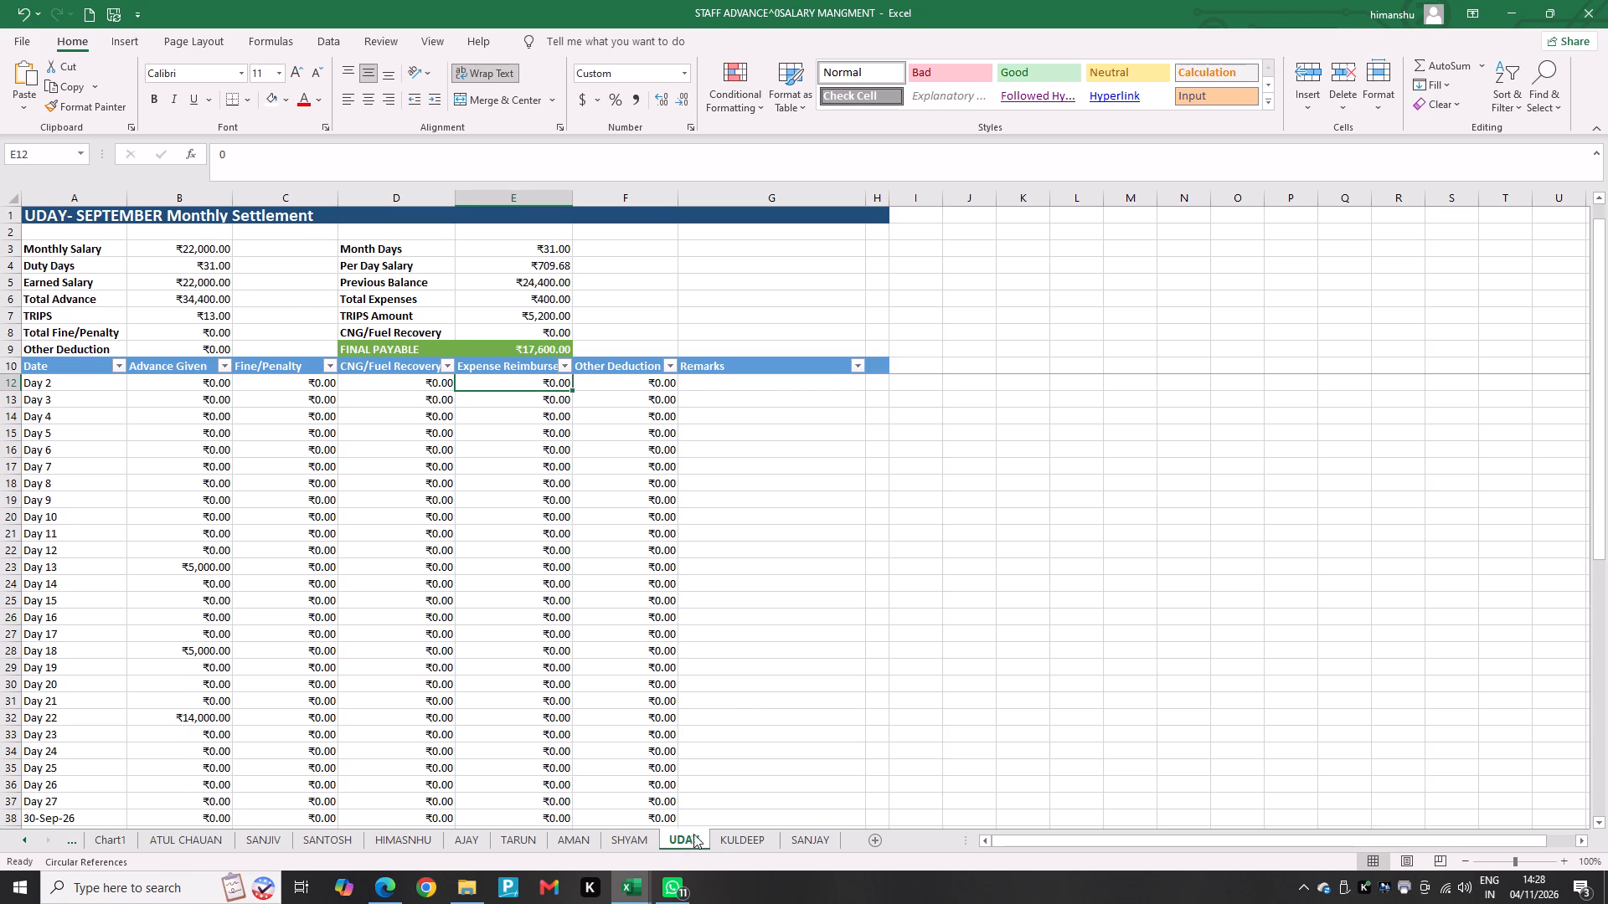
pyautogui.click(769, 834)
pyautogui.click(653, 831)
pyautogui.click(684, 832)
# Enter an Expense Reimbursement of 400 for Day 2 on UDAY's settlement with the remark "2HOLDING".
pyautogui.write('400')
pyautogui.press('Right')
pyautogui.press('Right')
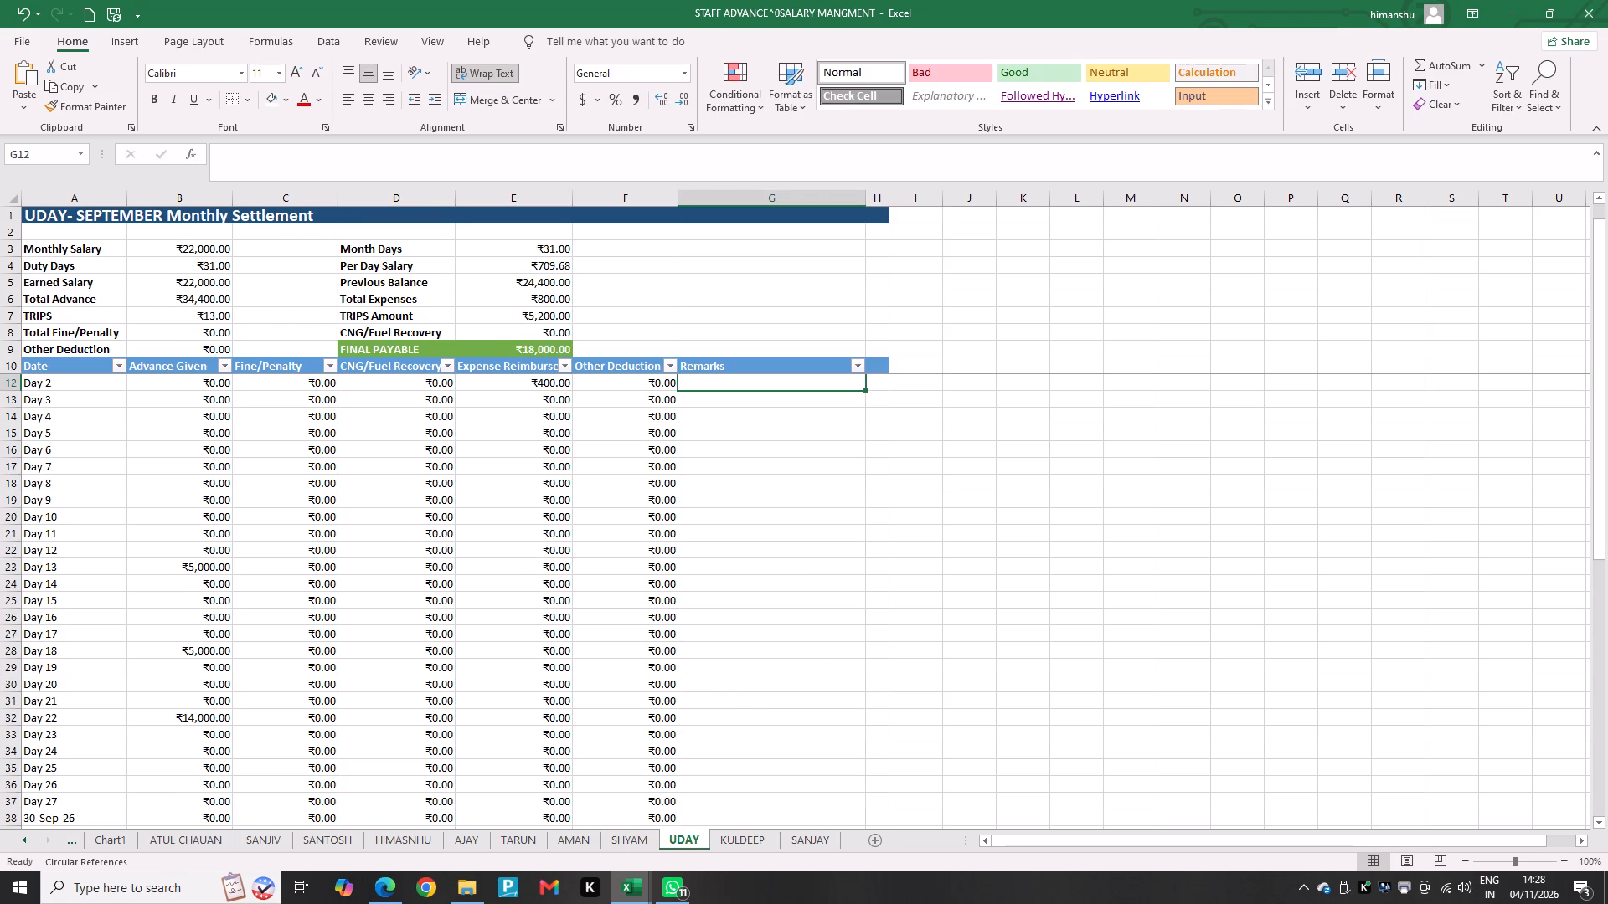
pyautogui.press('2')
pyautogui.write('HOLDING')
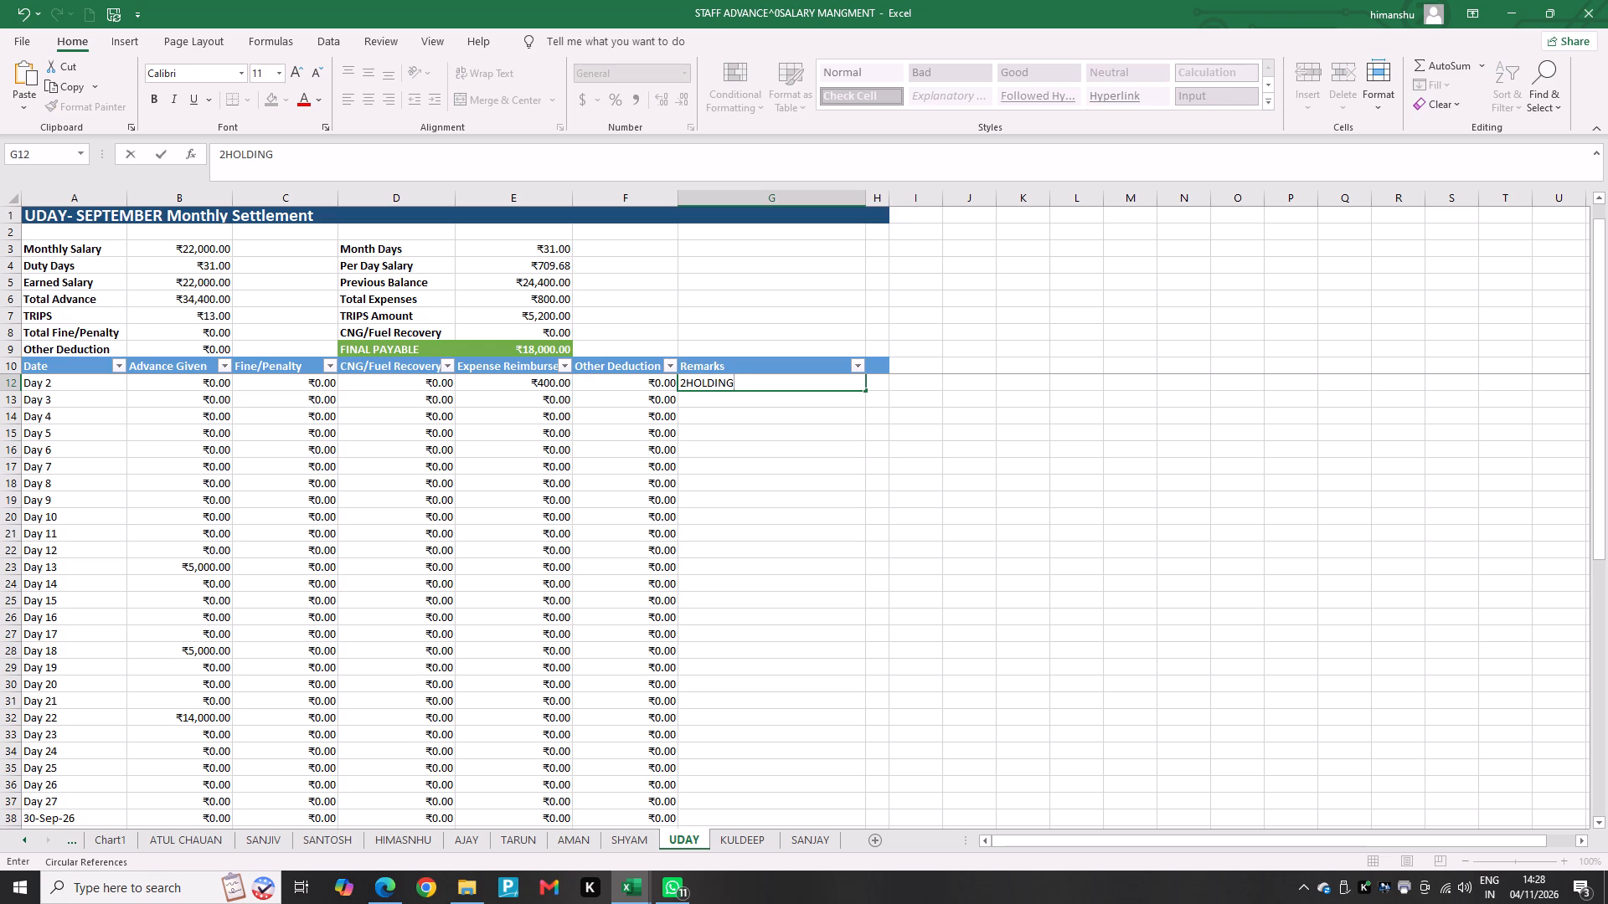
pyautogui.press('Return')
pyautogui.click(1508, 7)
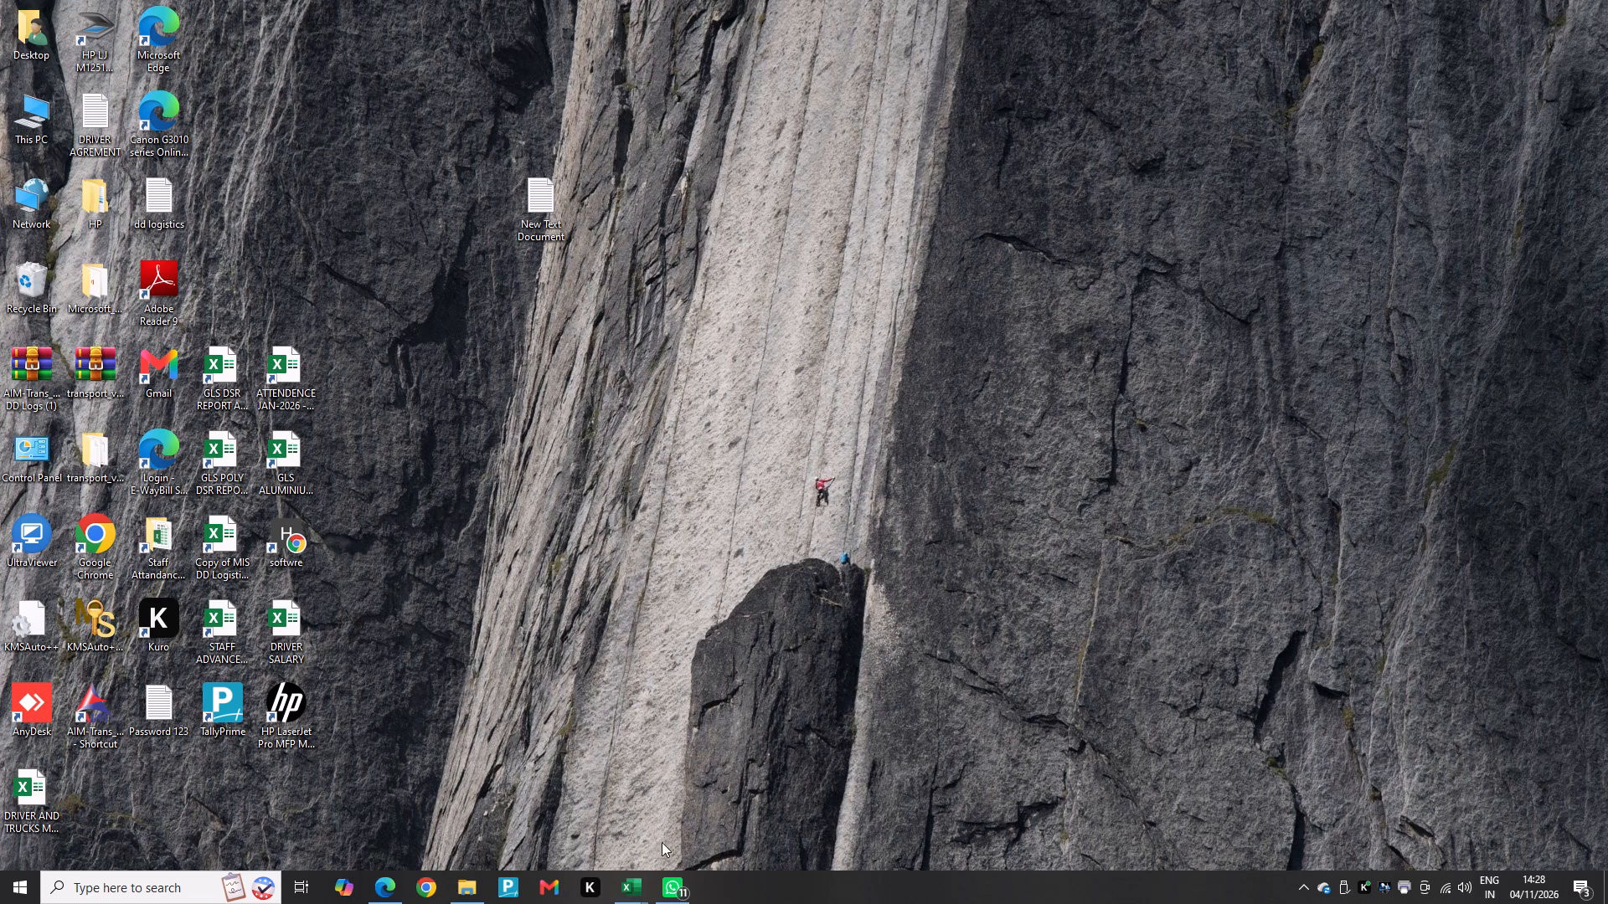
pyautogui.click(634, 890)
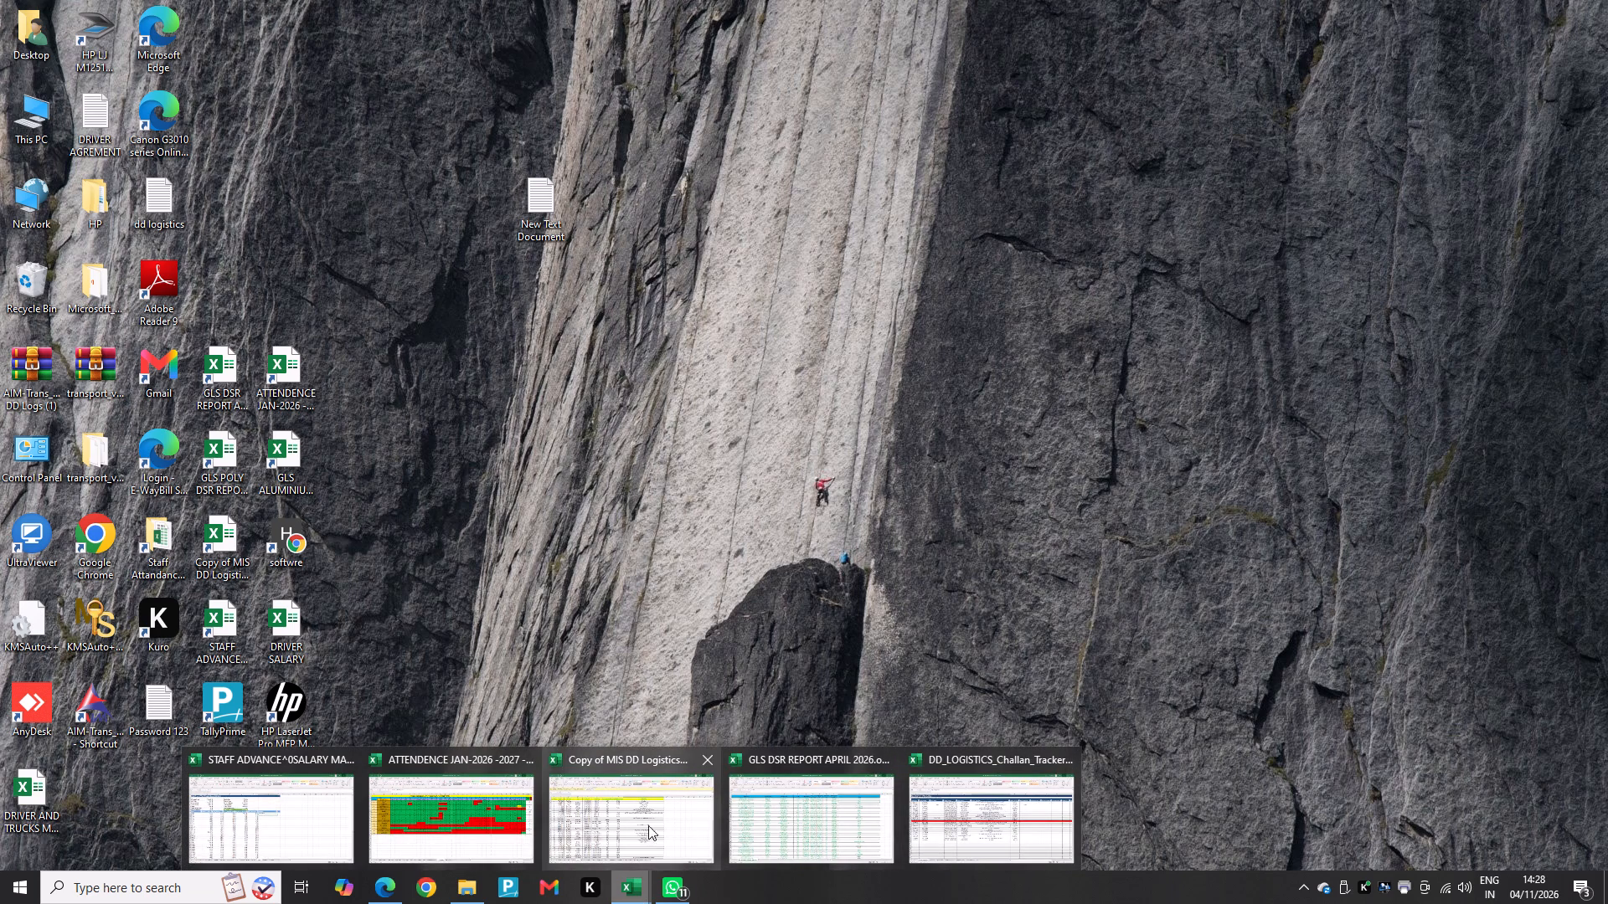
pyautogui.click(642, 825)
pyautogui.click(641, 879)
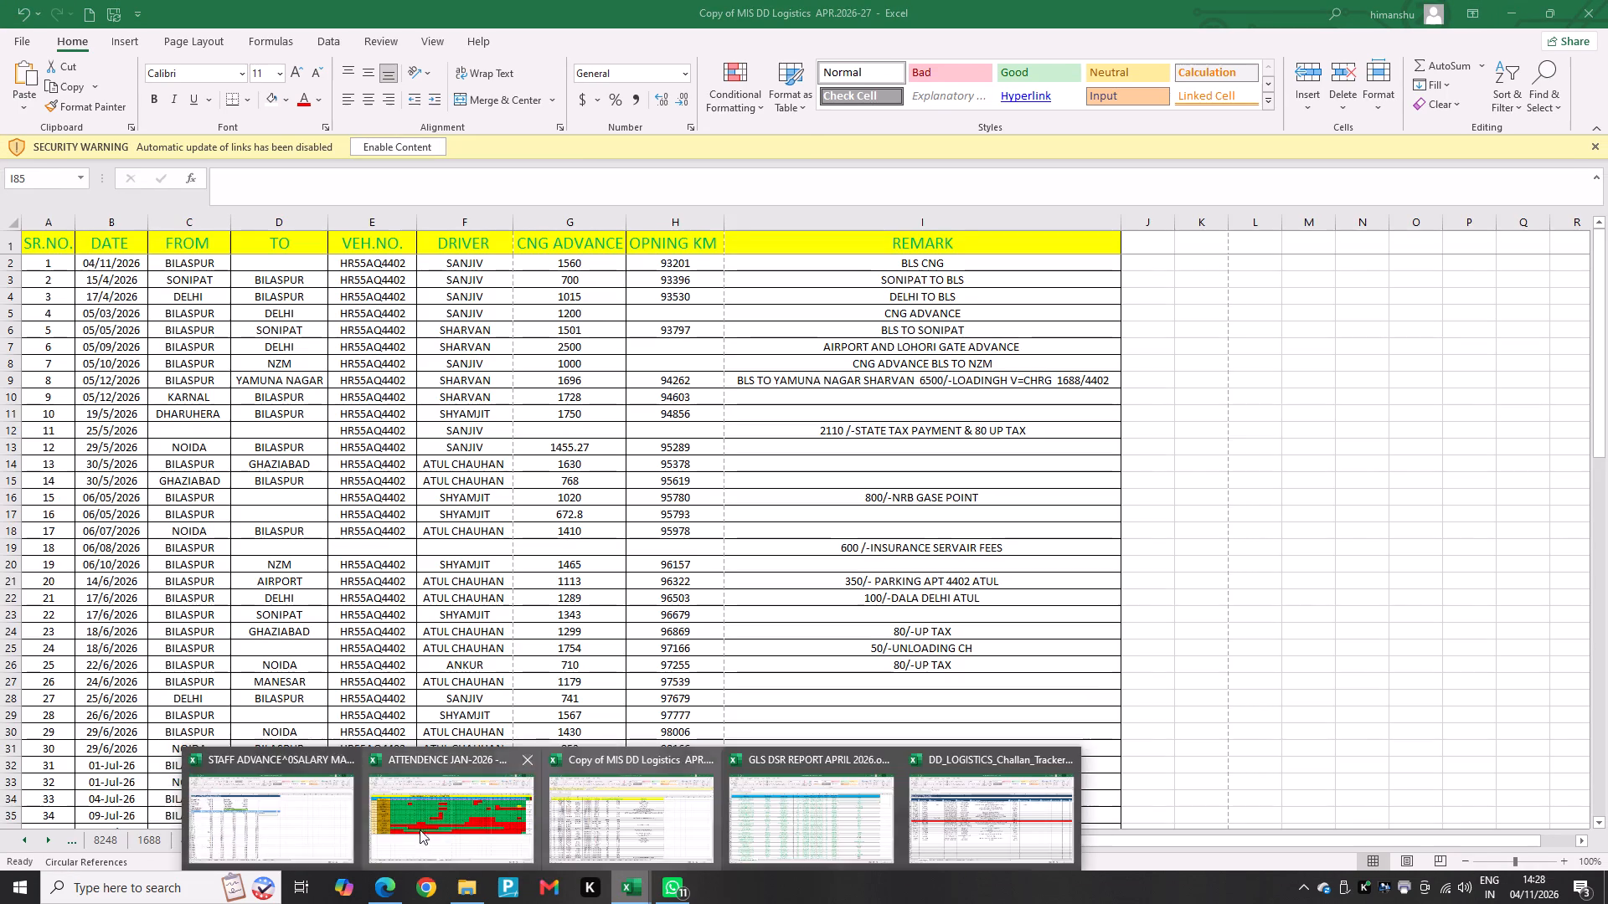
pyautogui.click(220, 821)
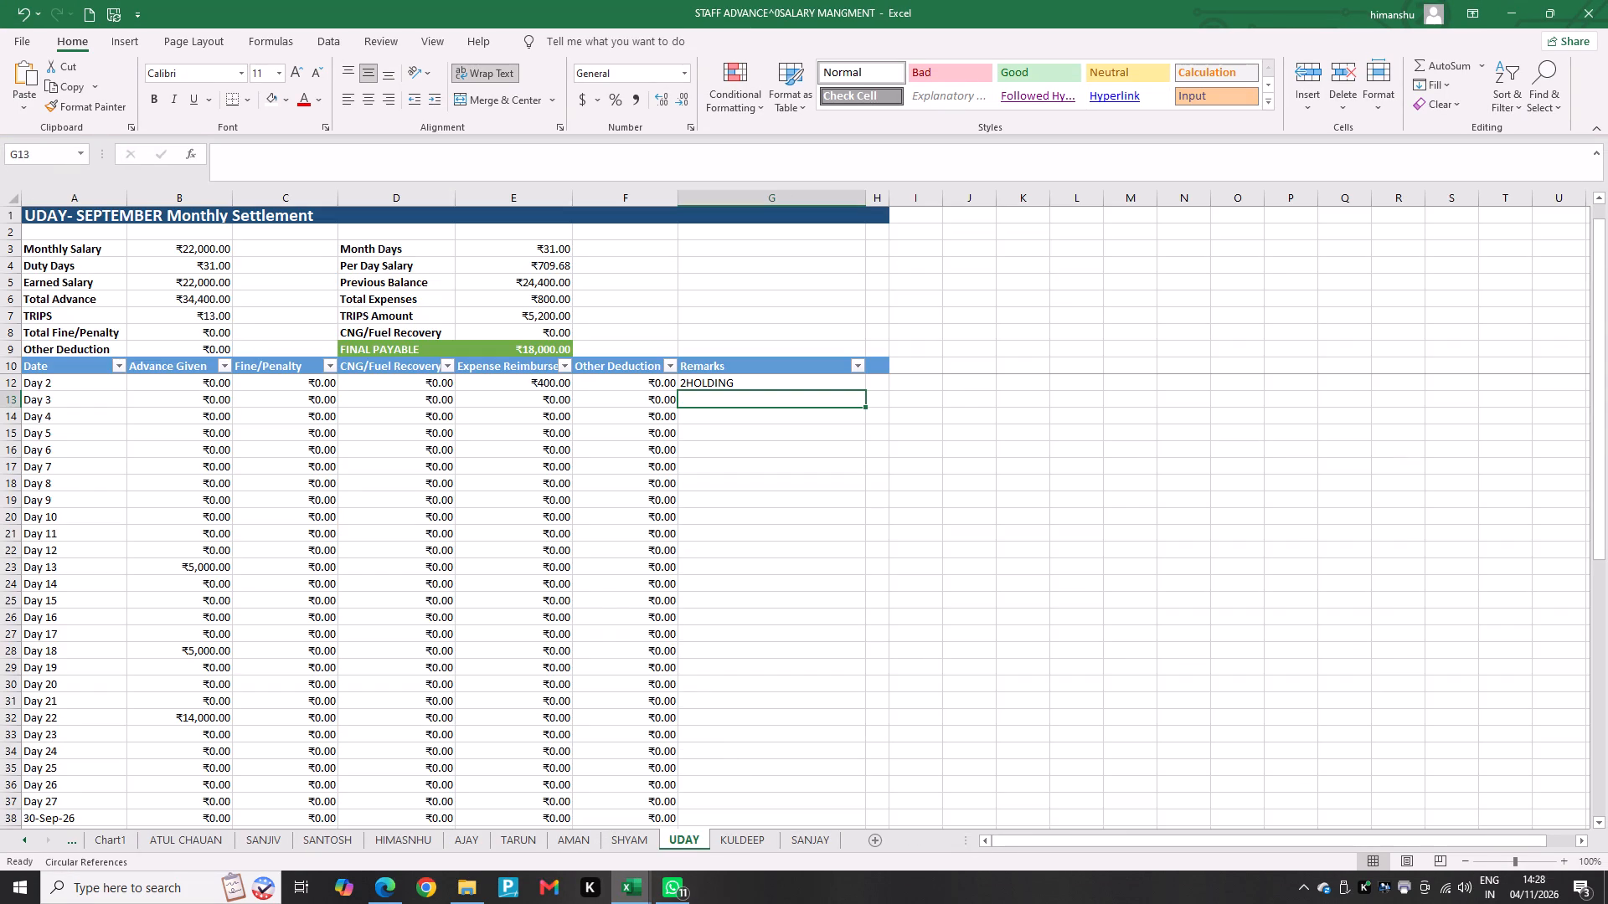
# Set UDAY's Advance Given to 0 for Day 13, Day 18 and Day 22.
pyautogui.click(214, 573)
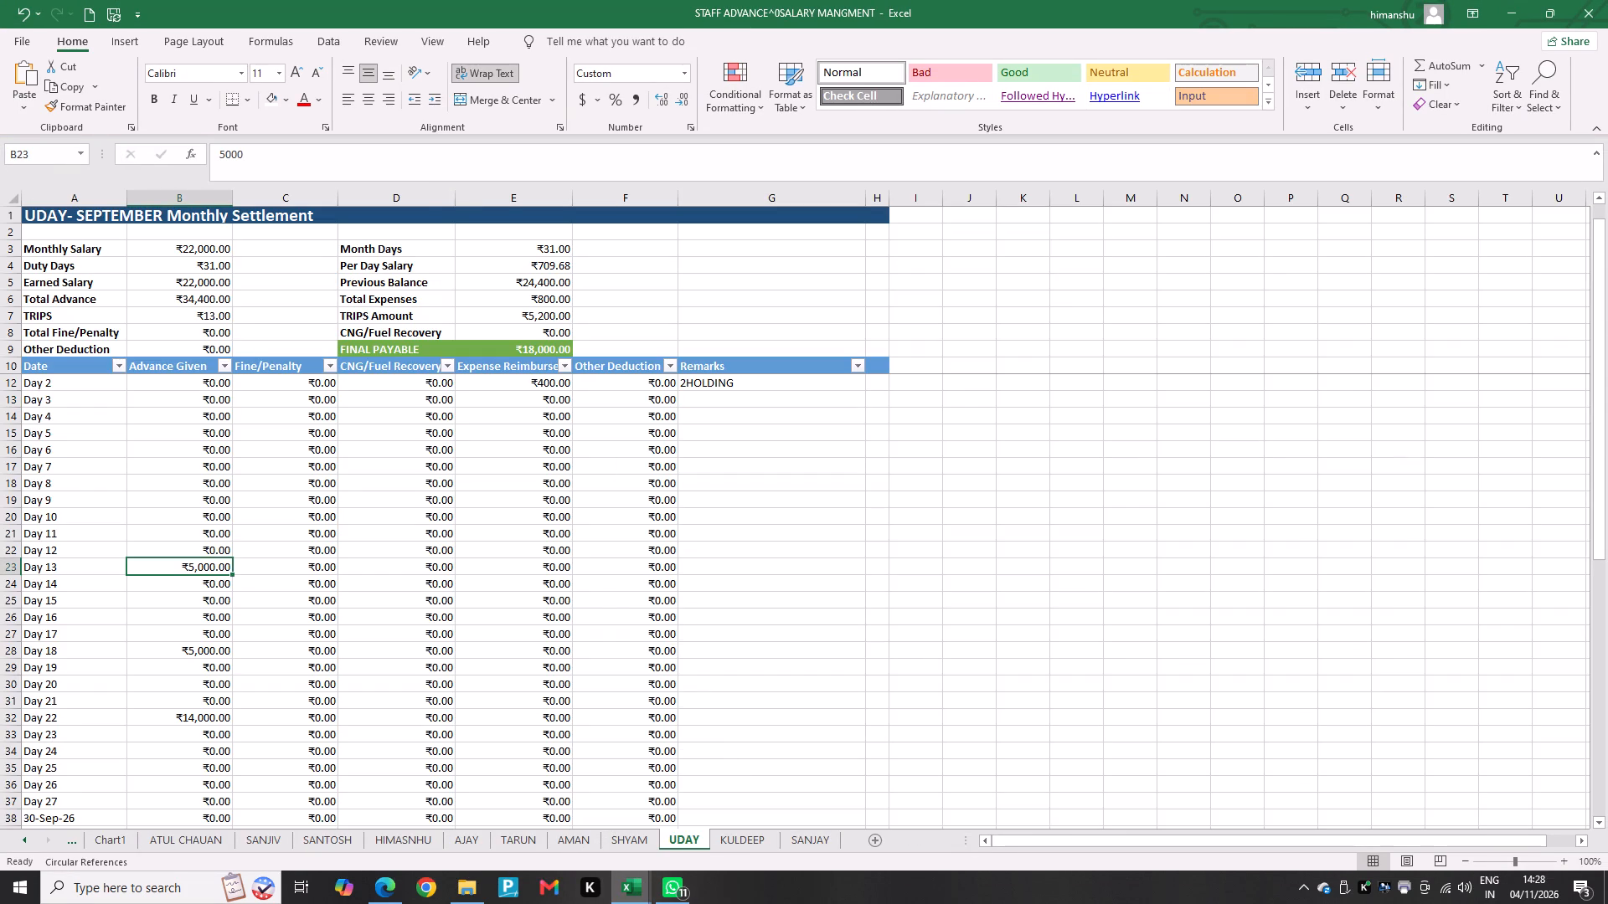
pyautogui.press('0')
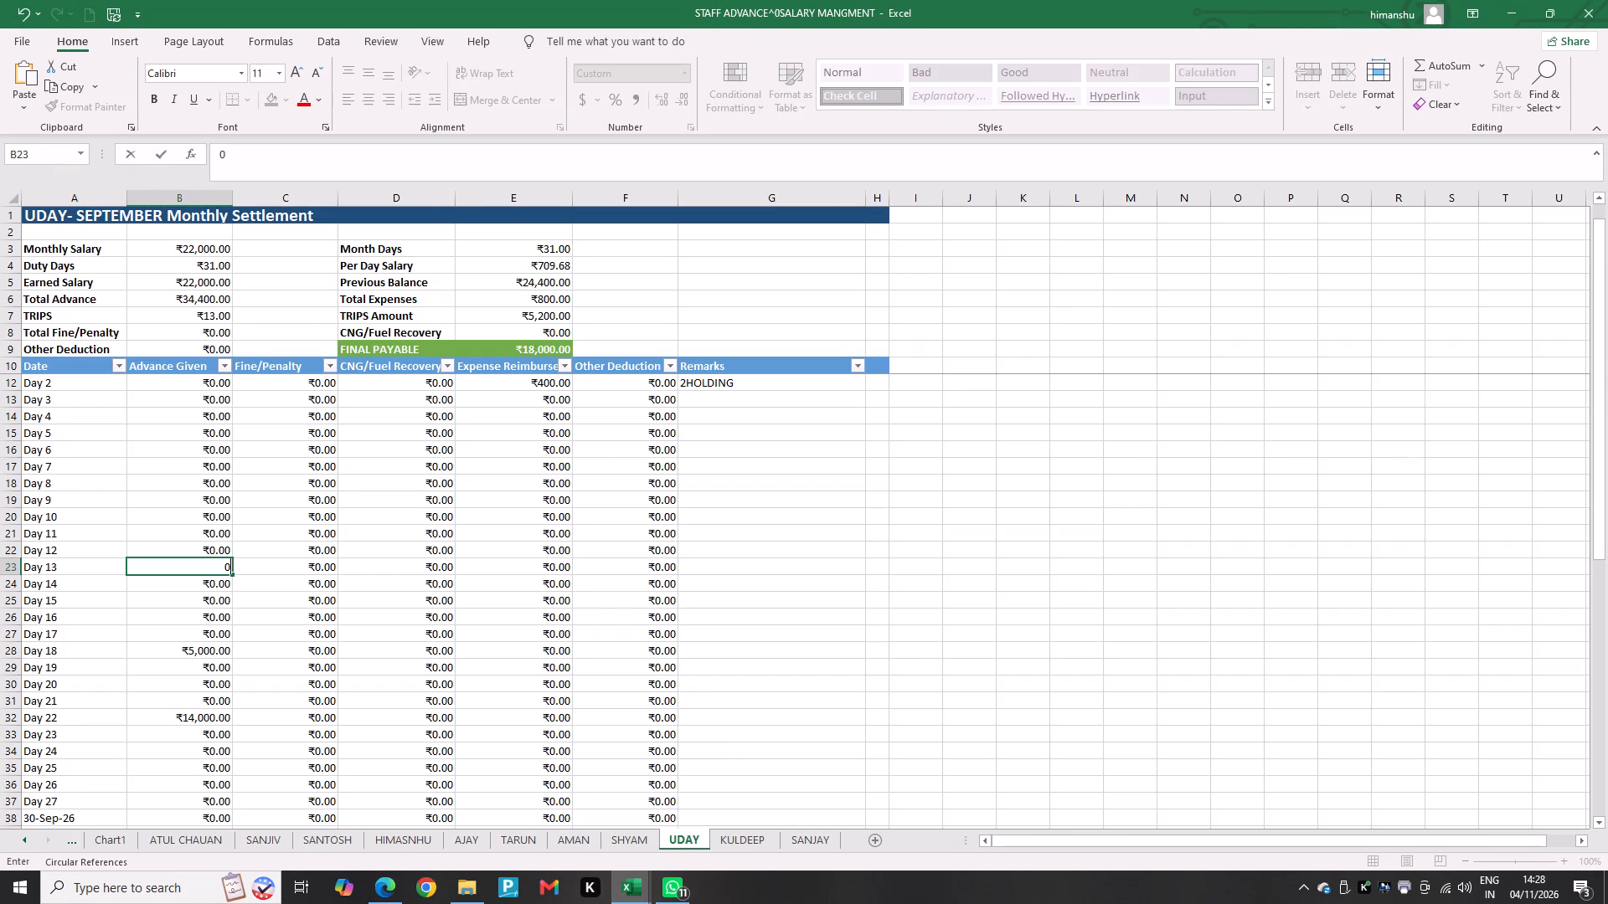
pyautogui.press('Down')
pyautogui.press('Down')
pyautogui.press('Down')
pyautogui.press('Down')
pyautogui.press('Down')
pyautogui.press('0')
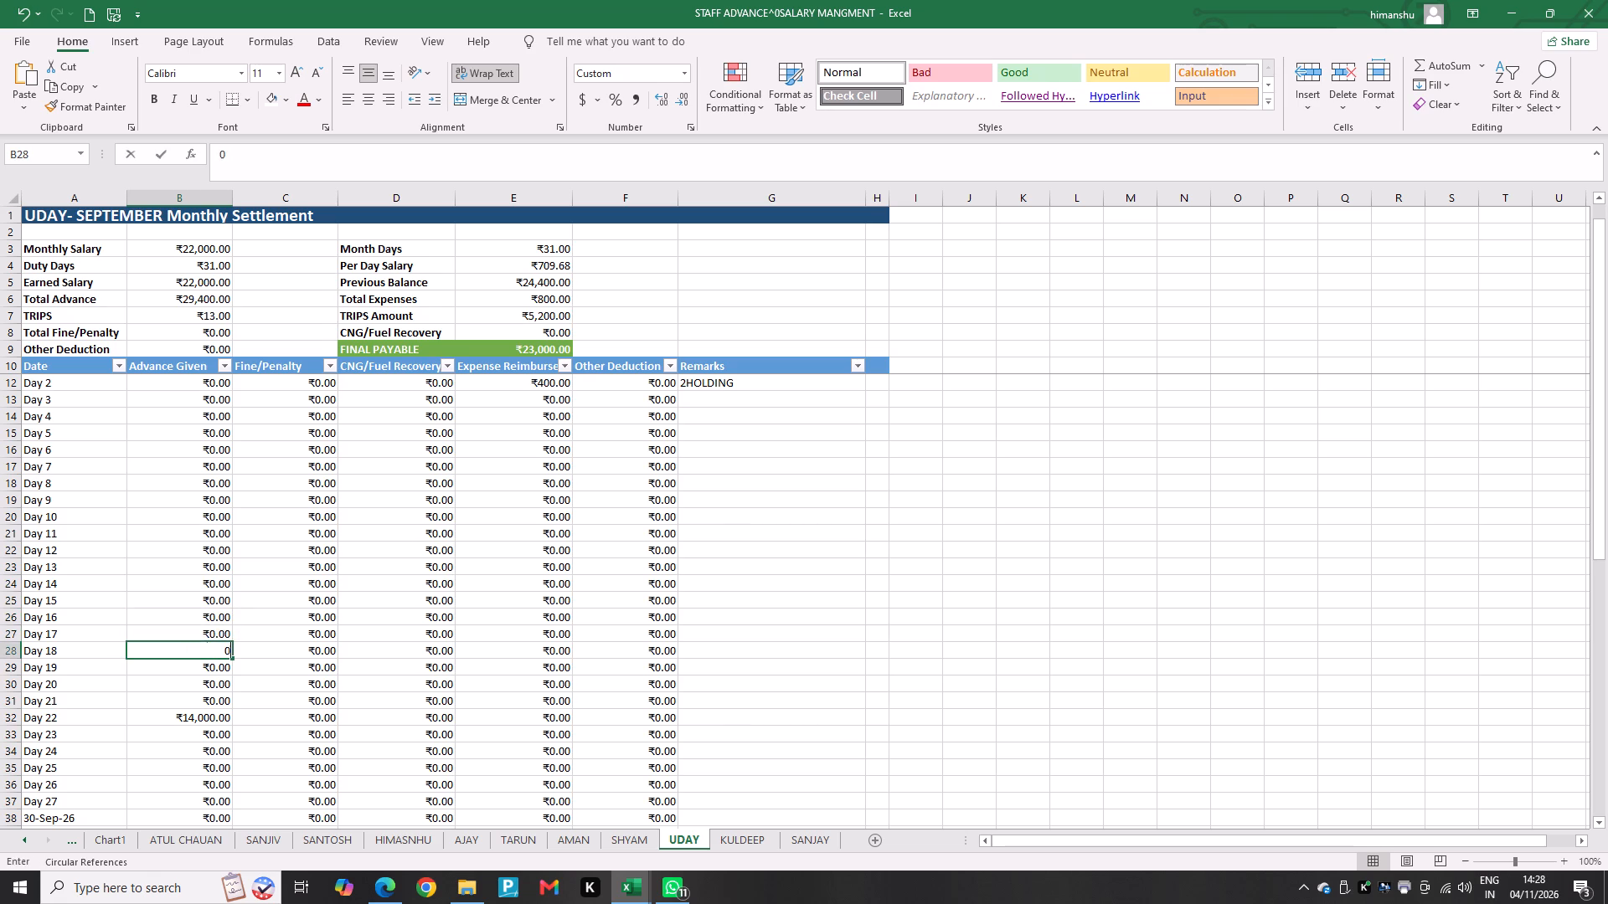
pyautogui.press('Down')
pyautogui.press('Down')
pyautogui.press('Down')
pyautogui.press('Down')
pyautogui.press('0')
pyautogui.press('Down')
# Set UDAY's Advance Given to 0 for 01-Oct-26, 04-Oct-26 and 06-Oct-26.
pyautogui.press('Down')
pyautogui.press('Down')
pyautogui.press('Down')
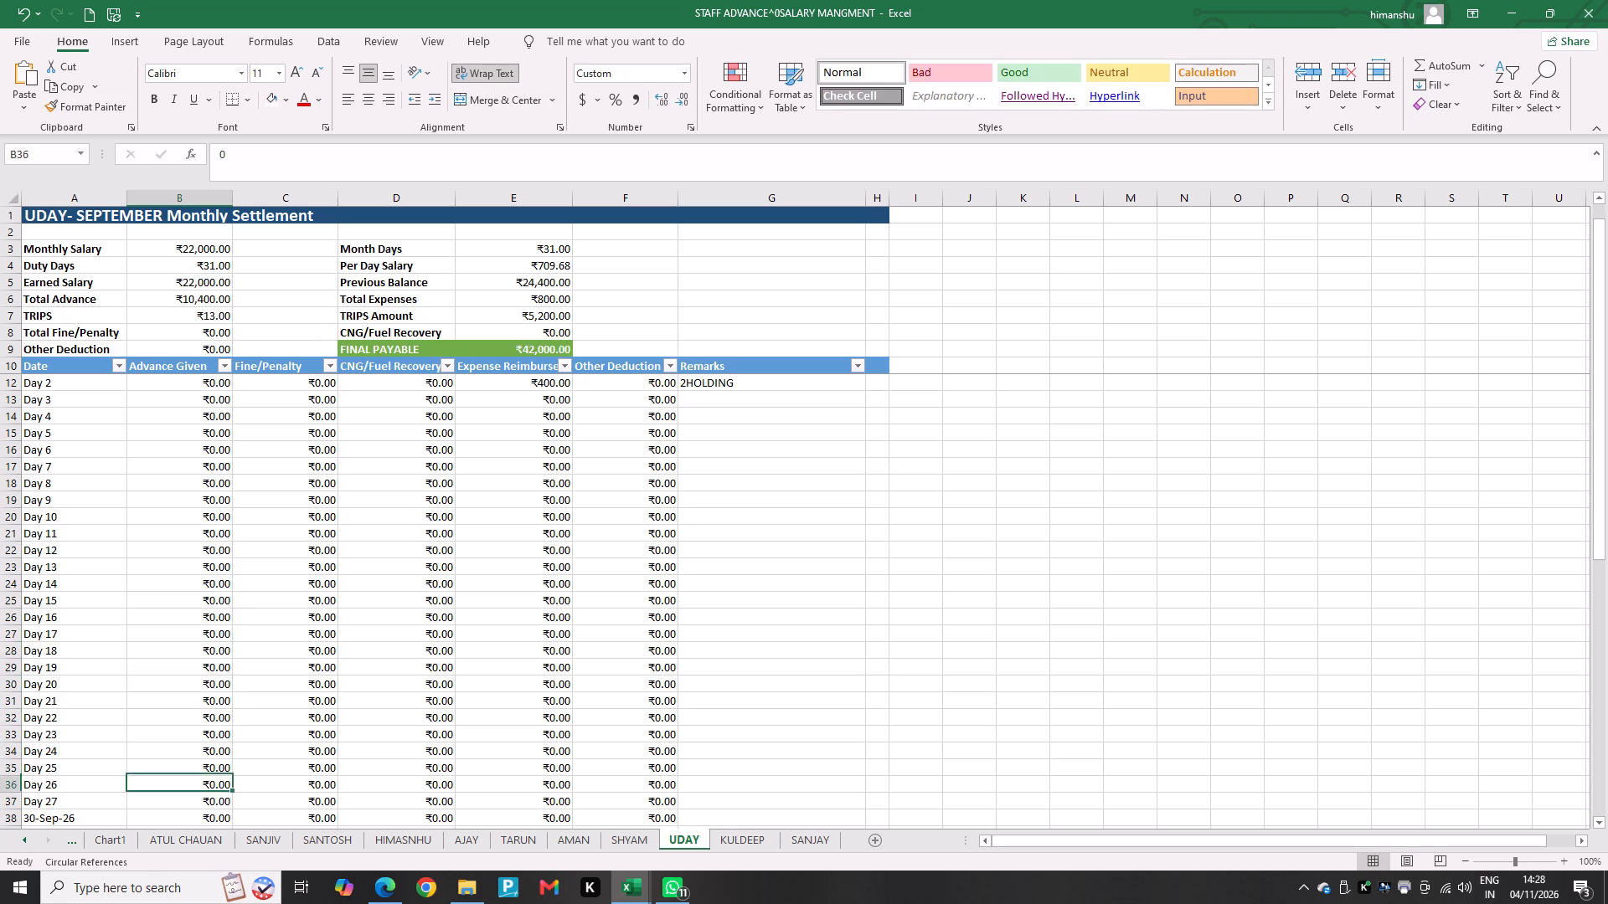
pyautogui.press('Down')
pyautogui.press('Down')
pyautogui.press('Down')
pyautogui.press('Down')
pyautogui.press('Down')
pyautogui.press('Up')
pyautogui.press('Up')
pyautogui.press('0')
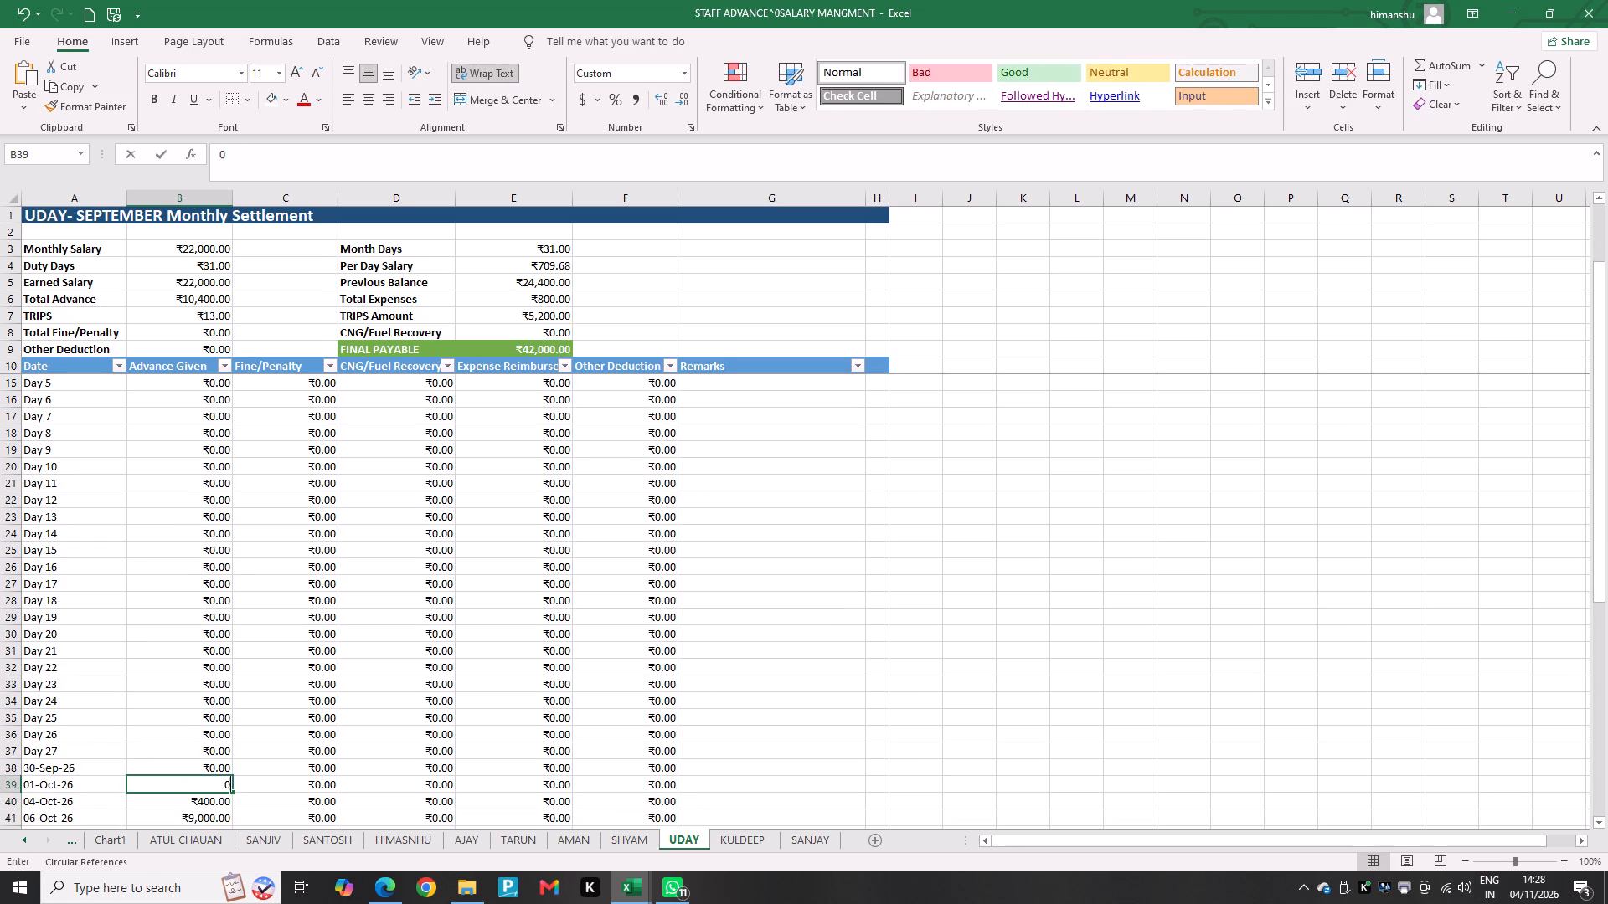
pyautogui.press('Down')
pyautogui.press('Down')
pyautogui.press('0')
pyautogui.press('Up')
pyautogui.press('0')
pyautogui.press('Down')
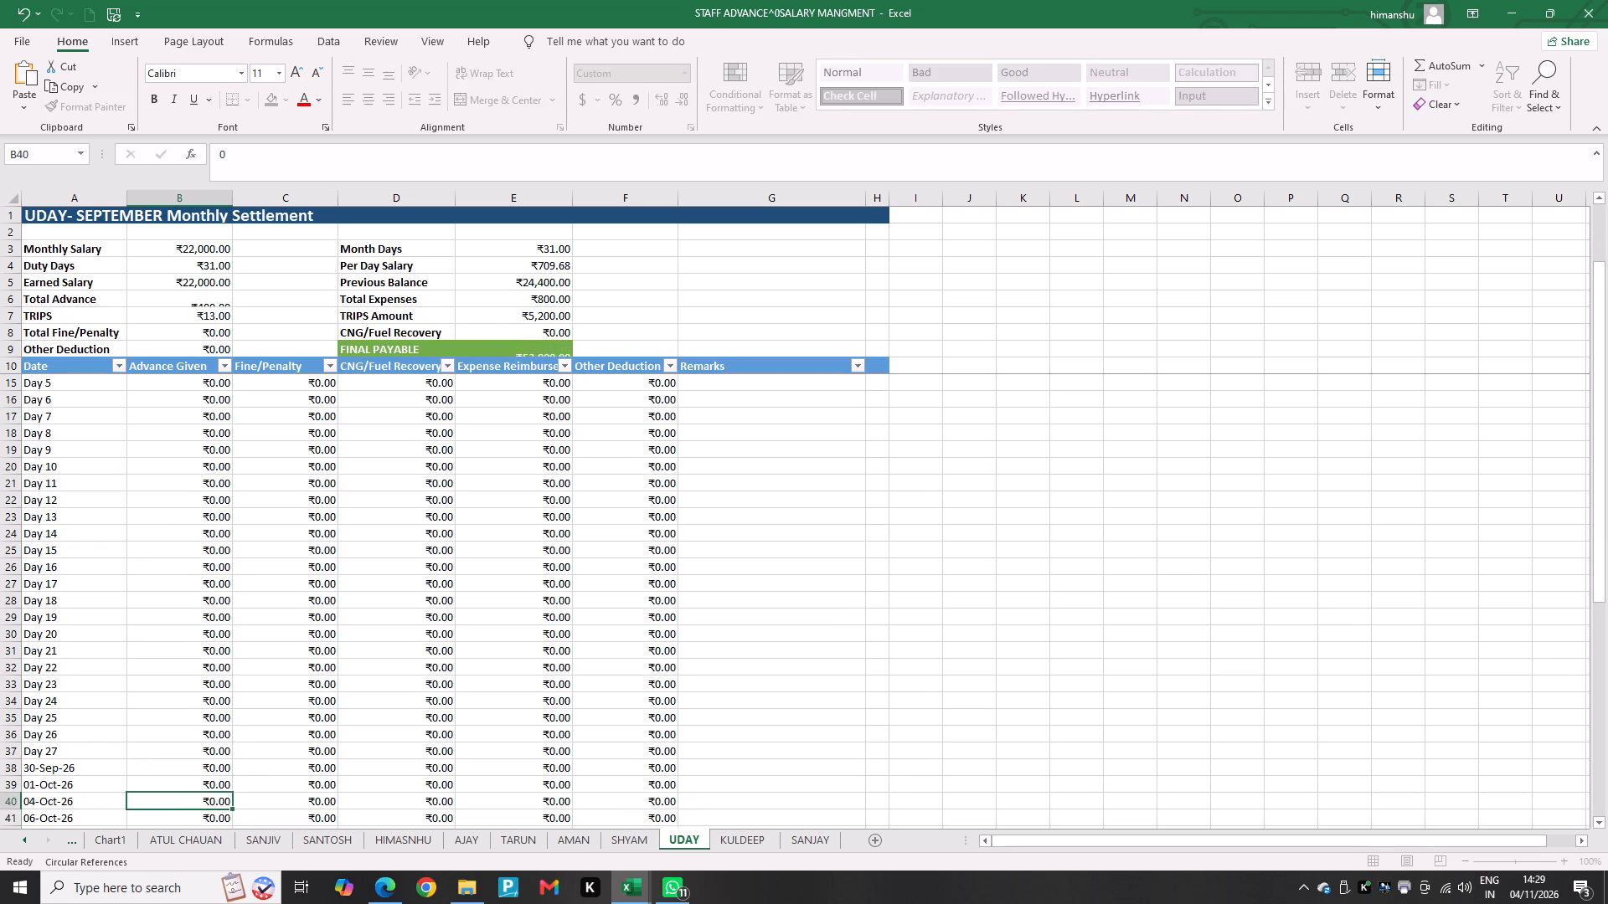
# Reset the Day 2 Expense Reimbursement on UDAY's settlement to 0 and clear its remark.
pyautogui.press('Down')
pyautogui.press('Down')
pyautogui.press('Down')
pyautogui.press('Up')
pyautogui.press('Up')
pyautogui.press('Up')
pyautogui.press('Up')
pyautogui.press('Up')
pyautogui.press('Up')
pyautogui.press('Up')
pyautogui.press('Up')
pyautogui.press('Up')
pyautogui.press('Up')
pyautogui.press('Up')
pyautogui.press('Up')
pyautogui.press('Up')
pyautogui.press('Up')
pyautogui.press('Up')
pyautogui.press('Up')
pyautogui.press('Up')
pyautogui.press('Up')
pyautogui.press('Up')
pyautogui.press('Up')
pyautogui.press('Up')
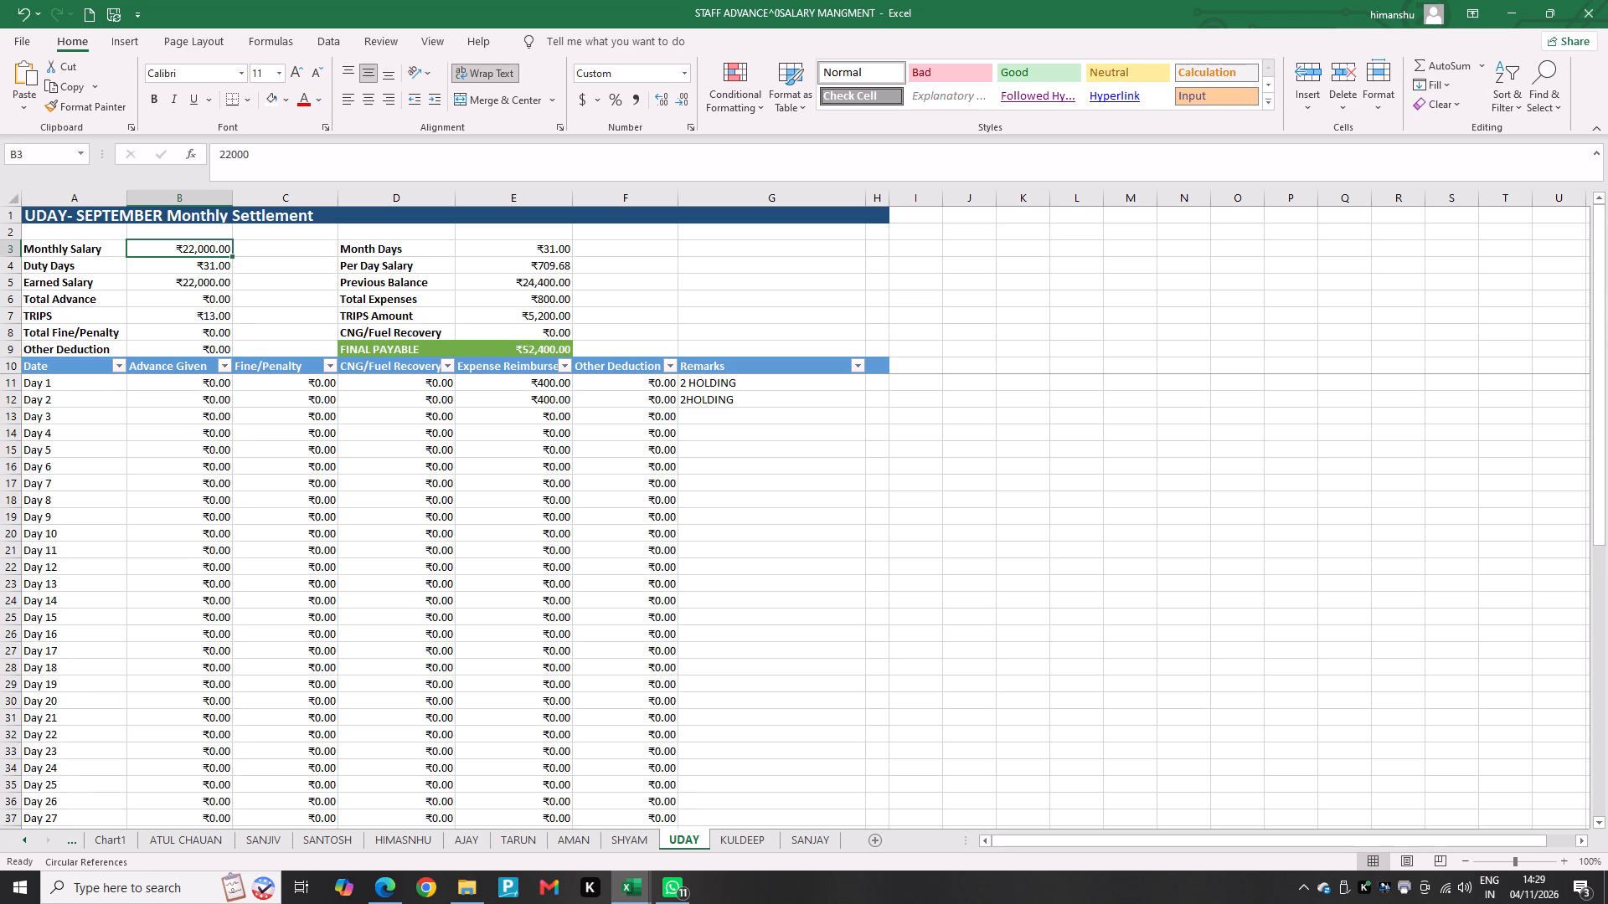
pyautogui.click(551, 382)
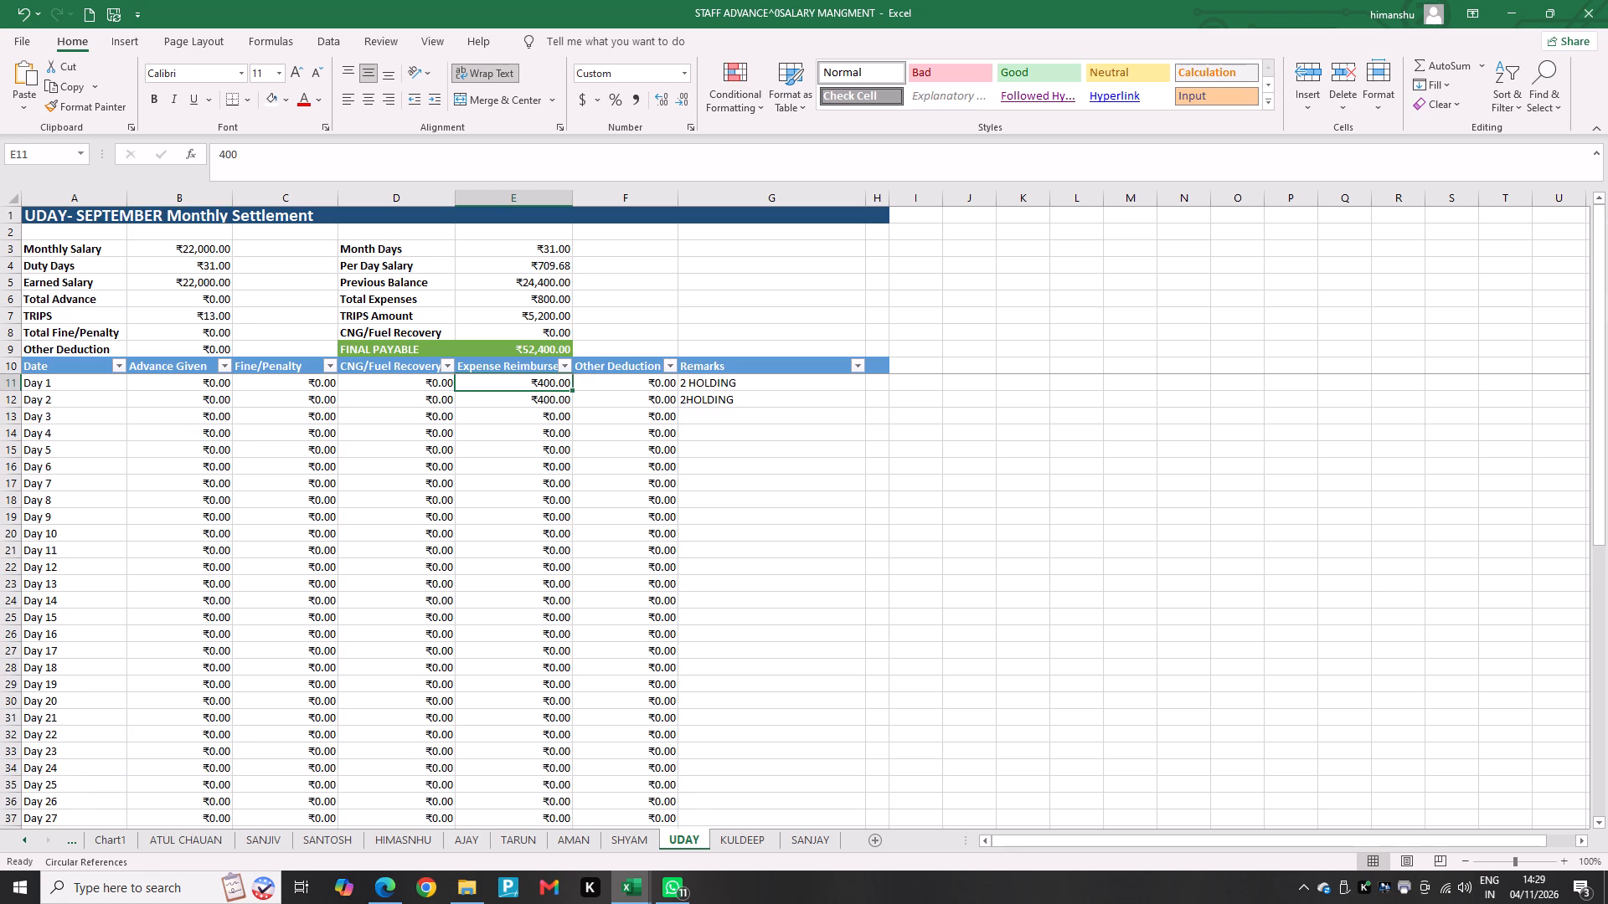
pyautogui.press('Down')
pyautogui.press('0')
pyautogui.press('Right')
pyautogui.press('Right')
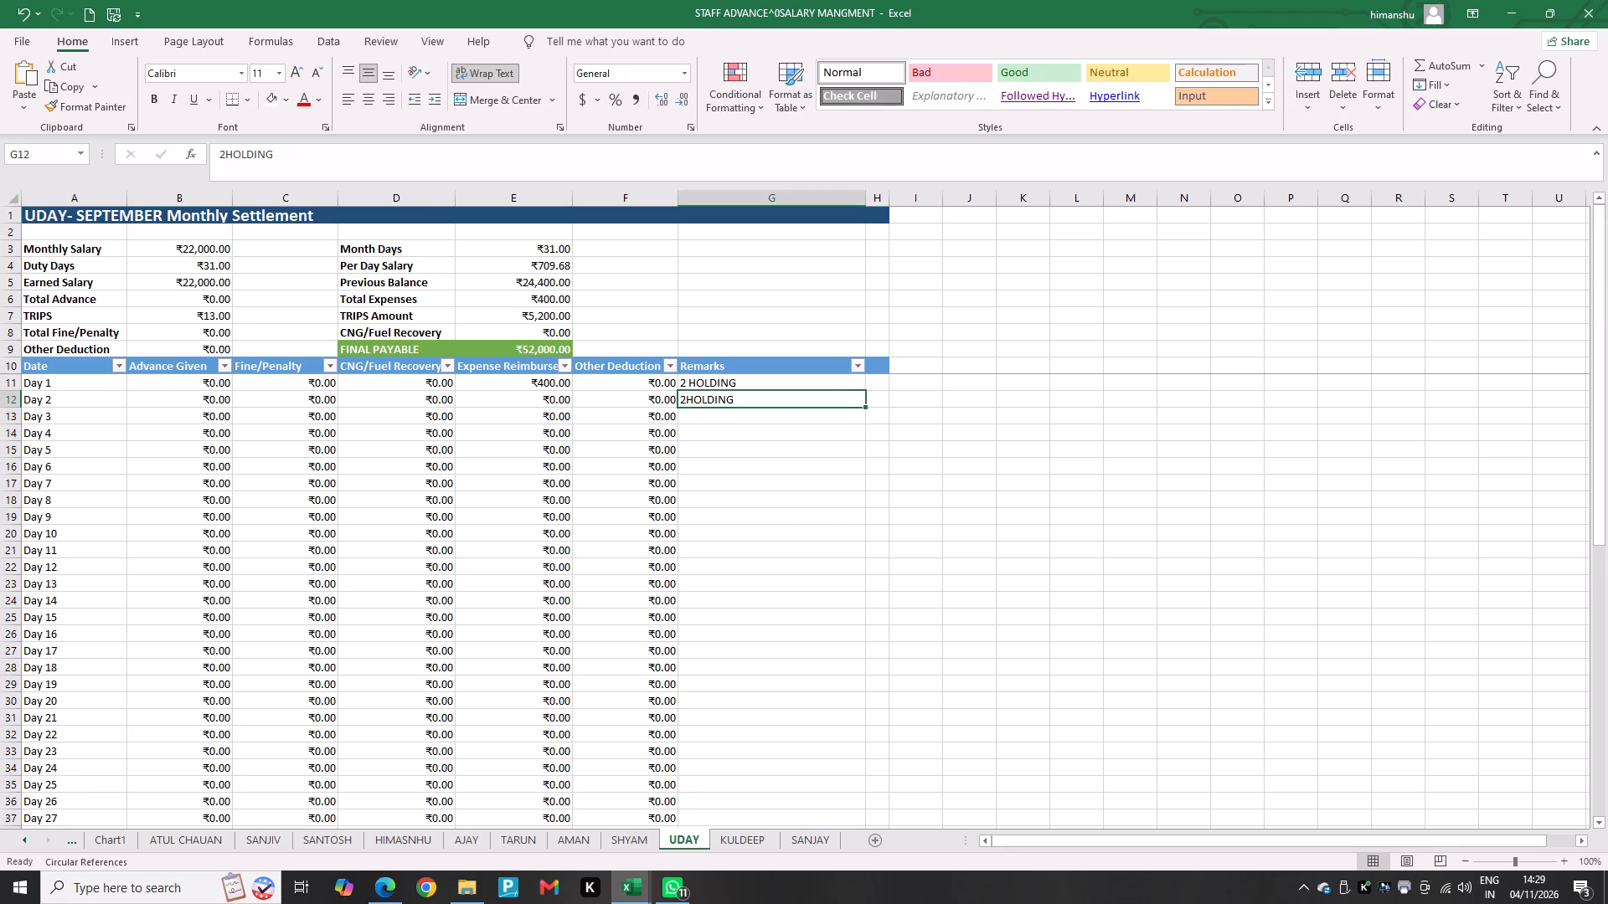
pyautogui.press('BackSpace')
# Set the Previous Balance on UDAY's settlement to 25613.
pyautogui.press('Left')
pyautogui.press('Left')
pyautogui.press('Left')
pyautogui.press('Left')
pyautogui.press('Left')
pyautogui.press('Left')
pyautogui.press('Left')
pyautogui.press('Left')
pyautogui.press('Left')
pyautogui.press('Up')
pyautogui.press('Up')
pyautogui.press('Up')
pyautogui.press('Up')
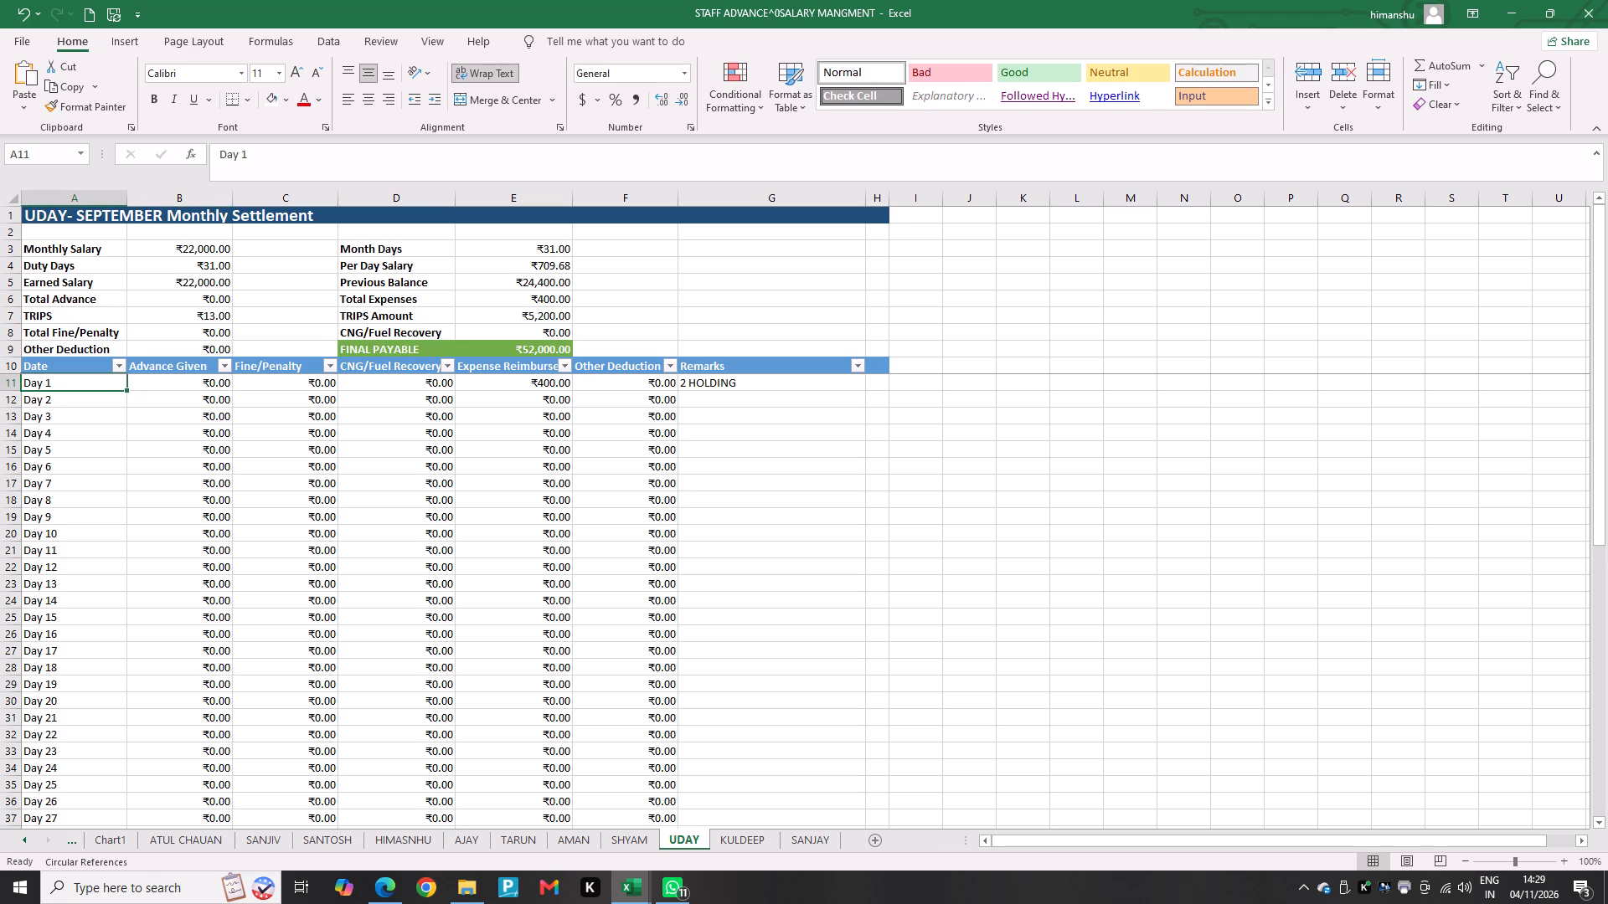
pyautogui.press('Right')
pyautogui.press('Up')
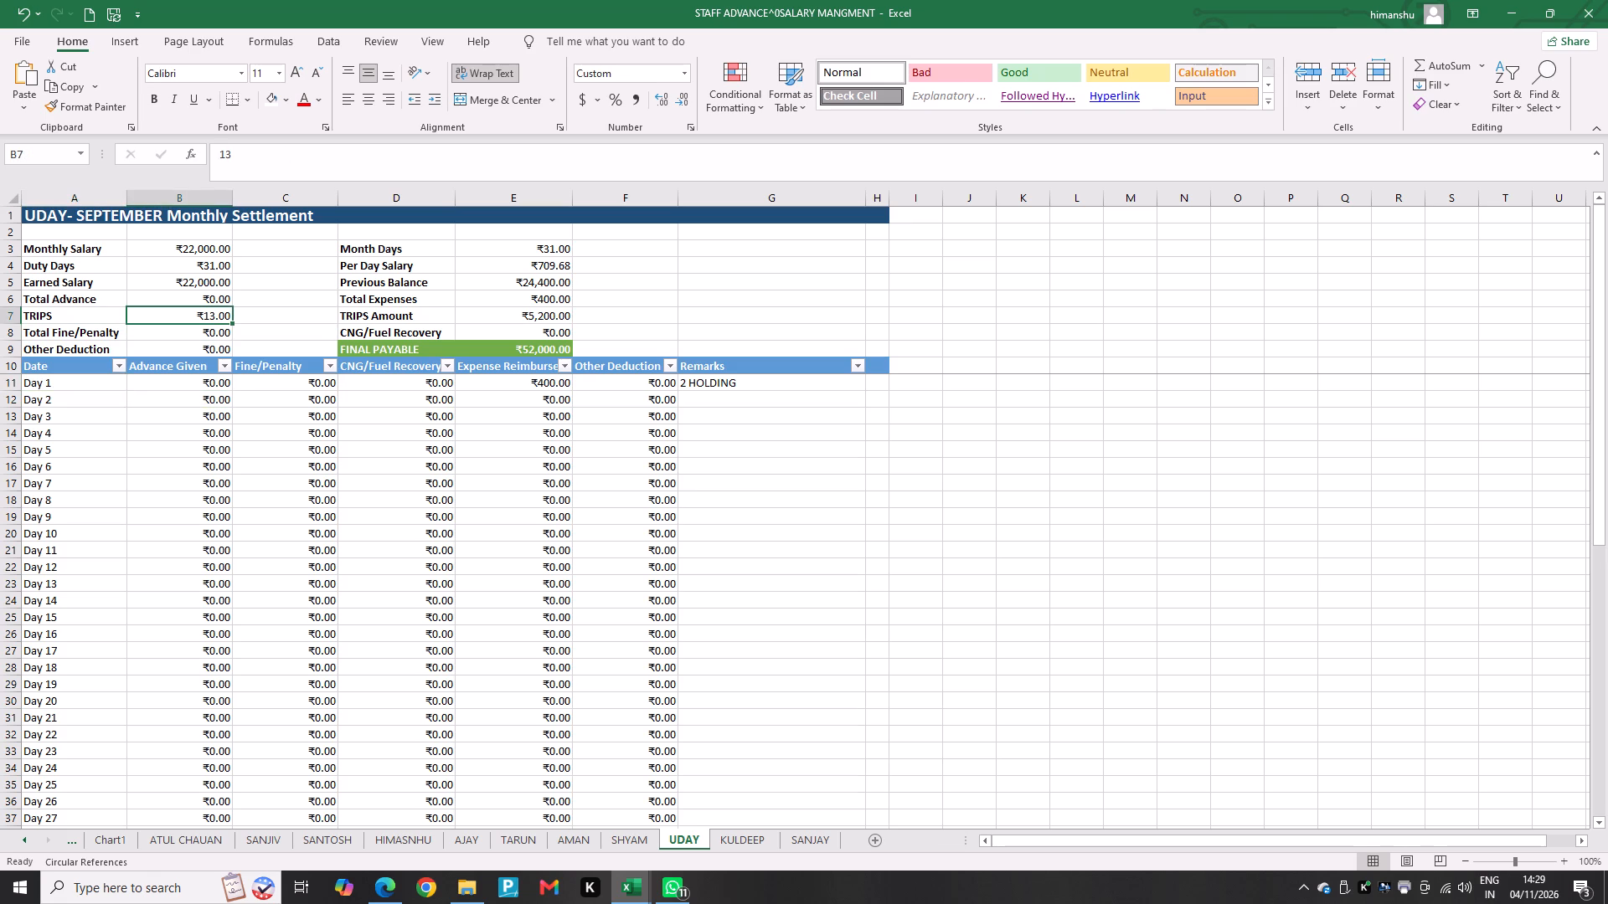
pyautogui.press('Up')
pyautogui.press('Up')
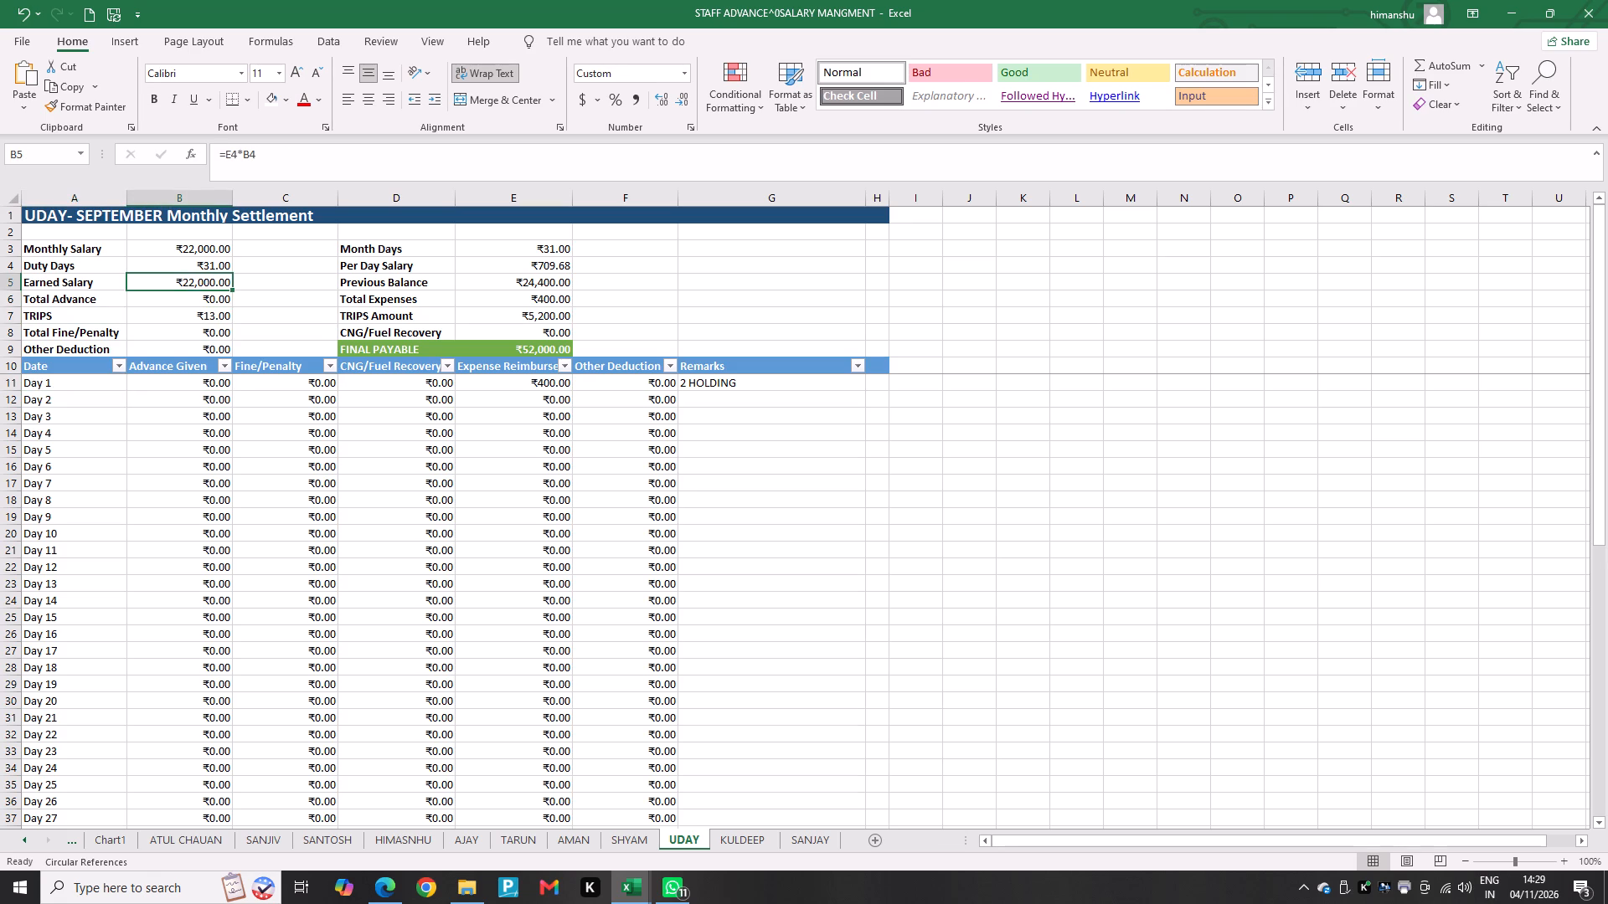
pyautogui.press('Down')
pyautogui.press('Down')
pyautogui.press('Right')
pyautogui.press('Right')
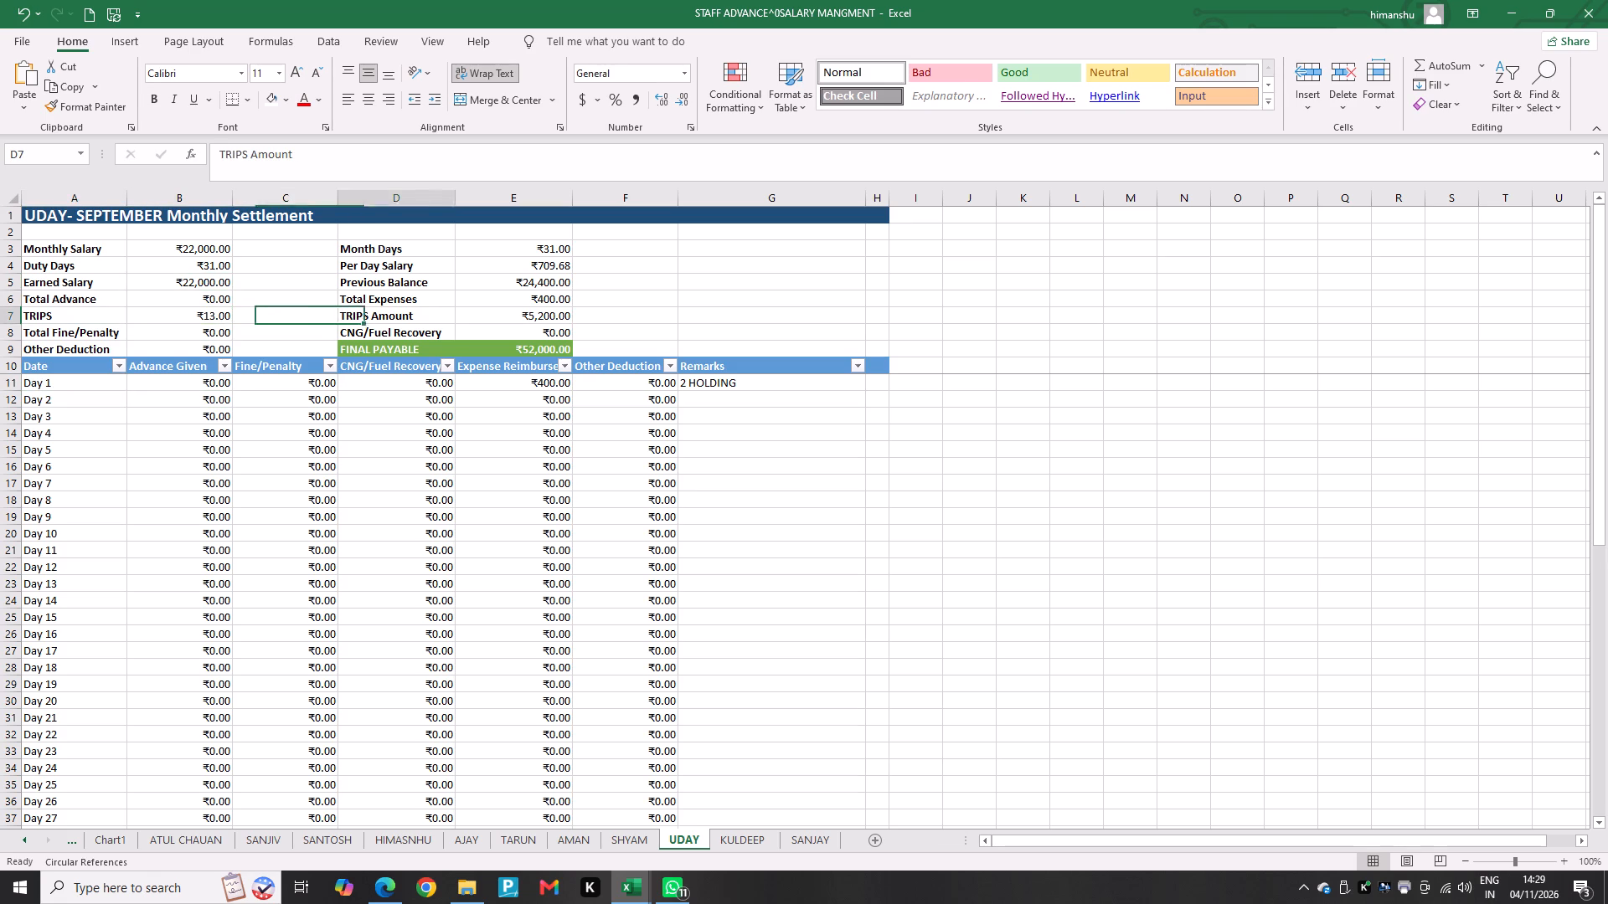
pyautogui.press('Down')
pyautogui.press('Left')
pyautogui.press('Left')
pyautogui.press('Left')
pyautogui.press('Down')
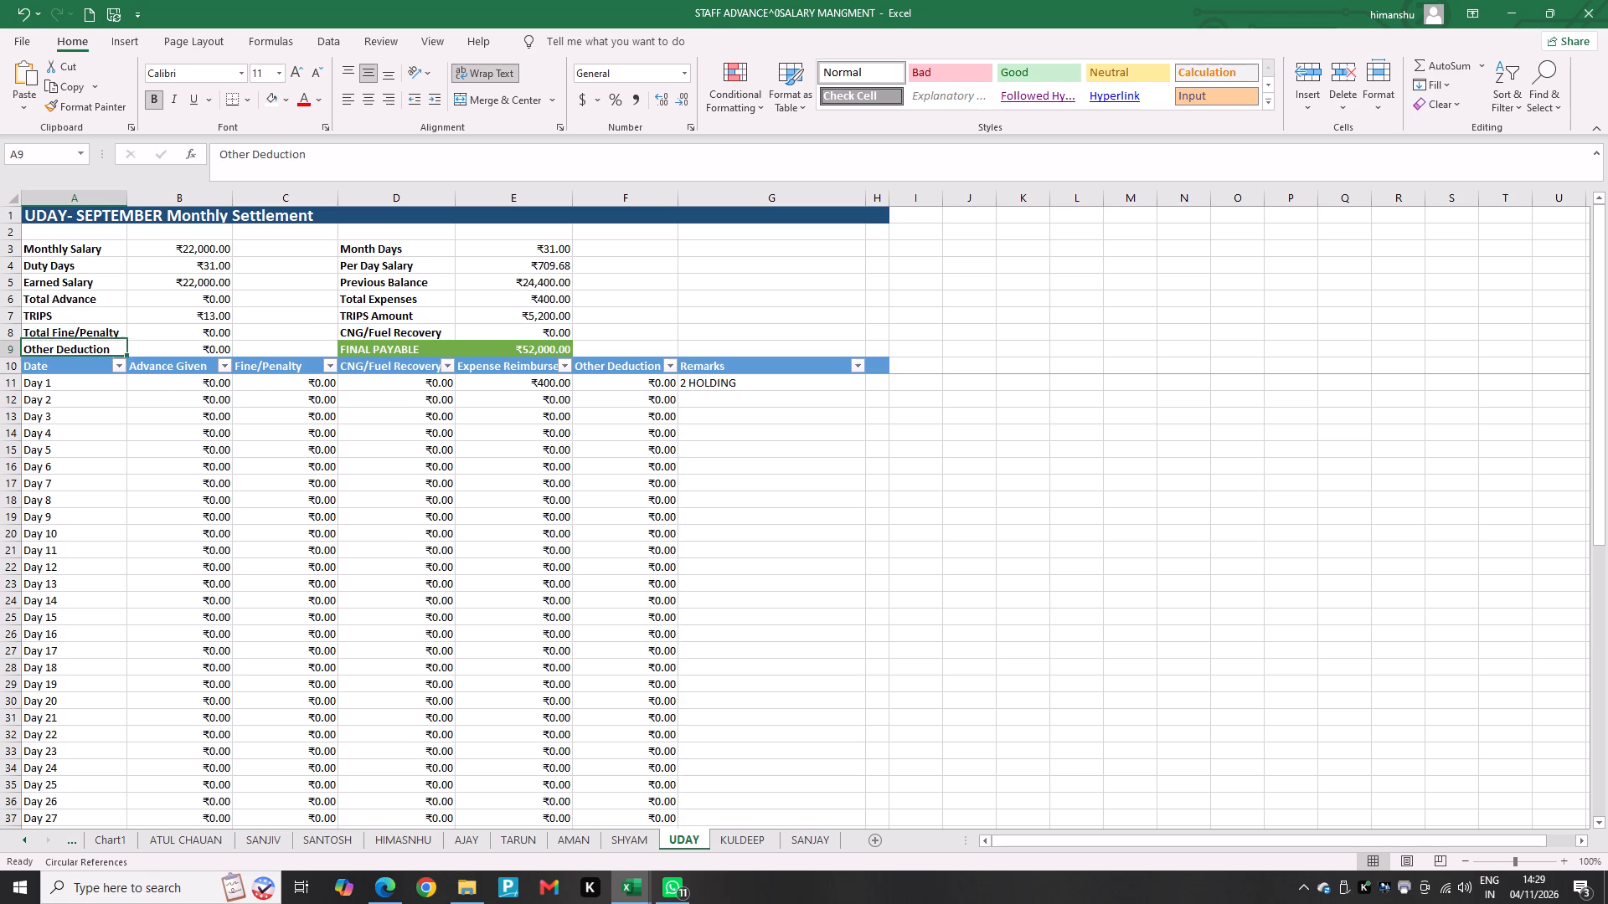
pyautogui.press('Right')
pyautogui.press('Up')
pyautogui.press('Up')
pyautogui.press('Up')
pyautogui.press('Up')
pyautogui.press('Right')
pyautogui.press('Right')
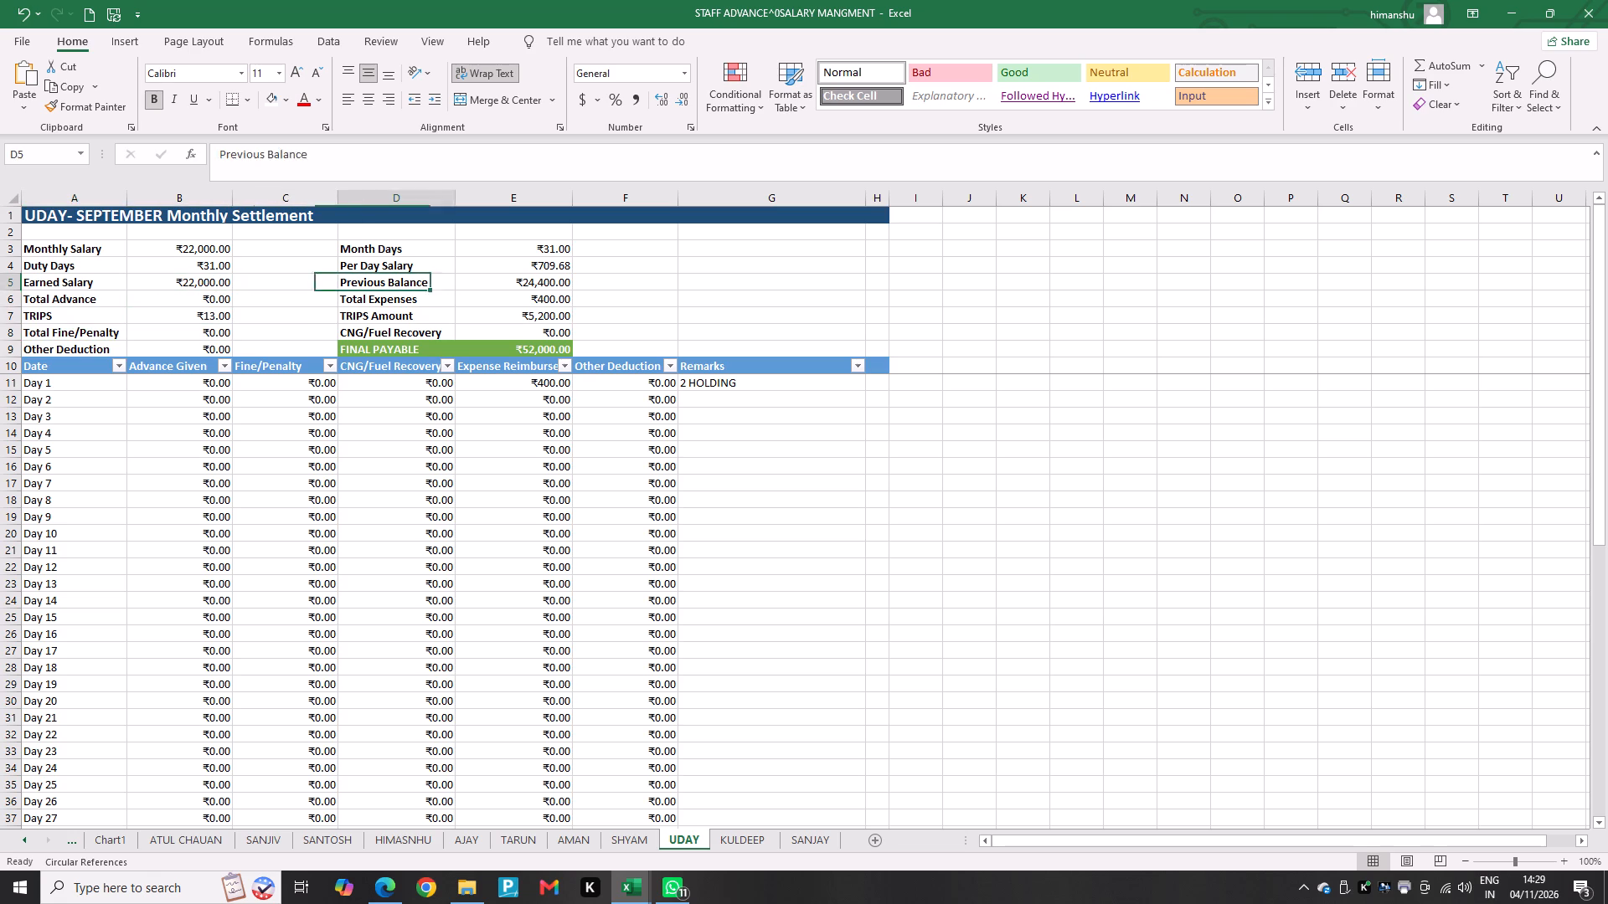
pyautogui.press('Right')
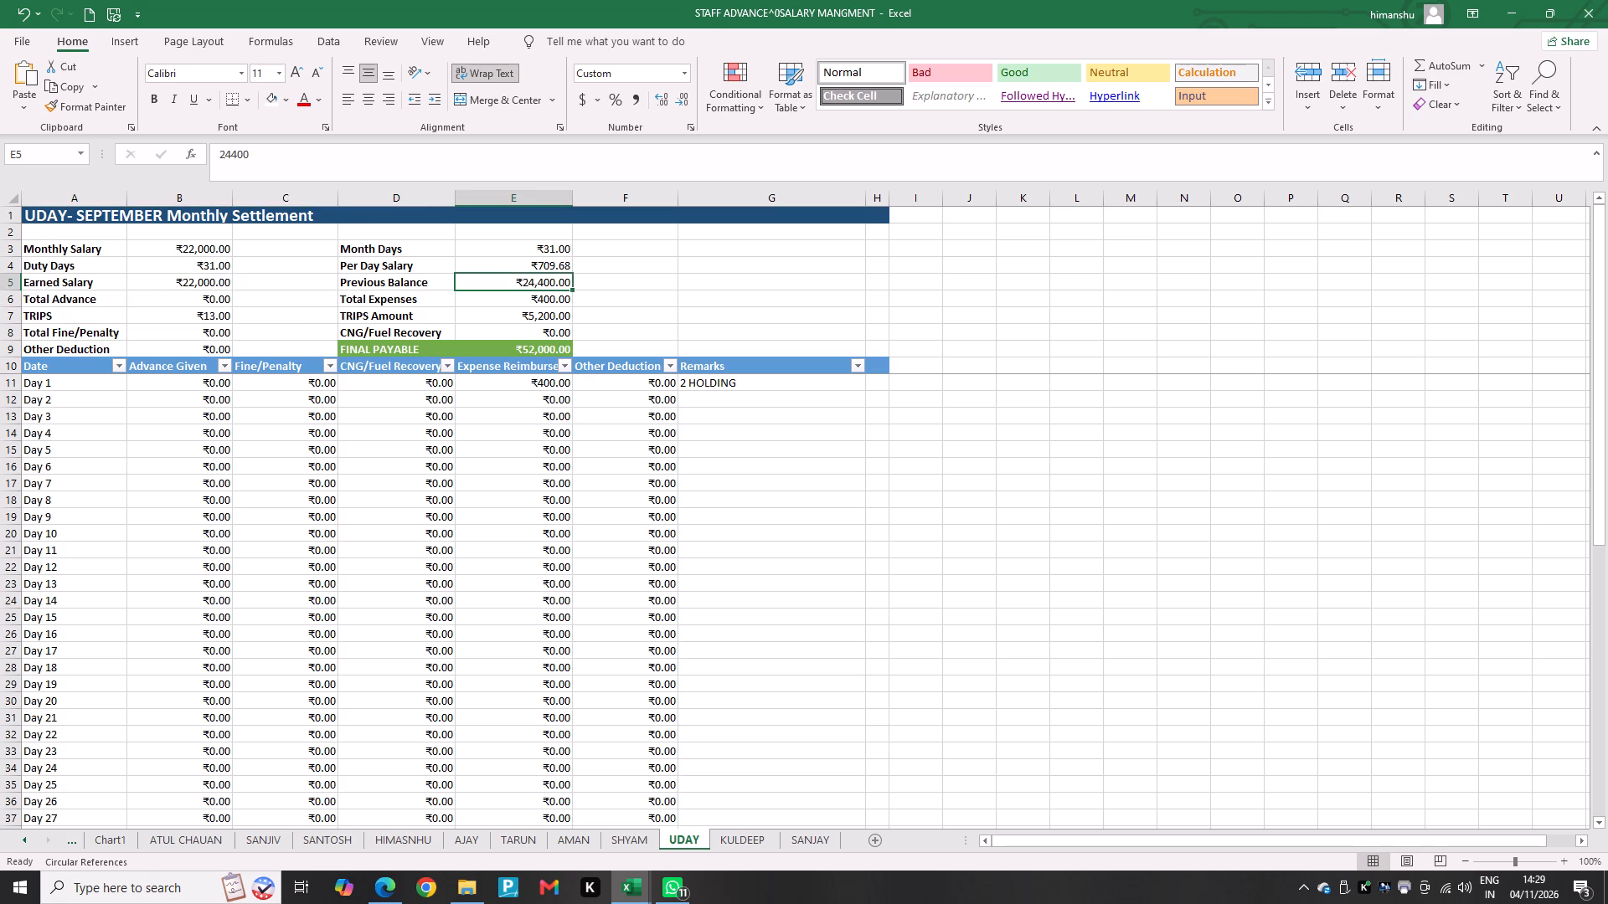
pyautogui.write('25')
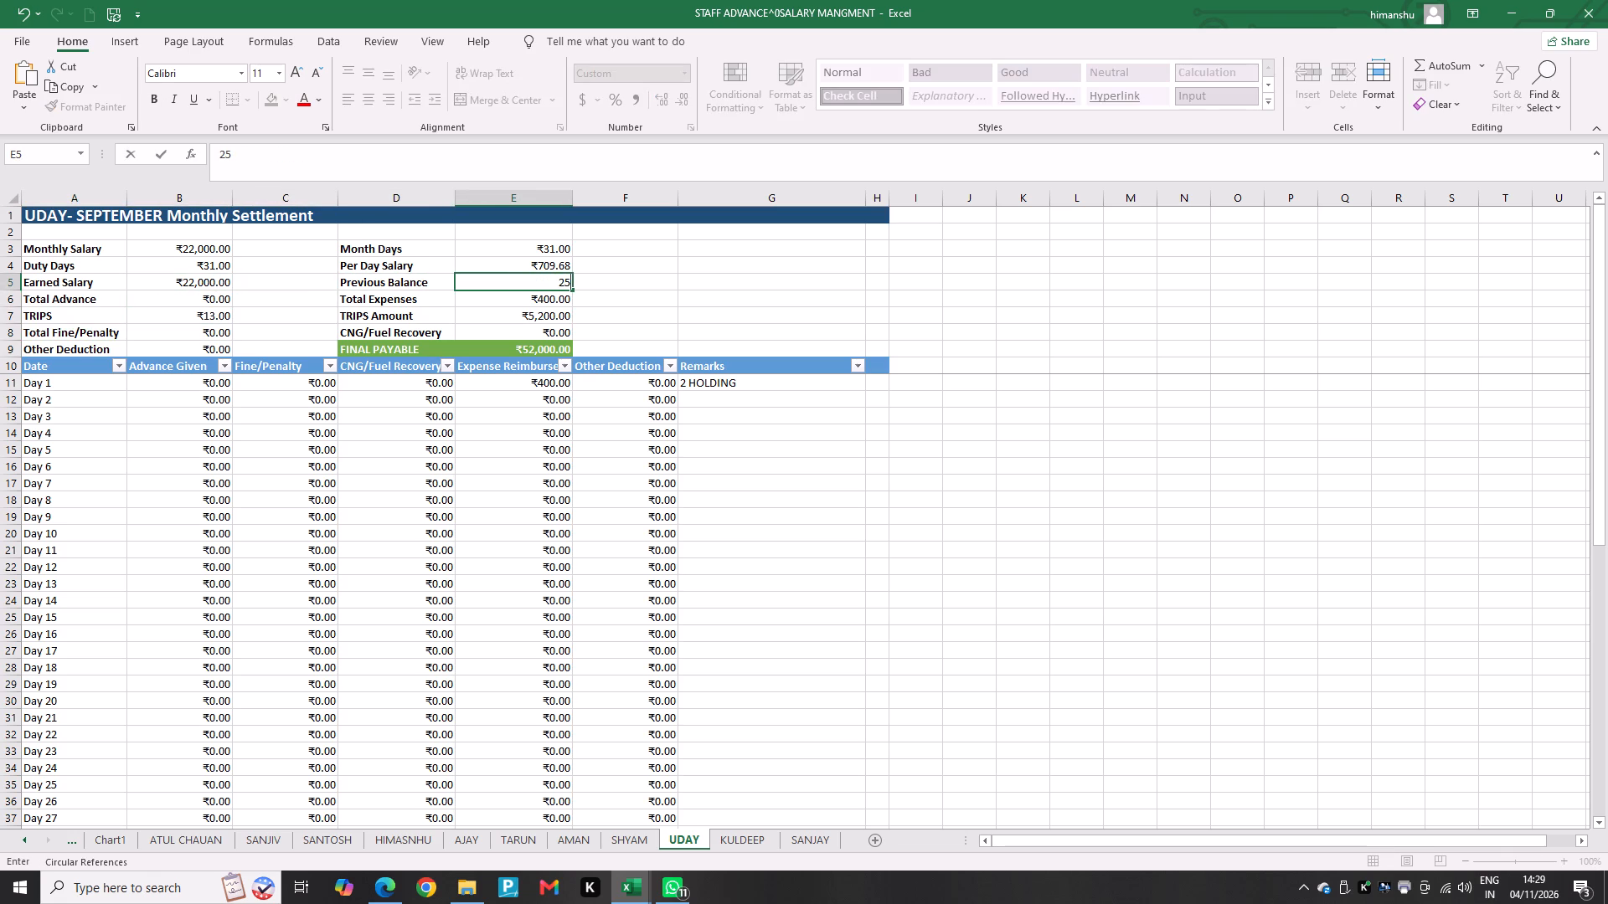
pyautogui.write('613')
pyautogui.press('Return')
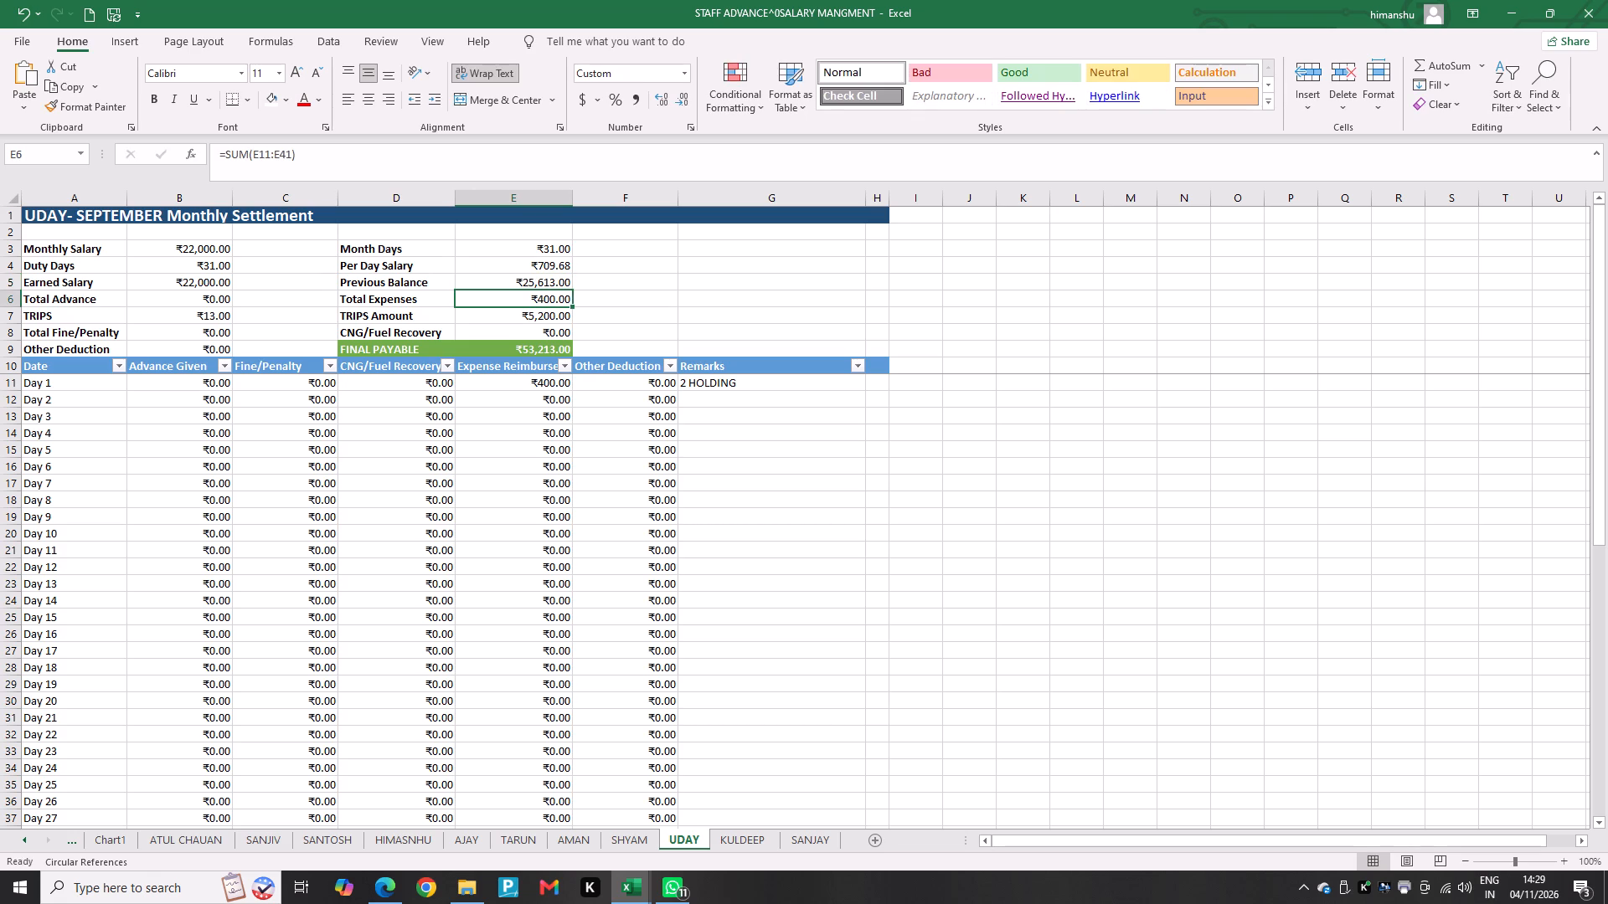
# Switch to the Copy of MIS DD Logistics workbook and look through the individual drivers' salary advance sheets.
pyautogui.click(191, 398)
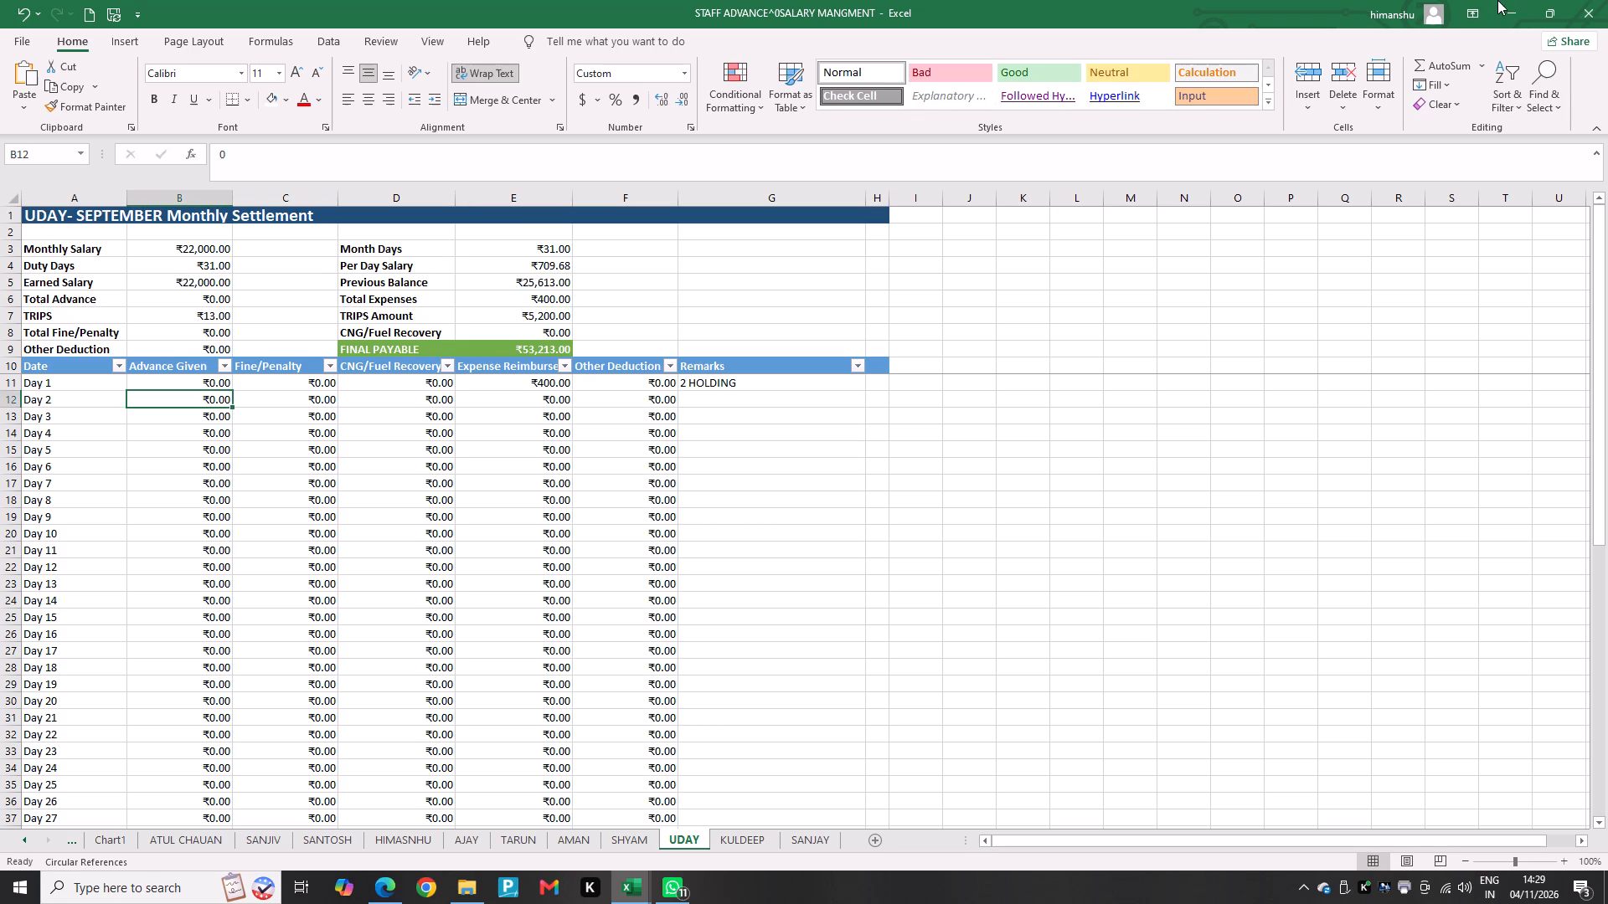
pyautogui.click(1497, 0)
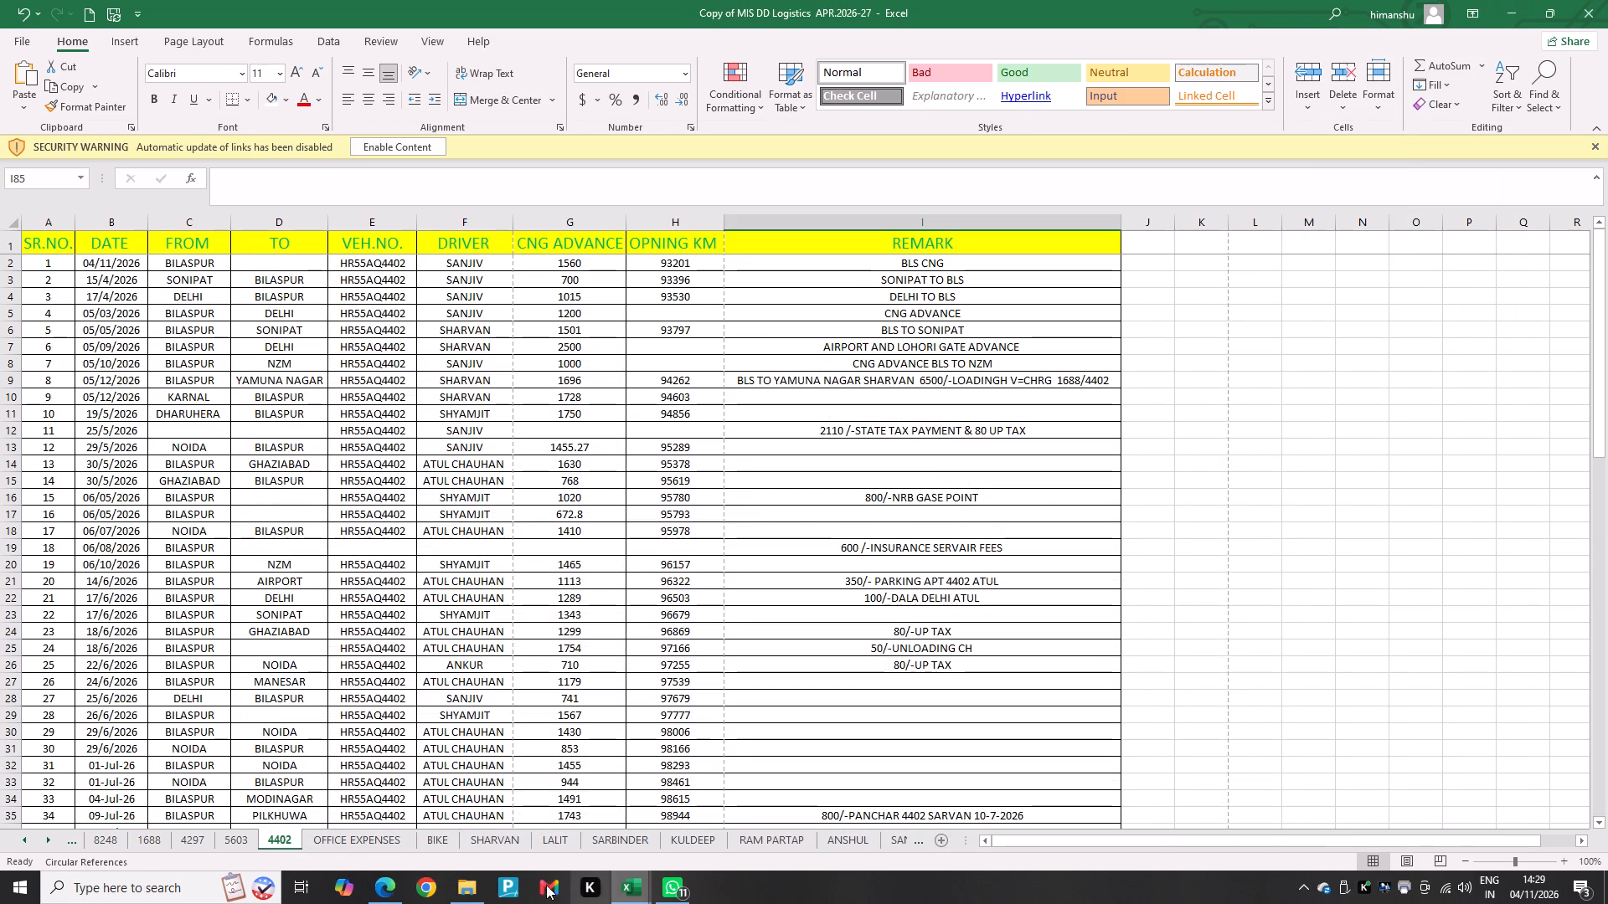
pyautogui.click(899, 838)
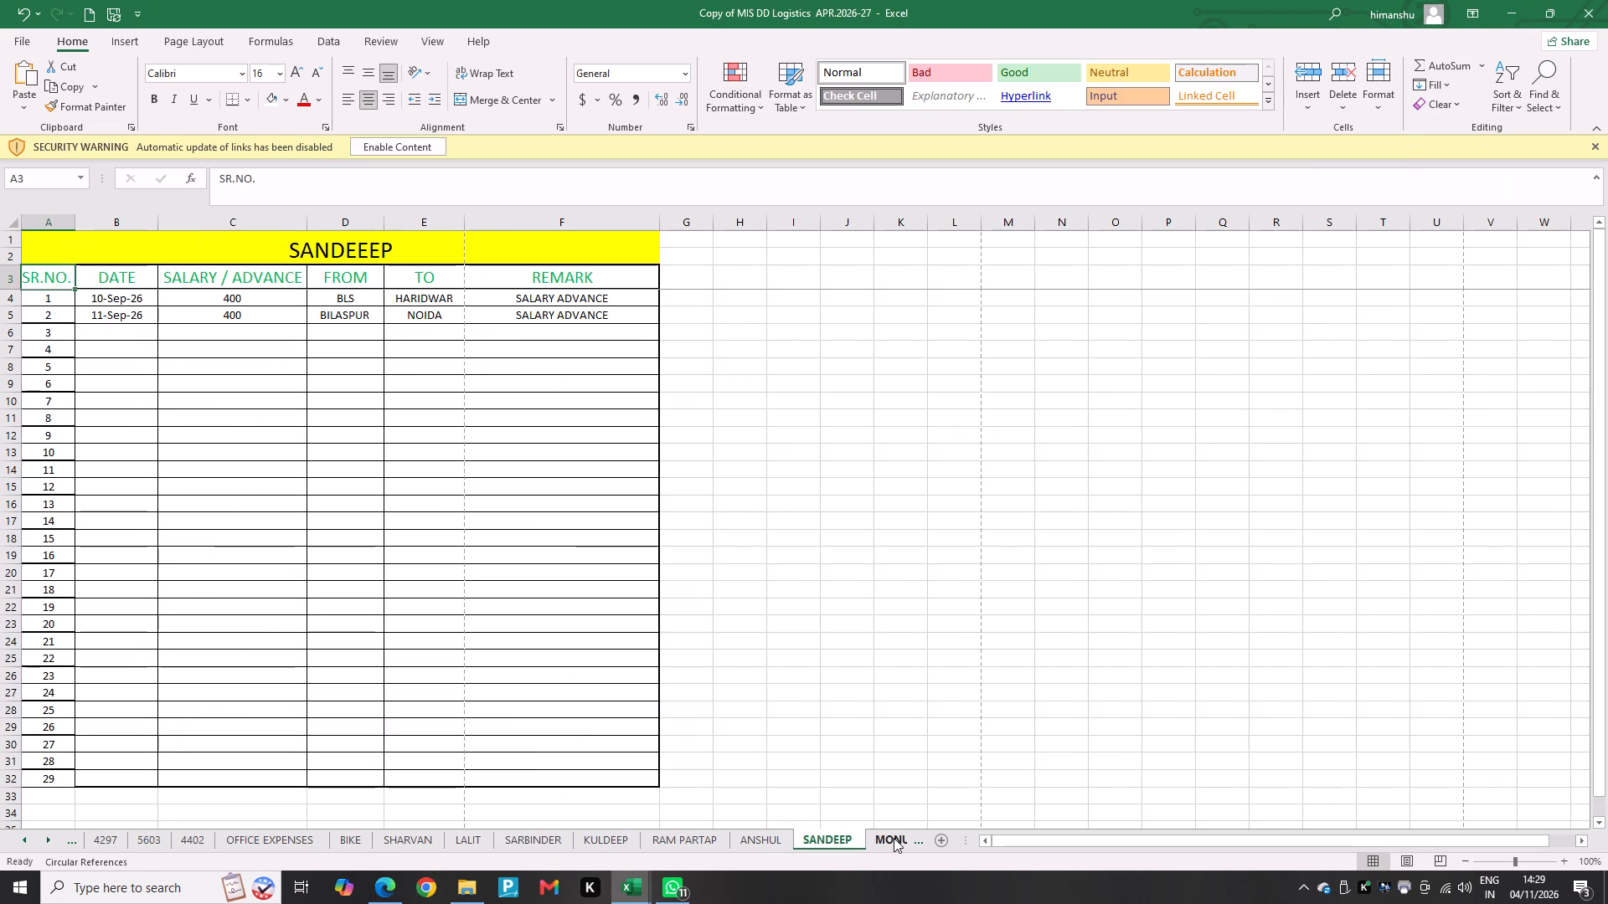
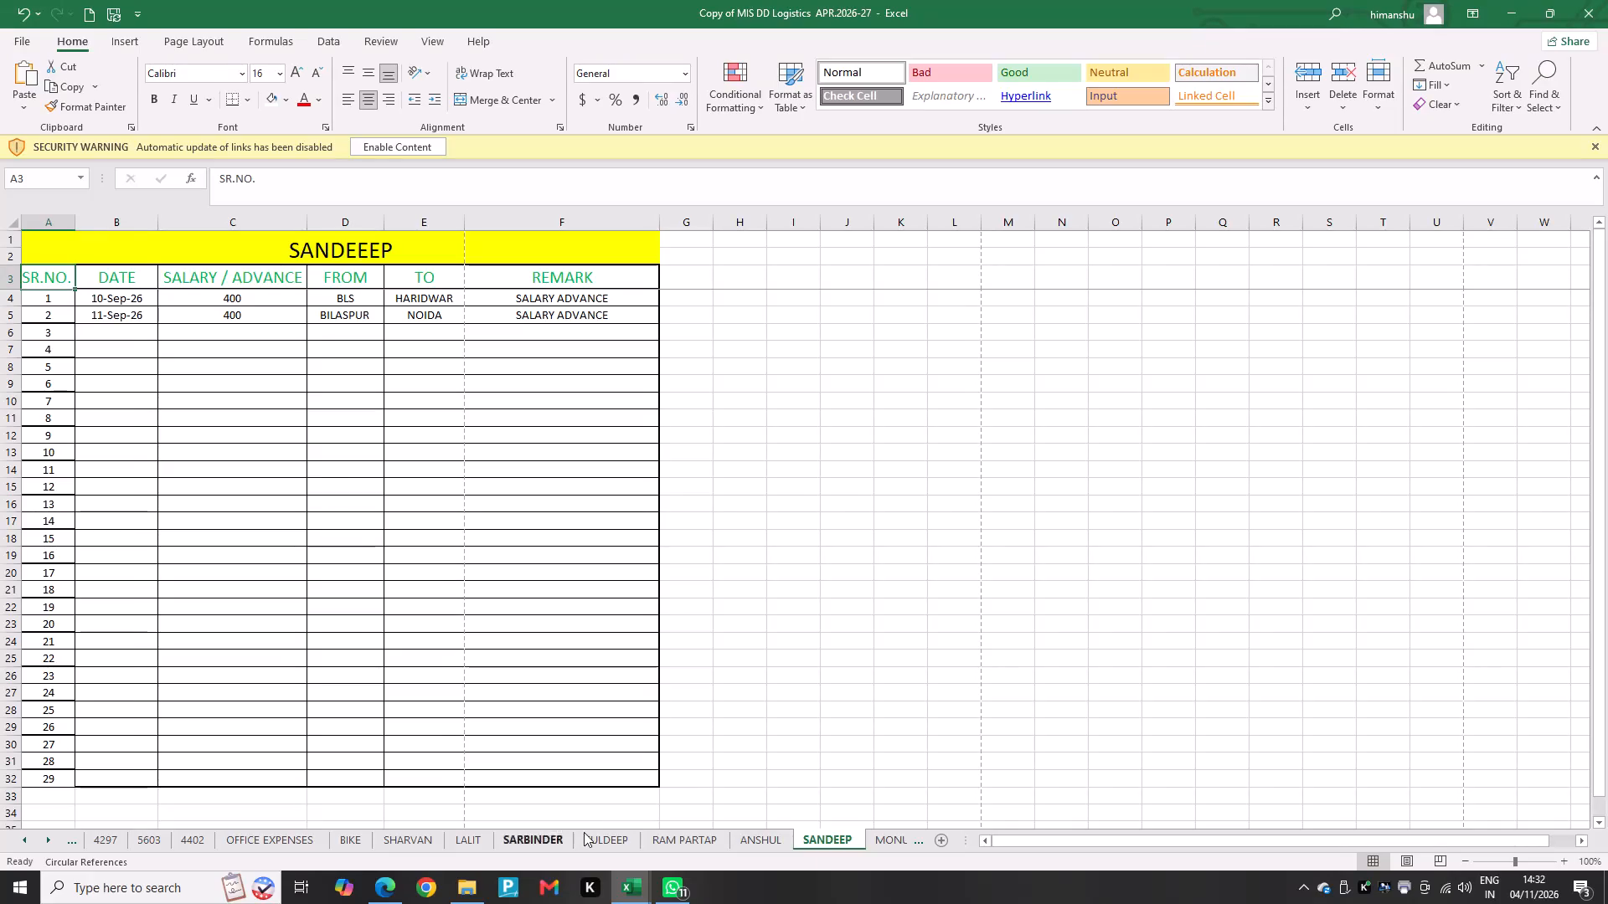
# Open UDAY's salary advance sheet and check the October advance entries.
pyautogui.click(910, 835)
pyautogui.doubleClick(917, 838)
pyautogui.moveTo(917, 838); pyautogui.dragTo(913, 804)
pyautogui.click(889, 847)
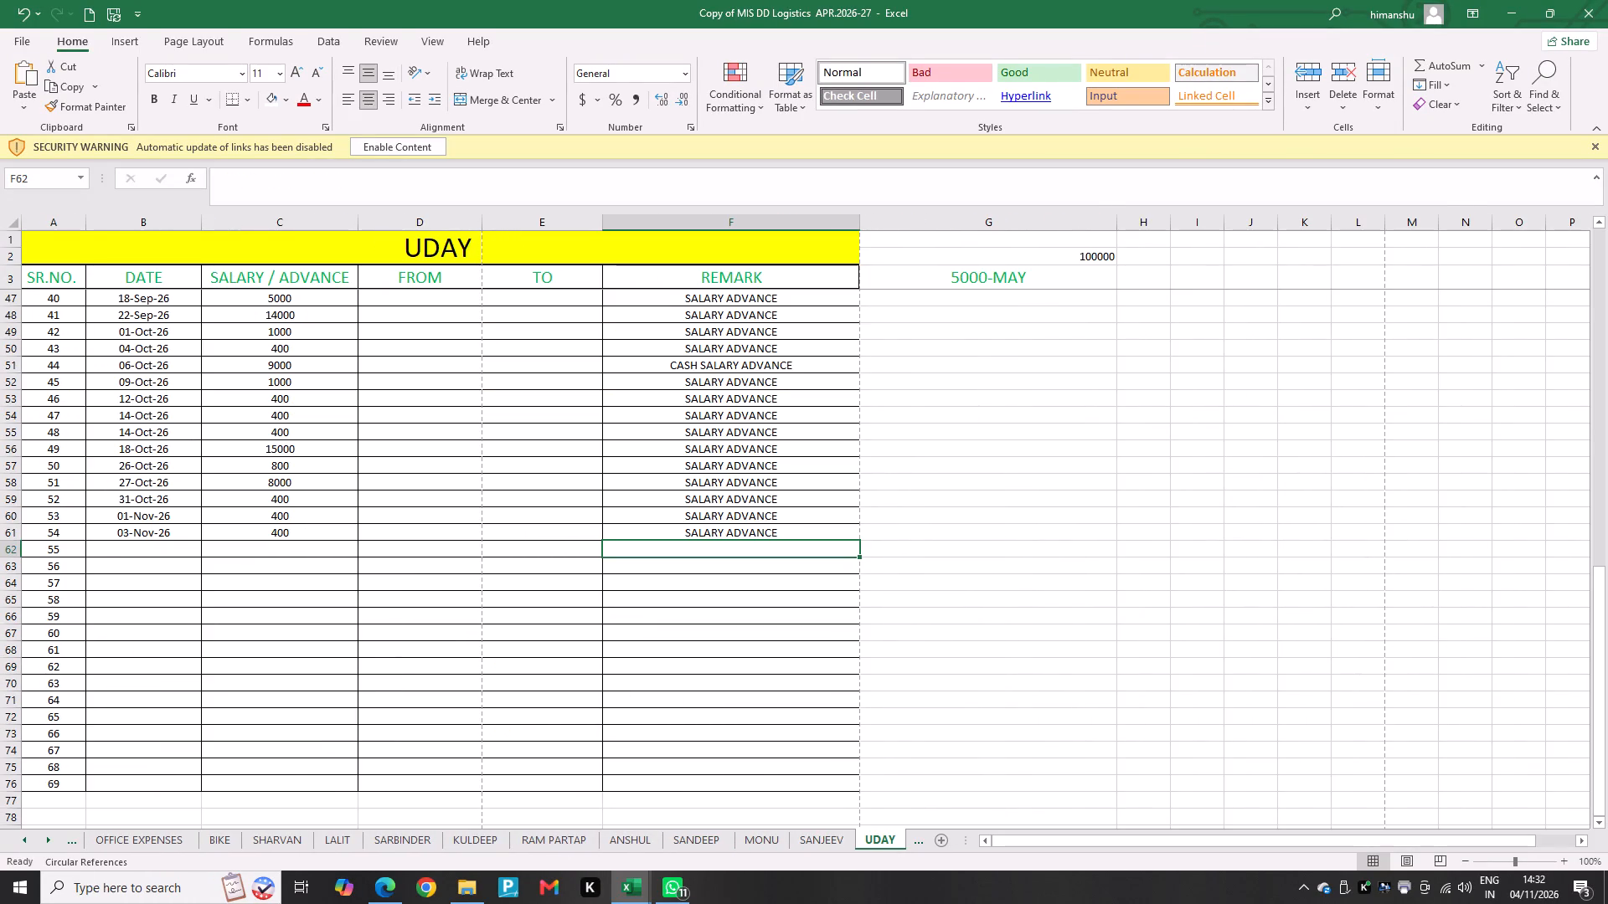
pyautogui.click(265, 425)
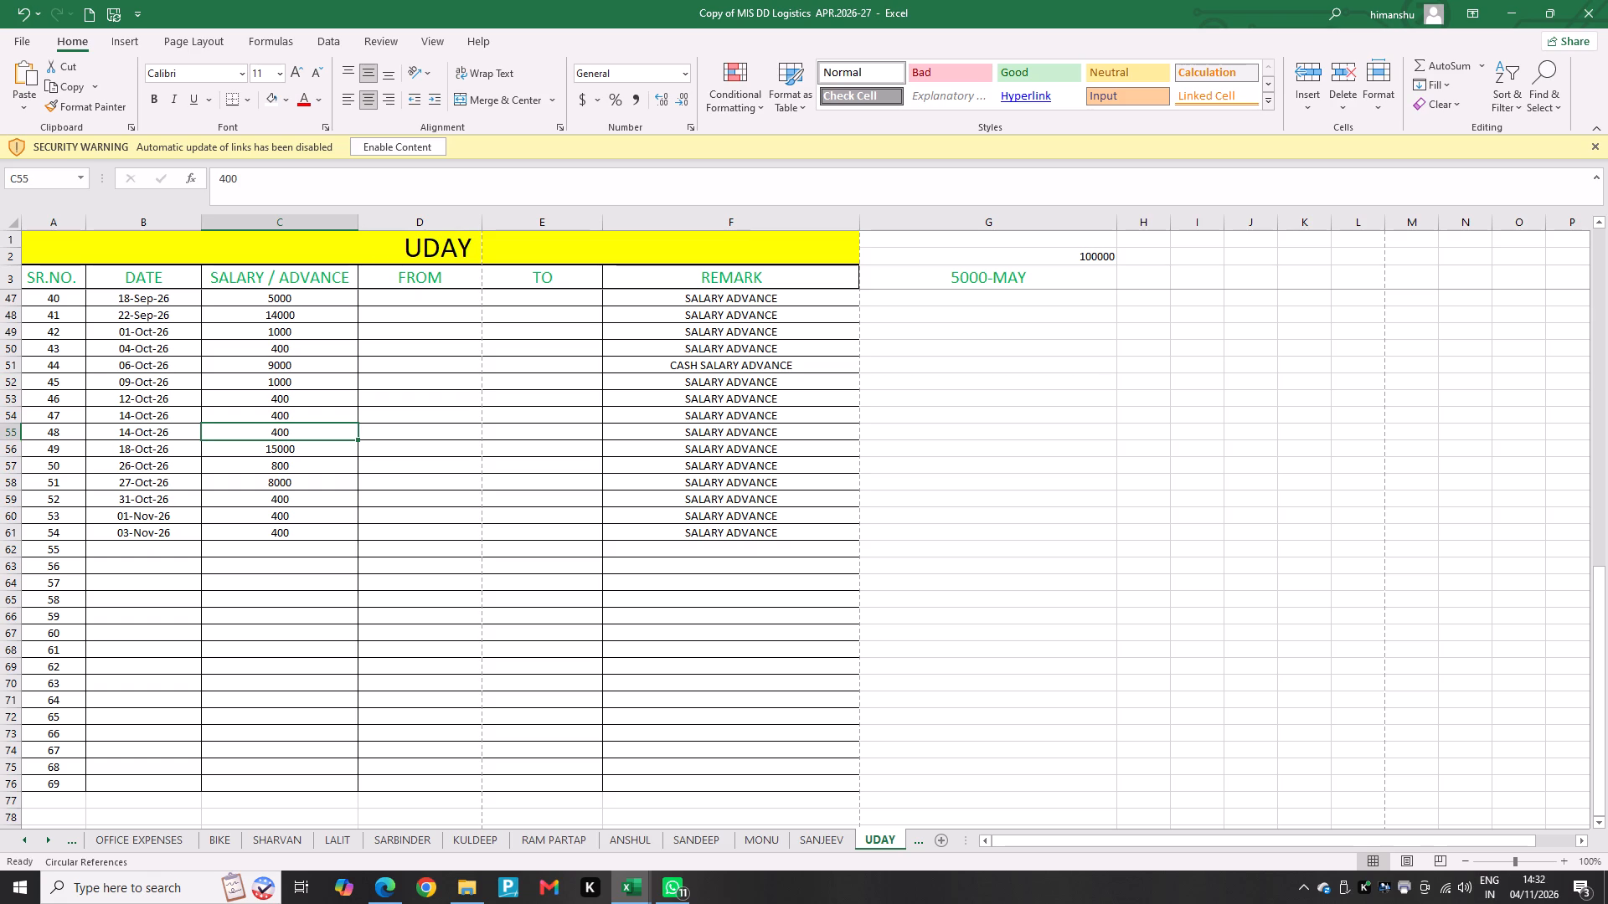
# Review the individual October salary advance amounts on UDAY's sheet, from 1 October through 18 October.
pyautogui.click(276, 449)
pyautogui.click(272, 393)
pyautogui.click(273, 362)
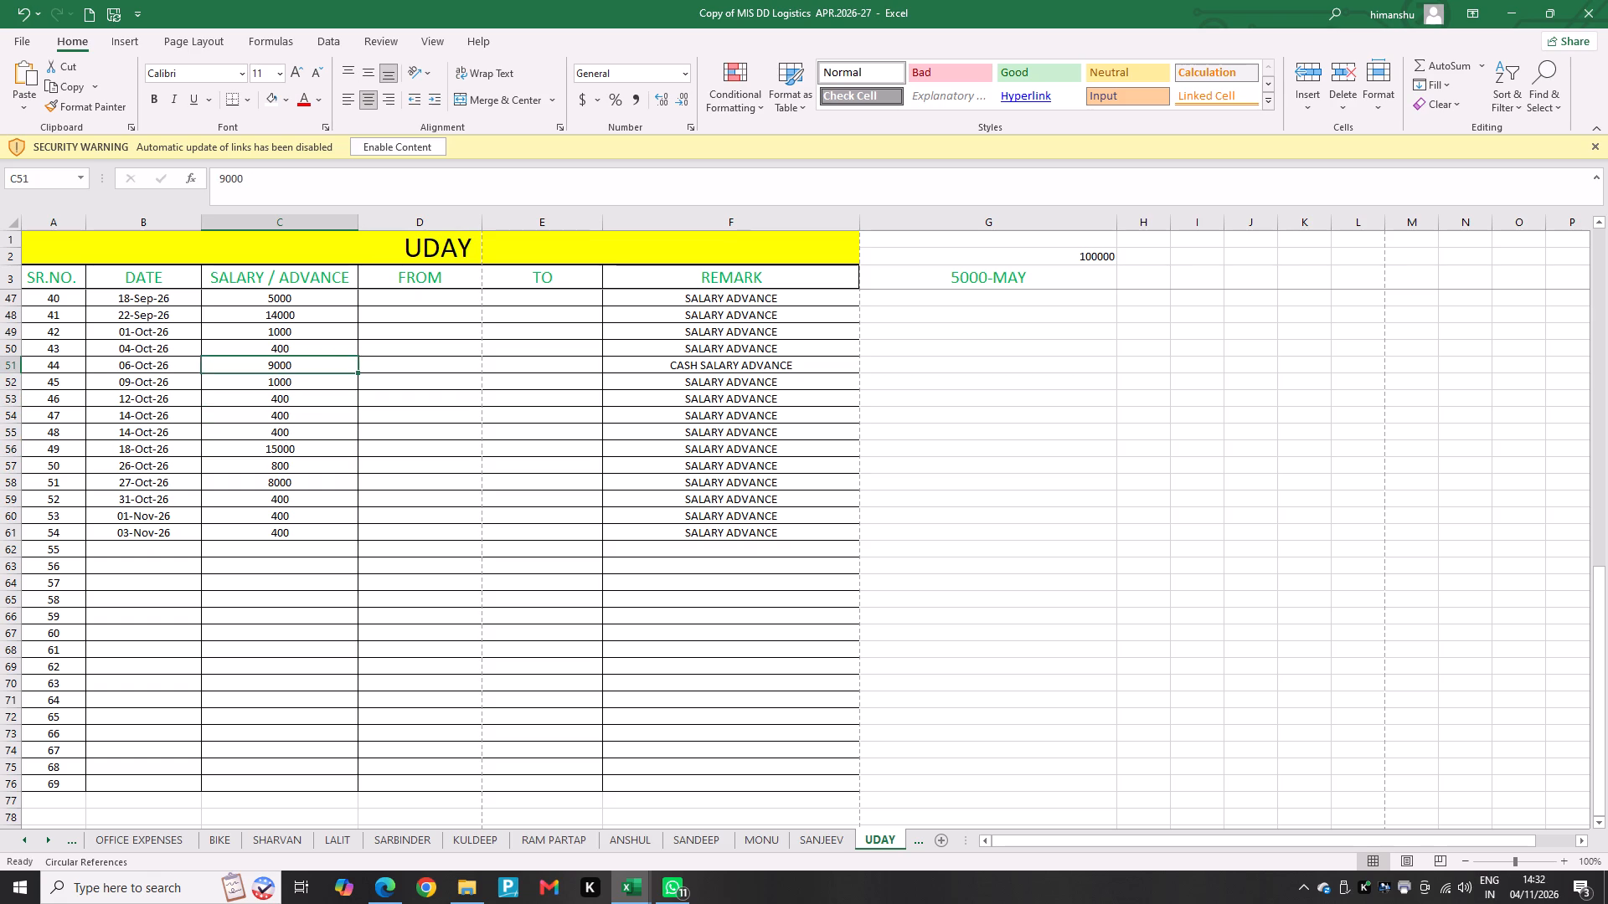
pyautogui.click(281, 334)
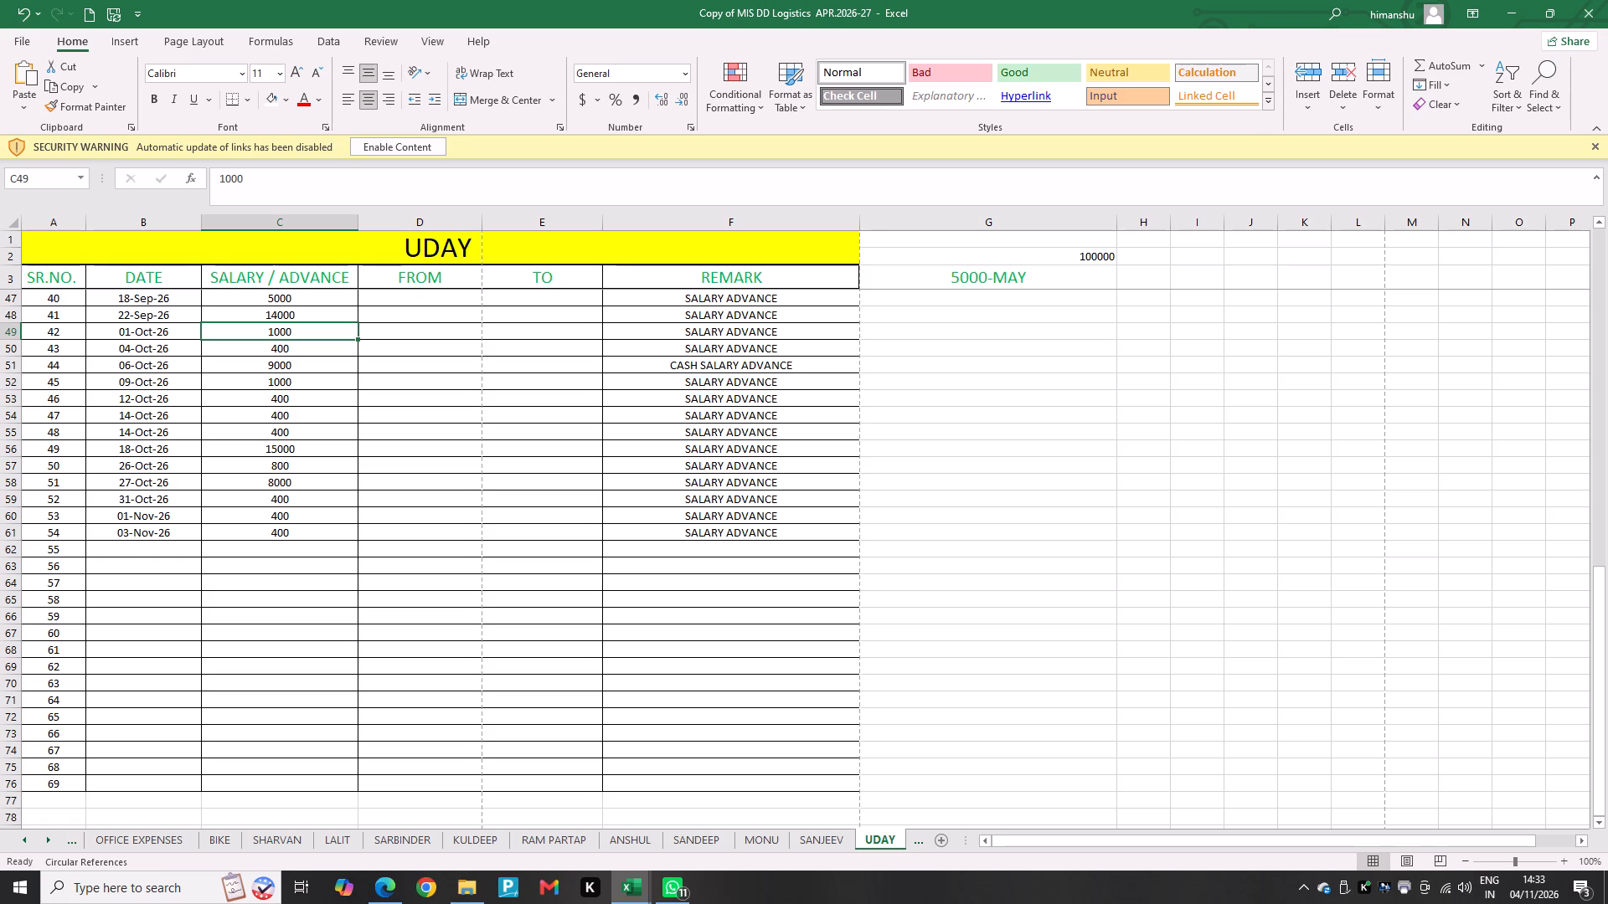
pyautogui.click(321, 365)
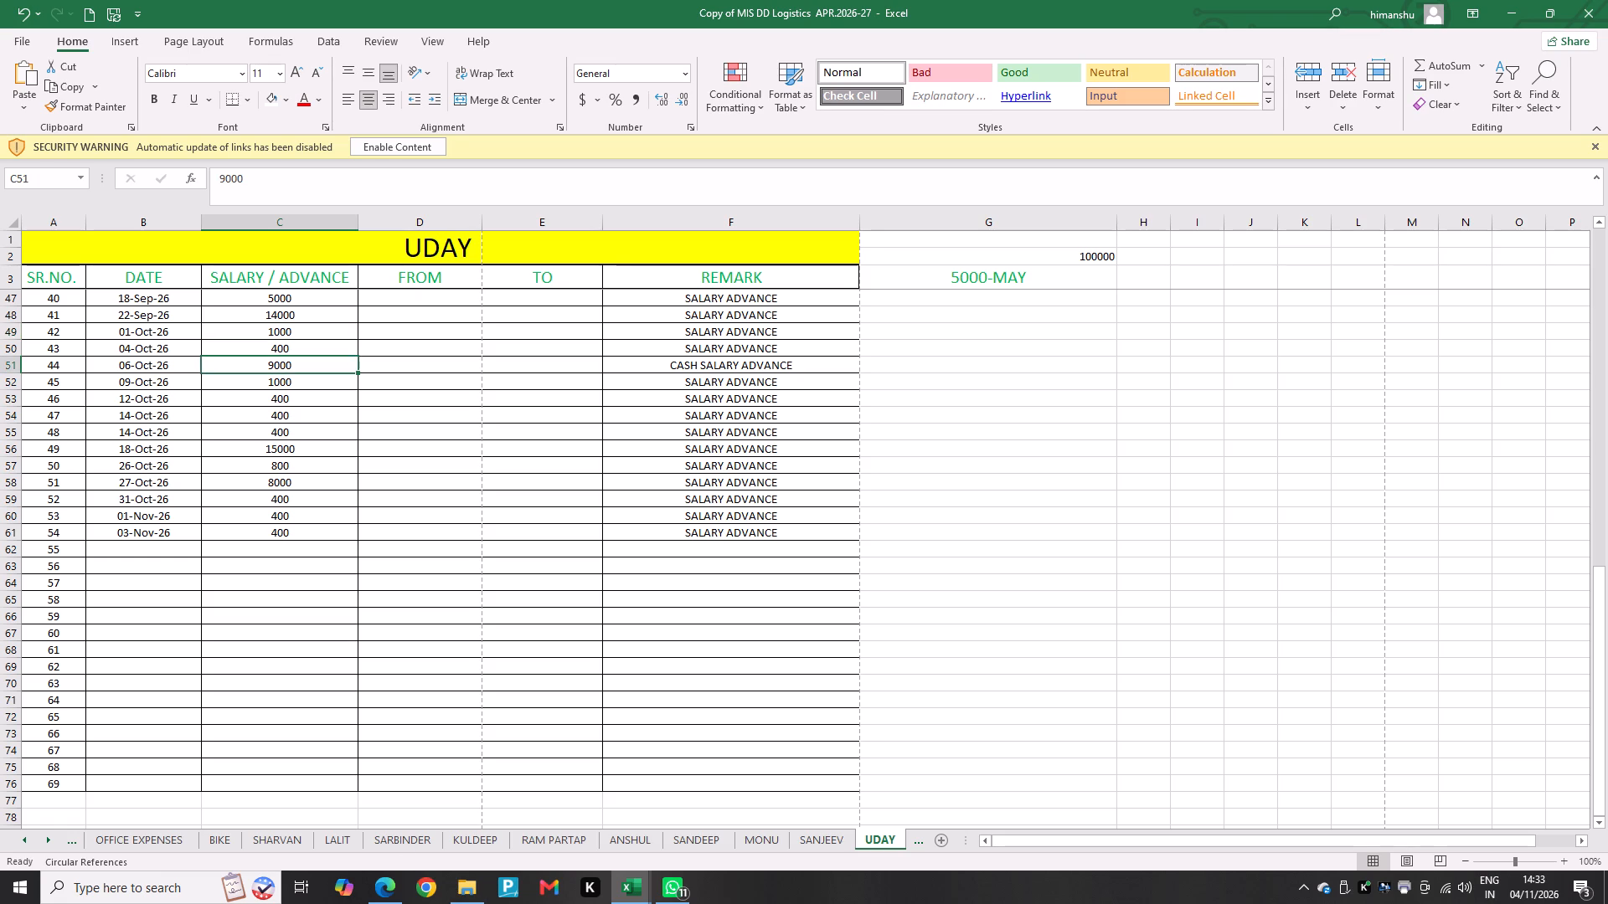
pyautogui.click(320, 379)
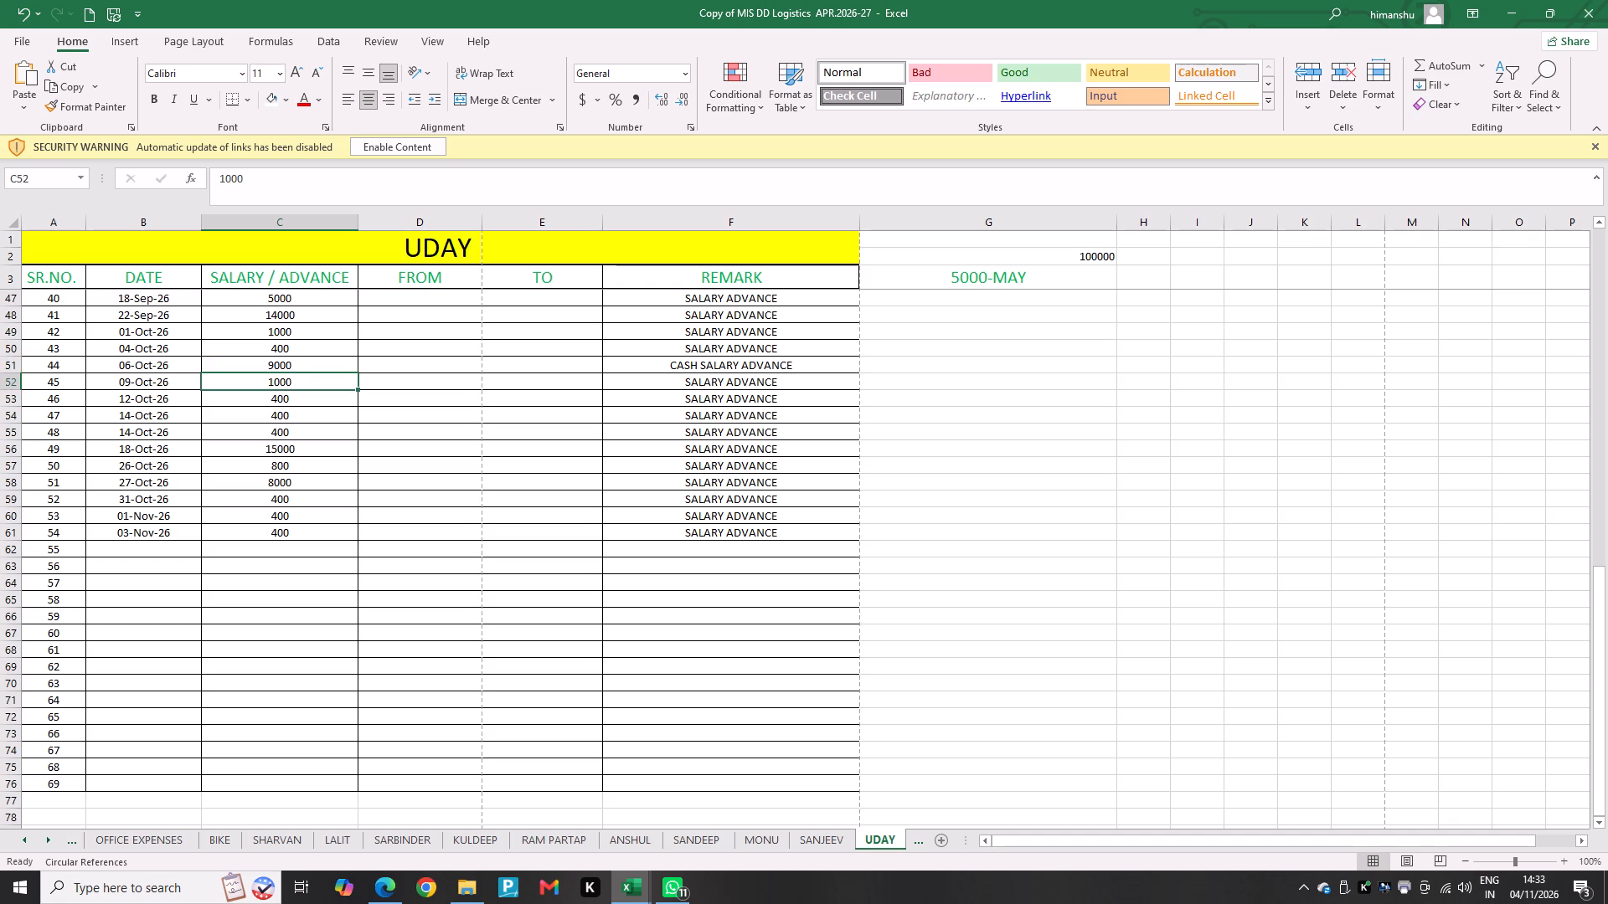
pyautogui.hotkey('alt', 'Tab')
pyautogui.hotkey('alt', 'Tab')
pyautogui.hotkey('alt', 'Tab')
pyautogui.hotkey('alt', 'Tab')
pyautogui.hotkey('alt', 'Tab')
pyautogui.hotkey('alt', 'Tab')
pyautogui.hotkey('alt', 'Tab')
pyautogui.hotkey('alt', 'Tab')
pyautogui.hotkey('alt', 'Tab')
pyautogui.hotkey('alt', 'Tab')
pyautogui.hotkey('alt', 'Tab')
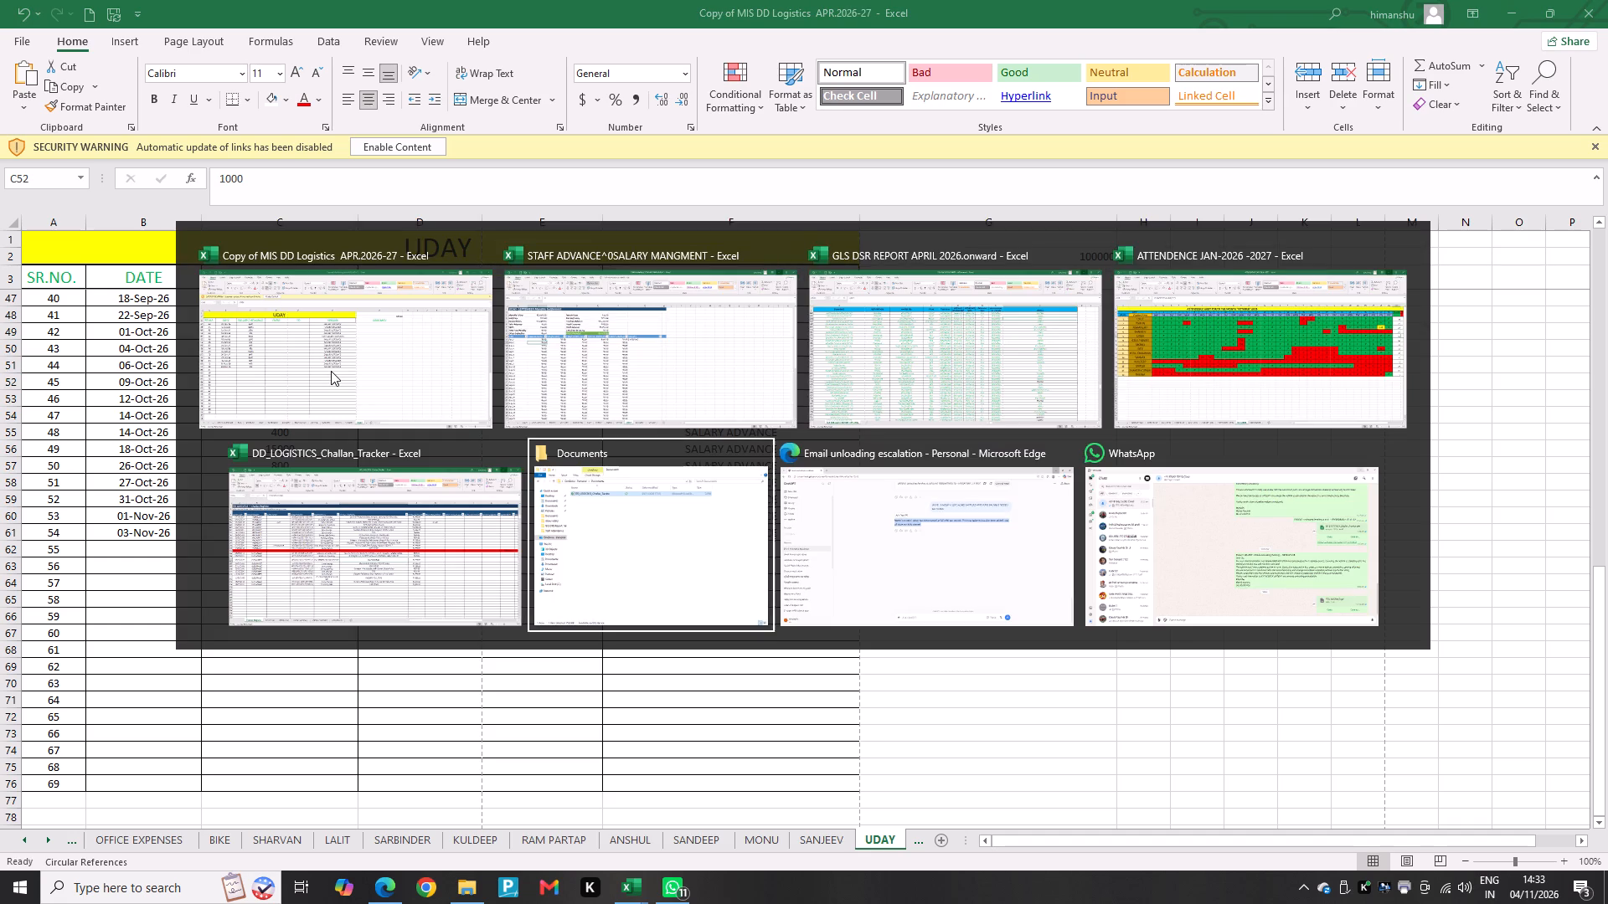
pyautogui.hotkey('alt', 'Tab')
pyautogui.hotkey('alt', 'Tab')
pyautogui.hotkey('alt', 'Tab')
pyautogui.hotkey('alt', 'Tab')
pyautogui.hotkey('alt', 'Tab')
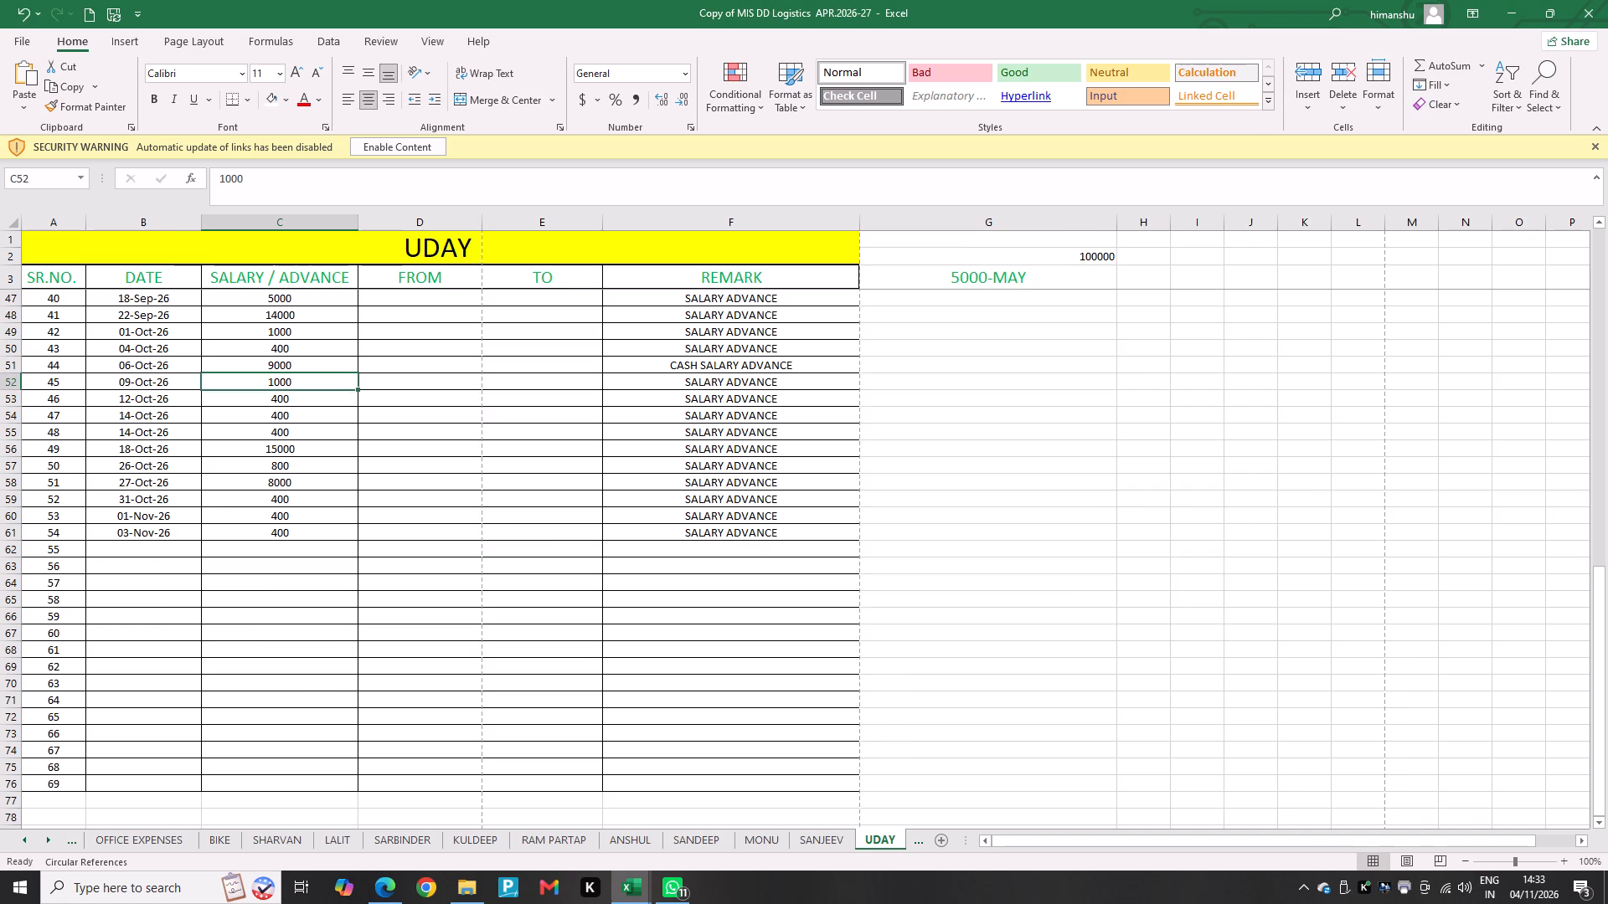
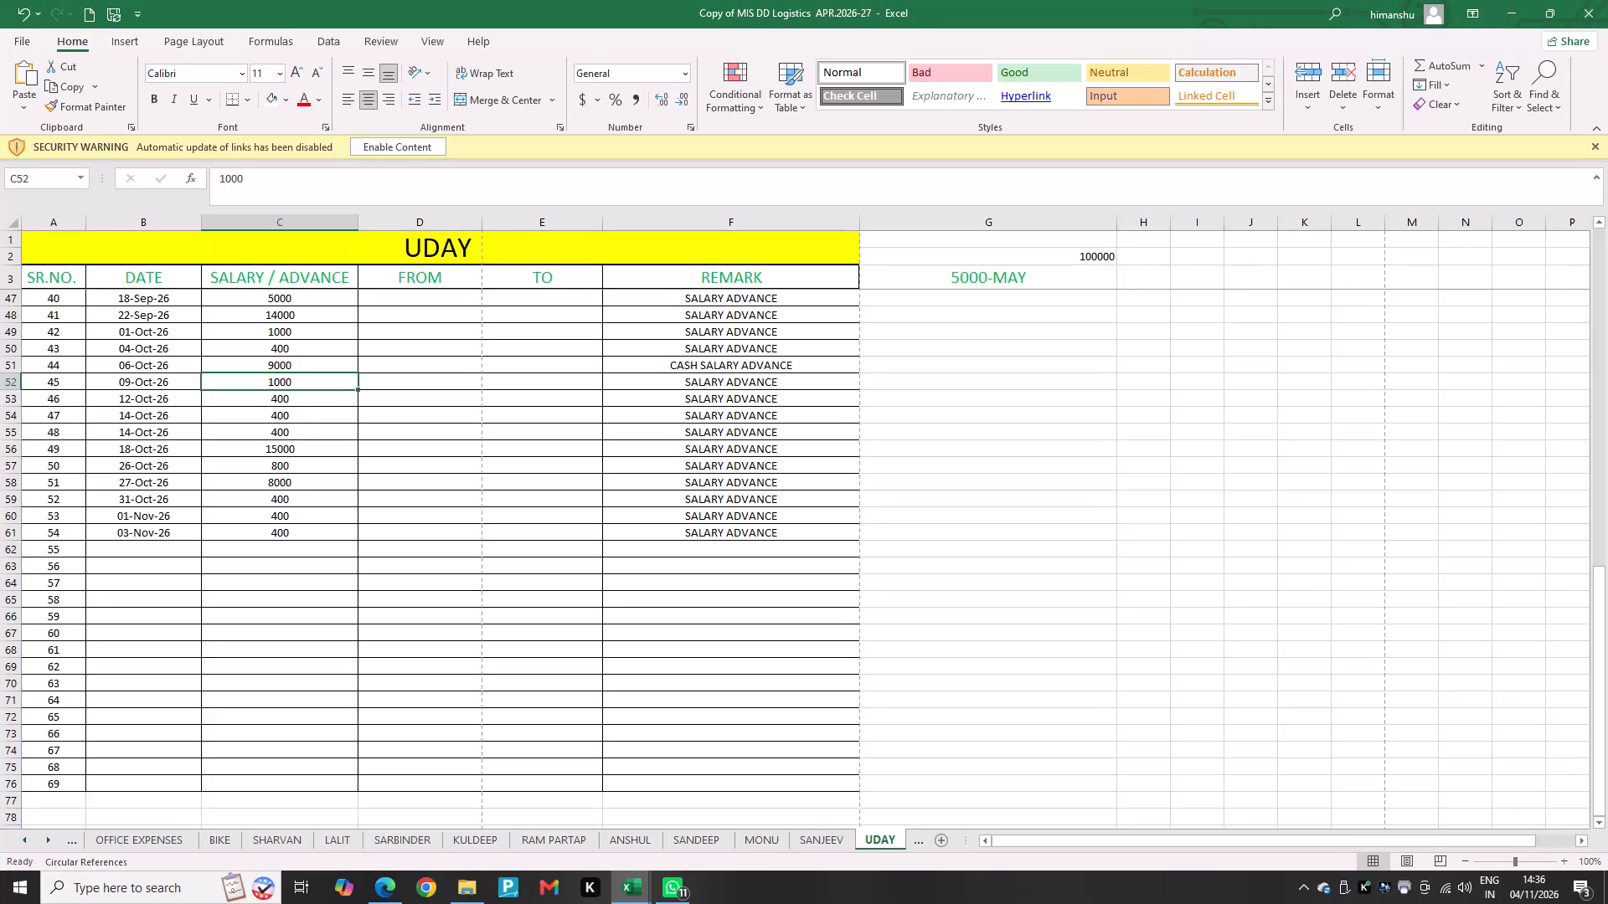
# Switch to the STAFF ADVANCE salary management workbook and set Day 9 Advance Given on UDAY's settlement to 1000.
pyautogui.hotkey('alt', 'Tab')
pyautogui.hotkey('alt', 'Tab')
pyautogui.hotkey('alt', 'Tab')
pyautogui.hotkey('alt', 'Tab')
pyautogui.hotkey('alt', 'Tab')
pyautogui.hotkey('alt', 'Tab')
pyautogui.hotkey('alt', 'Tab')
pyautogui.hotkey('alt', 'Tab')
pyautogui.hotkey('alt', 'Tab')
pyautogui.hotkey('alt', 'Tab')
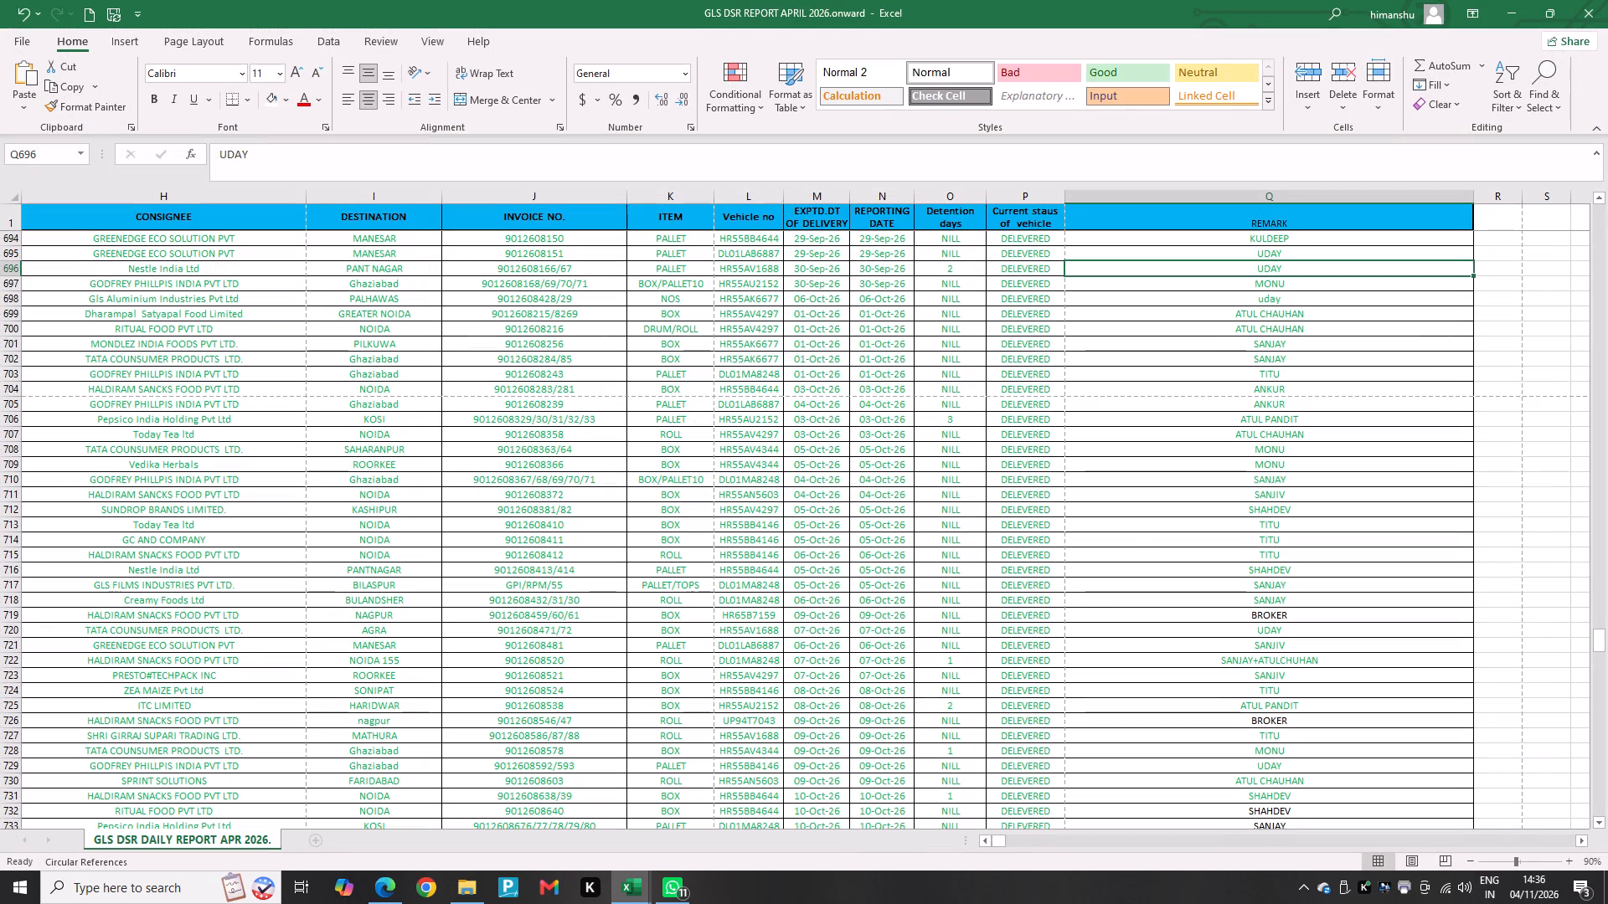
pyautogui.hotkey('alt', 'Tab')
pyautogui.hotkey('alt', 'Tab')
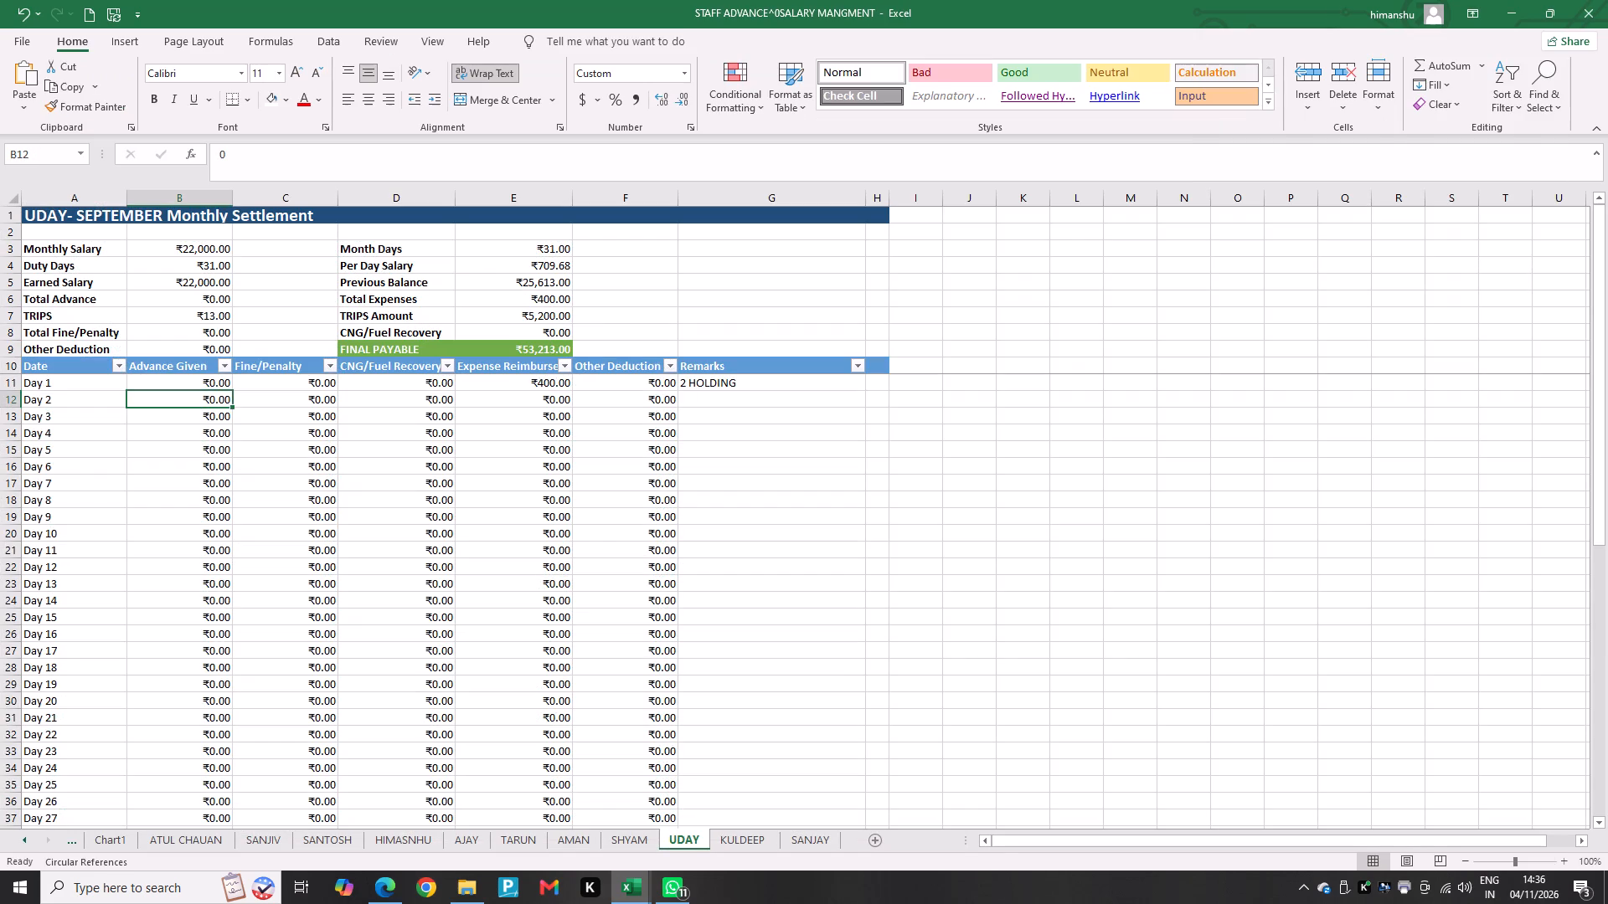
pyautogui.hotkey('alt', 'Tab')
pyautogui.hotkey('alt', 'Tab')
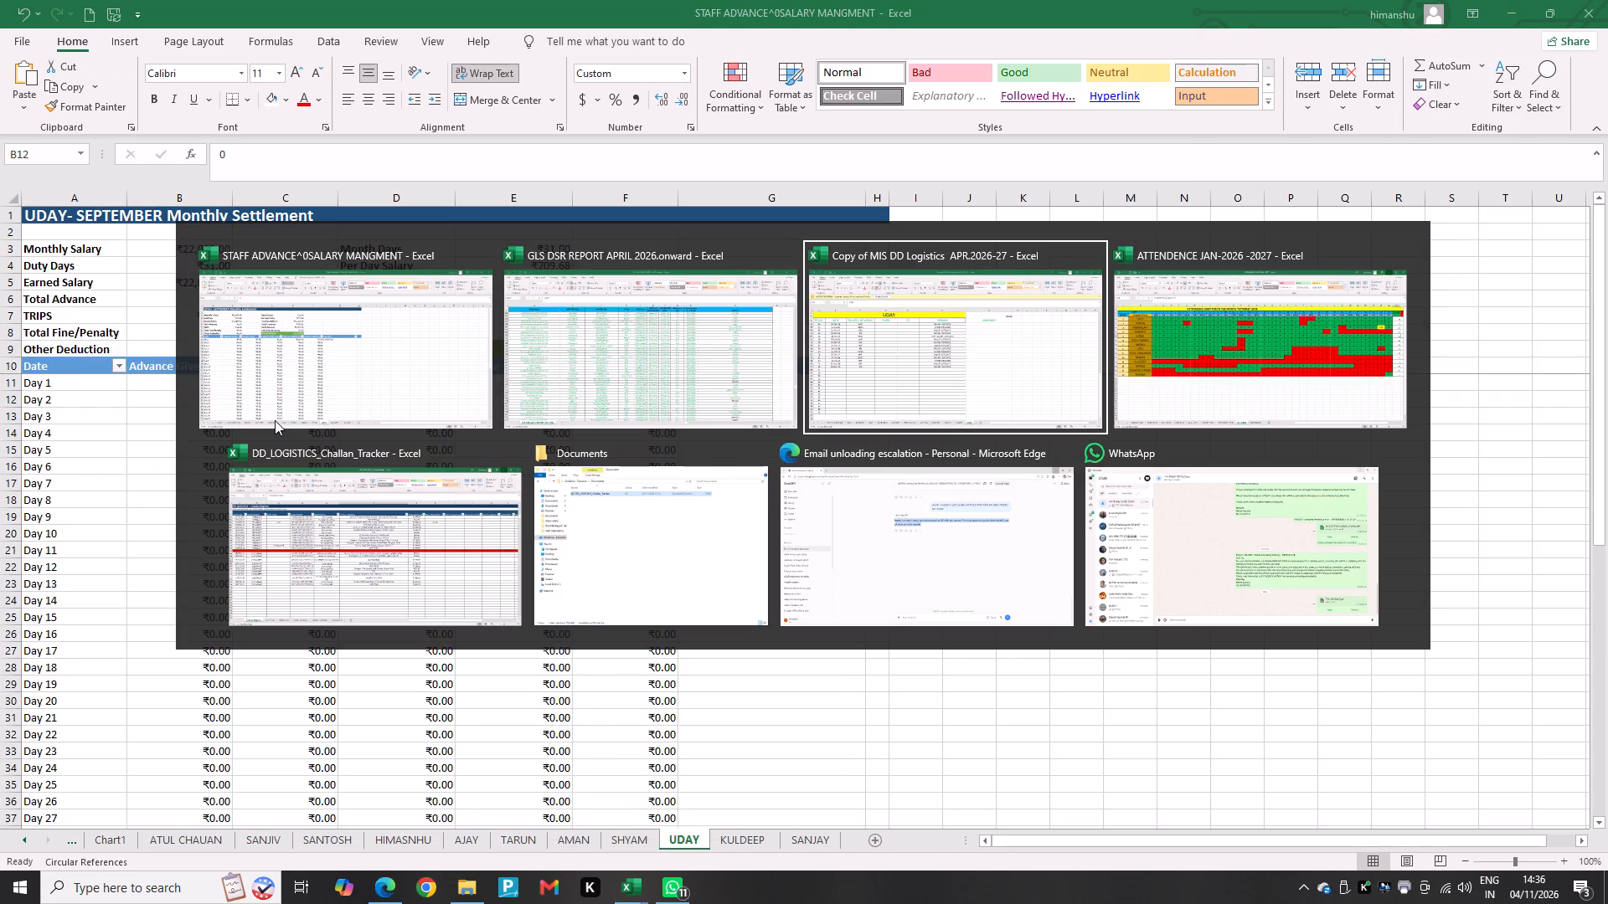
pyautogui.hotkey('alt', 'Tab')
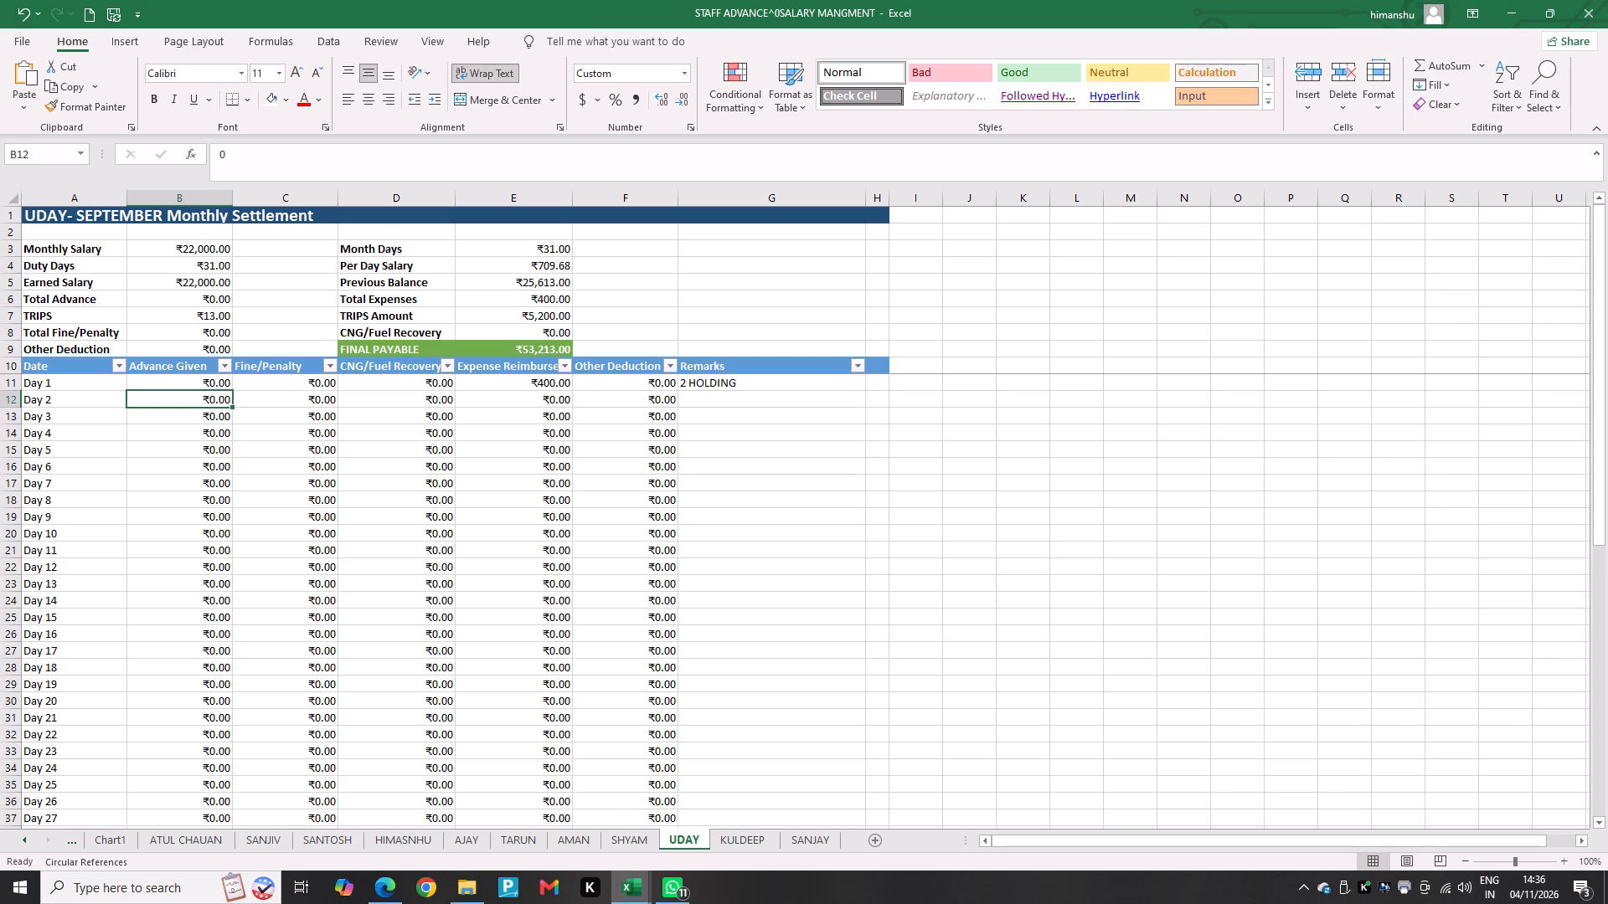
pyautogui.click(181, 524)
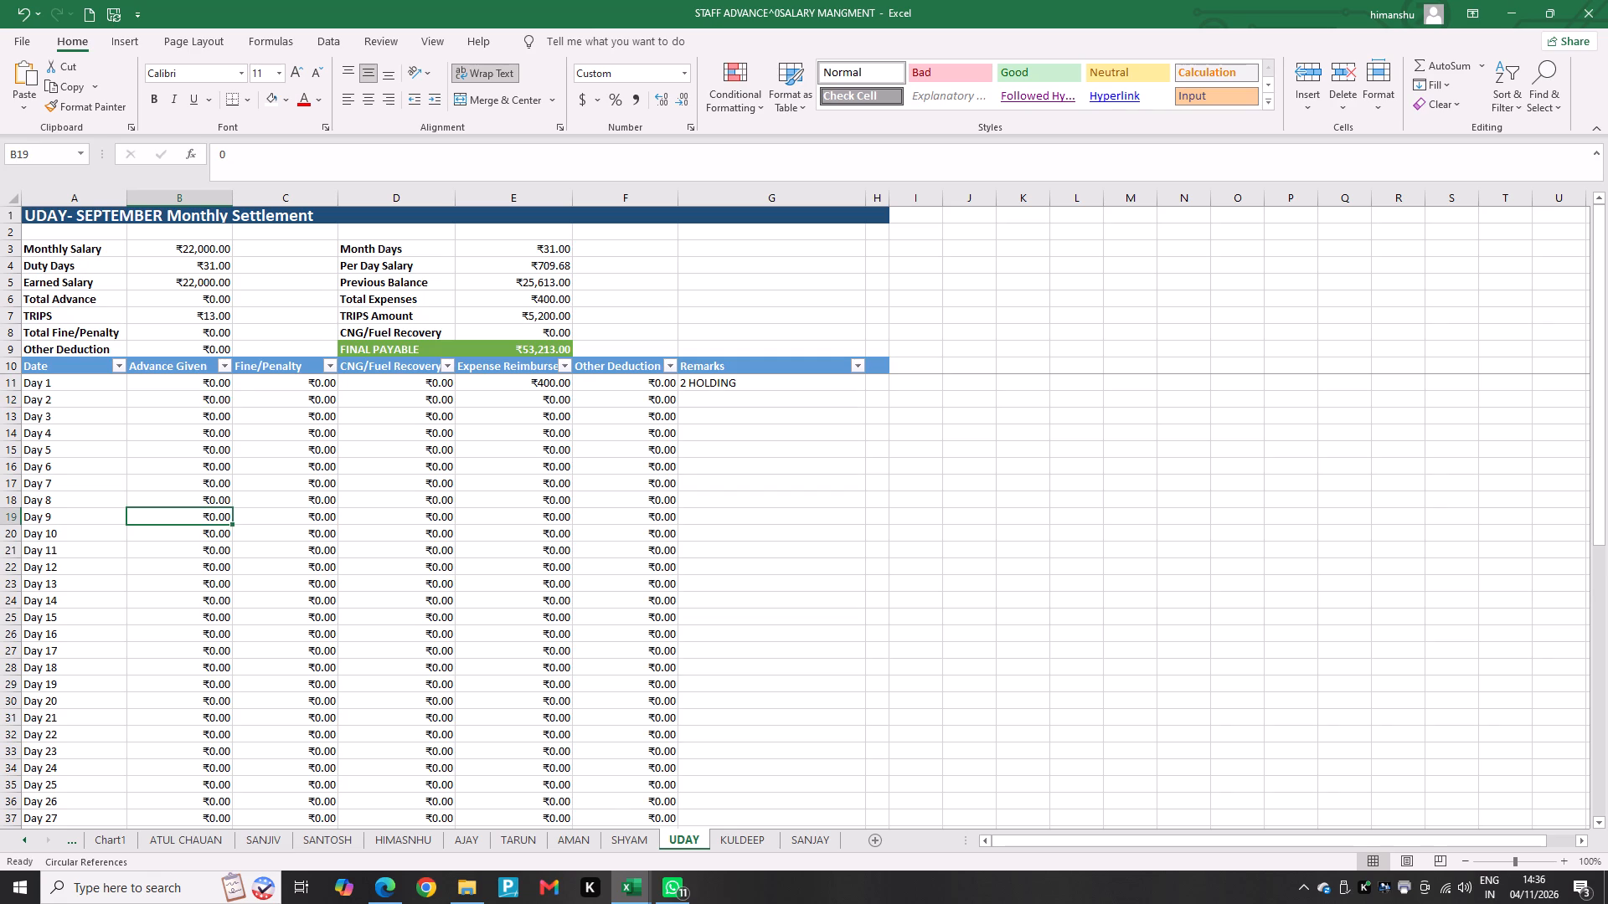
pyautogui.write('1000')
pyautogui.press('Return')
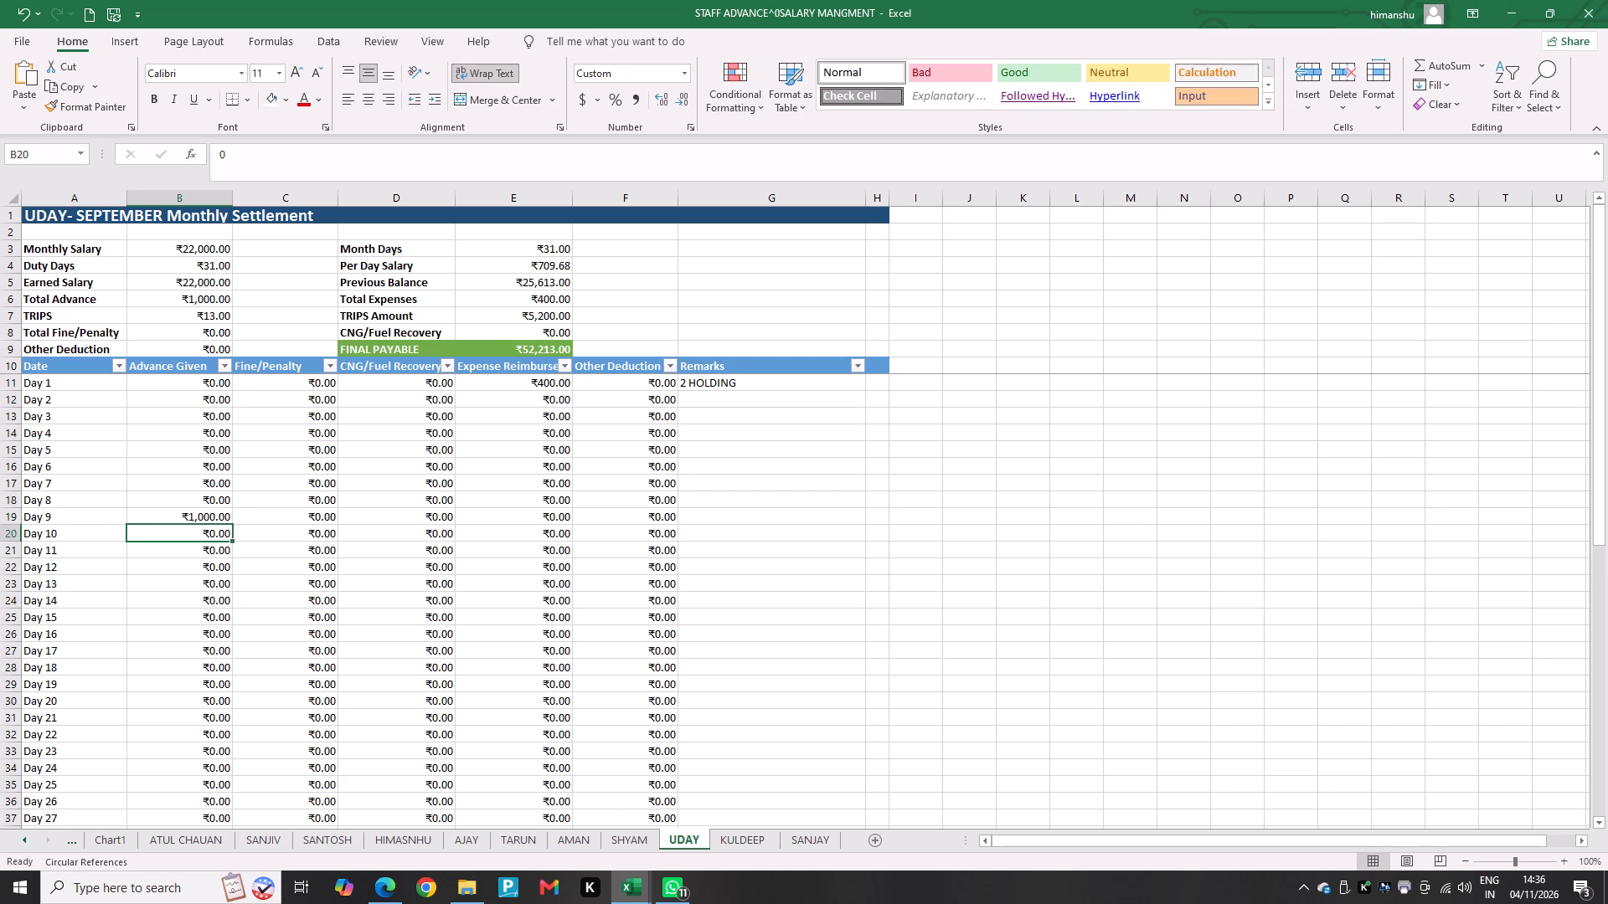
# Return to UDAY's salary advance sheet in the Copy of MIS DD Logistics workbook to check the October advance entries.
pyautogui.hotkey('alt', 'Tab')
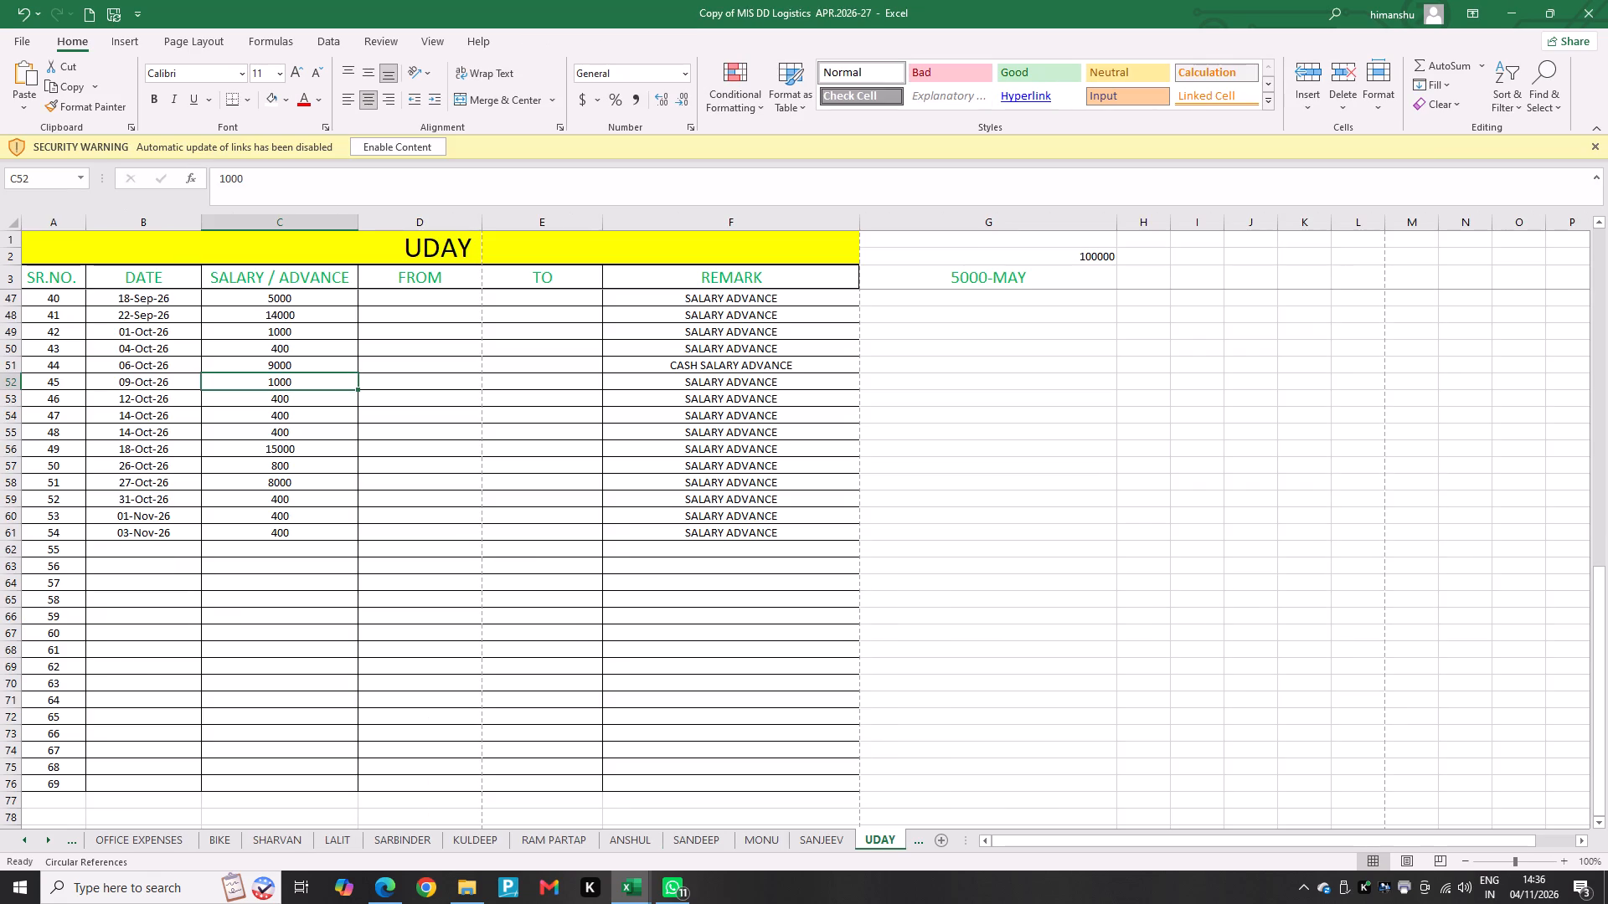
# Enter advances of 400 for Day 12 and 400 for Day 14 in UDAY's monthly settlement sheet, following the salary advance sheet.
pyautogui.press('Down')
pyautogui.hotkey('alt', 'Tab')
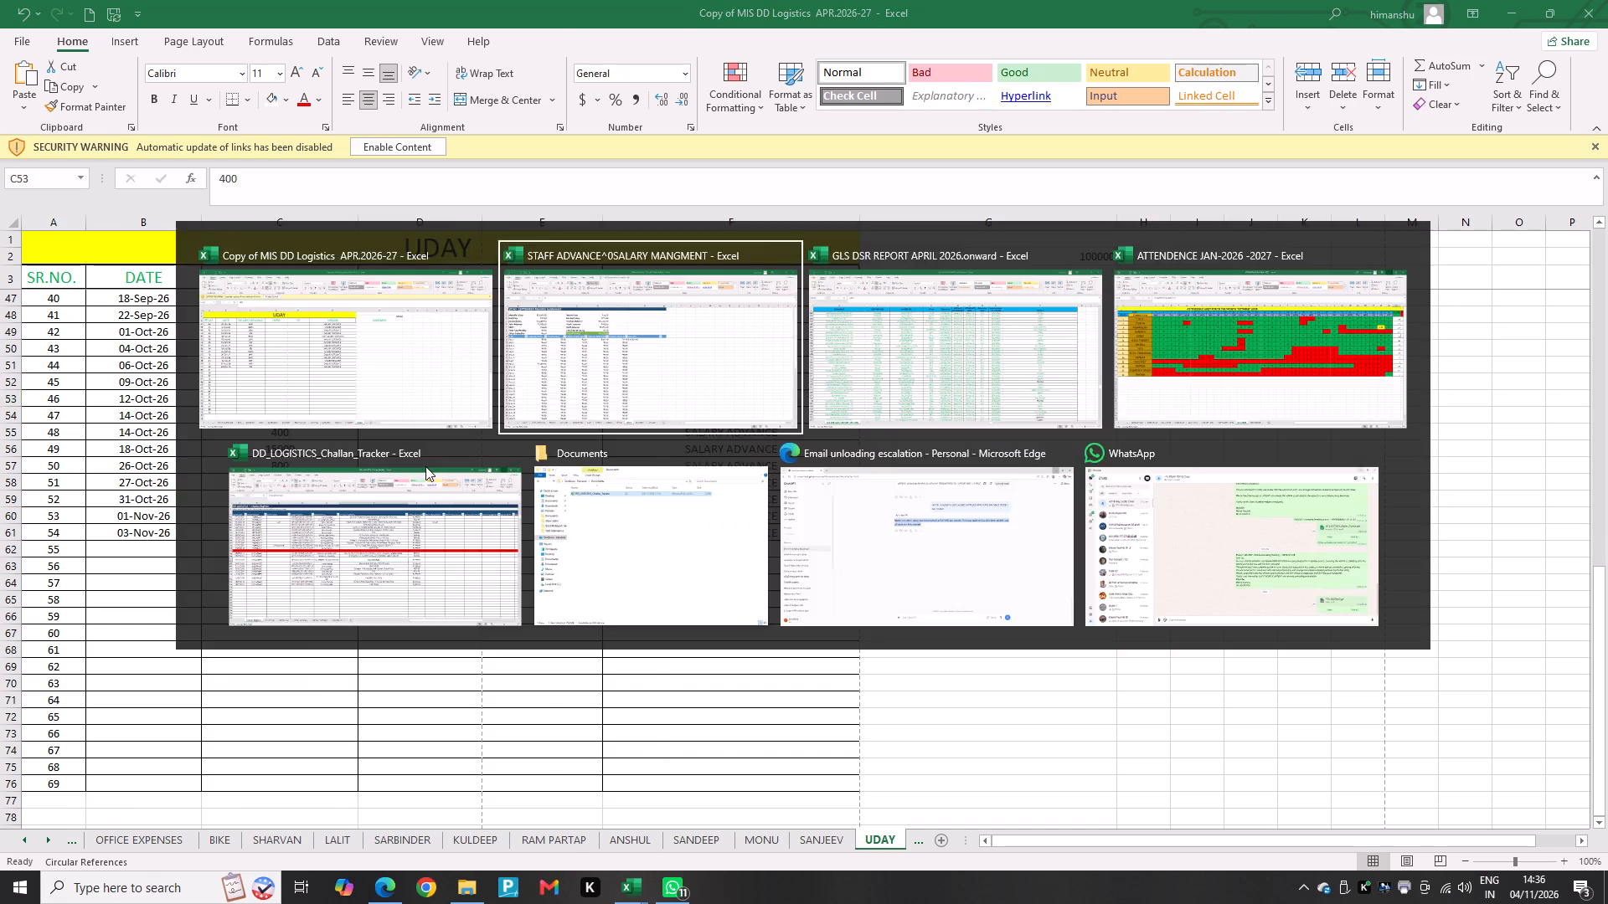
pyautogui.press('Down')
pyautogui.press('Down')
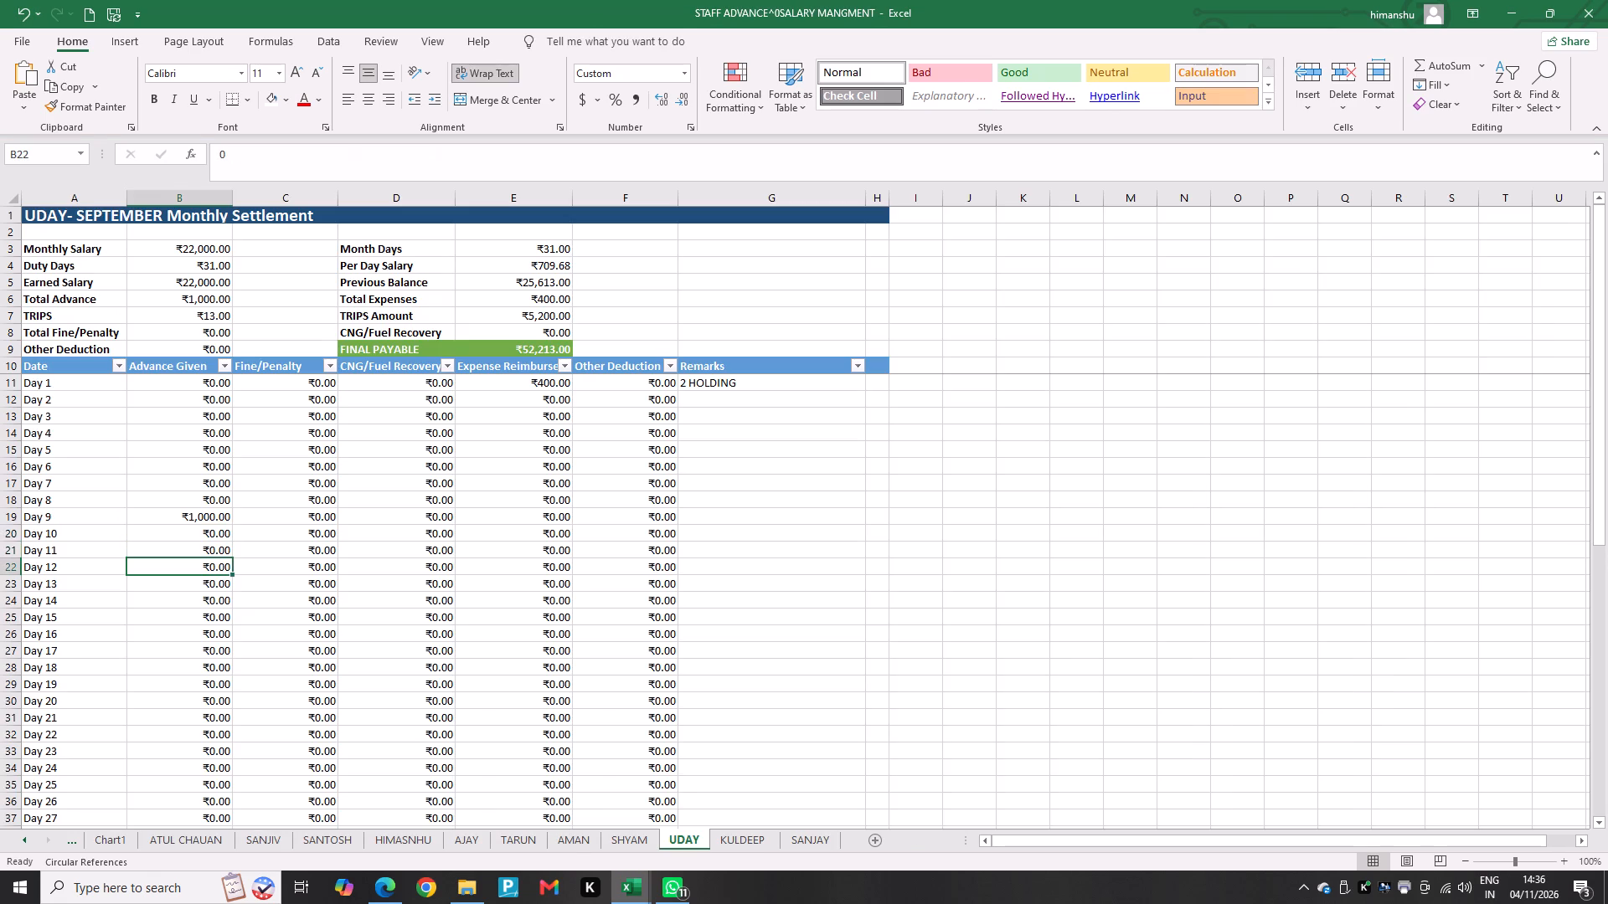
pyautogui.write('400')
pyautogui.hotkey('alt', 'Tab')
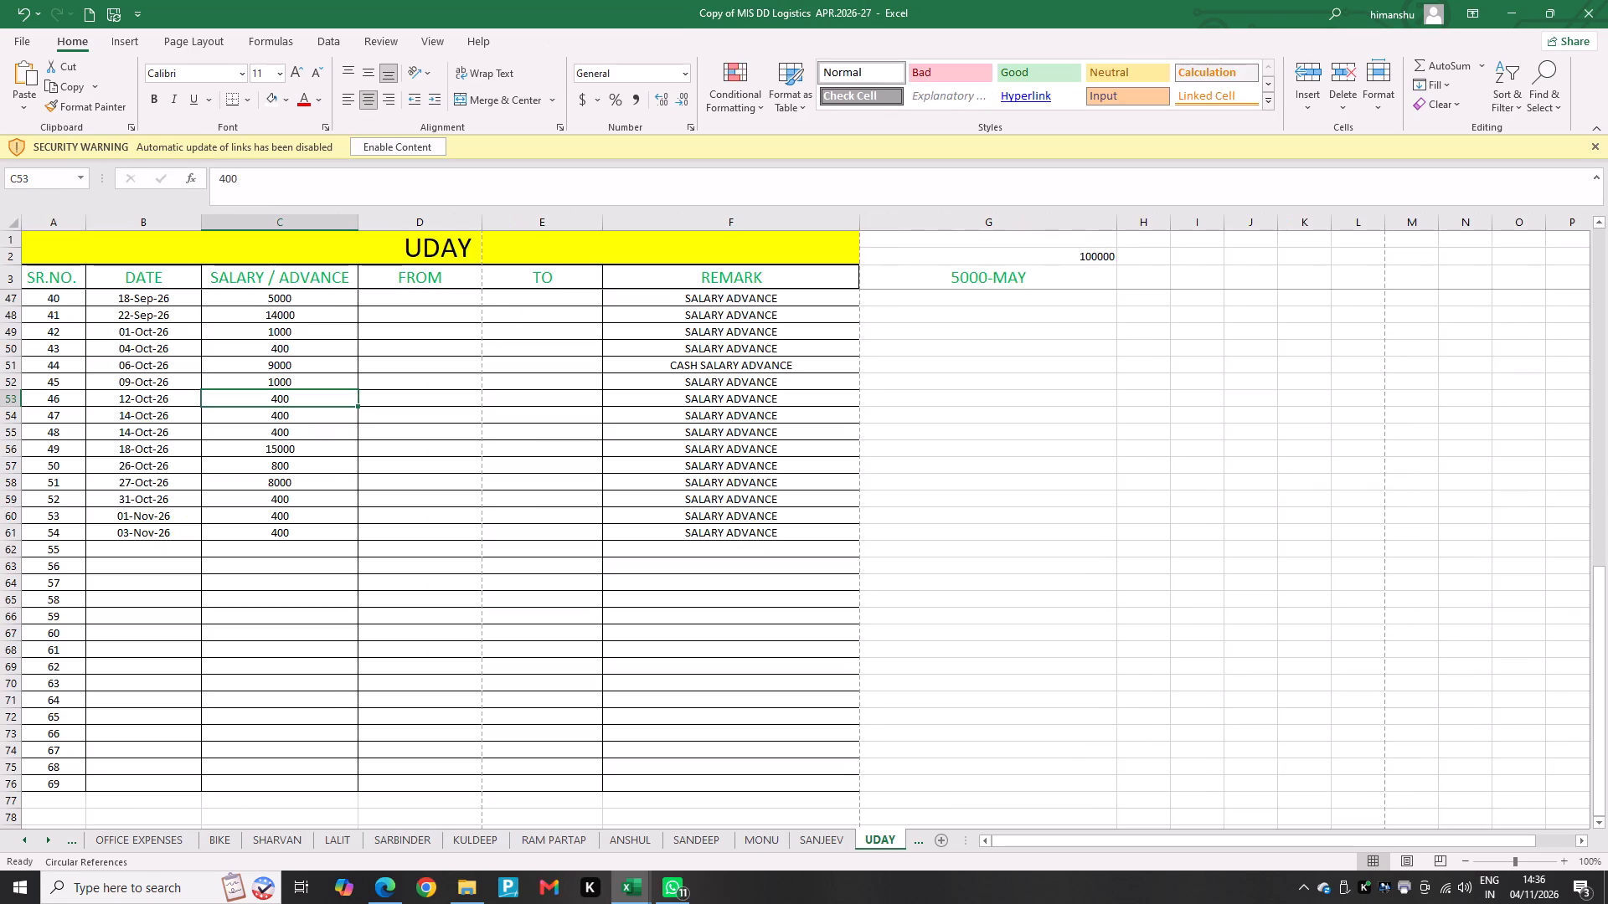
pyautogui.hotkey('alt', 'Tab')
pyautogui.press('Down')
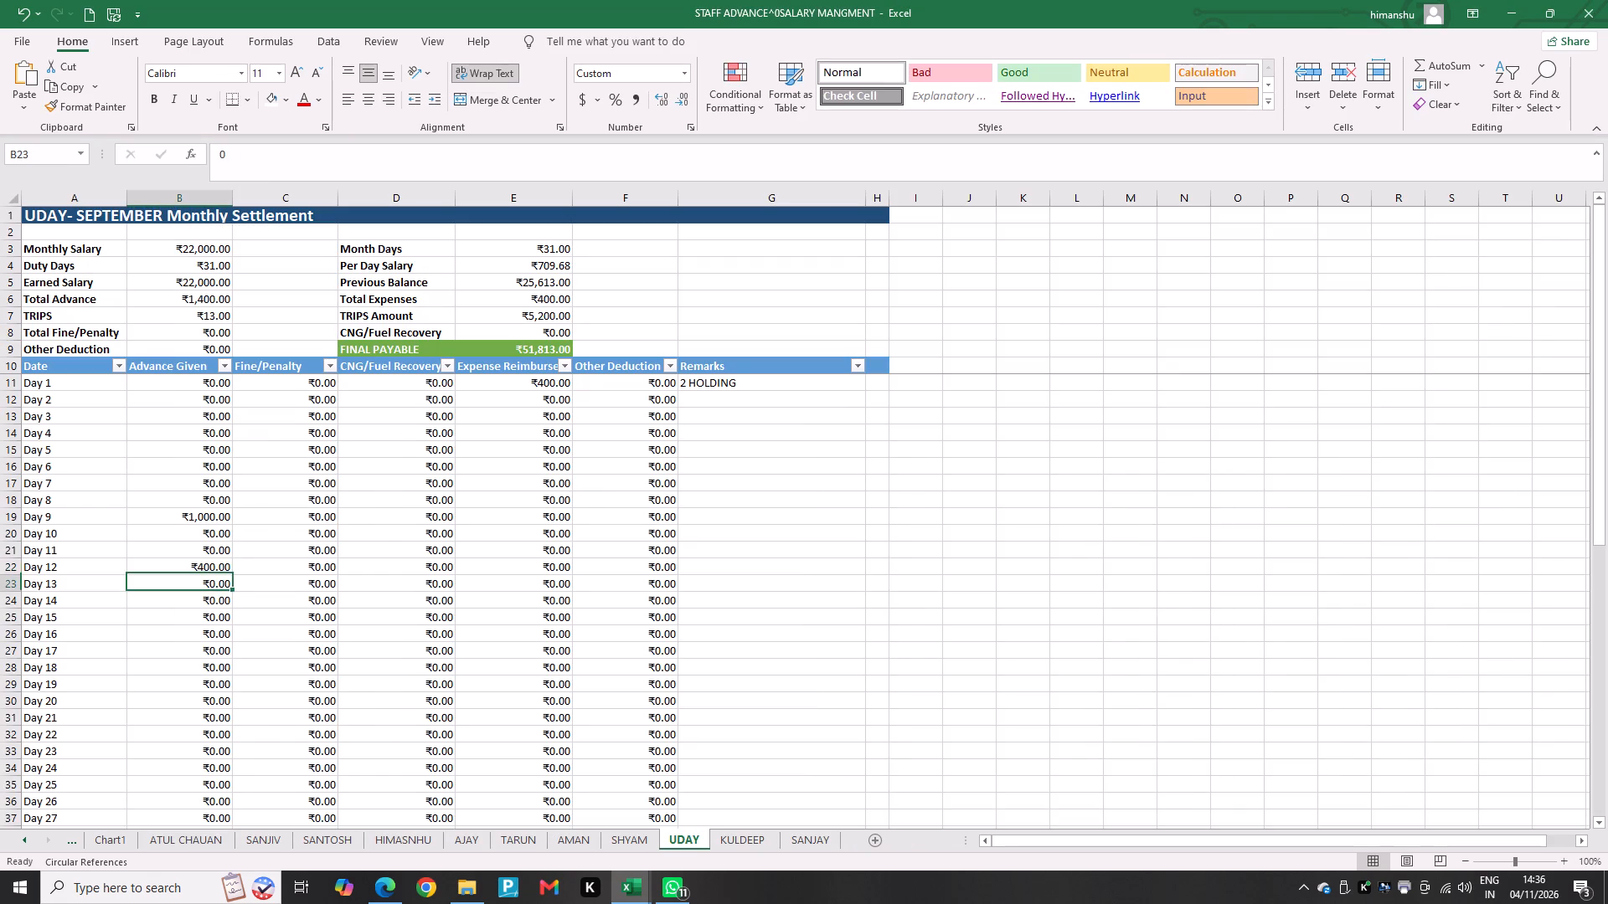
pyautogui.press('Down')
pyautogui.write('400')
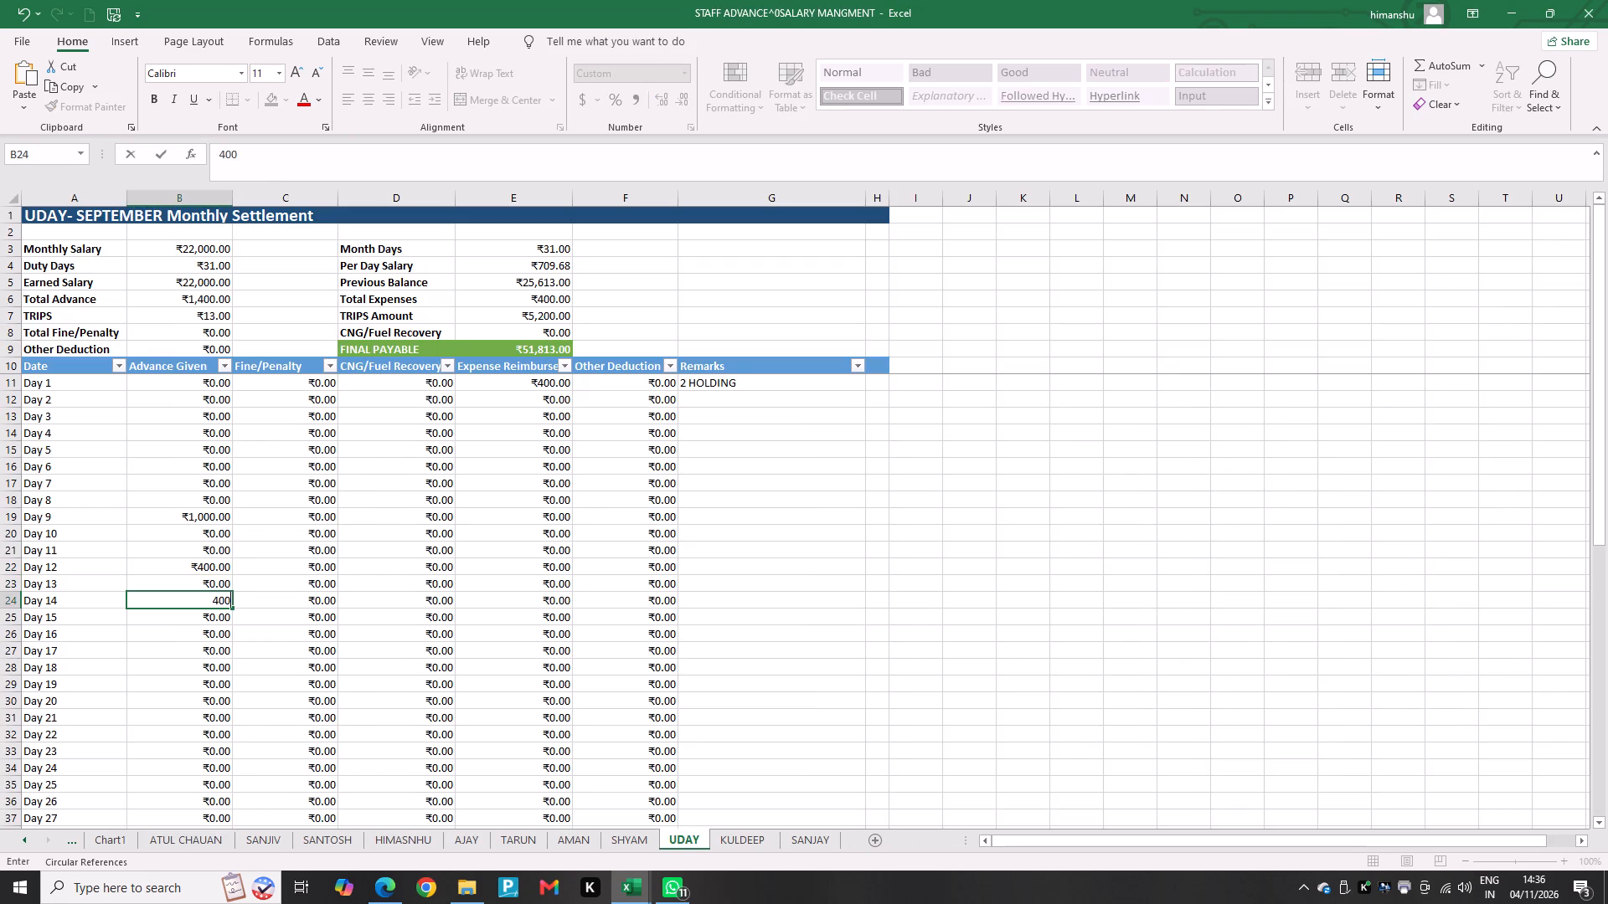
pyautogui.press('Return')
# Return to UDAY's salary advance sheet in the MIS workbook and check the two advance entries dated 14-Oct-26.
pyautogui.hotkey('alt', 'Tab')
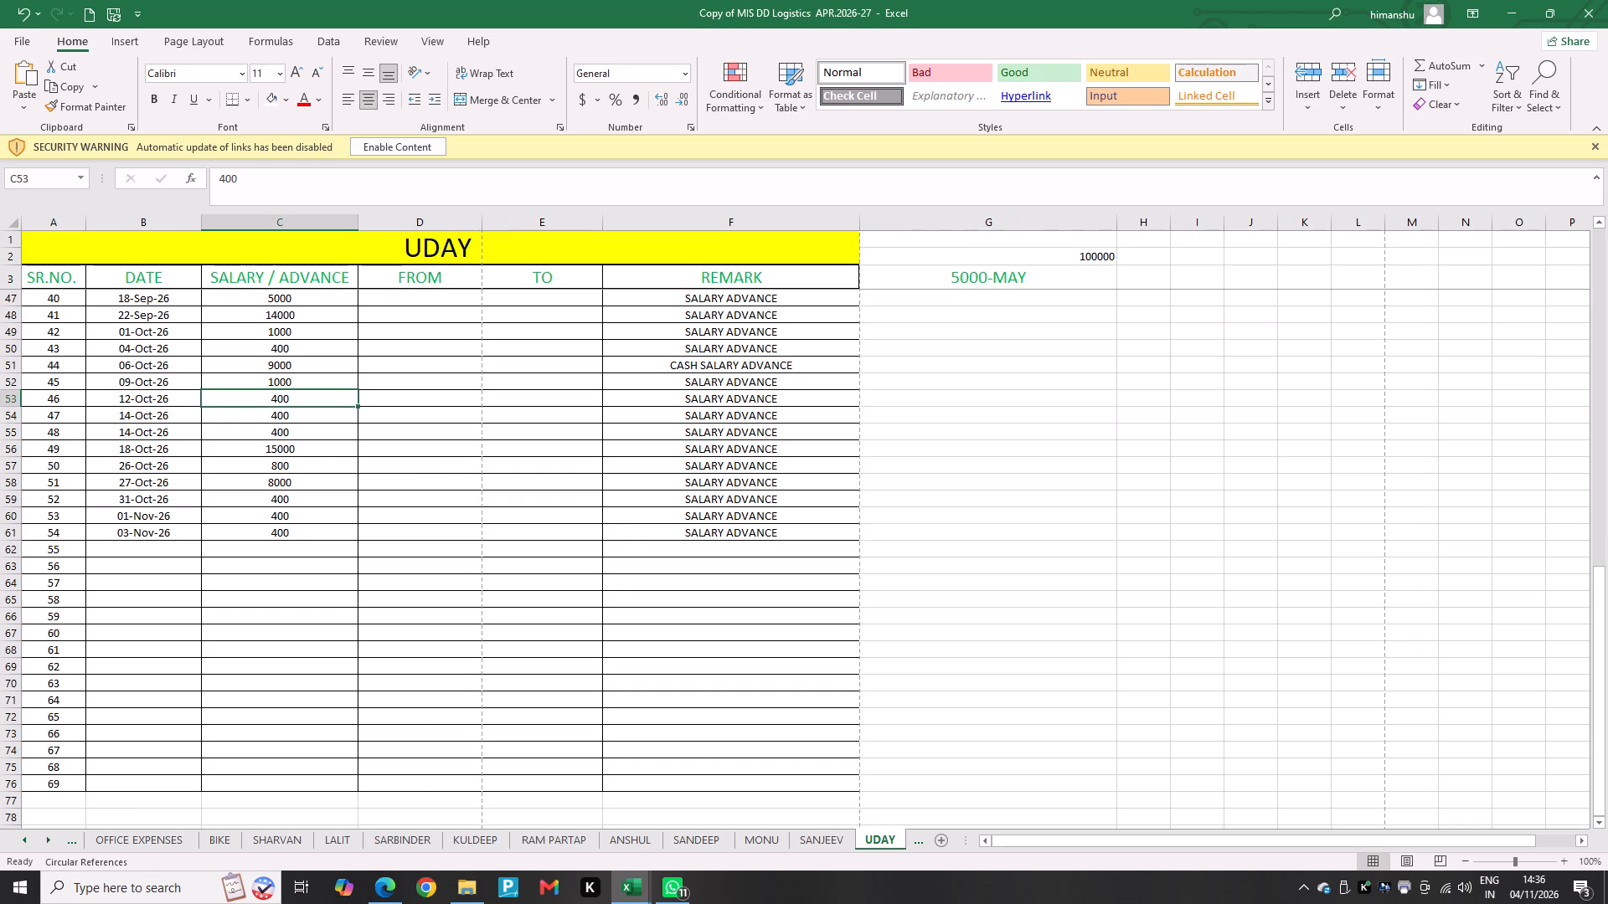
pyautogui.press('Down')
pyautogui.press('Down')
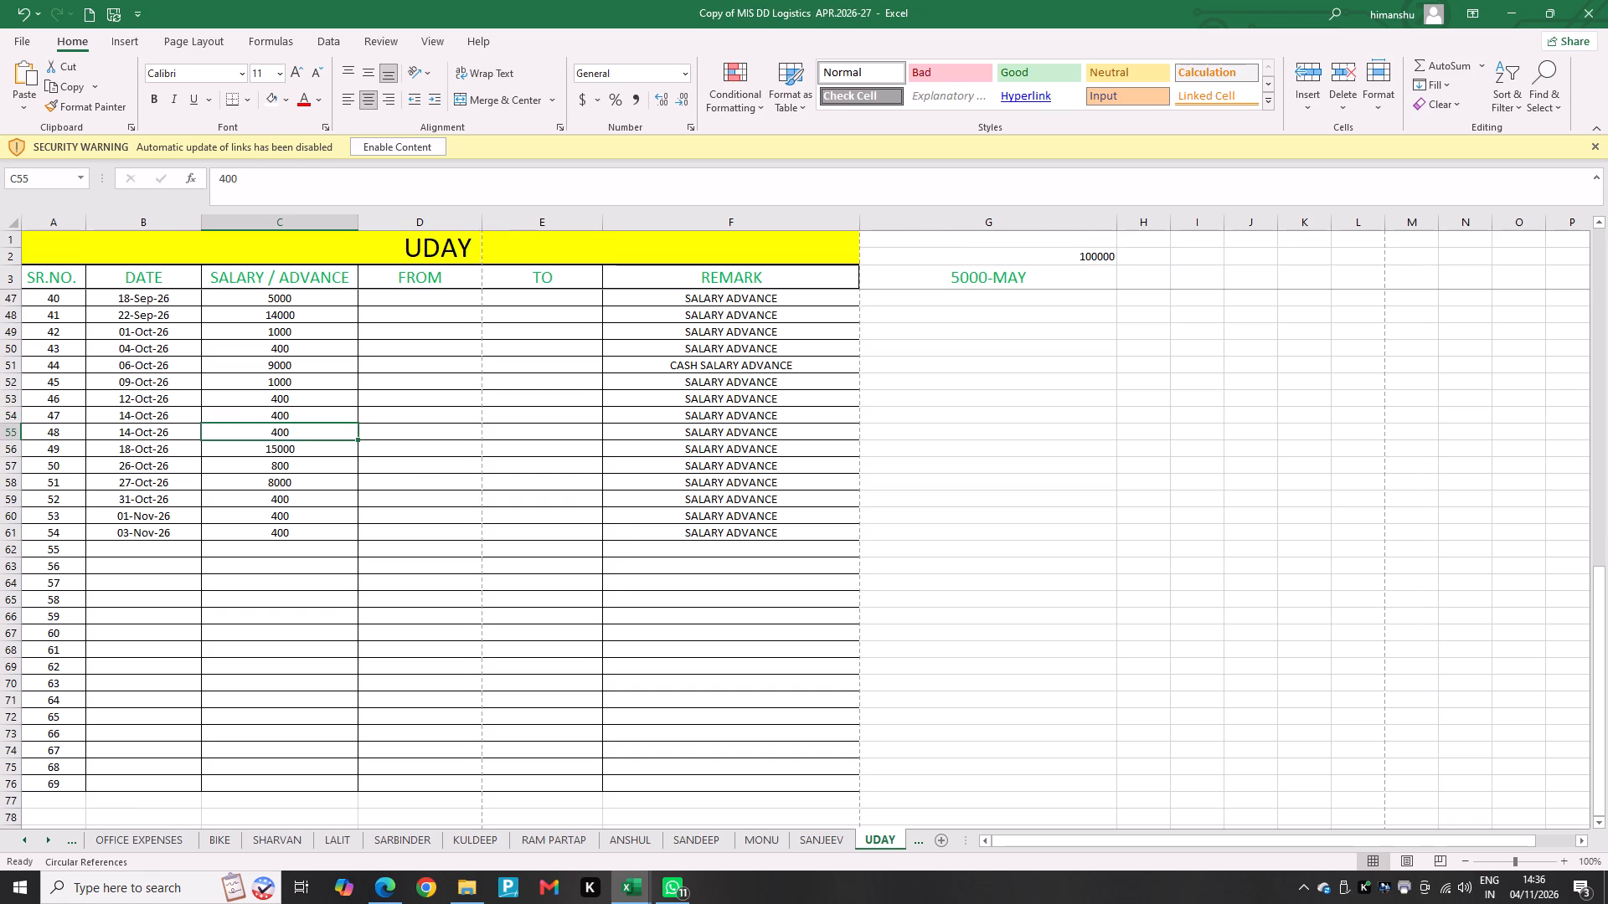
pyautogui.press('Up')
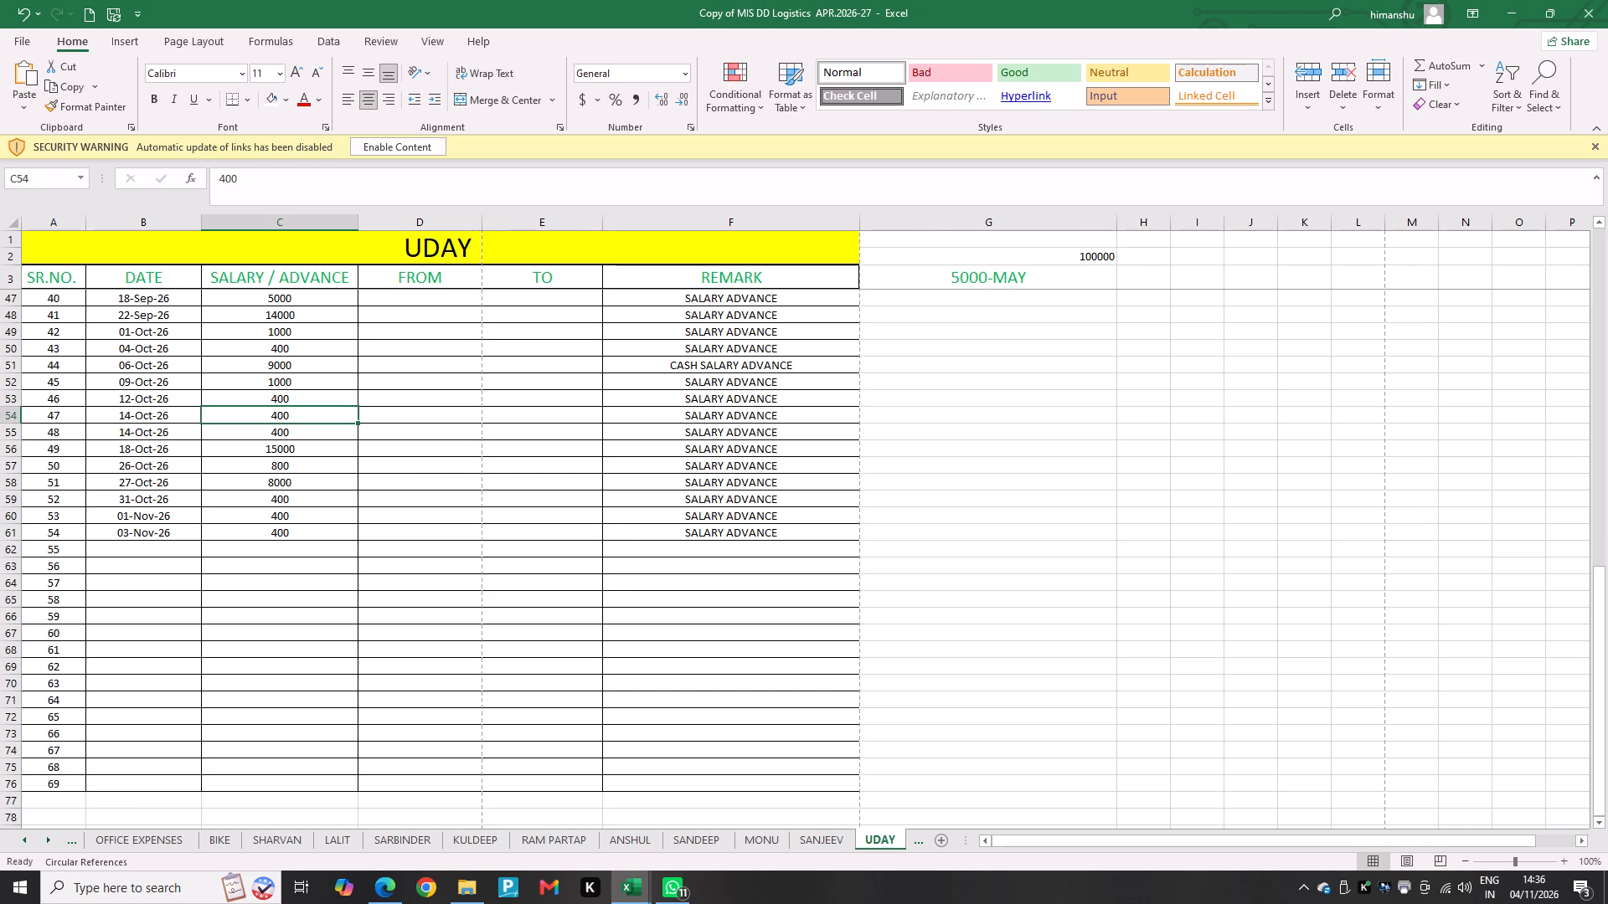
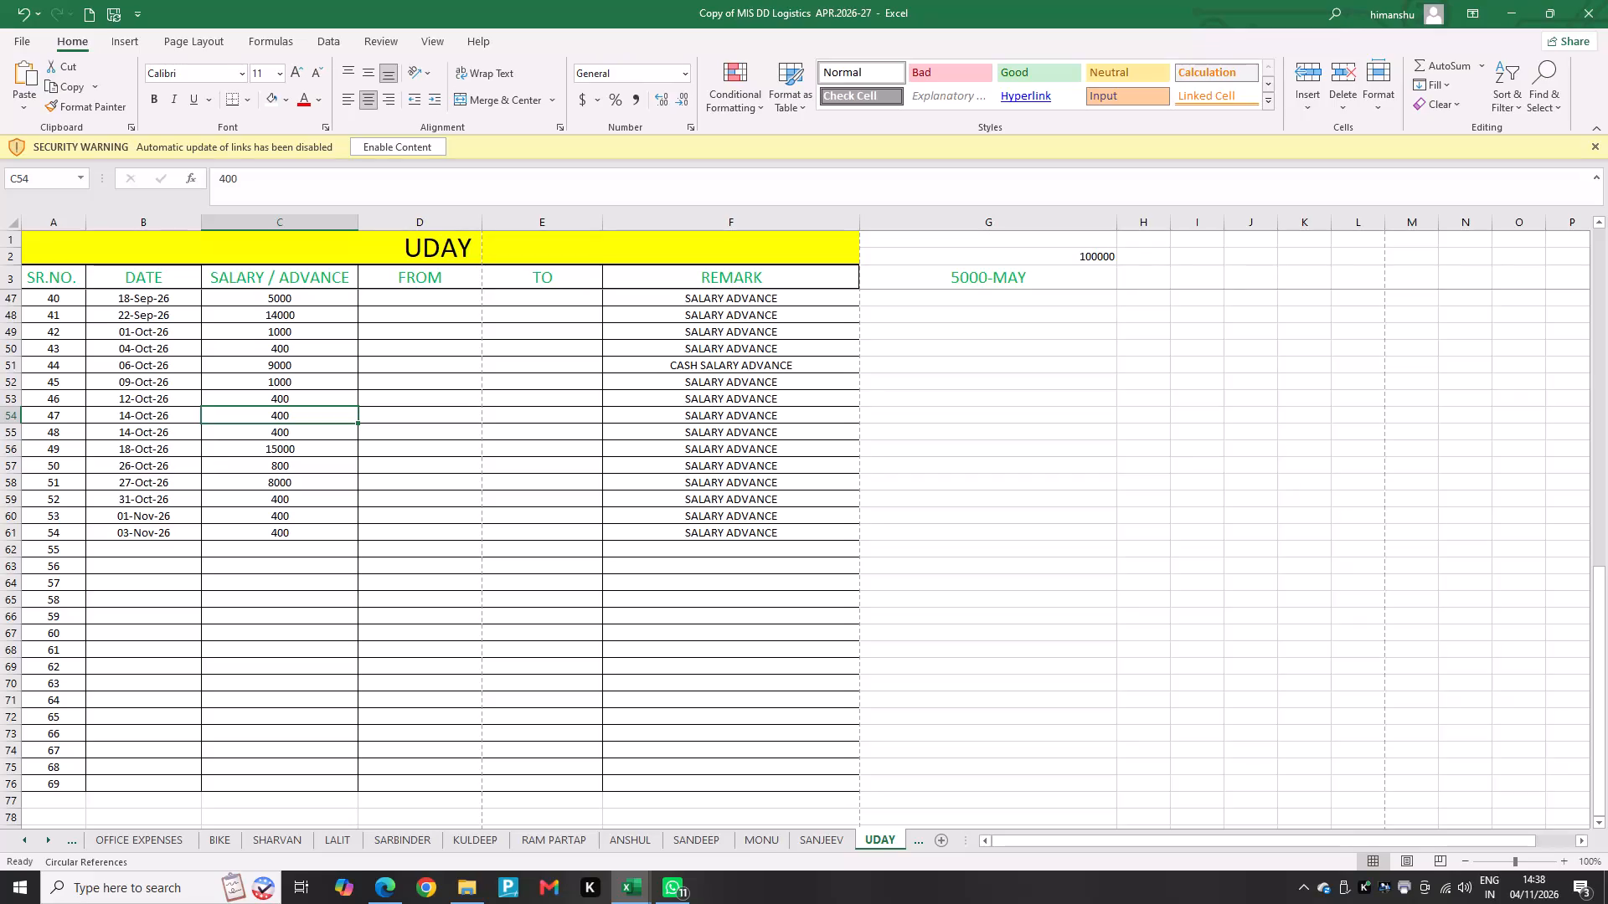
# Delete the duplicate 14-Oct-26 advance row, SR.NO. 48, from UDAY's salary advance sheet.
pyautogui.click(118, 439)
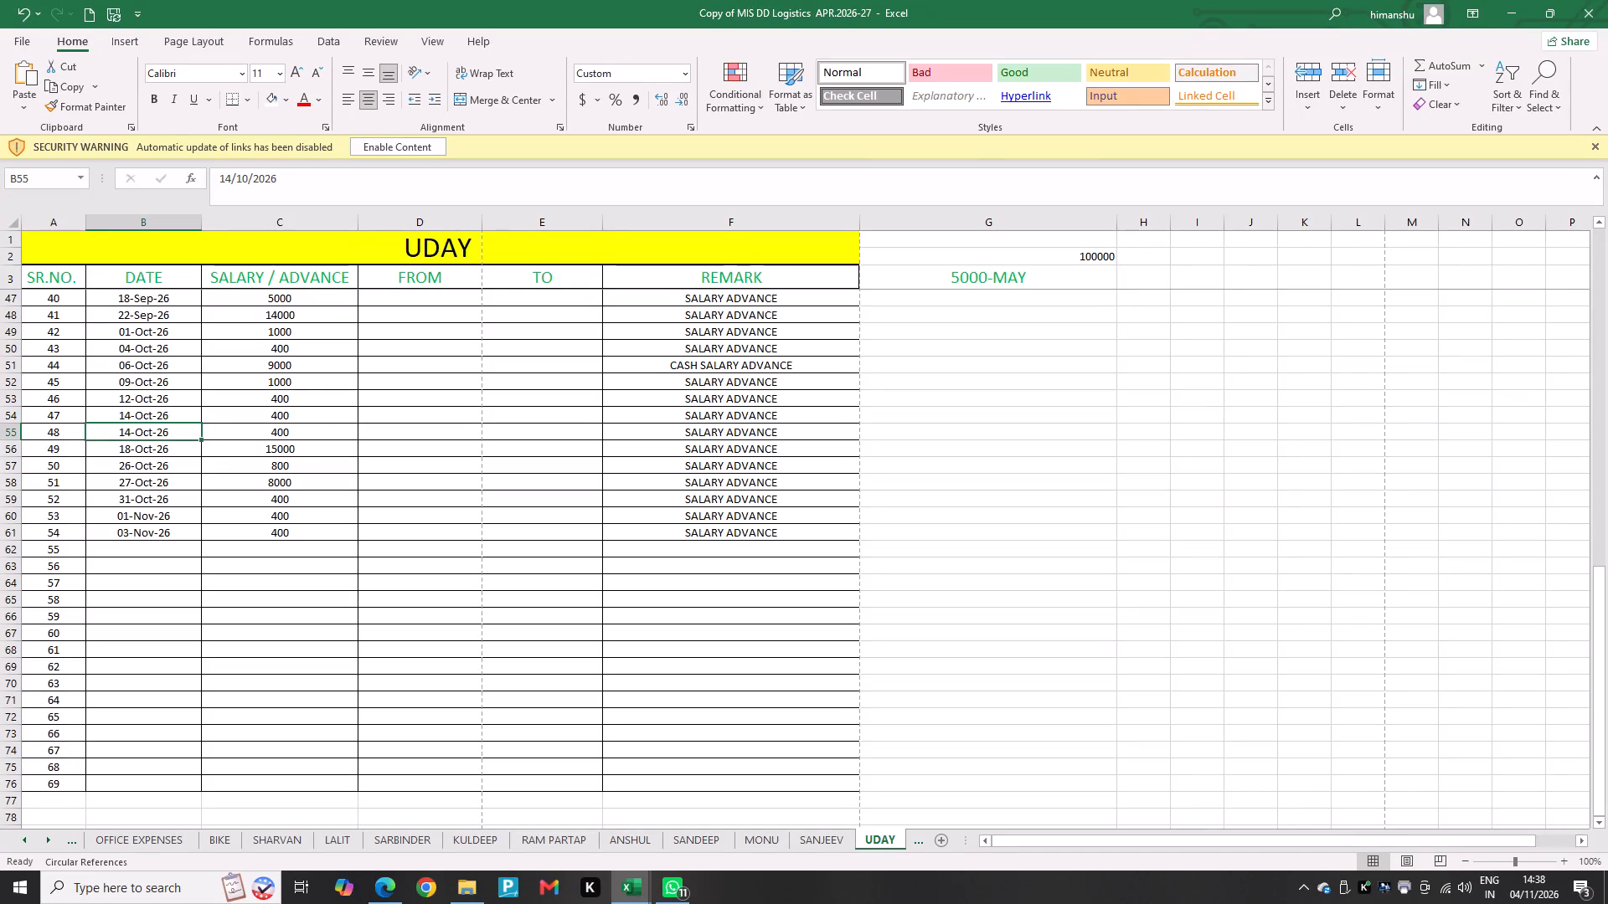
pyautogui.hotkey('shift', 'Right')
pyautogui.hotkey('shift', 'Right')
pyautogui.hotkey('shift', 'Right')
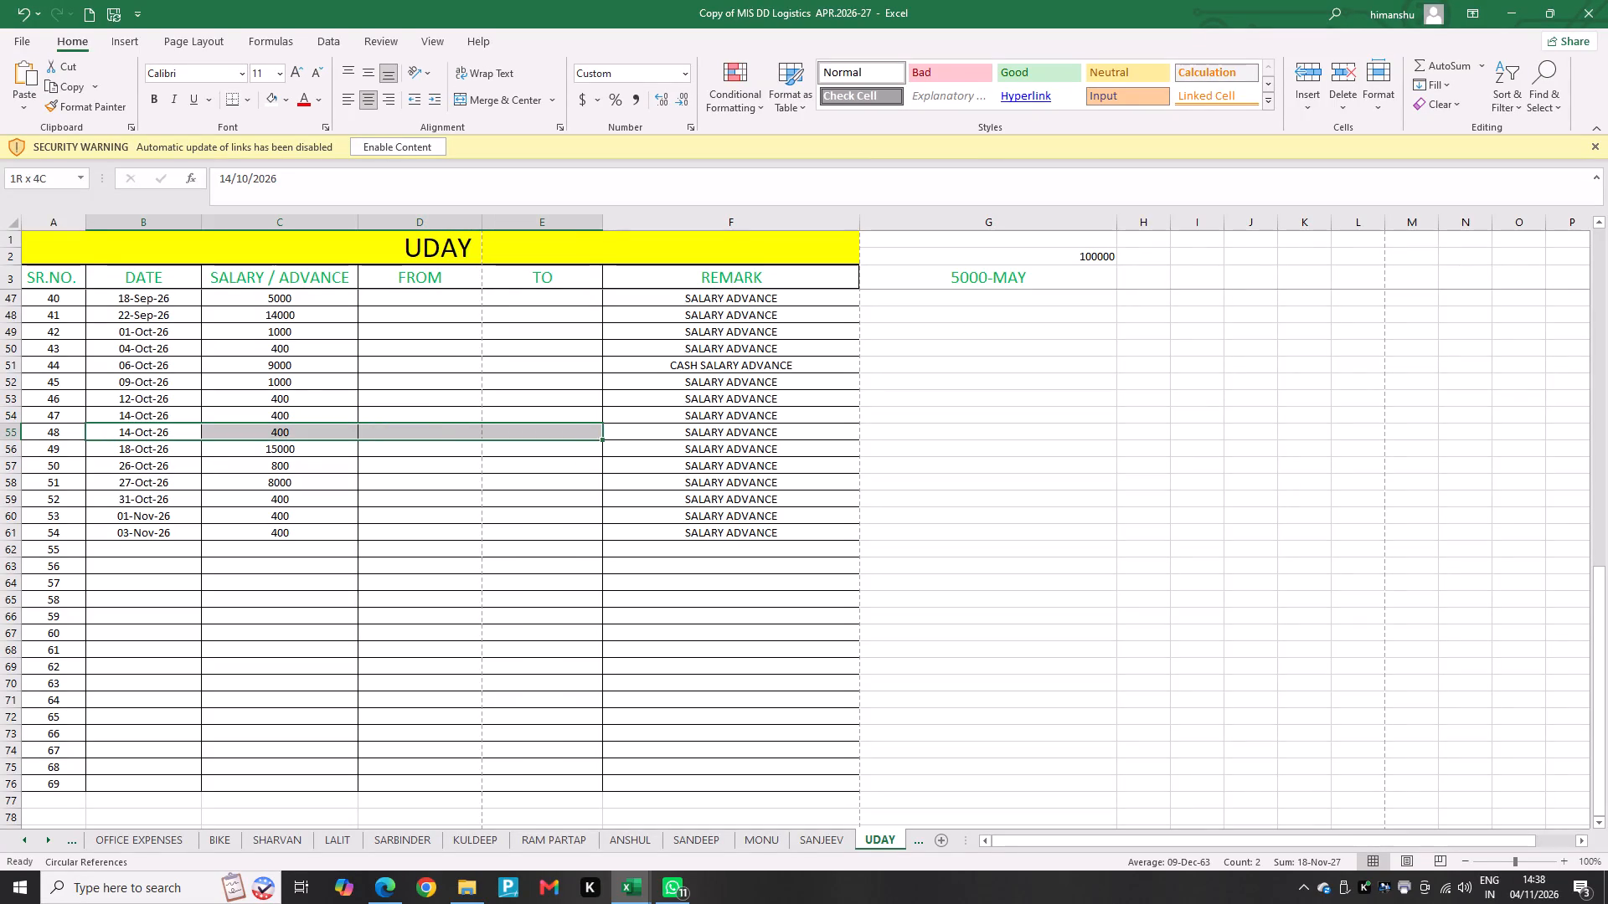
pyautogui.hotkey('shift', 'Right')
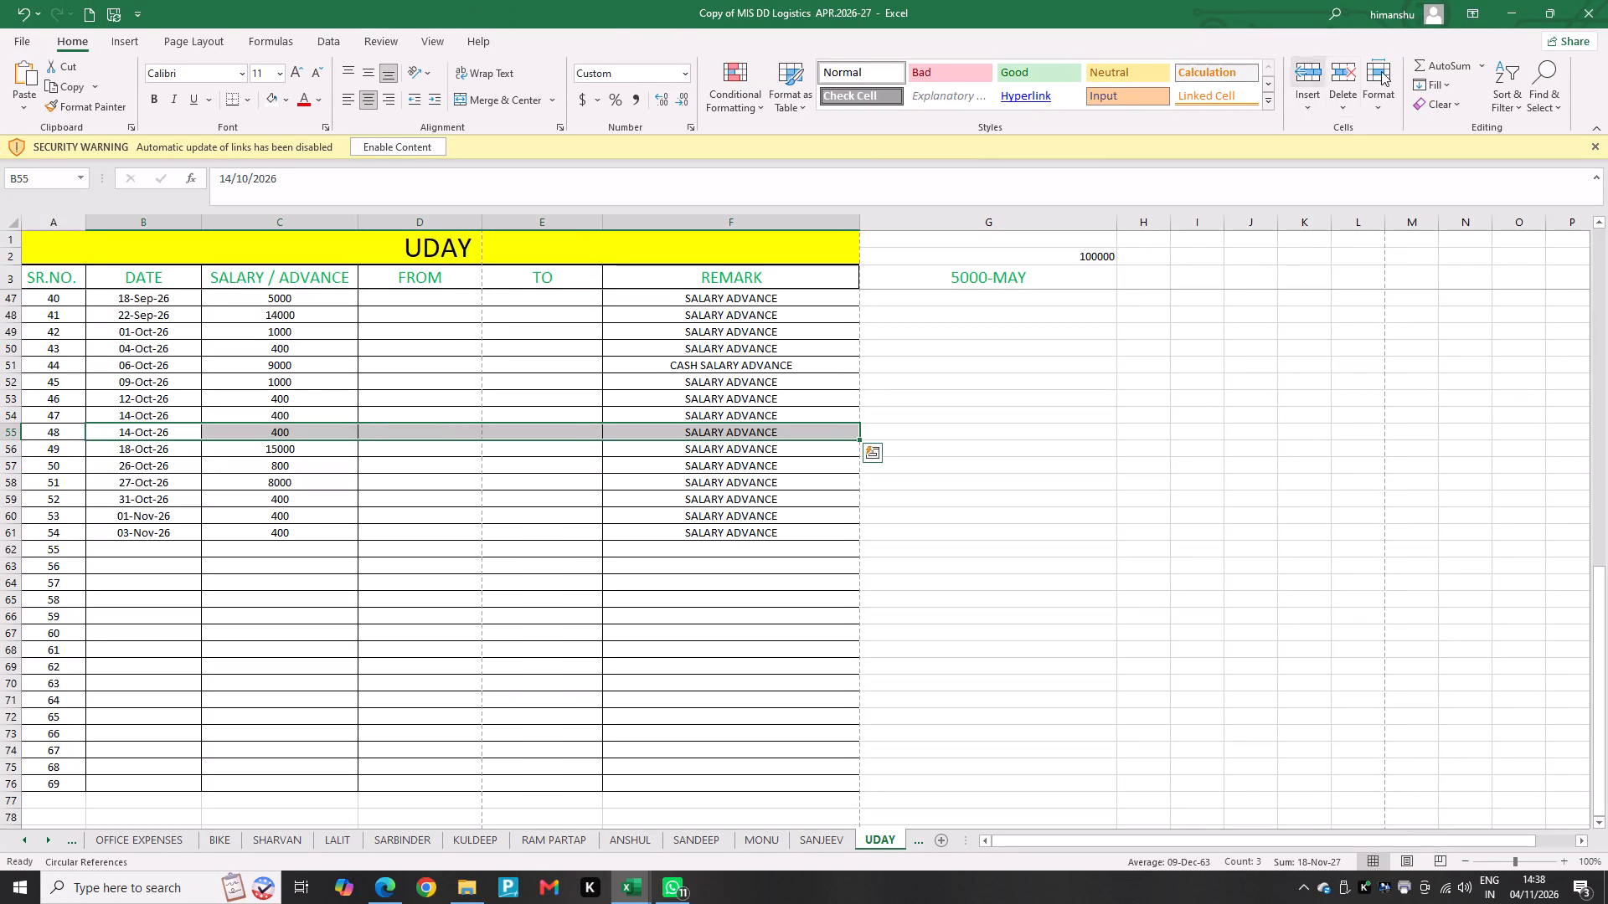
pyautogui.click(1348, 88)
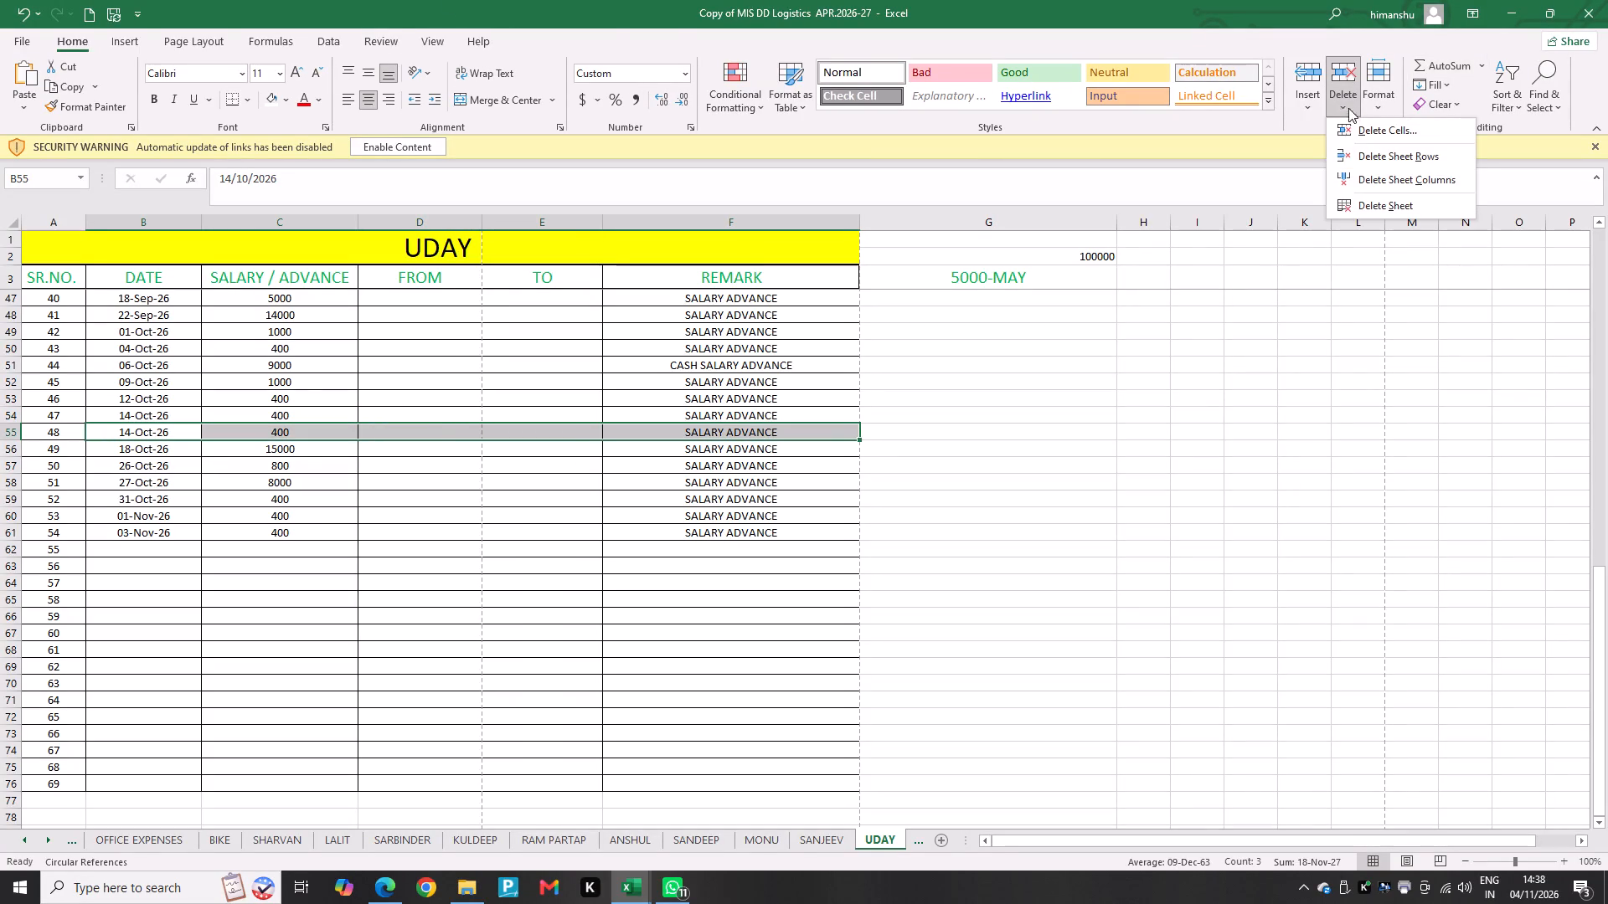
pyautogui.click(1375, 152)
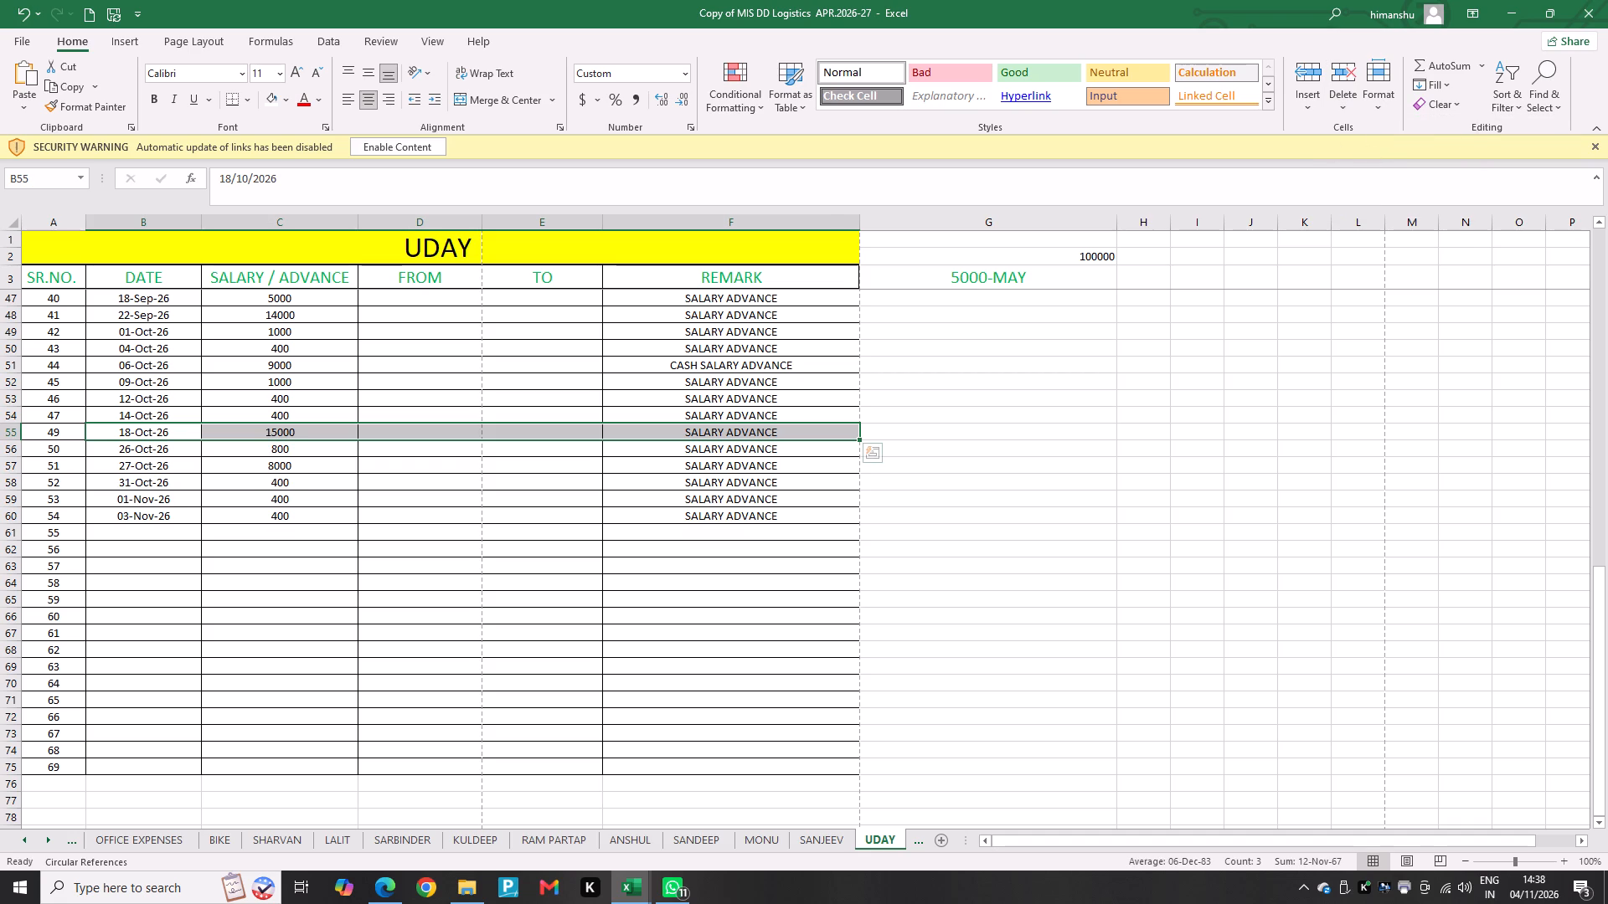
pyautogui.click(28, 13)
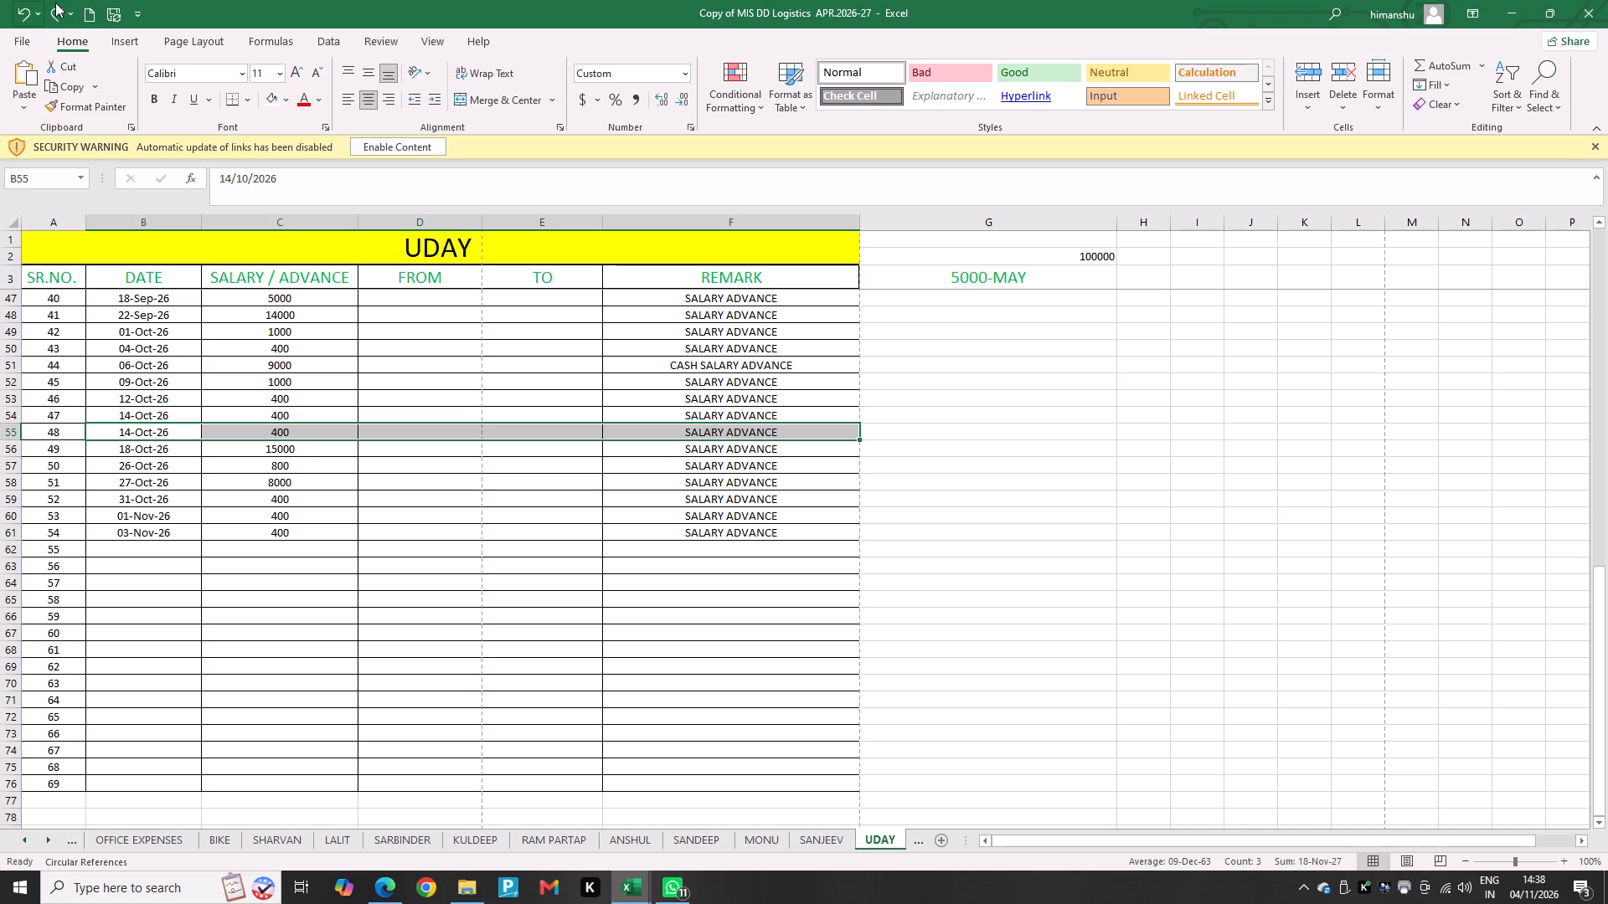
pyautogui.click(54, 14)
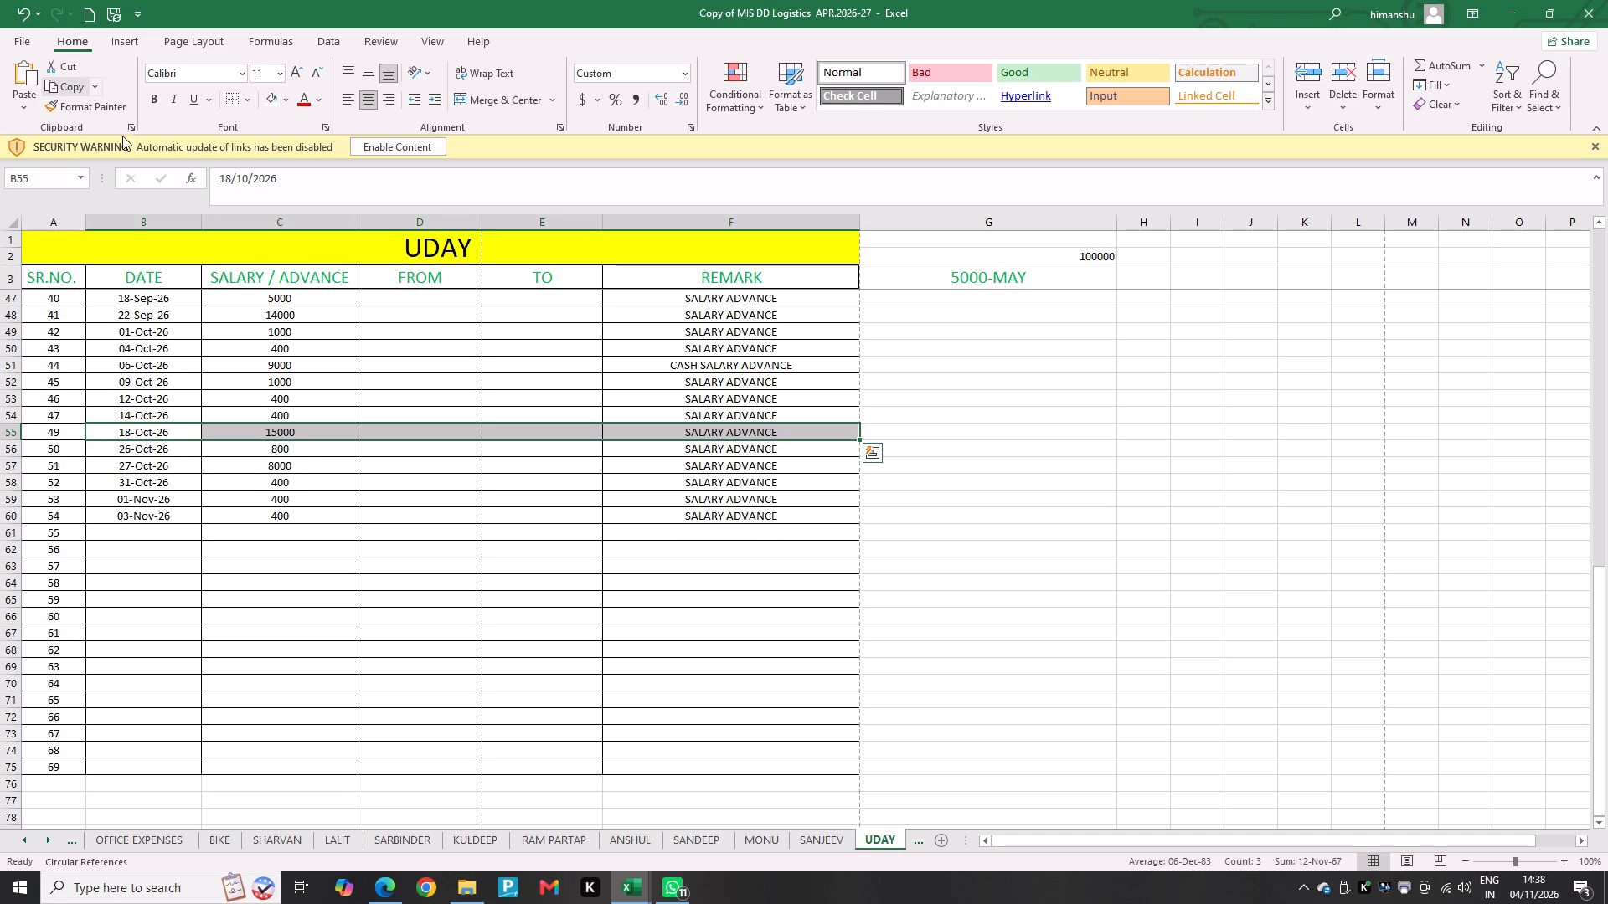
# Enter the 18-Oct-26 advance of 15000 for Day 18 in UDAY's monthly settlement sheet.
pyautogui.click(173, 440)
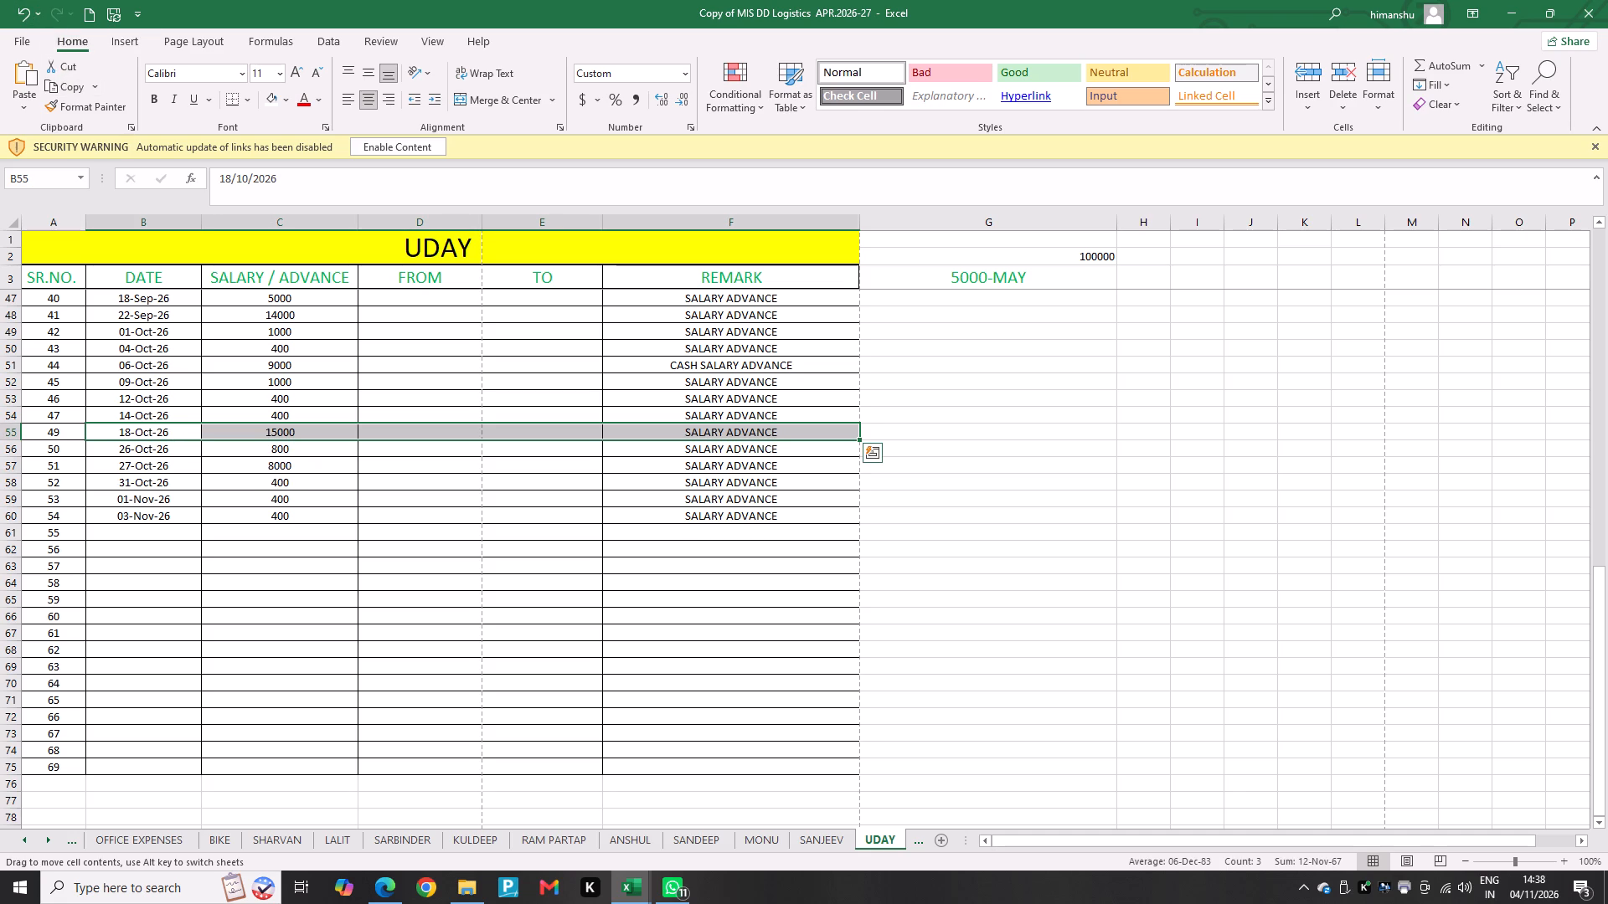
pyautogui.click(325, 463)
pyautogui.click(321, 428)
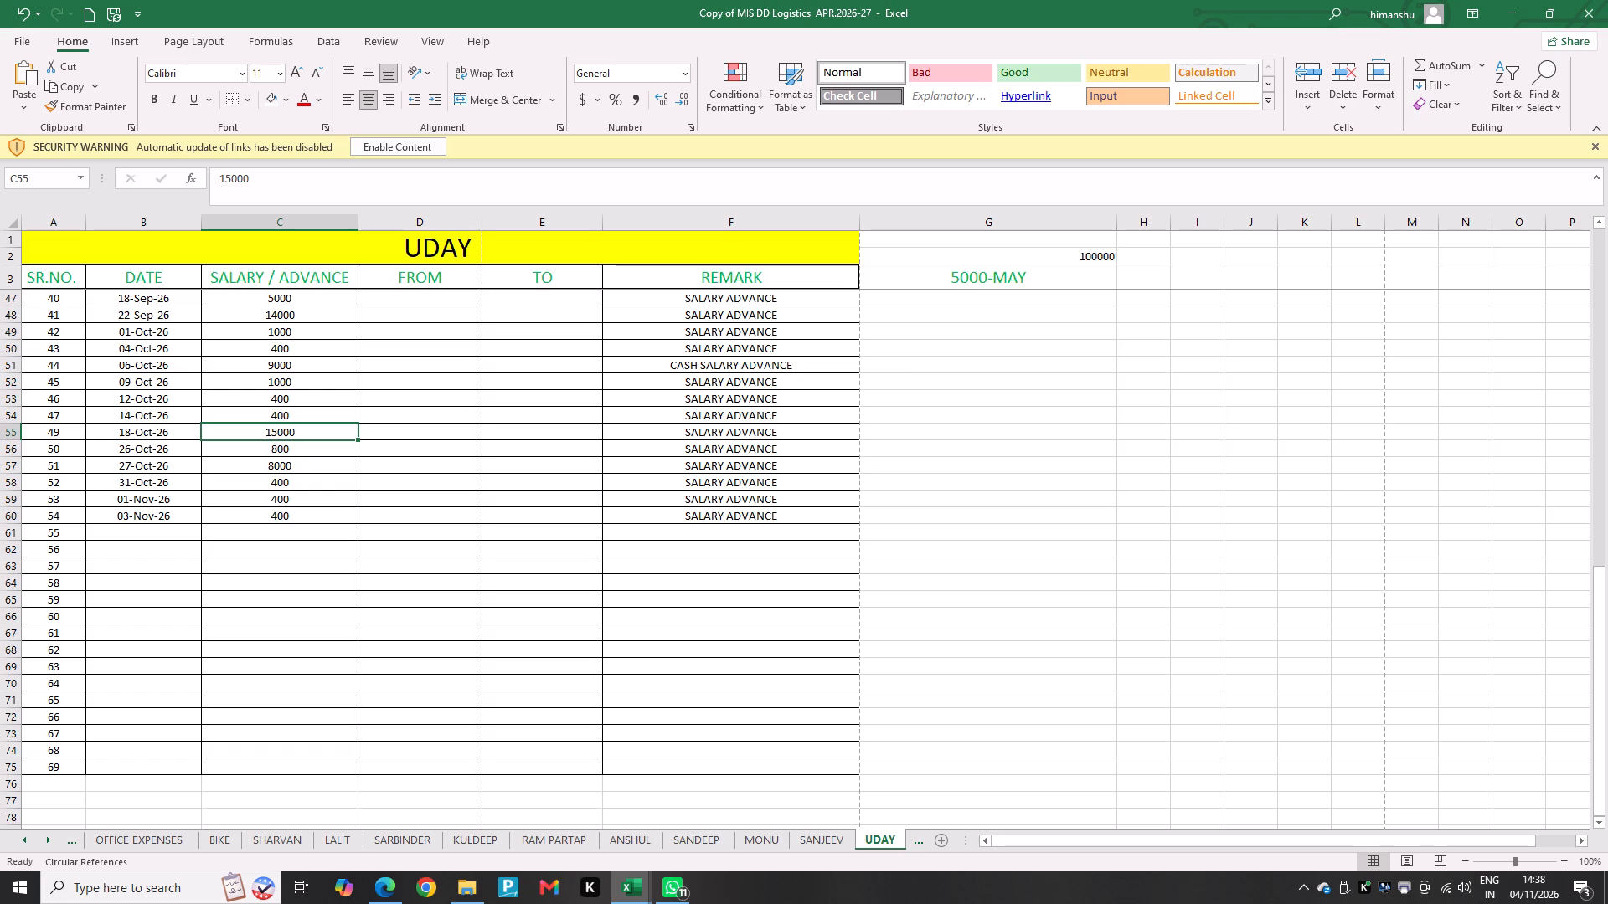
pyautogui.hotkey('alt', 'Tab')
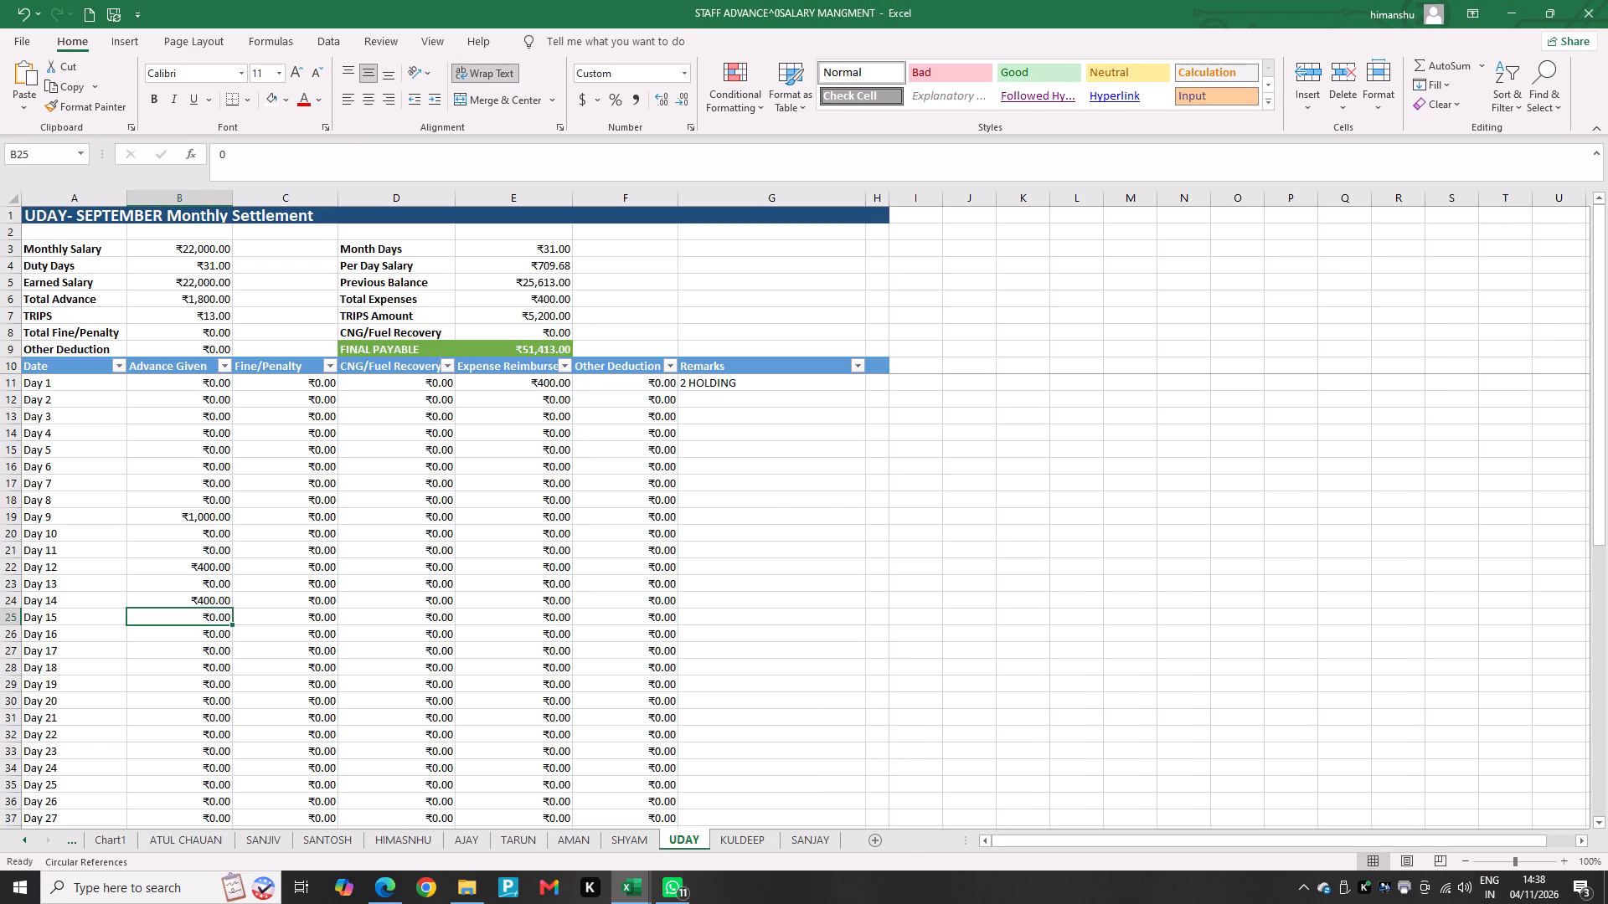
pyautogui.hotkey('alt', 'Tab')
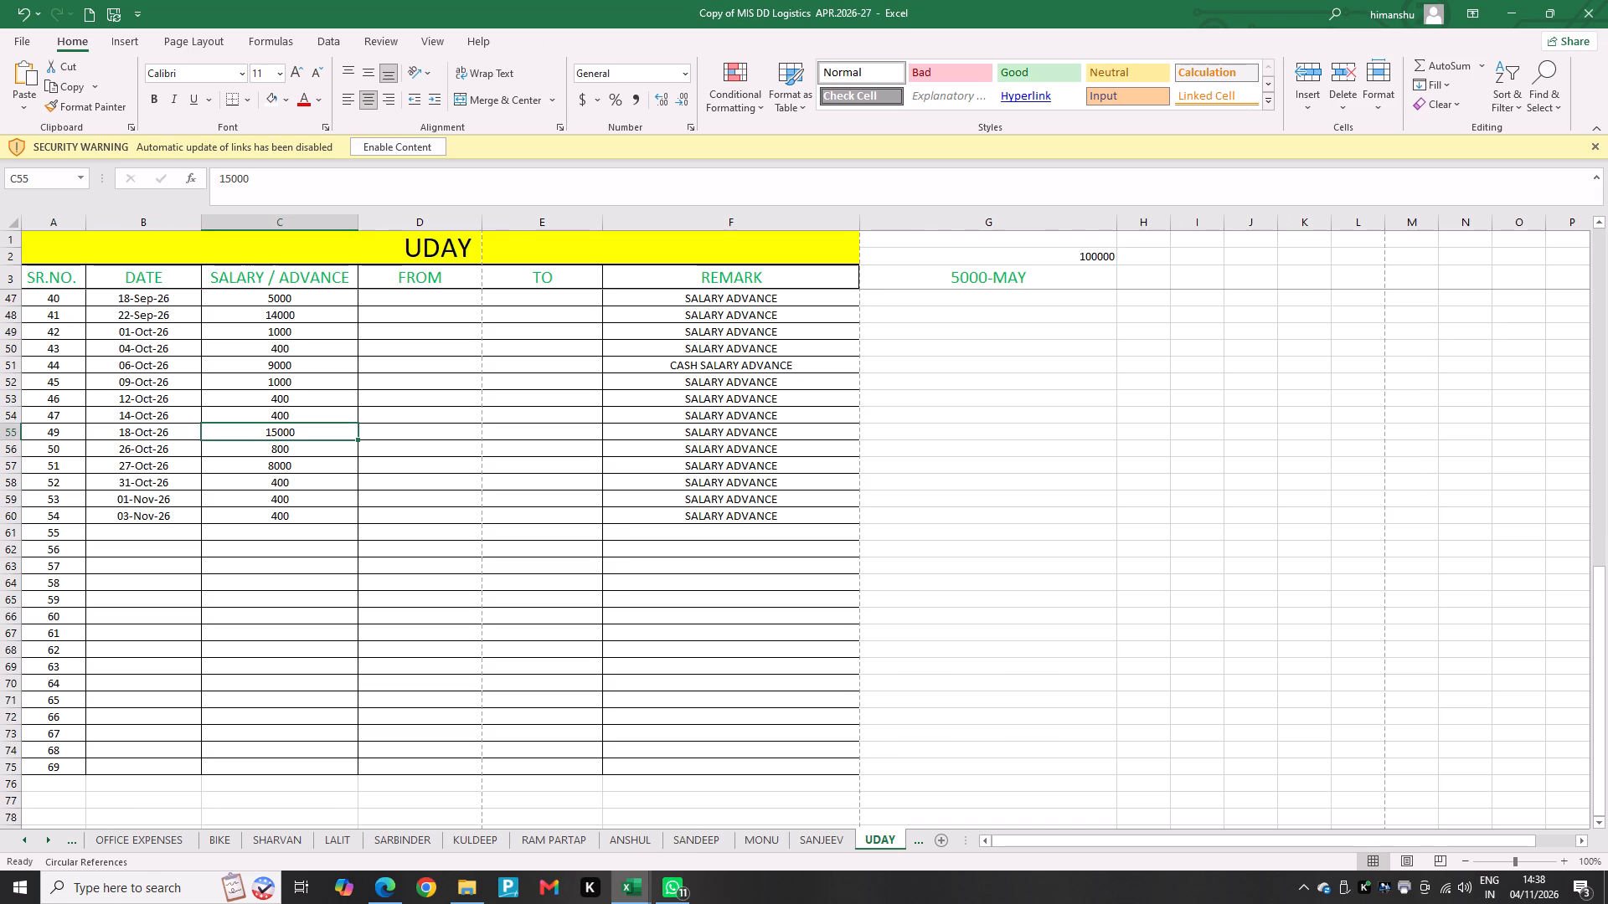
pyautogui.hotkey('alt', 'Tab')
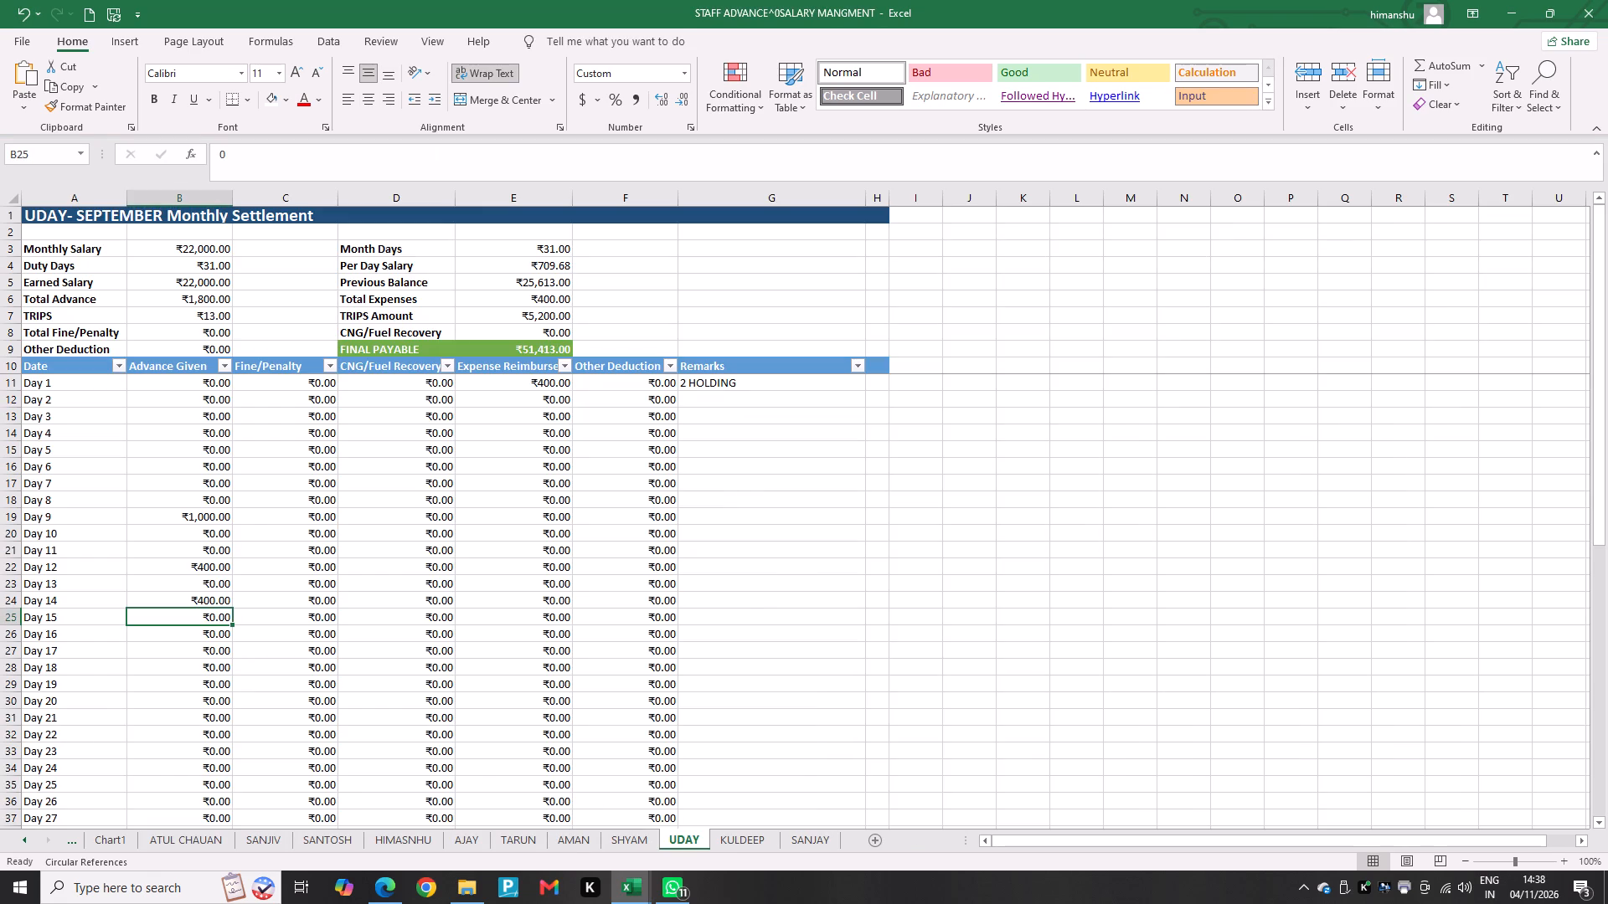
pyautogui.click(188, 665)
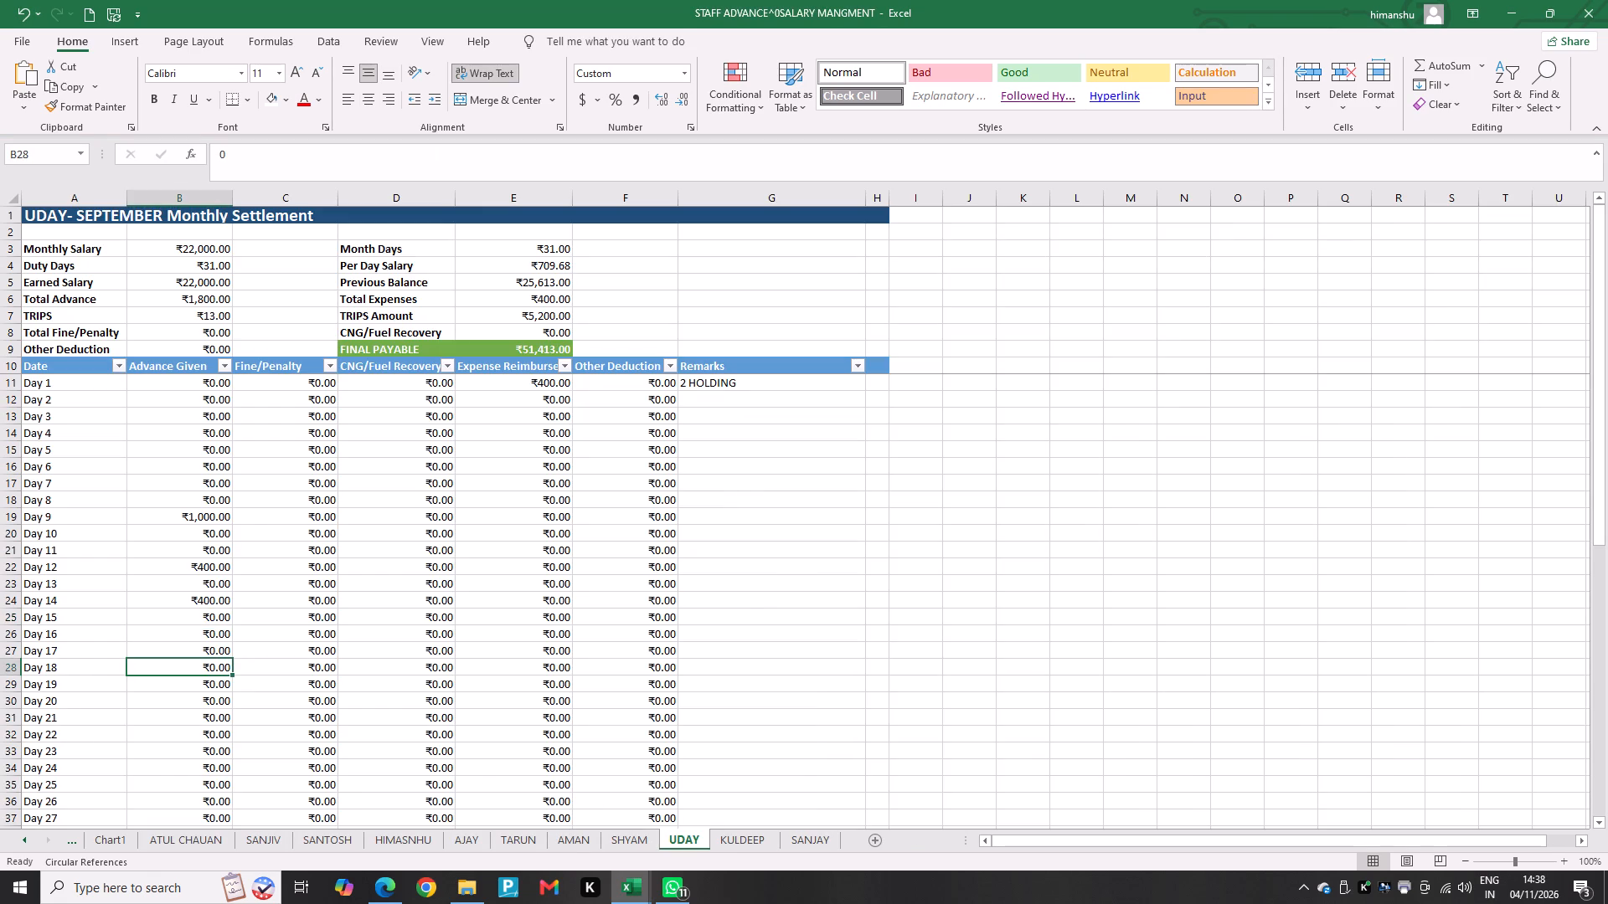
pyautogui.write('15000')
pyautogui.press('Return')
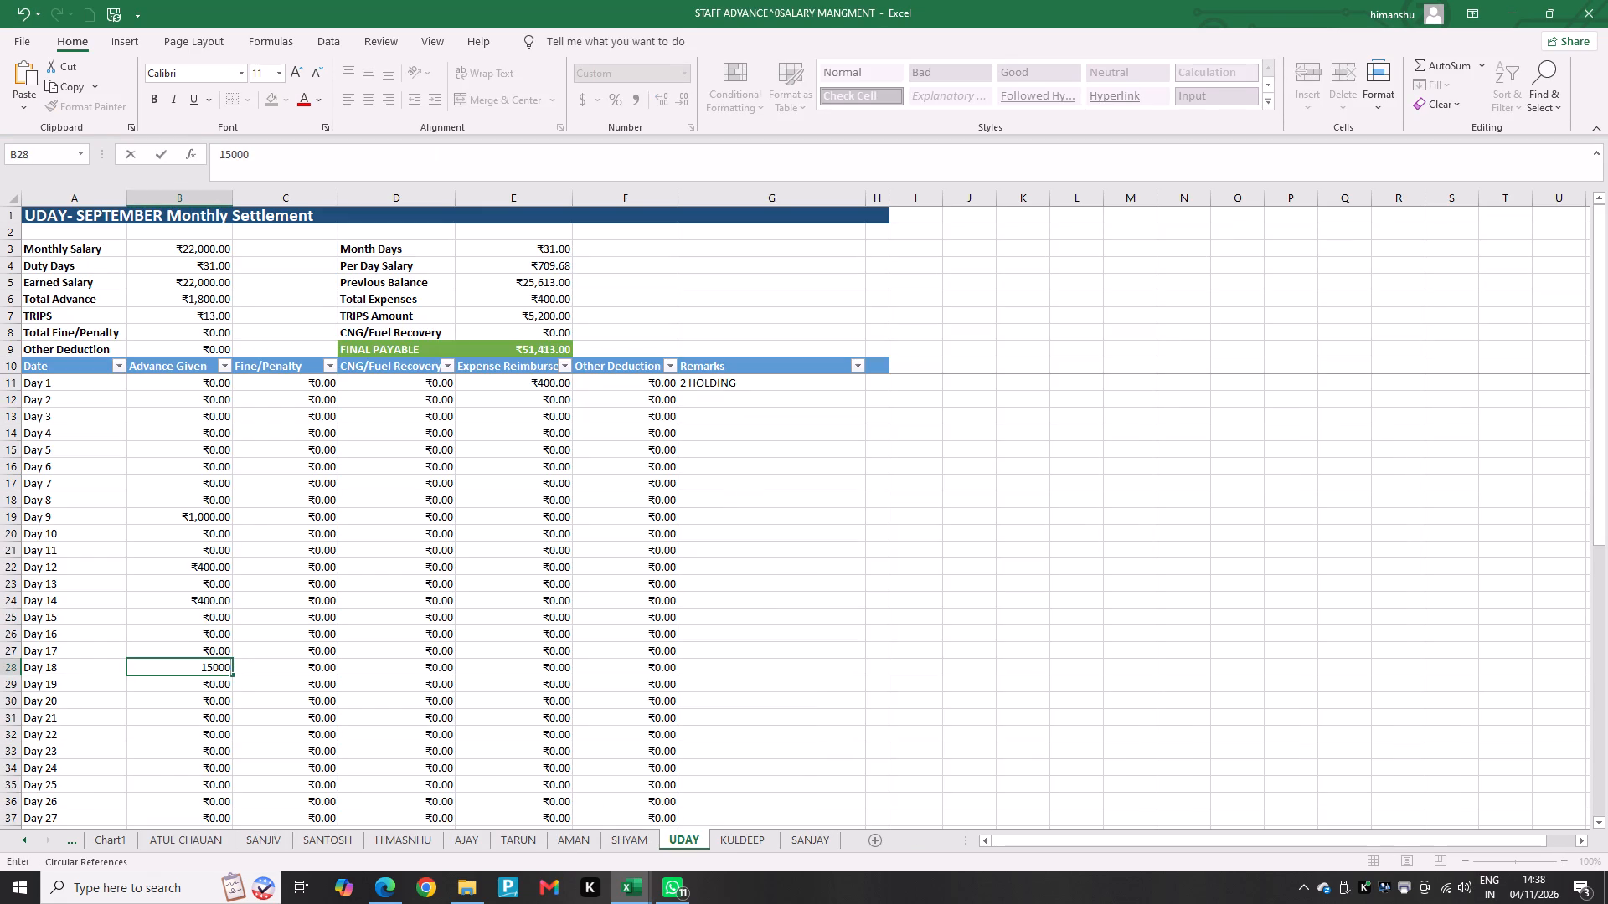
# Enter an advance of 800 for Day 26 in UDAY's settlement, following the 26-Oct-26 salary advance entry.
pyautogui.hotkey('alt', 'Tab')
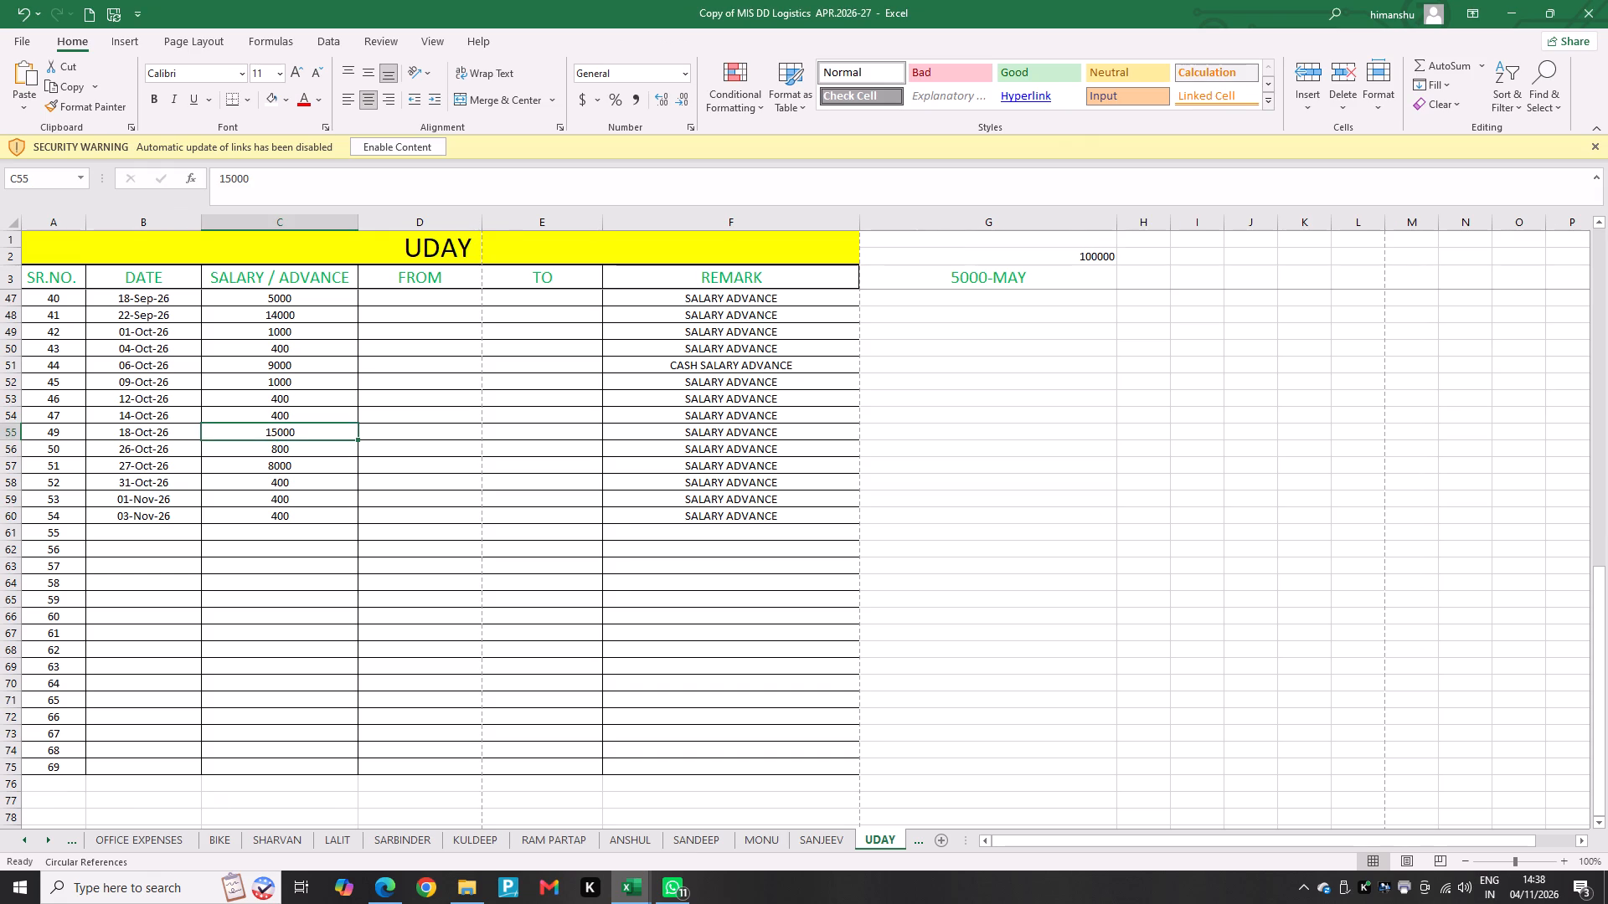
pyautogui.click(328, 453)
pyautogui.hotkey('alt', 'Tab')
pyautogui.hotkey('alt', 'Tab')
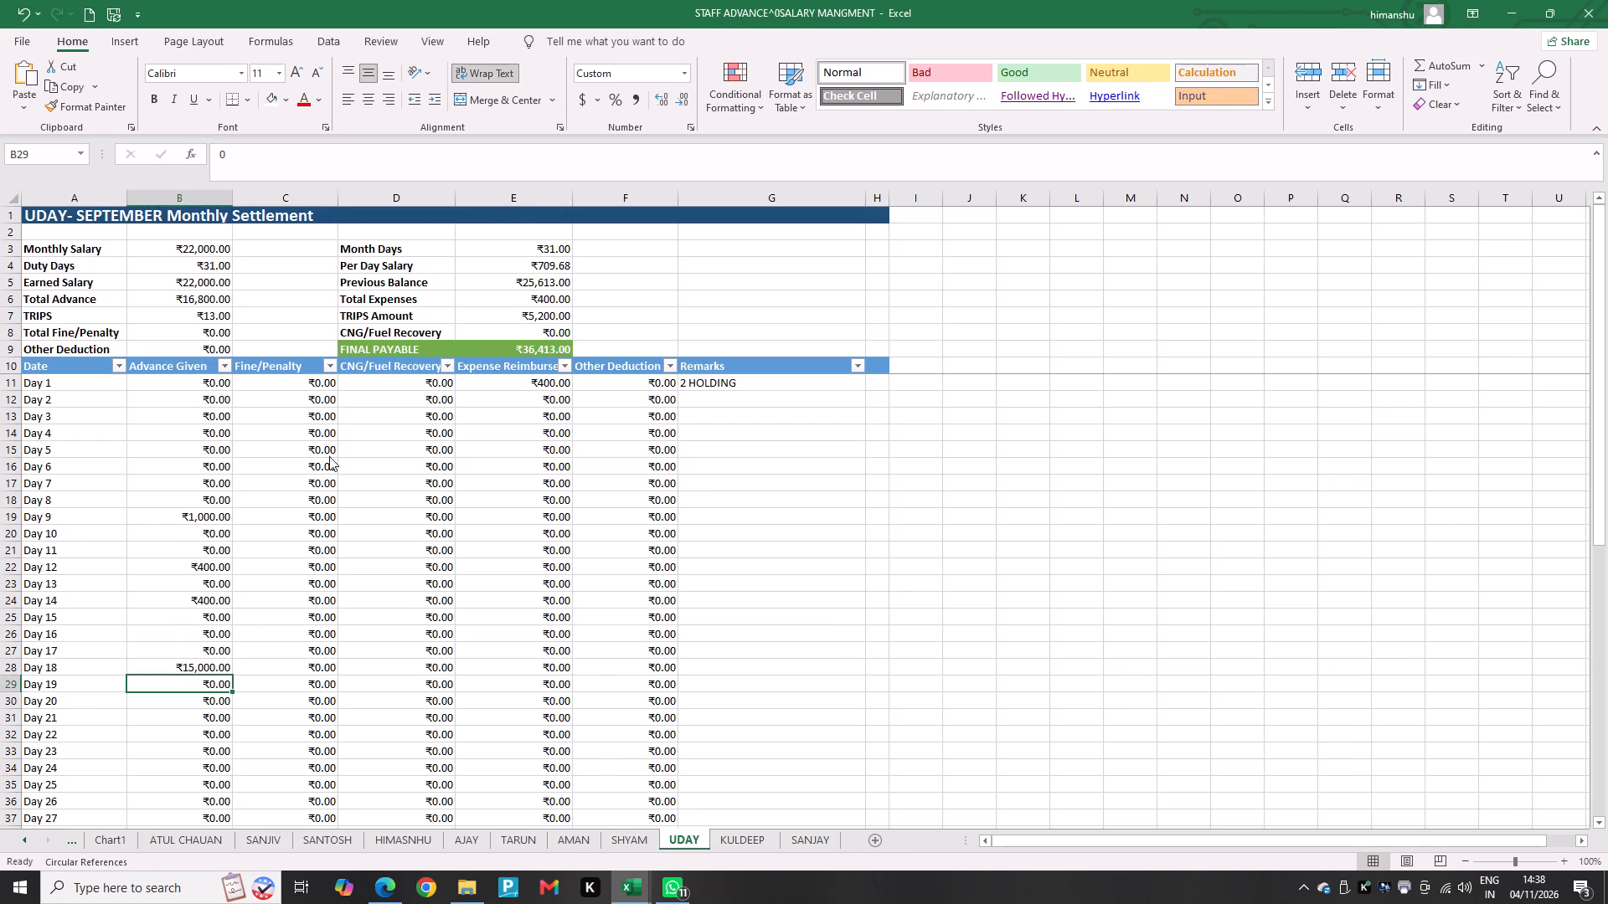
pyautogui.hotkey('alt', 'Tab')
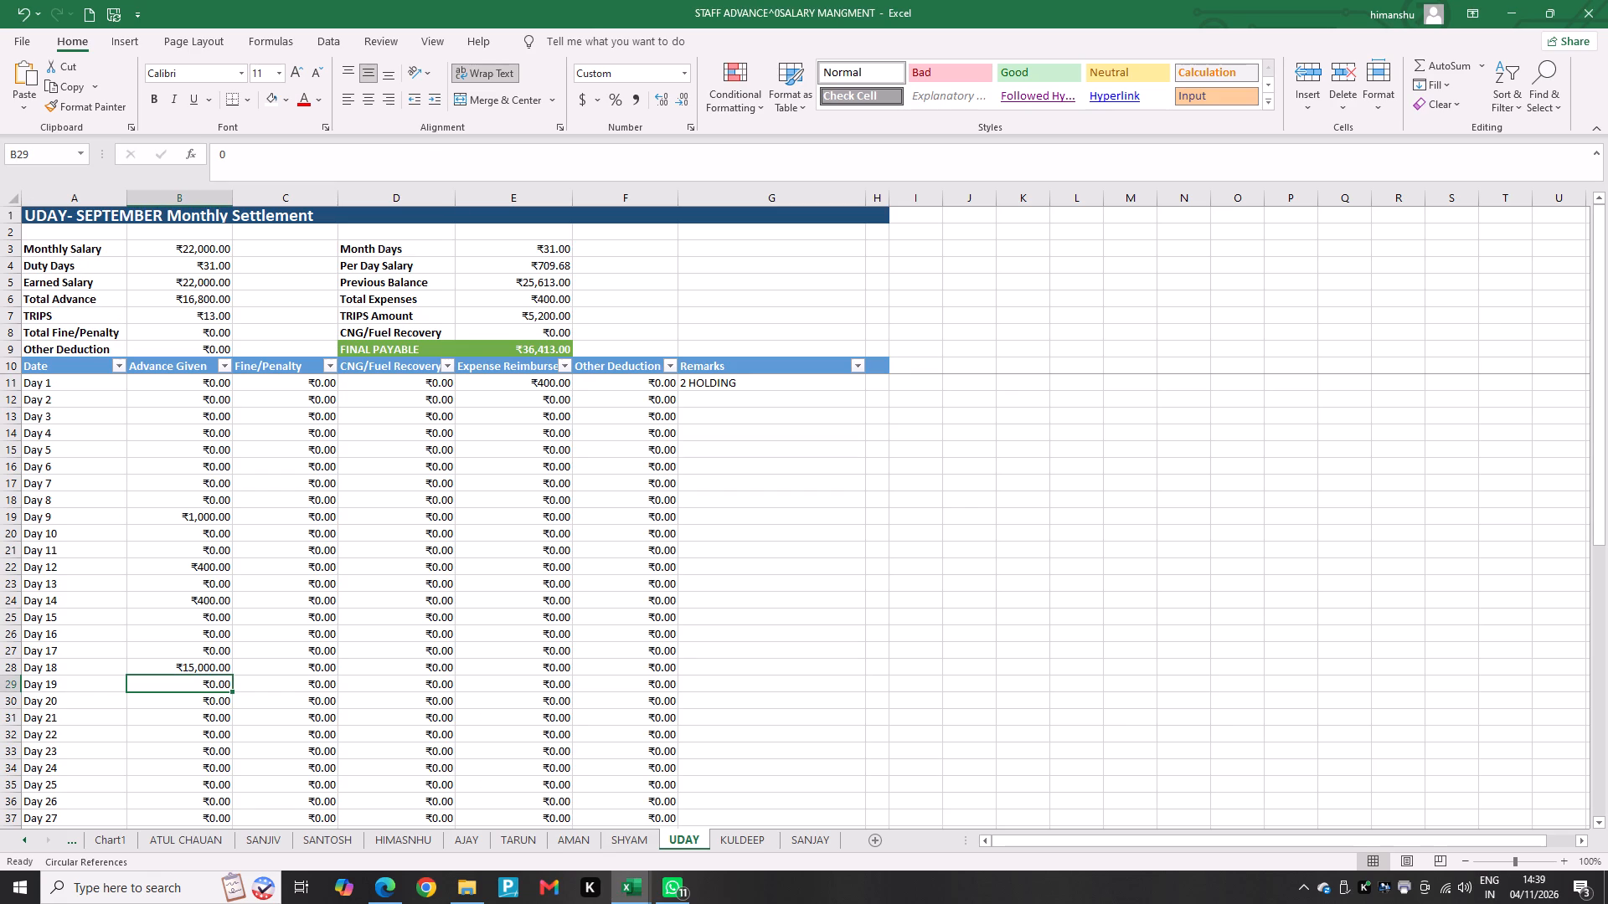
pyautogui.click(178, 804)
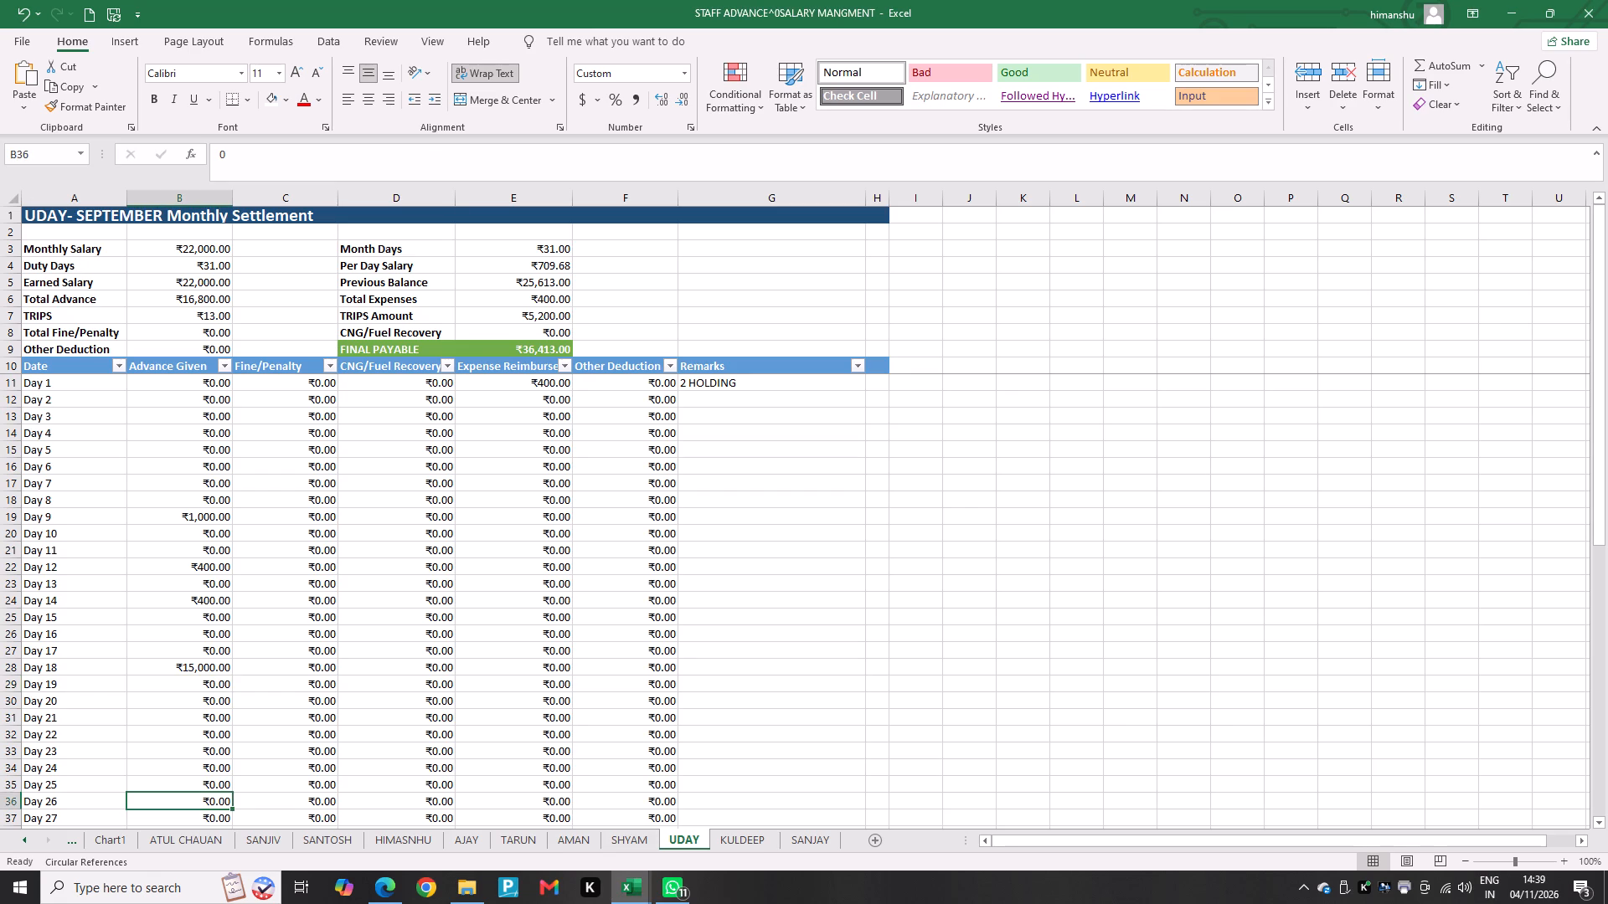
pyautogui.hotkey('alt', 'Tab')
pyautogui.hotkey('alt', 'Tab')
pyautogui.write('800')
pyautogui.press('Return')
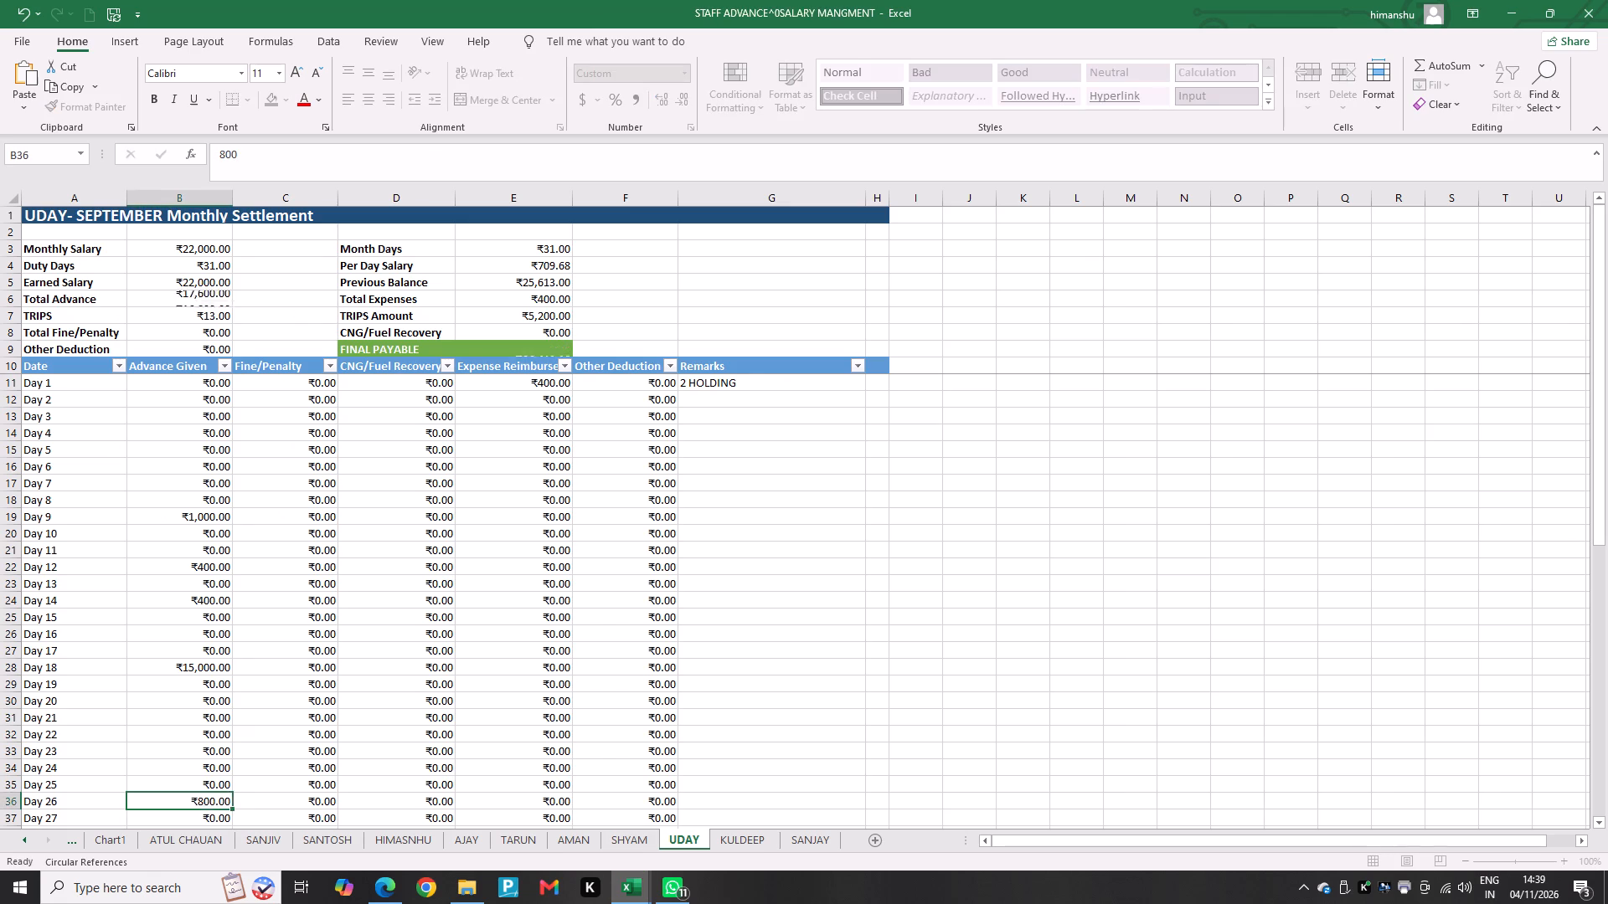
# Enter an advance of 8000 for Day 27 in UDAY's settlement, following the 27-Oct-26 salary advance entry.
pyautogui.hotkey('alt', 'Tab')
pyautogui.click(289, 468)
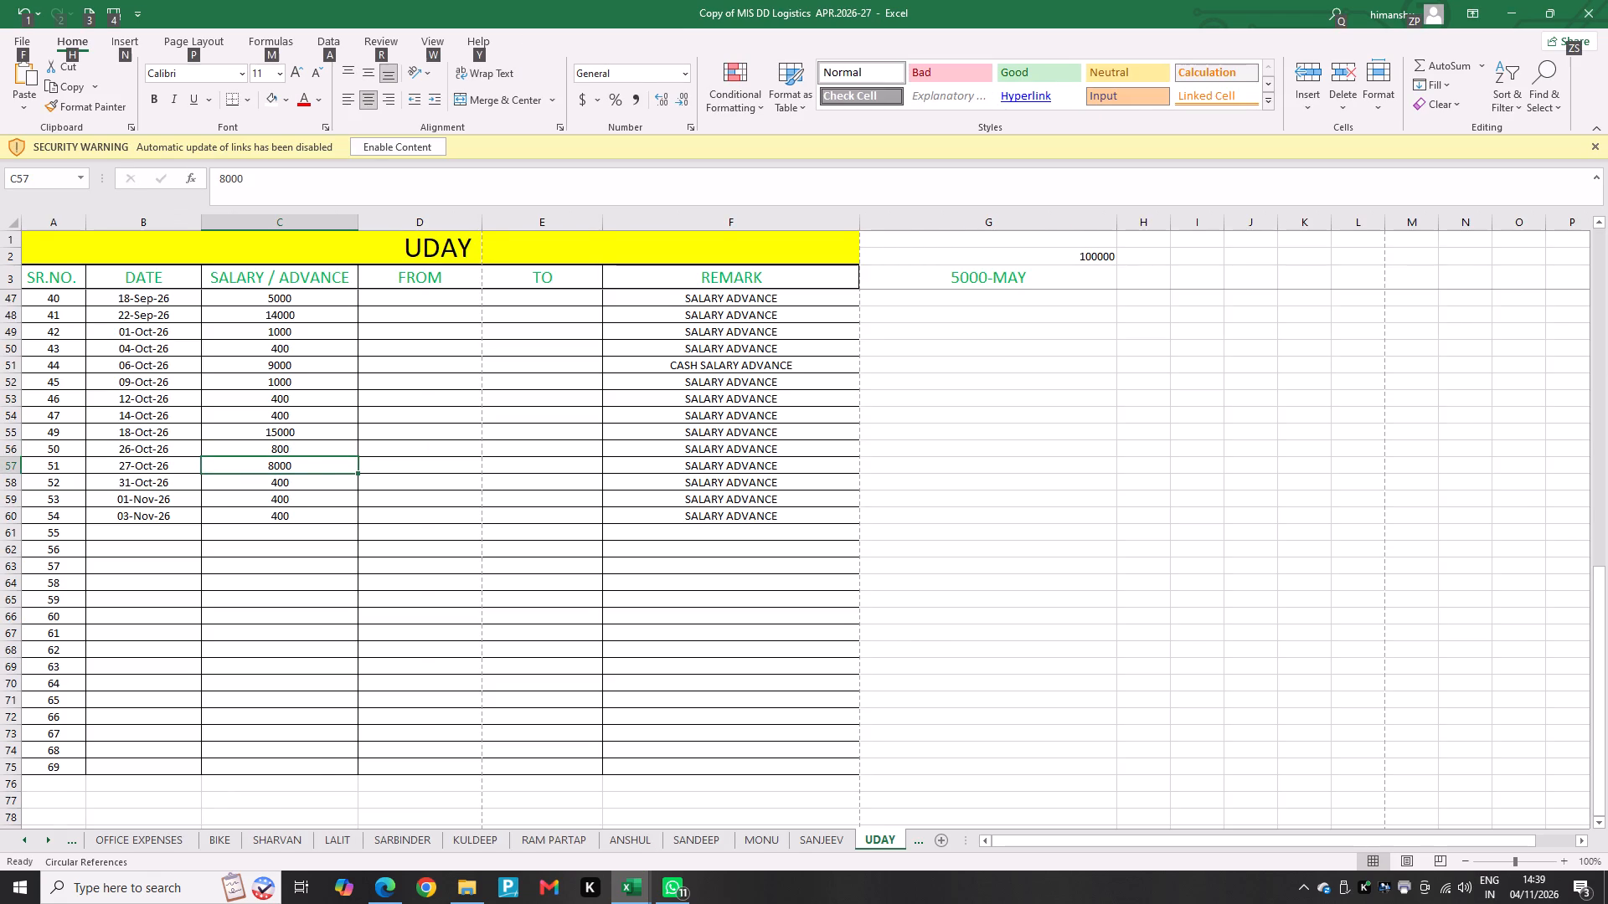
pyautogui.hotkey('alt', 'Tab')
pyautogui.scroll(-1, 246, 741)
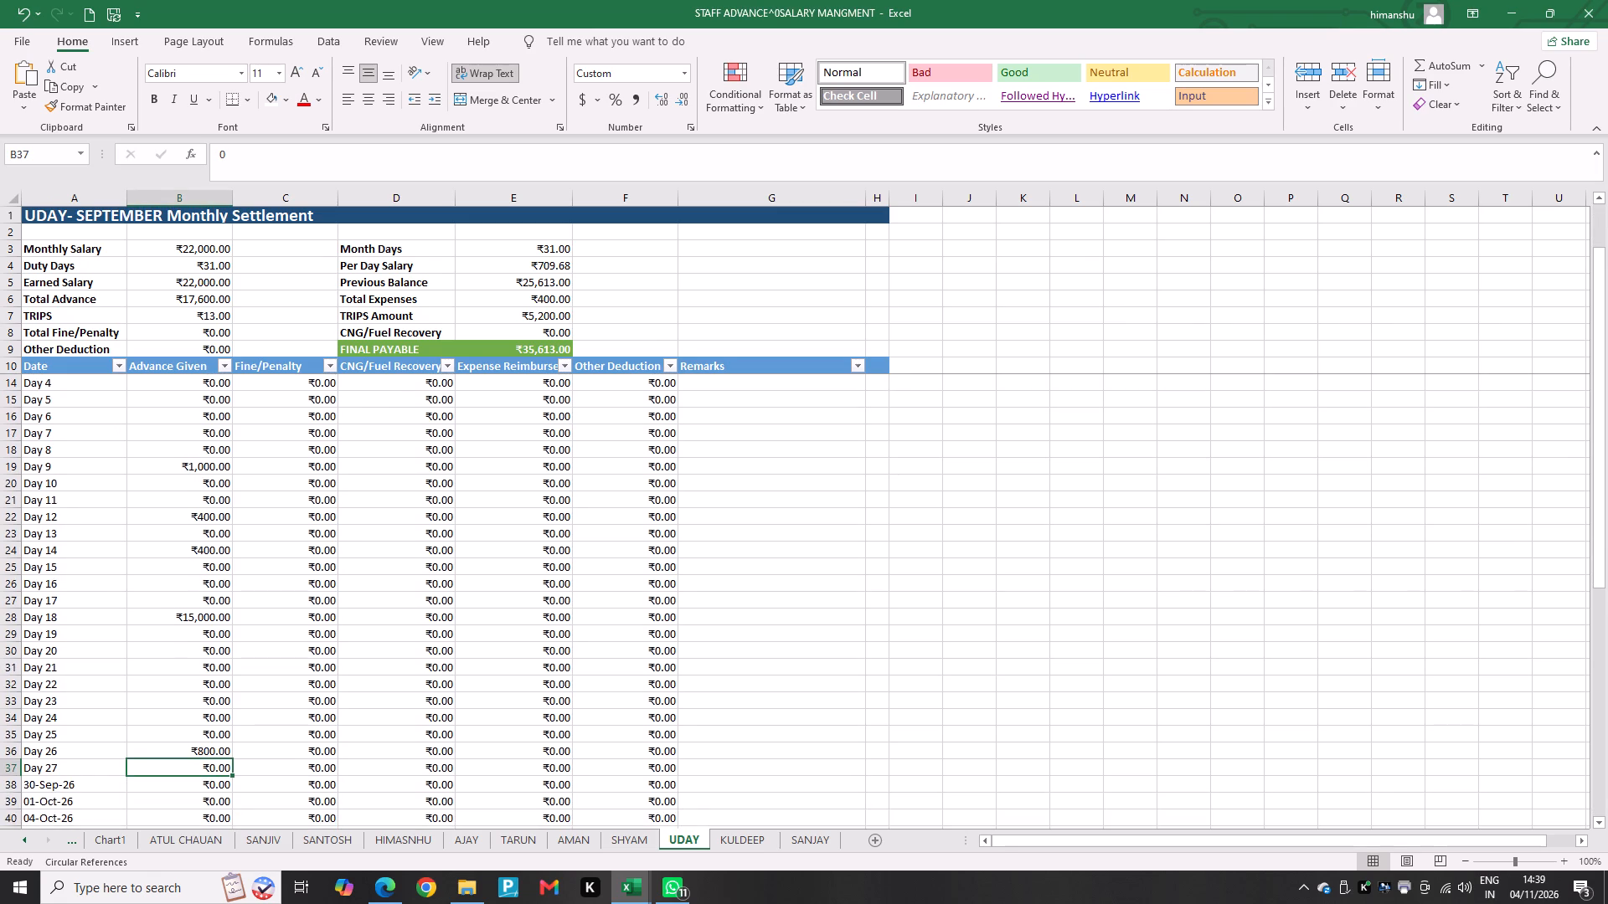
pyautogui.write('80')
pyautogui.write('00')
pyautogui.hotkey('alt', 'Tab')
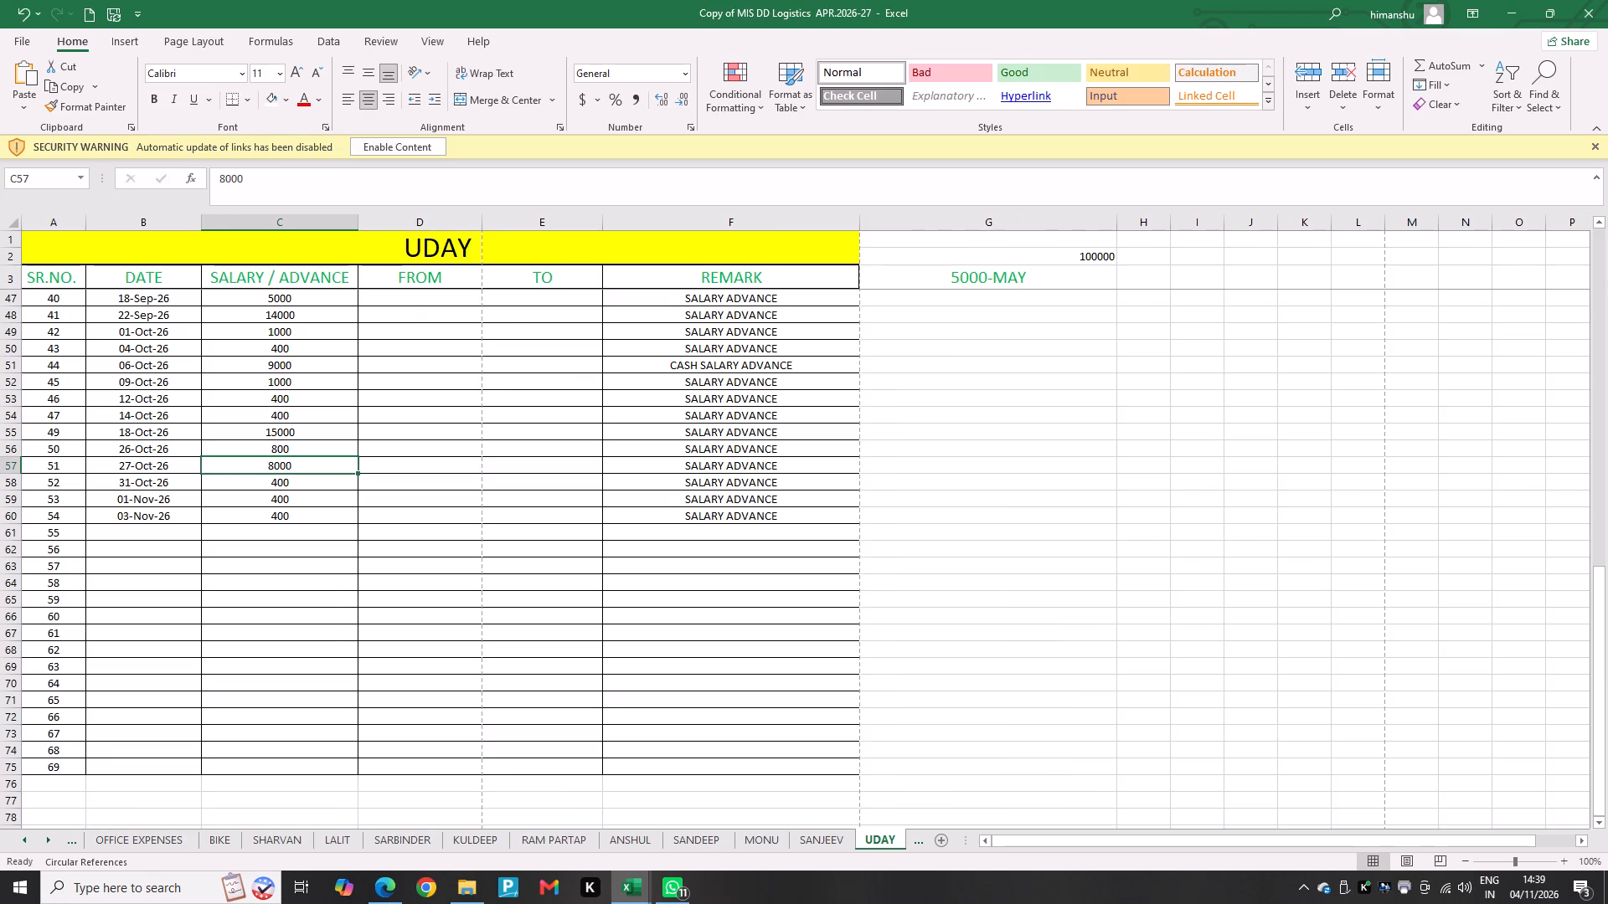
# Check UDAY's 31-Oct-26 advance entry, and replace the settlement's Day 1 label with a copy of its 01-Oct-26 date.
pyautogui.click(310, 473)
pyautogui.click(310, 481)
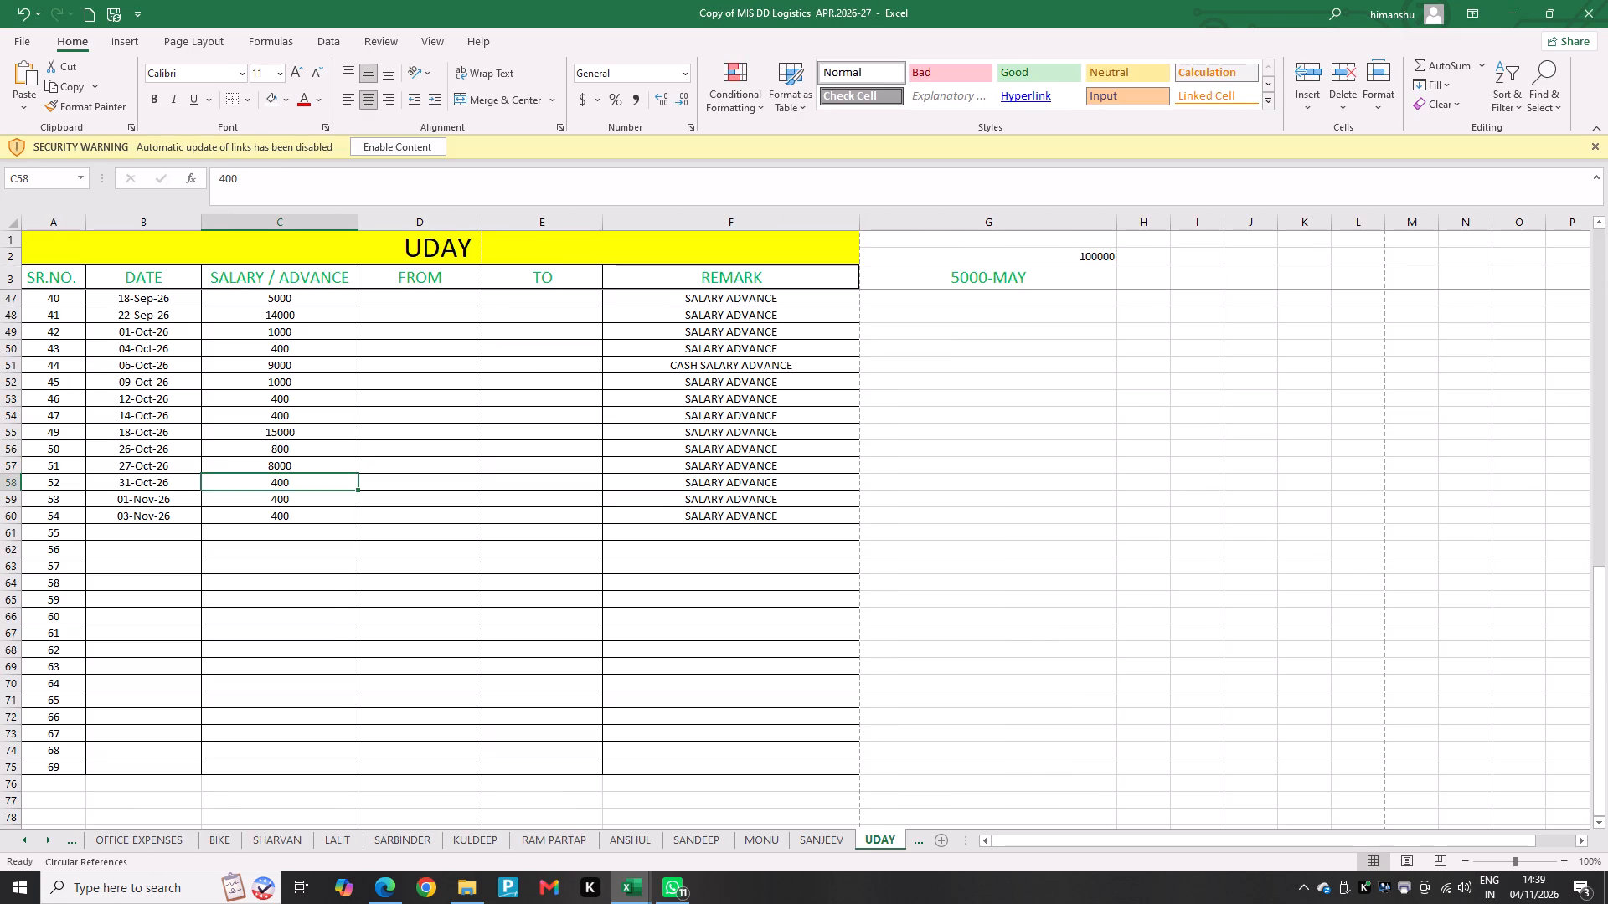
pyautogui.hotkey('alt', 'Tab')
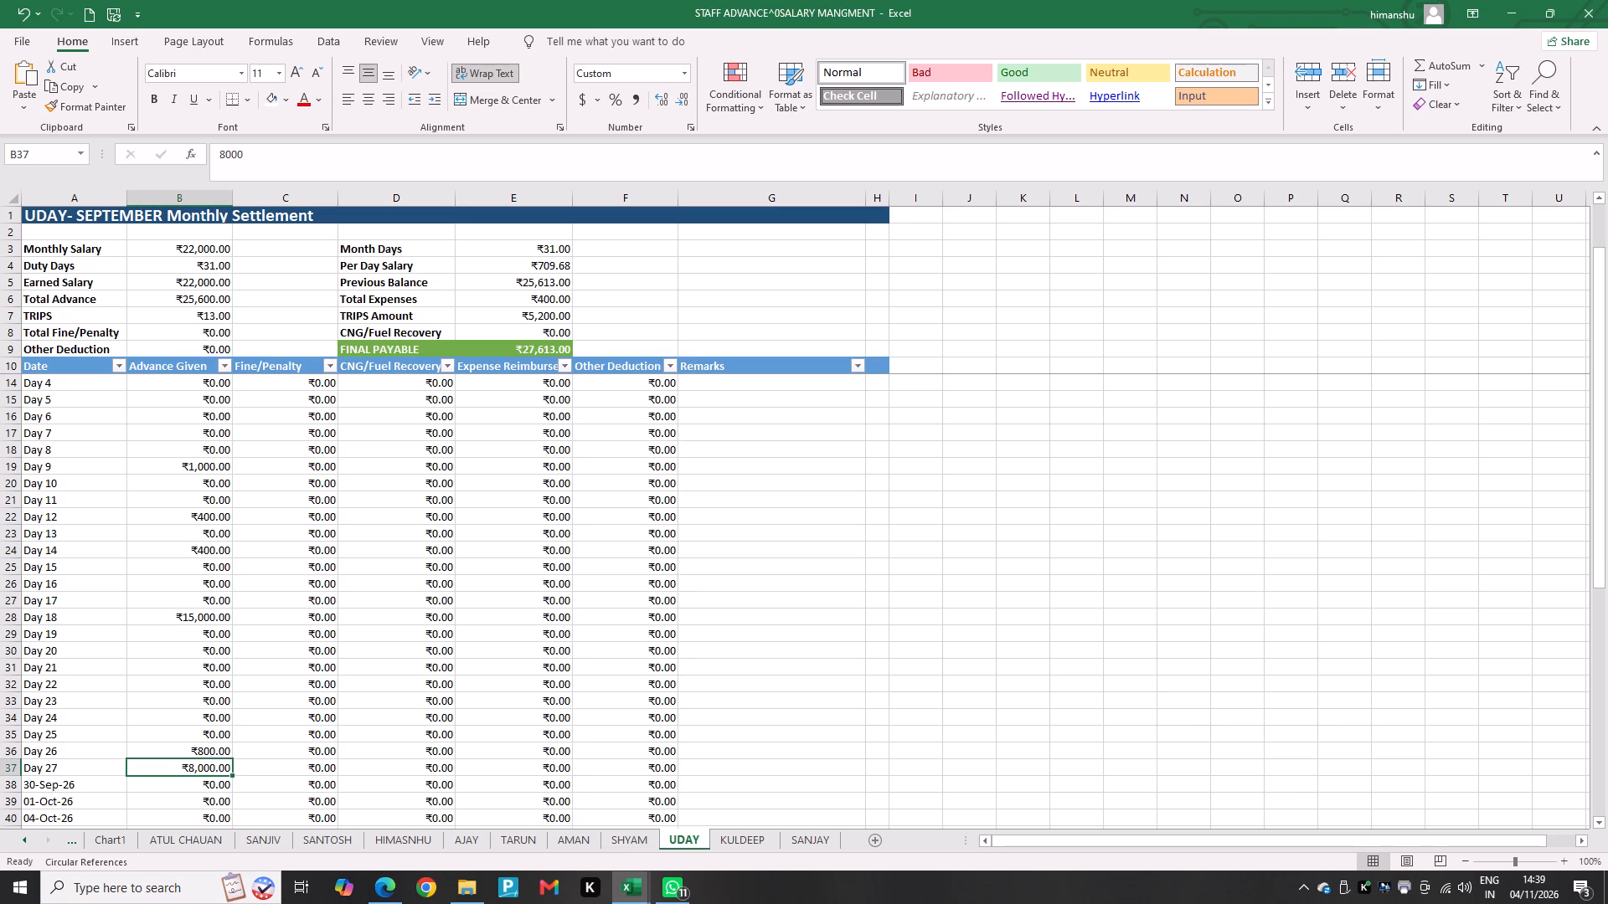
pyautogui.hotkey('alt', 'Tab')
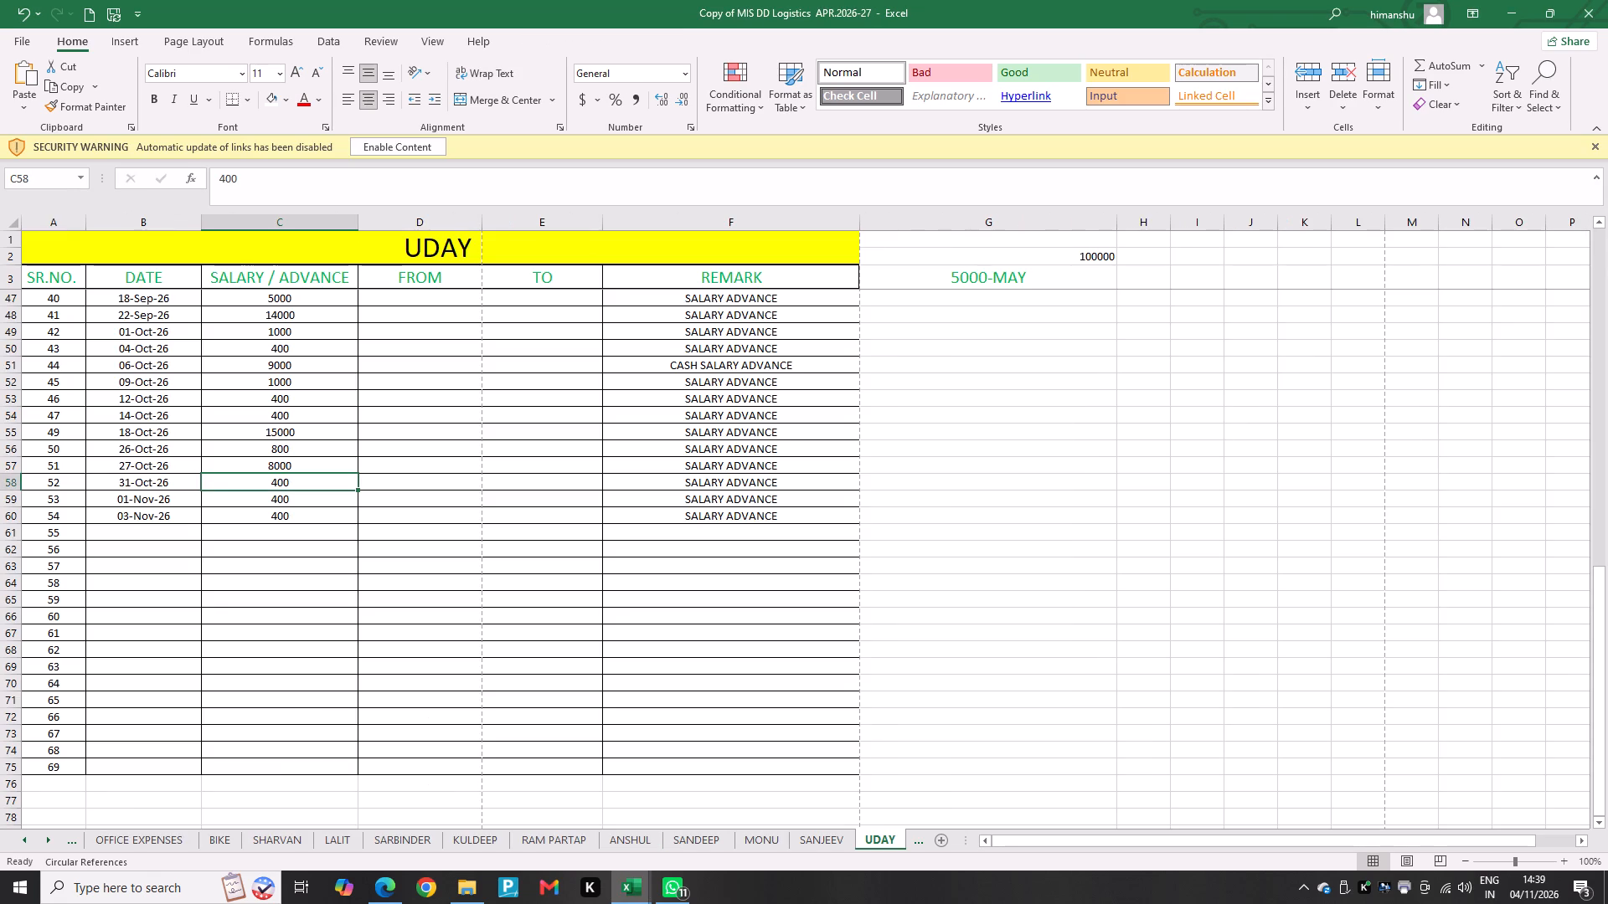
pyautogui.hotkey('alt', 'Tab')
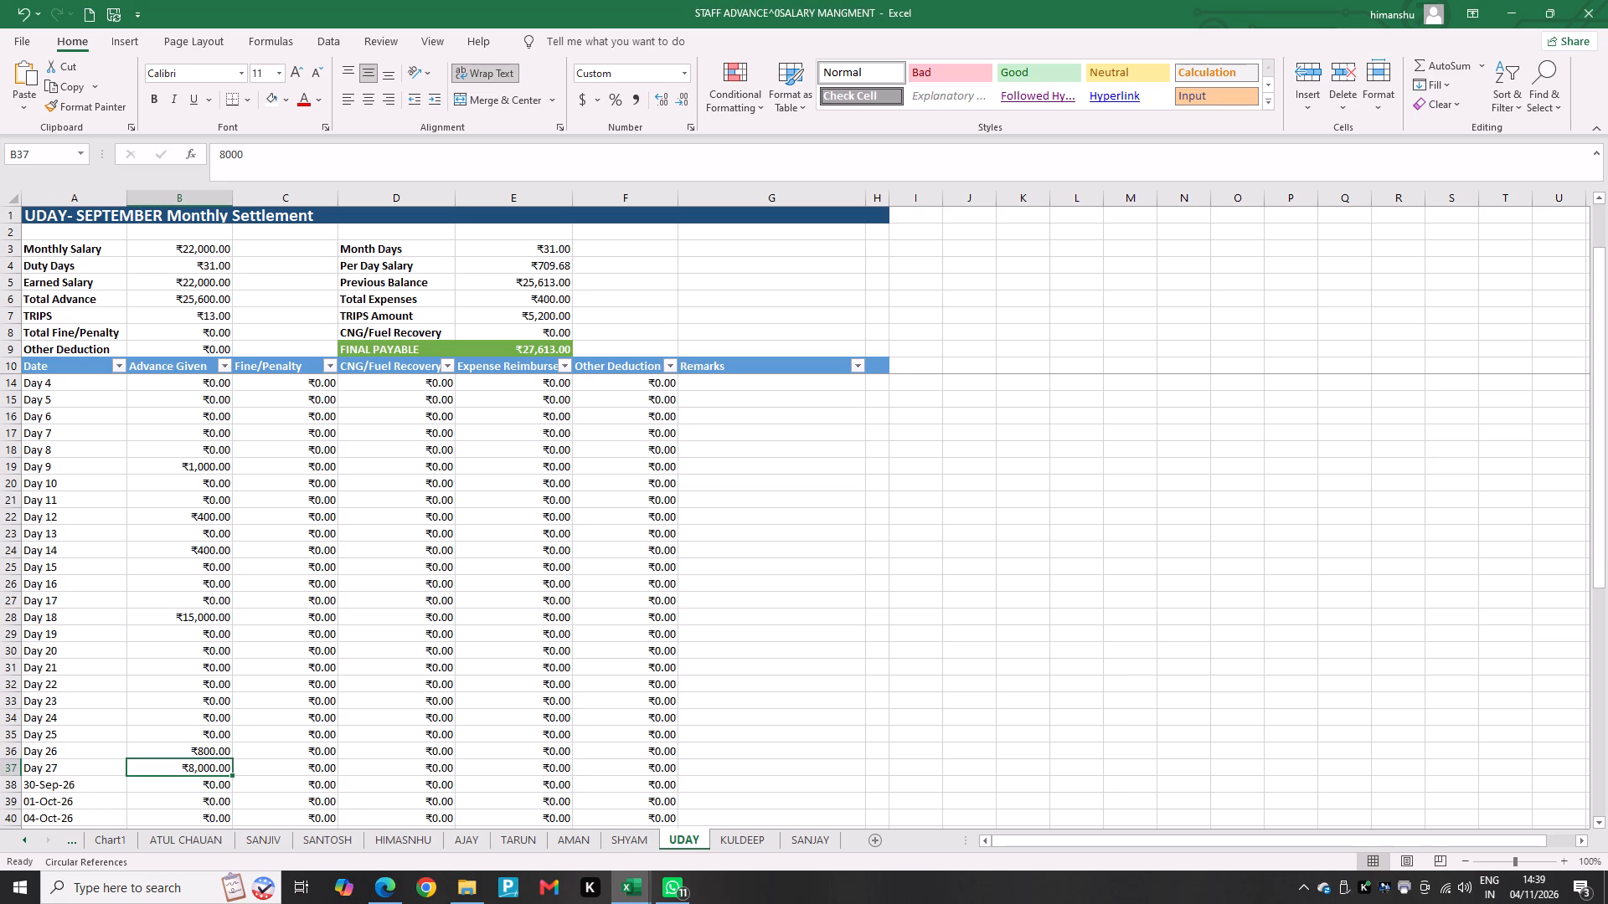
pyautogui.click(84, 801)
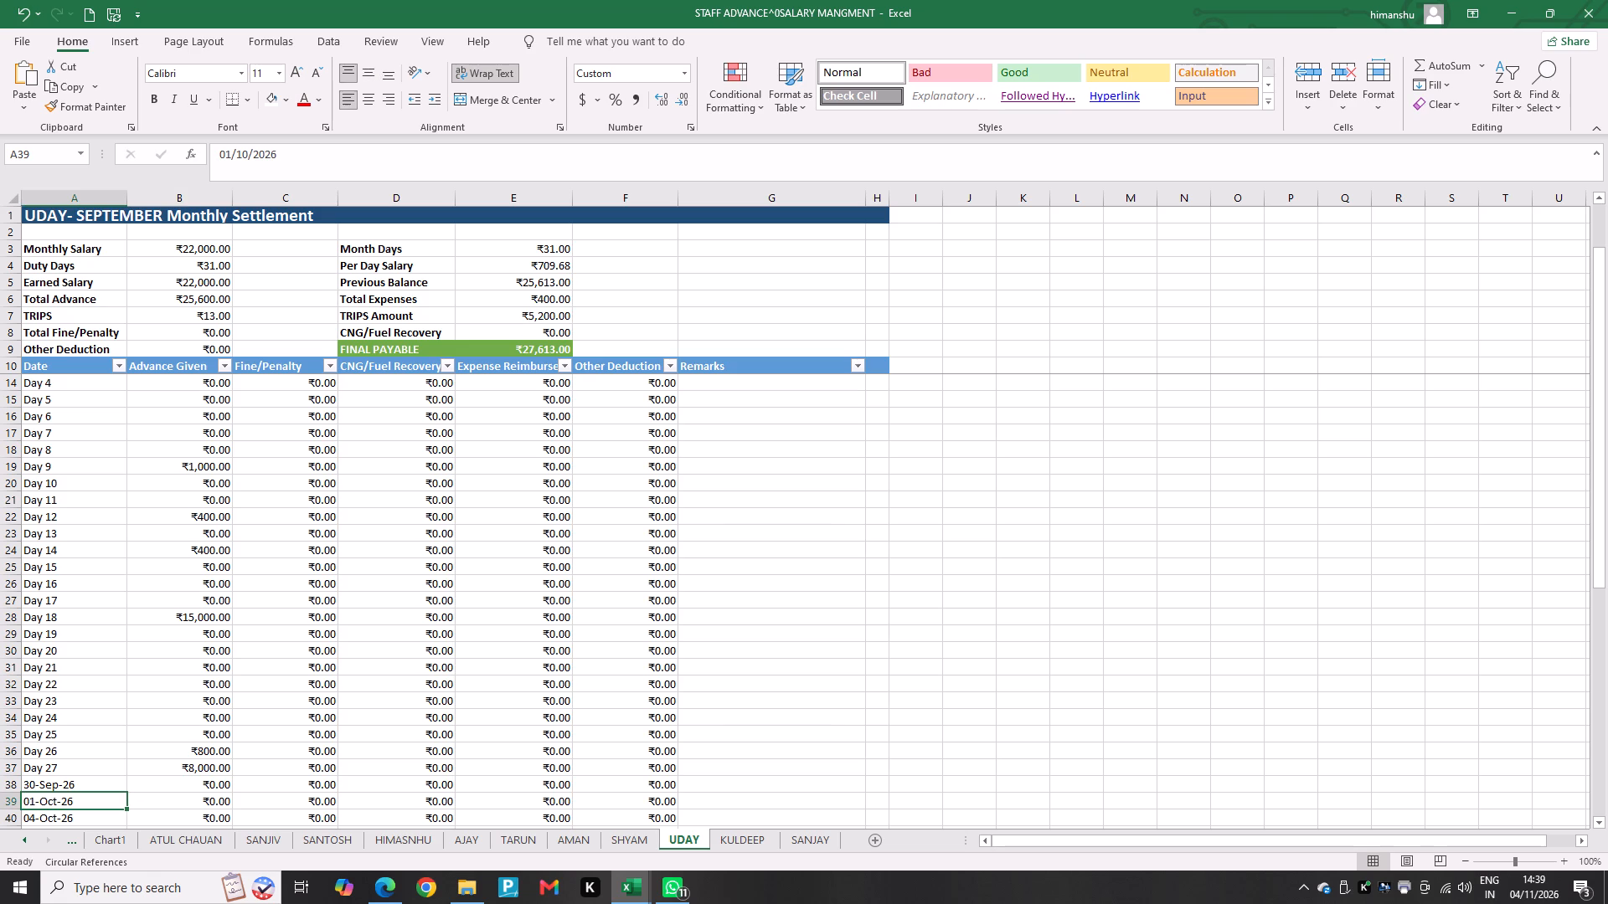
pyautogui.hotkey('ctrl', 'c')
pyautogui.scroll(6, 42, 661)
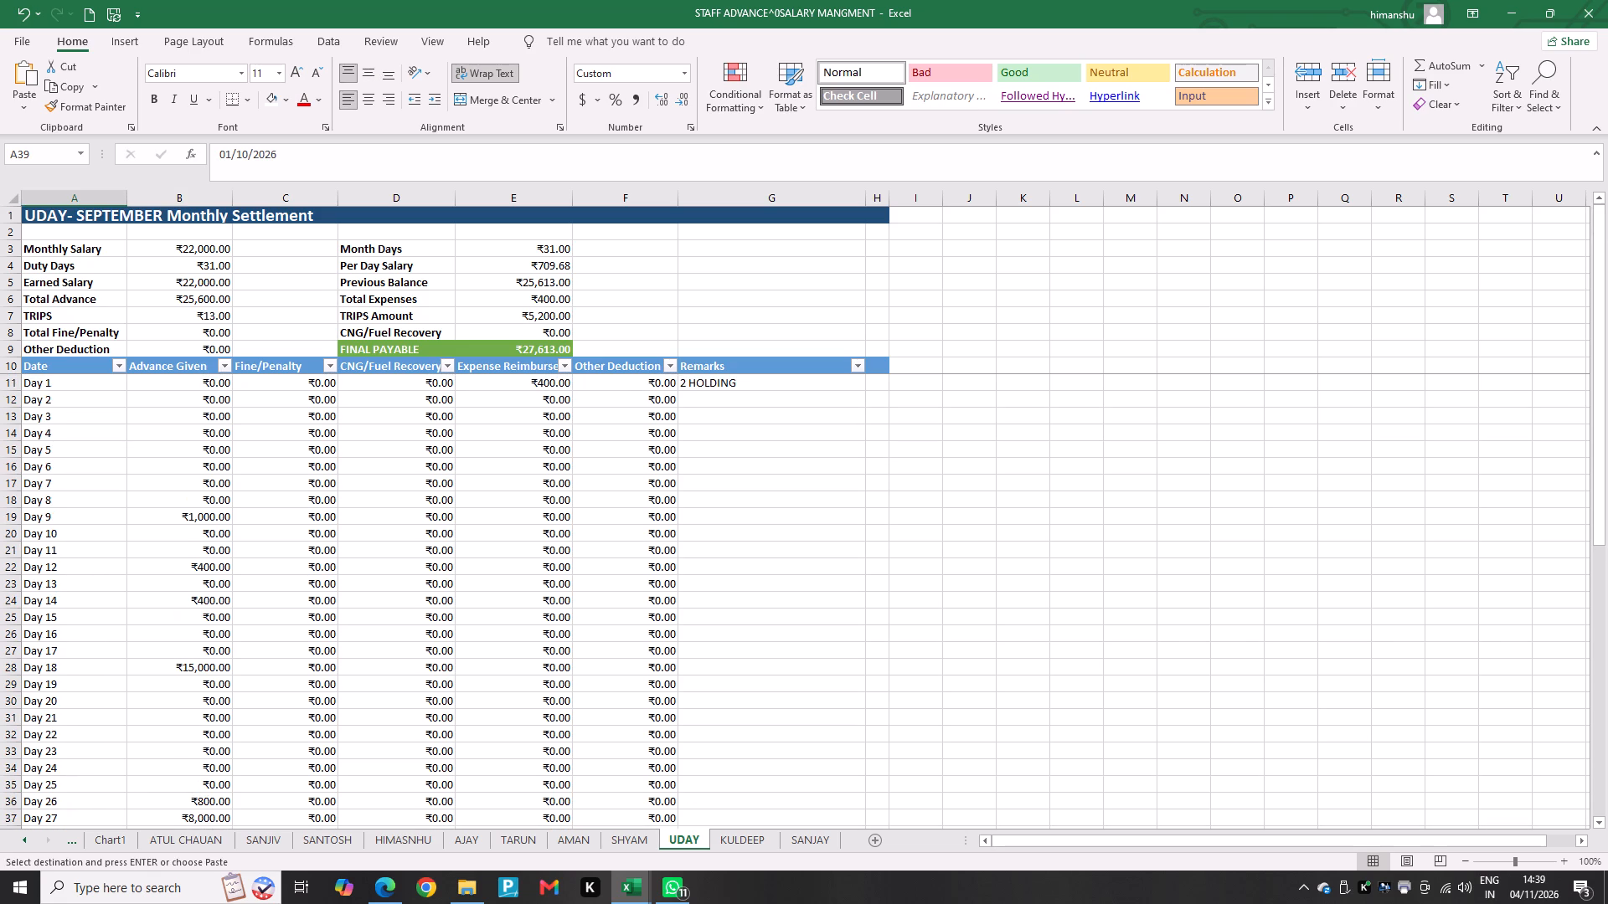
pyautogui.click(69, 385)
pyautogui.hotkey('ctrl', 'v')
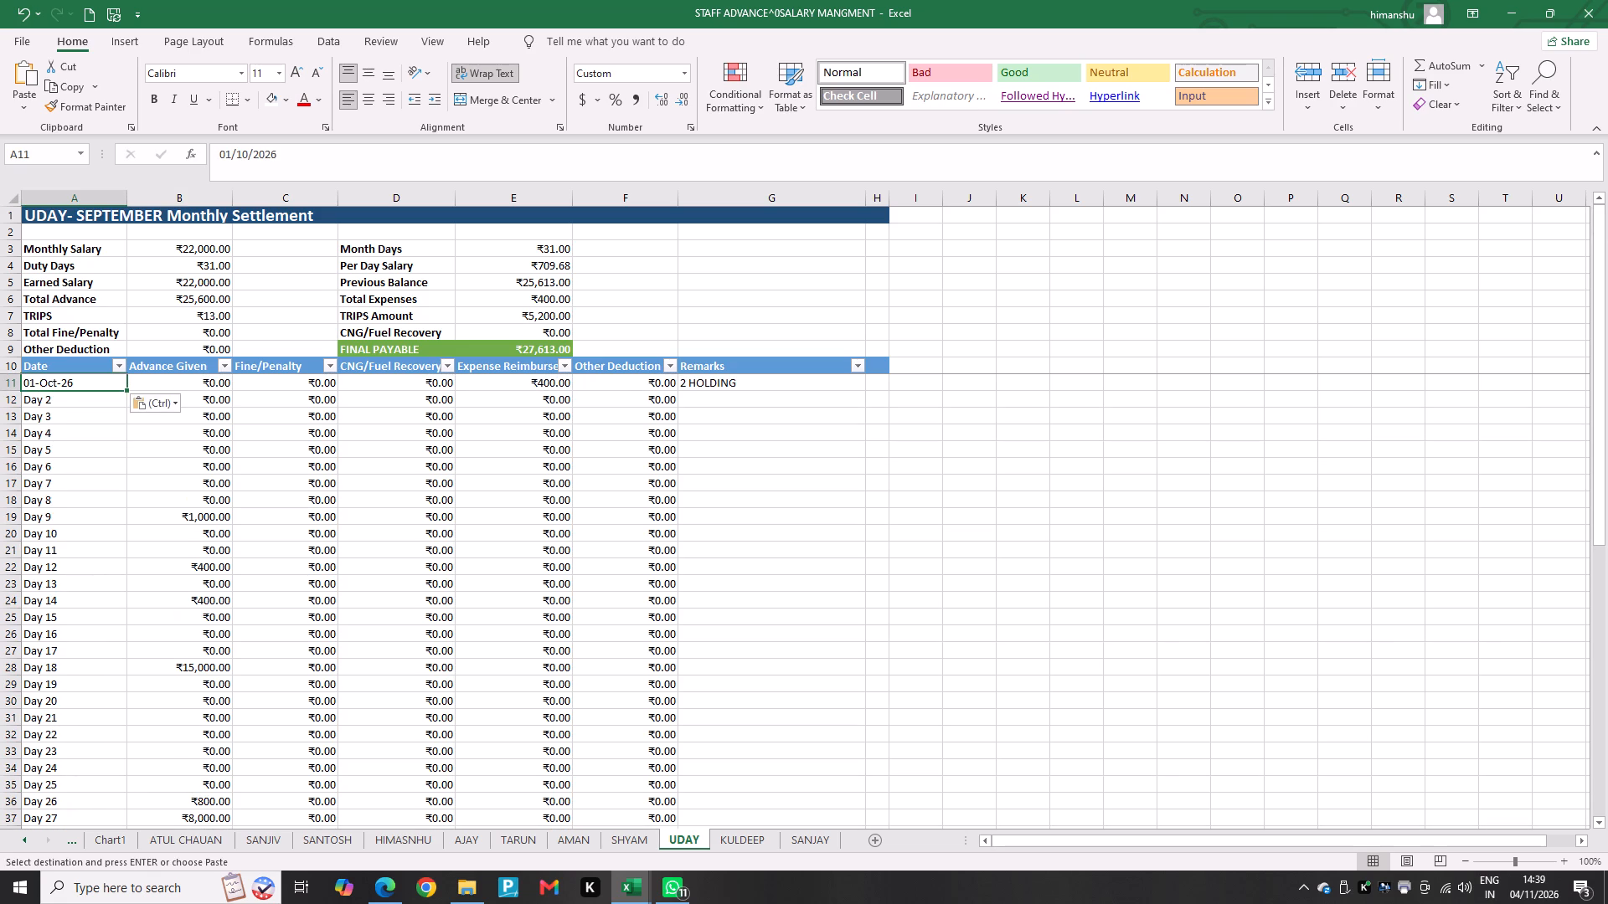
# Fill the settlement's Date column down from 01-Oct-26 to its last row with consecutive dates through 31-Oct-26.
pyautogui.moveTo(127, 389); pyautogui.dragTo(64, 869)
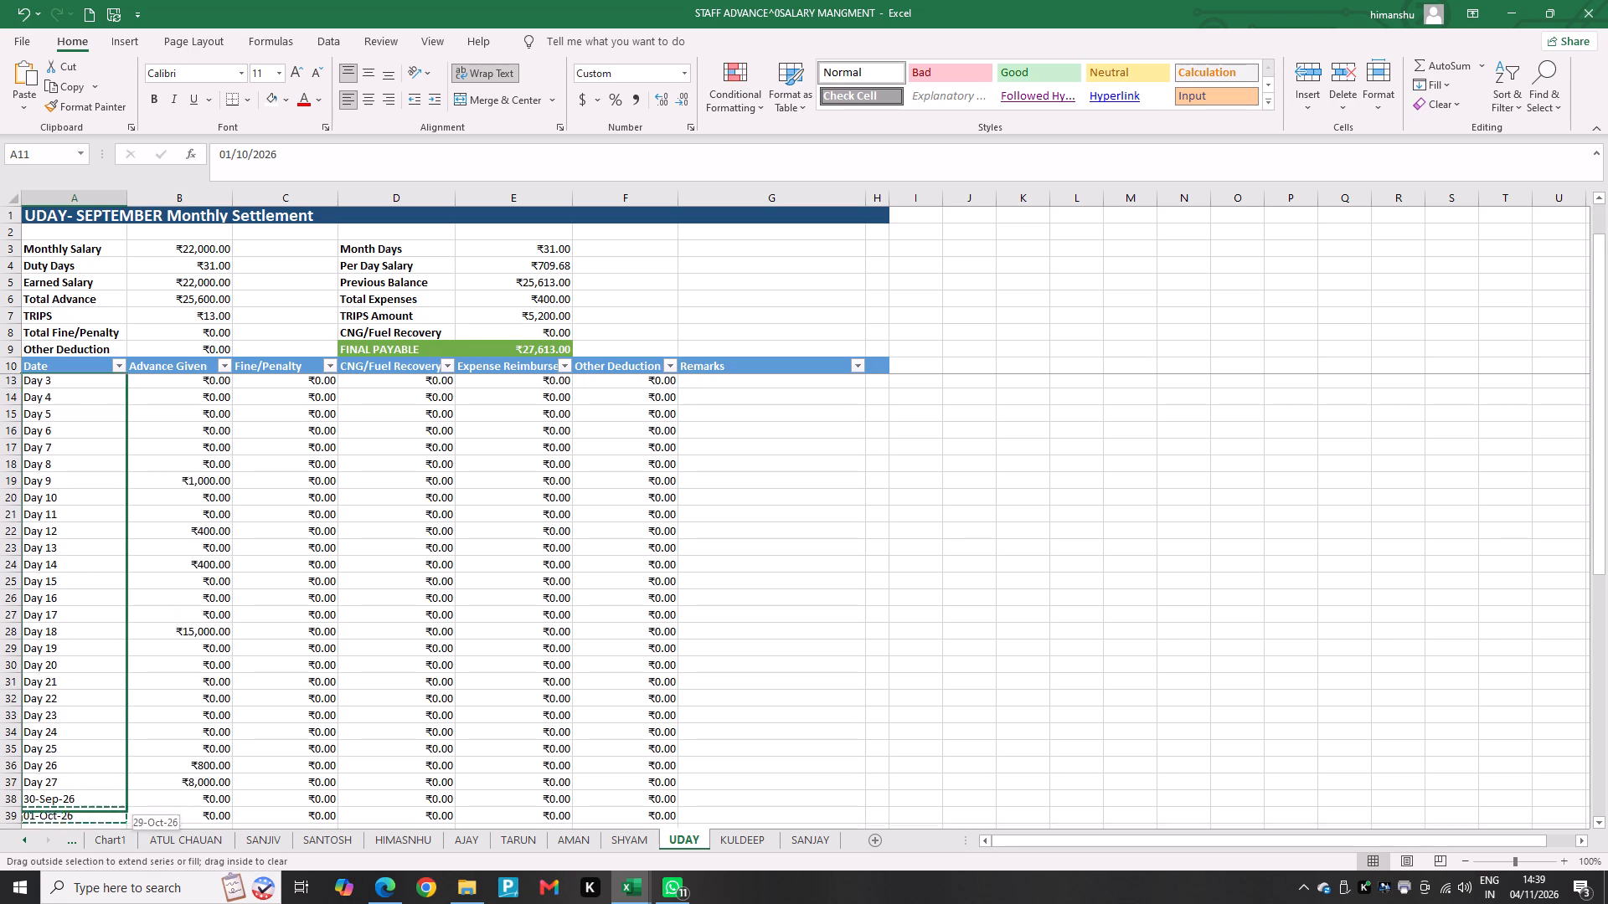
pyautogui.moveTo(64, 869); pyautogui.dragTo(76, 758)
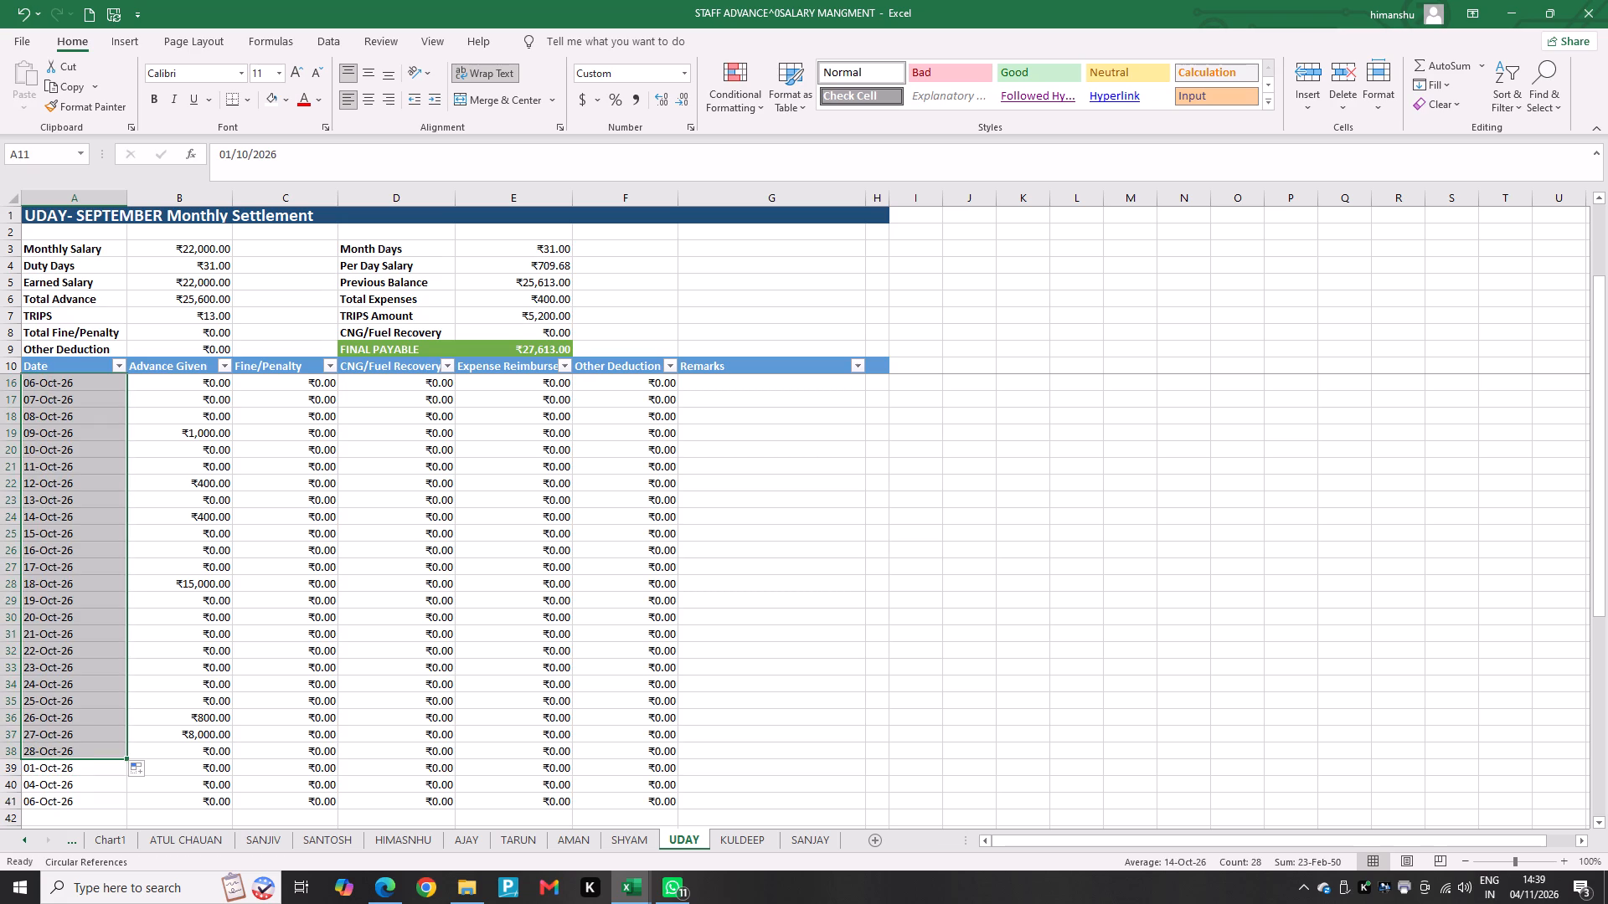
pyautogui.moveTo(124, 758); pyautogui.dragTo(126, 804)
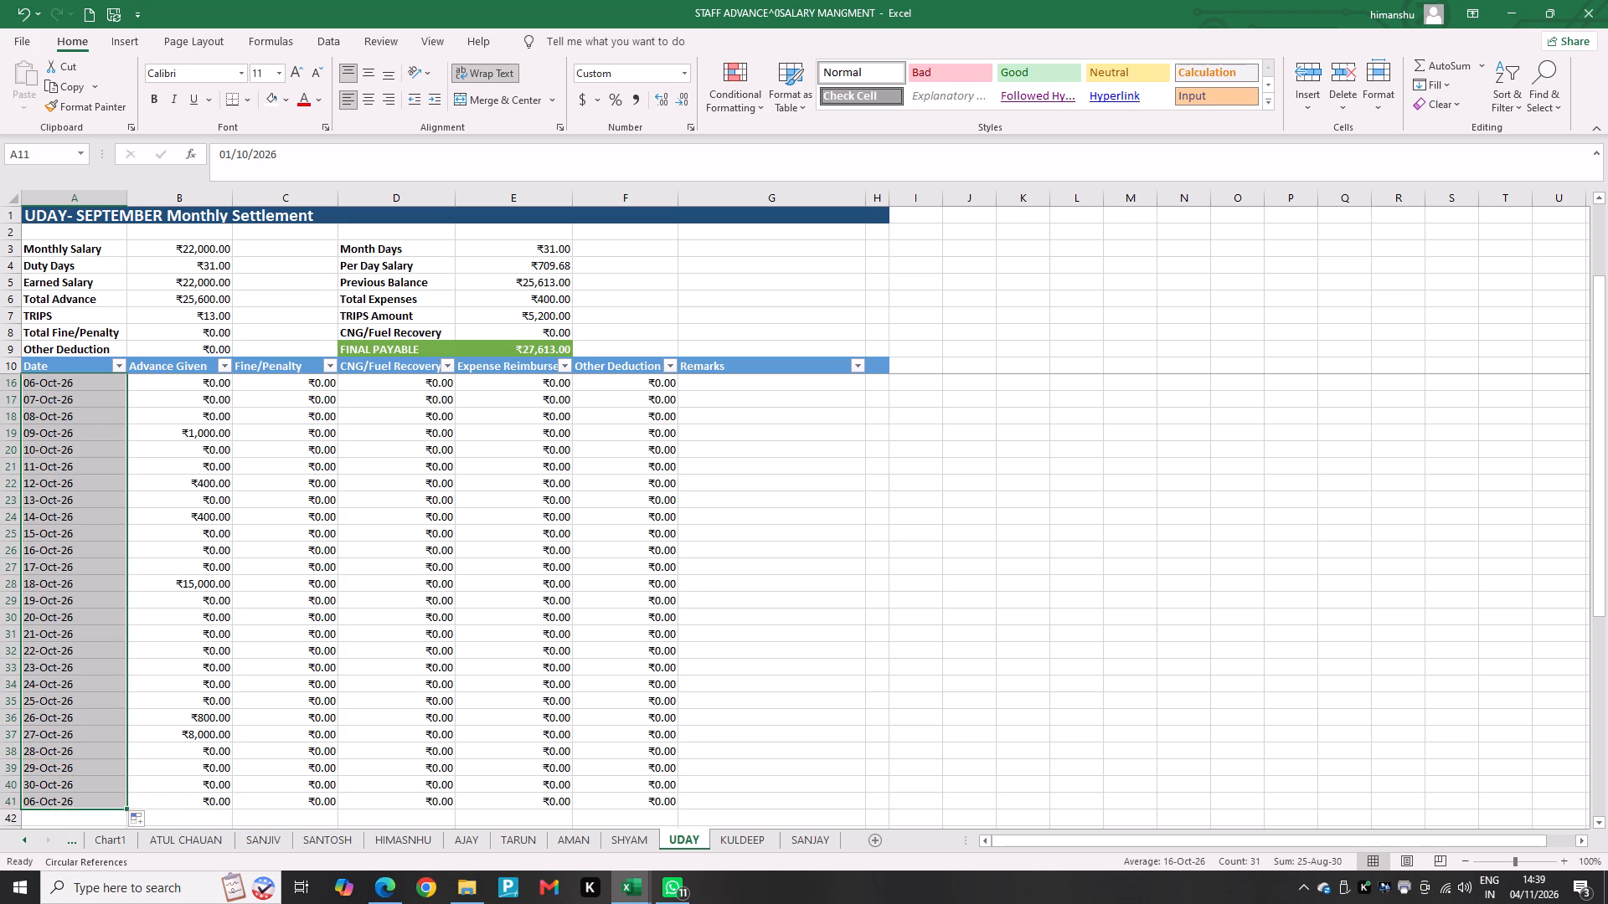
pyautogui.scroll(11, 85, 675)
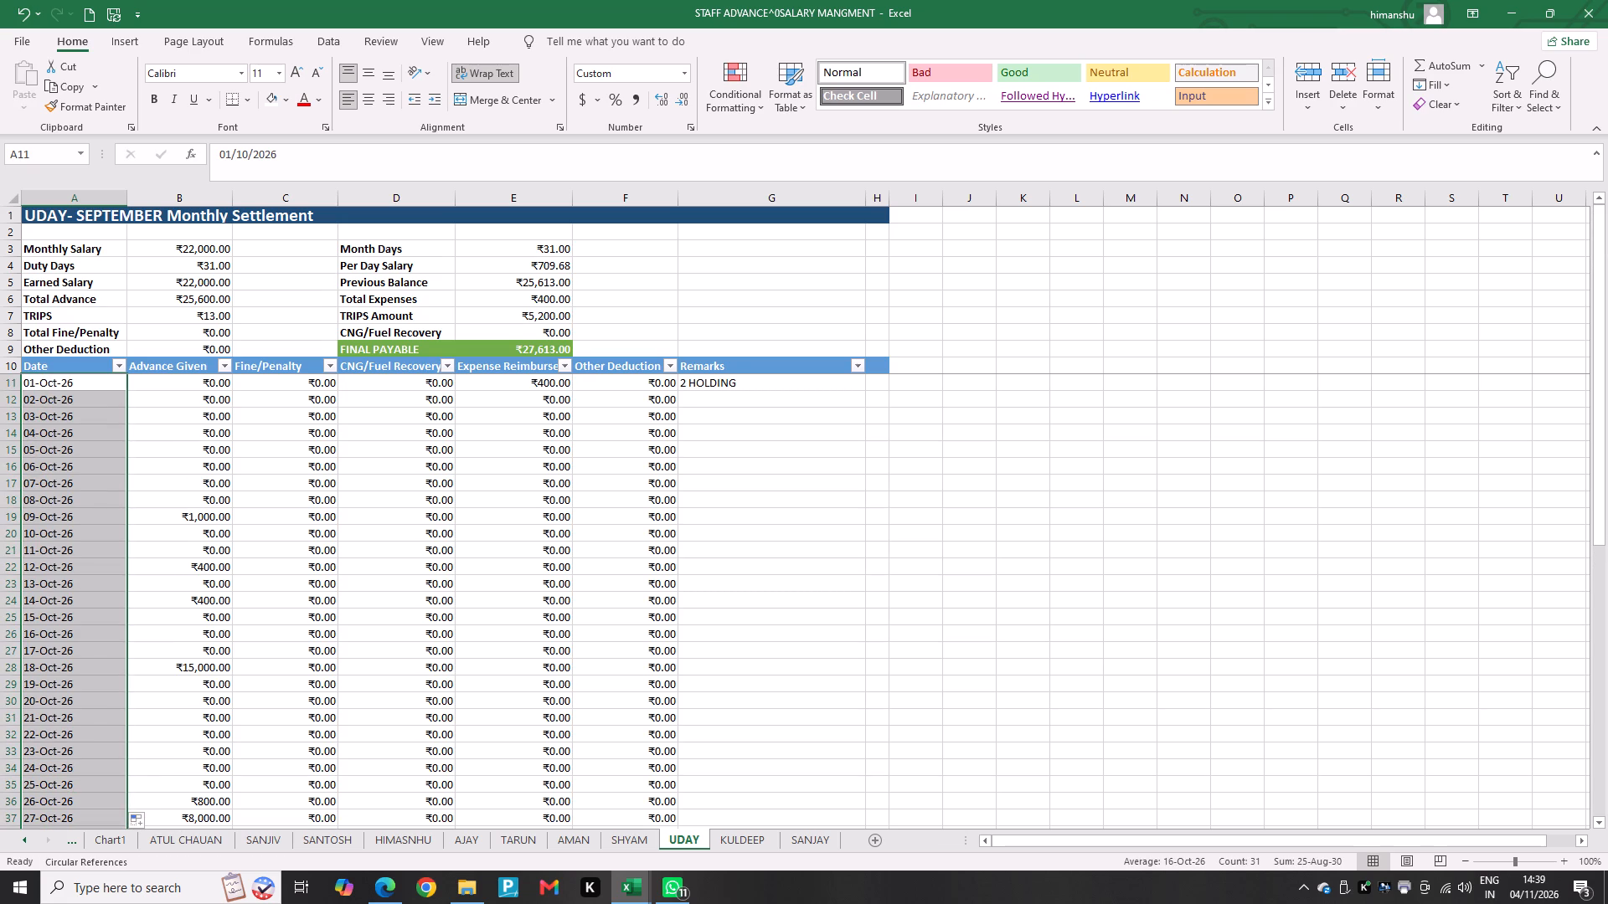
pyautogui.click(162, 422)
pyautogui.scroll(5, 162, 422)
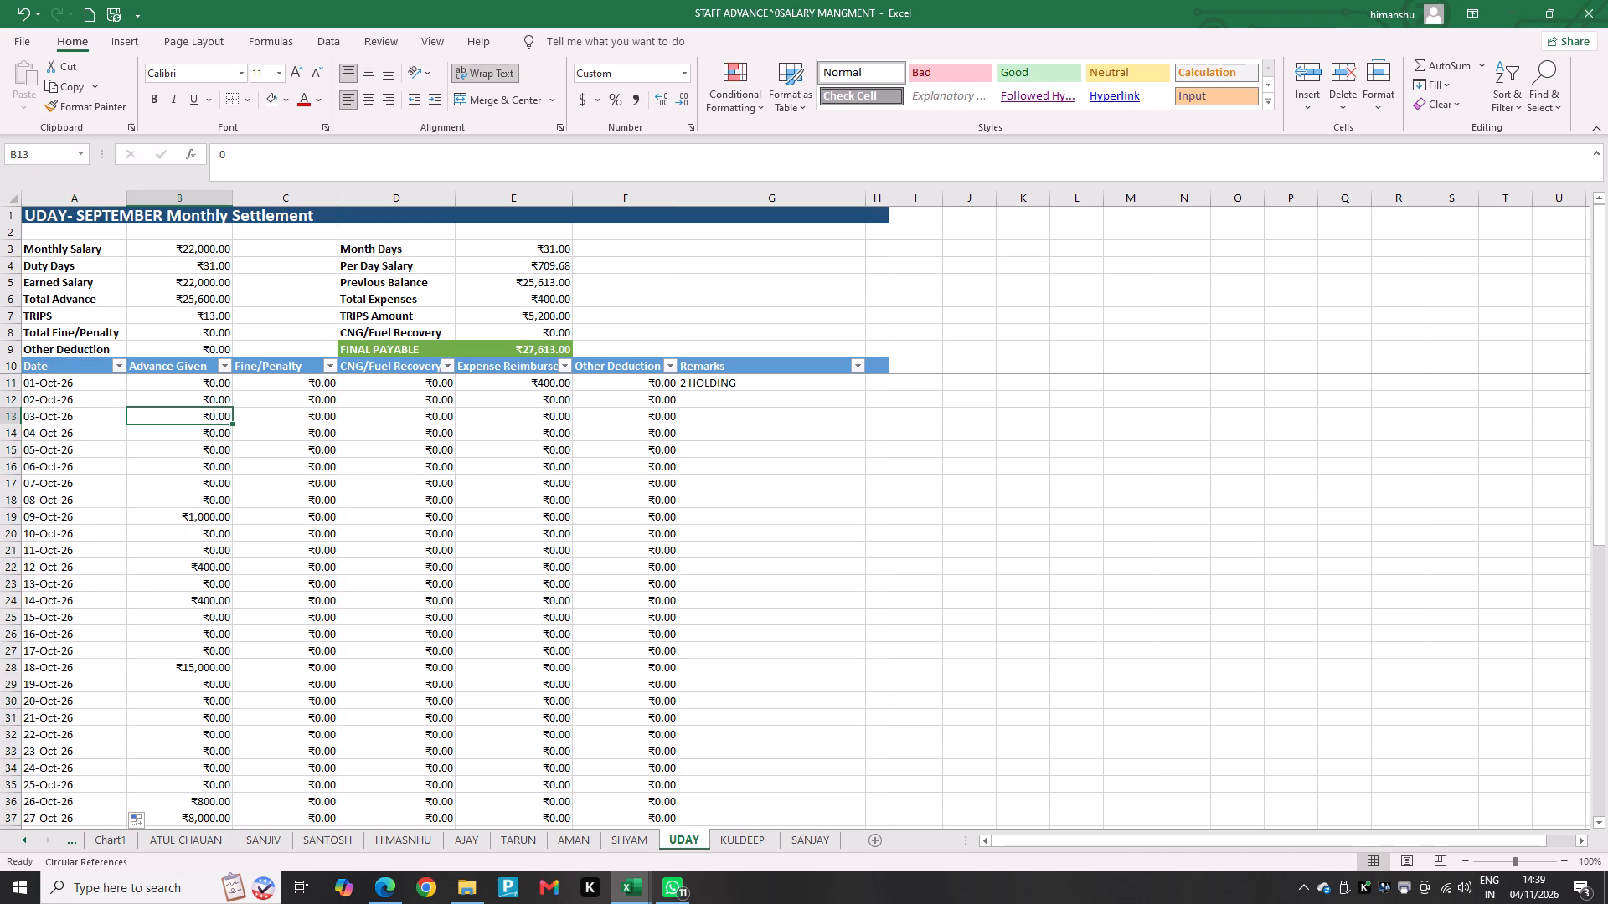
# Check the filled dates in the Date column of UDAY's settlement, from 01-Oct-26 down to the end of October.
pyautogui.click(79, 392)
pyautogui.click(86, 385)
pyautogui.press('Up')
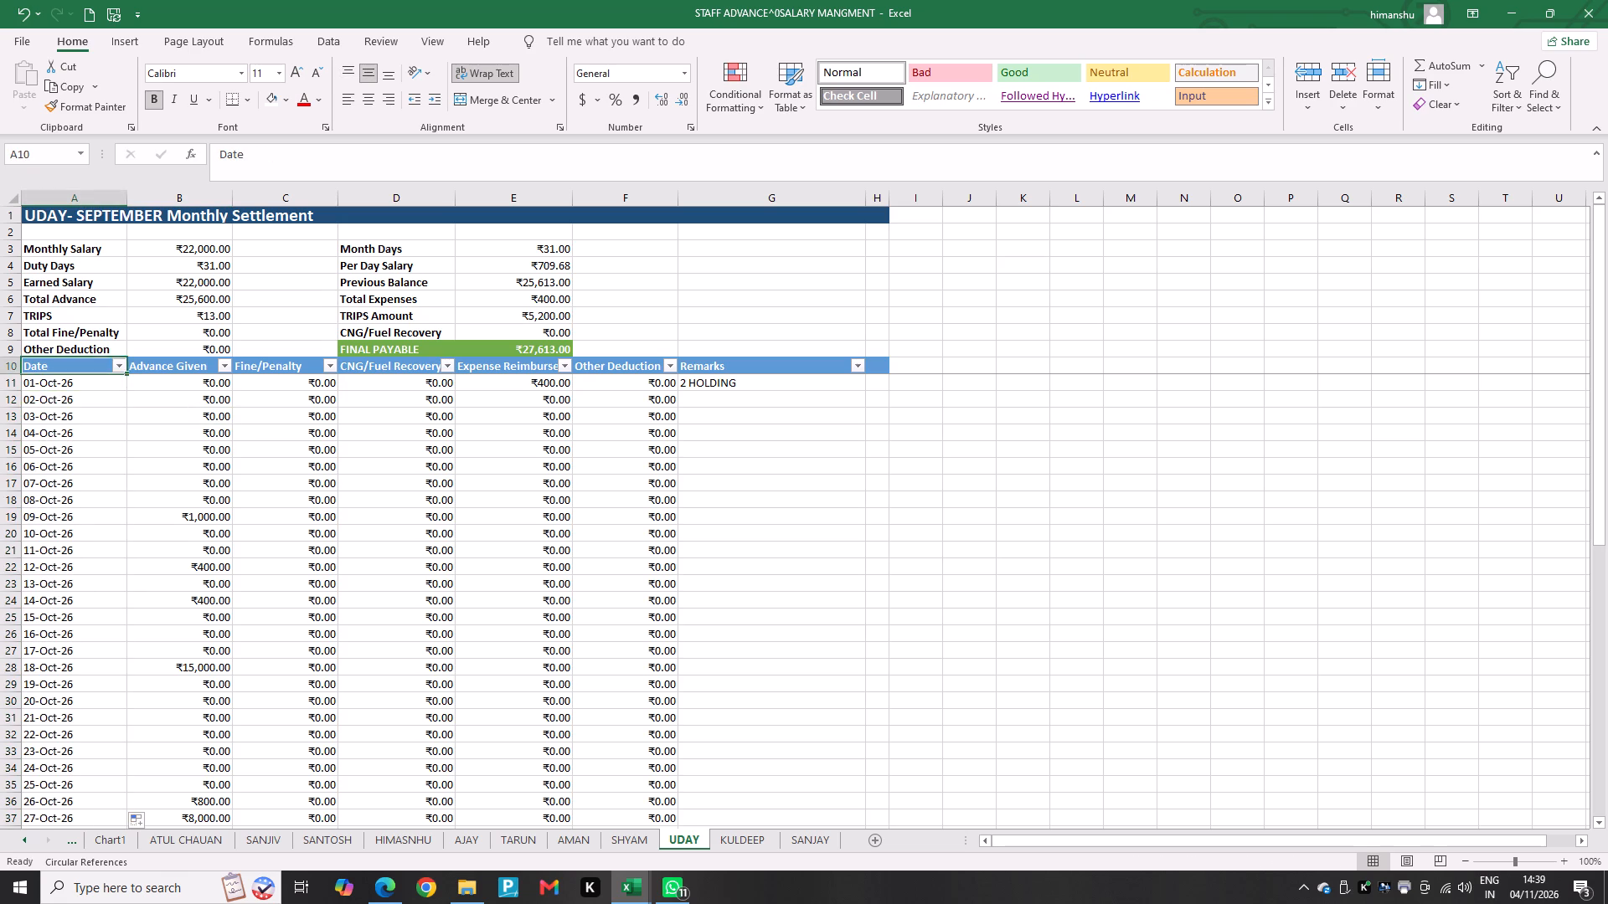
pyautogui.press('Up')
pyautogui.press('Down')
pyautogui.press('Down')
pyautogui.press('Down')
pyautogui.press('Down')
pyautogui.press('Down')
pyautogui.press('Down')
pyautogui.press('Down')
pyautogui.press('Down')
pyautogui.press('Down')
pyautogui.press('Down')
pyautogui.press('Down')
pyautogui.press('Down')
pyautogui.press('Down')
pyautogui.press('Down')
pyautogui.press('Down')
pyautogui.press('Down')
pyautogui.press('Down')
pyautogui.press('Down')
pyautogui.press('Down')
pyautogui.press('Down')
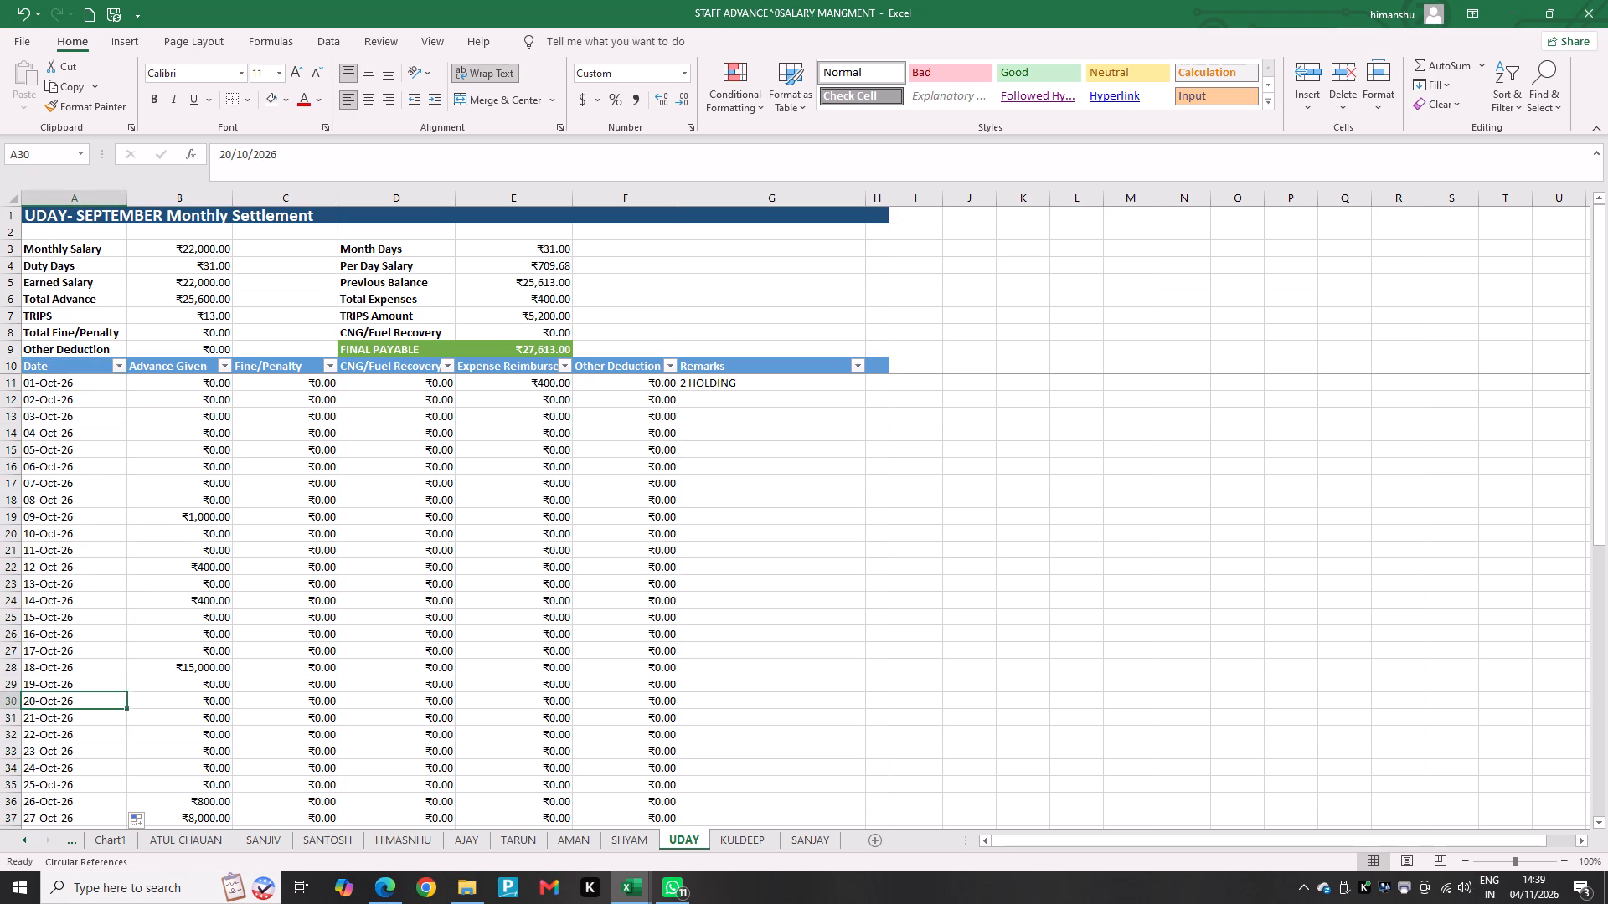
pyautogui.press('Down')
pyautogui.press('Down')
pyautogui.press('Down')
pyautogui.press('Down')
pyautogui.press('Down')
pyautogui.press('Down')
pyautogui.press('Down')
pyautogui.press('Down')
pyautogui.press('Down')
pyautogui.press('Down')
pyautogui.press('Up')
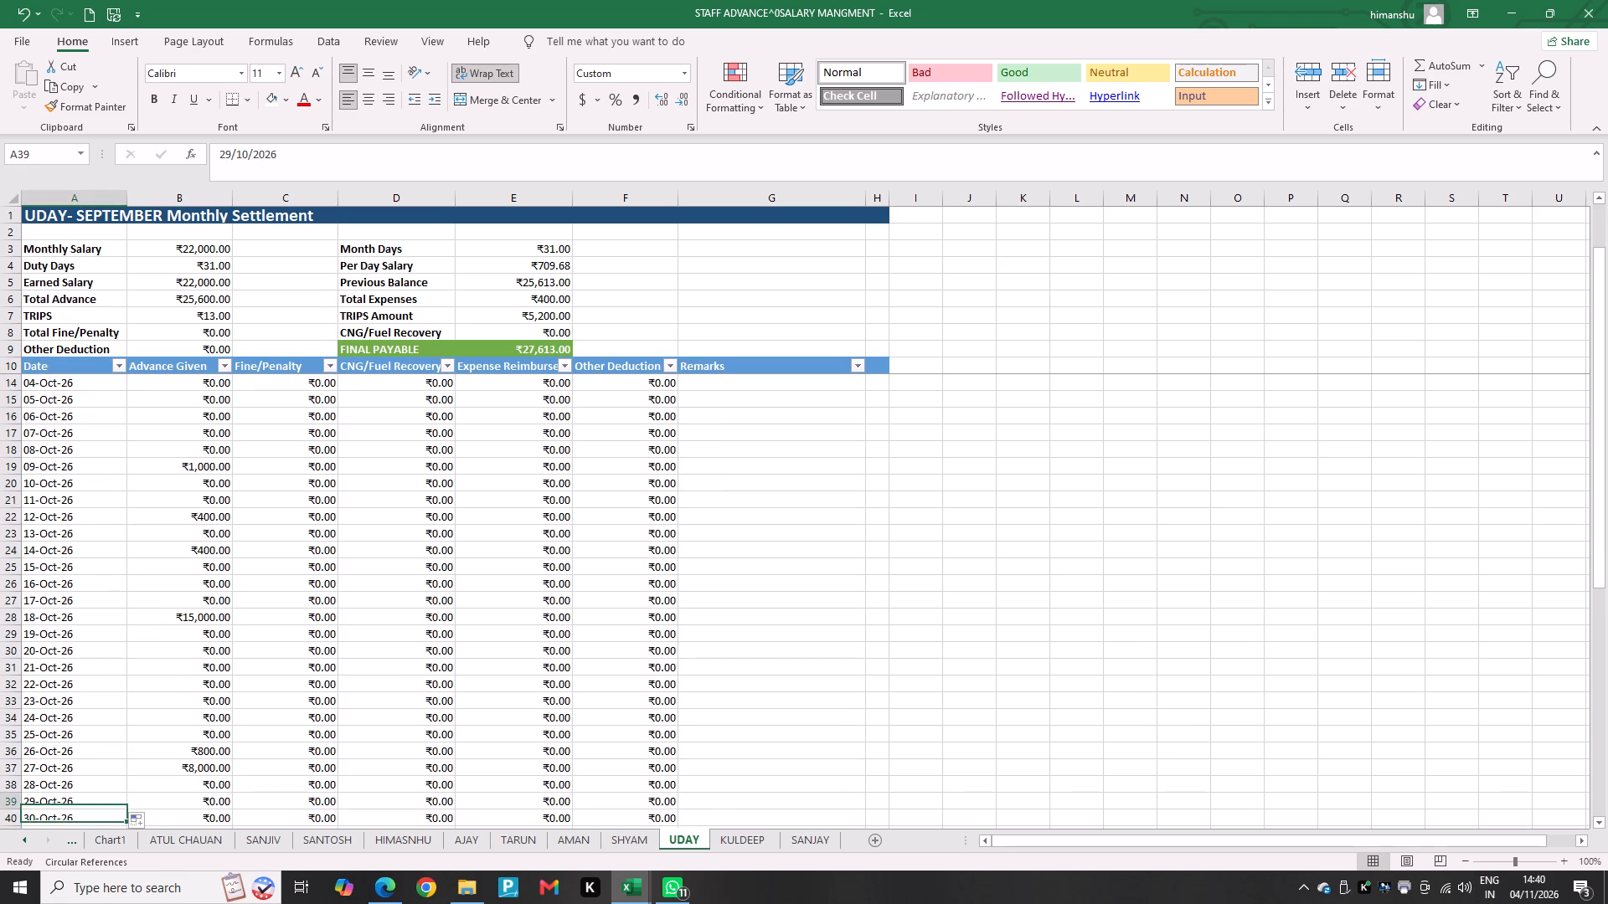
# Enter an advance of 400 for 31-Oct-26 in UDAY's settlement, following the matching salary advance entry in the MIS workbook.
pyautogui.press('Right')
pyautogui.press('Up')
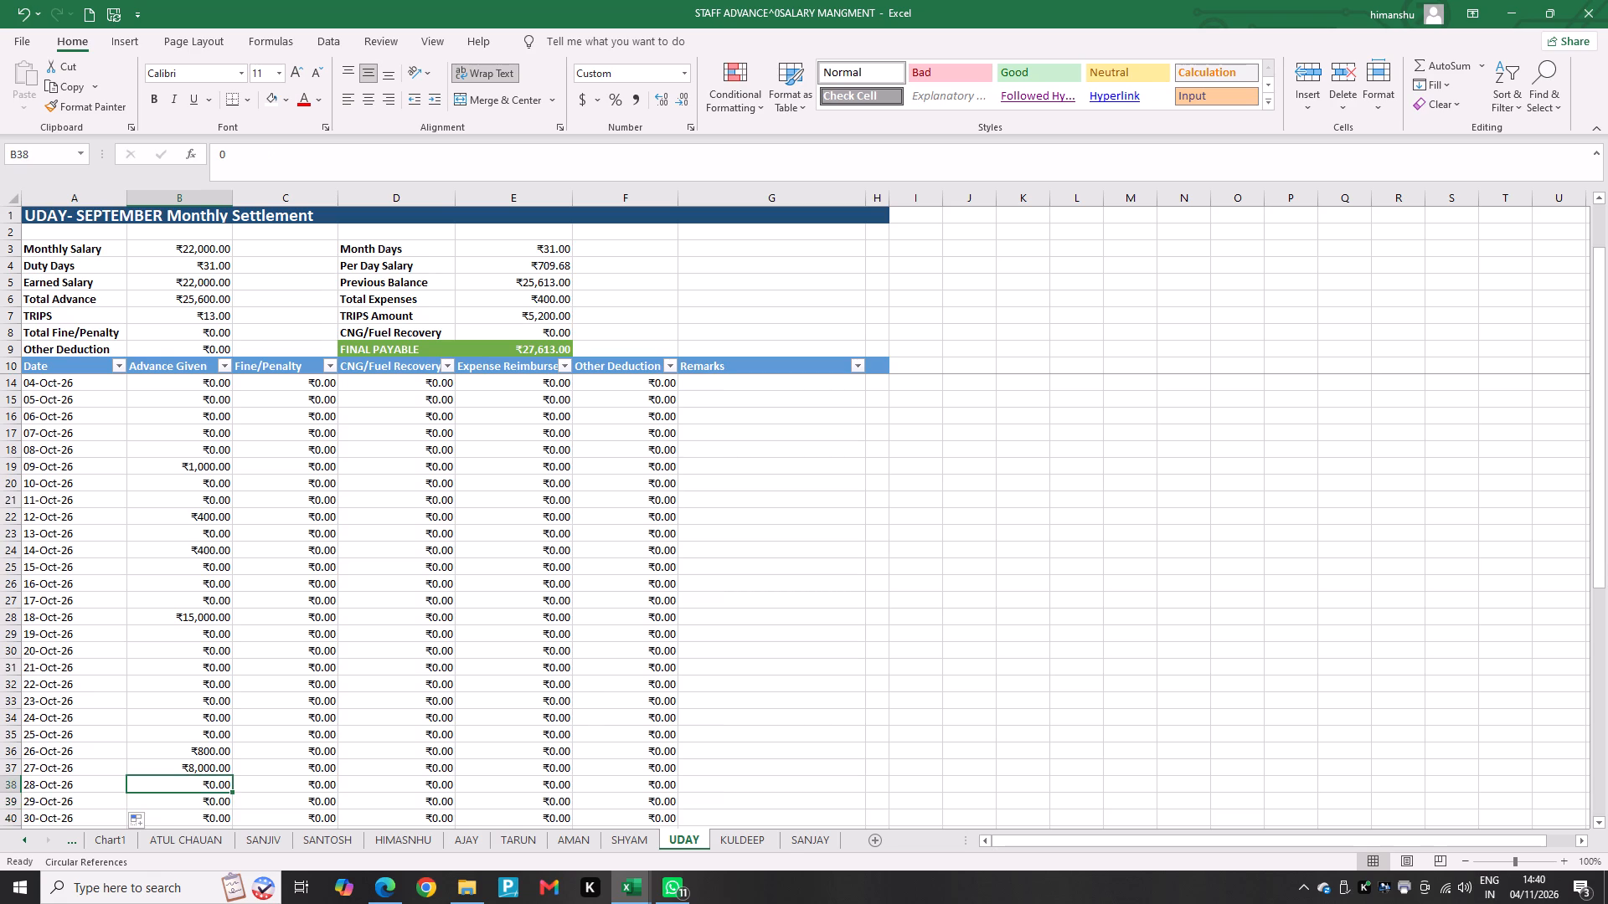
pyautogui.hotkey('alt', 'Tab')
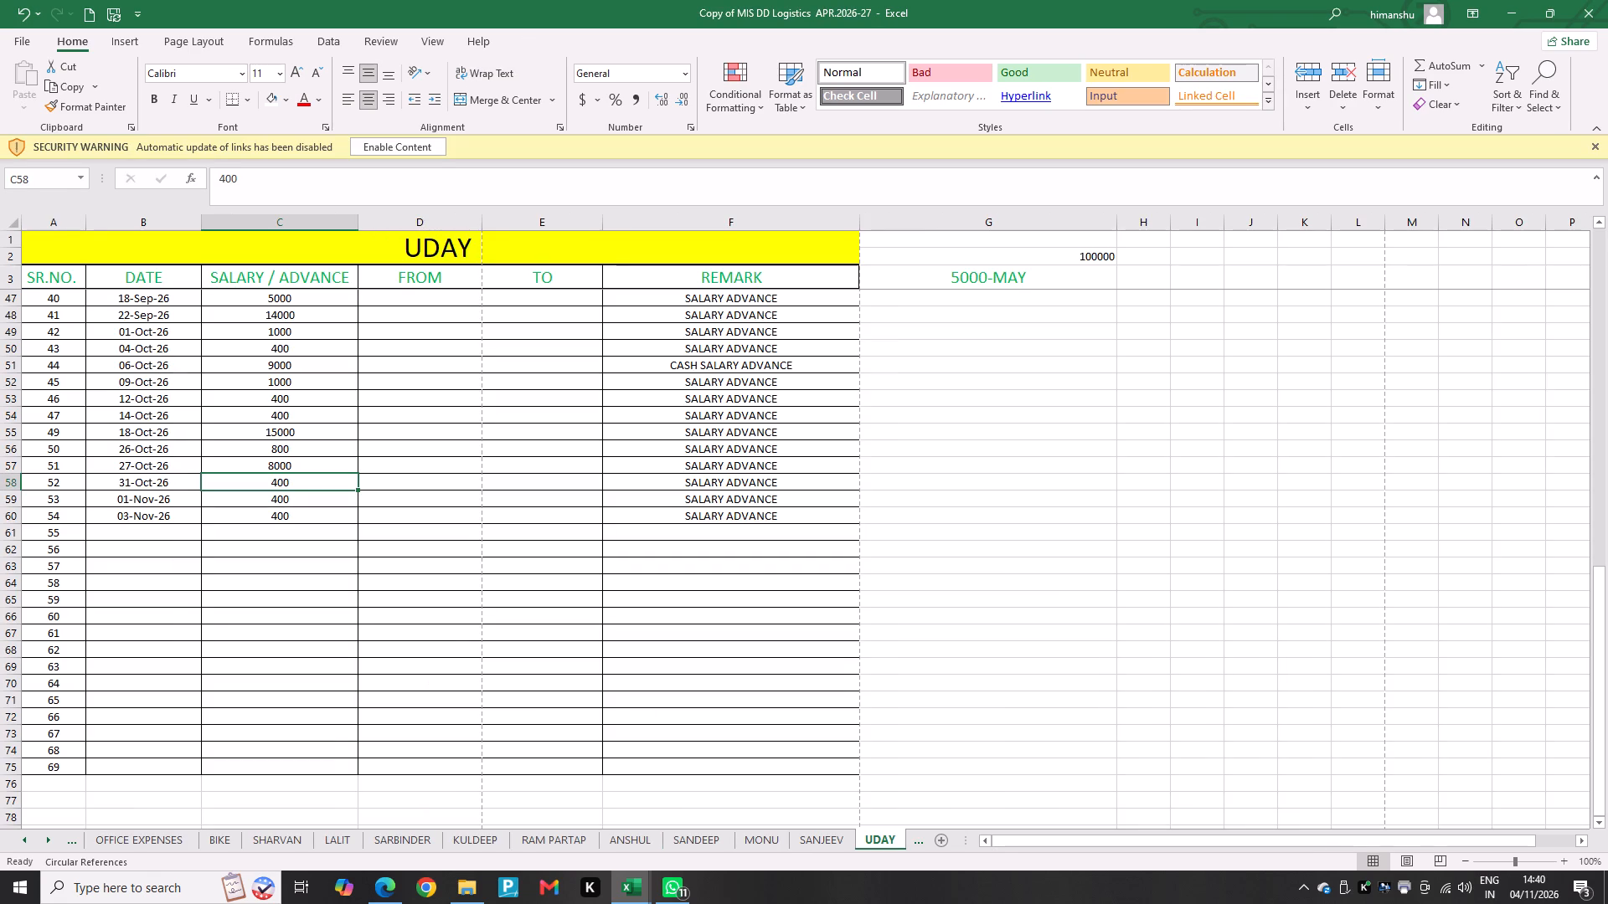
pyautogui.hotkey('alt', 'Tab')
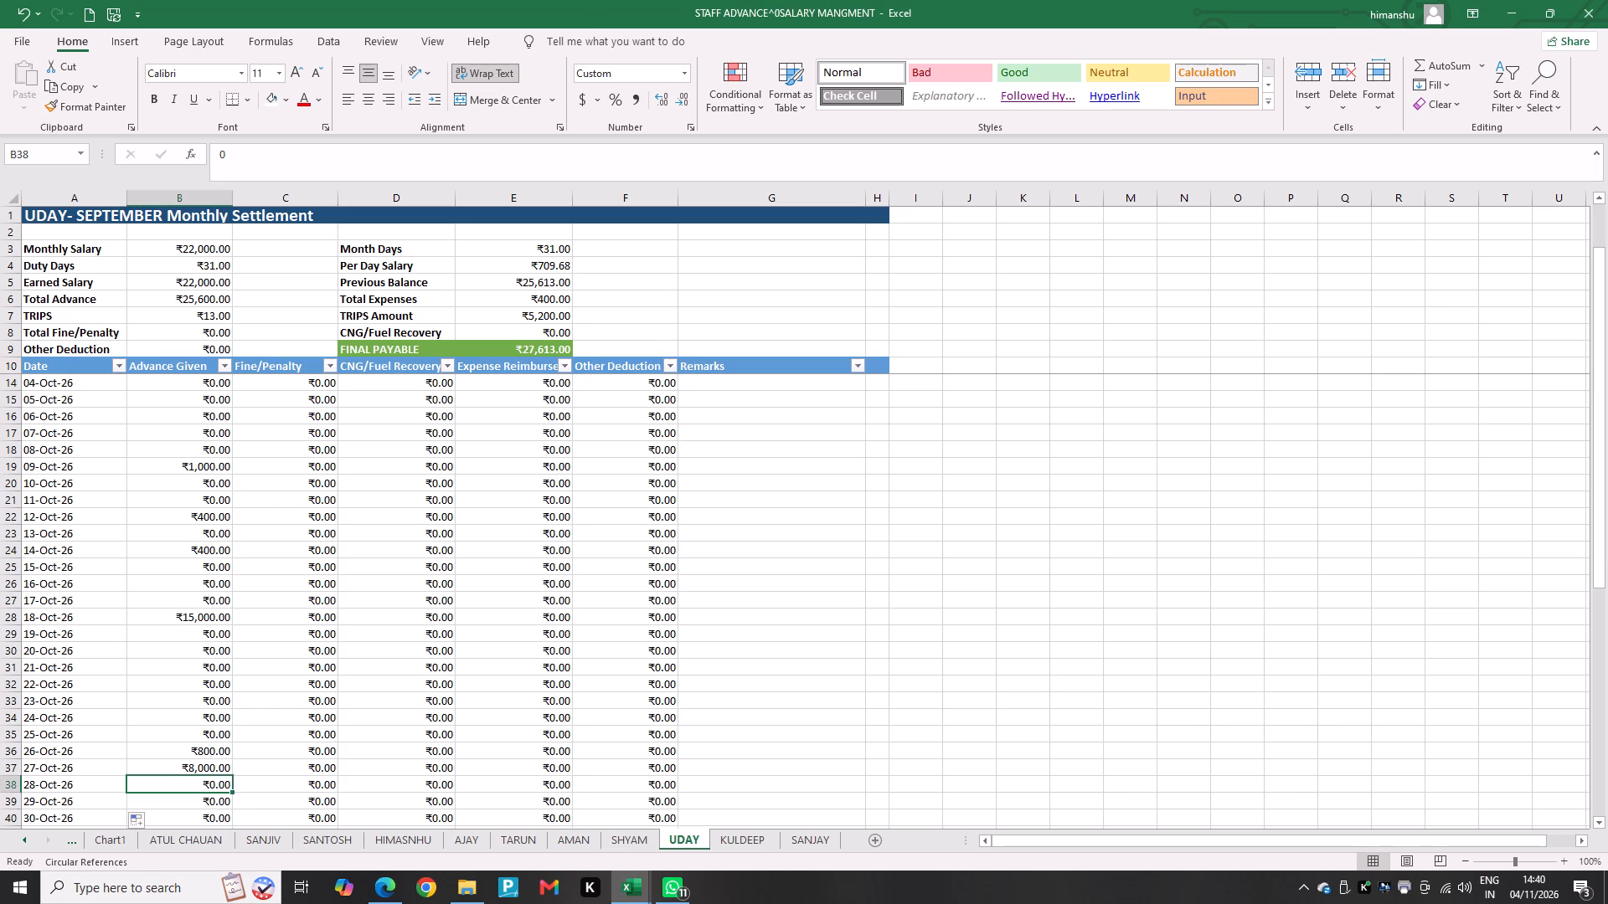
pyautogui.scroll(-1, 171, 818)
pyautogui.click(183, 782)
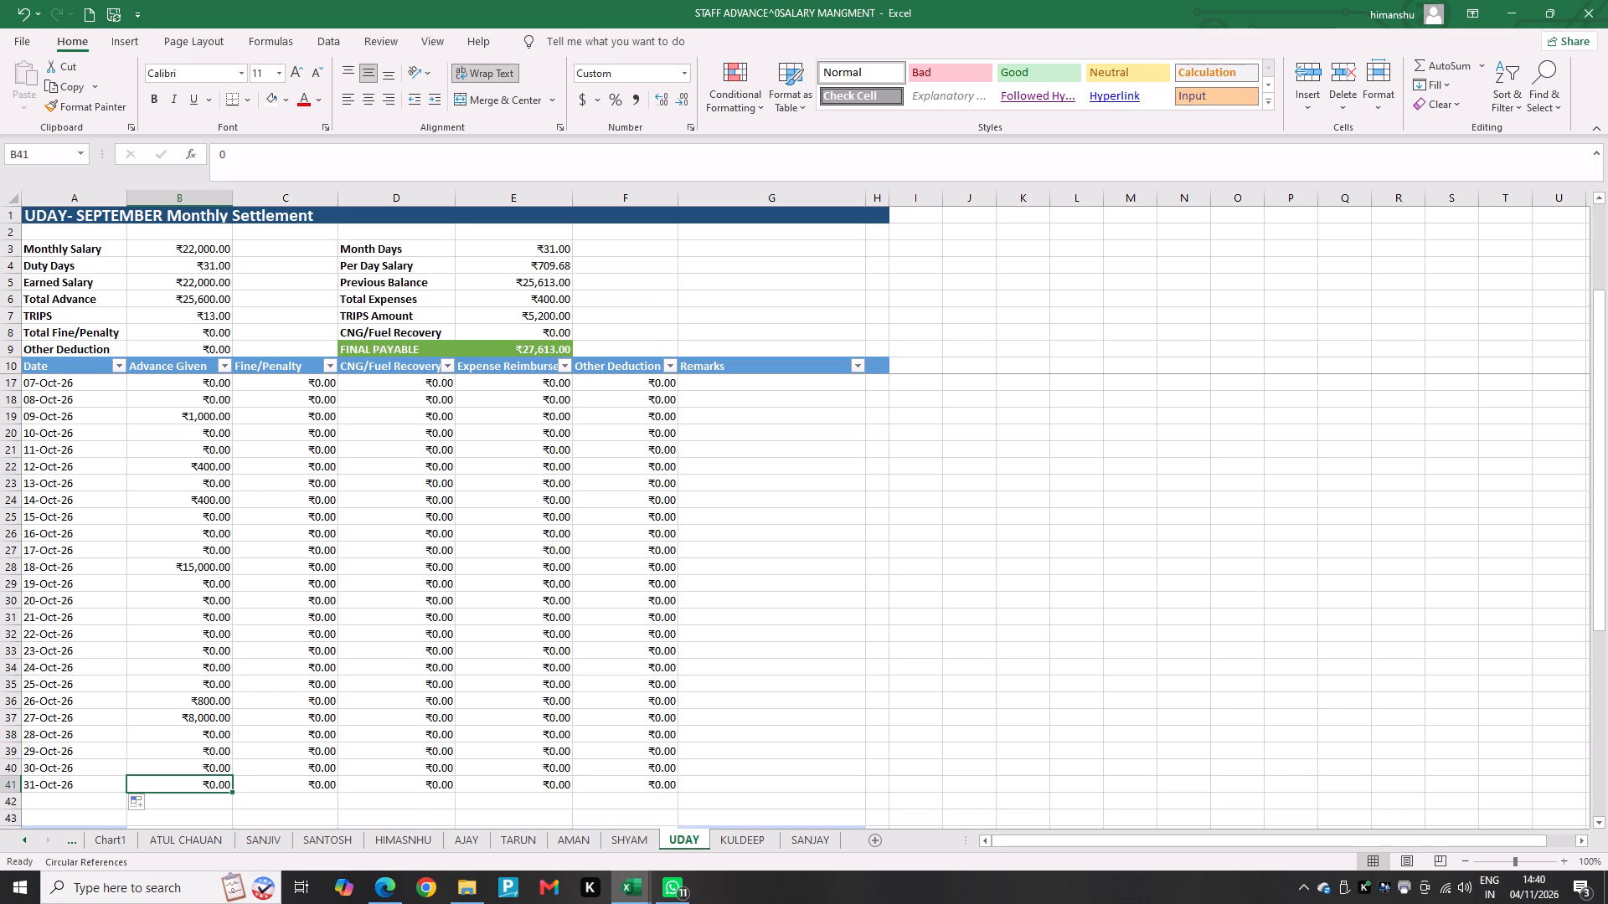
pyautogui.hotkey('alt', 'Tab')
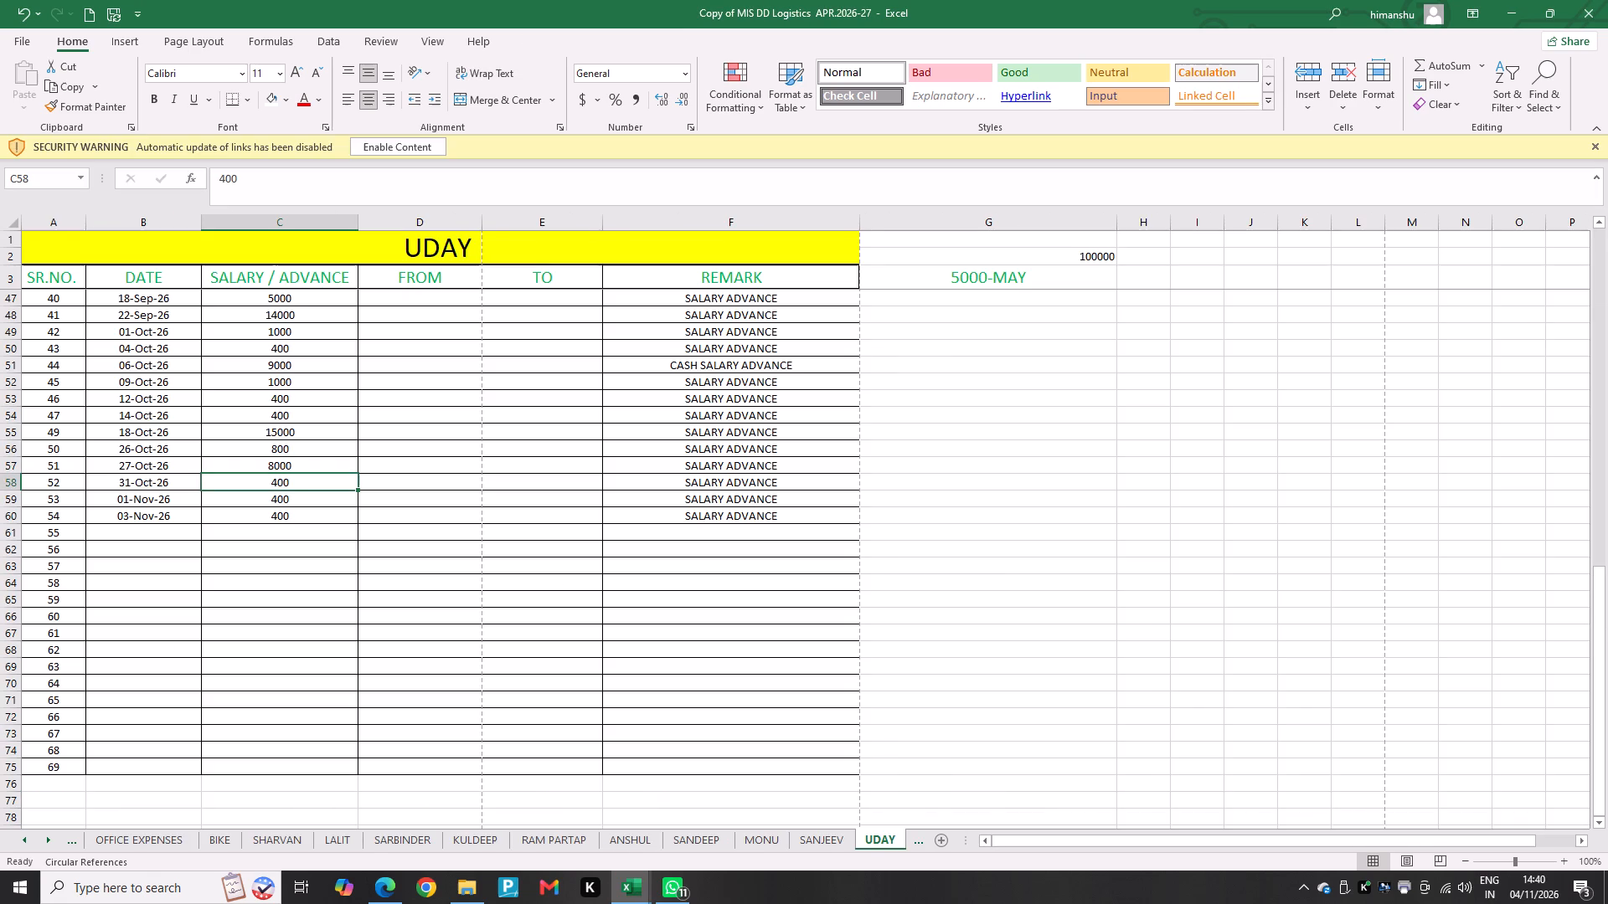
pyautogui.hotkey('alt', 'Tab')
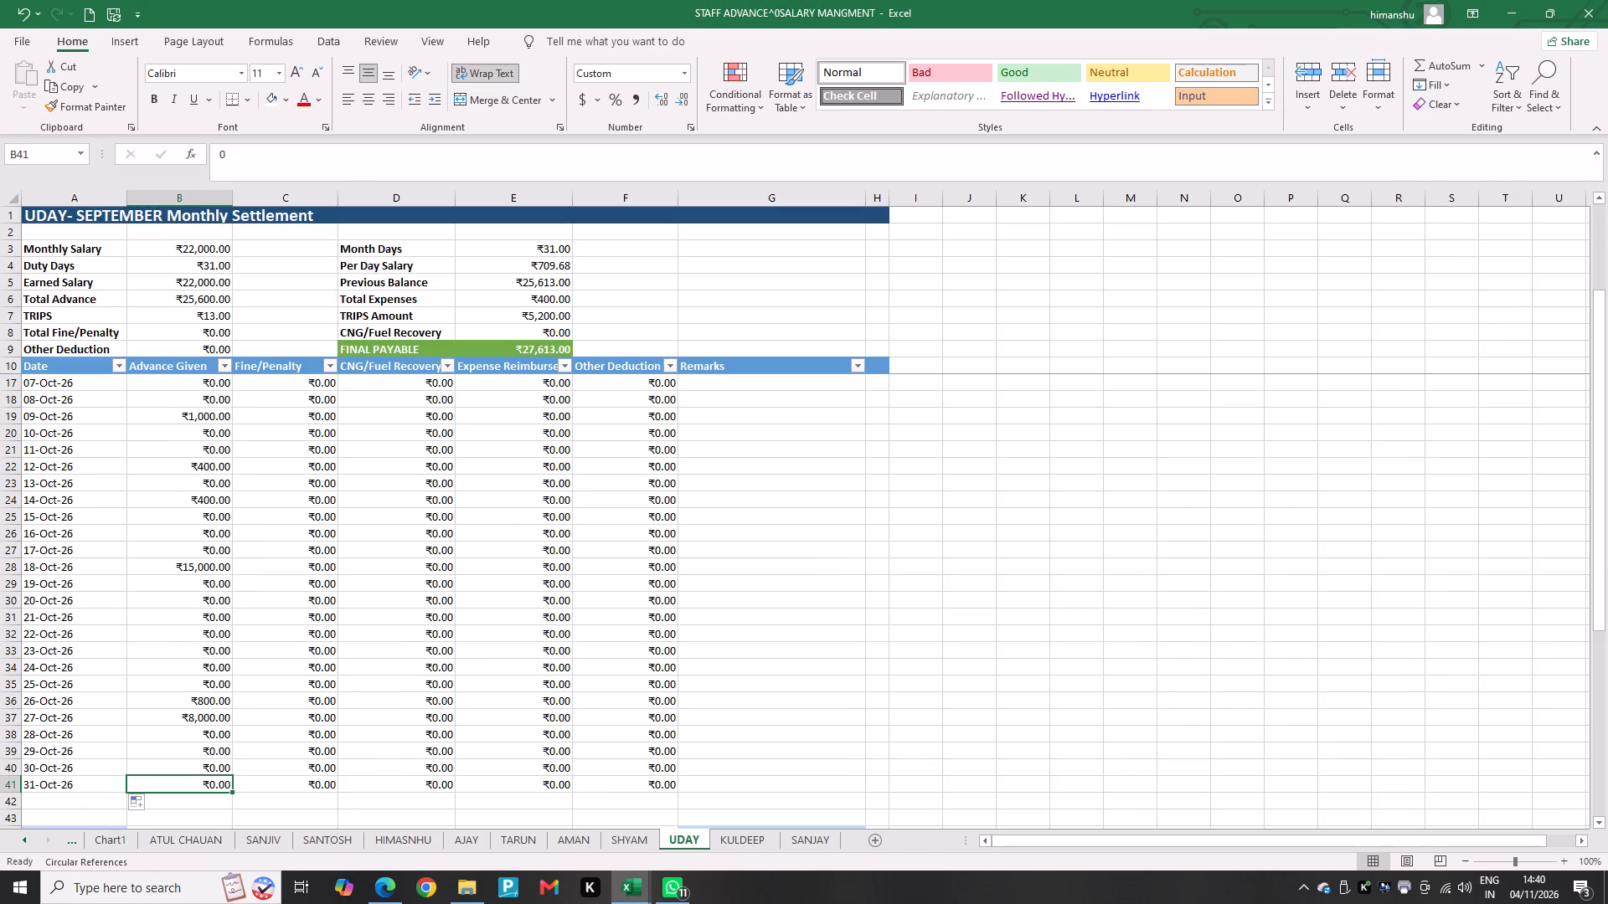
pyautogui.write('40')
pyautogui.press('0')
pyautogui.press('Return')
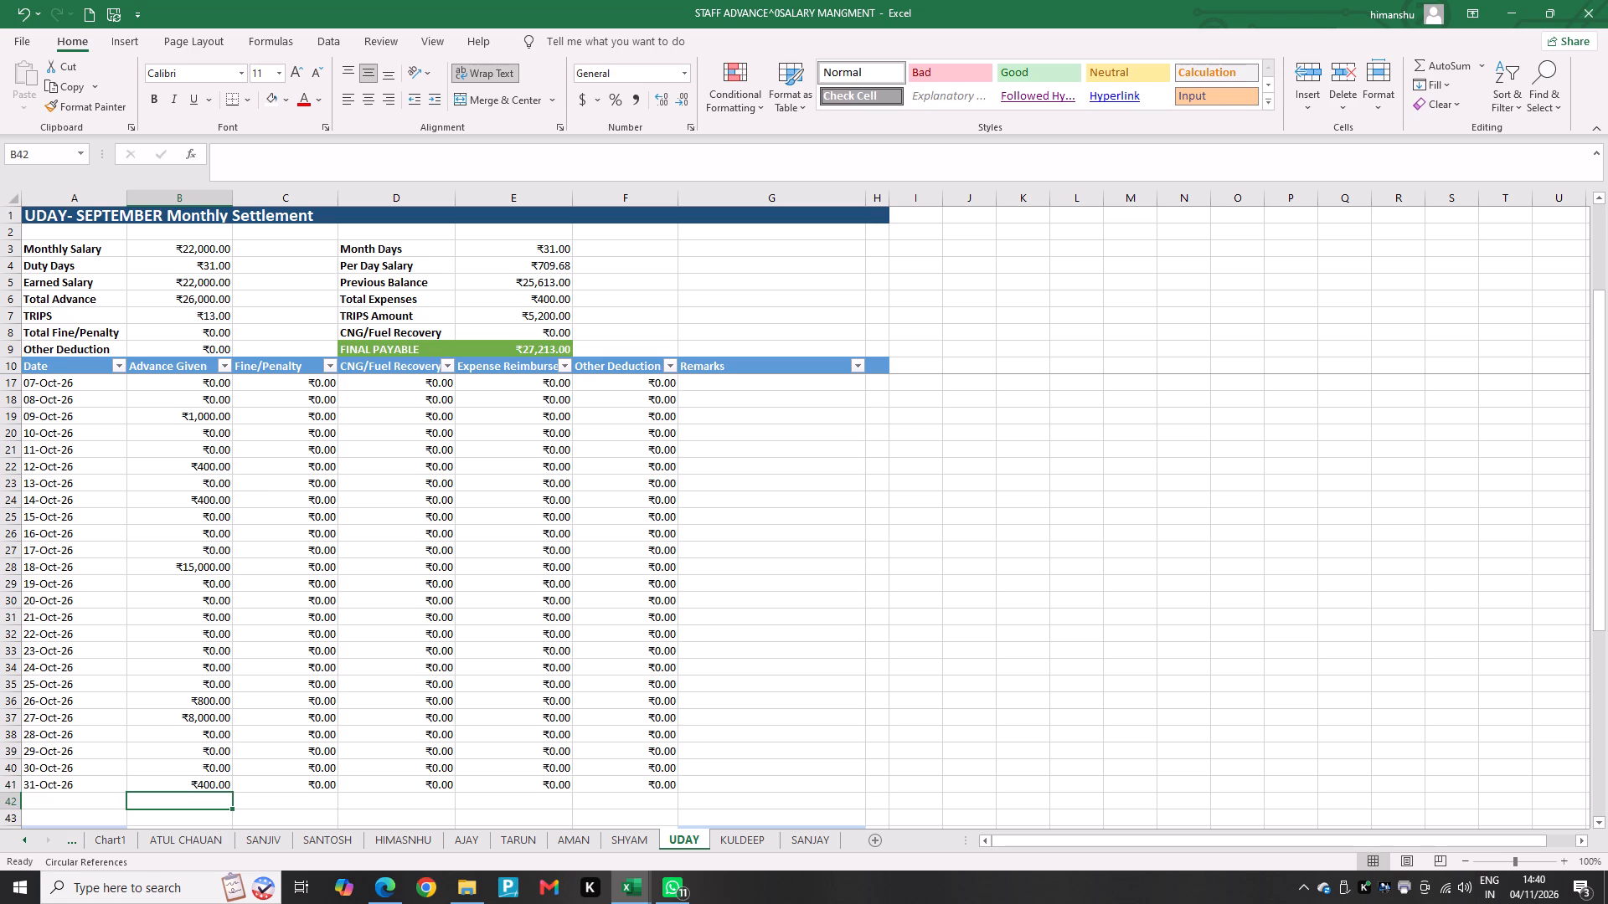
# Clear the note about the four months' settled salary and June balance below the signature blocks of UDAY's settlement.
pyautogui.scroll(5, 586, 512)
pyautogui.scroll(-2, 586, 512)
pyautogui.scroll(6, 586, 512)
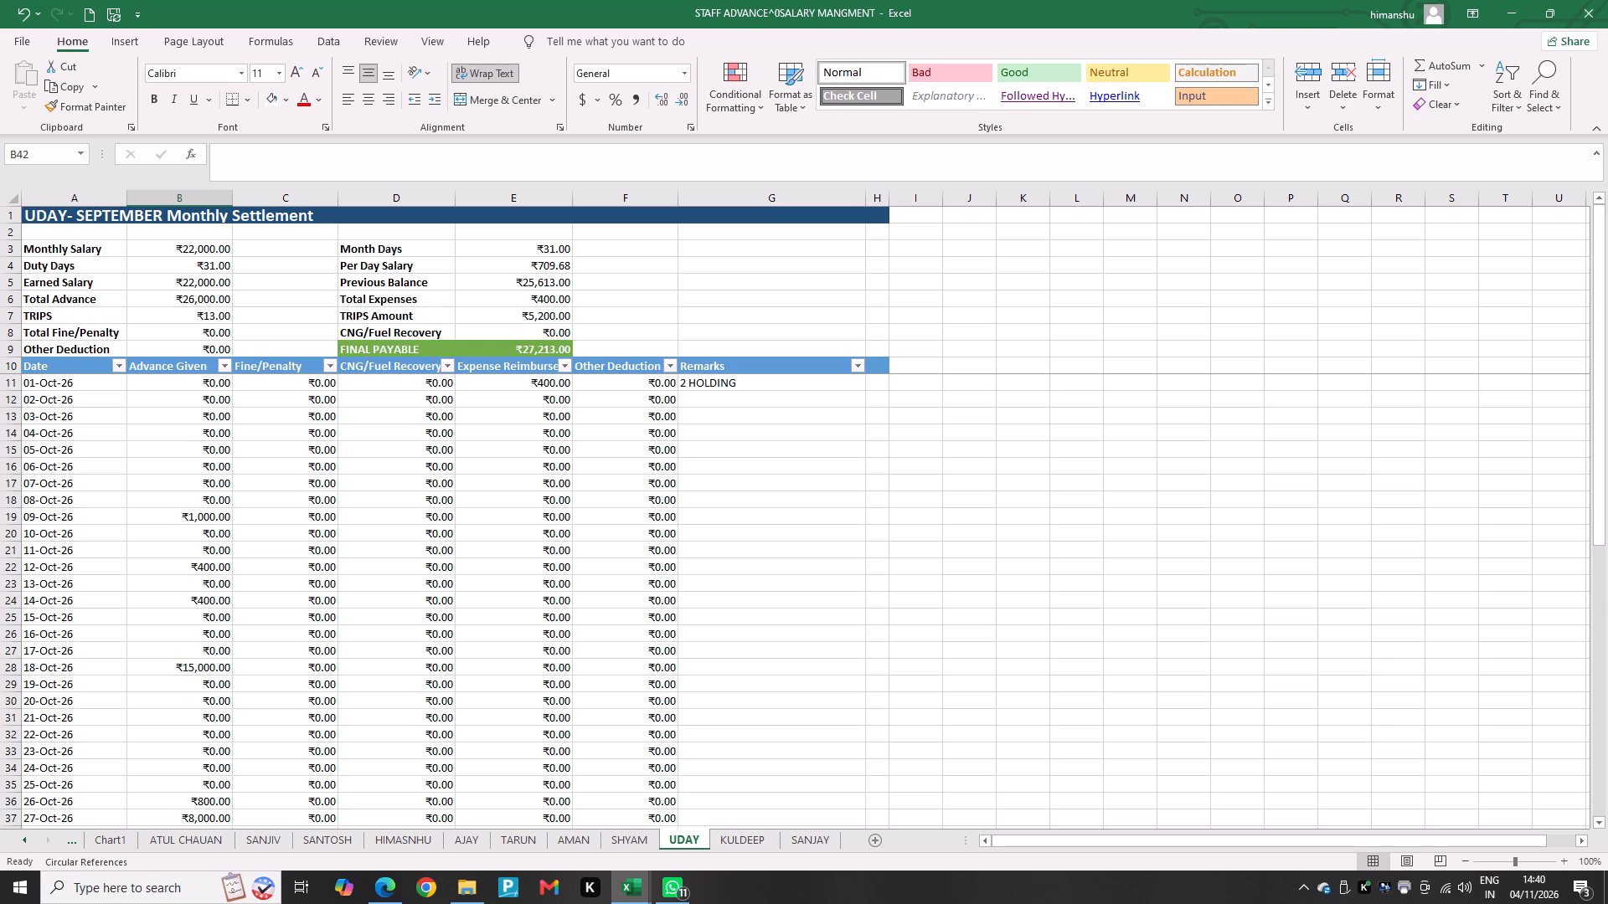
pyautogui.scroll(-6, 626, 408)
pyautogui.scroll(-3, 533, 557)
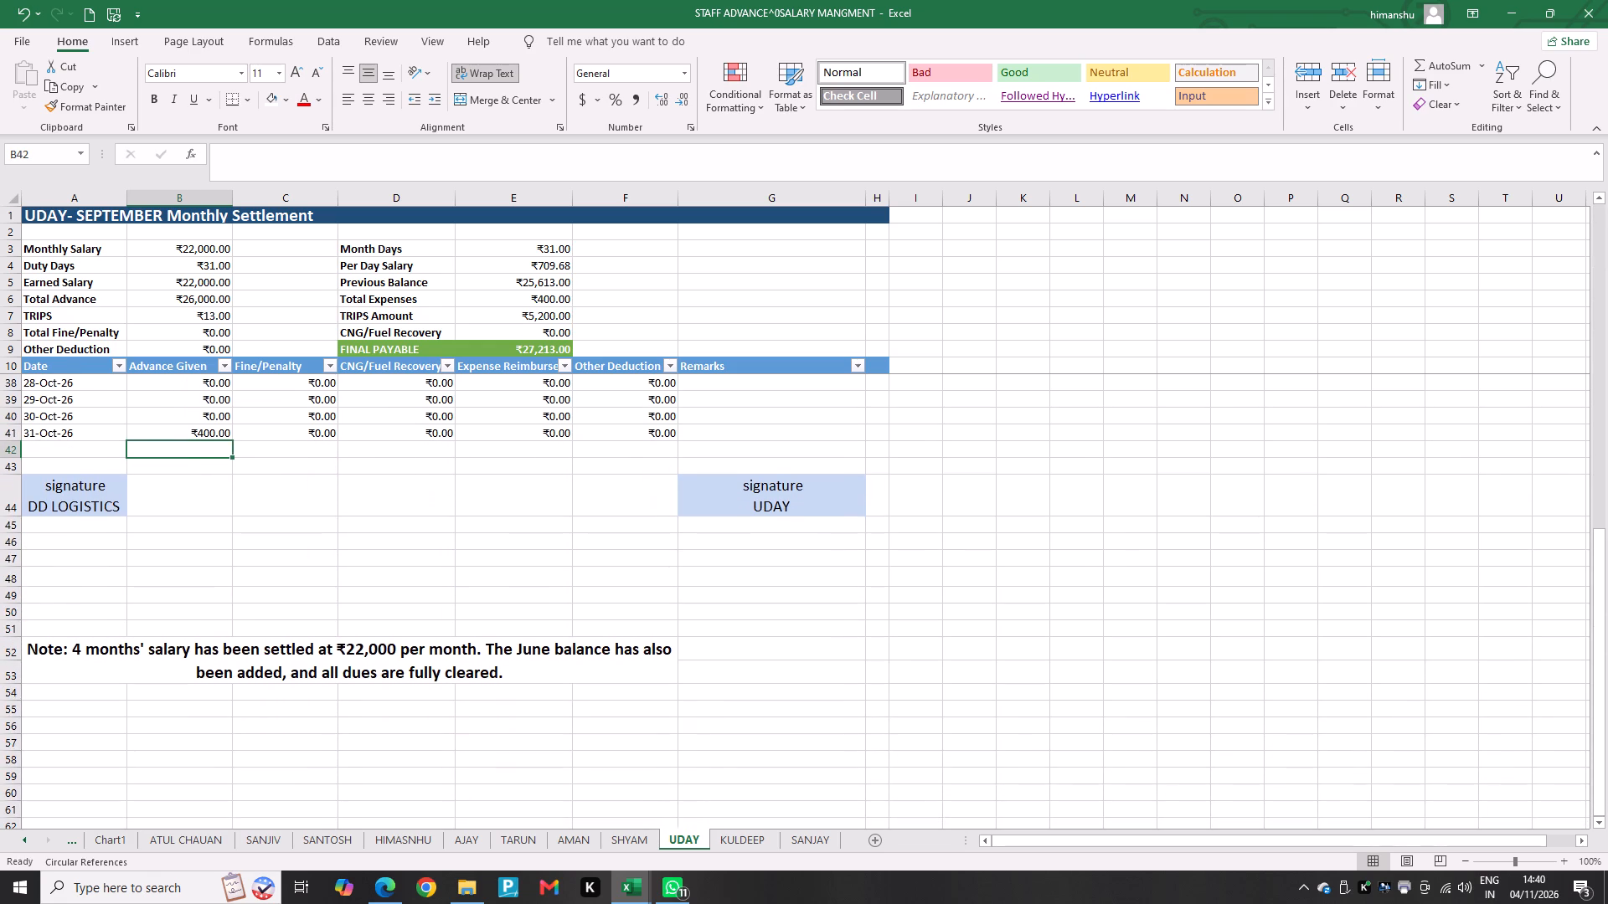
pyautogui.click(546, 669)
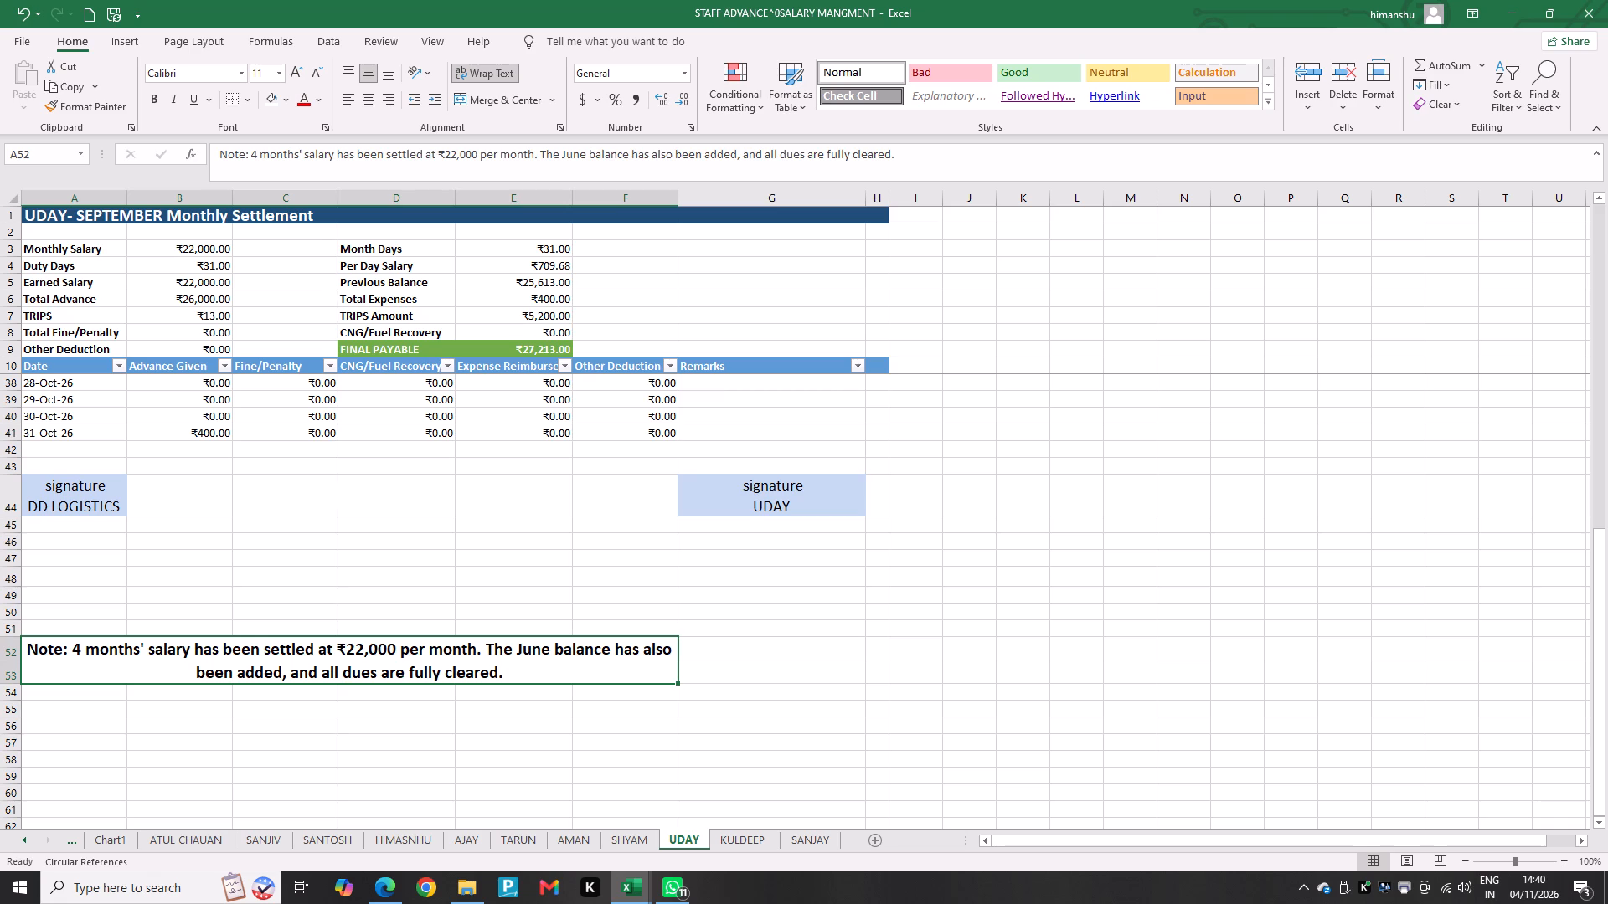
pyautogui.press('BackSpace')
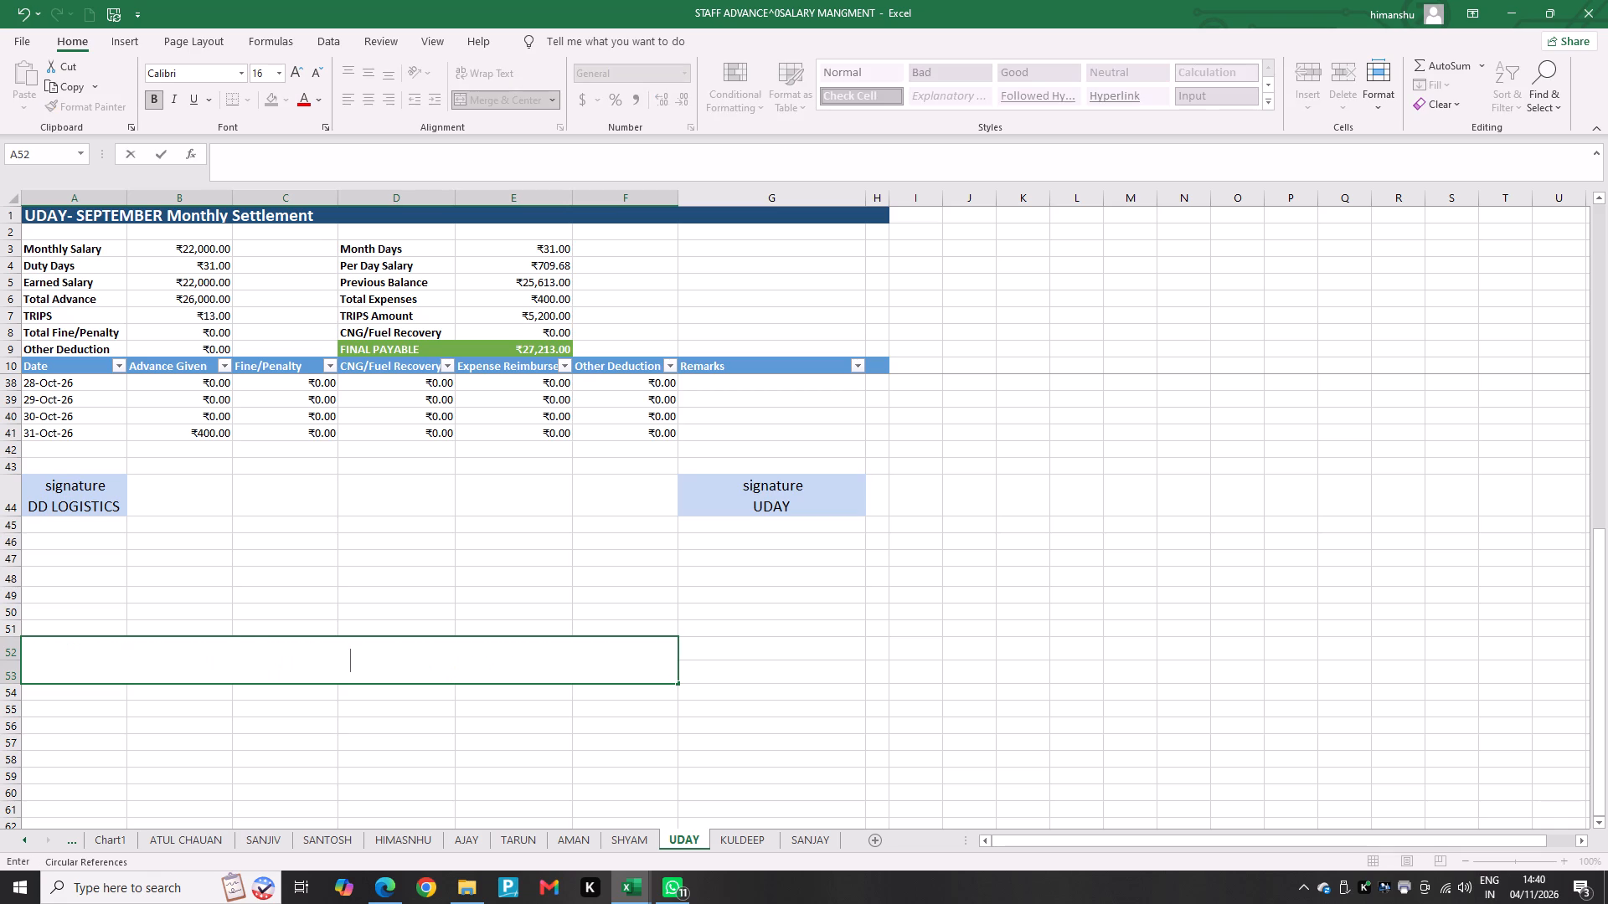
pyautogui.press('Return')
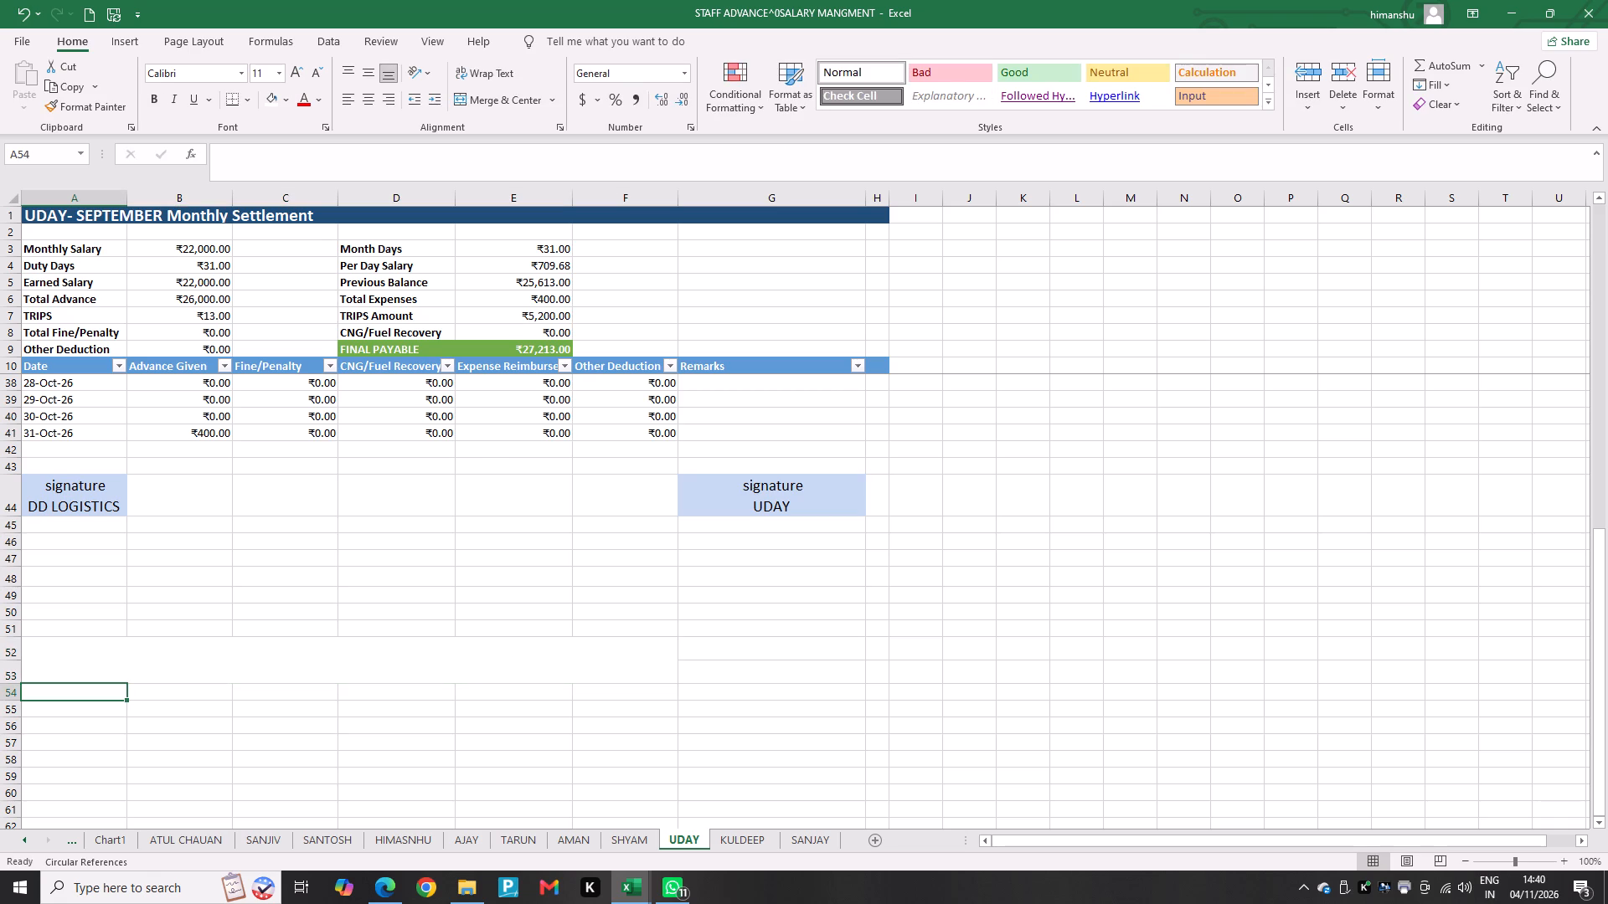
pyautogui.scroll(1, 545, 665)
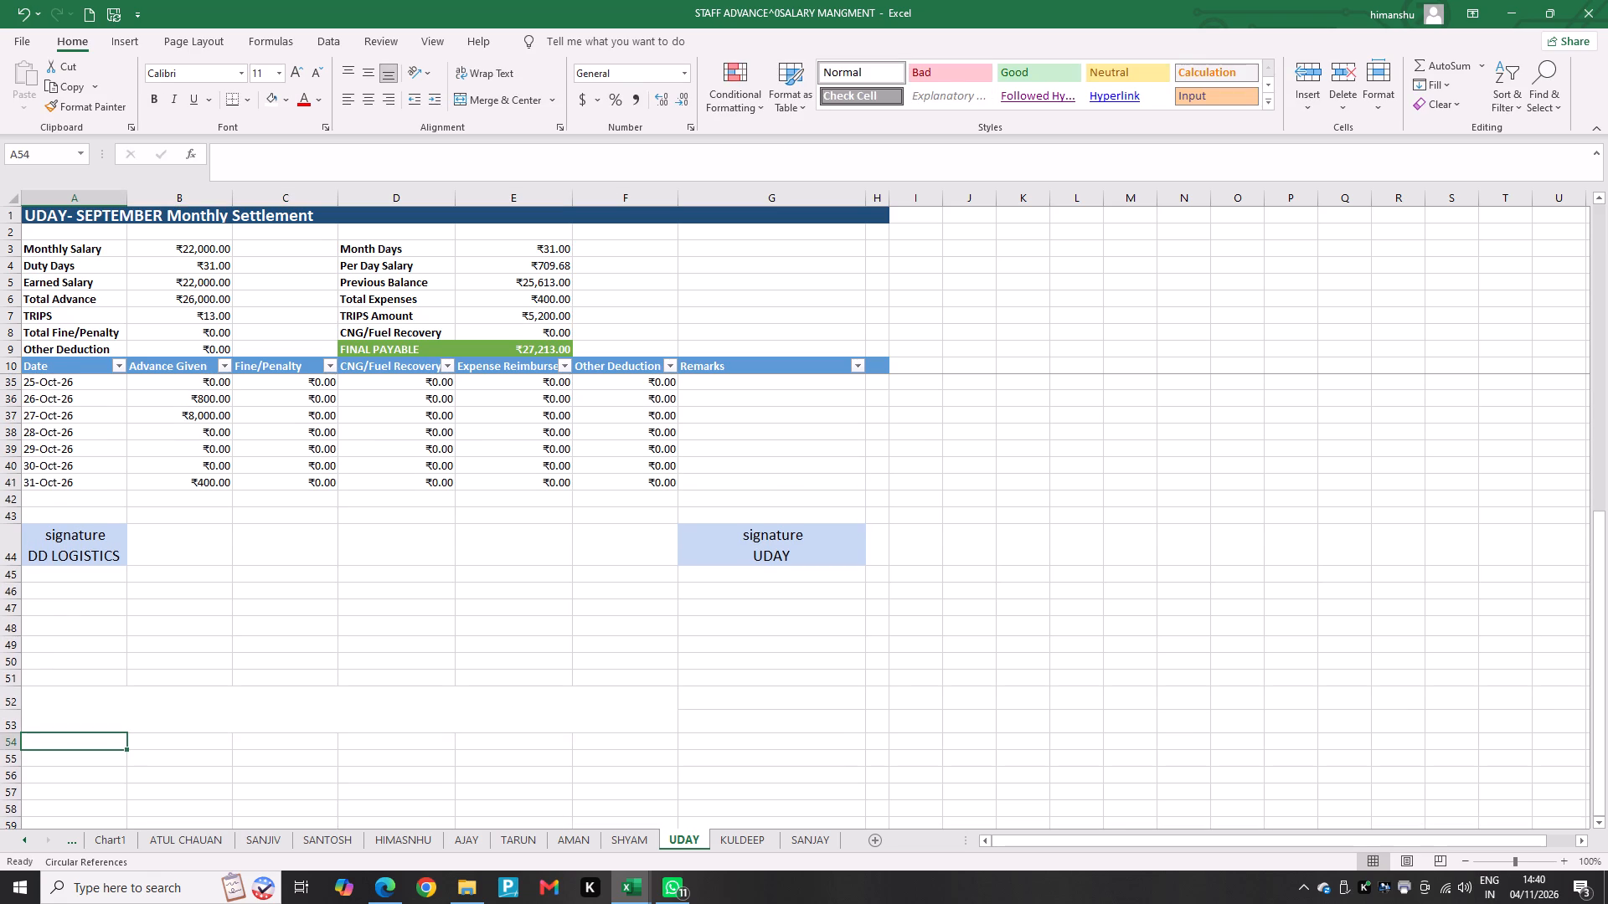
pyautogui.scroll(1, 321, 675)
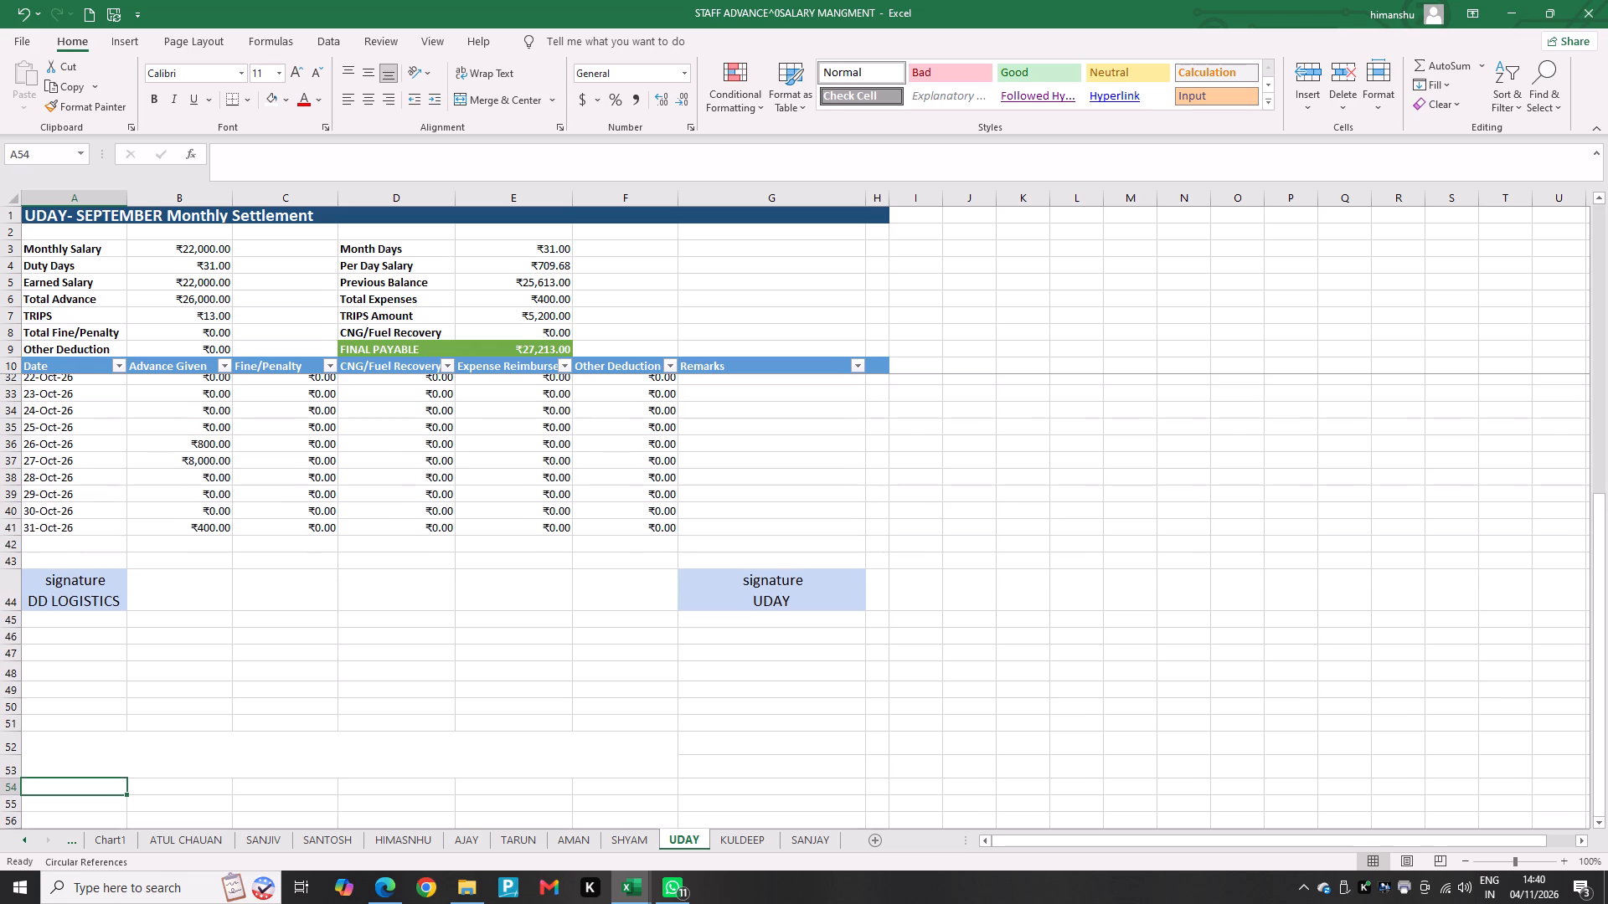
pyautogui.scroll(1, 321, 675)
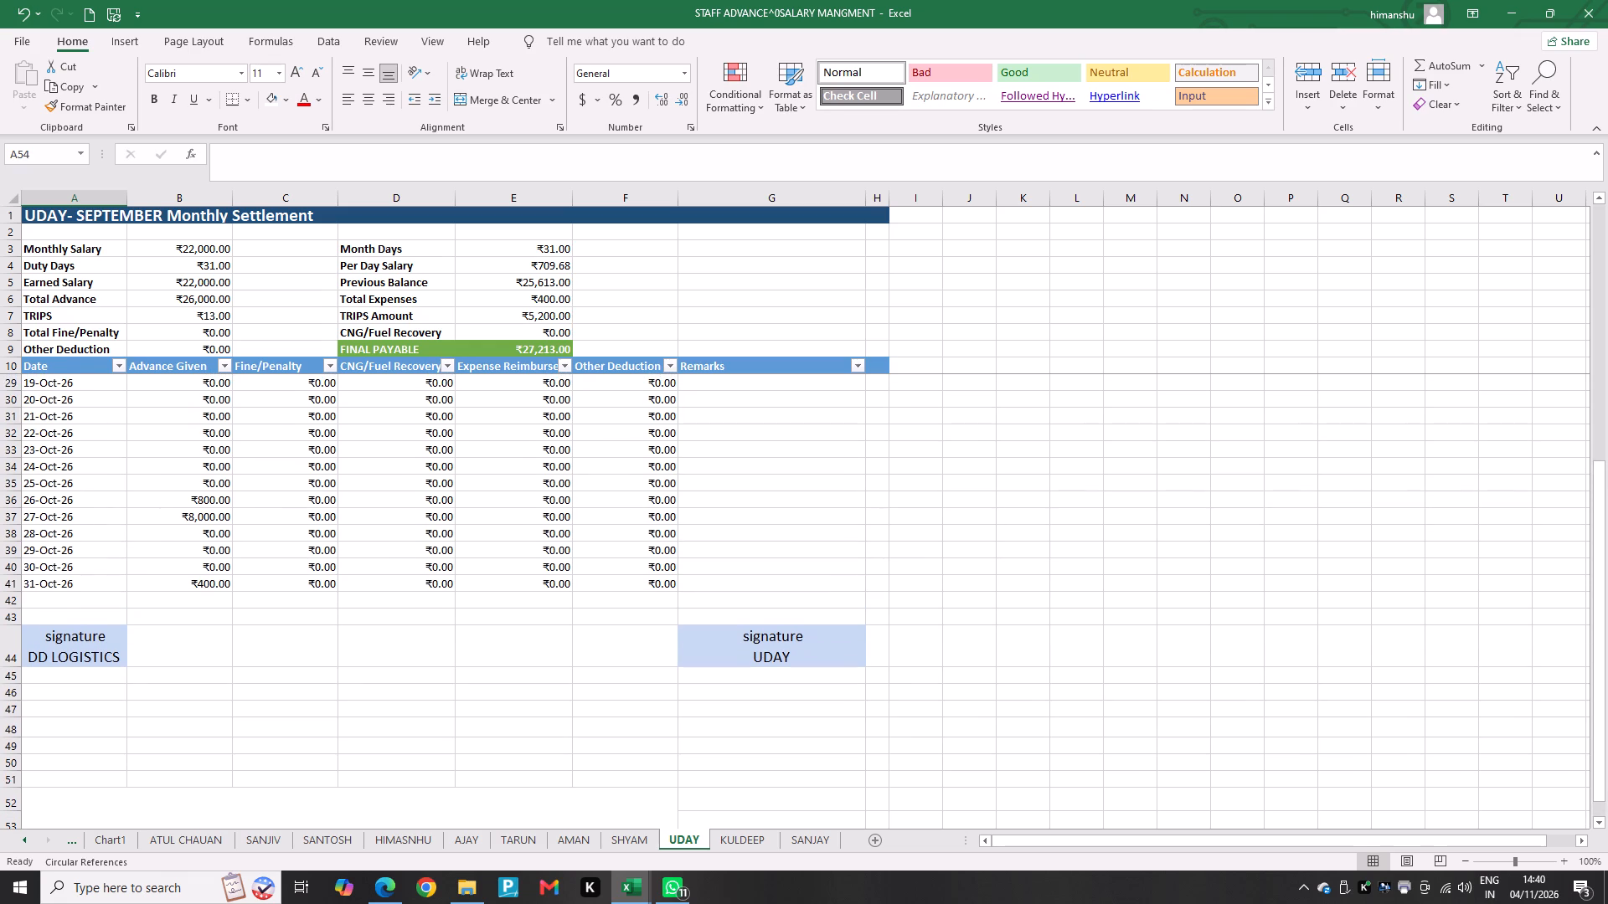
pyautogui.scroll(1, 343, 660)
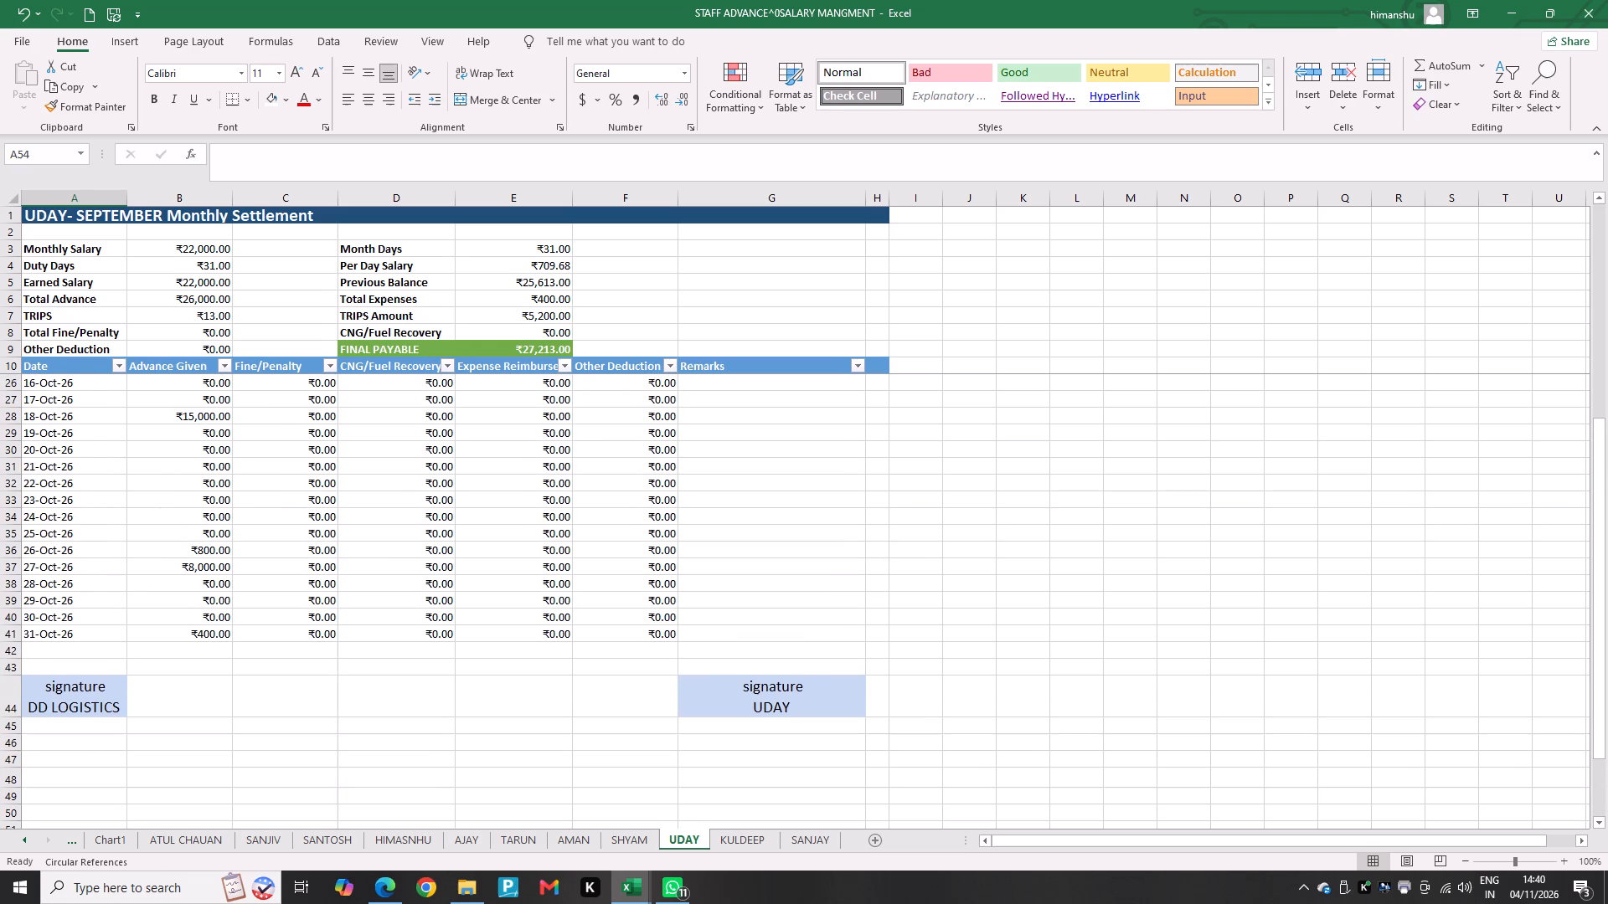
pyautogui.scroll(1, 343, 660)
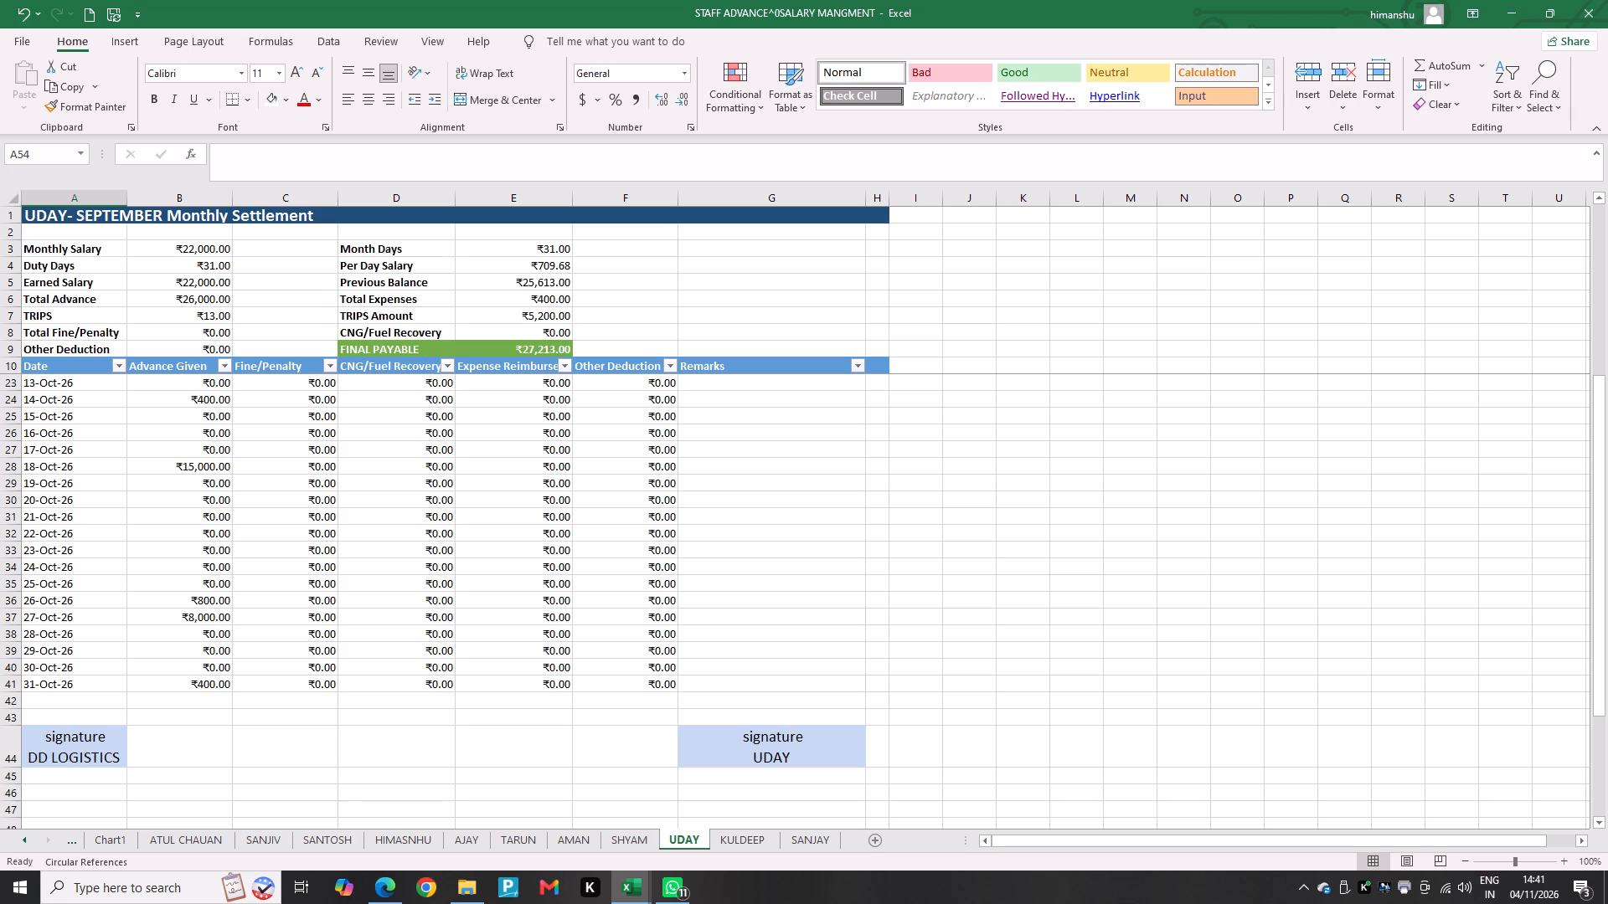
# In the MIS workbook's UDAY sheet, fill the entries from 13-Aug-26 through 31-Oct-26, Date to Remark, in red with automatic font colour.
pyautogui.click(1514, 16)
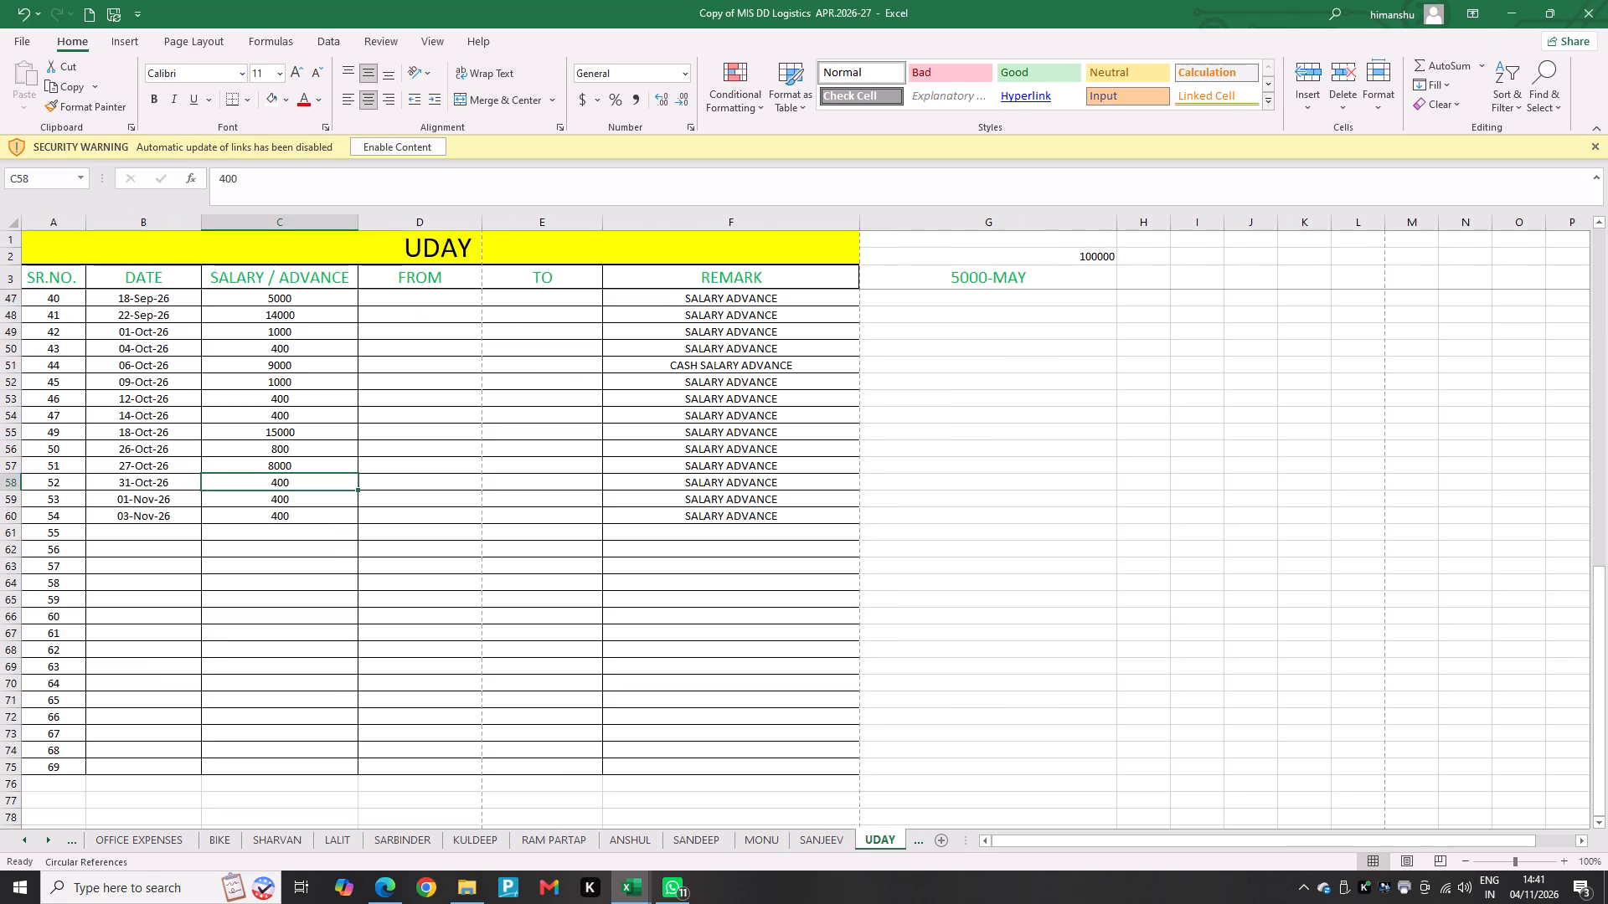
pyautogui.click(106, 483)
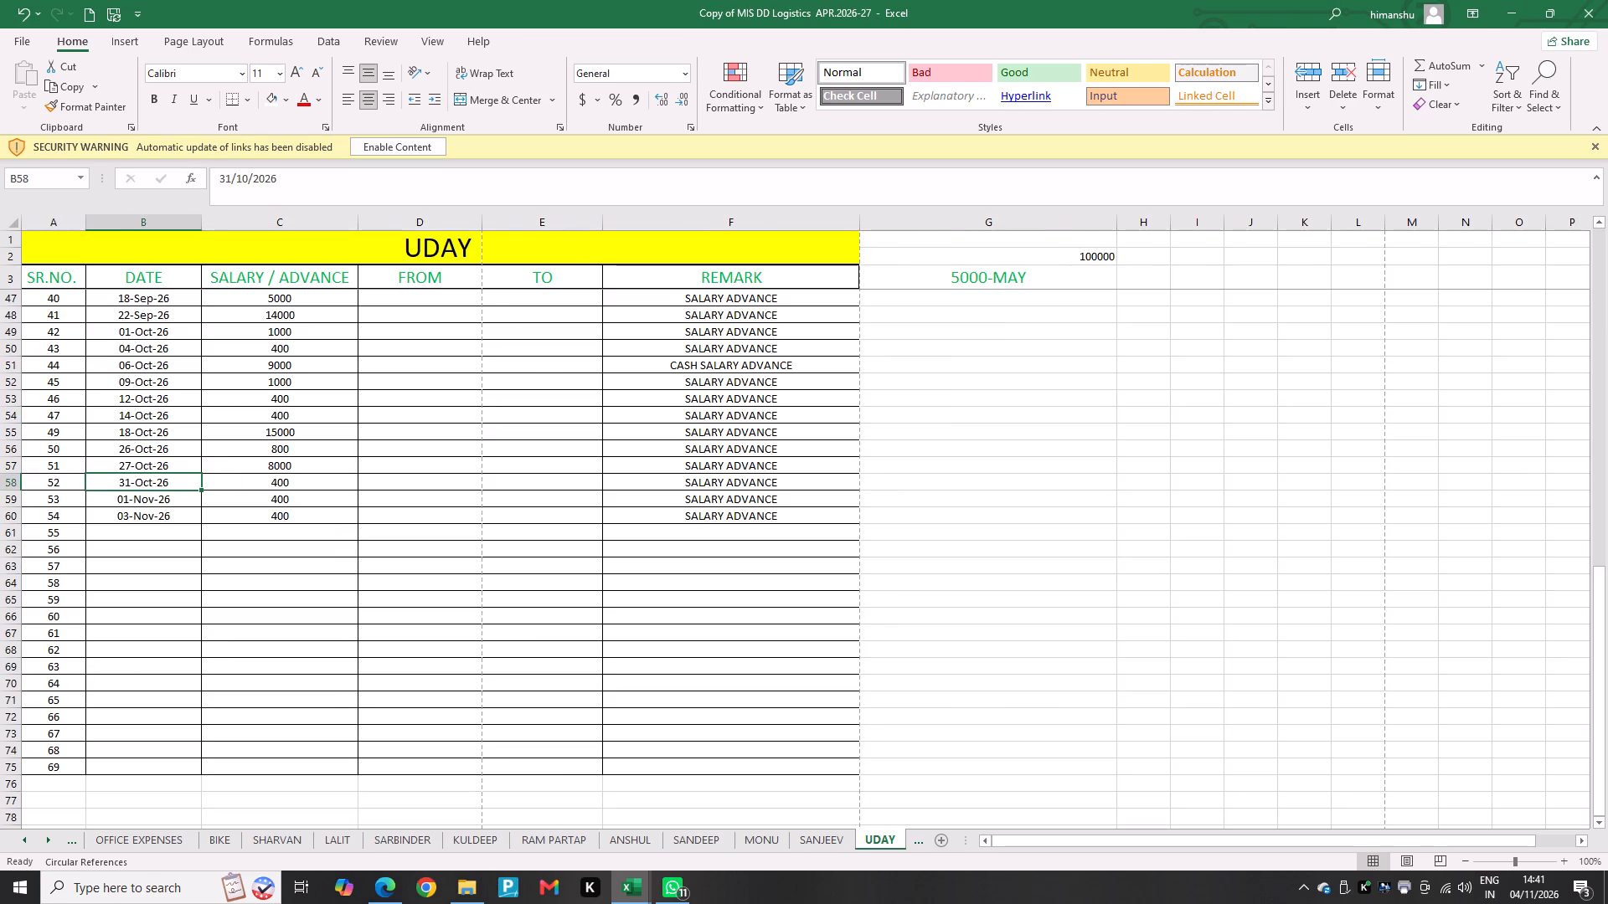
pyautogui.hotkey('shift', 'Up')
pyautogui.hotkey('shift', 'Right')
pyautogui.hotkey('shift', 'Right')
pyautogui.hotkey('shift', 'Right')
pyautogui.hotkey('shift', 'Right')
pyautogui.hotkey('shift', 'Up')
pyautogui.hotkey('shift', 'Up')
pyautogui.hotkey('shift', 'Up')
pyautogui.hotkey('shift', 'Up')
pyautogui.hotkey('shift', 'Up')
pyautogui.hotkey('shift', 'Up')
pyautogui.hotkey('shift', 'Up')
pyautogui.hotkey('shift', 'Up')
pyautogui.hotkey('shift', 'Up')
pyautogui.hotkey('shift', 'Up')
pyautogui.hotkey('shift', 'Up')
pyautogui.hotkey('shift', 'Up')
pyautogui.hotkey('shift', 'Up')
pyautogui.hotkey('shift', 'Up')
pyautogui.hotkey('shift', 'Up')
pyautogui.hotkey('shift', 'Up')
pyautogui.hotkey('shift', 'Up')
pyautogui.hotkey('shift', 'Up')
pyautogui.hotkey('shift', 'Up')
pyautogui.hotkey('shift', 'Up')
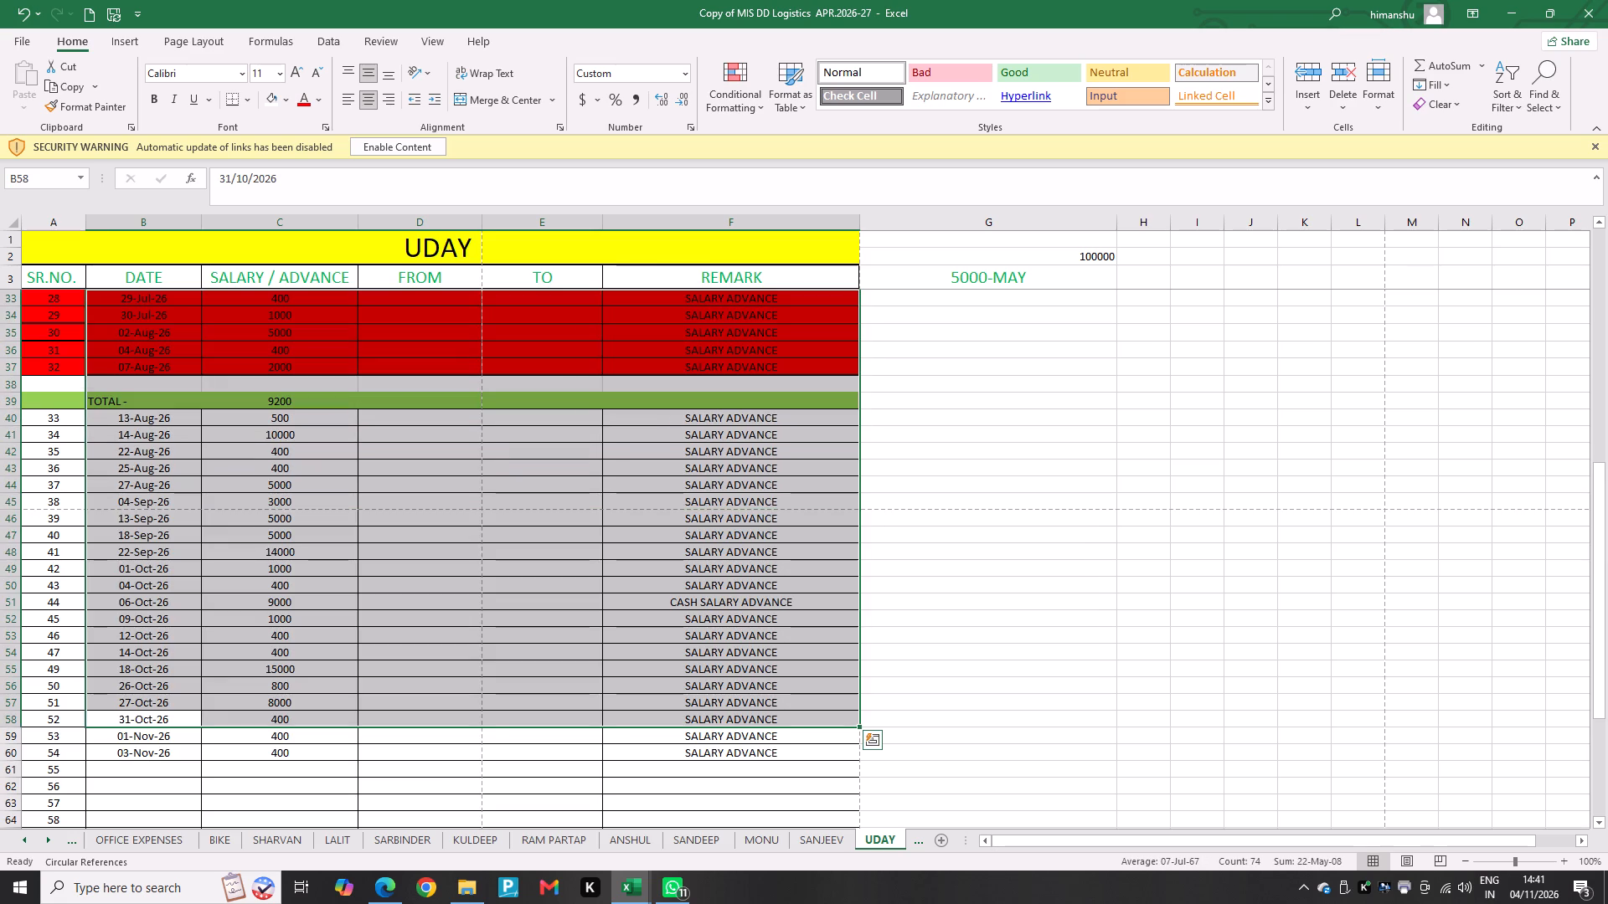
pyautogui.hotkey('shift', 'Down')
pyautogui.hotkey('shift', 'Down')
pyautogui.hotkey('shift', 'Down')
pyautogui.hotkey('shift', 'Down')
pyautogui.hotkey('shift', 'Down')
pyautogui.hotkey('shift', 'Down')
pyautogui.hotkey('shift', 'Down')
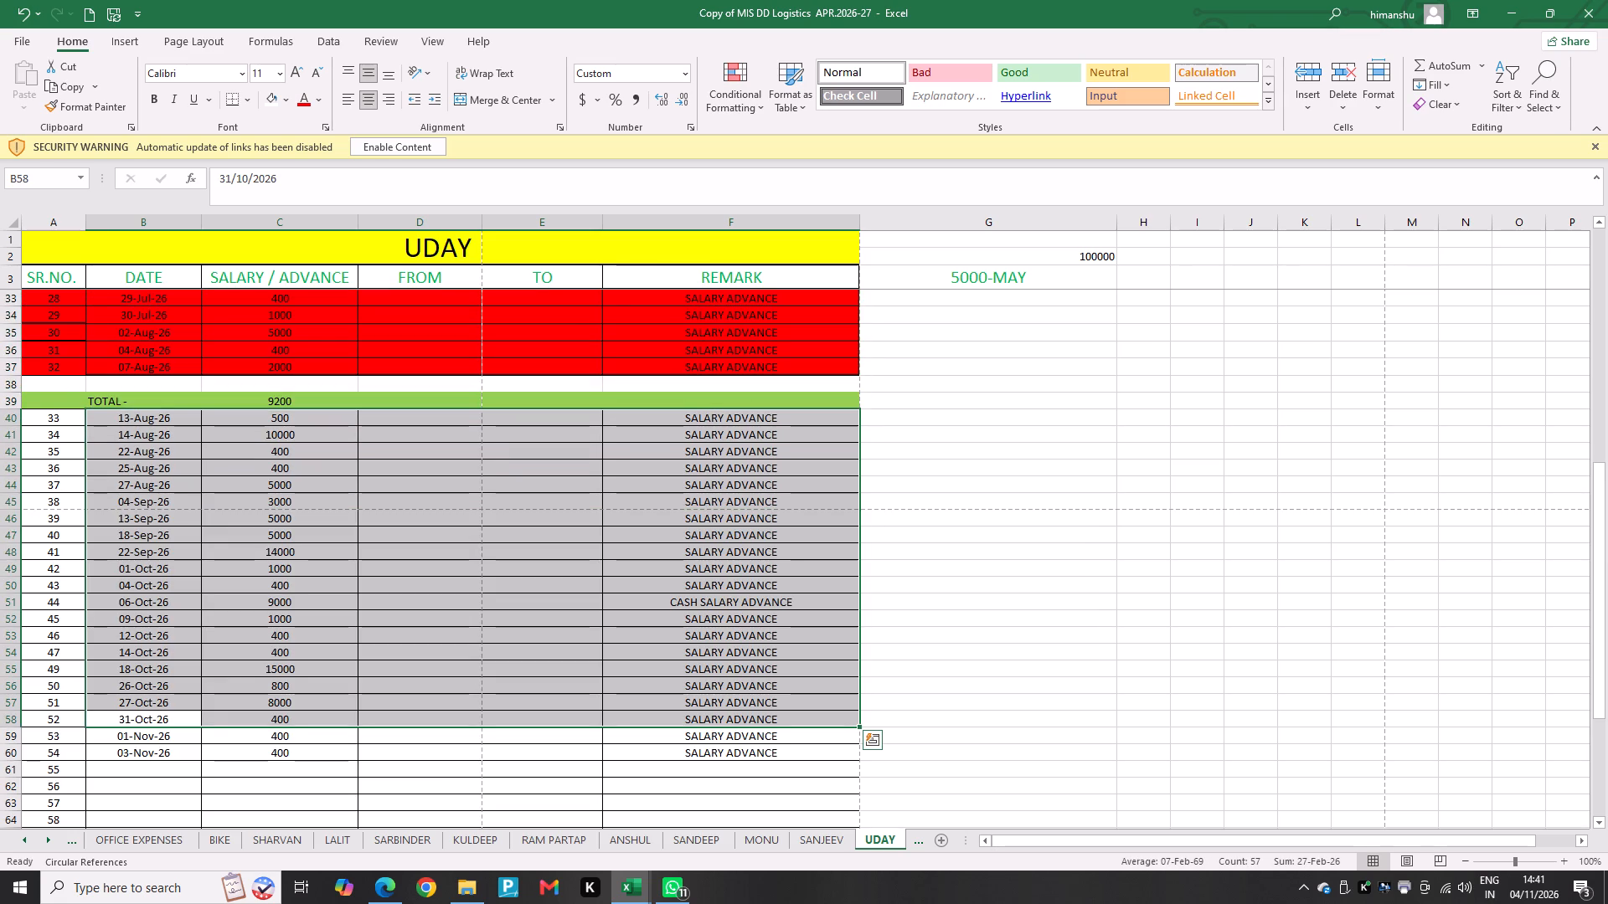
pyautogui.click(307, 104)
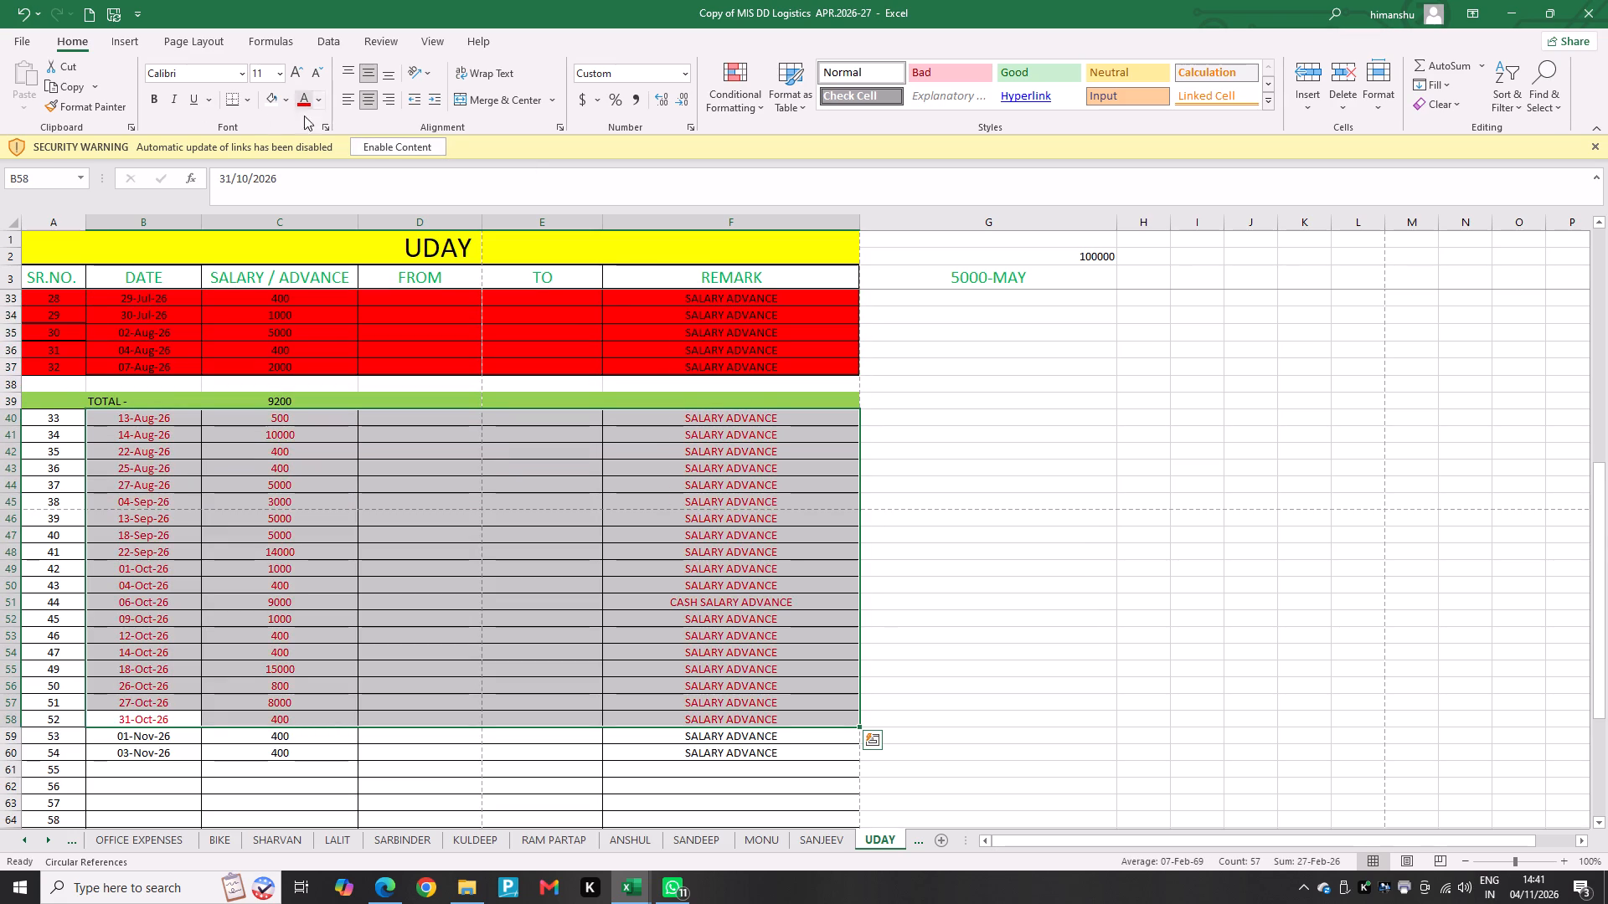
pyautogui.scroll(-3, 245, 760)
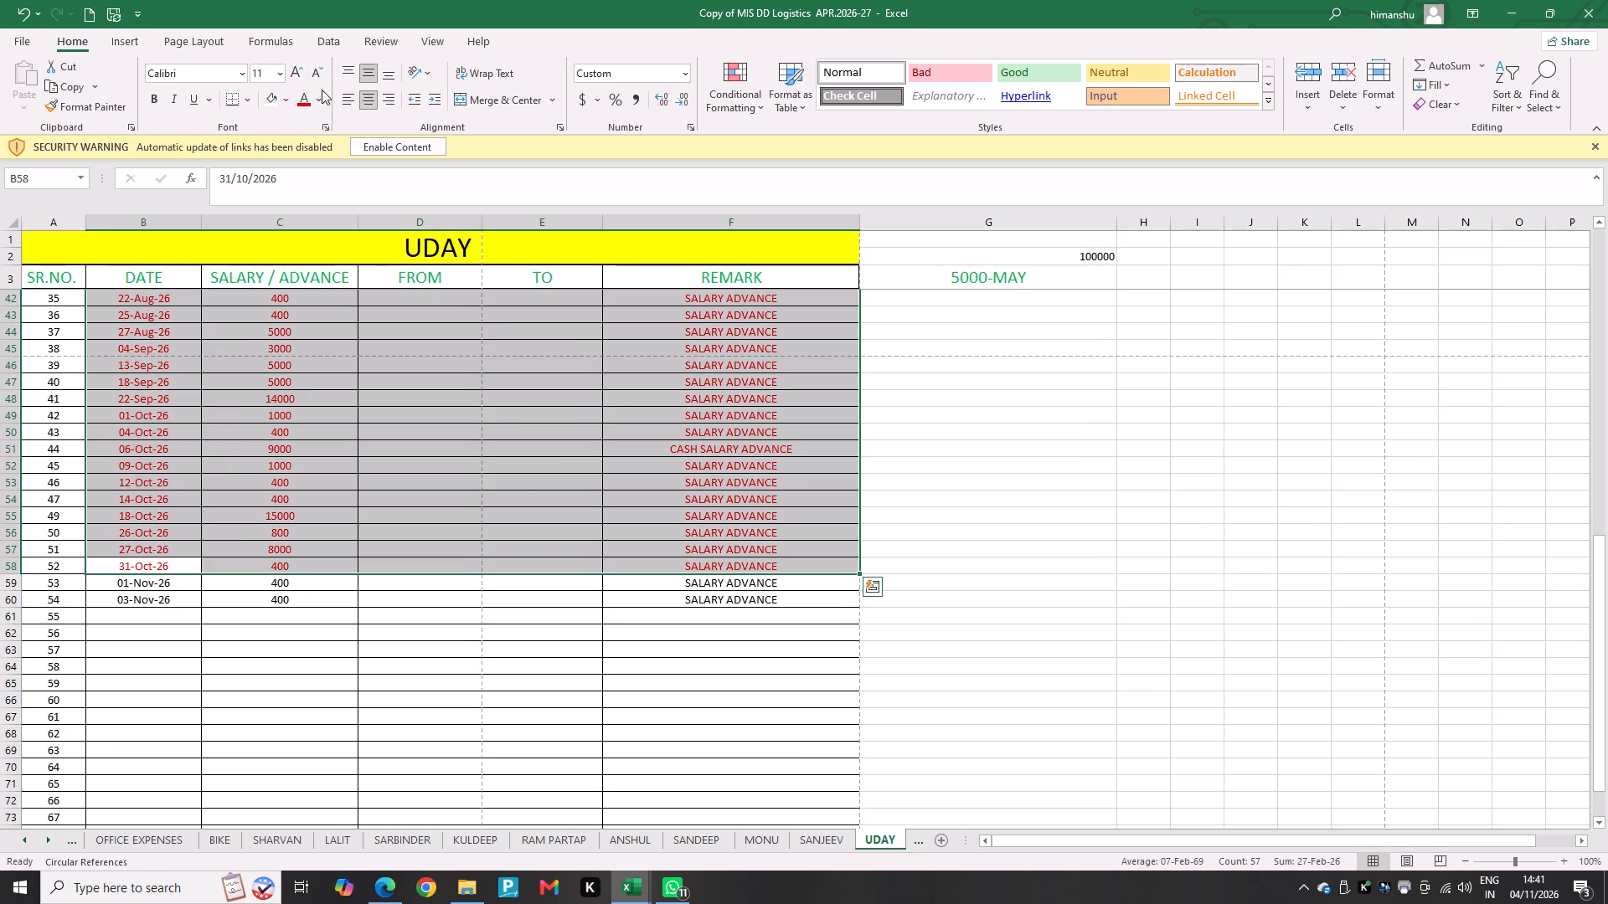
pyautogui.click(322, 98)
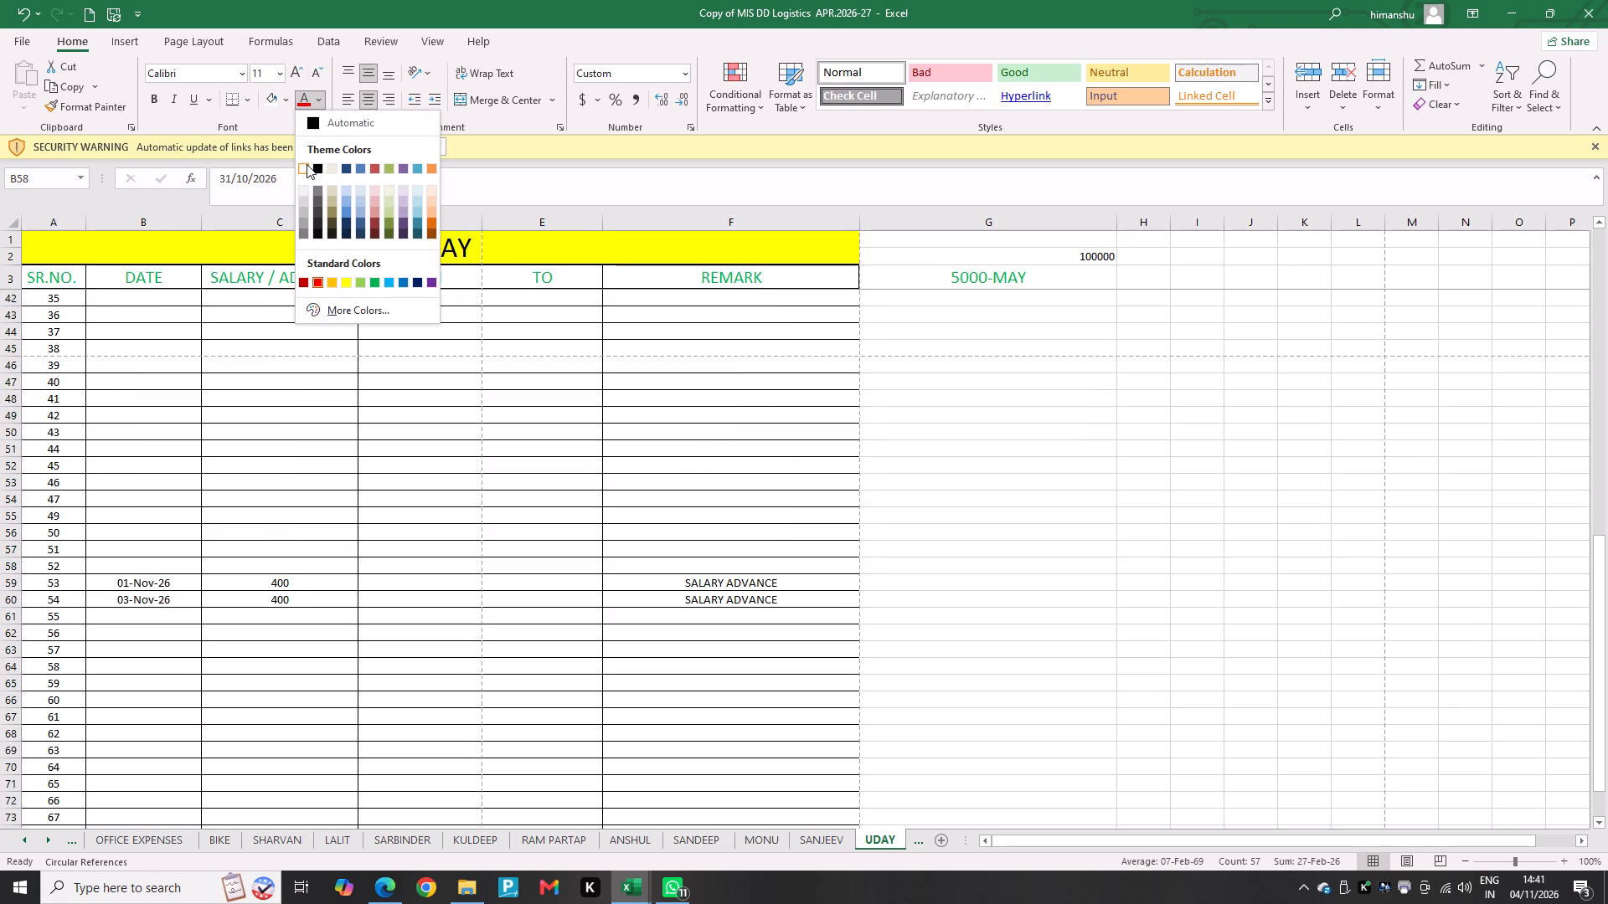
pyautogui.click(350, 117)
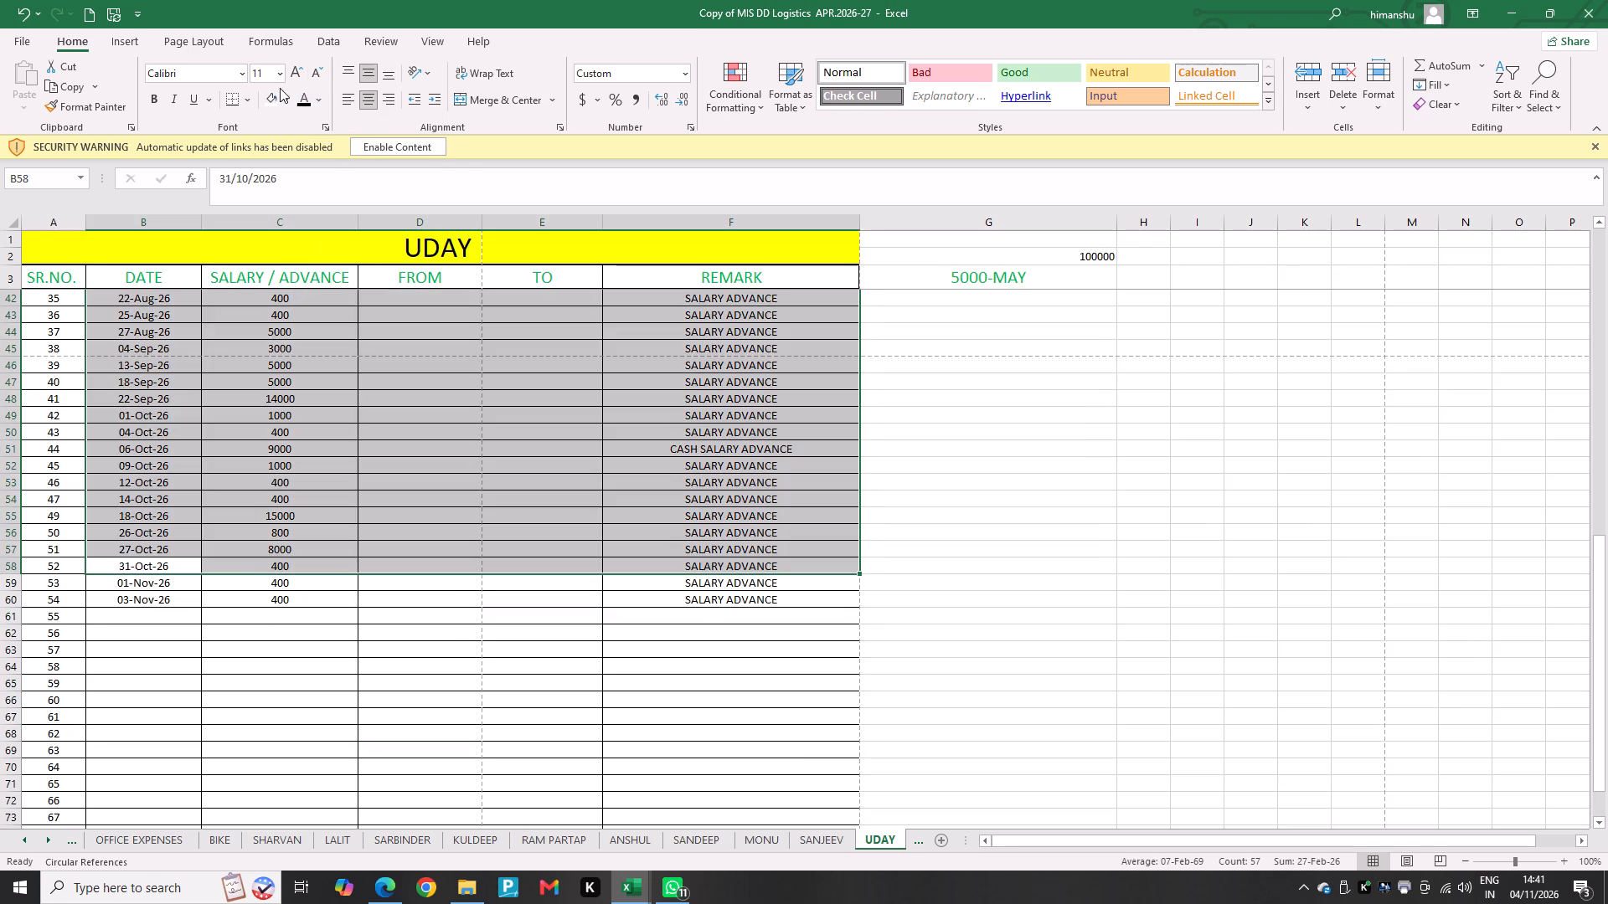
pyautogui.click(286, 101)
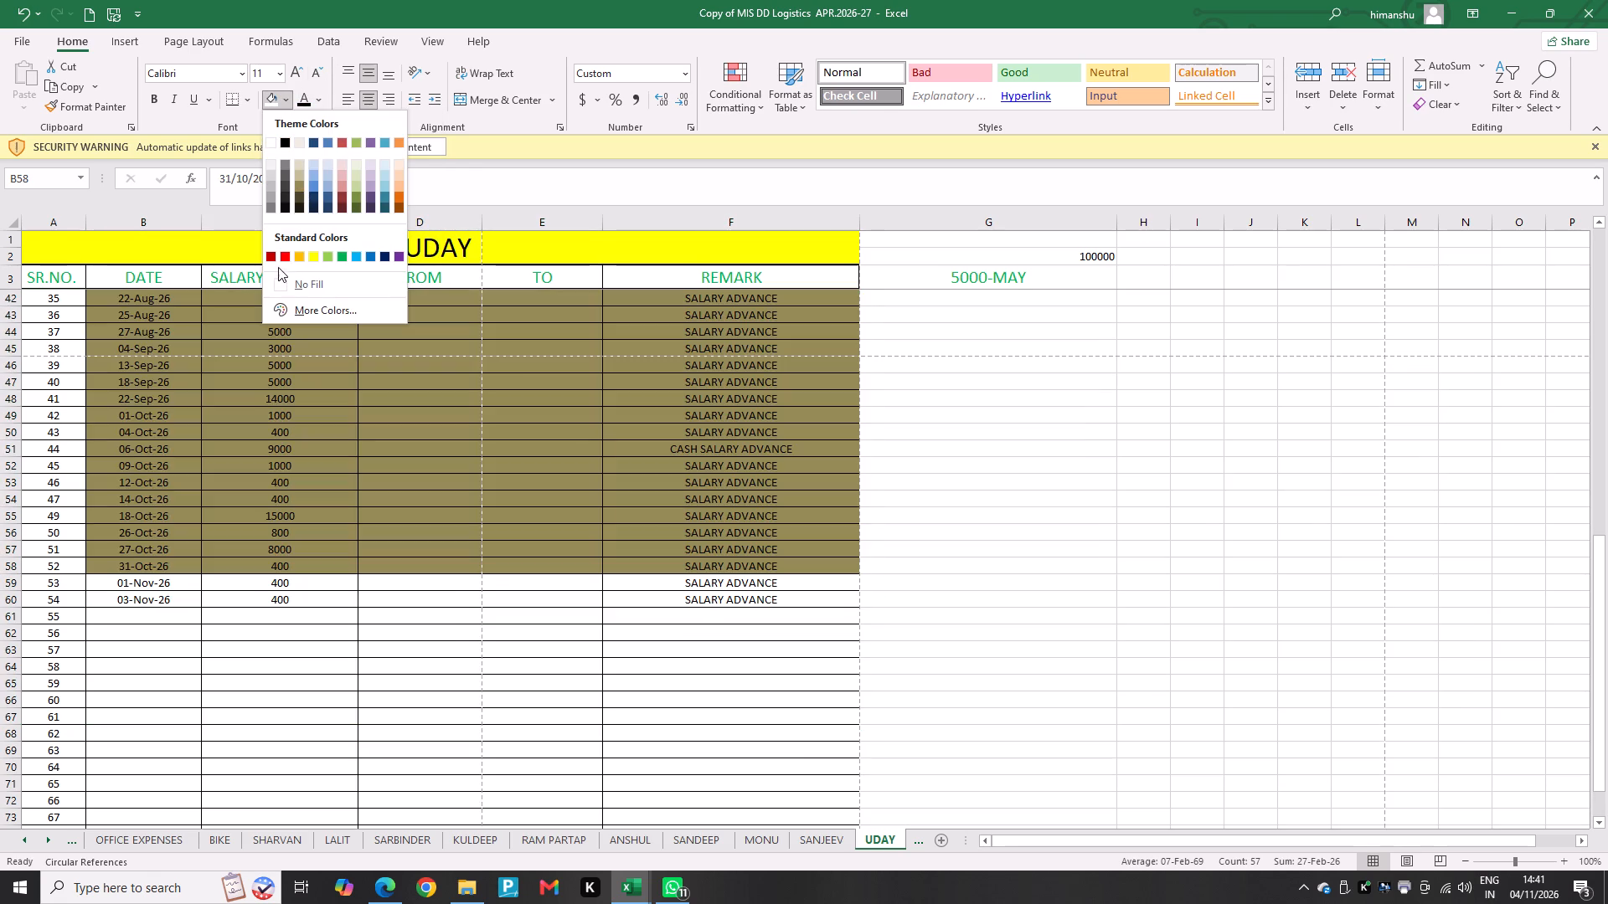
pyautogui.click(281, 256)
pyautogui.click(159, 665)
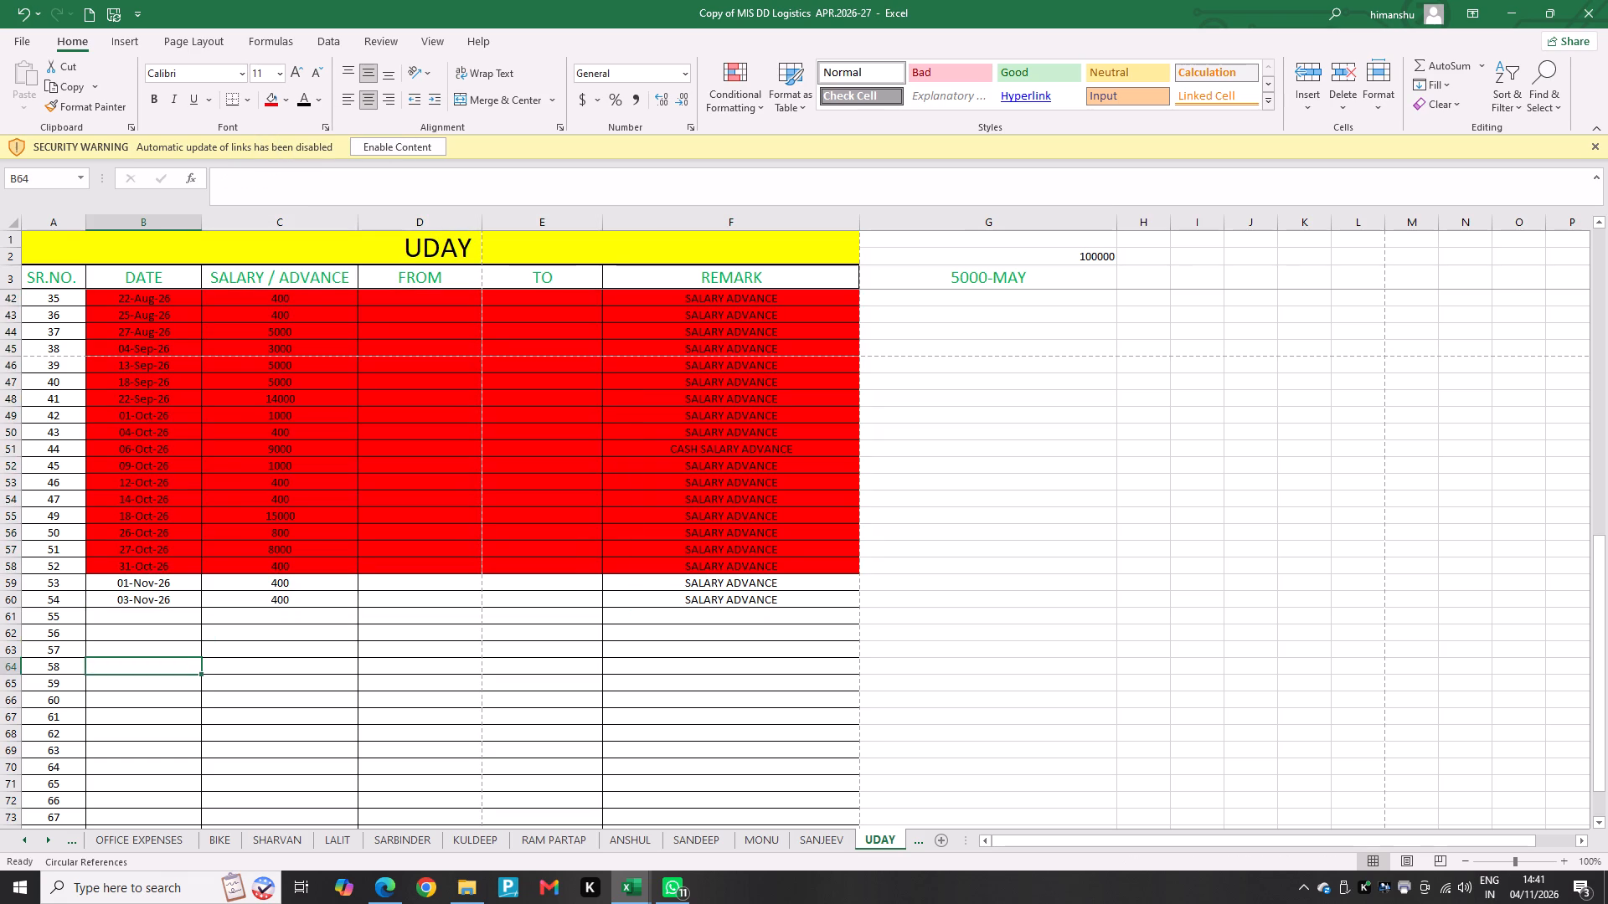
pyautogui.click(669, 734)
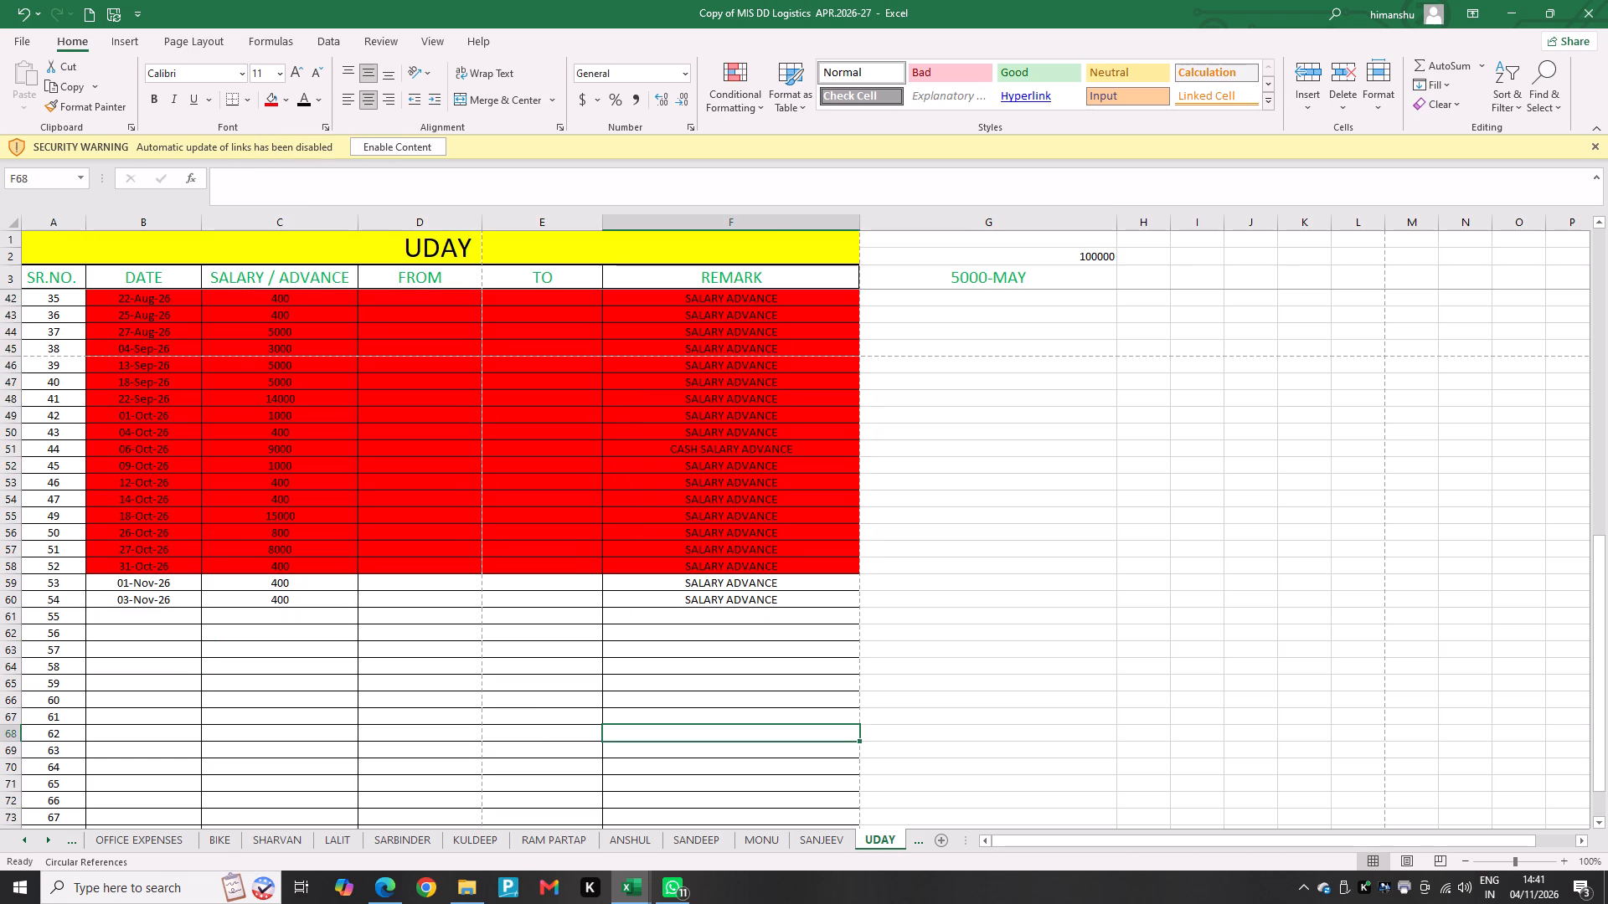
# Save the Copy of MIS DD Logistics workbook.
pyautogui.hotkey('ctrl', 's')
pyautogui.hotkey('ctrl', 's')
# Return to the staff advance workbook and print one copy of UDAY's settlement sheet on the Canon G3010 series printer.
pyautogui.click(1517, 5)
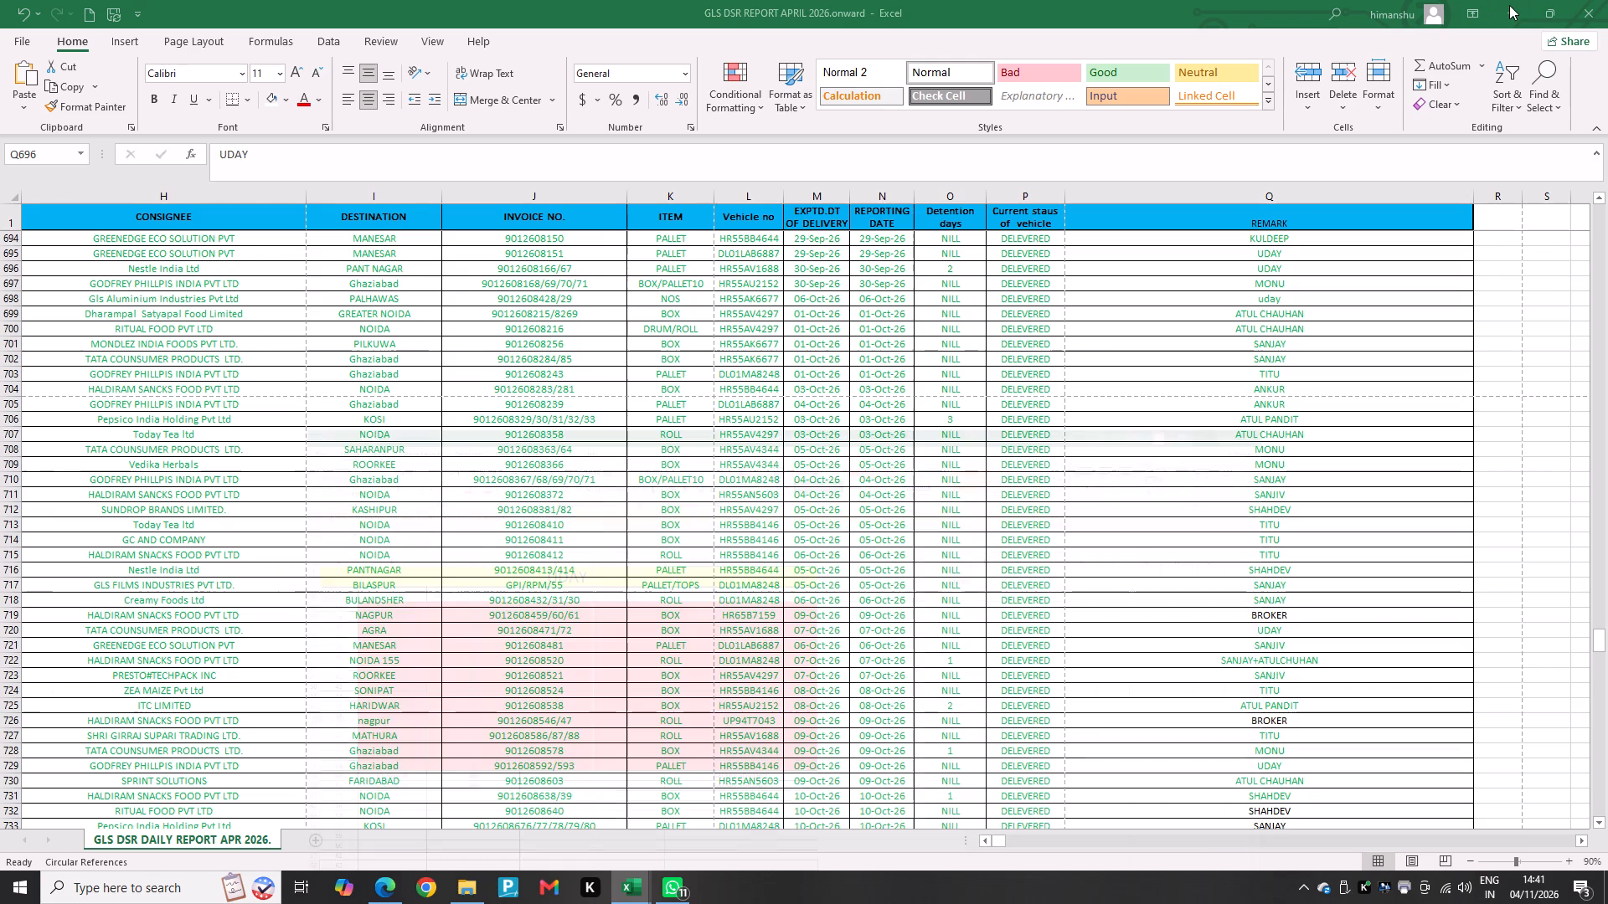
pyautogui.scroll(-5, 307, 770)
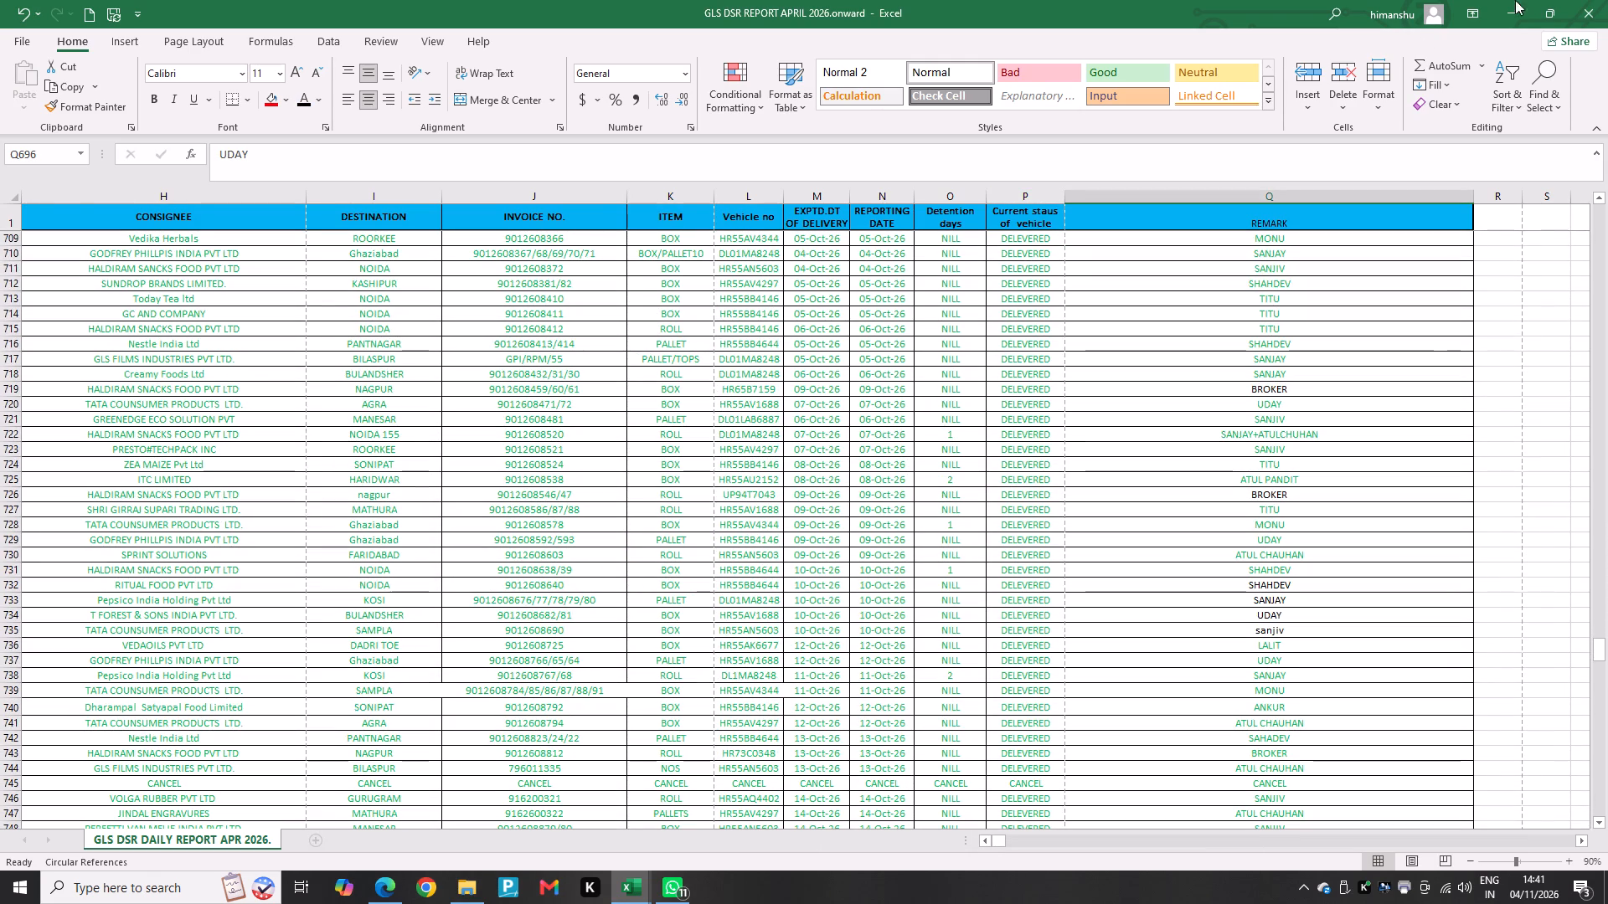
pyautogui.click(1513, 5)
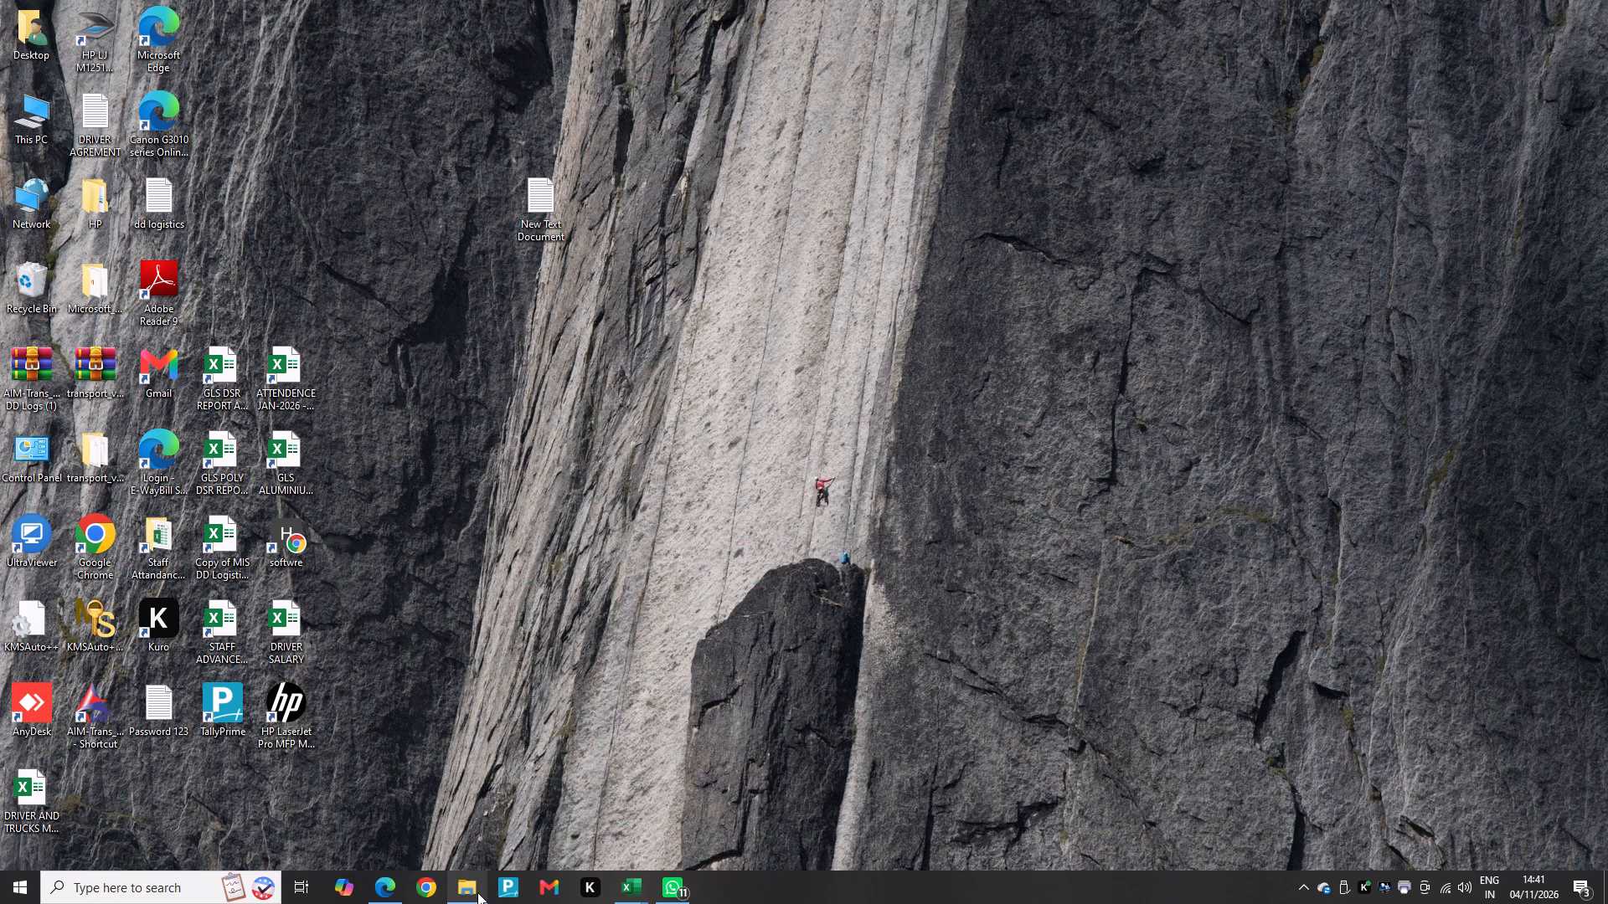
pyautogui.click(635, 886)
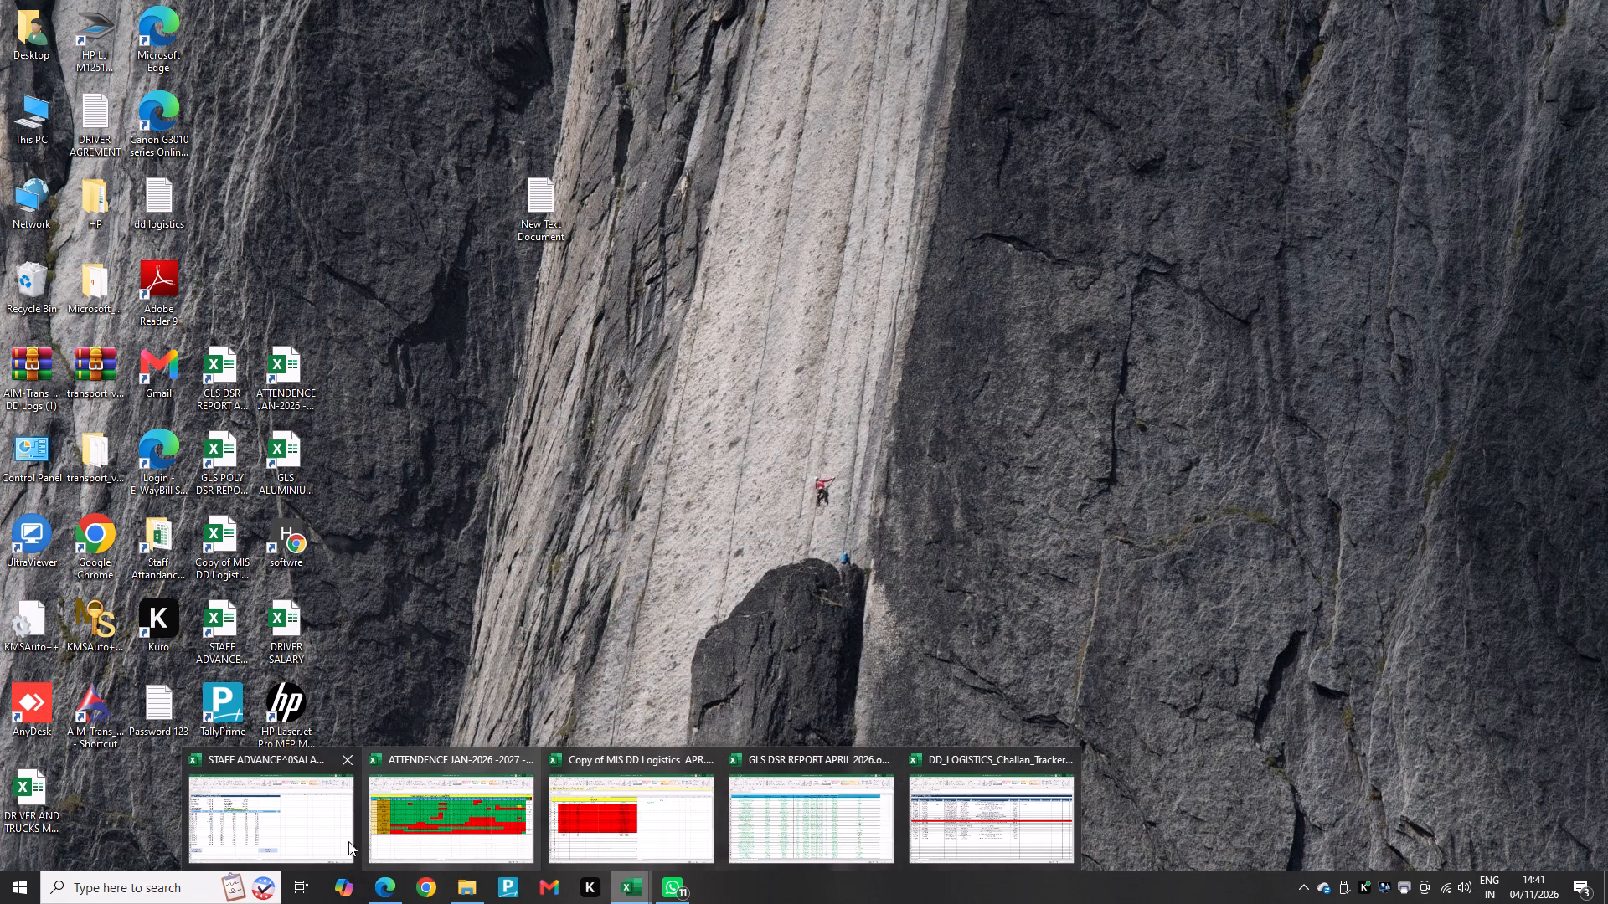
pyautogui.click(316, 841)
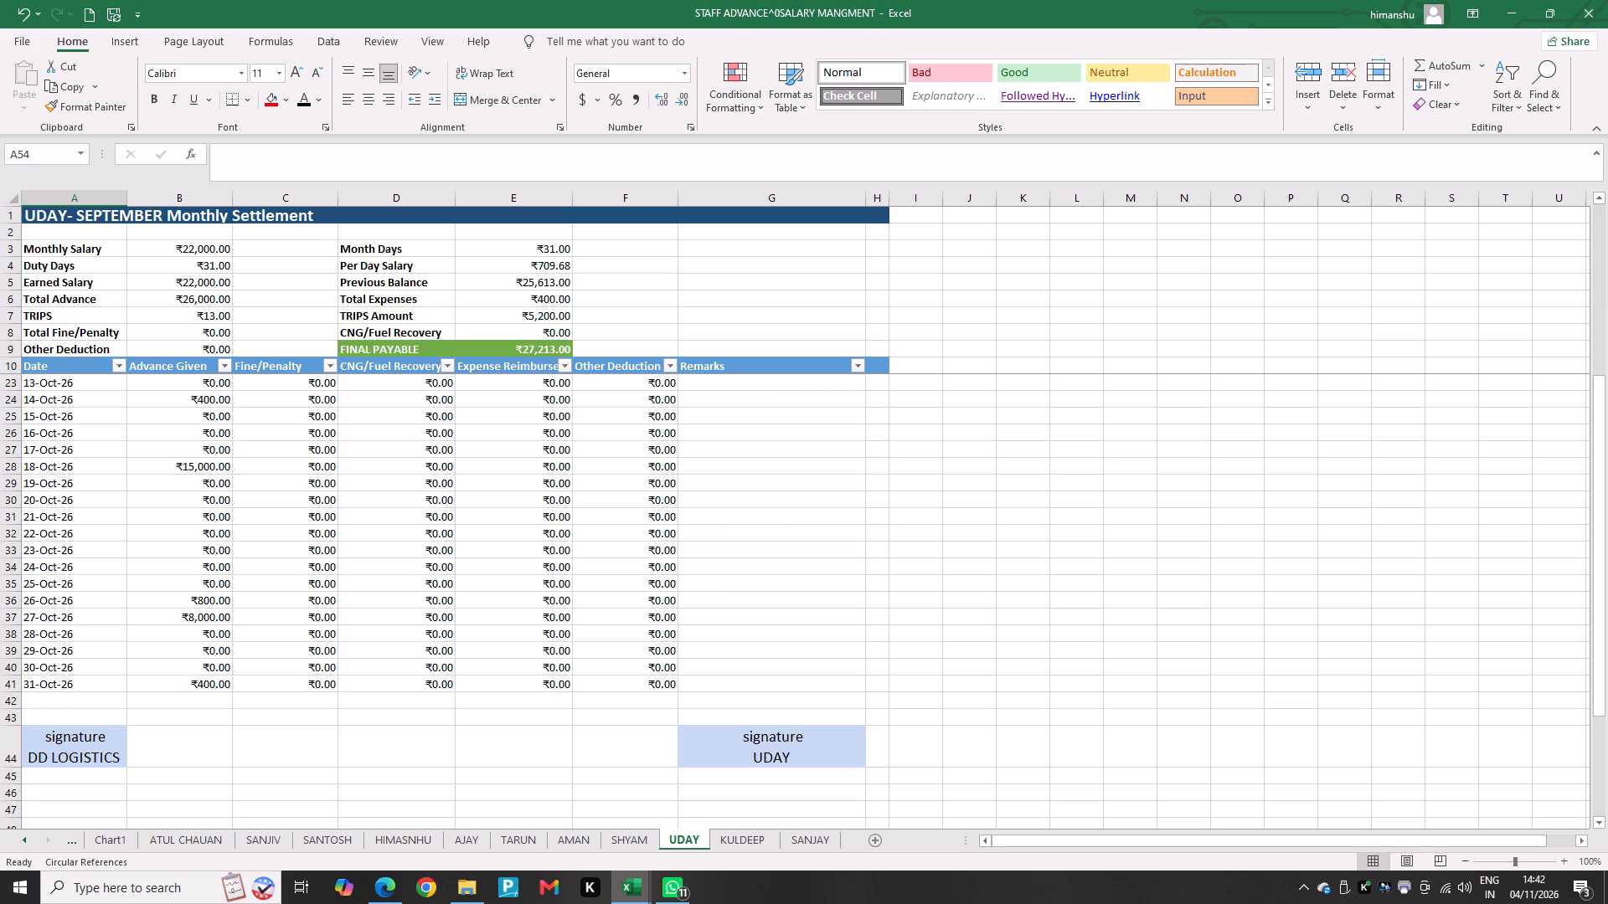
pyautogui.hotkey('ctrl', 'p')
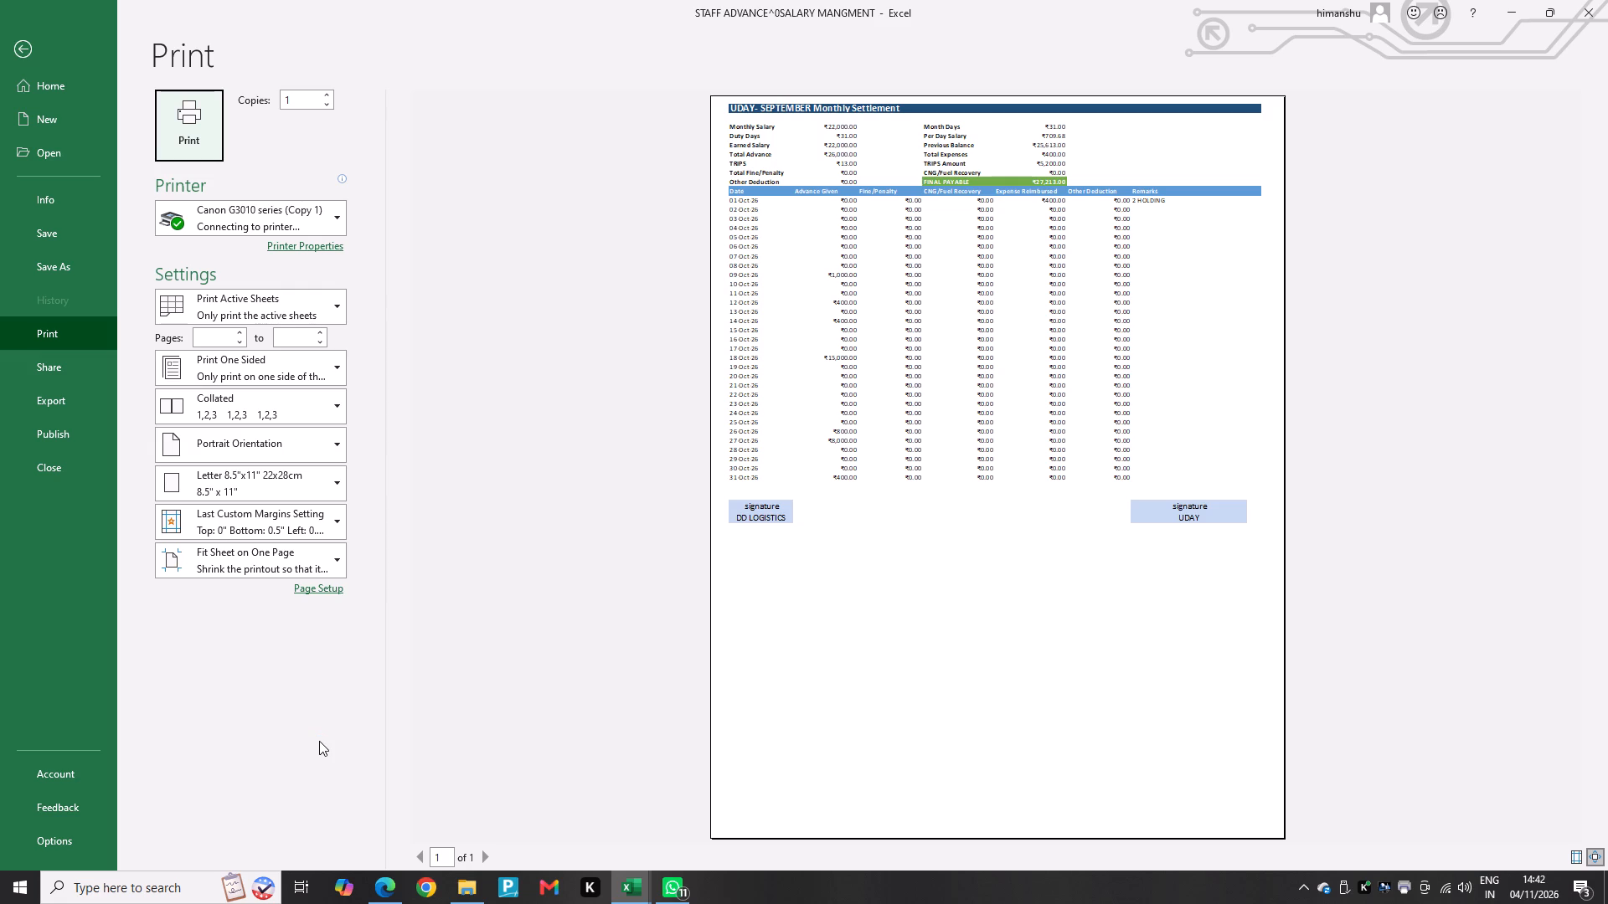
pyautogui.click(174, 122)
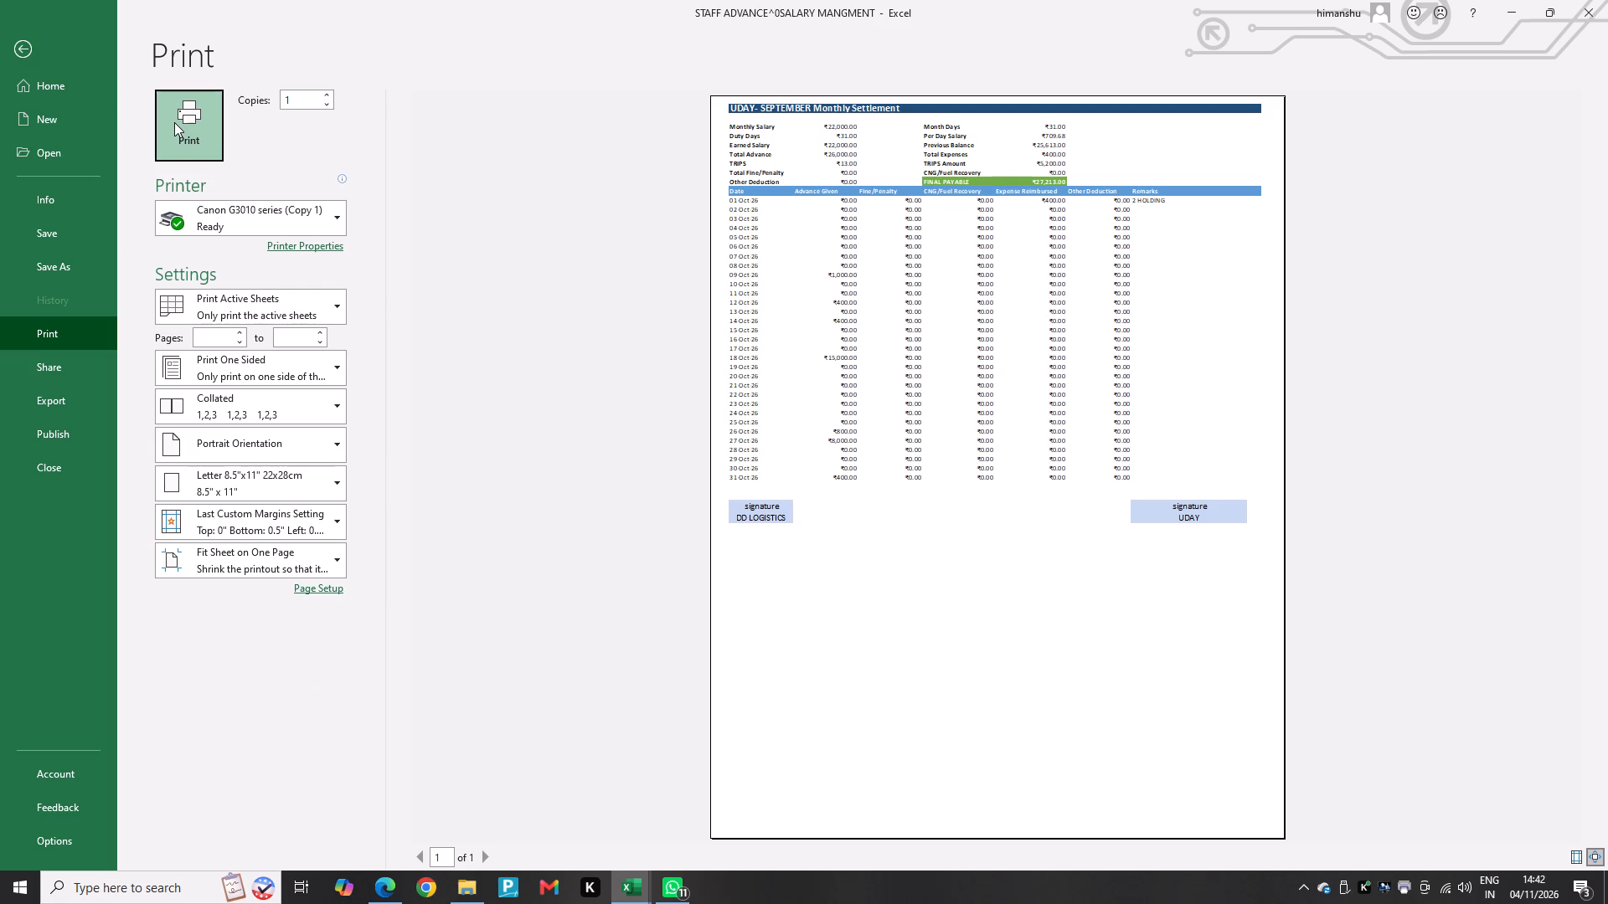
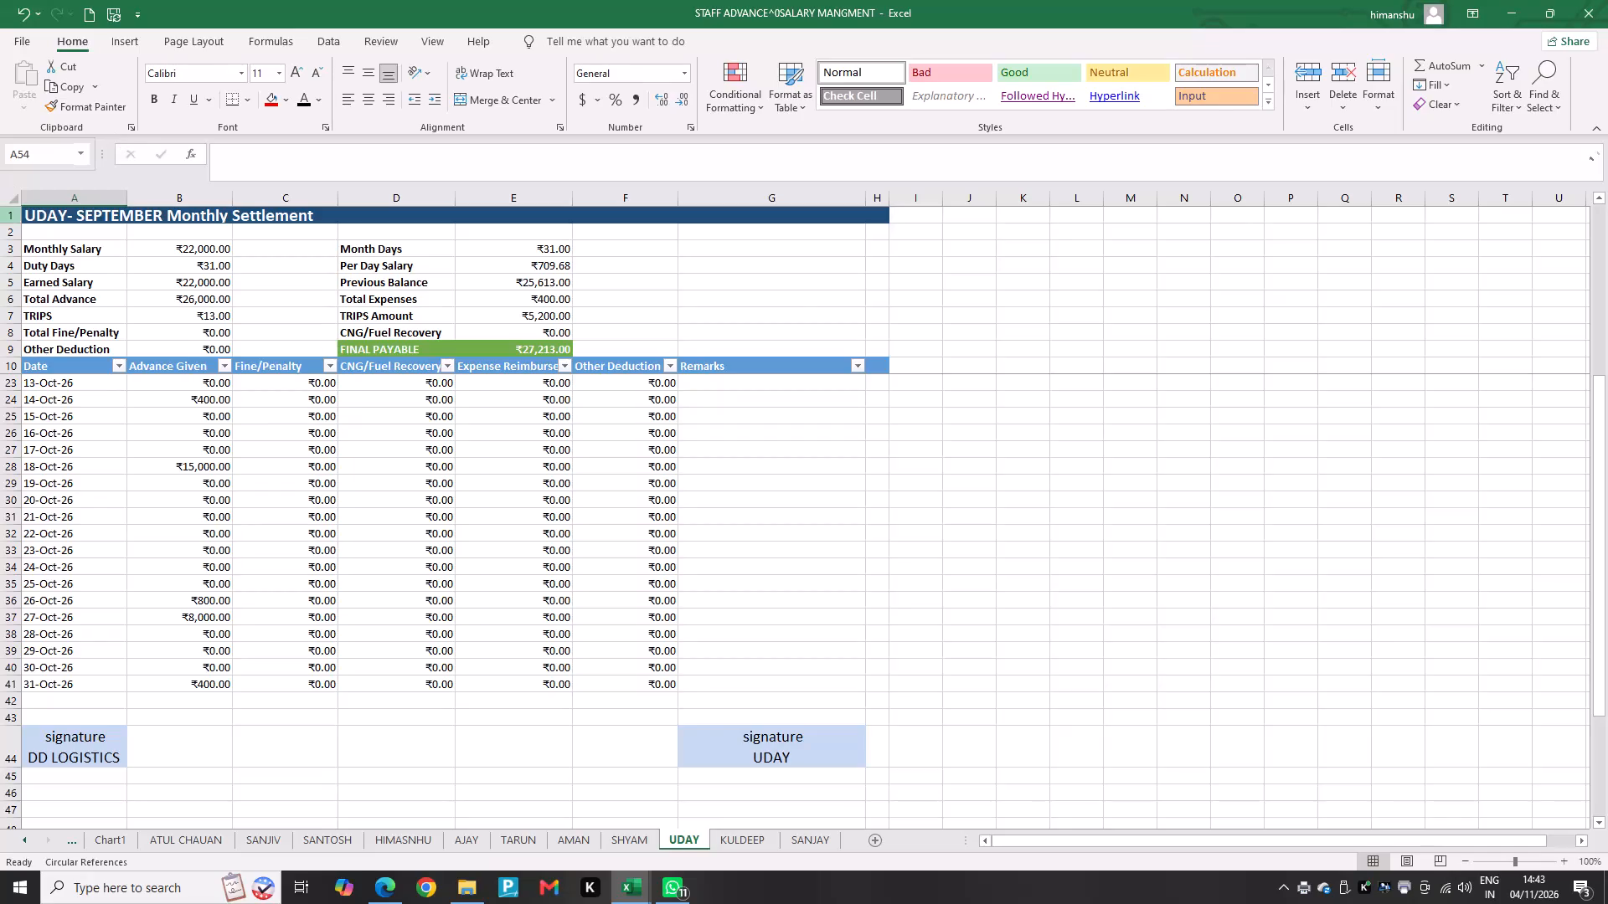
# Change the month in the title of UDAY's monthly settlement sheet to OCTOBER.
pyautogui.doubleClick(172, 214)
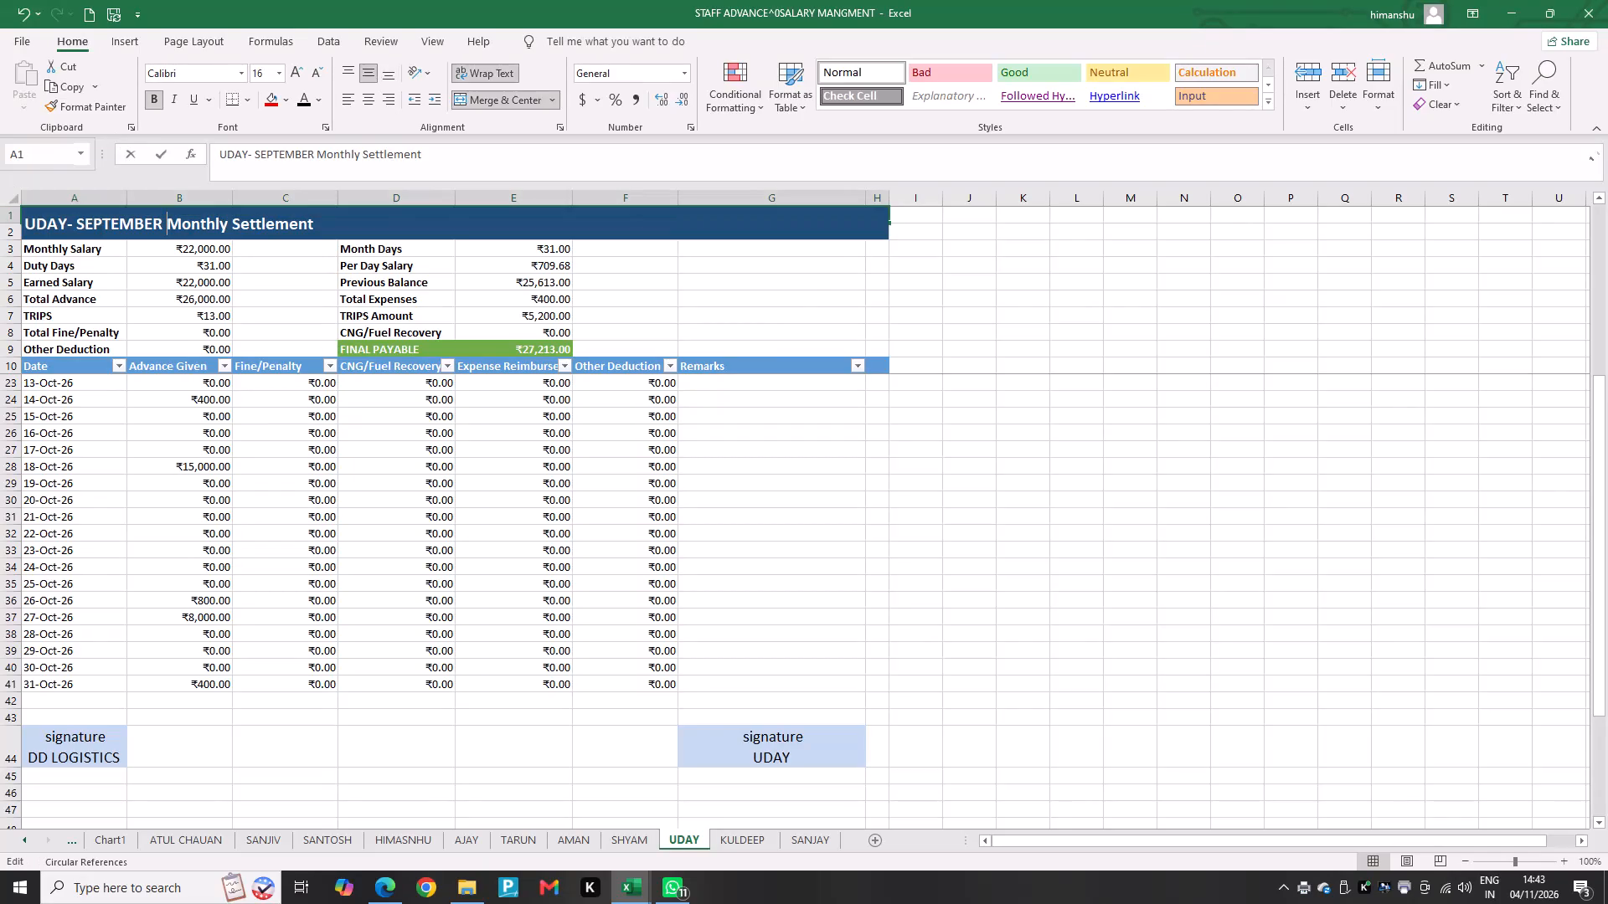
pyautogui.click(157, 220)
pyautogui.click(162, 220)
pyautogui.press('BackSpace')
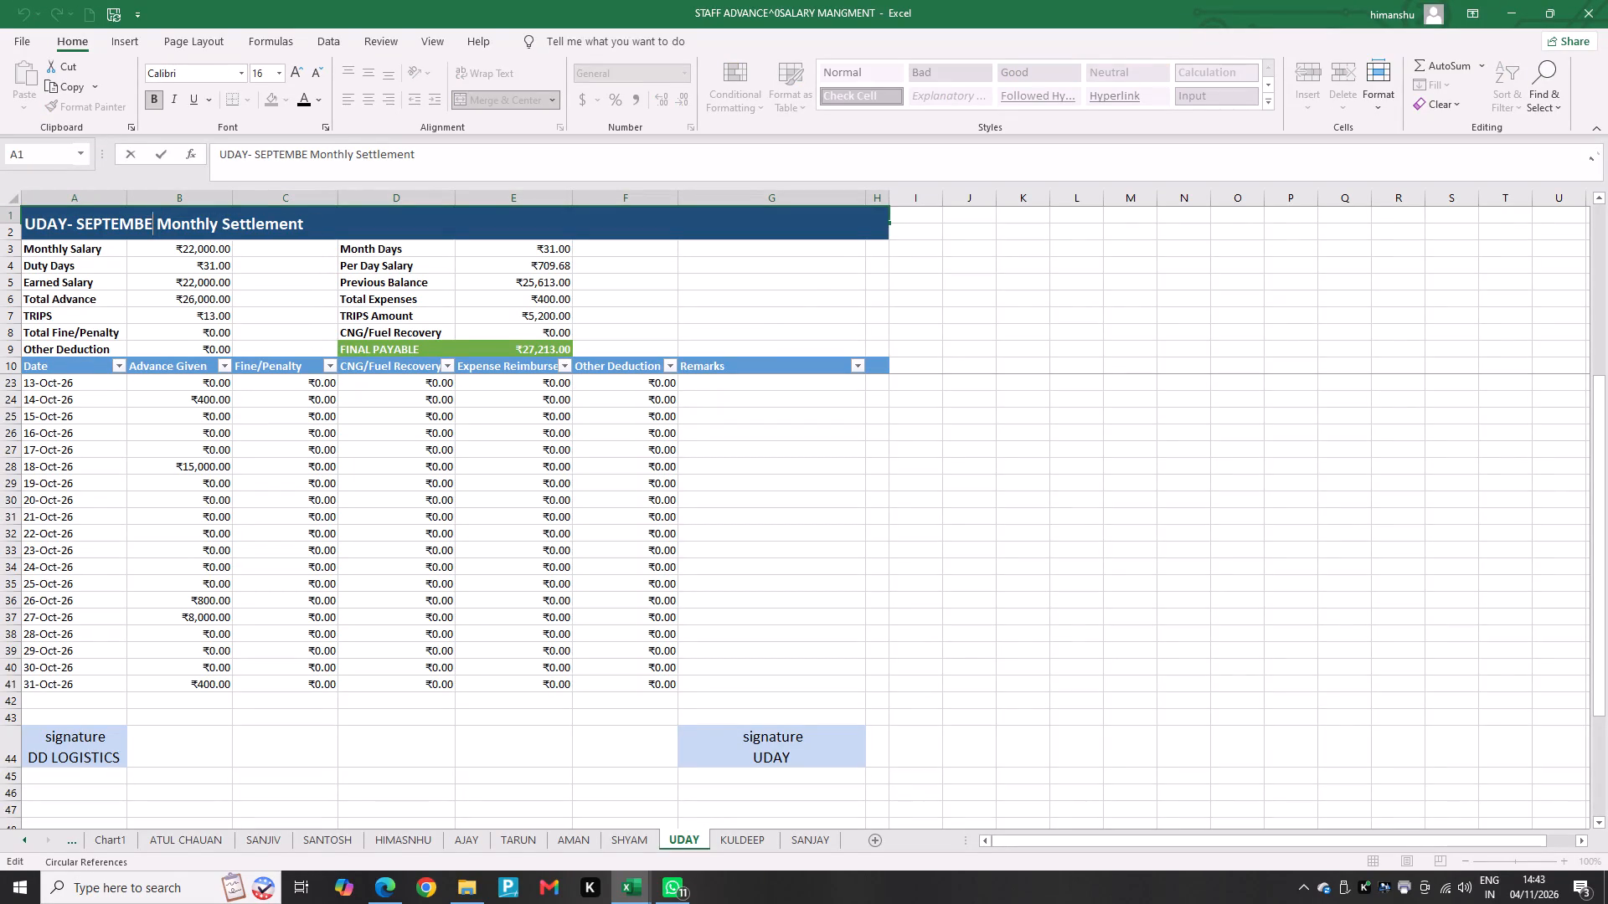
pyautogui.press('BackSpace')
pyautogui.press('BackSpace')
pyautogui.press('BackSpace')
pyautogui.press('BackSpace')
pyautogui.press('BackSpace')
pyautogui.press('BackSpace')
pyautogui.press('BackSpace')
pyautogui.press('BackSpace')
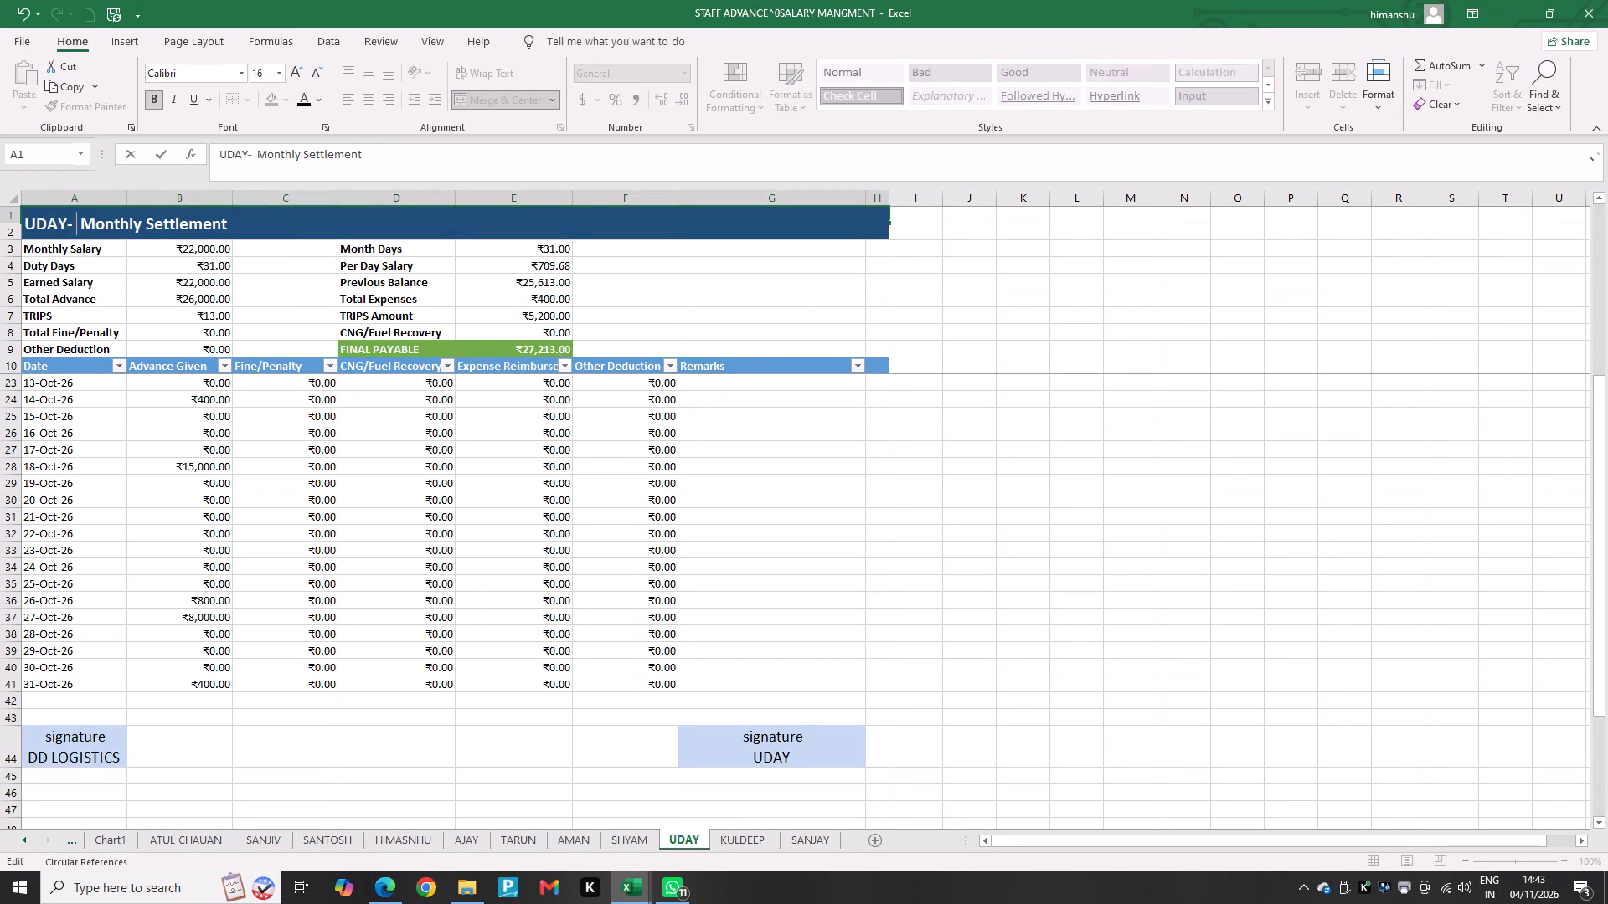
pyautogui.press('o')
pyautogui.write('CT')
pyautogui.write('OBER')
pyautogui.press('Return')
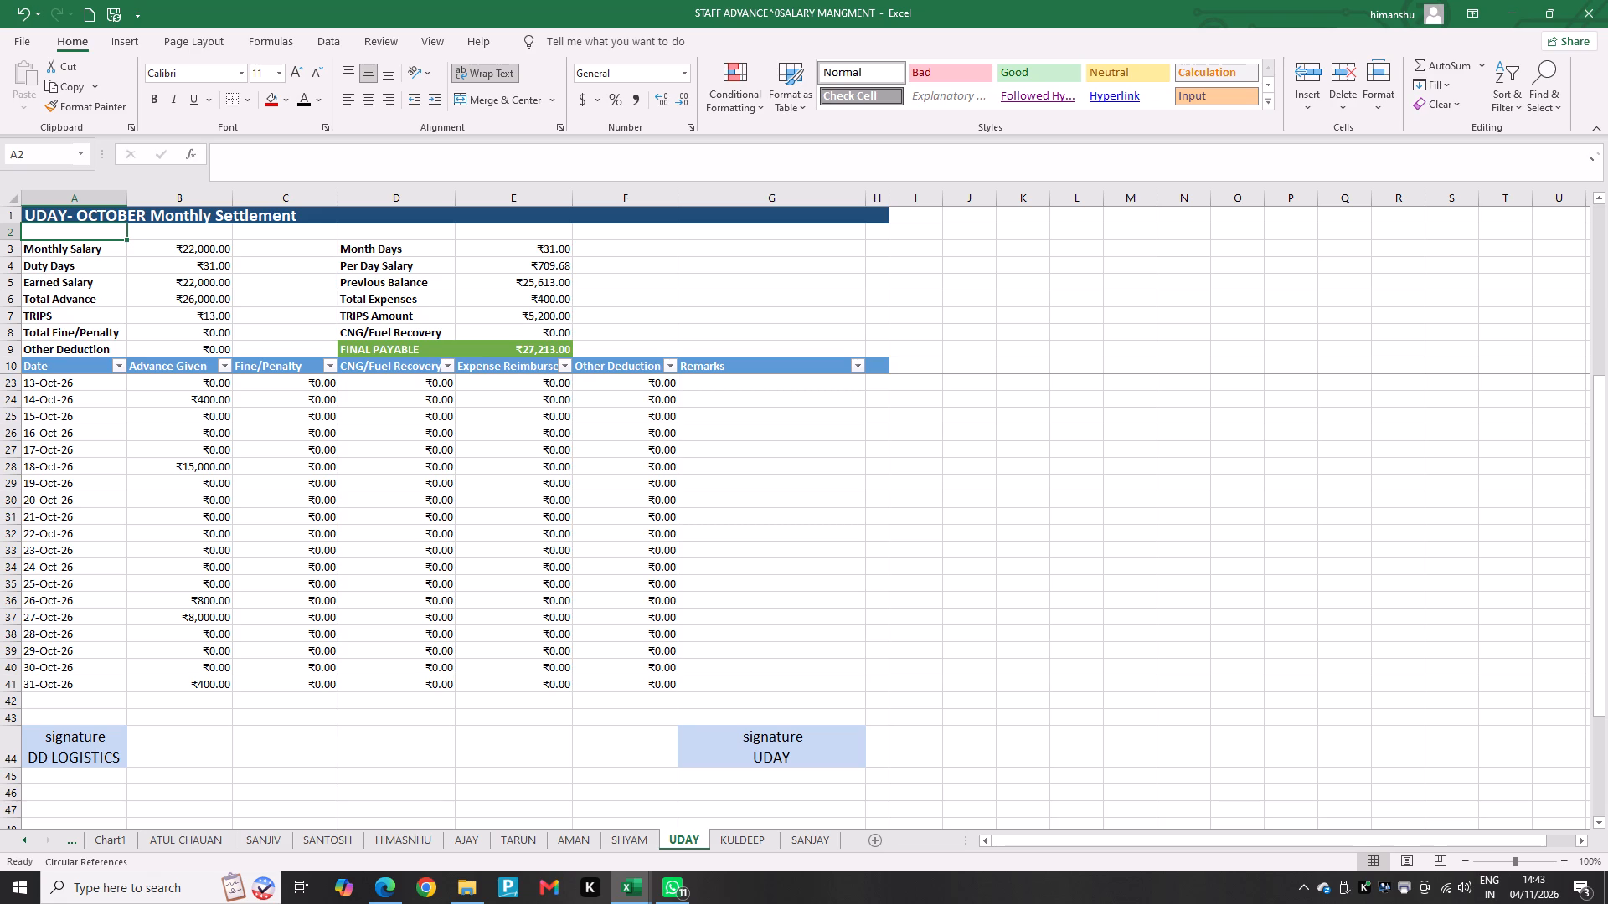
# Print one copy of UDAY's October settlement sheet on the Canon G3010 series printer.
pyautogui.hotkey('ctrl', 'p')
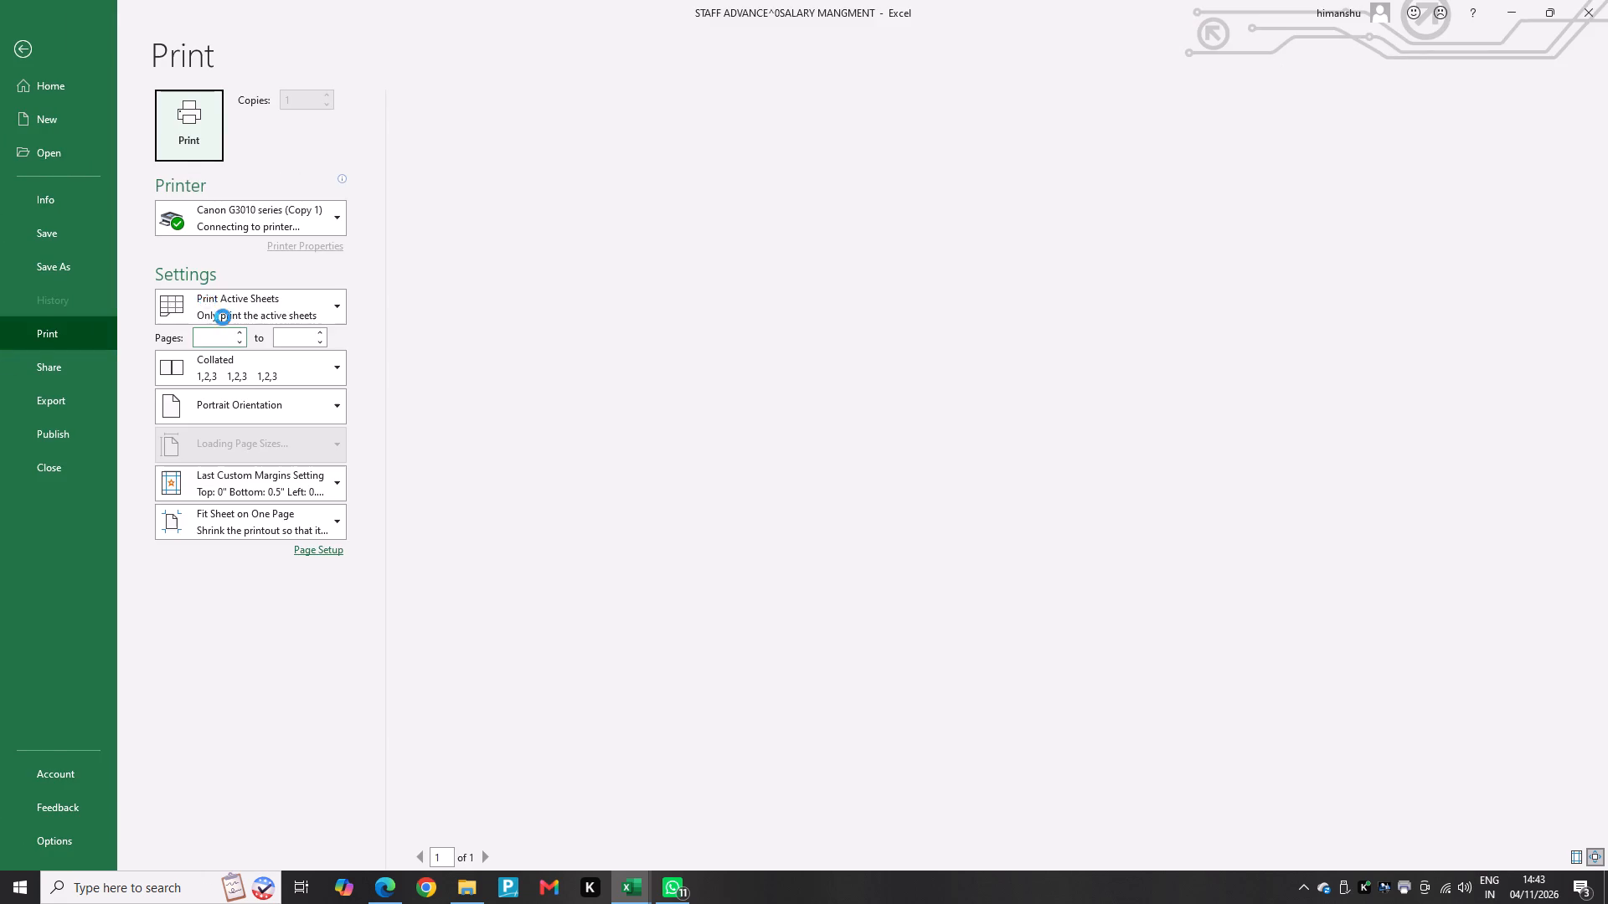
pyautogui.click(205, 105)
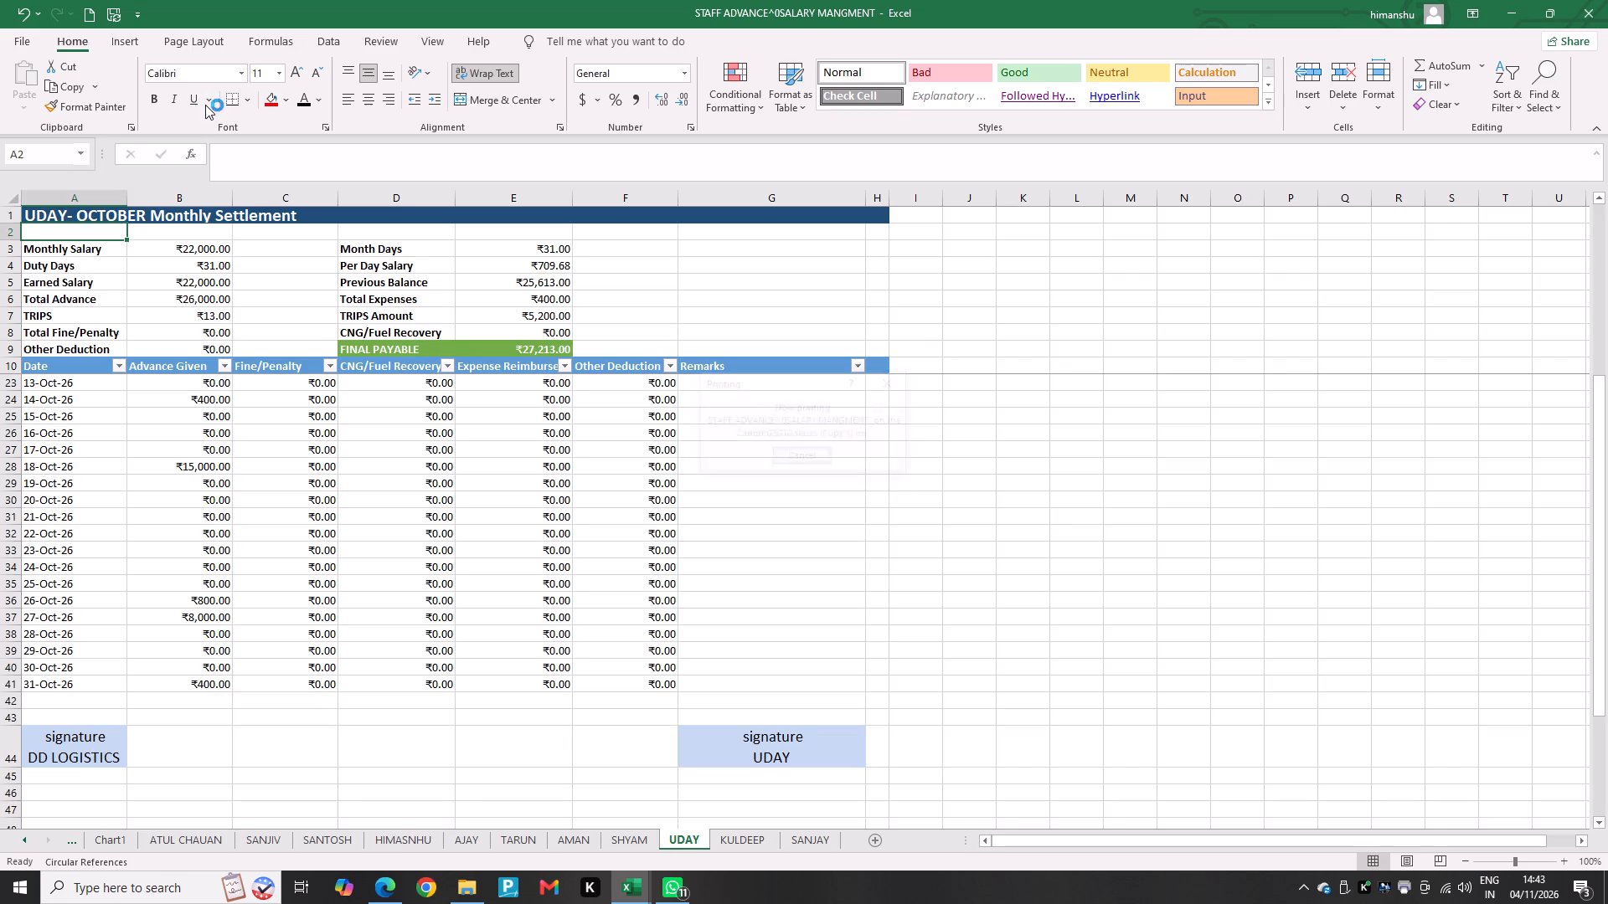
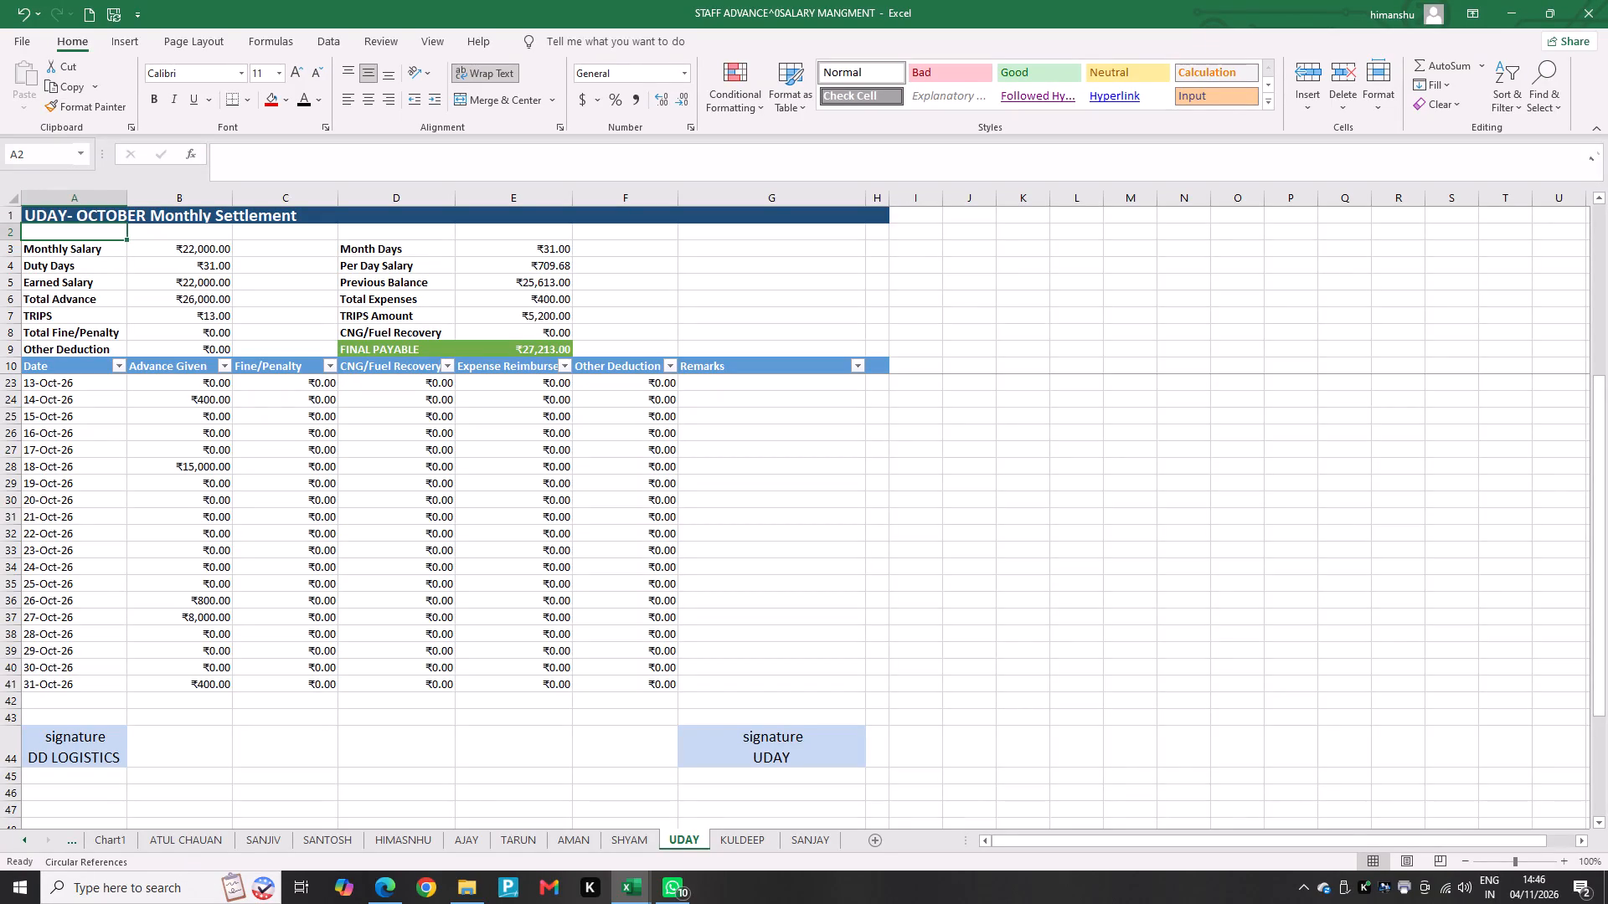
# Align the title on the HIMASNHU settlement sheet to the vertical middle of its merged cell, keeping it left-aligned.
pyautogui.click(420, 838)
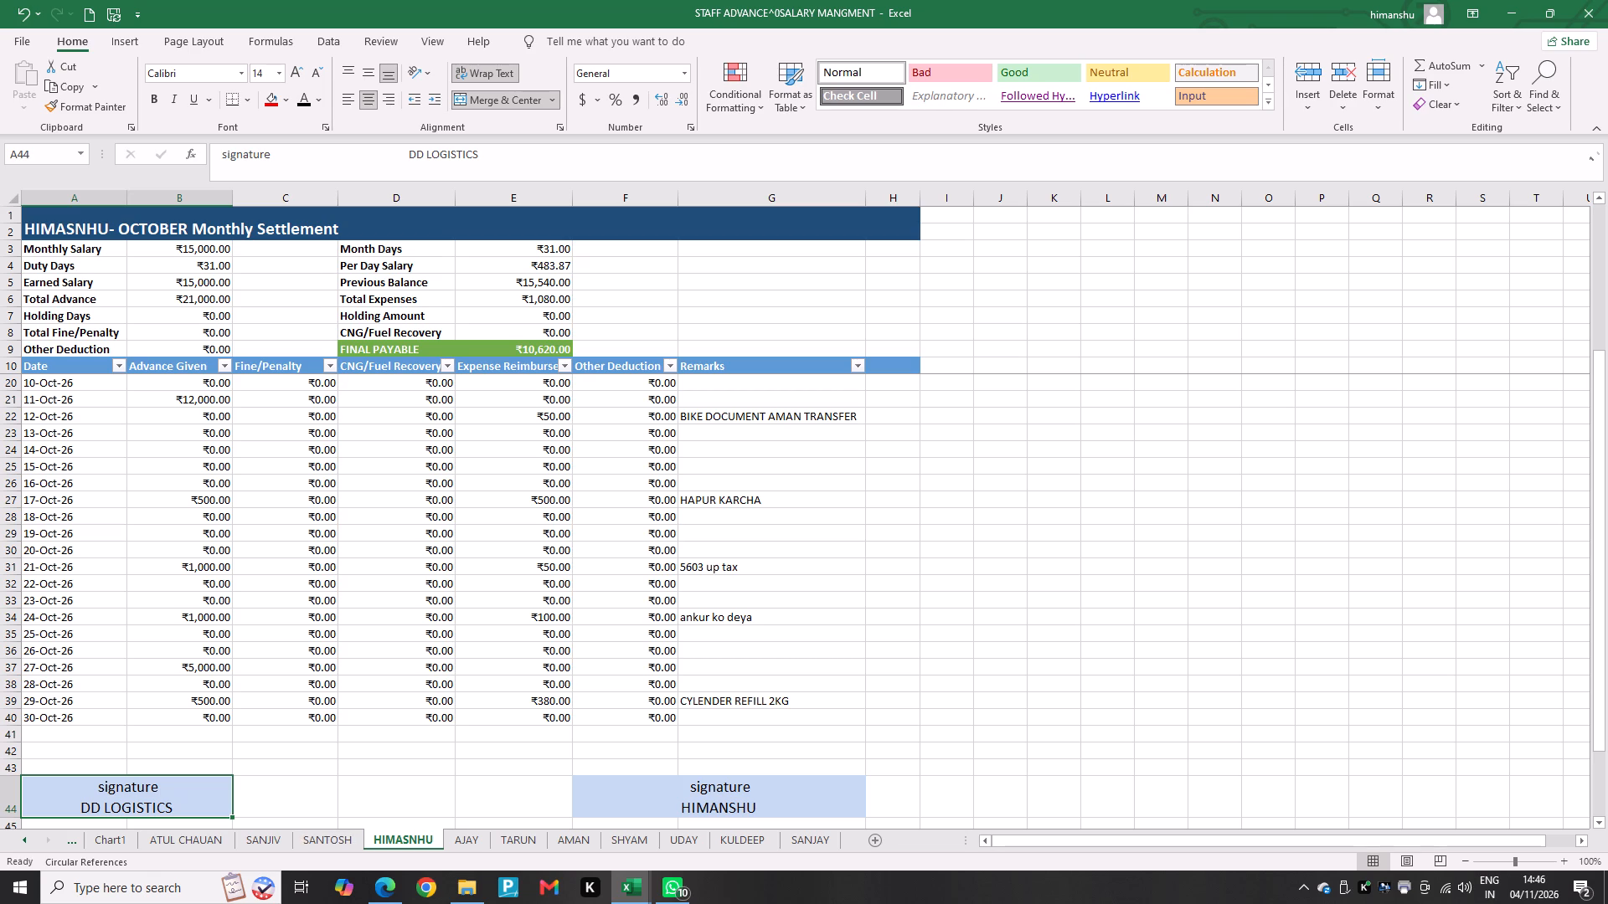
pyautogui.click(298, 241)
pyautogui.click(313, 215)
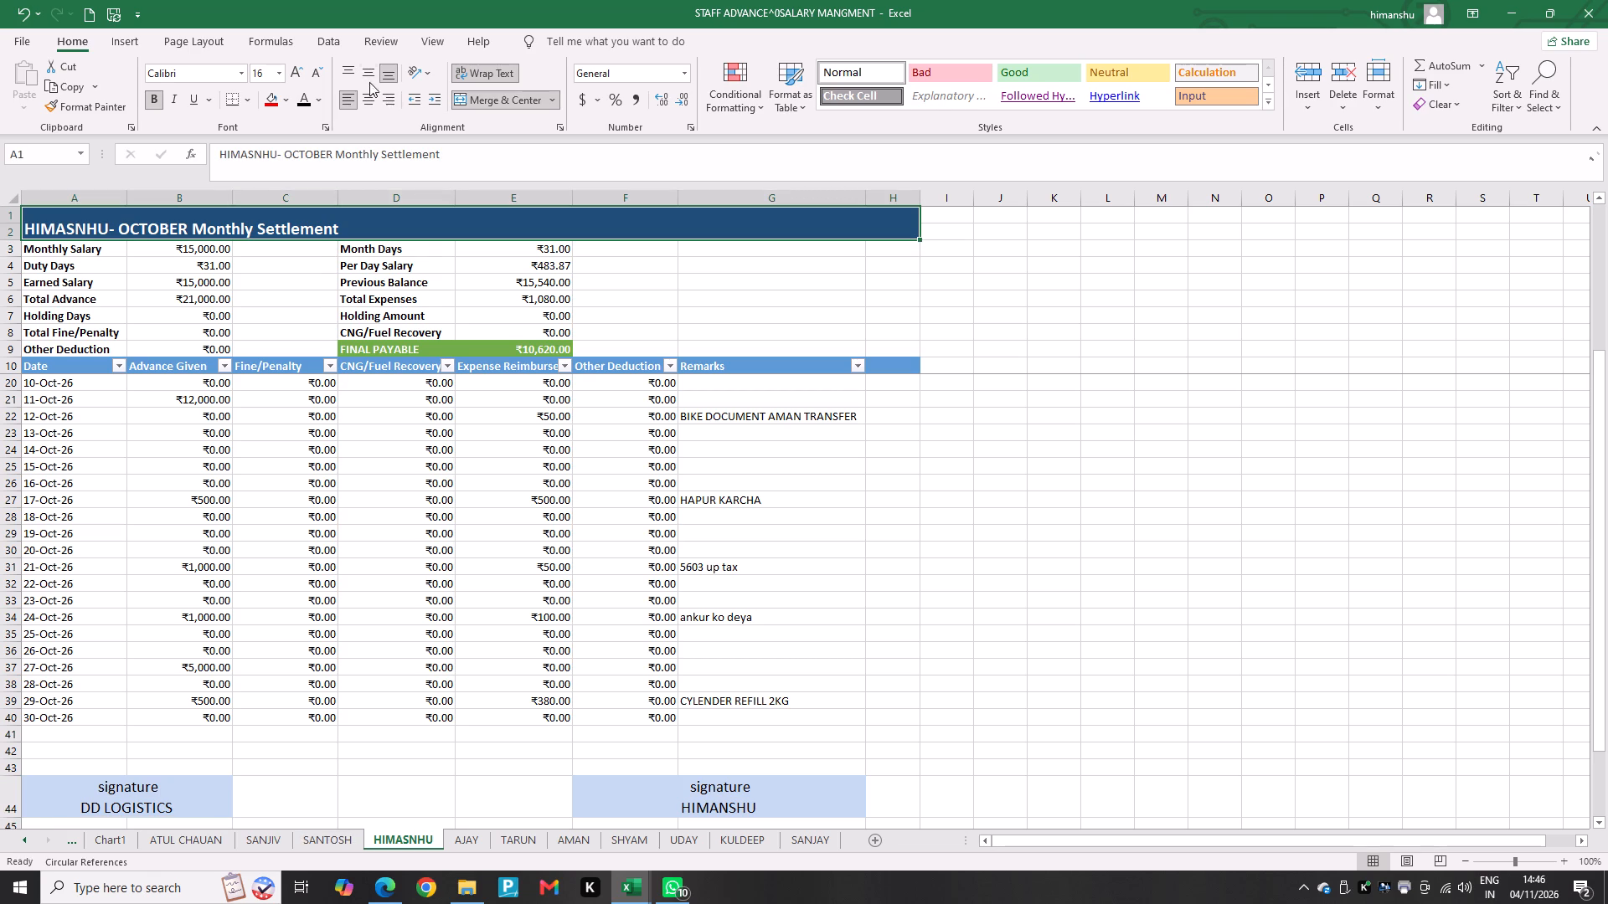
pyautogui.click(365, 73)
pyautogui.click(366, 97)
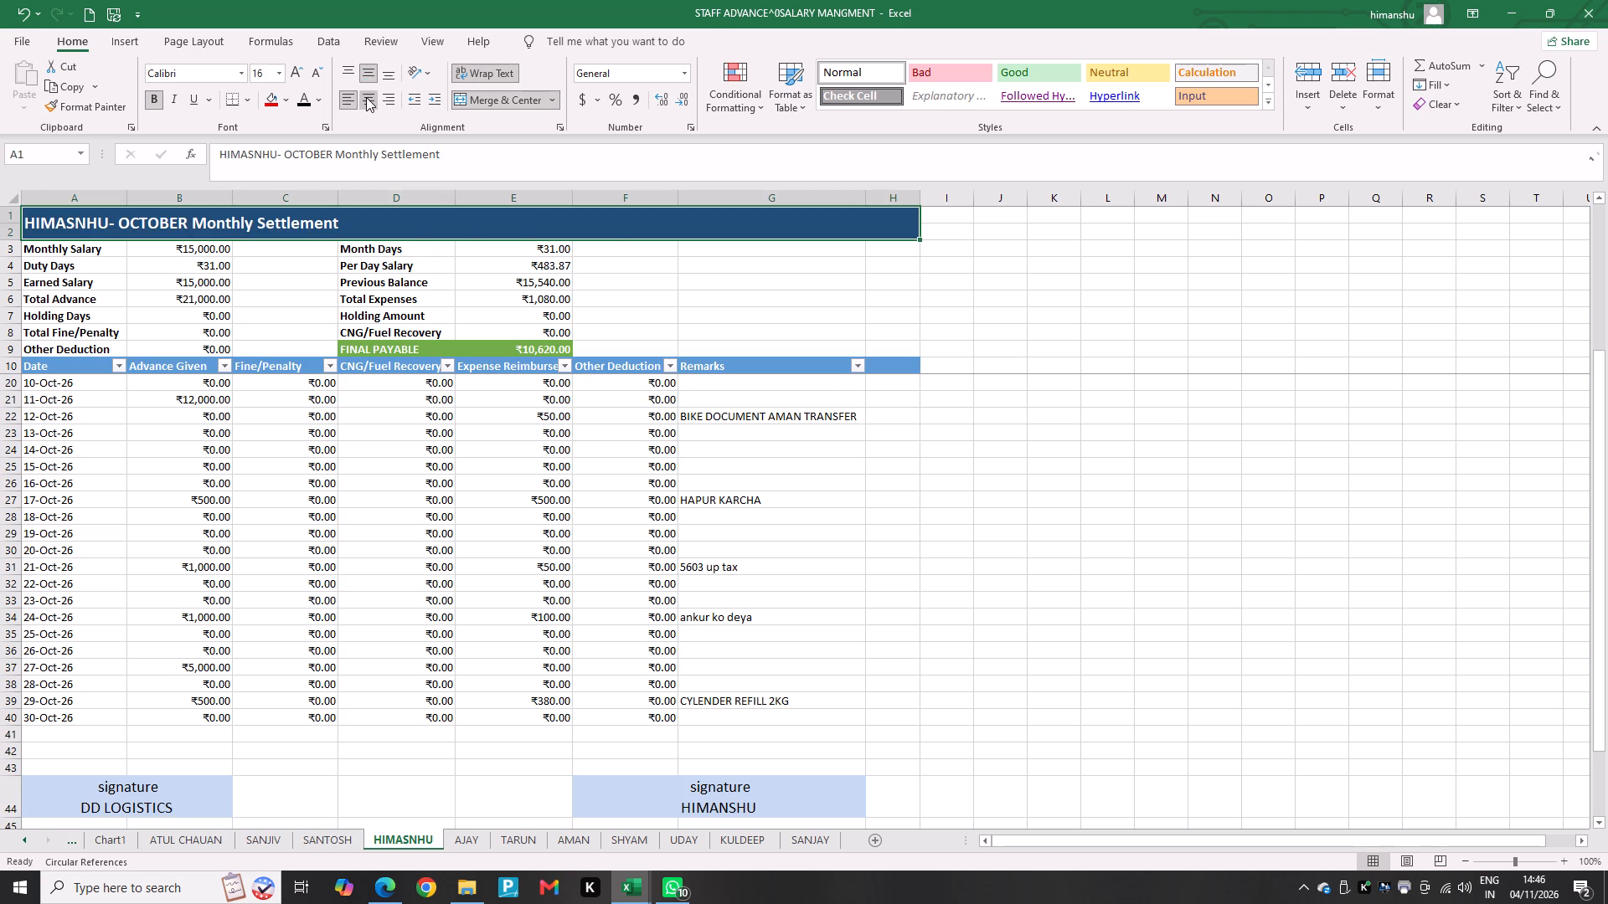
pyautogui.click(348, 97)
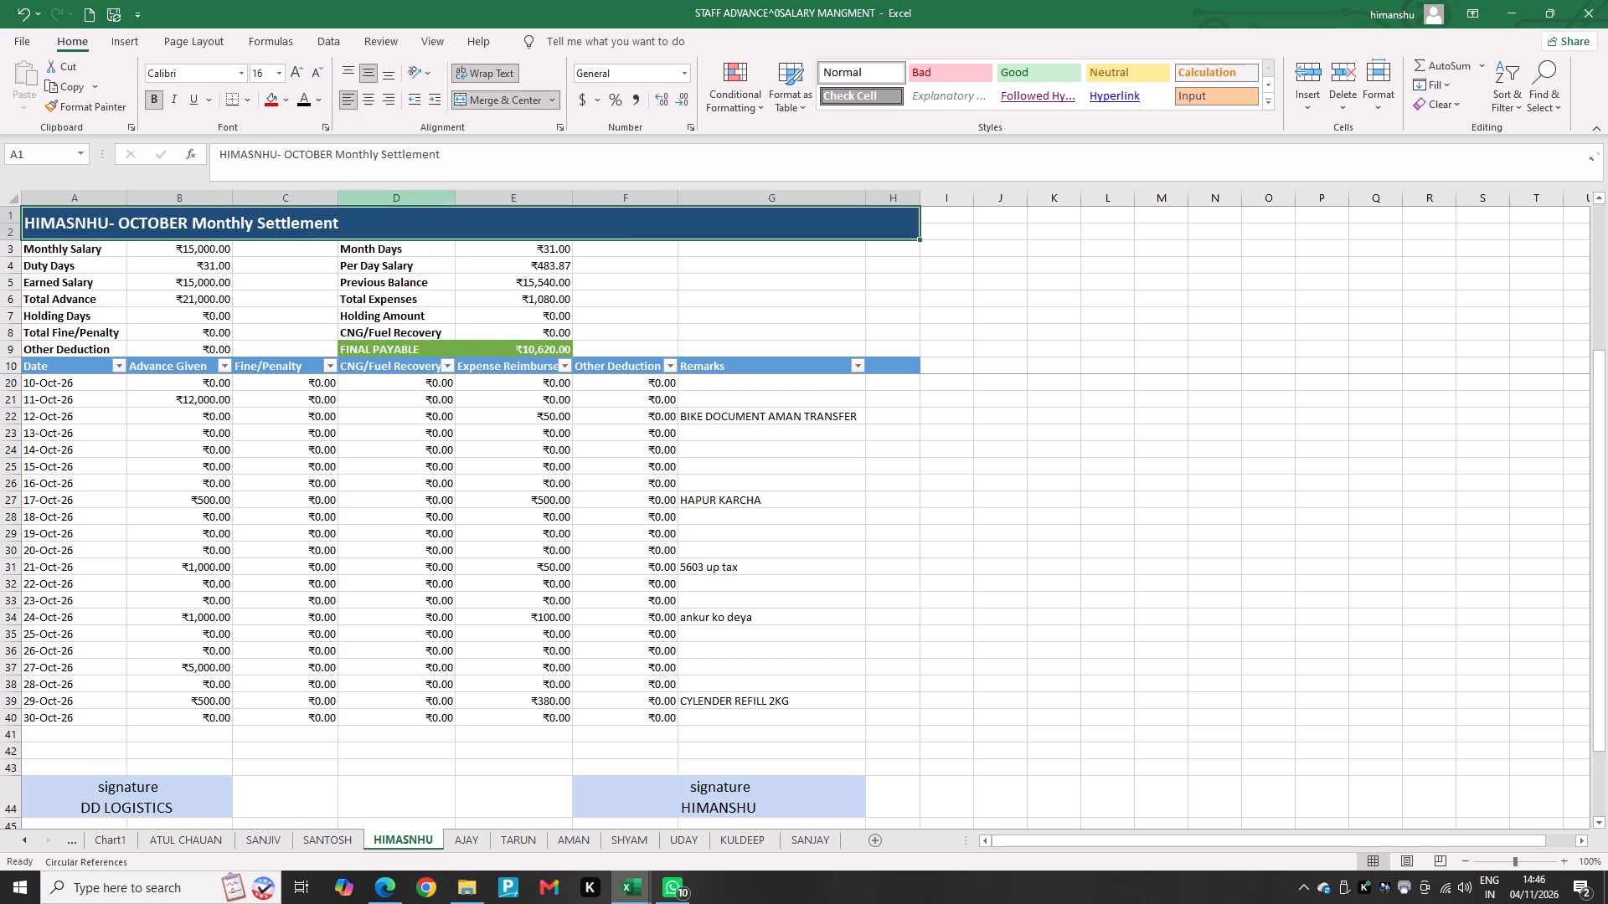
pyautogui.click(1573, 353)
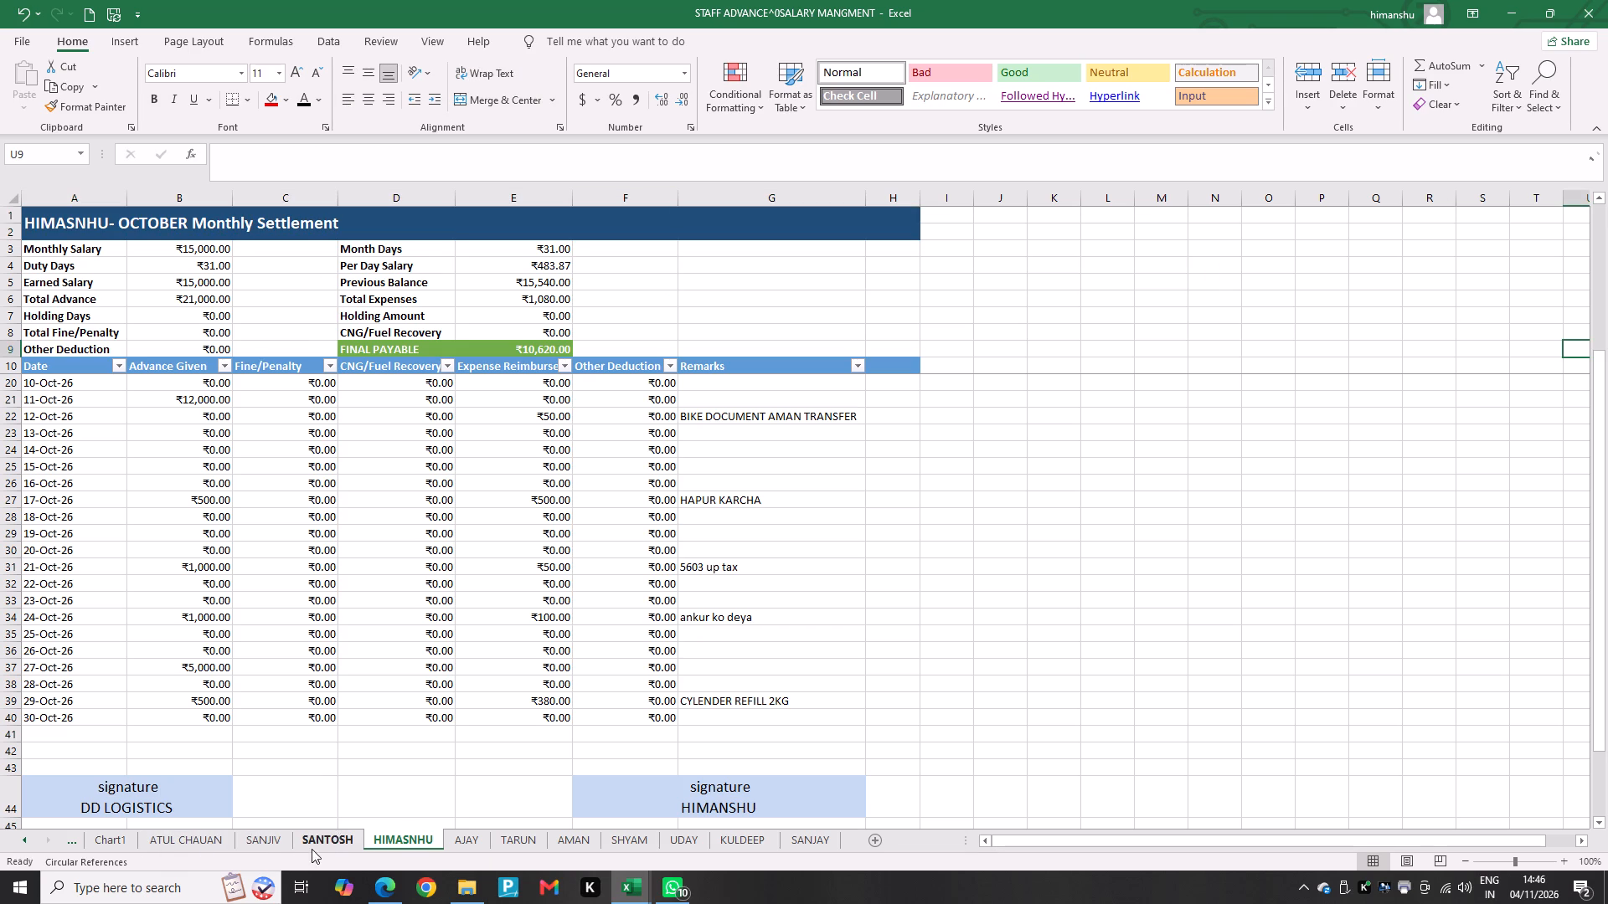
# Look through the monthly settlement sheets before HIMASNHU's, including SANJIV's and SANTOSH's, and go on to MONU's sheet.
pyautogui.click(219, 845)
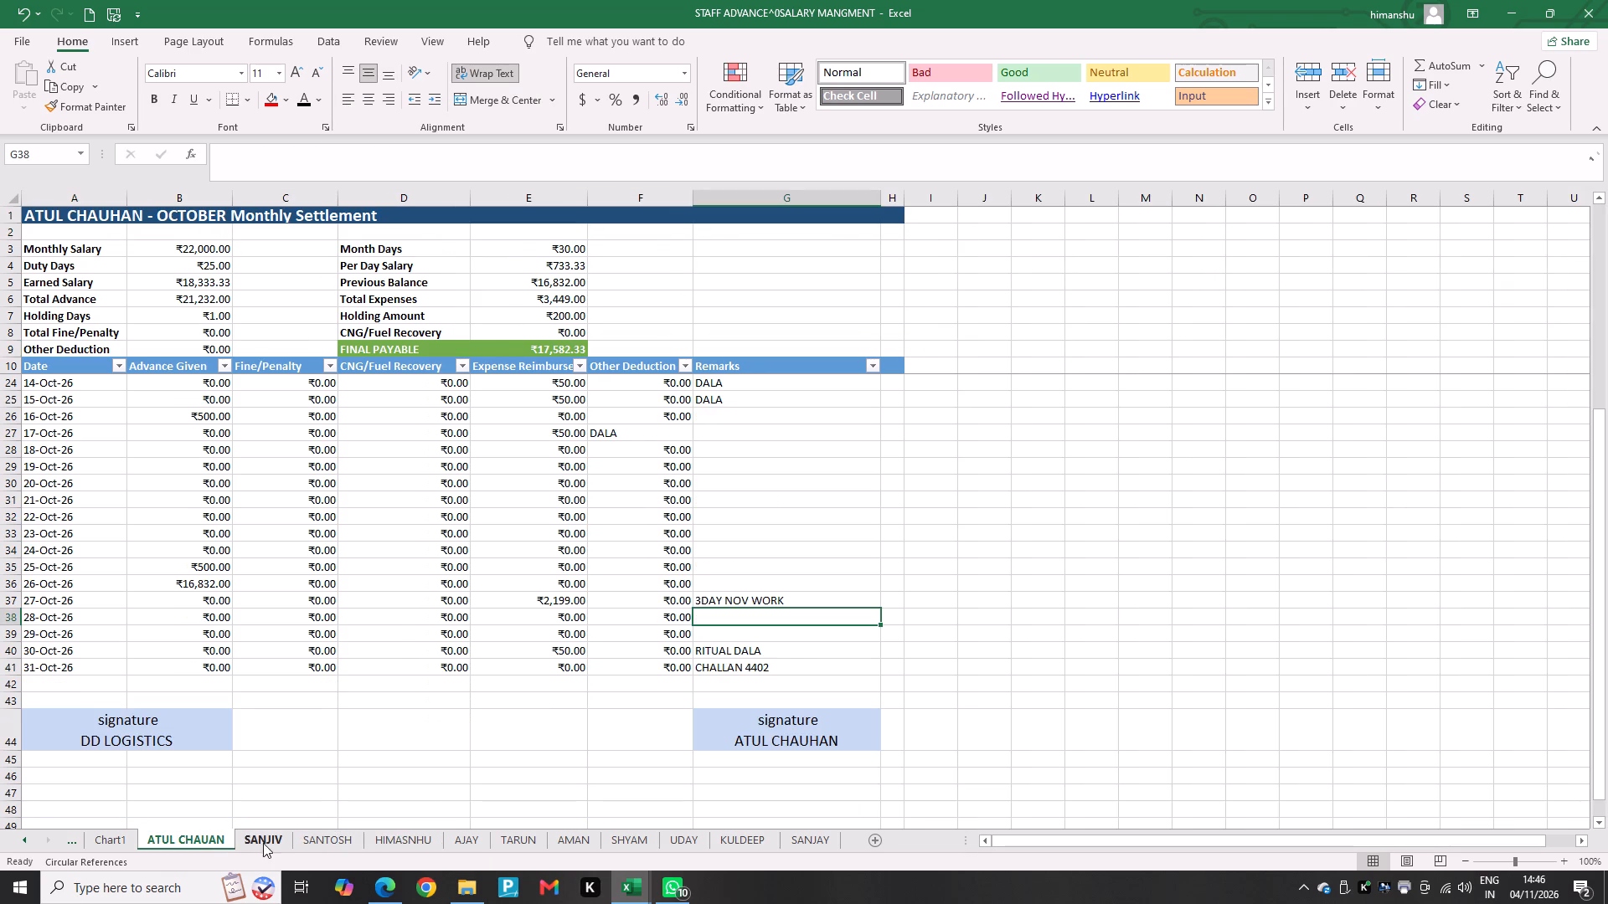
pyautogui.click(269, 843)
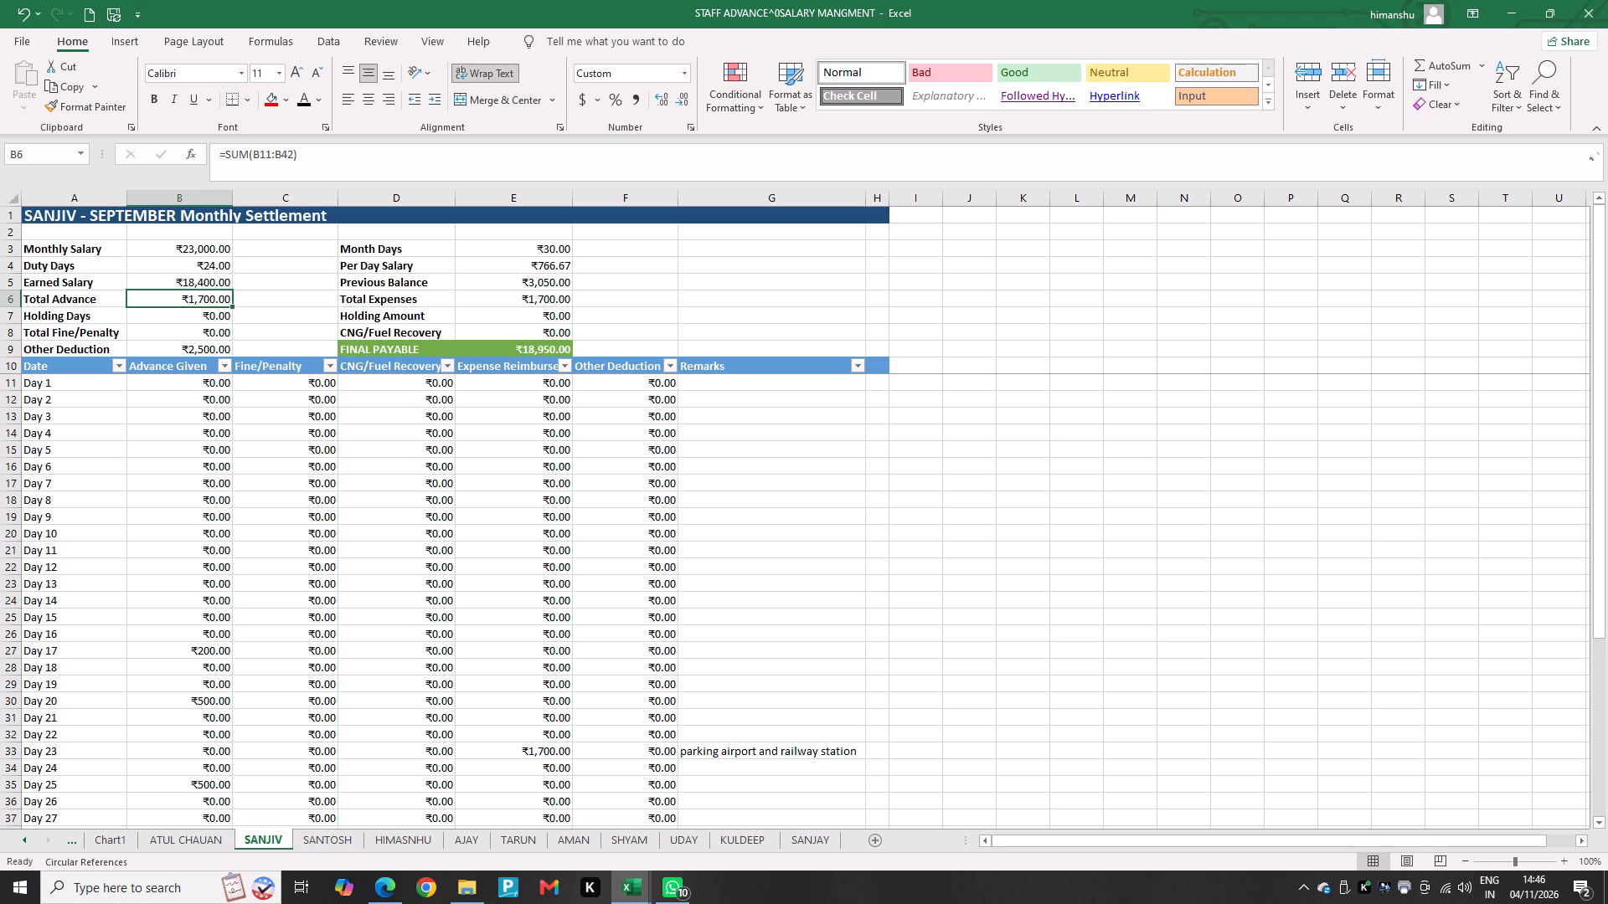
pyautogui.click(350, 841)
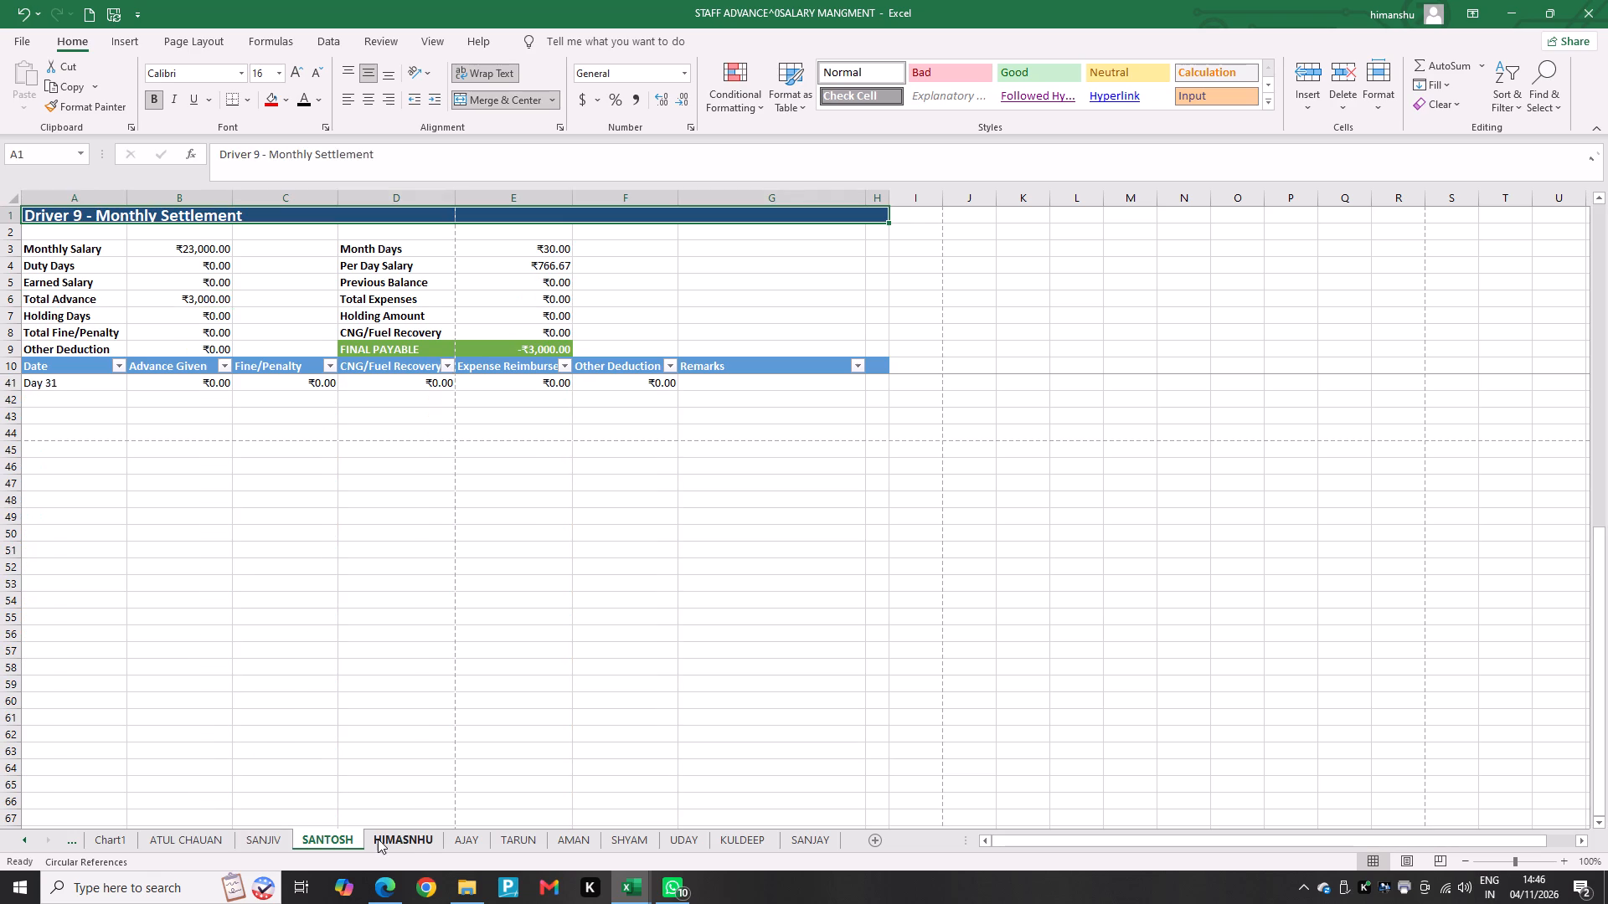
pyautogui.click(382, 836)
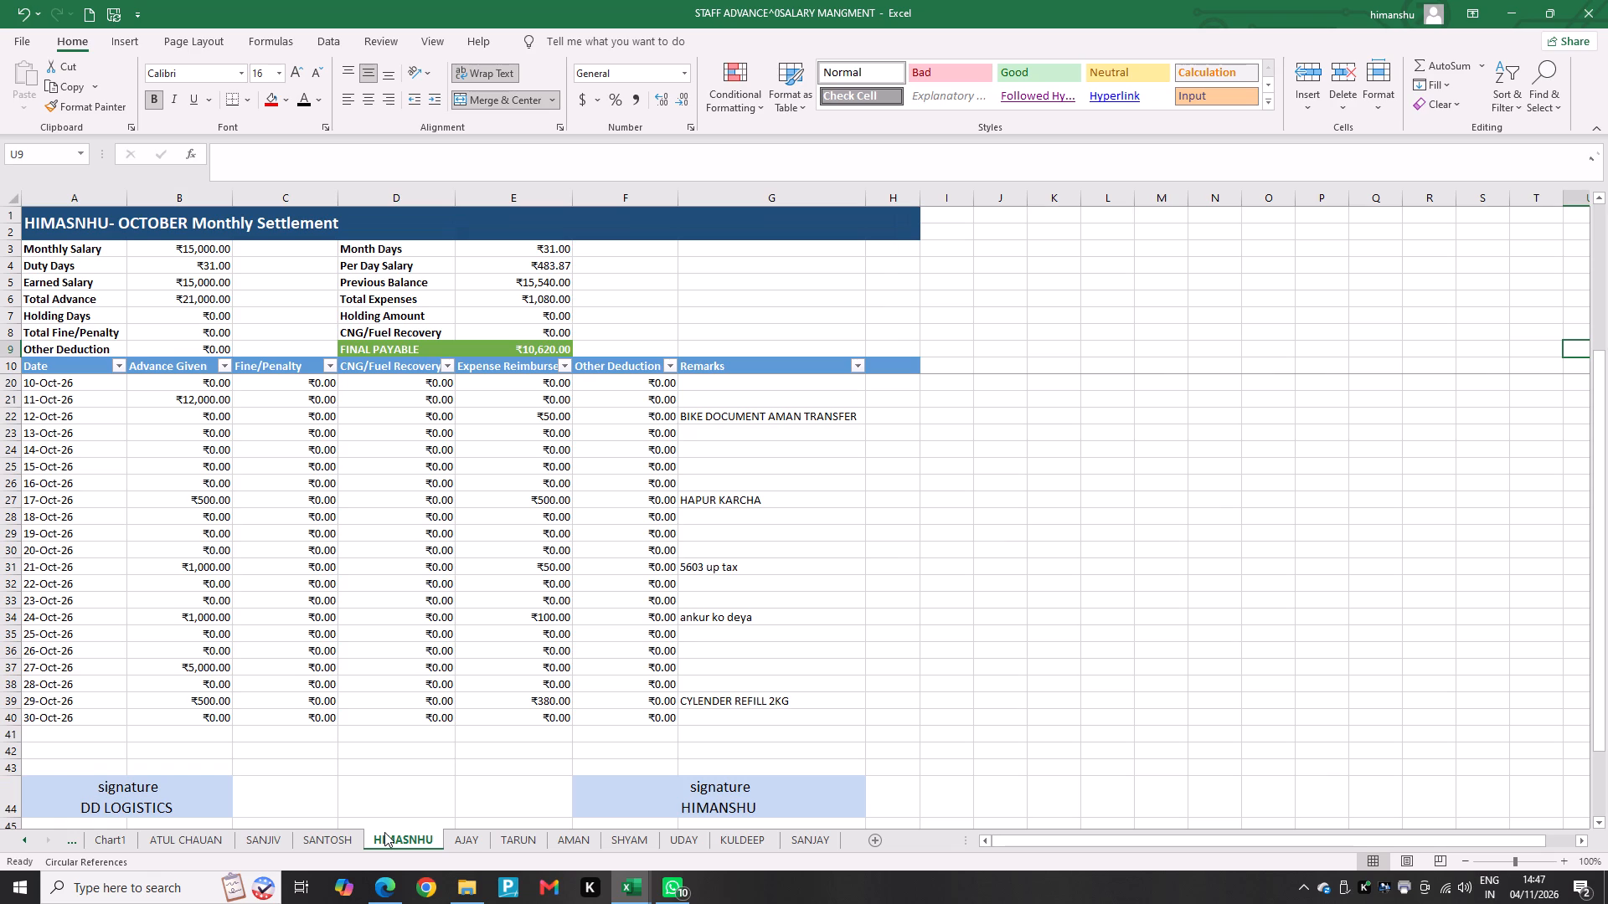
pyautogui.tripleClick(24, 840)
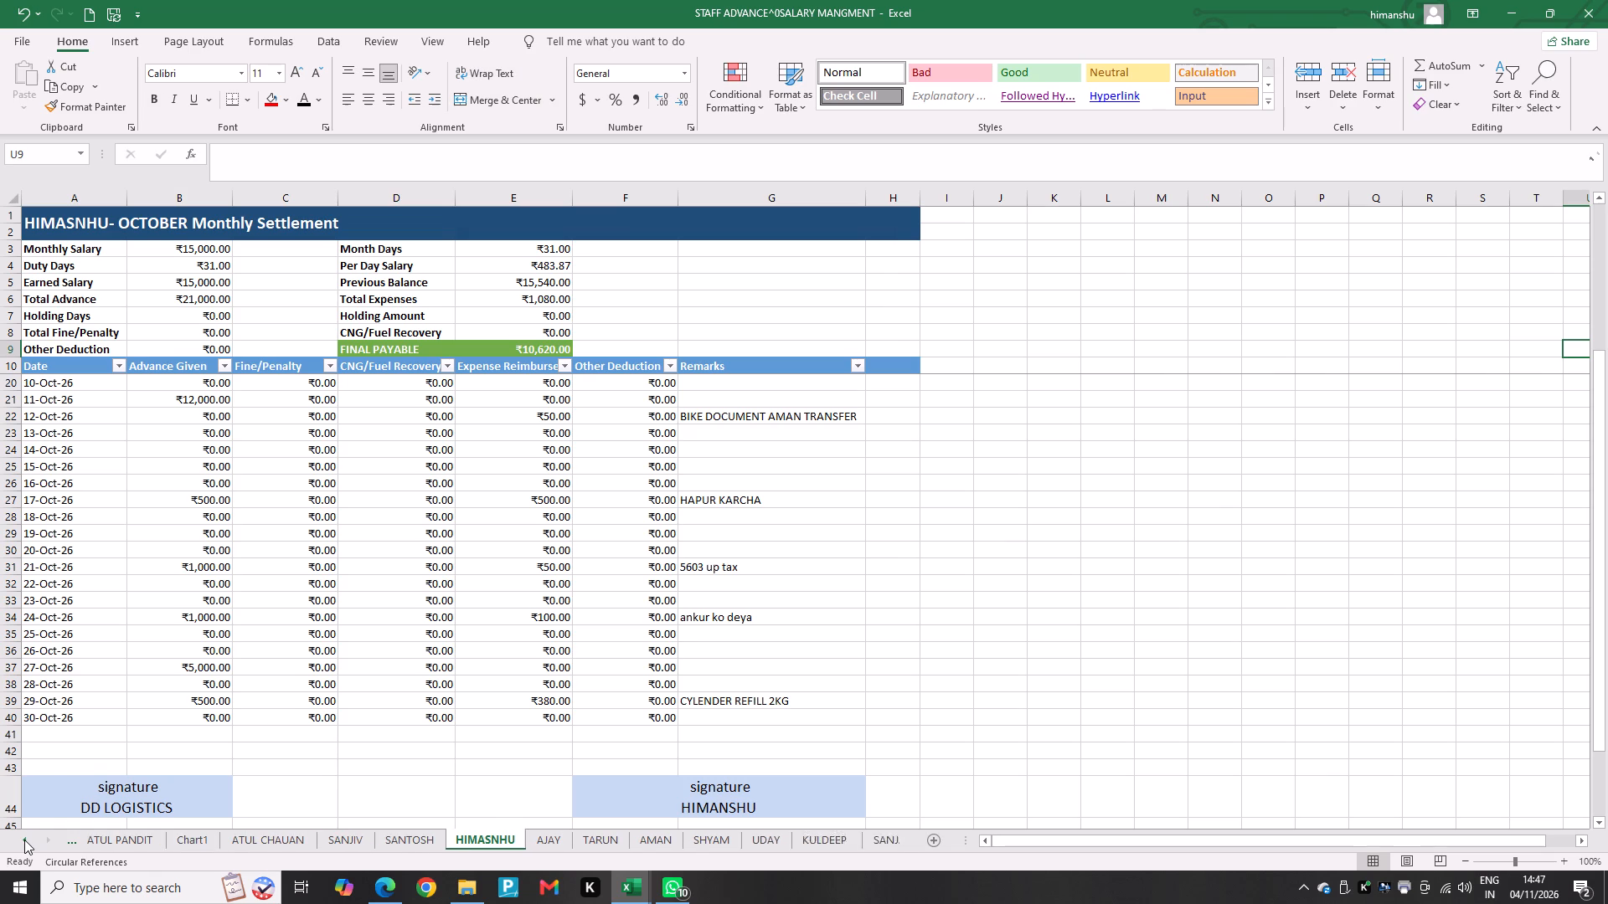
pyautogui.click(24, 843)
pyautogui.click(24, 843)
pyautogui.click(162, 850)
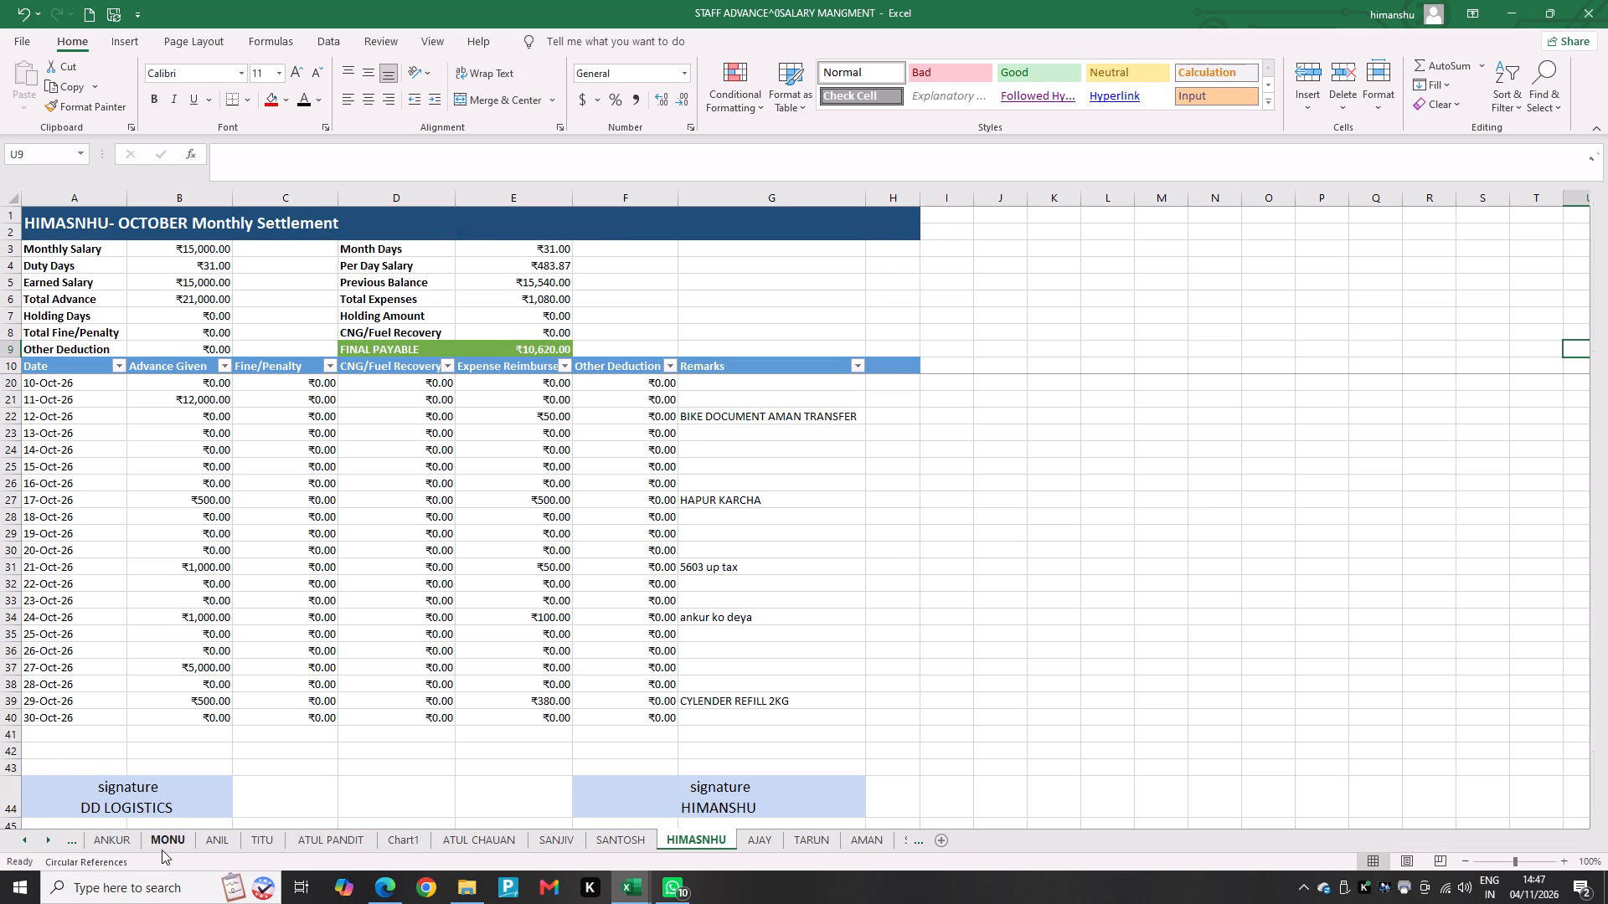
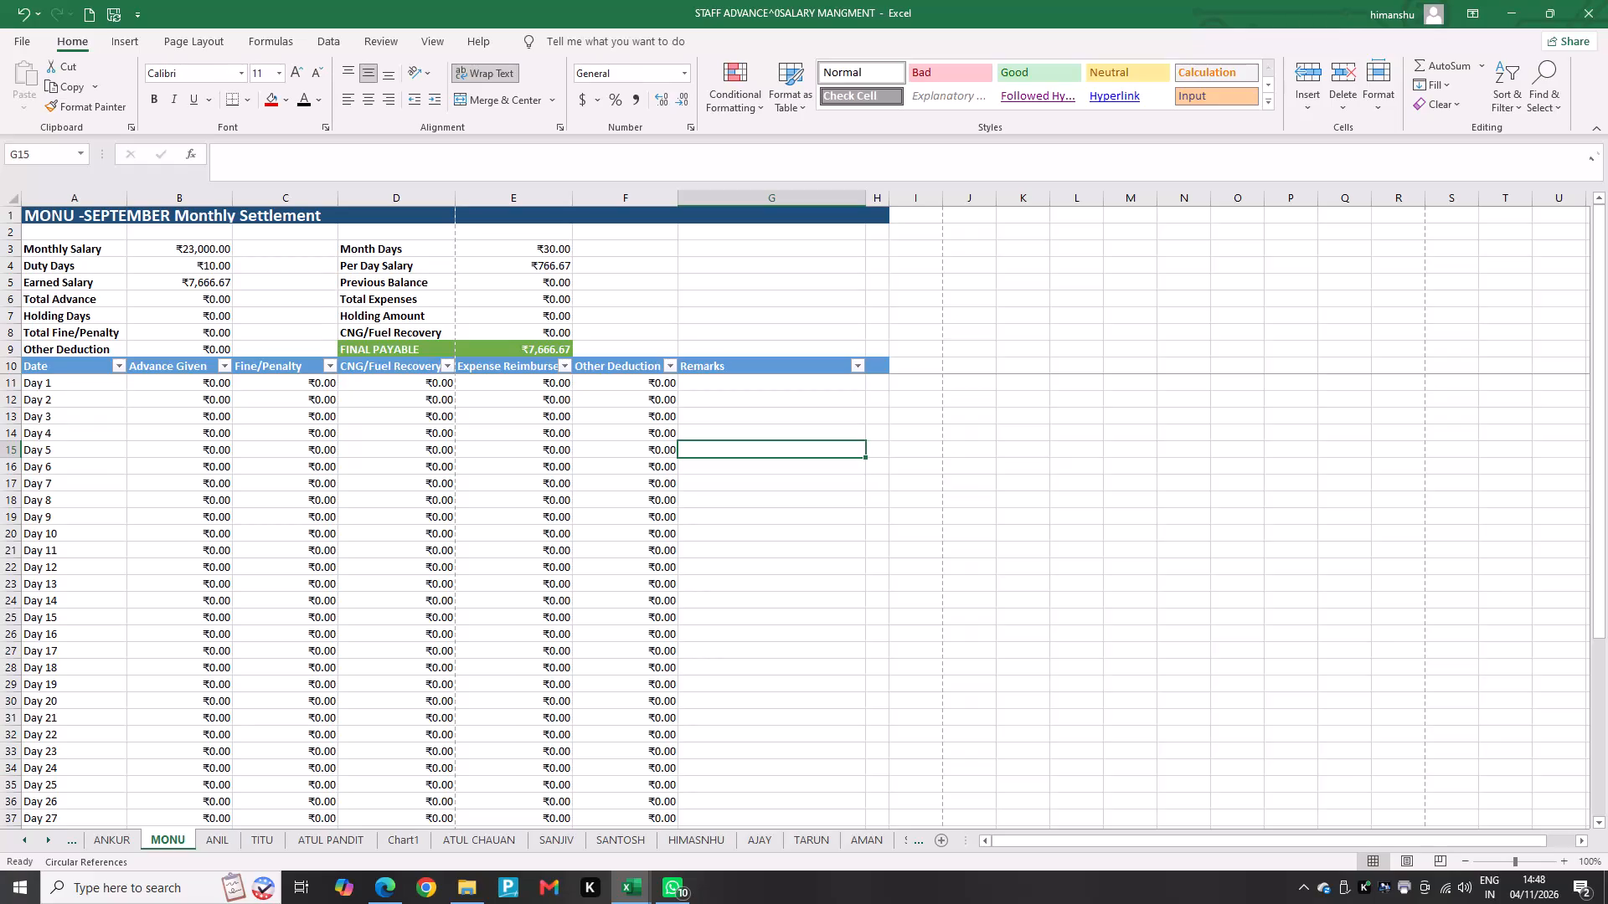
# Switch to the ATTENDENCE workbook and check MONU's row through to the Present column on the OCTOBER sheet.
pyautogui.click(1523, 16)
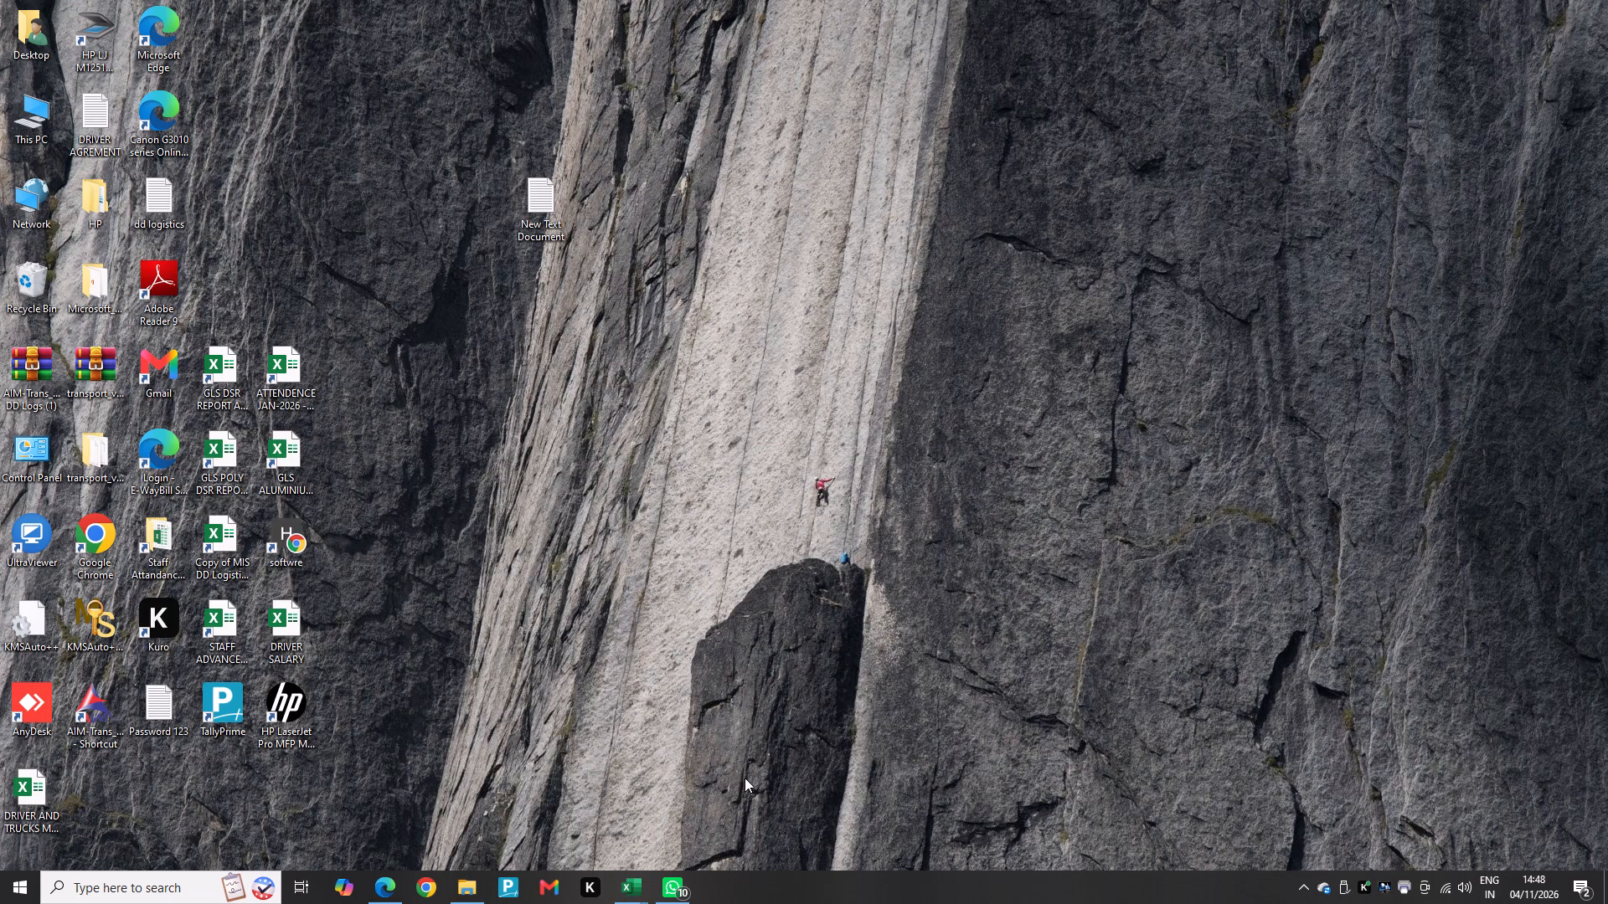
pyautogui.click(635, 899)
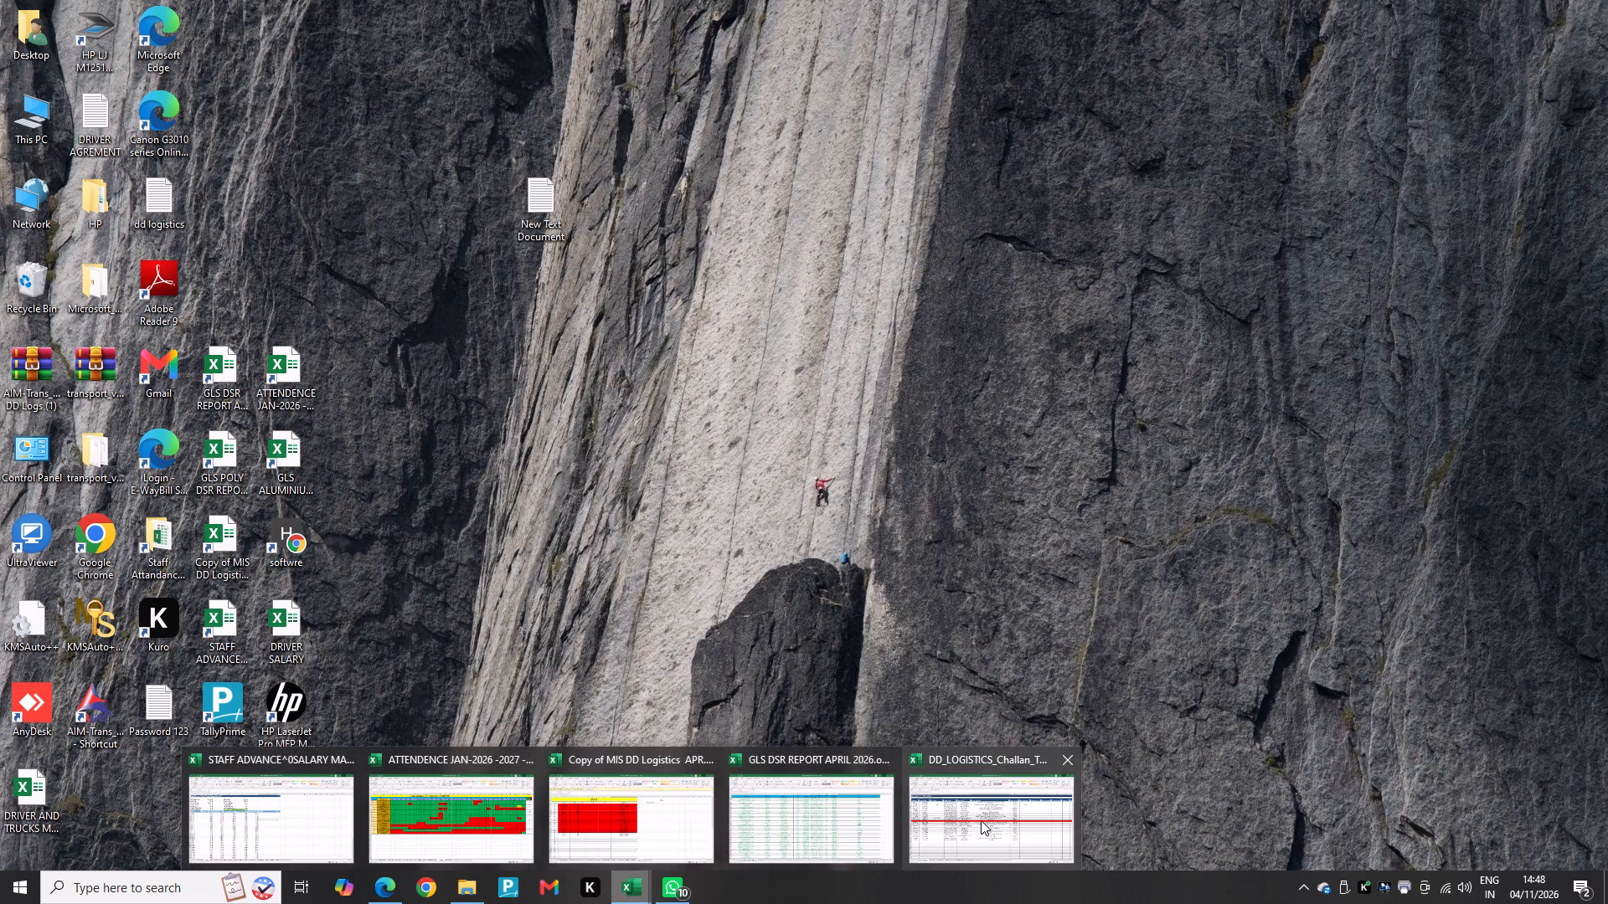
pyautogui.click(338, 830)
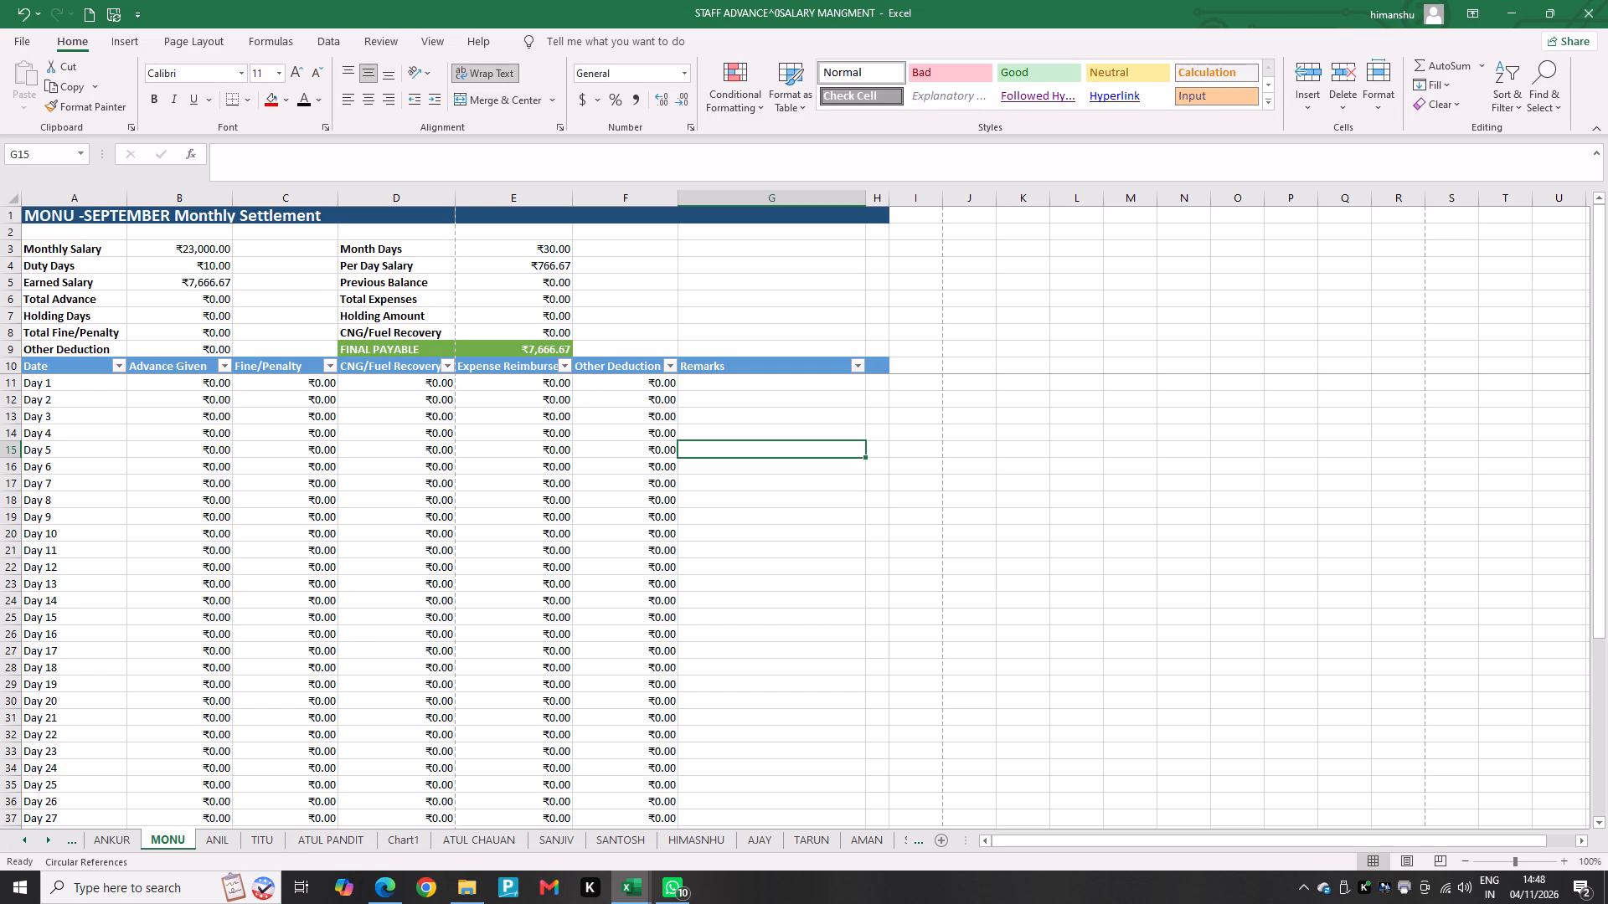
pyautogui.click(636, 894)
pyautogui.click(421, 824)
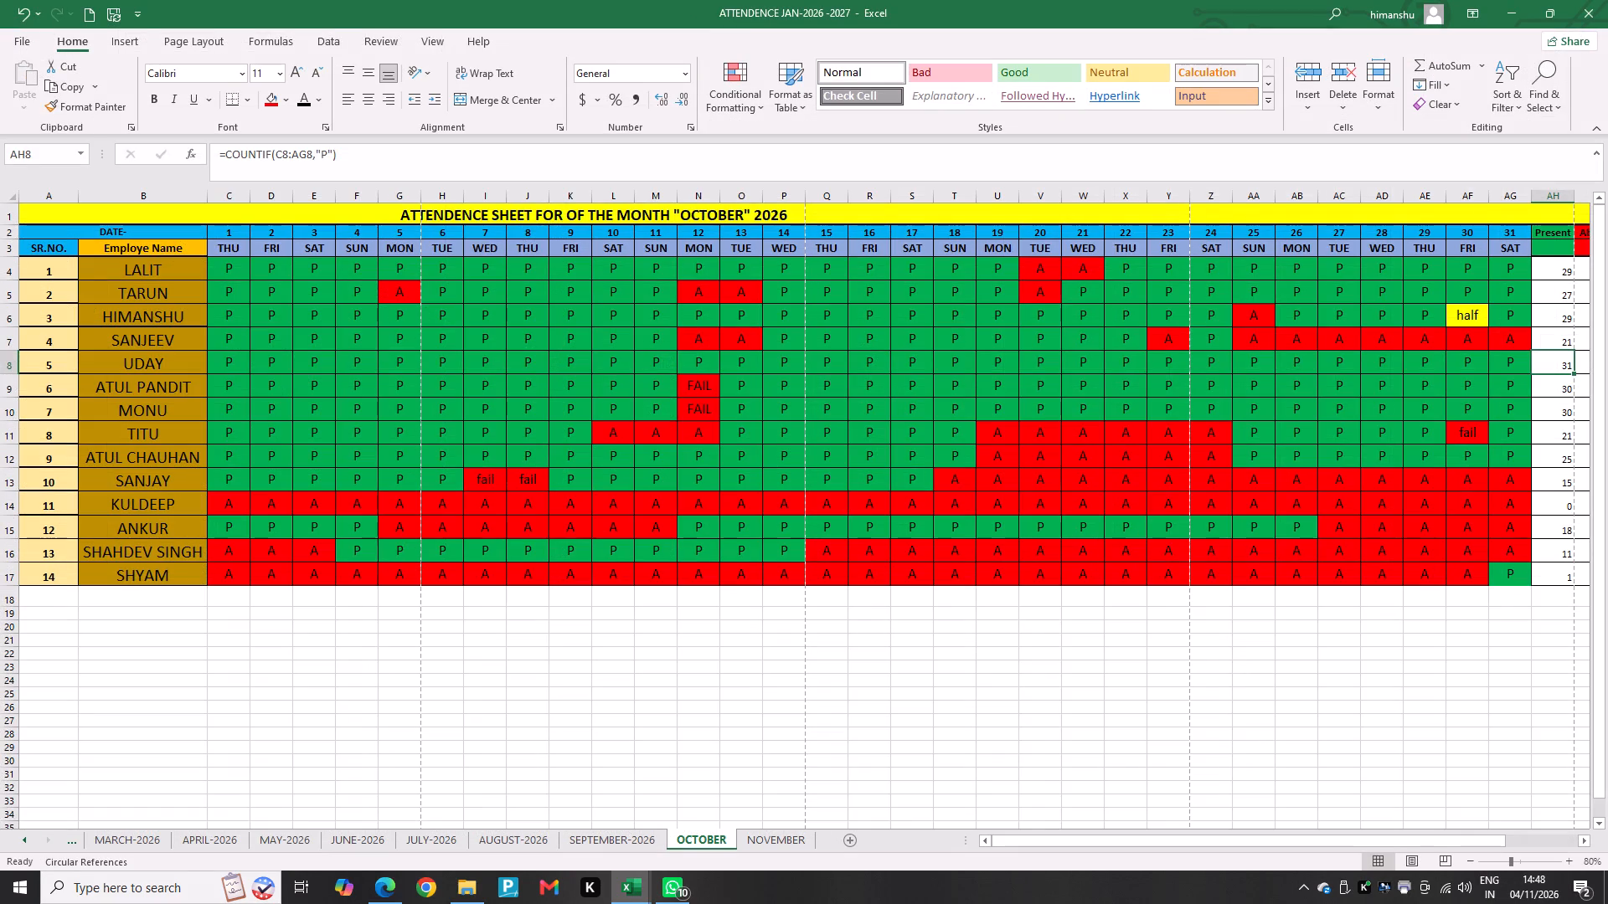
pyautogui.click(419, 416)
pyautogui.press('Right')
pyautogui.press('Right')
pyautogui.press('Right')
pyautogui.press('Right')
pyautogui.press('Right')
pyautogui.press('Right')
pyautogui.press('Right')
pyautogui.press('Right')
pyautogui.press('Right')
pyautogui.press('Right')
pyautogui.press('Right')
pyautogui.press('Right')
pyautogui.press('Right')
pyautogui.press('Right')
pyautogui.press('Right')
pyautogui.press('Right')
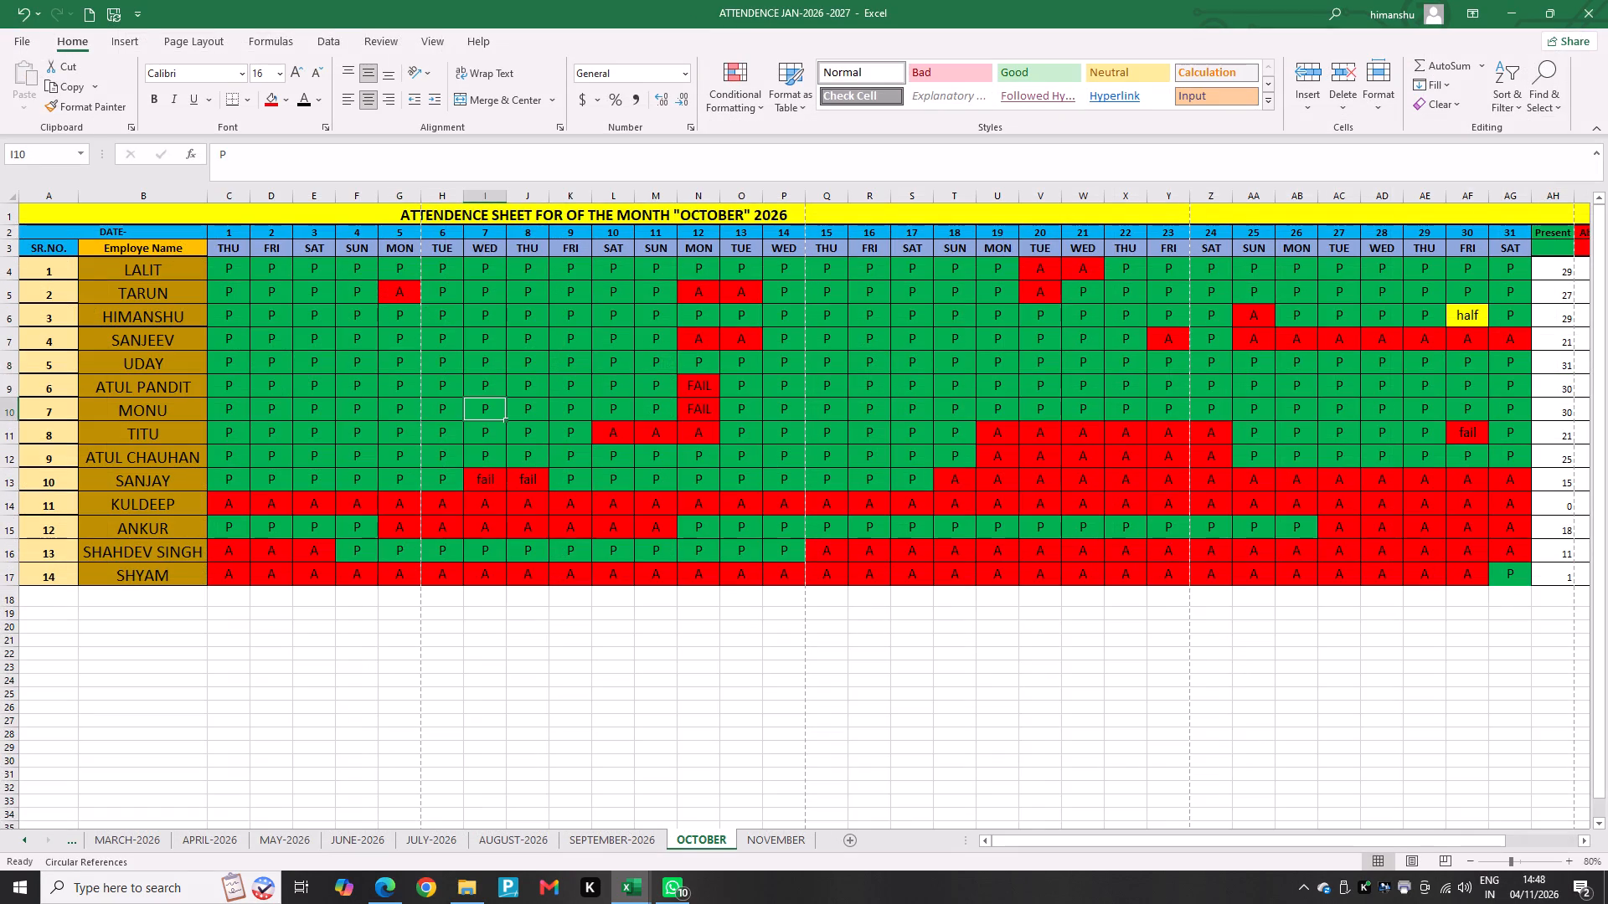
pyautogui.press('Right')
pyautogui.press('Right')
pyautogui.press('Right')
pyautogui.press('Right')
pyautogui.press('Right')
pyautogui.press('Right')
pyautogui.press('Right')
pyautogui.press('Right')
pyautogui.press('Right')
pyautogui.press('Right')
pyautogui.press('Right')
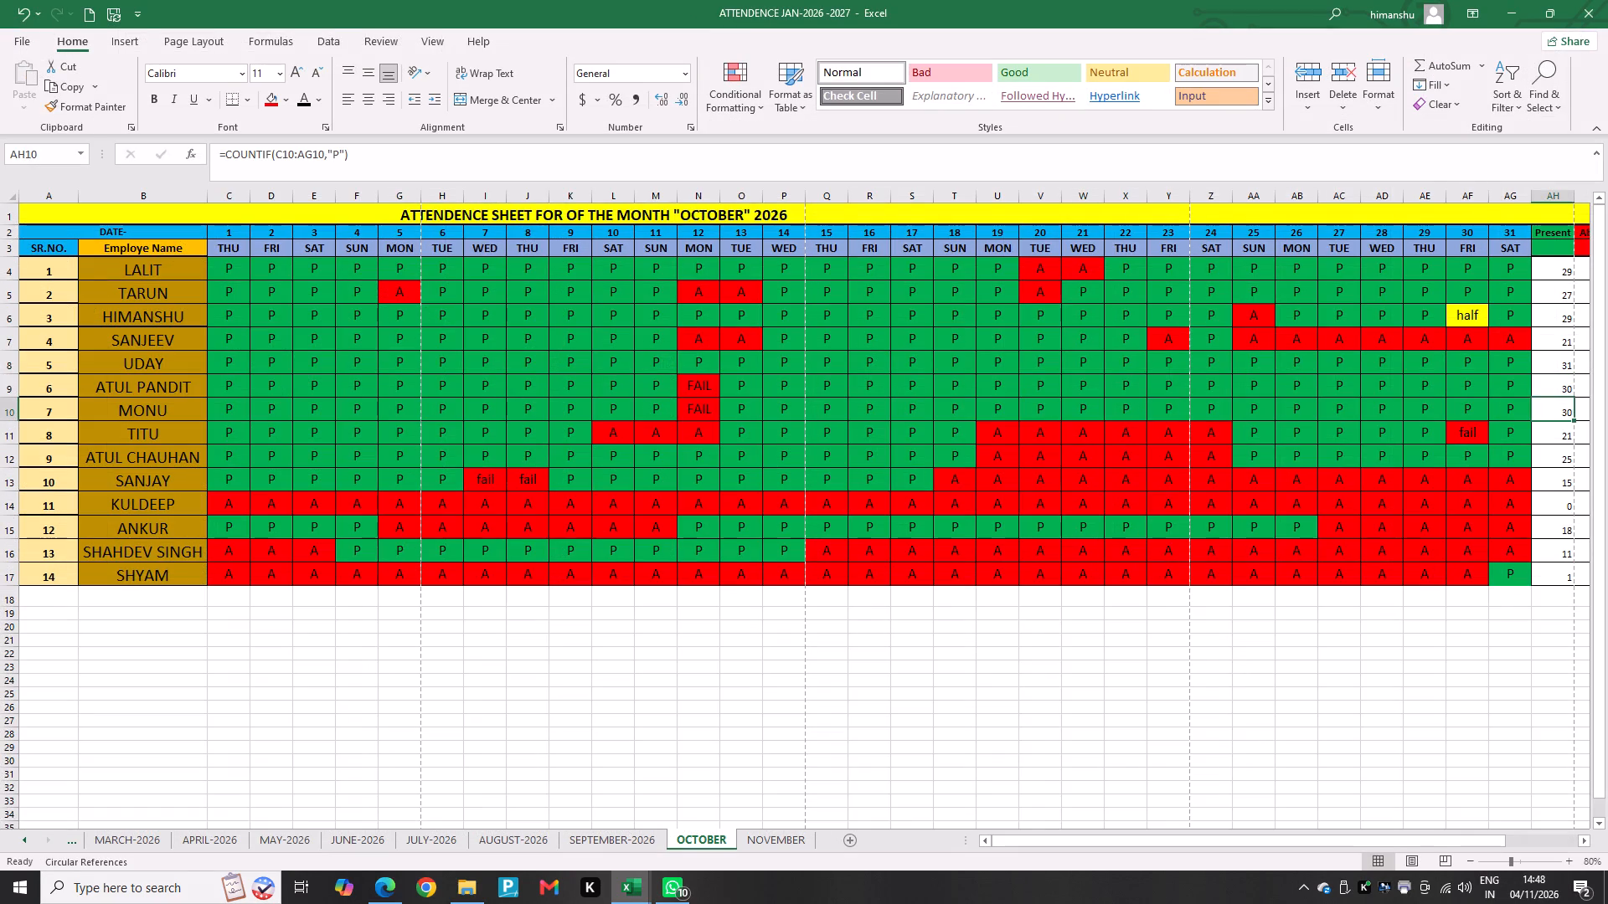
pyautogui.click(1500, 12)
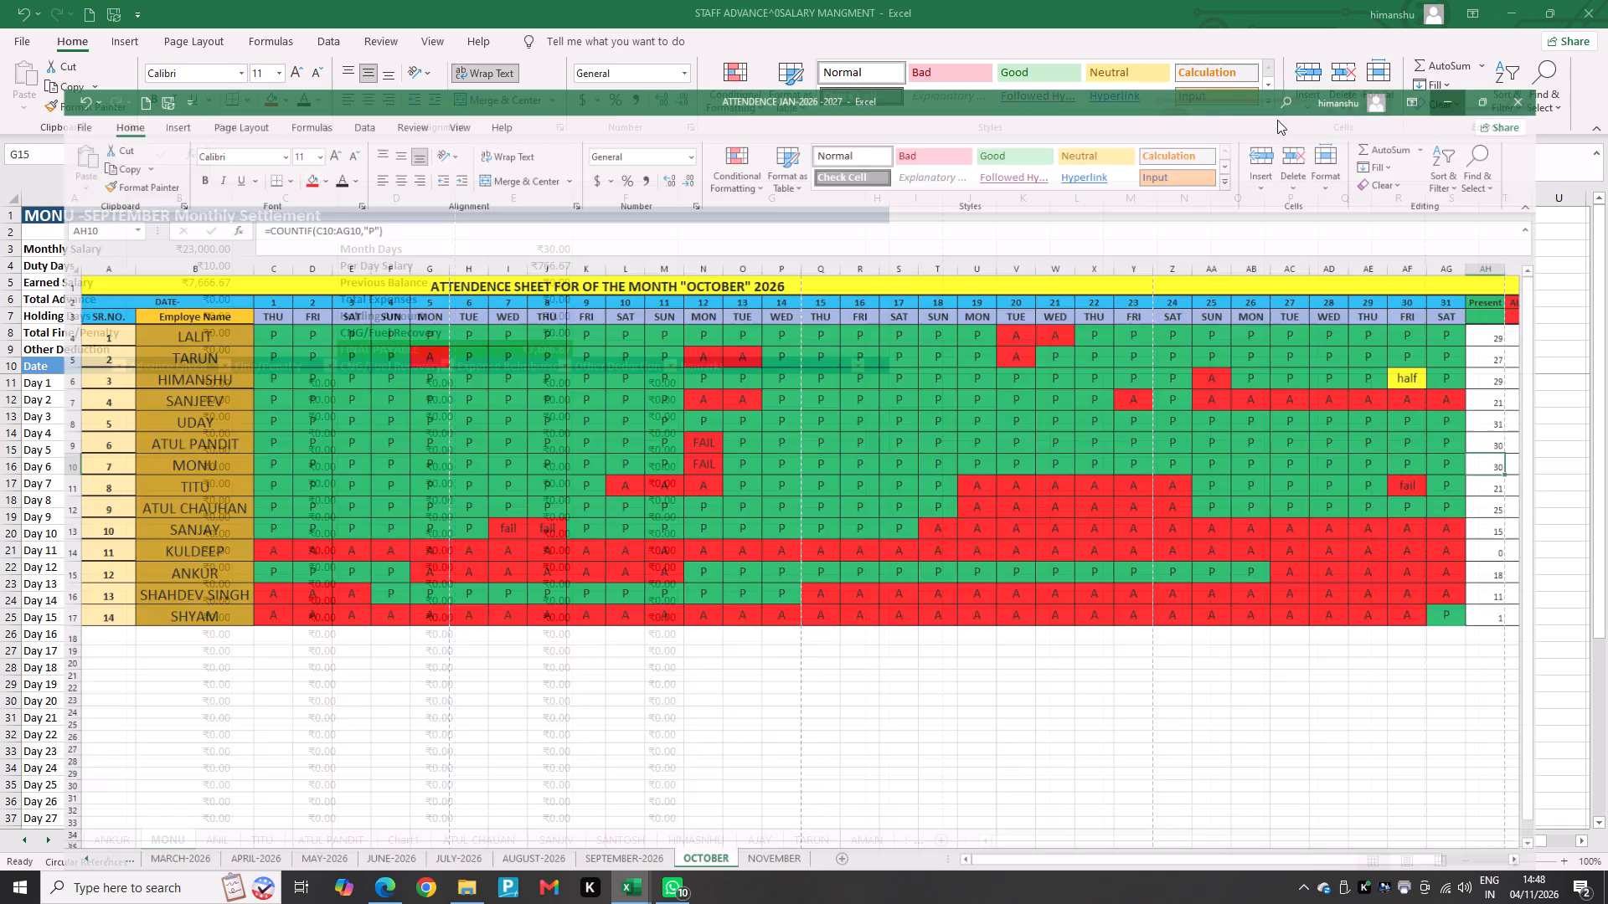
# On the MONU sheet of the STAFF ADVANCE workbook, set Duty Days to 30 and Month Days to 31.
pyautogui.click(618, 888)
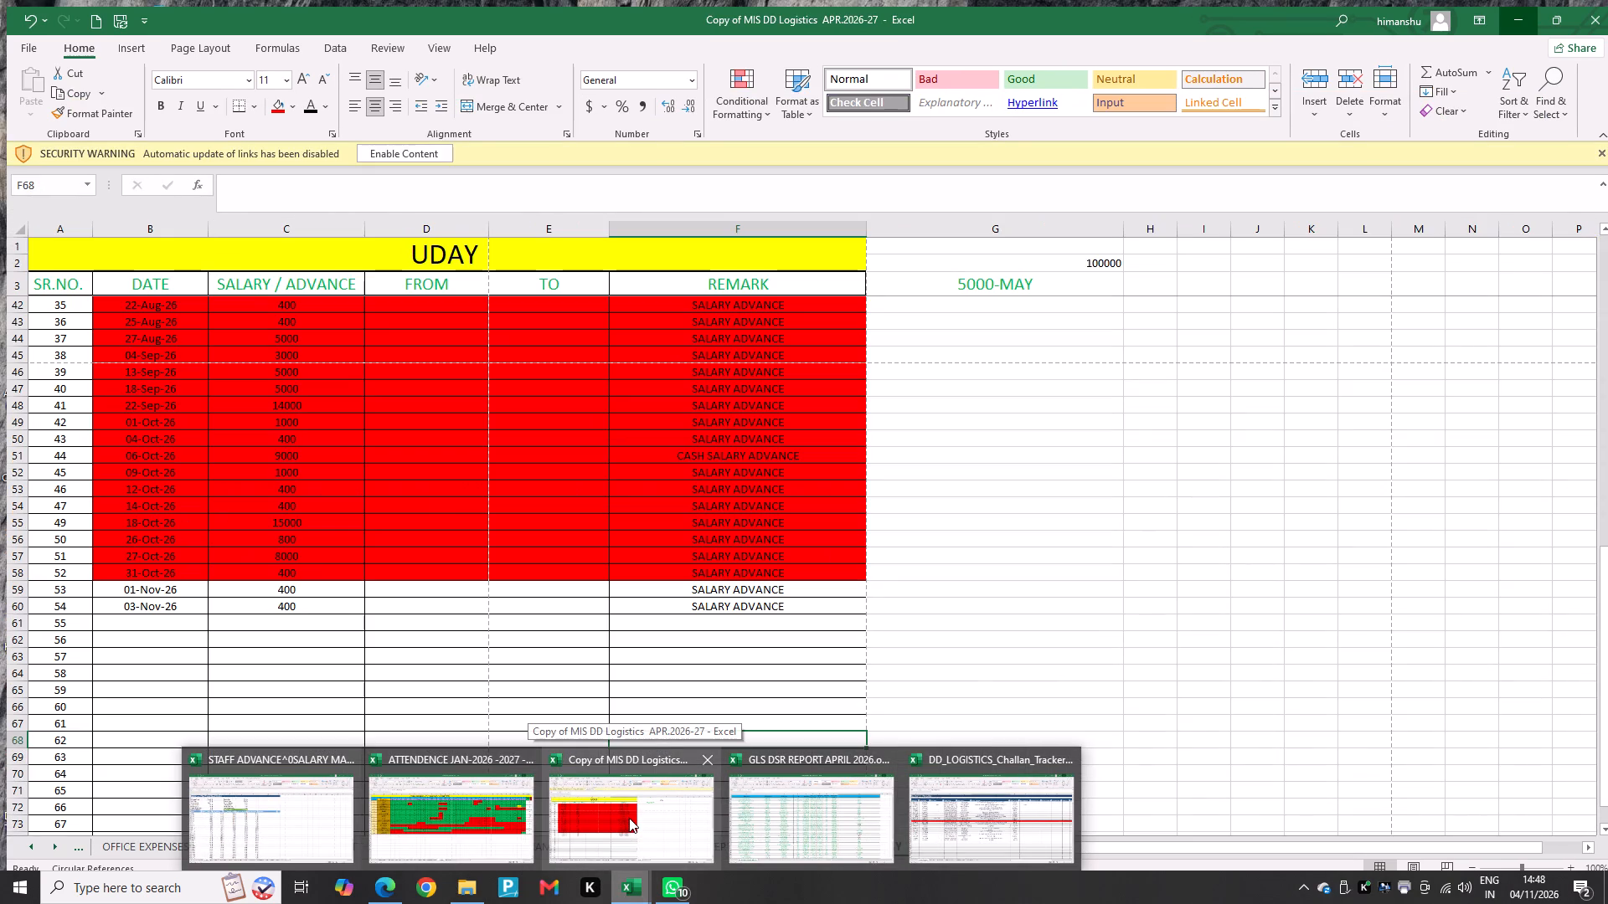
pyautogui.click(303, 801)
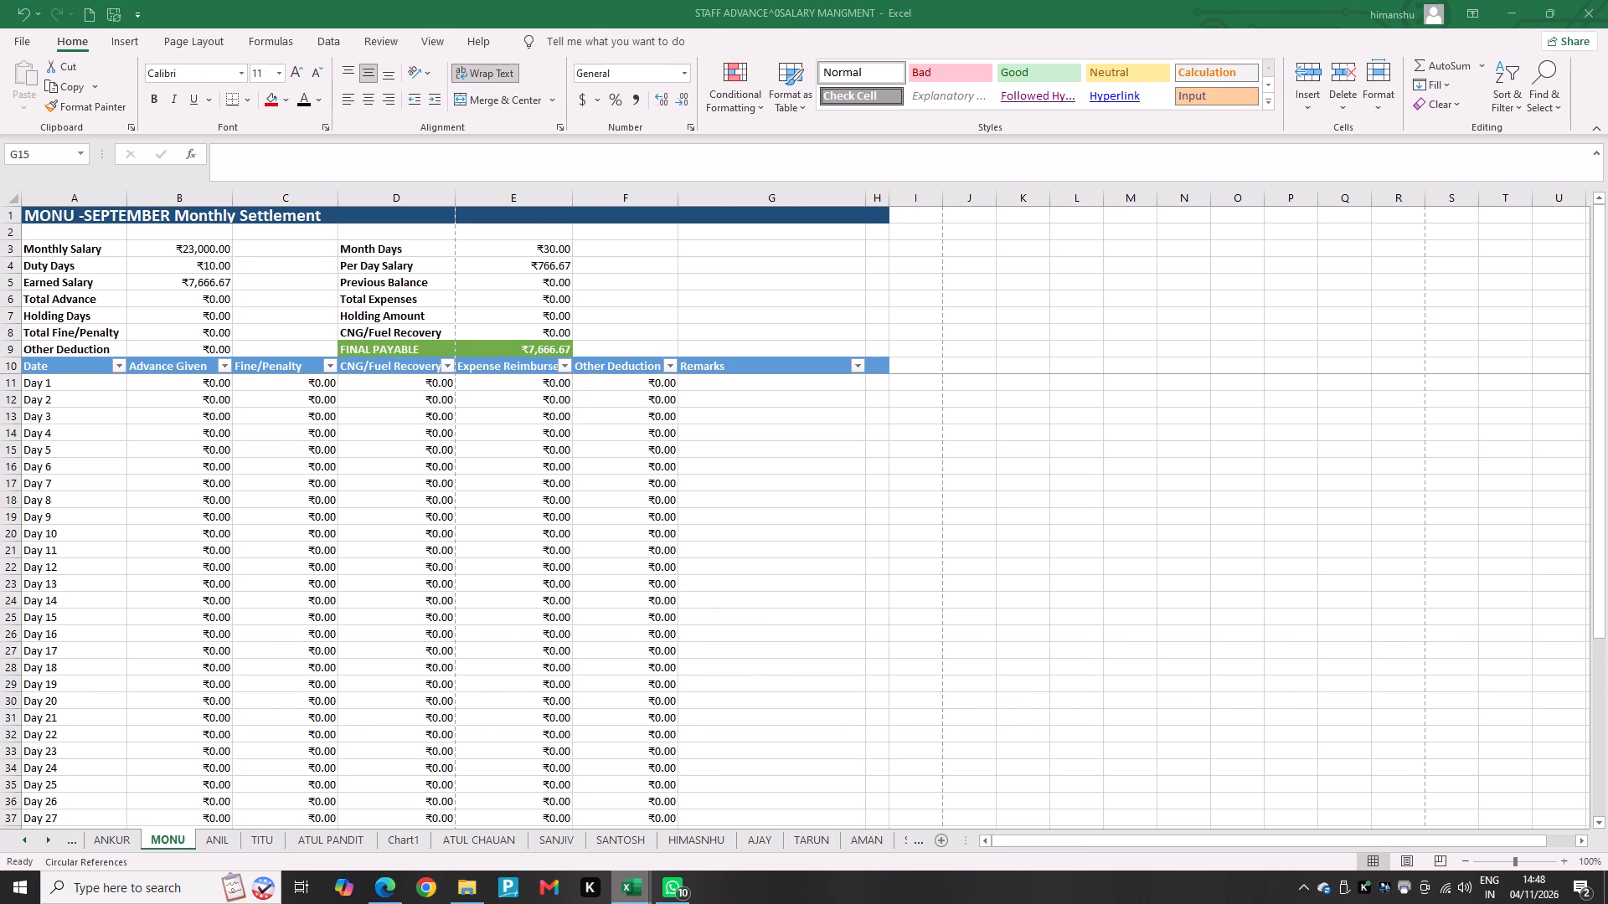
pyautogui.click(202, 258)
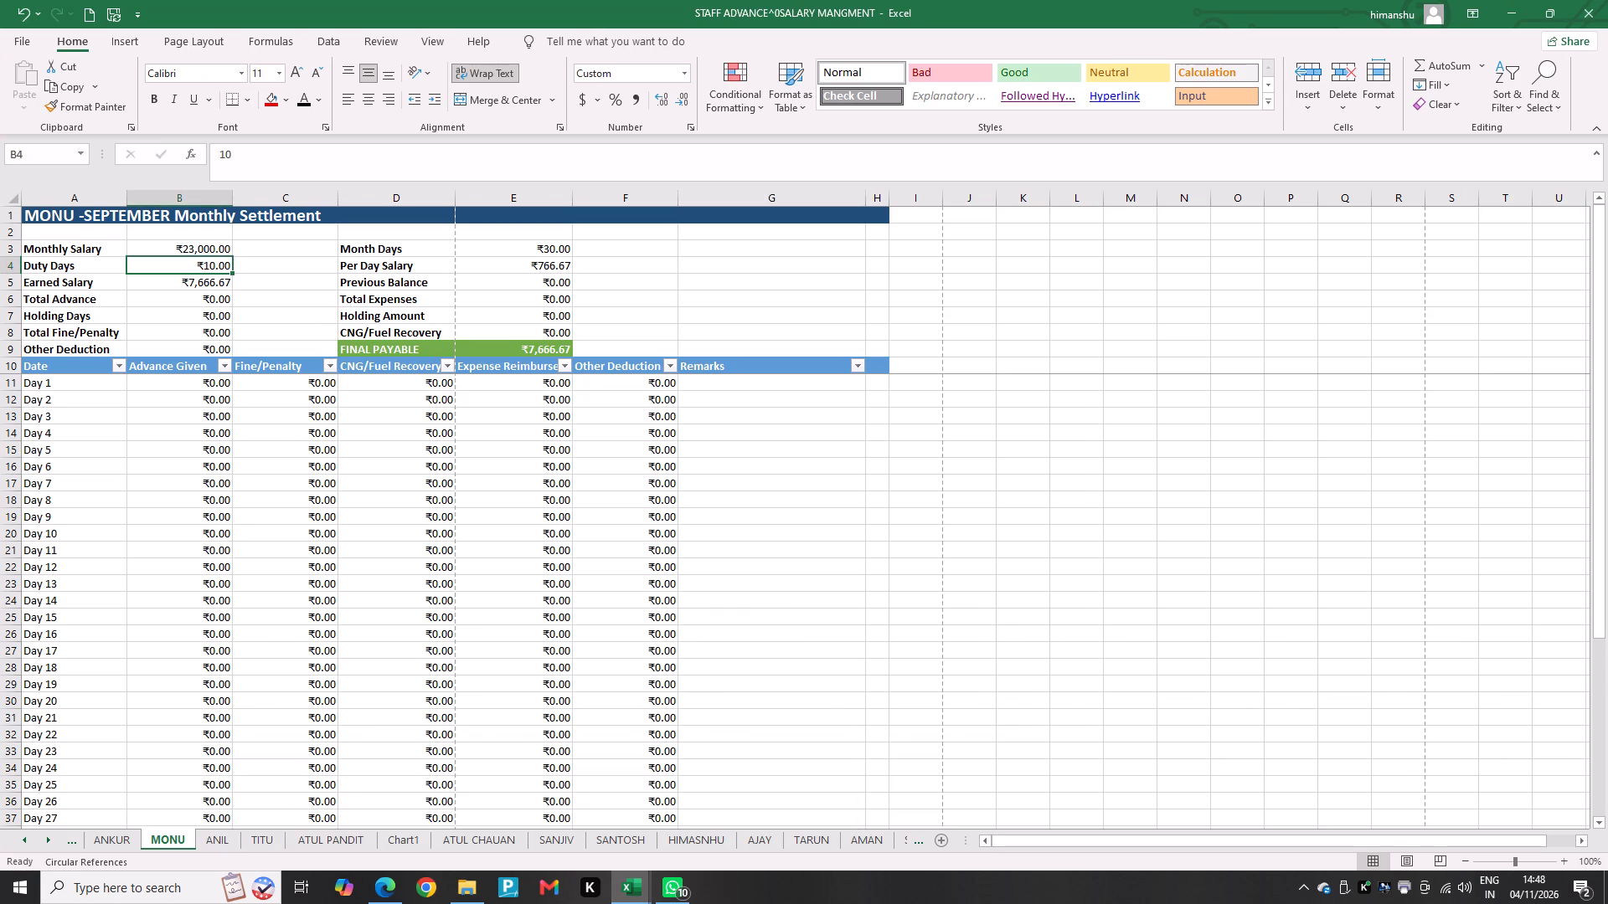
pyautogui.write('30')
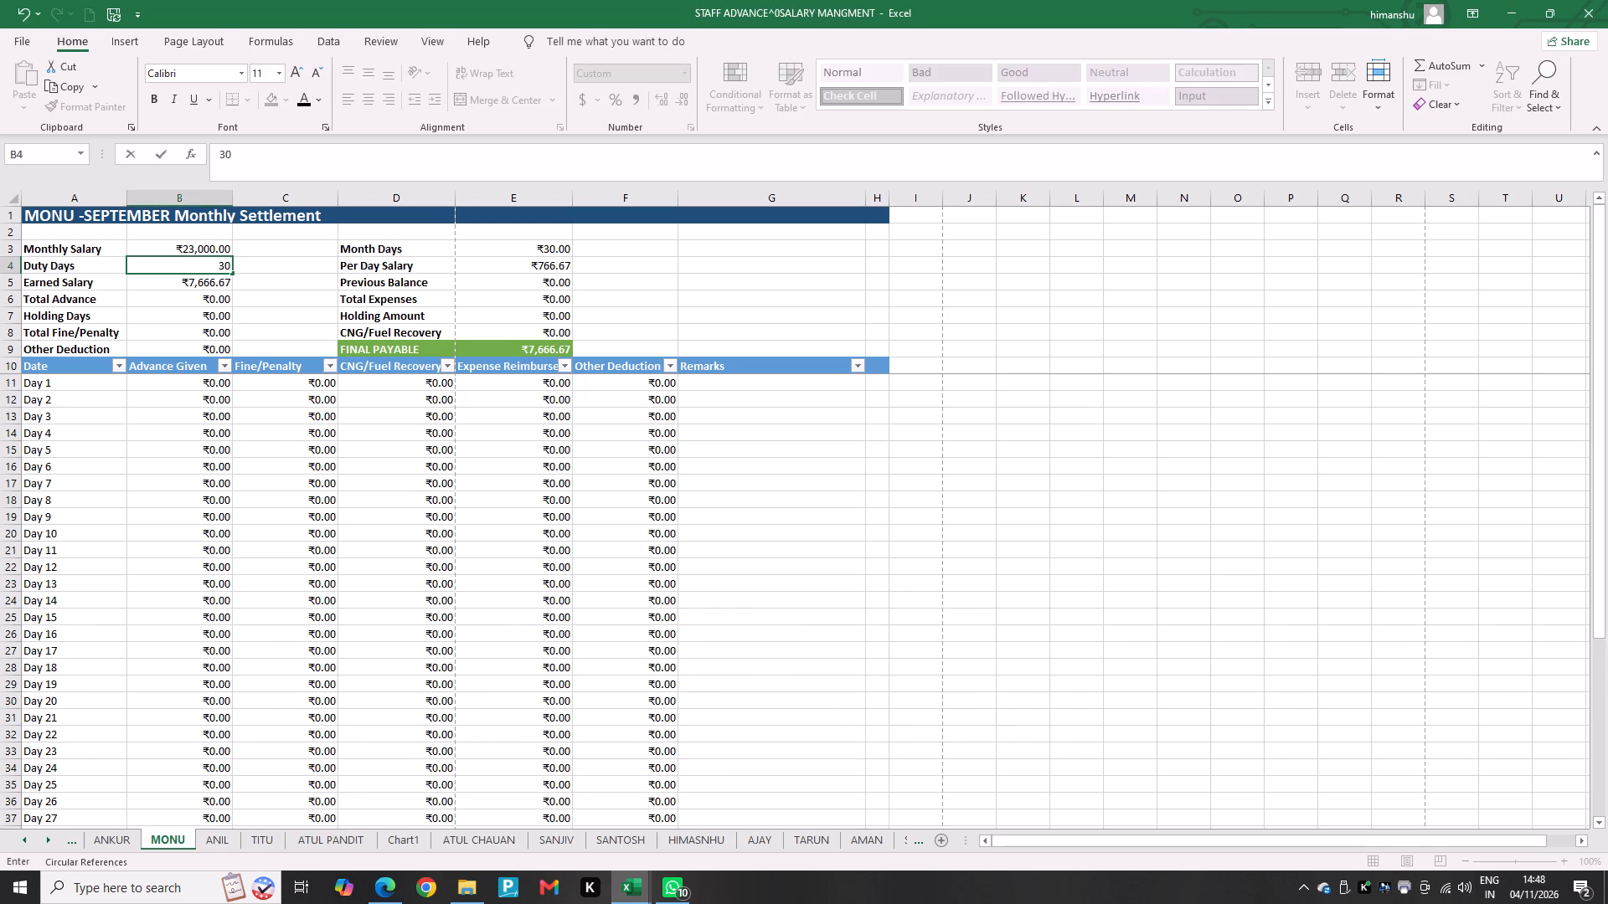
pyautogui.click(528, 248)
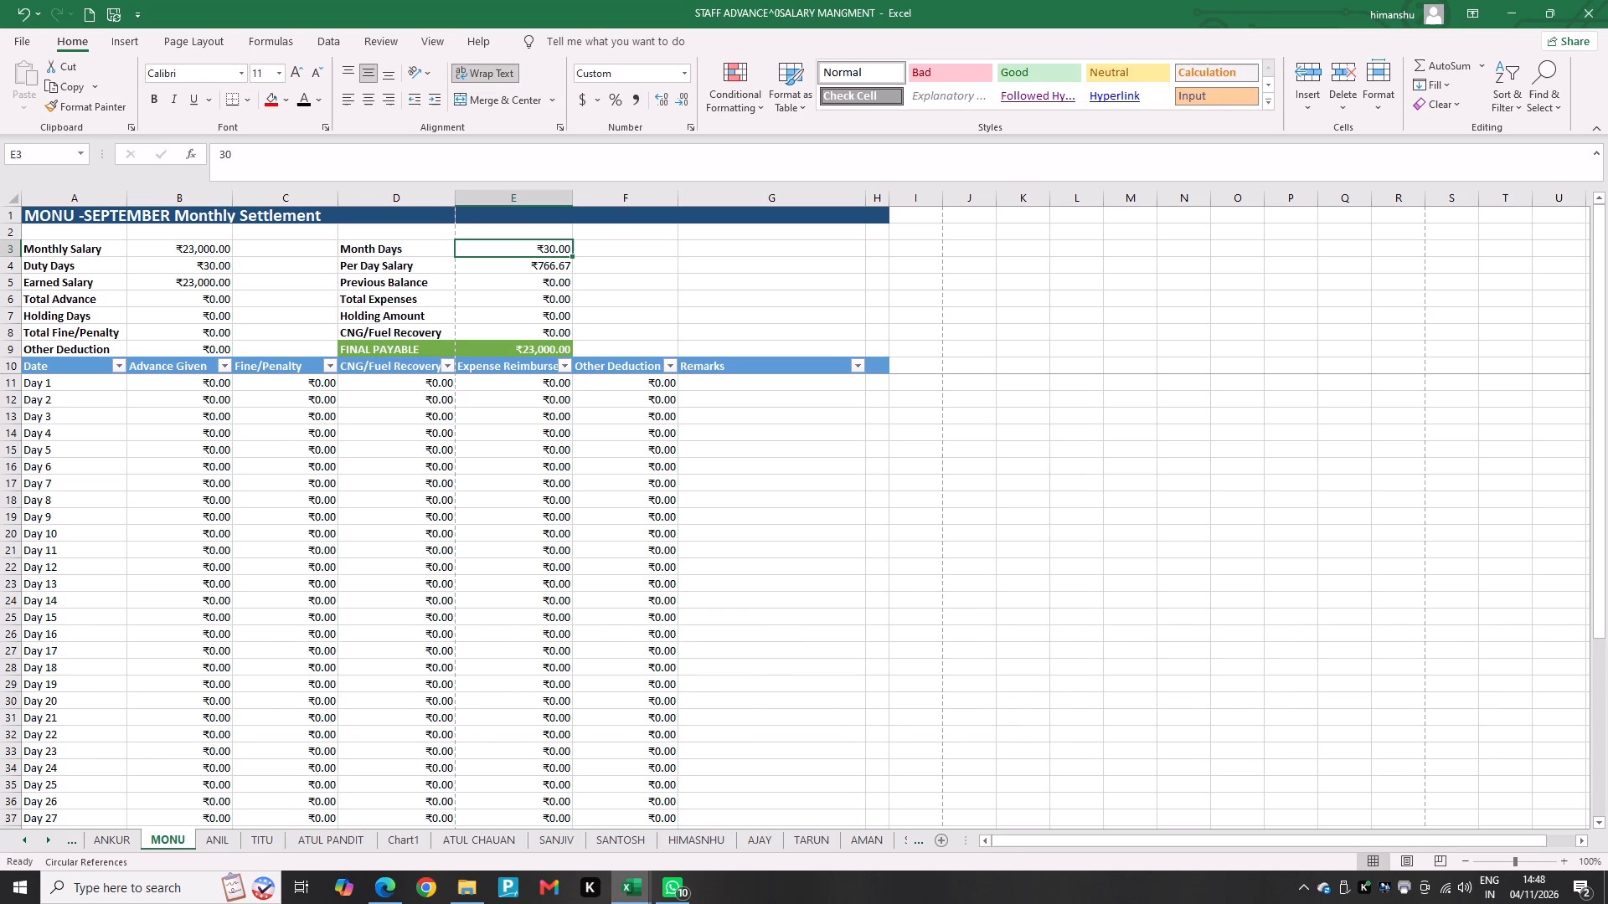
pyautogui.write('31')
pyautogui.press('Return')
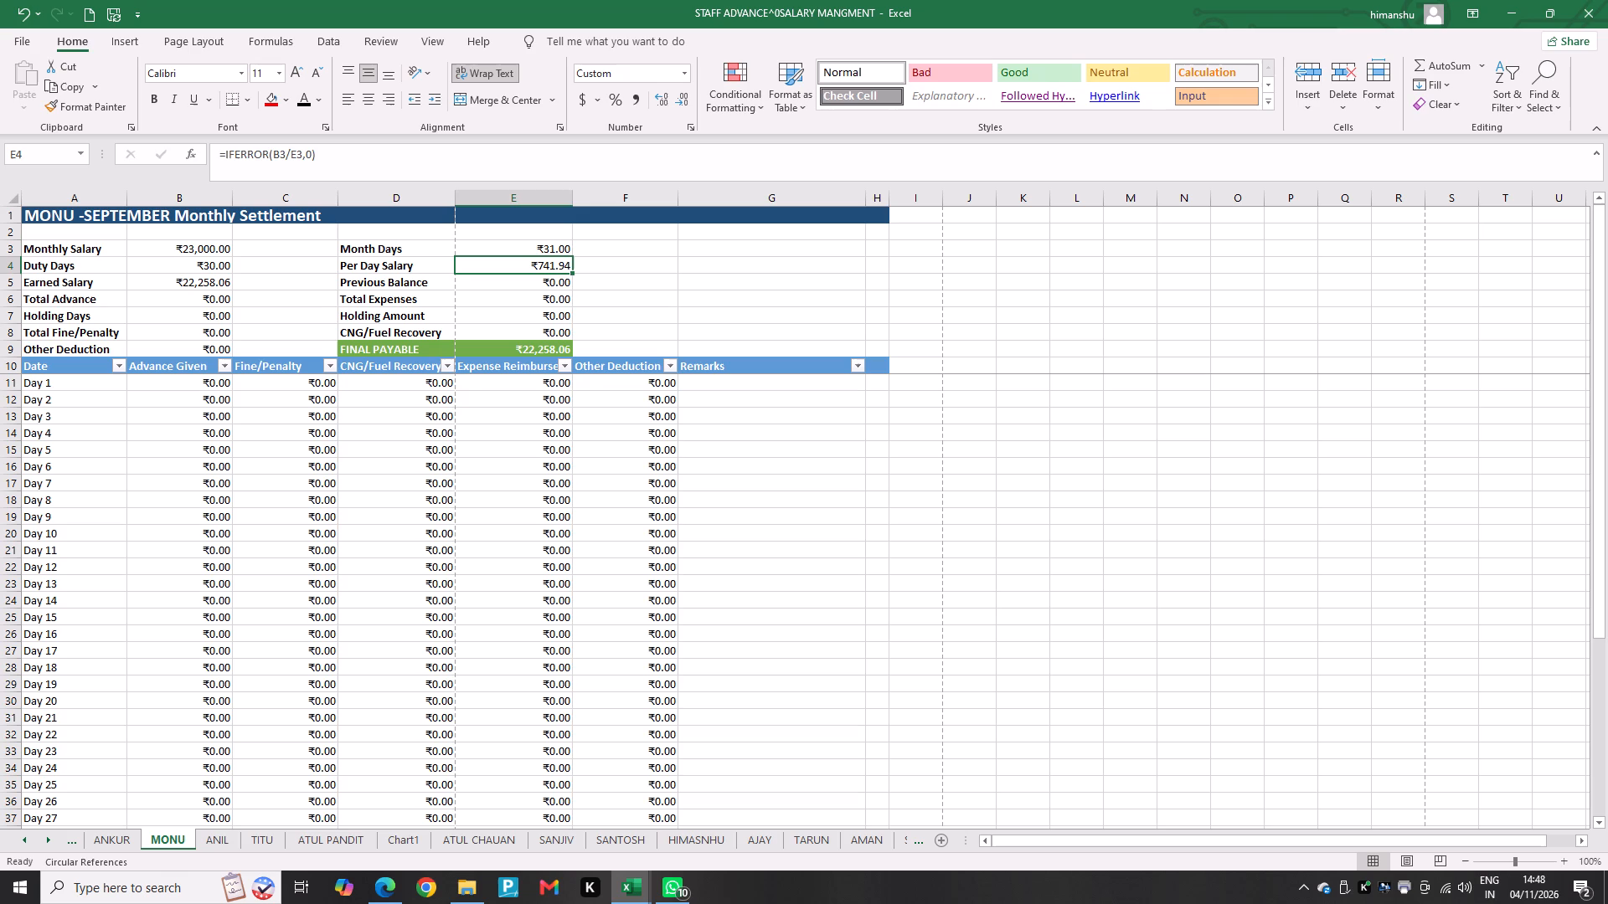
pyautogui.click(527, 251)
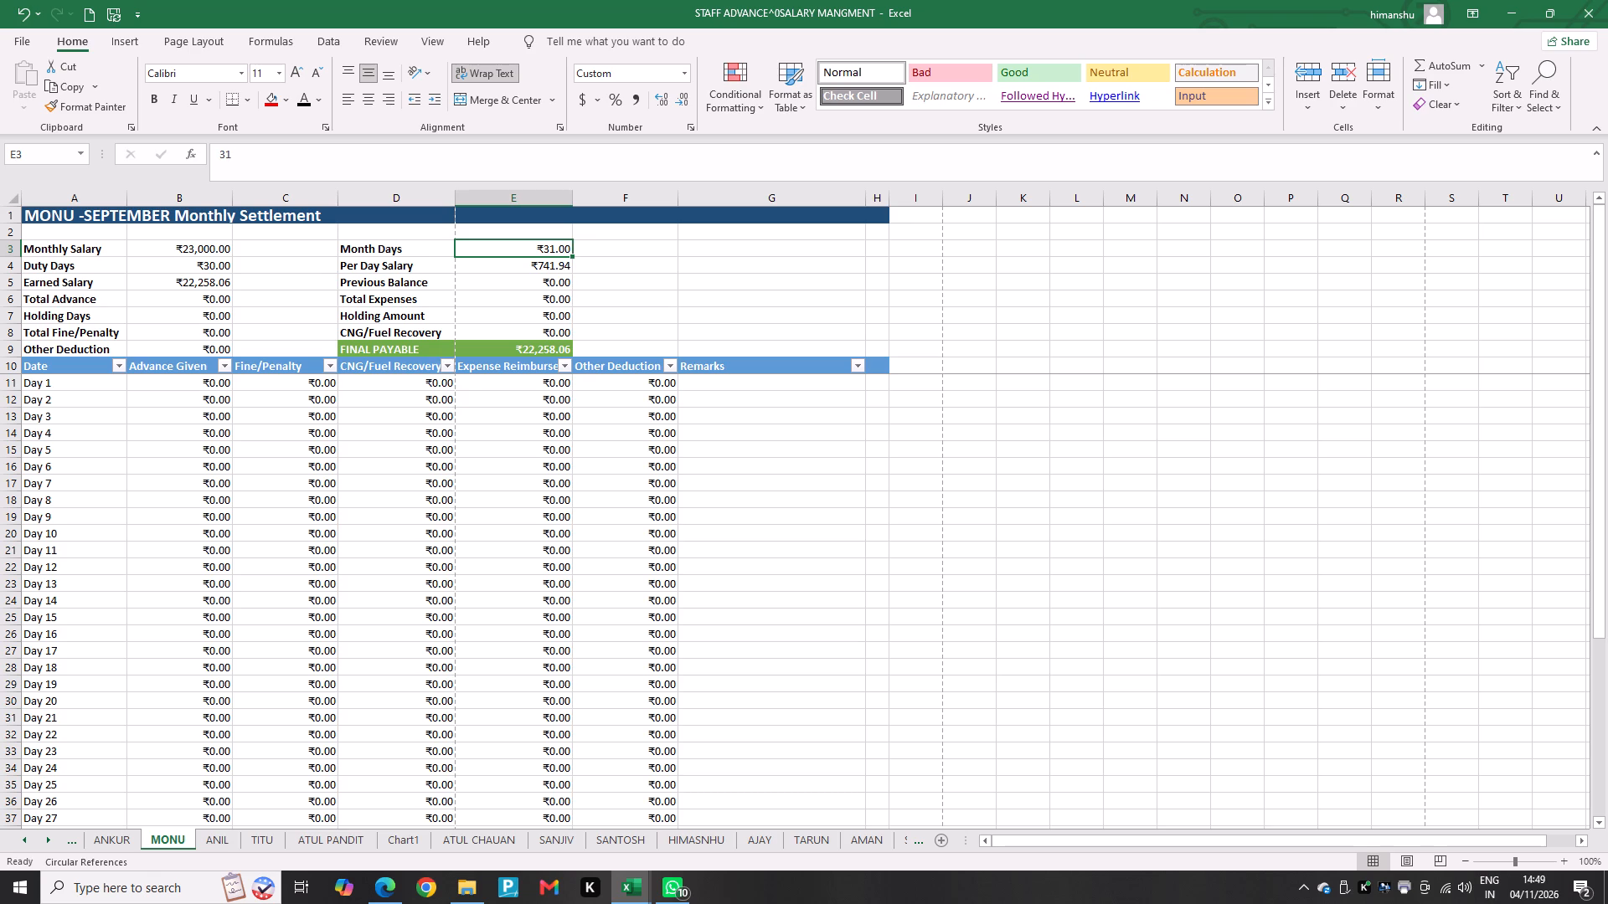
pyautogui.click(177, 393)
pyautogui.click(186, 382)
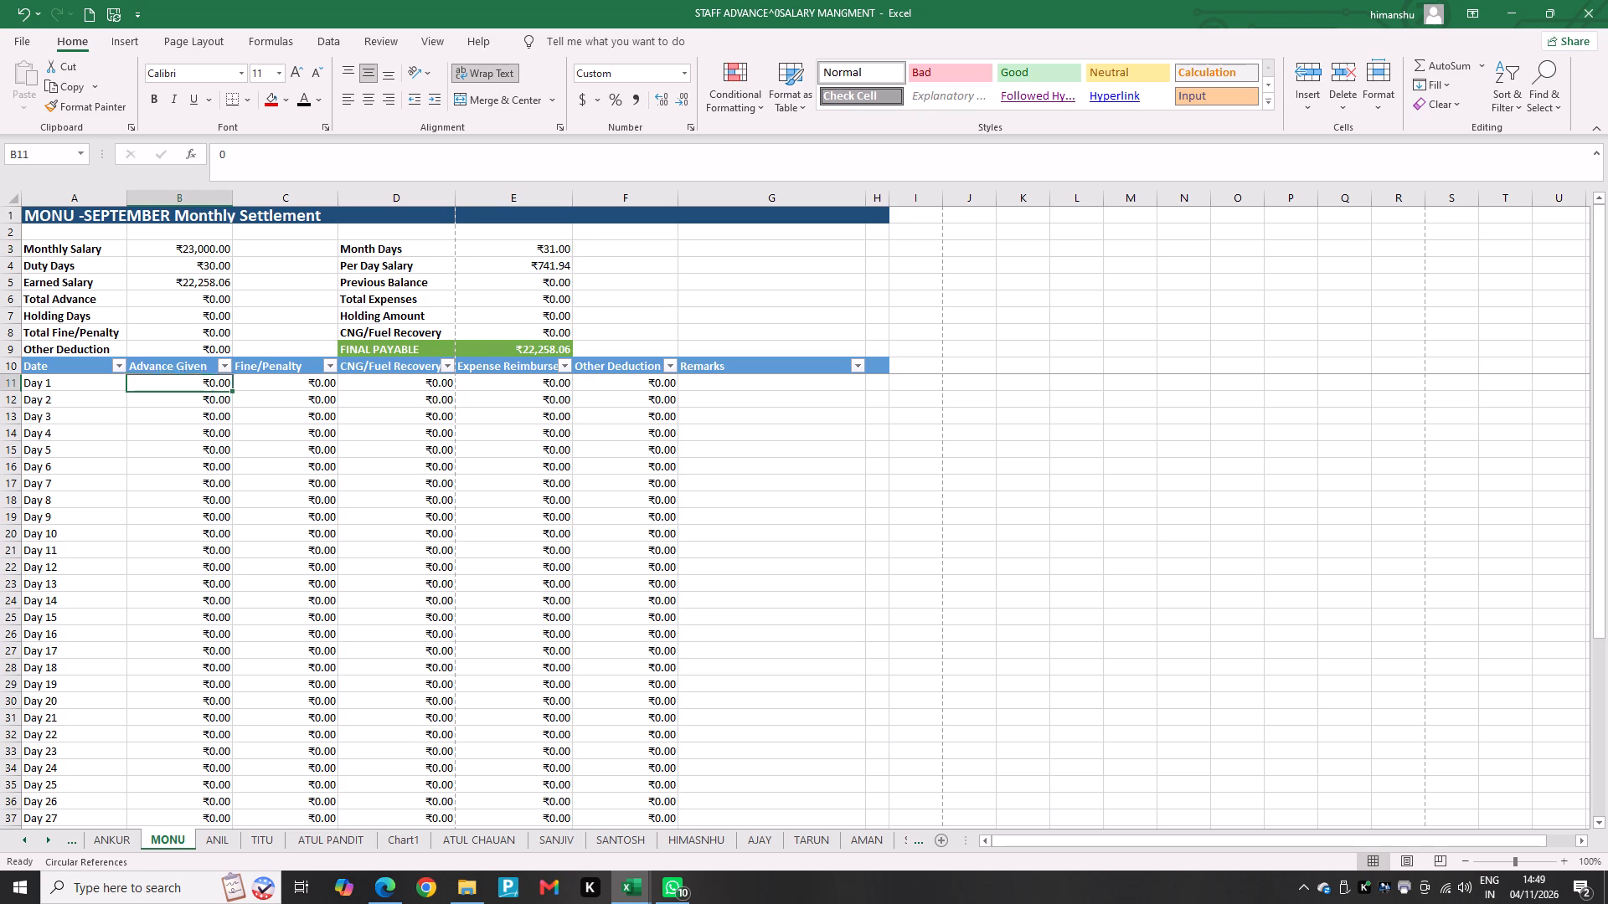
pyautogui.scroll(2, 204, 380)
# Switch to the GLS DSR REPORT workbook and find where the October deliveries begin in the daily report.
pyautogui.click(1509, 18)
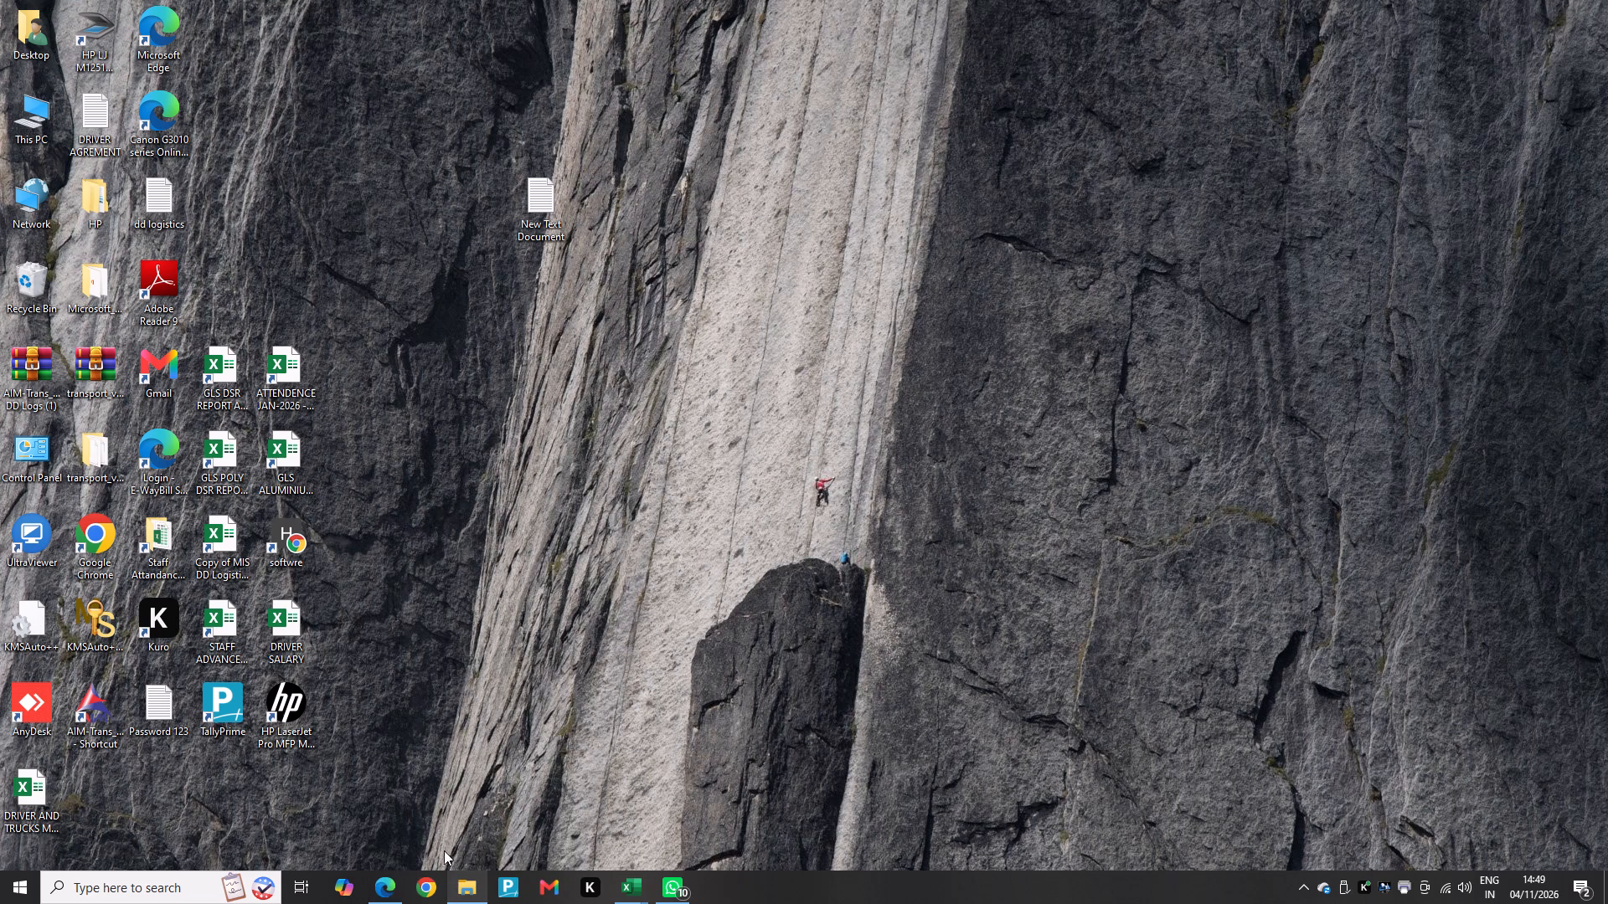
pyautogui.click(621, 892)
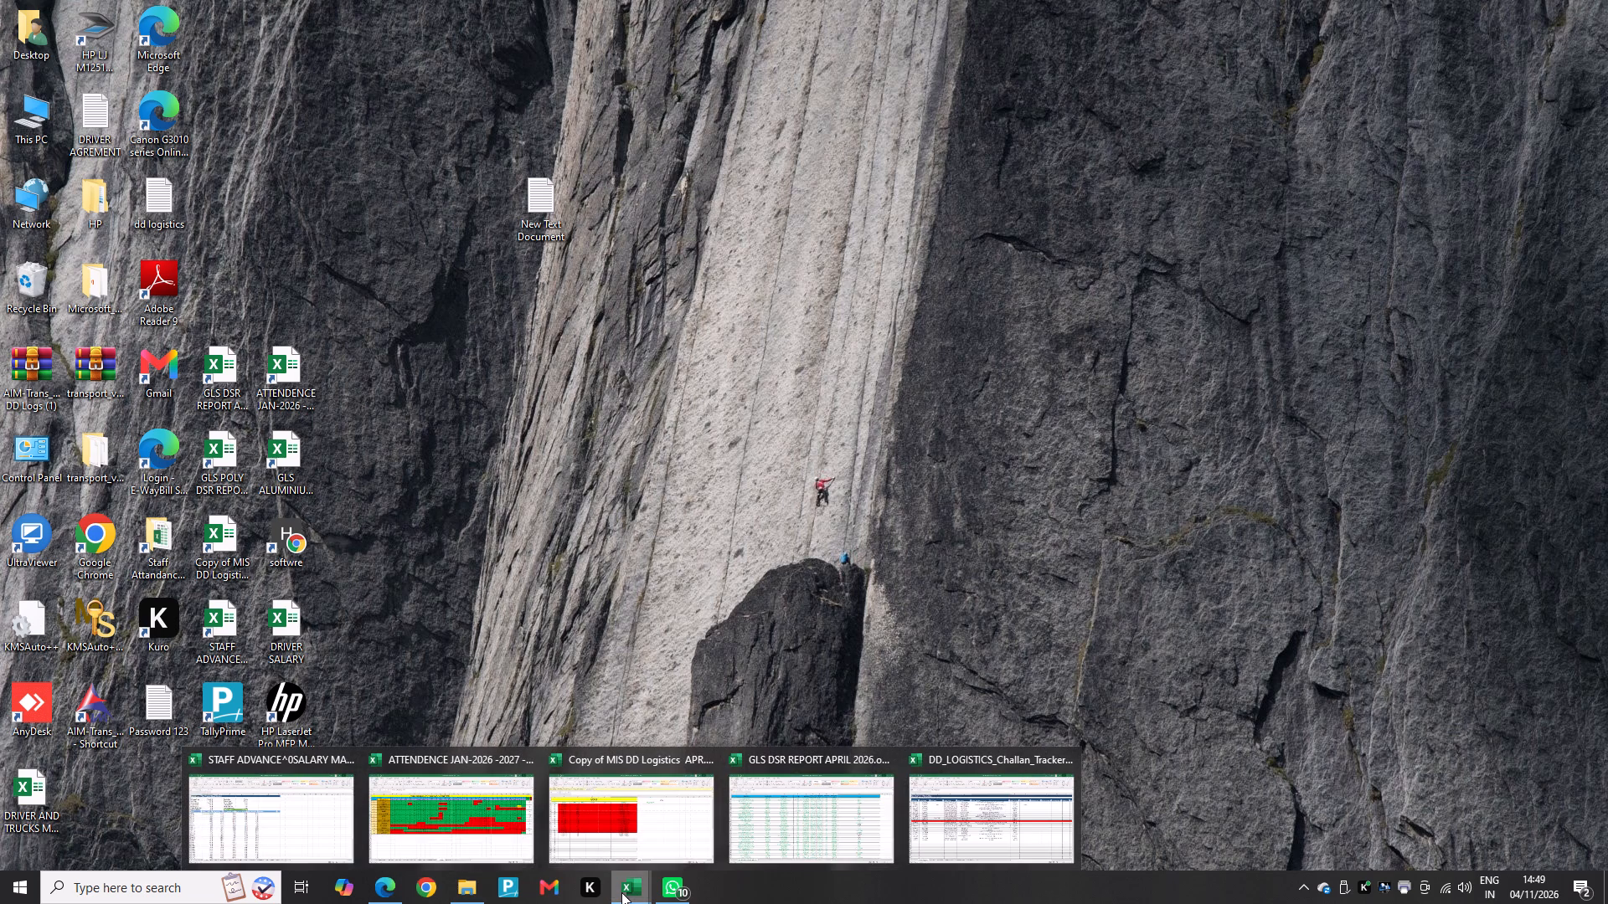
pyautogui.click(796, 830)
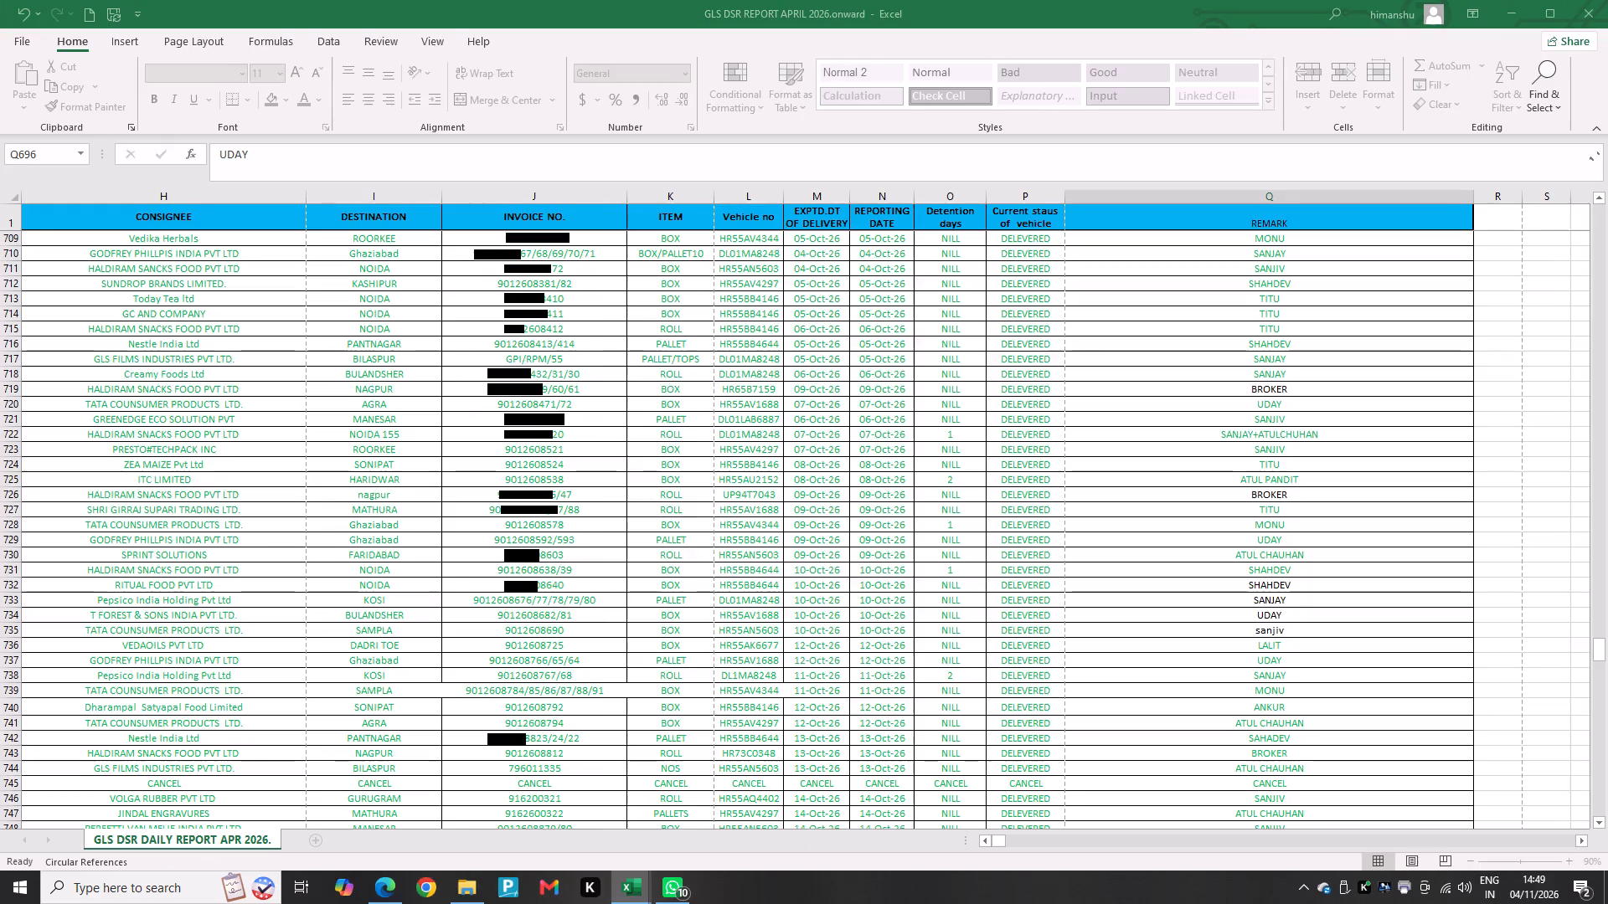
pyautogui.scroll(4, 1181, 630)
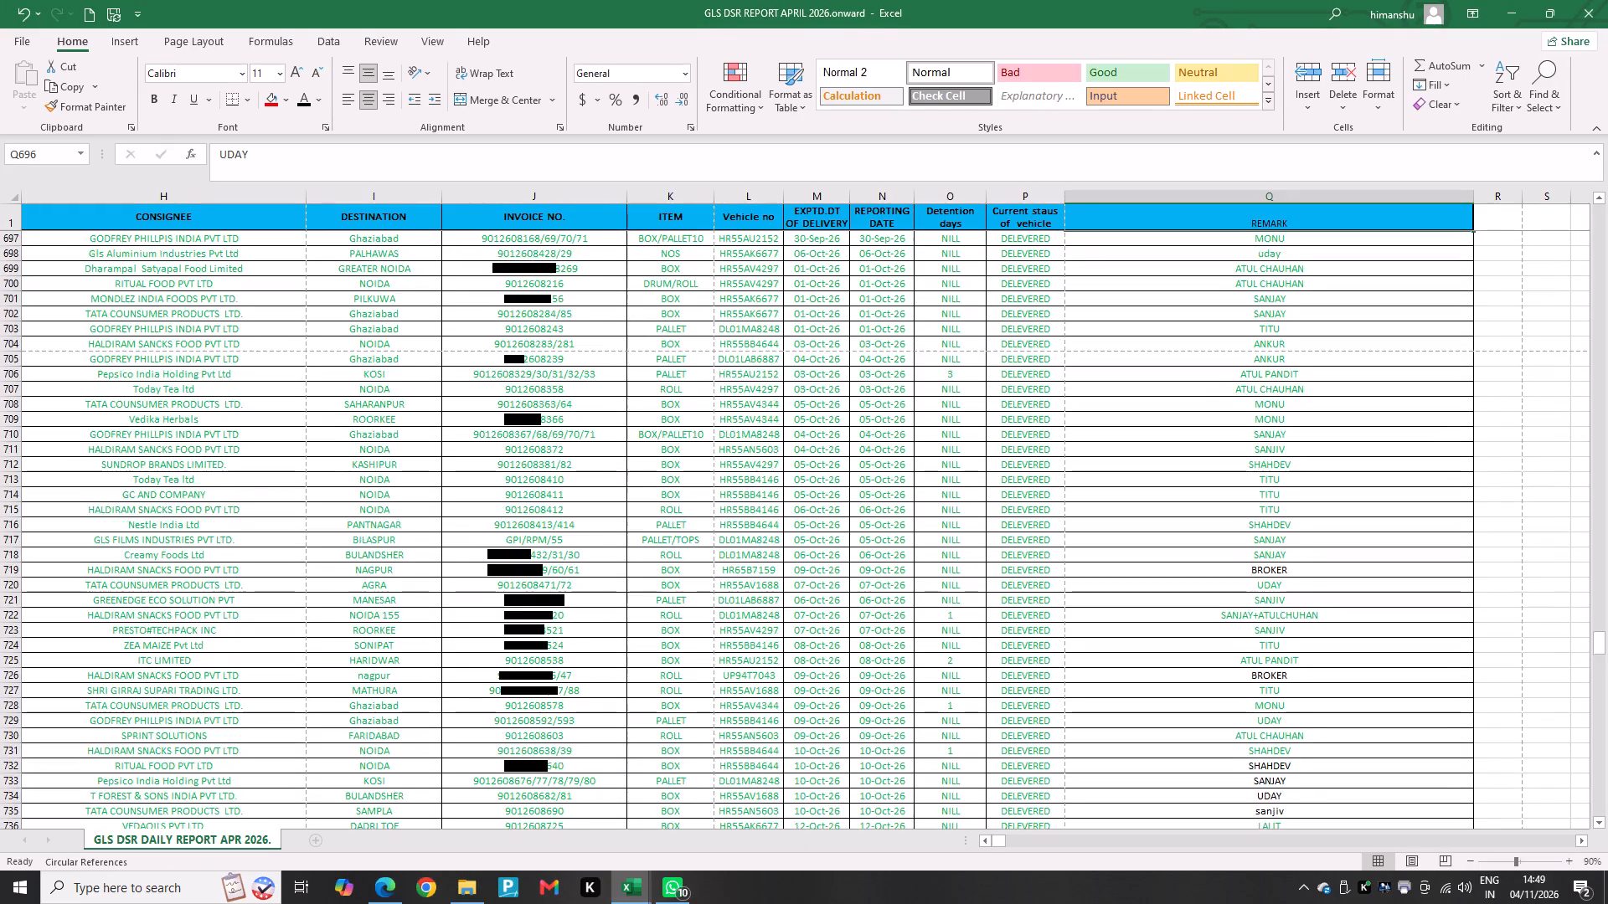
pyautogui.scroll(3, 1188, 567)
pyautogui.scroll(1, 1060, 572)
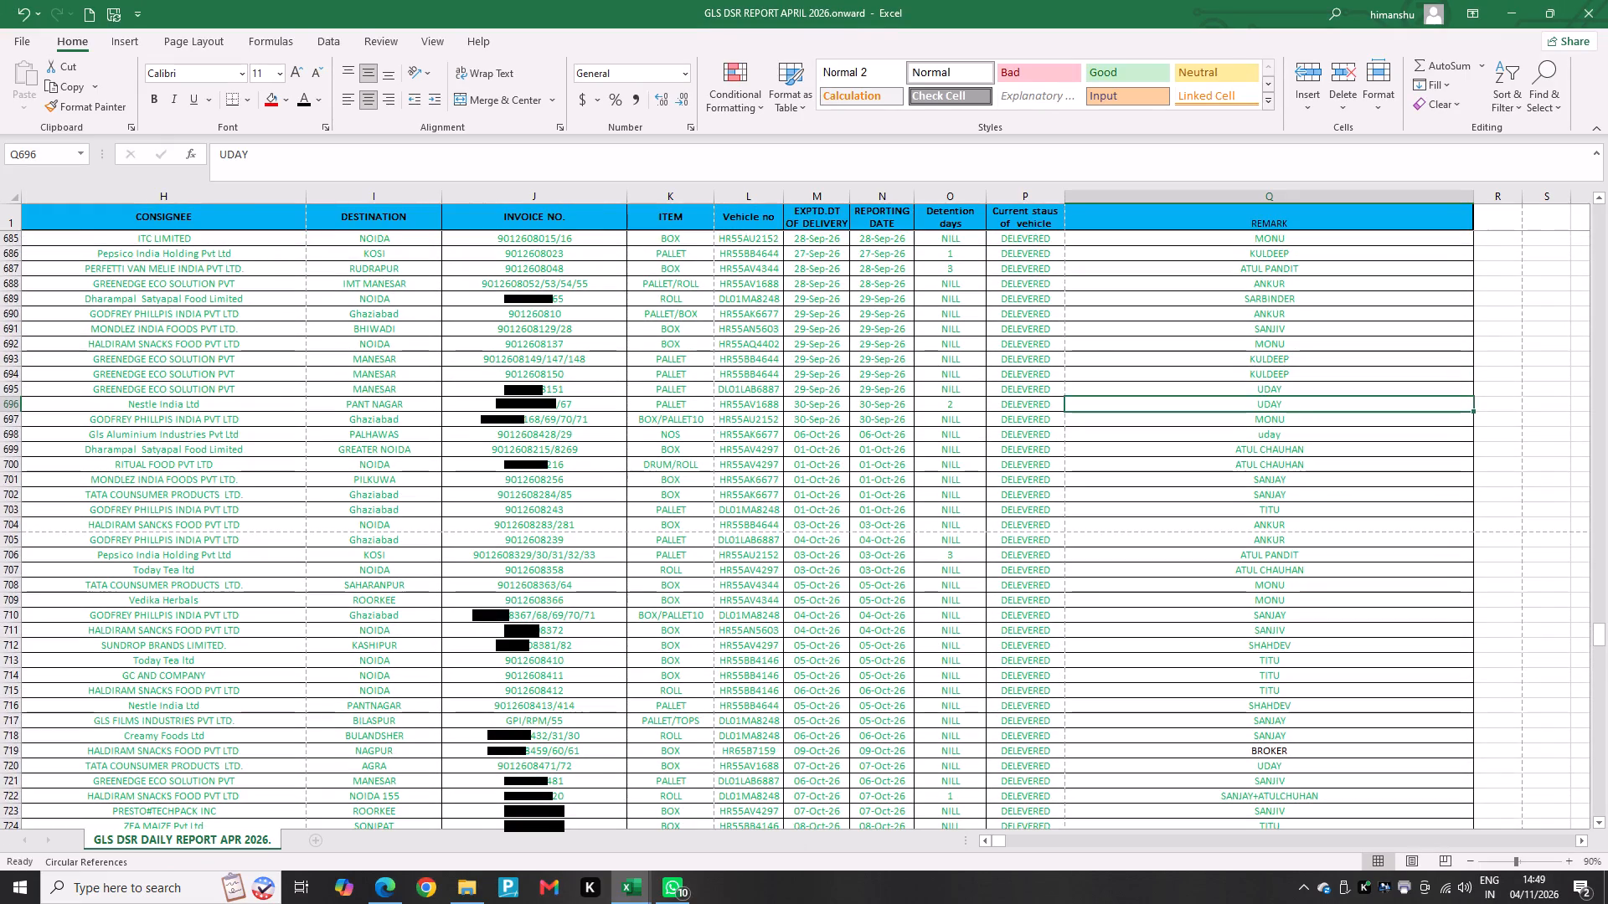
pyautogui.click(893, 452)
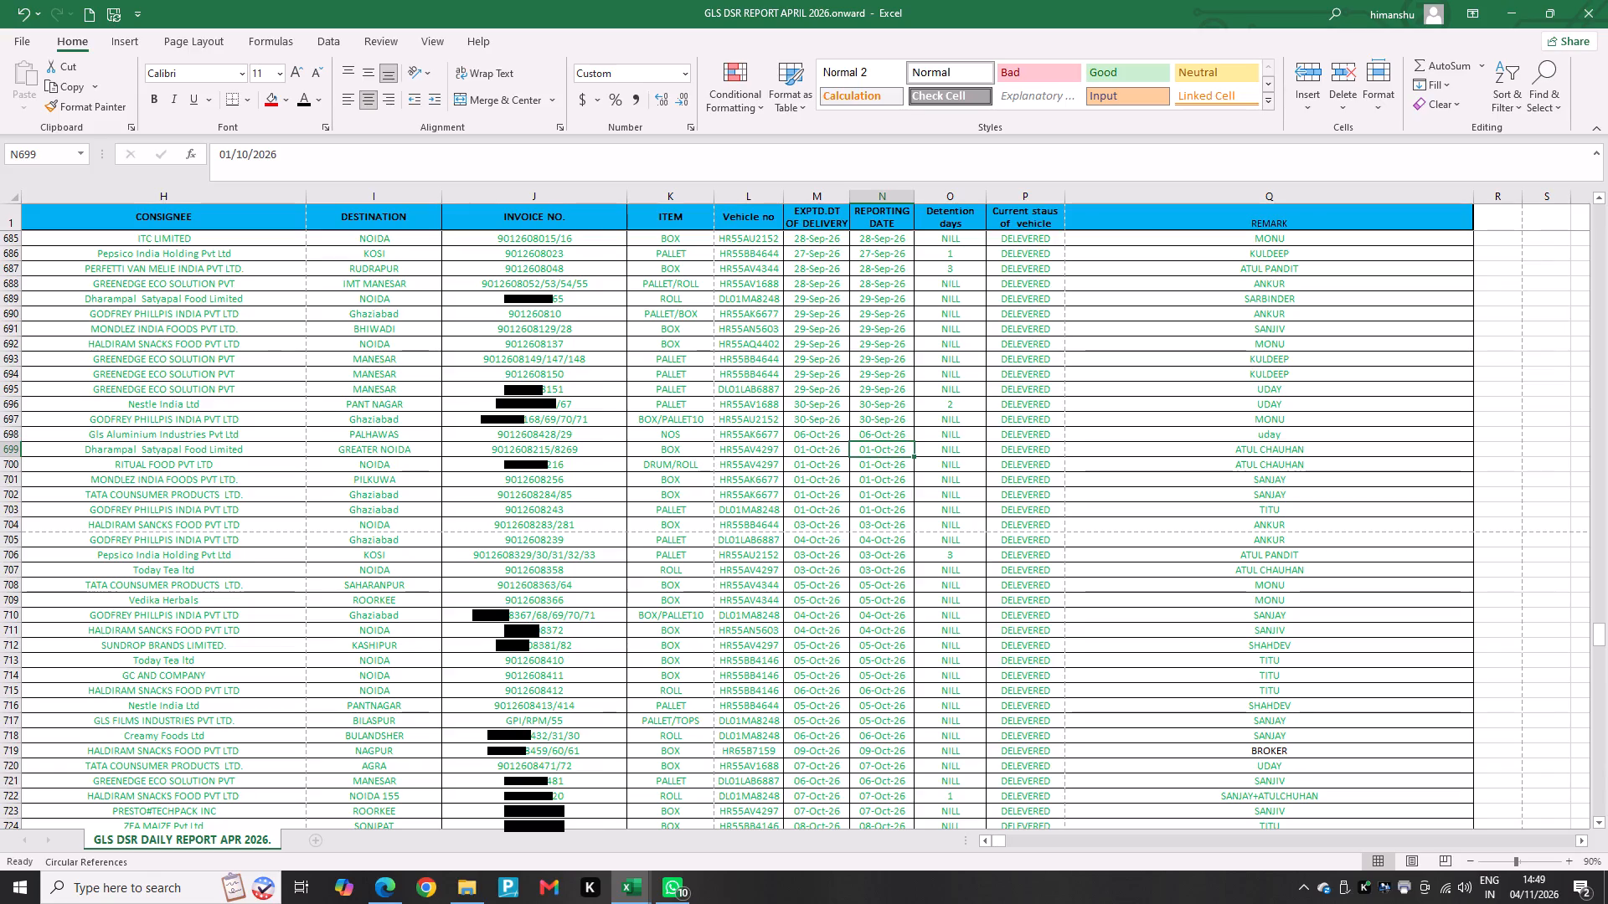
pyautogui.press('Right')
pyautogui.press('Left')
# Go through the REMARK column of the daily report for MONU's deliveries from 1 to 9 October.
pyautogui.press('Down')
pyautogui.press('Right')
pyautogui.press('Right')
pyautogui.press('Right')
pyautogui.press('Right')
pyautogui.press('Left')
pyautogui.press('Down')
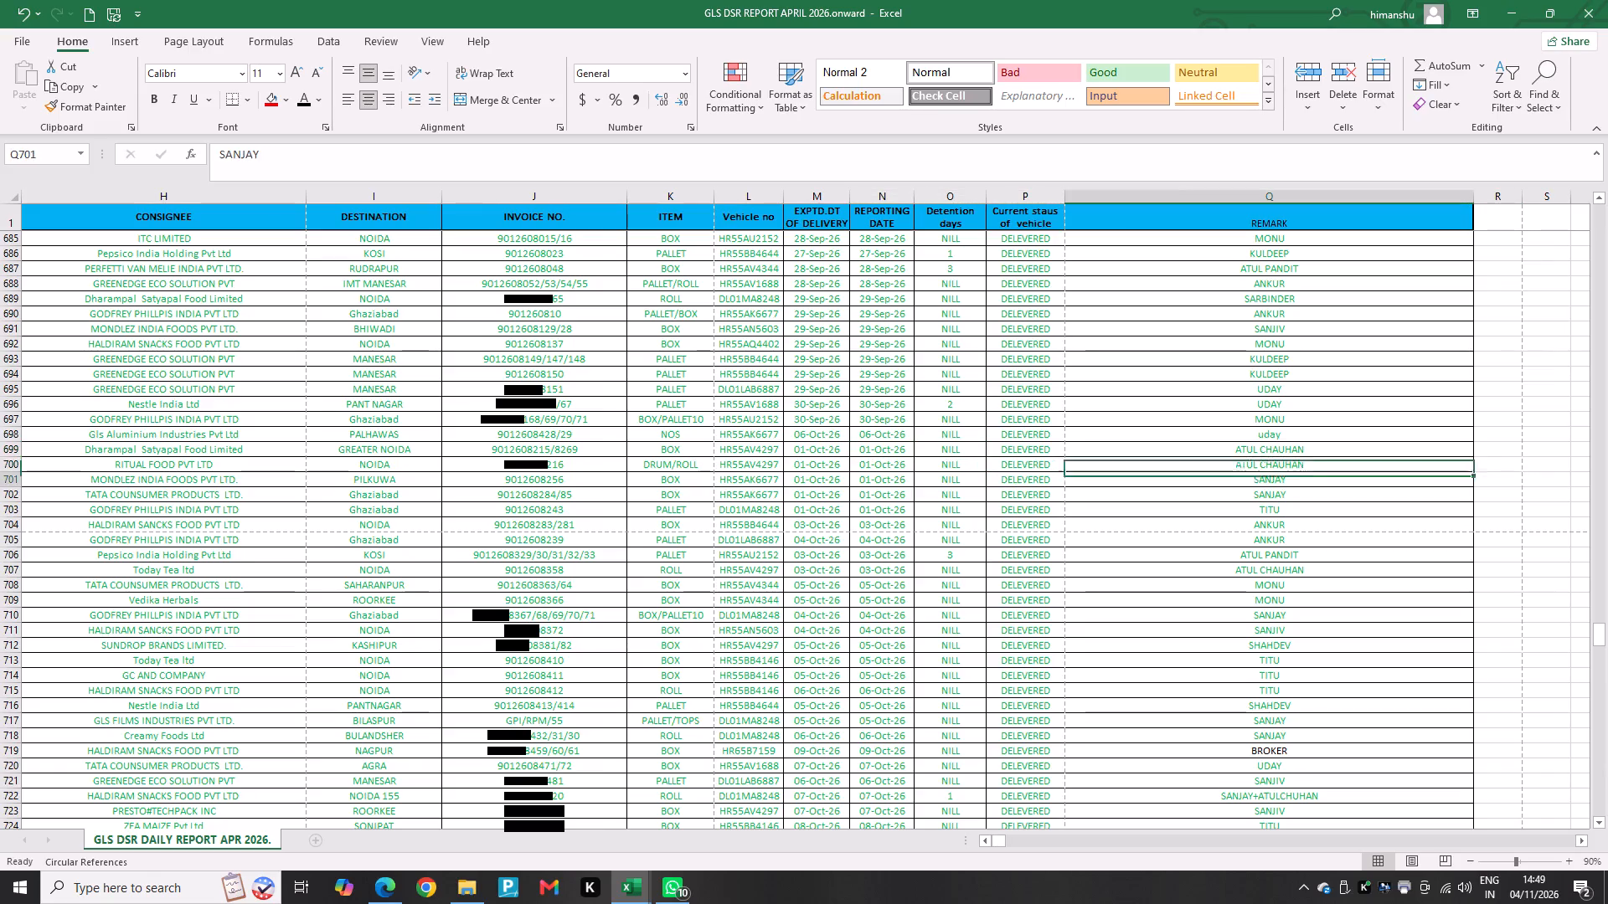
pyautogui.press('Down')
pyautogui.press('Down')
pyautogui.press('Down')
pyautogui.press('Down')
pyautogui.press('Down')
pyautogui.press('Down')
pyautogui.press('Down')
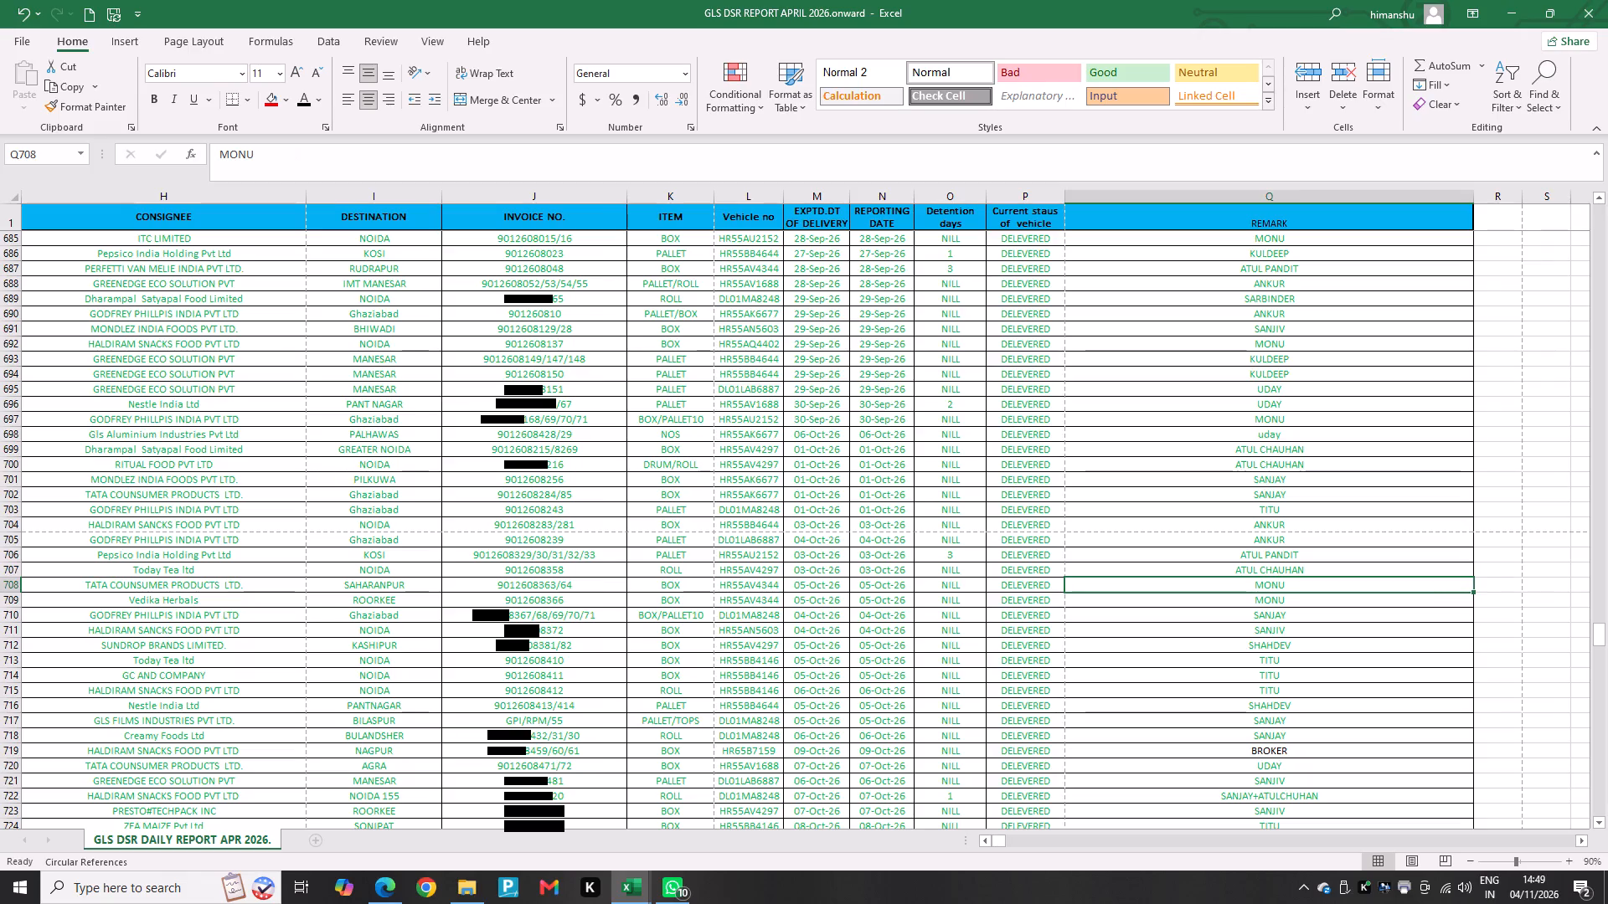
pyautogui.press('Down')
pyautogui.press('Down')
pyautogui.press('Down')
pyautogui.press('Down')
pyautogui.press('Down')
pyautogui.press('Down')
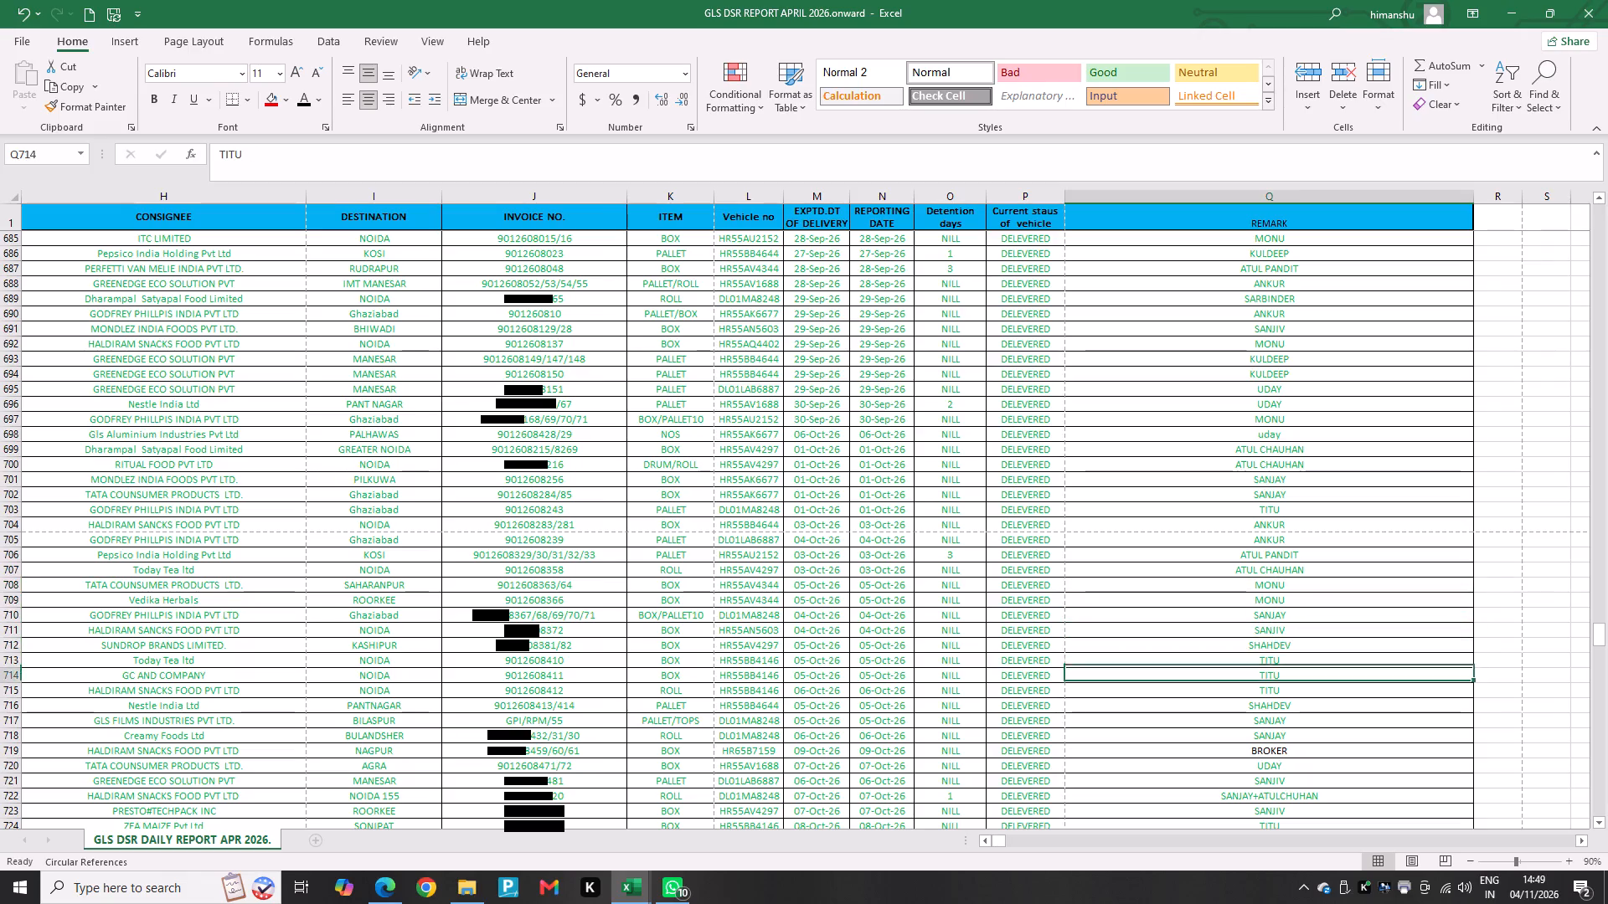
pyautogui.press('Down')
pyautogui.press('Down')
pyautogui.press('Down')
pyautogui.press('Down')
pyautogui.press('Down')
pyautogui.press('Down')
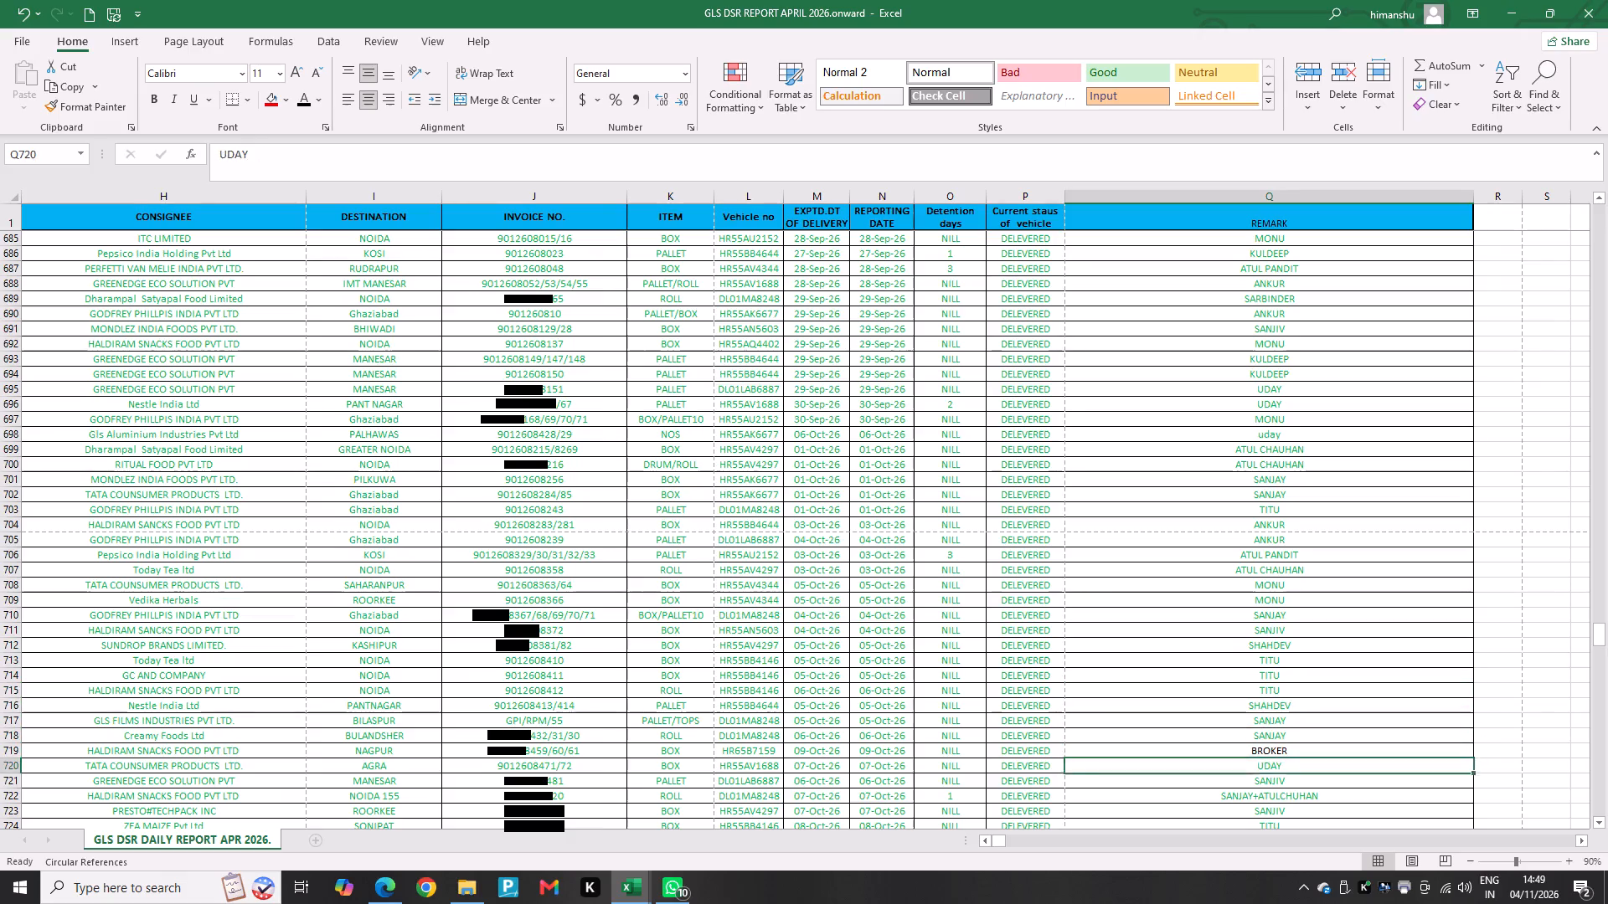
pyautogui.press('Down')
pyautogui.press('Down')
pyautogui.press('Down')
pyautogui.press('Down')
pyautogui.press('Down')
pyautogui.press('Down')
pyautogui.press('Down')
pyautogui.press('Down')
pyautogui.press('Down')
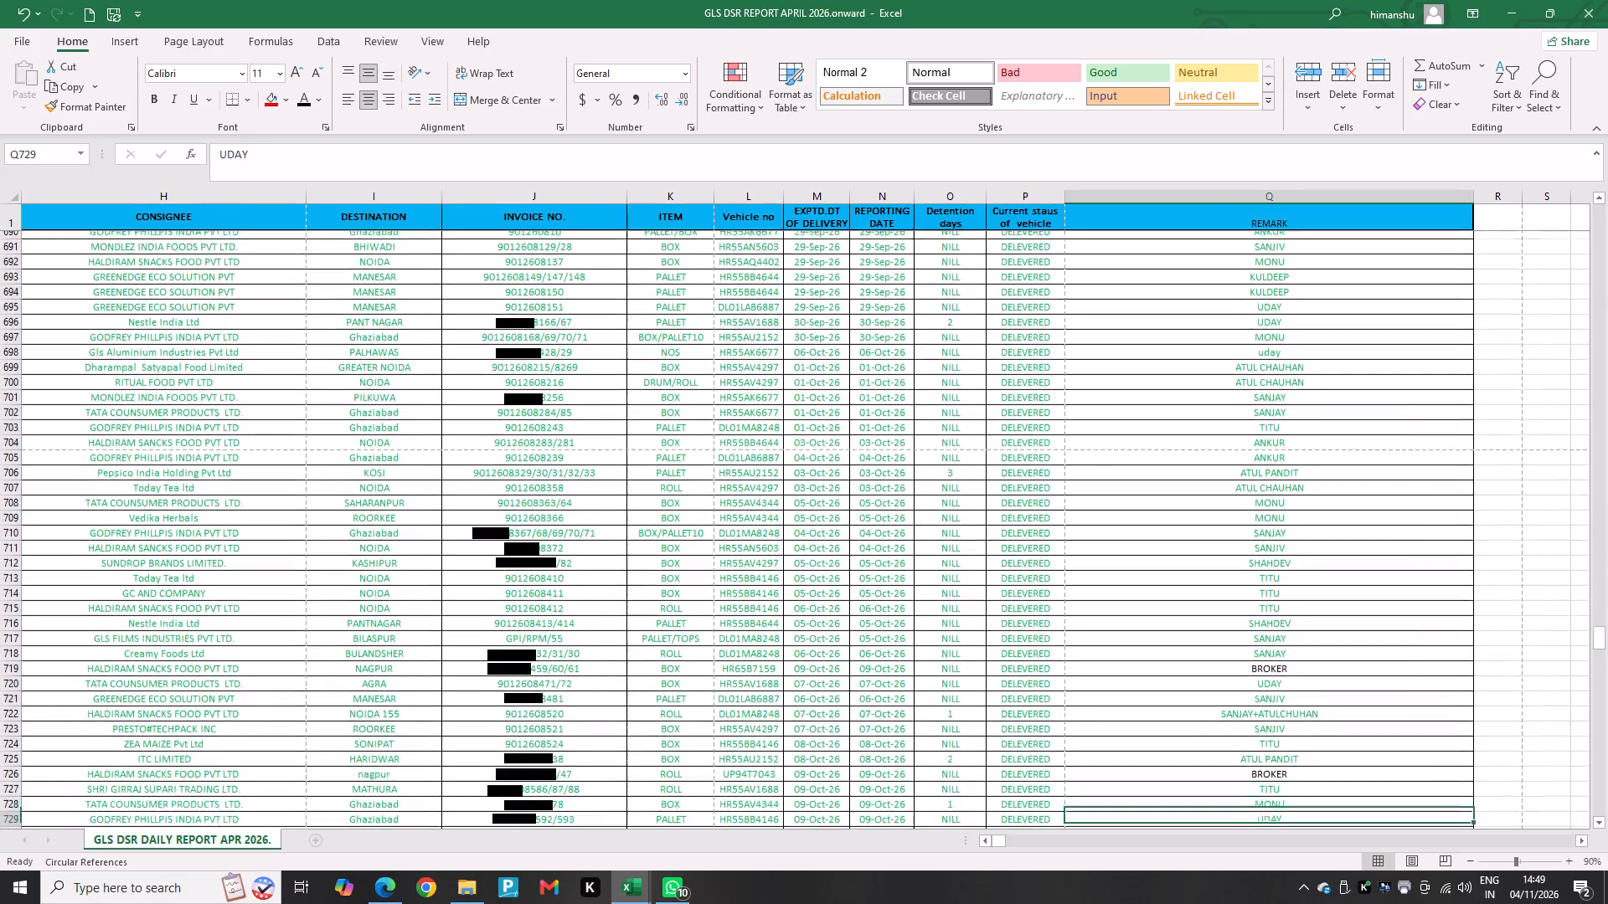
pyautogui.press('Down')
pyautogui.press('Up')
pyautogui.press('Up')
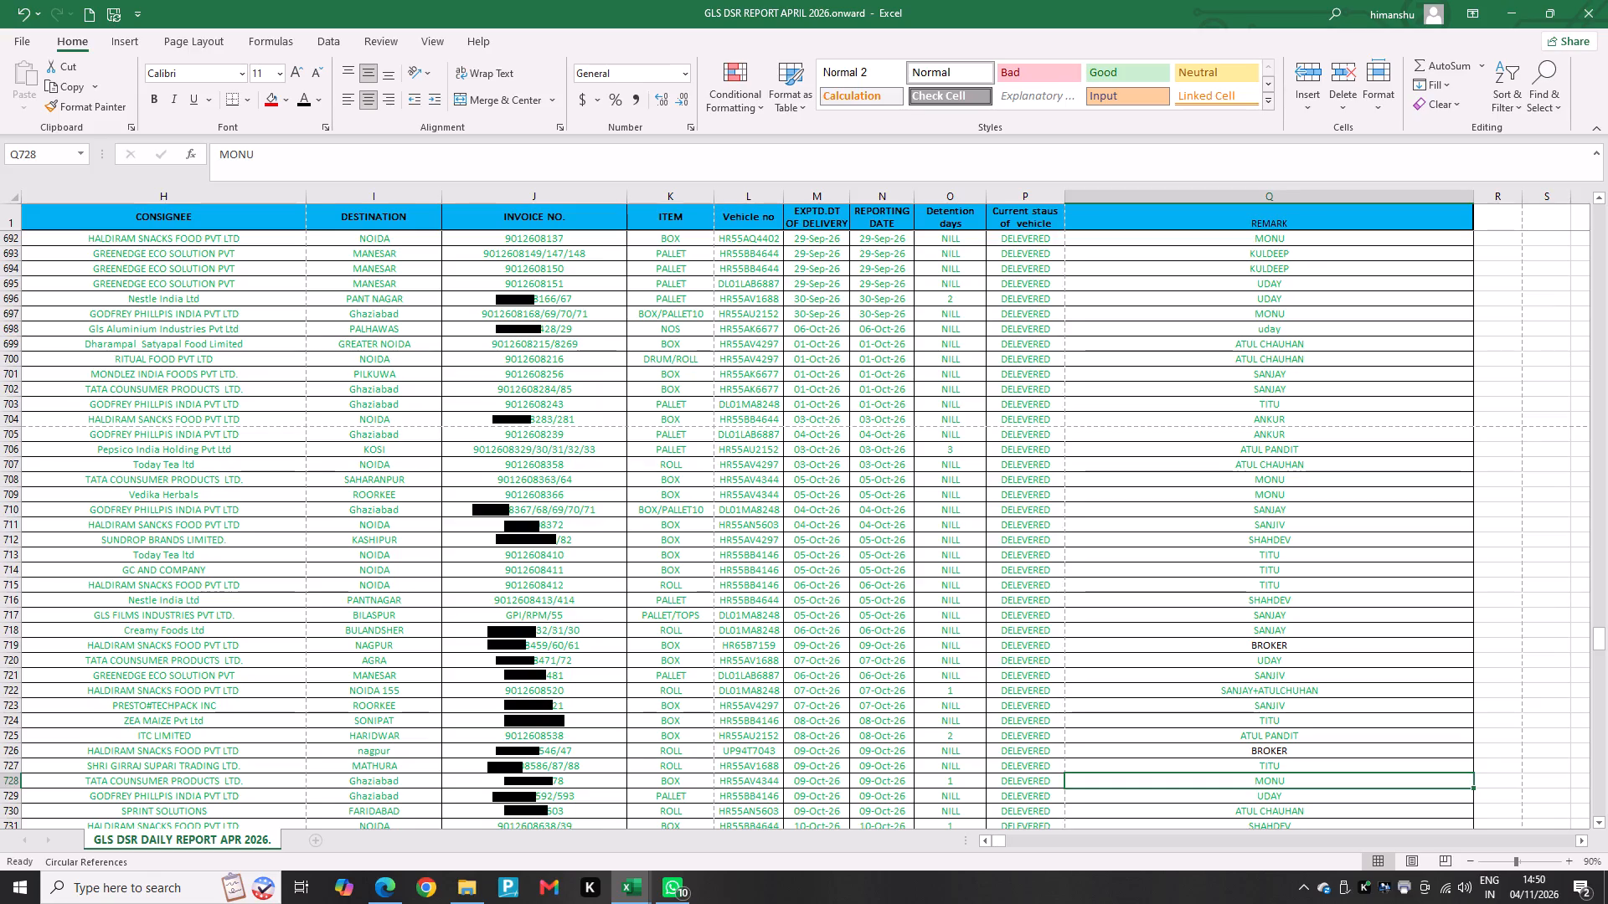
# Check the REMARK column for MONU's deliveries between 9 and 15 October, including ones shared with another driver.
pyautogui.press('Down')
pyautogui.press('Down')
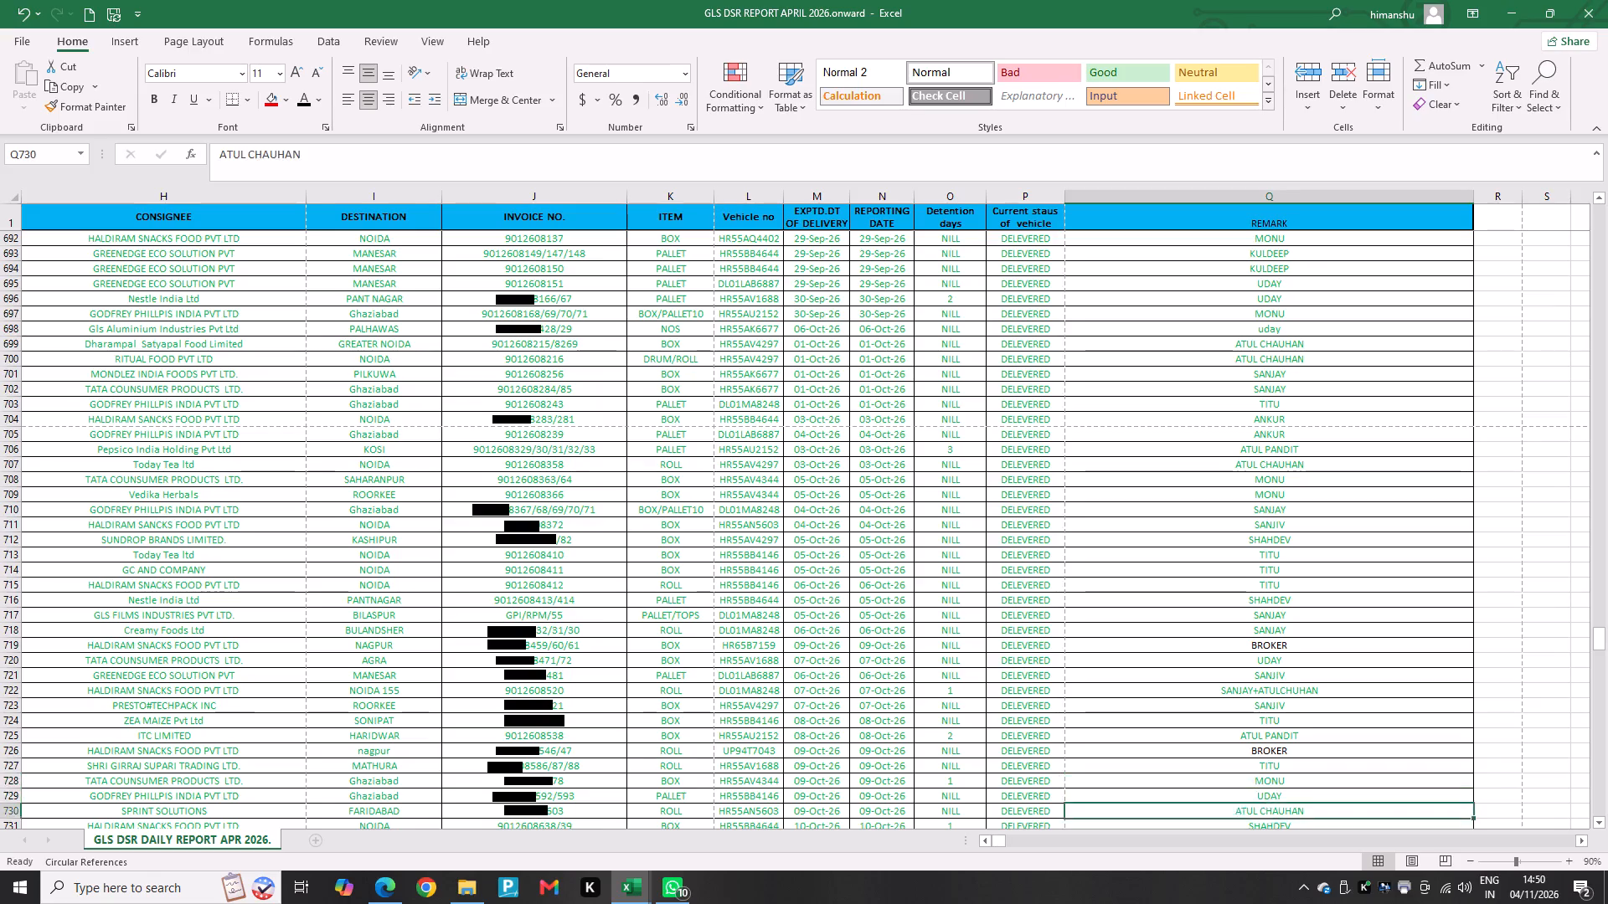
pyautogui.press('Down')
pyautogui.press('Down')
pyautogui.press('Down')
pyautogui.press('Down')
pyautogui.press('Down')
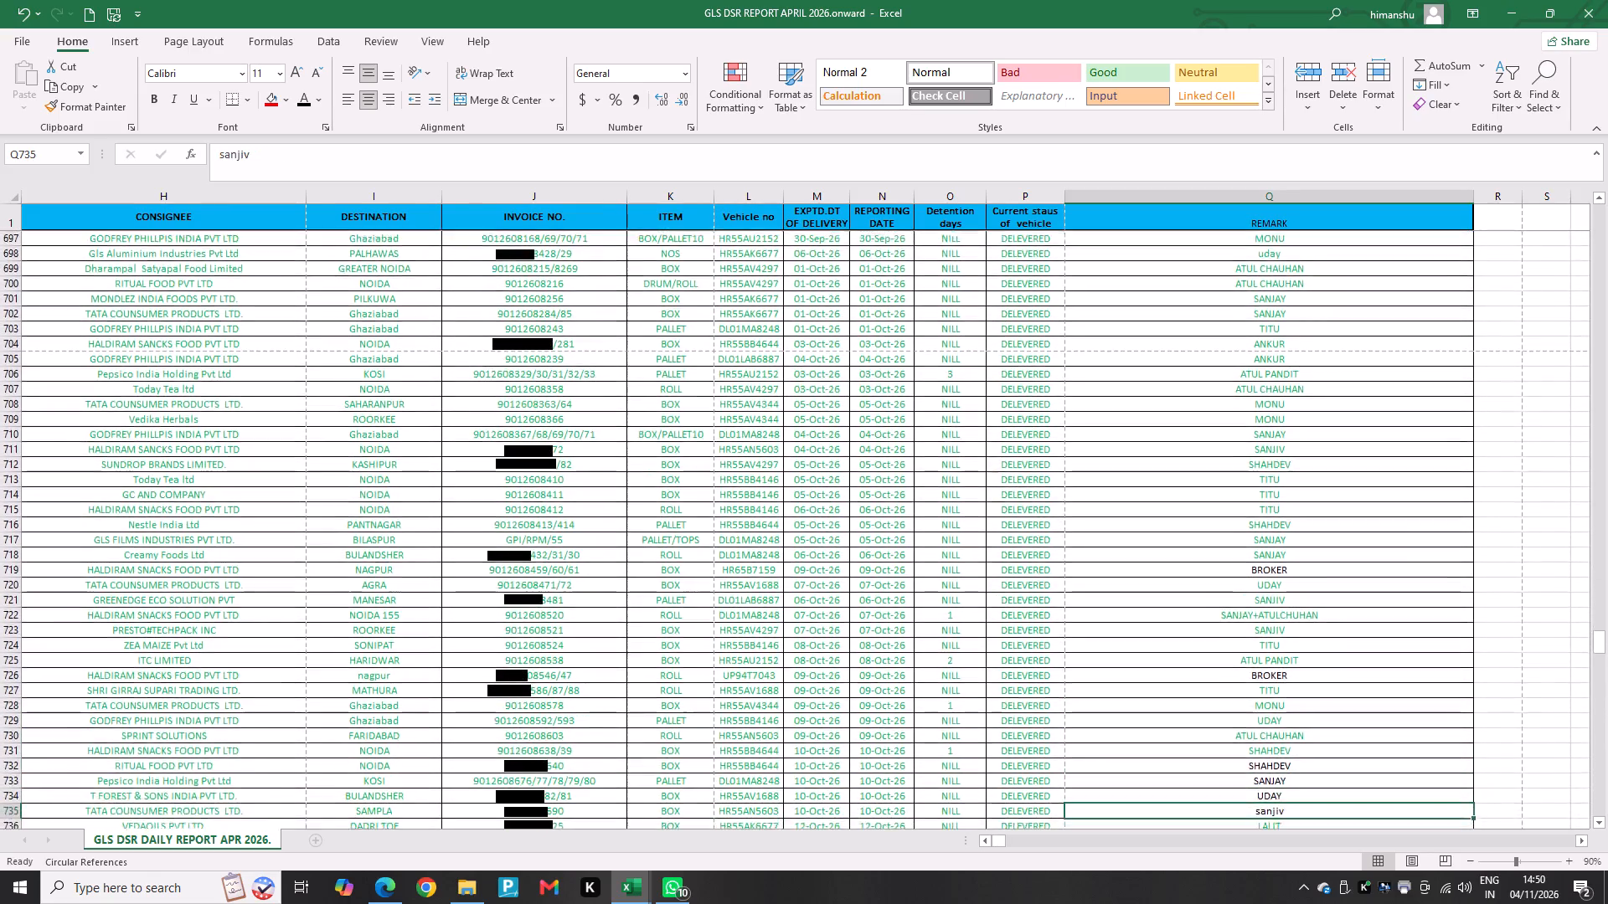
pyautogui.press('Down')
pyautogui.press('Down')
pyautogui.press('Down')
pyautogui.press('Down')
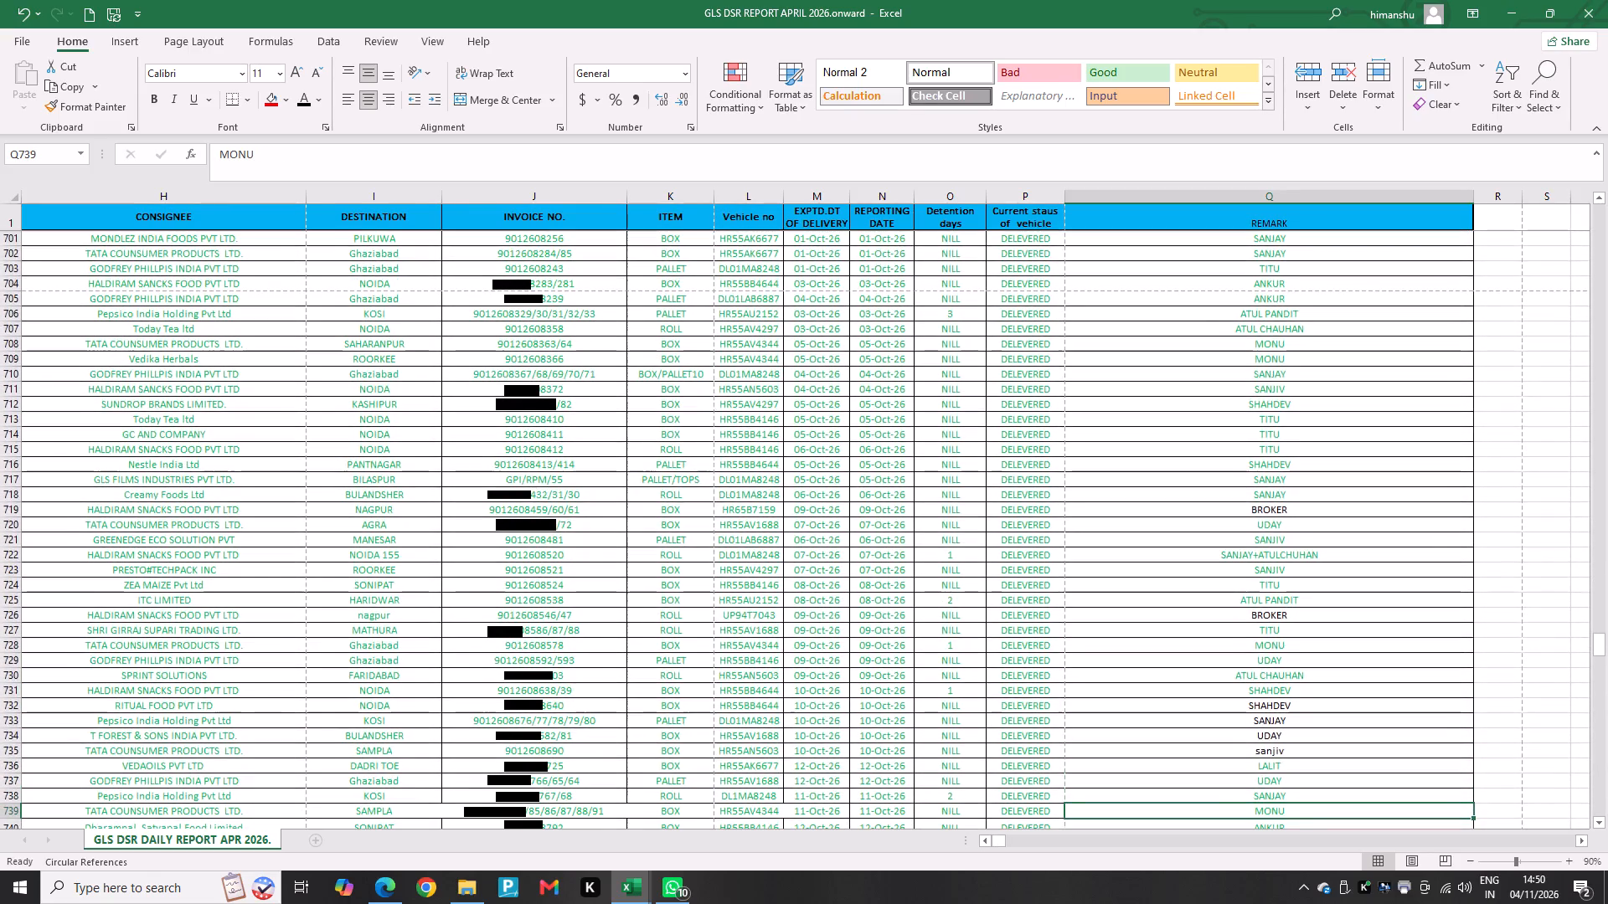
pyautogui.press('Down')
pyautogui.press('Down')
pyautogui.press('Down')
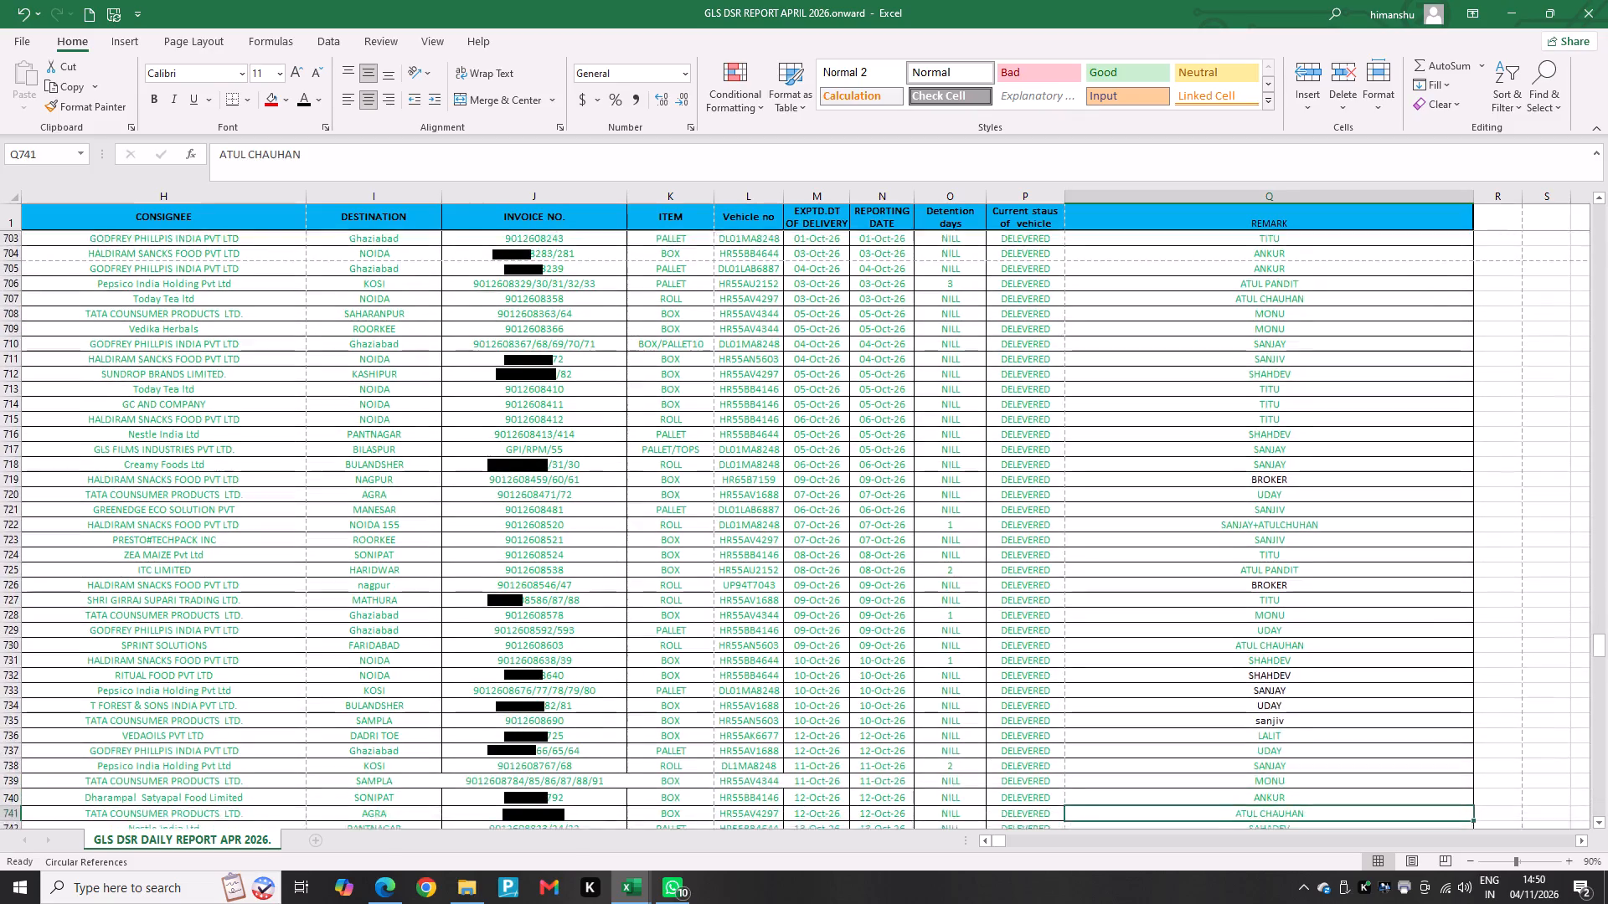
pyautogui.press('Down')
pyautogui.press('Down')
pyautogui.press('Down')
pyautogui.press('Down')
pyautogui.press('Down')
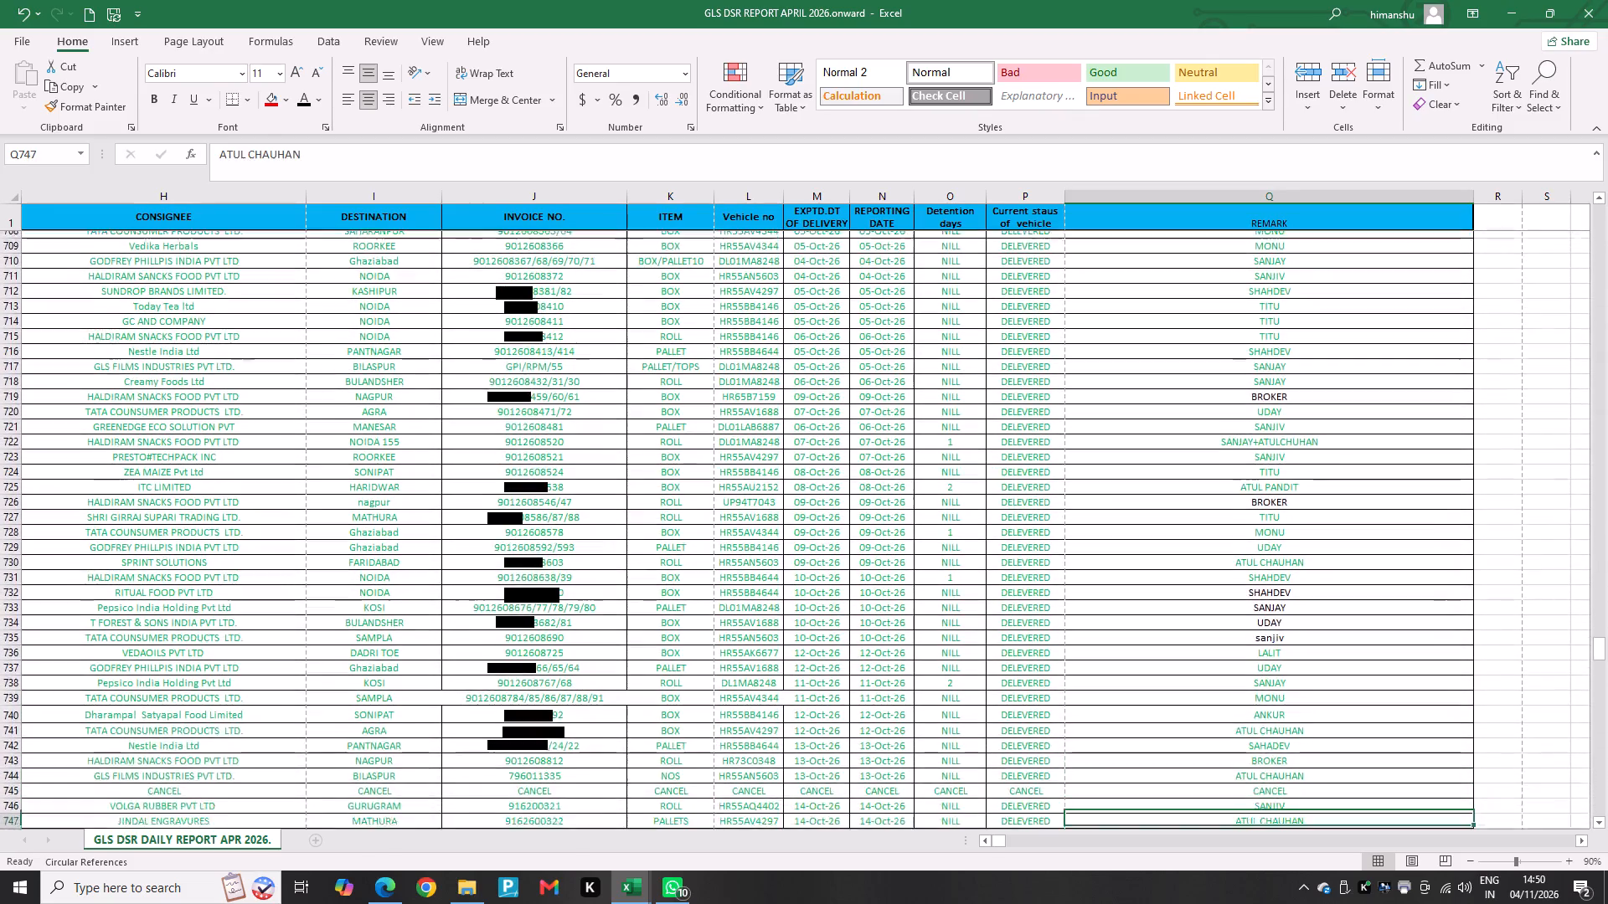
pyautogui.press('Down')
pyautogui.press('Down')
pyautogui.press('Down')
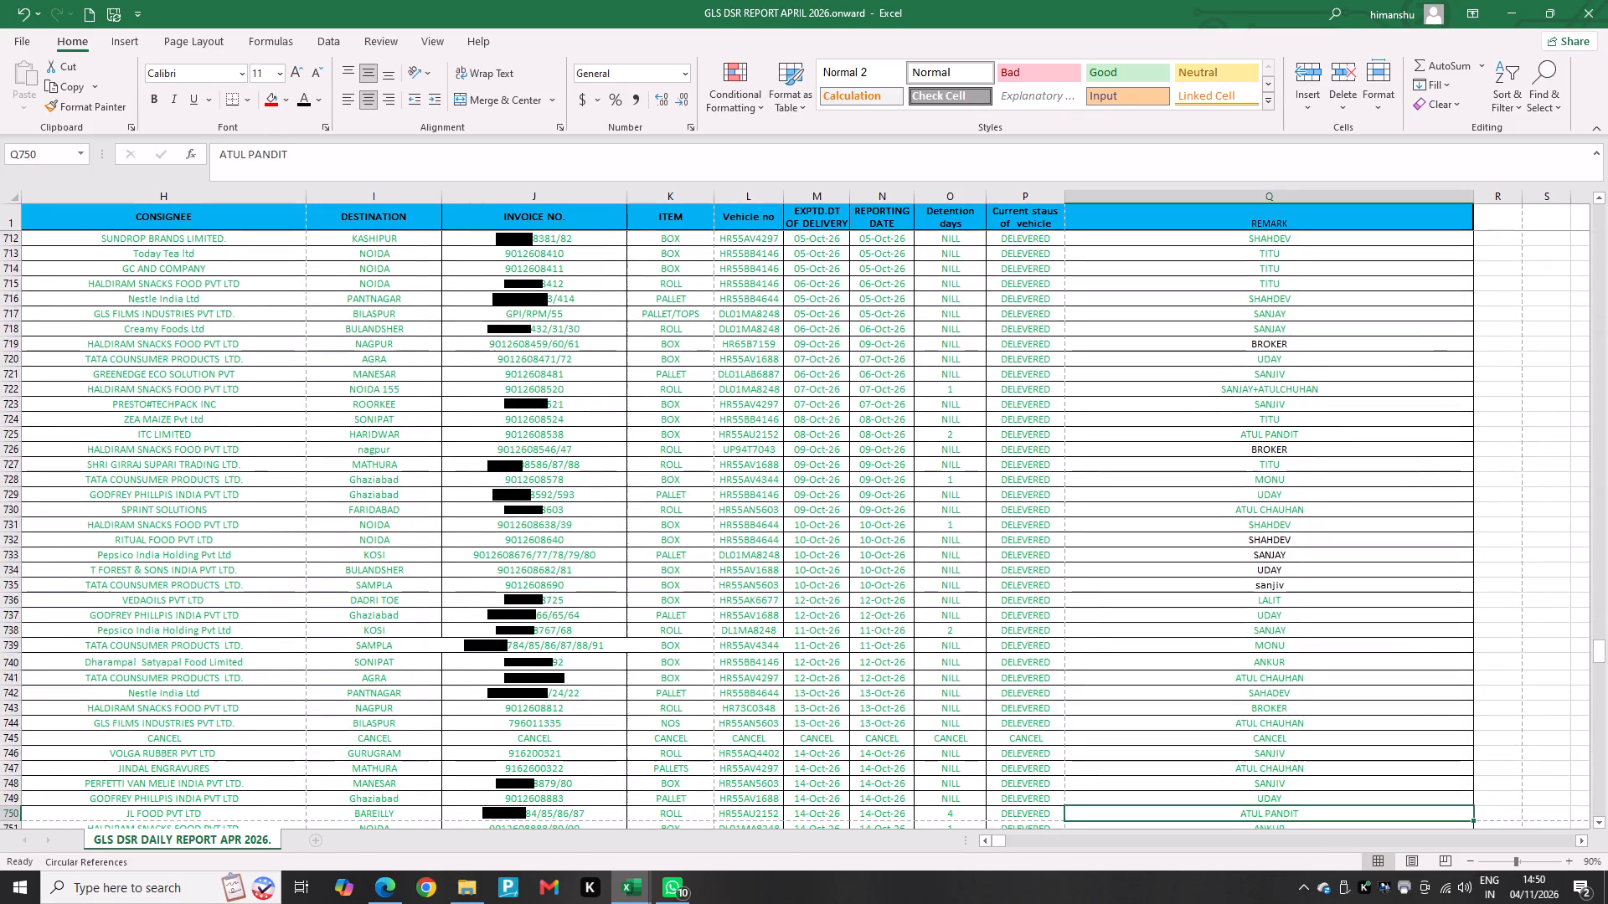
pyautogui.press('Down')
pyautogui.press('Down')
pyautogui.press('Down')
pyautogui.press('Down')
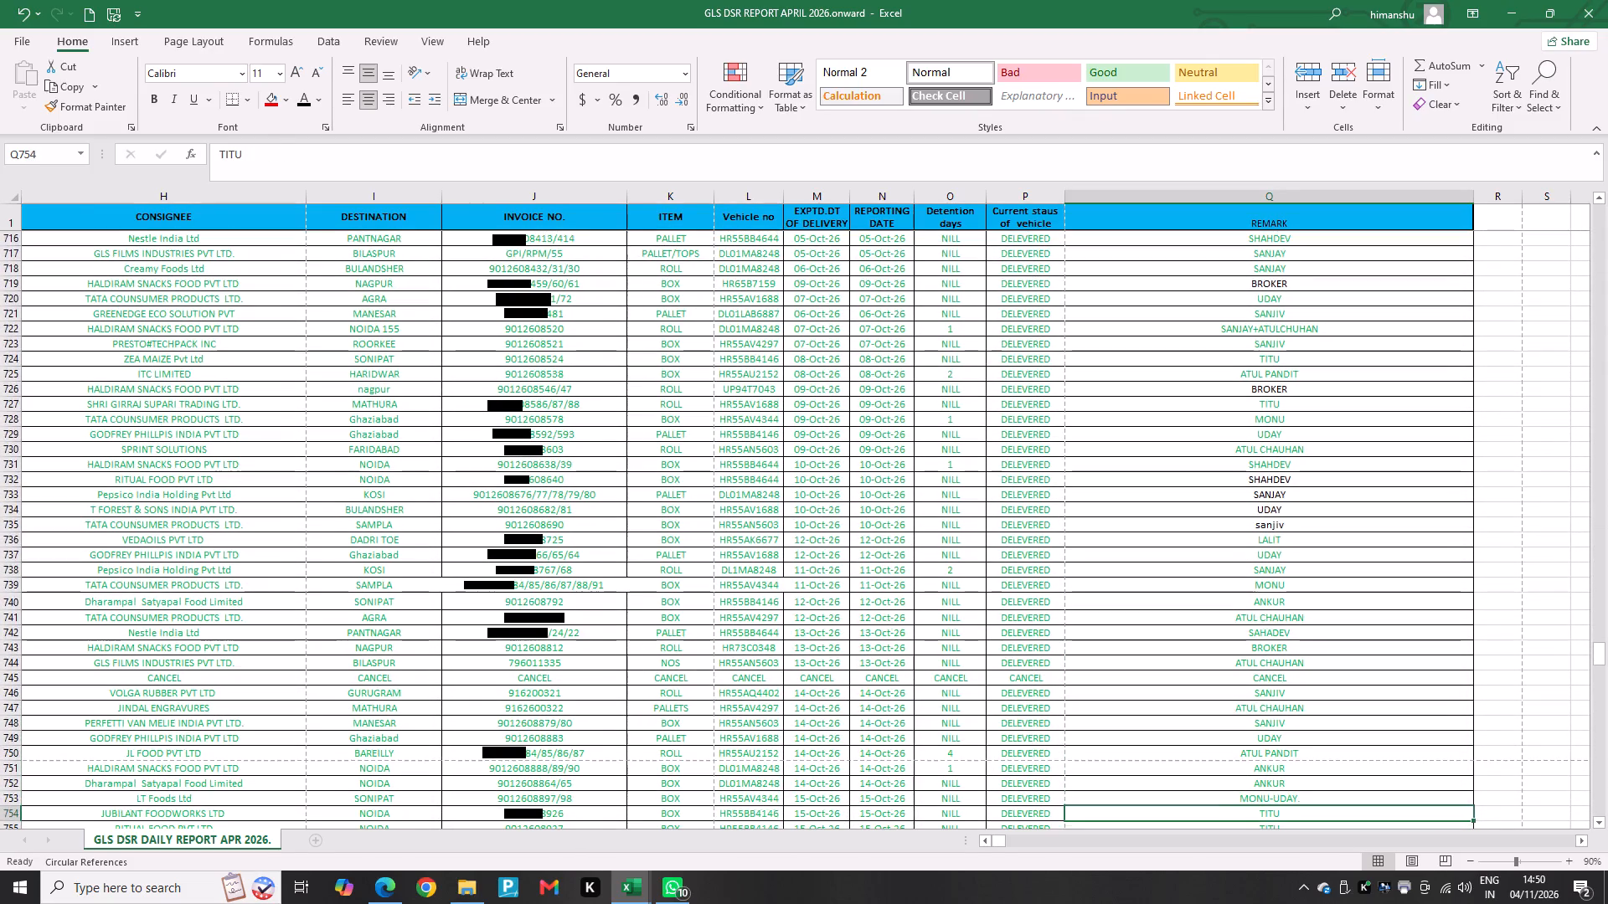
pyautogui.press('Up')
pyautogui.press('Down')
pyautogui.press('Up')
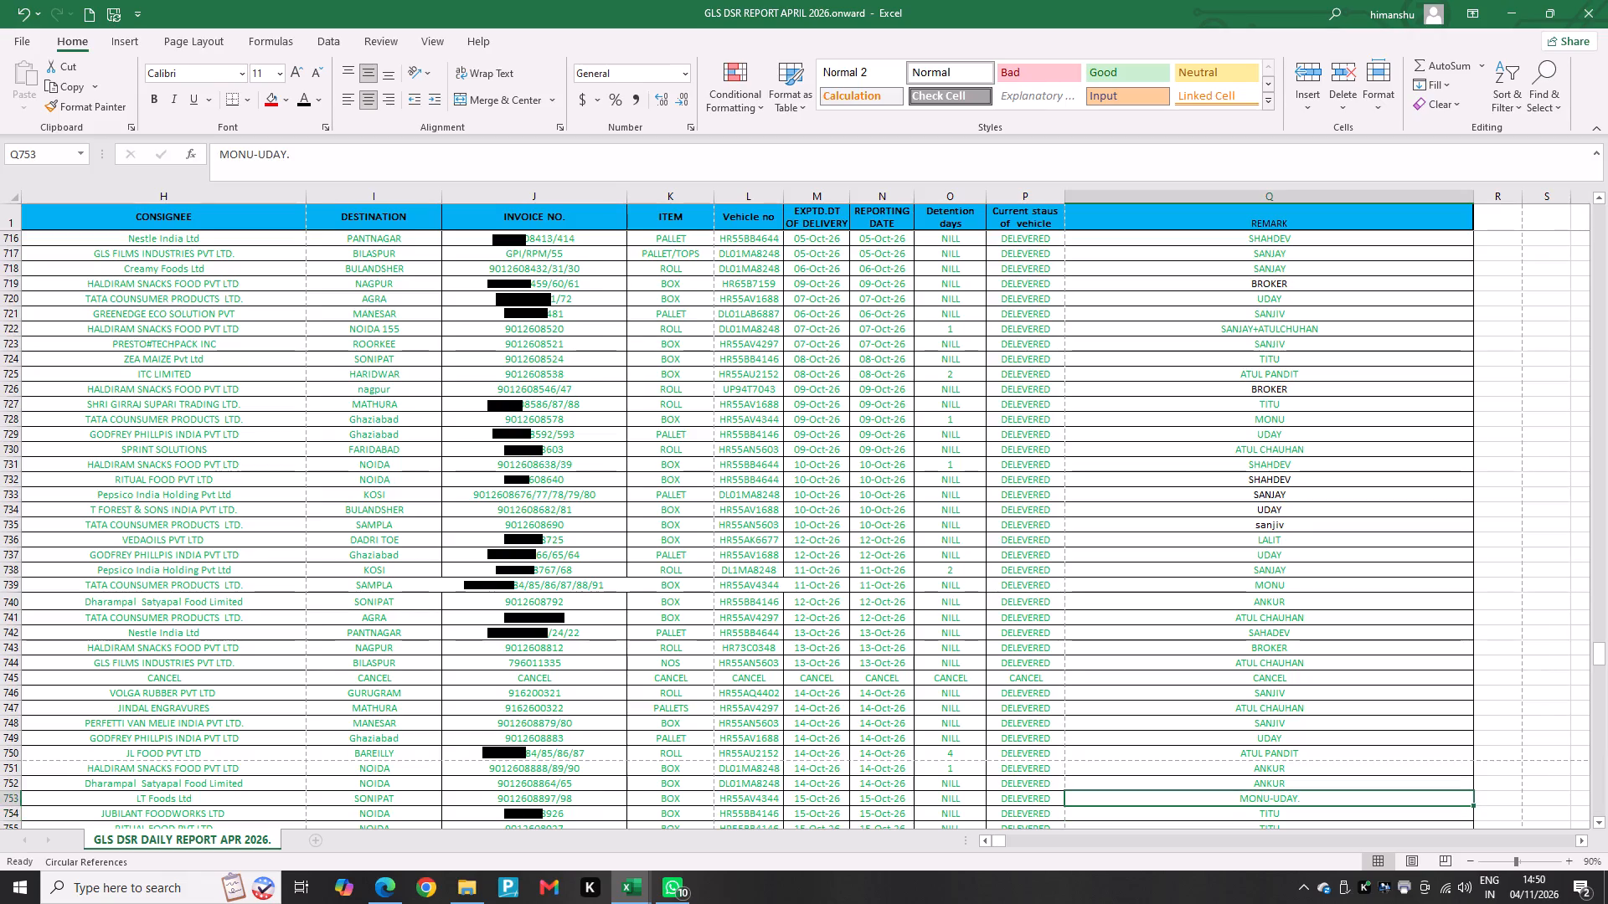
# Look through the REMARK entries from 15 to 23 October for MONU's deliveries.
pyautogui.press('Down')
pyautogui.press('Down')
pyautogui.press('Down')
pyautogui.press('Down')
pyautogui.press('Down')
pyautogui.press('Down')
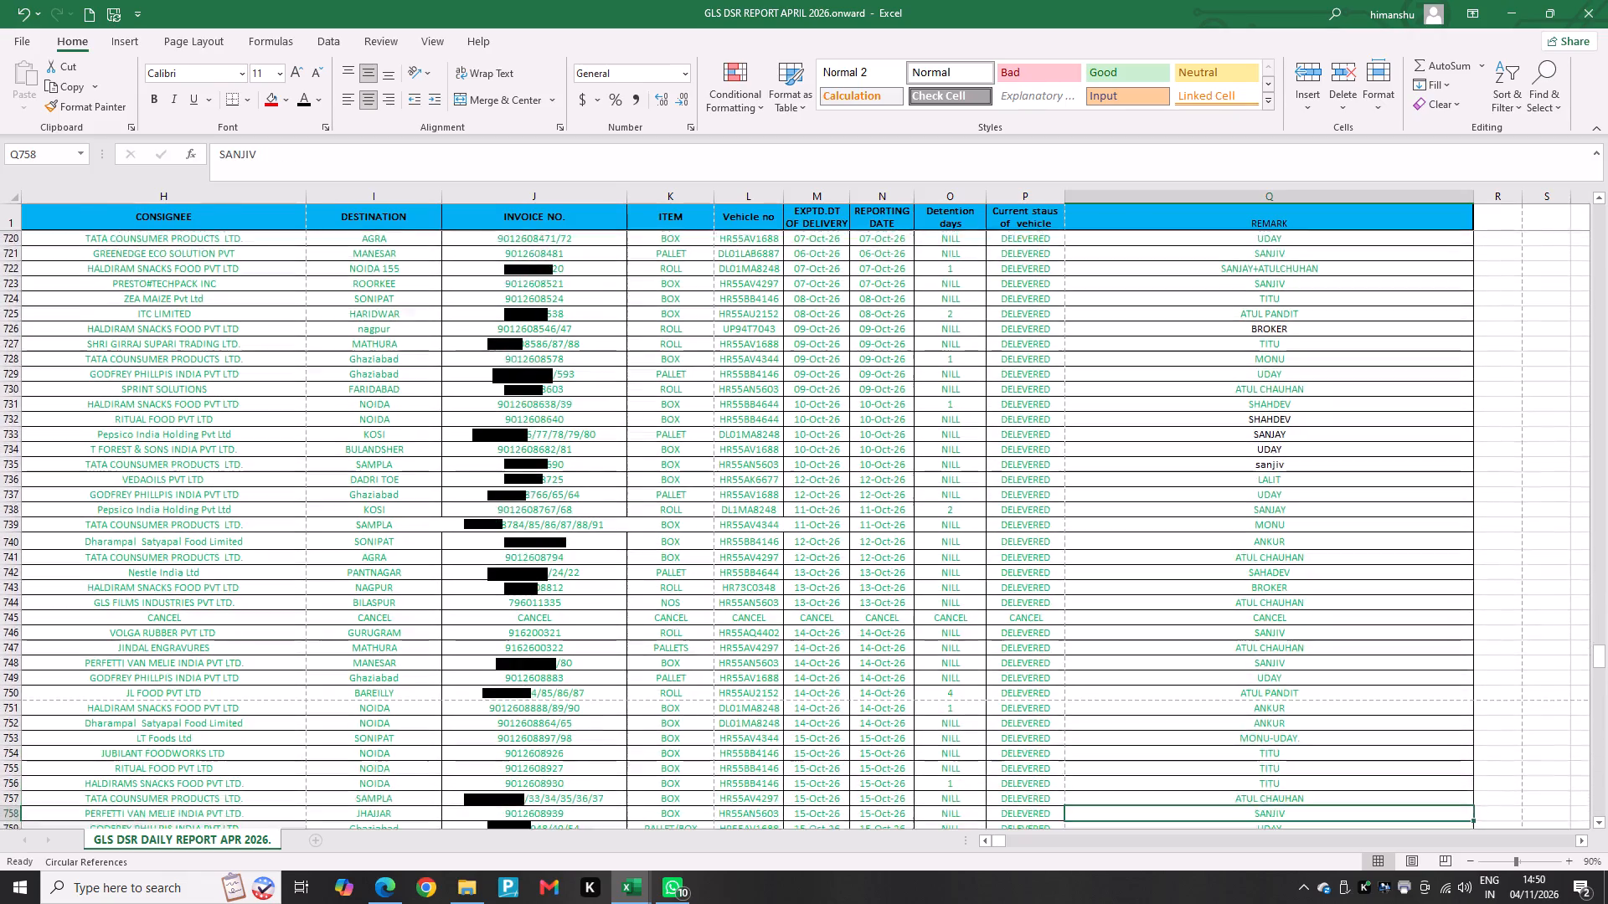
pyautogui.press('Down')
pyautogui.press('Down')
pyautogui.press('Down')
pyautogui.press('Down')
pyautogui.press('Down')
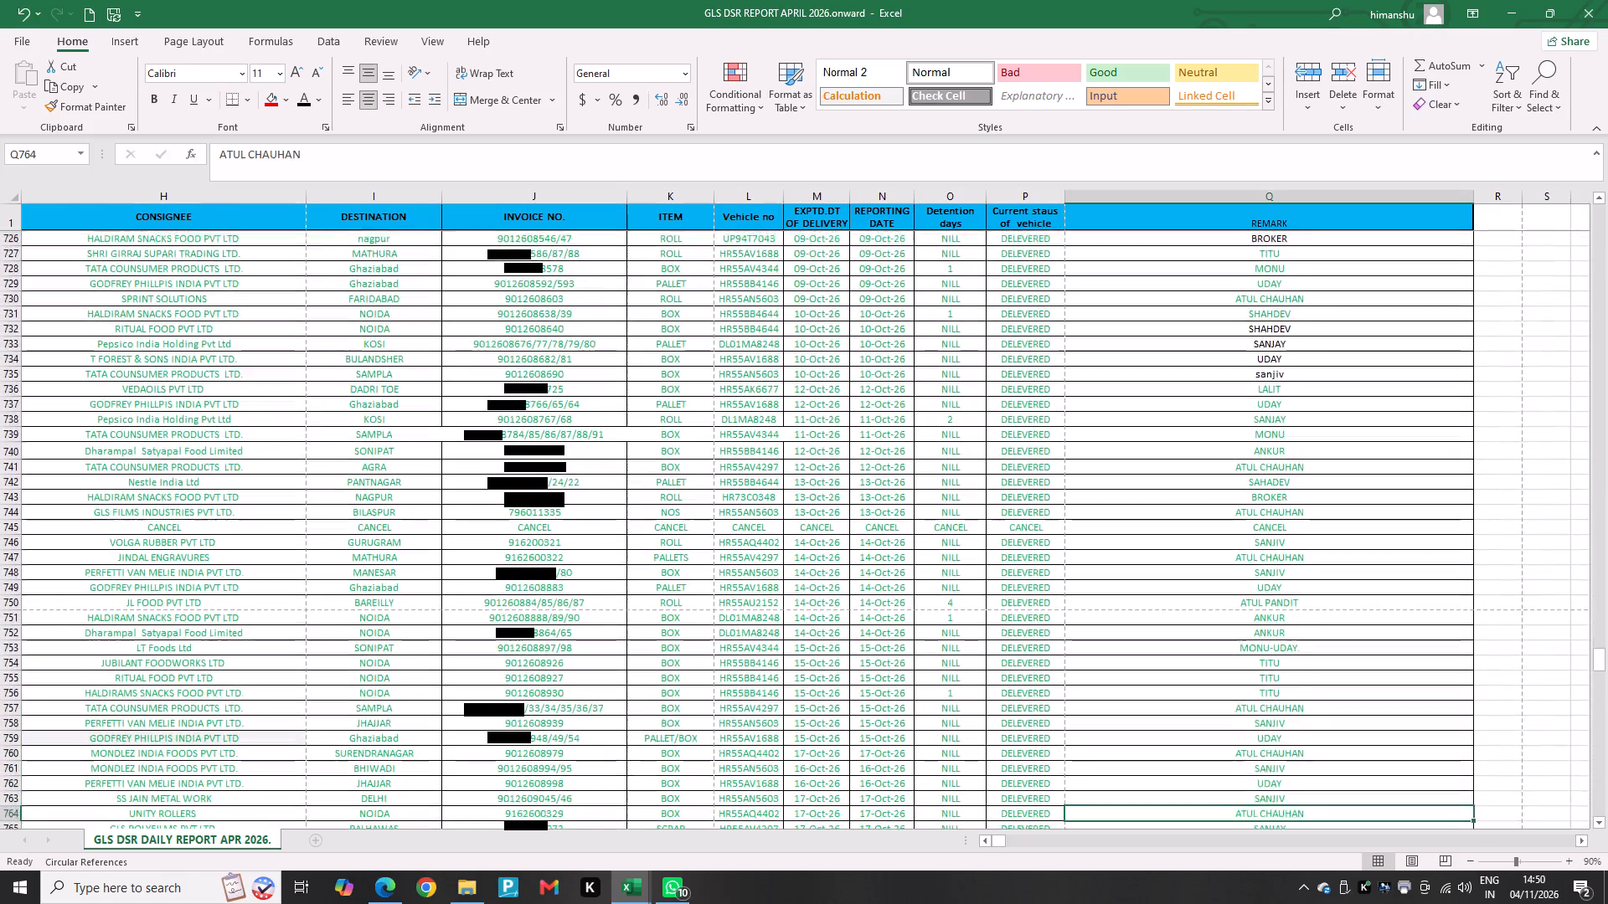
pyautogui.press('Down')
pyautogui.press('Down')
pyautogui.press('Down')
pyautogui.press('Down')
pyautogui.press('Down')
pyautogui.press('Up')
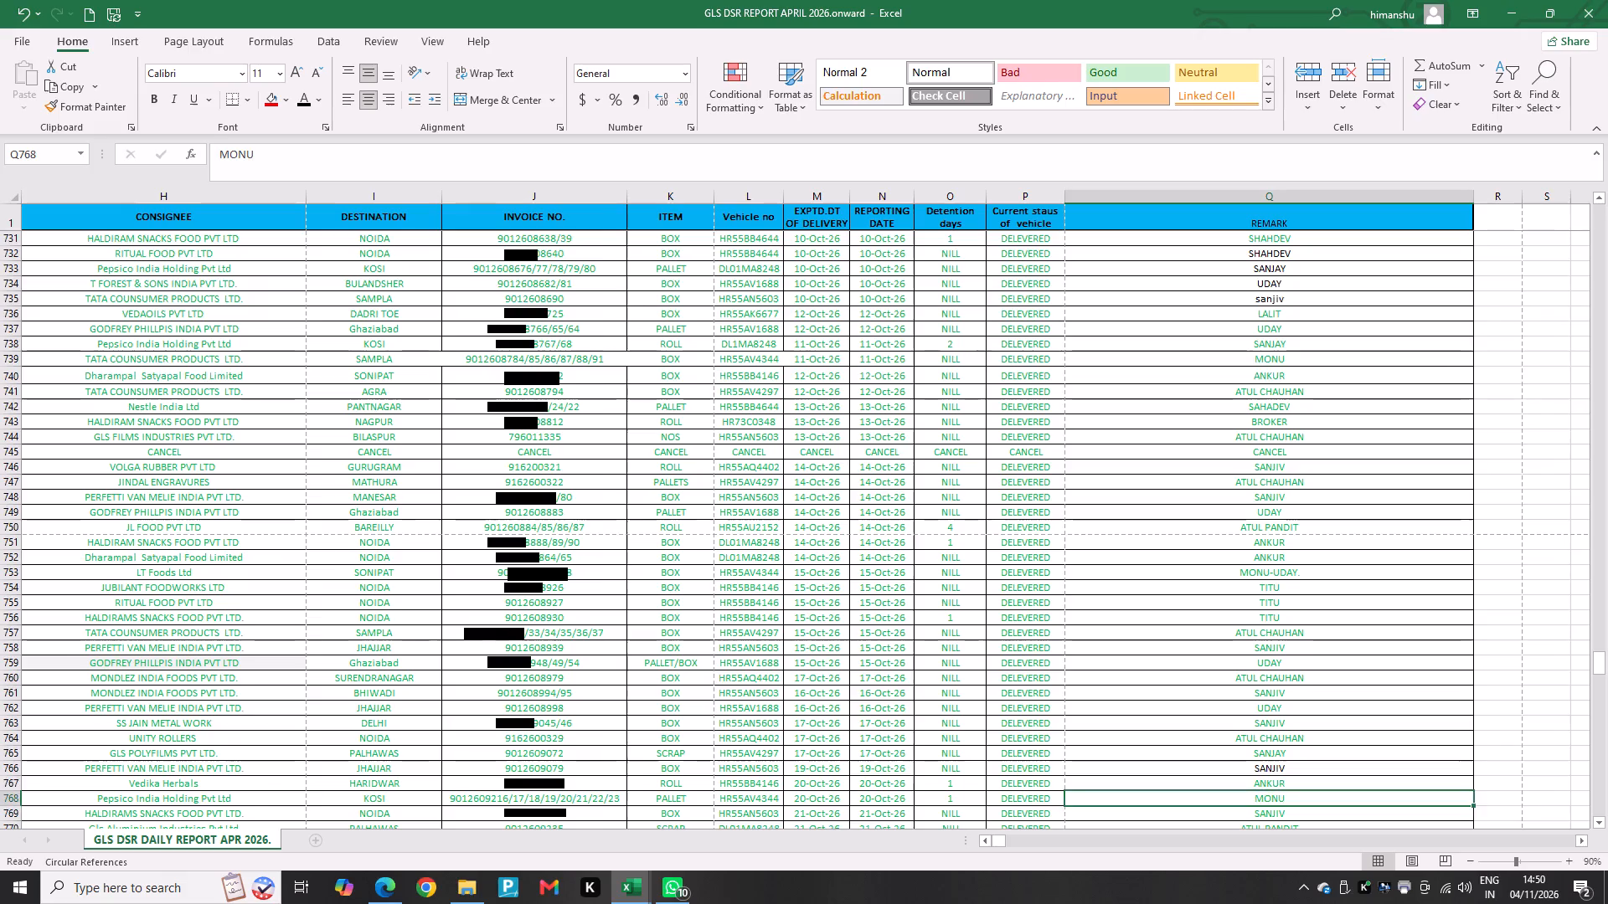
pyautogui.press('Up')
pyautogui.press('Down')
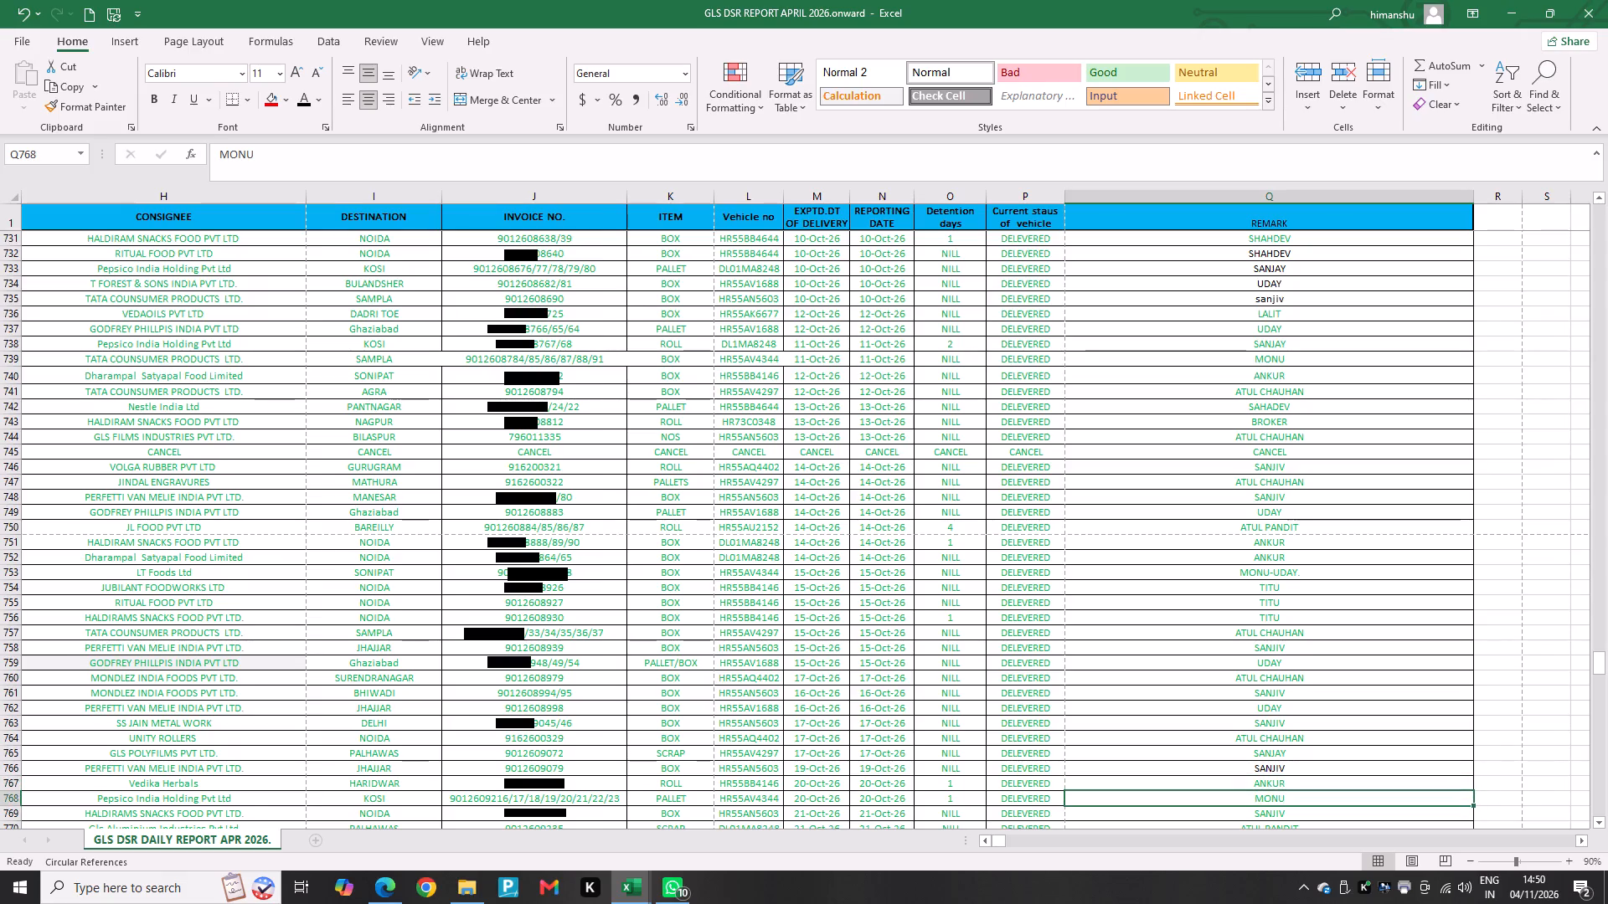
pyautogui.press('Down')
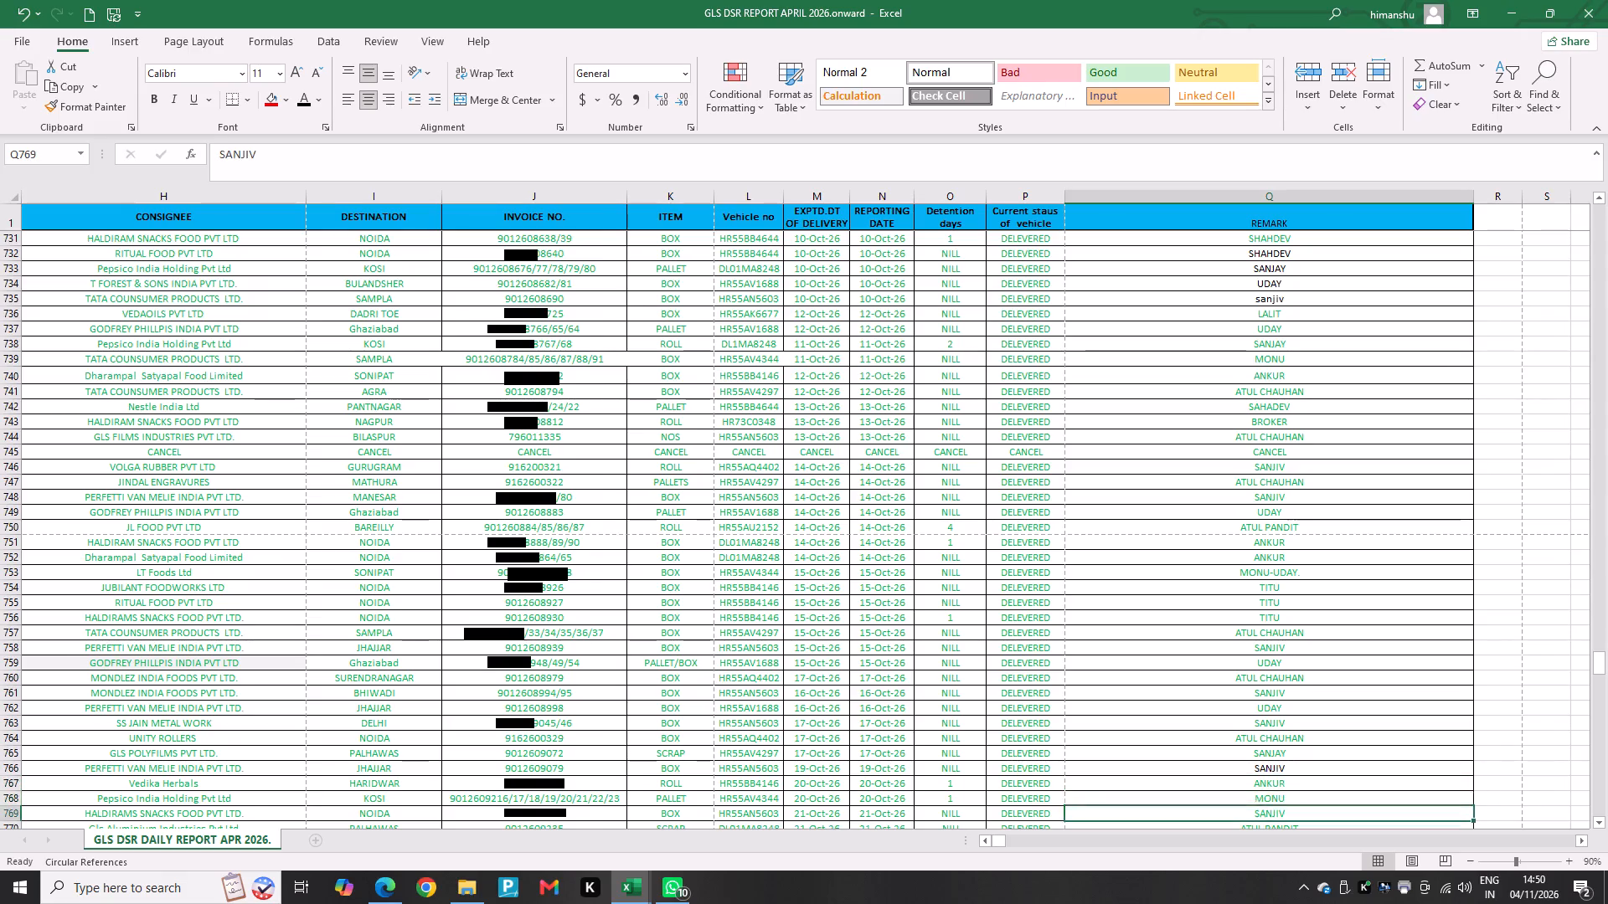
pyautogui.press('Down')
pyautogui.press('Down')
pyautogui.press('Down')
pyautogui.press('Down')
pyautogui.press('Down')
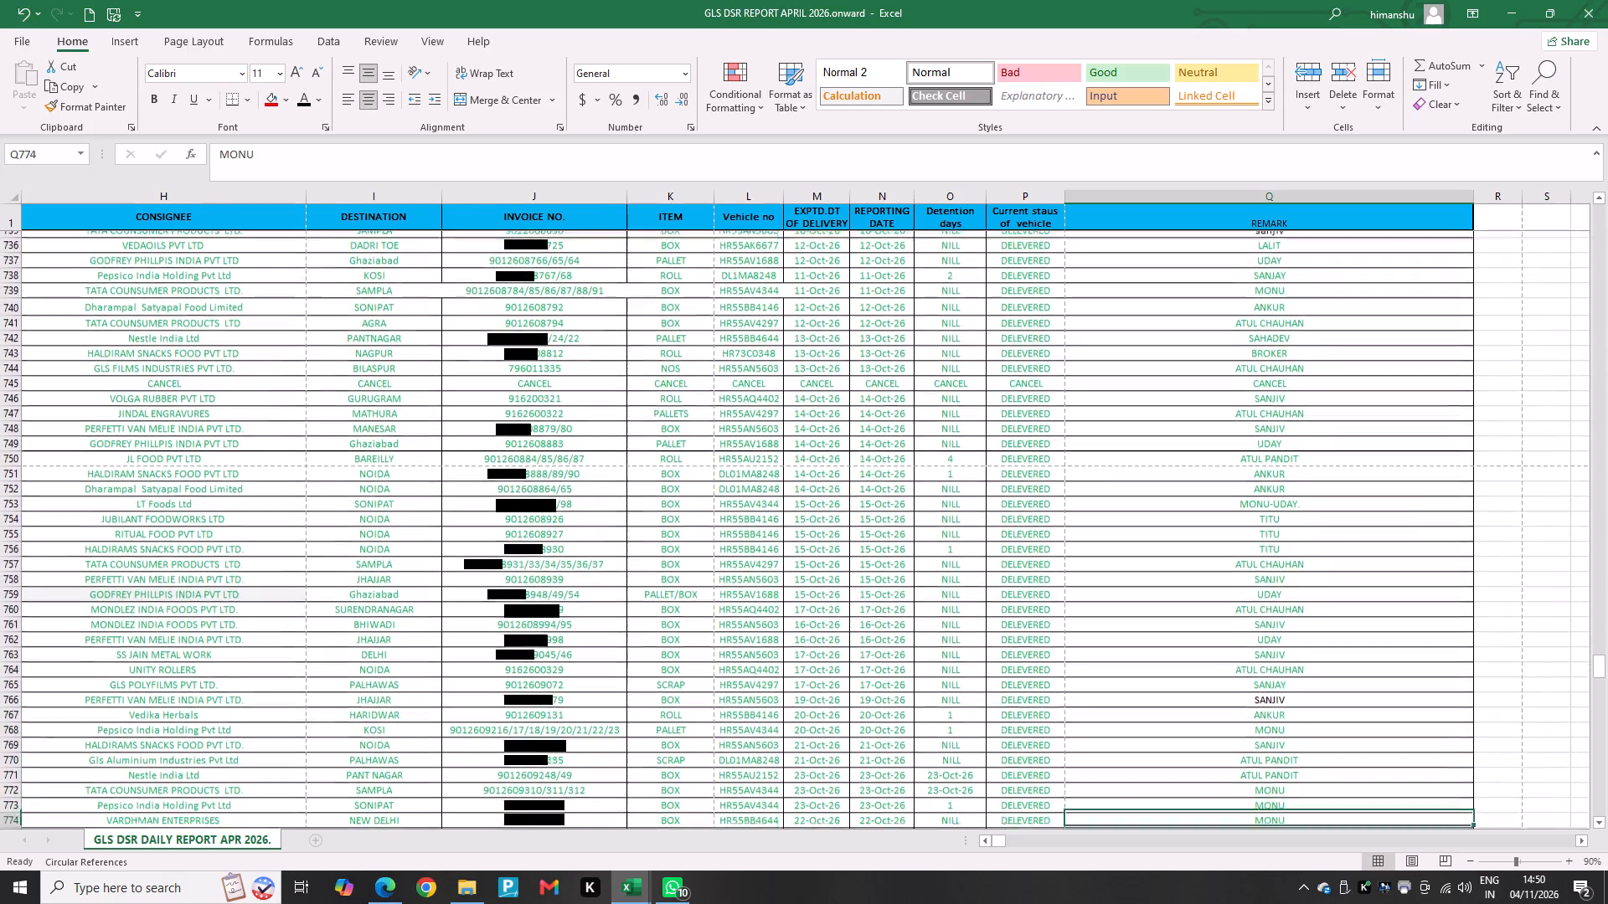
pyautogui.press('Up')
pyautogui.press('Up')
pyautogui.press('Down')
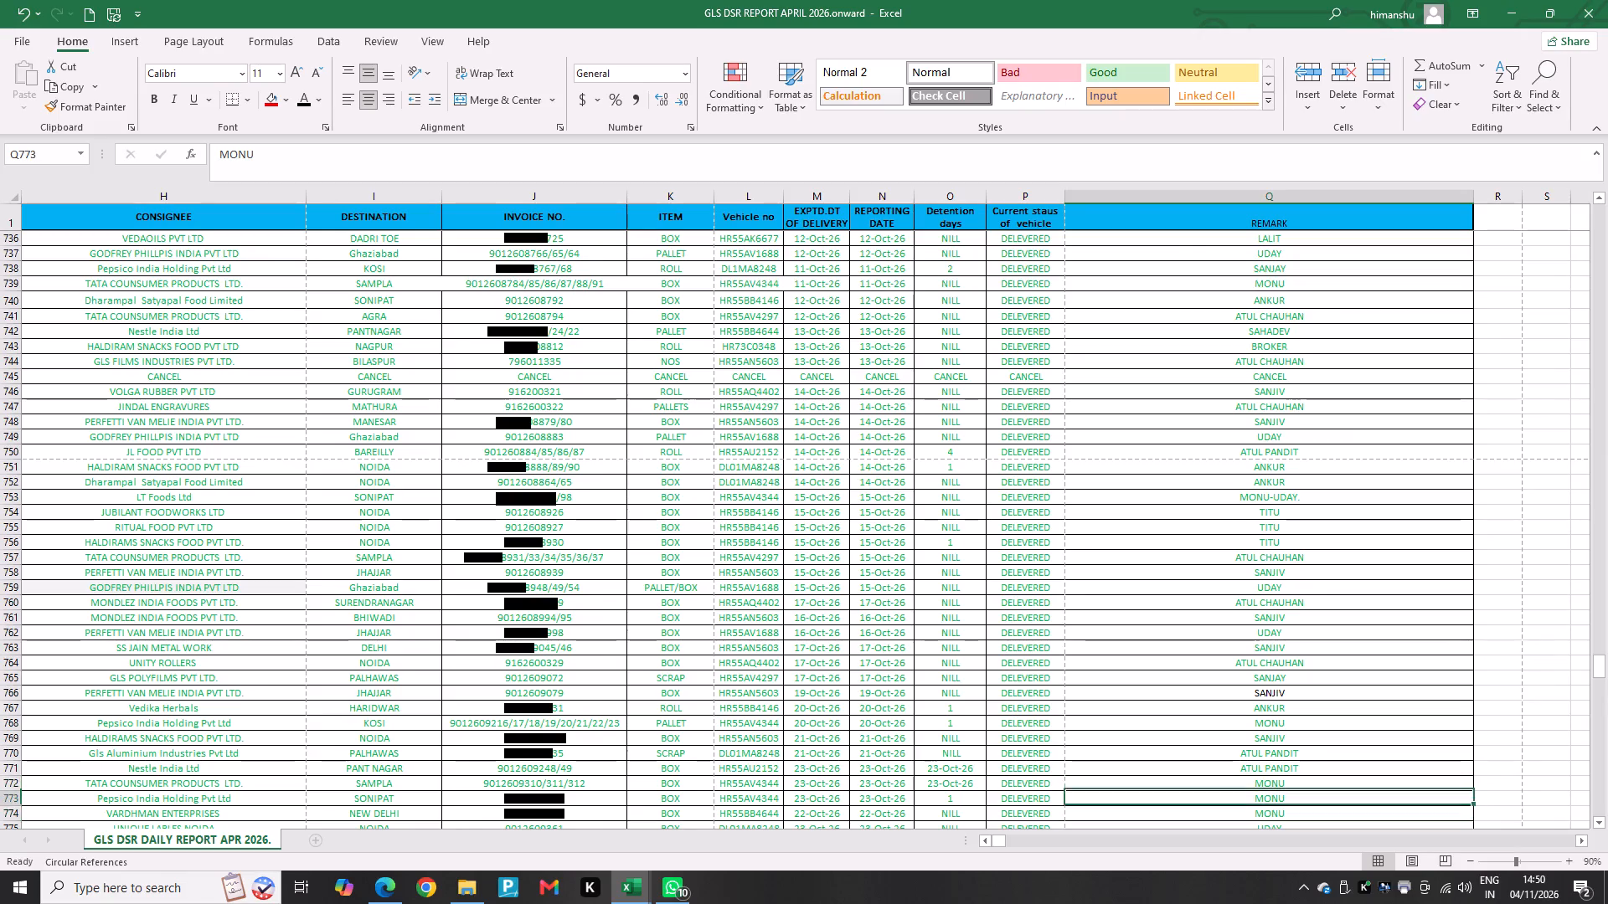
# Examine the item, reporting date, detention days and remark of MONU's consecutive SAMPLA, SONIPAT and NEW DELHI deliveries of 22–23 October.
pyautogui.press('Left')
pyautogui.press('Left')
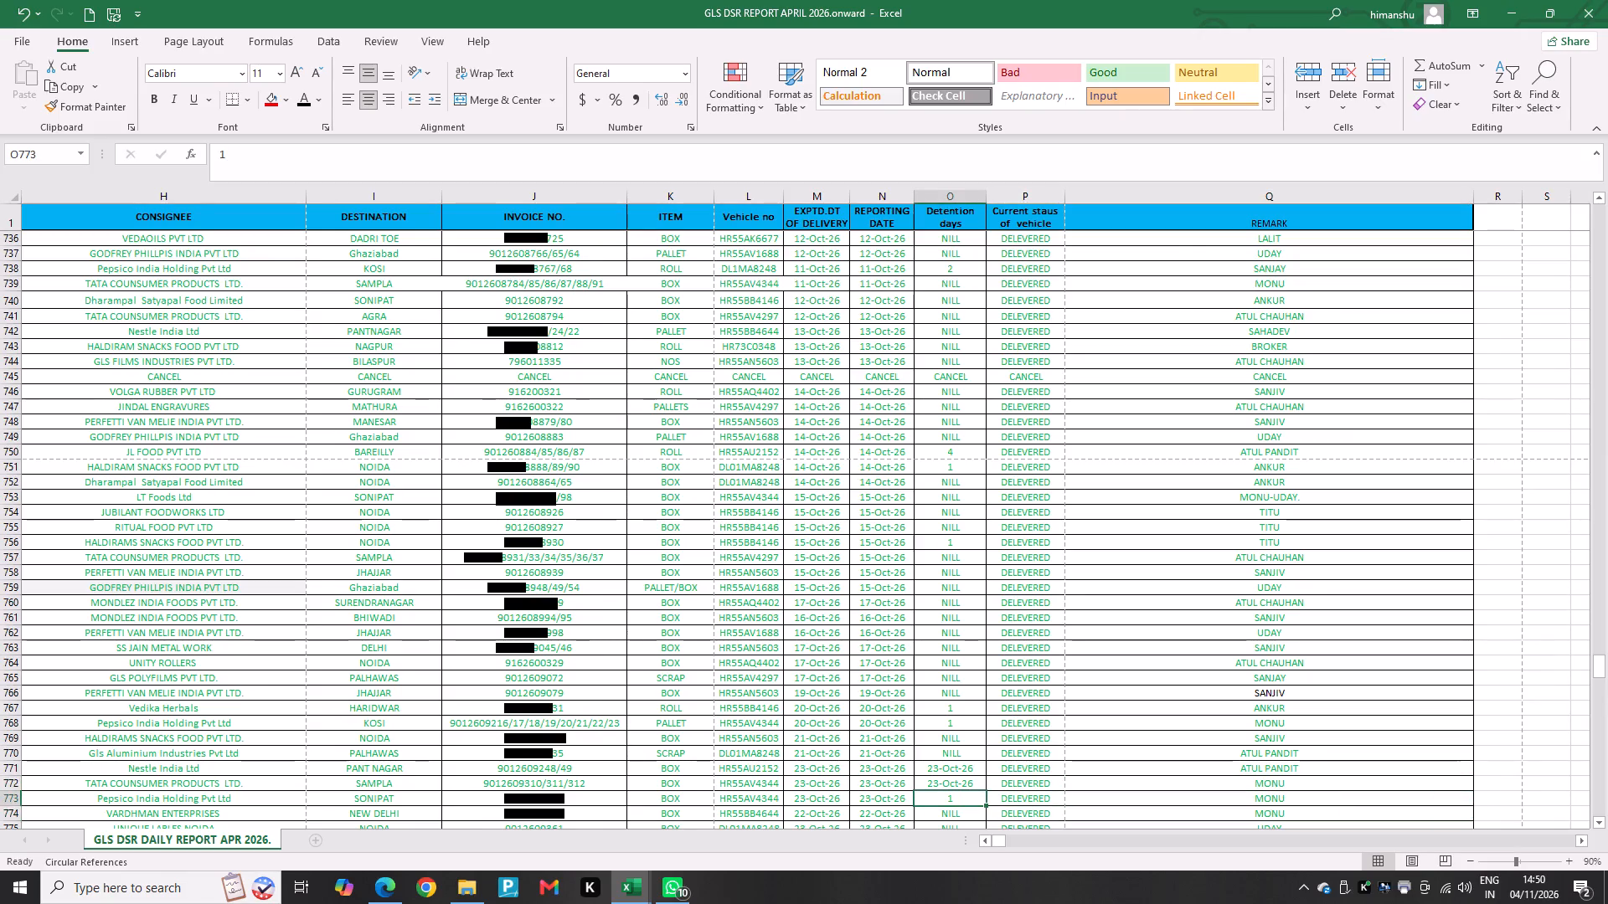
pyautogui.press('Right')
pyautogui.press('Right')
pyautogui.press('Left')
pyautogui.press('Left')
pyautogui.press('Up')
pyautogui.press('Left')
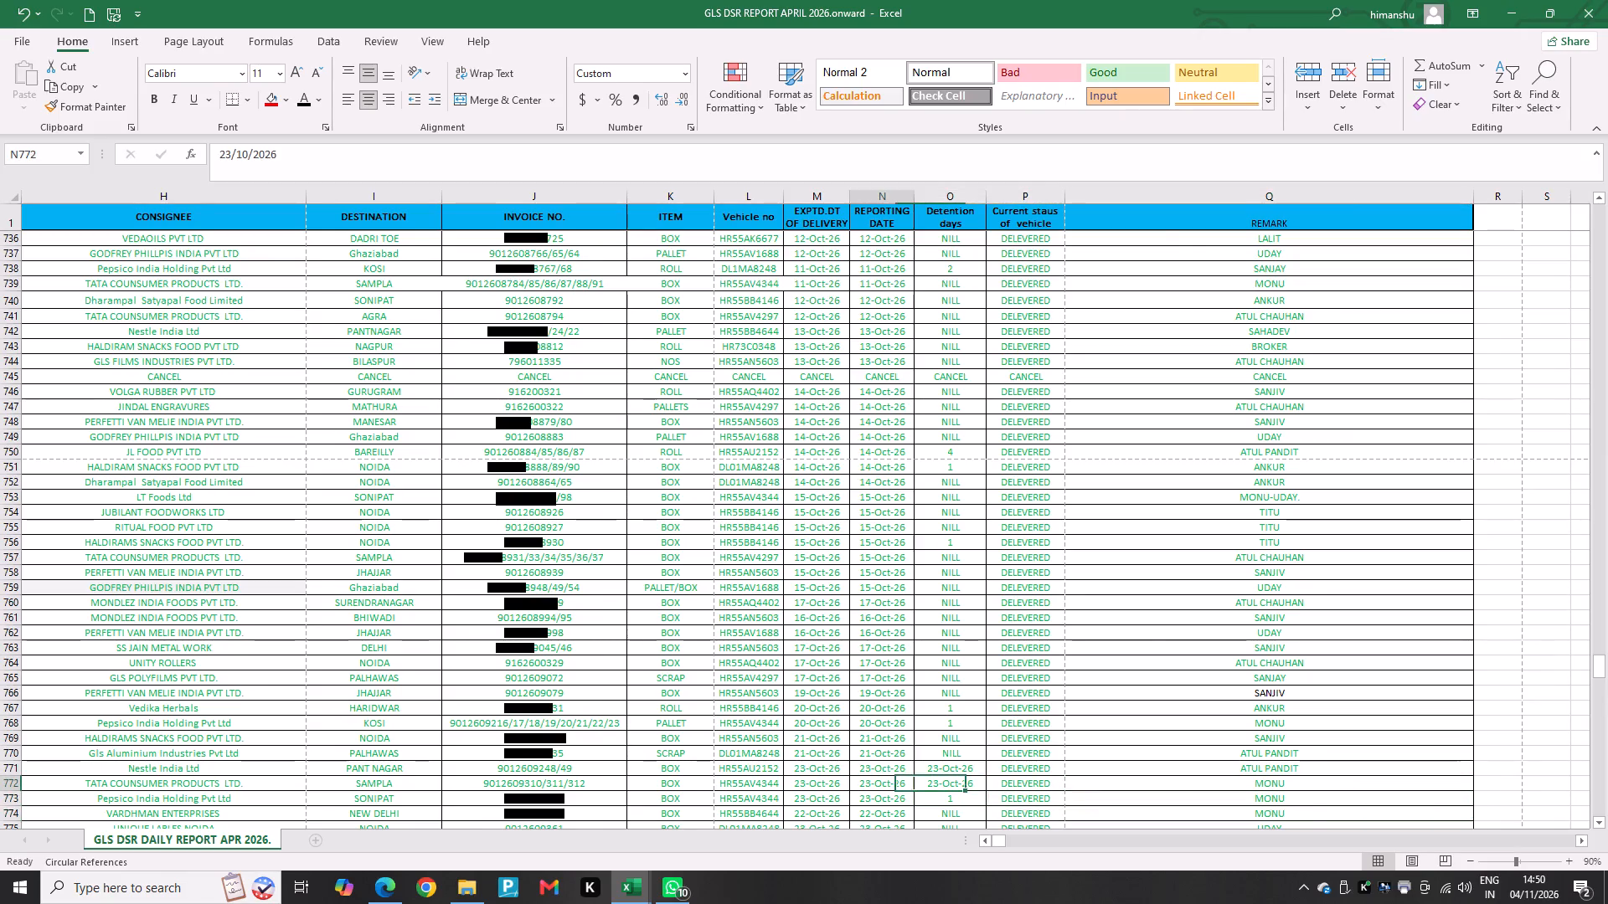
pyautogui.press('Left')
pyautogui.press('Left')
pyautogui.press('Left')
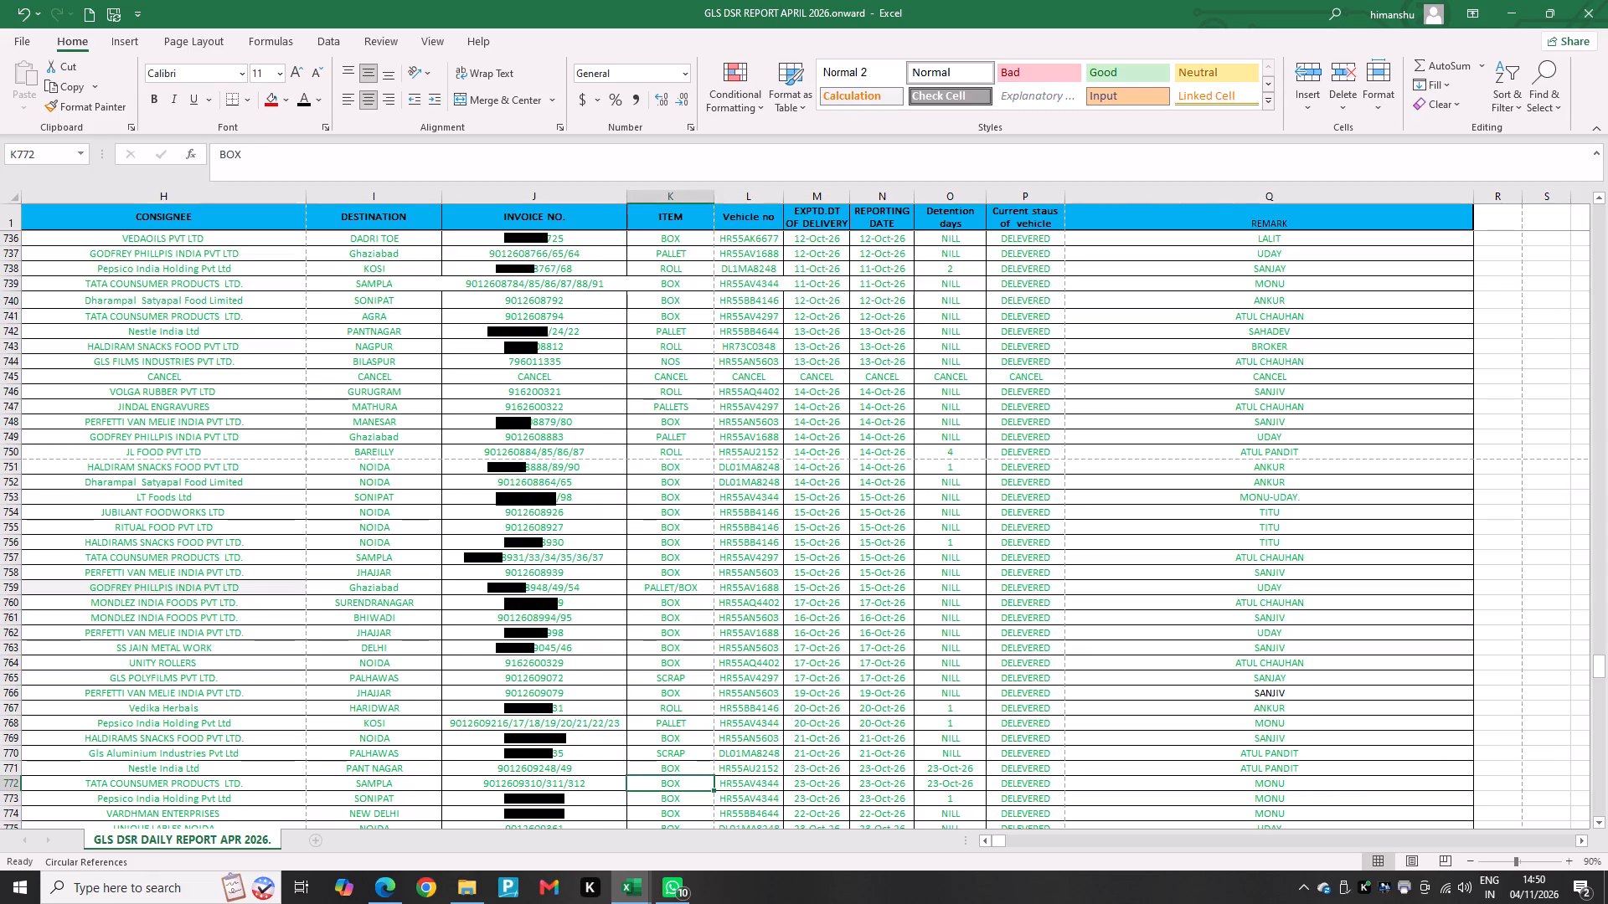
pyautogui.press('Left')
pyautogui.press('Right')
pyautogui.press('Right')
pyautogui.press('Right')
pyautogui.press('Right')
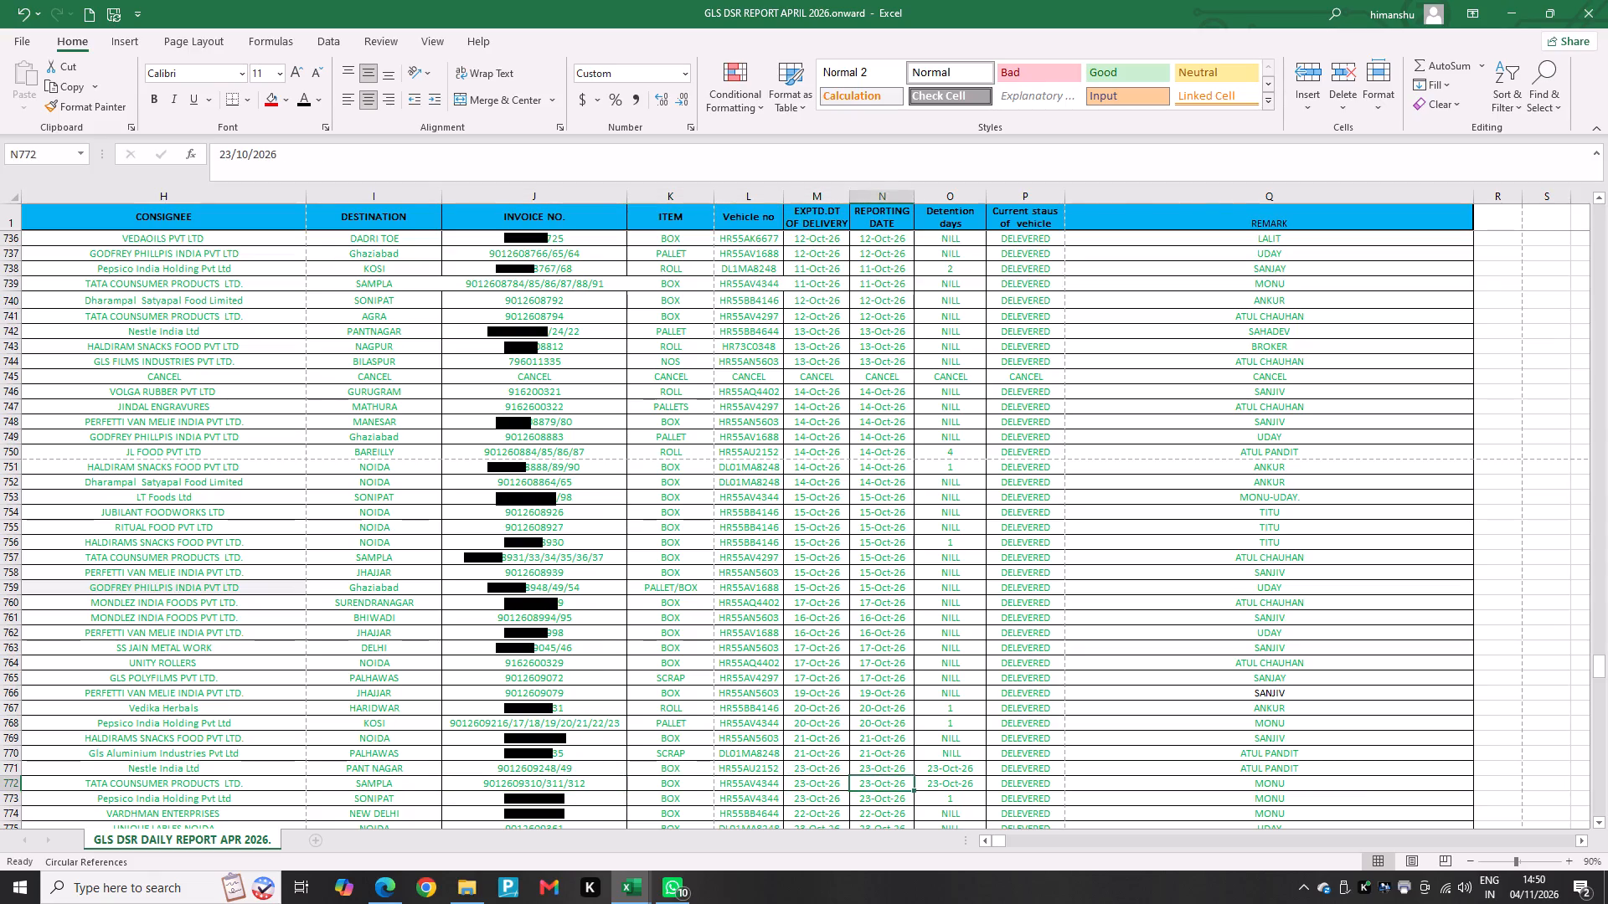
pyautogui.press('Right')
pyautogui.press('Right')
pyautogui.press('Right')
pyautogui.press('Right')
pyautogui.press('Left')
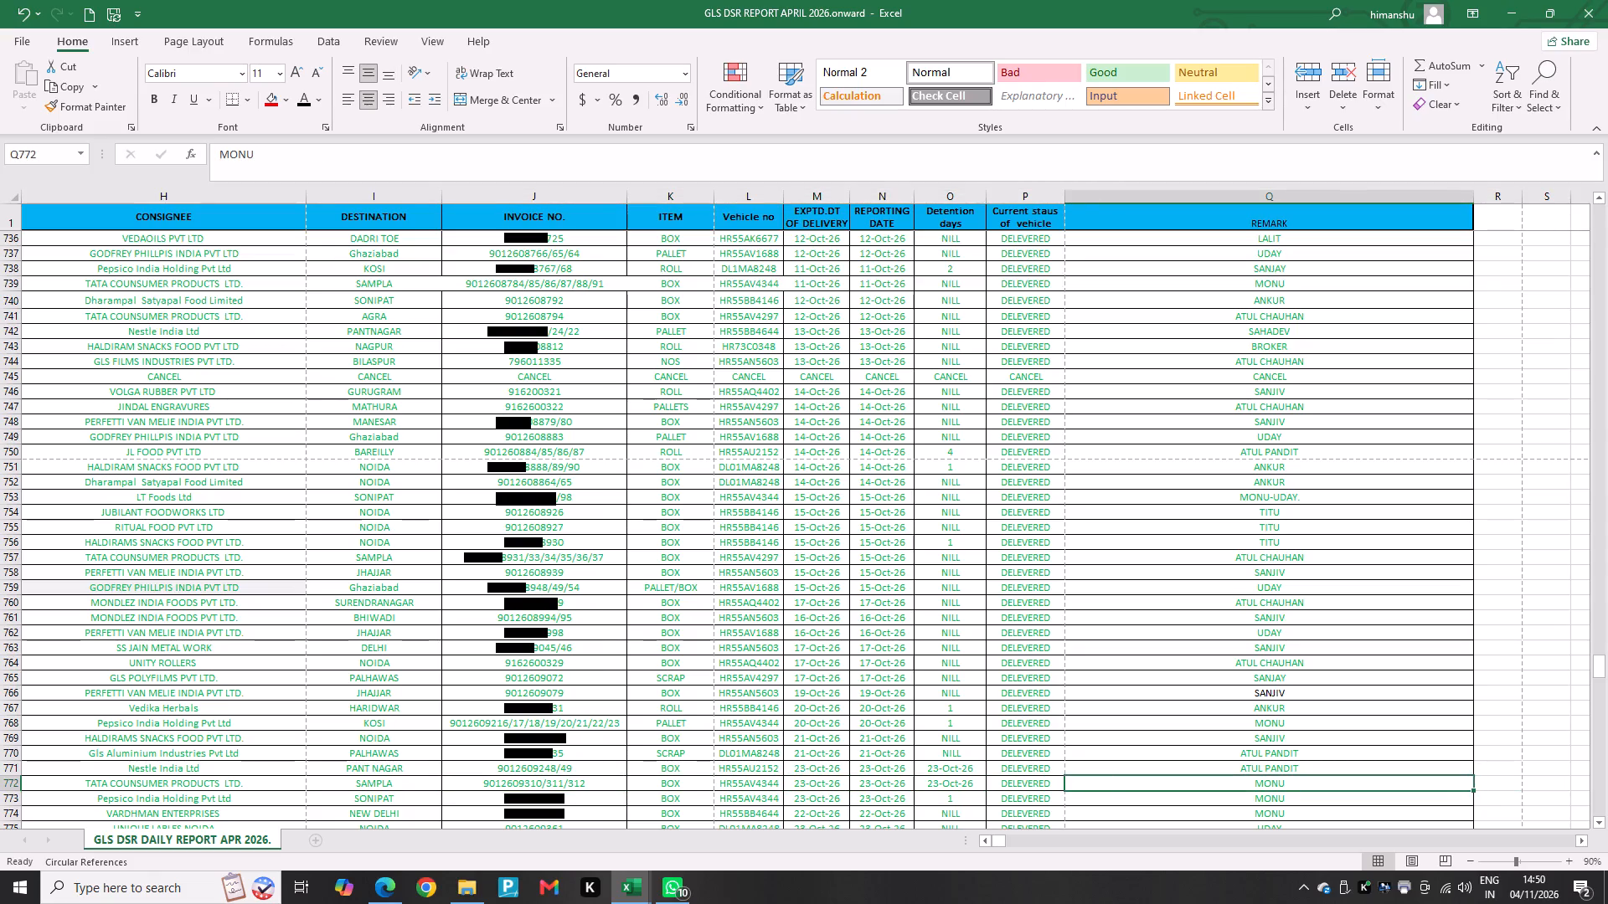
pyautogui.press('Down')
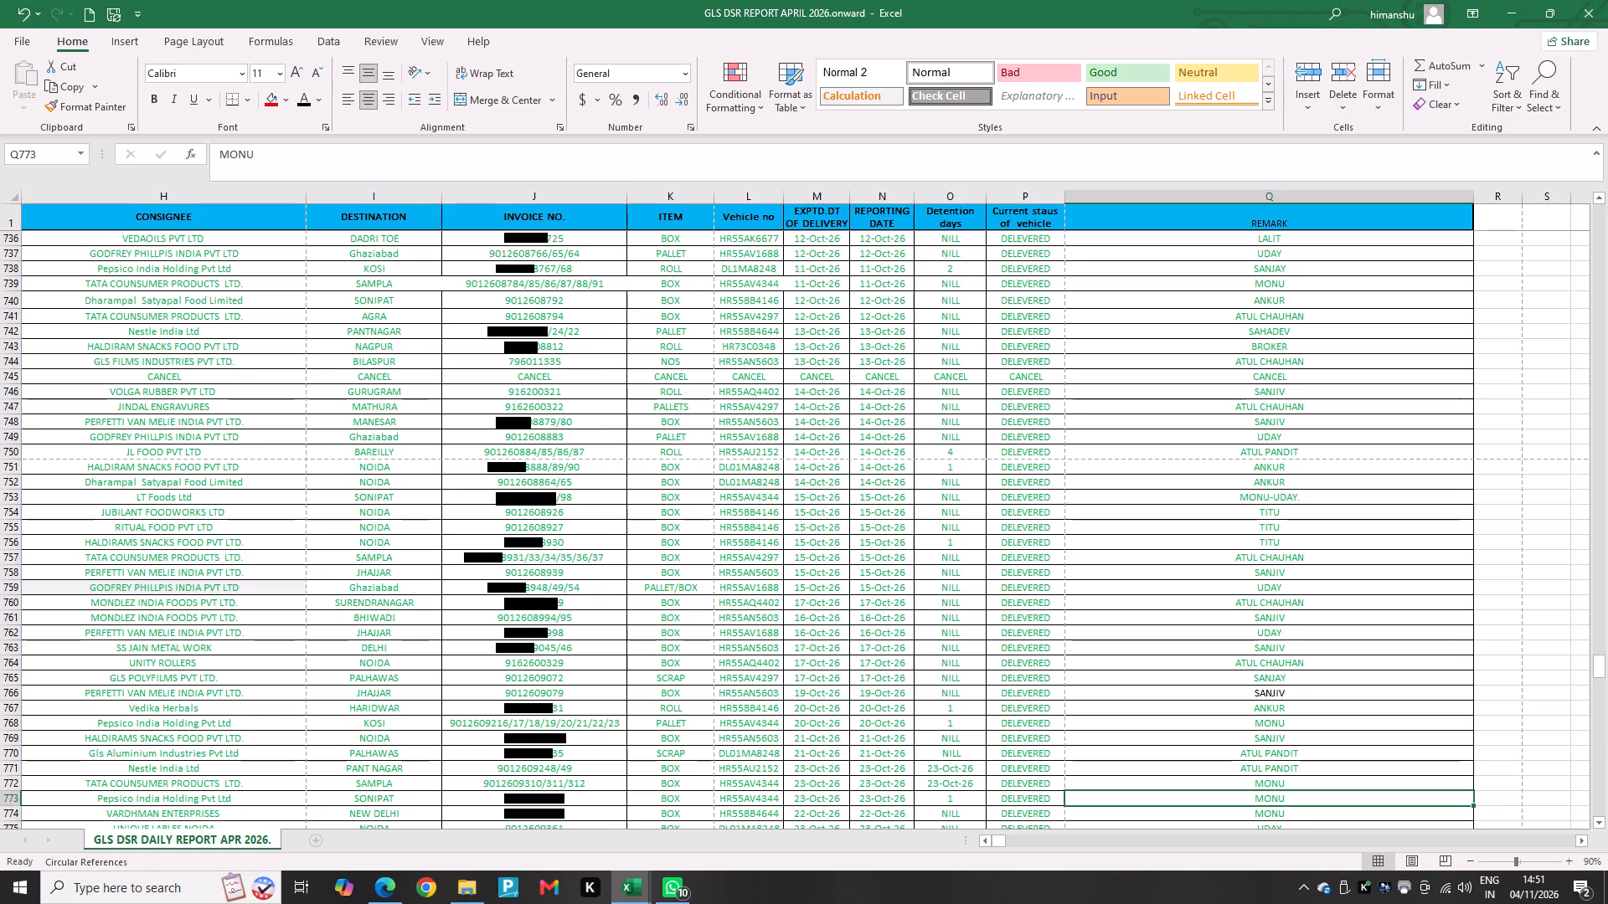
pyautogui.press('Down')
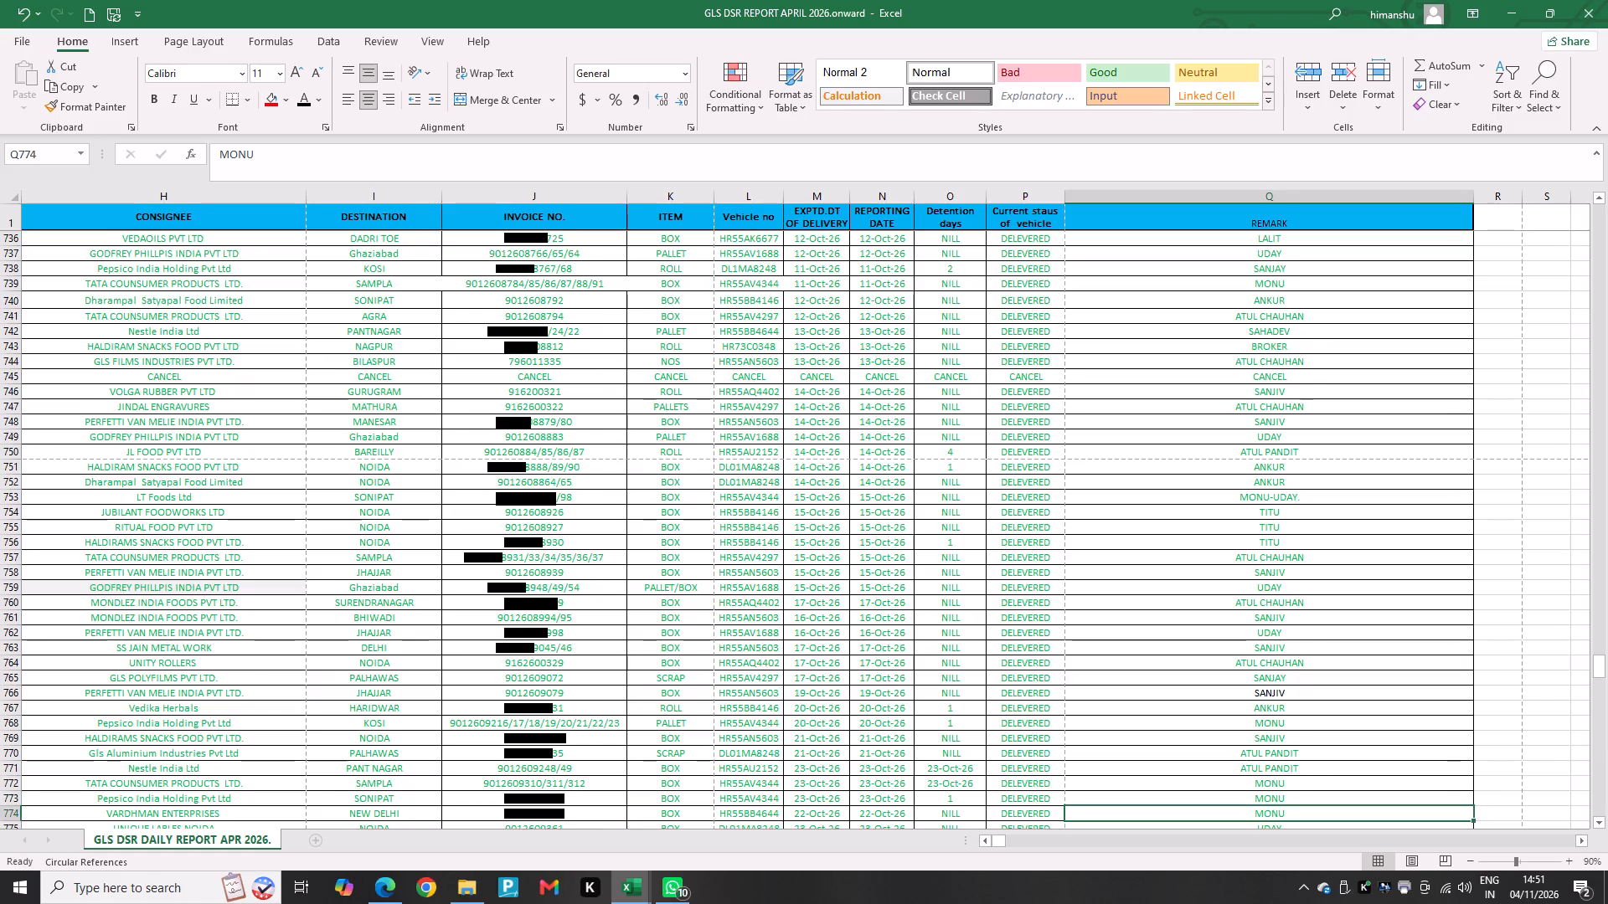
# Look through the REMARK column of the daily report for MONU's deliveries from 23 to 28 October.
pyautogui.press('Down')
pyautogui.press('Down')
pyautogui.press('Down')
pyautogui.press('Down')
pyautogui.press('Down')
pyautogui.press('Down')
pyautogui.press('Down')
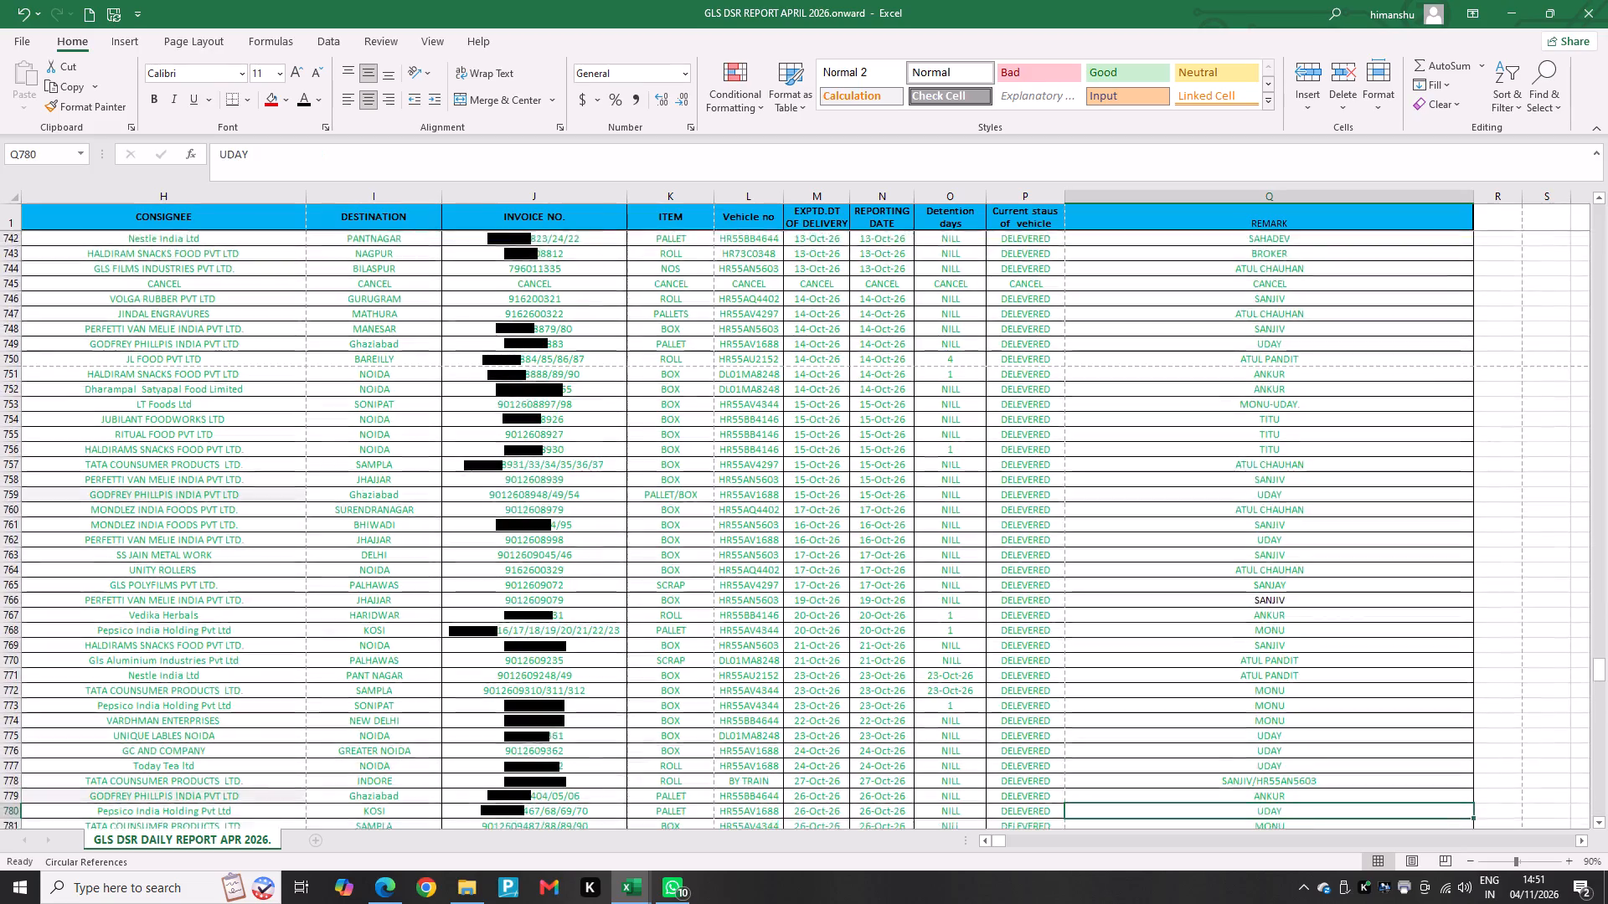
pyautogui.press('Down')
pyautogui.press('Up')
pyautogui.press('Down')
pyautogui.press('Up')
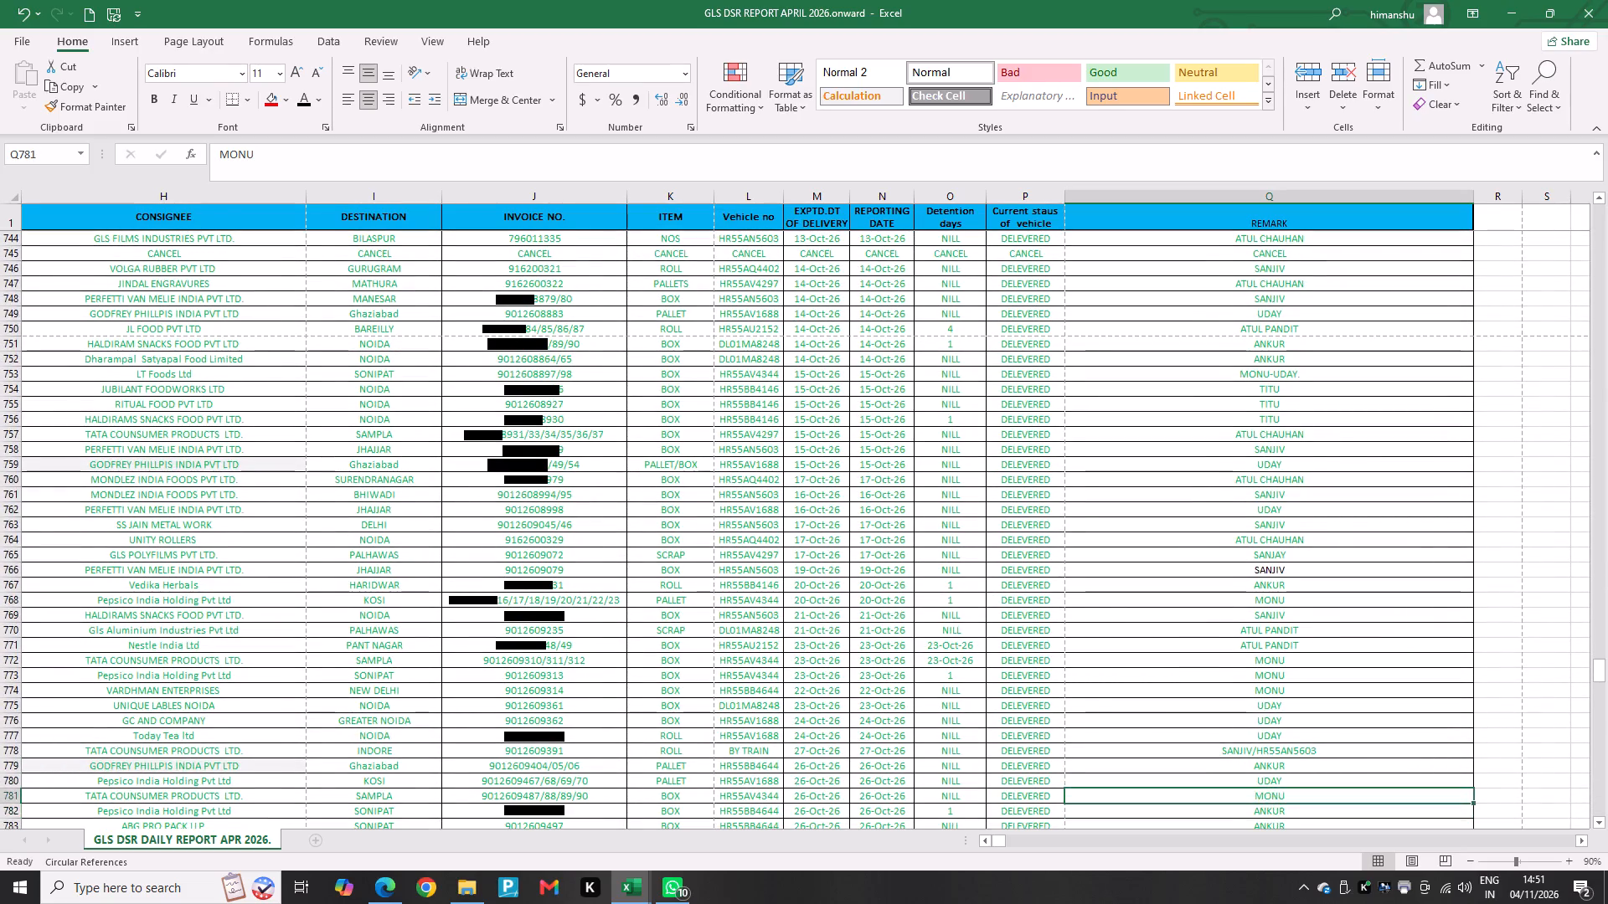
pyautogui.press('Down')
pyautogui.press('Down')
pyautogui.press('Down')
pyautogui.press('Down')
pyautogui.press('Down')
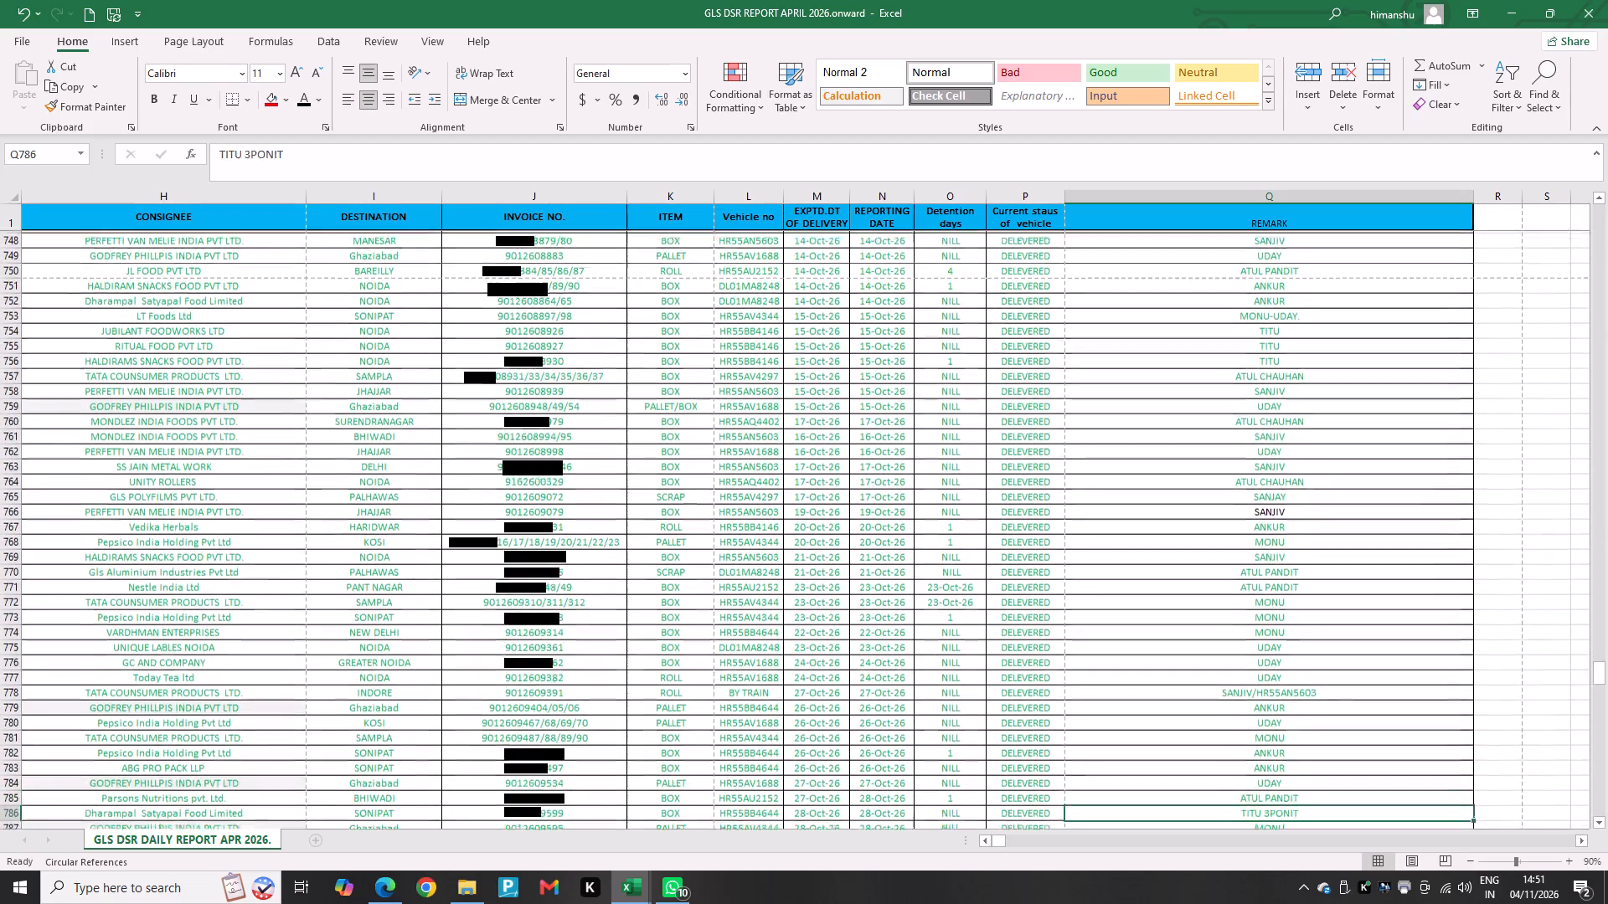
# Check the REMARK entries from 28 to 31 October for MONU's deliveries, including the Ghaziabad ones.
pyautogui.press('Down')
pyautogui.press('Down')
pyautogui.press('Up')
pyautogui.press('Down')
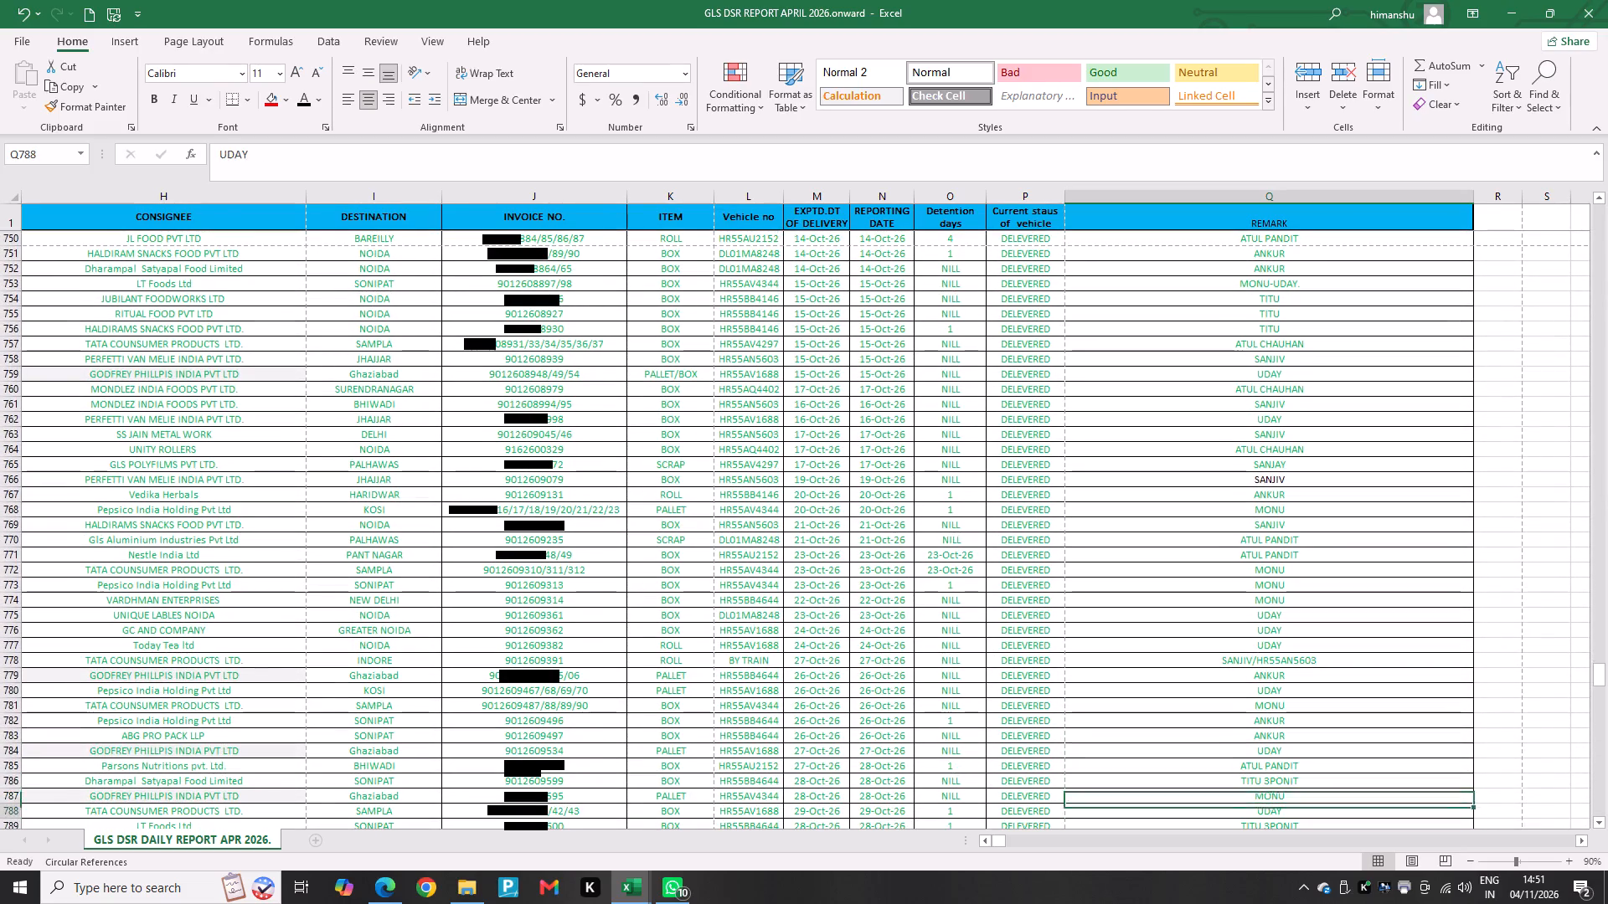
pyautogui.press('Down')
pyautogui.press('Down')
pyautogui.press('Down')
pyautogui.press('Down')
pyautogui.press('Down')
pyautogui.press('Down')
pyautogui.press('Down')
pyautogui.press('Up')
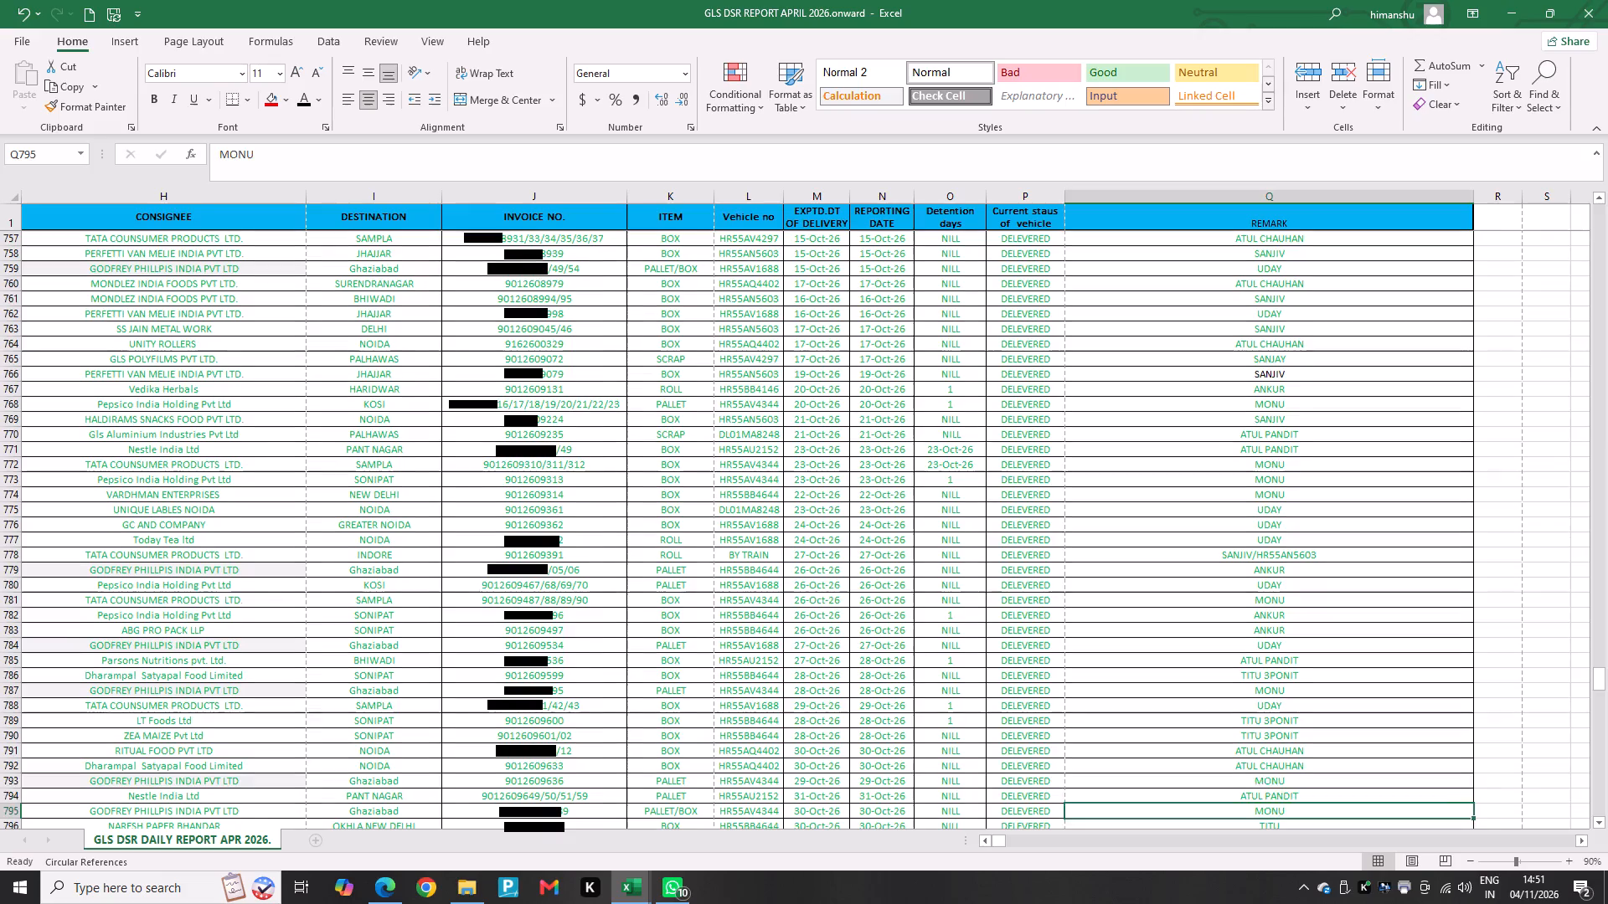
pyautogui.press('Up')
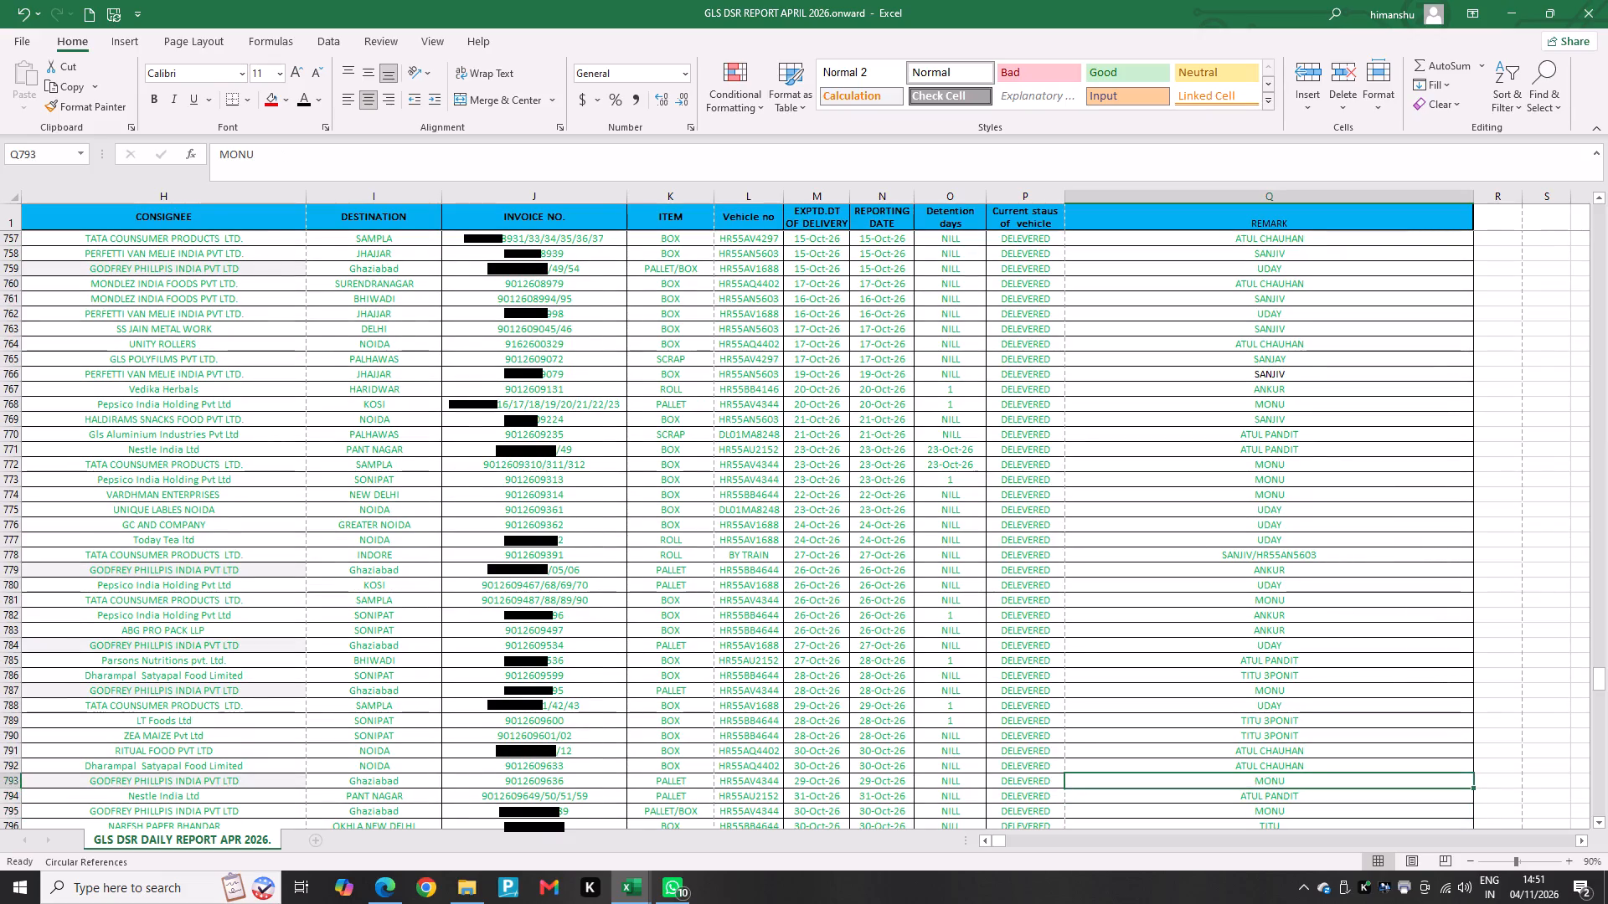
pyautogui.press('Down')
pyautogui.press('Down')
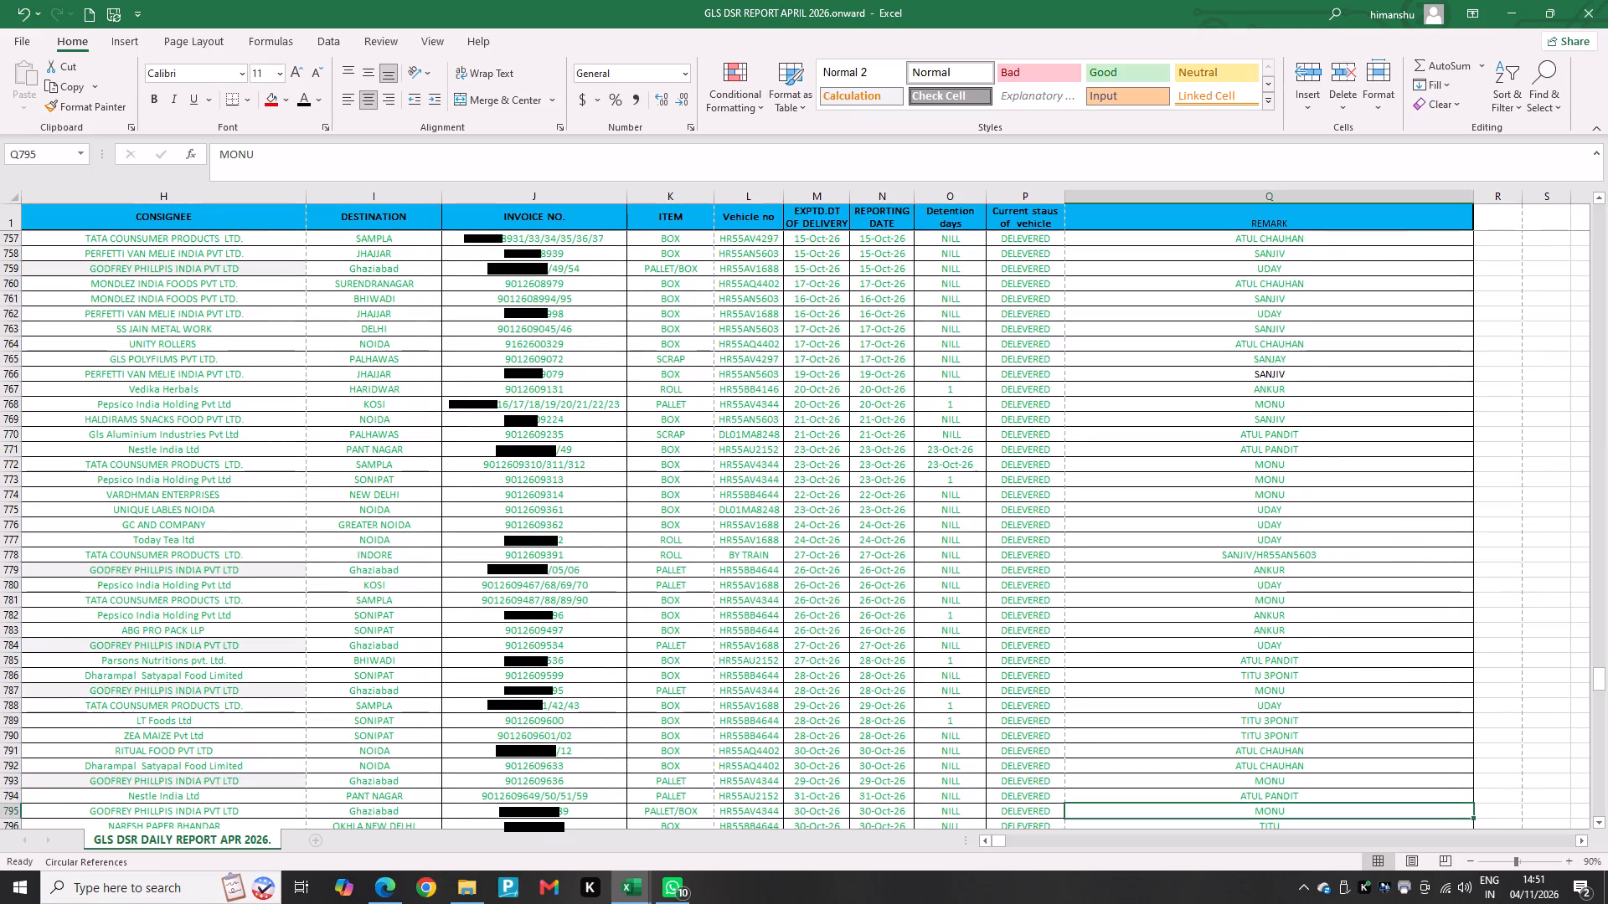
# Check the REMARK entries from 30 October through 3 November for further deliveries by MONU.
pyautogui.press('Down')
pyautogui.press('Down')
pyautogui.press('Down')
pyautogui.press('Down')
pyautogui.press('Down')
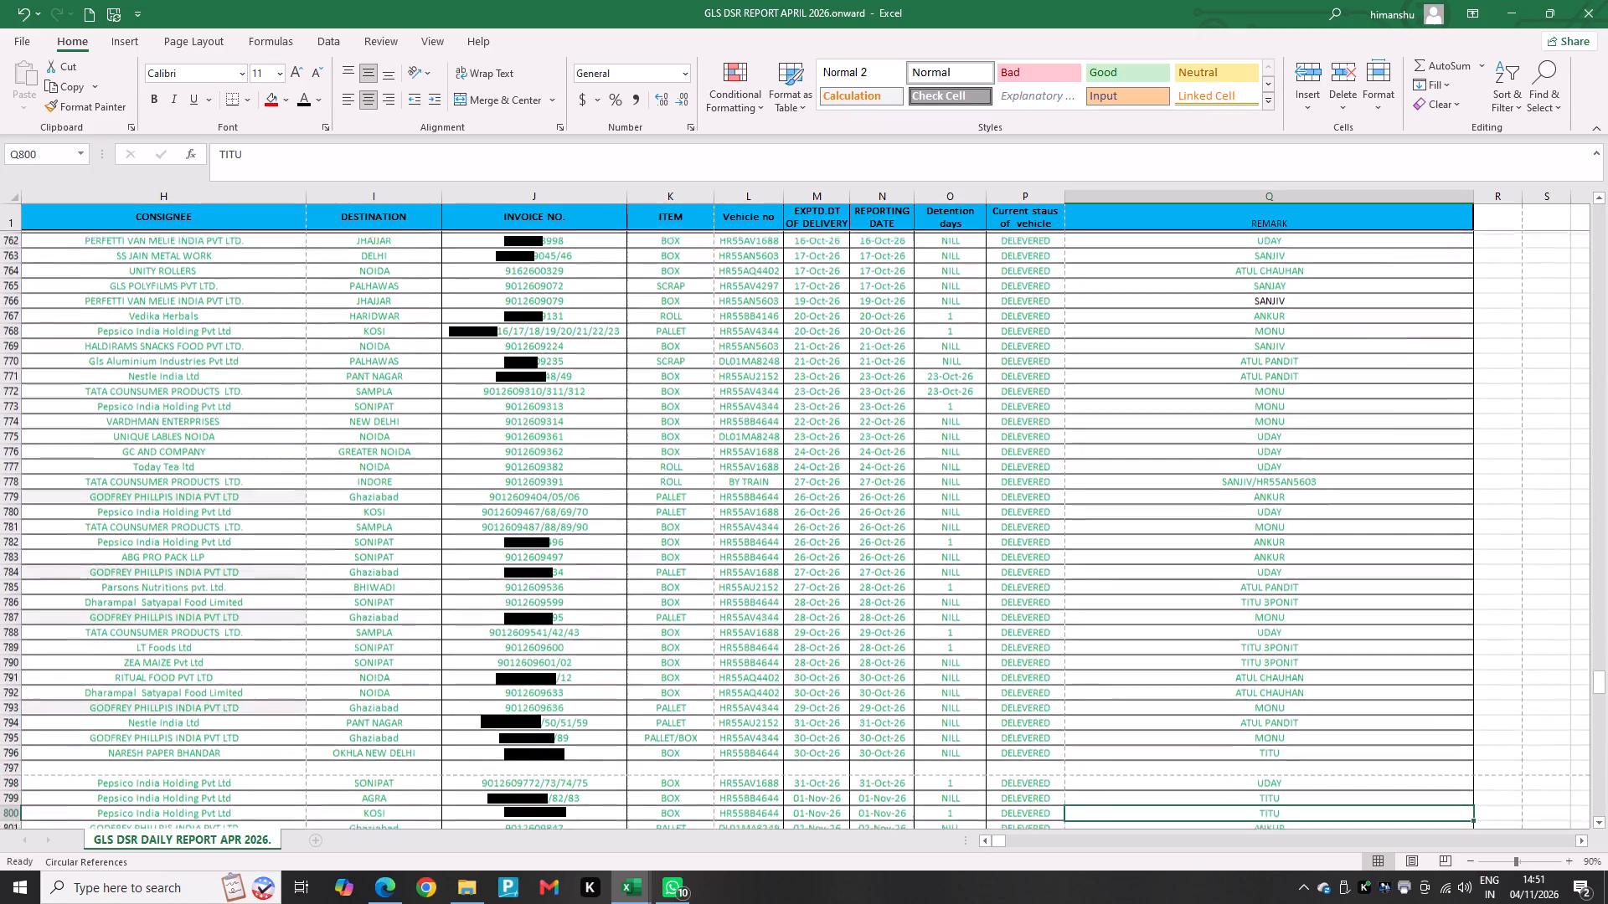
pyautogui.press('Down')
pyautogui.press('Down')
pyautogui.press('Down')
pyautogui.press('Down')
pyautogui.press('Down')
pyautogui.press('Down')
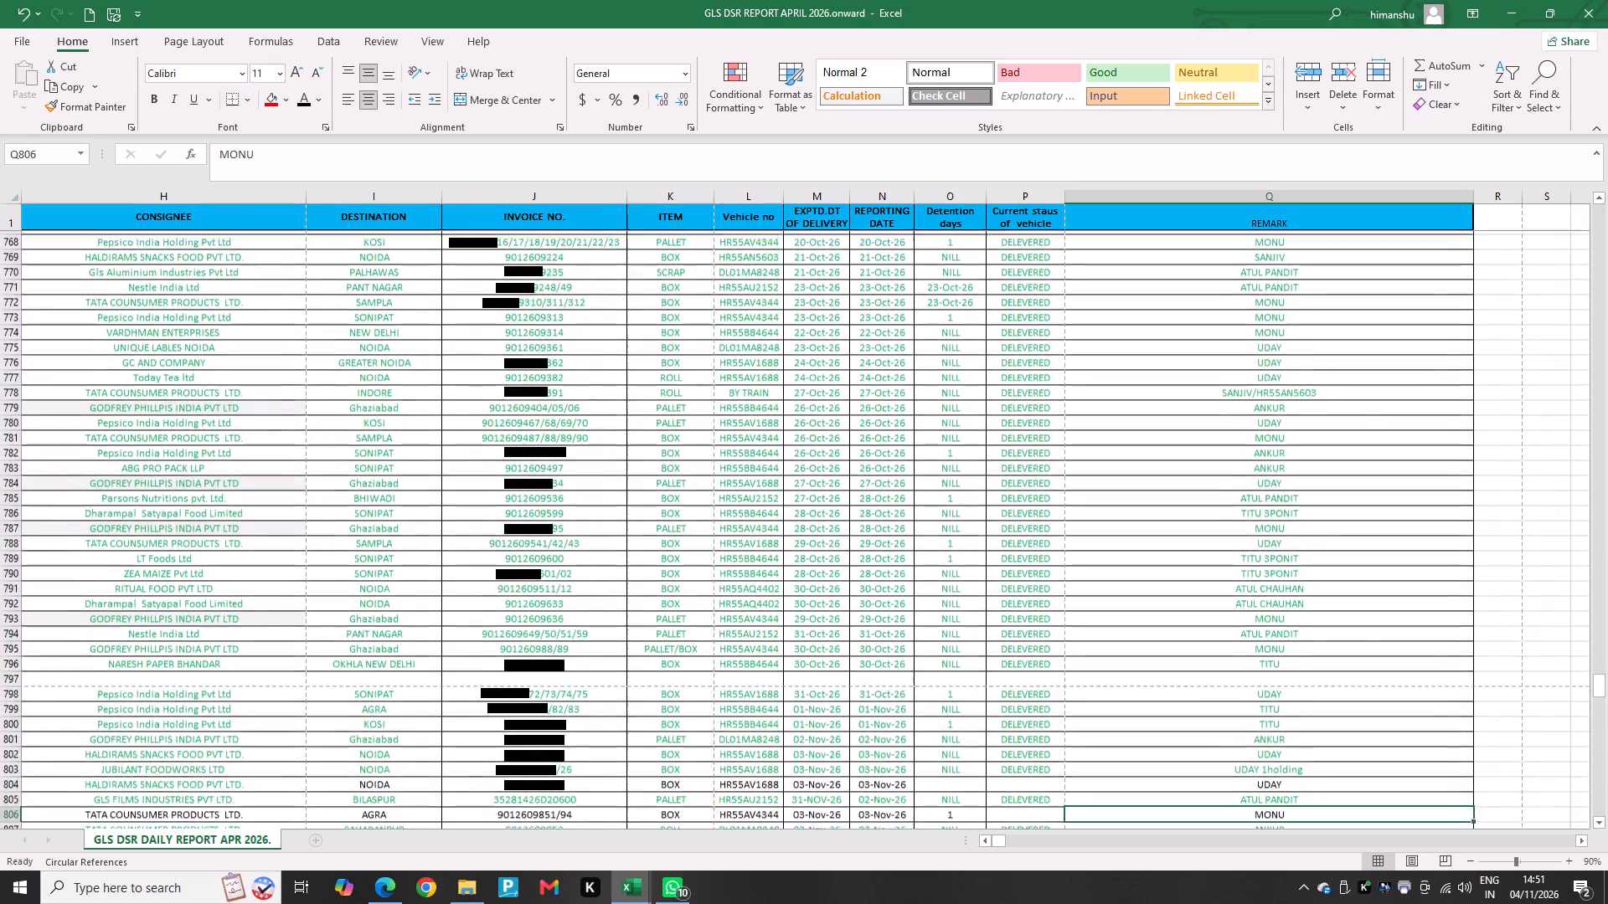
pyautogui.press('Down')
pyautogui.press('Up')
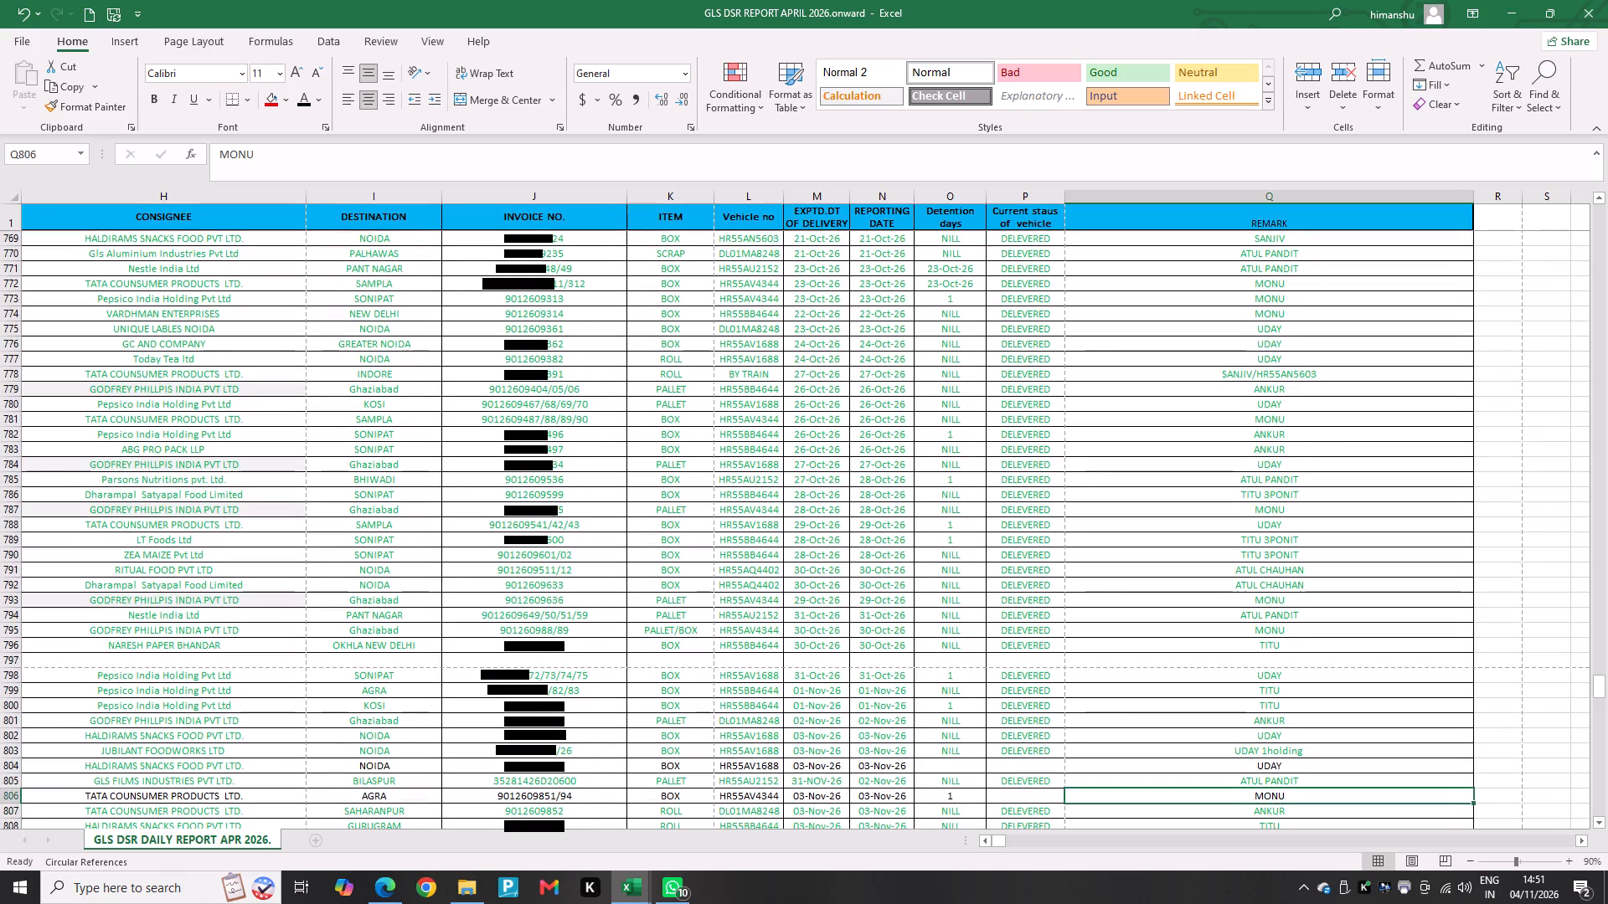
# Go back up the REMARK column from the November rows to MONU's 30 October Ghaziabad delivery.
pyautogui.press('Up')
pyautogui.press('Up')
pyautogui.press('Up')
pyautogui.press('Up')
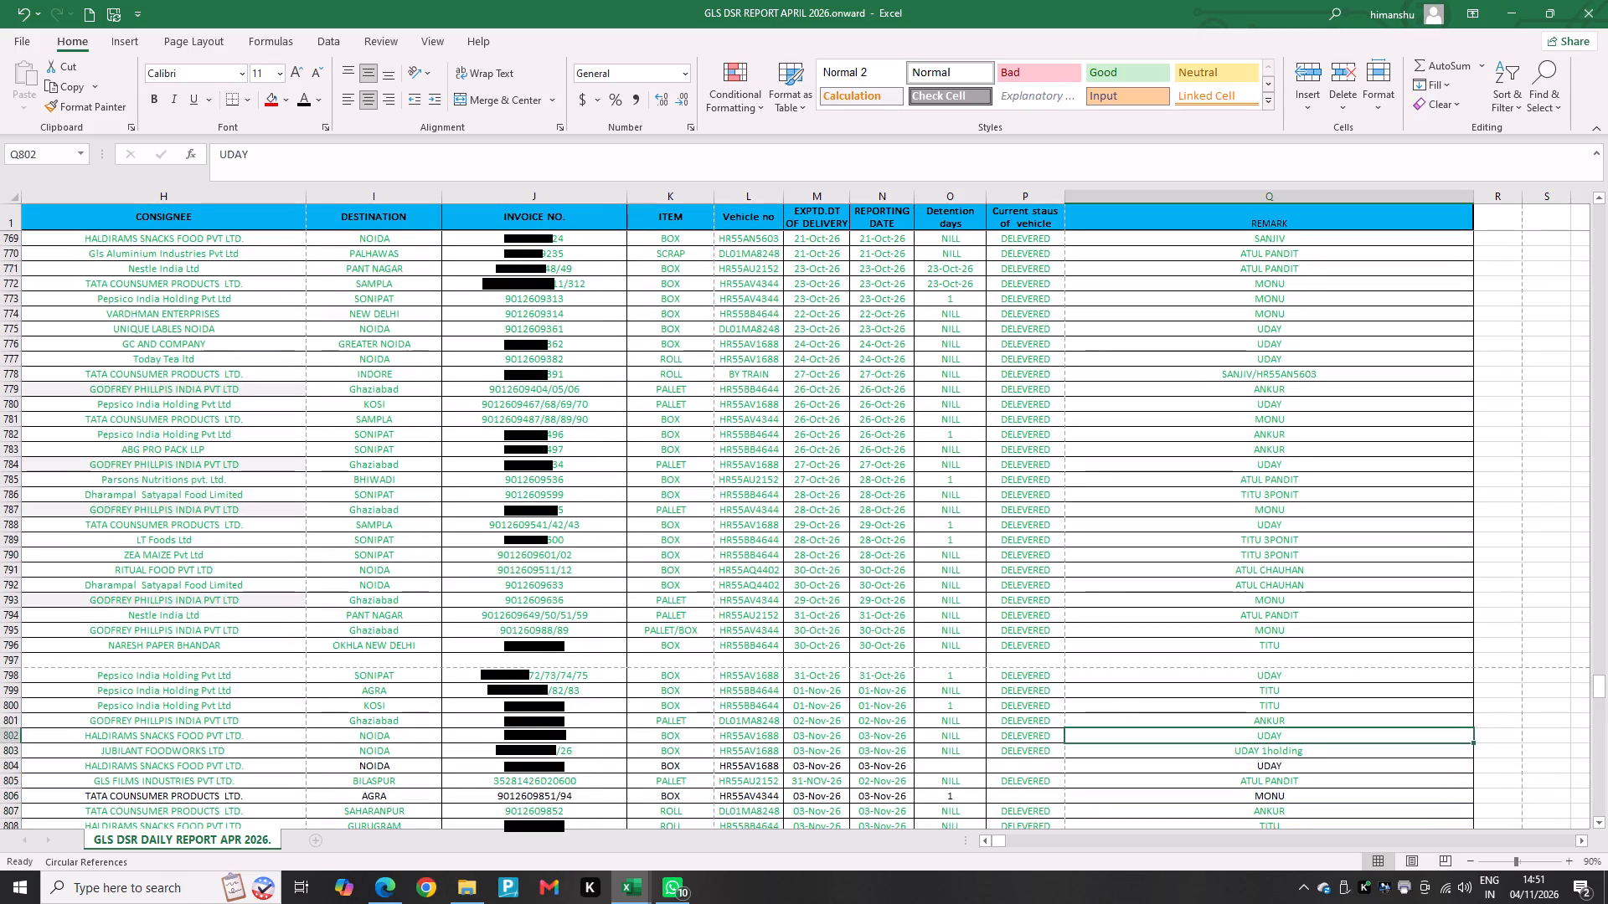
pyautogui.press('Up')
pyautogui.press('Up')
pyautogui.press('Up')
pyautogui.press('Up')
pyautogui.press('Up')
pyautogui.press('Up')
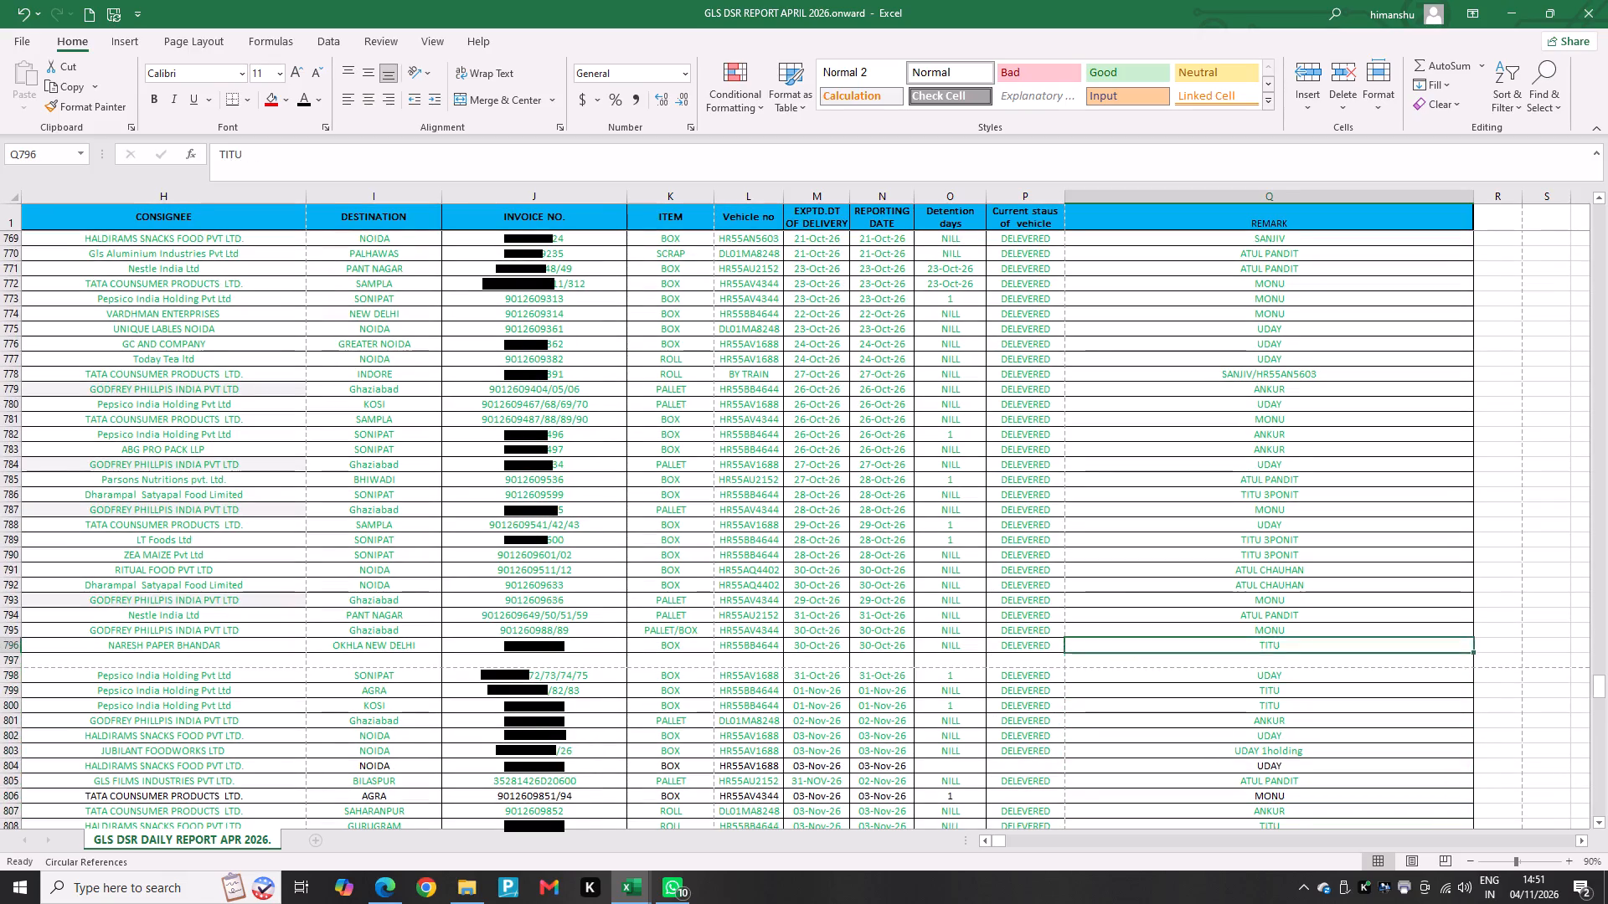
pyautogui.press('Up')
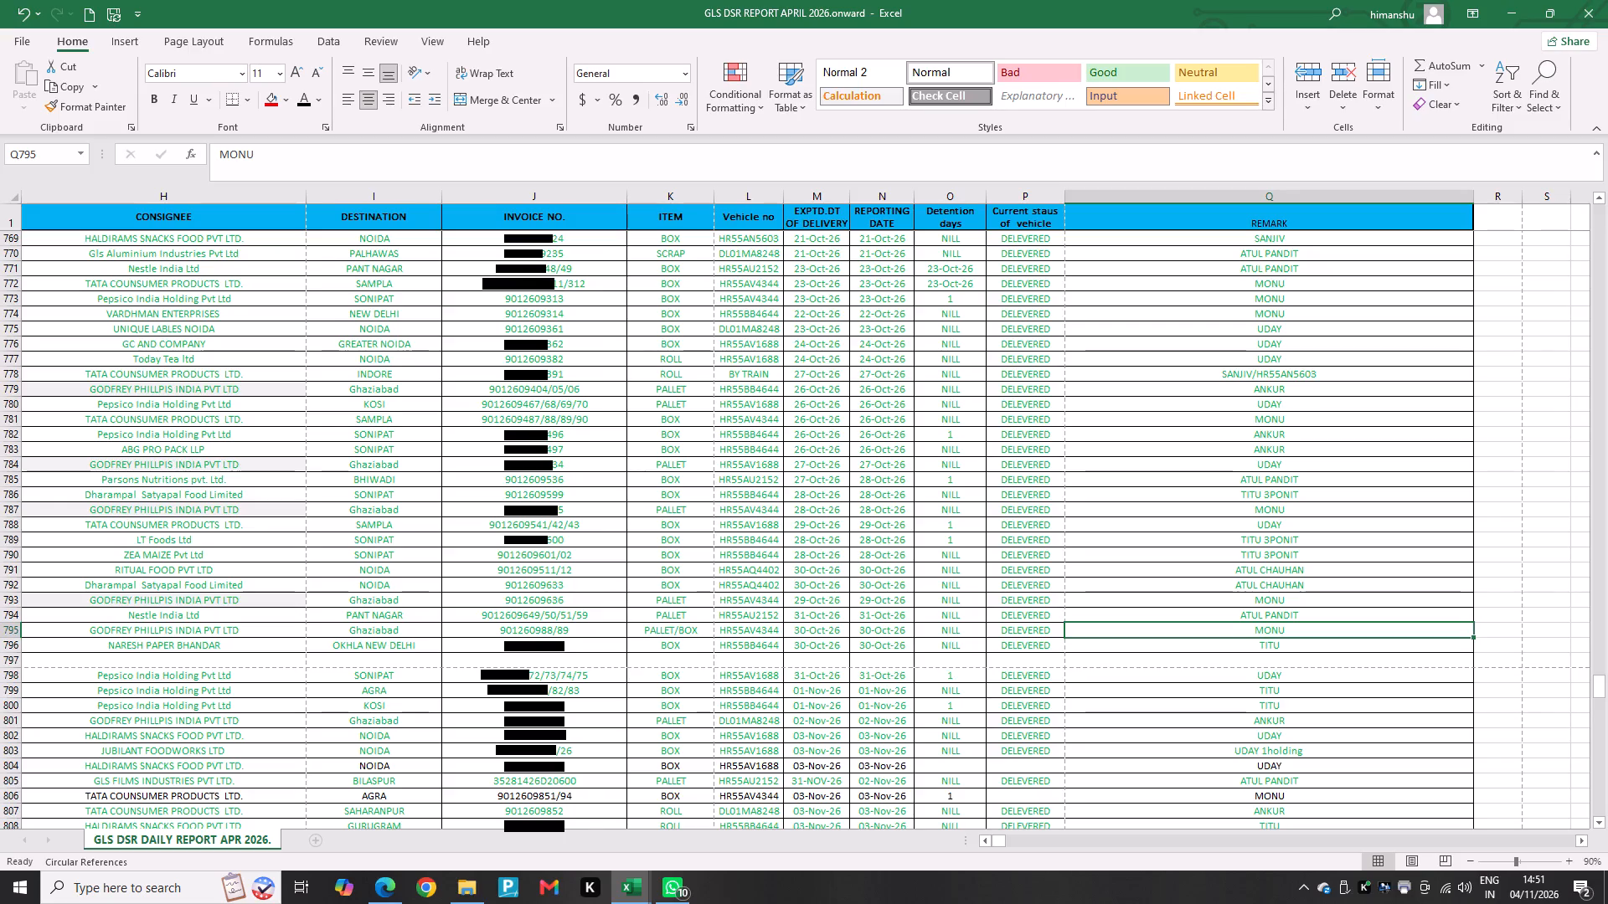
# Switch to the staff advance and salary workbook and set Holding Days to 11 on the MONU sheet.
pyautogui.scroll(1, 1004, 444)
pyautogui.hotkey('alt', 'Tab')
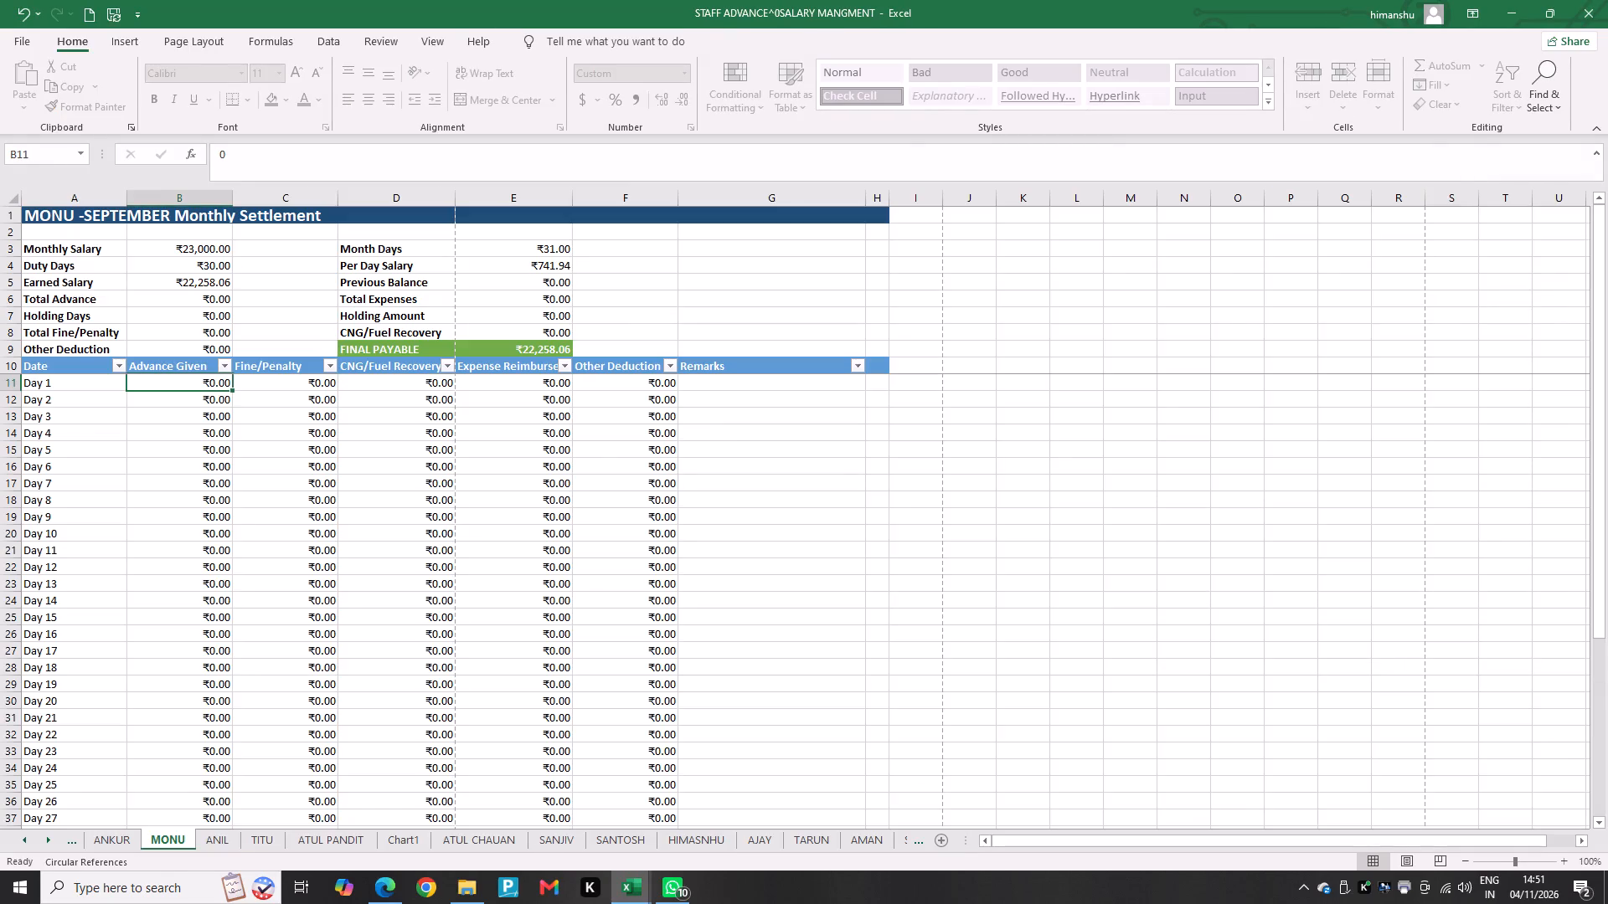
pyautogui.click(204, 314)
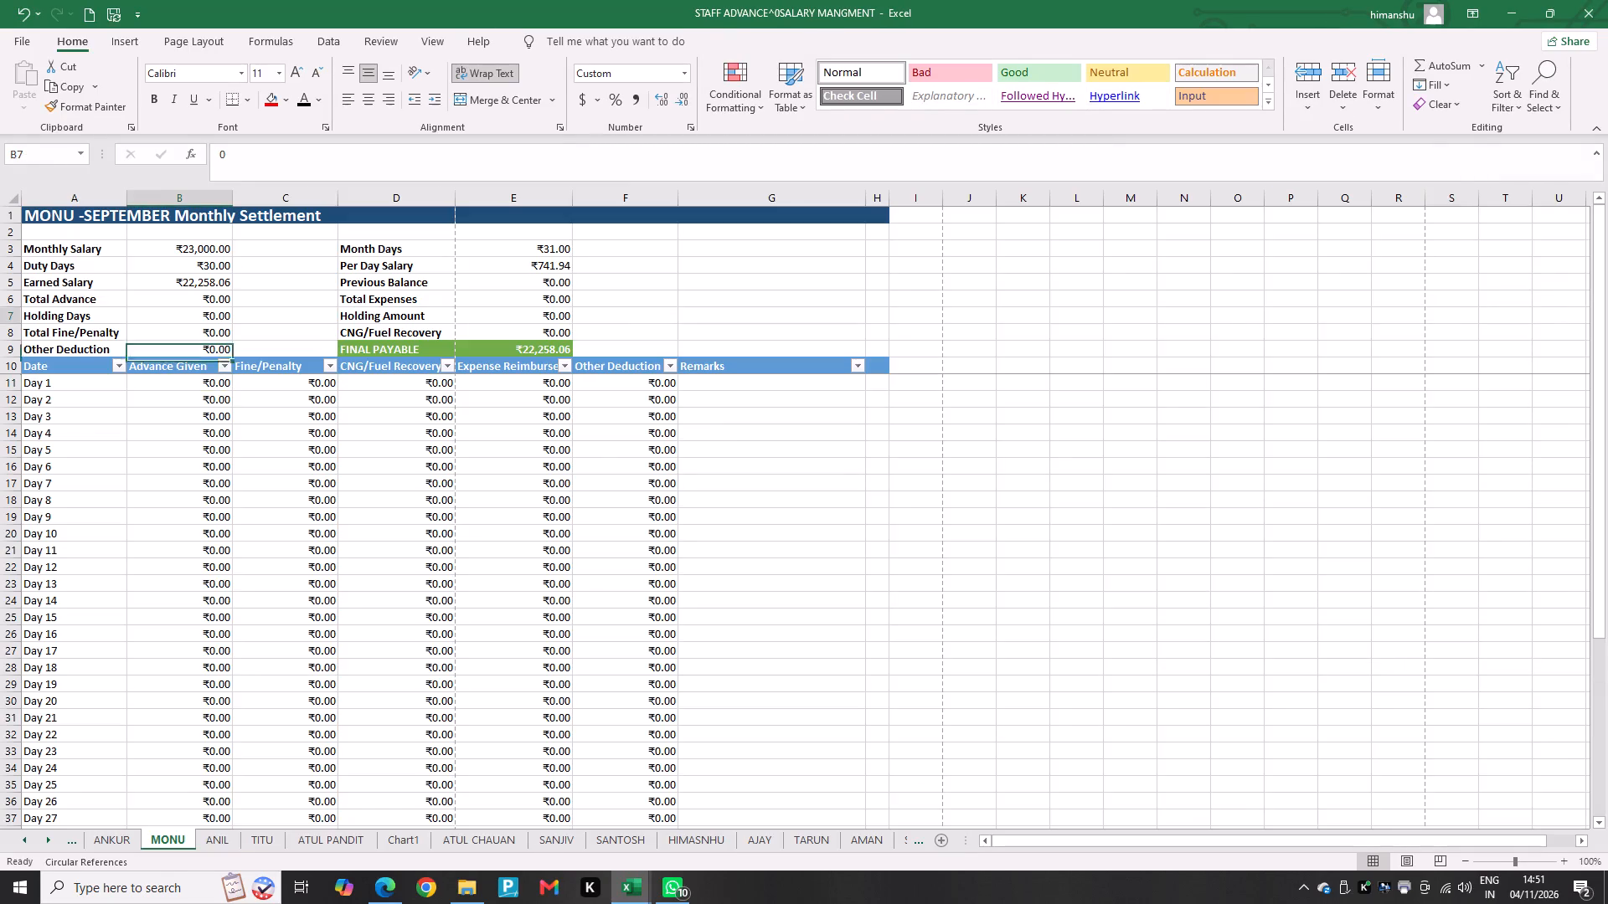
pyautogui.write('11')
pyautogui.press('Return')
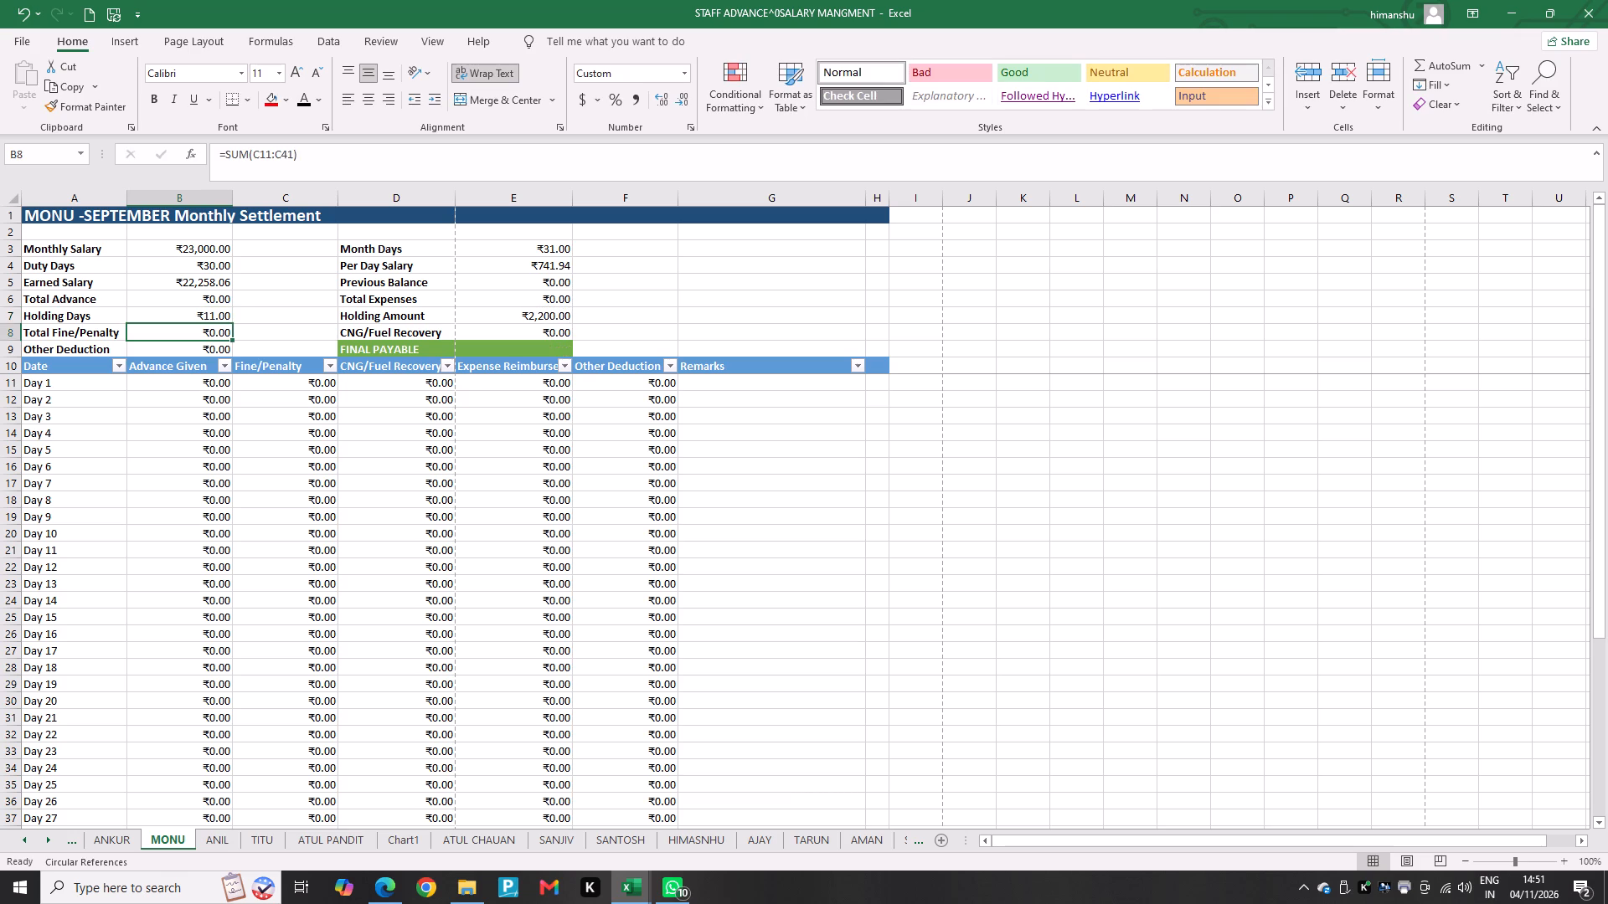
# Change MONU's Holding Amount formula to =B7*400.
pyautogui.doubleClick(529, 316)
pyautogui.click(353, 163)
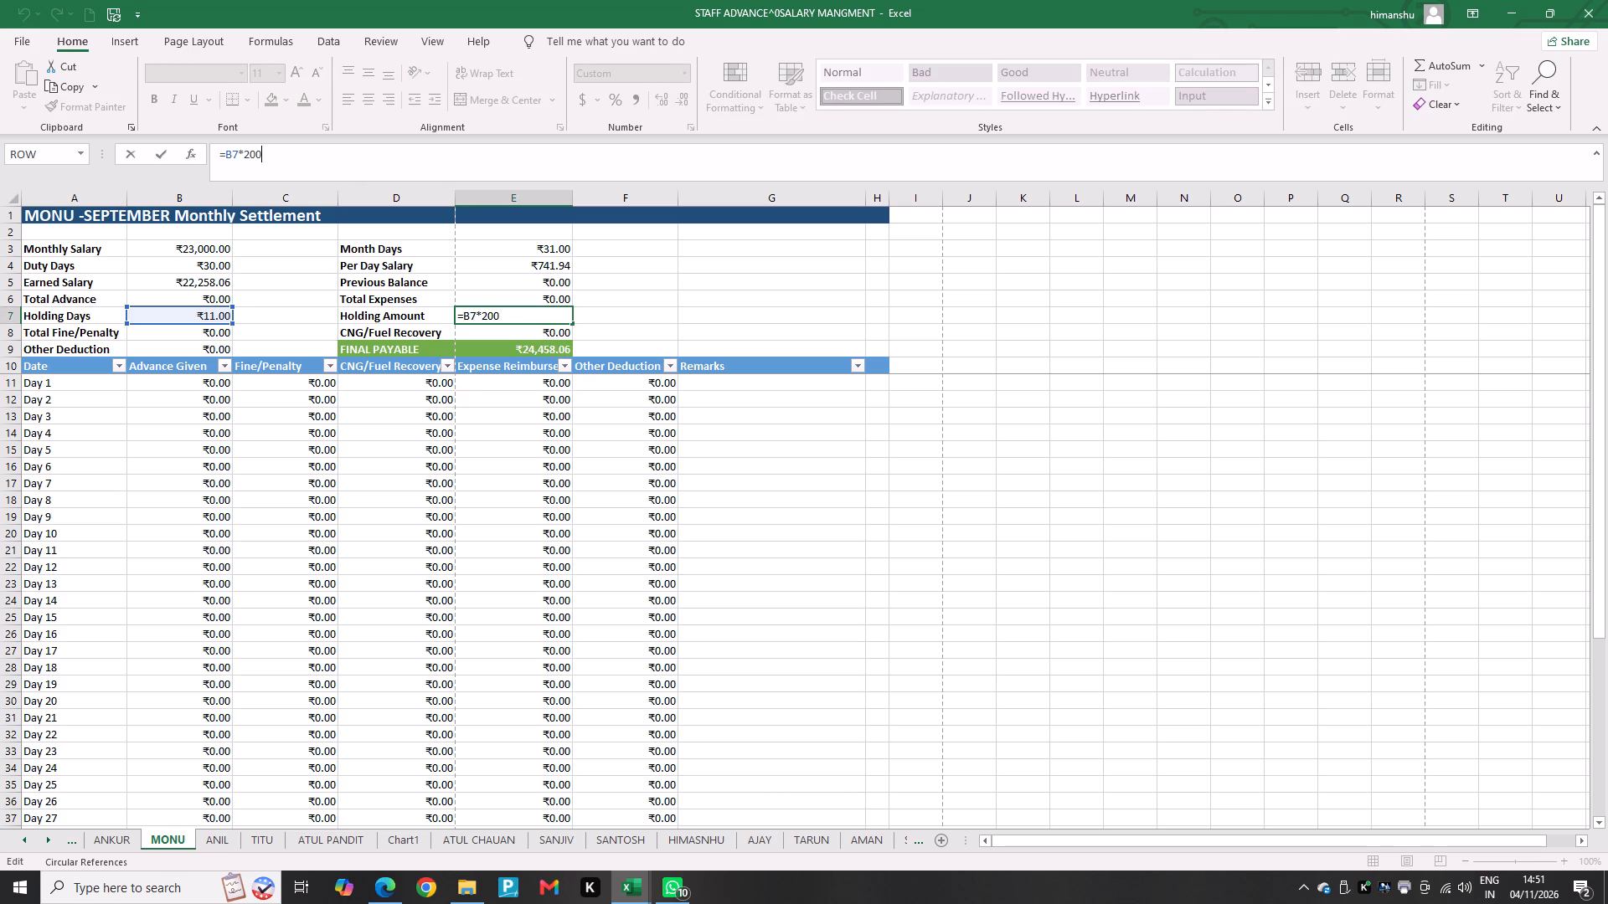
pyautogui.press('BackSpace')
pyautogui.press('BackSpace')
pyautogui.press('BackSpace')
pyautogui.write('400')
pyautogui.press('Return')
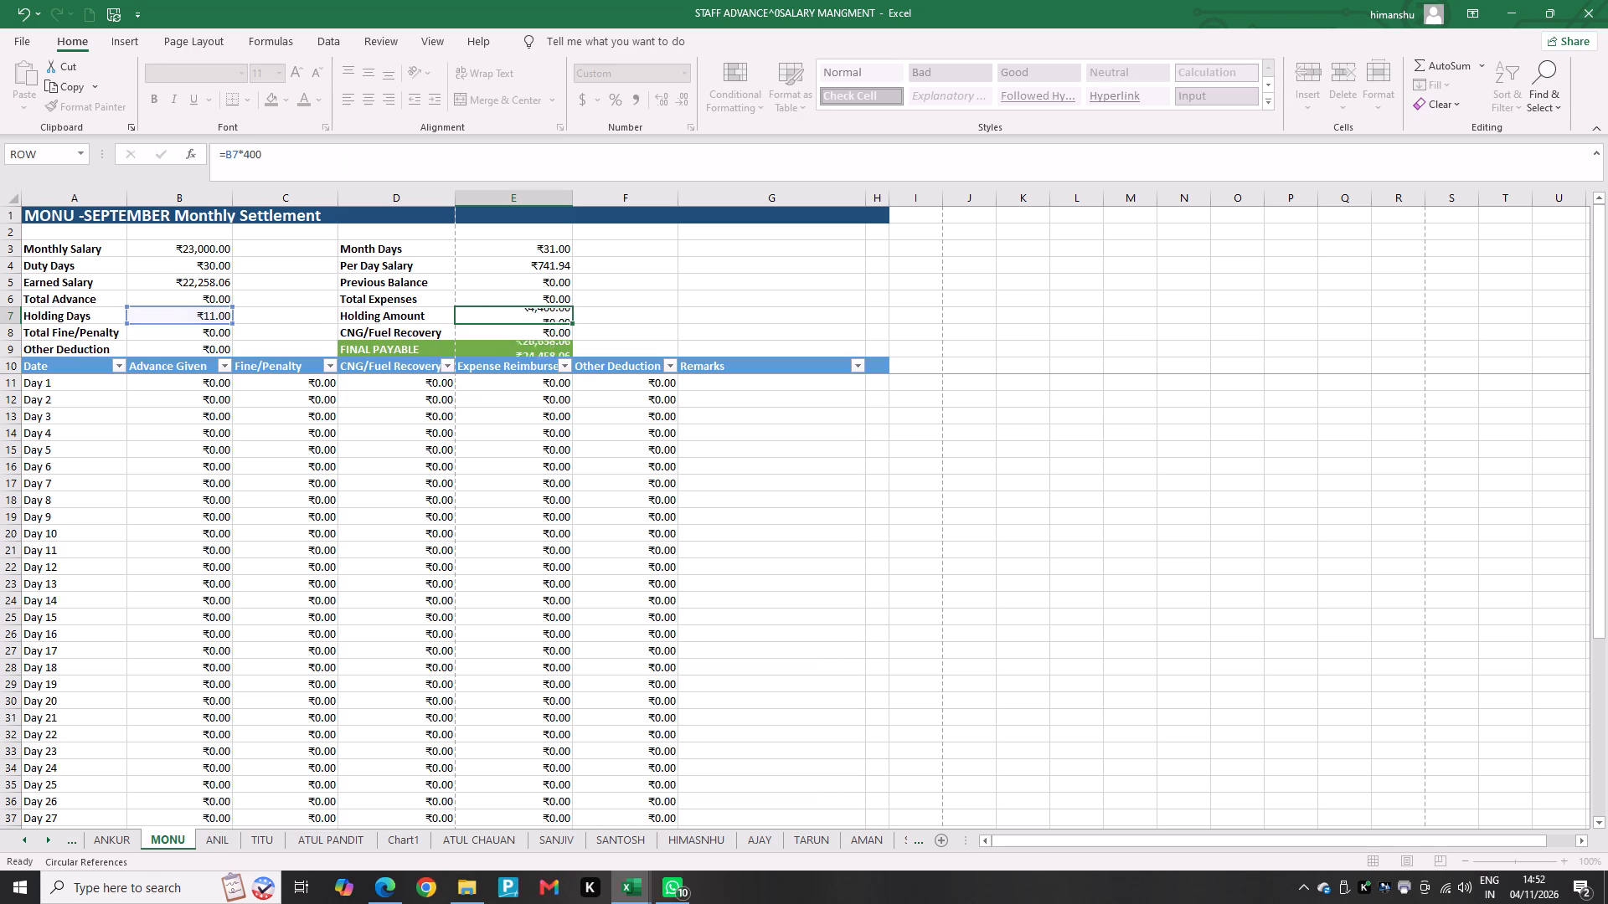
# Rename the Holding Days label in MONU's settlement summary to TRIPS.
pyautogui.doubleClick(97, 316)
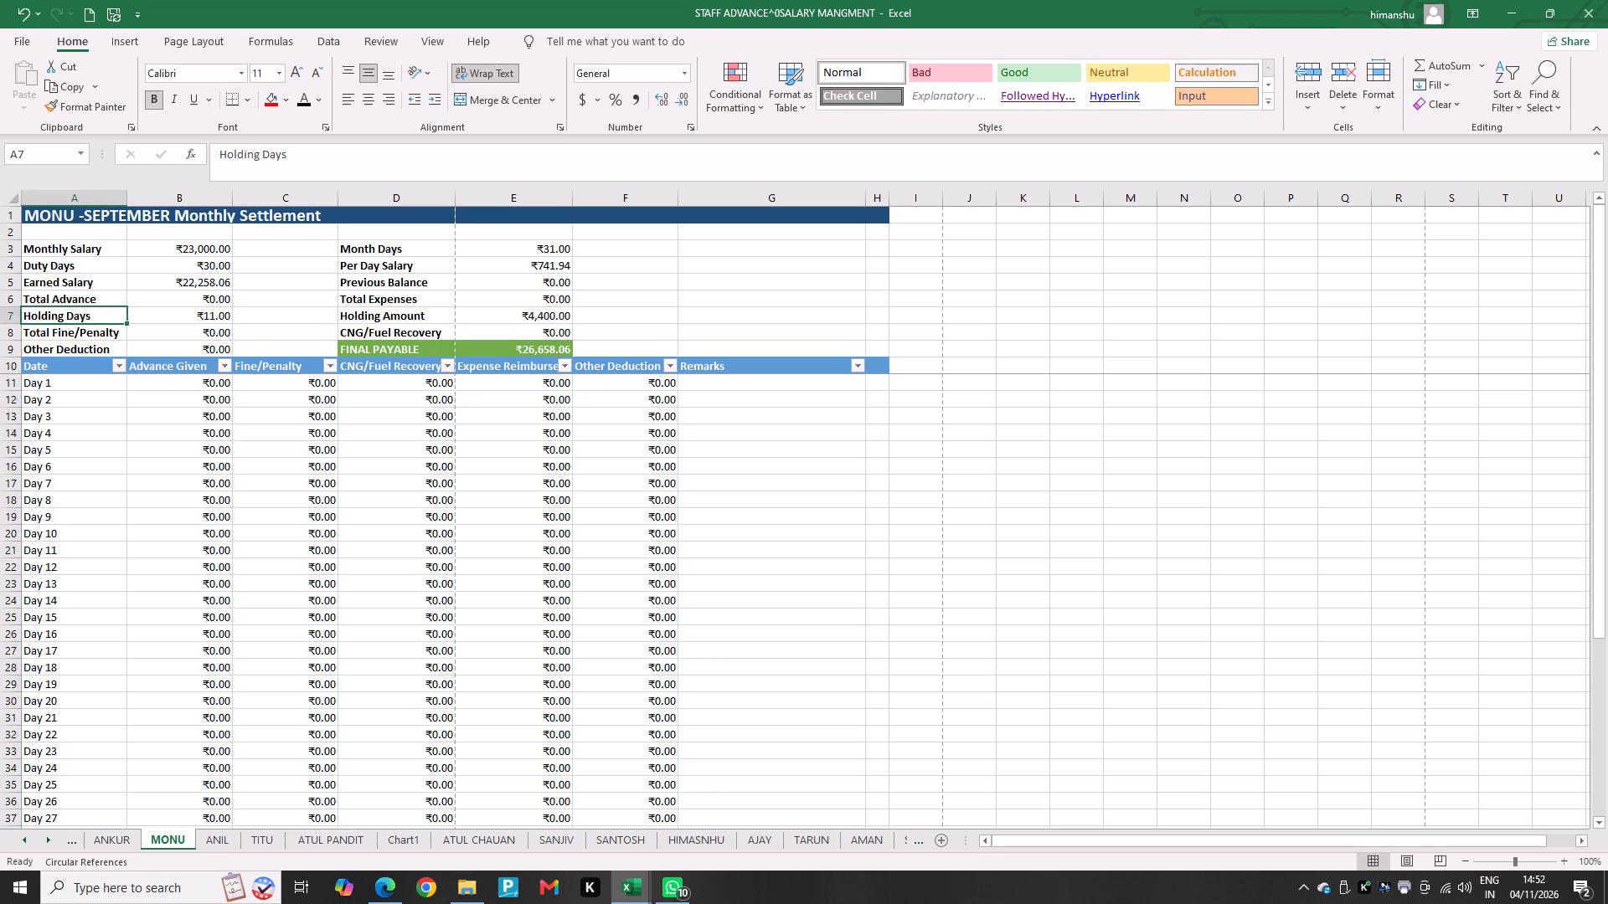
pyautogui.click(63, 316)
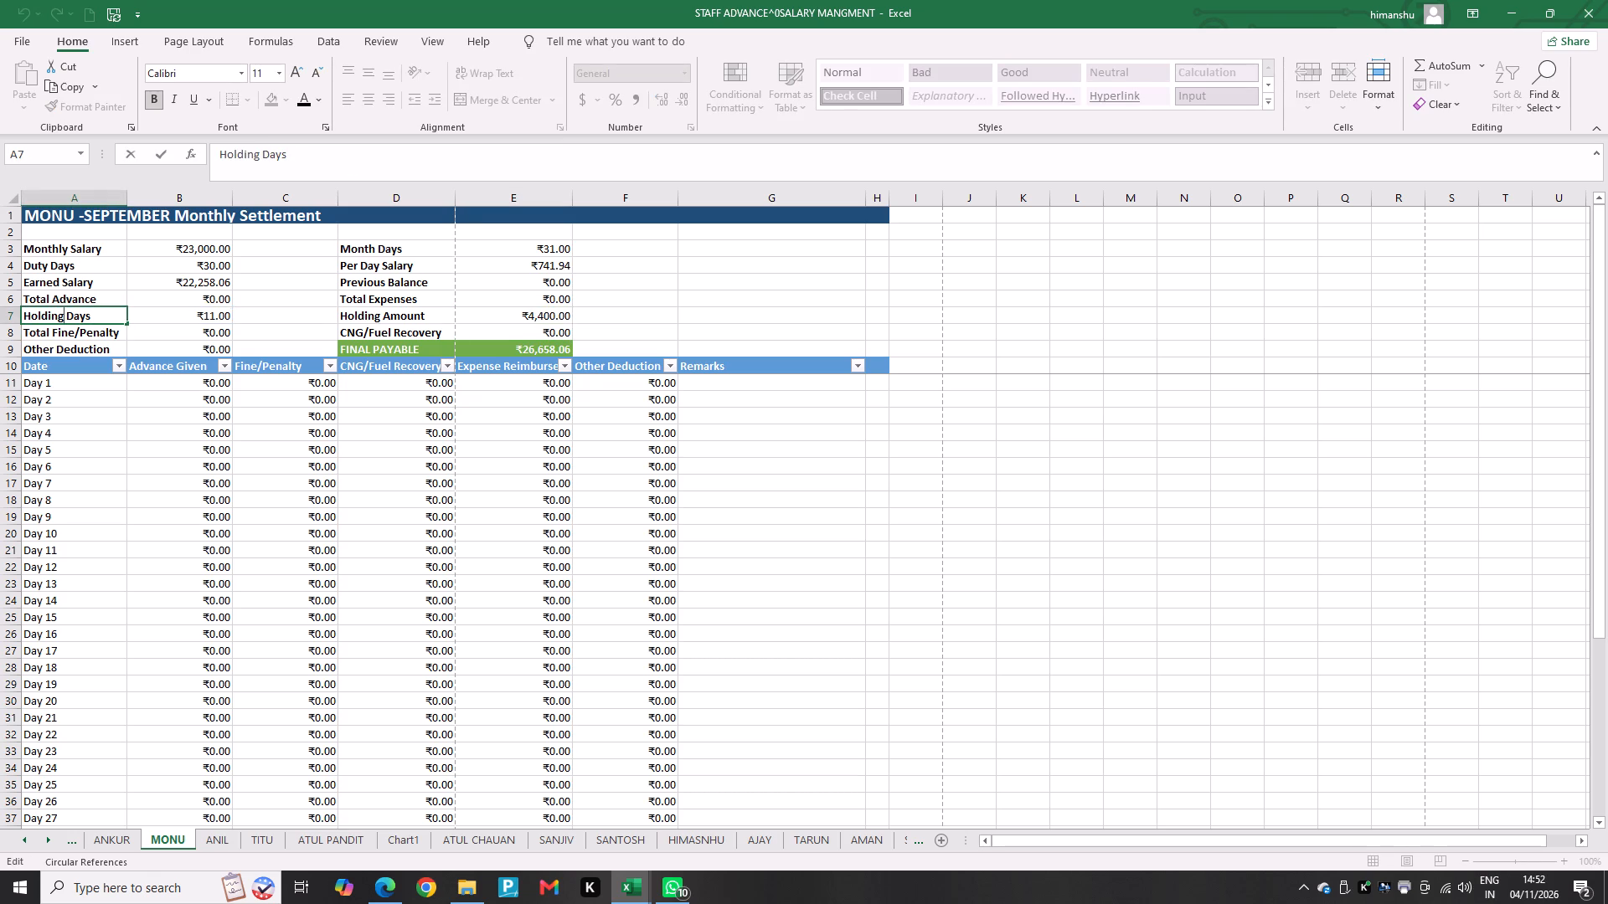
pyautogui.press('BackSpace')
pyautogui.press('BackSpace')
pyautogui.press('BackSpace')
pyautogui.press('BackSpace')
pyautogui.press('BackSpace')
pyautogui.press('BackSpace')
pyautogui.press('BackSpace')
pyautogui.press('BackSpace')
pyautogui.press('BackSpace')
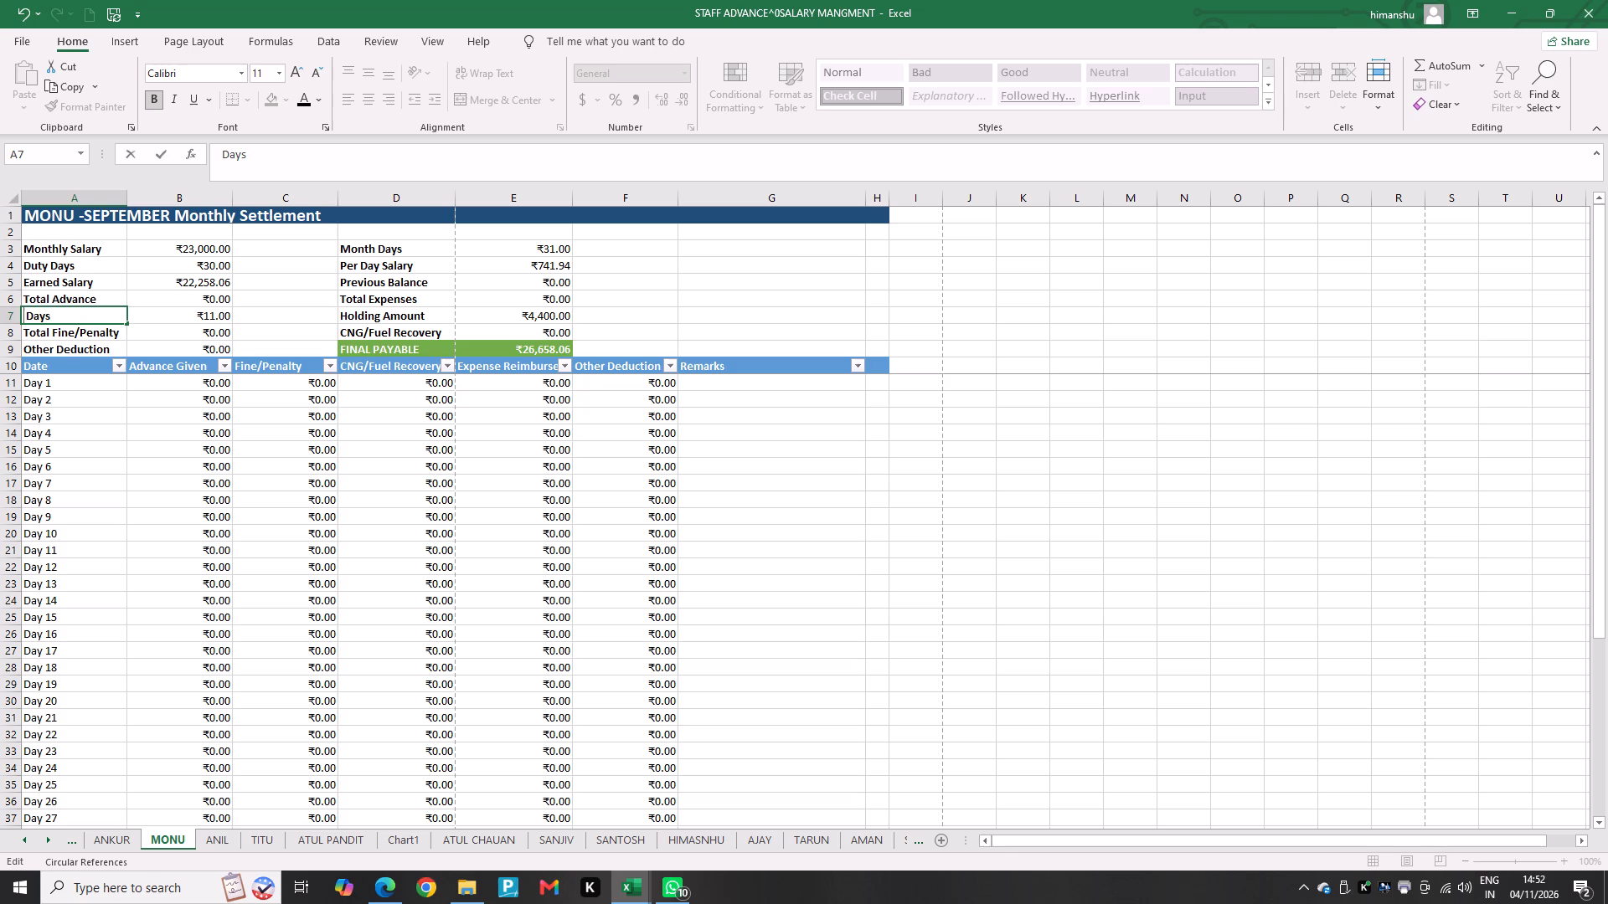
pyautogui.write('TRIPS')
pyautogui.press('Right')
pyautogui.press('Right')
pyautogui.press('Right')
pyautogui.press('Right')
pyautogui.press('Right')
pyautogui.press('Right')
pyautogui.press('Right')
pyautogui.press('BackSpace')
pyautogui.press('BackSpace')
pyautogui.press('BackSpace')
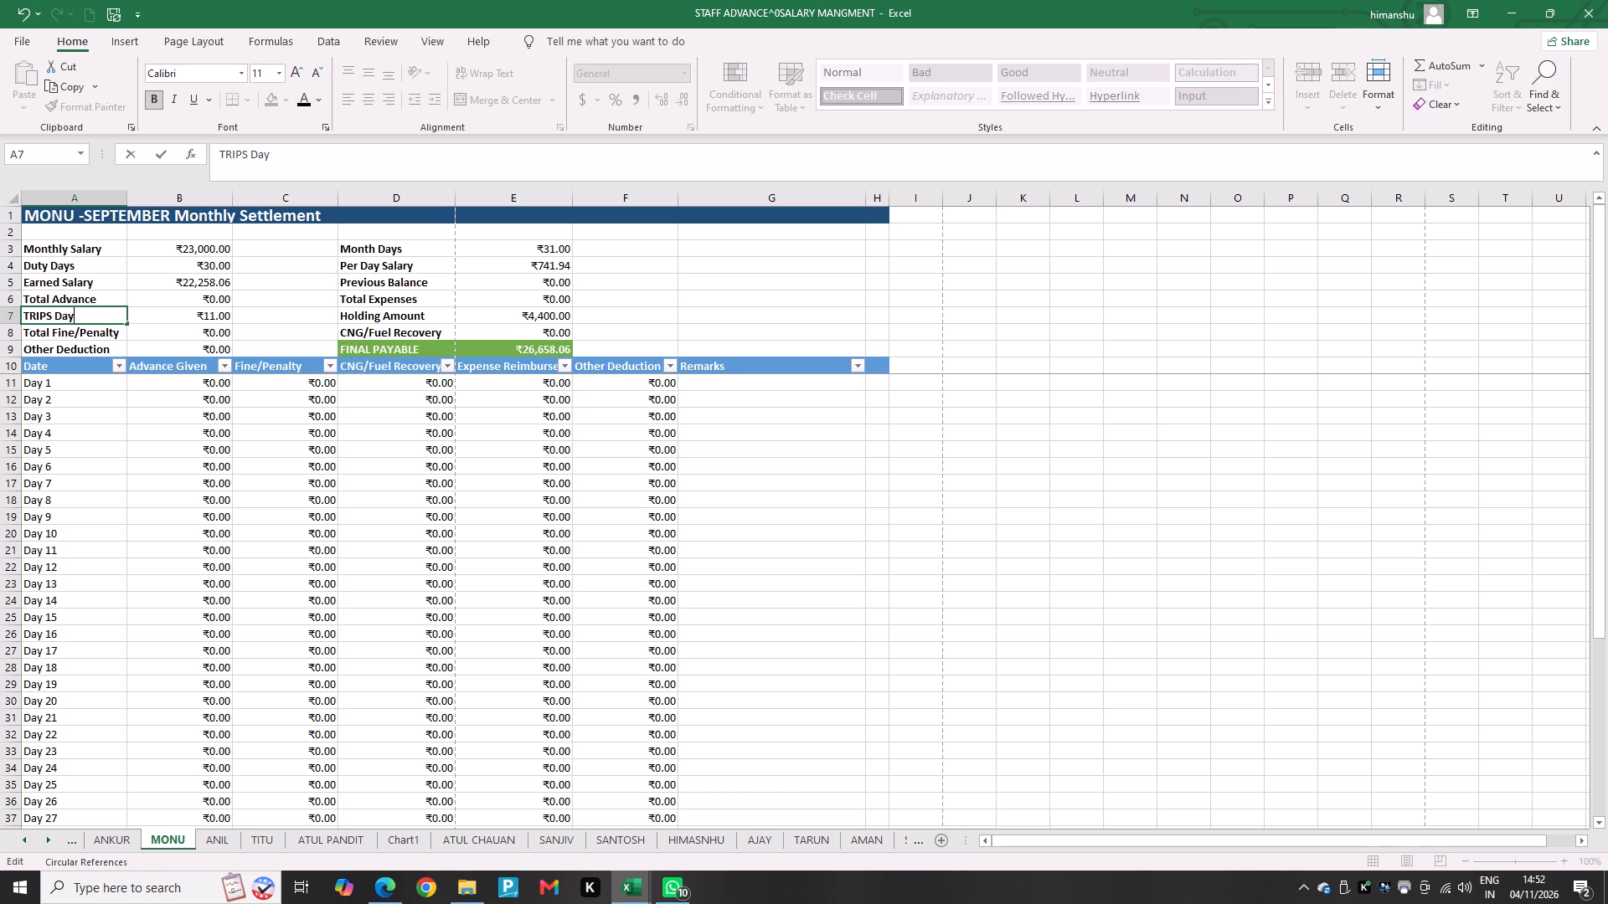
pyautogui.press('BackSpace')
pyautogui.press('Return')
# Change the month in MONU's sheet title so it reads "MONU -OCTOBER Monthly Settlement".
pyautogui.doubleClick(167, 221)
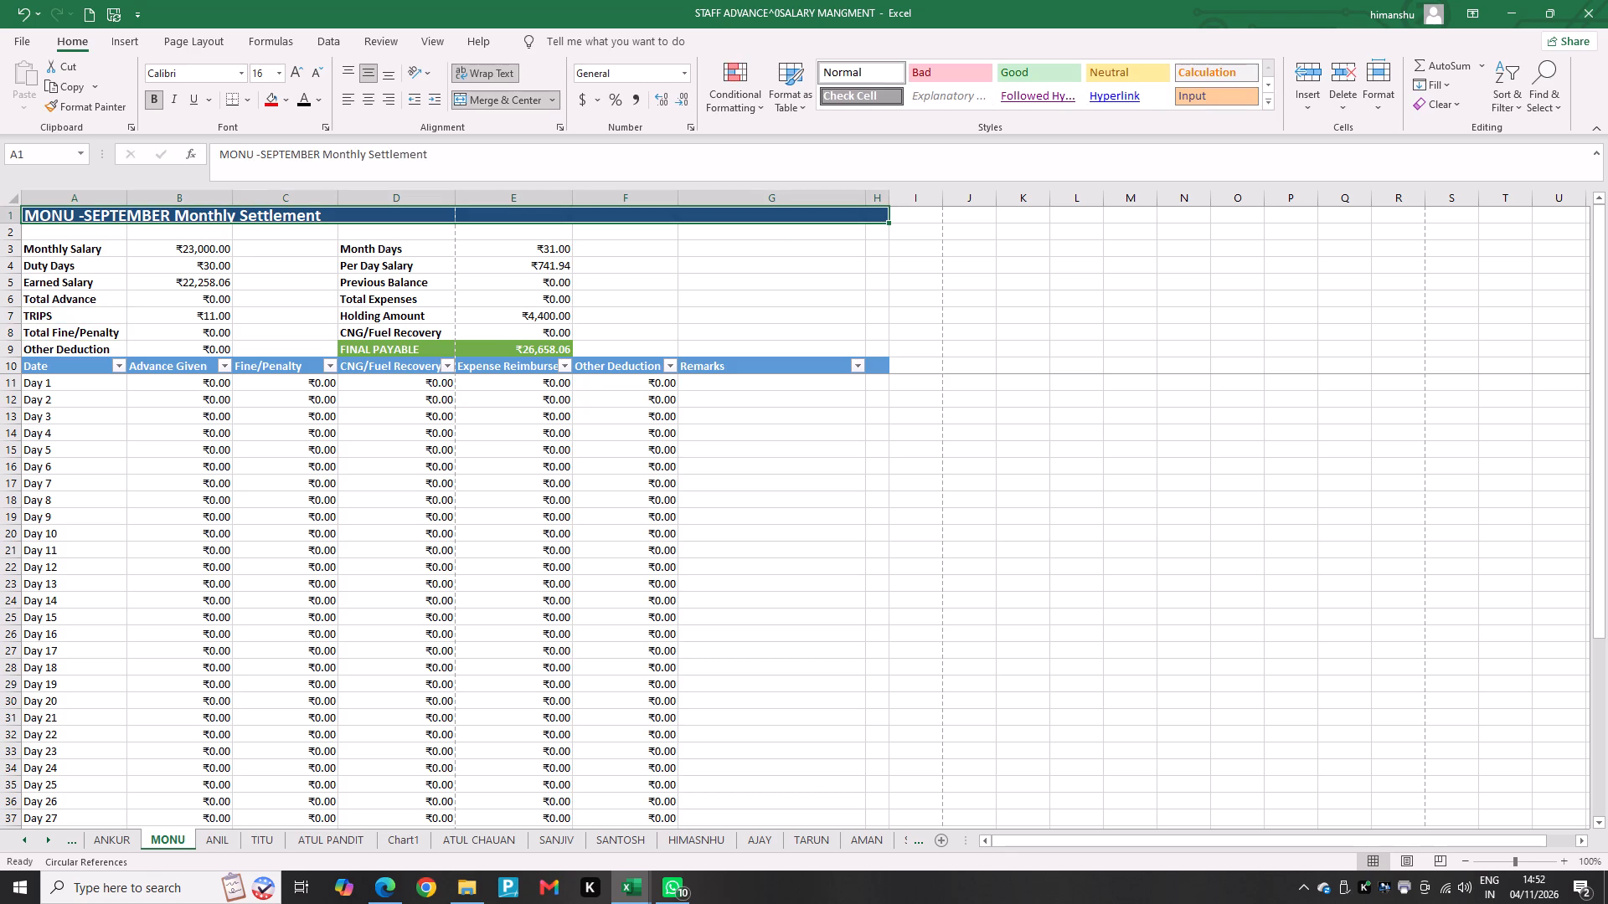
pyautogui.doubleClick(172, 212)
pyautogui.press('BackSpace')
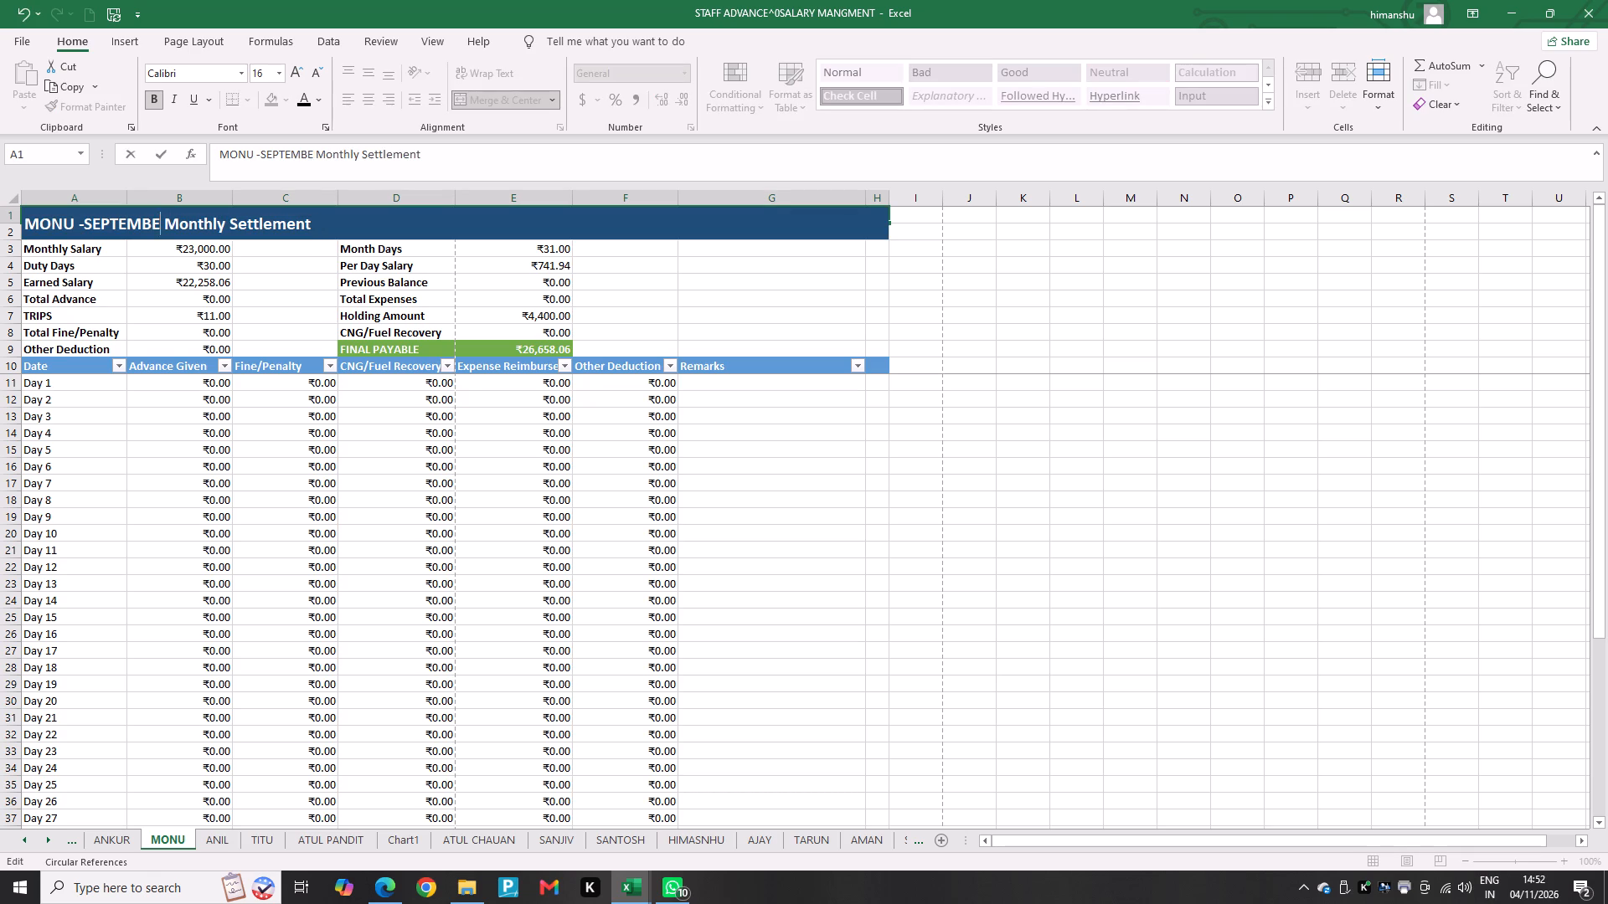
pyautogui.press('BackSpace')
pyautogui.press('BackSpace')
pyautogui.press('BackSpace')
pyautogui.press('BackSpace')
pyautogui.press('BackSpace')
pyautogui.press('BackSpace')
pyautogui.press('BackSpace')
pyautogui.press('BackSpace')
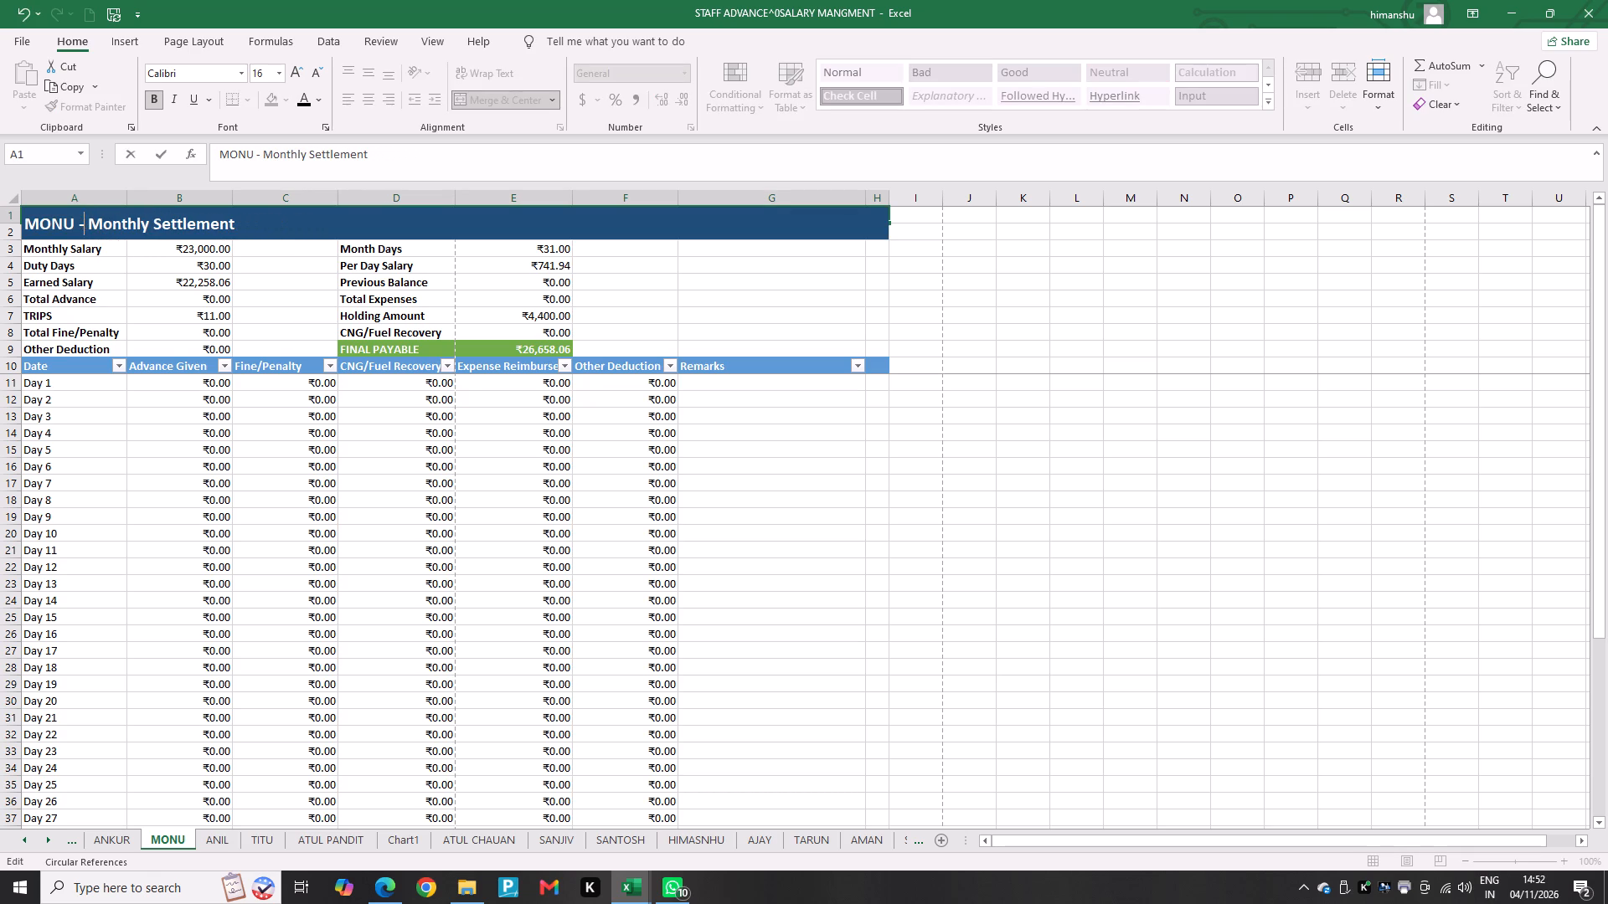
pyautogui.write('OCTI')
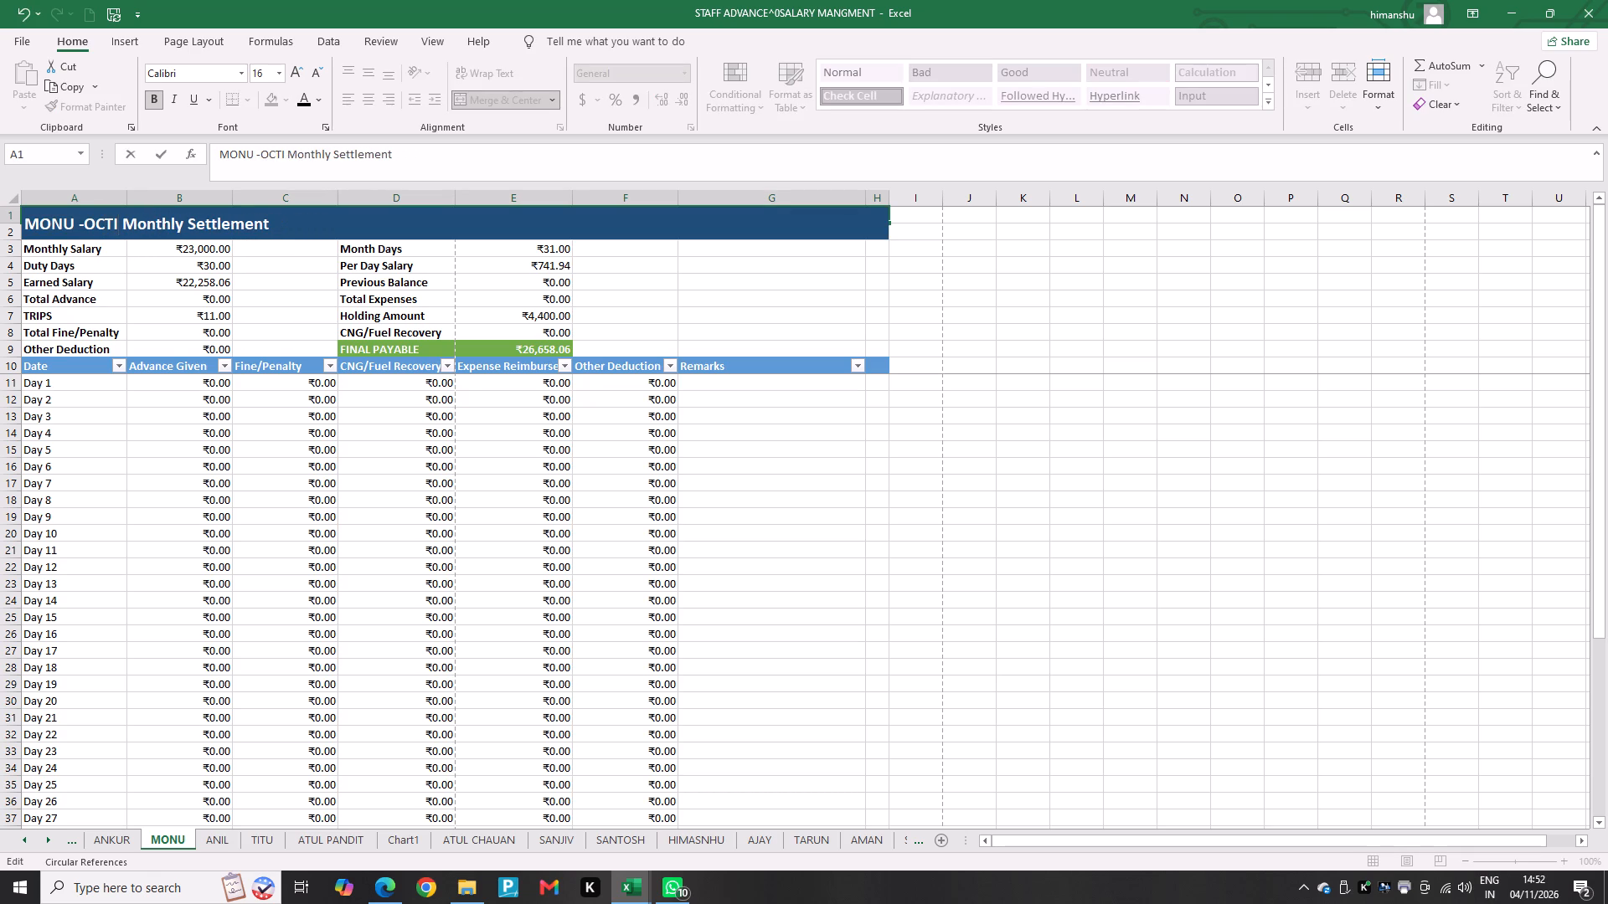
pyautogui.press('BackSpace')
pyautogui.write('OBER')
pyautogui.press('Return')
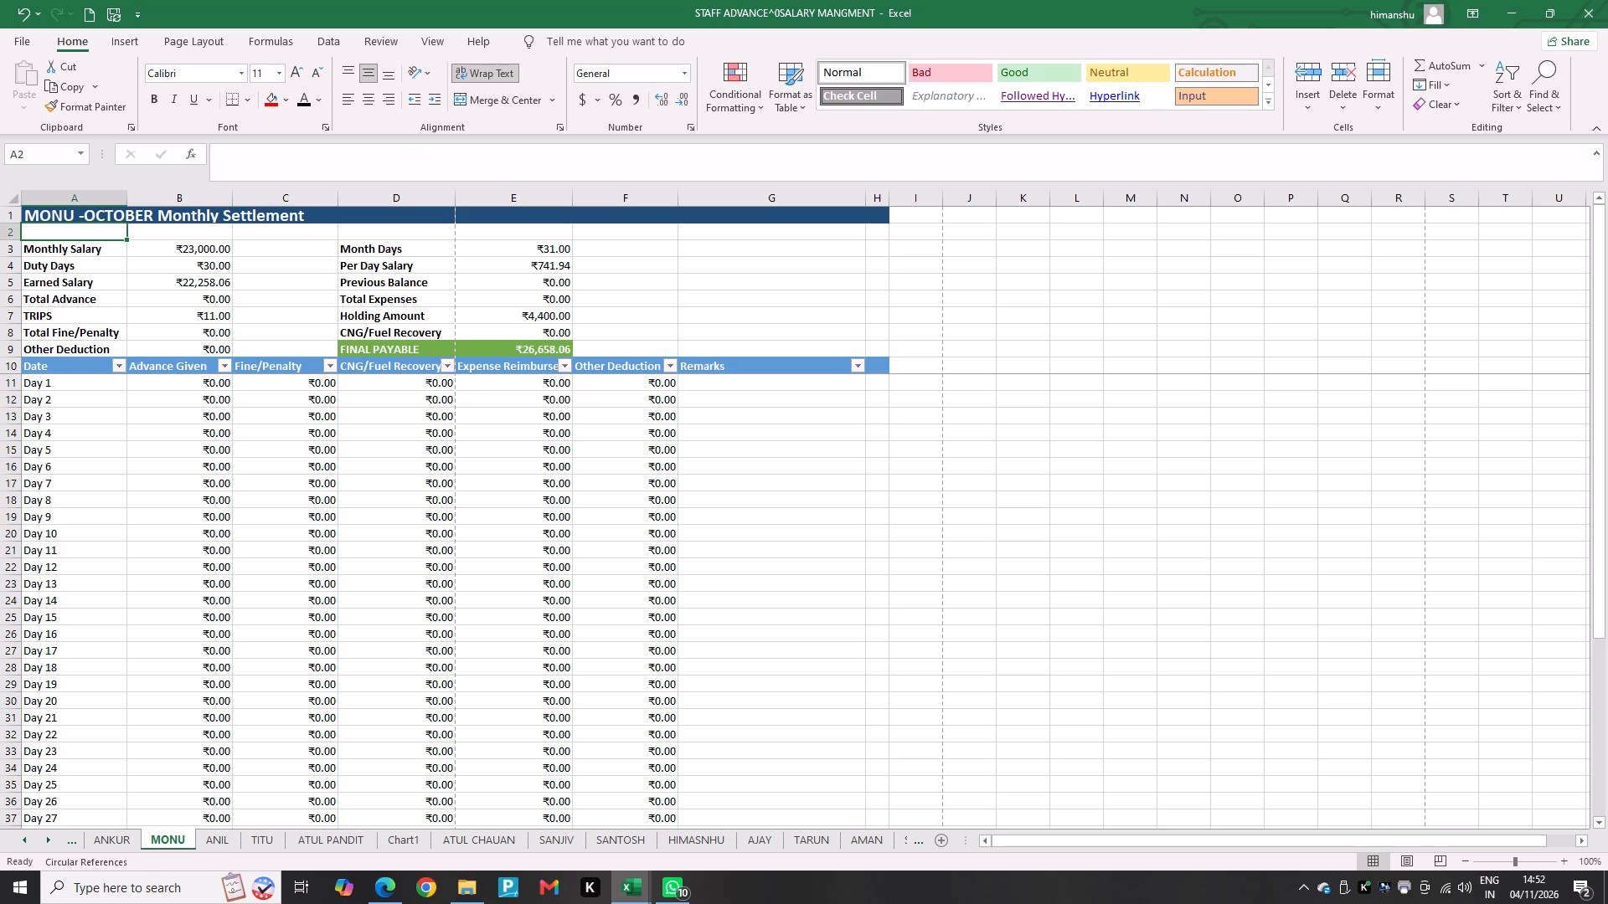
# Merge MONU's title across rows 1 and 2, columns A to H, and left-align its text.
pyautogui.click(463, 211)
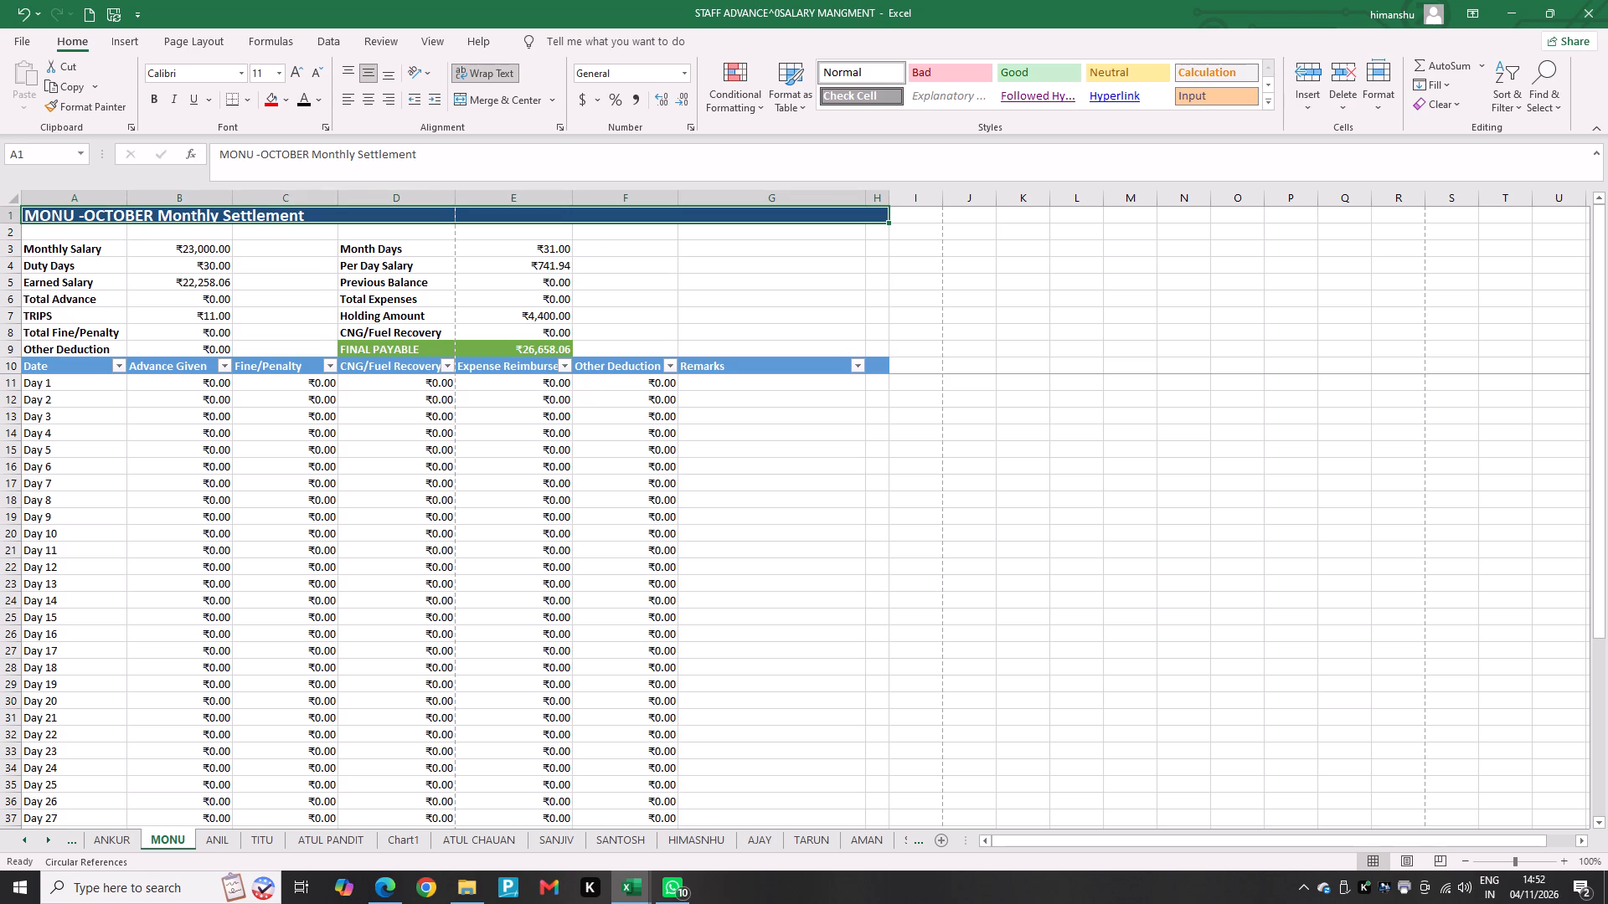
pyautogui.hotkey('shift', 'Down')
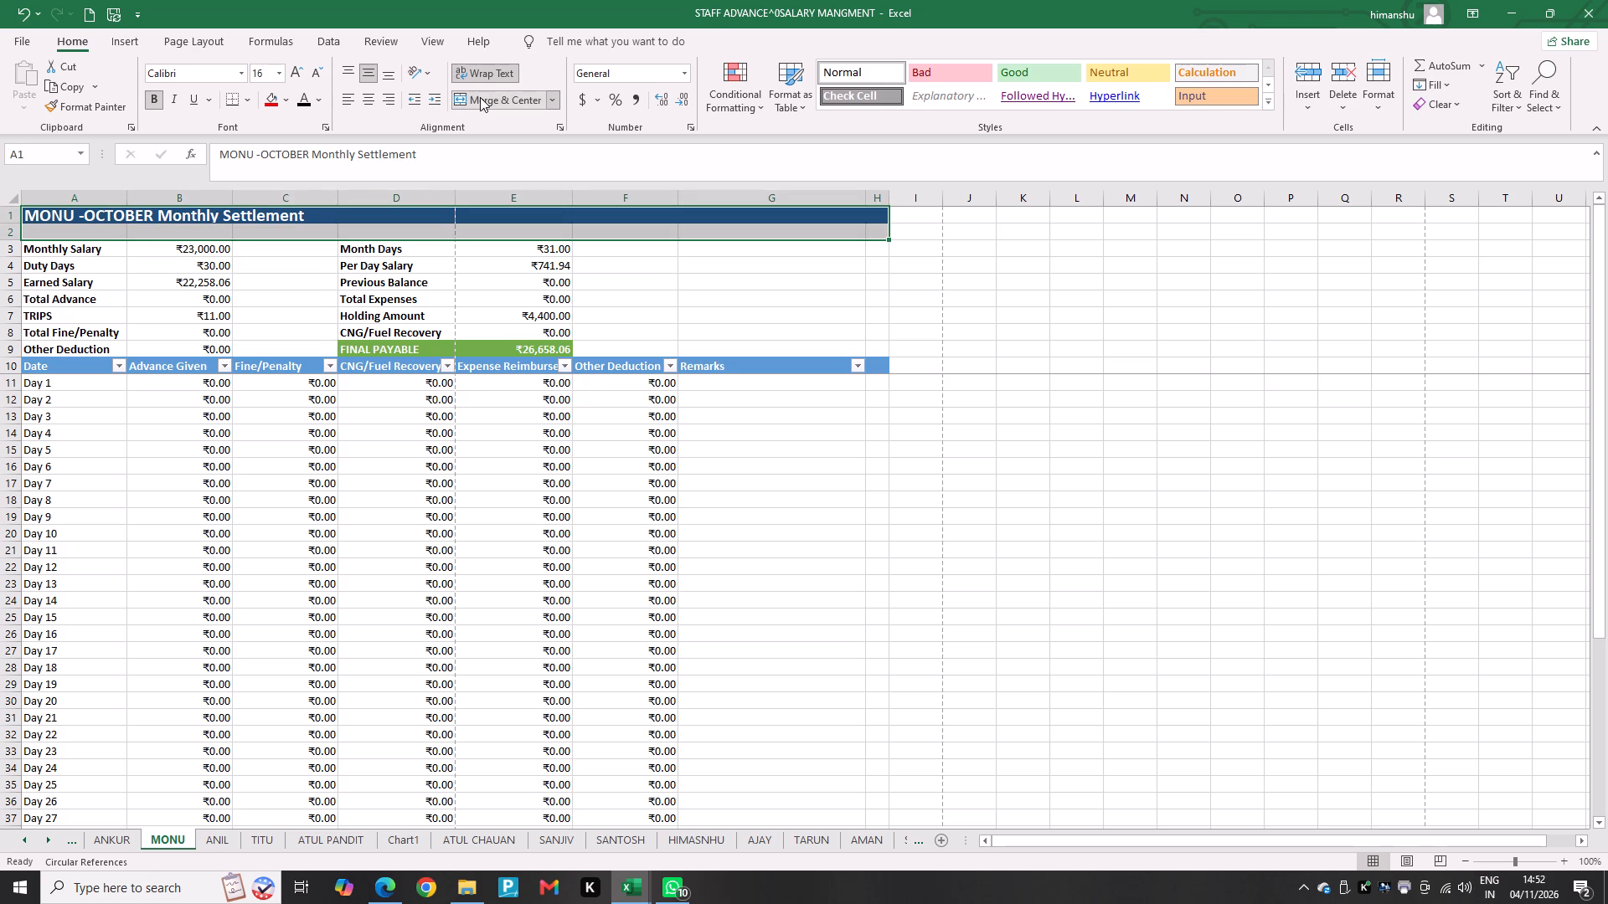
pyautogui.click(480, 97)
pyautogui.click(480, 97)
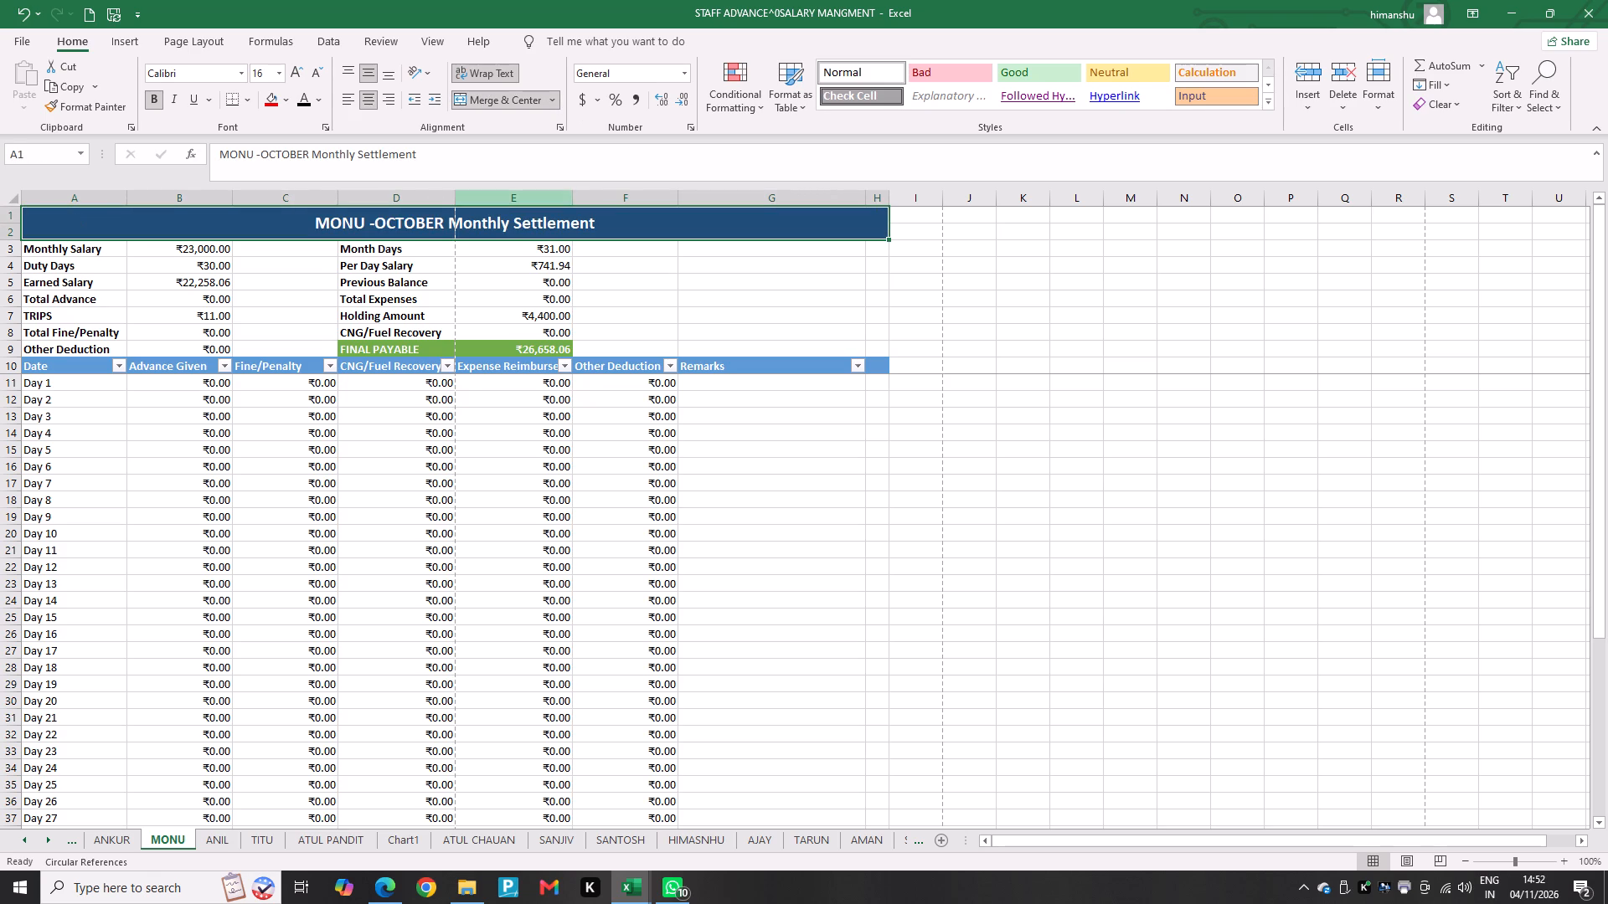
pyautogui.click(355, 96)
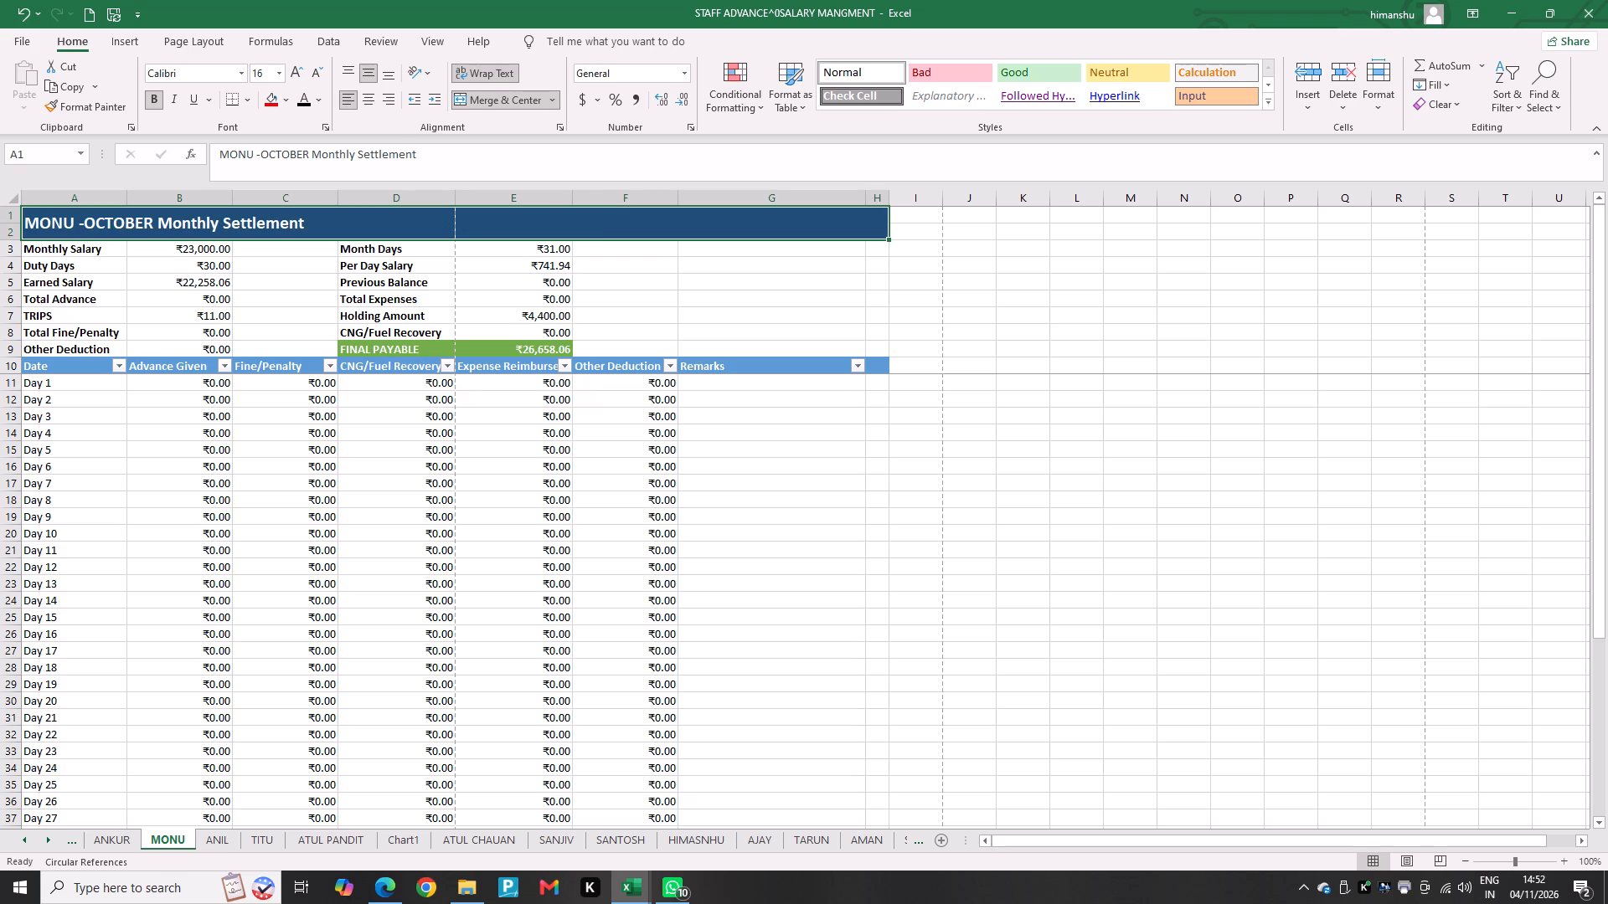
# Rename the Holding Amount label in MONU's settlement summary to TRIPS AMOUNT.
pyautogui.doubleClick(370, 316)
pyautogui.moveTo(445, 316); pyautogui.dragTo(344, 316)
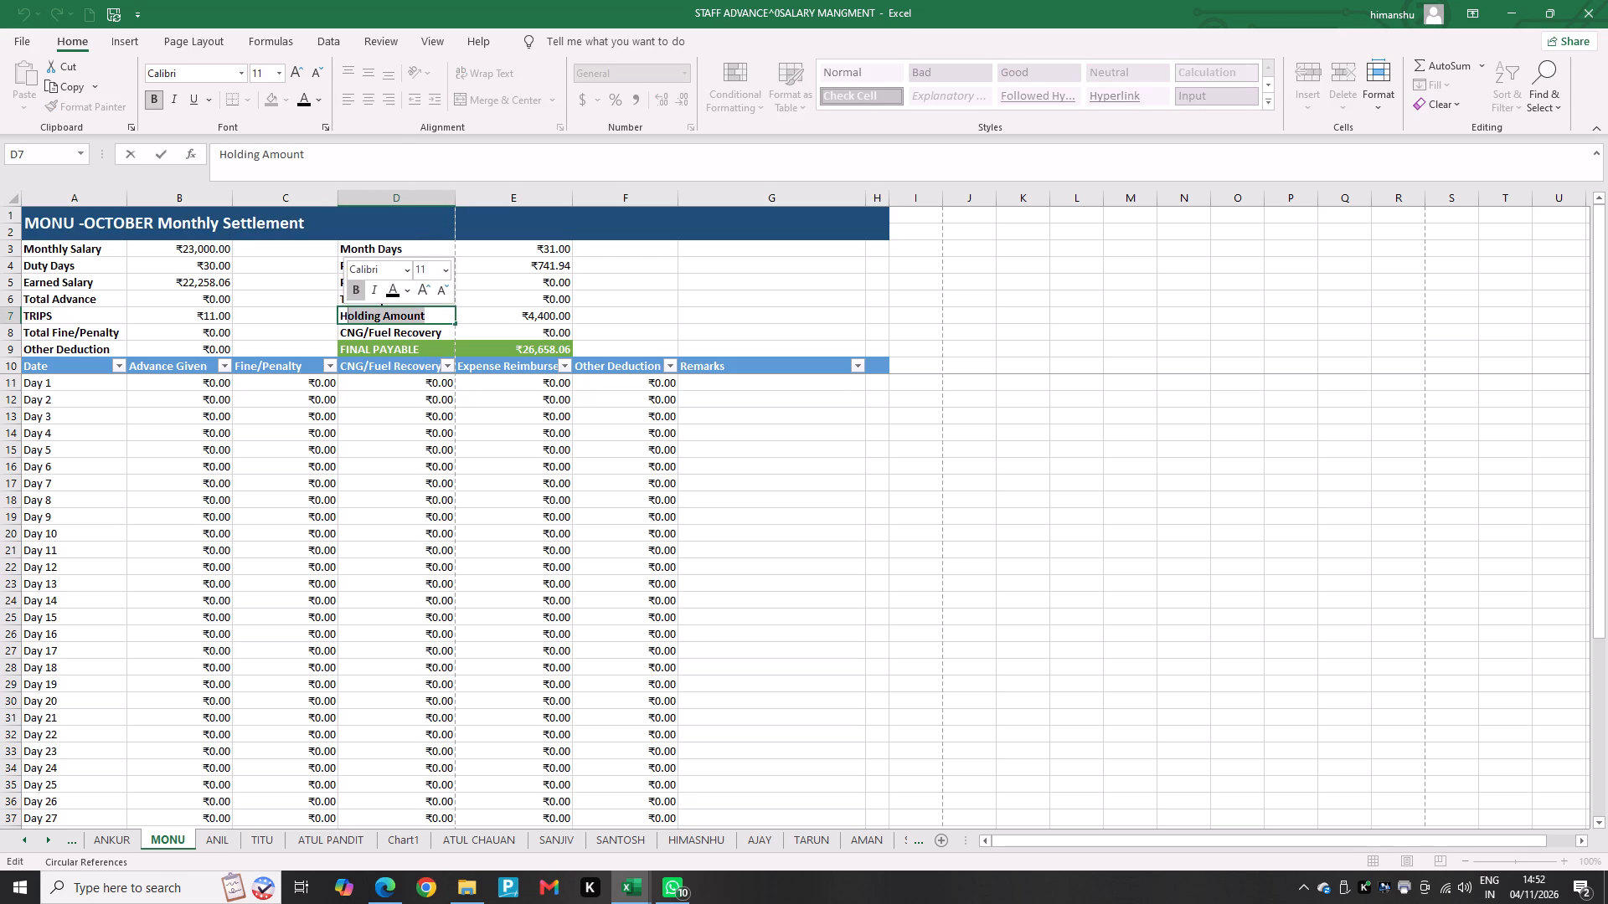
pyautogui.press('BackSpace')
pyautogui.press('BackSpace')
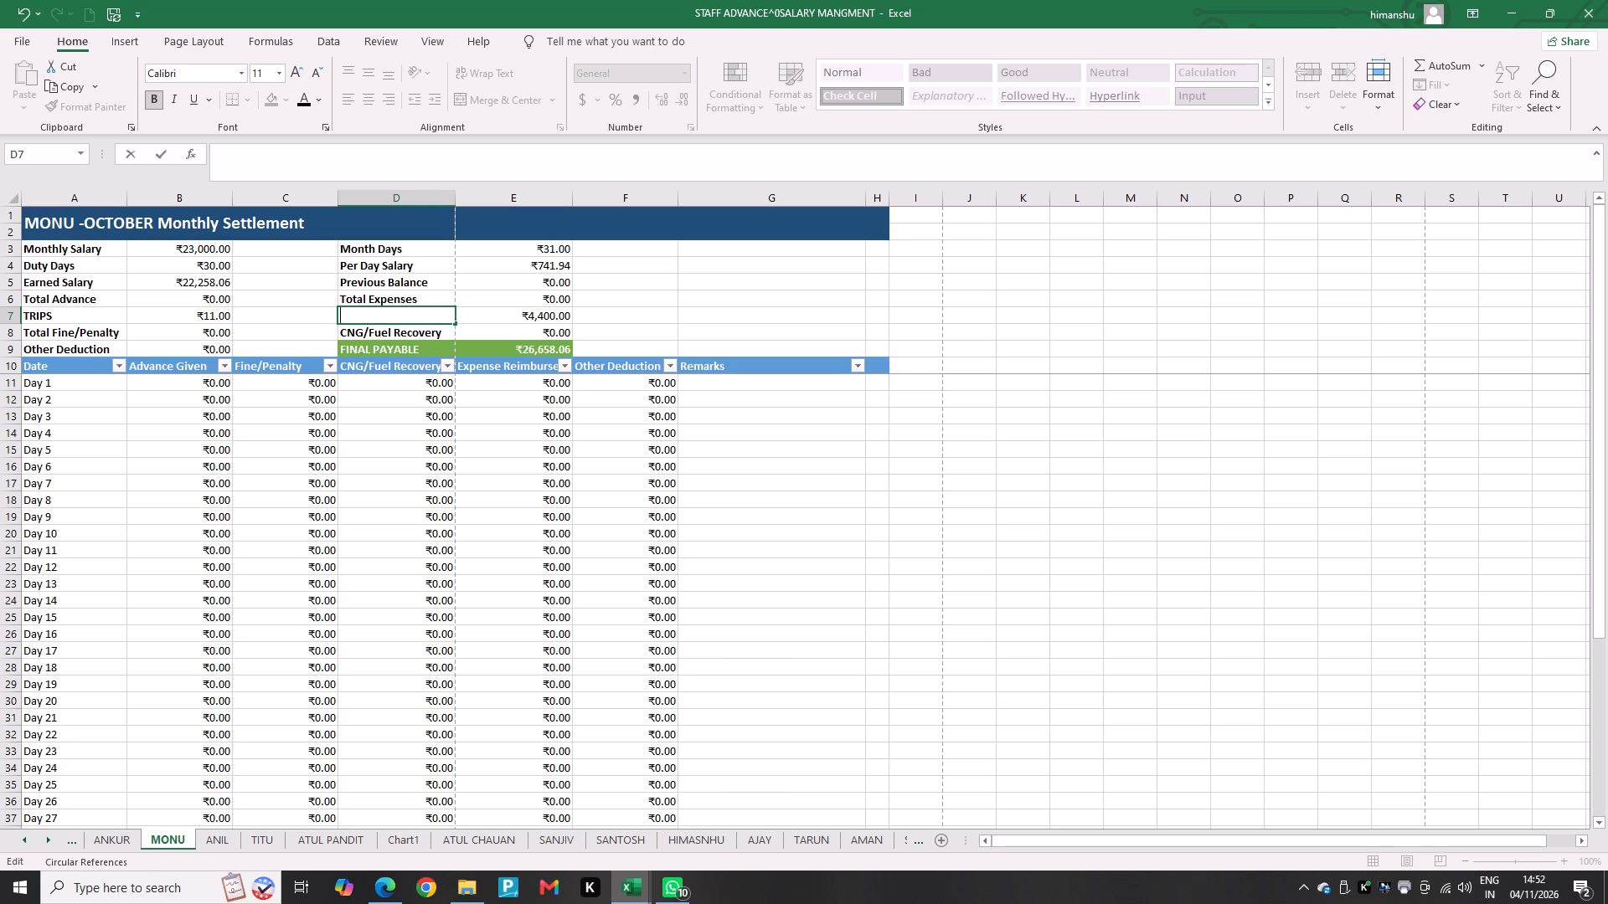
pyautogui.write('TRIP')
pyautogui.write('S AMO')
pyautogui.write('UNT')
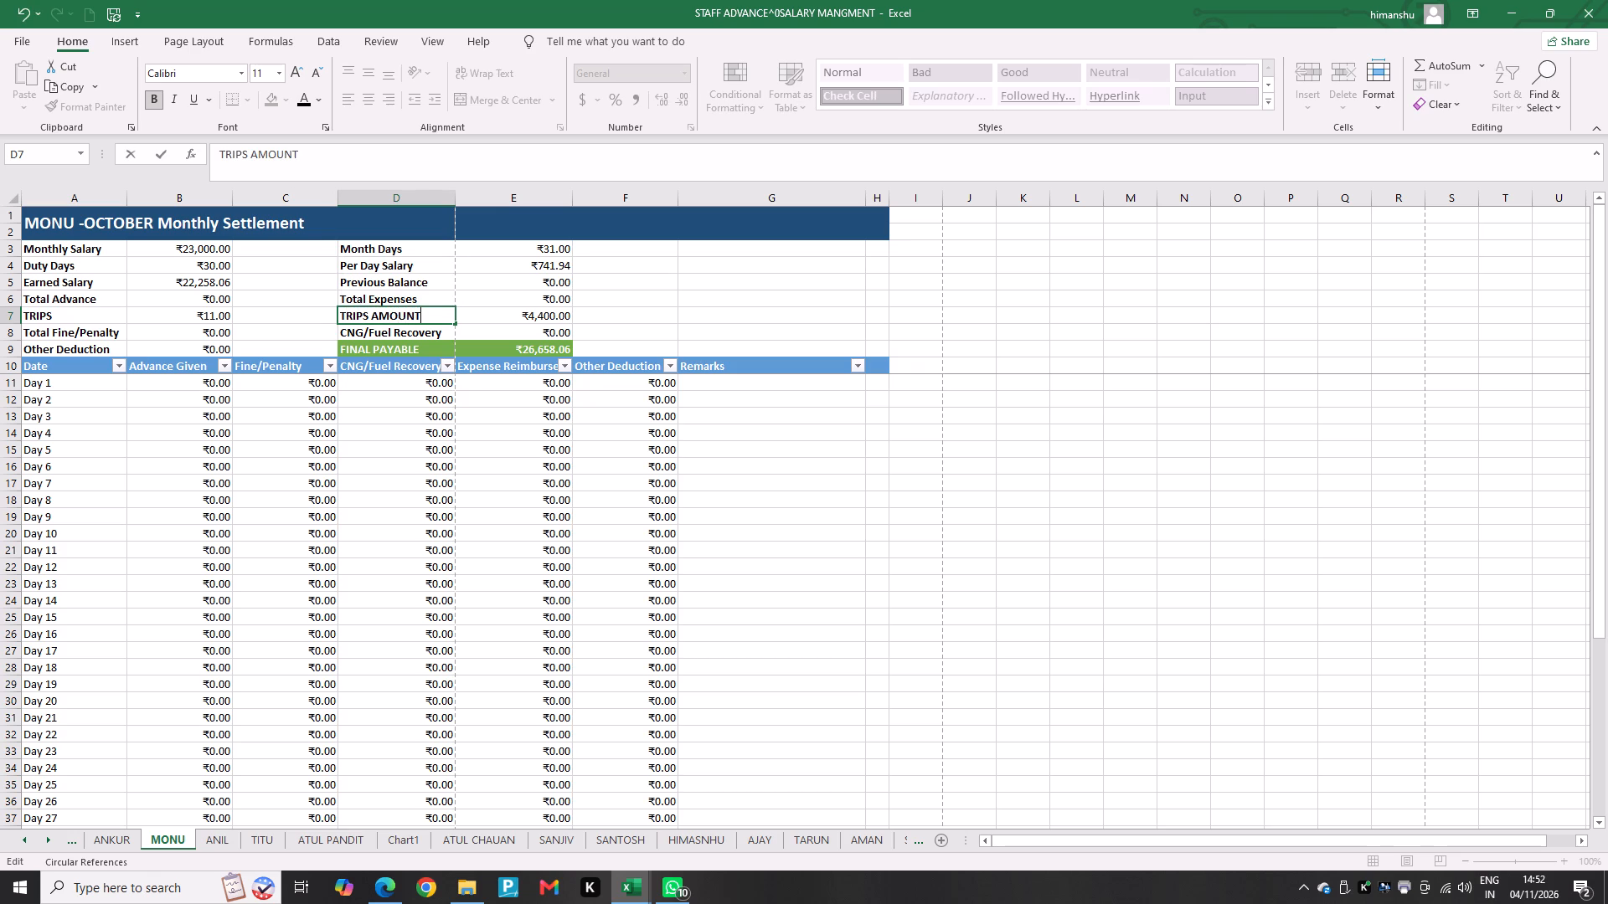
pyautogui.press('Return')
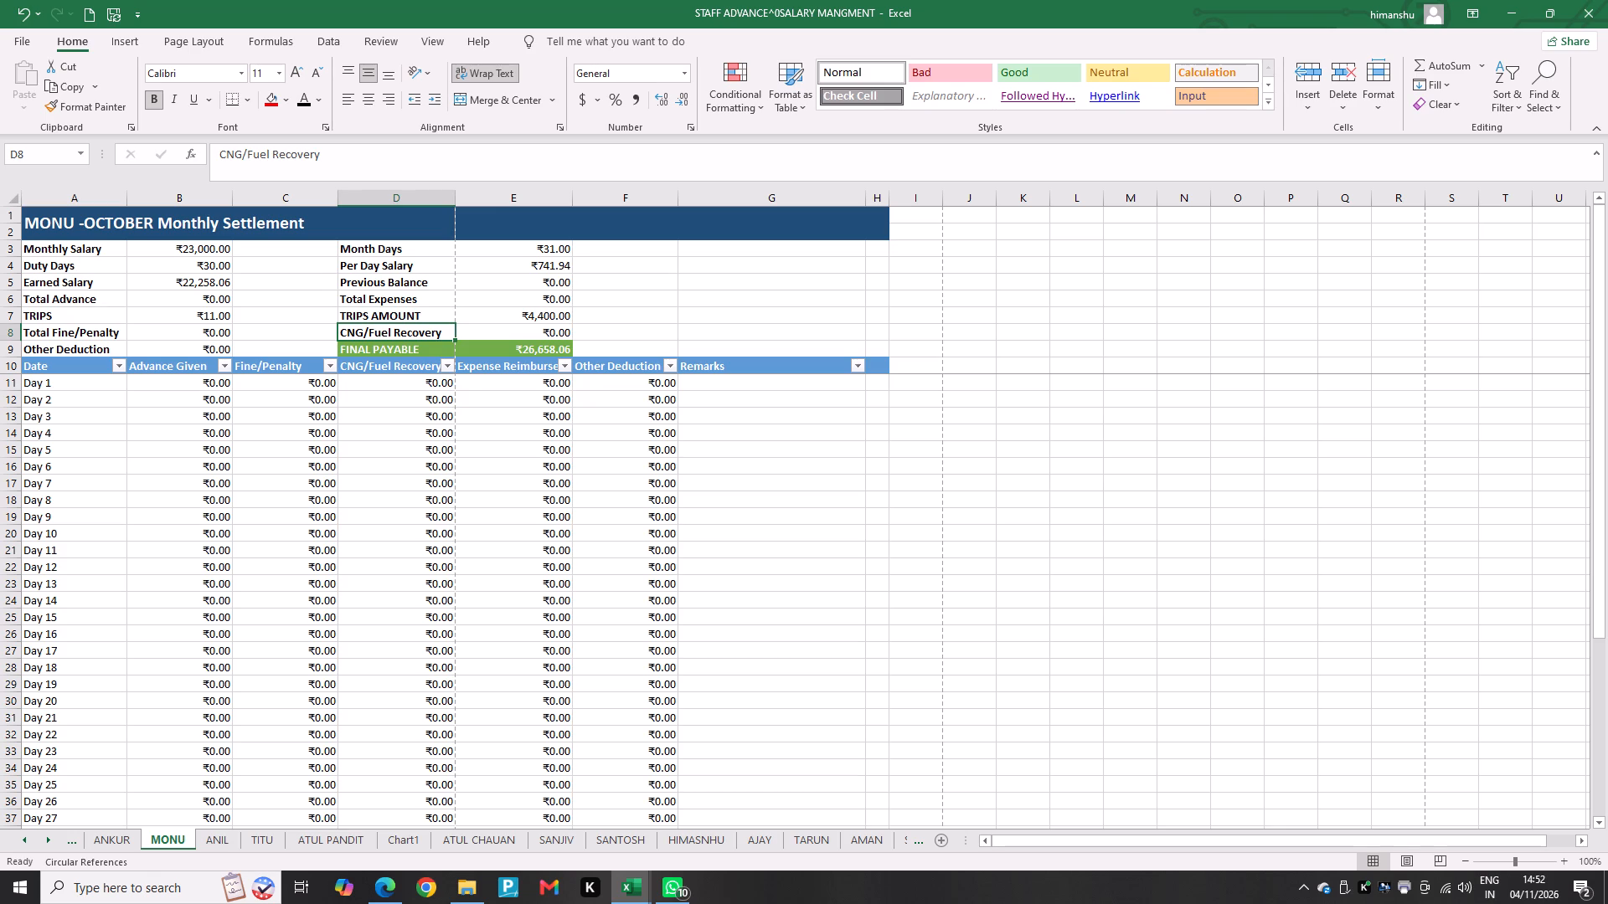
# Enter an expense reimbursement of 600 for Day 3 in MONU's settlement sheet.
pyautogui.click(536, 417)
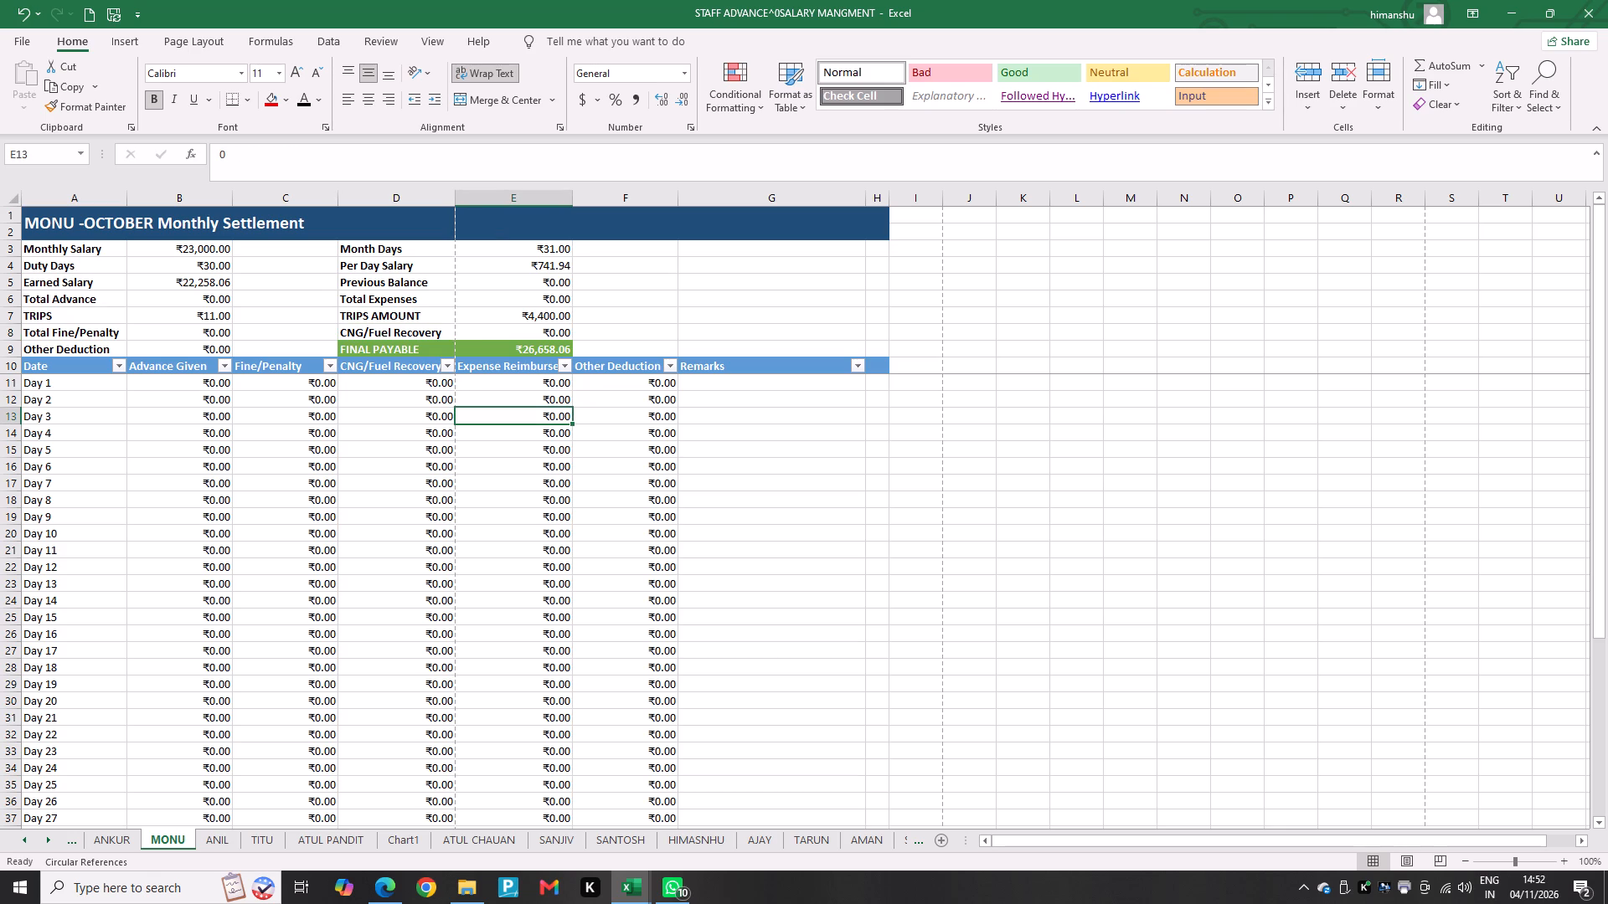
pyautogui.scroll(-6, 554, 540)
pyautogui.scroll(9, 554, 567)
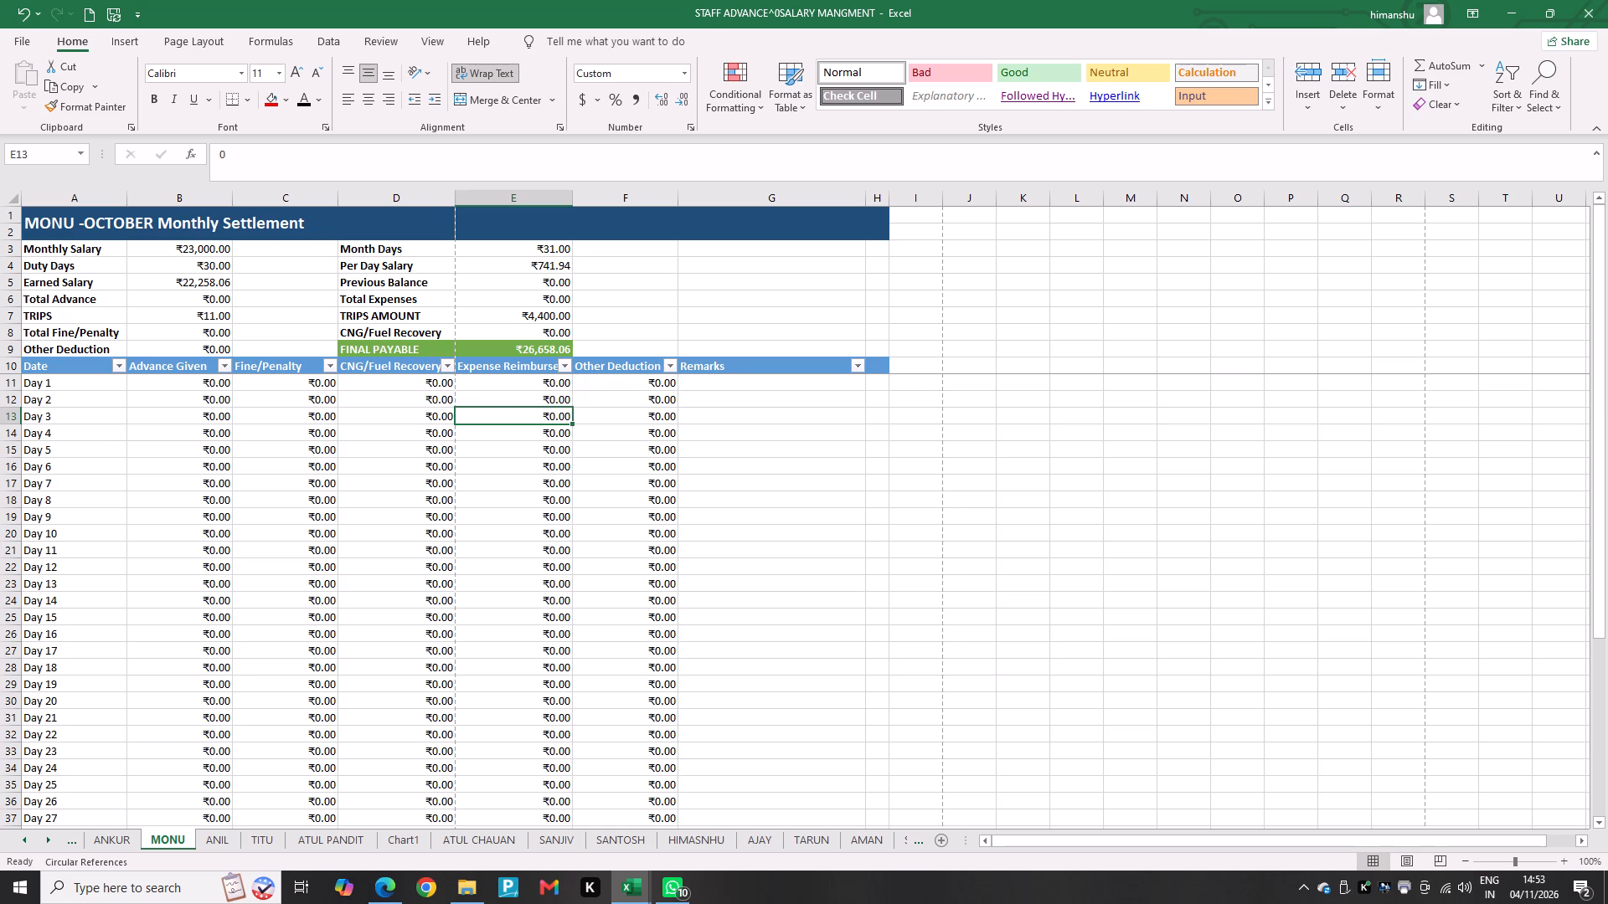
pyautogui.write('600')
pyautogui.press('Right')
# Add the remark "3-HOLDING" to MONU's Day 3 row.
pyautogui.press('Right')
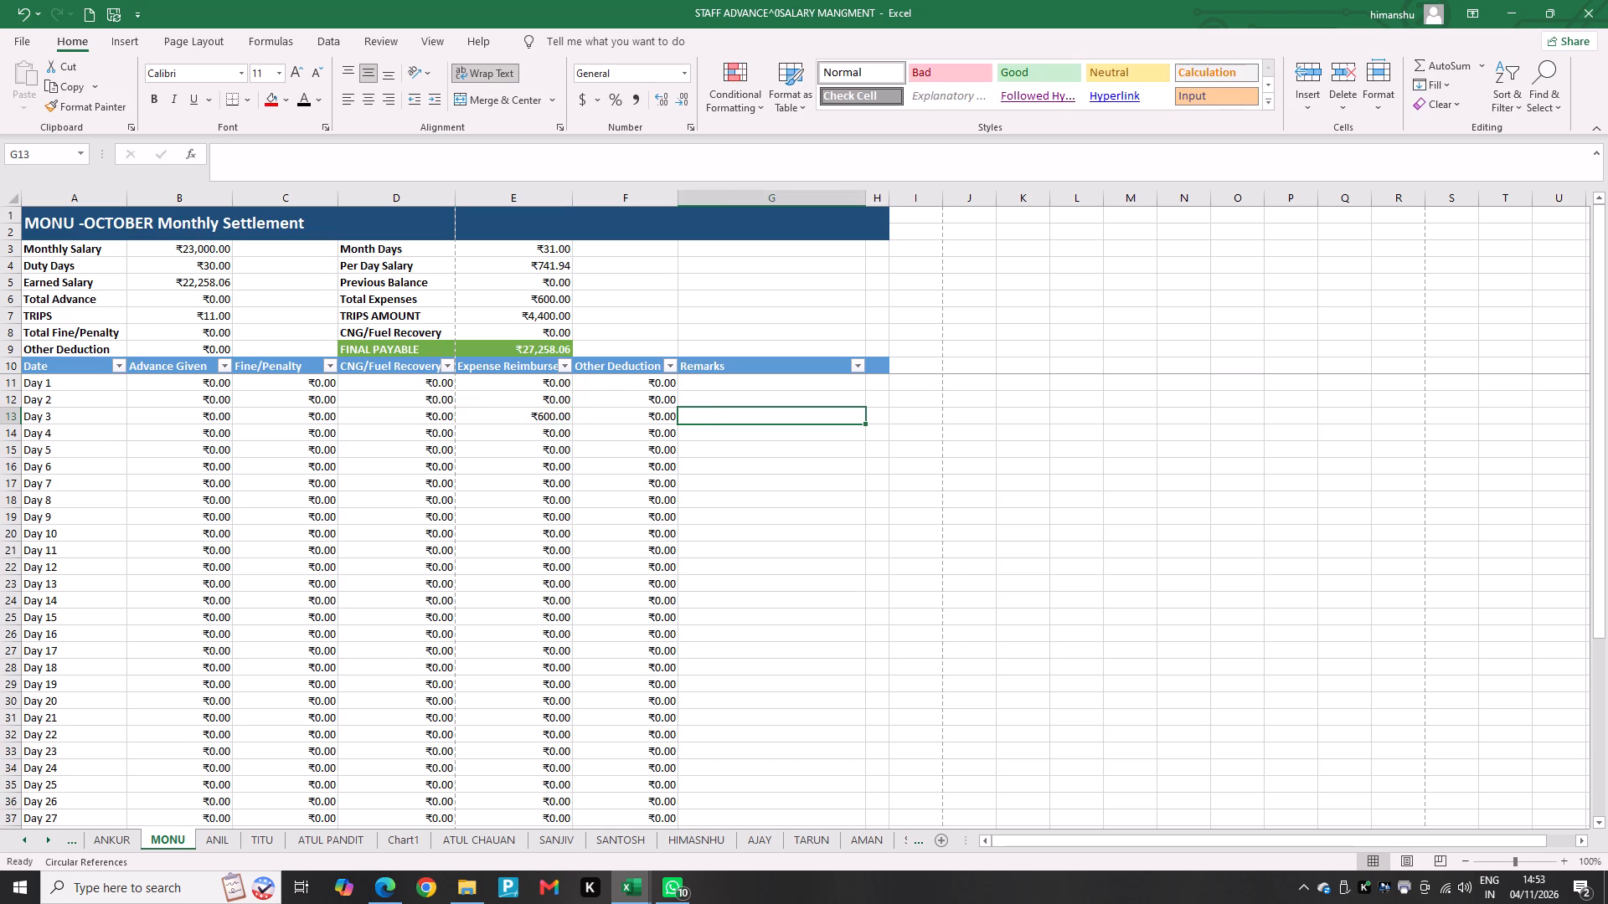
pyautogui.write('3HOLDING')
pyautogui.press('Return')
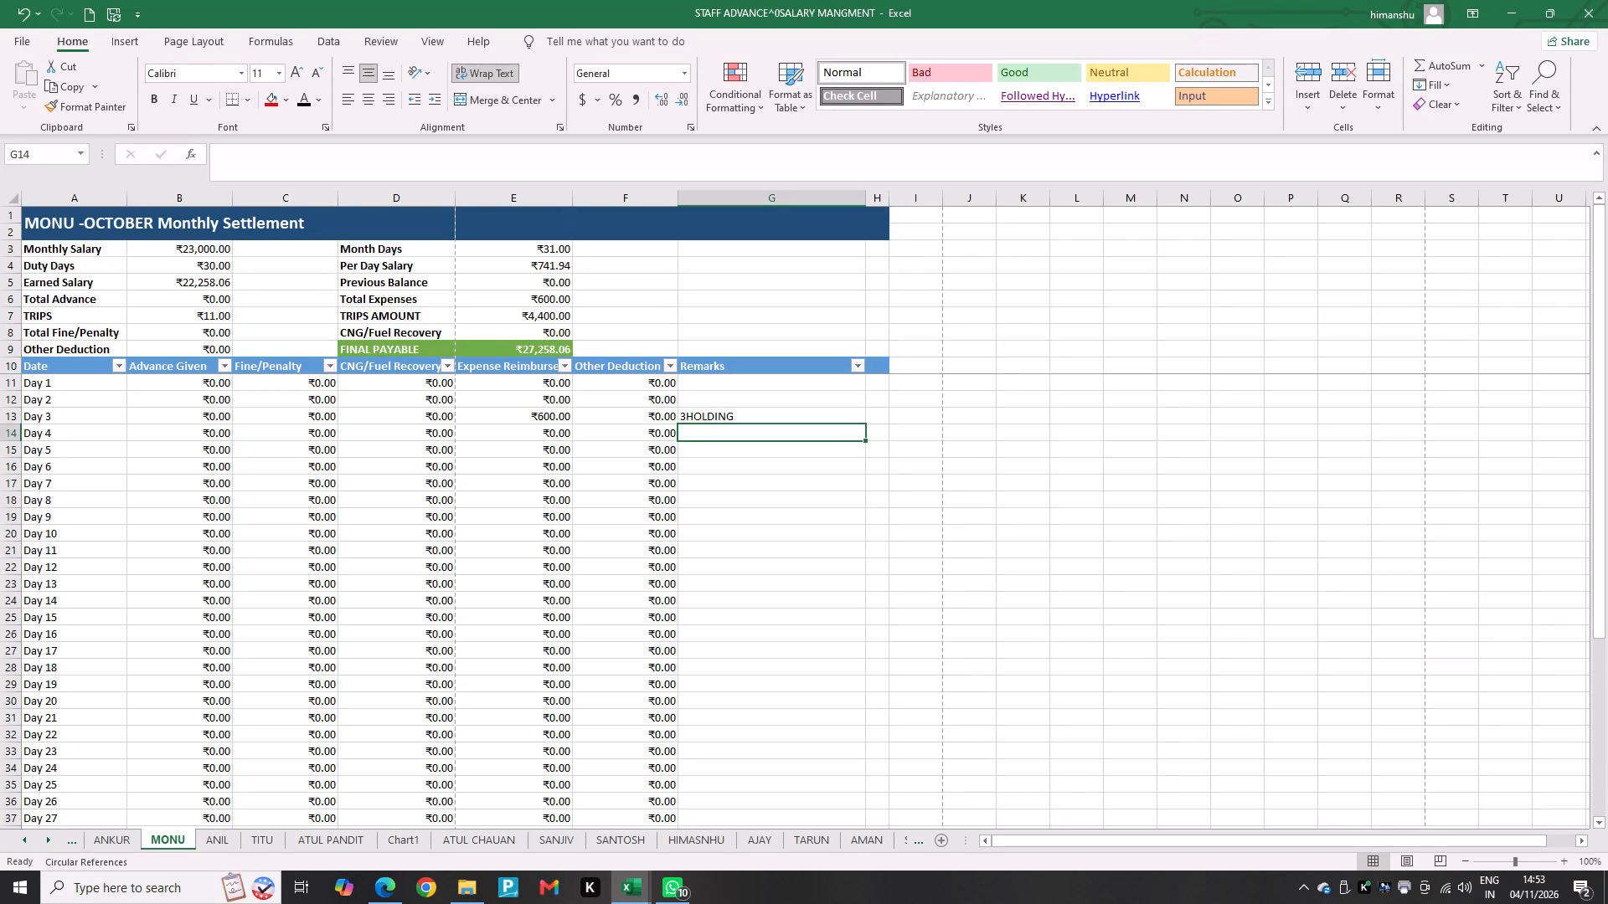
pyautogui.doubleClick(692, 416)
pyautogui.click(688, 415)
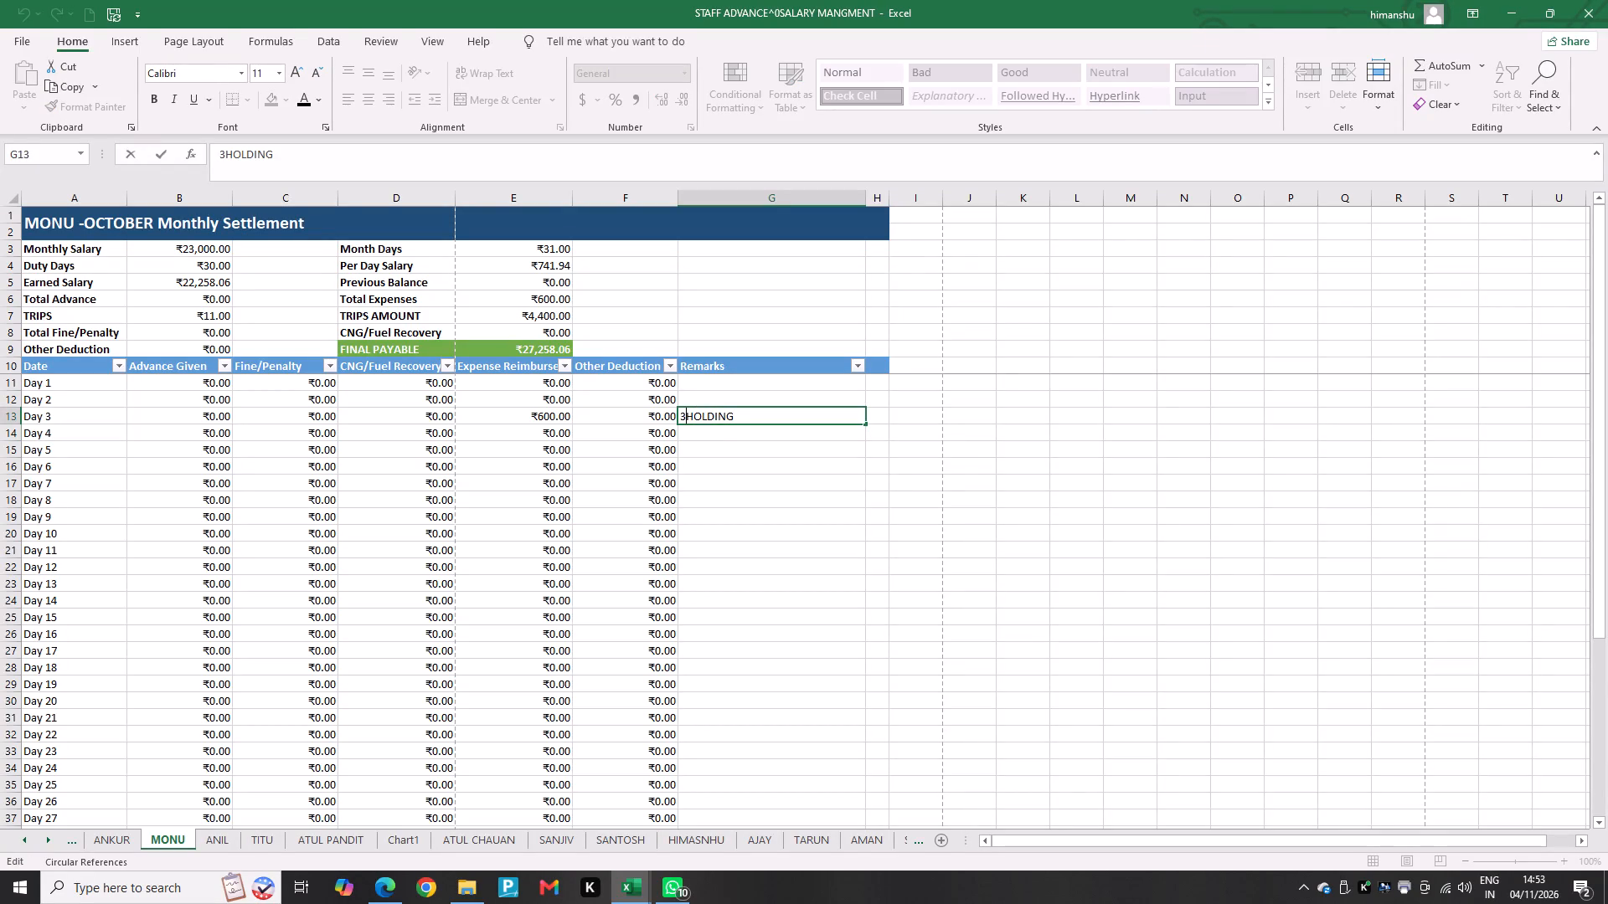
pyautogui.press('-')
pyautogui.press('Return')
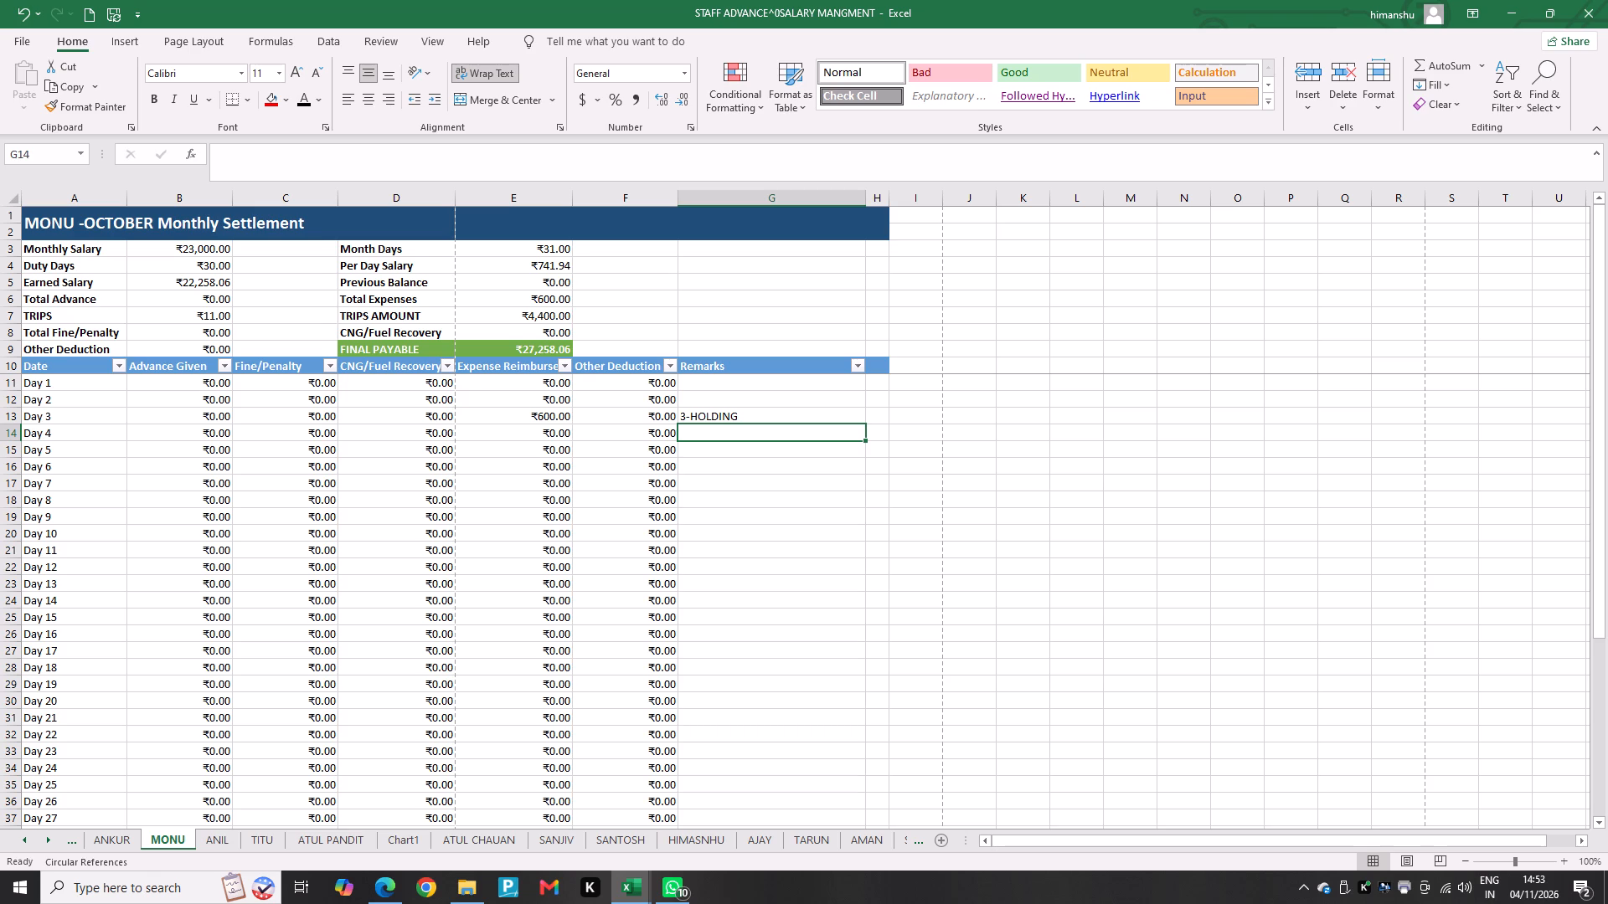
pyautogui.click(198, 379)
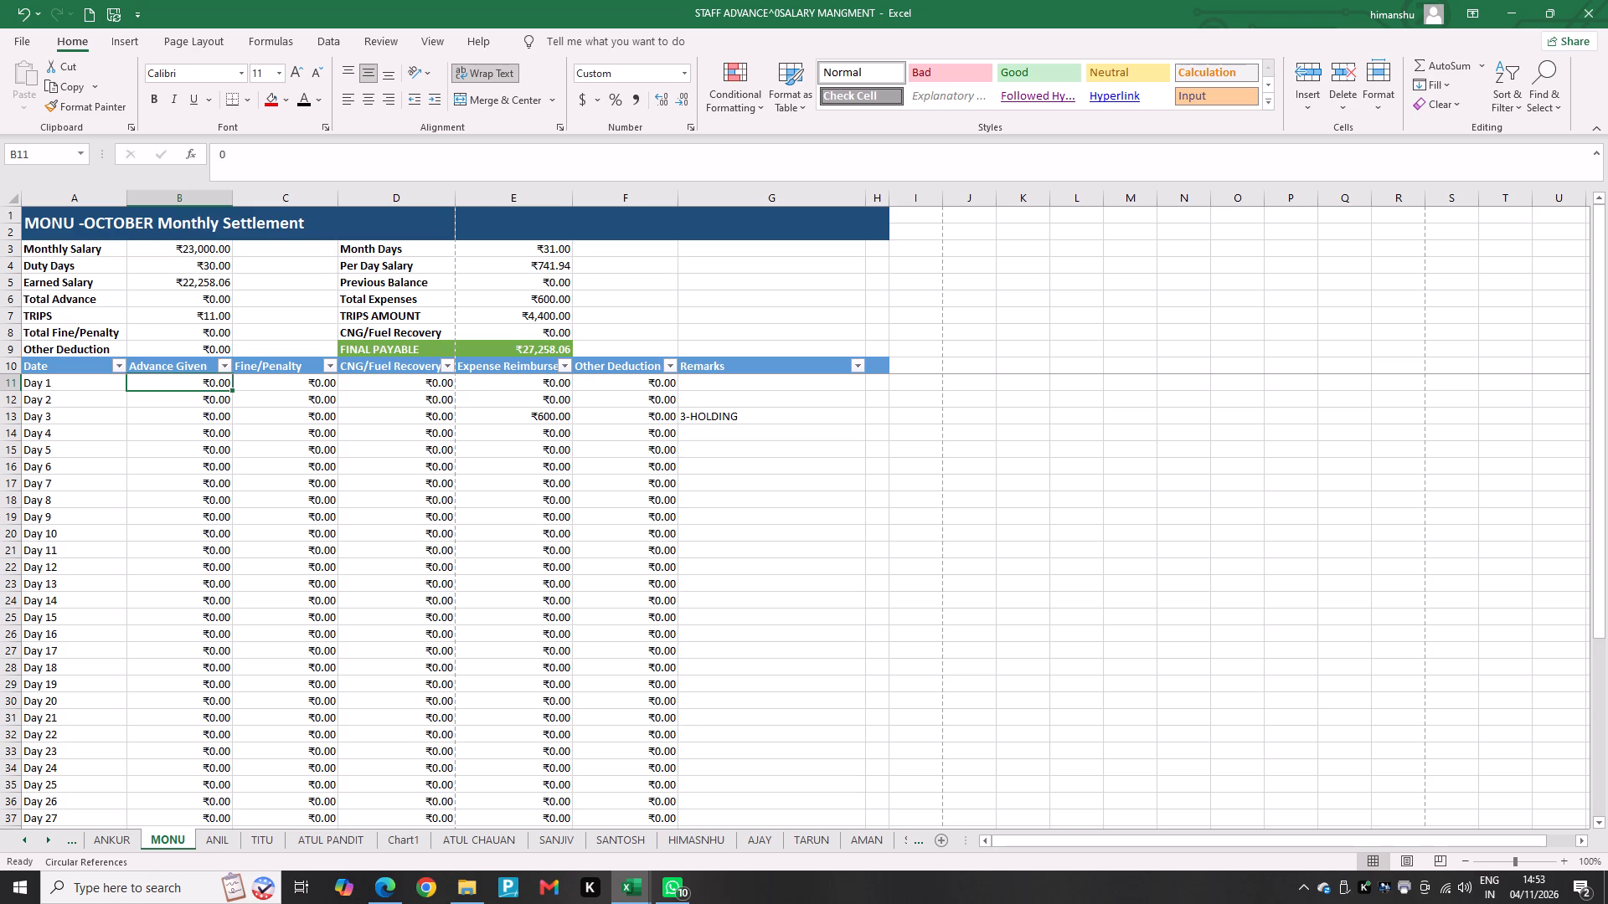
pyautogui.click(632, 891)
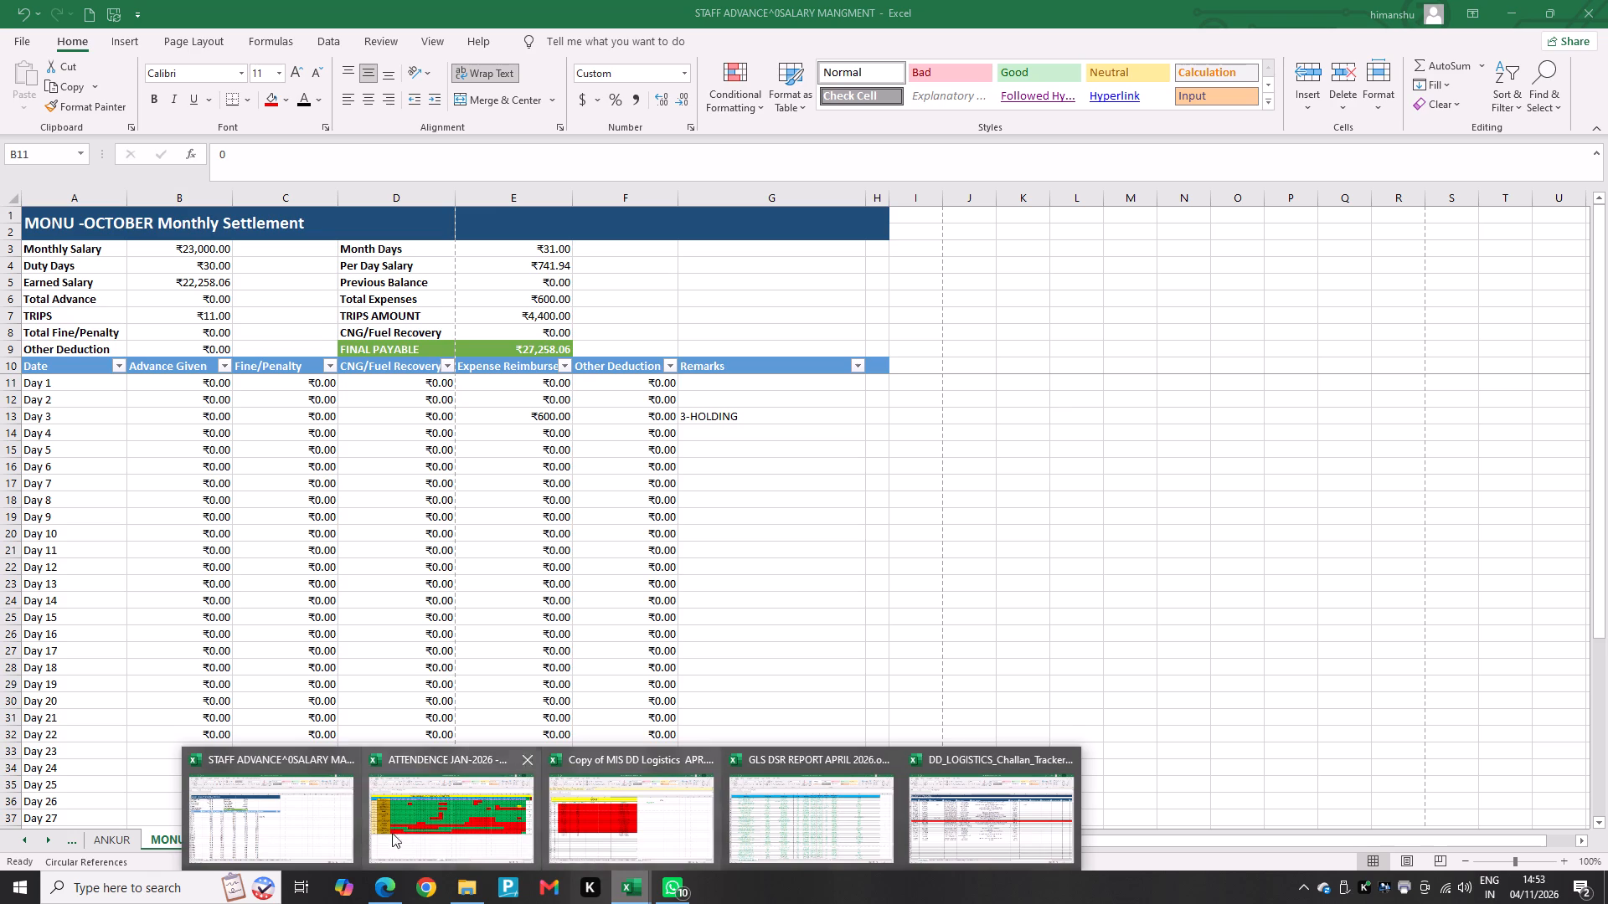
pyautogui.click(616, 820)
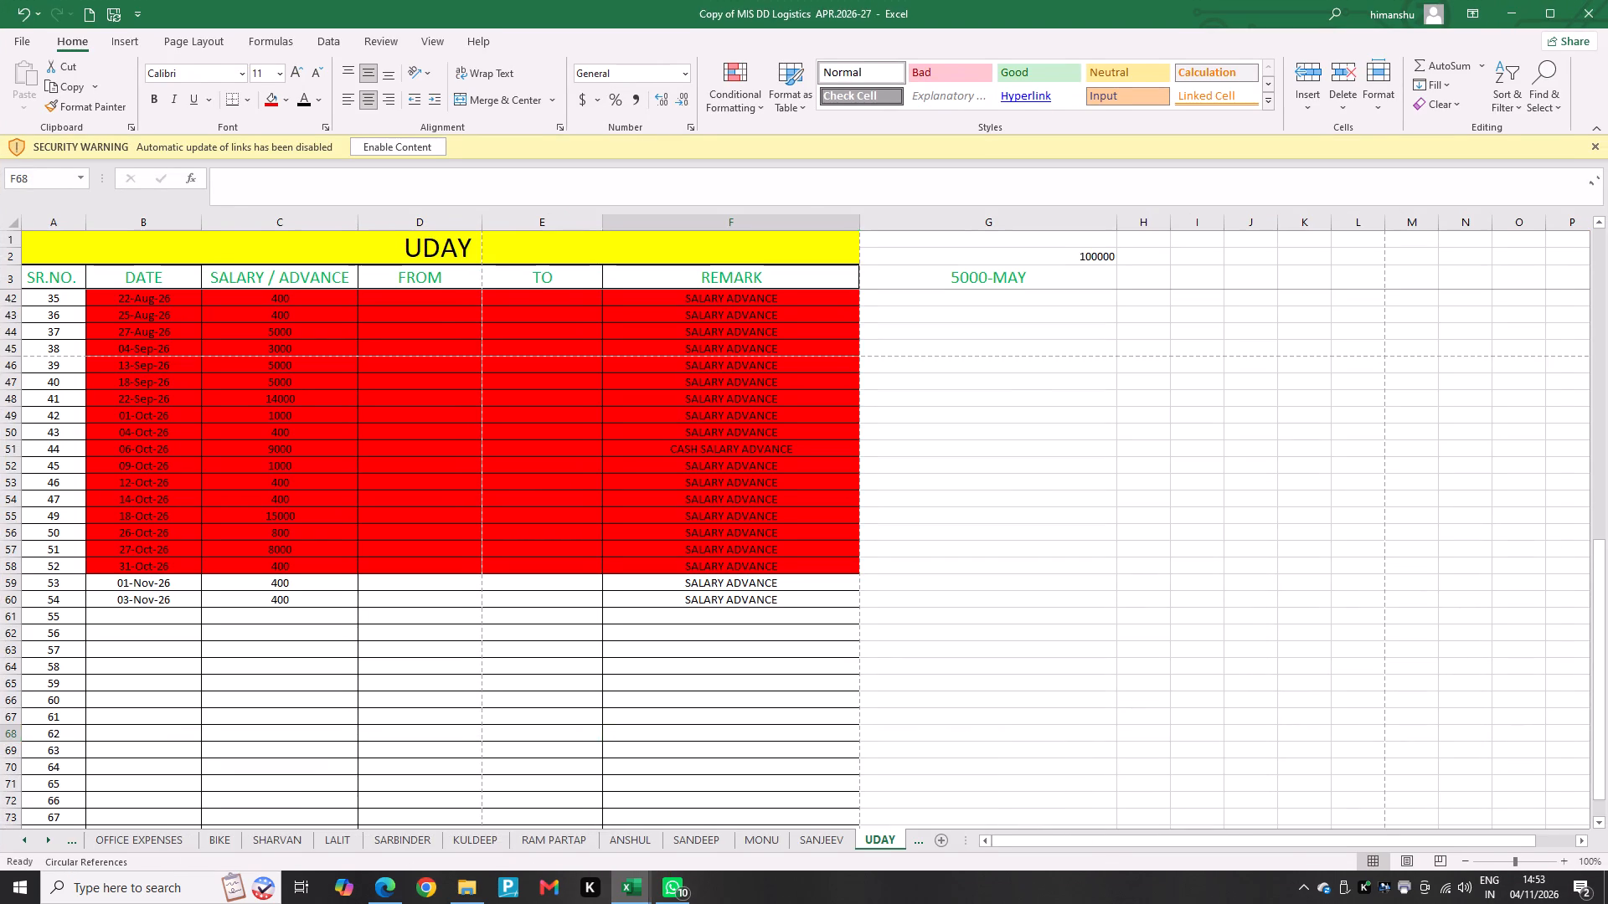
pyautogui.click(769, 837)
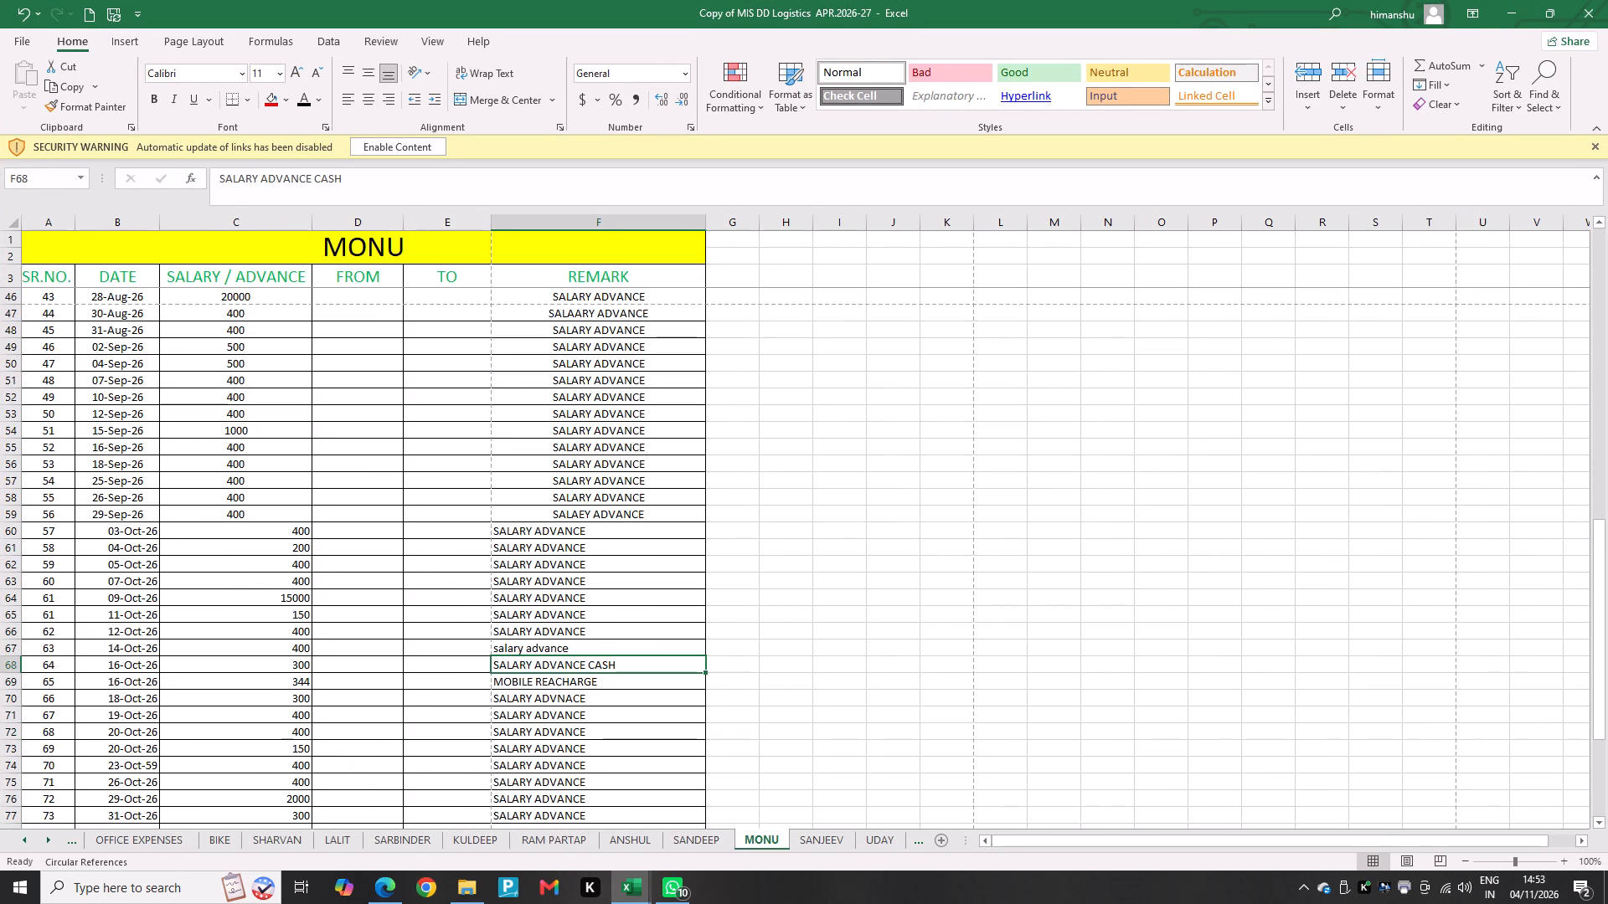
pyautogui.click(255, 532)
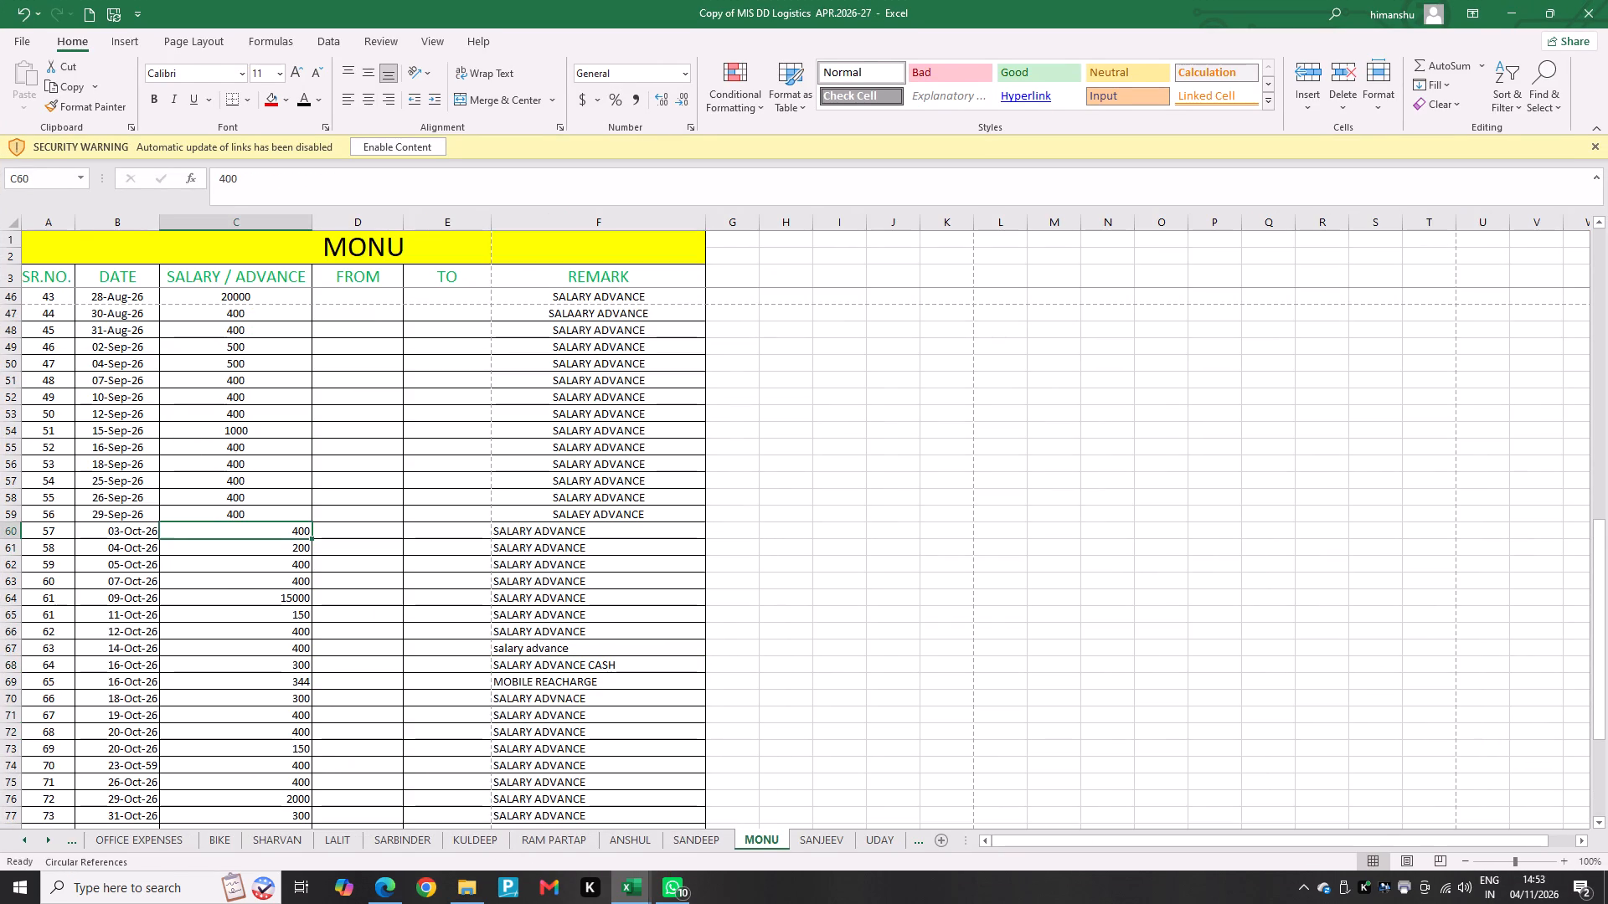
pyautogui.press('Up')
pyautogui.press('Up')
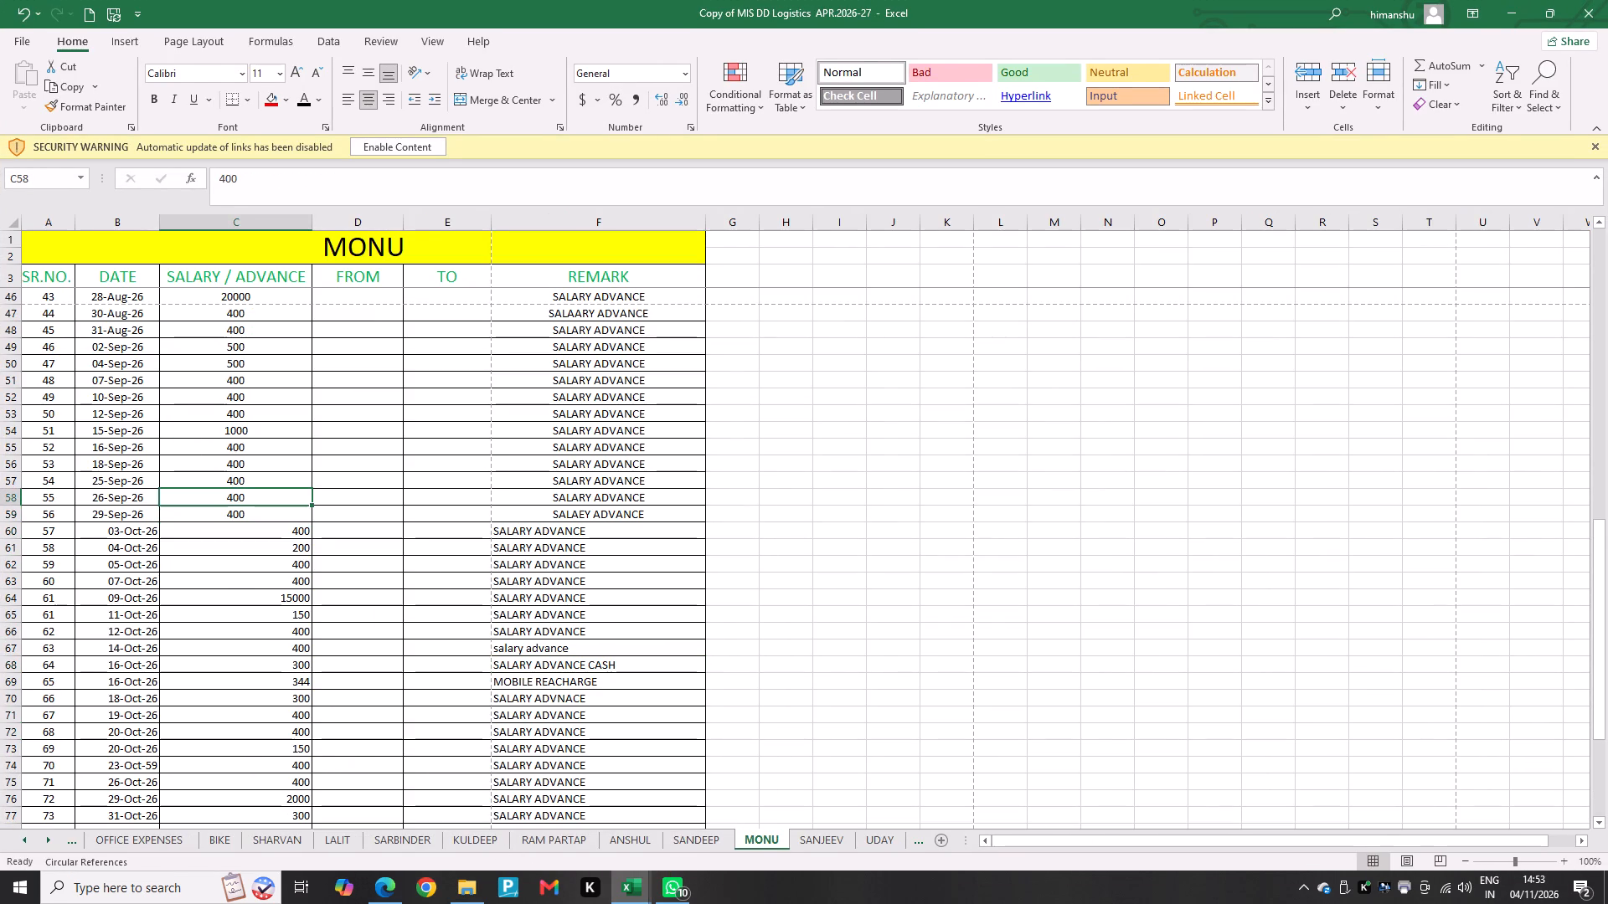
pyautogui.press('Down')
pyautogui.press('Down')
pyautogui.press('Down')
pyautogui.press('Down')
pyautogui.press('Down')
pyautogui.press('Up')
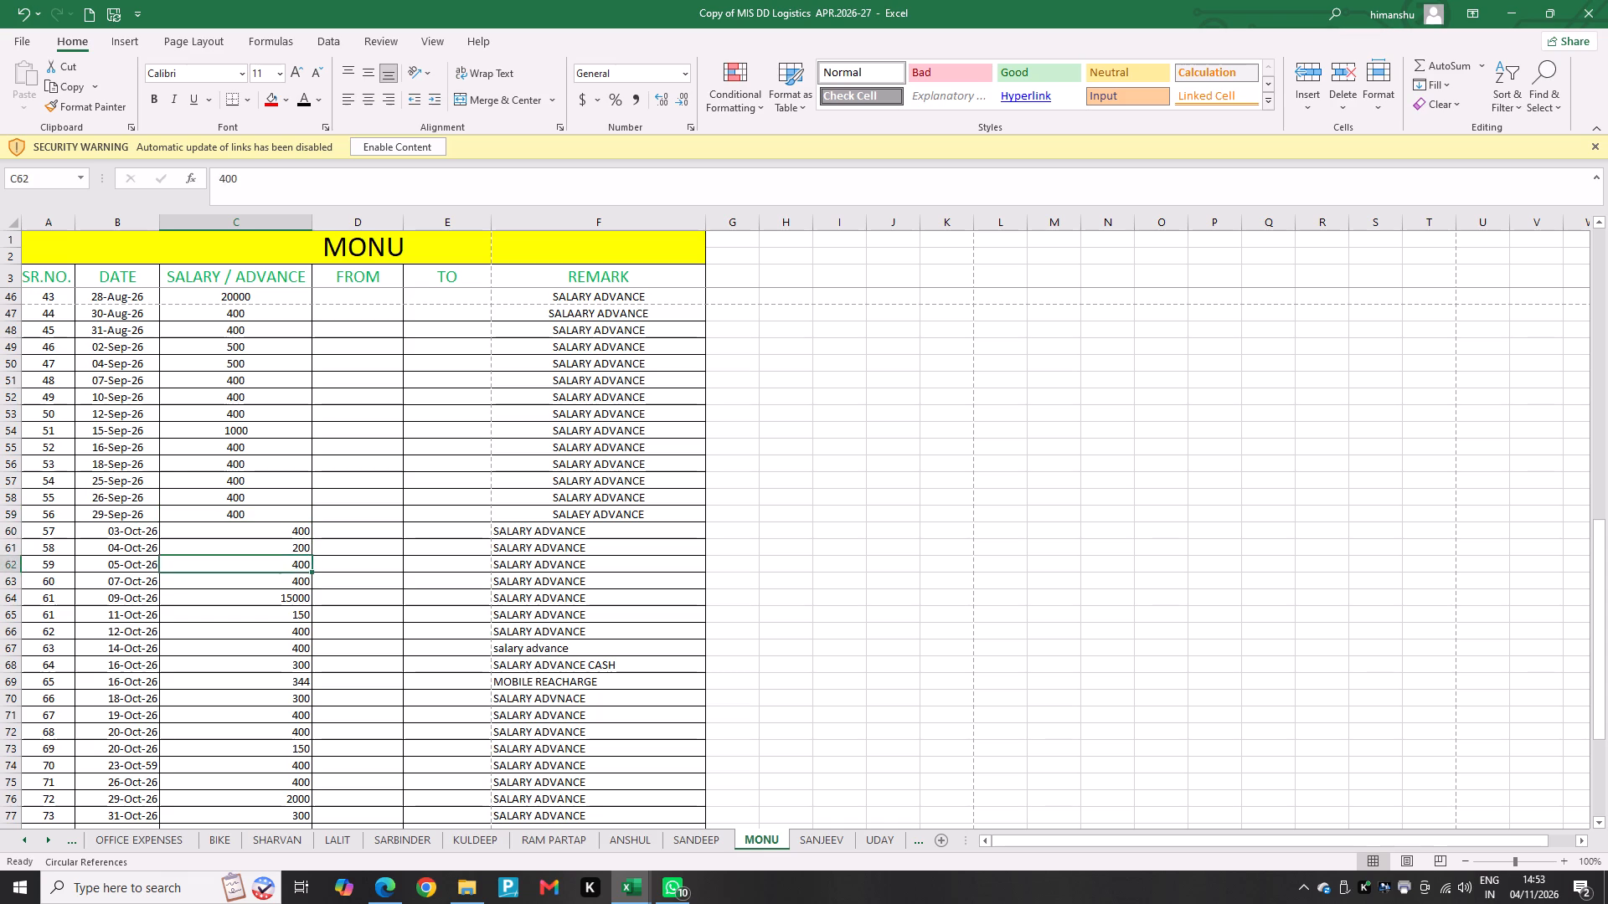
pyautogui.press('Up')
pyautogui.press('Up')
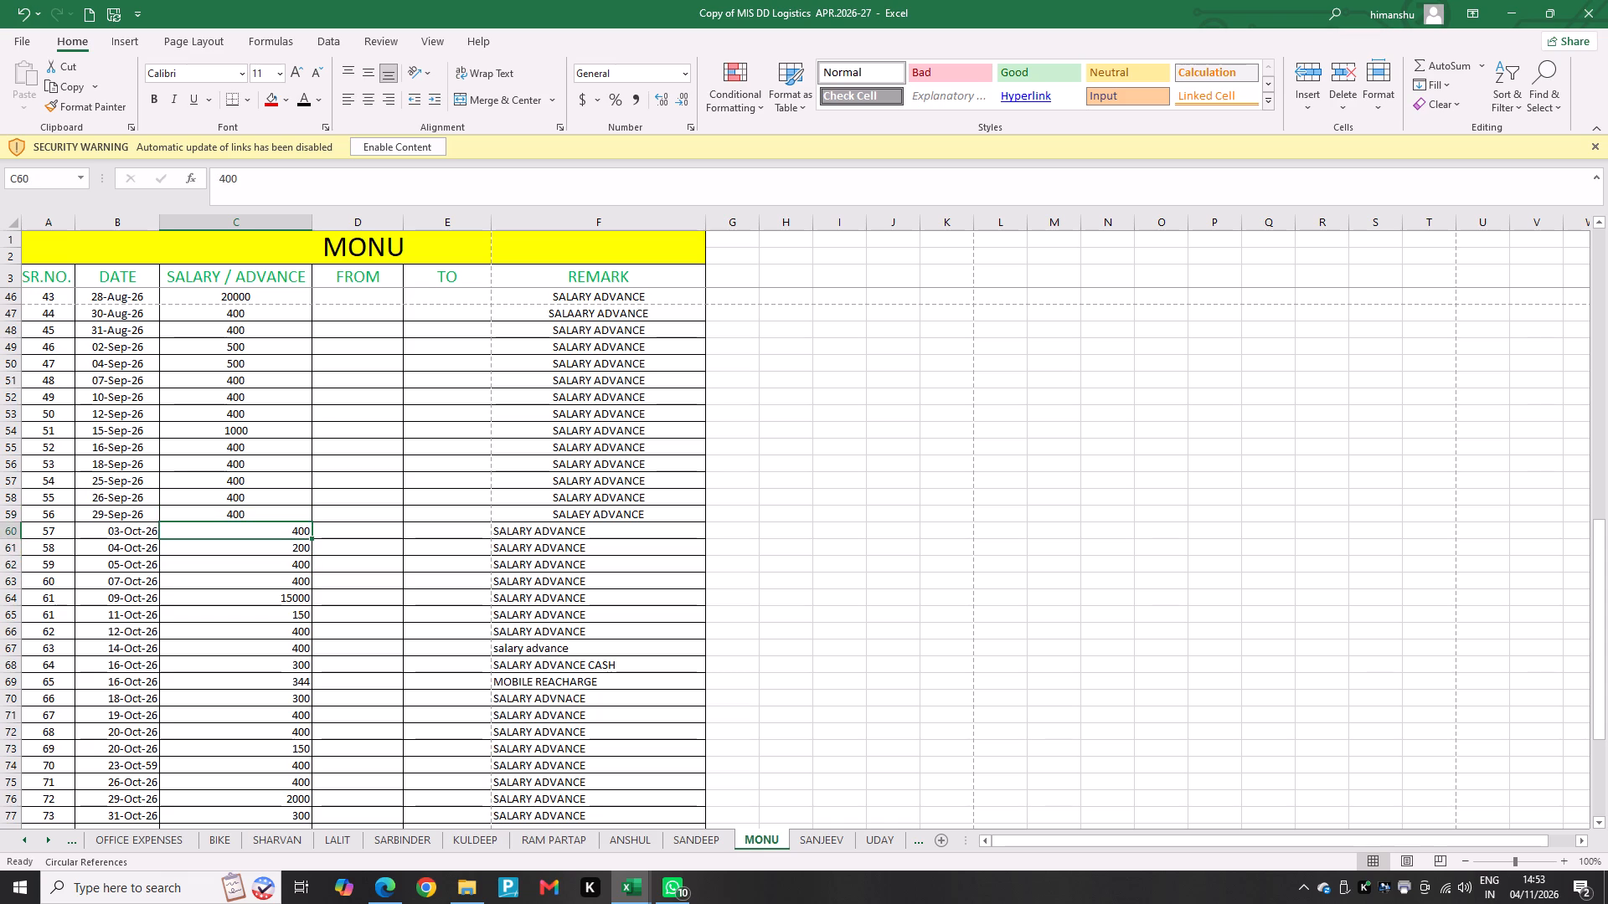
pyautogui.press('Down')
pyautogui.press('Down')
pyautogui.press('Down')
pyautogui.press('Down')
pyautogui.press('Down')
pyautogui.press('Down')
pyautogui.press('Down')
pyautogui.press('Down')
pyautogui.press('Down')
pyautogui.press('Down')
pyautogui.press('Down')
pyautogui.press('Down')
pyautogui.press('Down')
pyautogui.press('Down')
pyautogui.press('Down')
pyautogui.press('Down')
pyautogui.press('Down')
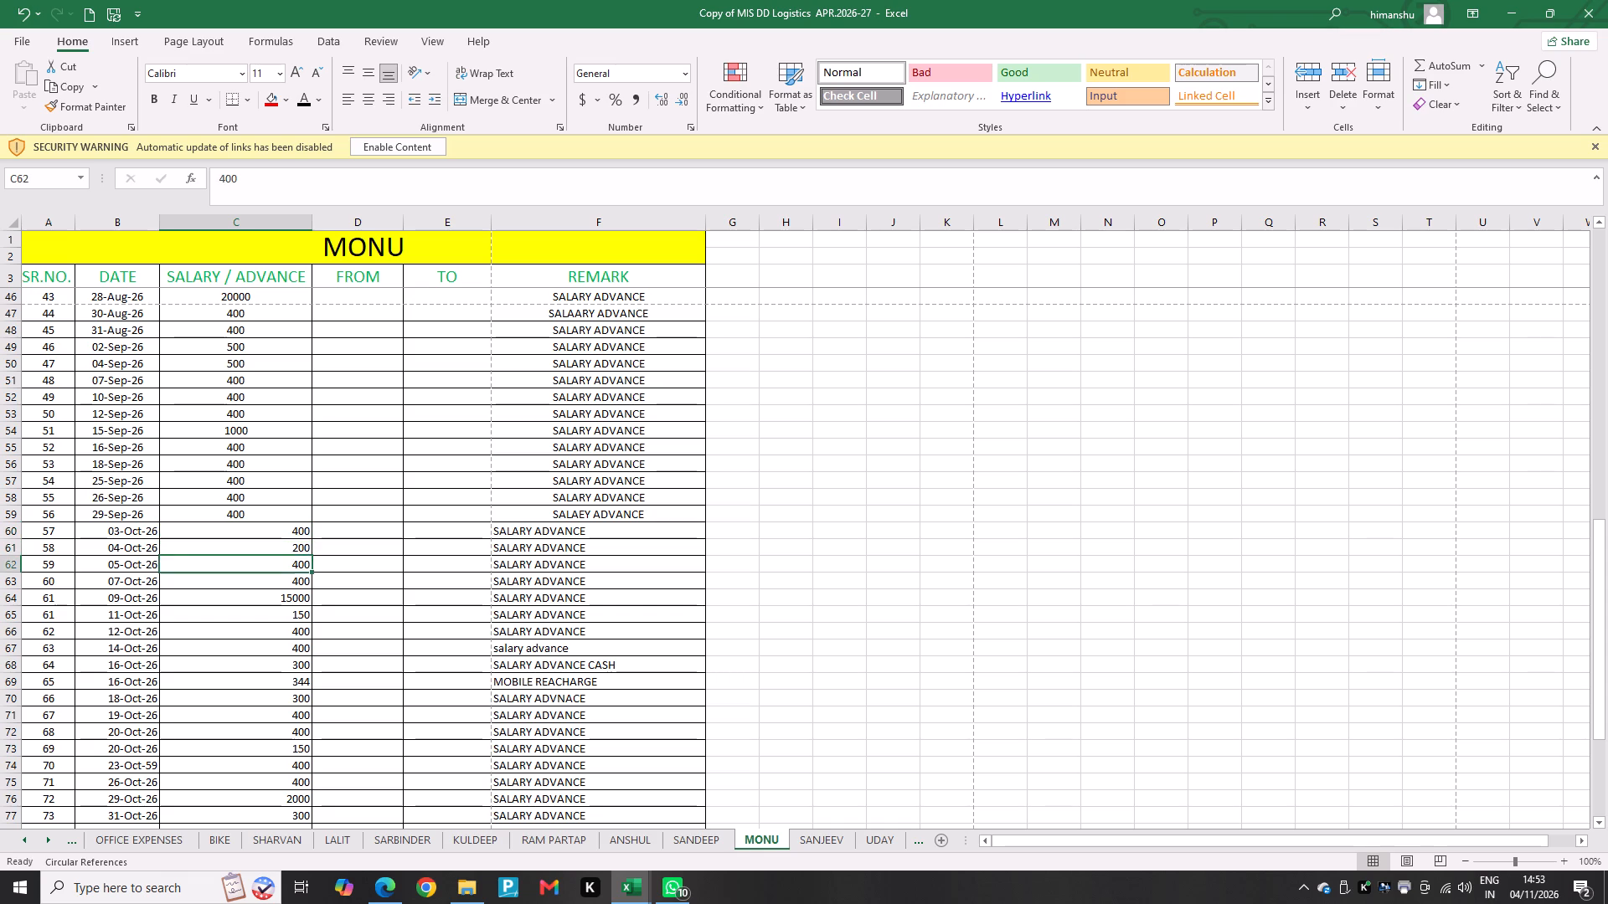
pyautogui.press('Up')
pyautogui.press('Up')
pyautogui.press('Up')
pyautogui.press('Up')
pyautogui.press('Up')
pyautogui.press('Up')
pyautogui.press('Up')
pyautogui.press('Up')
pyautogui.press('Up')
pyautogui.press('Up')
pyautogui.press('Up')
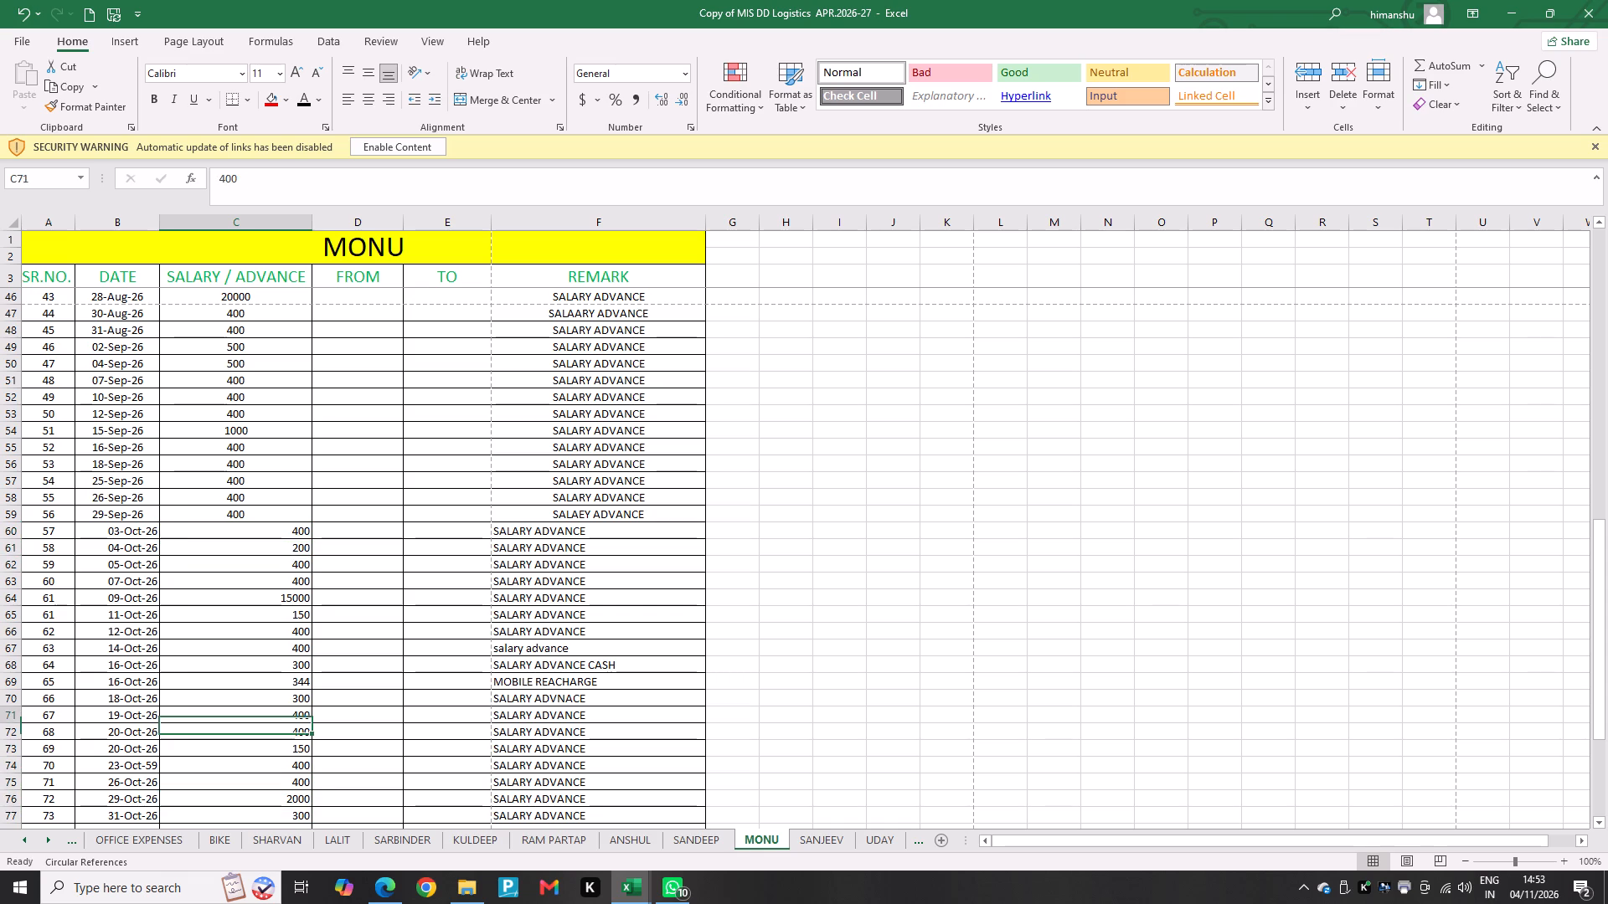
pyautogui.press('Up')
pyautogui.press('Up')
pyautogui.press('Up')
pyautogui.press('Up')
pyautogui.press('Up')
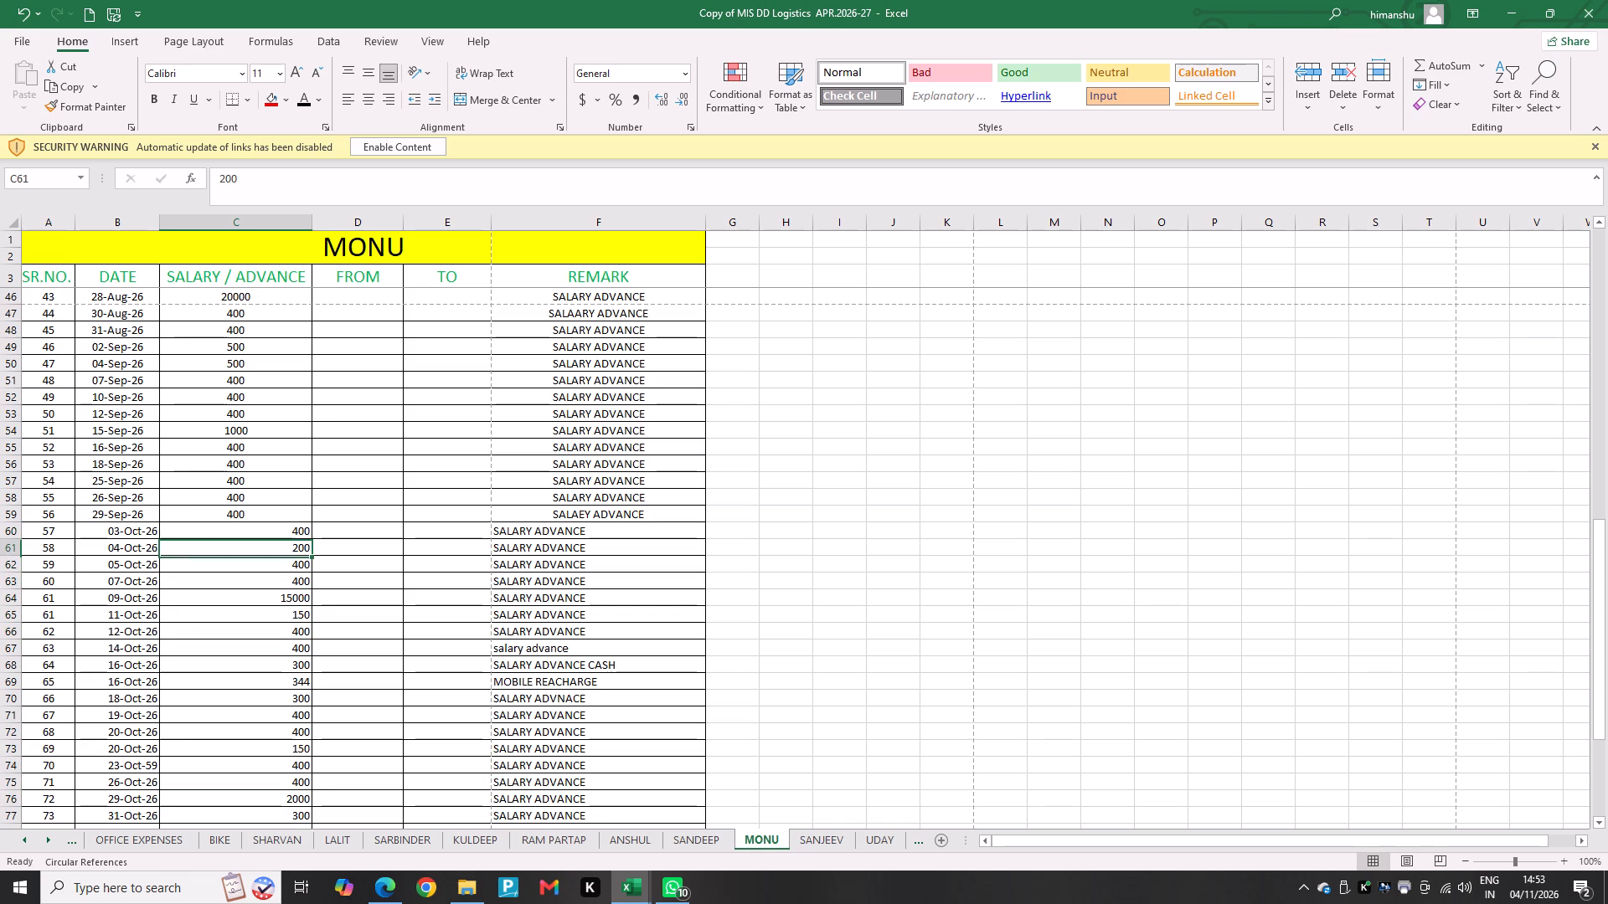
pyautogui.press('Up')
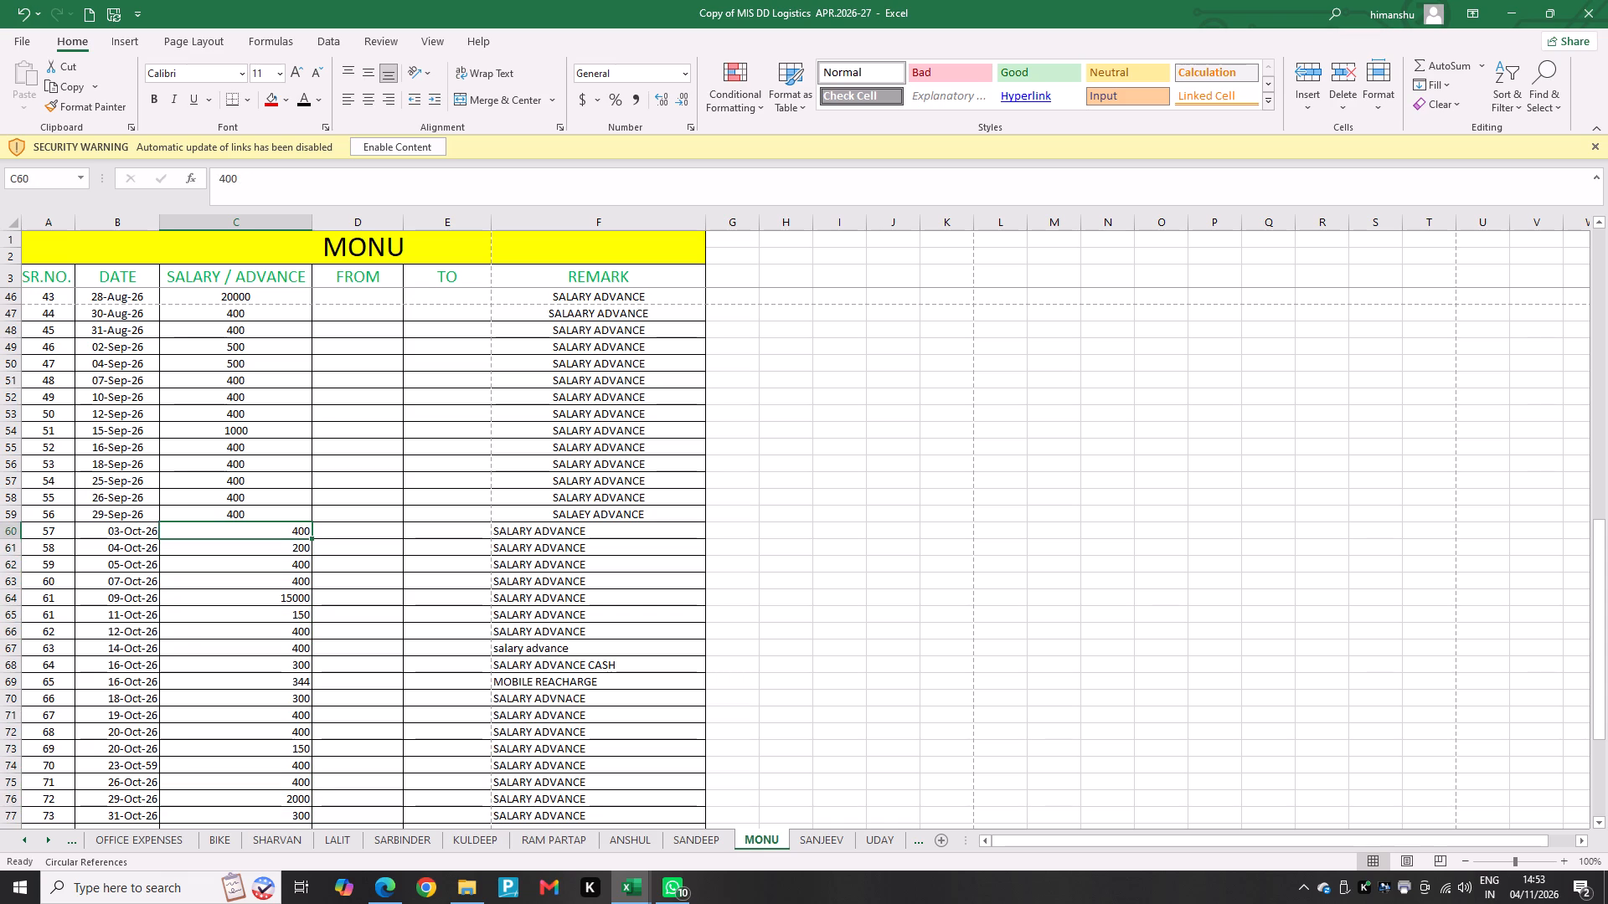
# Back in the staff advance workbook, enter 400 as MONU's advance given for Day 3.
pyautogui.hotkey('alt', 'Tab')
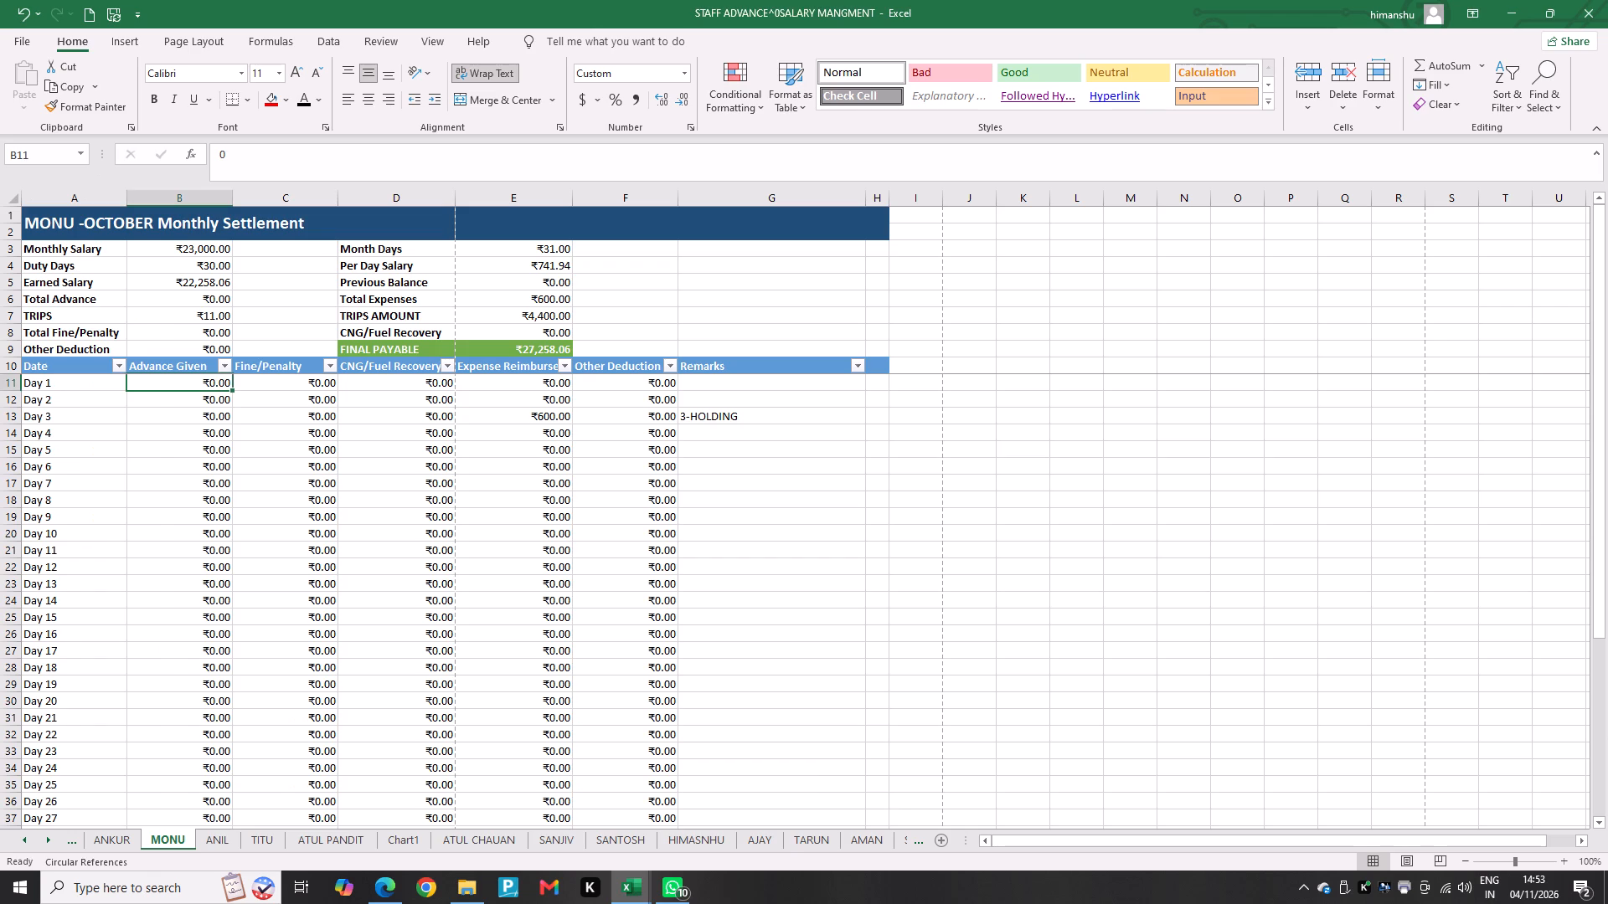
pyautogui.hotkey('alt', 'Tab')
pyautogui.hotkey('alt', 'Tab')
pyautogui.press('Down')
pyautogui.press('Down')
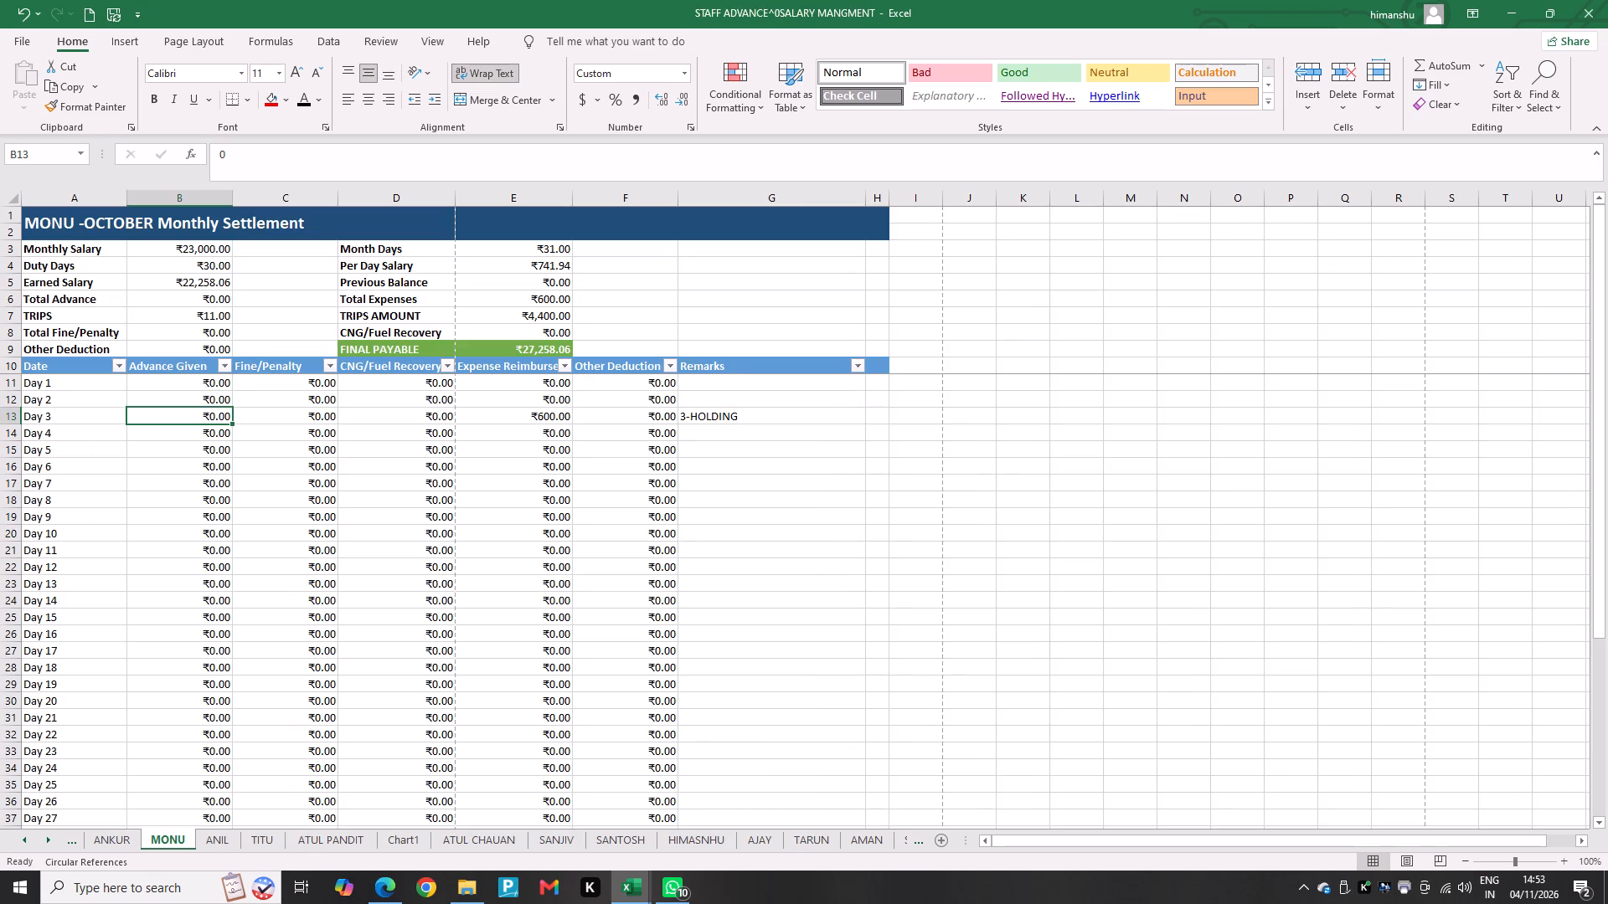
pyautogui.write('400')
pyautogui.press('Return')
# Replace the Day 1 to Day 31 labels in MONU's Date column with consecutive dates from 01-Oct-26 to 31-Oct-26.
pyautogui.press('Left')
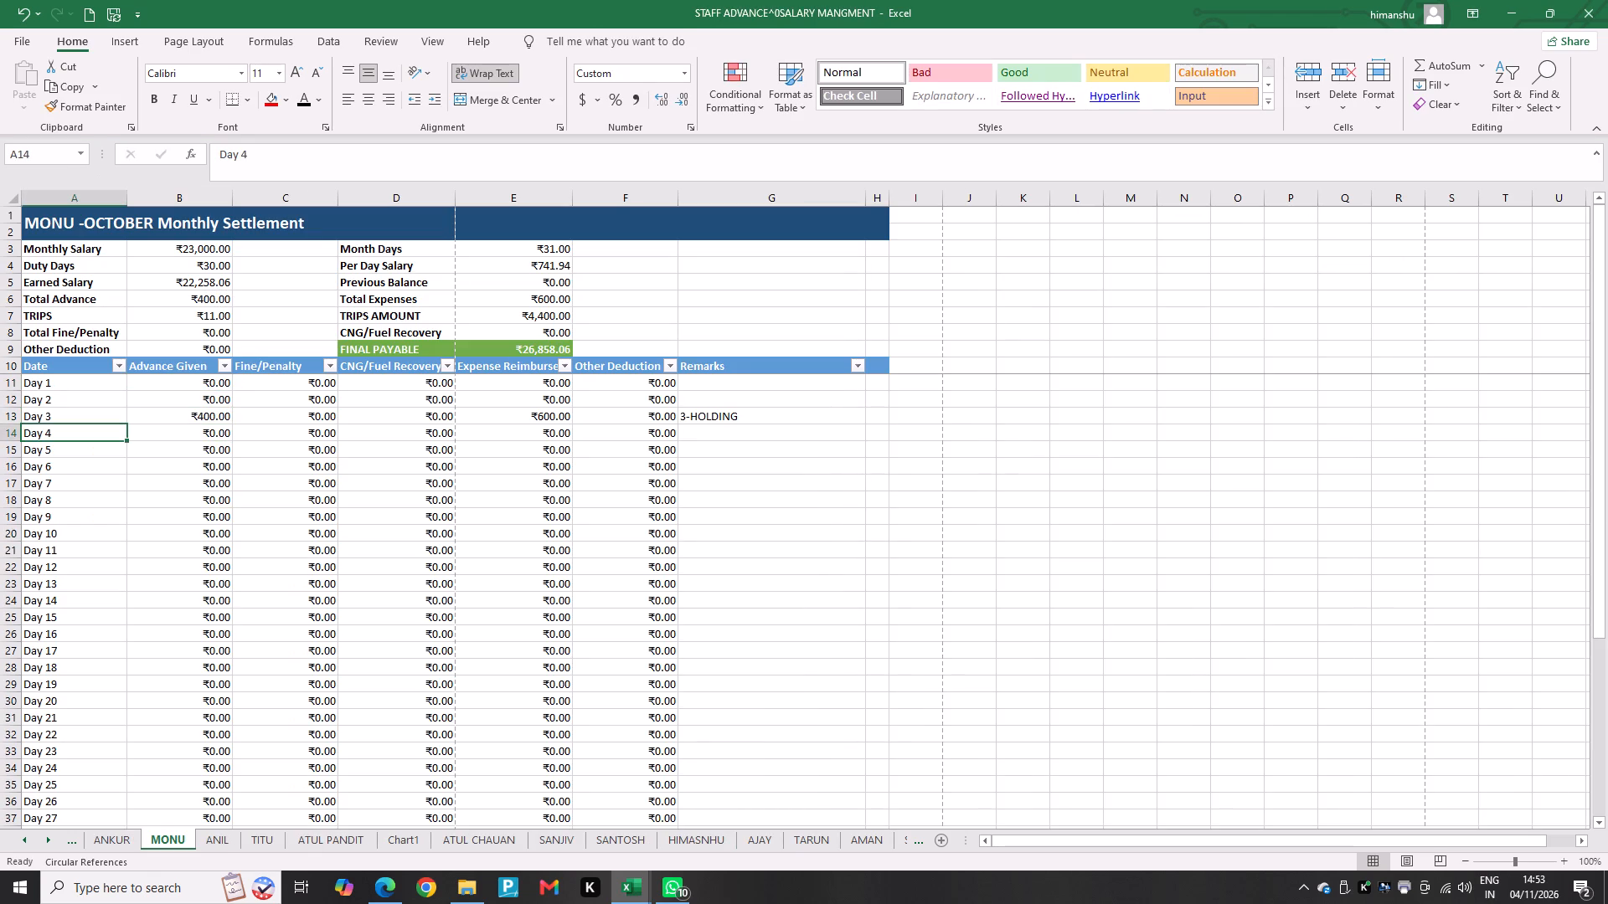
pyautogui.press('Up')
pyautogui.press('Up')
pyautogui.press('Up')
pyautogui.write('1-OCT-26')
pyautogui.press('Return')
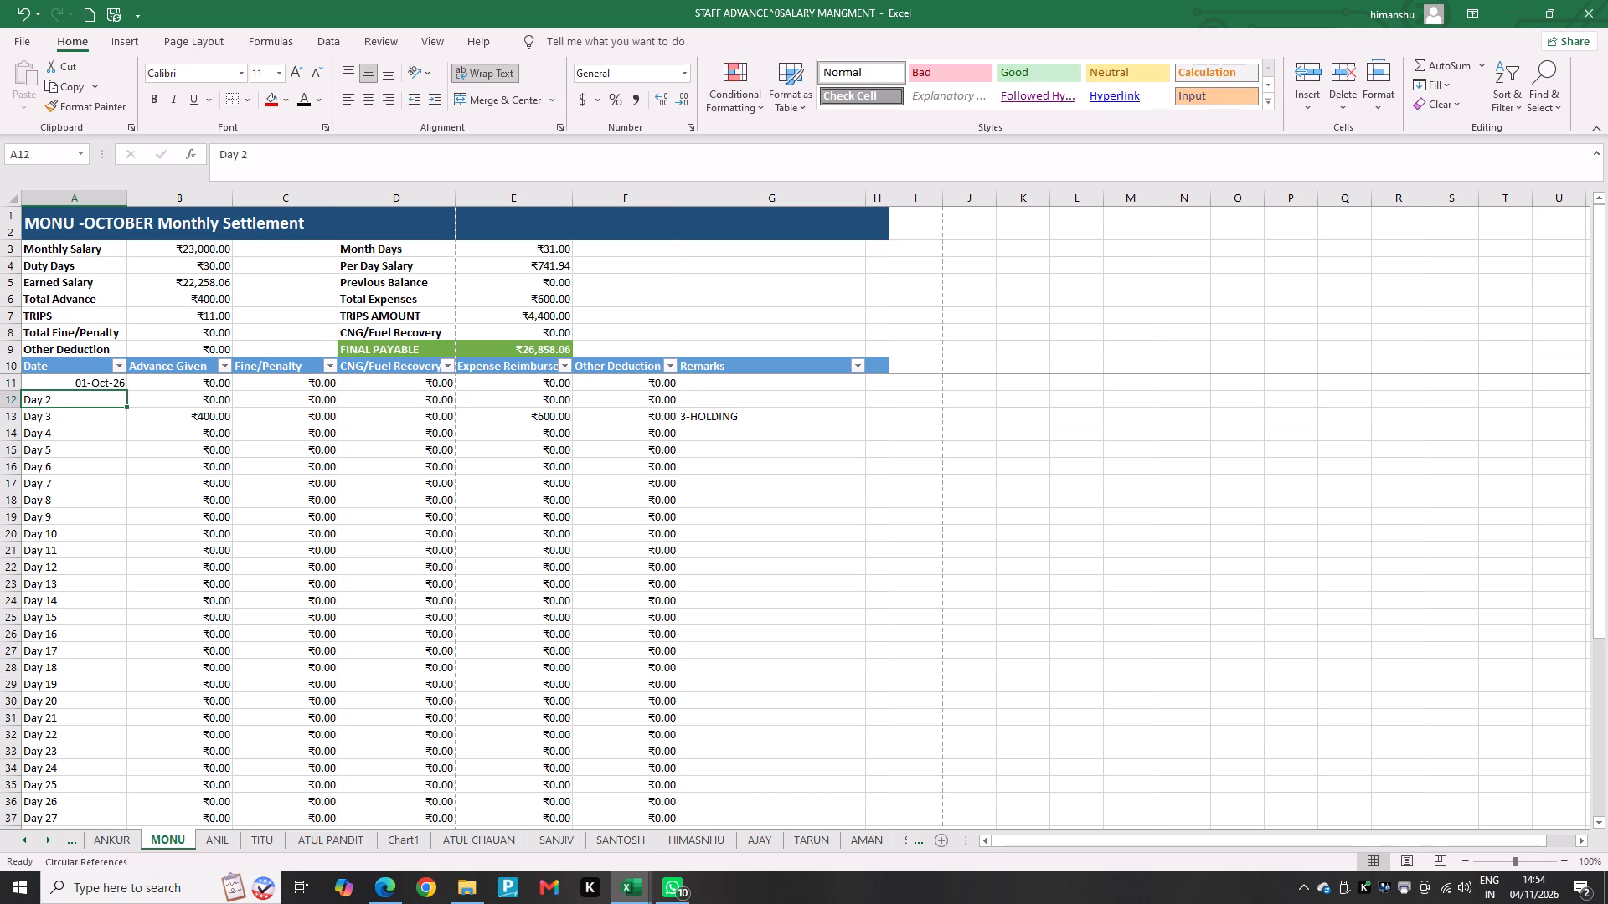
pyautogui.click(101, 371)
pyautogui.click(104, 384)
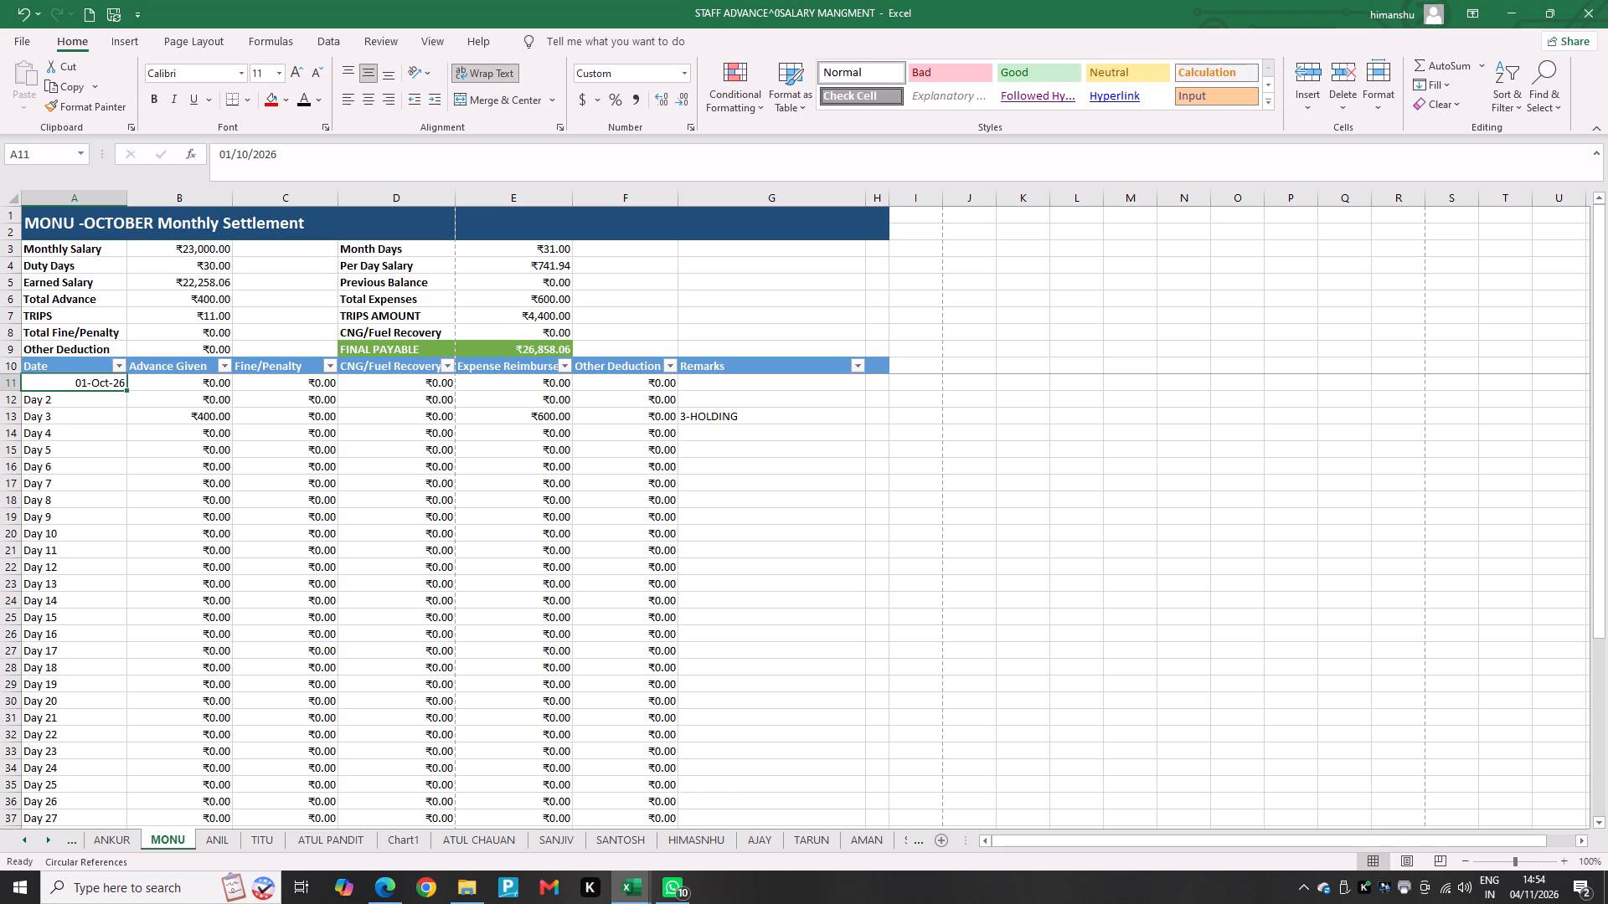
pyautogui.moveTo(125, 389); pyautogui.dragTo(92, 816)
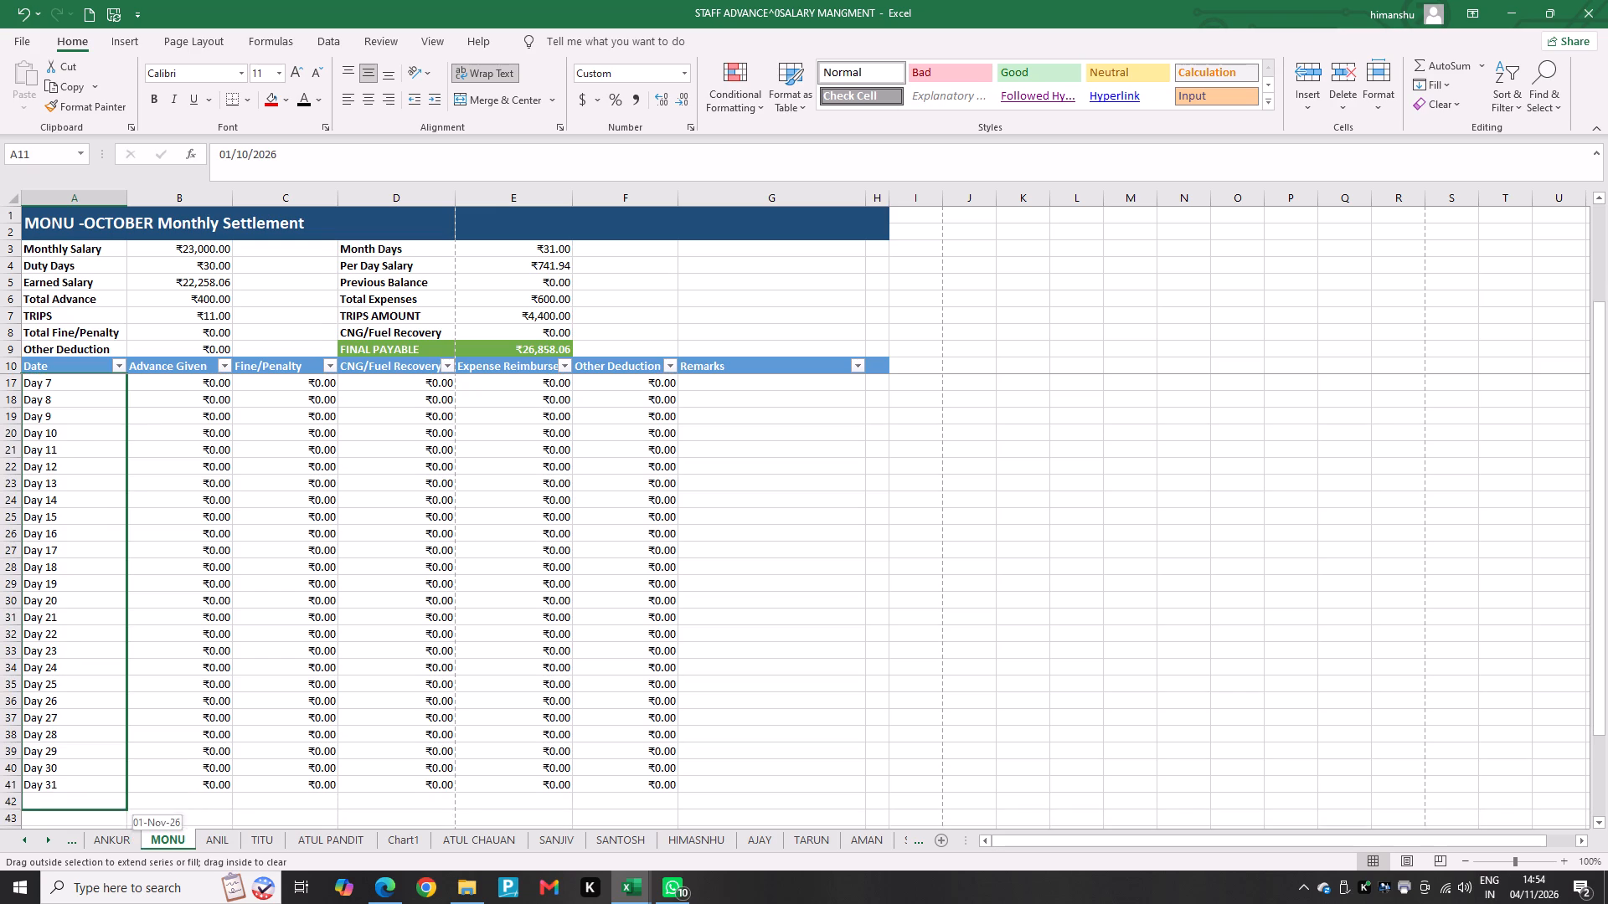
pyautogui.moveTo(92, 816); pyautogui.dragTo(95, 789)
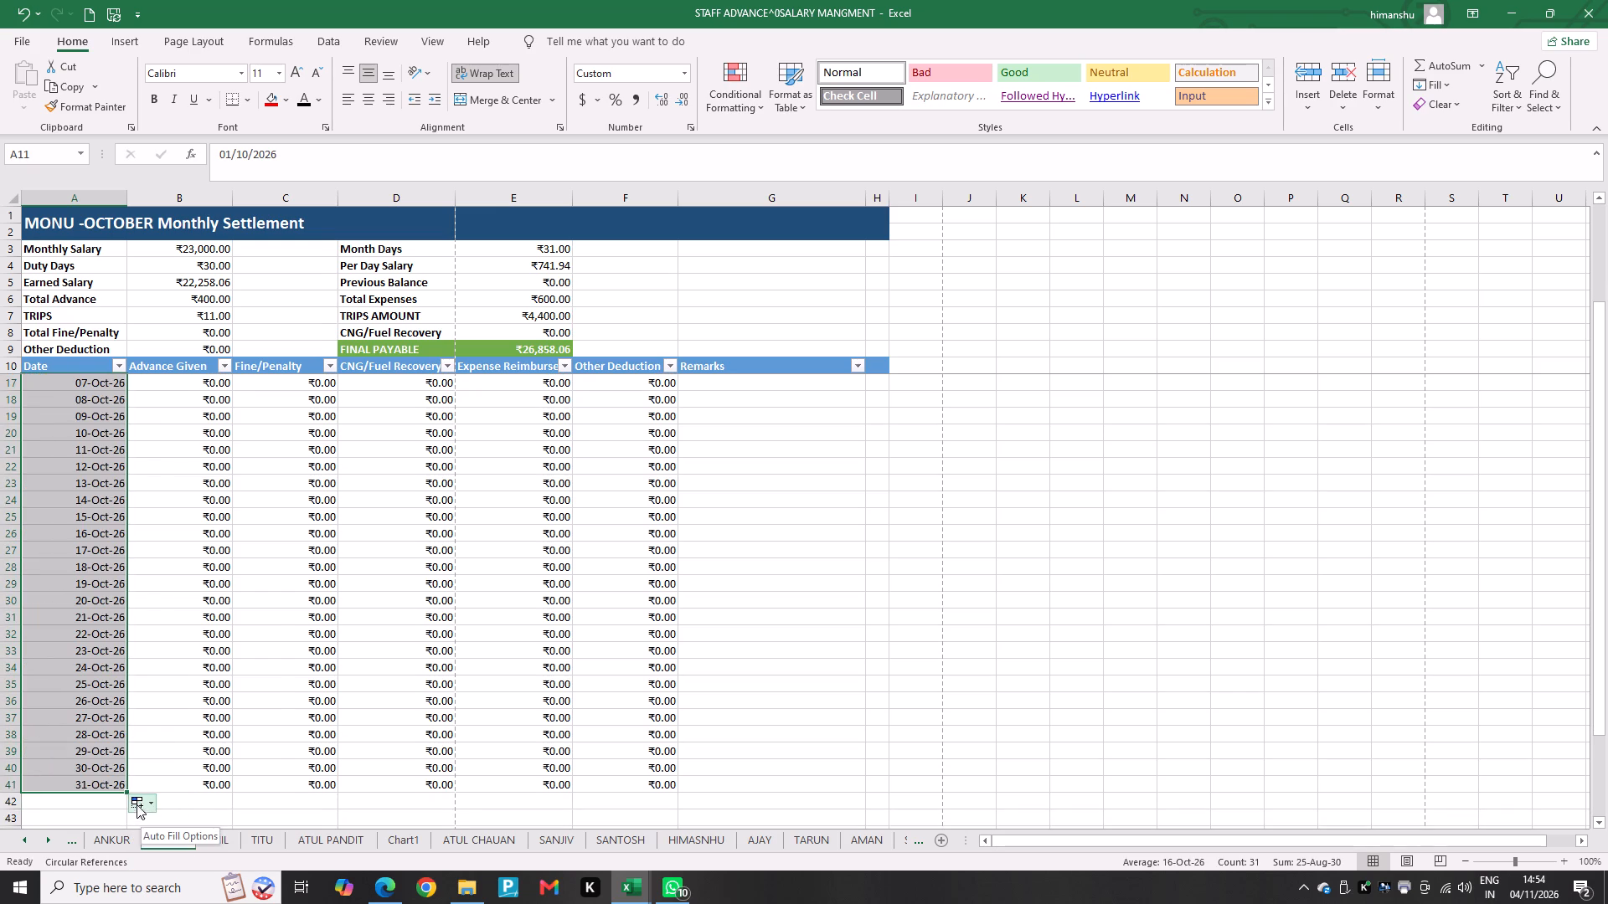
pyautogui.click(137, 801)
pyautogui.click(0, 739)
# Top-align and left-align the October dates in MONU's Date column.
pyautogui.click(353, 72)
pyautogui.click(351, 102)
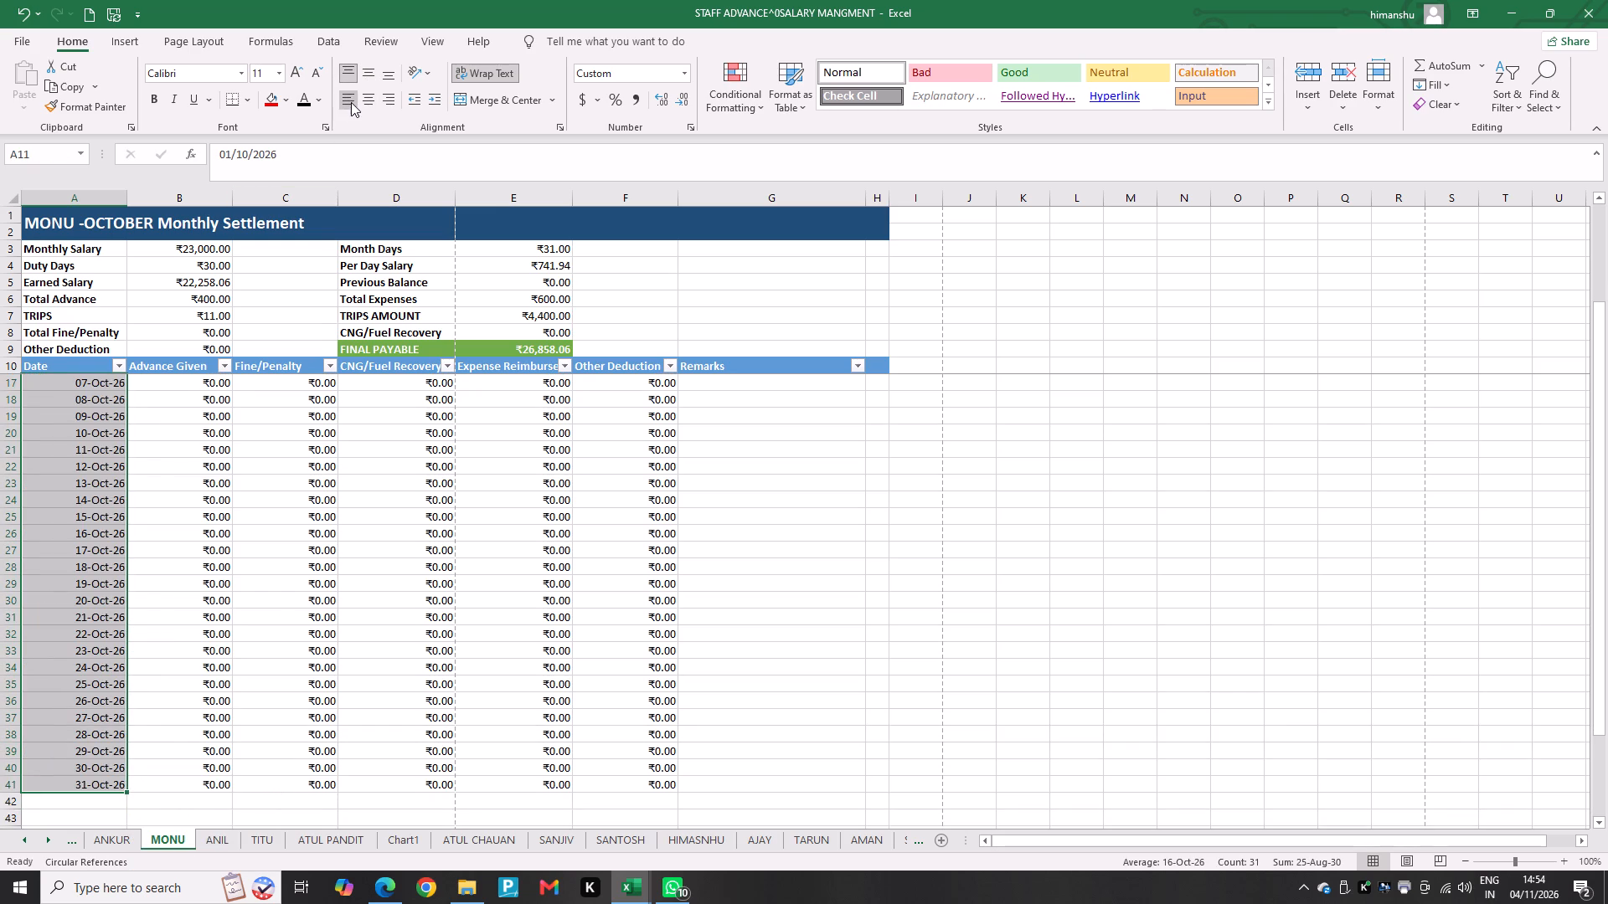
# Using the MIS workbook's MONU entries, enter advances given of 200 for 04-Oct-26 and 400 for 05-Oct-26 on MONU's settlement sheet.
pyautogui.scroll(11, 227, 630)
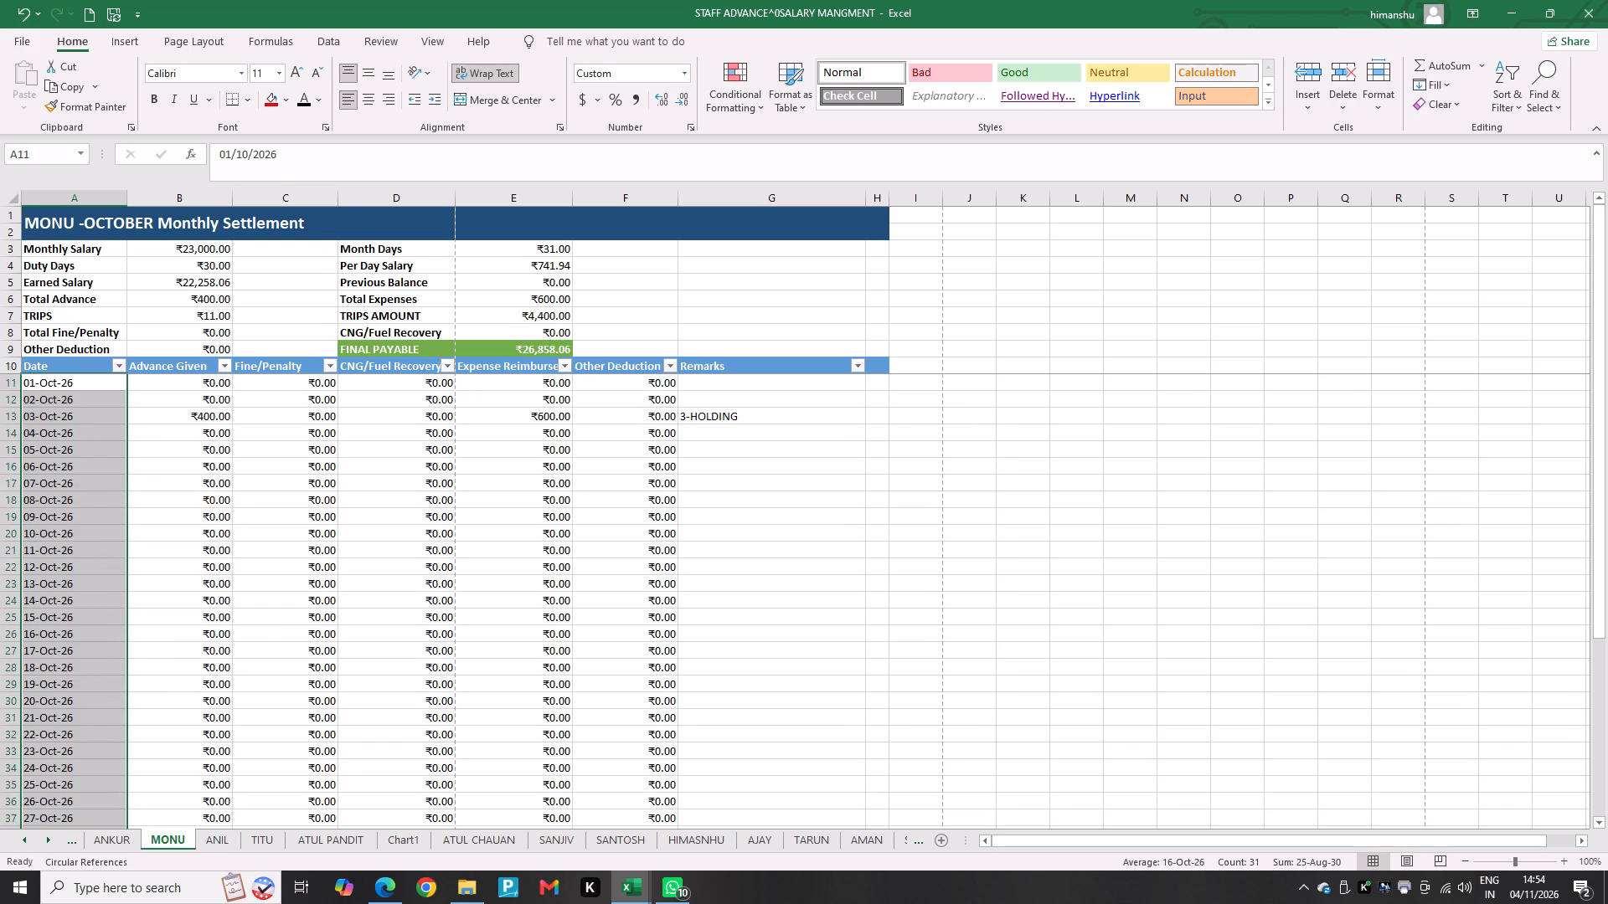
pyautogui.click(215, 432)
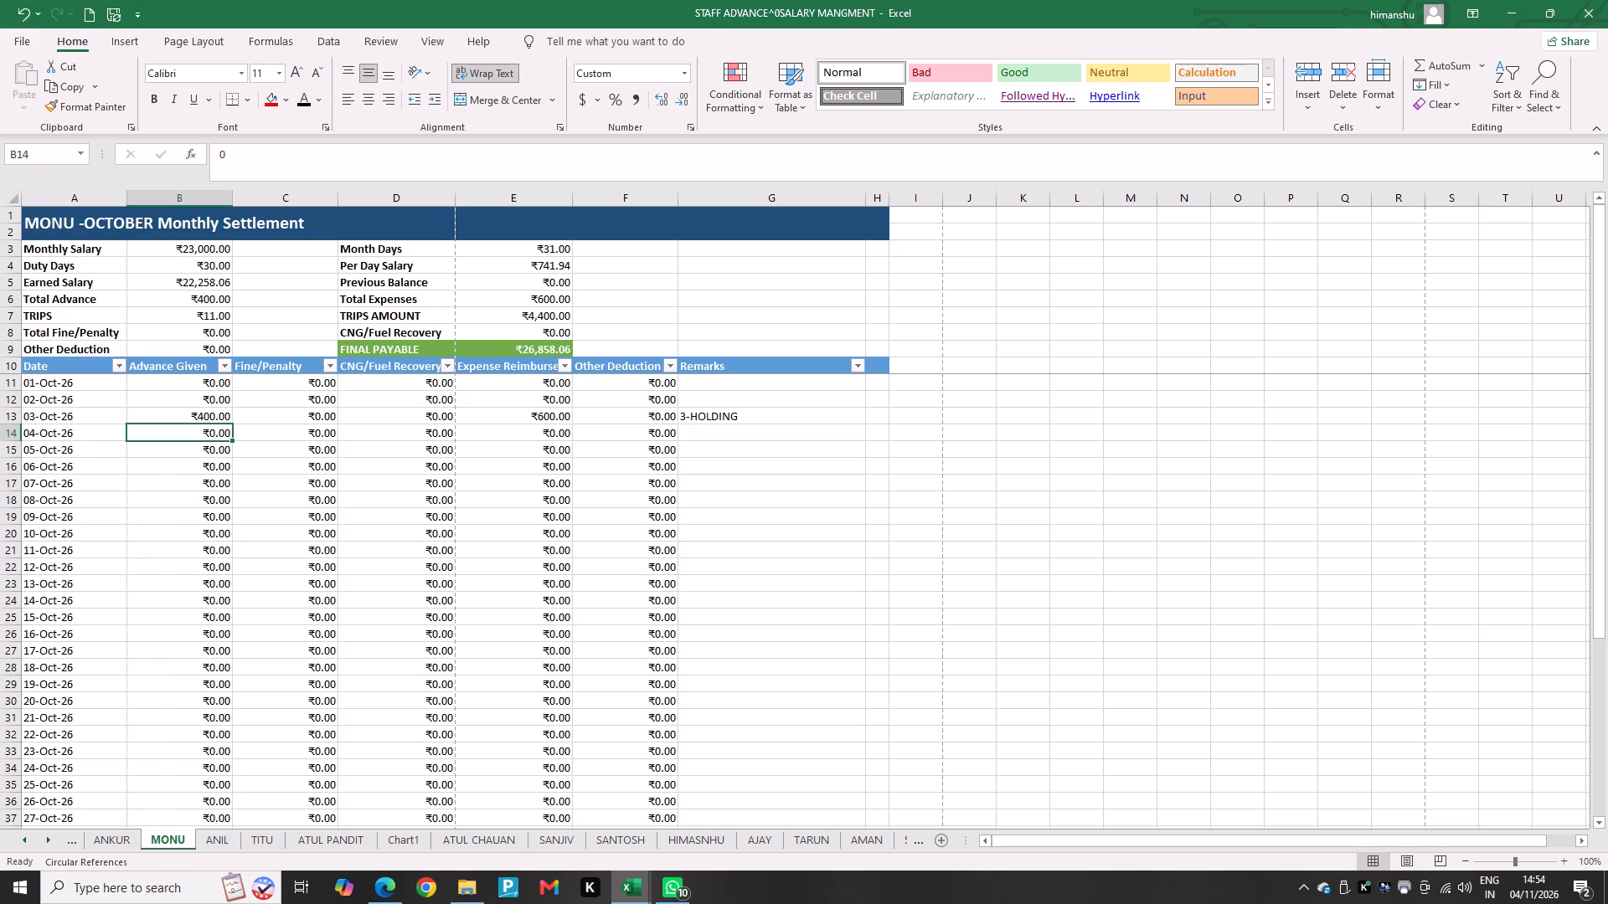
pyautogui.hotkey('alt', 'Tab')
pyautogui.press('Down')
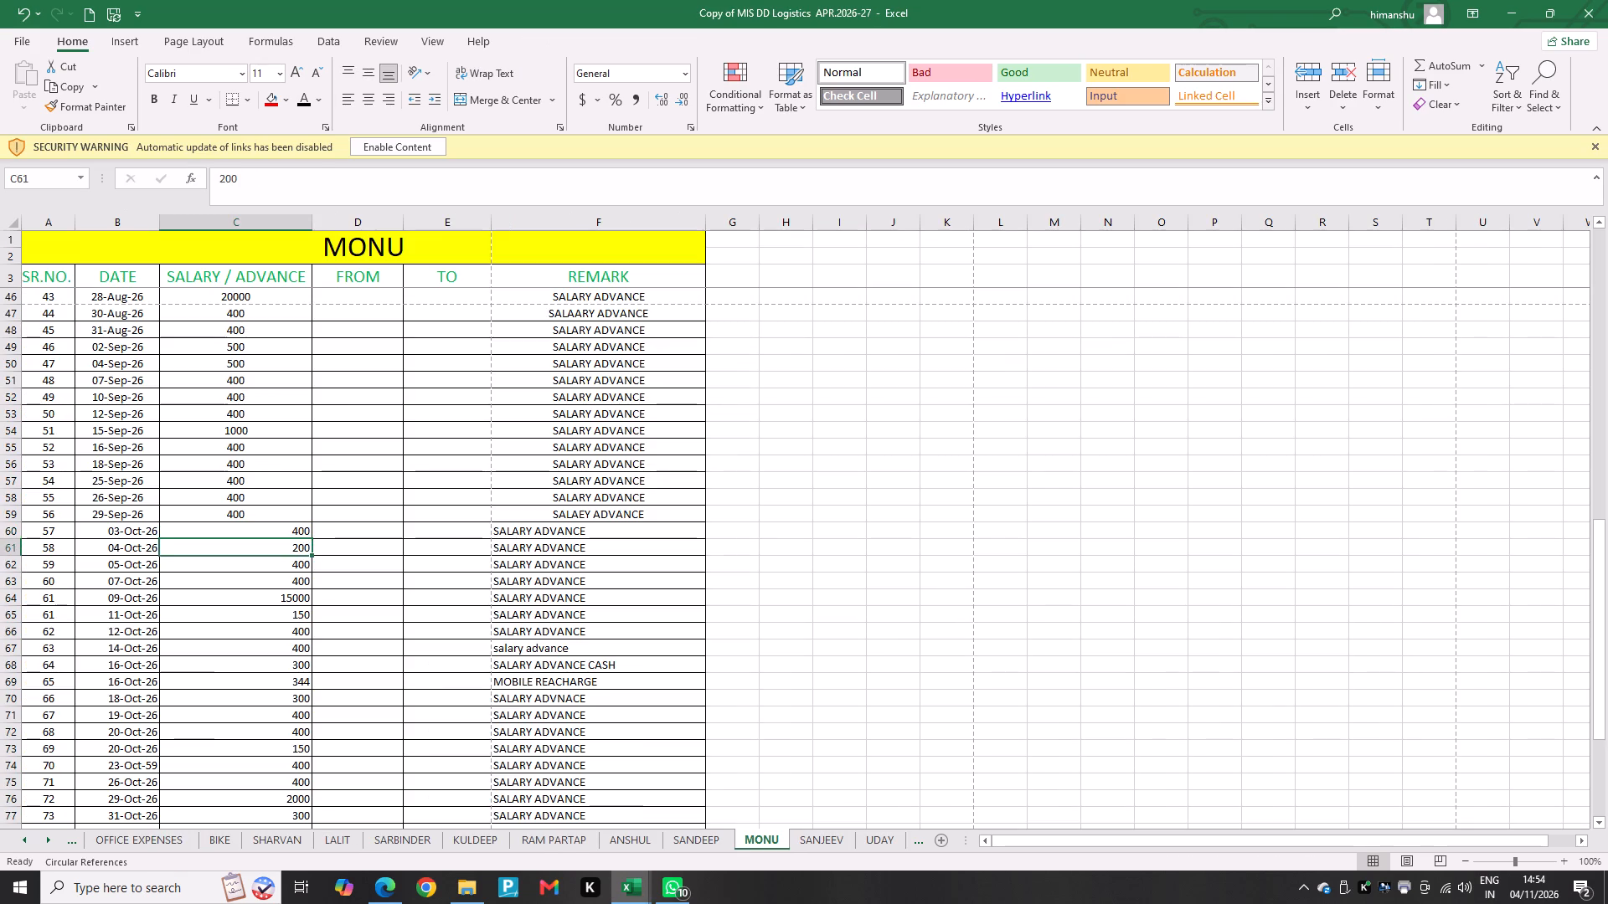
pyautogui.hotkey('alt', 'Tab')
pyautogui.write('200')
pyautogui.press('Return')
pyautogui.hotkey('alt', 'Tab')
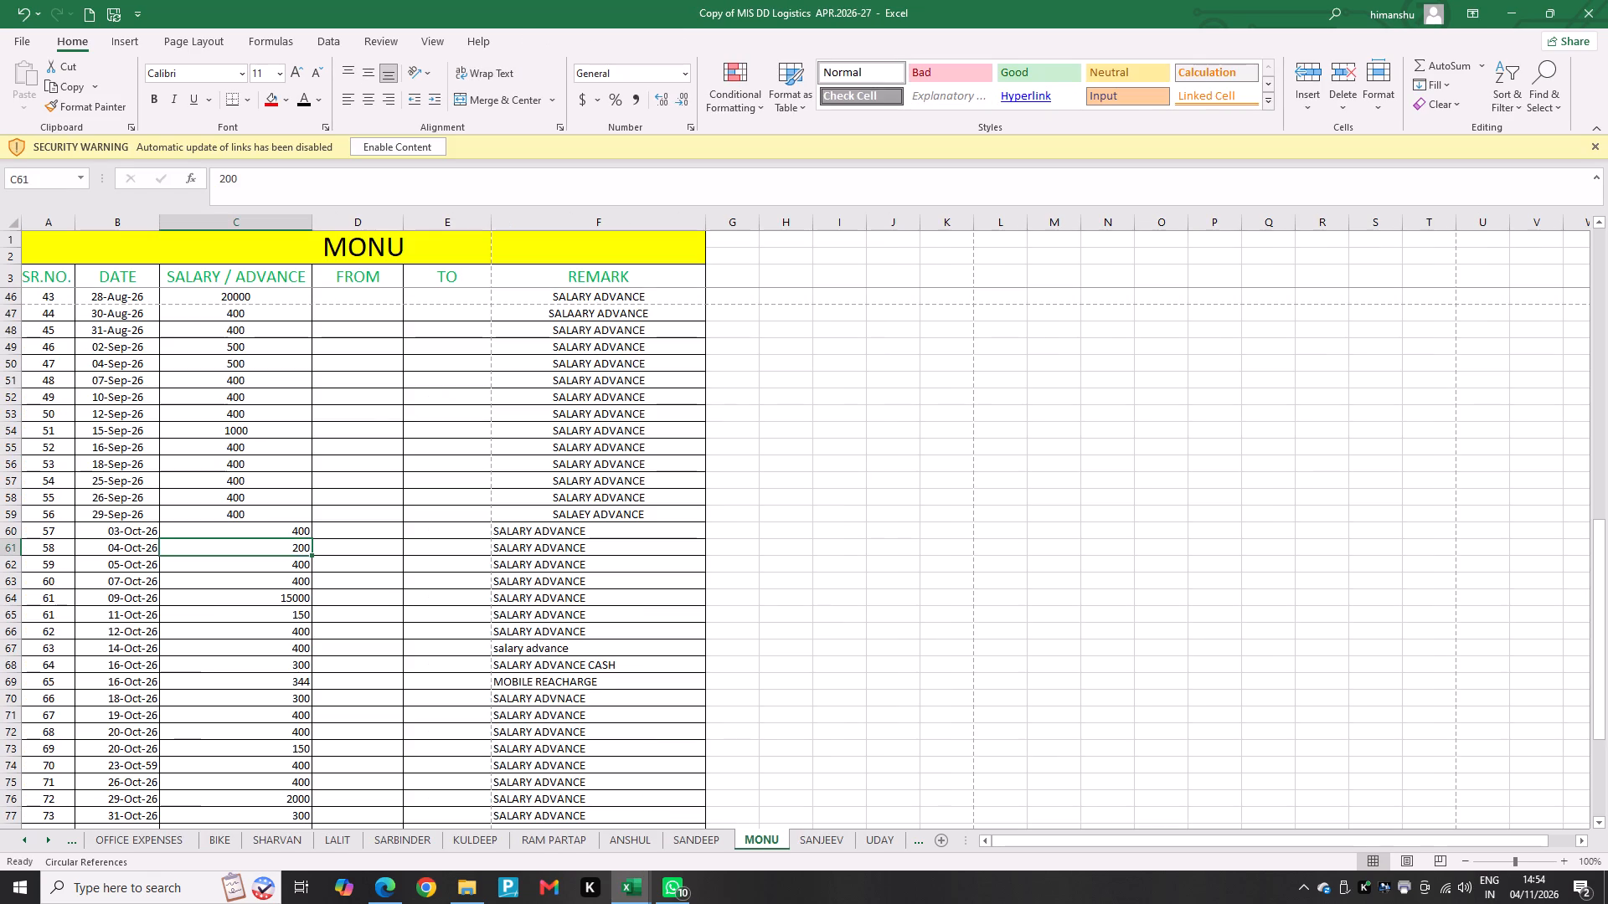
pyautogui.press('Down')
pyautogui.hotkey('alt', 'Tab')
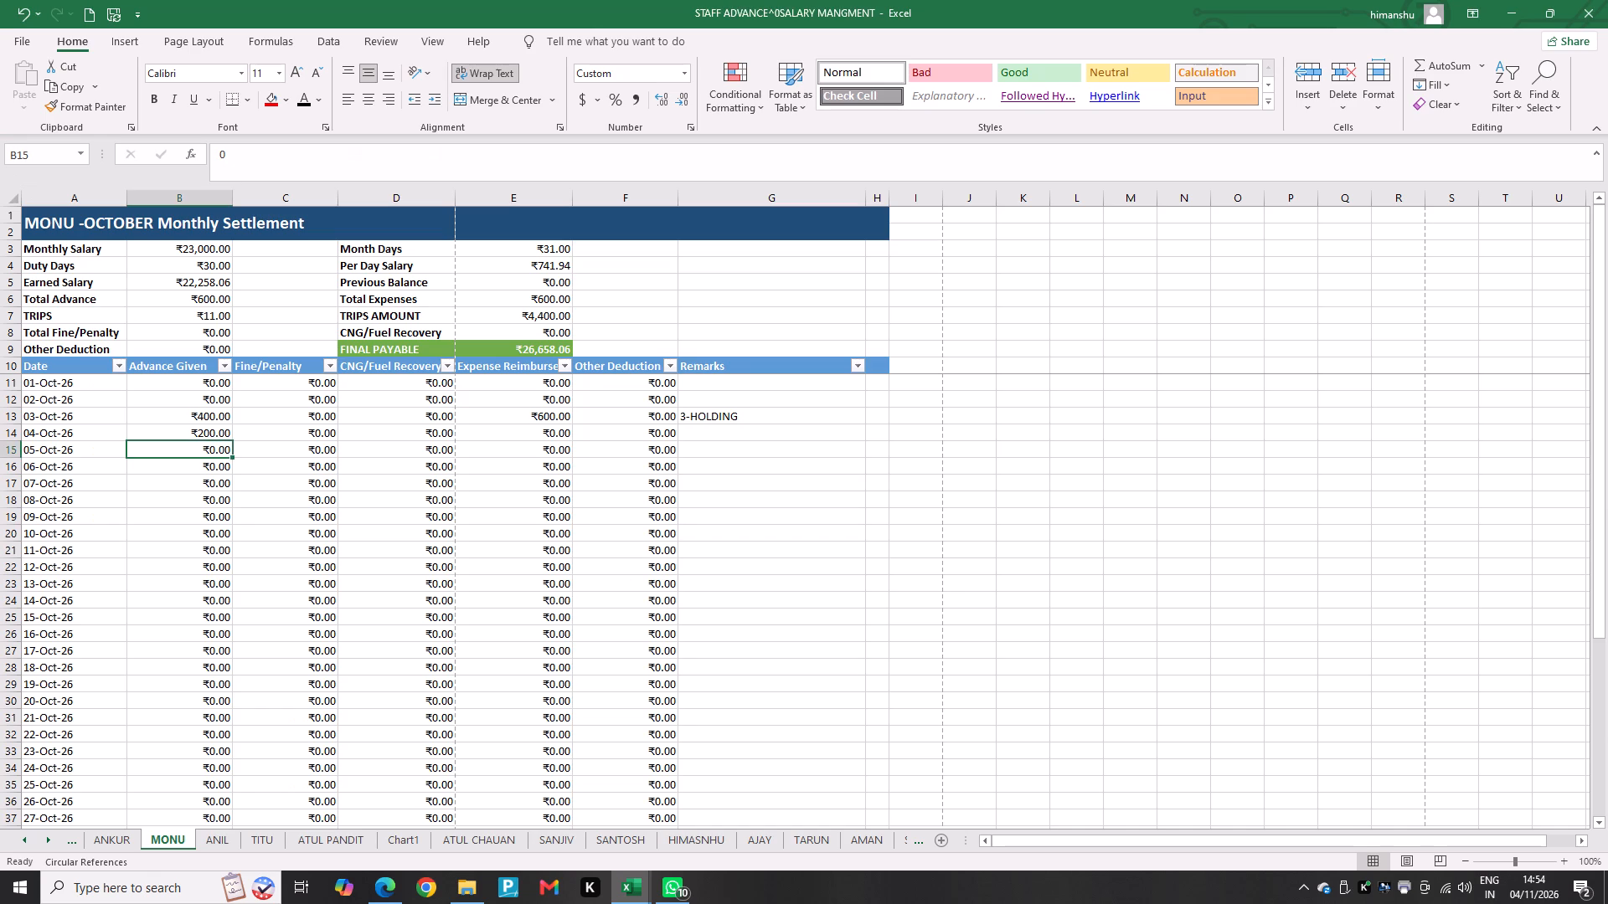
pyautogui.write('400')
pyautogui.press('Return')
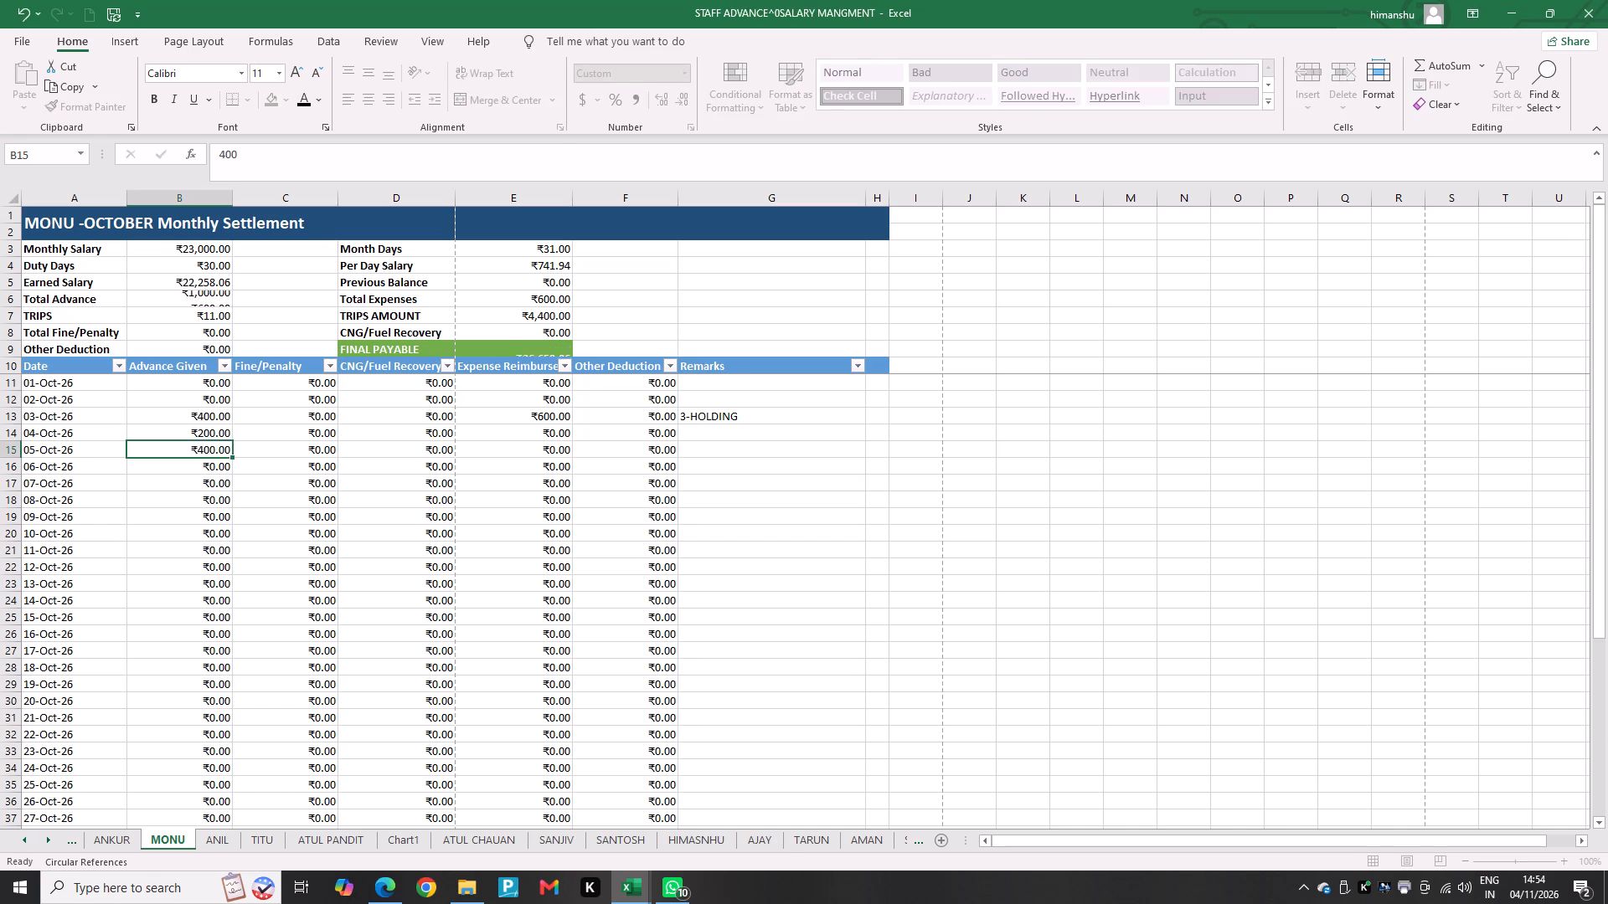
# Check the MIS workbook and enter MONU's advances given of 400 for 07-Oct-26 and 15000 for 09-Oct-26.
pyautogui.hotkey('alt', 'Tab')
pyautogui.press('Down')
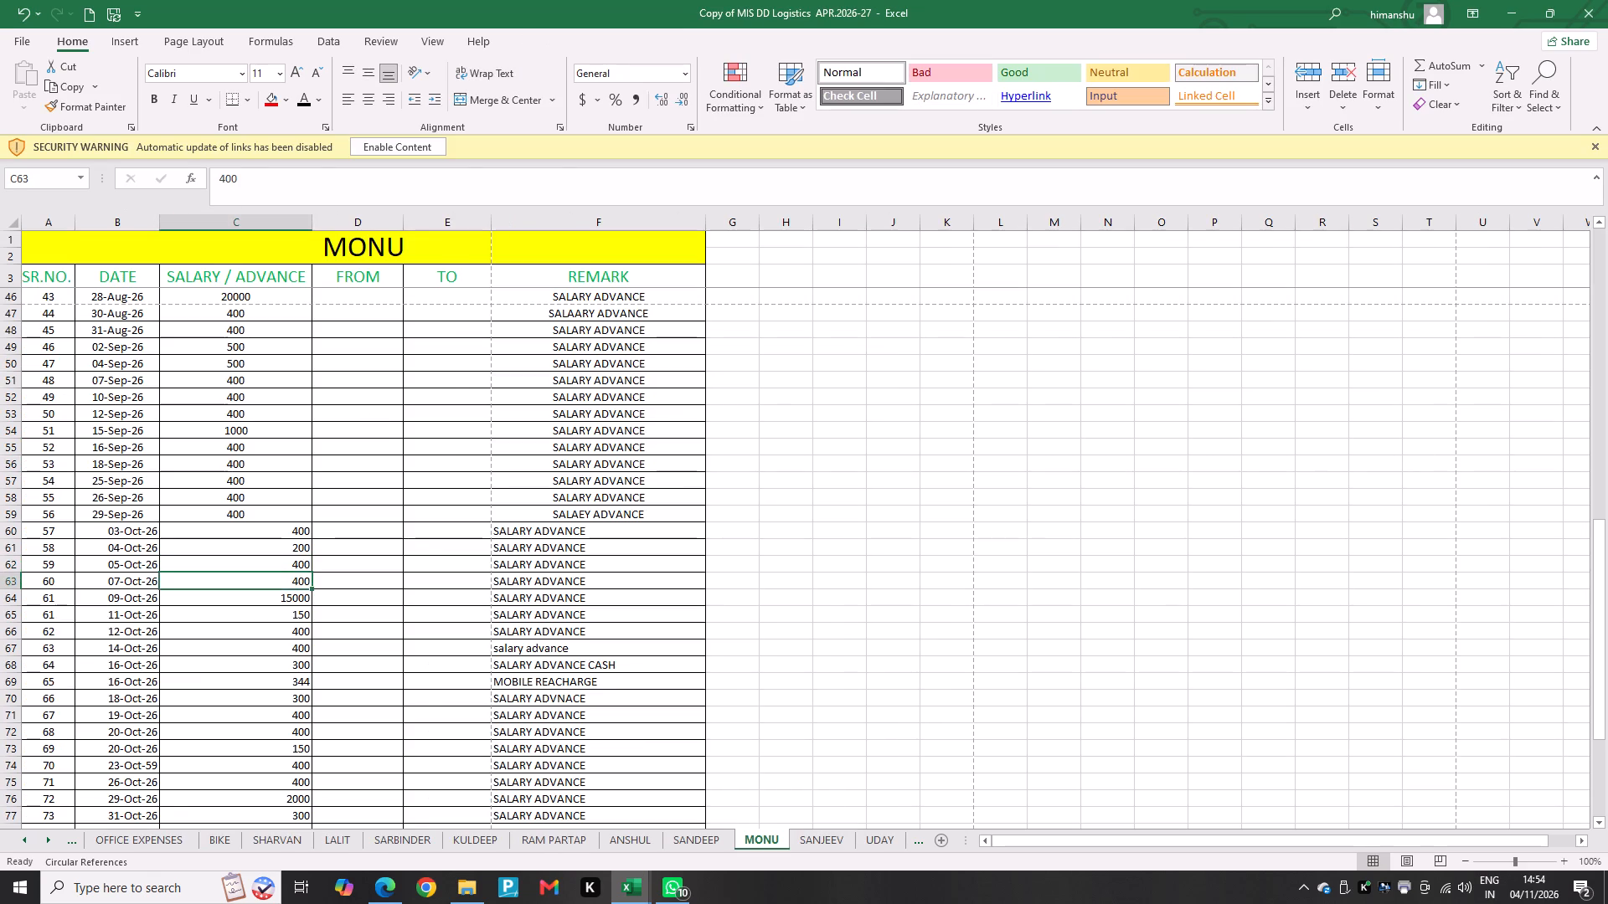
pyautogui.hotkey('alt', 'Tab')
pyautogui.press('Down')
pyautogui.write('400')
pyautogui.press('Return')
pyautogui.hotkey('alt', 'Tab')
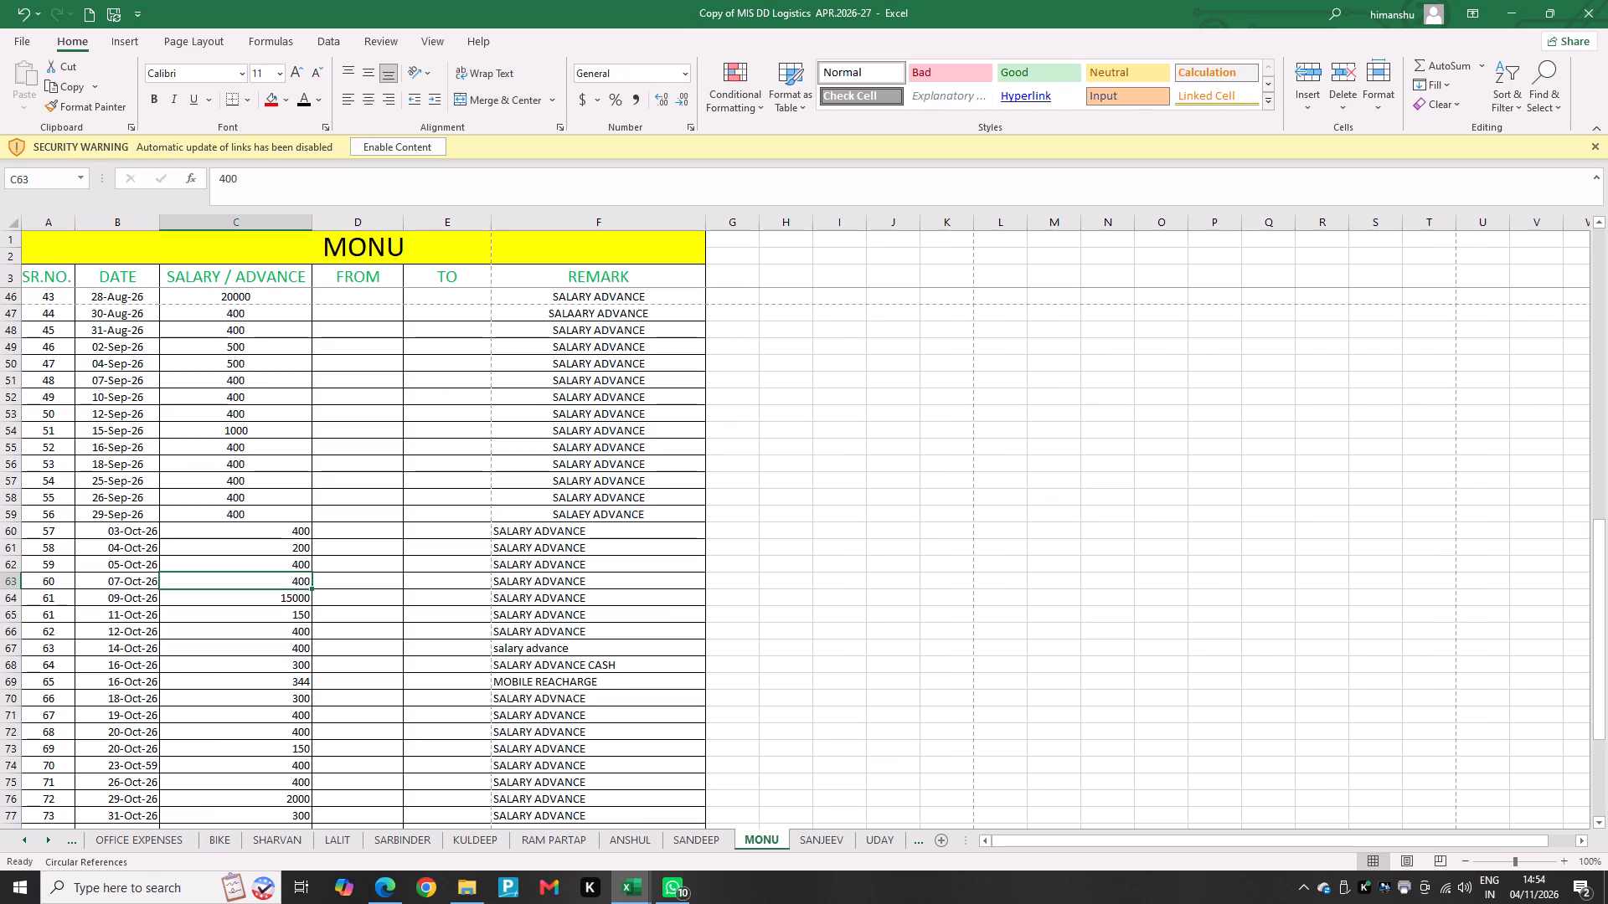
pyautogui.press('Down')
pyautogui.hotkey('alt', 'Tab')
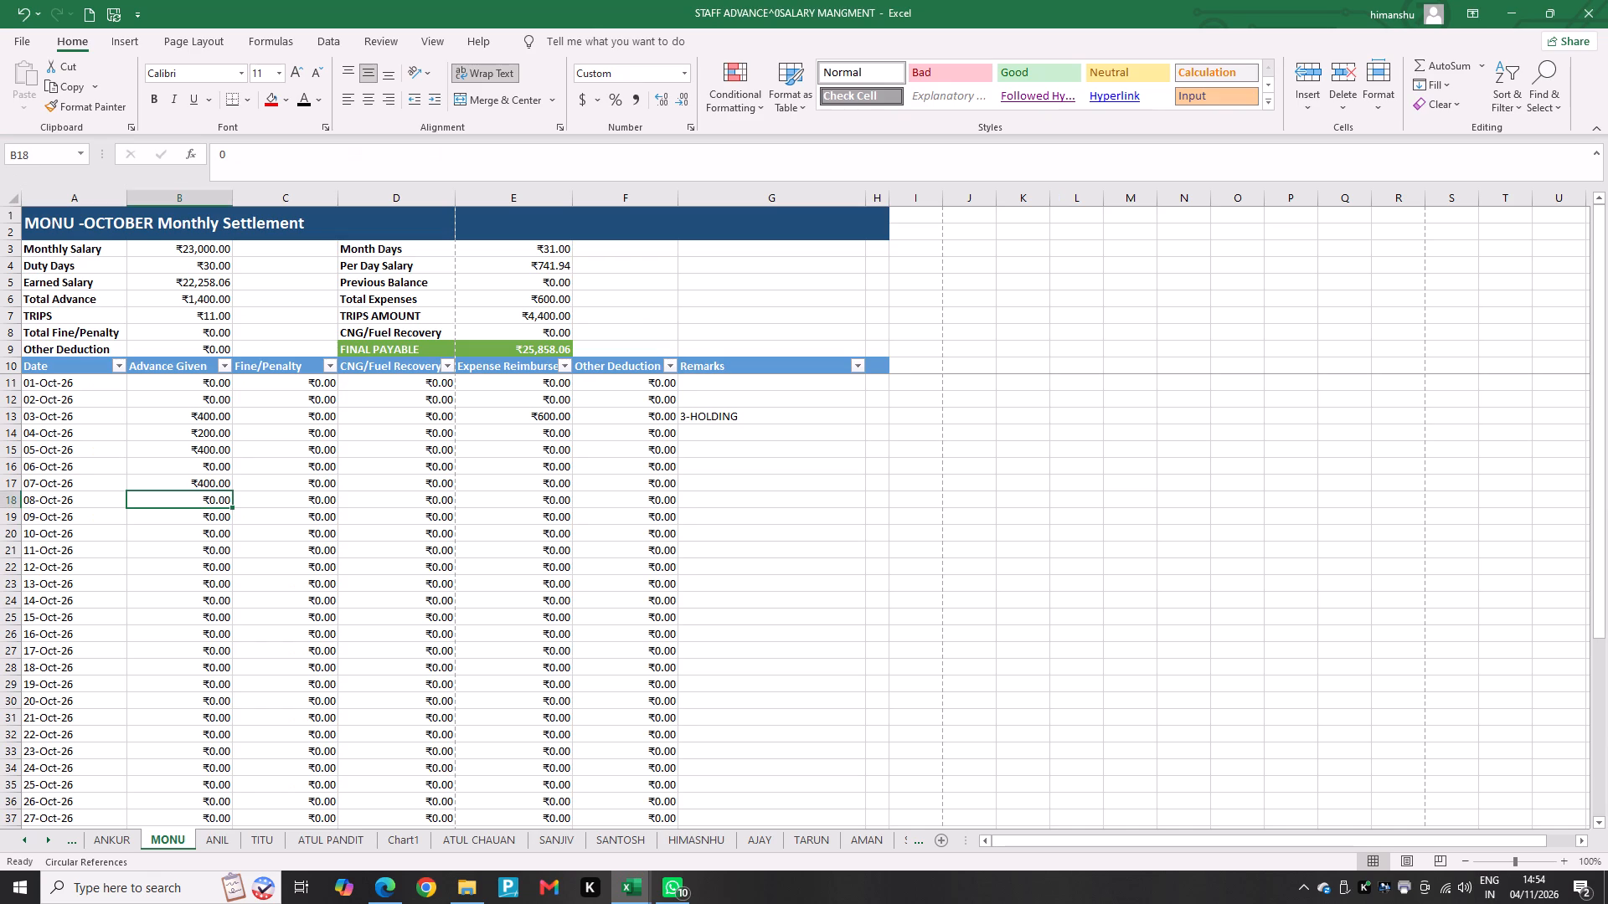
pyautogui.press('Down')
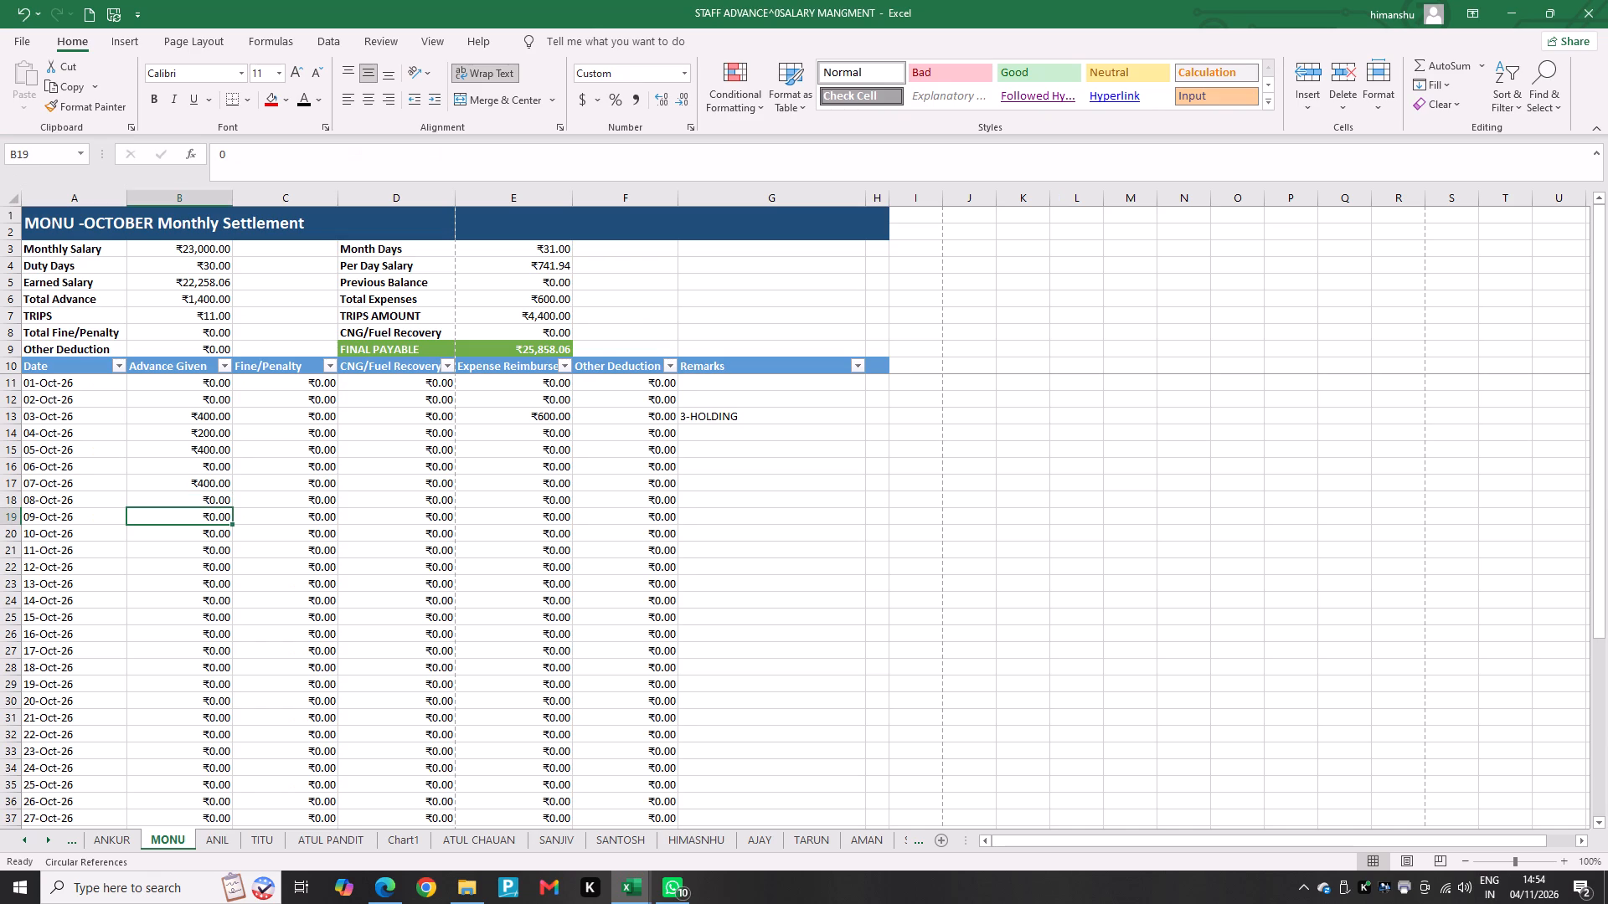
pyautogui.write('15000')
pyautogui.press('Return')
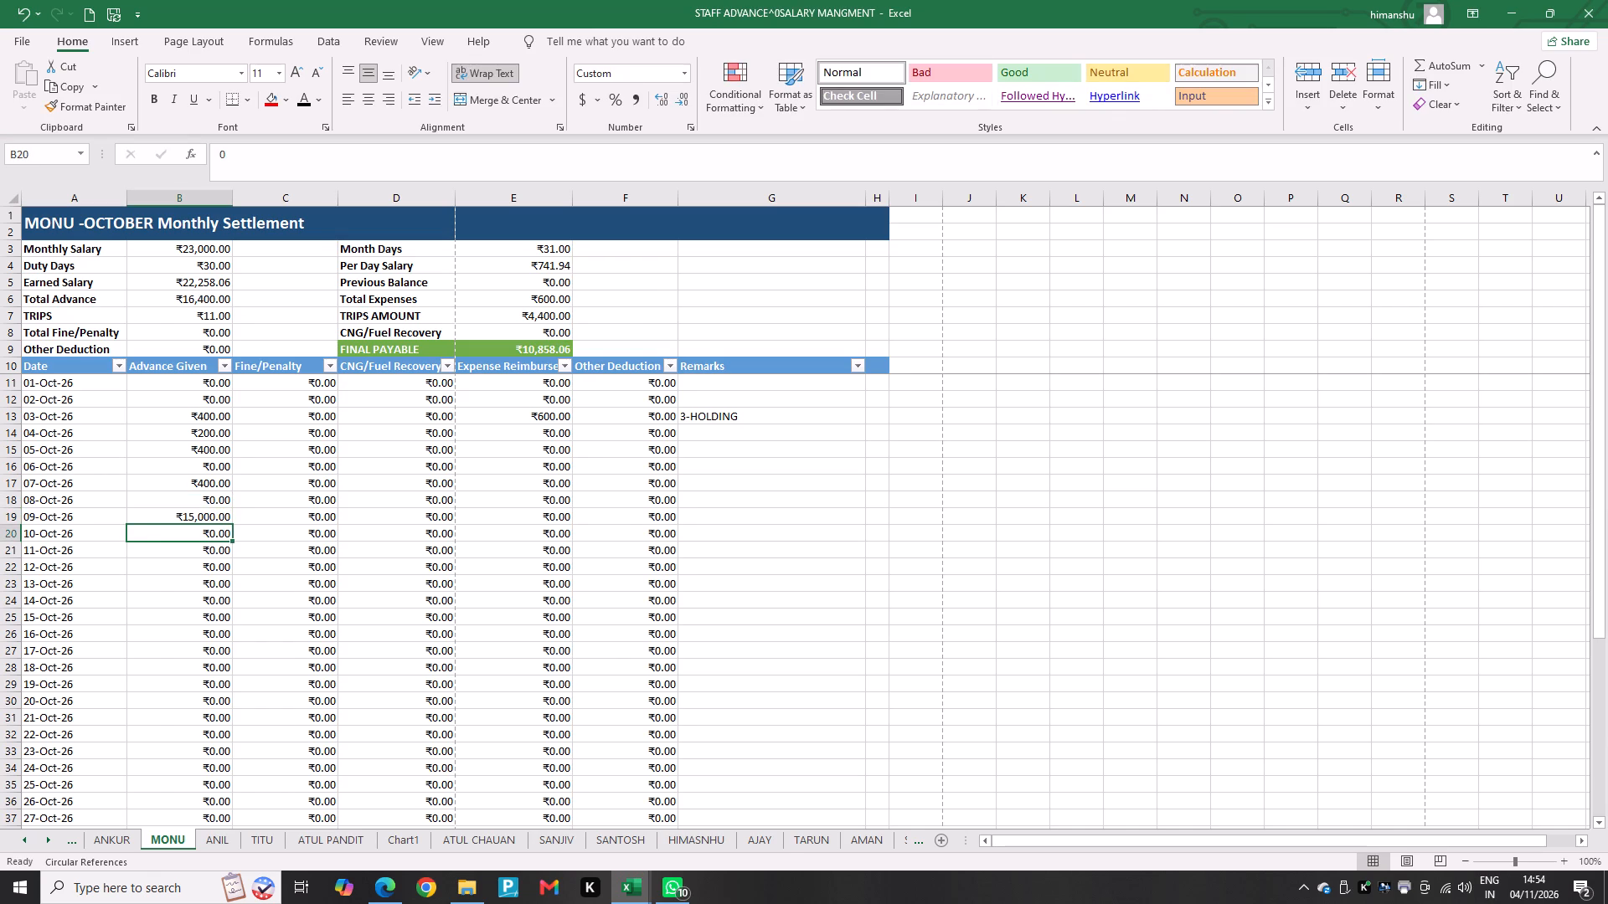
# Check the MIS workbook and enter MONU's advances given of 150 for 11-Oct-26 and 400 for 12-Oct-26.
pyautogui.hotkey('alt', 'Tab')
pyautogui.press('Down')
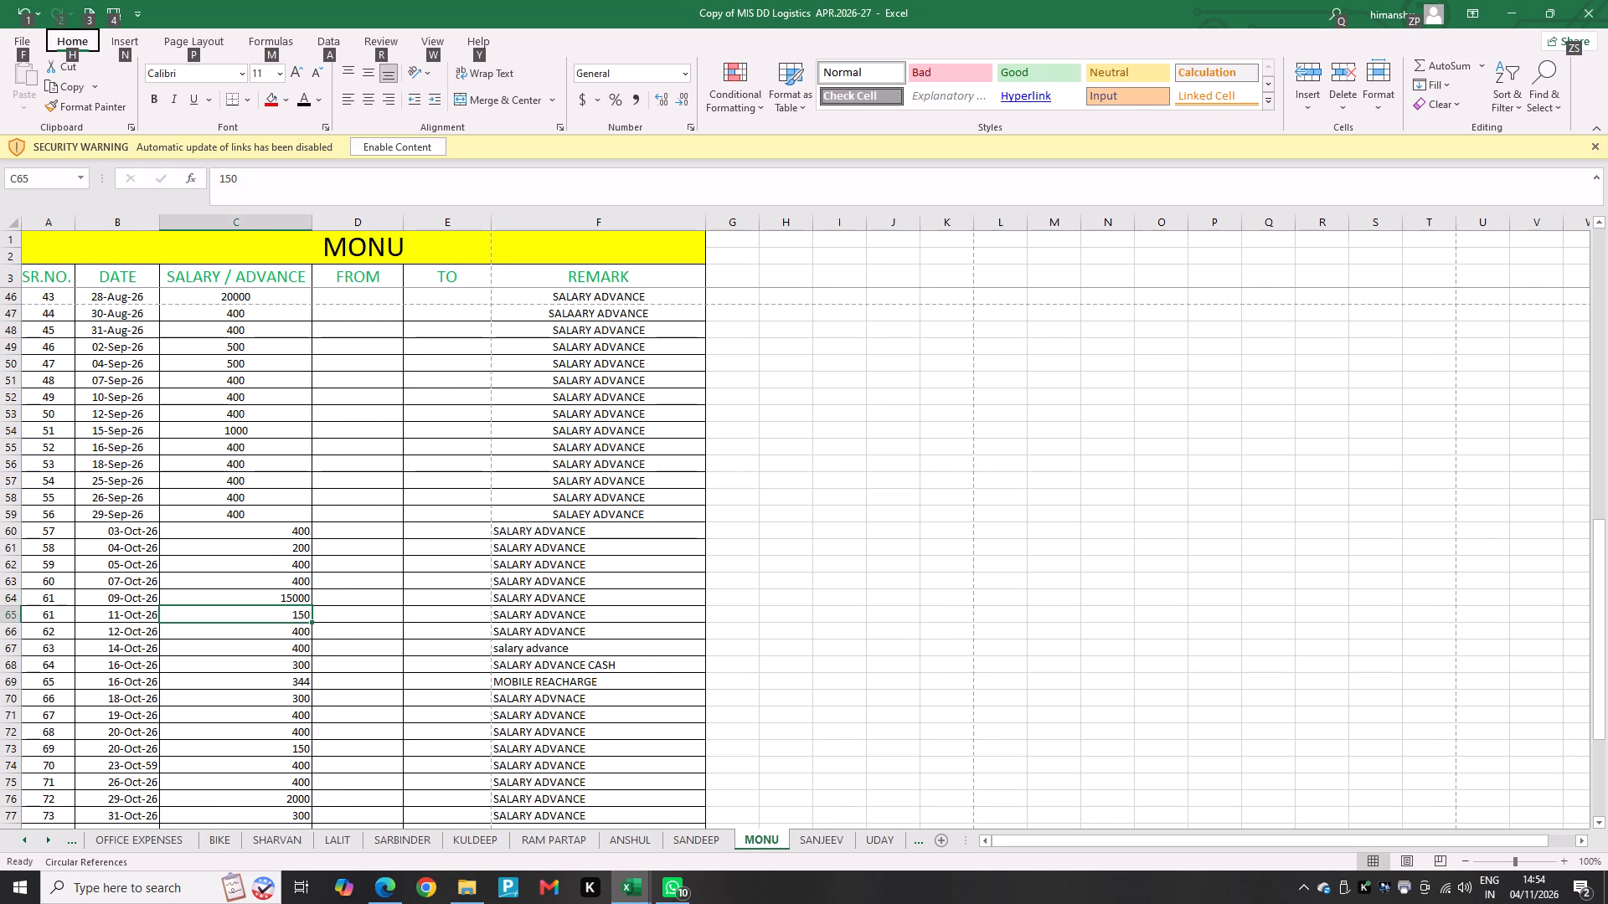
pyautogui.hotkey('alt', 'Tab')
pyautogui.press('Down')
pyautogui.write('150')
pyautogui.press('Return')
pyautogui.hotkey('alt', 'Tab')
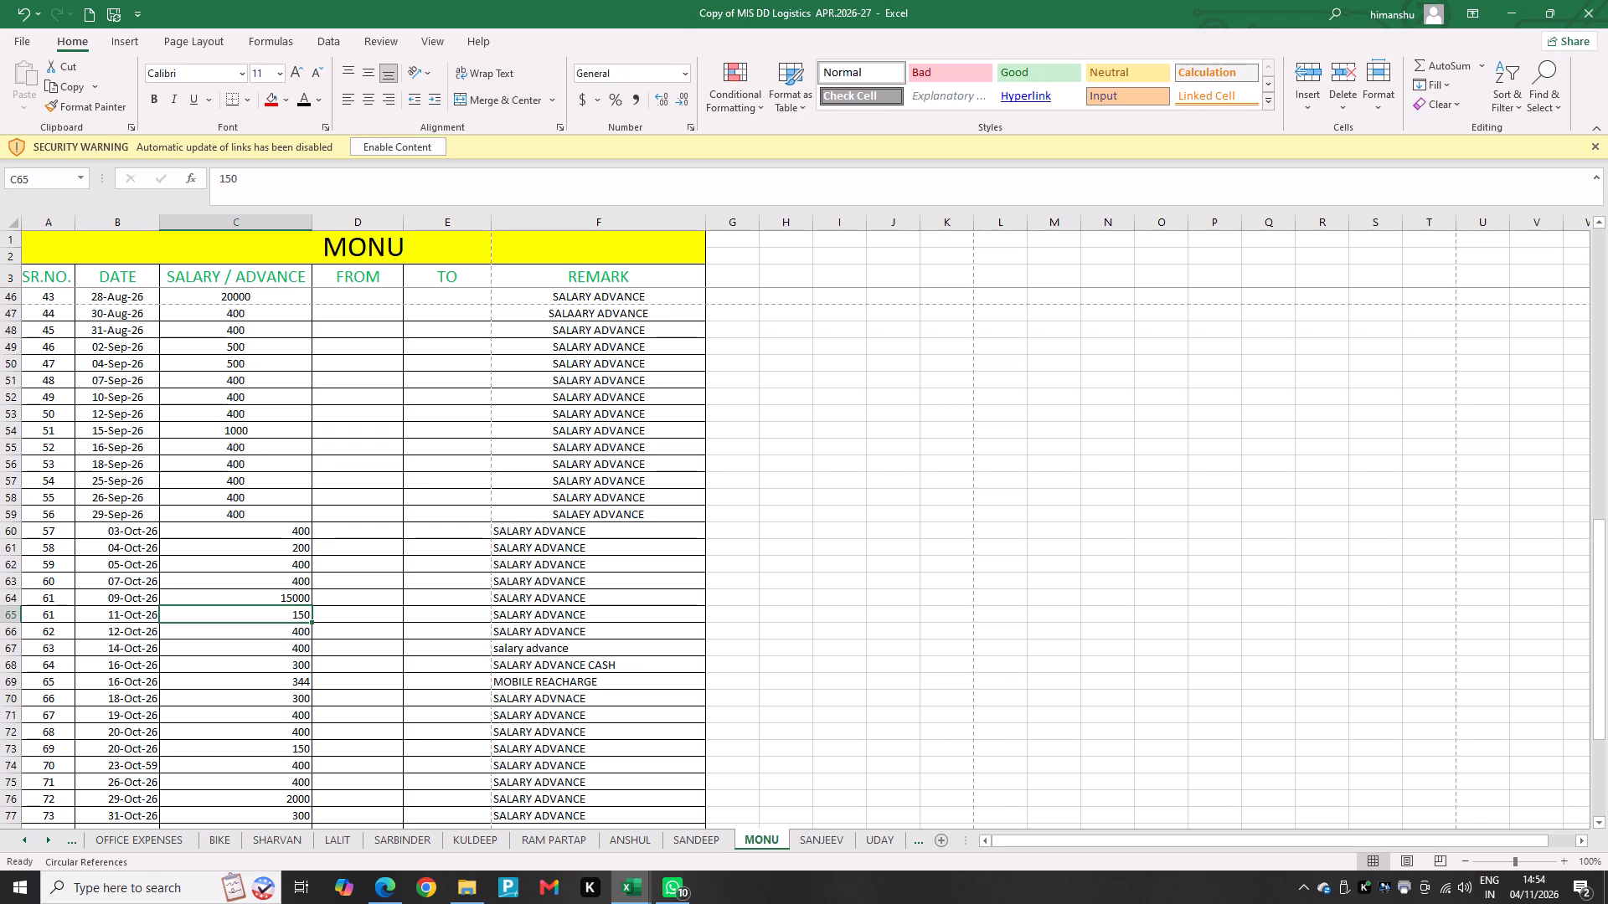
pyautogui.press('Down')
pyautogui.hotkey('alt', 'Tab')
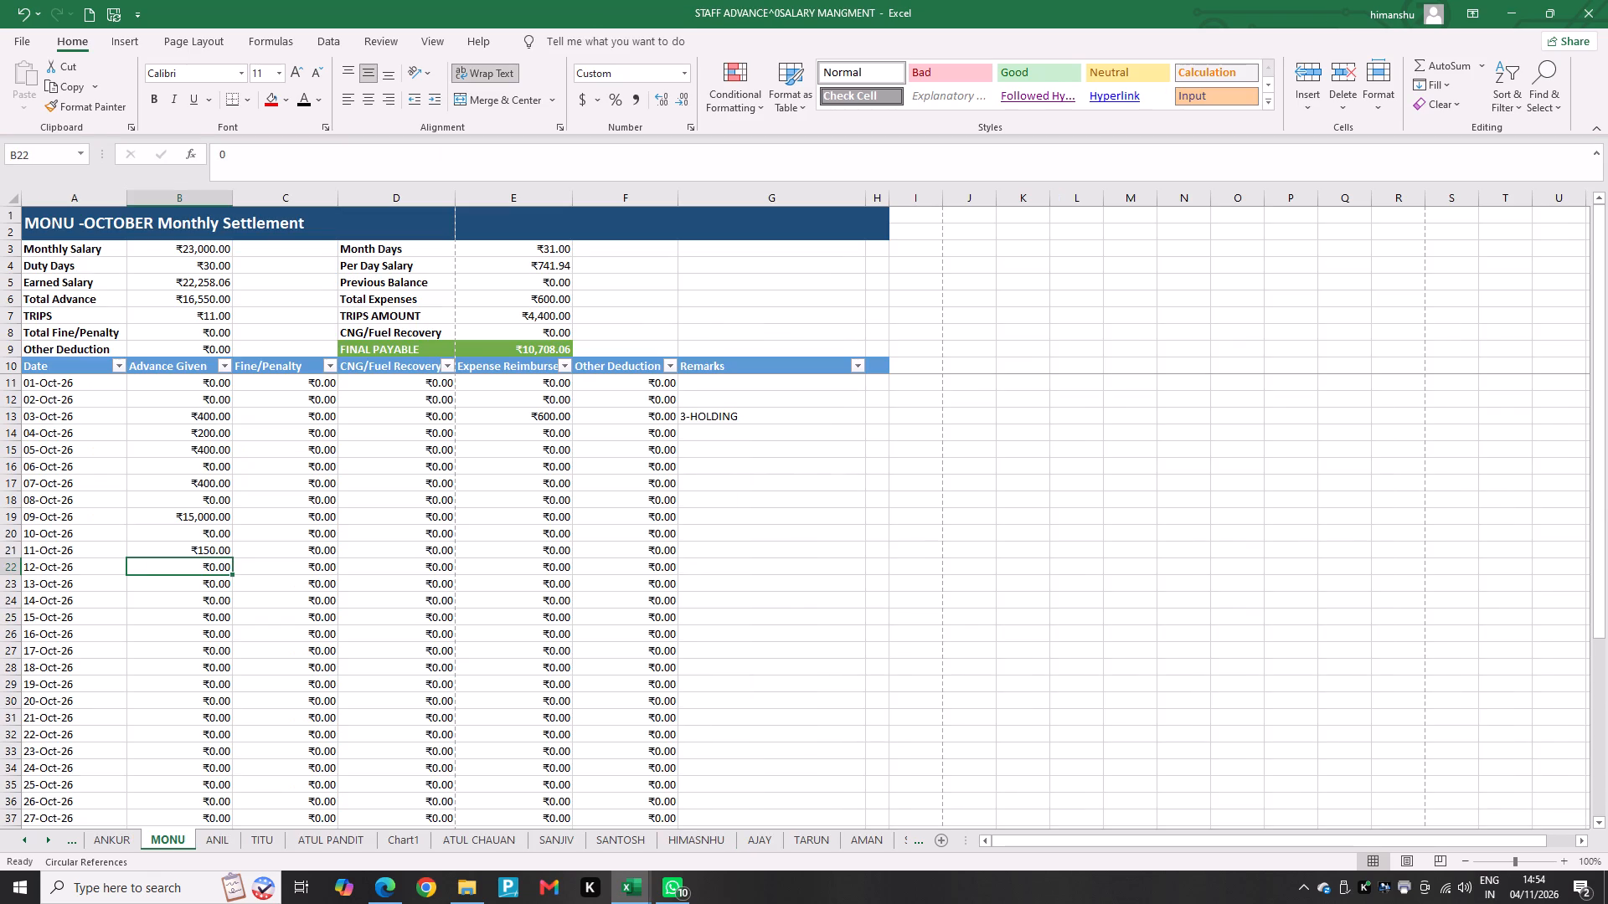
pyautogui.write('400')
pyautogui.press('Return')
# Check the MIS workbook and enter 400 as MONU's advance given for 14-Oct-26.
pyautogui.hotkey('alt', 'Tab')
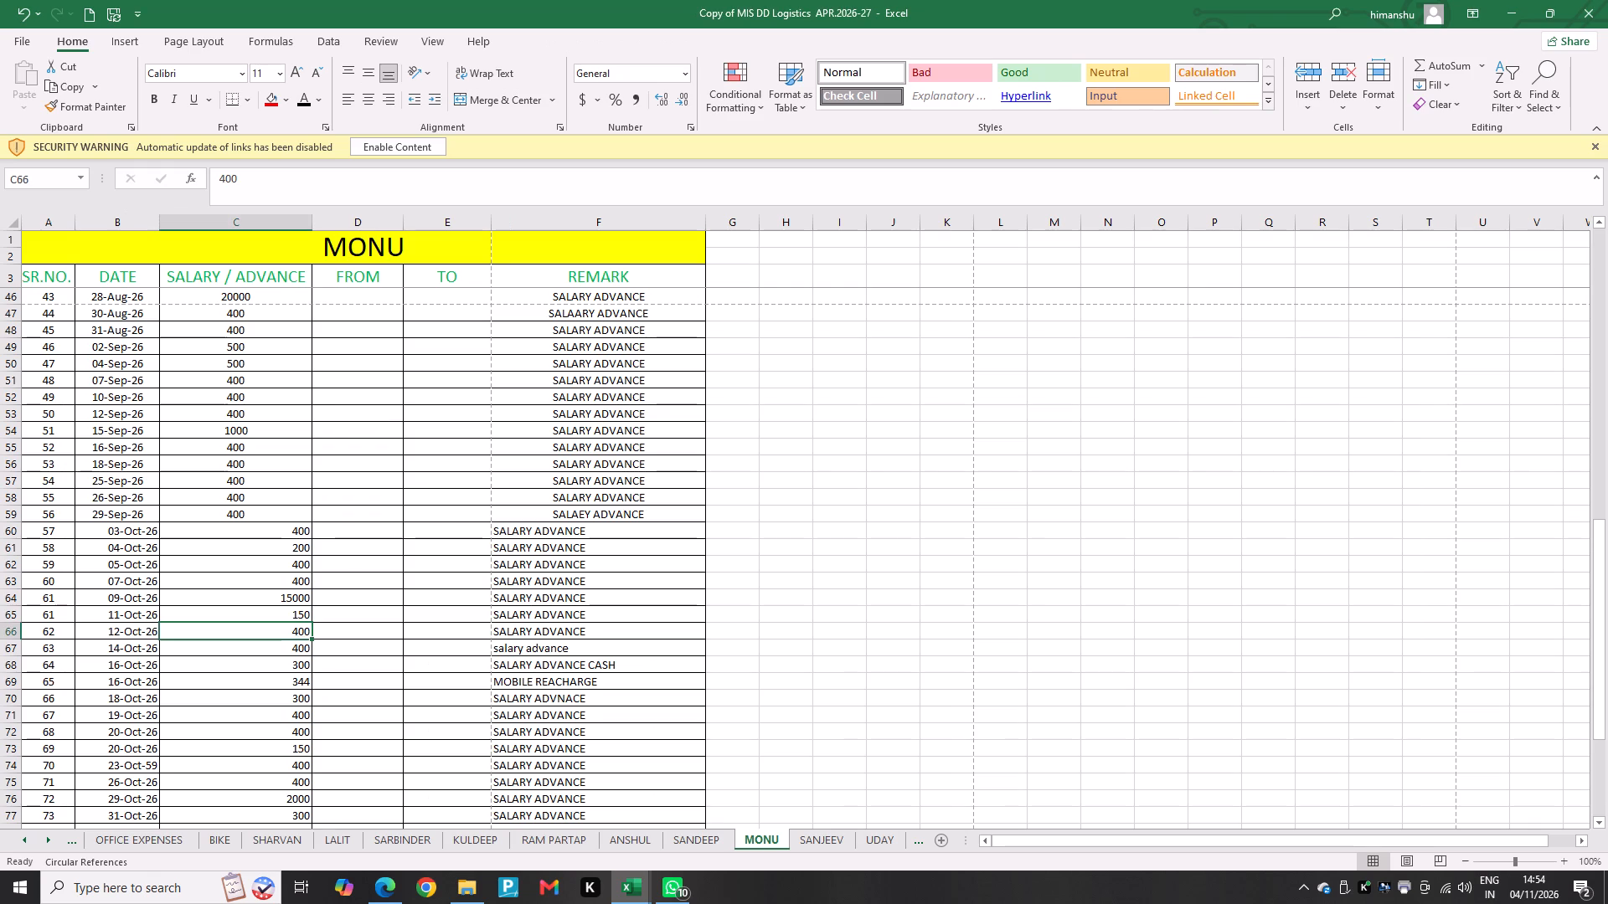
pyautogui.press('Down')
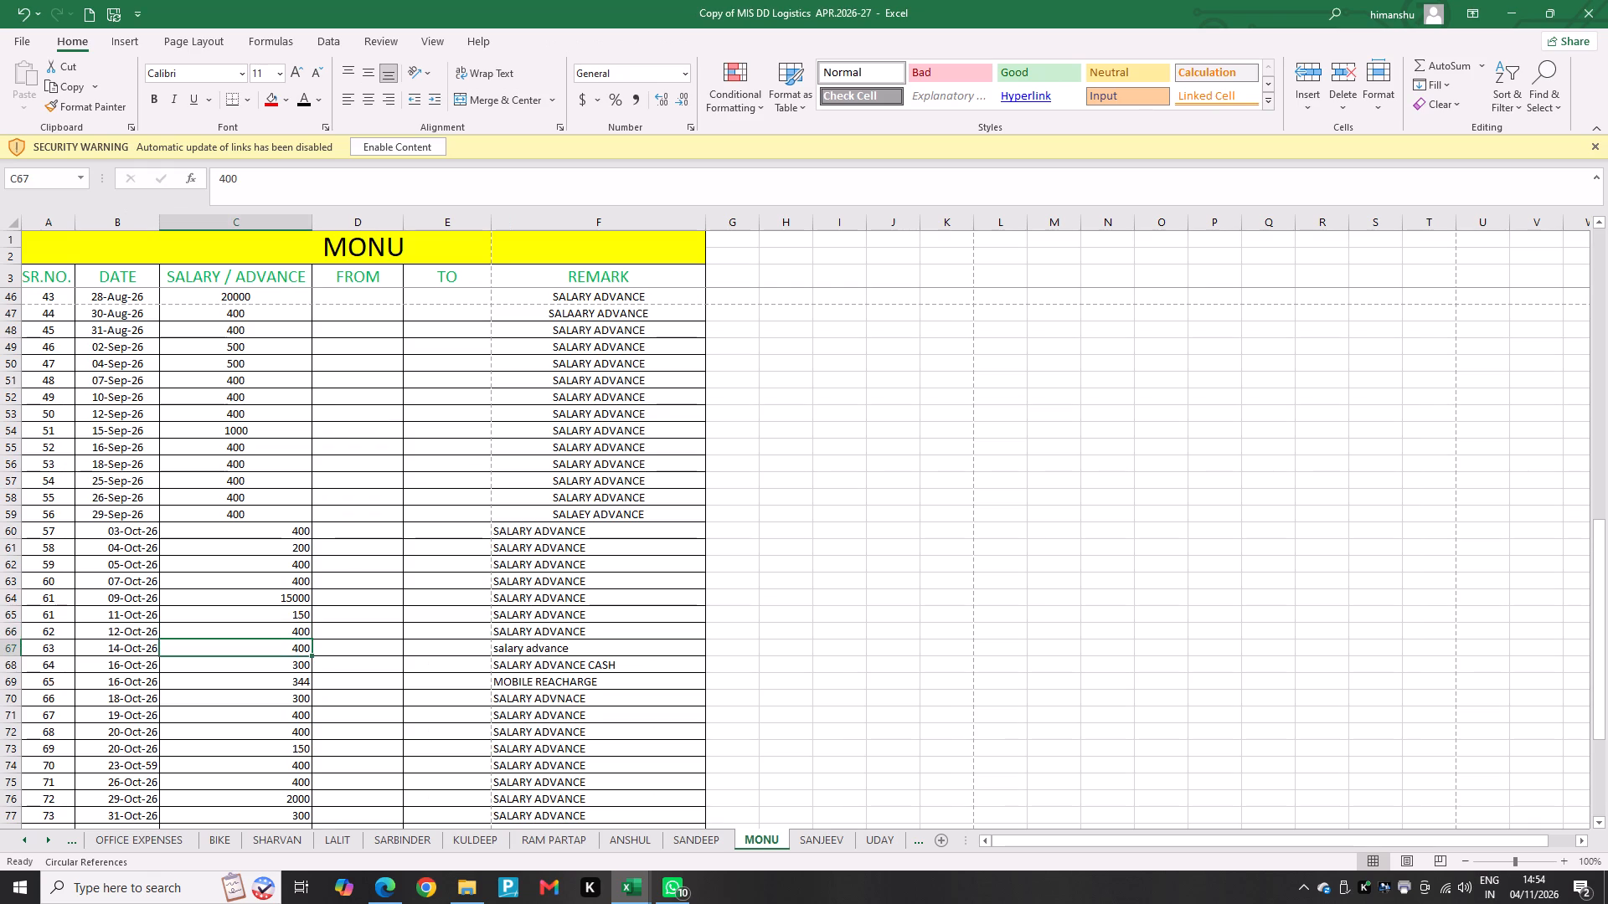
pyautogui.hotkey('alt', 'Tab')
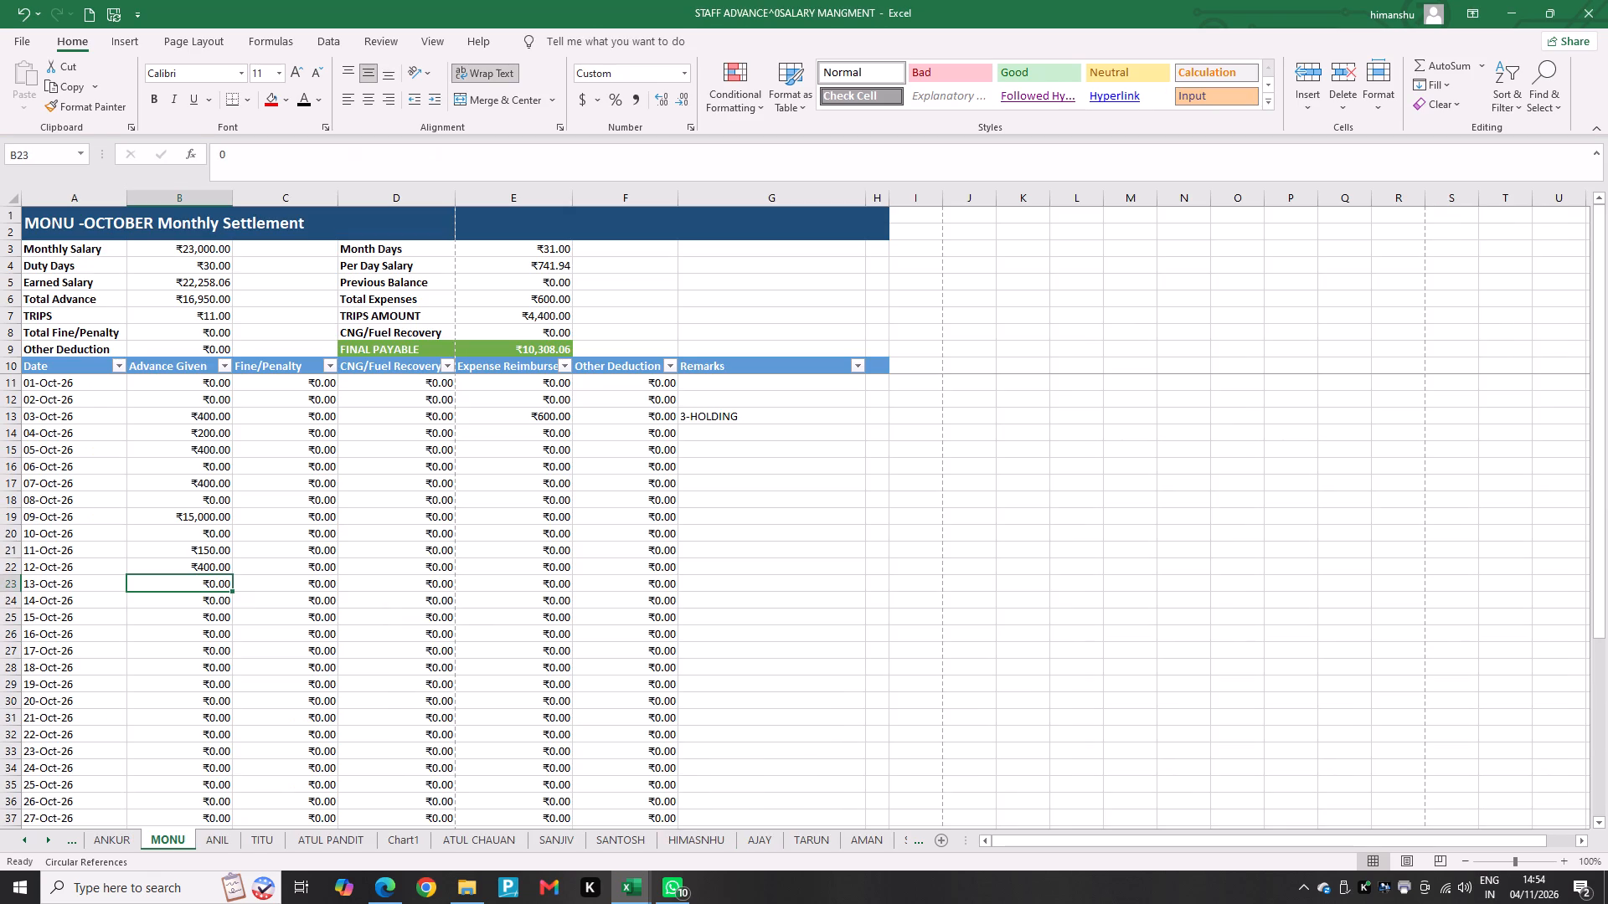
pyautogui.press('Down')
pyautogui.write('400')
pyautogui.press('Return')
# Check the MIS workbook's cash and mobile recharge entries and enter 644 as MONU's advance given in the 15-Oct-26 row.
pyautogui.hotkey('alt', 'Tab')
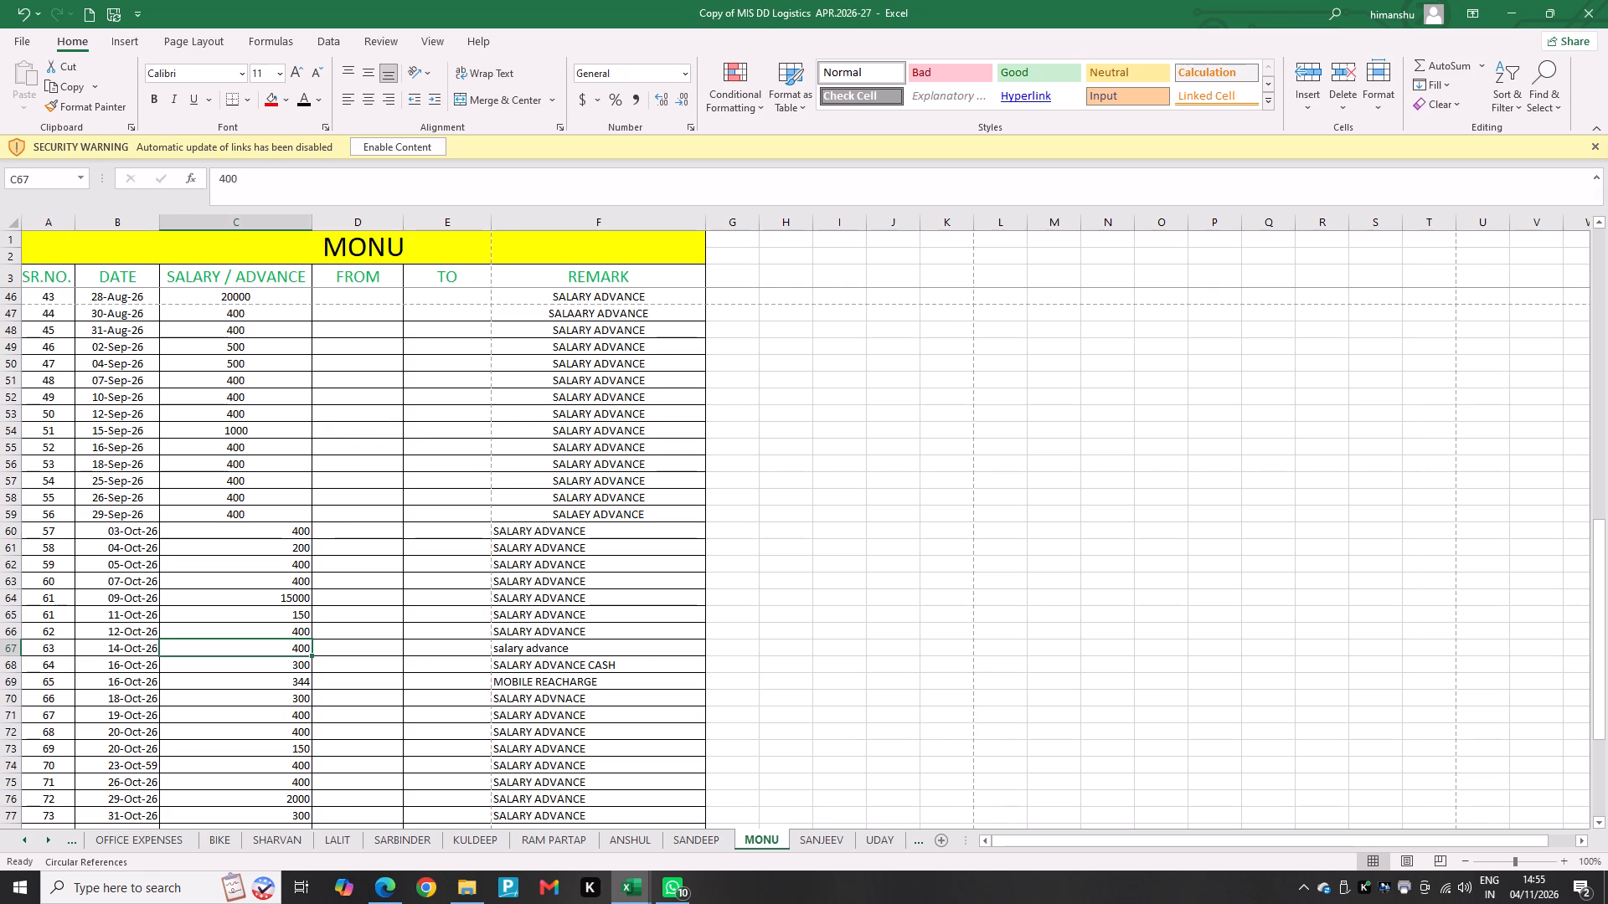
pyautogui.press('Down')
pyautogui.hotkey('alt', 'Tab')
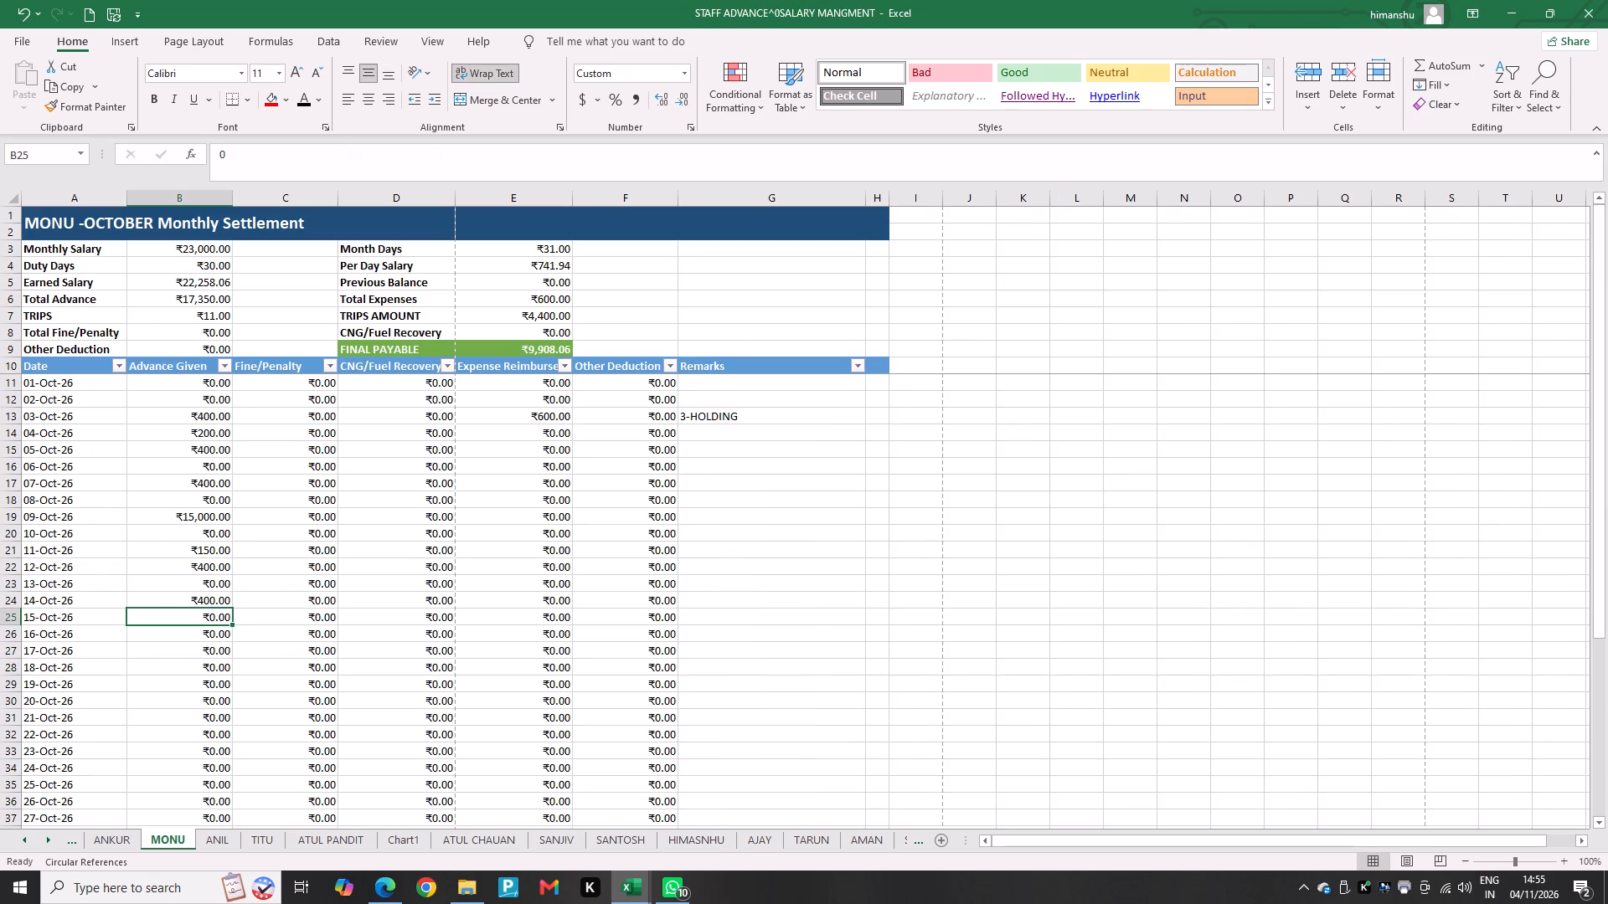
pyautogui.hotkey('alt', 'Tab')
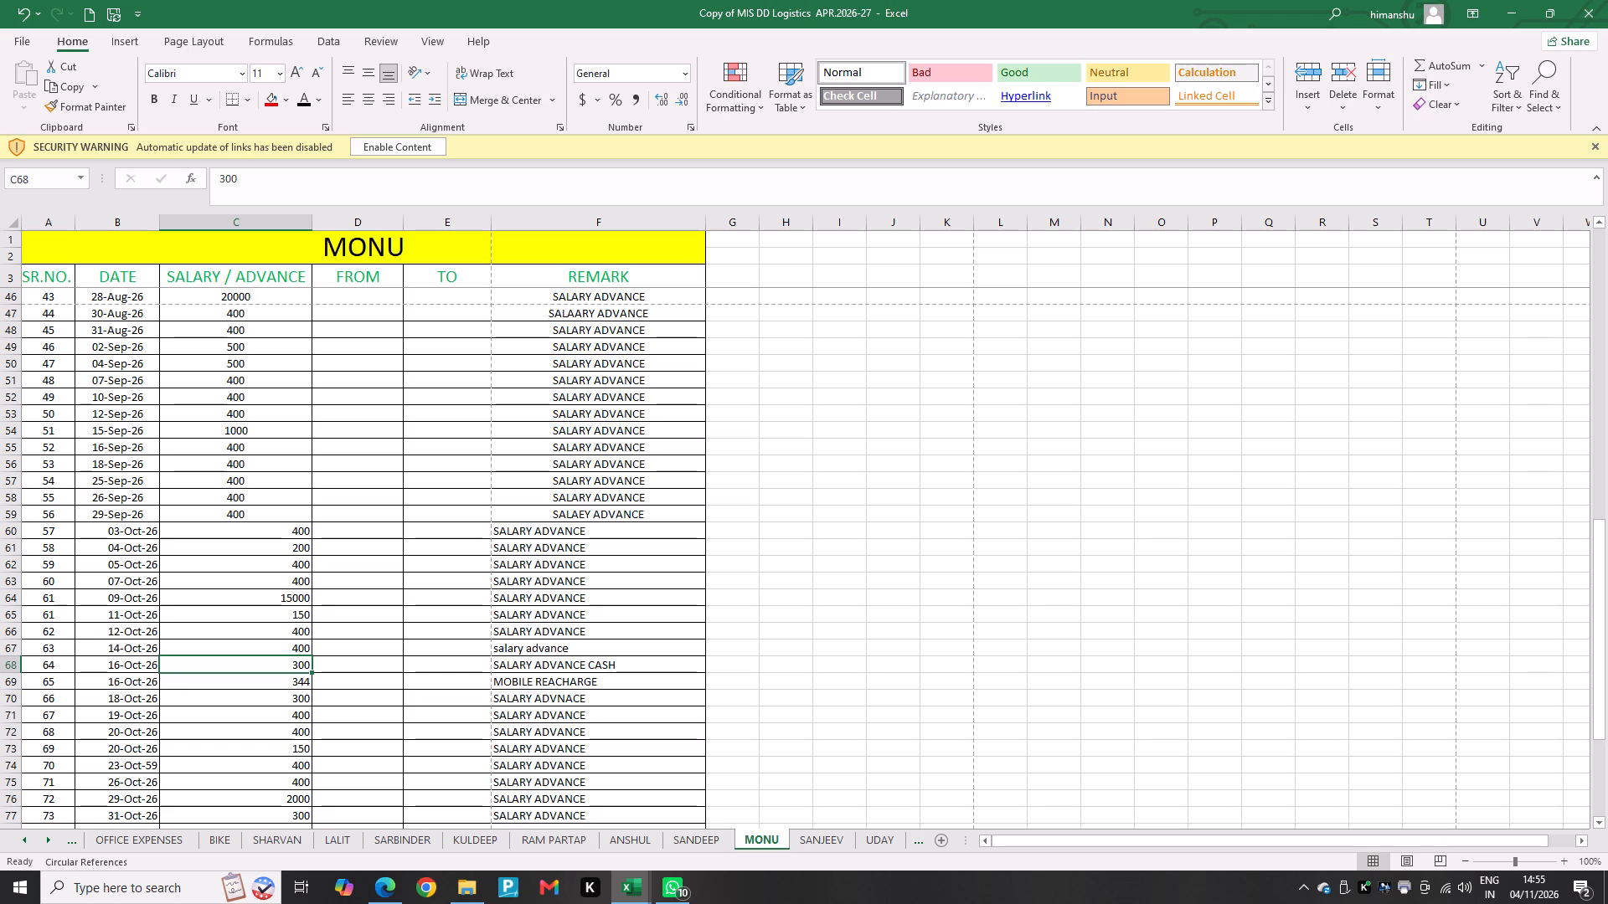
pyautogui.hotkey('alt', 'Tab')
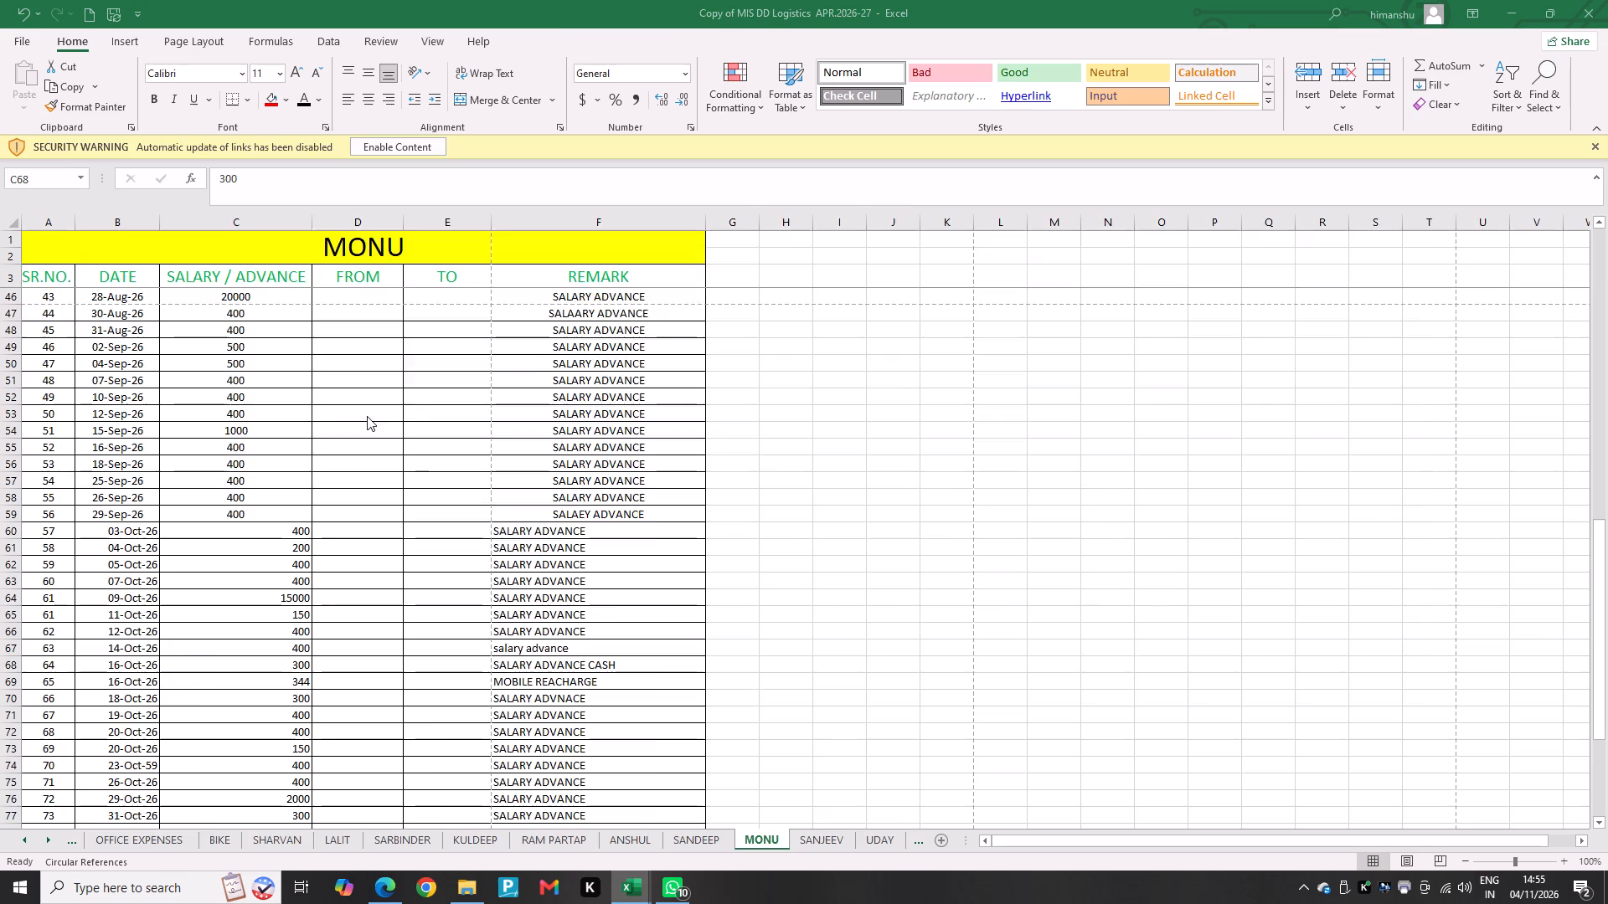
pyautogui.write('644')
# Enter the remark "300 CASH //344 REACHARGE" in MONU's 15-Oct-26 row.
pyautogui.press('Right')
pyautogui.press('Right')
pyautogui.press('Right')
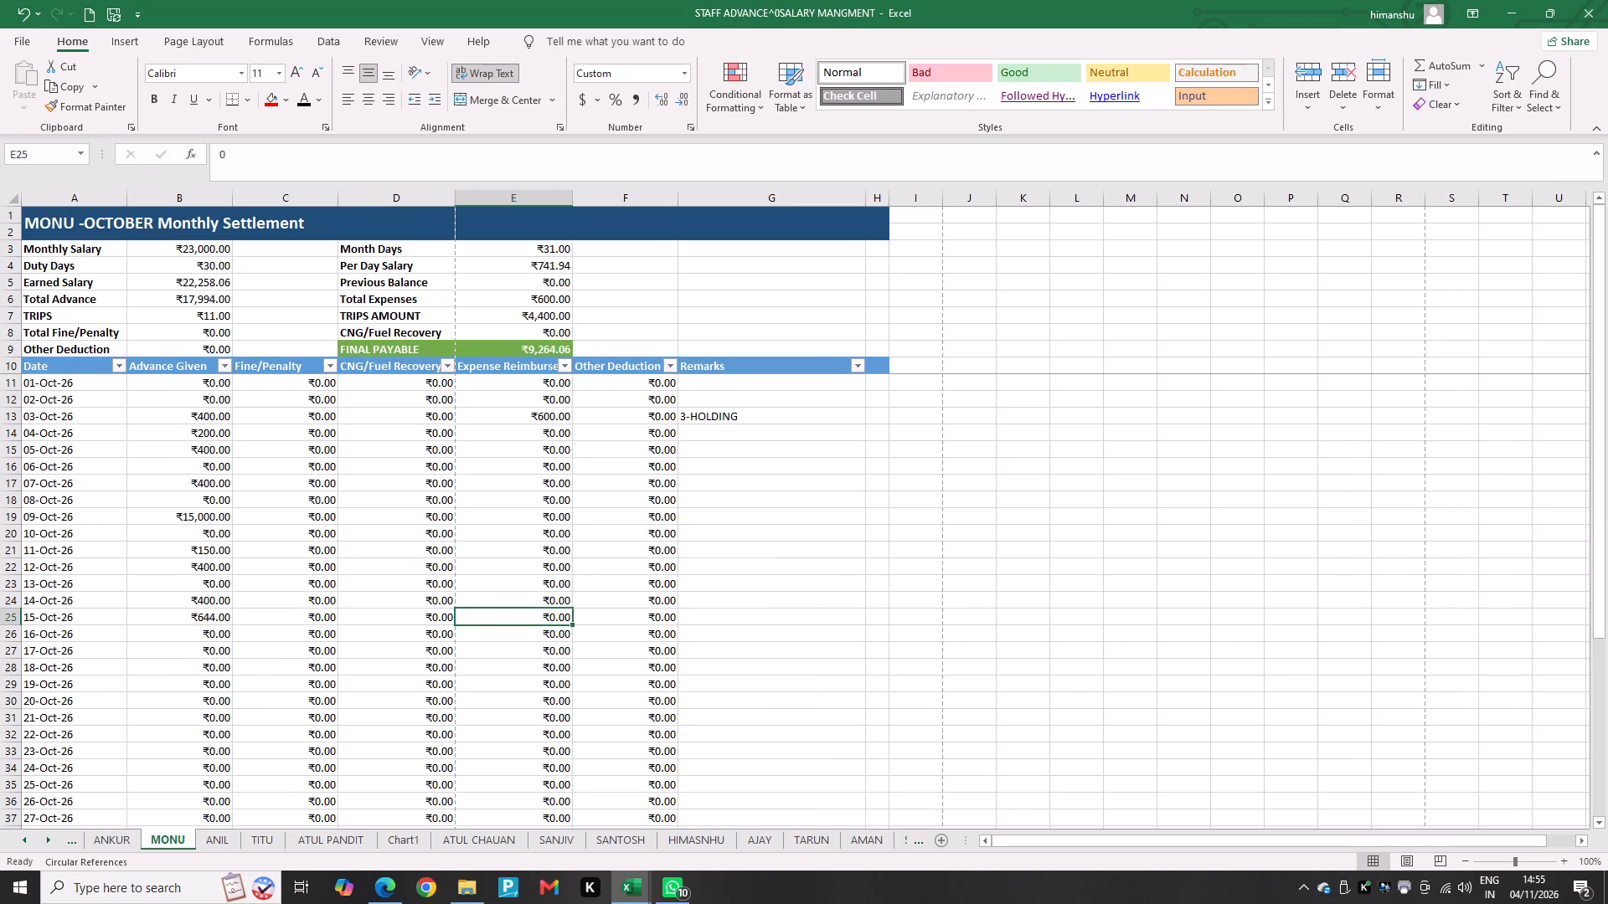
pyautogui.press('Right')
pyautogui.press('Right')
pyautogui.write('300 CAH')
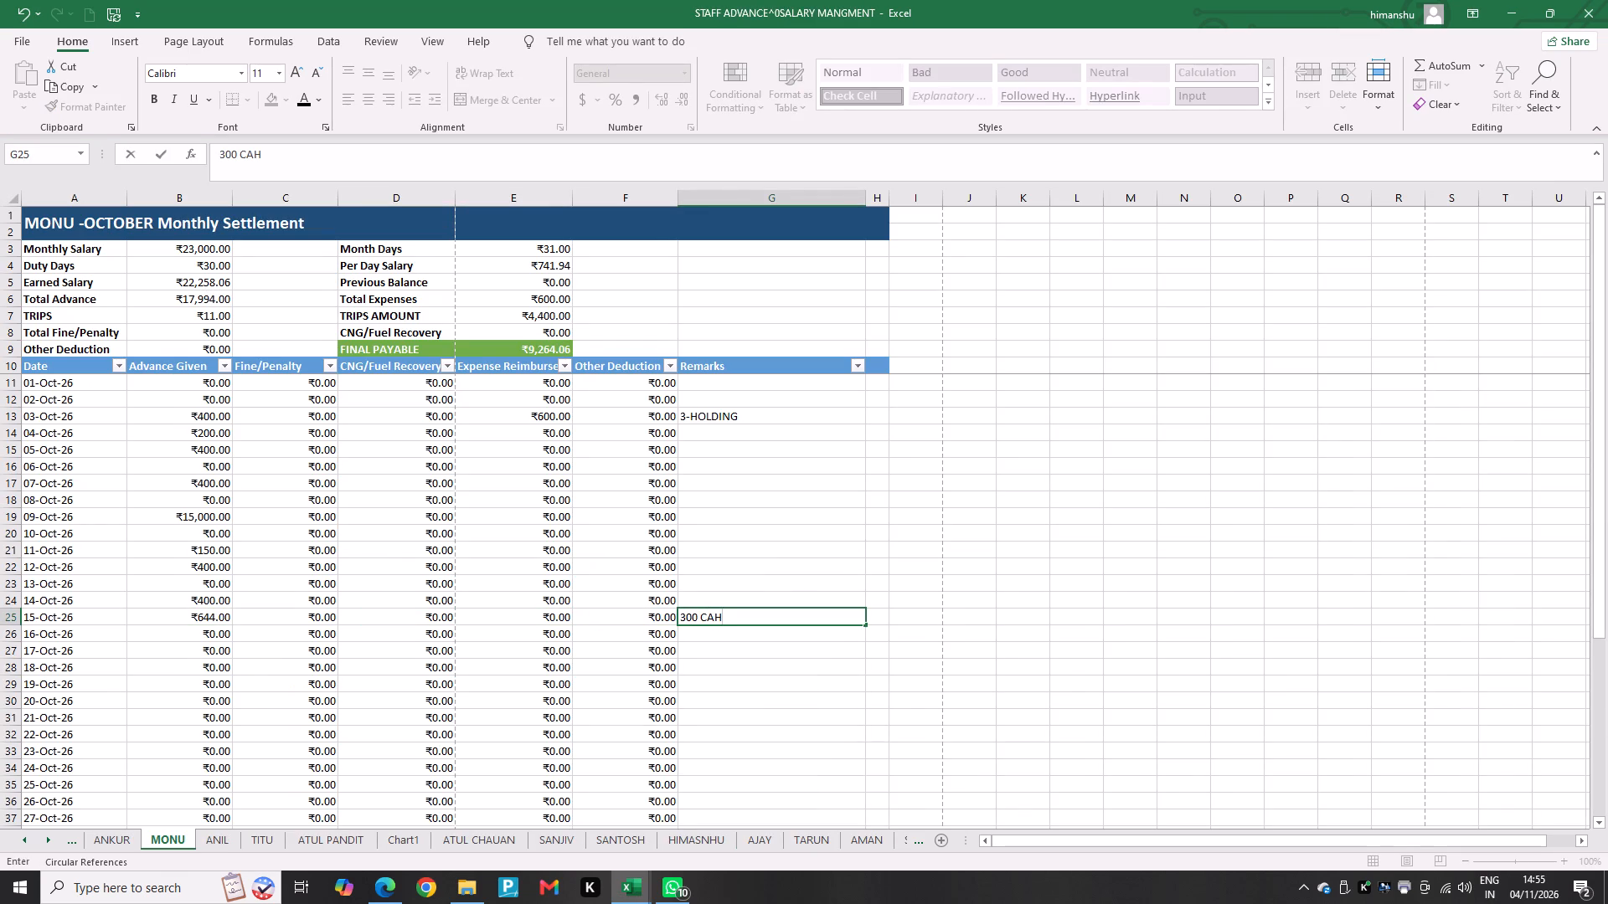
pyautogui.press('BackSpace')
pyautogui.write('SH')
pyautogui.press('space')
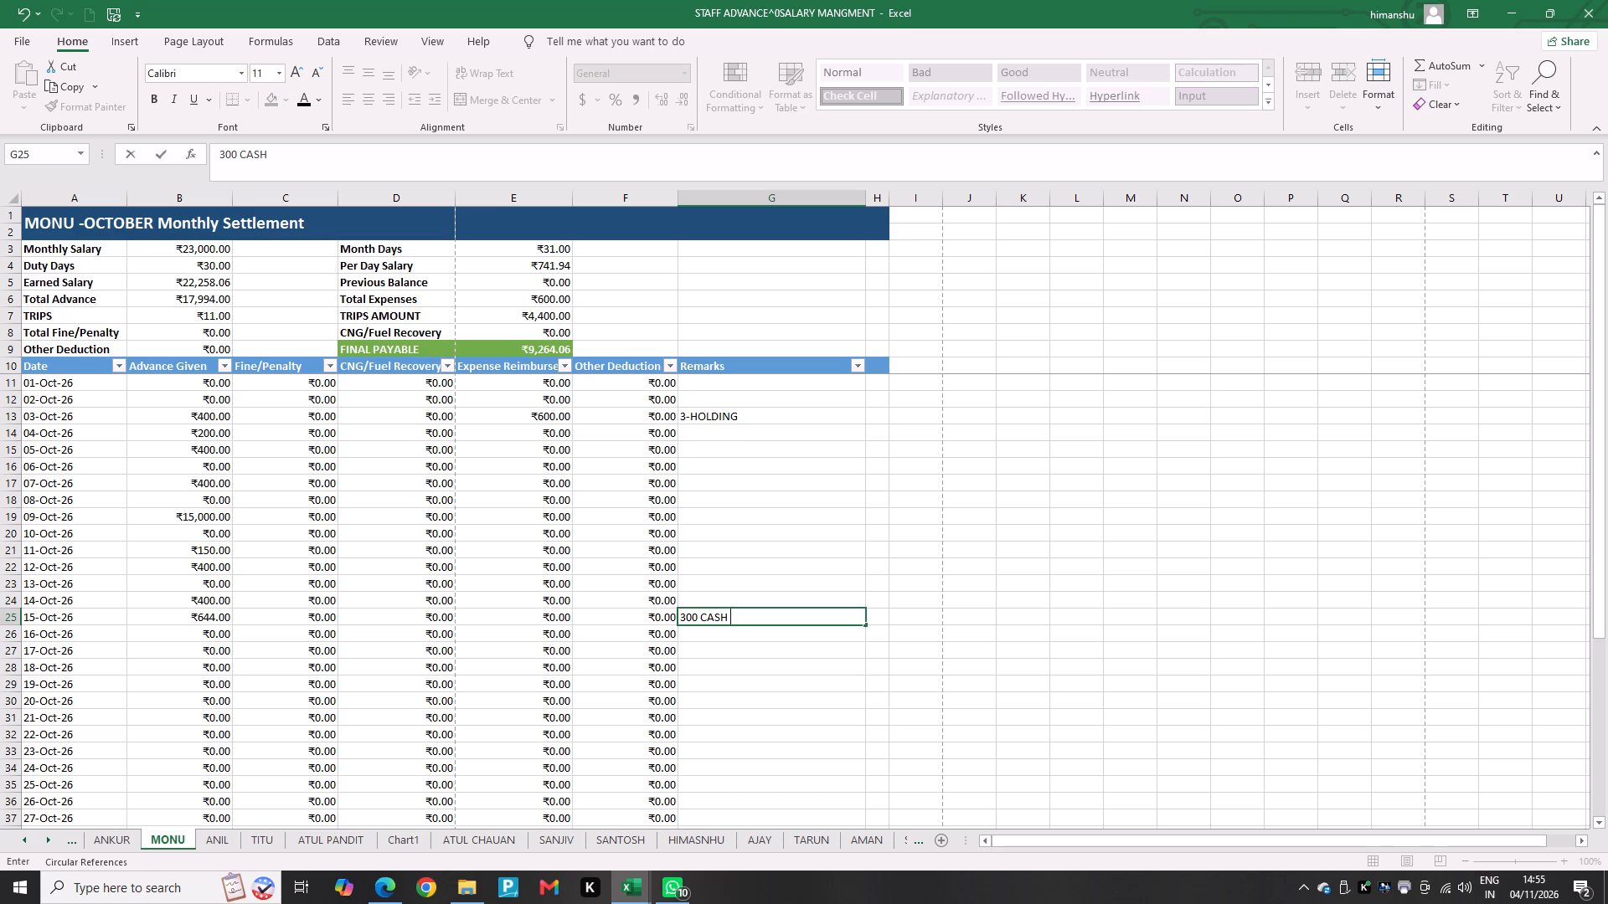
pyautogui.write('//')
pyautogui.write('344')
pyautogui.press('space')
pyautogui.write('REACHATGE')
pyautogui.press('BackSpace')
pyautogui.press('BackSpace')
pyautogui.press('BackSpace')
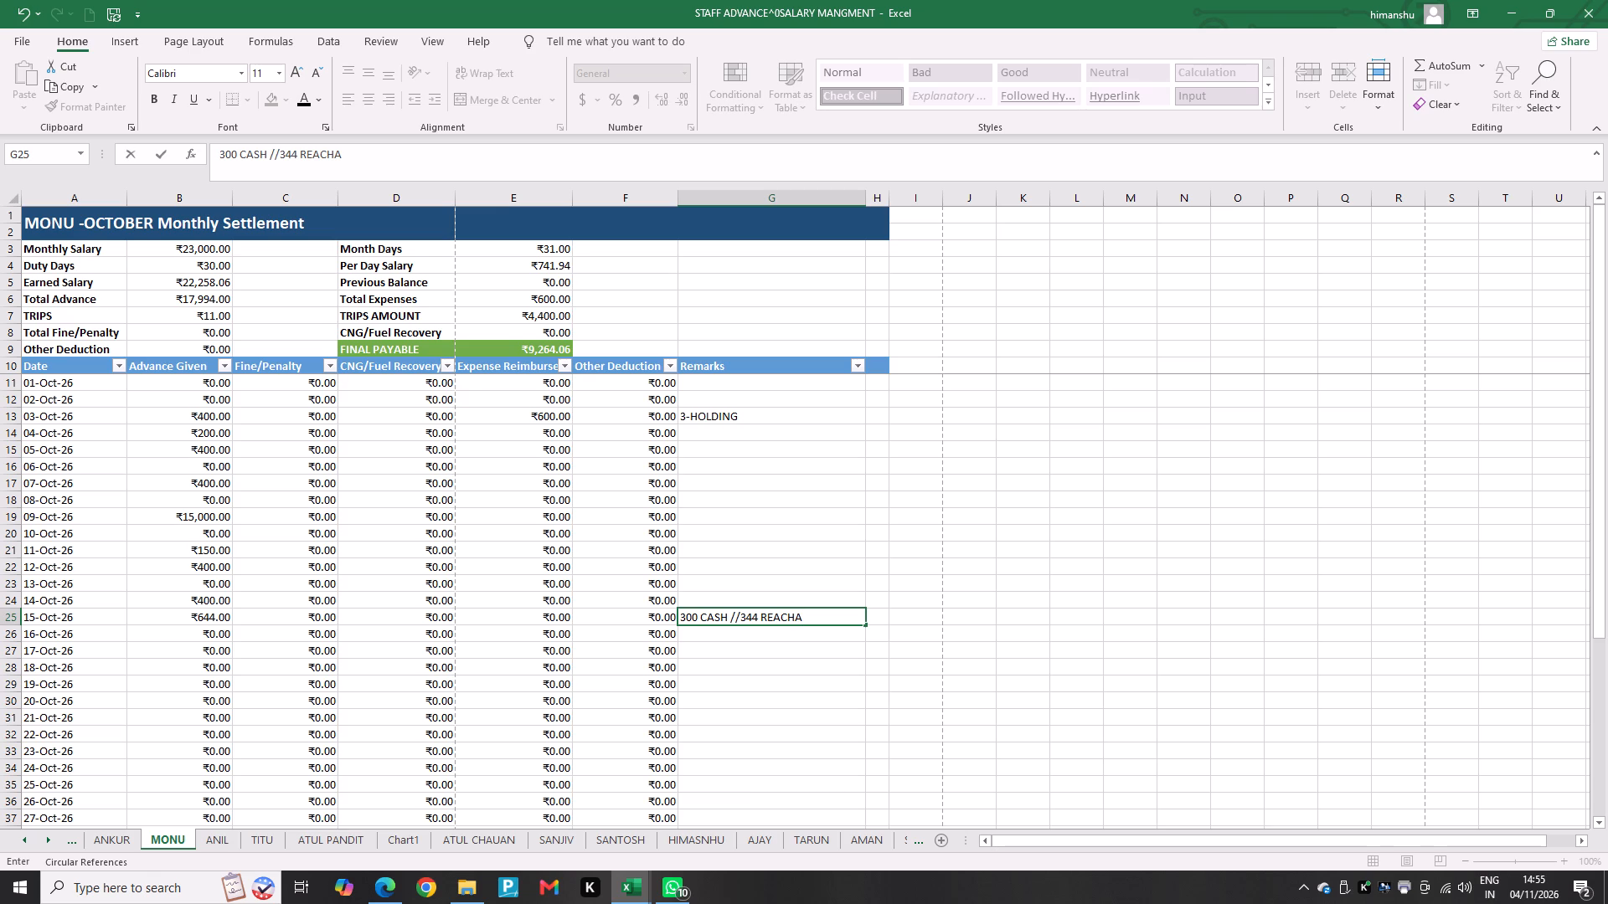
pyautogui.write('RGE')
pyautogui.press('Return')
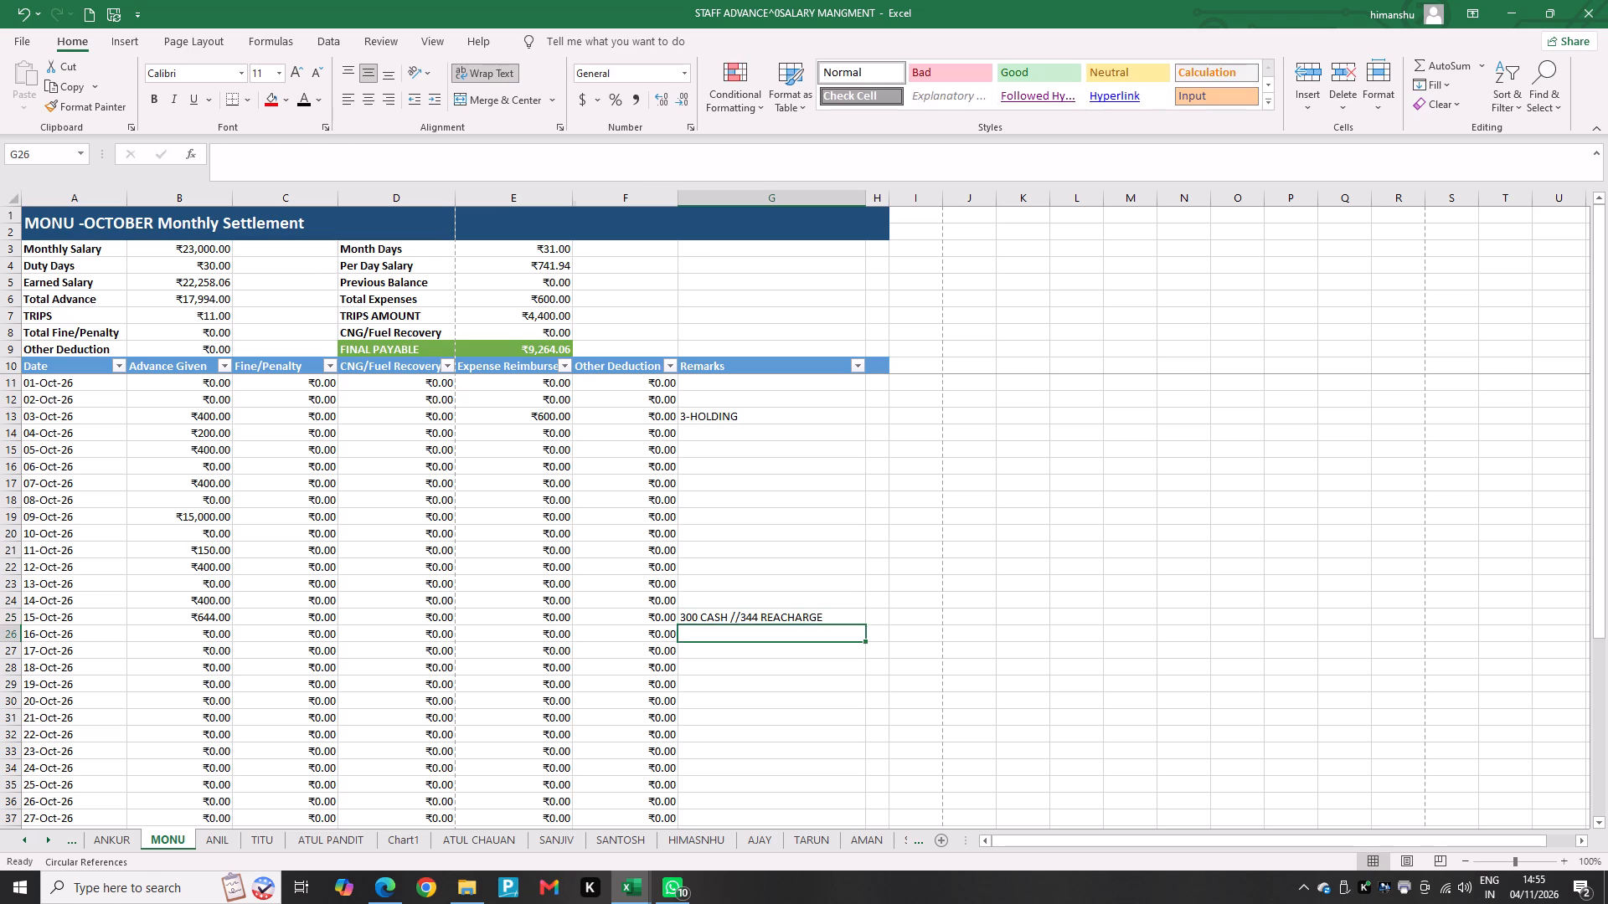
# Recheck the advance date in the MIS workbook and enter 644 as MONU's advance given for 16-Oct-26.
pyautogui.press('Left')
pyautogui.press('Left')
pyautogui.press('Left')
pyautogui.press('Left')
pyautogui.press('Left')
pyautogui.hotkey('alt', 'Tab')
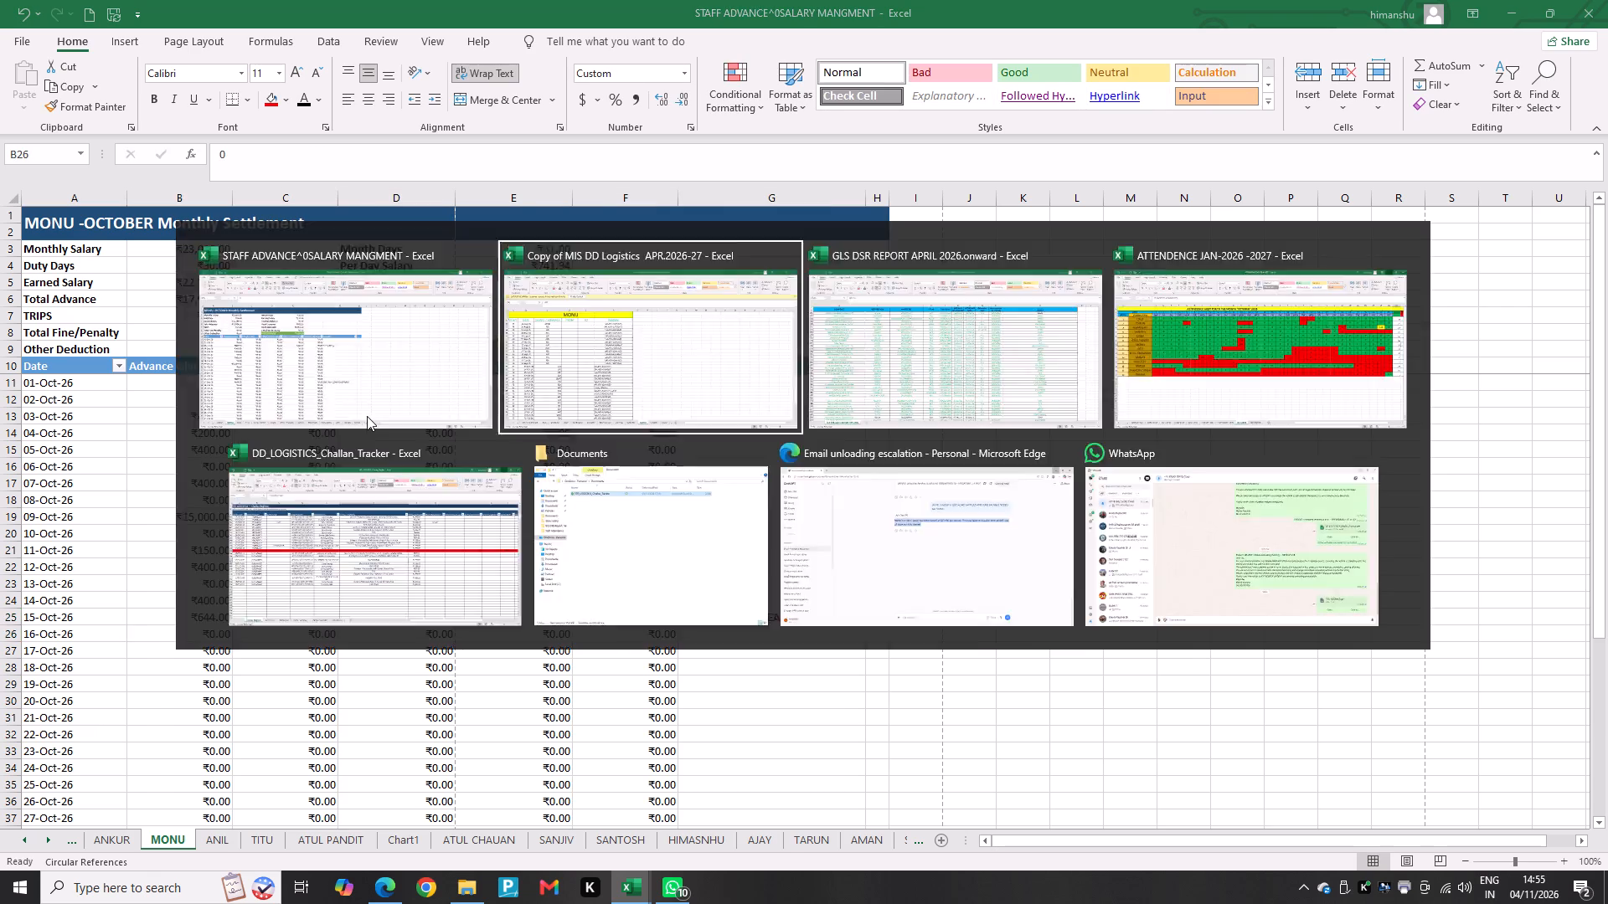
pyautogui.press('Down')
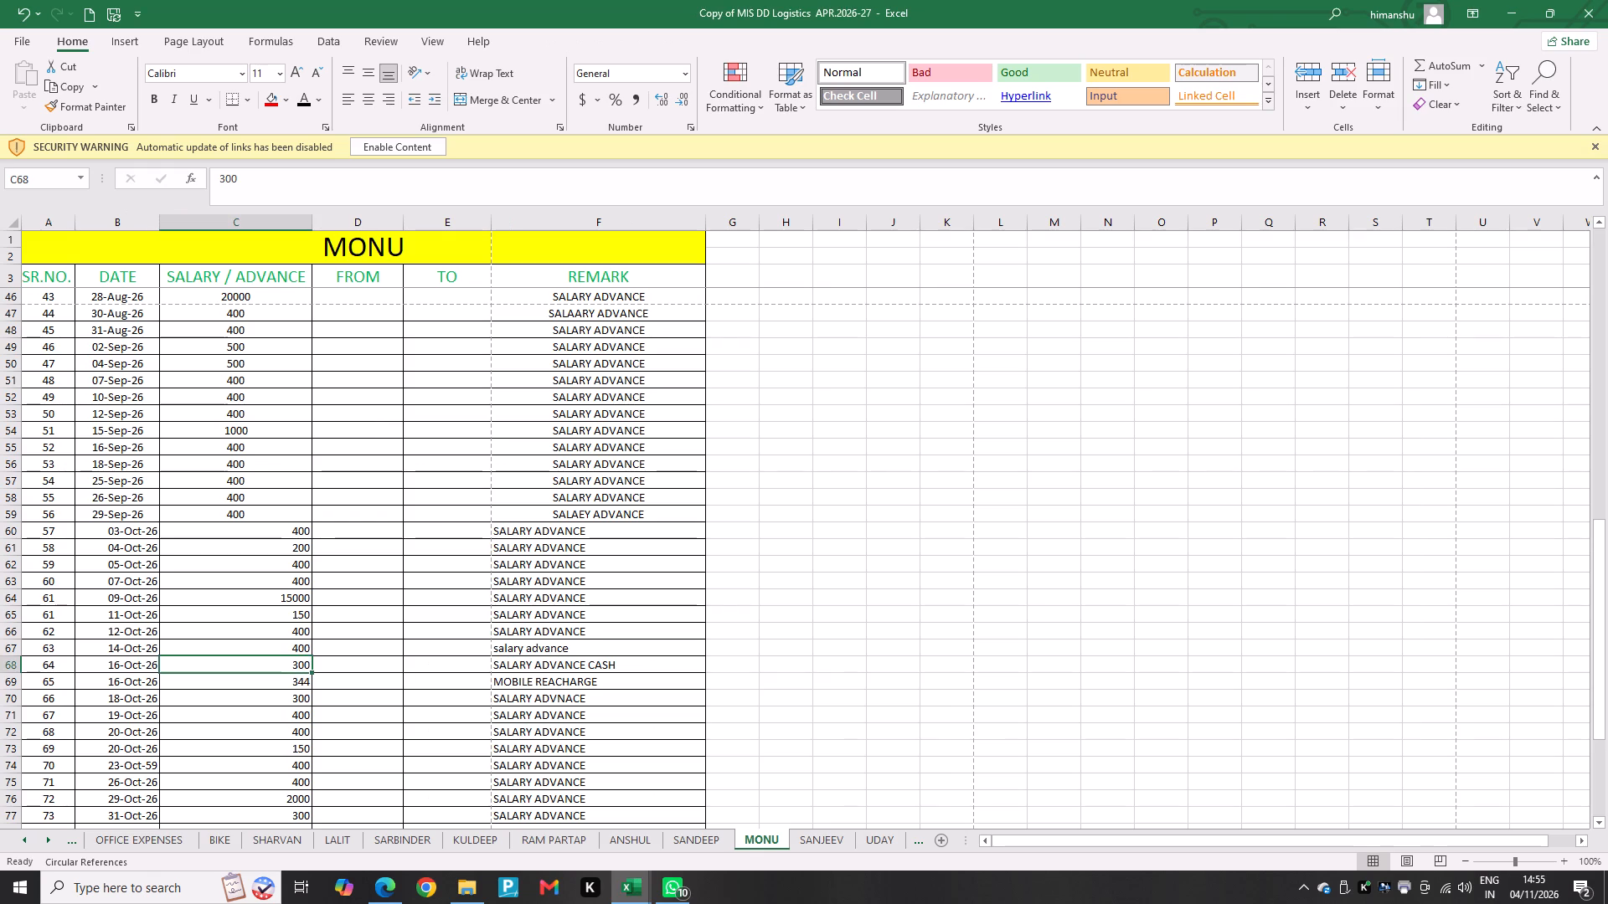
pyautogui.hotkey('alt', 'Tab')
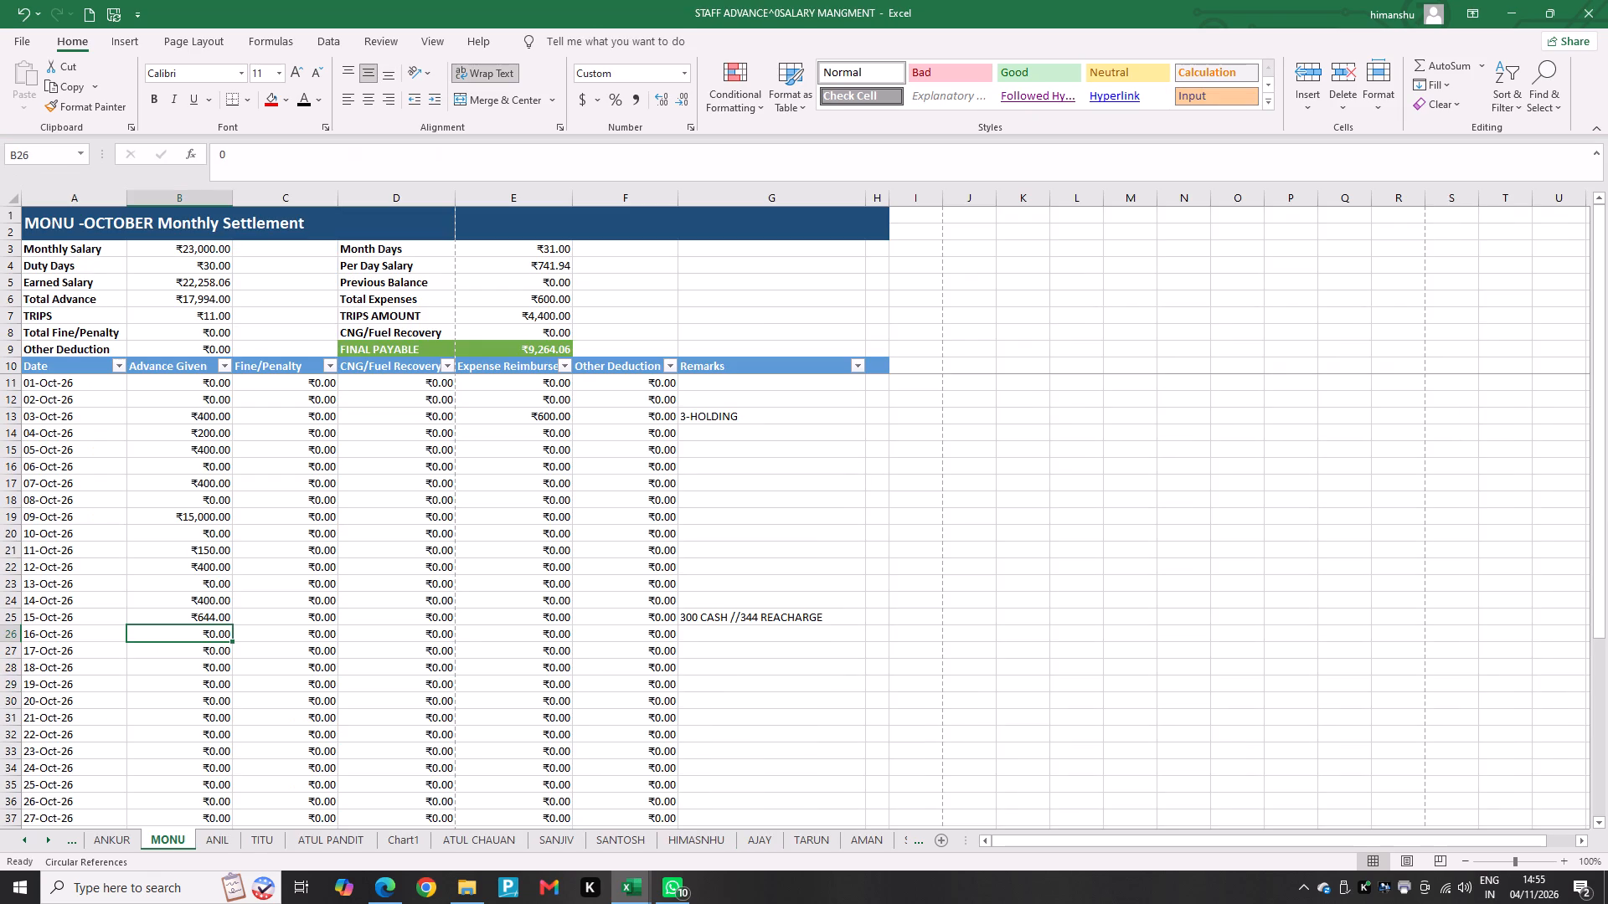
pyautogui.press('Up')
pyautogui.press('Down')
pyautogui.write('644')
pyautogui.press('Right')
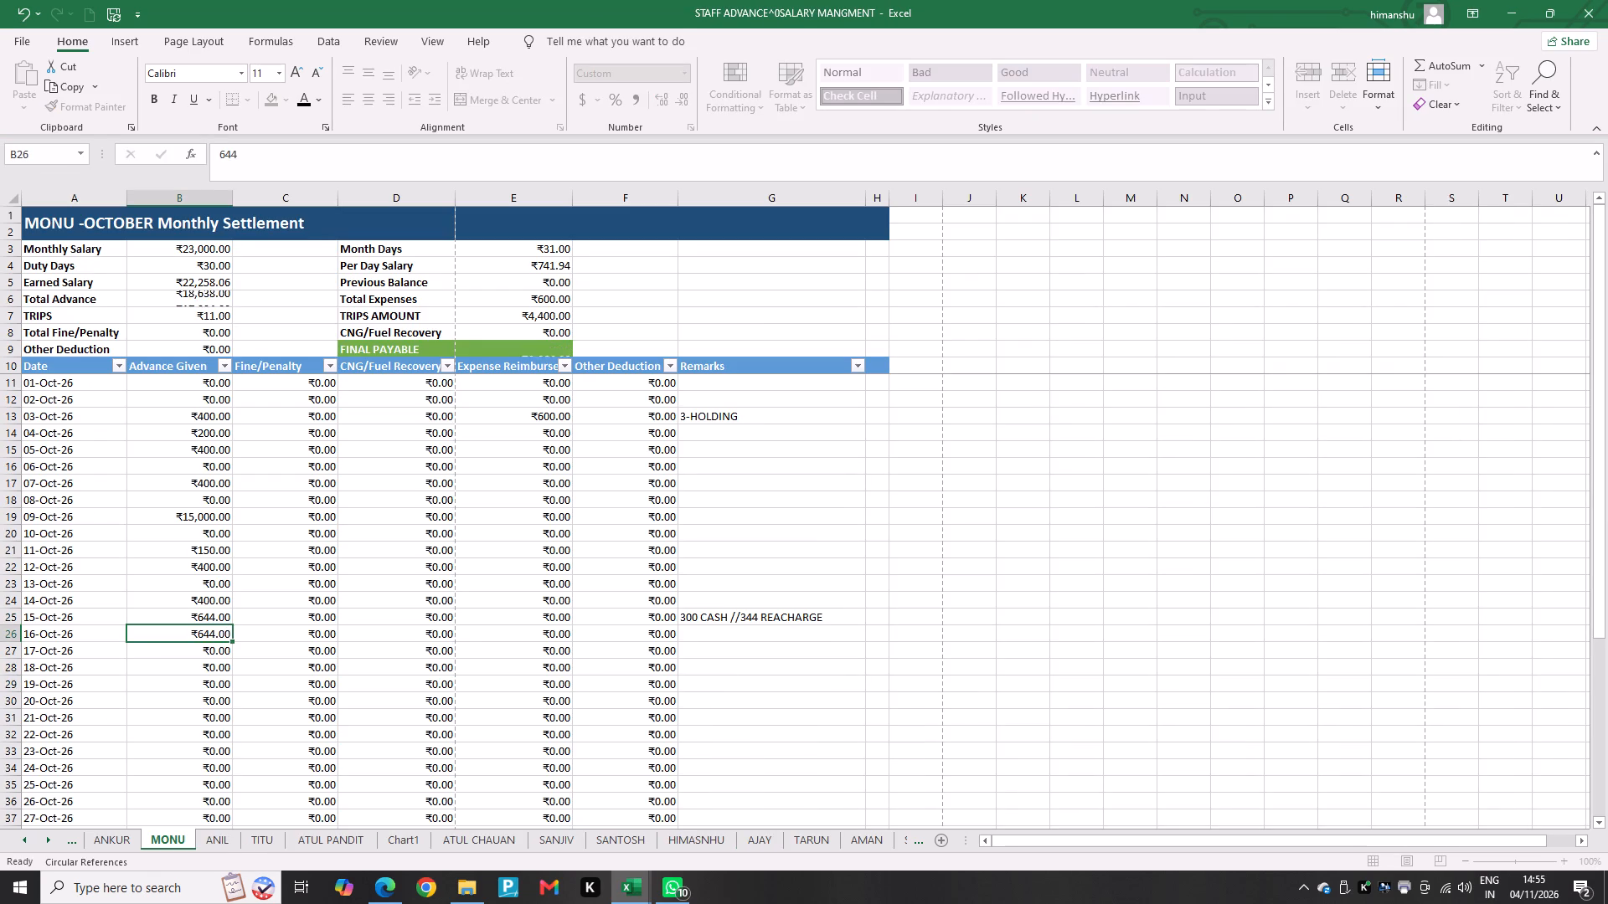
# Move the remark "300 CASH //344 REACHARGE" from MONU's 15-Oct-26 row to the 16-Oct-26 row.
pyautogui.press('Right')
pyautogui.press('Right')
pyautogui.press('Right')
pyautogui.press('Right')
pyautogui.press('Up')
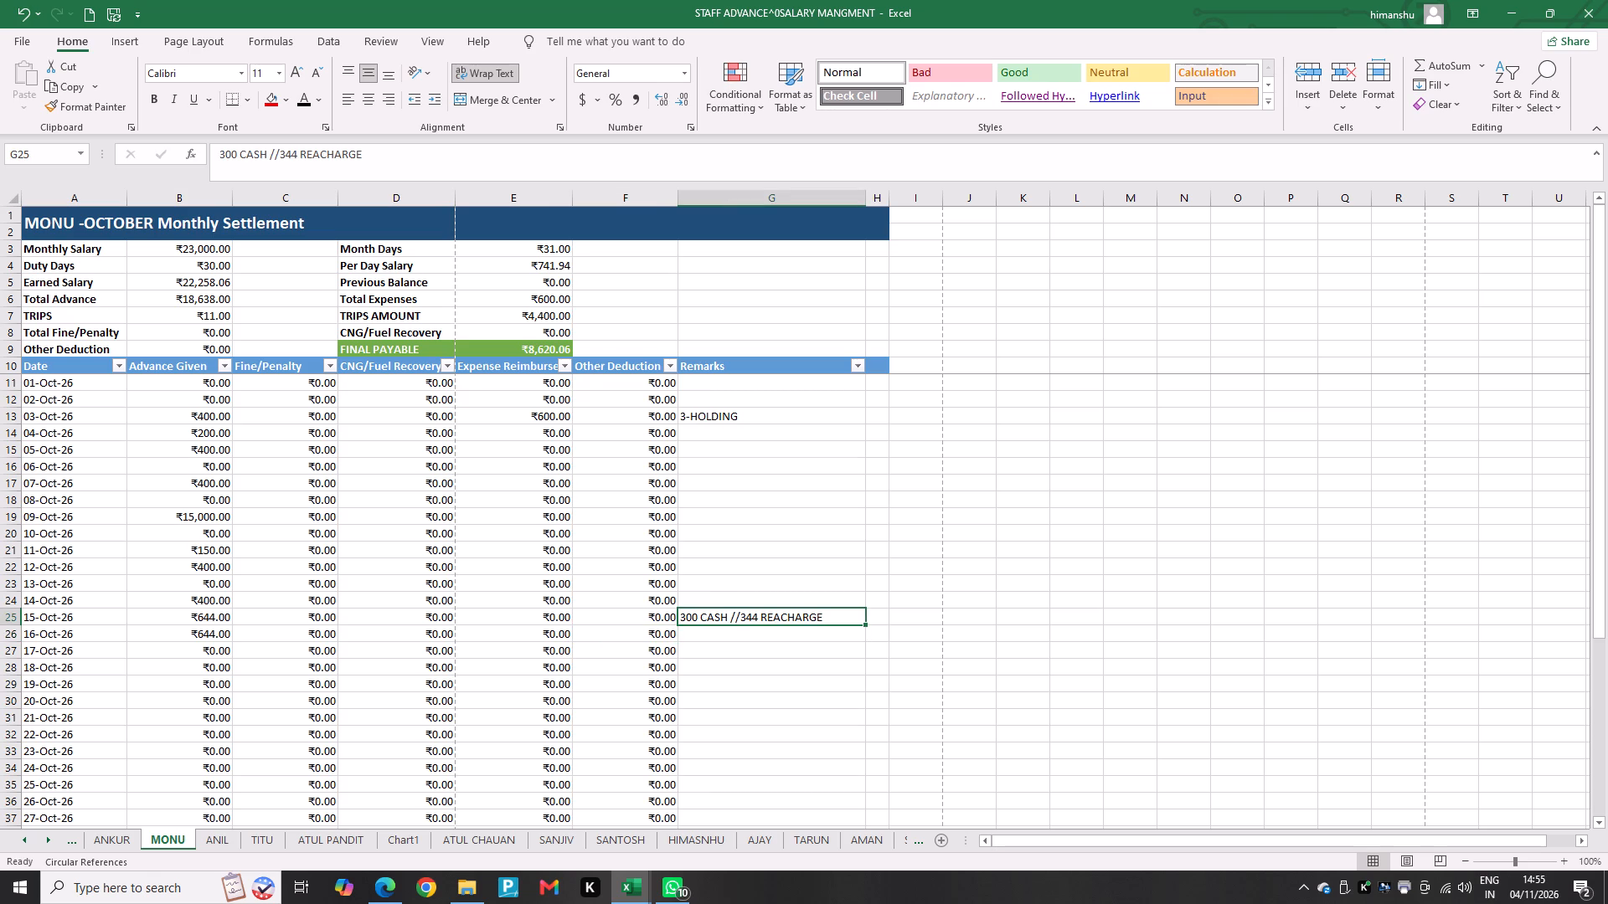
pyautogui.hotkey('ctrl', 'x')
pyautogui.press('Down')
pyautogui.hotkey('ctrl', 'v')
# Set MONU's advance given for 15-Oct-26 to 0.
pyautogui.press('Left')
pyautogui.press('Left')
pyautogui.press('Left')
pyautogui.press('Left')
pyautogui.press('Left')
pyautogui.press('Left')
pyautogui.press('Left')
pyautogui.press('Left')
pyautogui.press('Left')
pyautogui.press('Left')
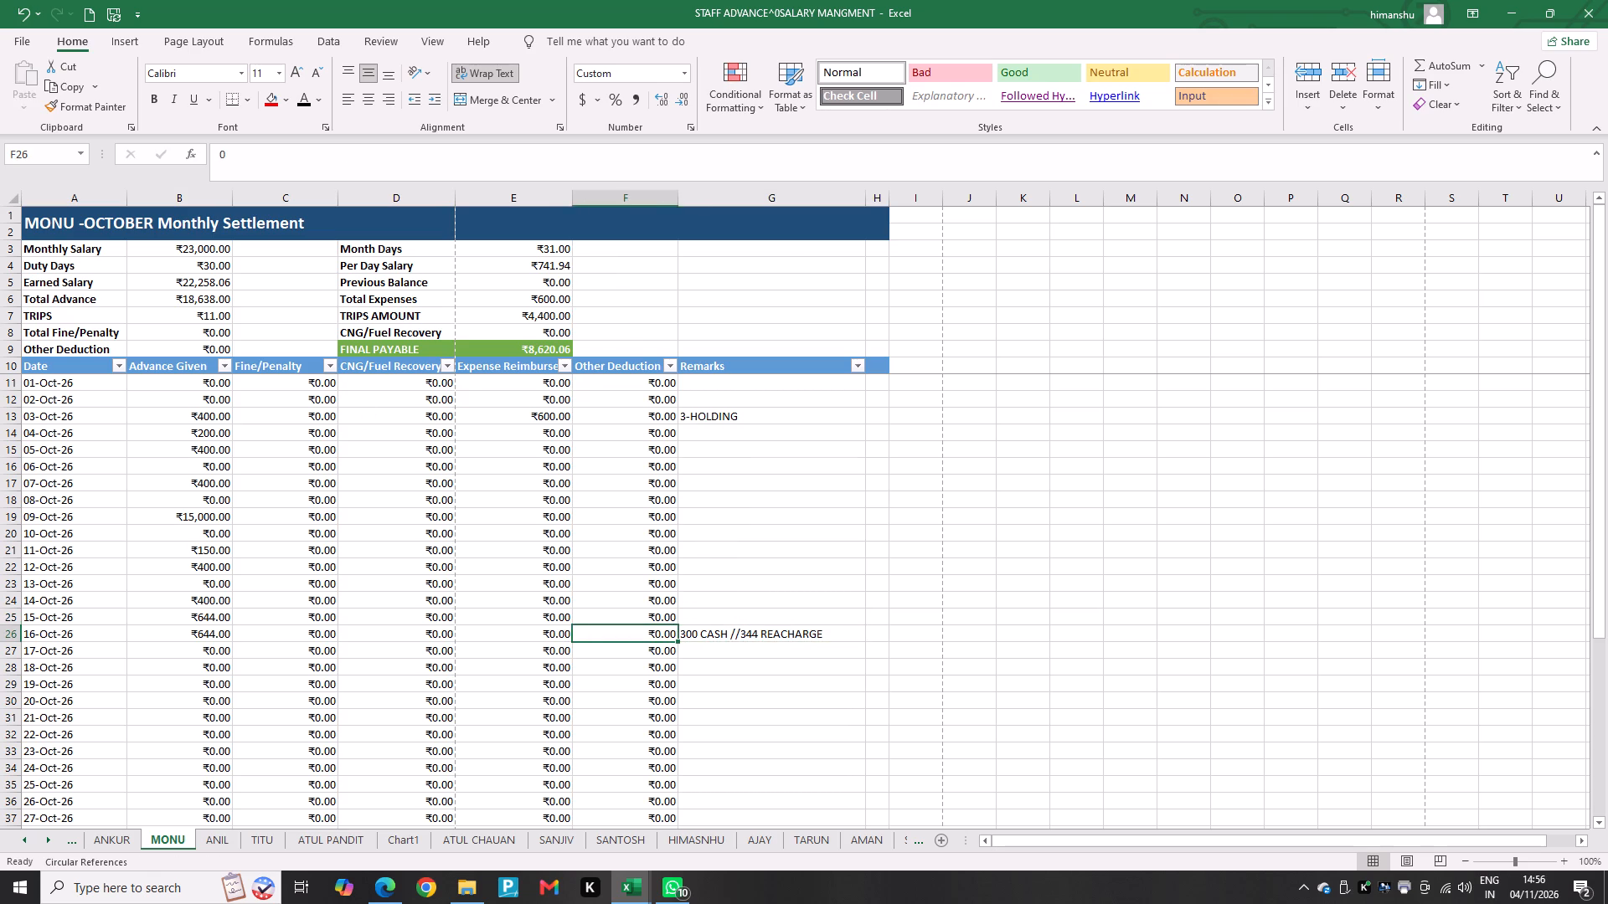
pyautogui.press('Up')
pyautogui.press('Right')
pyautogui.press('0')
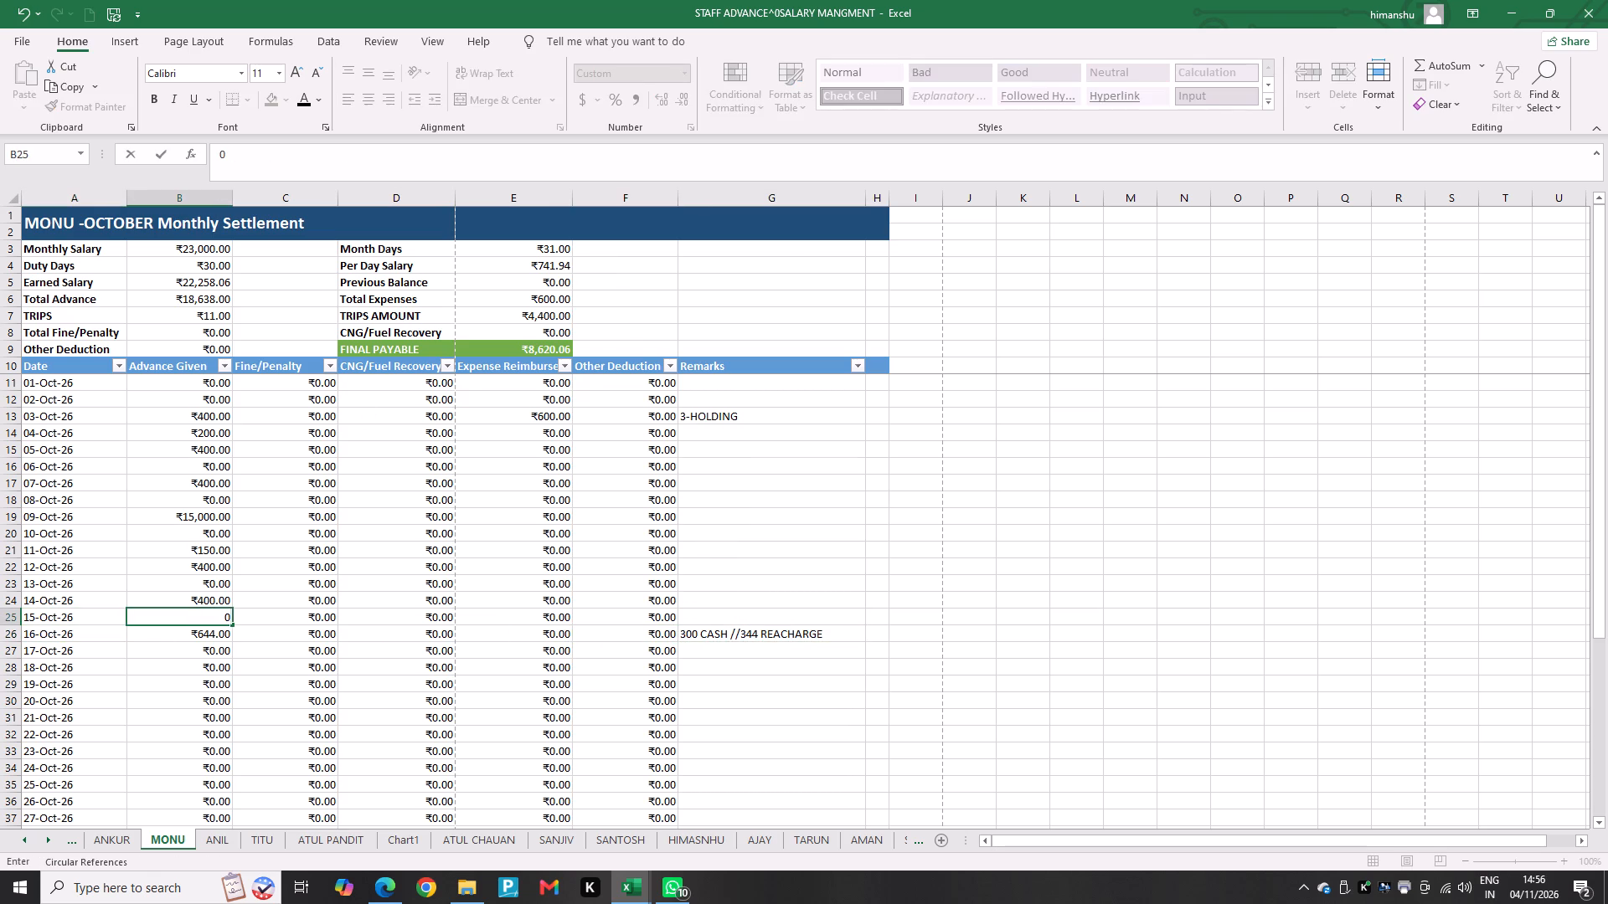
pyautogui.press('Left')
pyautogui.press('Left')
pyautogui.press('Right')
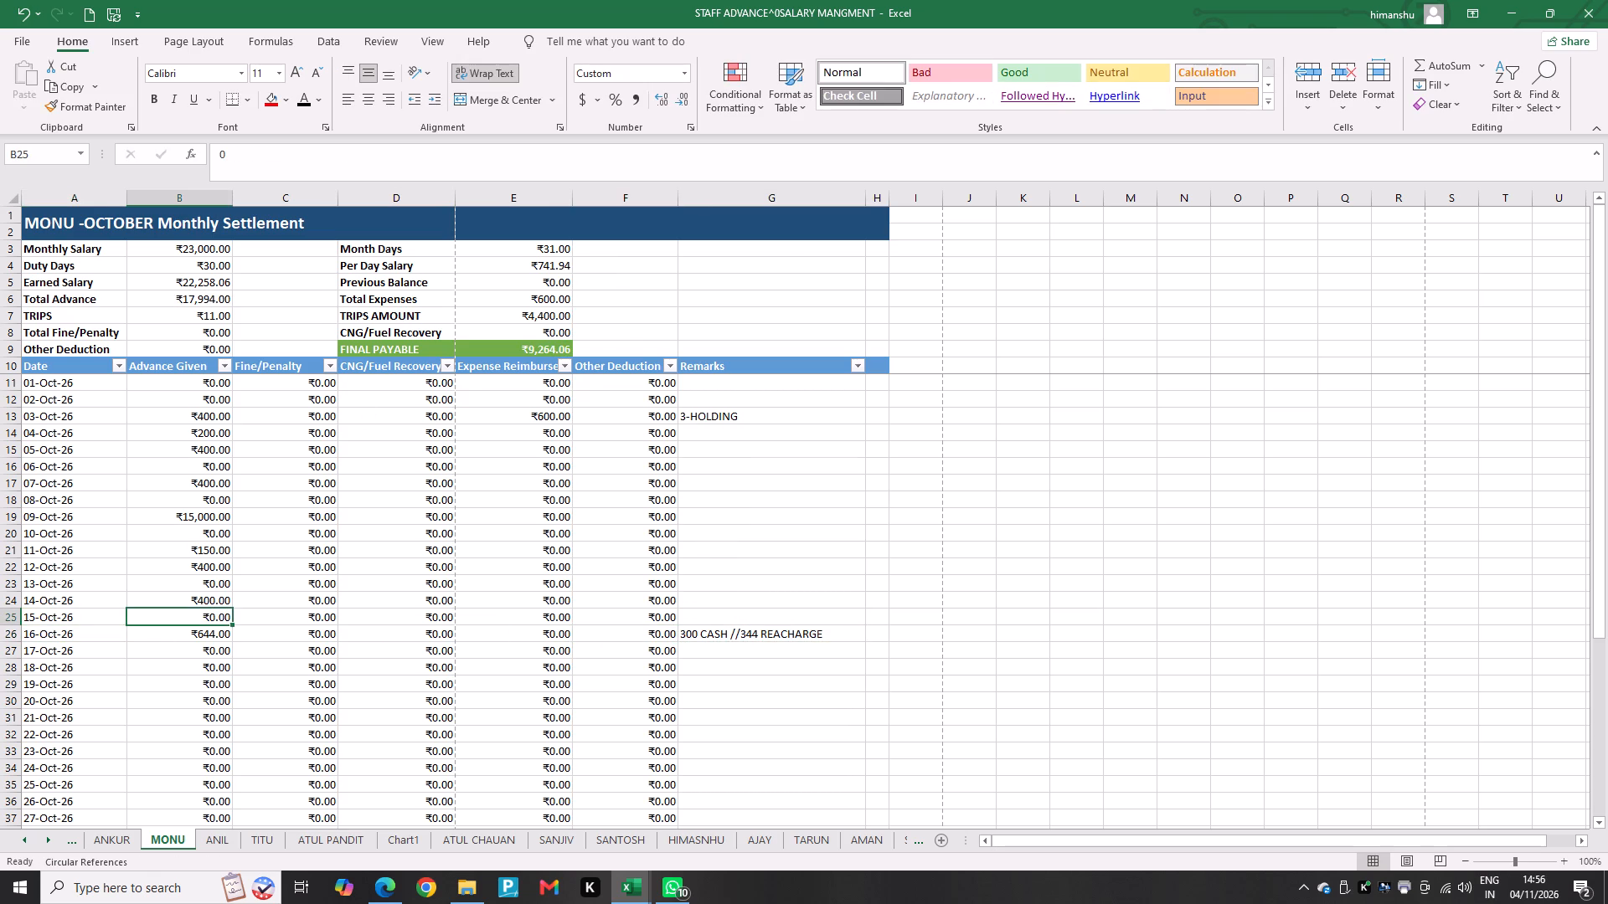
# Check the next advance in the MIS workbook and enter 300 as MONU's advance given for 18-Oct-26.
pyautogui.press('Down')
pyautogui.press('Down')
pyautogui.hotkey('alt', 'Tab')
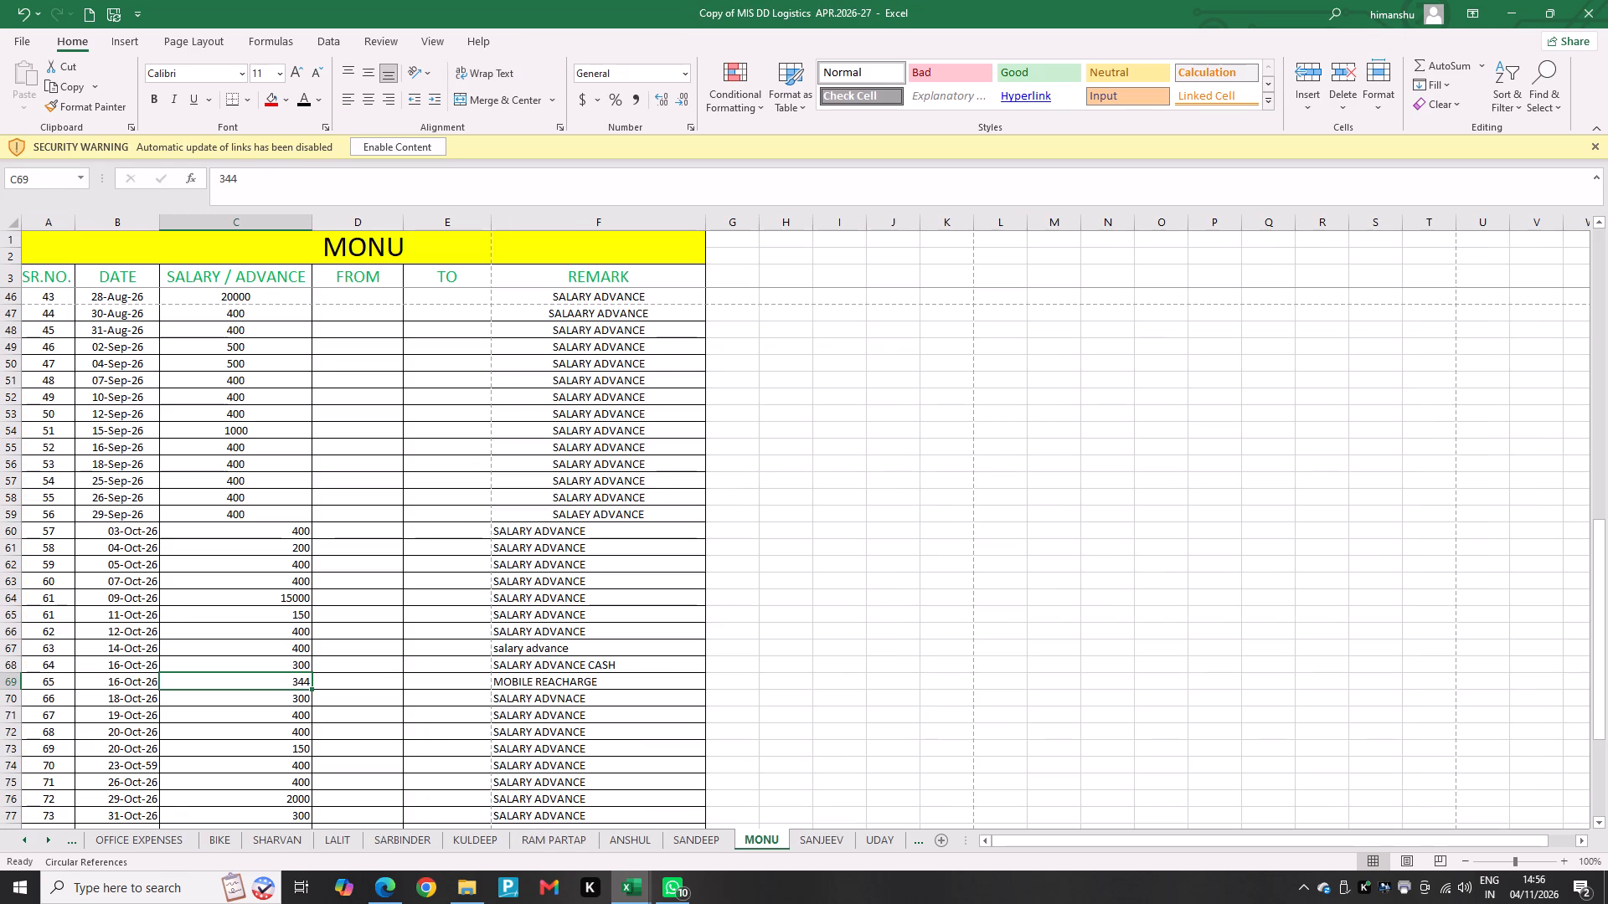
pyautogui.press('Down')
pyautogui.hotkey('alt', 'Tab')
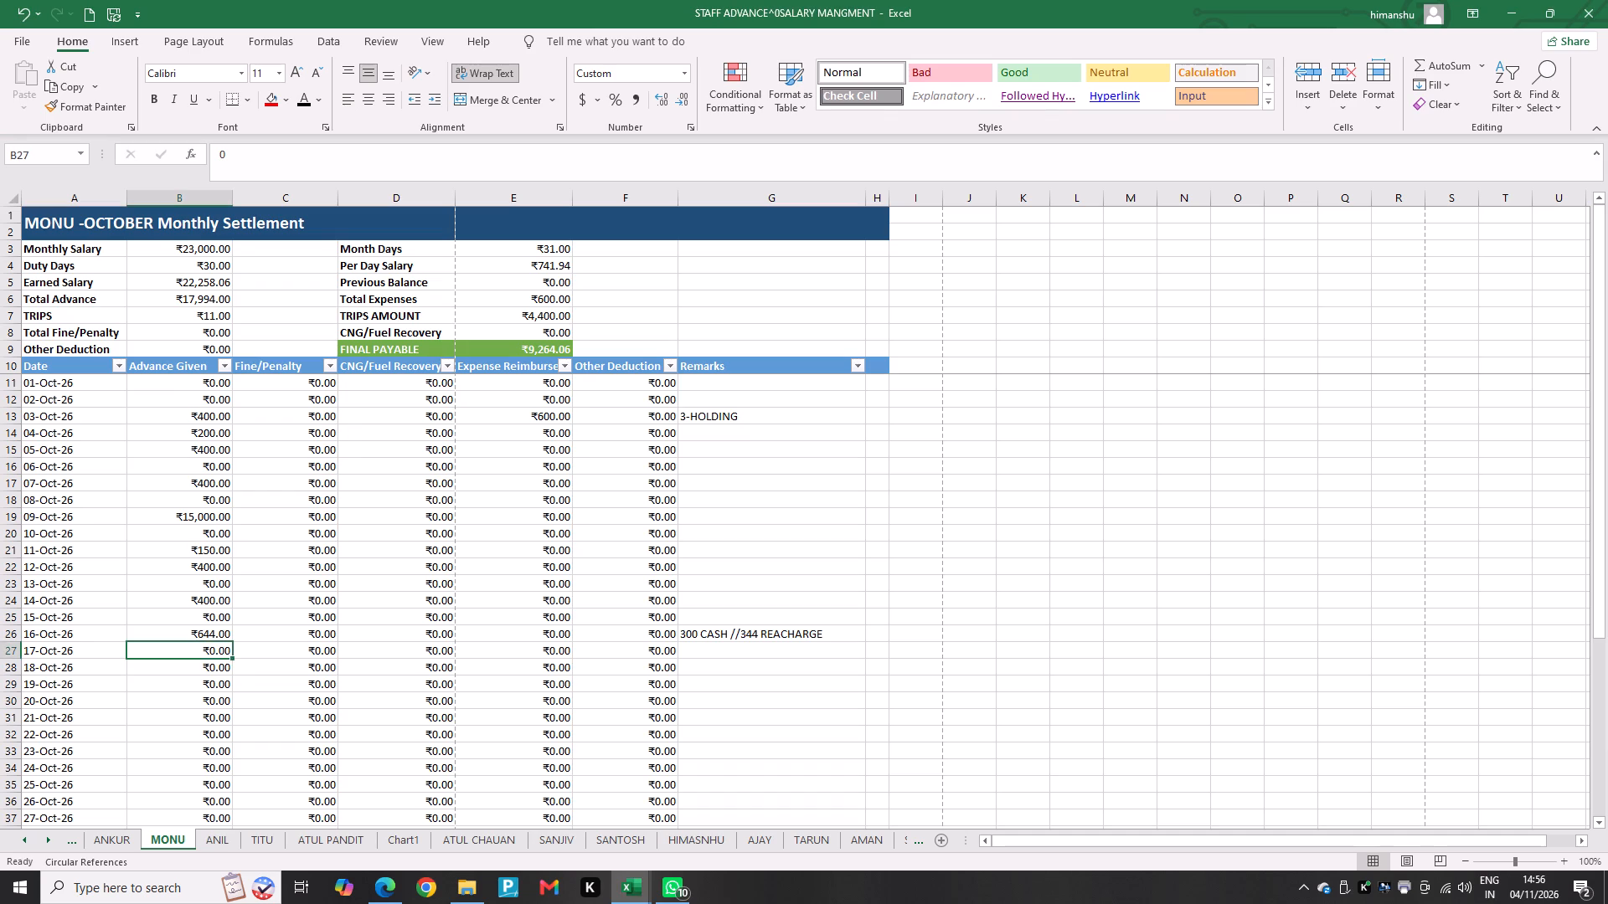
pyautogui.press('Down')
pyautogui.write('300')
pyautogui.press('Return')
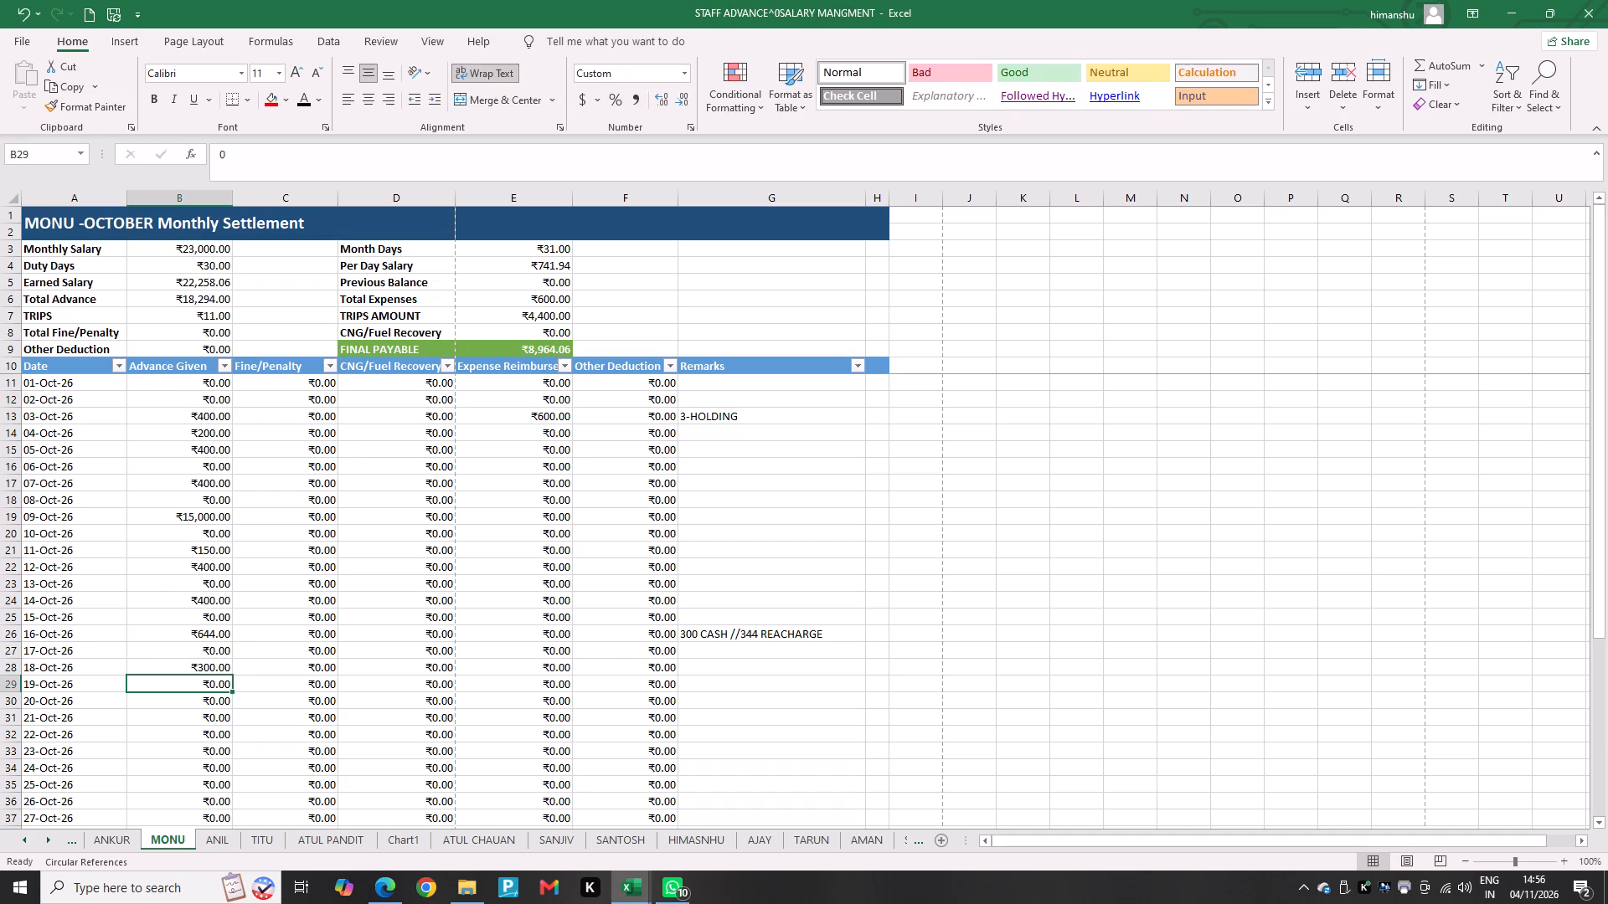
# Check the next advance in the MIS workbook and enter 400 as MONU's advance given for 19-Oct-26.
pyautogui.hotkey('alt', 'Tab')
pyautogui.press('Down')
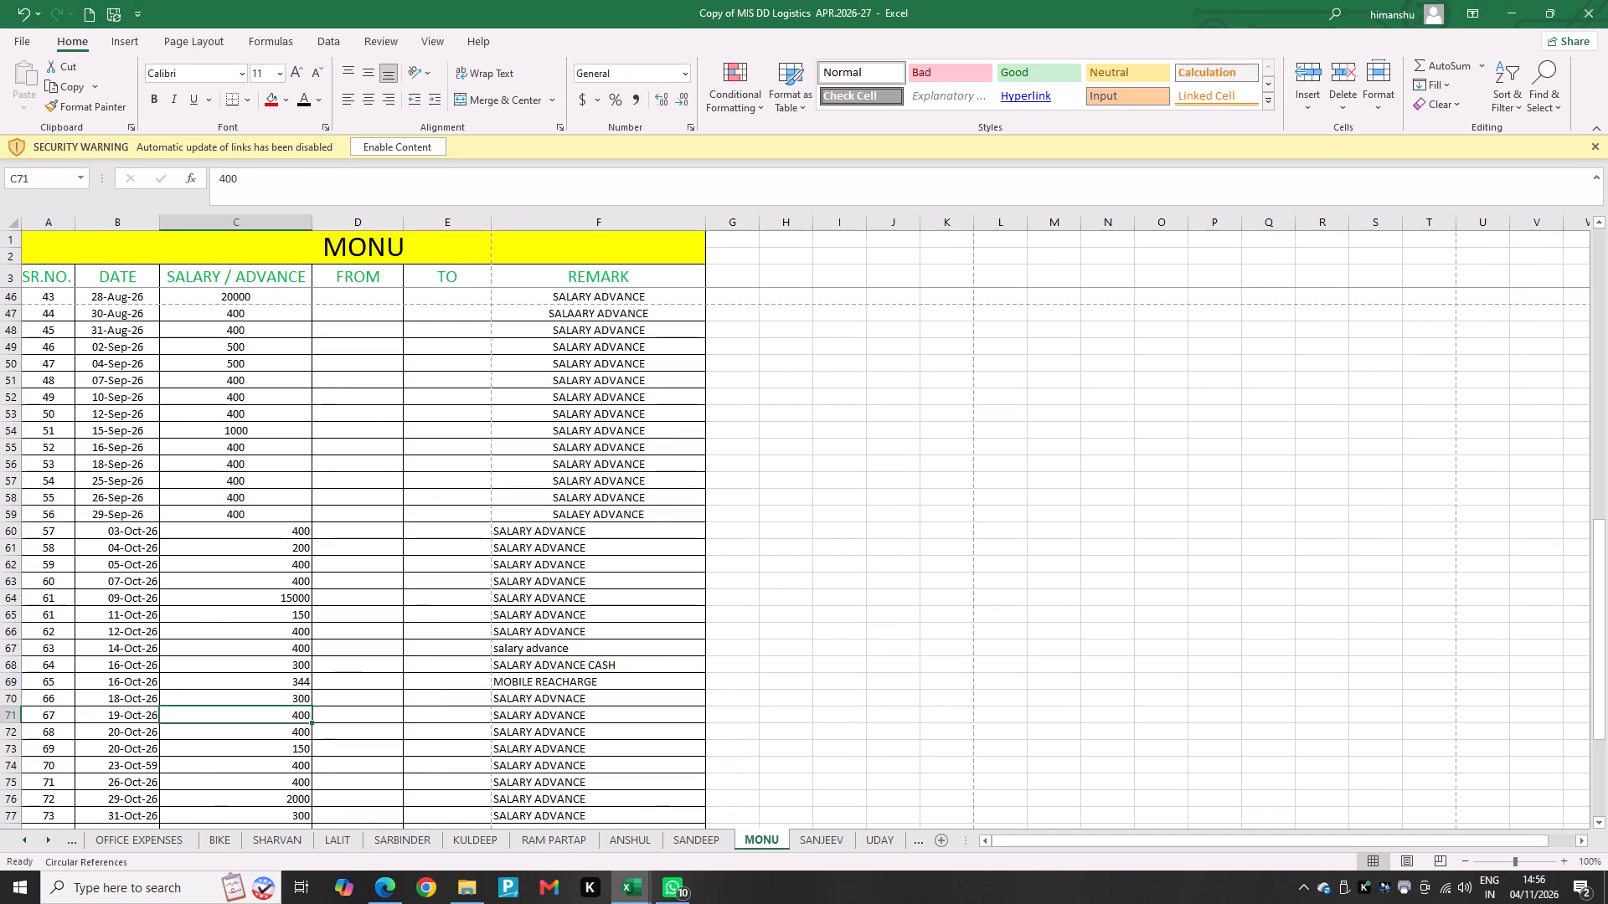
pyautogui.hotkey('alt', 'Tab')
pyautogui.write('400')
pyautogui.press('Return')
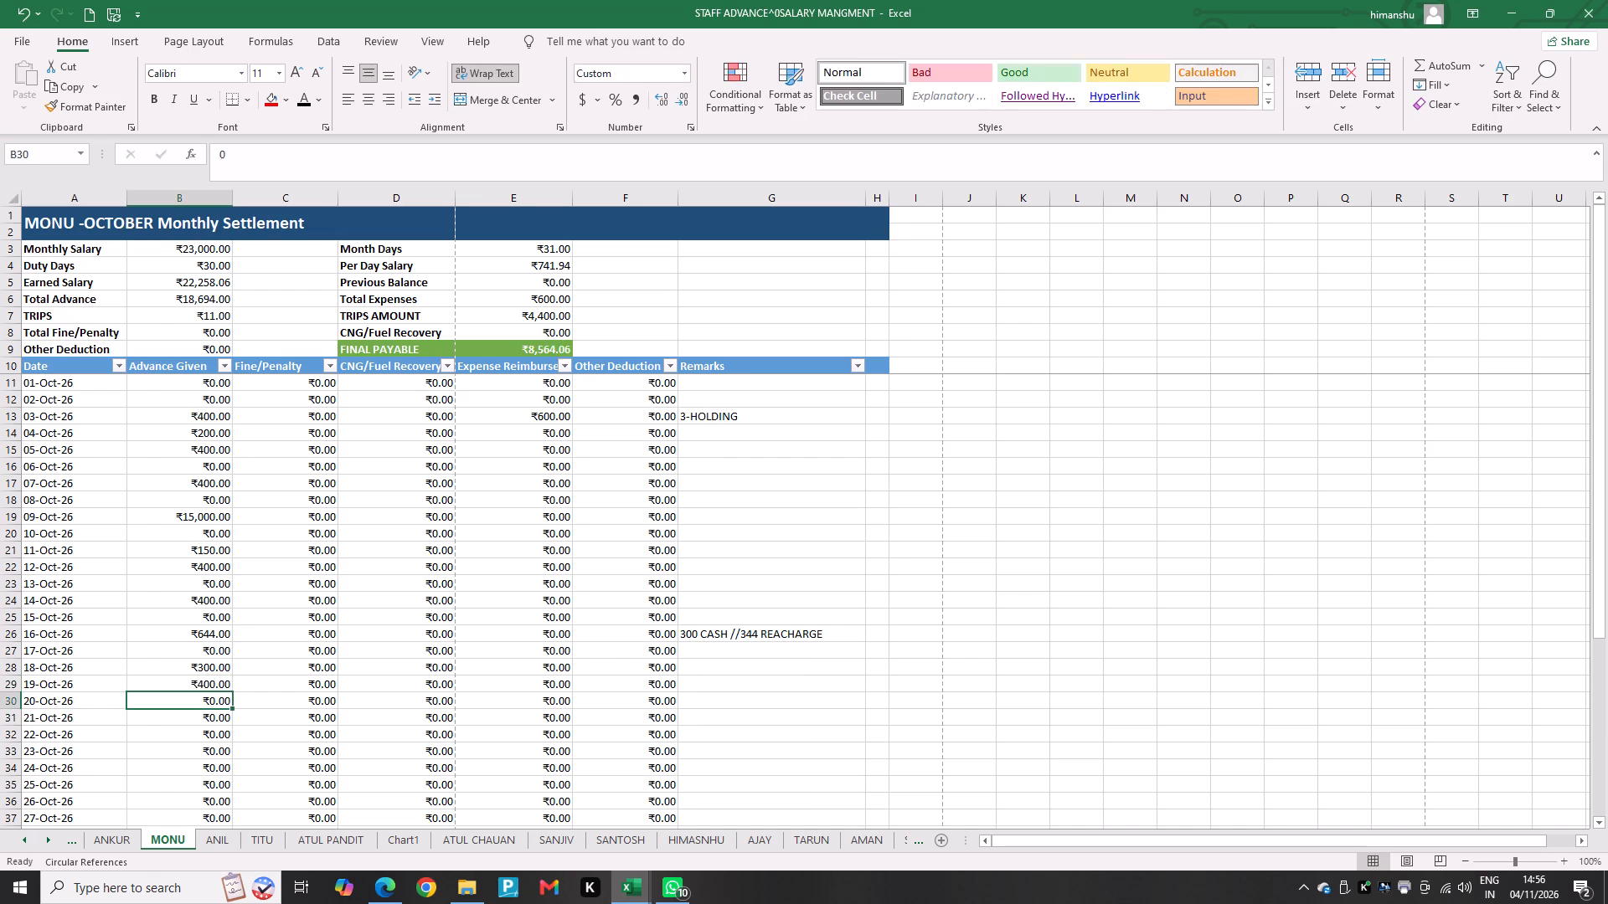
# Check the 20-Oct-26 entries in the MIS workbook and enter their combined amount, 550, as MONU's advance given for that date.
pyautogui.hotkey('alt', 'Tab')
pyautogui.press('Down')
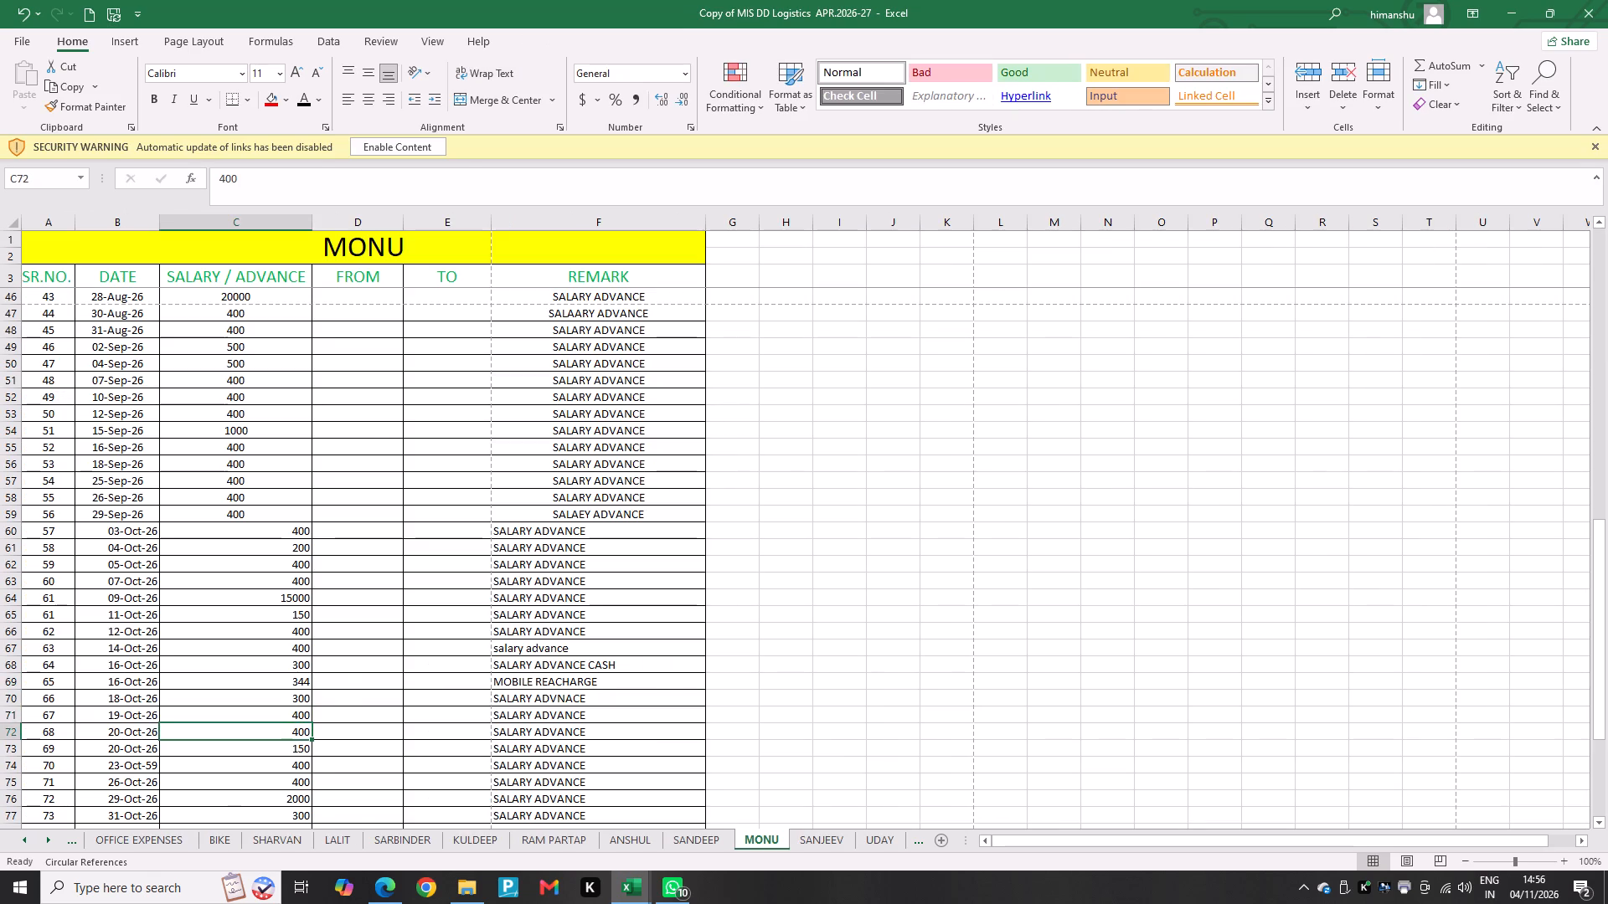
pyautogui.hotkey('alt', 'Tab')
pyautogui.hotkey('alt', 'Tab')
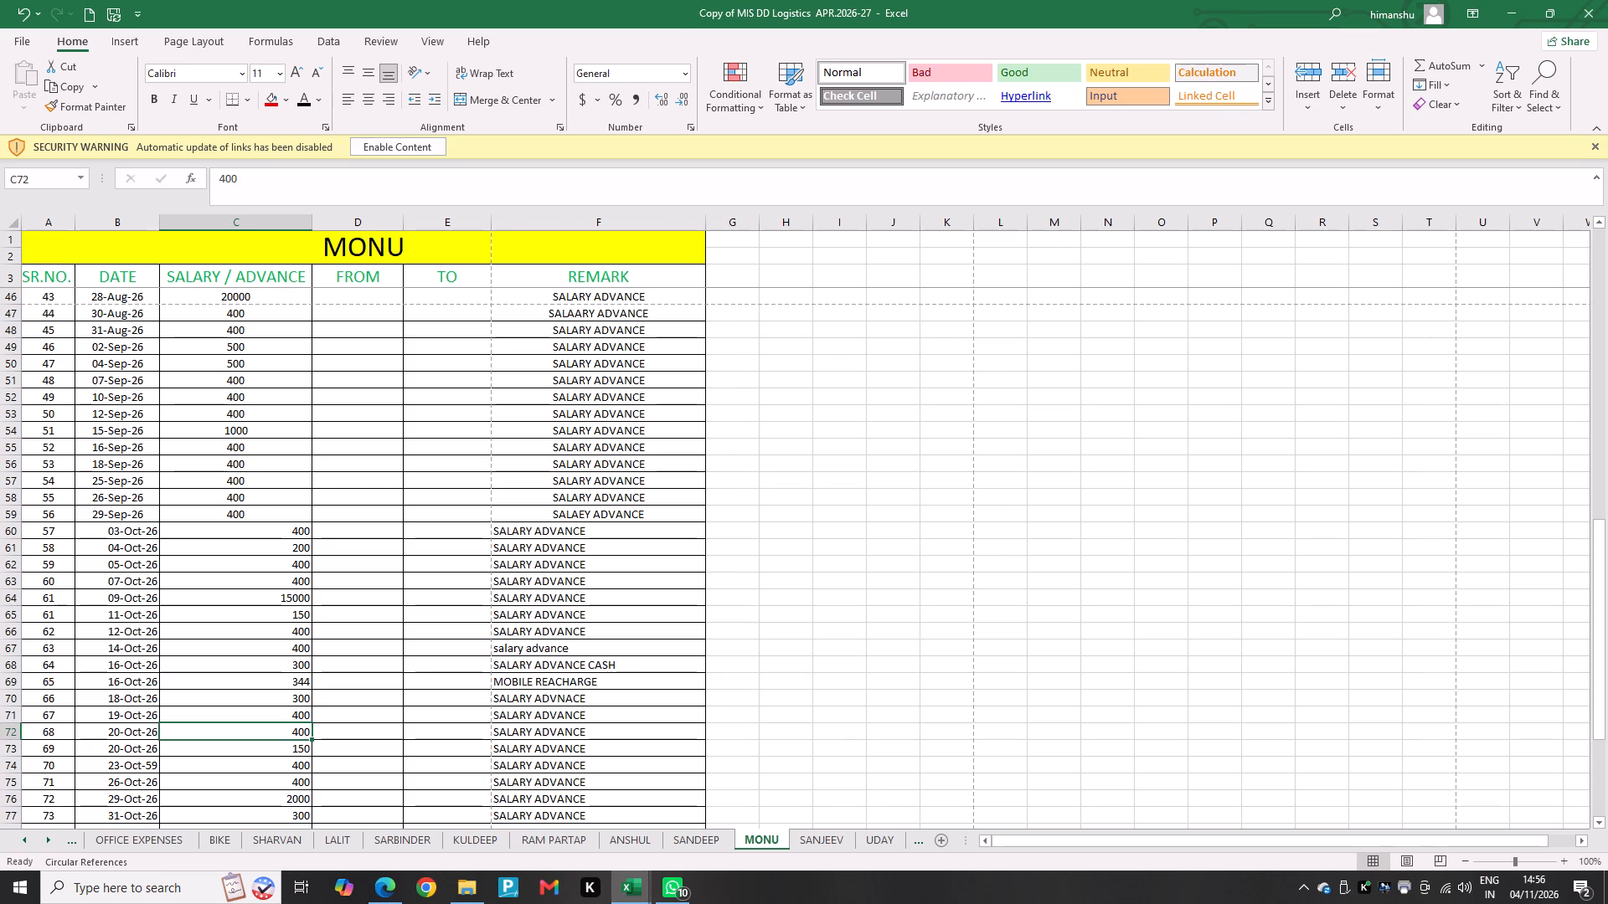
pyautogui.hotkey('alt', 'Tab')
pyautogui.write('550')
# Enter the remark "400/-*150/- 2PAYMENT" in MONU's 20-Oct-26 row, correcting its spelling.
pyautogui.press('Right')
pyautogui.press('Right')
pyautogui.press('Right')
pyautogui.press('Right')
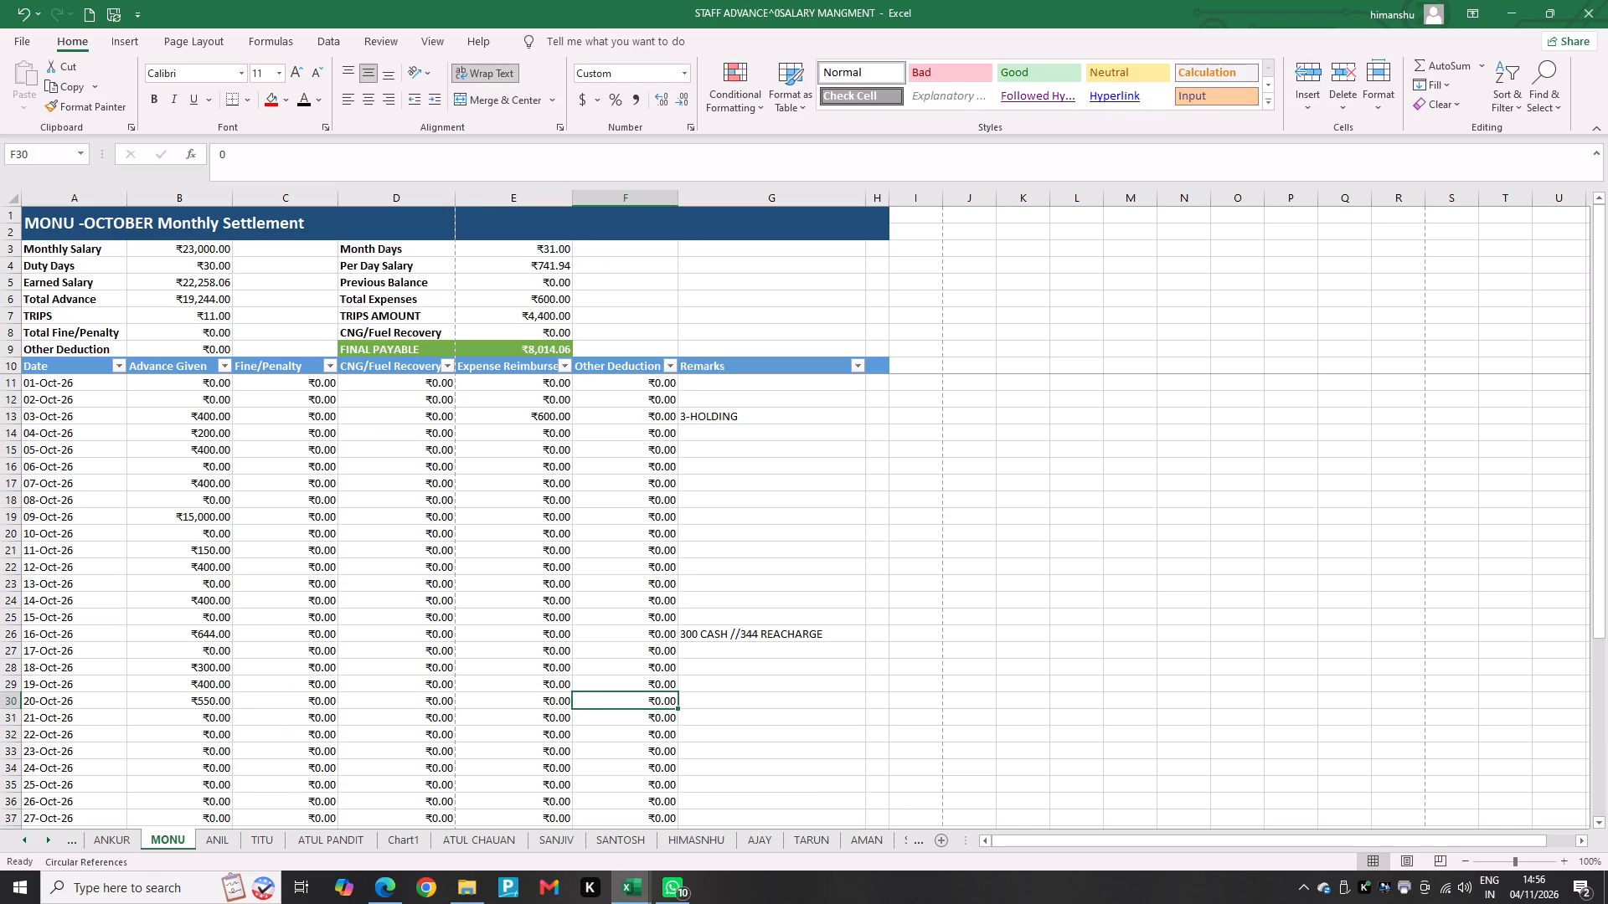
pyautogui.press('Right')
pyautogui.write('400/-')
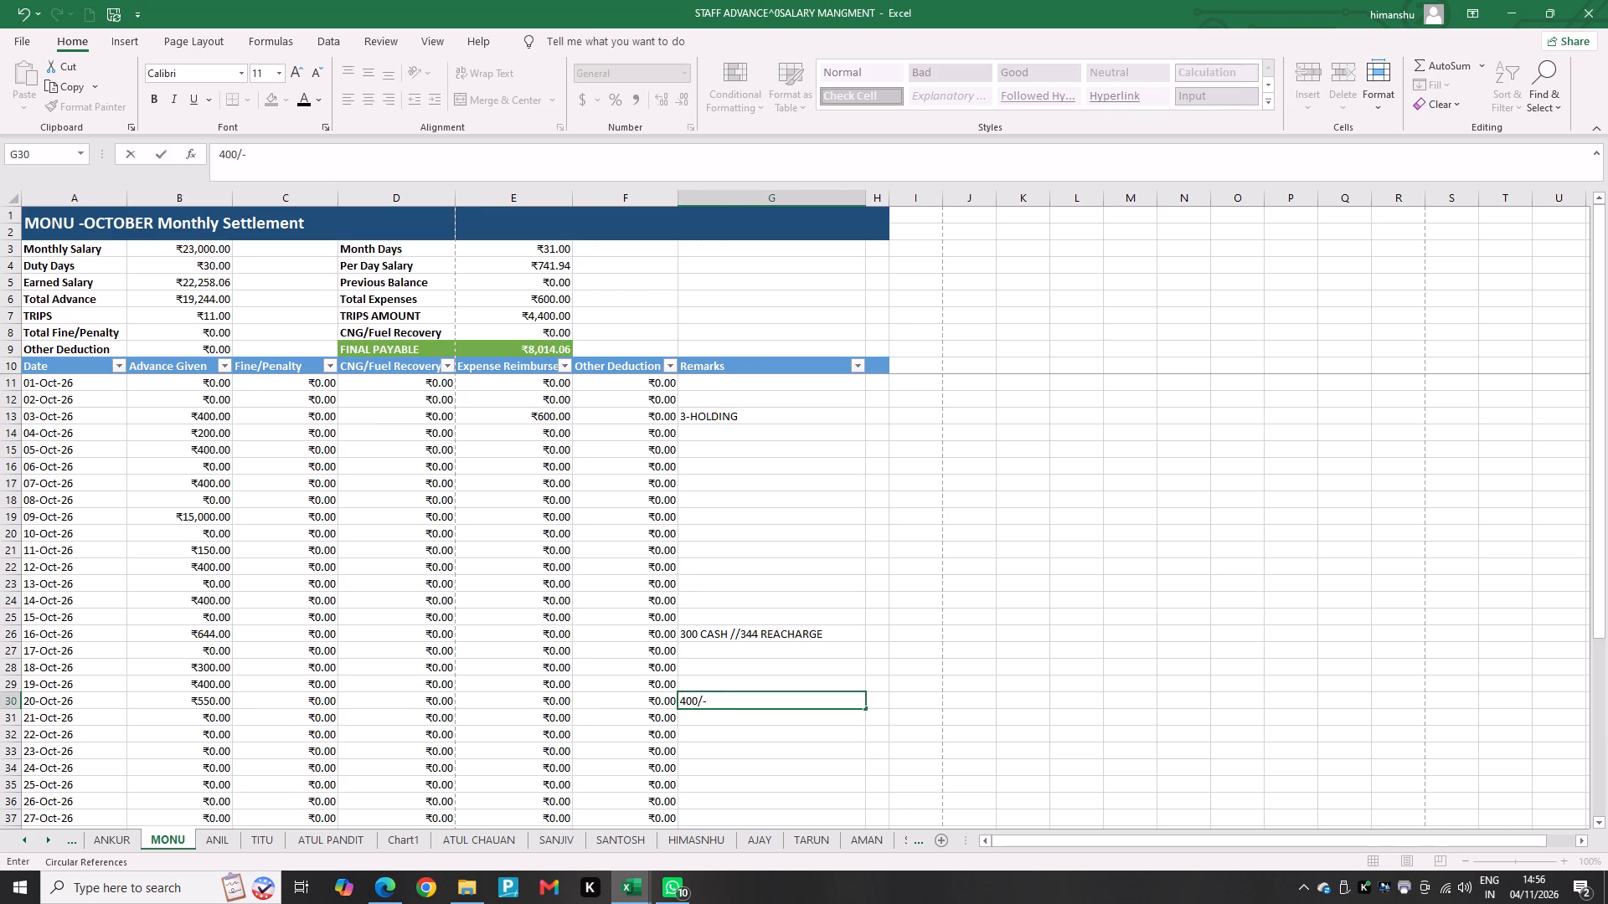
pyautogui.press('*')
pyautogui.write('150')
pyautogui.write('/-')
pyautogui.press('space')
pyautogui.write('2PAUMENT')
pyautogui.press('Return')
pyautogui.press('Up')
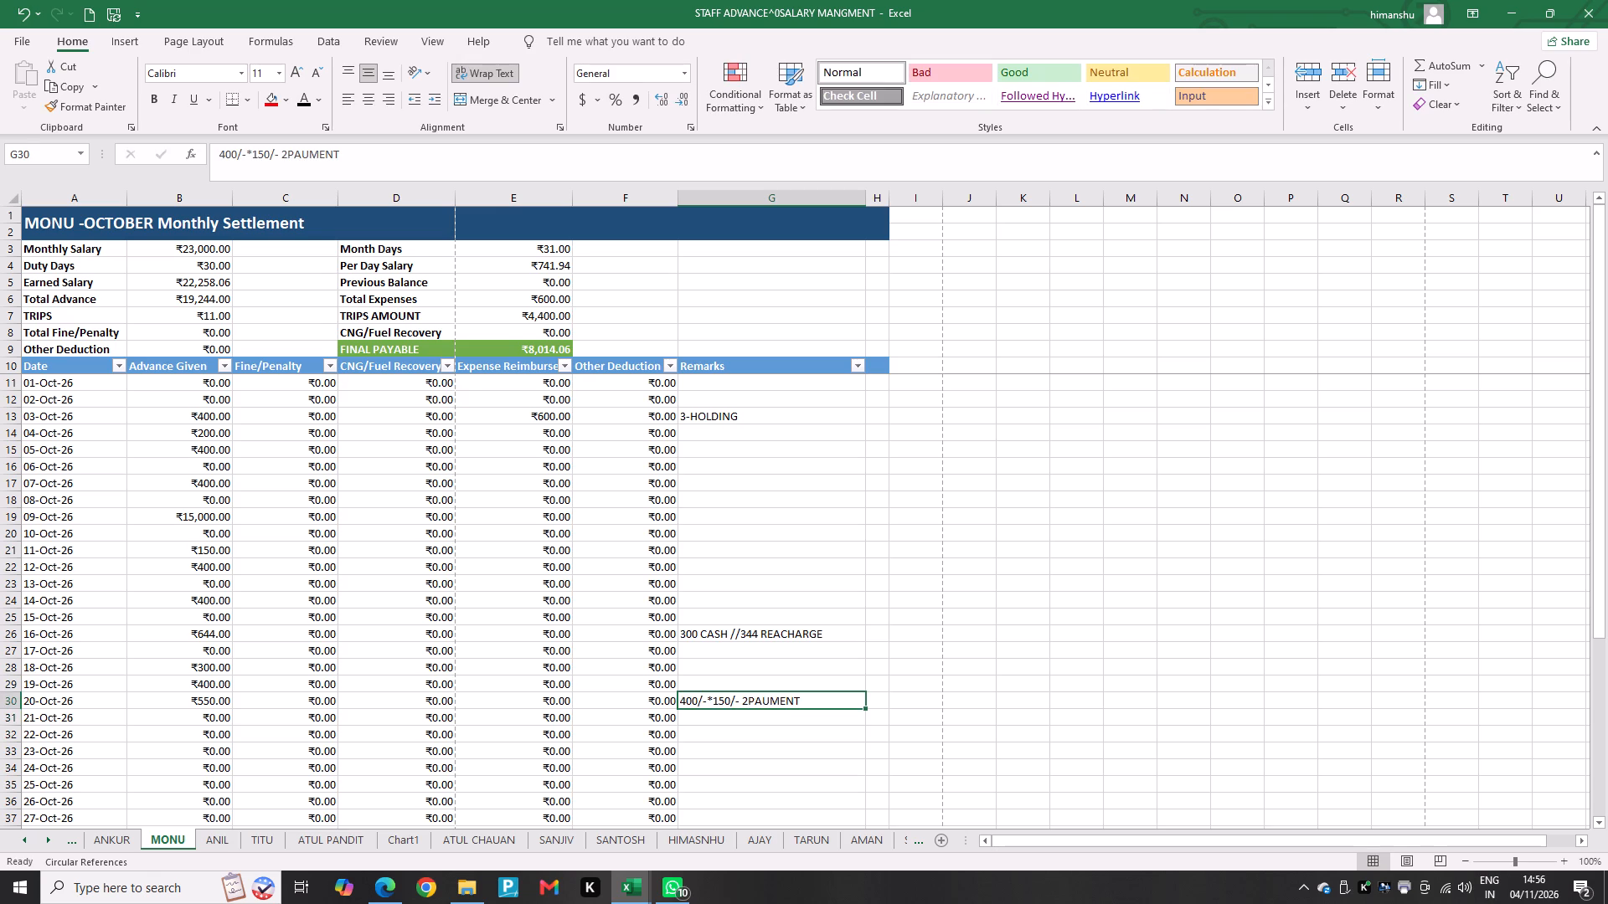
pyautogui.doubleClick(776, 701)
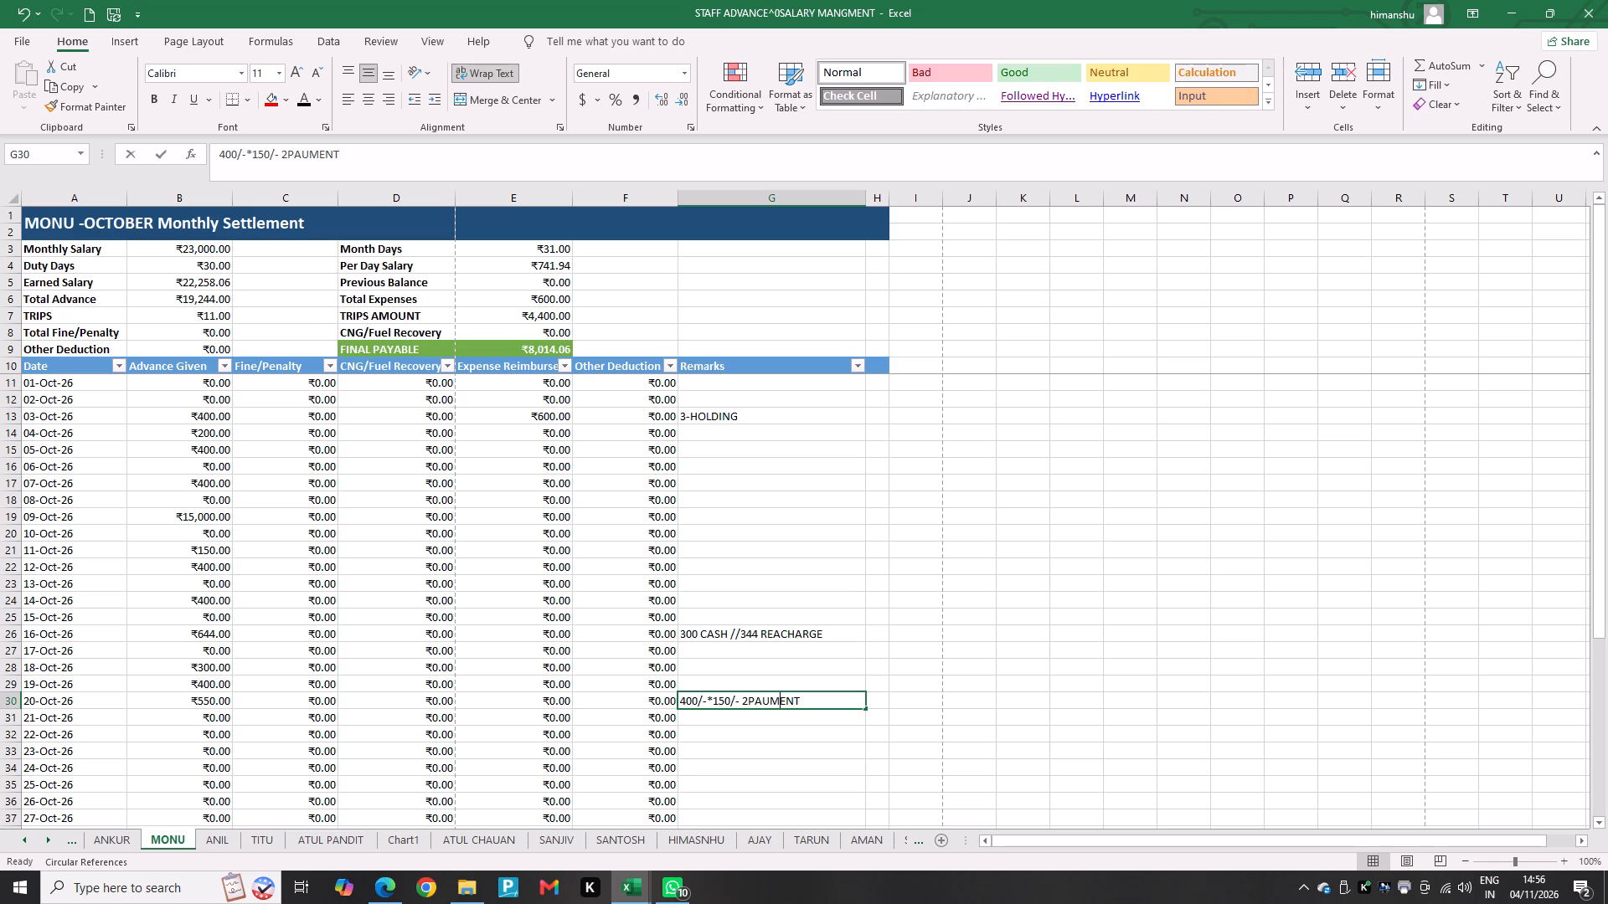
pyautogui.click(772, 699)
pyautogui.press('BackSpace')
pyautogui.press('y')
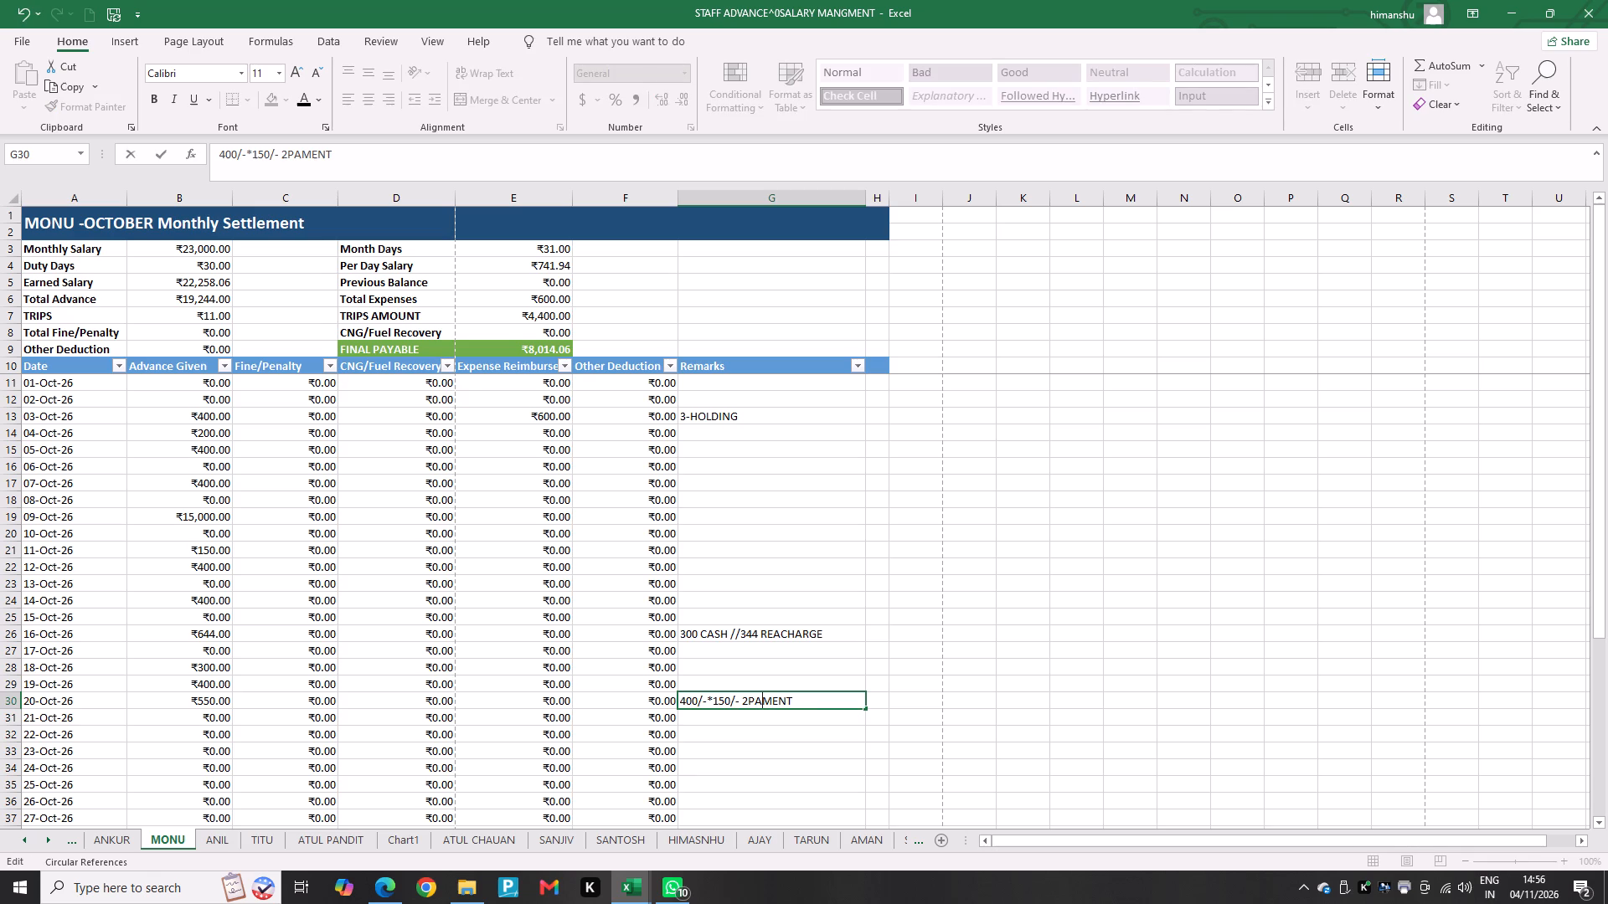
pyautogui.press('Return')
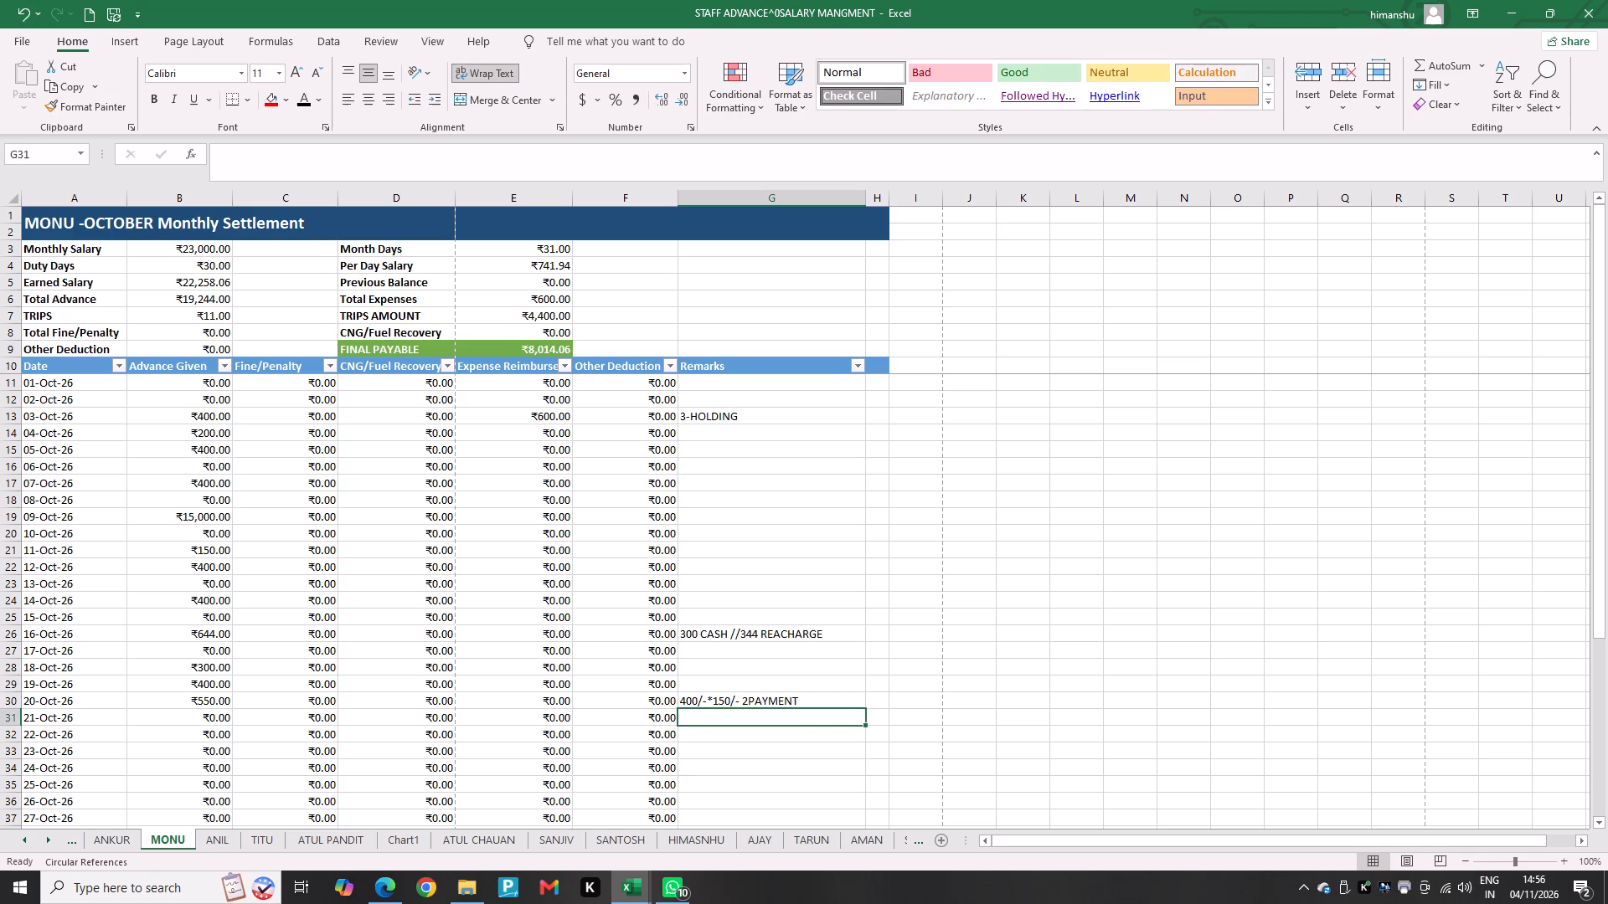
# Check the next advance in the MIS workbook and enter 400 as MONU's advance given for 23-Oct-26.
pyautogui.click(178, 725)
pyautogui.hotkey('alt', 'Tab')
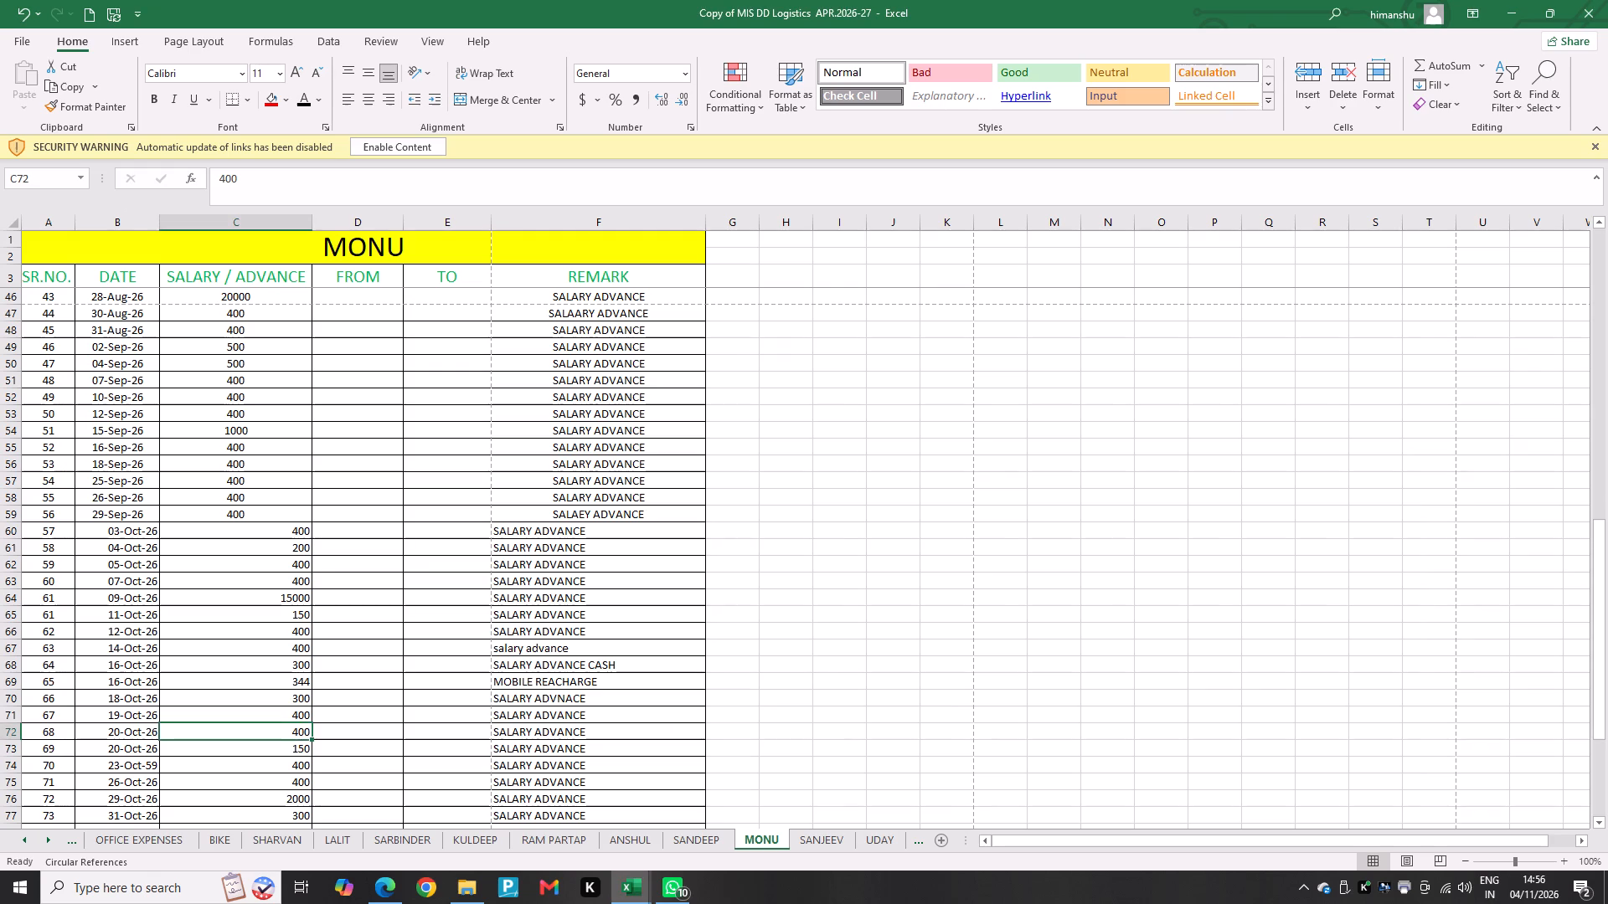
pyautogui.press('Down')
pyautogui.press('Down')
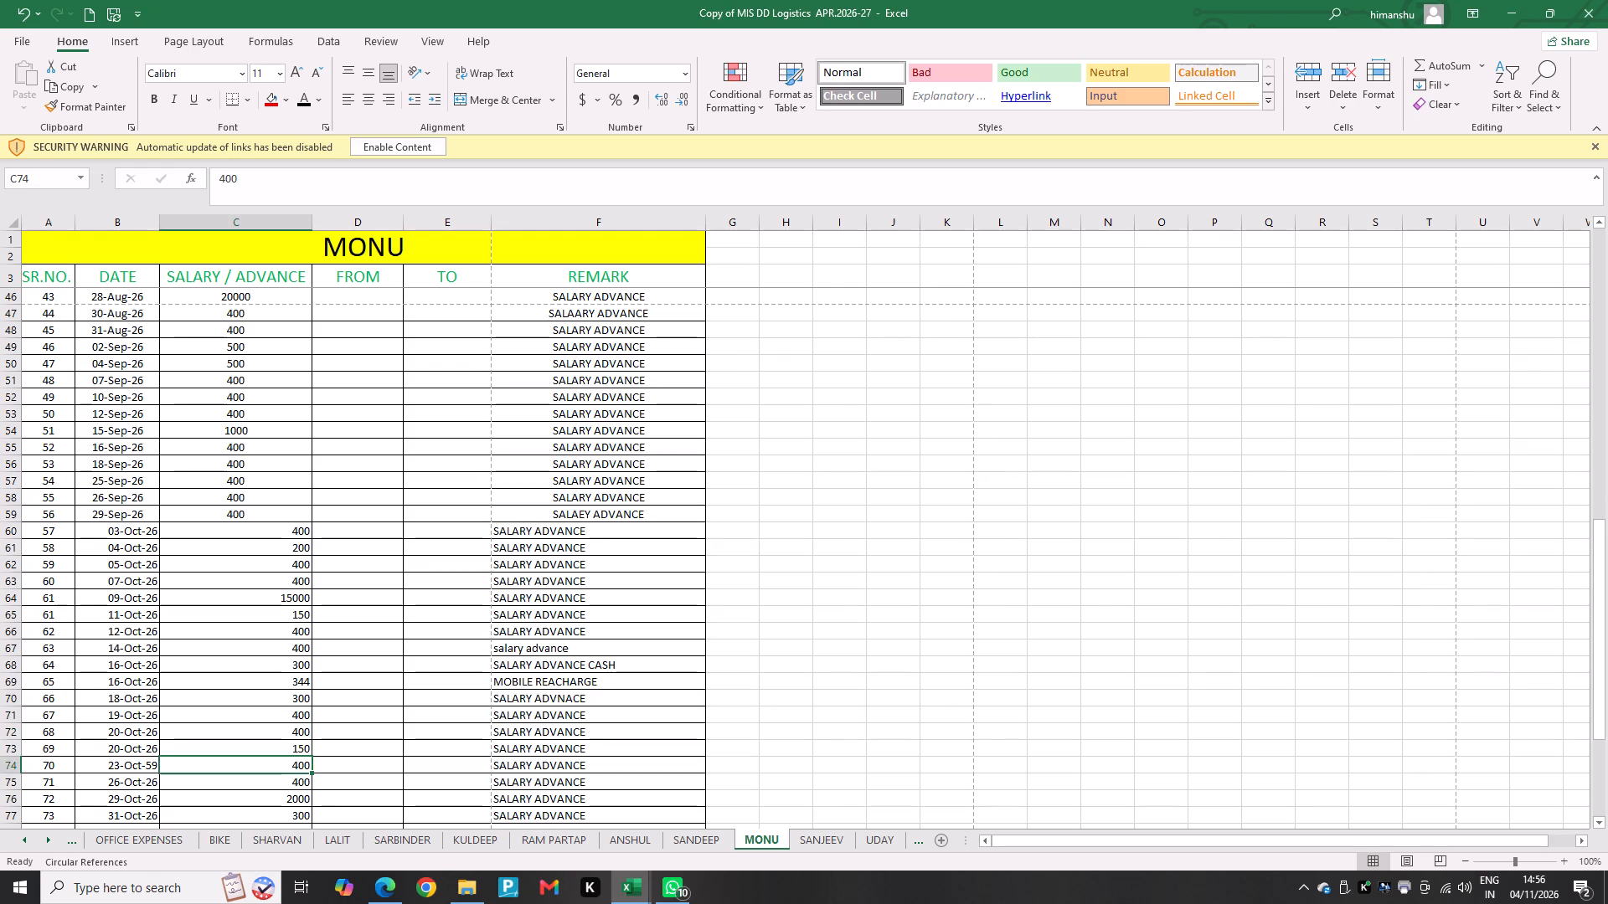
pyautogui.hotkey('alt', 'Tab')
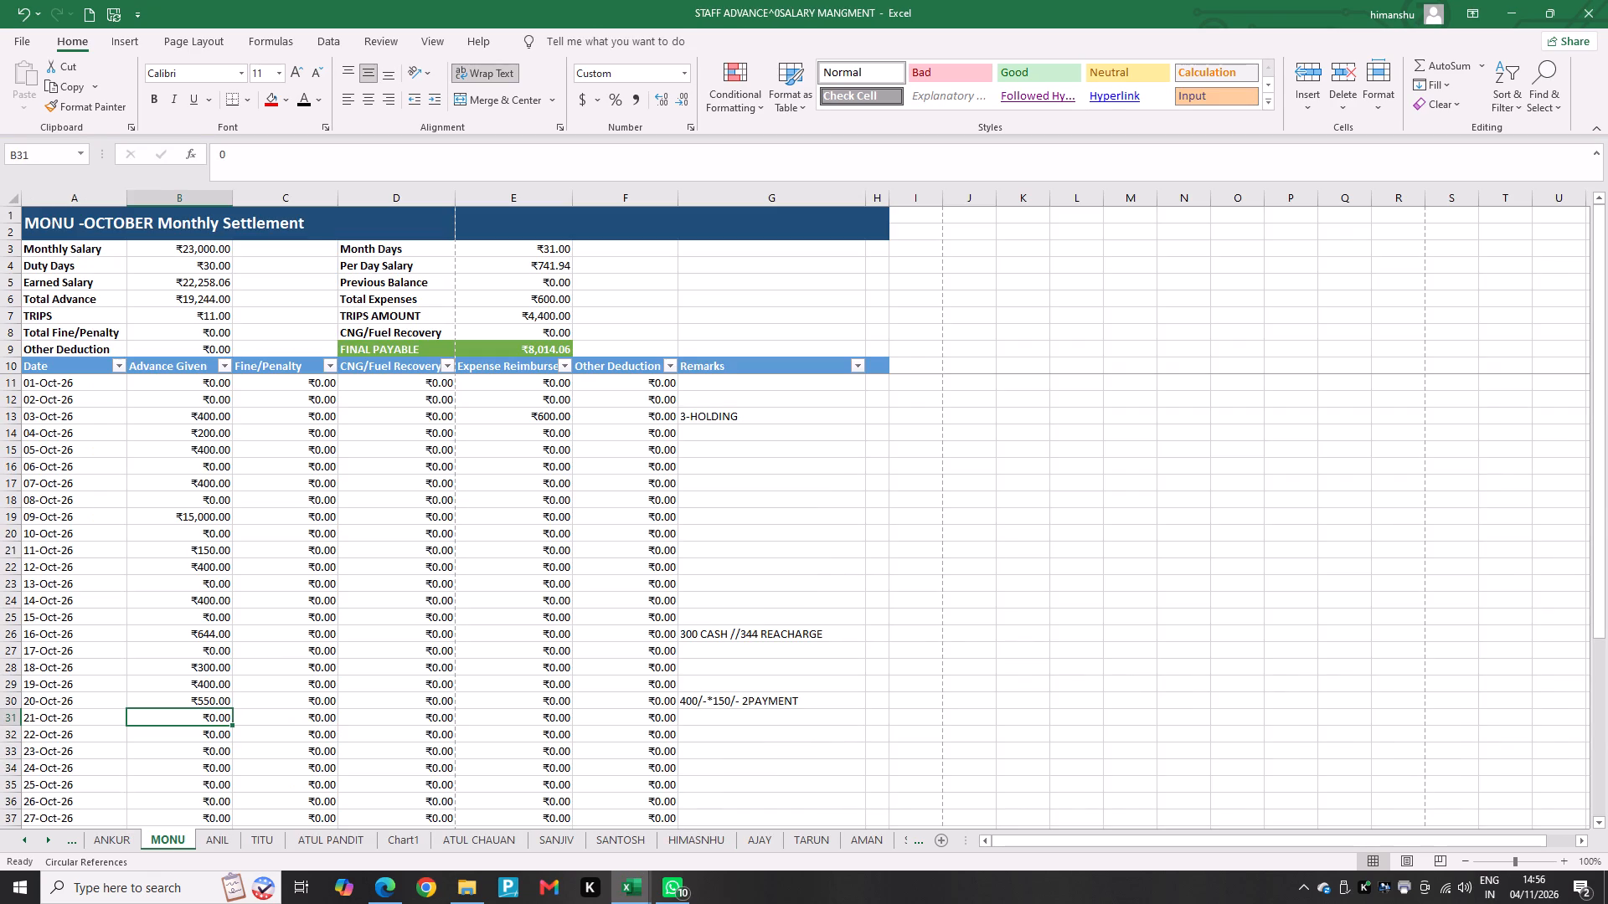
pyautogui.press('Down')
pyautogui.press('Down')
pyautogui.press('4')
pyautogui.write('00')
pyautogui.press('Return')
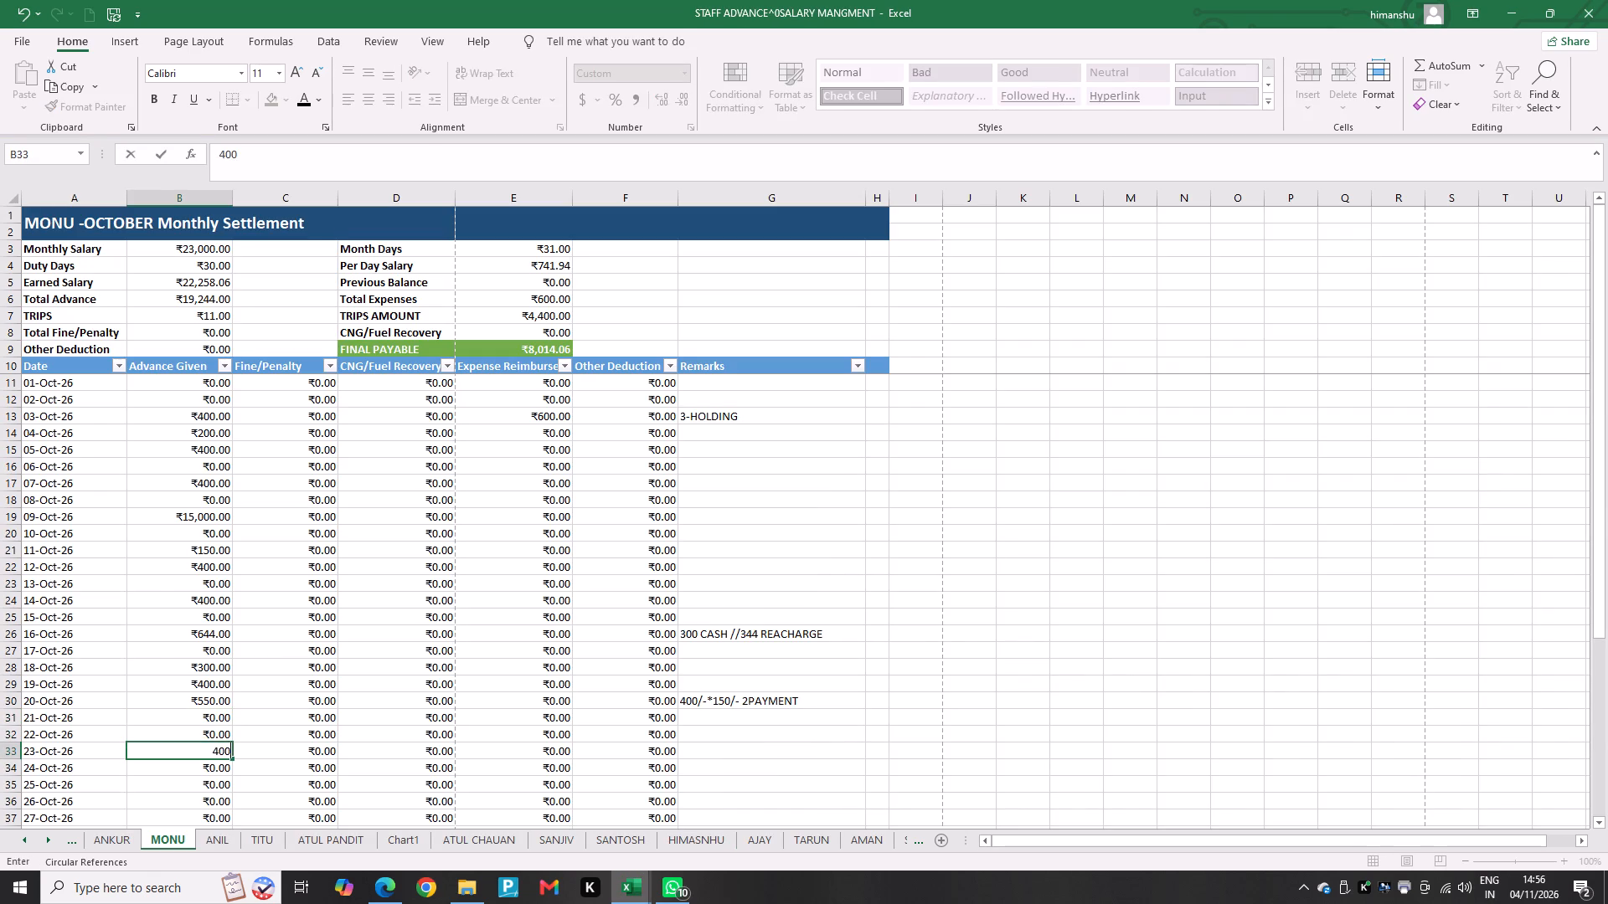
# Check the next advance in the MIS workbook and enter 400 as MONU's advance given for 26-Oct-26.
pyautogui.hotkey('alt', 'Tab')
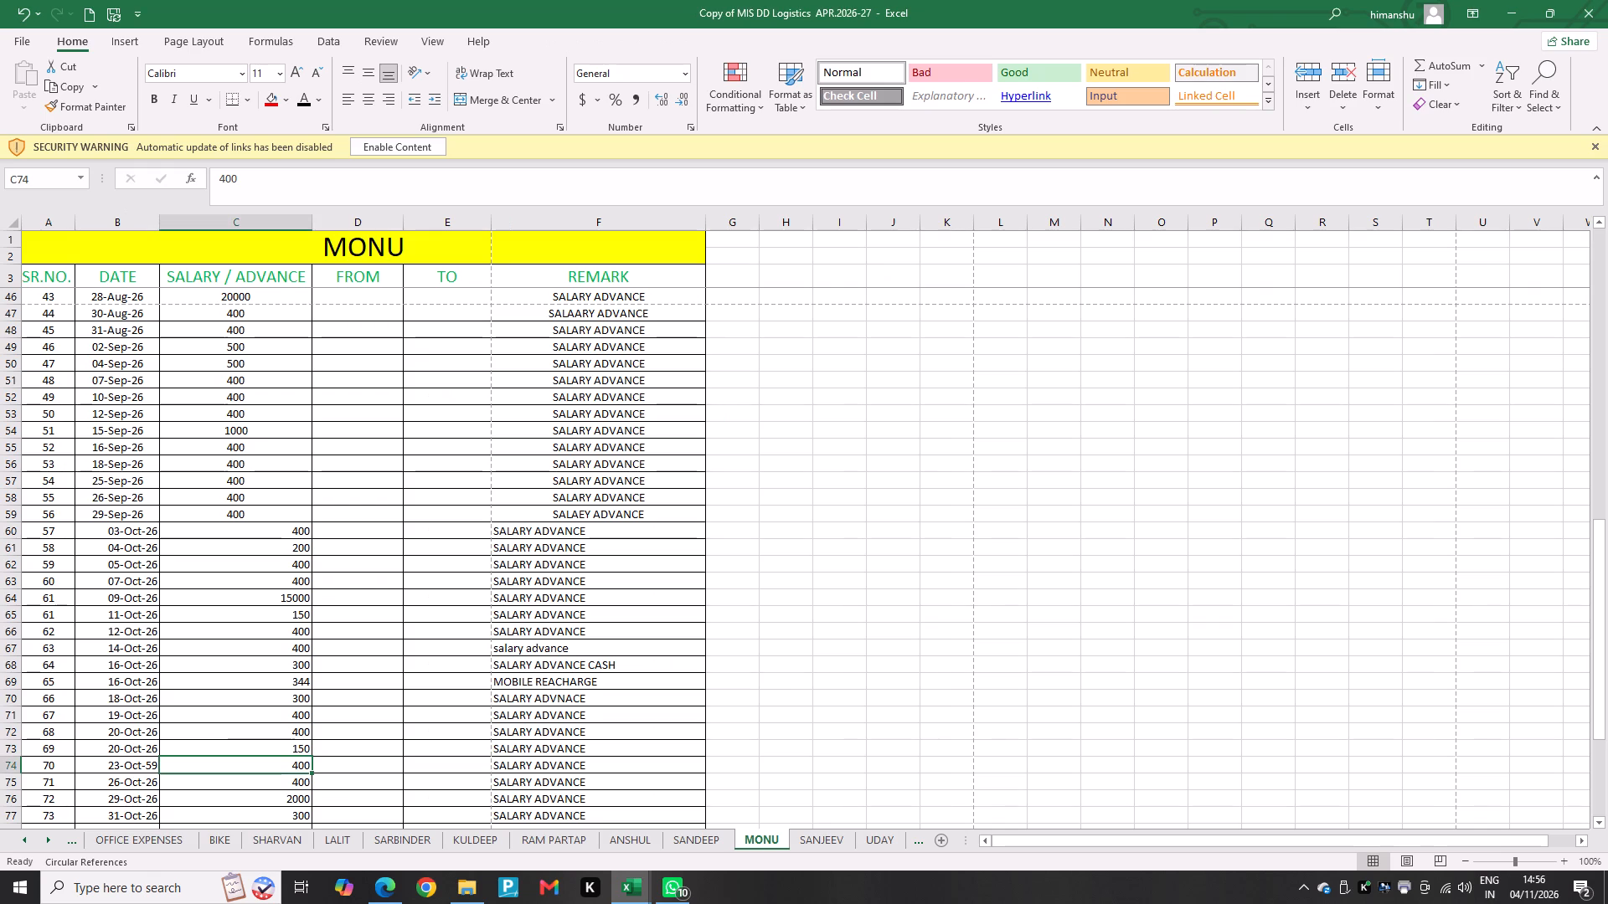
pyautogui.press('Down')
pyautogui.hotkey('alt', 'Tab')
pyautogui.press('Down')
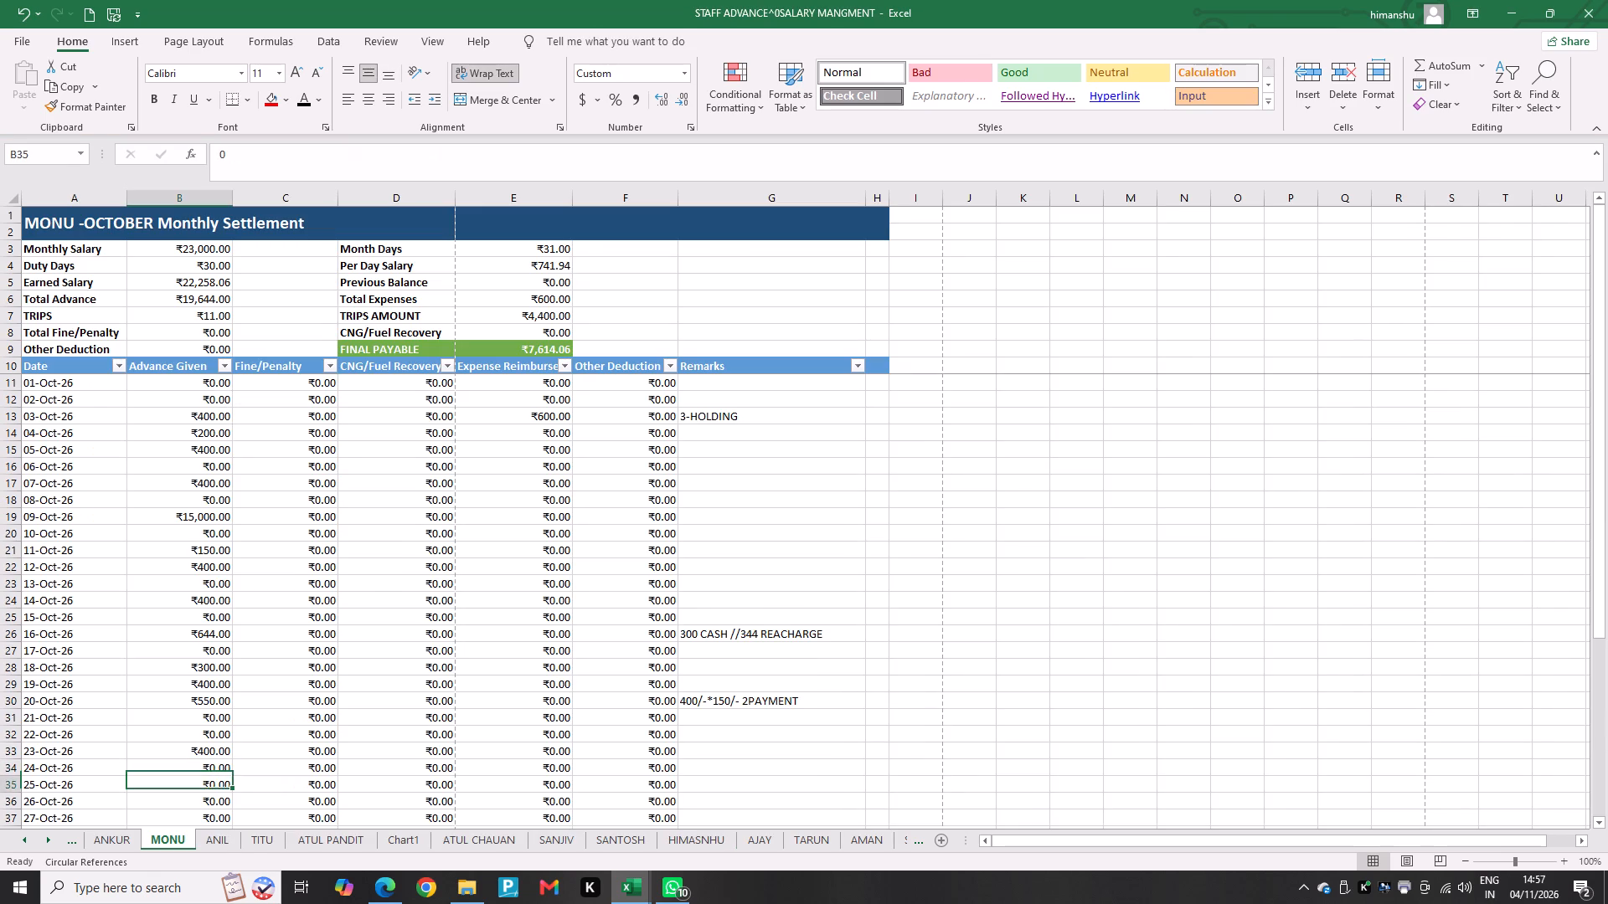
pyautogui.press('Down')
pyautogui.hotkey('alt', 'Tab')
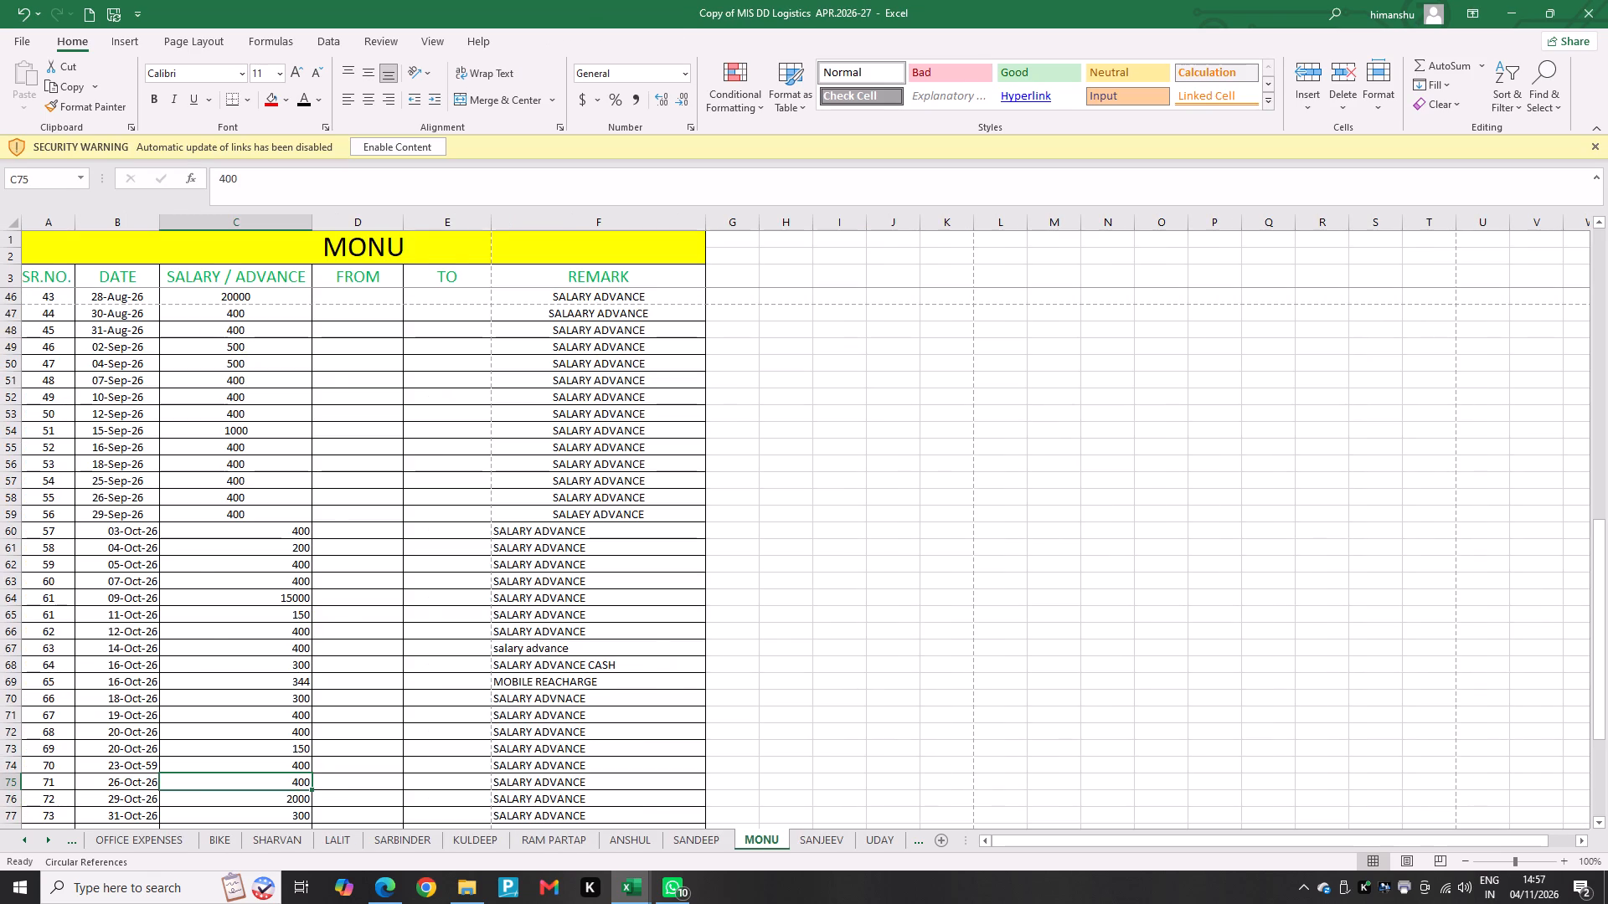
pyautogui.hotkey('alt', 'Tab')
pyautogui.write('400')
pyautogui.press('Return')
# Check the next advance in the MIS workbook and enter 2000 as MONU's advance given for 29-Oct-26.
pyautogui.hotkey('alt', 'Tab')
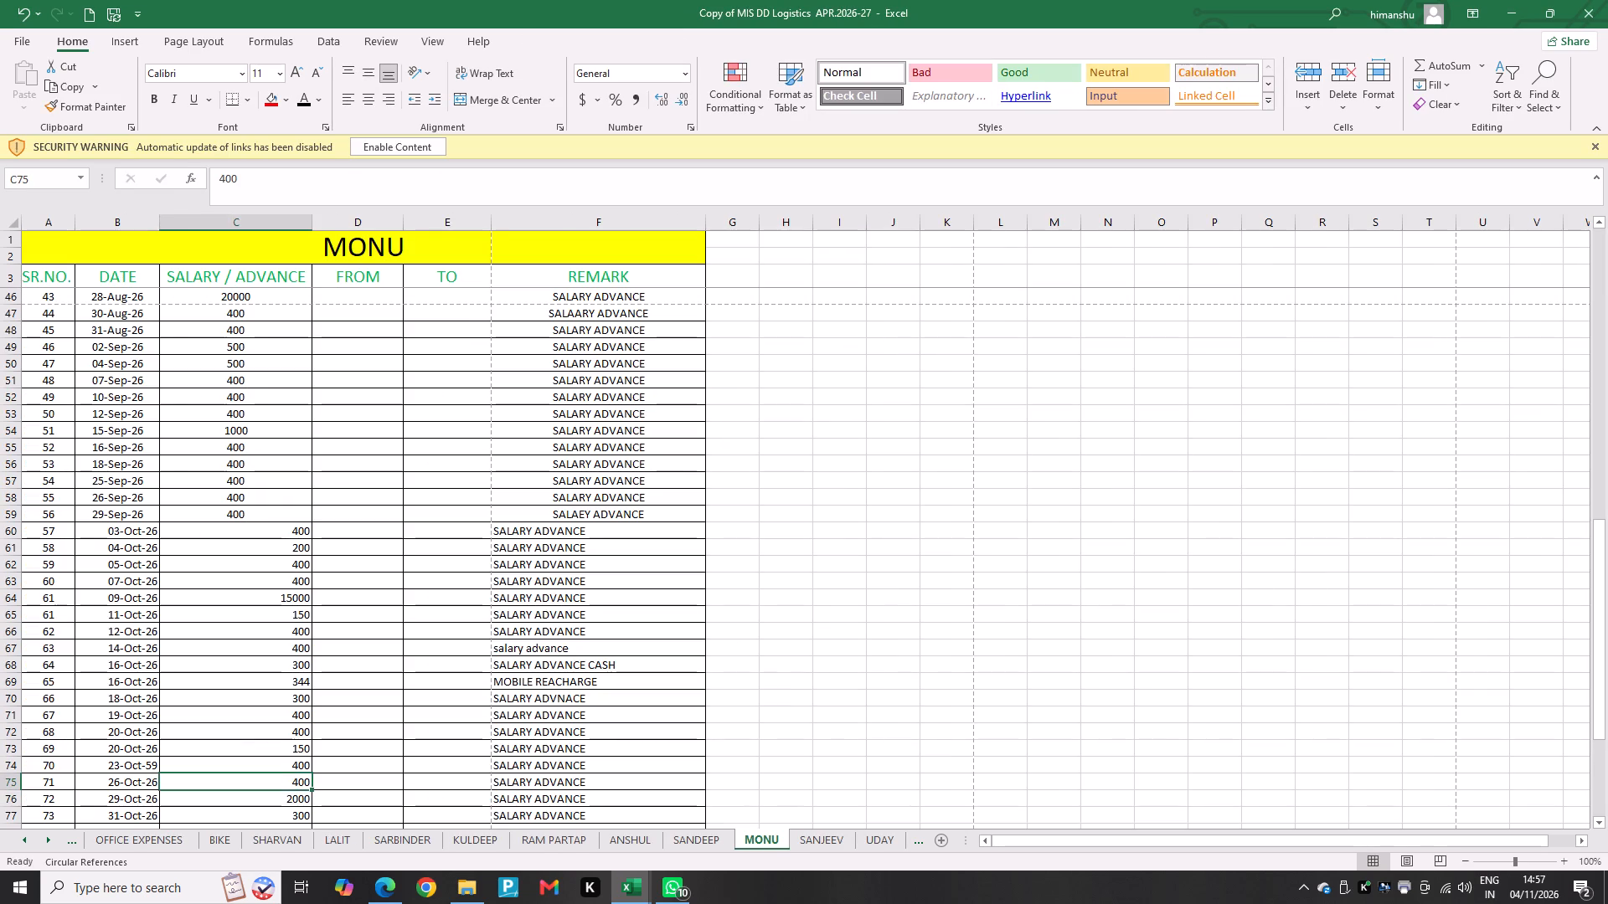
pyautogui.press('Down')
pyautogui.hotkey('alt', 'Tab')
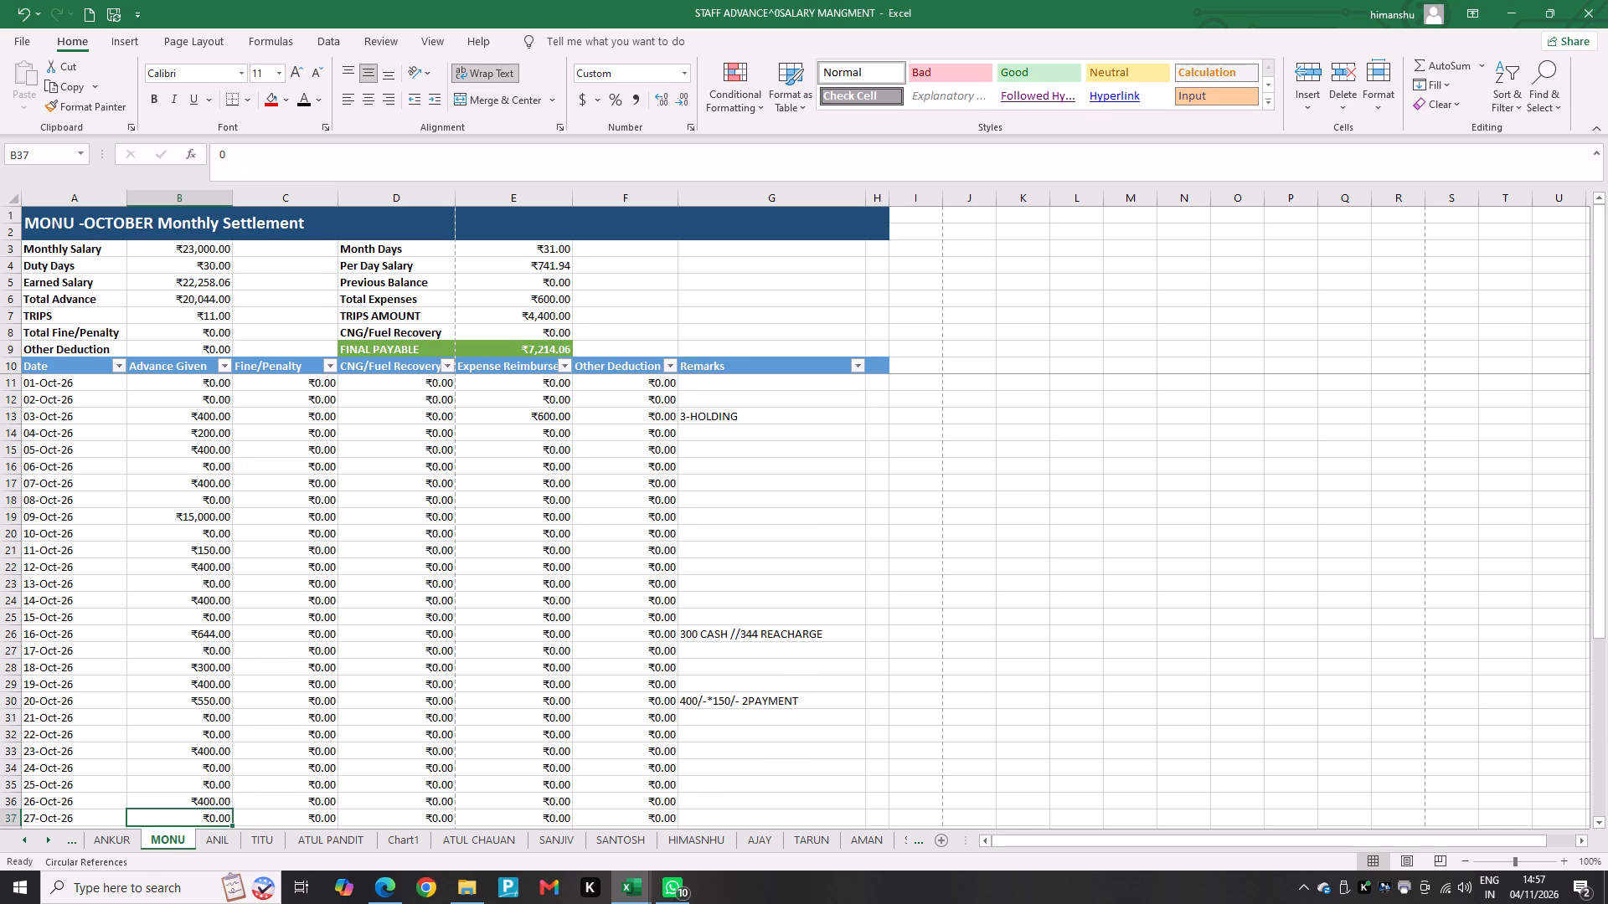
pyautogui.hotkey('alt', 'Tab')
pyautogui.hotkey('alt', 'Tab')
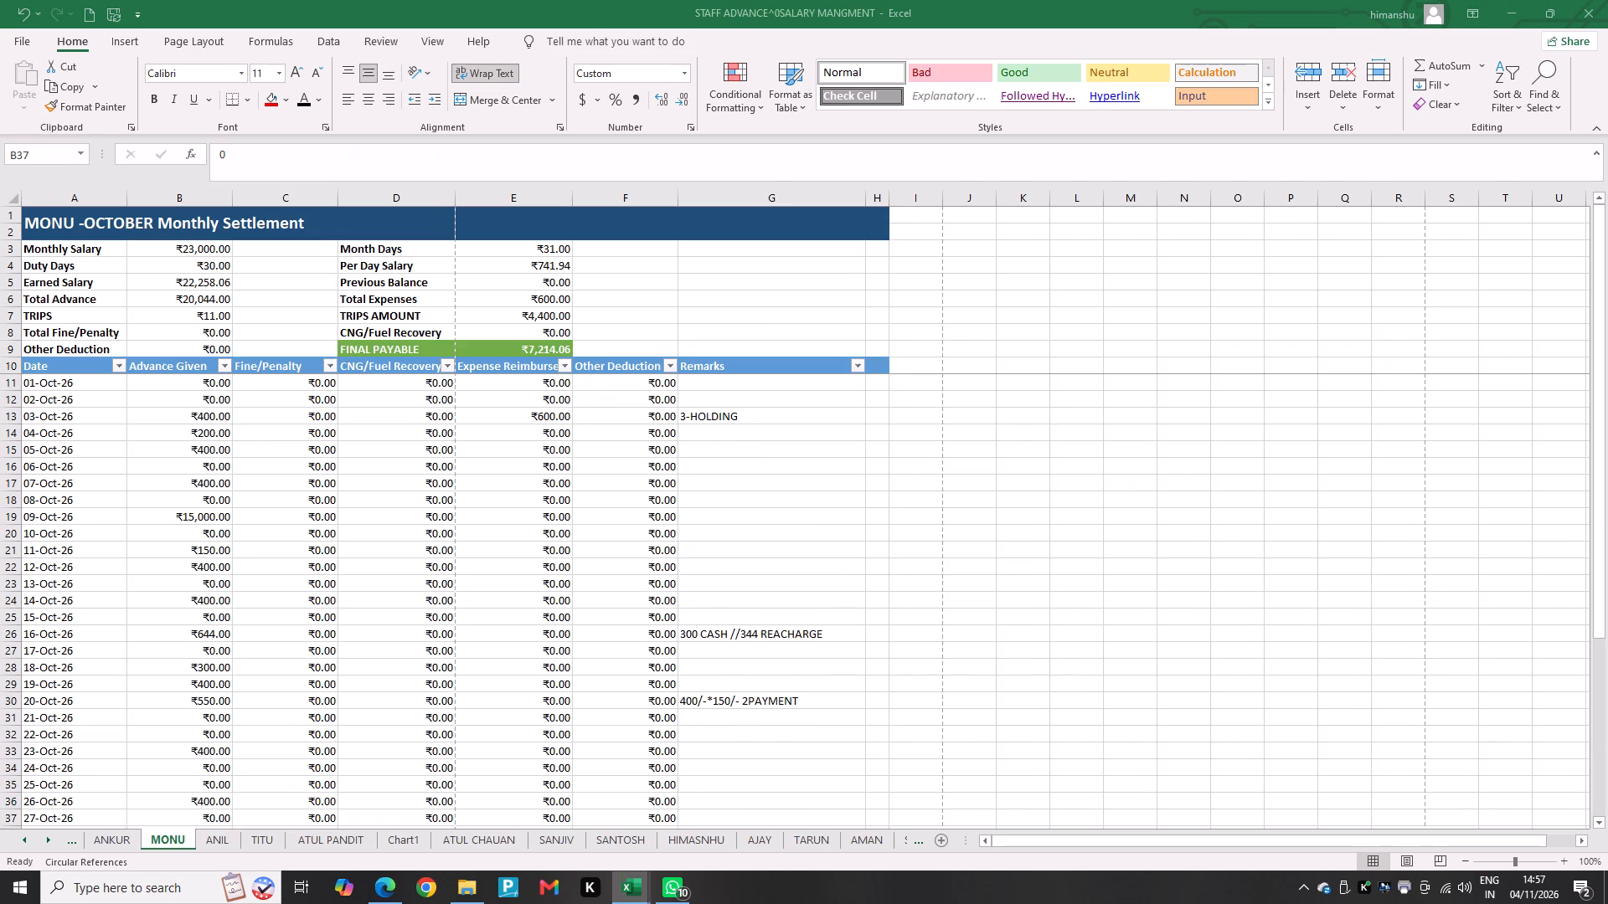
pyautogui.hotkey('alt', 'Tab')
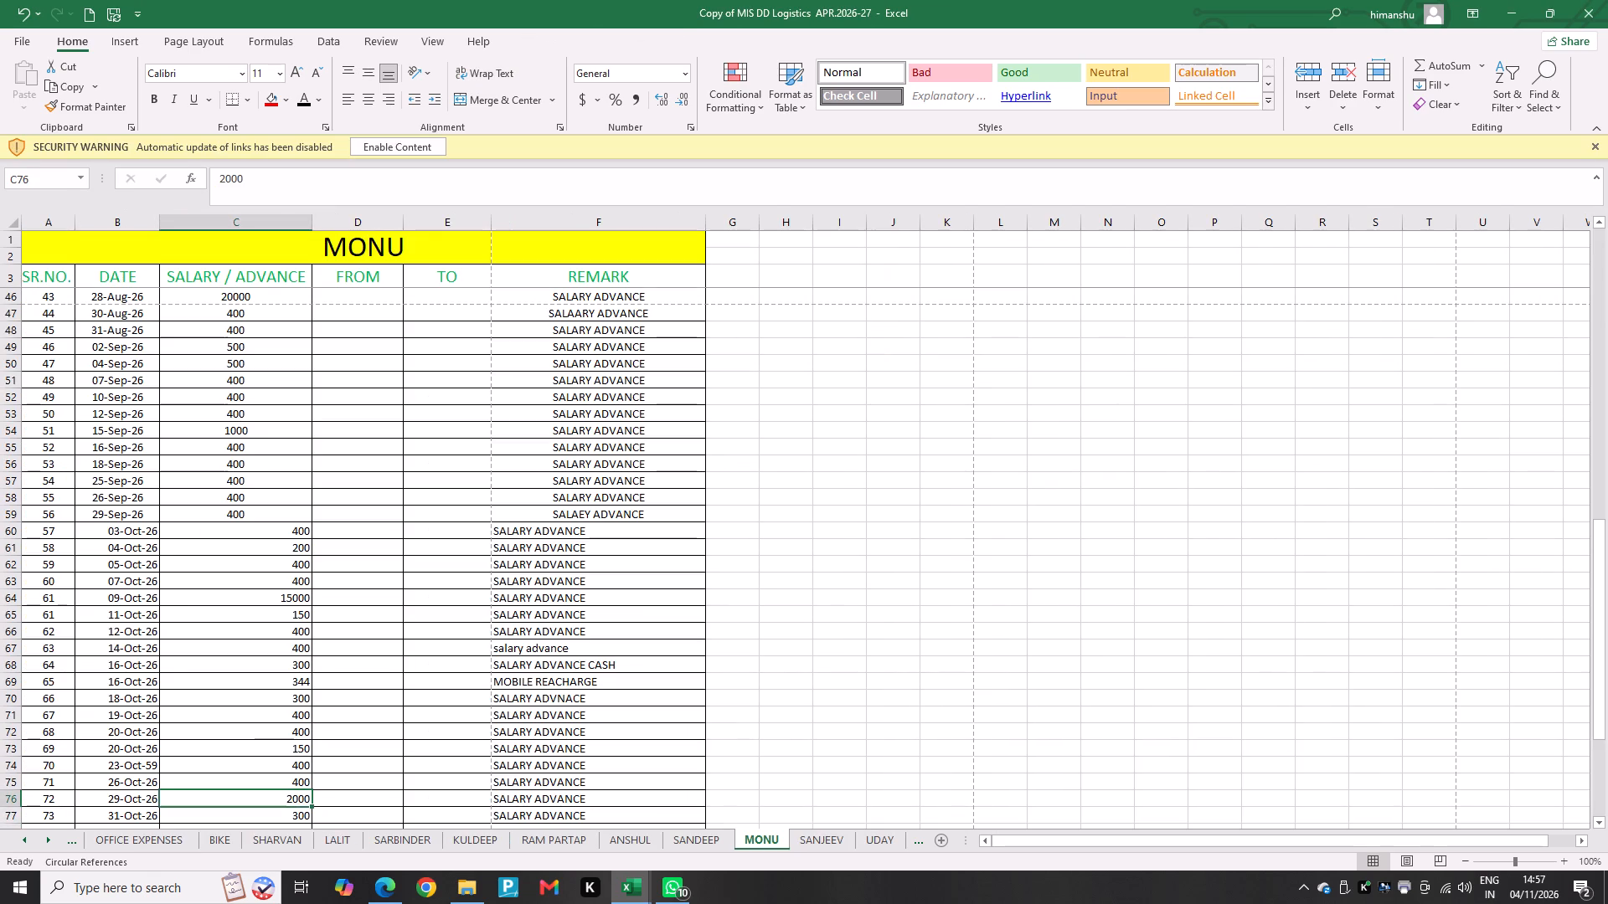
pyautogui.hotkey('alt', 'Tab')
pyautogui.press('Down')
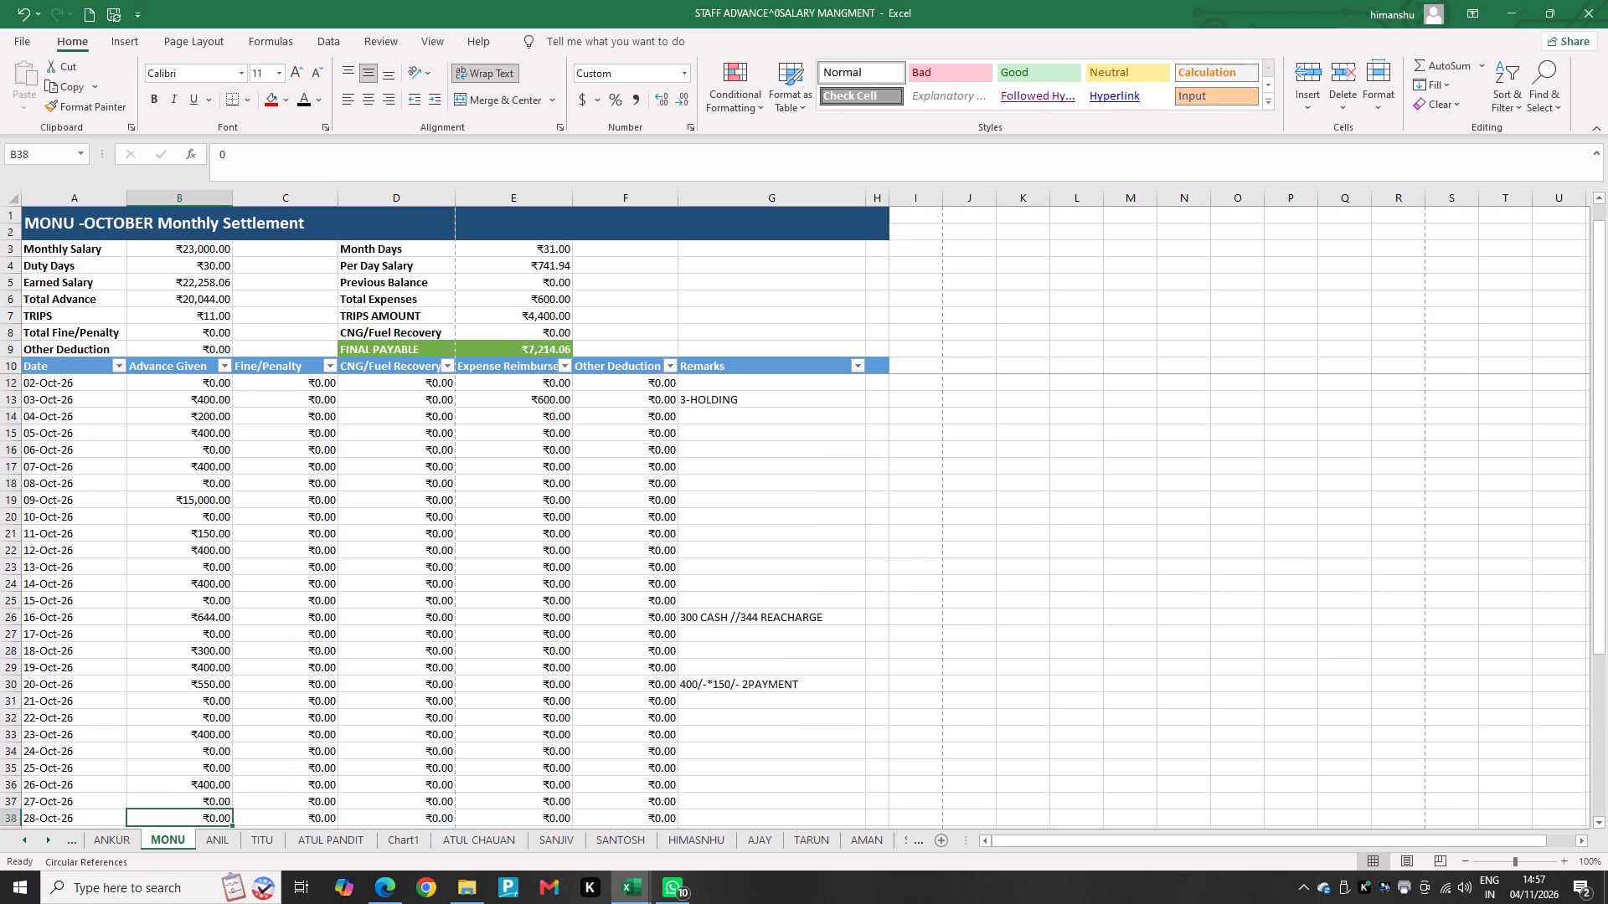
pyautogui.press('Down')
pyautogui.hotkey('alt', 'Tab')
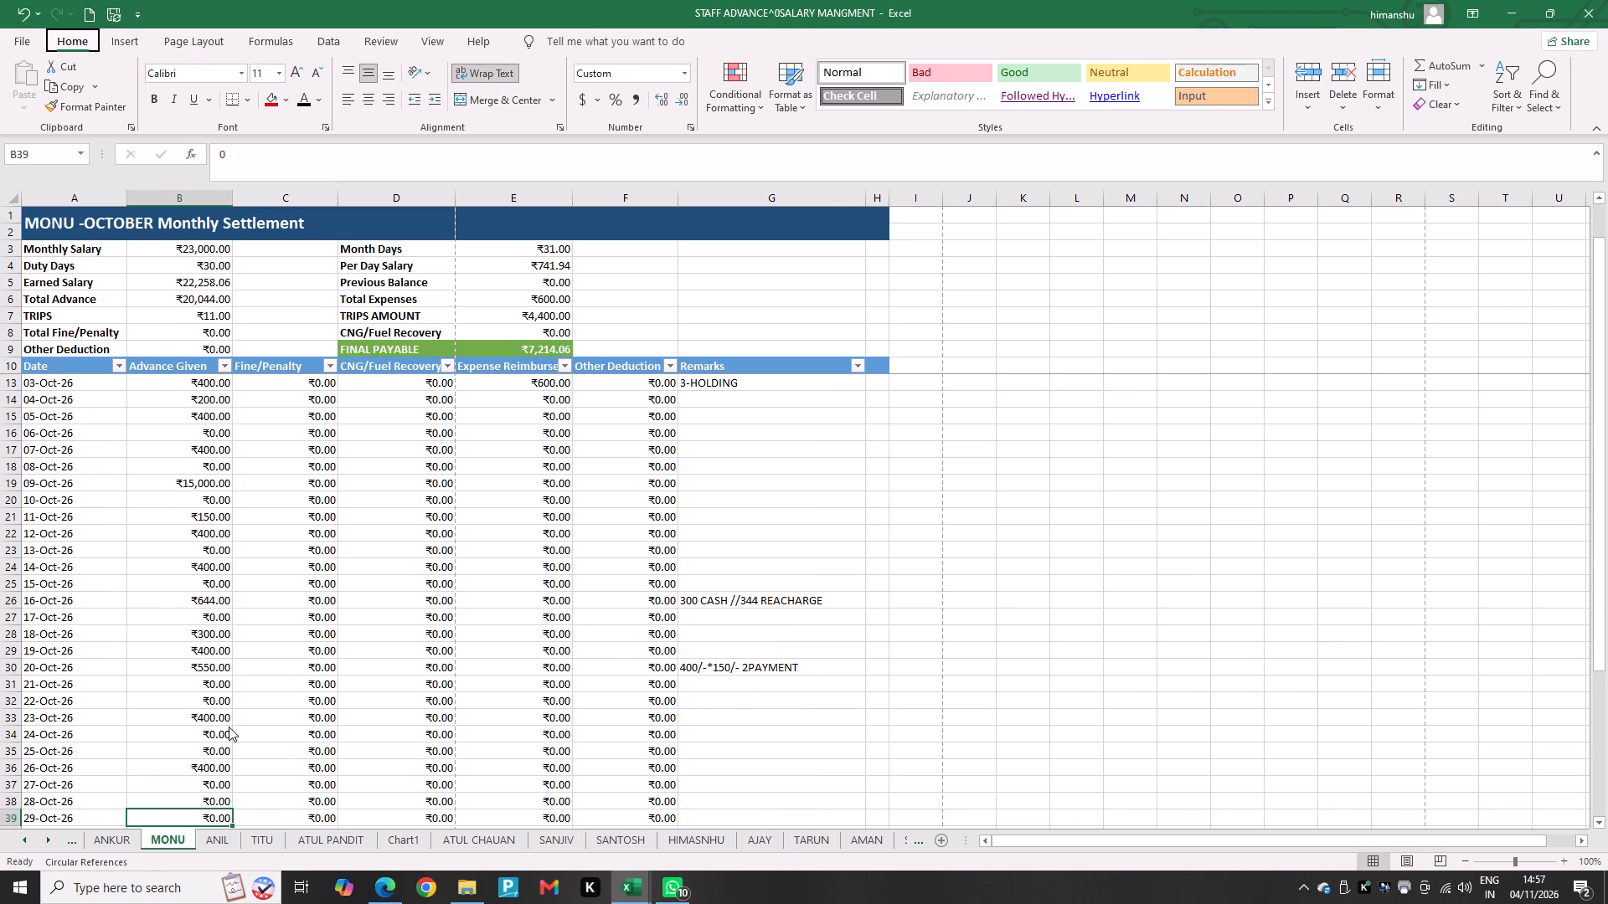
pyautogui.hotkey('alt', 'Tab')
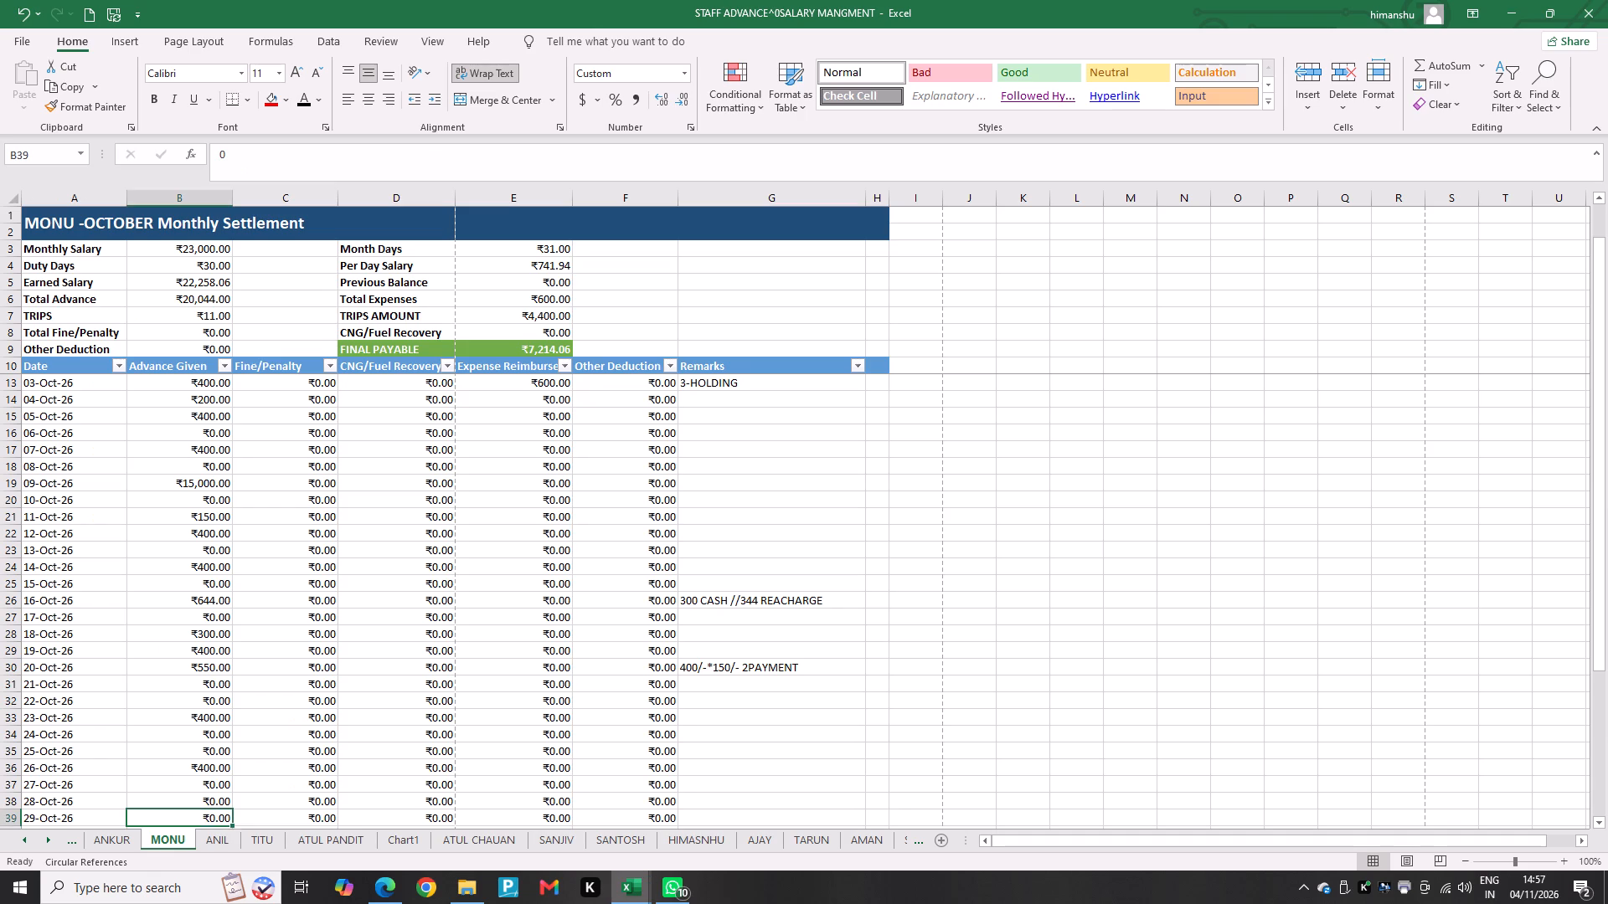
pyautogui.write('2000')
pyautogui.press('Return')
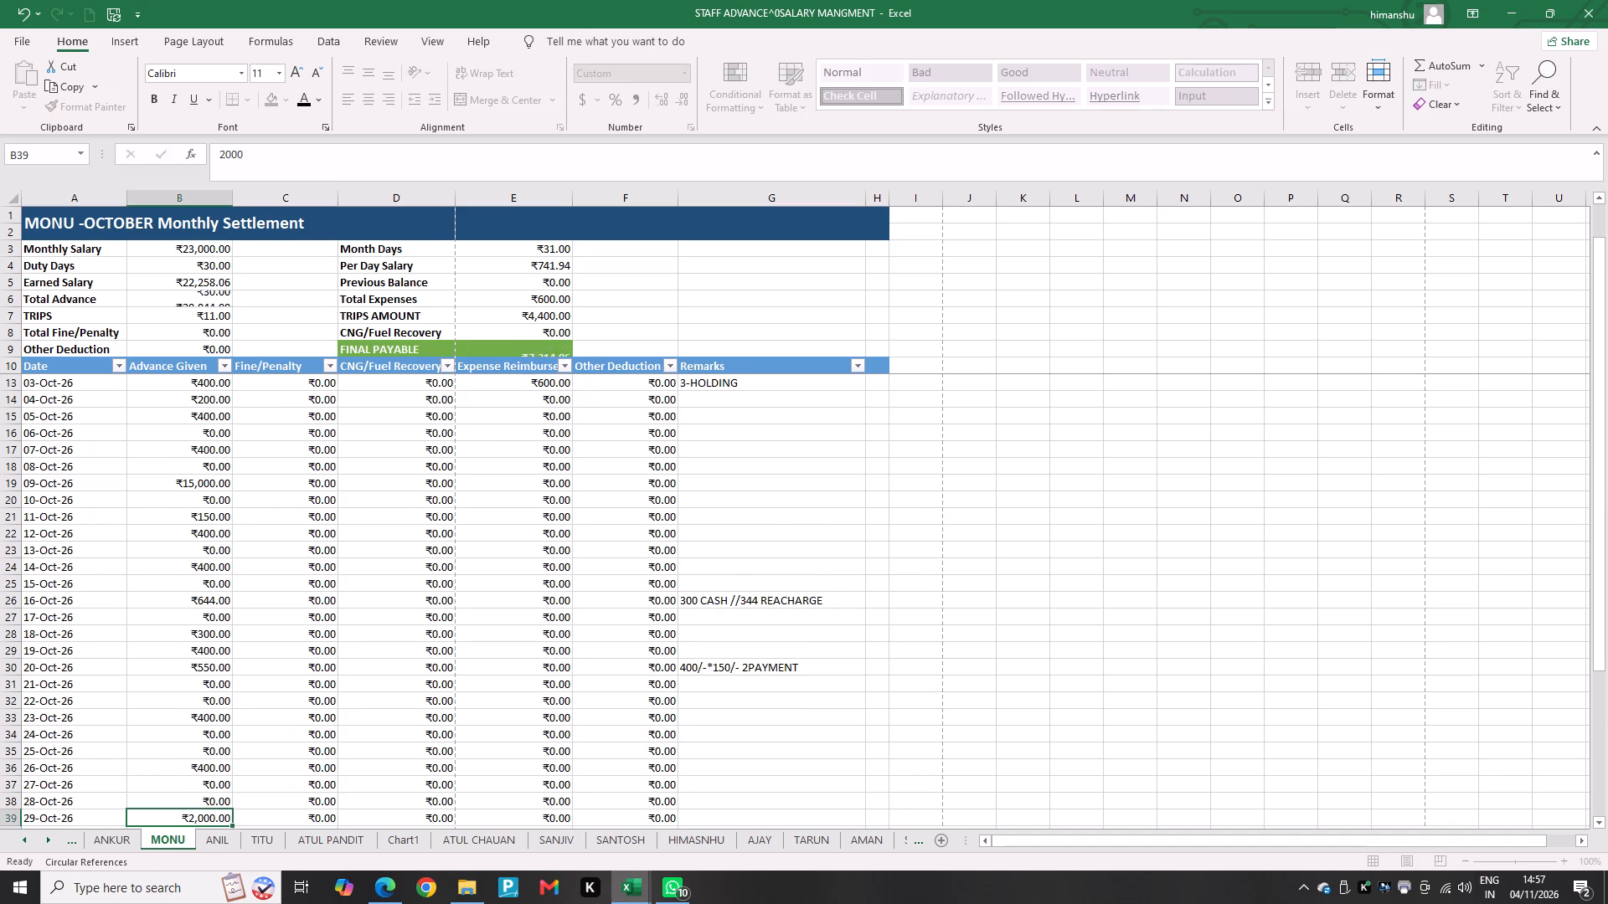
# Check the next advance in the MIS workbook and enter 300 as MONU's advance given for 31-Oct-26.
pyautogui.hotkey('alt', 'Tab')
pyautogui.press('Down')
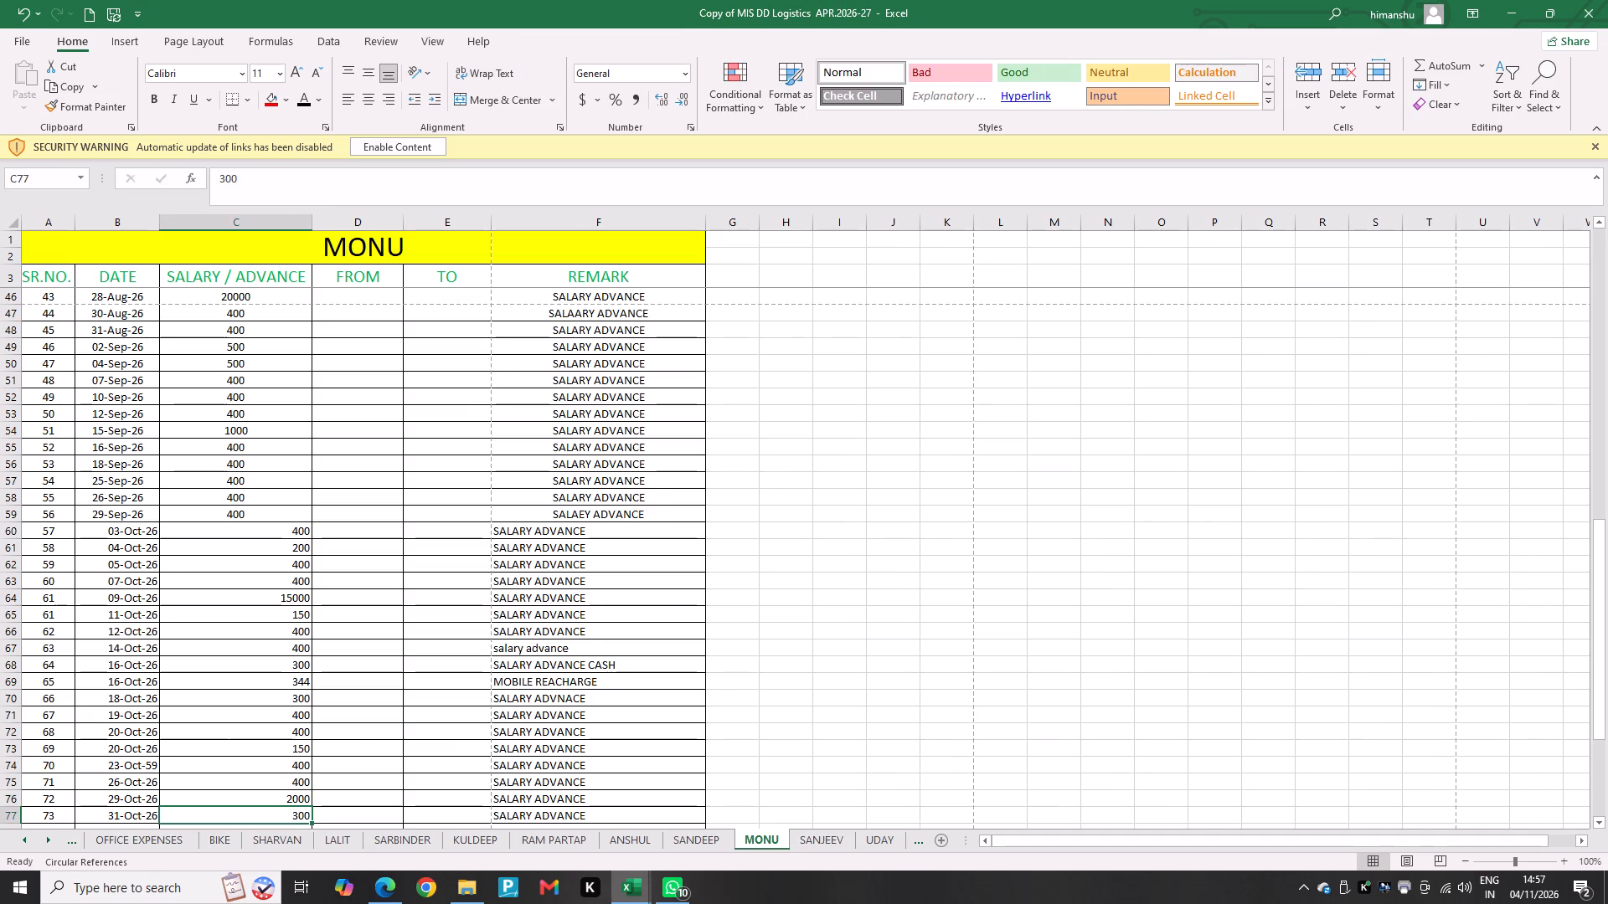
pyautogui.press('Down')
pyautogui.press('Up')
pyautogui.hotkey('alt', 'Tab')
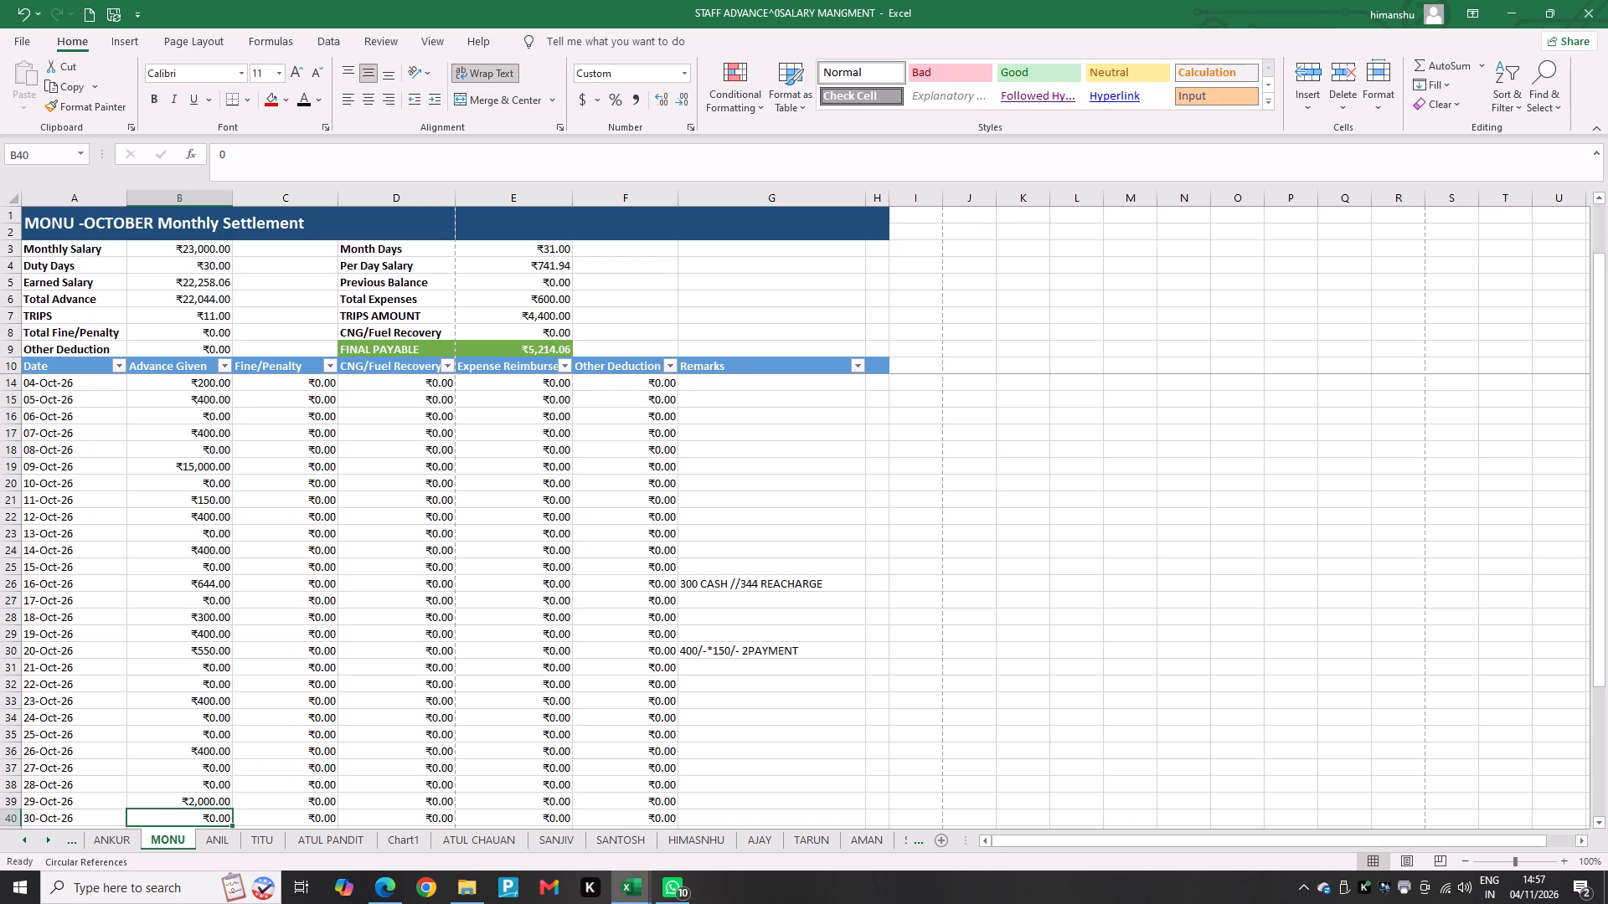
pyautogui.press('Down')
pyautogui.press('Up')
pyautogui.press('Down')
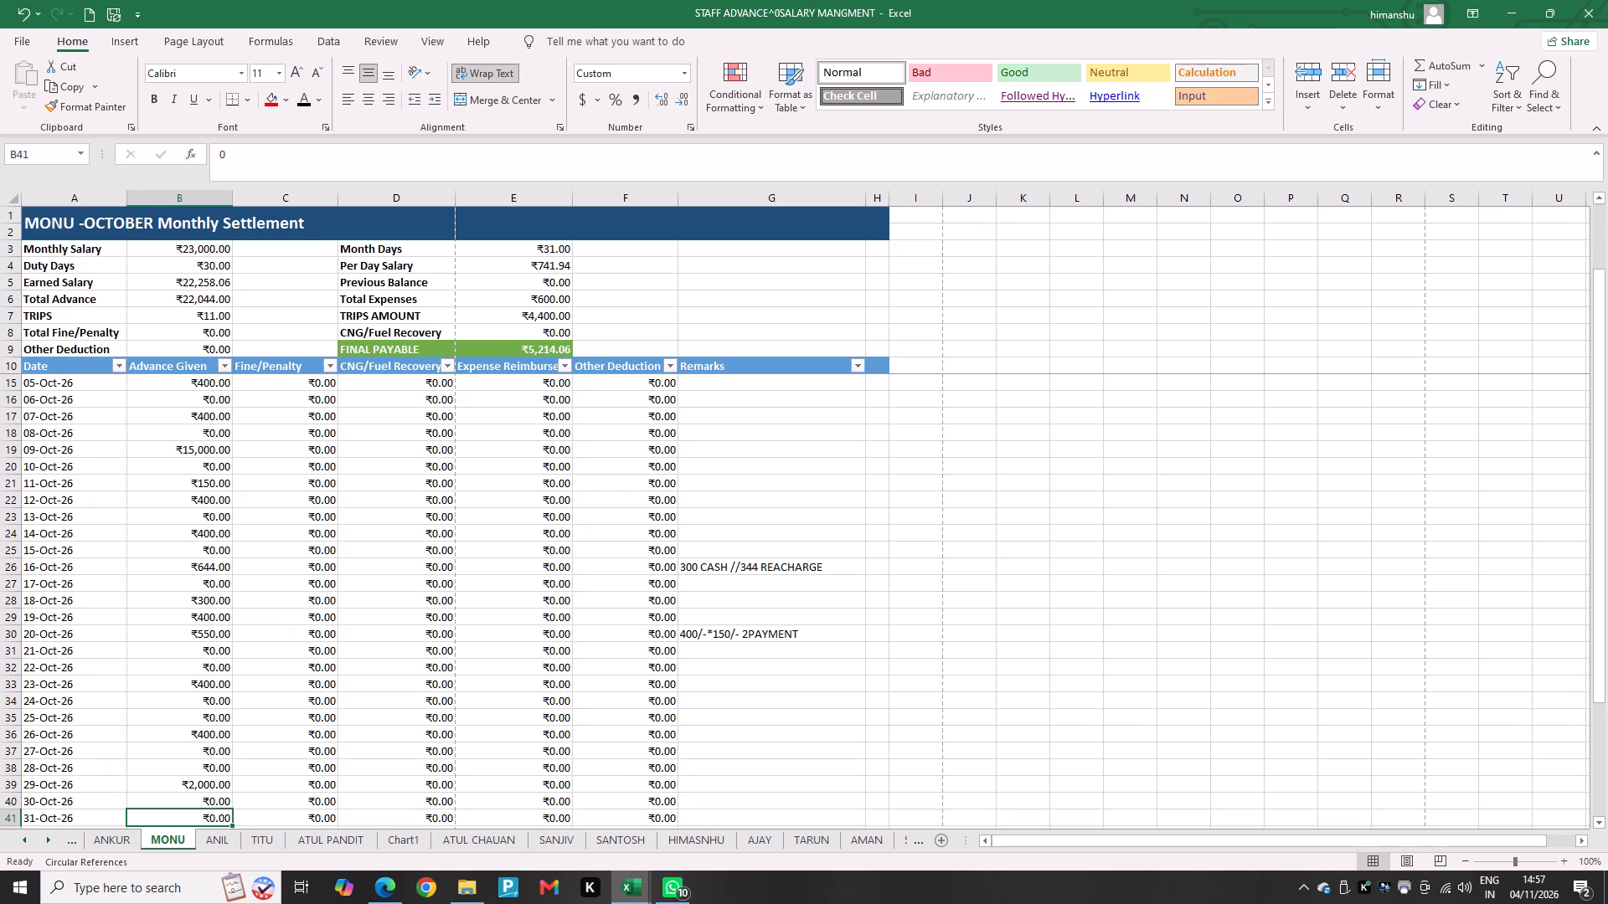
pyautogui.write('300')
pyautogui.press('Return')
# Check the MIS workbook for any further October advances for MONU, save that workbook and minimise it.
pyautogui.hotkey('alt', 'Tab')
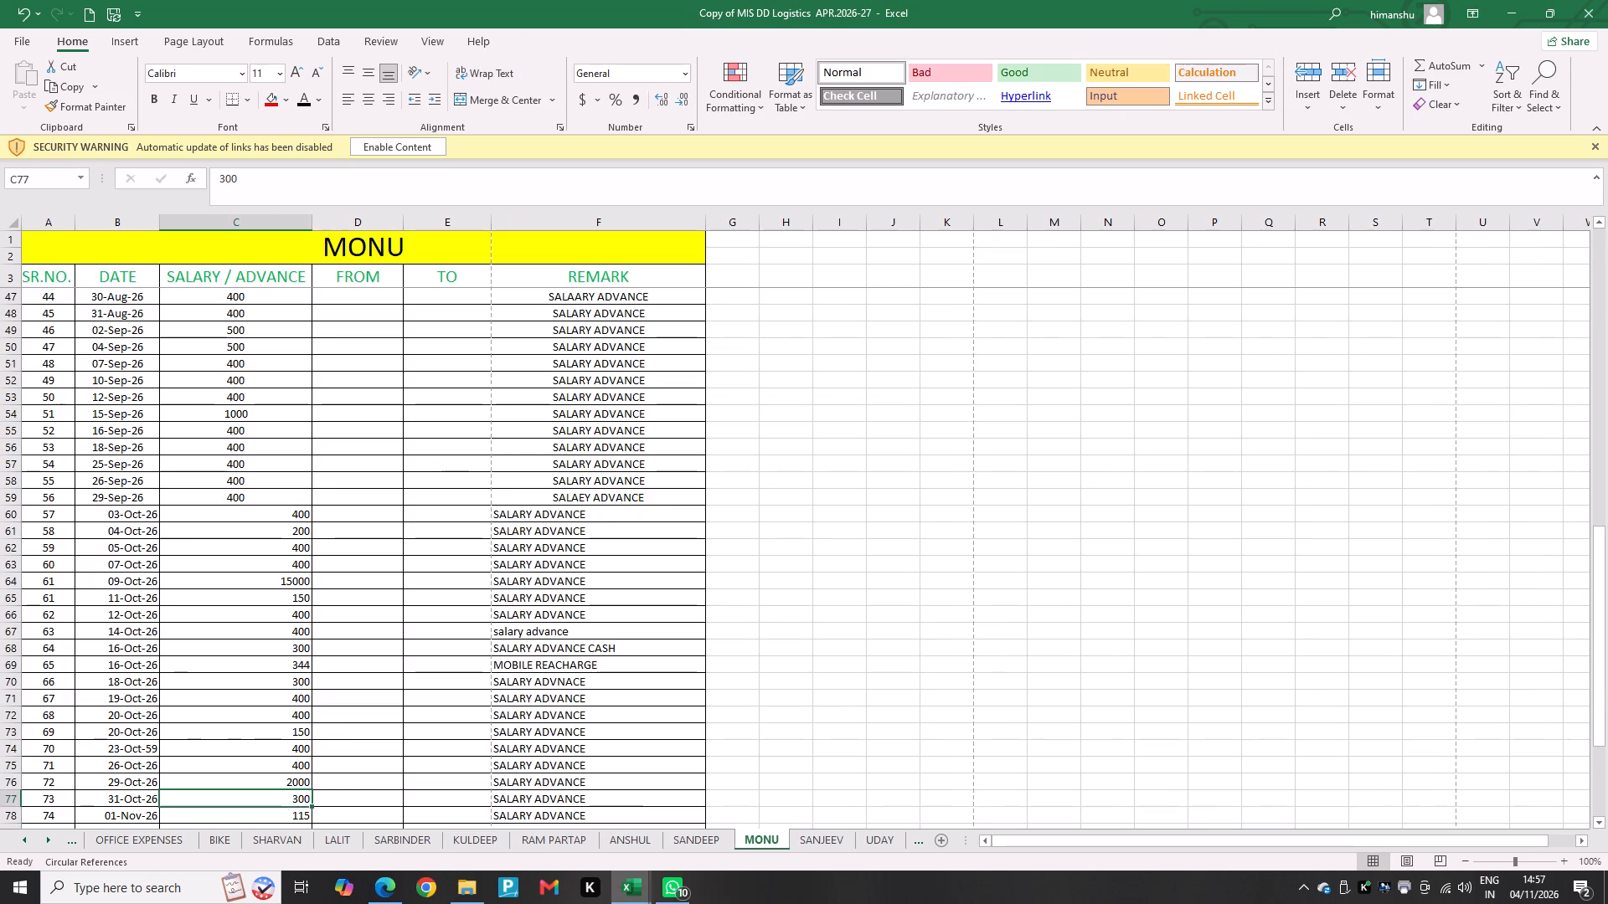
pyautogui.press('Down')
pyautogui.press('Down')
pyautogui.press('Up')
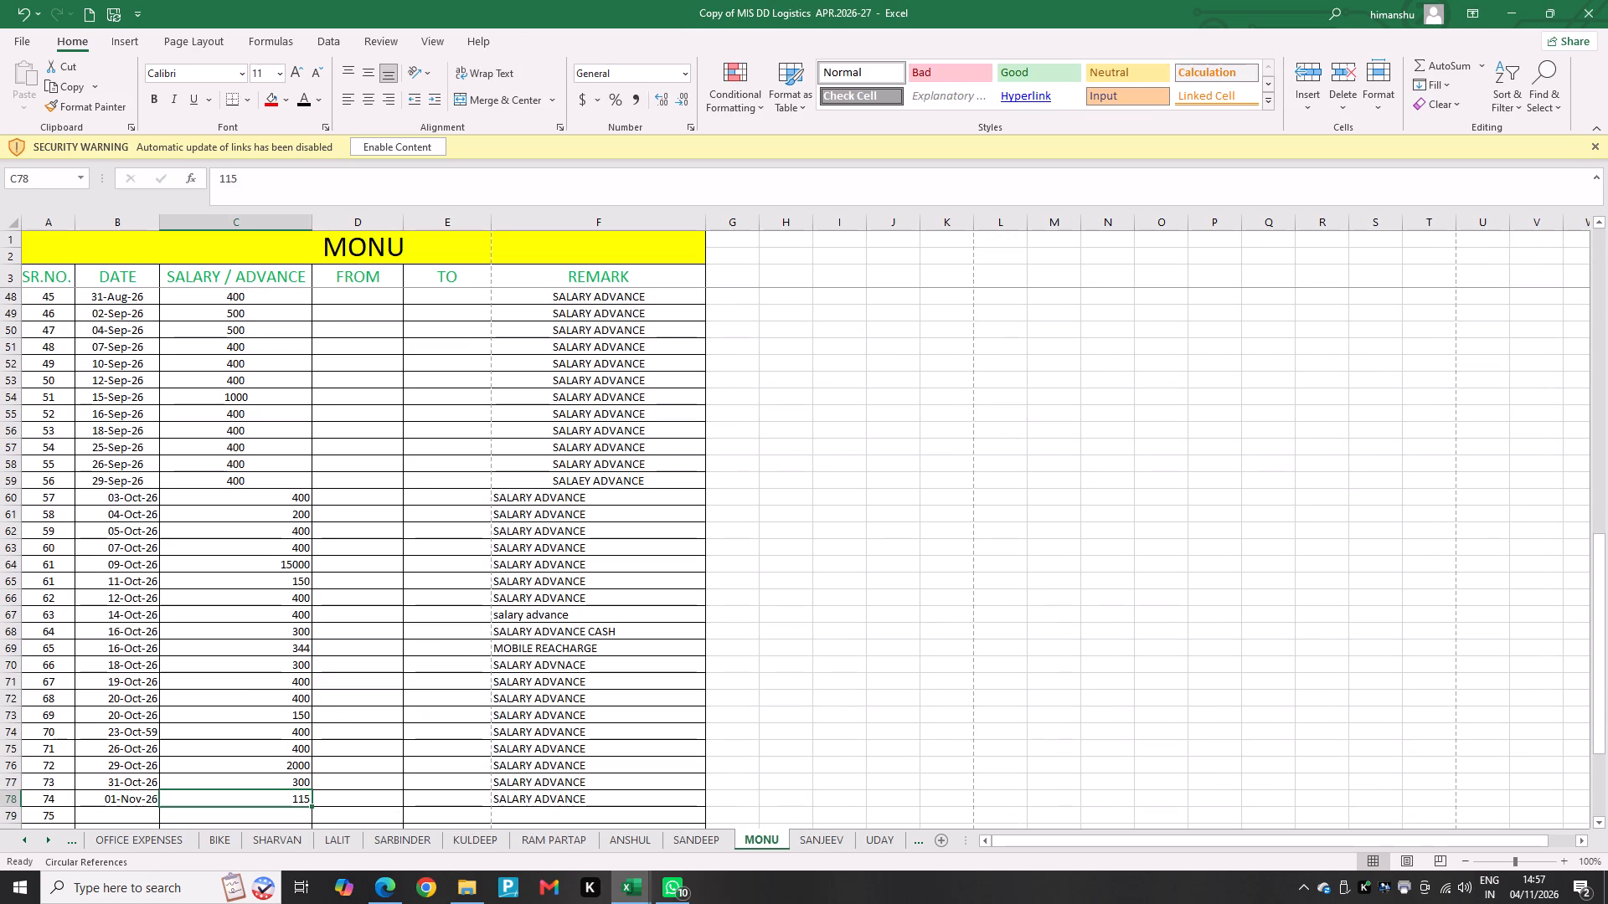
pyautogui.press('Up')
pyautogui.press('Up')
pyautogui.hotkey('ctrl', 's')
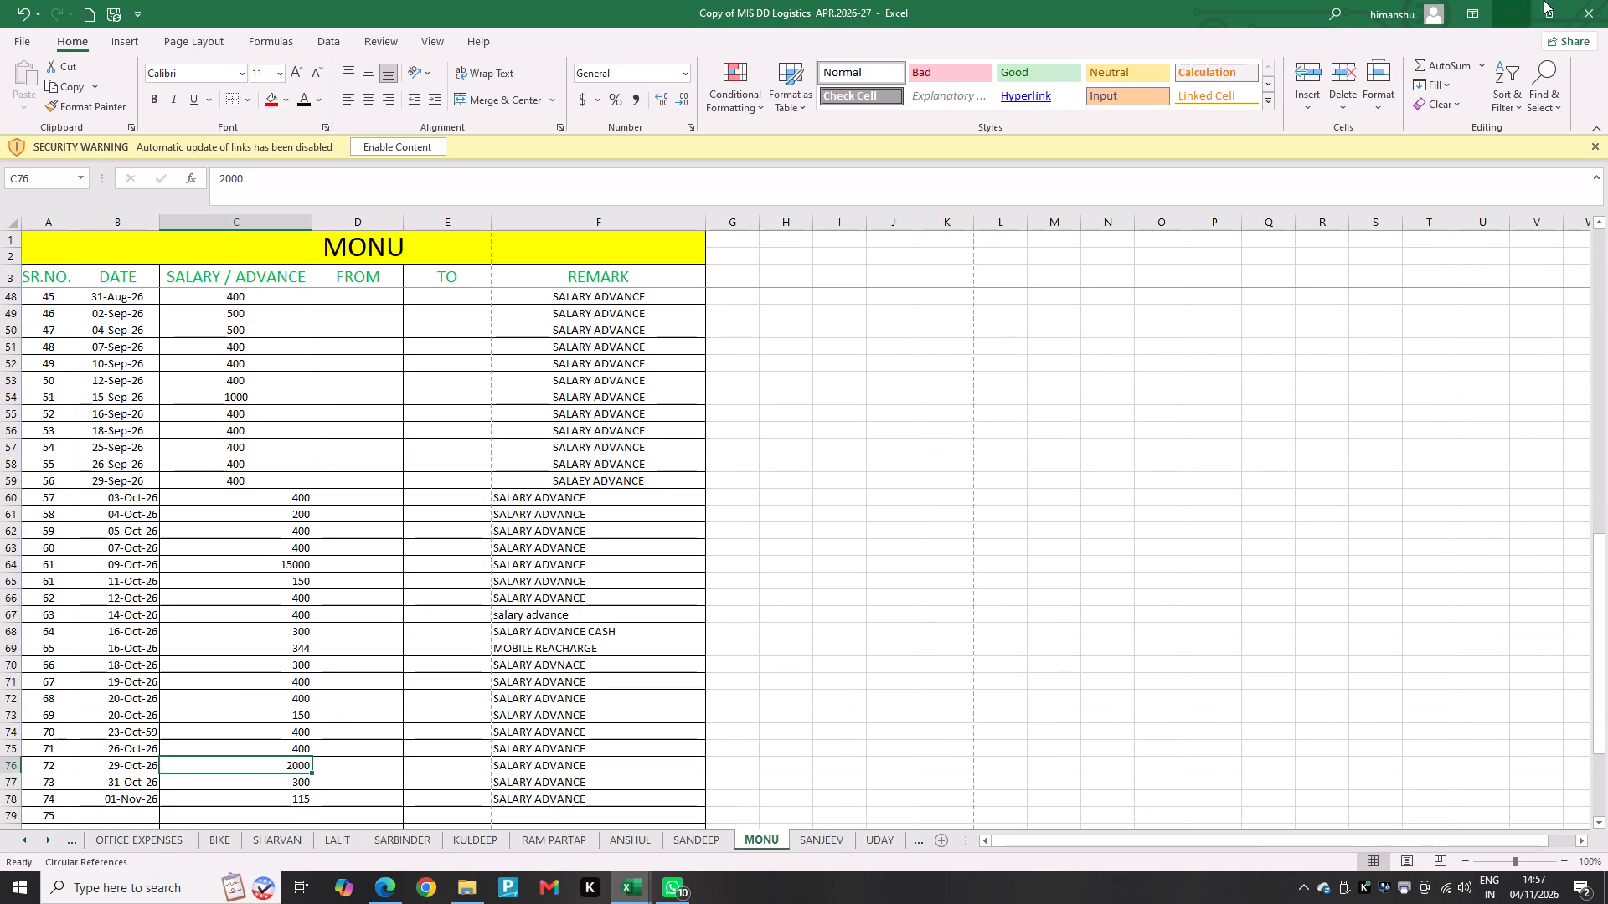
pyautogui.click(1521, 23)
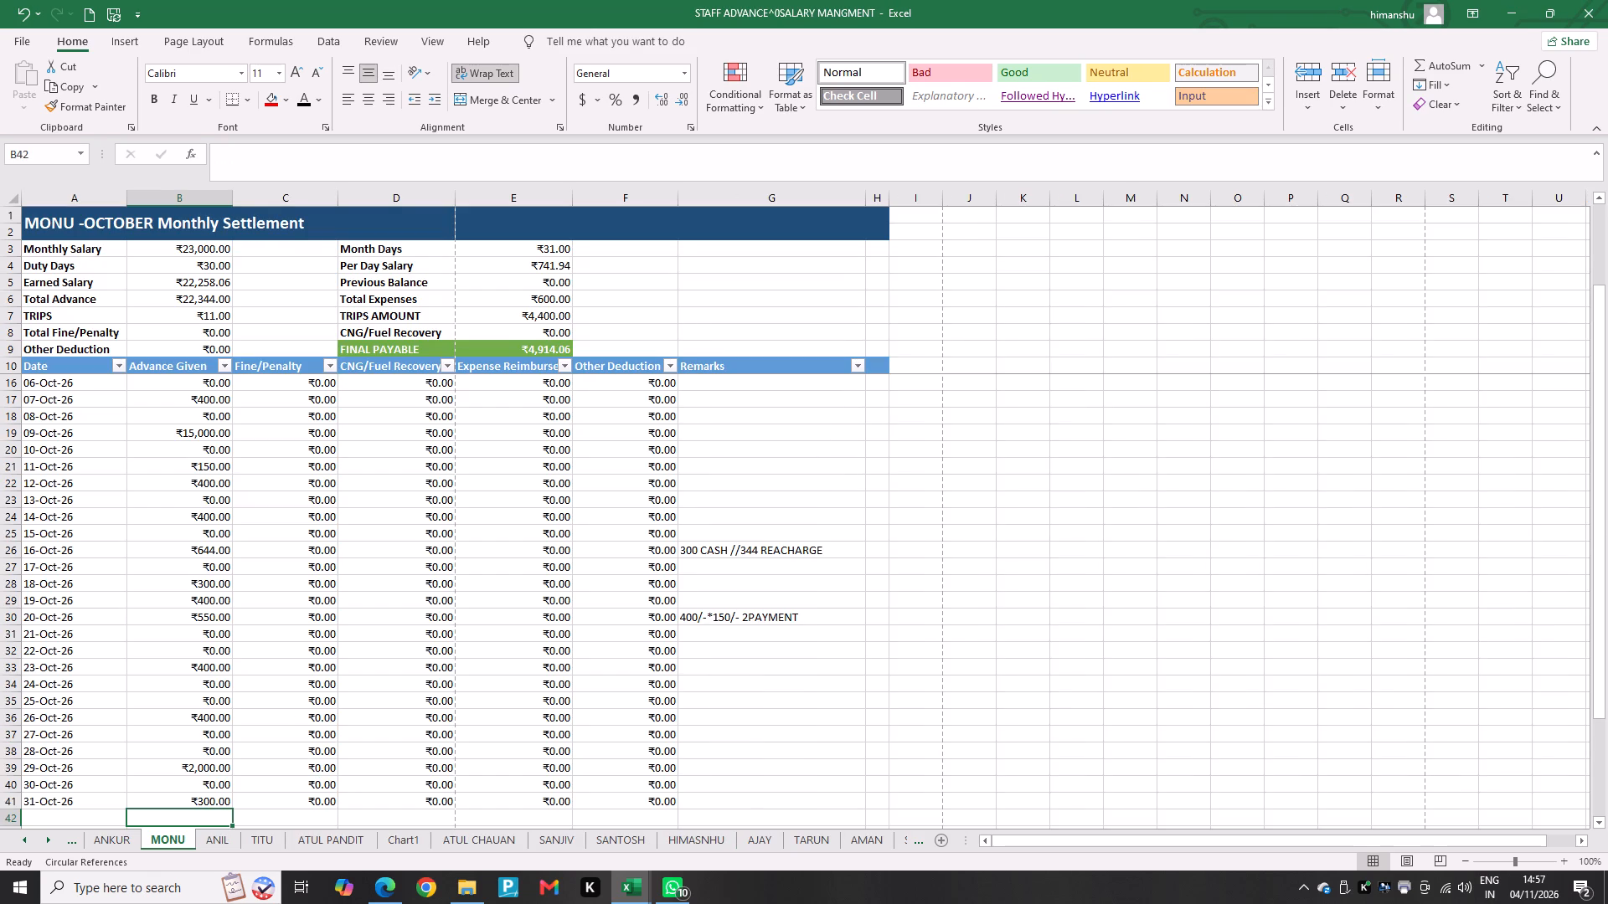
# Look over the advances and remarks entered in MONU's October settlement sheet.
pyautogui.scroll(-3, 544, 503)
pyautogui.scroll(15, 552, 544)
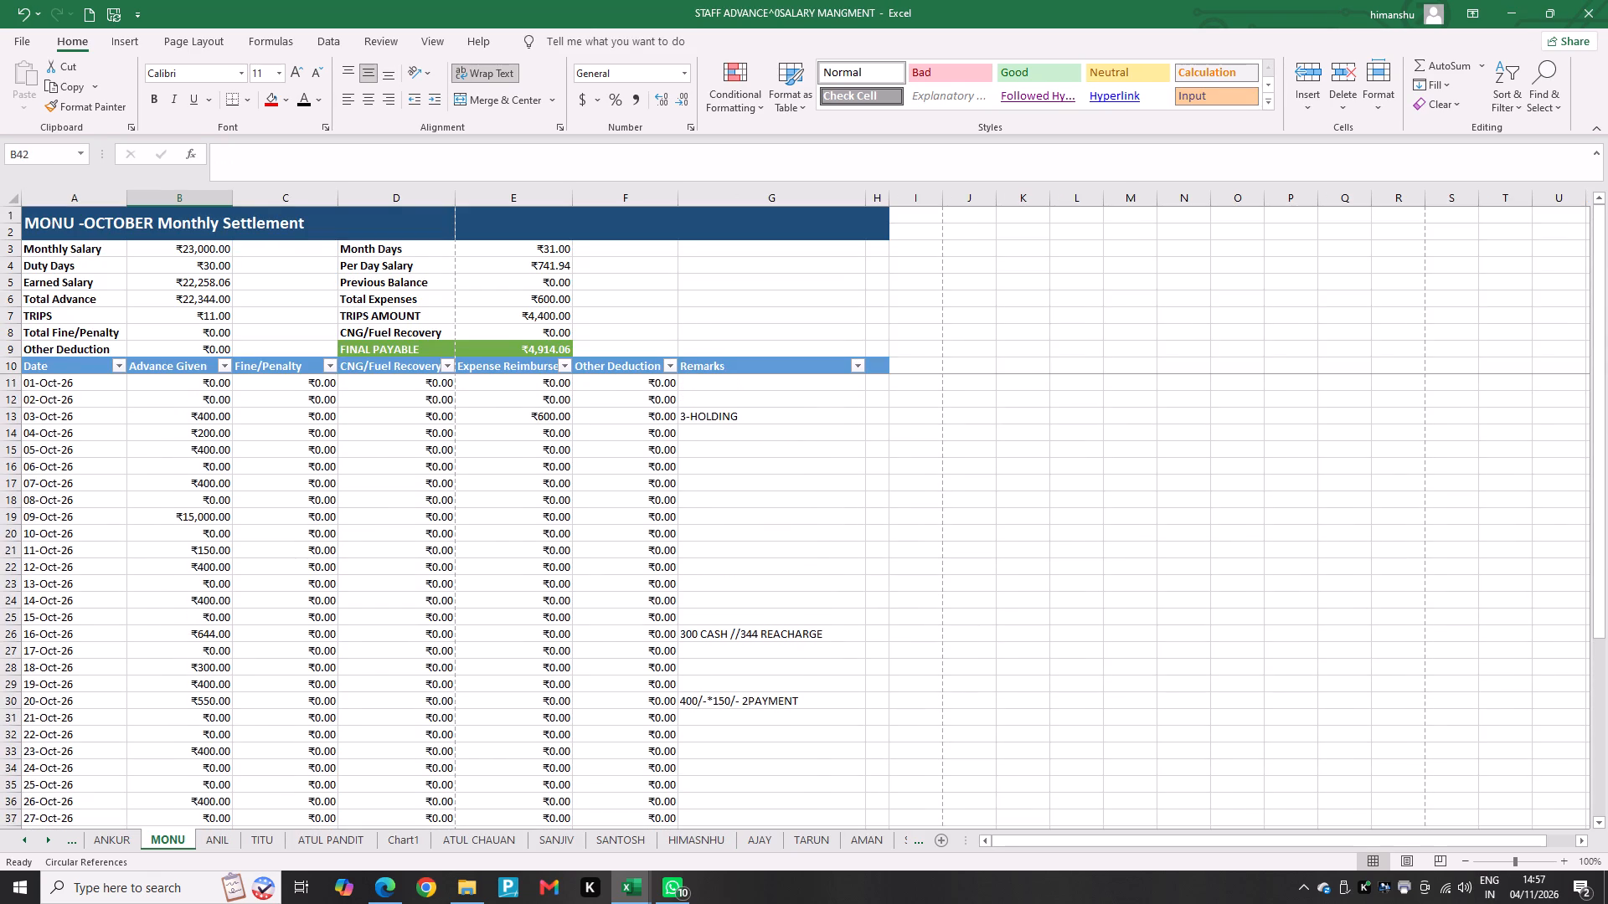
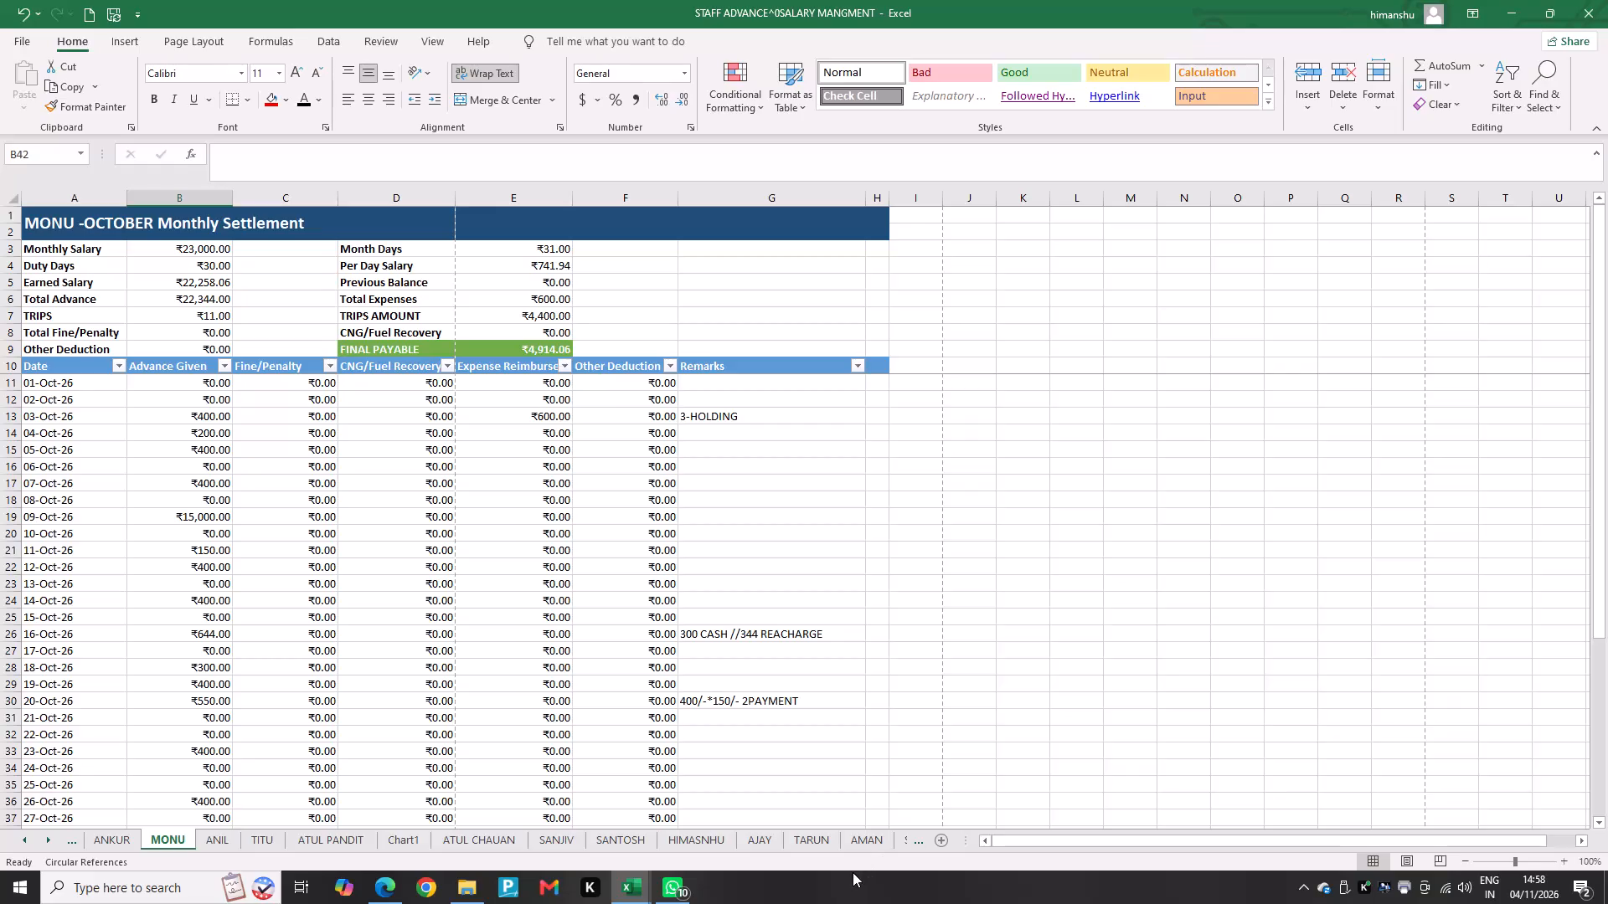
# Preview the AMAN sheet's printout and left-align its Date column entries from 01-Oct-26 to 02-Nov-26.
pyautogui.click(867, 848)
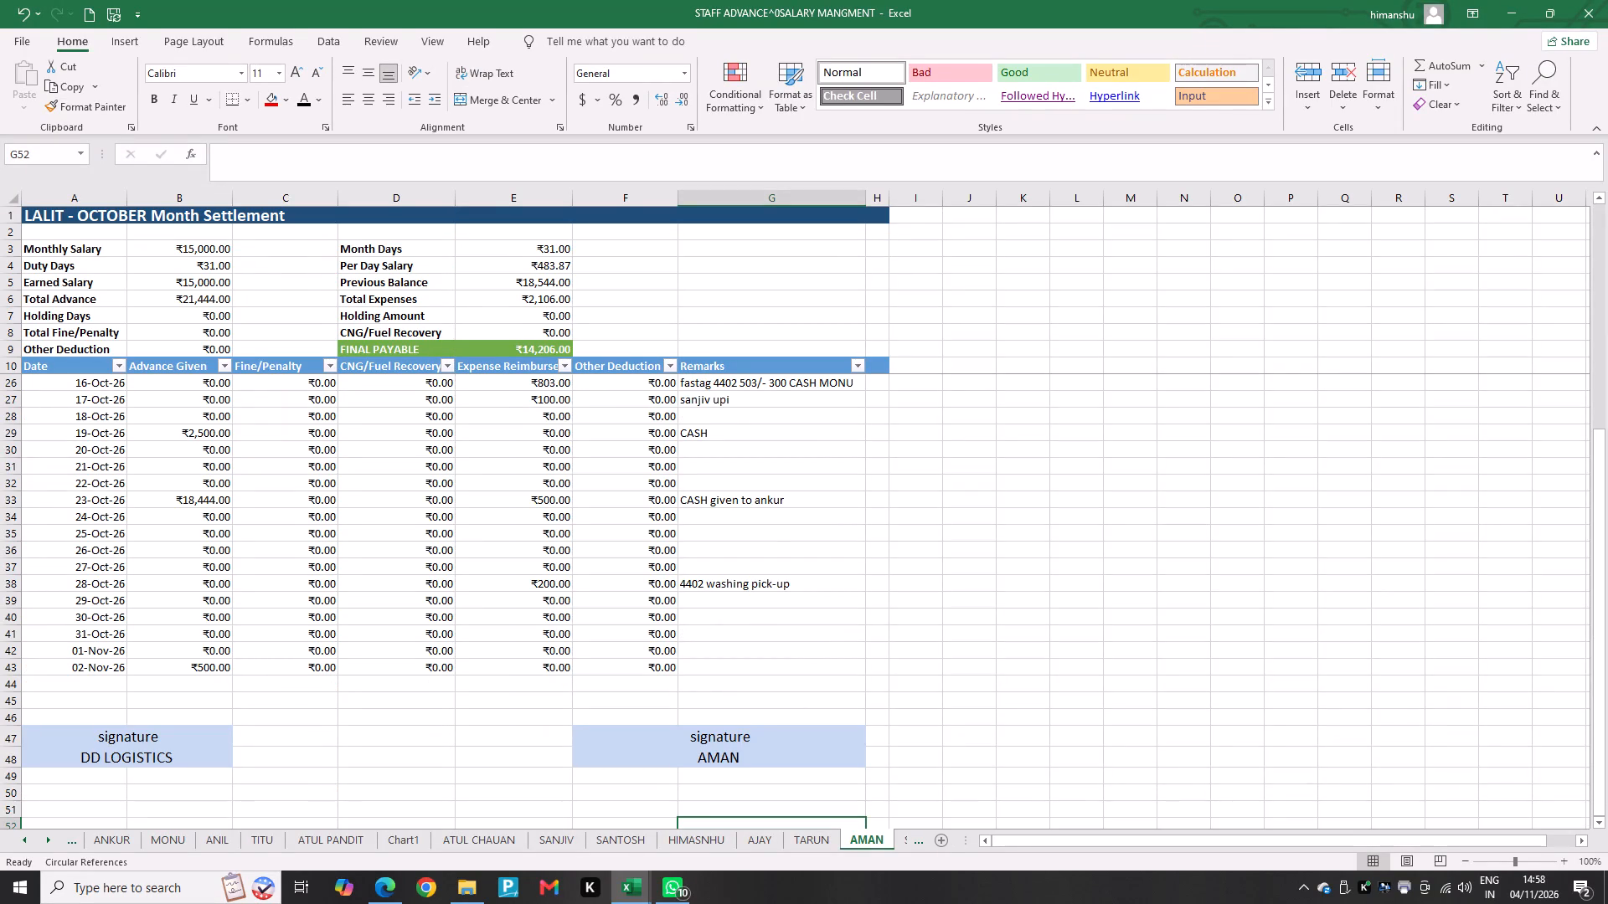
pyautogui.hotkey('ctrl', 'p')
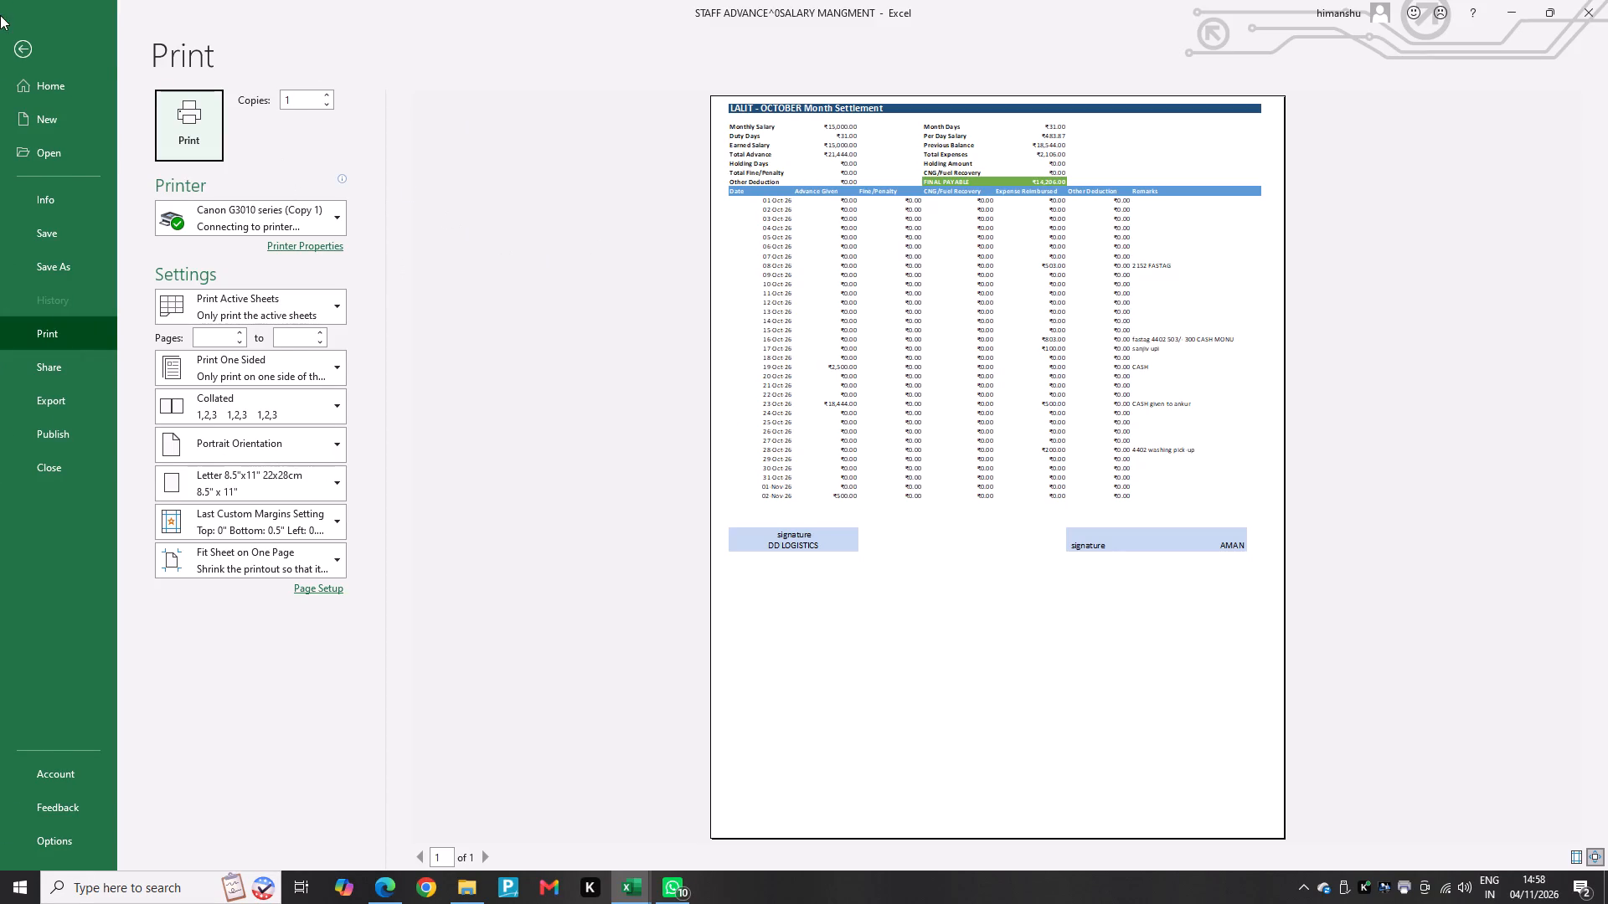
pyautogui.click(27, 47)
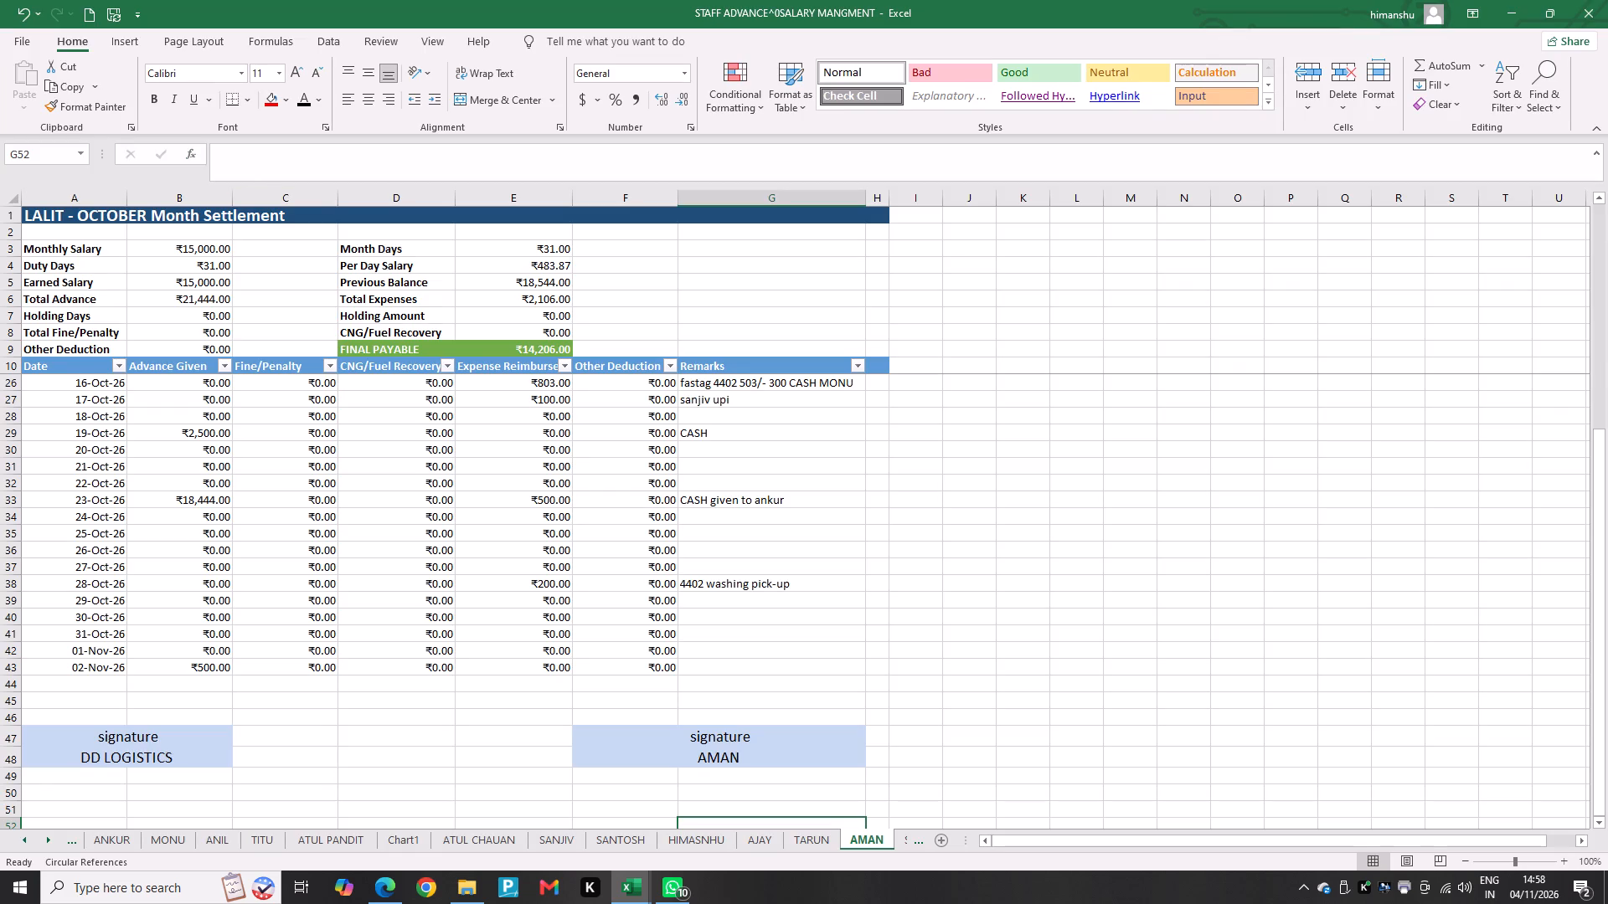
pyautogui.scroll(12, 35, 635)
pyautogui.click(77, 381)
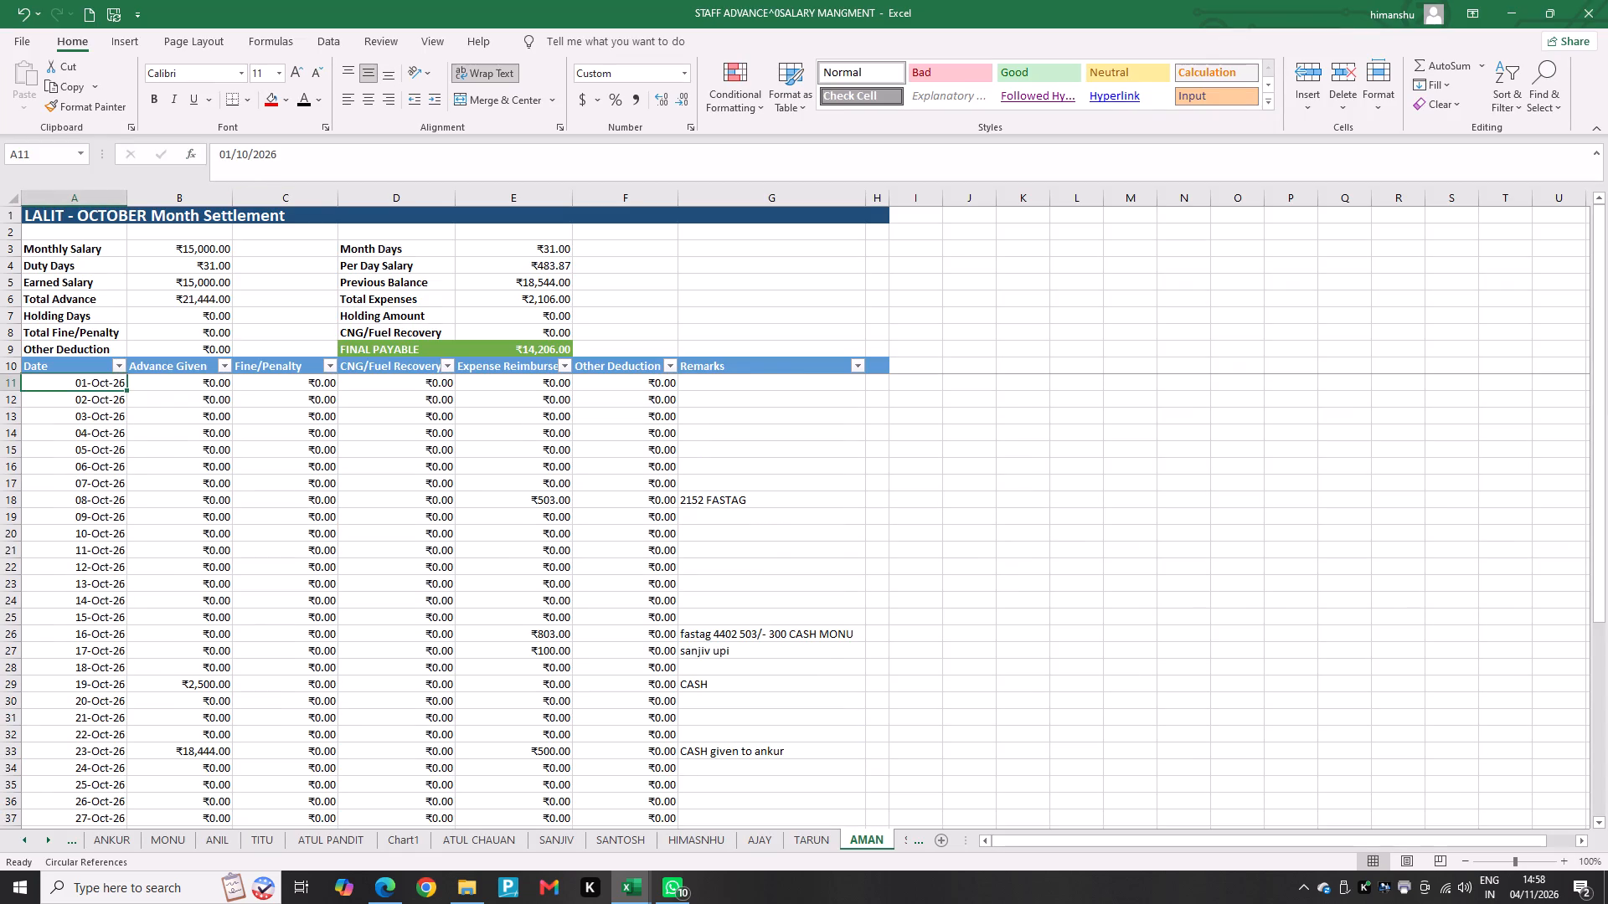
pyautogui.hotkey('shift', 'Down')
pyautogui.hotkey('shift', 'Down')
pyautogui.hotkey('shift', 'Down')
pyautogui.hotkey('shift', 'Down')
pyautogui.hotkey('shift', 'Down')
pyautogui.hotkey('shift', 'Down')
pyautogui.hotkey('shift', 'Down')
pyautogui.hotkey('shift', 'Down')
pyautogui.hotkey('shift', 'Down')
pyautogui.hotkey('shift', 'Down')
pyautogui.hotkey('shift', 'Down')
pyautogui.hotkey('shift', 'Down')
pyautogui.hotkey('shift', 'Down')
pyautogui.hotkey('shift', 'Down')
pyautogui.hotkey('shift', 'Down')
pyautogui.hotkey('shift', 'Down')
pyautogui.hotkey('shift', 'Down')
pyautogui.hotkey('shift', 'Down')
pyautogui.hotkey('shift', 'Down')
pyautogui.hotkey('shift', 'Down')
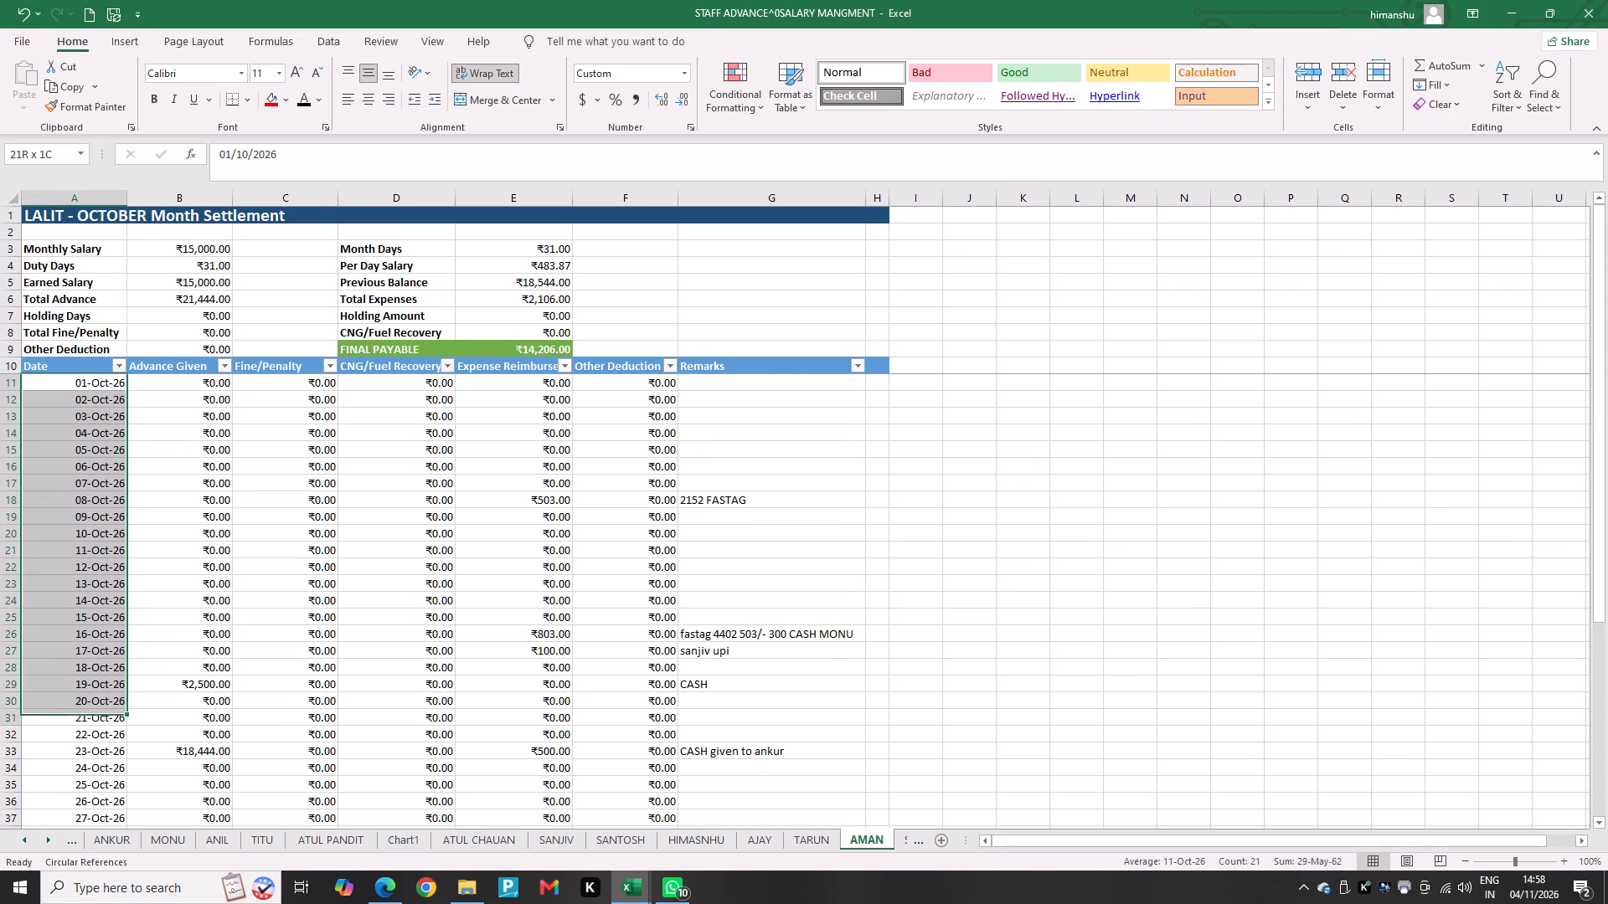
pyautogui.hotkey('shift', 'Down')
pyautogui.hotkey('shift', 'Down')
pyautogui.hotkey('shift', 'Down')
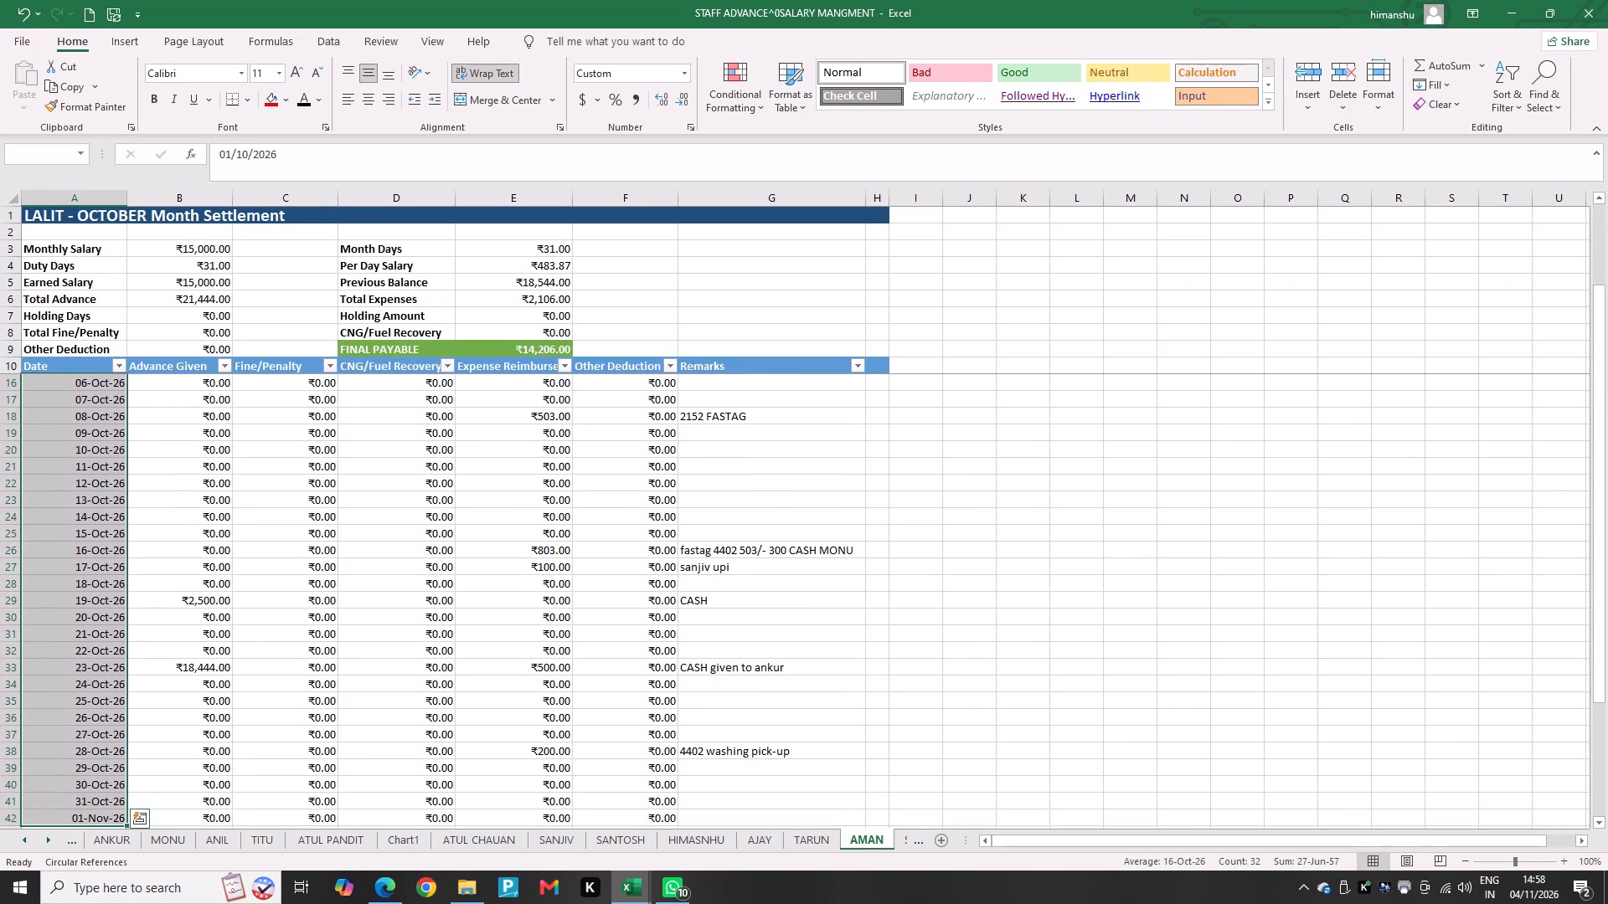
pyautogui.hotkey('shift', 'Down')
pyautogui.hotkey('shift', 'Down')
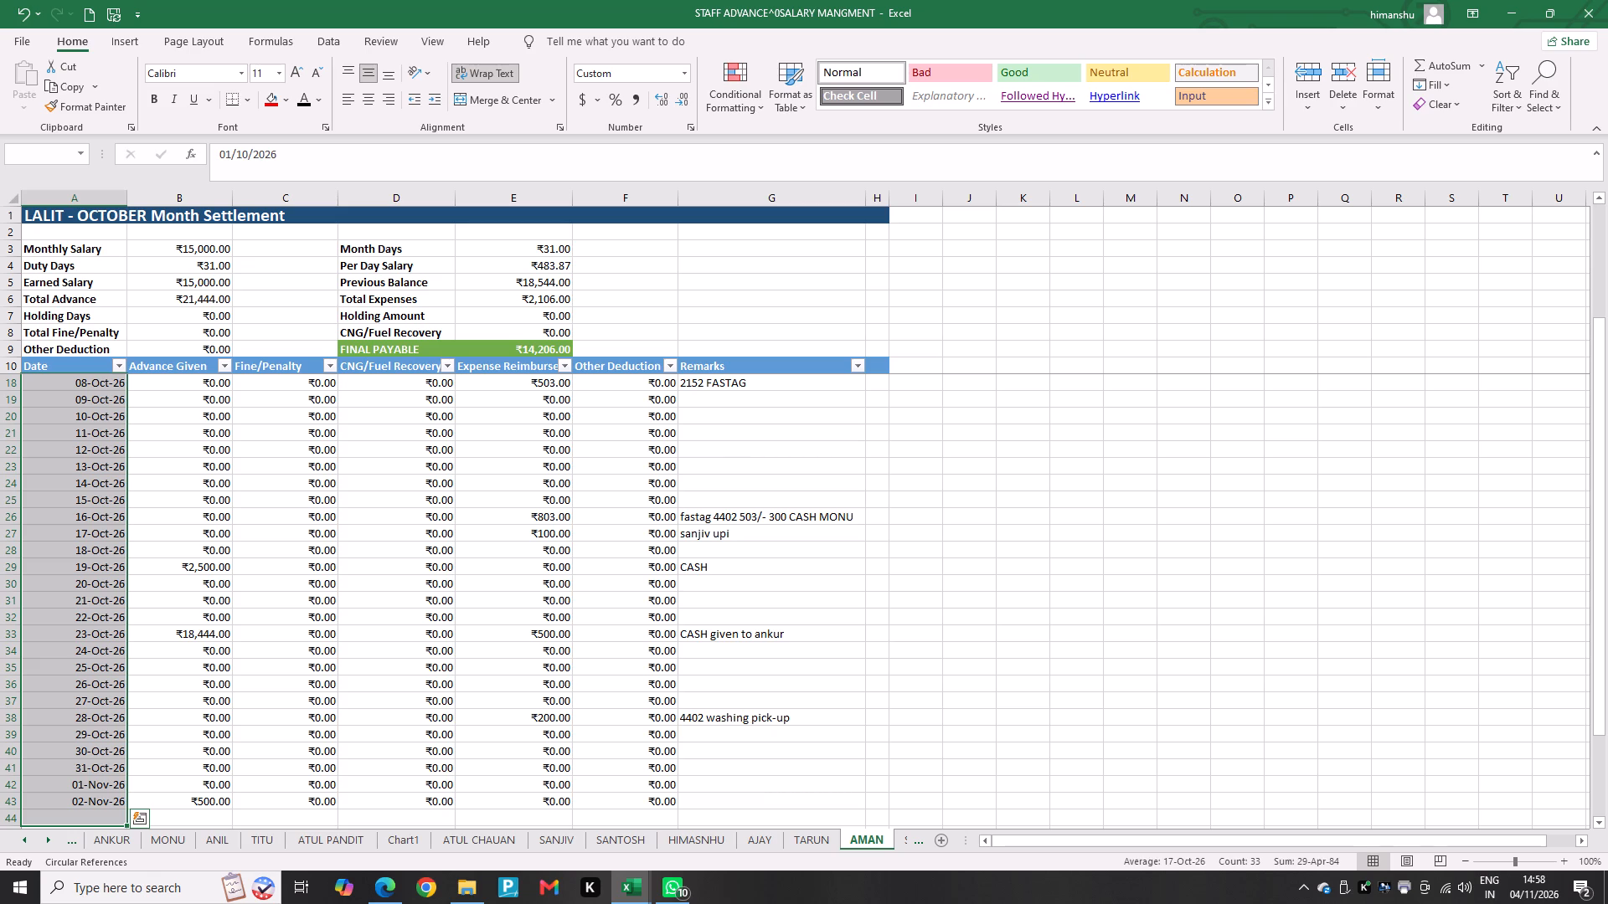
pyautogui.hotkey('shift', 'Up')
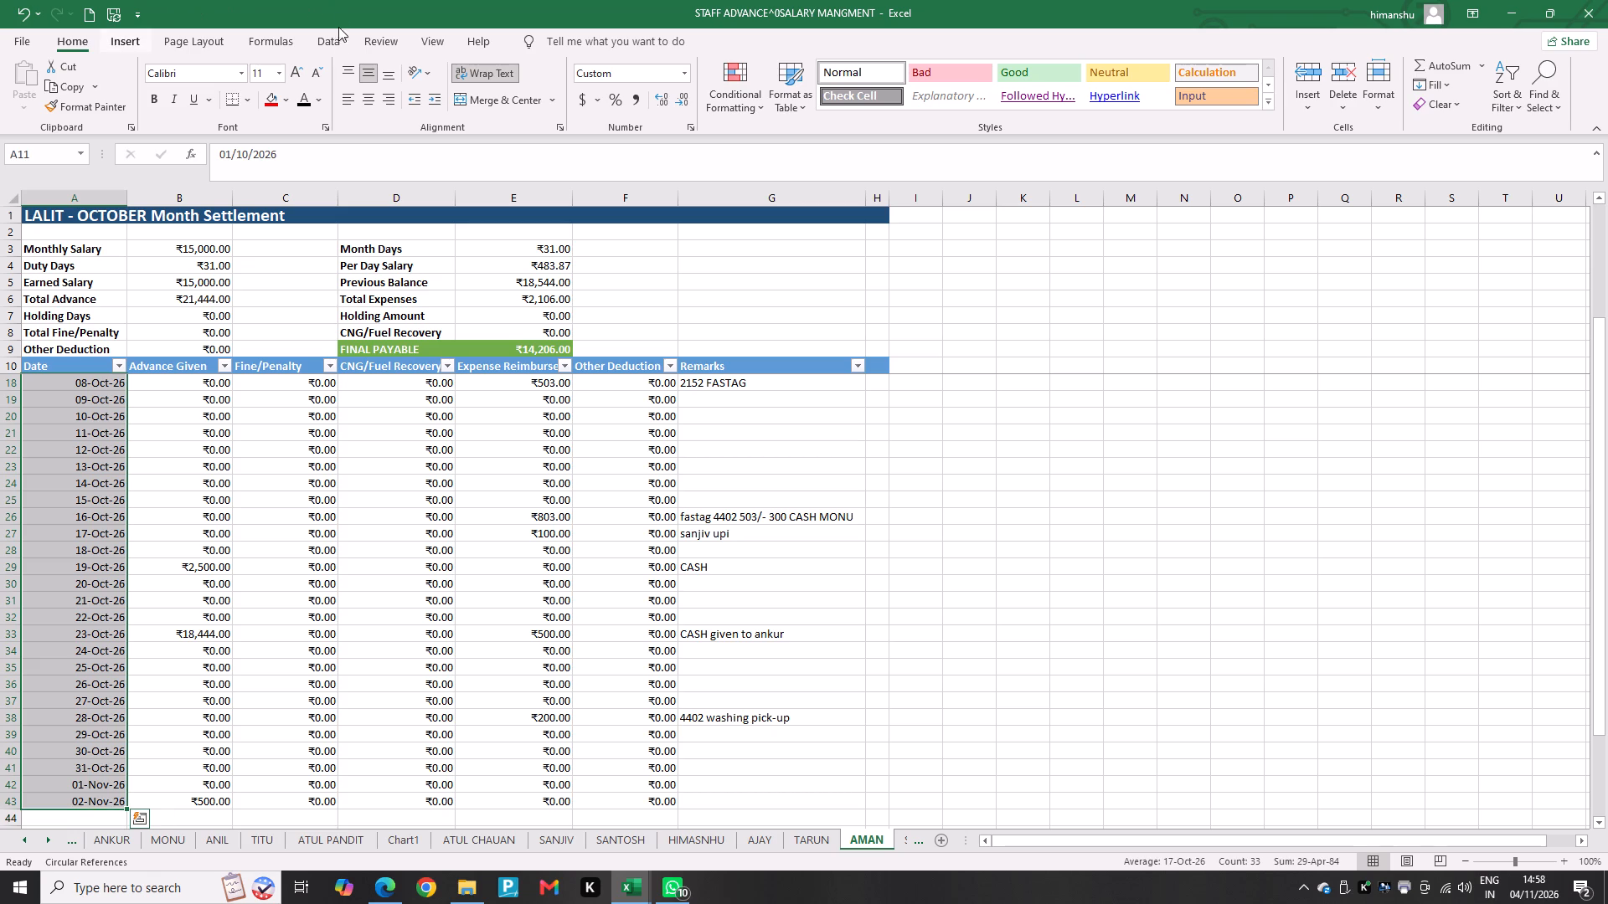
pyautogui.click(344, 72)
pyautogui.click(344, 98)
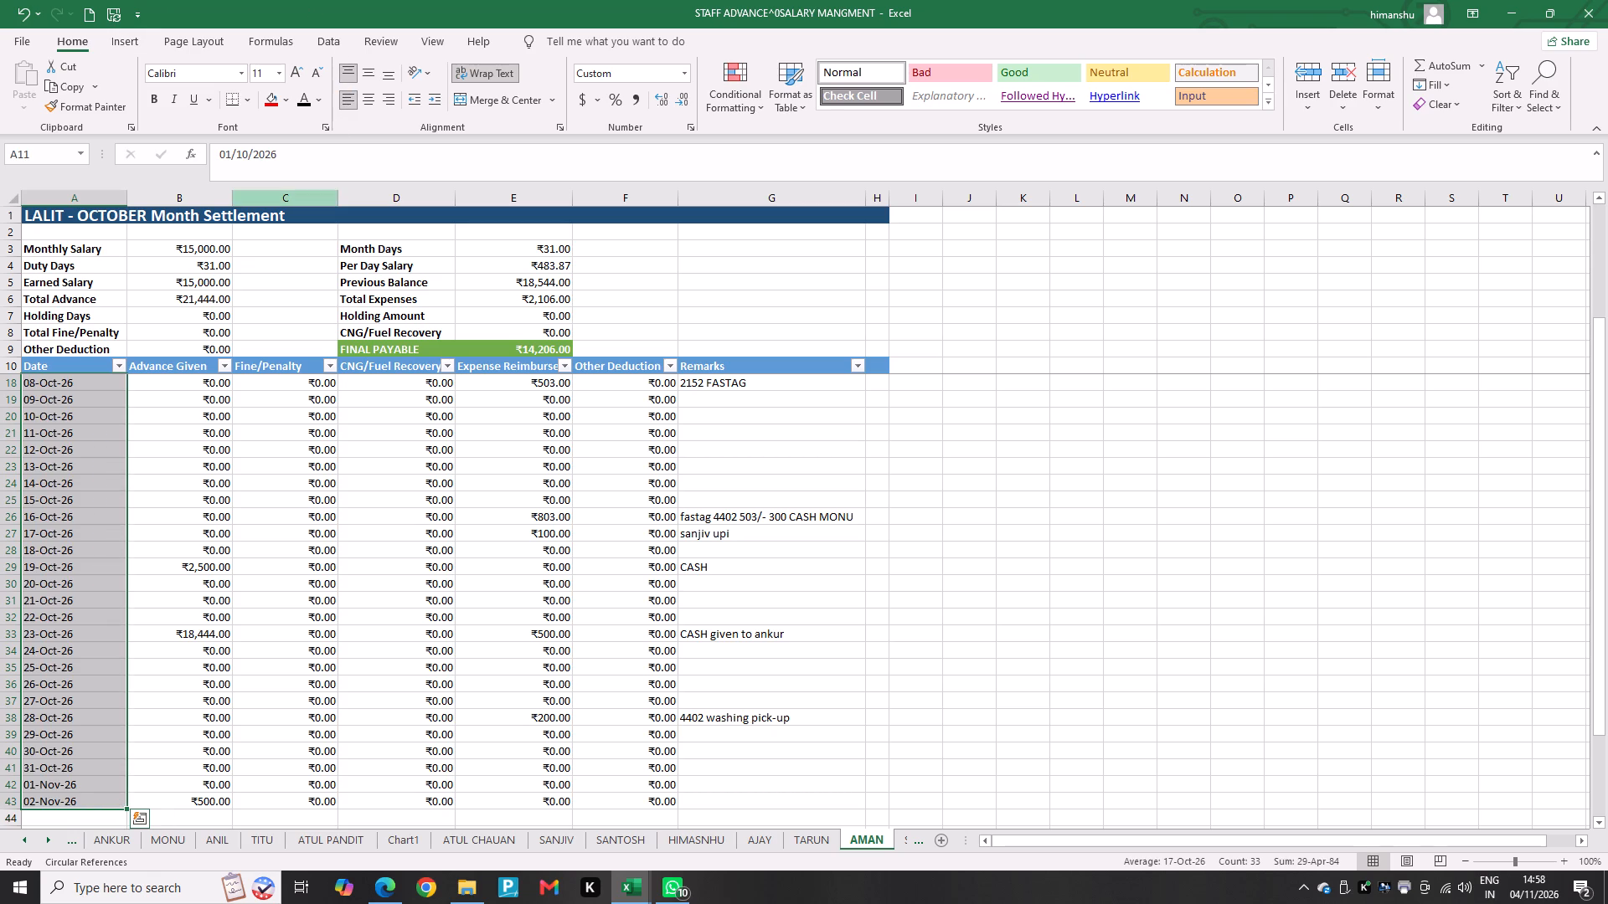
pyautogui.scroll(5, 198, 449)
pyautogui.click(252, 502)
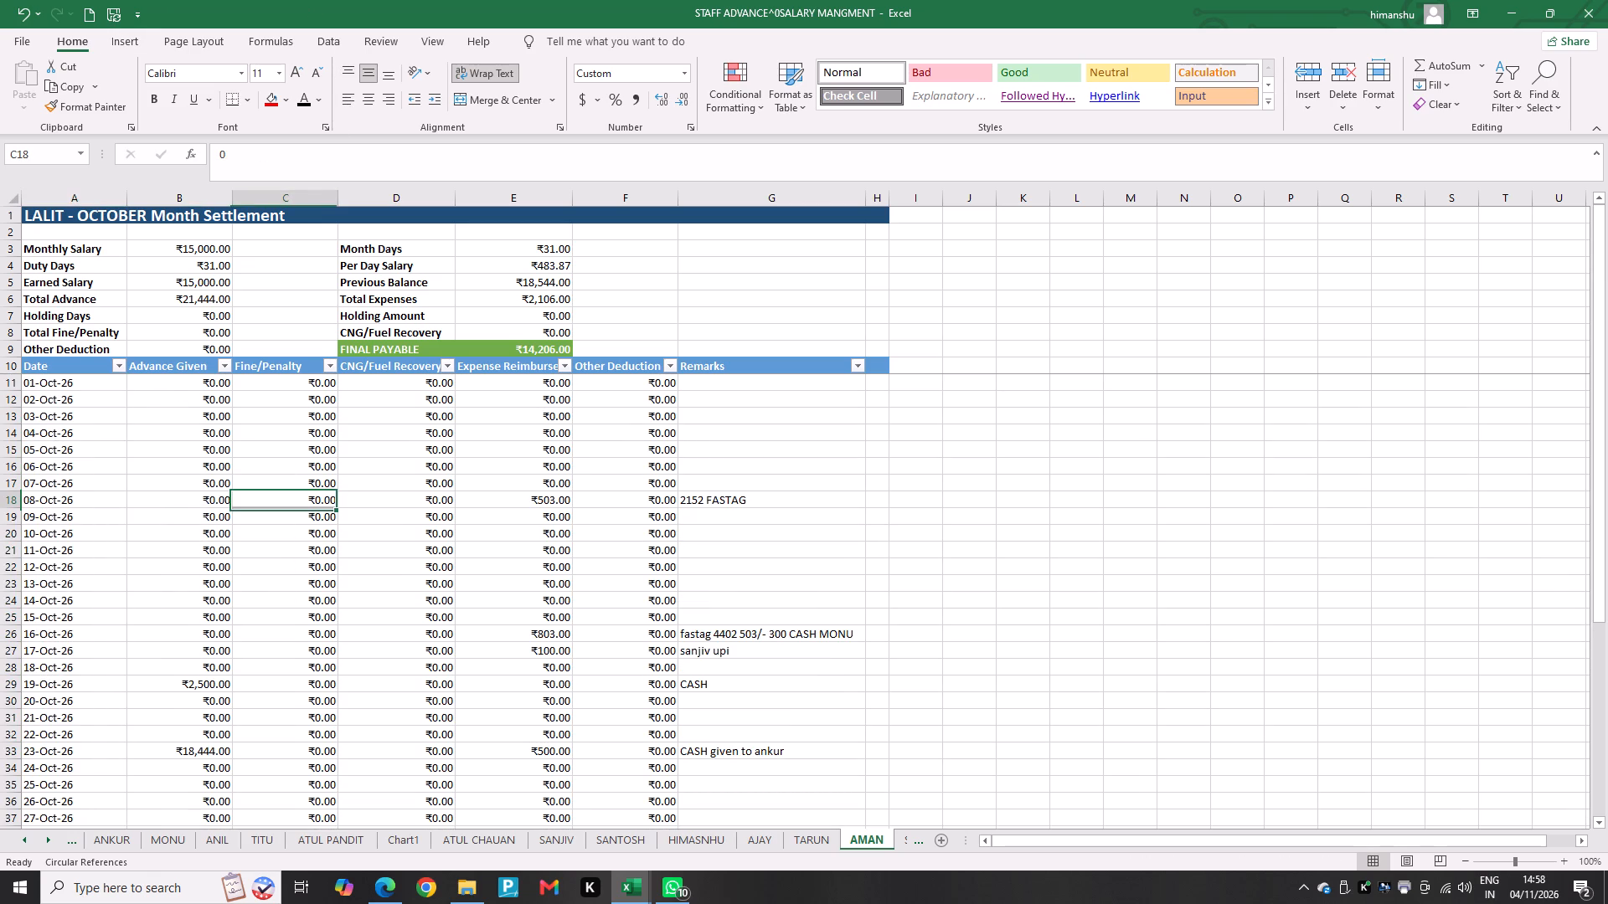
# Preview the AMAN sheet again and adjust the spacing in its employee signature block so AMAN prints centred beneath "signature".
pyautogui.hotkey('ctrl', 'p')
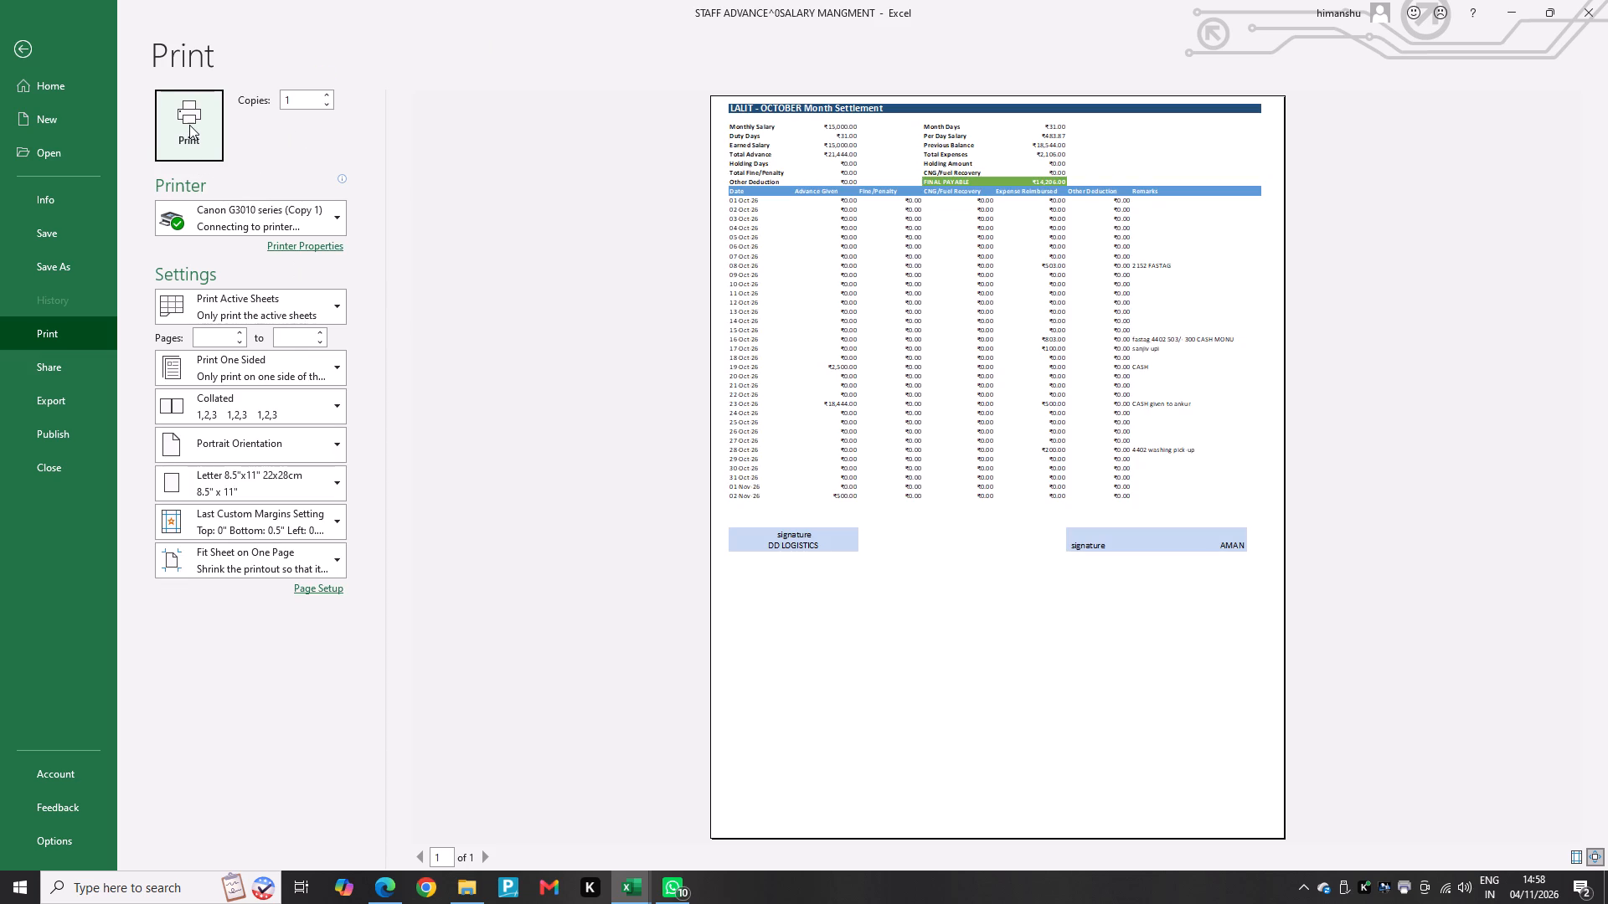
pyautogui.click(28, 51)
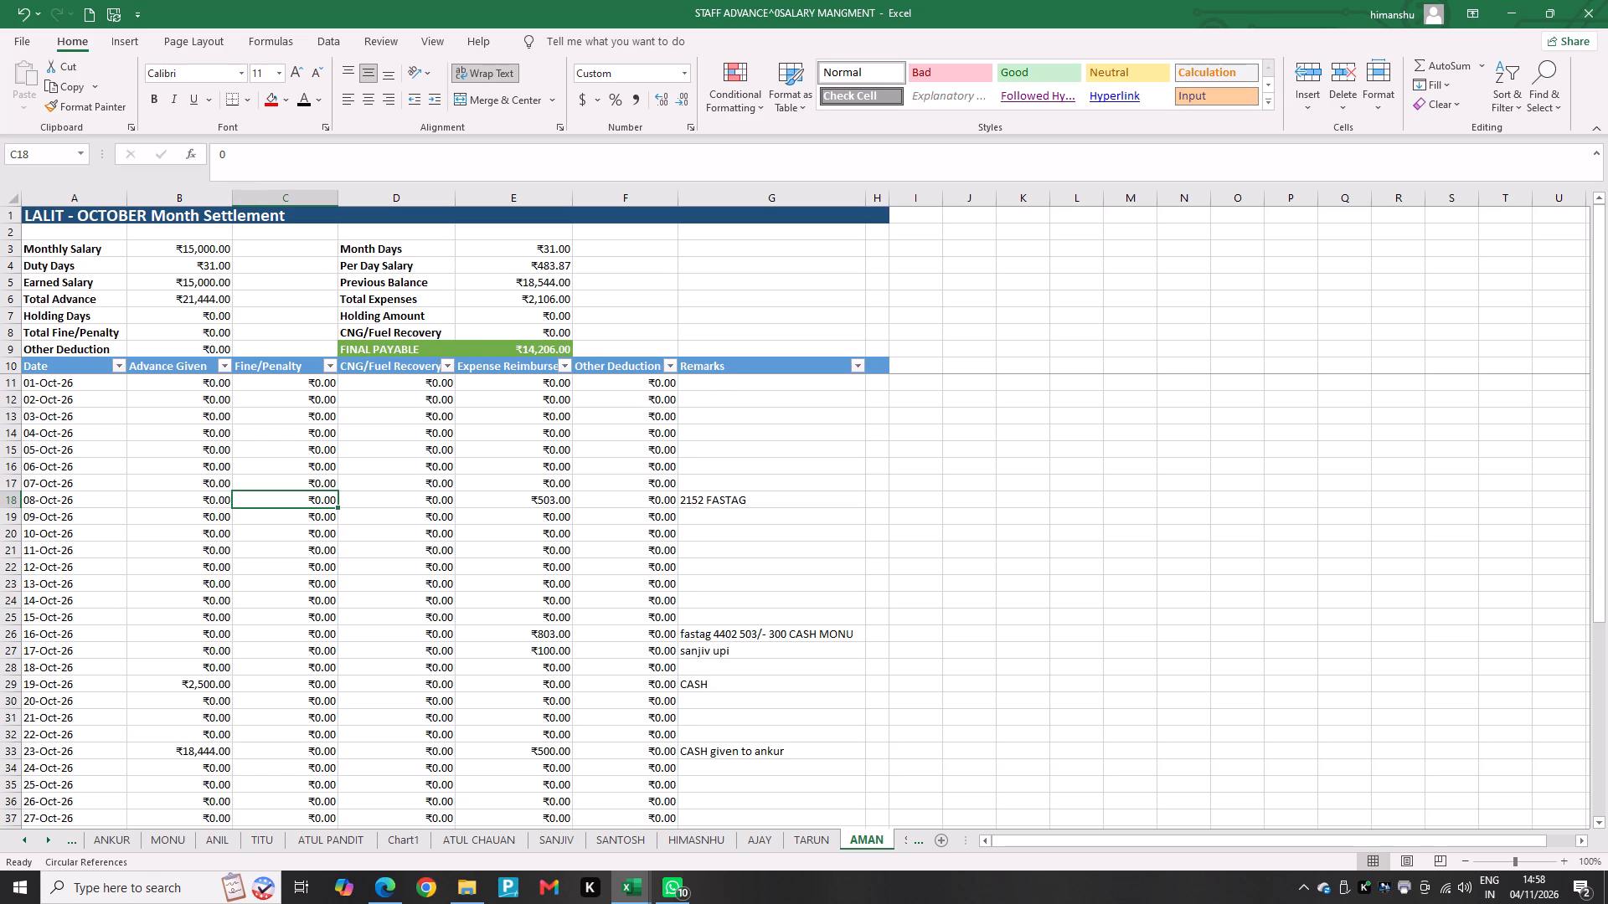
pyautogui.scroll(-6, 783, 633)
pyautogui.click(631, 698)
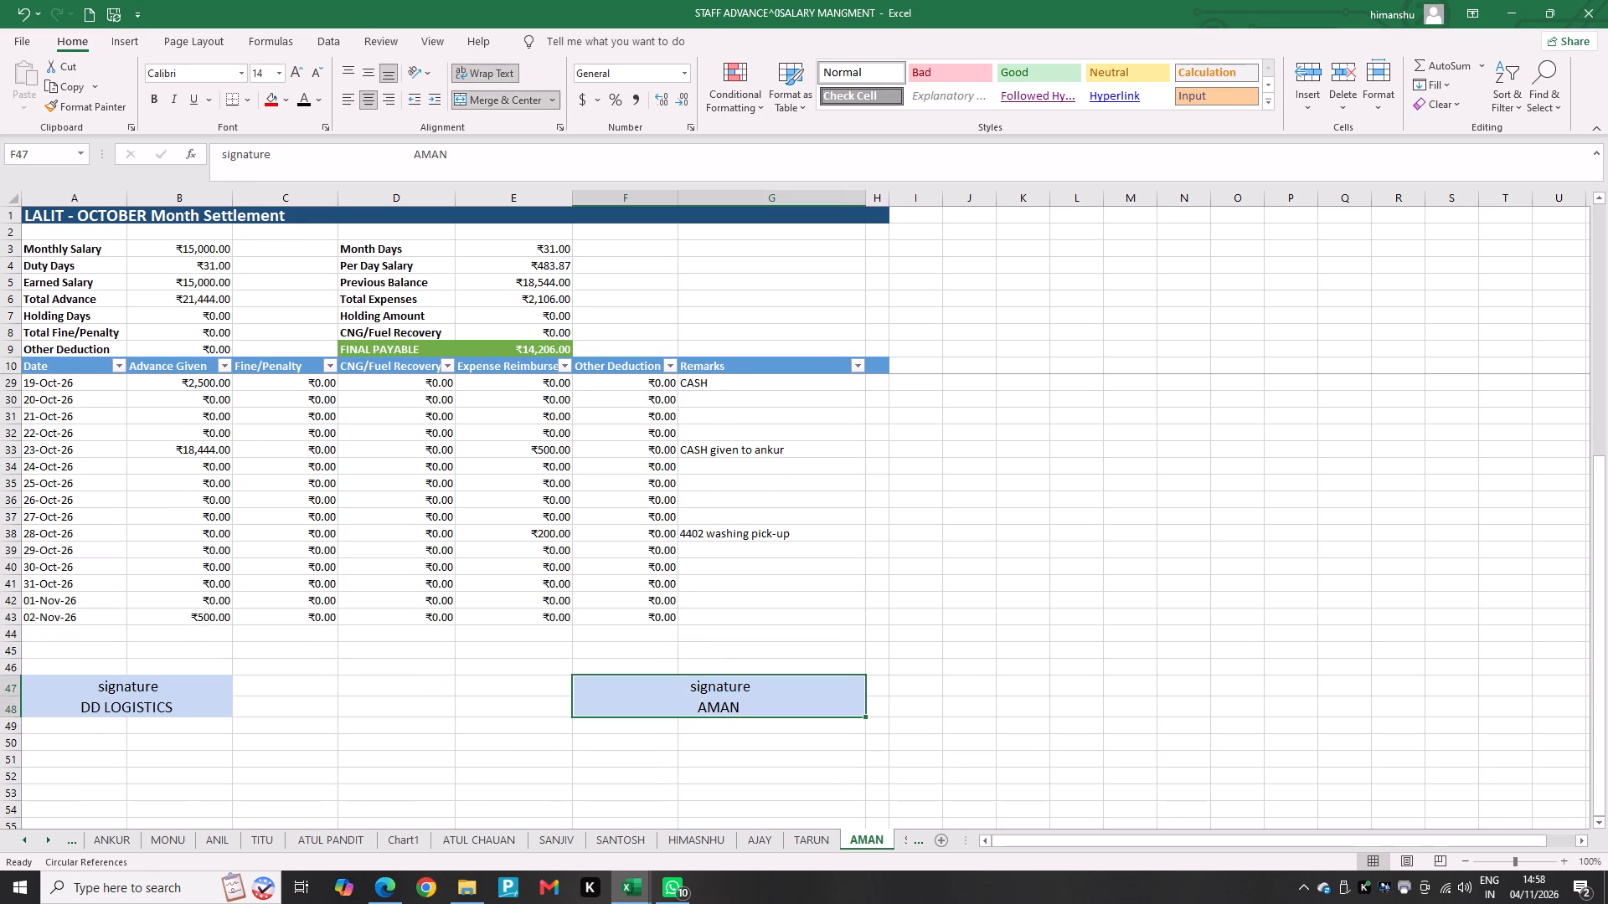
pyautogui.click(570, 694)
pyautogui.doubleClick(683, 698)
pyautogui.press('BackSpace')
pyautogui.press('BackSpace')
pyautogui.press('BackSpace')
pyautogui.press('BackSpace')
pyautogui.press('BackSpace')
pyautogui.press('BackSpace')
pyautogui.press('BackSpace')
pyautogui.press('BackSpace')
pyautogui.press('BackSpace')
pyautogui.press('BackSpace')
pyautogui.press('BackSpace')
pyautogui.press('BackSpace')
pyautogui.press('BackSpace')
pyautogui.press('BackSpace')
pyautogui.press('BackSpace')
pyautogui.press('BackSpace')
pyautogui.press('BackSpace')
pyautogui.press('BackSpace')
pyautogui.press('BackSpace')
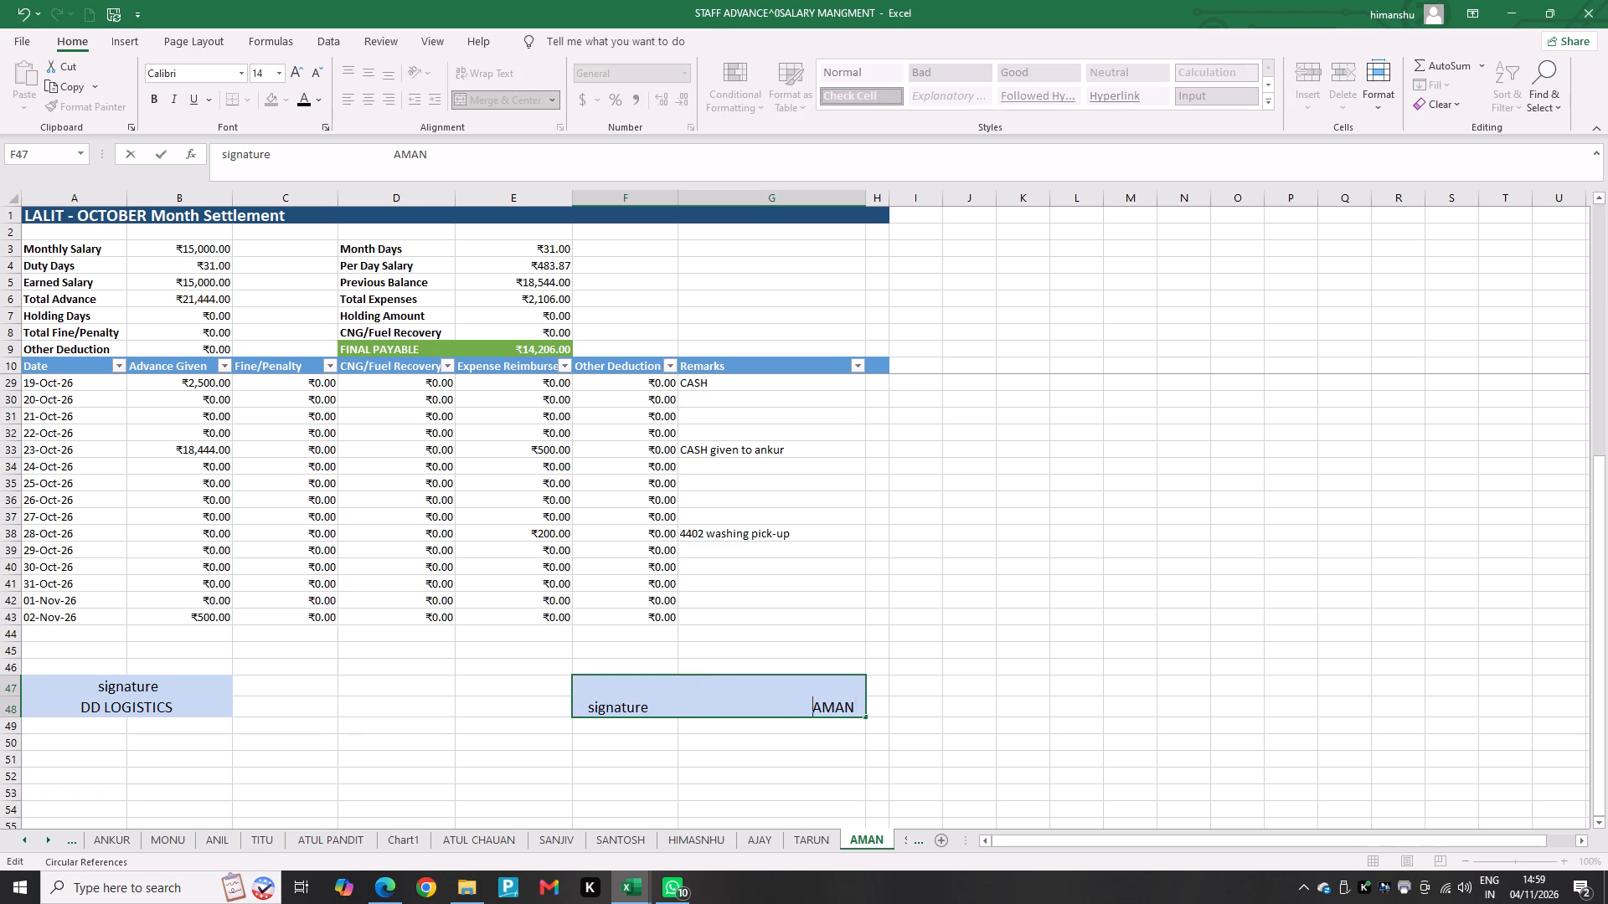
pyautogui.press('BackSpace')
pyautogui.press('BackSpace')
pyautogui.press('BackSpace')
pyautogui.press('BackSpace')
pyautogui.press('BackSpace')
pyautogui.press('BackSpace')
pyautogui.press('BackSpace')
pyautogui.press('BackSpace')
pyautogui.press('BackSpace')
pyautogui.press('BackSpace')
pyautogui.press('BackSpace')
pyautogui.press('BackSpace')
pyautogui.press('BackSpace')
pyautogui.press('BackSpace')
pyautogui.press('BackSpace')
pyautogui.press('BackSpace')
pyautogui.press('BackSpace')
pyautogui.press('BackSpace')
pyautogui.press('BackSpace')
pyautogui.press('BackSpace')
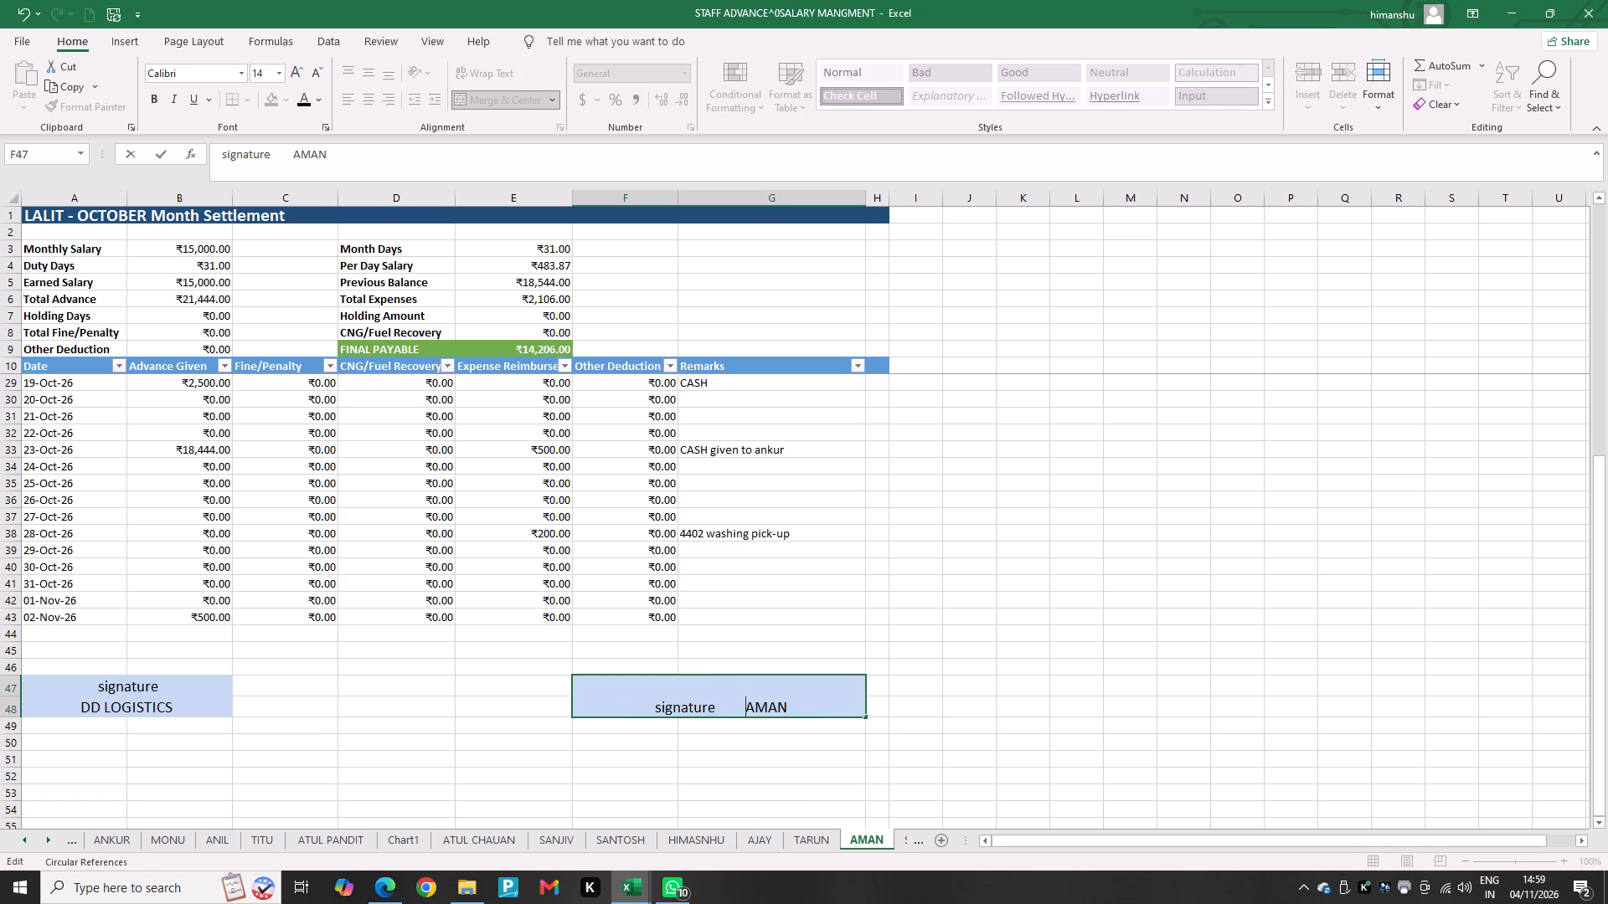
pyautogui.press('space')
pyautogui.press('space')
pyautogui.press('space')
pyautogui.press('space')
pyautogui.press('space')
pyautogui.press('space')
pyautogui.press('space')
pyautogui.press('space')
pyautogui.press('space')
pyautogui.press('space')
pyautogui.press('space')
pyautogui.press('space')
pyautogui.press('space')
pyautogui.press('space')
pyautogui.press('space')
pyautogui.press('space')
pyautogui.press('space')
pyautogui.press('space')
pyautogui.press('space')
pyautogui.press('space')
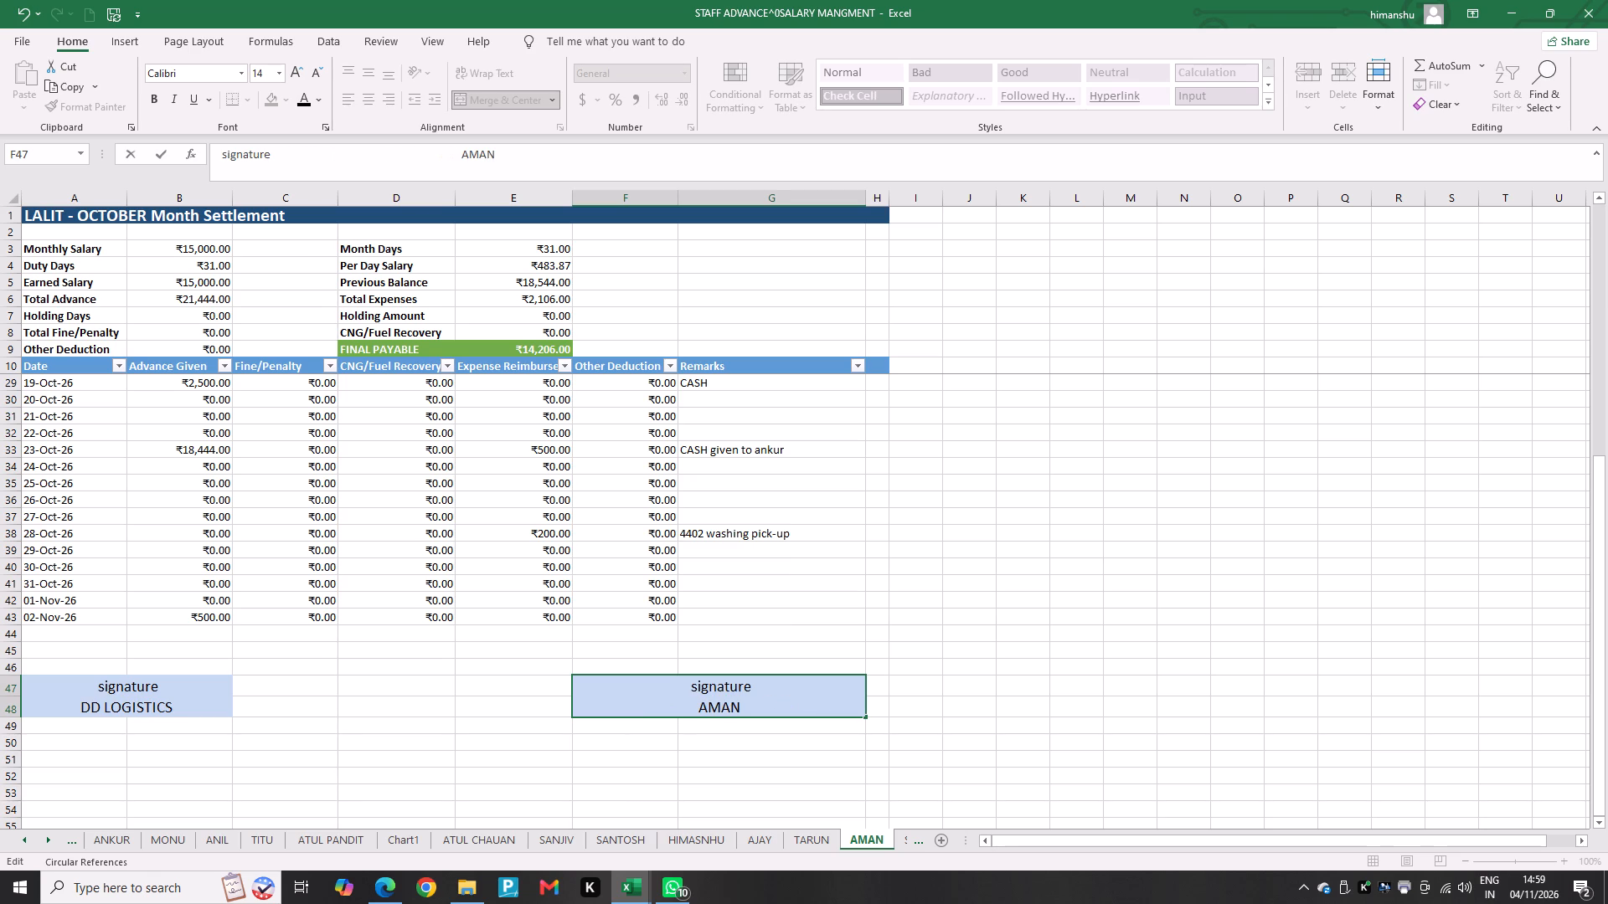
pyautogui.press('space')
pyautogui.press('space')
pyautogui.press('space')
pyautogui.press('space')
pyautogui.press('space')
pyautogui.press('space')
pyautogui.hotkey('ctrl', 'p')
pyautogui.click(368, 713)
# Print one copy of AMAN's October settlement sheet on the Canon G3010 series printer.
pyautogui.hotkey('ctrl', 'p')
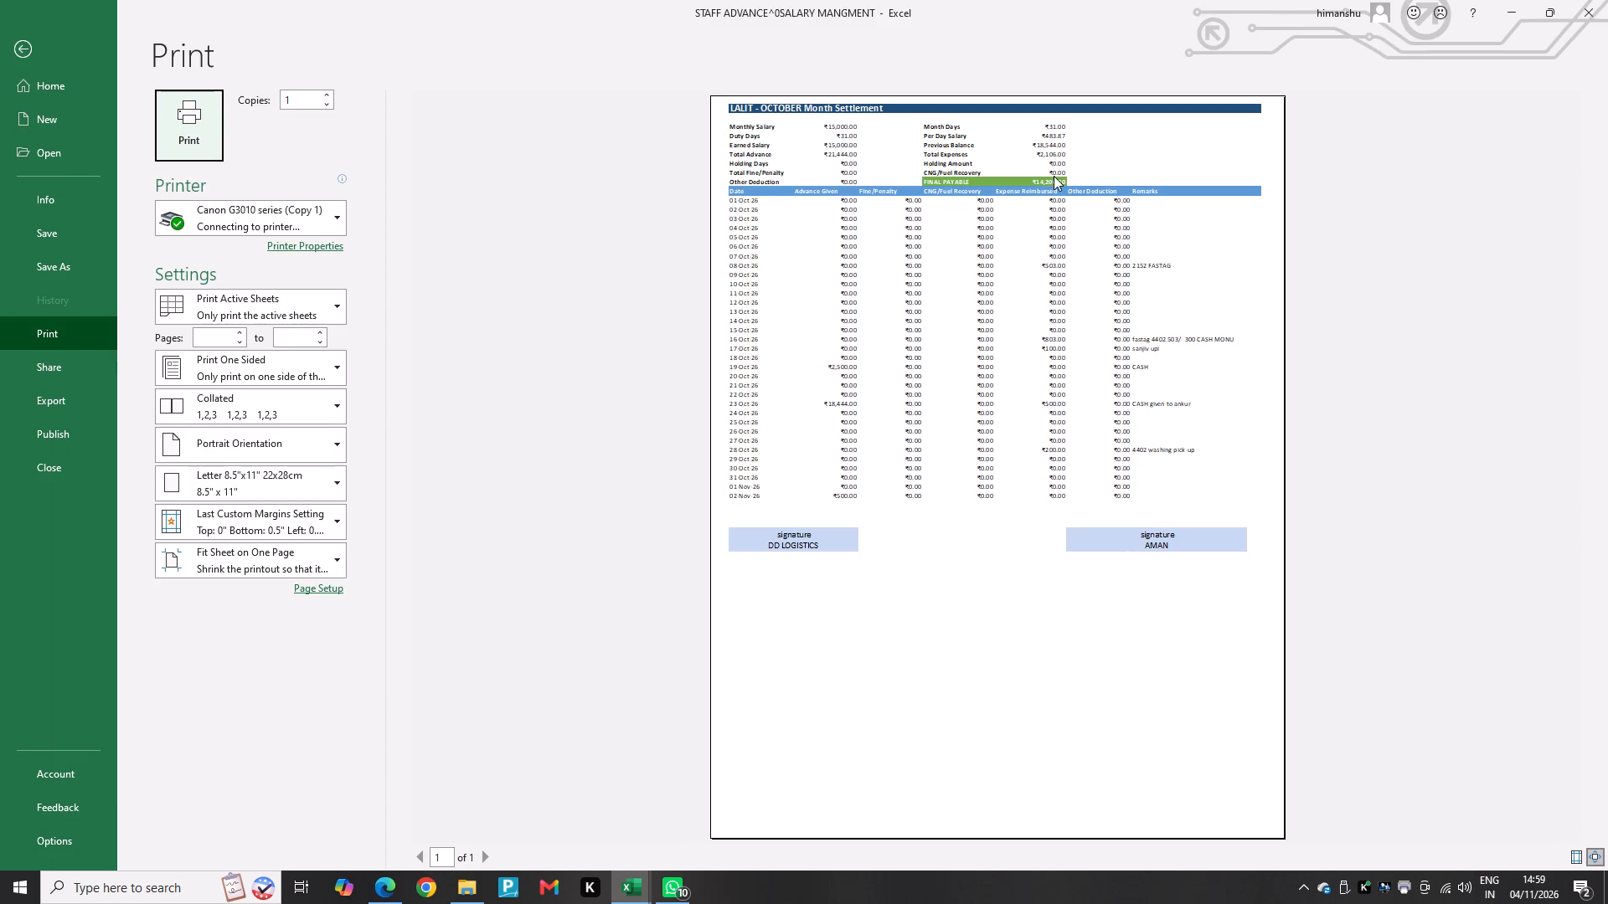
pyautogui.click(180, 131)
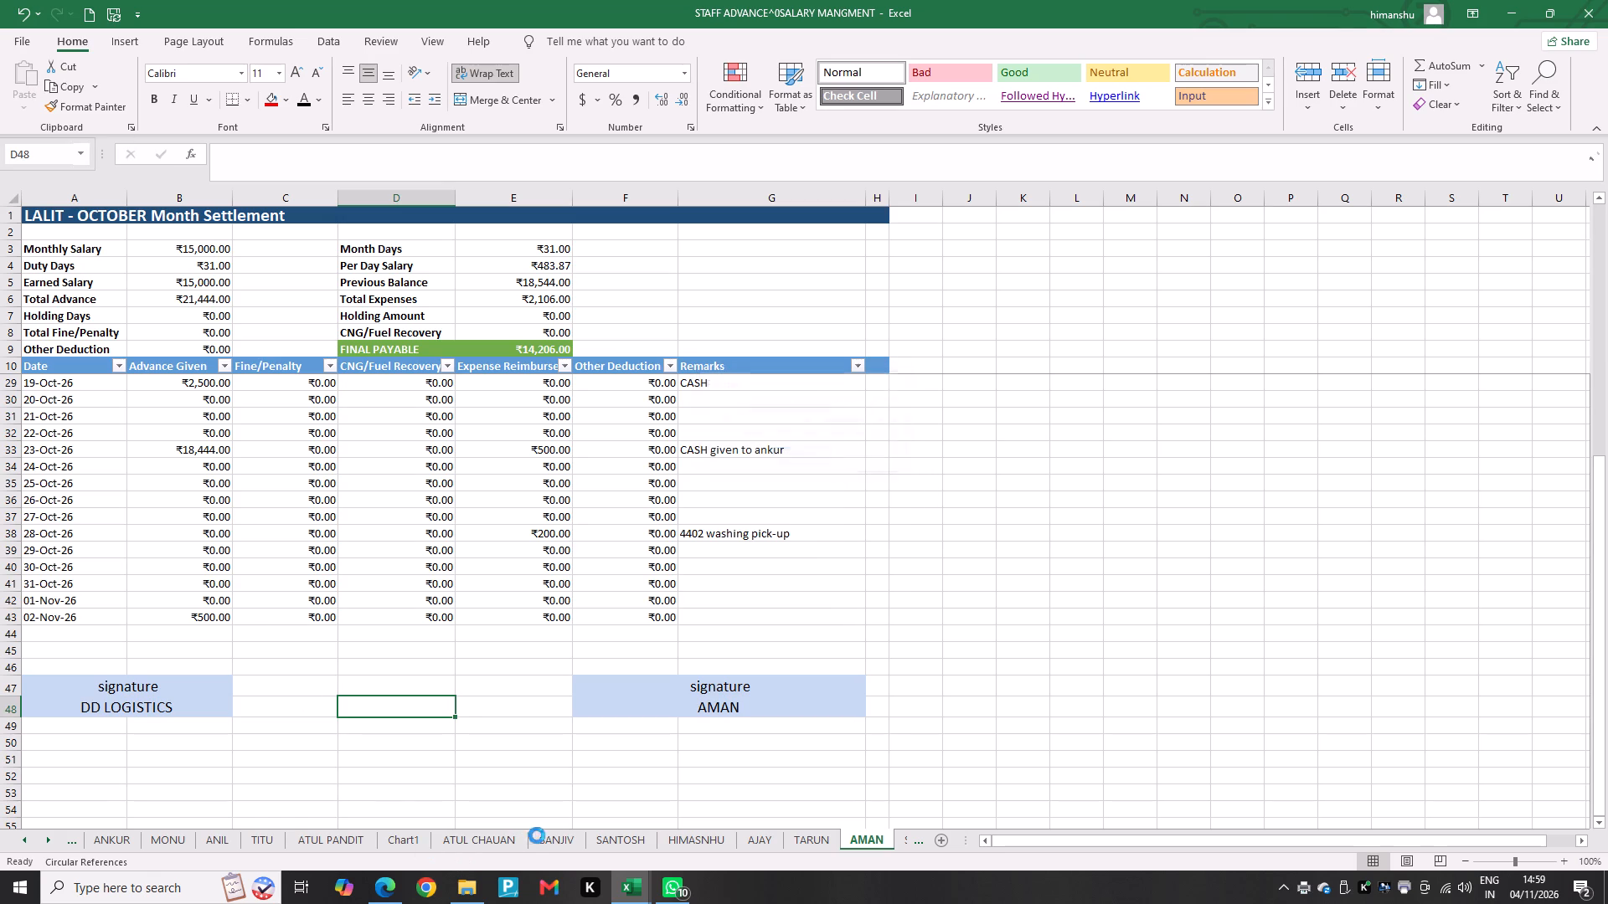
# Print the HIMASNHU October settlement sheet on the Canon G3010 series printer.
pyautogui.click(683, 831)
pyautogui.click(706, 840)
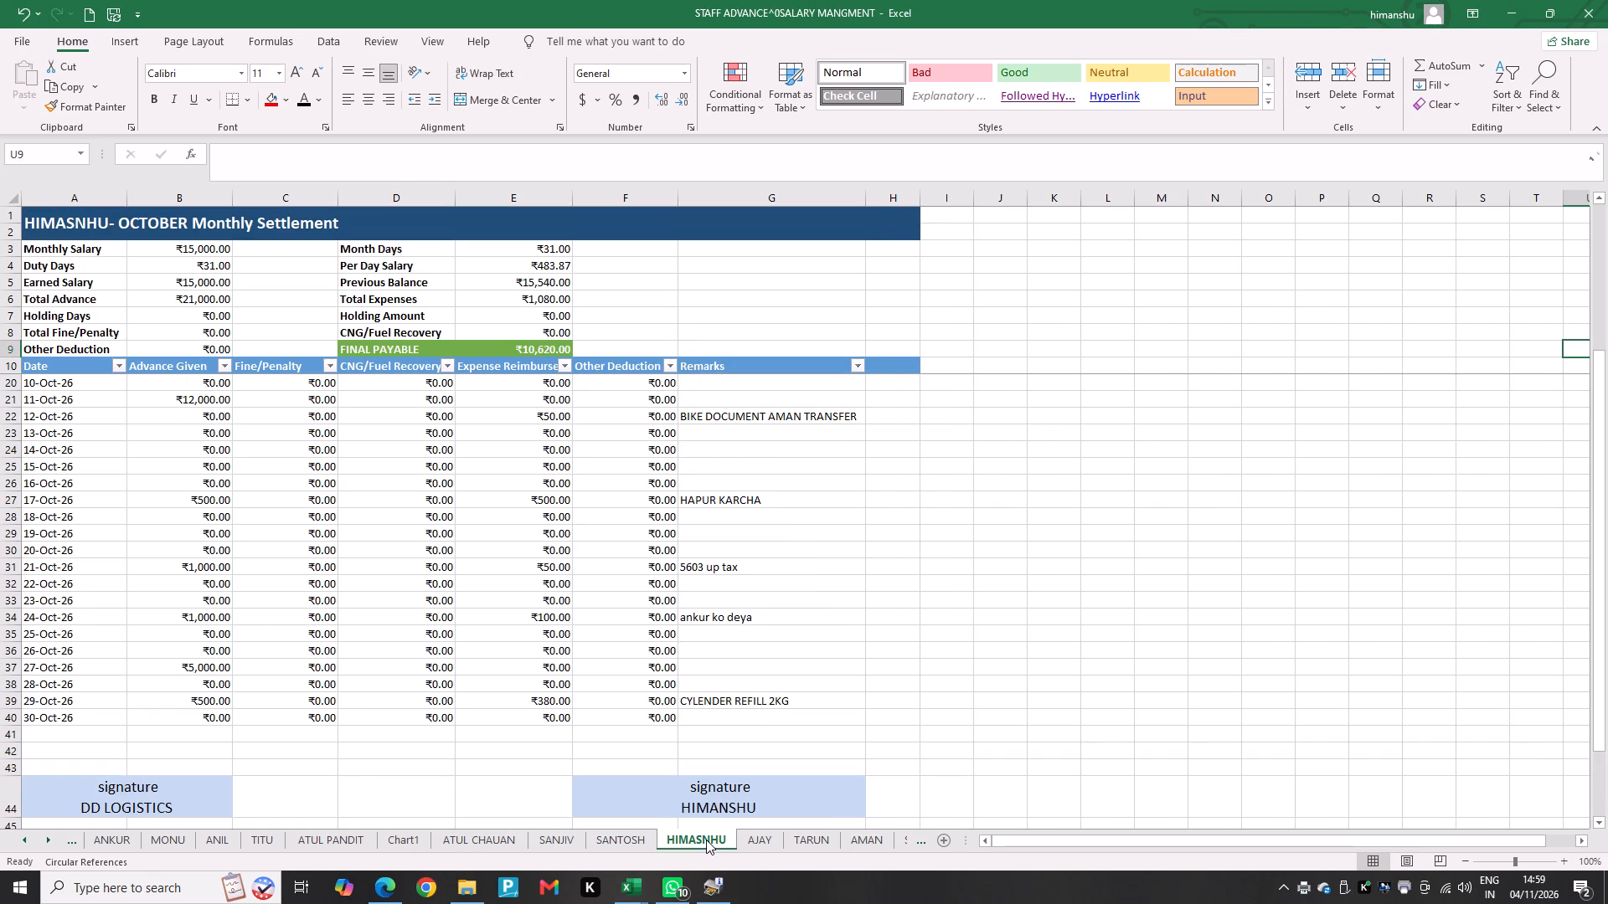
pyautogui.hotkey('ctrl', 'p')
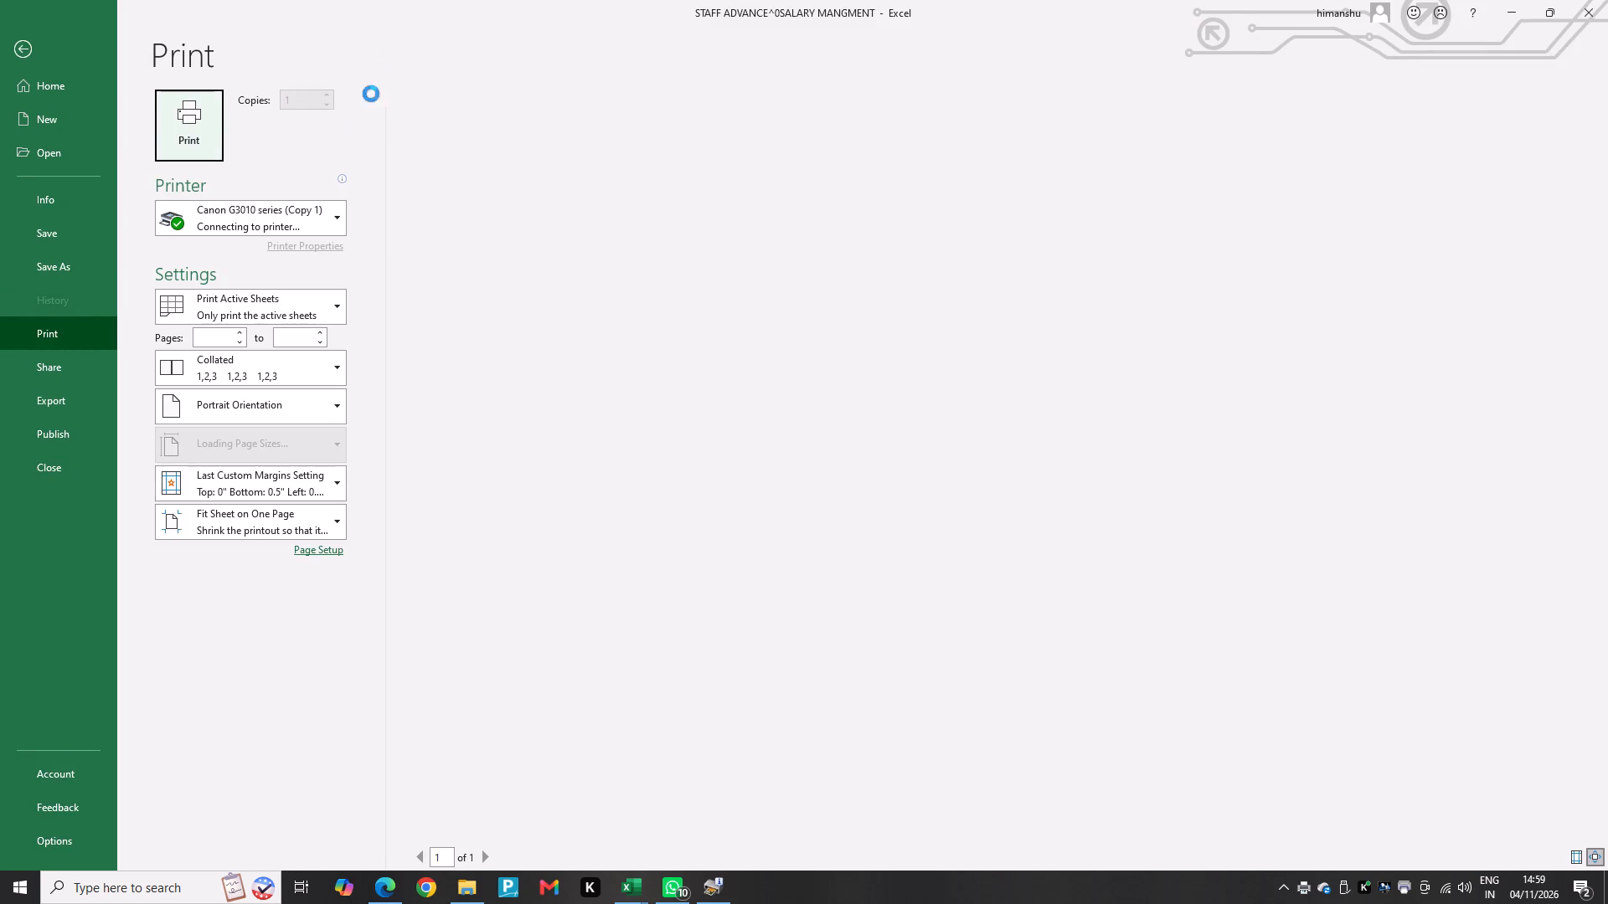
pyautogui.click(191, 126)
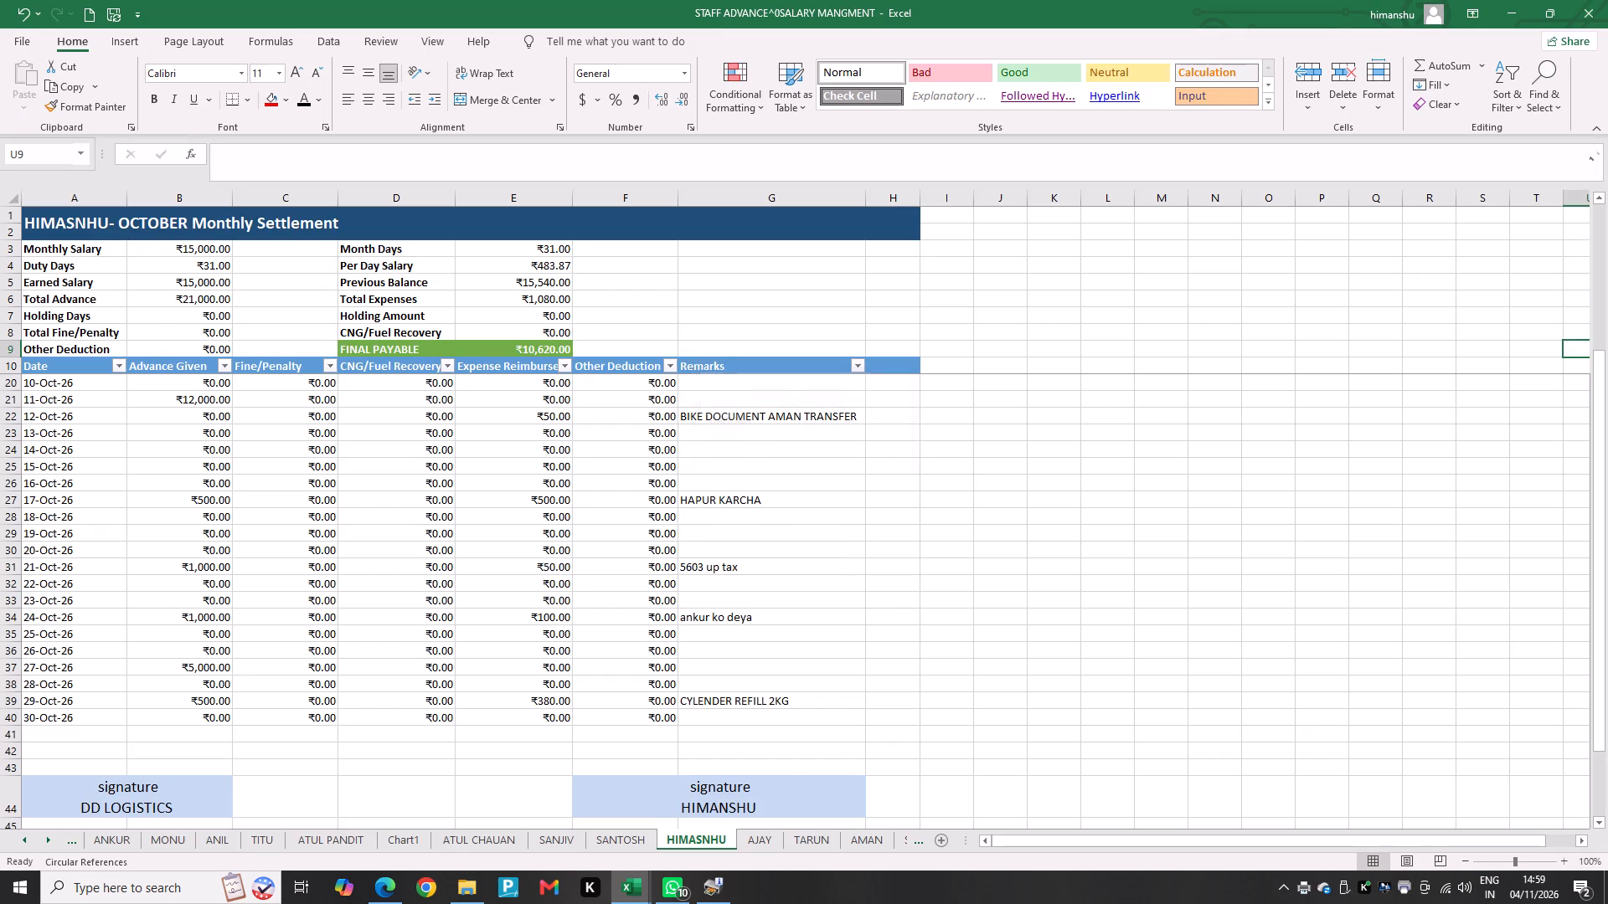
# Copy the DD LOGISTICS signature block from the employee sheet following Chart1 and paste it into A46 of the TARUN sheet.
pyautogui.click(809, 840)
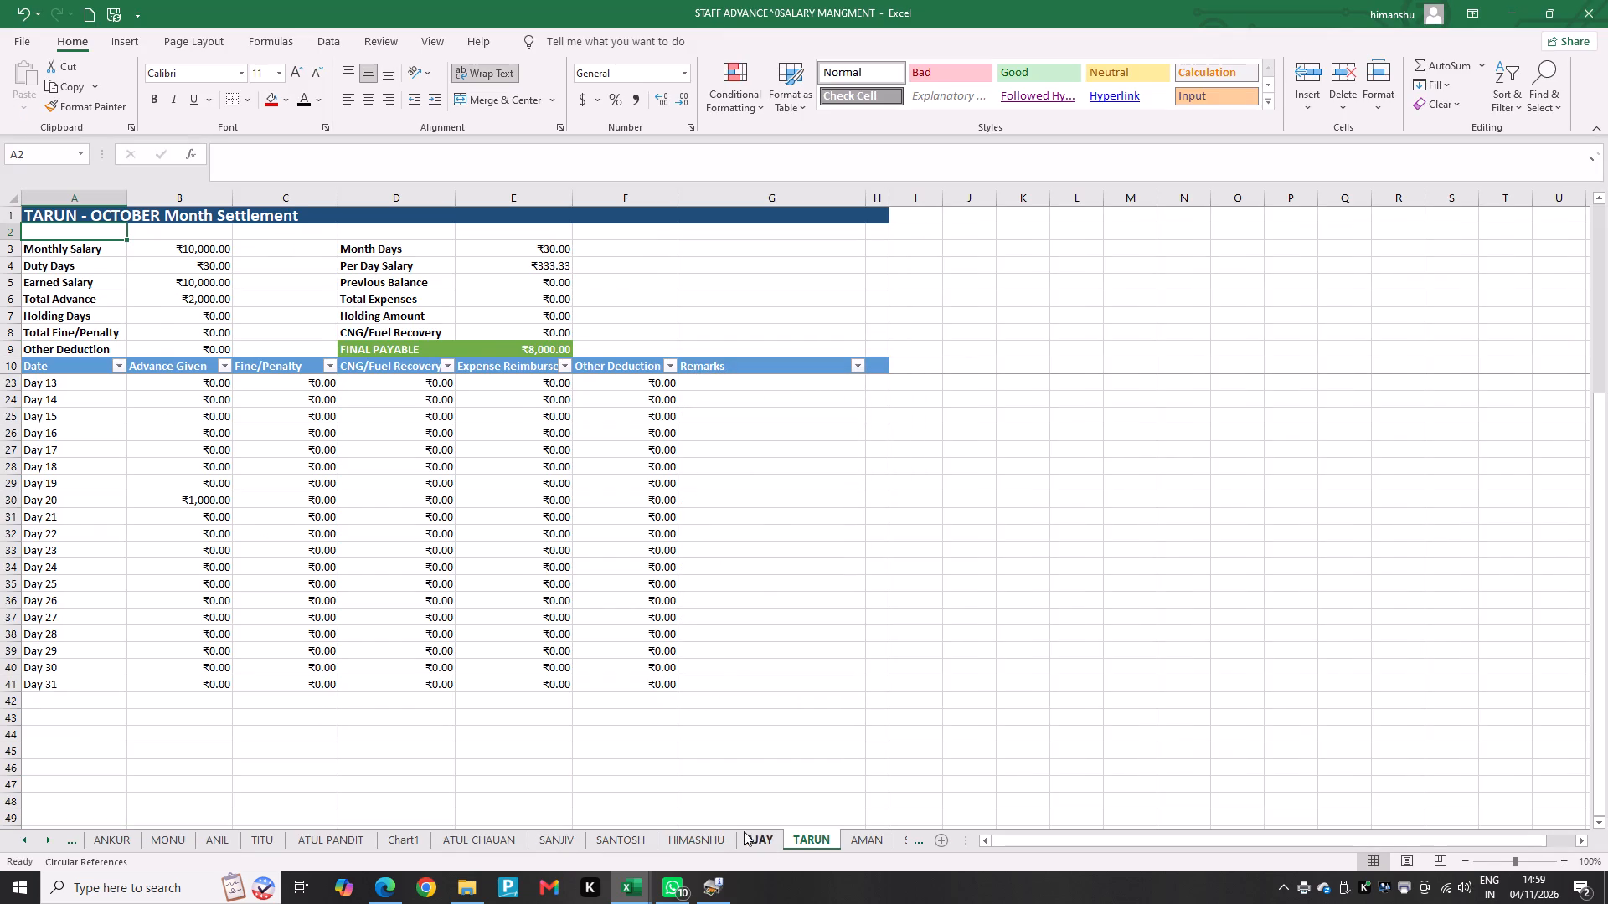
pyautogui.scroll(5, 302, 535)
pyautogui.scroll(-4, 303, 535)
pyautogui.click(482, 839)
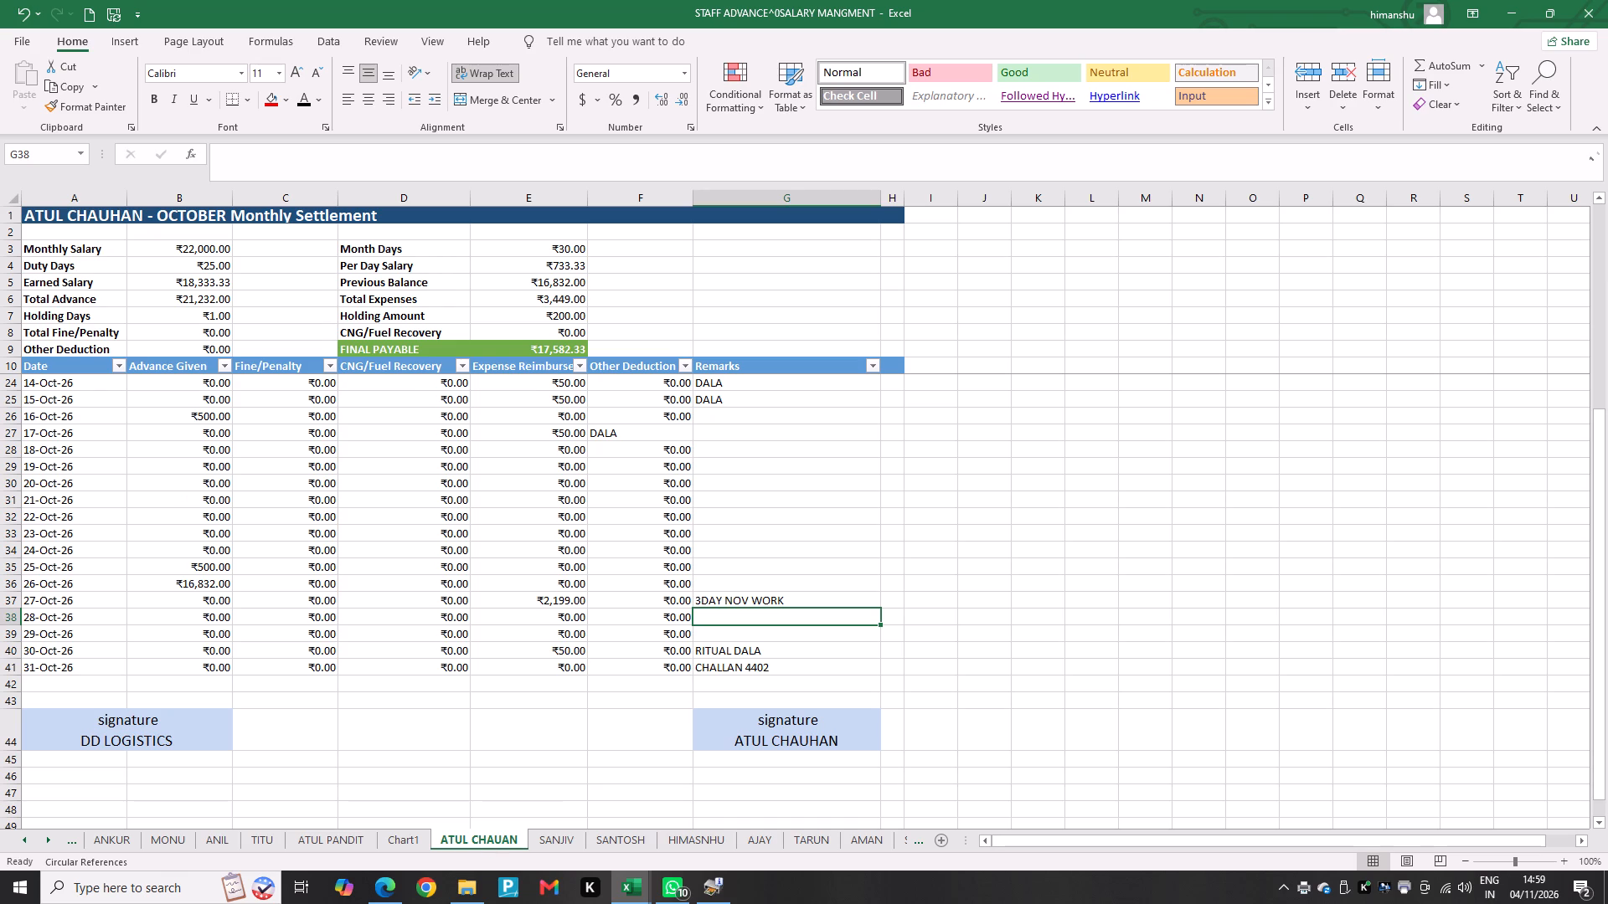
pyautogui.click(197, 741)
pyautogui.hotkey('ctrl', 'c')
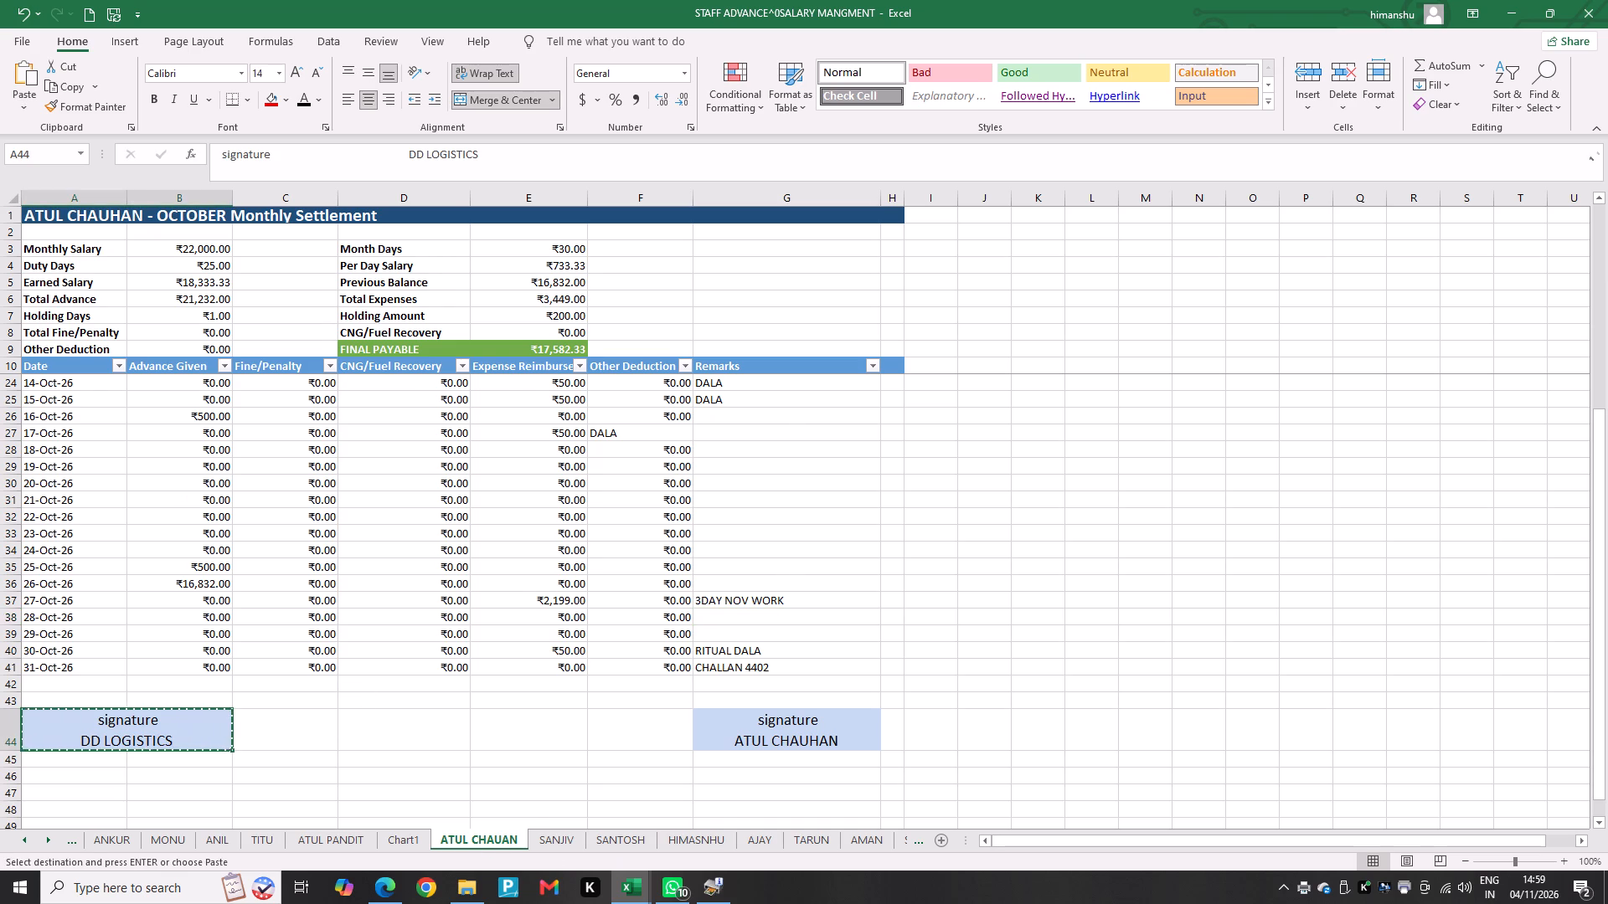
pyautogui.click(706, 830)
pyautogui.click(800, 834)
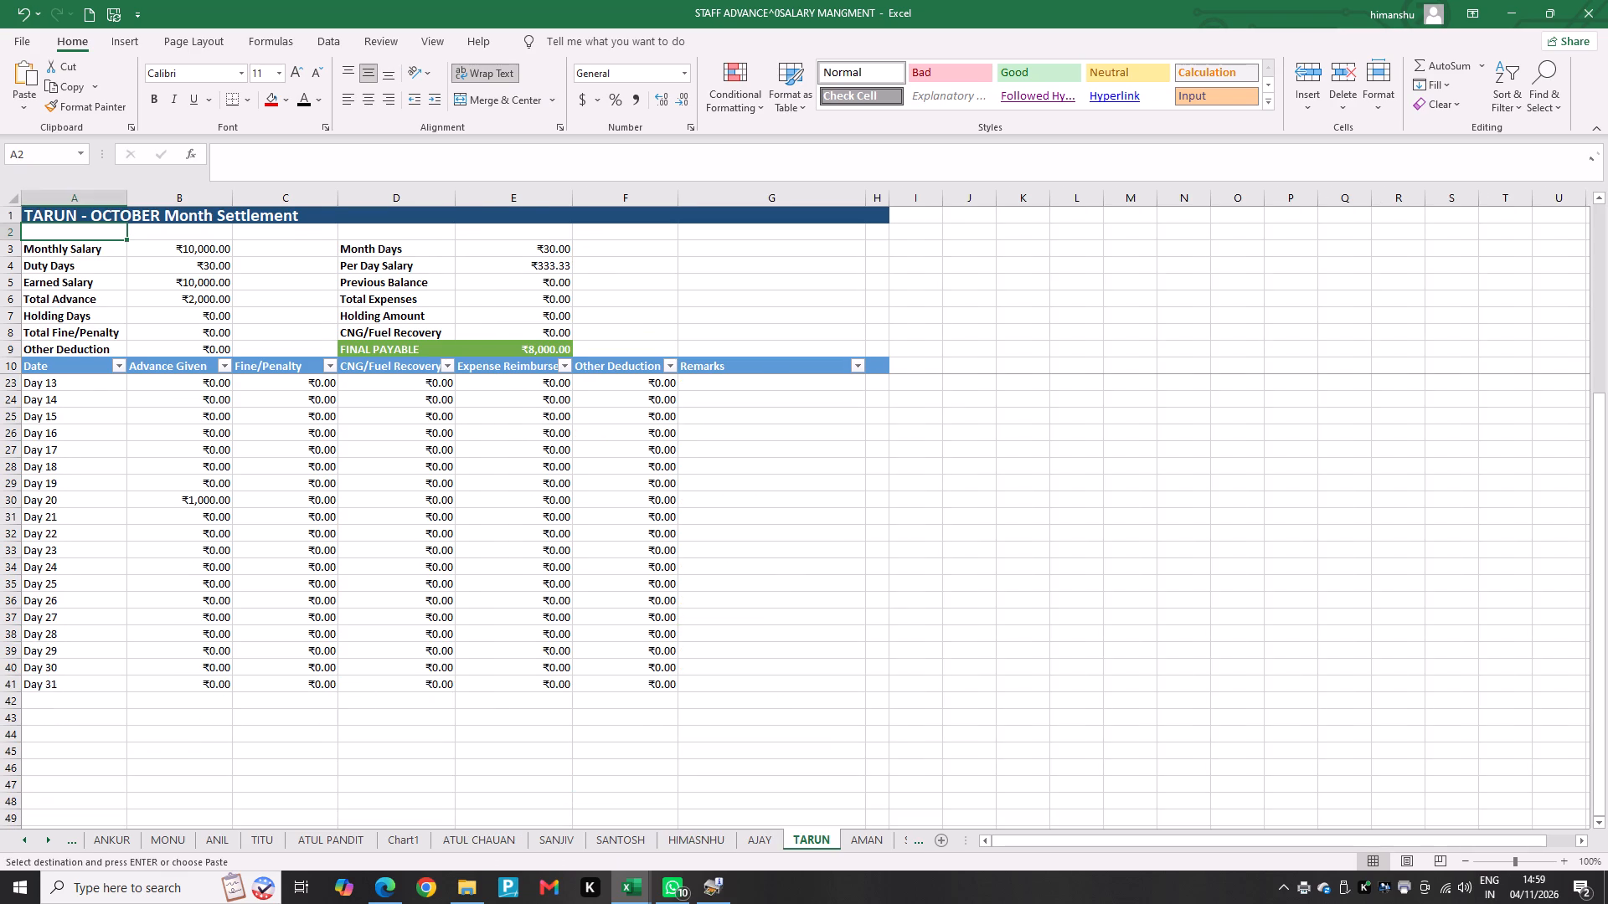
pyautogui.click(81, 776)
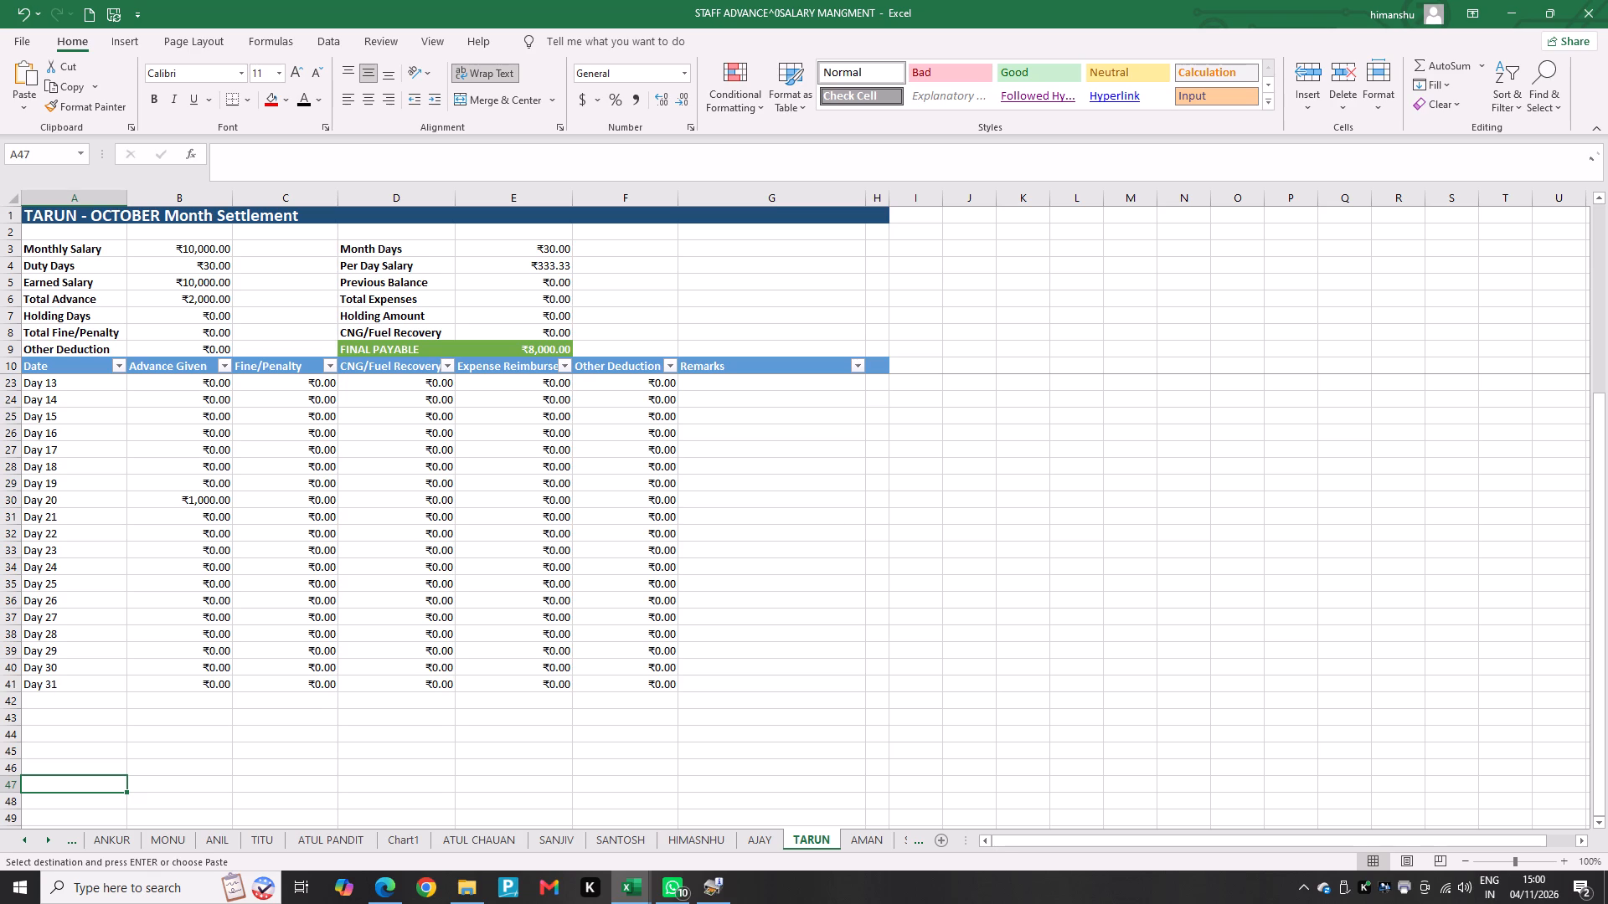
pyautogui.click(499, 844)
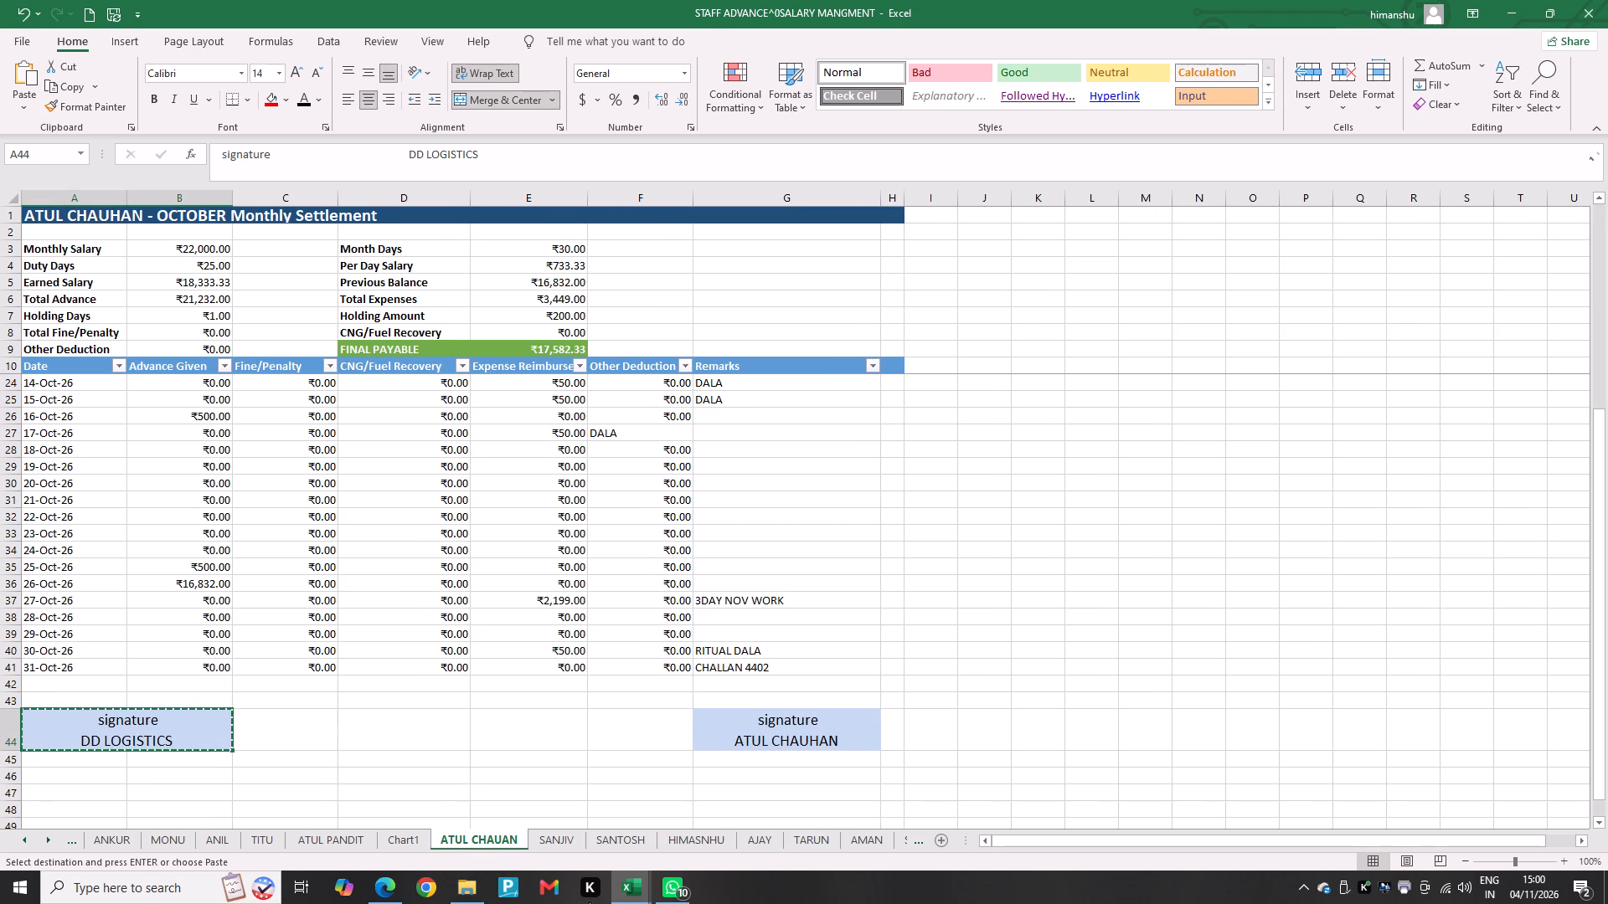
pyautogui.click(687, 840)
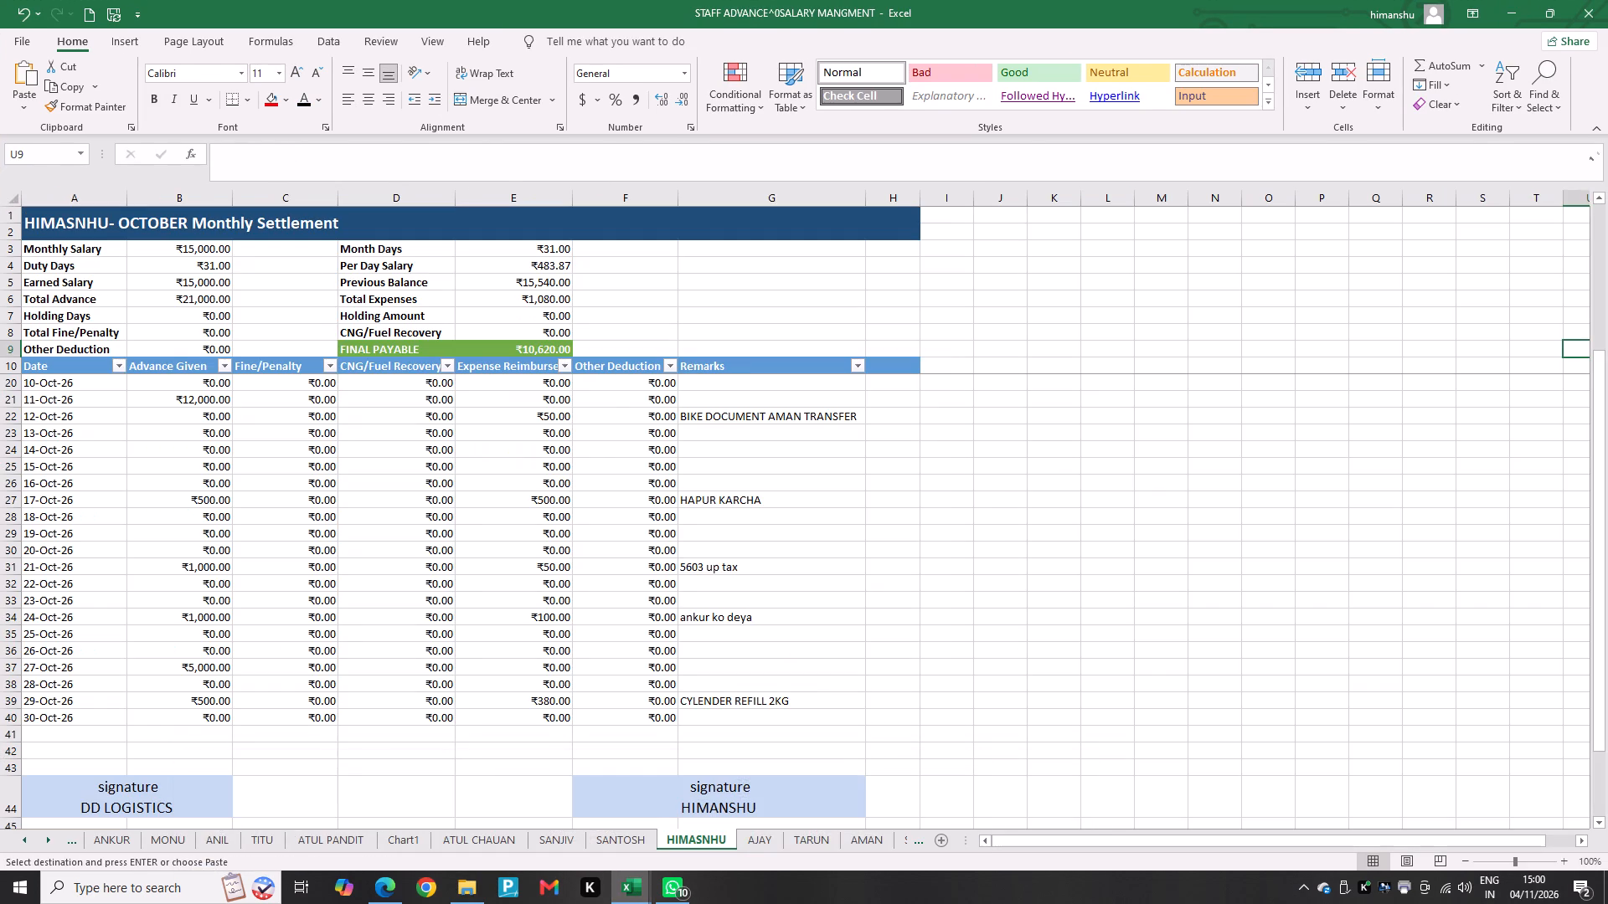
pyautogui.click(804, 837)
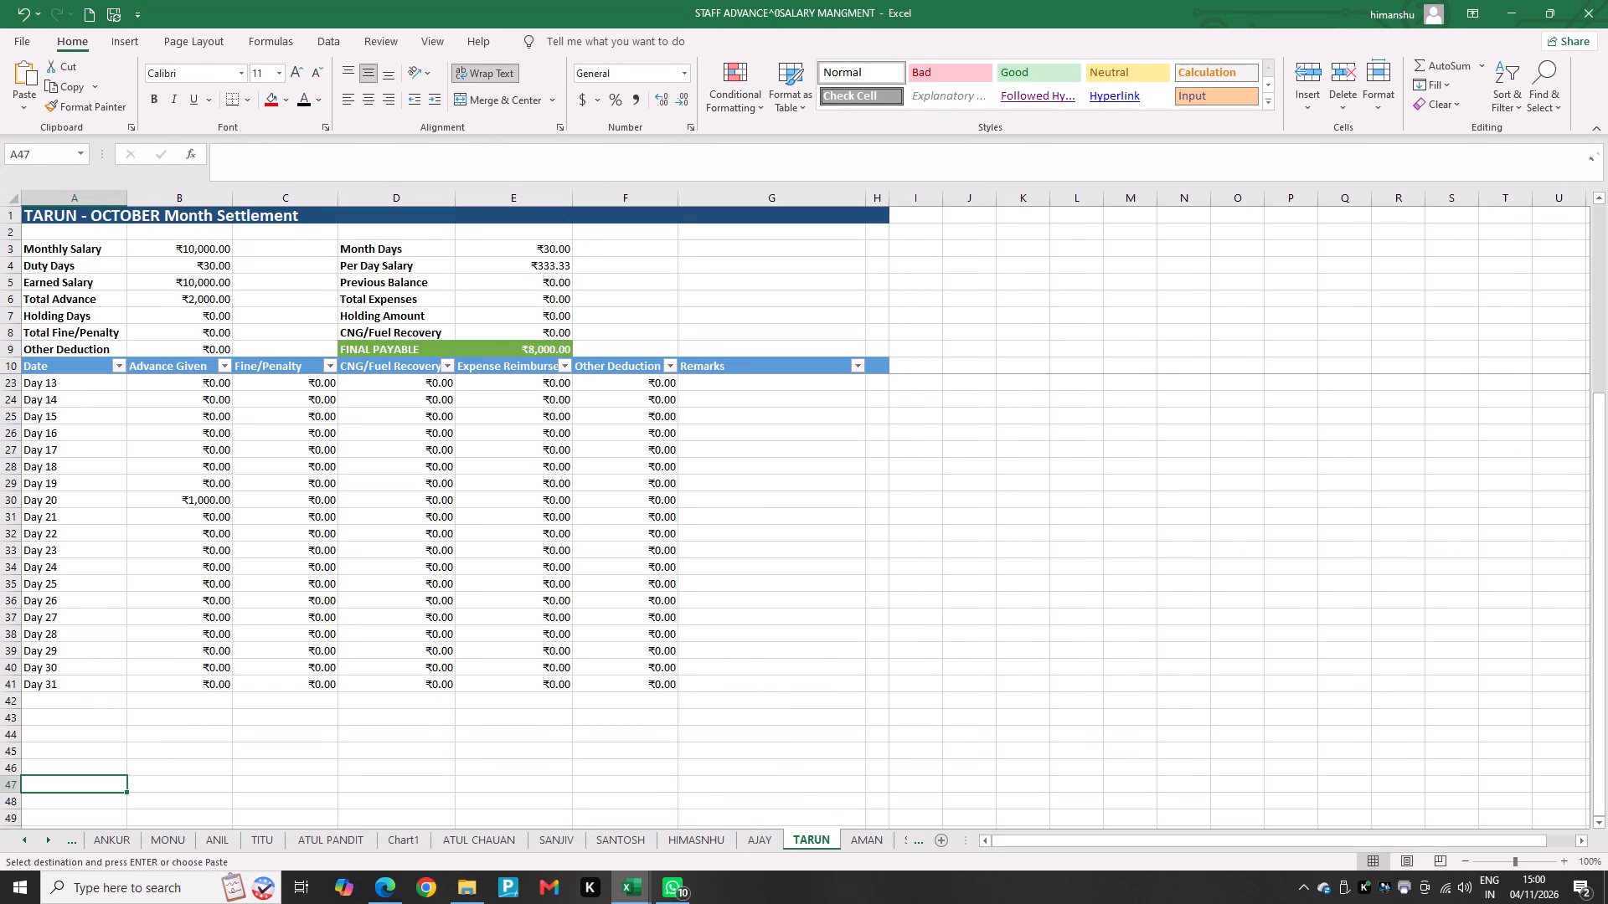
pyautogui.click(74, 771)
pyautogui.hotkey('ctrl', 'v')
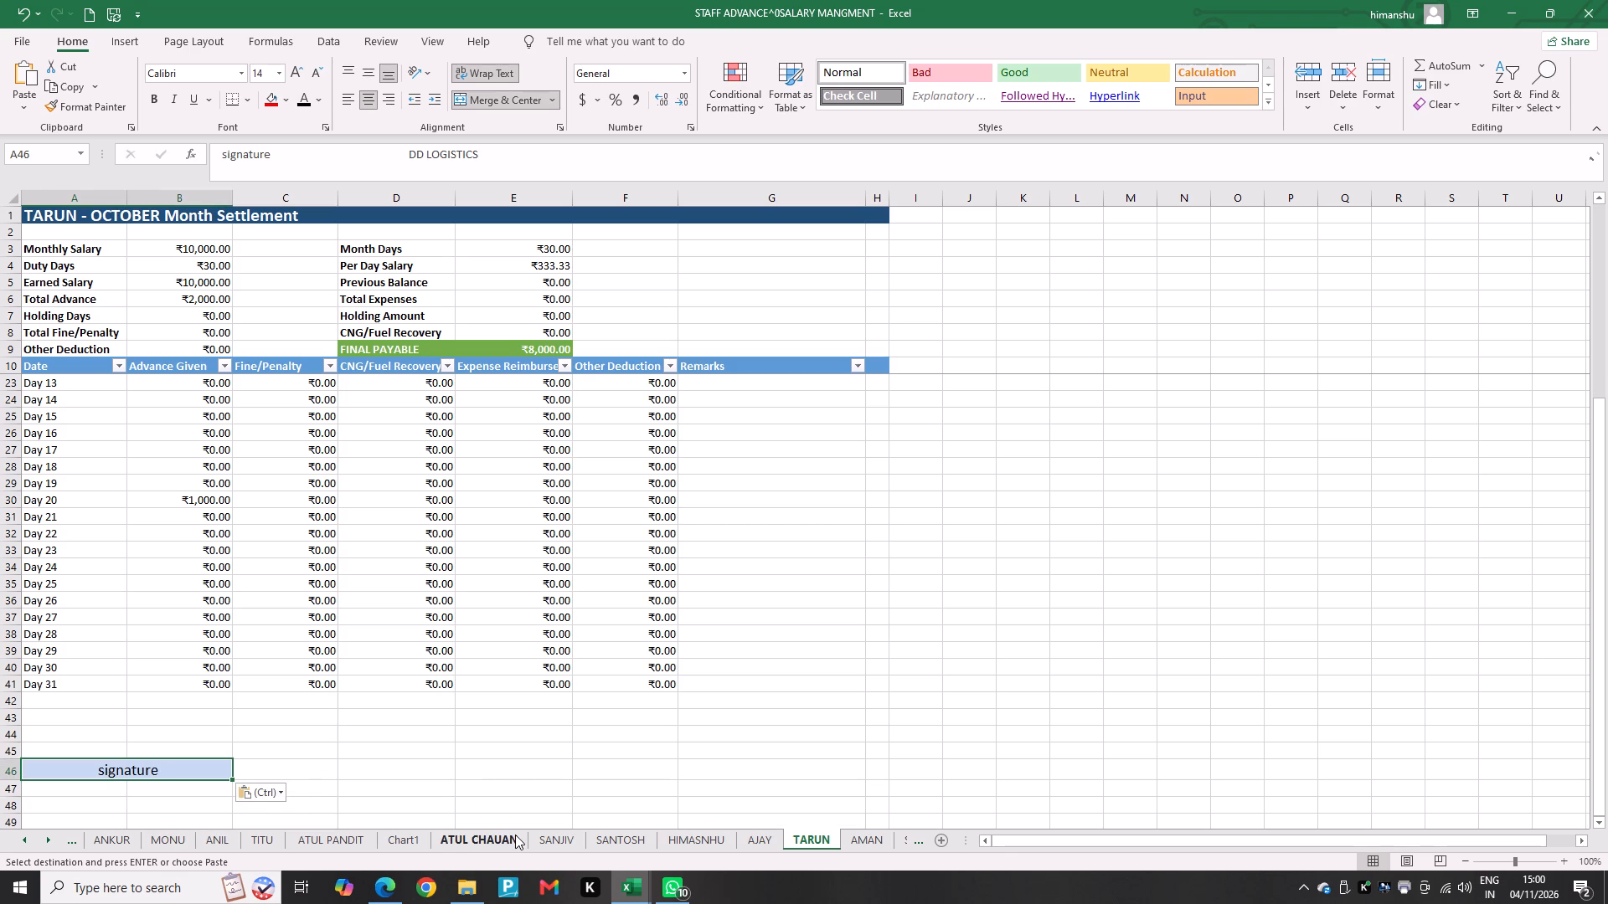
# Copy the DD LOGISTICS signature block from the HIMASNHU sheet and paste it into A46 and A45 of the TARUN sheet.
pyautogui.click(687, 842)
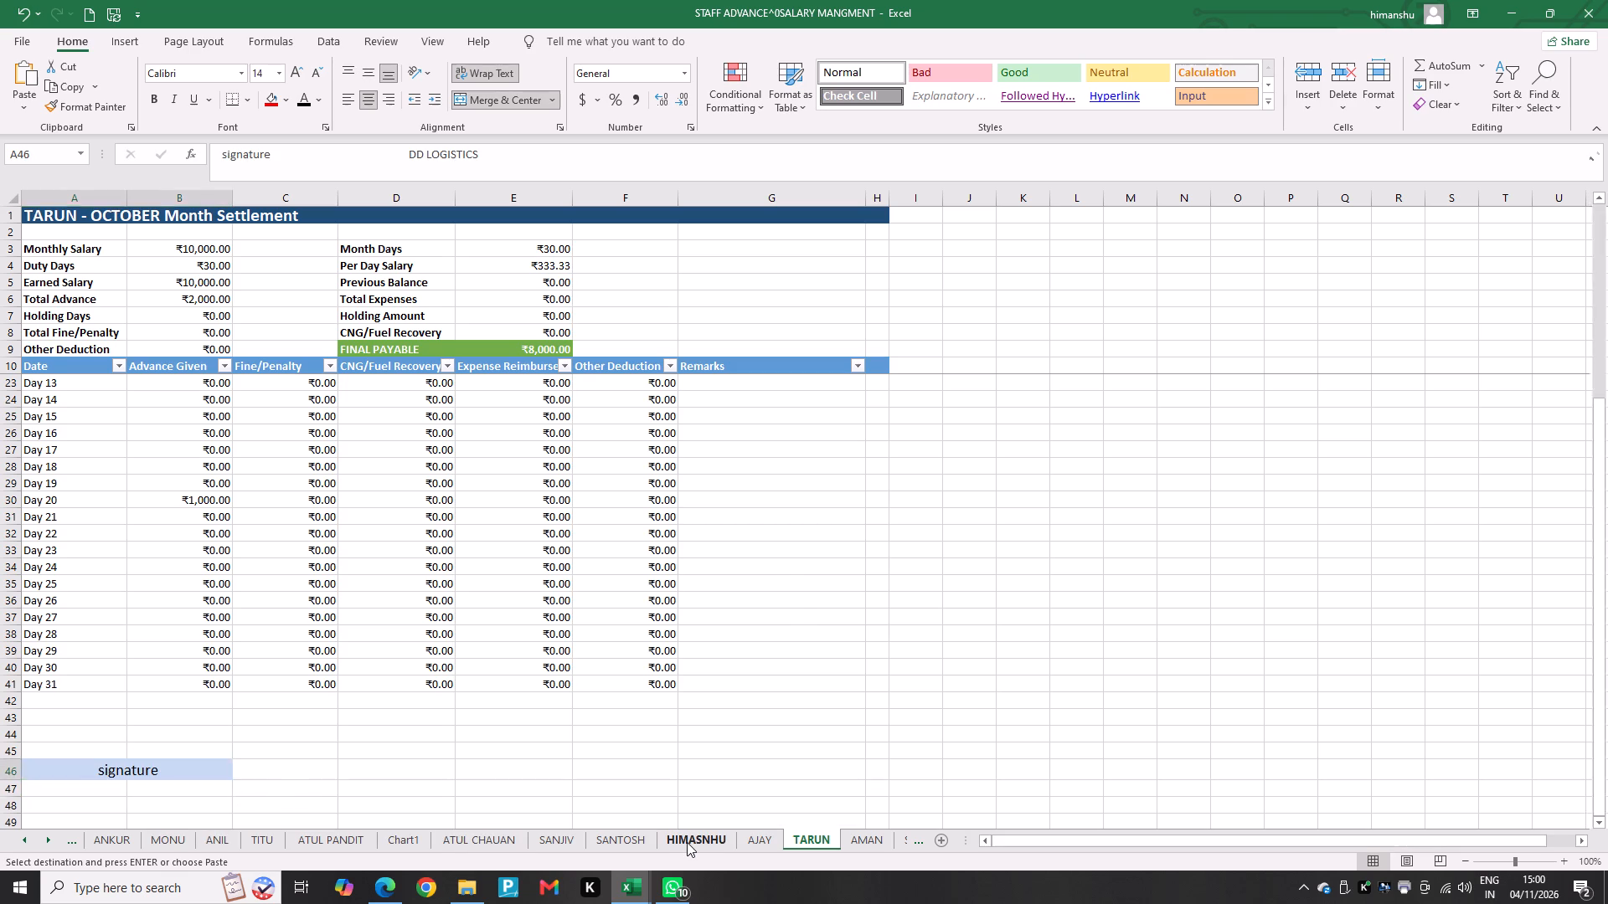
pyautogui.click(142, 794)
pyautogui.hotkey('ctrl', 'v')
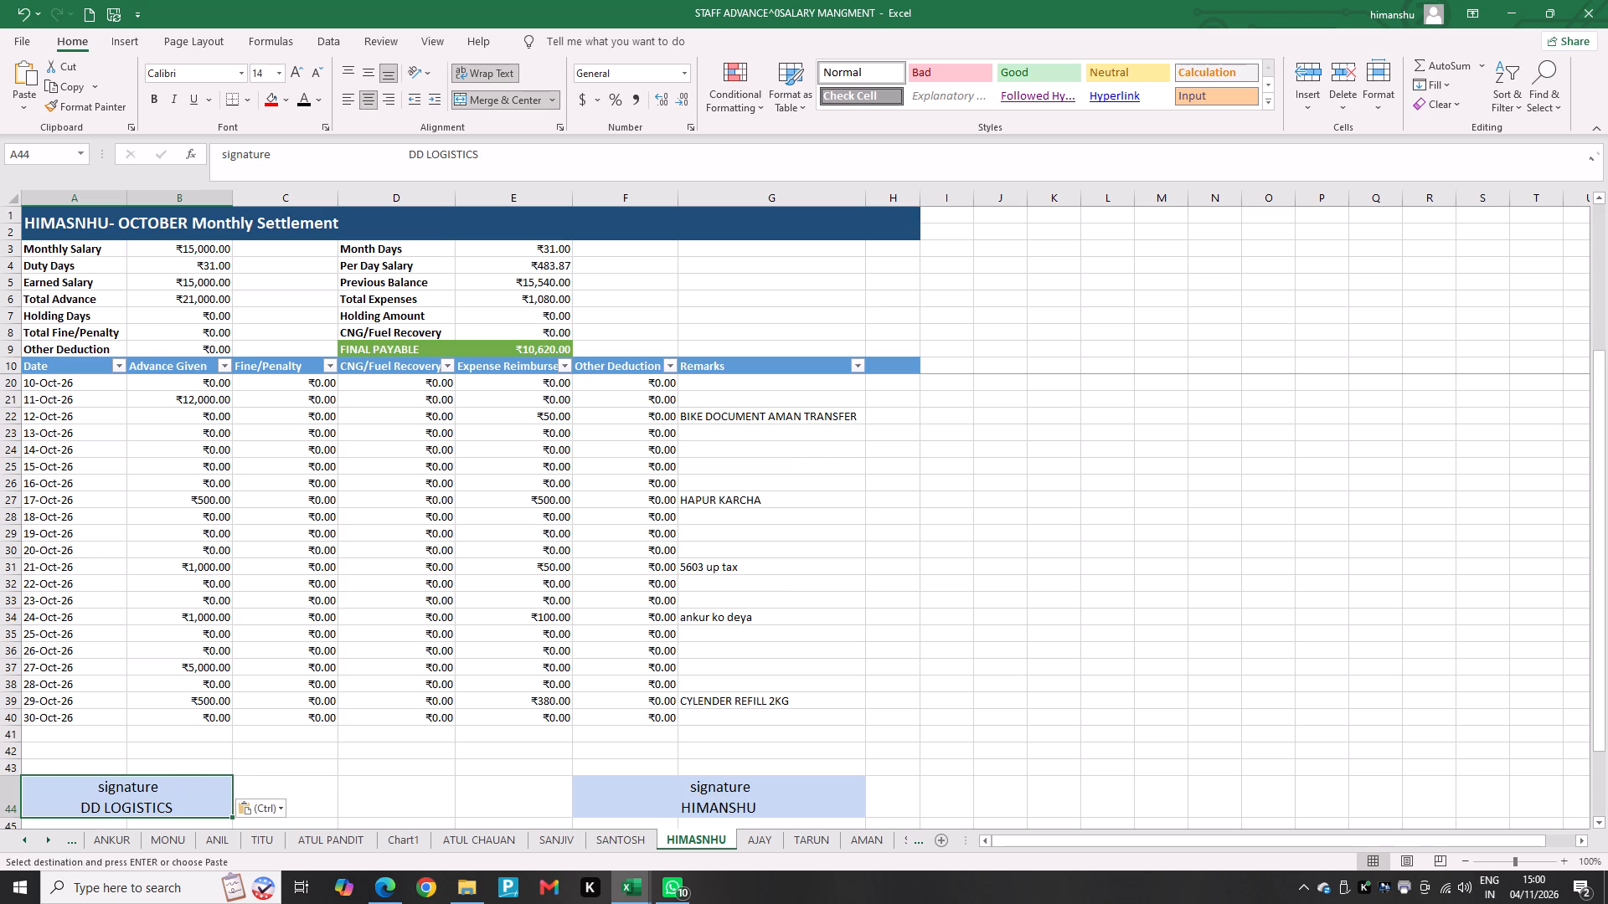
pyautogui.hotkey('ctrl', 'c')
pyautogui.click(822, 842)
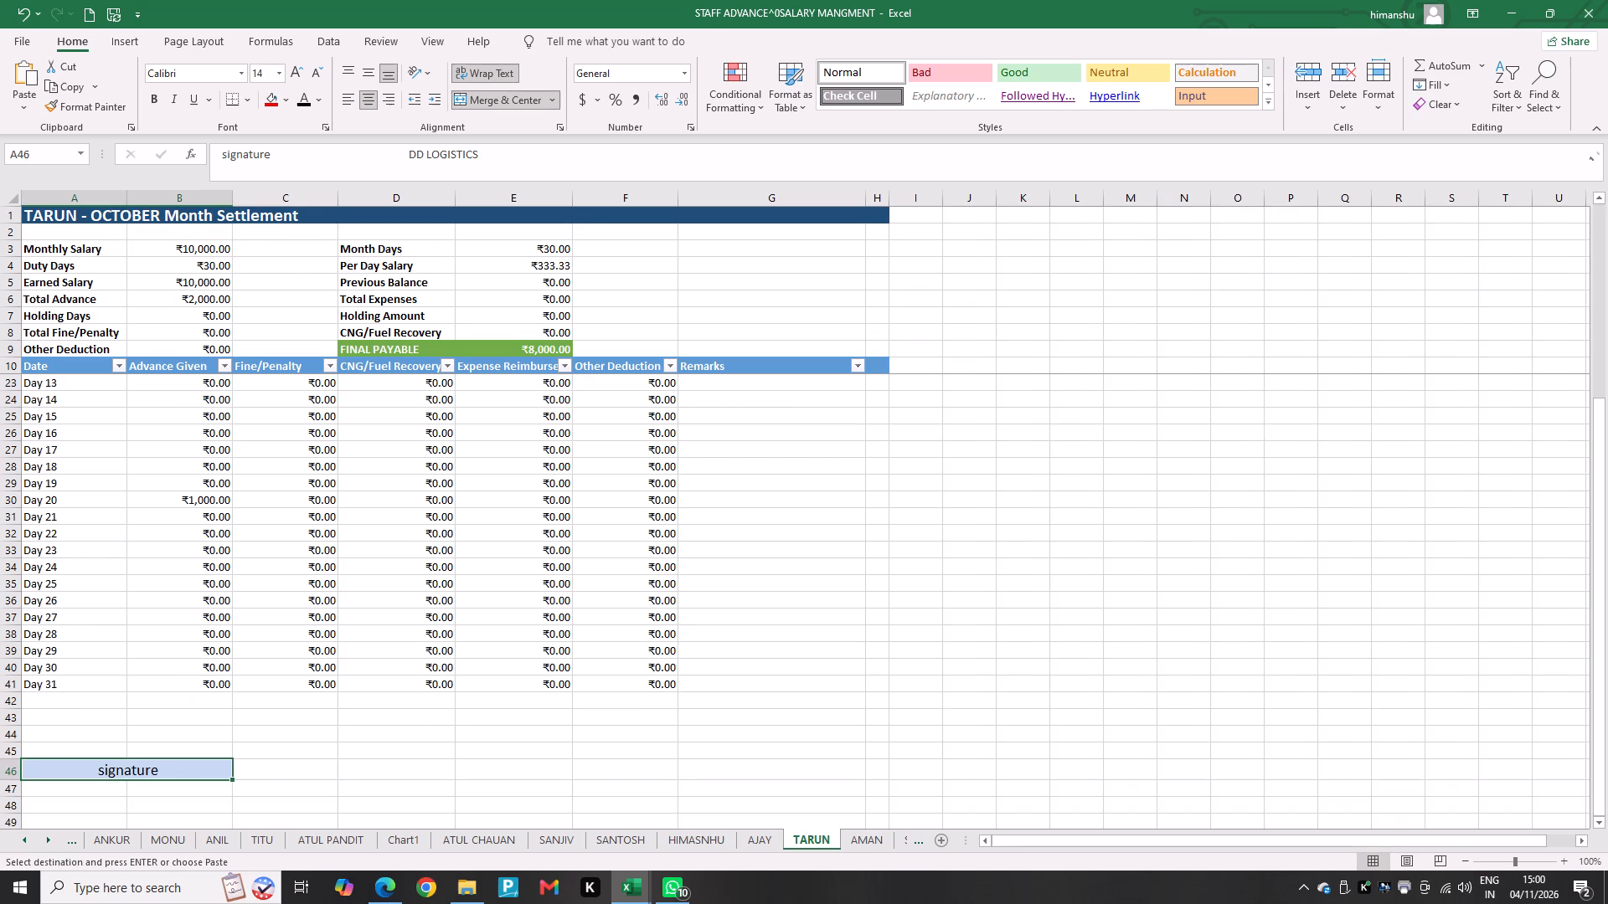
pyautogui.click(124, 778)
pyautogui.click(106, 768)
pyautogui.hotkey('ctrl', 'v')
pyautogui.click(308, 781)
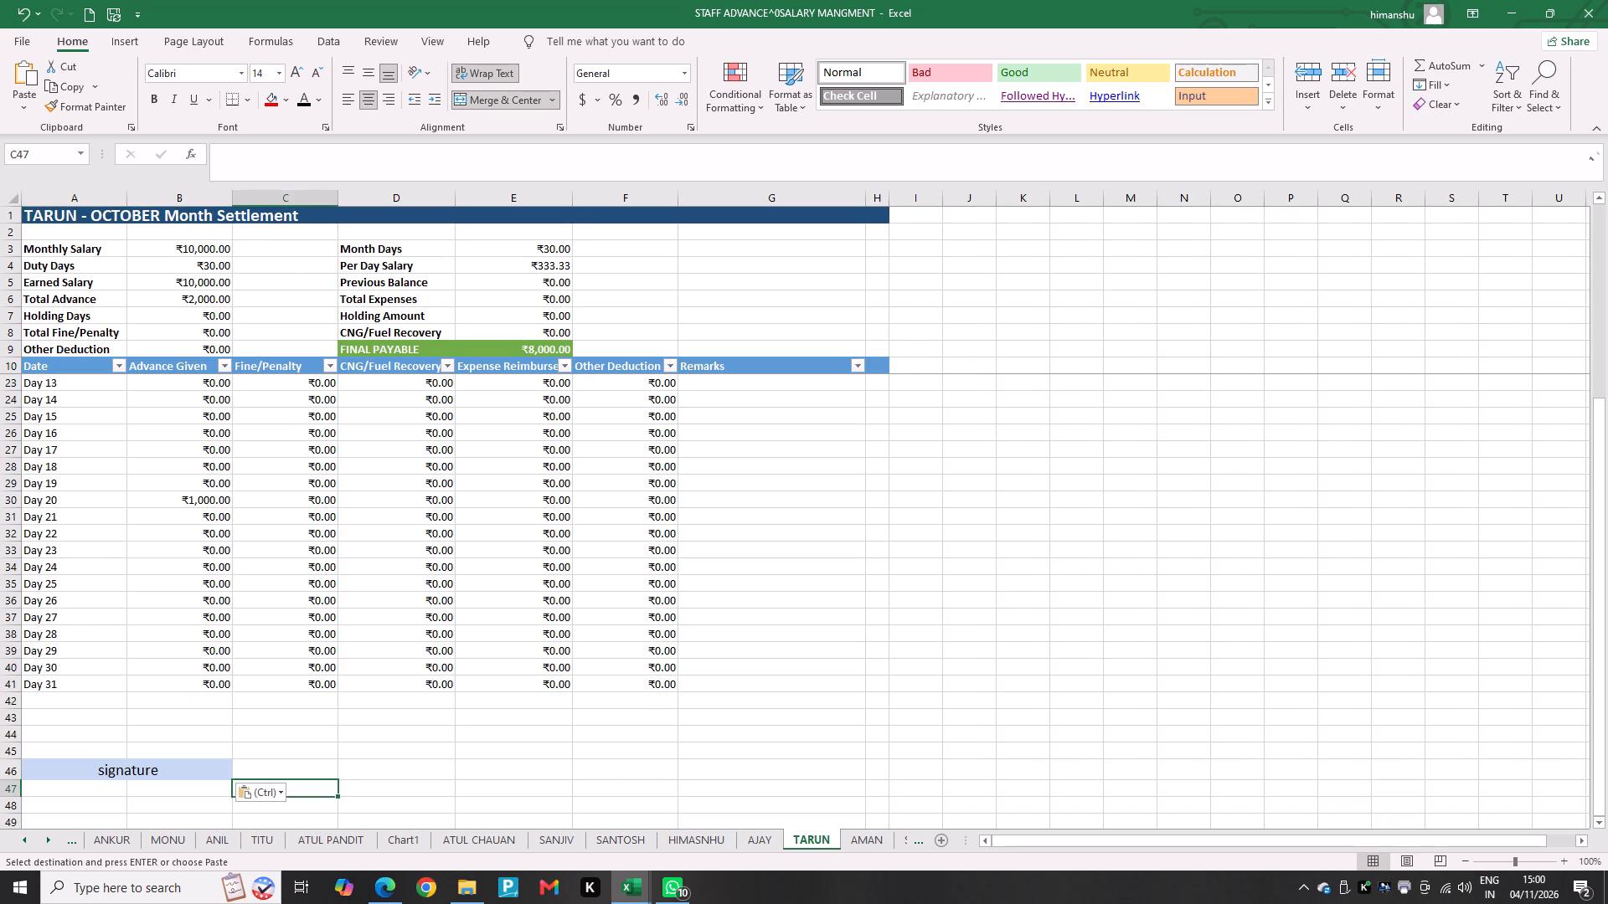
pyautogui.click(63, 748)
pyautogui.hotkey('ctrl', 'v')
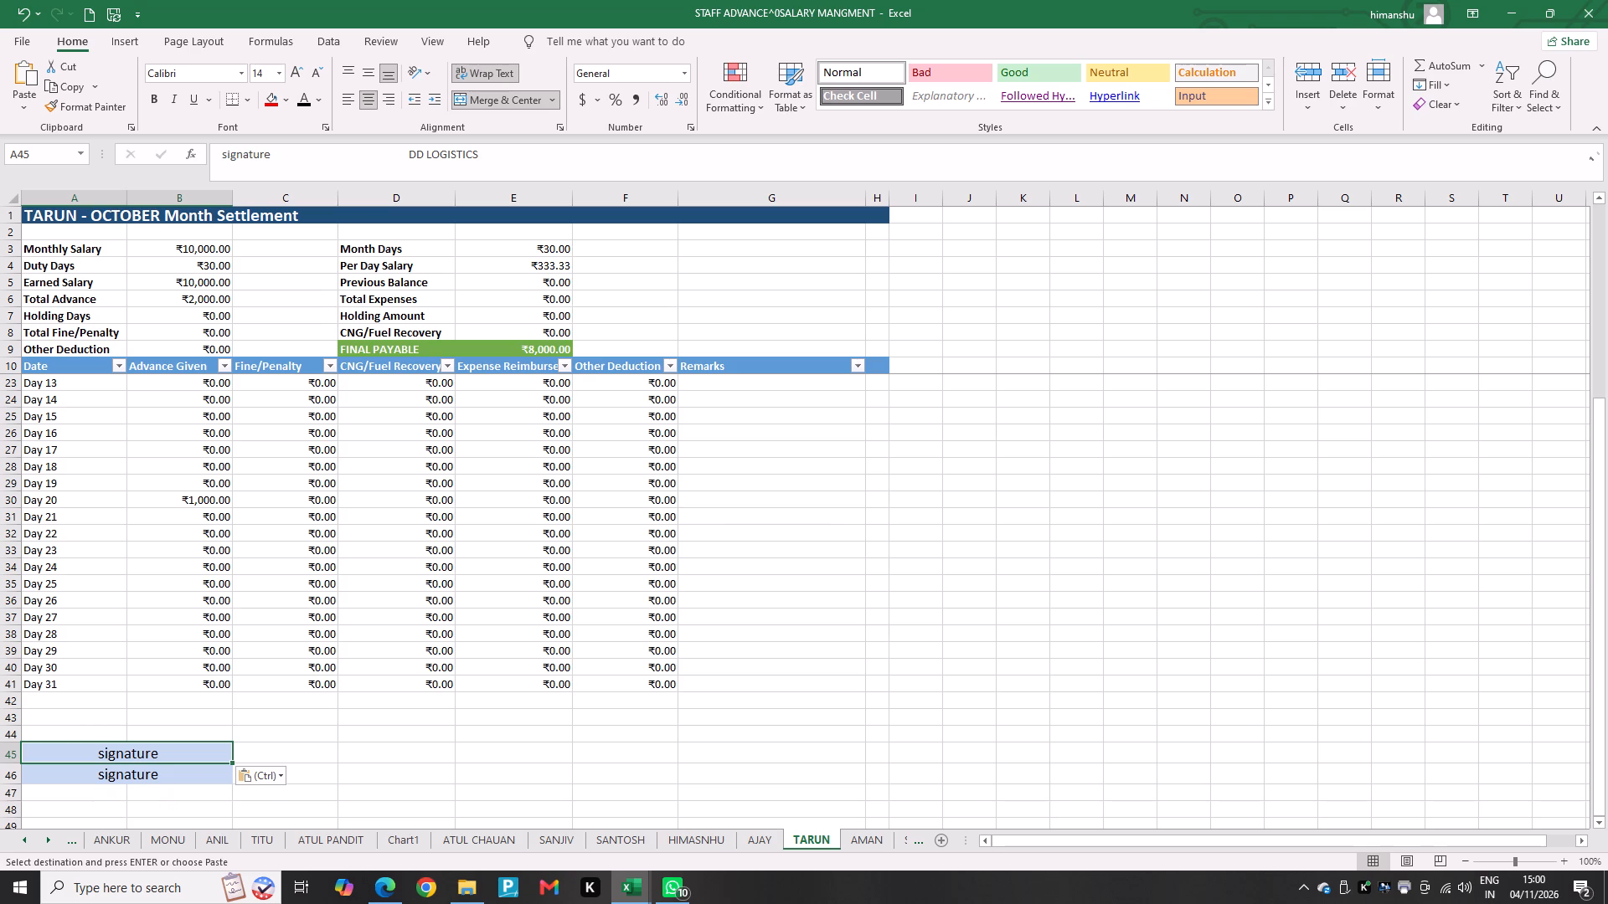
# Copy the employee signature block in G44 of the sheet following Chart1 and paste it over A45 on the TARUN sheet.
pyautogui.click(488, 835)
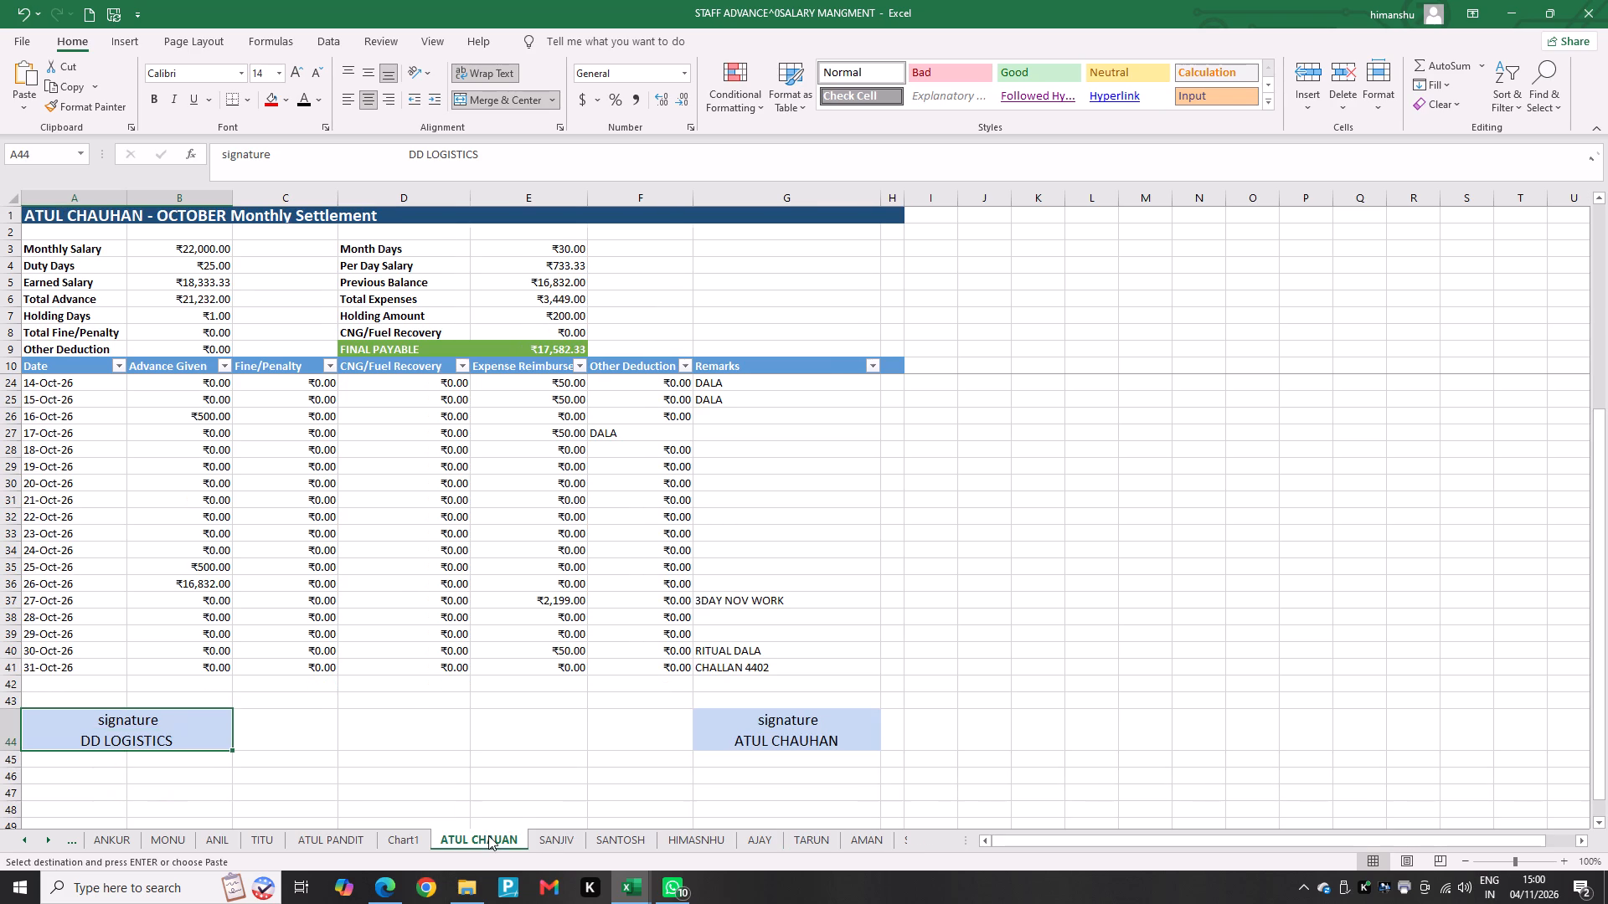
pyautogui.click(776, 727)
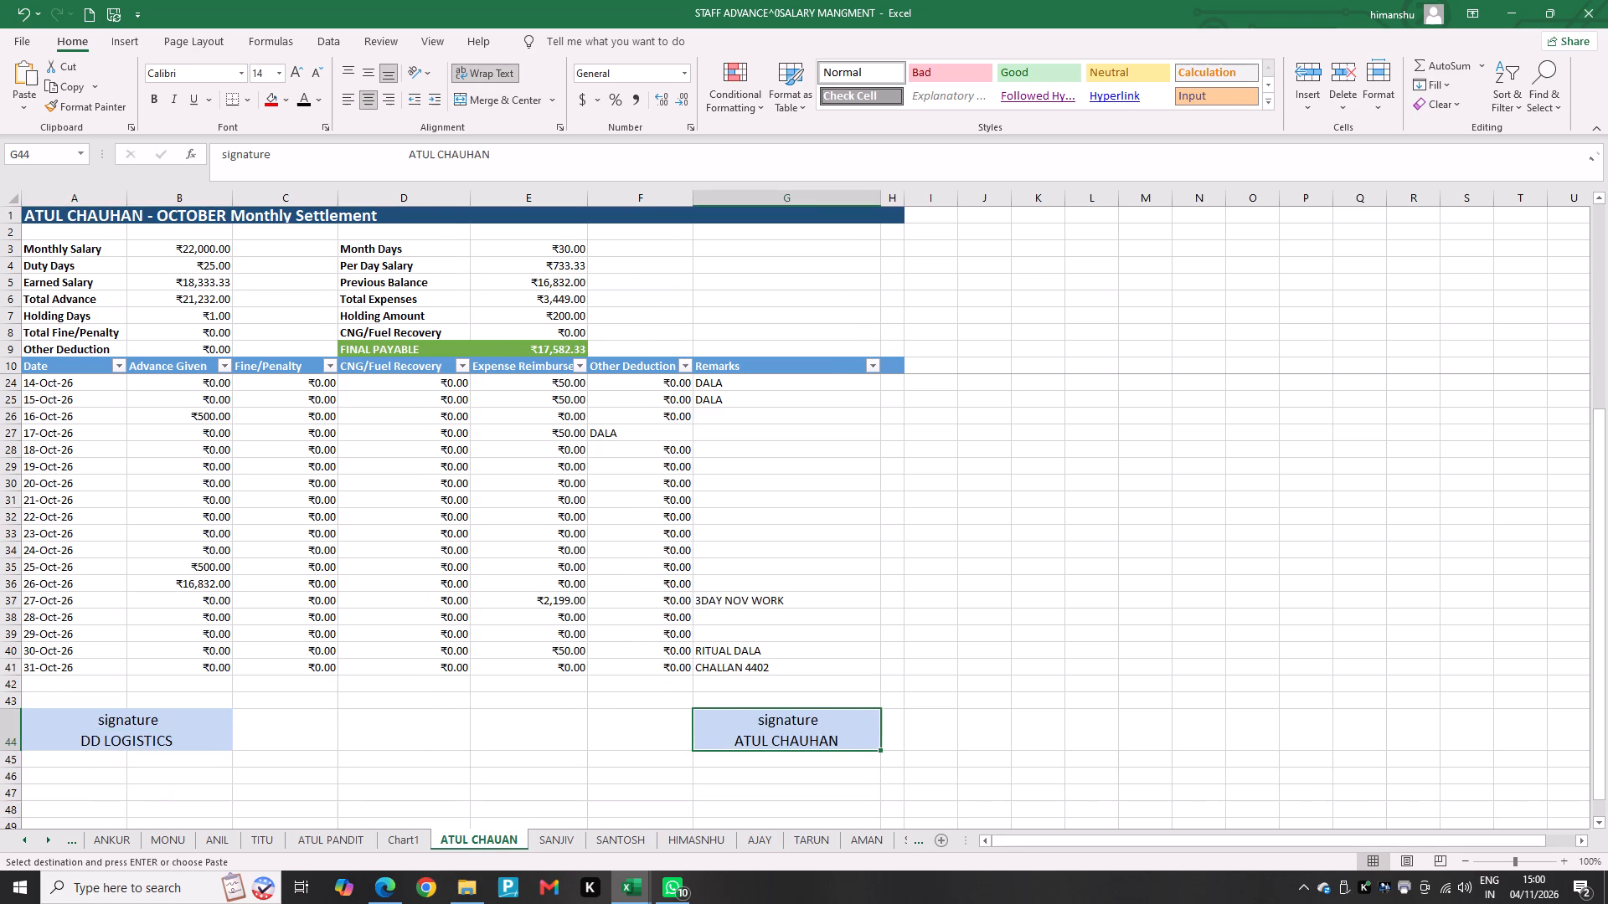
pyautogui.hotkey('ctrl', 'c')
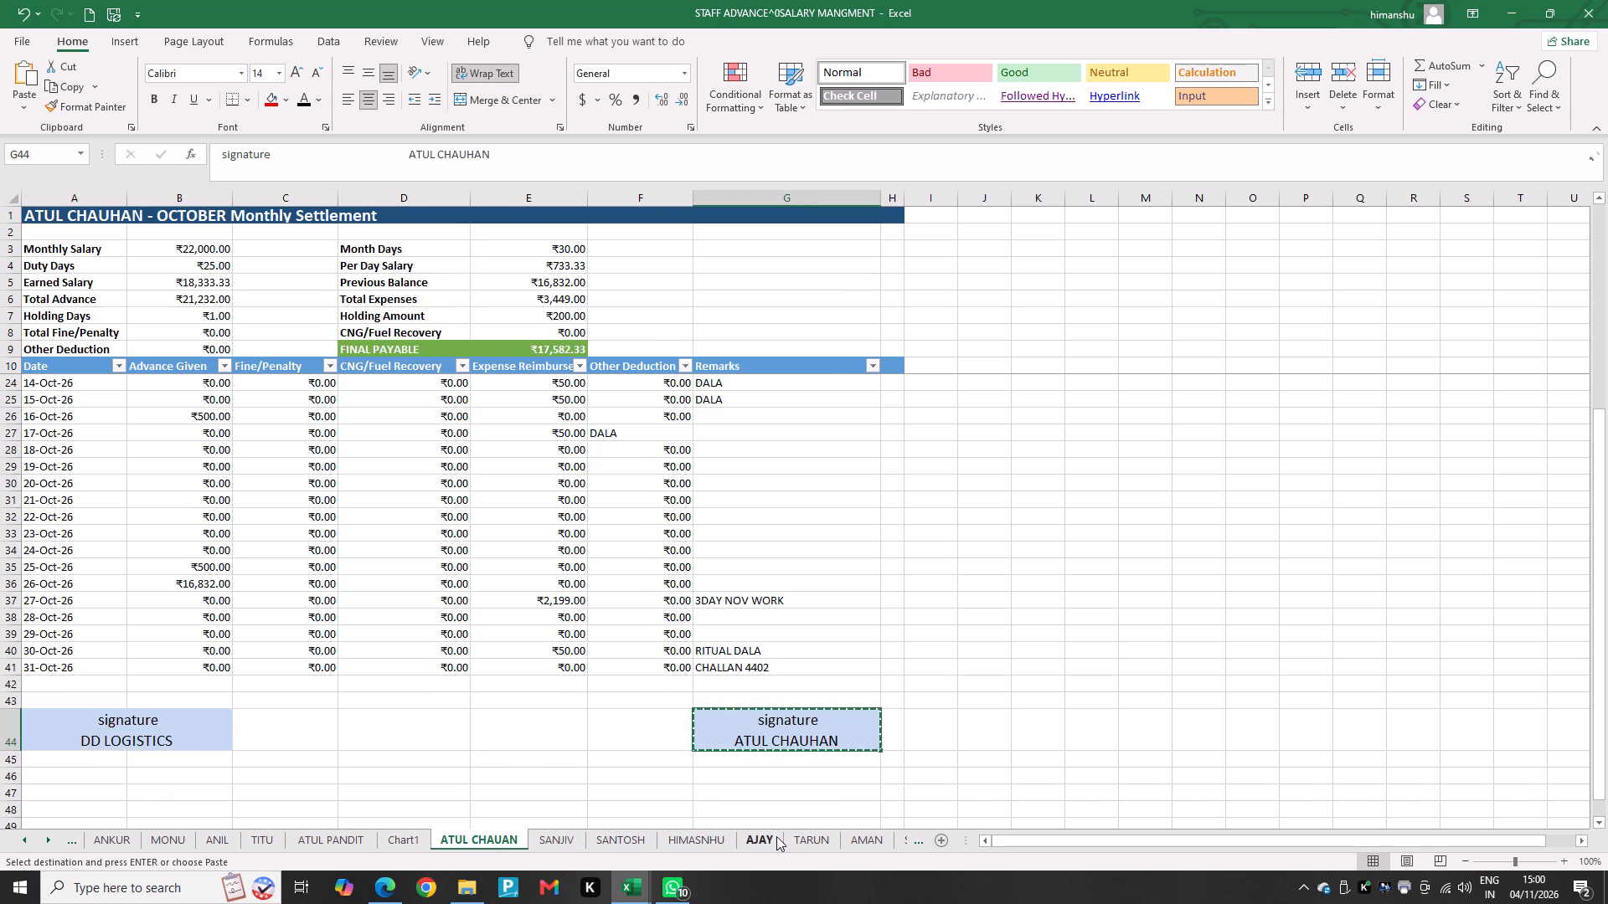
pyautogui.click(789, 836)
pyautogui.click(308, 756)
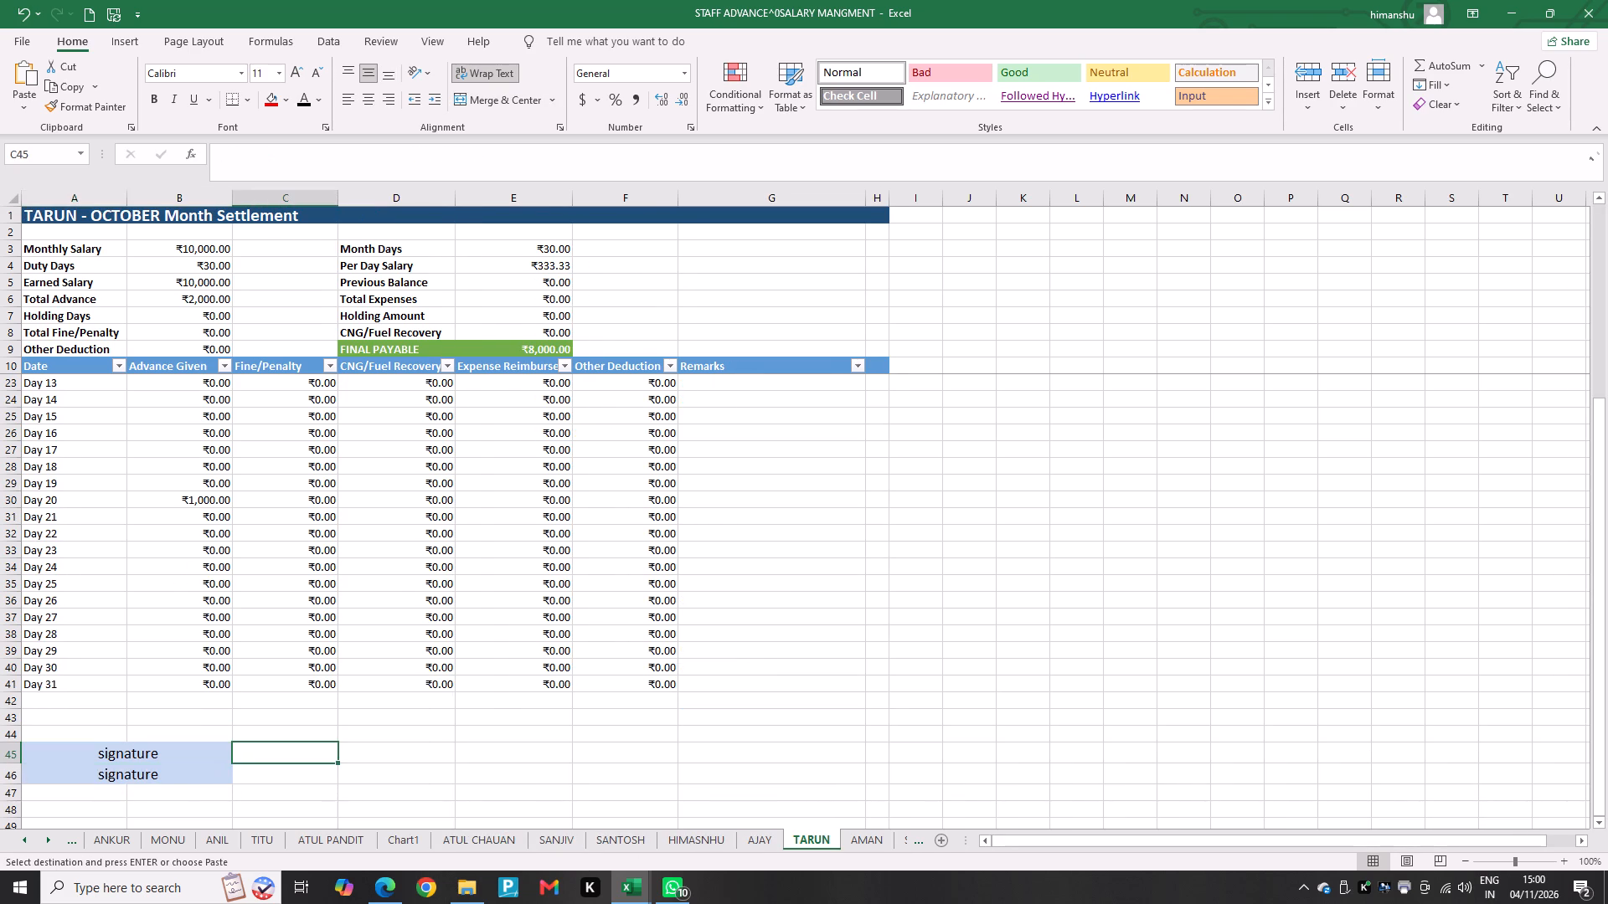
pyautogui.click(121, 760)
pyautogui.hotkey('ctrl', 'v')
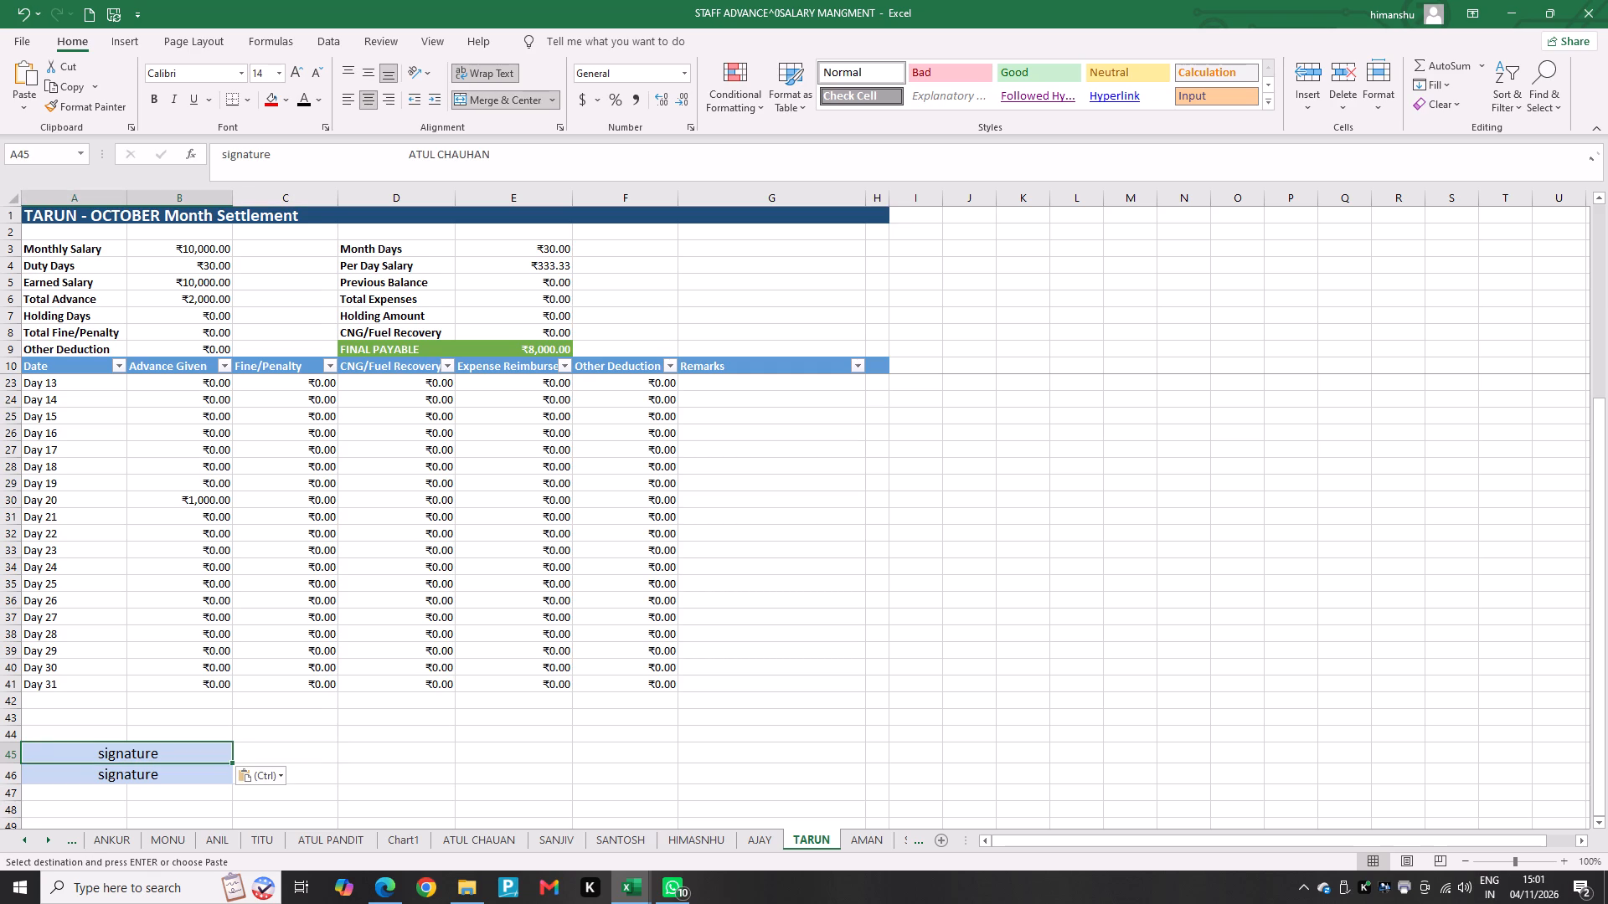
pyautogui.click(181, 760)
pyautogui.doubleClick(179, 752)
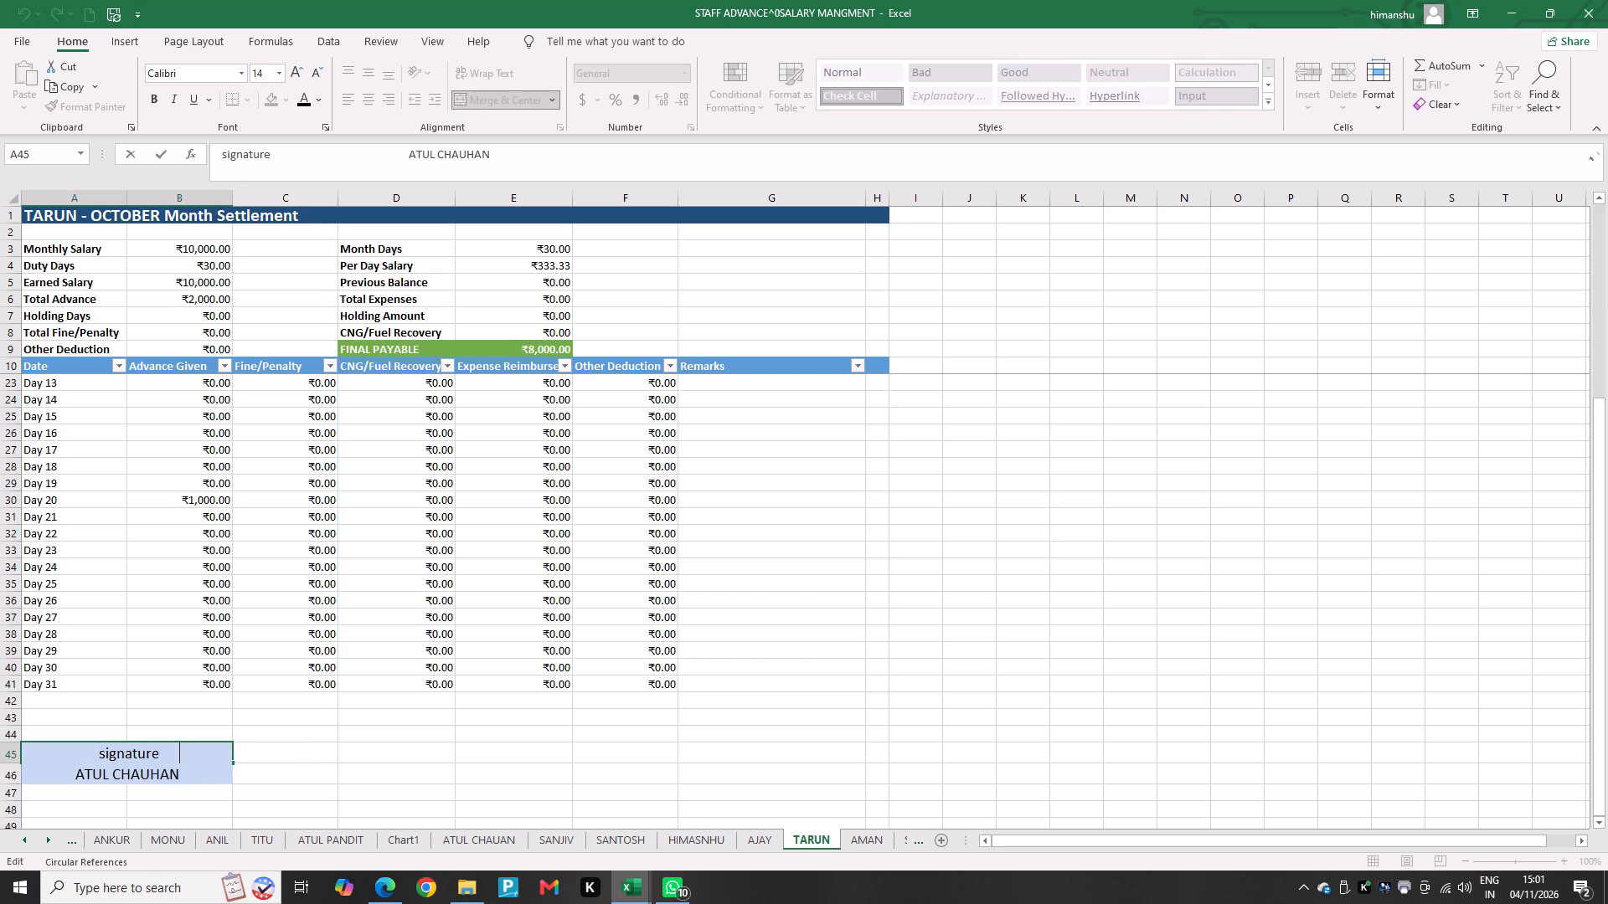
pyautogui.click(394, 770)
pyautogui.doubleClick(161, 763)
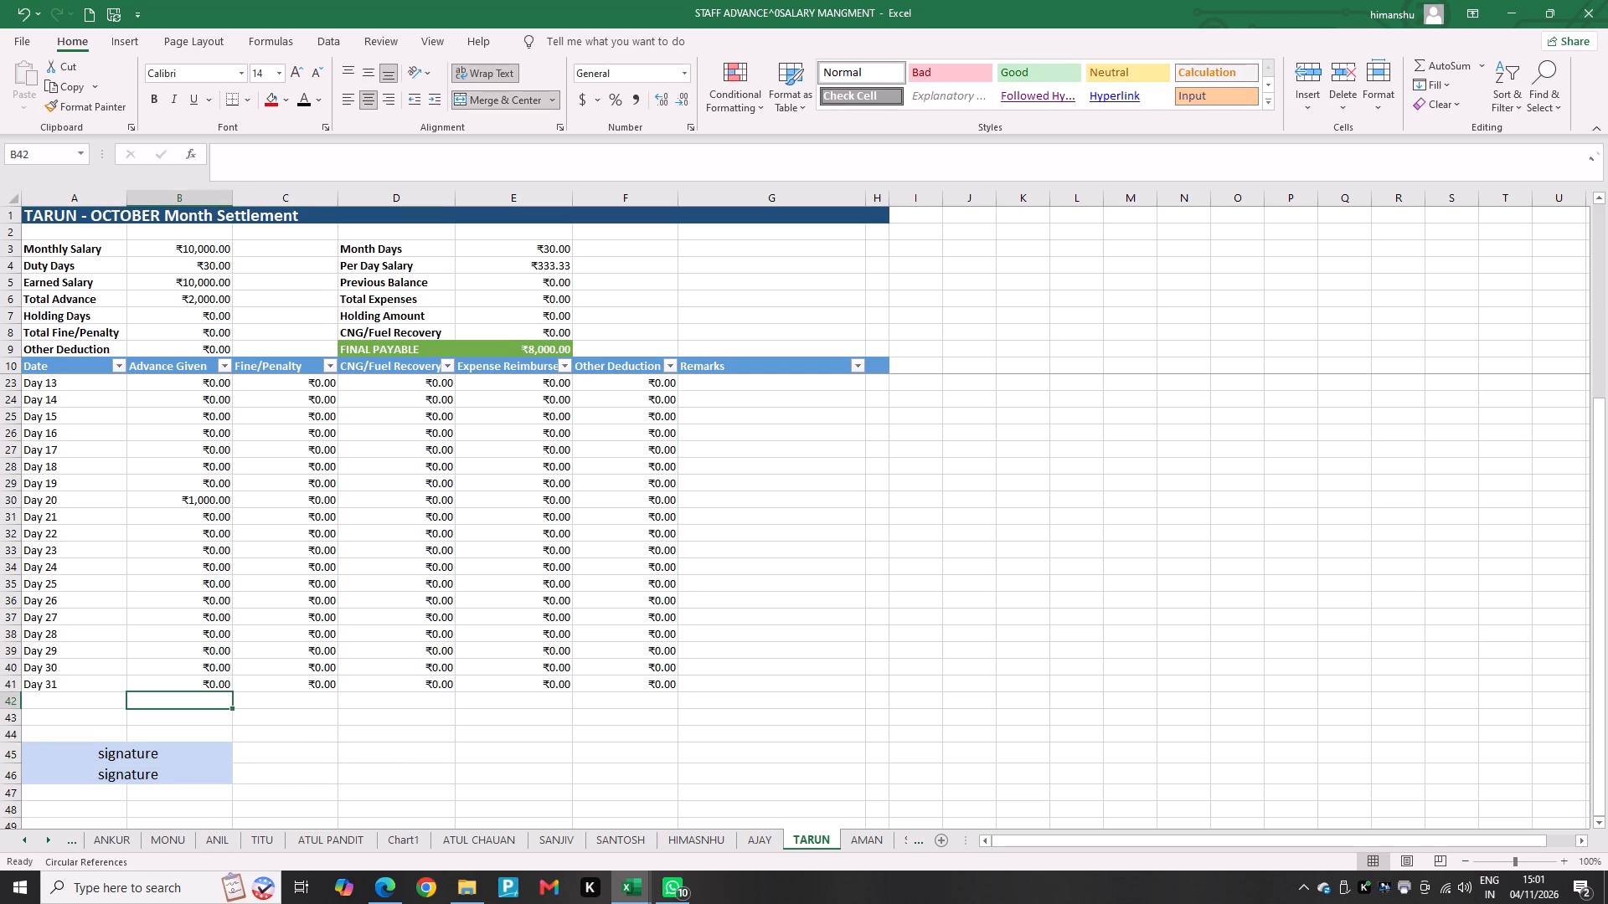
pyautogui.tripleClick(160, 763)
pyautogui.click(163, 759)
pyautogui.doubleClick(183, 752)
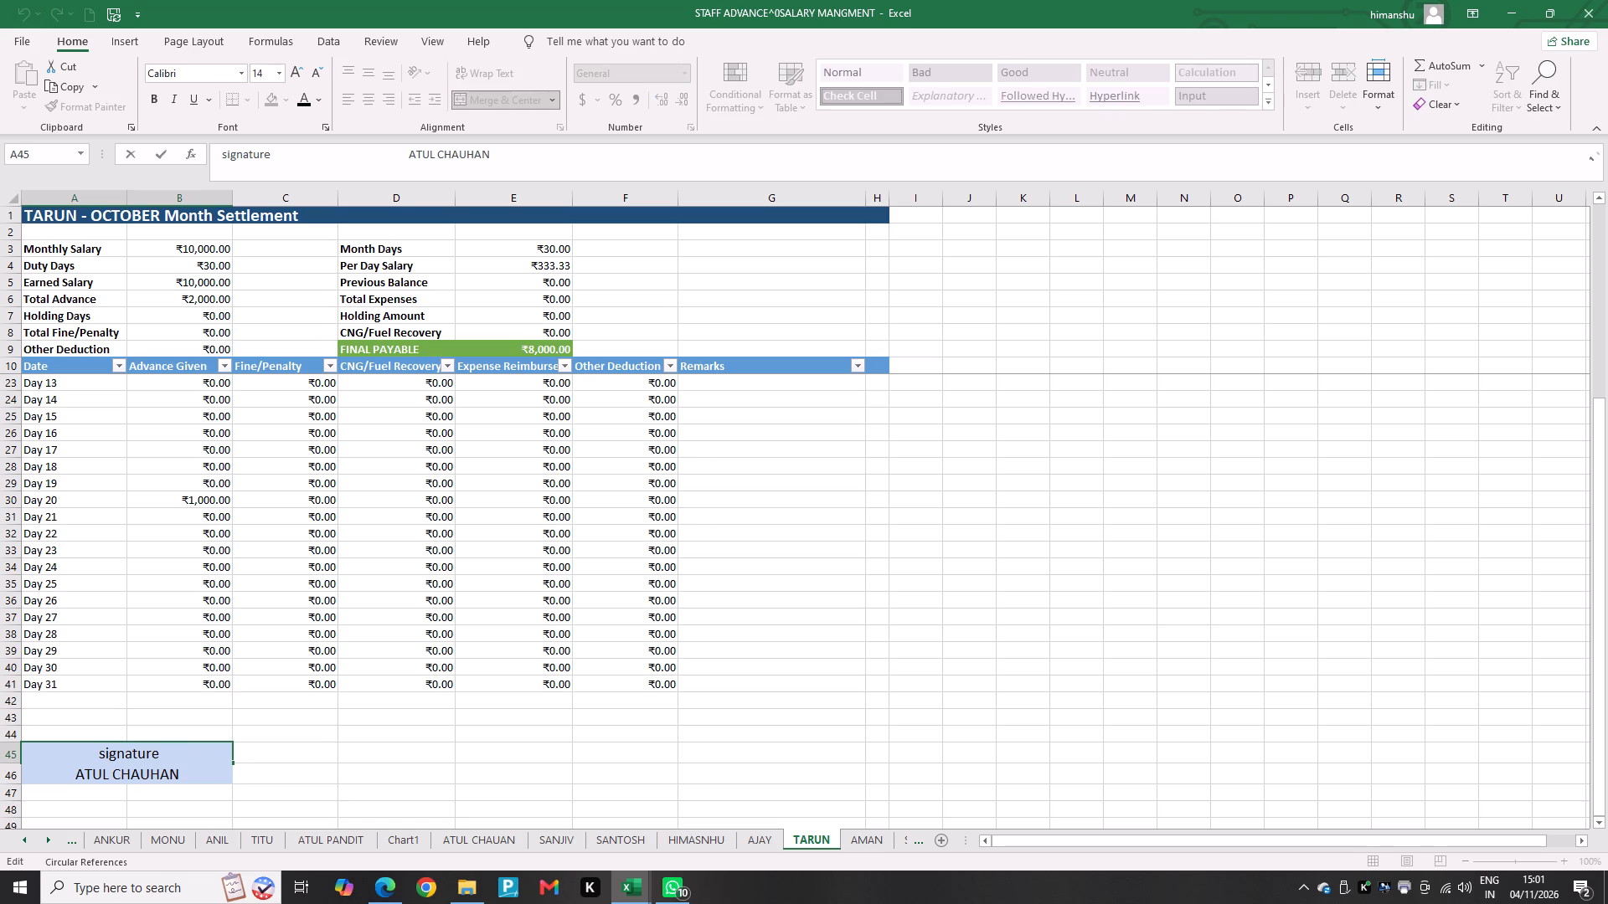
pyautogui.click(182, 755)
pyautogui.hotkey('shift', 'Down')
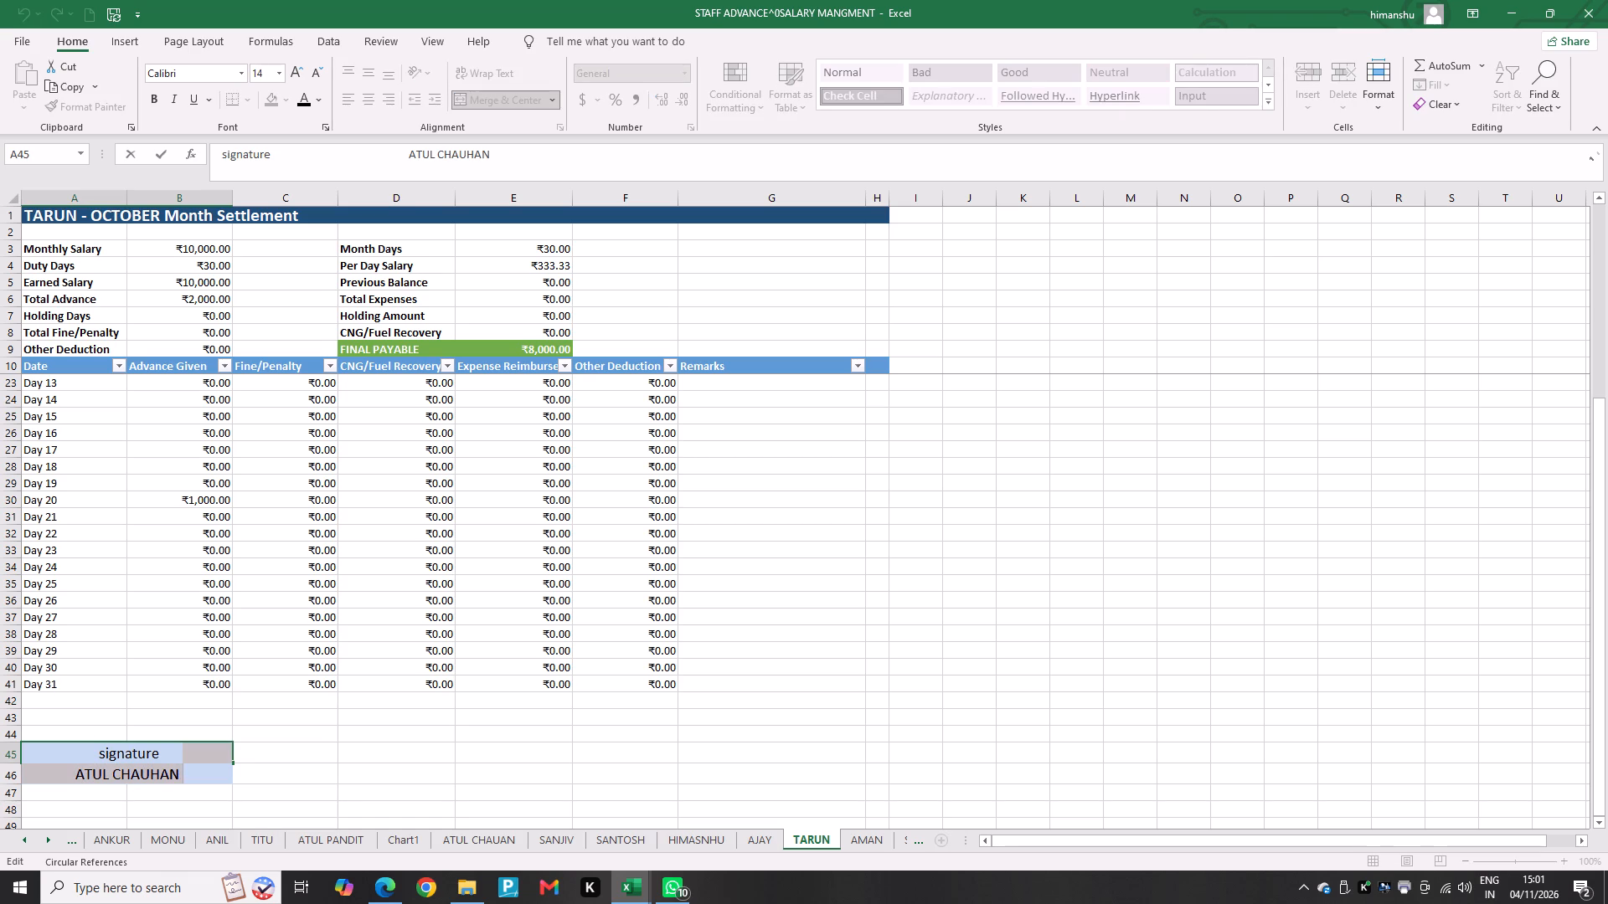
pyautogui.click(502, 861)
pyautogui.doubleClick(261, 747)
# Merge and centre the two signature rows A45:B46 on the TARUN sheet into one block, keeping the upper cell's text.
pyautogui.click(154, 766)
pyautogui.click(163, 762)
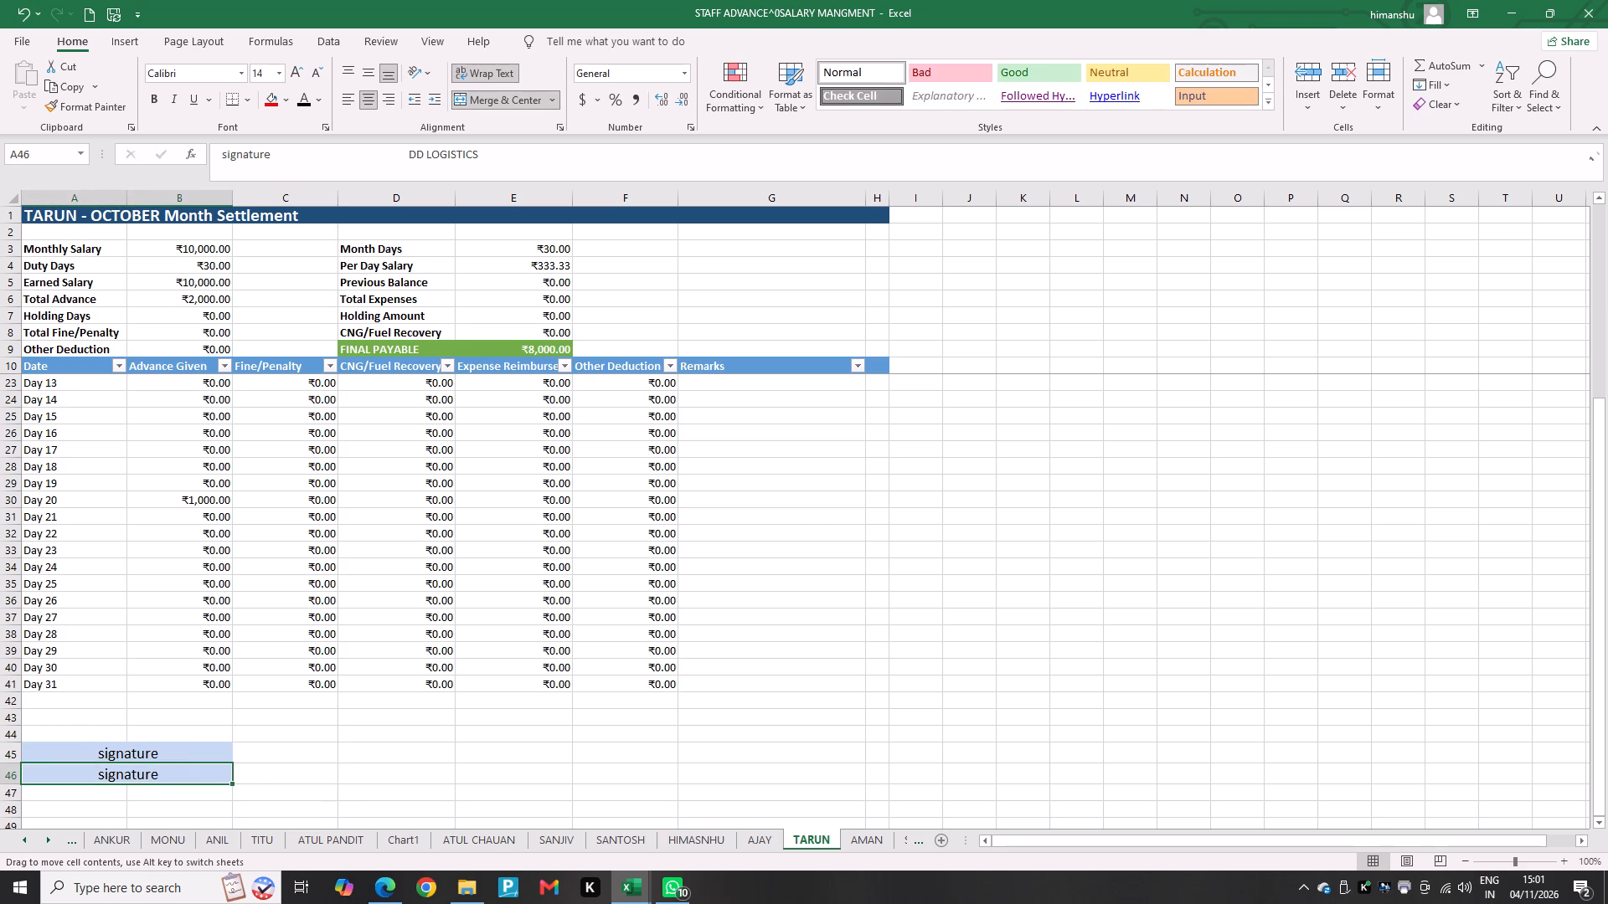
pyautogui.hotkey('shift', 'Up')
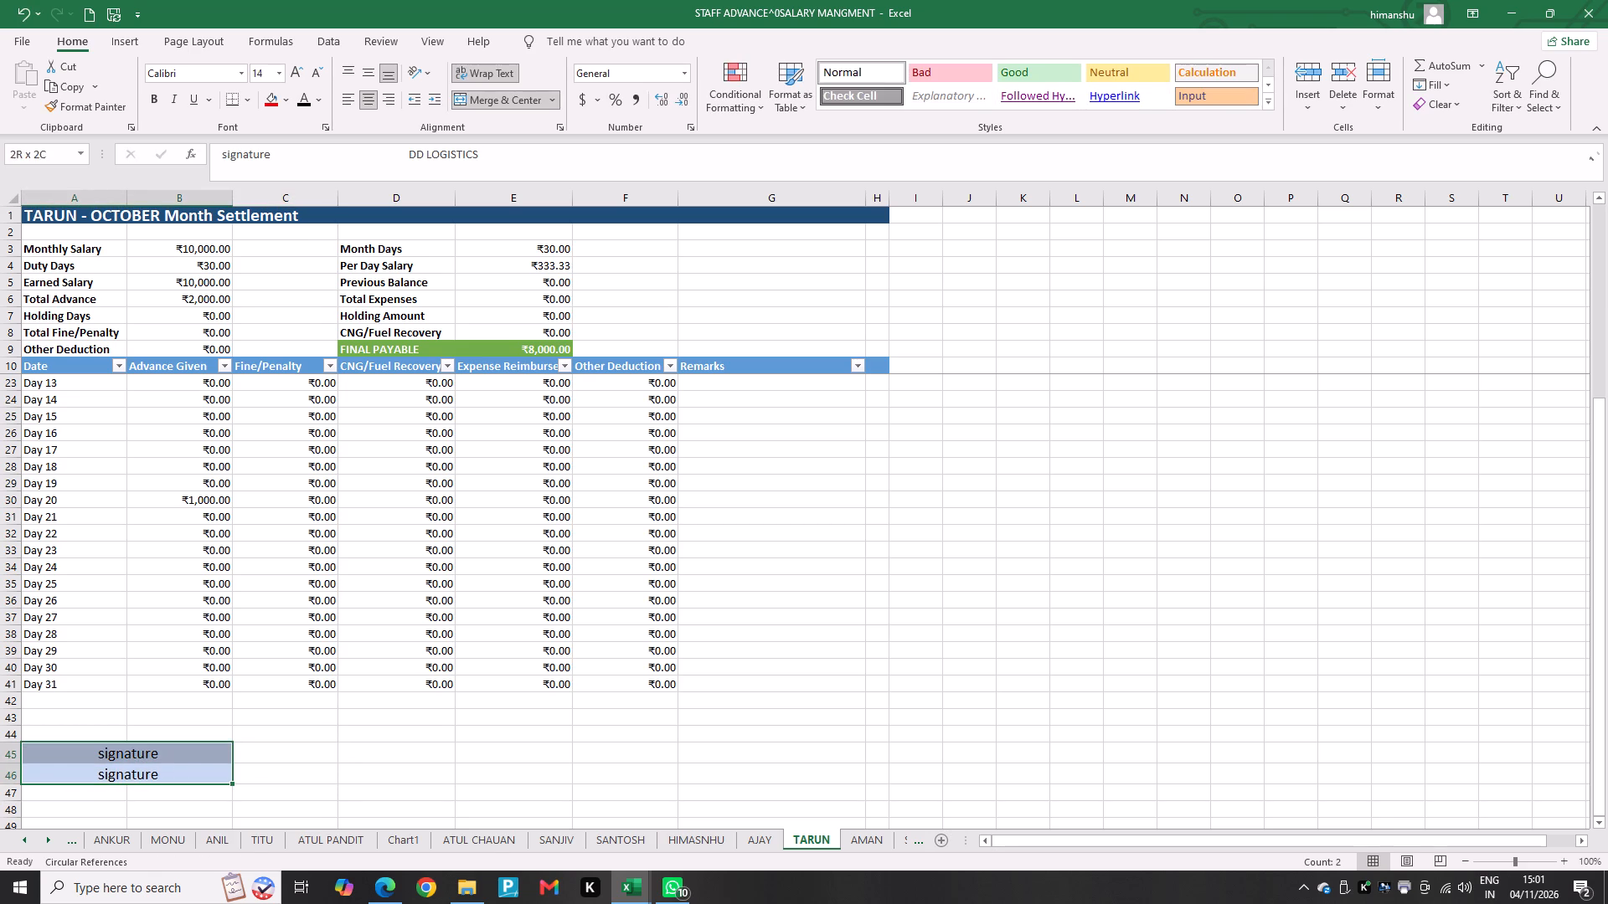
pyautogui.click(486, 94)
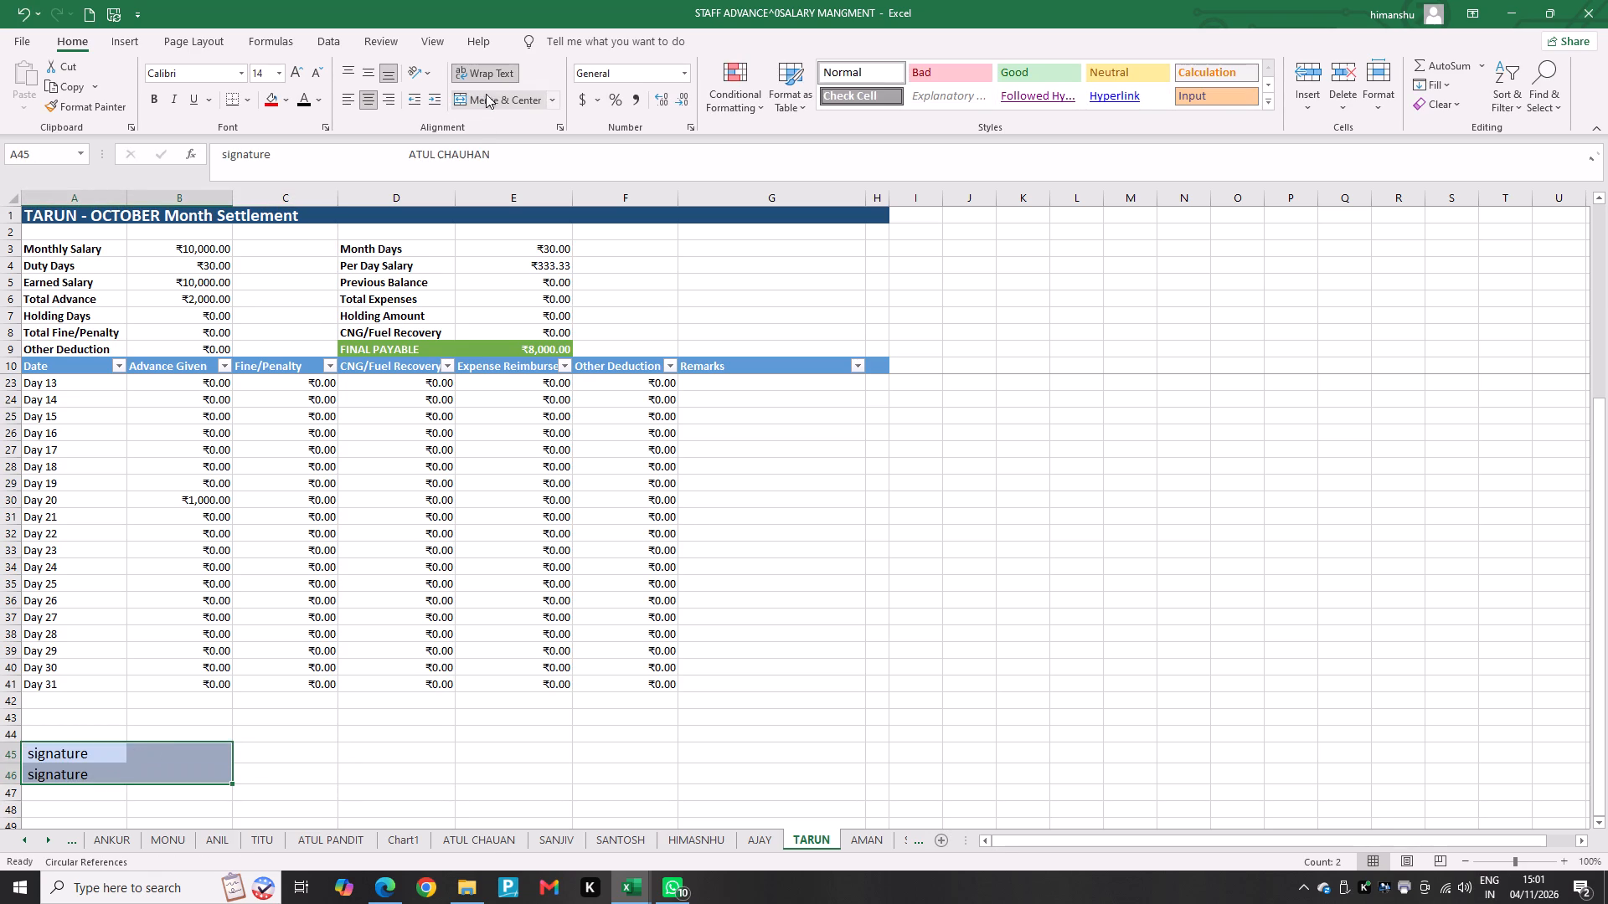
pyautogui.click(492, 99)
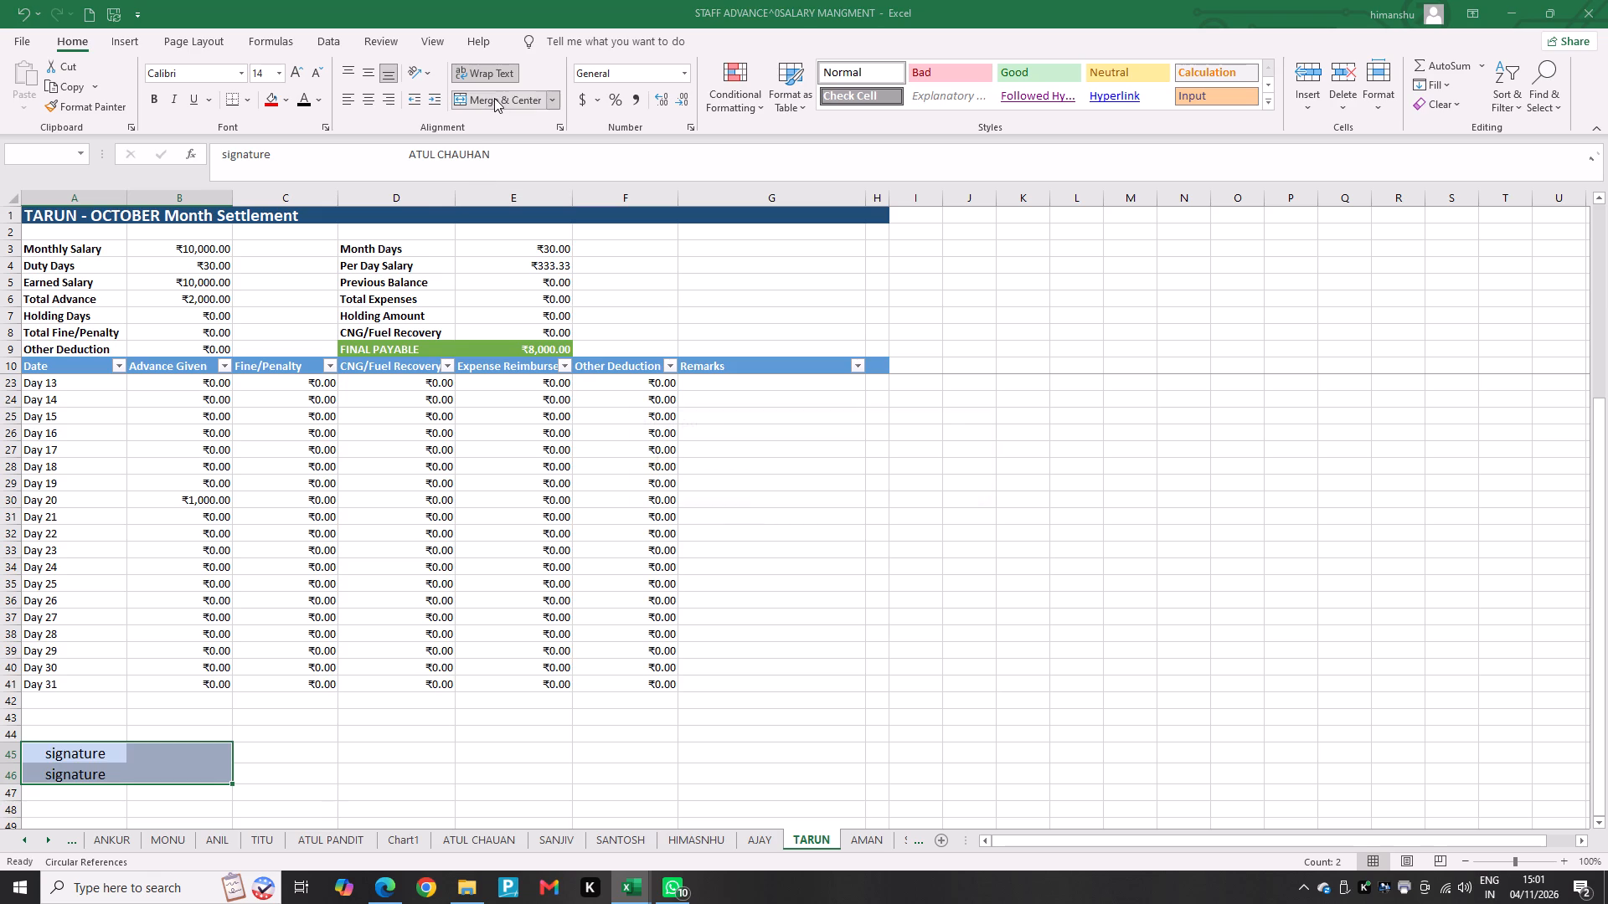
pyautogui.click(785, 491)
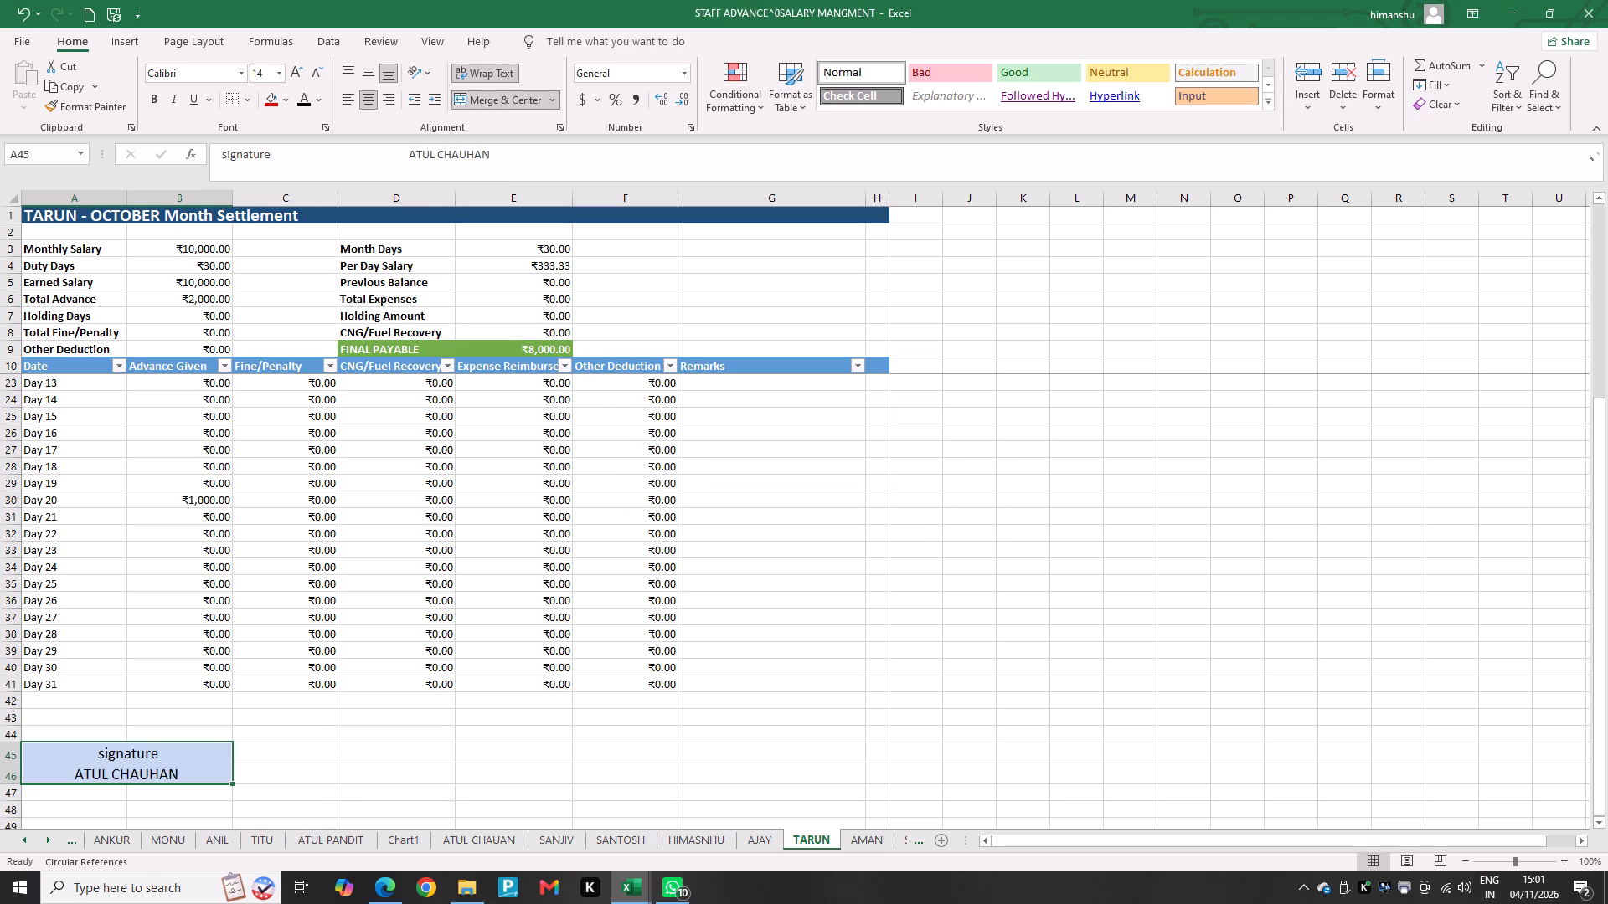
# Replace the employee name in the A45 signature block on the TARUN sheet with DD LOGISTICS, keeping the signature line.
pyautogui.doubleClick(206, 773)
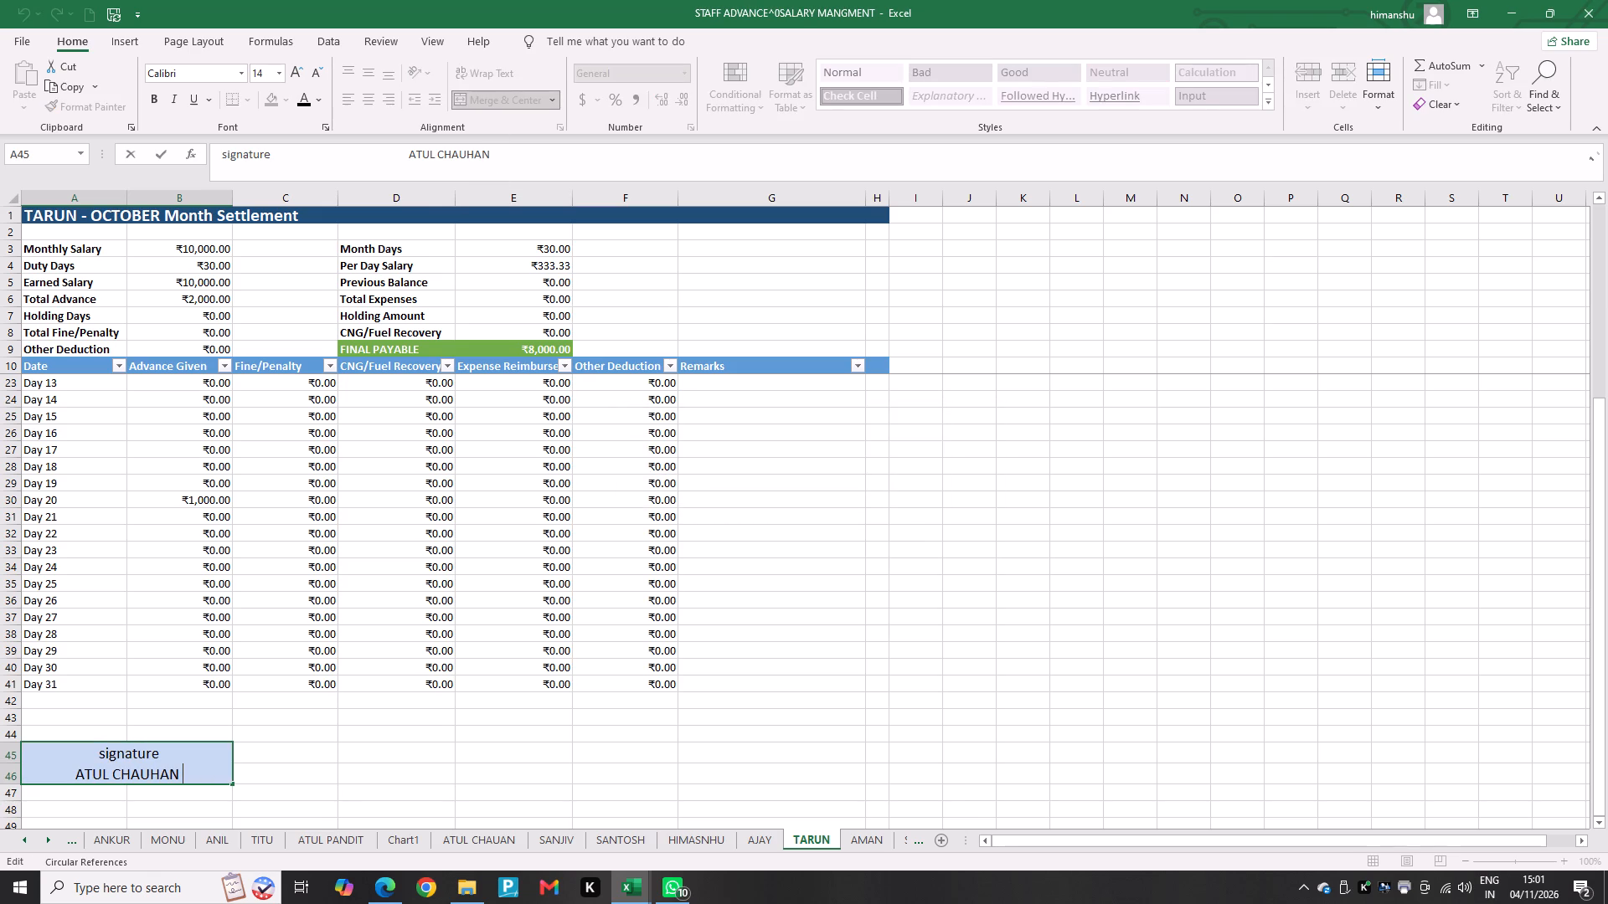
pyautogui.click(176, 776)
pyautogui.press('BackSpace')
pyautogui.press('BackSpace')
pyautogui.press('BackSpace')
pyautogui.press('BackSpace')
pyautogui.press('BackSpace')
pyautogui.press('BackSpace')
pyautogui.press('BackSpace')
pyautogui.press('BackSpace')
pyautogui.press('BackSpace')
pyautogui.press('BackSpace')
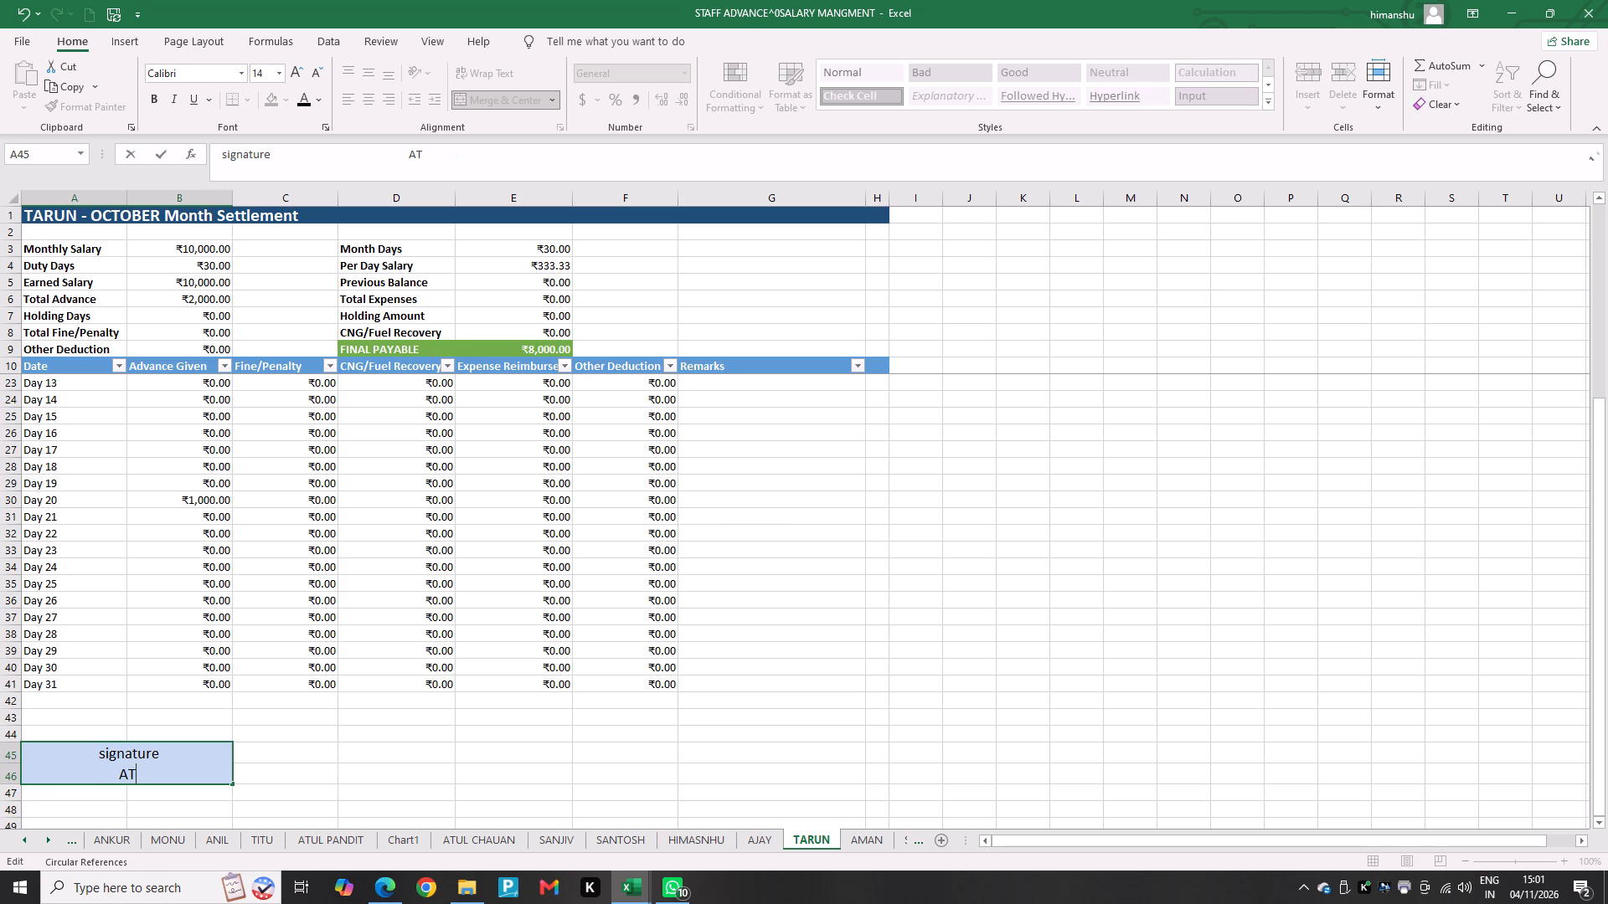
pyautogui.press('BackSpace')
pyautogui.write('DD')
pyautogui.press('space')
pyautogui.write('LOGISTICS')
pyautogui.press('Left')
pyautogui.press('Left')
pyautogui.press('Left')
pyautogui.press('Left')
pyautogui.press('Left')
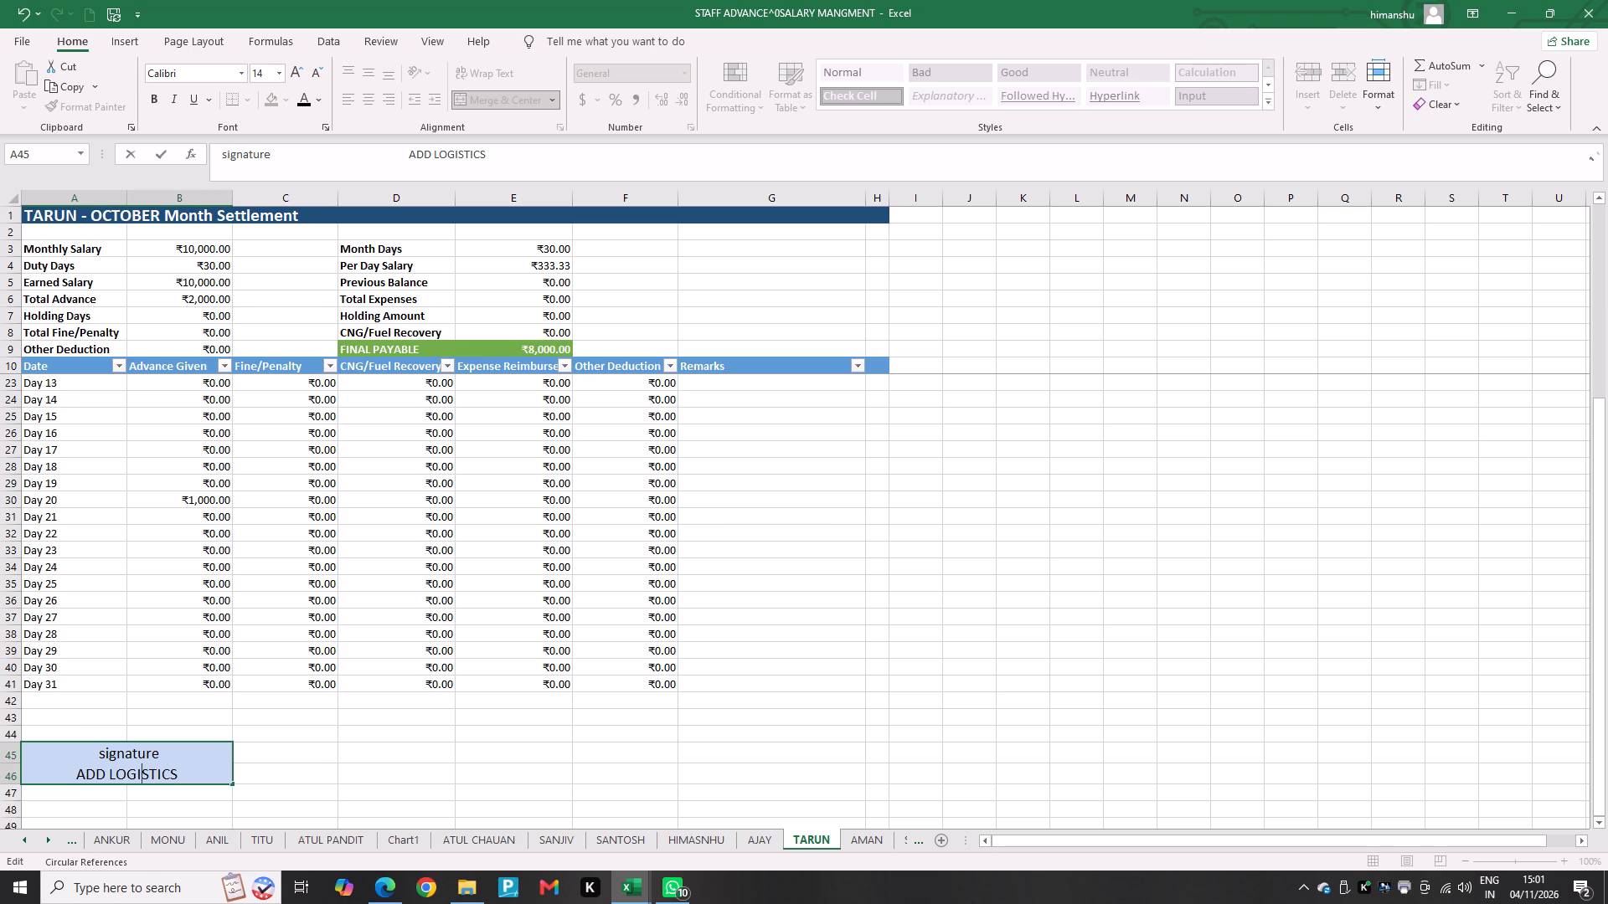
pyautogui.press('Left')
pyautogui.press('Left')
pyautogui.press('Left')
pyautogui.press('Left')
pyautogui.press('Left')
pyautogui.press('Left')
pyautogui.press('Left')
pyautogui.press('BackSpace')
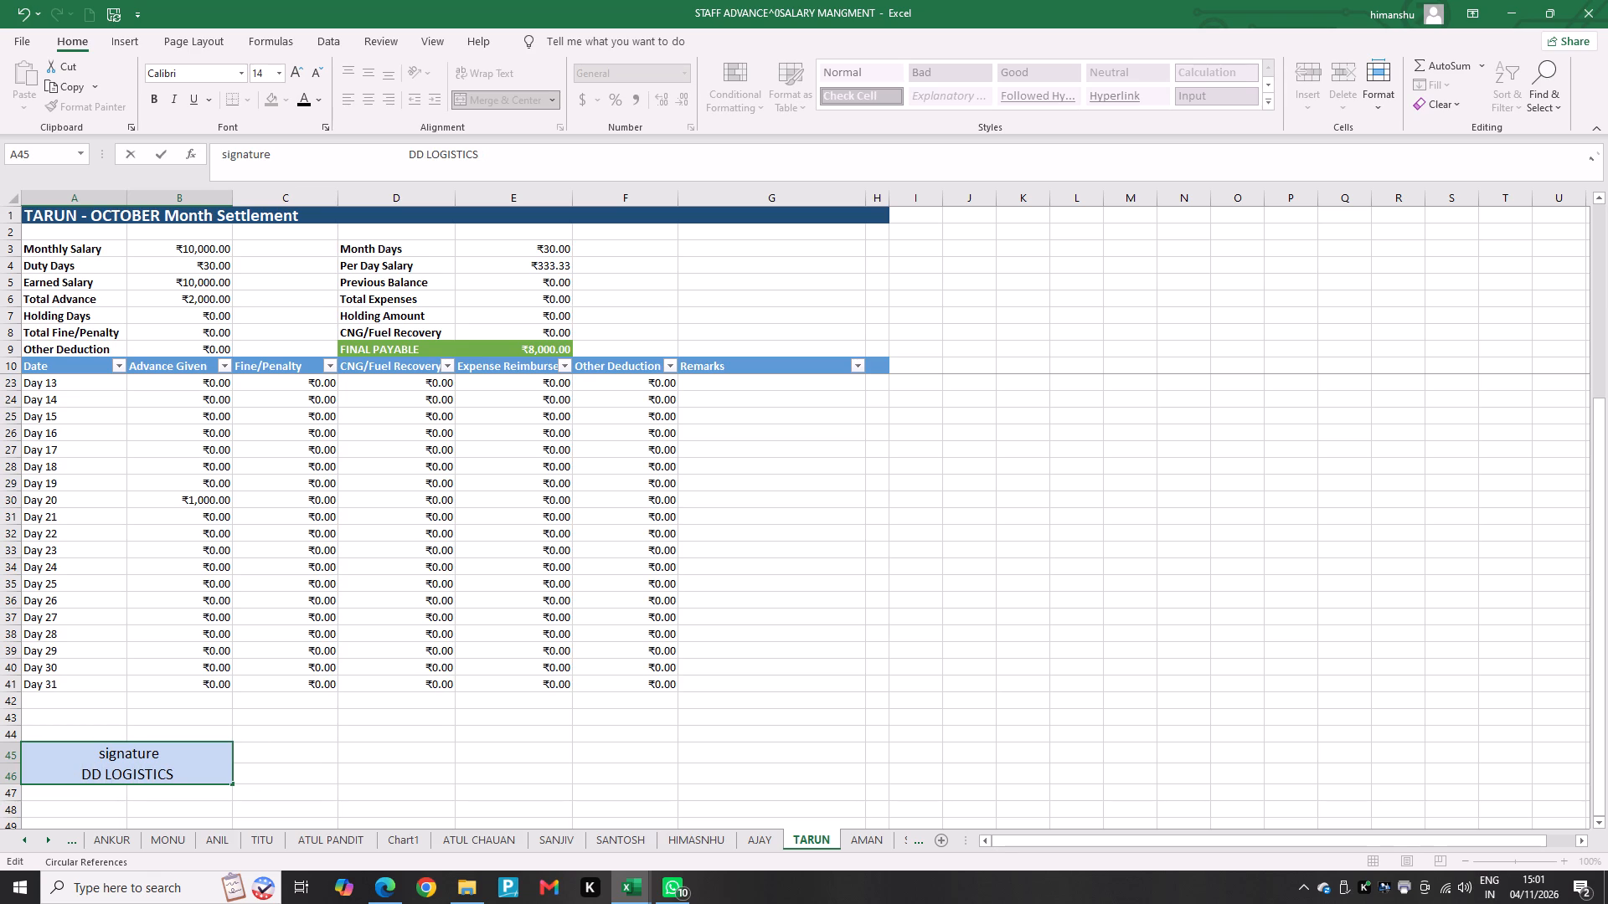
pyautogui.click(304, 768)
# Copy the DD LOGISTICS signature block from A45 and paste it into G45 on the TARUN sheet.
pyautogui.click(174, 760)
pyautogui.hotkey('ctrl', 'c')
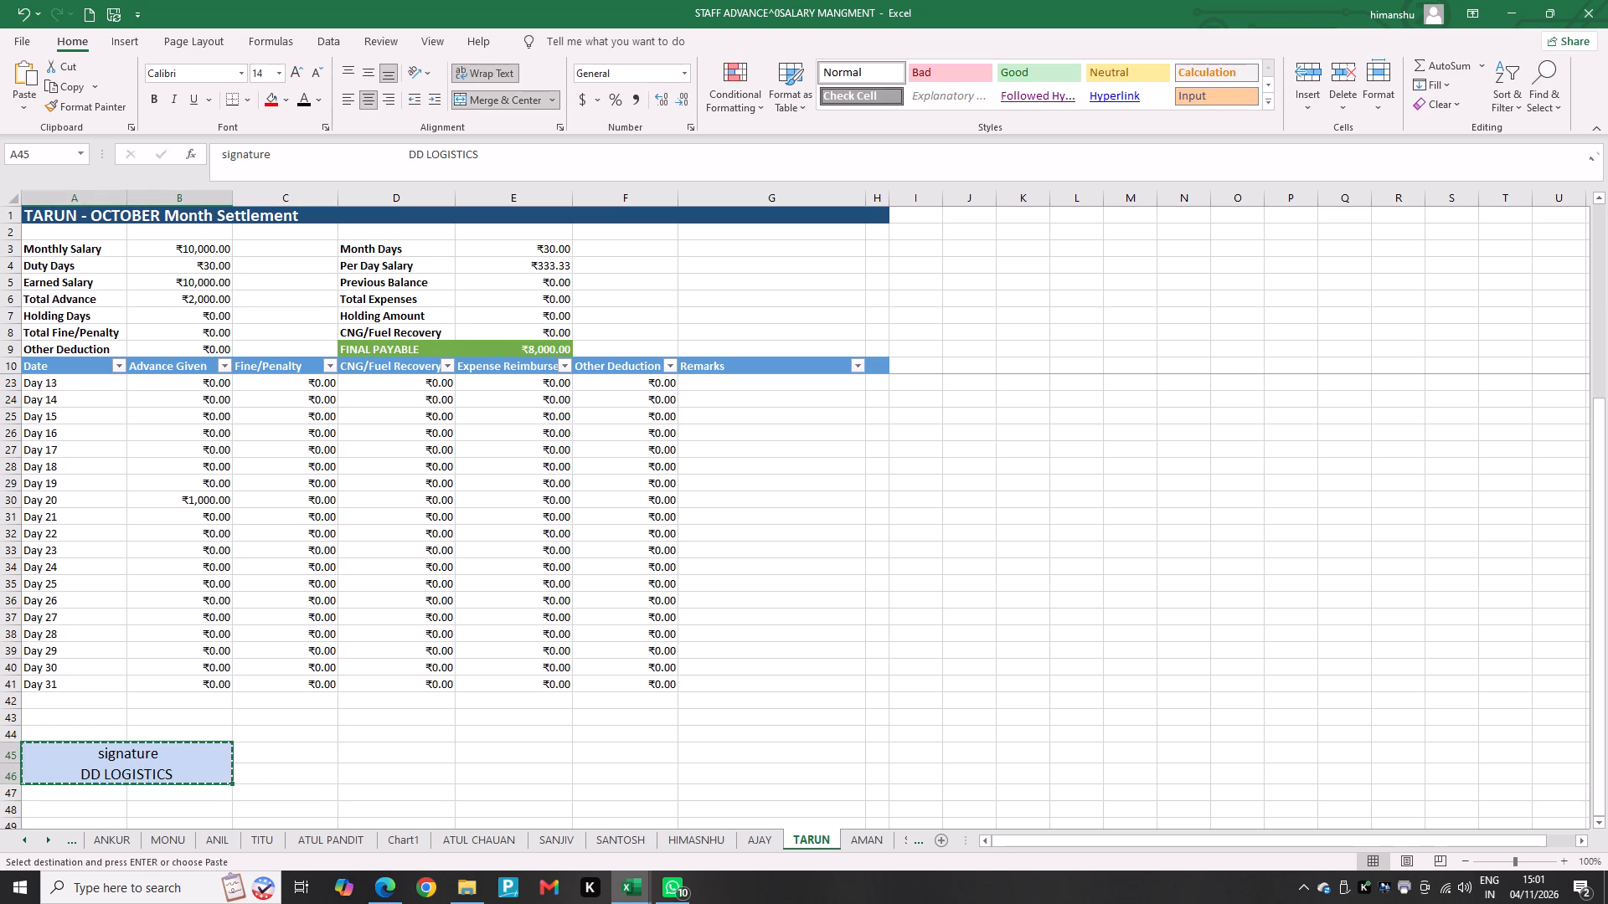
pyautogui.click(690, 756)
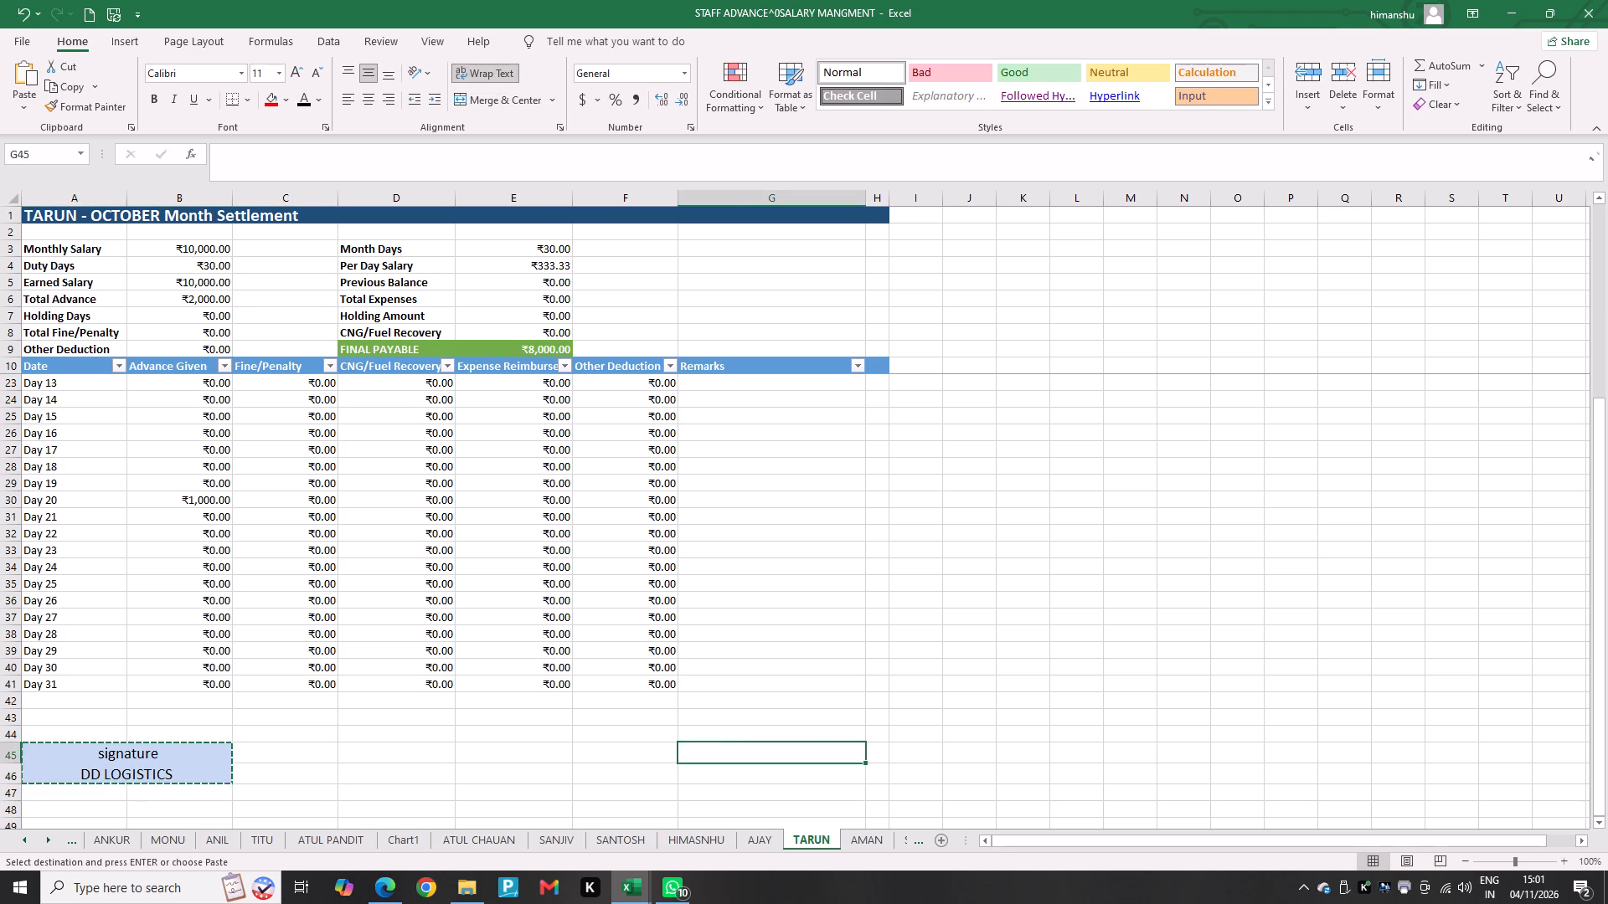
pyautogui.hotkey('ctrl', 'v')
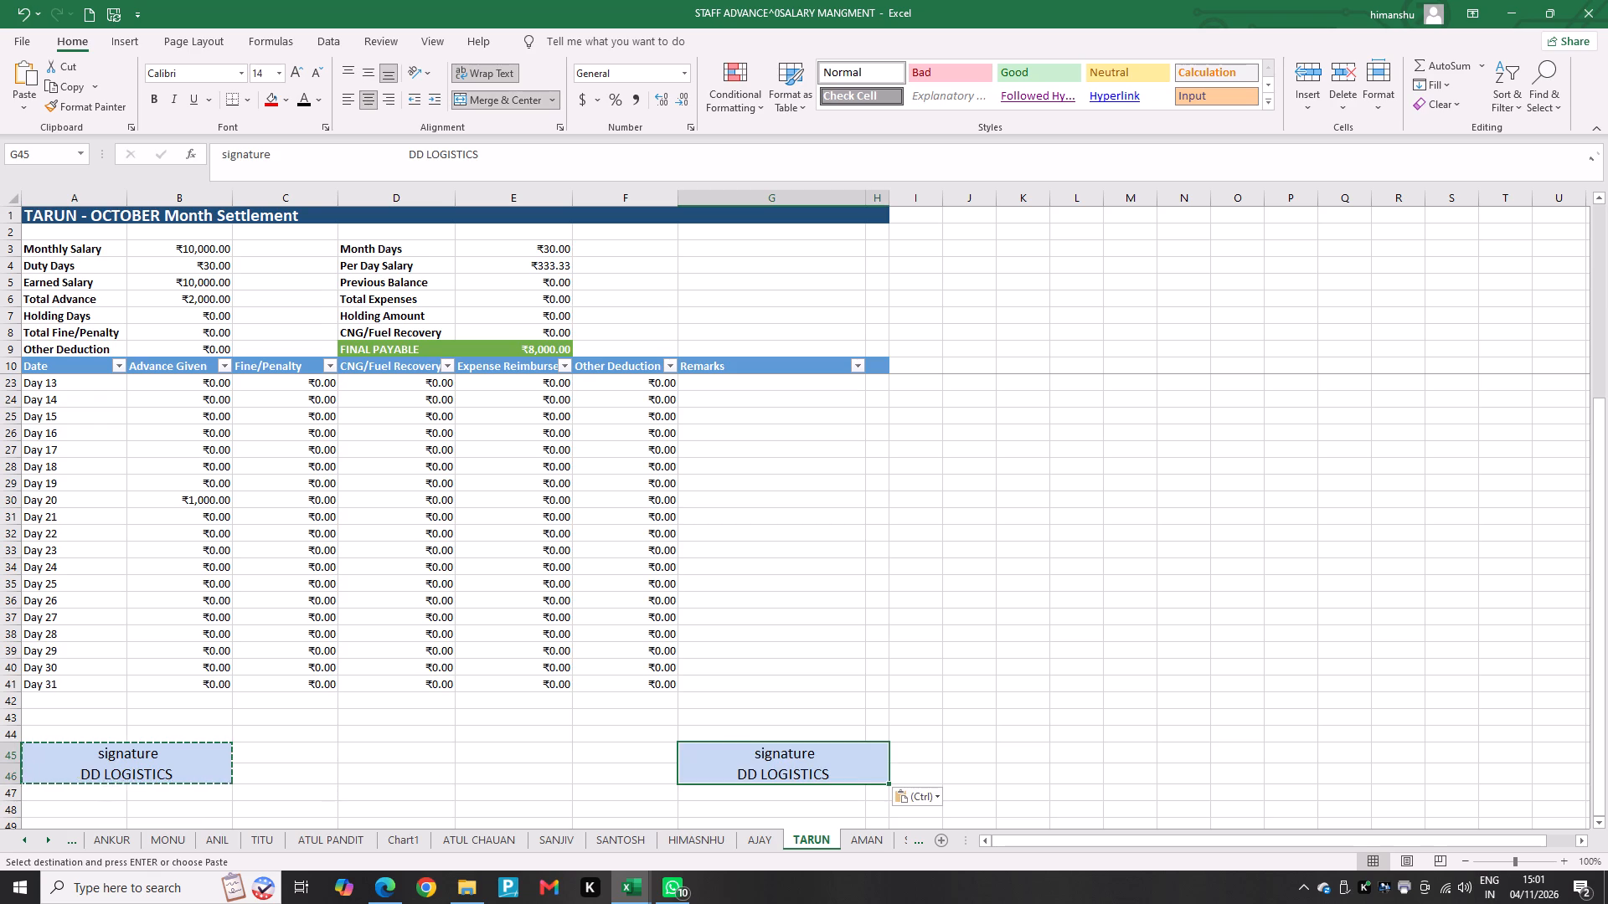
pyautogui.click(930, 675)
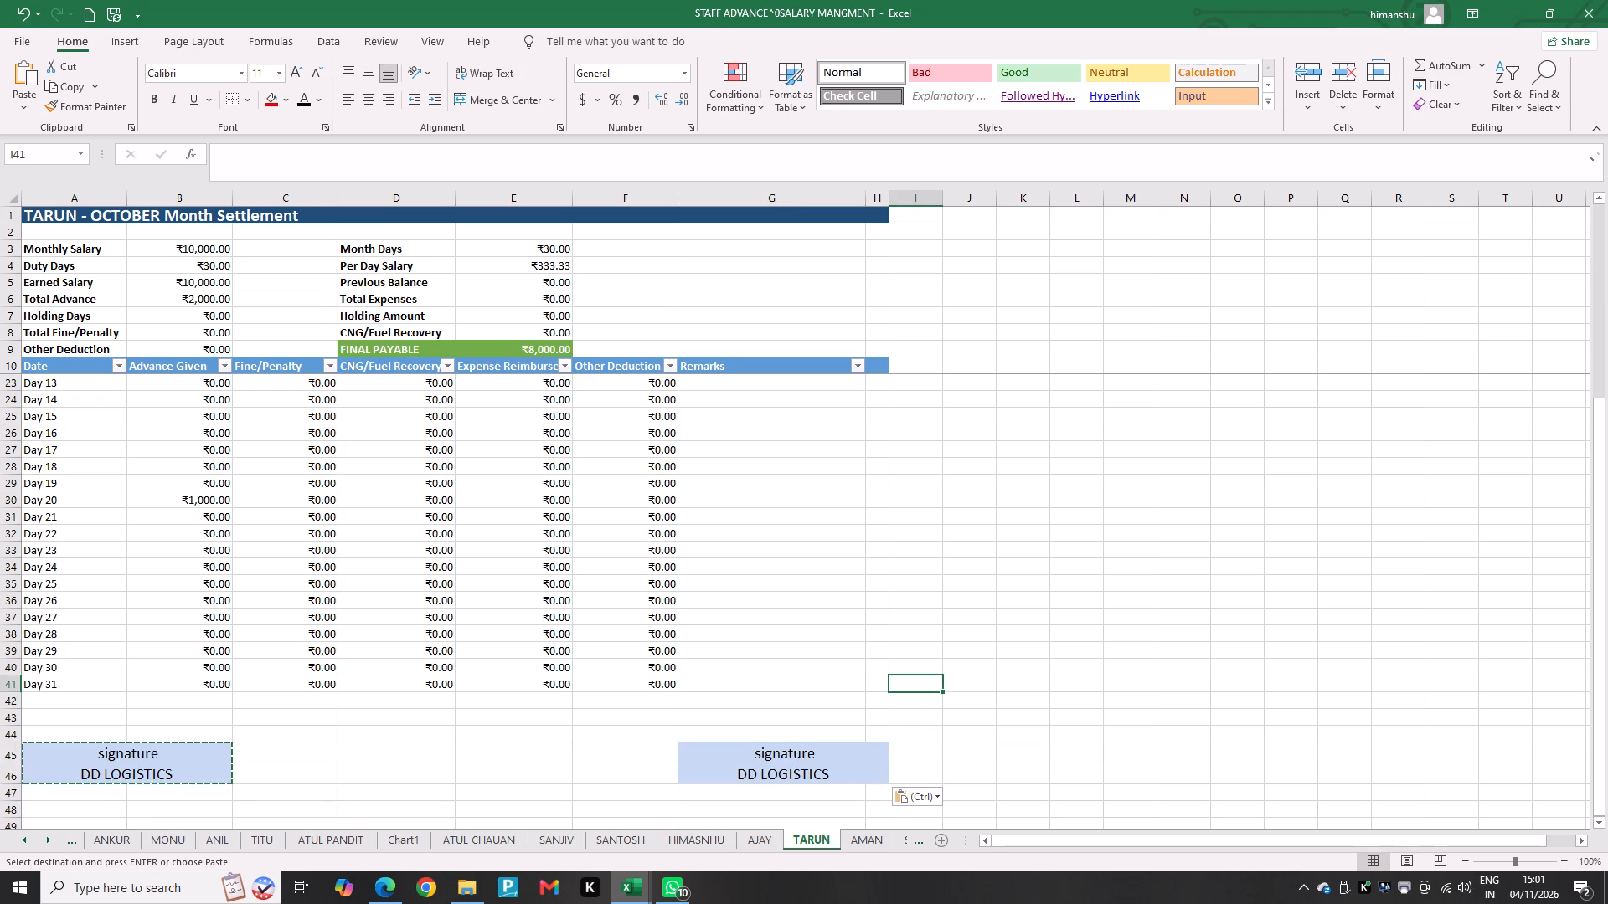
# Replace DD LOGISTICS with TARUN in the G45 signature block, keeping the signature line.
pyautogui.click(174, 769)
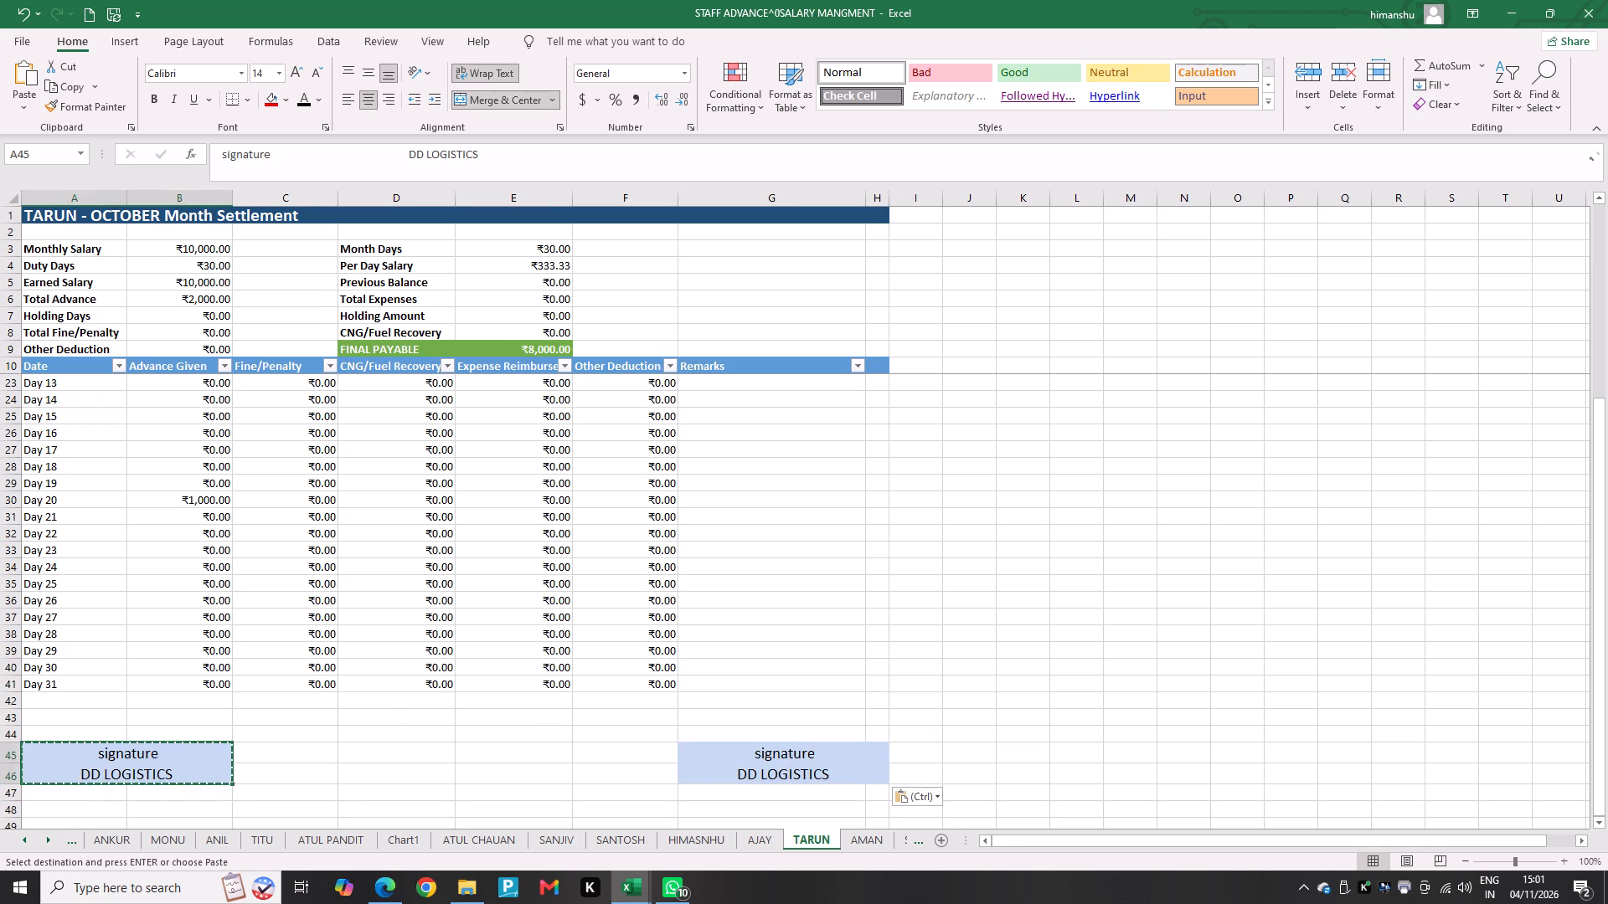
pyautogui.doubleClick(843, 767)
pyautogui.doubleClick(842, 774)
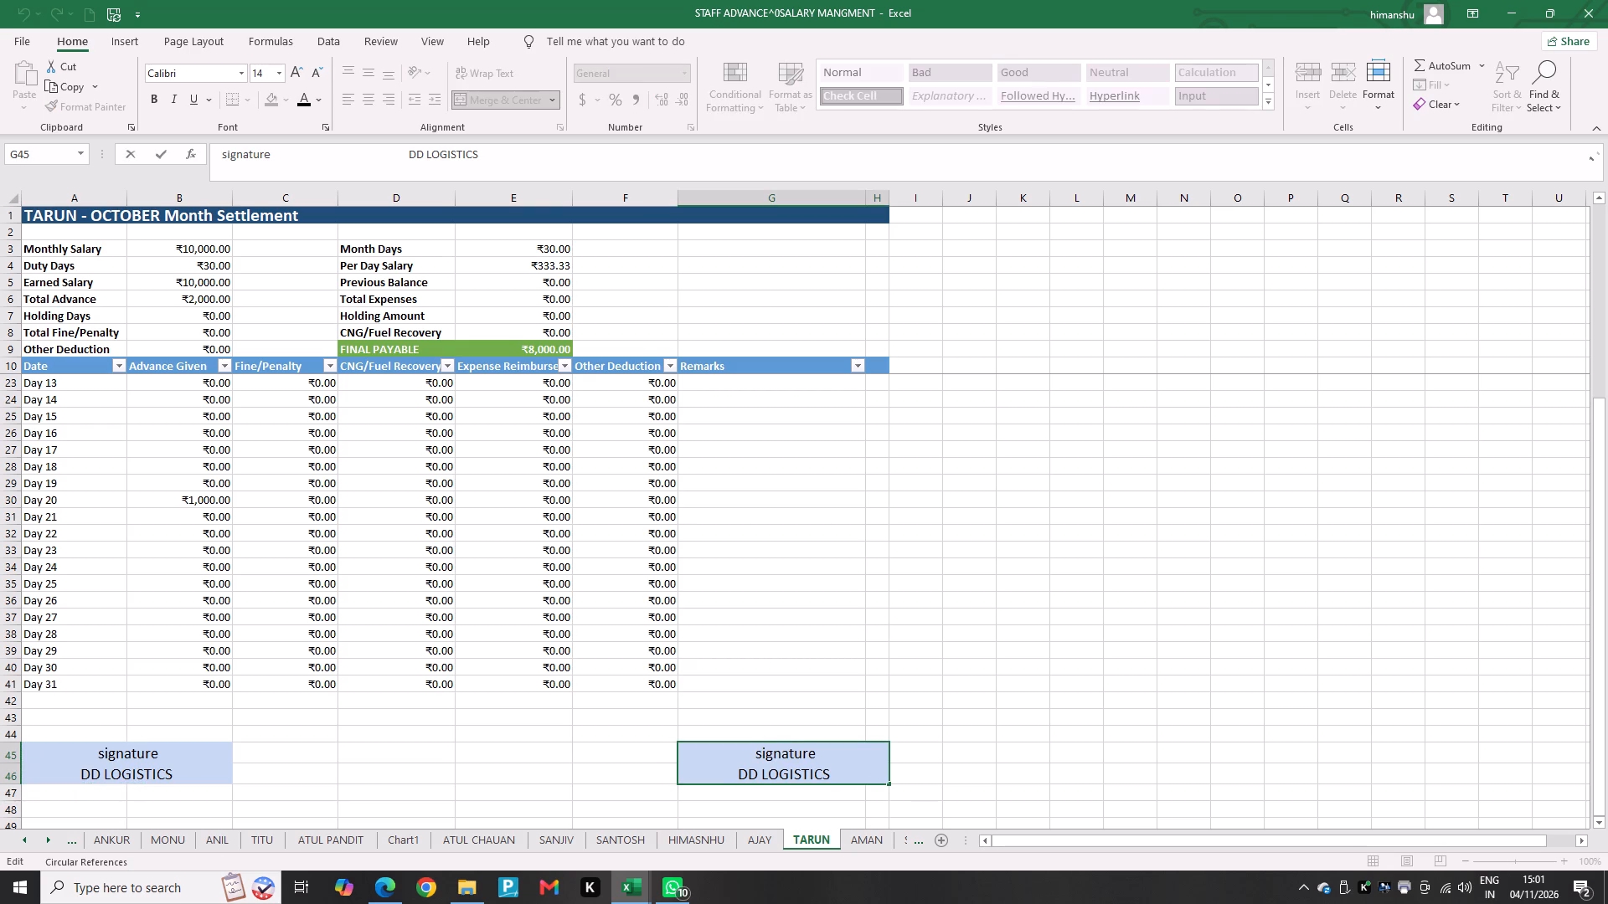
pyautogui.click(825, 774)
pyautogui.click(831, 775)
pyautogui.press('BackSpace')
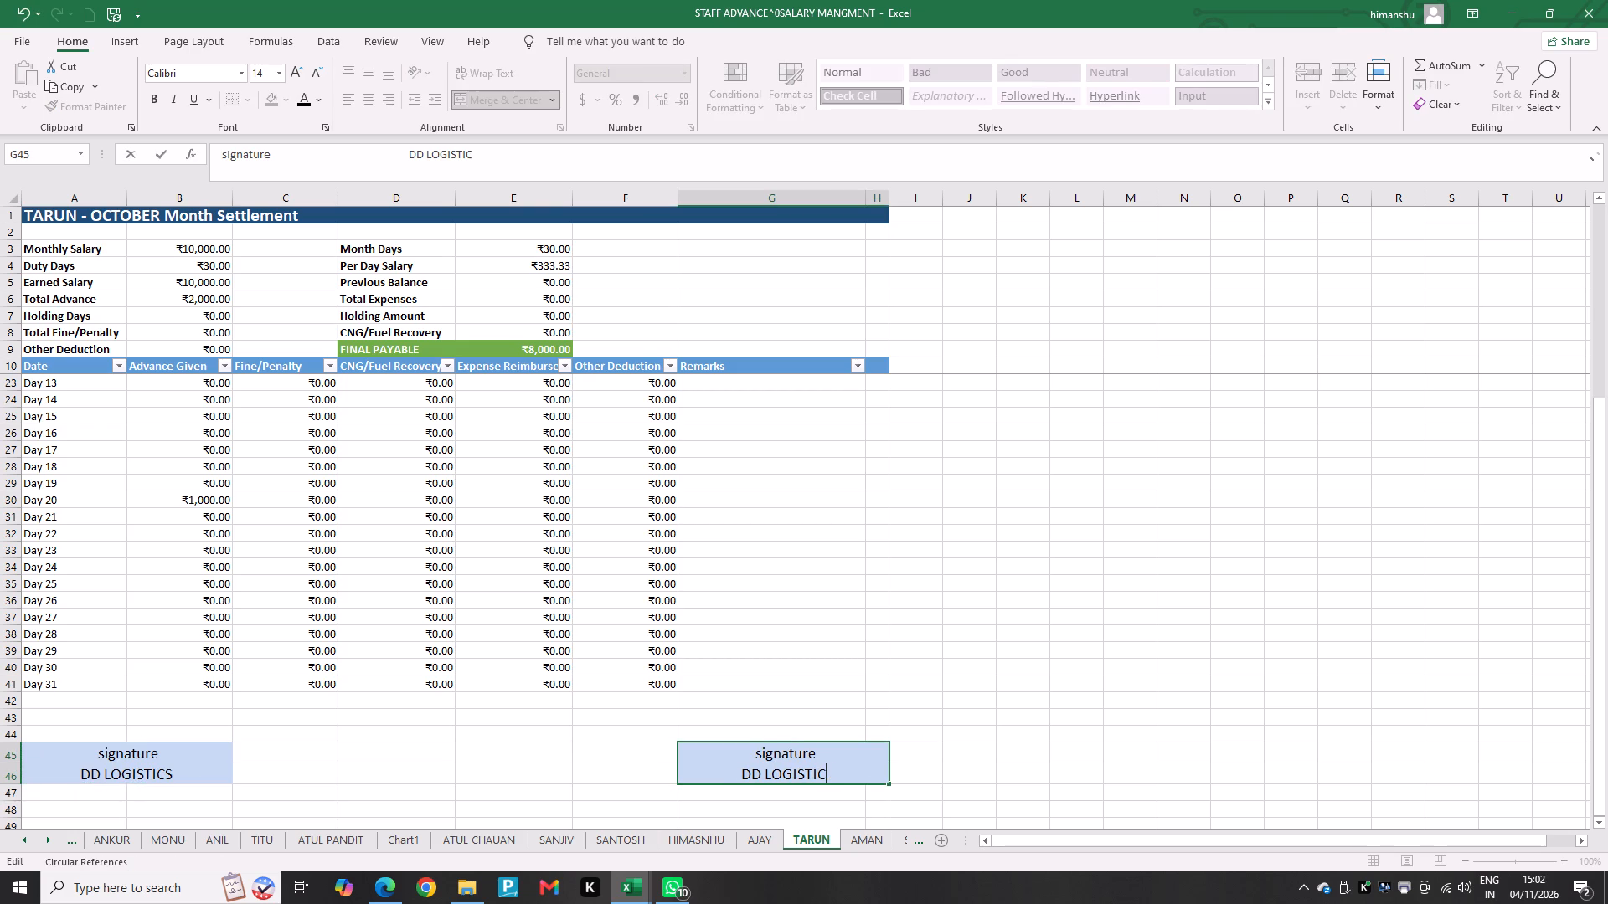
pyautogui.press('BackSpace')
pyautogui.press('BackSpace')
pyautogui.press('BackSpace')
pyautogui.press('BackSpace')
pyautogui.press('BackSpace')
pyautogui.press('BackSpace')
pyautogui.press('BackSpace')
pyautogui.press('BackSpace')
pyautogui.press('BackSpace')
pyautogui.press('BackSpace')
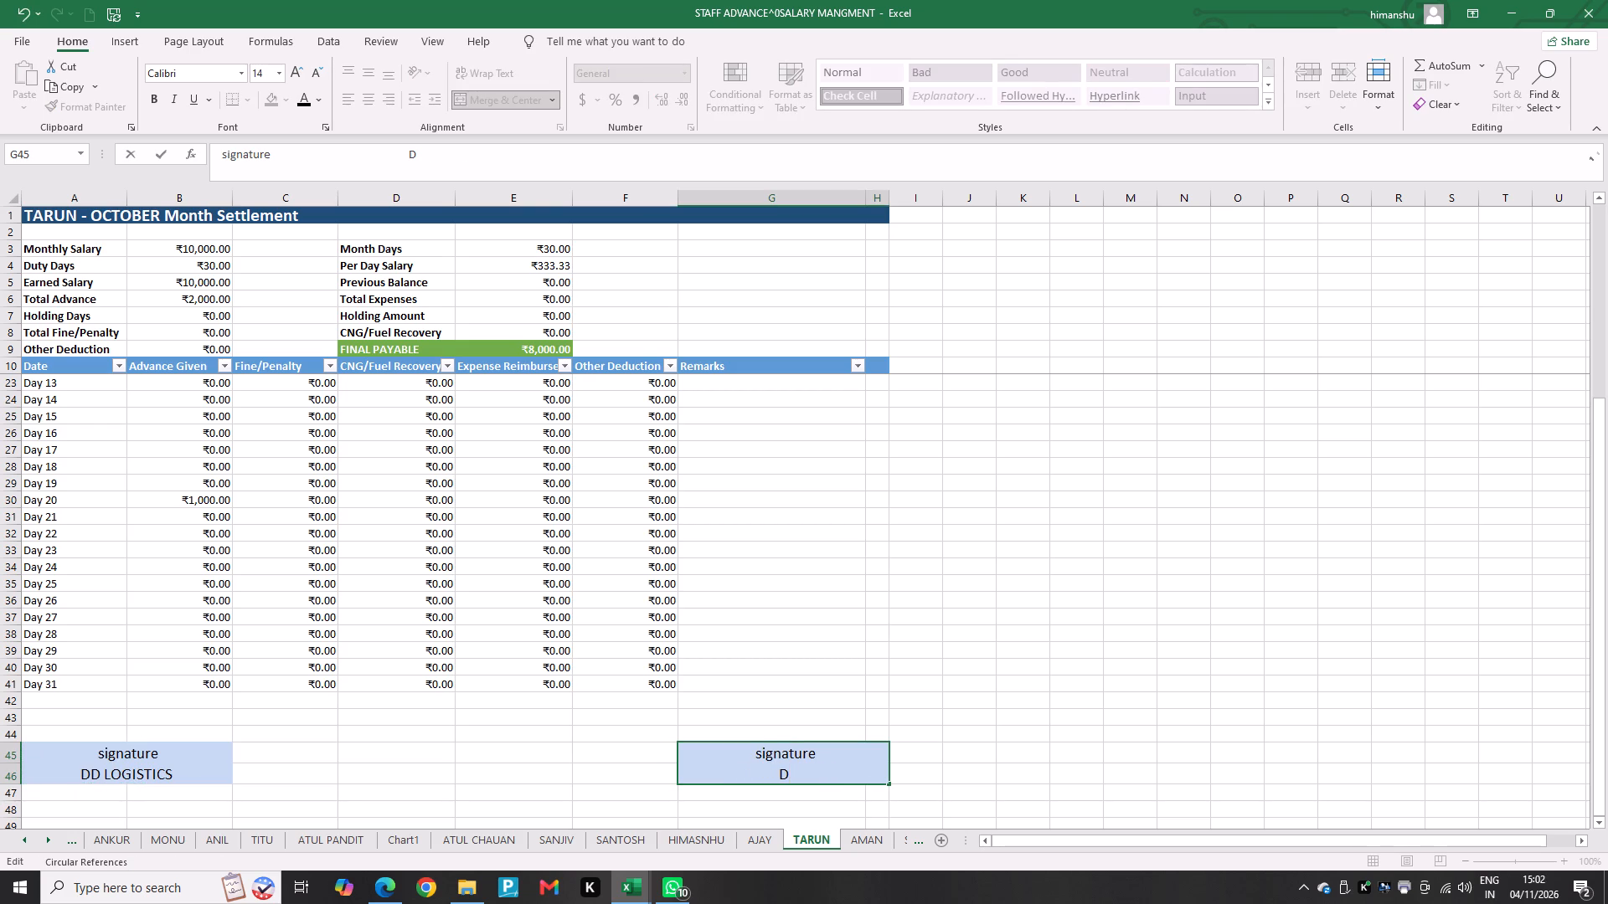
pyautogui.write('TARUN')
pyautogui.press('Left')
pyautogui.press('Left')
pyautogui.press('Left')
pyautogui.press('Left')
pyautogui.press('Left')
pyautogui.press('BackSpace')
pyautogui.press('Right')
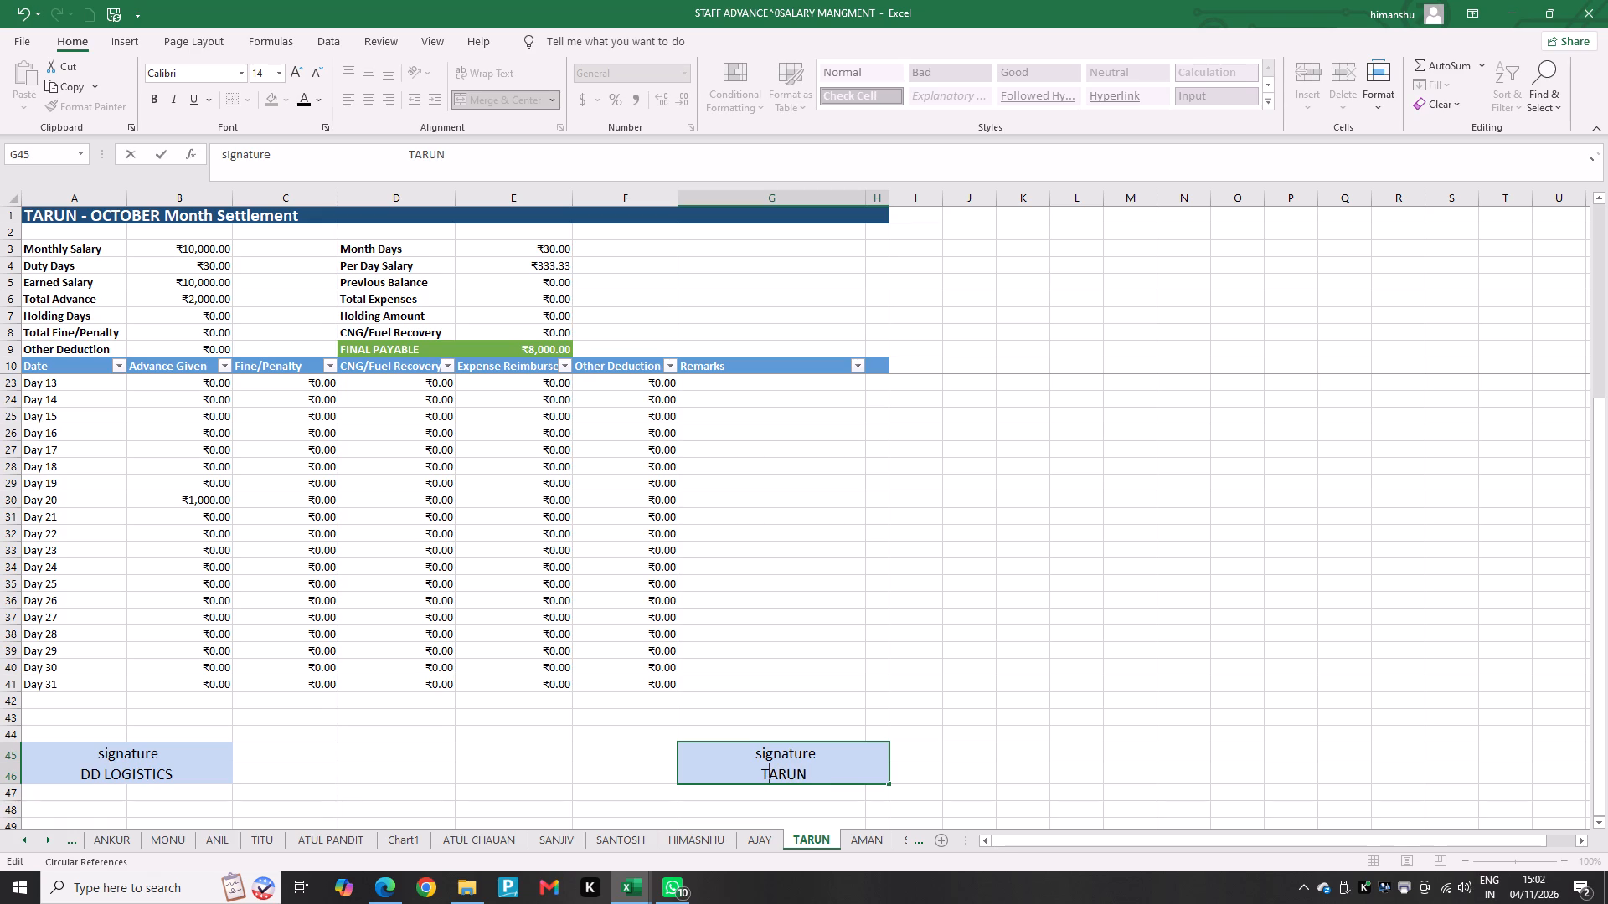
pyautogui.press('Right')
pyautogui.press('Right')
pyautogui.press('Right')
pyautogui.press('Right')
pyautogui.press('Right')
pyautogui.press('Return')
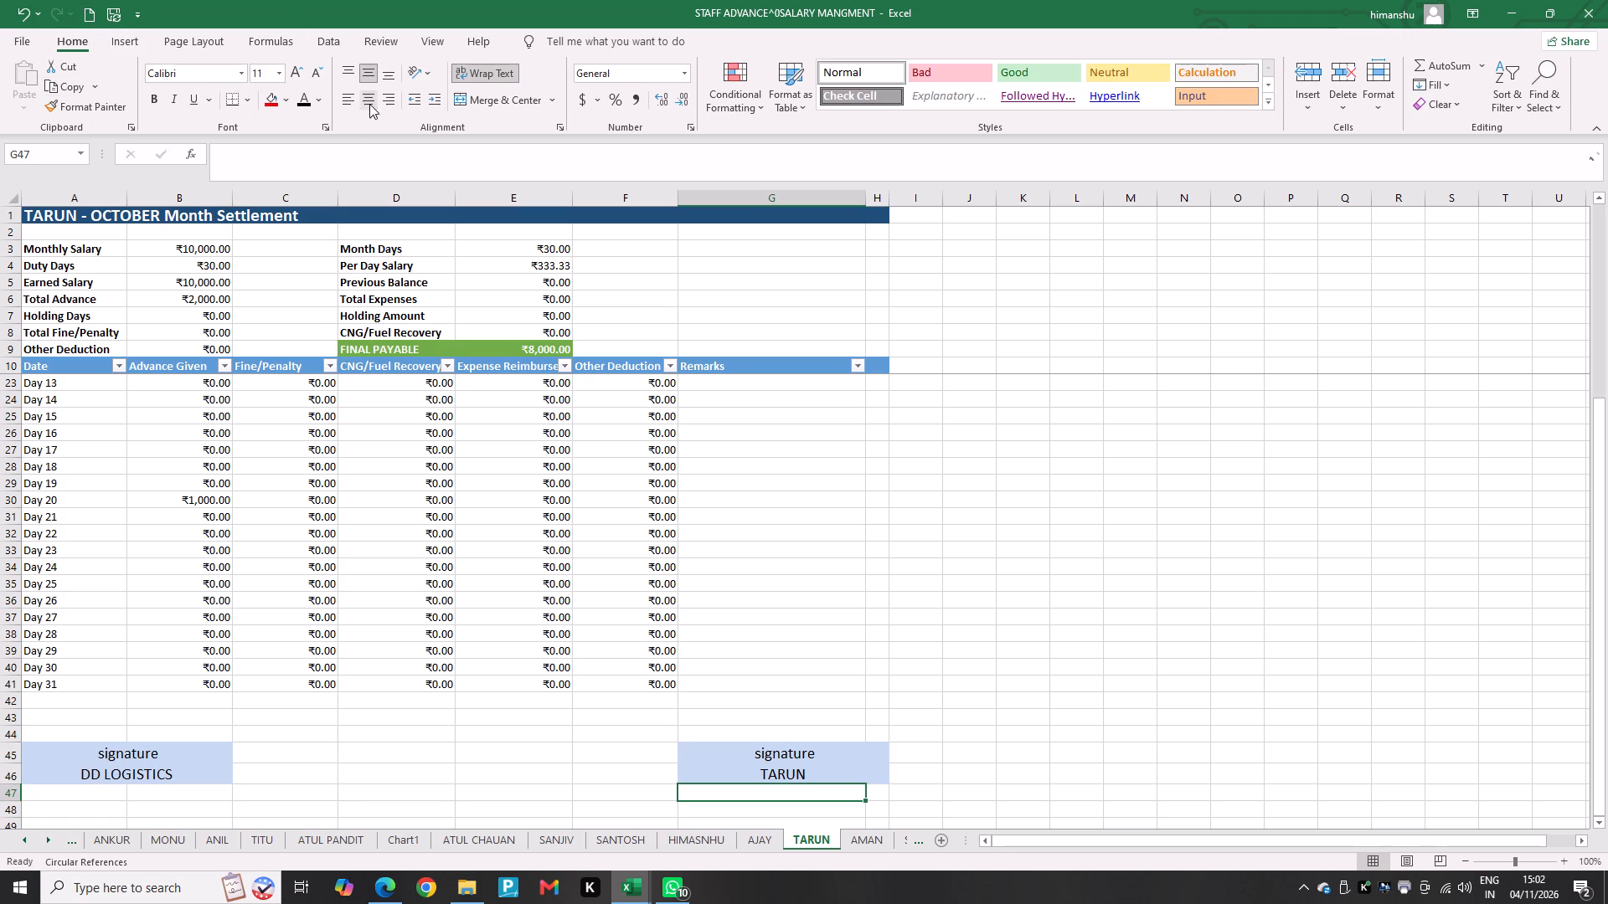
# Replace the day labels in A11:A41 with dates, entering 1-OCT-26 in A11 and filling the series down to 31-Oct-26.
pyautogui.scroll(14, 114, 501)
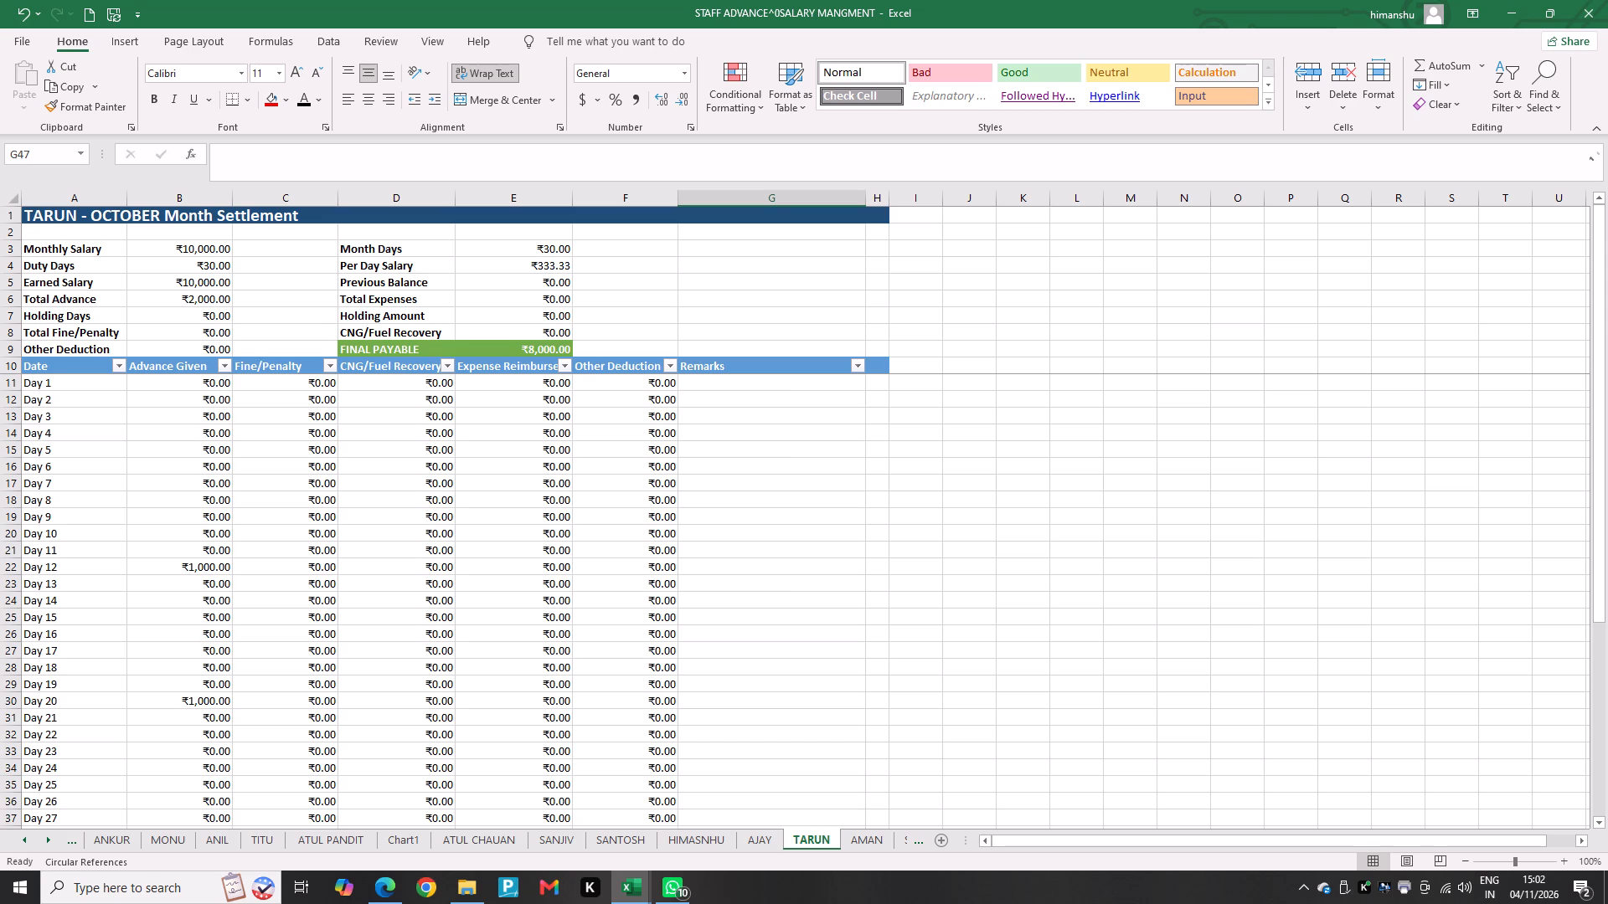
pyautogui.click(90, 386)
pyautogui.press('1')
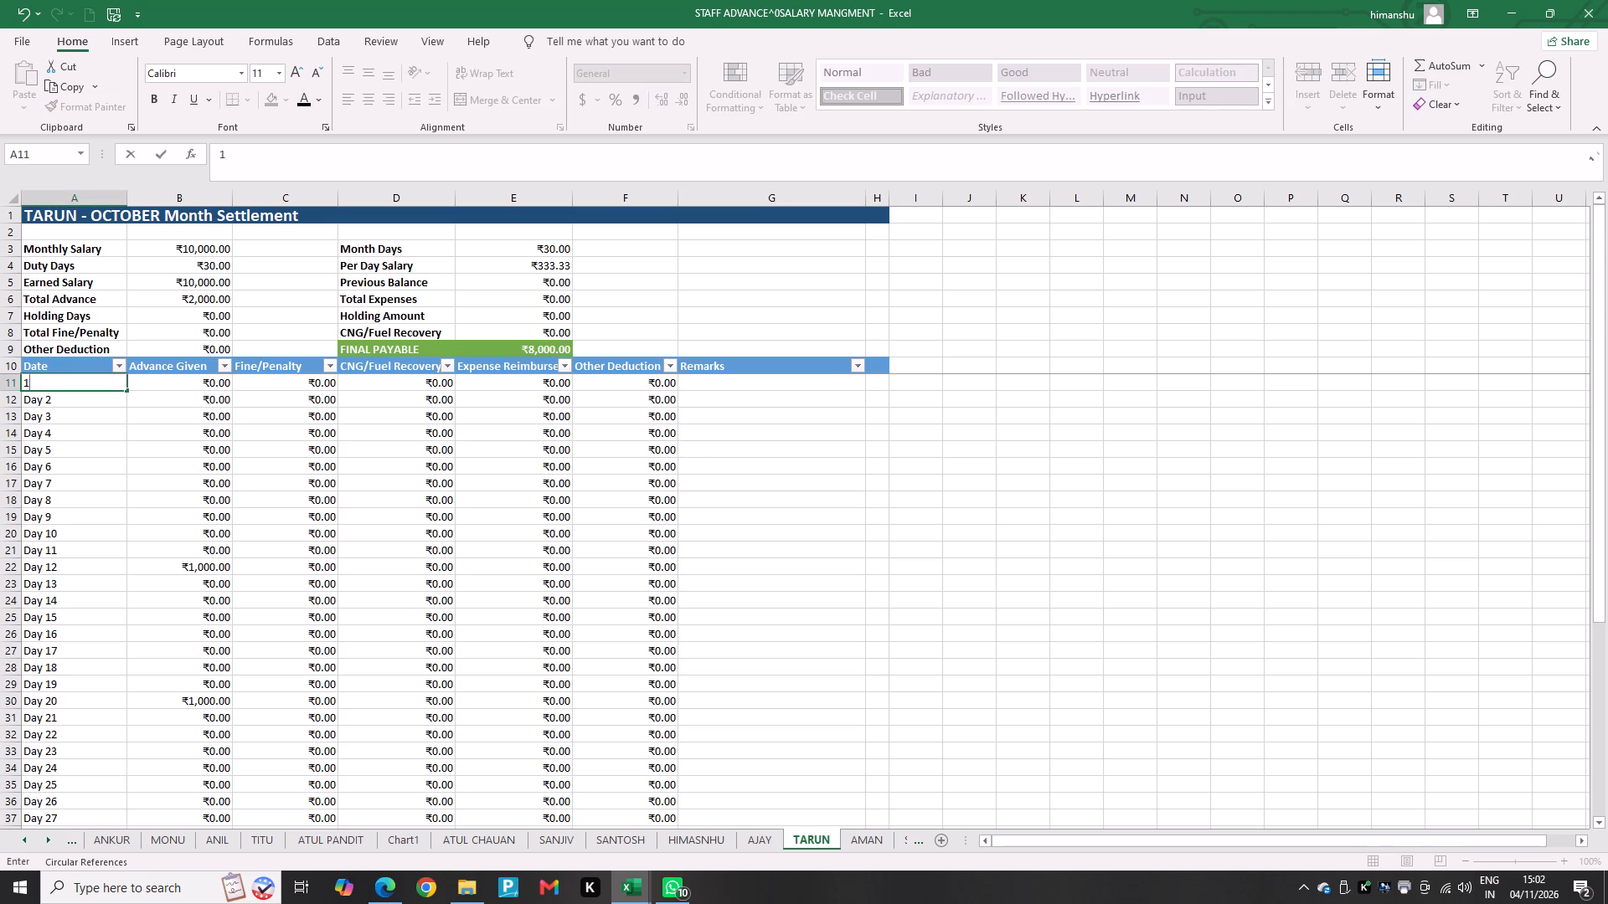
pyautogui.write('-OCT')
pyautogui.write('-26')
pyautogui.press('Return')
pyautogui.click(121, 382)
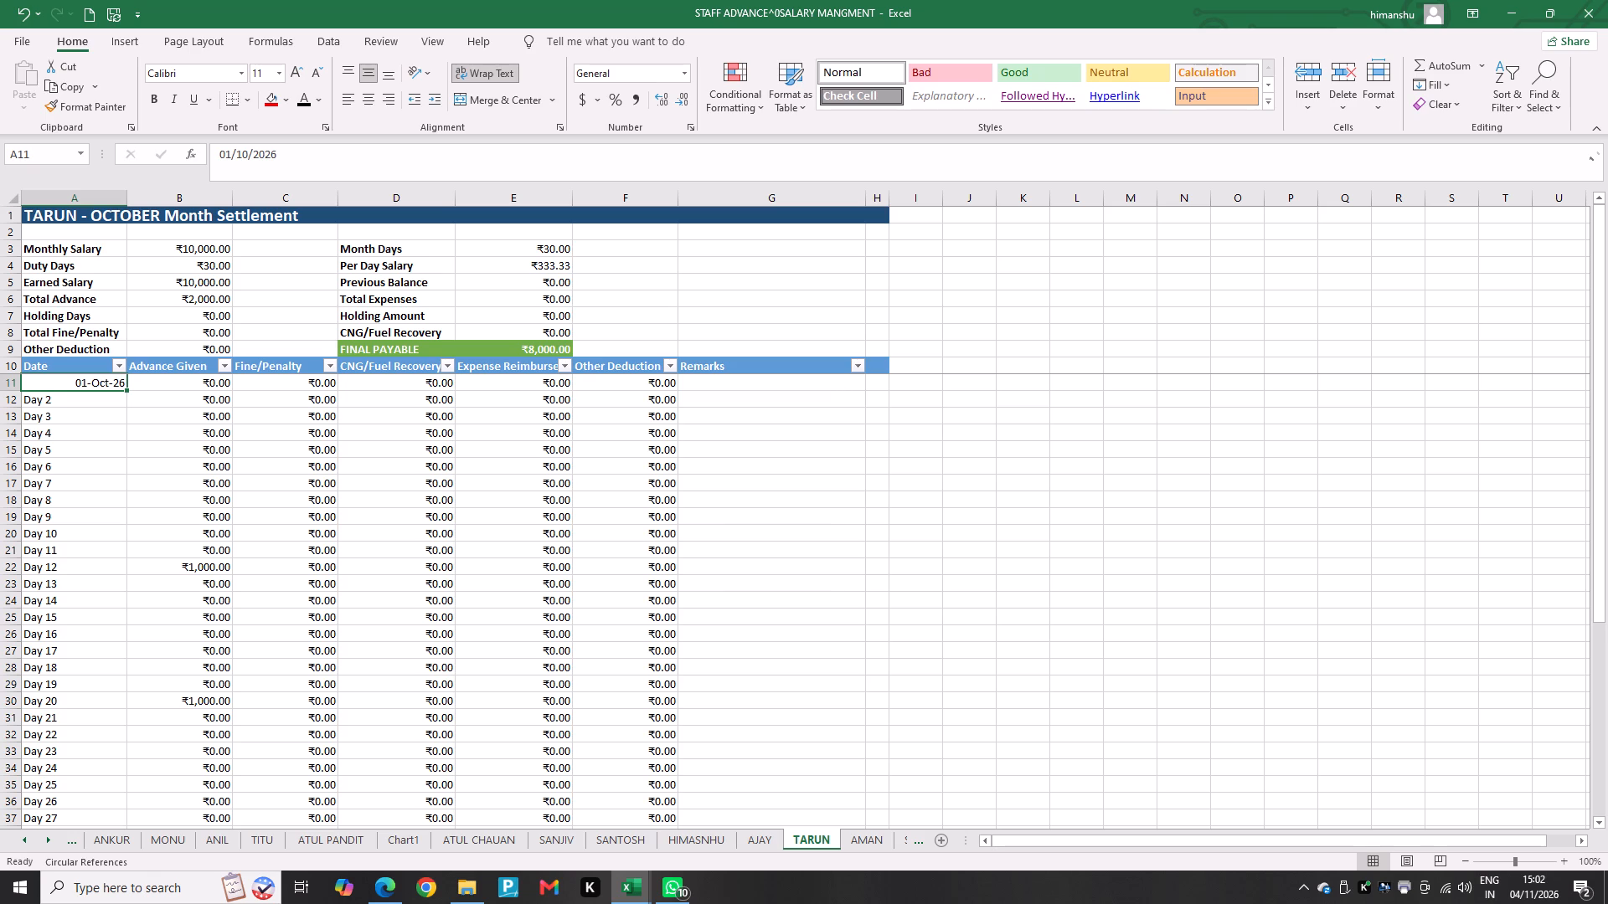
pyautogui.moveTo(126, 390); pyautogui.dragTo(119, 839)
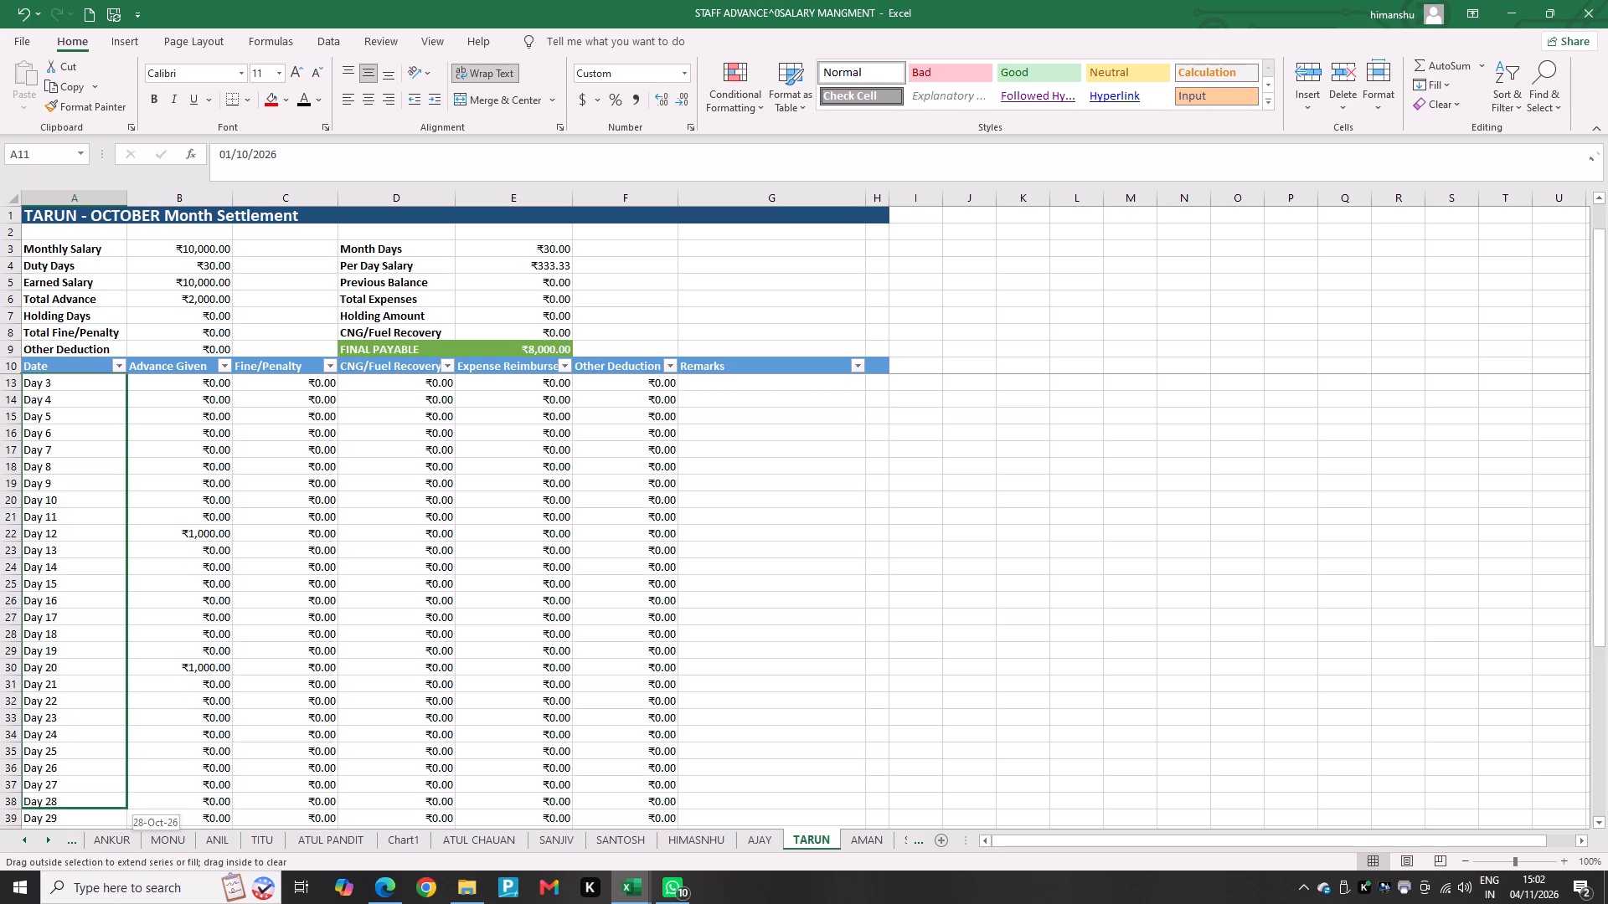
pyautogui.moveTo(119, 839); pyautogui.dragTo(102, 809)
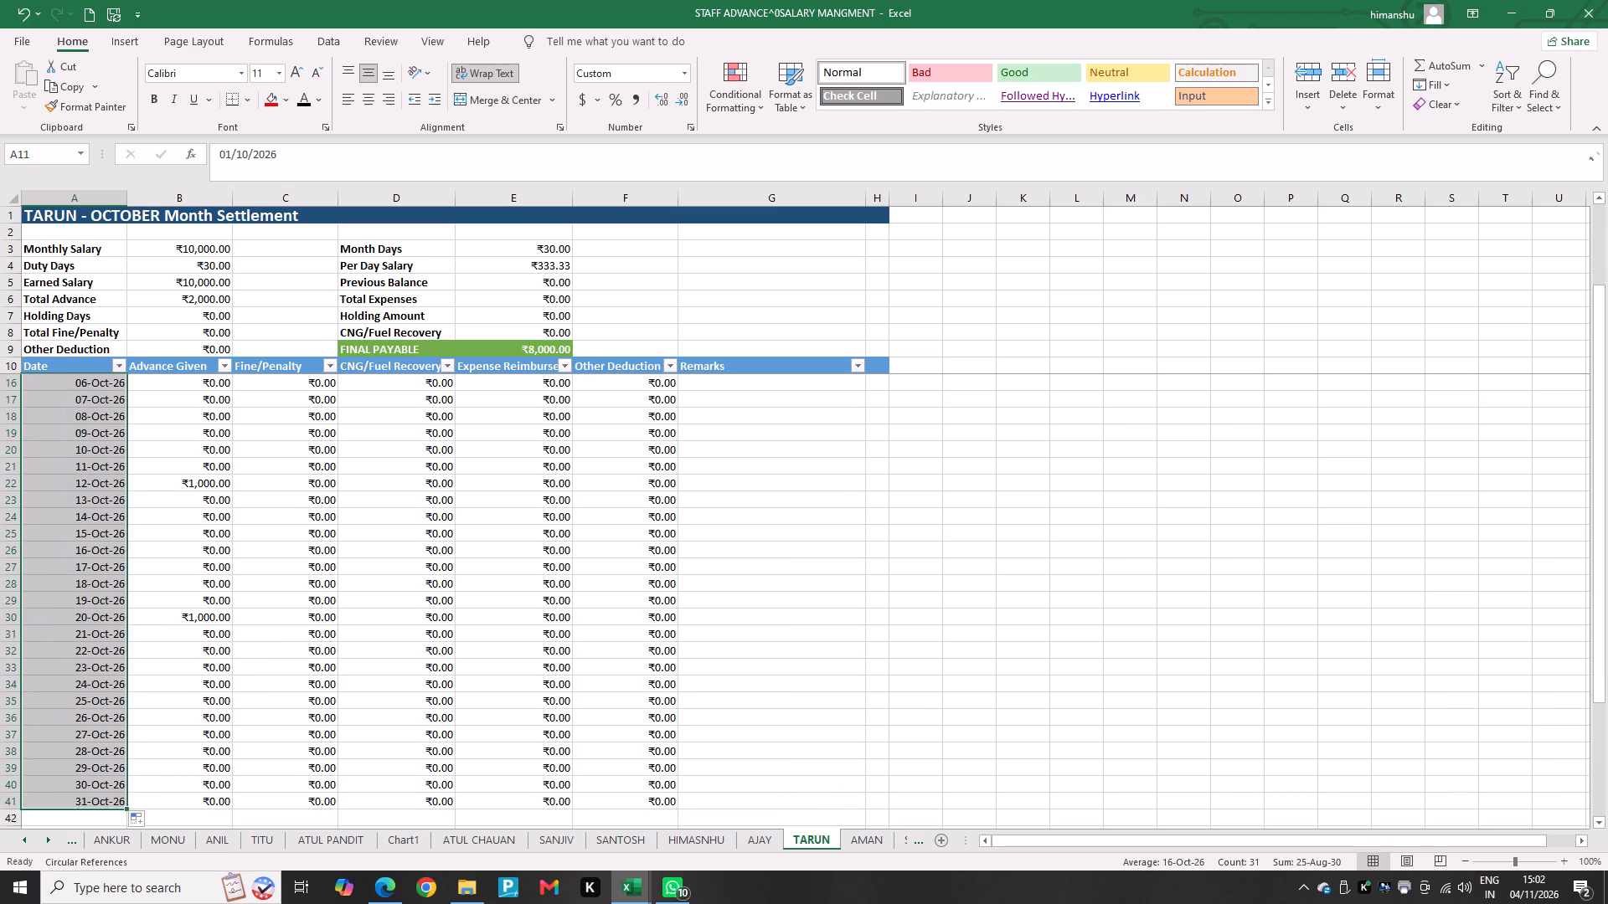
# Align the October dates in A11:A41 to the left and top of their cells.
pyautogui.click(343, 97)
pyautogui.click(346, 74)
pyautogui.scroll(4, 212, 443)
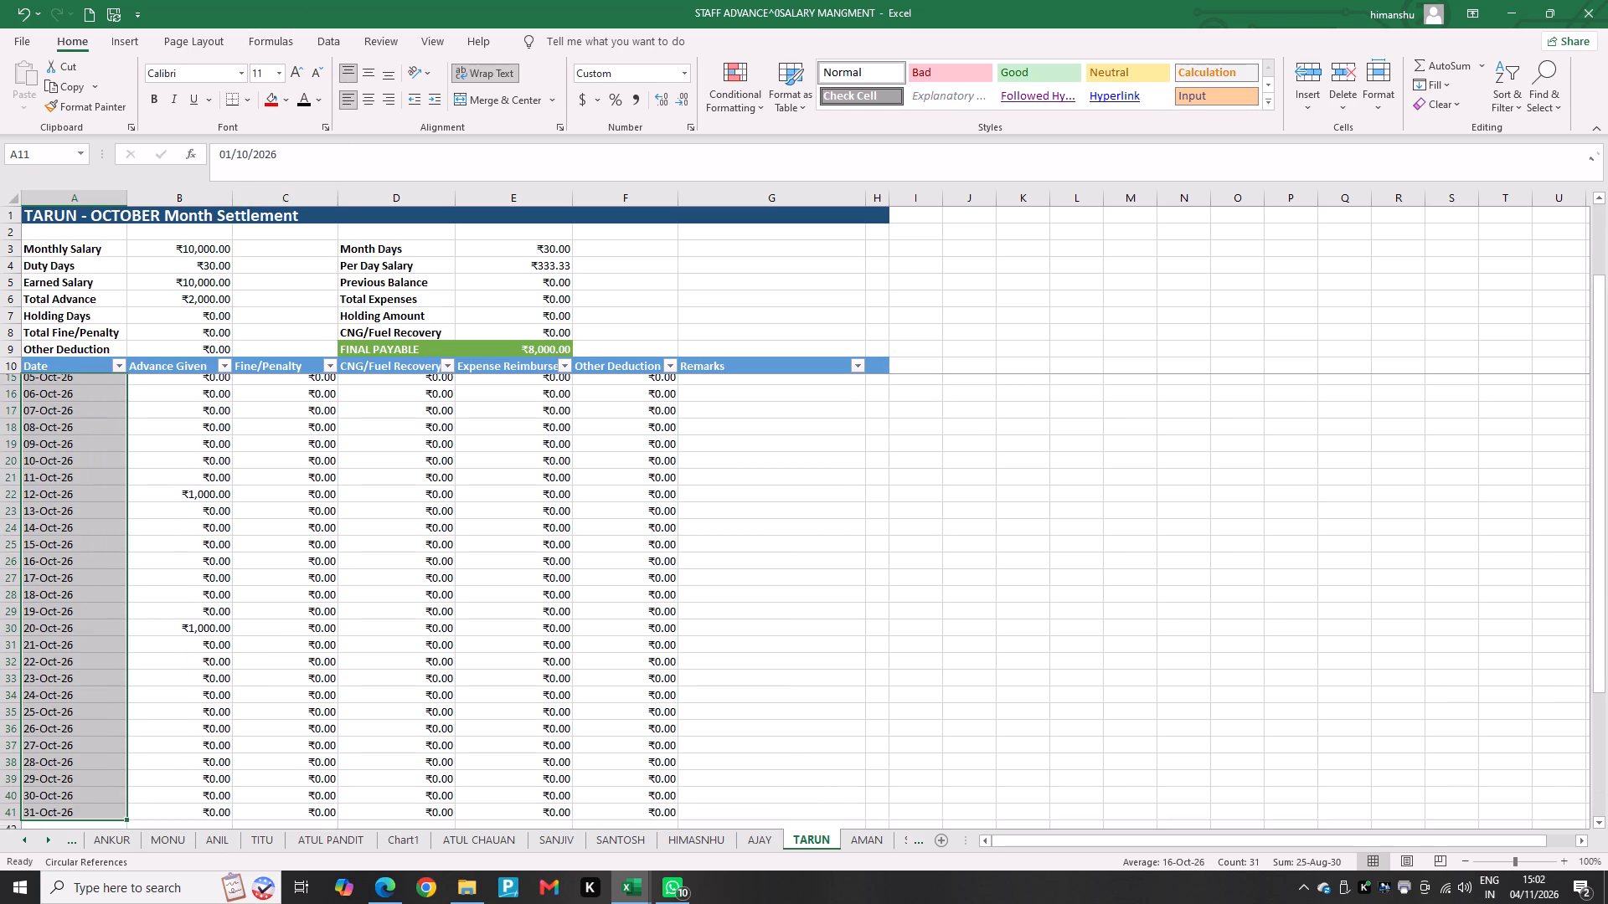
pyautogui.scroll(2, 212, 443)
pyautogui.click(180, 446)
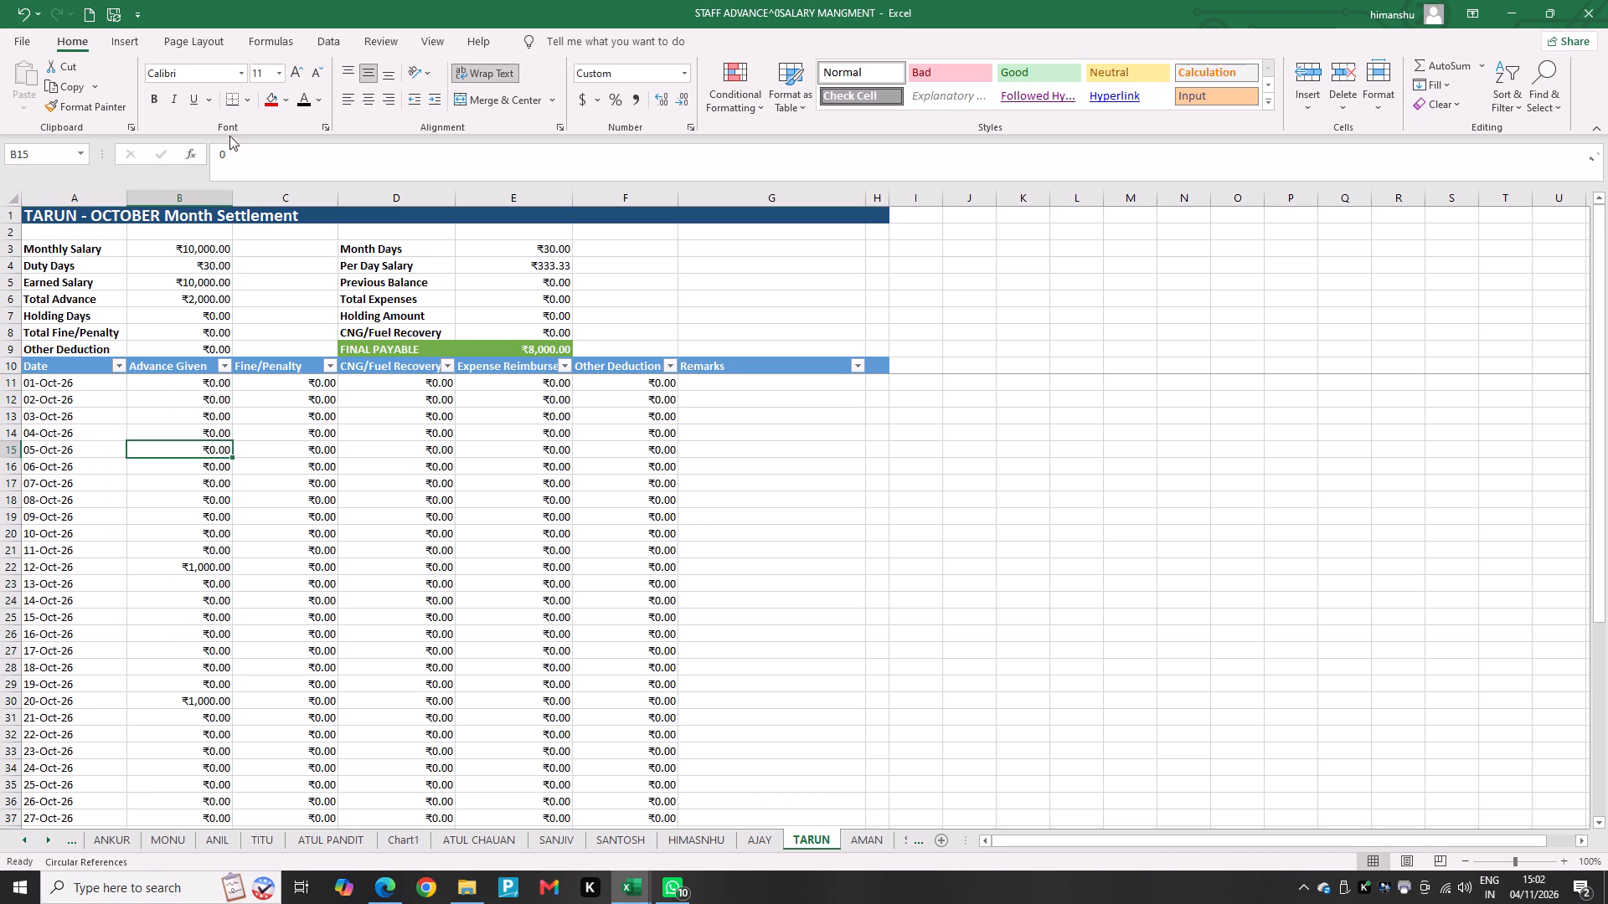
# Print the TARUN October settlement sheet.
pyautogui.hotkey('ctrl', 'p')
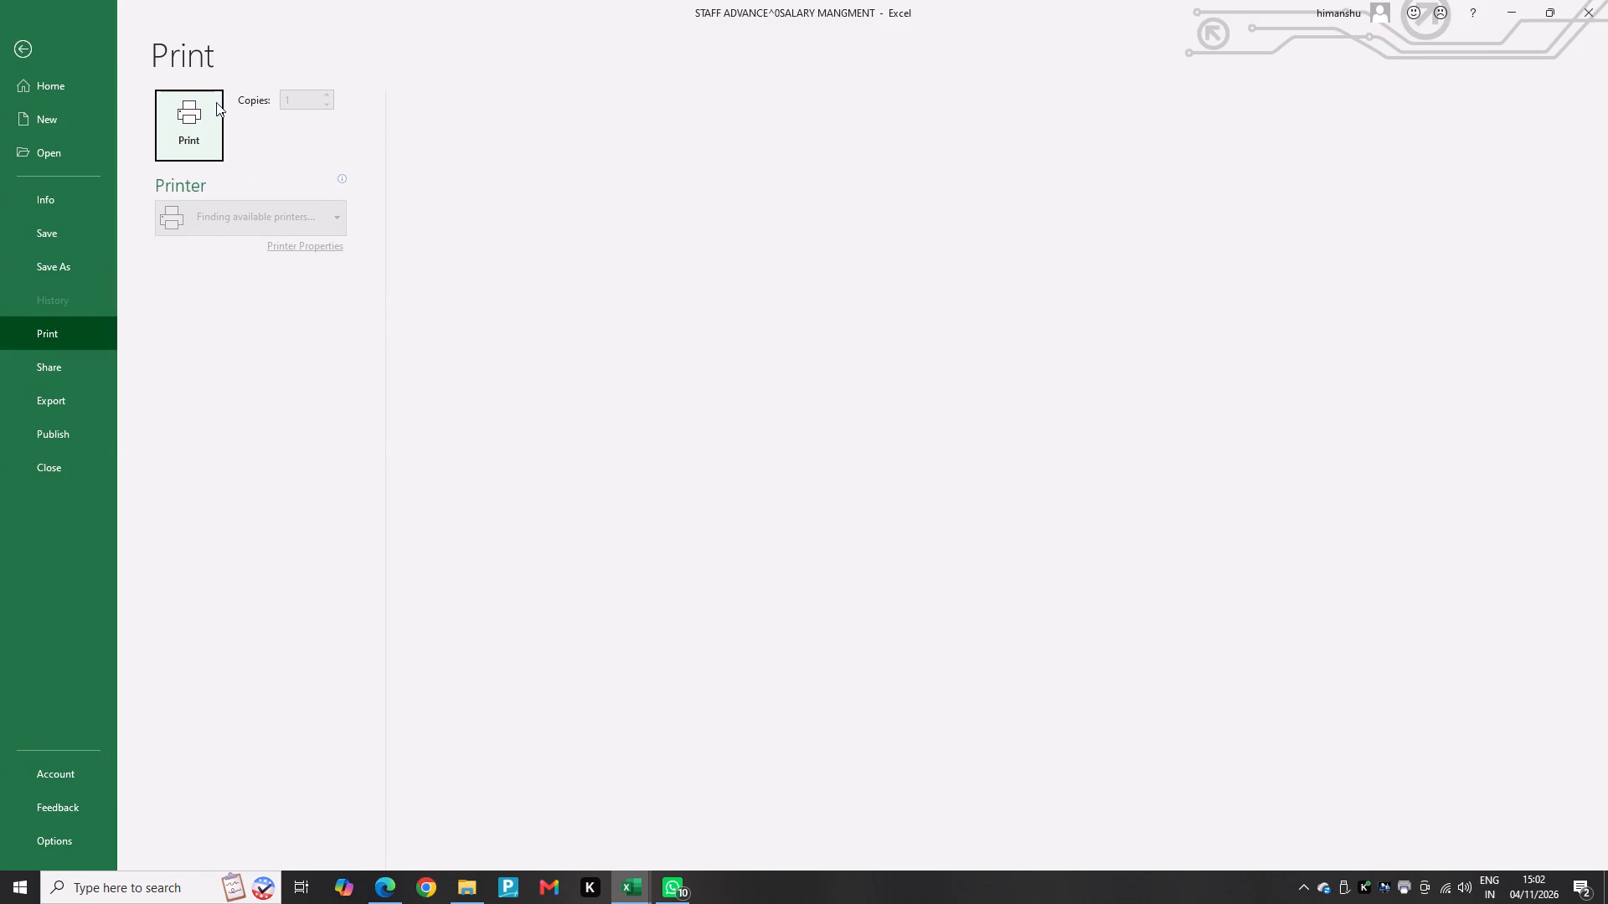
pyautogui.click(197, 131)
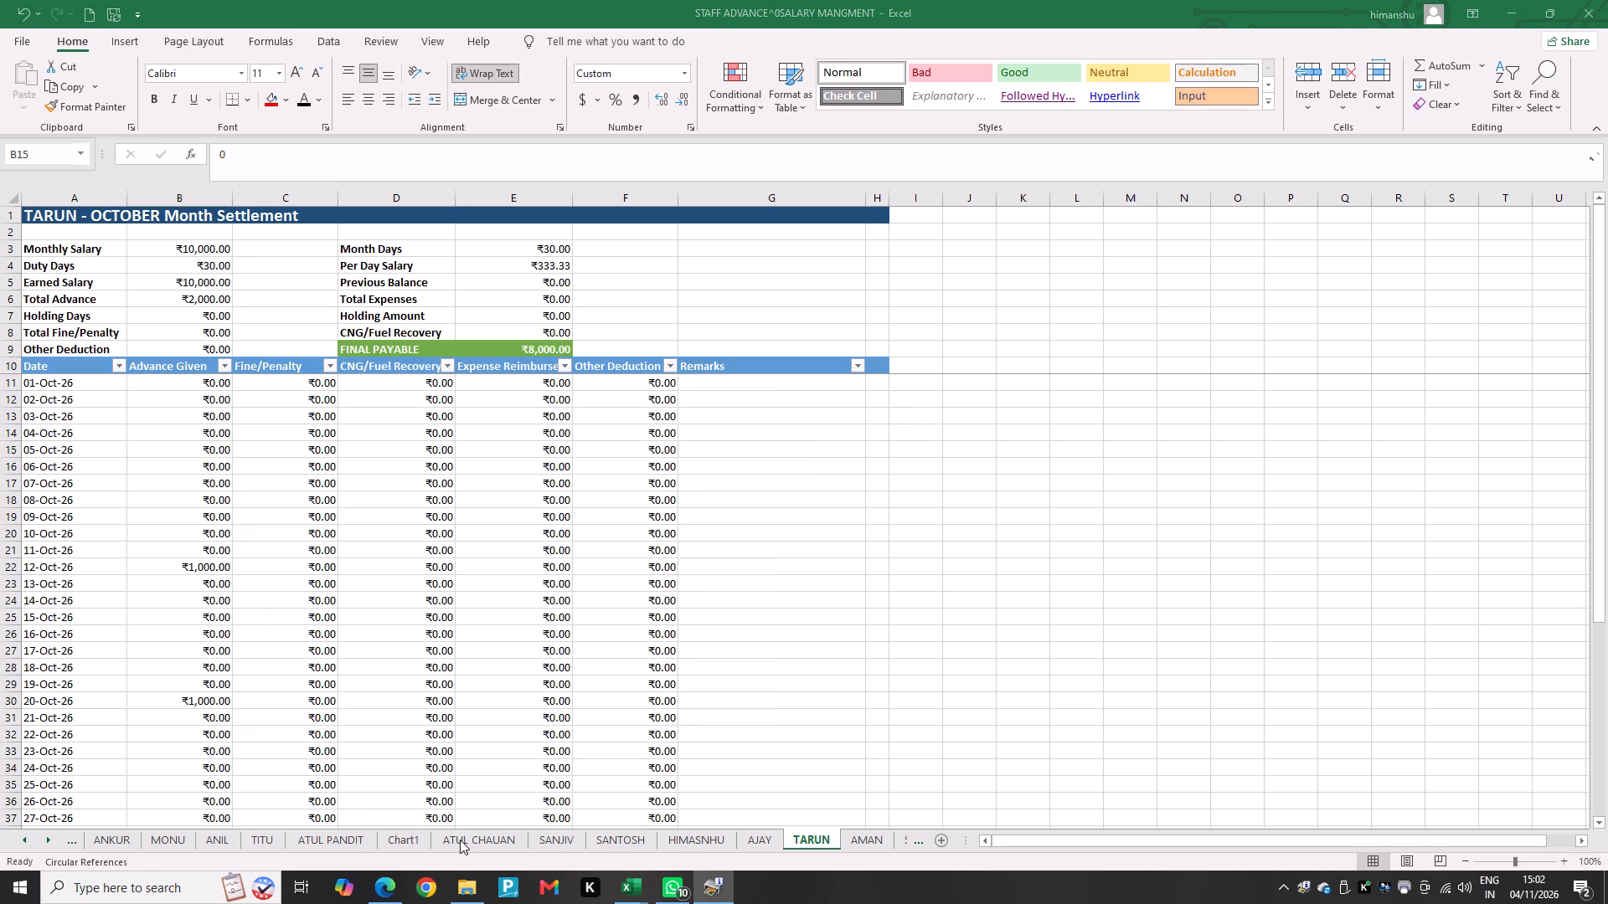
# Open the employee settlement sheet just before Chart1.
pyautogui.click(352, 840)
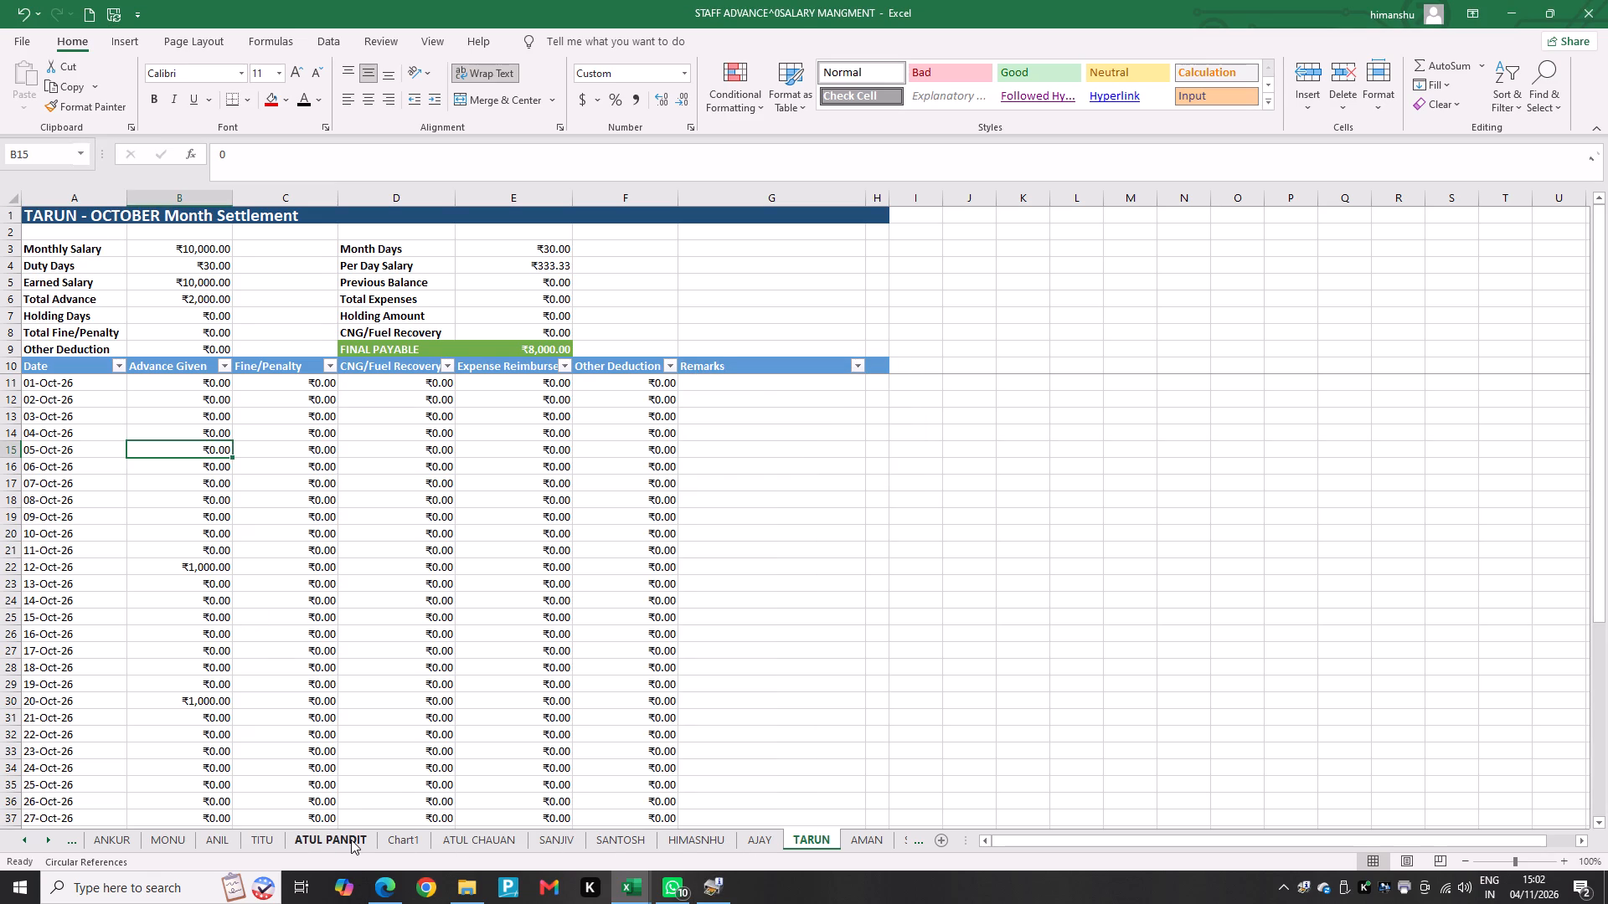
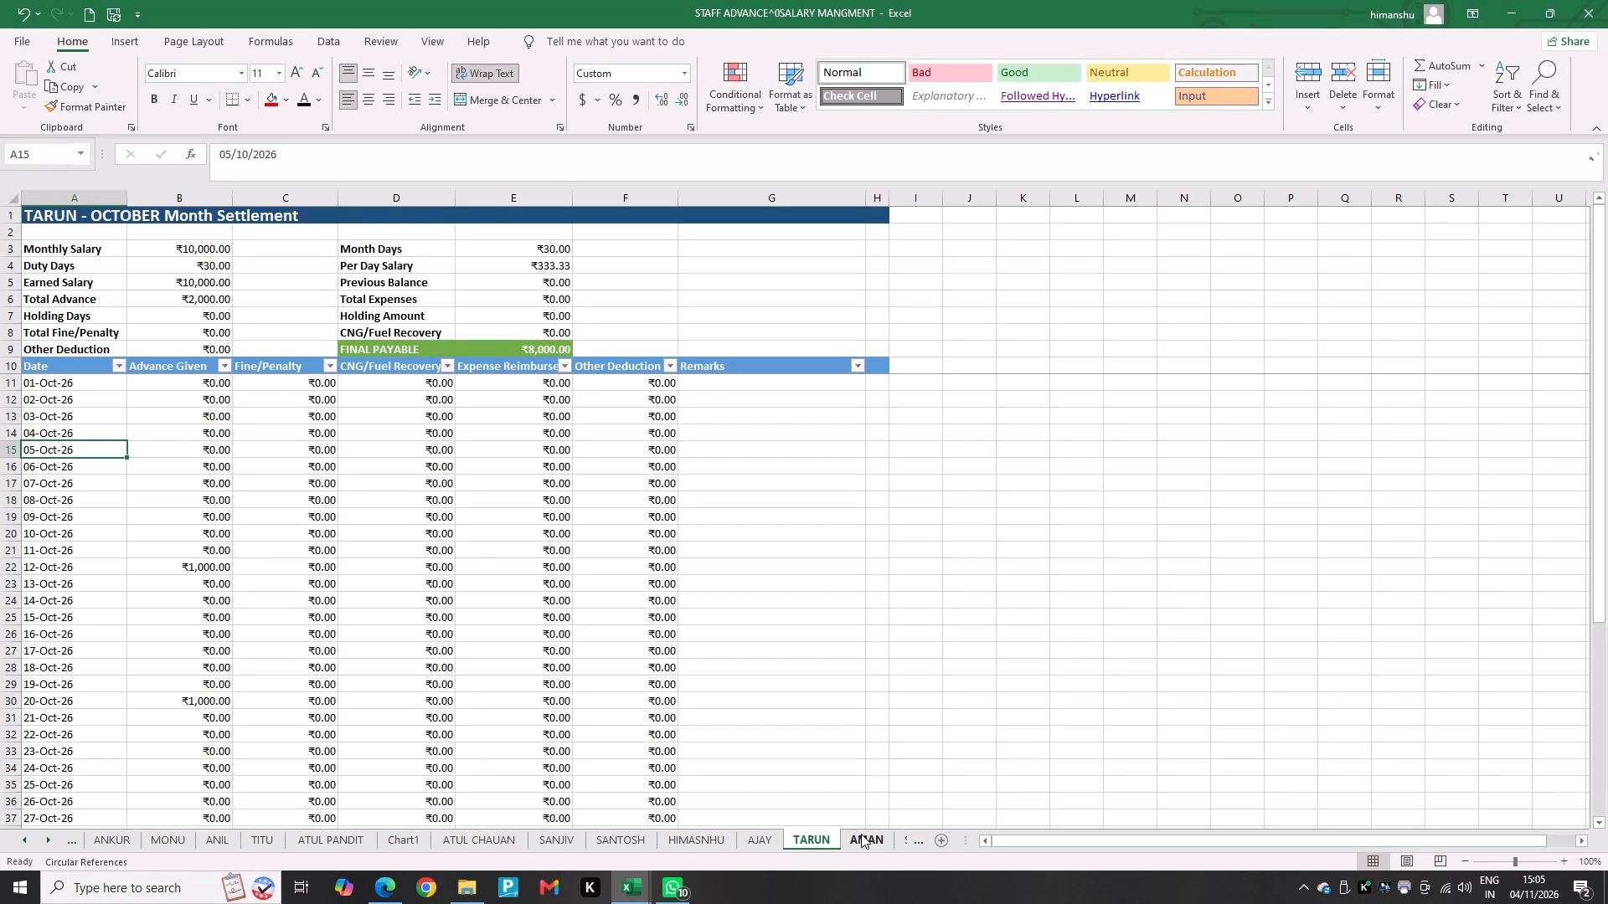
# Look over the employee settlement sheet just after Chart1, and open the one just before Chart1.
pyautogui.click(502, 845)
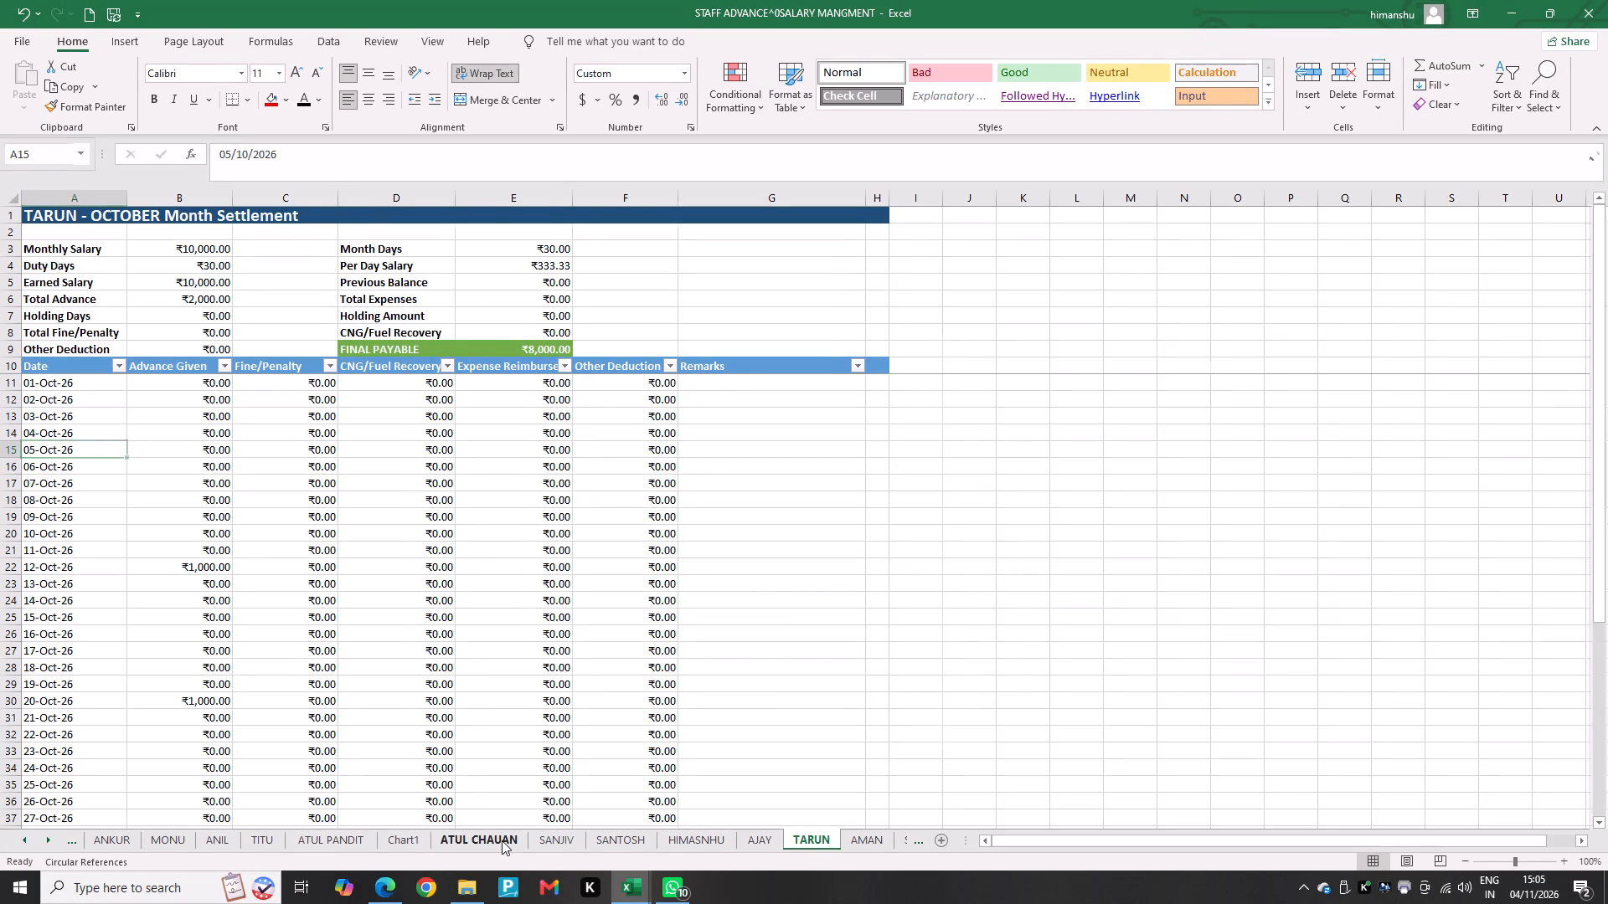
pyautogui.click(592, 768)
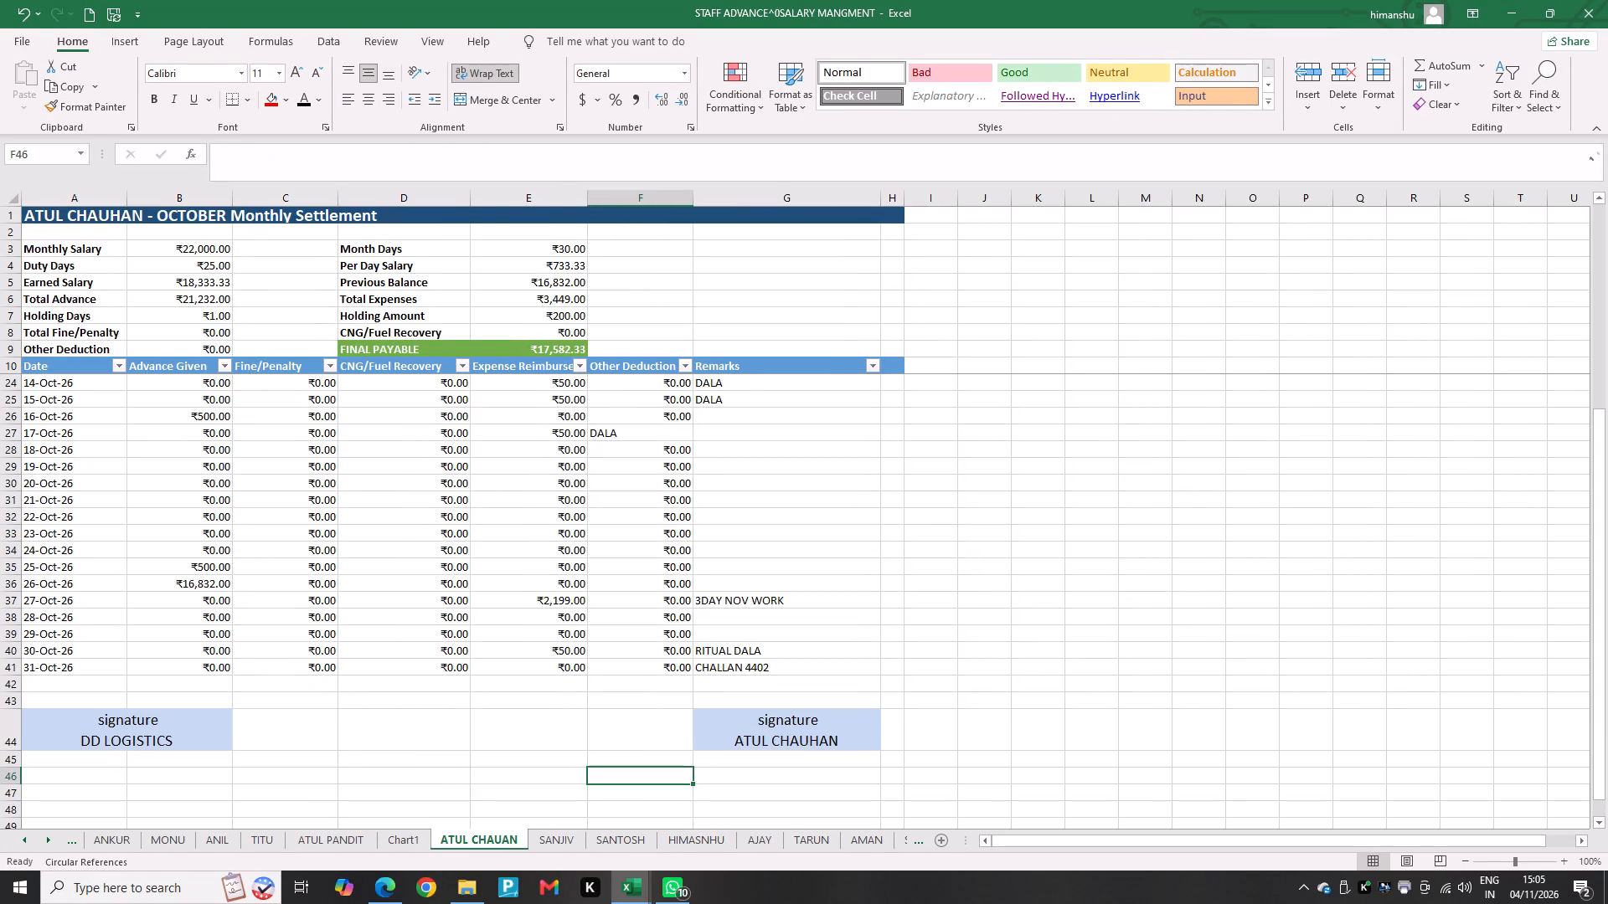
pyautogui.click(317, 843)
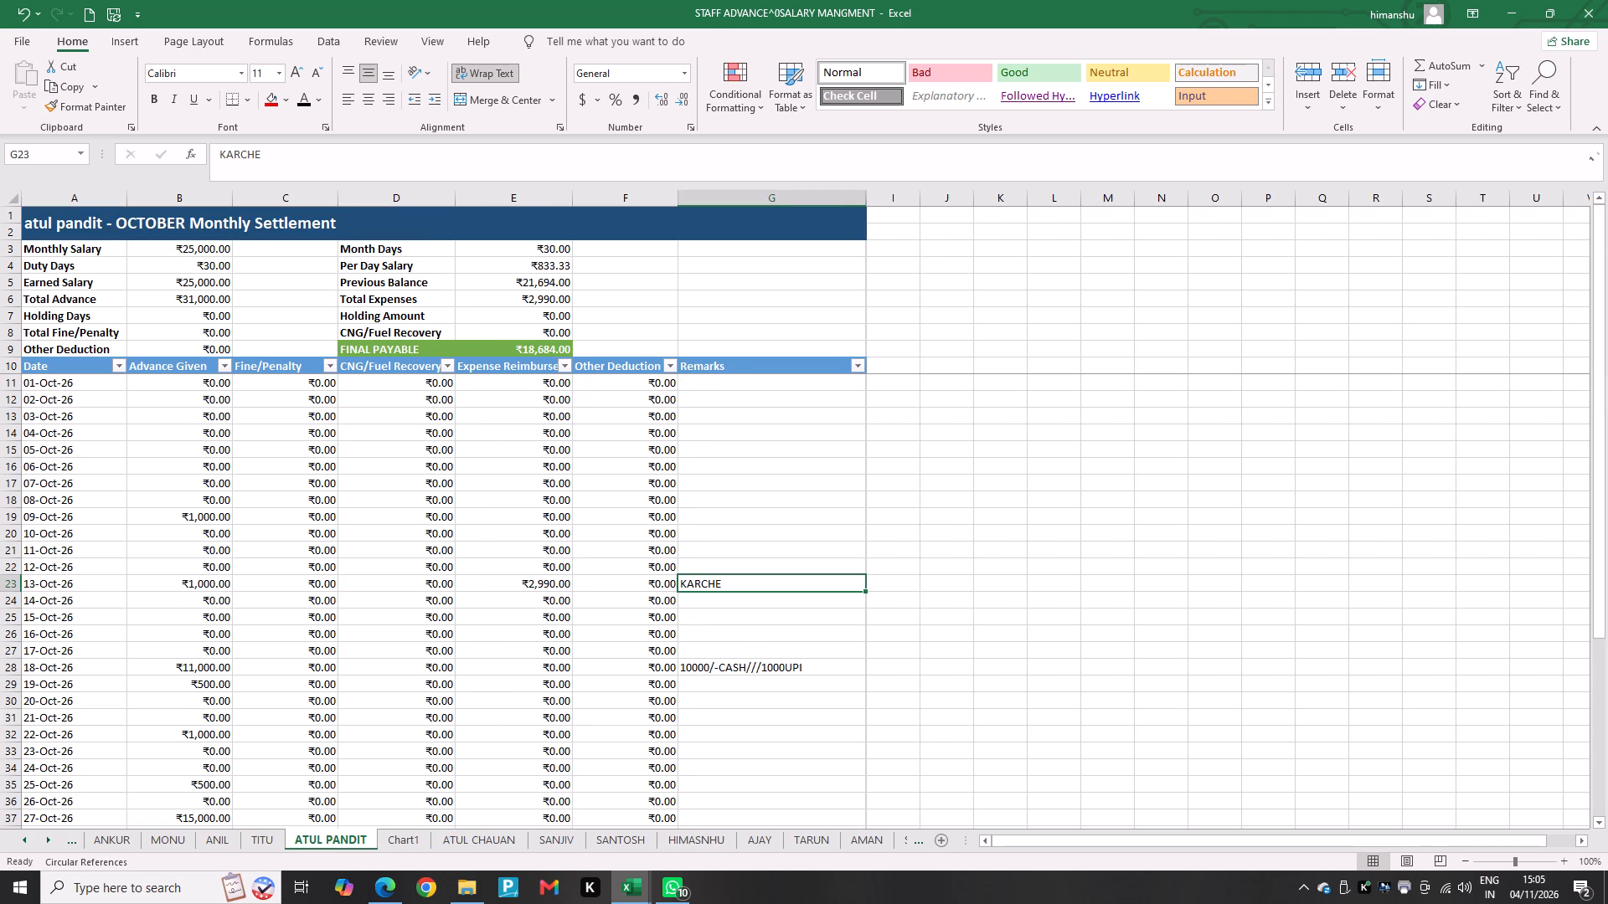
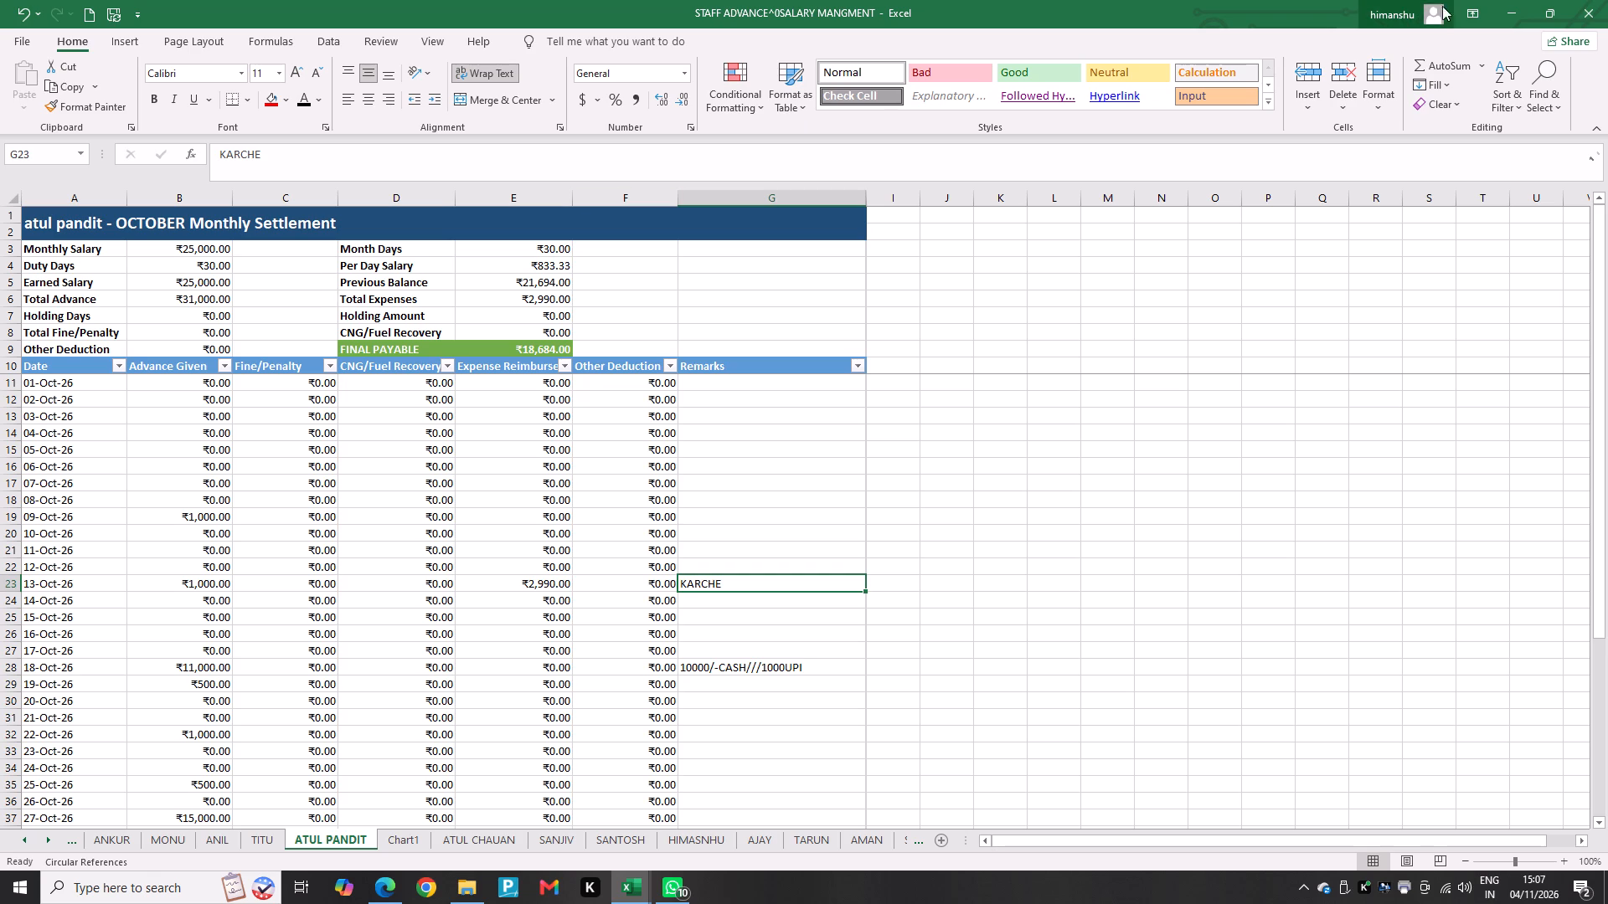
# Put the staff advance salary workbook out of view to show the GLS DSR daily report workbook behind it.
pyautogui.click(1518, 9)
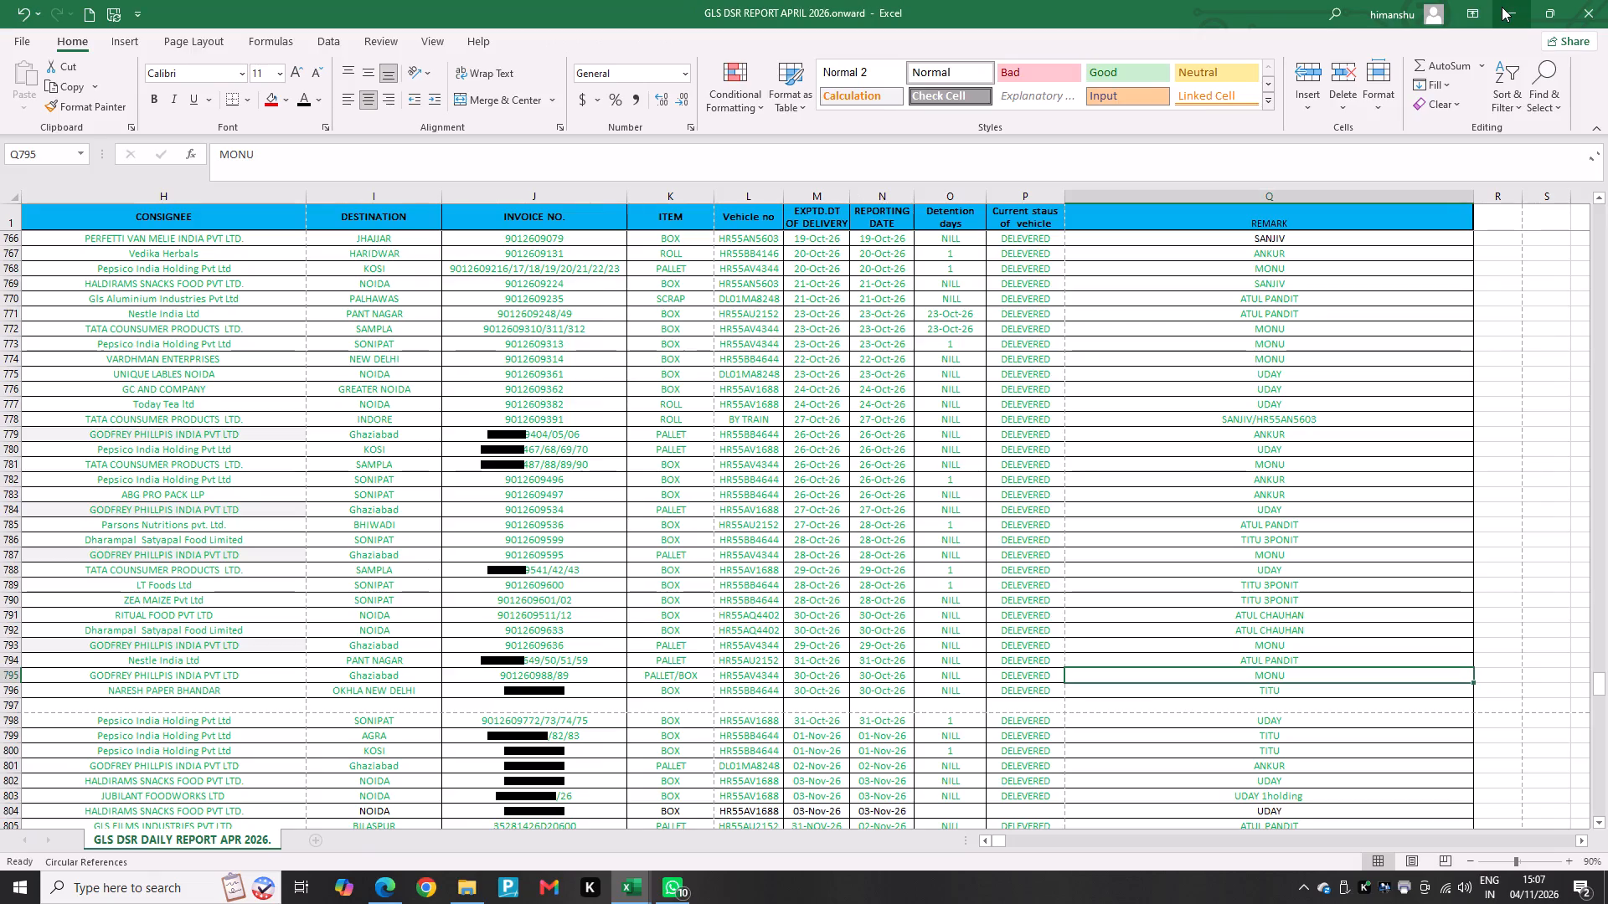
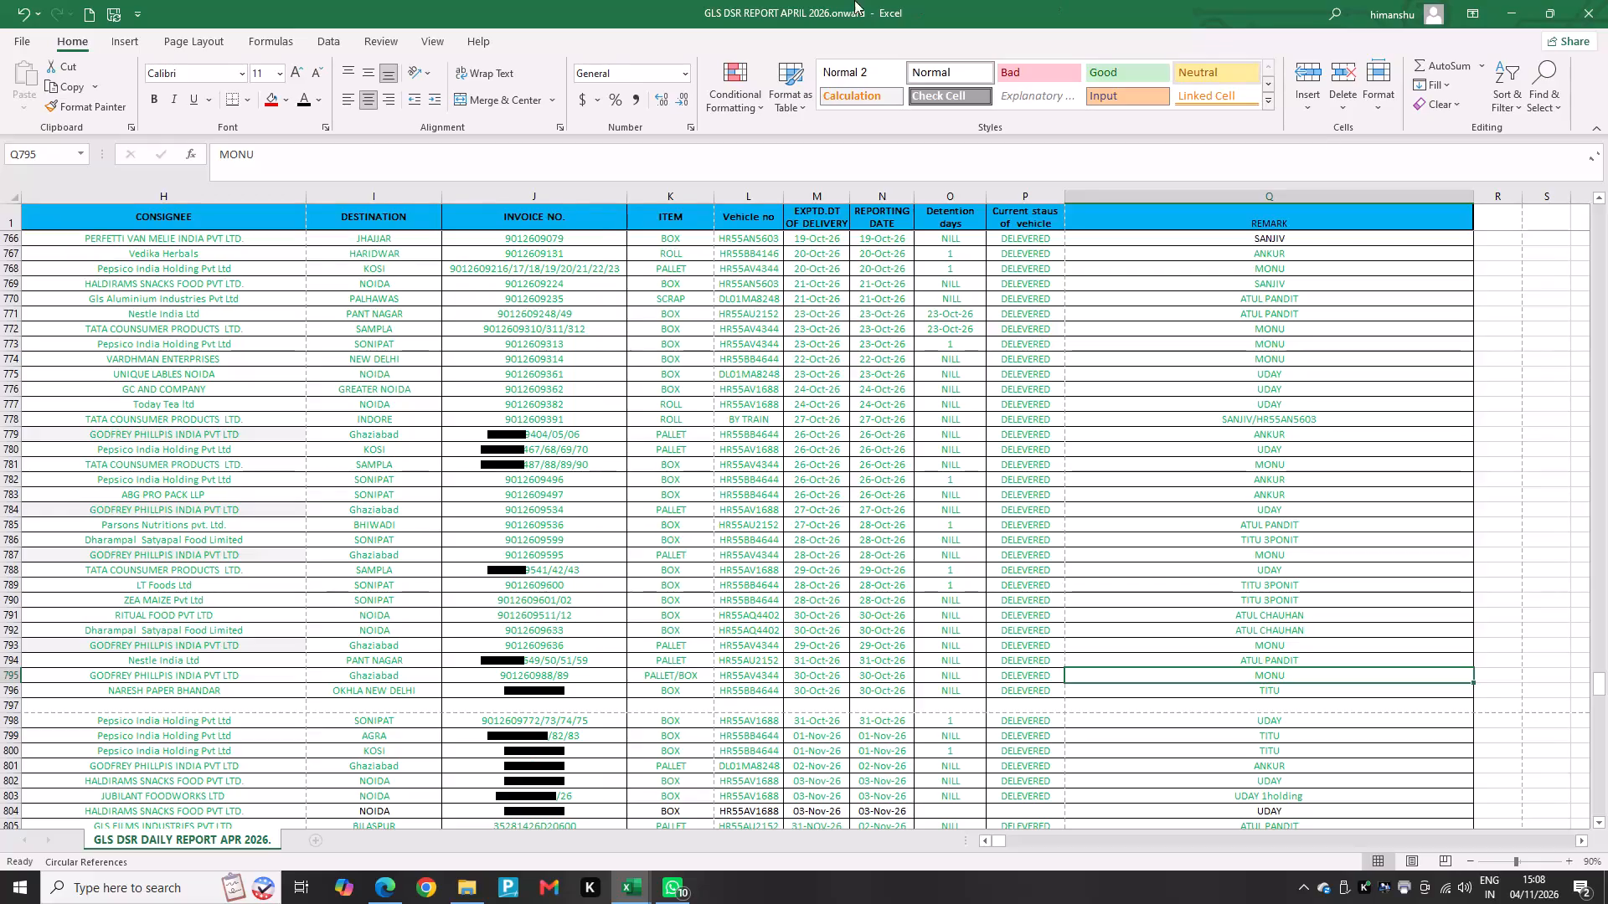
# Put the GLS DSR daily report workbook out of view to show the desktop.
pyautogui.click(1508, 15)
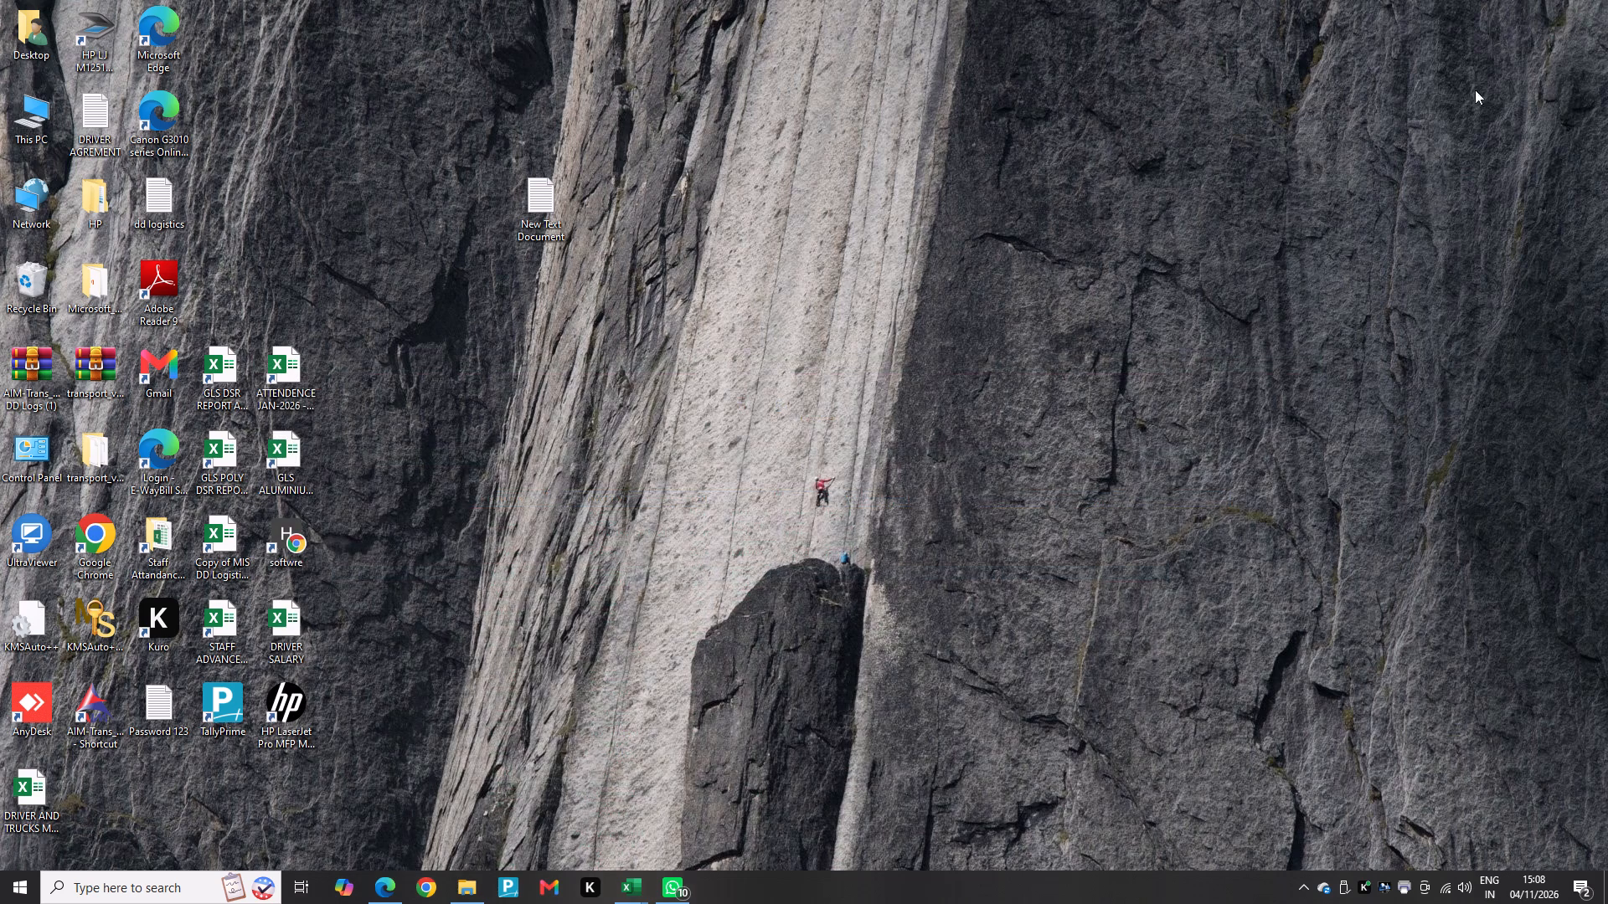
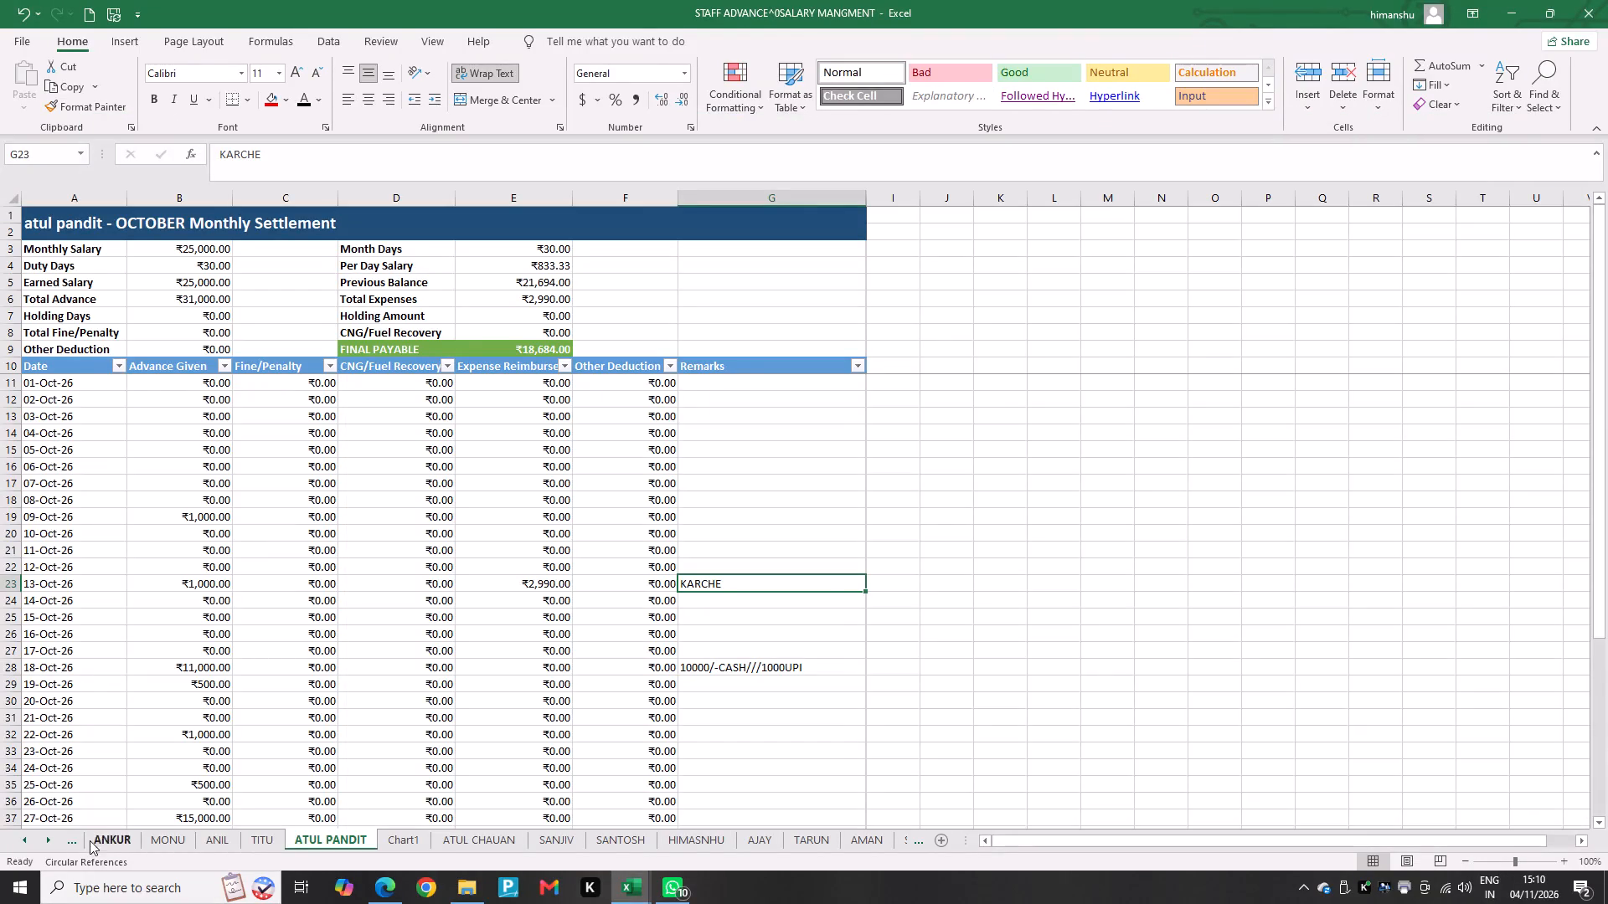
# Set up the MONU October settlement sheet for printing, fitted on one page with the last custom margins setting.
pyautogui.click(180, 843)
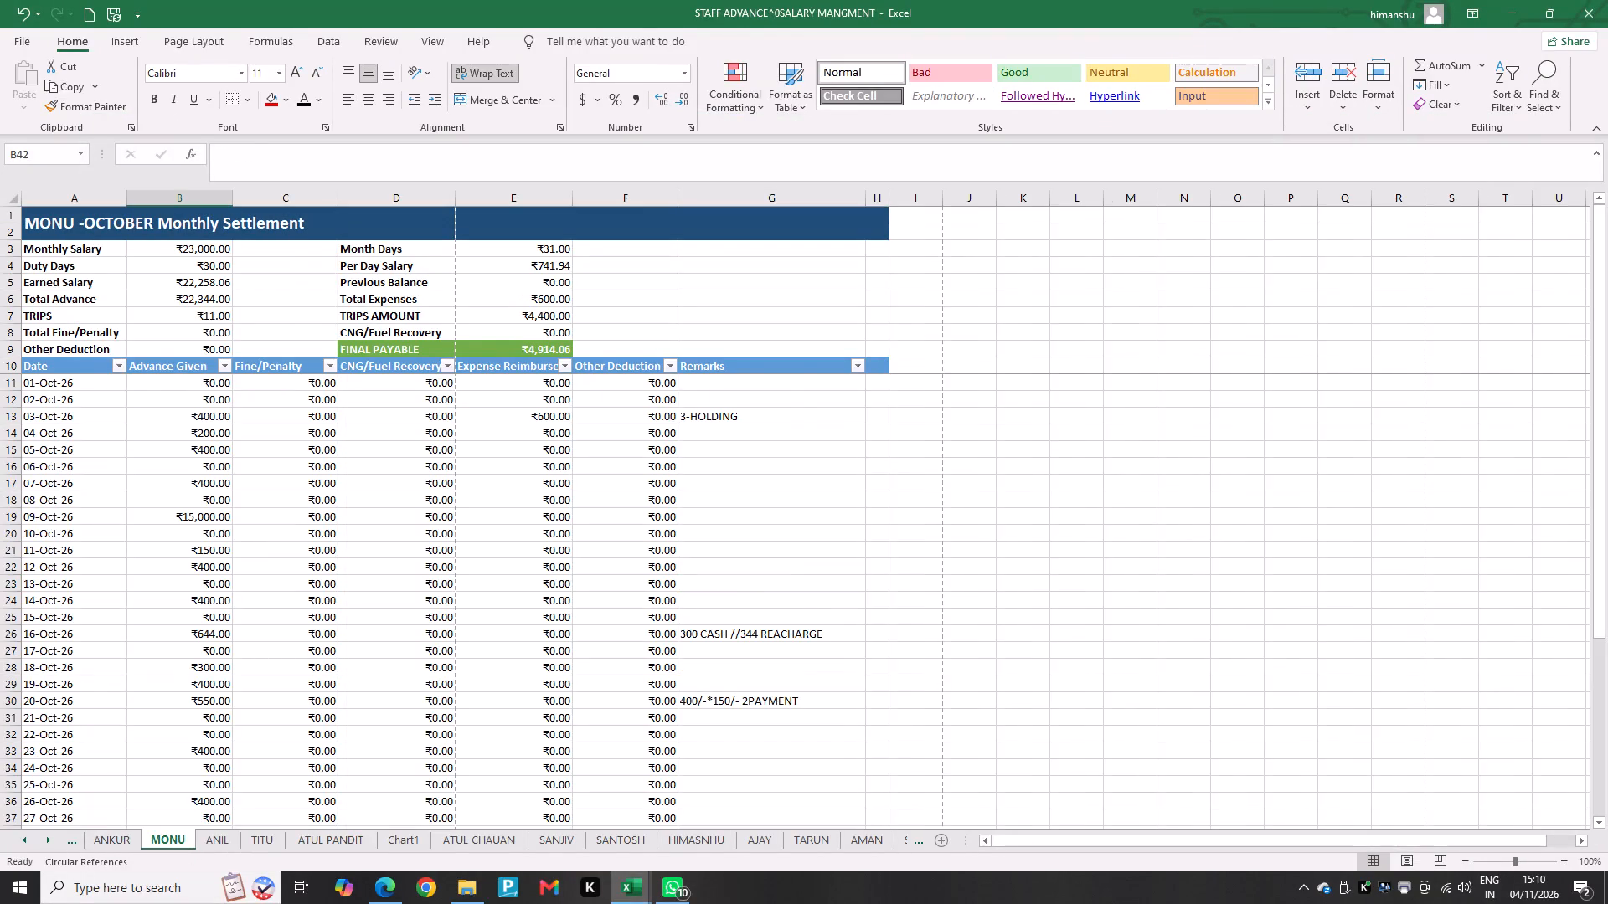
pyautogui.hotkey('ctrl', 'p')
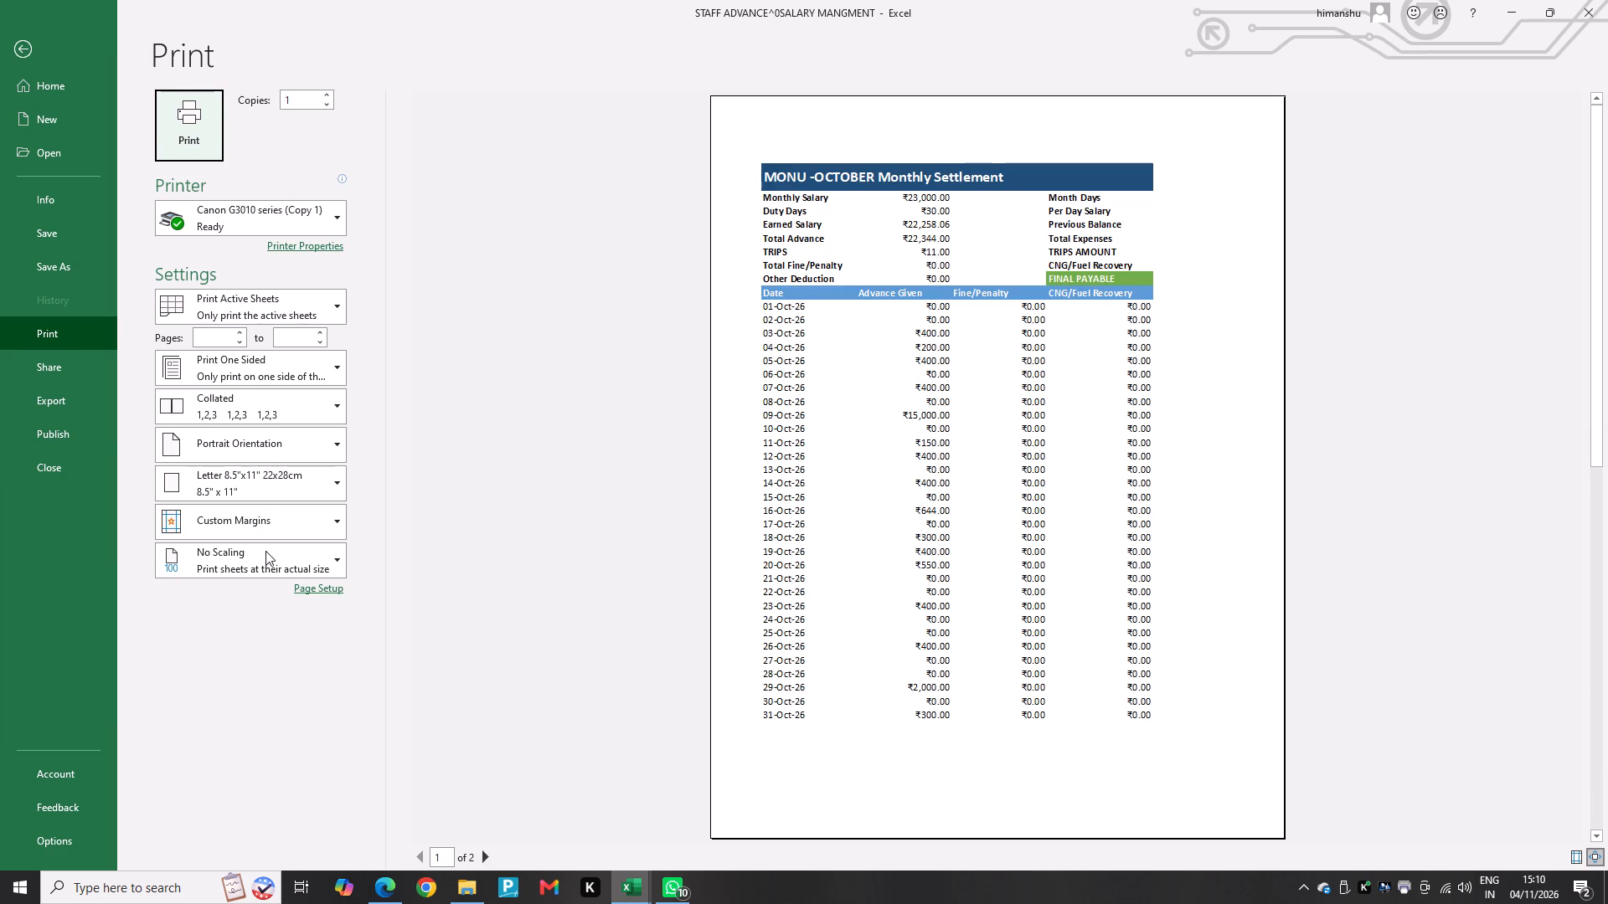
pyautogui.click(265, 551)
pyautogui.click(250, 662)
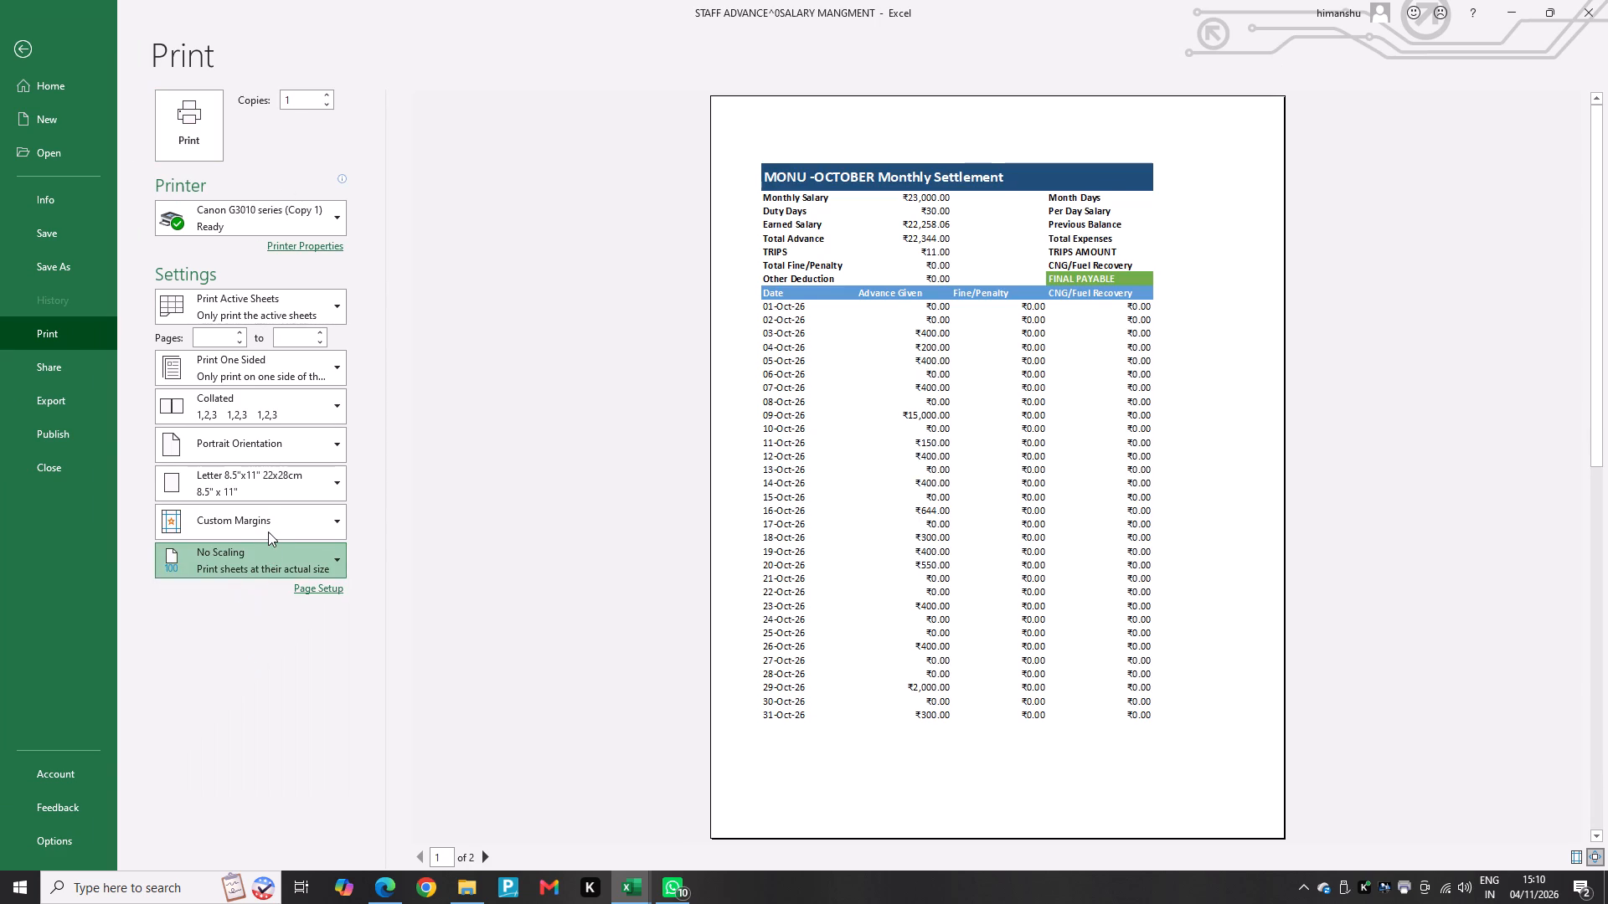
pyautogui.click(268, 532)
pyautogui.click(267, 181)
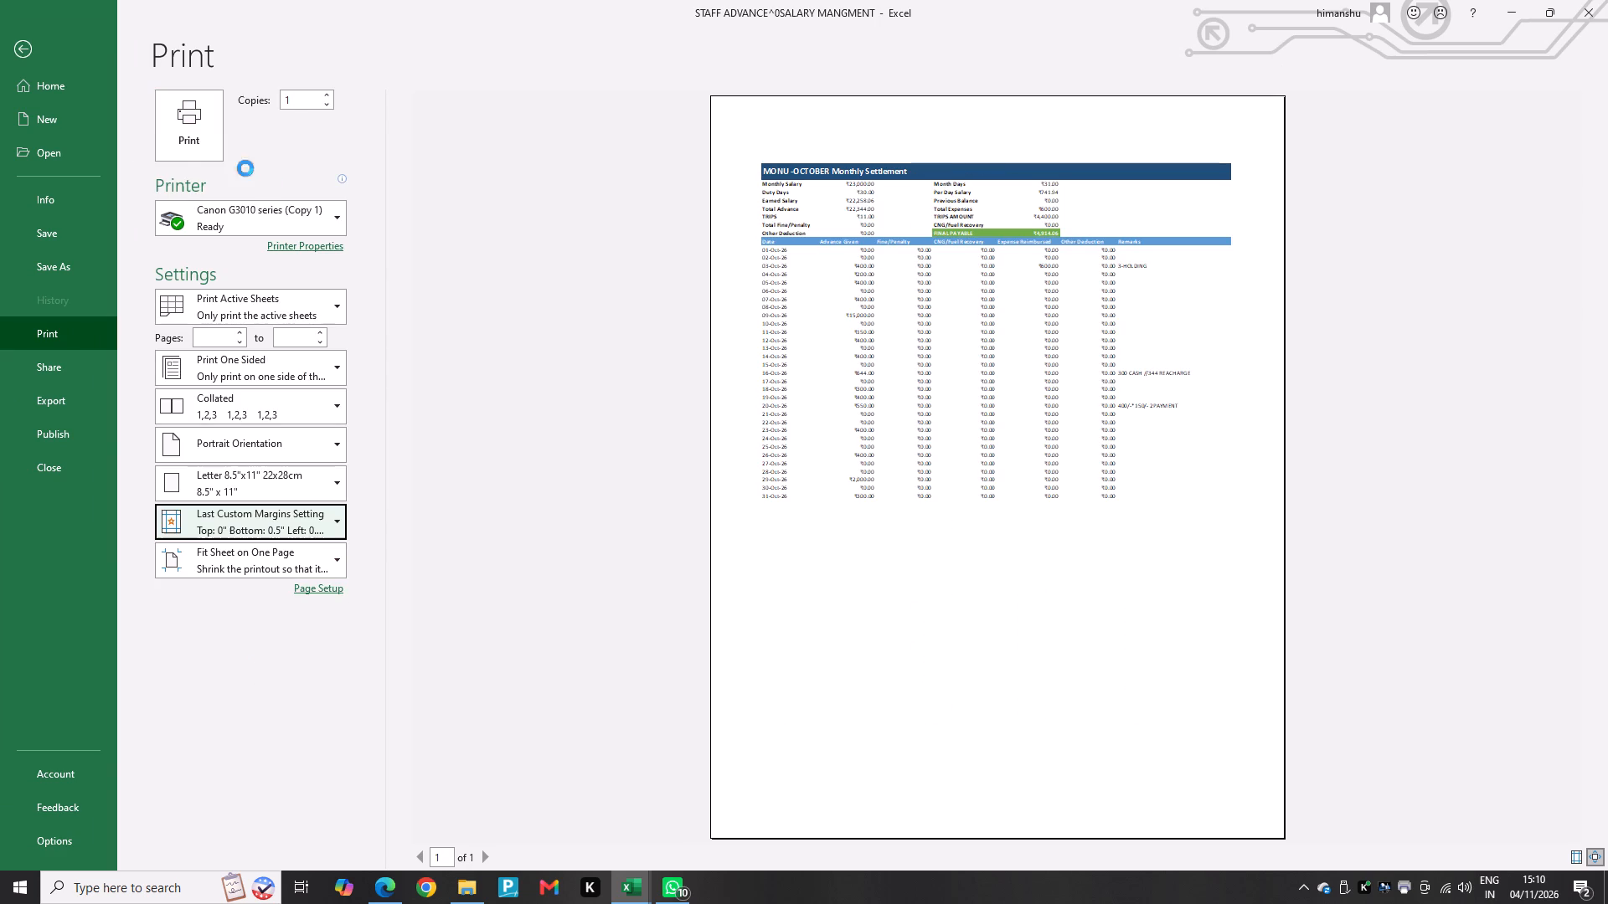
# Print one copy of the MONU October settlement sheet on the Canon G3010 series printer.
pyautogui.click(177, 121)
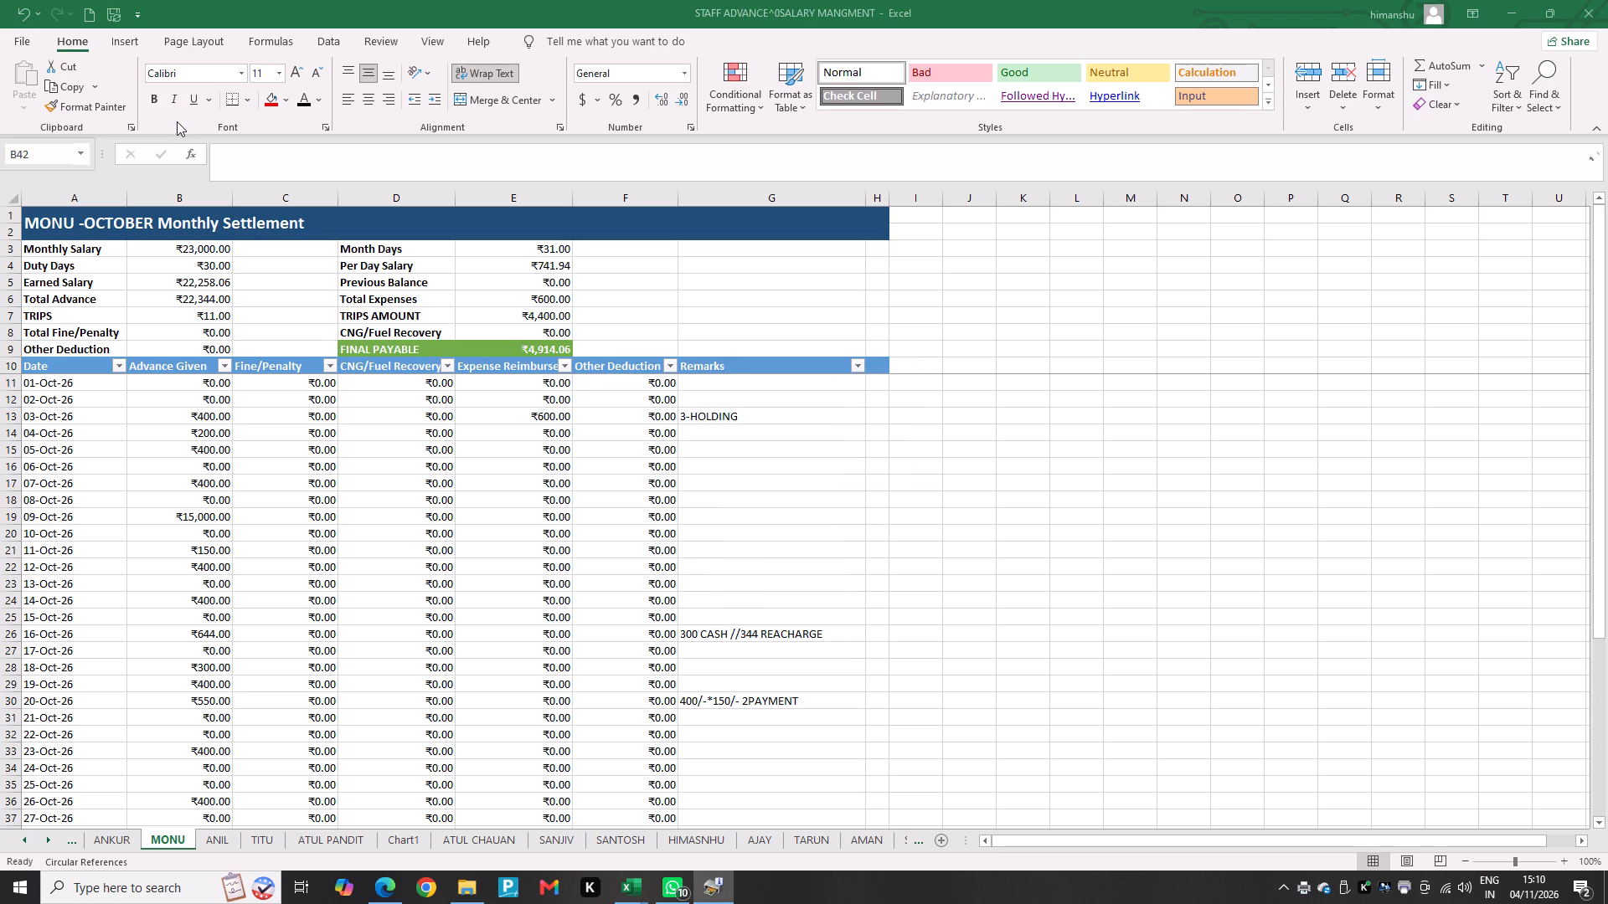
# Switch from the staff advance salary workbook to the GLS DSR REPORT APRIL 2026 onward workbook.
pyautogui.hotkey('alt', 'Tab')
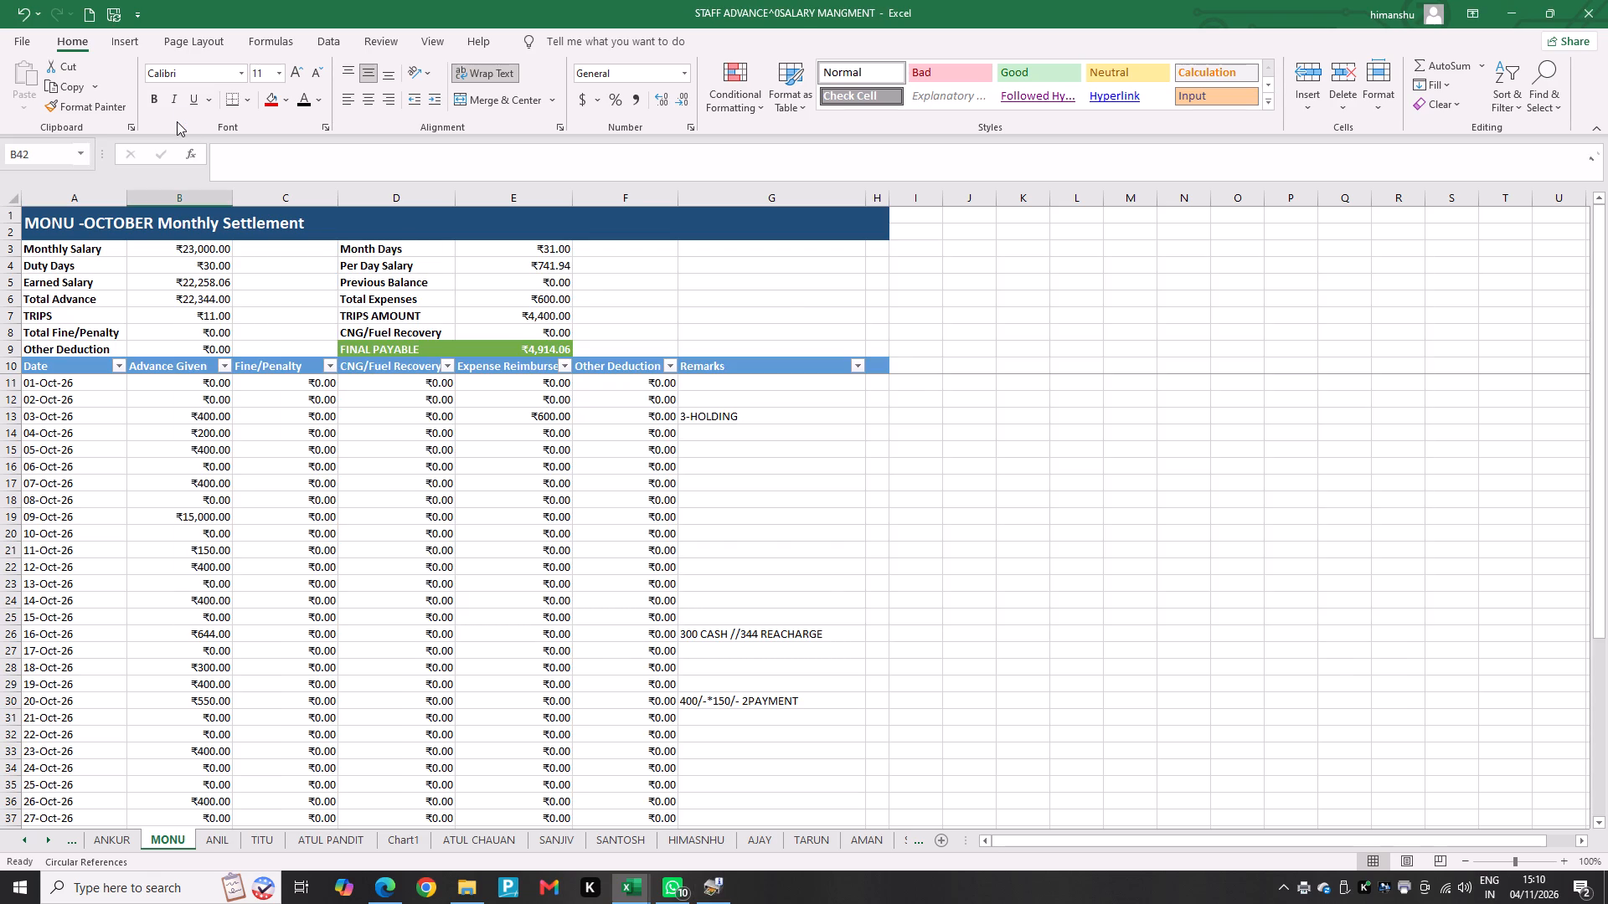
pyautogui.hotkey('alt', 'Tab')
pyautogui.hotkey('alt', 'Tab')
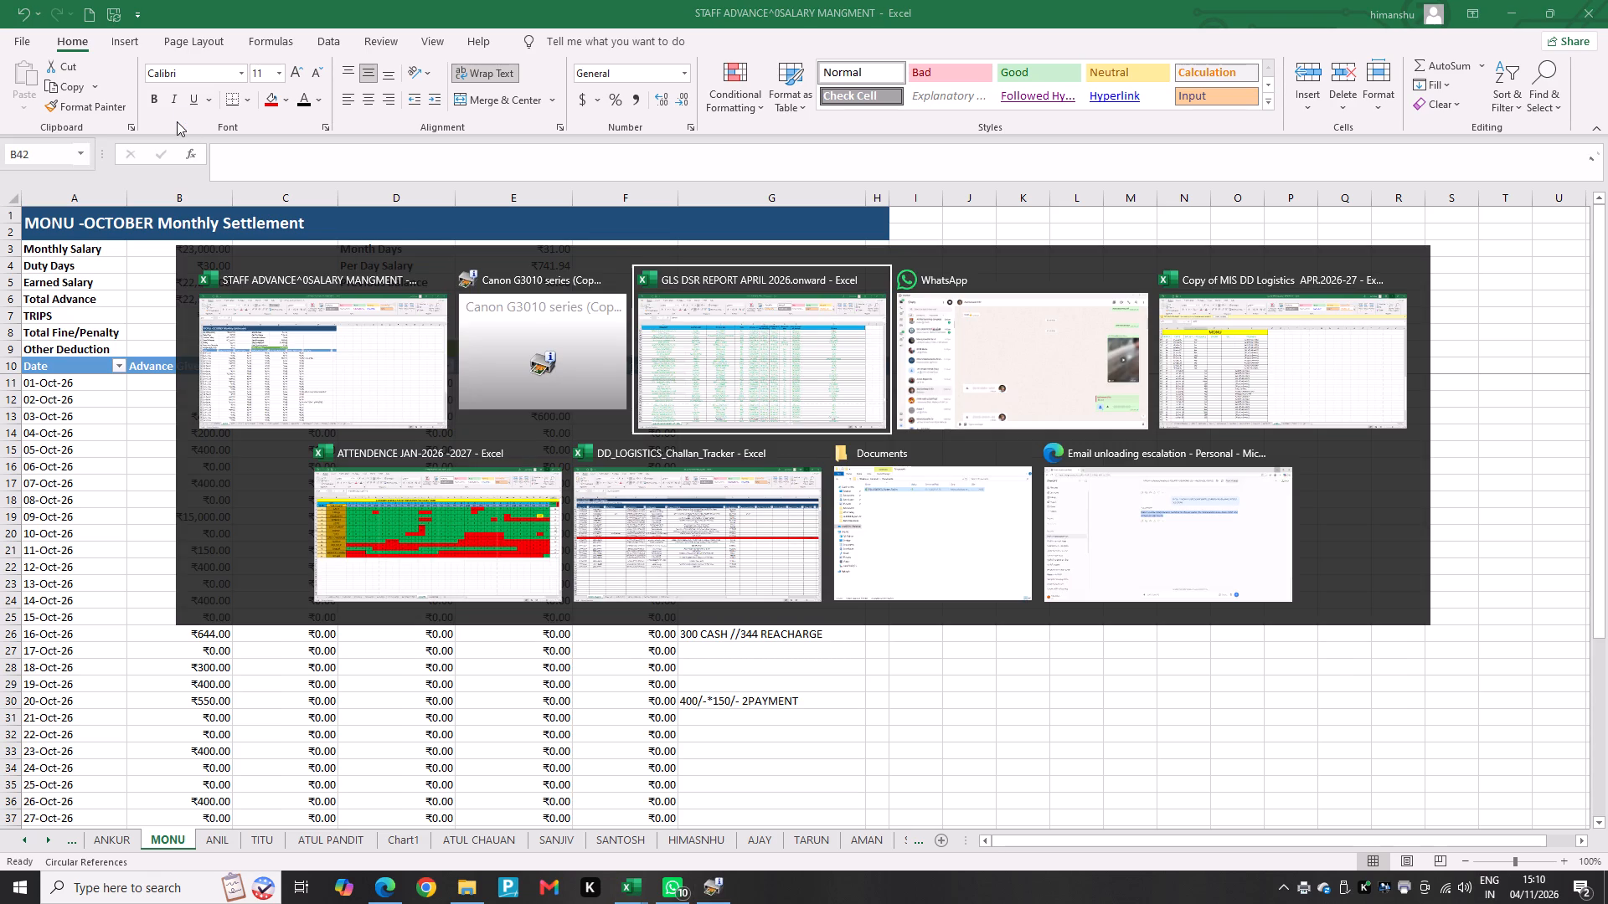
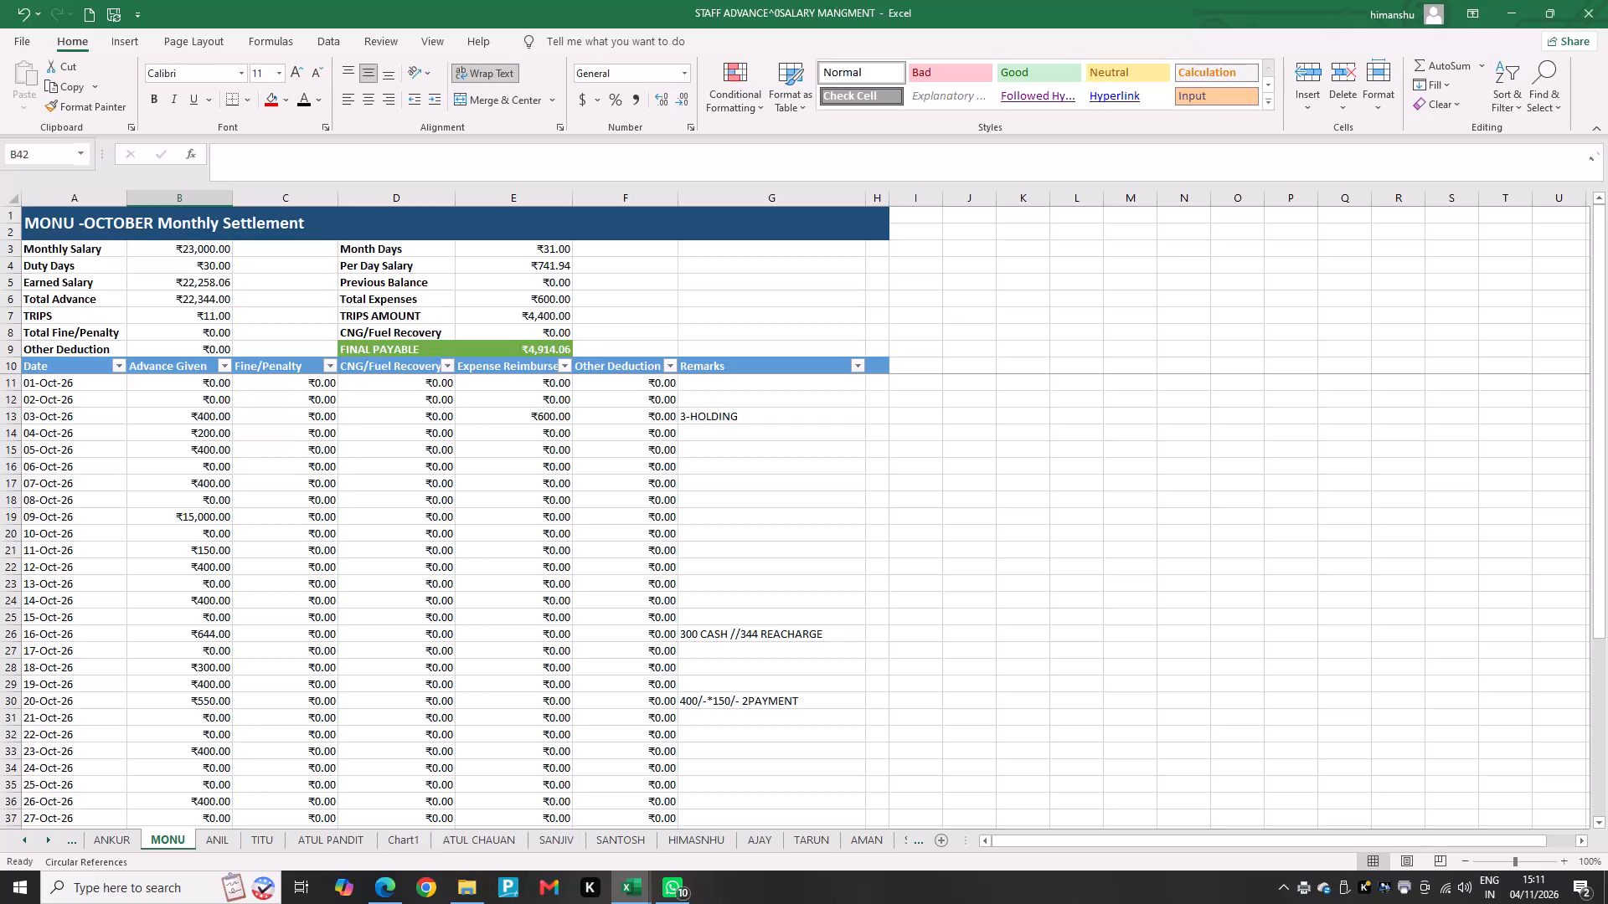
# Minimize the staff advance salary workbook and the window behind it to show the desktop.
pyautogui.click(1507, 2)
pyautogui.click(1515, 7)
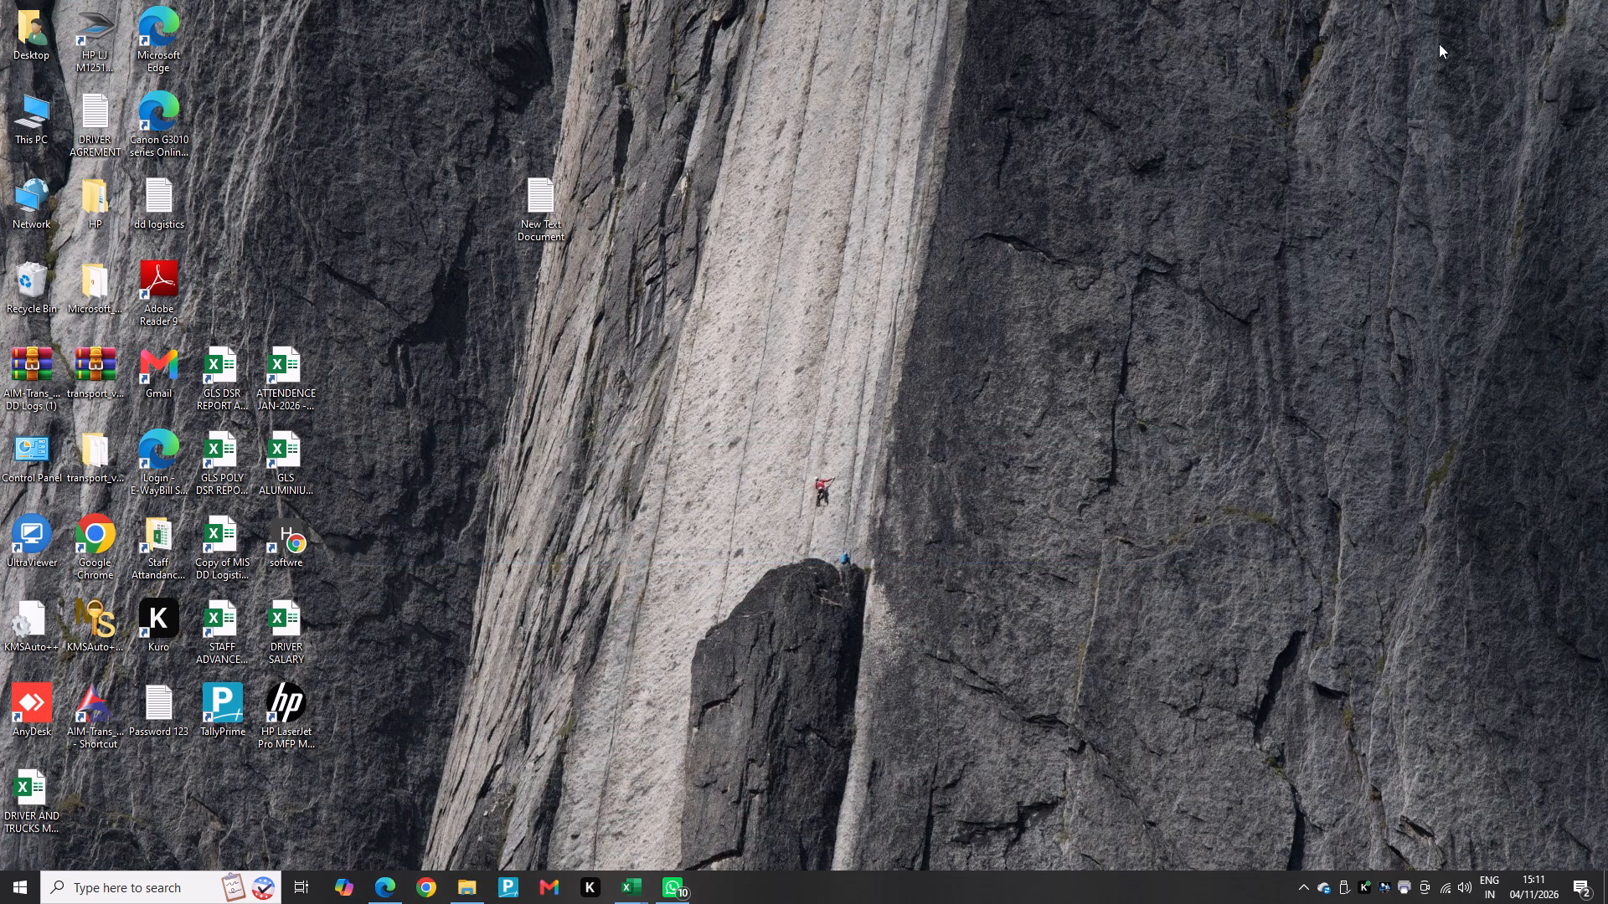
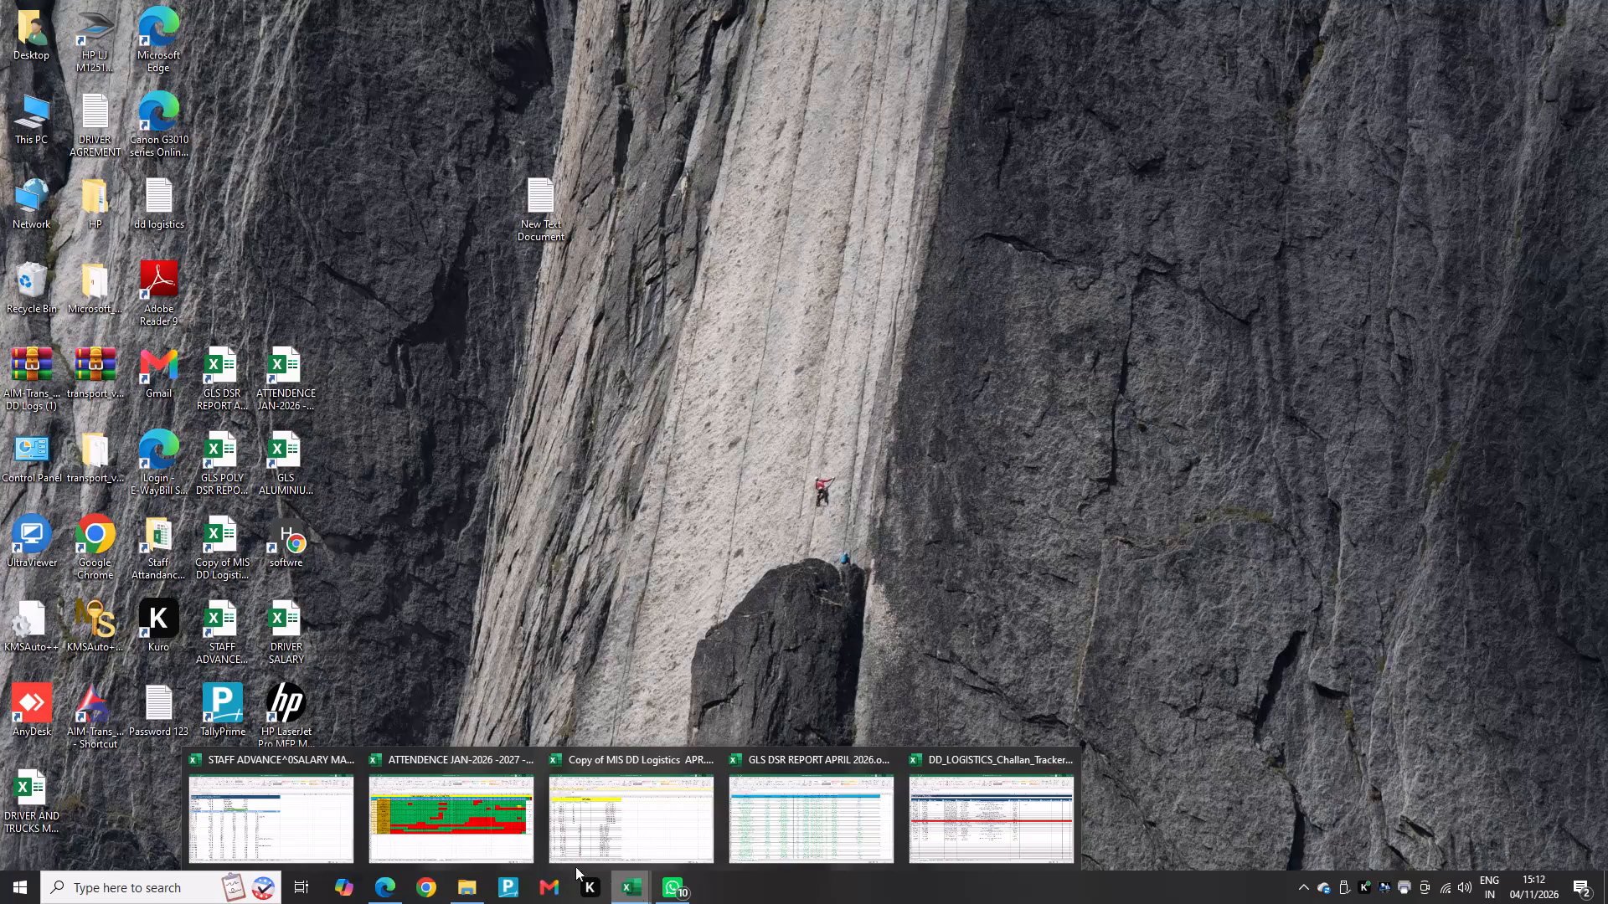
# Check TITU's attendance row in the October sheet of the attendance workbook, and put the workbook out of view.
pyautogui.click(485, 831)
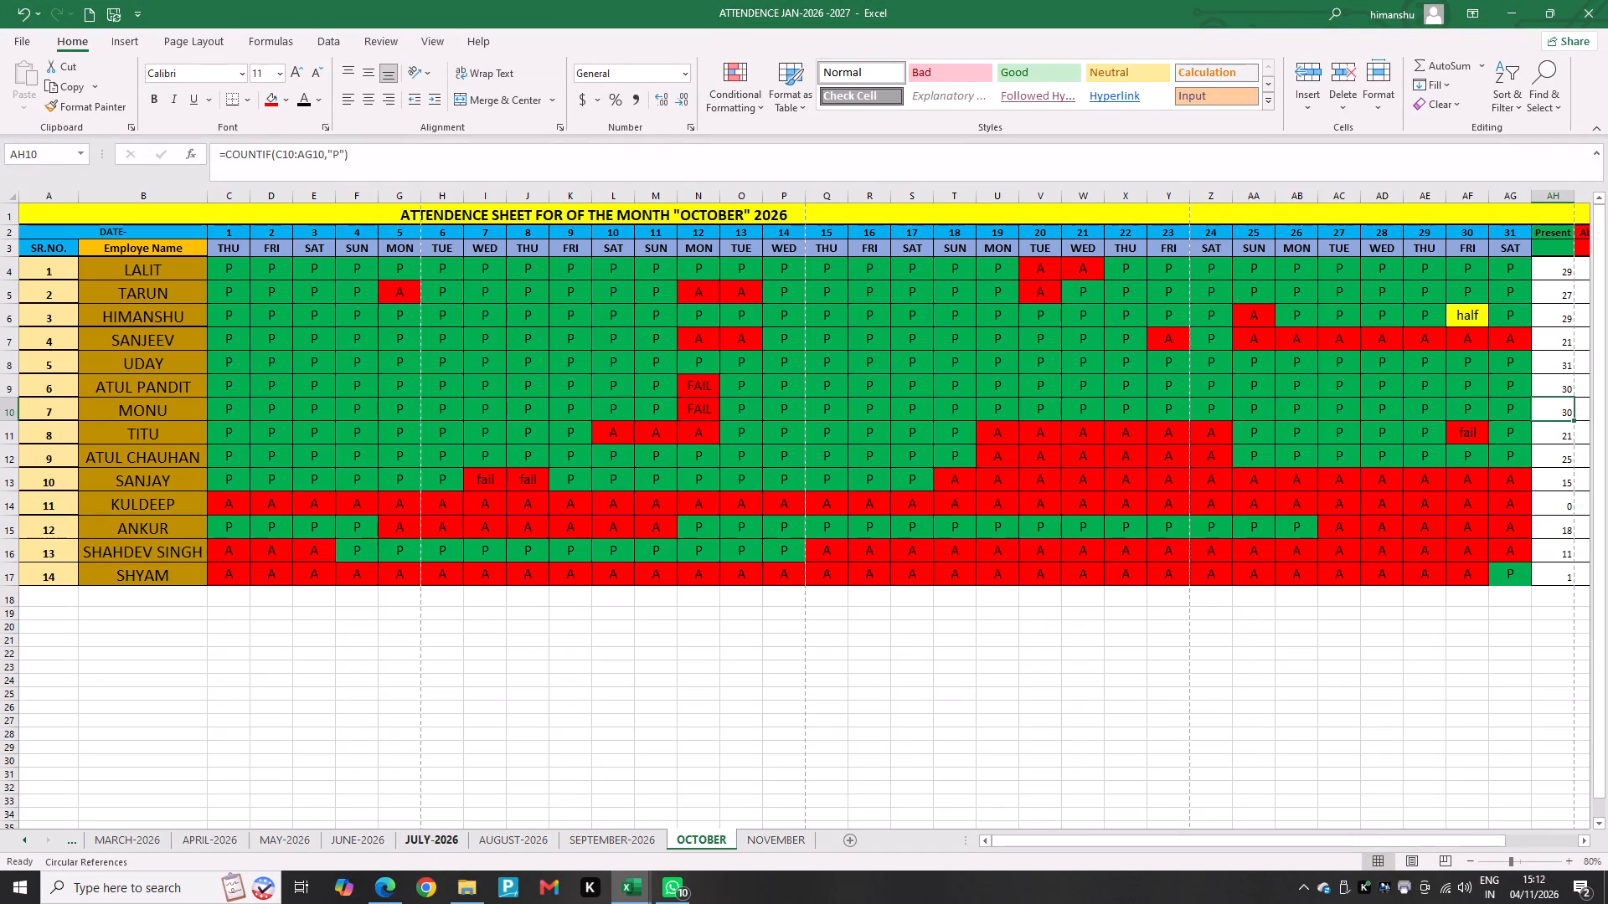
pyautogui.click(960, 443)
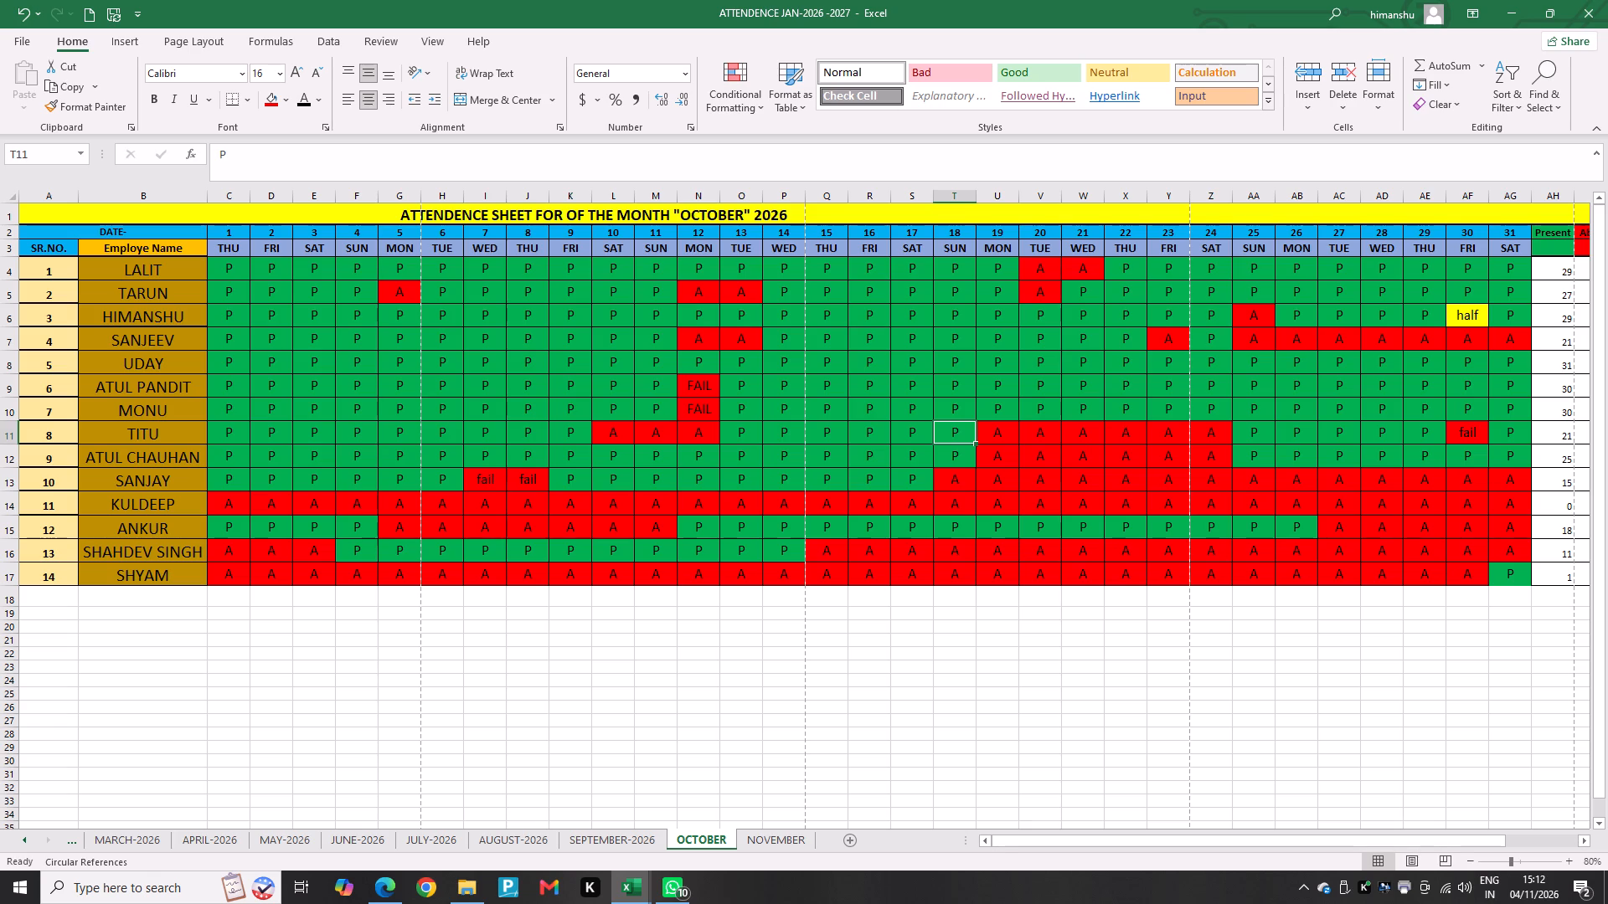
pyautogui.click(153, 439)
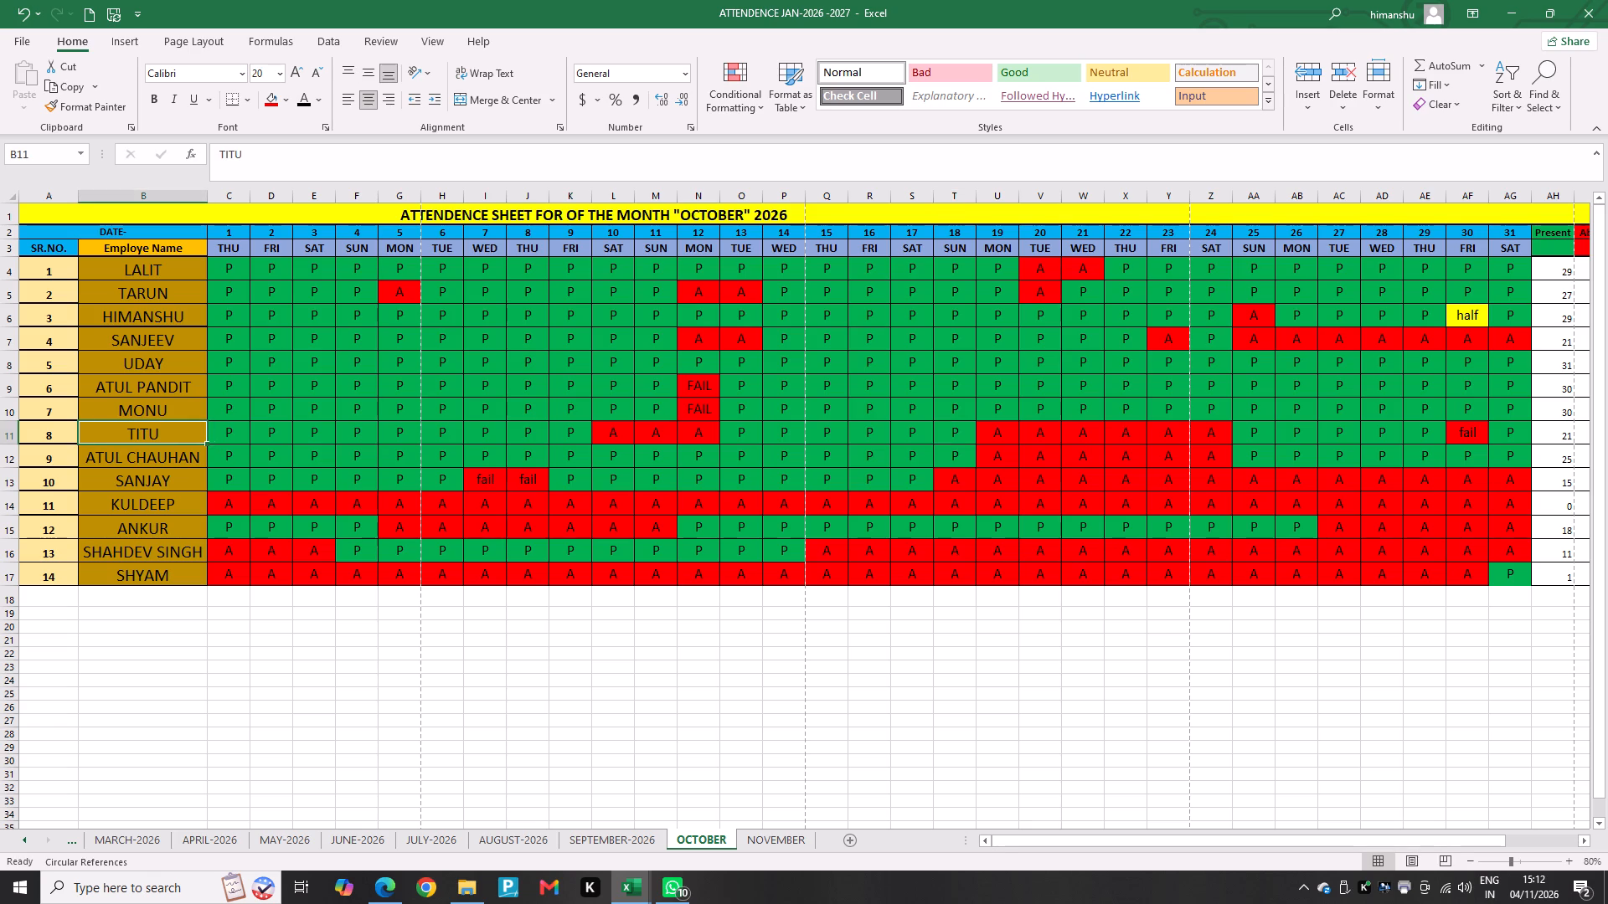
pyautogui.click(941, 428)
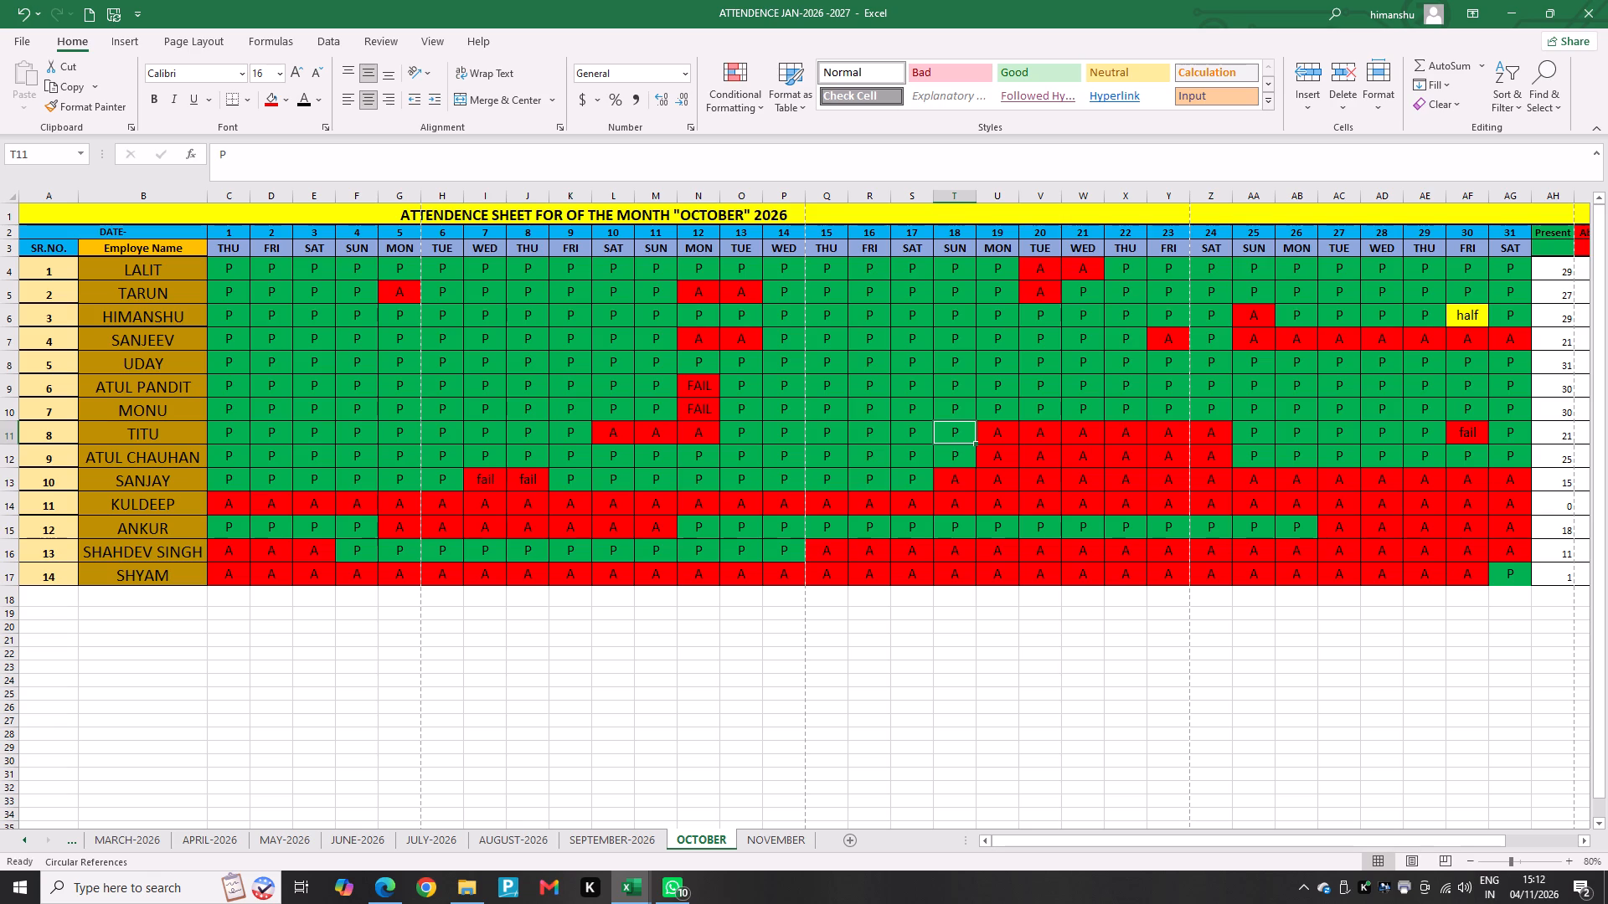
pyautogui.click(1513, 0)
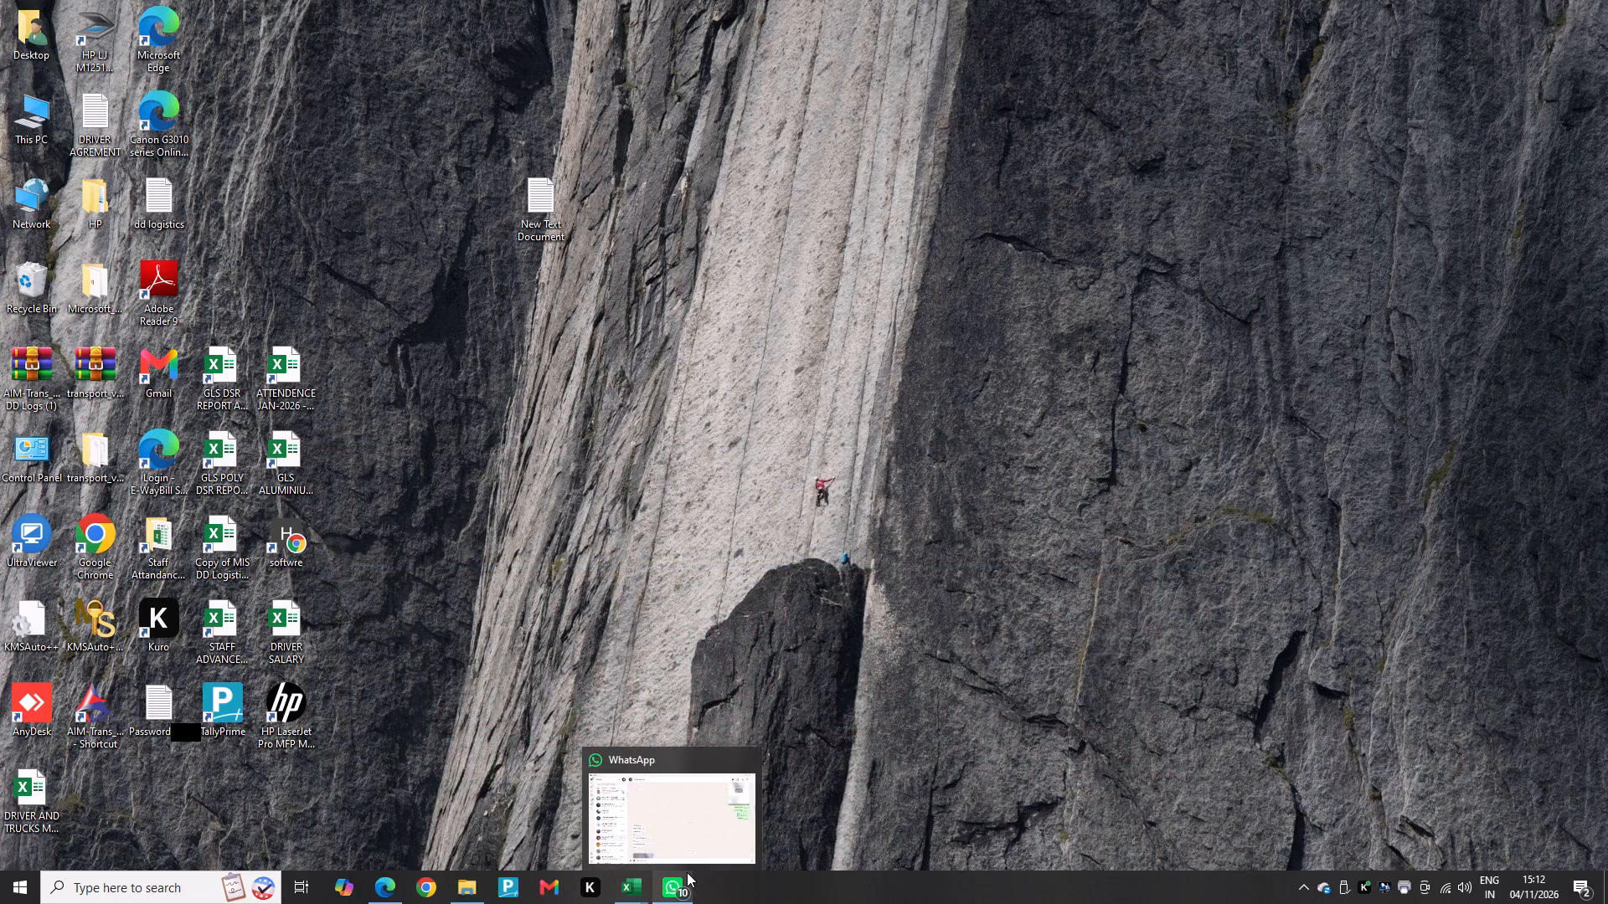
# Bring up the GLS DSR report workbook briefly, and return to the MONU settlement sheet in the staff advance salary workbook.
pyautogui.click(632, 895)
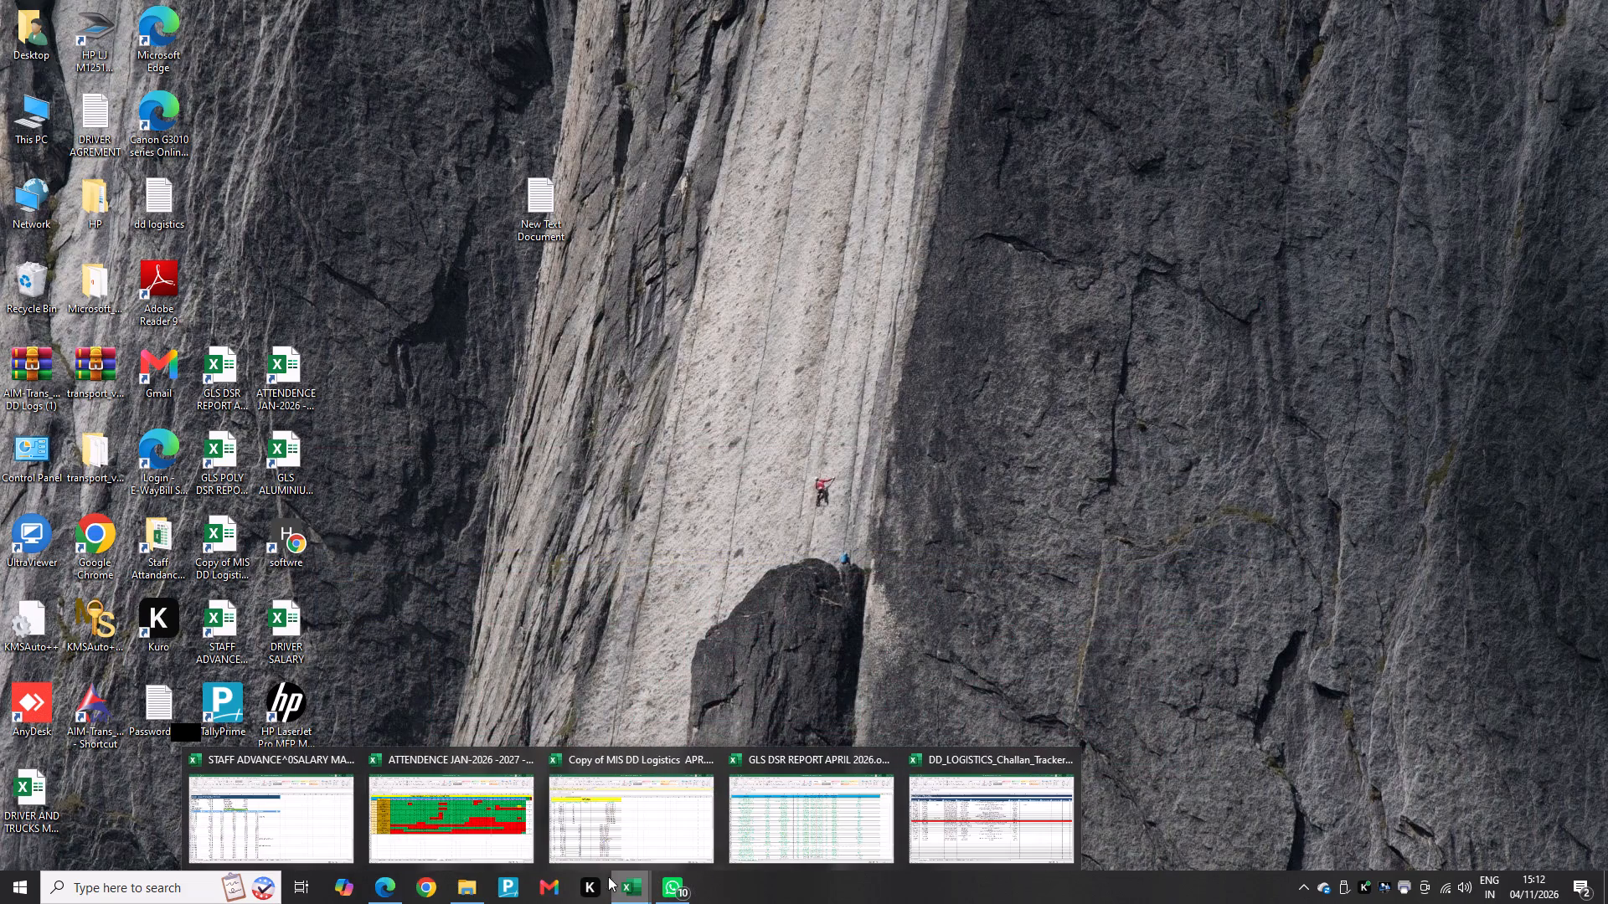
pyautogui.click(801, 829)
pyautogui.click(620, 896)
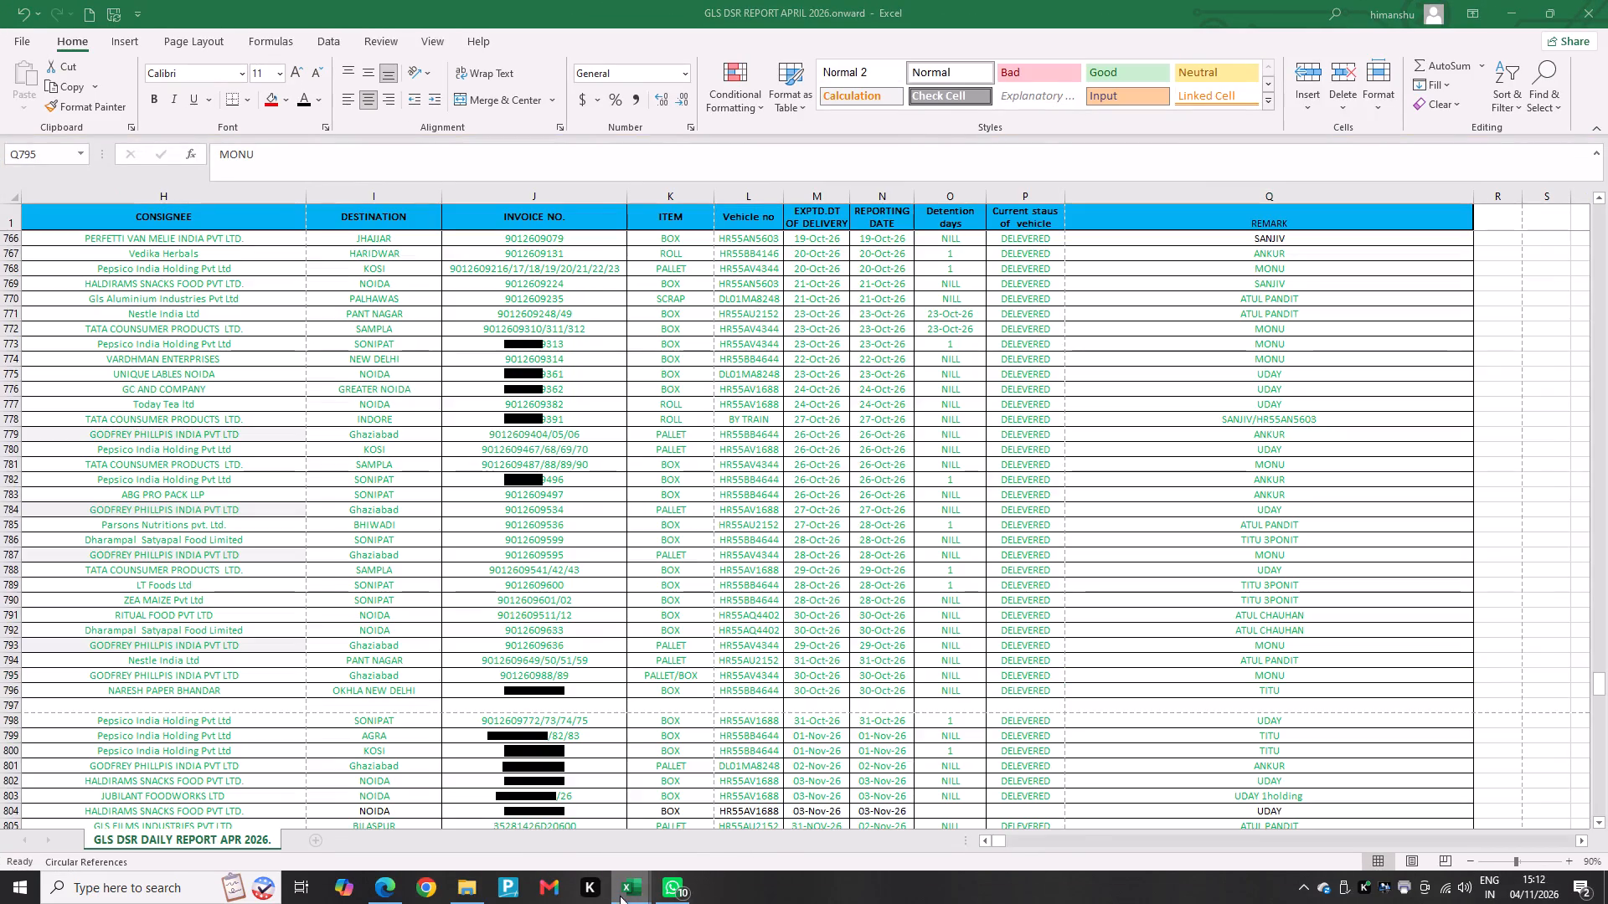
pyautogui.click(254, 814)
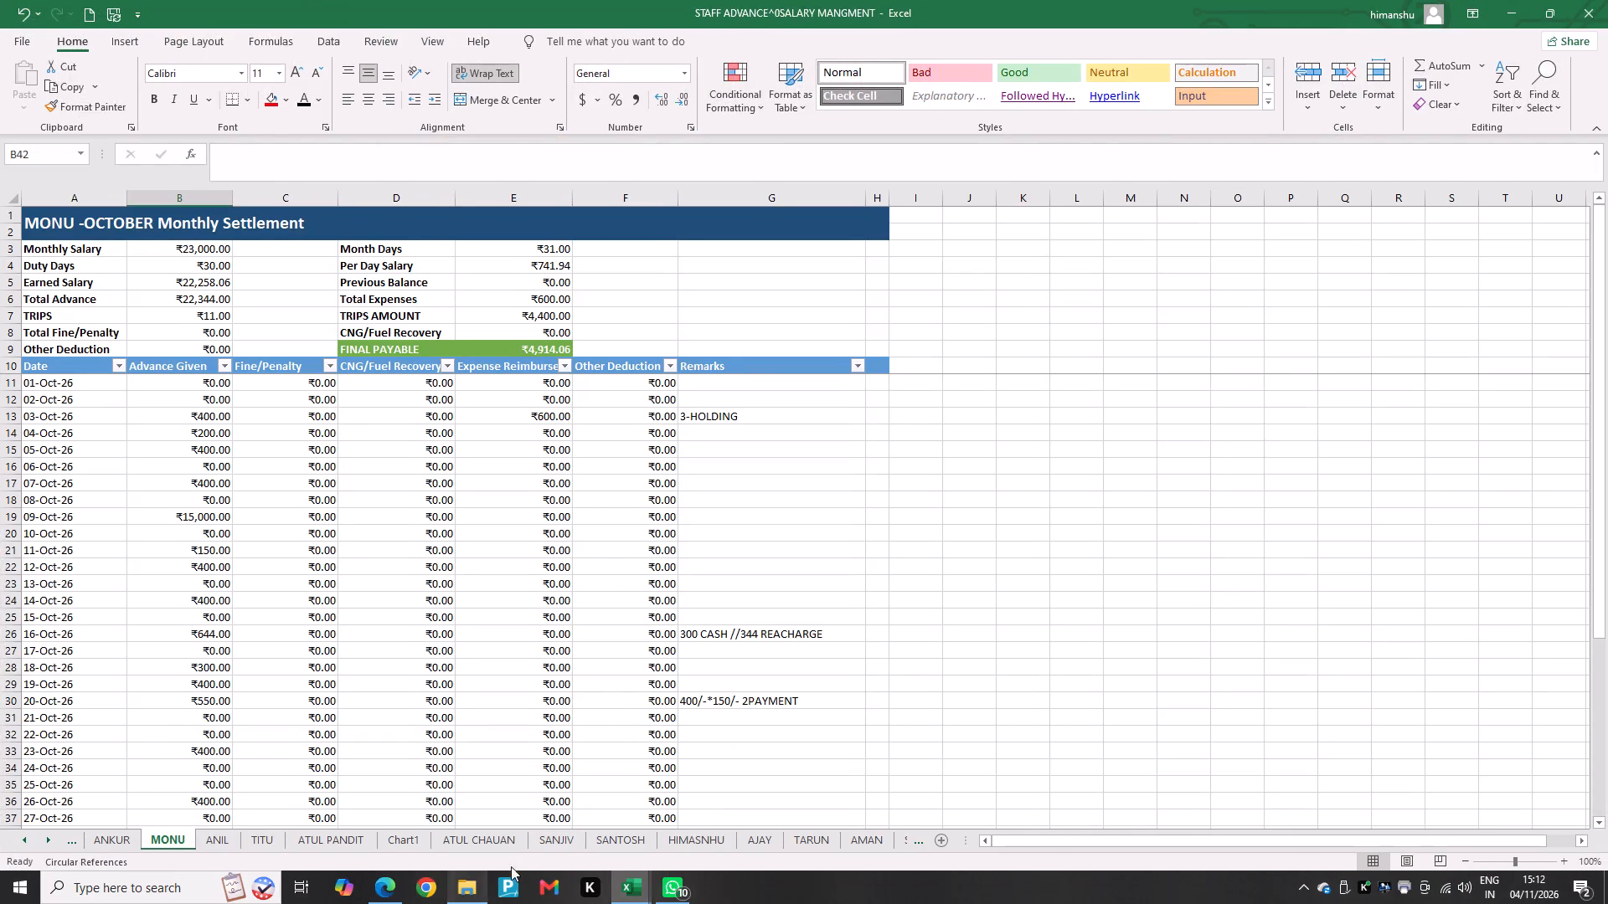
# Open TITU's October settlement sheet and check TITU's present, absent and fail days in the October sheet of the attendance workbook.
pyautogui.click(249, 828)
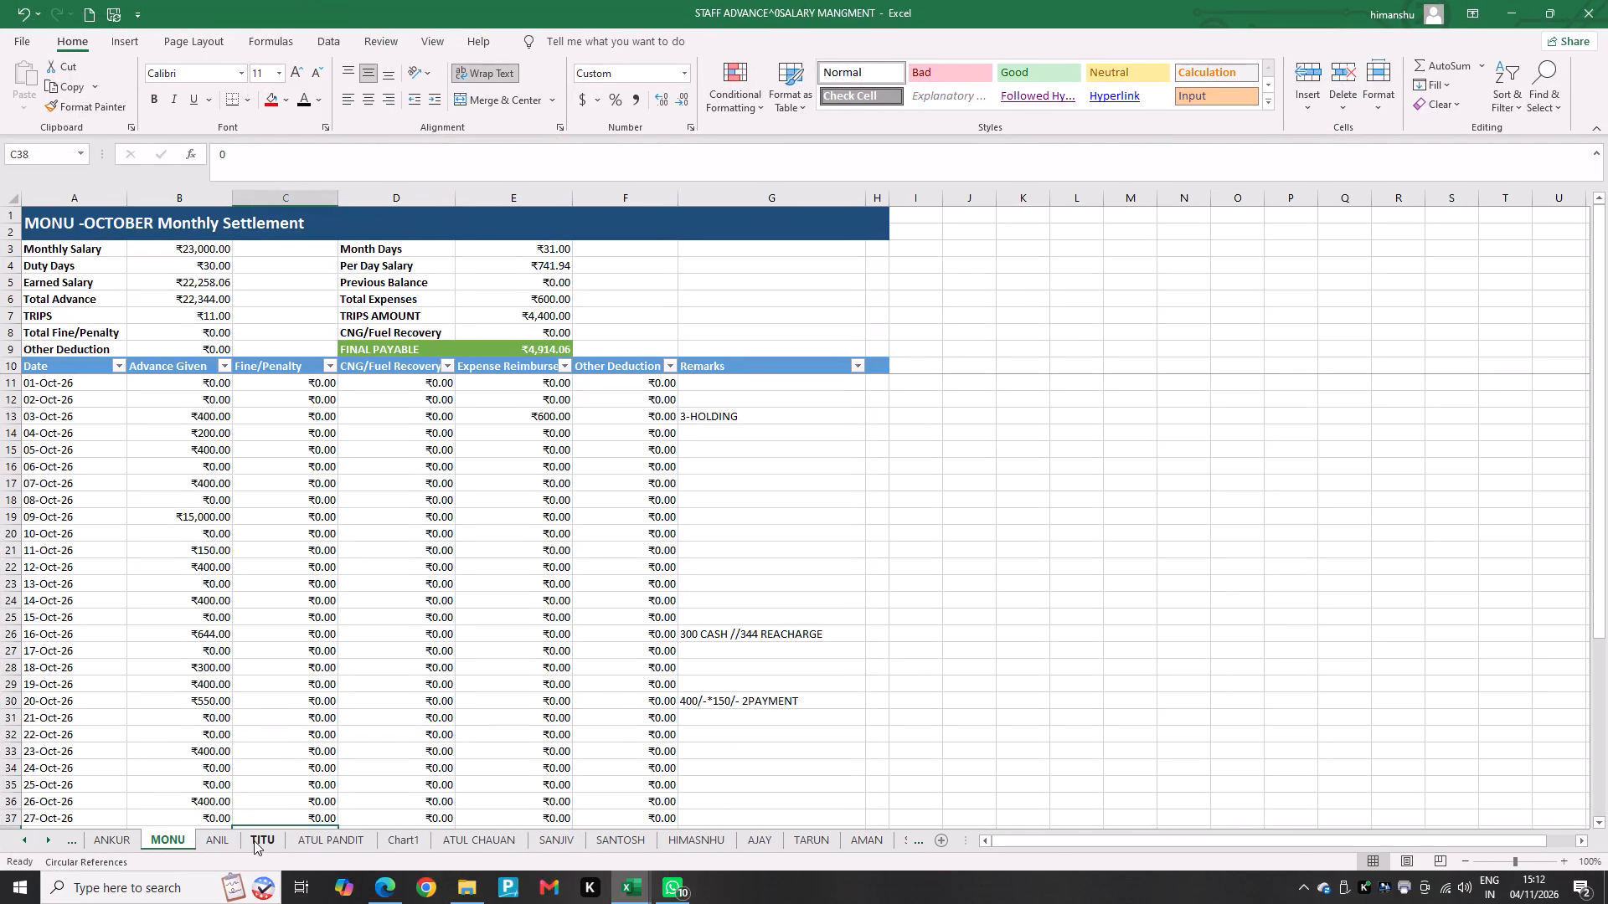
pyautogui.click(254, 840)
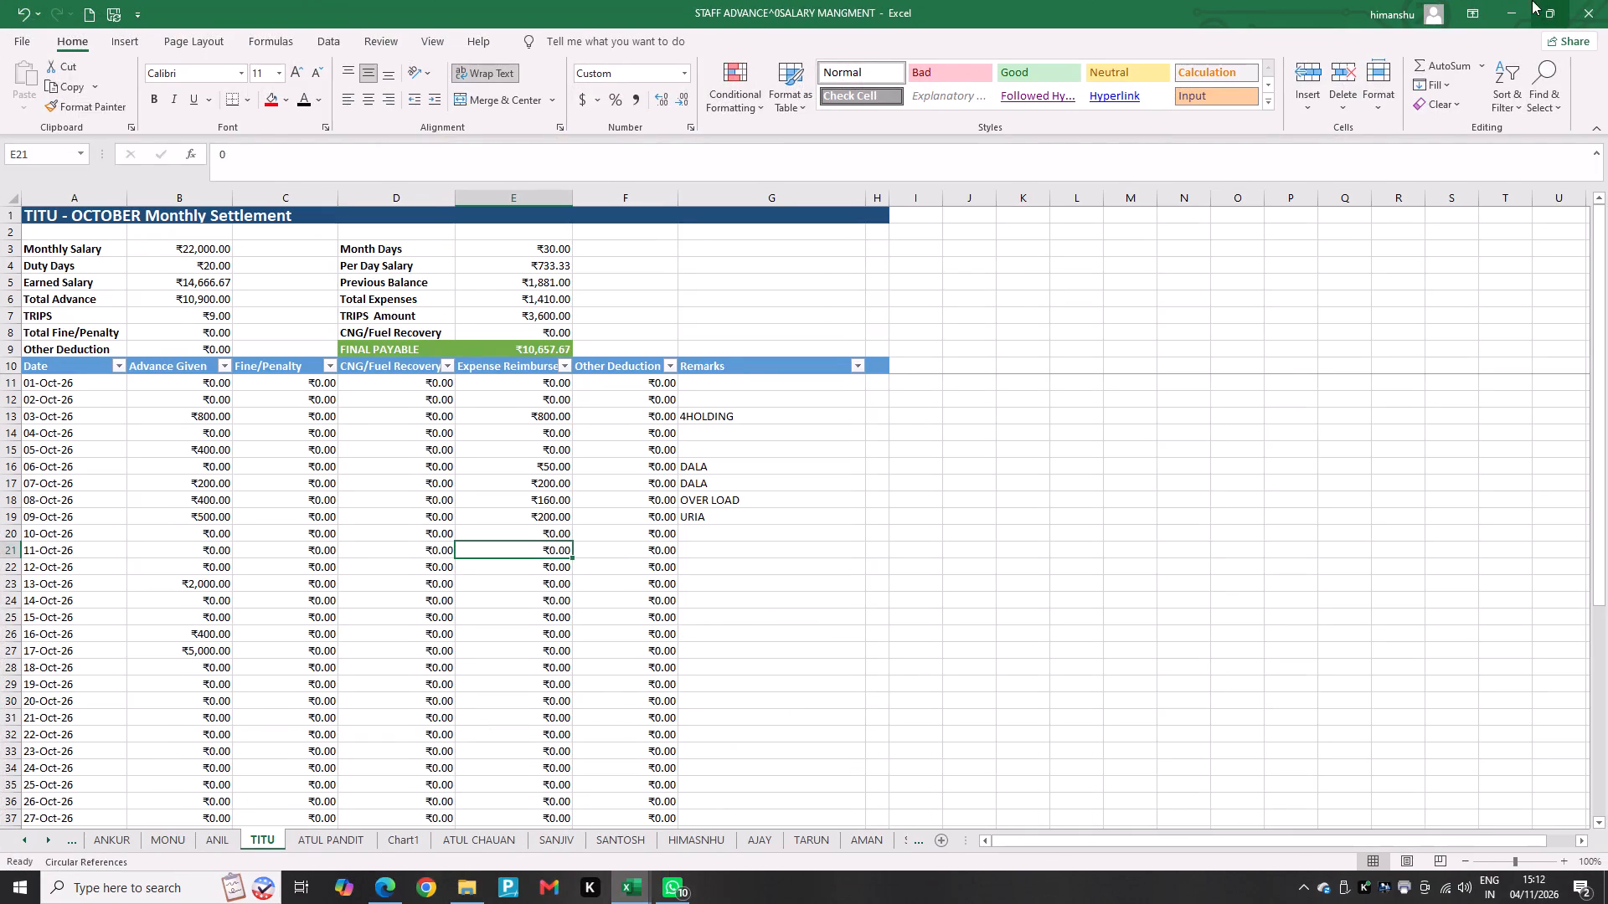
pyautogui.click(1508, 8)
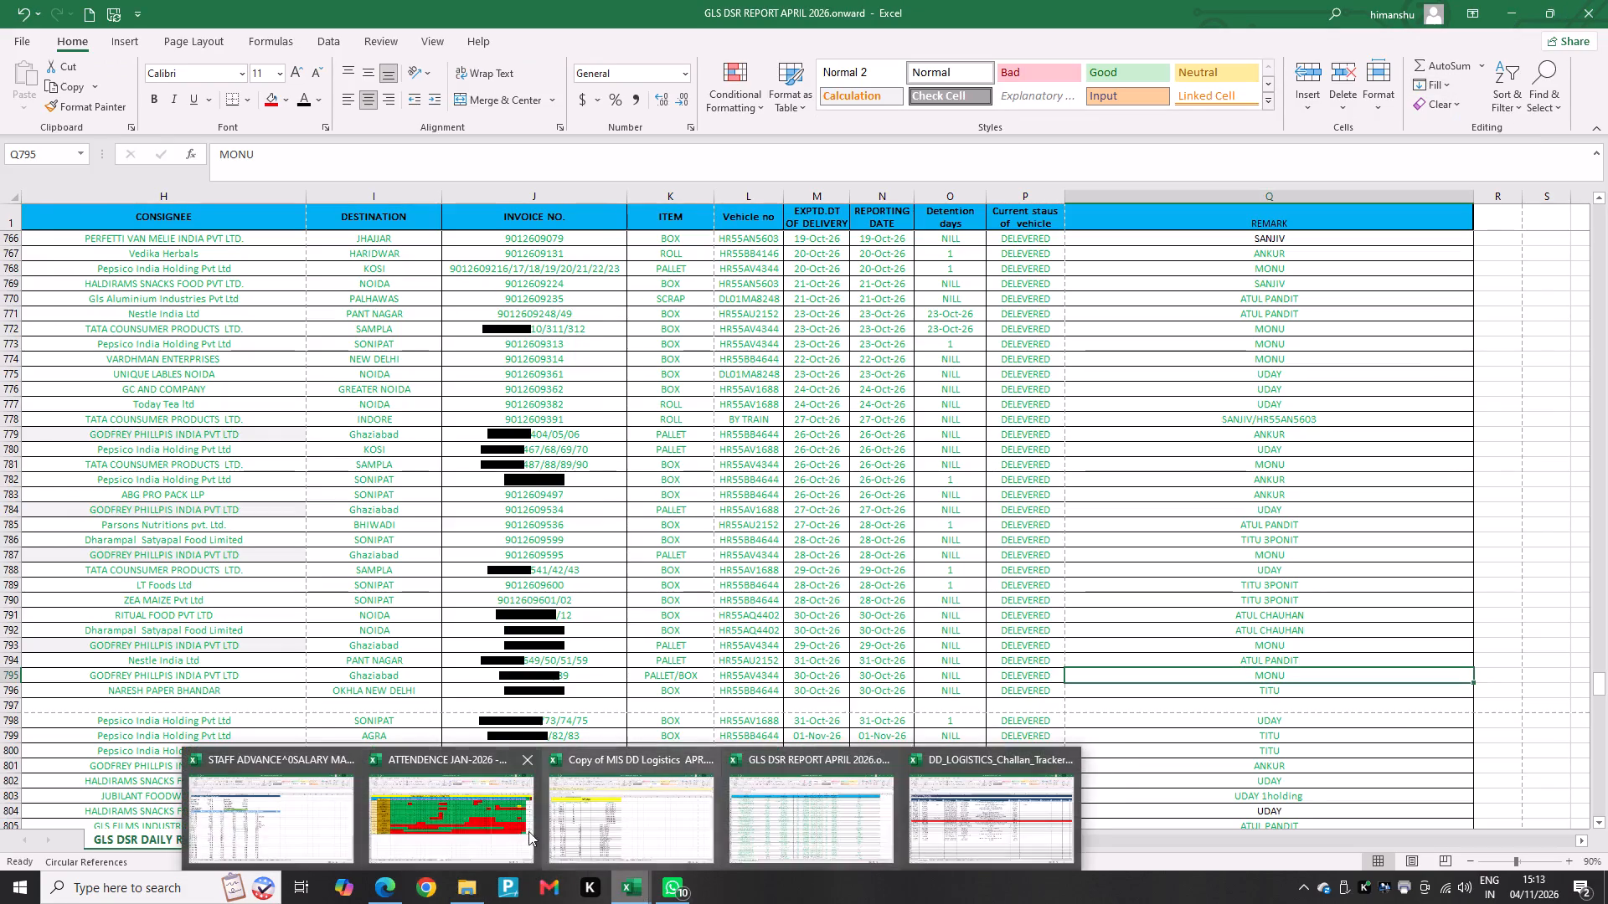
pyautogui.click(523, 828)
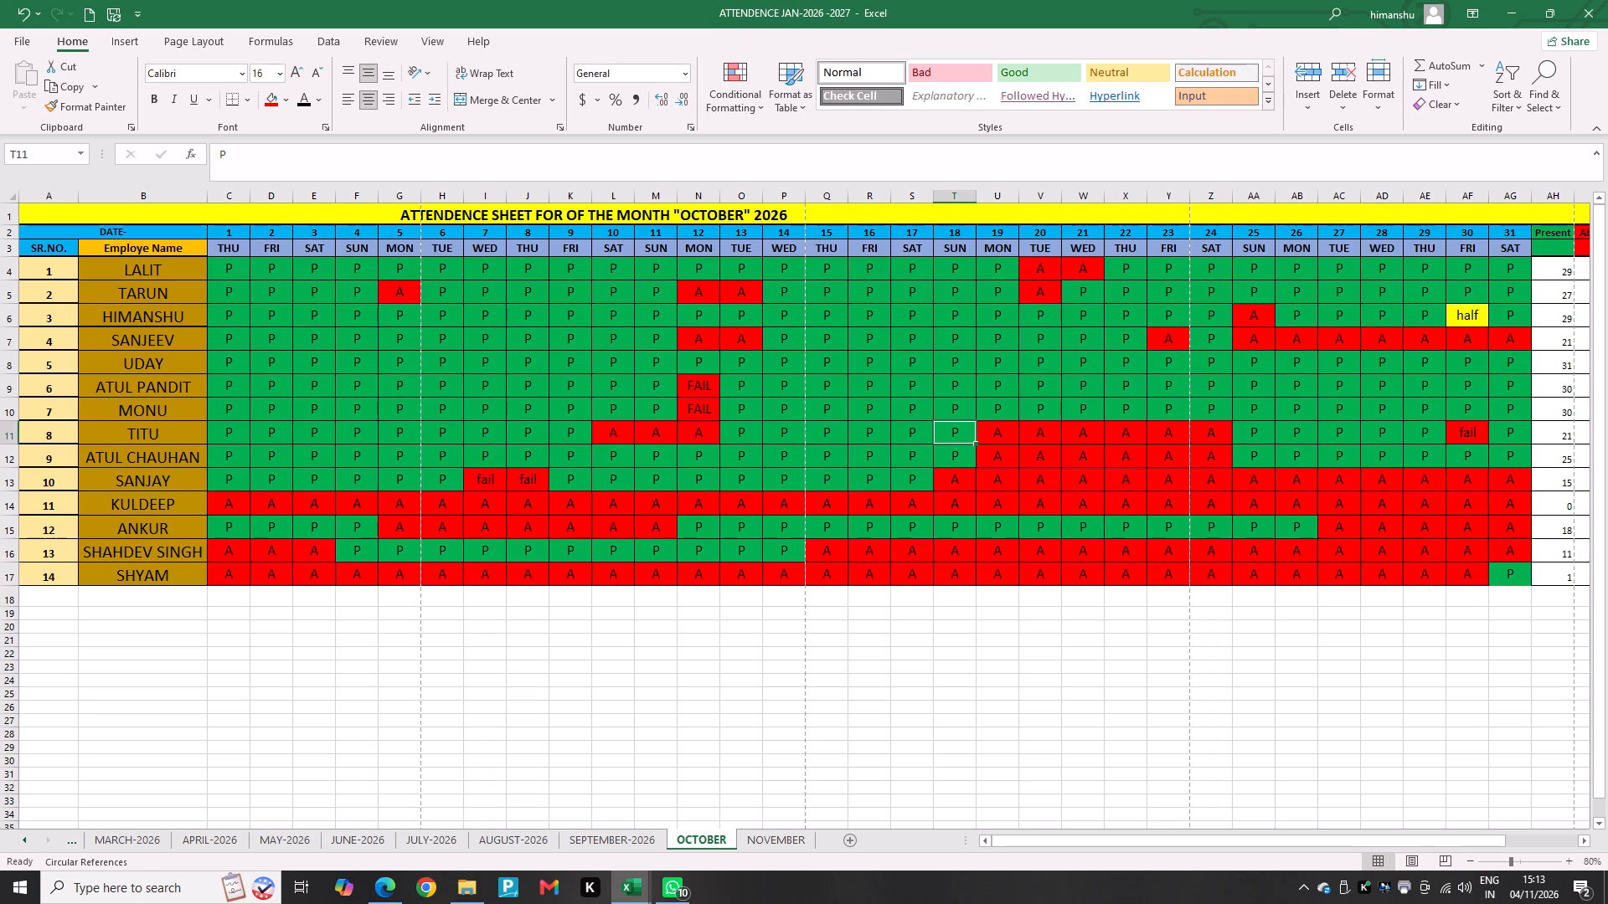
pyautogui.click(327, 430)
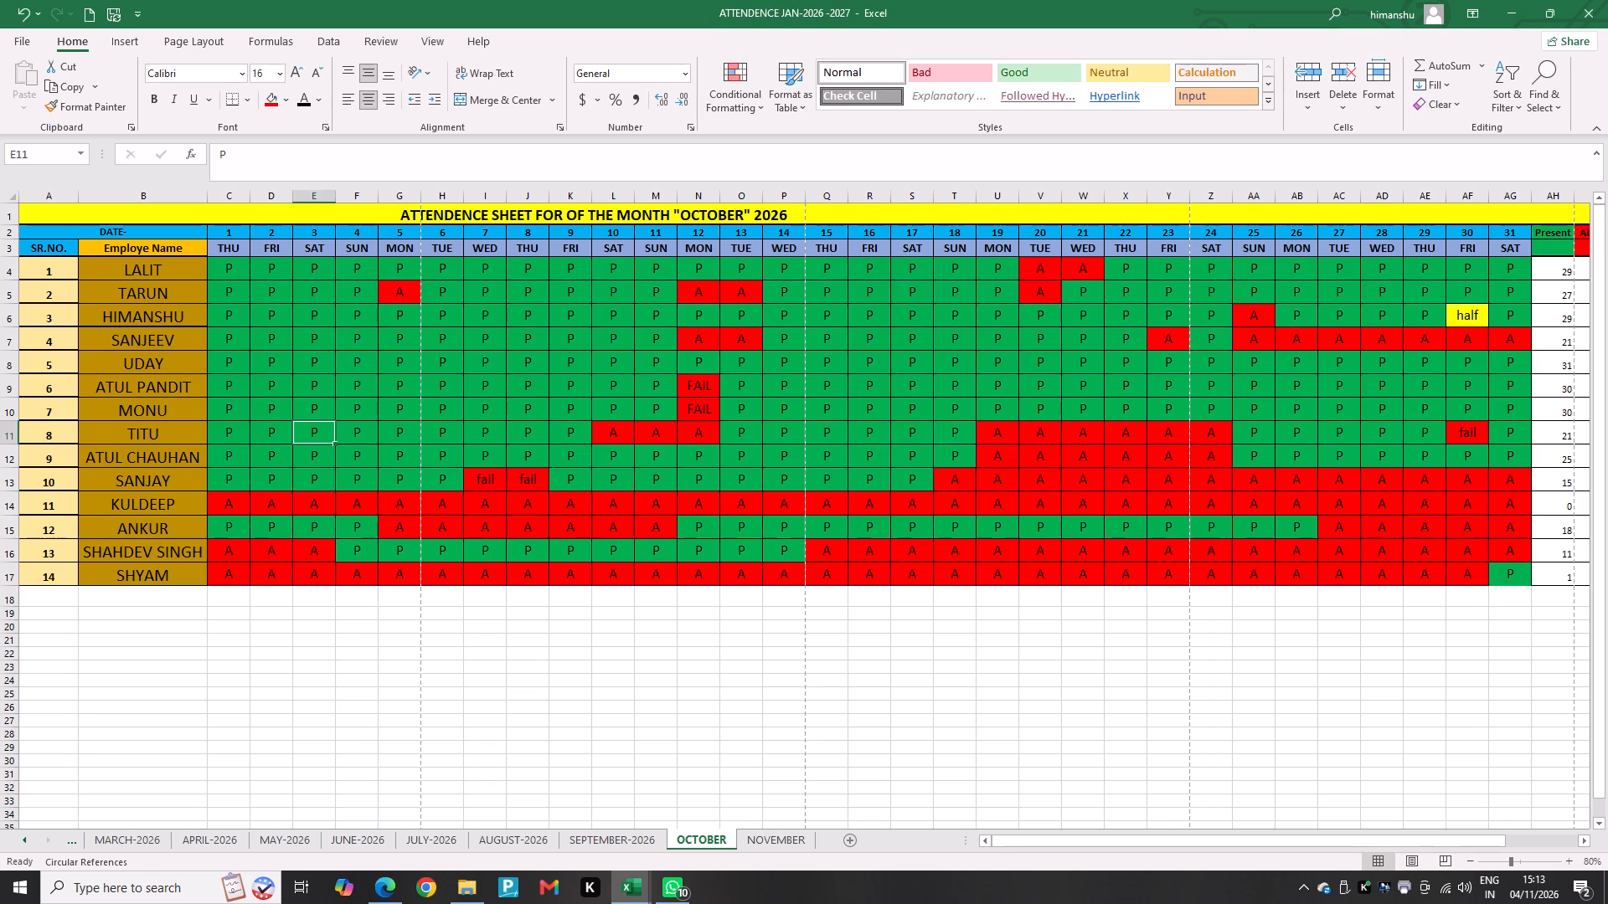
pyautogui.moveTo(1125, 442); pyautogui.dragTo(1137, 442)
pyautogui.click(1473, 434)
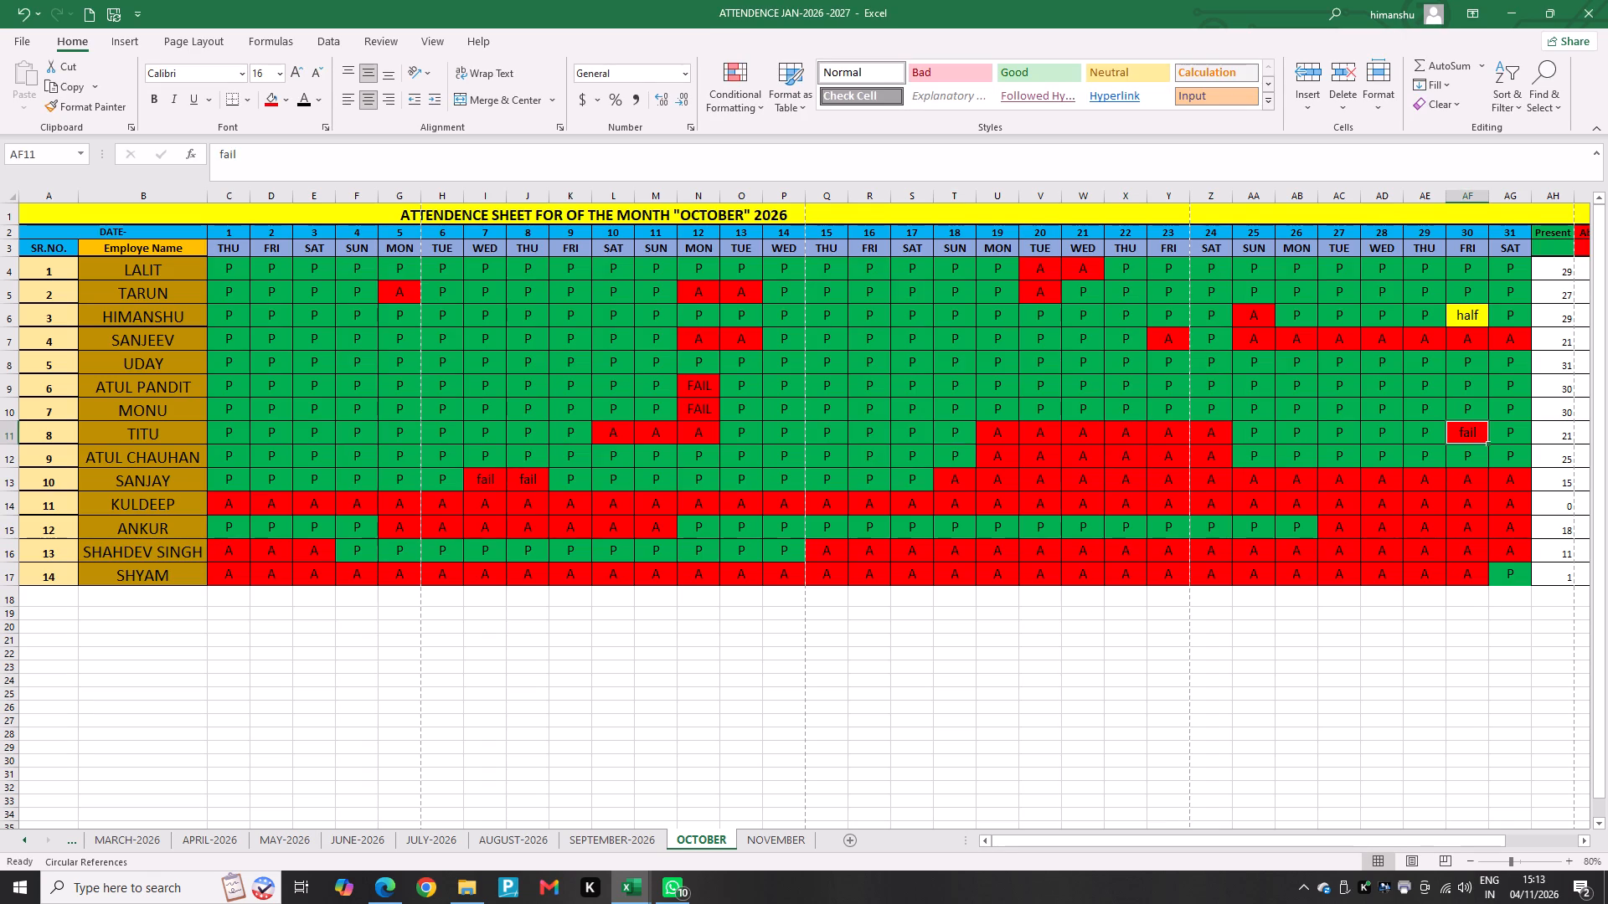
# Put the attendance workbook and the GLS DSR daily report workbook out of view to show the desktop.
pyautogui.click(1504, 6)
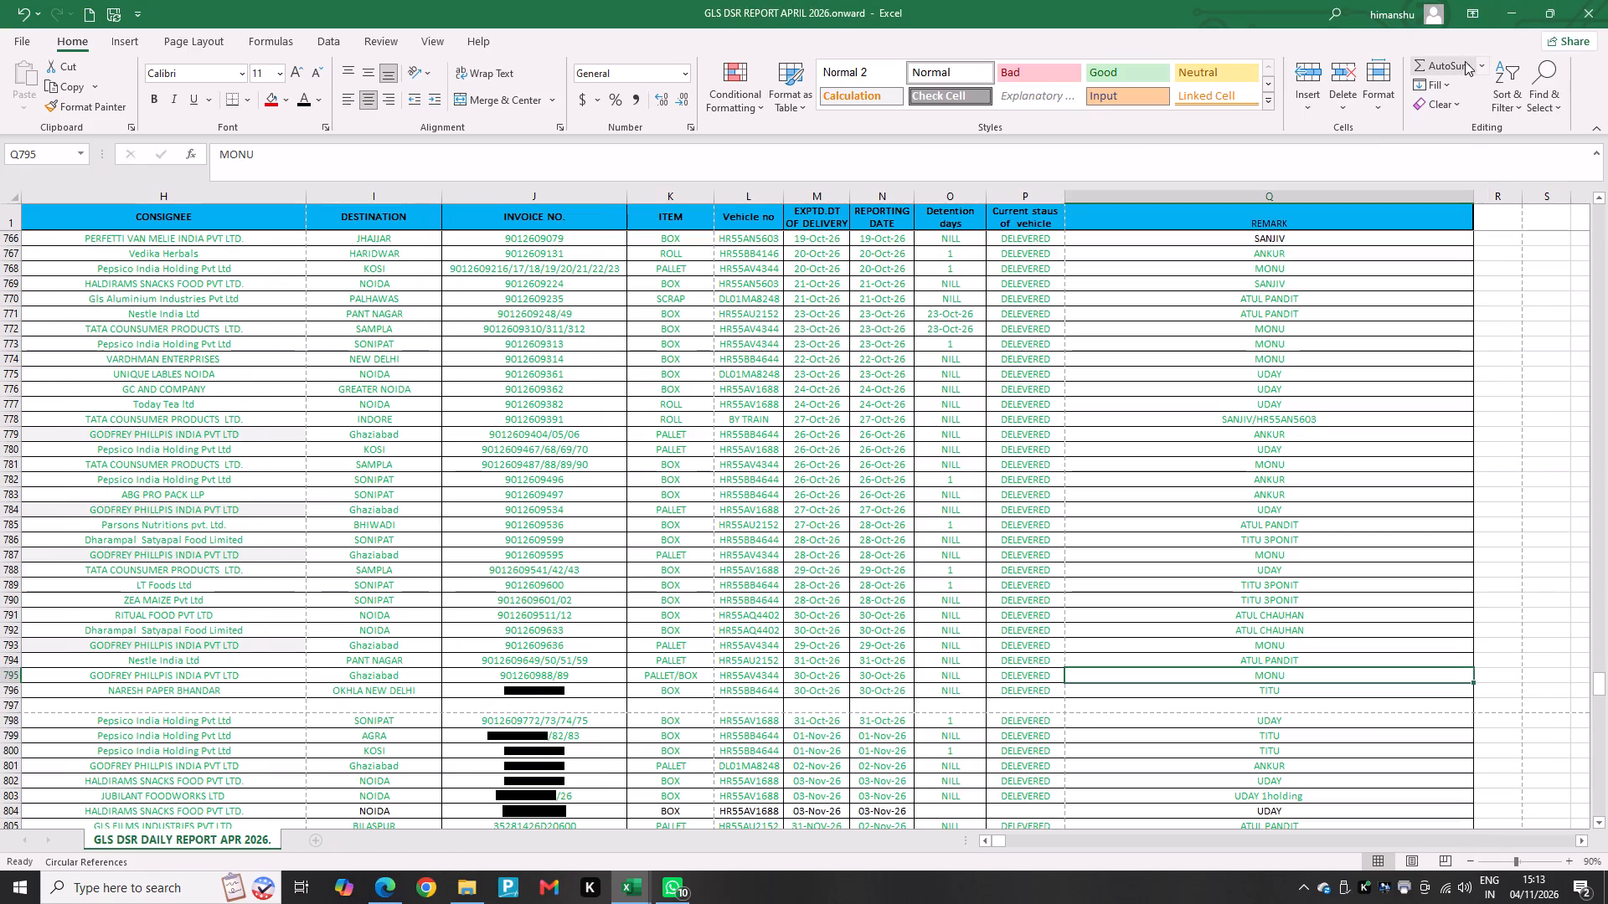
pyautogui.click(1510, 1)
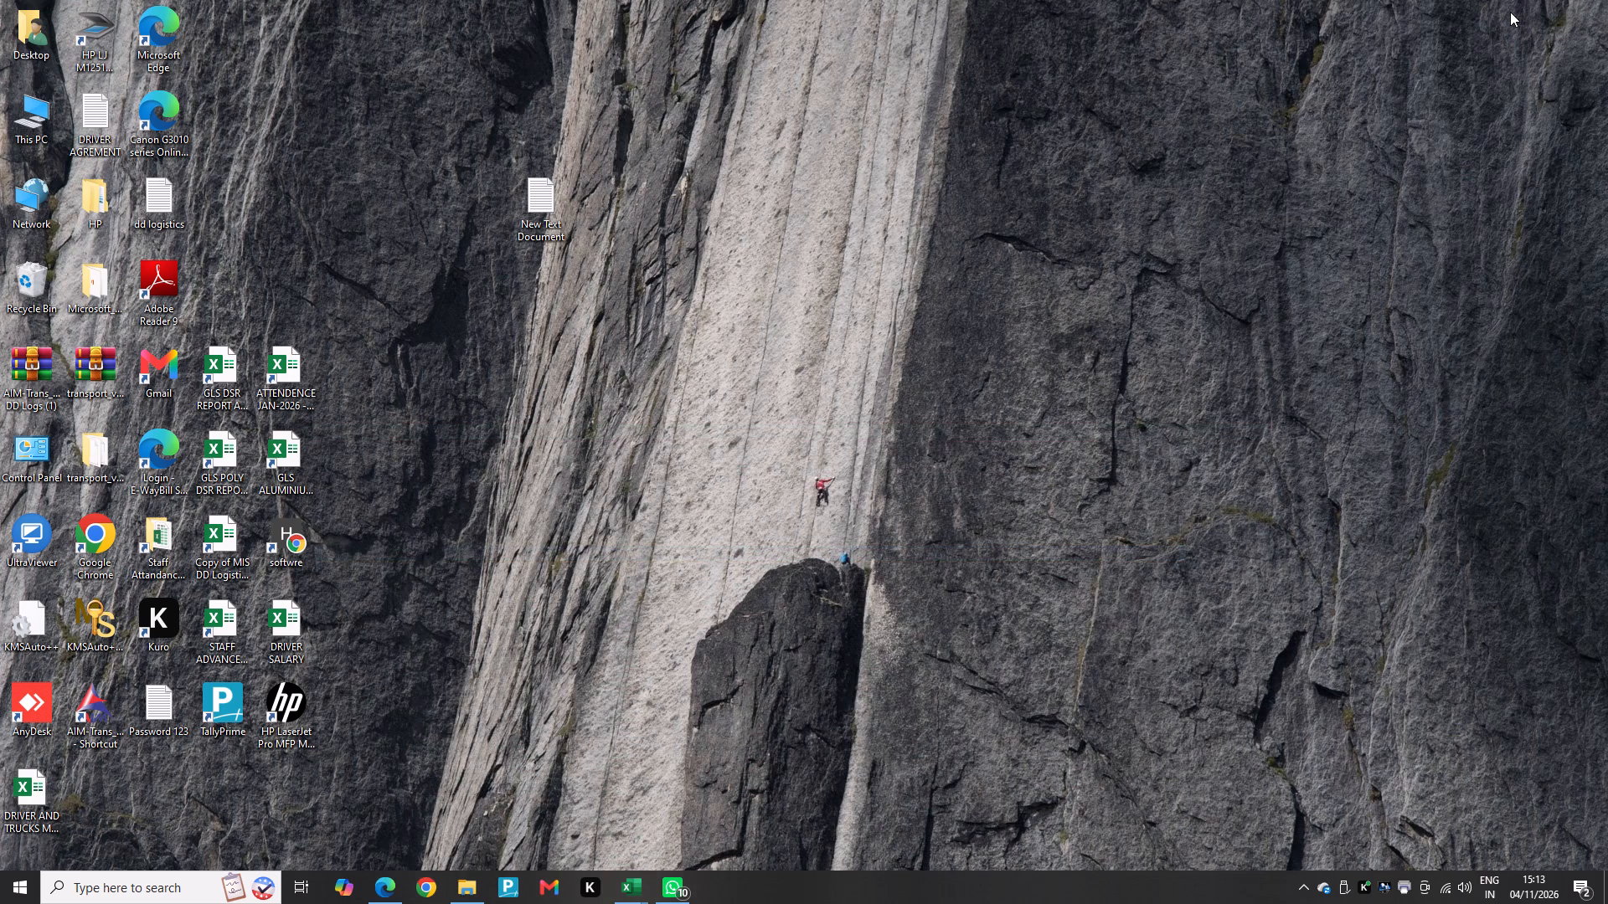
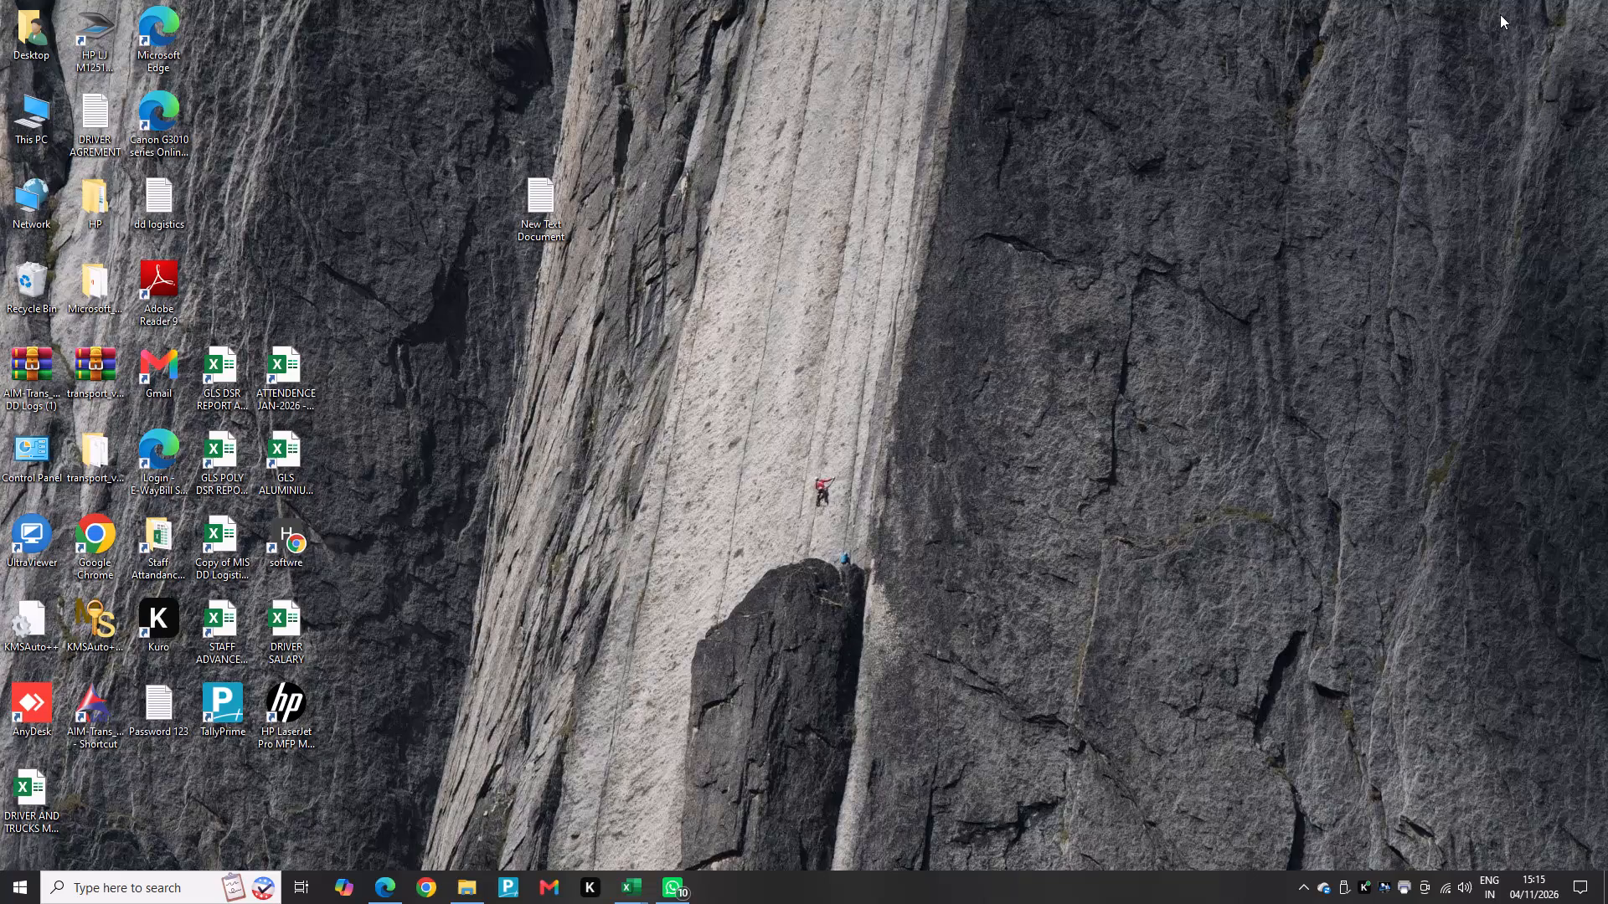
pyautogui.hotkey('alt', 'Tab')
pyautogui.hotkey('alt', 'Tab')
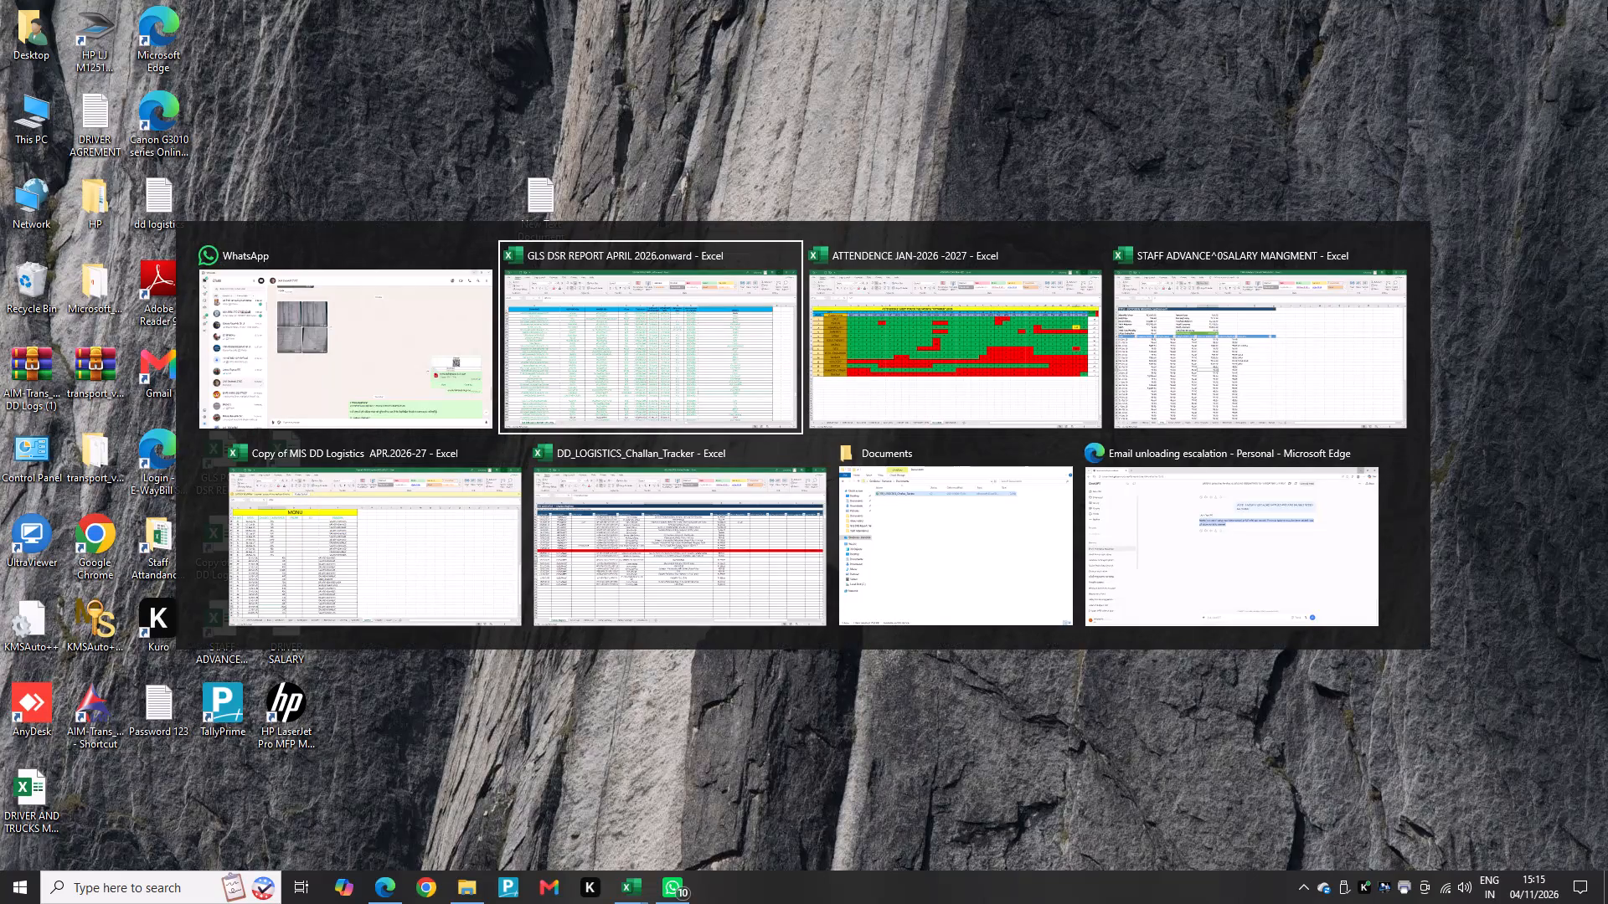
pyautogui.hotkey('alt', 'Tab')
pyautogui.hotkey('alt', 'Tab')
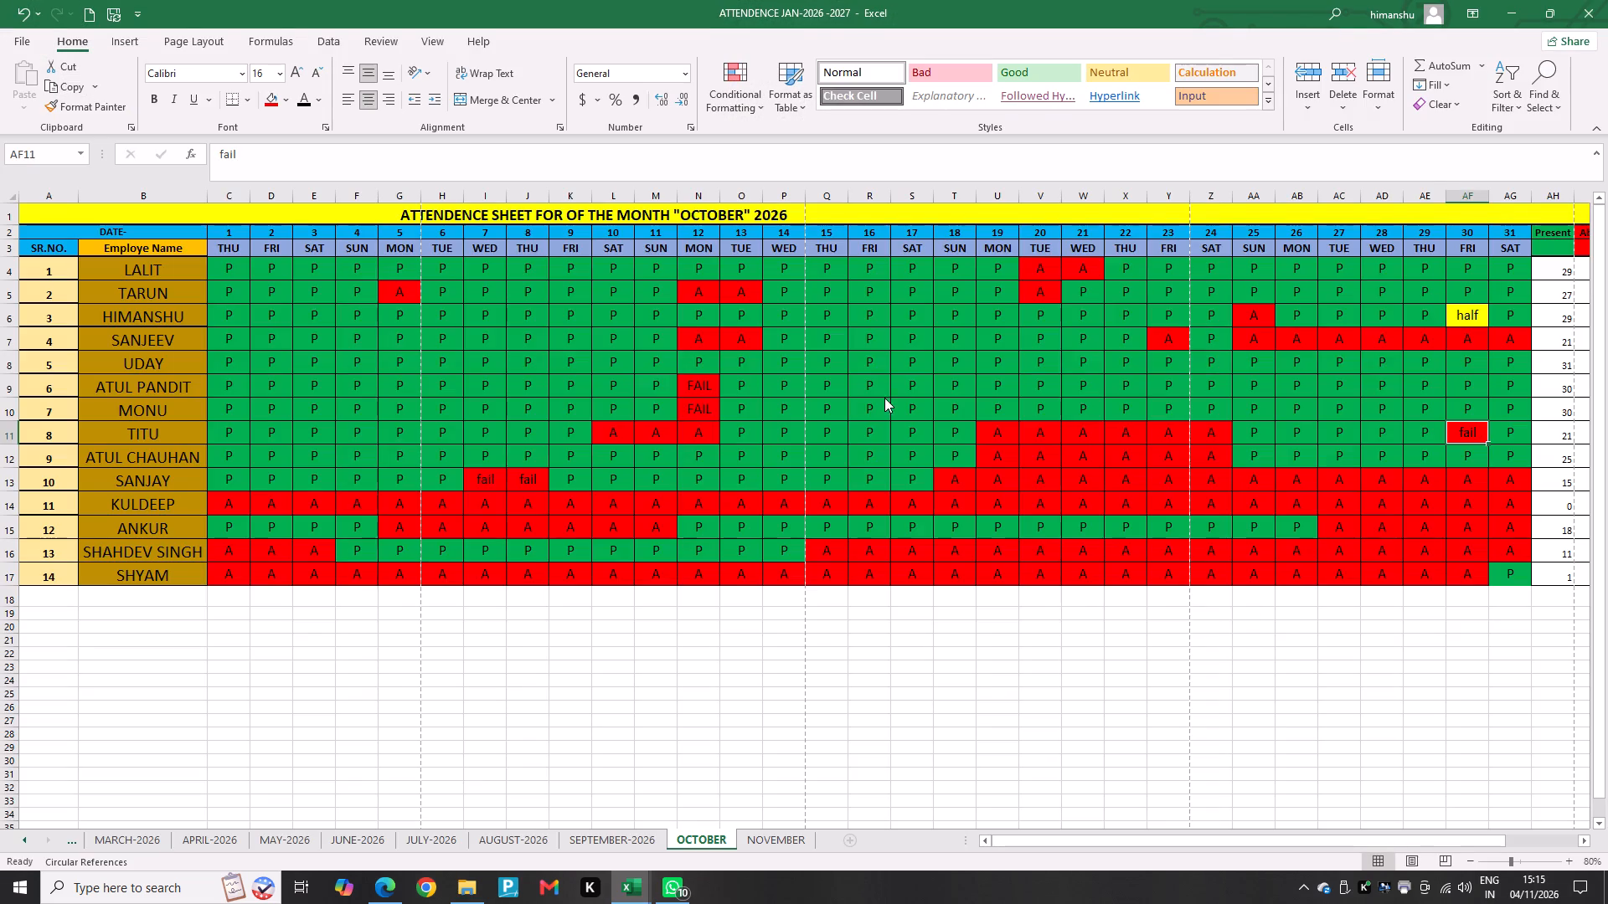
pyautogui.hotkey('alt', 'Tab')
pyautogui.hotkey('alt', 'Tab')
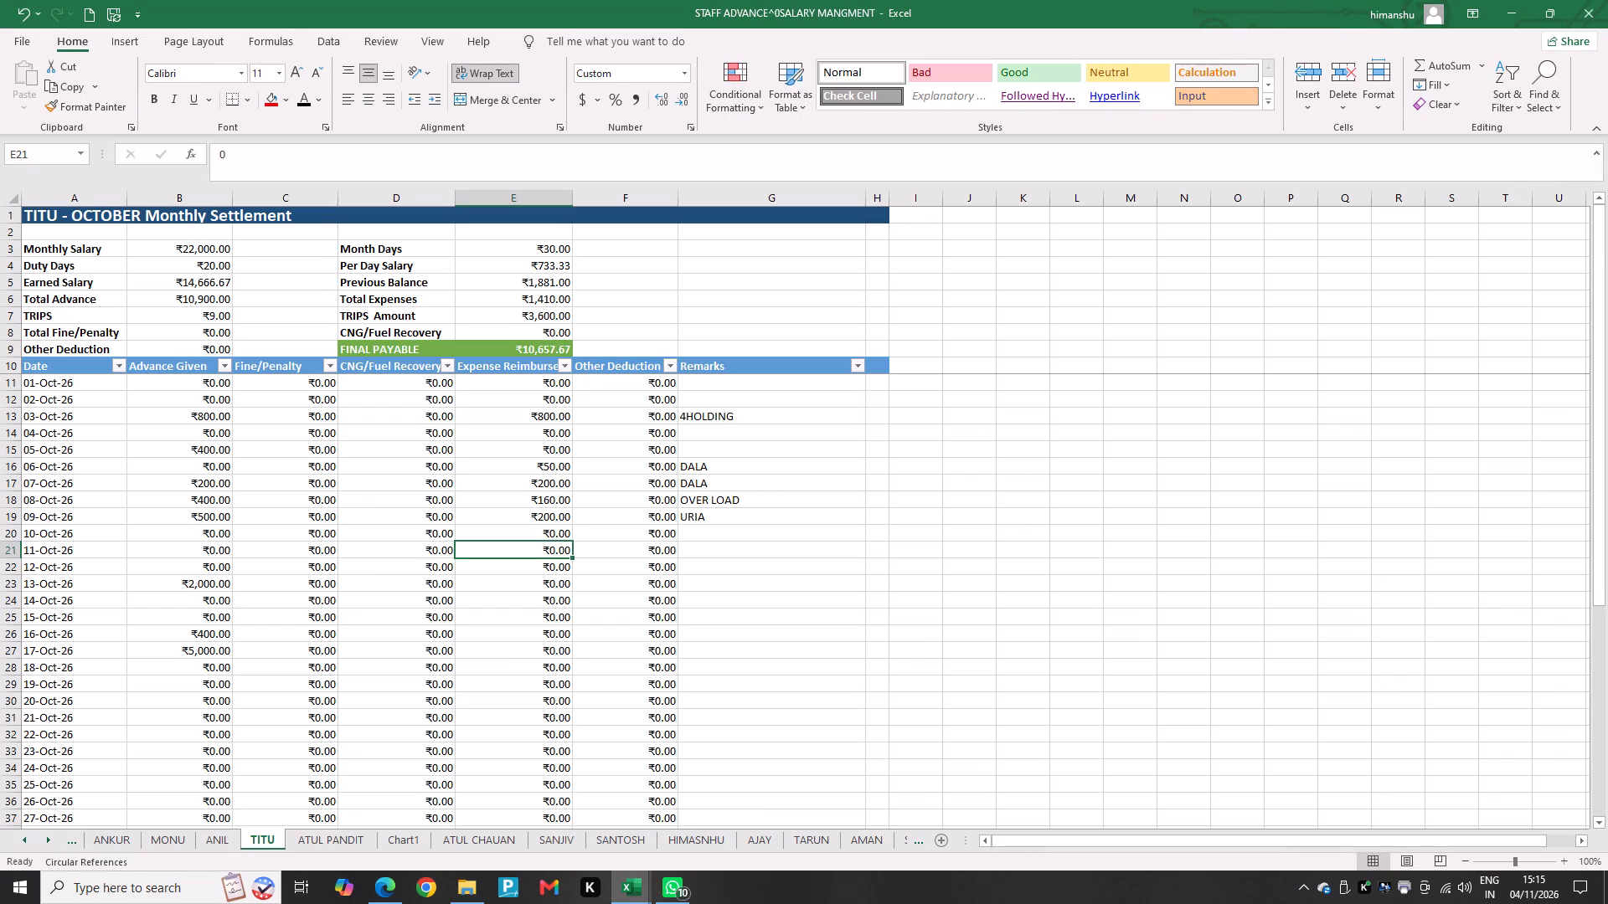
pyautogui.click(327, 845)
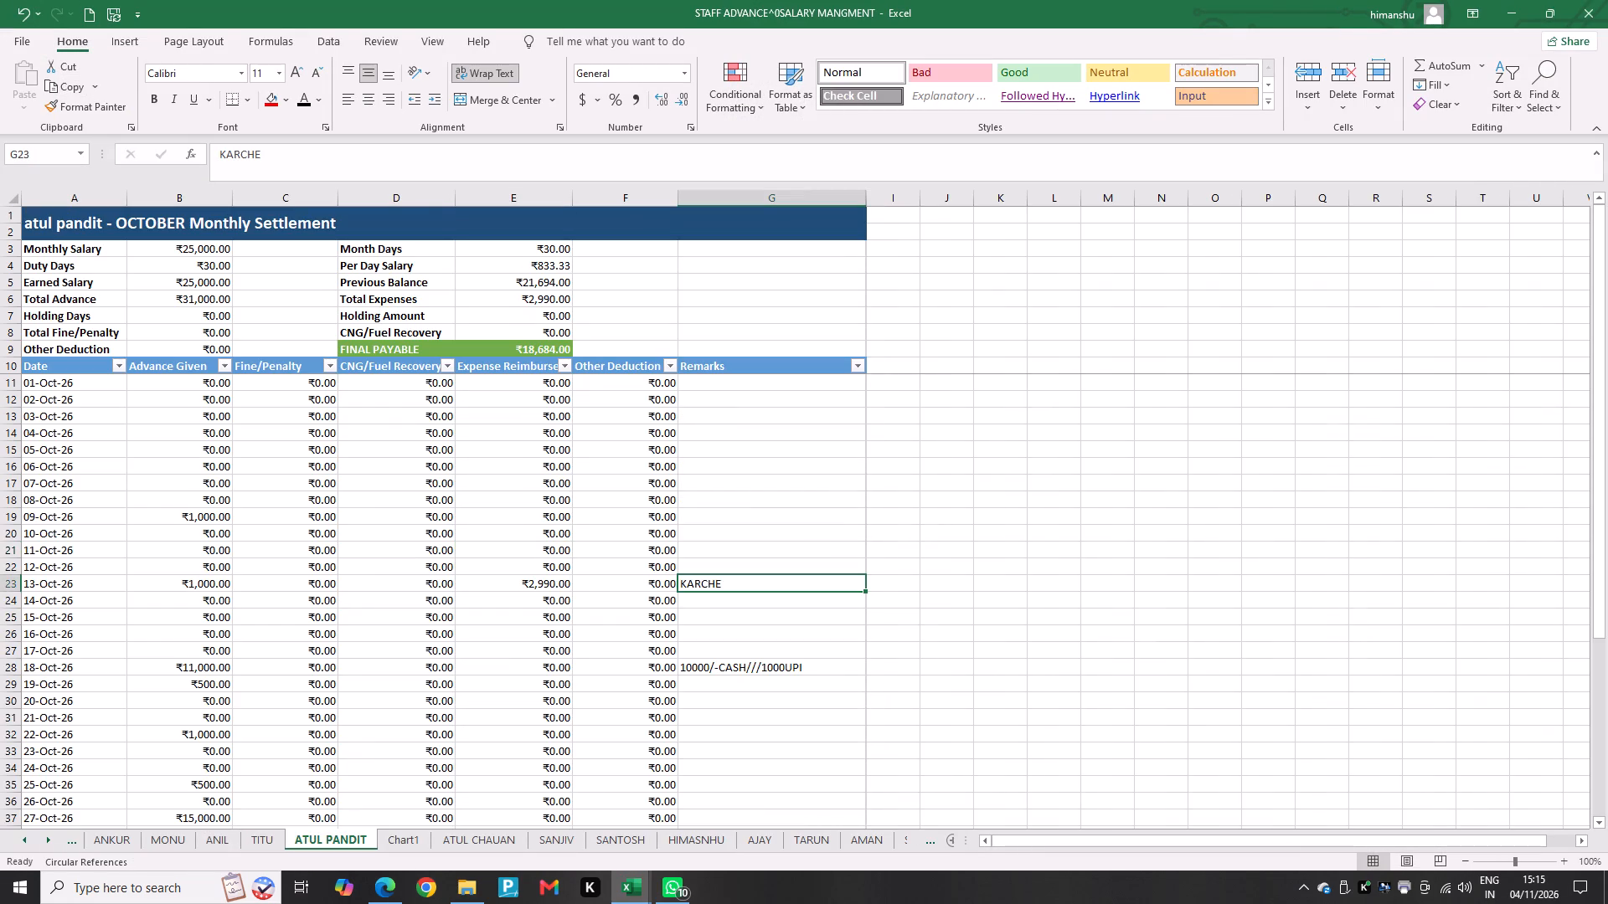
pyautogui.hotkey('ctrl', 'p')
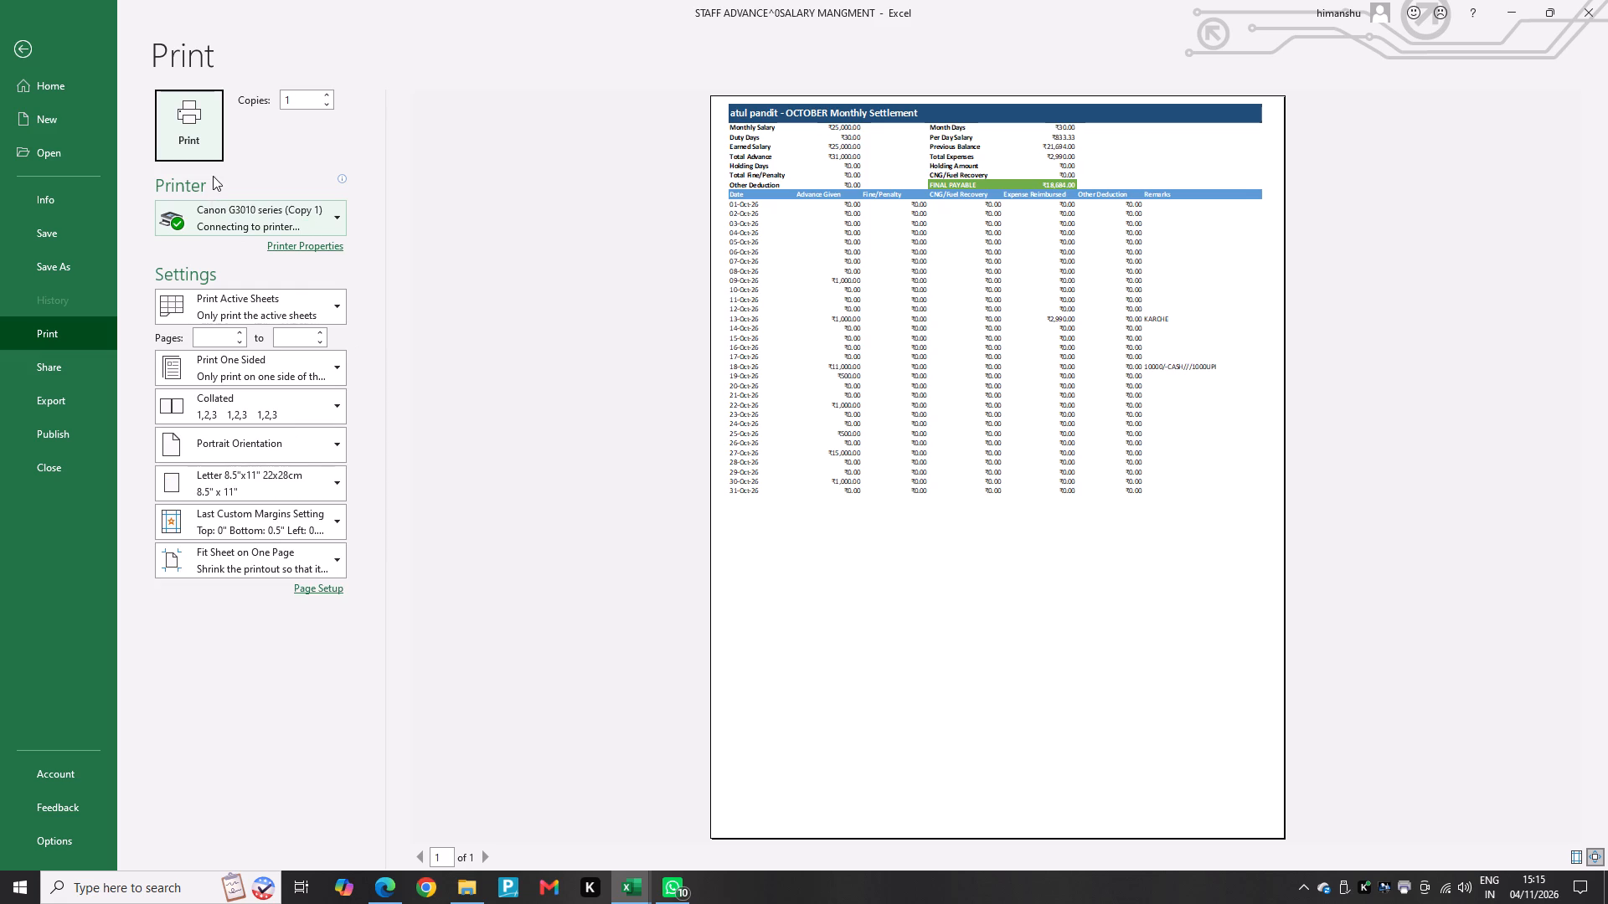
pyautogui.click(186, 128)
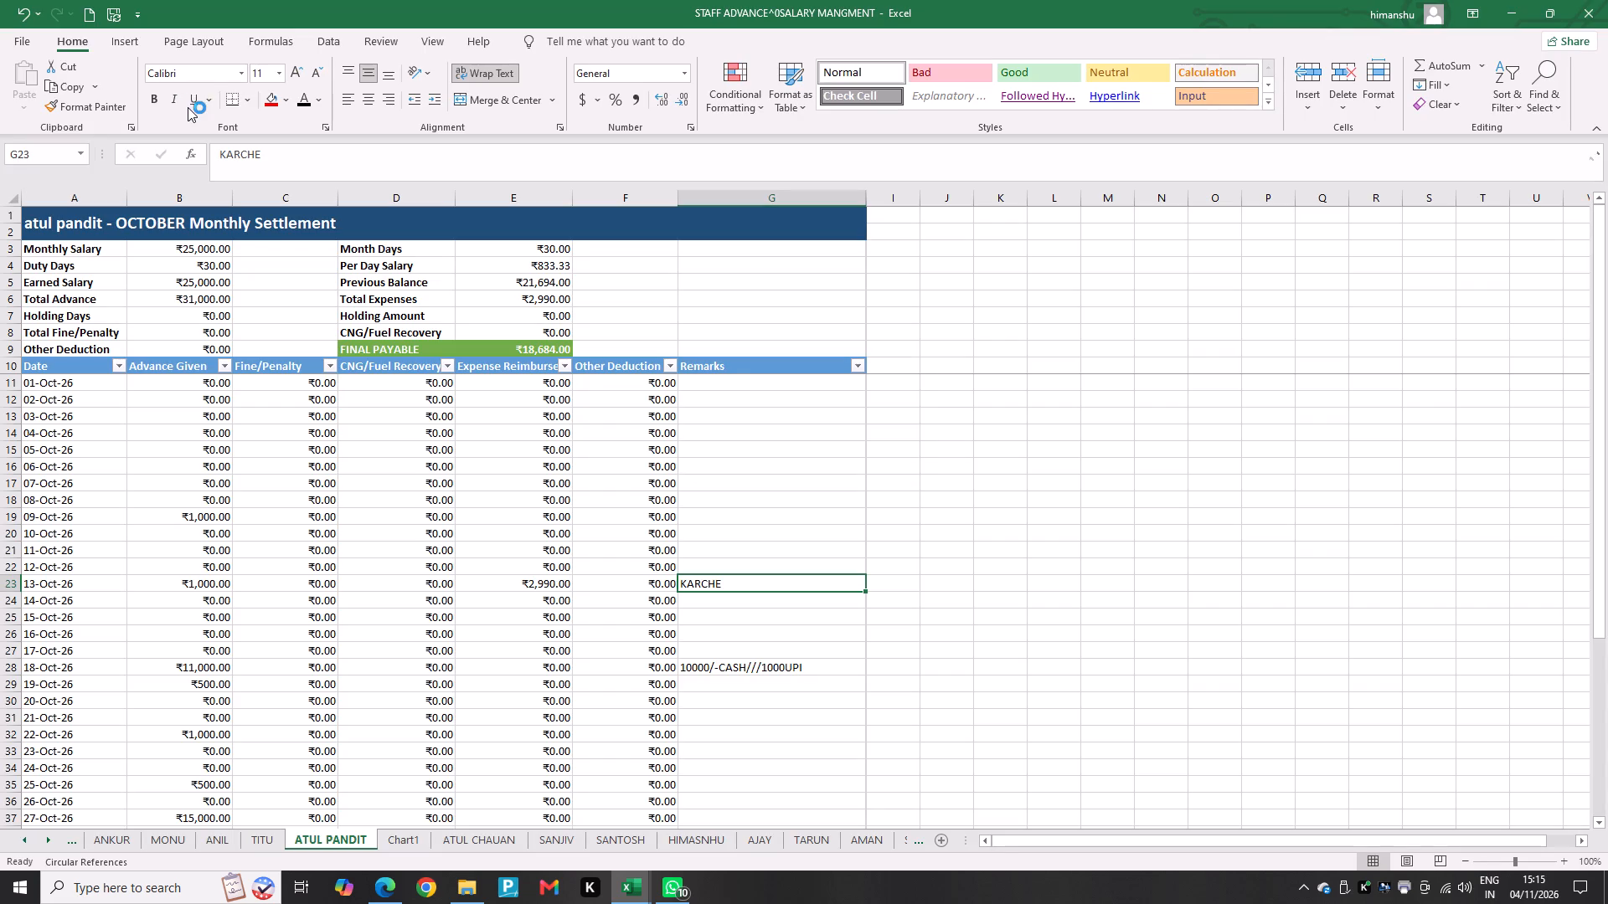
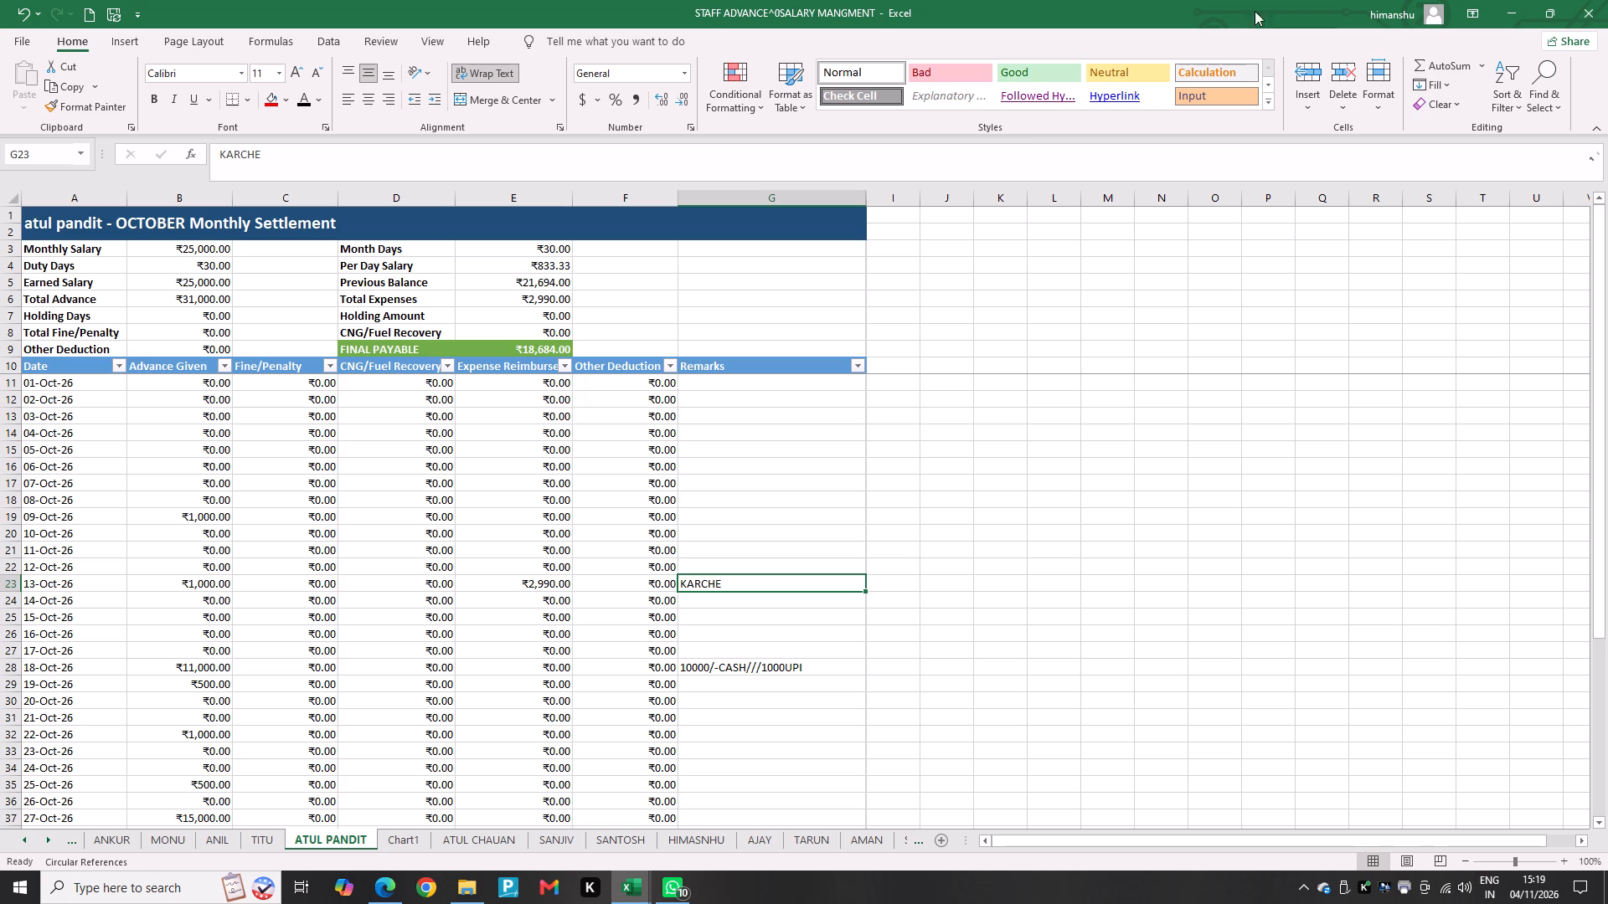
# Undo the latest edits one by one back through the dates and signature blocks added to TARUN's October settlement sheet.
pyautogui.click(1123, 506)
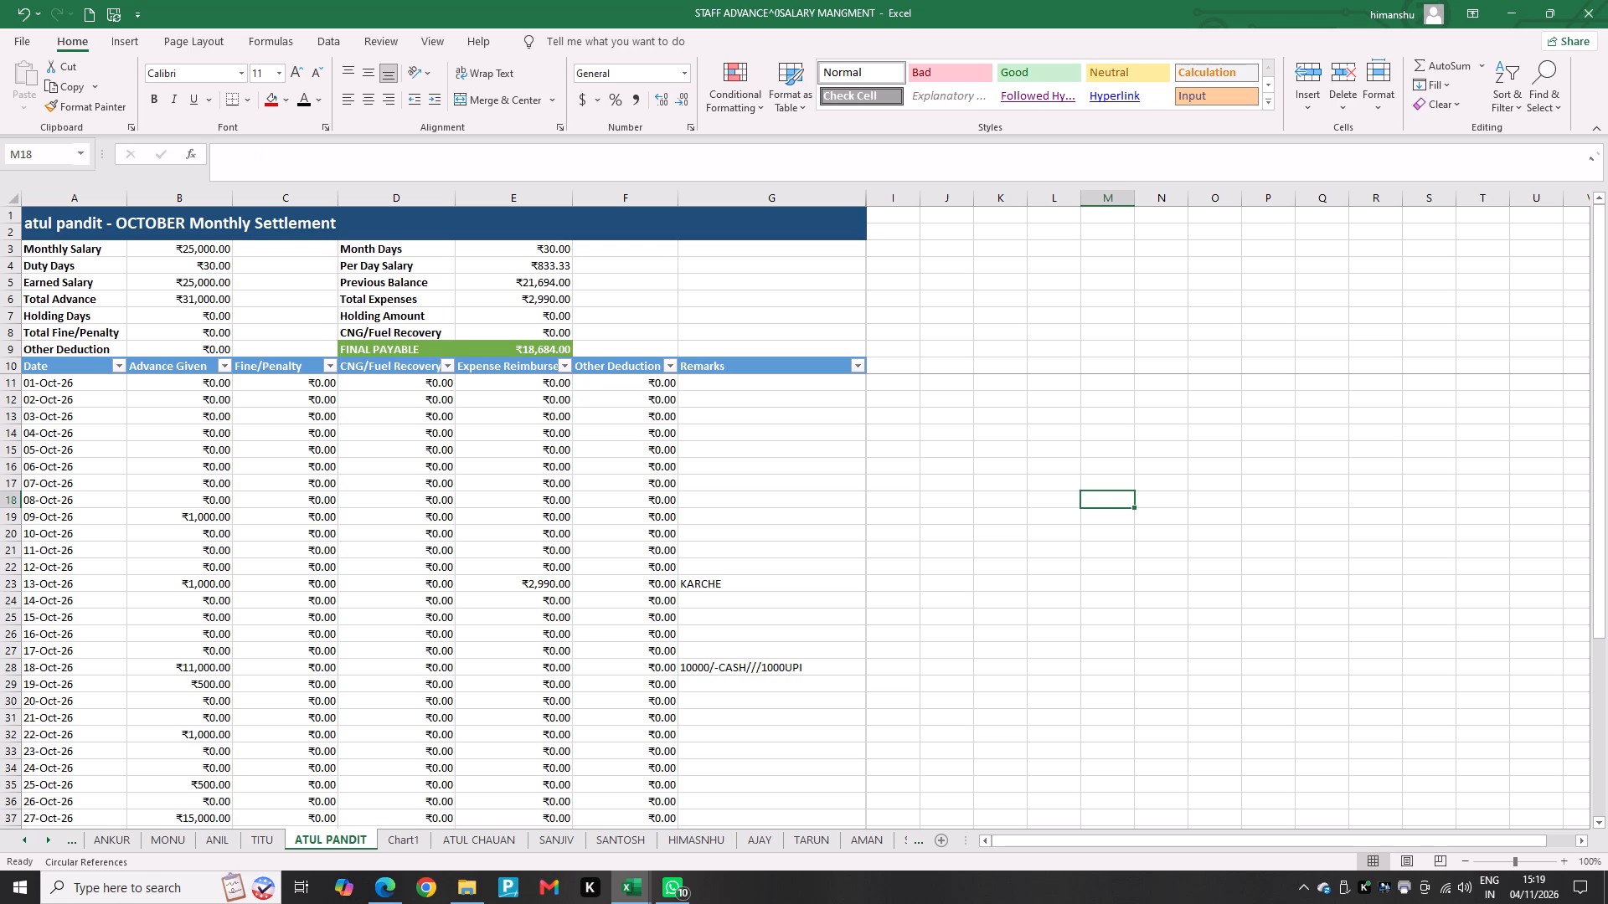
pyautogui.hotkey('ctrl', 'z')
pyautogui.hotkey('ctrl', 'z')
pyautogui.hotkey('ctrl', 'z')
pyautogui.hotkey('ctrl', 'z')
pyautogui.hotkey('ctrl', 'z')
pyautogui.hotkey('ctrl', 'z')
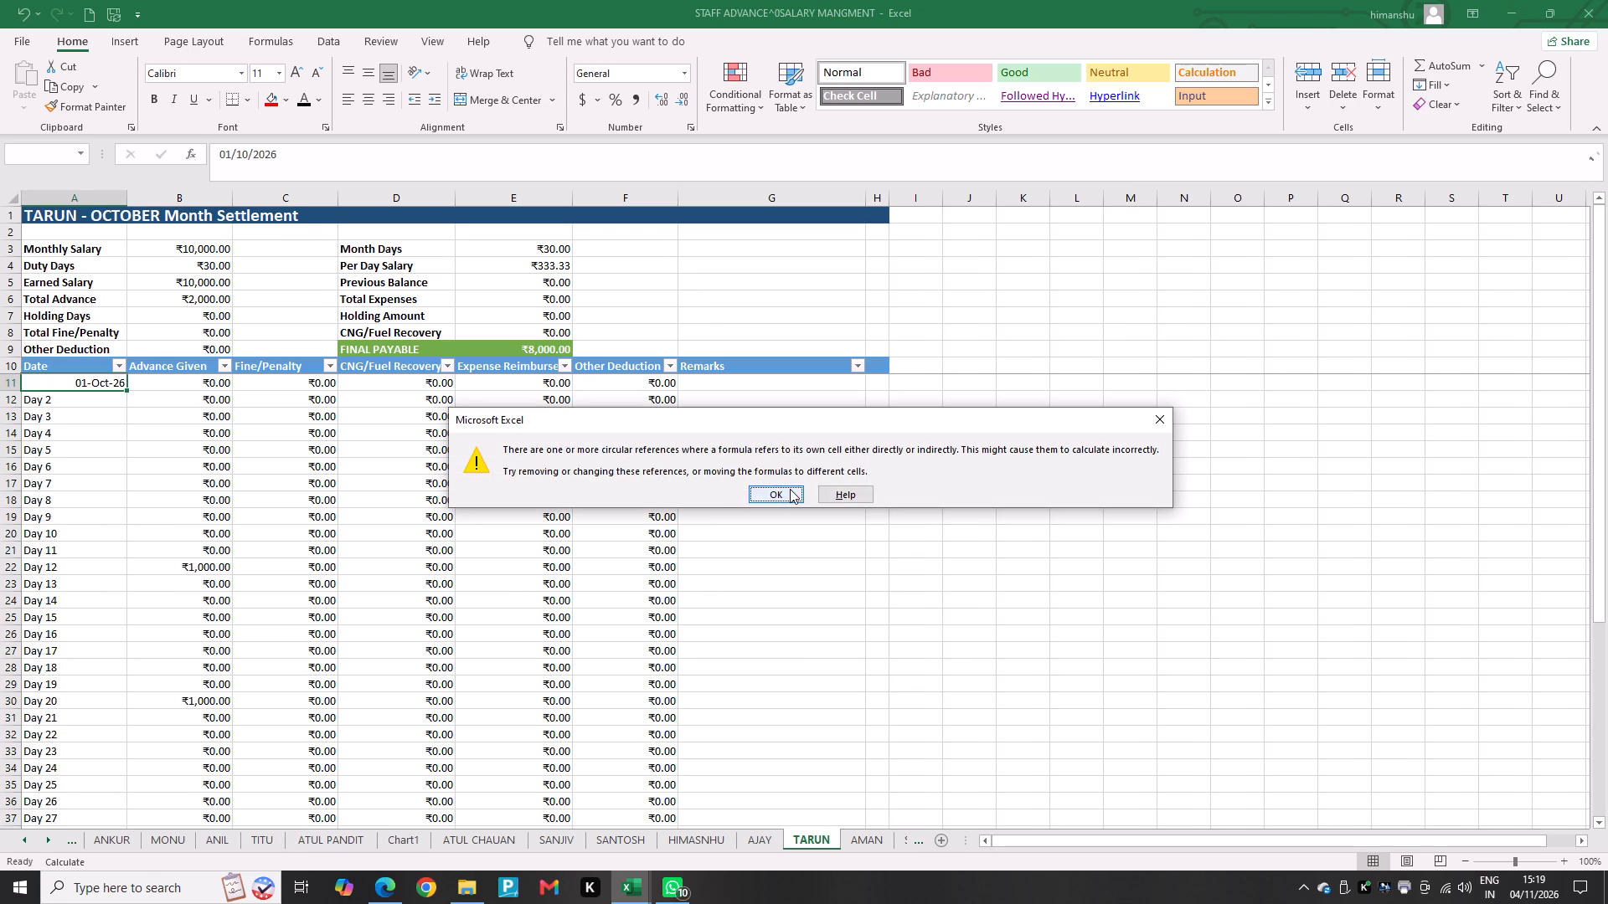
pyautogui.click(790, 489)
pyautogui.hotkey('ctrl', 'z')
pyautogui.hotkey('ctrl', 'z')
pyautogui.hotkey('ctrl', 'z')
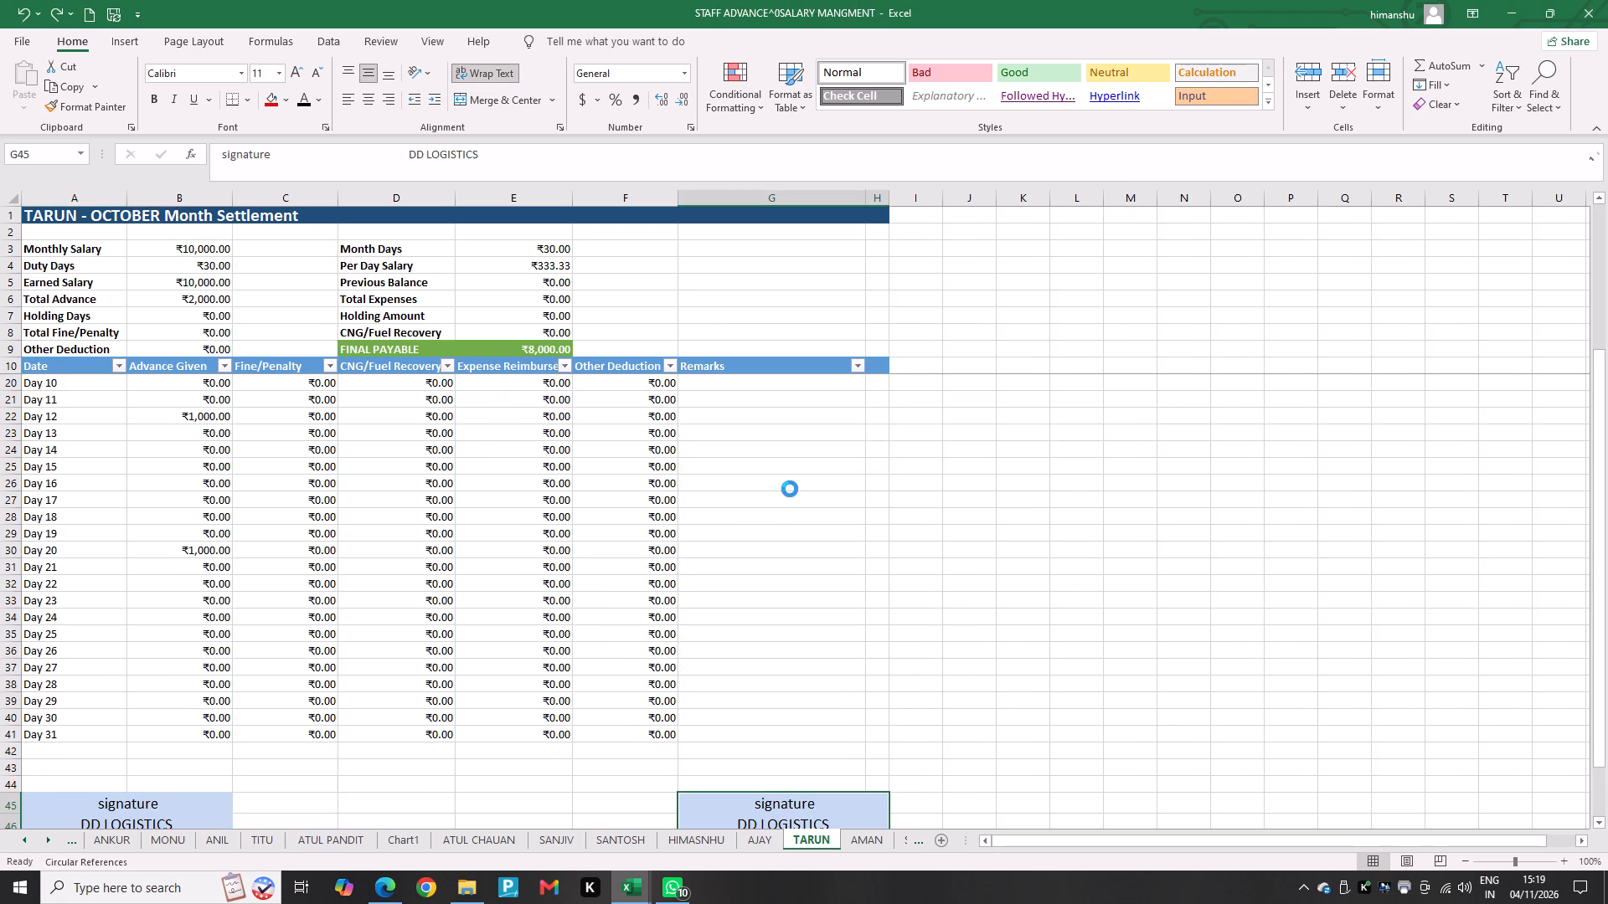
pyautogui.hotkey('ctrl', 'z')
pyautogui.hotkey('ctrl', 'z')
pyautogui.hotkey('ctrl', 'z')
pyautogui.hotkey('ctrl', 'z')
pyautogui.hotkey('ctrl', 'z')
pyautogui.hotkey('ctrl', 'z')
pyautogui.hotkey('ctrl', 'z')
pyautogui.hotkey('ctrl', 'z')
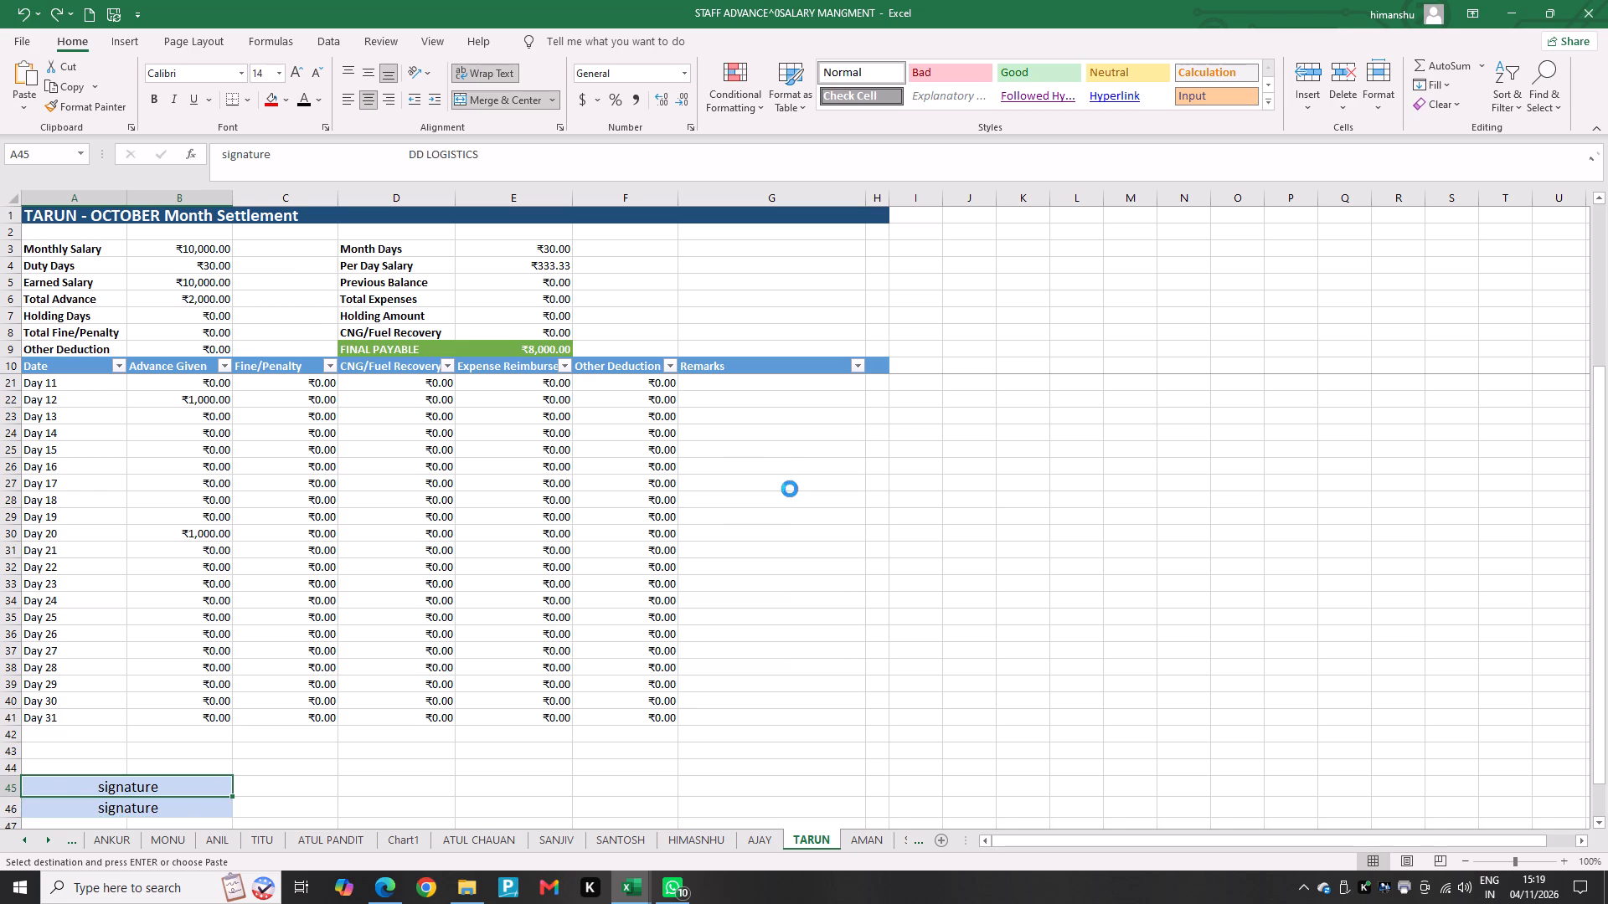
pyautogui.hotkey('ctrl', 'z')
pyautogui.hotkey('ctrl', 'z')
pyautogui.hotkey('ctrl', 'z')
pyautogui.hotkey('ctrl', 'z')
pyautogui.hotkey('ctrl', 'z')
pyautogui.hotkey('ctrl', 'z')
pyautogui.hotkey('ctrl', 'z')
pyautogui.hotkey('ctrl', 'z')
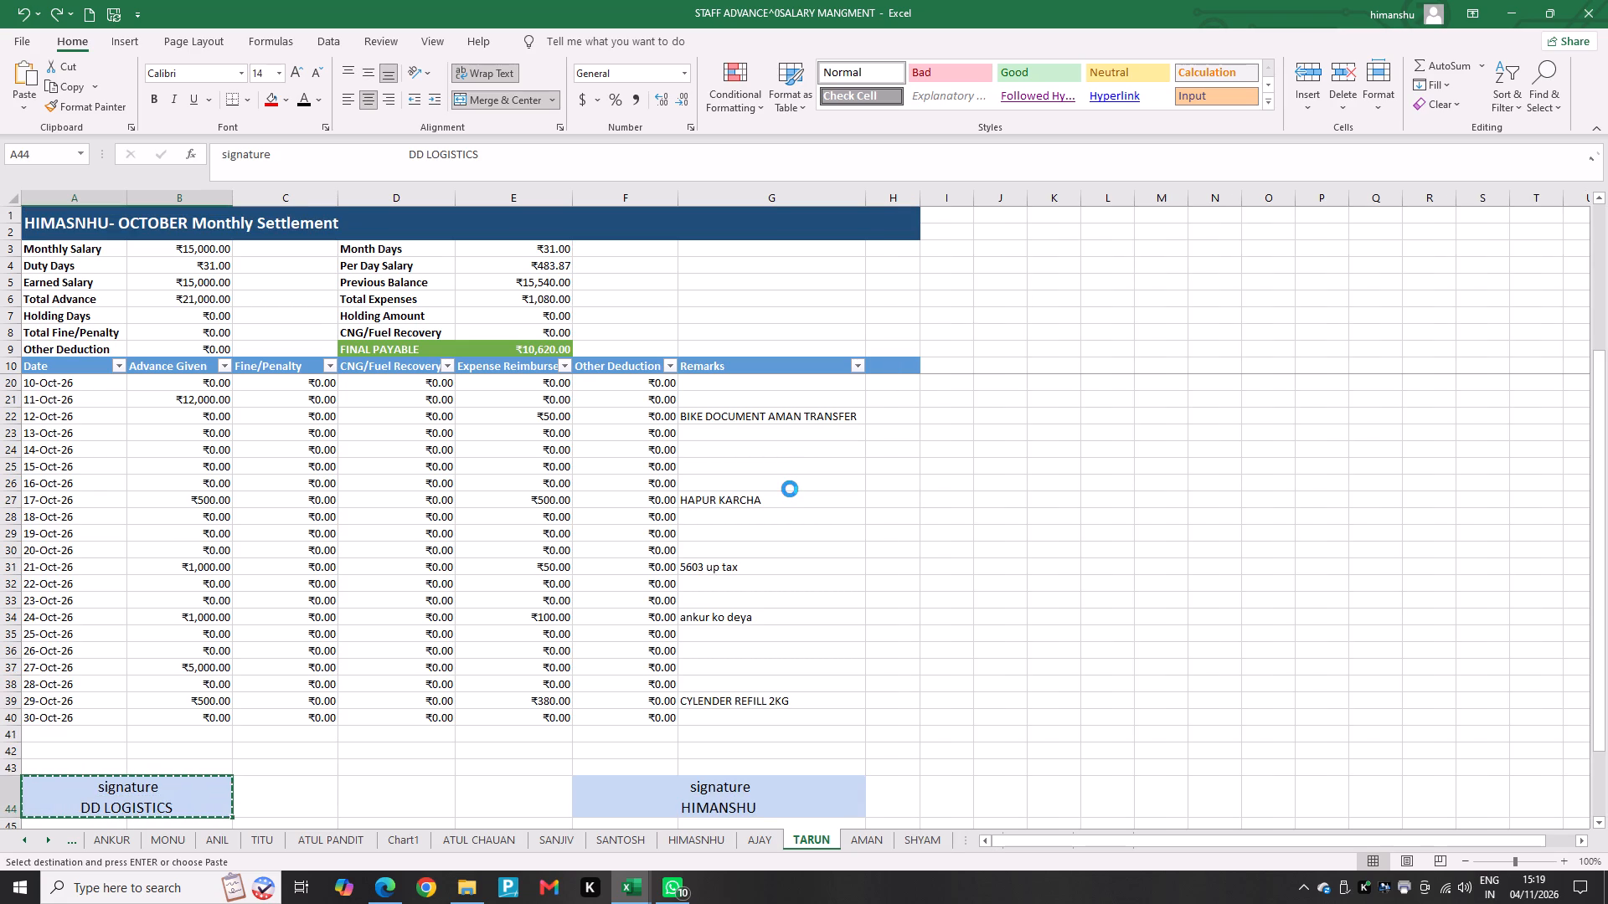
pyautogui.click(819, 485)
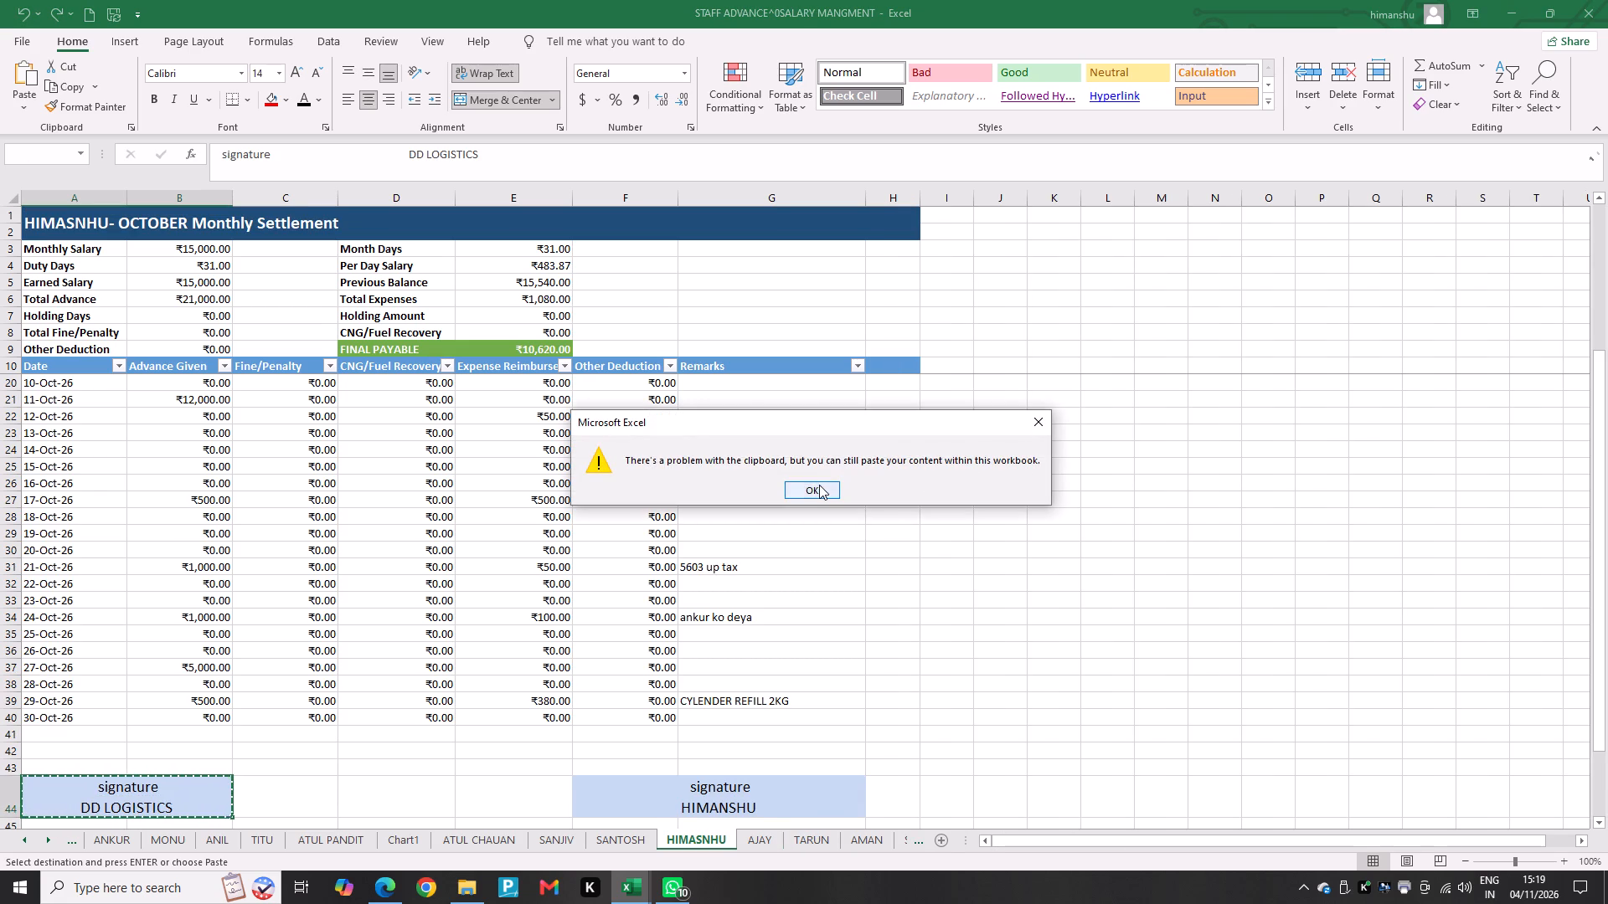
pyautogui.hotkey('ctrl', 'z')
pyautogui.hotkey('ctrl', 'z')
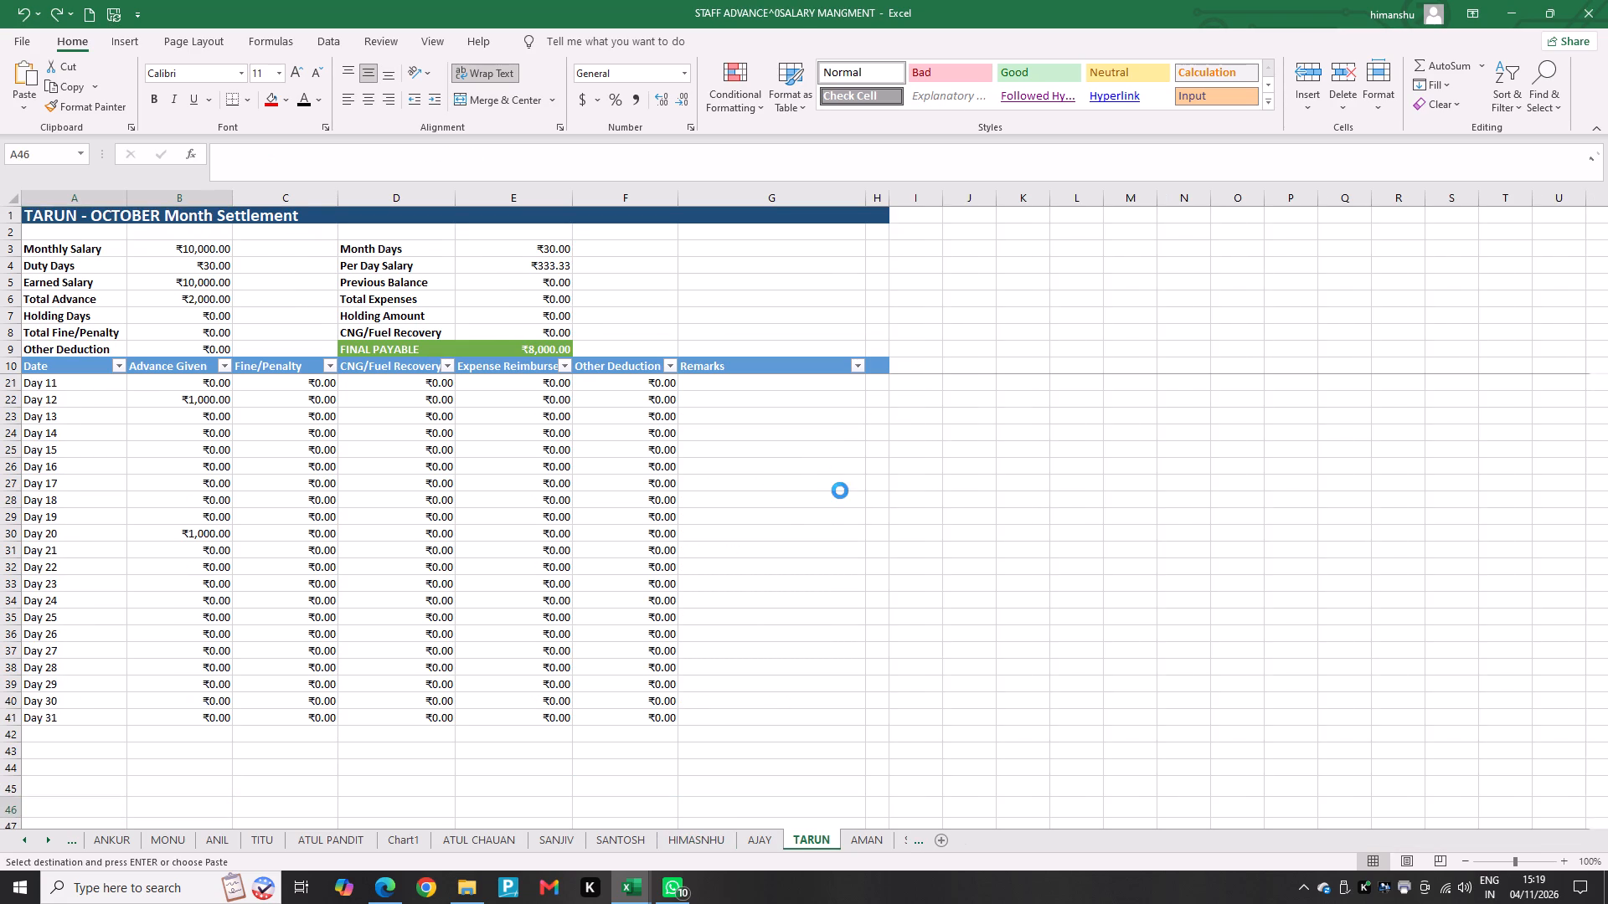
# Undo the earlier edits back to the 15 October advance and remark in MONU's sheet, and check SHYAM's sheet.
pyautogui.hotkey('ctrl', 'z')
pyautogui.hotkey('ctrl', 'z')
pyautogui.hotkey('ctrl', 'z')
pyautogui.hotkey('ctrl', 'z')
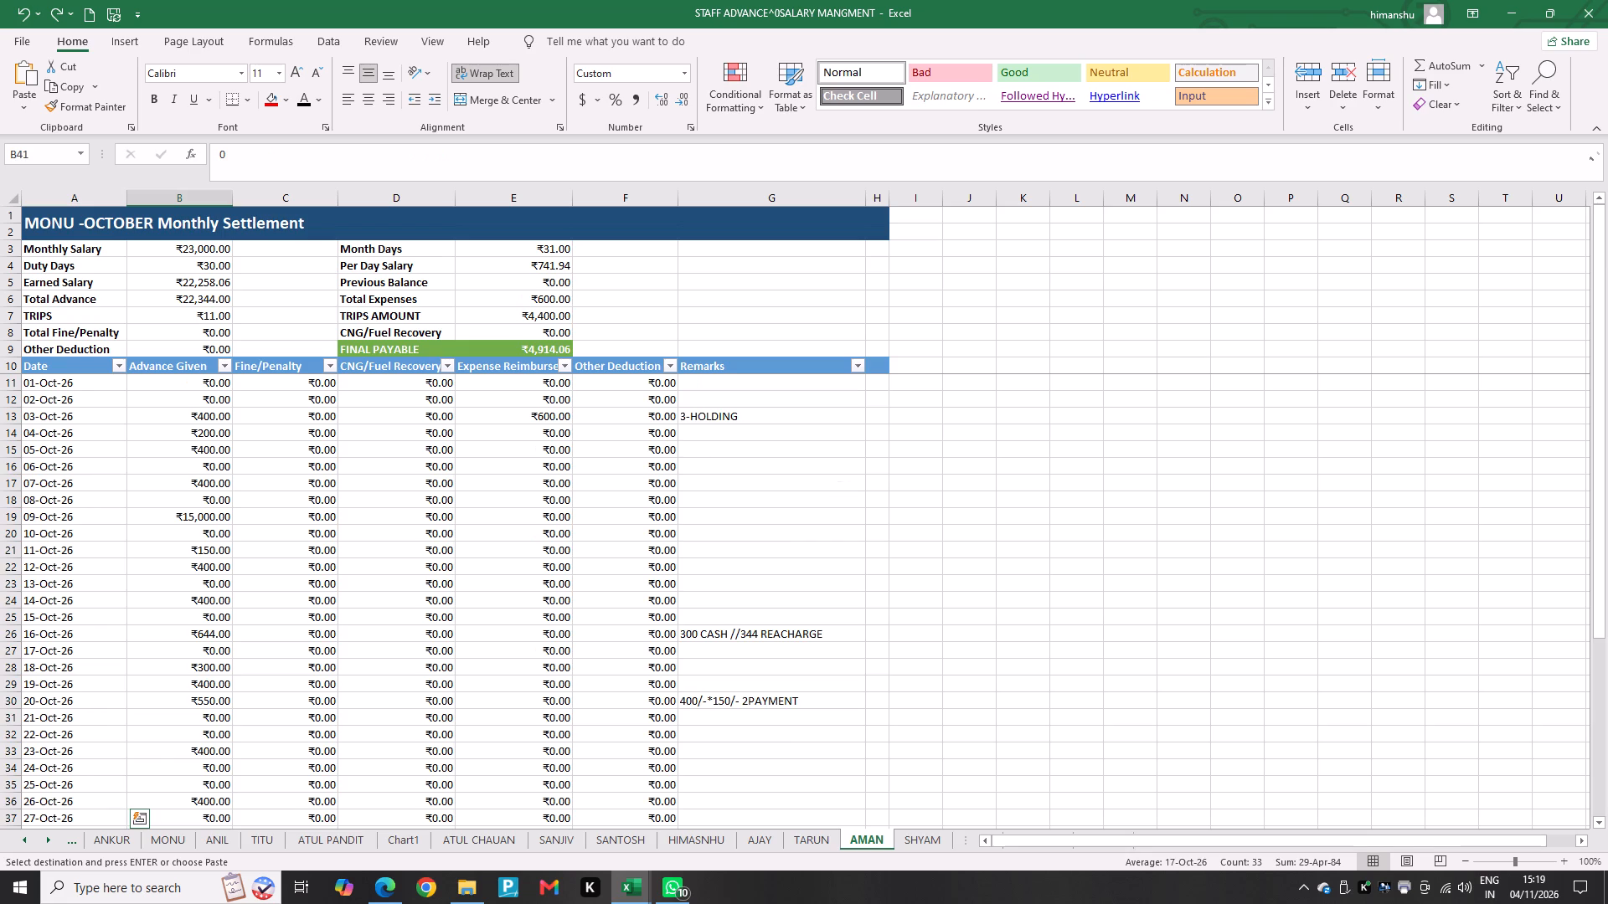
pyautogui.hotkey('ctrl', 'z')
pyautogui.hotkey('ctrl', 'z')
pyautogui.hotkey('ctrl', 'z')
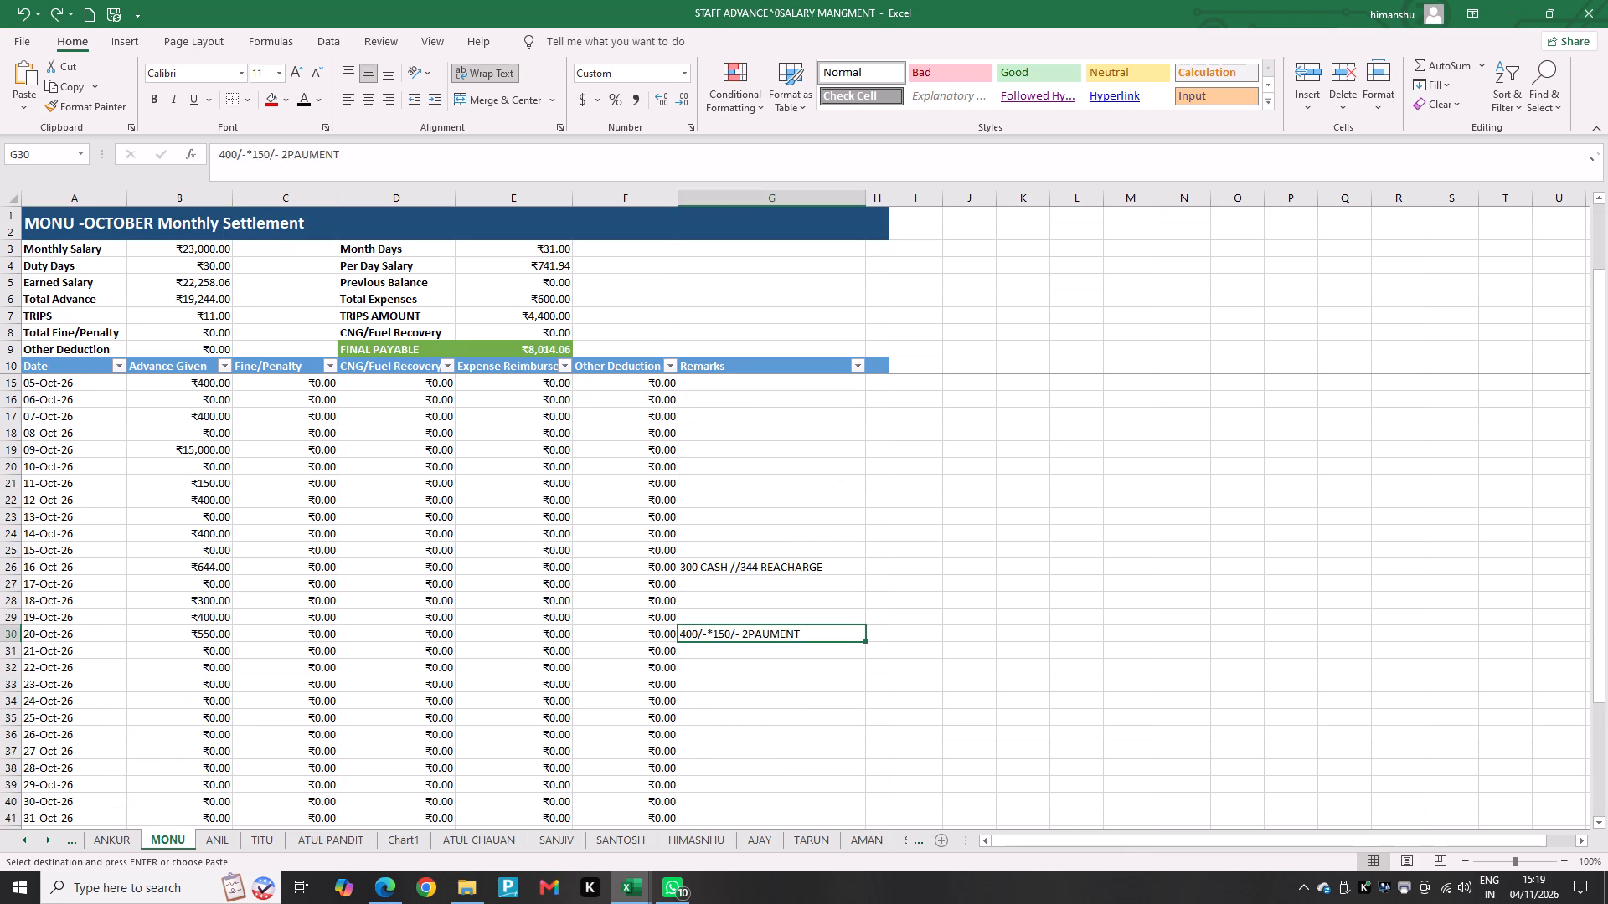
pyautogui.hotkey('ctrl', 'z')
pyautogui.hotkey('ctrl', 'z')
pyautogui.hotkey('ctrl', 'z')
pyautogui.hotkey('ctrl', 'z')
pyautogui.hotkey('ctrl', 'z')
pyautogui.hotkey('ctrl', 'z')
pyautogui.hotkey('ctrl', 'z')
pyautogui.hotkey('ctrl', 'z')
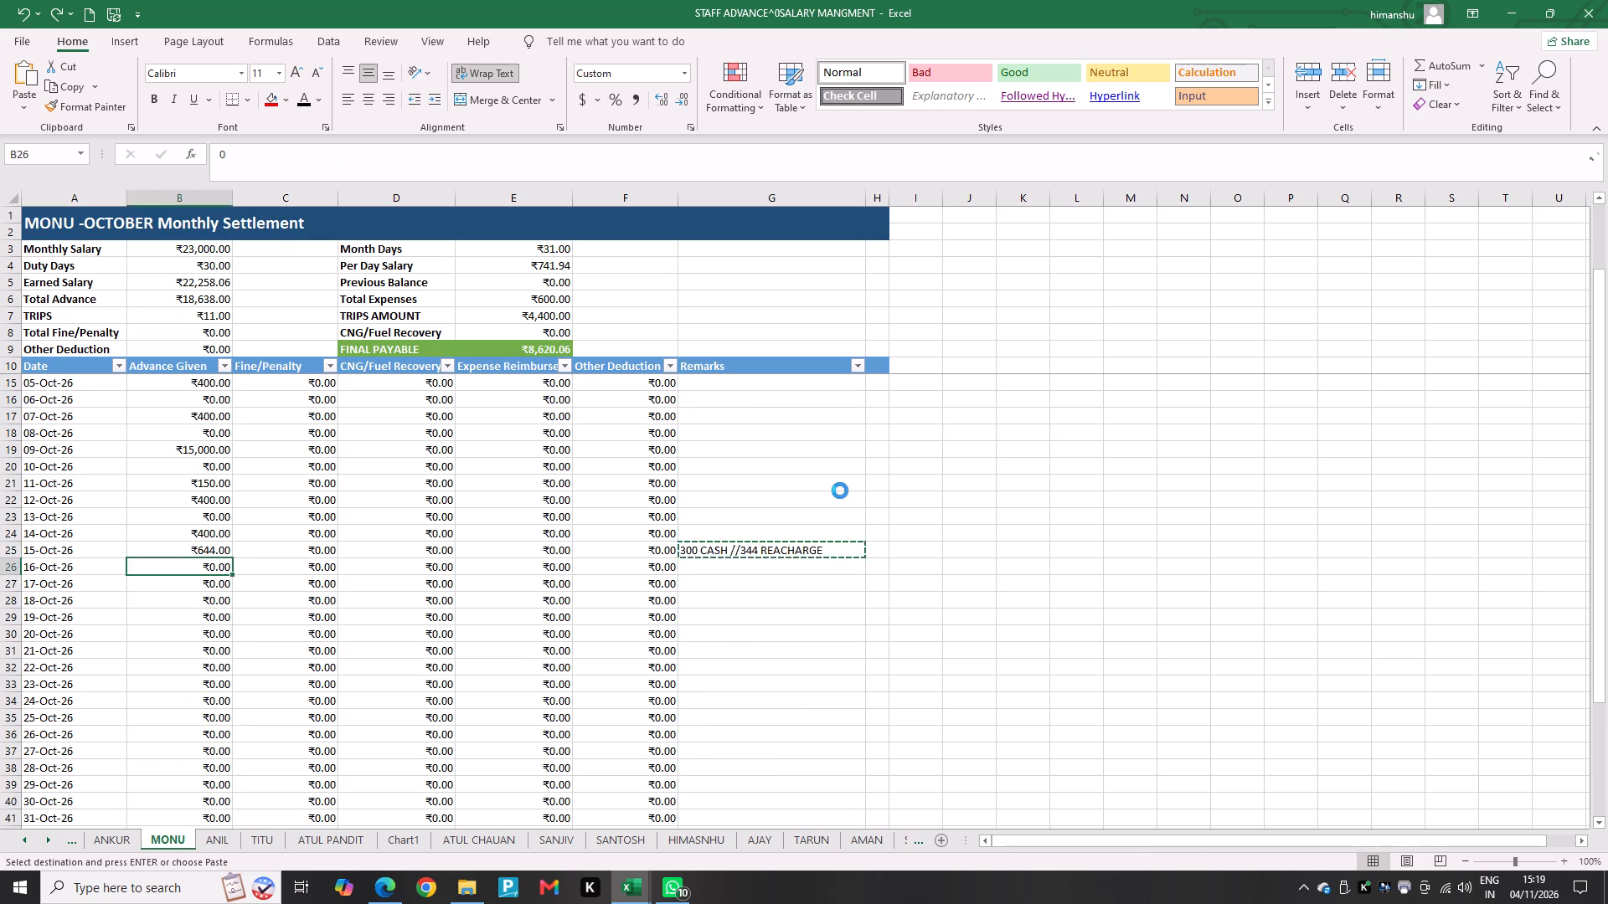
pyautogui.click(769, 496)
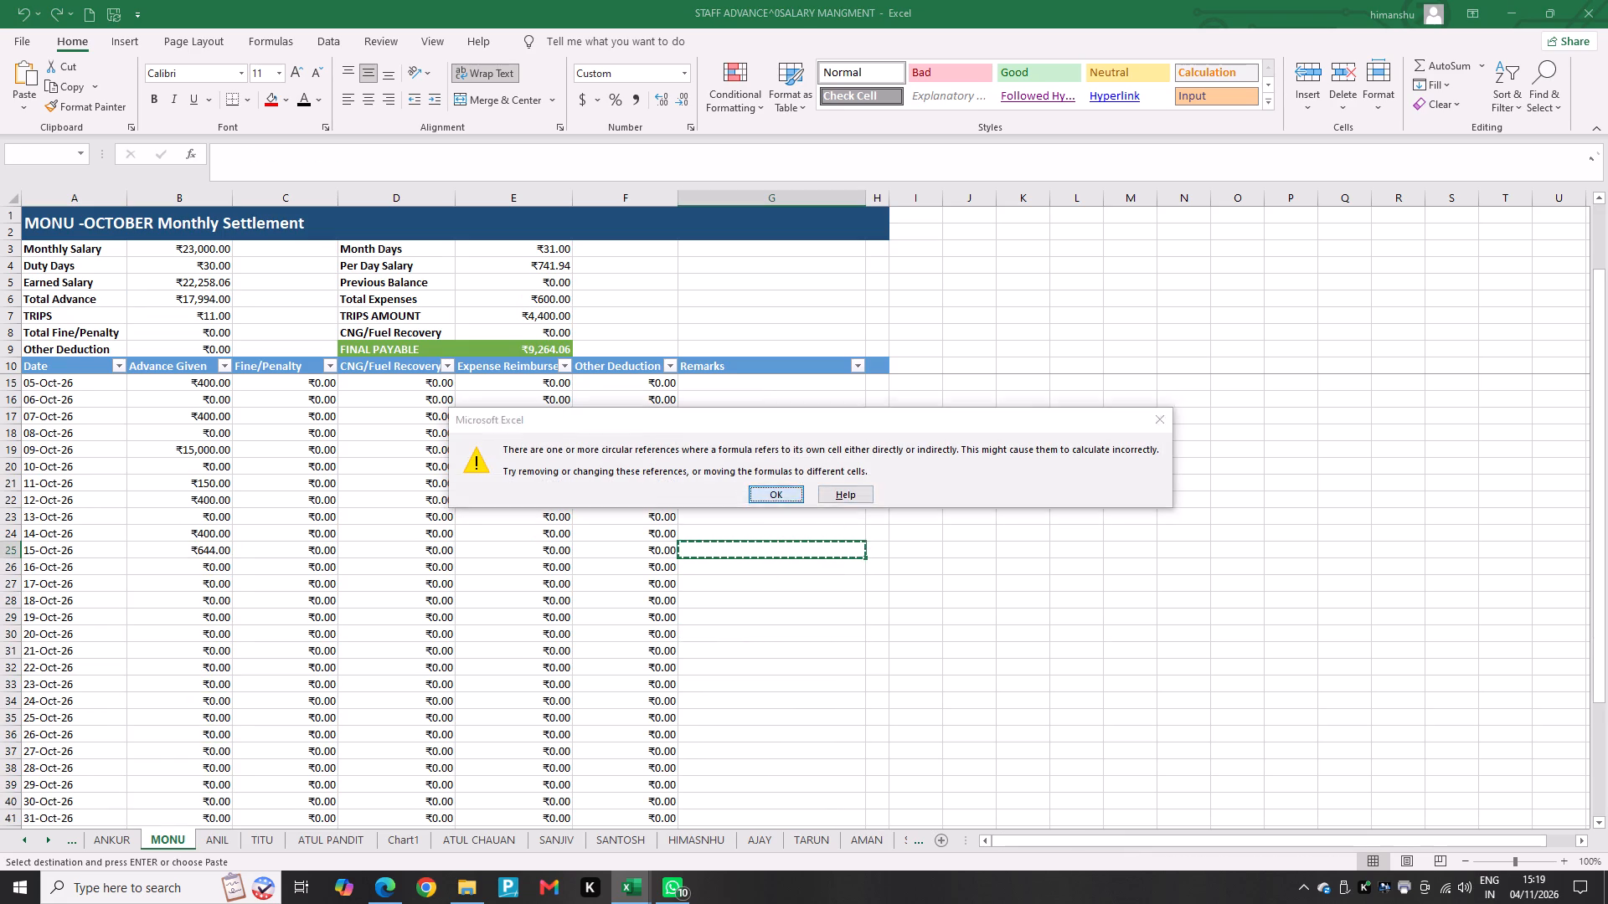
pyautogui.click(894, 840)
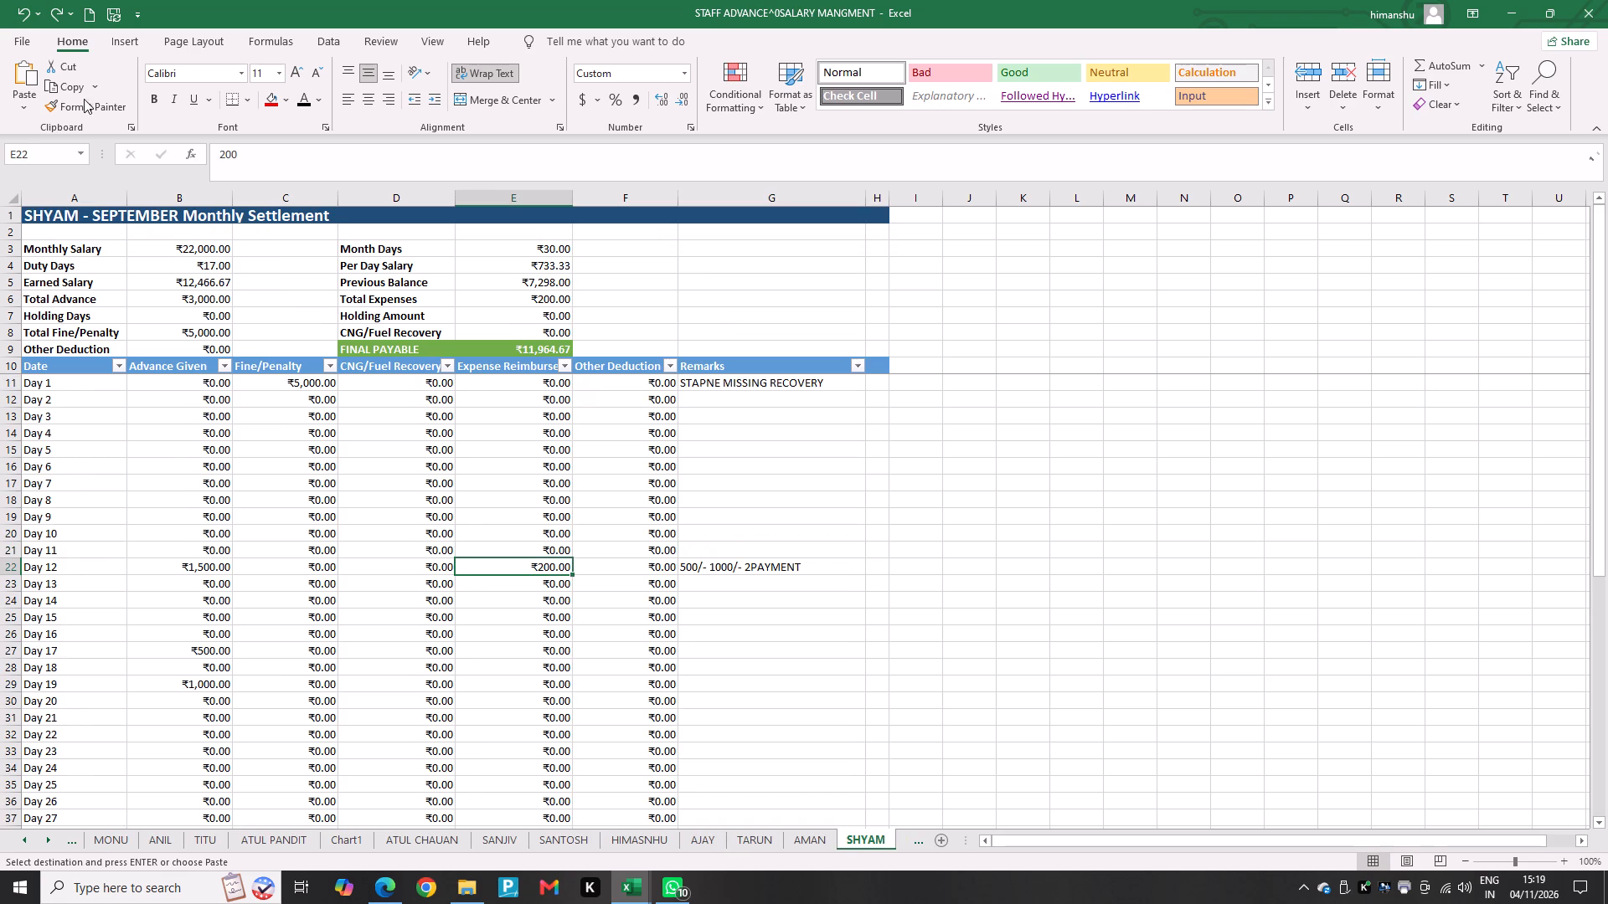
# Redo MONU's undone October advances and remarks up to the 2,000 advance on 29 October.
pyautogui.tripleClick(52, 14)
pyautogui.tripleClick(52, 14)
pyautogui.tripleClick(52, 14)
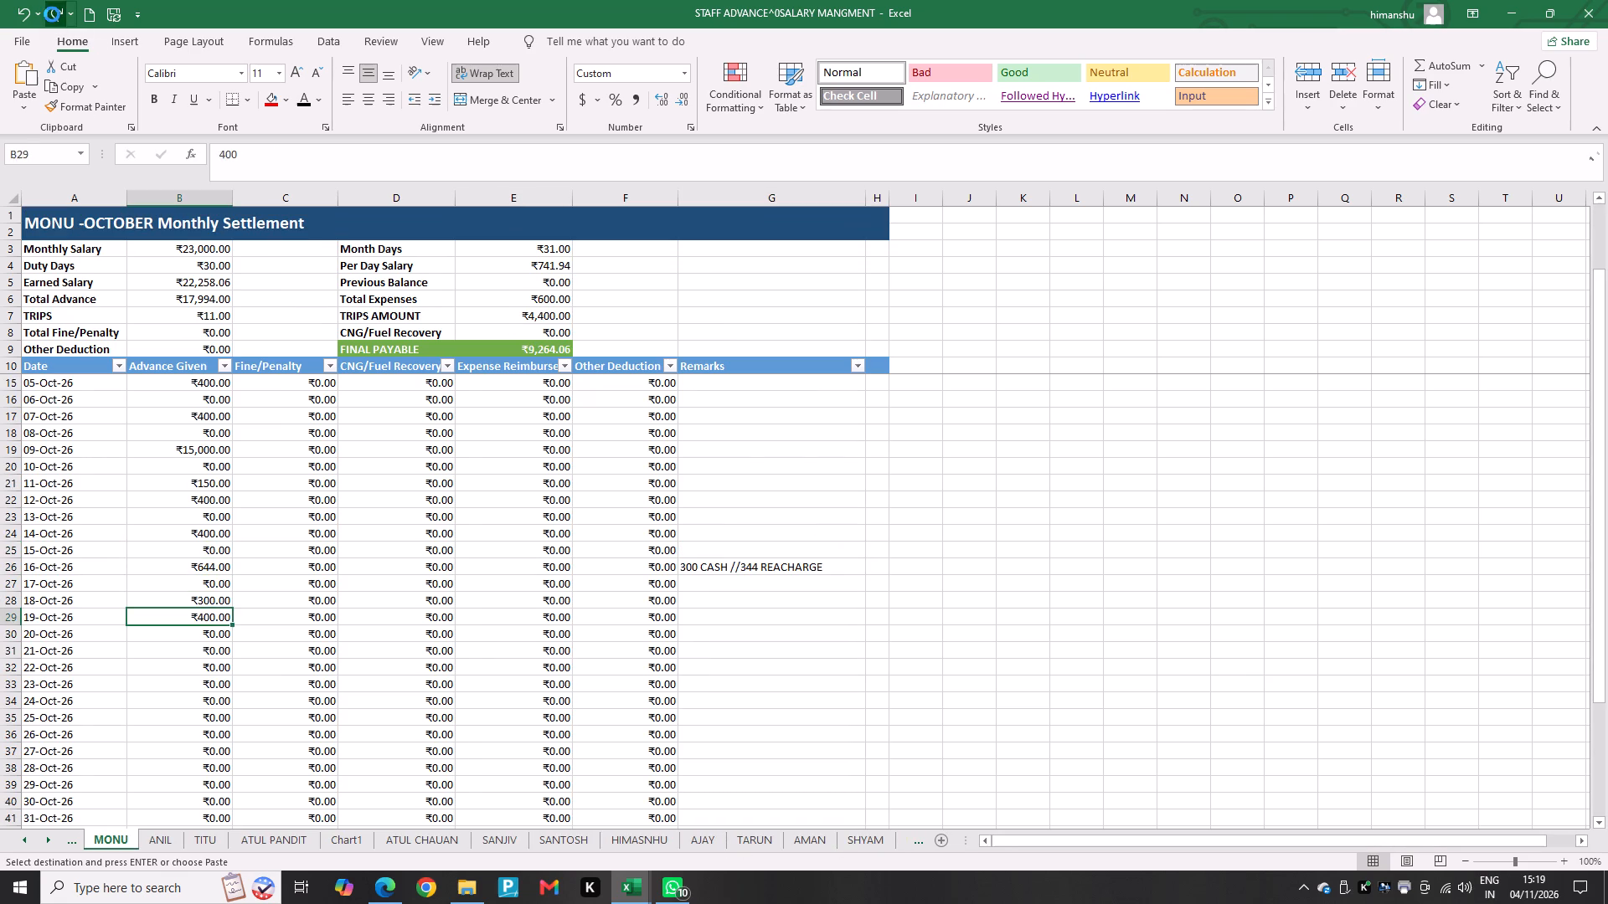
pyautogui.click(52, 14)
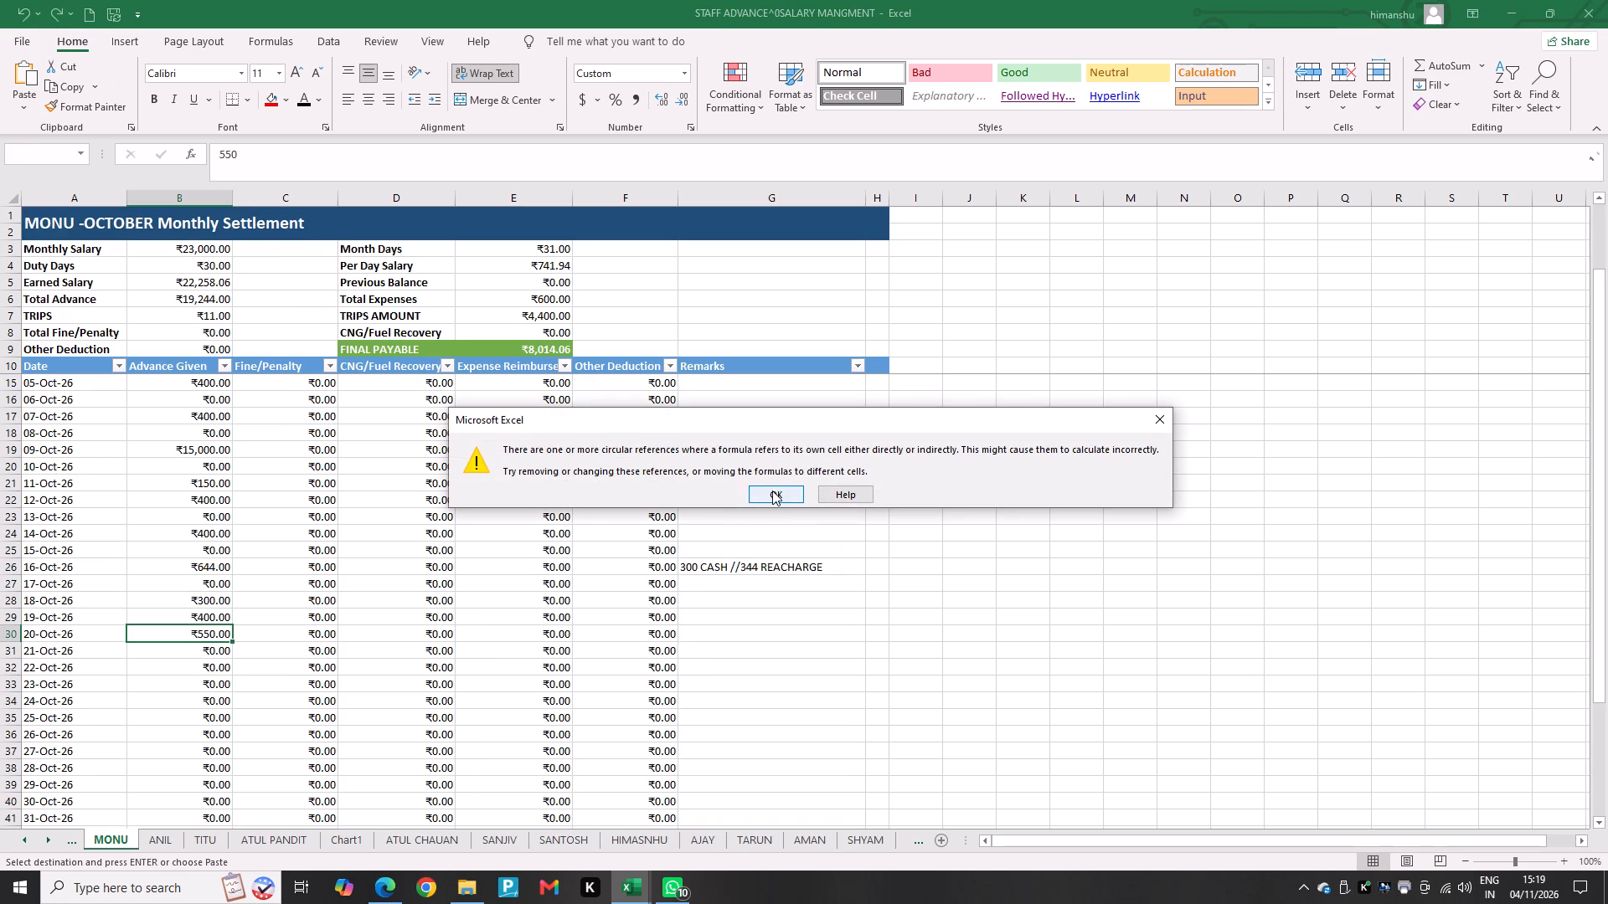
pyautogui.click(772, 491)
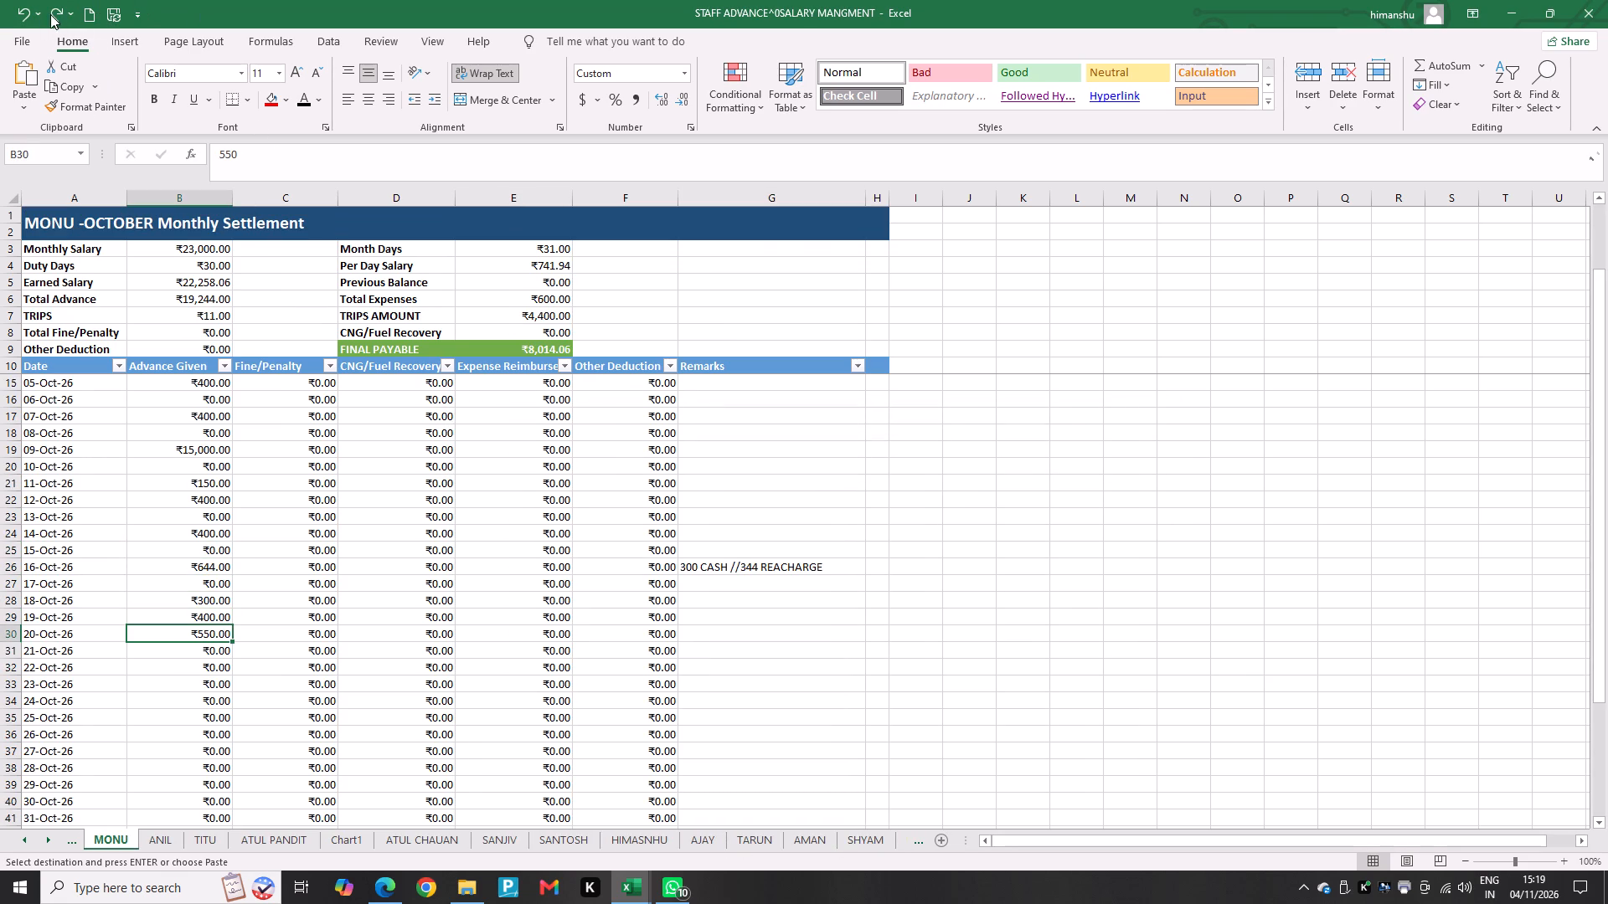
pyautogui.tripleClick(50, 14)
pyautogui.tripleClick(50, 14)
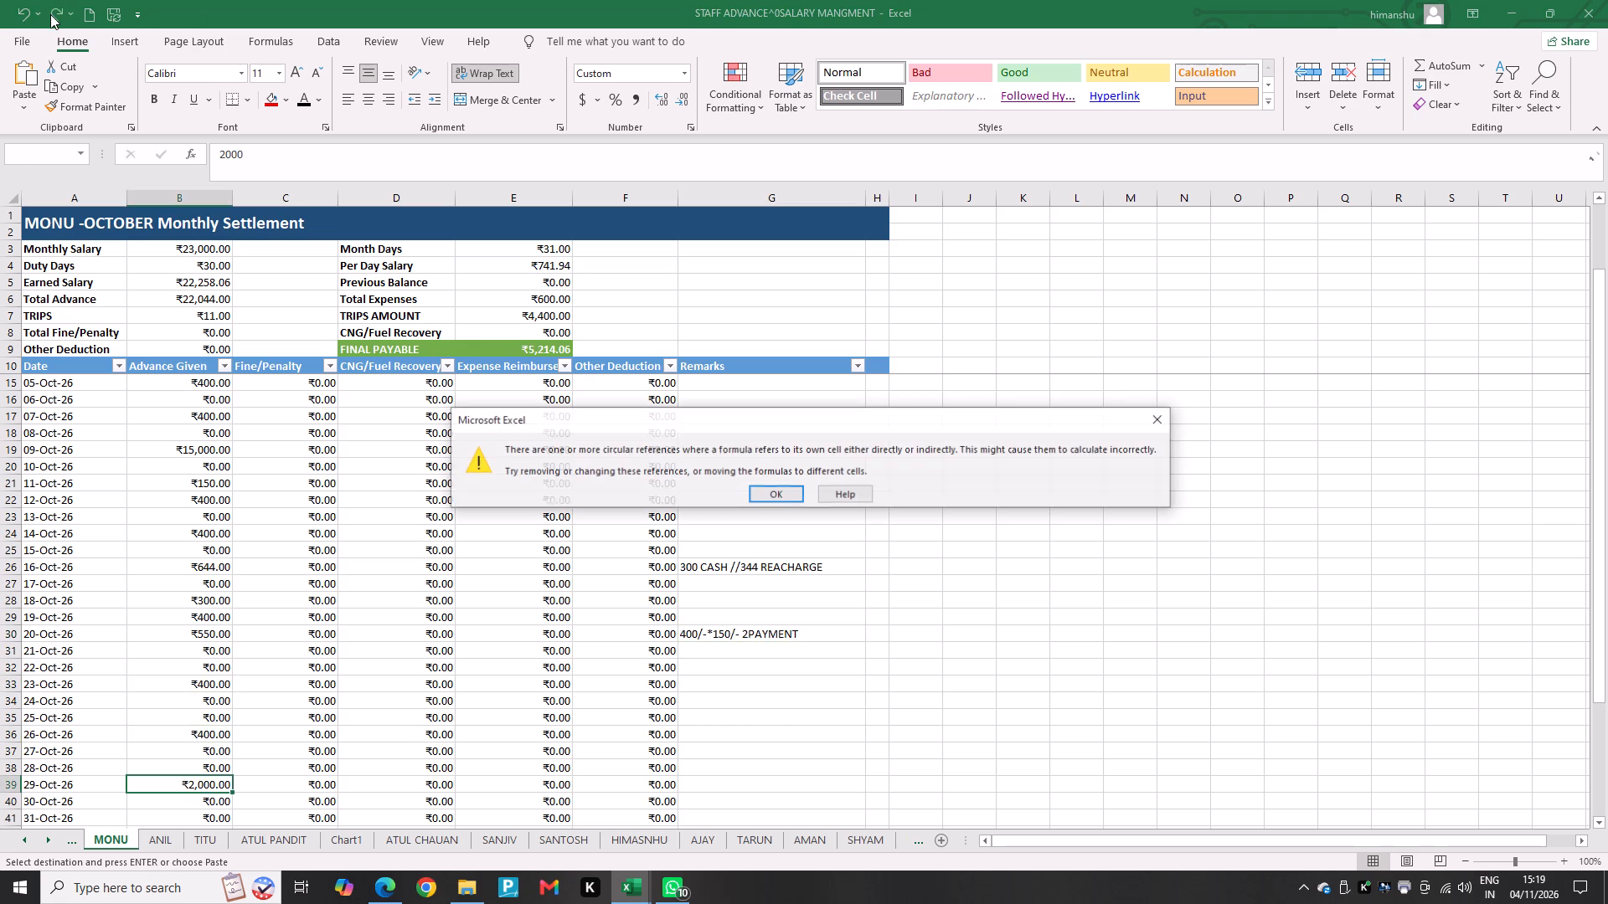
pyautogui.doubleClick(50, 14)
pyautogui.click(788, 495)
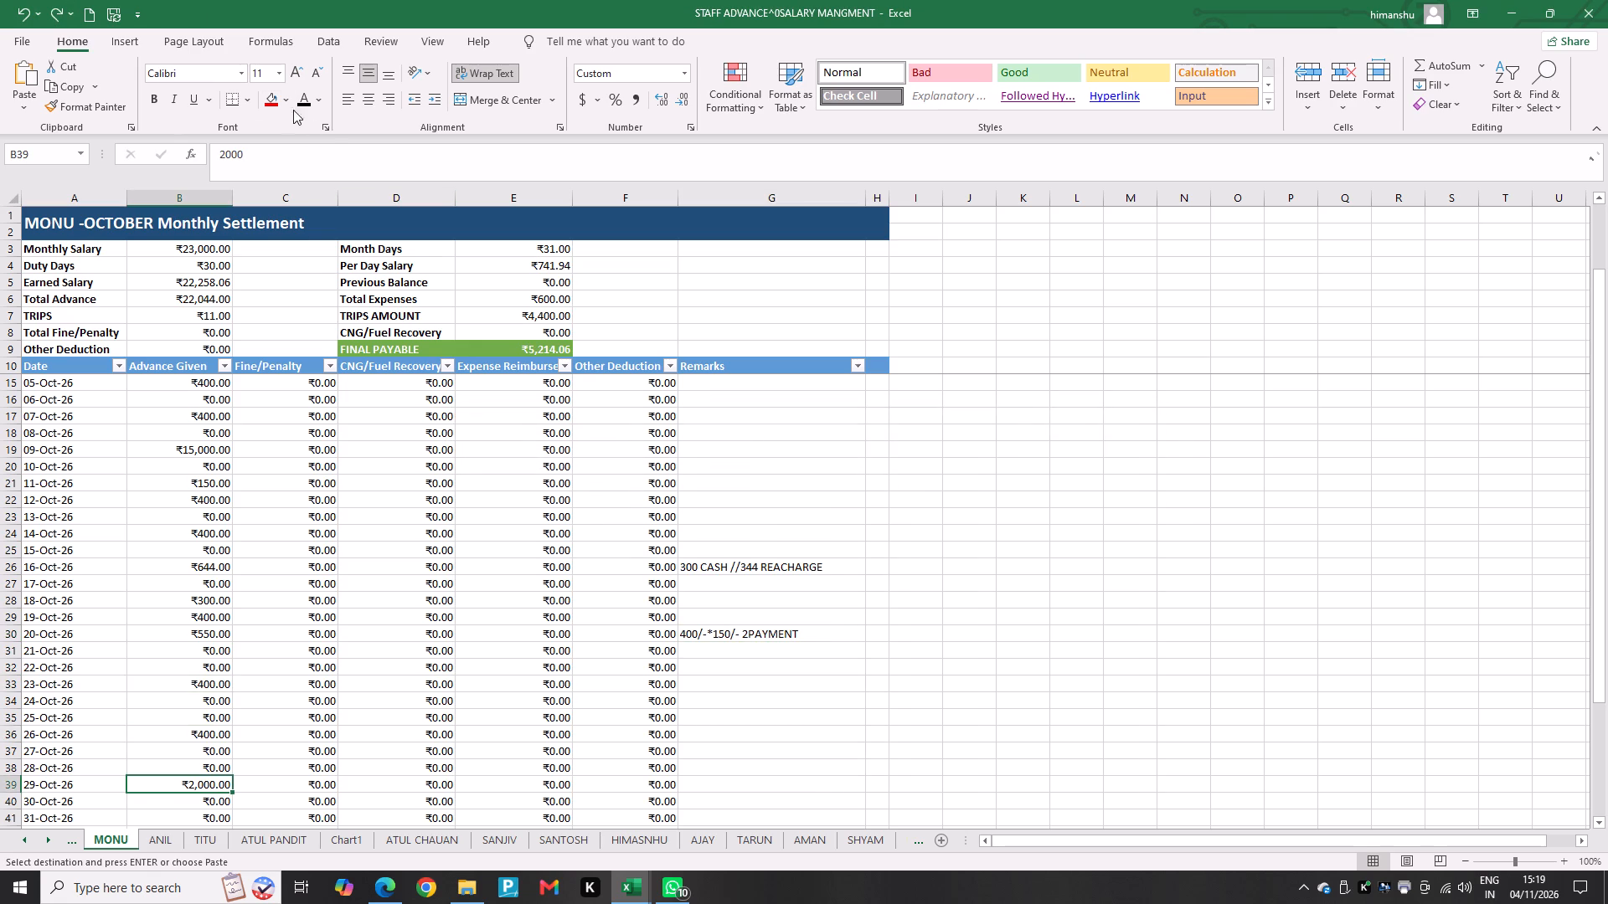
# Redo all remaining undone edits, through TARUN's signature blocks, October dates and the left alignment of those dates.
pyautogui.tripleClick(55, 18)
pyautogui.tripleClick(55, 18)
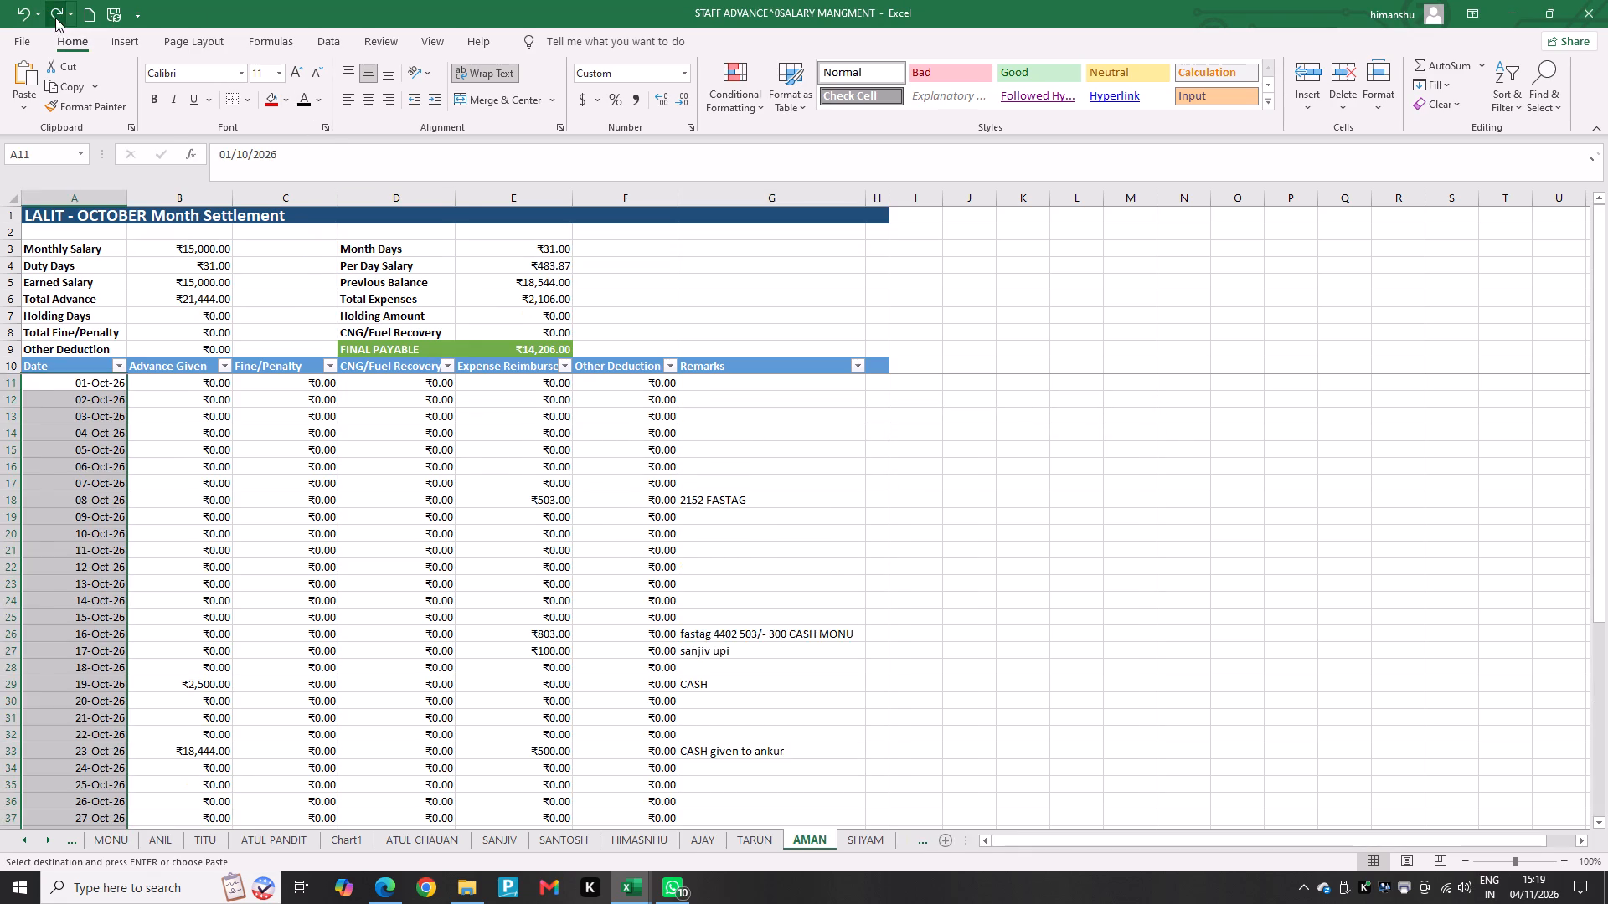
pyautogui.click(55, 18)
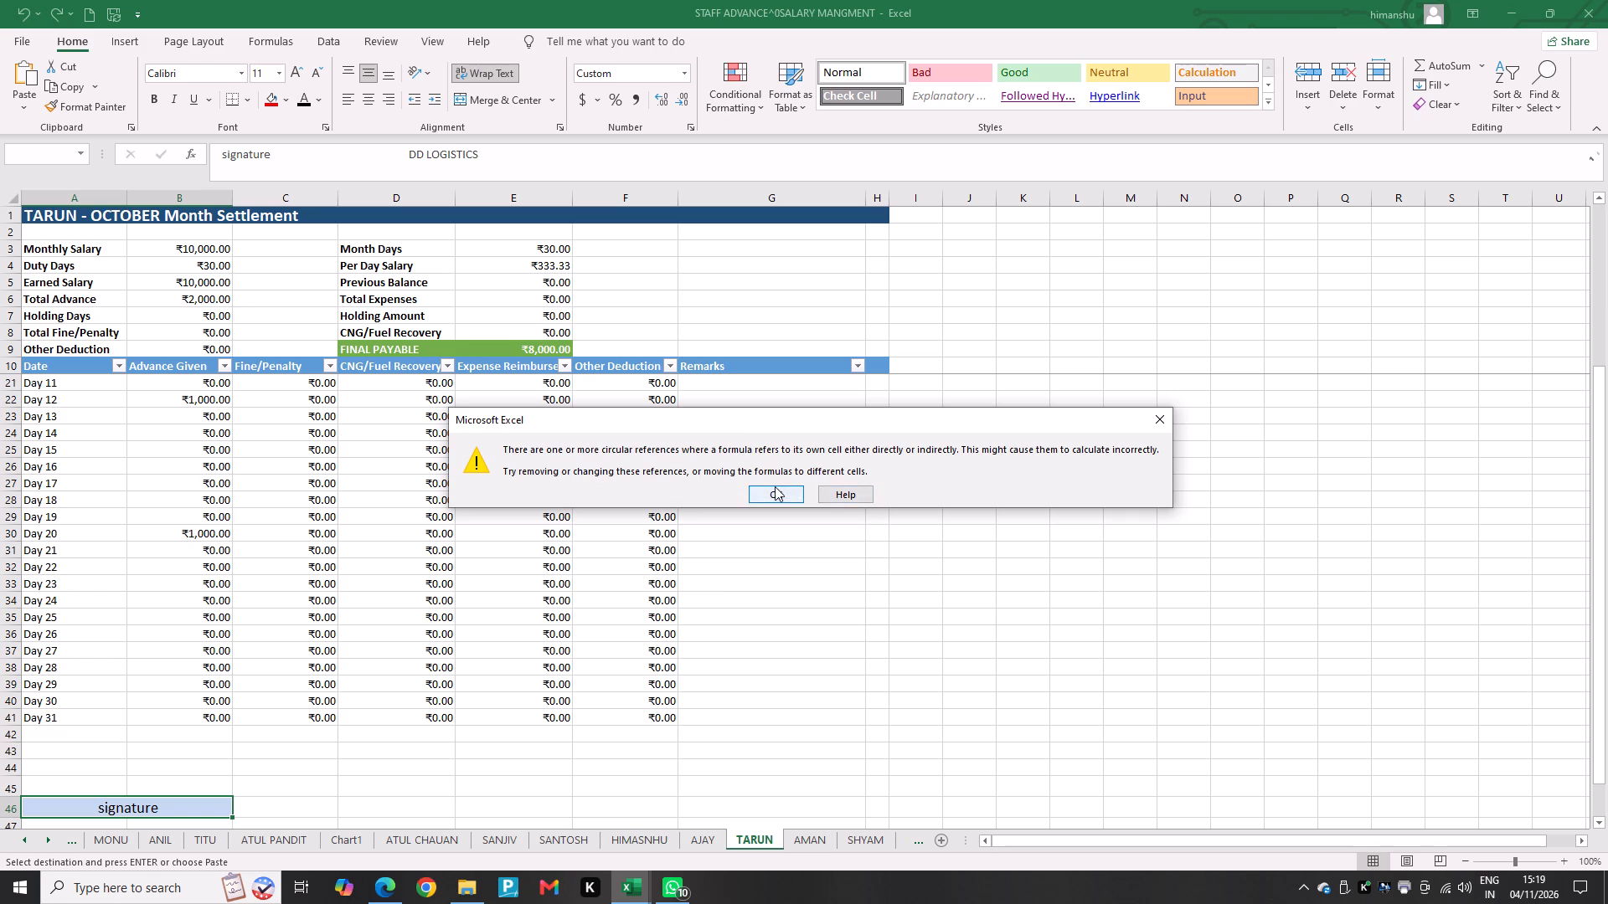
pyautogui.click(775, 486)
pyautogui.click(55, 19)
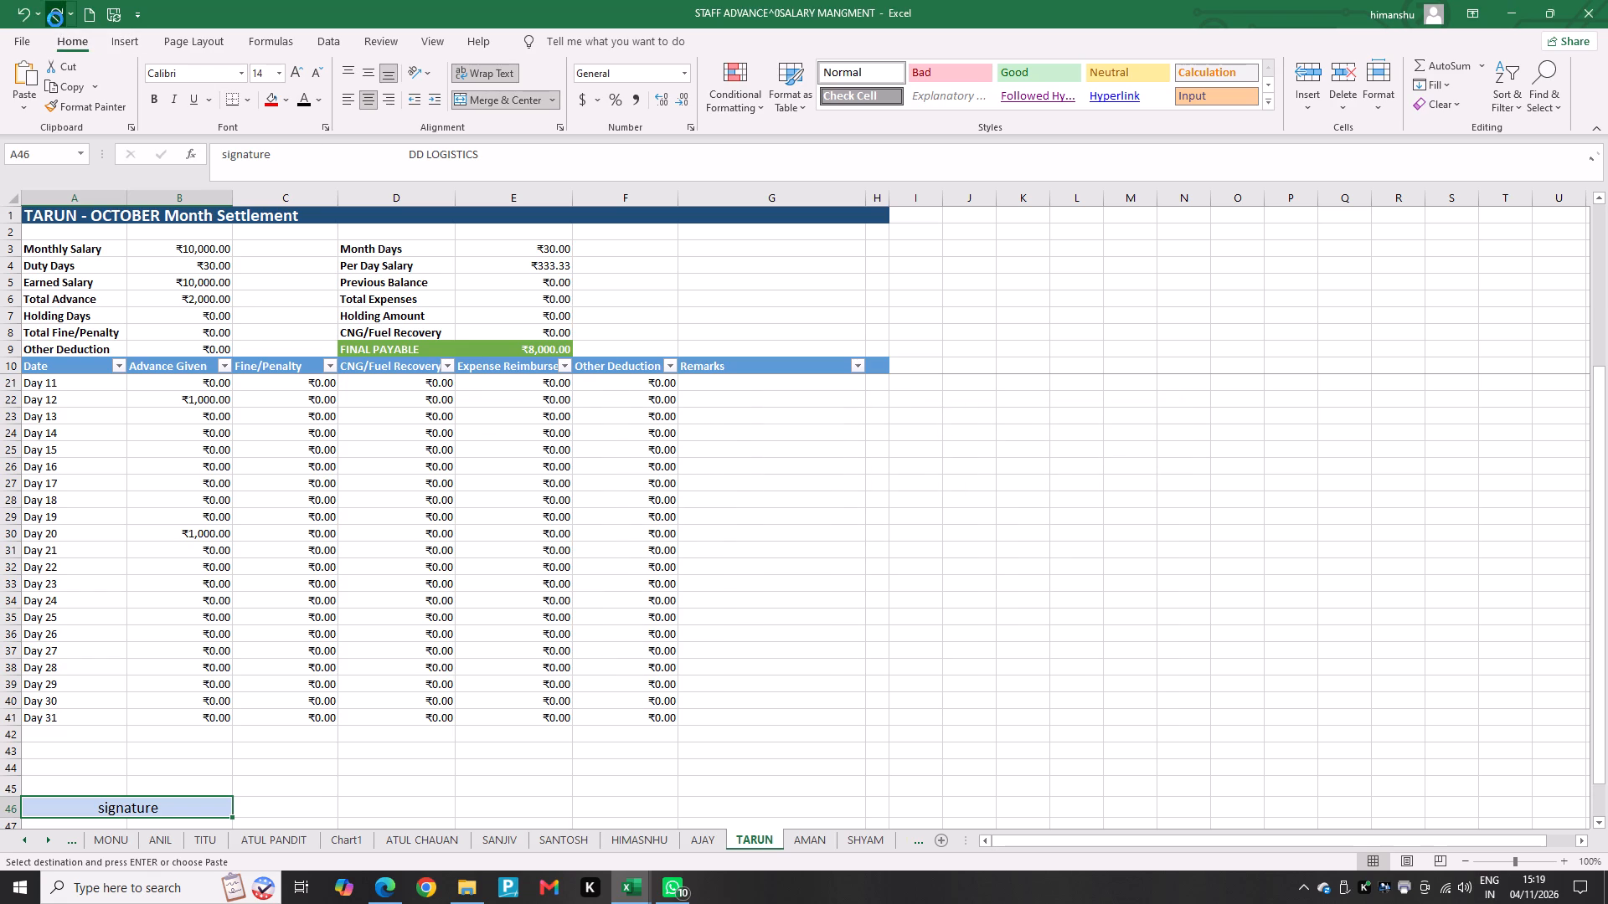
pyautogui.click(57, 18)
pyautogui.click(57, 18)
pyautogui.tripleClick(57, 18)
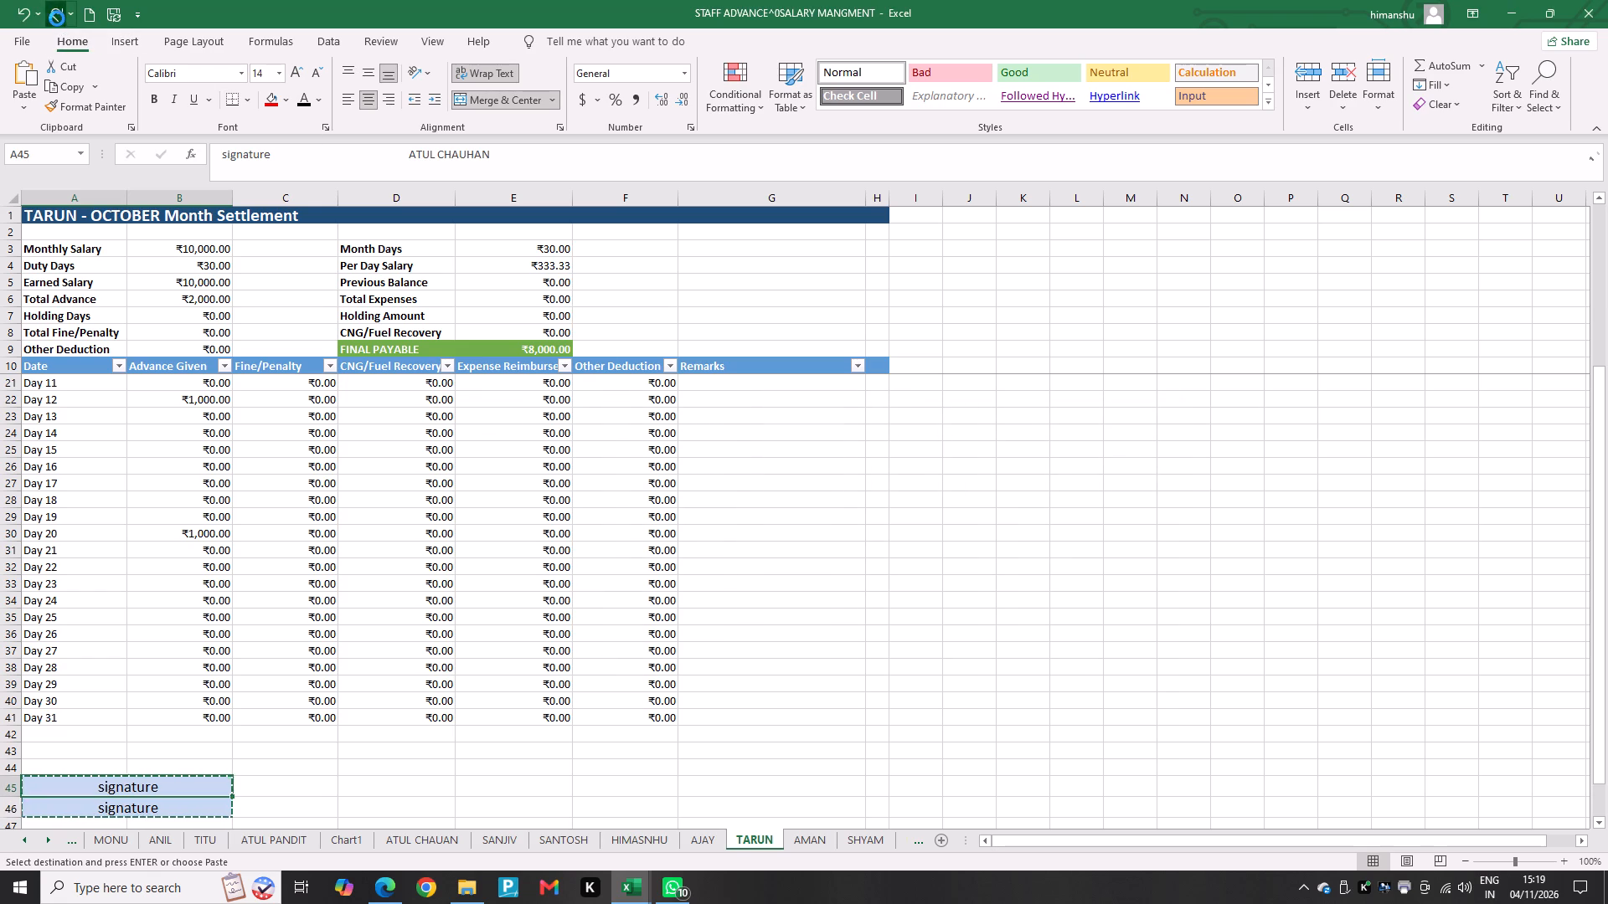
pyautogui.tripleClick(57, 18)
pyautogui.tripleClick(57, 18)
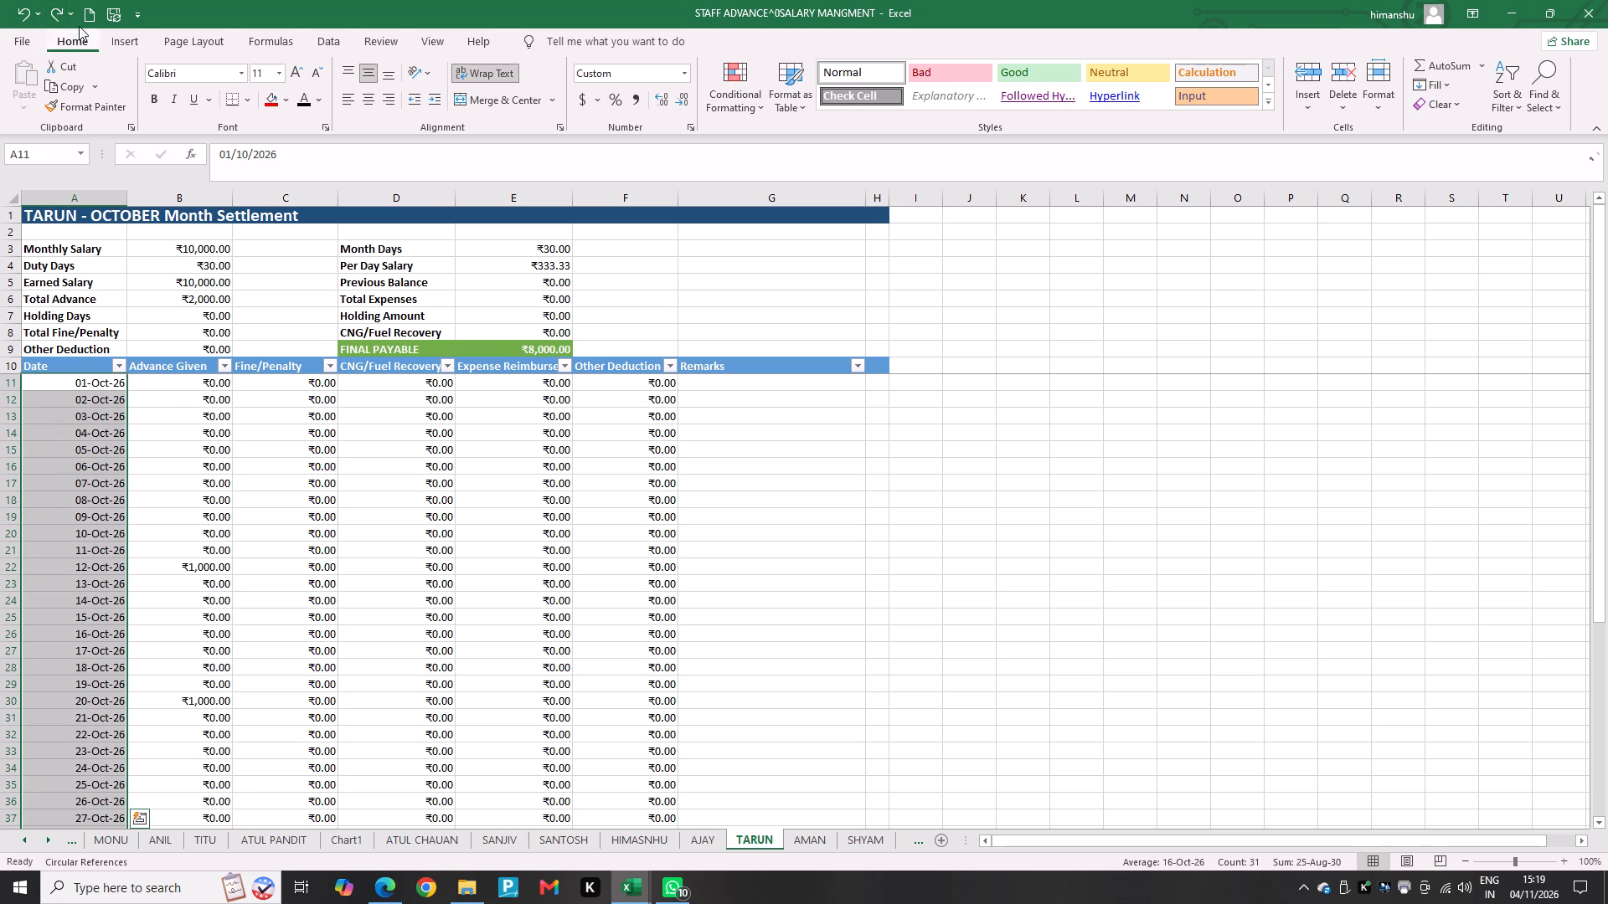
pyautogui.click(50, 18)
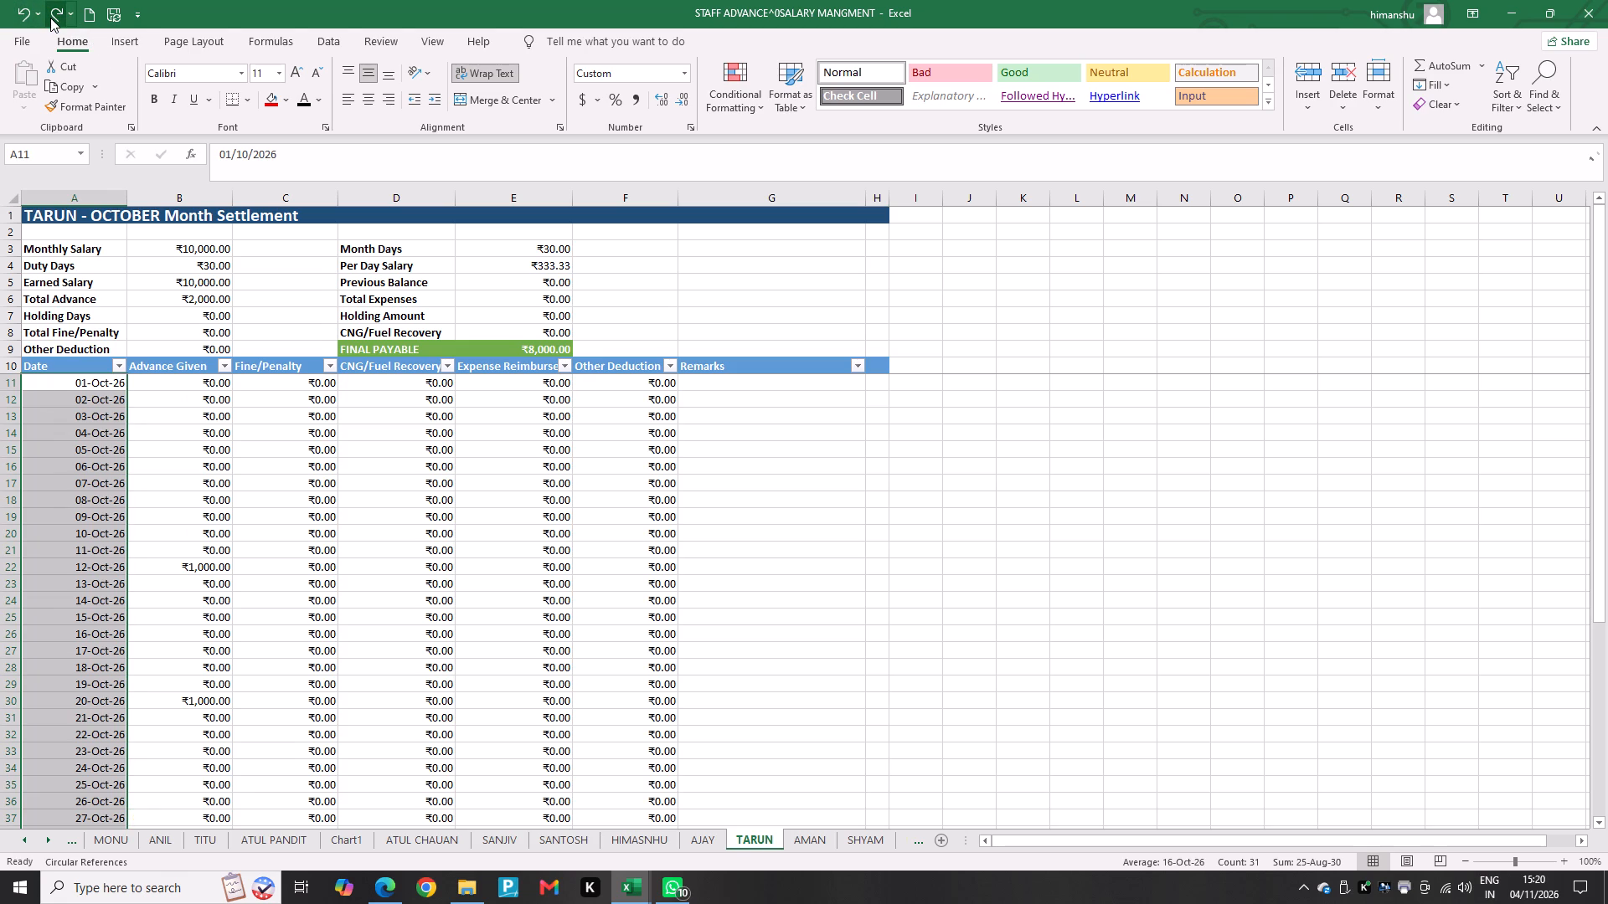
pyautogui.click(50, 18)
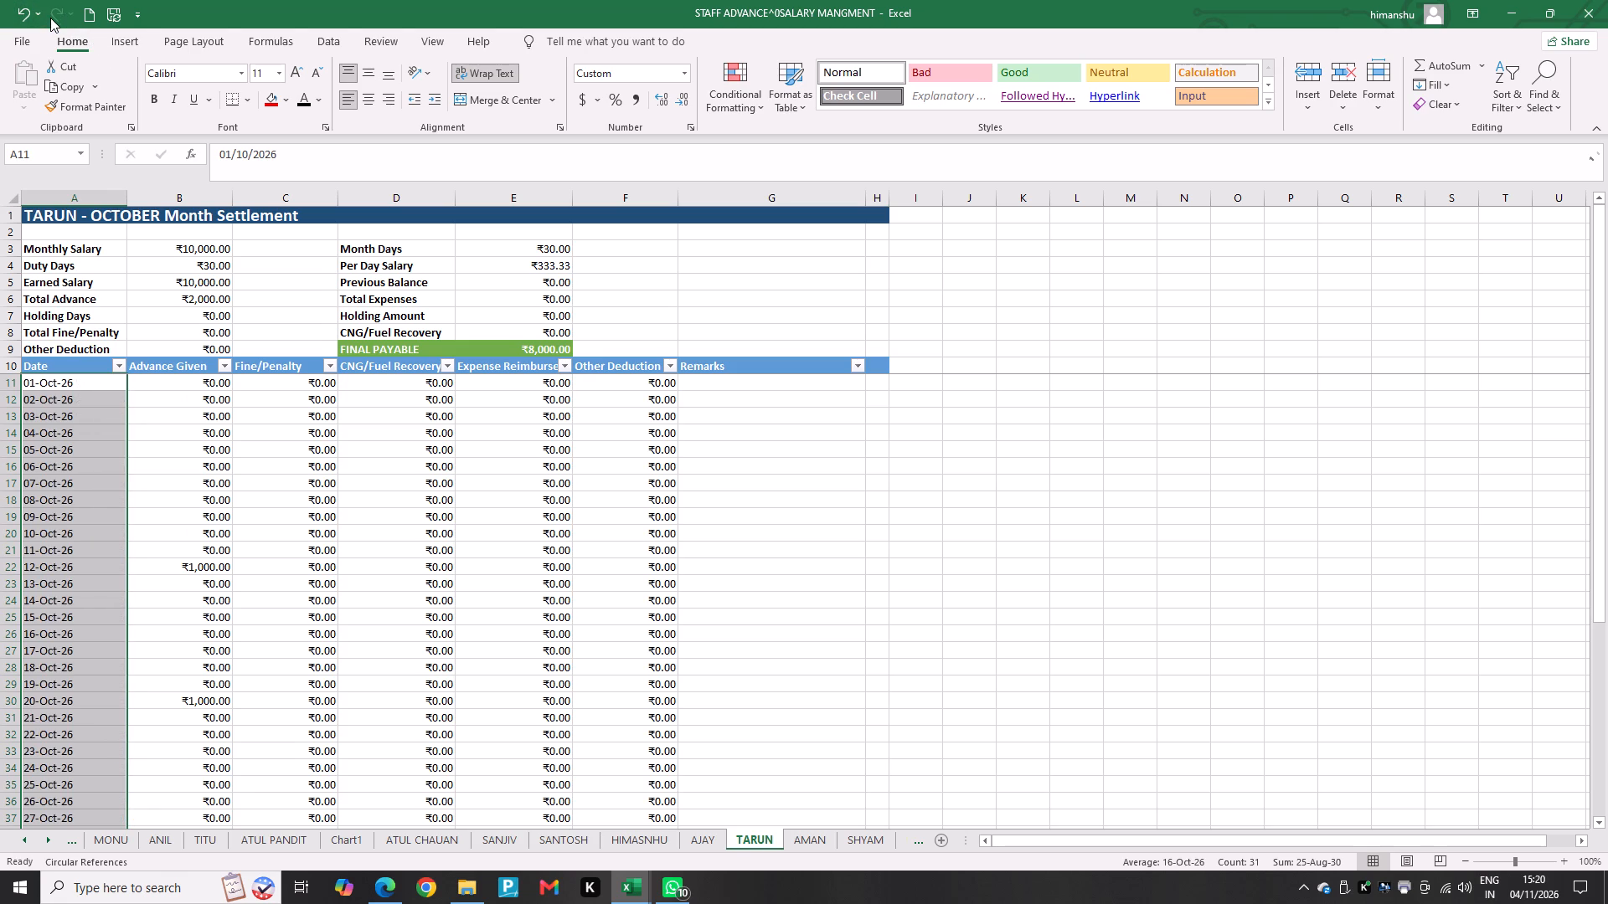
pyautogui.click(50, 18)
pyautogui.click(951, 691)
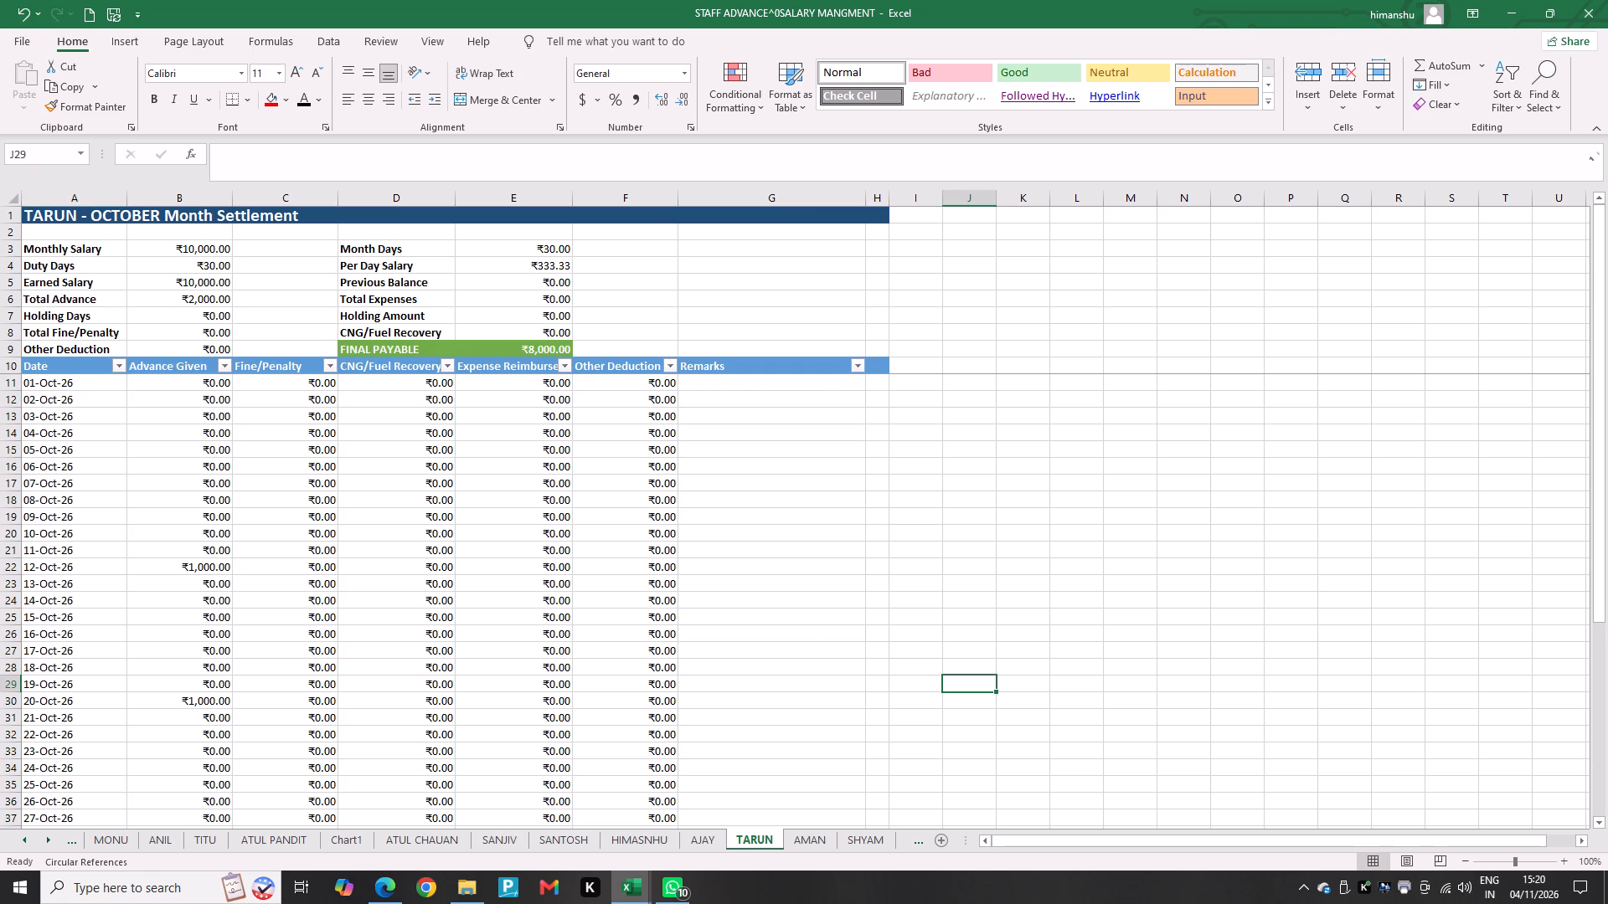
# Look through the remaining employees' settlement sheets, including UDAY, SANJAY, HIMASNHU and SANJIV, for their month and signature blocks.
pyautogui.click(910, 843)
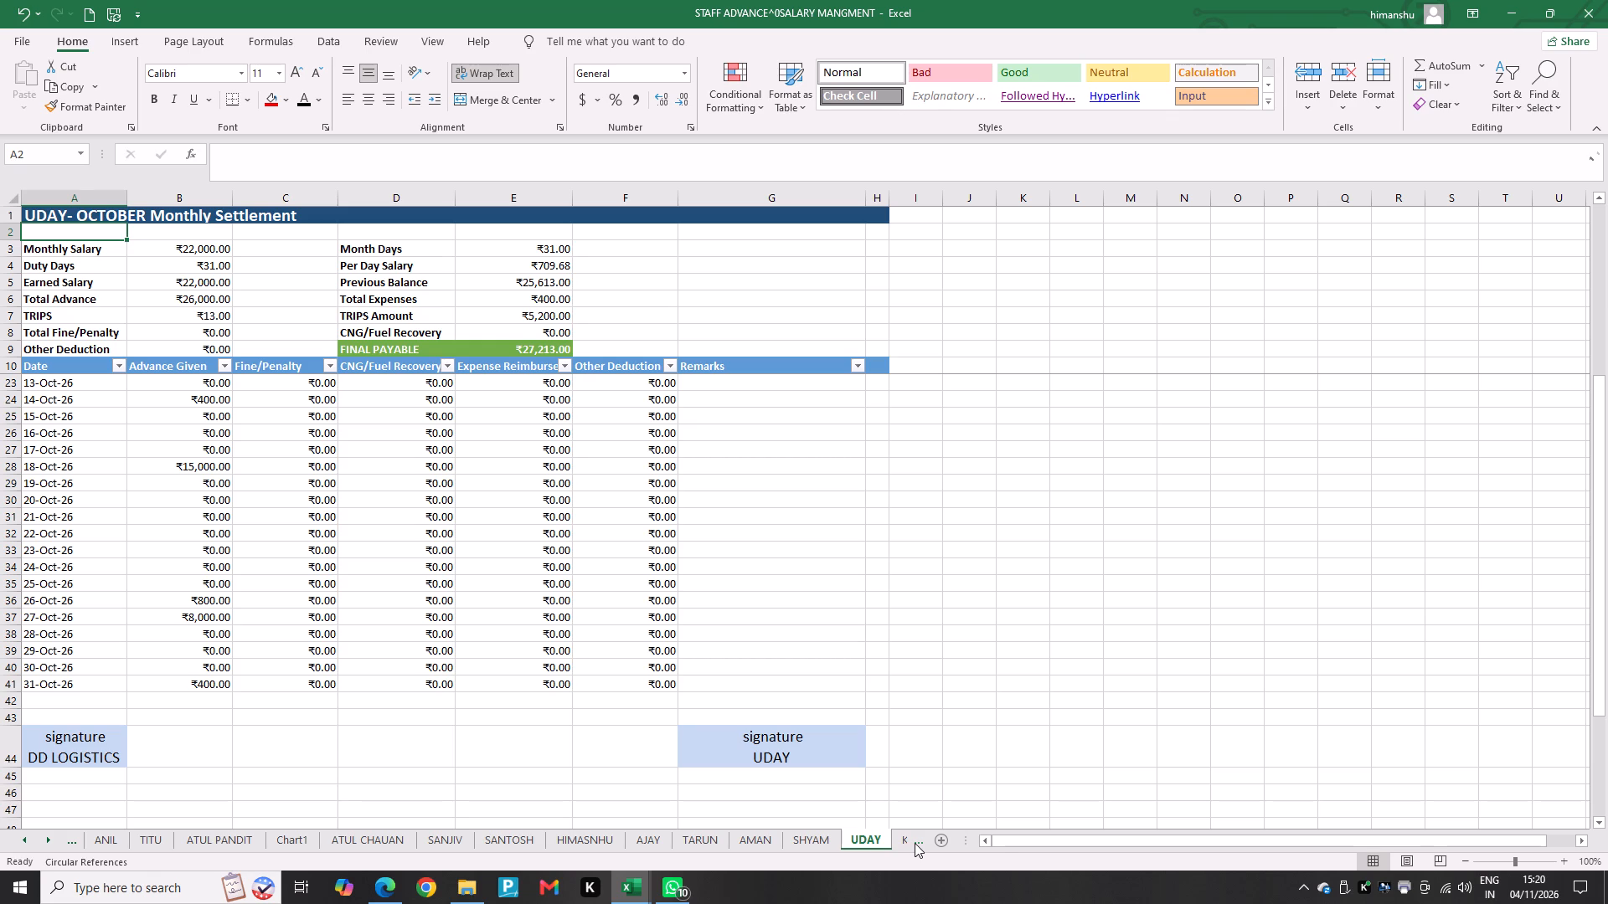
pyautogui.click(822, 840)
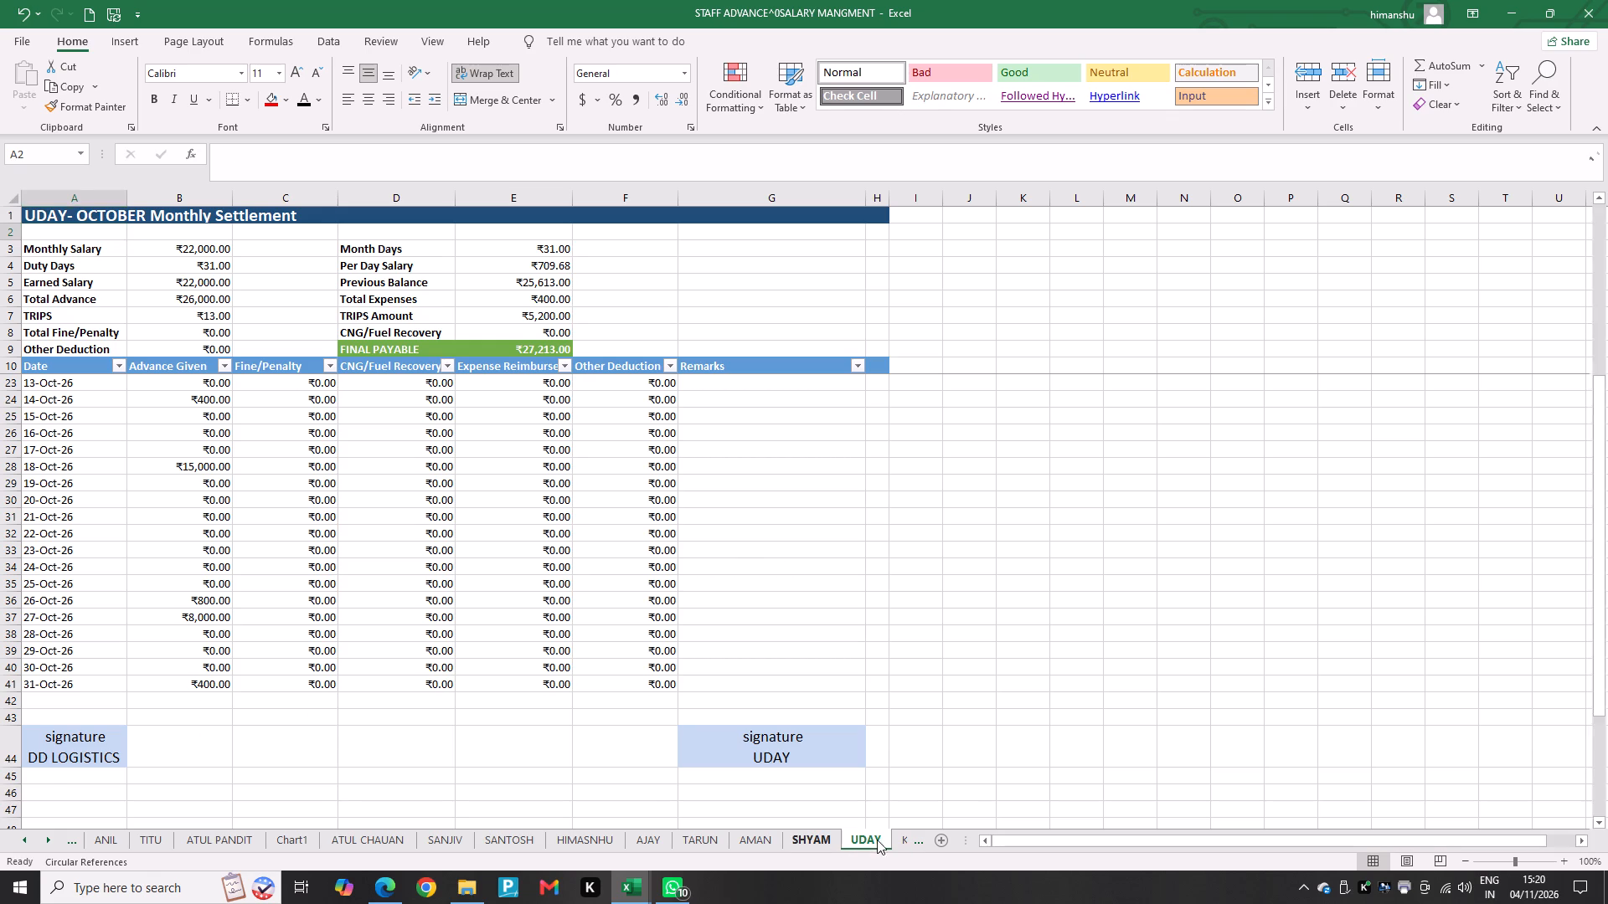
pyautogui.click(895, 840)
pyautogui.click(896, 840)
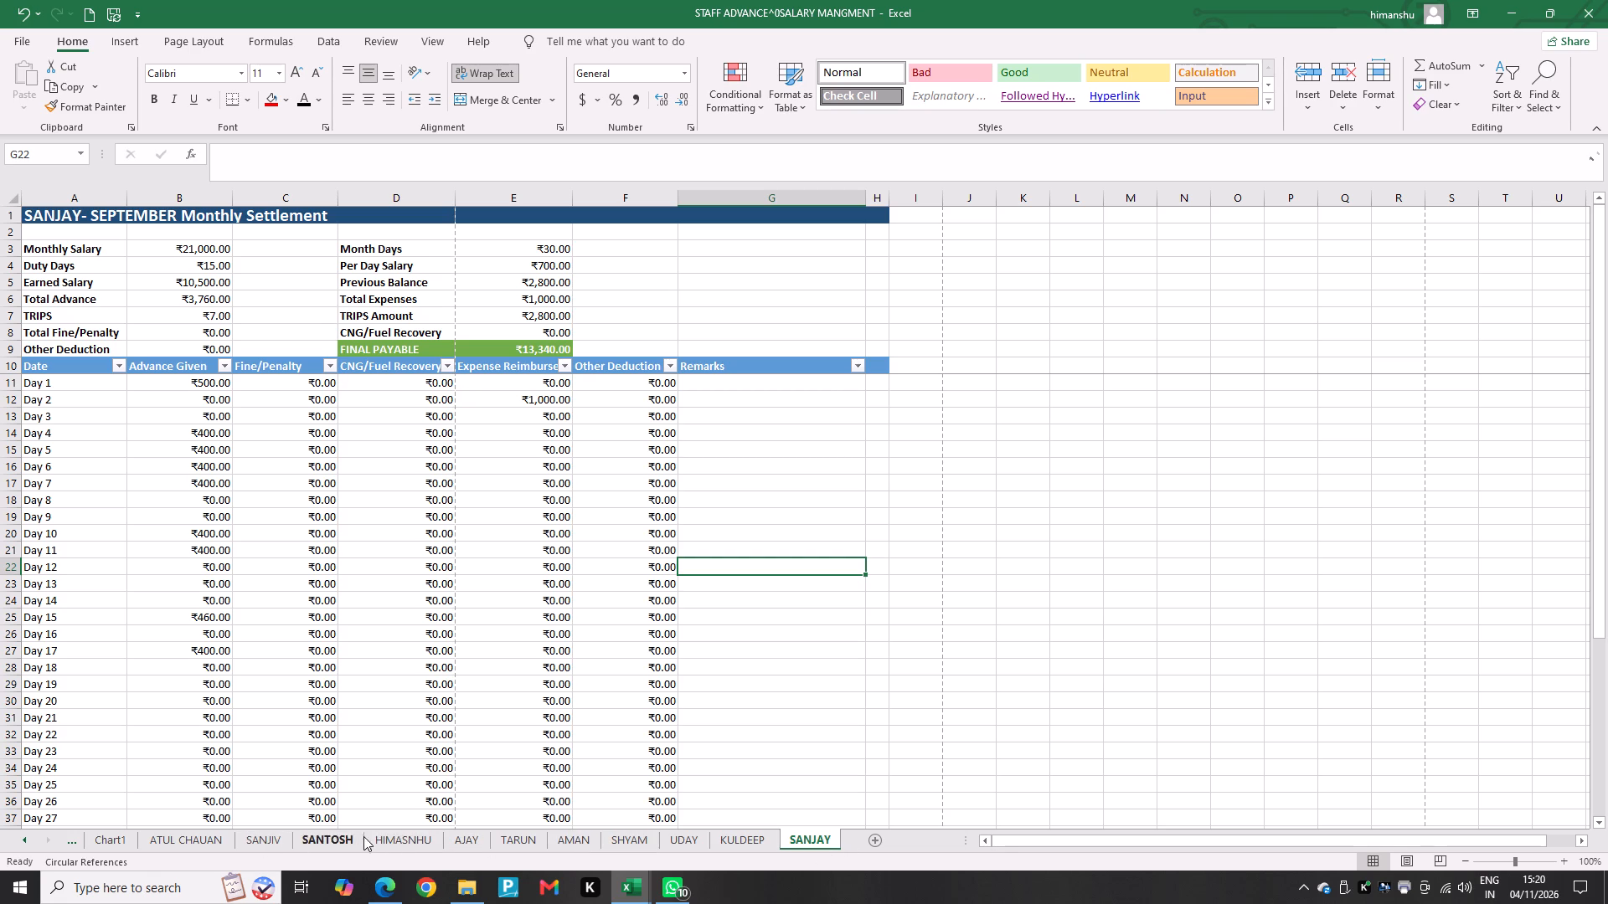
pyautogui.click(407, 844)
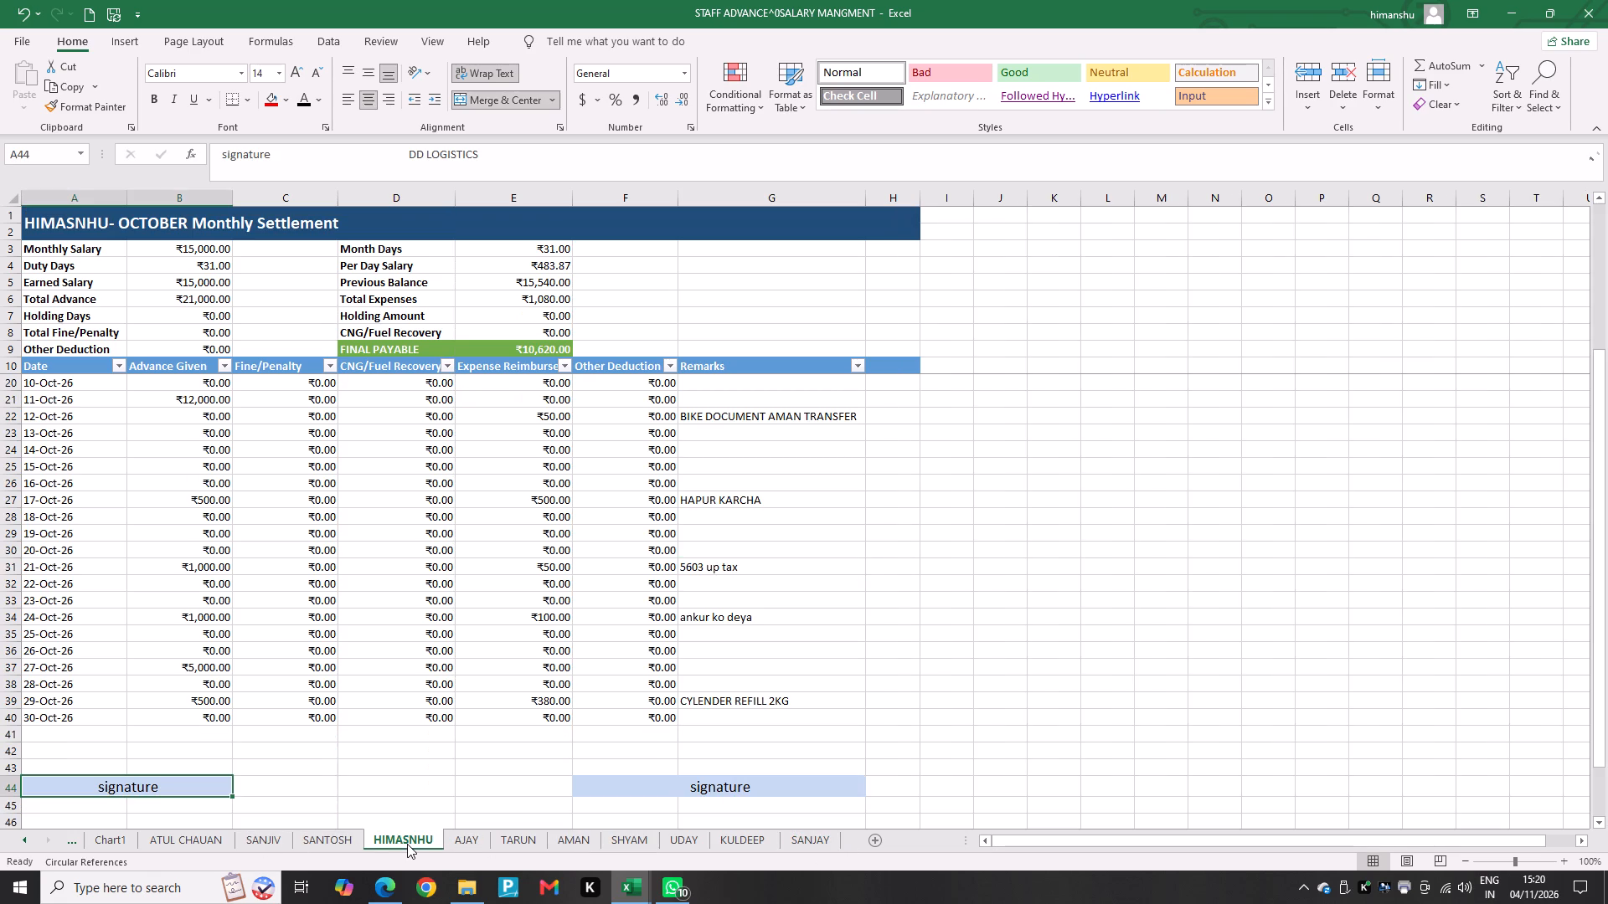
pyautogui.click(364, 841)
pyautogui.click(328, 828)
pyautogui.click(328, 835)
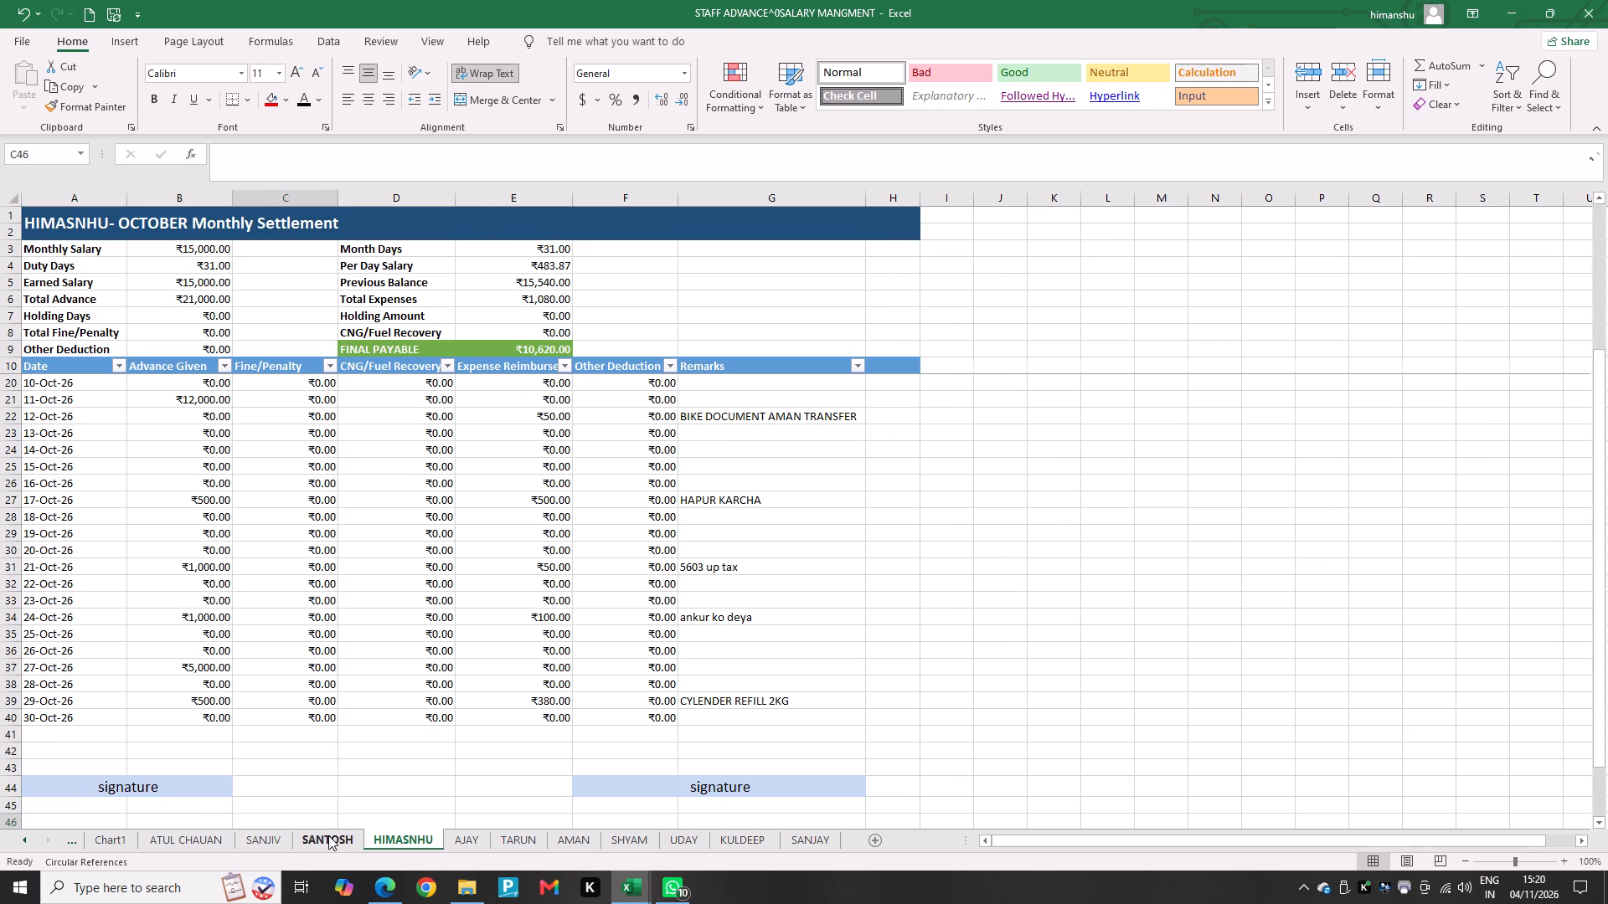
pyautogui.click(273, 835)
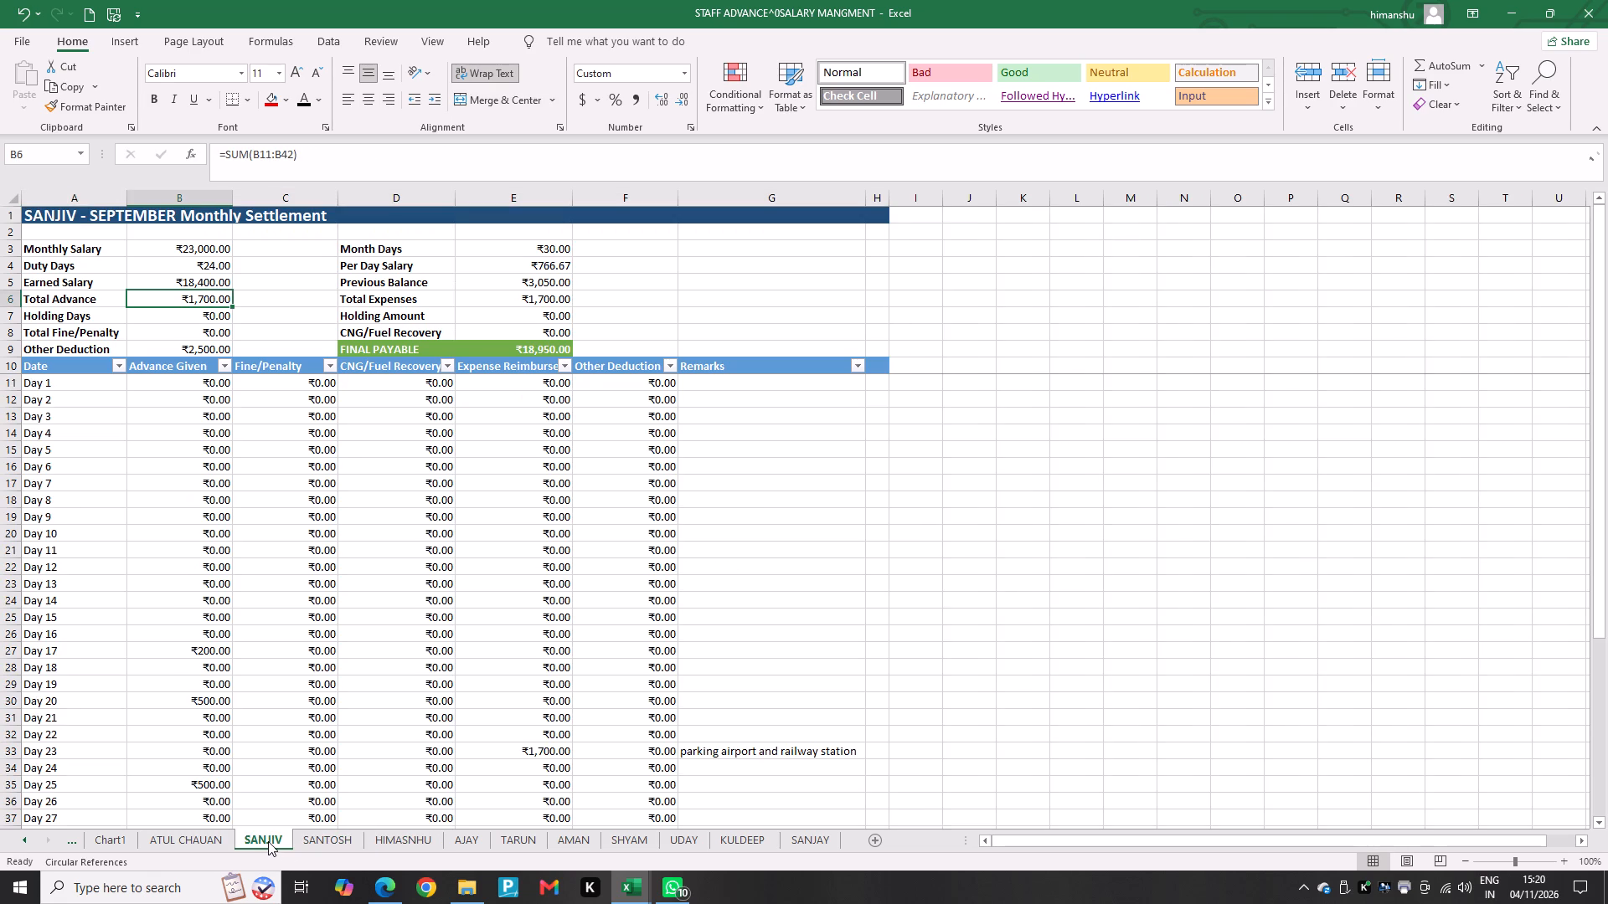
pyautogui.tripleClick(24, 837)
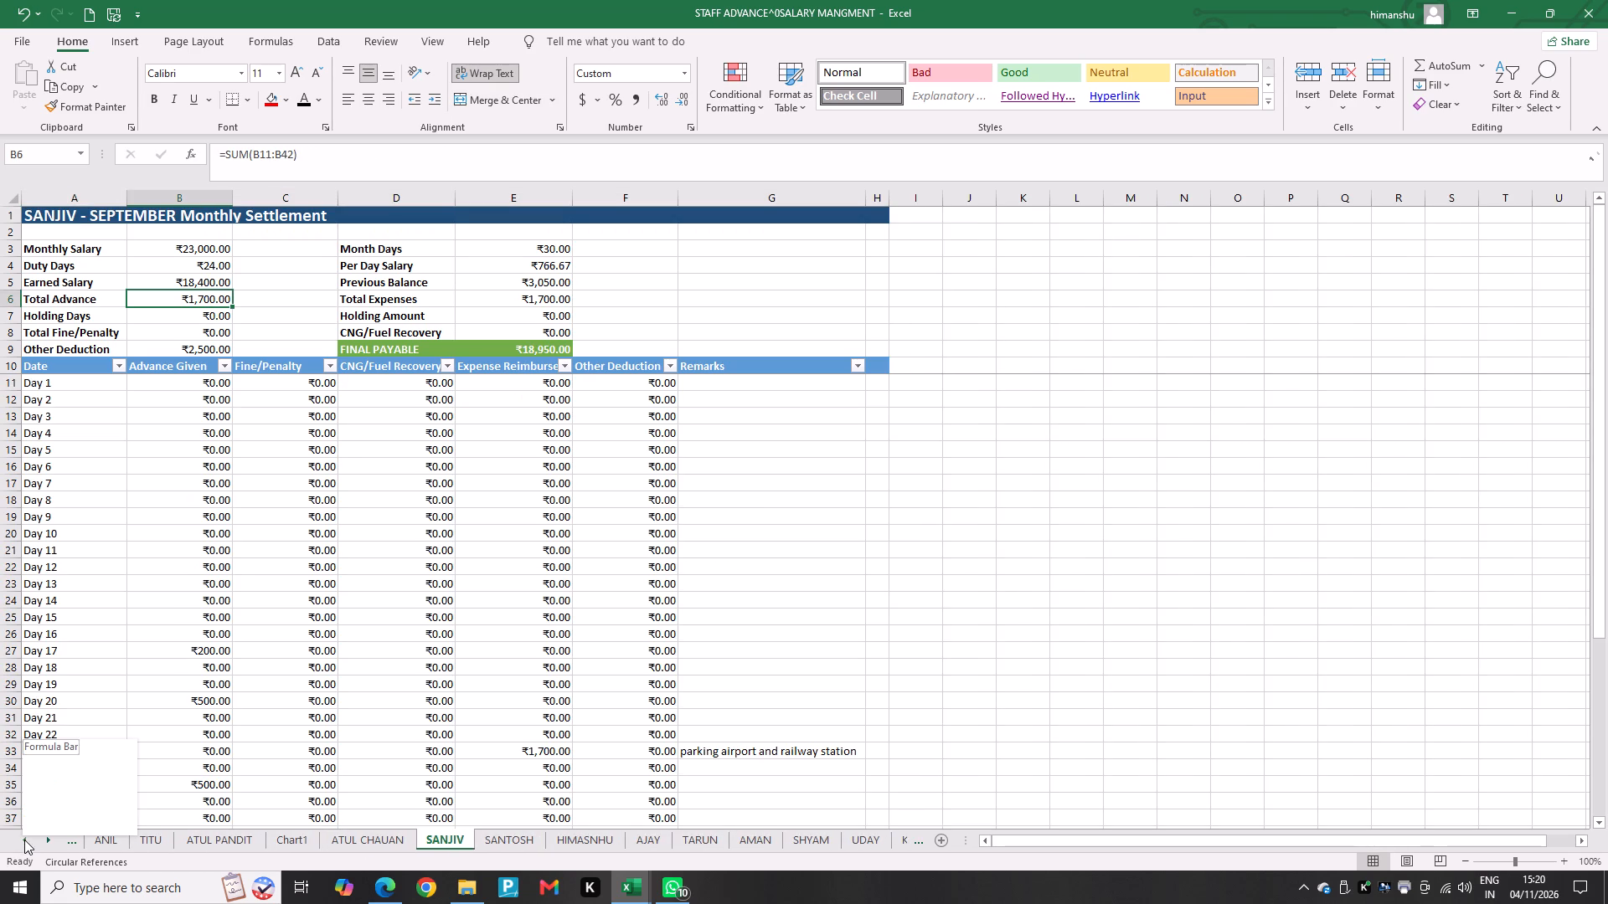
# Switch to the attendance workbook and view its November sheet.
pyautogui.click(1515, 17)
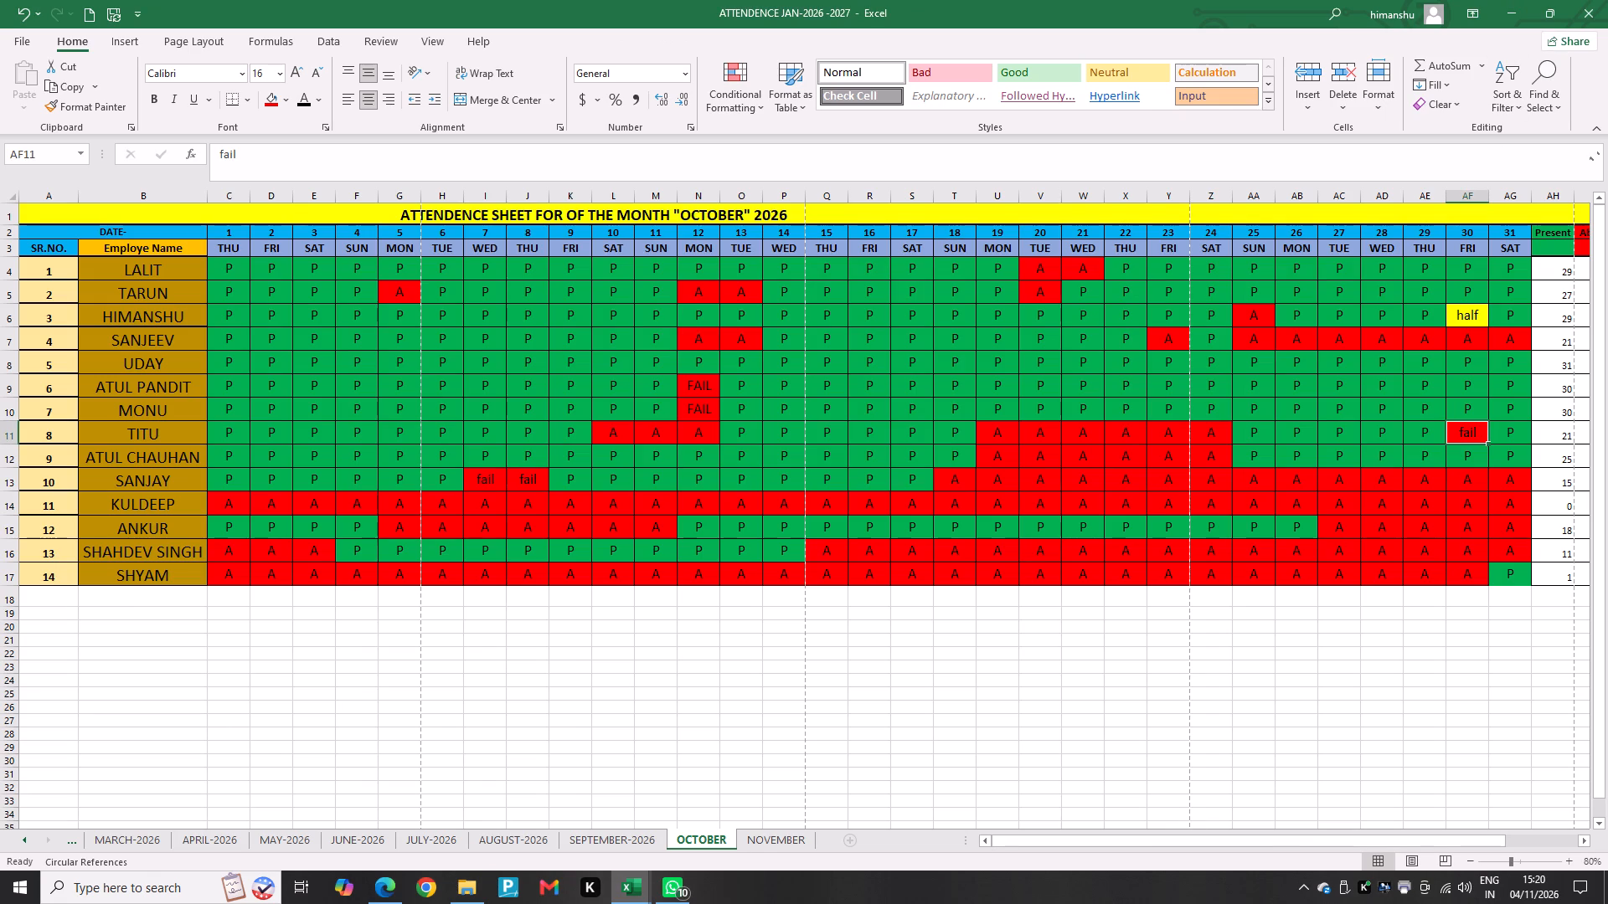
pyautogui.click(758, 839)
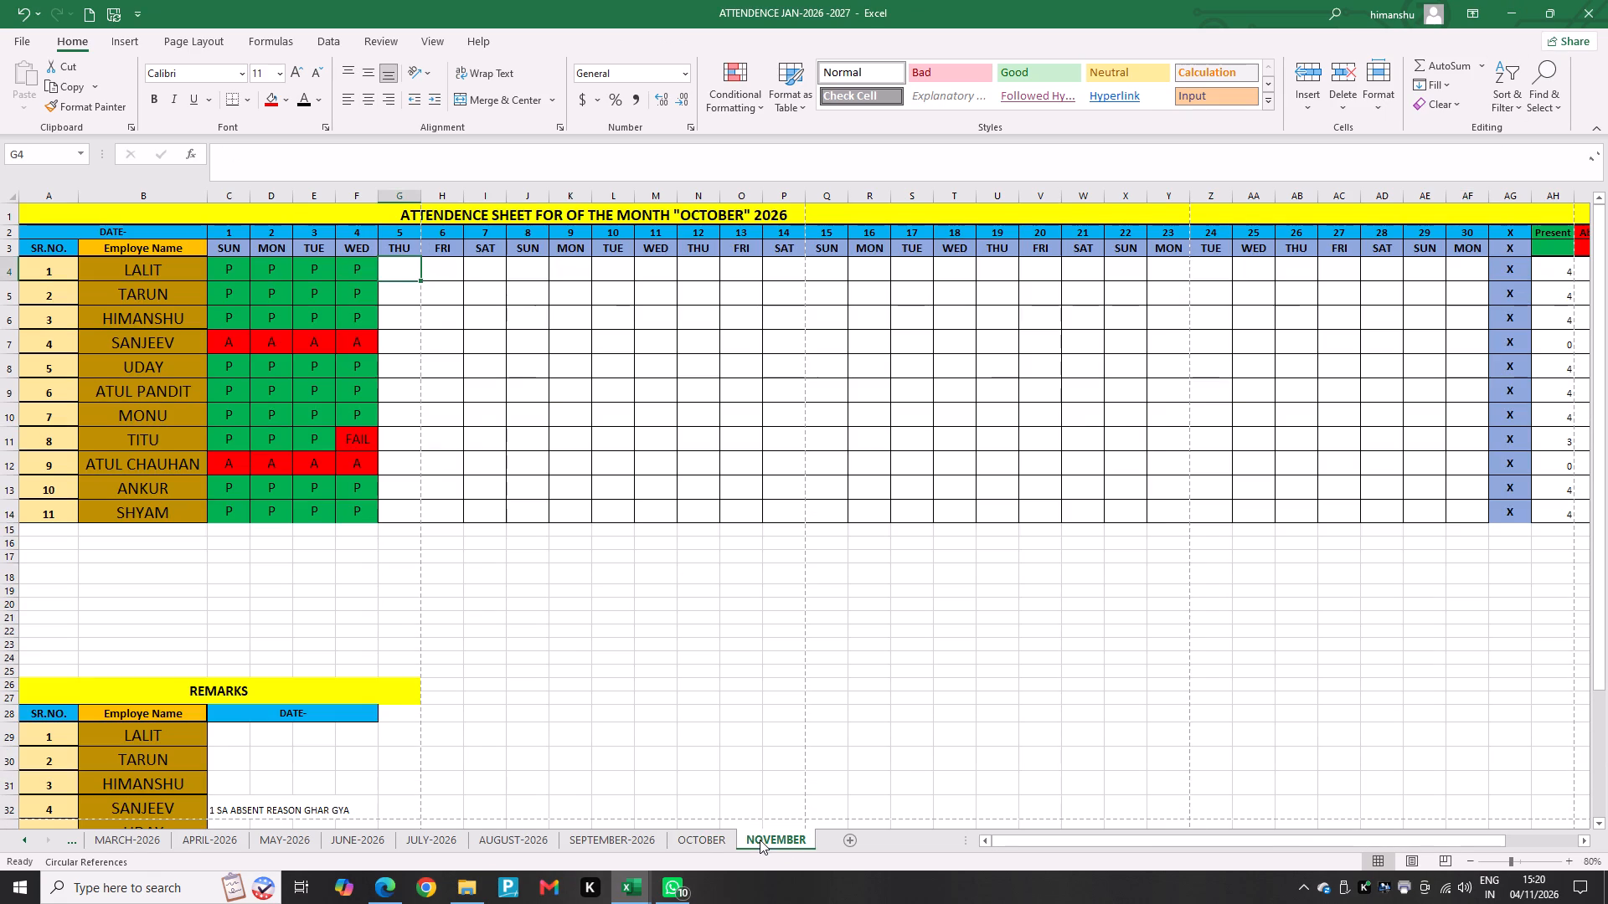
# View the May 2026 attendance sheet, and minimise the workbook to reach the desktop.
pyautogui.click(301, 841)
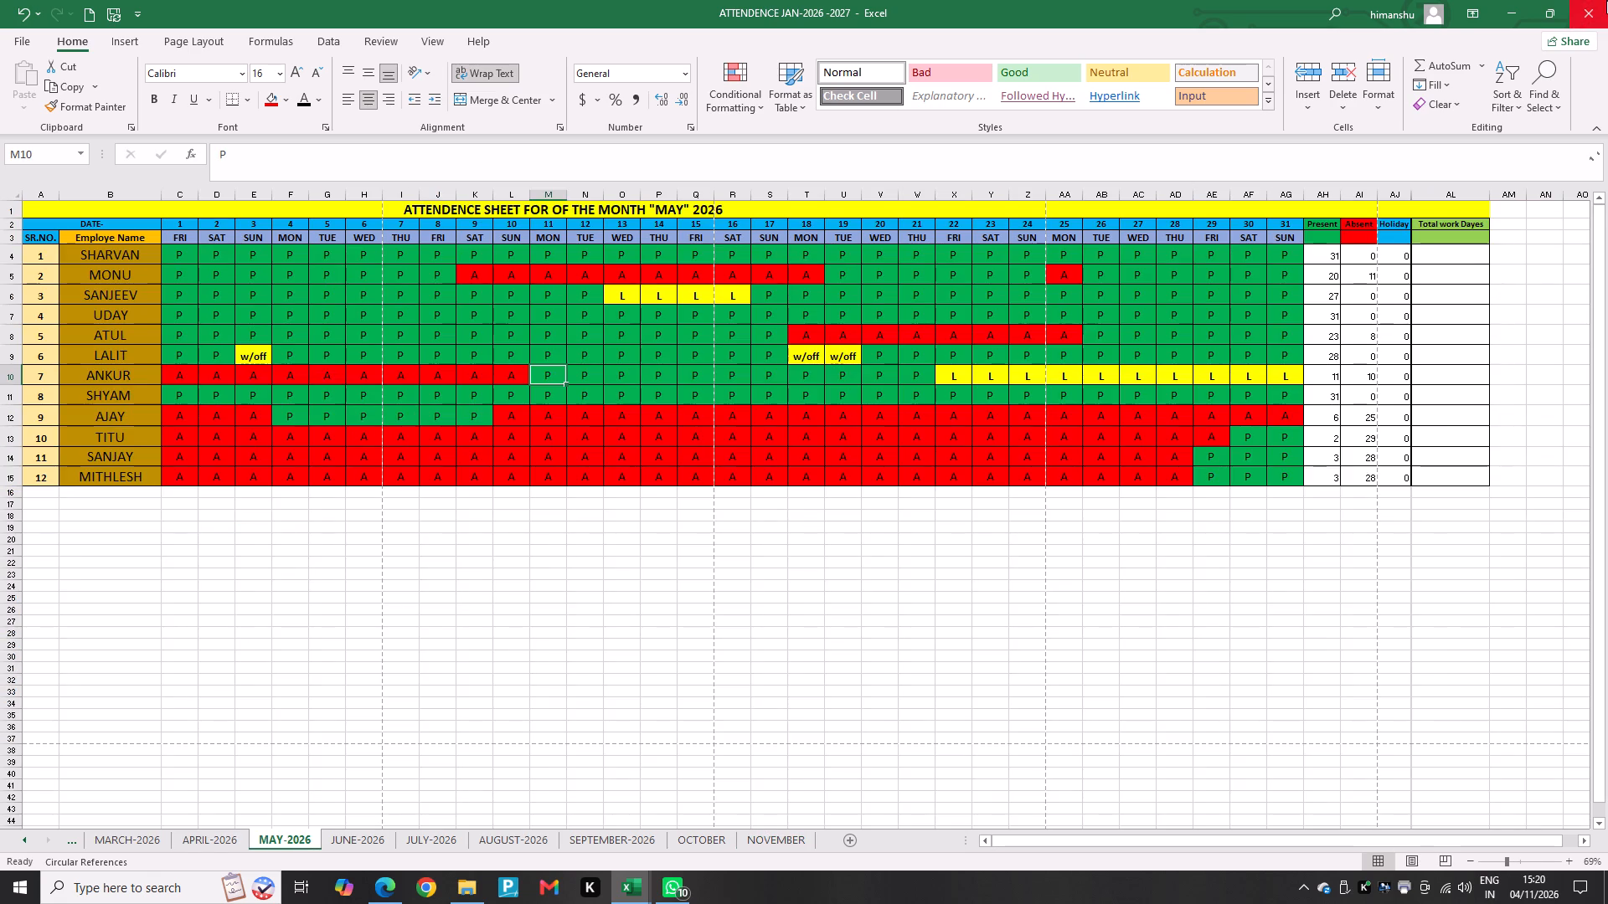
pyautogui.click(1522, 20)
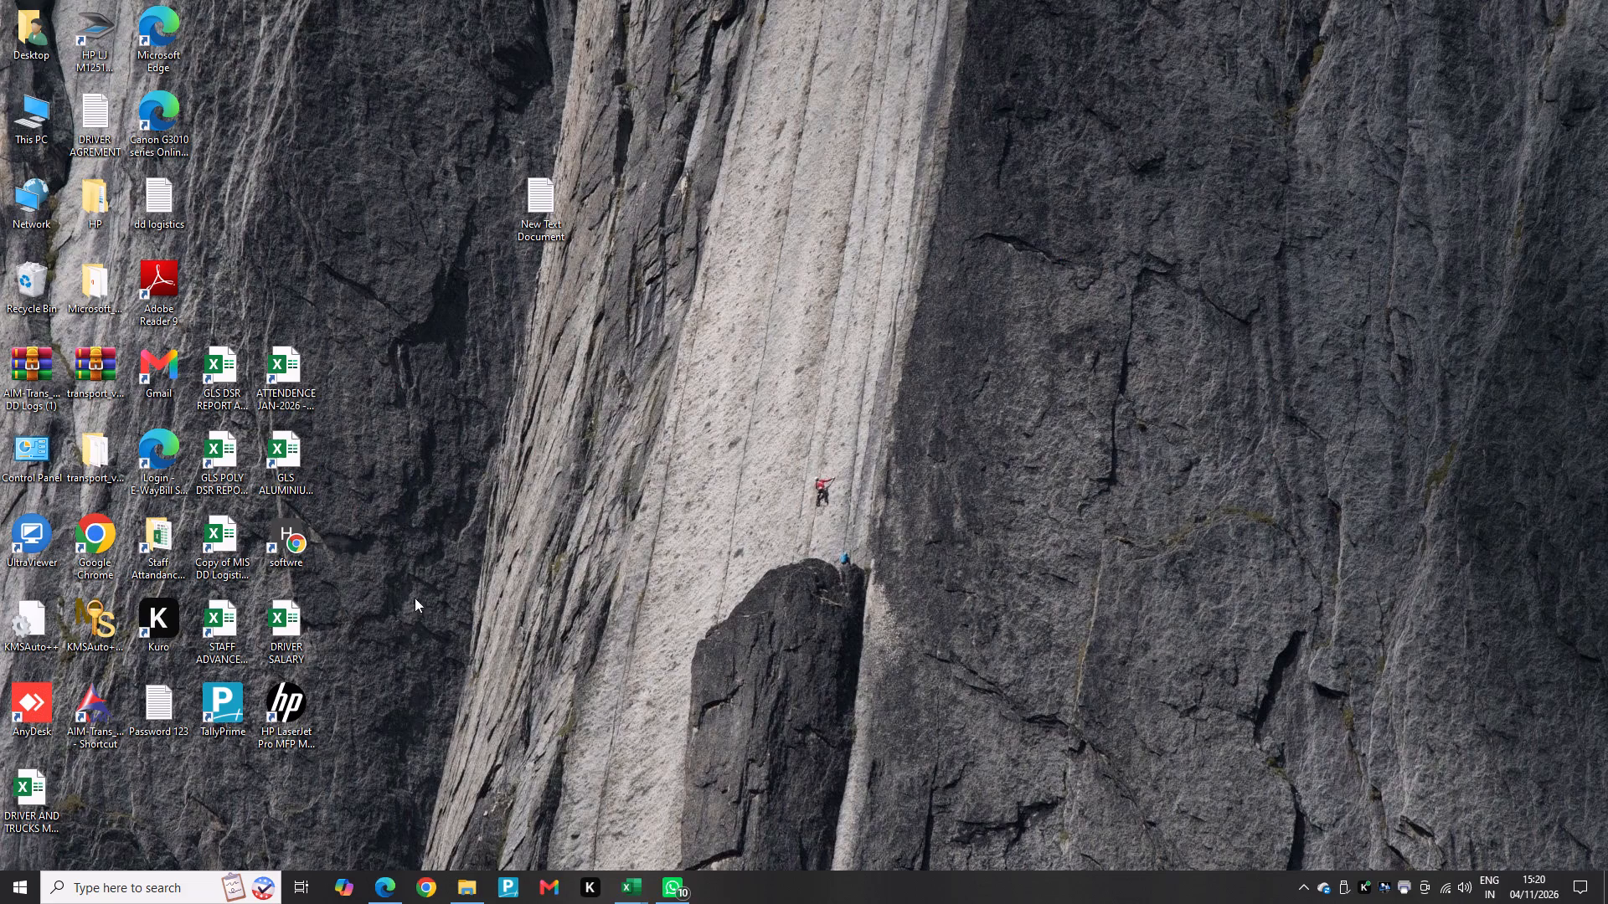
# Dismiss the PC backup suggestion shown for the signed-in Windows account.
pyautogui.click(20, 891)
pyautogui.scroll(-3, 33, 675)
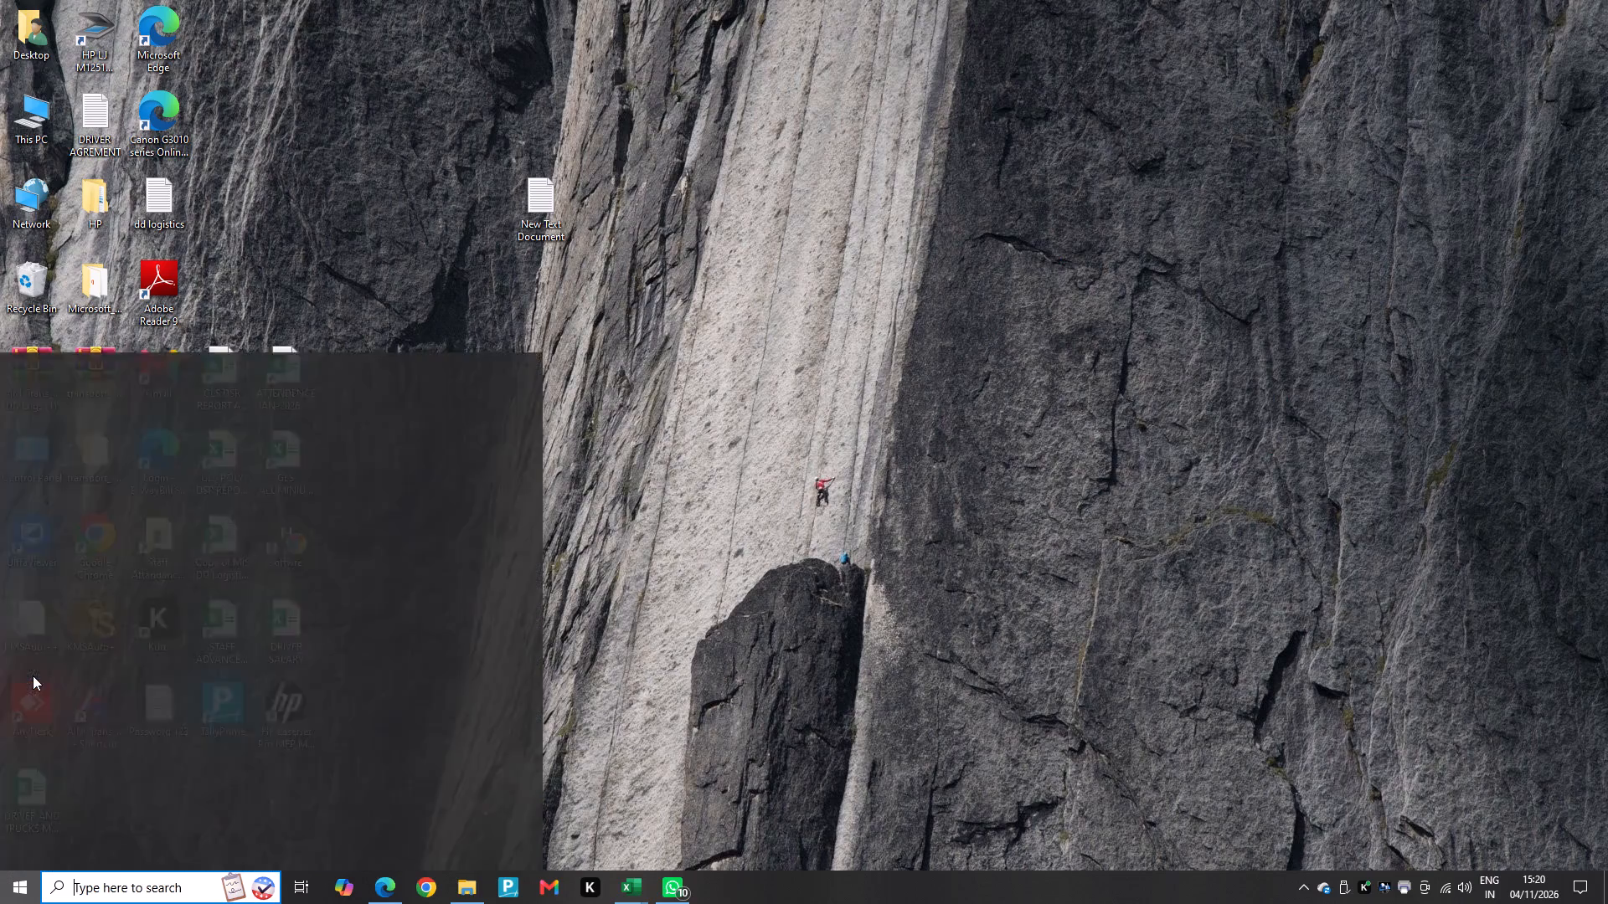
pyautogui.scroll(-17, 33, 675)
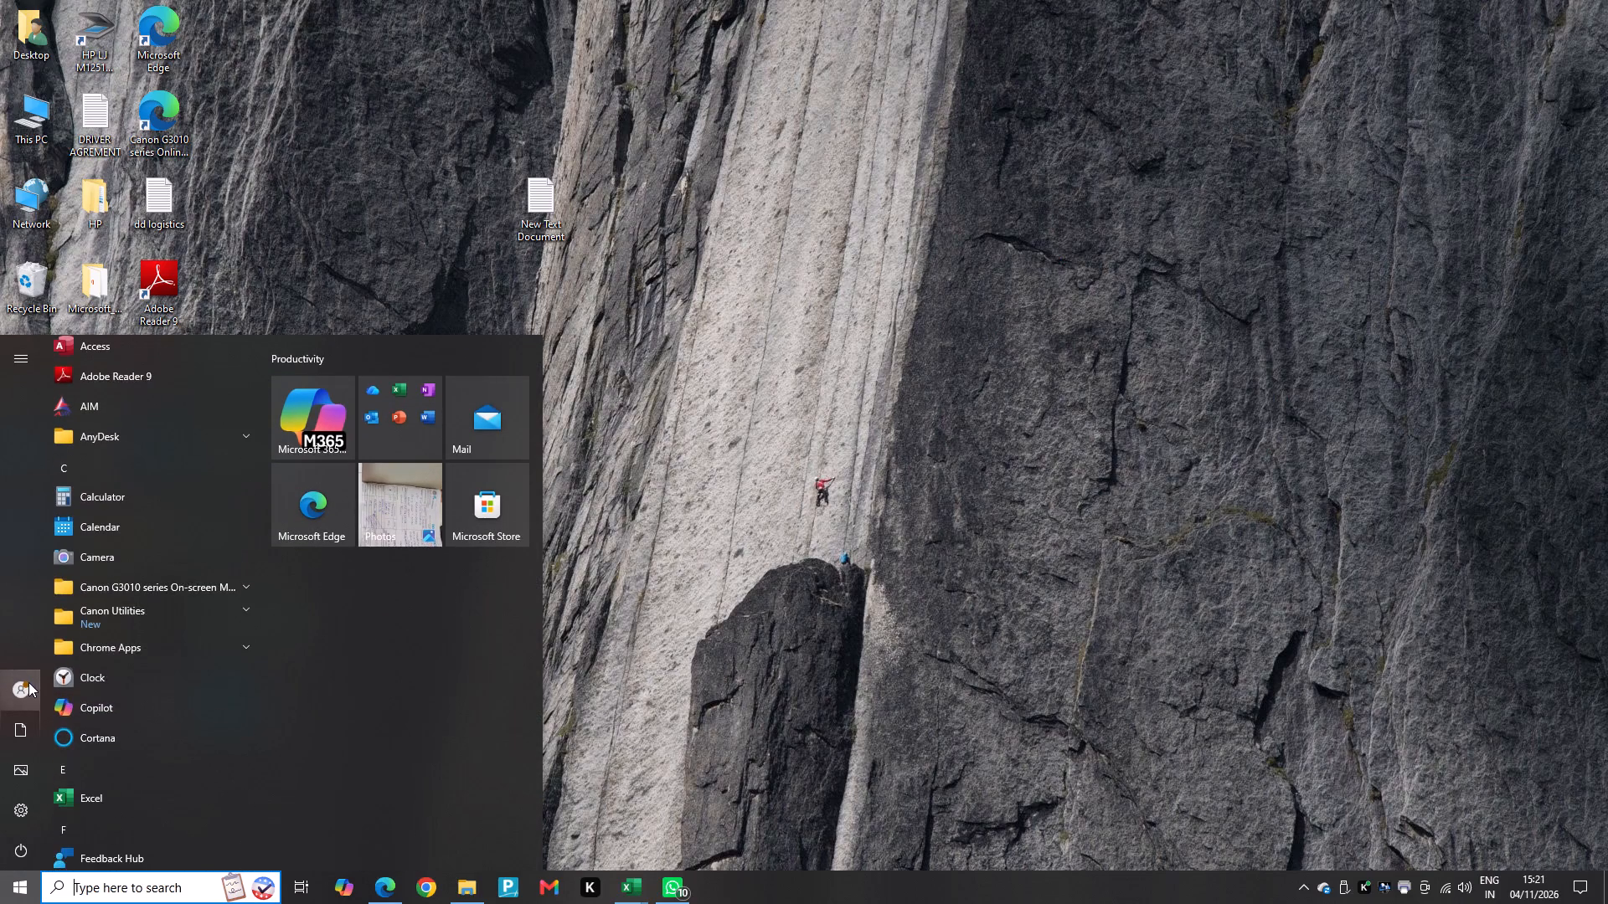
pyautogui.click(28, 682)
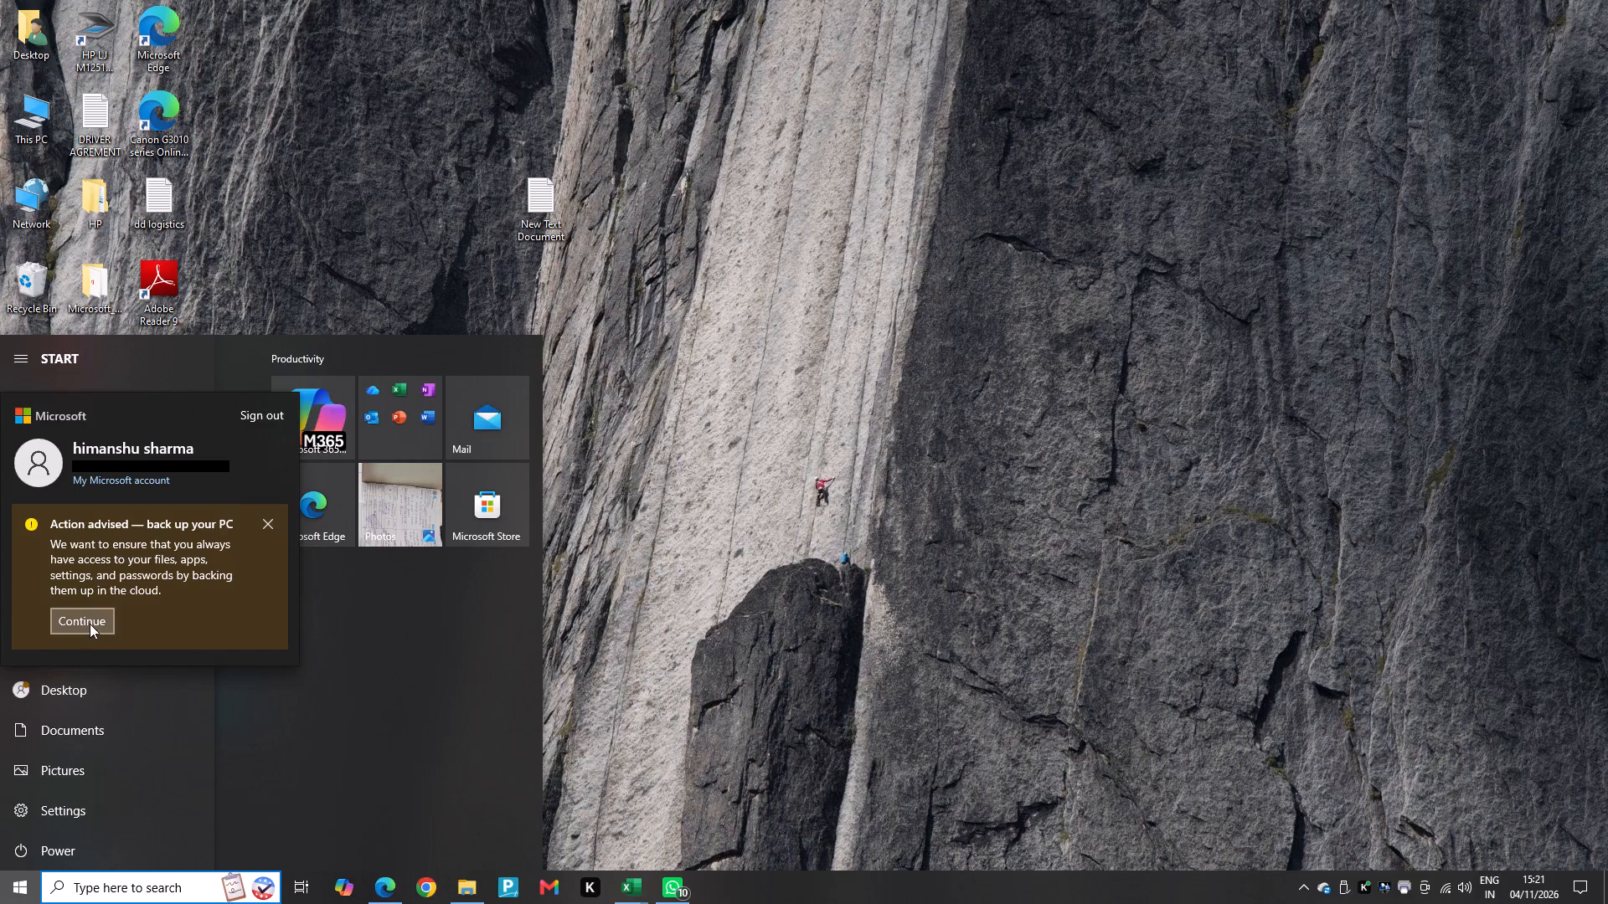
pyautogui.click(265, 527)
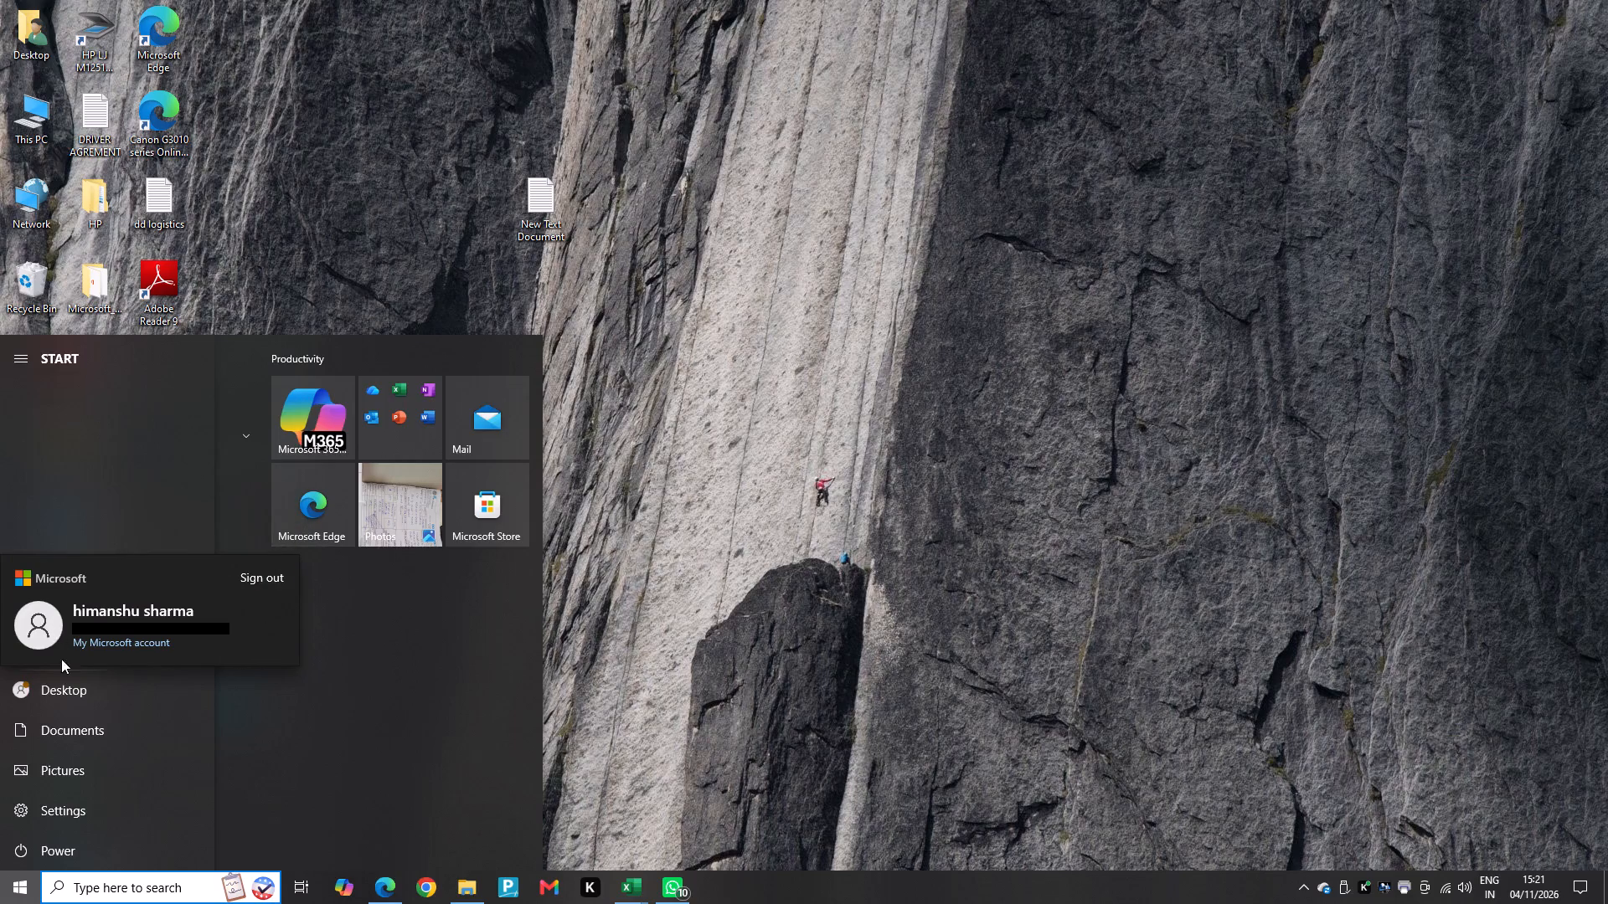
pyautogui.click(91, 697)
# Open Windows Settings from the list of installed apps and dismiss its PC backup suggestion.
pyautogui.scroll(-8, 94, 696)
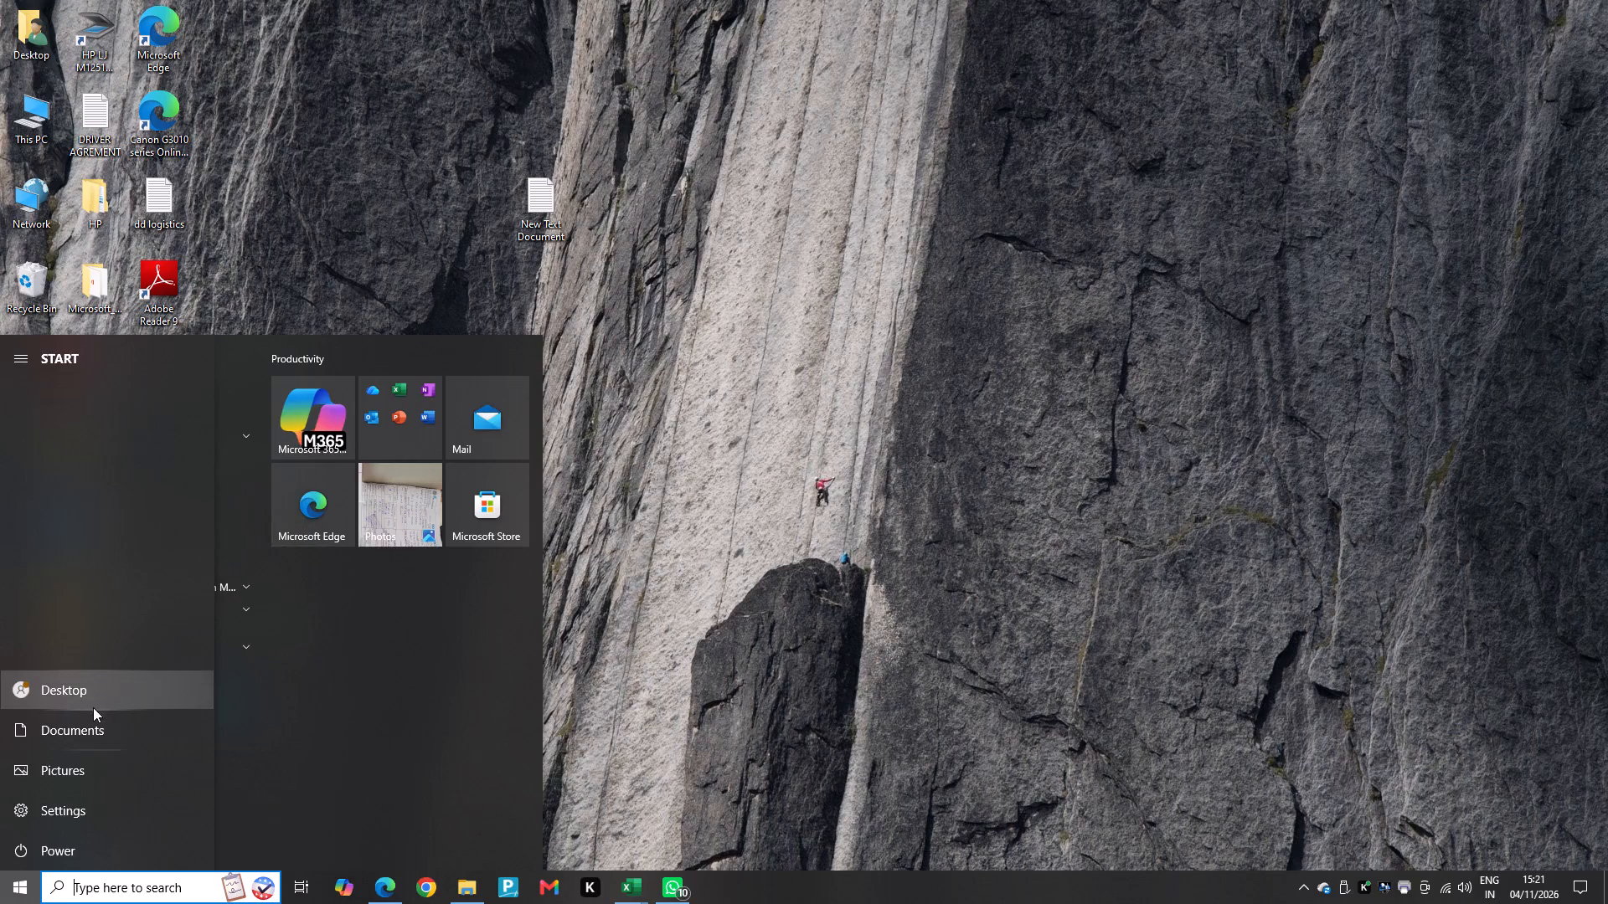
pyautogui.scroll(-2, 78, 608)
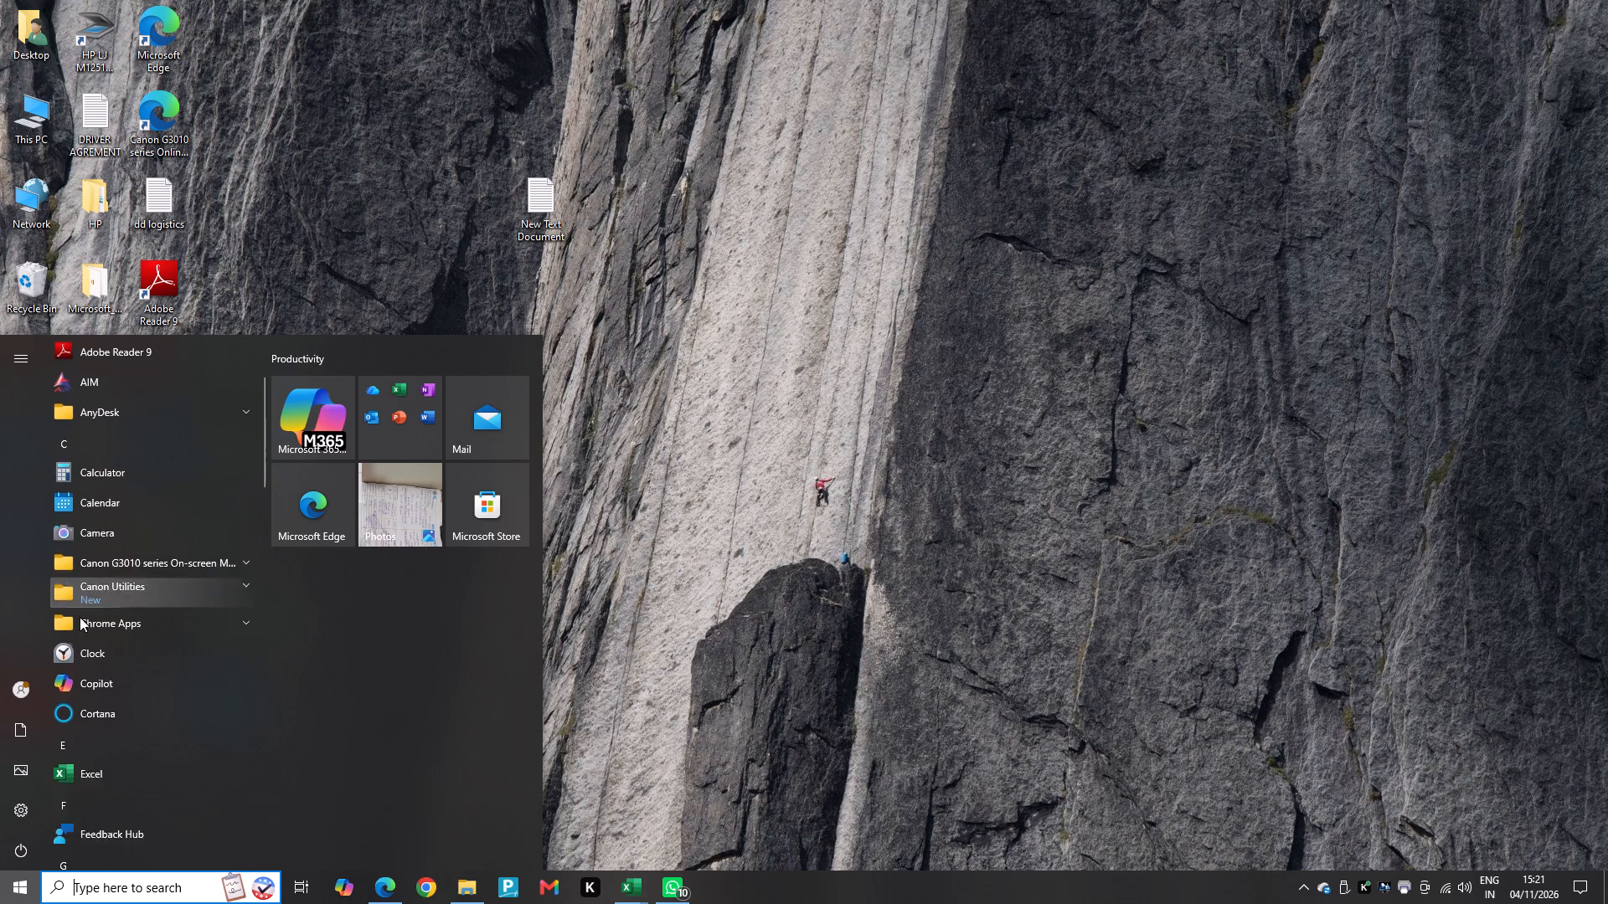
pyautogui.scroll(-18, 80, 617)
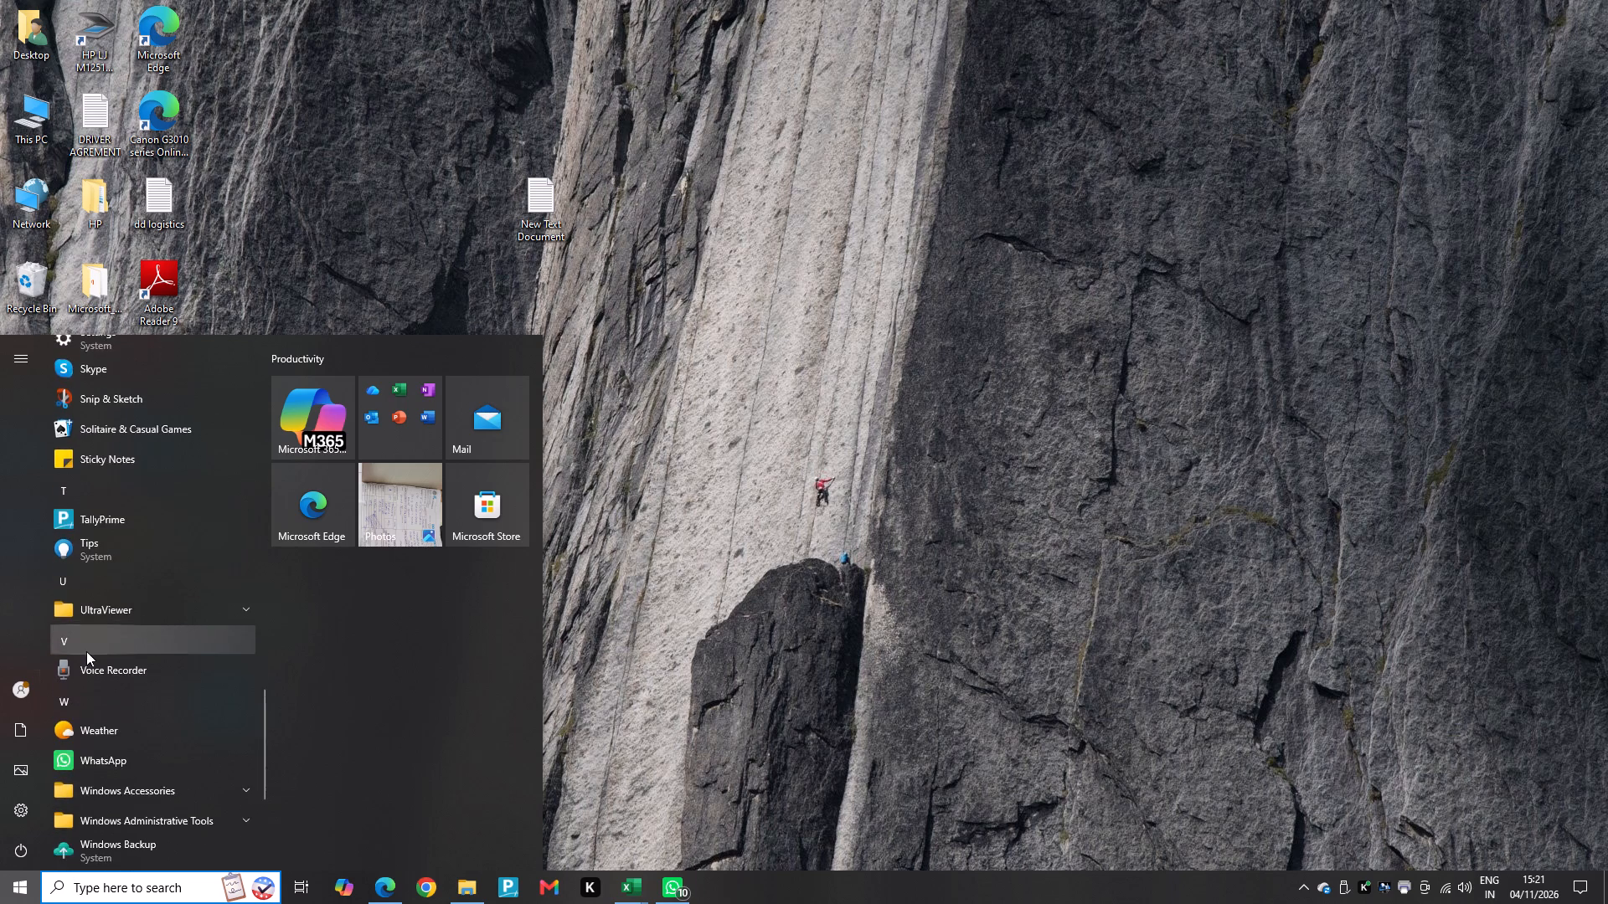
pyautogui.scroll(-4, 86, 651)
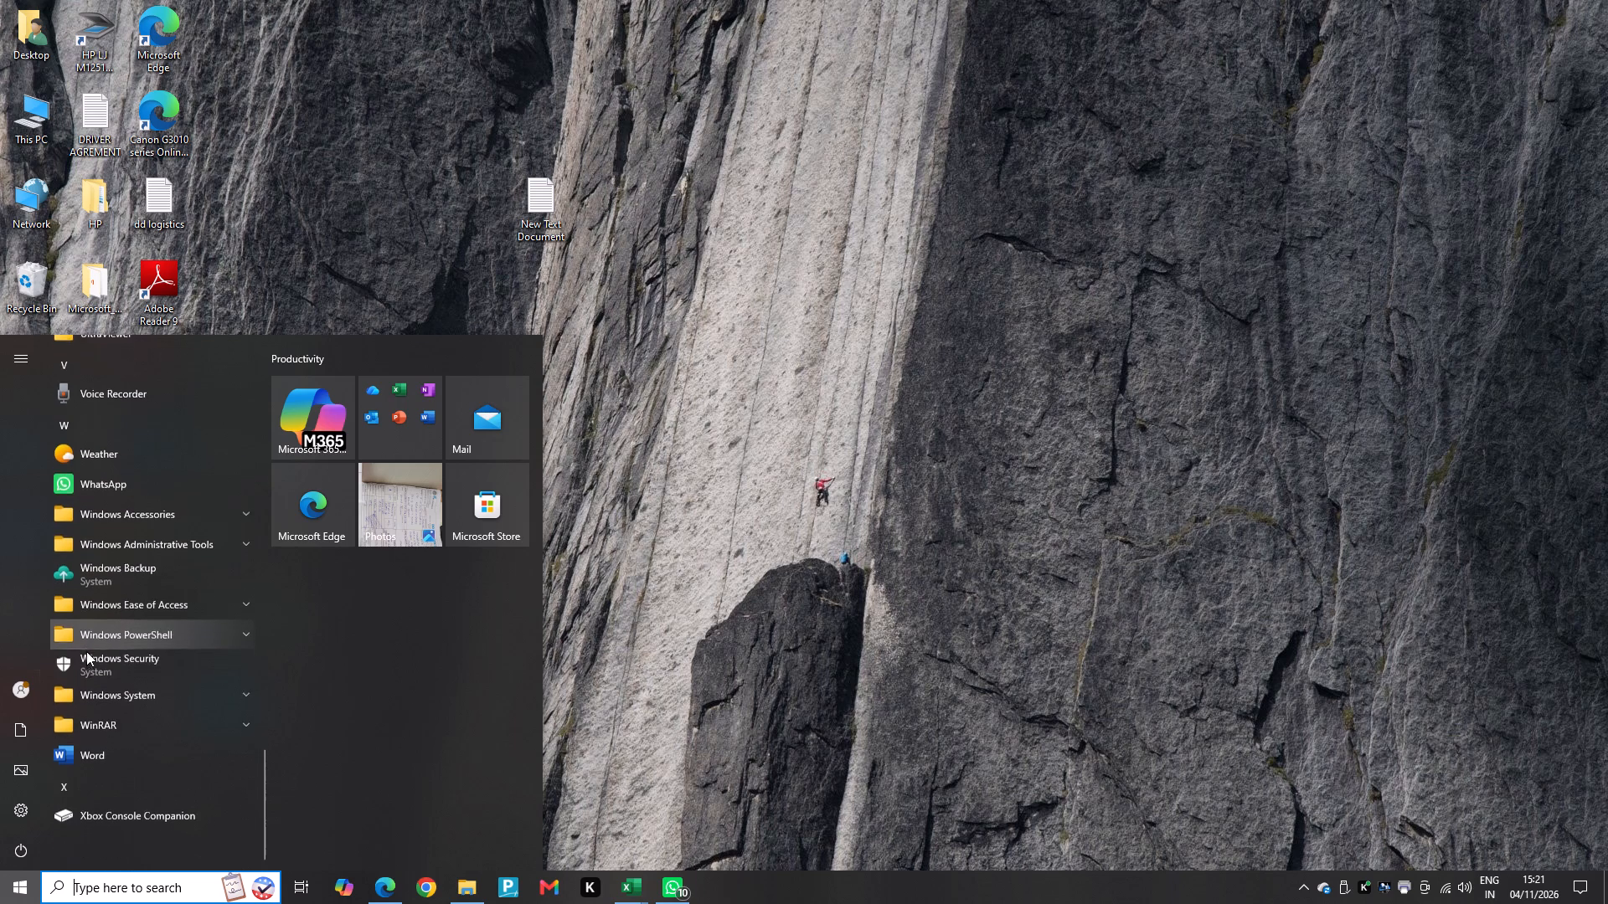
pyautogui.scroll(-3, 86, 651)
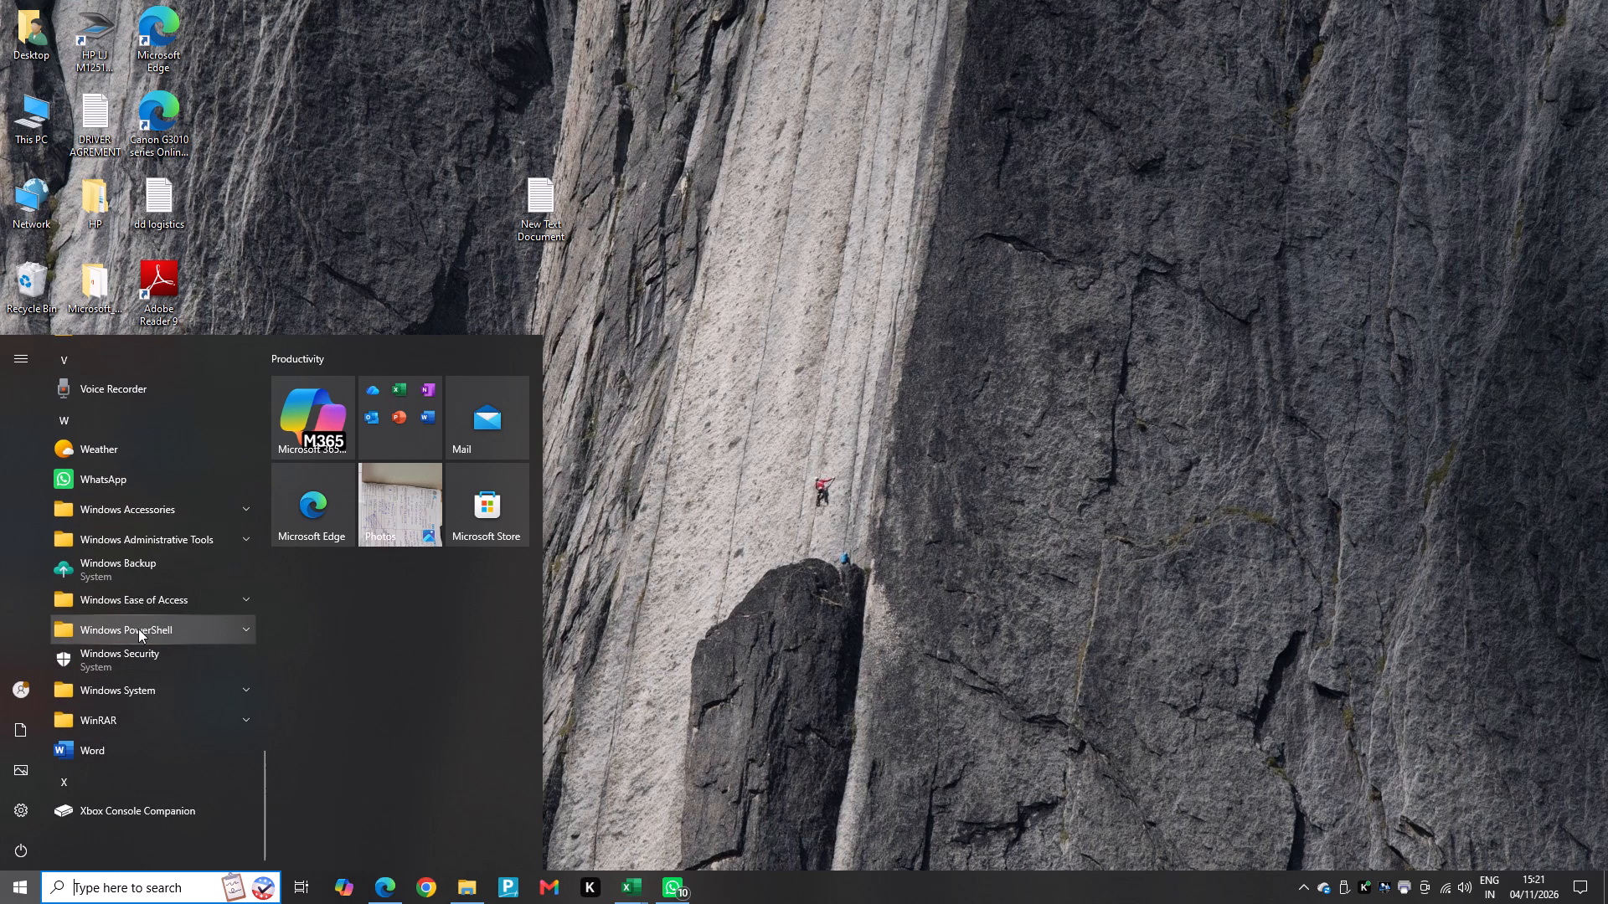
pyautogui.scroll(7, 151, 609)
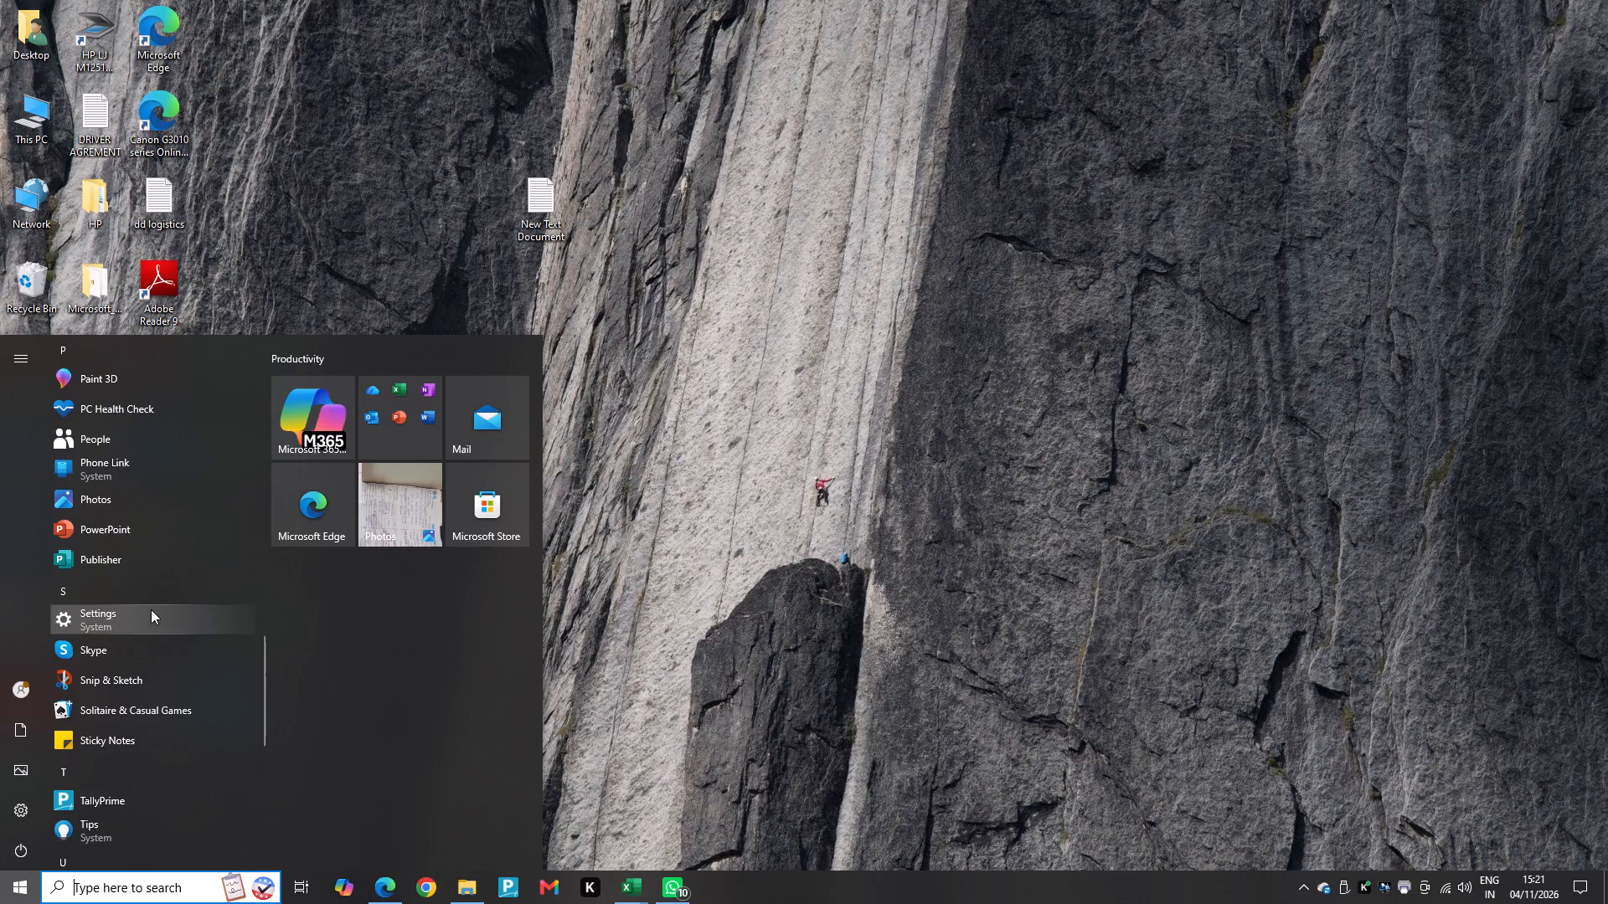
pyautogui.click(151, 609)
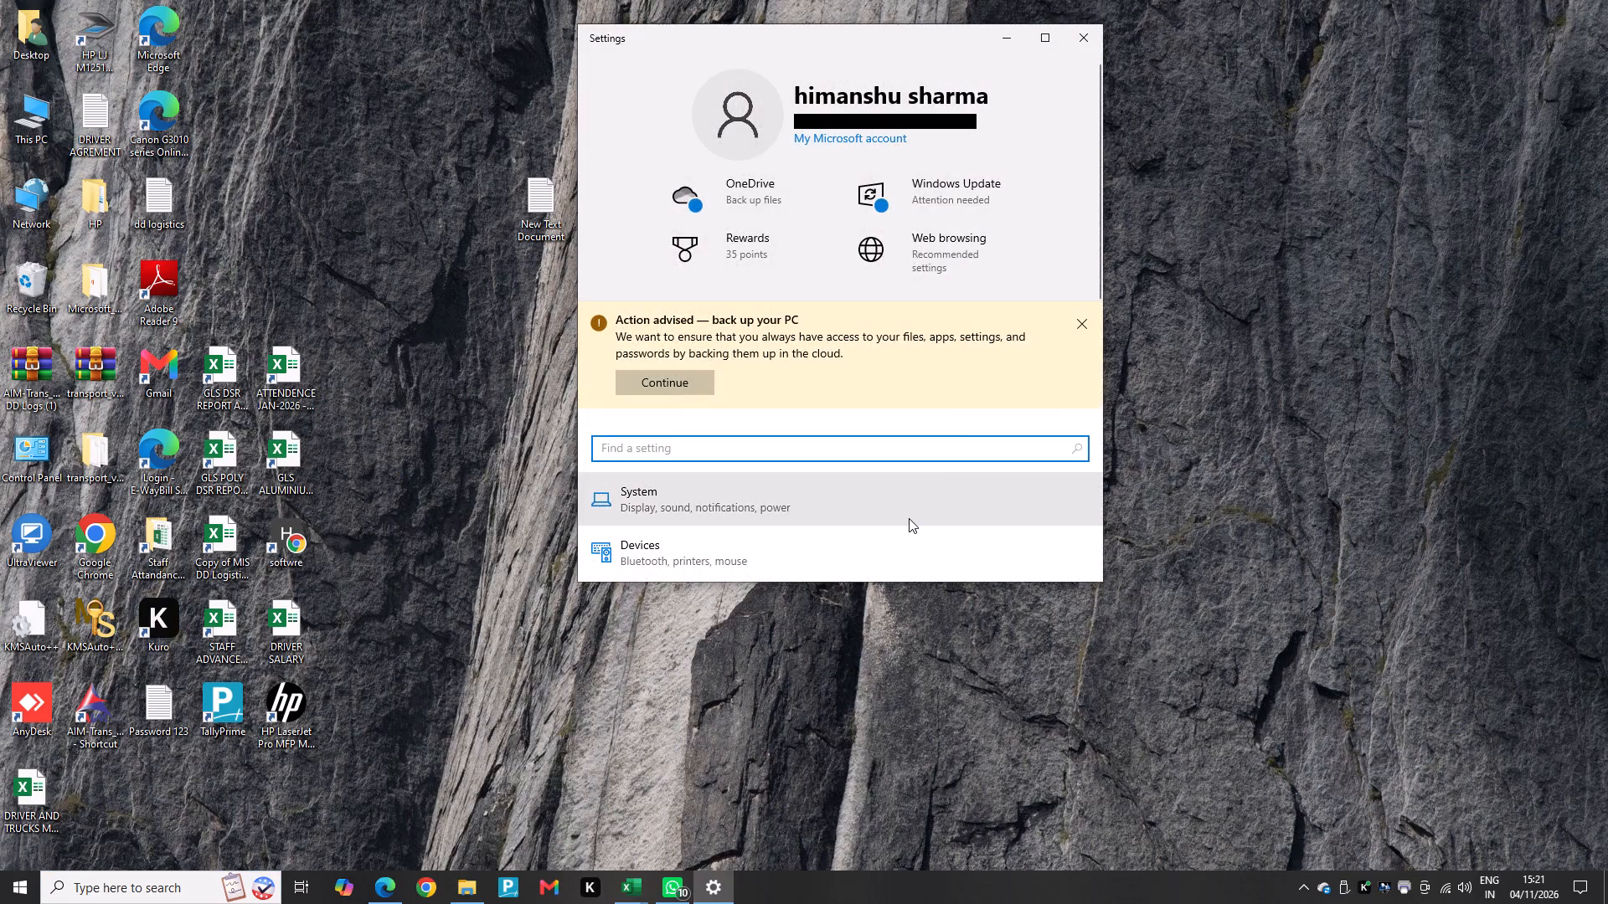
pyautogui.click(1083, 316)
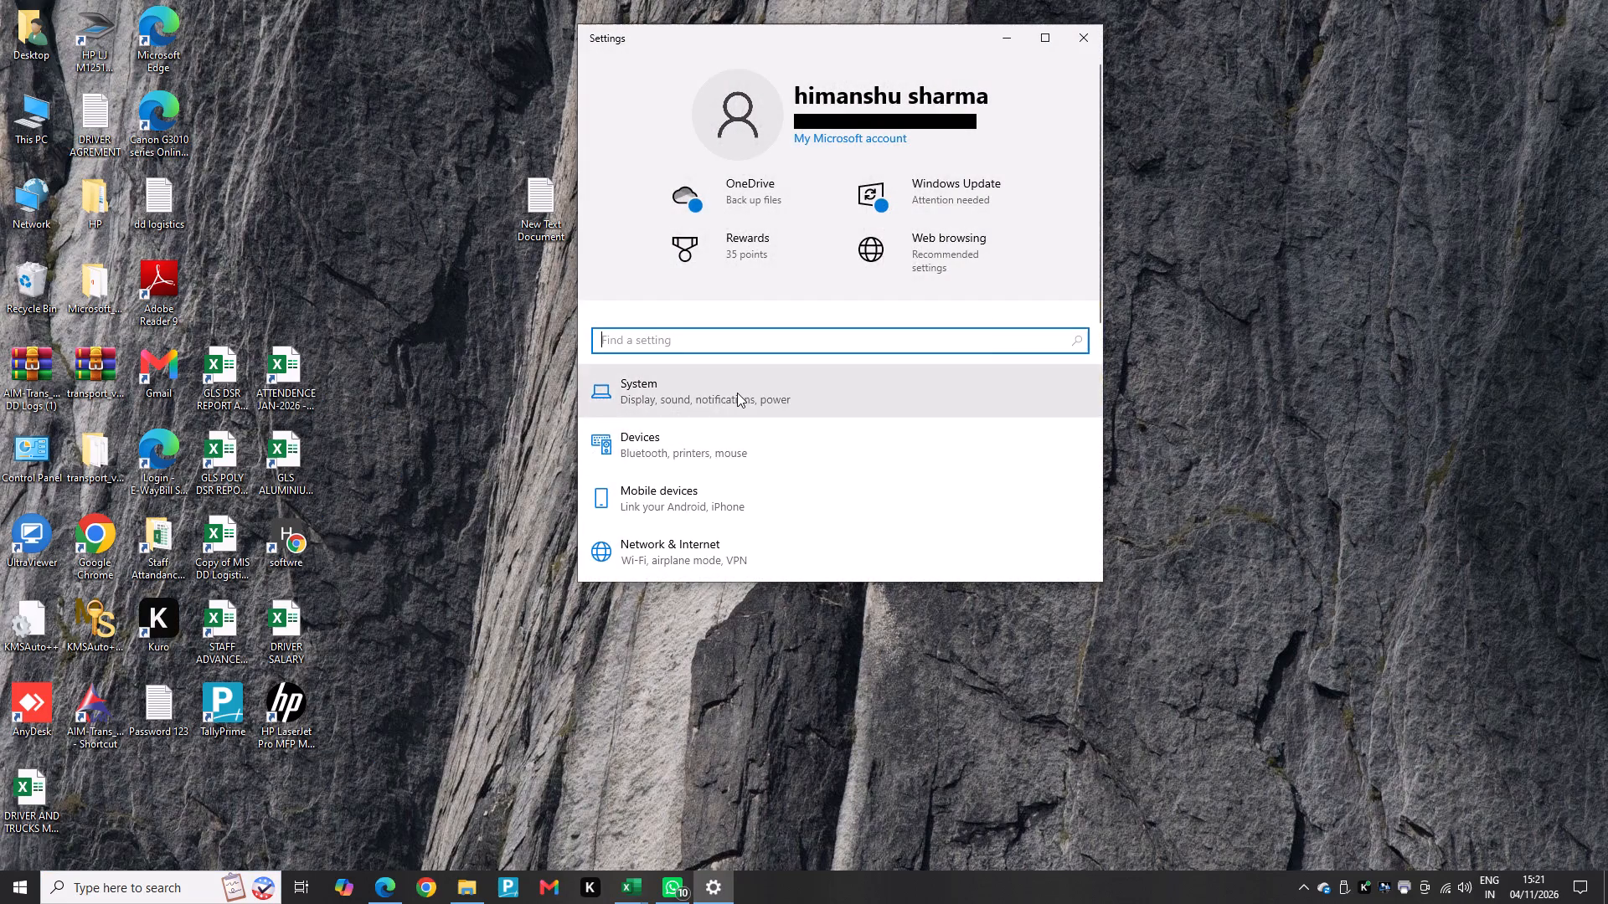
# Look at the Display page of the System settings, covering colour, scale and resolution, and go back.
pyautogui.scroll(-2, 737, 393)
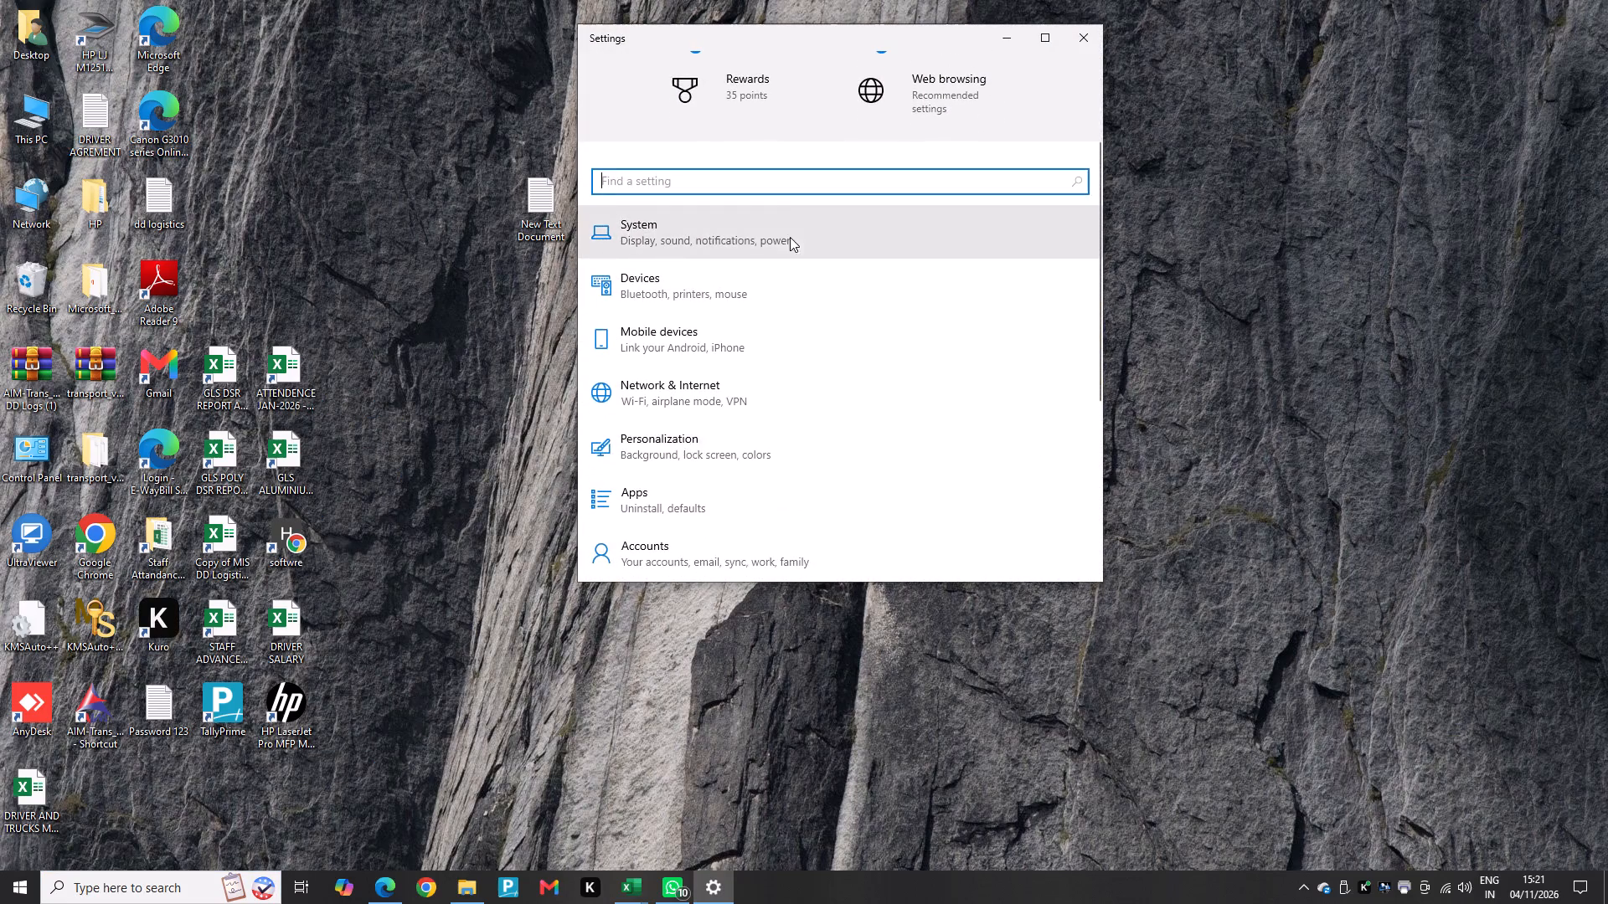
pyautogui.click(806, 220)
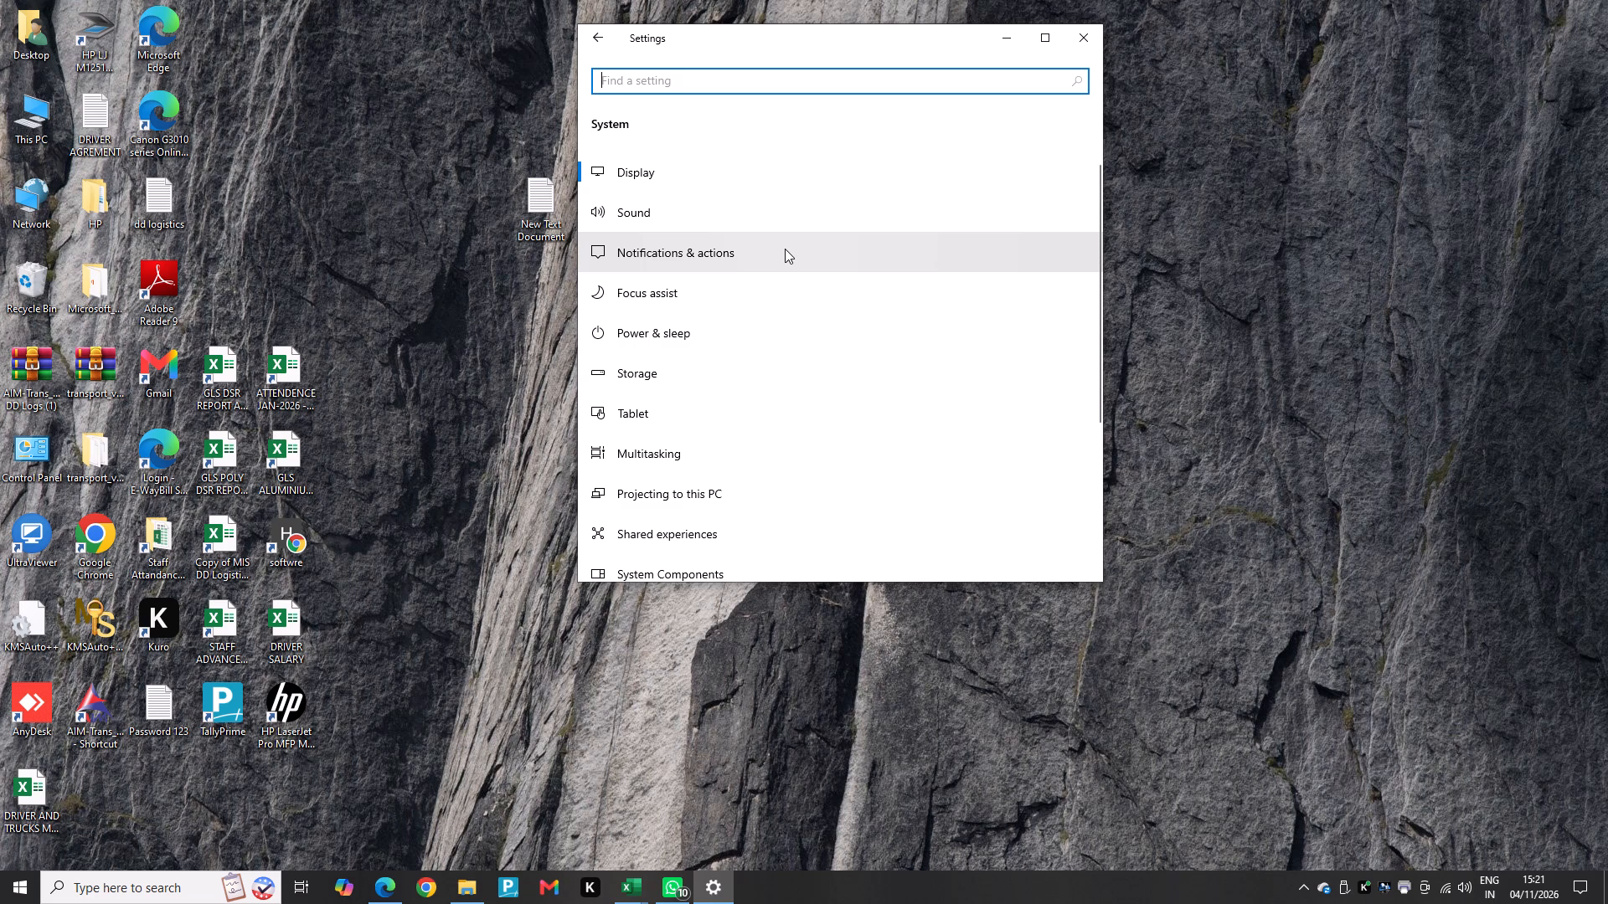
pyautogui.click(688, 177)
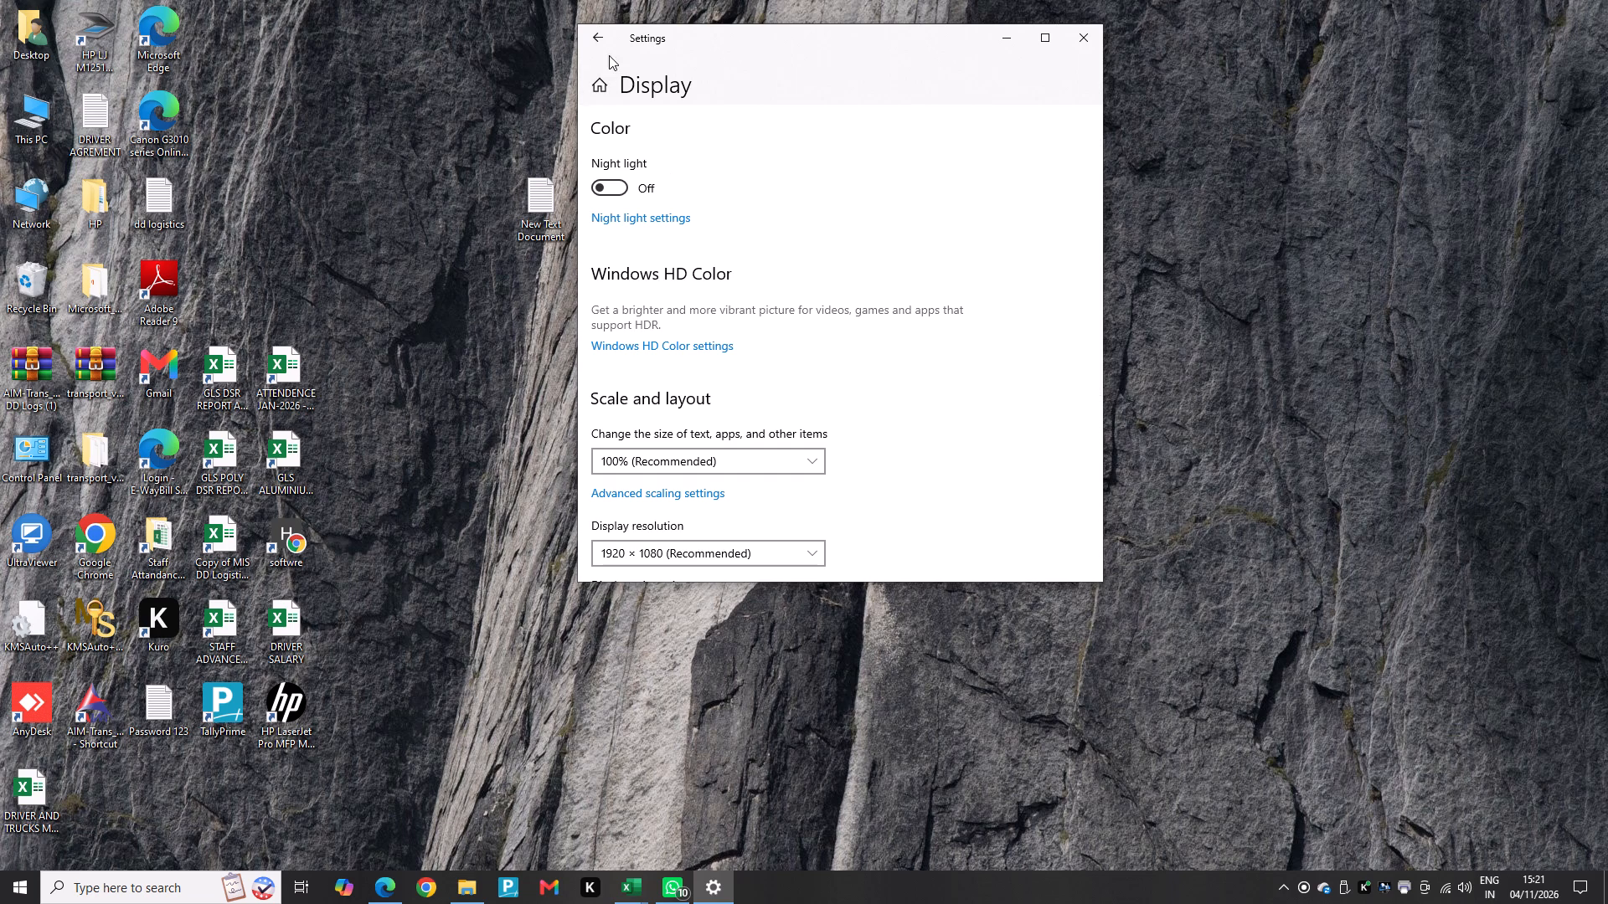
pyautogui.click(601, 35)
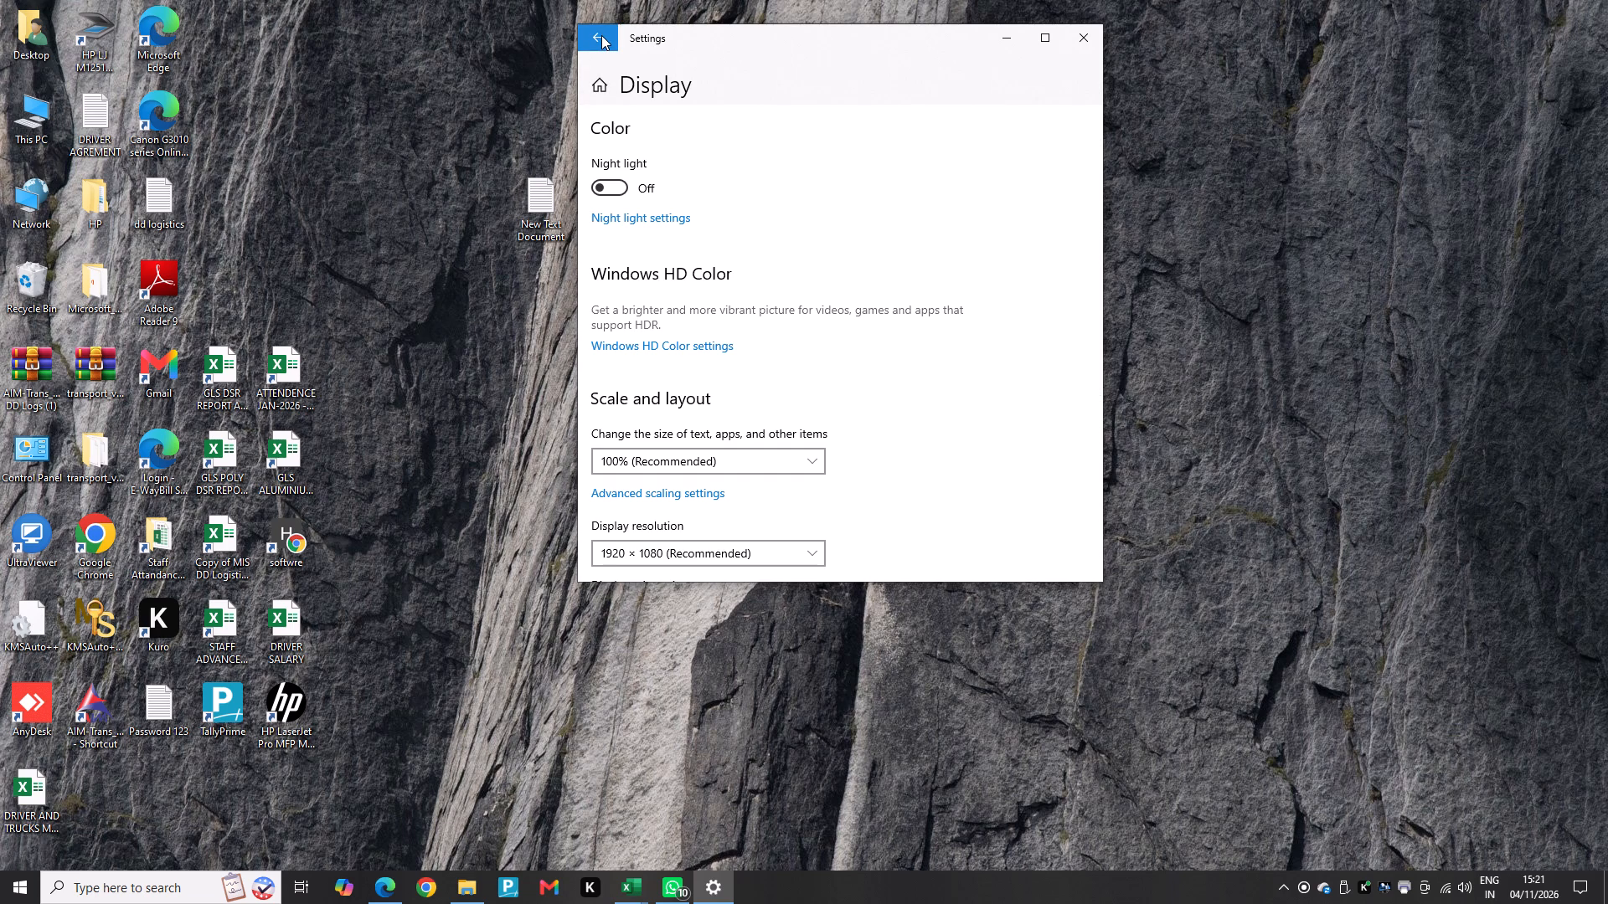
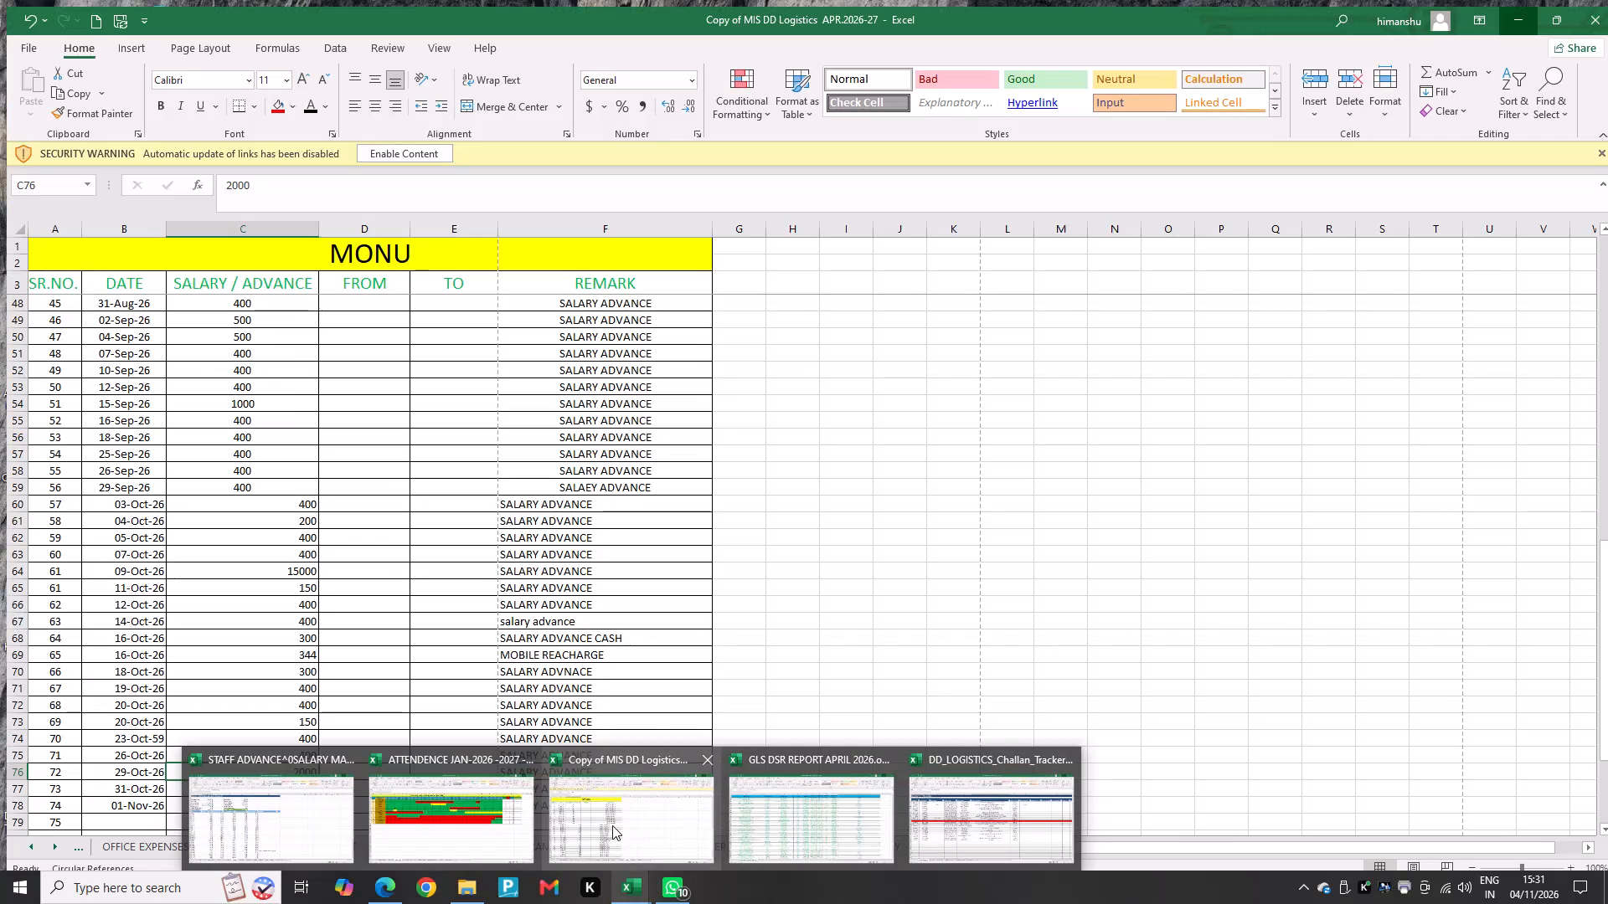
# Switch to the Copy of MIS DD Logistics workbook and check the late-October salary advances on the ANKUR sheet, including the 25-Oct-26 entry.
pyautogui.click(612, 825)
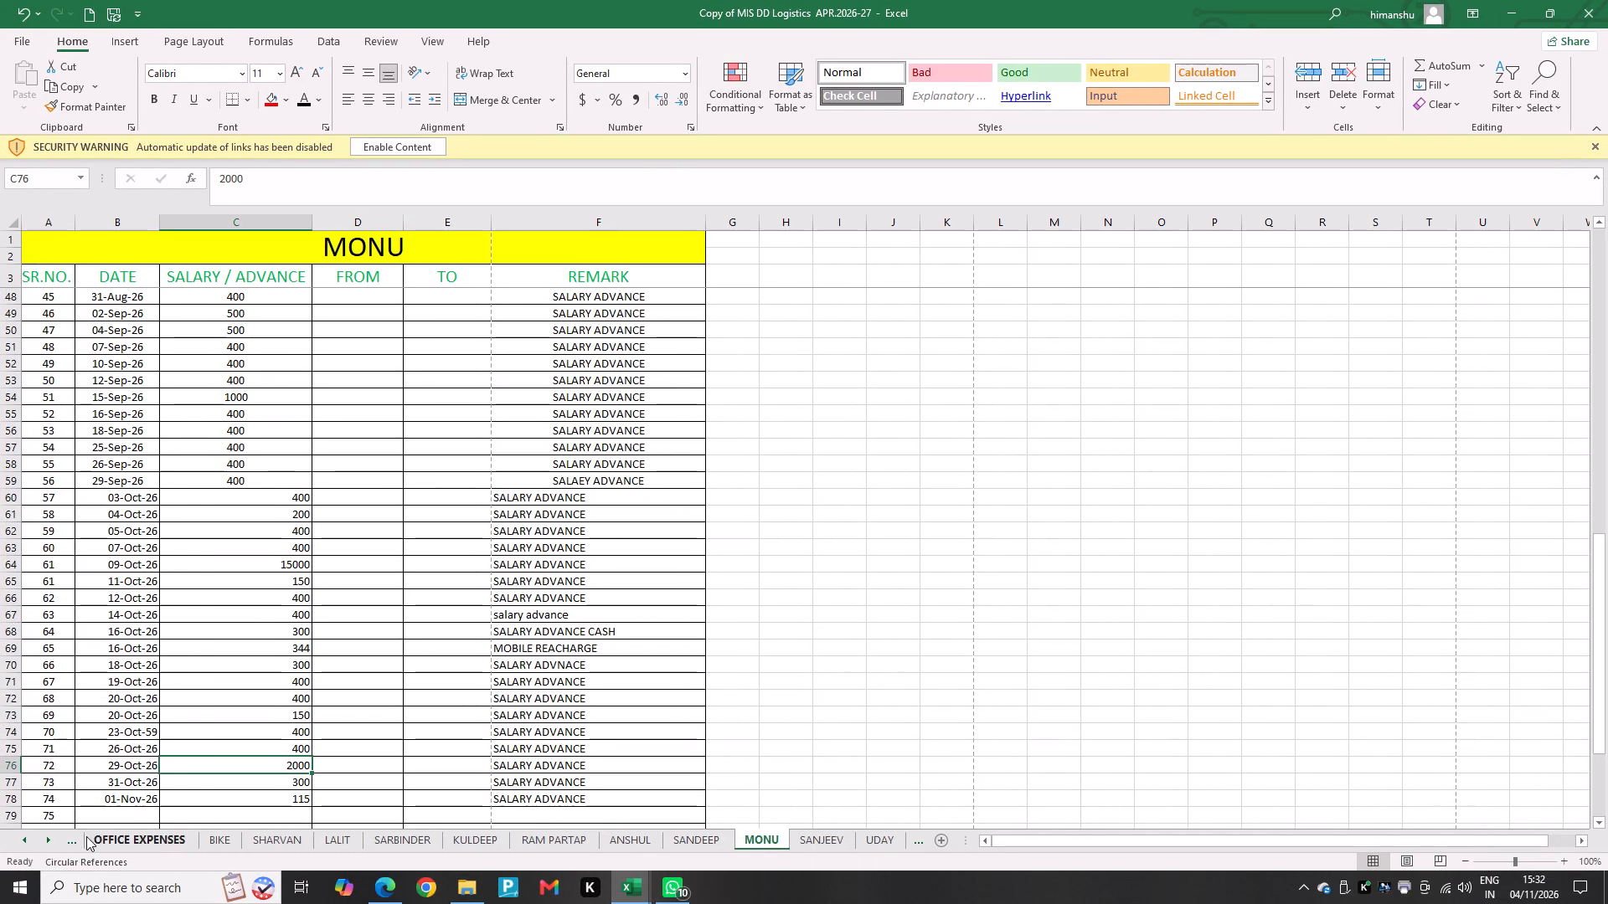
pyautogui.click(46, 843)
pyautogui.click(47, 843)
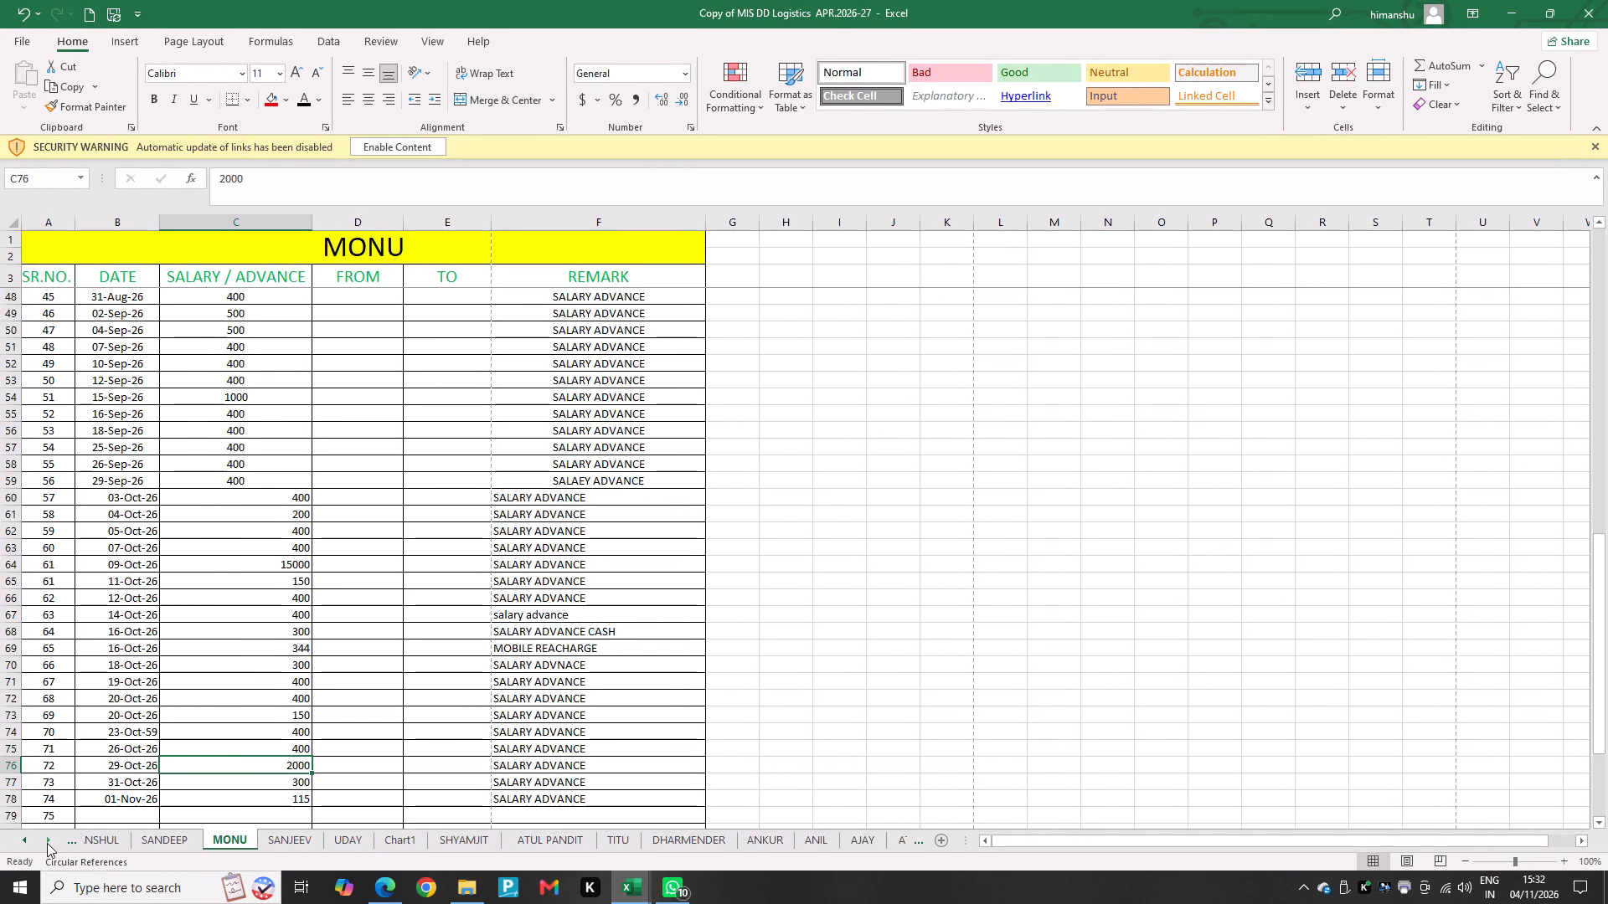
pyautogui.click(605, 843)
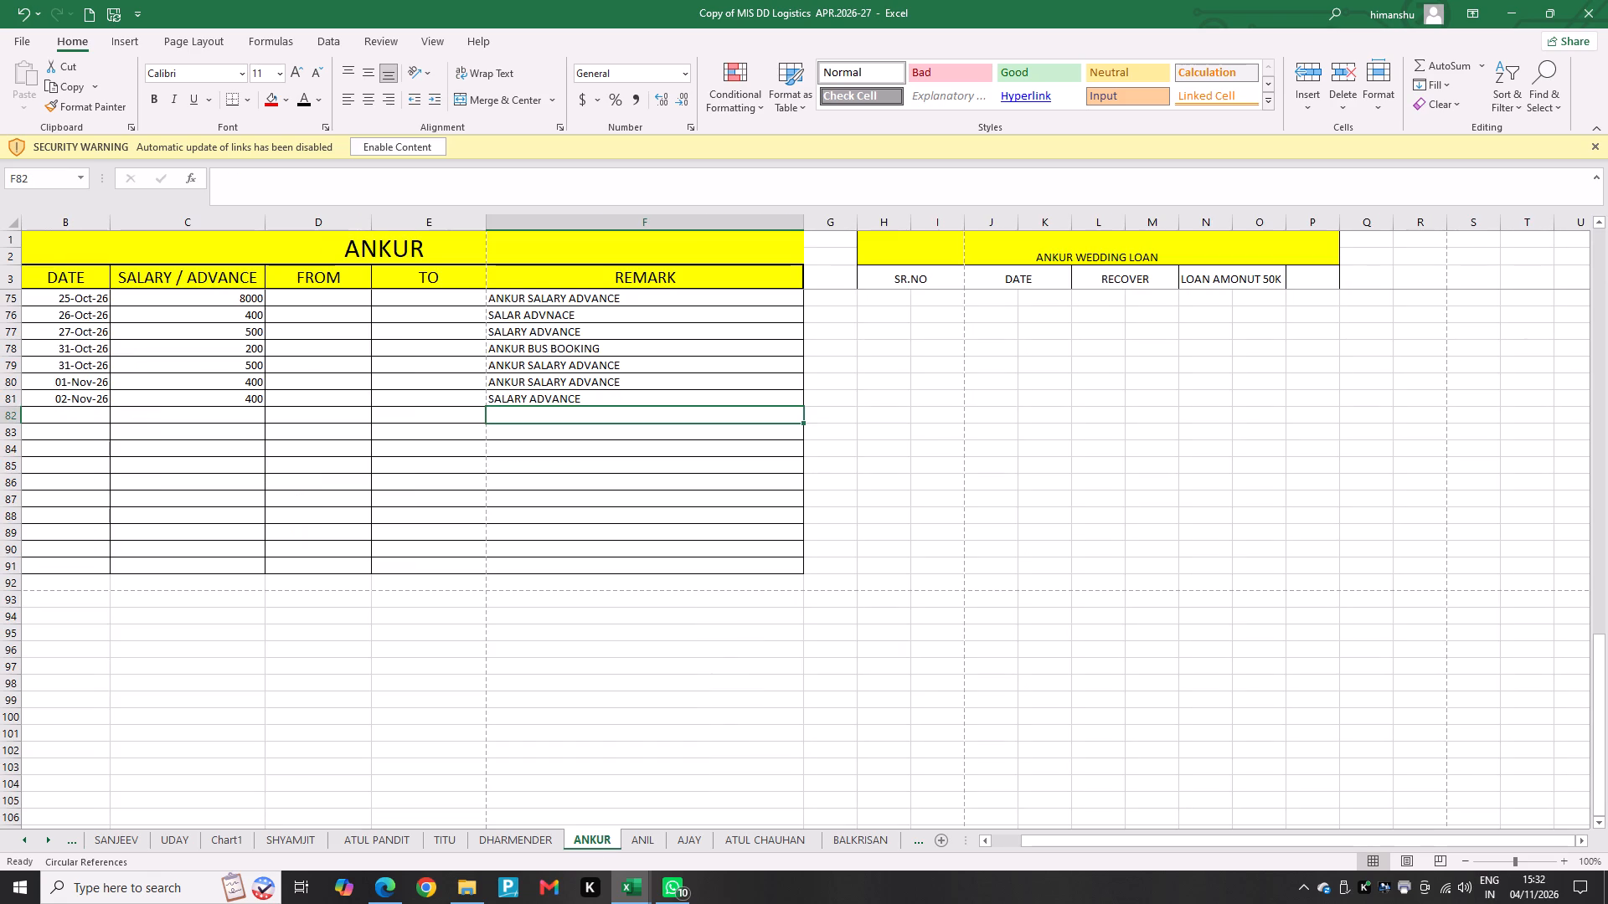
pyautogui.scroll(2, 204, 412)
pyautogui.click(239, 408)
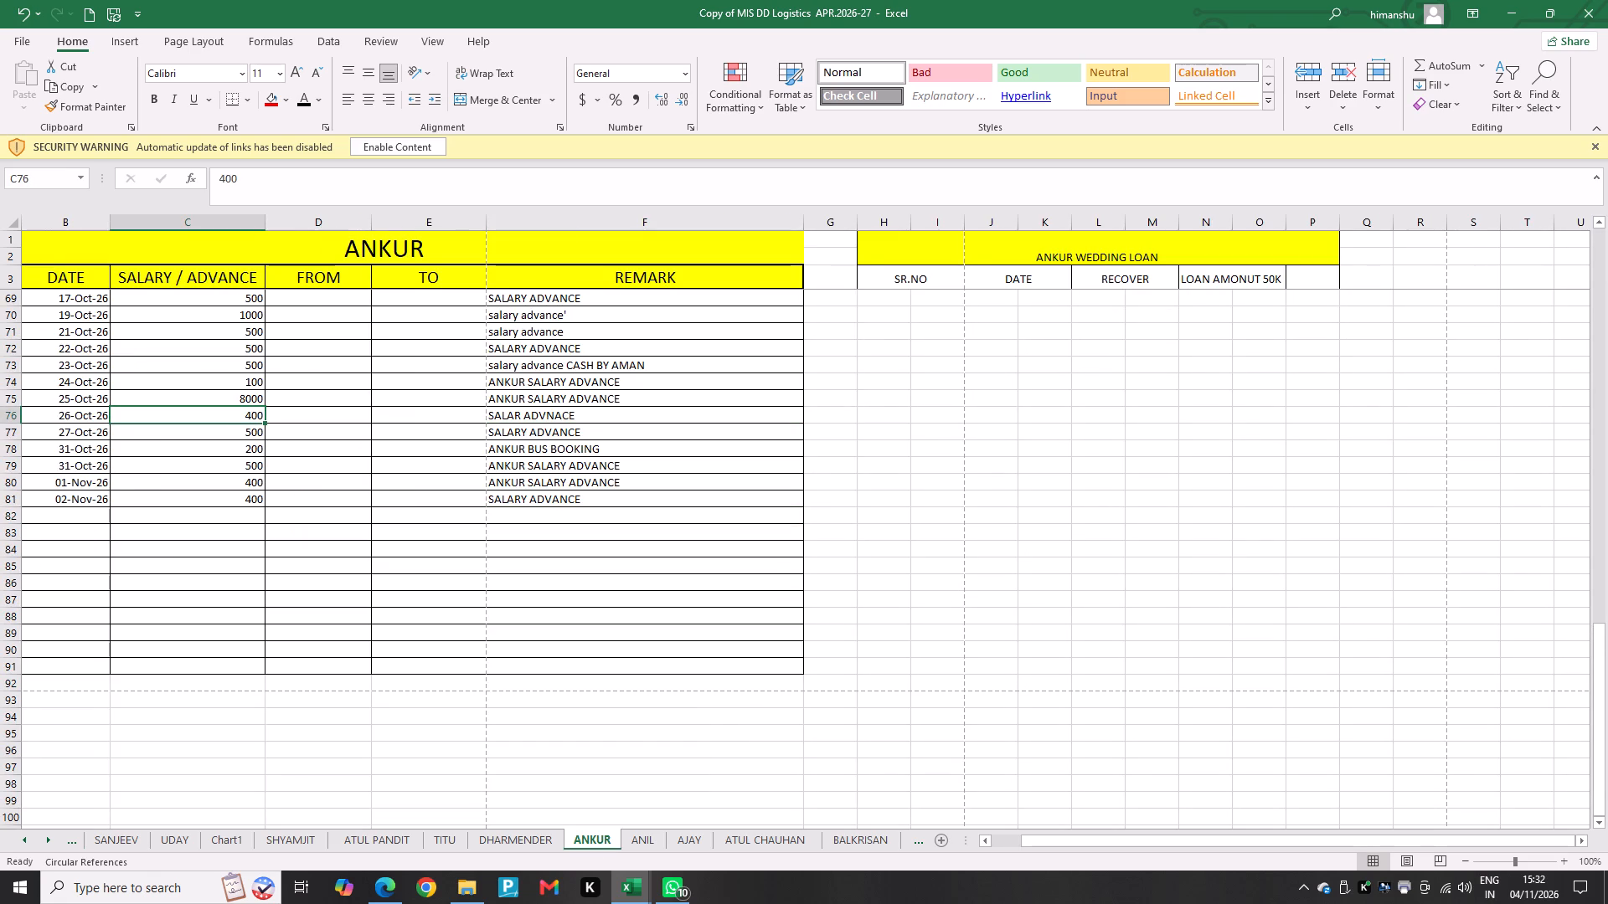
pyautogui.click(261, 400)
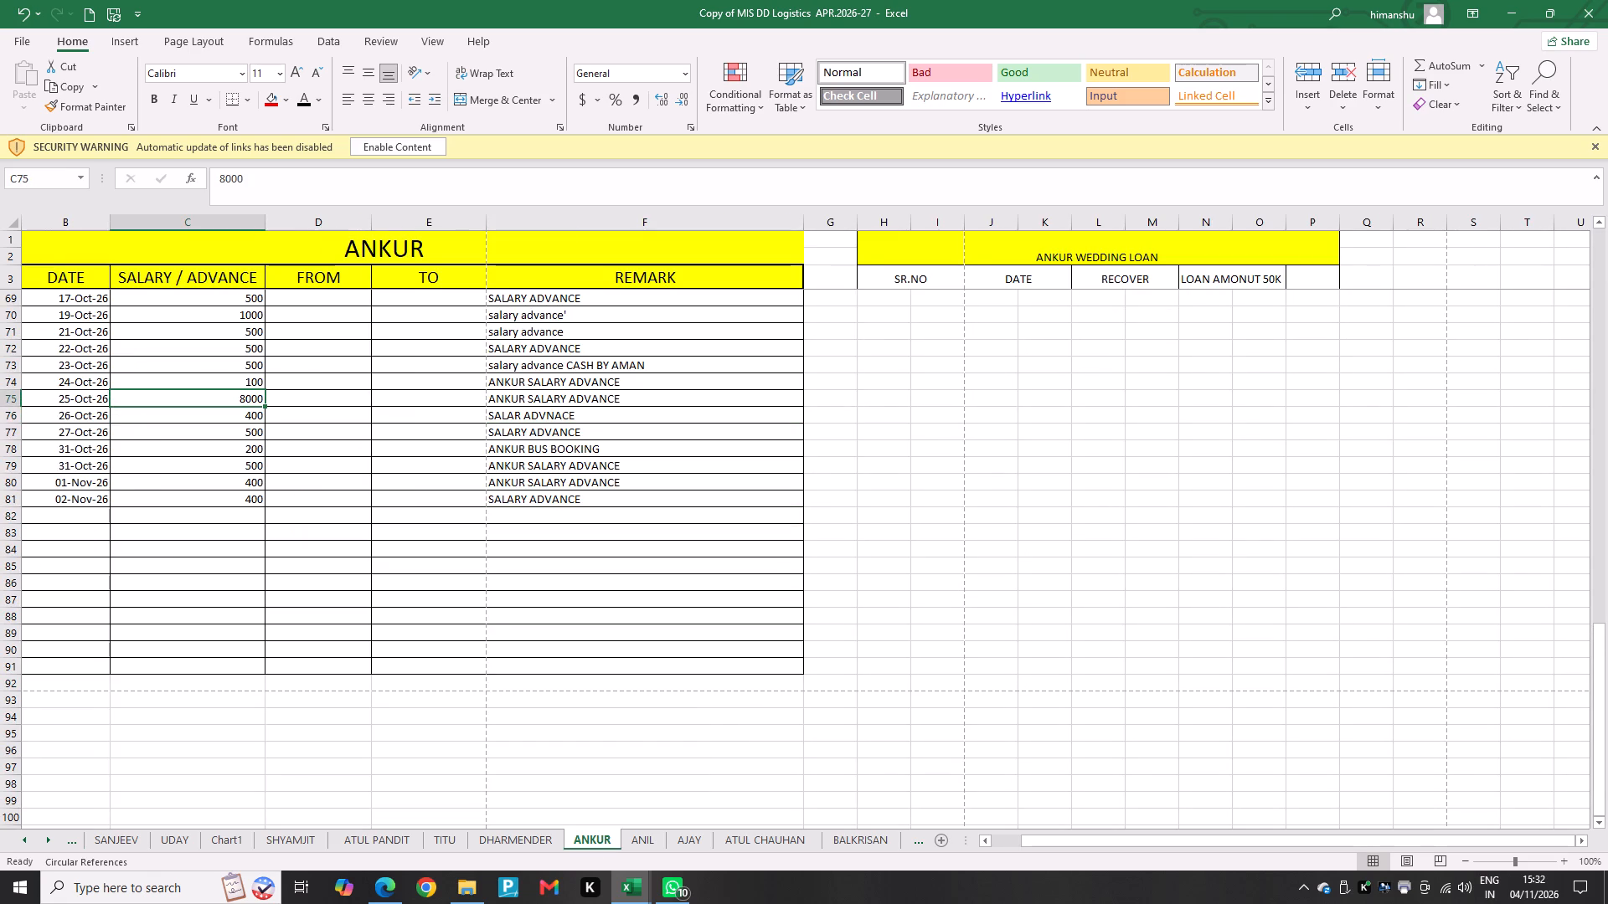
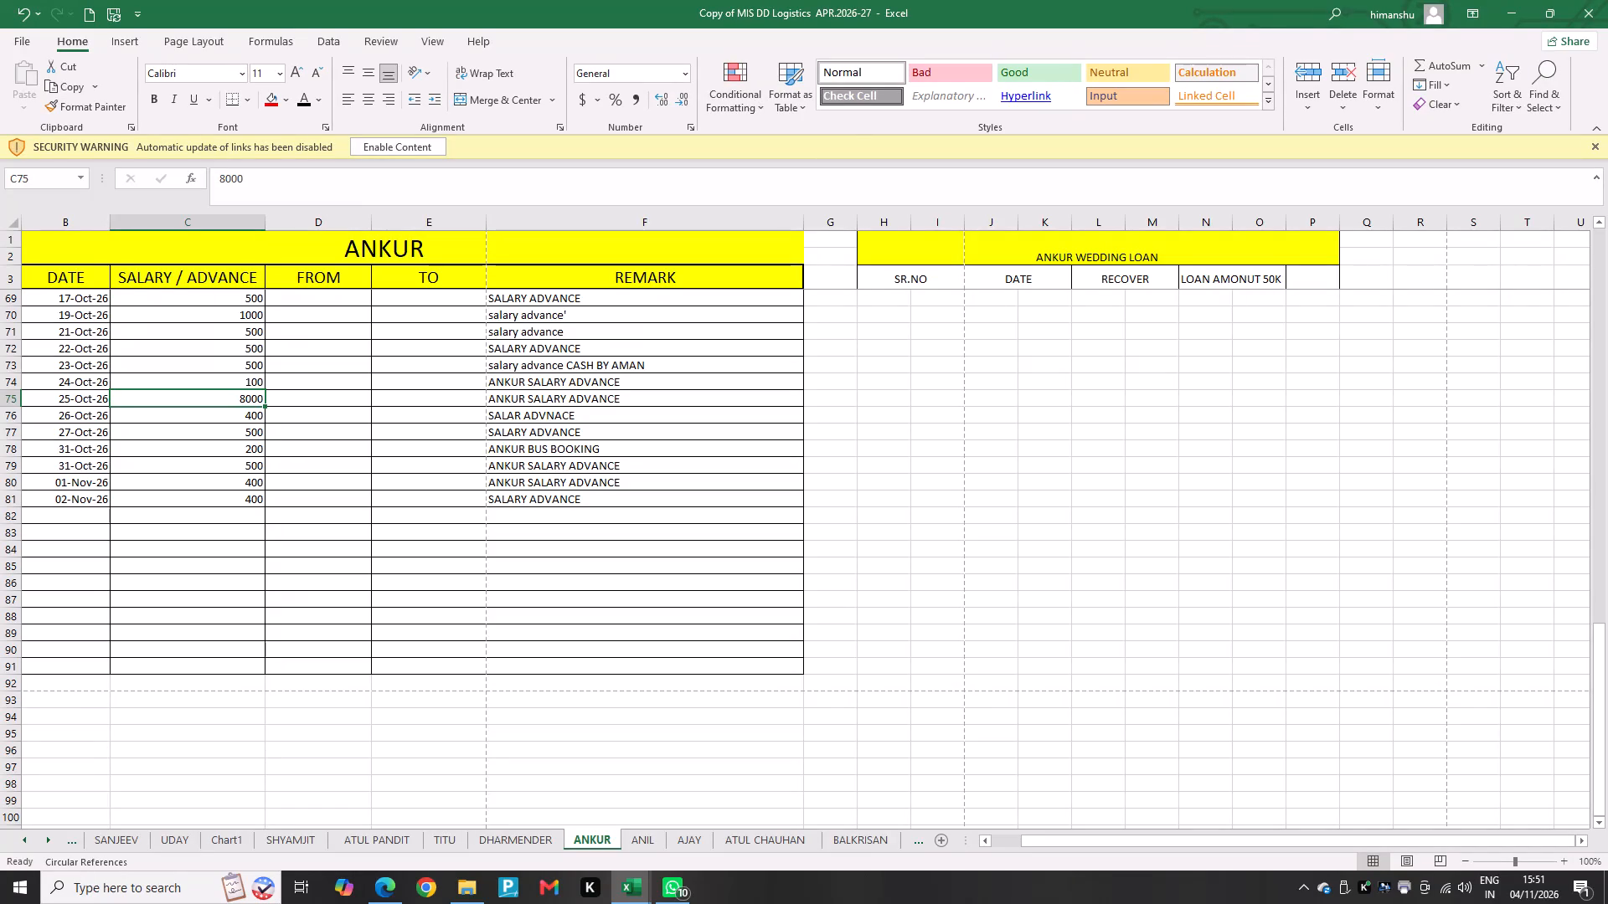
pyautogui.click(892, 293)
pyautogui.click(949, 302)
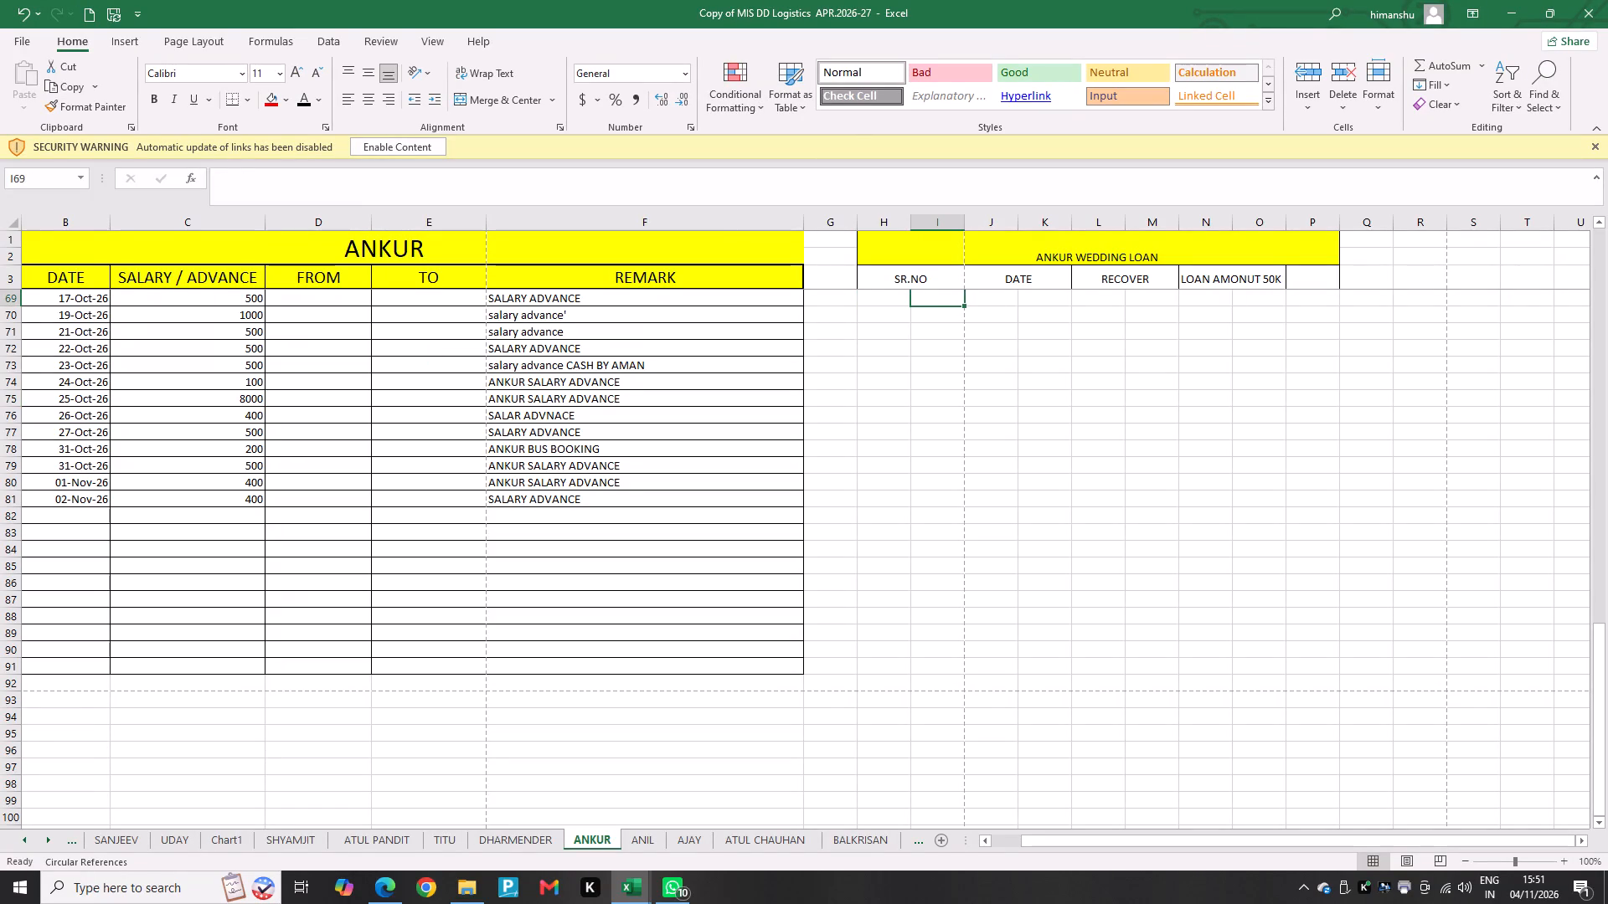